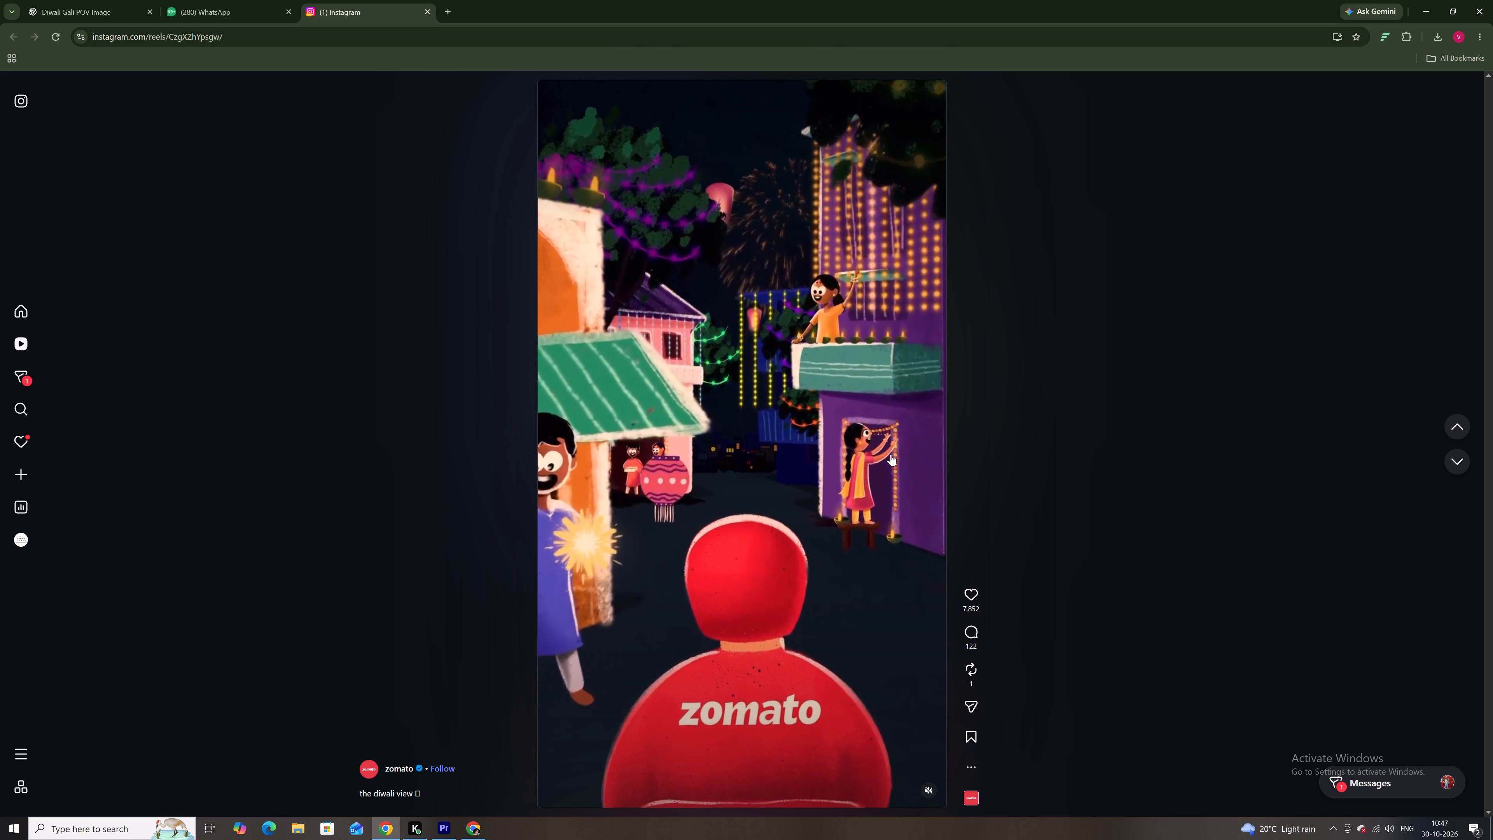
# Pause the Zomato Diwali reel on Instagram and copy its link.
pyautogui.click(890, 452)
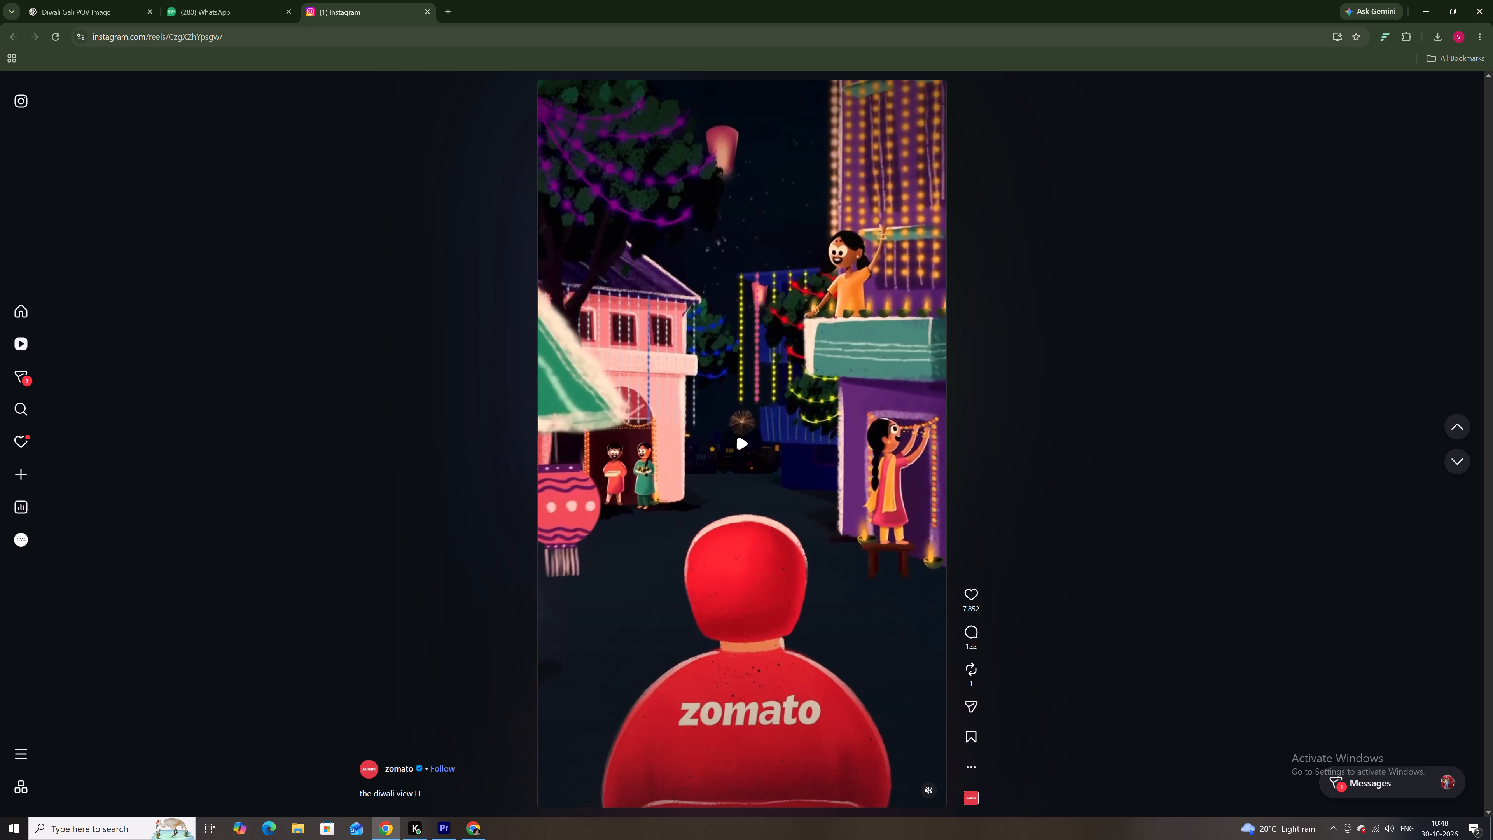
pyautogui.click(273, 33)
pyautogui.hotkey('ctrl', 'c')
# Search Google for "instareel download" in a new browser tab.
pyautogui.click(458, 11)
pyautogui.click(452, 10)
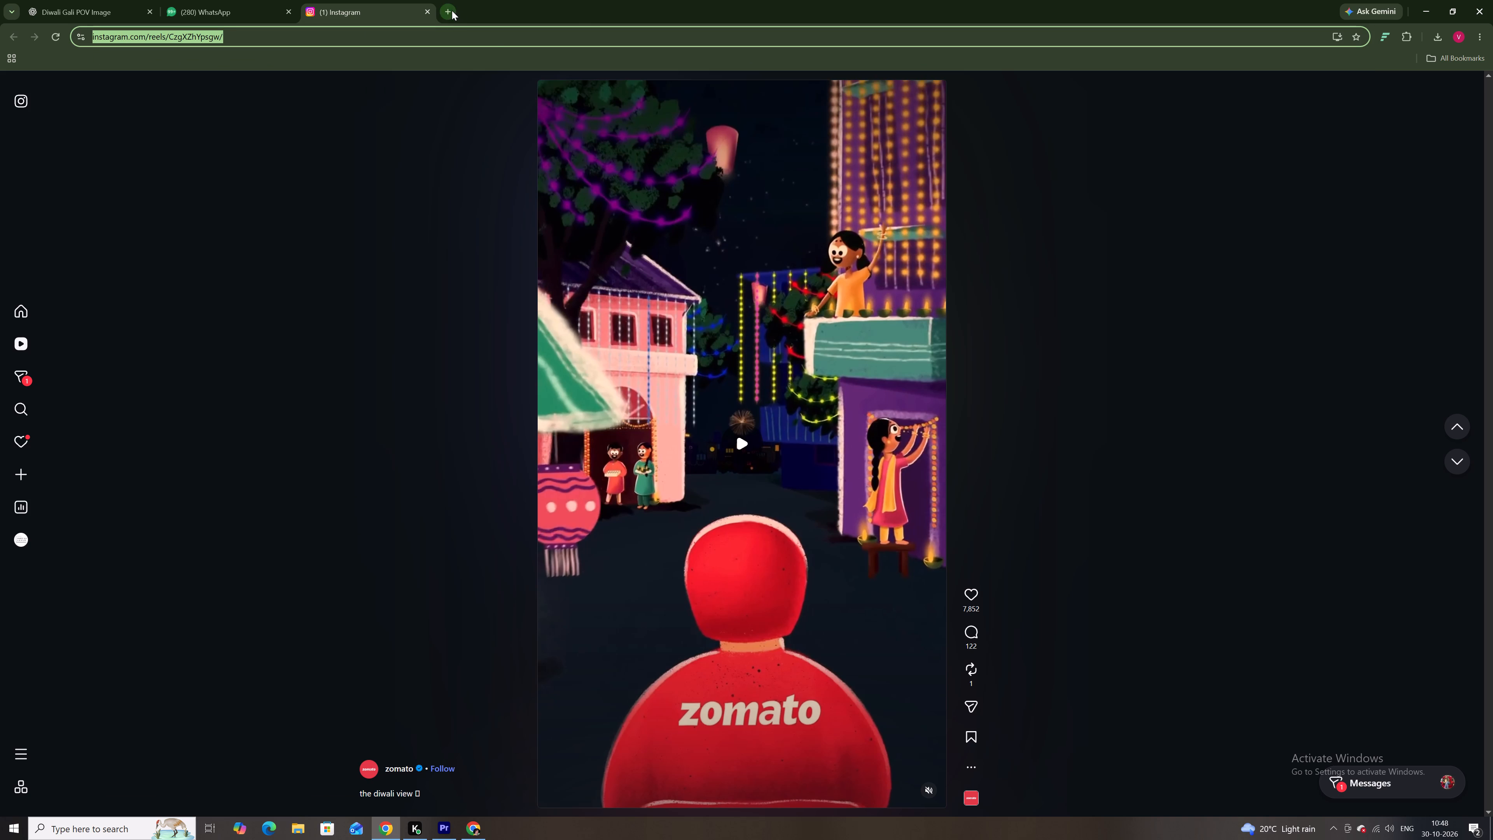
pyautogui.click(669, 233)
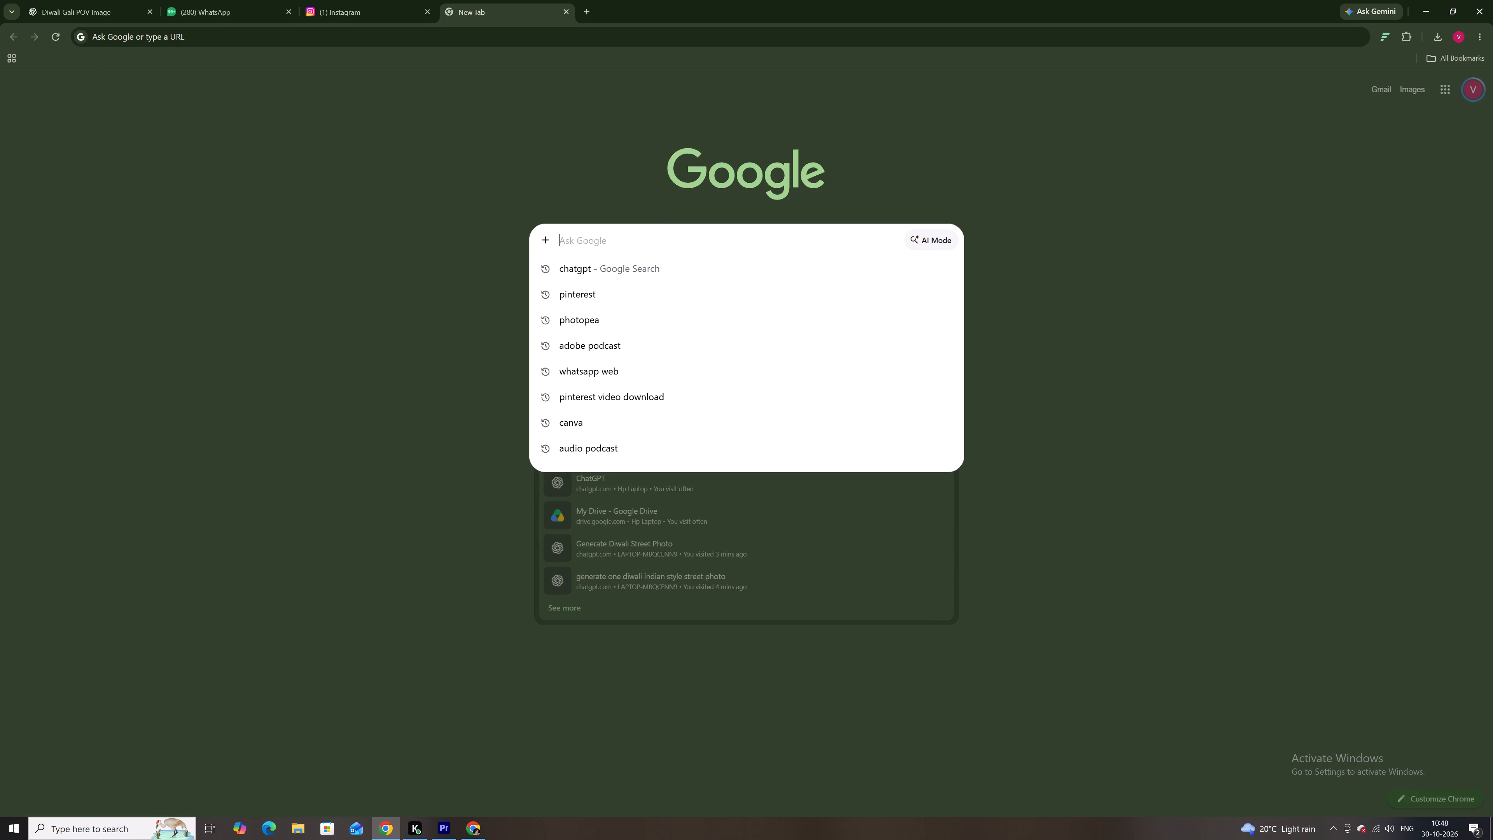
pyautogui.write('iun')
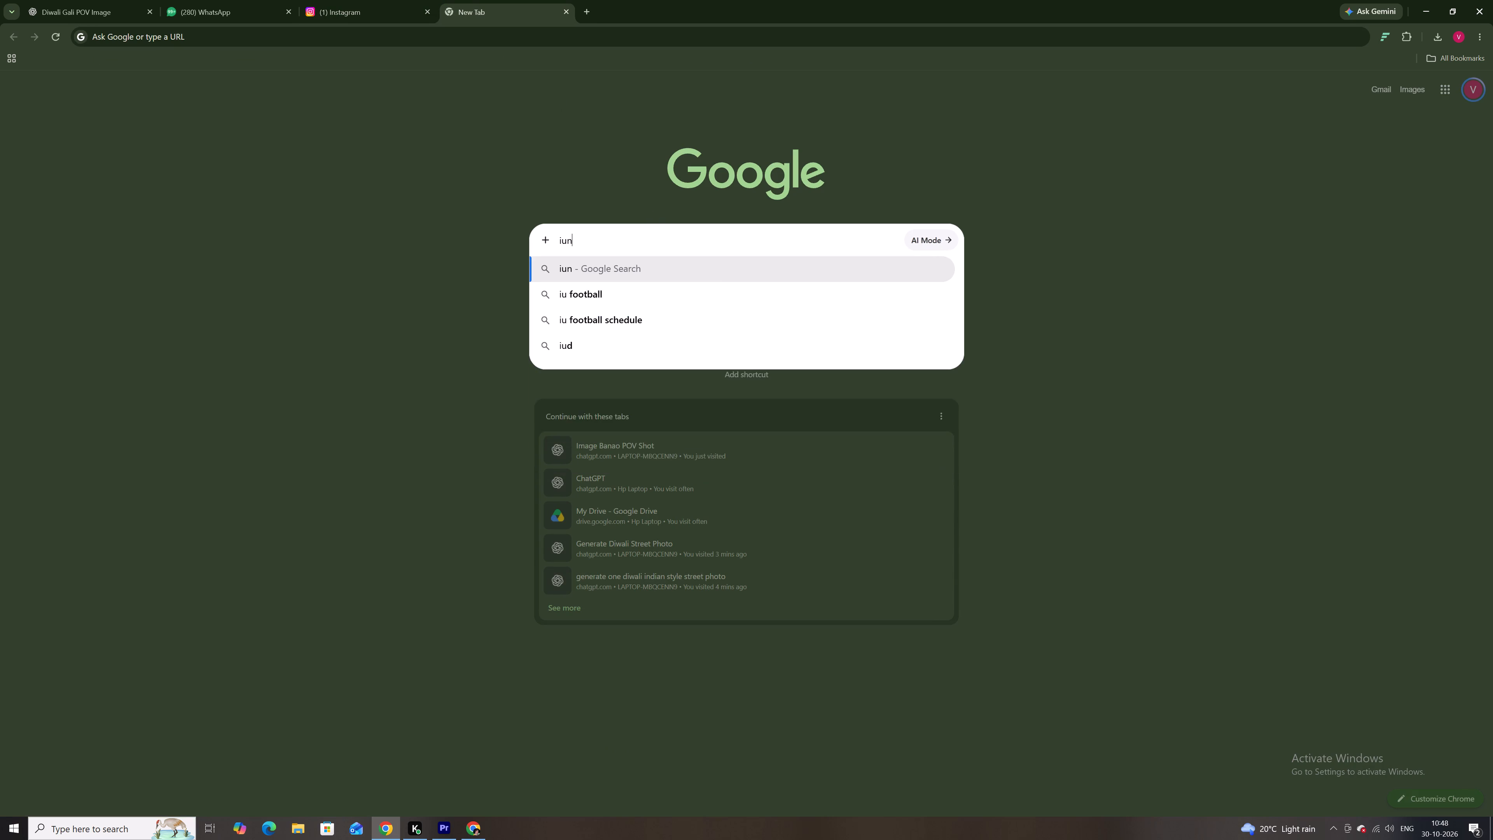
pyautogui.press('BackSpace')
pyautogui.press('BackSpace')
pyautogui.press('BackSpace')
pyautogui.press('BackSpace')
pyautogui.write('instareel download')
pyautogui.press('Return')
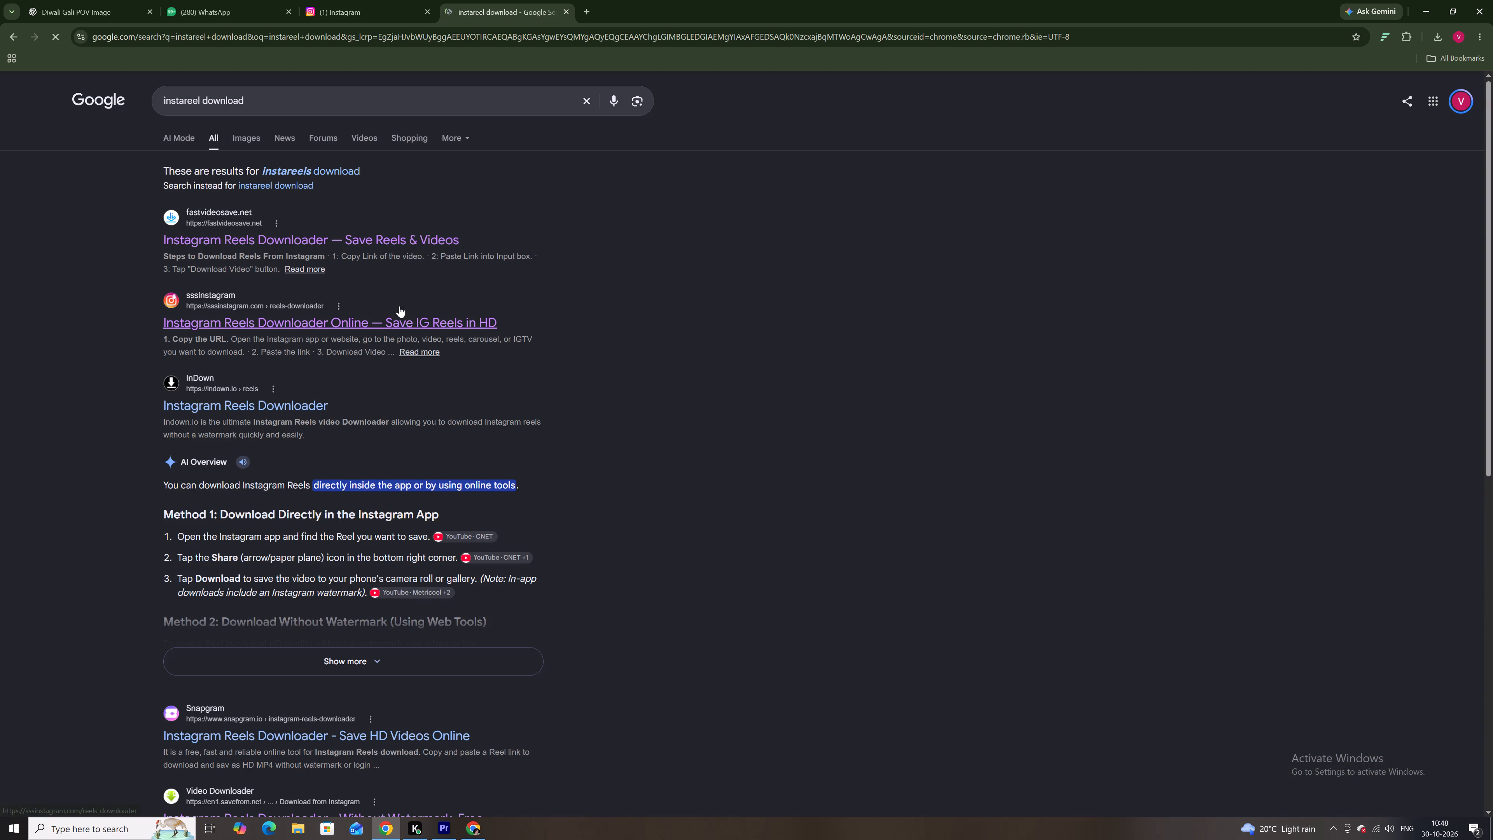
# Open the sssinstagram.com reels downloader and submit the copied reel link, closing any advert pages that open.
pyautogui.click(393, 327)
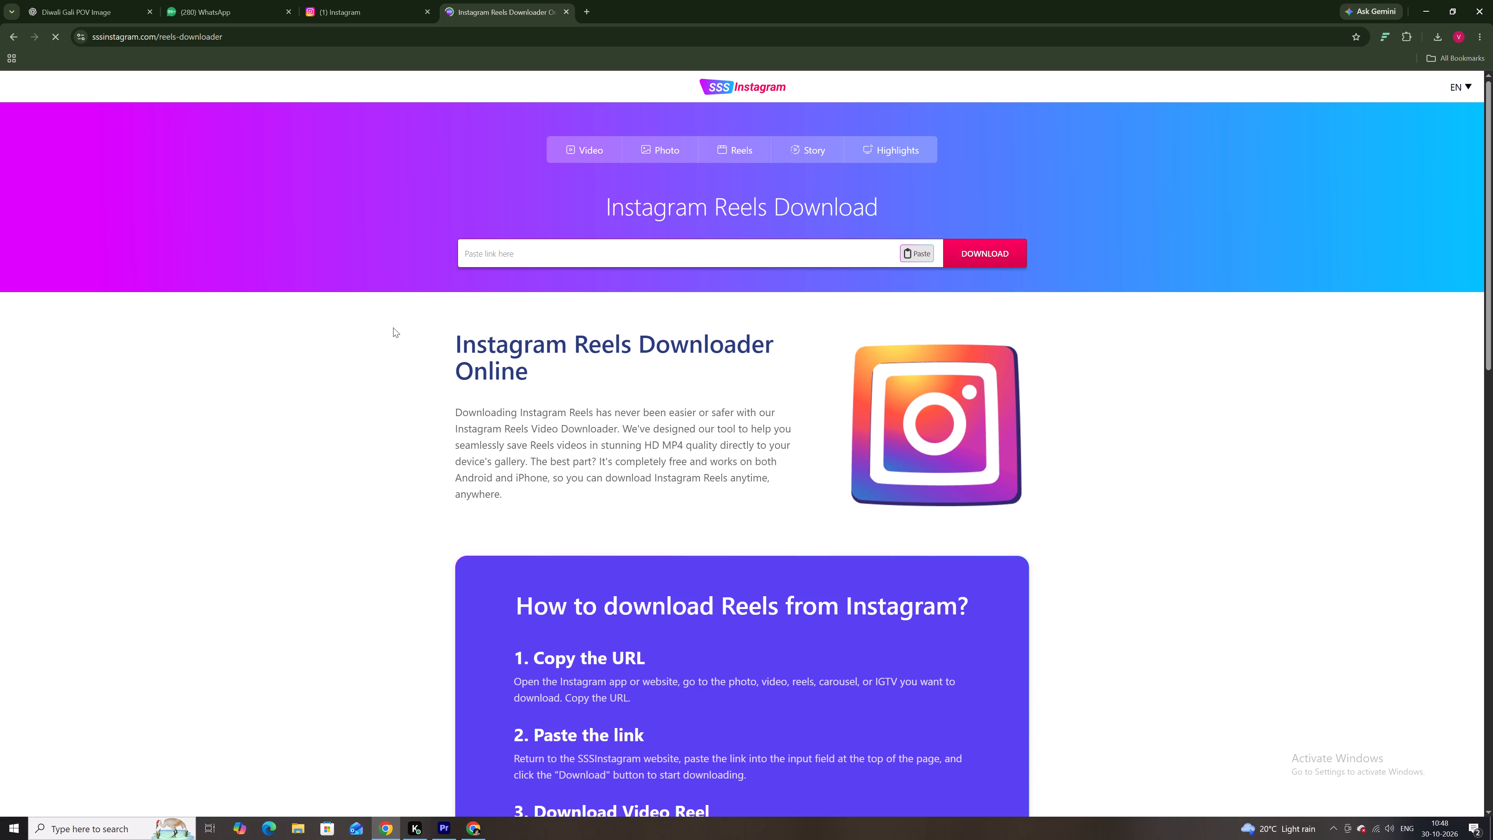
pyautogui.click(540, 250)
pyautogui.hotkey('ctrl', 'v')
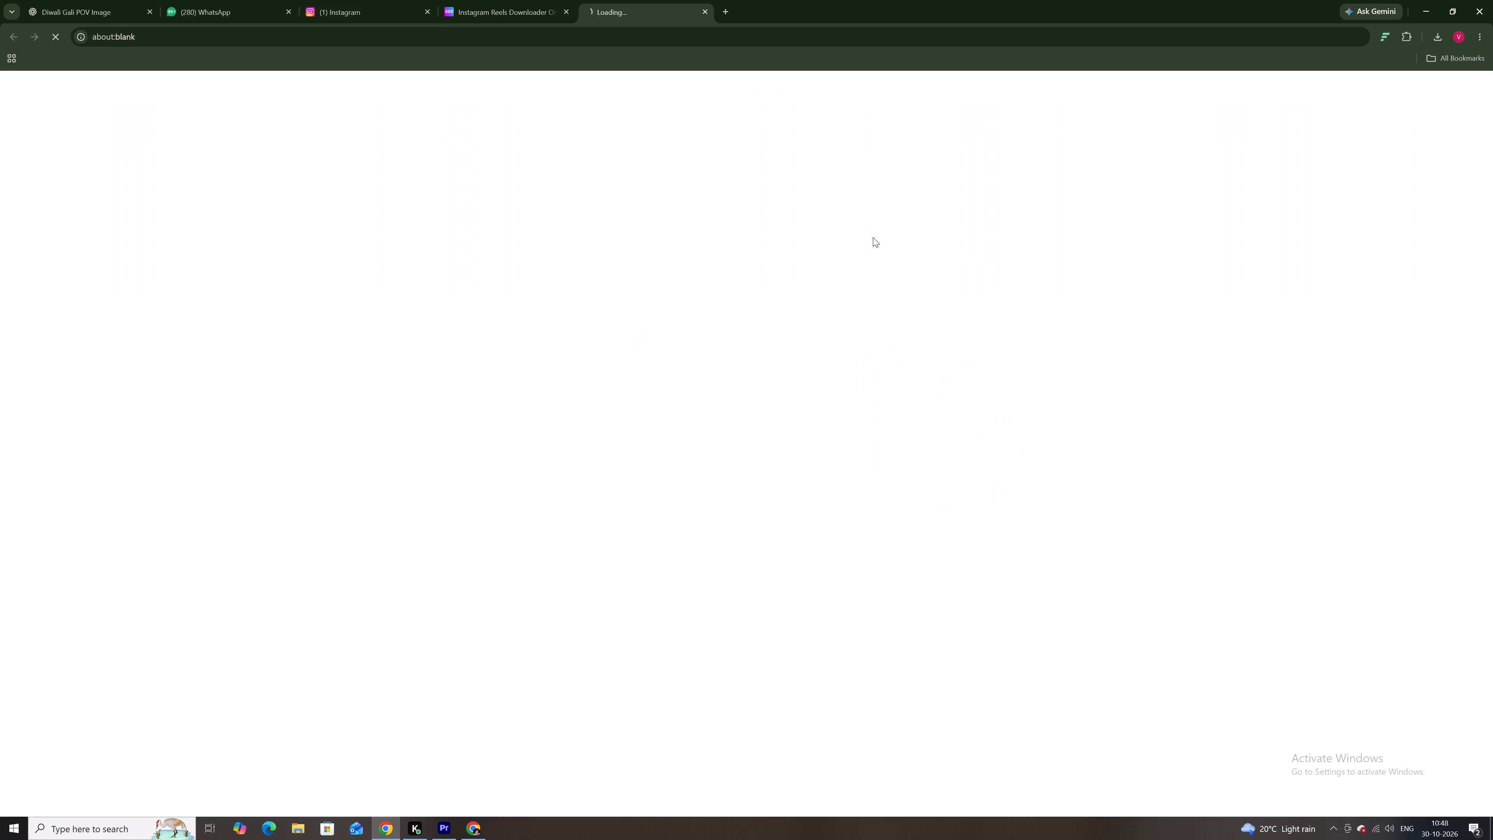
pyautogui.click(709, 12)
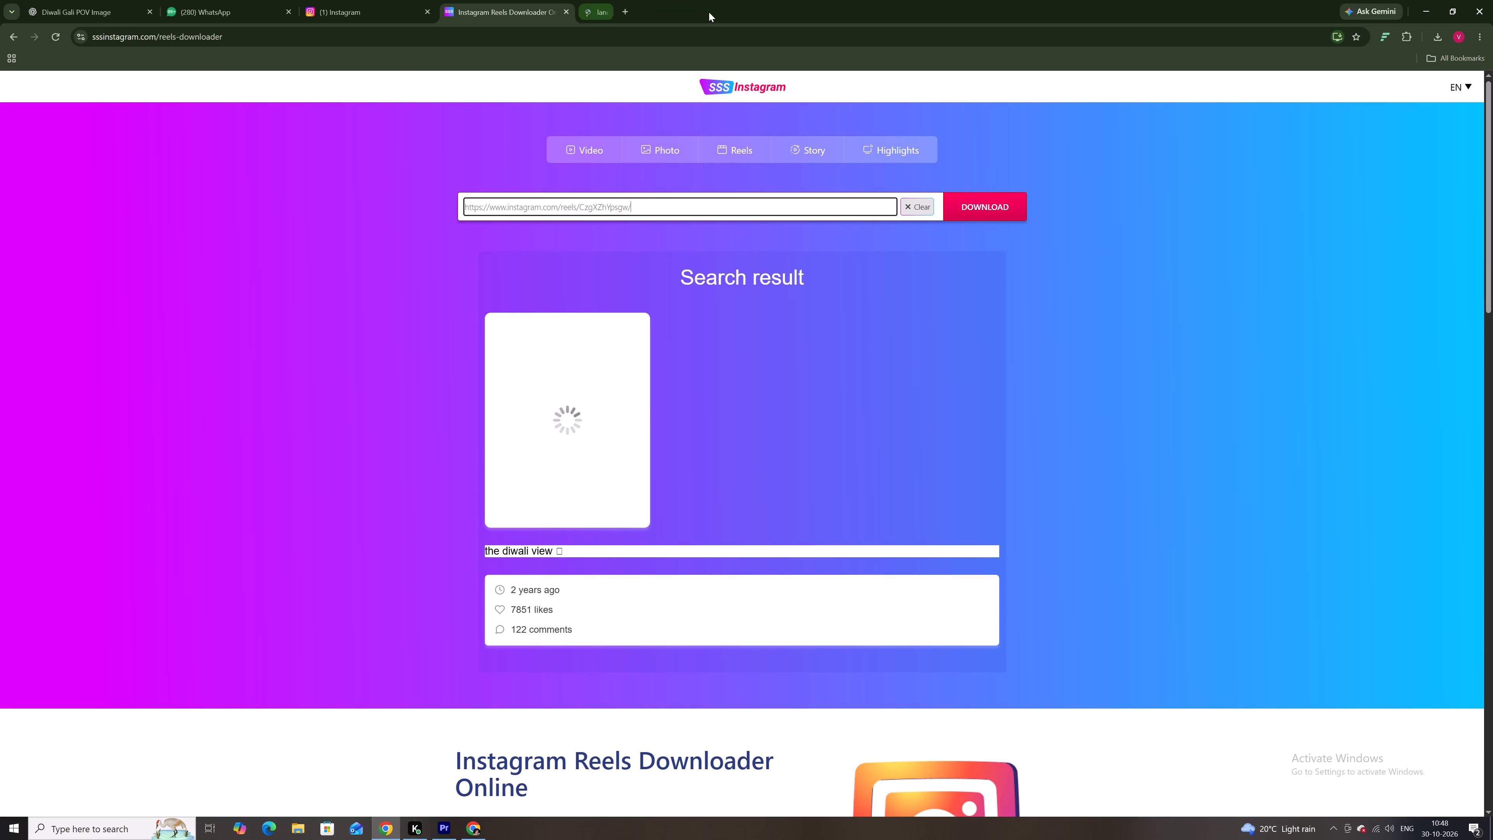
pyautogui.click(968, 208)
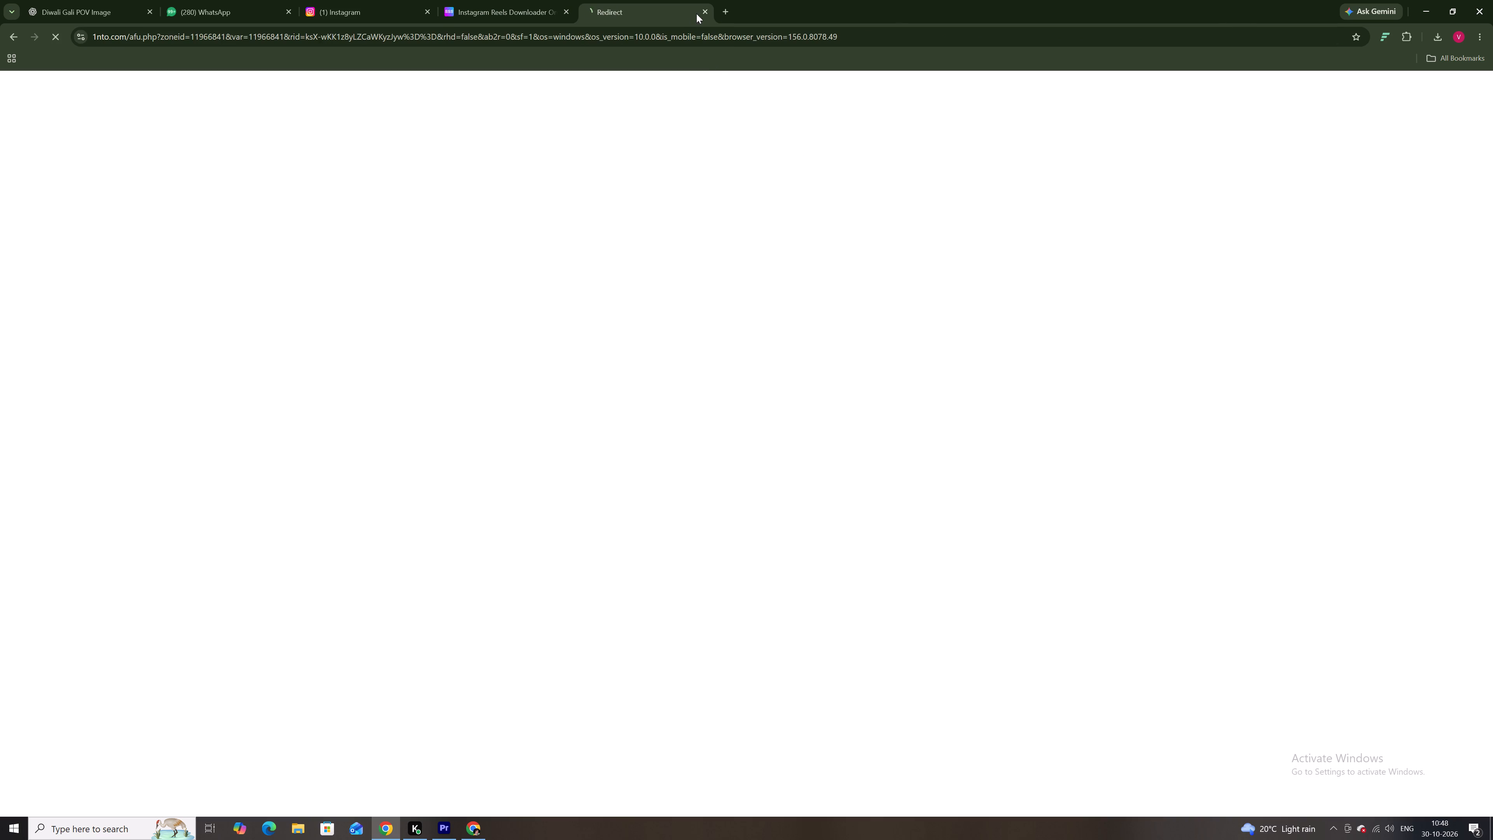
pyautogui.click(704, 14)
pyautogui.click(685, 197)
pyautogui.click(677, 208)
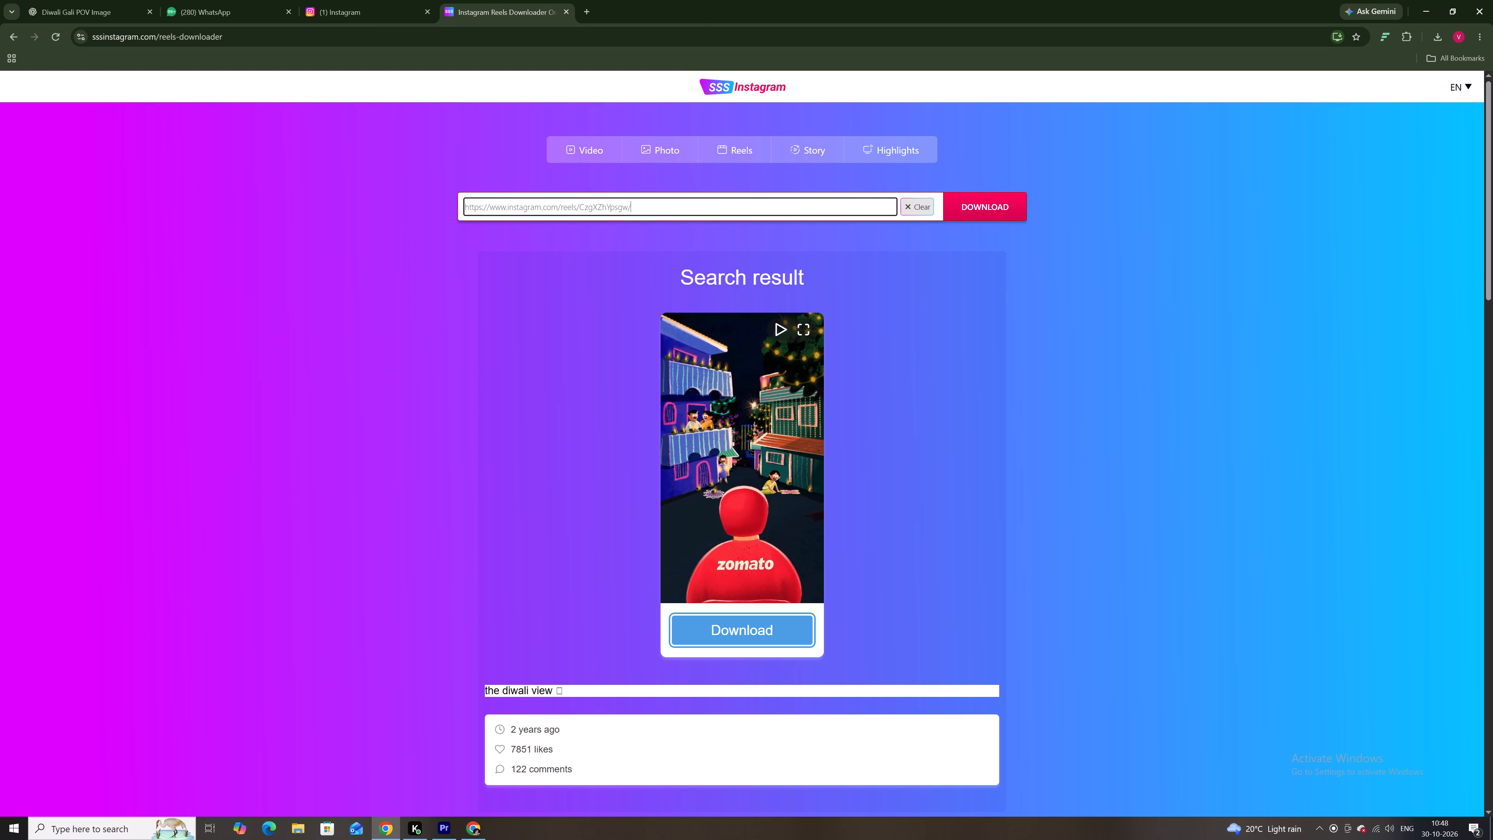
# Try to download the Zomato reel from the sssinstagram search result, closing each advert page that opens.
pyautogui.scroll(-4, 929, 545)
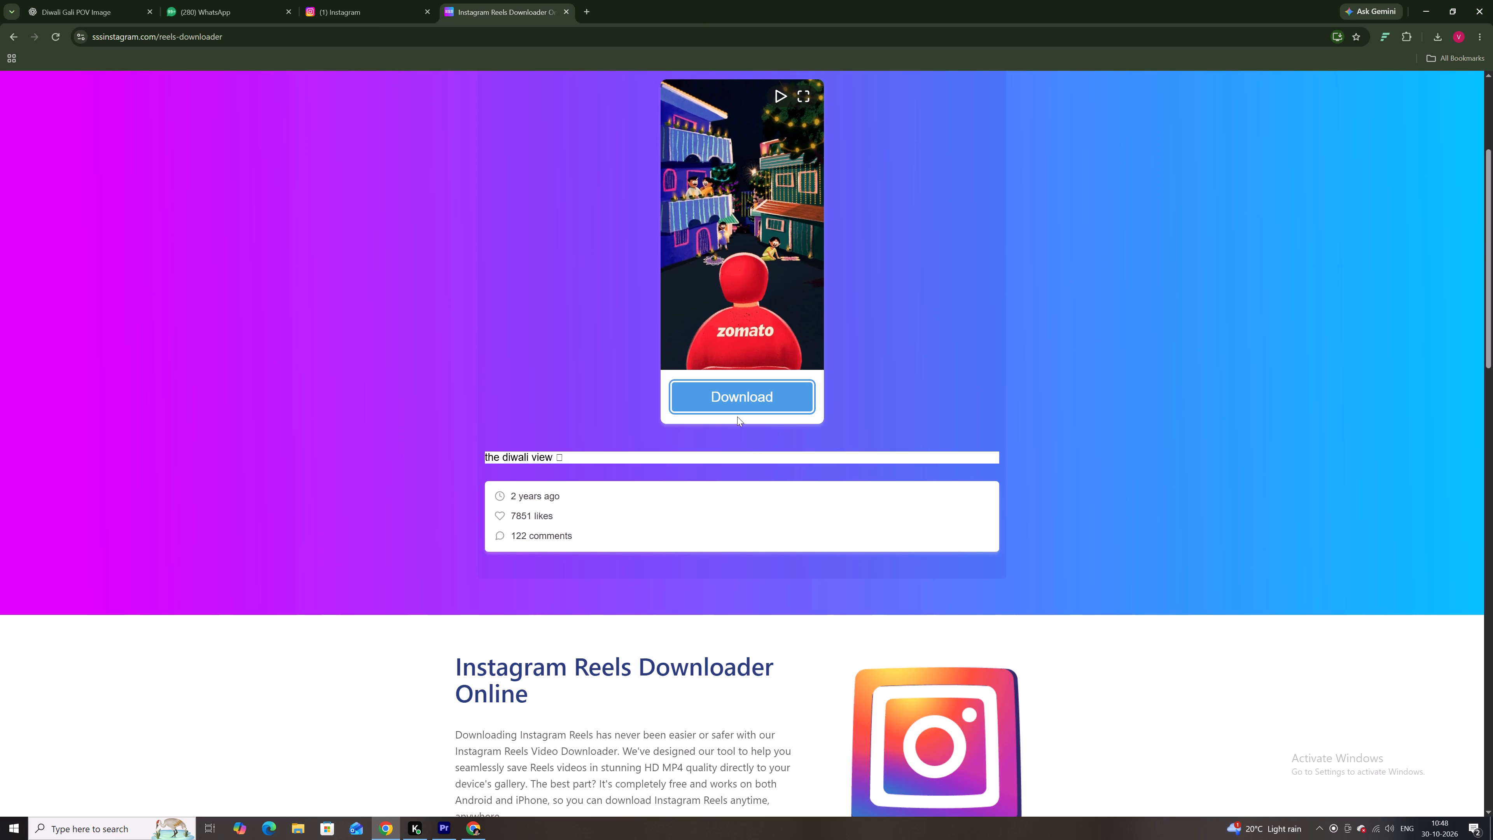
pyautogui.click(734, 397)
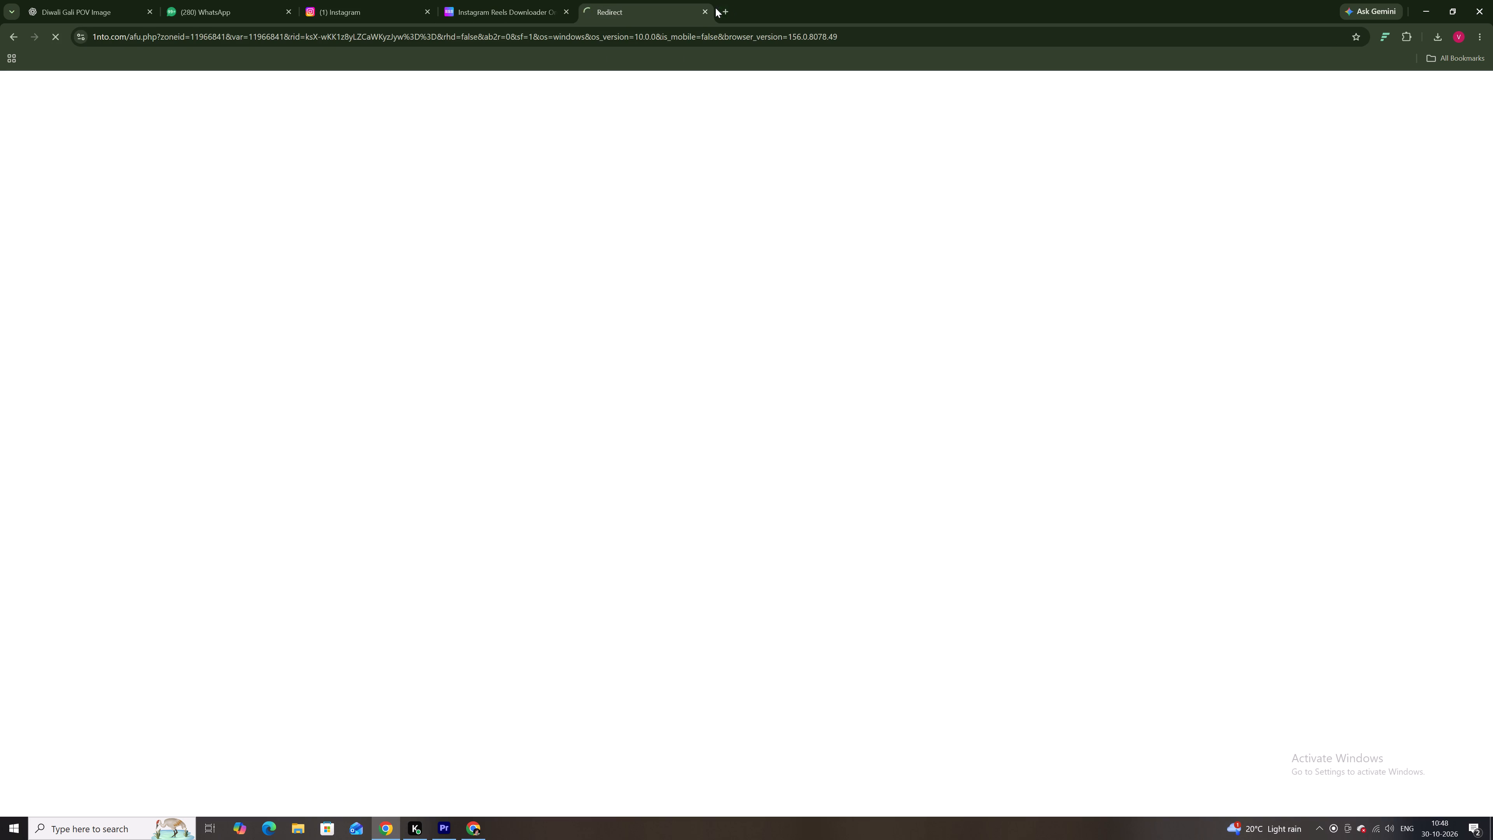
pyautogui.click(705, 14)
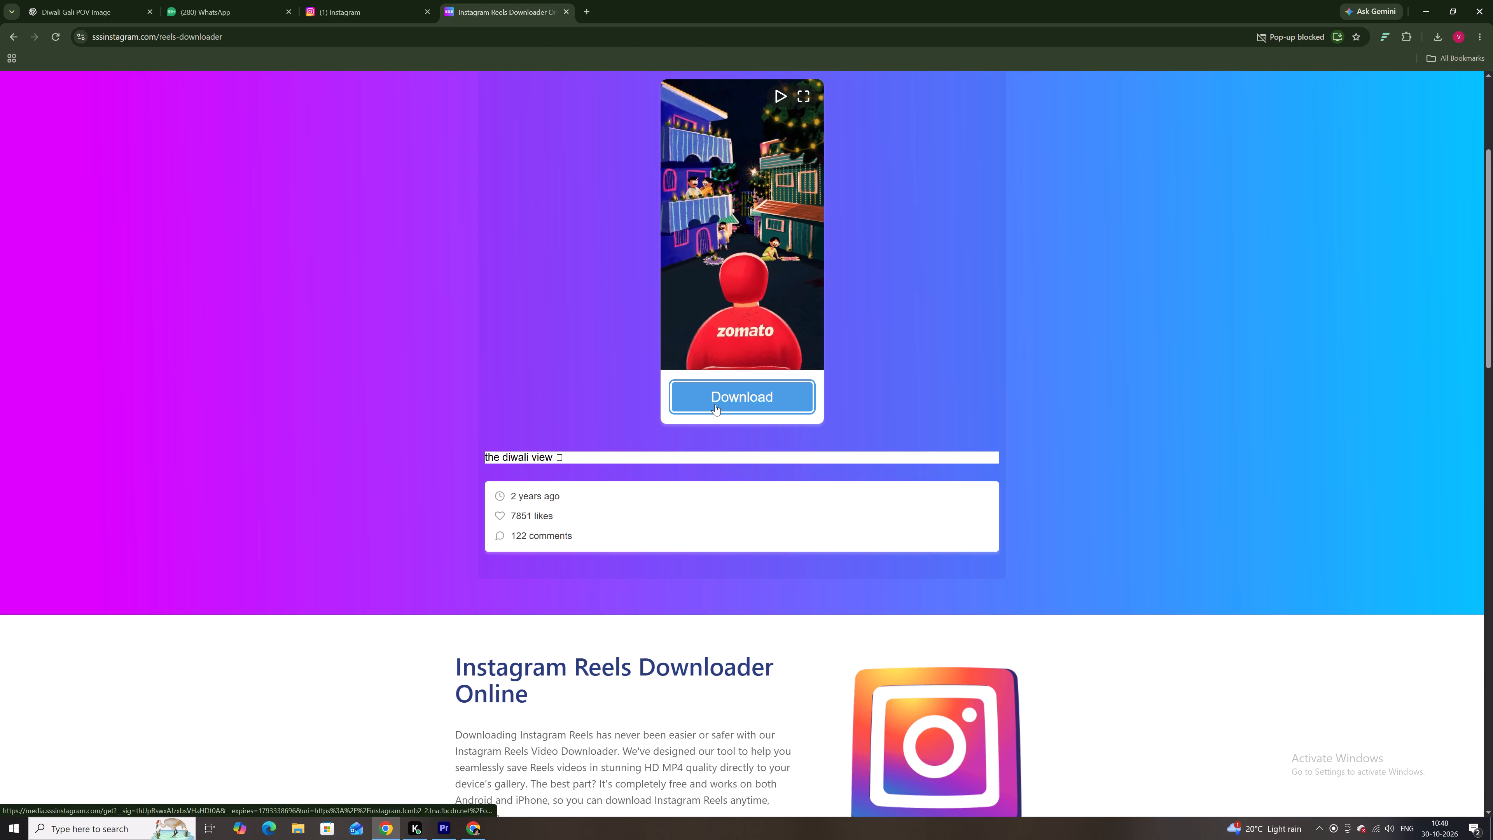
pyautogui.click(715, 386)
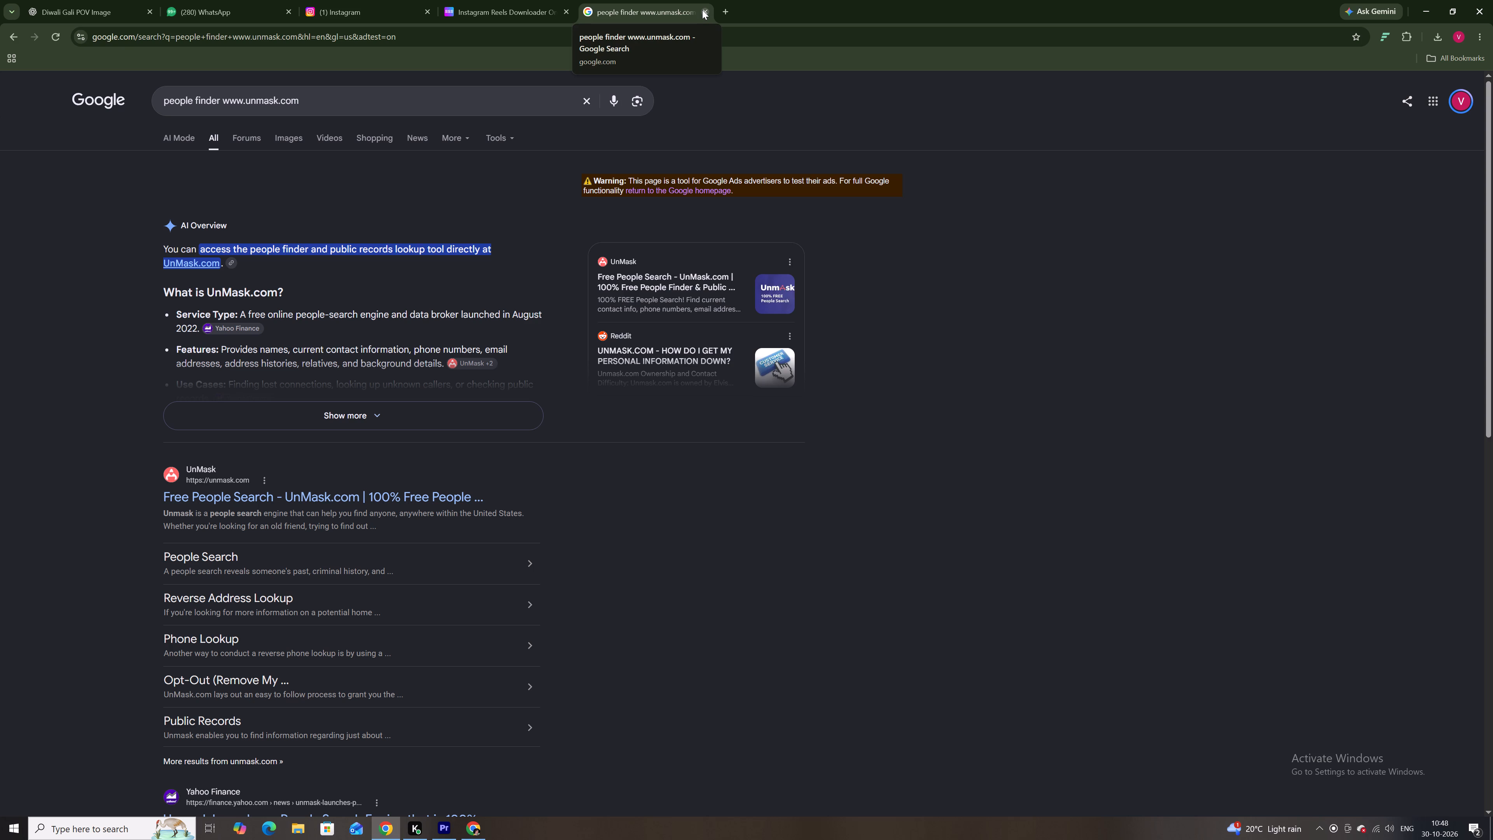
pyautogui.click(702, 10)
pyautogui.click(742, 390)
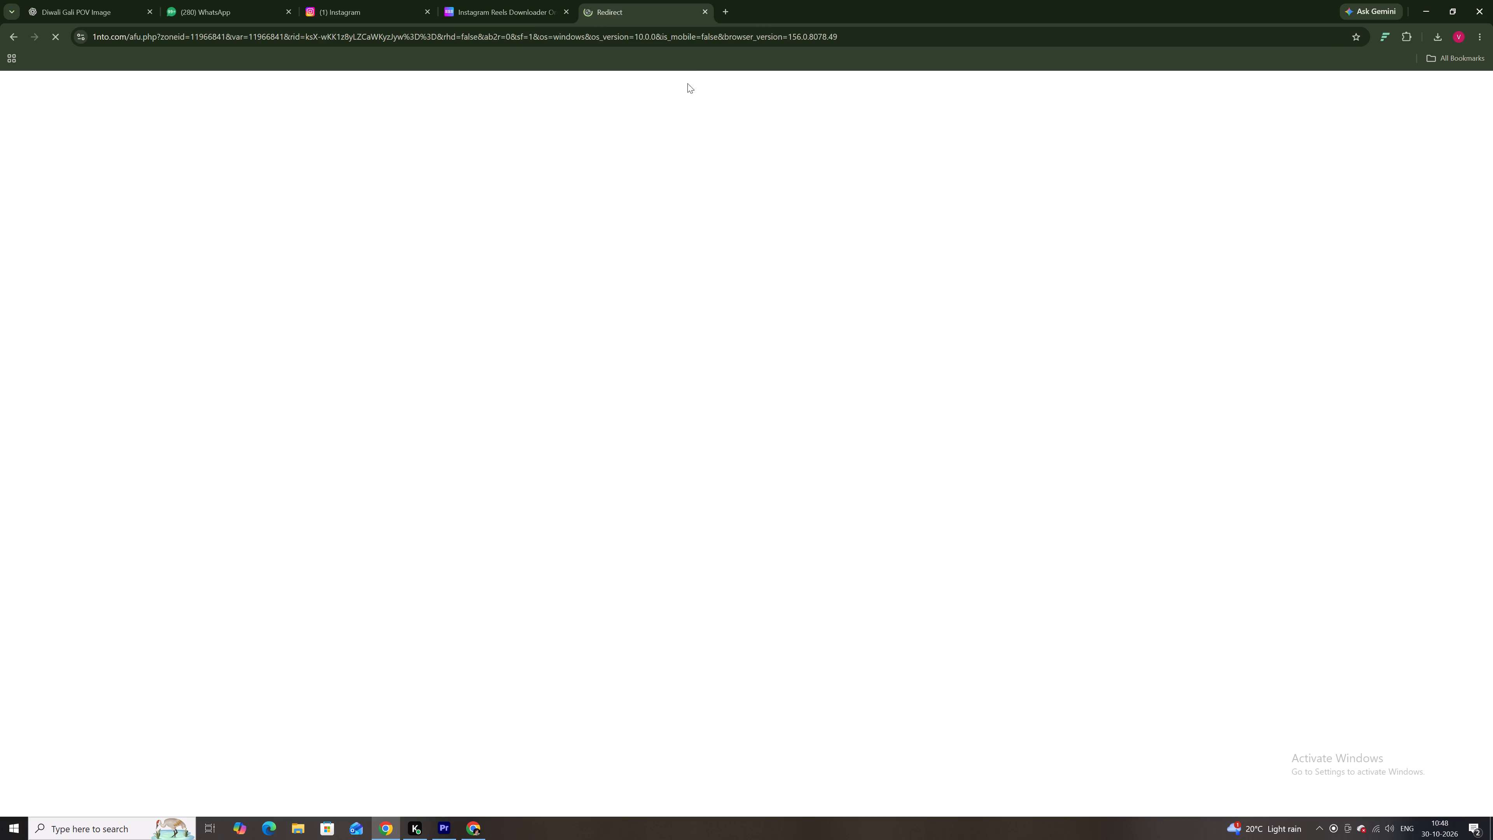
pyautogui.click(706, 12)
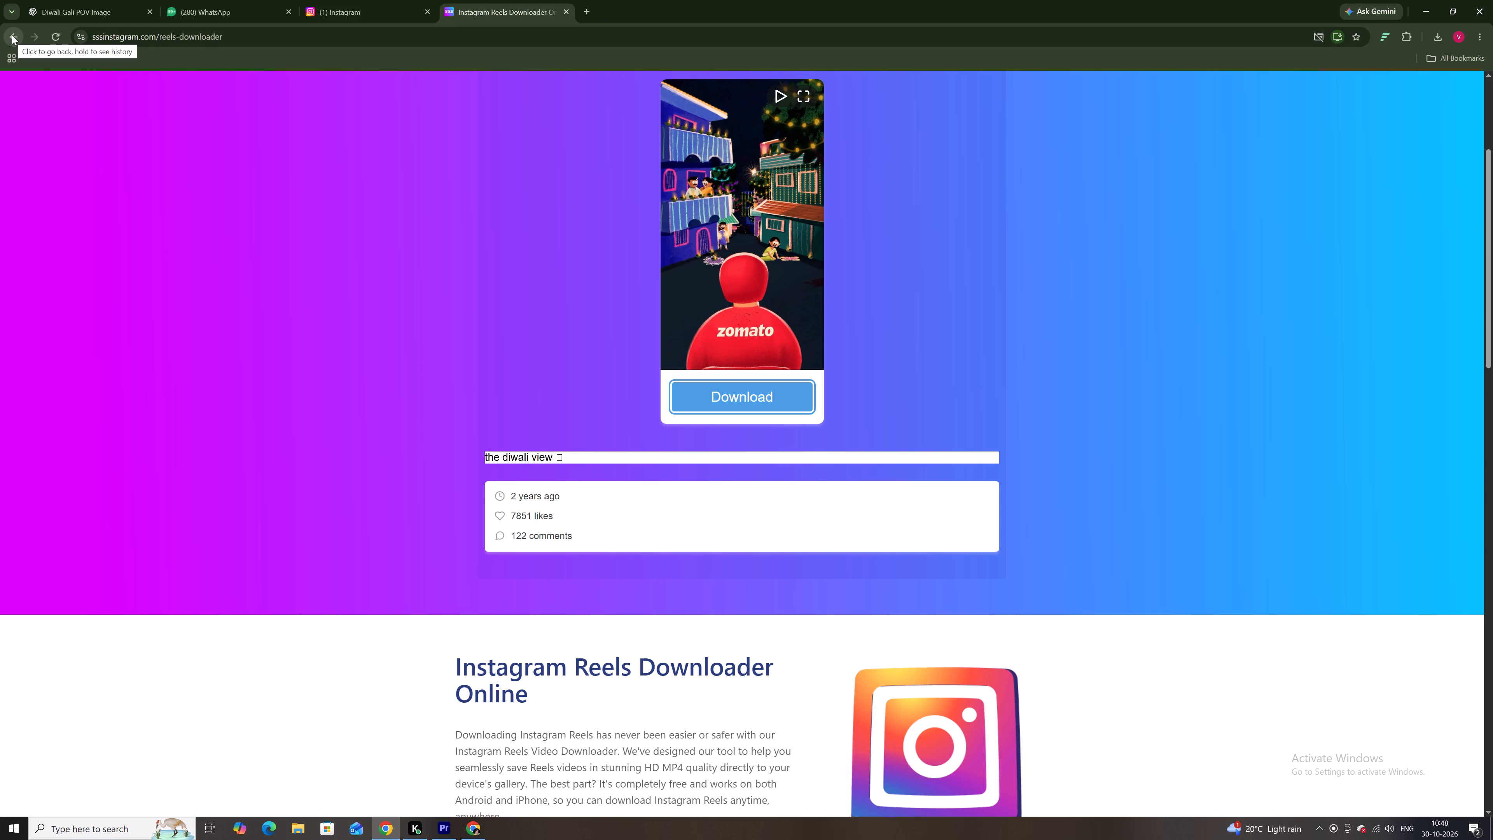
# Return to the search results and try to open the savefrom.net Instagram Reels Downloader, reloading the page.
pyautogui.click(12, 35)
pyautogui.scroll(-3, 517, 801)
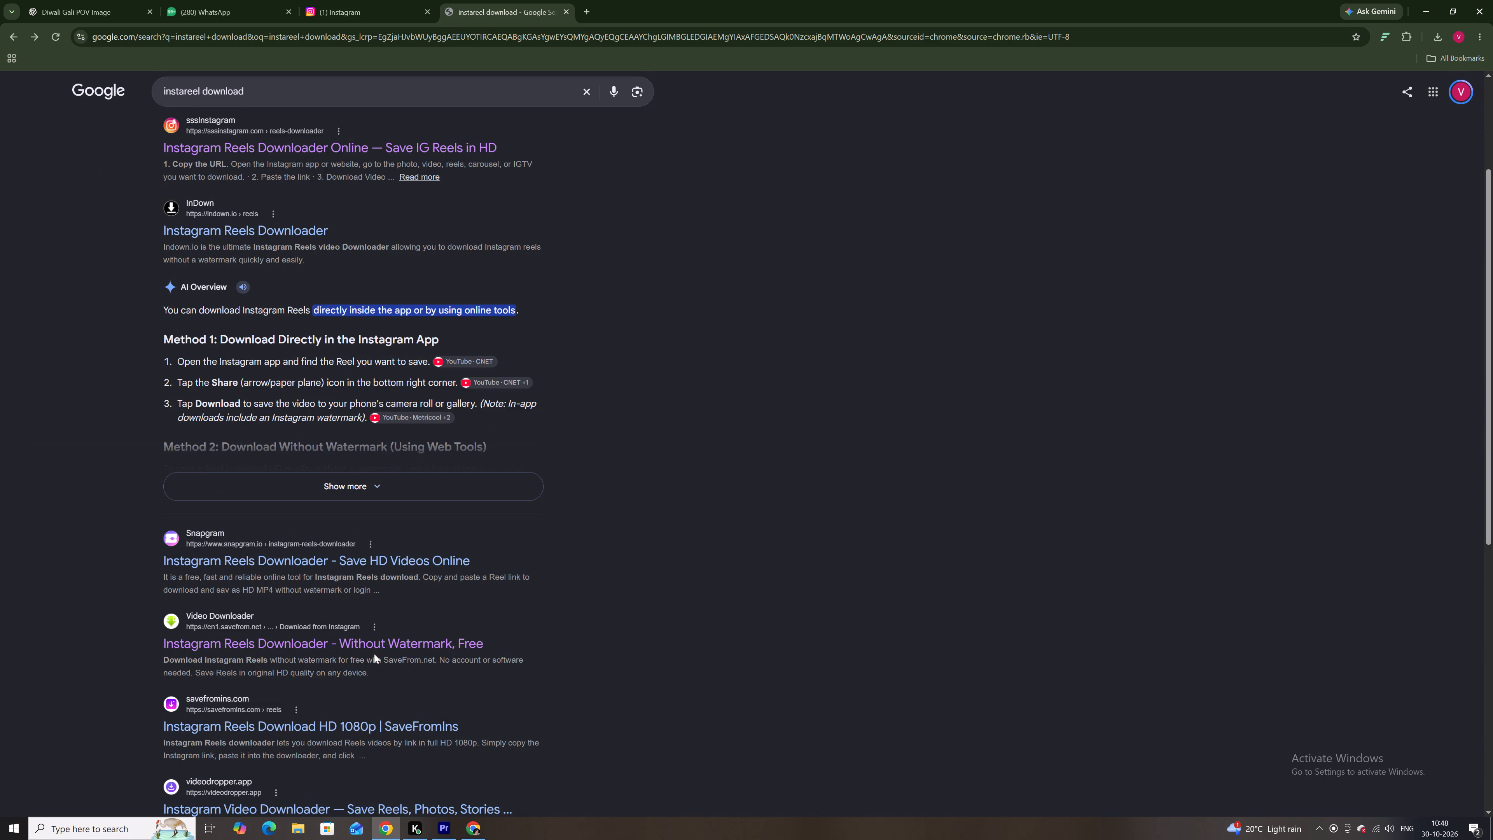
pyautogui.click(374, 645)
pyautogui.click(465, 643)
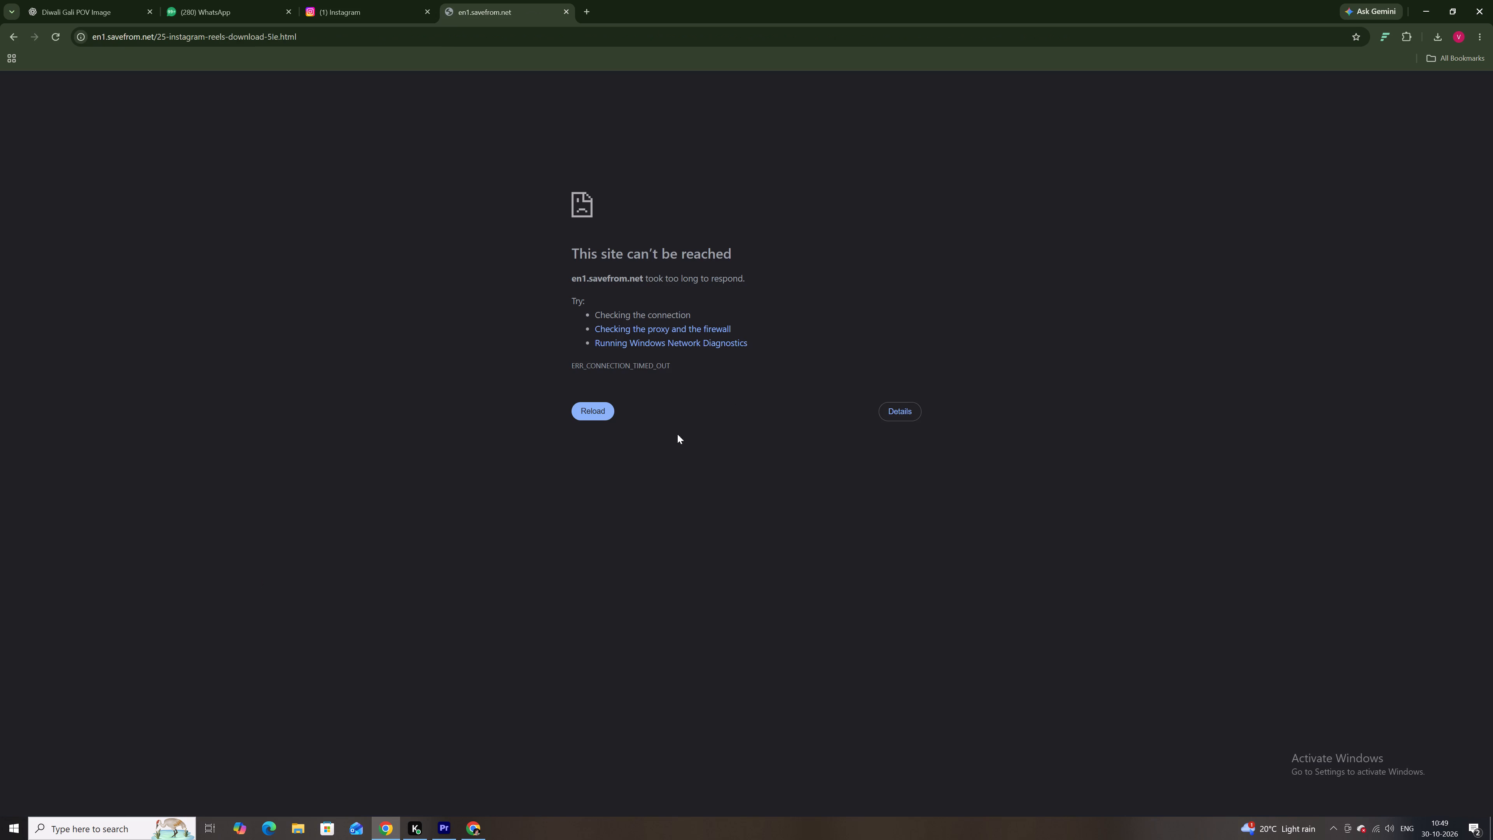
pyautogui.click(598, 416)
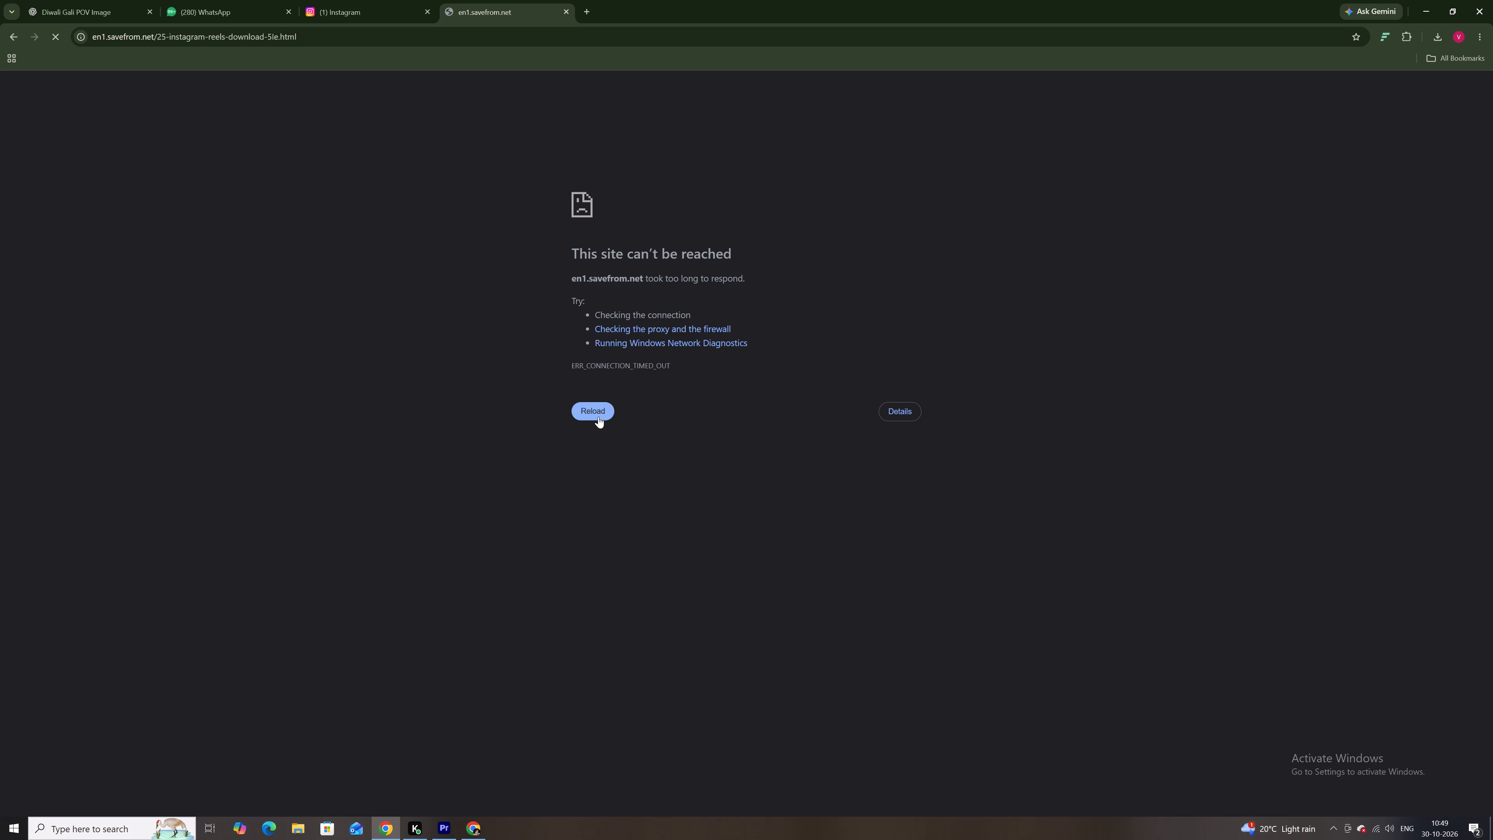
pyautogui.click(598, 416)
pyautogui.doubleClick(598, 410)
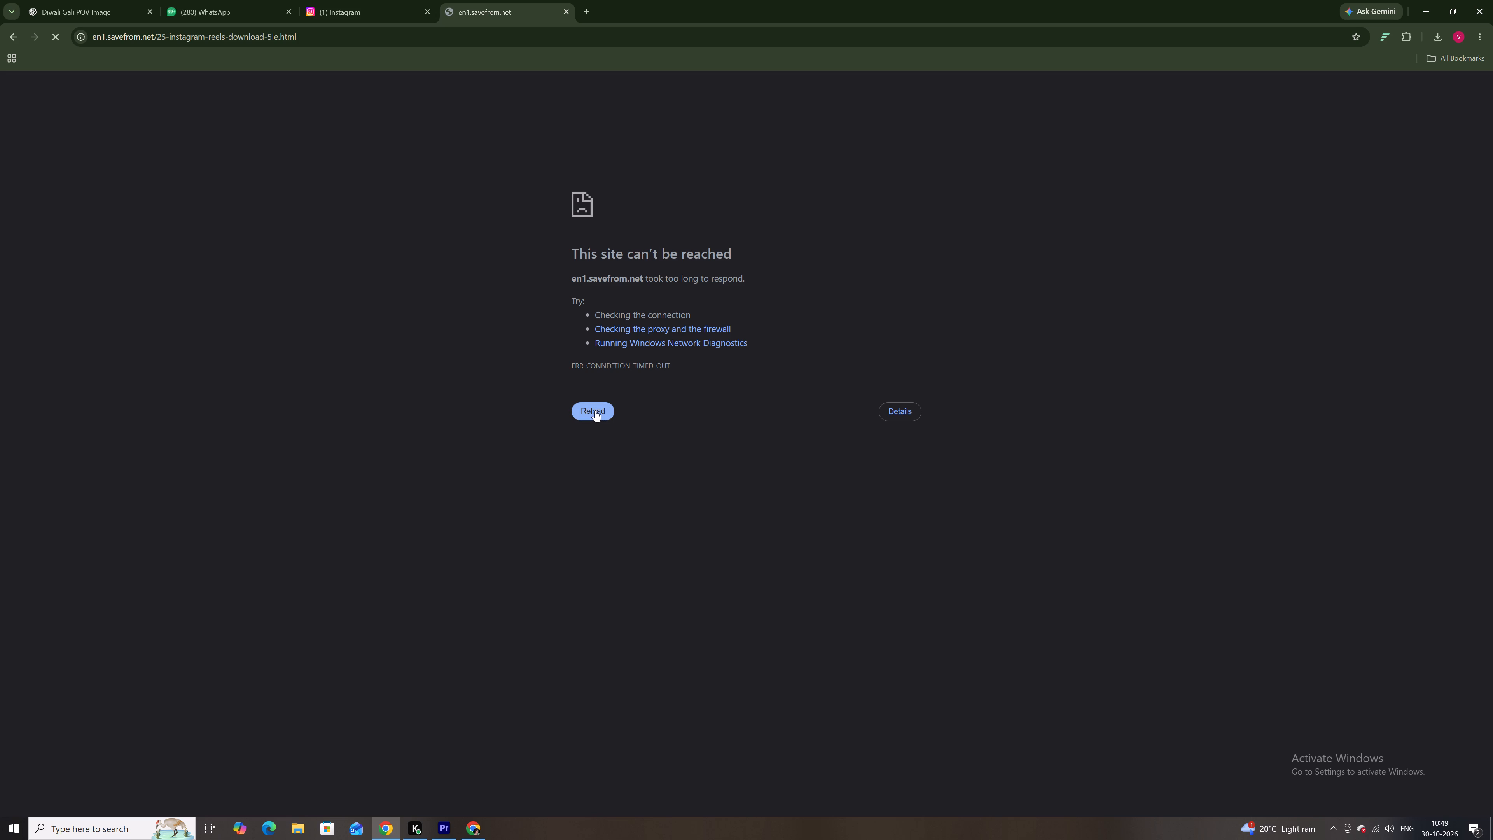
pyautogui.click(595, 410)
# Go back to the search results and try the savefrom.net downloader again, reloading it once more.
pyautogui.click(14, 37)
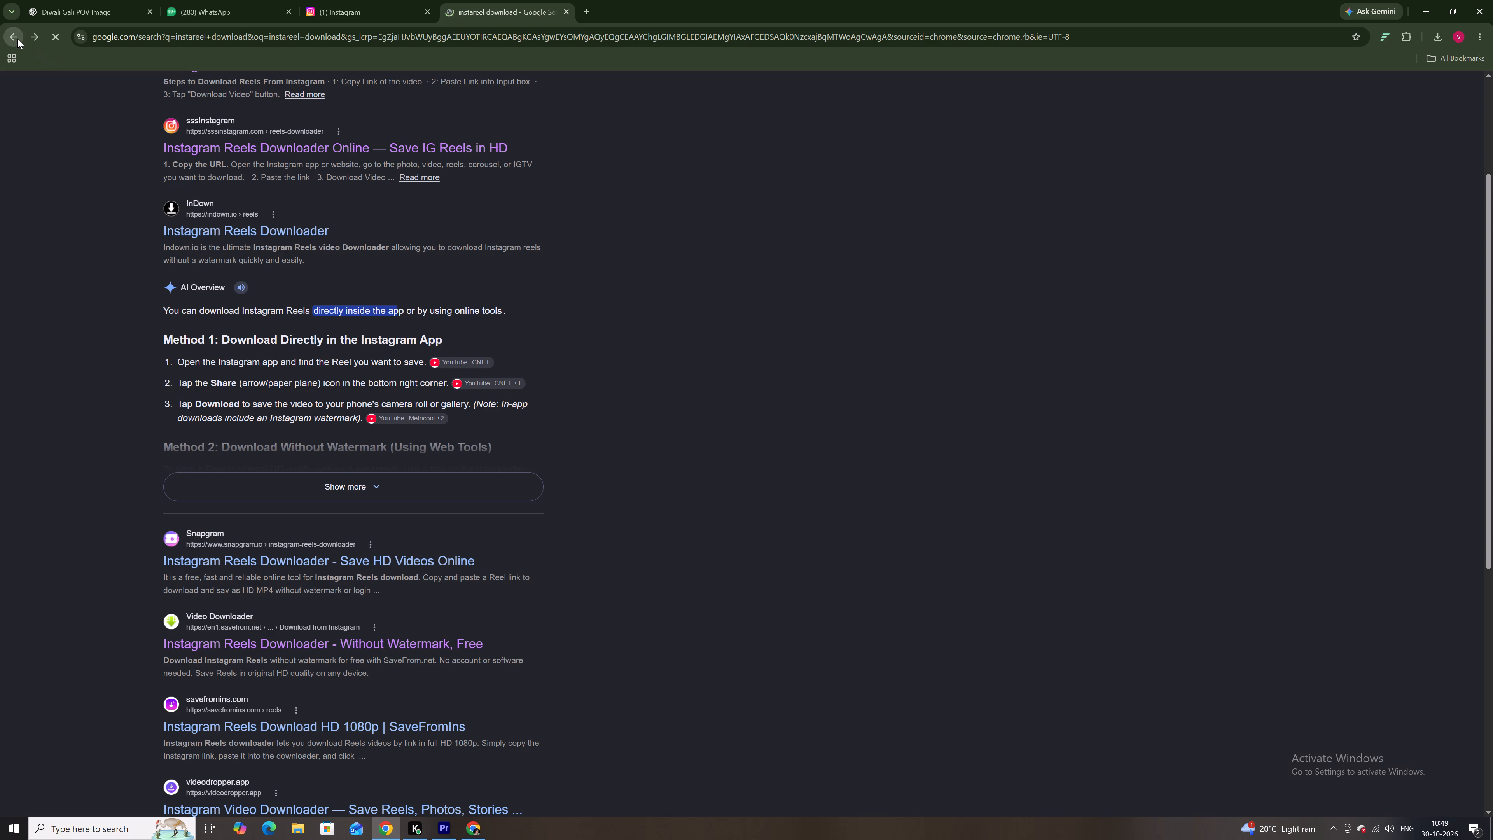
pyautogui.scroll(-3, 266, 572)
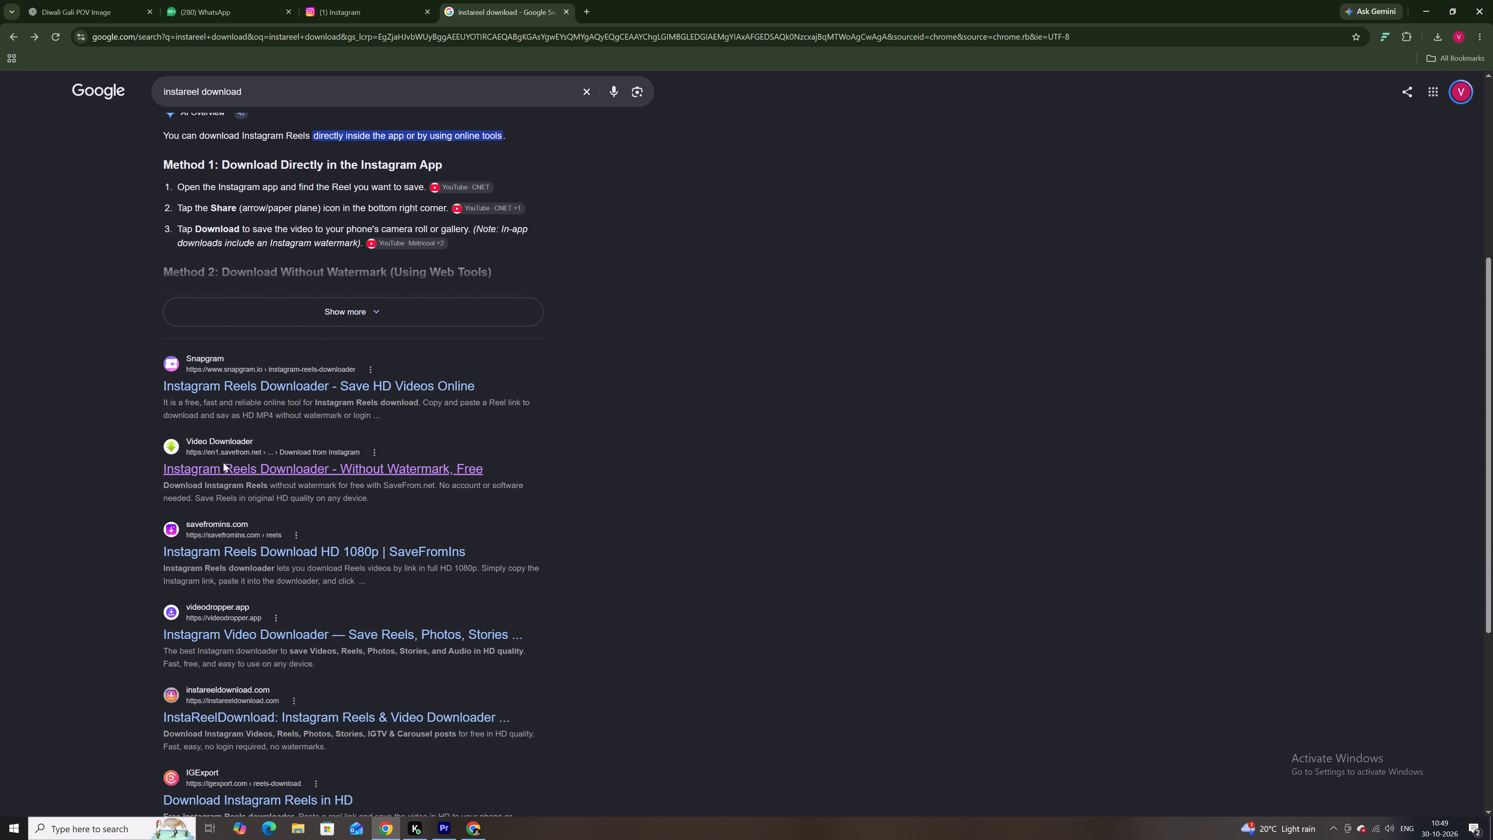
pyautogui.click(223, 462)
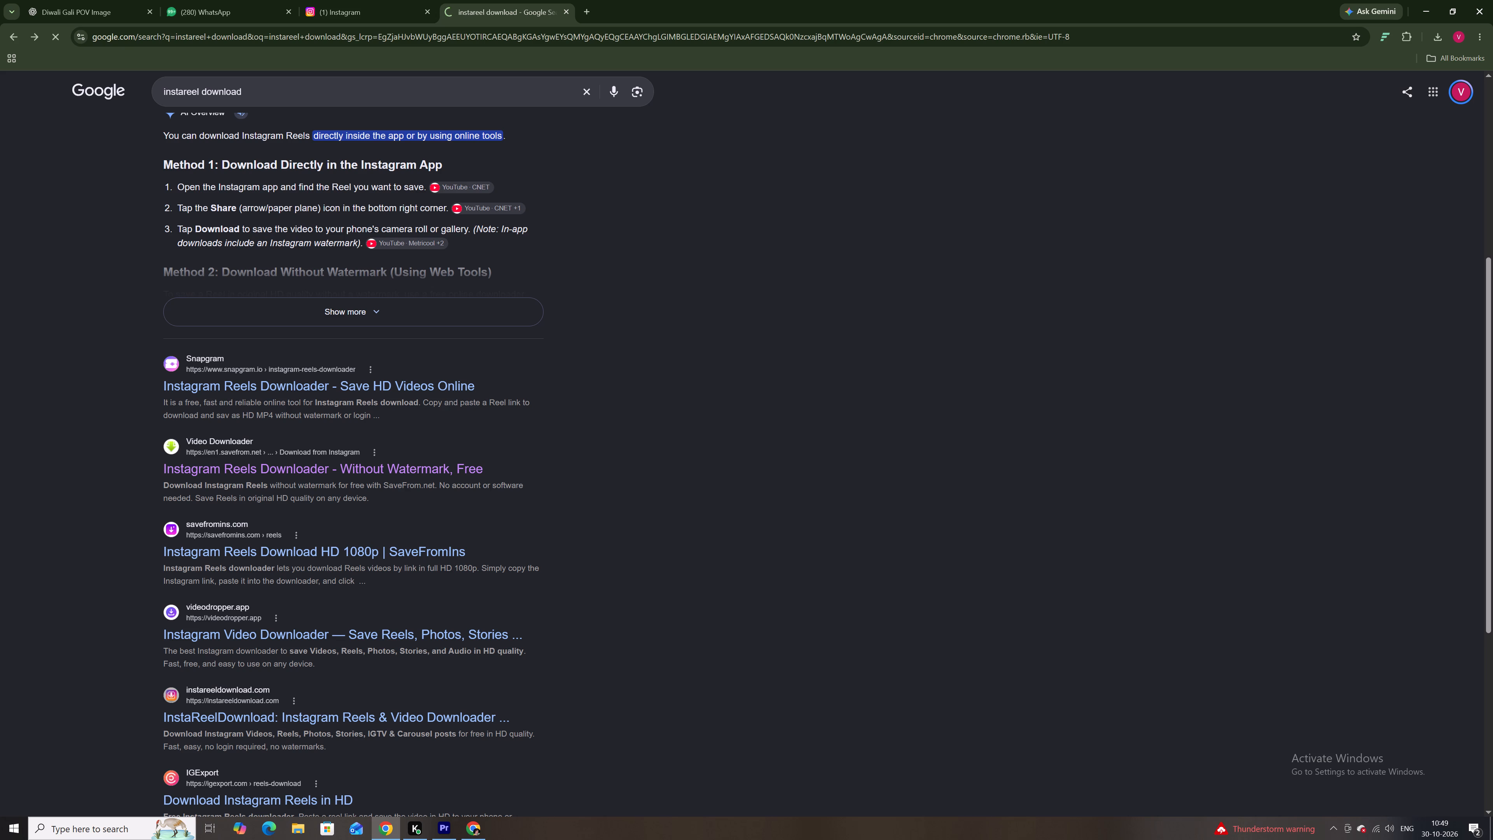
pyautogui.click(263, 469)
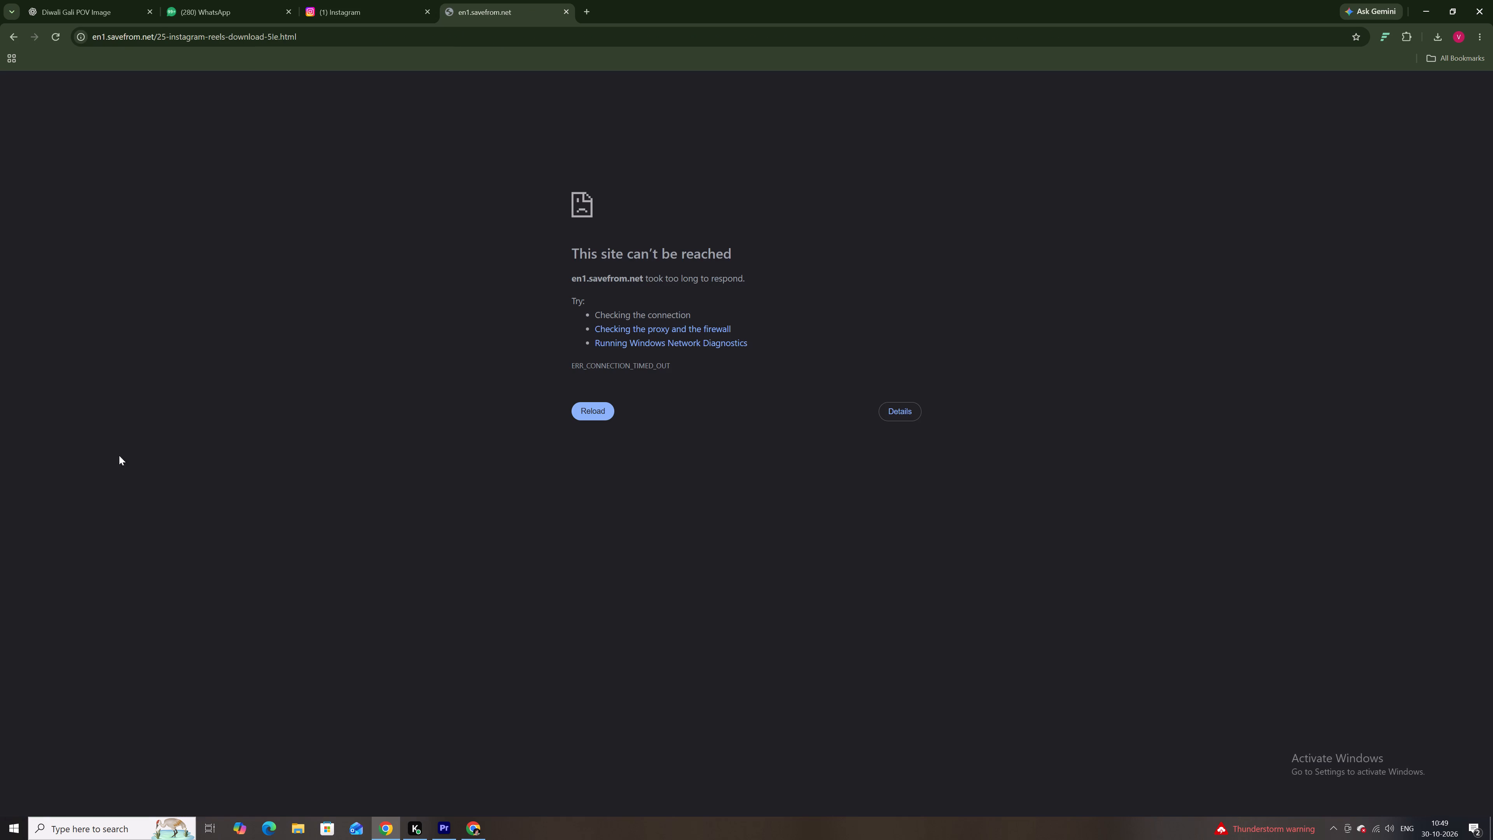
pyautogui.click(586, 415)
# Load the copied reel link on fastvideosave.net, download the video from Server 1, and show the recent downloads.
pyautogui.click(23, 35)
pyautogui.scroll(5, 356, 387)
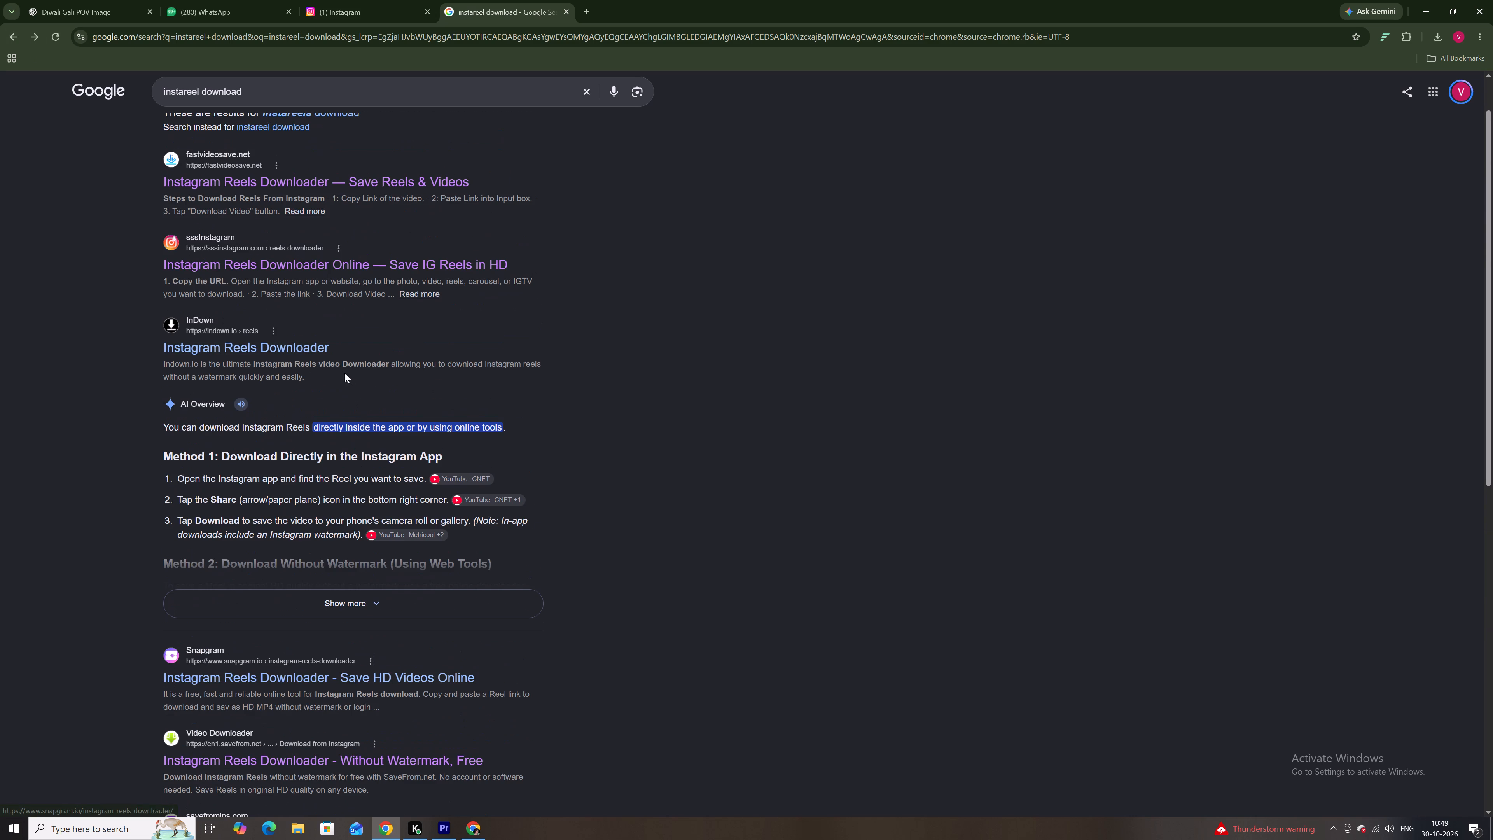
pyautogui.scroll(2, 269, 255)
pyautogui.click(274, 233)
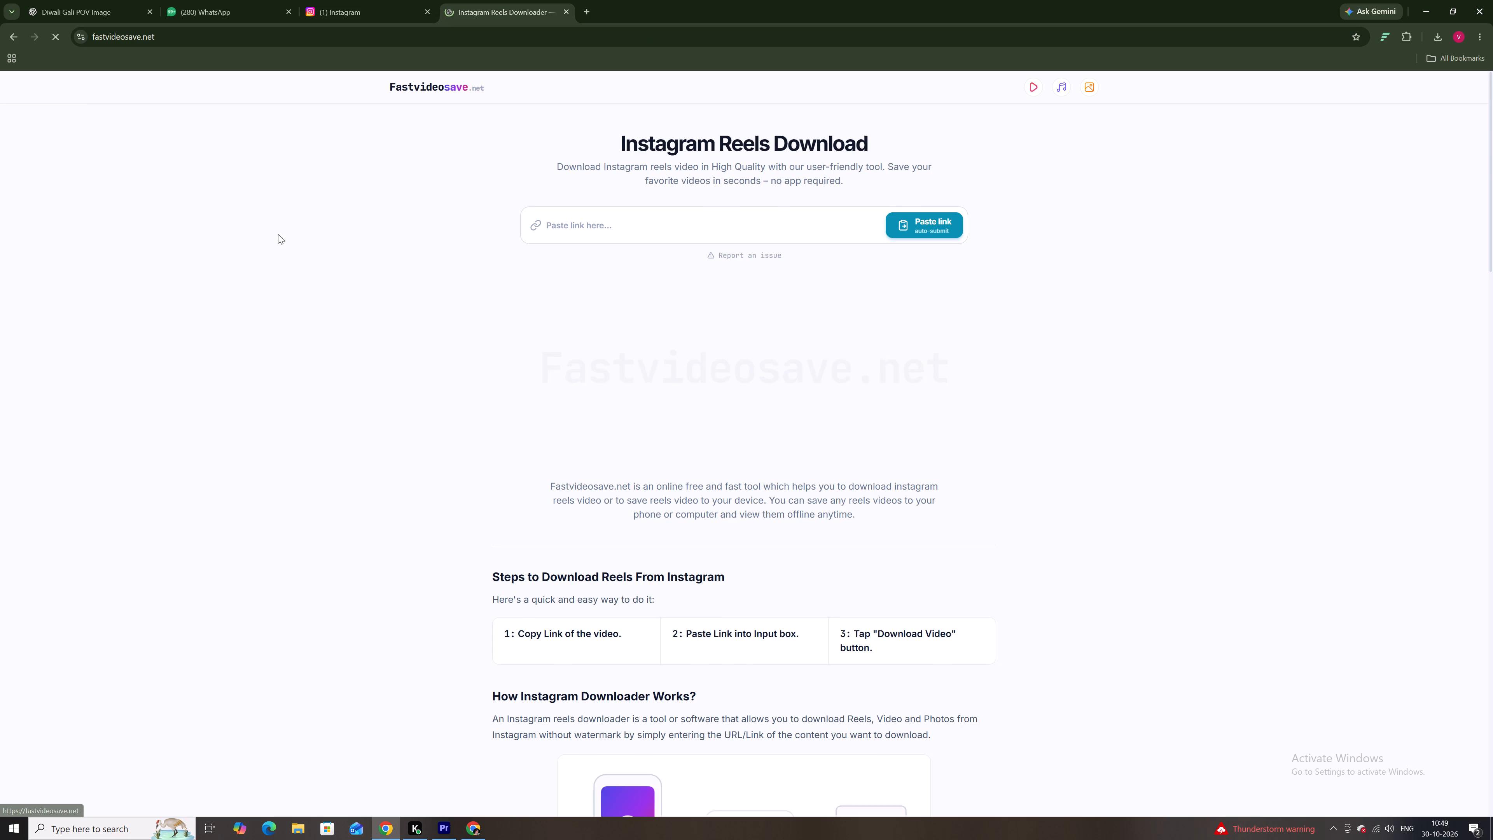
pyautogui.click(646, 225)
pyautogui.hotkey('ctrl', 'v')
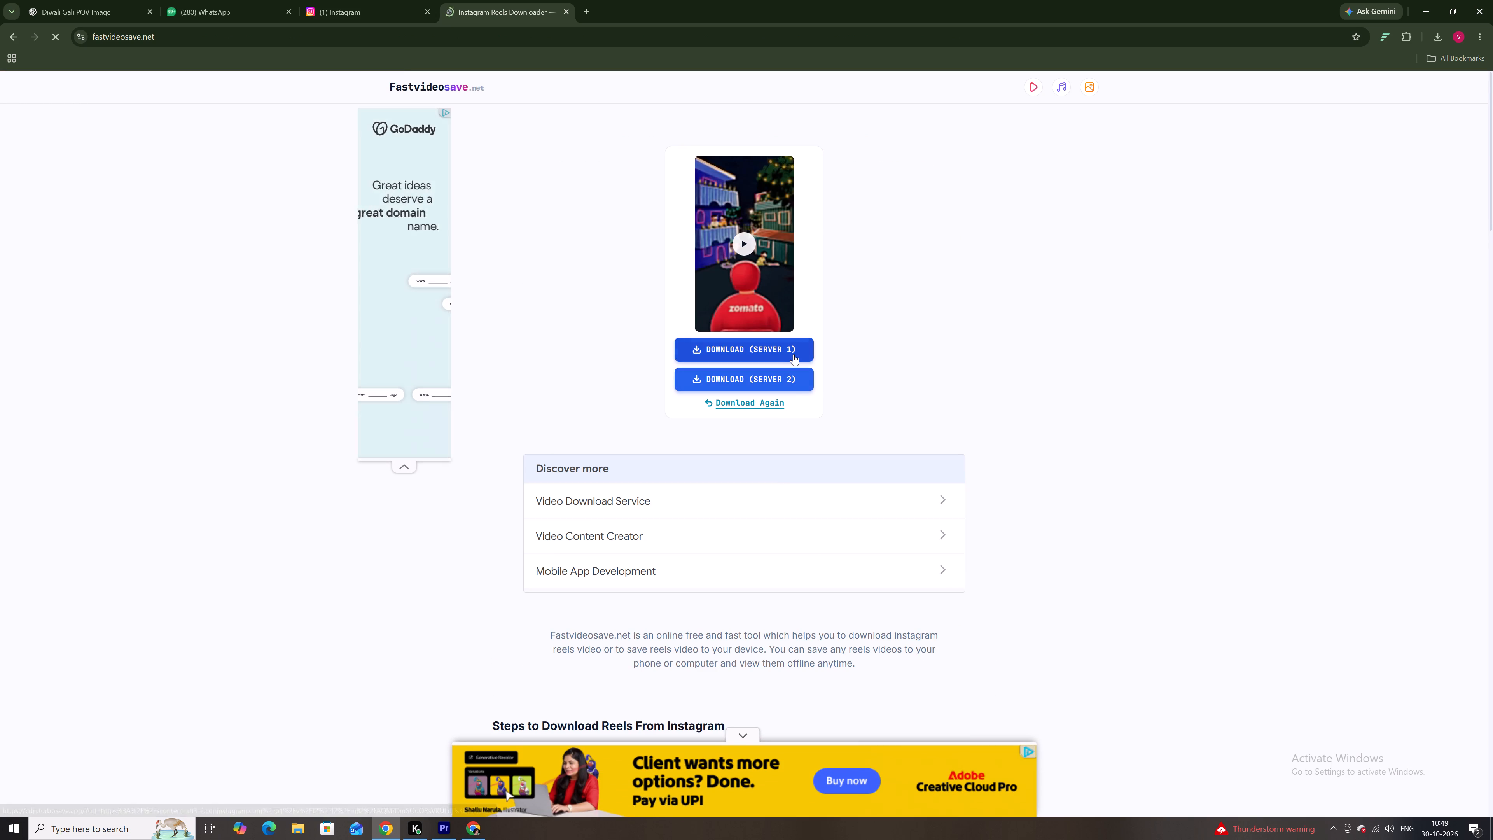
pyautogui.click(794, 354)
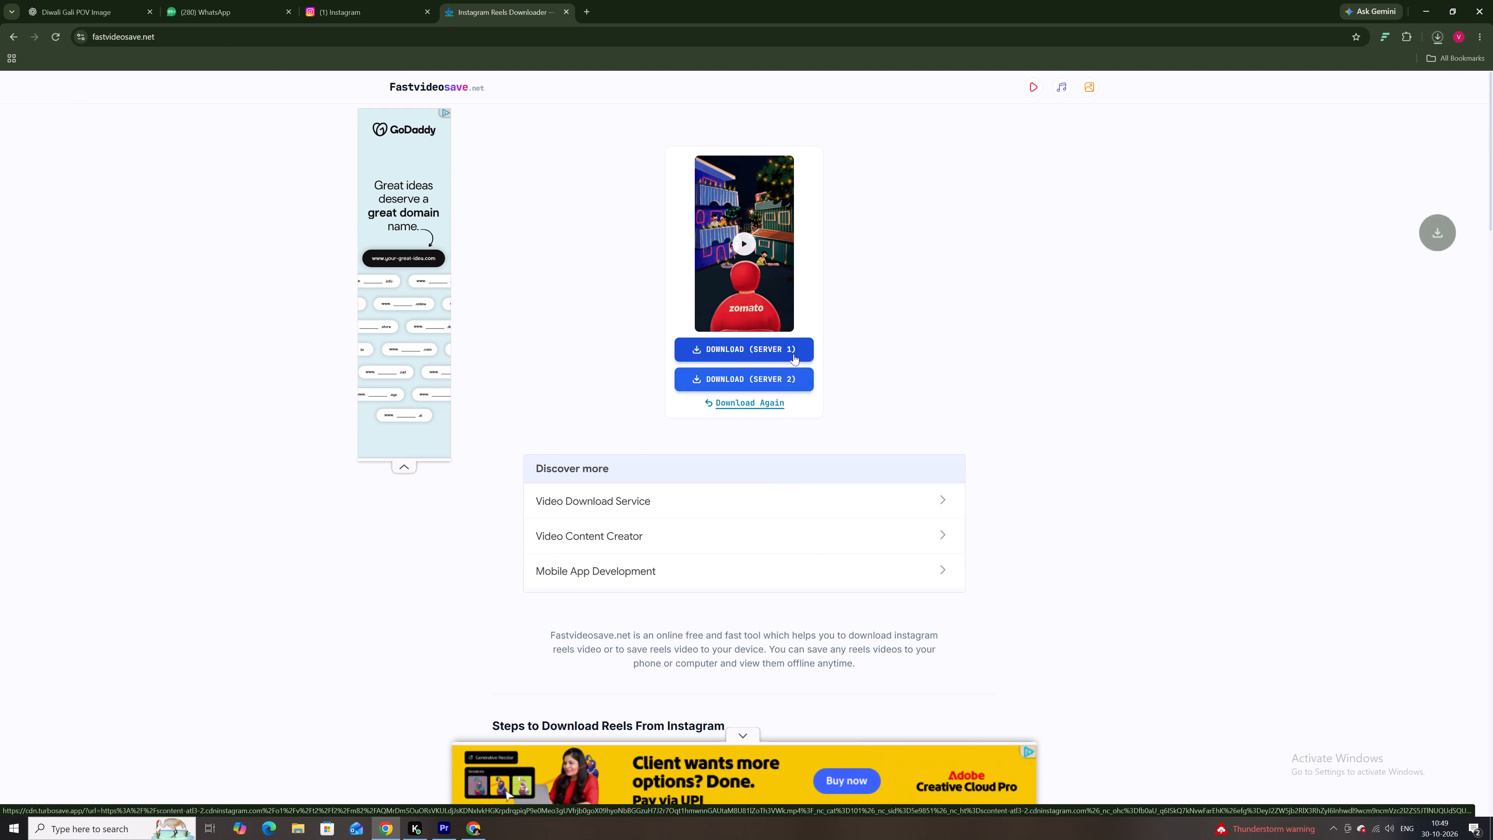
pyautogui.click(1442, 40)
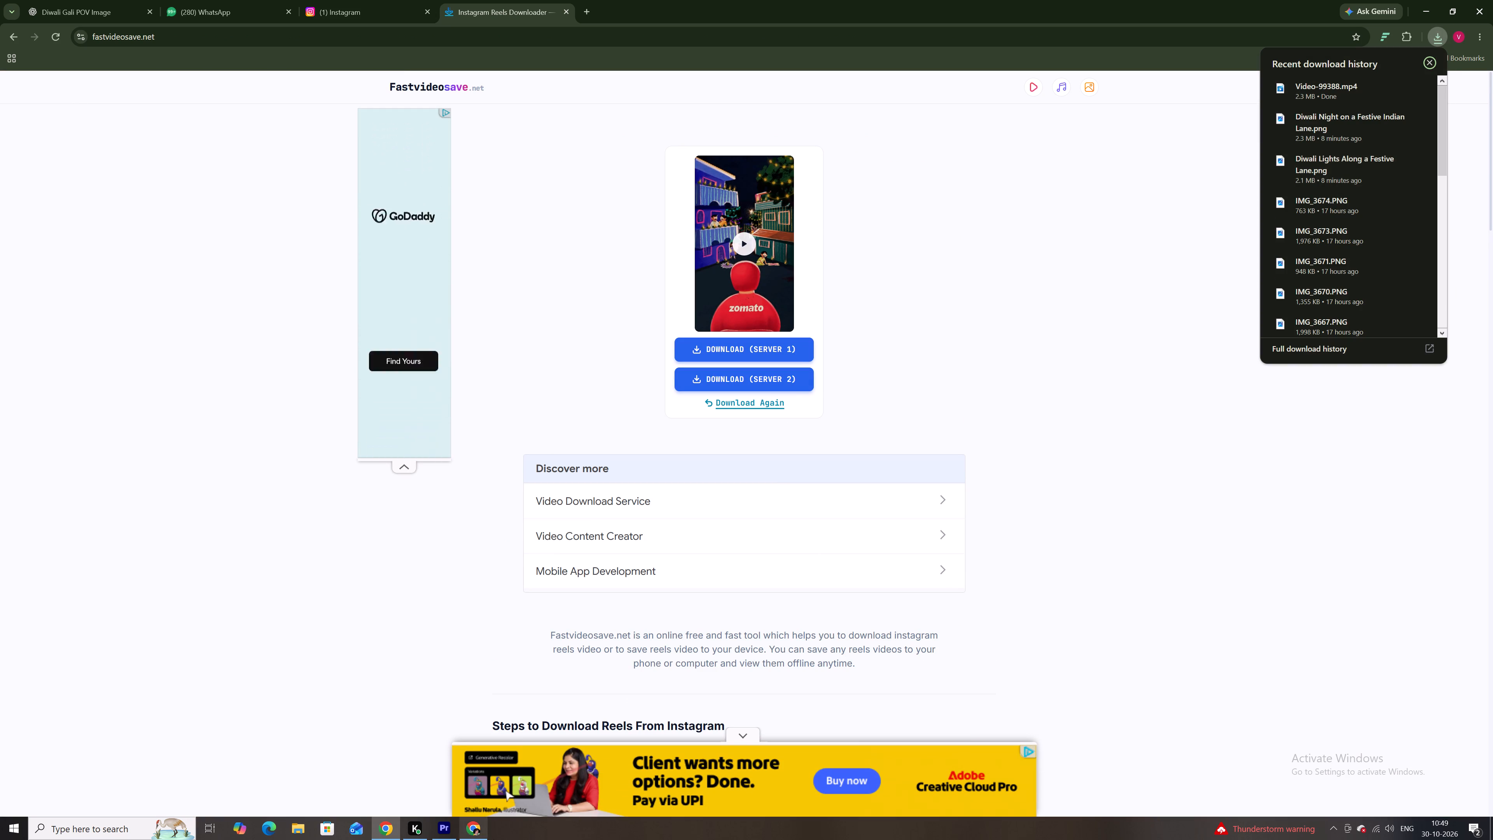
# Search the computer for Adobe Premiere Pro 2026 and open it.
pyautogui.click(152, 839)
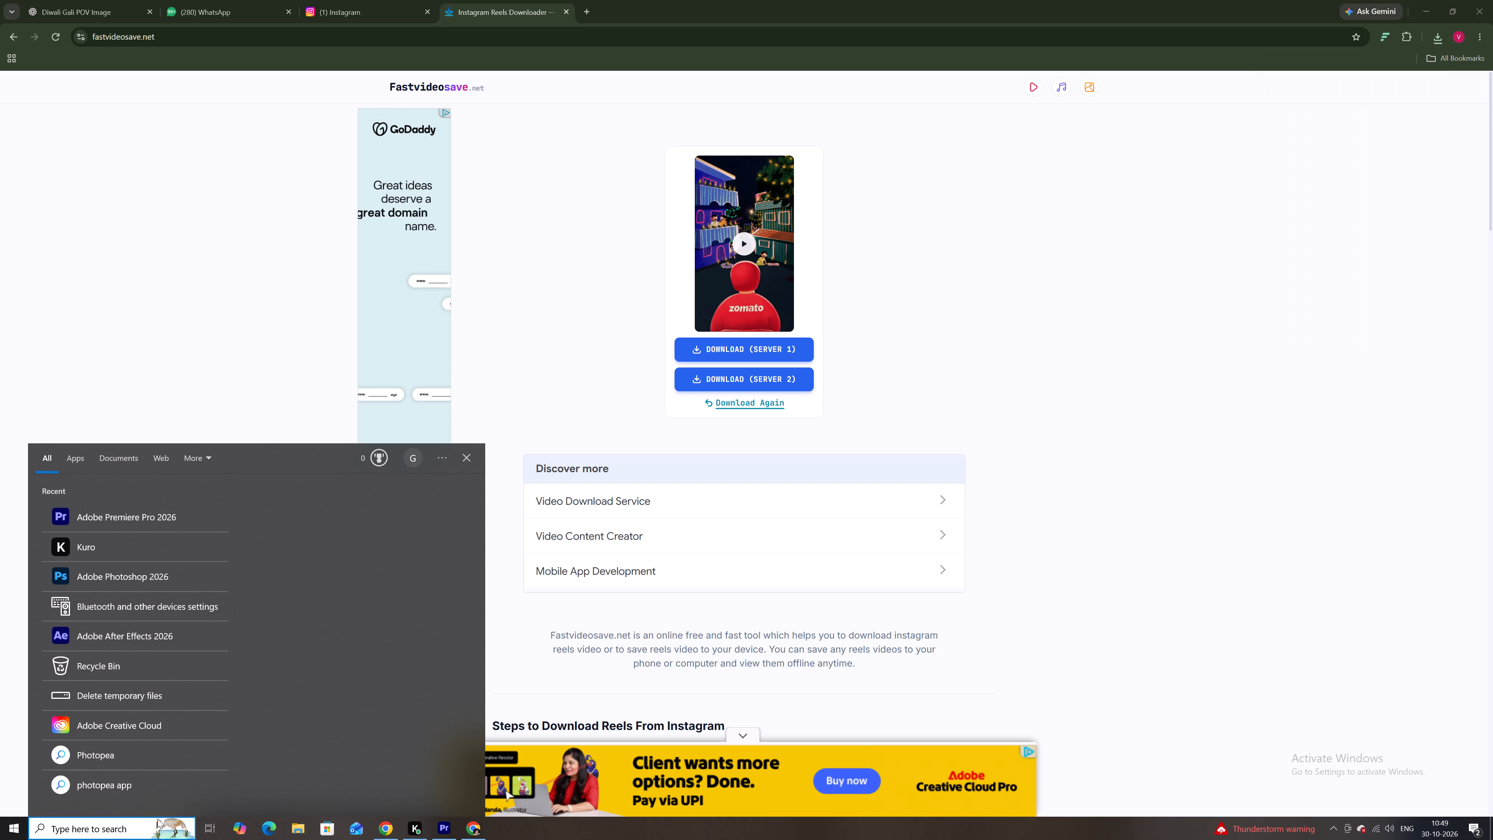
pyautogui.press('p')
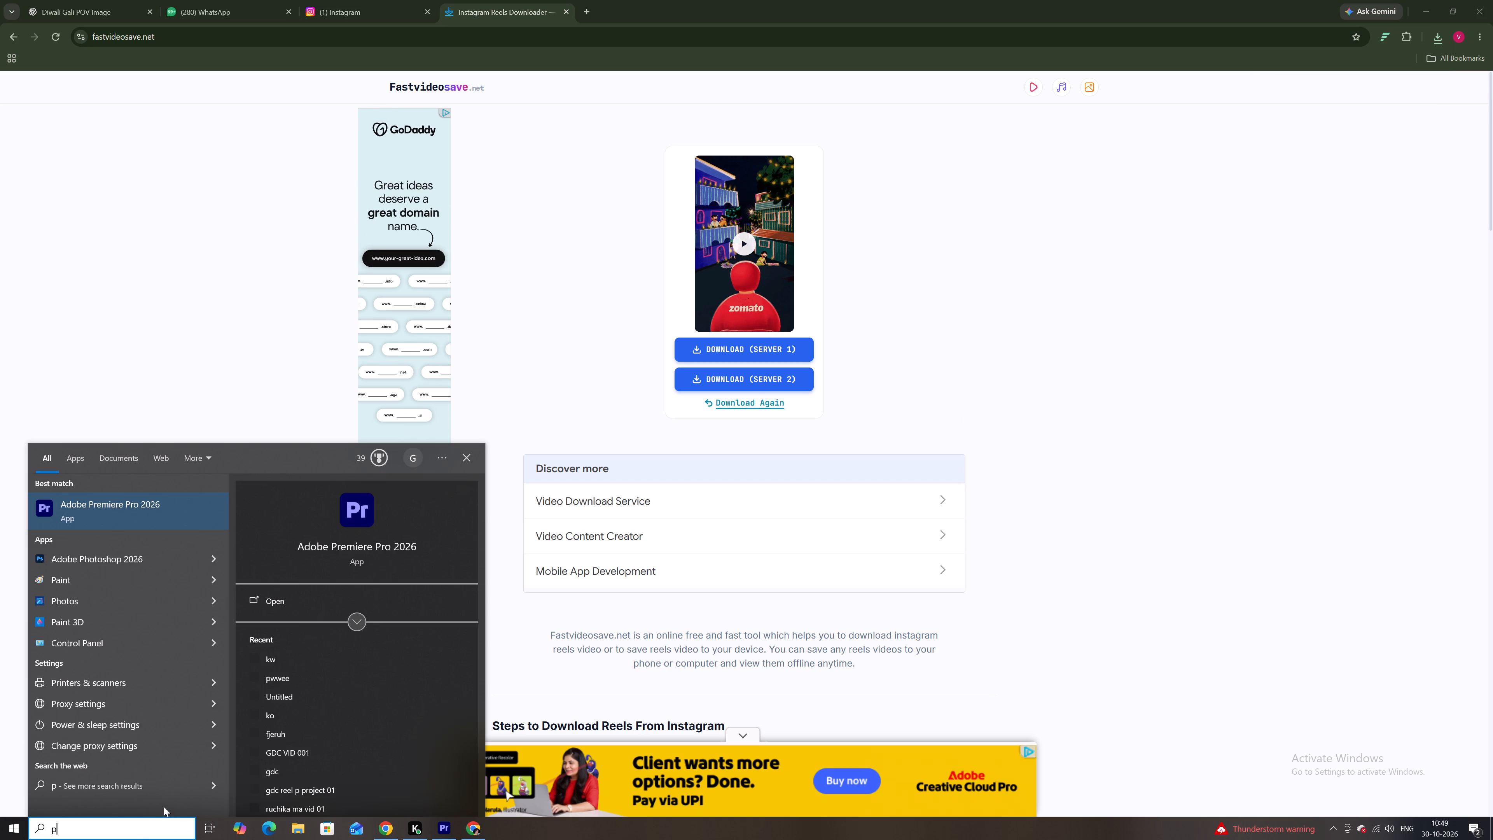
pyautogui.press('r')
pyautogui.press('e')
pyautogui.click(188, 511)
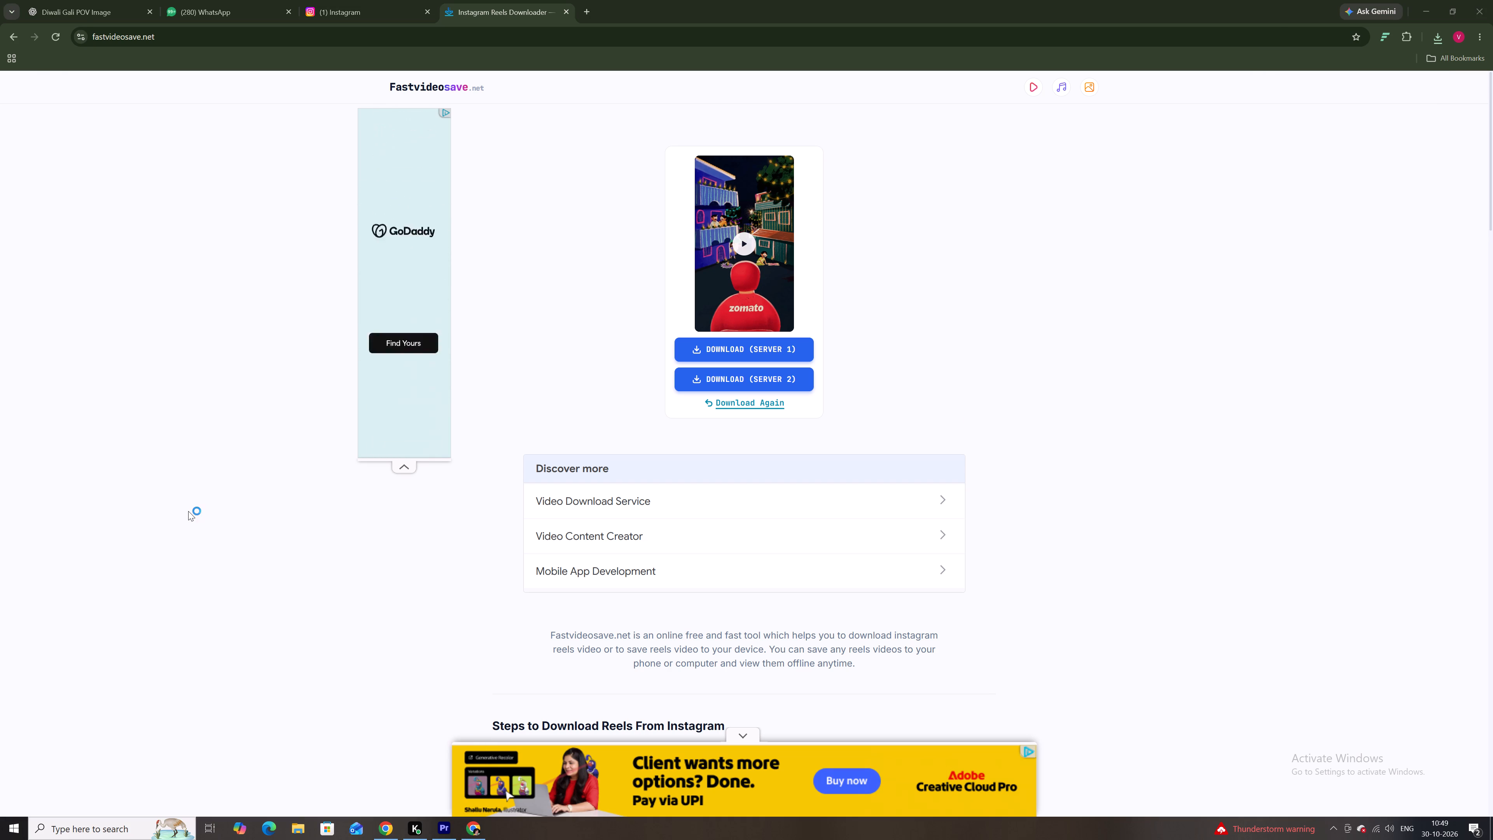
# Import the 'aam delivery' and 'Video-99388' videos from the Downloads folder into the project.
pyautogui.click(305, 248)
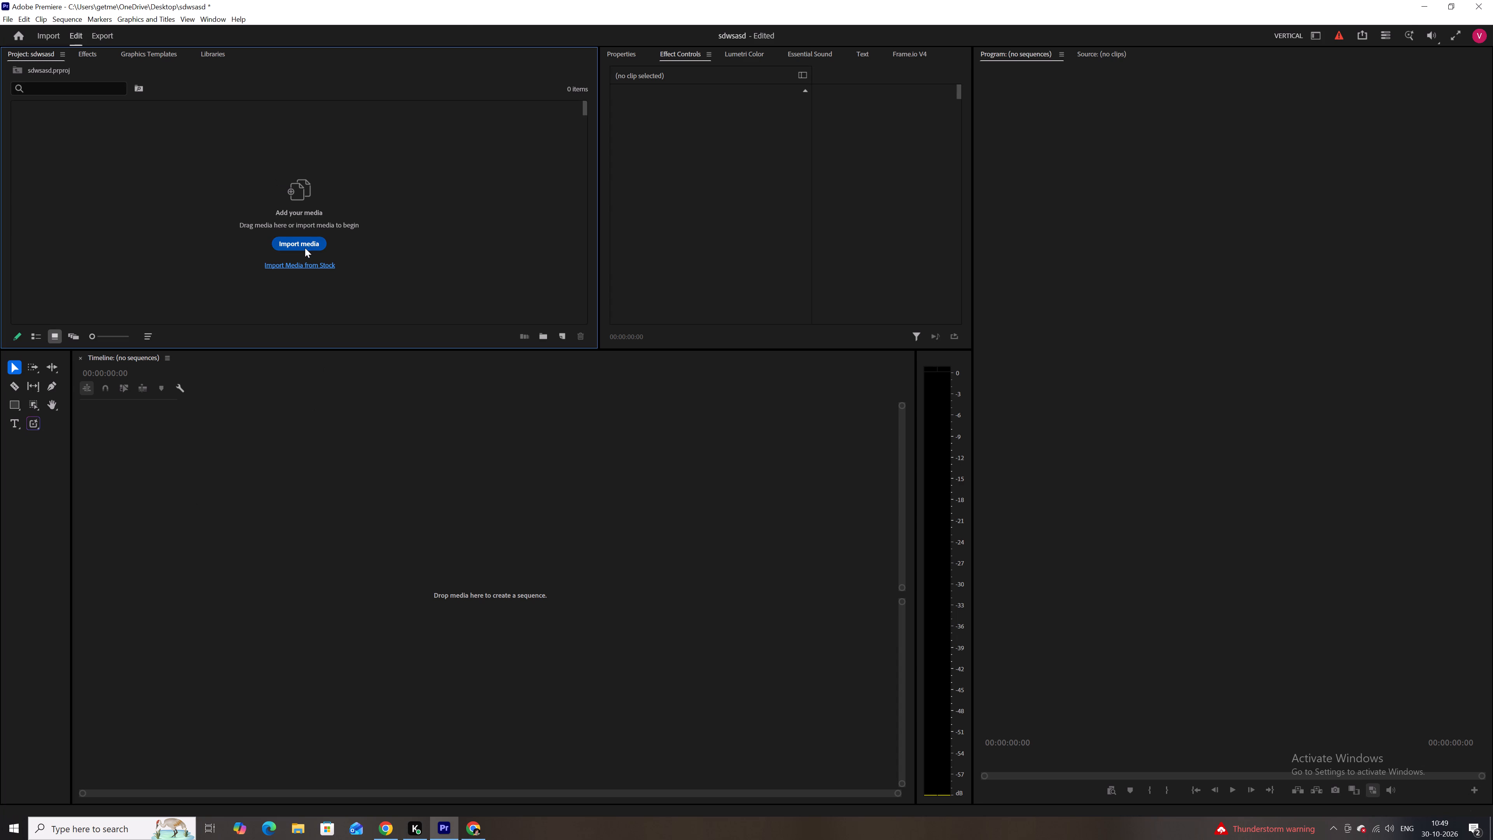
pyautogui.click(54, 132)
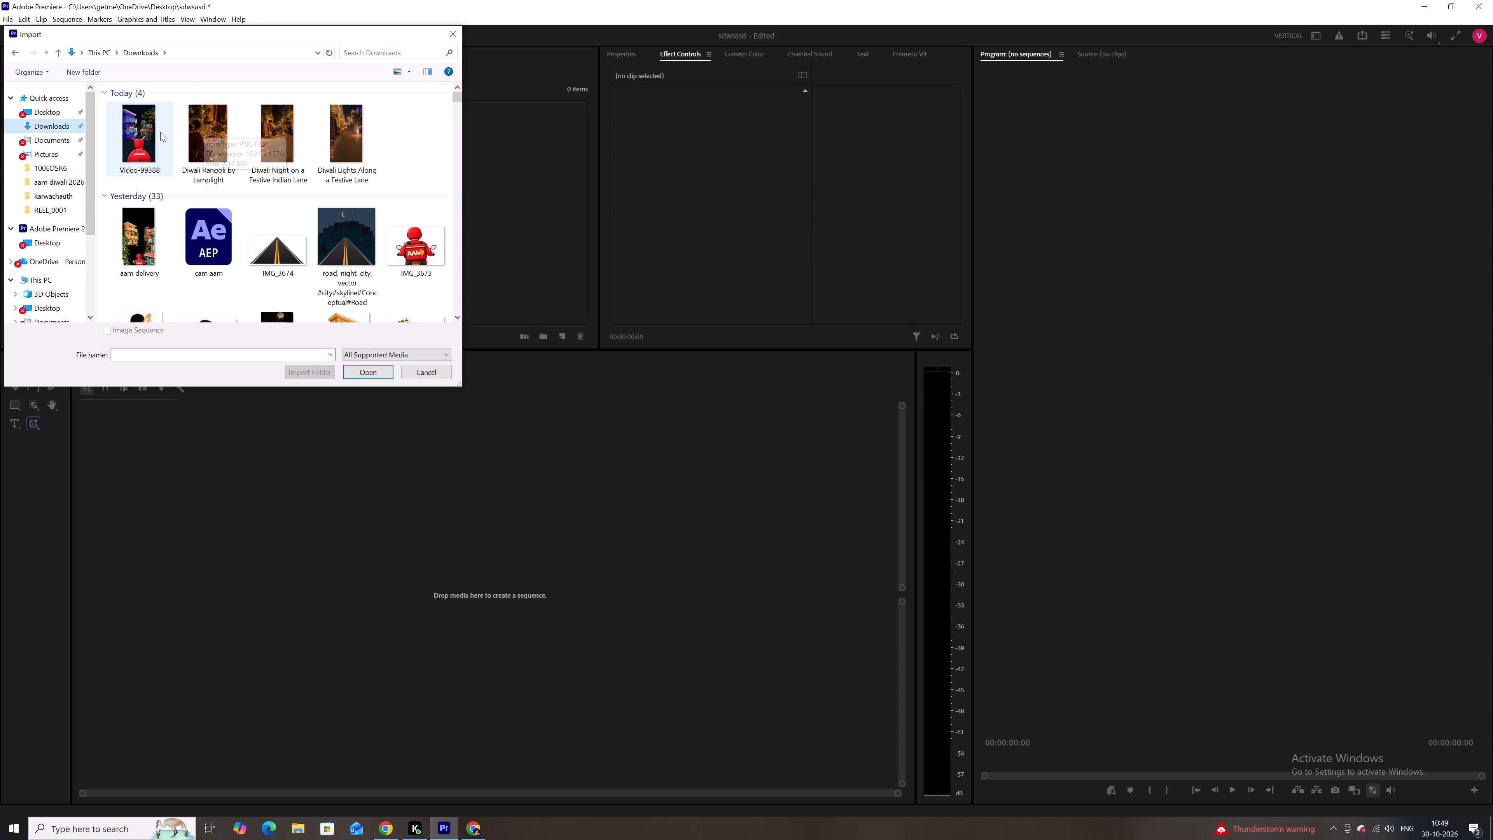
pyautogui.click(160, 132)
pyautogui.click(138, 240)
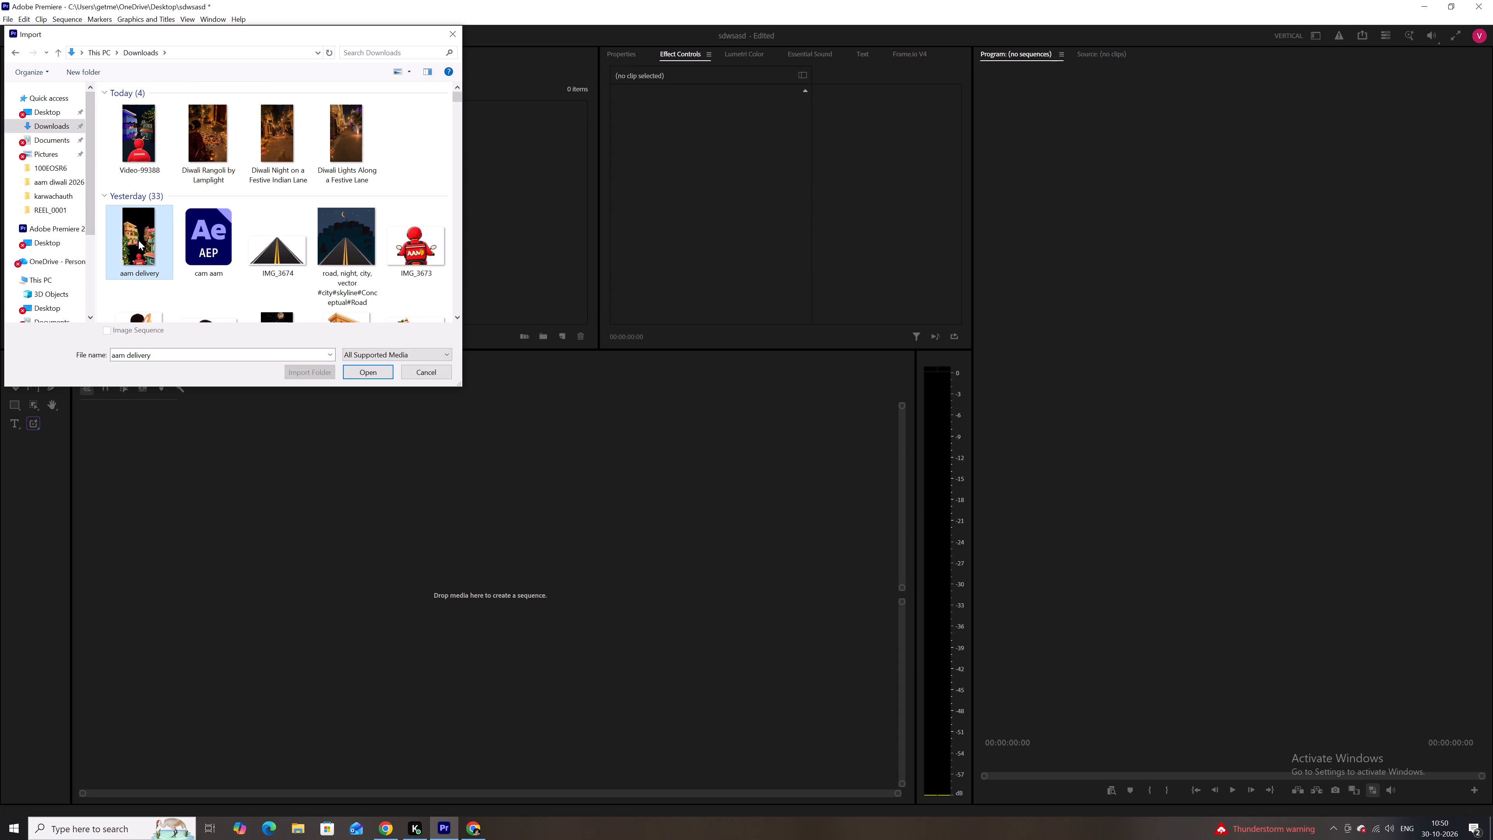
pyautogui.keyDown('ctrl'); pyautogui.click(136, 144); pyautogui.keyUp('ctrl')
pyautogui.click(364, 374)
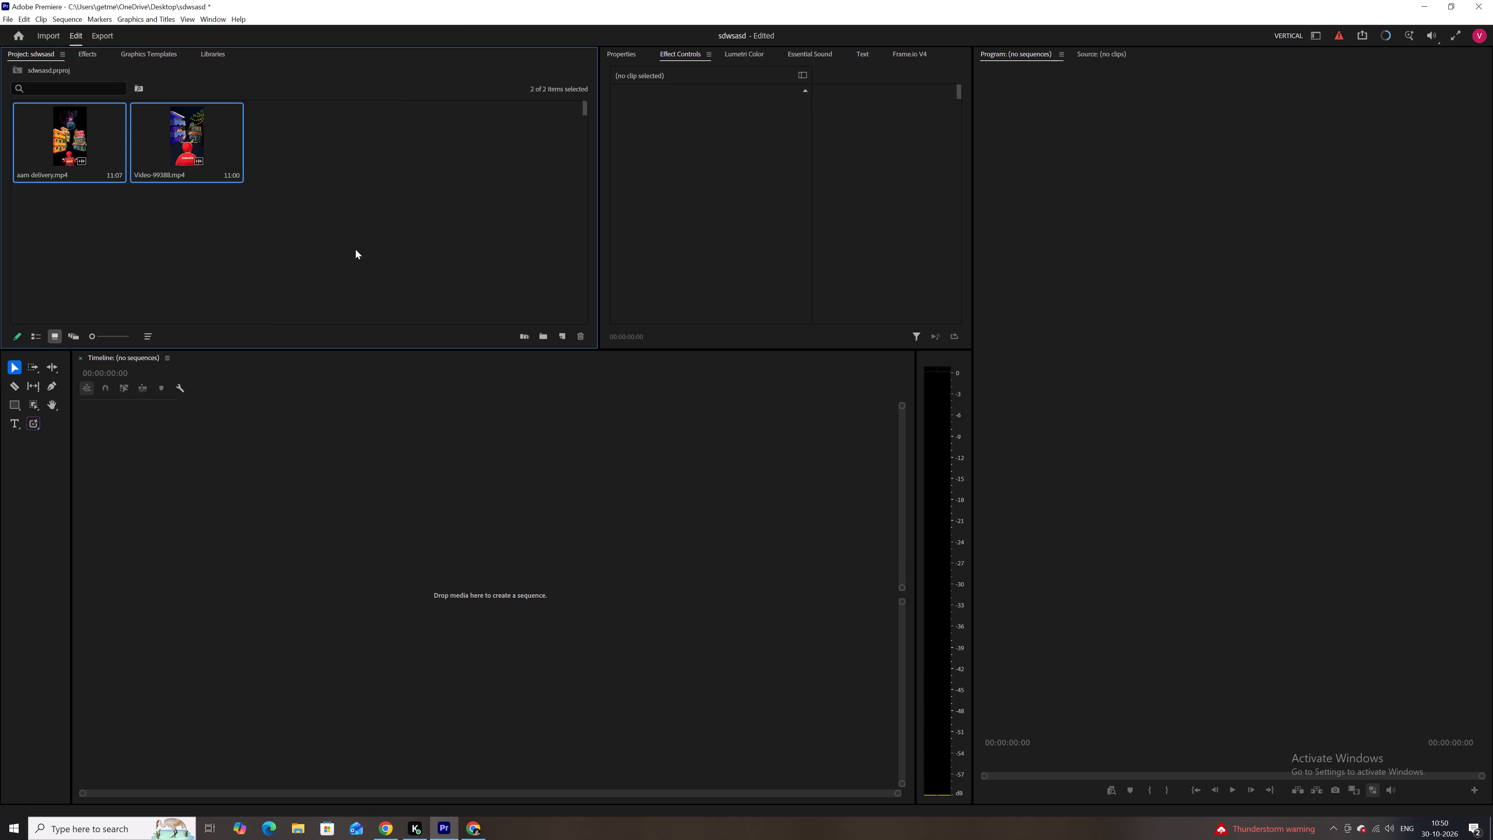
# Place aam delivery.mp4 in the empty timeline to create a sequence from it.
pyautogui.click(355, 249)
pyautogui.moveTo(56, 140); pyautogui.dragTo(294, 551)
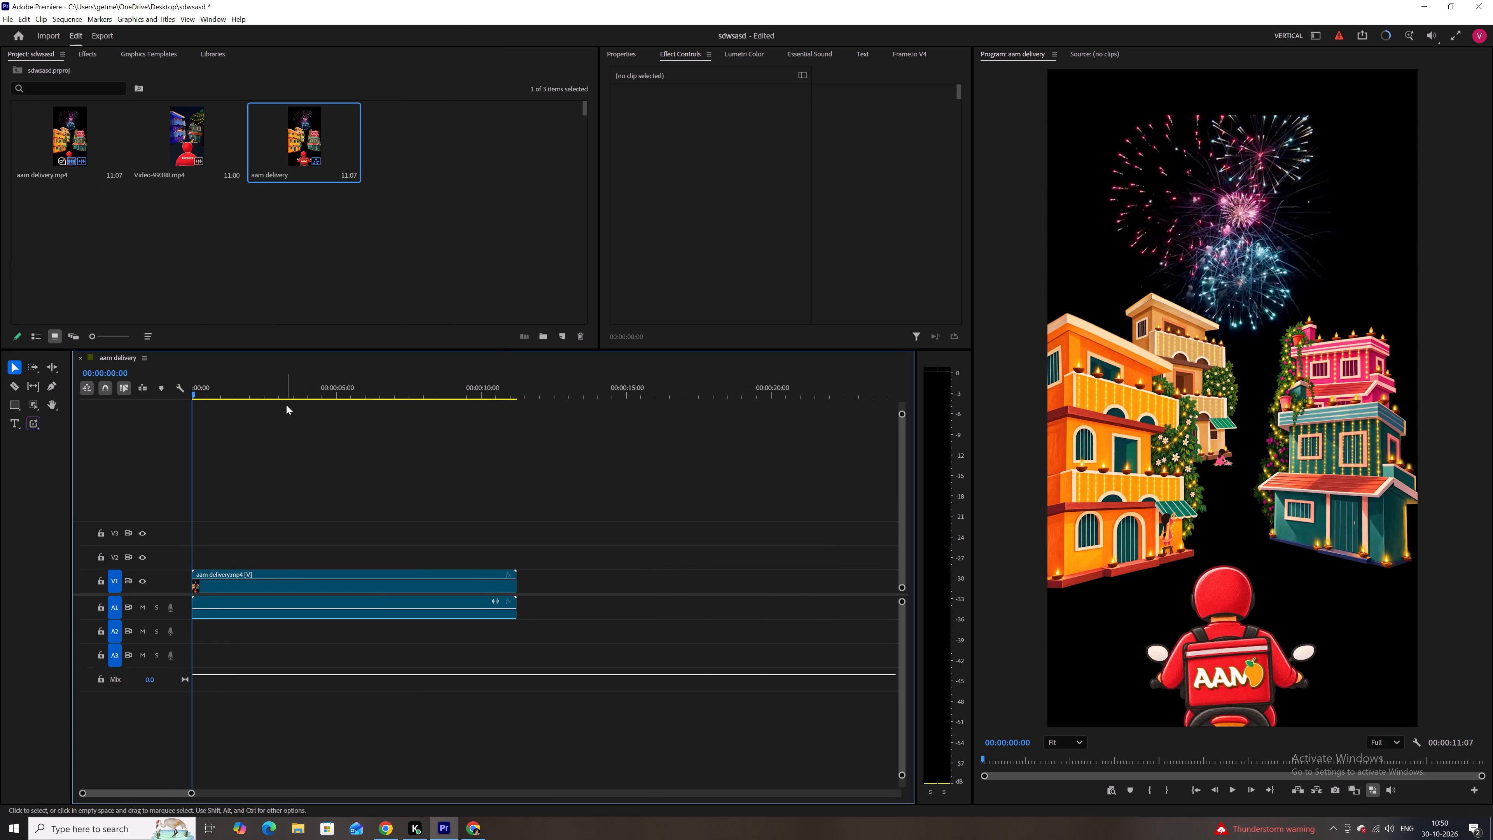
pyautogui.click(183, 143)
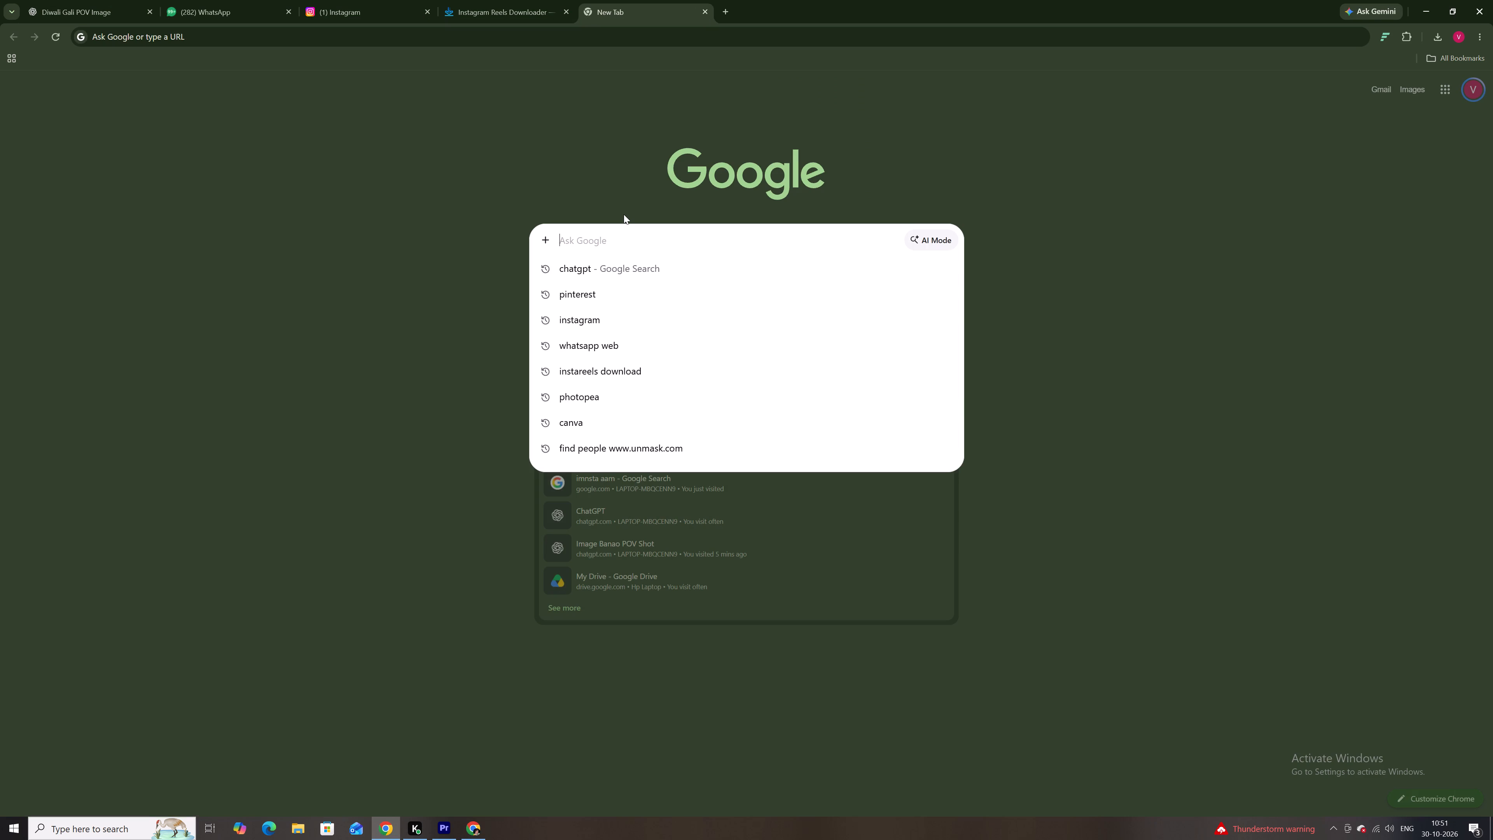
pyautogui.write('yt')
pyautogui.press('Return')
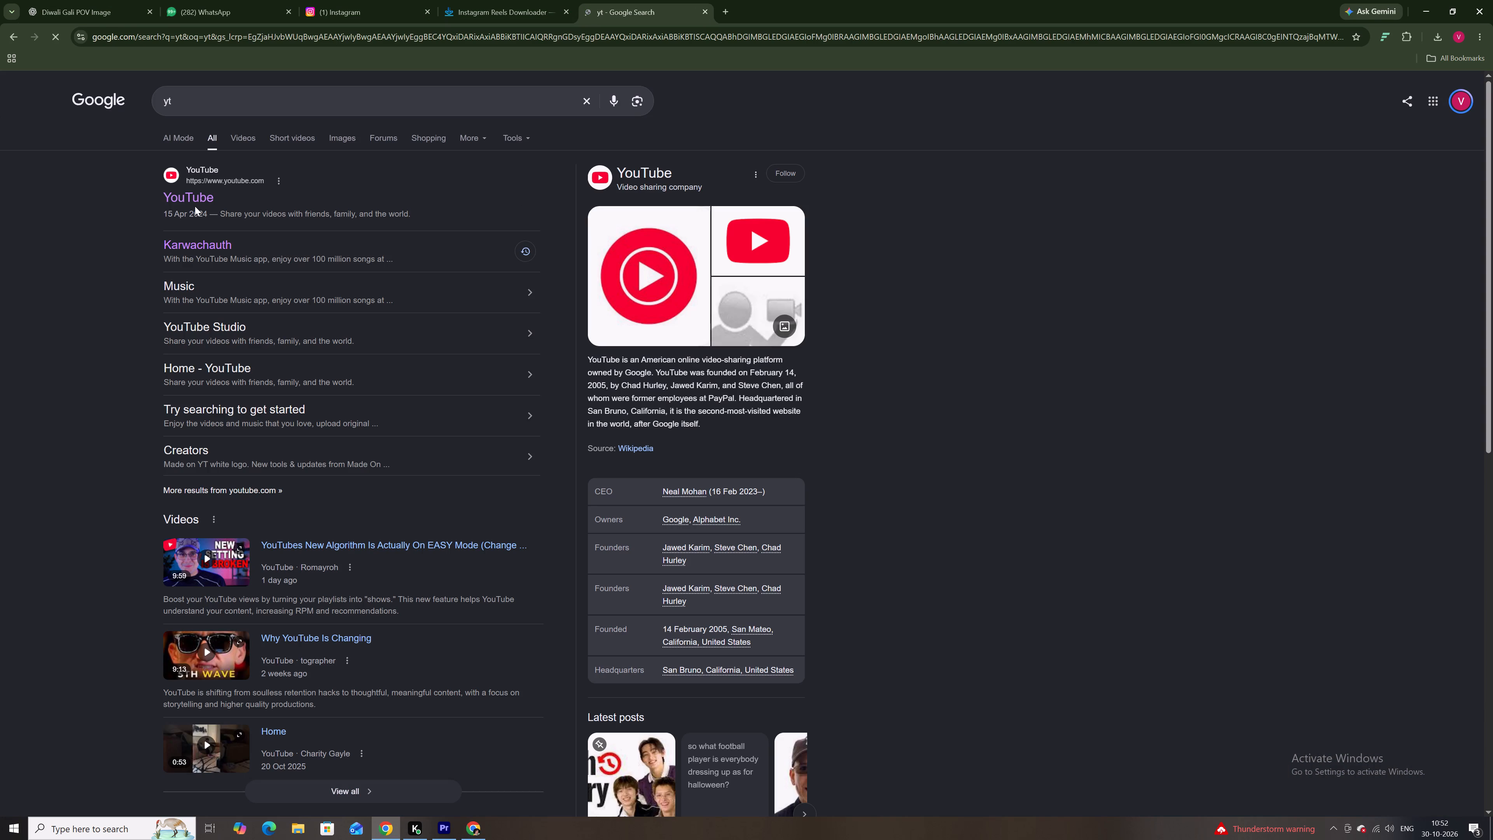
pyautogui.click(186, 200)
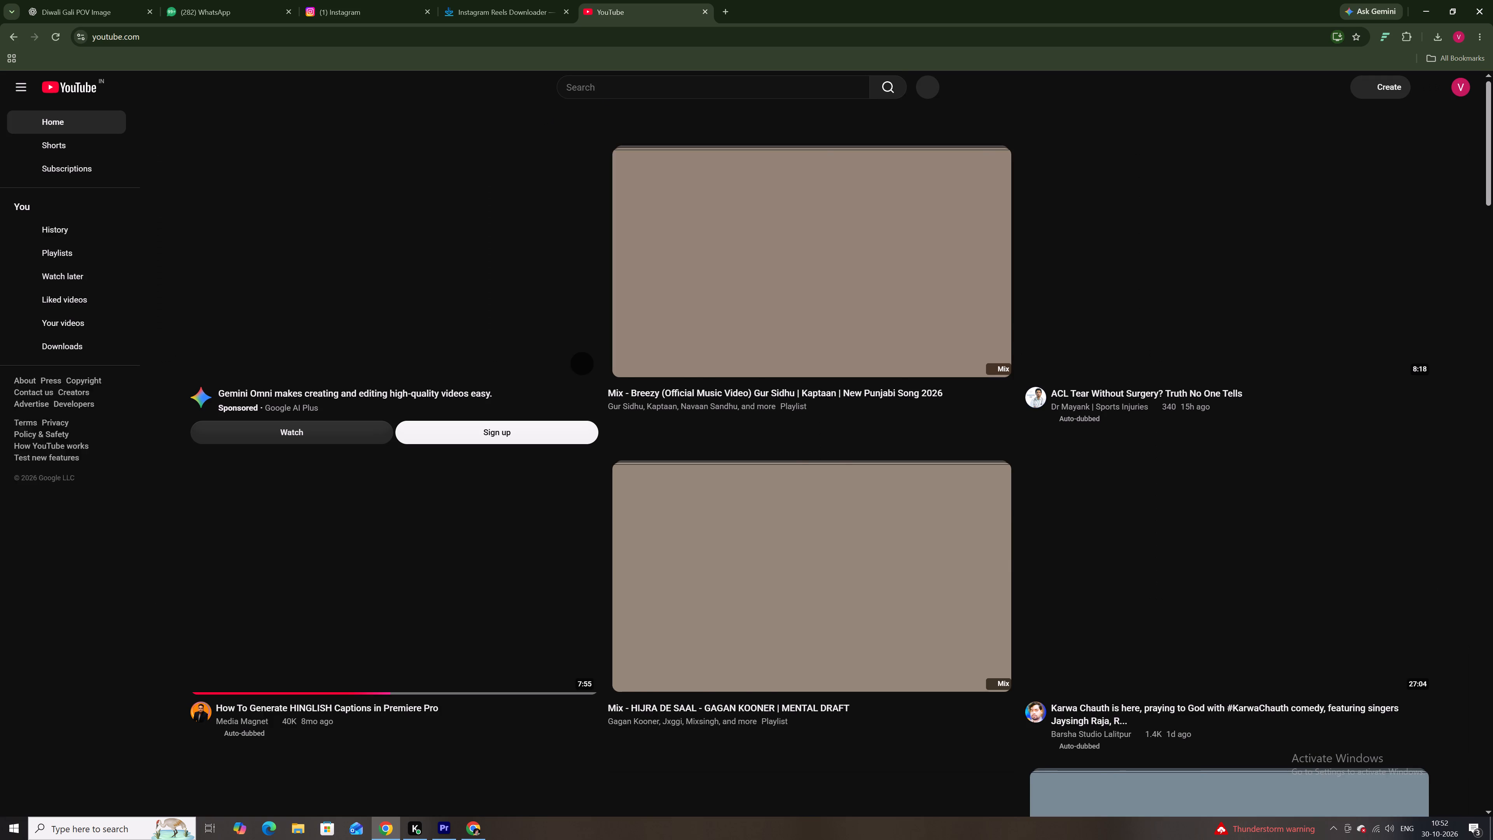
# Search YouTube for 'badman' and play the REAL BADMAN official video by Karan Aujla, skipping the ad.
pyautogui.click(635, 87)
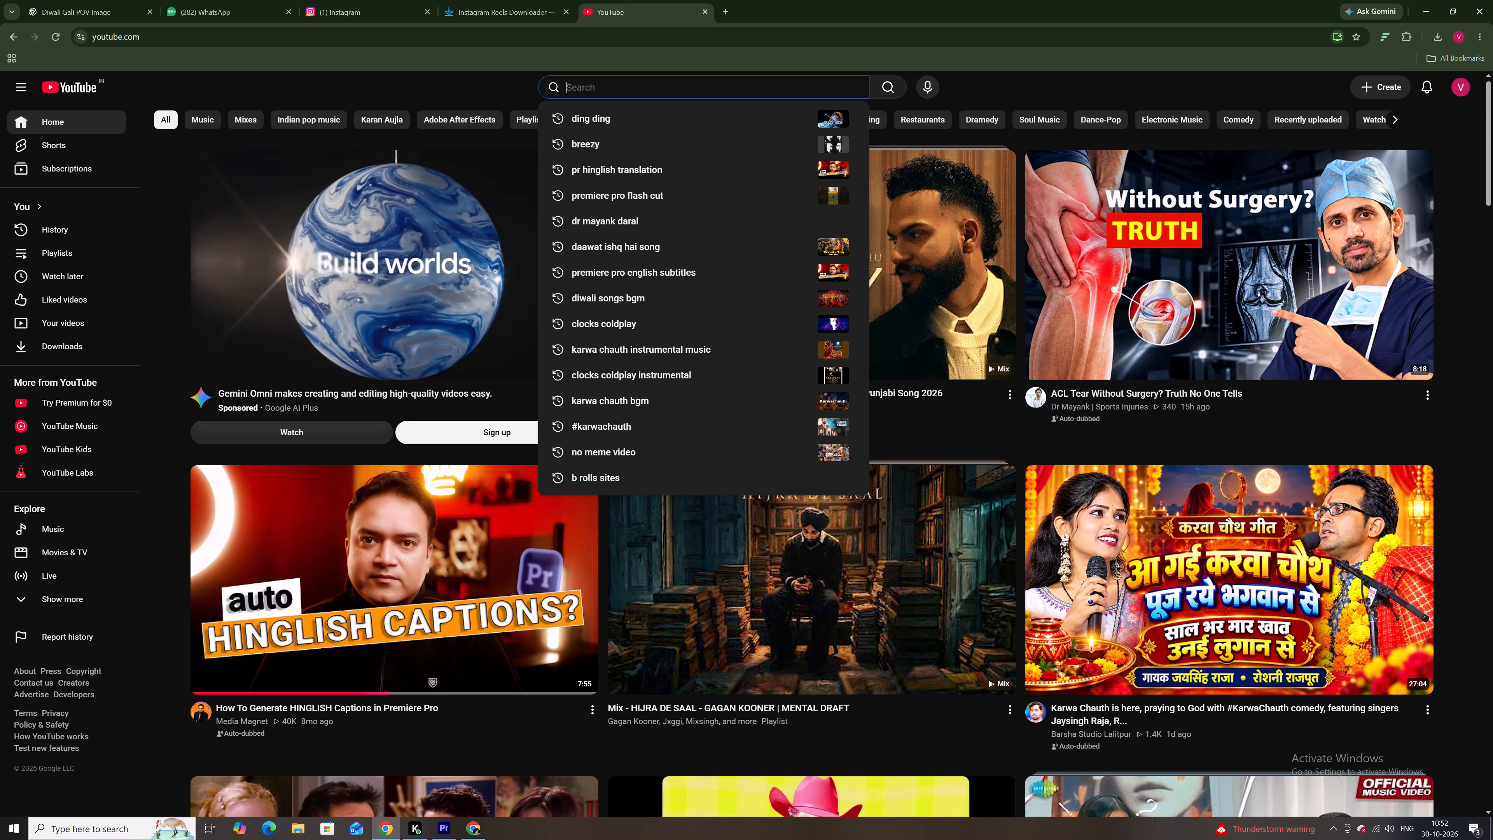
pyautogui.write('bad,a')
pyautogui.press('BackSpace')
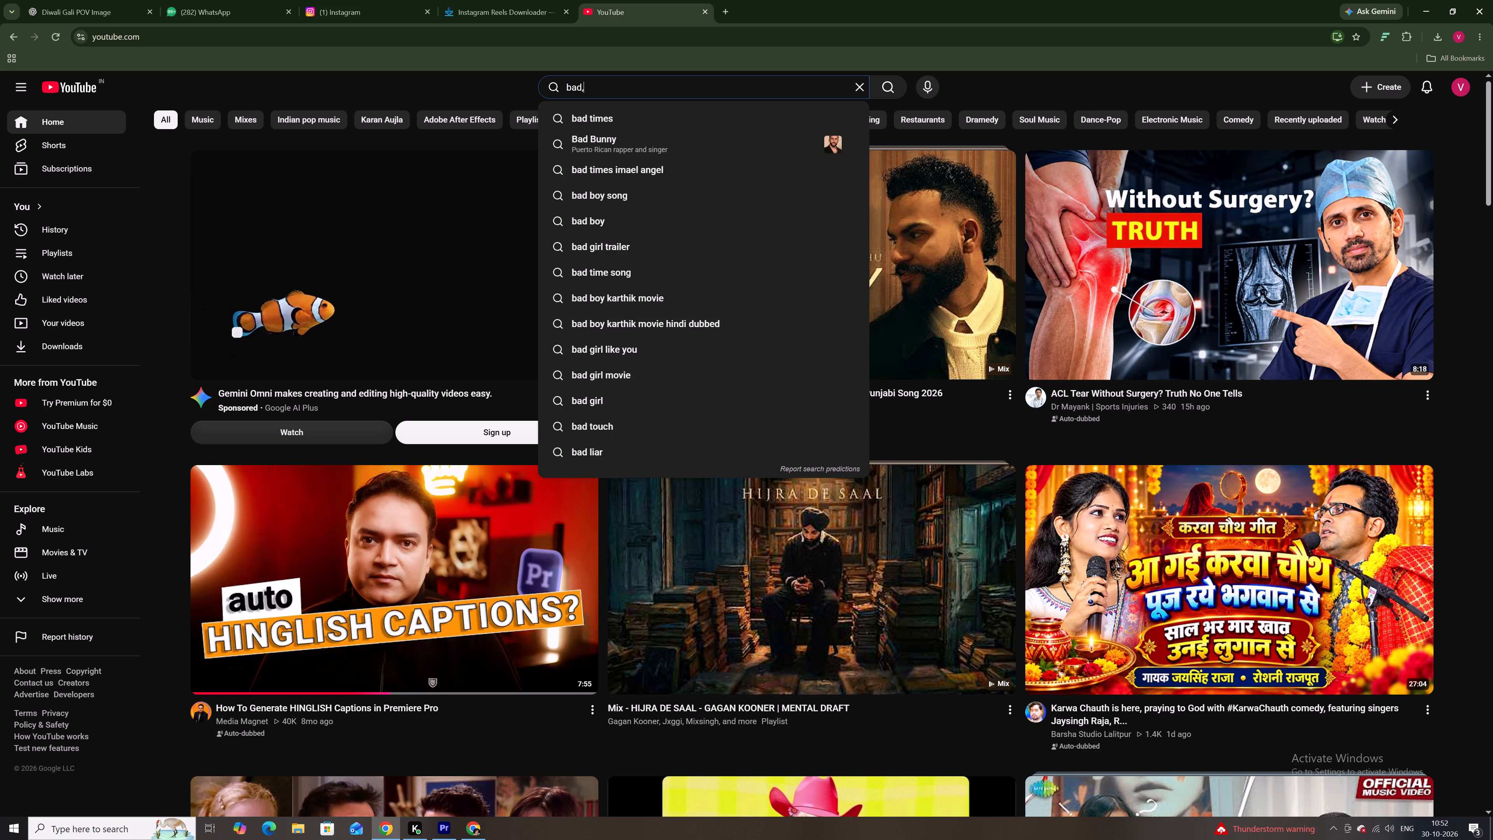
pyautogui.press('BackSpace')
pyautogui.write('man')
pyautogui.press('space')
pyautogui.press('Return')
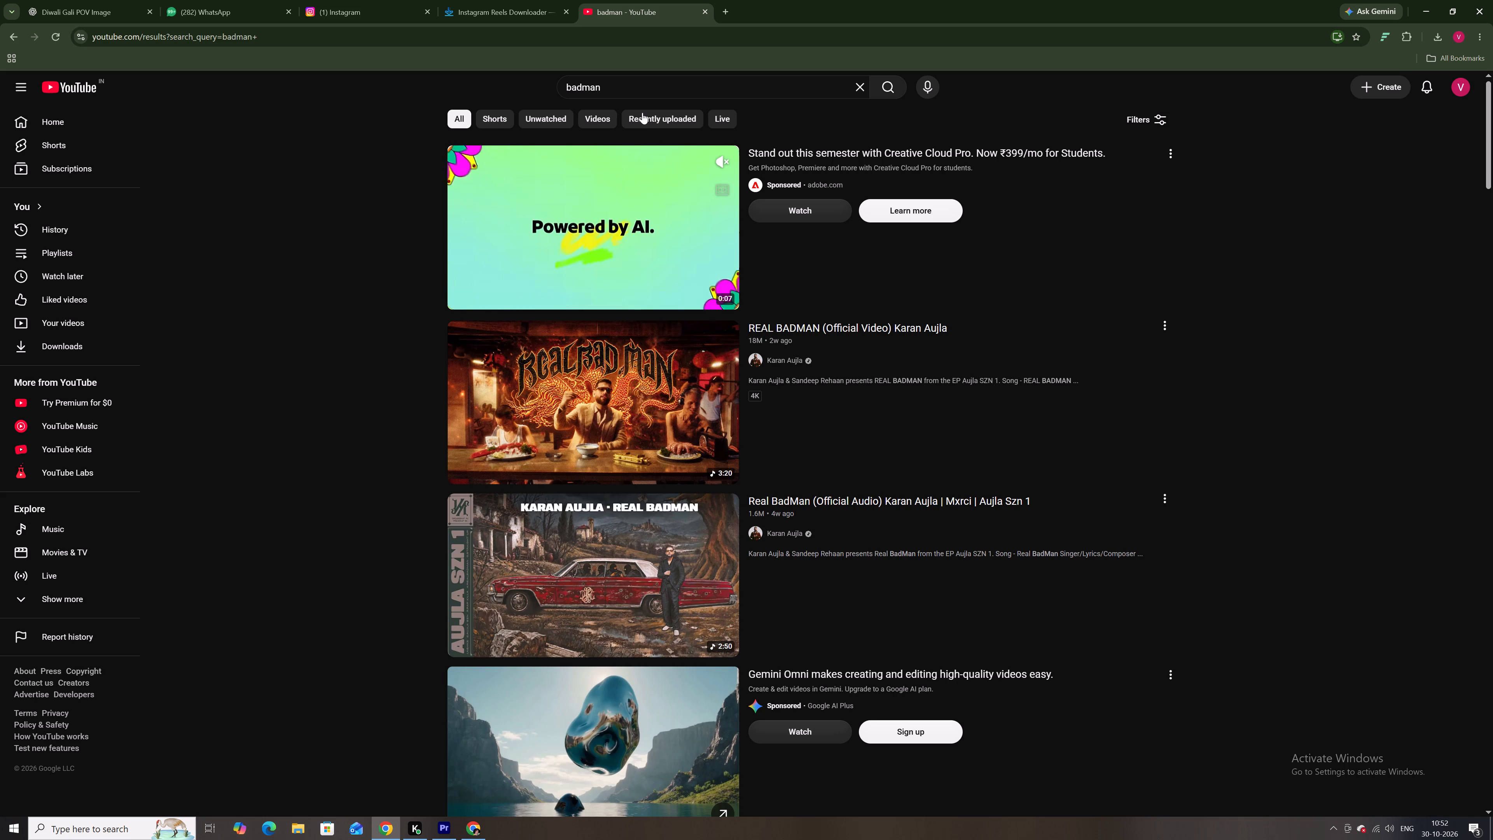
pyautogui.click(619, 429)
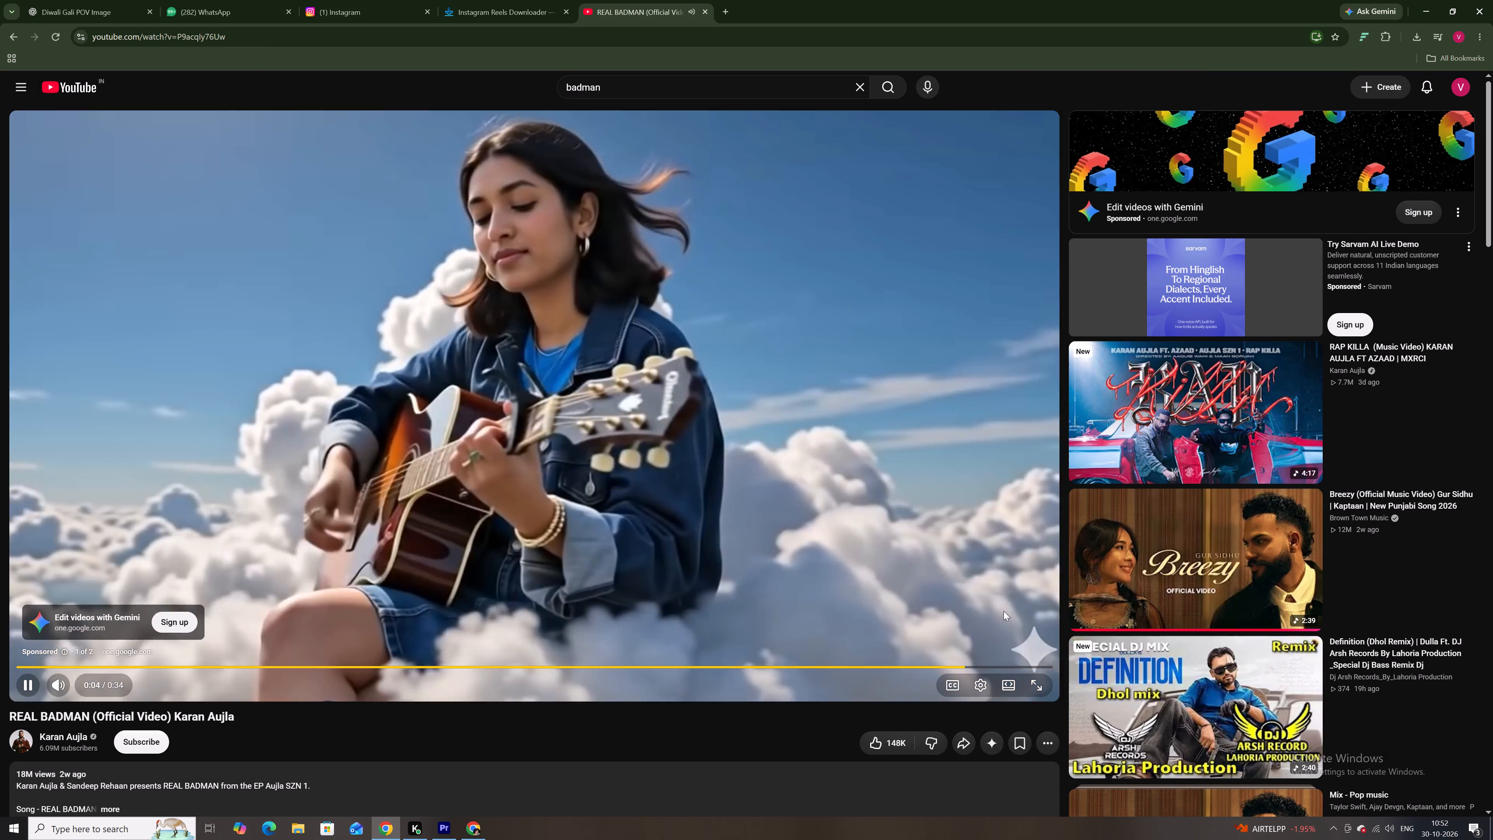
pyautogui.click(1024, 650)
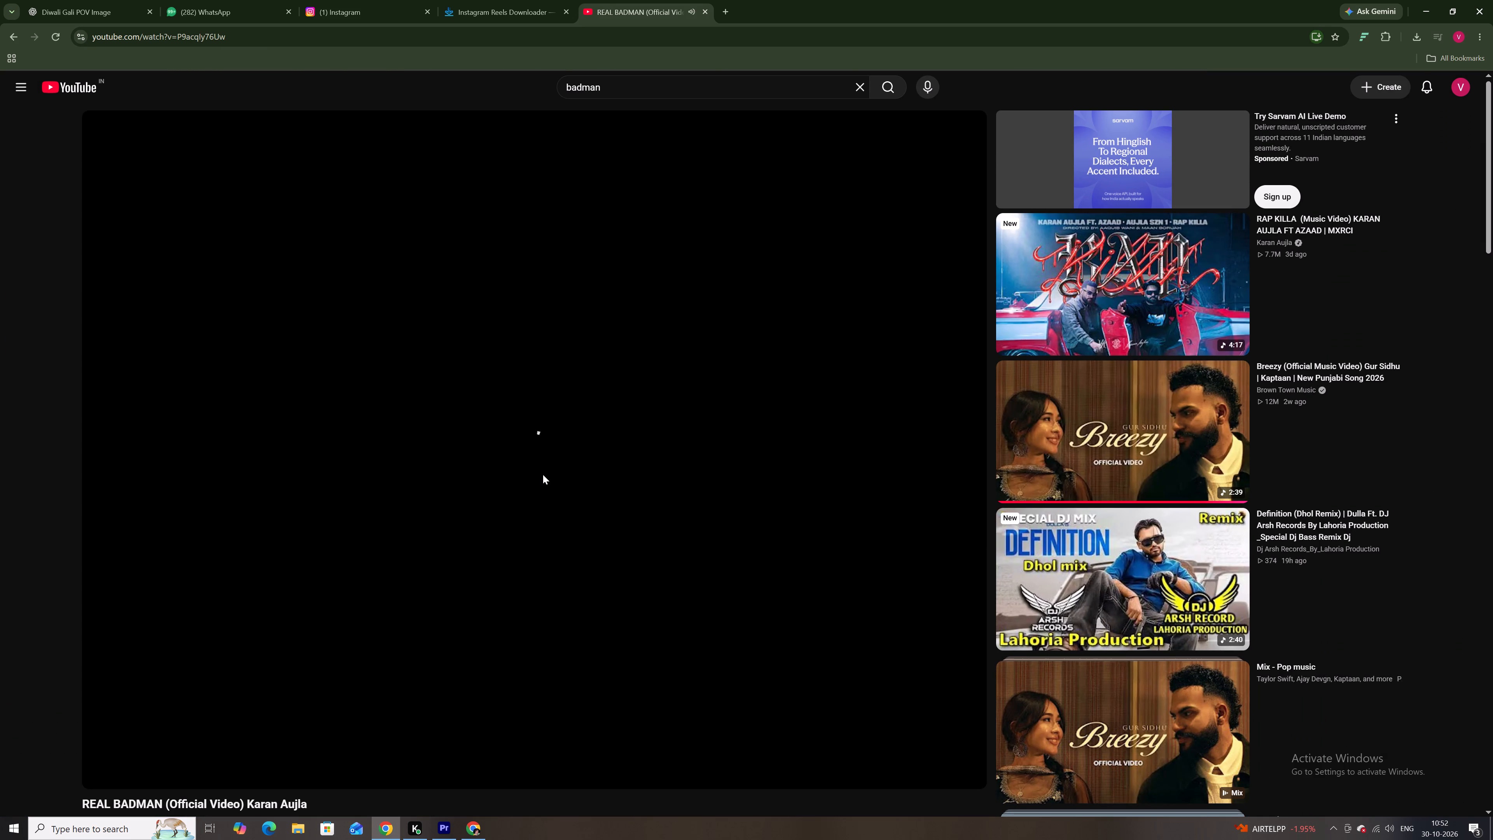
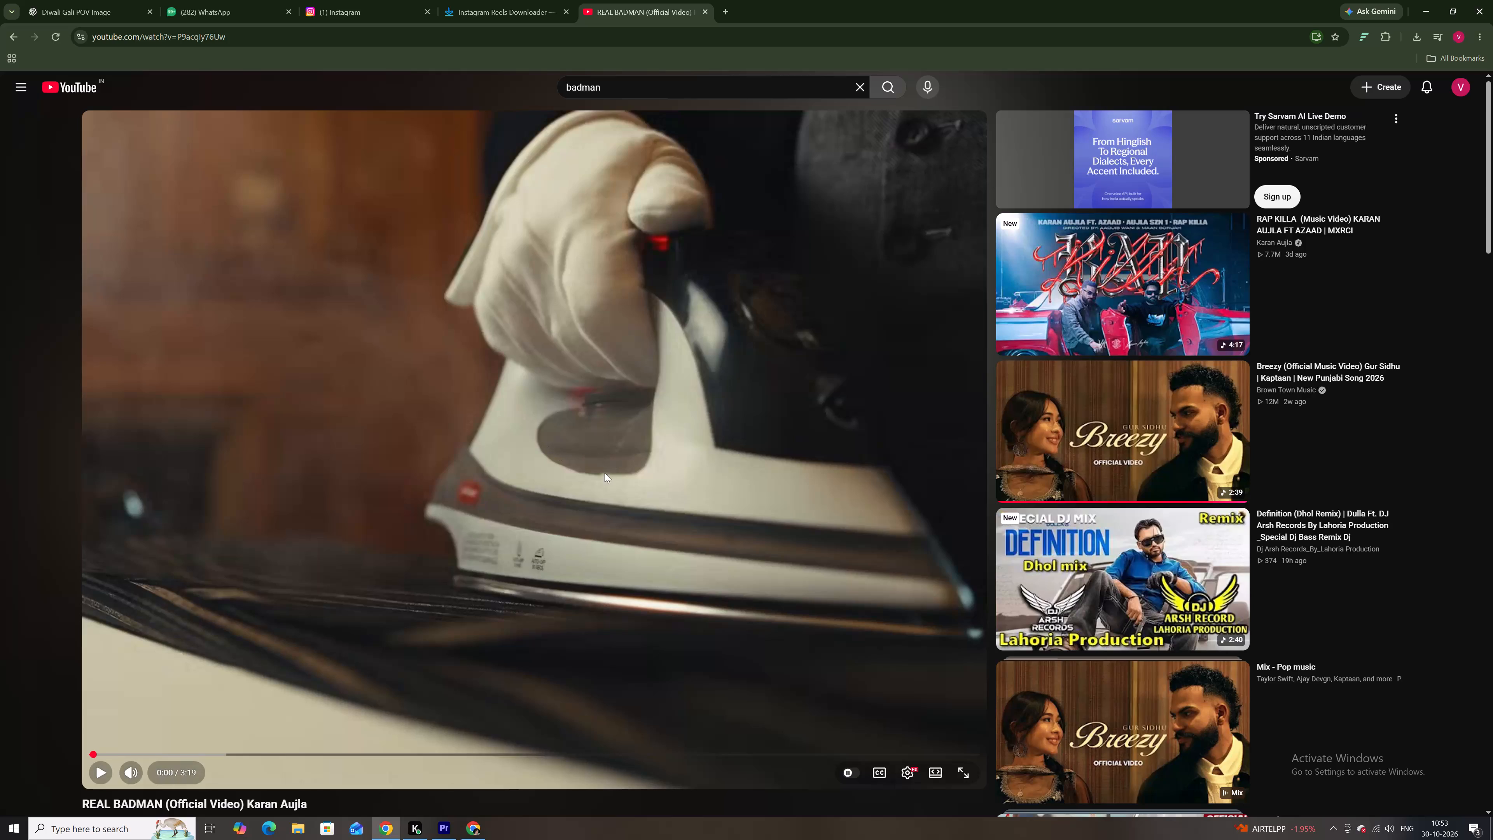
# Play the REAL BADMAN video on YouTube and adjust its sound volume, pausing and resuming playback.
pyautogui.click(603, 436)
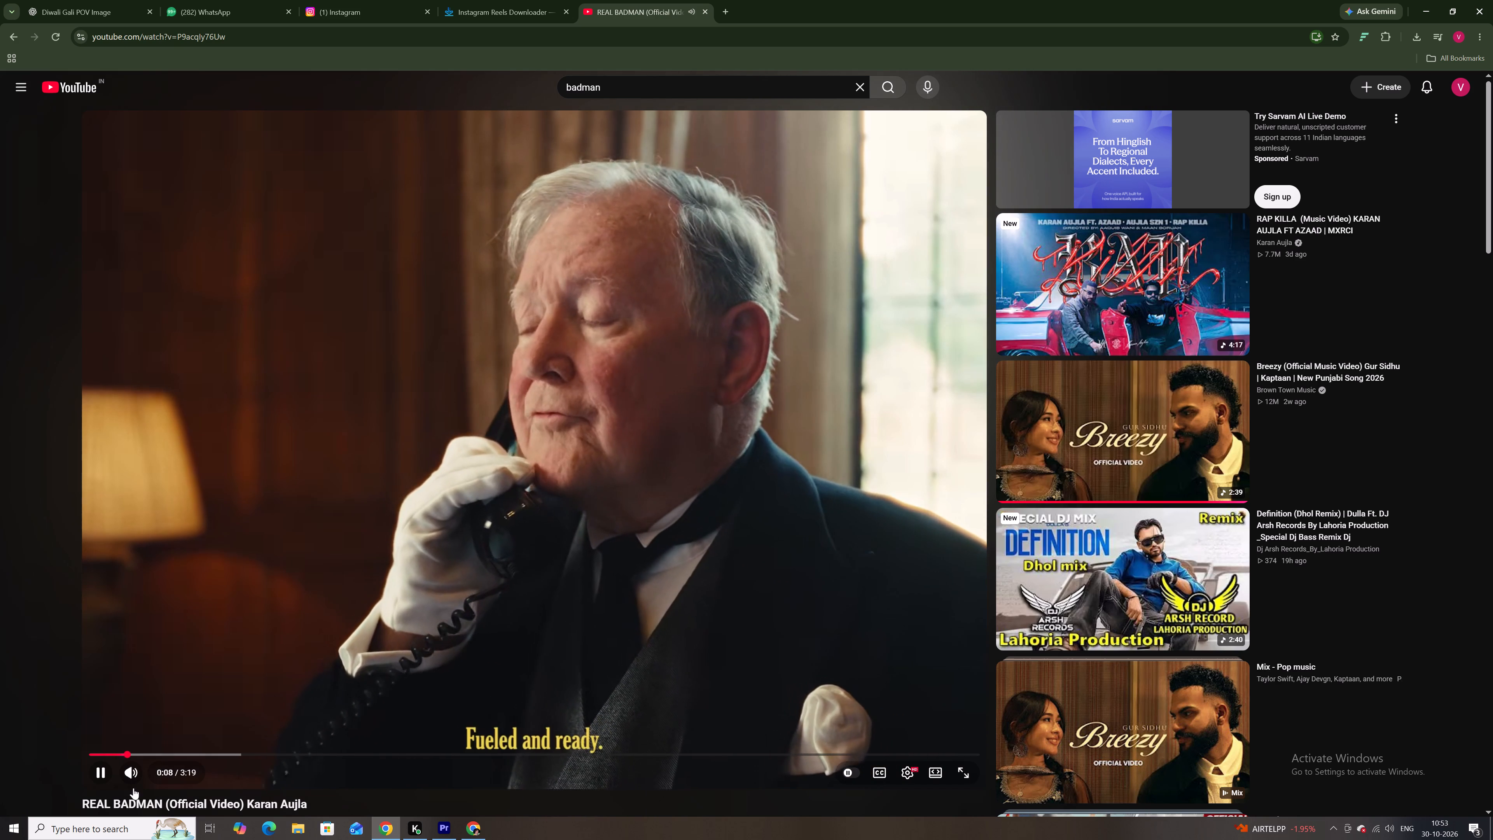
pyautogui.moveTo(162, 777); pyautogui.dragTo(220, 783)
pyautogui.click(321, 671)
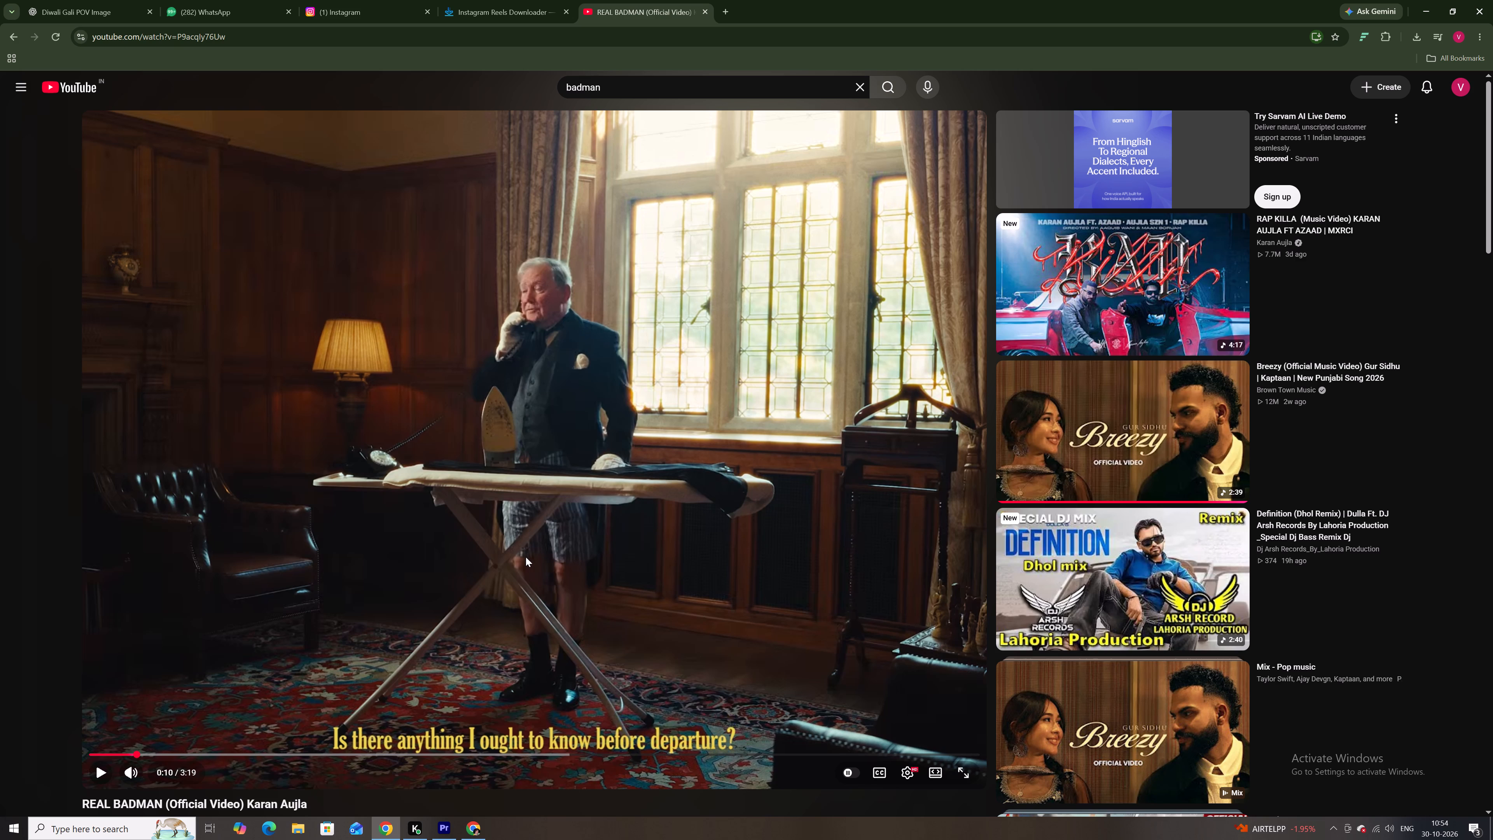
pyautogui.press('space')
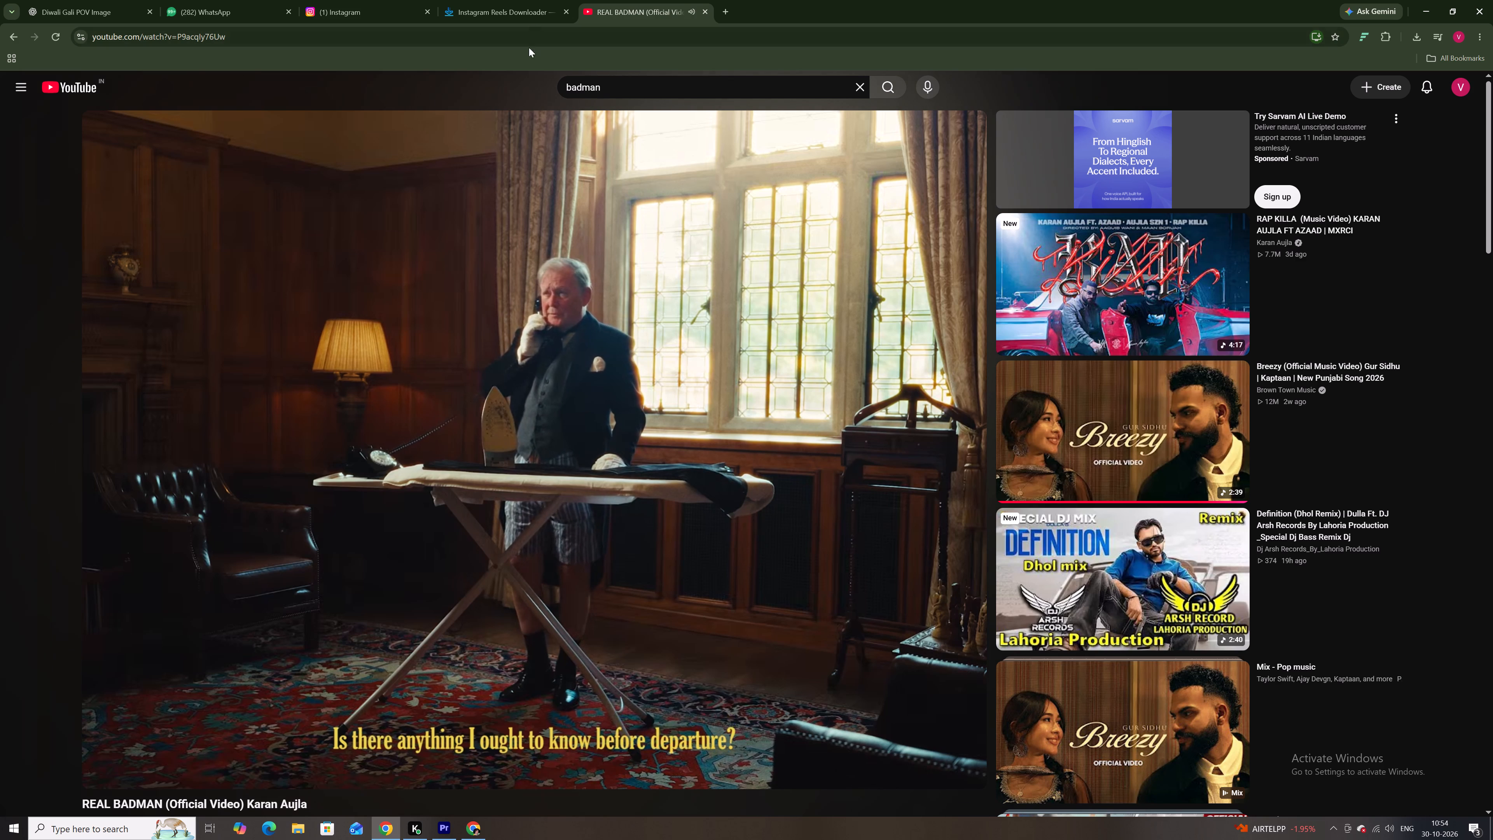
pyautogui.click(1391, 830)
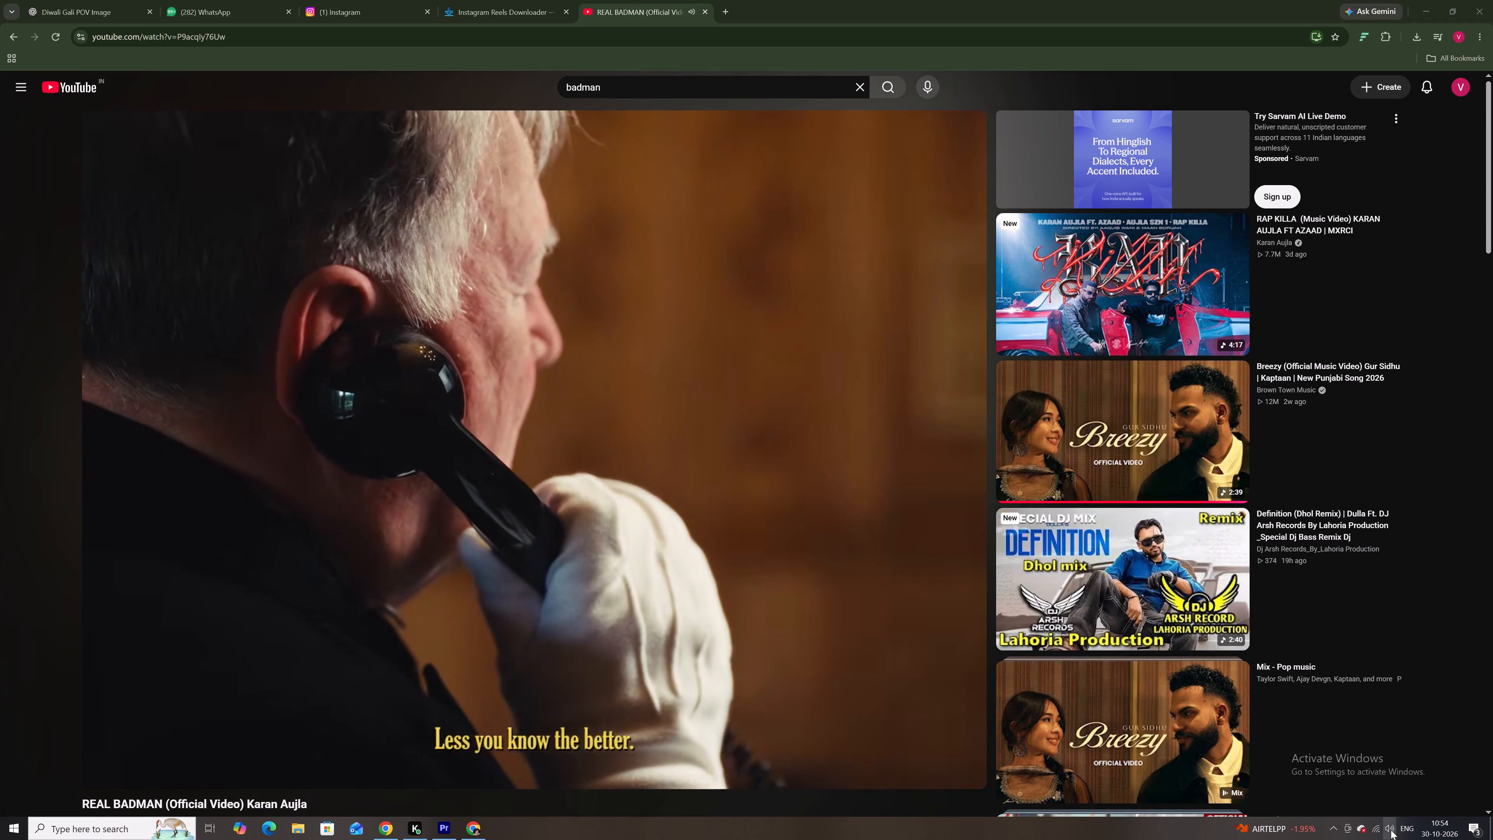
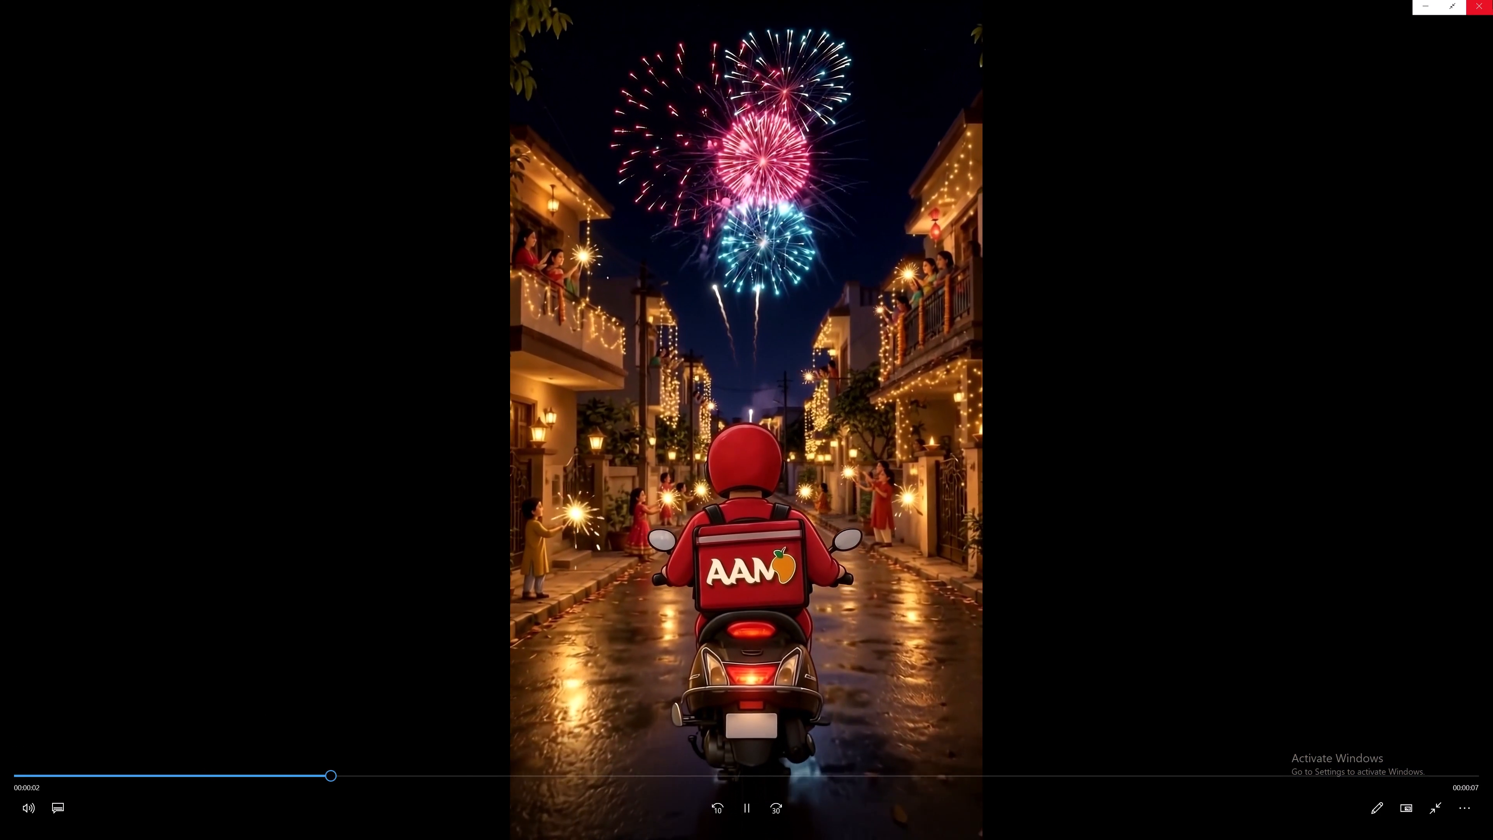
# Switch to Adobe Premiere and import the watermark-free 1080p Delivery_rider_on_Diwali_street video into the sdwsasd project.
pyautogui.click(434, 829)
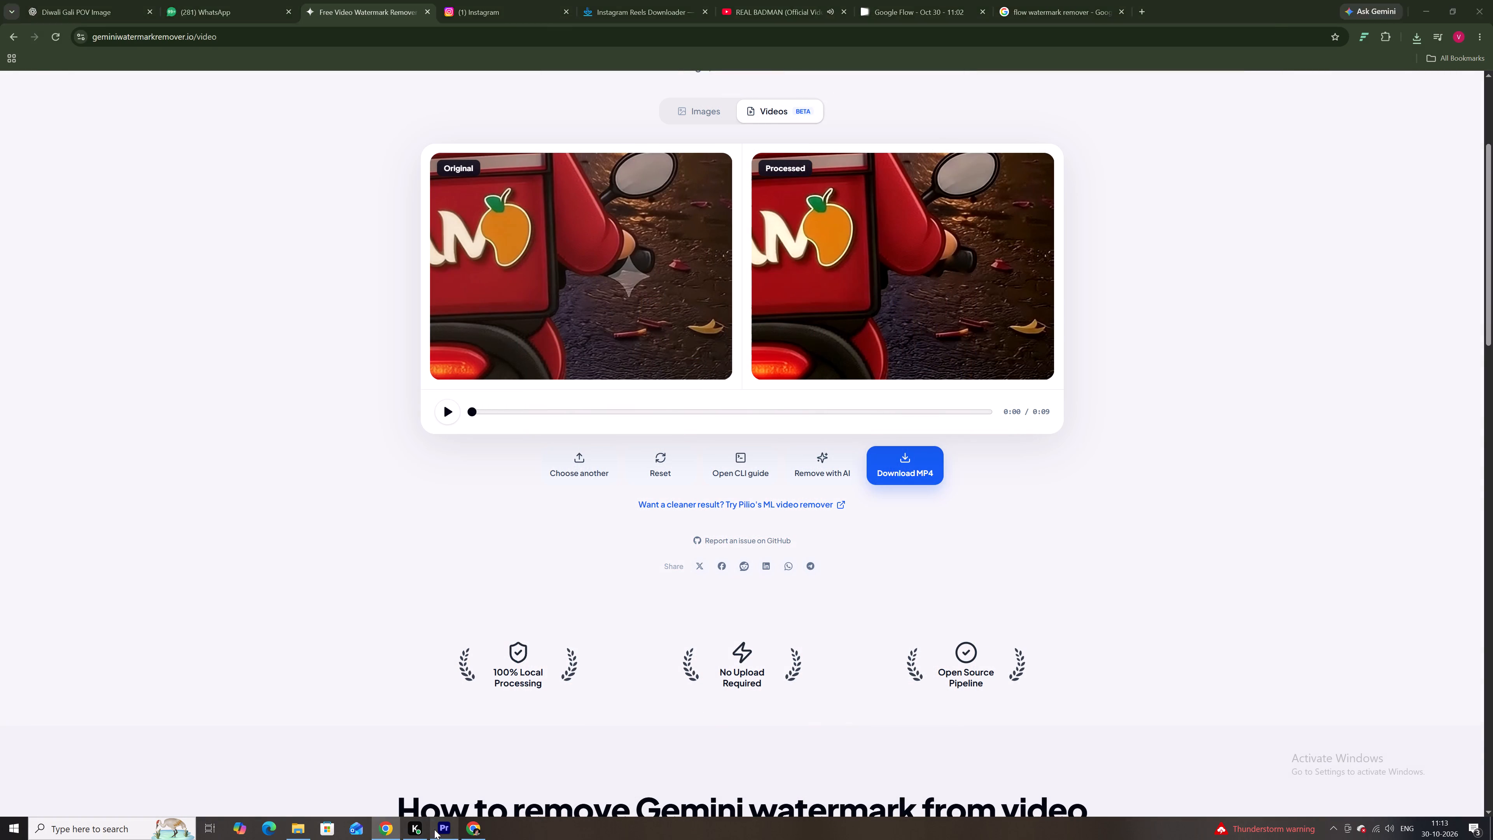
pyautogui.doubleClick(374, 218)
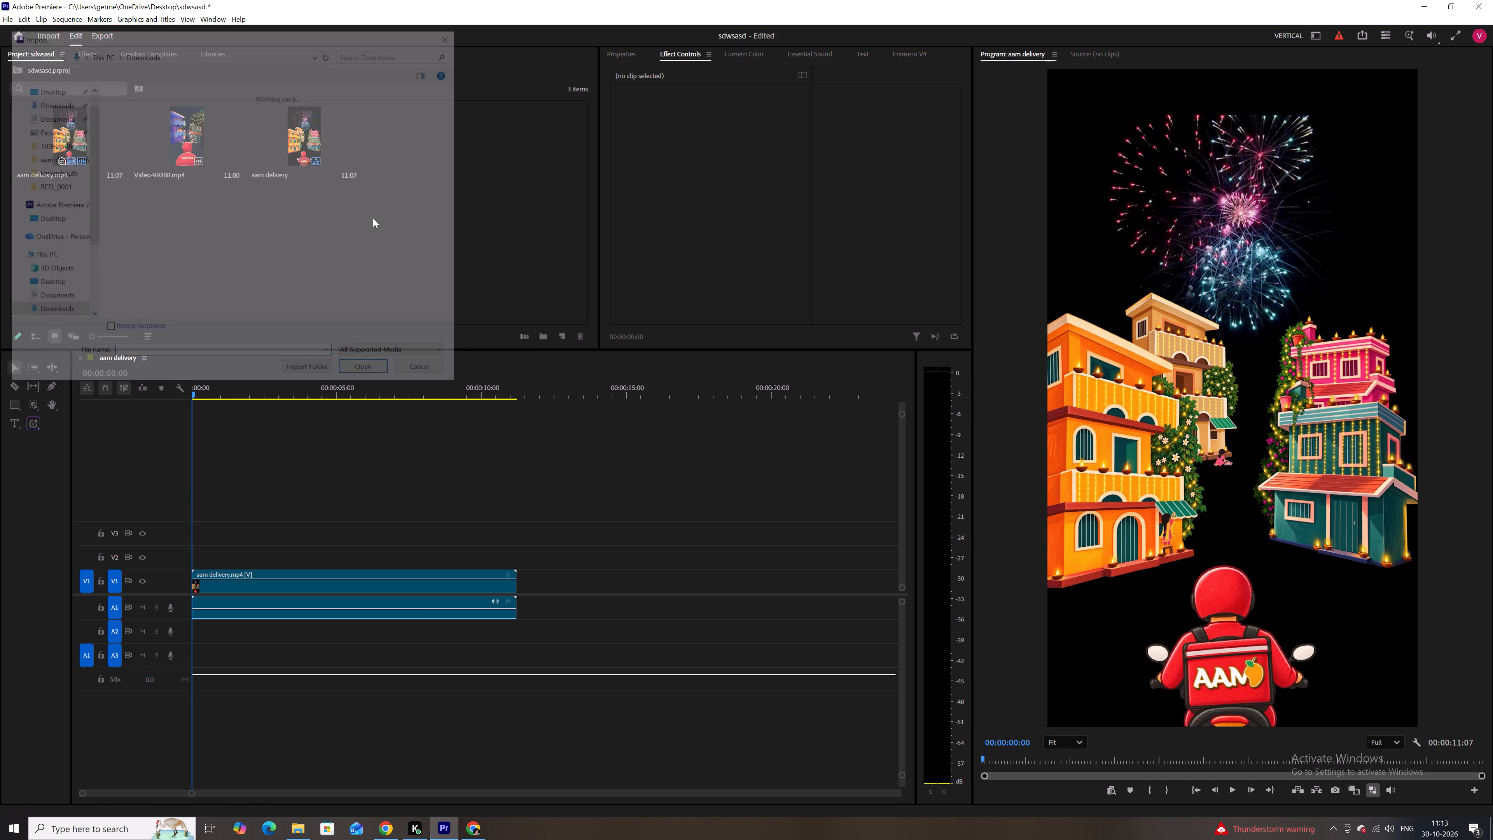
pyautogui.click(130, 139)
pyautogui.click(362, 375)
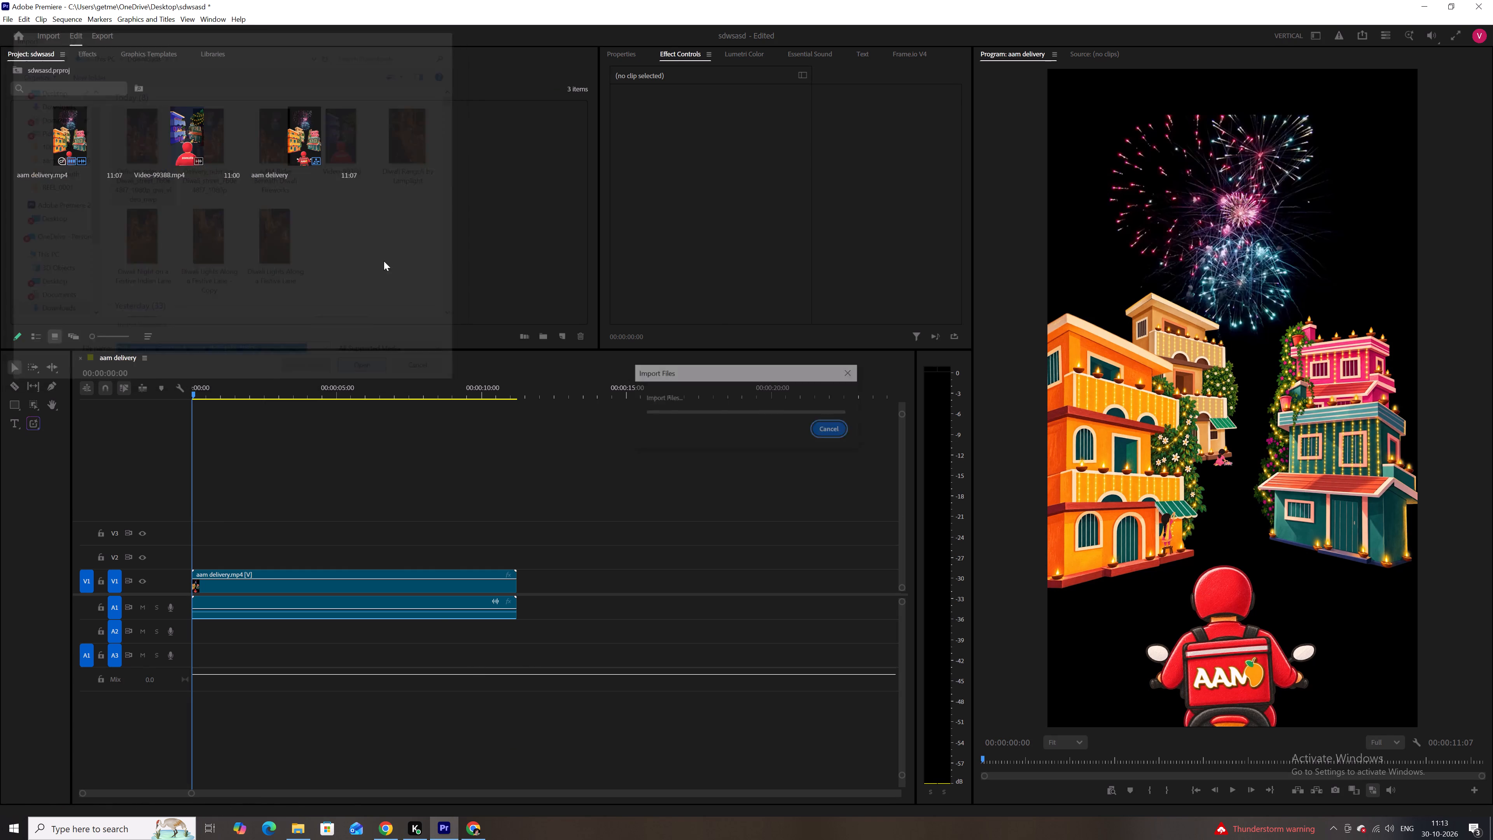
# Replace the old aam delivery.mp4 clip in the aam delivery sequence with the Delivery_rider_on_Diwali_street clip, starting at 00:00:00:00.
pyautogui.moveTo(684, 548); pyautogui.dragTo(302, 770)
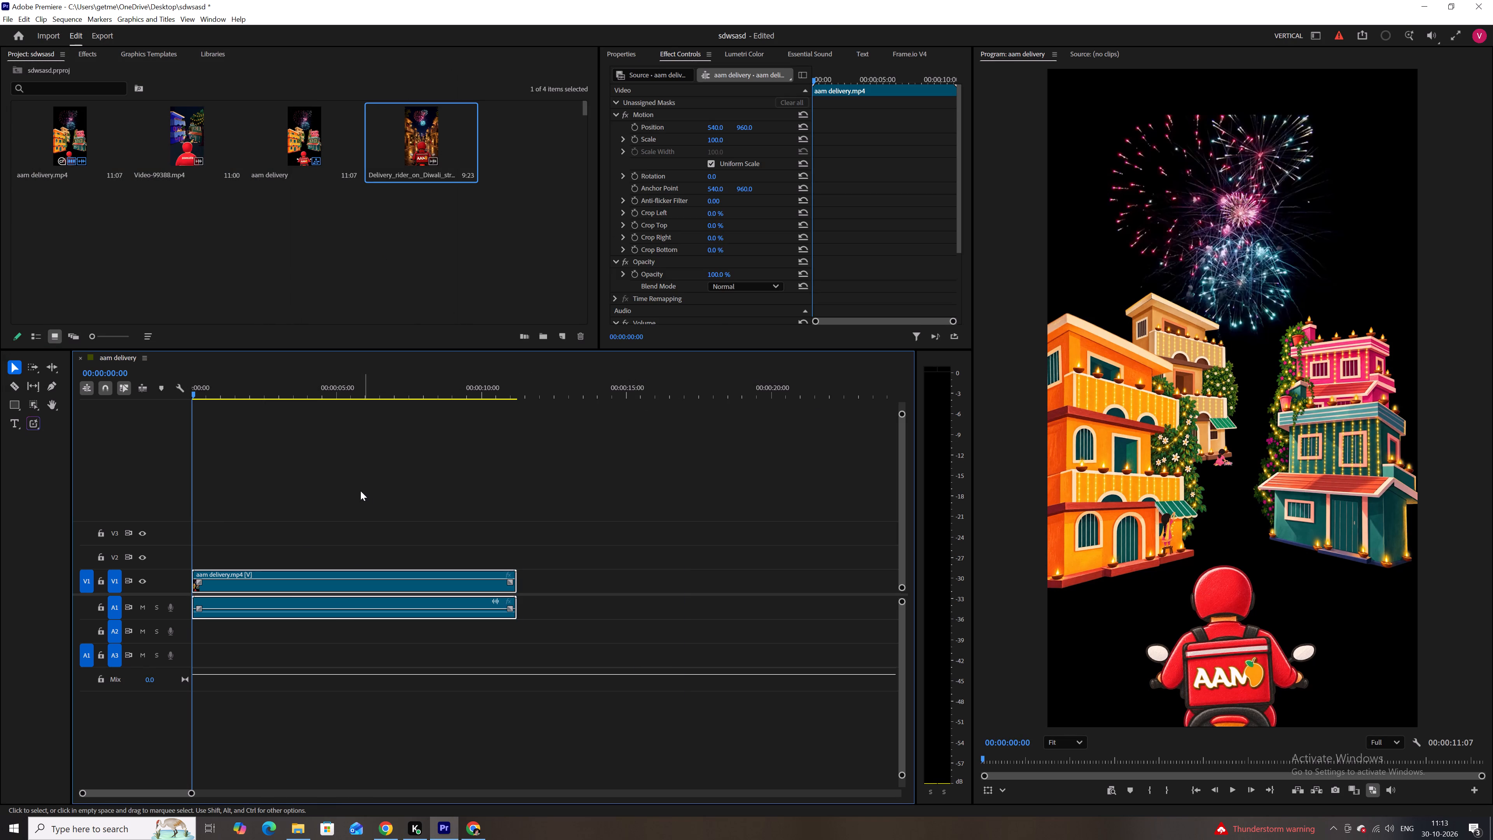
pyautogui.press('BackSpace')
pyautogui.moveTo(434, 150); pyautogui.dragTo(193, 618)
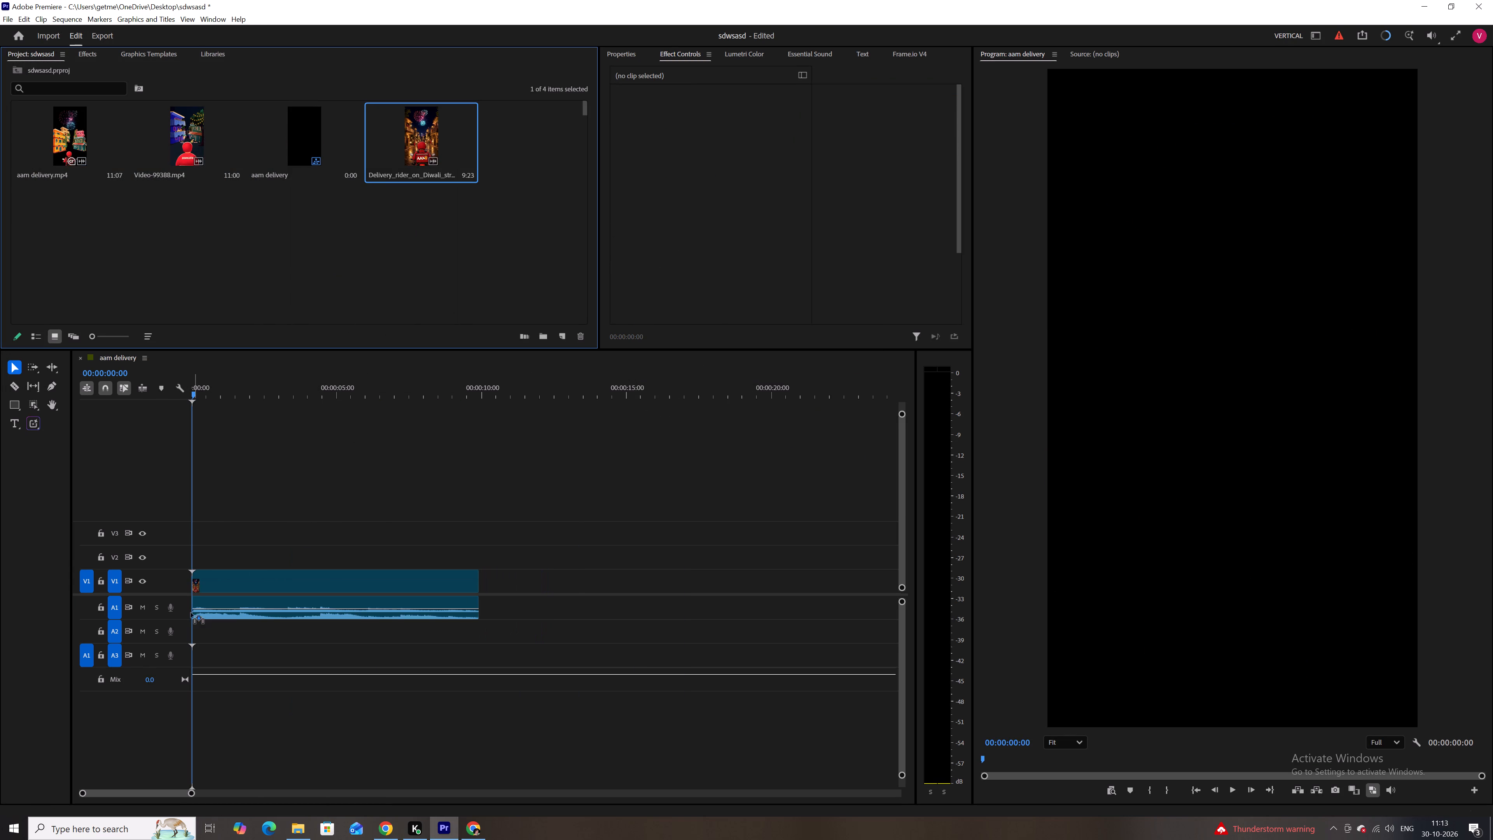
pyautogui.click(806, 464)
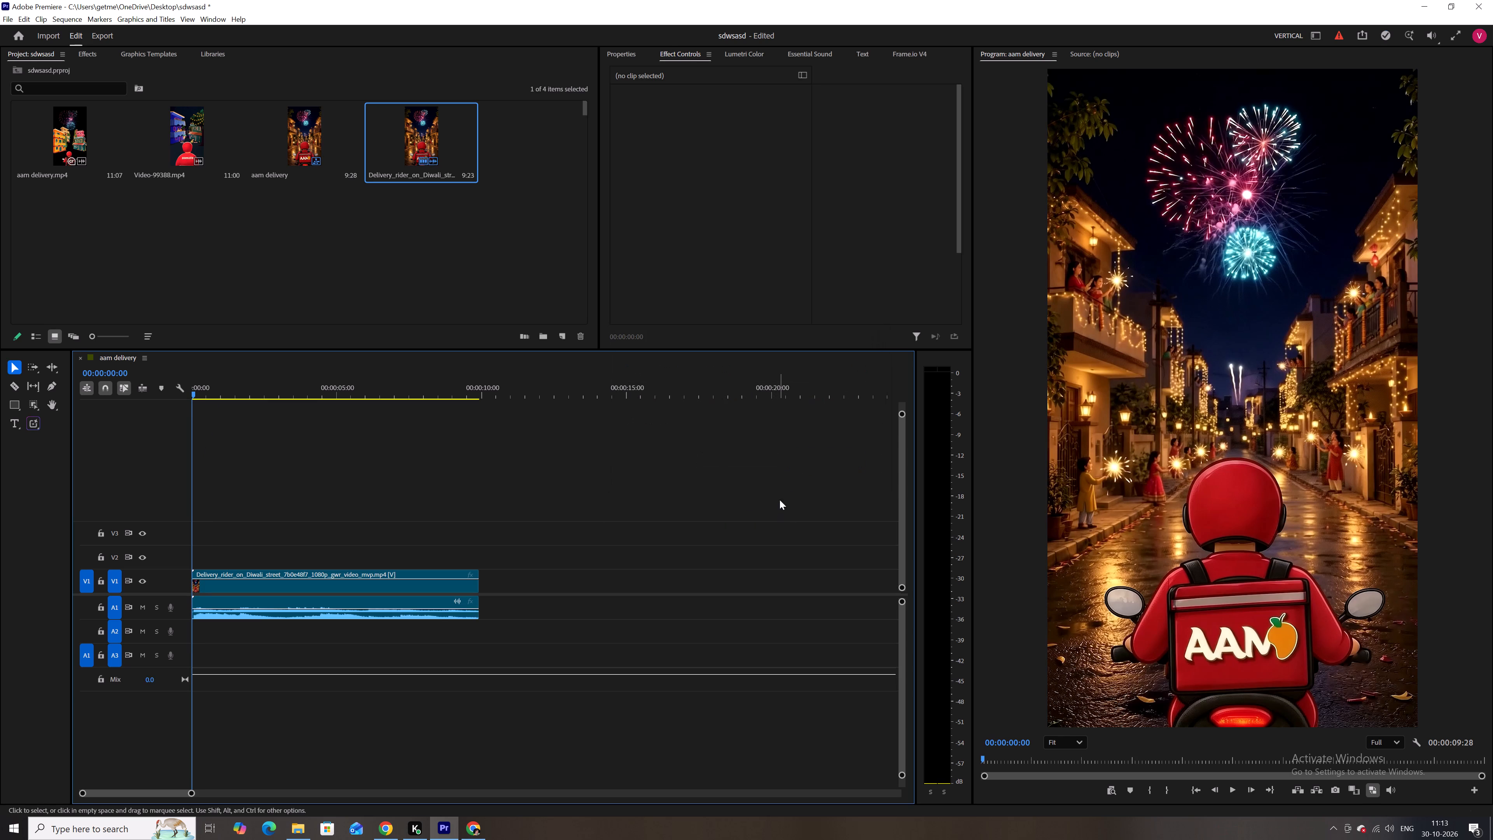
# Split the Delivery_rider clip at 00:00:01:06, delete the opening part and close the gap it leaves.
pyautogui.moveTo(213, 395); pyautogui.dragTo(228, 393)
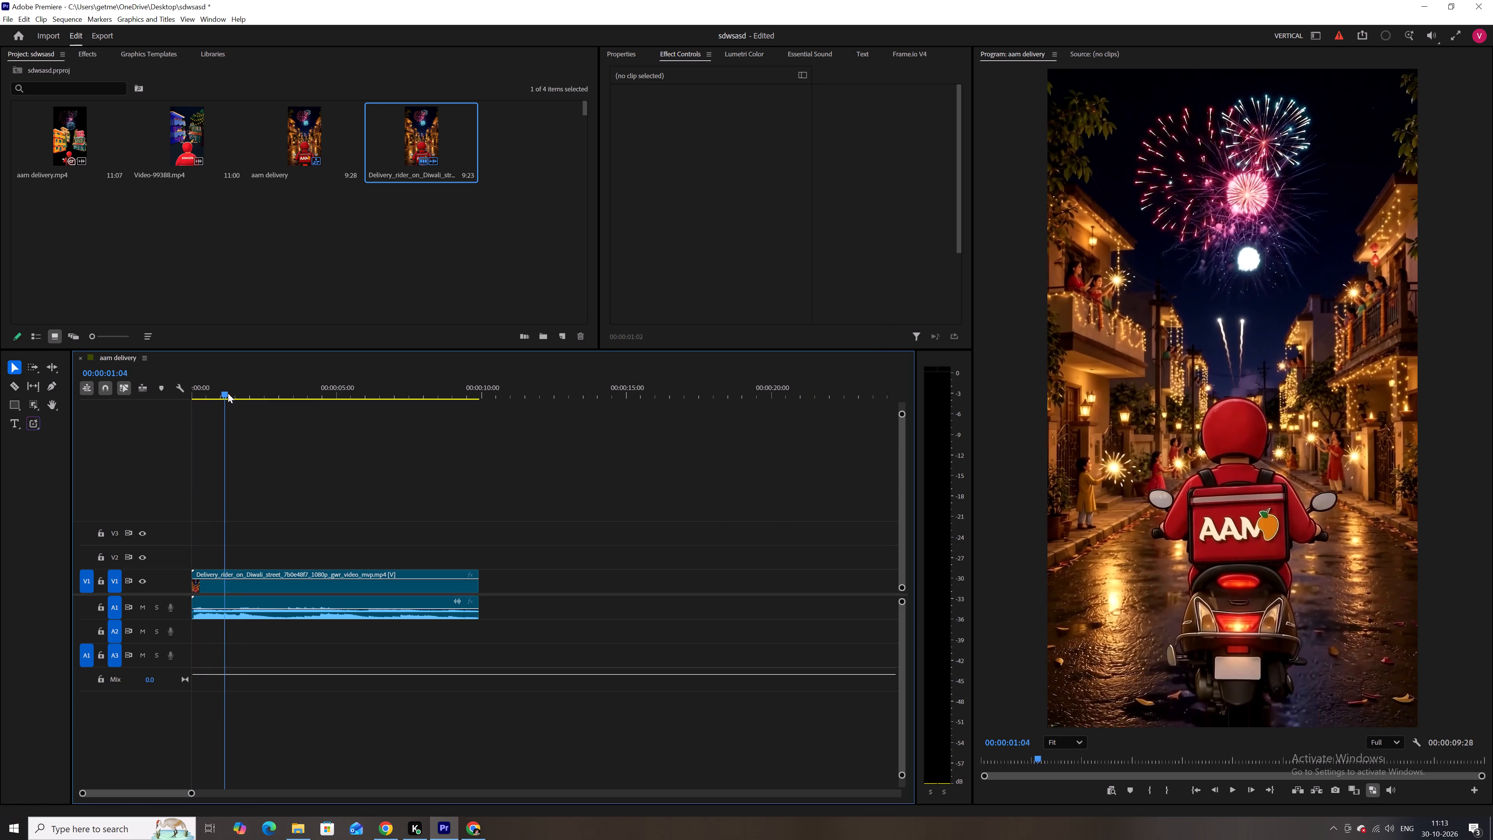
pyautogui.moveTo(228, 393); pyautogui.dragTo(228, 391)
pyautogui.press('c')
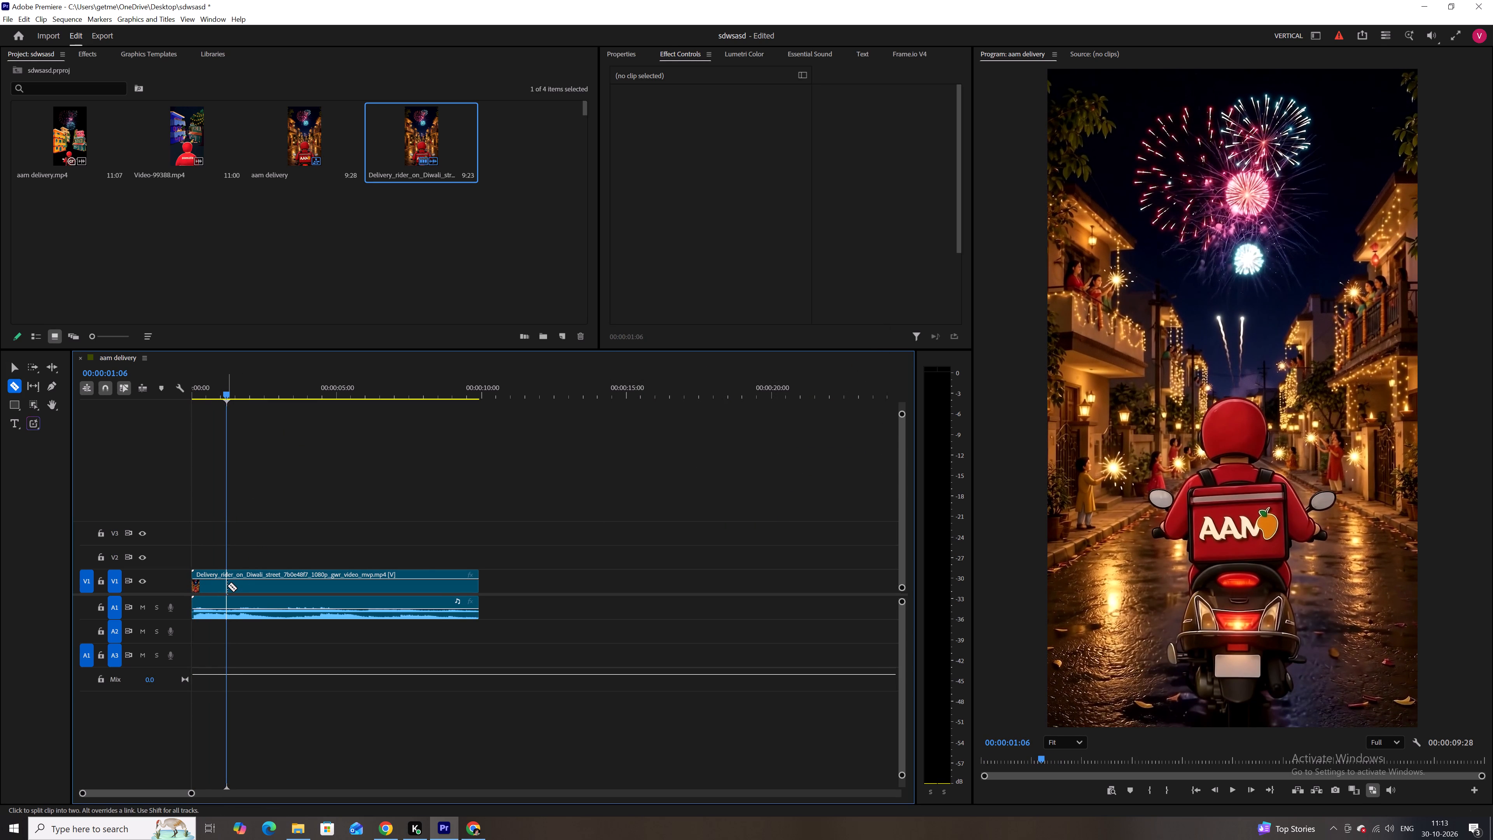
pyautogui.click(227, 586)
pyautogui.press('v')
pyautogui.click(212, 580)
pyautogui.press('BackSpace')
pyautogui.click(212, 580)
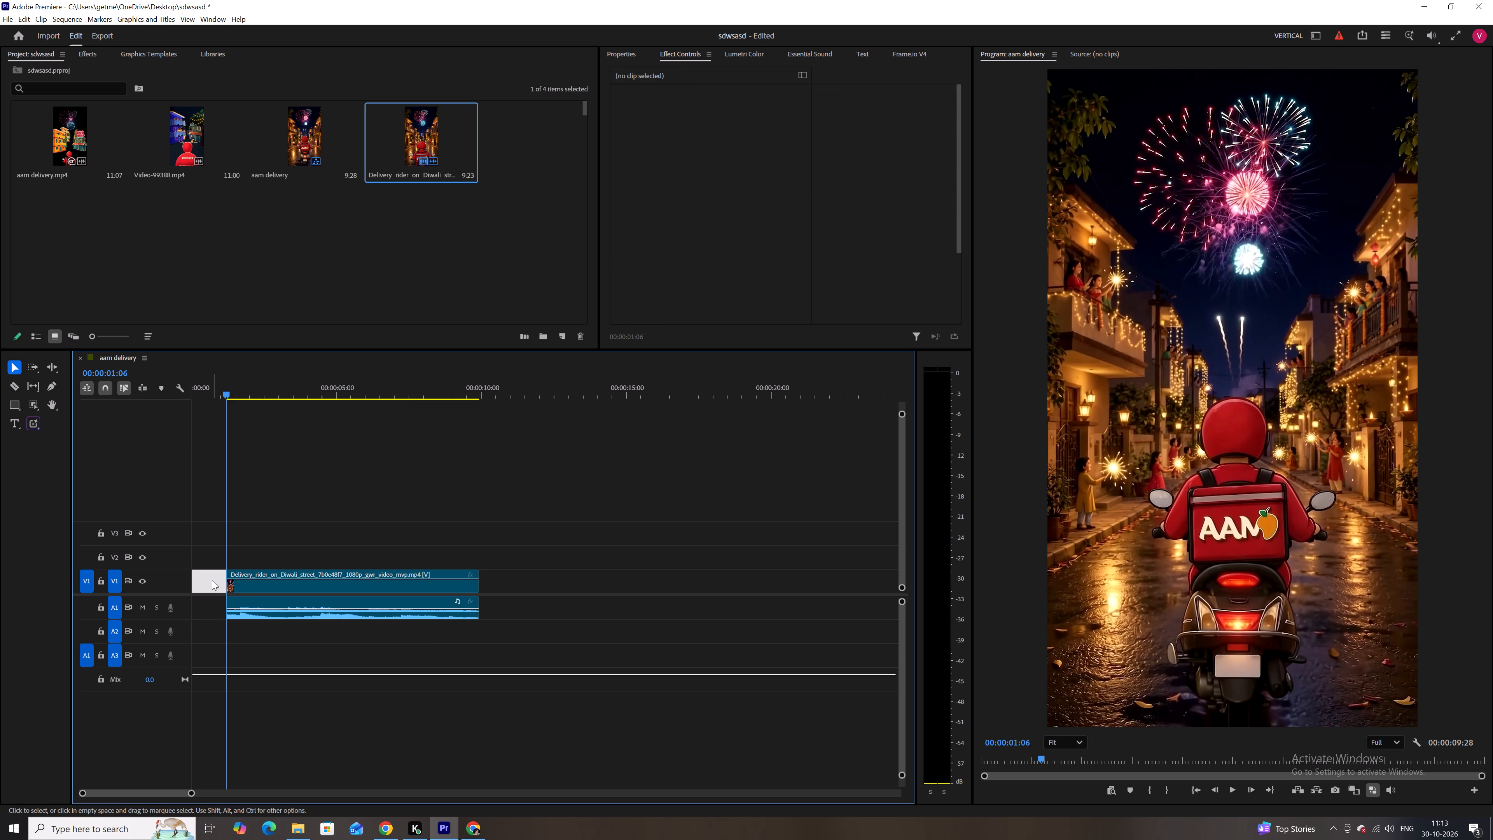
pyautogui.press('BackSpace')
# Play and scrub through the trimmed delivery rider clip to check its opening, middle and ending.
pyautogui.moveTo(217, 391); pyautogui.dragTo(154, 387)
pyautogui.press('space')
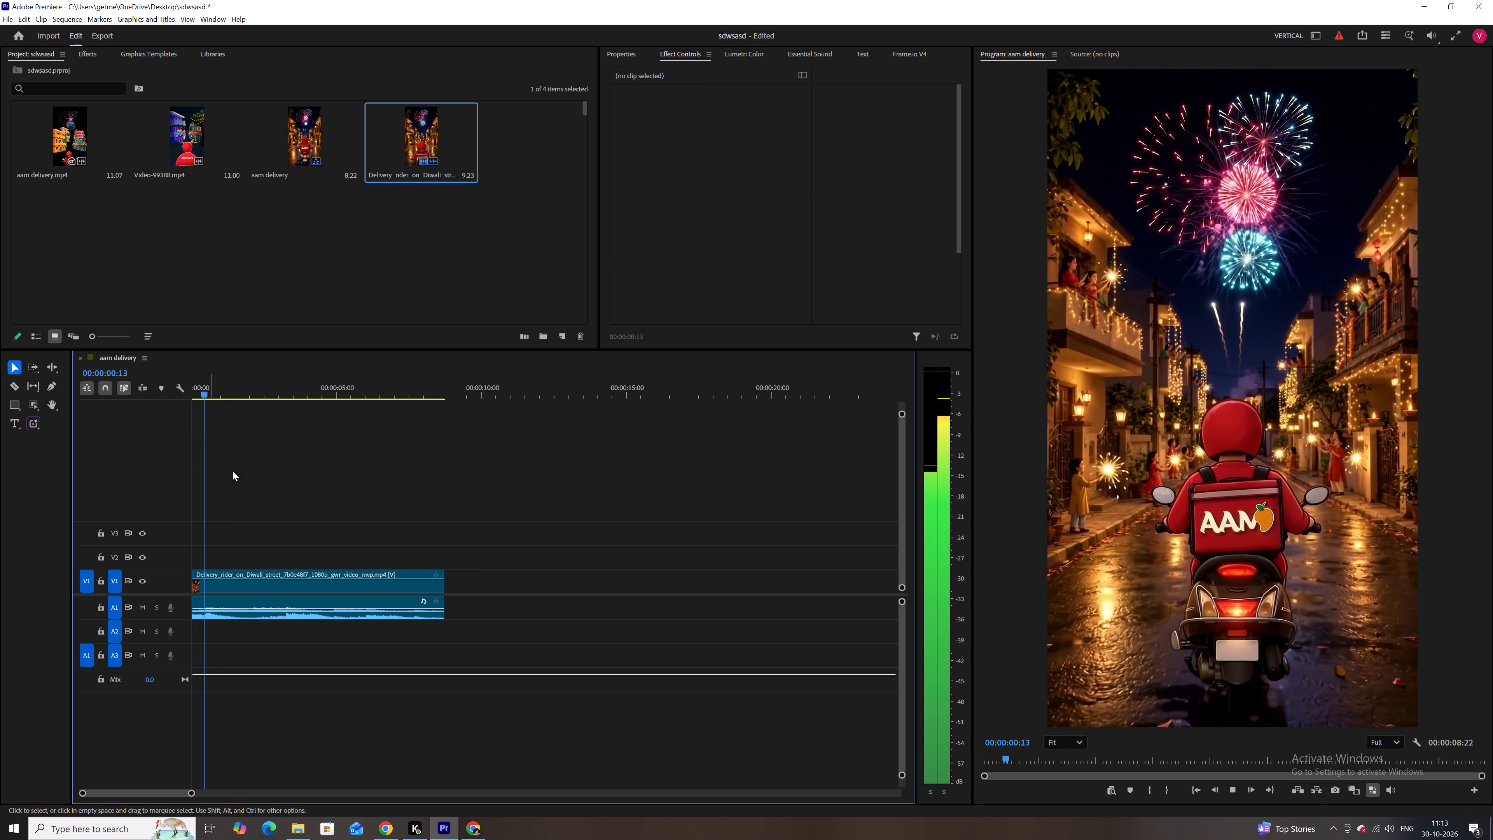
pyautogui.press('space')
pyautogui.moveTo(226, 393); pyautogui.dragTo(226, 393)
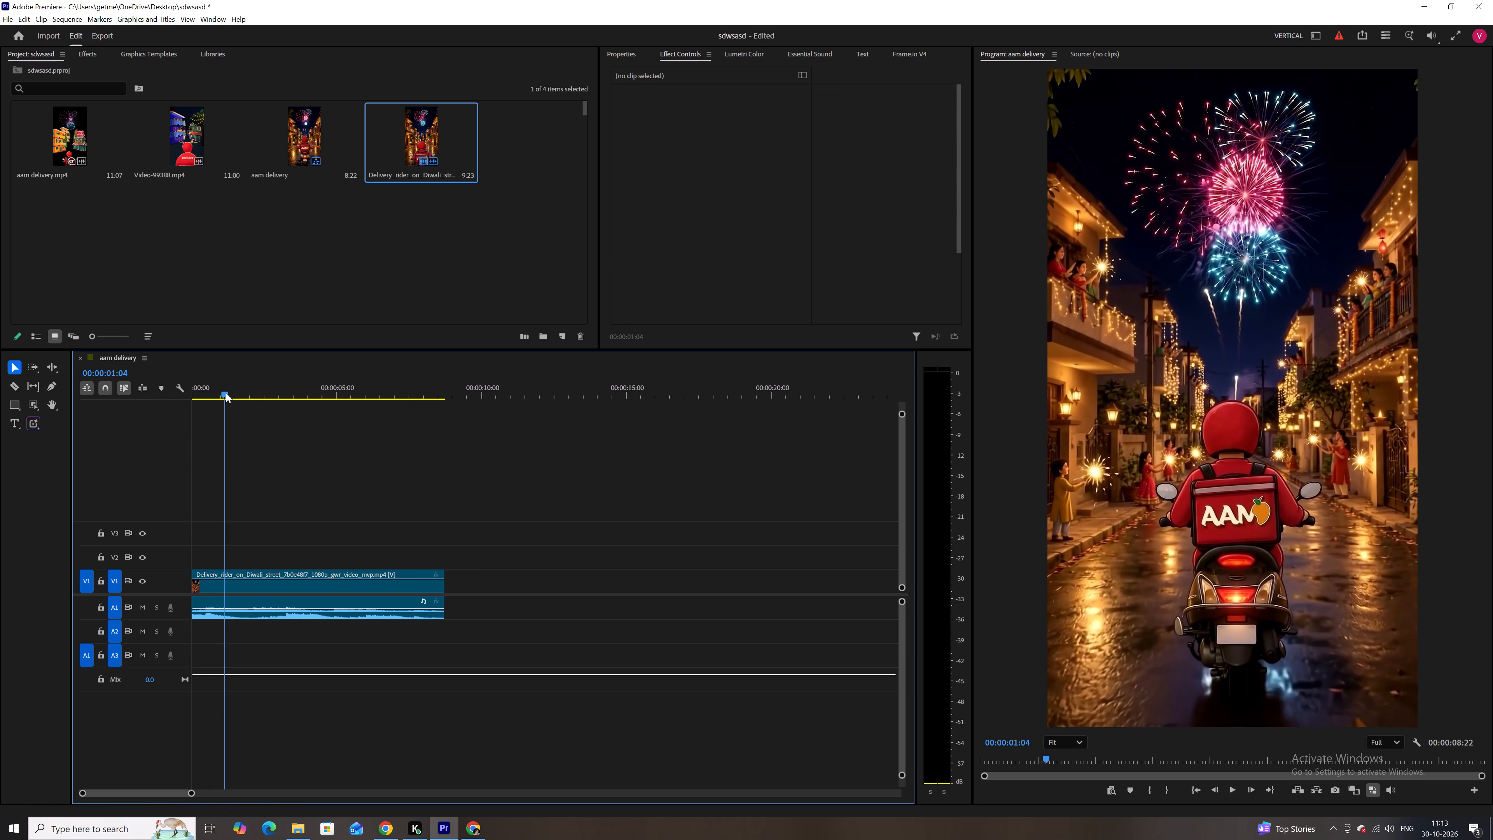
pyautogui.moveTo(226, 393); pyautogui.dragTo(322, 390)
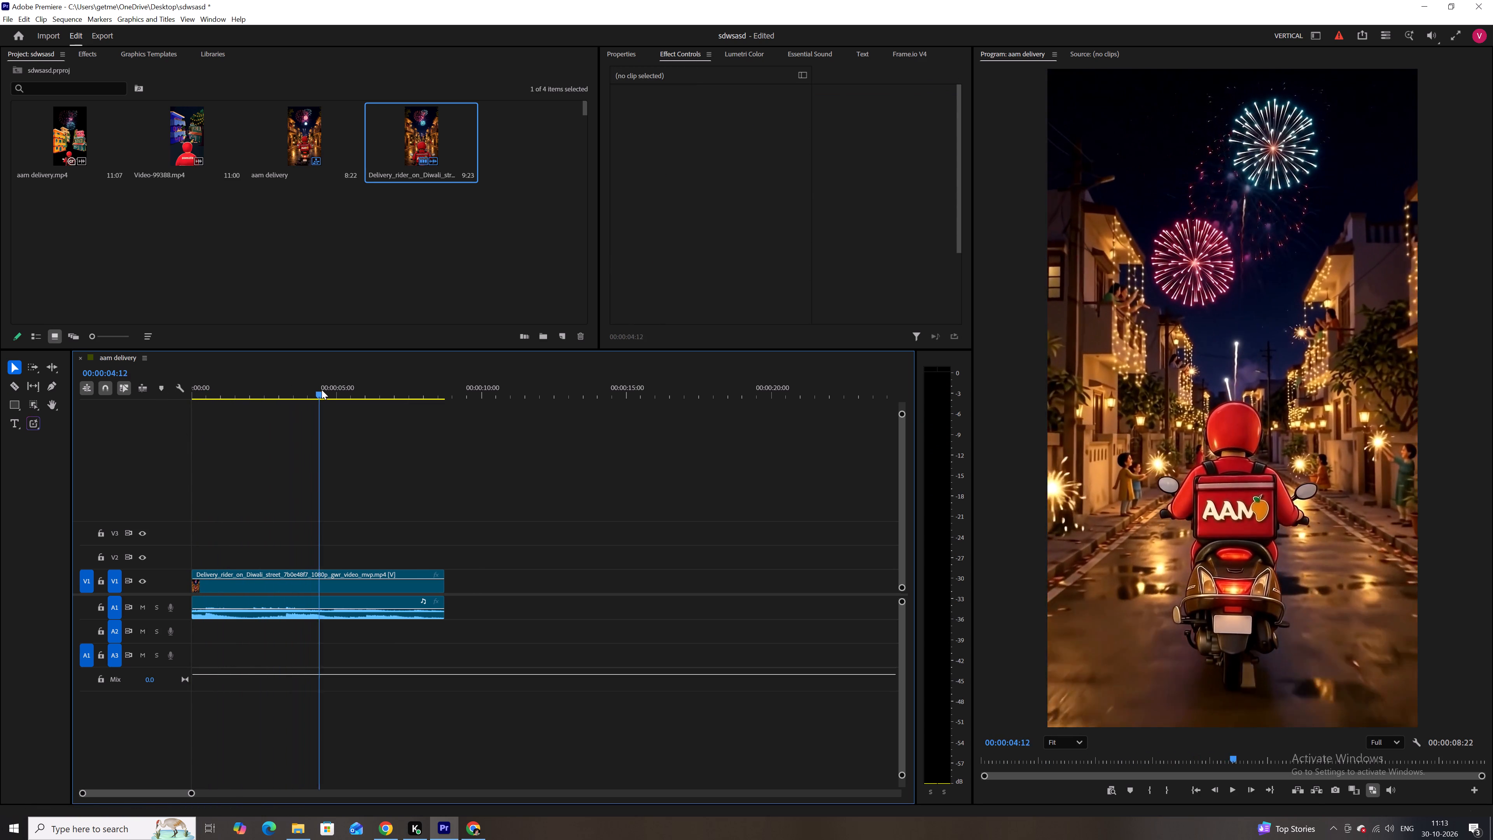
pyautogui.moveTo(322, 390); pyautogui.dragTo(409, 397)
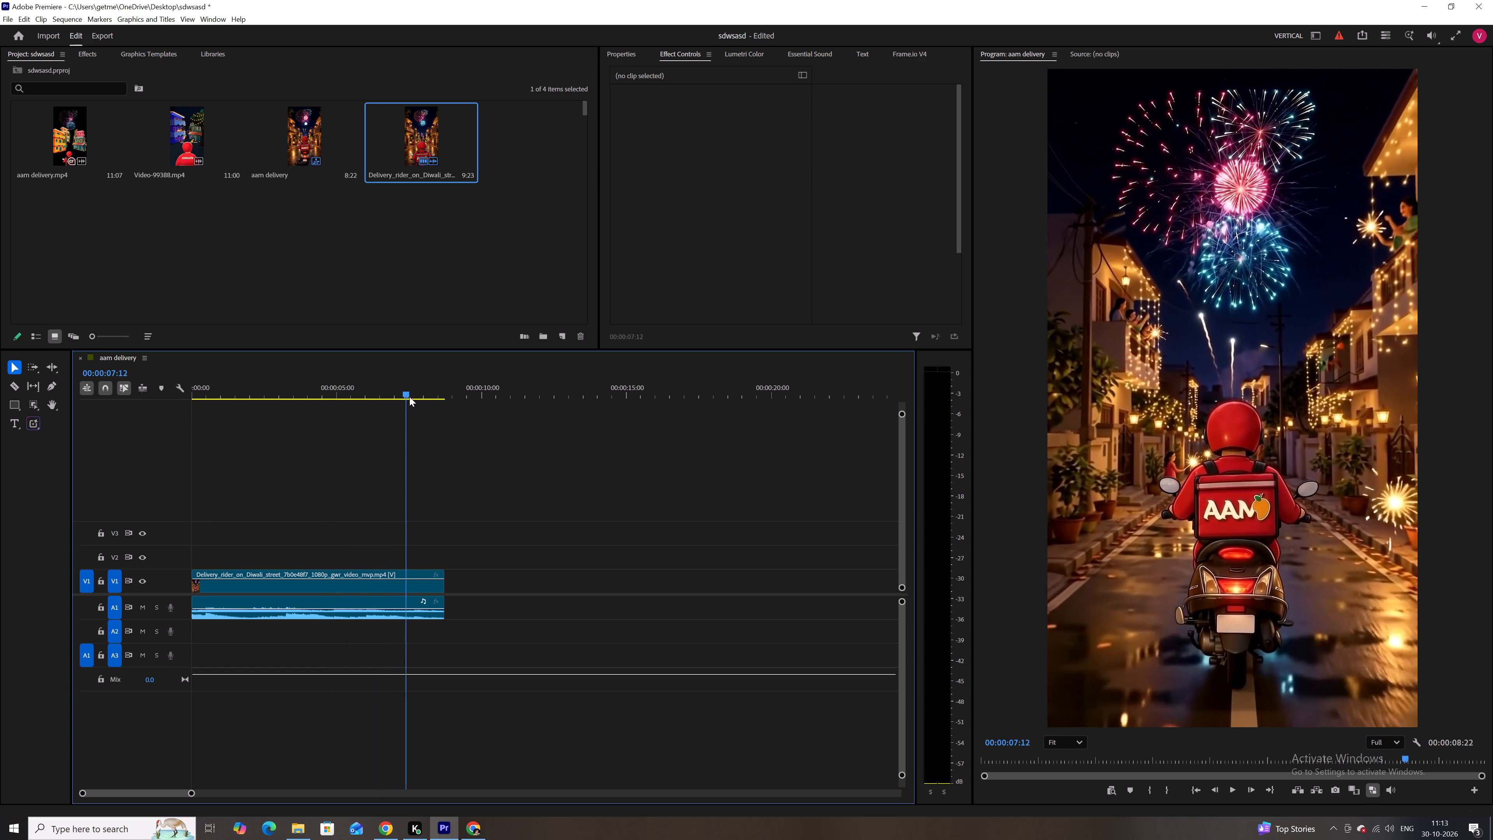
pyautogui.moveTo(409, 397); pyautogui.dragTo(298, 404)
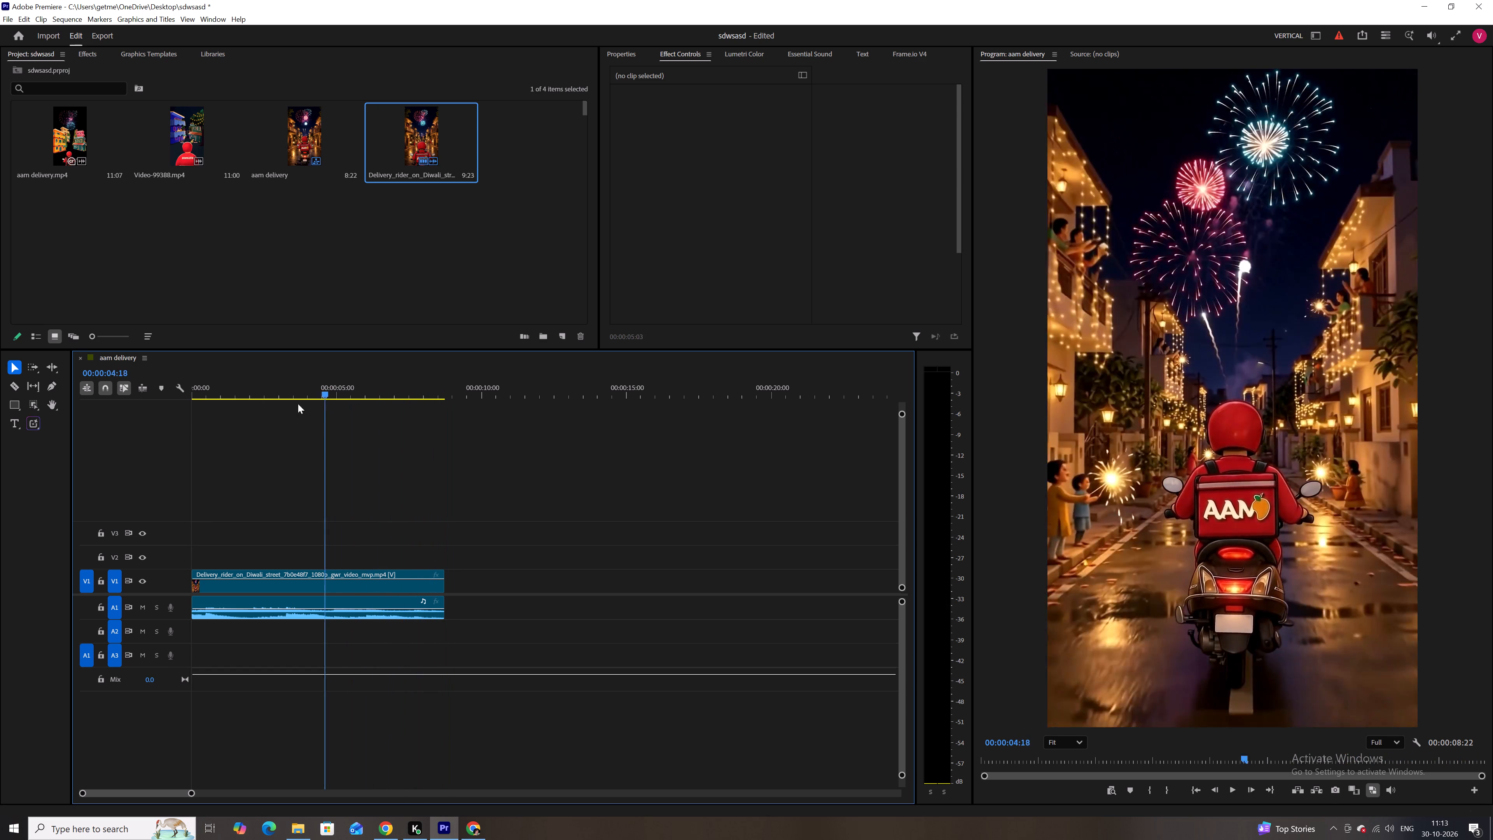
pyautogui.moveTo(298, 404); pyautogui.dragTo(119, 405)
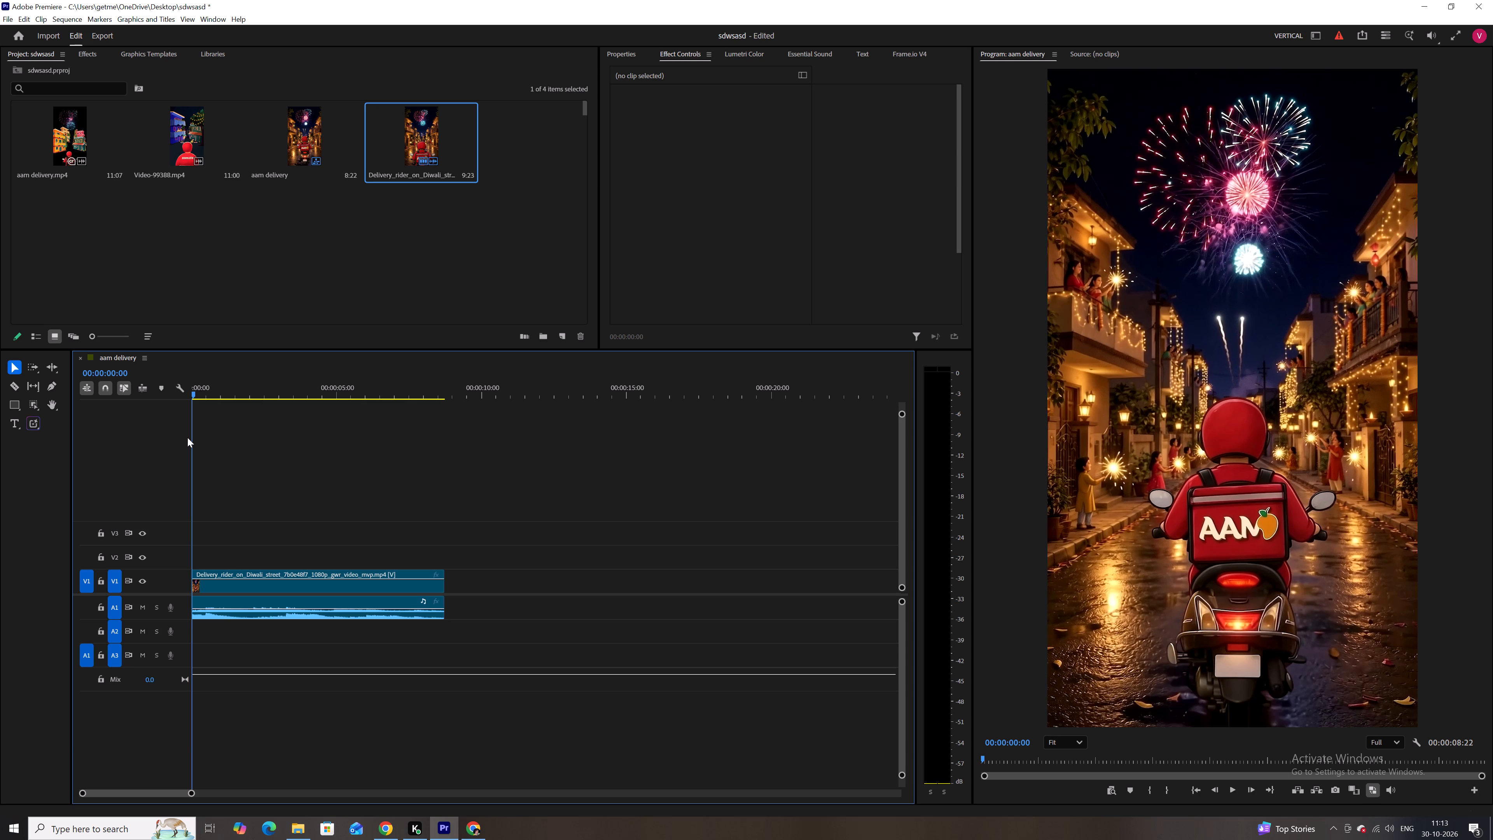
pyautogui.press('space')
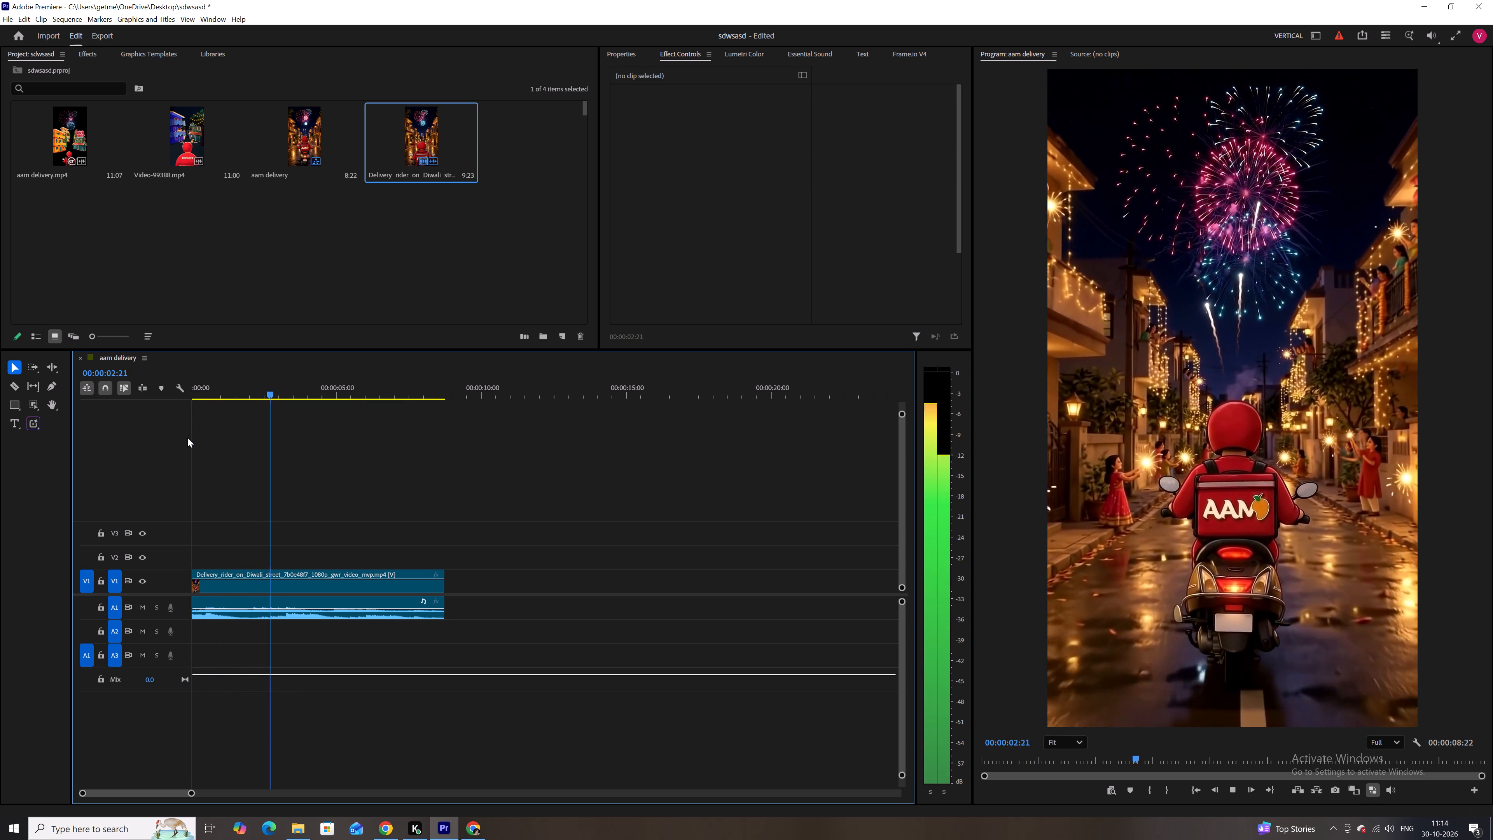
pyautogui.press('space')
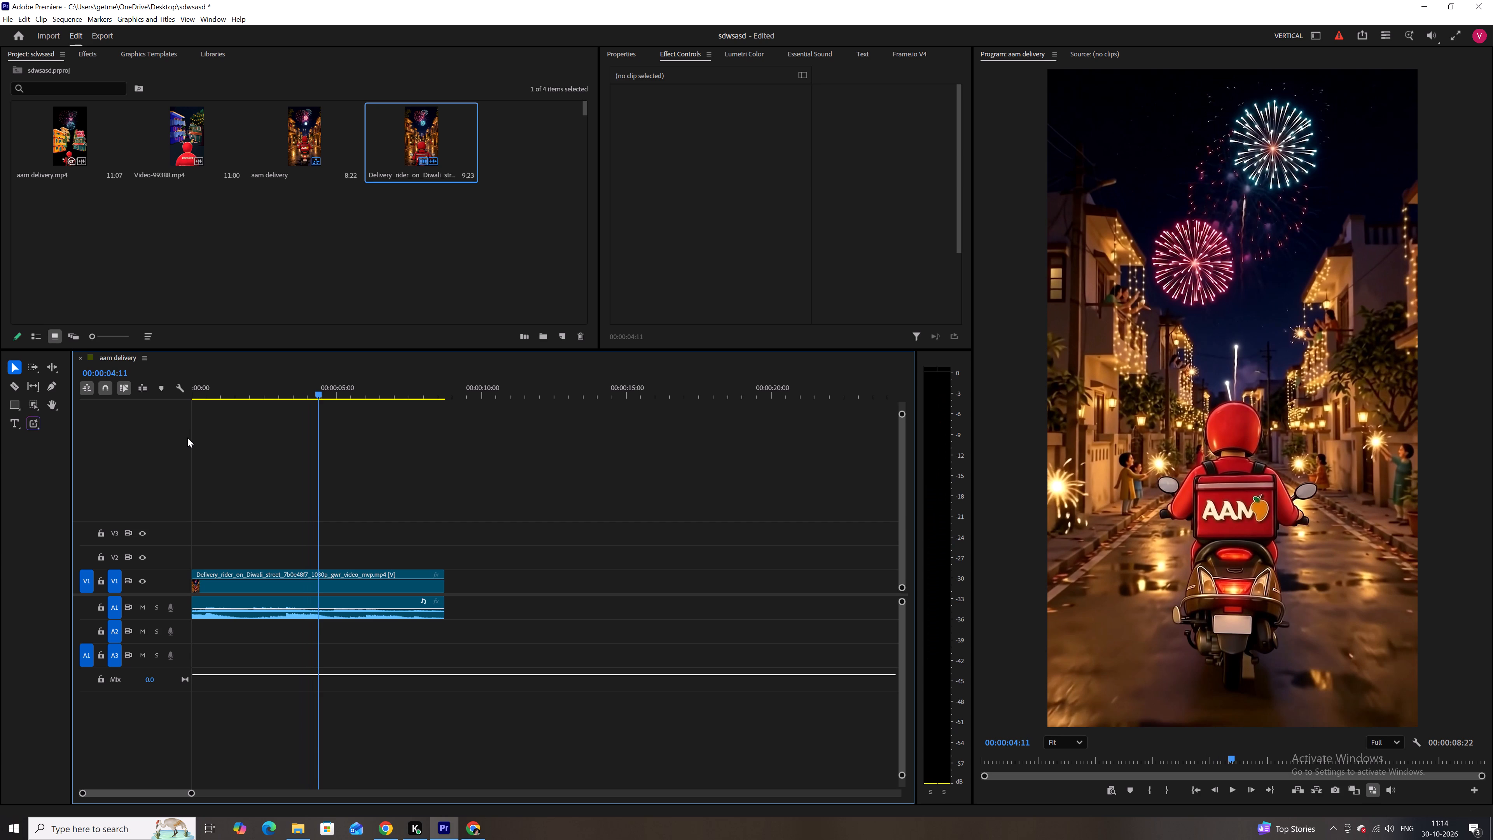
pyautogui.press('space')
pyautogui.press('space')
pyautogui.moveTo(399, 387); pyautogui.dragTo(439, 388)
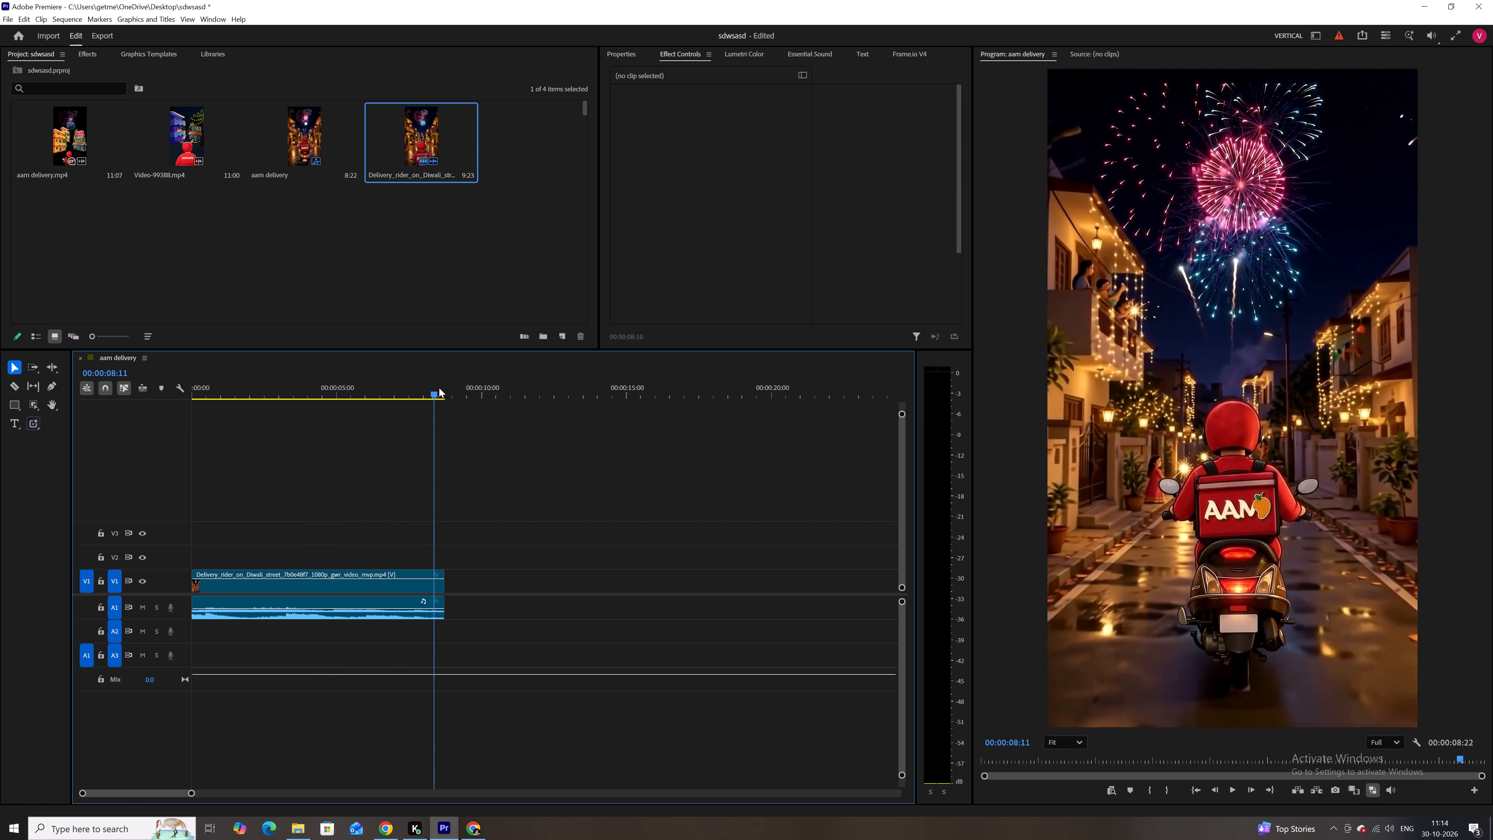
pyautogui.moveTo(439, 388); pyautogui.dragTo(405, 389)
pyautogui.press('space')
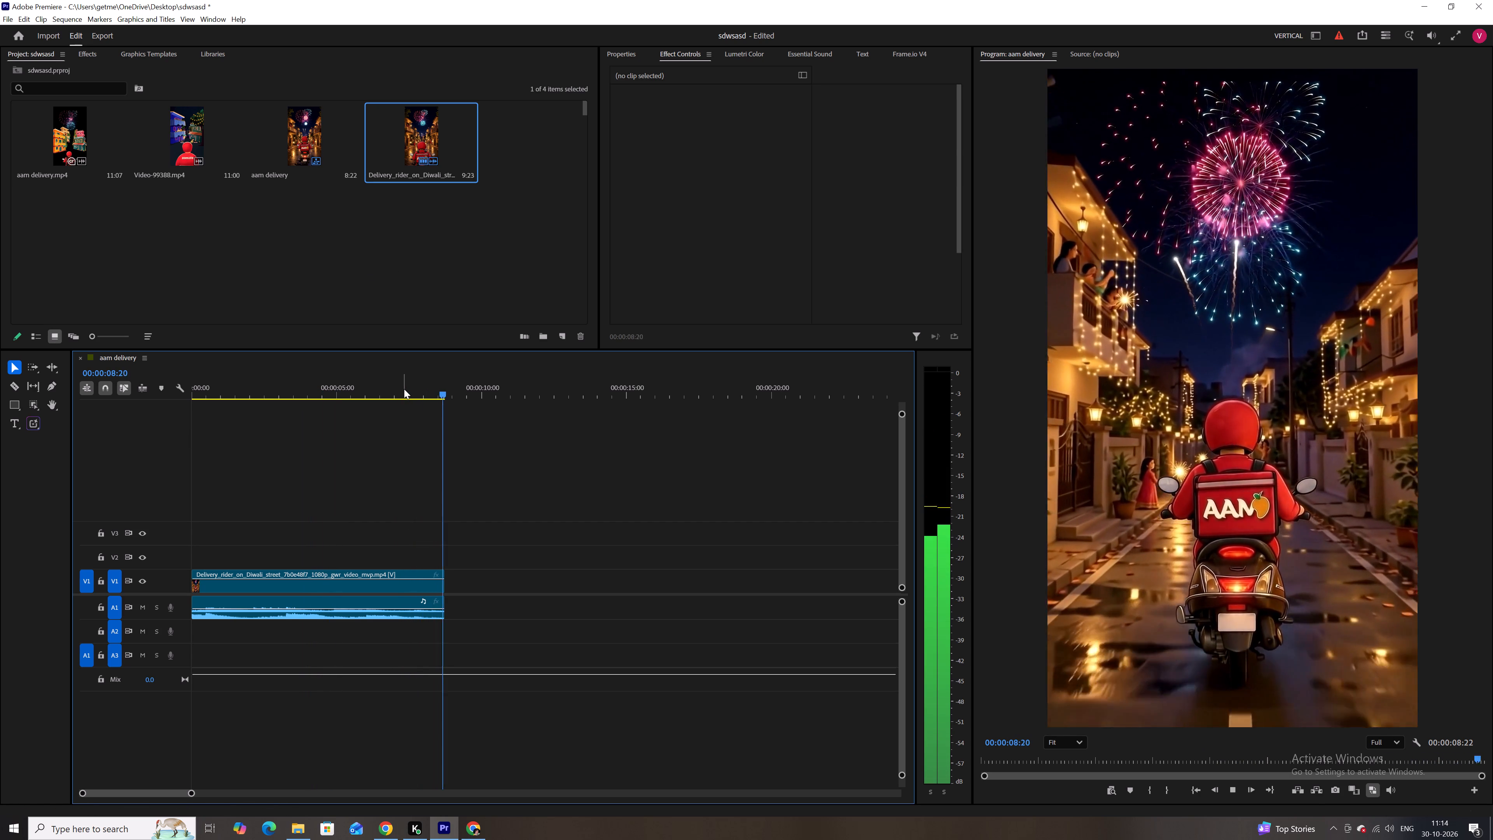
pyautogui.press('space')
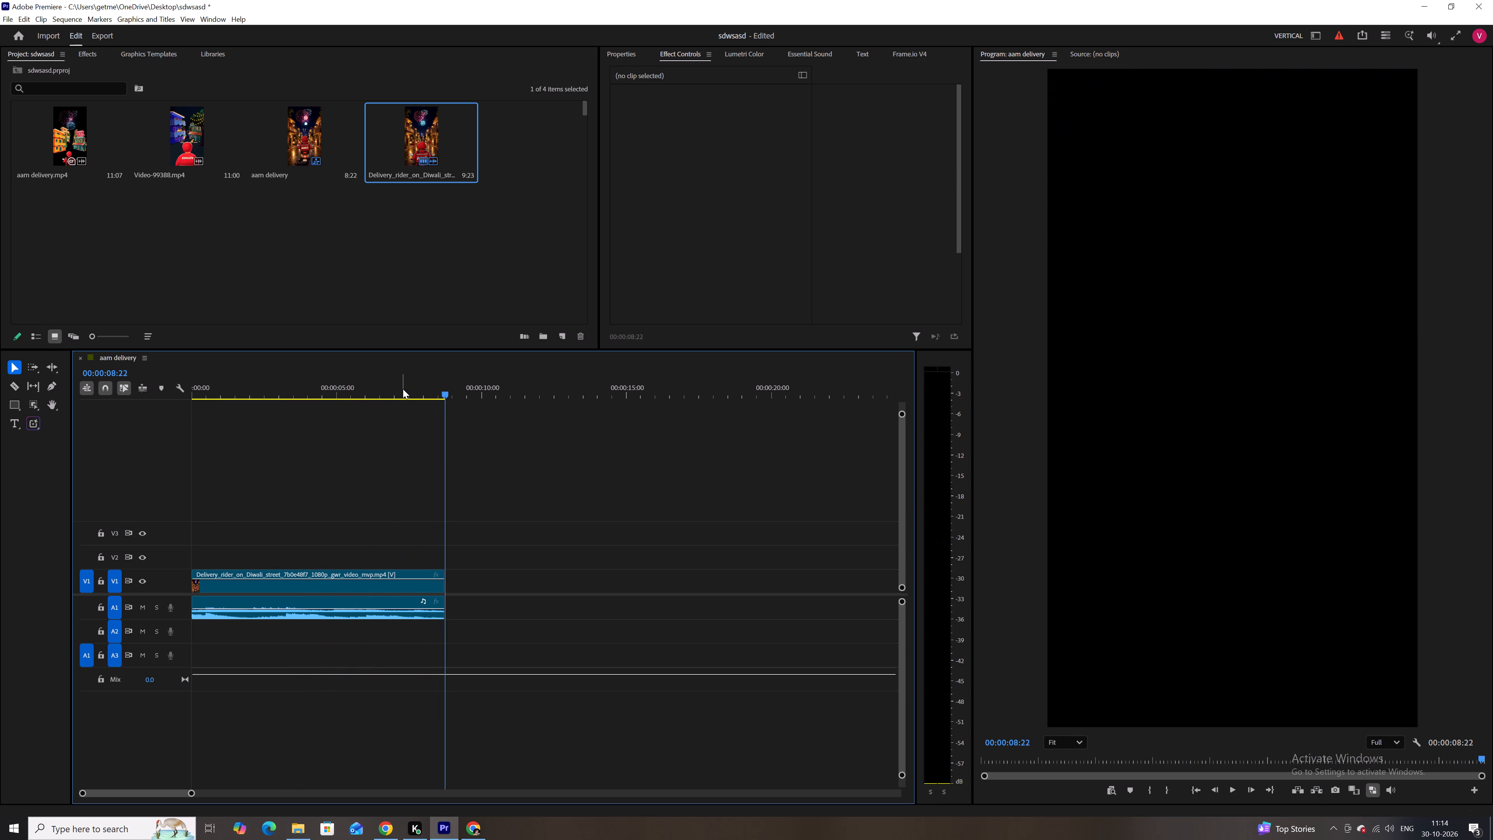
# Replay the trimmed clip from the start with pauses, and check the frame at 00:00:08:00 near its end.
pyautogui.click(377, 381)
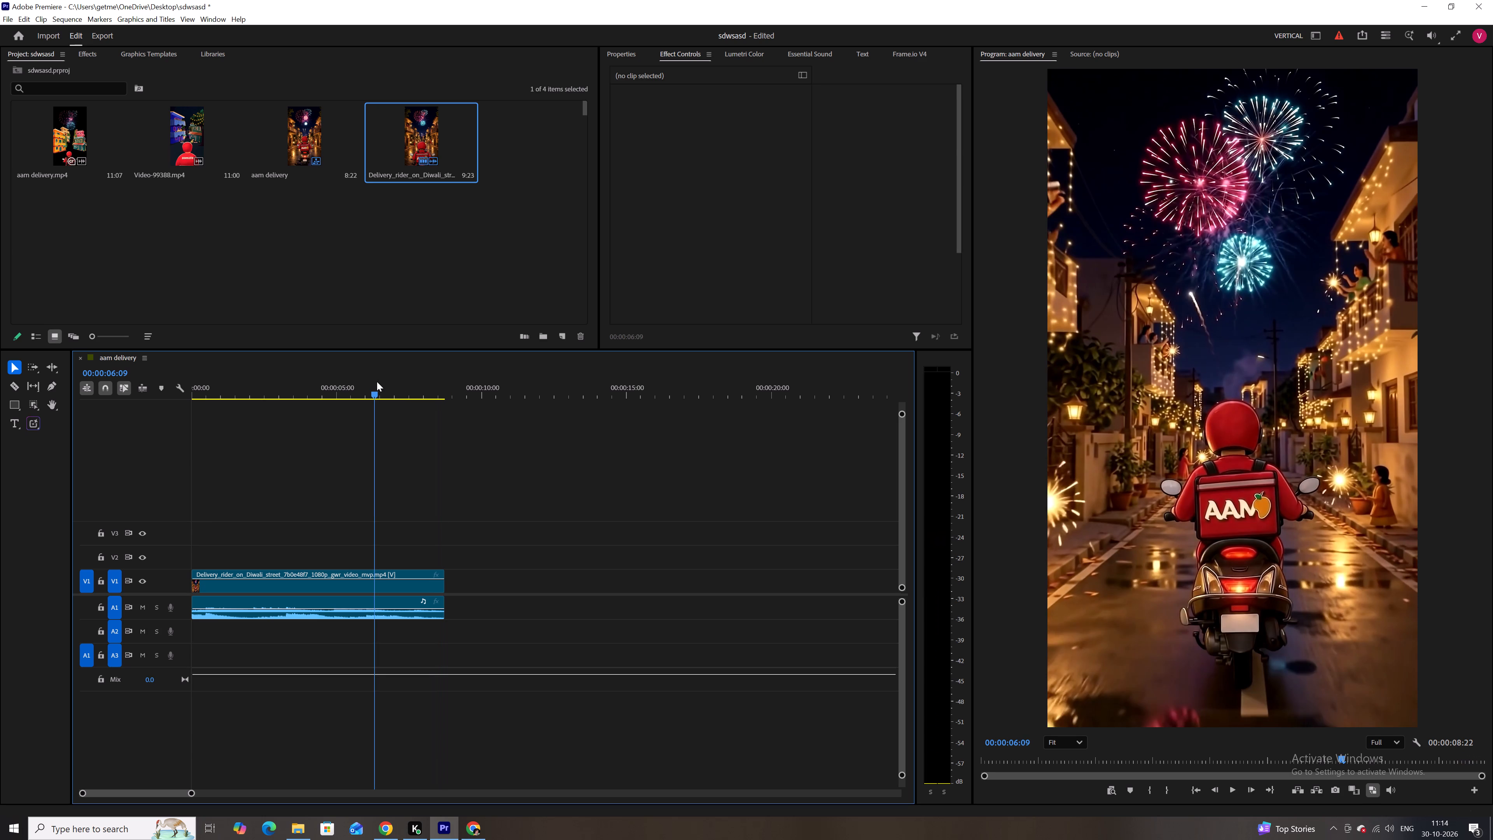
pyautogui.moveTo(377, 381); pyautogui.dragTo(179, 421)
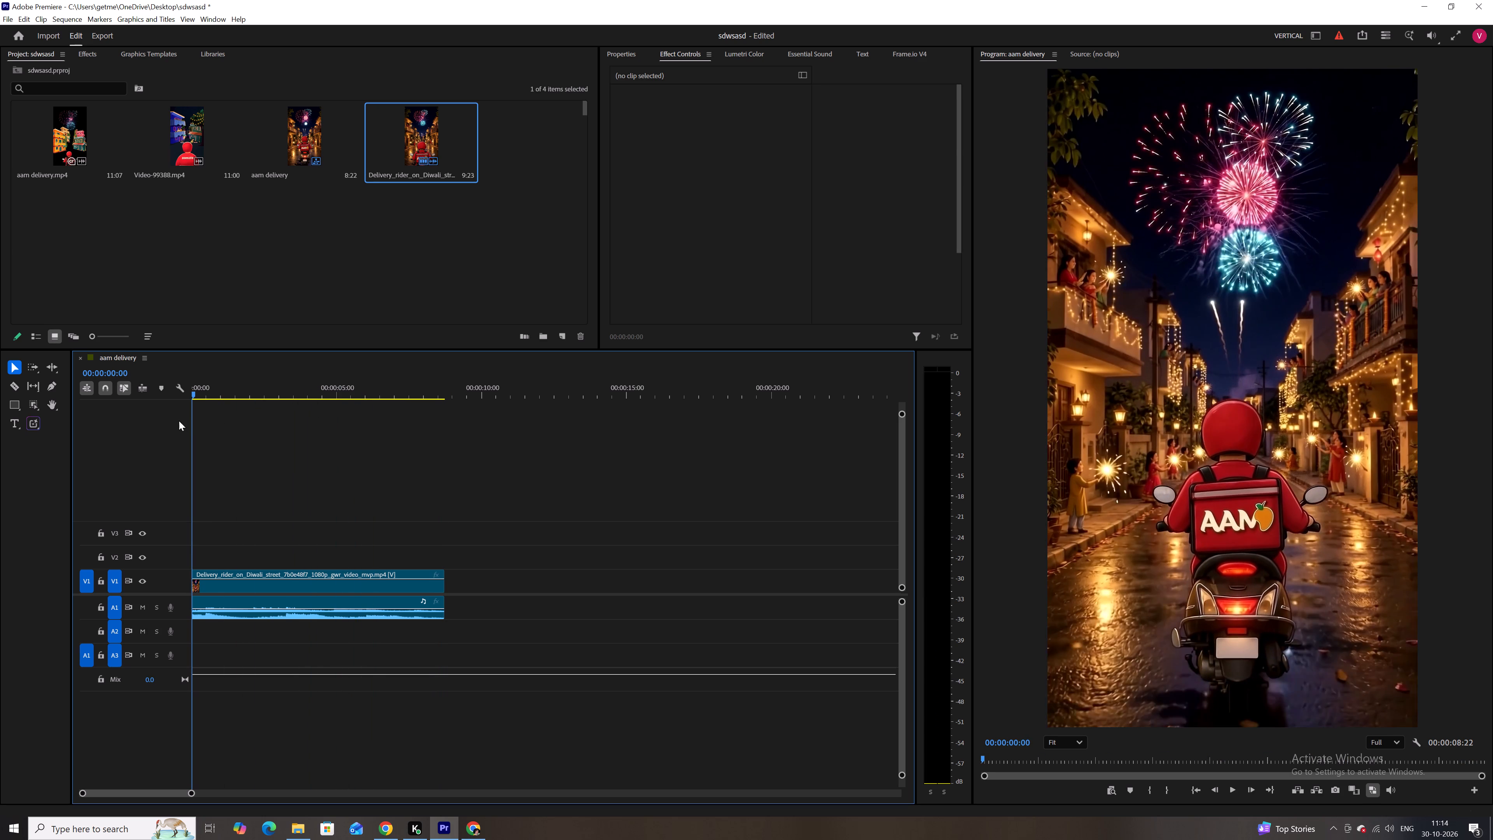
pyautogui.moveTo(179, 421); pyautogui.dragTo(85, 439)
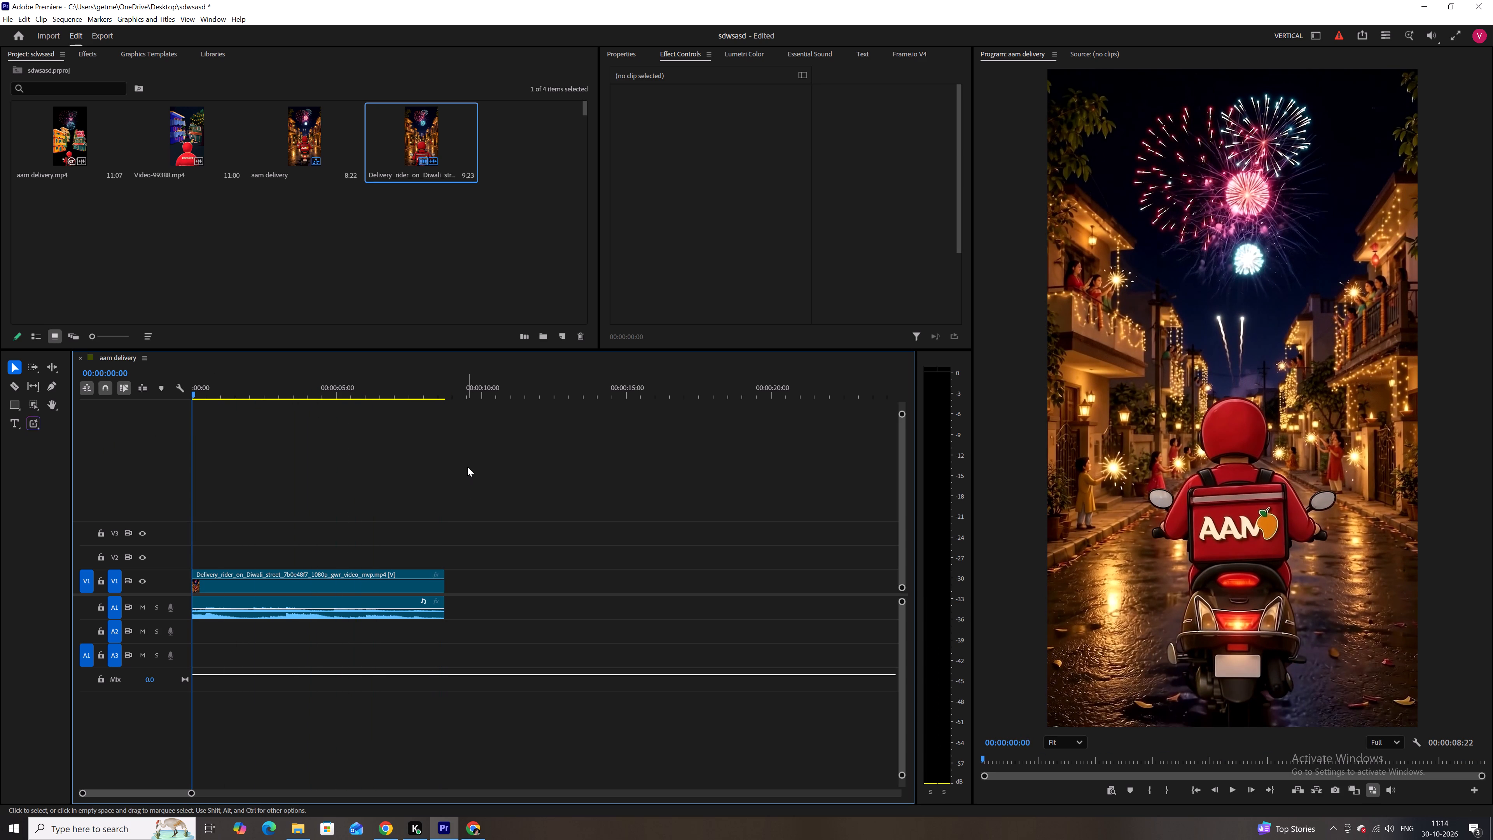
pyautogui.press('space')
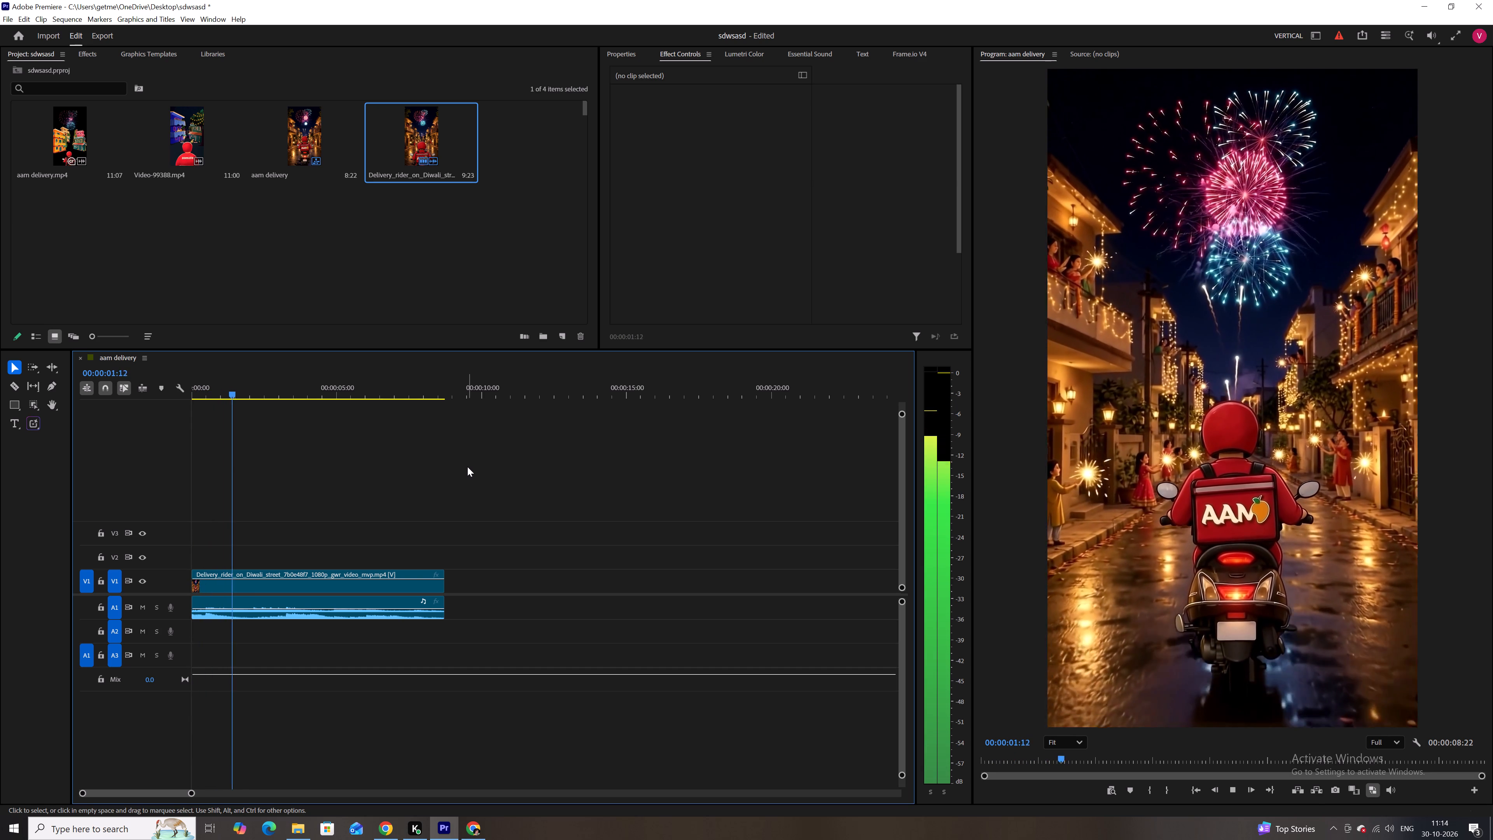
pyautogui.press('space')
pyautogui.press('space')
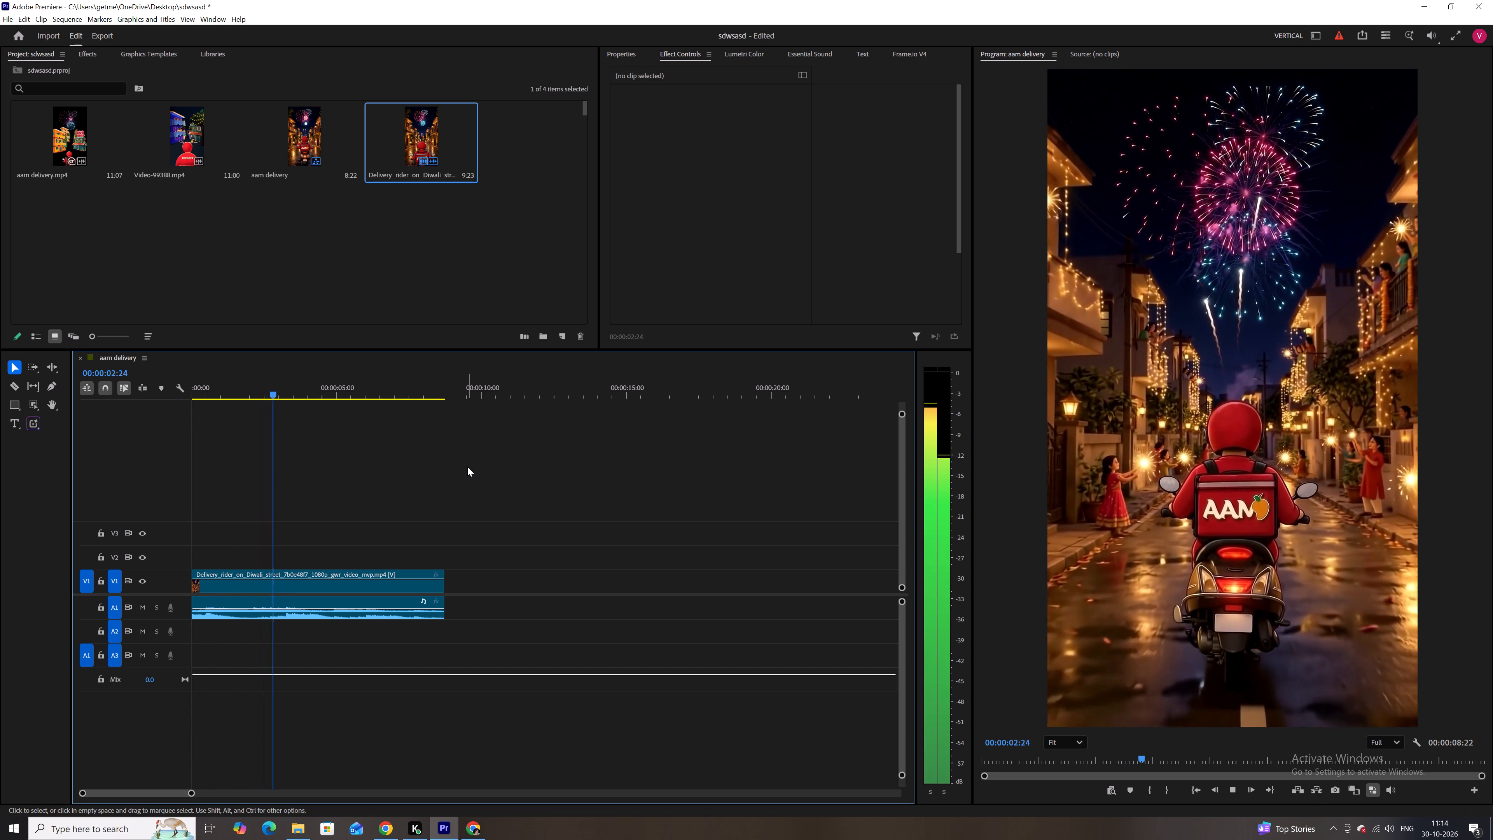
pyautogui.press('space')
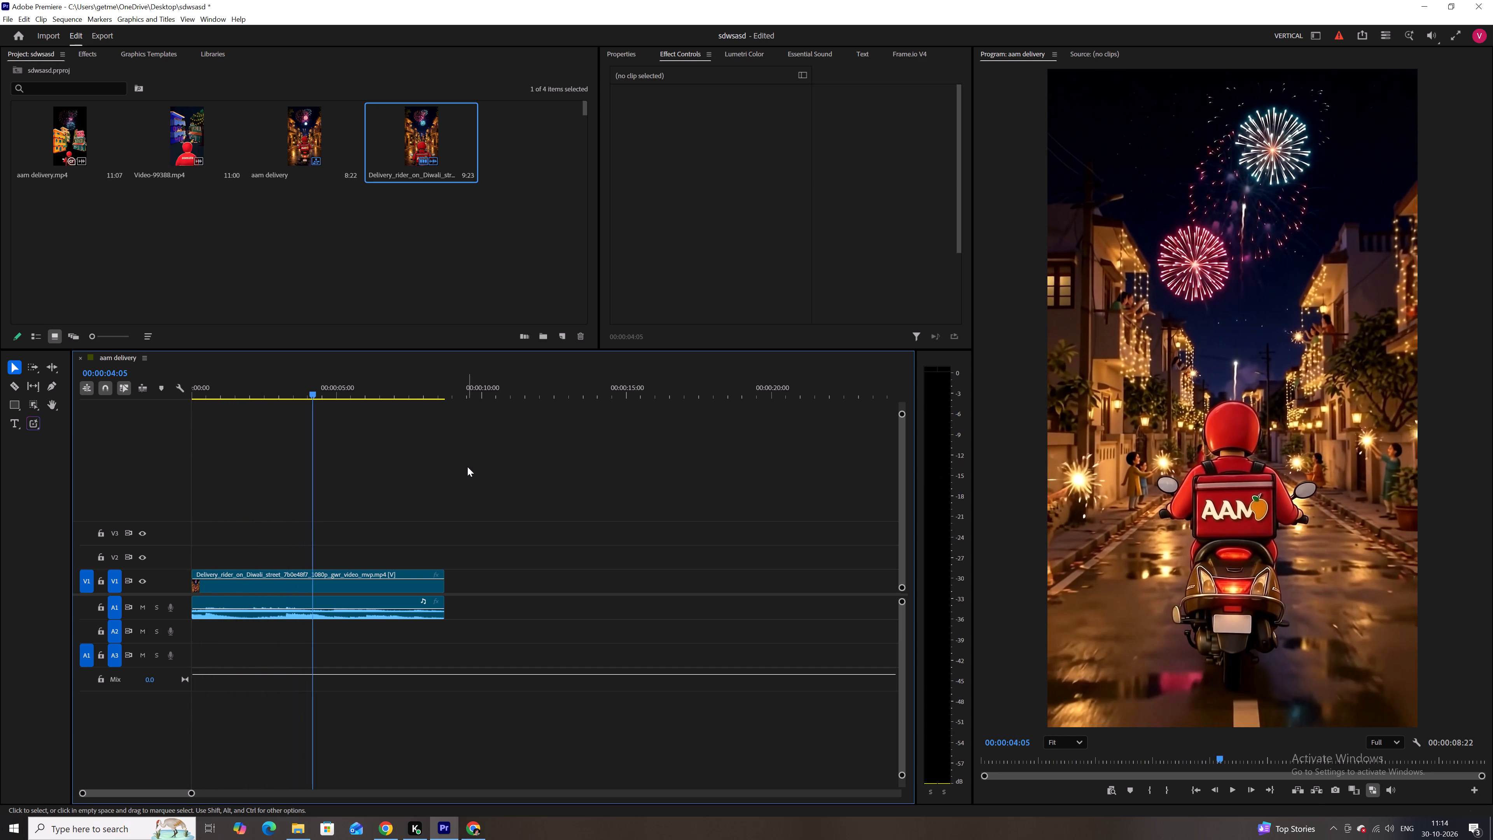
pyautogui.press('space')
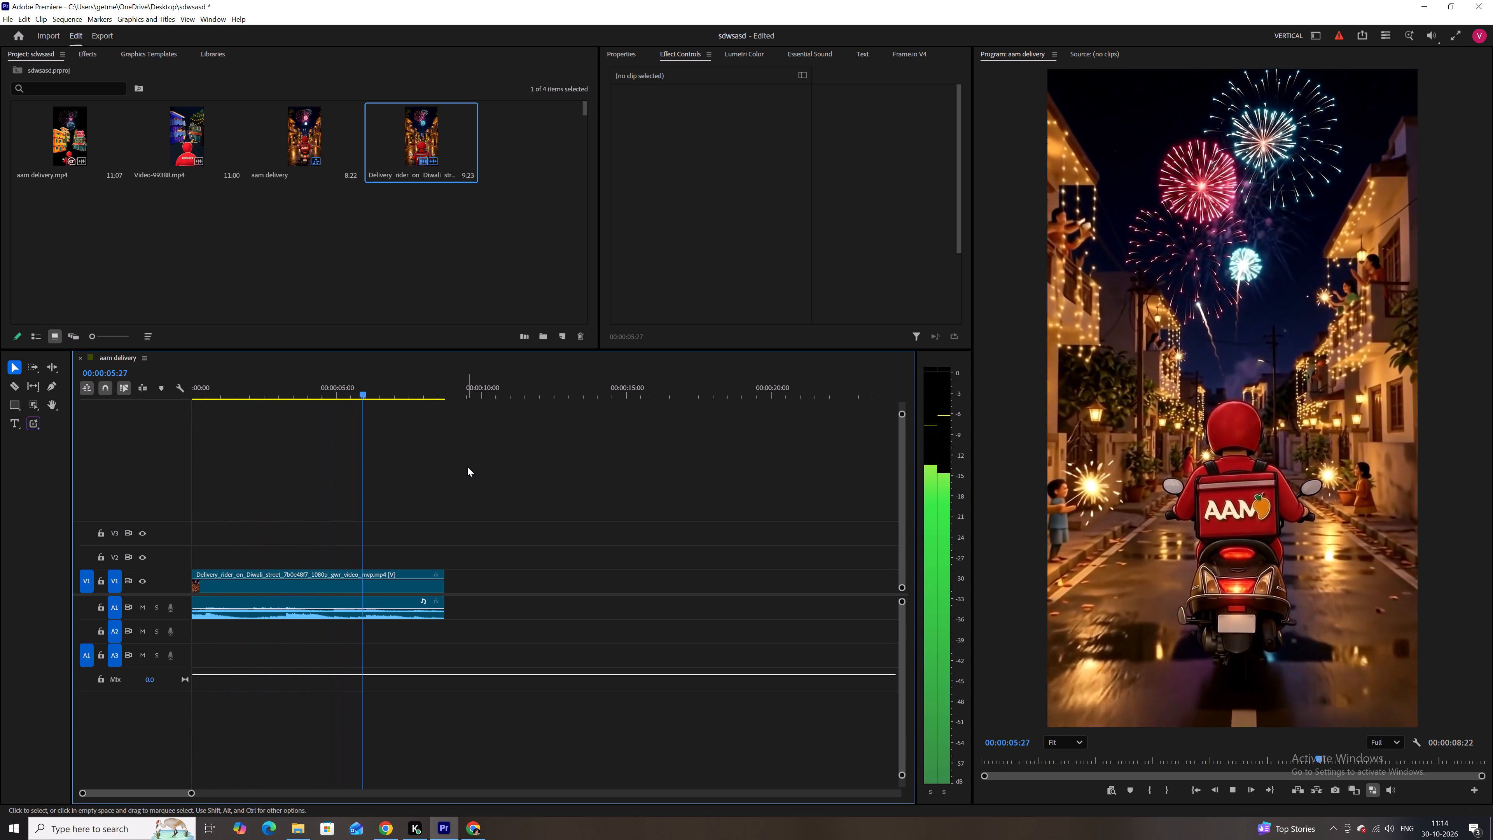
pyautogui.press('space')
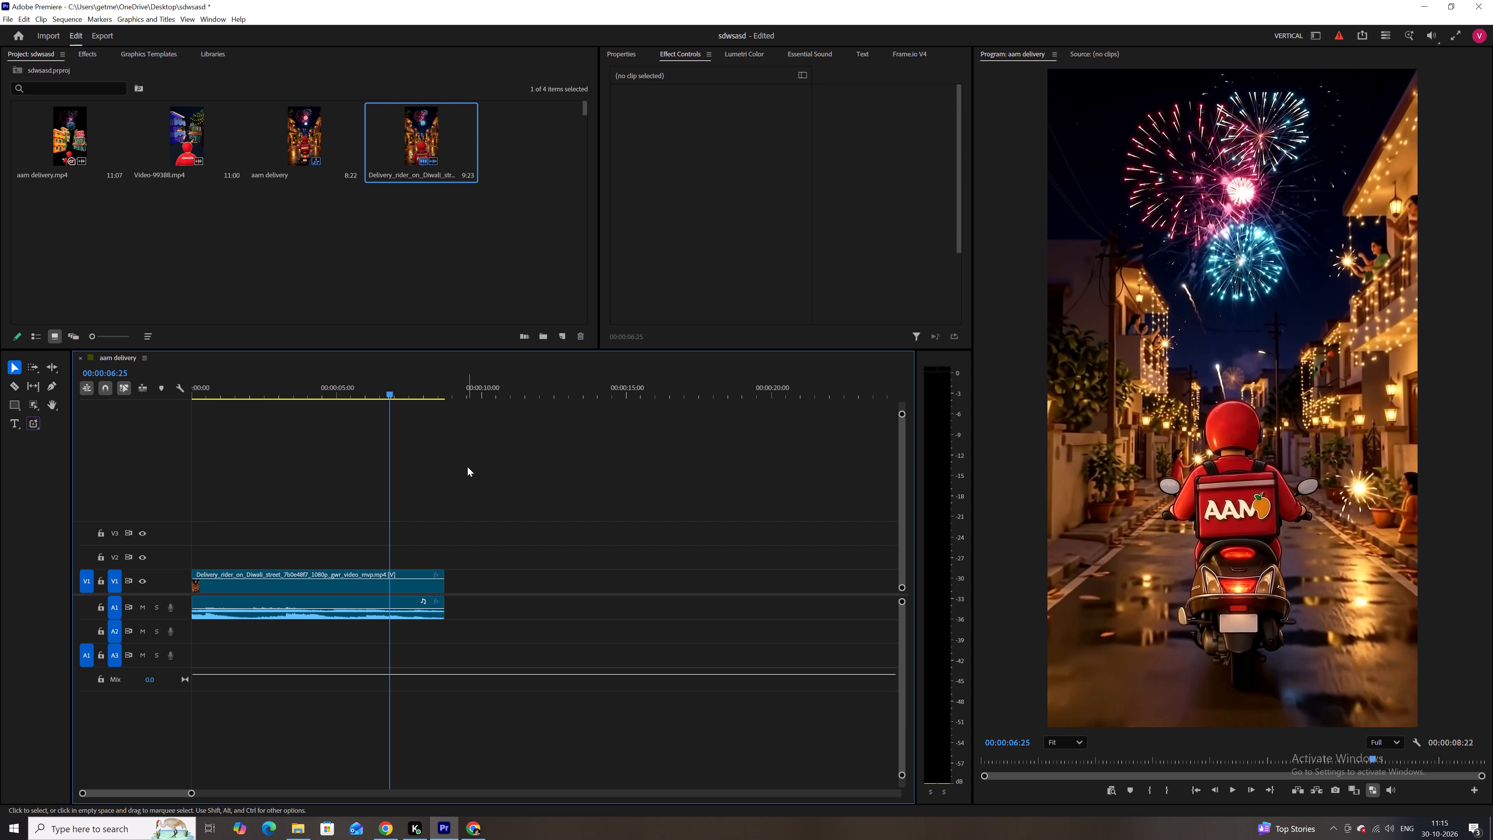
pyautogui.click(423, 388)
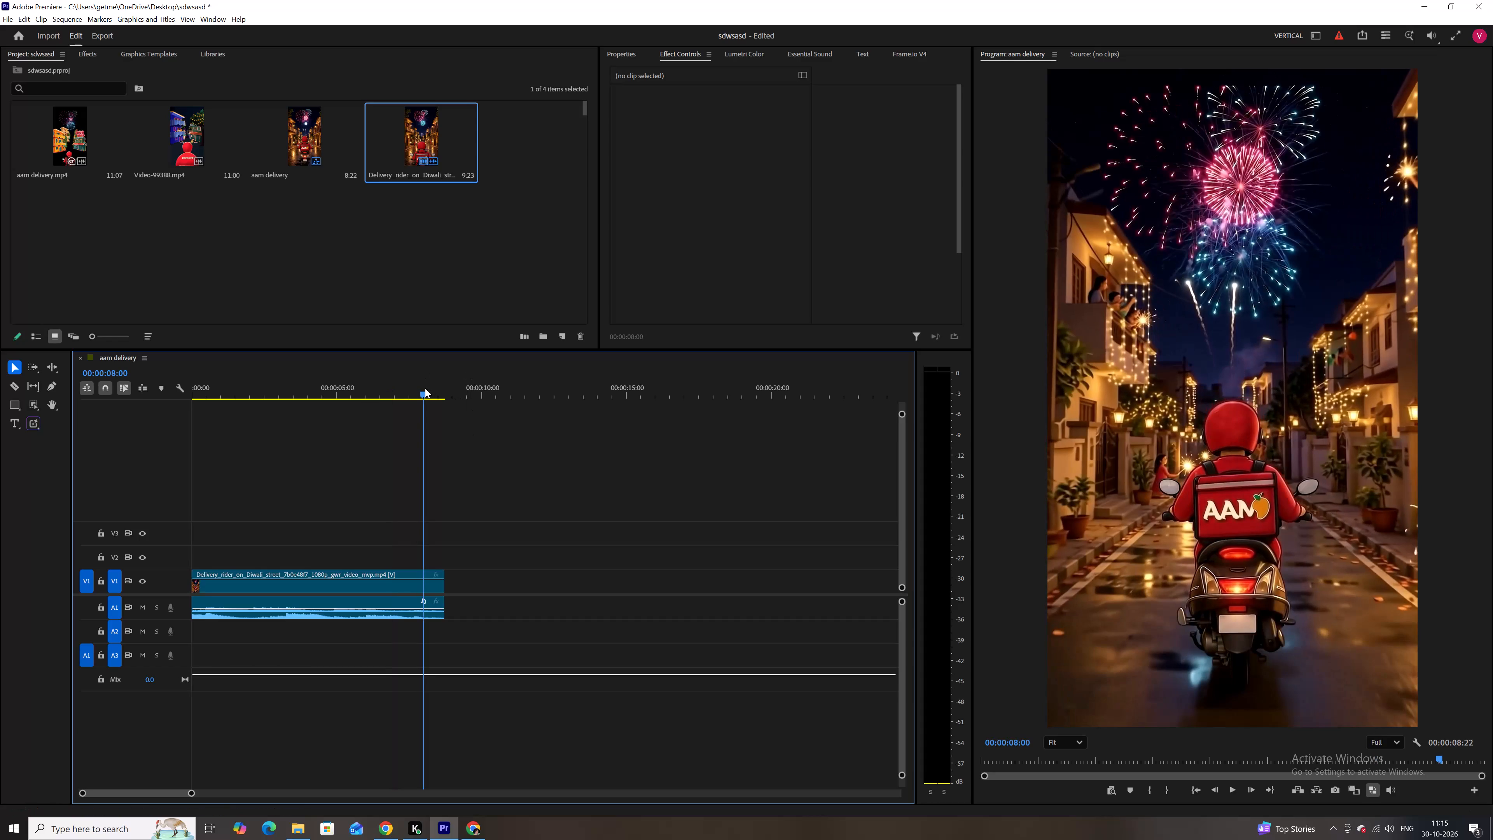
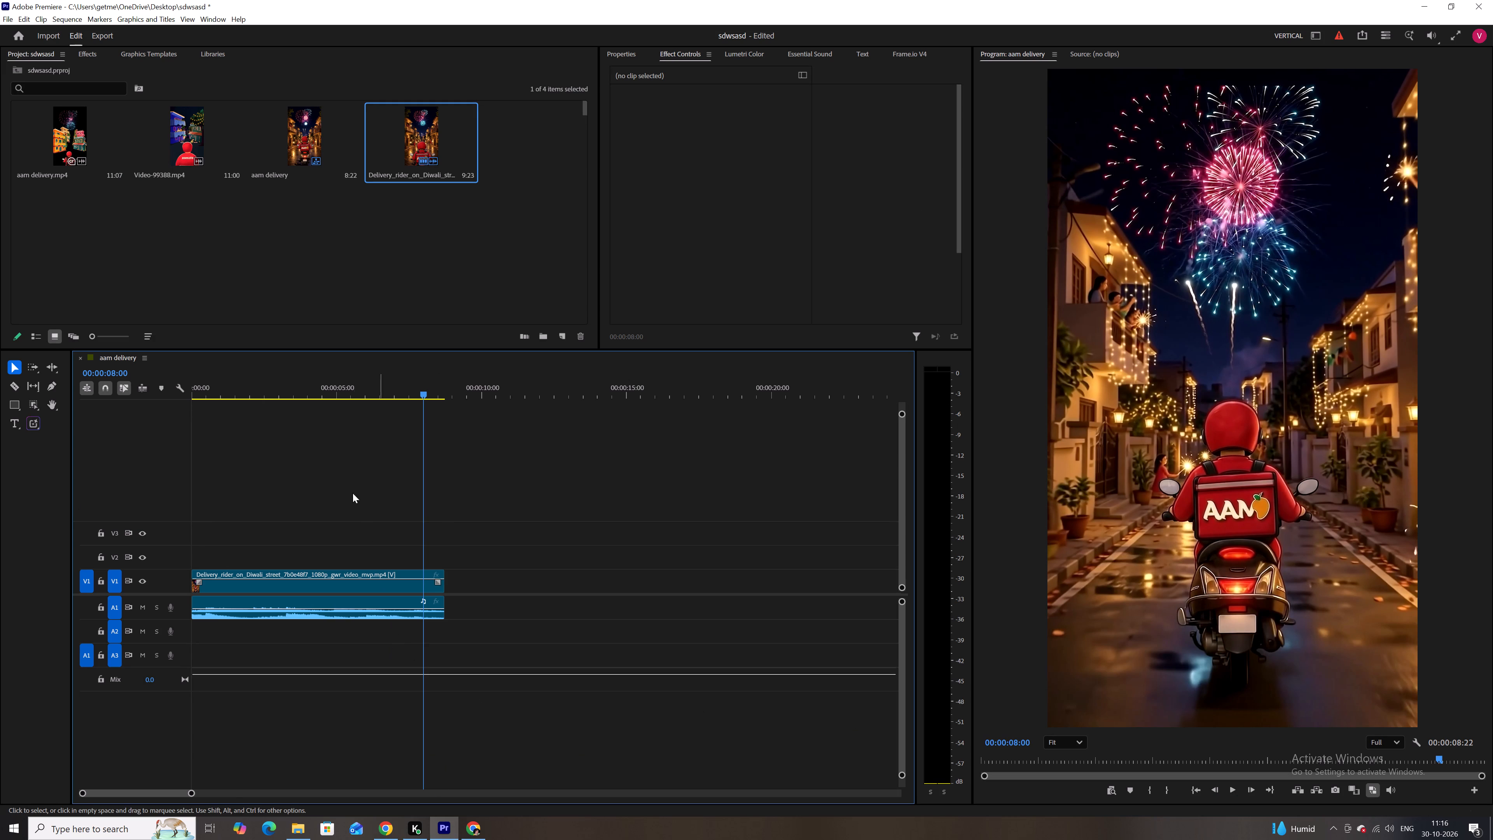
pyautogui.moveTo(305, 385); pyautogui.dragTo(178, 395)
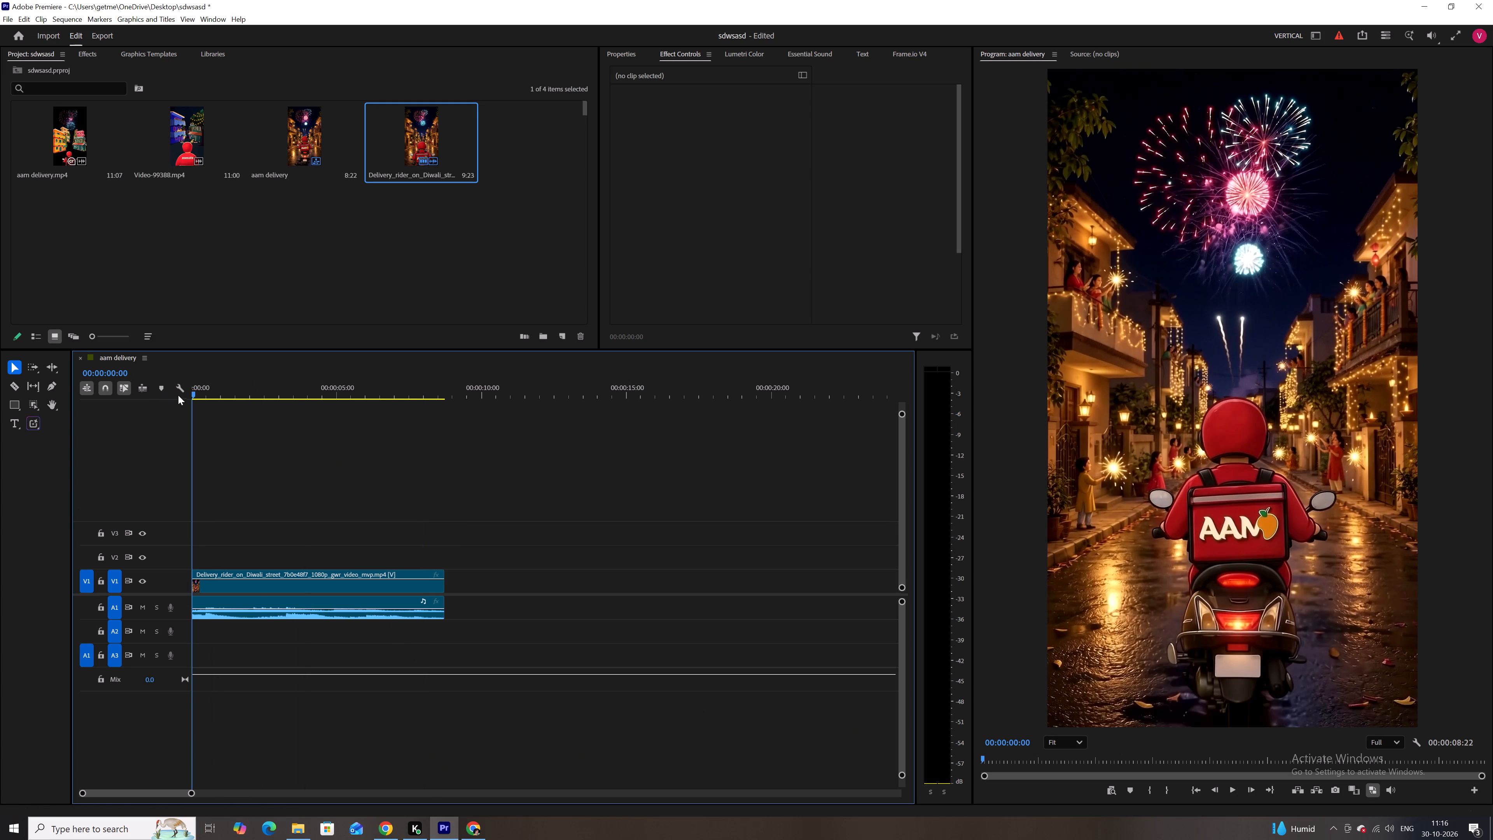
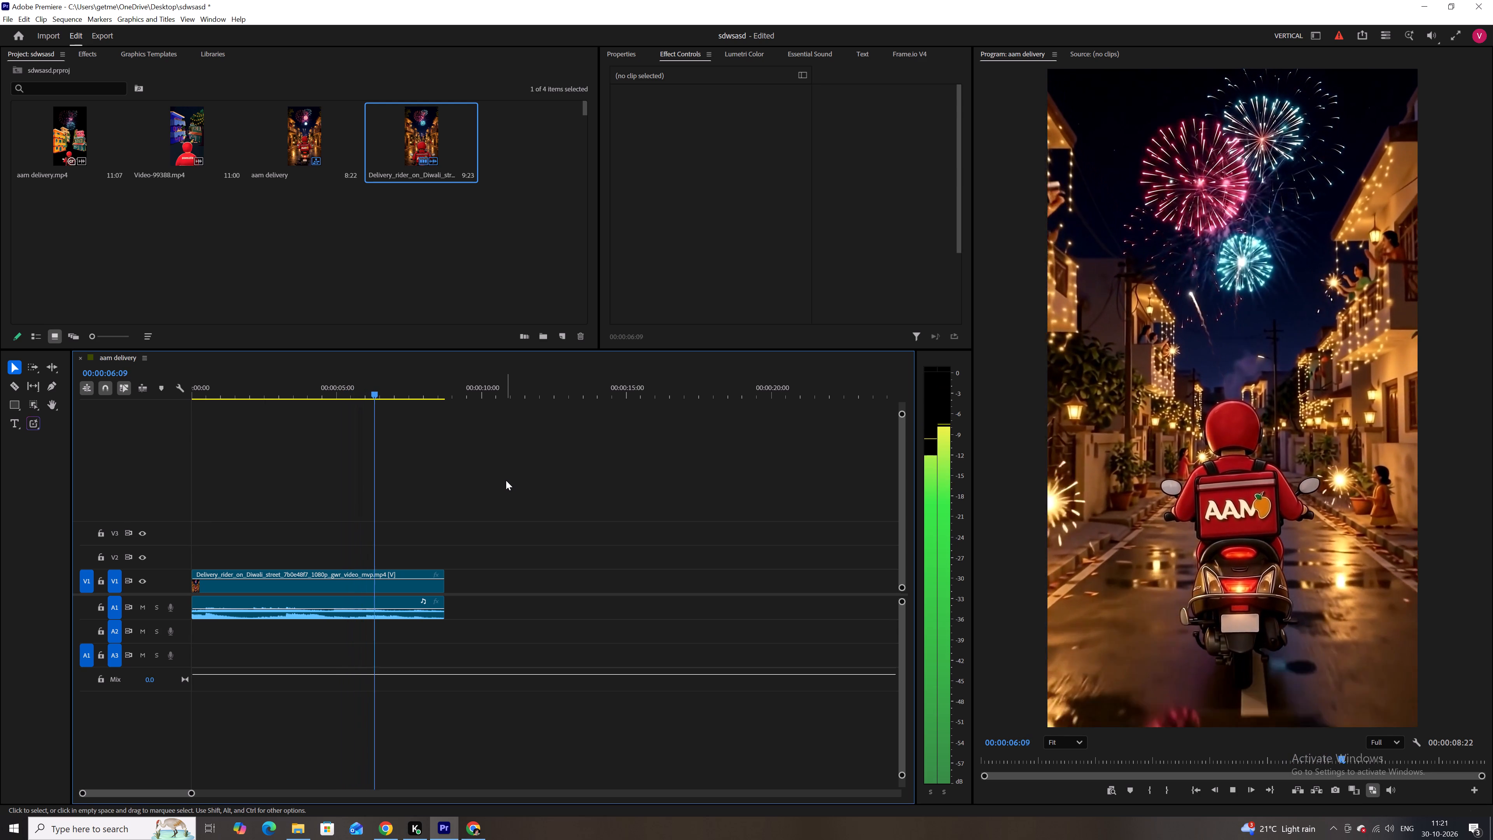
# Review the aam delivery sequence and stop its playback near the end, at about 00:00:07:29.
pyautogui.press('space')
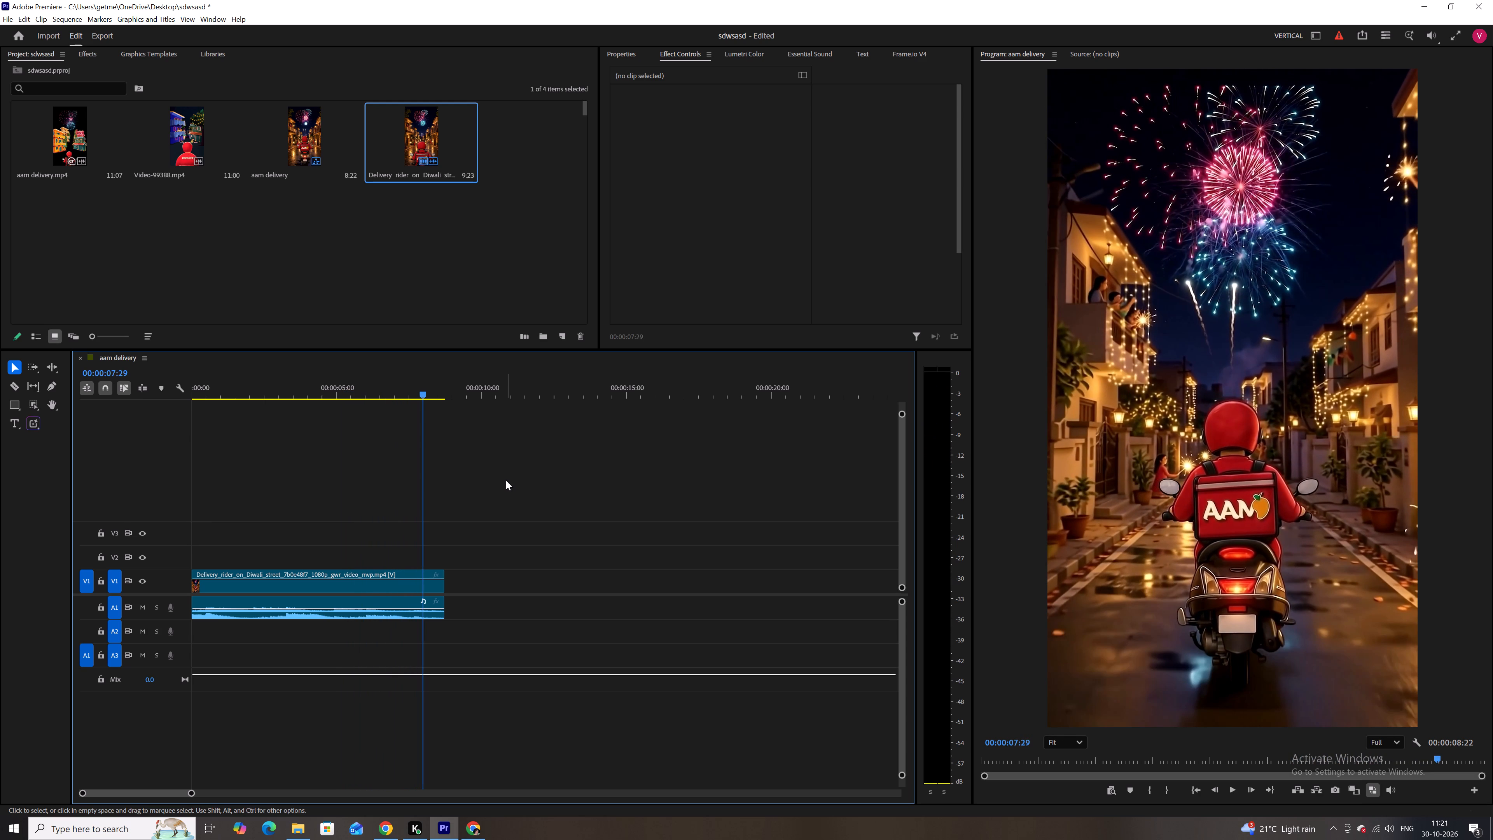
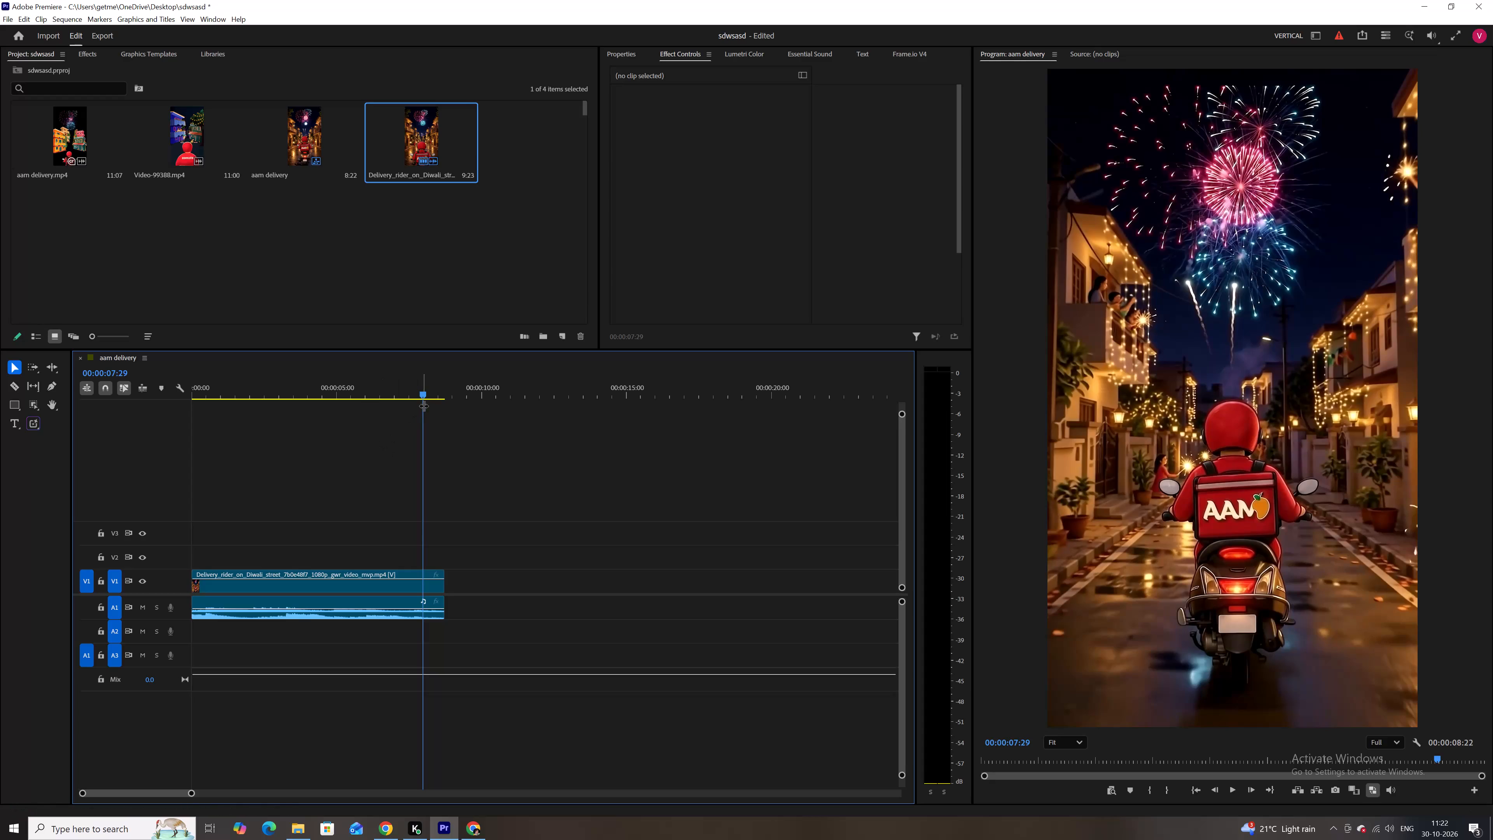
# Move the playhead to the last frame of the delivery rider clip, at 00:00:08:21.
pyautogui.moveTo(427, 400); pyautogui.dragTo(451, 395)
pyautogui.moveTo(435, 387); pyautogui.dragTo(451, 387)
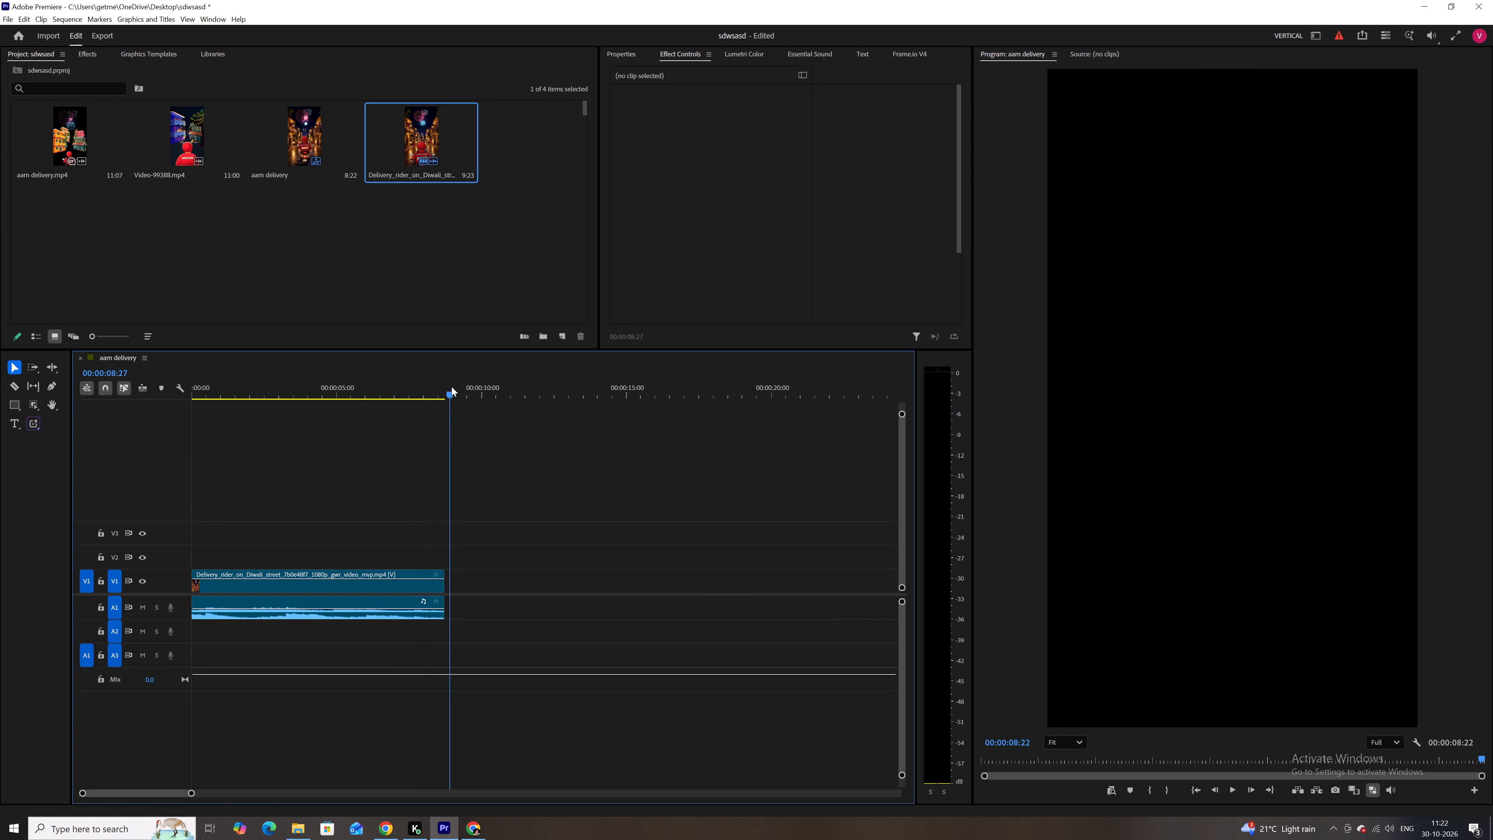
pyautogui.moveTo(451, 387); pyautogui.dragTo(446, 387)
pyautogui.moveTo(446, 387); pyautogui.dragTo(445, 387)
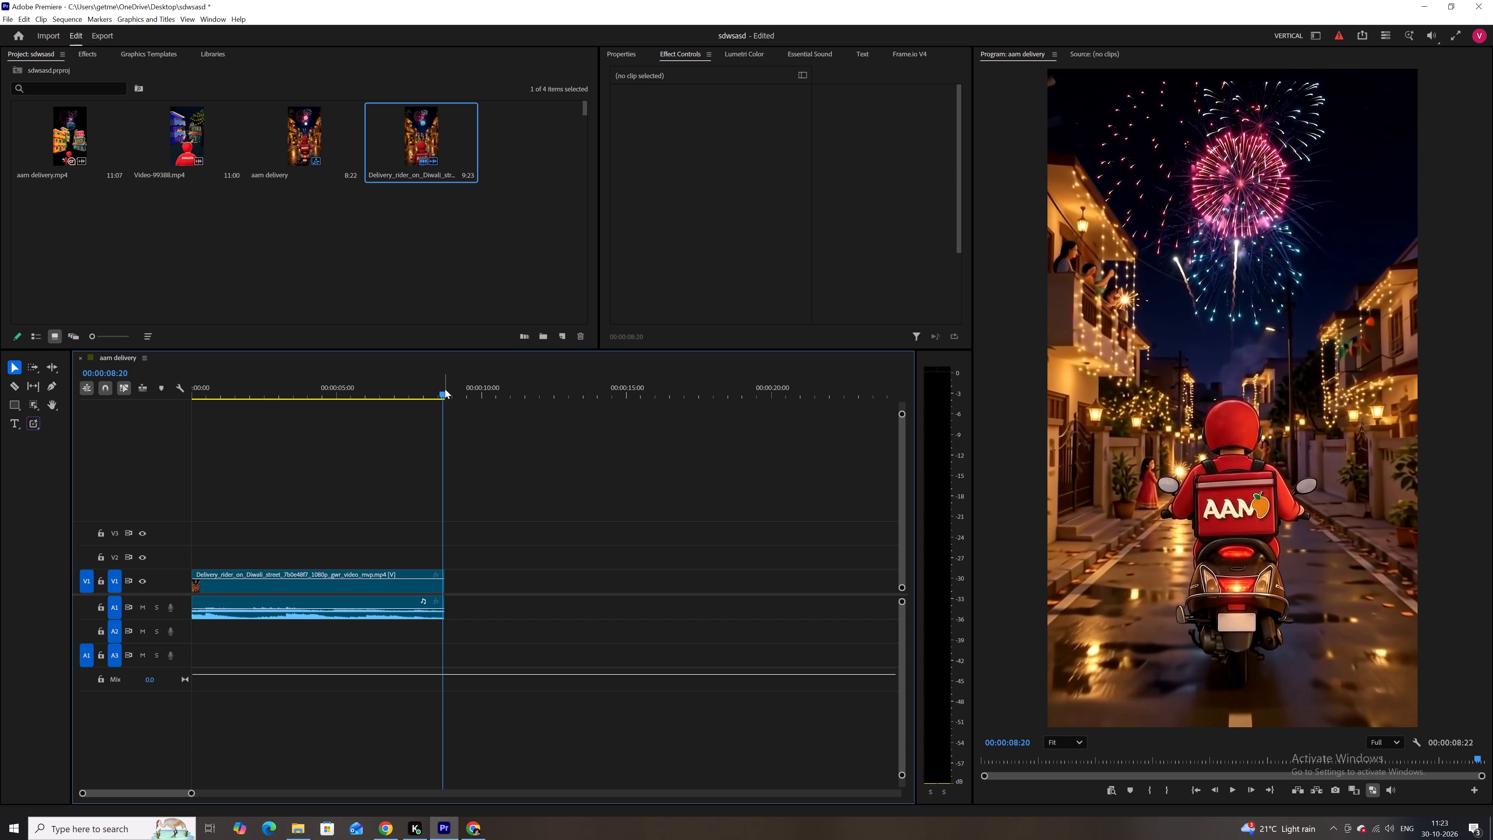
pyautogui.keyDown('alt'); pyautogui.scroll(3, 445, 389); pyautogui.keyUp('alt')
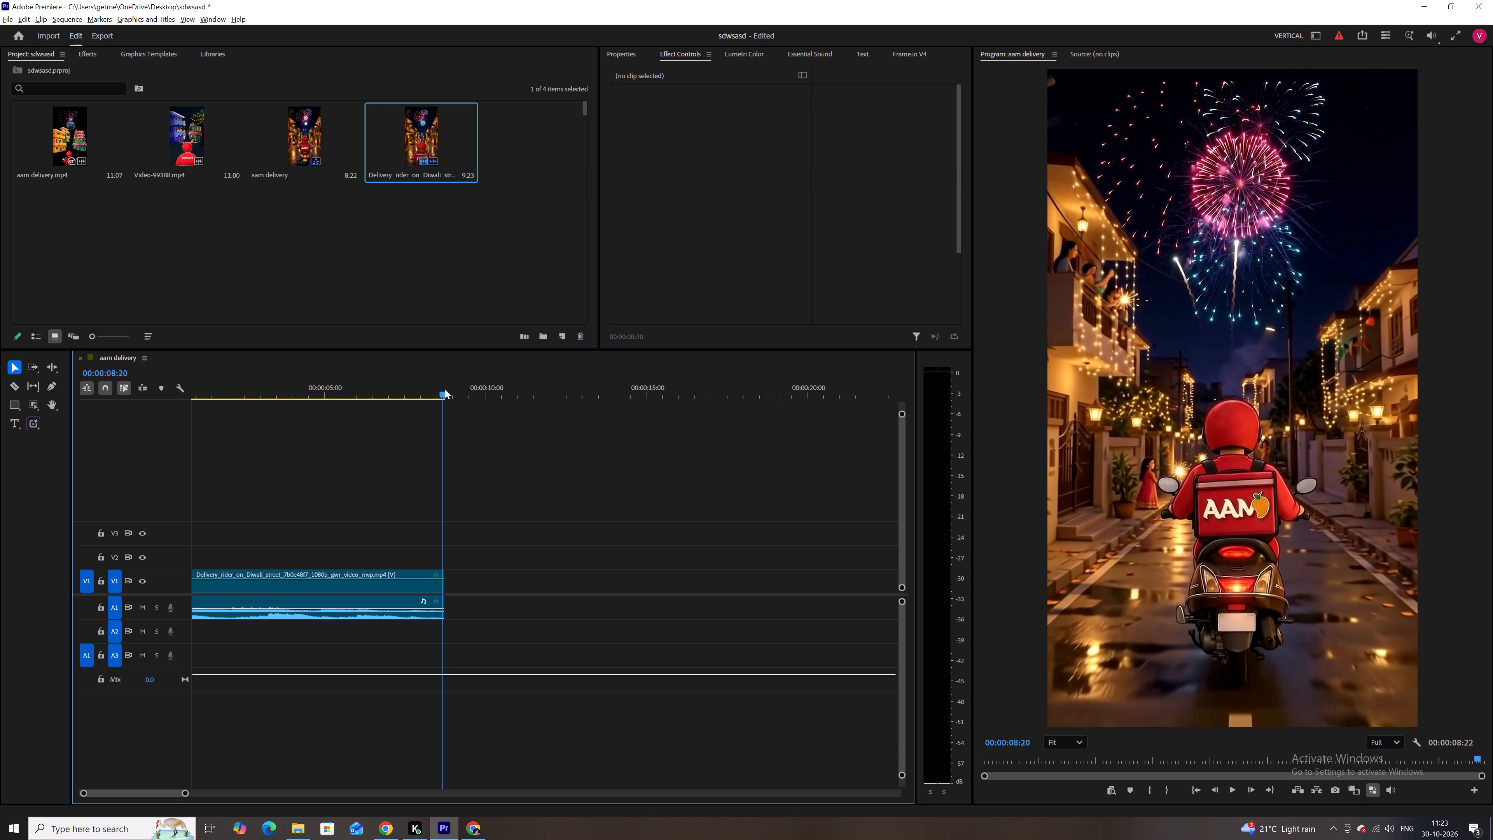
pyautogui.keyDown('alt'); pyautogui.scroll(7, 445, 389); pyautogui.keyUp('alt')
pyautogui.moveTo(441, 394); pyautogui.dragTo(444, 394)
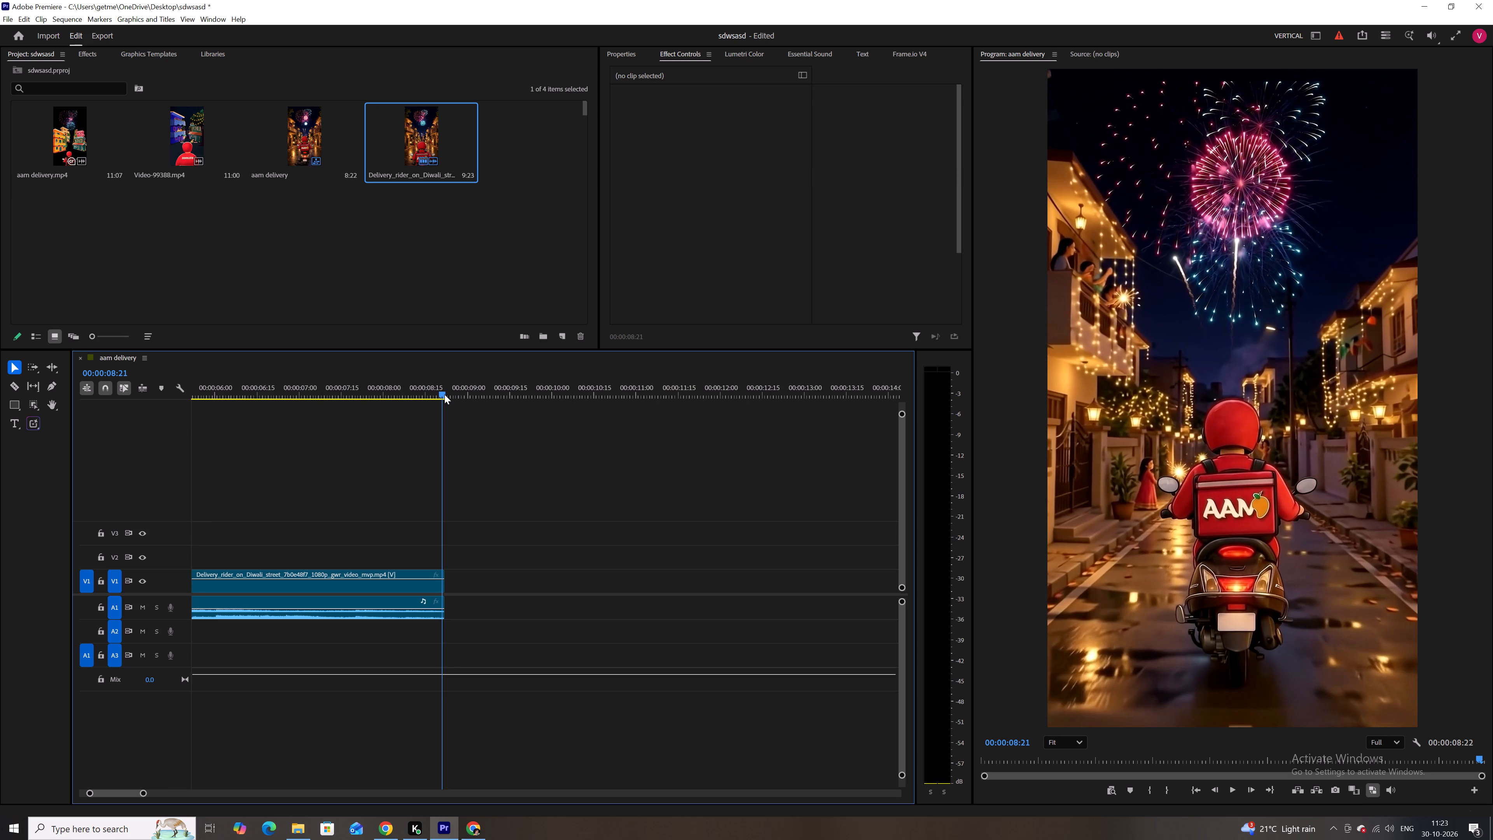
pyautogui.moveTo(444, 394); pyautogui.dragTo(445, 394)
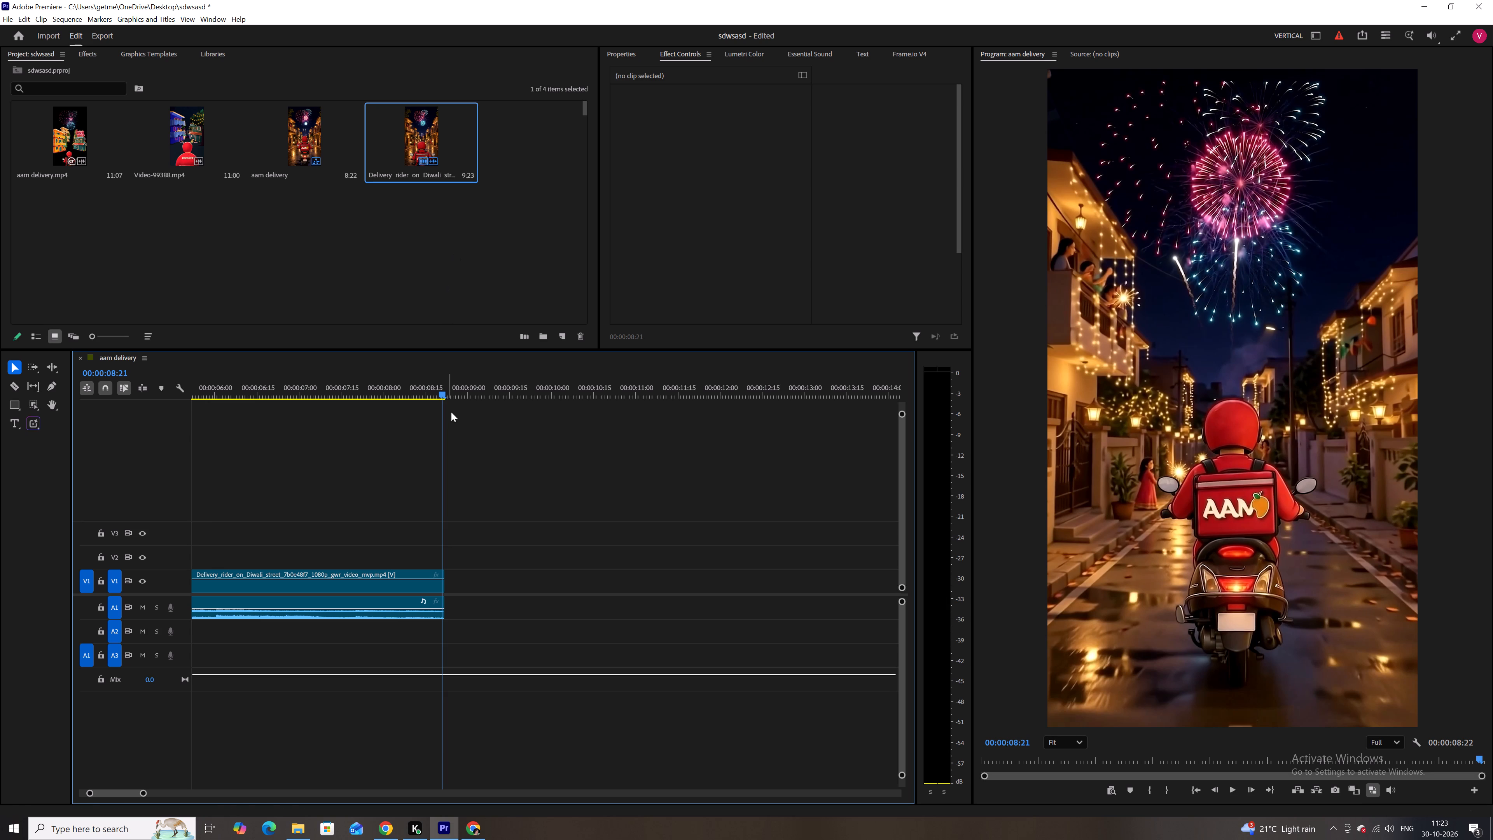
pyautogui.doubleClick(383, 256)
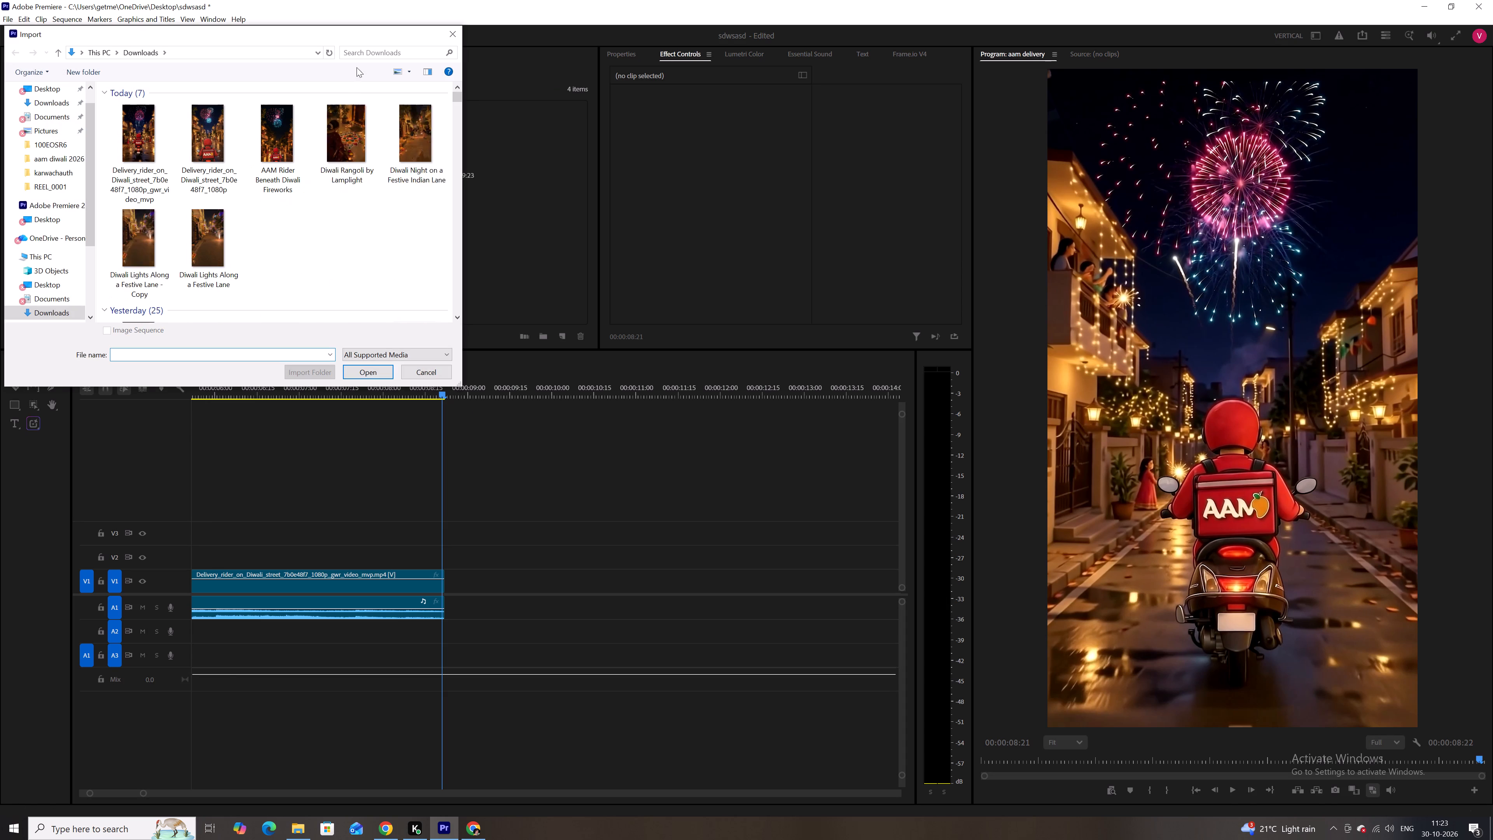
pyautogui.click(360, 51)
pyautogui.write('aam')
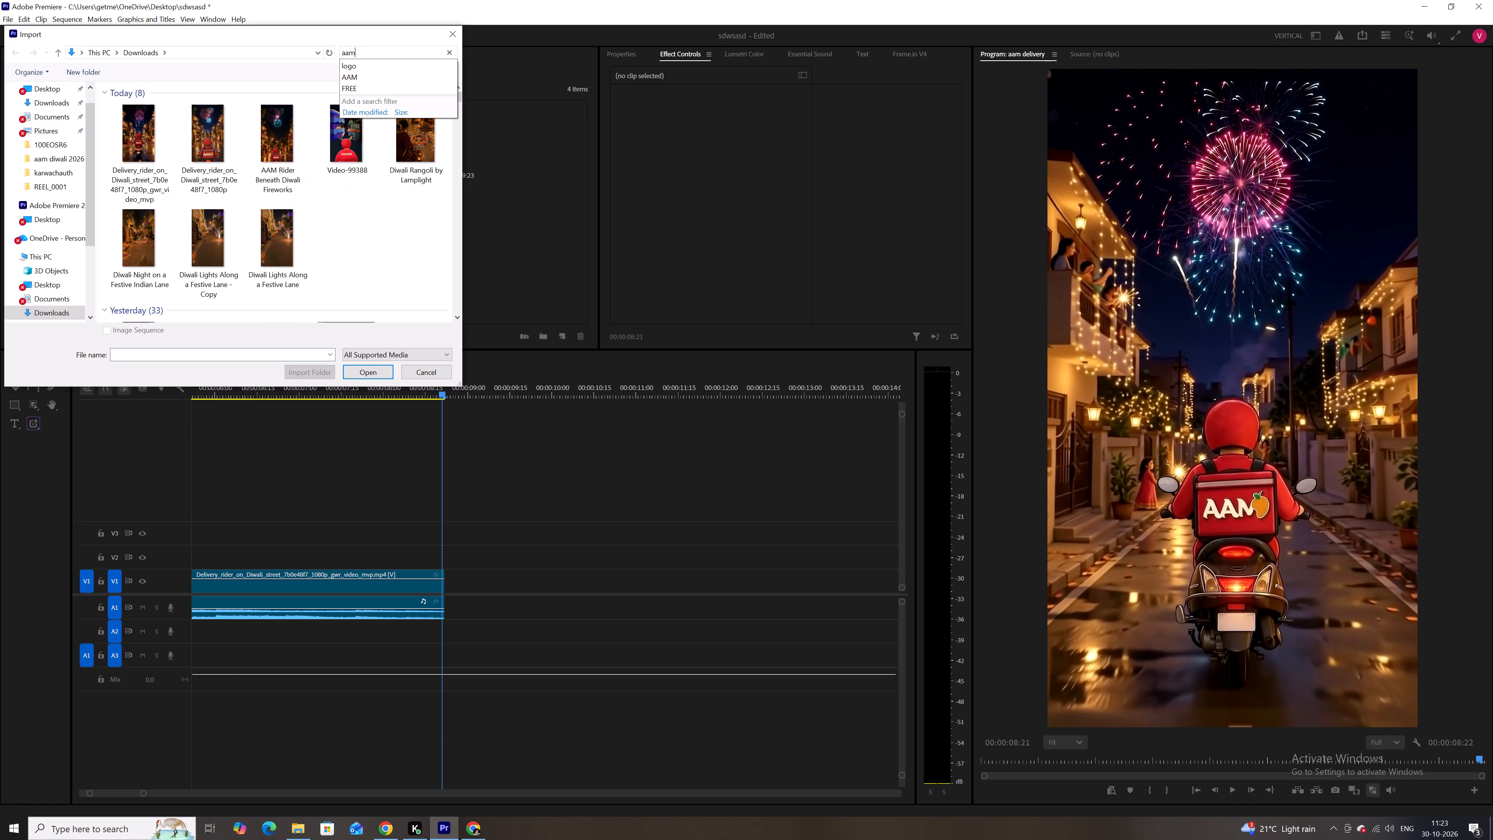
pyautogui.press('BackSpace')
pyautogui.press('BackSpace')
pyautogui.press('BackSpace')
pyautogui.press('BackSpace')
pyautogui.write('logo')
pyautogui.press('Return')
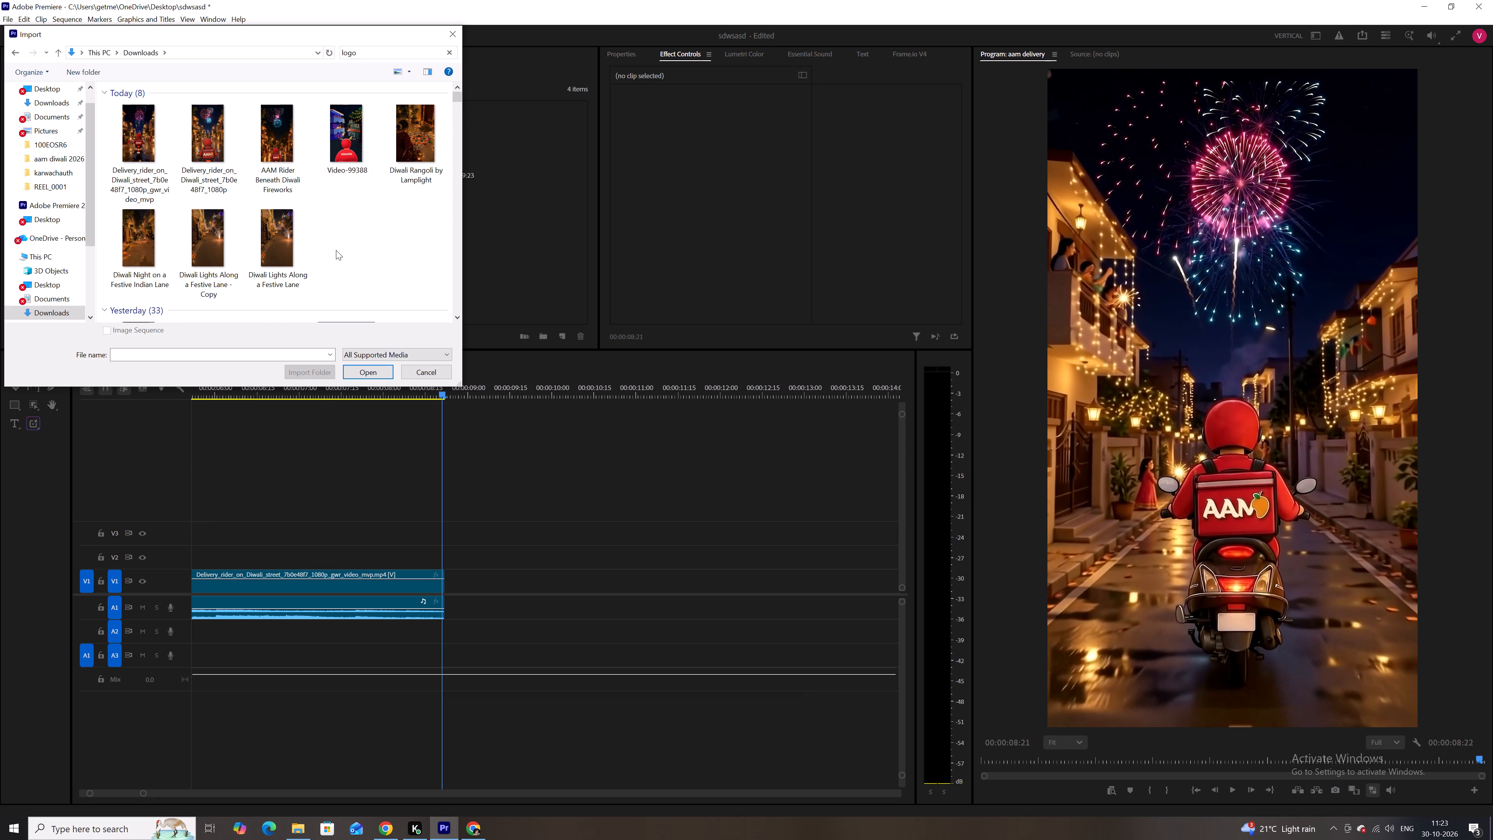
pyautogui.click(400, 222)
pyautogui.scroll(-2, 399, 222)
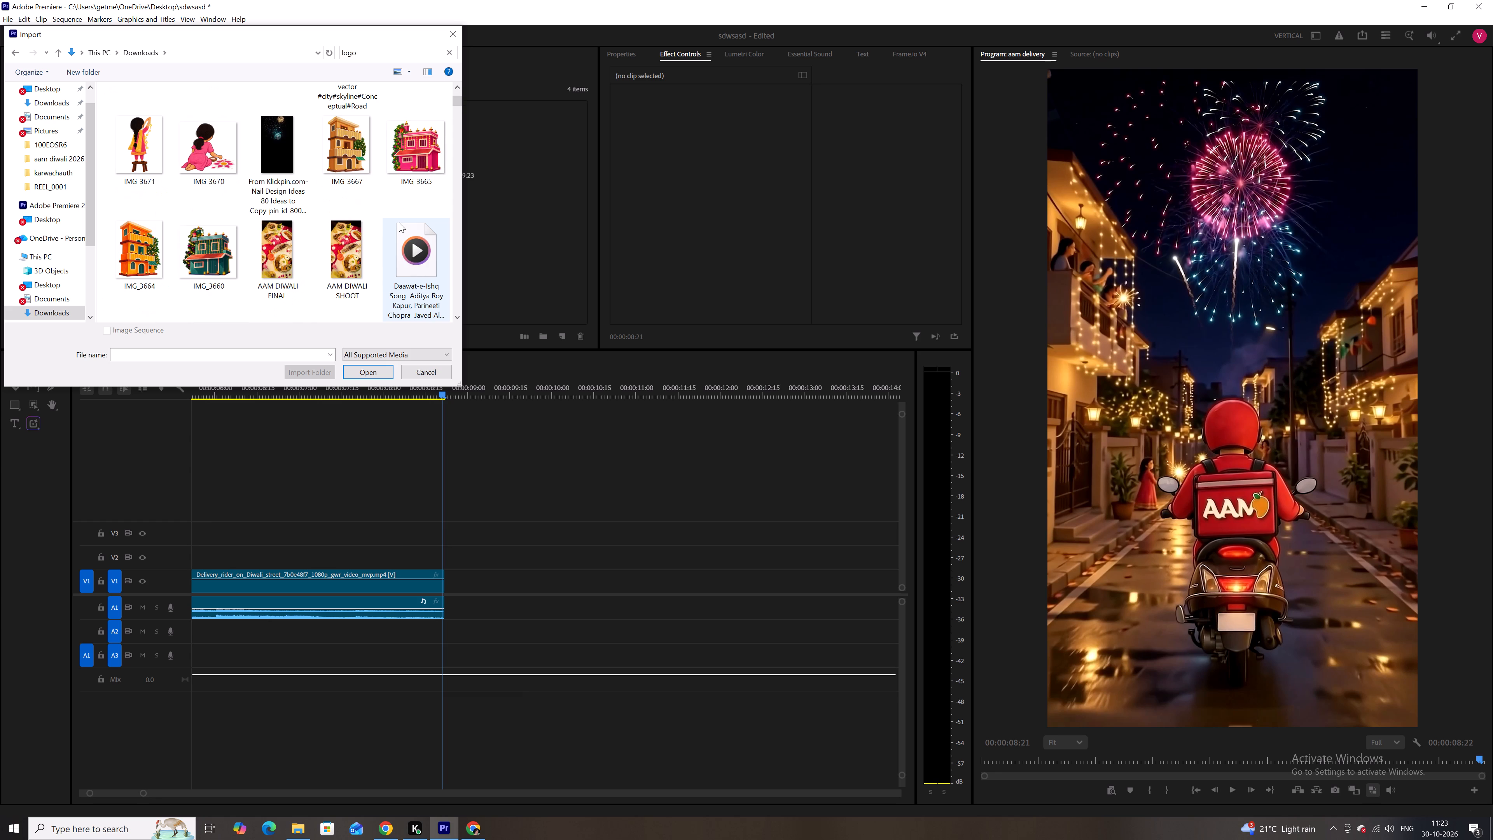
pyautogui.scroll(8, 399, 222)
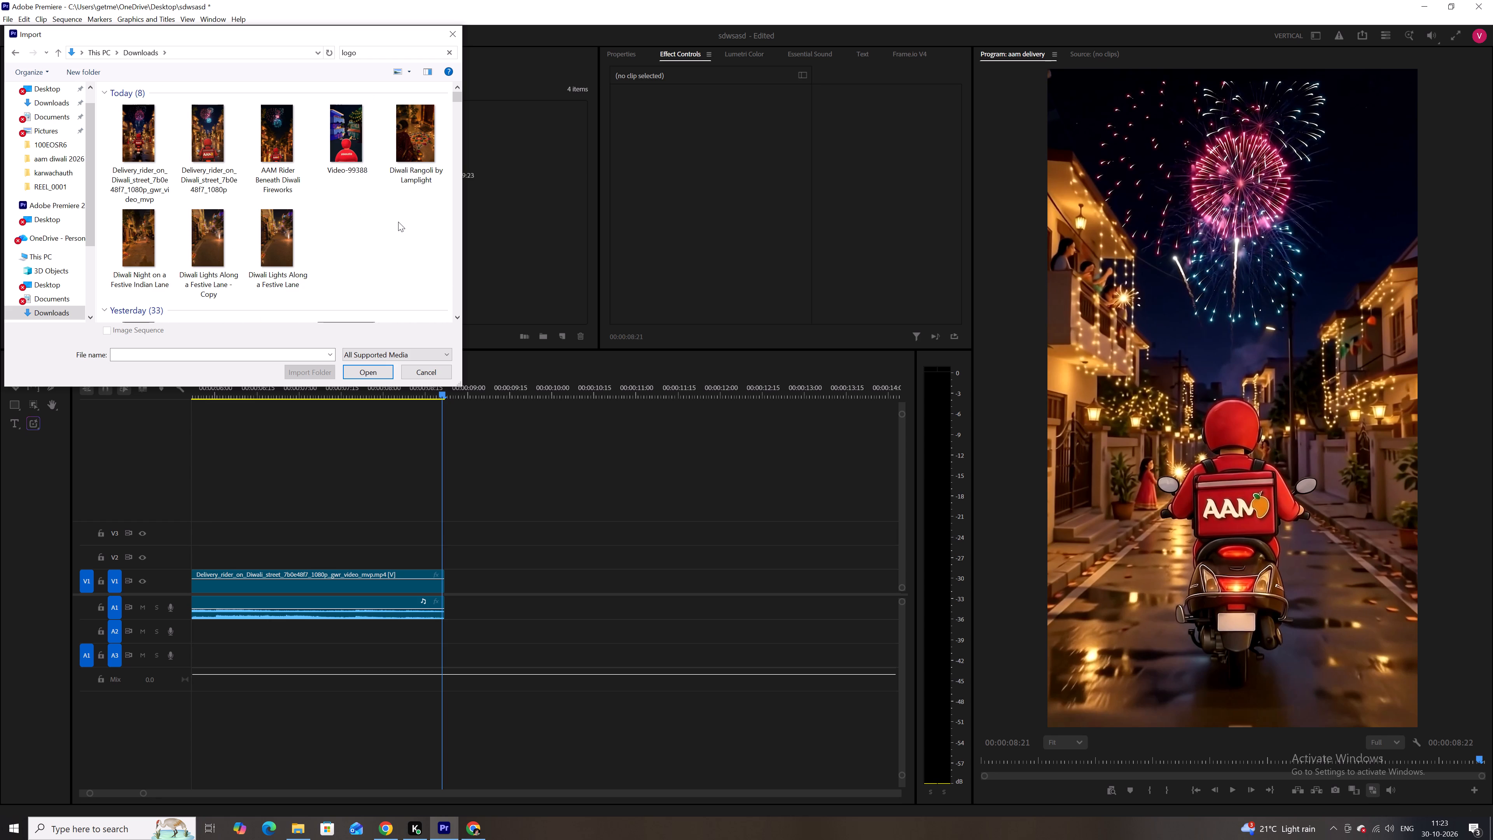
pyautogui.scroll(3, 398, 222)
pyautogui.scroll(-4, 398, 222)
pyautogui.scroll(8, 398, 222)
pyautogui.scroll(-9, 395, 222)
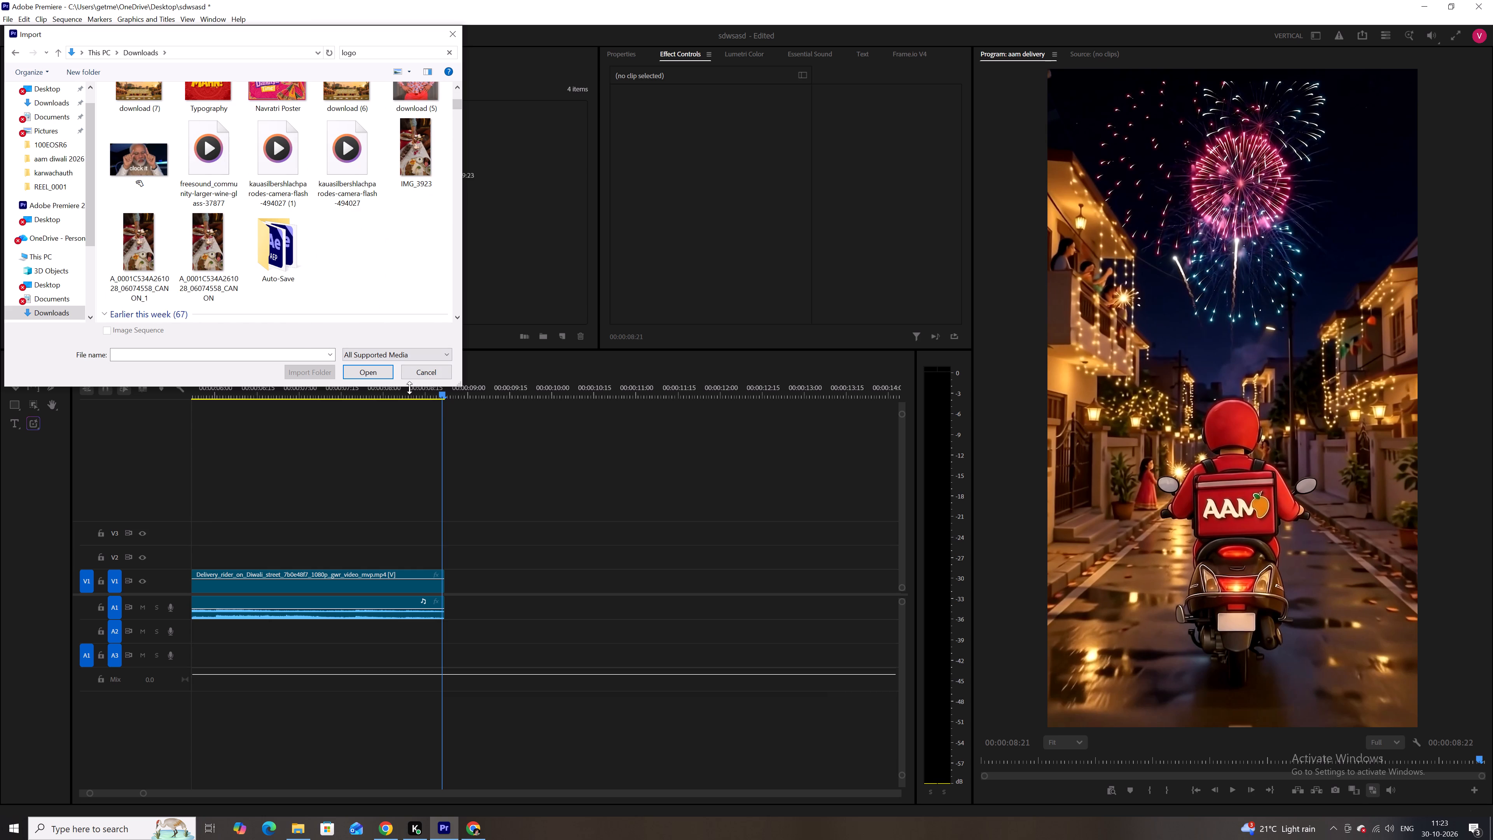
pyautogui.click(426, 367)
# Search Downloads in File Explorer for "logo" and import Aam_logo_with_background-removebg-preview into the Premiere project.
pyautogui.click(300, 822)
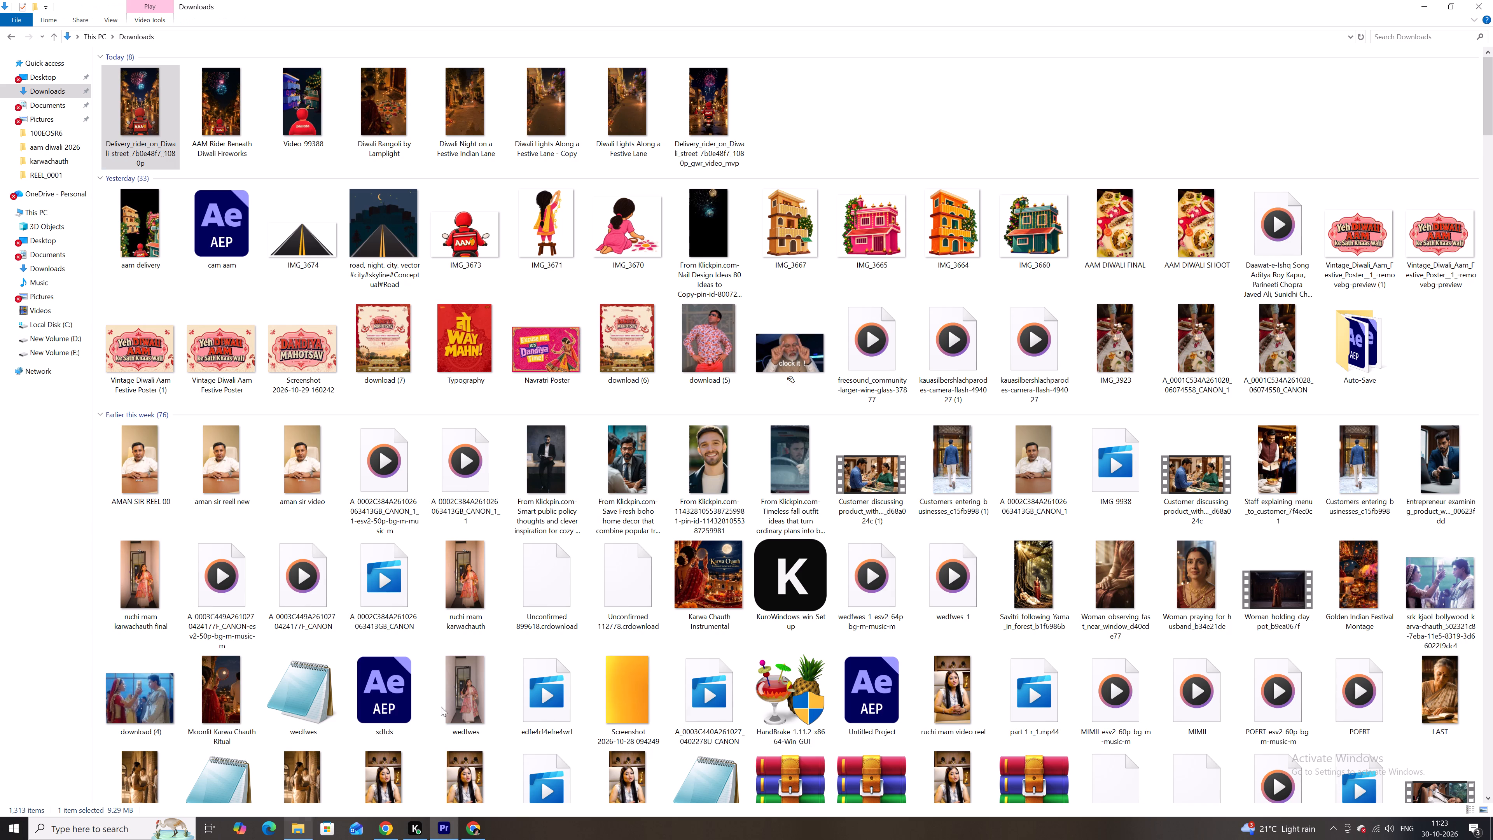
pyautogui.click(1378, 38)
pyautogui.write('logo')
pyautogui.press('Return')
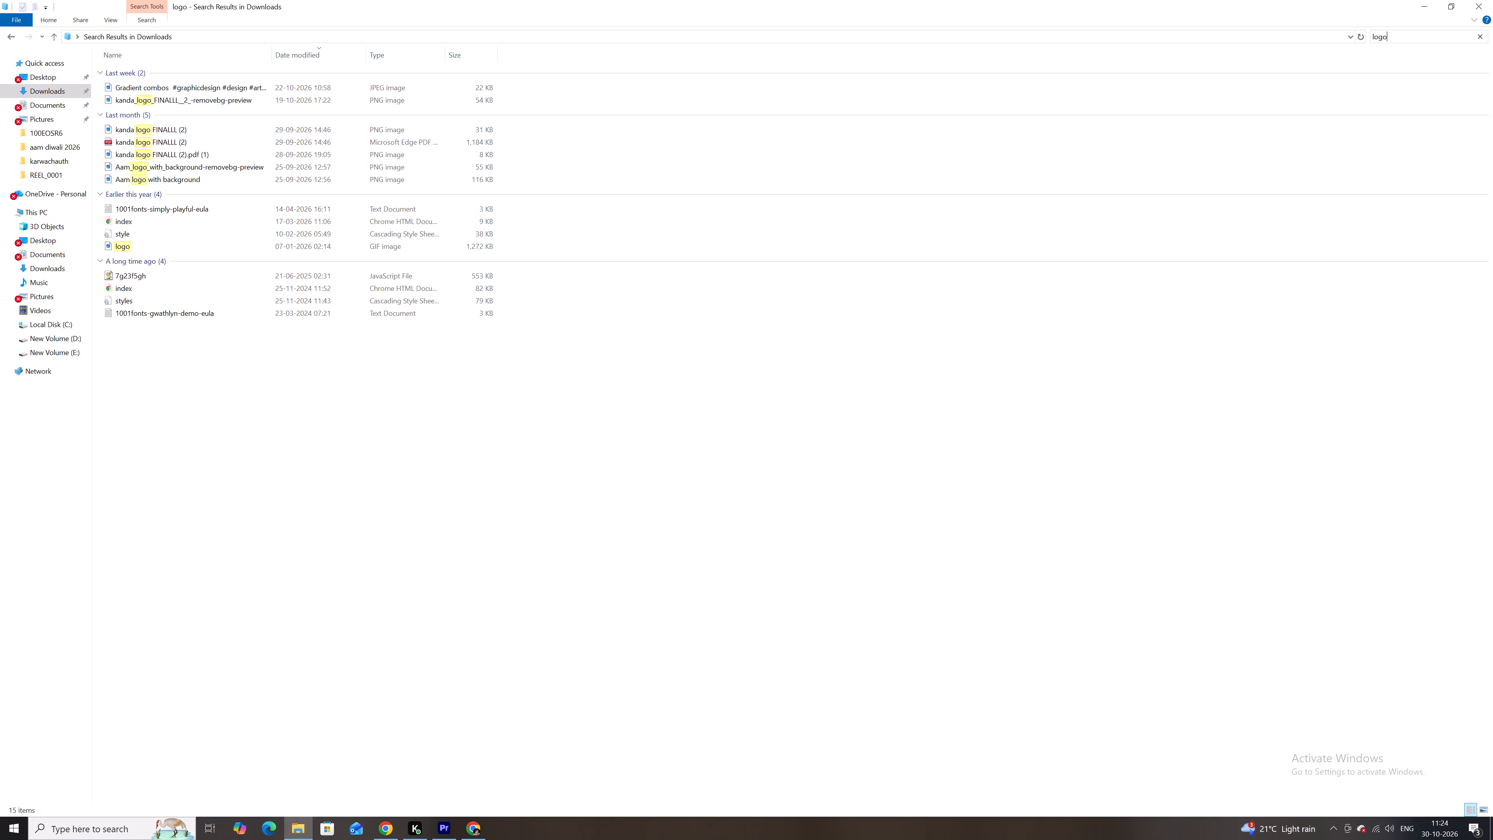
pyautogui.click(351, 161)
pyautogui.moveTo(358, 164); pyautogui.dragTo(438, 161)
pyautogui.hotkey('alt', 'Tab')
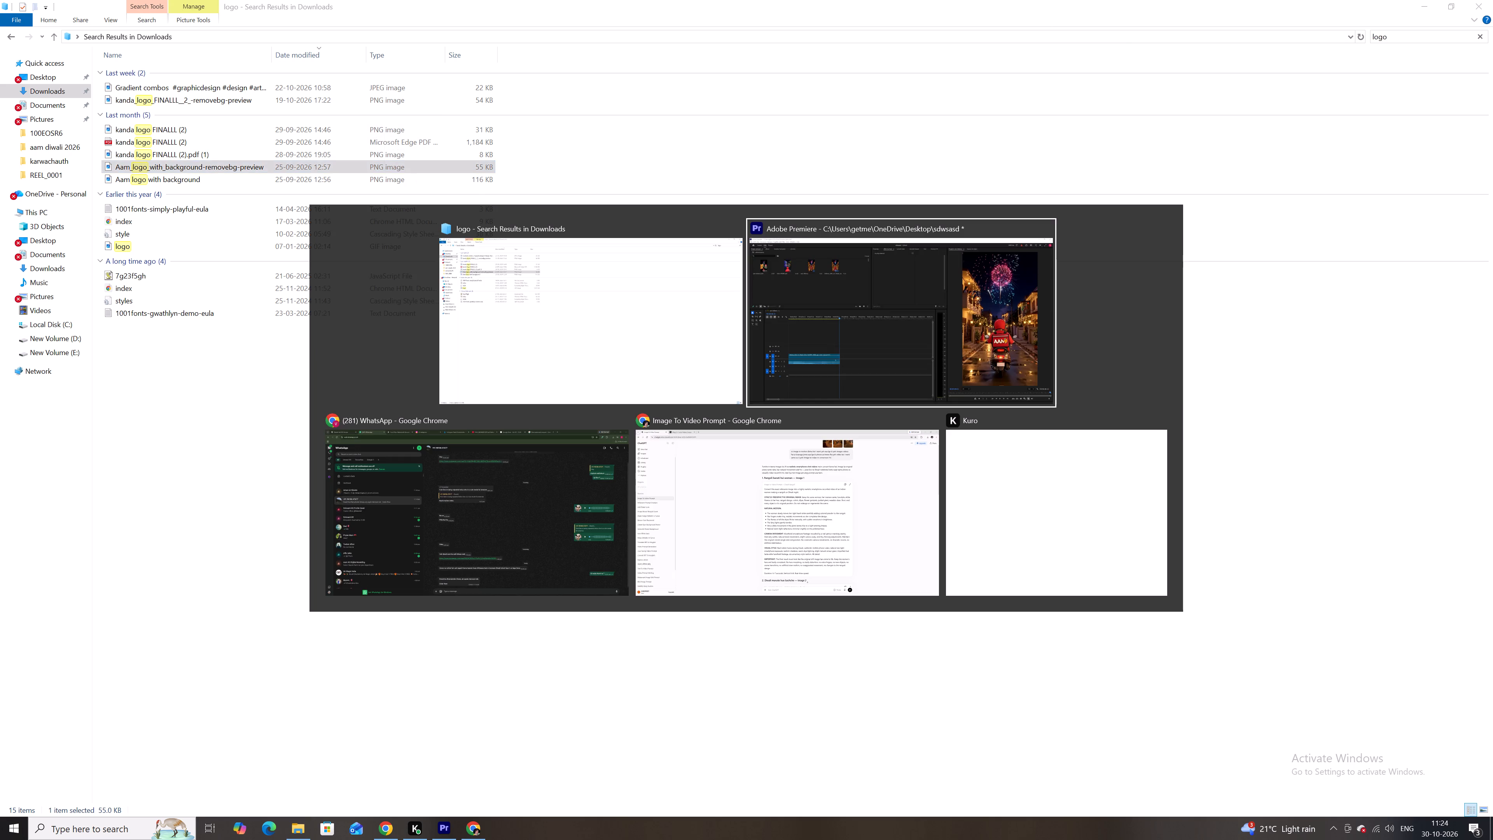
pyautogui.moveTo(438, 161); pyautogui.dragTo(367, 232)
# Place the AAM logo image on track V2 so it starts where the delivery rider clip ends.
pyautogui.moveTo(498, 152); pyautogui.dragTo(495, 504)
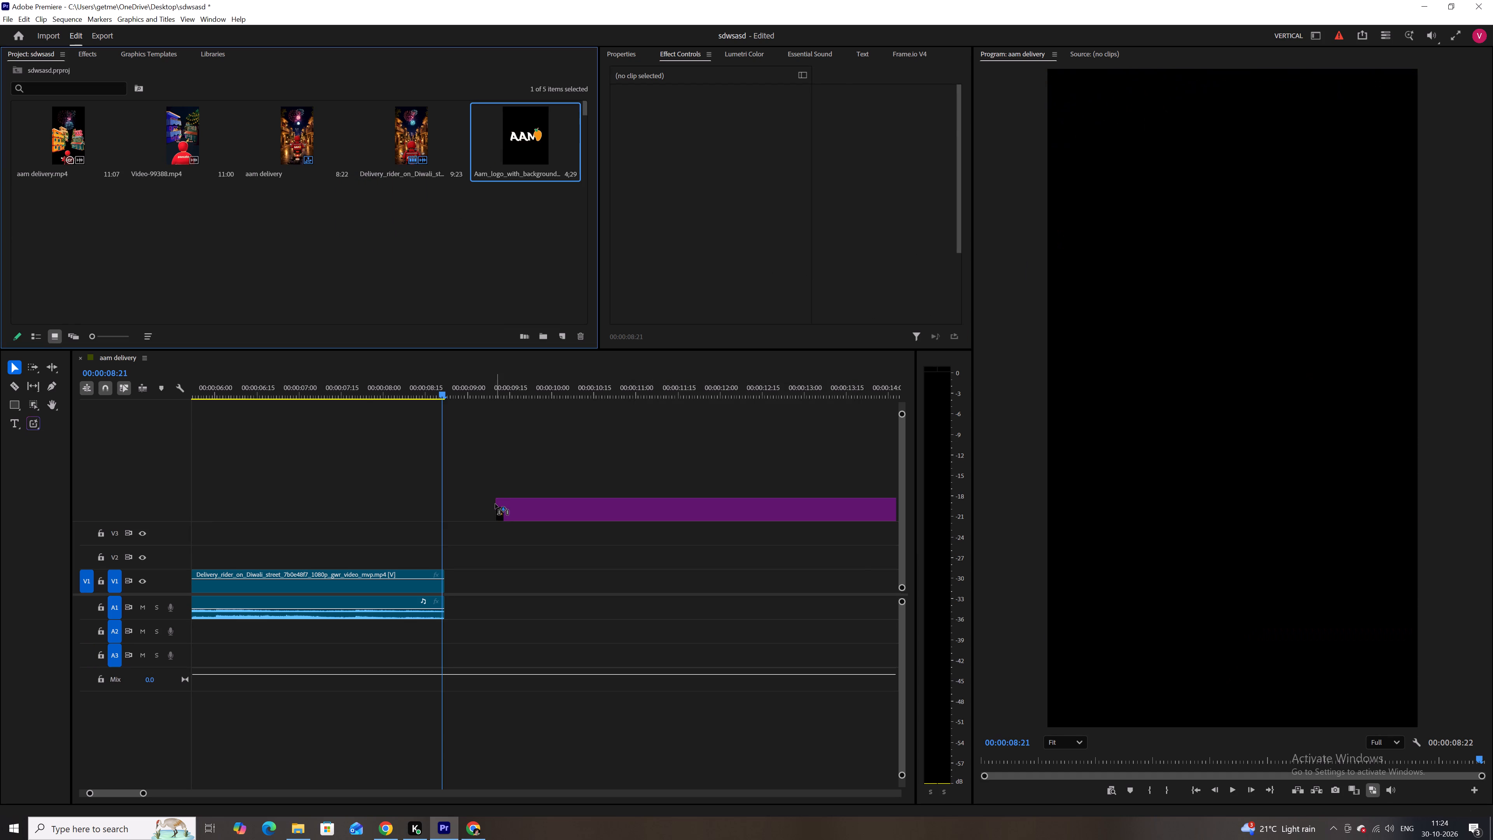
pyautogui.moveTo(495, 504); pyautogui.dragTo(445, 549)
# Play back the cut from the delivery rider clip to the AAM logo.
pyautogui.press('space')
pyautogui.press('space')
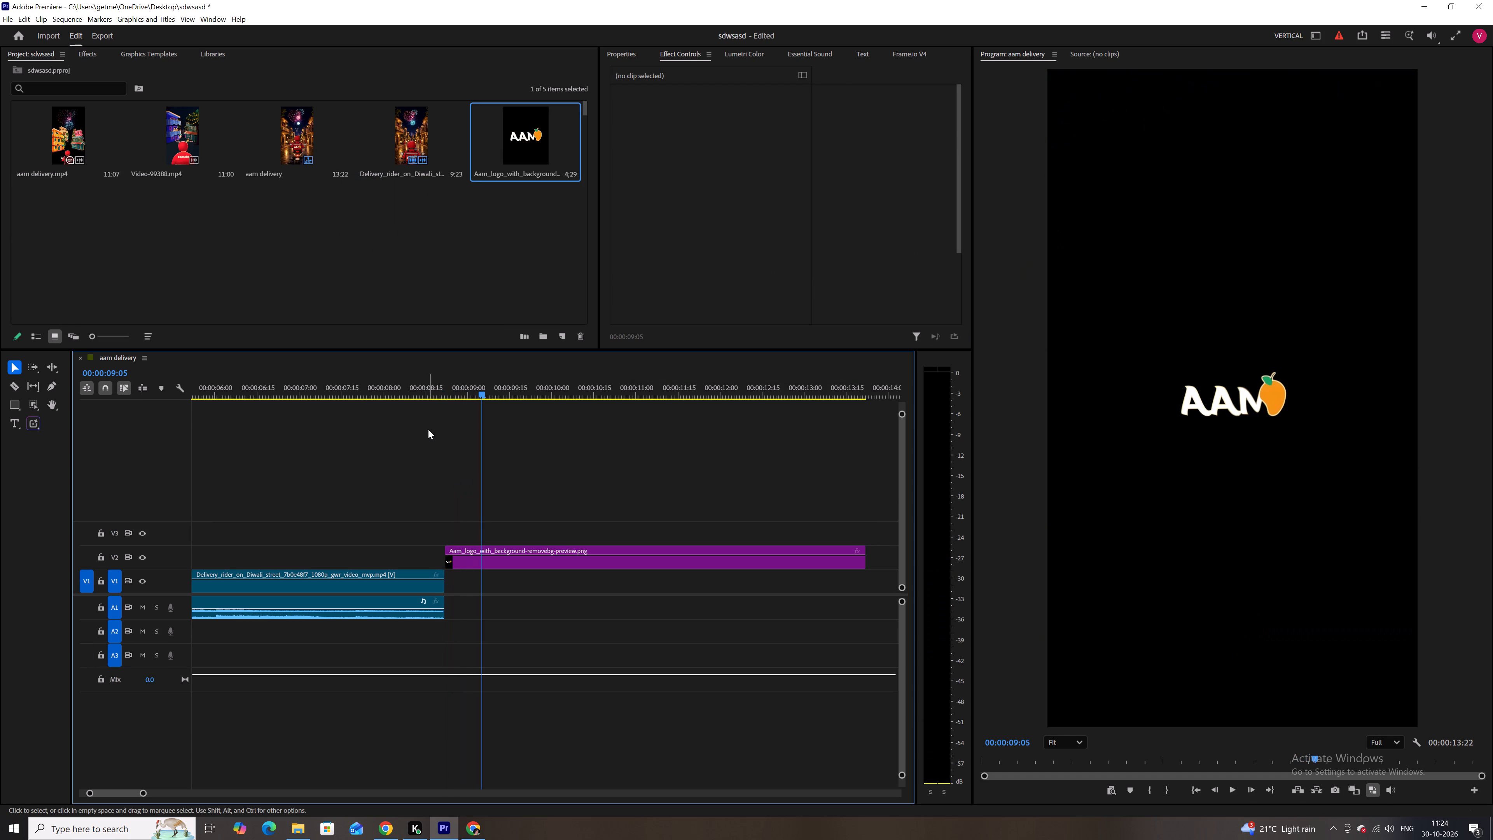
pyautogui.moveTo(411, 388); pyautogui.dragTo(392, 380)
pyautogui.press('space')
pyautogui.press('space')
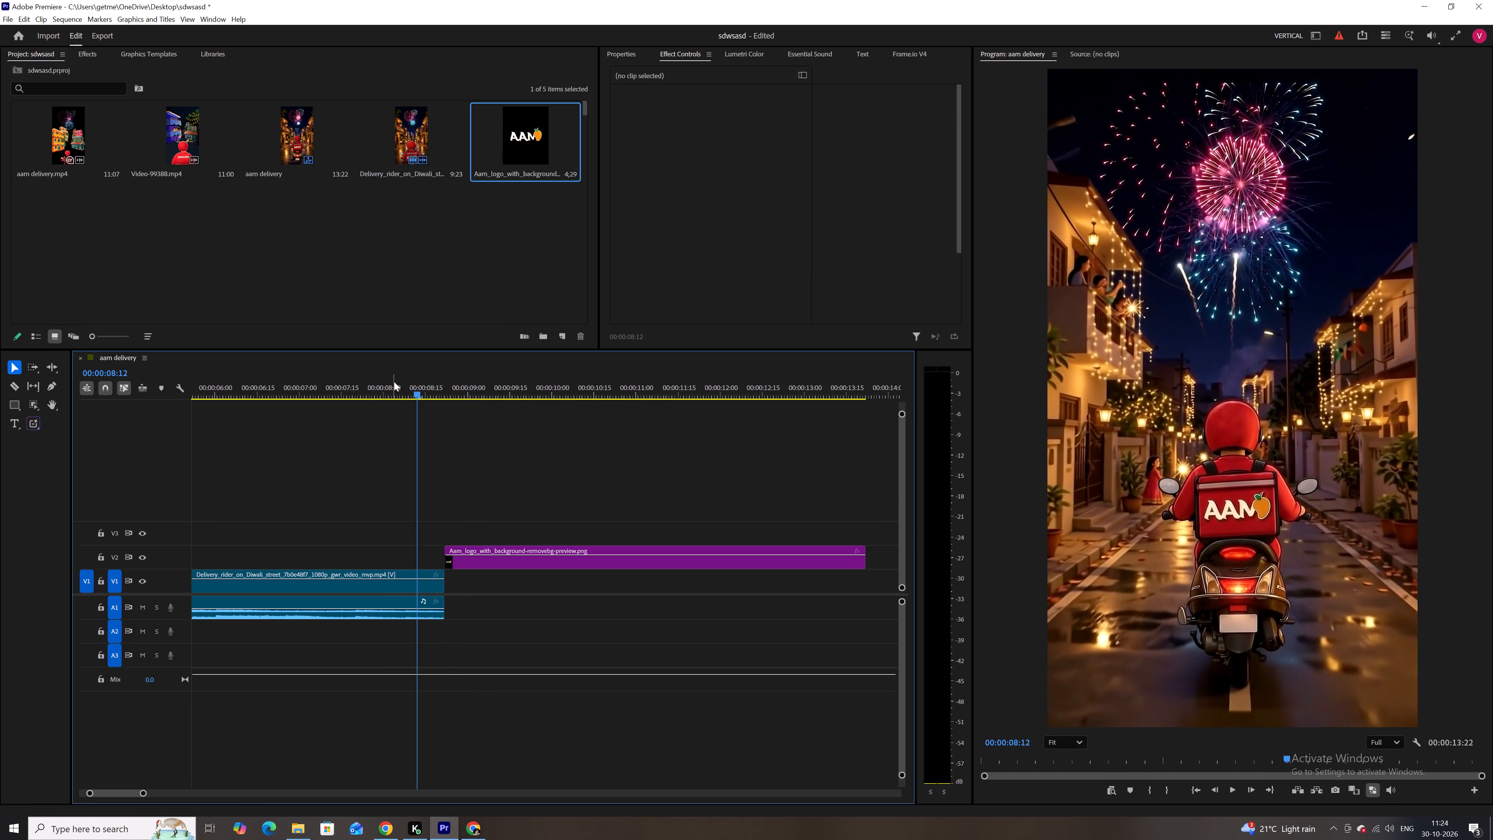
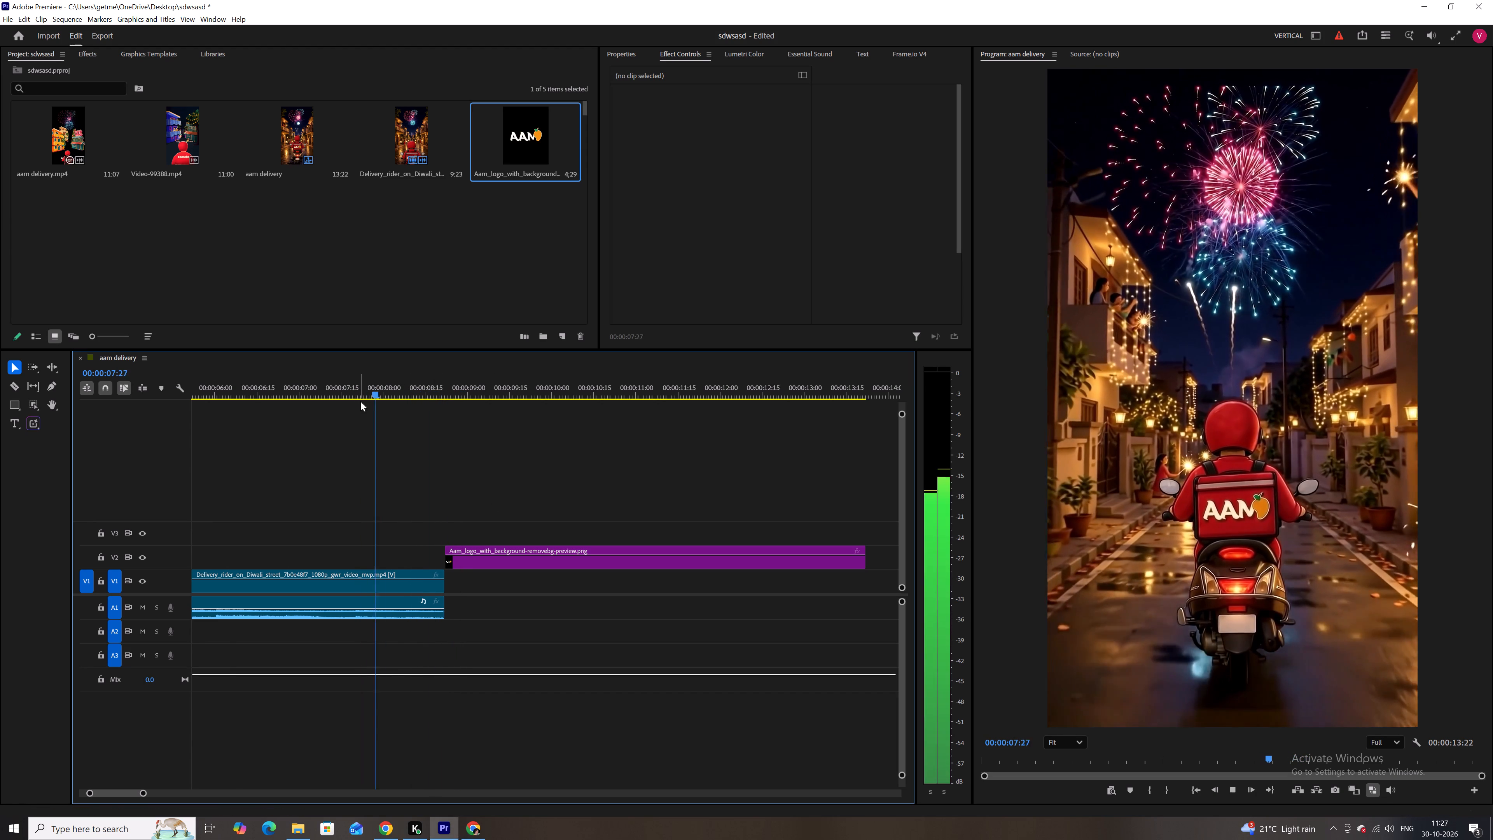
# In Adobe Premiere, add a short fade-out transition at the end of the Diwali delivery rider clip on V1.
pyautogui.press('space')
pyautogui.moveTo(436, 582); pyautogui.dragTo(414, 585)
# Move the AAM logo clip on V2 earlier to start at 00:00:08:18, overlapping the rider clip's fade-out.
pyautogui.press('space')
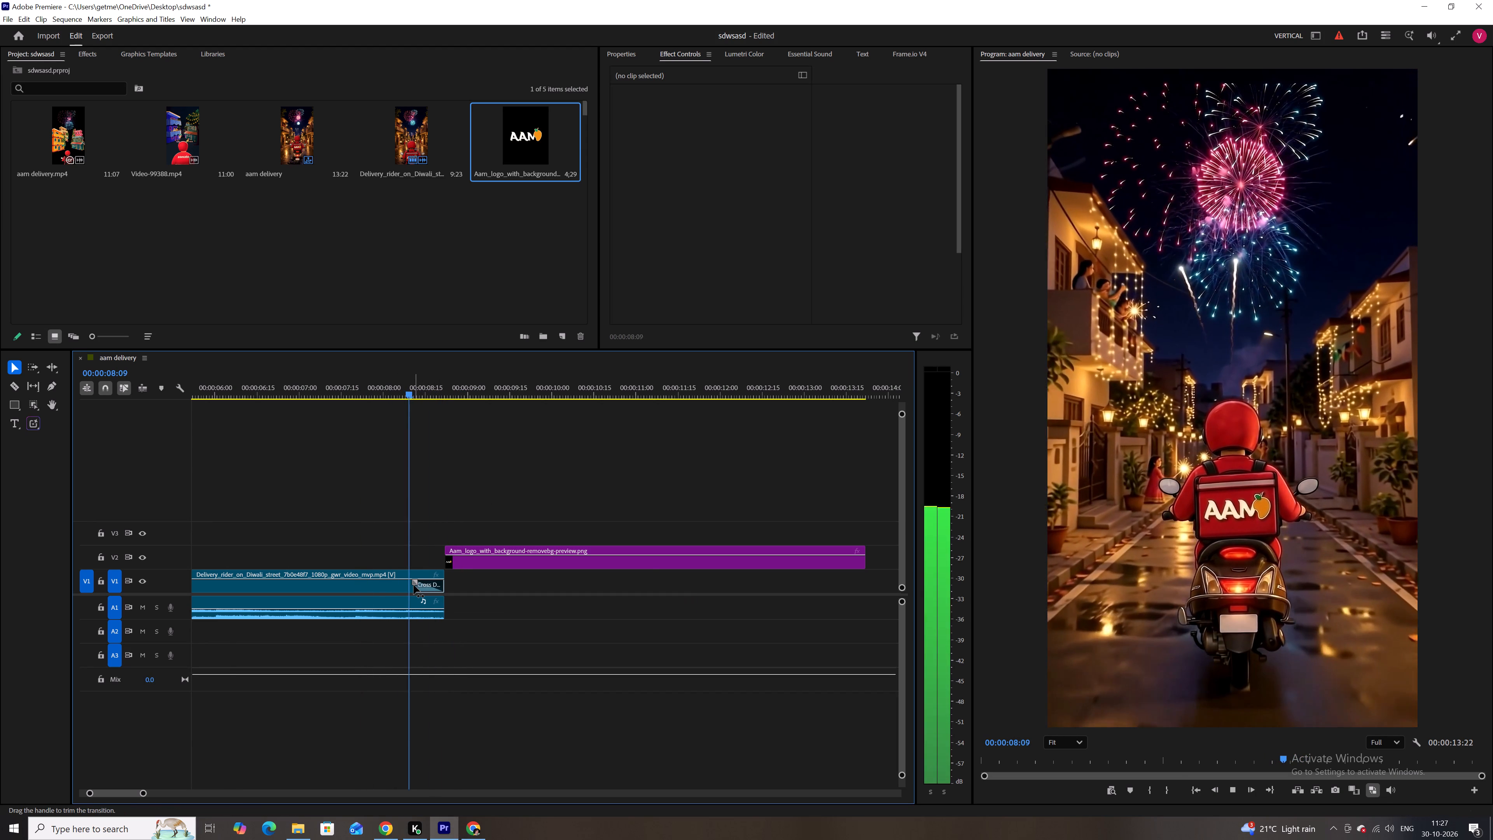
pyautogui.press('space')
pyautogui.moveTo(467, 554); pyautogui.dragTo(441, 549)
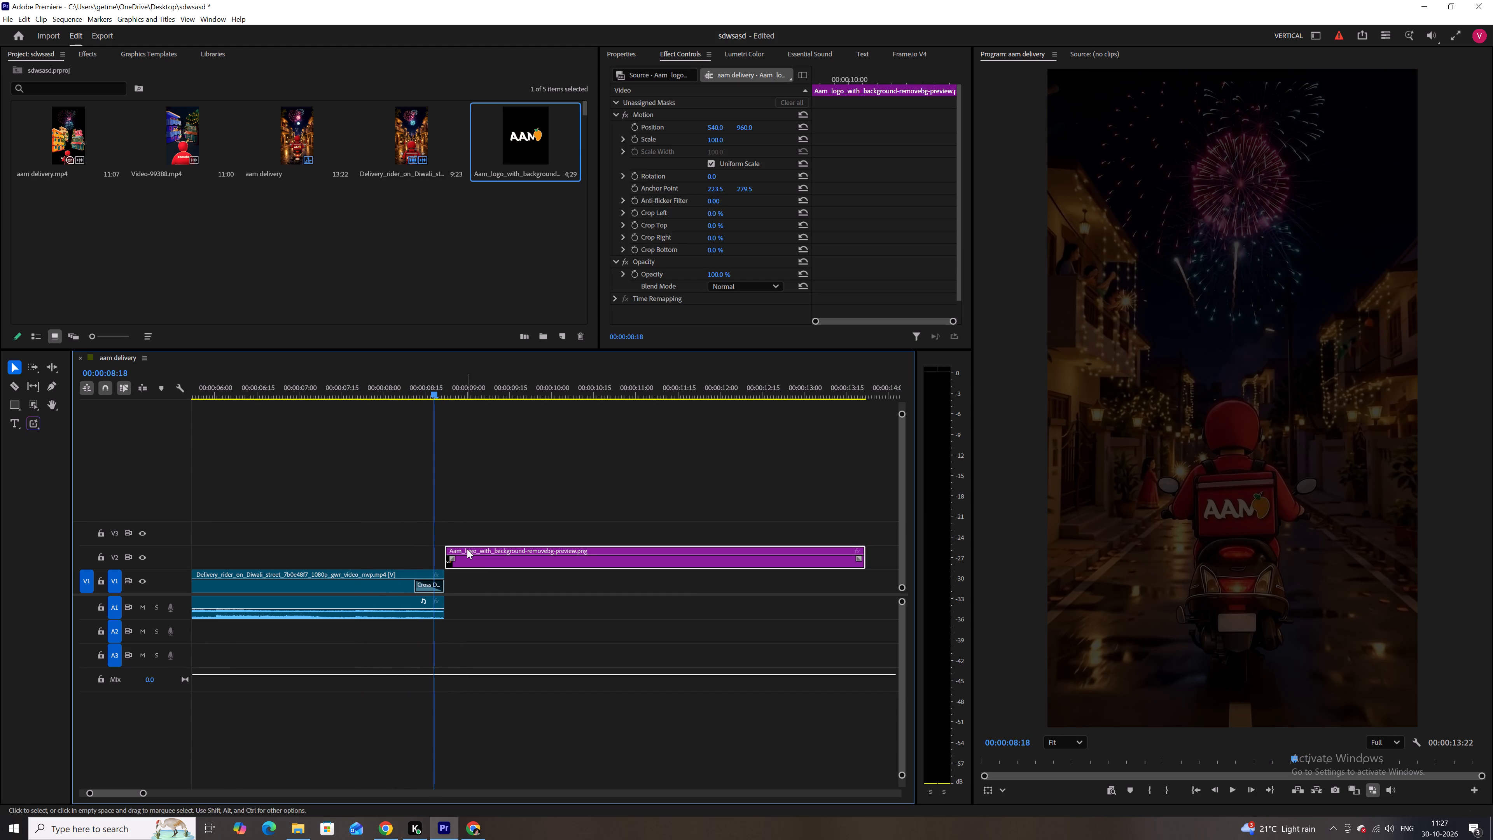
pyautogui.moveTo(467, 549); pyautogui.dragTo(449, 553)
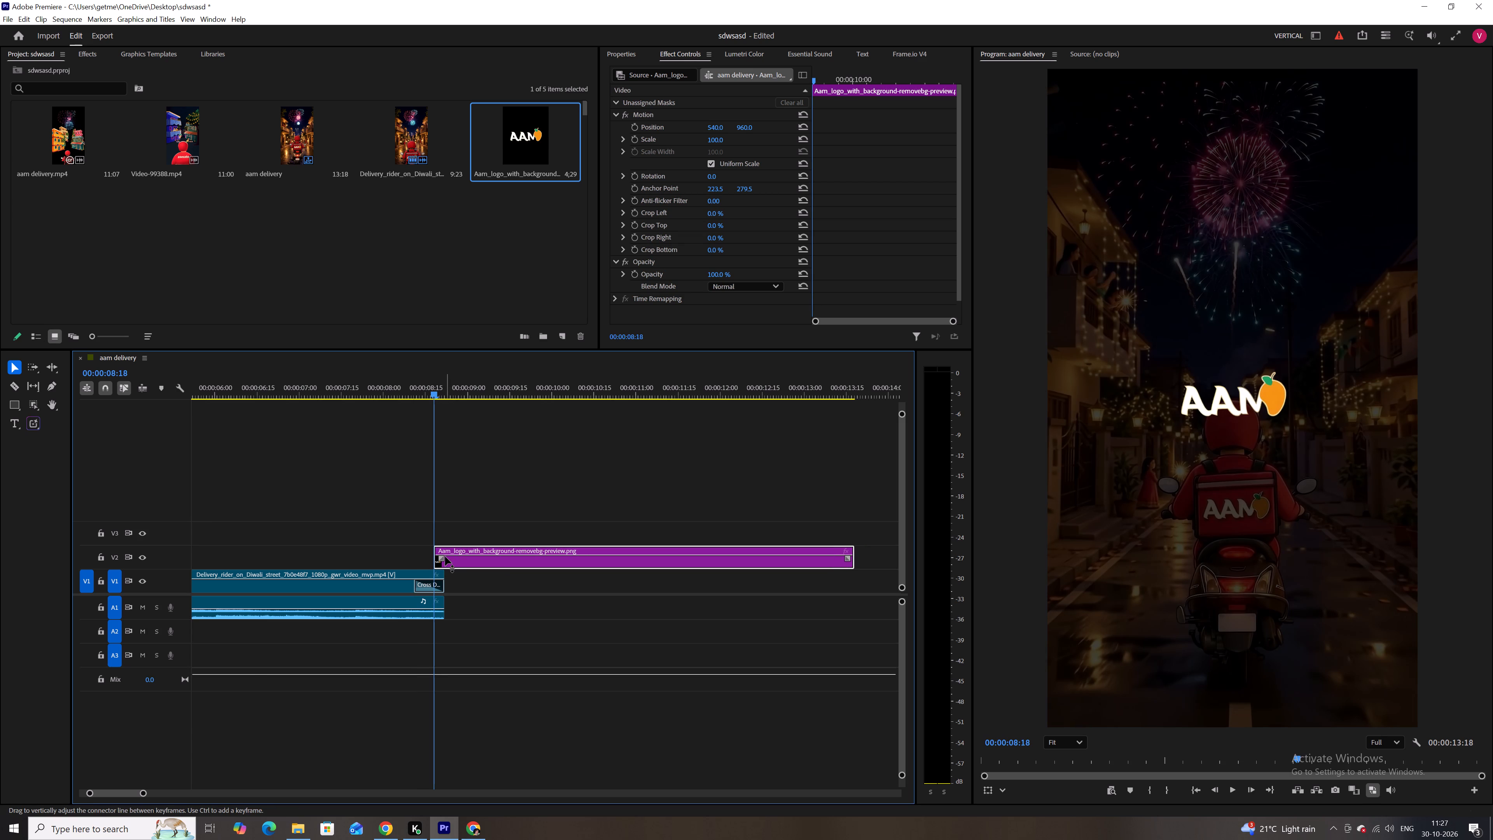
# In Premiere, play back the transition from the delivery rider clip to the AAM logo.
pyautogui.moveTo(424, 395); pyautogui.dragTo(393, 383)
pyautogui.press('space')
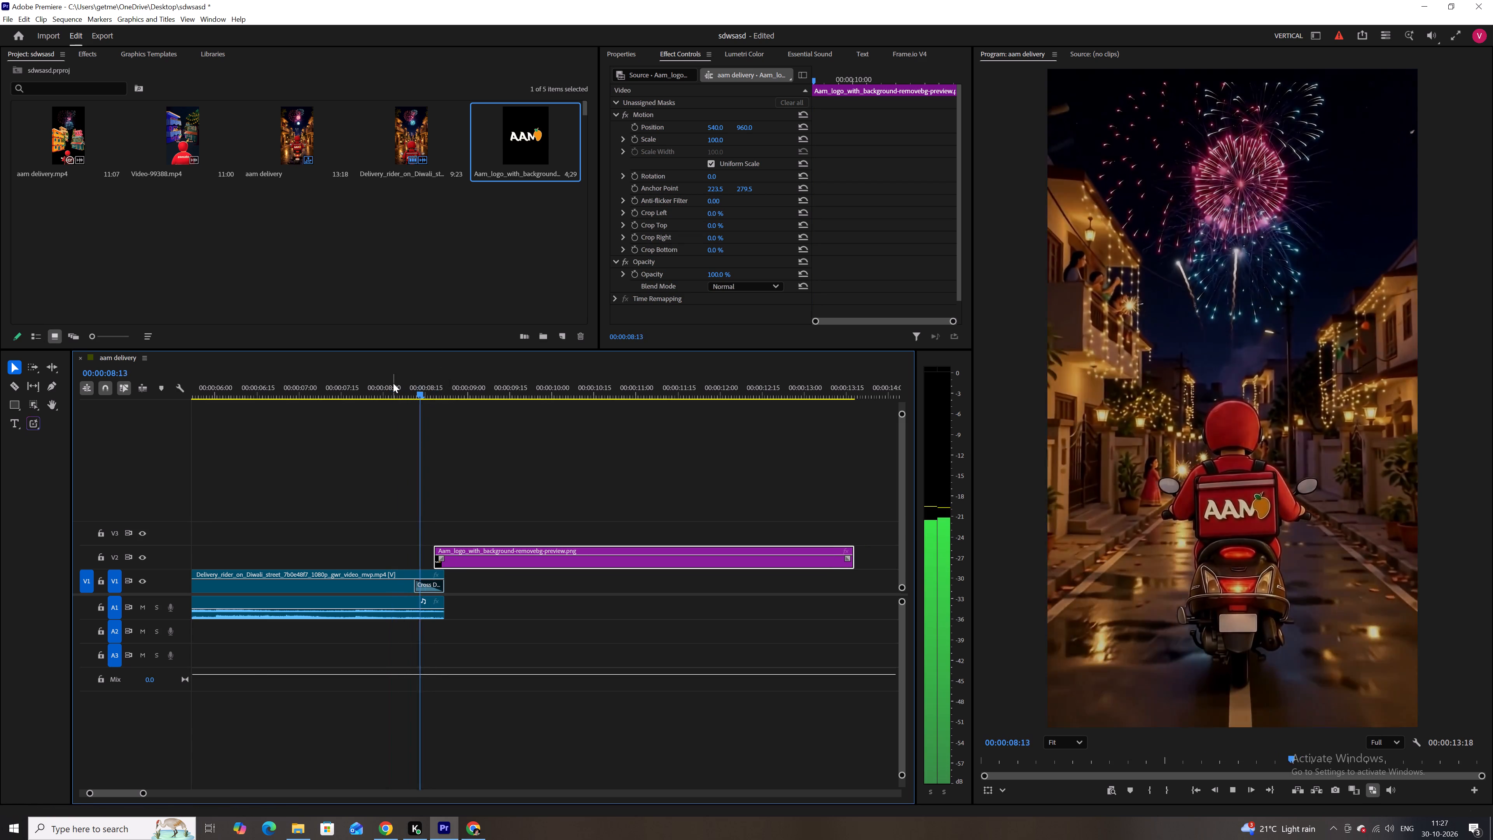
pyautogui.press('space')
pyautogui.click(393, 383)
pyautogui.moveTo(393, 388); pyautogui.dragTo(363, 395)
pyautogui.press('space')
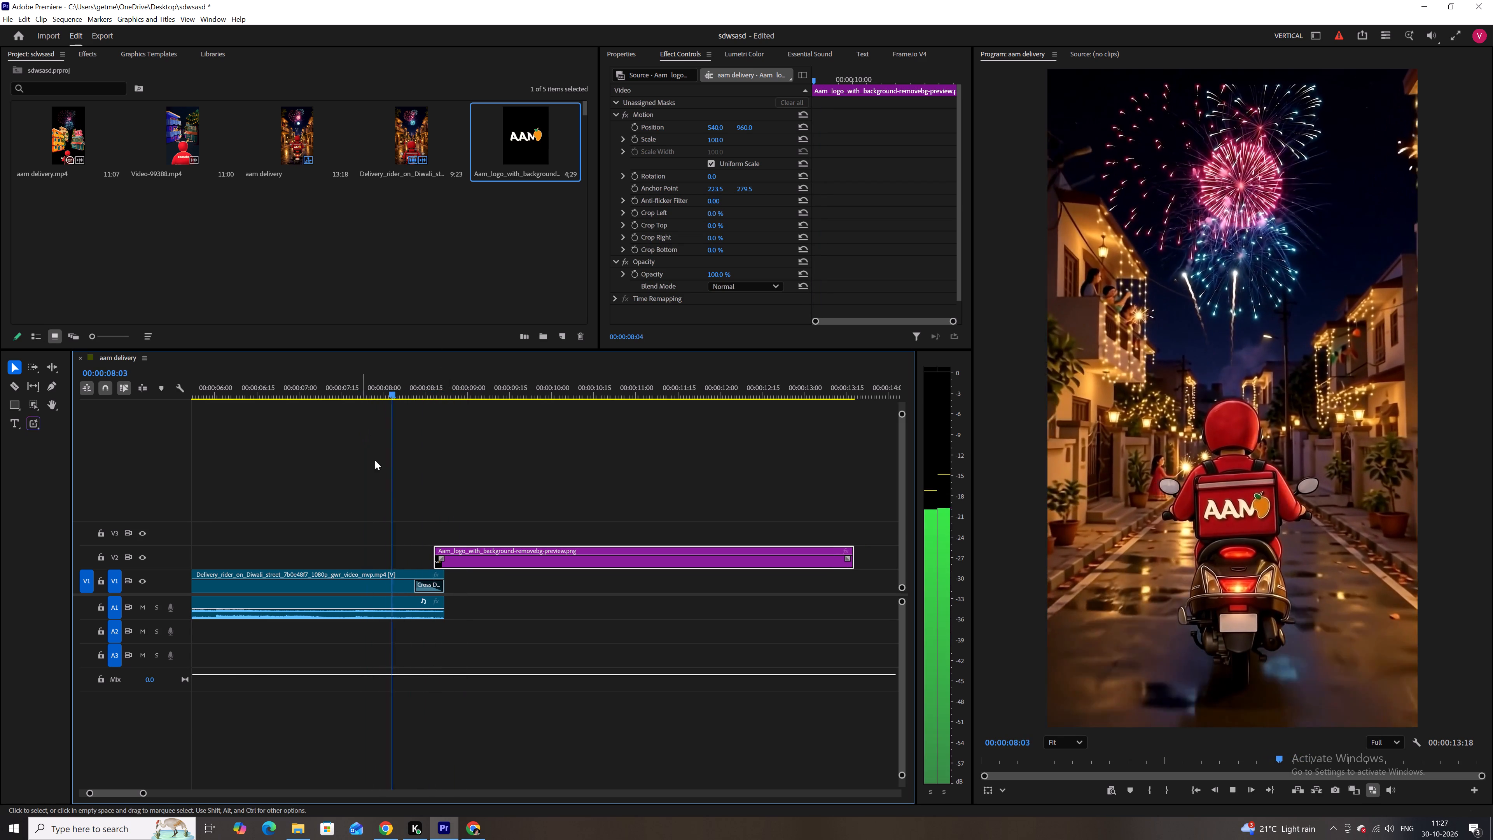
pyautogui.press('space')
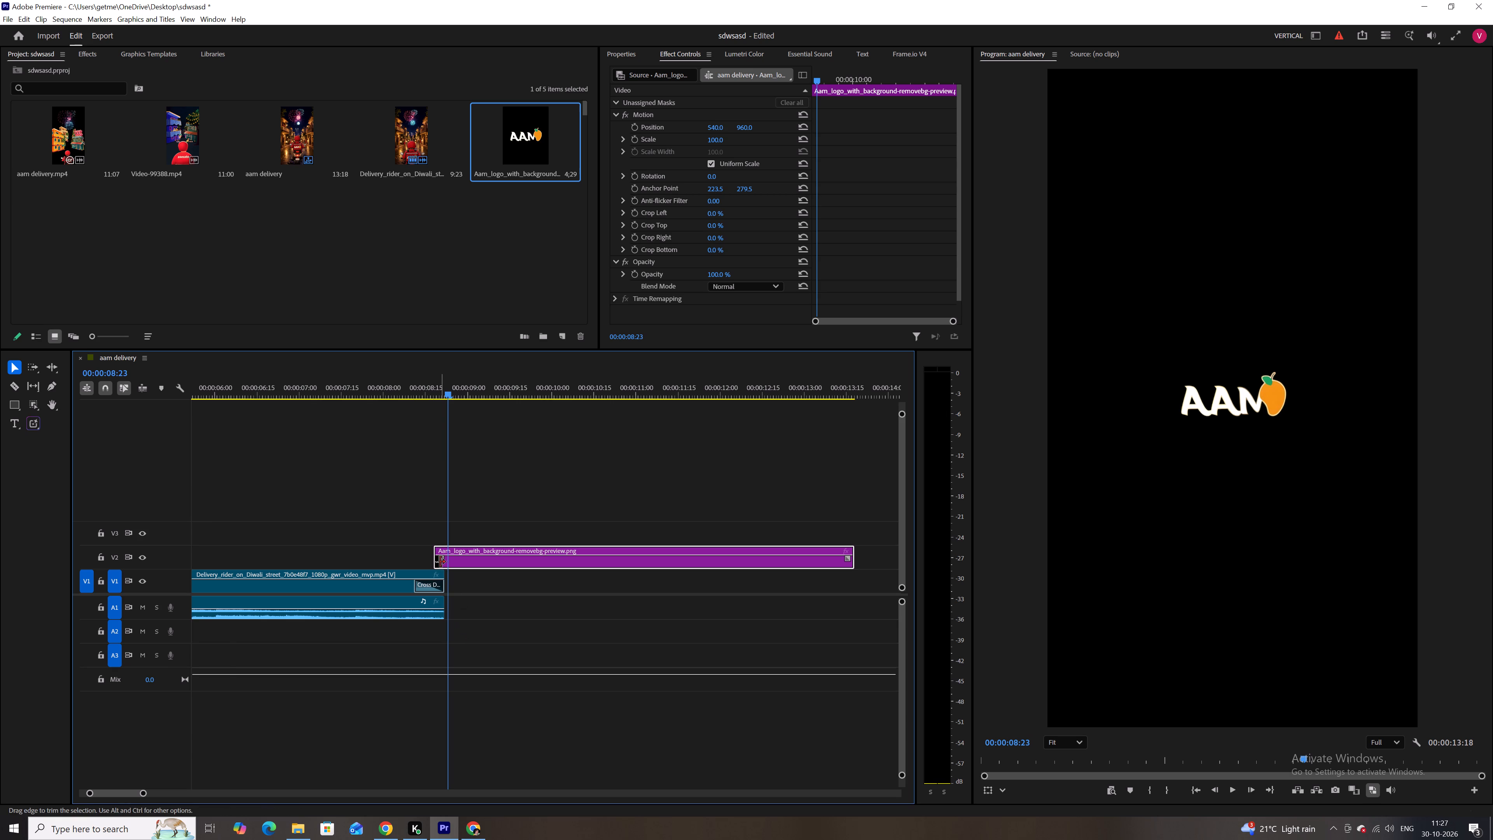
# Move the AAM logo clip on V2 about 7 frames earlier, aligning its start with the beginning of the rider clip's closing dissolve.
pyautogui.moveTo(442, 559); pyautogui.dragTo(453, 562)
pyautogui.moveTo(453, 548); pyautogui.dragTo(446, 544)
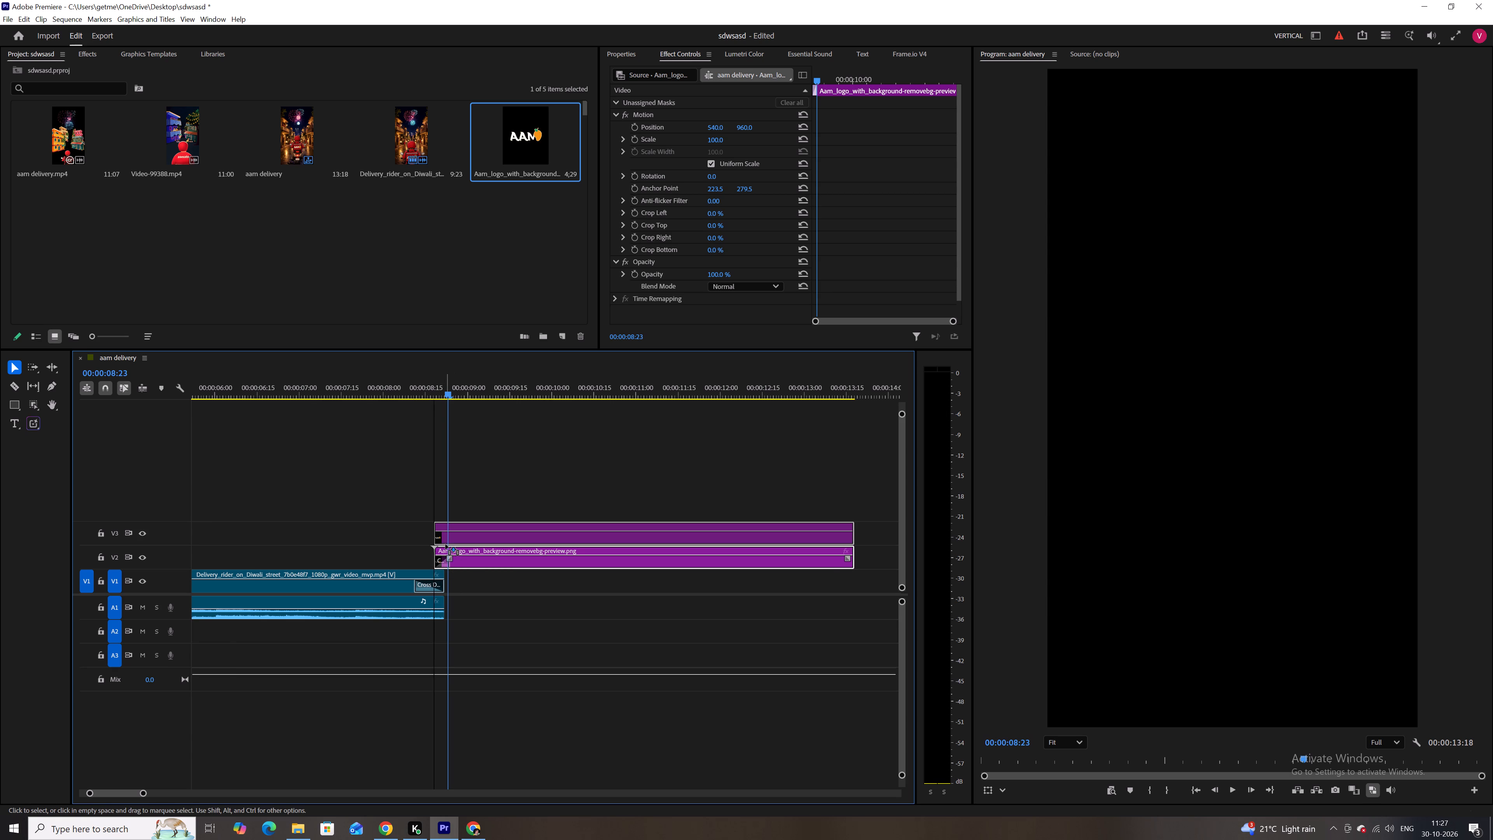
pyautogui.moveTo(446, 544); pyautogui.dragTo(439, 559)
# Play back the overlap between the delivery rider clip and the AAM logo, stopping at 00:00:09:06.
pyautogui.moveTo(418, 387); pyautogui.dragTo(362, 368)
pyautogui.press('space')
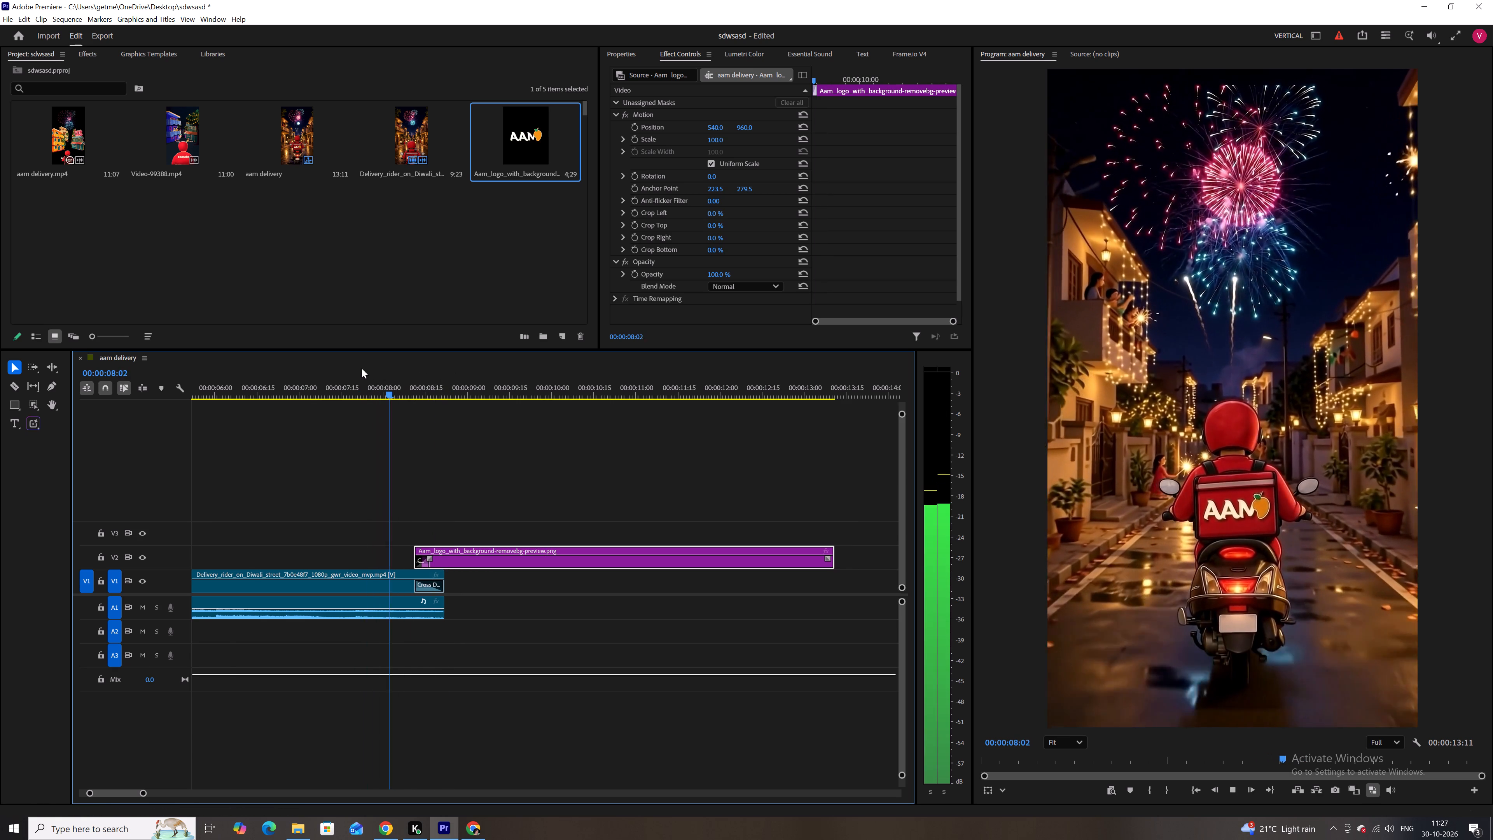
pyautogui.press('space')
pyautogui.press('space')
pyautogui.press('space')
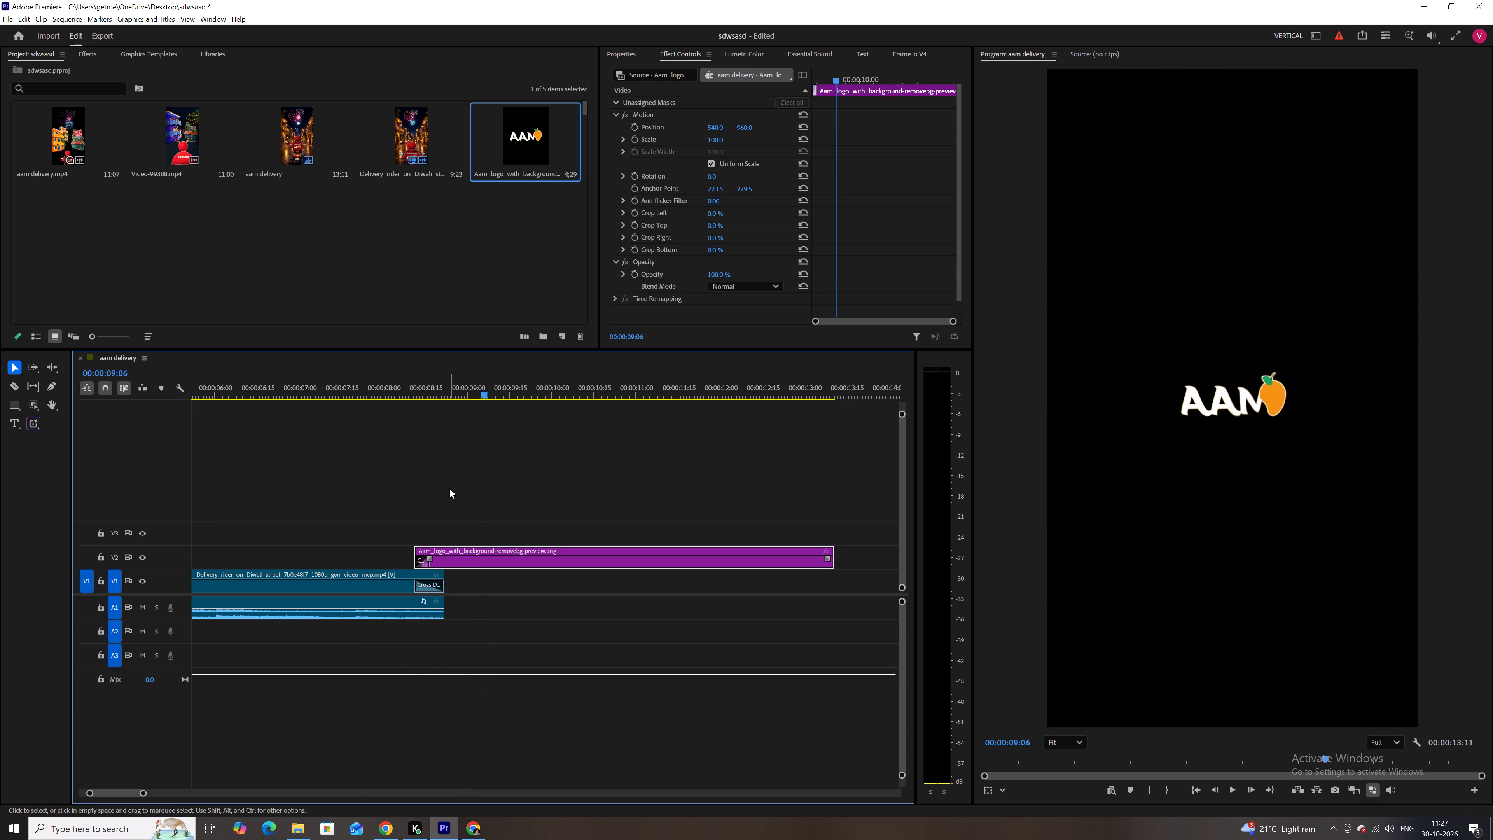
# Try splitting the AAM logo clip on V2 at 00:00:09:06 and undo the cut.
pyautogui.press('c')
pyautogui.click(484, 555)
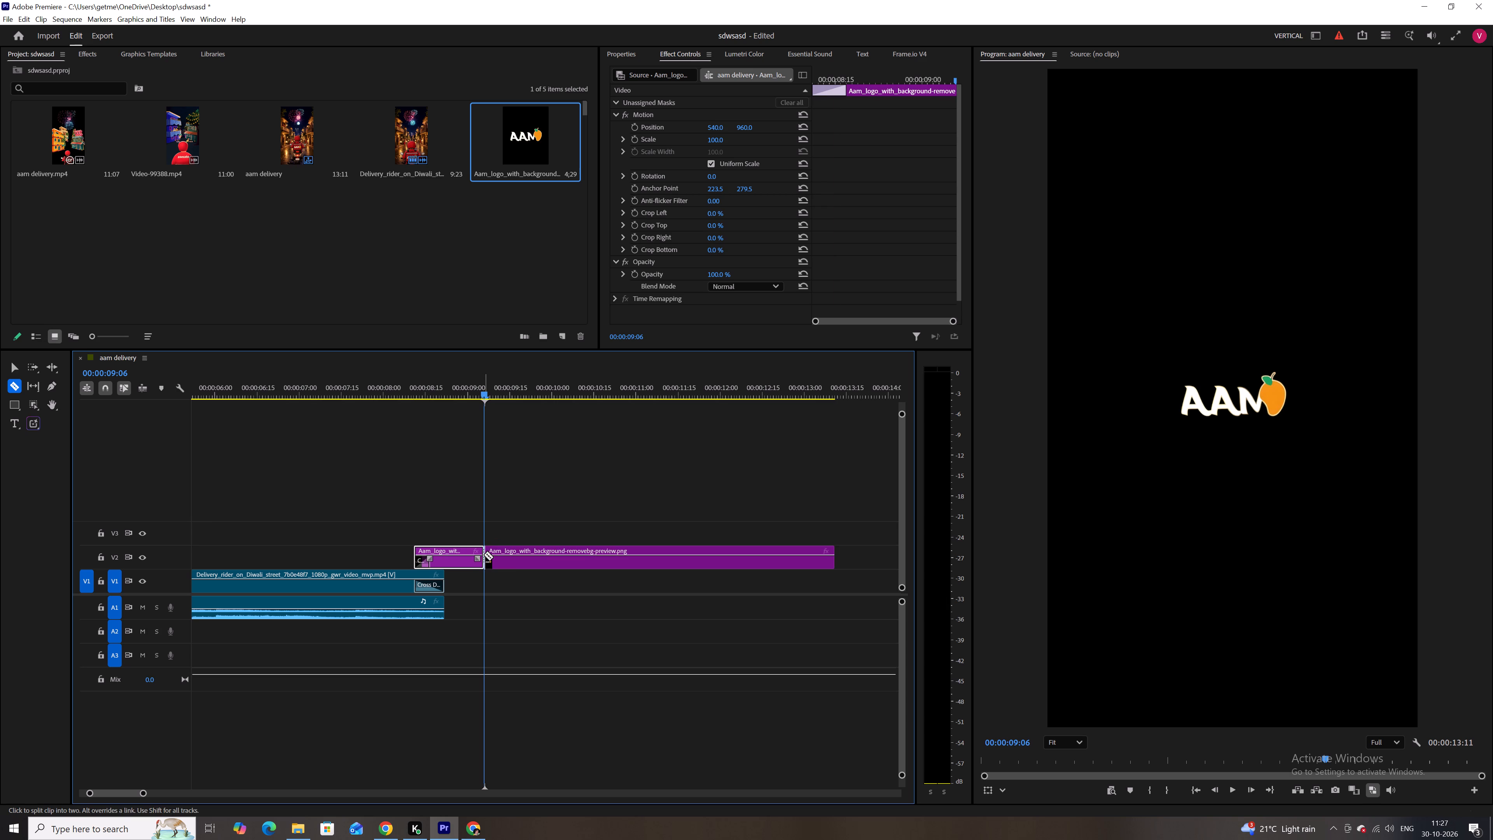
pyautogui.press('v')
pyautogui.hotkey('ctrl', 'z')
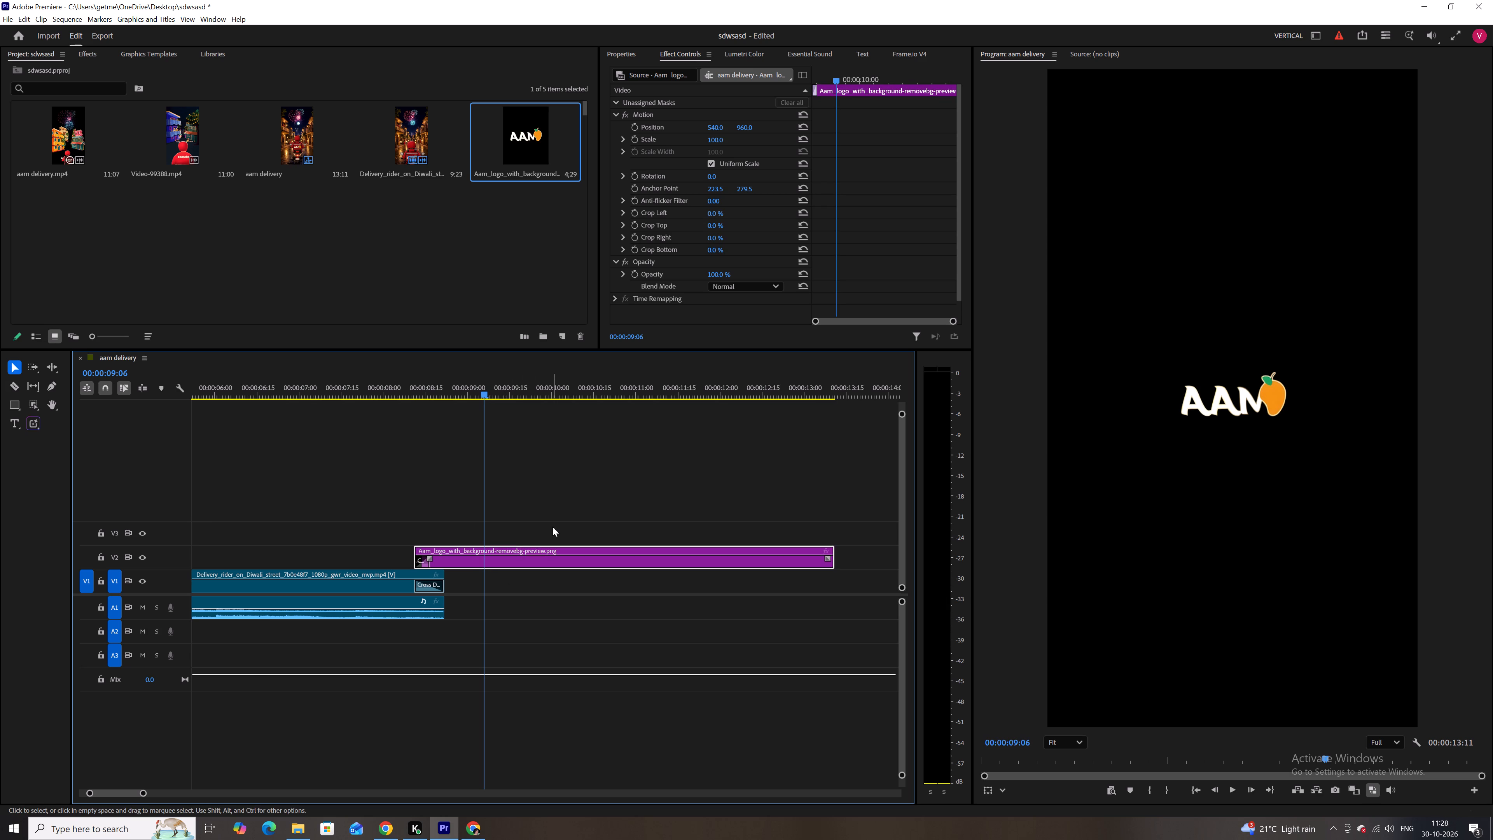
# Unlink the delivery rider clip's audio on A1 from its video on V1.
pyautogui.press('c')
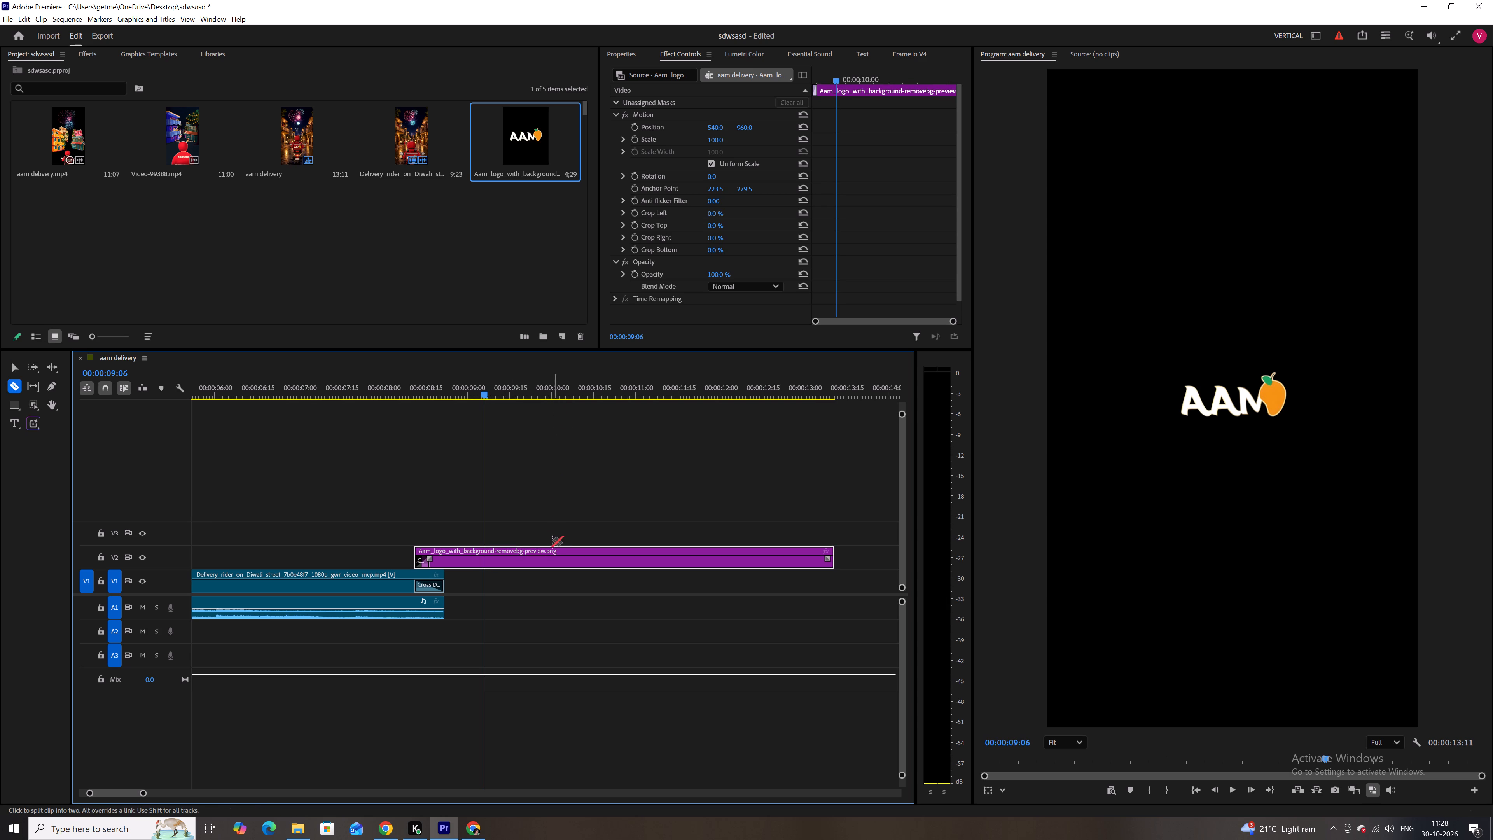
pyautogui.keyDown('alt'); pyautogui.scroll(-13, 516, 518); pyautogui.keyUp('alt')
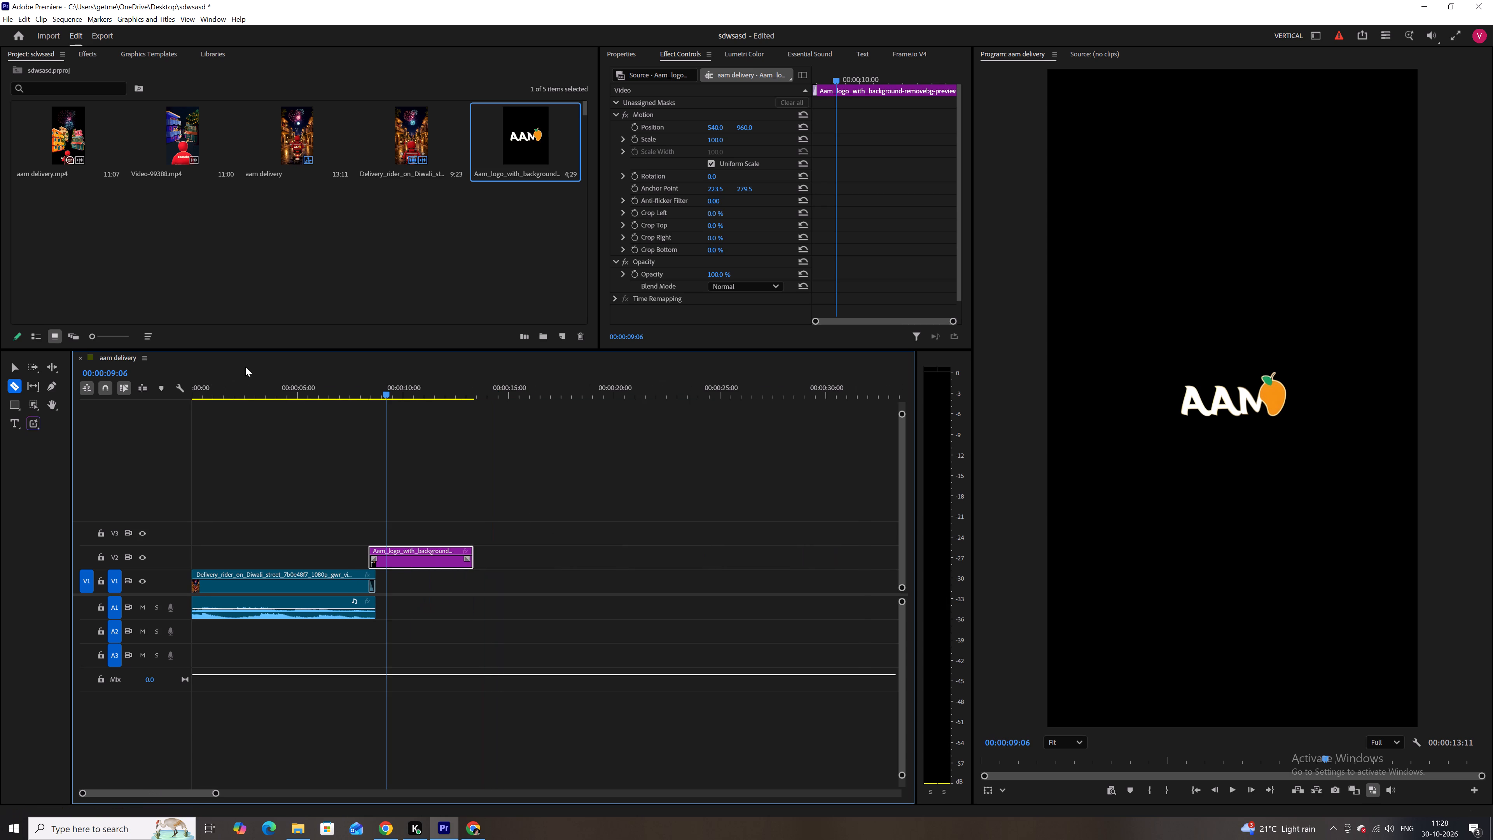
pyautogui.moveTo(250, 389); pyautogui.dragTo(146, 407)
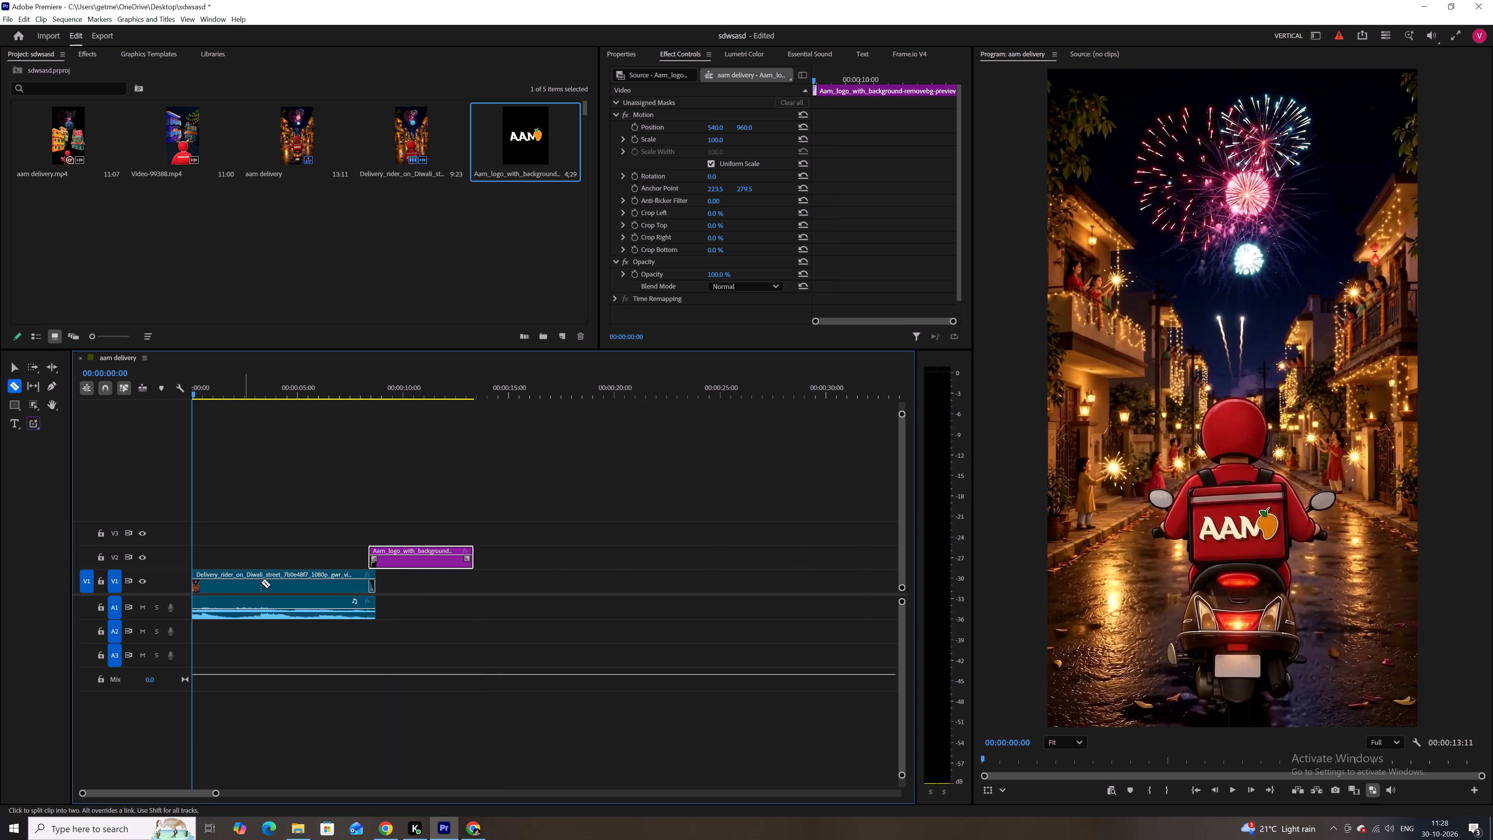
pyautogui.moveTo(280, 527); pyautogui.dragTo(291, 767)
pyautogui.press('v')
pyautogui.moveTo(280, 518); pyautogui.dragTo(328, 839)
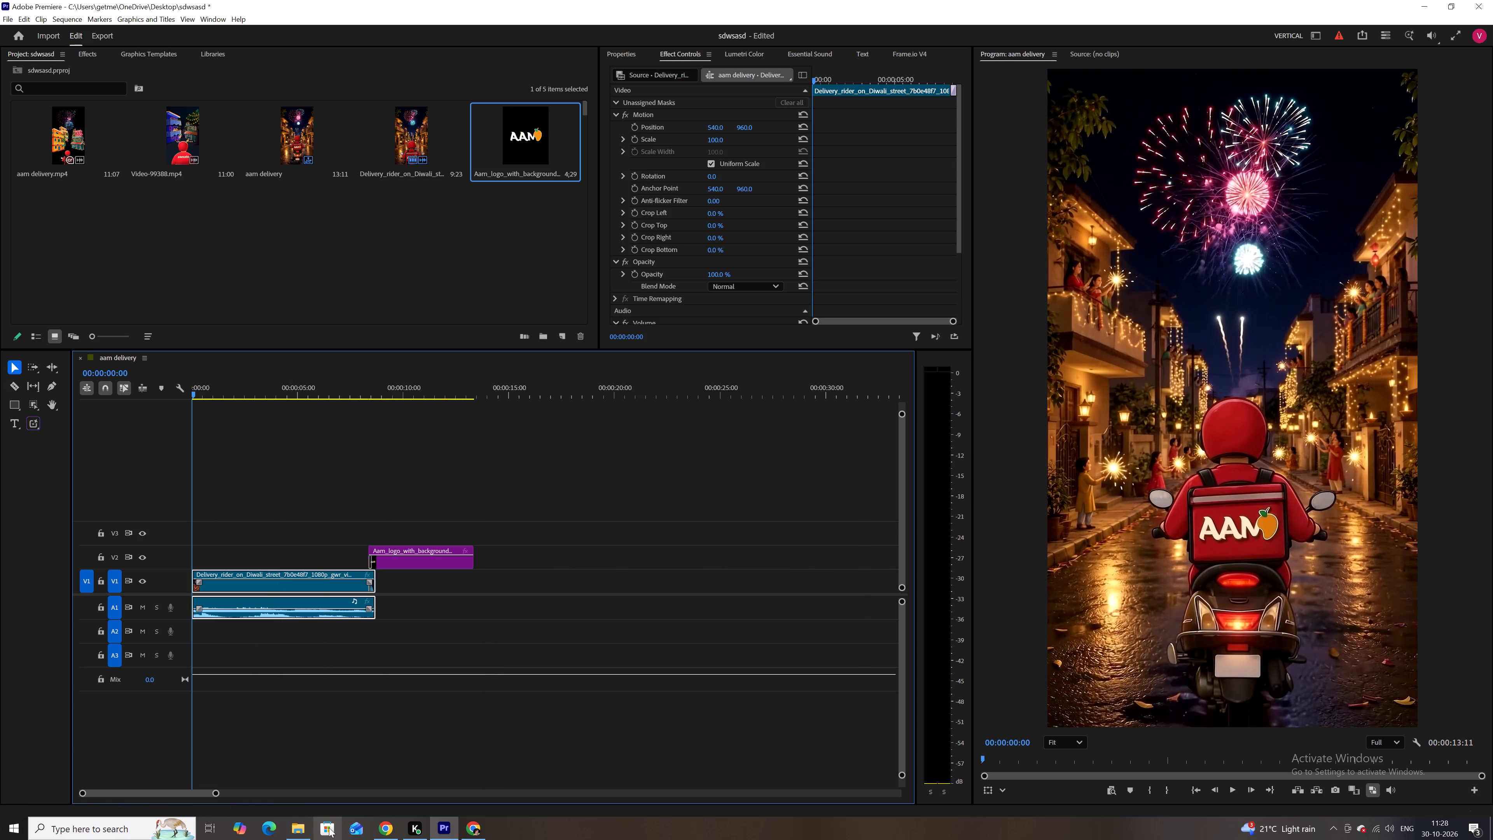
pyautogui.hotkey('ctrl', 'l')
# Extend the rider audio on A1 from its head and slide it back so it runs from the sequence start to about 00:00:09:28.
pyautogui.scroll(1, 329, 601)
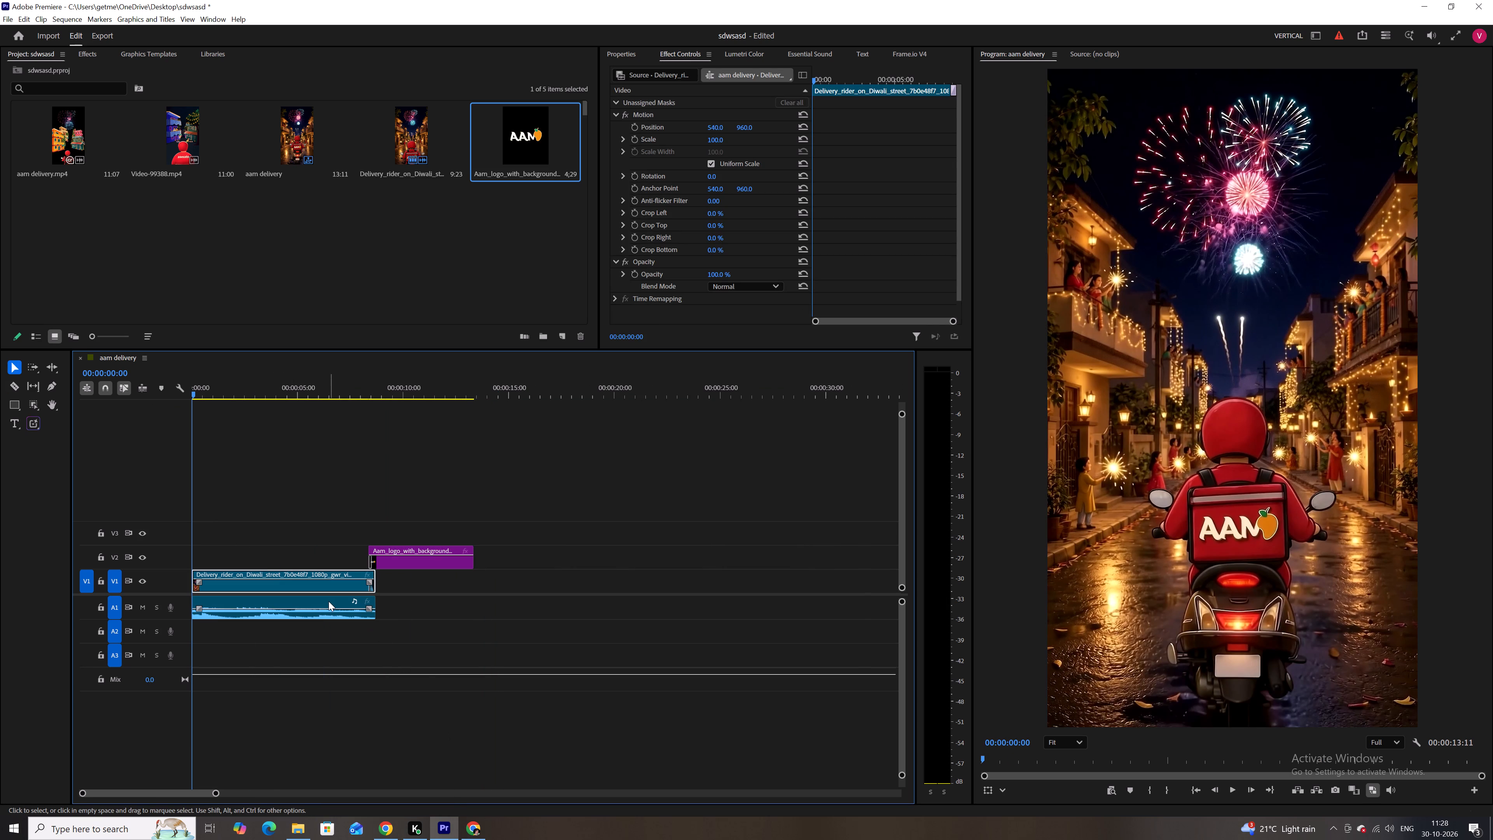
pyautogui.click(329, 601)
pyautogui.click(319, 601)
pyautogui.moveTo(319, 601); pyautogui.dragTo(391, 597)
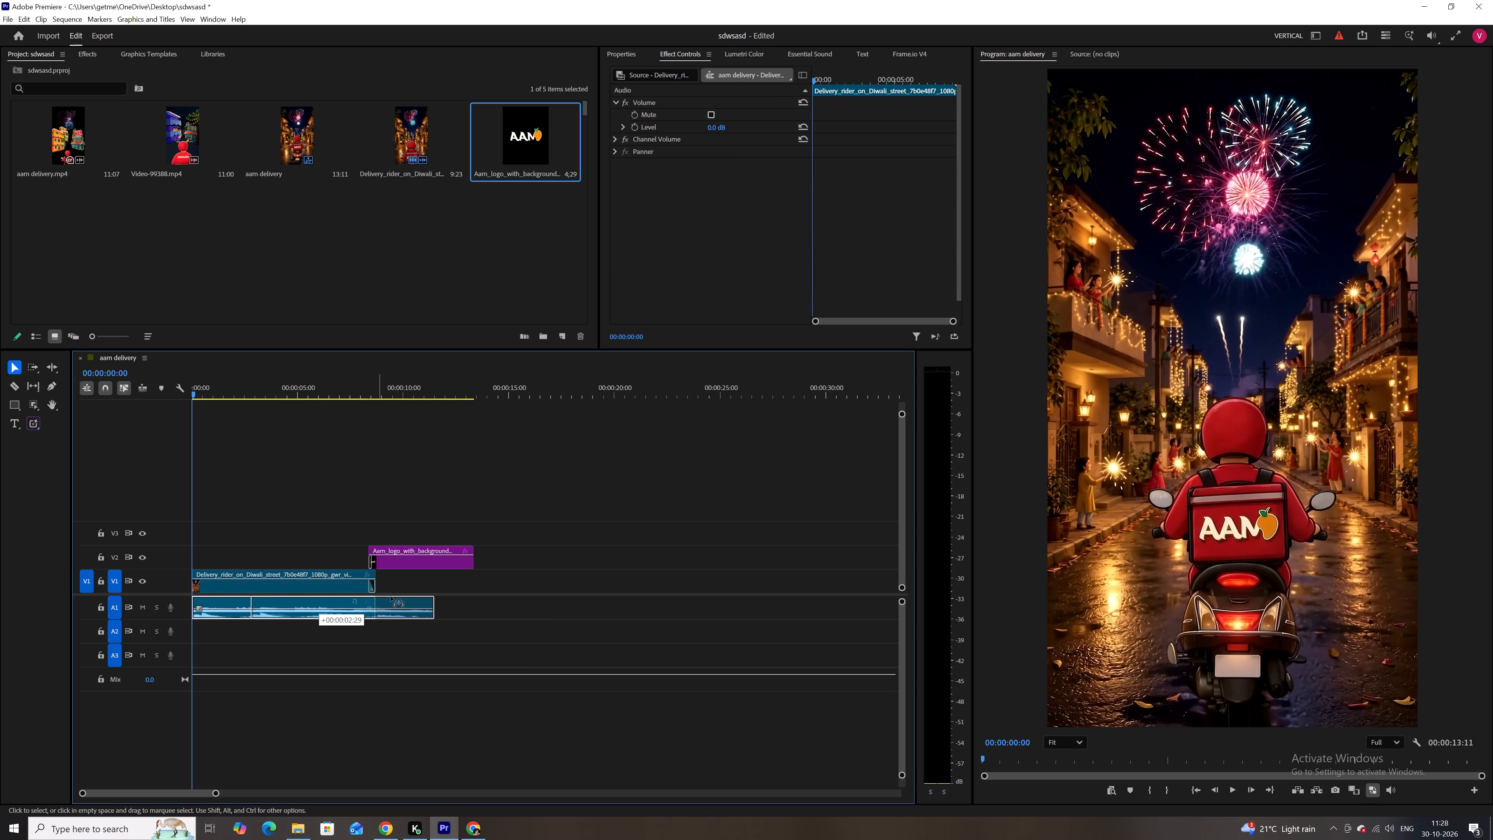
pyautogui.moveTo(391, 597); pyautogui.dragTo(402, 595)
pyautogui.moveTo(281, 601); pyautogui.dragTo(399, 613)
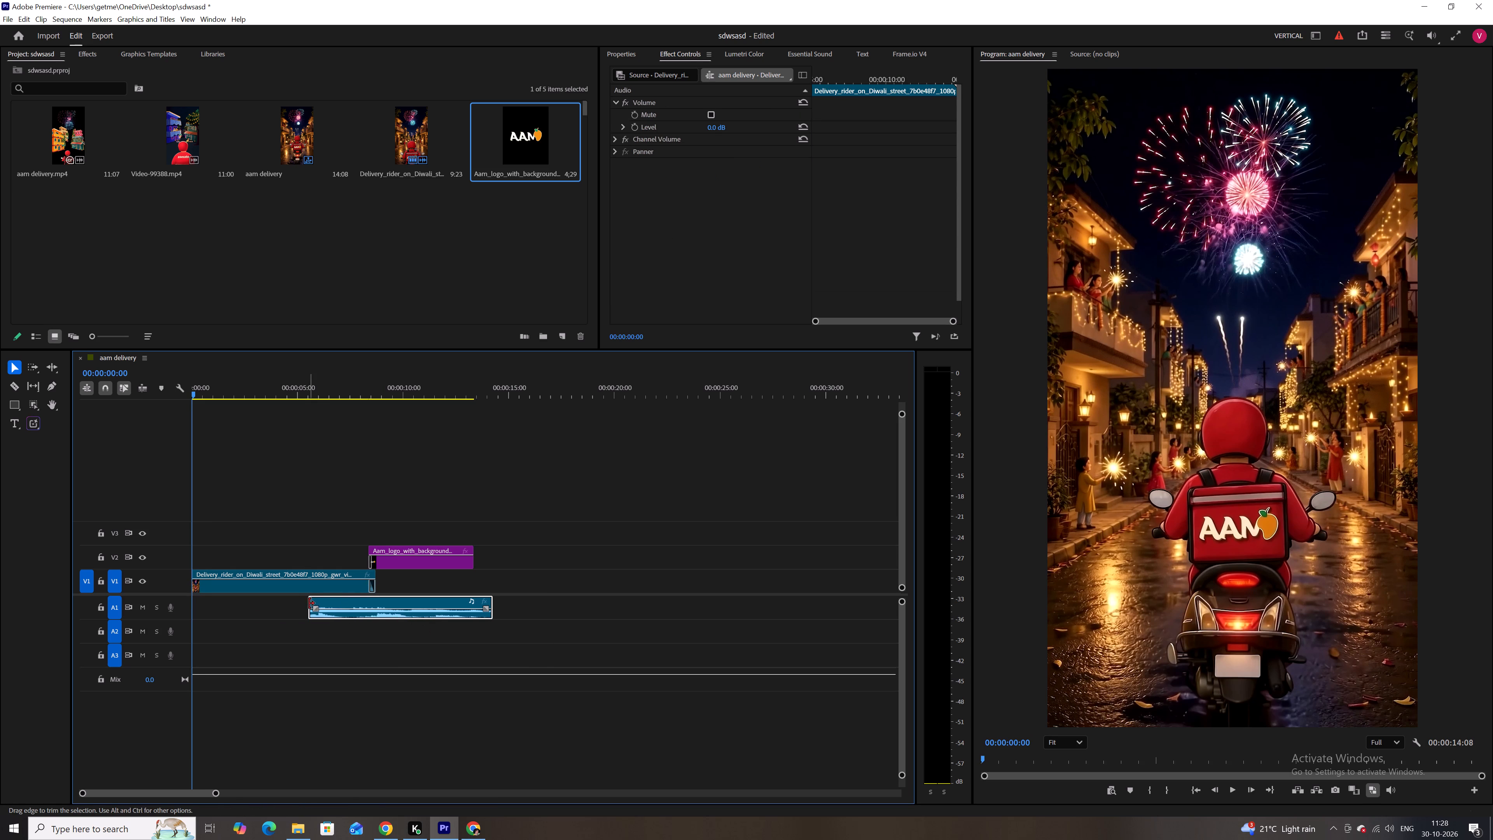
pyautogui.moveTo(309, 604); pyautogui.dragTo(180, 611)
pyautogui.click(290, 672)
pyautogui.moveTo(331, 604); pyautogui.dragTo(256, 605)
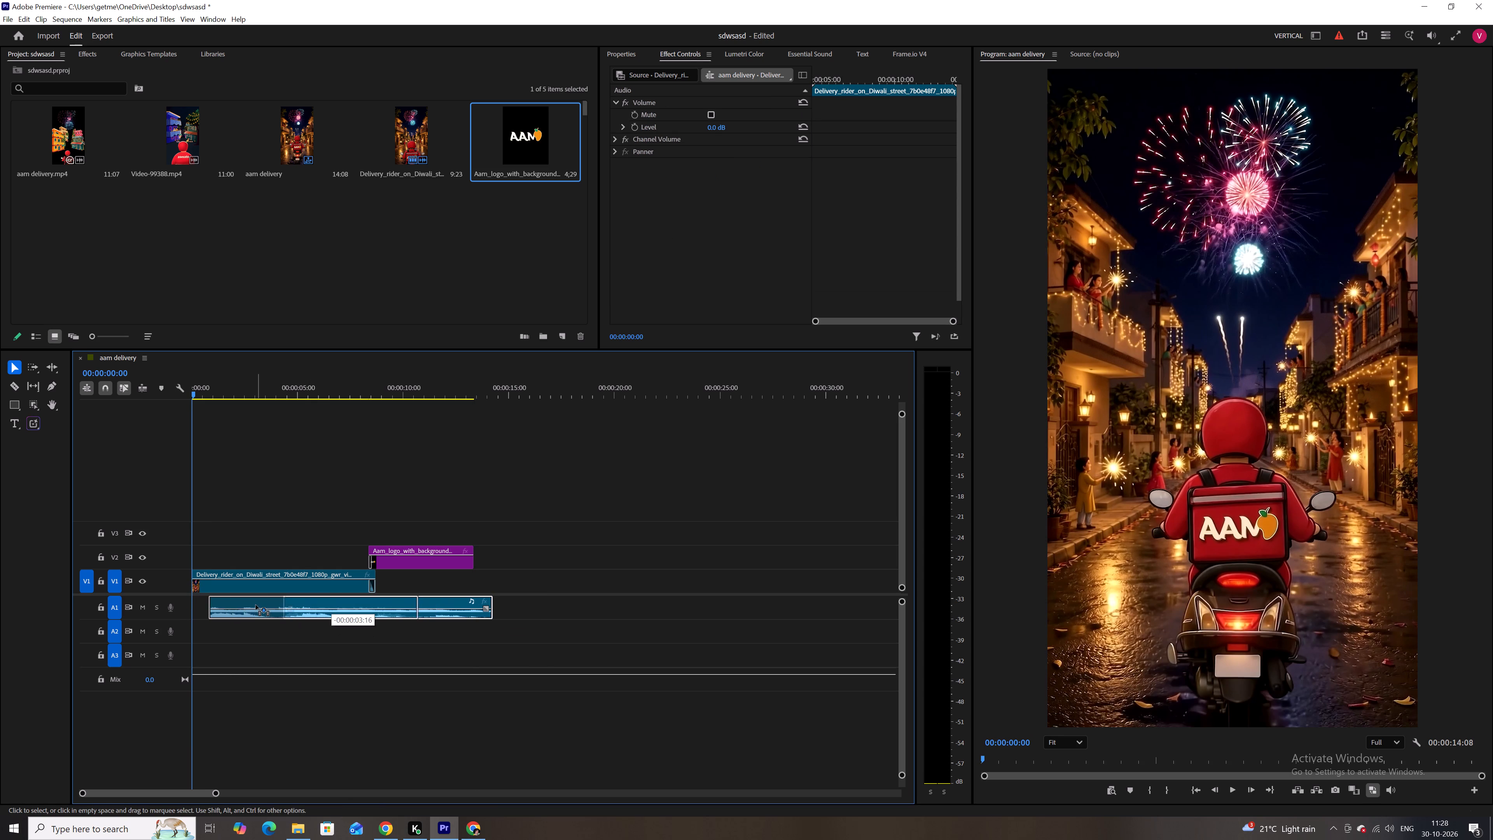
pyautogui.moveTo(256, 605); pyautogui.dragTo(242, 605)
# Play back the switch from the rider clip to the AAM logo with the extended audio.
pyautogui.moveTo(336, 383); pyautogui.dragTo(356, 393)
pyautogui.press('space')
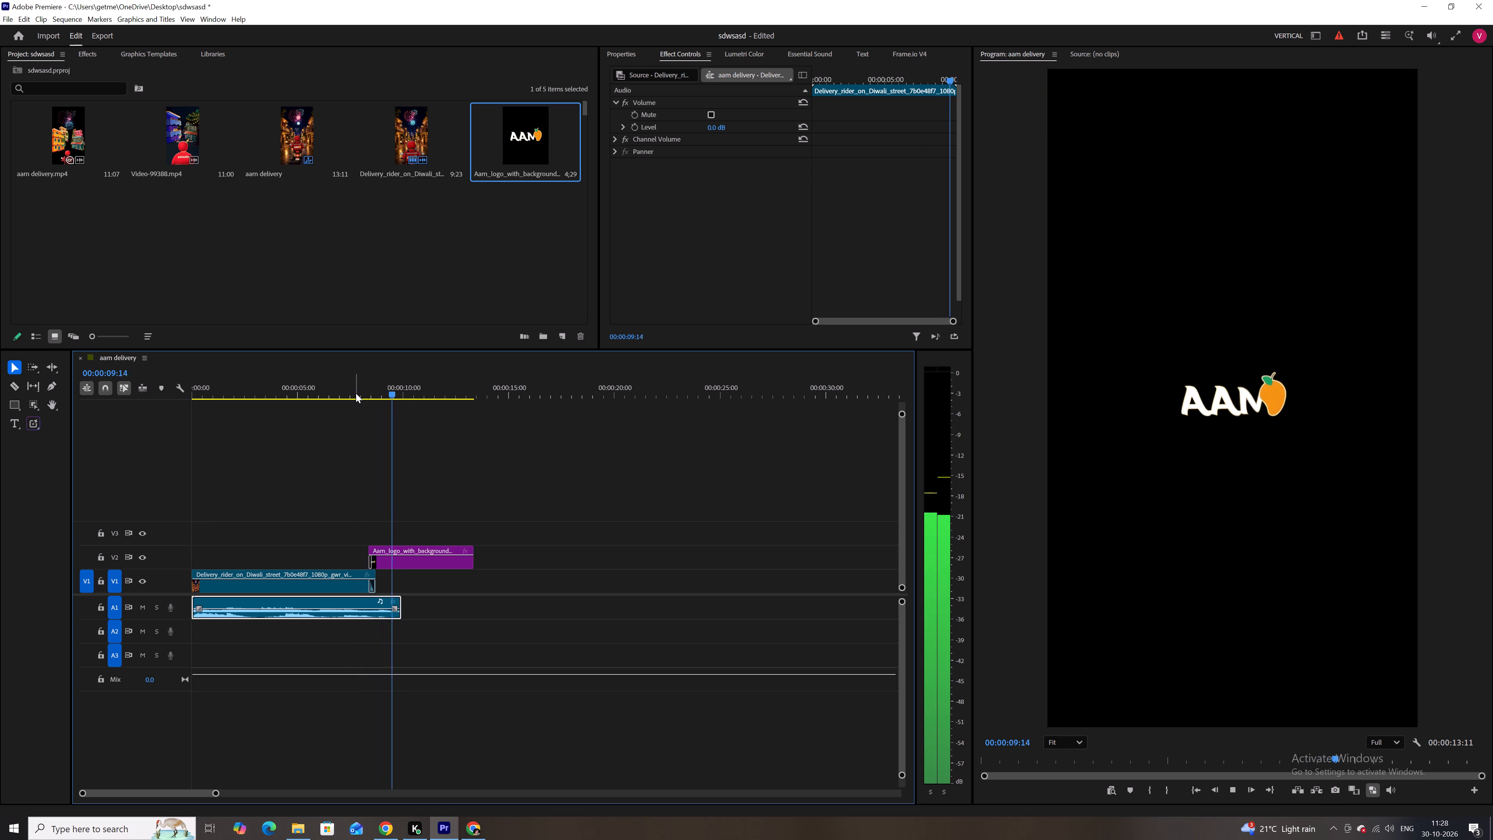
pyautogui.press('space')
pyautogui.click(356, 393)
pyautogui.press('space')
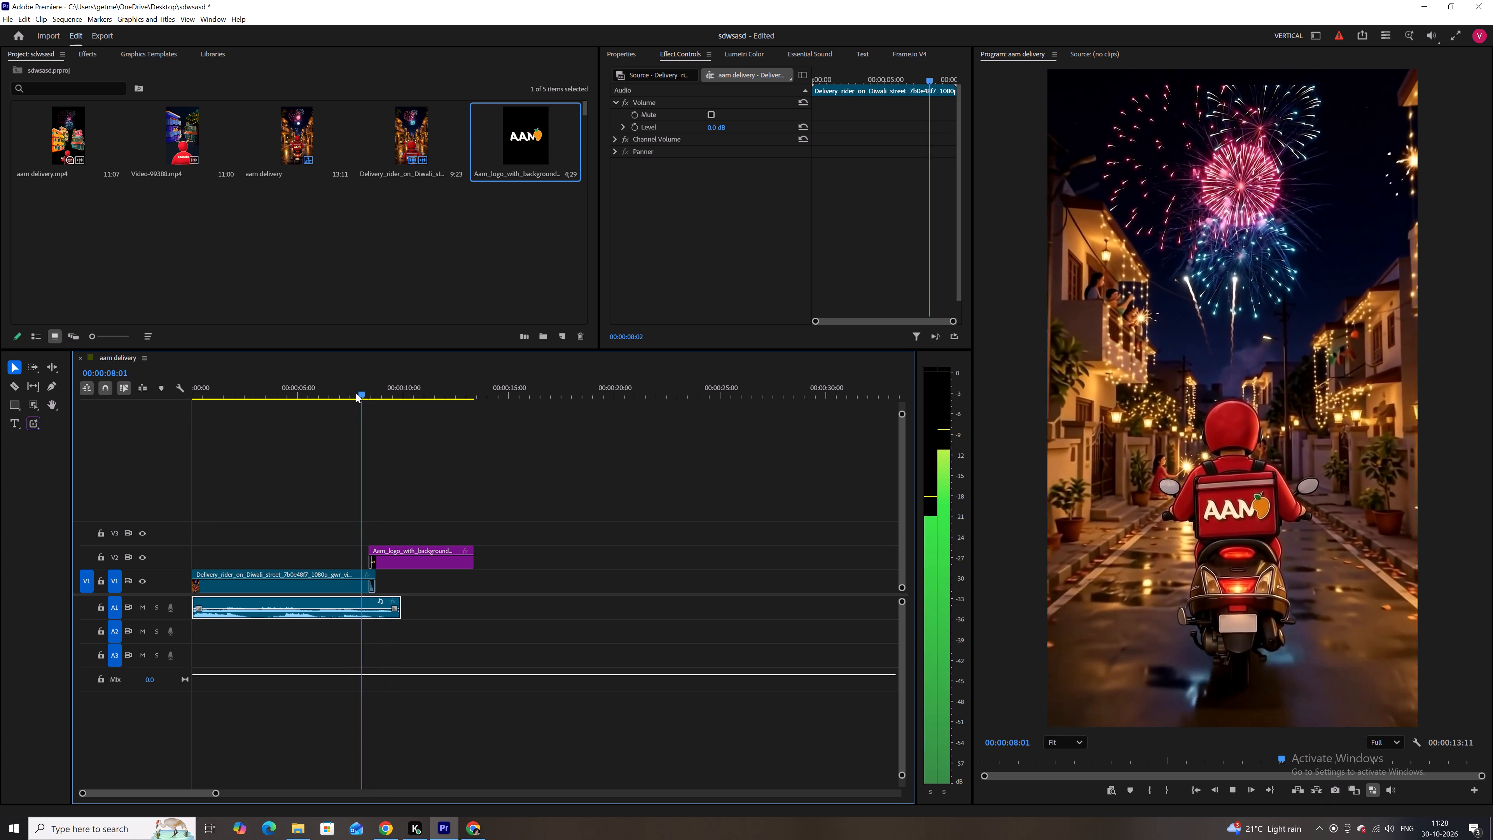
pyautogui.press('space')
# Play the sequence from its beginning, stopping at the end of the rider audio at 00:00:09:28.
pyautogui.moveTo(356, 393); pyautogui.dragTo(194, 425)
pyautogui.press('space')
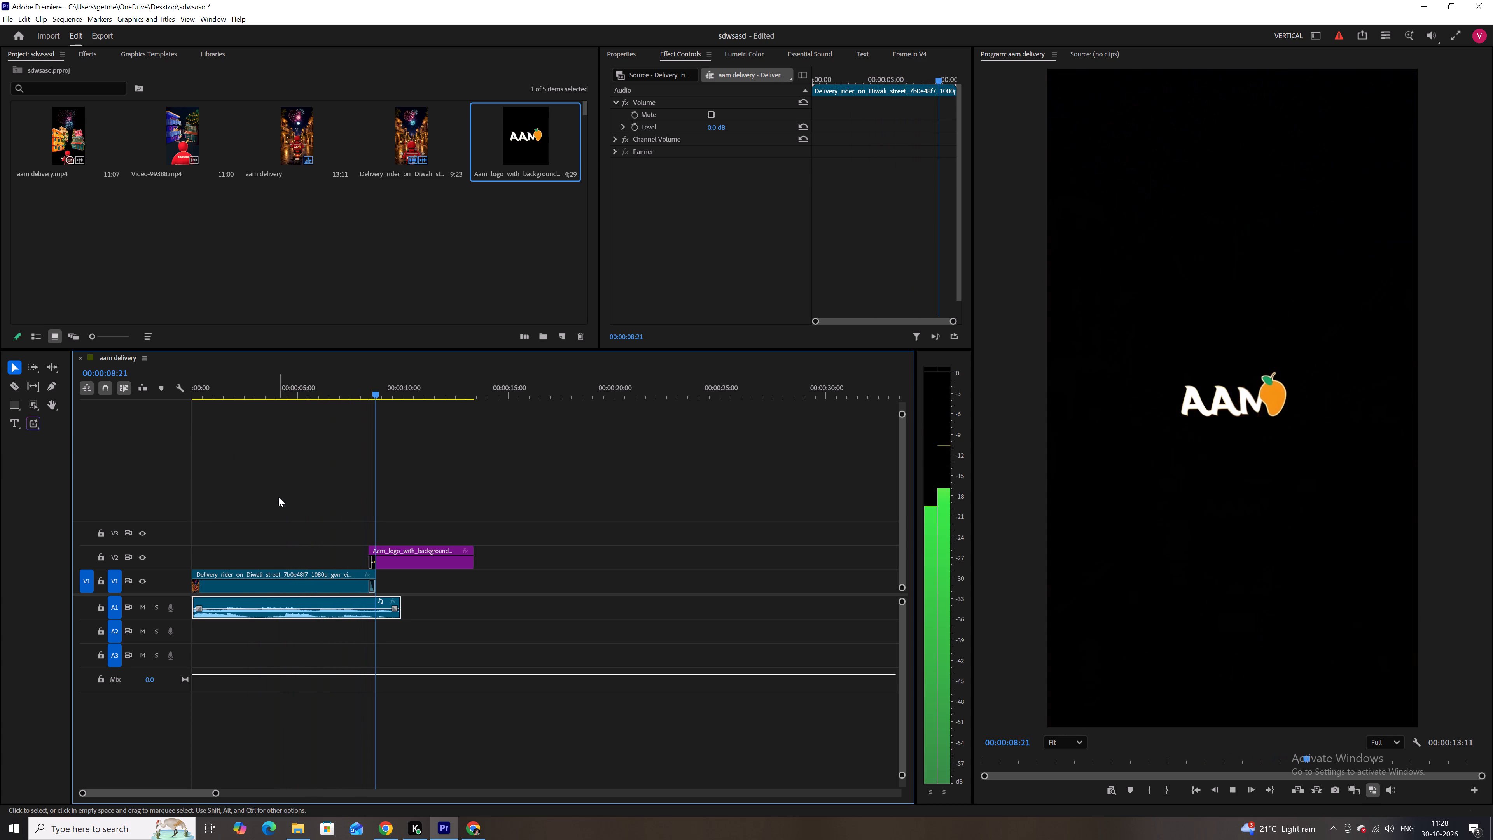
pyautogui.press('space')
pyautogui.press('space')
pyautogui.press('space')
pyautogui.press('space')
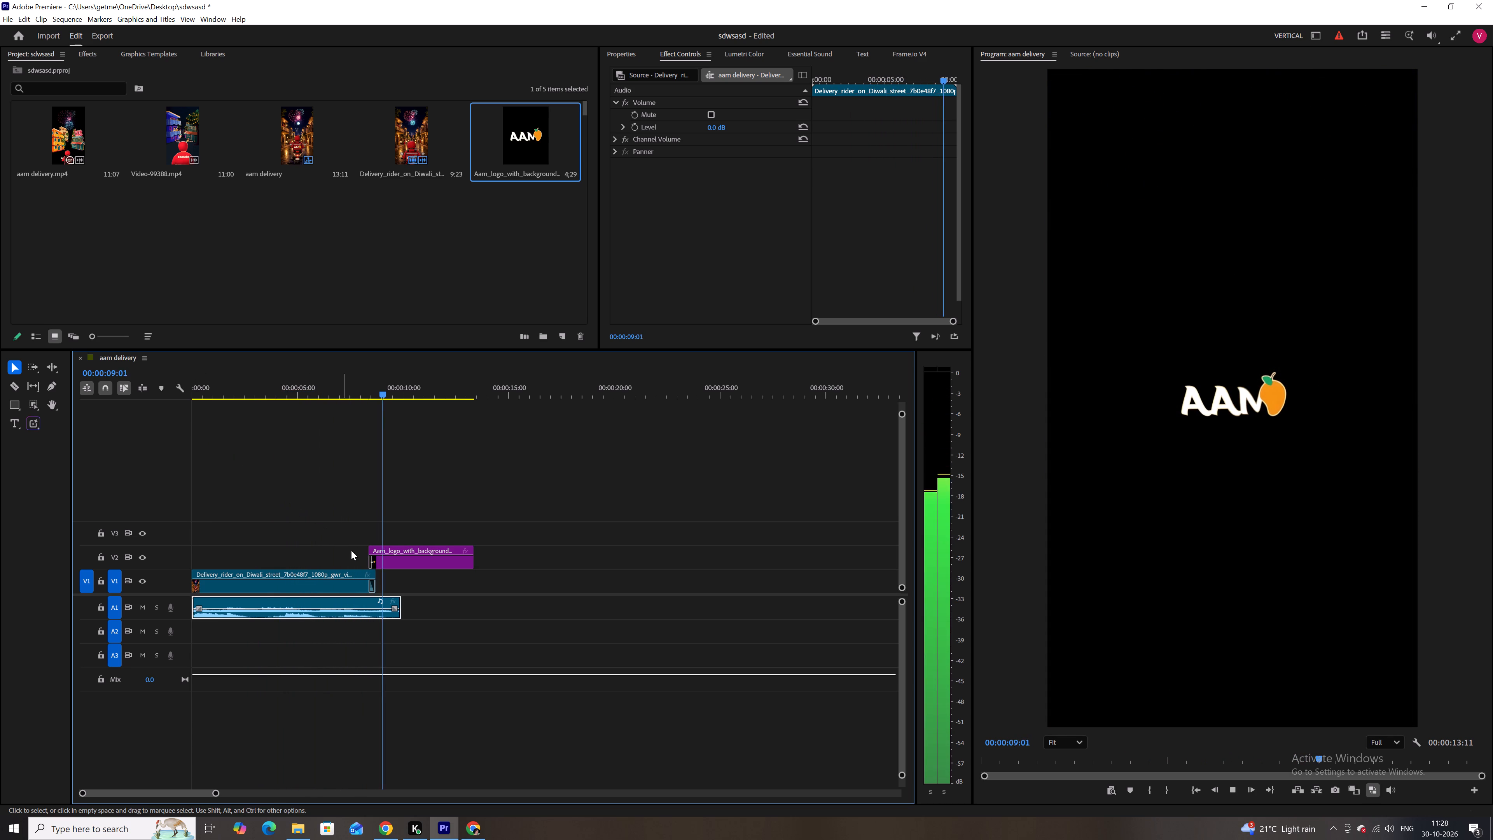
pyautogui.press('space')
pyautogui.press('space')
pyautogui.press('space')
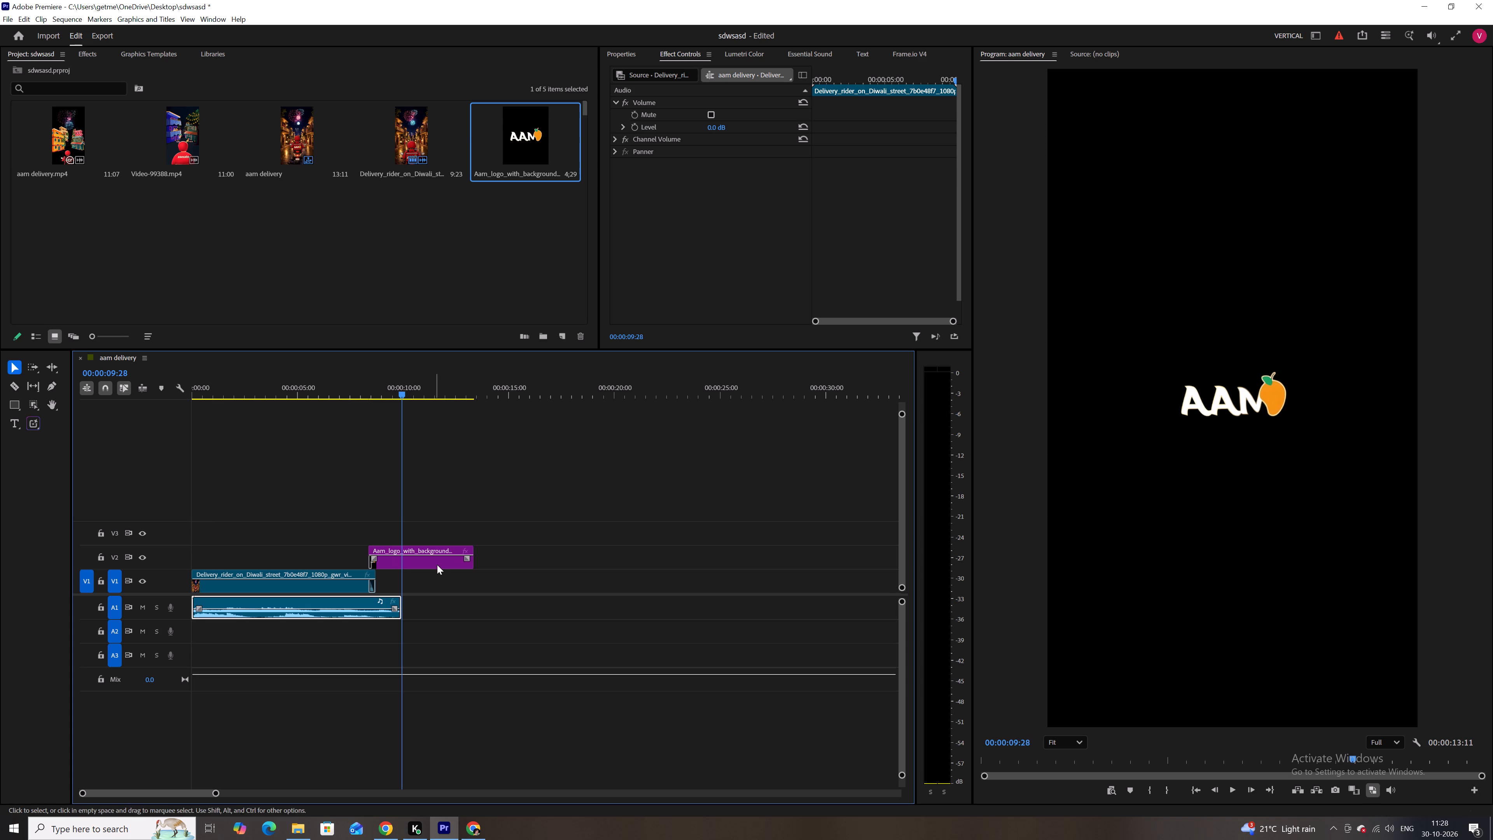
# Split the AAM logo clip on V2 at 00:00:09:28 and delete the part after the cut.
pyautogui.press('c')
pyautogui.click(400, 553)
pyautogui.press('v')
pyautogui.doubleClick(425, 548)
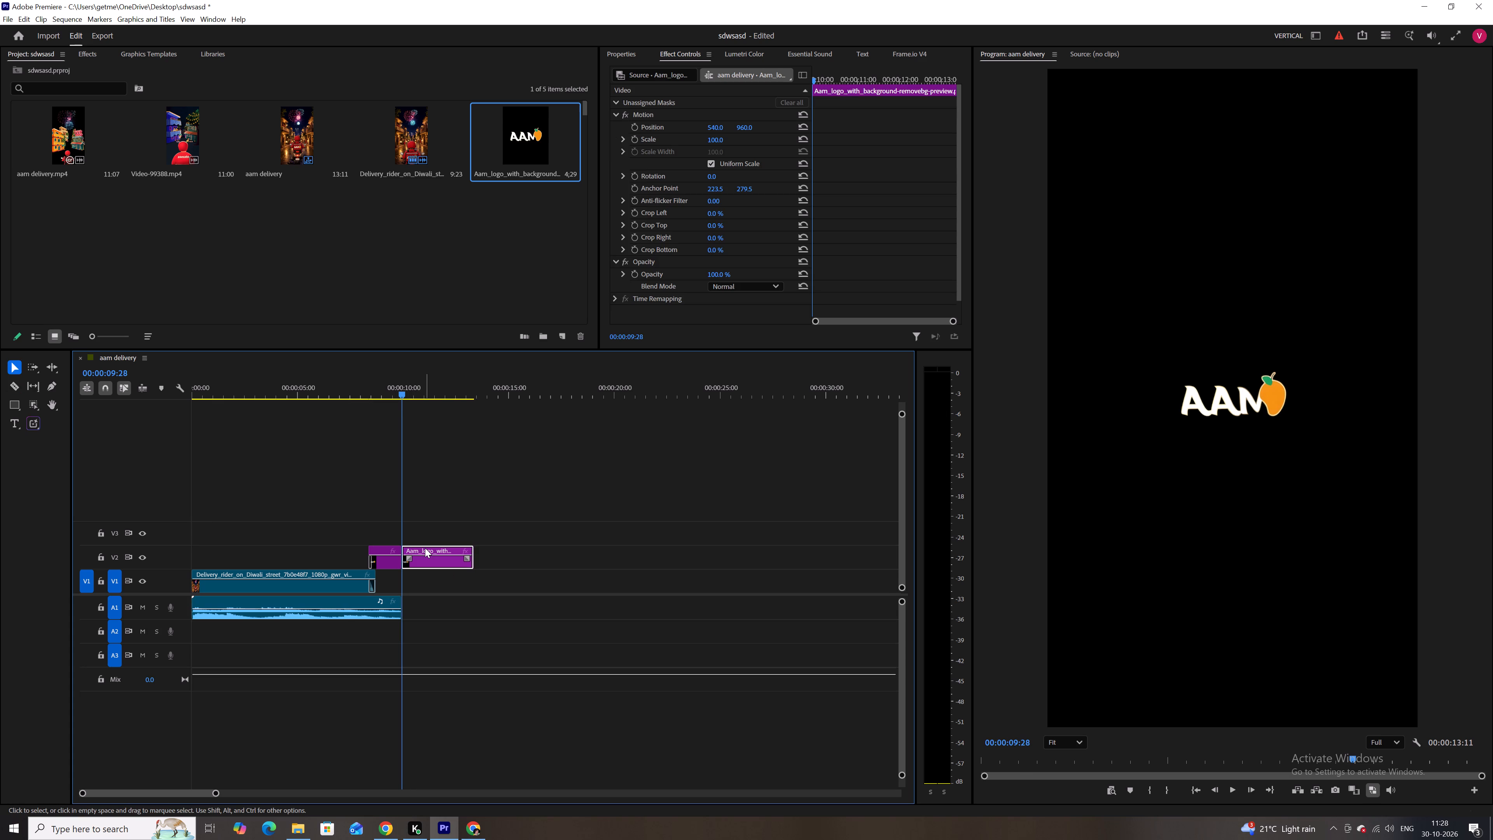
pyautogui.press('BackSpace')
pyautogui.click(447, 488)
pyautogui.moveTo(449, 466); pyautogui.dragTo(464, 609)
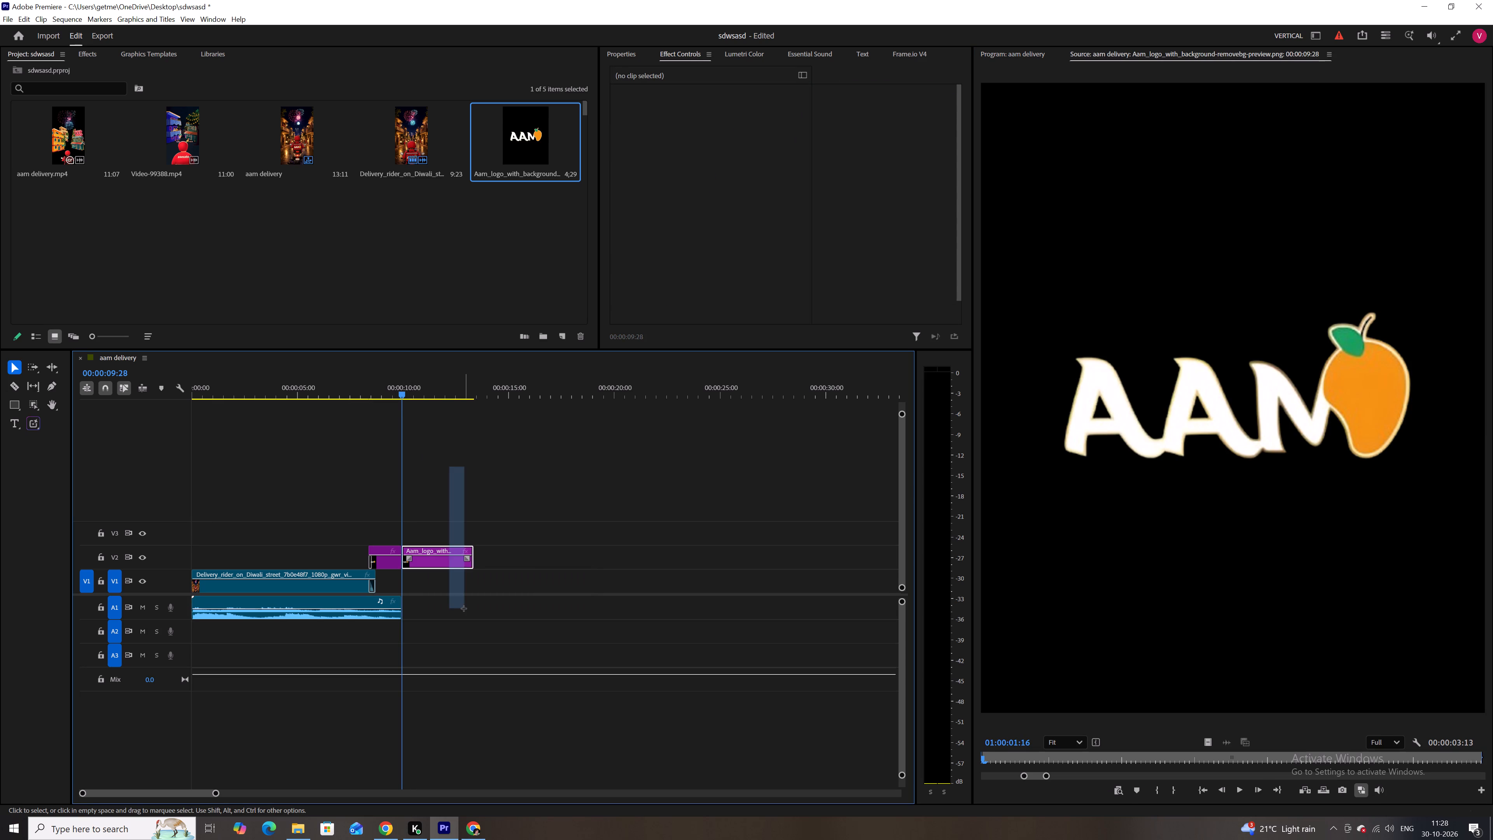
pyautogui.moveTo(464, 609); pyautogui.dragTo(464, 609)
pyautogui.press('BackSpace')
# Play back the shortened ending from about 00:00:07:00, stopping on the AAM logo at 00:00:08:28.
pyautogui.moveTo(396, 387); pyautogui.dragTo(342, 389)
pyautogui.press('space')
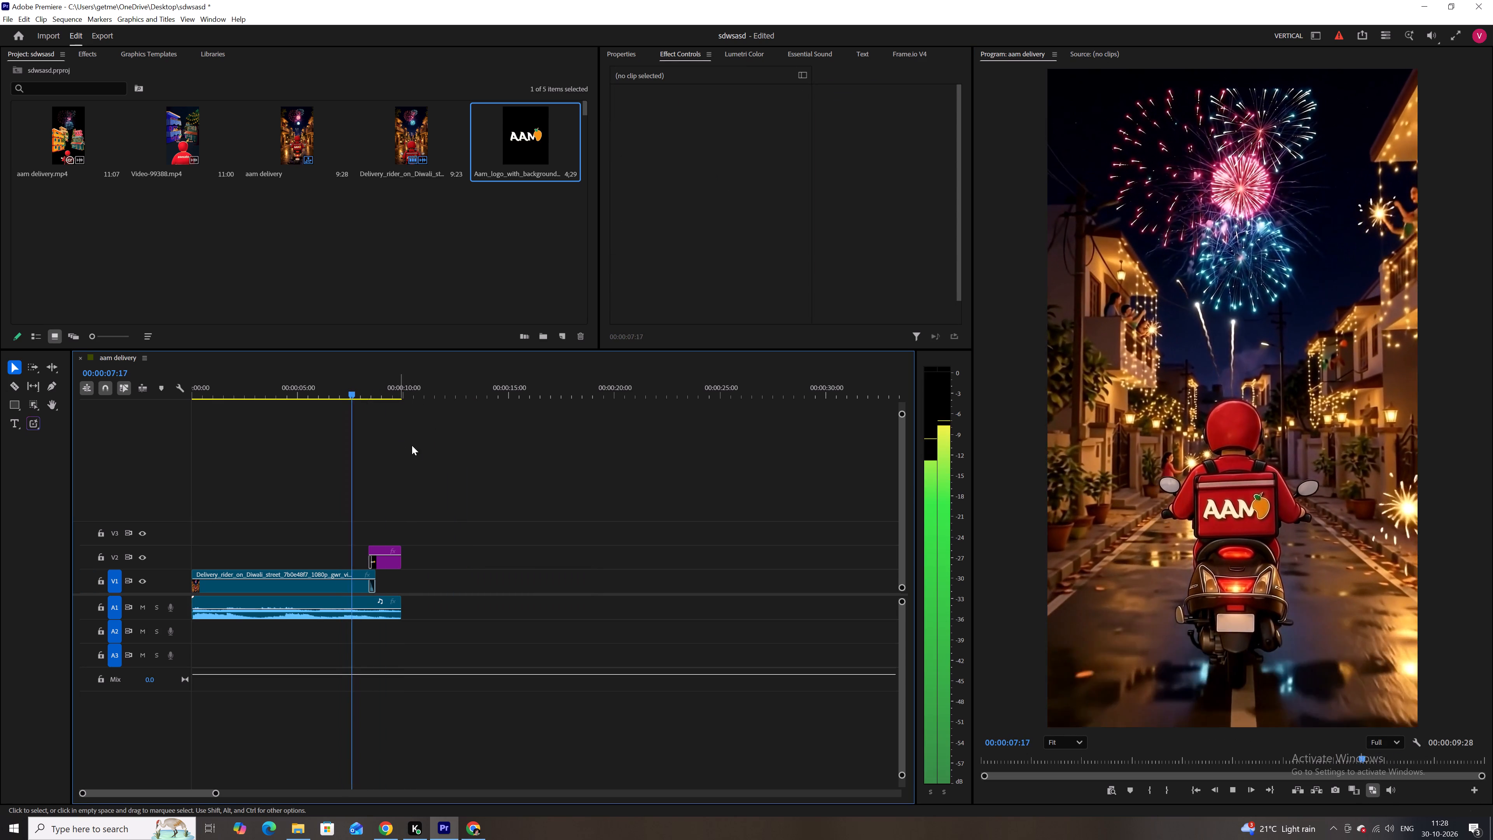
pyautogui.press('space')
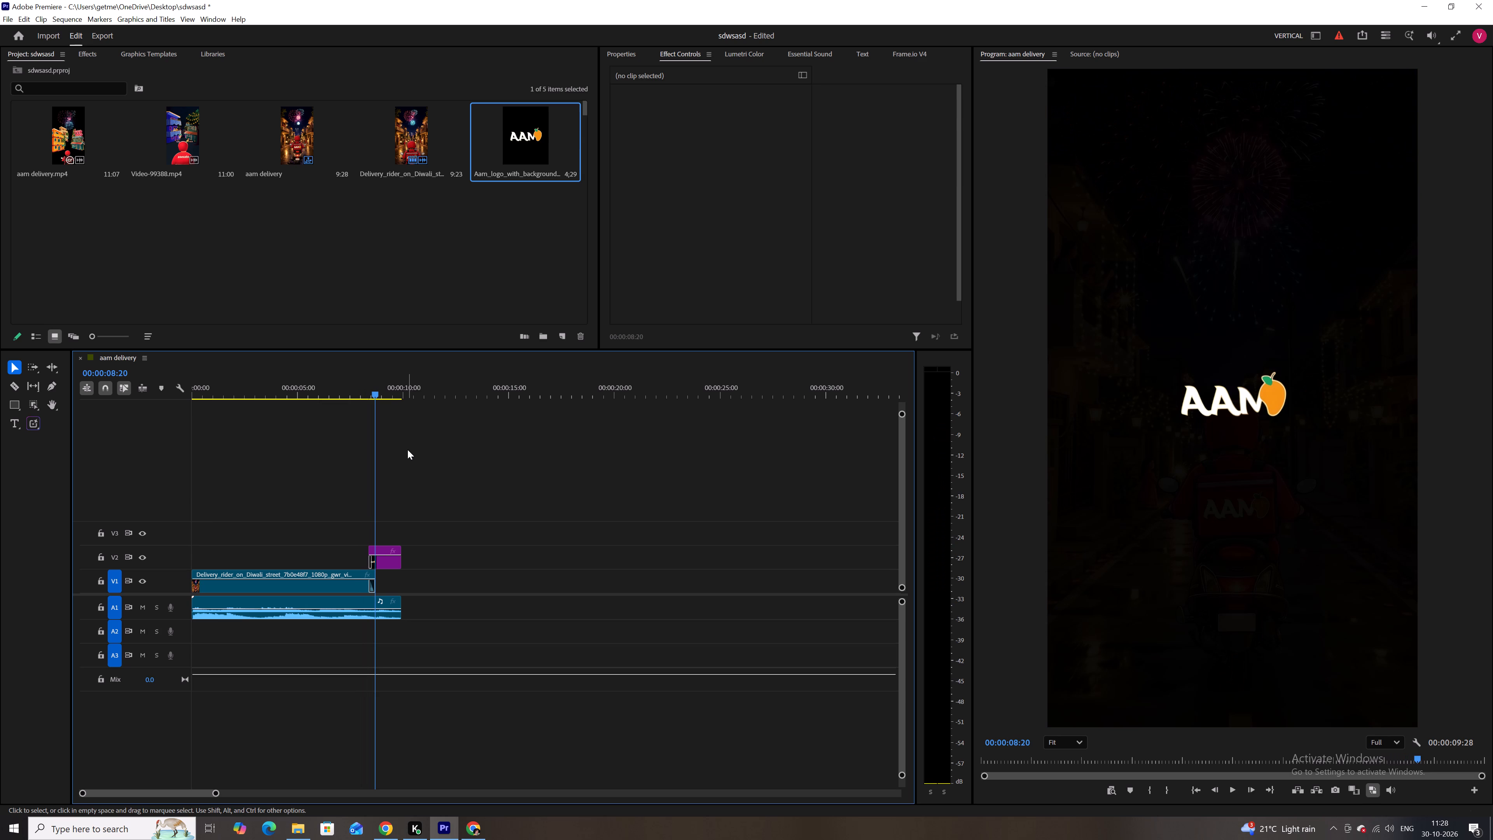
pyautogui.press('space')
pyautogui.press('space')
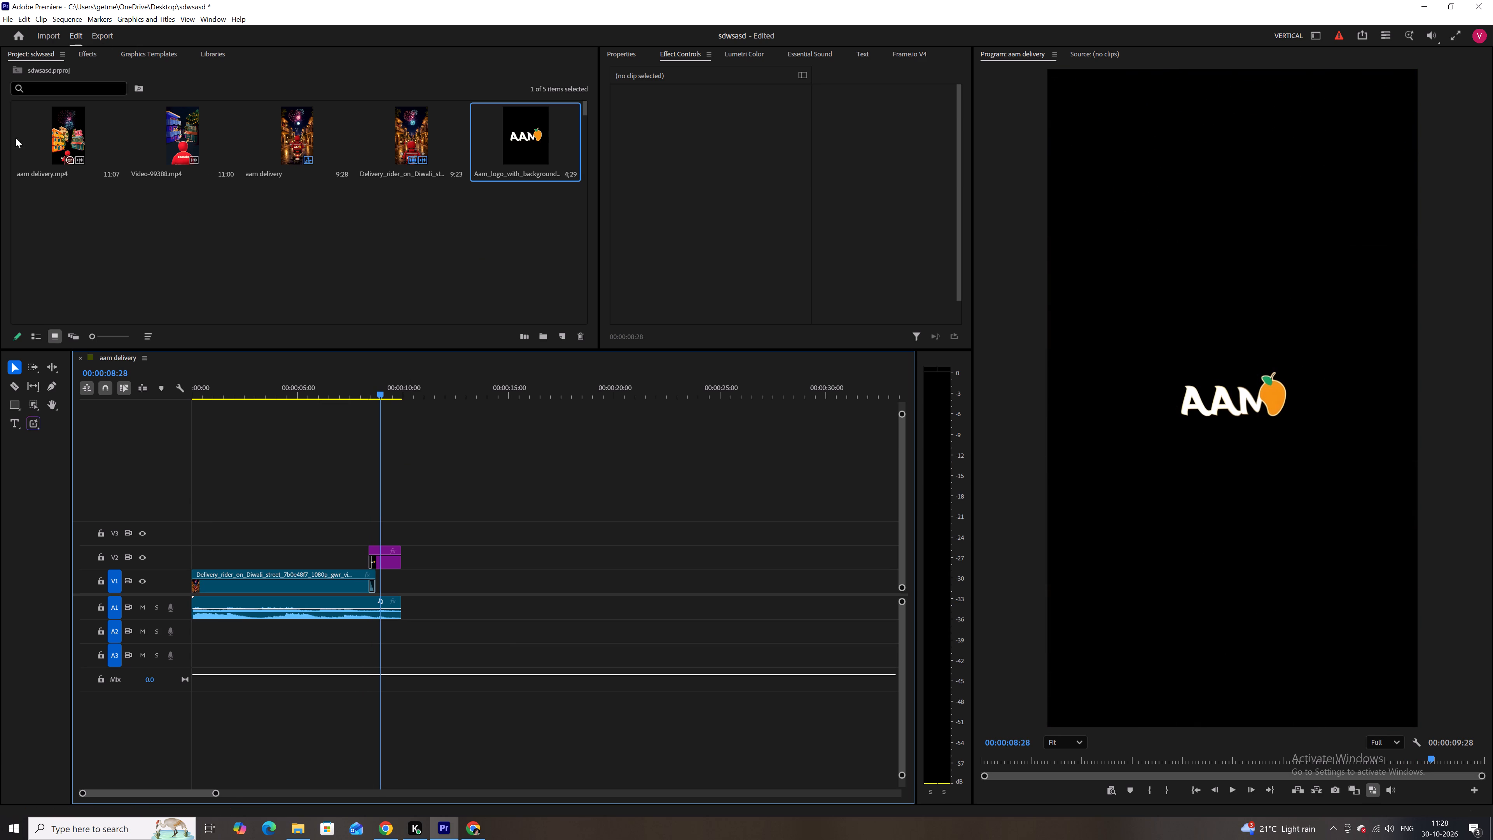
# Start a new text layer just below the AAM logo at 00:00:08:28.
pyautogui.click(14, 420)
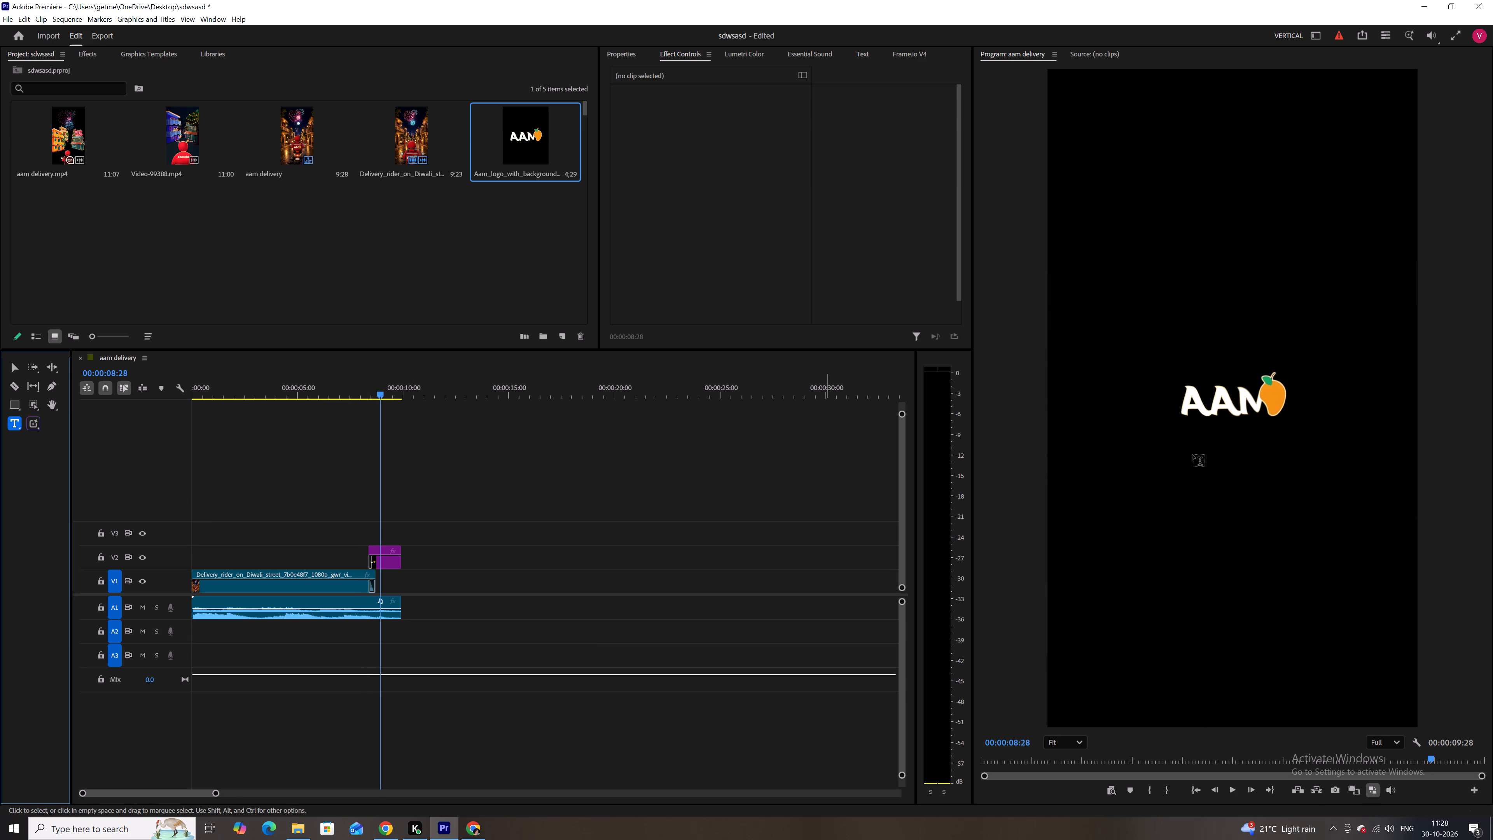
pyautogui.click(1194, 456)
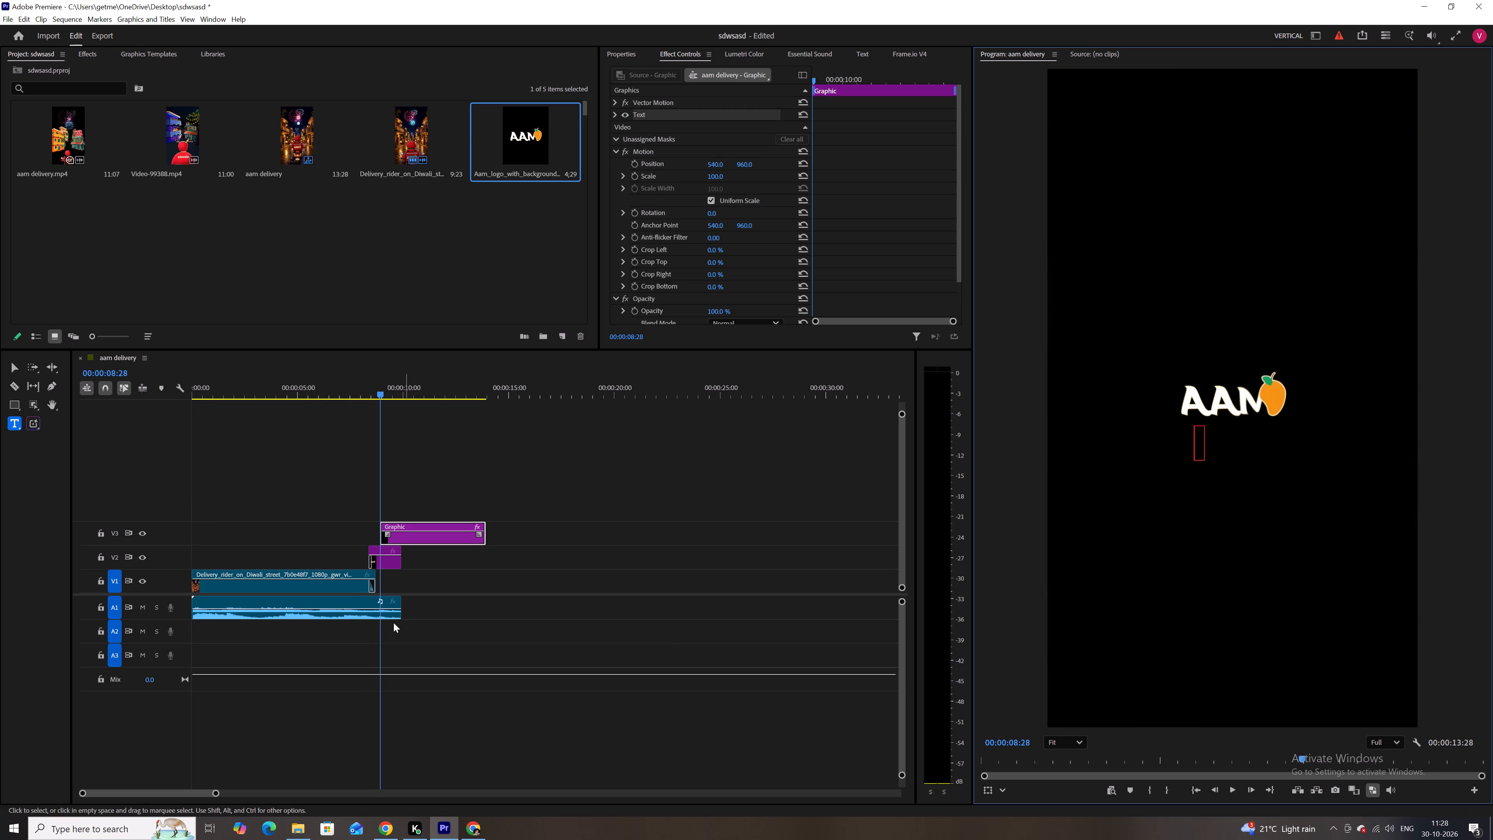
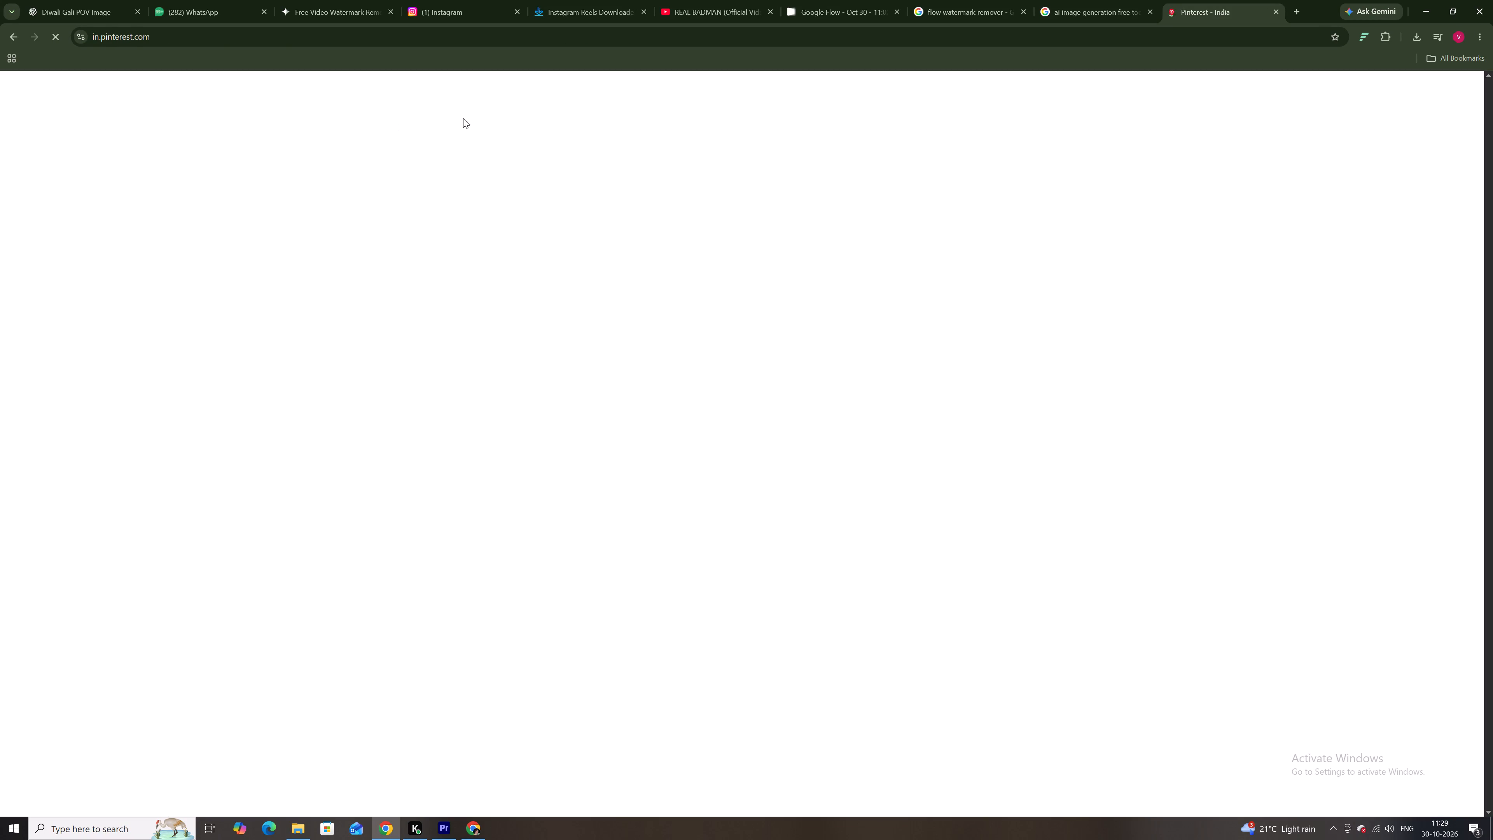
# Search Pinterest for "diwali text design".
pyautogui.click(531, 84)
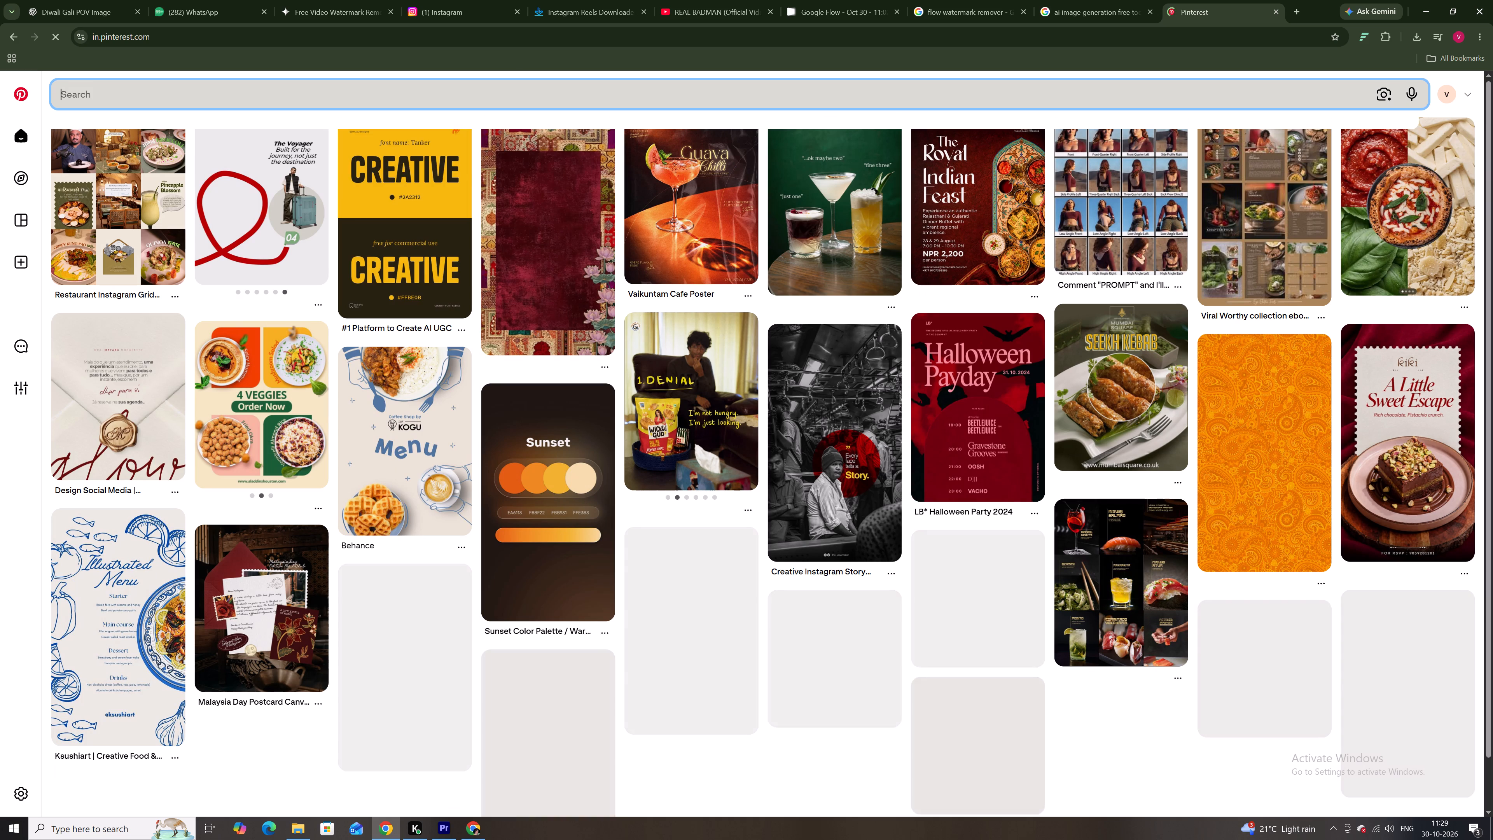
pyautogui.write('diwal')
pyautogui.write('i text')
pyautogui.press('space')
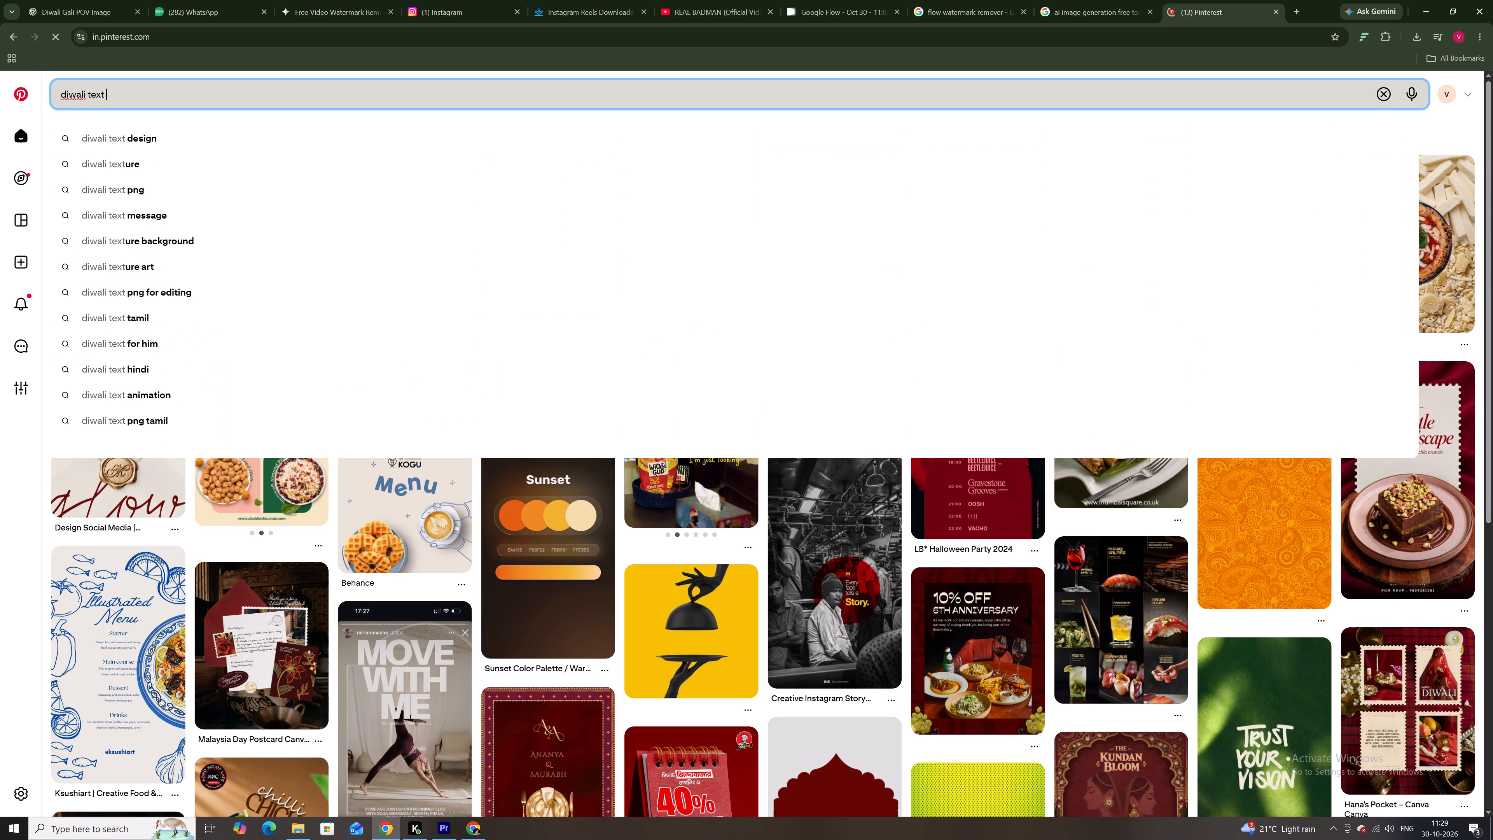
pyautogui.press('Down')
pyautogui.press('Return')
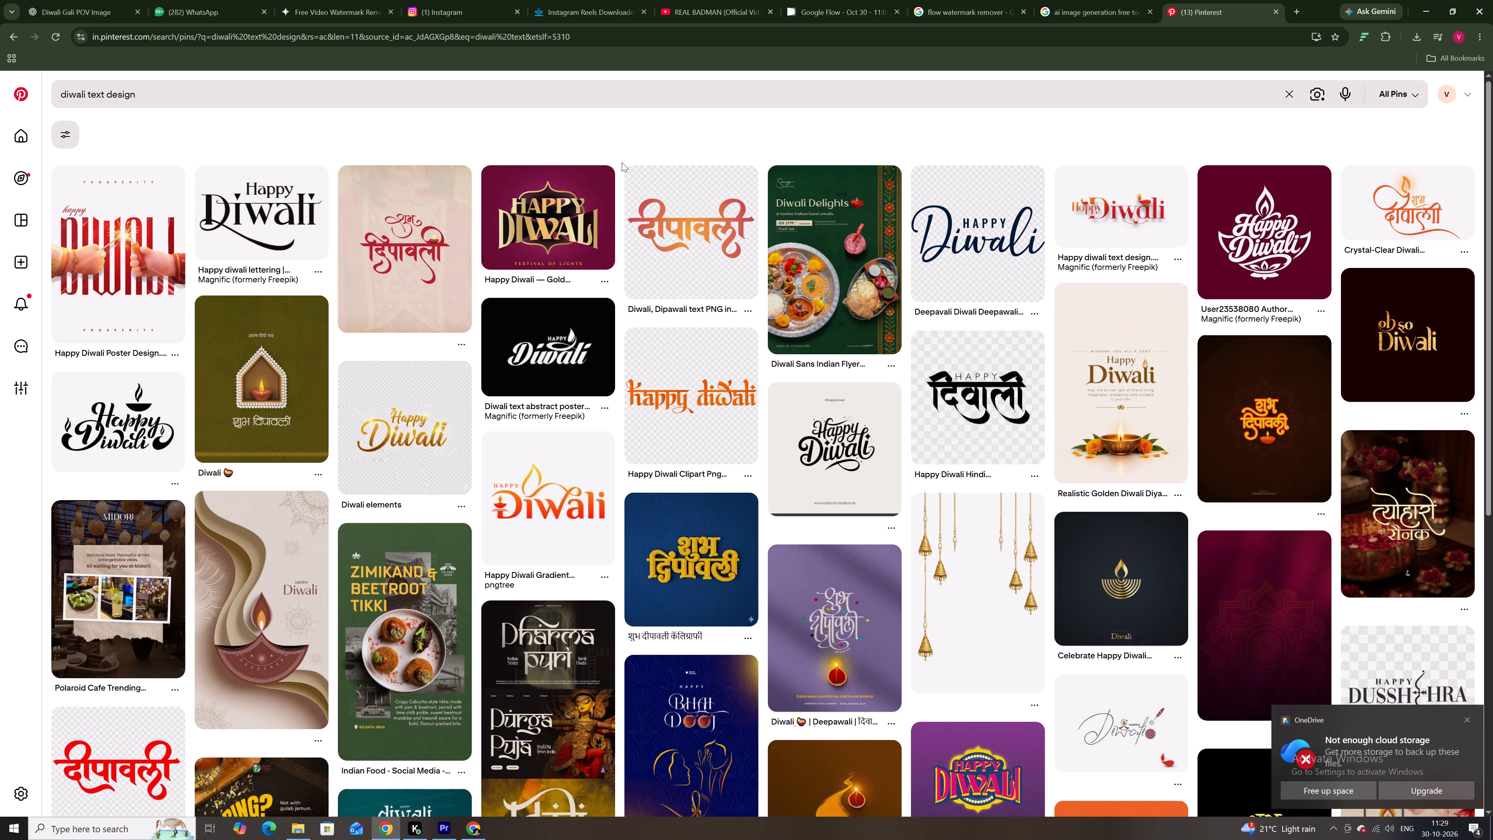
# Browse the Diwali text design results, including the yellow Shubh Deepawali calligraphy pin, for a lettering style to use as reference.
pyautogui.click(694, 558)
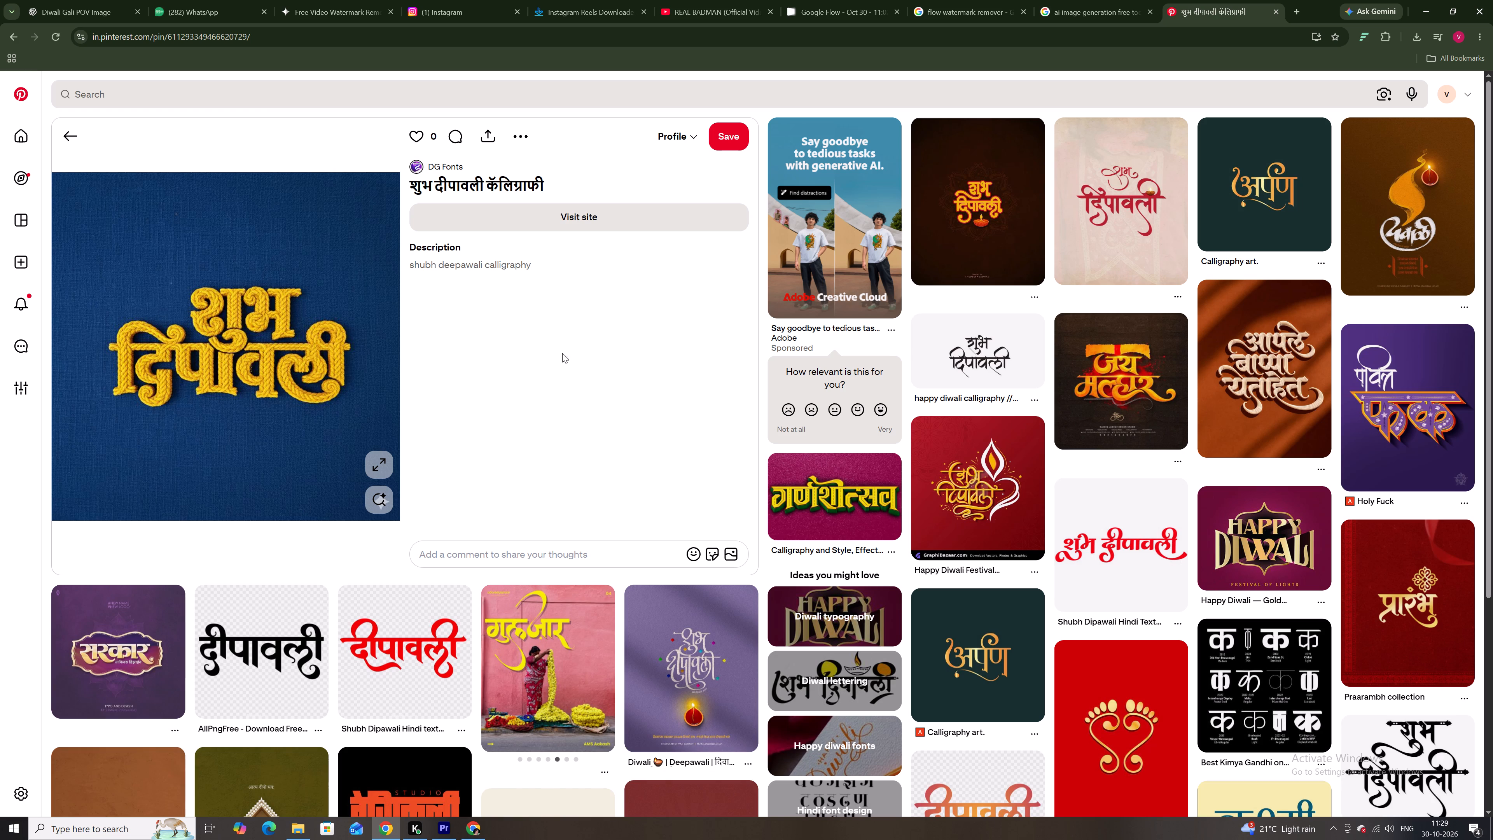
pyautogui.click(71, 143)
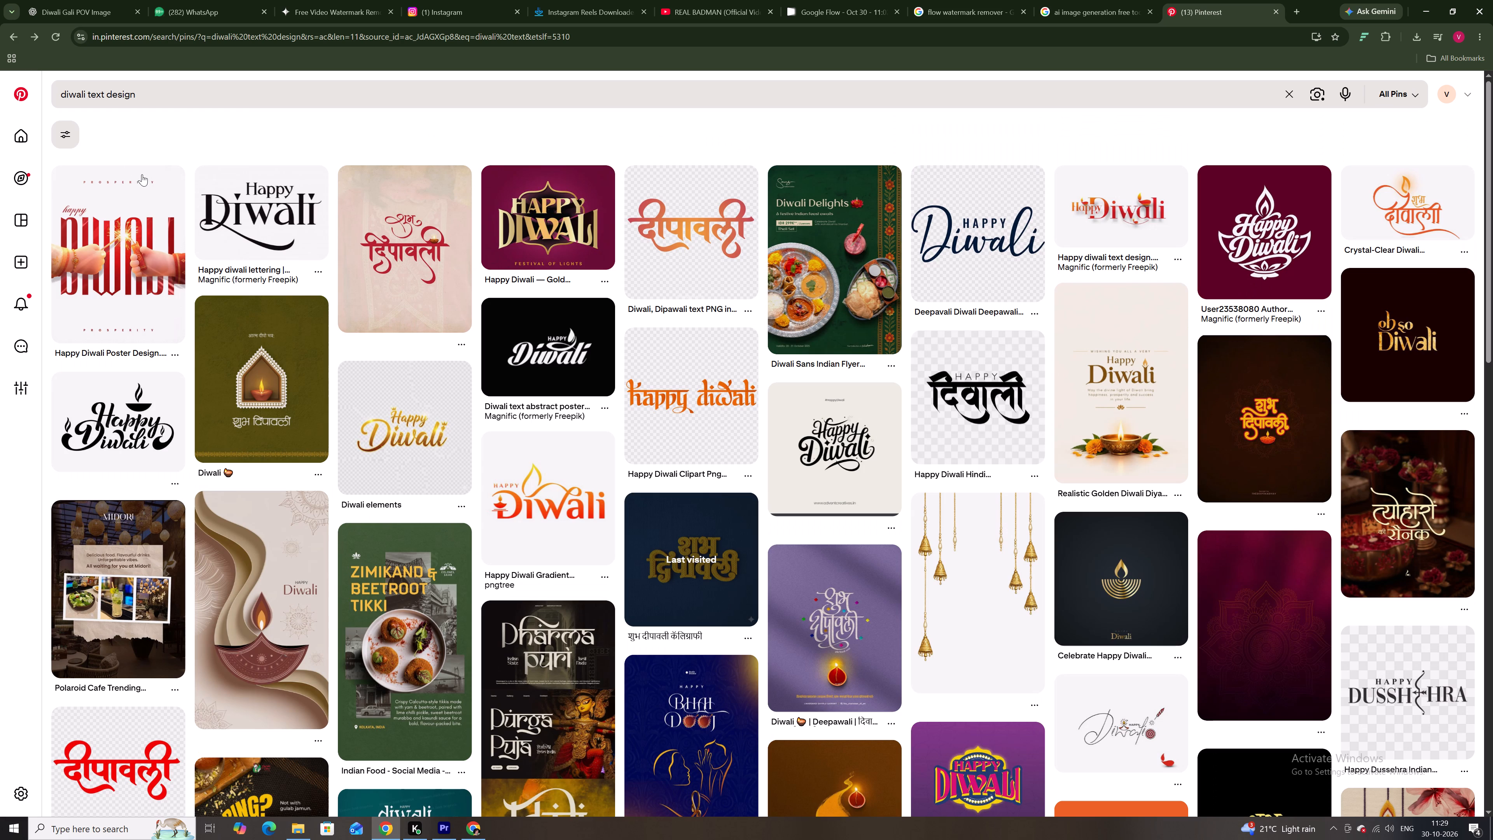
pyautogui.scroll(-5, 391, 447)
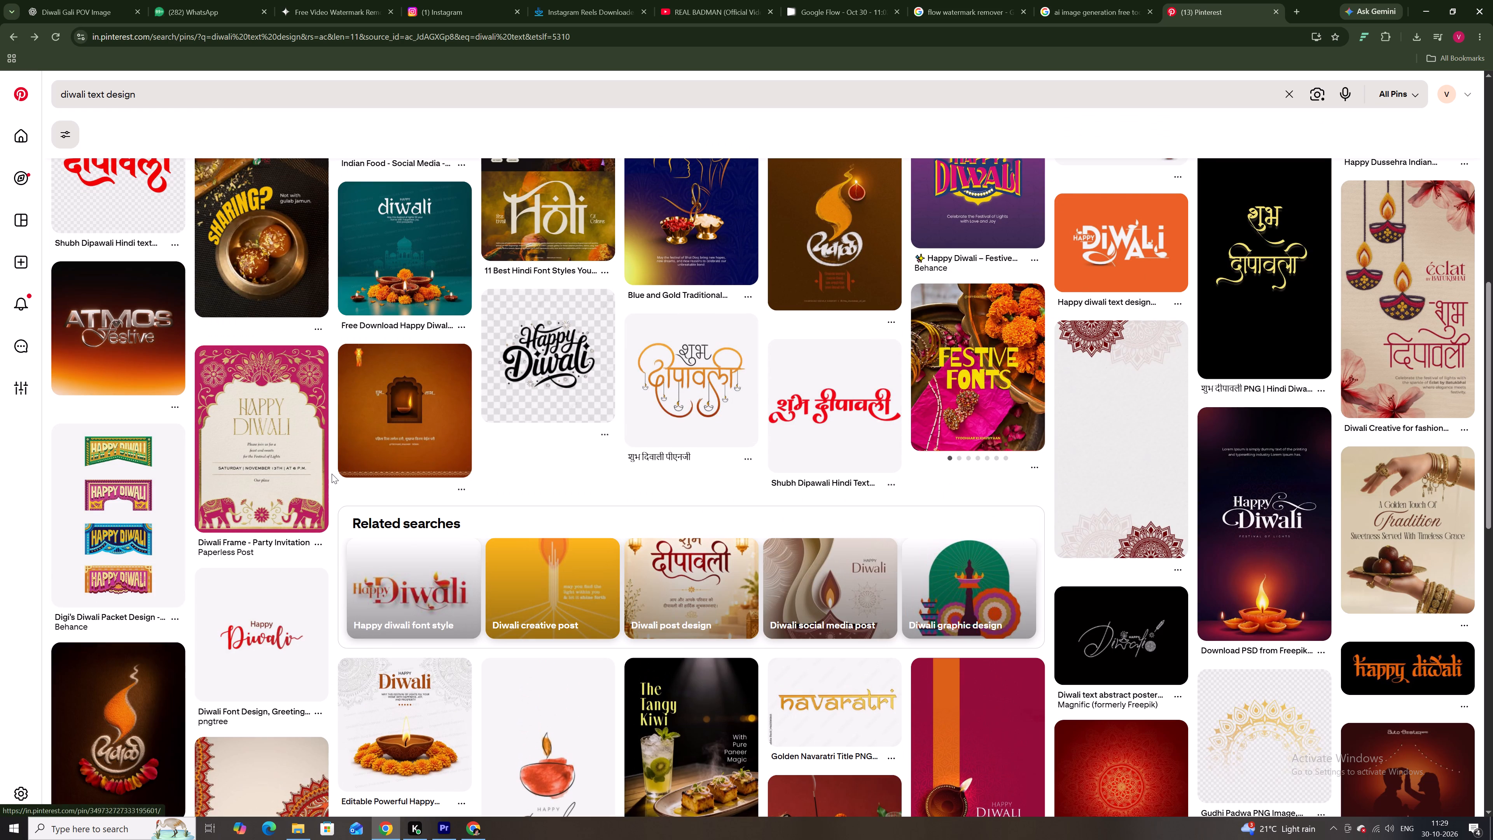
pyautogui.scroll(-4, 332, 474)
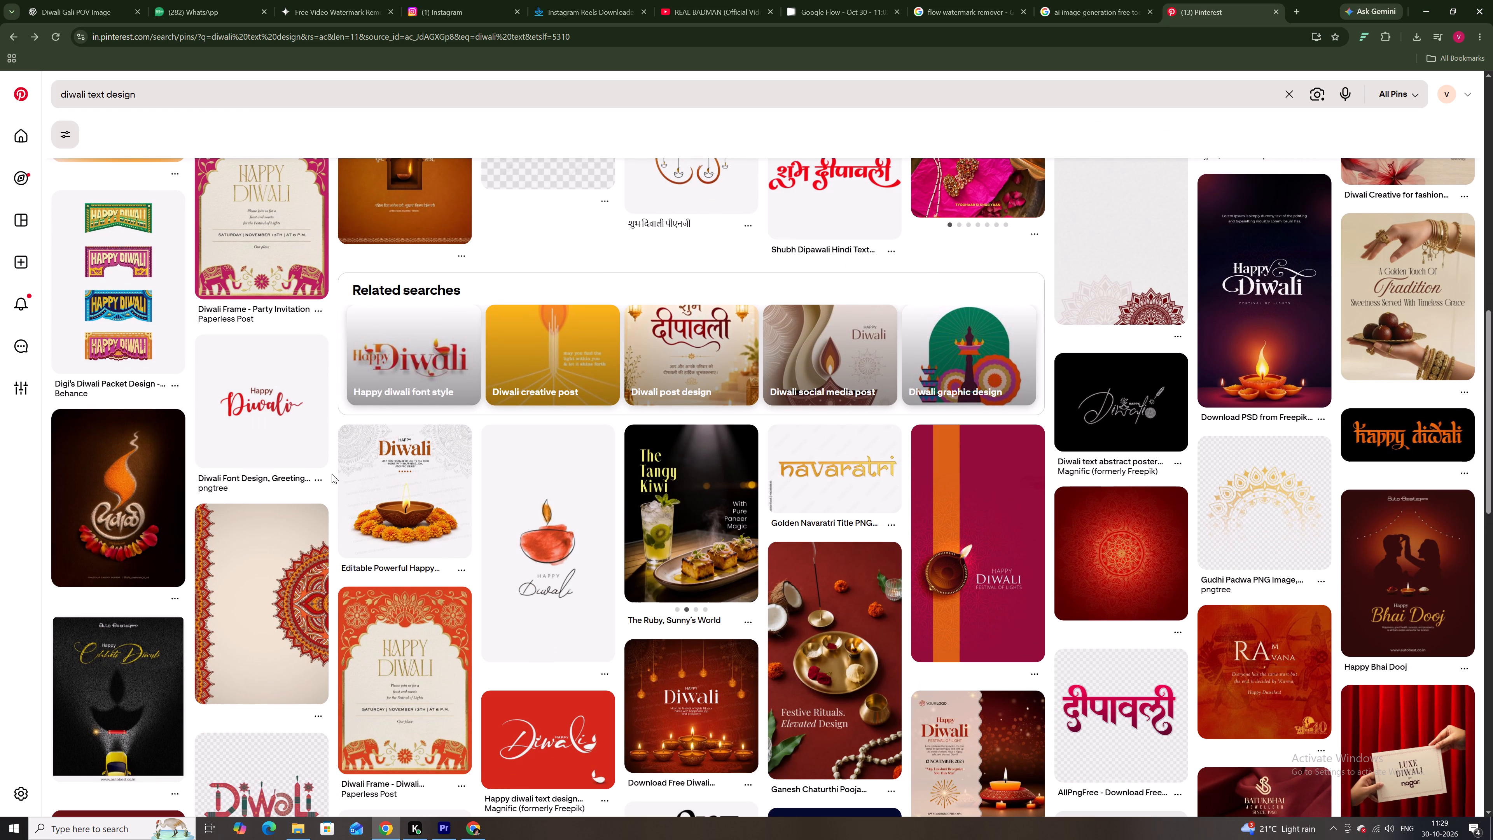
pyautogui.scroll(-4, 332, 474)
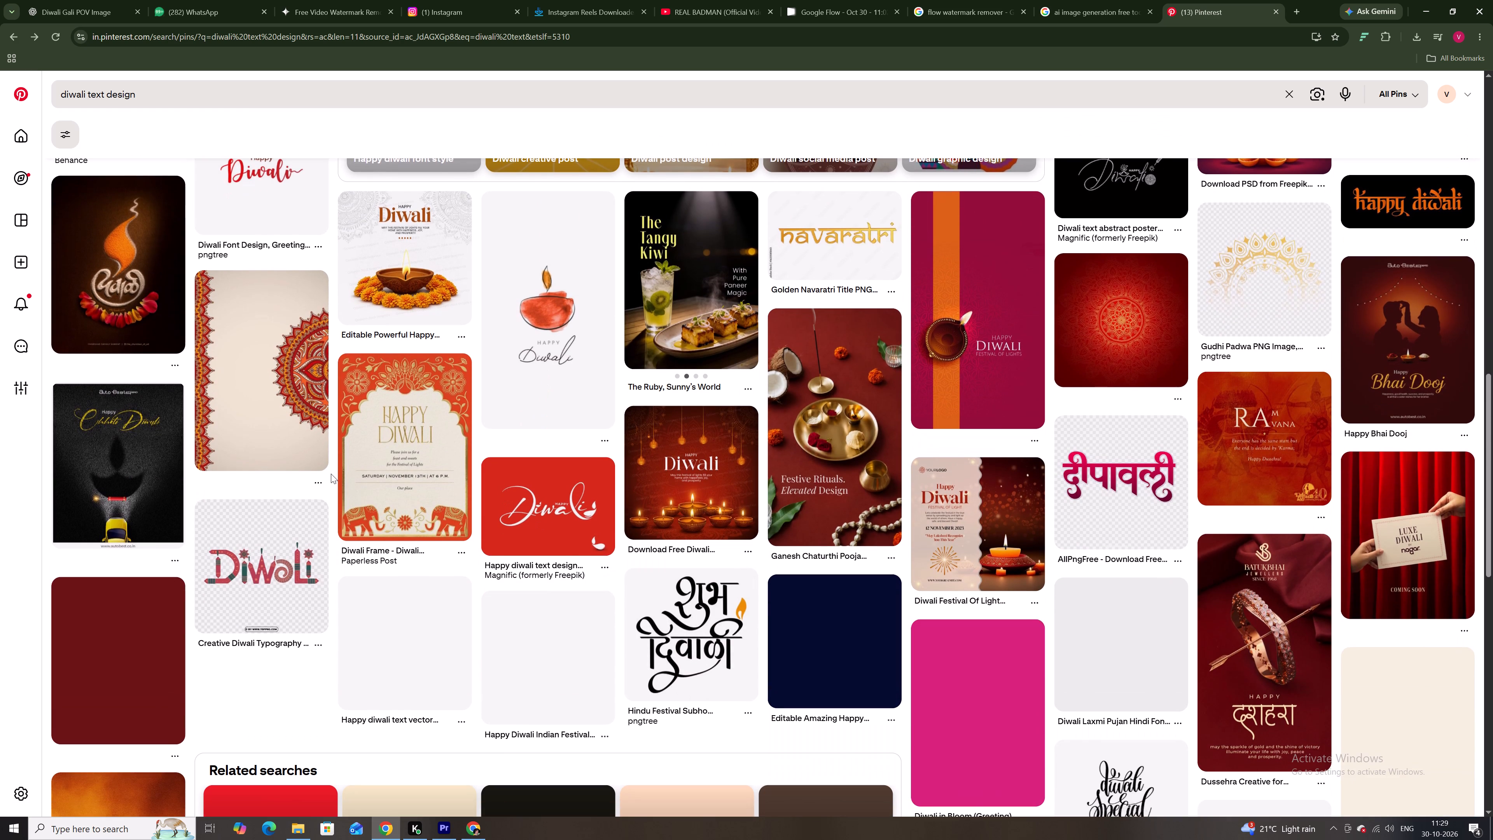
pyautogui.scroll(-3, 331, 474)
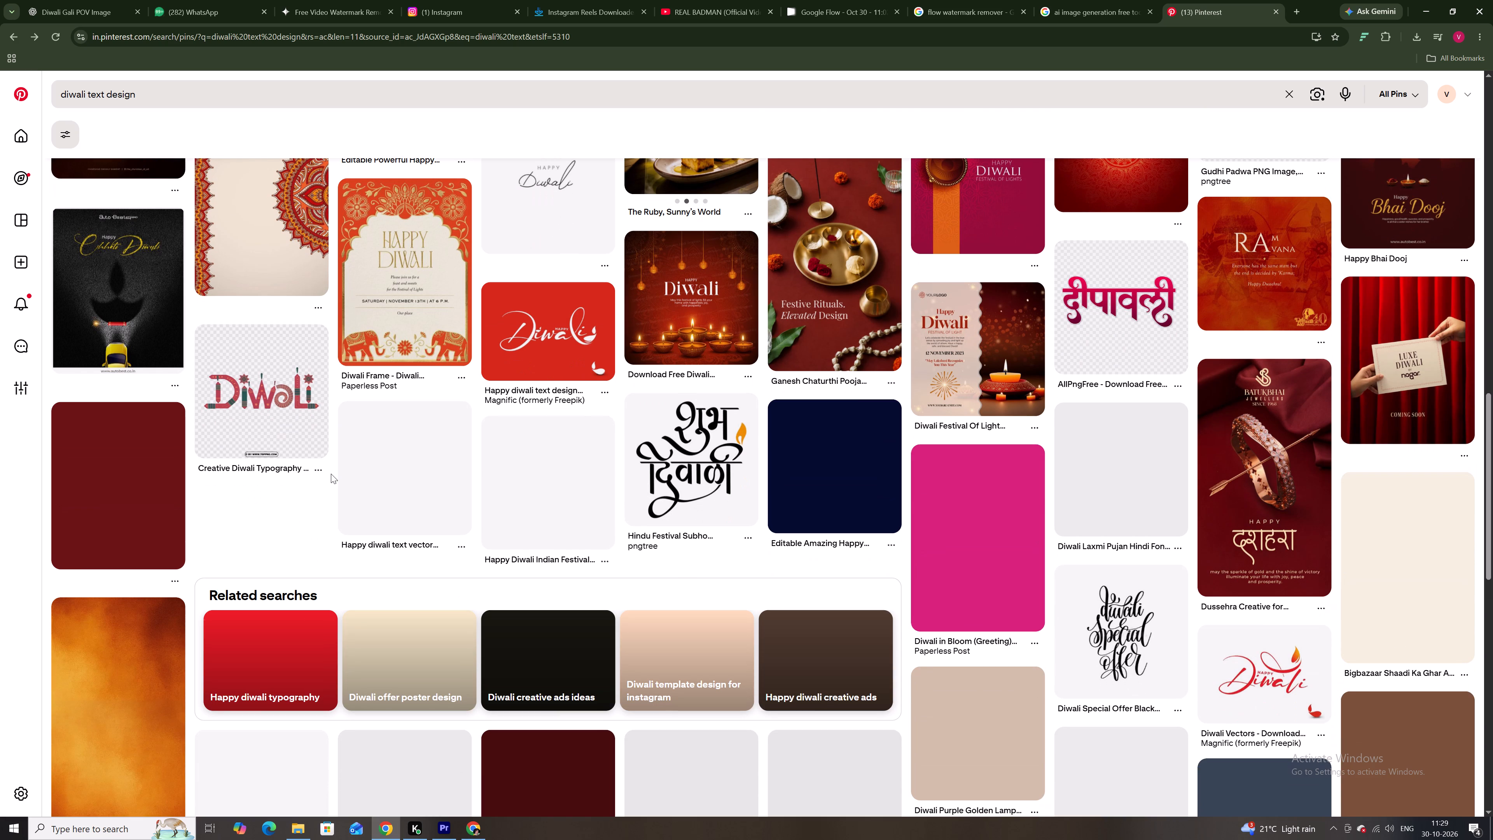
pyautogui.scroll(-4, 331, 474)
pyautogui.scroll(12, 331, 474)
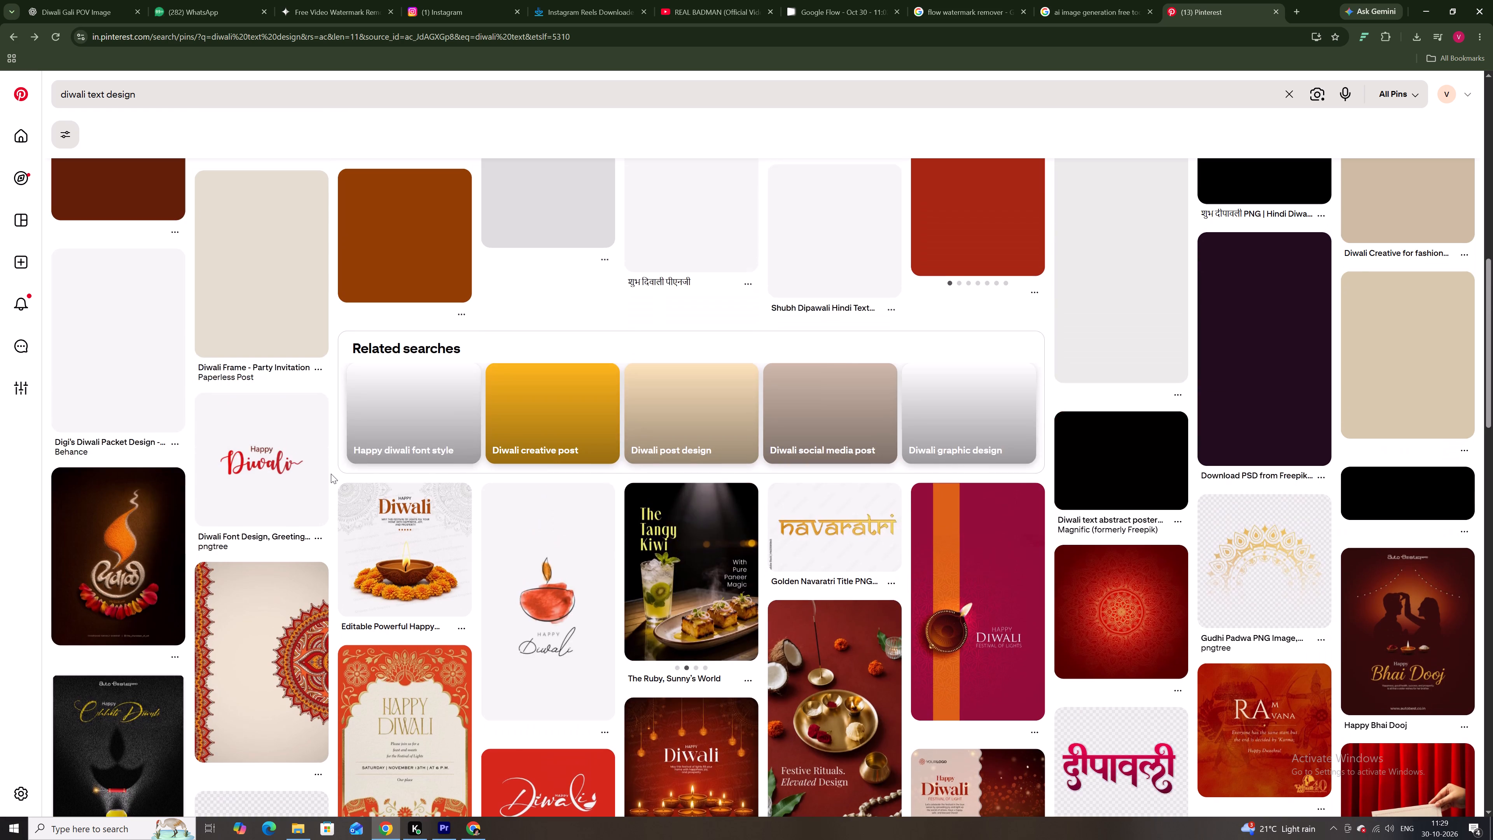
pyautogui.scroll(13, 330, 473)
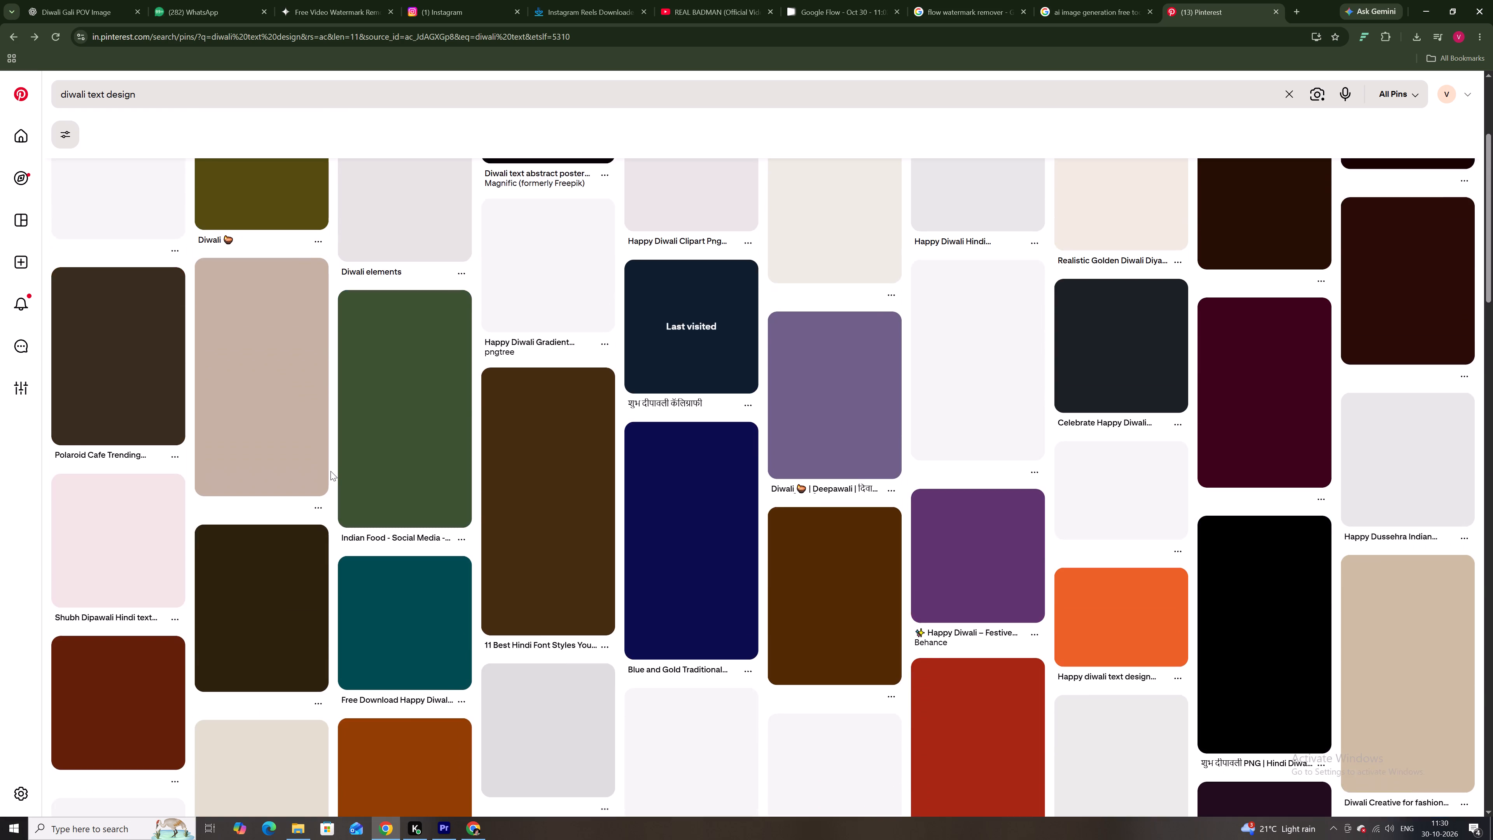
pyautogui.scroll(9, 330, 471)
pyautogui.scroll(-5, 377, 453)
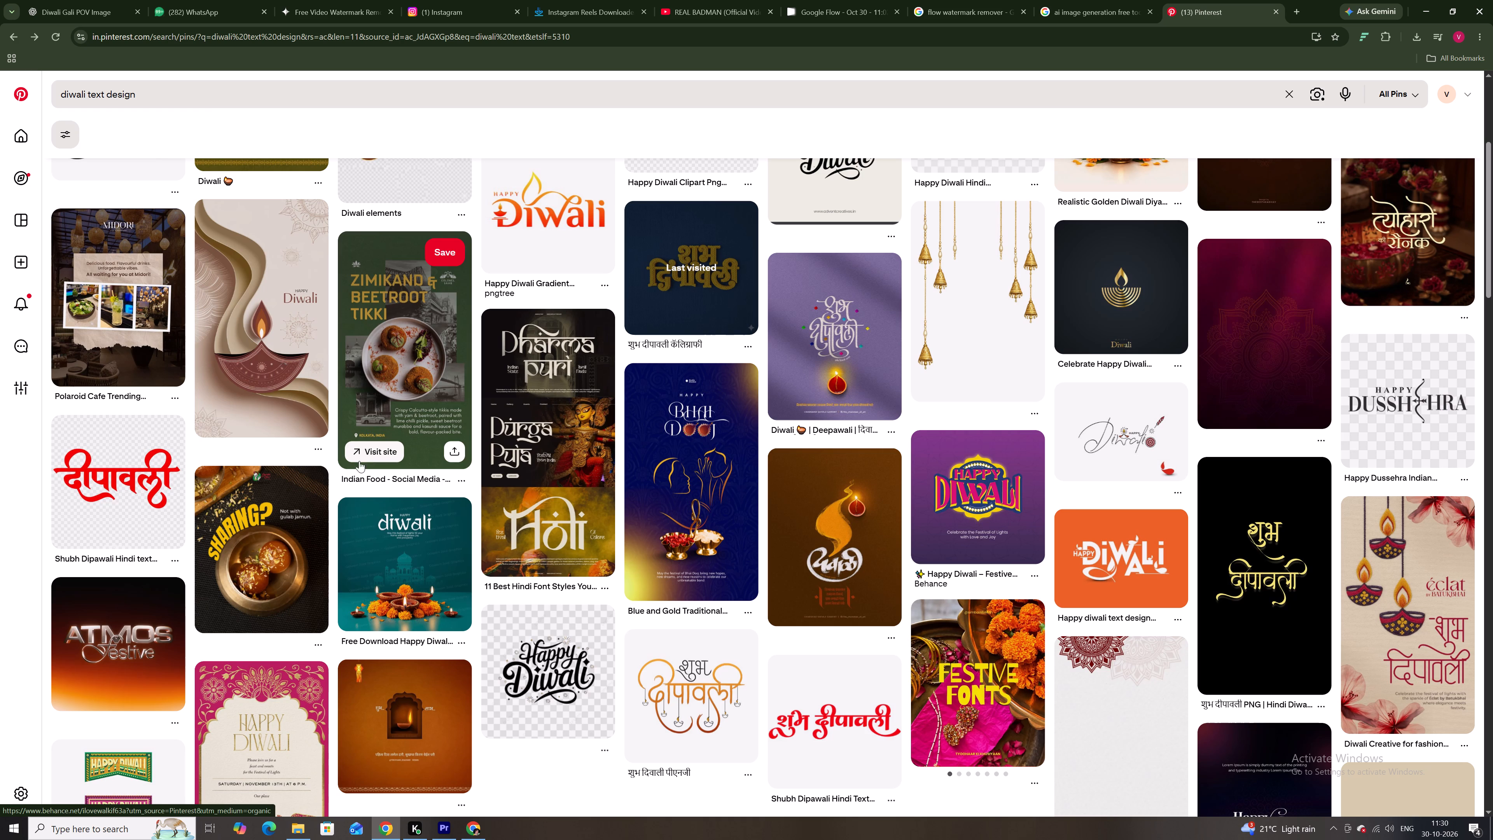
pyautogui.scroll(9, 294, 550)
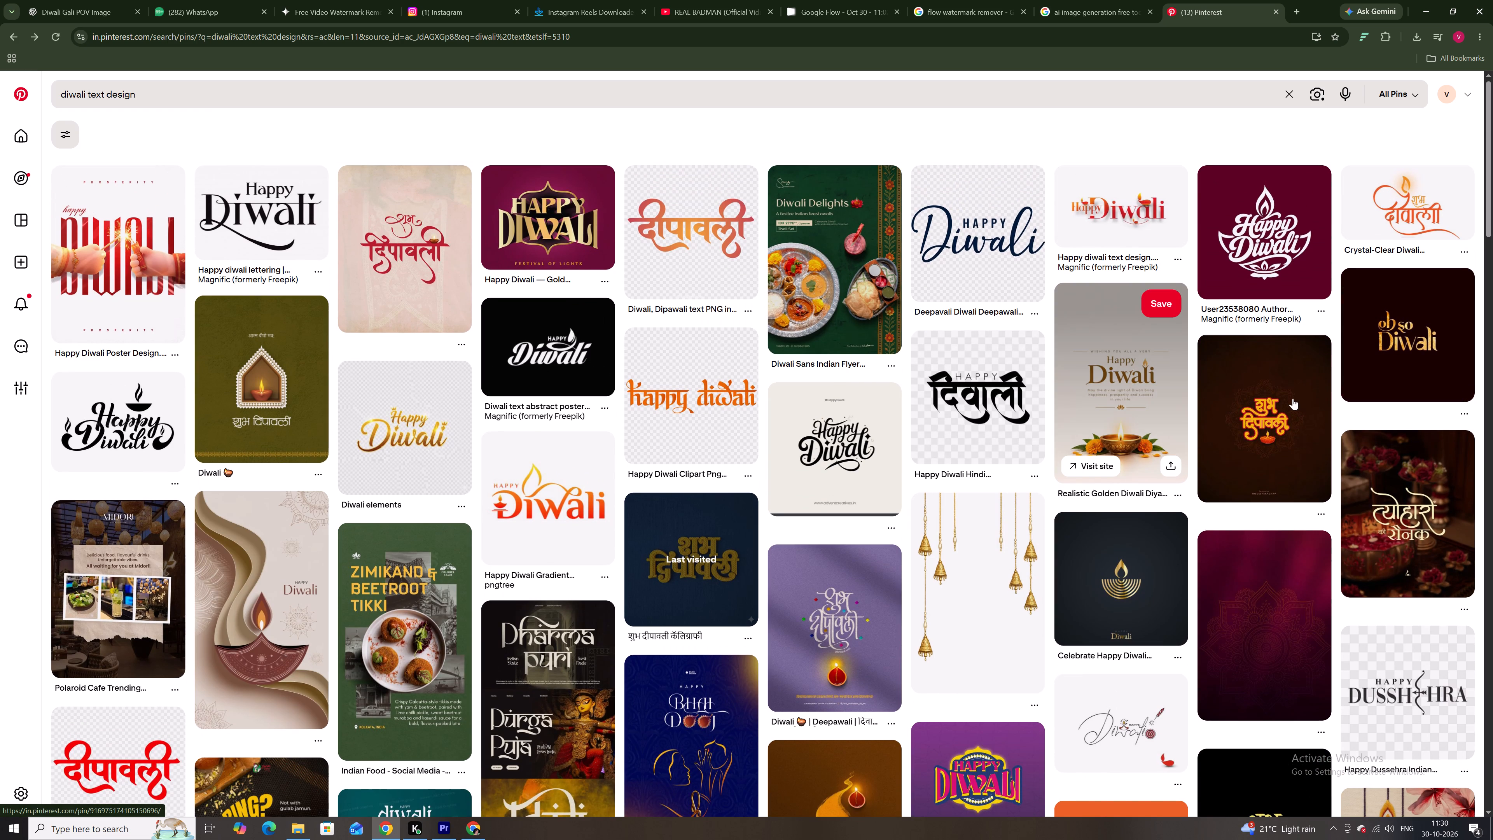
# Open the gold "oh so Diwali" lettering pin from the search results and refresh its page.
pyautogui.click(1402, 357)
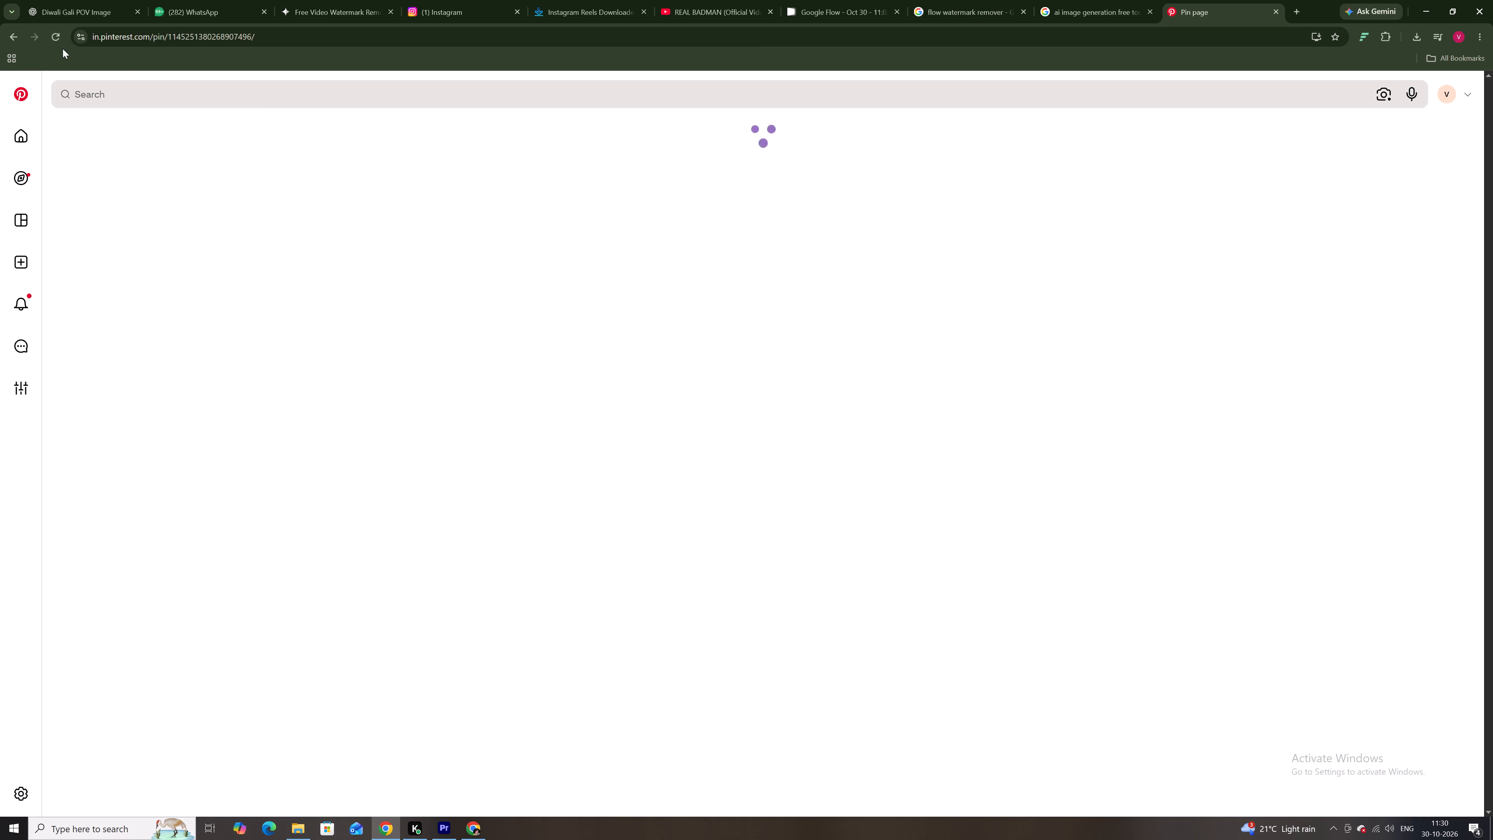
pyautogui.click(54, 44)
pyautogui.click(1378, 822)
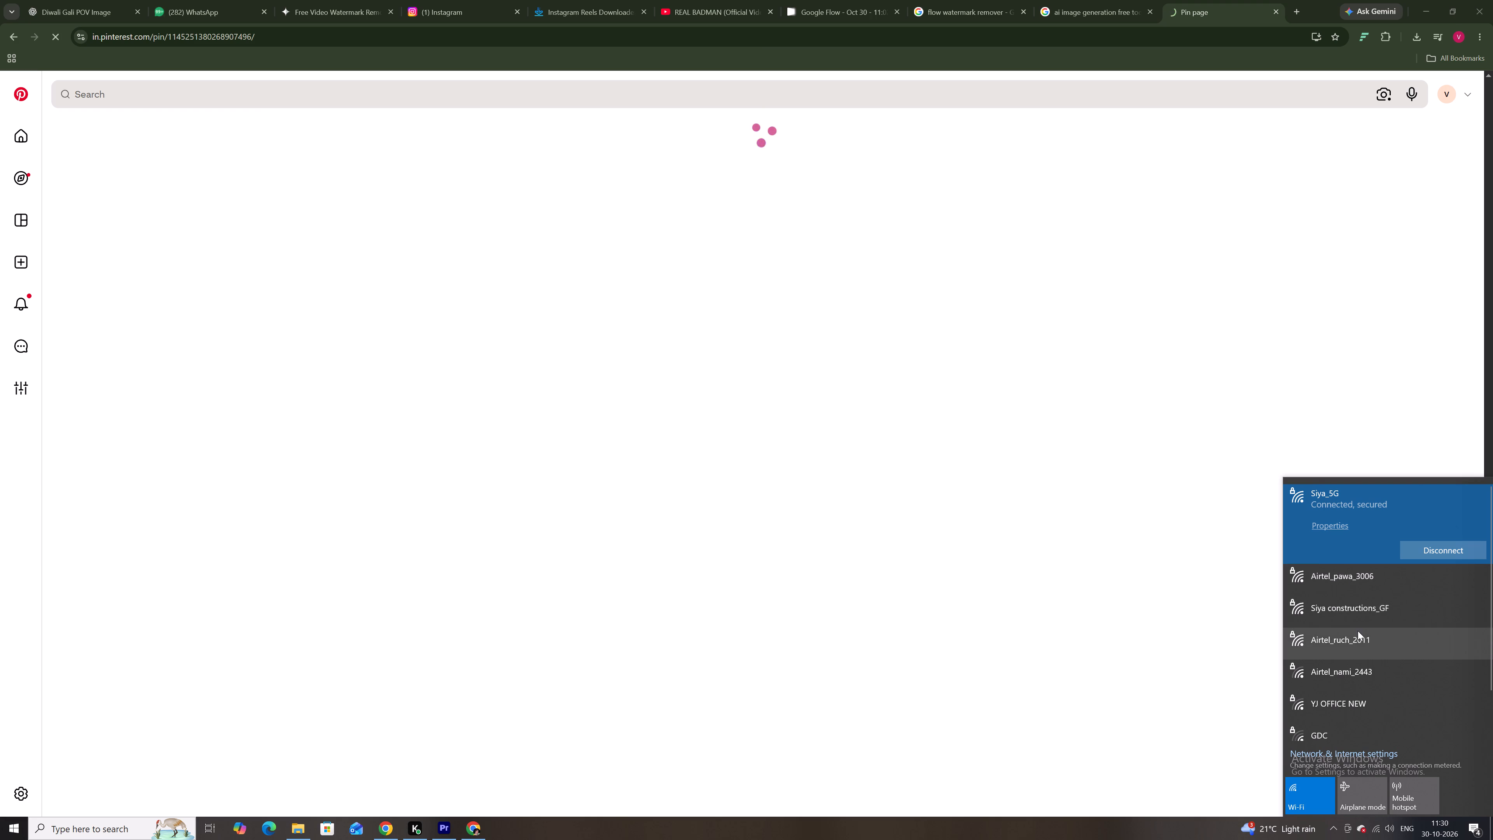
pyautogui.click(1358, 631)
pyautogui.click(1415, 651)
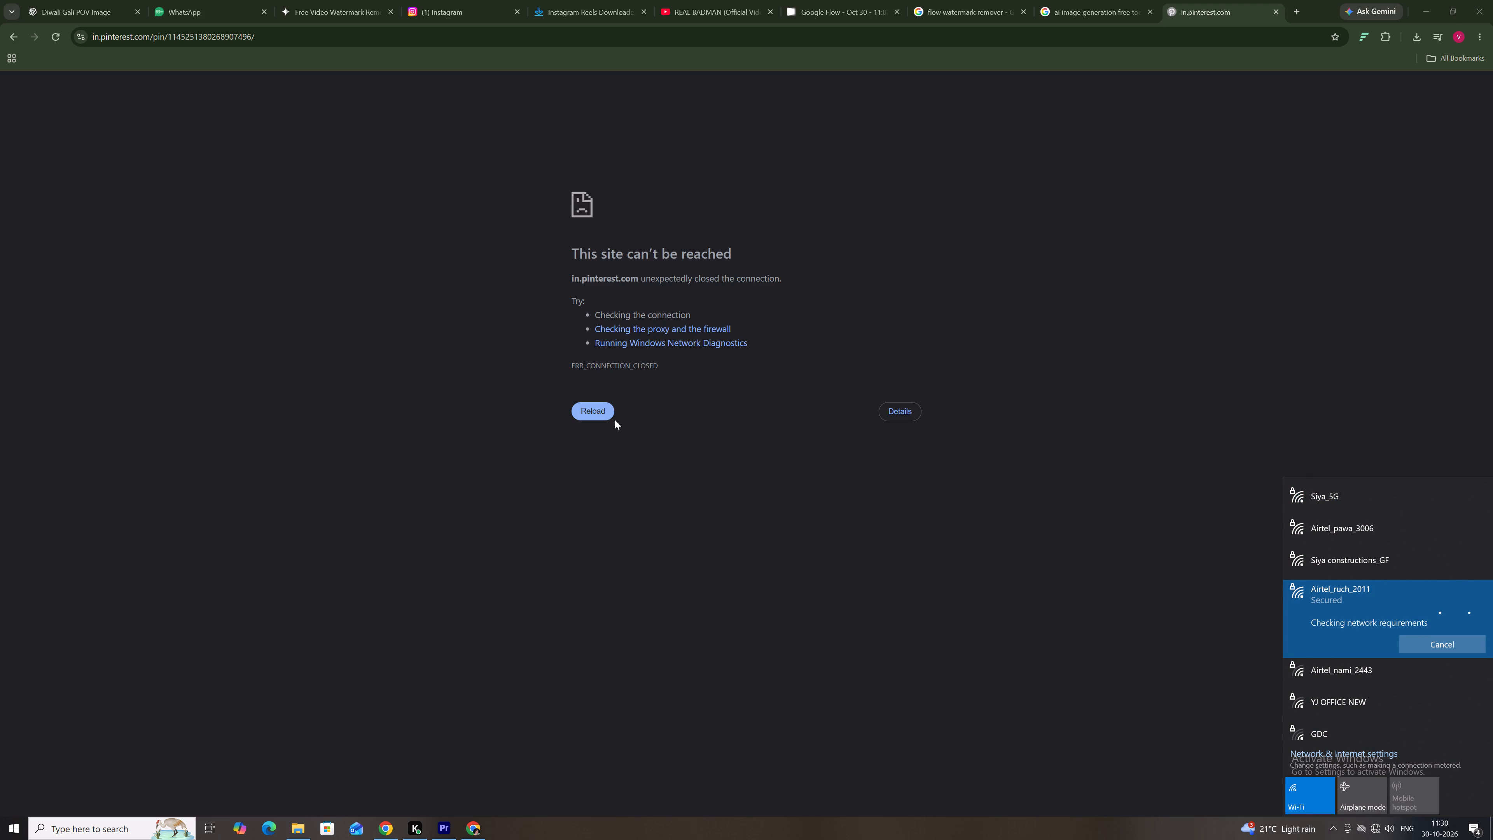
pyautogui.click(596, 409)
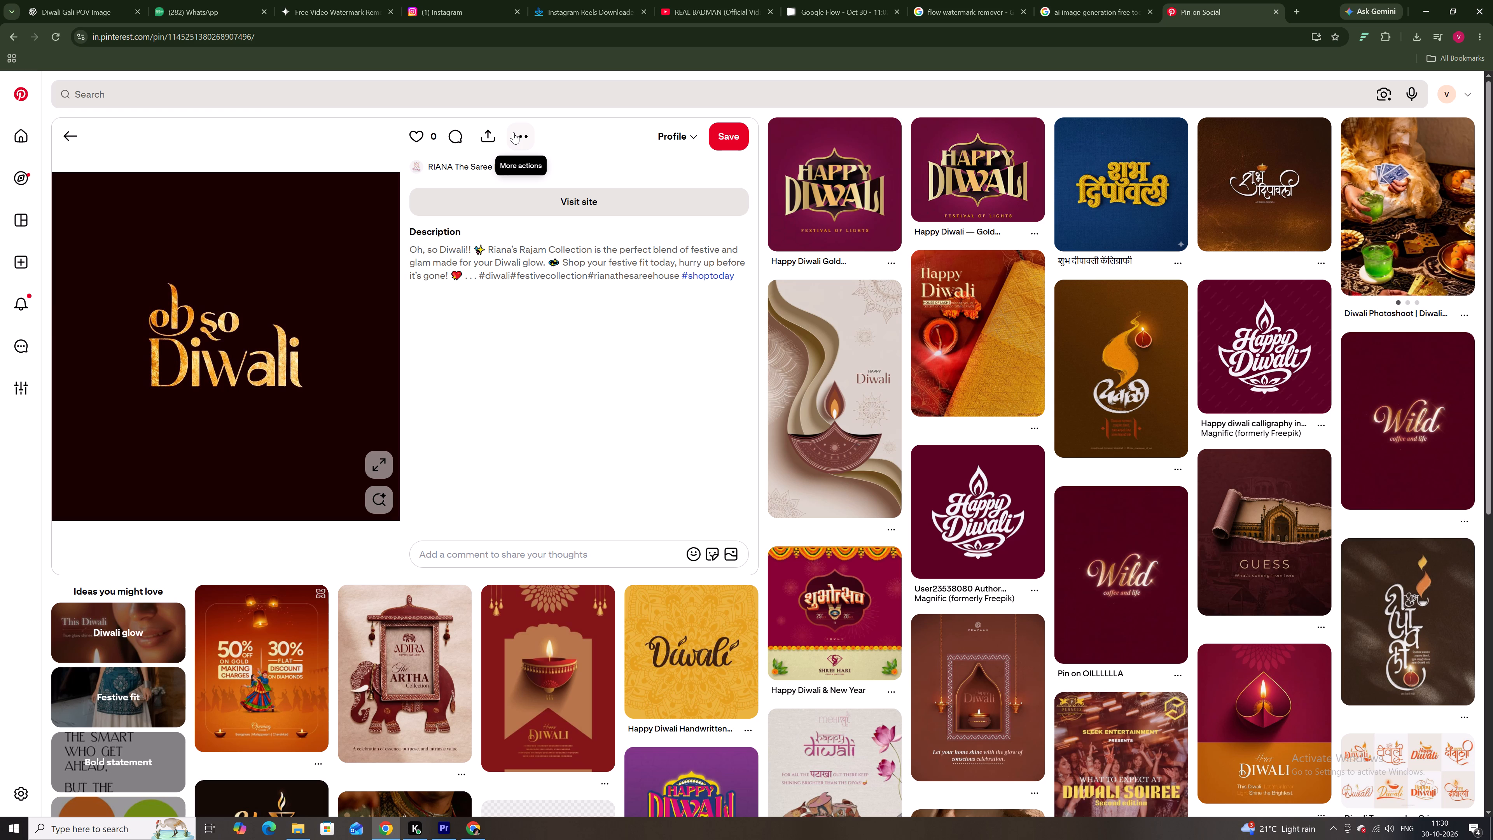
# Download the image of the gold "oh so Diwali" lettering pin.
pyautogui.click(514, 132)
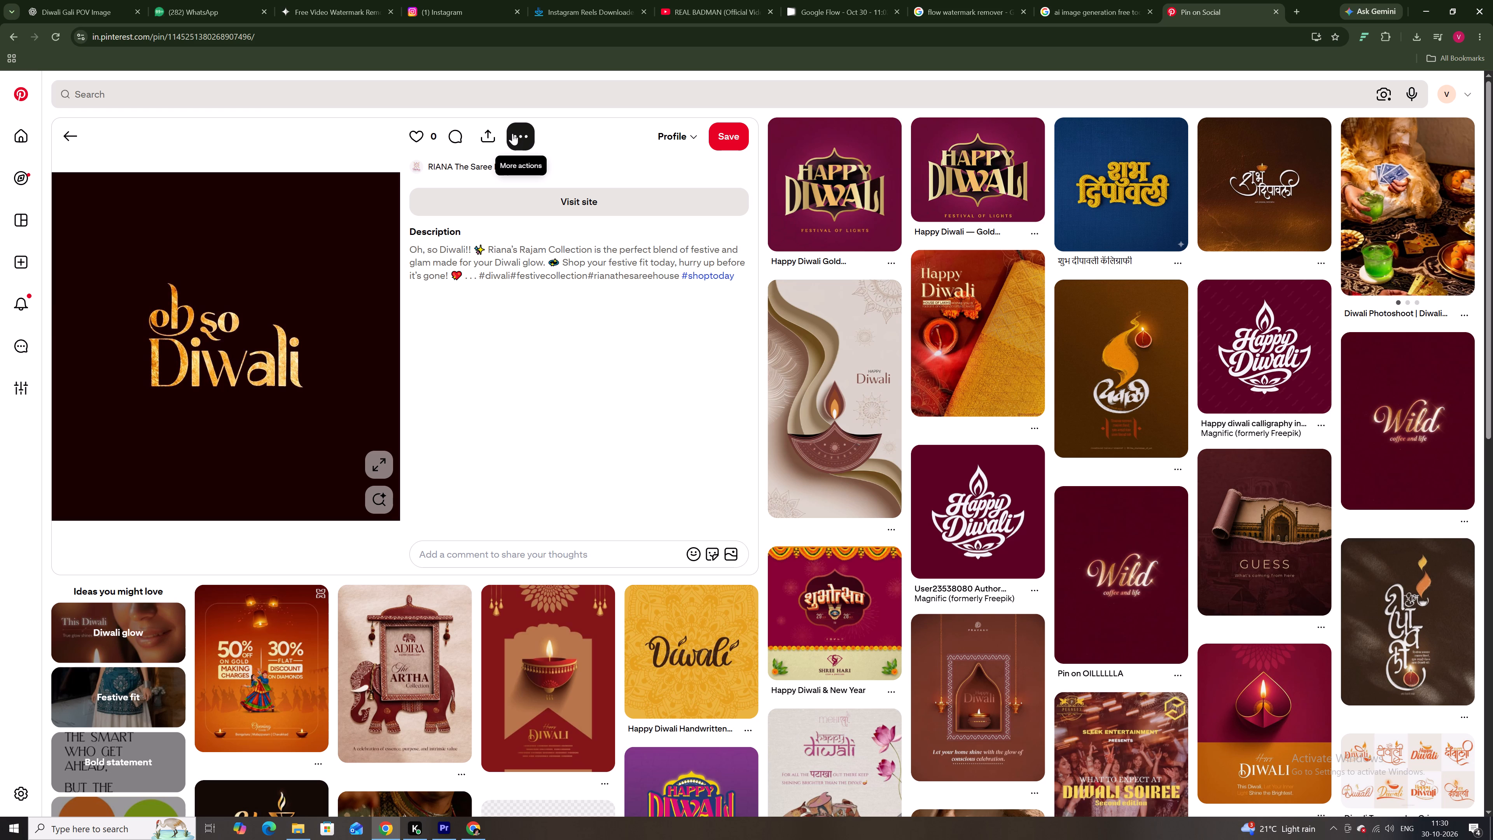
pyautogui.click(518, 139)
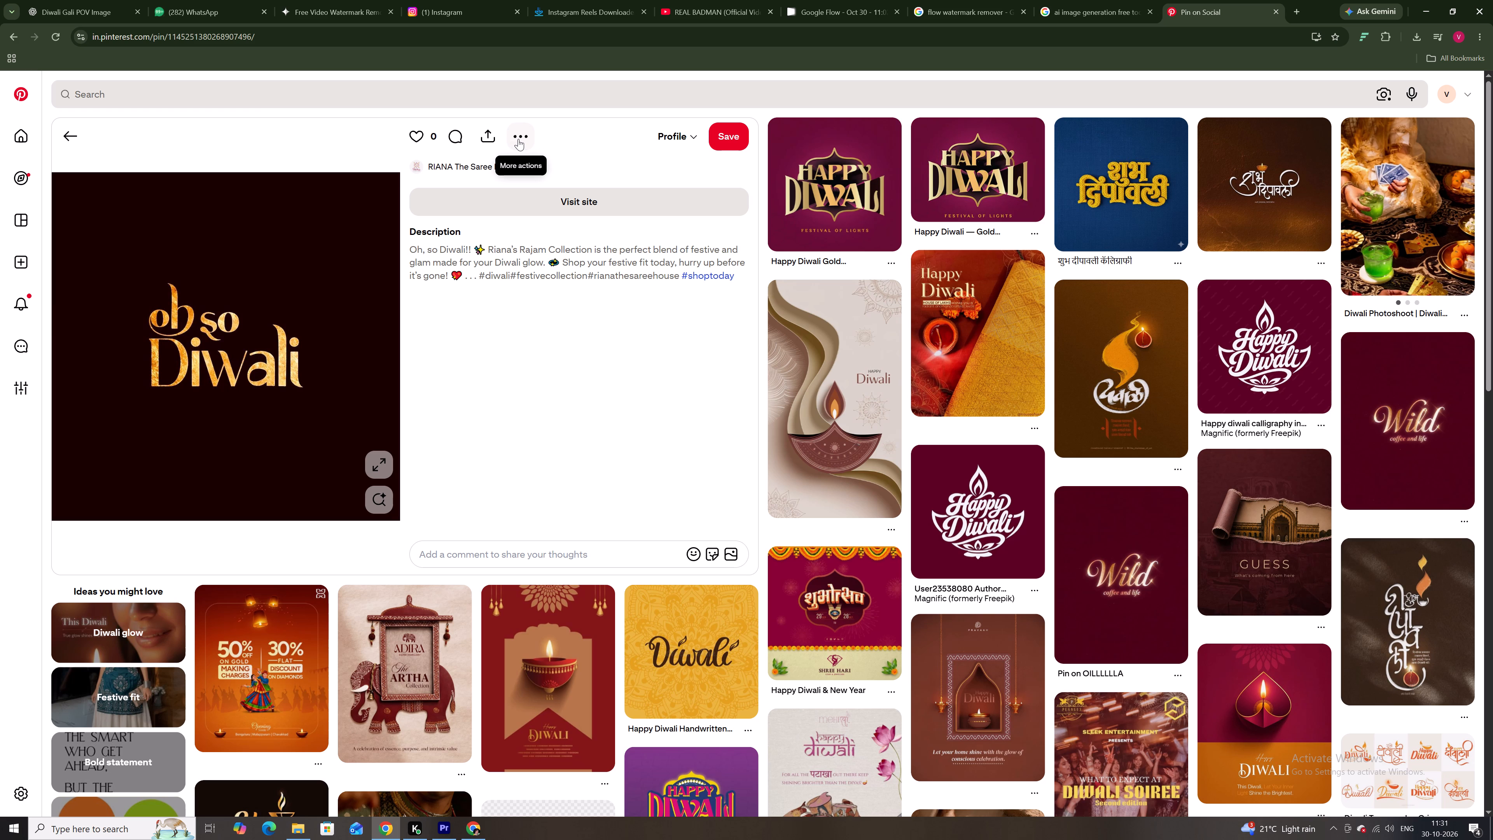
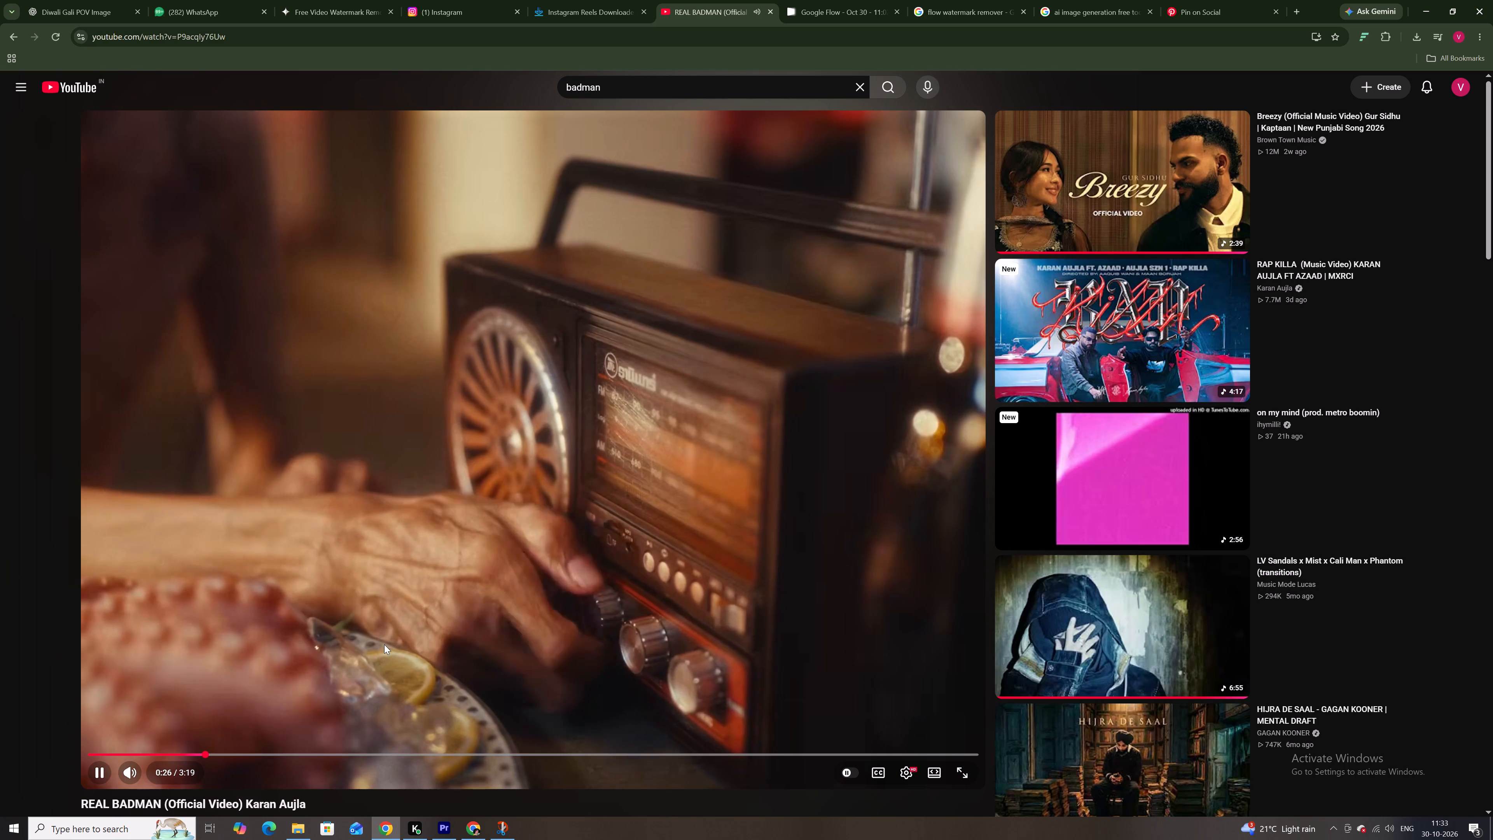
# Pause the REAL BADMAN video on its red title card and capture a rectangular screenshot of the dragon title and credits.
pyautogui.press('Left')
pyautogui.press('space')
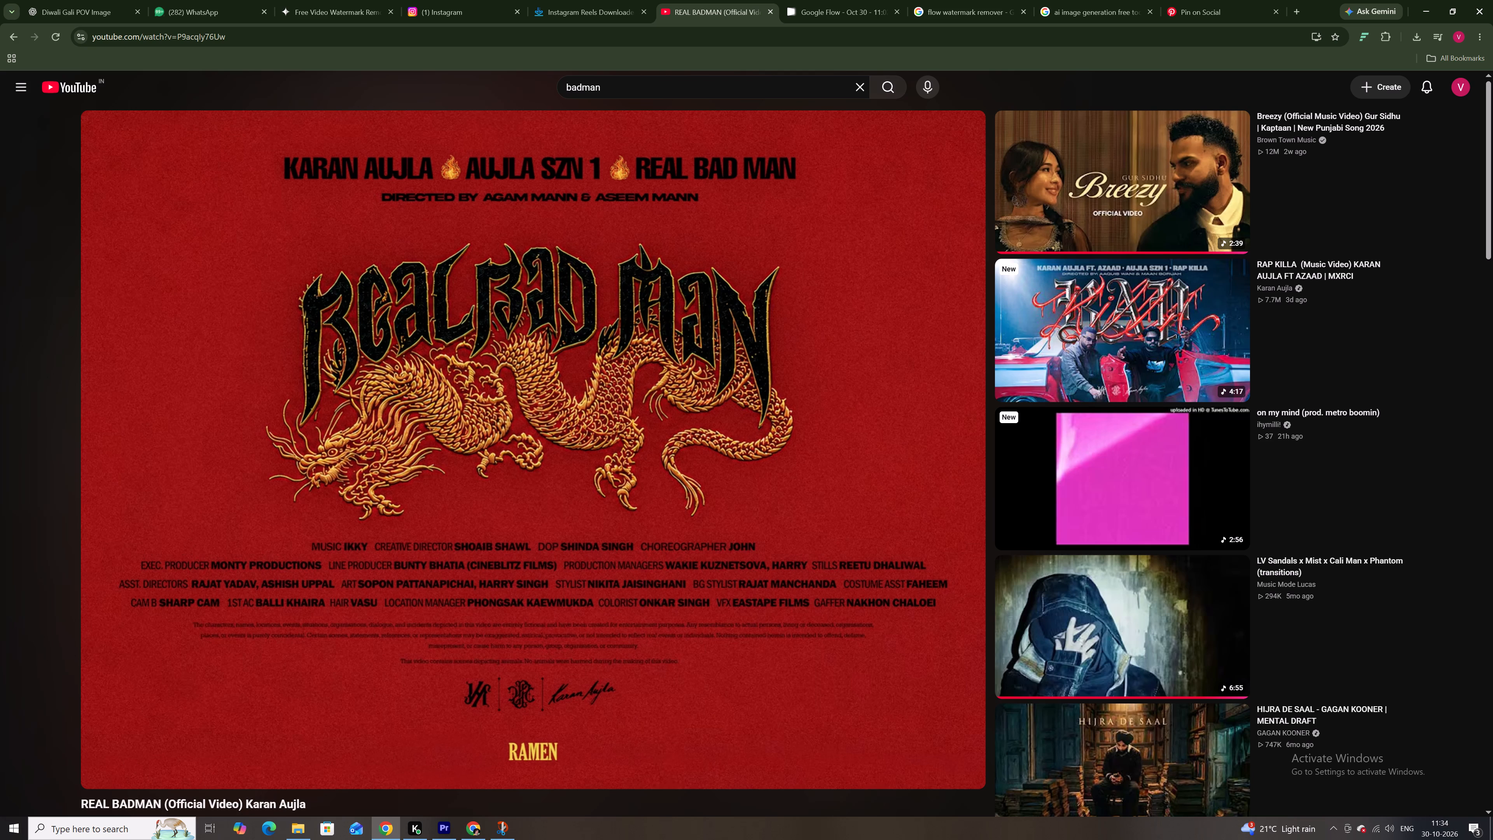
pyautogui.press('shift+super+s')
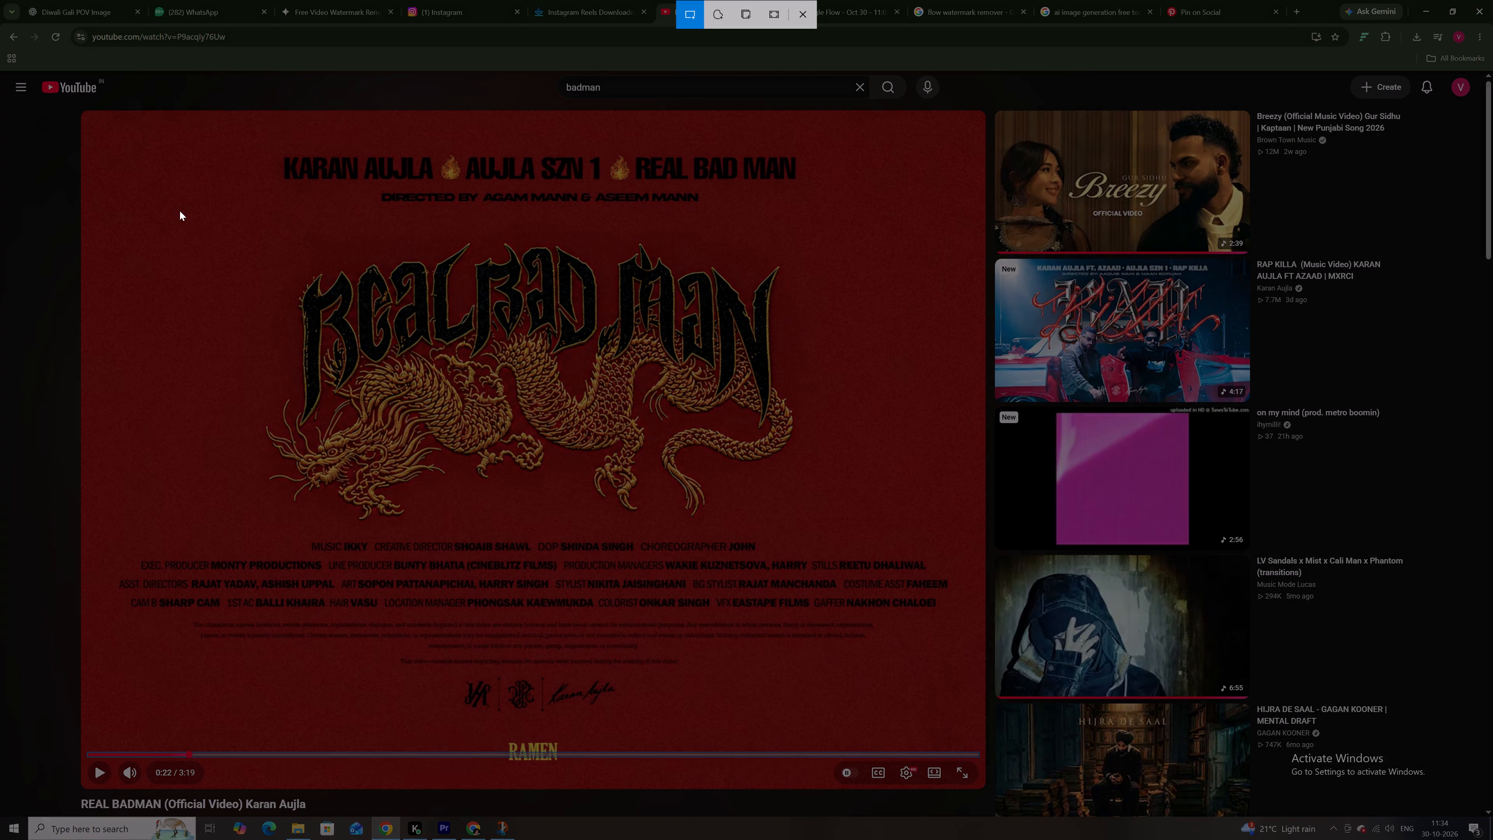
pyautogui.moveTo(92, 121); pyautogui.dragTo(965, 718)
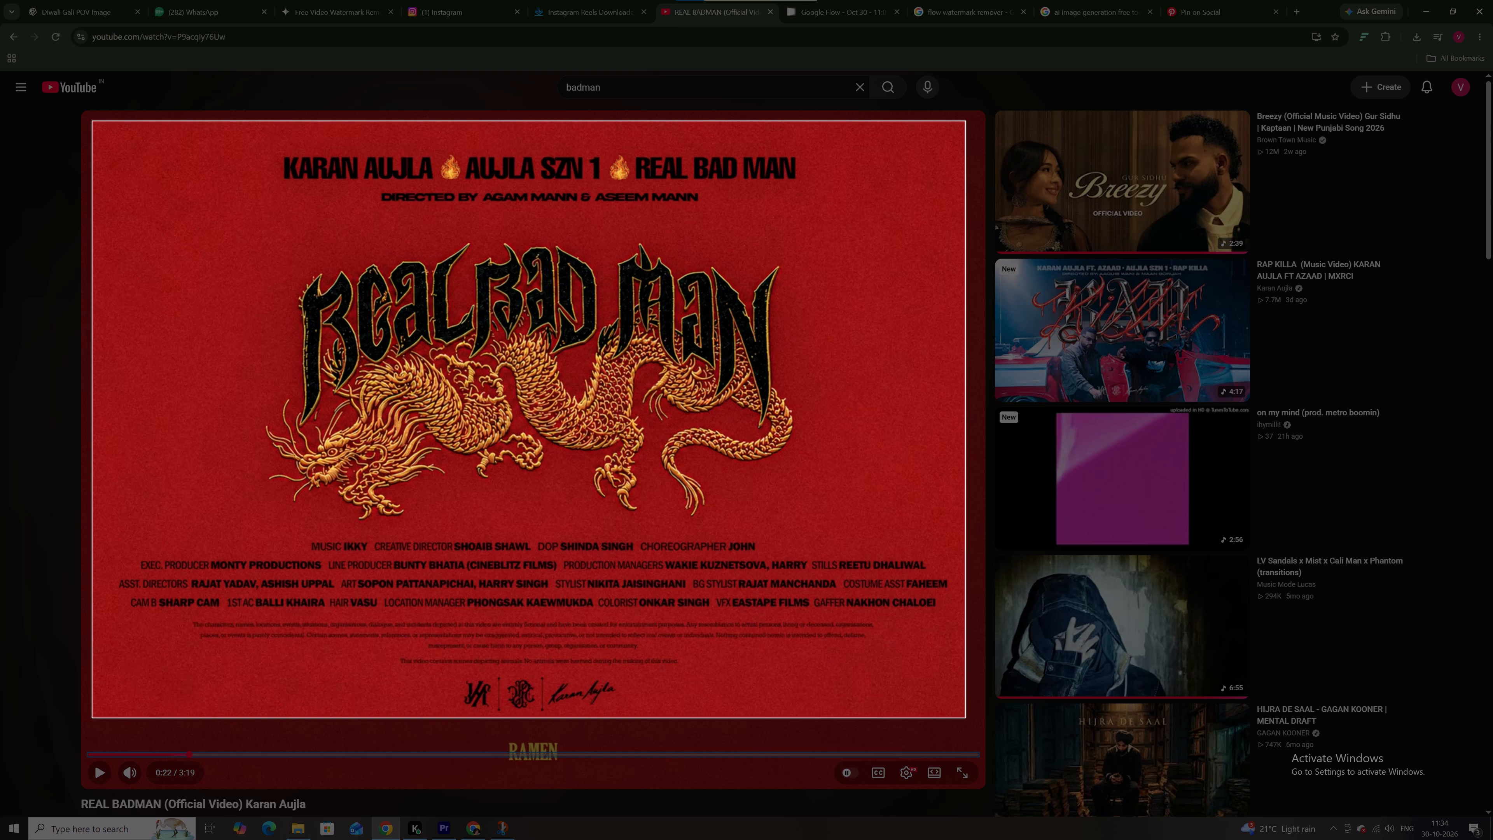
pyautogui.moveTo(965, 718); pyautogui.dragTo(966, 717)
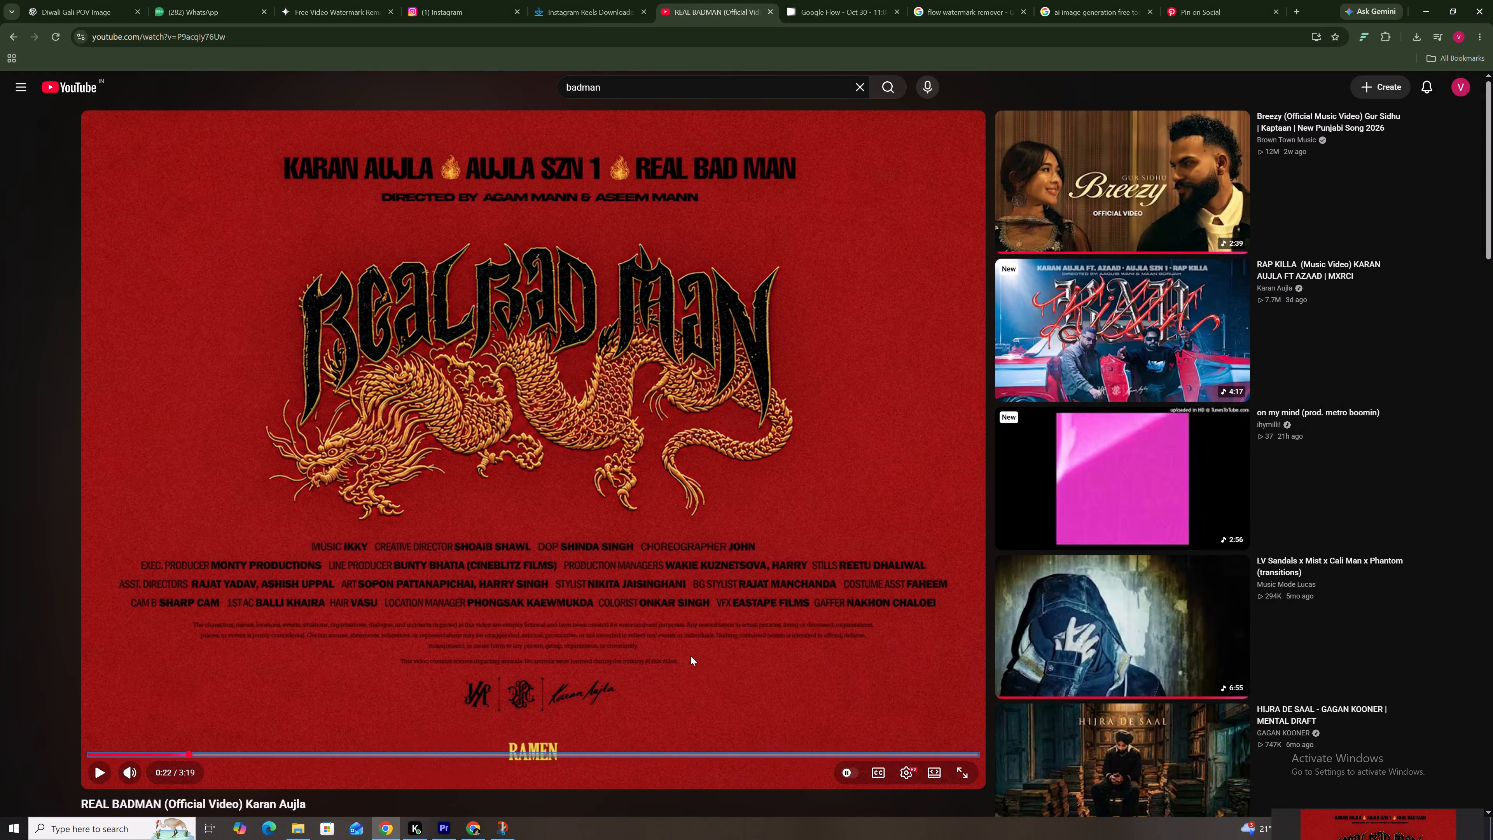
# Save the captured title card as an image file from Snip & Sketch and close both snip windows.
pyautogui.click(1402, 695)
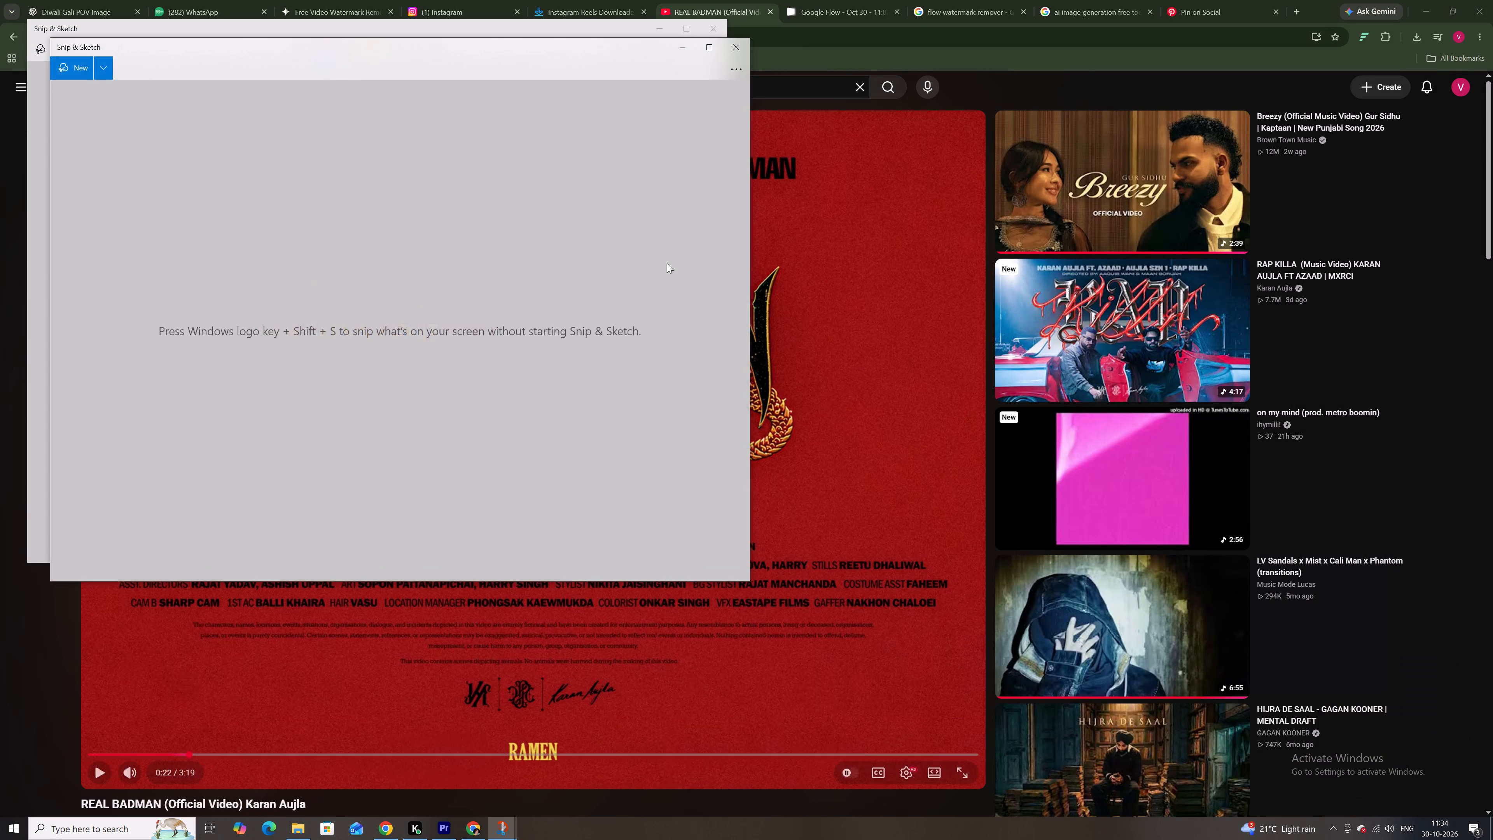
pyautogui.click(661, 58)
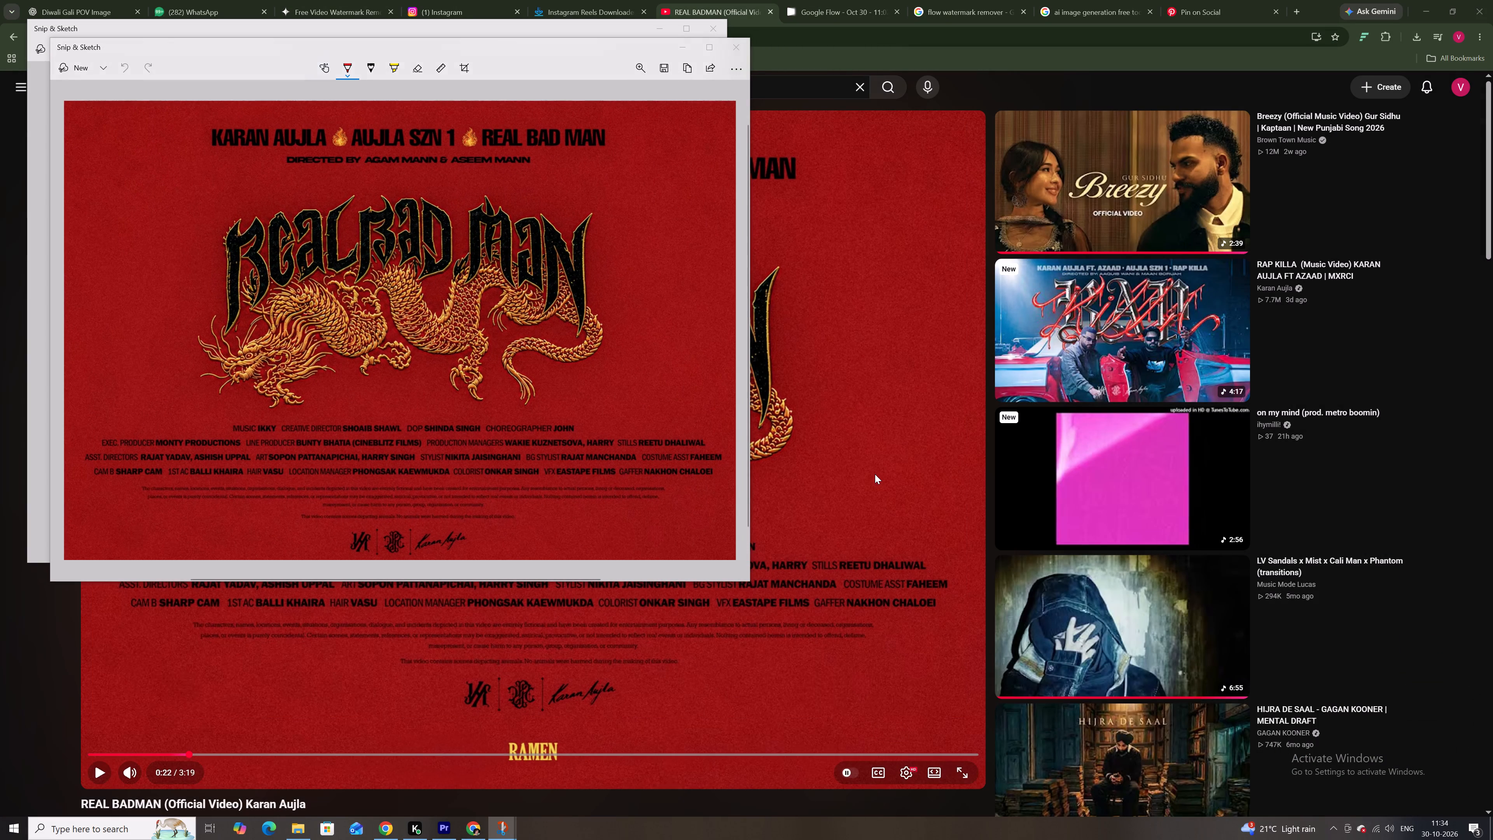
pyautogui.click(410, 366)
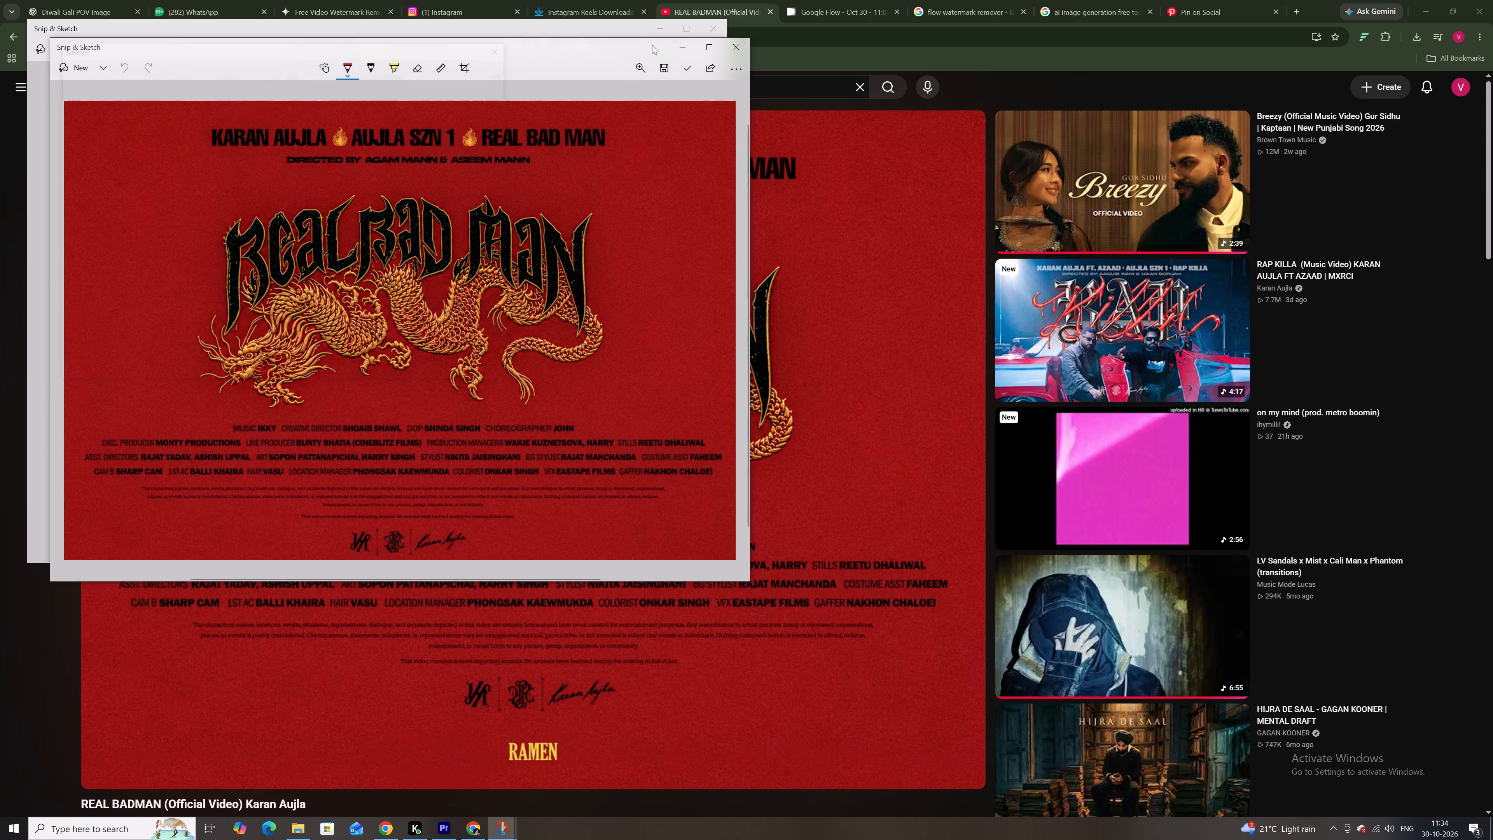
pyautogui.click(741, 42)
pyautogui.click(717, 29)
pyautogui.click(738, 423)
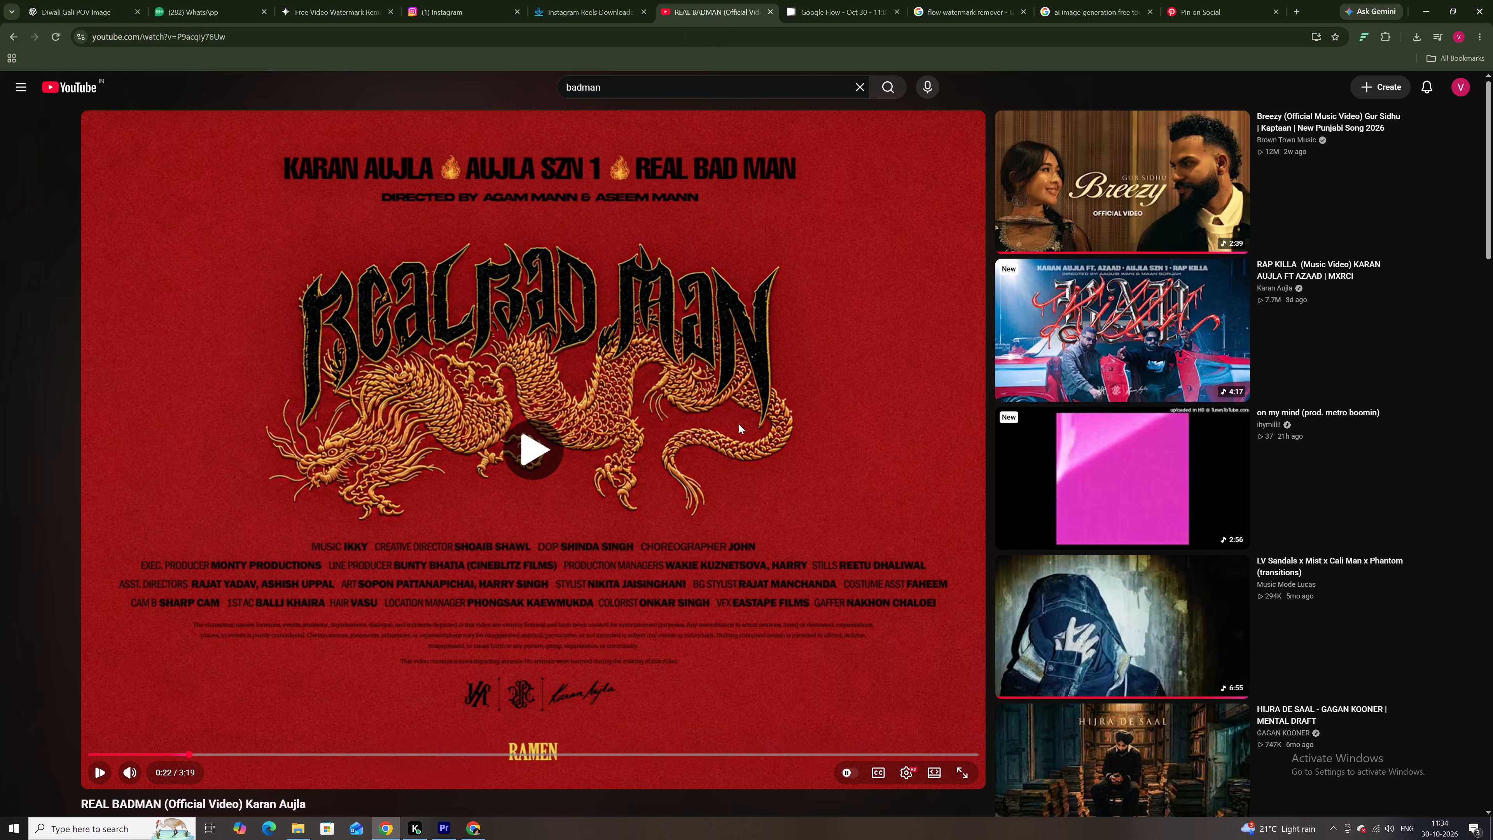
pyautogui.press('Right')
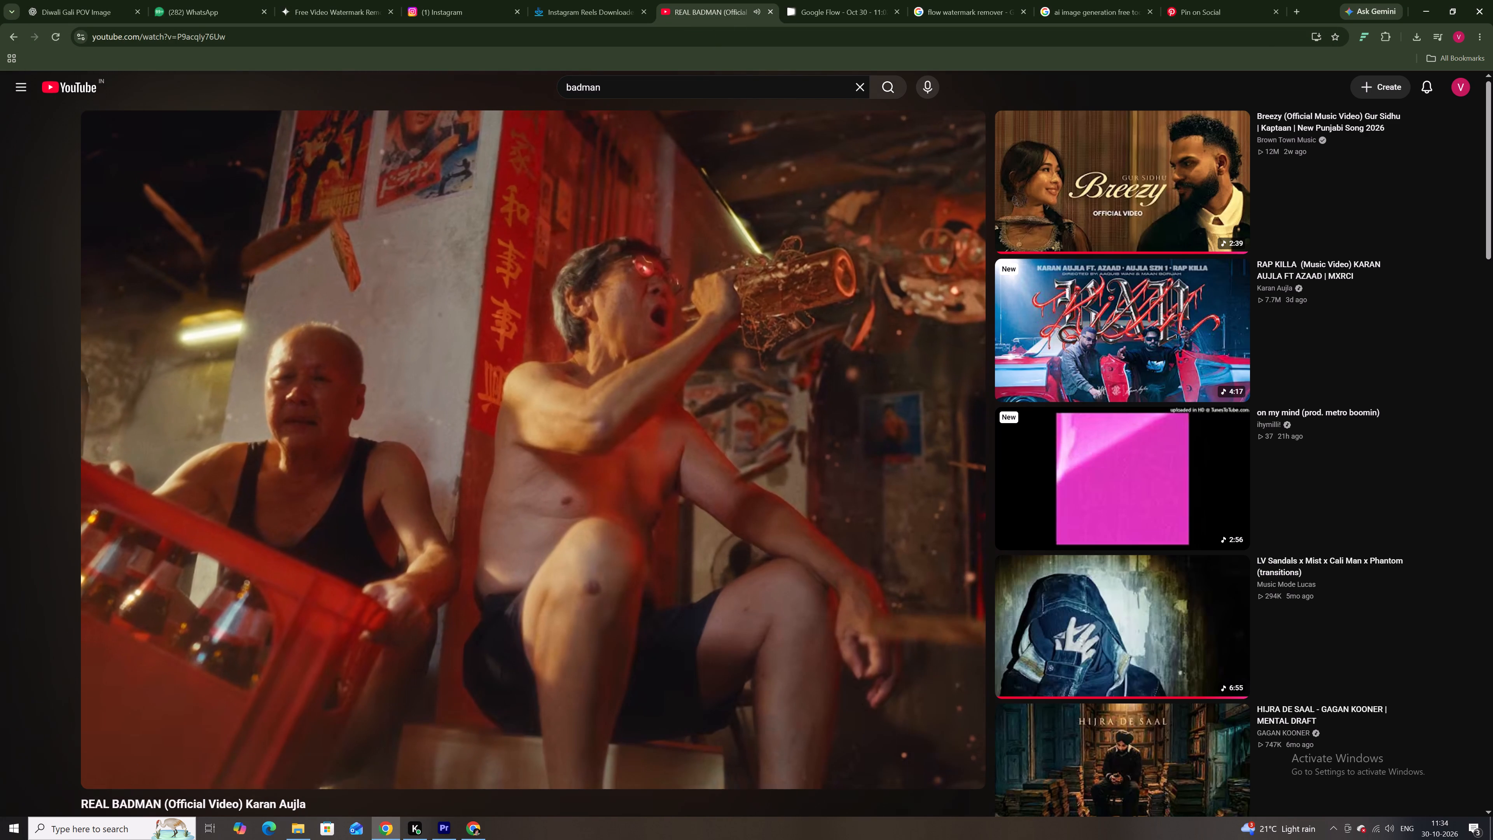
pyautogui.press('Right')
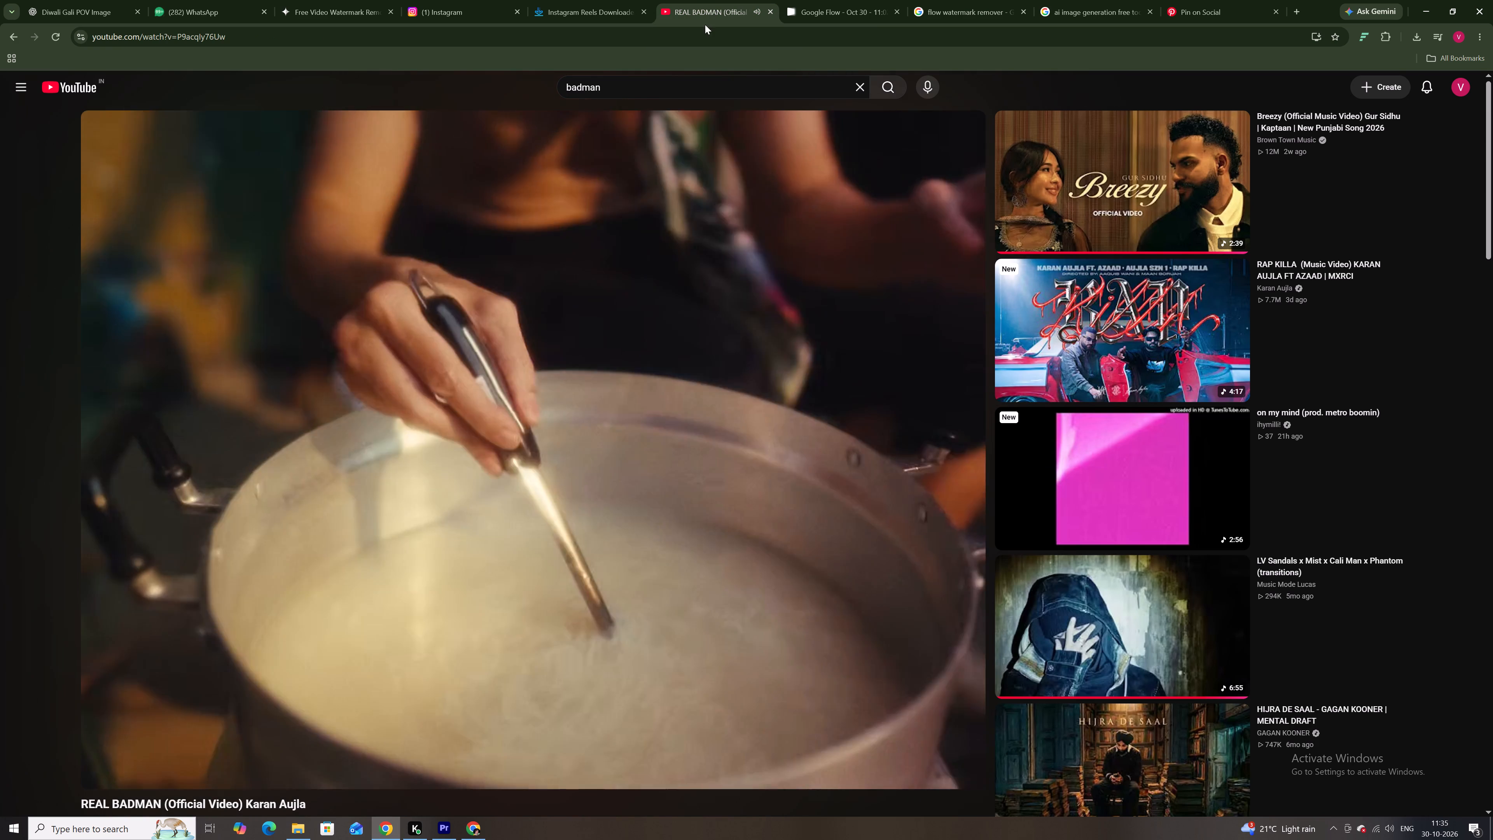
pyautogui.click(311, 751)
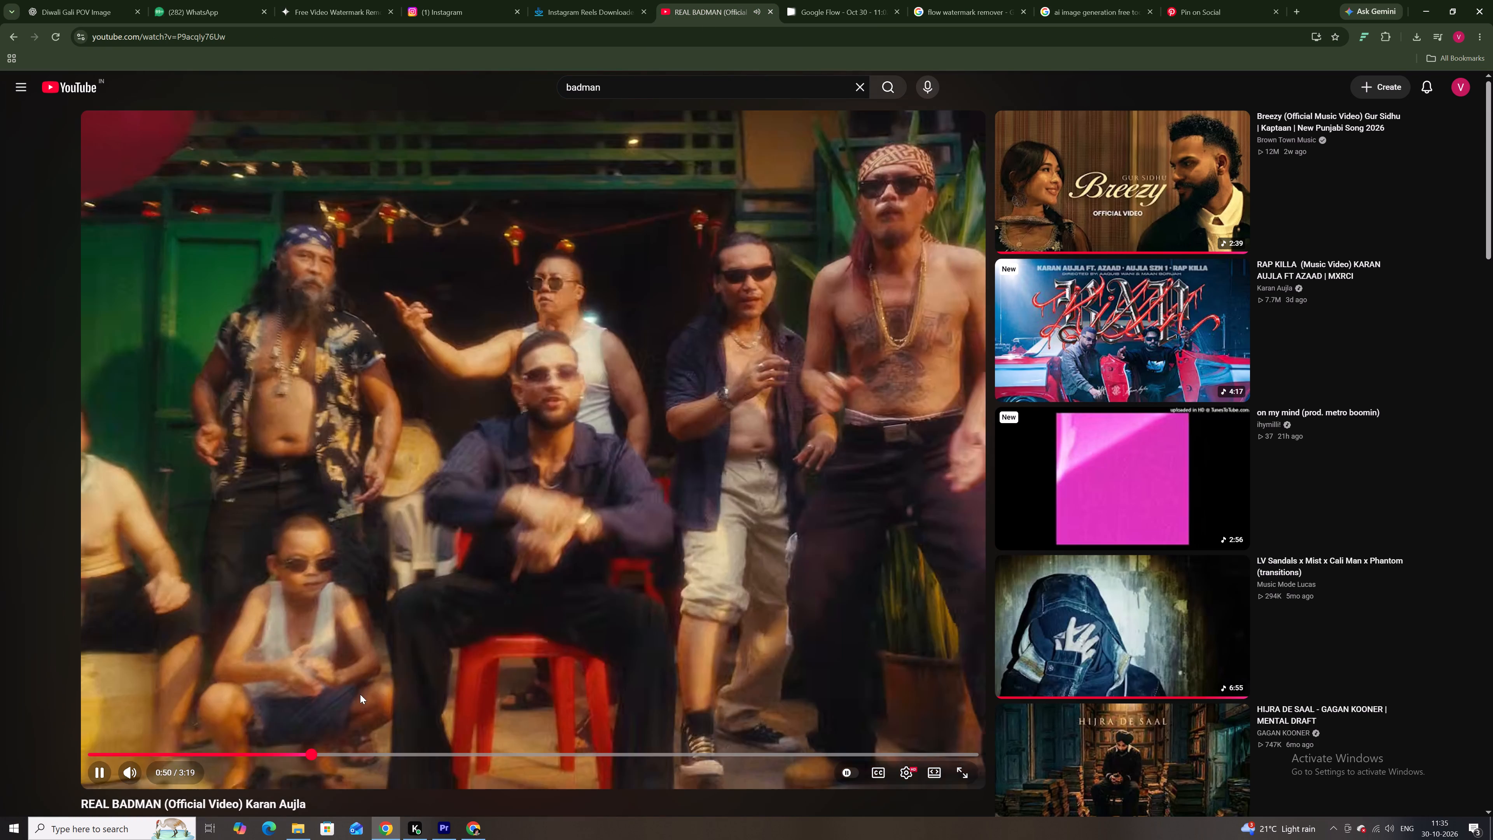
pyautogui.click(427, 596)
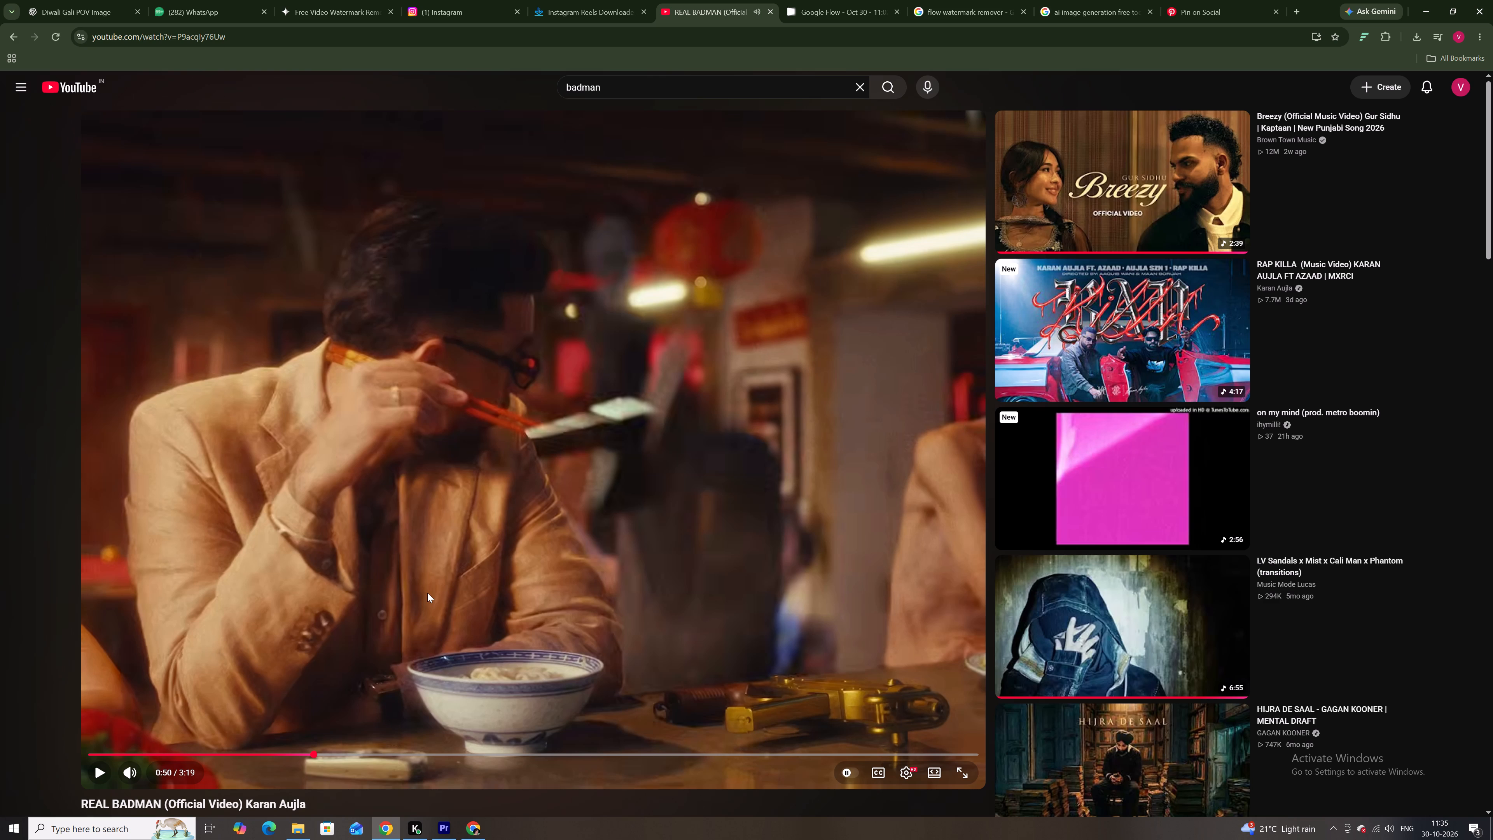
pyautogui.press('space')
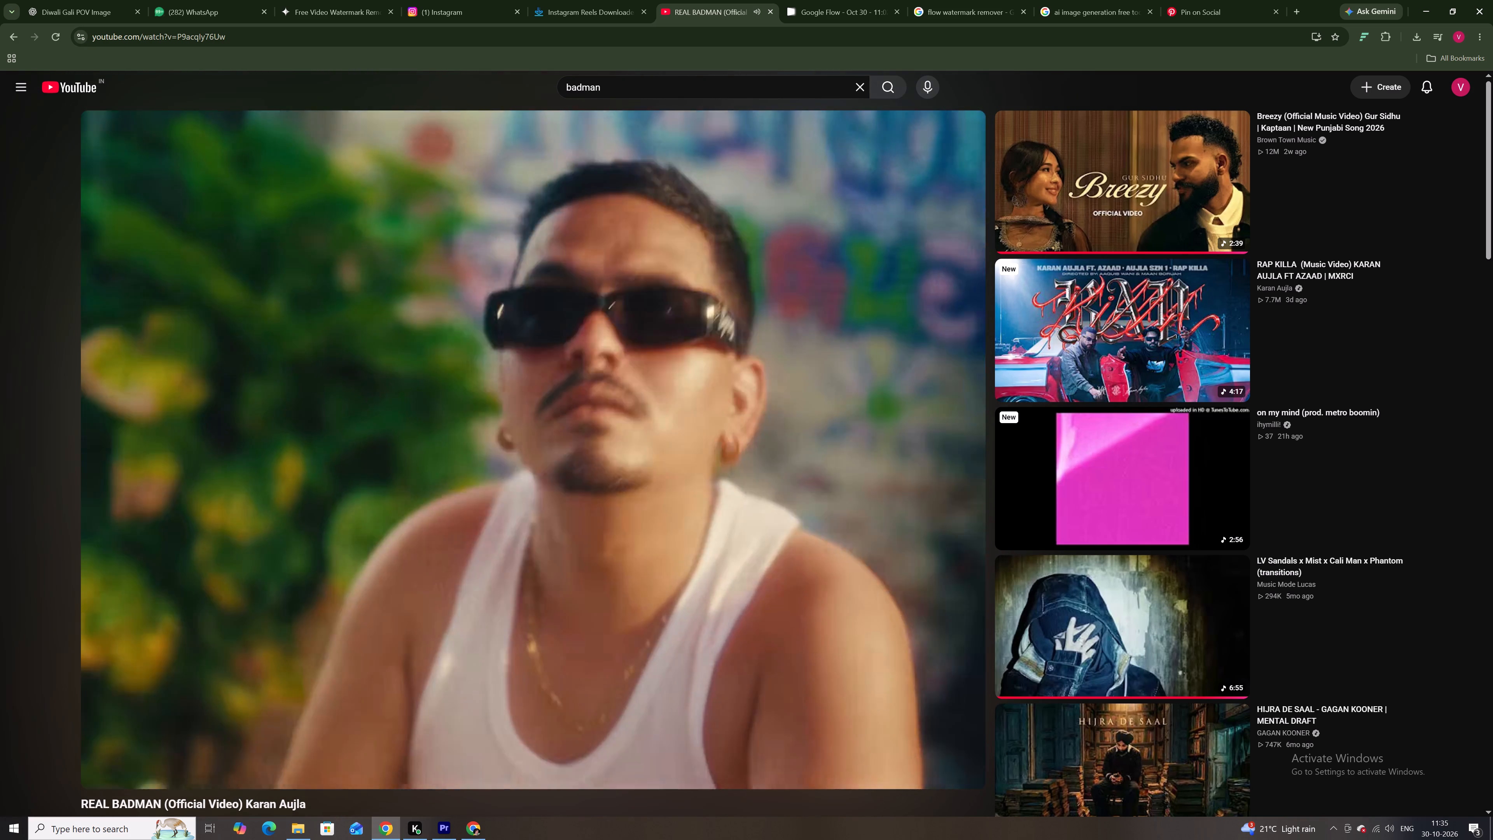
pyautogui.press('space')
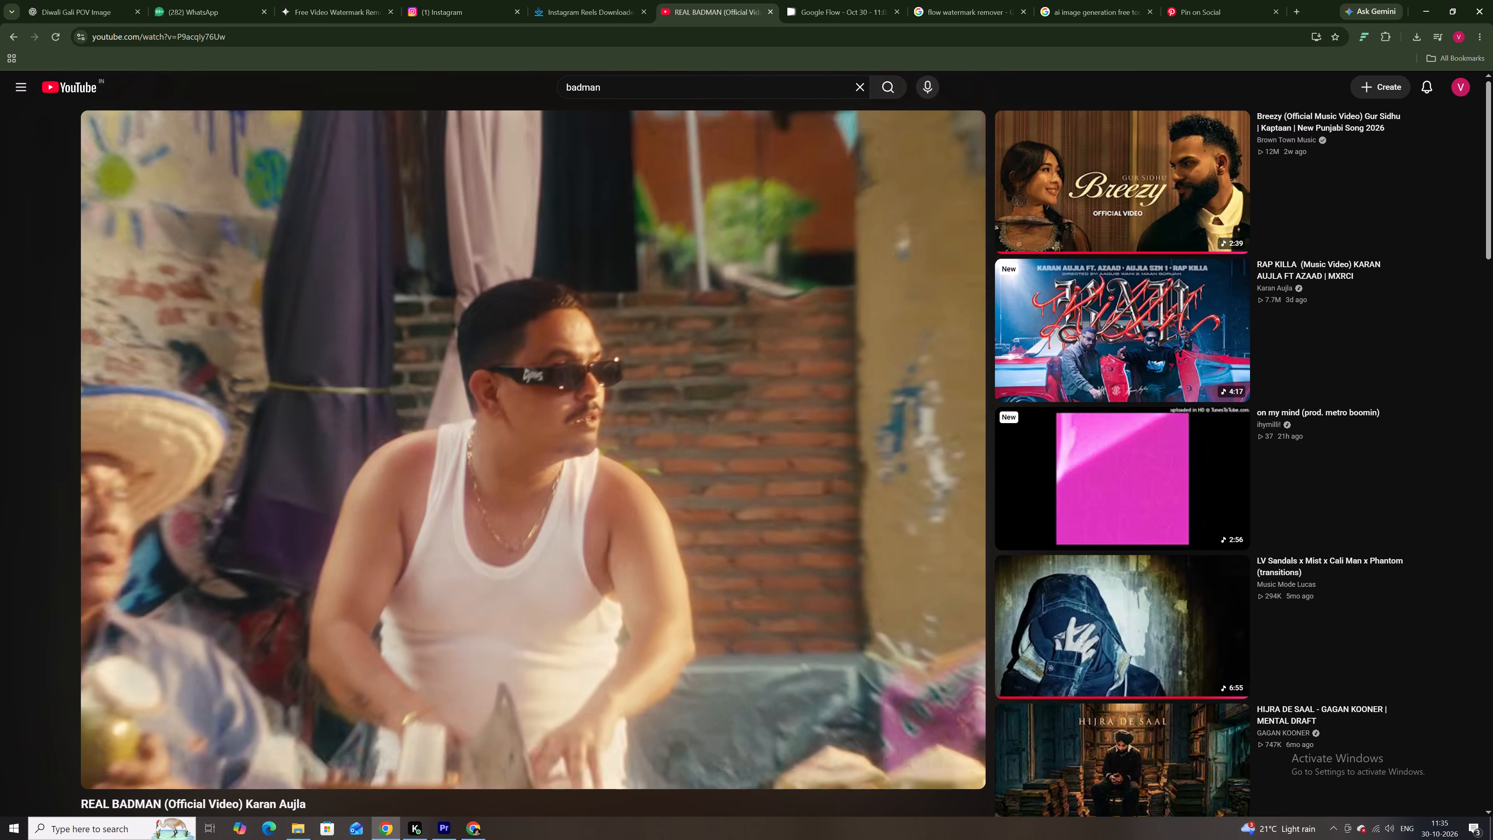
pyautogui.press('Left')
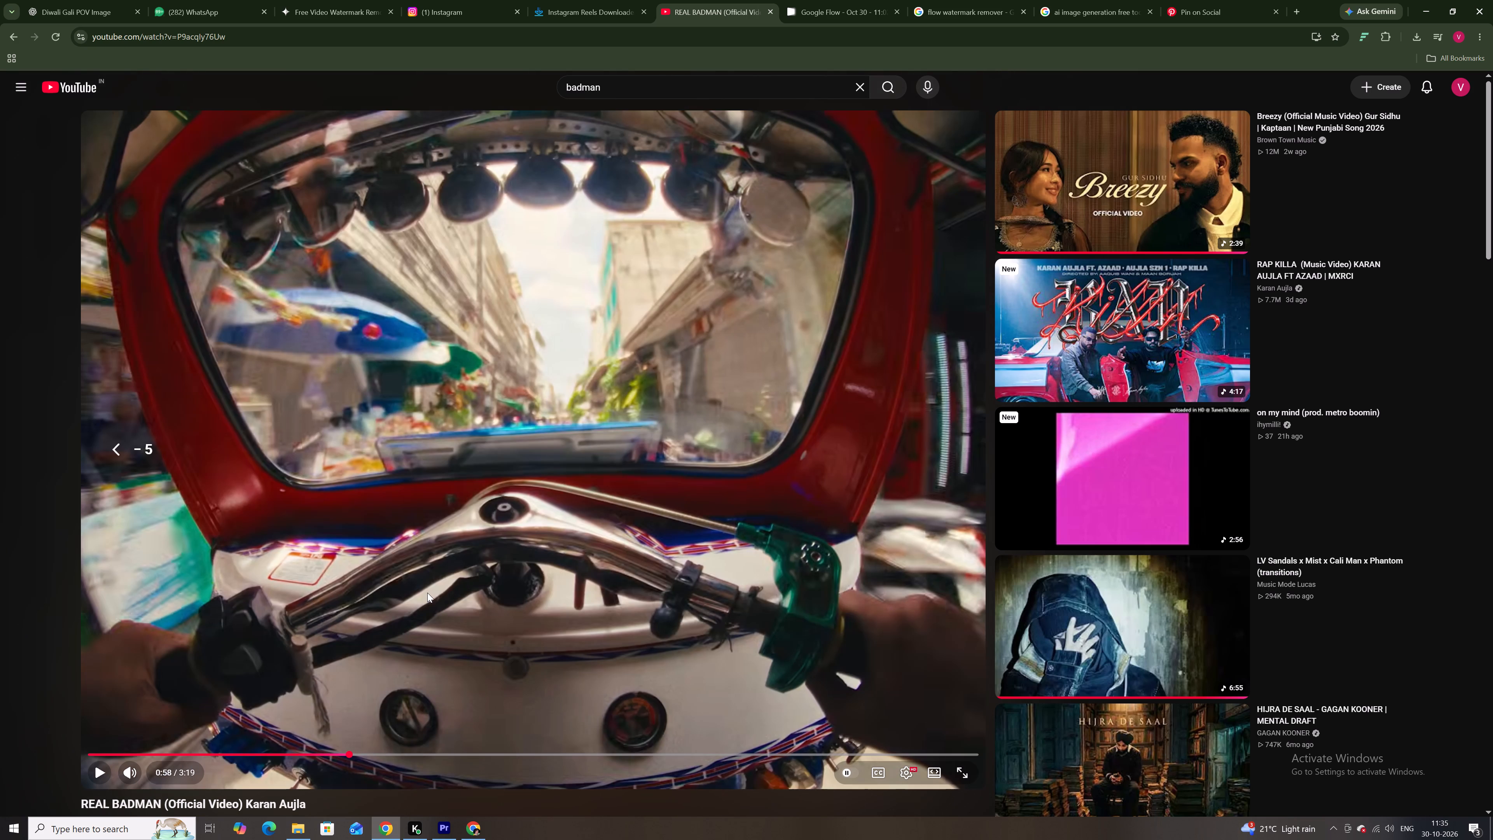
pyautogui.press('space')
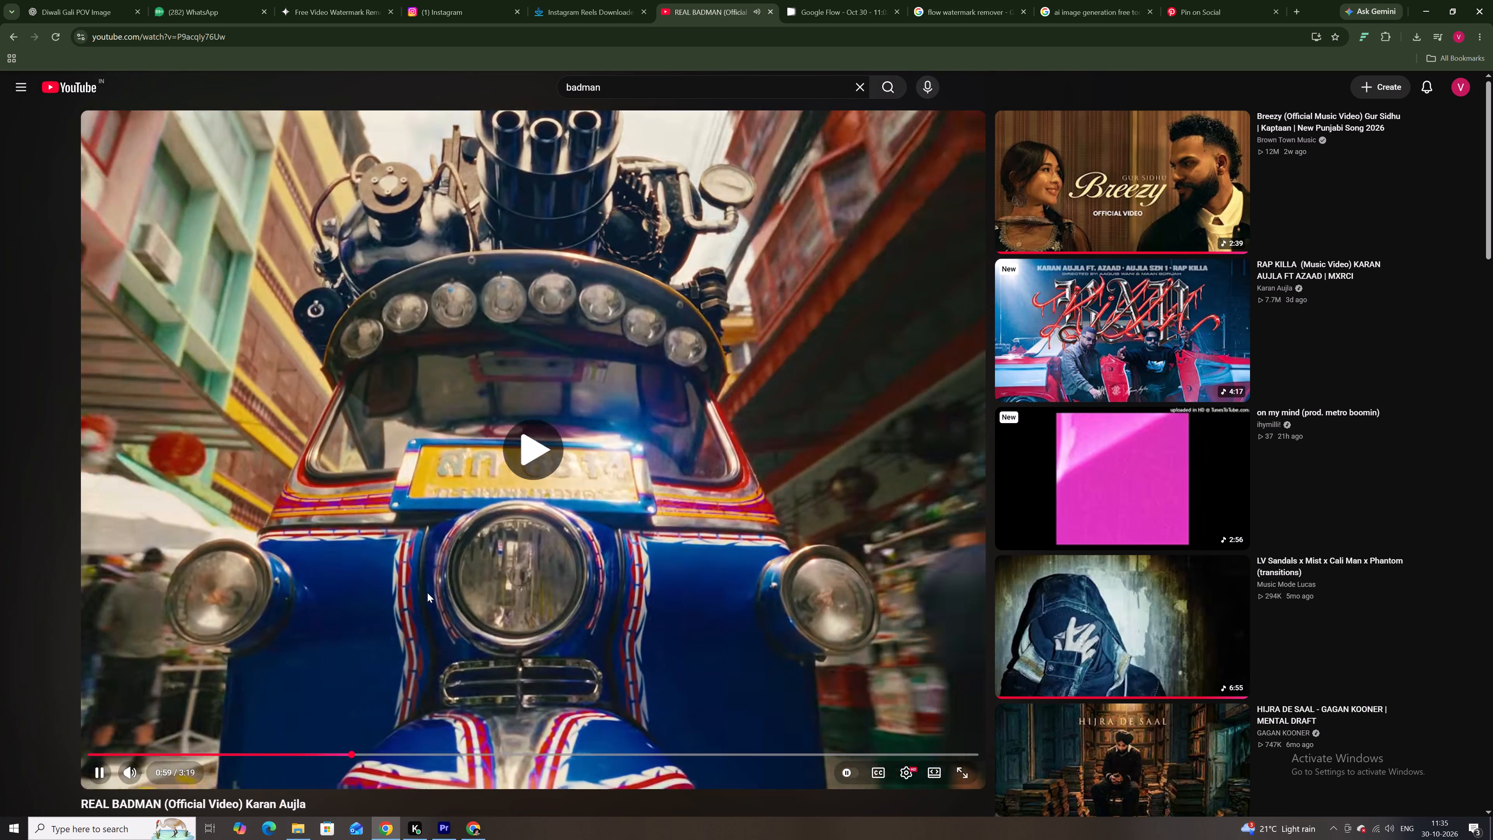
pyautogui.press('space')
pyautogui.press('space')
pyautogui.press('space')
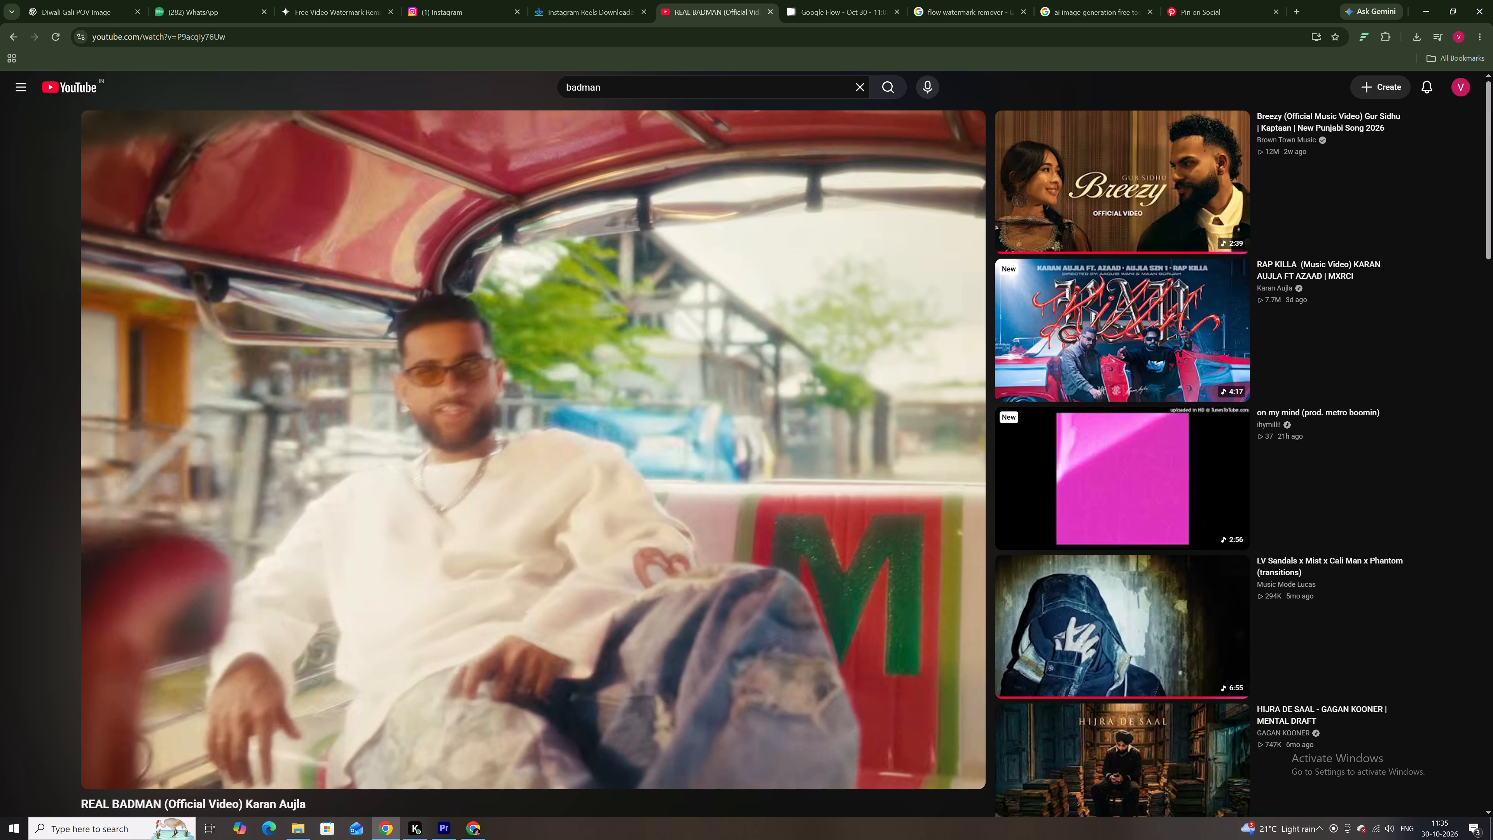
pyautogui.press('space')
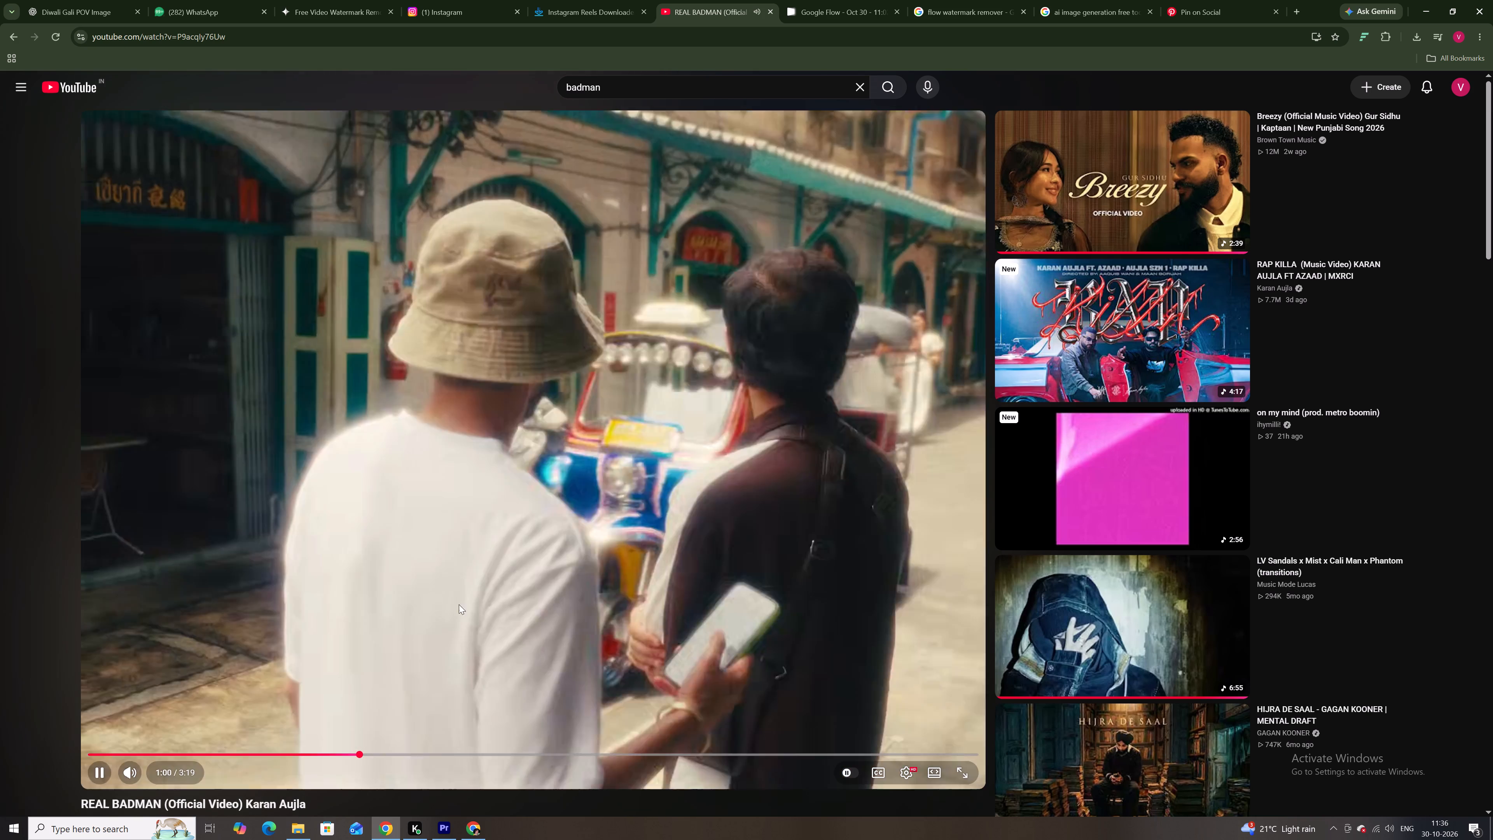
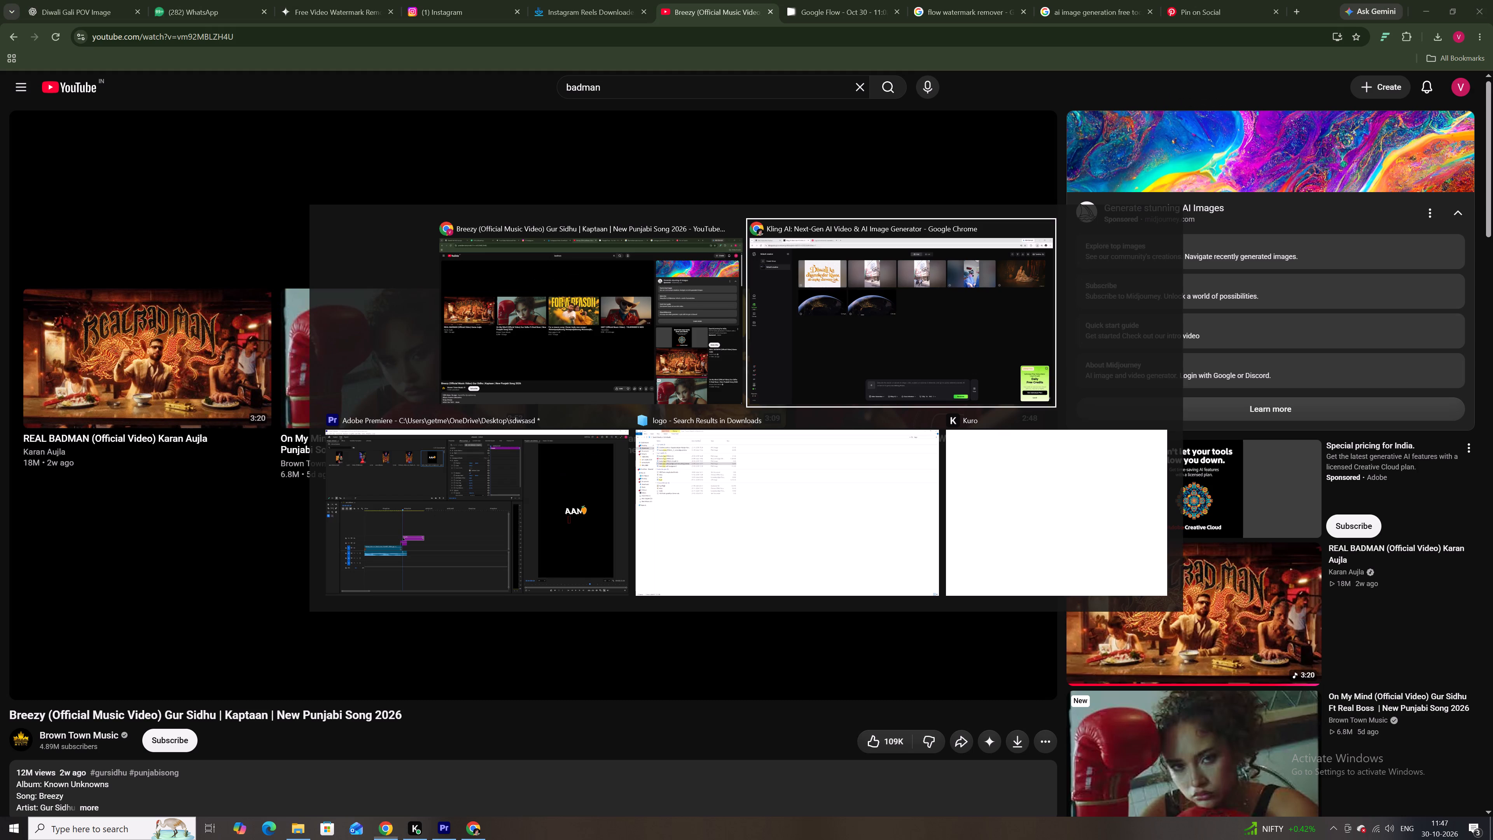
pyautogui.moveTo(1178, 97); pyautogui.dragTo(403, 427)
pyautogui.hotkey('alt', 'Tab')
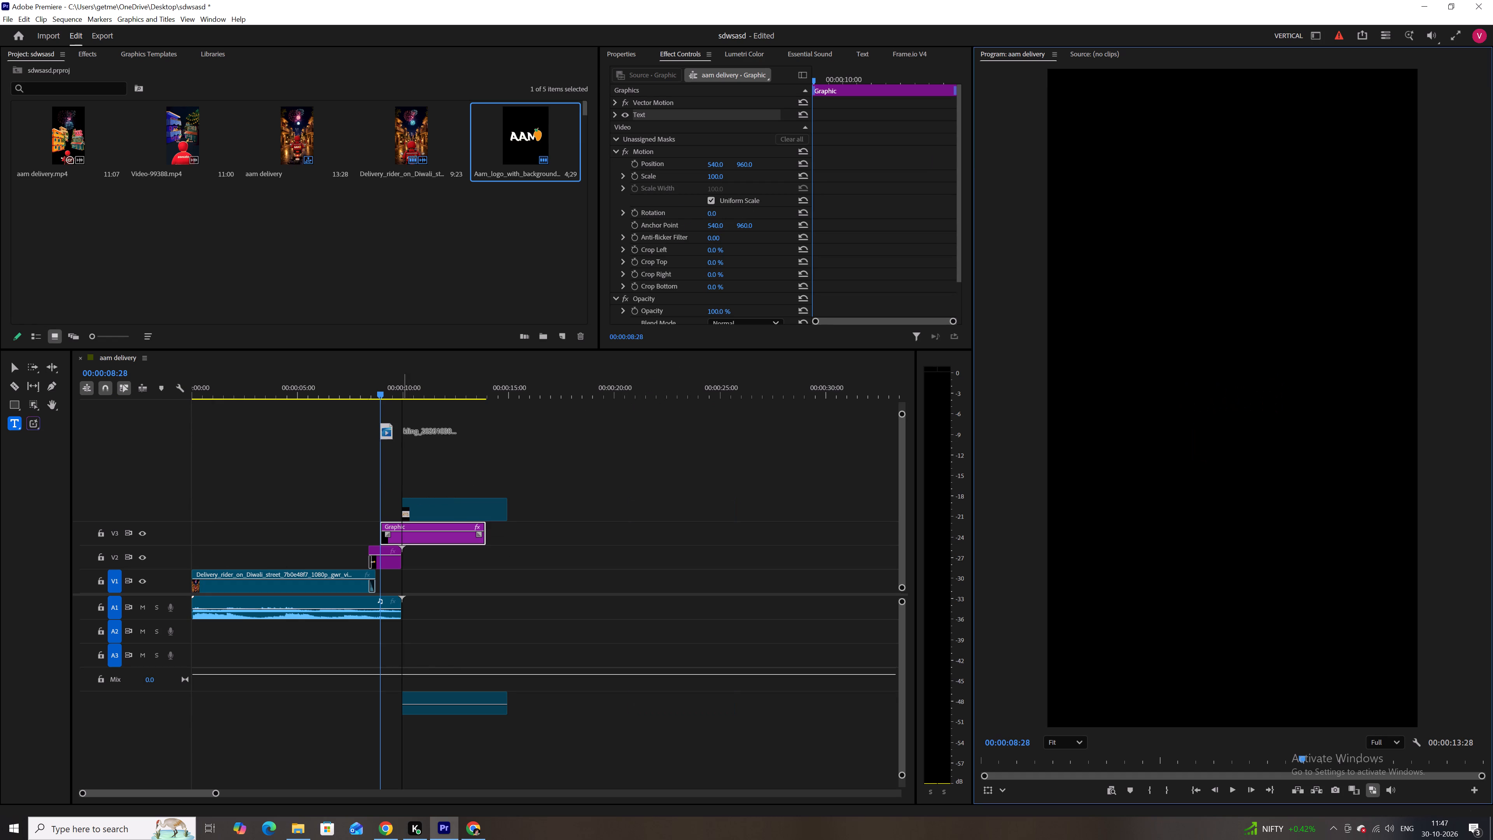
pyautogui.moveTo(403, 427); pyautogui.dragTo(388, 483)
# Play back the placed text animation to examine how it looks in the vertical ending.
pyautogui.press('space')
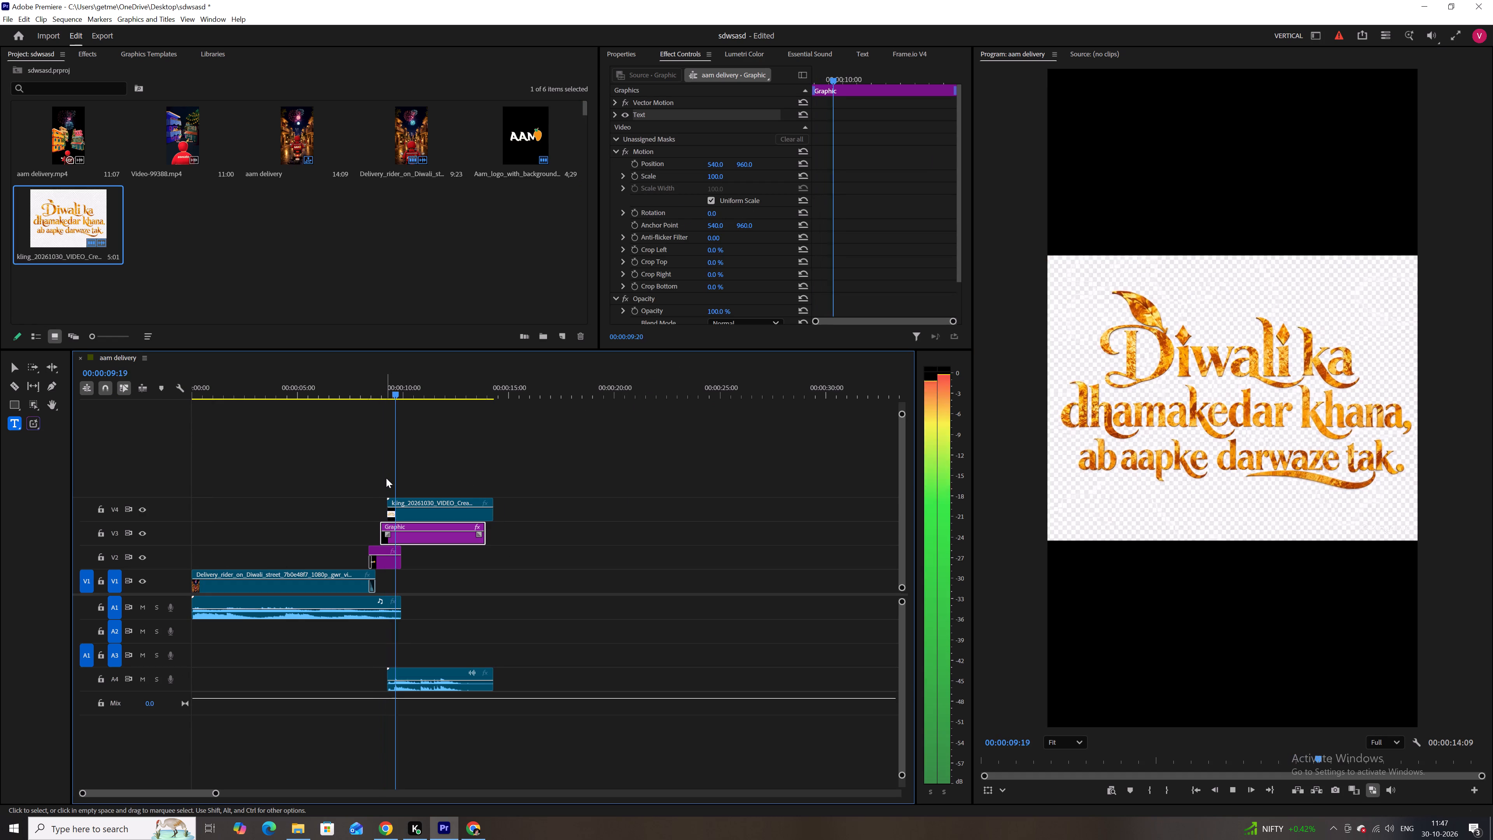
pyautogui.press('space')
pyautogui.press('space')
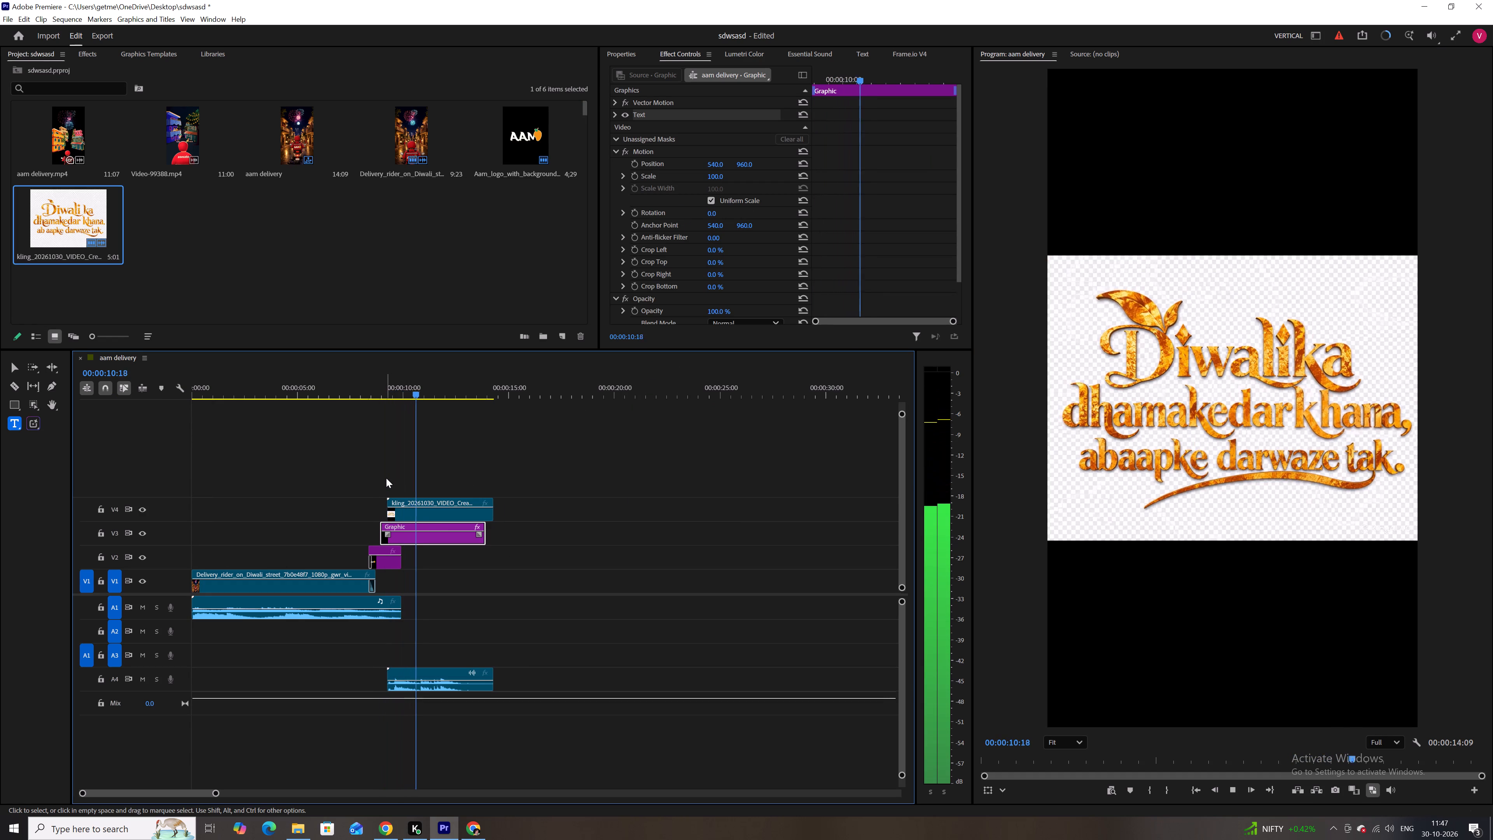
pyautogui.press('space')
# Delete the Kling text animation clip and its audio from the timeline.
pyautogui.click(420, 504)
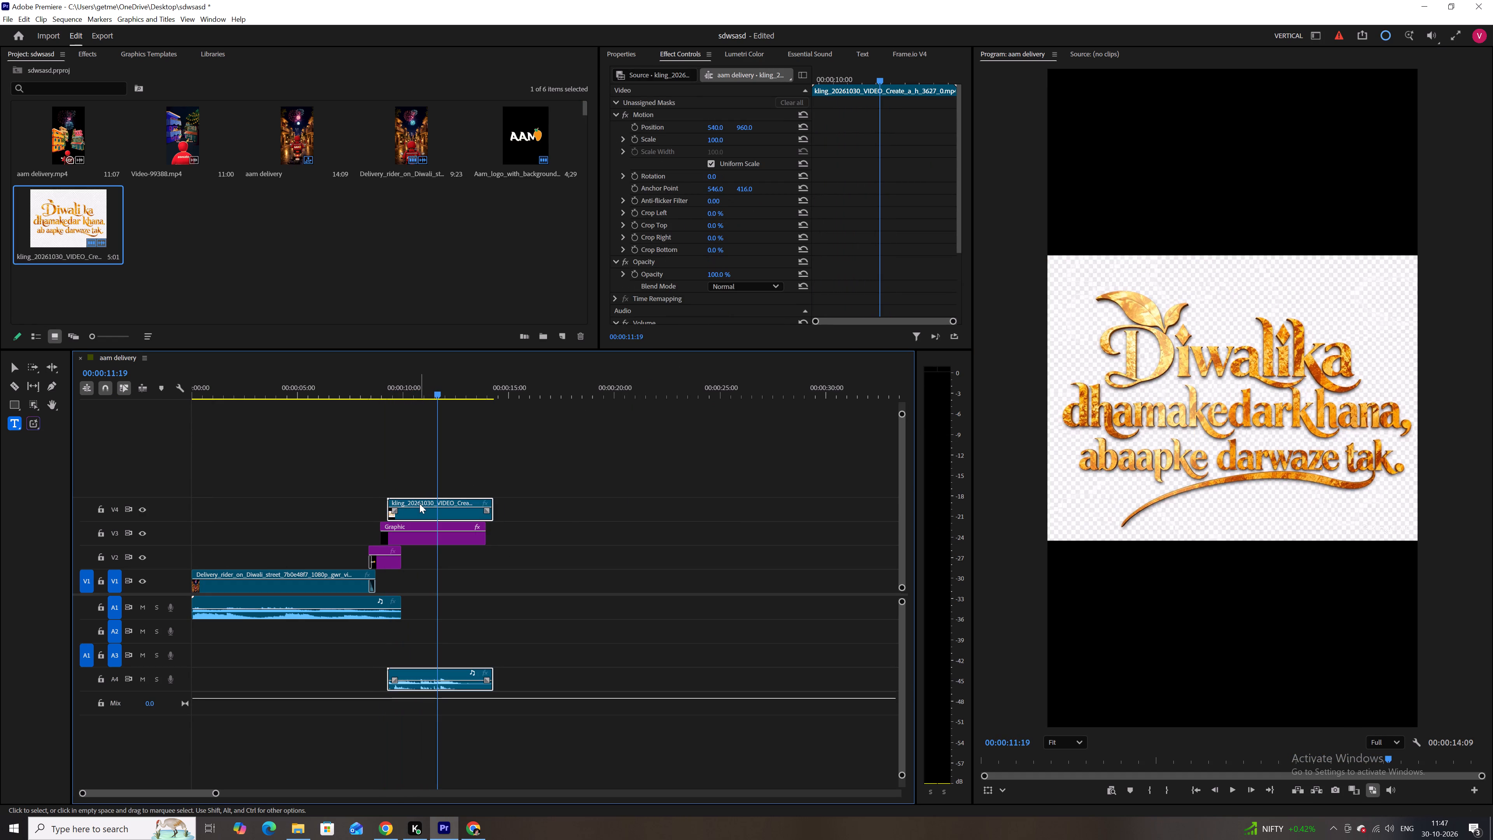
pyautogui.press('BackSpace')
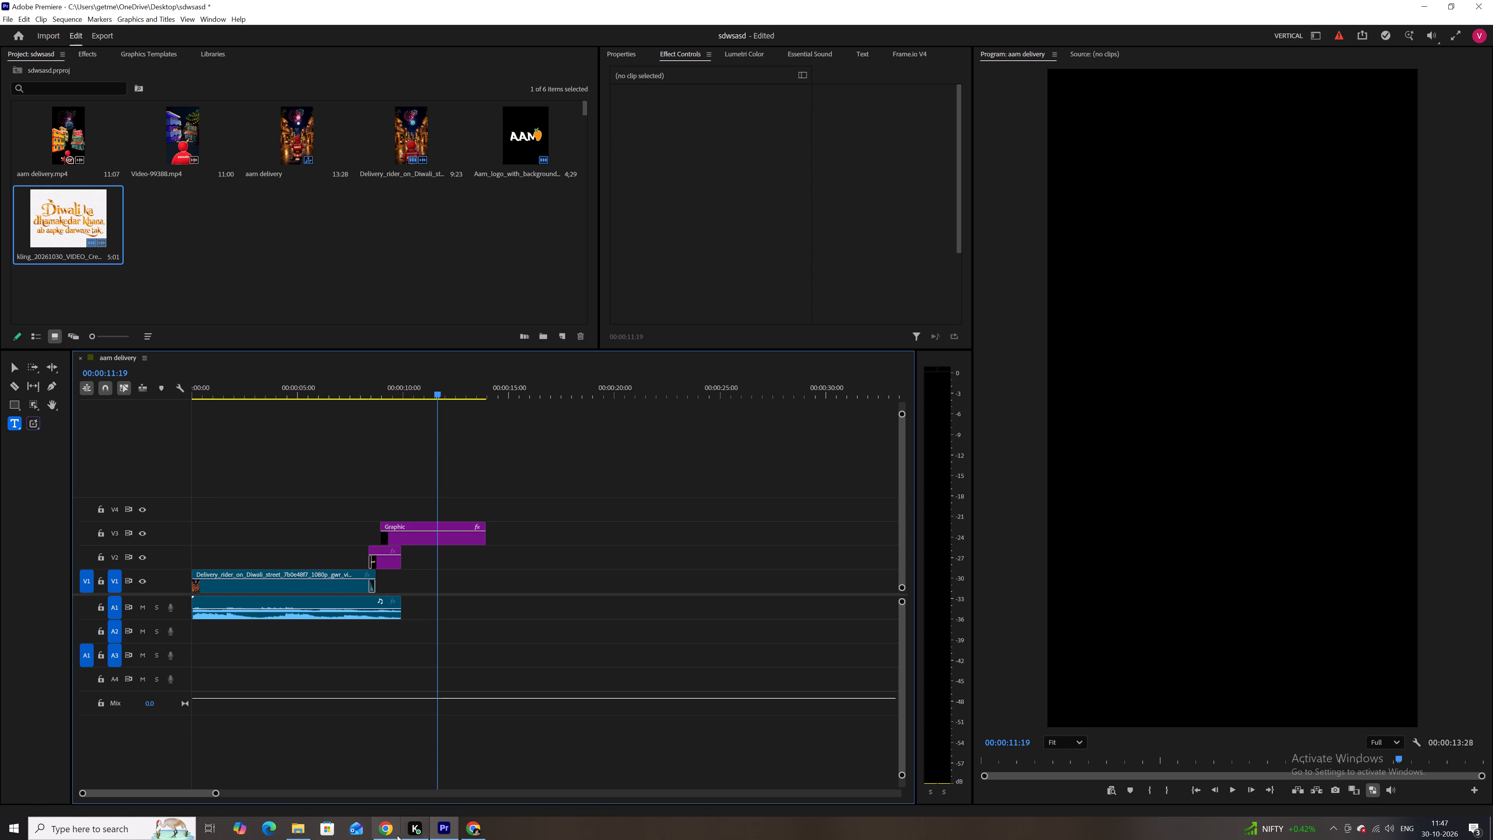
# Search Google in a new Chrome tab for "video background remover".
pyautogui.click(390, 835)
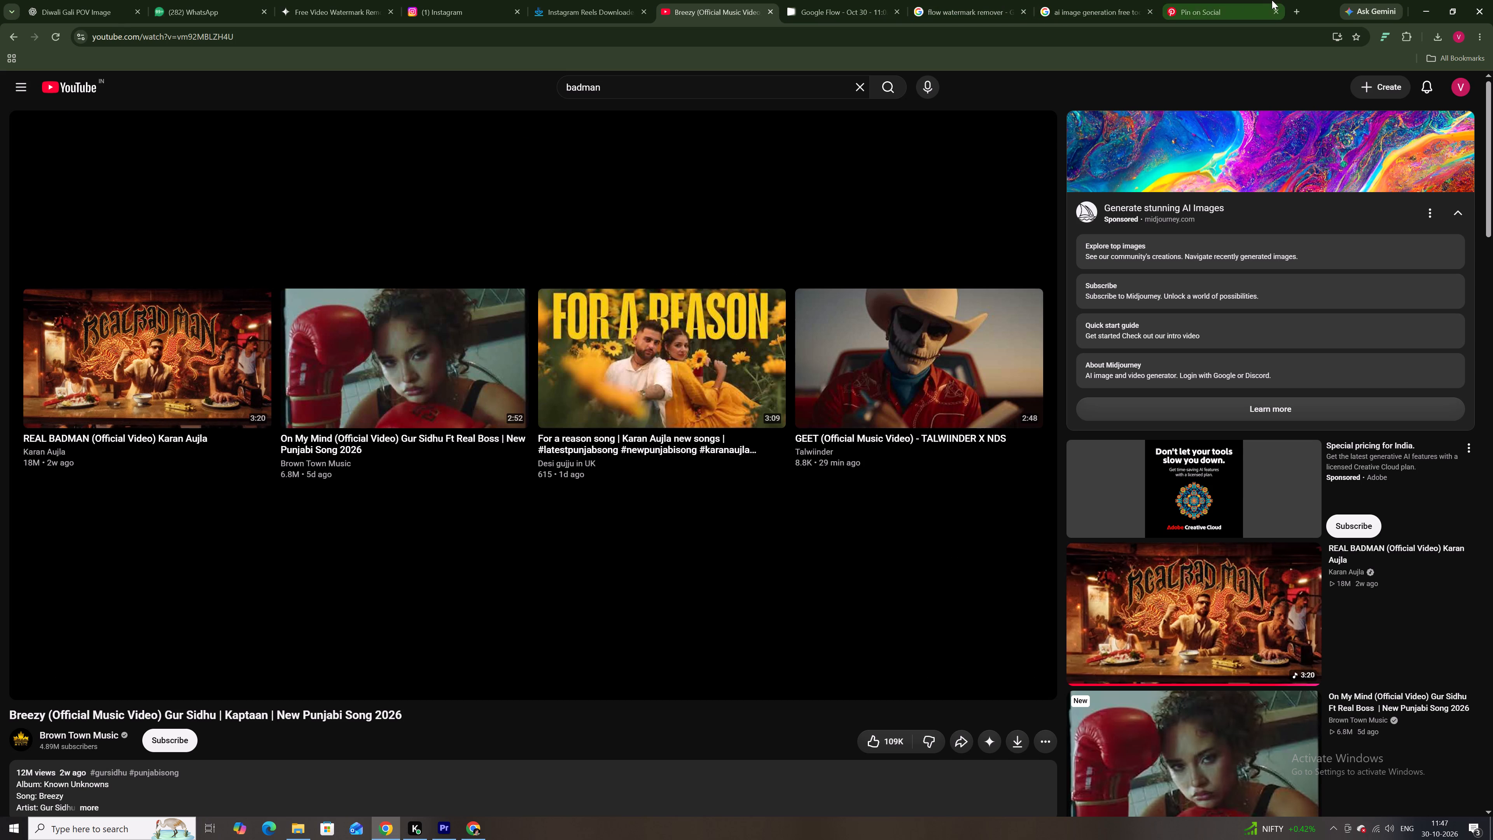
pyautogui.click(1294, 4)
pyautogui.click(633, 251)
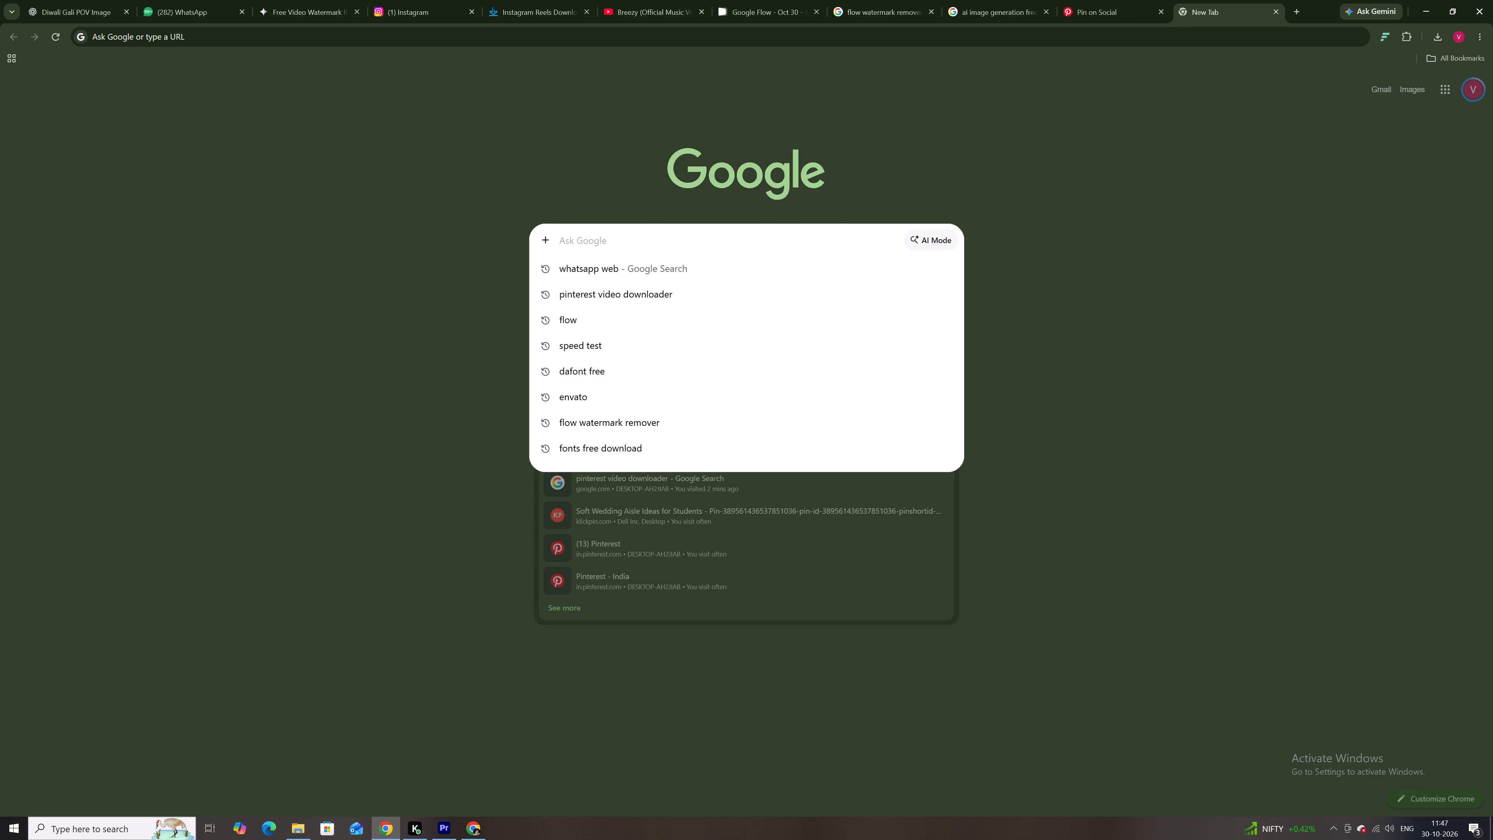
pyautogui.press('g')
pyautogui.press('BackSpace')
pyautogui.press('BackSpace')
pyautogui.write('text')
pyautogui.press('BackSpace')
pyautogui.press('BackSpace')
pyautogui.press('BackSpace')
pyautogui.press('BackSpace')
pyautogui.press('BackSpace')
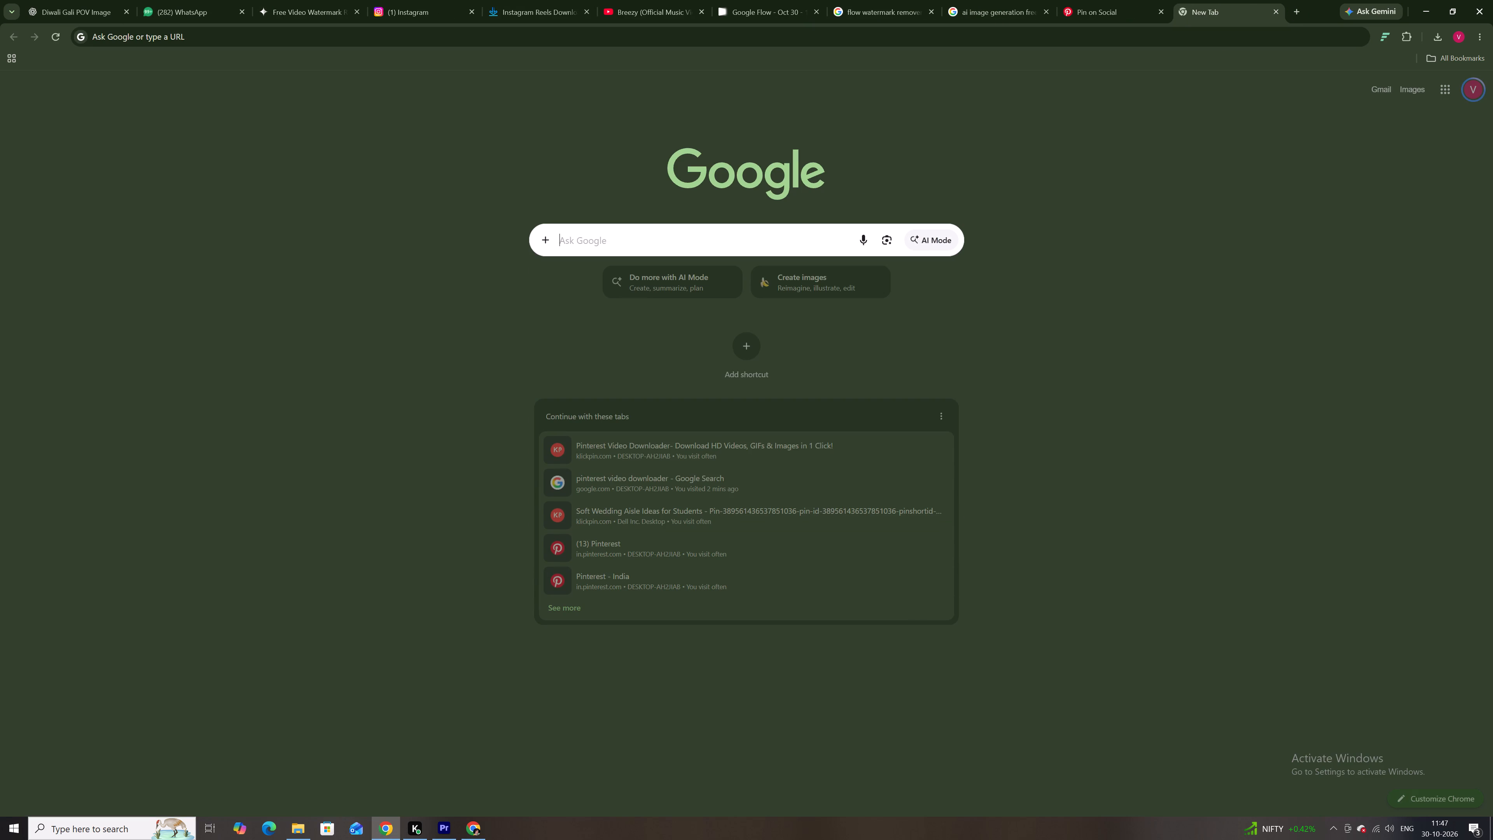
pyautogui.write('videwo ba')
pyautogui.press('Down')
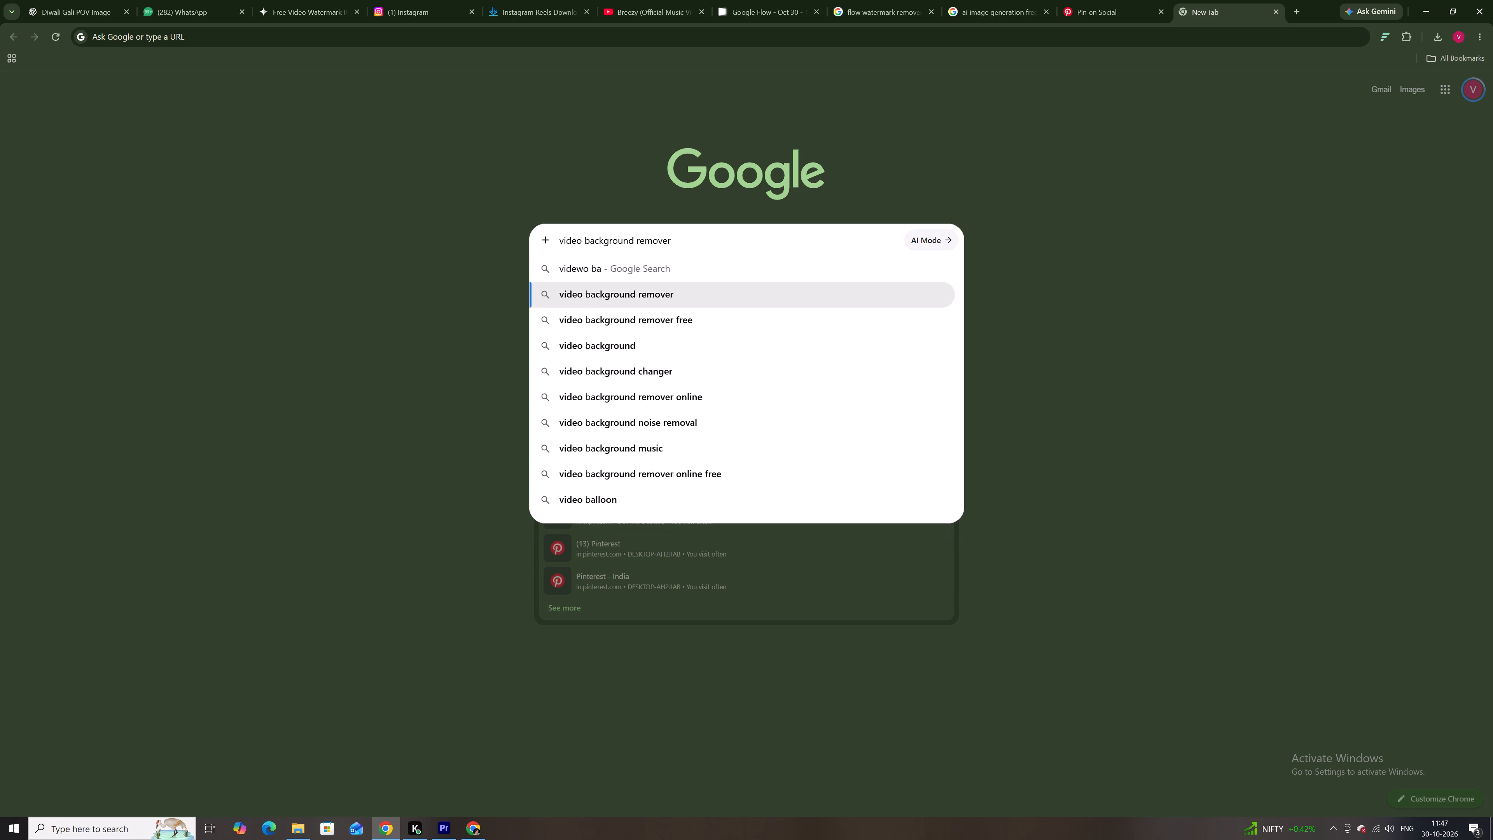
pyautogui.press('Return')
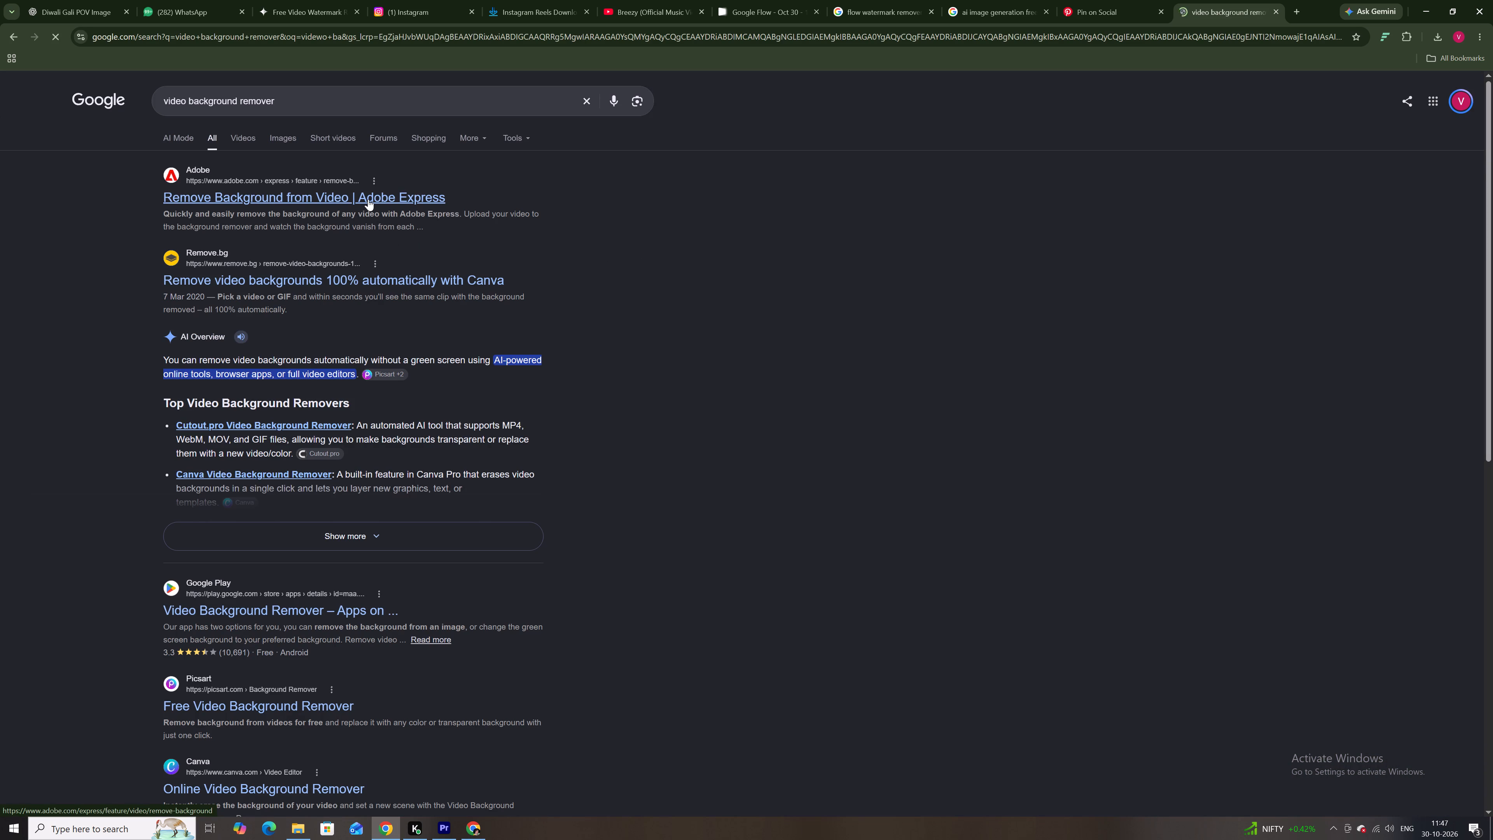
# Open Adobe Express's video background remover and start its video upload page.
pyautogui.click(368, 199)
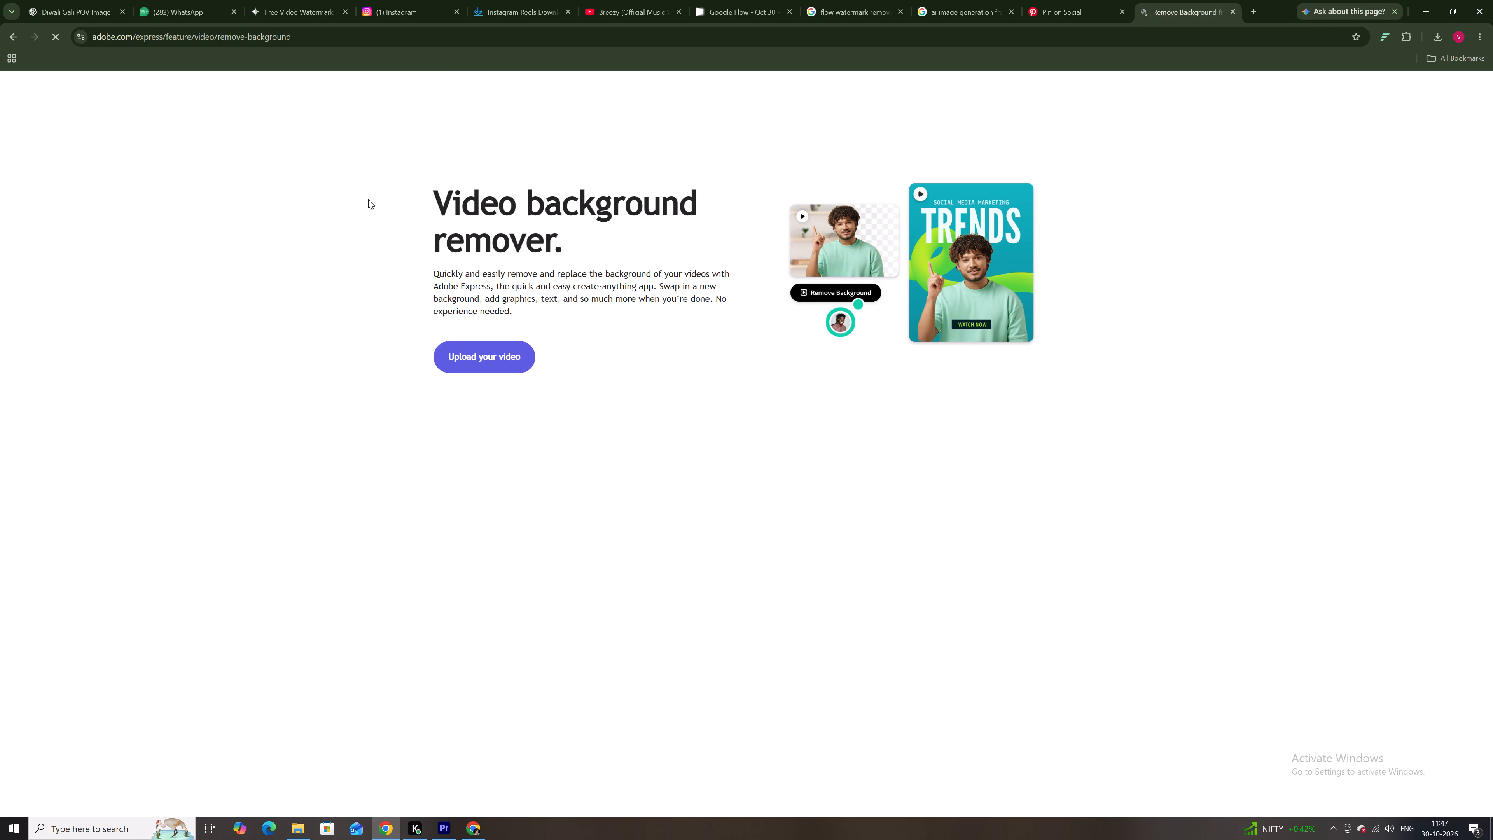
pyautogui.click(481, 373)
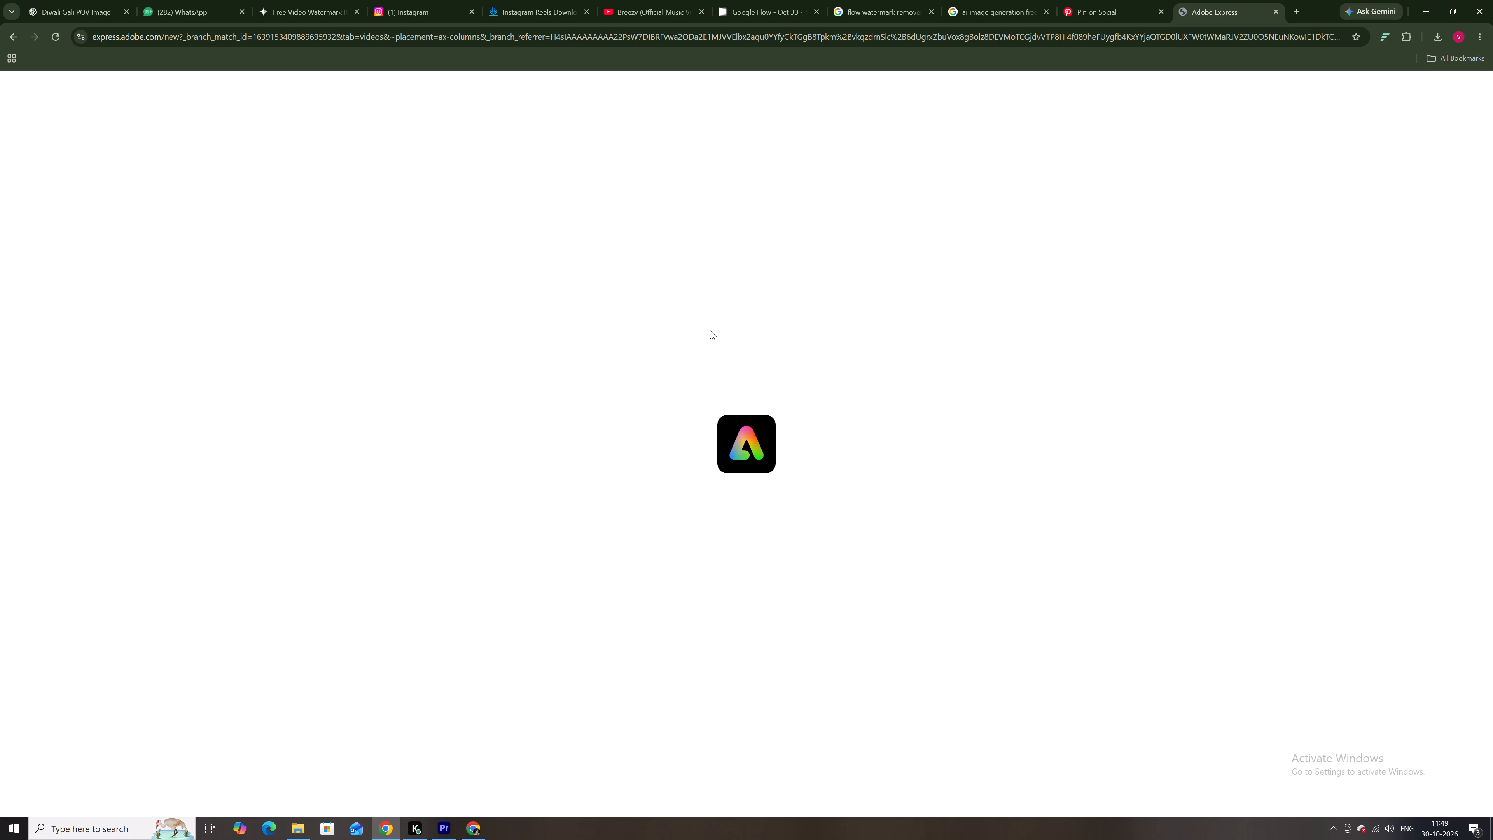
pyautogui.moveTo(669, 246); pyautogui.dragTo(681, 233, button='right')
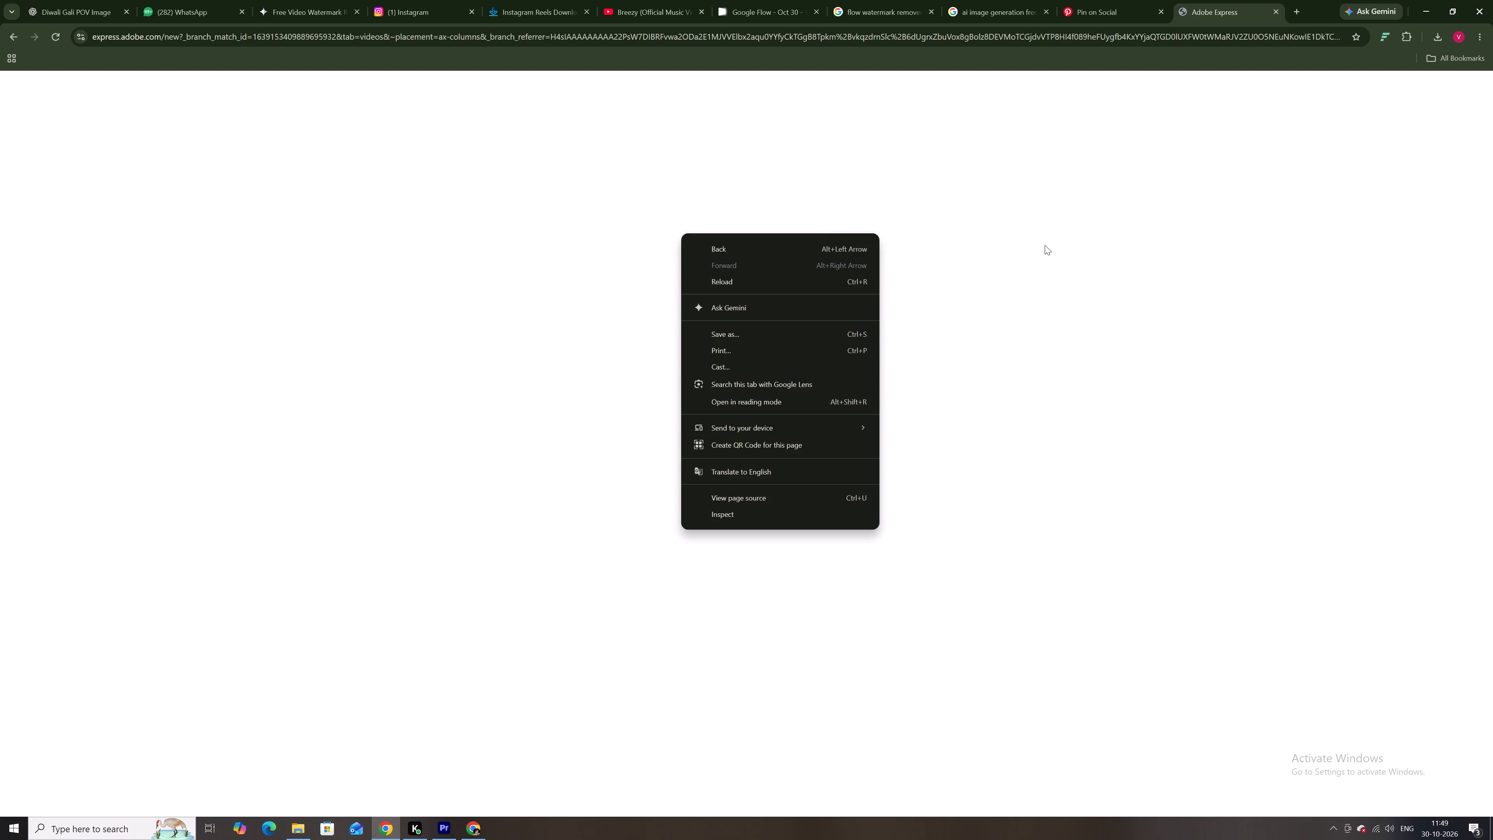
pyautogui.click(1045, 245)
# Switch to Premiere Pro and delete the empty Graphic clip on track V3 after playing back the ending.
pyautogui.click(438, 827)
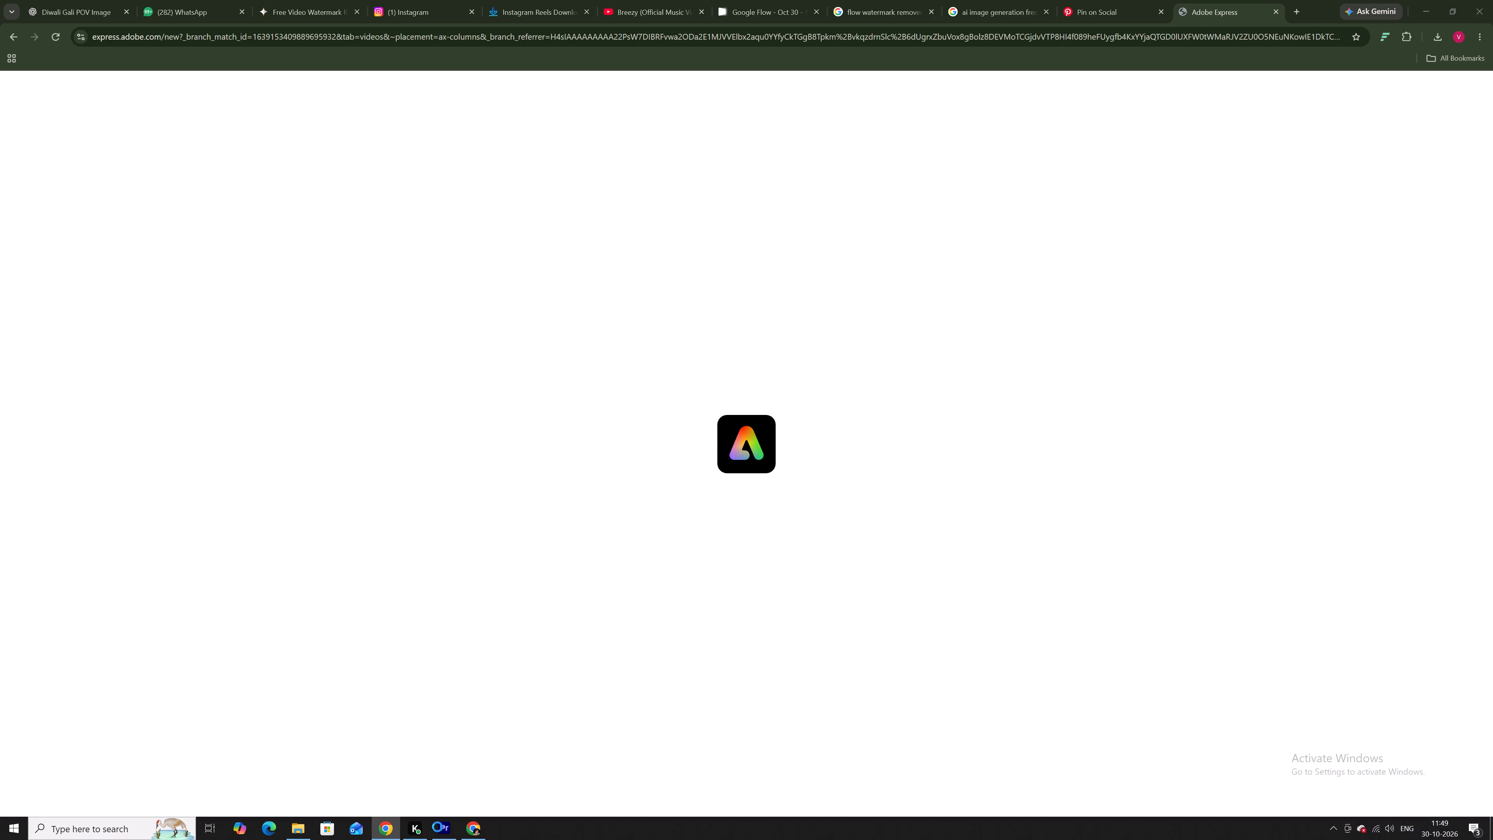
pyautogui.click(441, 837)
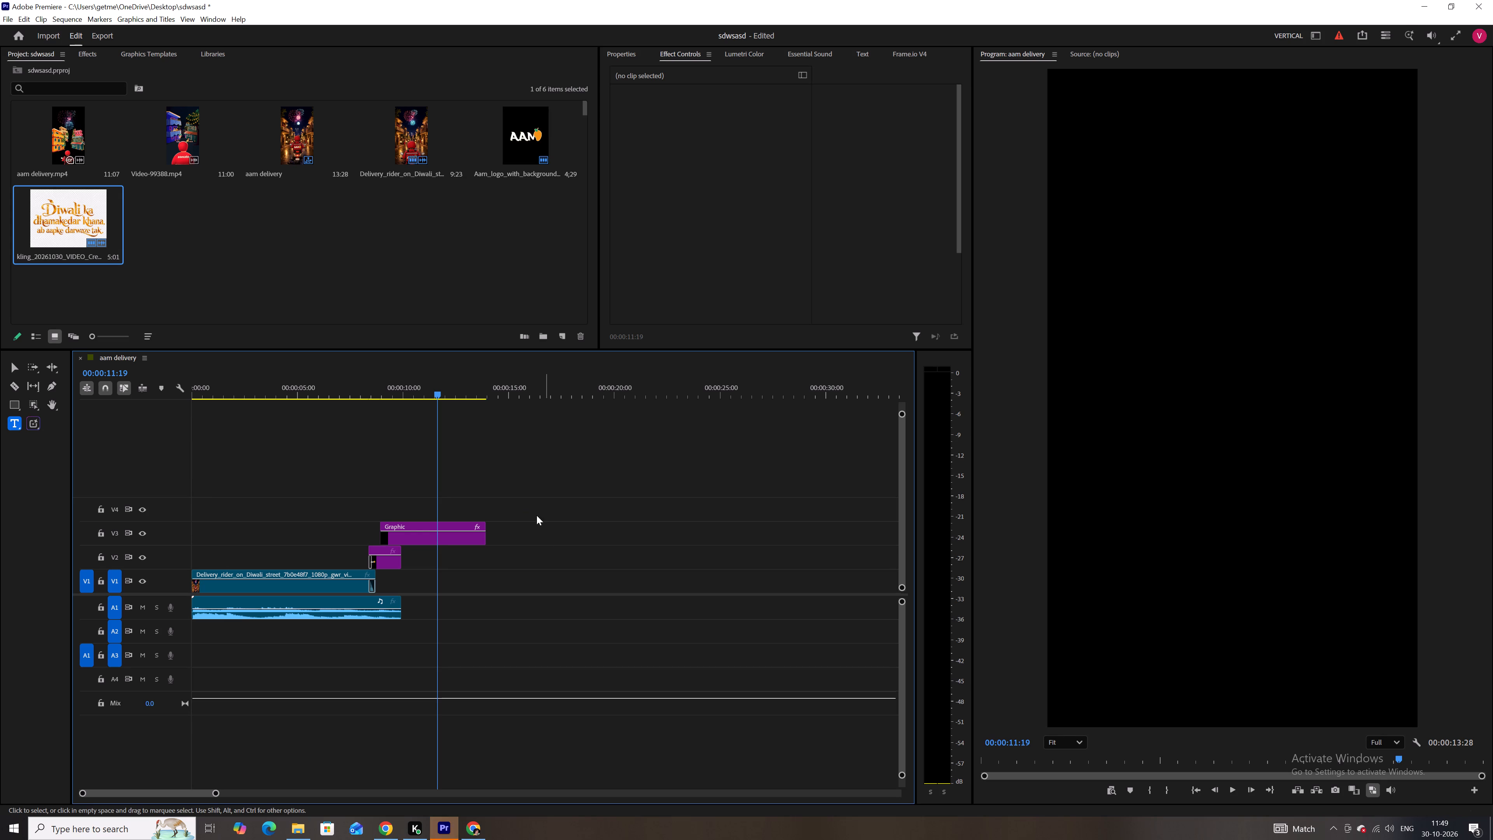
pyautogui.moveTo(403, 392); pyautogui.dragTo(369, 381)
pyautogui.press('space')
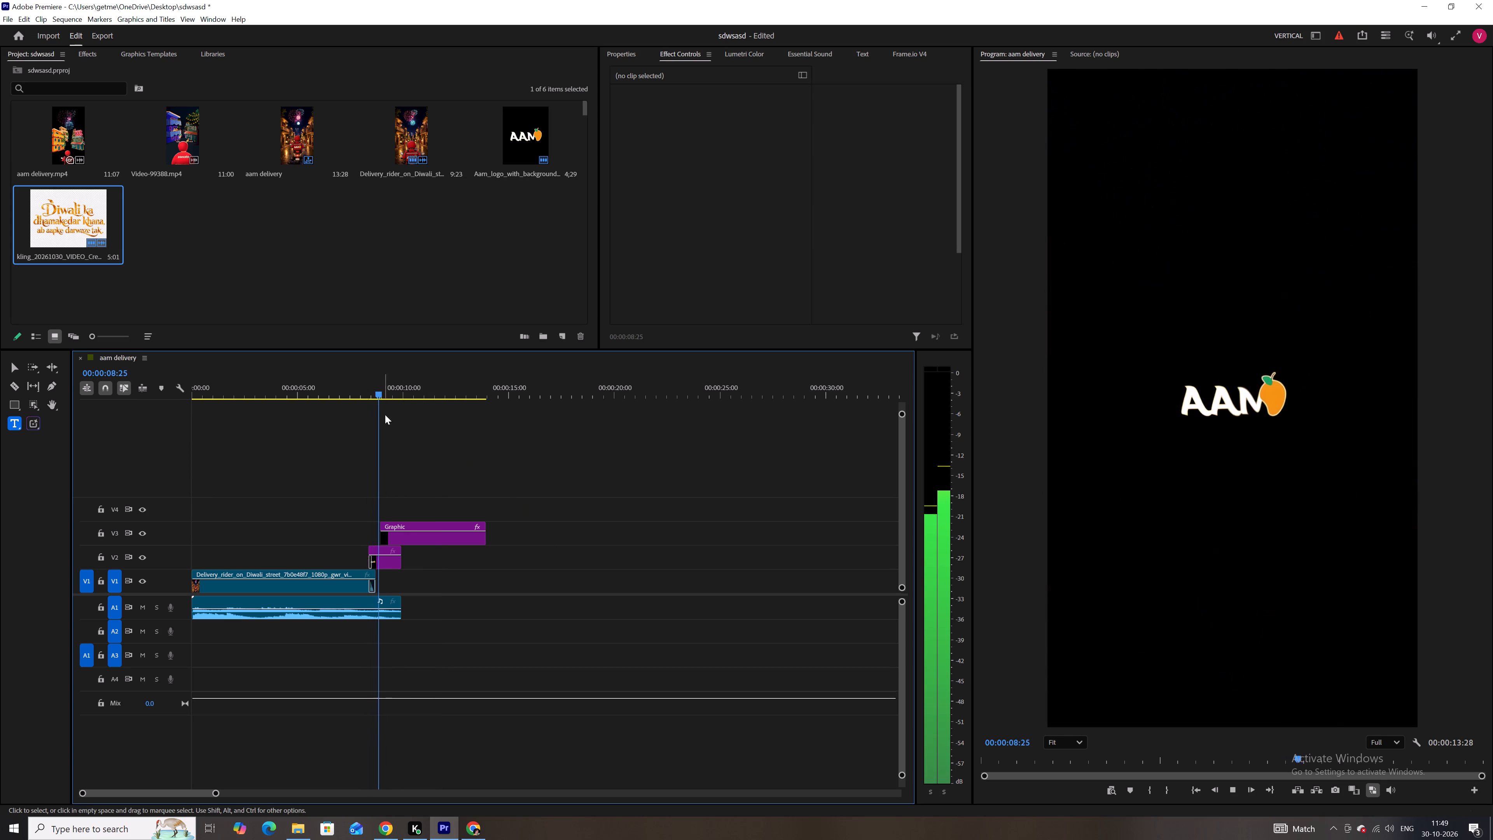
pyautogui.press('space')
pyautogui.click(422, 533)
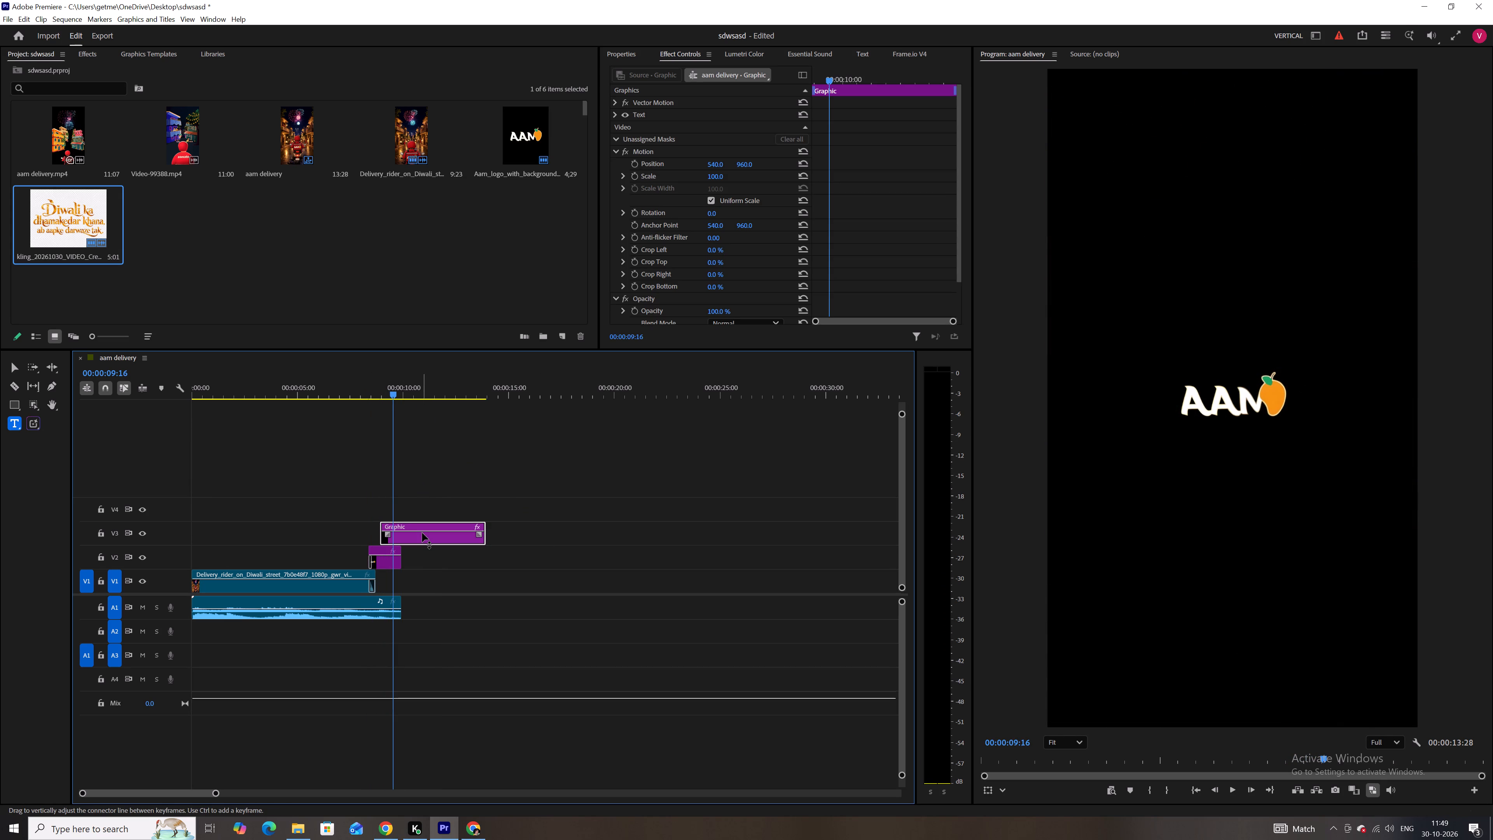
pyautogui.press('BackSpace')
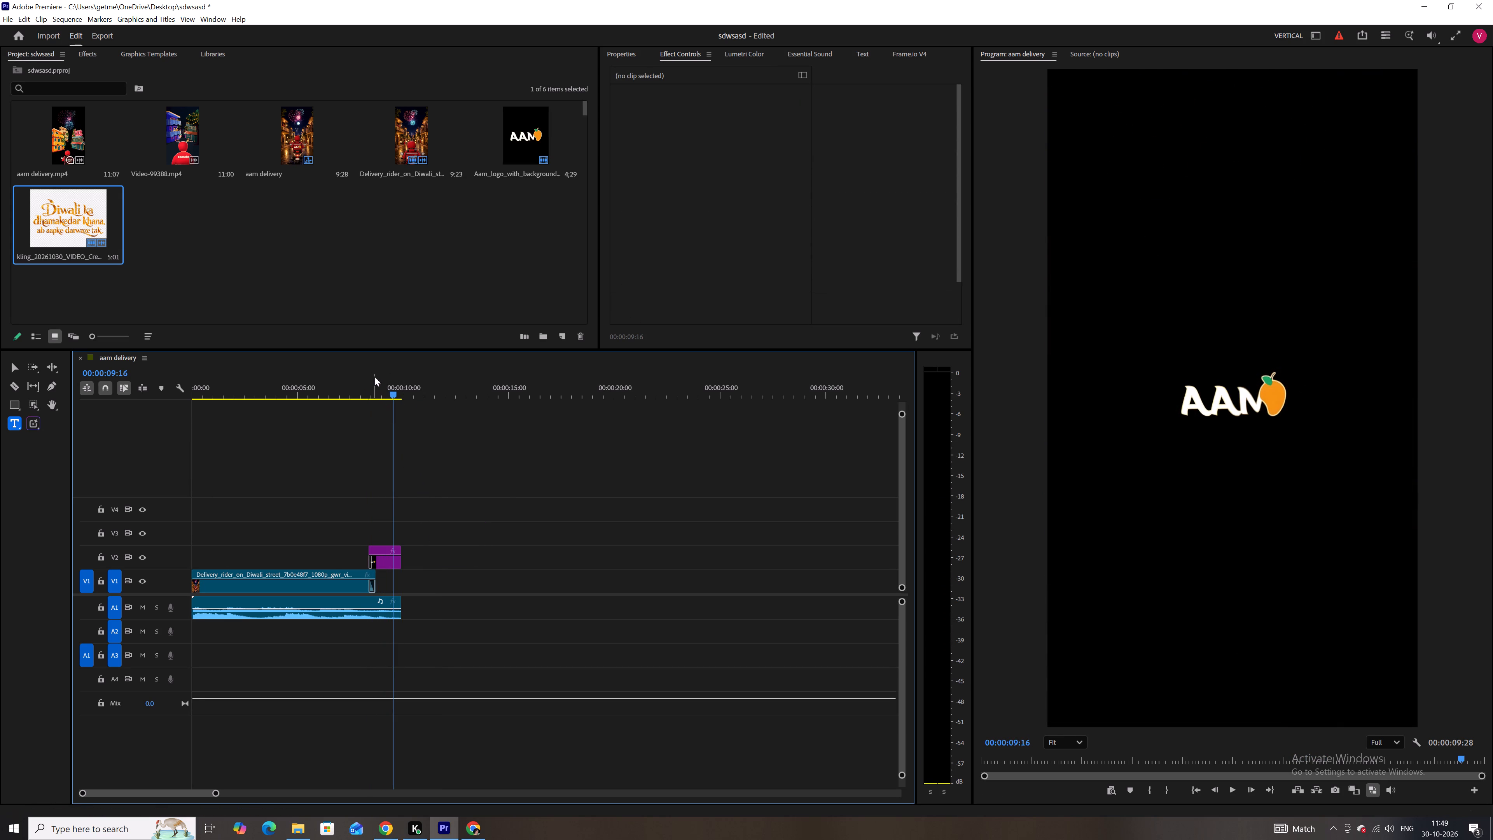
# Play up to 00:00:08:23 and start a new text layer just beneath the AAM logo.
pyautogui.moveTo(373, 377); pyautogui.dragTo(351, 374)
pyautogui.press('space')
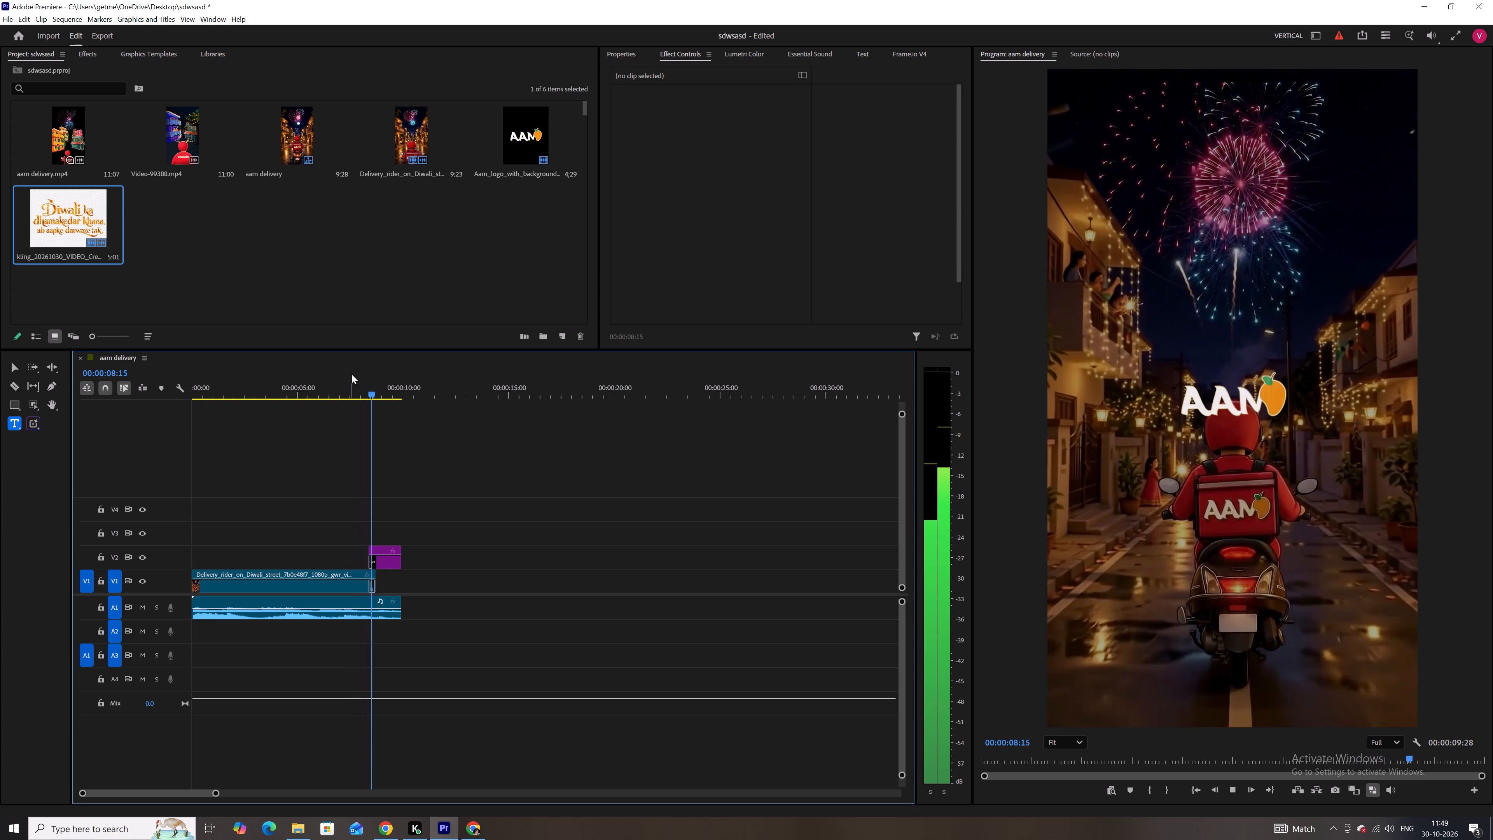
pyautogui.press('space')
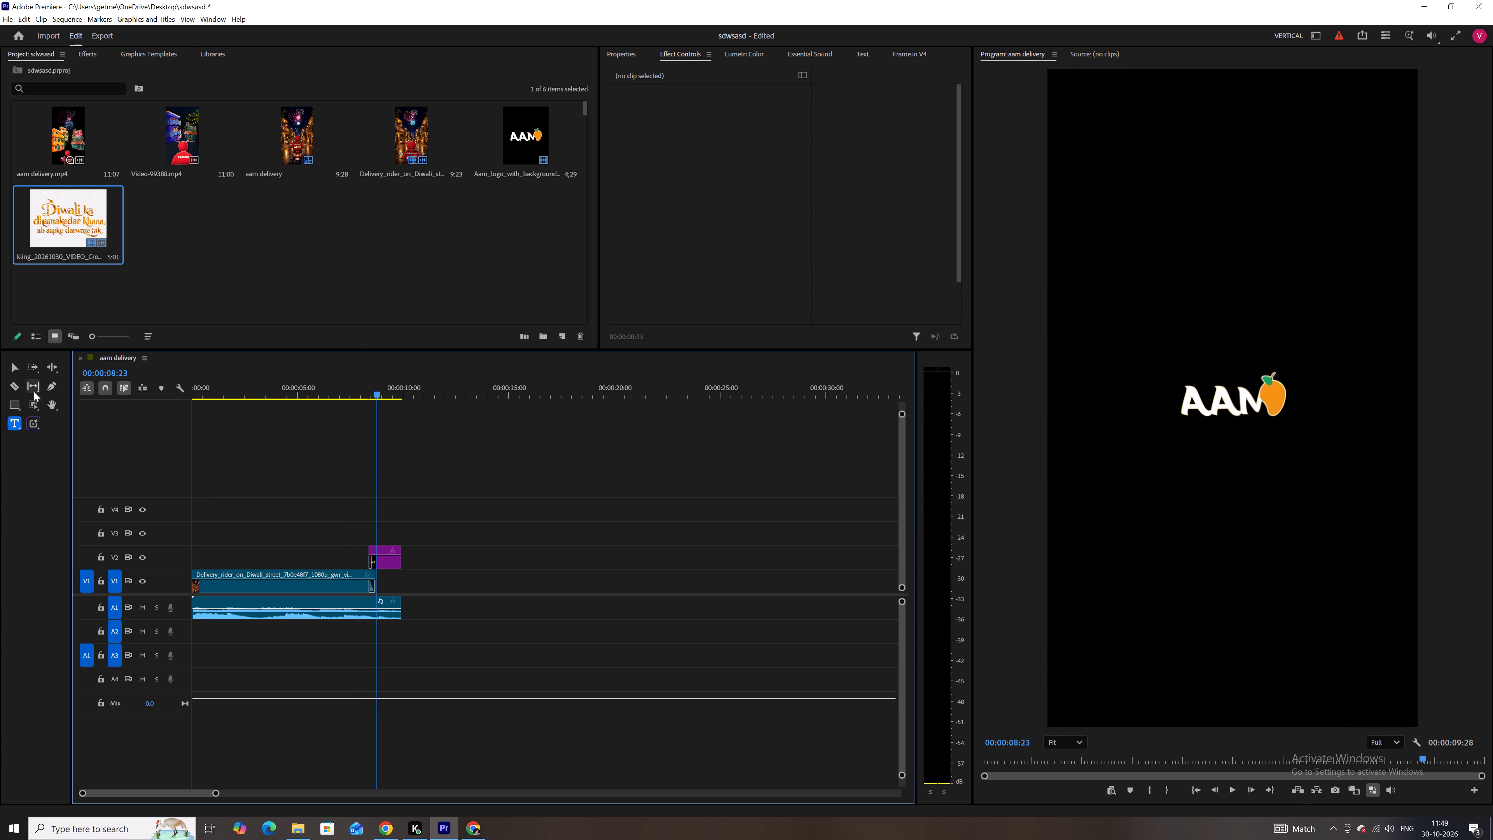
pyautogui.click(1227, 469)
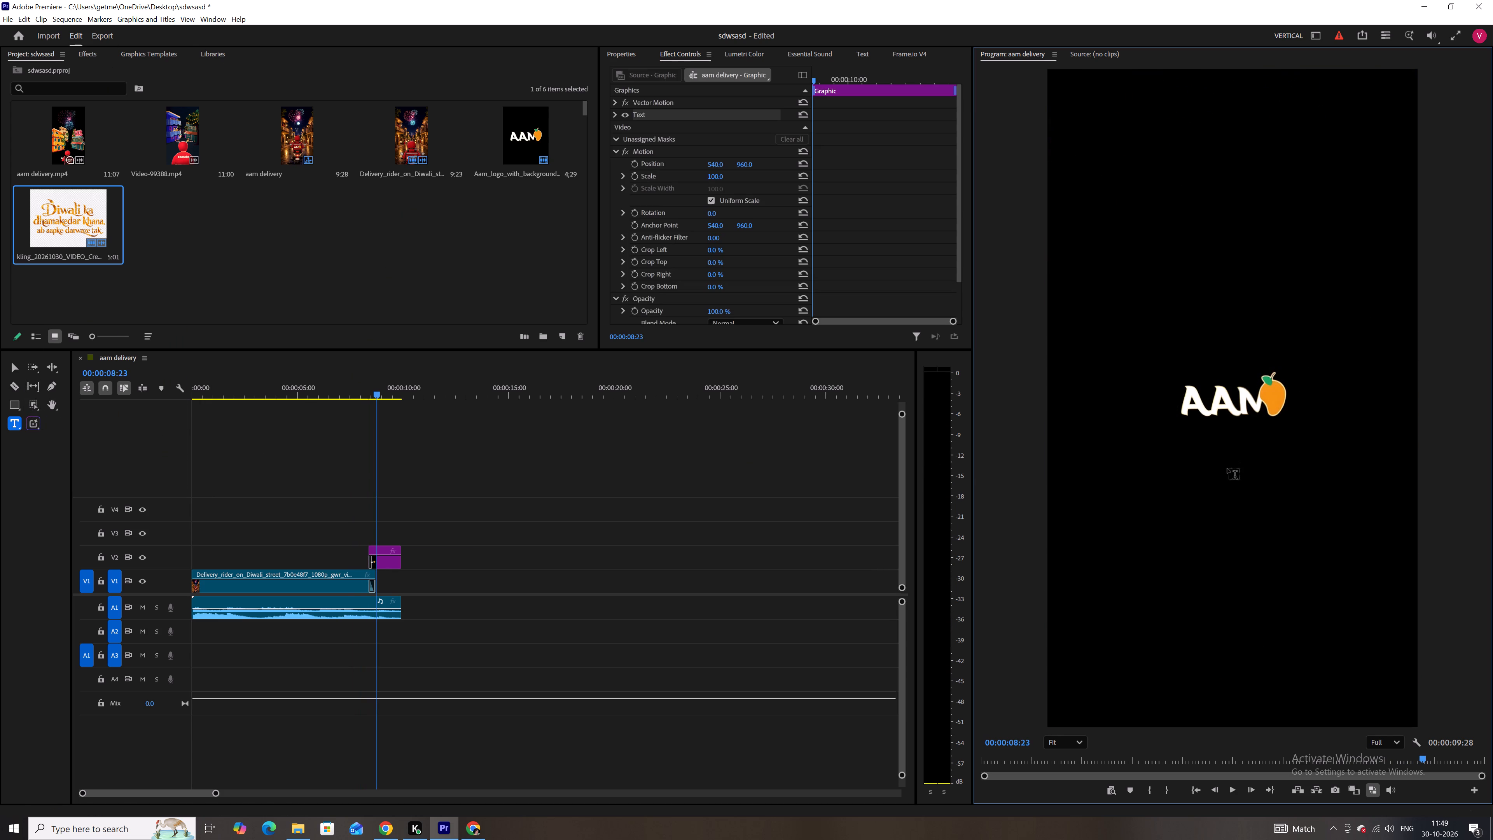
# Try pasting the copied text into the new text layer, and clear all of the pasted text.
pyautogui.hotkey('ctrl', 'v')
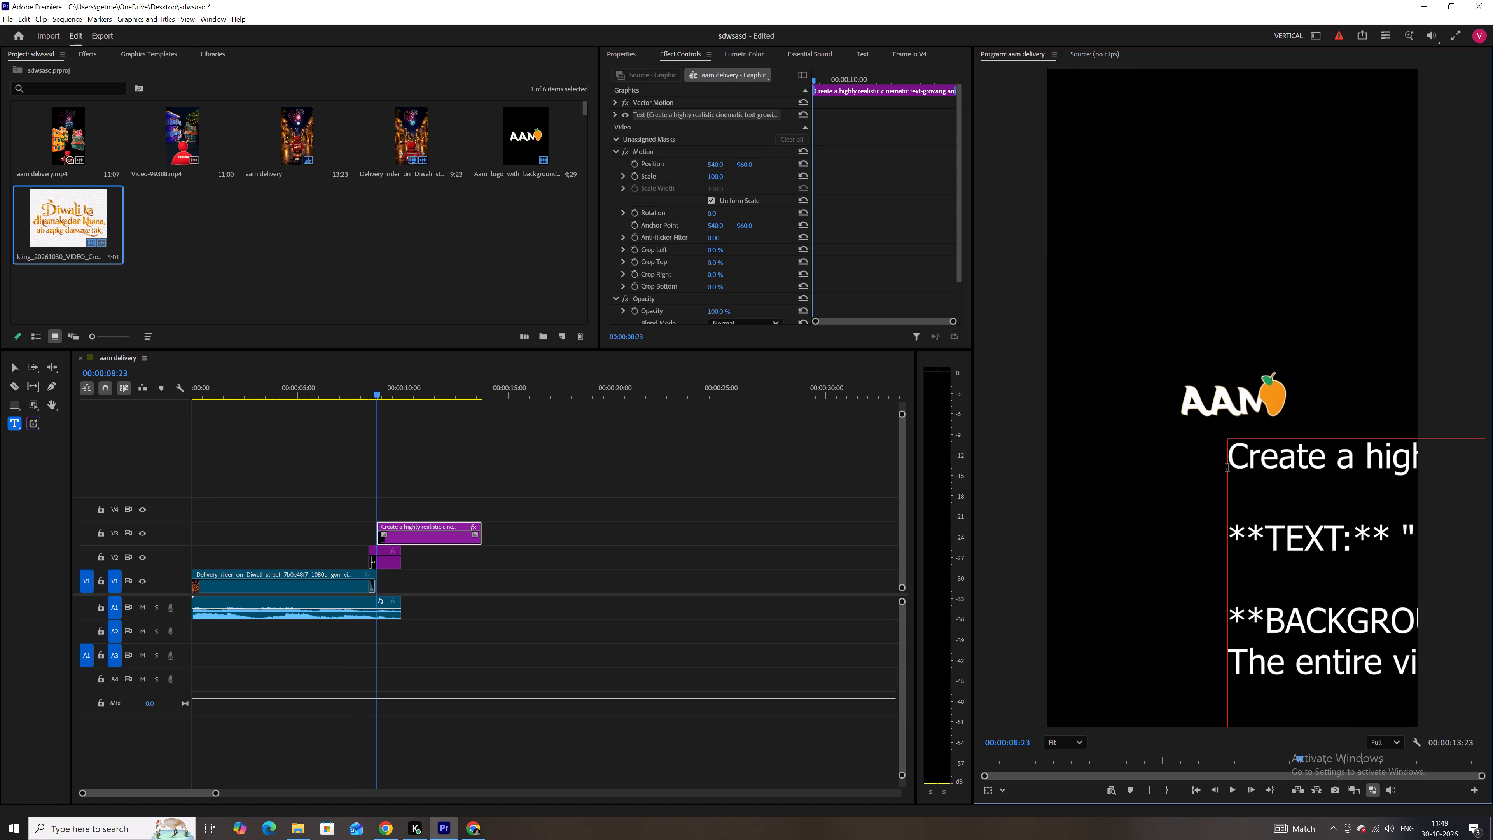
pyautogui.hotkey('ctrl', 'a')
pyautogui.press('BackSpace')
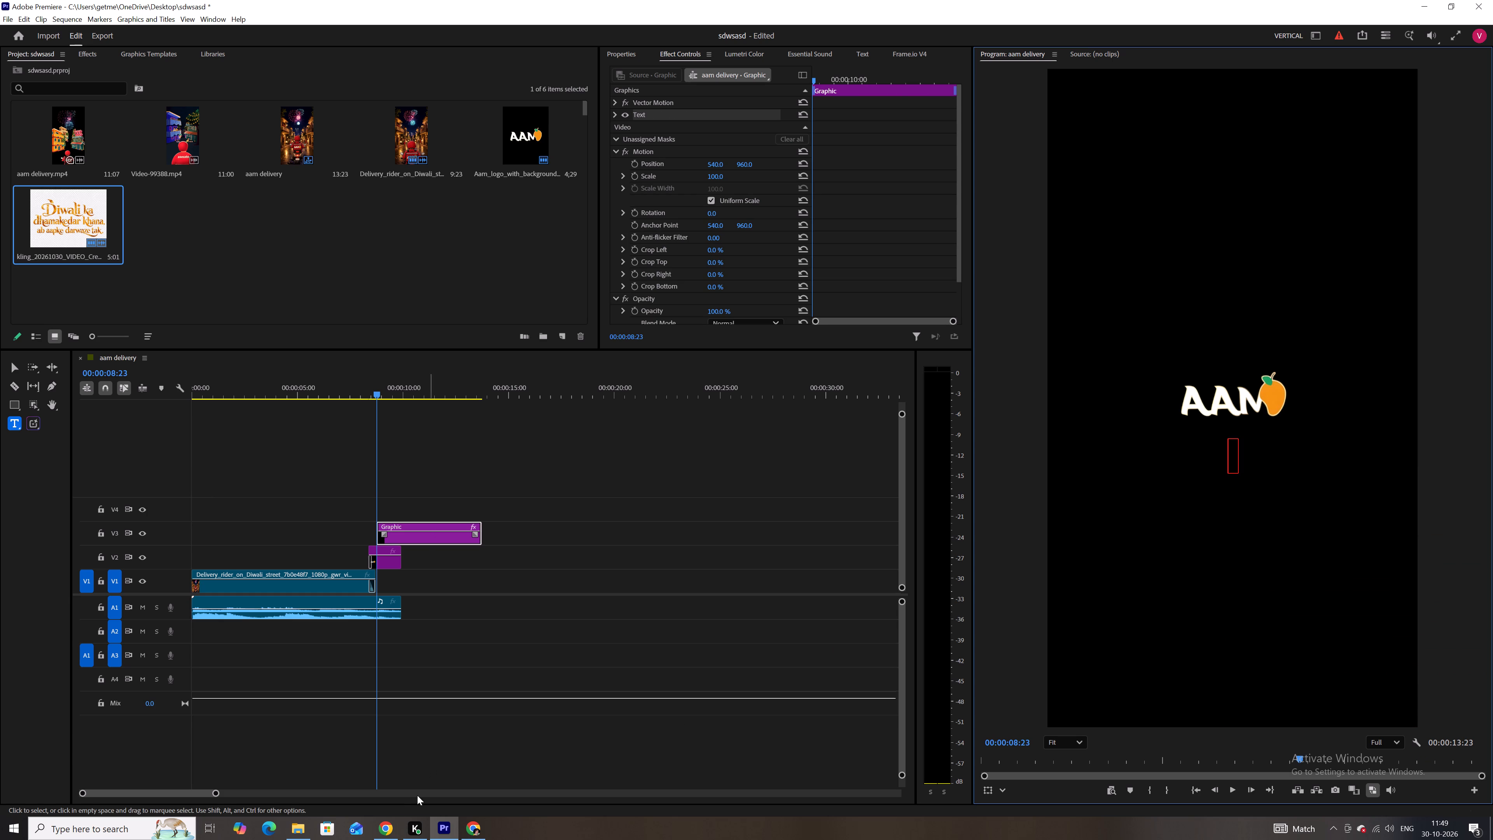
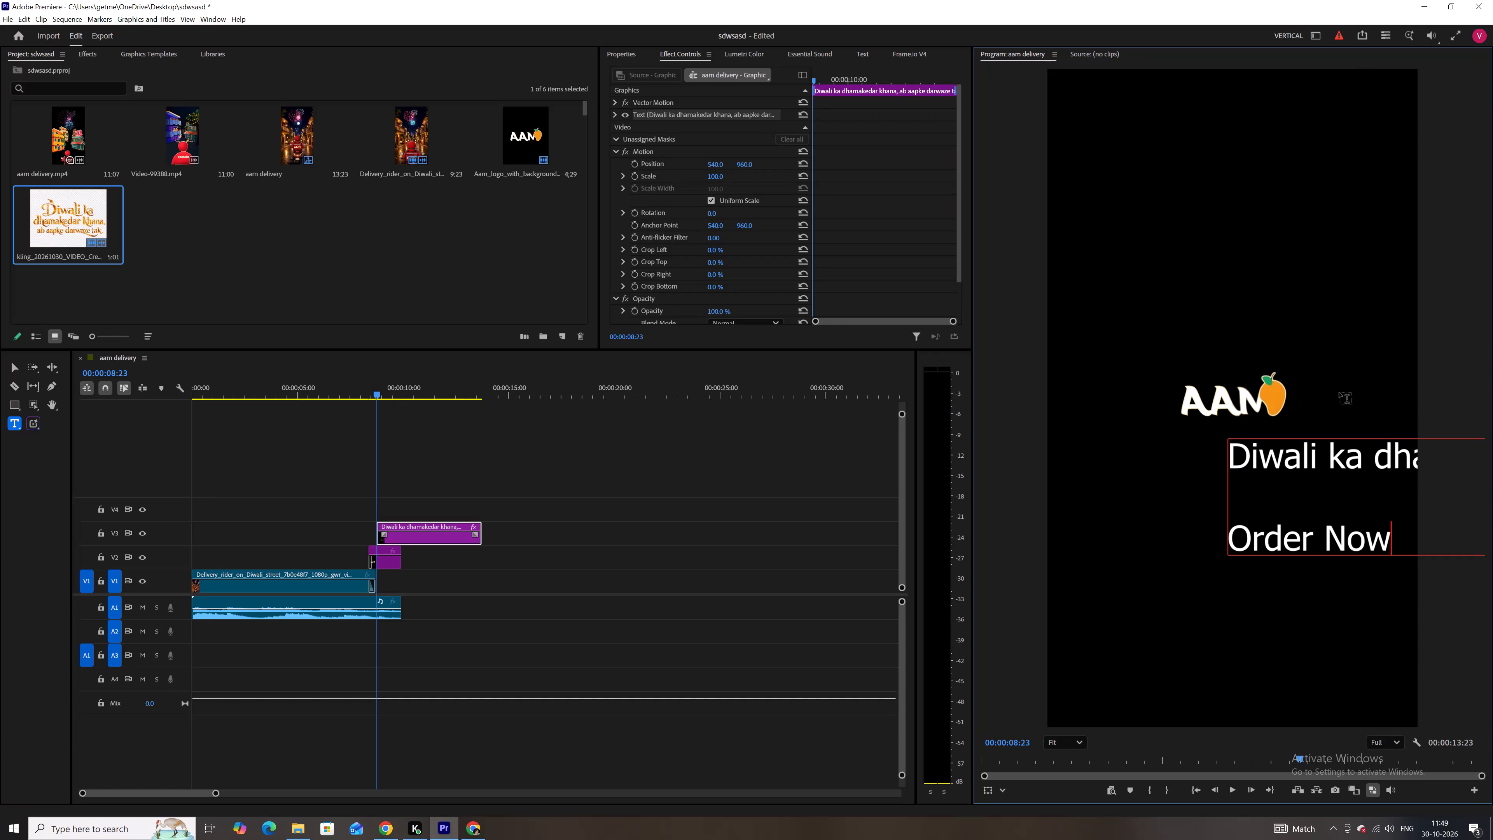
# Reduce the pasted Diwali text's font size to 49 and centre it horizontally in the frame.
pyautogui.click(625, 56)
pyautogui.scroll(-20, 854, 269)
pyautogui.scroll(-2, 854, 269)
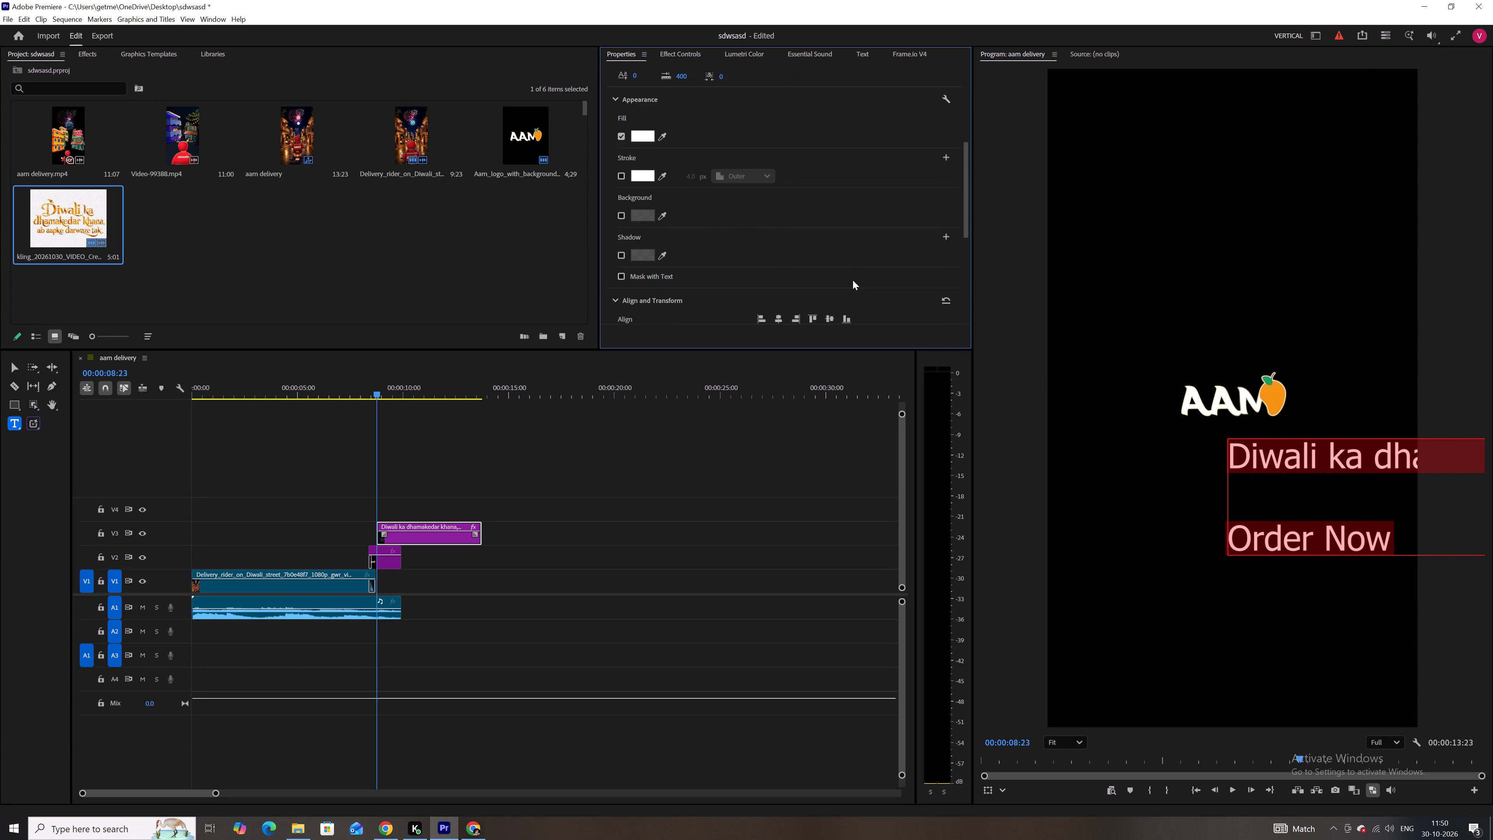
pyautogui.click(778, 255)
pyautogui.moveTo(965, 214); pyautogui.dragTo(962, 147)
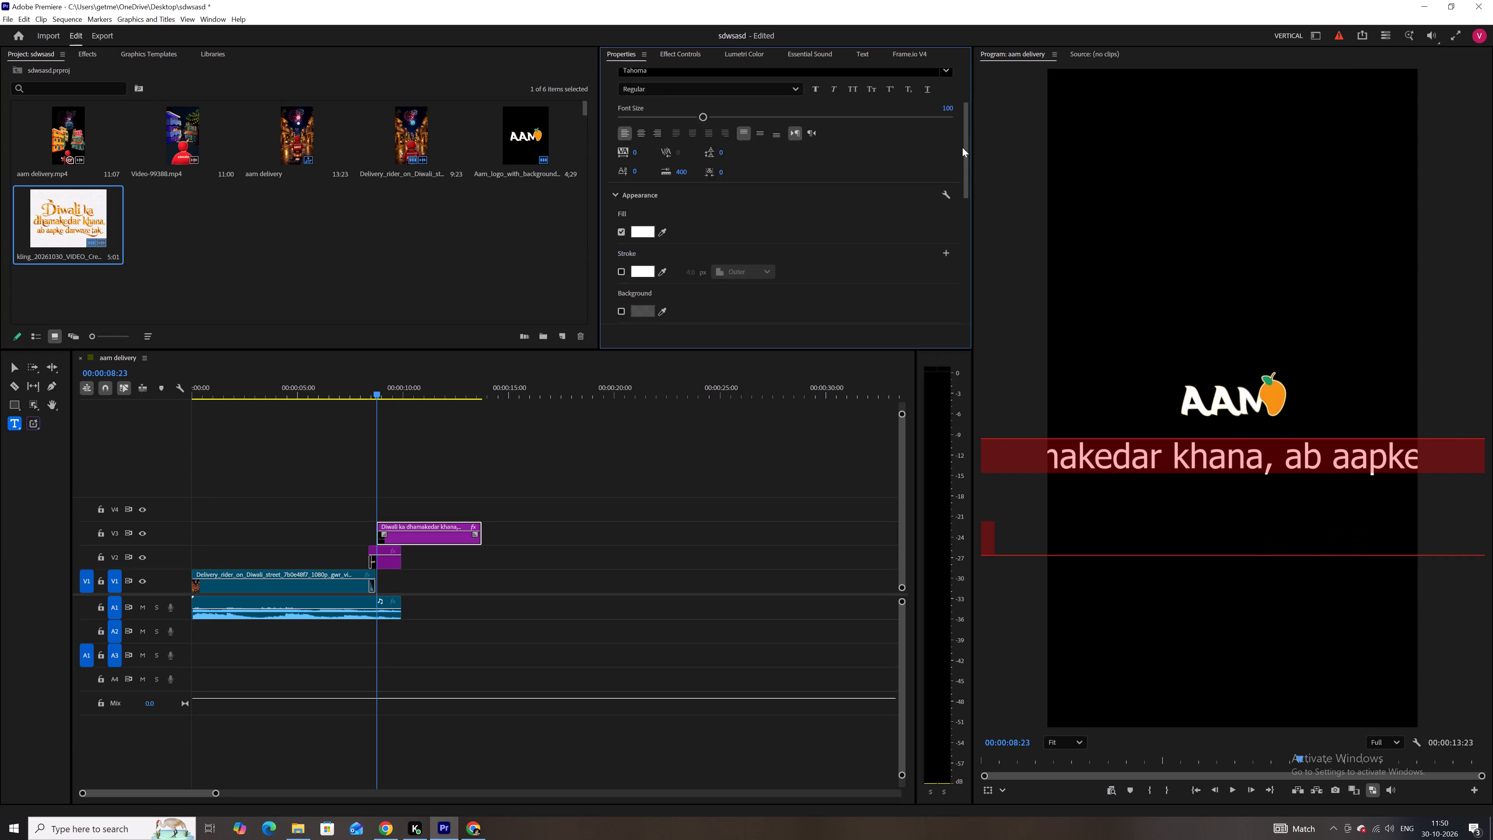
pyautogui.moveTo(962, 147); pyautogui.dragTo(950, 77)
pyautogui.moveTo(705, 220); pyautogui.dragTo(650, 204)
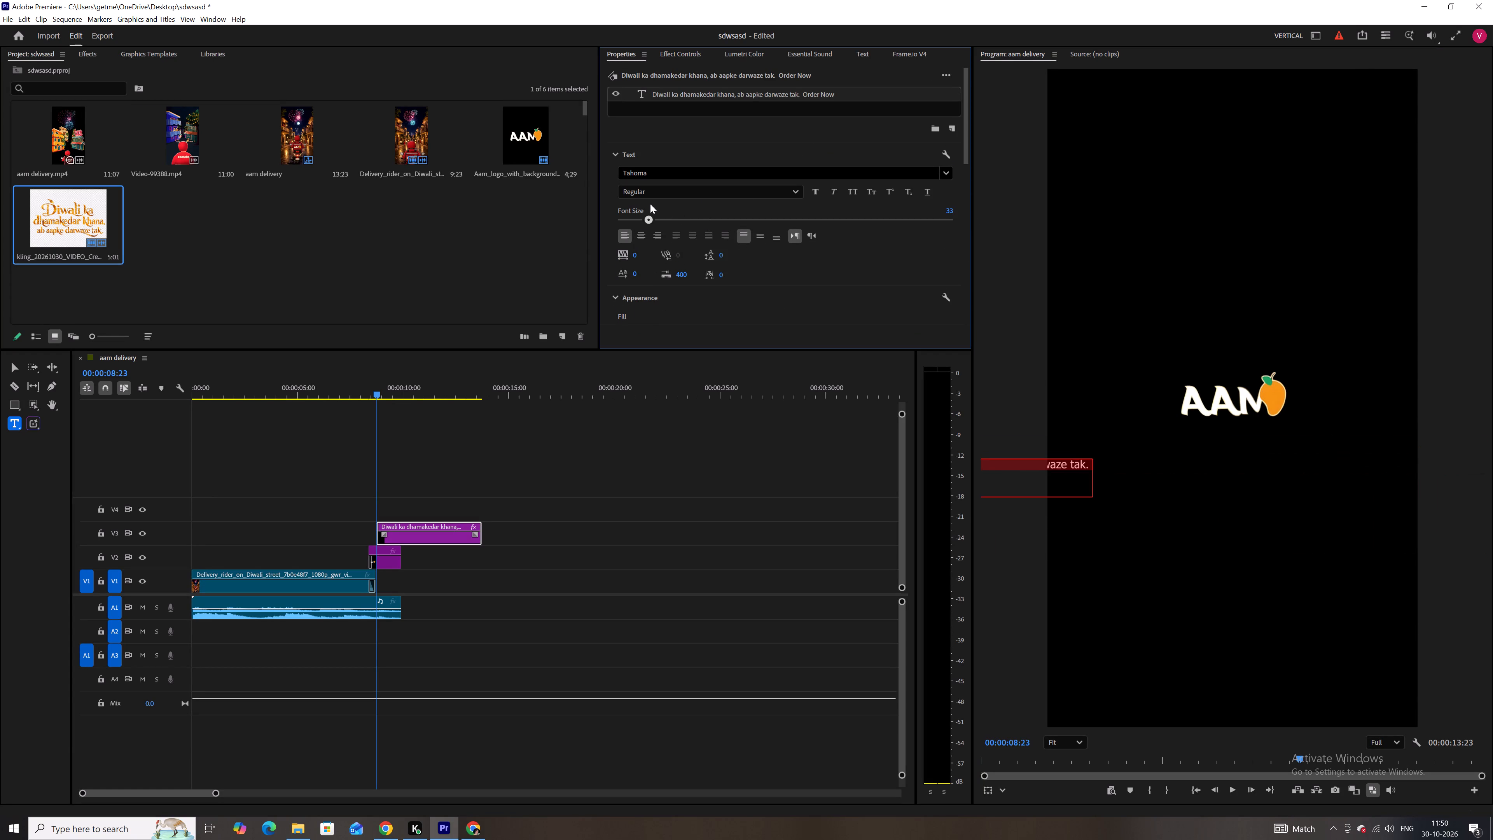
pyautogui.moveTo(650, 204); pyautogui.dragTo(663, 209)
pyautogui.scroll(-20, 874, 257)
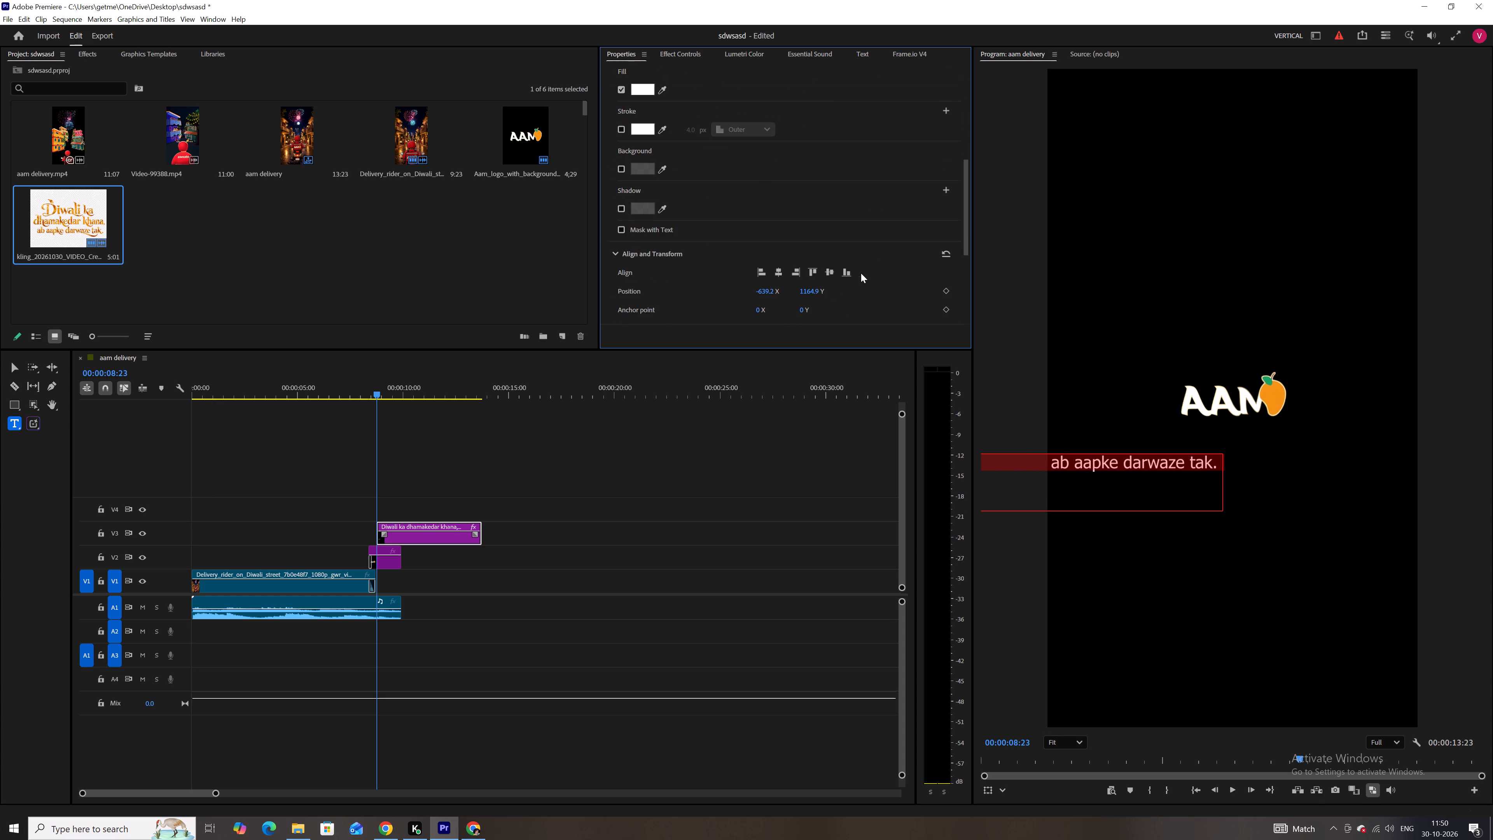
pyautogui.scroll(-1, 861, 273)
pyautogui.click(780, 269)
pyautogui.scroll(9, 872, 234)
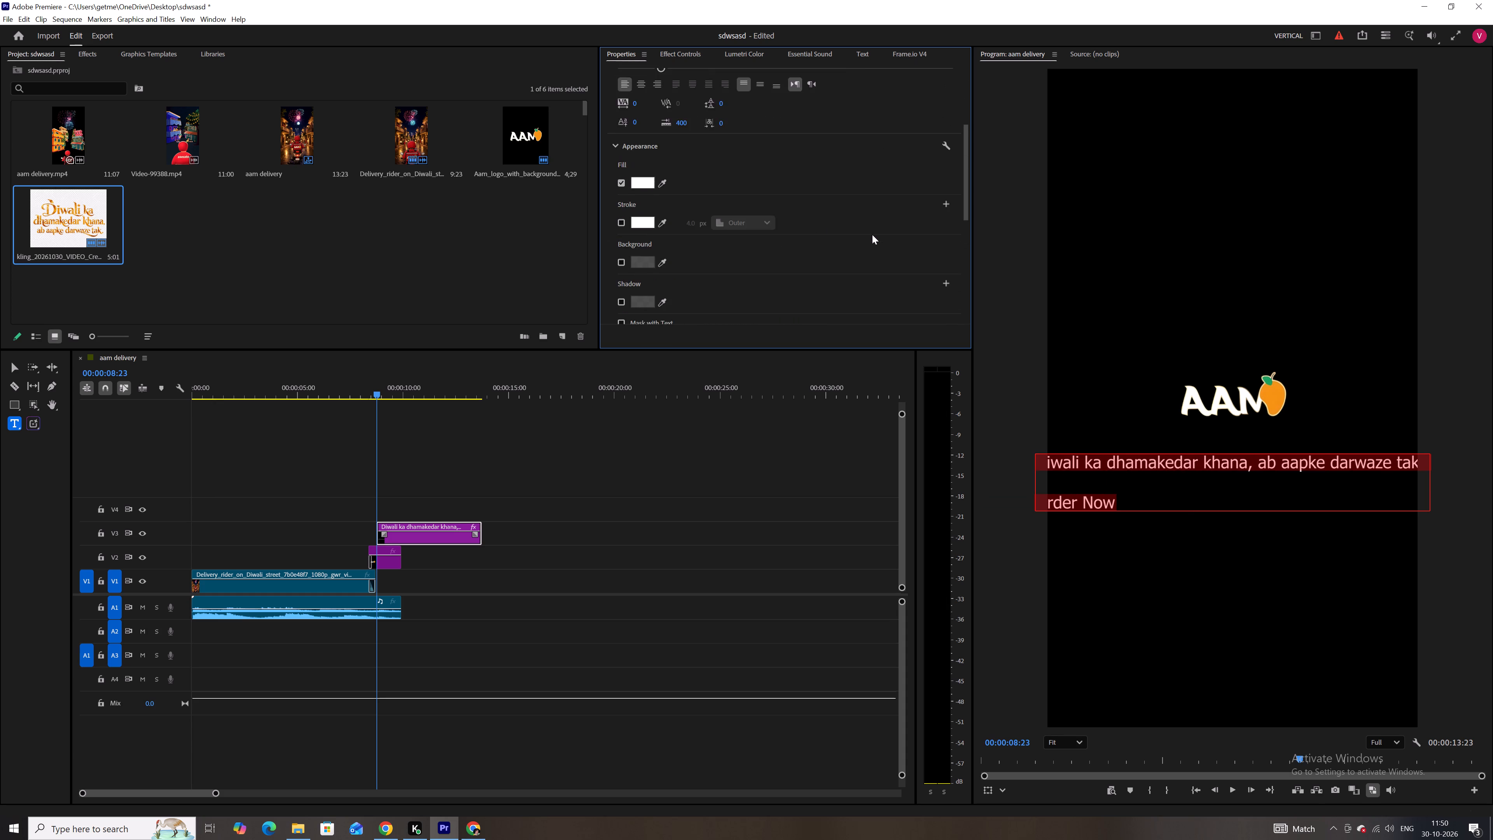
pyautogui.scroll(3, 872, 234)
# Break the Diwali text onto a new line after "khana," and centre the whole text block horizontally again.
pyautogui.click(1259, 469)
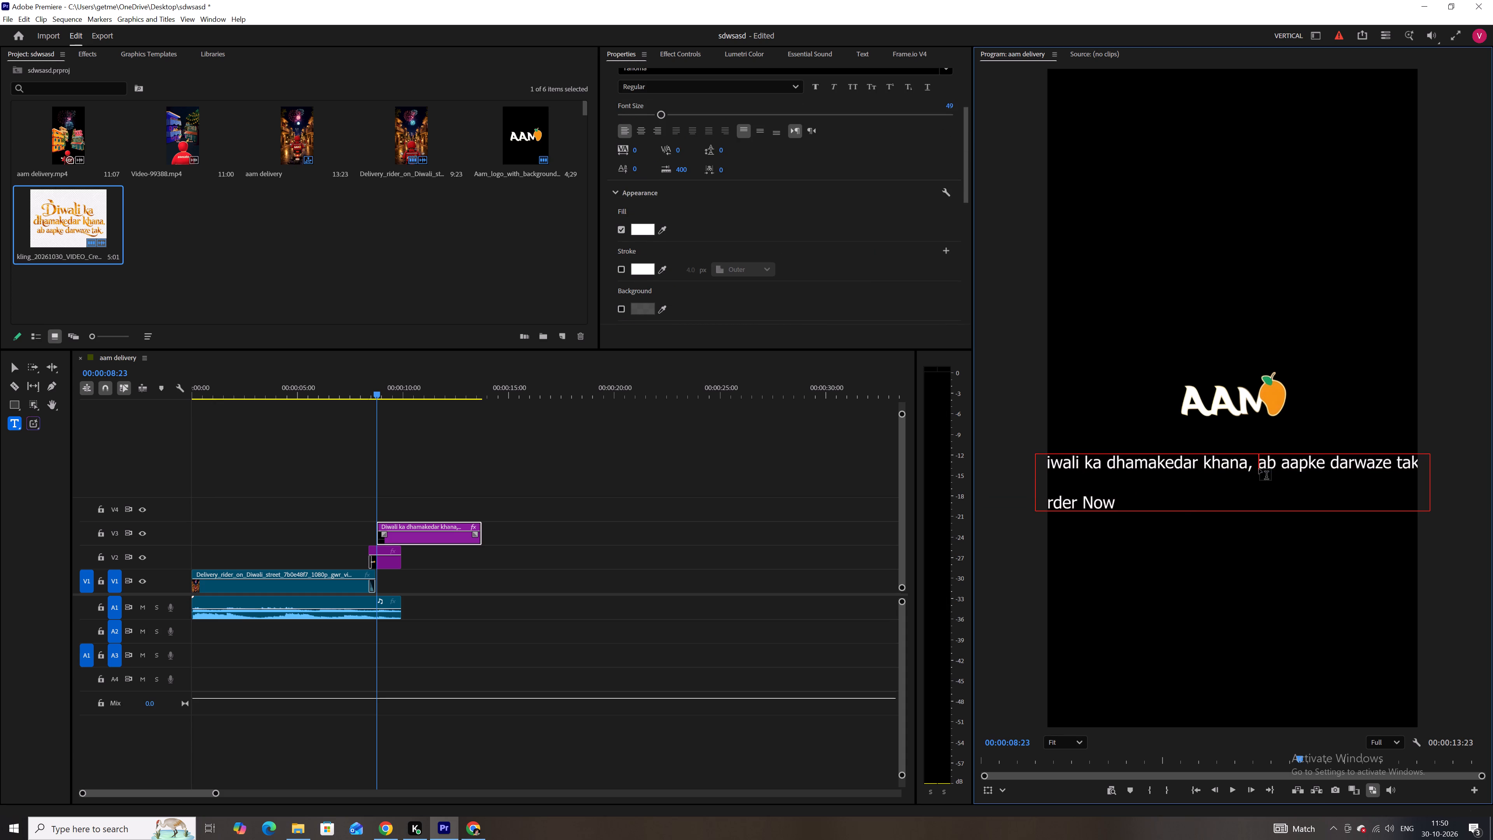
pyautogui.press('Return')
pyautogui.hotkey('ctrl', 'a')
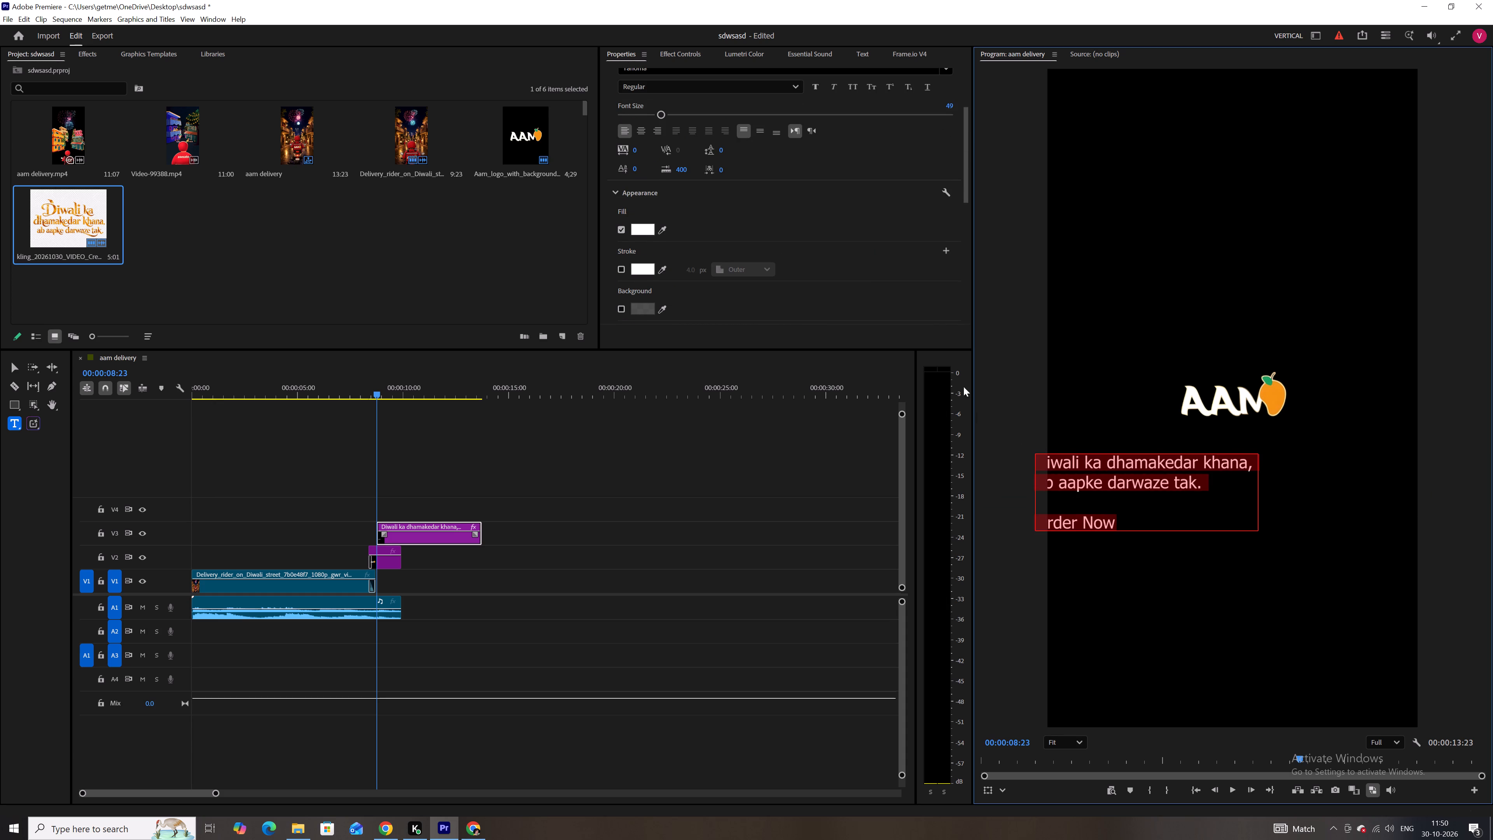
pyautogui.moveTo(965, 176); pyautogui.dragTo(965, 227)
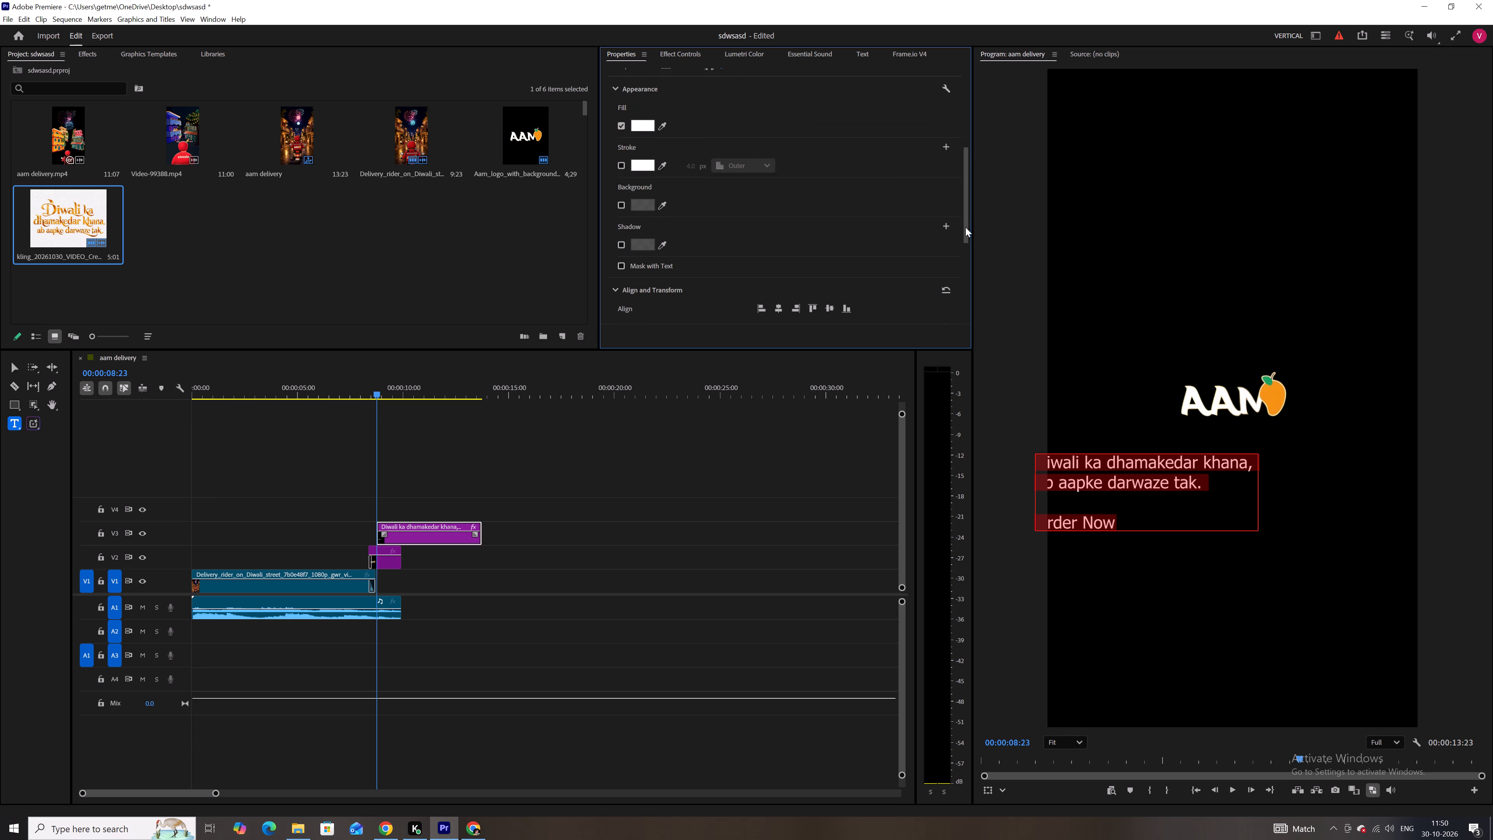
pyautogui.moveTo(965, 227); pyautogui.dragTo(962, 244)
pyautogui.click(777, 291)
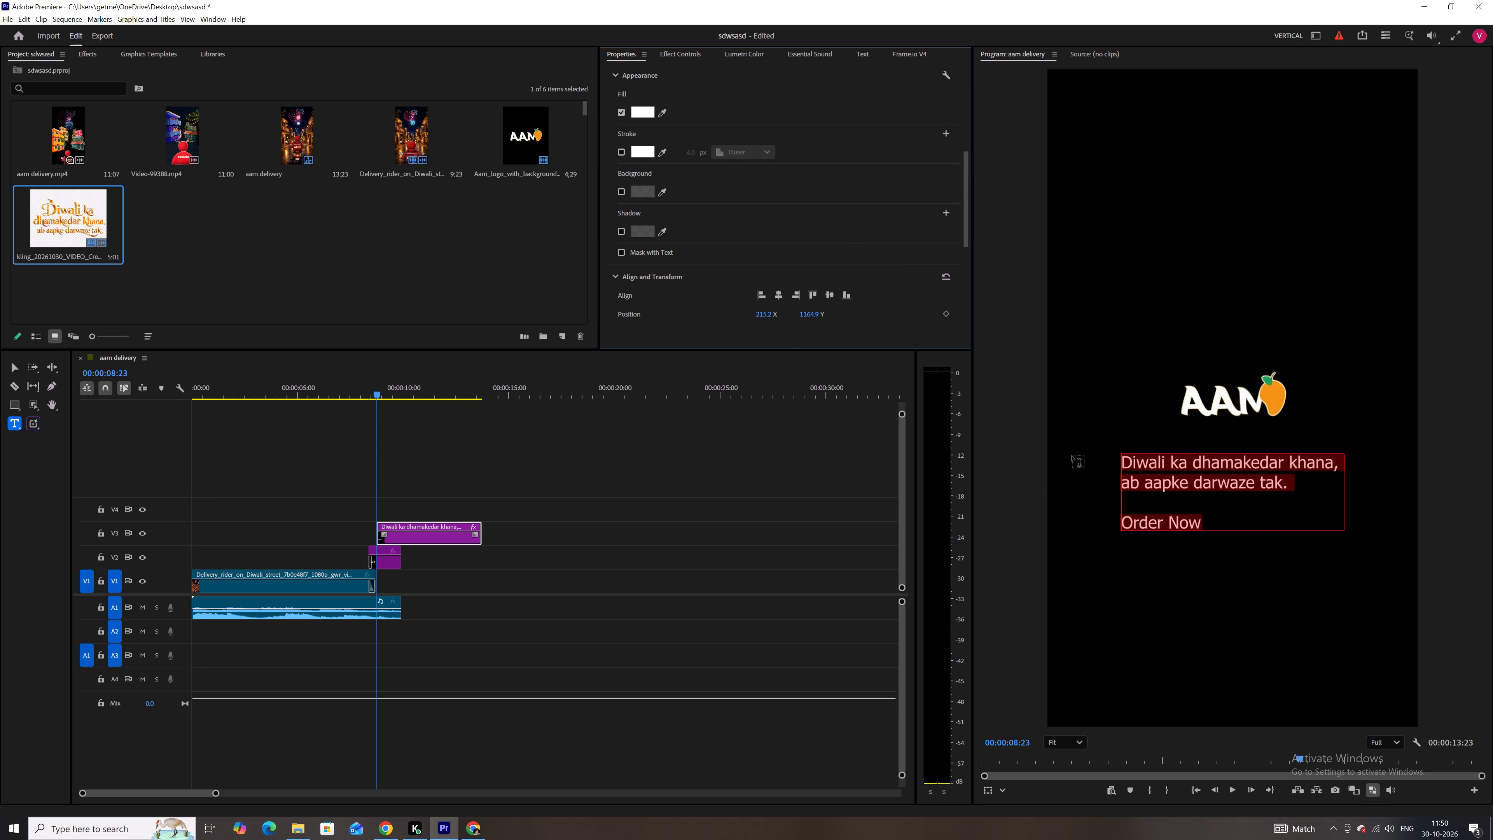
# Remove the "Order Now" line and blank line from the text layer, and copy the remaining Diwali text.
pyautogui.click(1208, 527)
pyautogui.press('BackSpace')
pyautogui.press('BackSpace')
pyautogui.press('BackSpace')
pyautogui.press('BackSpace')
pyautogui.press('BackSpace')
pyautogui.press('BackSpace')
pyautogui.press('BackSpace')
pyautogui.press('BackSpace')
pyautogui.press('BackSpace')
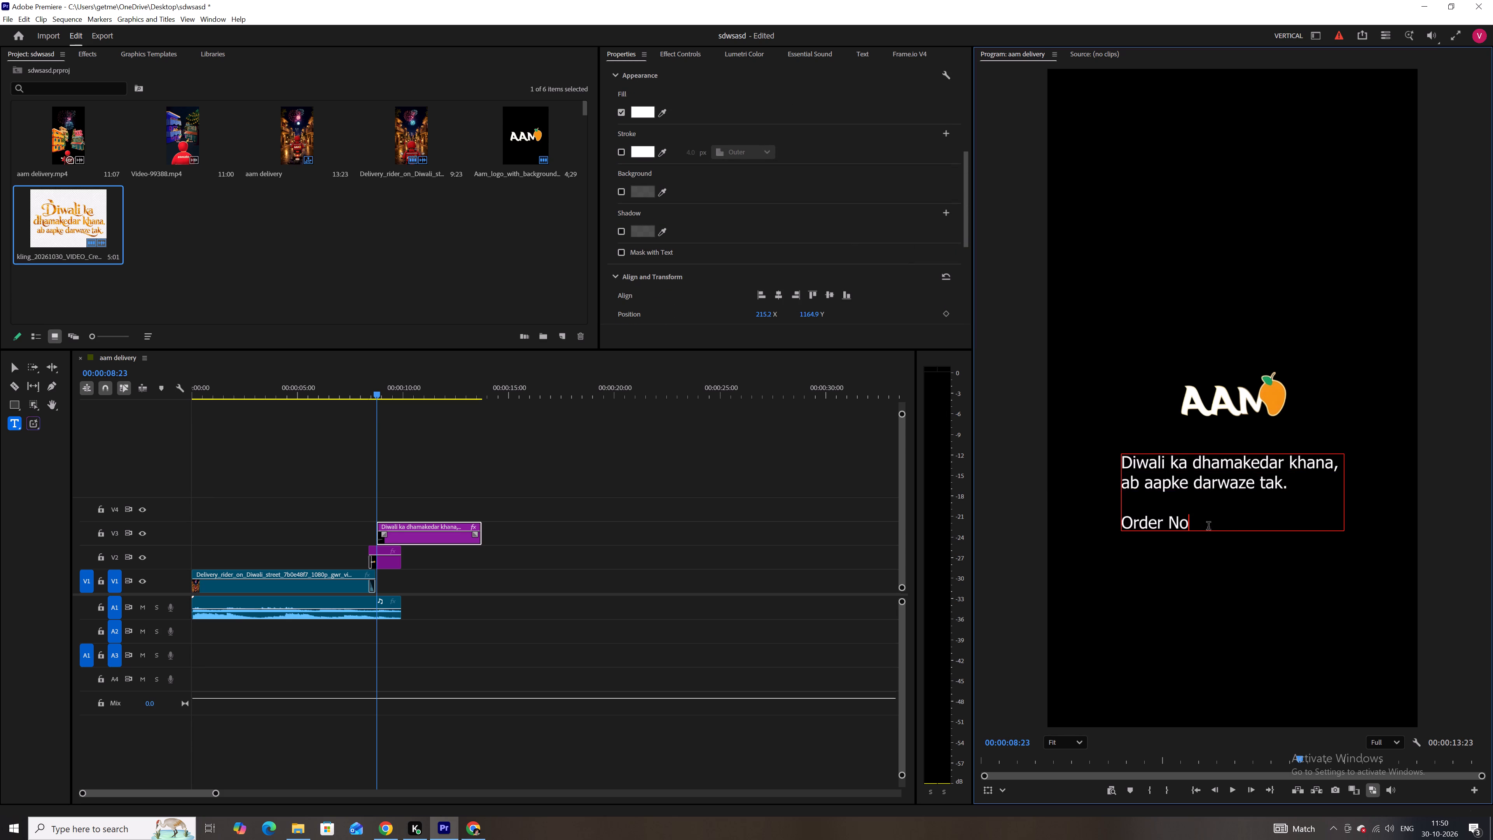
pyautogui.press('BackSpace')
pyautogui.press('BackSpace')
pyautogui.press('BackSpace')
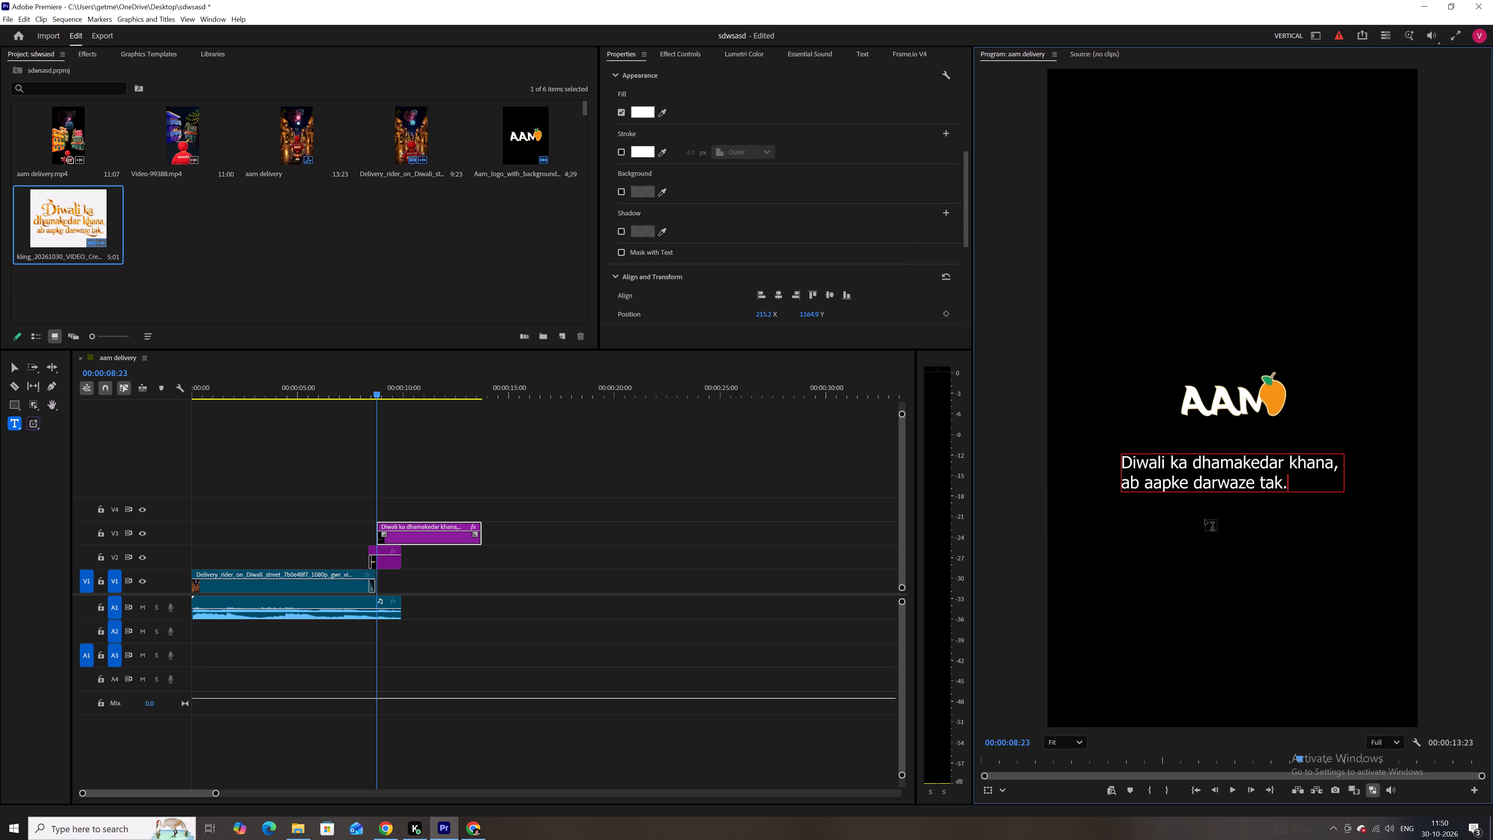
pyautogui.hotkey('ctrl', 'a')
pyautogui.hotkey('ctrl', 'c')
pyautogui.click(552, 555)
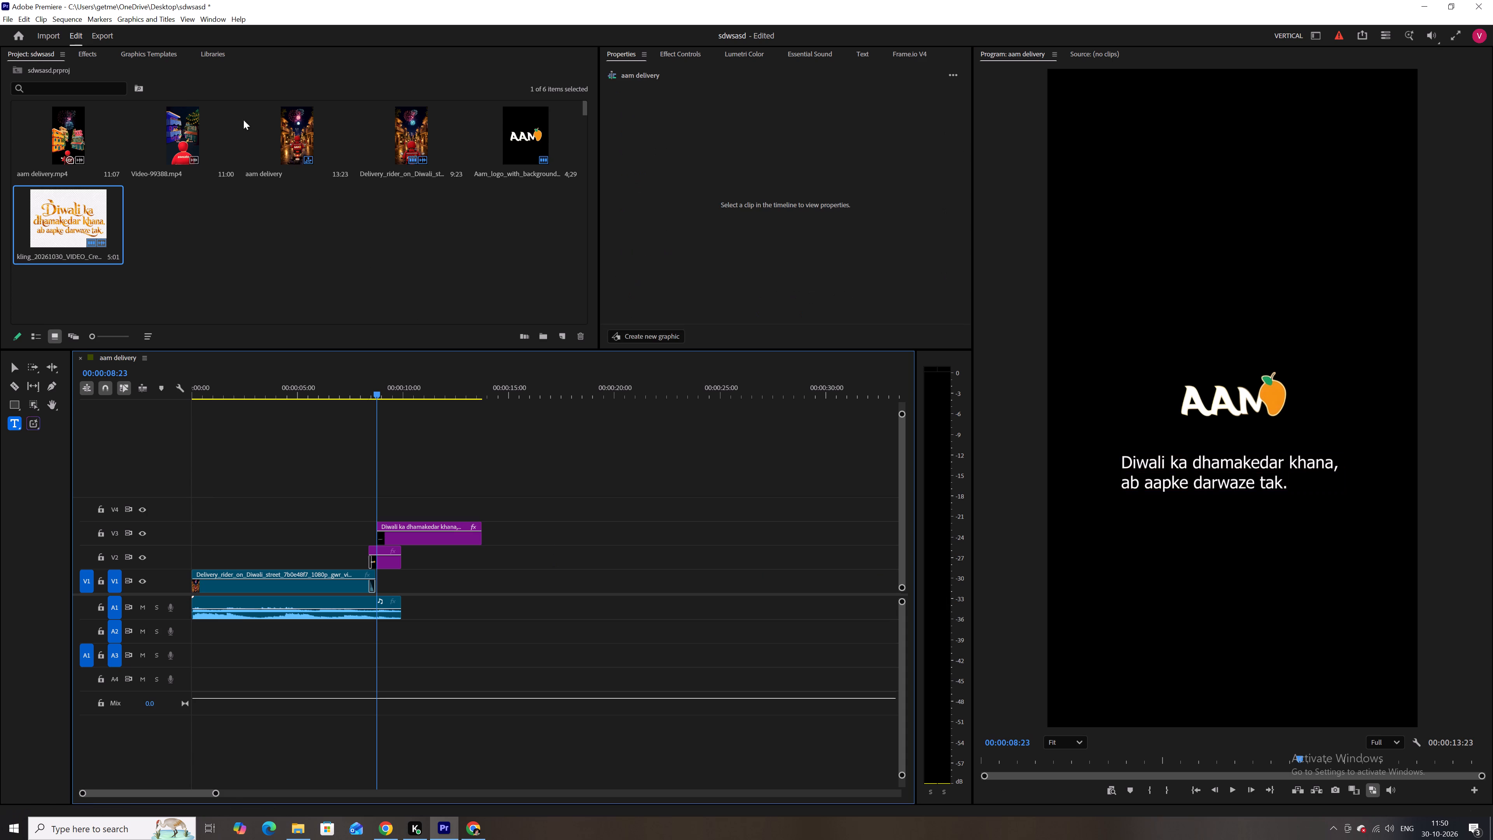
# Add the "2 lines text" graphics template to track V4, starting at 00:00:08:23.
pyautogui.click(131, 55)
pyautogui.scroll(-8, 348, 258)
pyautogui.moveTo(588, 175); pyautogui.dragTo(592, 323)
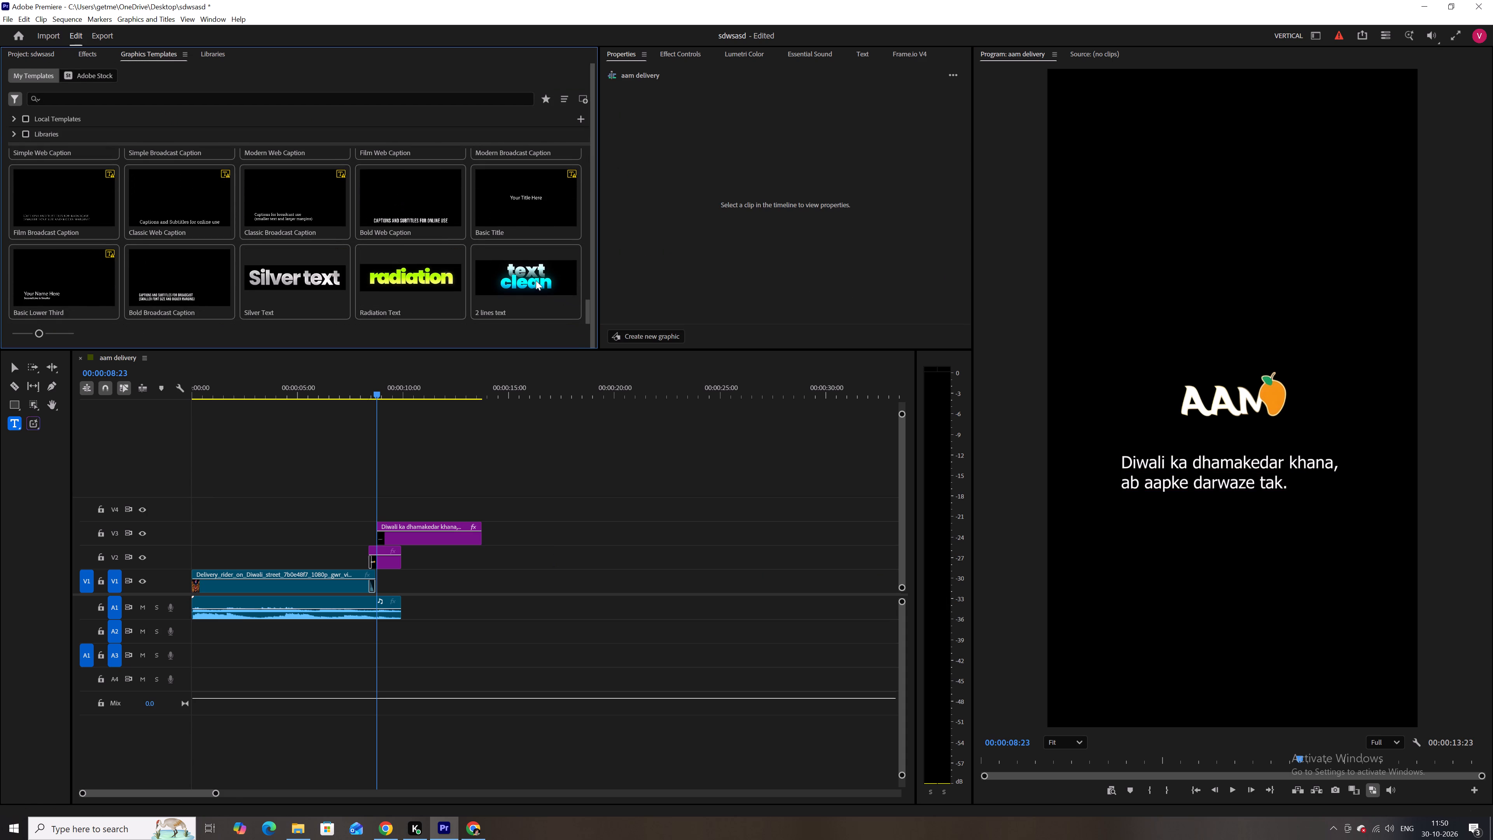
pyautogui.moveTo(531, 277); pyautogui.dragTo(379, 504)
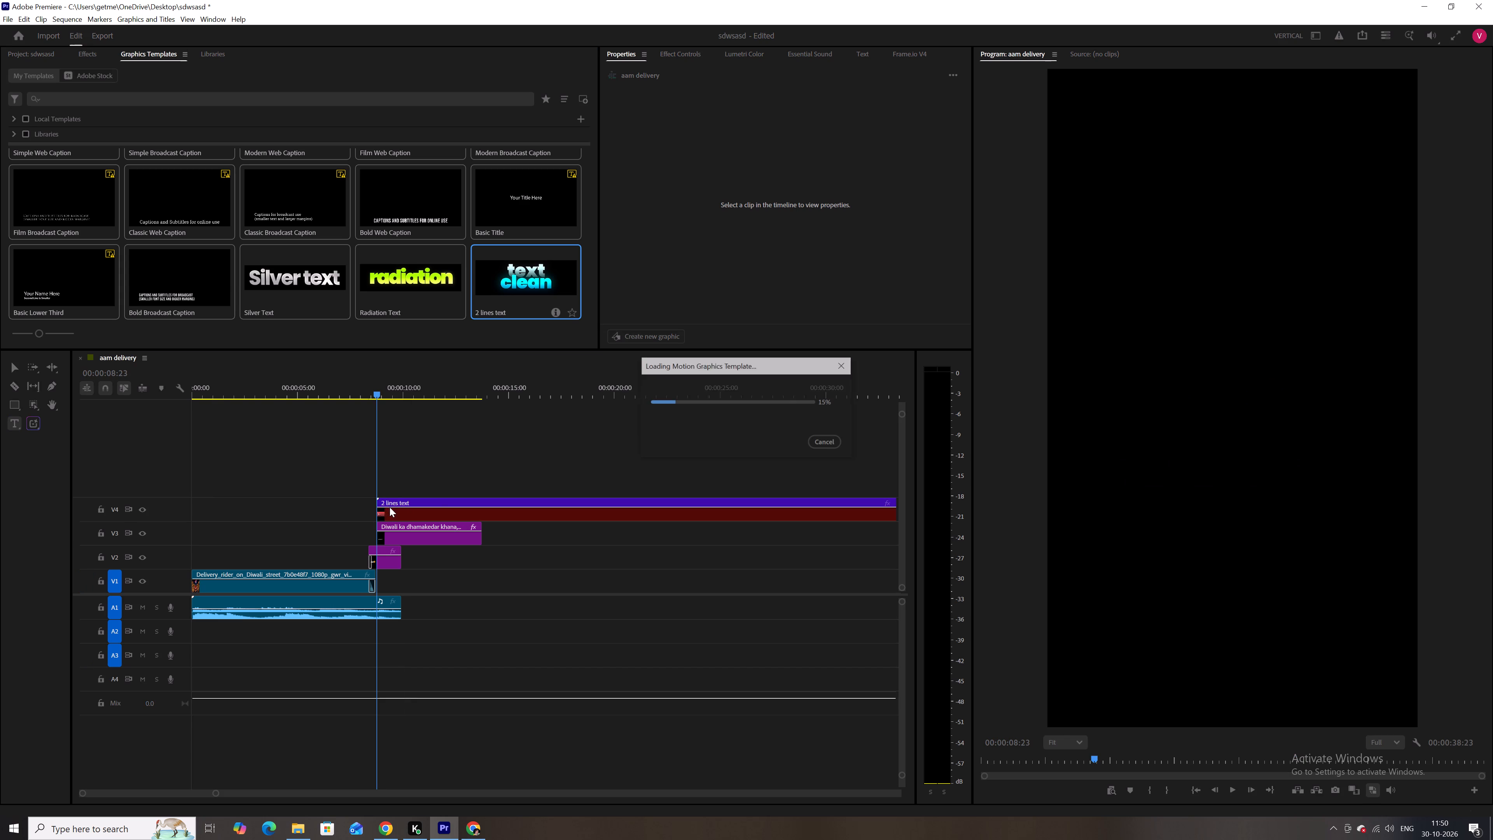
pyautogui.click(390, 507)
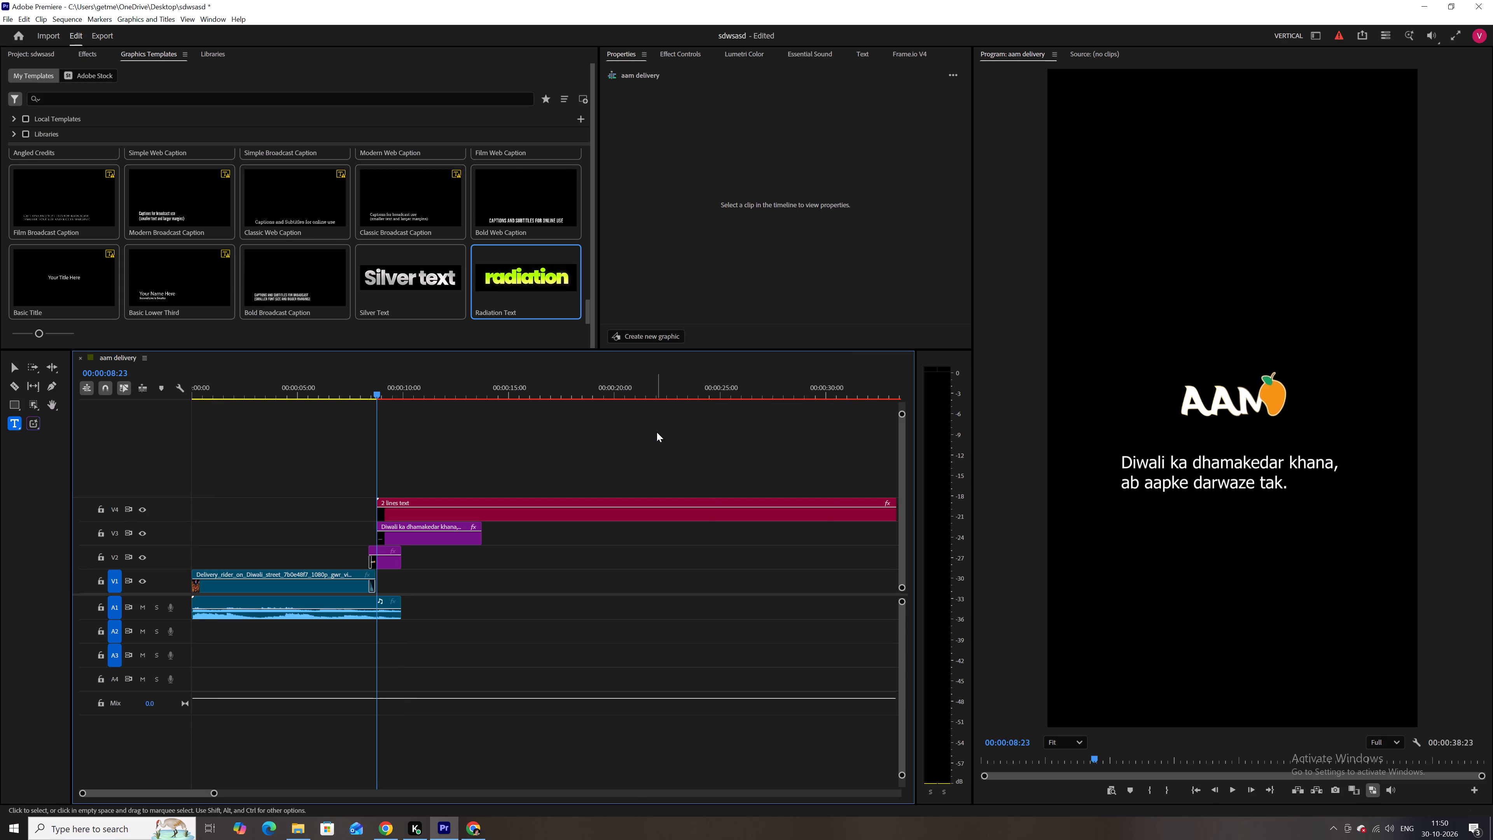
# Set the template's text 1 to "ab aapke darwaze tak." and text 2 to "Diwali ka dhamakedar khana,".
pyautogui.click(403, 503)
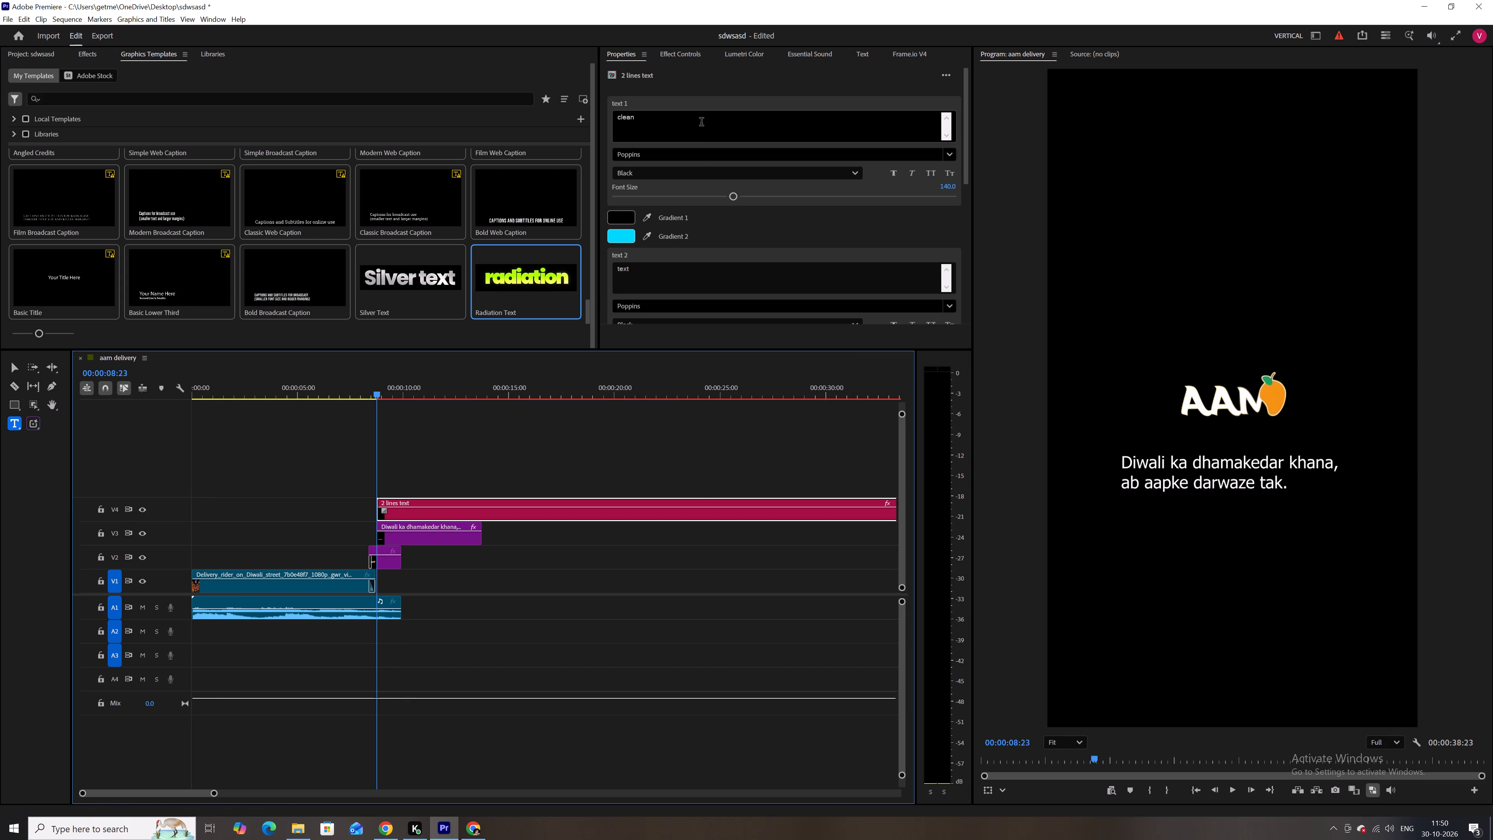
pyautogui.doubleClick(701, 123)
pyautogui.hotkey('ctrl', 'v')
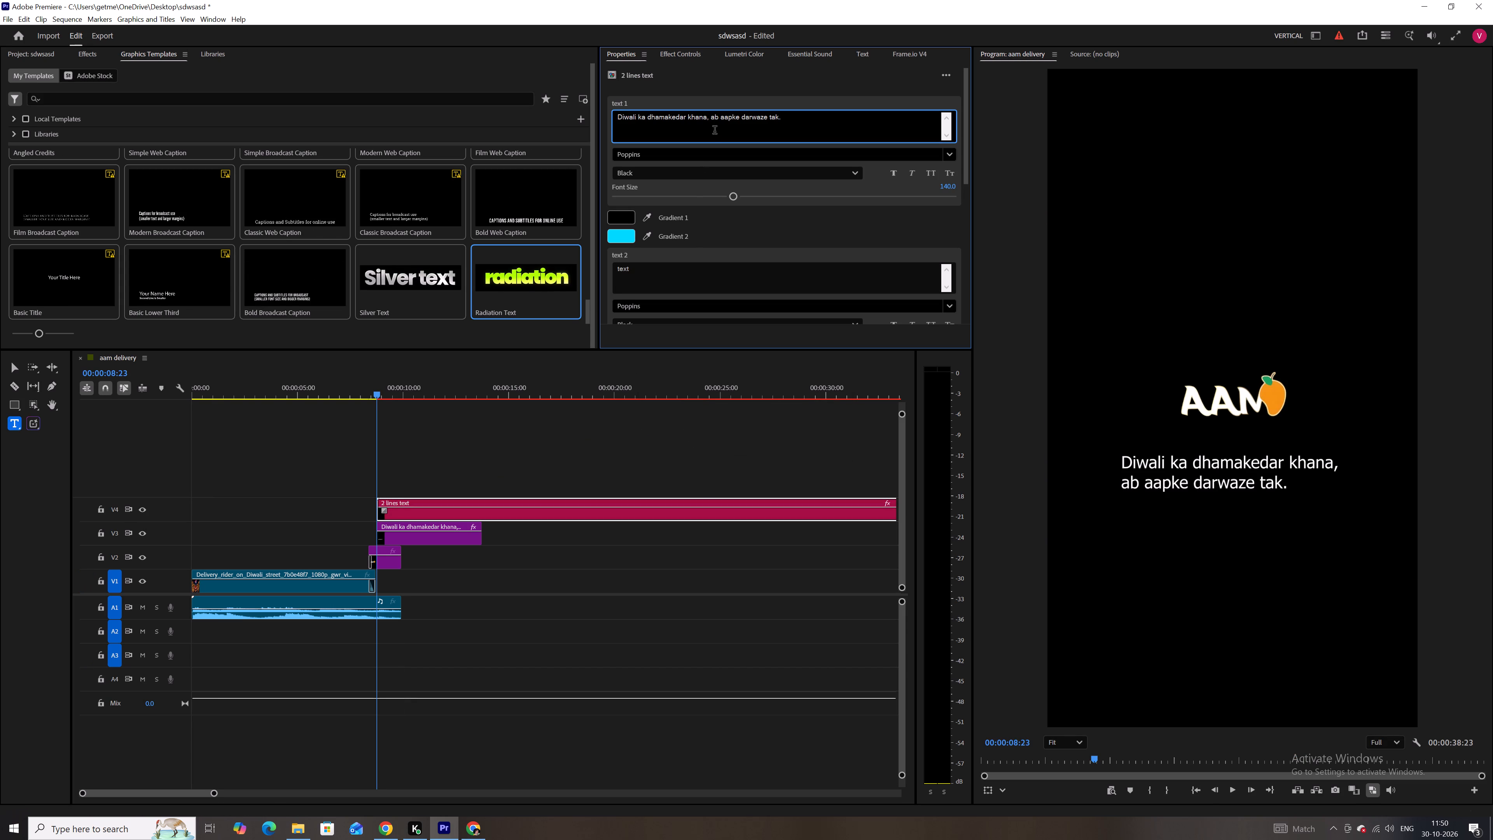
pyautogui.click(719, 133)
pyautogui.moveTo(711, 117); pyautogui.dragTo(580, 113)
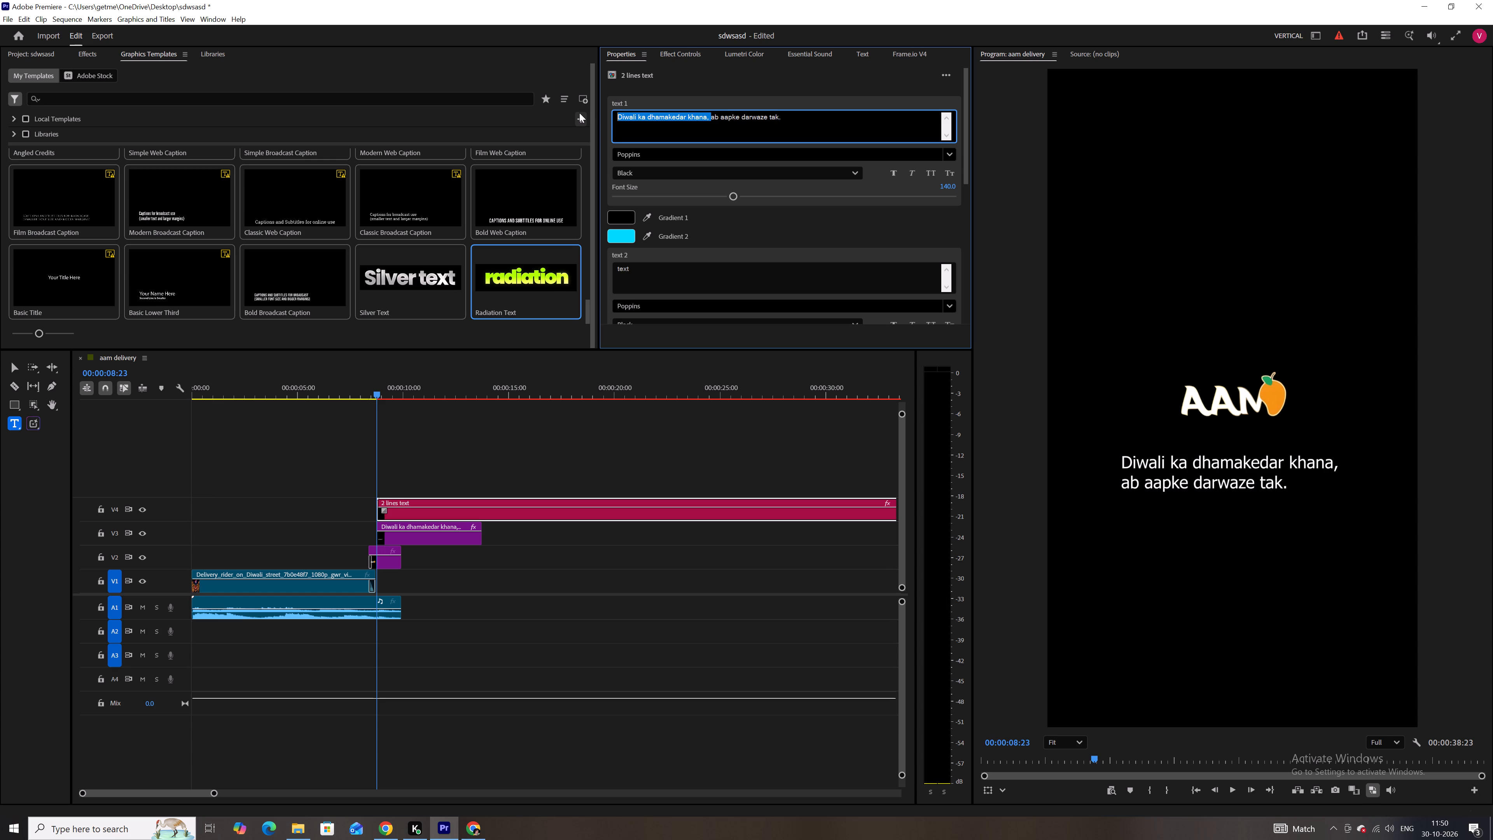
pyautogui.hotkey('ctrl', 'c')
pyautogui.press('BackSpace')
pyautogui.doubleClick(720, 269)
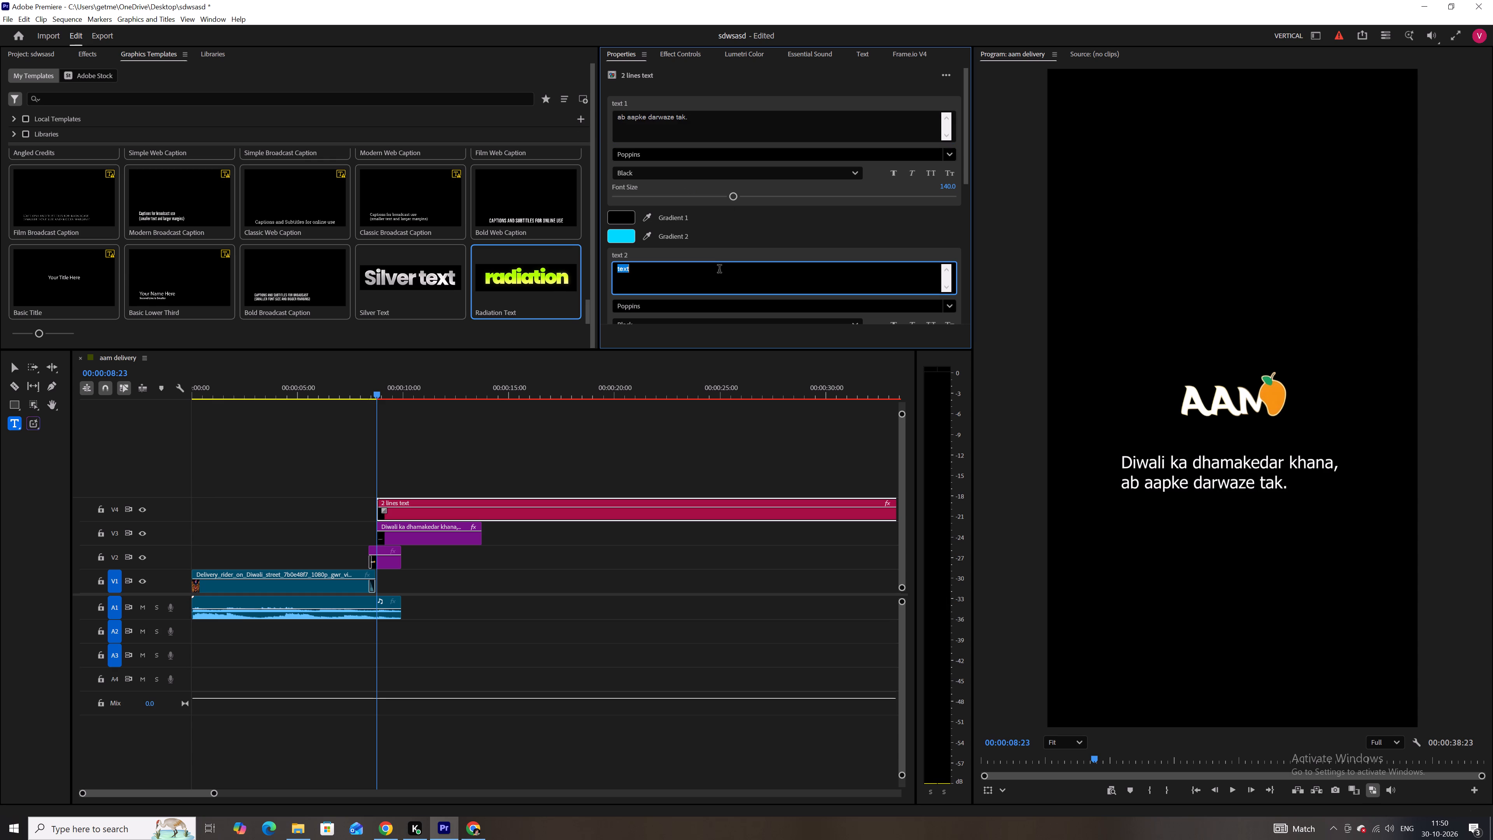
pyautogui.hotkey('ctrl', 'v')
pyautogui.click(500, 598)
# Preview the template text briefly and delete the plain Diwali text clip from track V3.
pyautogui.press('space')
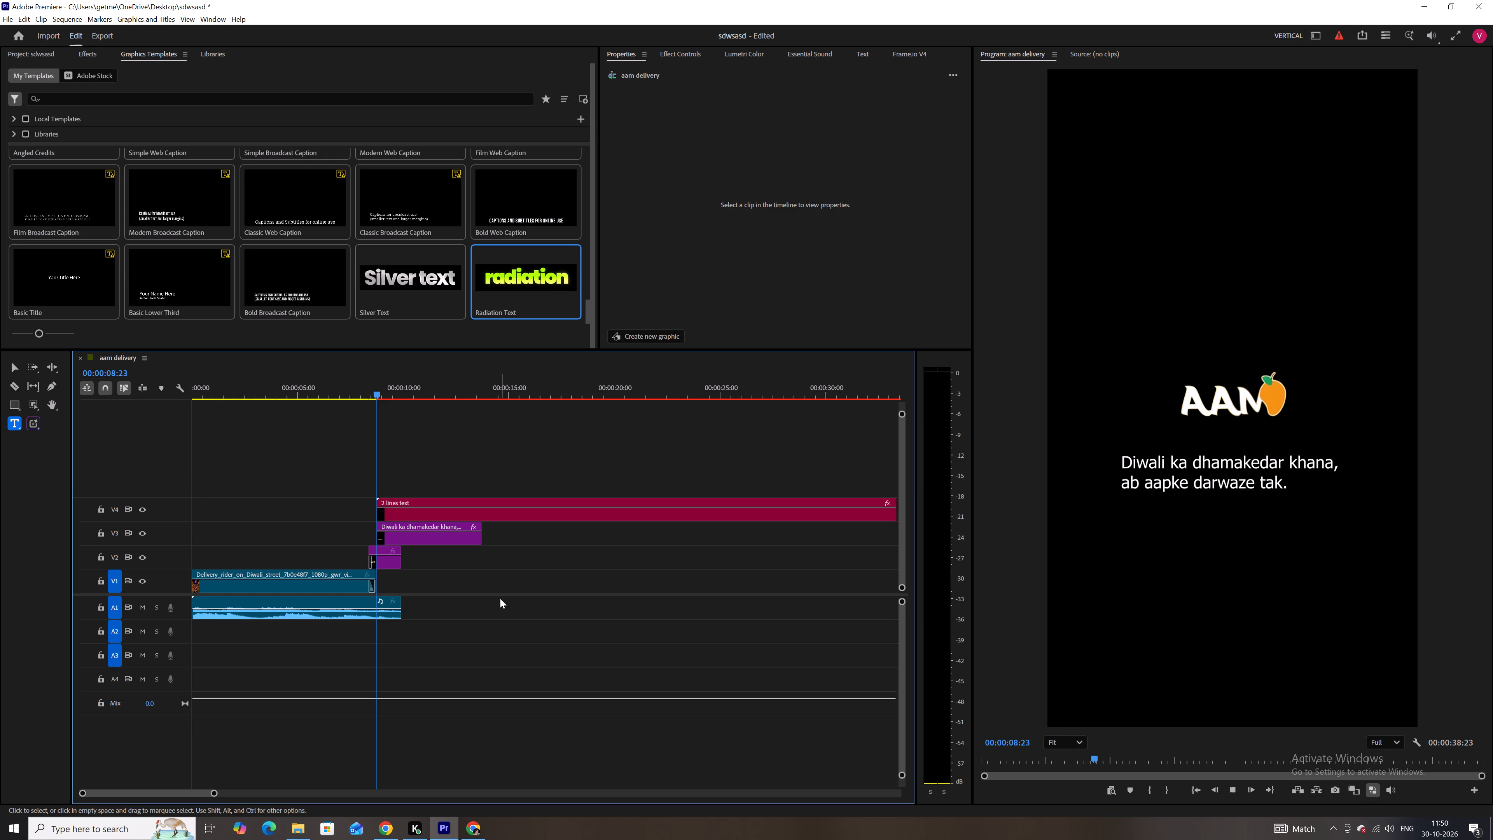
pyautogui.press('space')
pyautogui.click(460, 530)
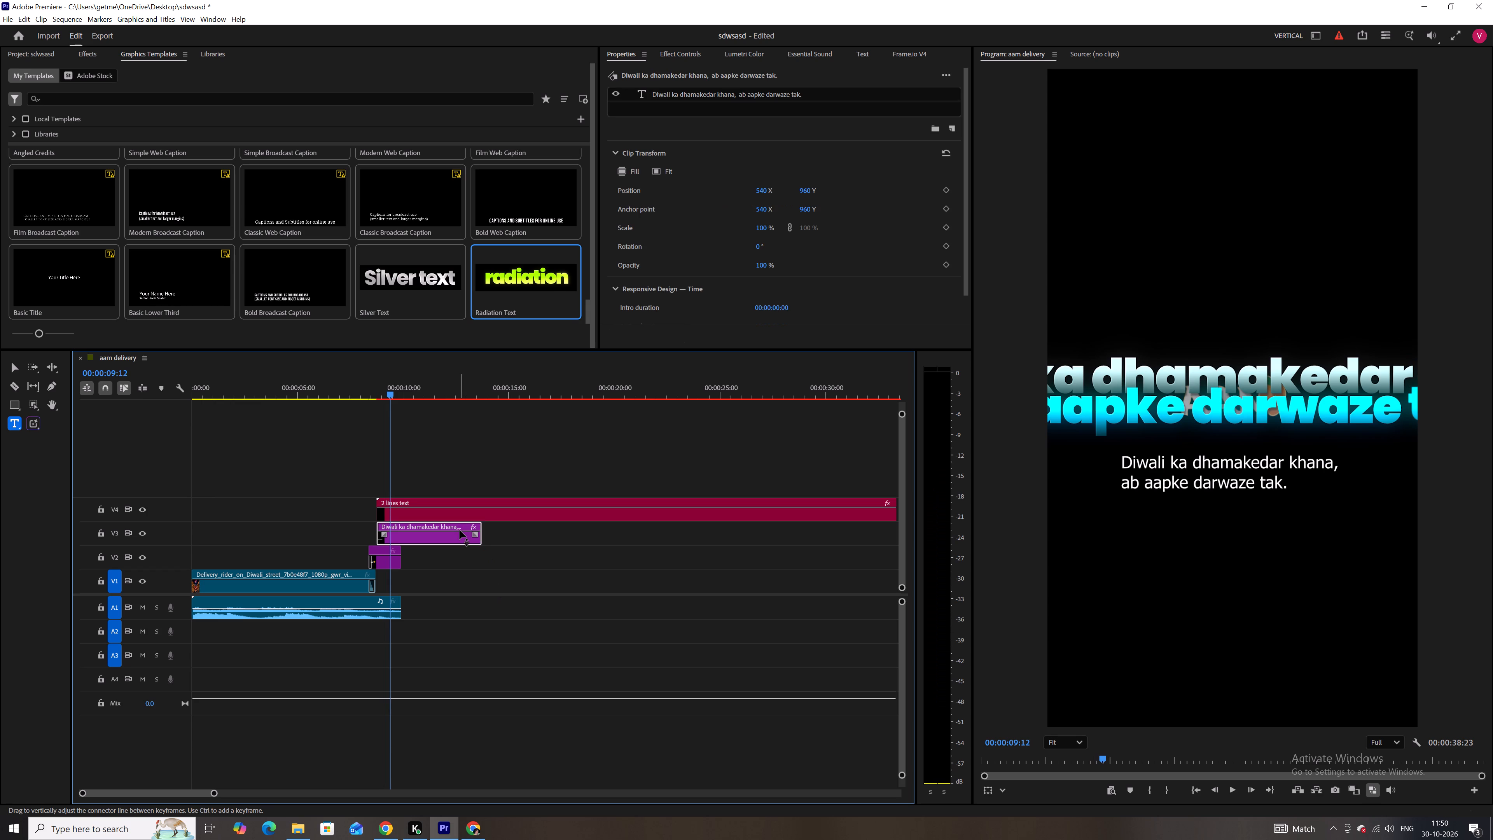
pyautogui.press('BackSpace')
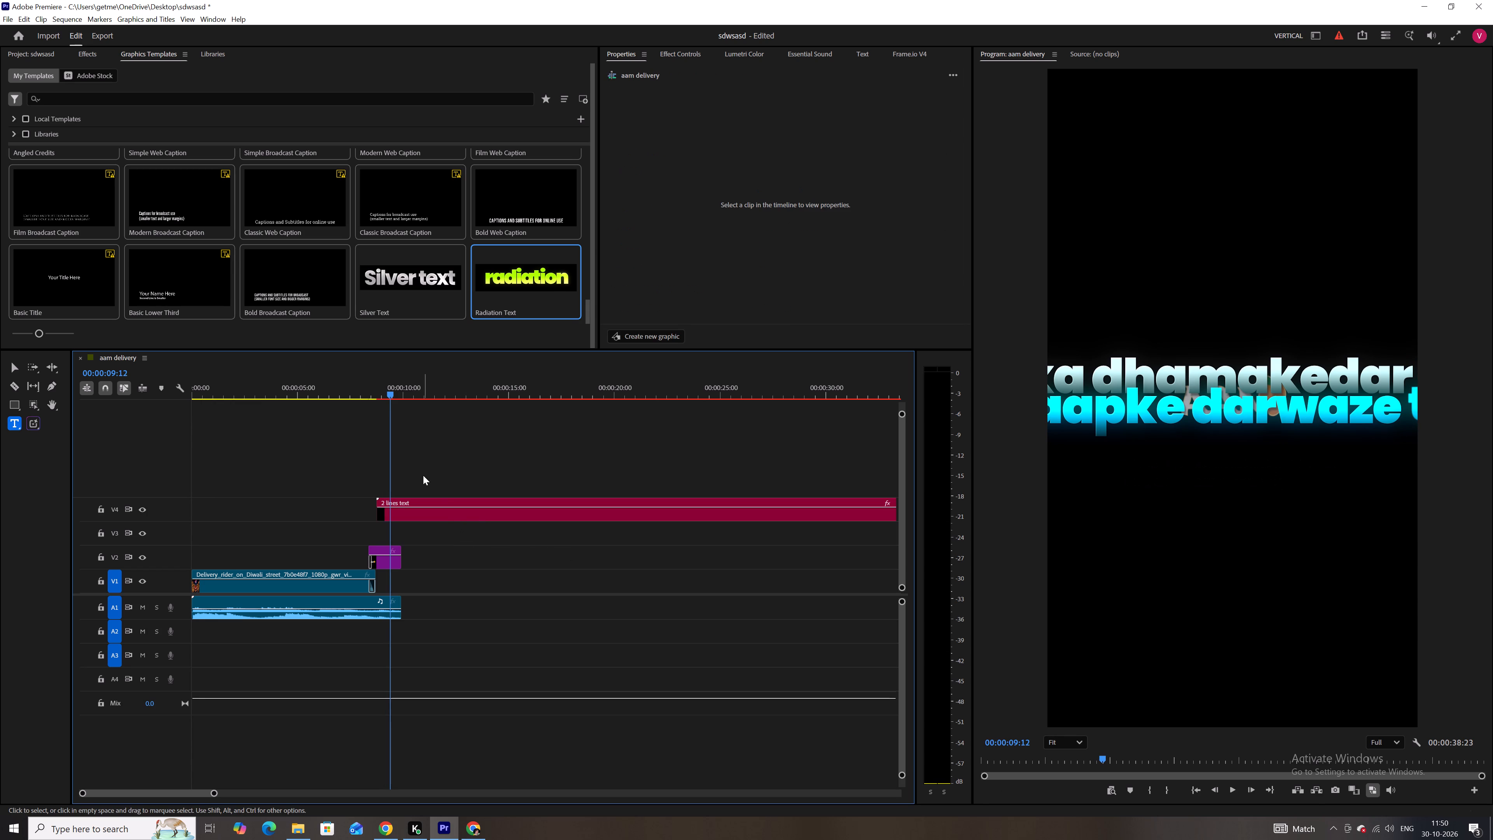
# Play back the ending with the two-line template text and examine the template's text, transform and crop settings.
pyautogui.moveTo(388, 392); pyautogui.dragTo(360, 380)
pyautogui.press('space')
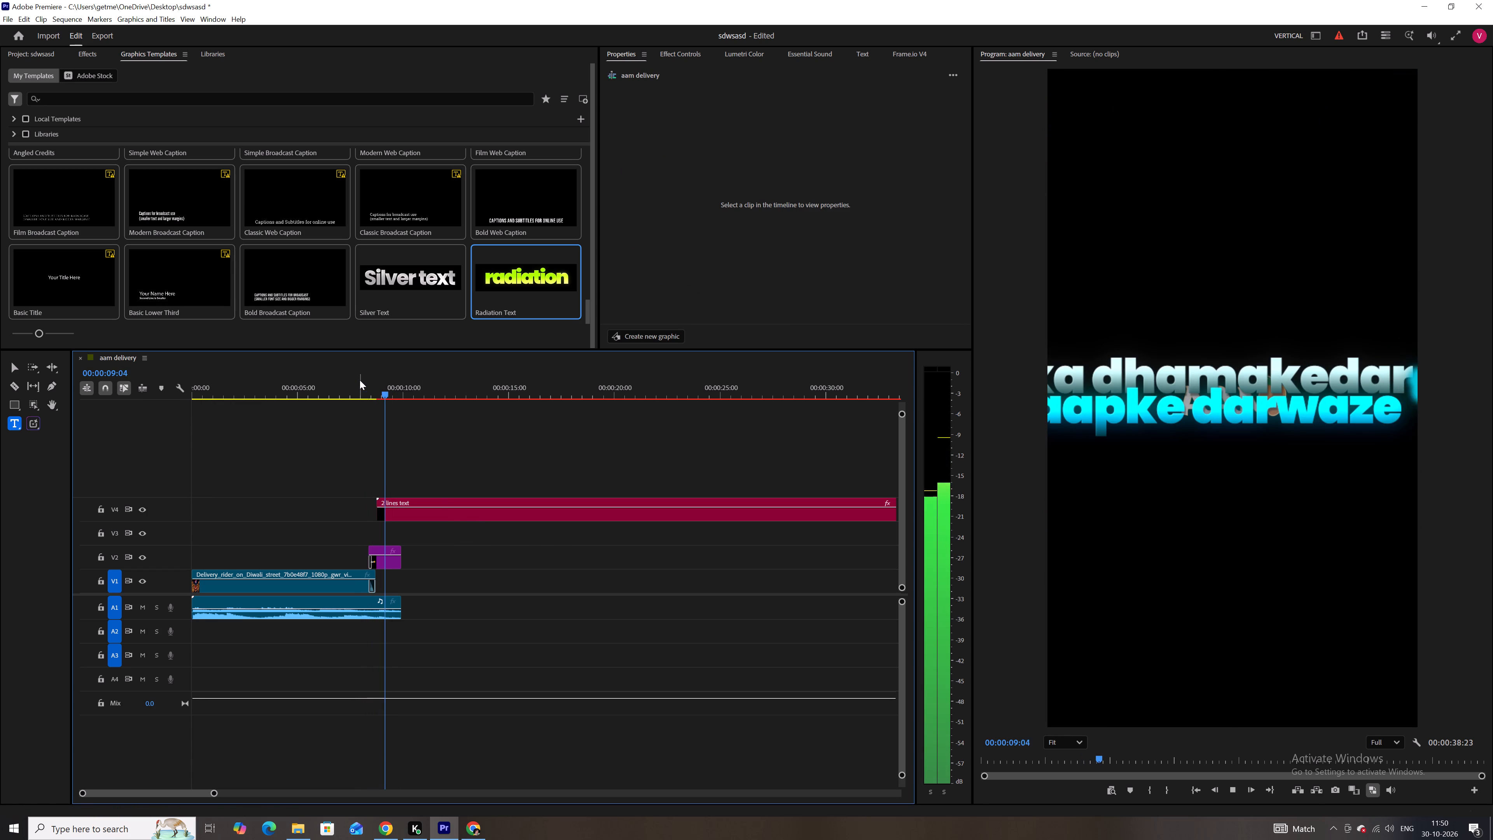
pyautogui.press('space')
pyautogui.click(437, 499)
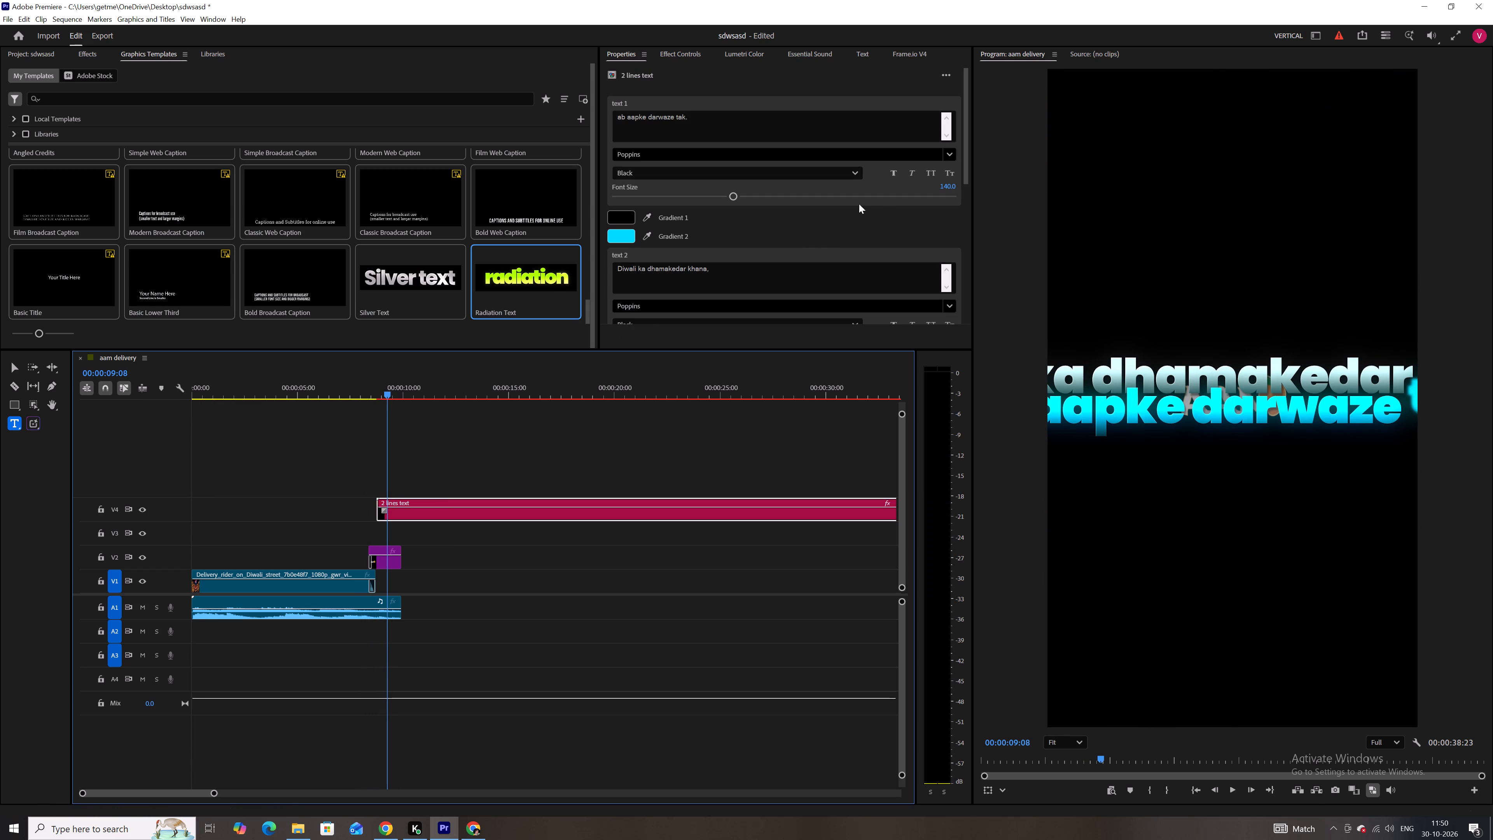
pyautogui.scroll(-14, 921, 209)
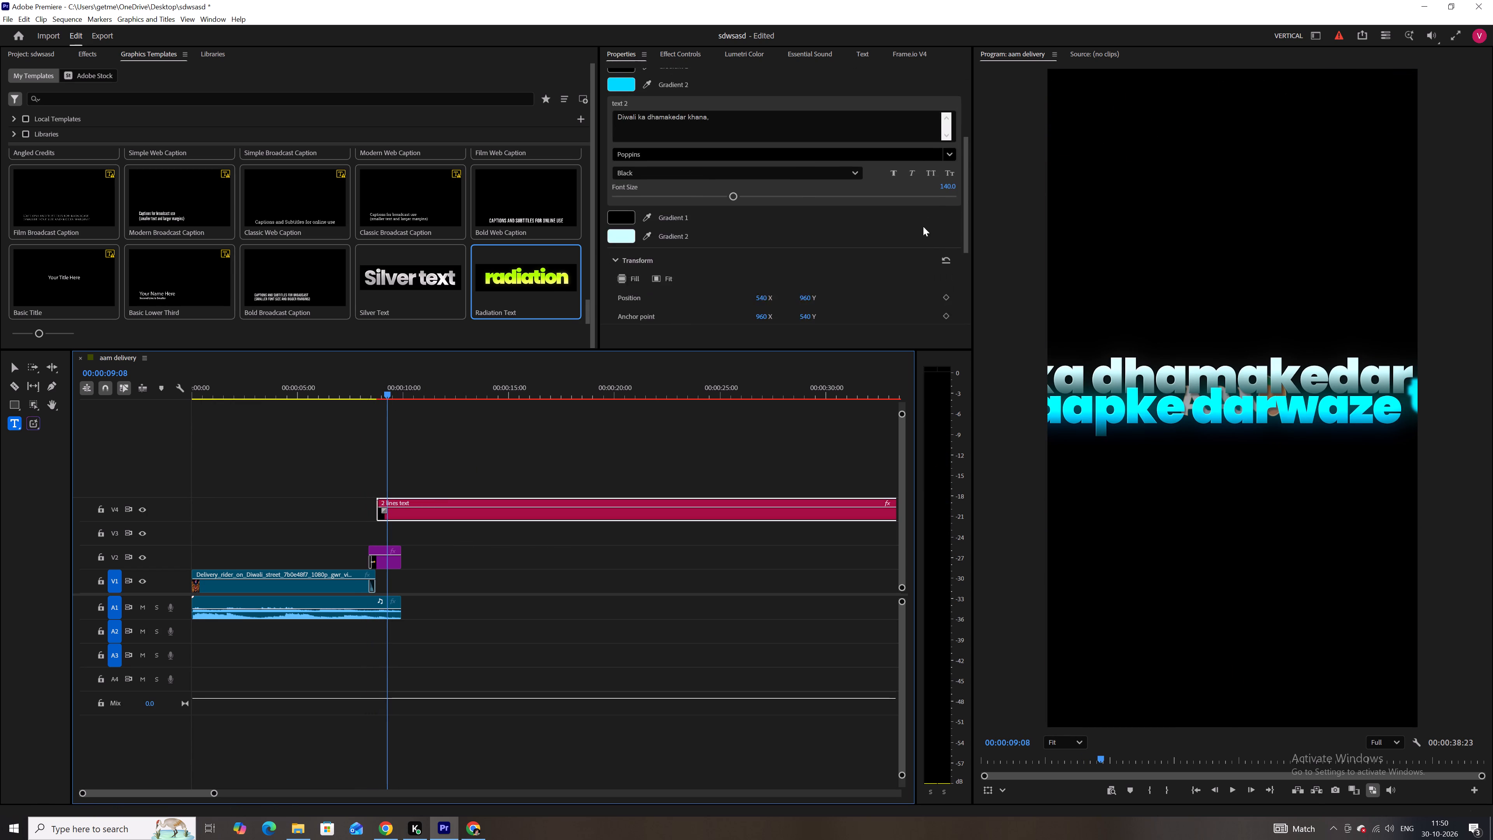
pyautogui.scroll(-4, 923, 226)
pyautogui.scroll(-4, 869, 233)
pyautogui.scroll(-3, 808, 304)
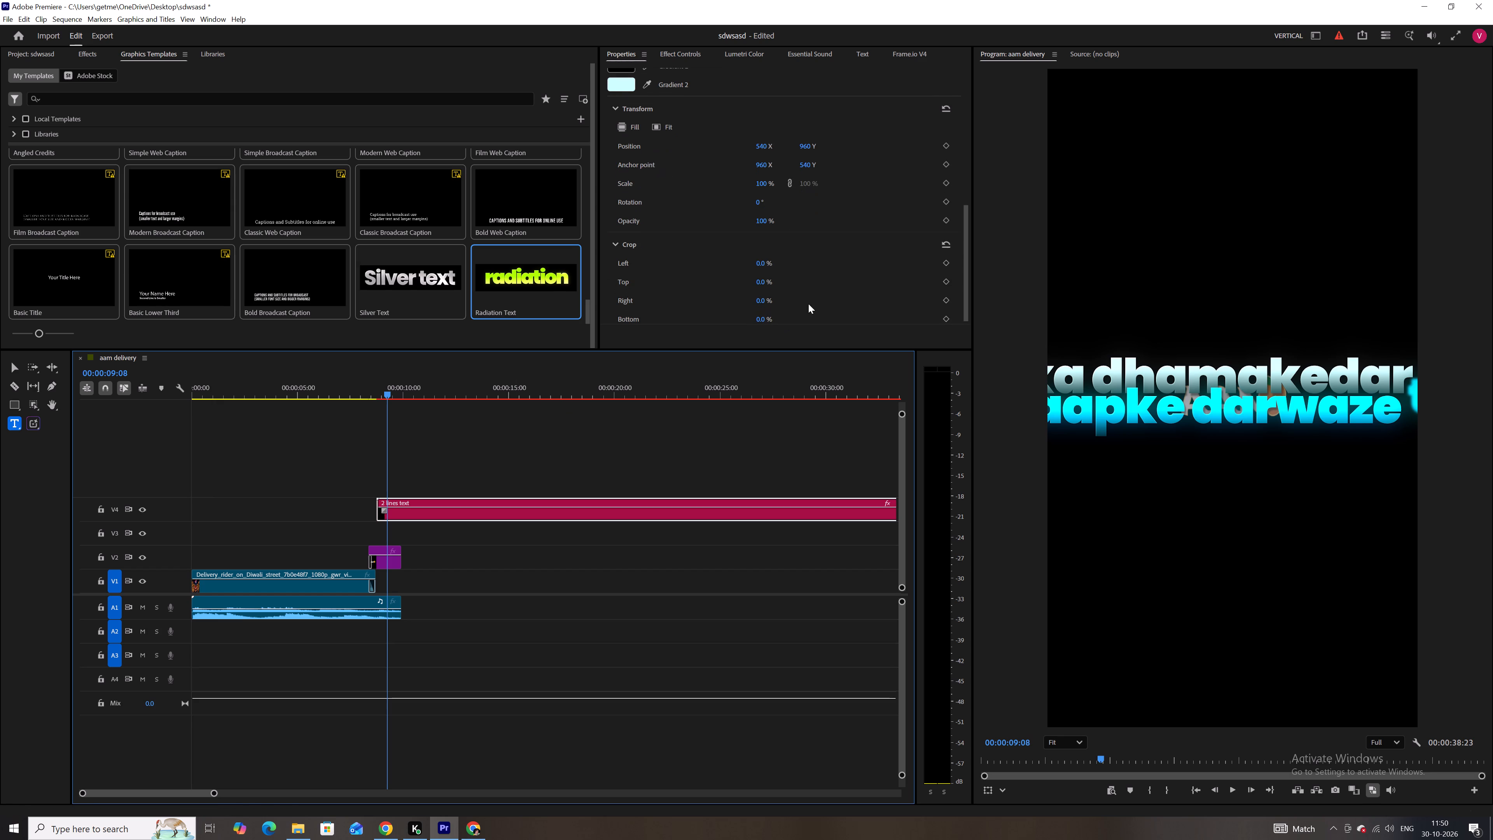
pyautogui.scroll(-1, 808, 304)
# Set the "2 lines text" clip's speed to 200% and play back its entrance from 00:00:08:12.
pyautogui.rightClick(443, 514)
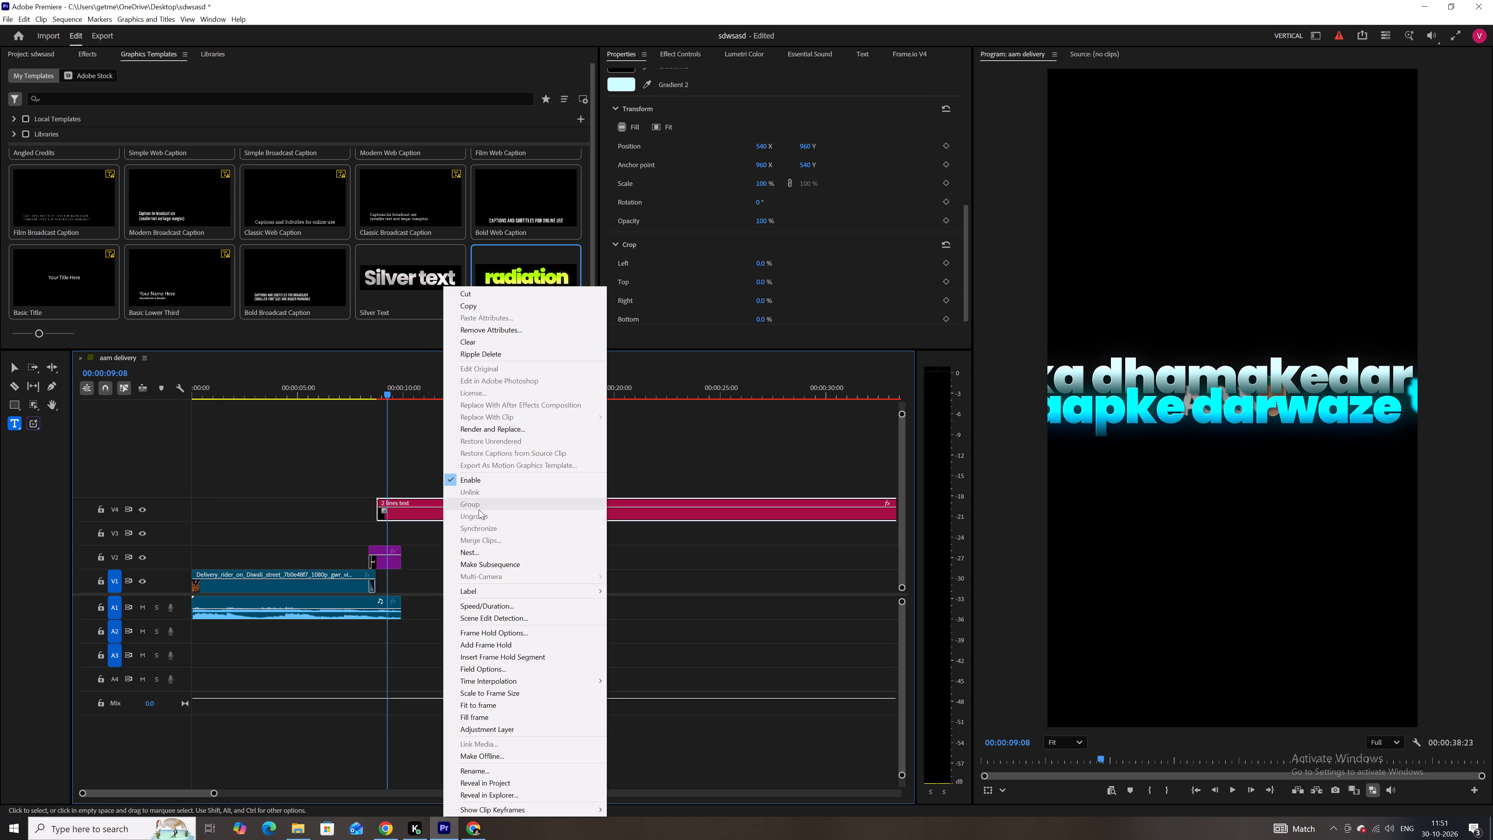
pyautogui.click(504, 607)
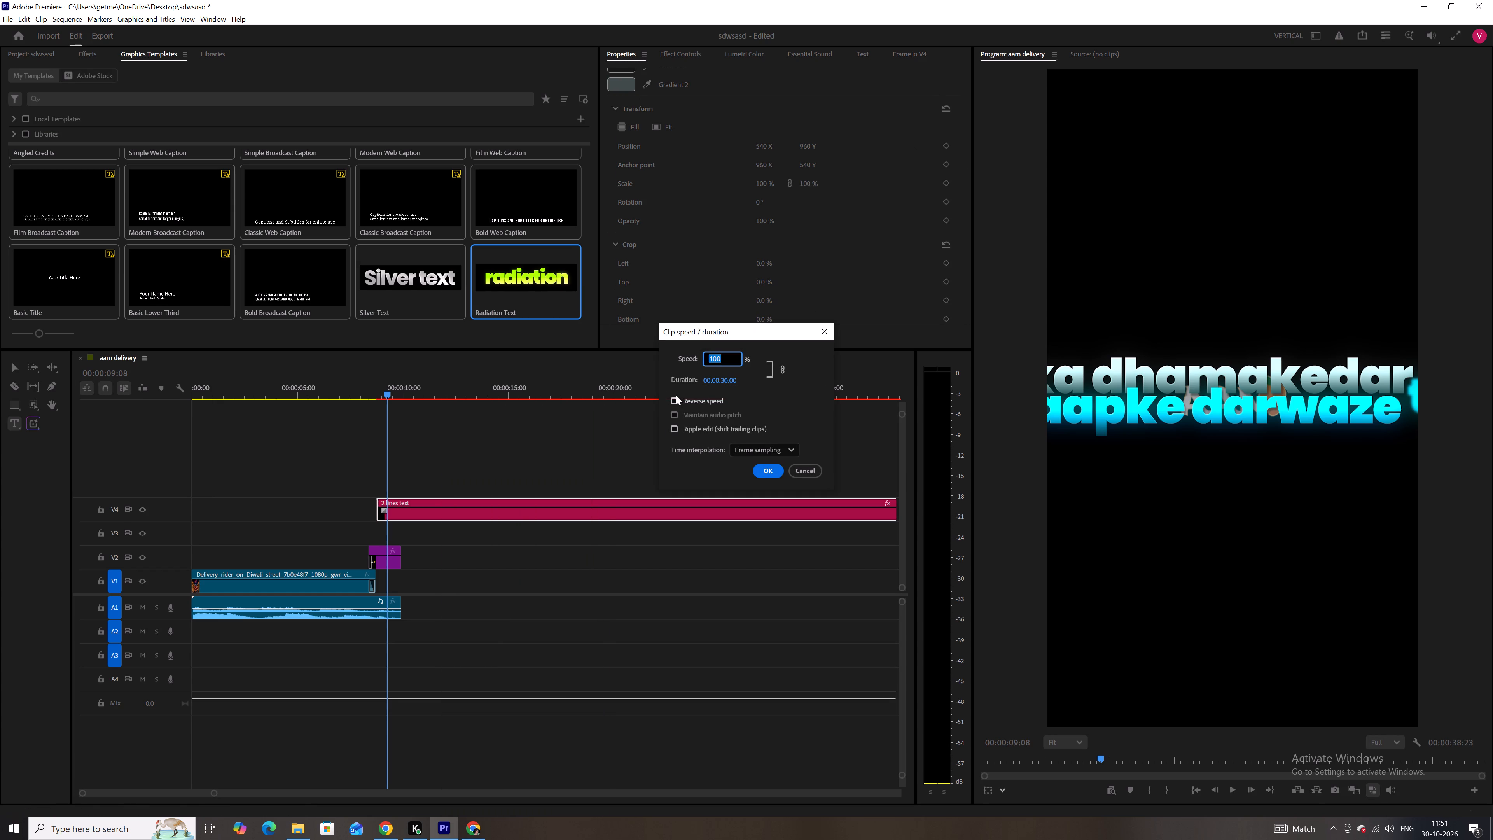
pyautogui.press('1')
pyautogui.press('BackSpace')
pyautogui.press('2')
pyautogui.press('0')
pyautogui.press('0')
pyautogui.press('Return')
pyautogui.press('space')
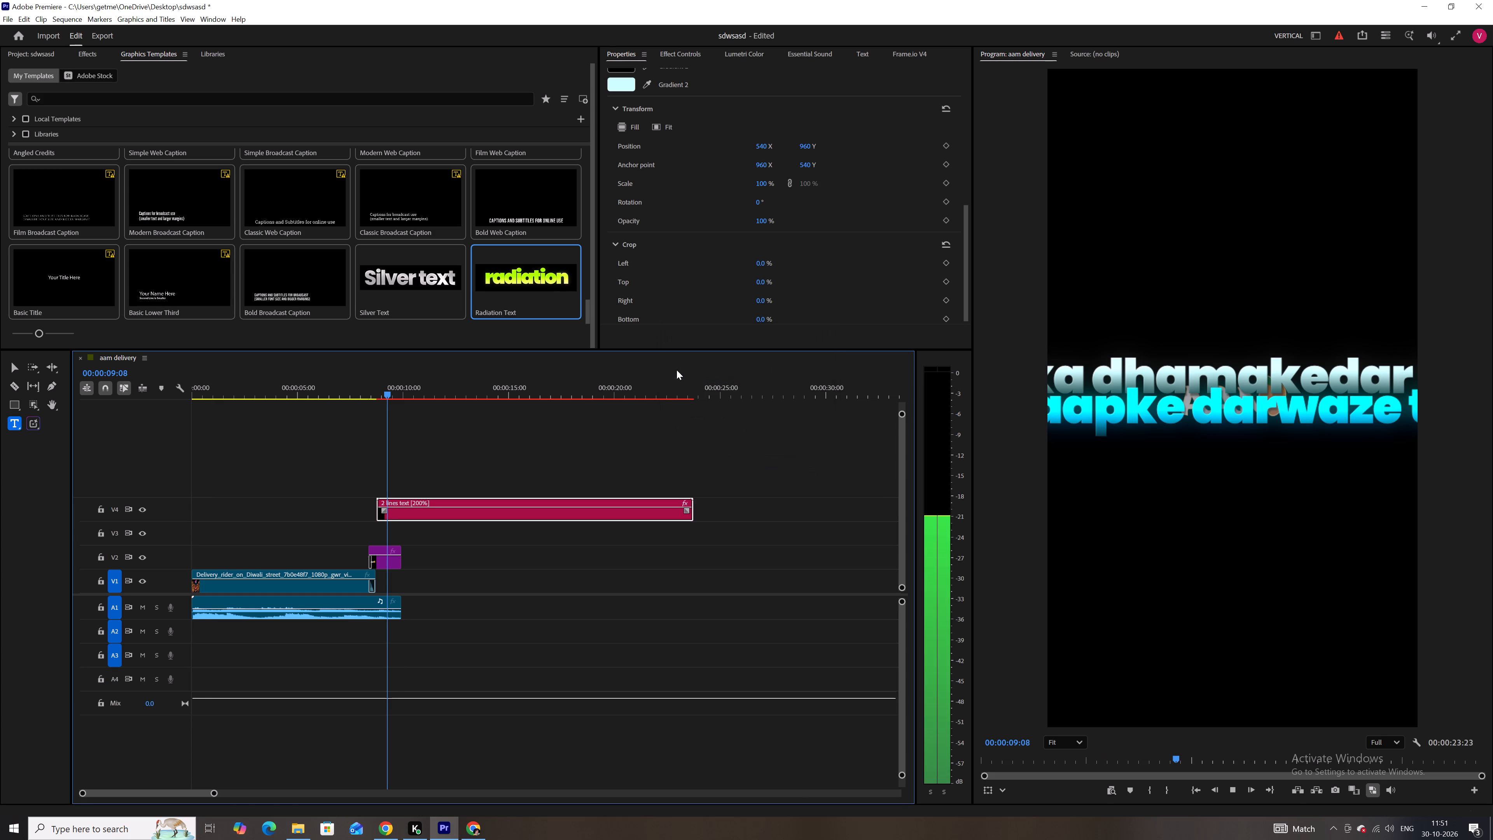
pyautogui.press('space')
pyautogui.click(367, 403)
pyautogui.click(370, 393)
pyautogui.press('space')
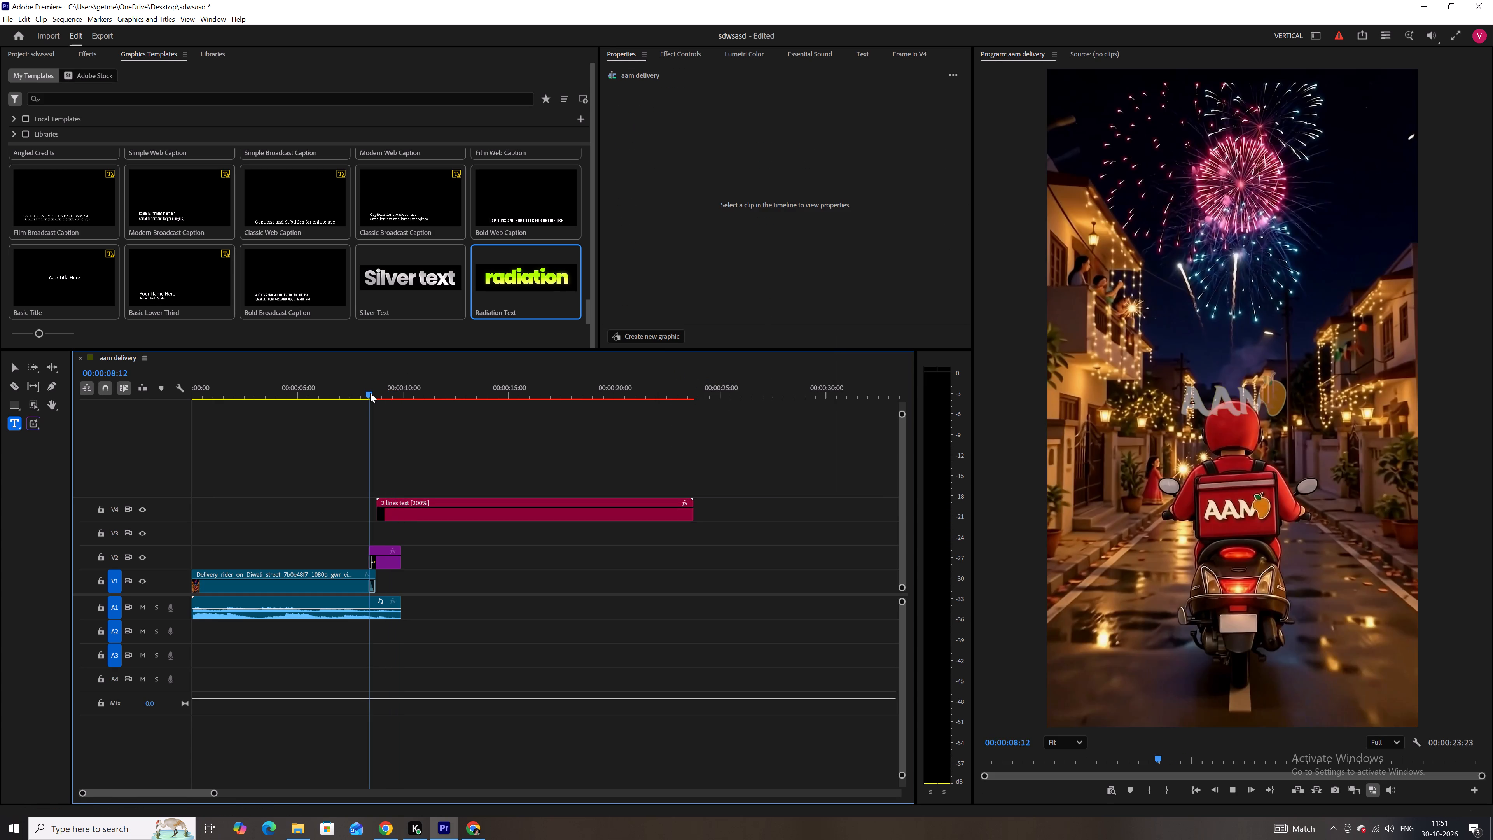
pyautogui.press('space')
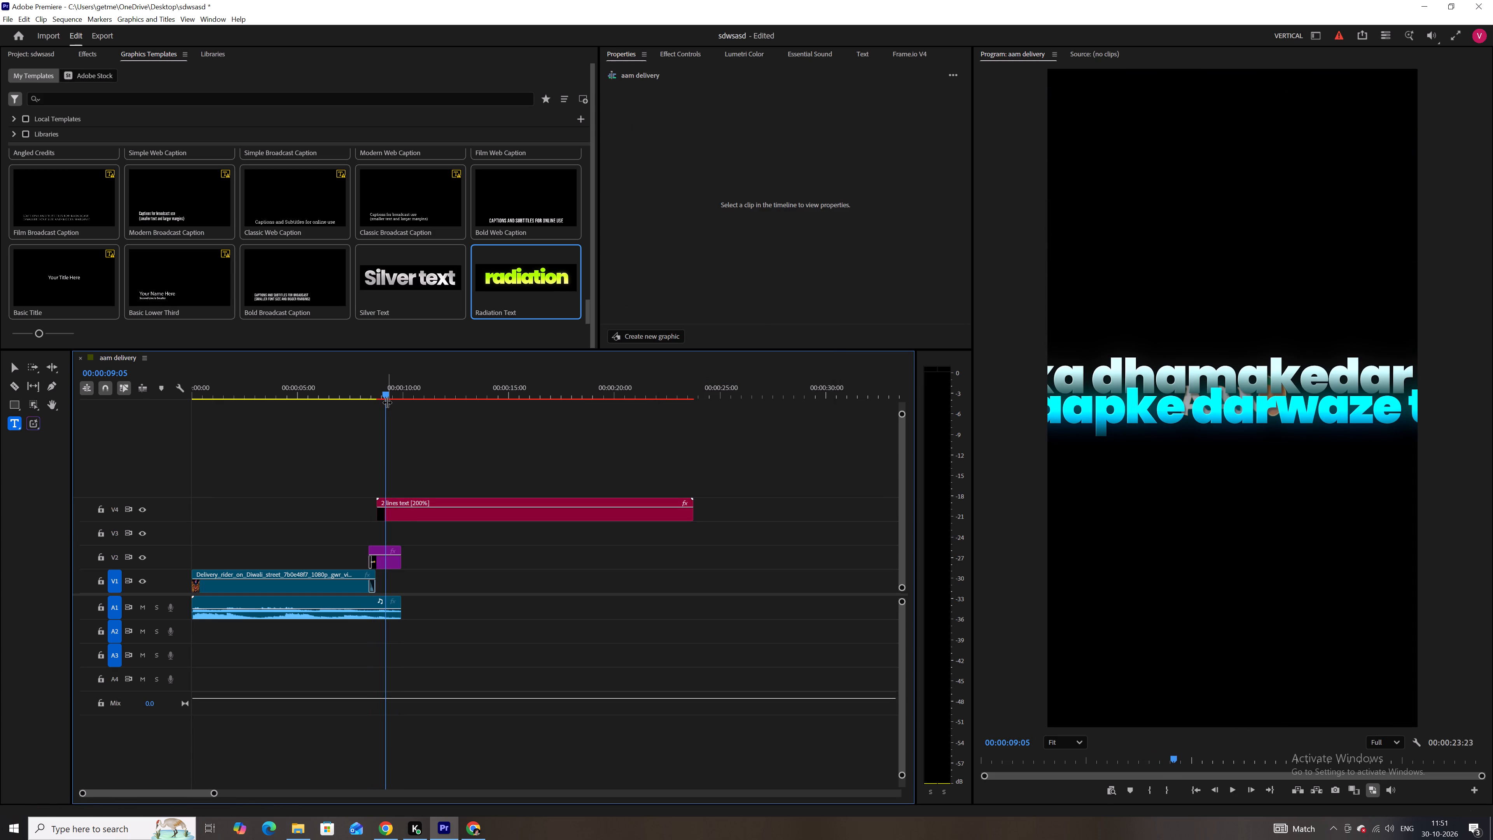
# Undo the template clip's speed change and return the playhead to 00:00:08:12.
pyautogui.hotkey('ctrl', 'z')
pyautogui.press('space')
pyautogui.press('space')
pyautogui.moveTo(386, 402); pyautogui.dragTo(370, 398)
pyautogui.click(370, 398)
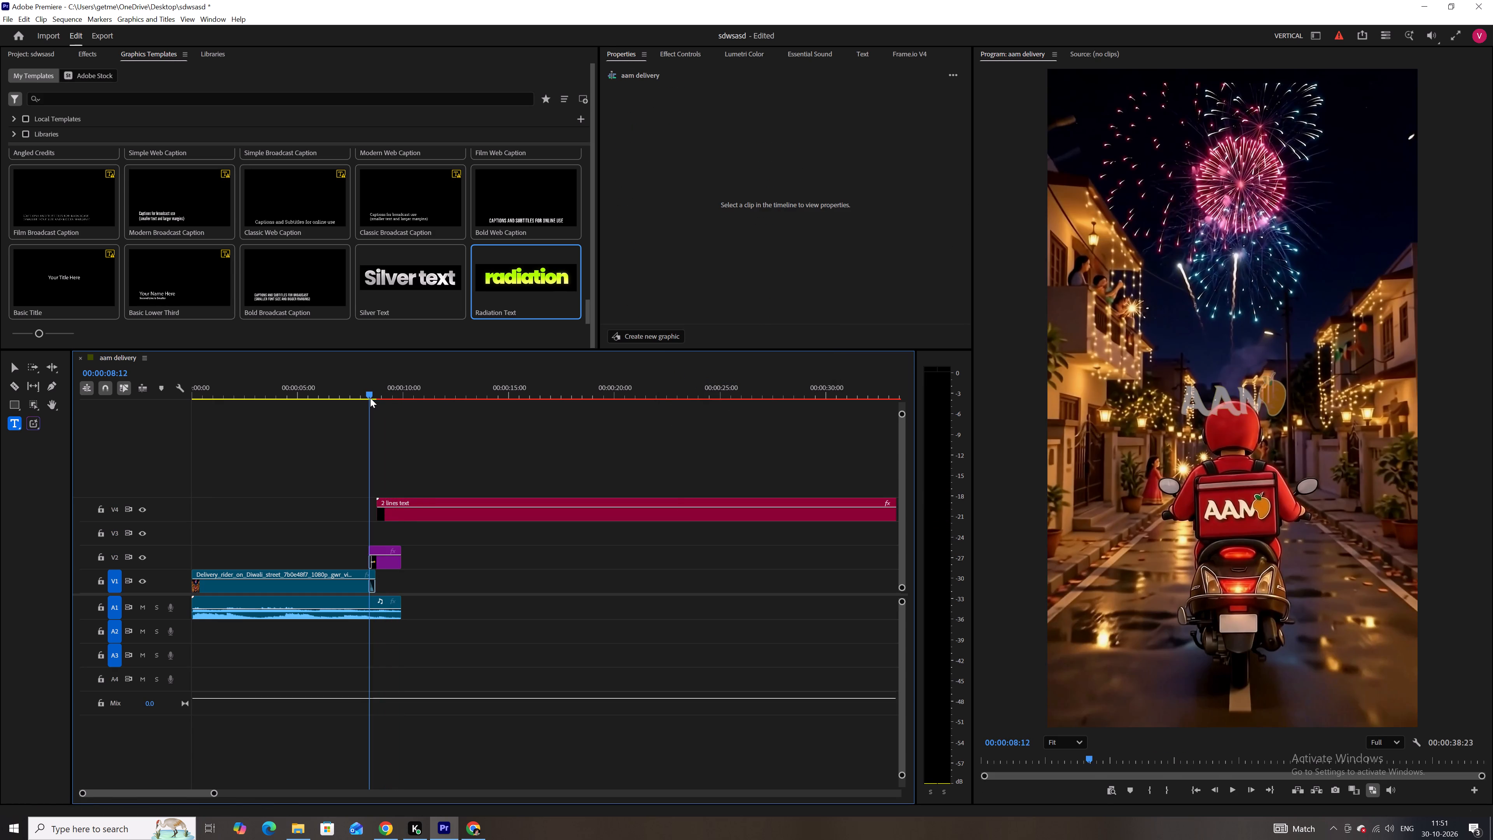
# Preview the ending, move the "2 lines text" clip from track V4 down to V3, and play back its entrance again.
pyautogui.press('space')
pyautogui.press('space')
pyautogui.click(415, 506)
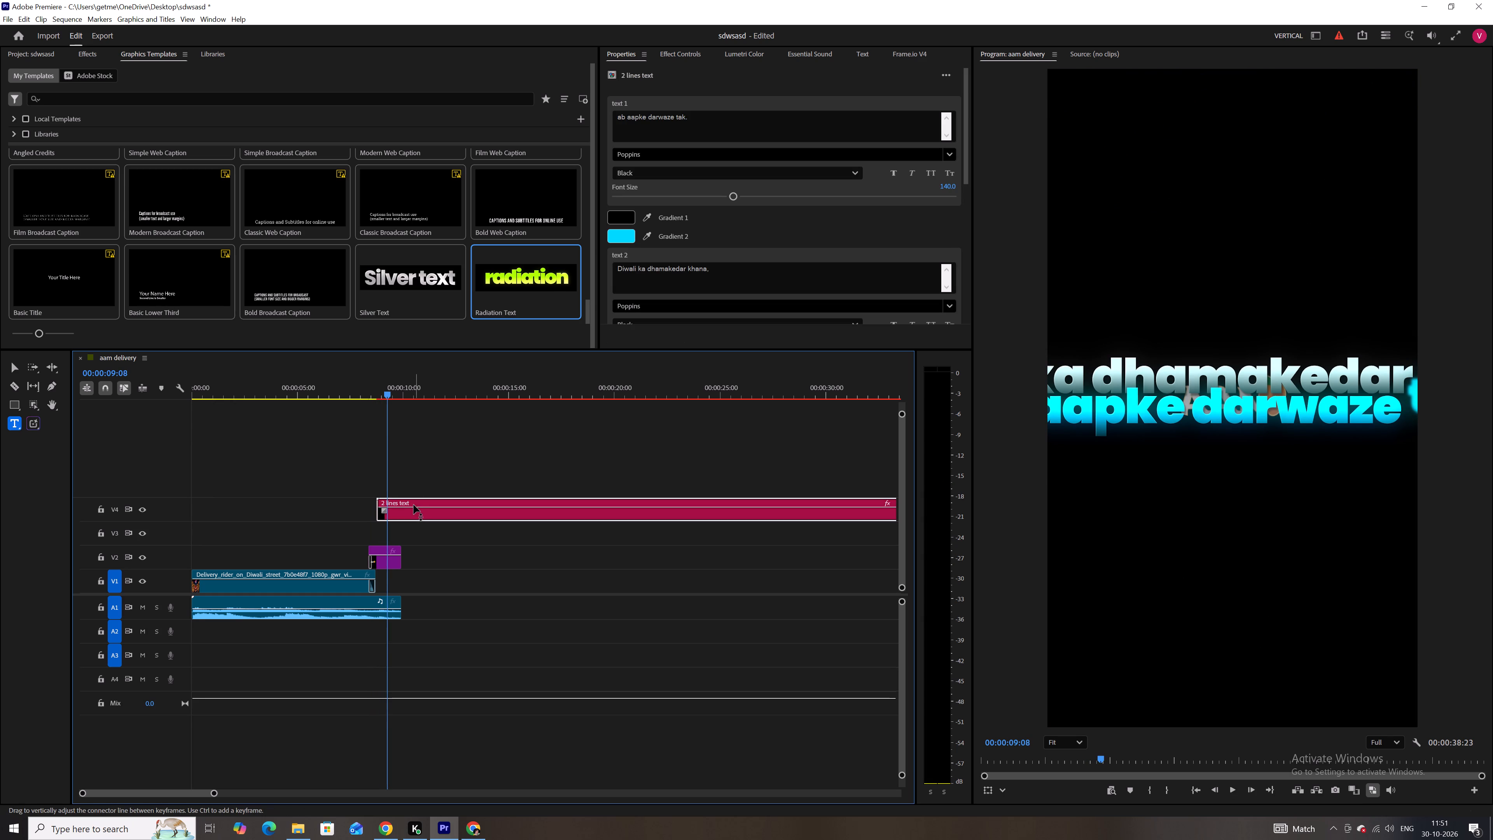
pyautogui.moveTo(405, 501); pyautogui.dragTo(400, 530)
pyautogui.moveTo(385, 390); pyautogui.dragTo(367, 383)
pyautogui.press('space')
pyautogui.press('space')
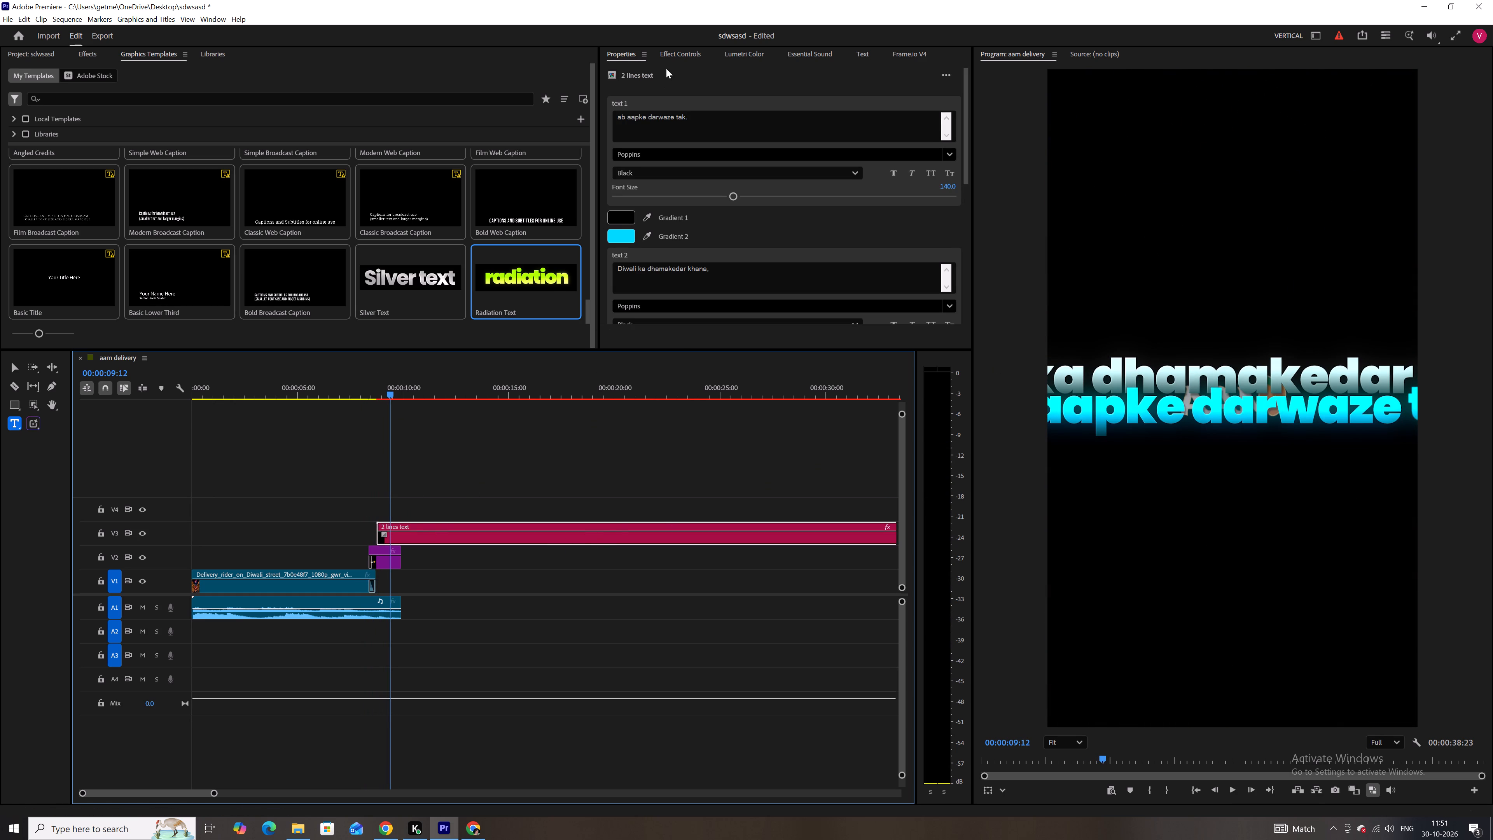
# Delete the "2 lines text" template clip from track V3.
pyautogui.moveTo(469, 464); pyautogui.dragTo(482, 589)
pyautogui.press('BackSpace')
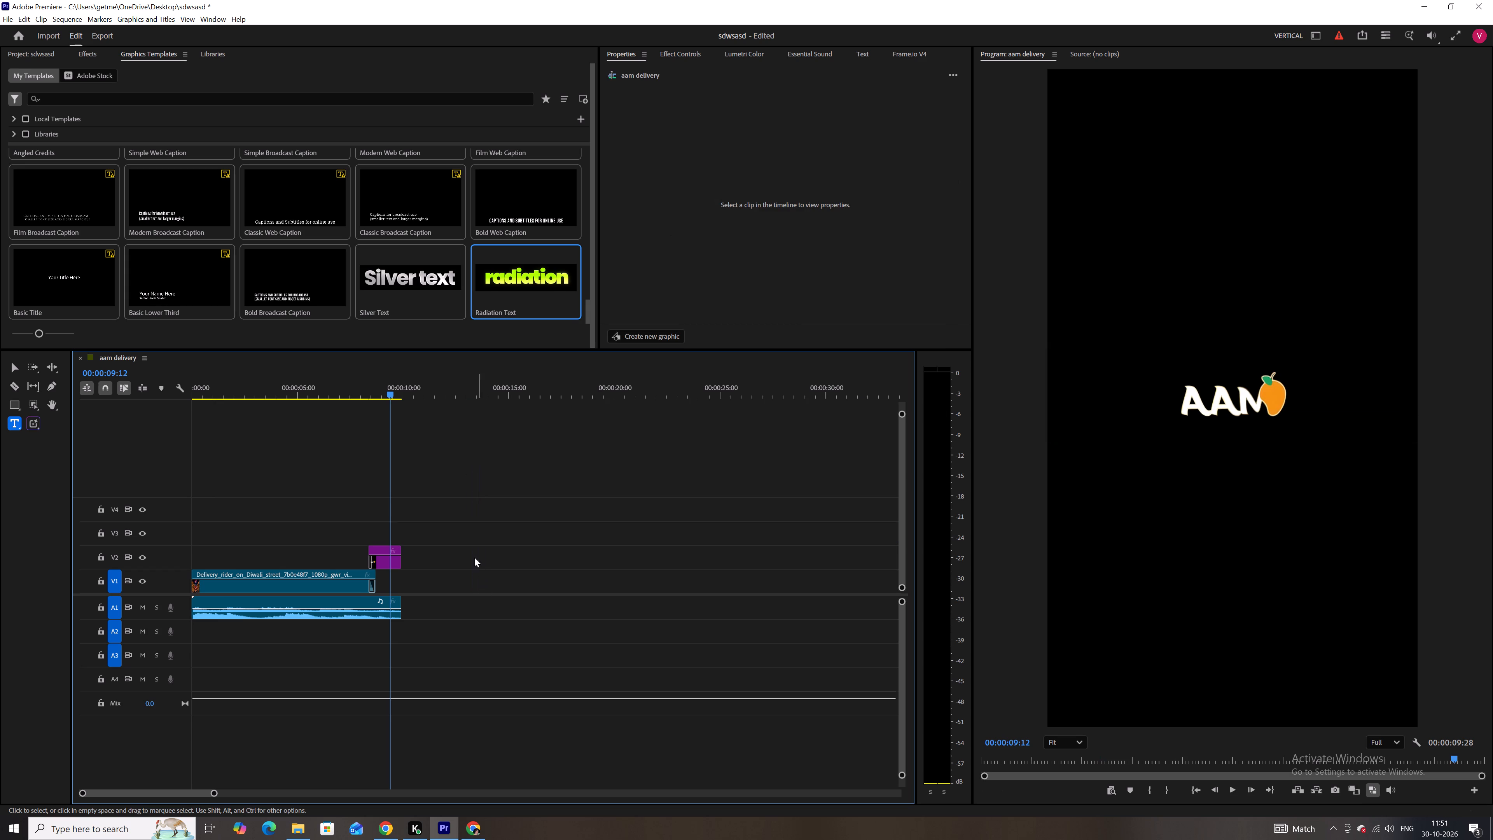
# Raise the AAM logo clip on track V2 to a vertical position of 785 and play back its entrance.
pyautogui.moveTo(388, 390); pyautogui.dragTo(383, 387)
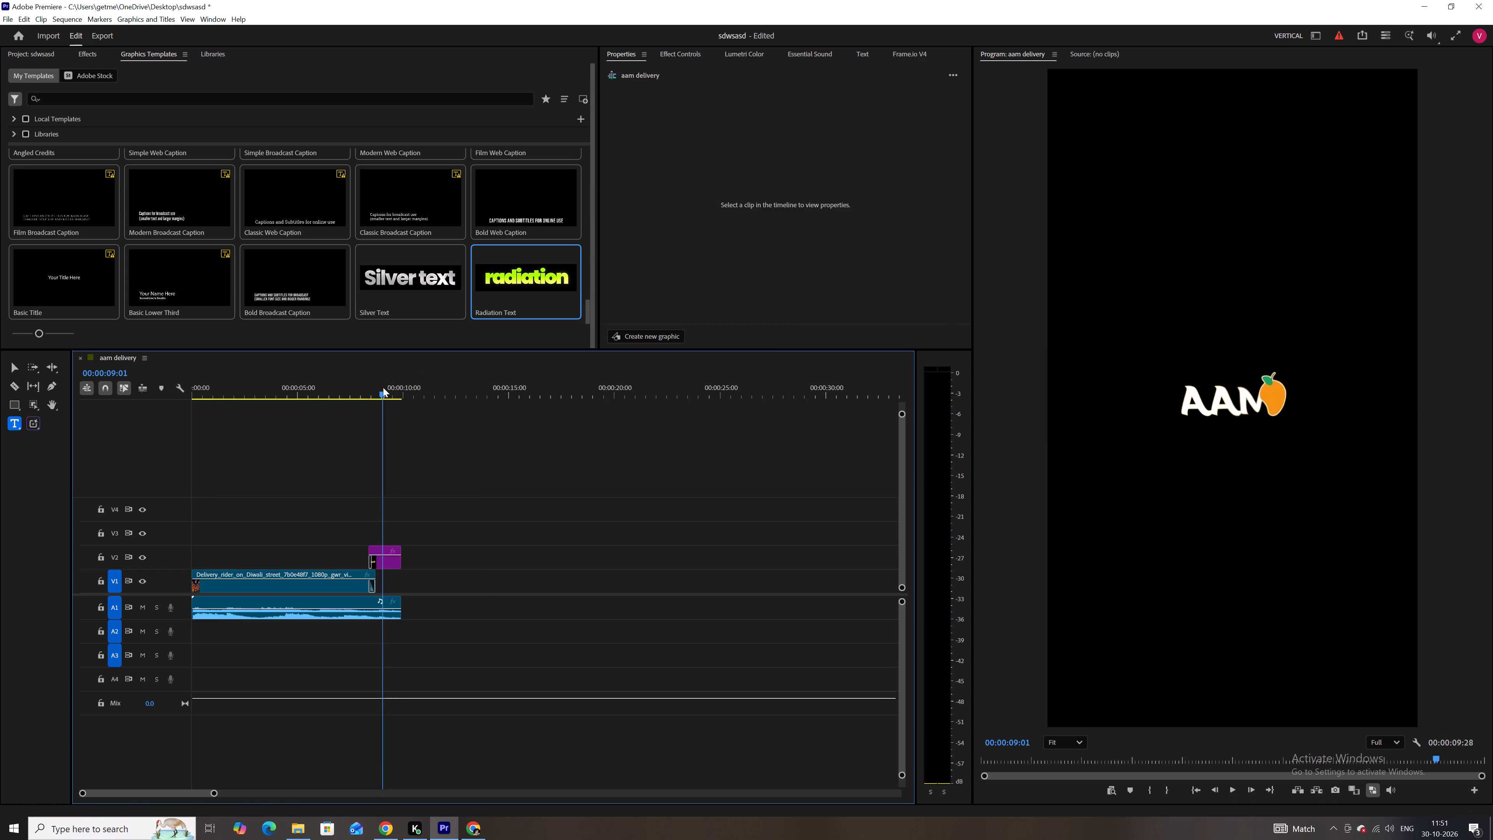
pyautogui.moveTo(383, 387); pyautogui.dragTo(398, 395)
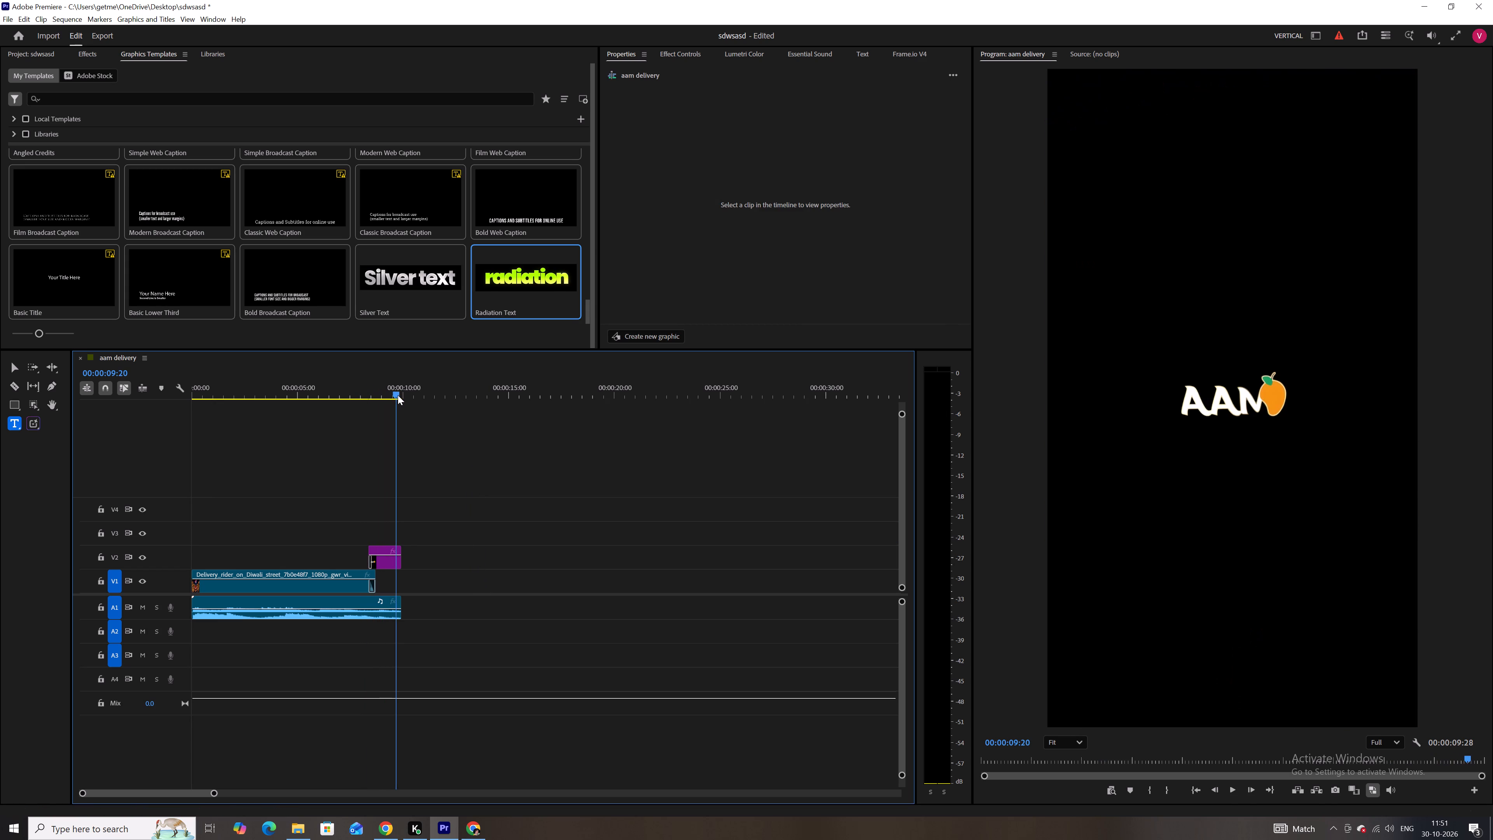
pyautogui.moveTo(398, 395); pyautogui.dragTo(381, 402)
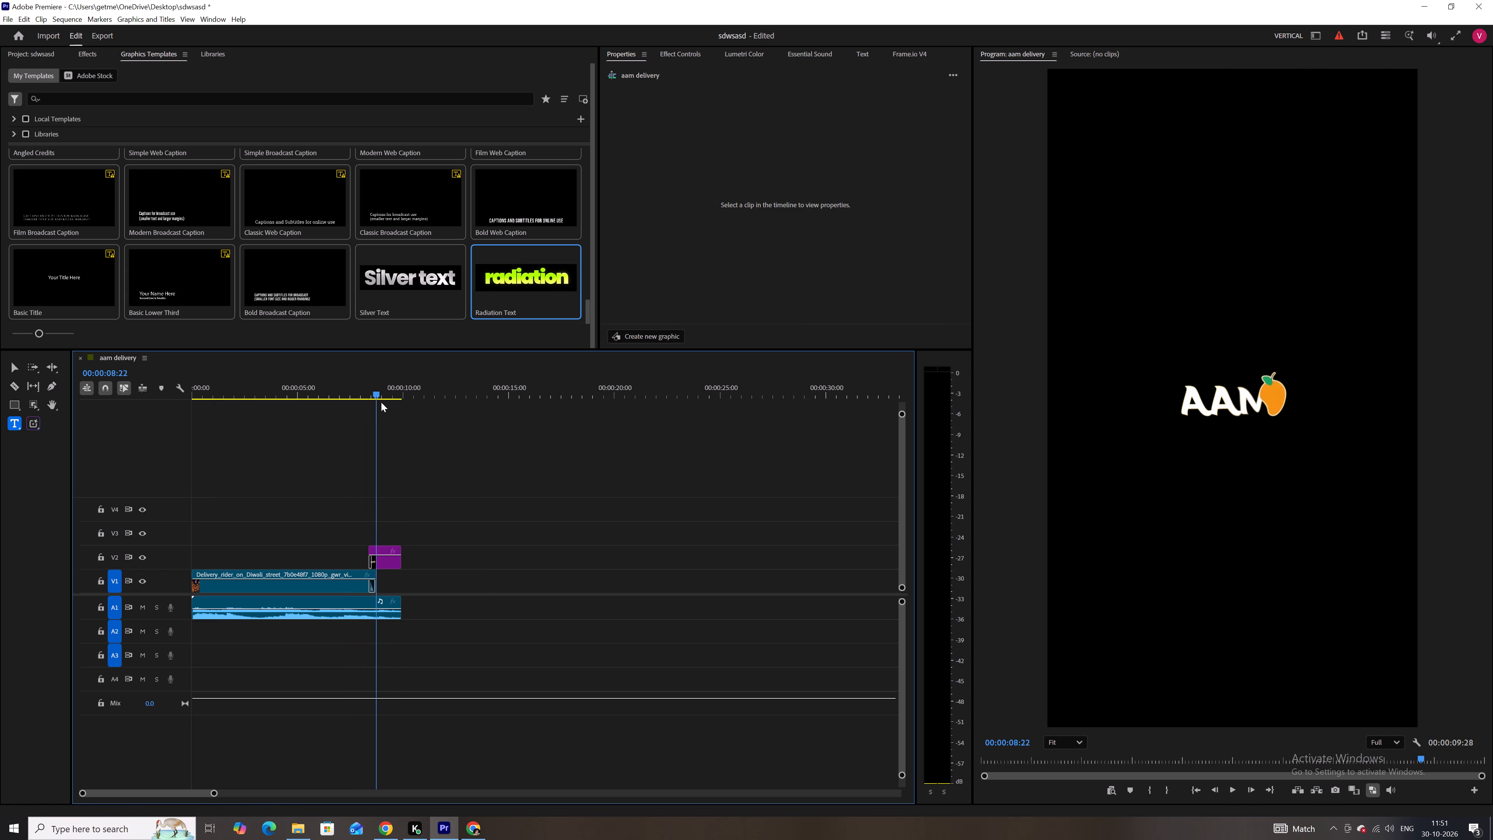
pyautogui.moveTo(381, 402); pyautogui.dragTo(385, 403)
pyautogui.click(388, 562)
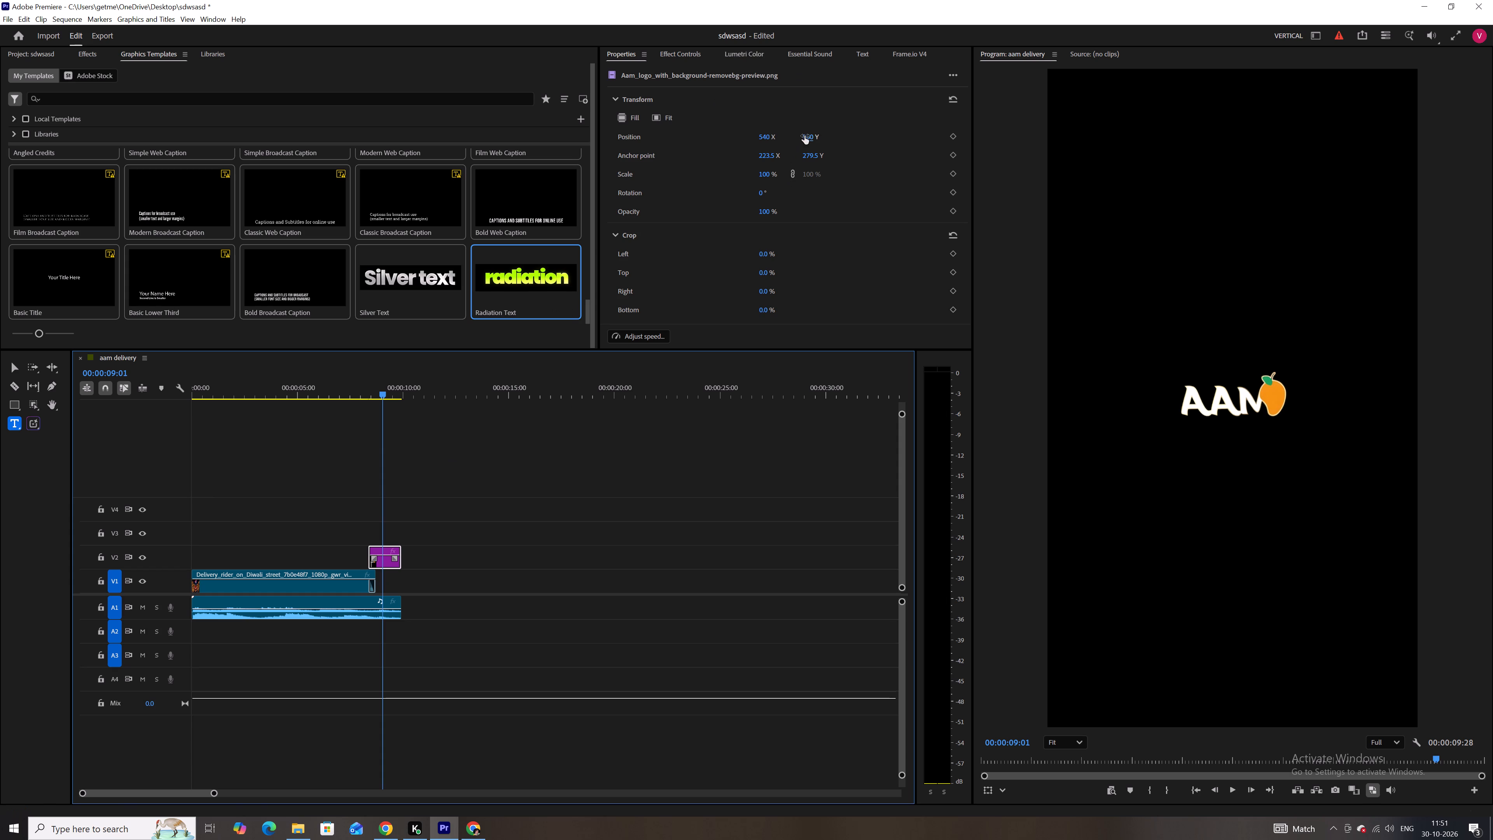
pyautogui.moveTo(804, 135); pyautogui.dragTo(720, 122)
pyautogui.moveTo(812, 136); pyautogui.dragTo(743, 131)
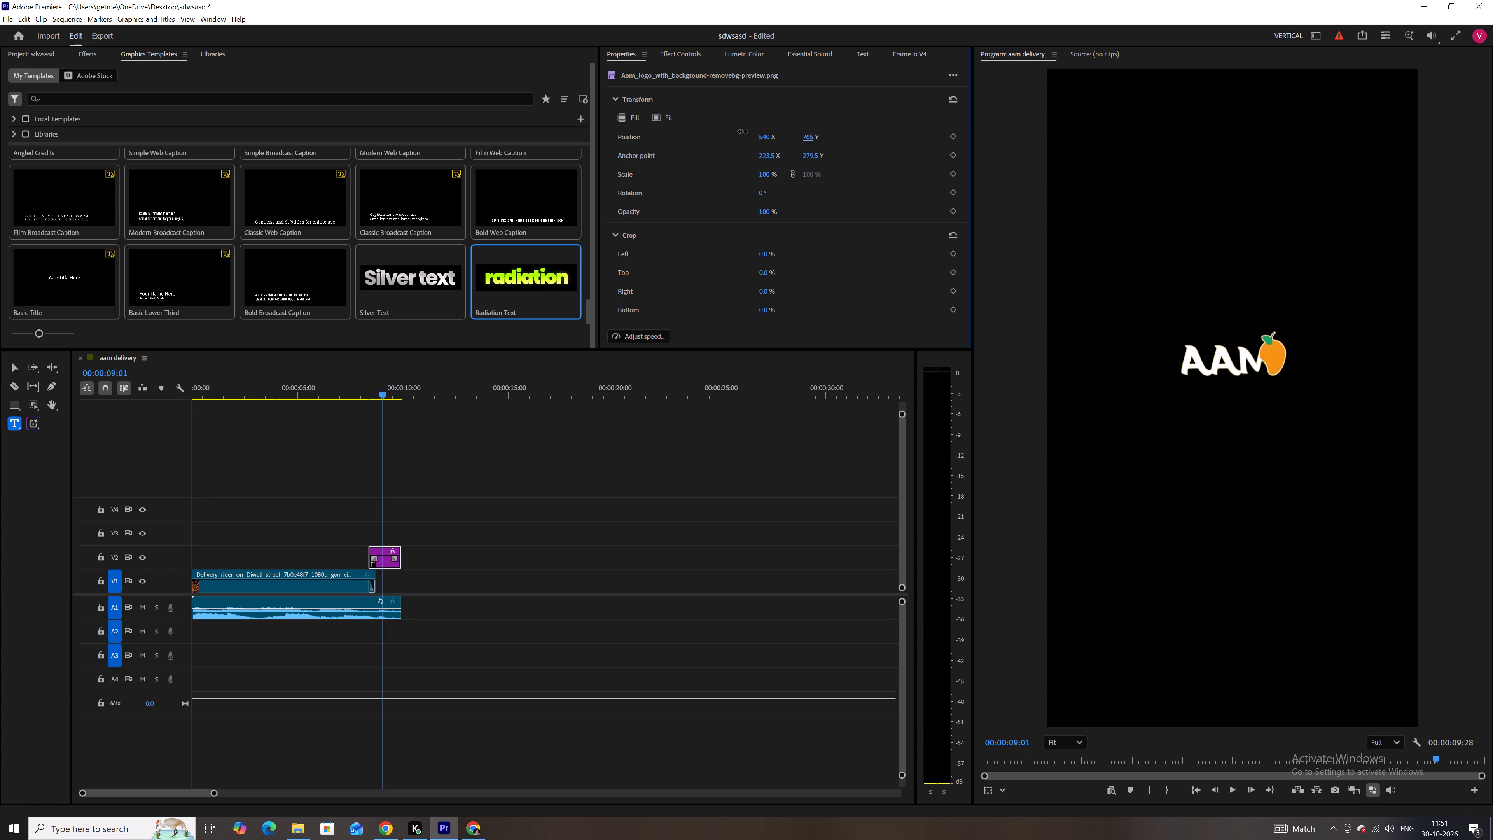
pyautogui.moveTo(743, 131); pyautogui.dragTo(785, 141)
pyautogui.moveTo(381, 390); pyautogui.dragTo(381, 390)
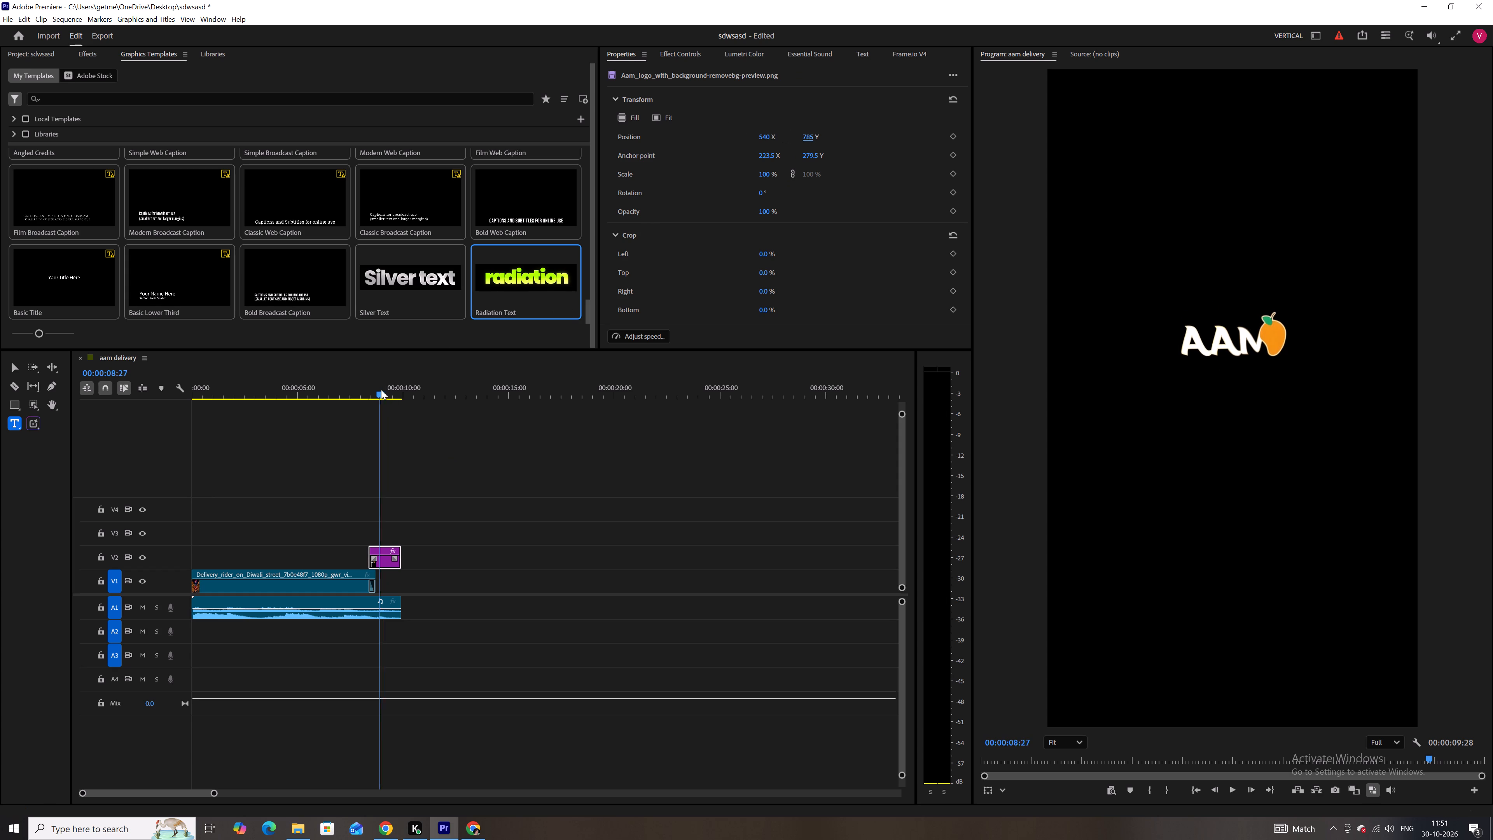
pyautogui.moveTo(381, 390); pyautogui.dragTo(359, 385)
pyautogui.press('space')
pyautogui.press('space')
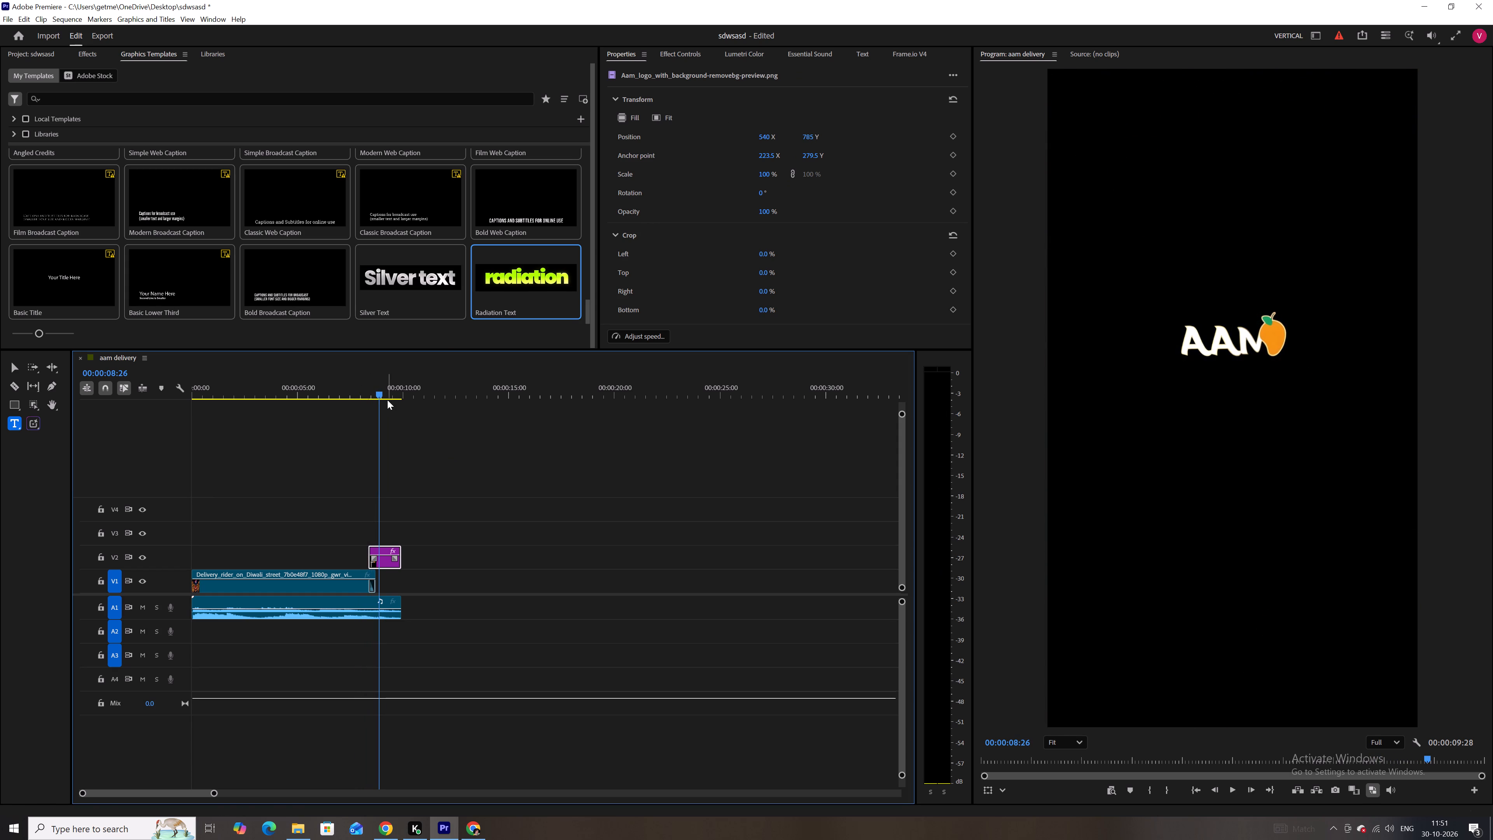
# Mark the sequence's out point at 00:00:09:26 and export that range as the H.264 file aam delivery_1.mp4.
pyautogui.moveTo(406, 392); pyautogui.dragTo(404, 391)
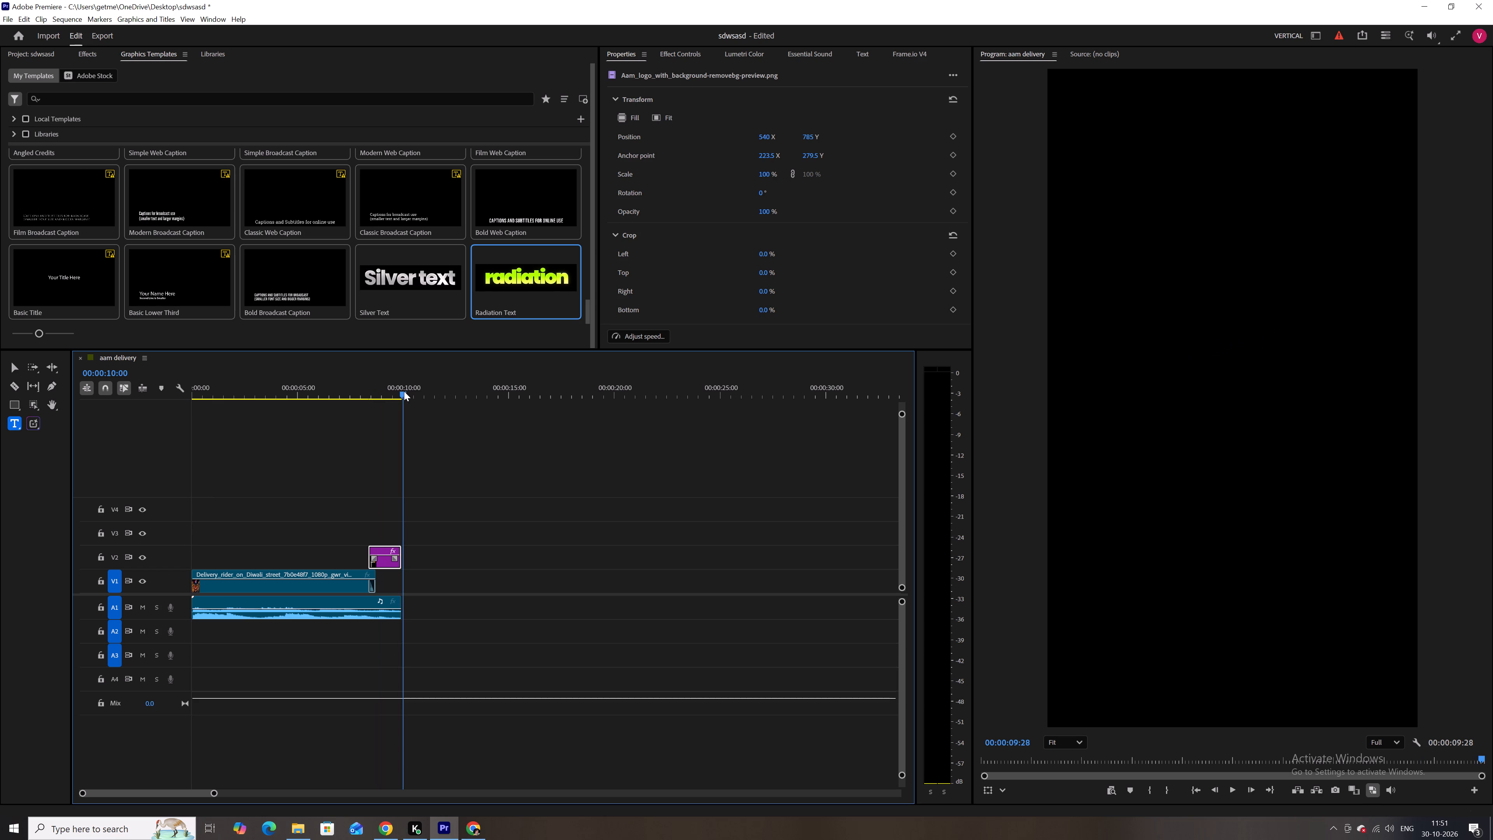
pyautogui.moveTo(404, 391); pyautogui.dragTo(402, 390)
pyautogui.press('o')
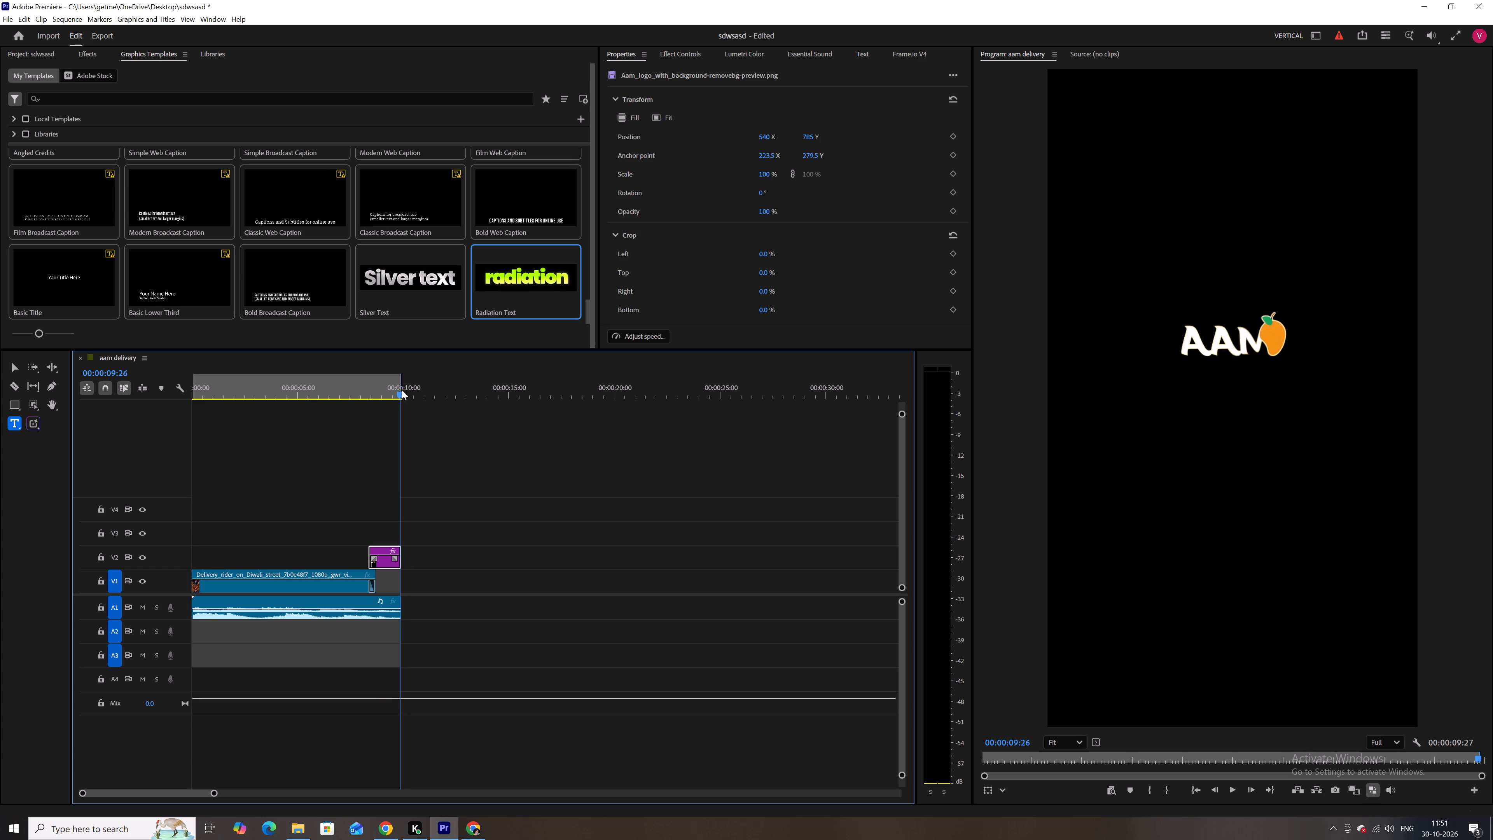
pyautogui.click(102, 37)
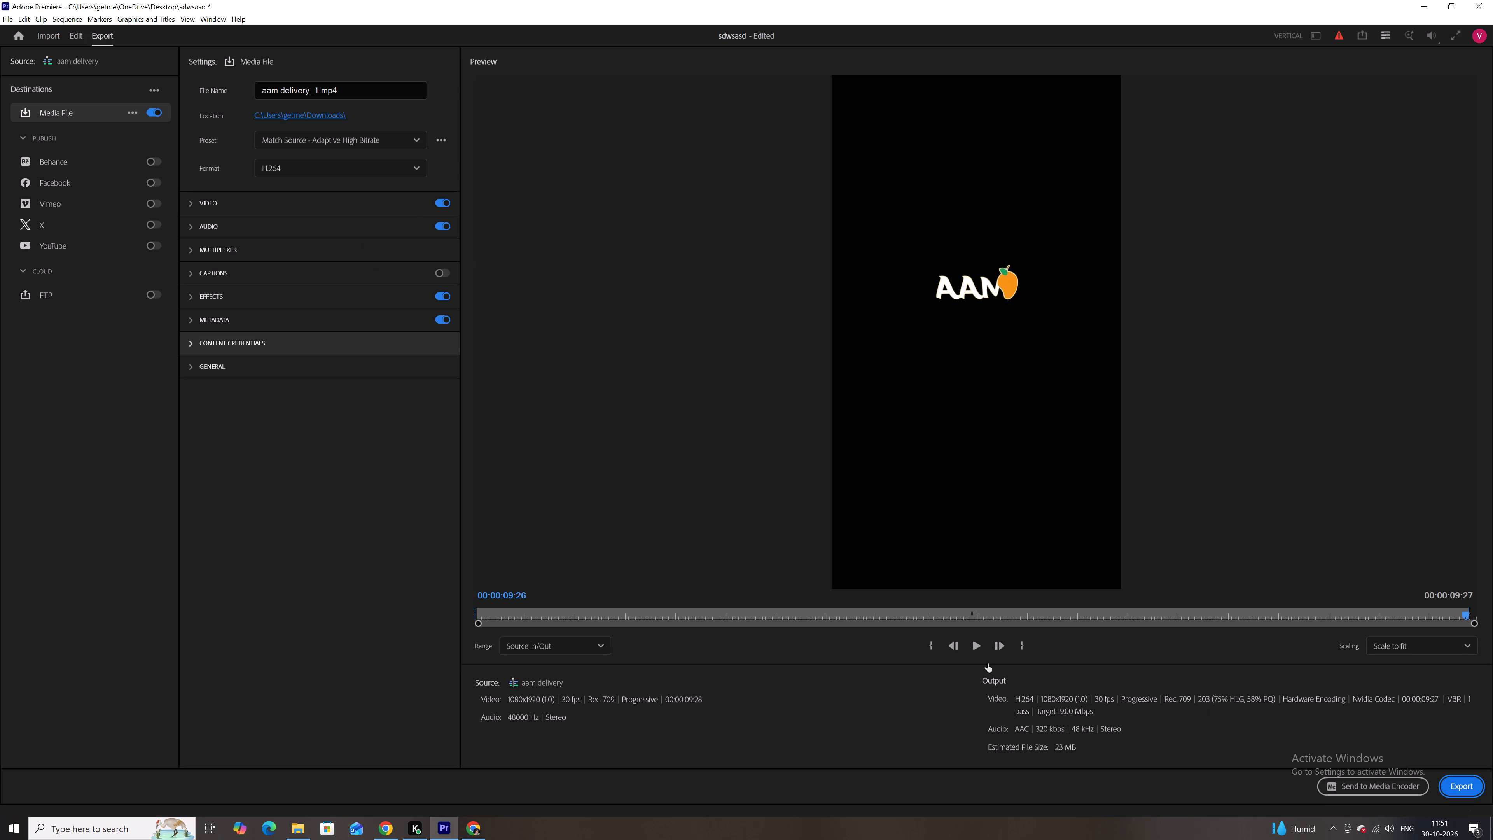
pyautogui.click(1479, 786)
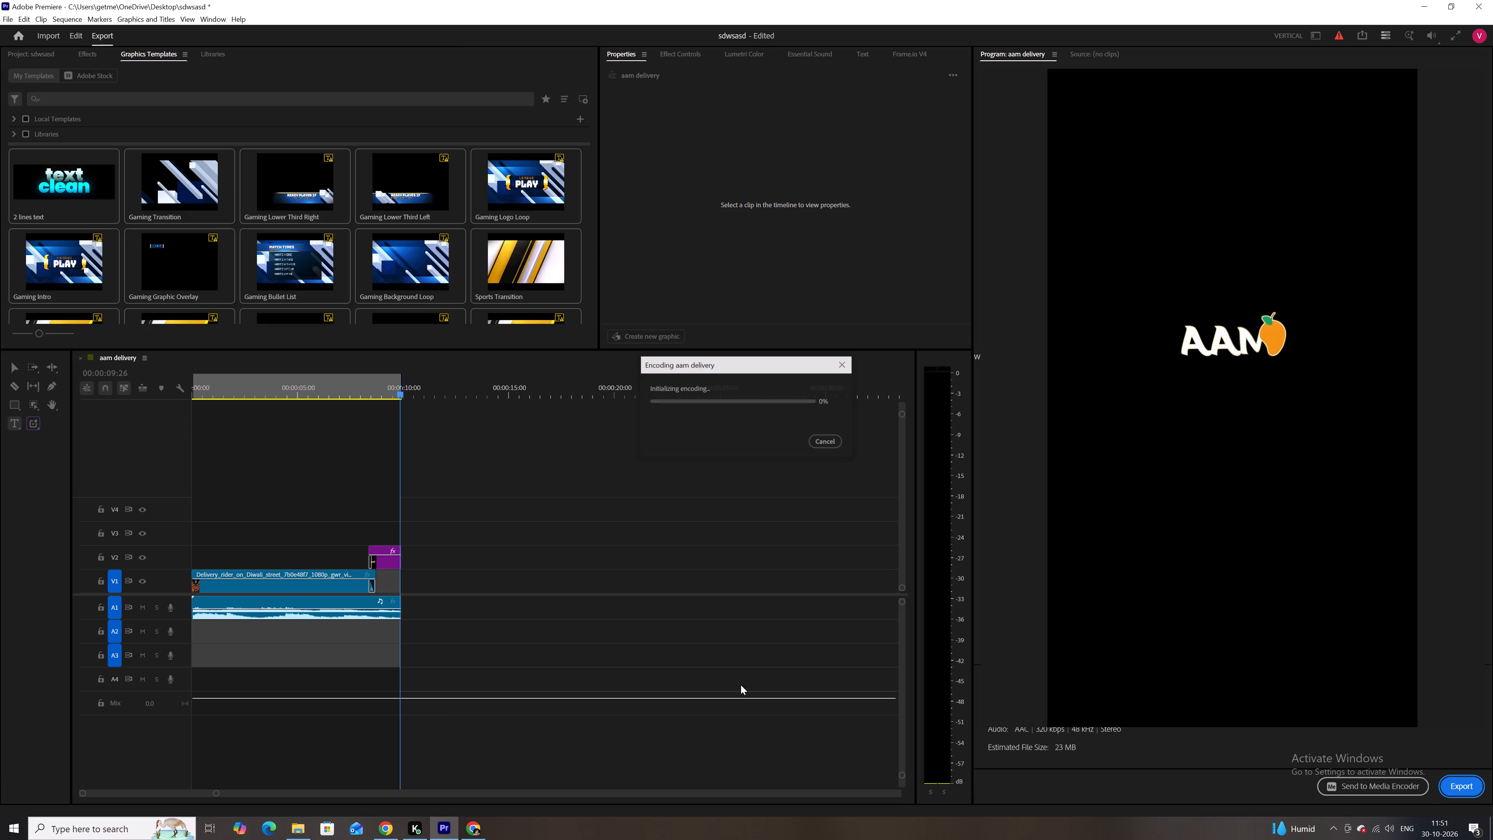
# Search Windows for "AFTER" and launch the matching application.
pyautogui.click(139, 819)
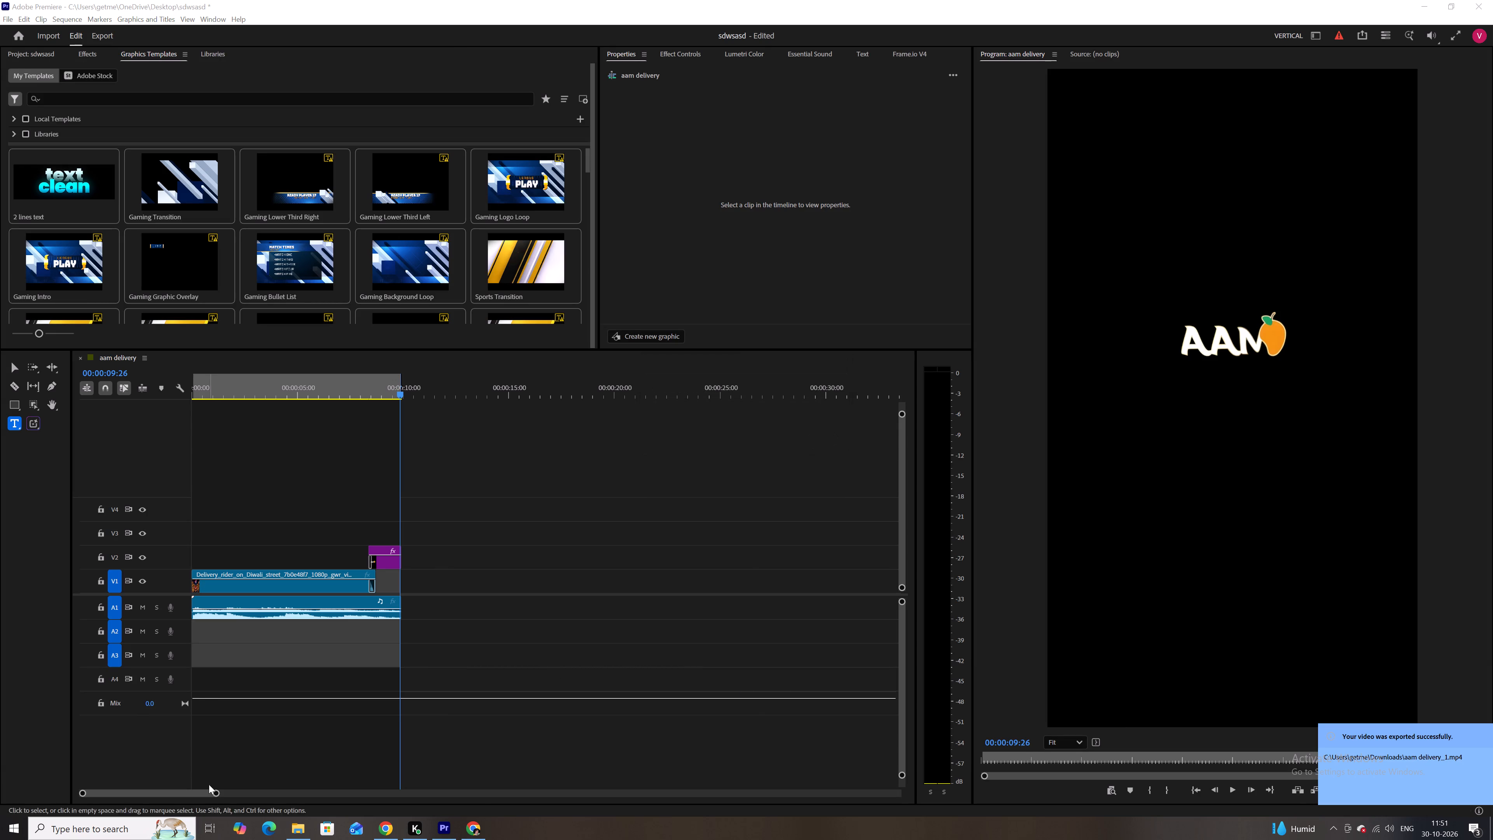
pyautogui.click(120, 826)
pyautogui.write('AFTER')
pyautogui.click(128, 512)
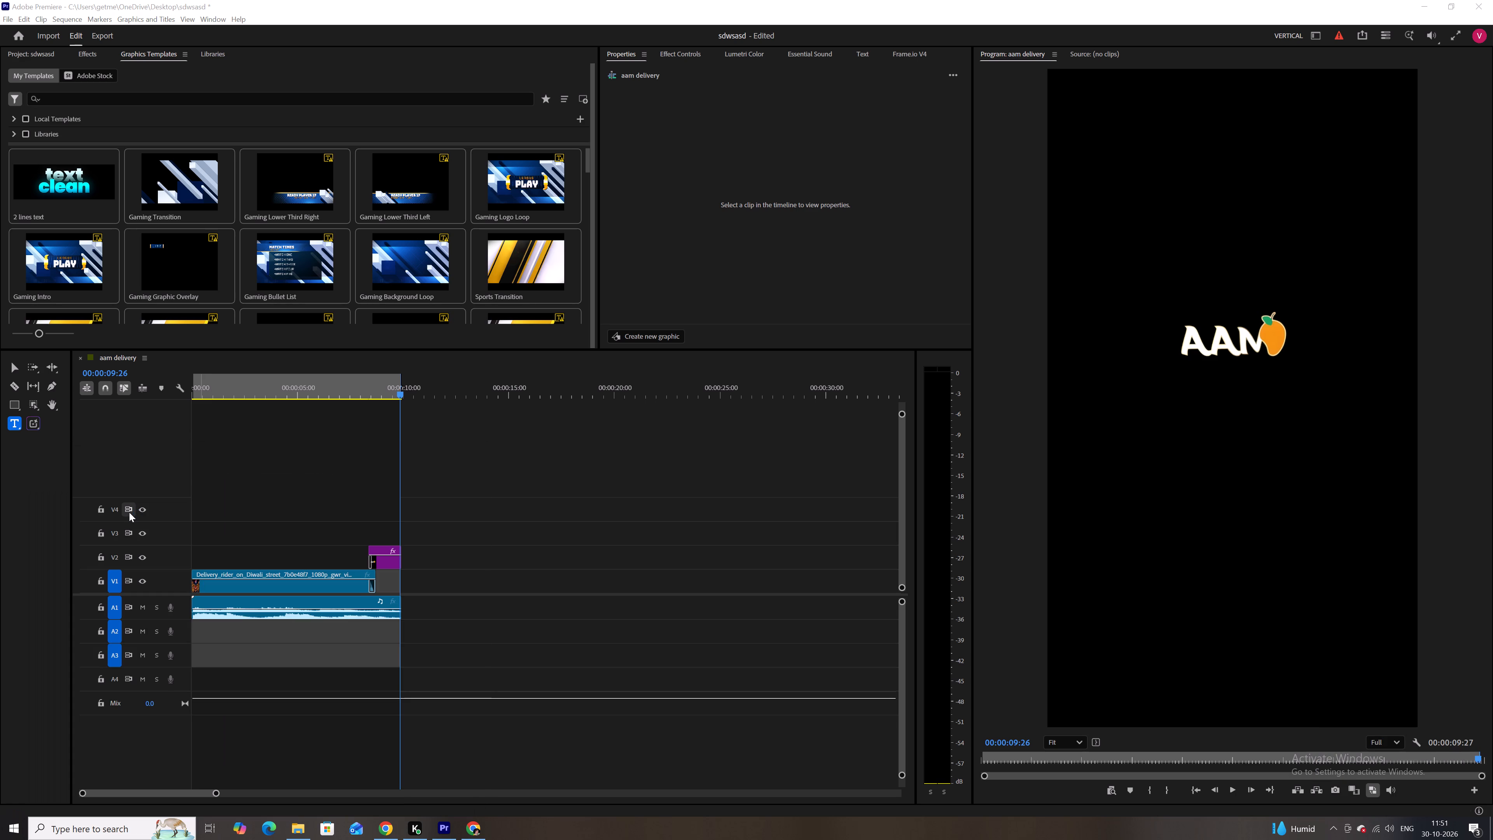
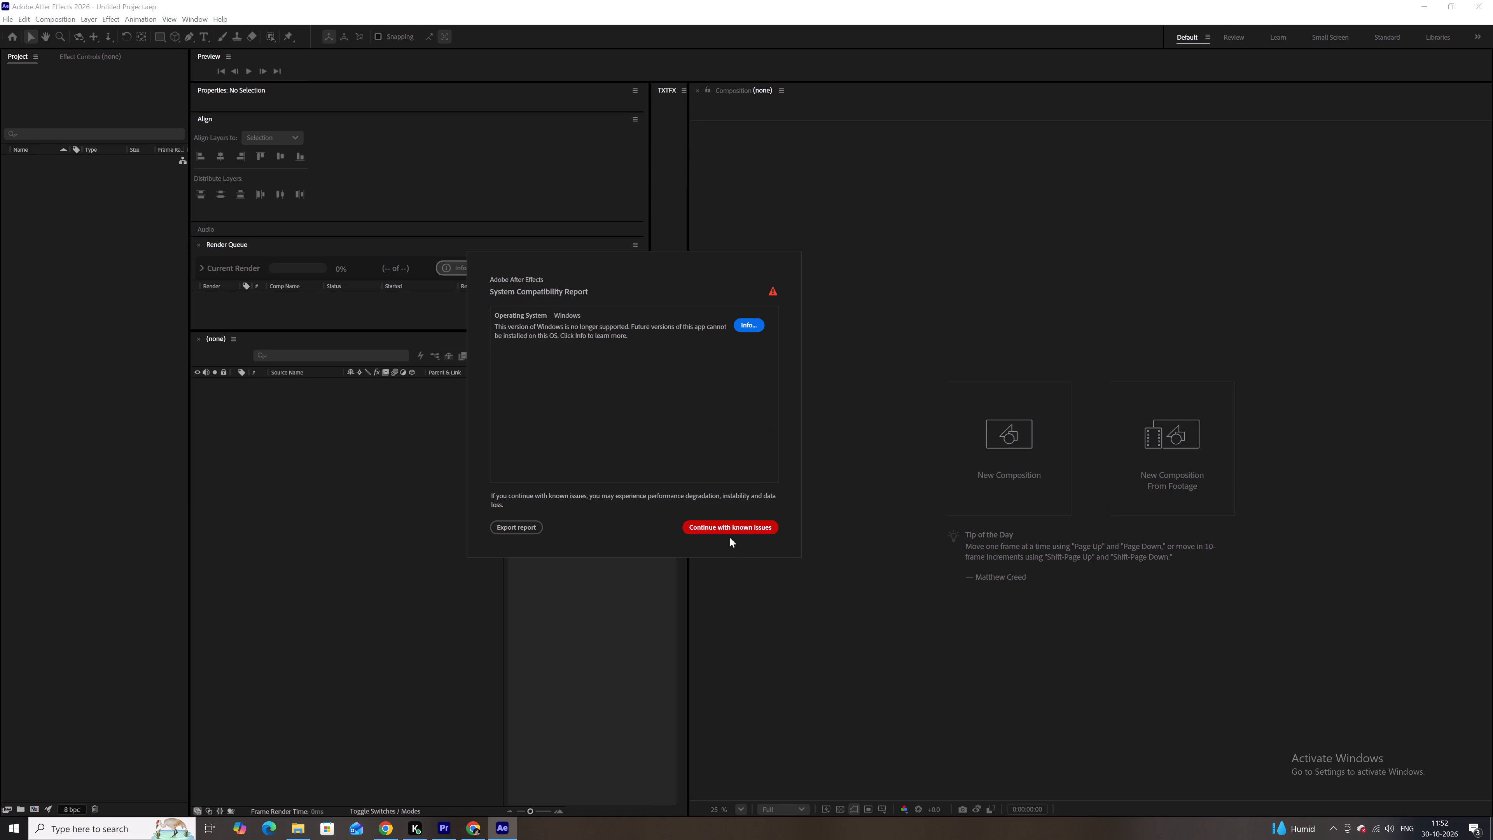
# Dismiss the startup compatibility report and the disk cache warning, and close the blank home screen.
pyautogui.click(705, 525)
pyautogui.click(1040, 436)
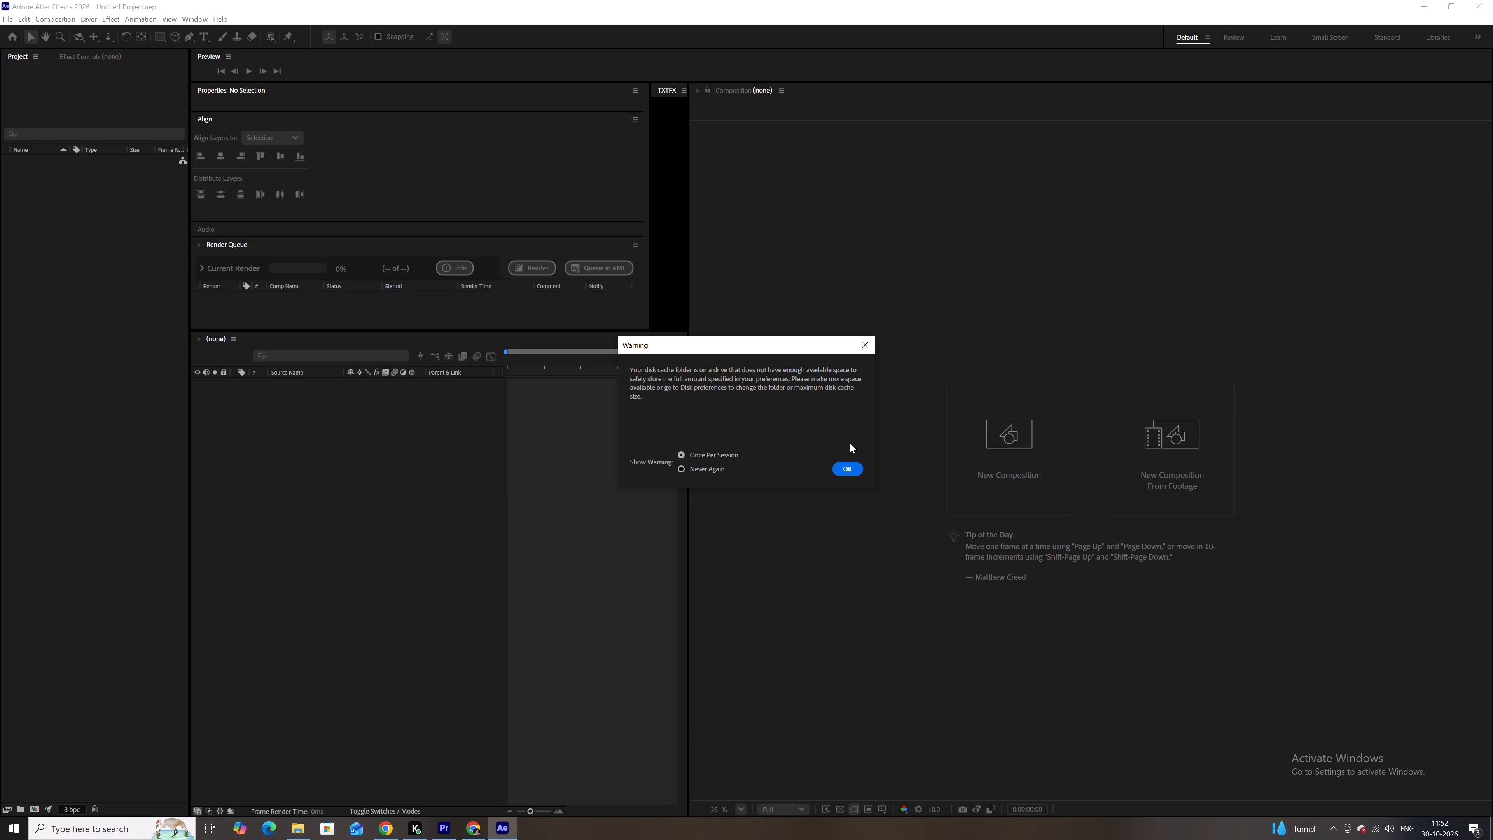
pyautogui.click(855, 471)
pyautogui.click(988, 461)
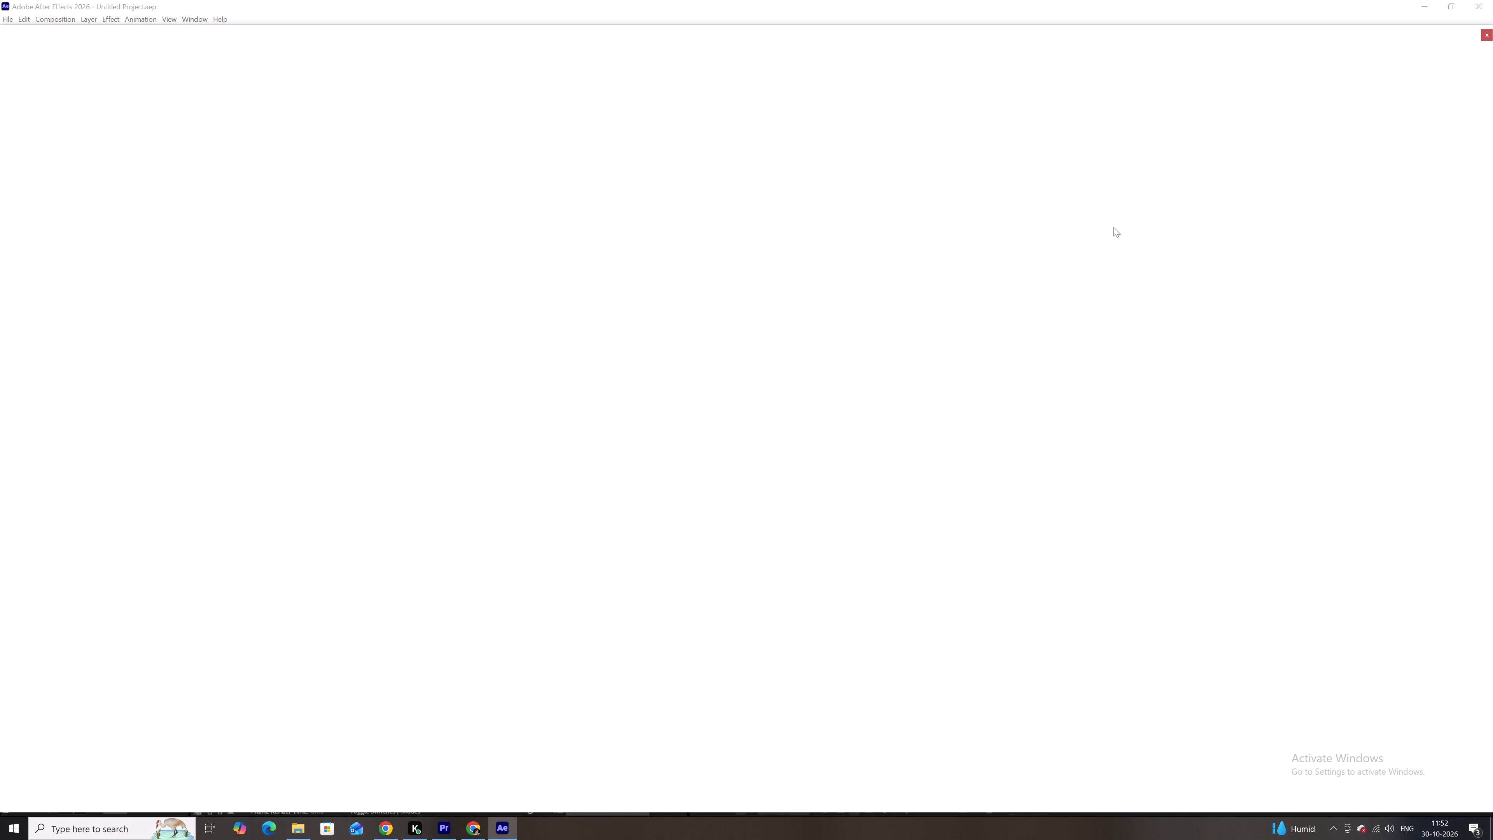
pyautogui.click(1488, 32)
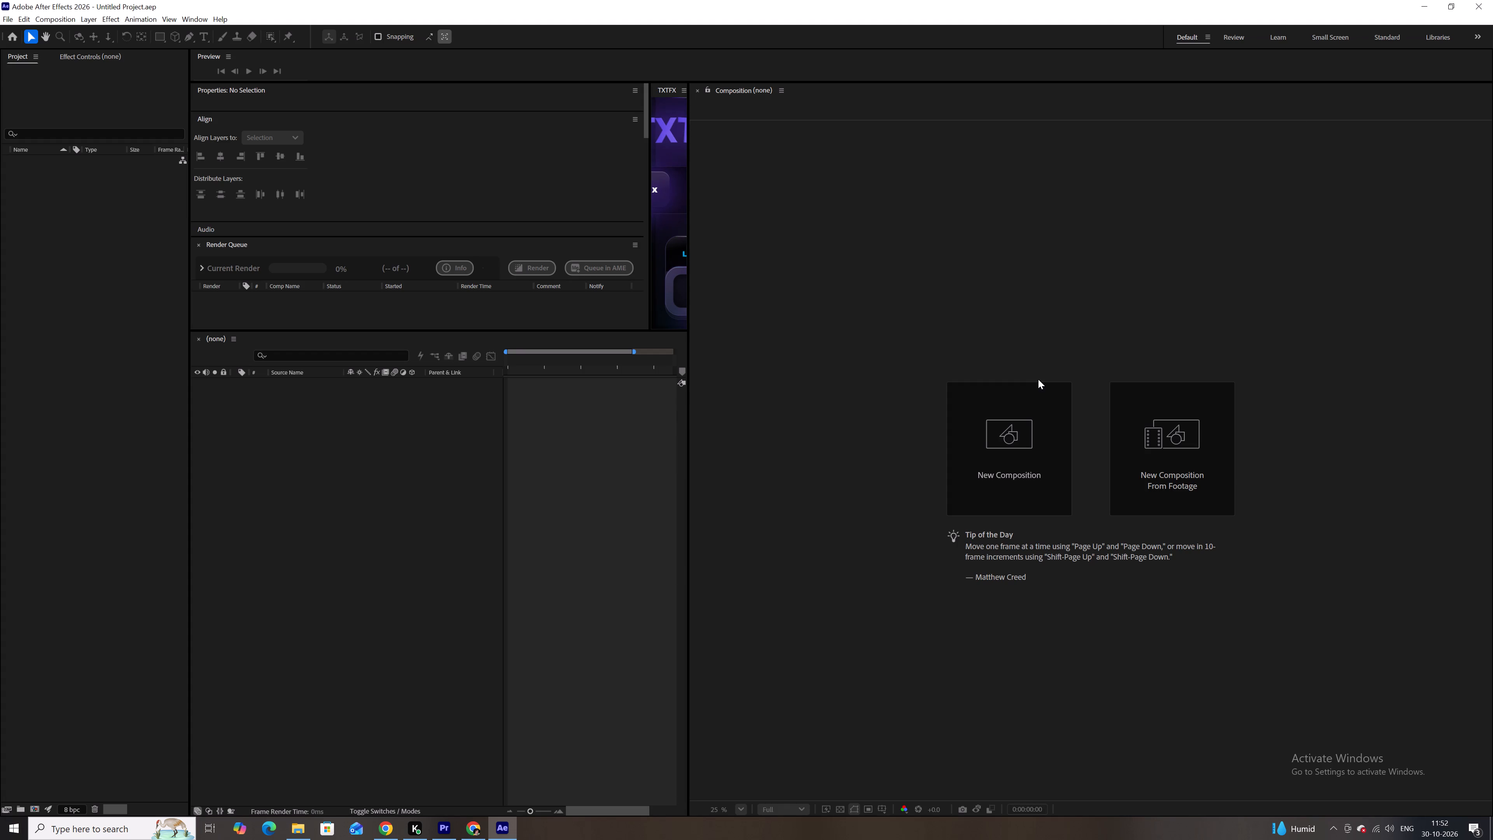
# Create a new composition with the Social Media Portrait HD preset, 1080x1920 at 30 fps.
pyautogui.click(1038, 379)
pyautogui.click(1040, 399)
pyautogui.doubleClick(751, 327)
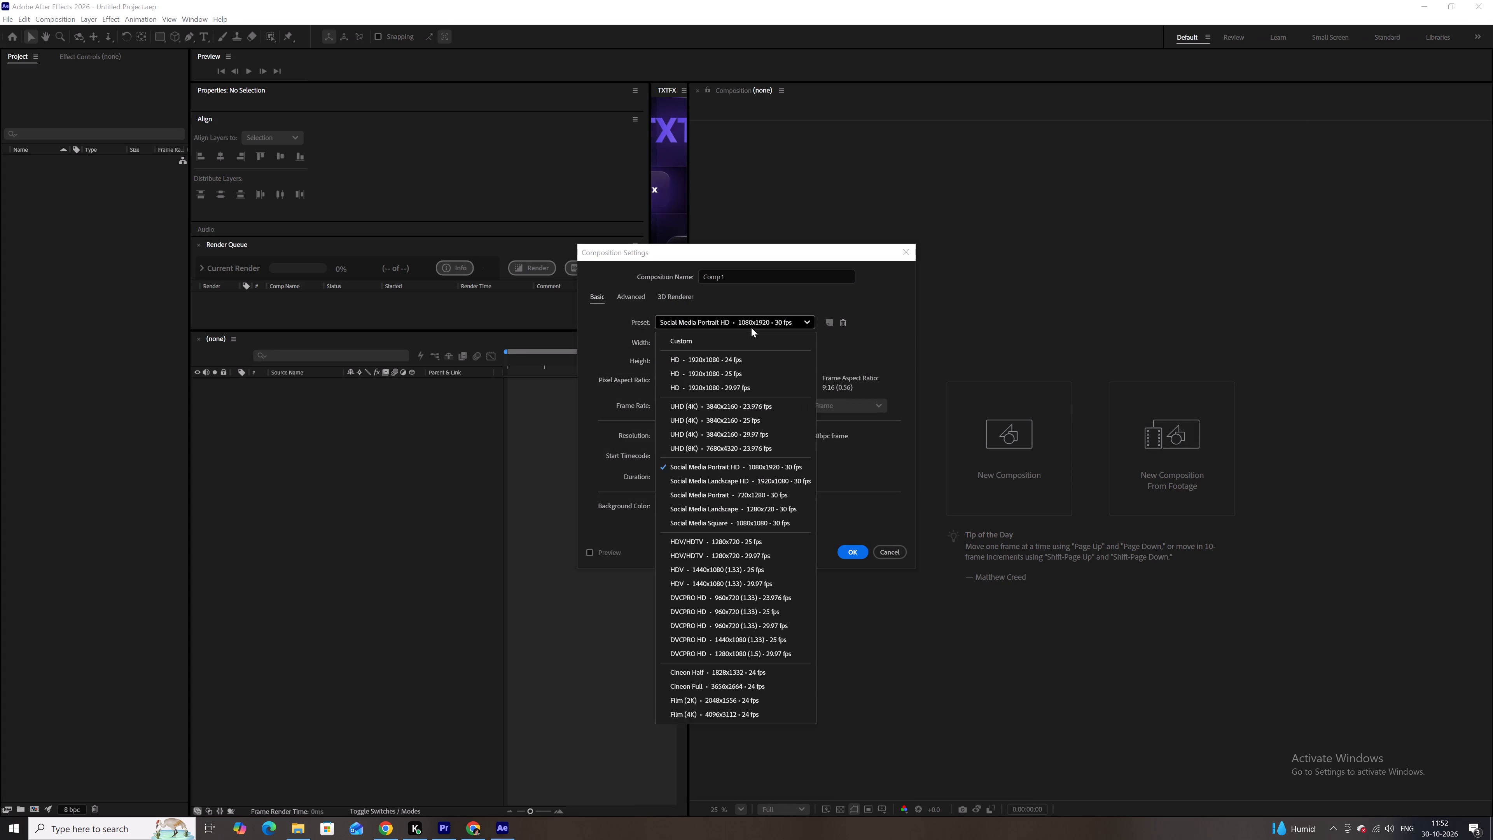
pyautogui.click(843, 551)
# Import aam delivery_1.mp4 from Downloads and add it as a layer in Comp 1.
pyautogui.doubleClick(156, 325)
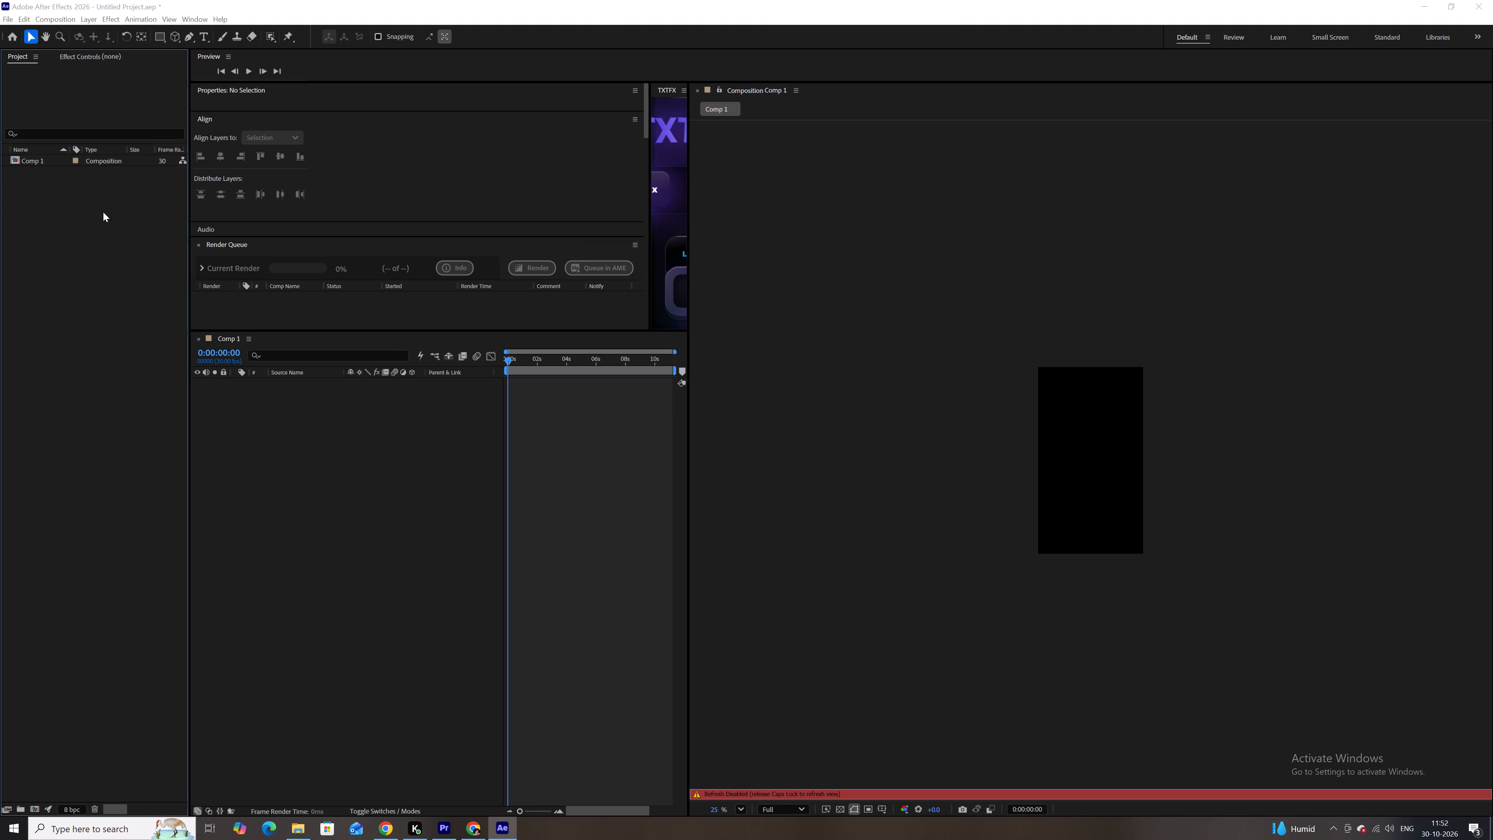
pyautogui.click(122, 130)
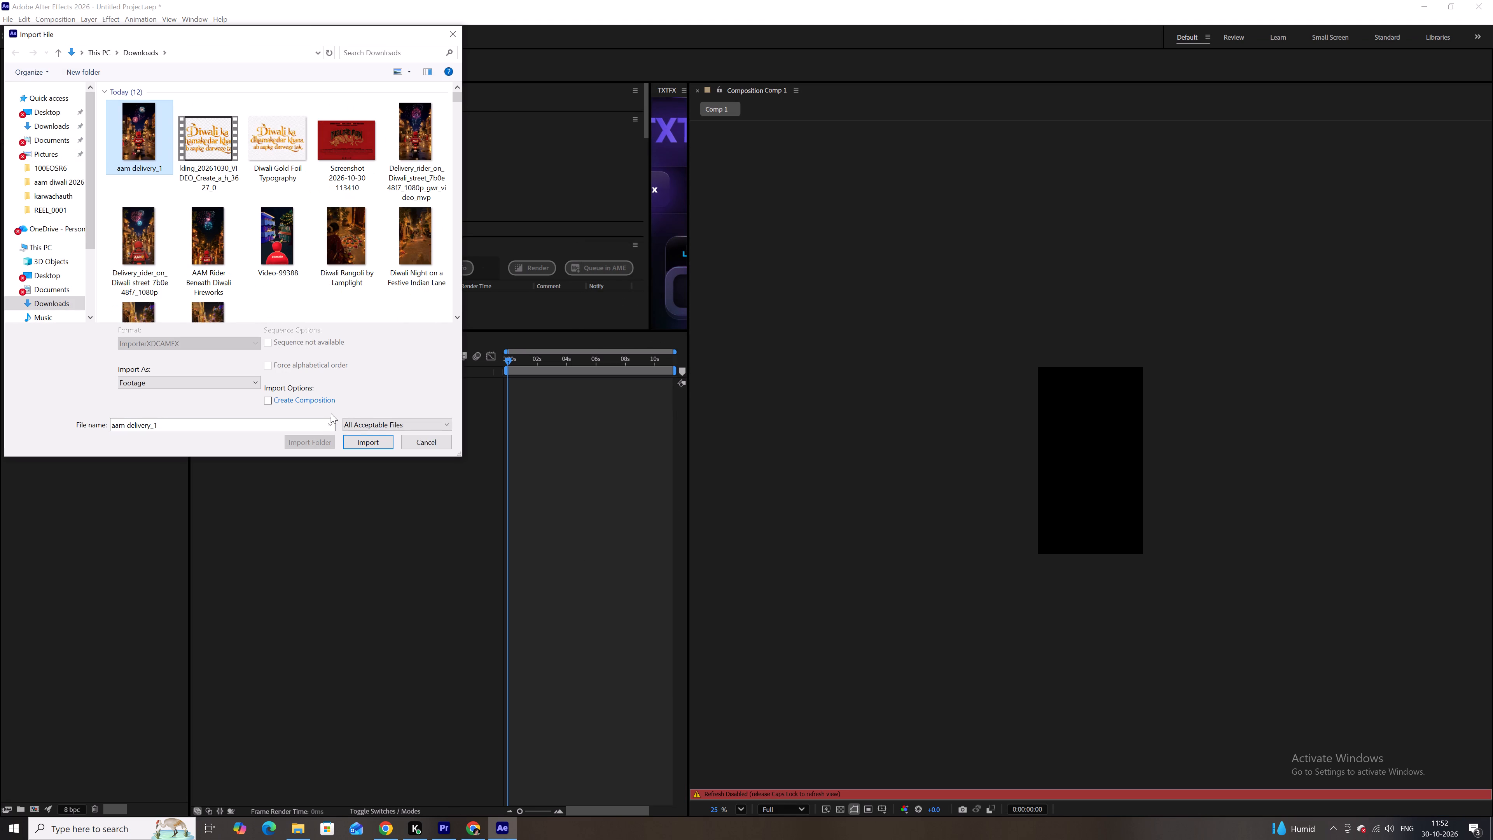
pyautogui.click(366, 437)
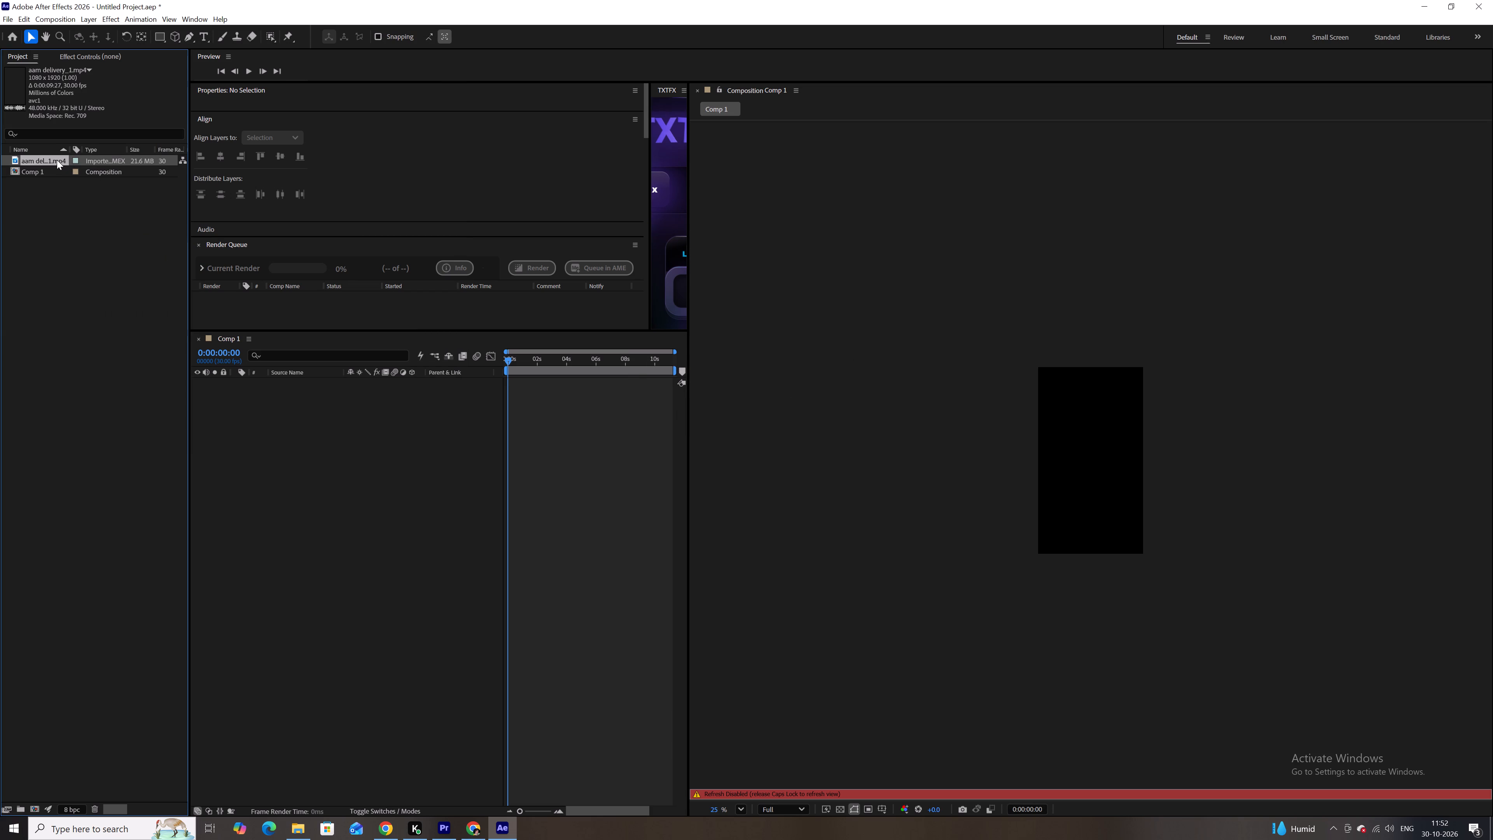
pyautogui.moveTo(57, 160); pyautogui.dragTo(354, 505)
# Scrub through the imported video and play back its AAM logo ending to examine the logo's timing.
pyautogui.click(544, 367)
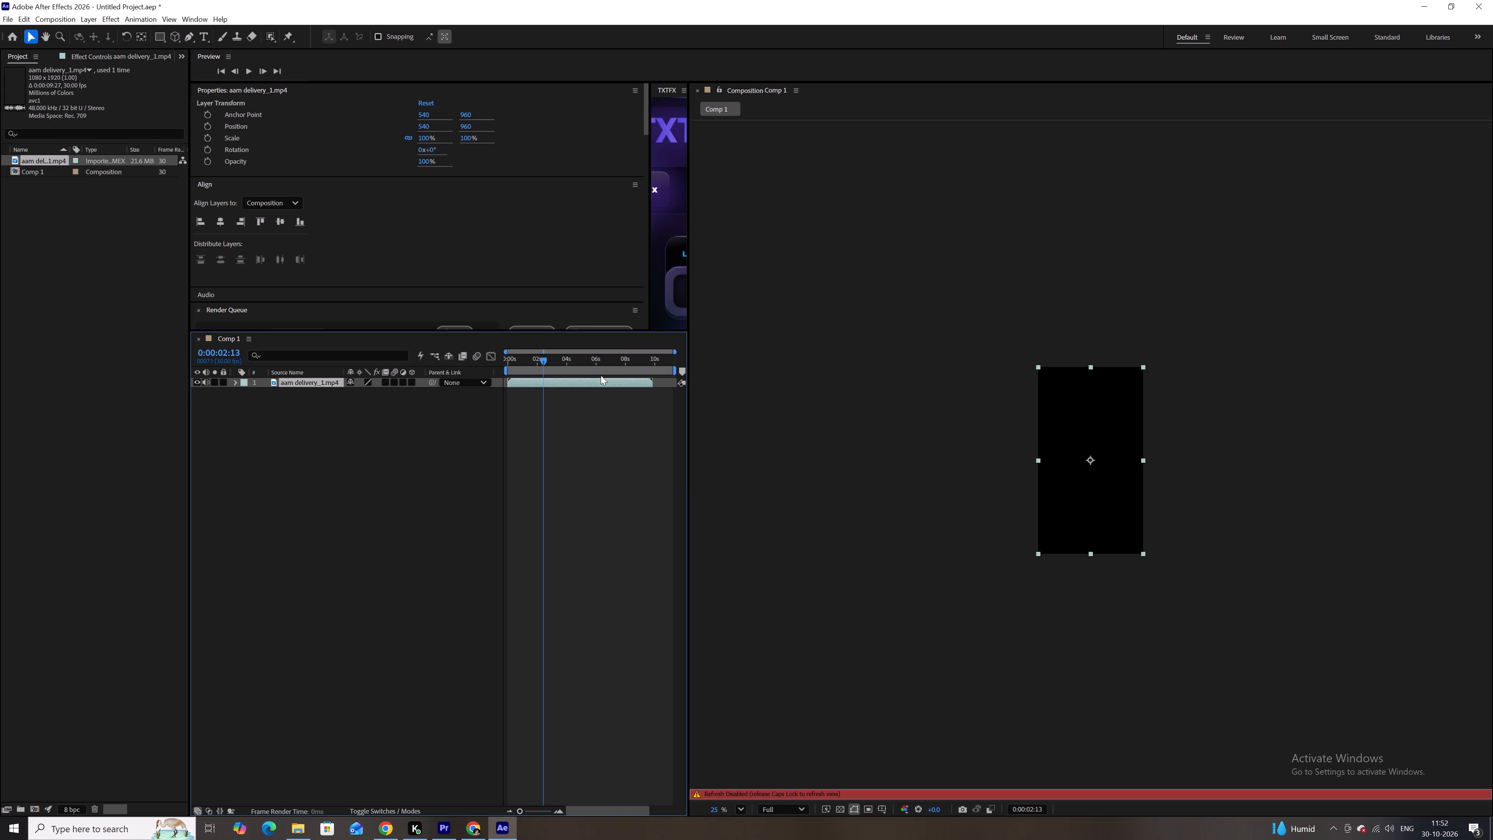
pyautogui.scroll(6, 1065, 445)
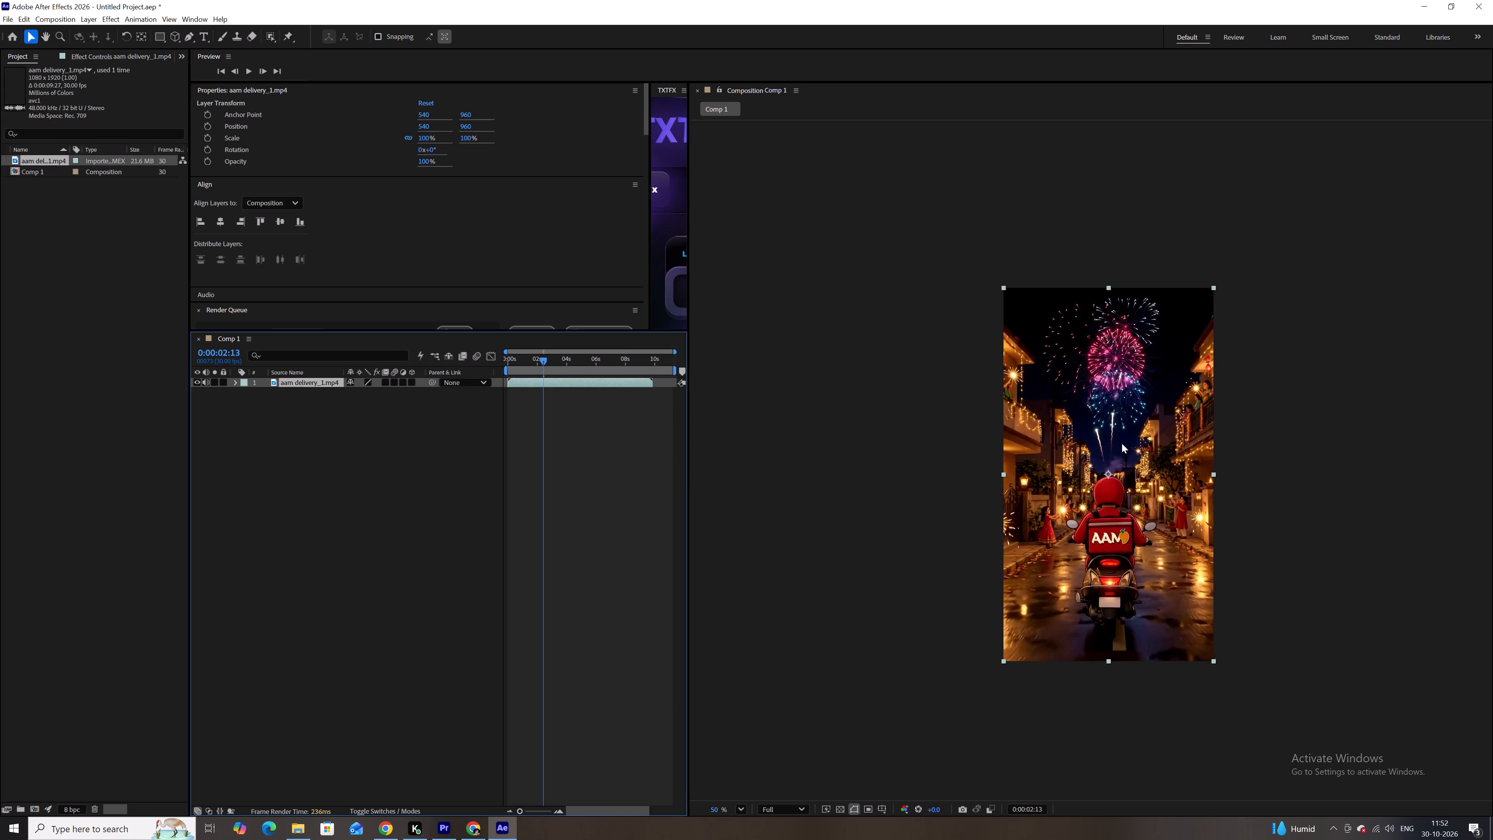
pyautogui.scroll(2, 1197, 481)
pyautogui.moveTo(610, 353); pyautogui.dragTo(624, 358)
pyautogui.click(624, 361)
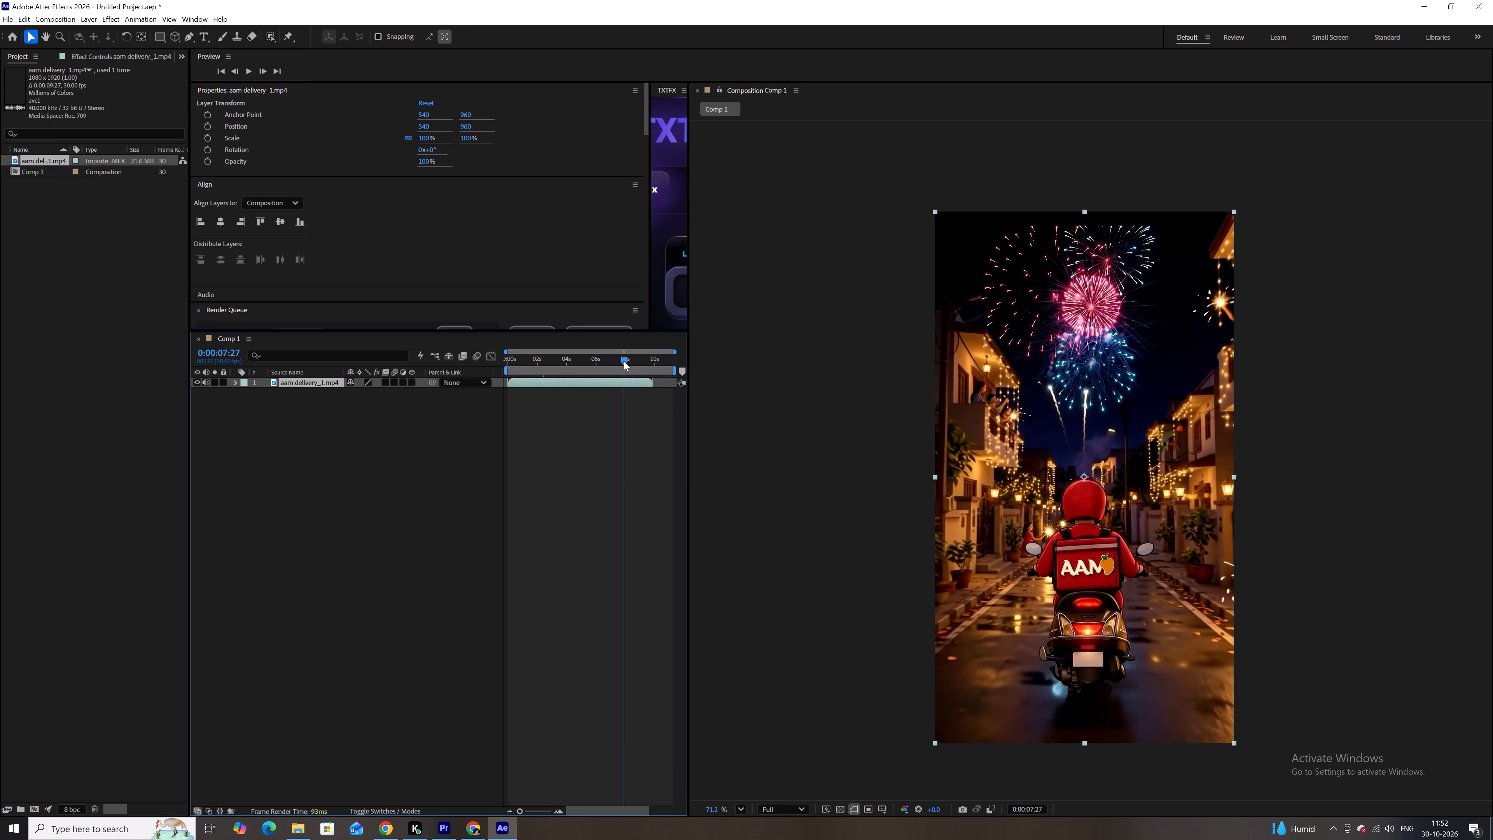
pyautogui.keyDown('alt'); pyautogui.scroll(7, 631, 377); pyautogui.keyUp('alt')
pyautogui.moveTo(610, 361); pyautogui.dragTo(670, 371)
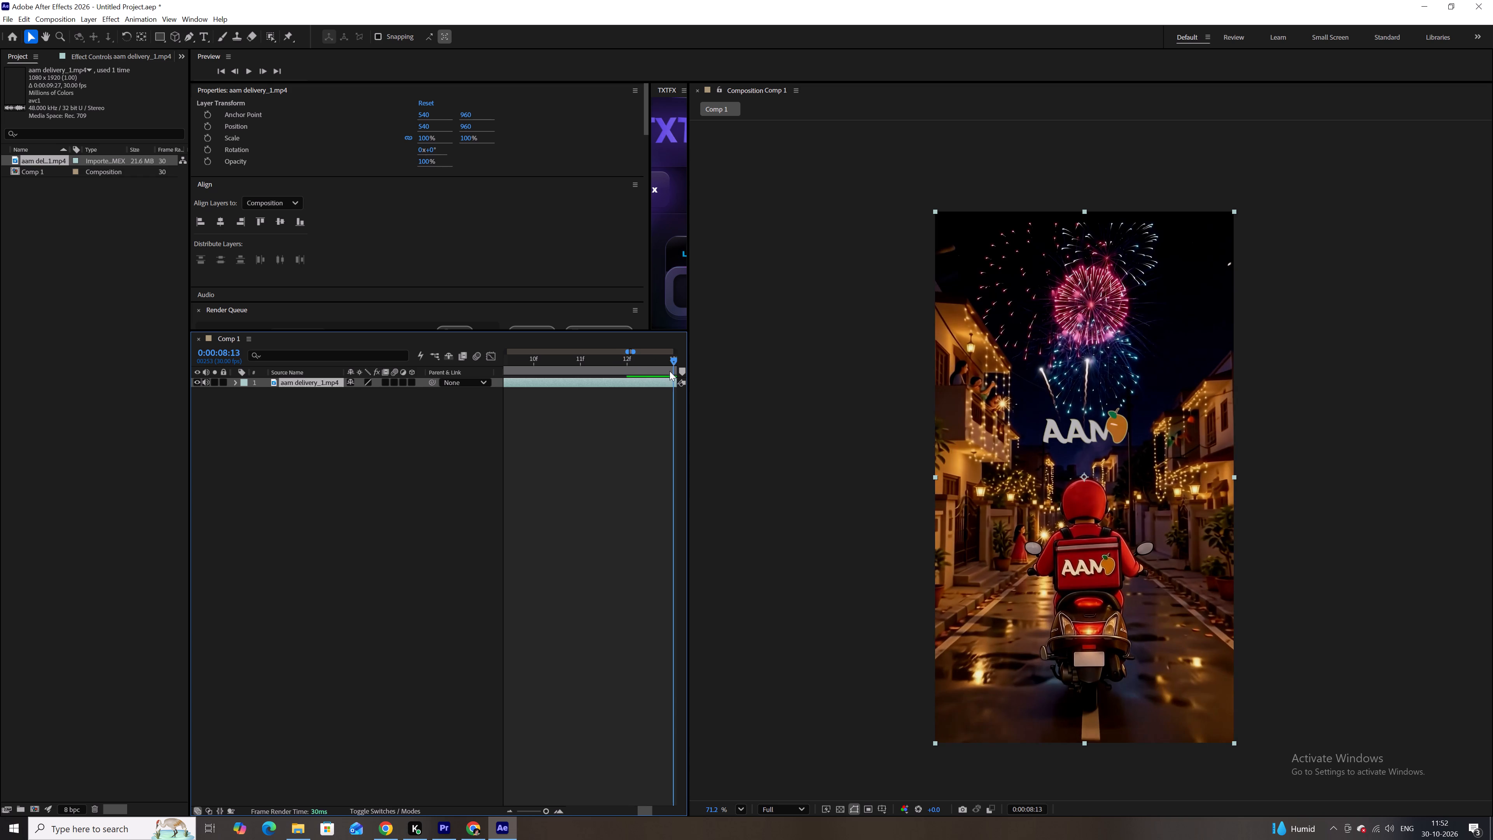
pyautogui.moveTo(670, 371); pyautogui.dragTo(545, 361)
pyautogui.keyDown('alt'); pyautogui.scroll(-6, 562, 386); pyautogui.keyUp('alt')
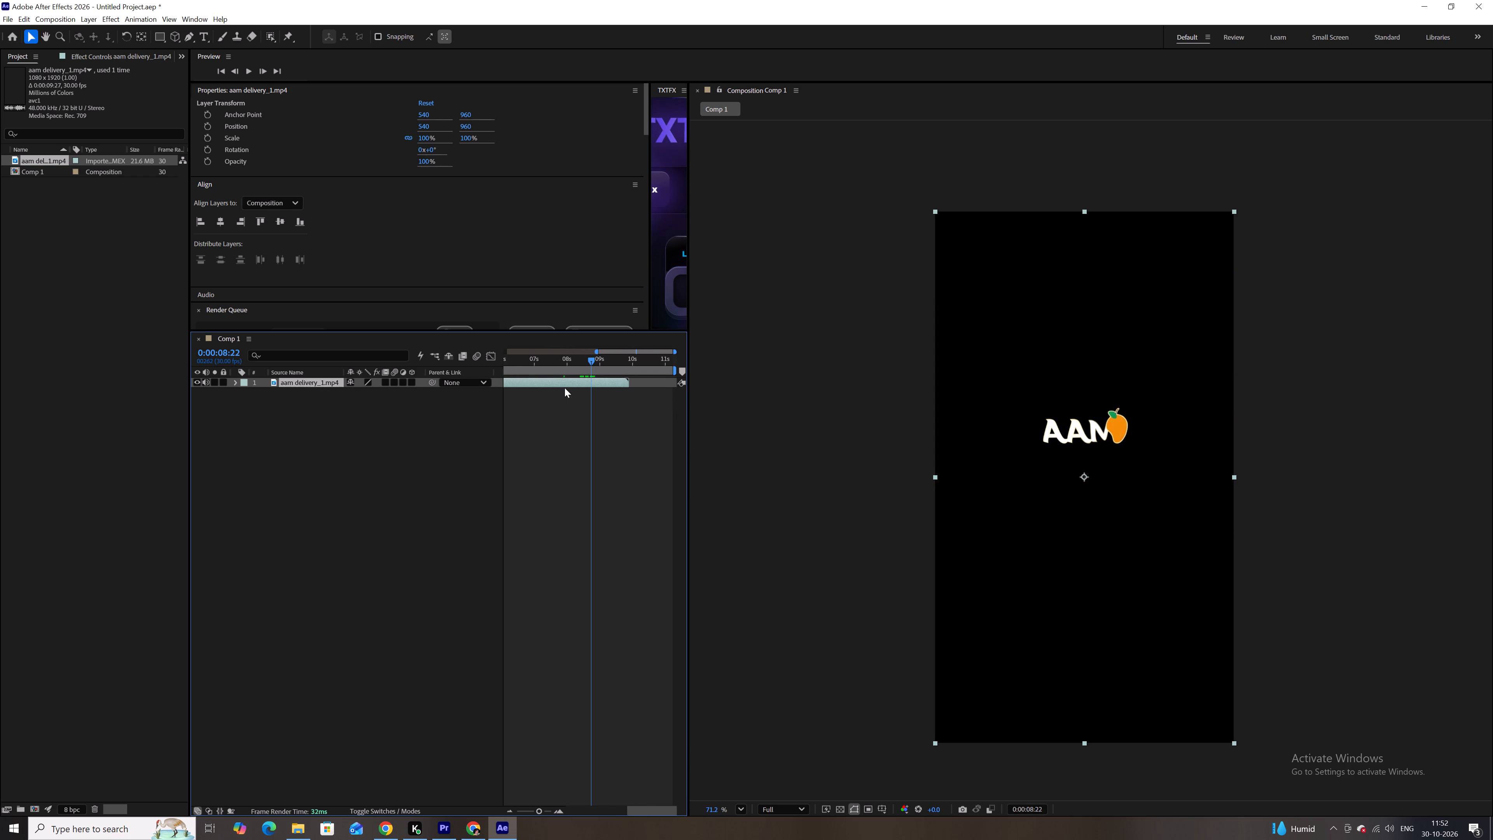
pyautogui.moveTo(593, 361); pyautogui.dragTo(557, 357)
pyautogui.press('space')
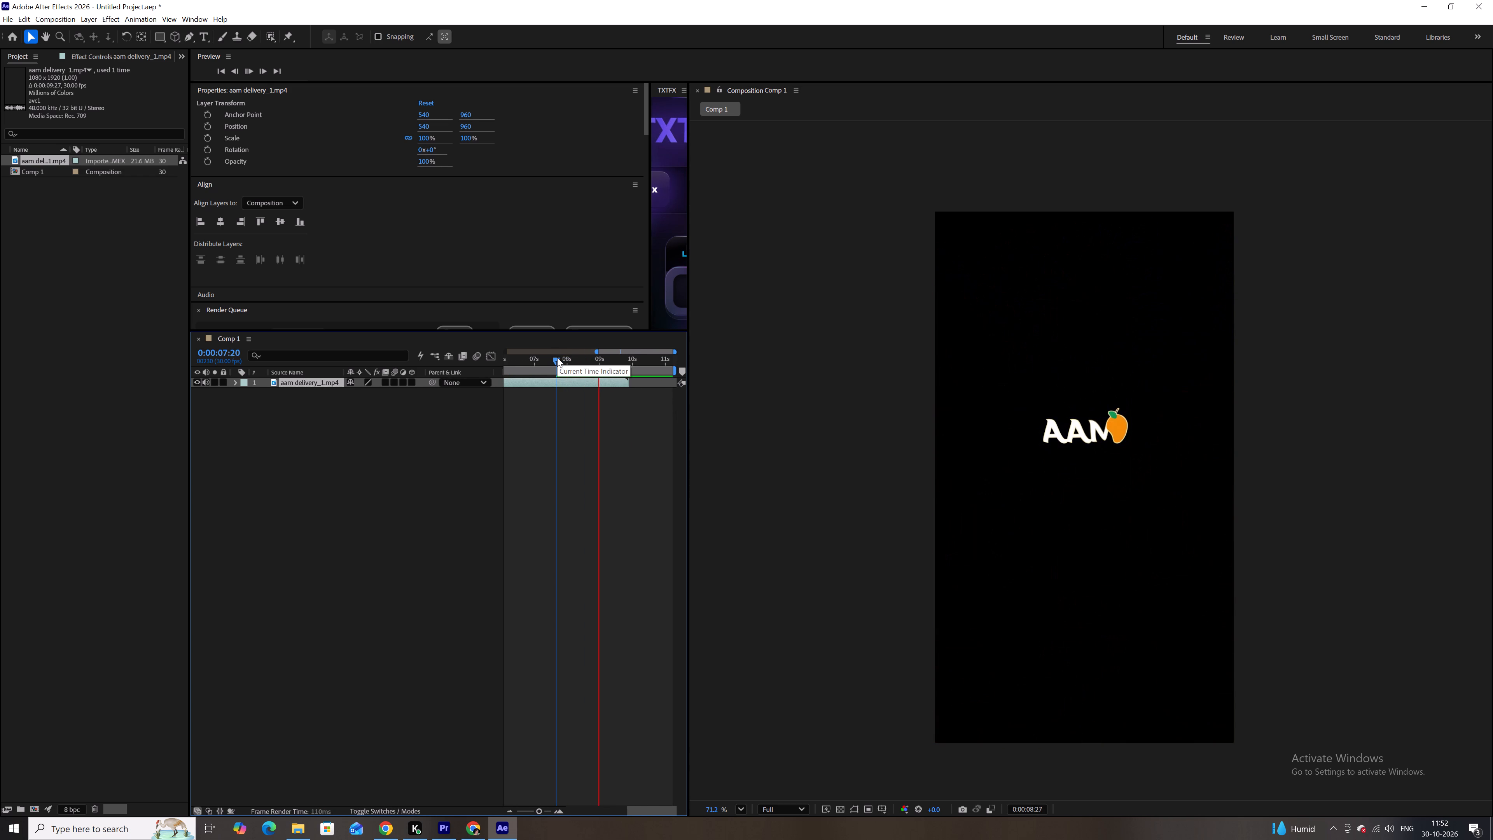
pyautogui.press('space')
# Browse the TXTFX text presets and apply TXT Animation 11 to Comp 1 at 0:00:08:20.
pyautogui.moveTo(578, 365); pyautogui.dragTo(589, 365)
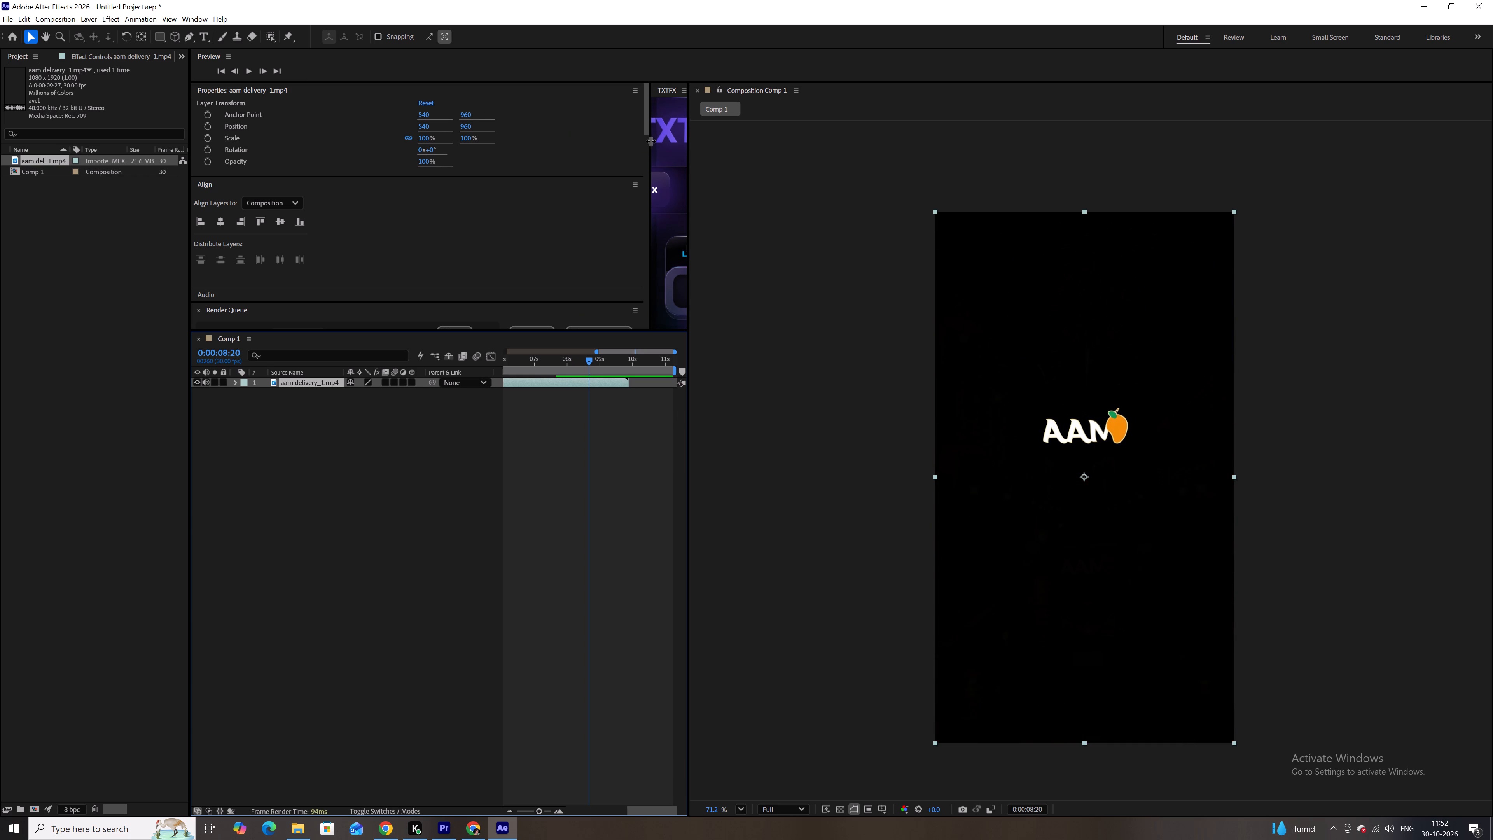
pyautogui.moveTo(650, 141); pyautogui.dragTo(355, 152)
pyautogui.scroll(-4, 612, 205)
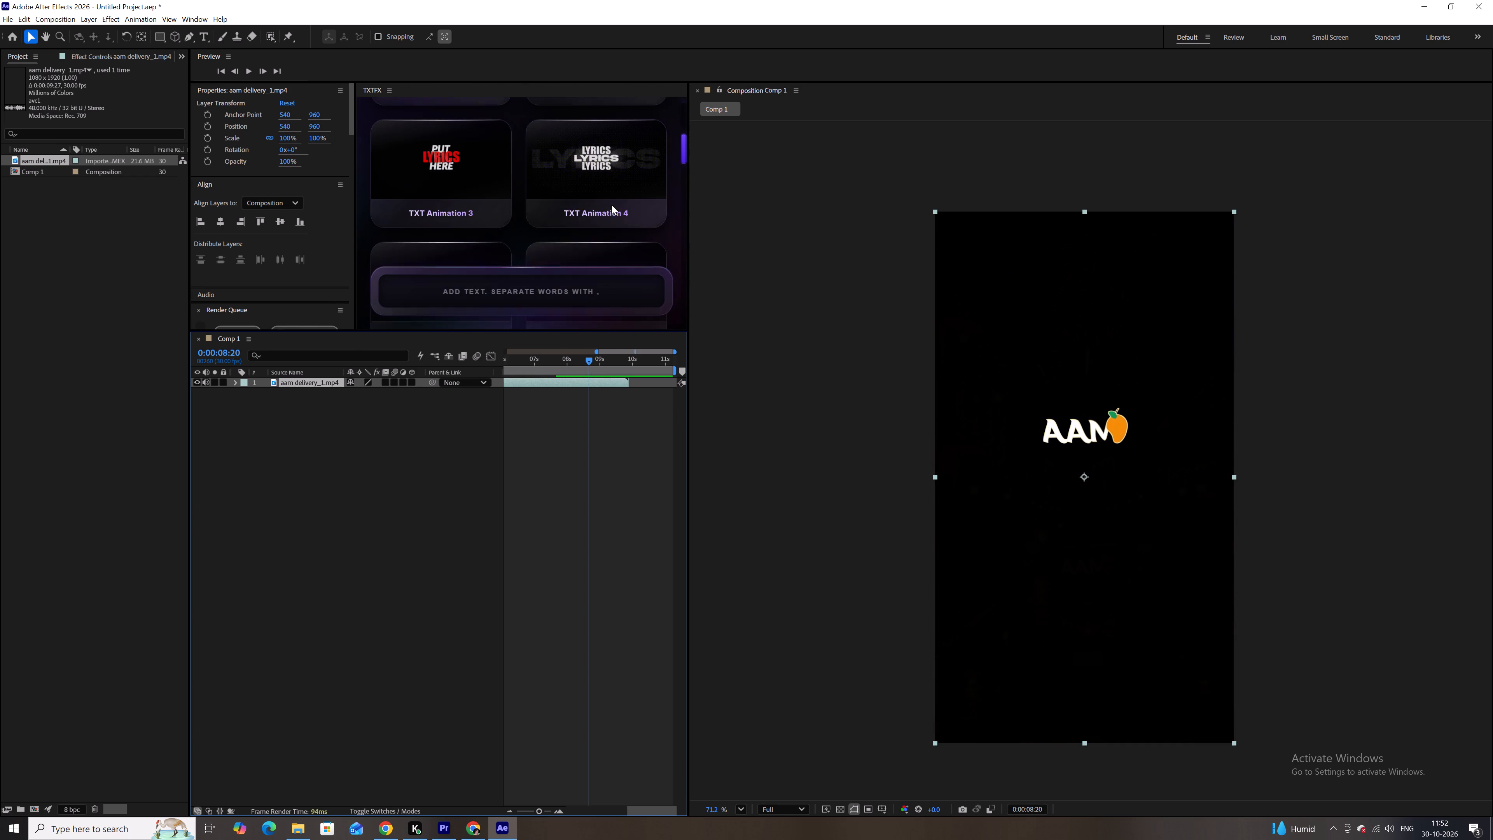
pyautogui.scroll(3, 612, 205)
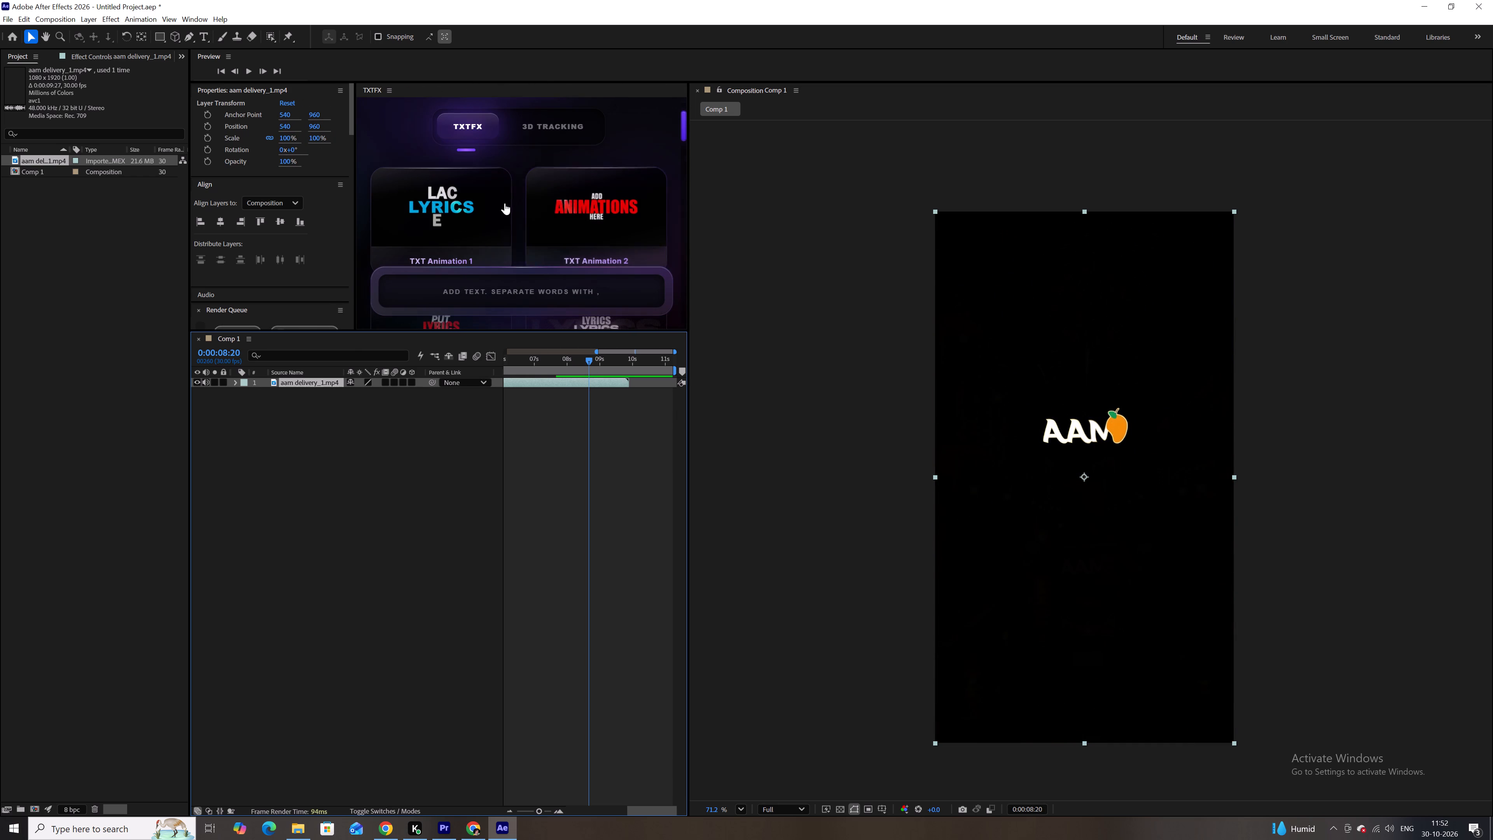
pyautogui.scroll(-4, 504, 203)
pyautogui.scroll(1, 503, 166)
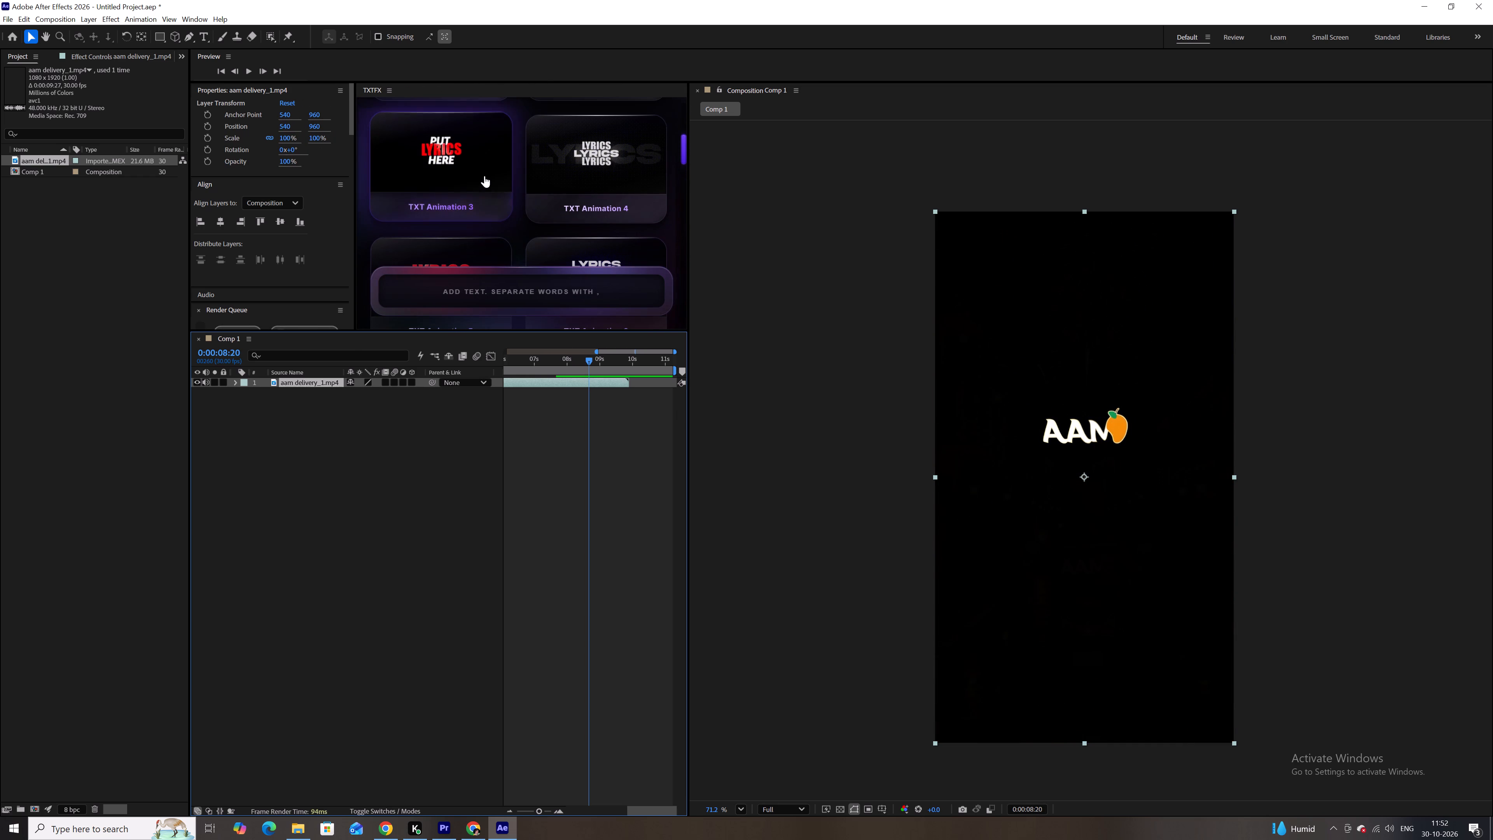
pyautogui.scroll(-1, 608, 157)
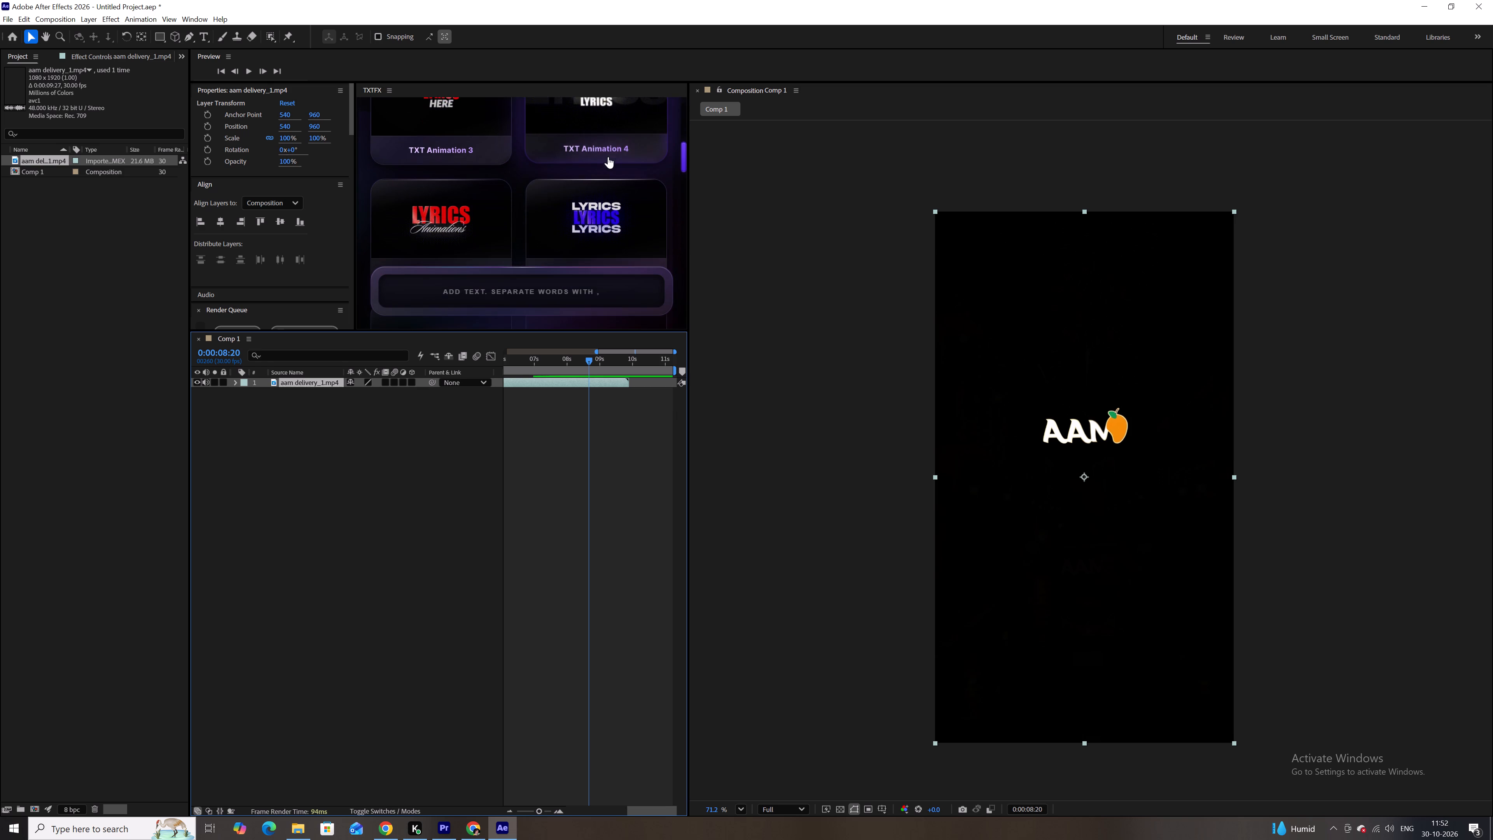
pyautogui.scroll(-1, 611, 214)
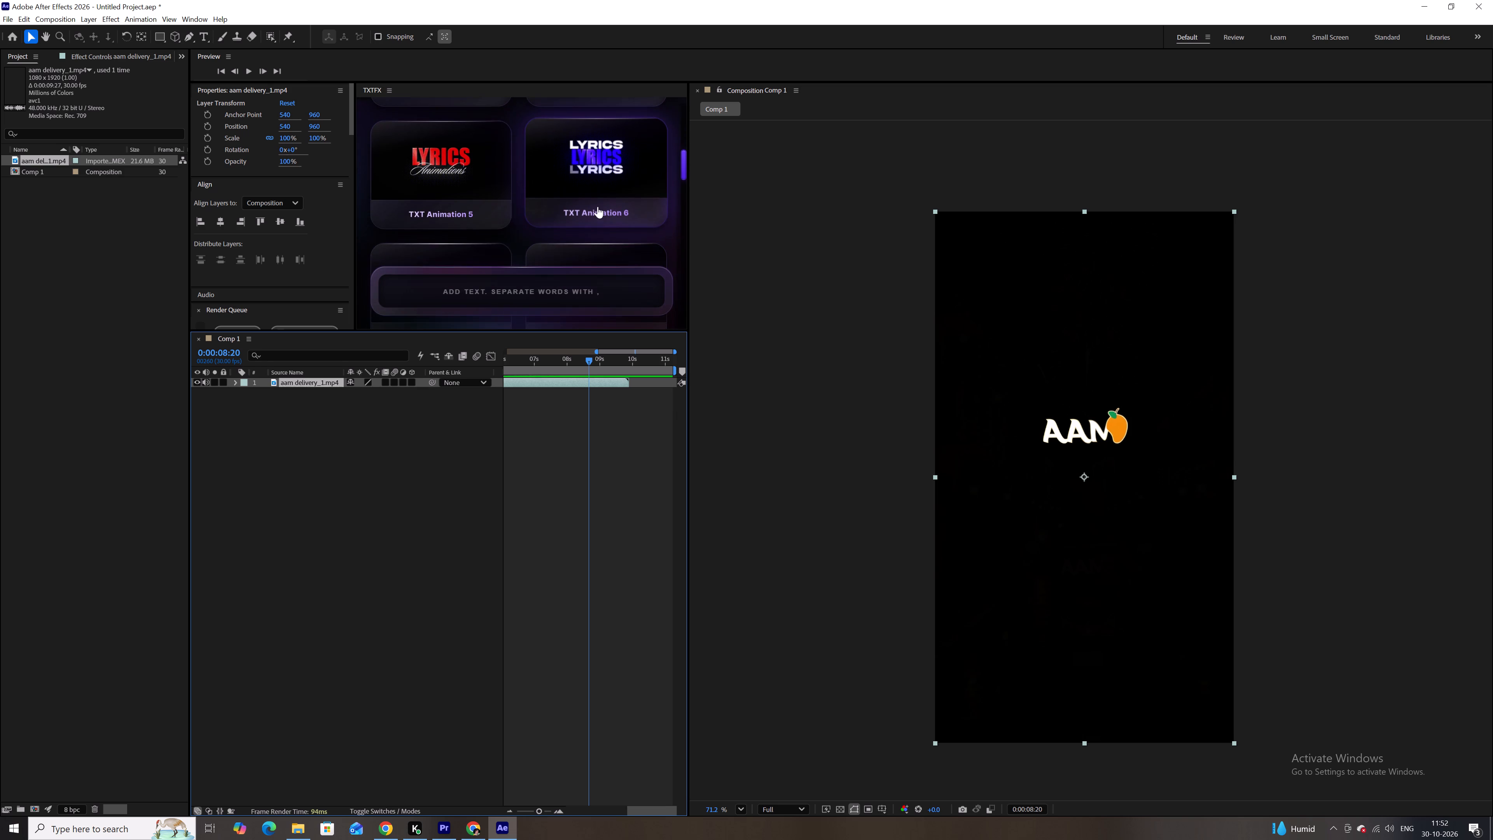
pyautogui.scroll(-2, 483, 182)
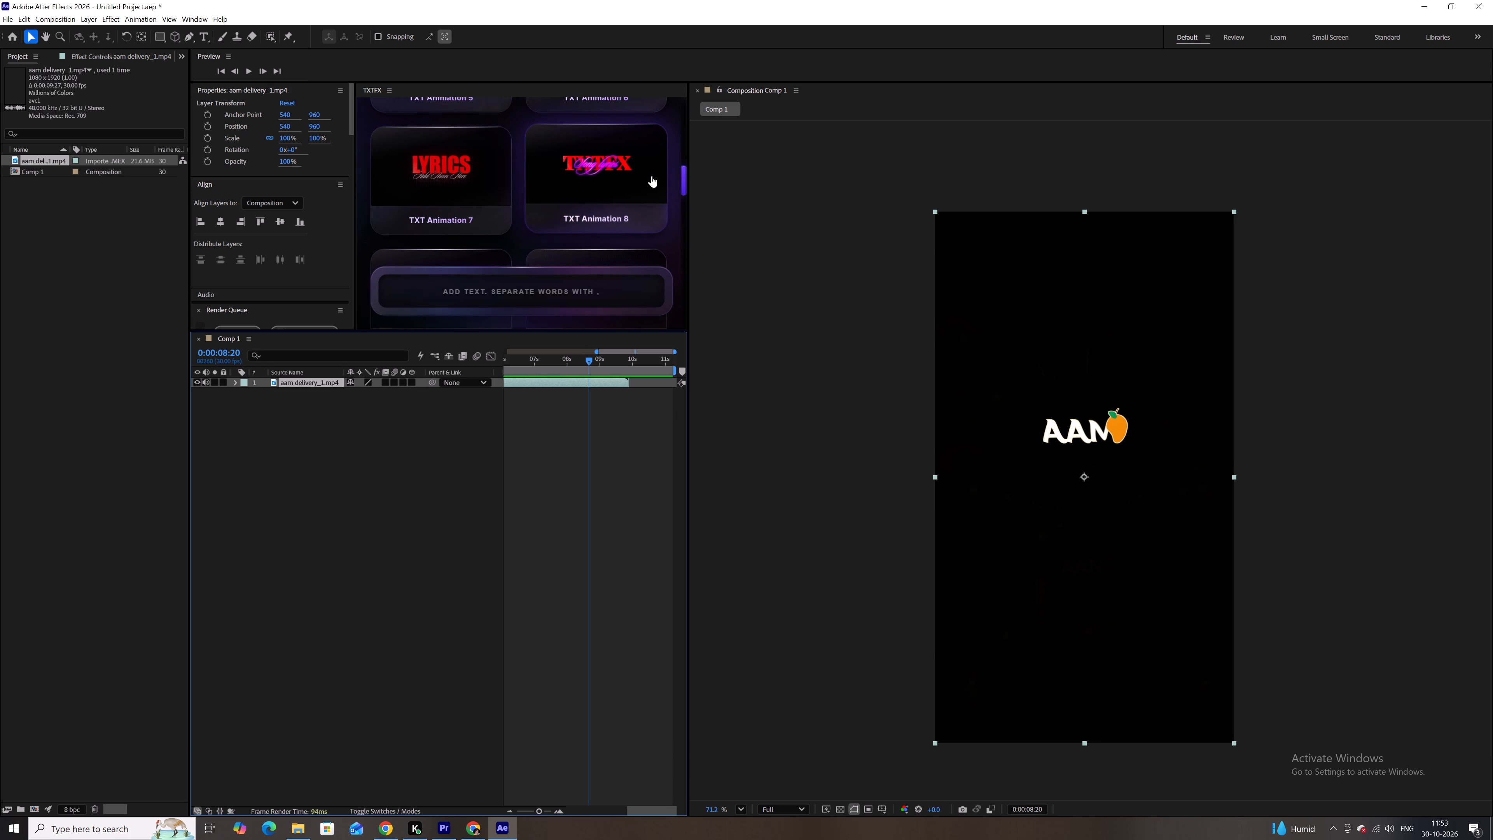
pyautogui.scroll(-1, 652, 176)
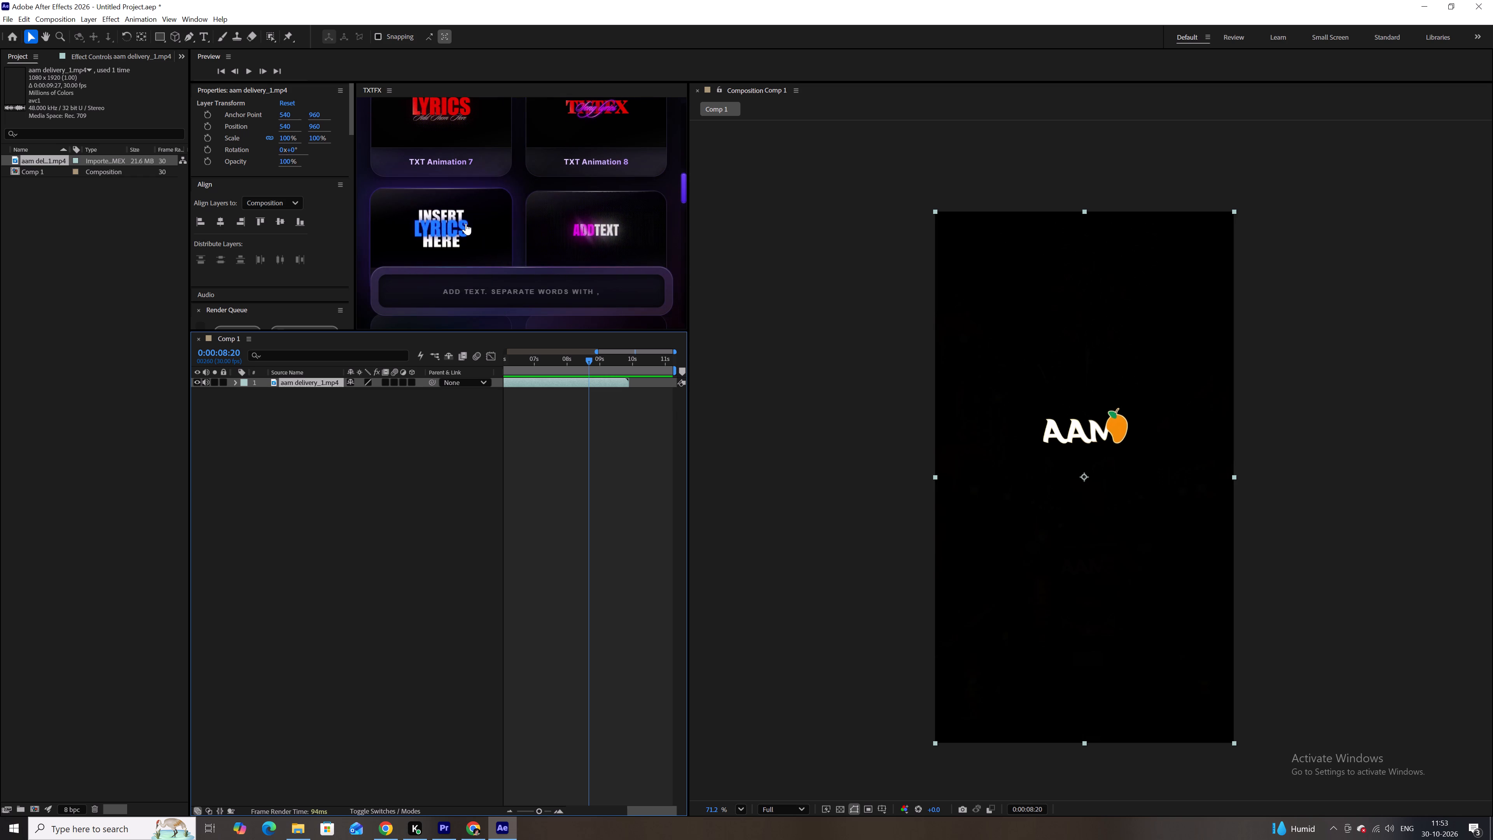
pyautogui.scroll(-3, 466, 223)
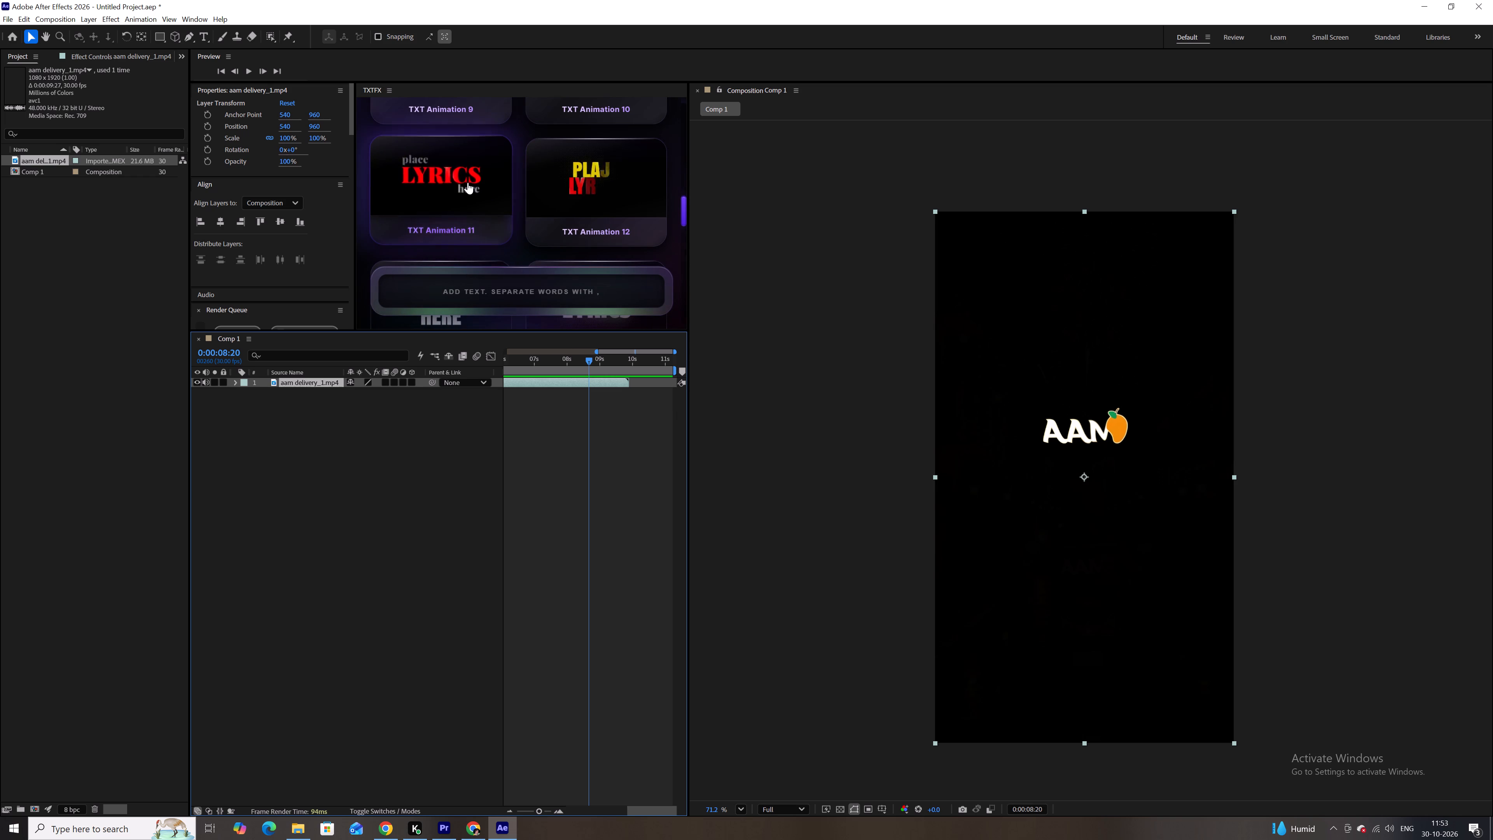
pyautogui.click(468, 182)
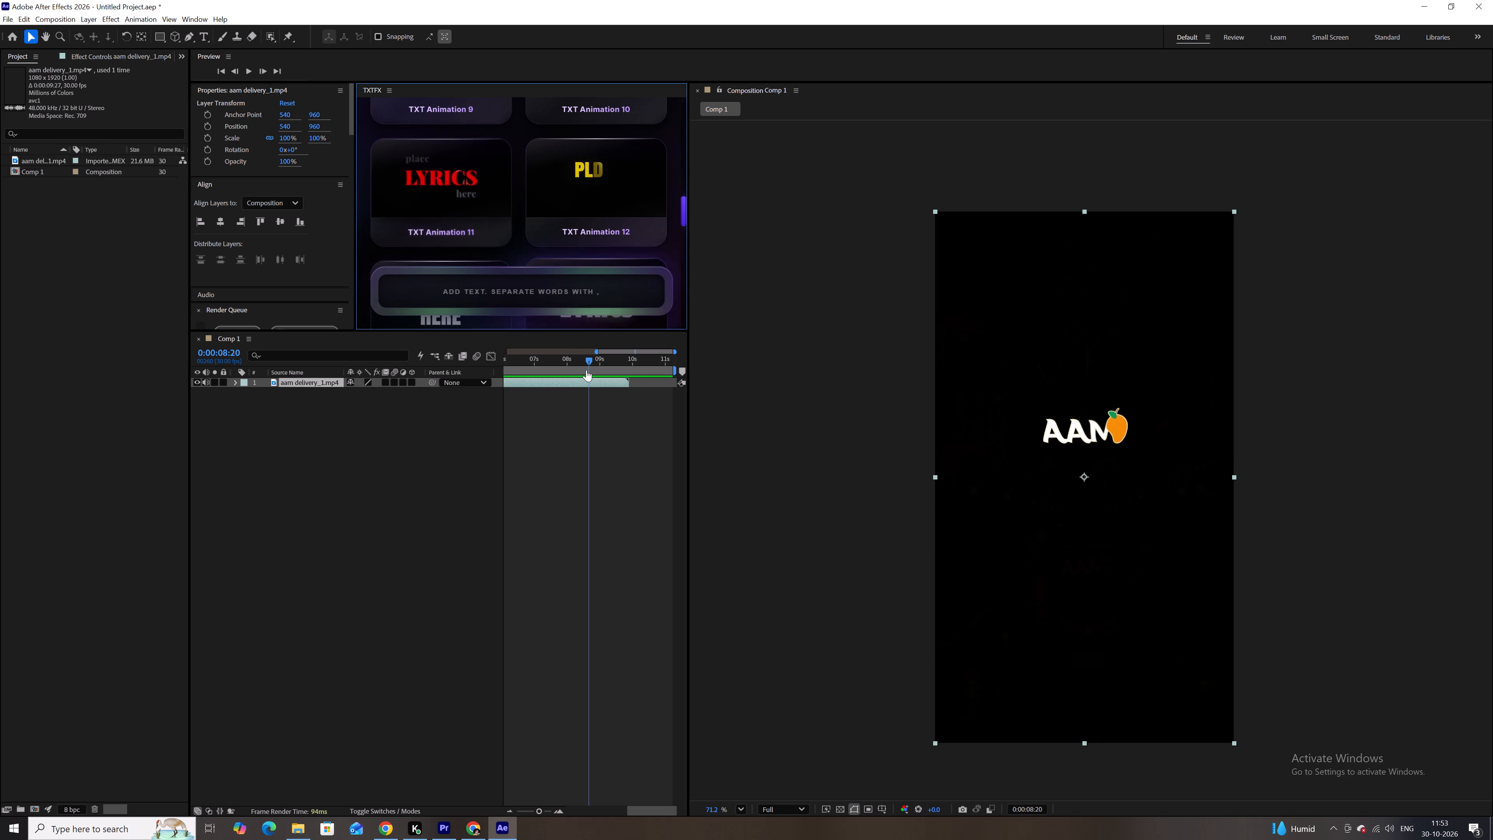
pyautogui.scroll(3, 581, 452)
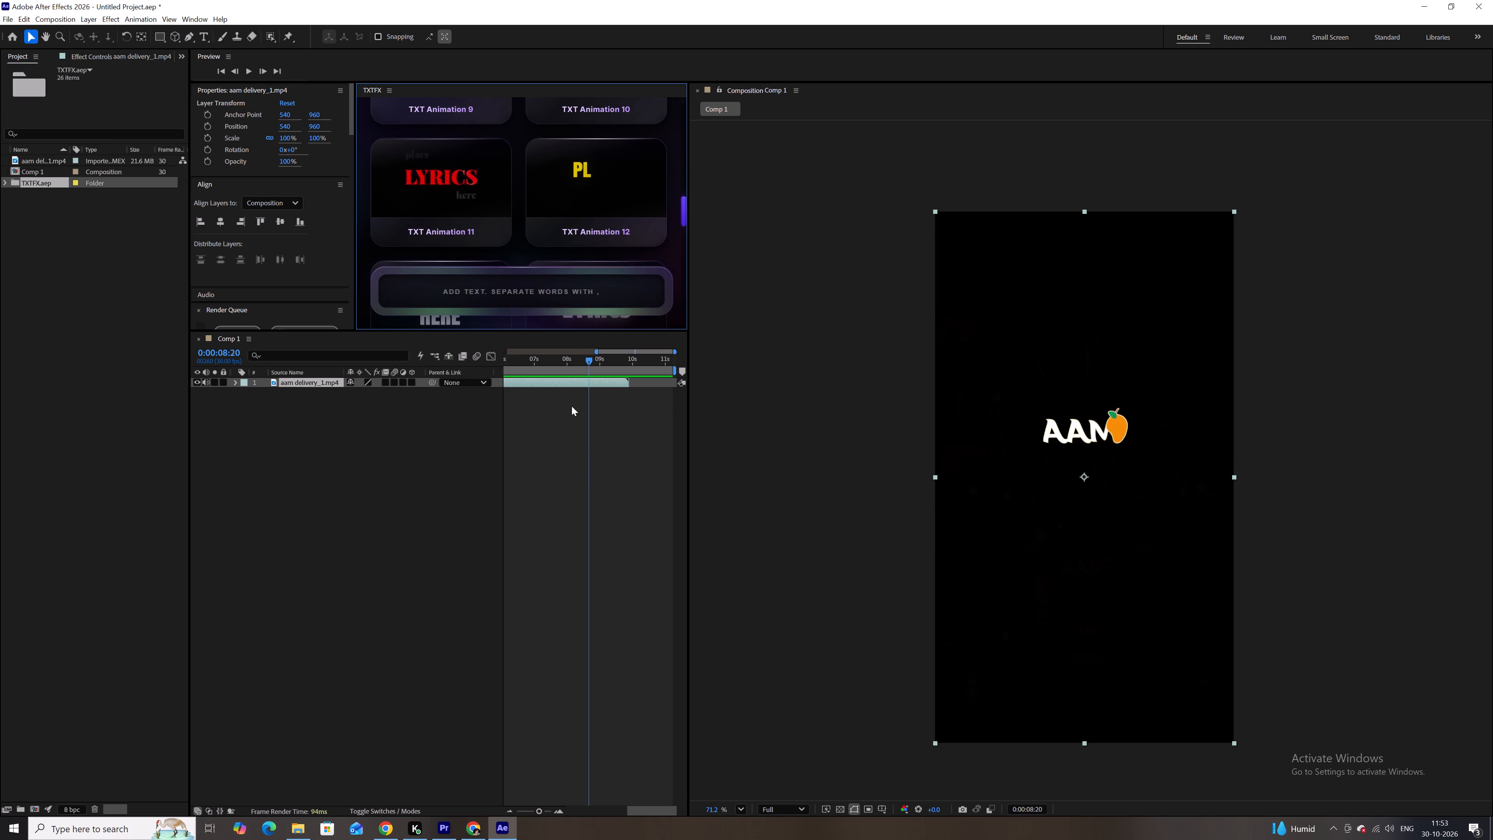
pyautogui.moveTo(446, 181); pyautogui.dragTo(516, 344)
pyautogui.moveTo(516, 344); pyautogui.dragTo(547, 373)
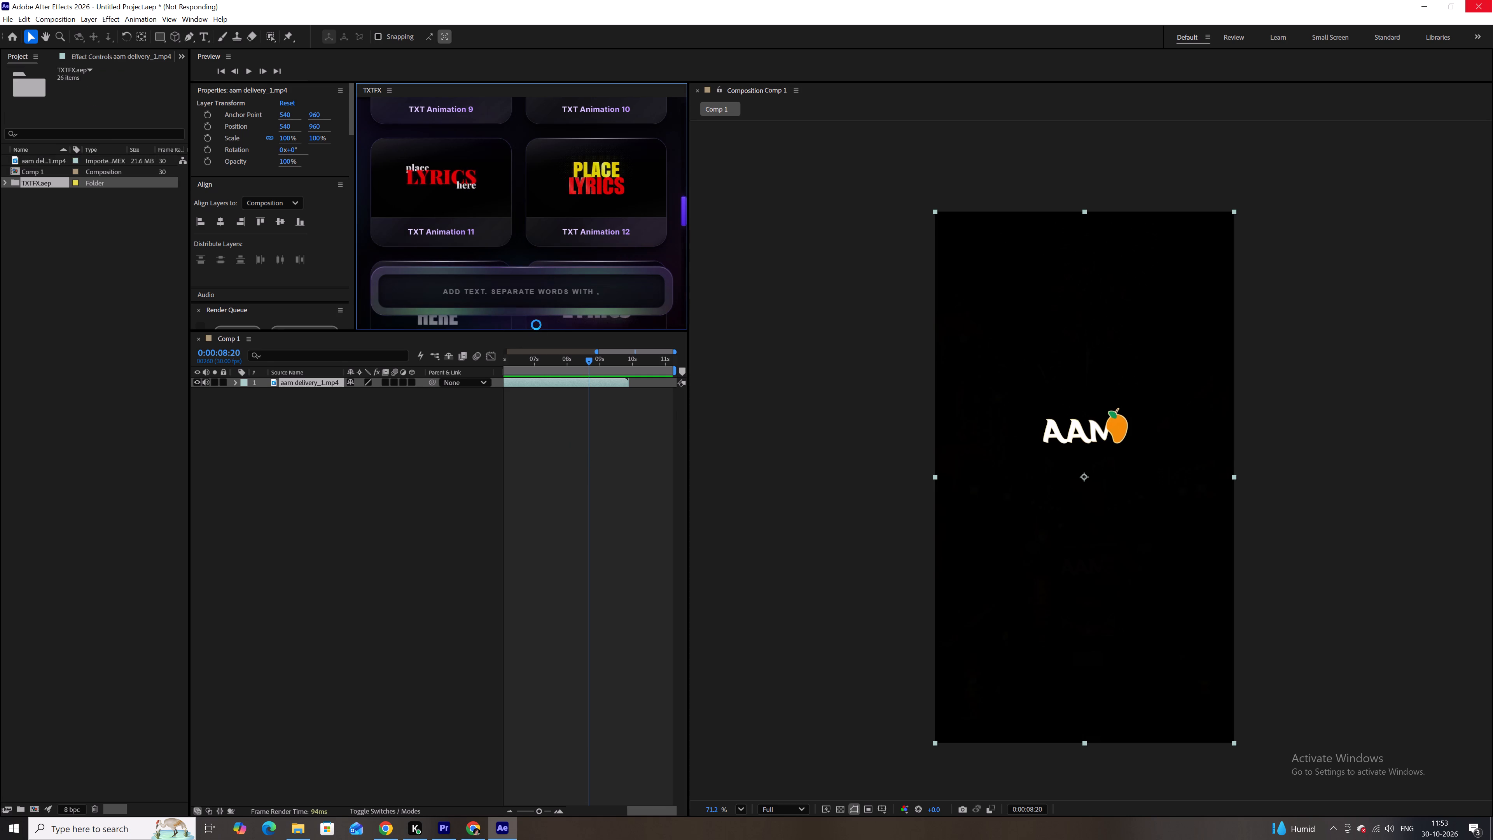
pyautogui.click(889, 504)
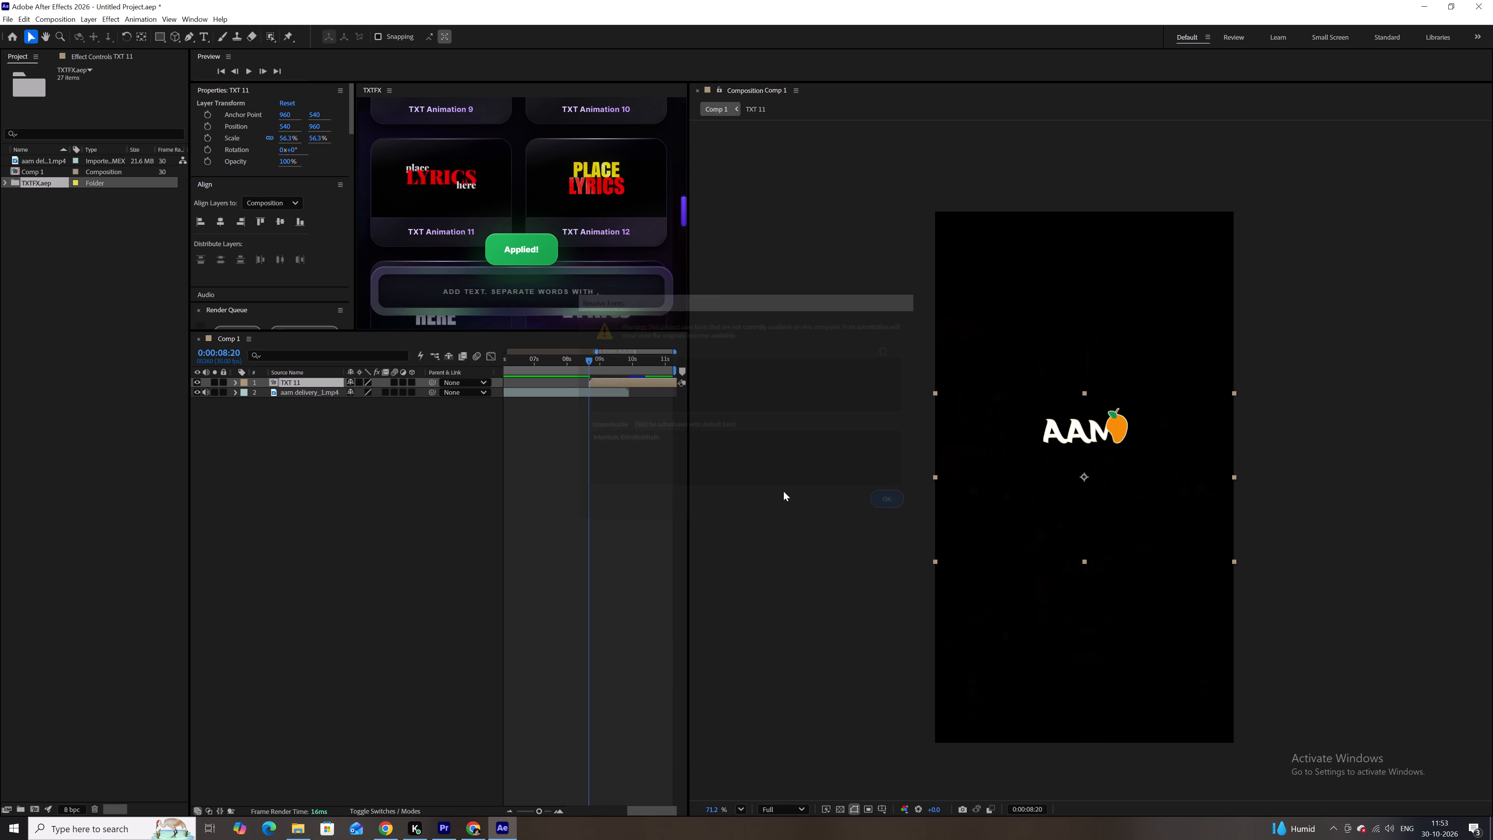
# Play back the logo ending of Comp 1 to review how the TXT 11 text animation layer appears over it.
pyautogui.click(605, 424)
pyautogui.press('space')
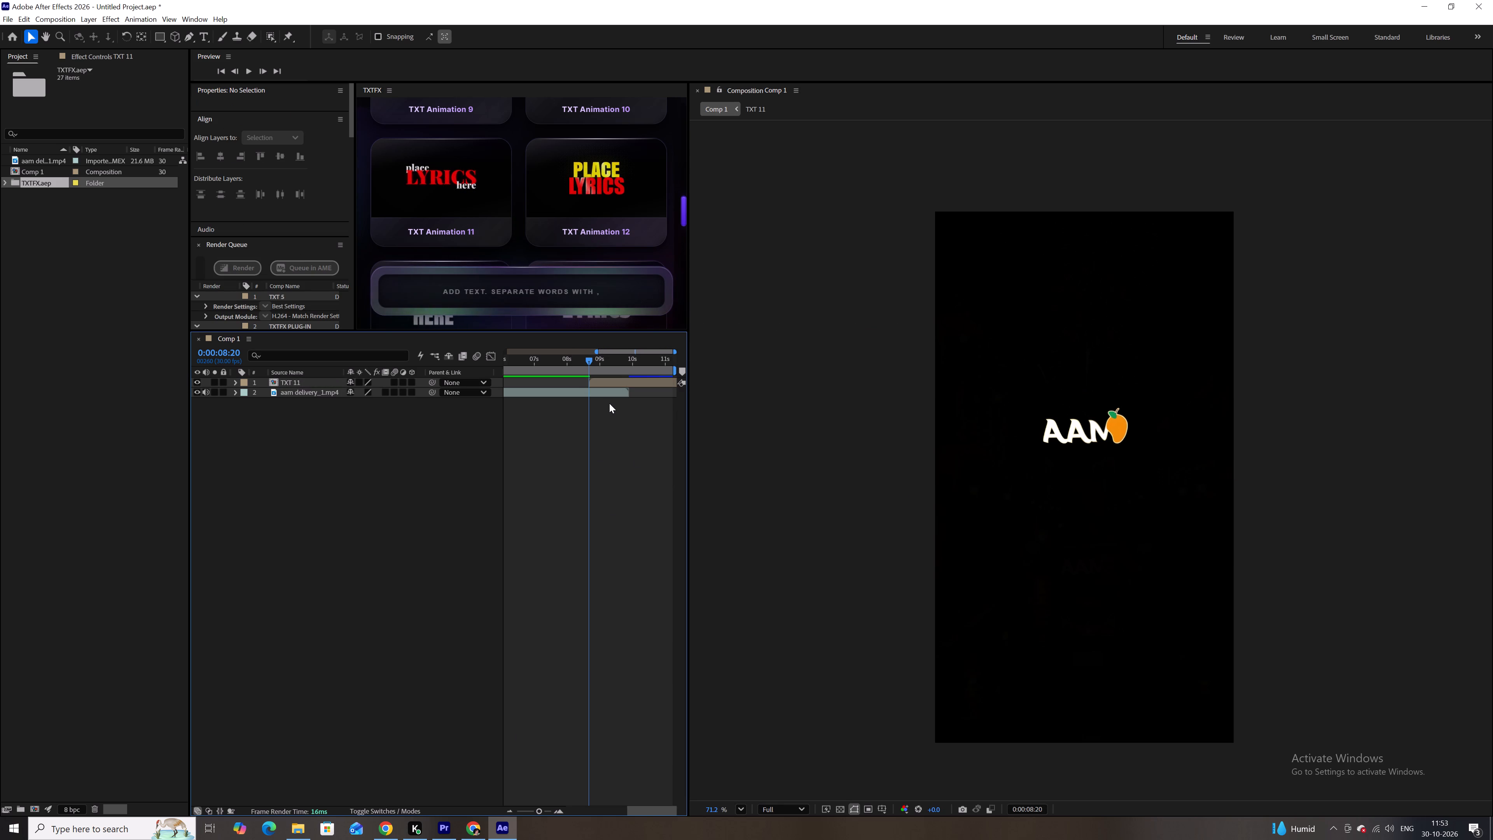
pyautogui.press('space')
pyautogui.moveTo(583, 362); pyautogui.dragTo(574, 356)
pyautogui.press('space')
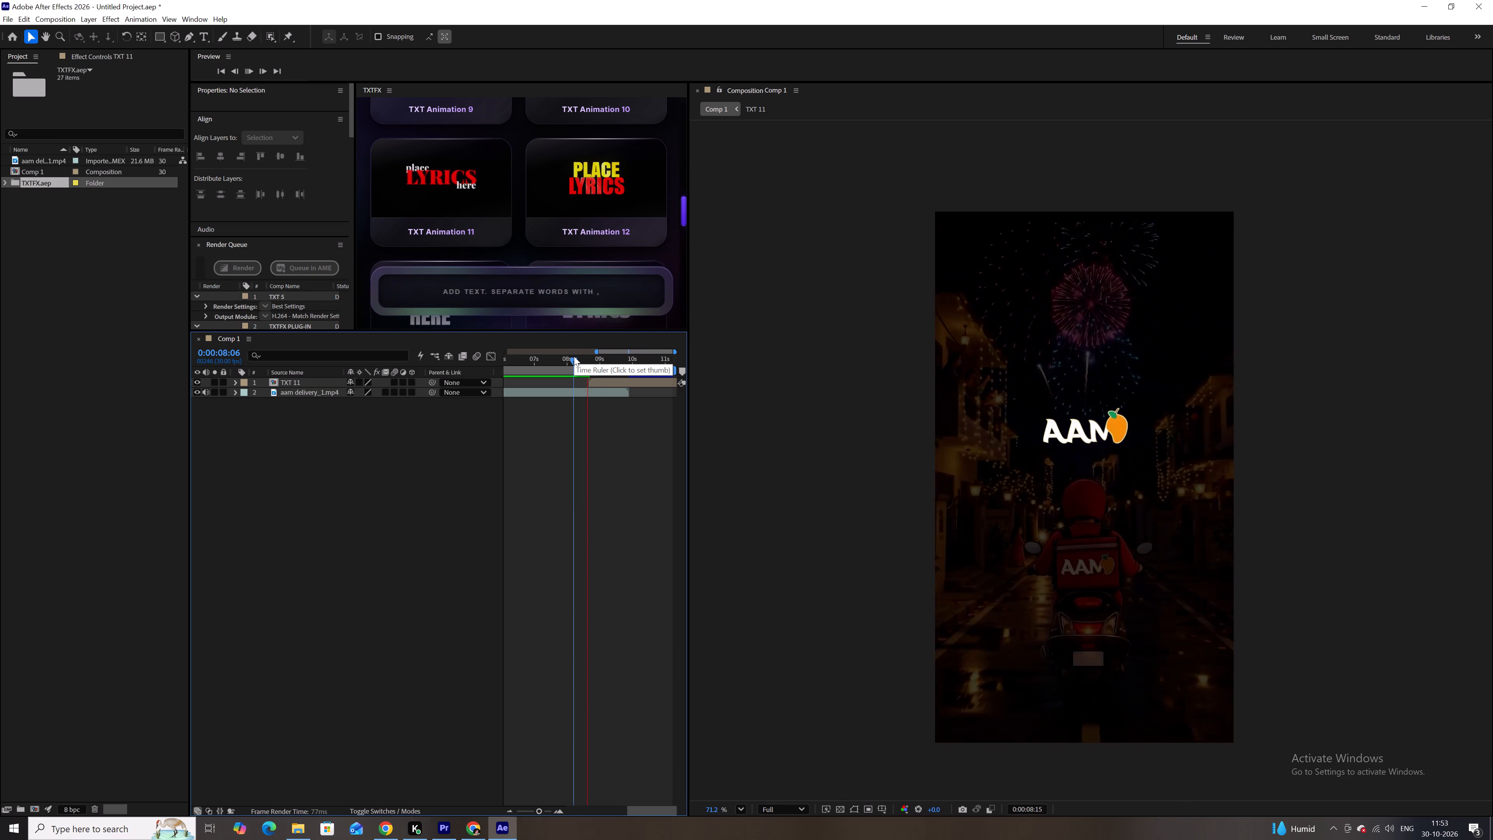
pyautogui.press('space')
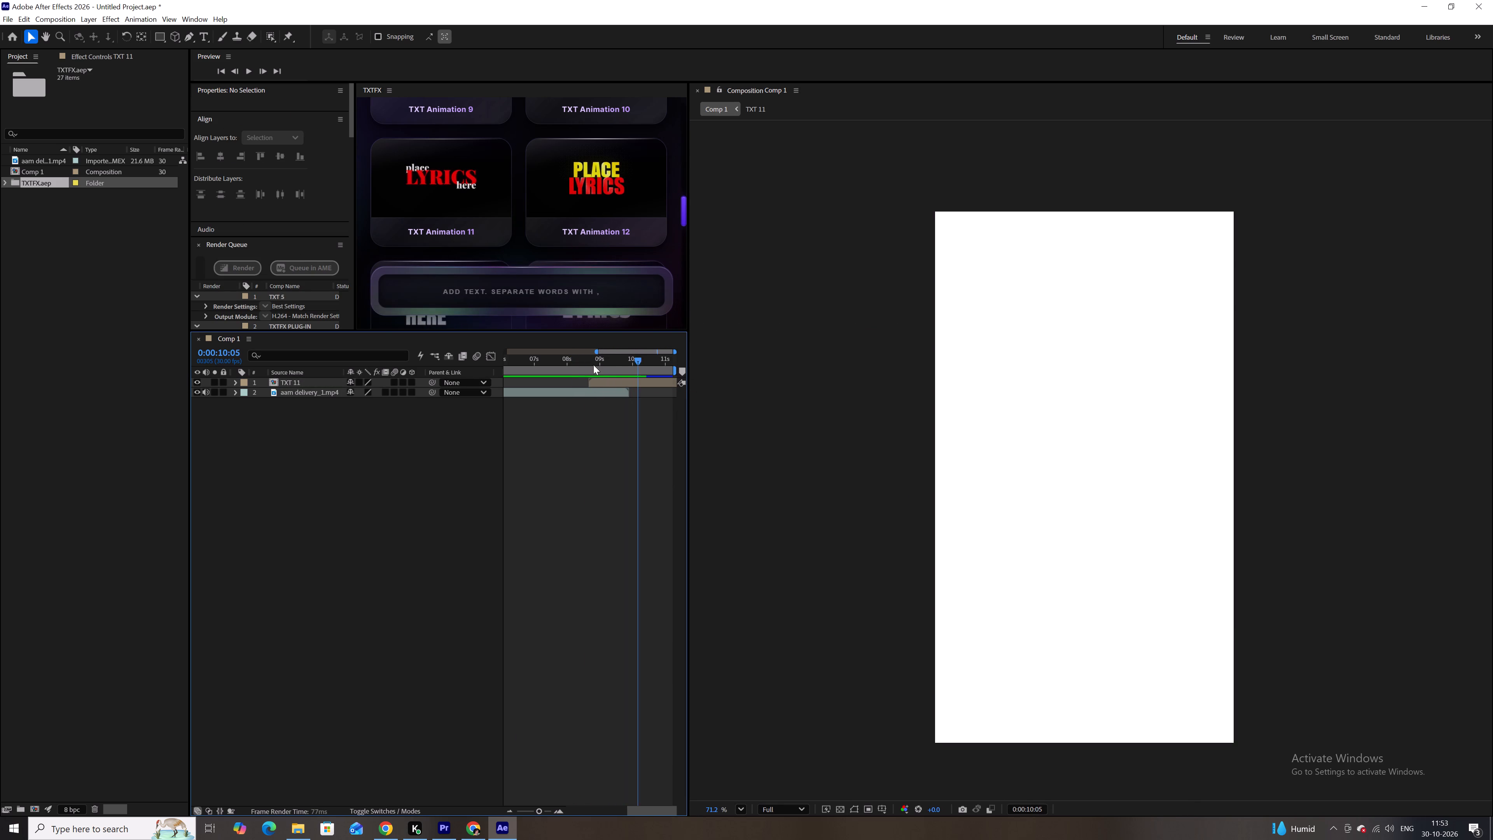
pyautogui.click(593, 365)
pyautogui.click(603, 381)
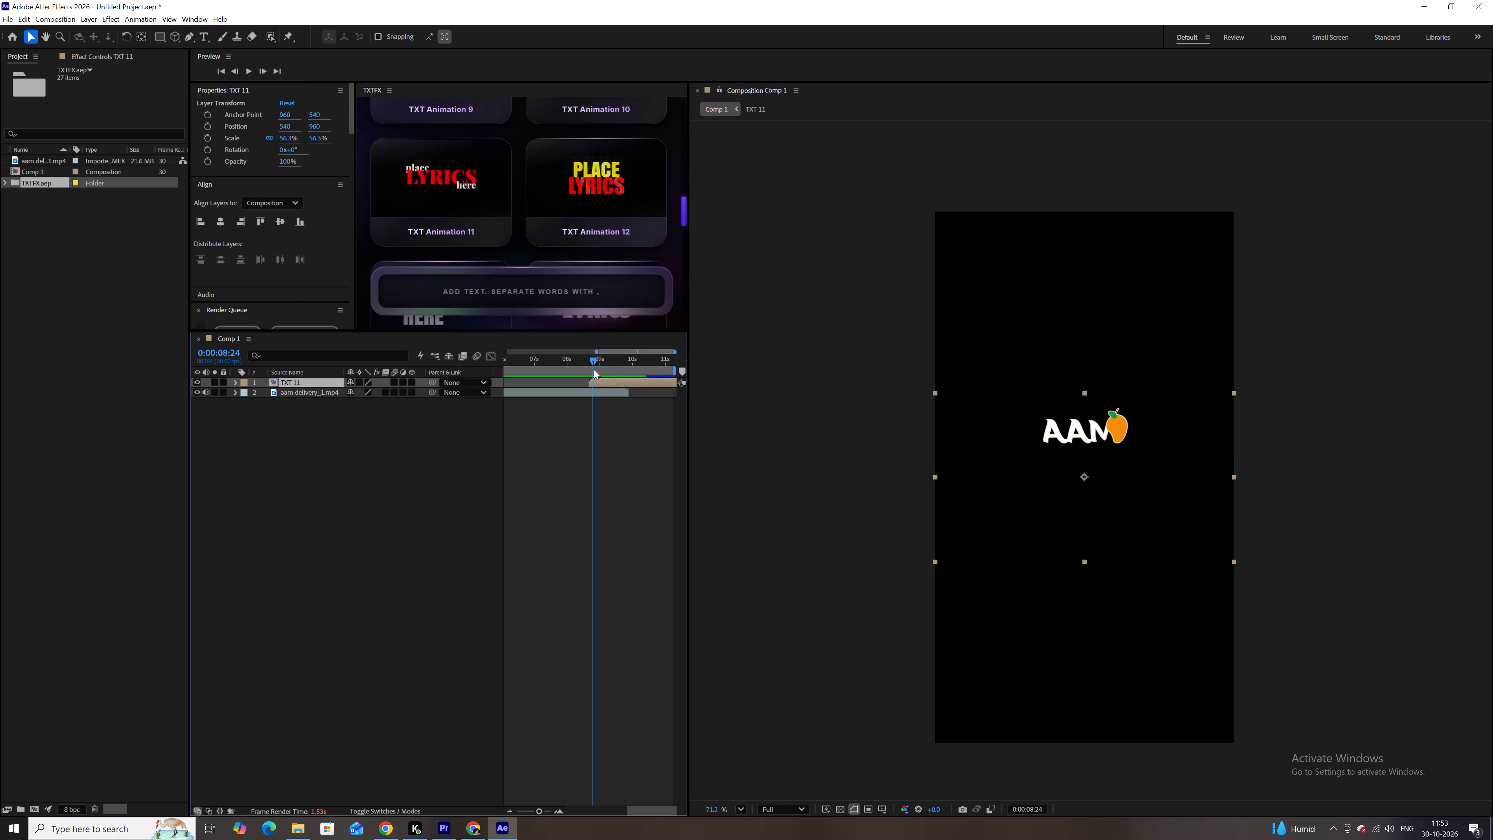
pyautogui.click(587, 361)
pyautogui.click(593, 363)
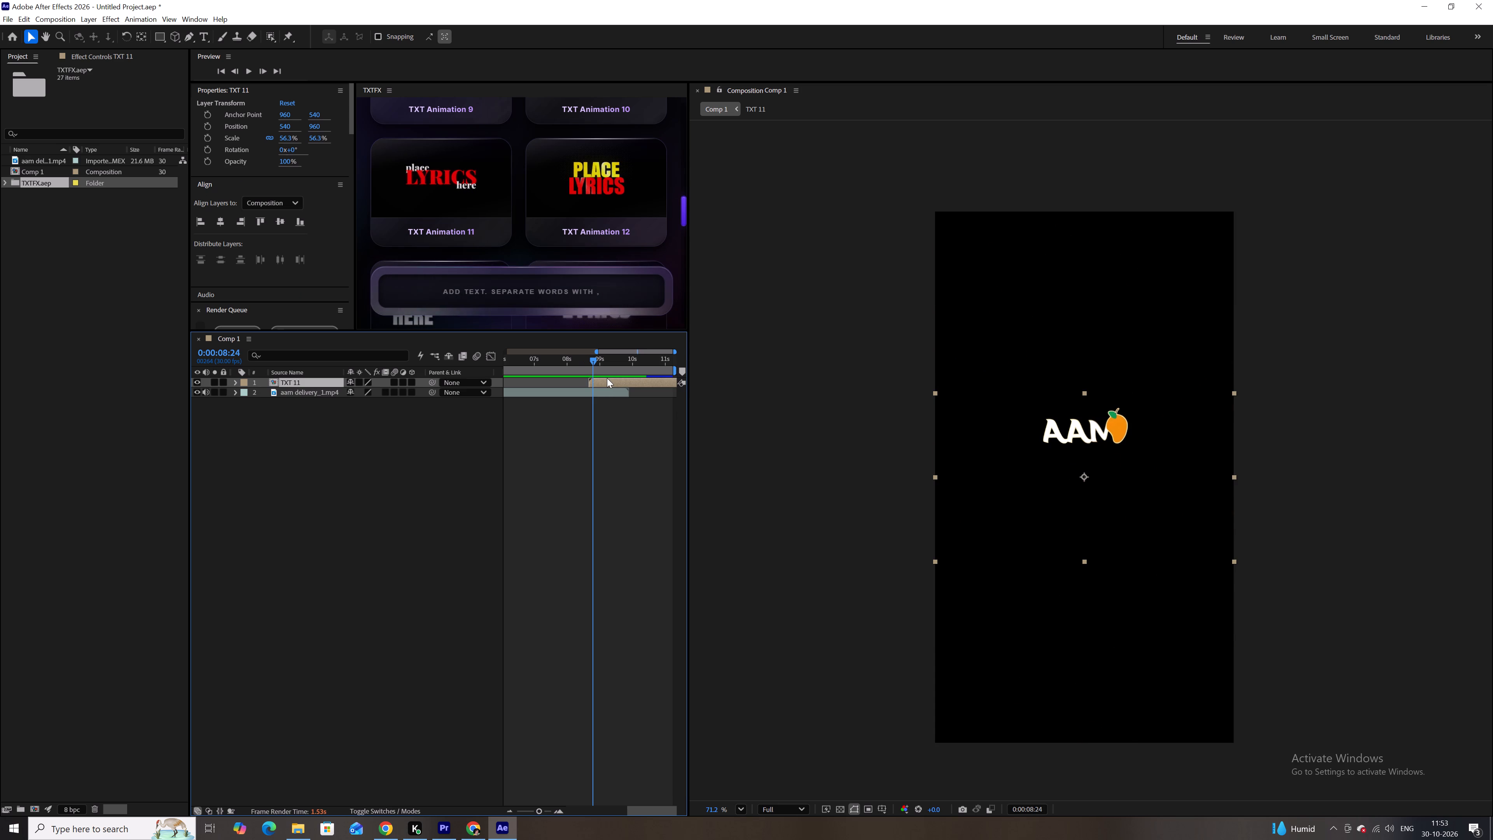
# Open the TXT 11 composition and its "place" text layer for text editing at the first frame.
pyautogui.doubleClick(610, 379)
pyautogui.moveTo(525, 358); pyautogui.dragTo(492, 351)
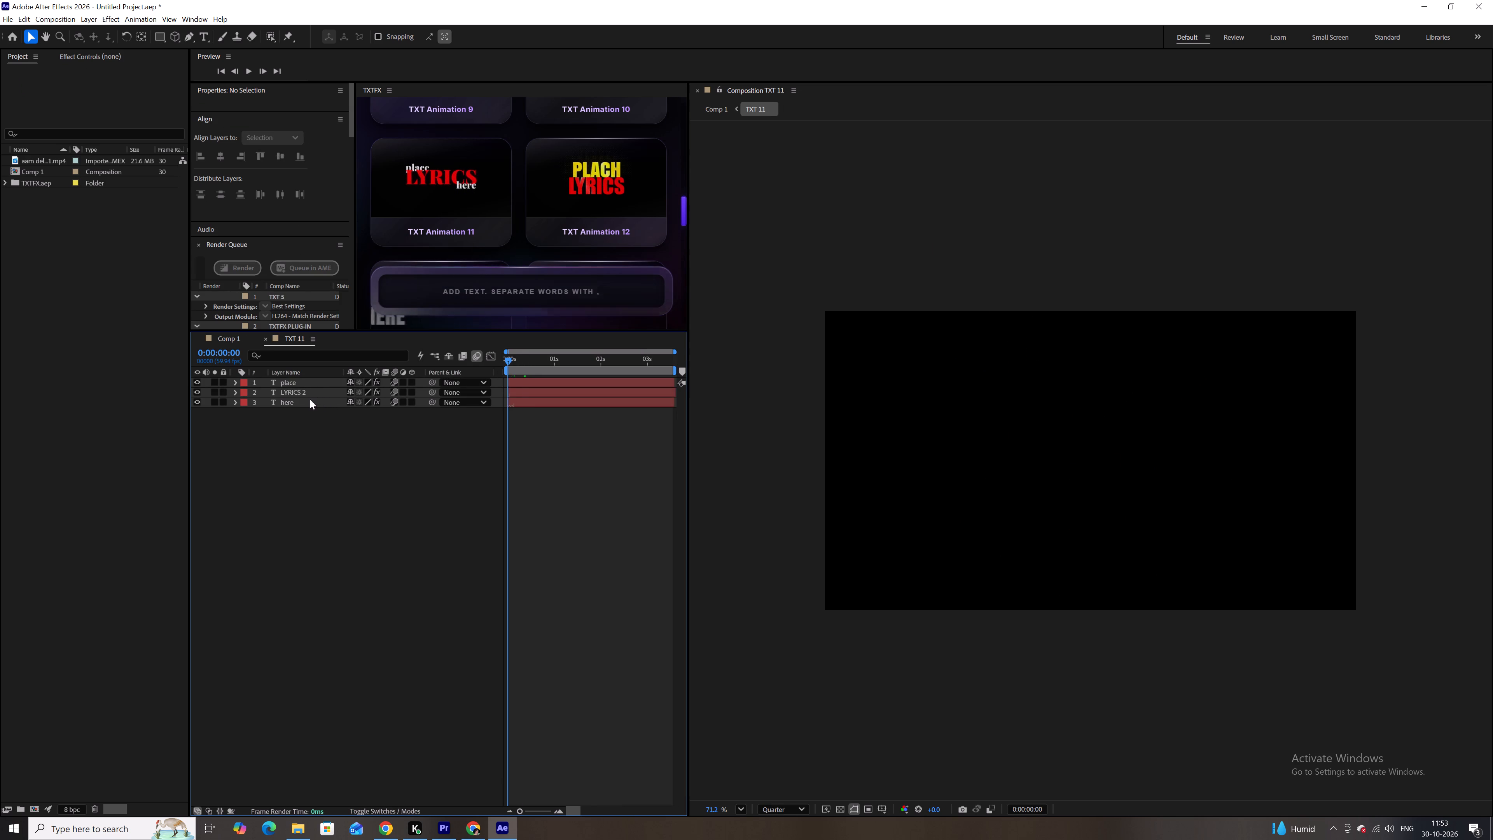
pyautogui.moveTo(512, 356); pyautogui.dragTo(524, 359)
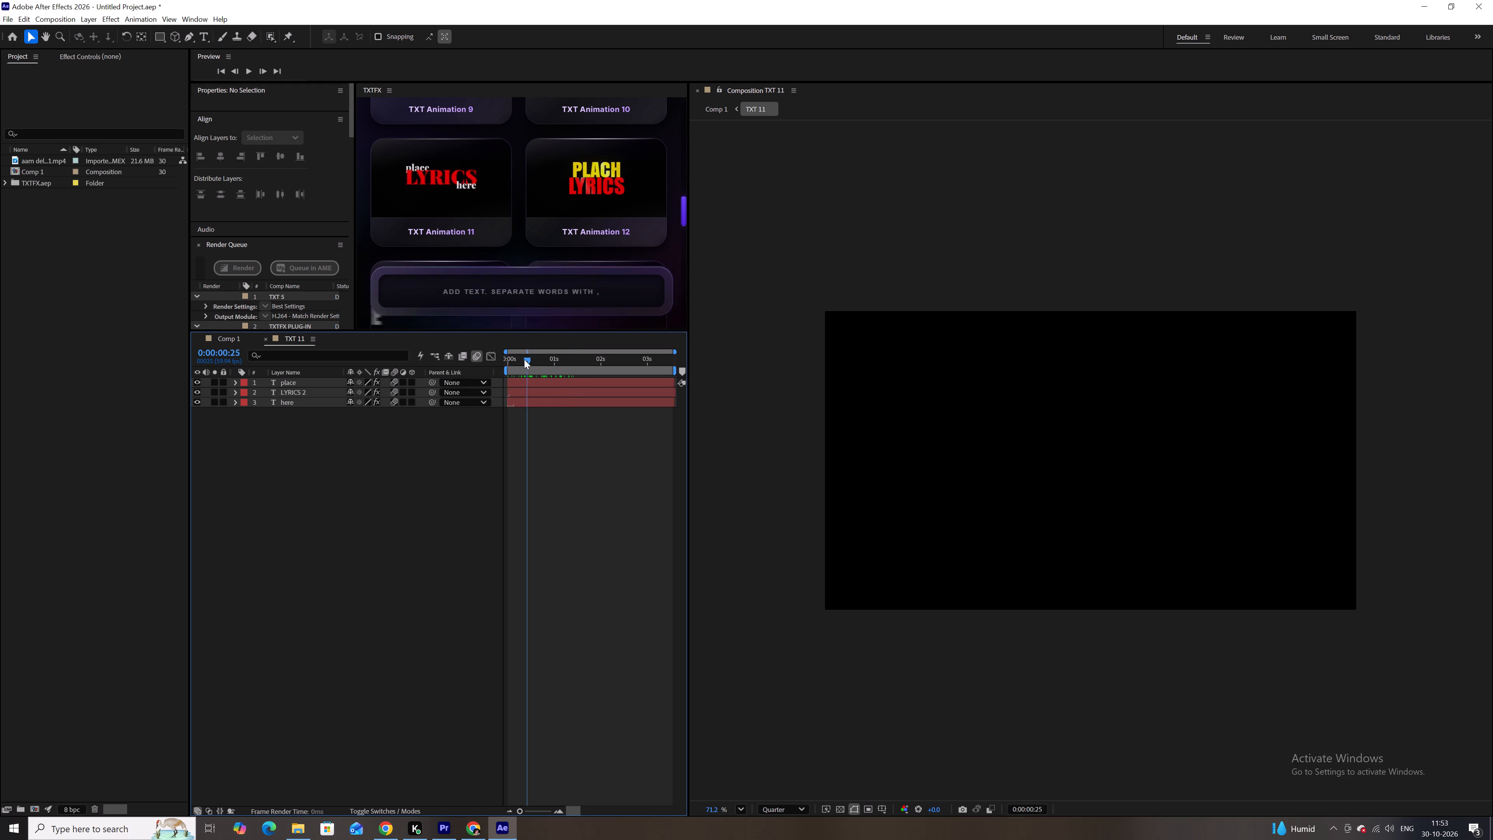
pyautogui.moveTo(524, 359); pyautogui.dragTo(505, 355)
pyautogui.click(541, 380)
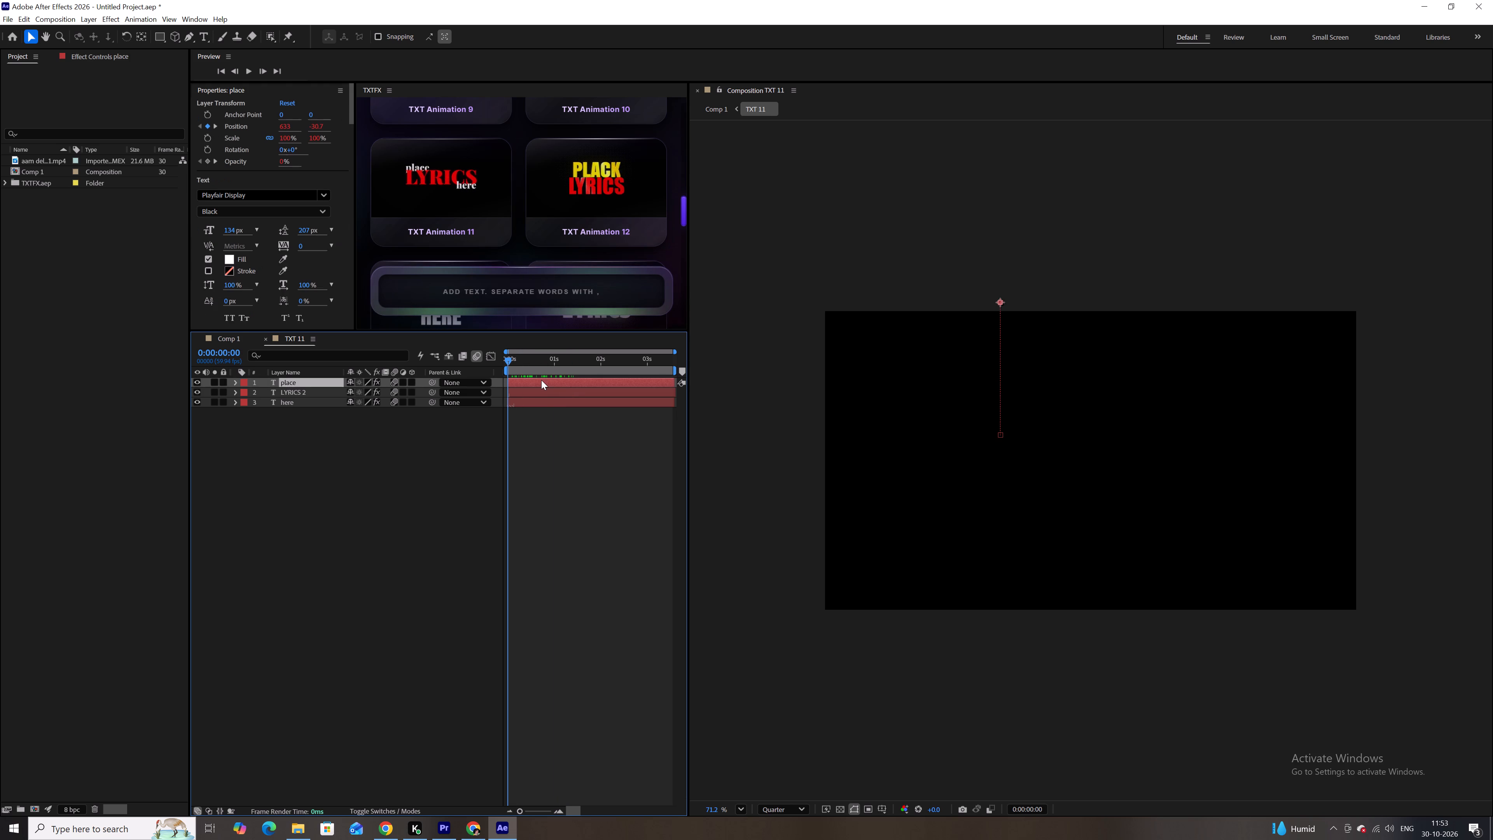
pyautogui.click(548, 382)
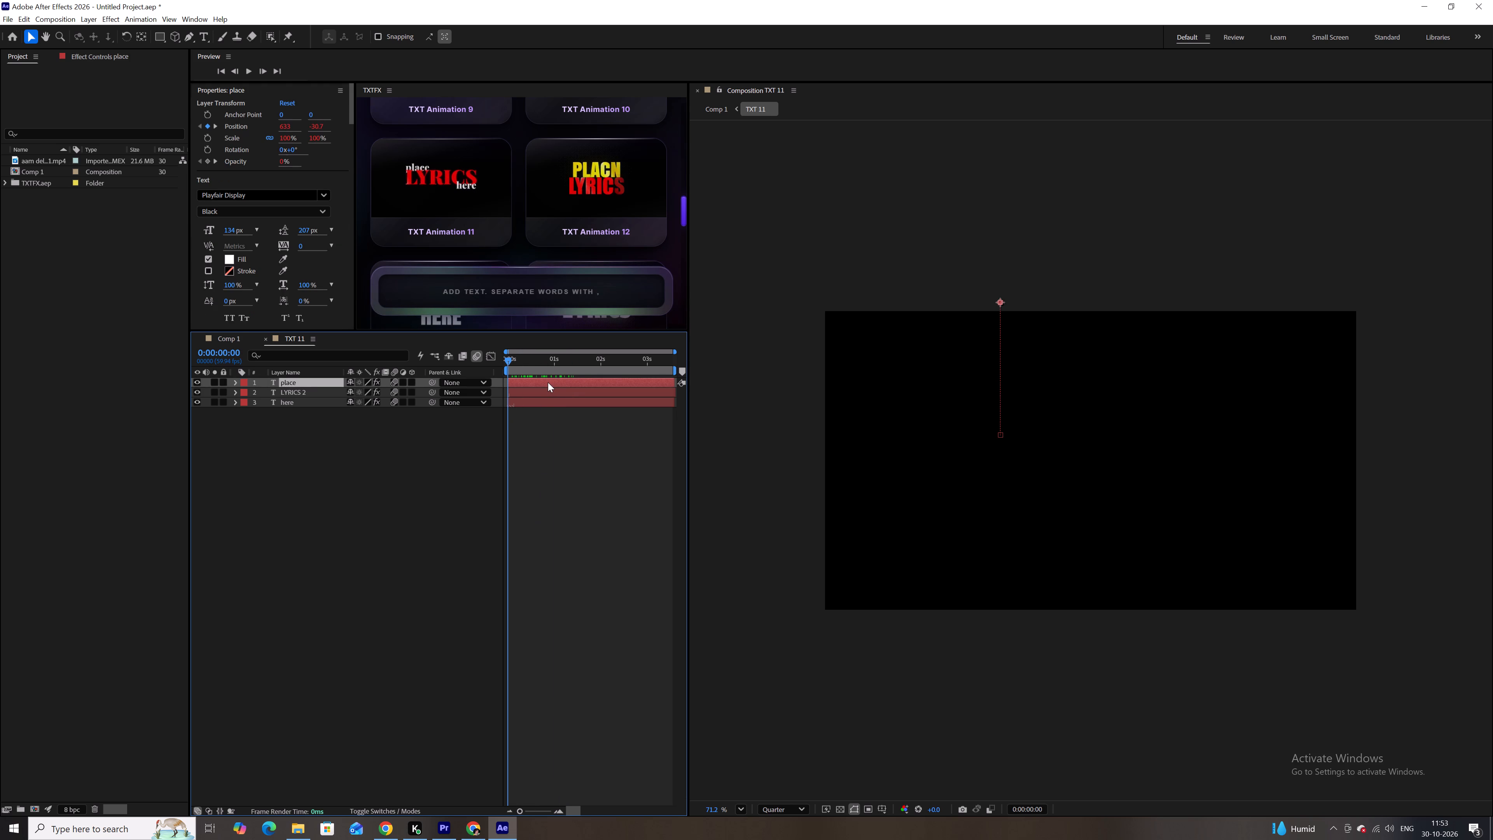
pyautogui.doubleClick(548, 382)
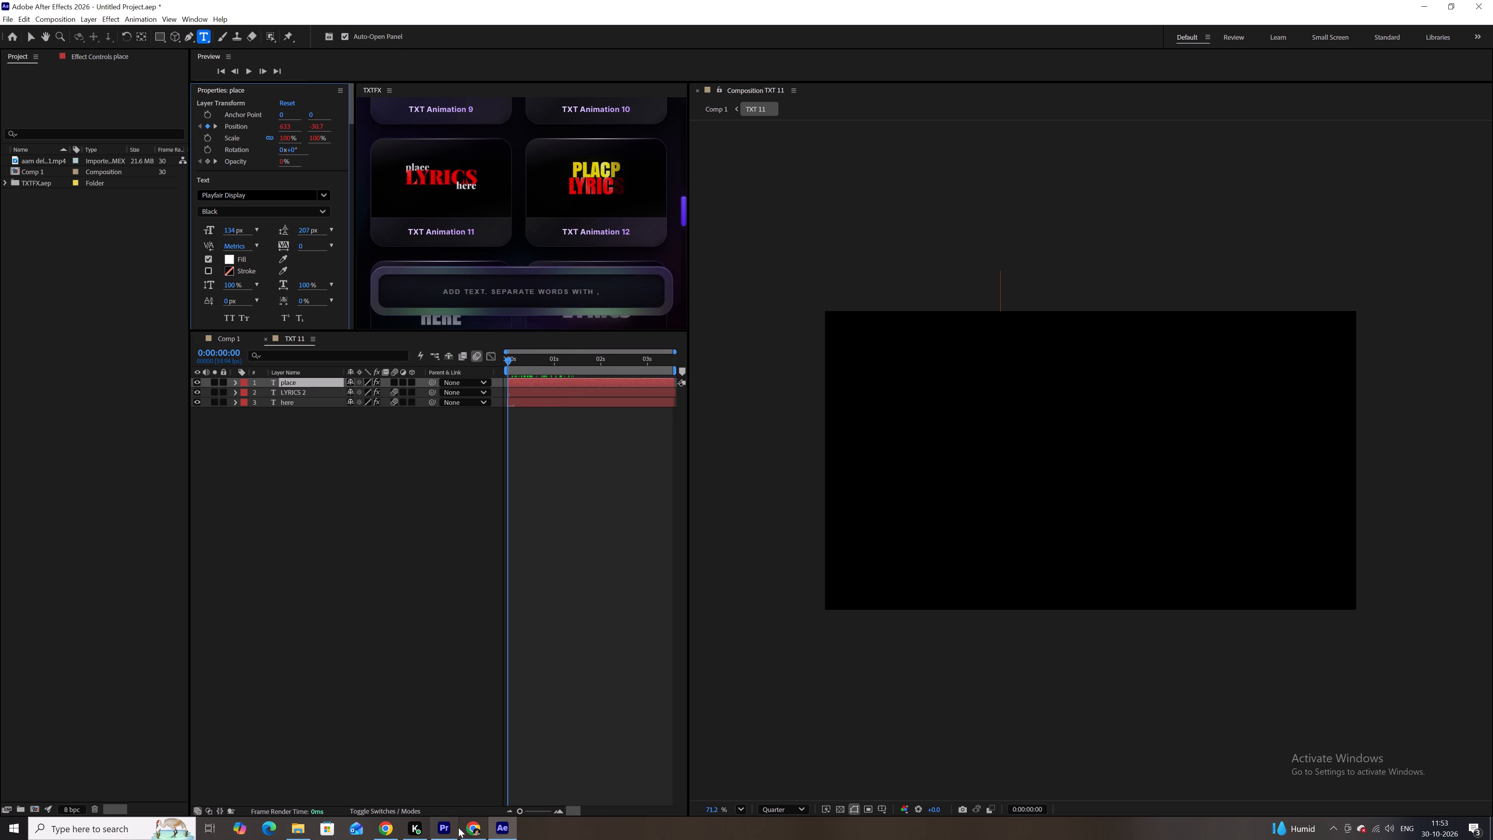
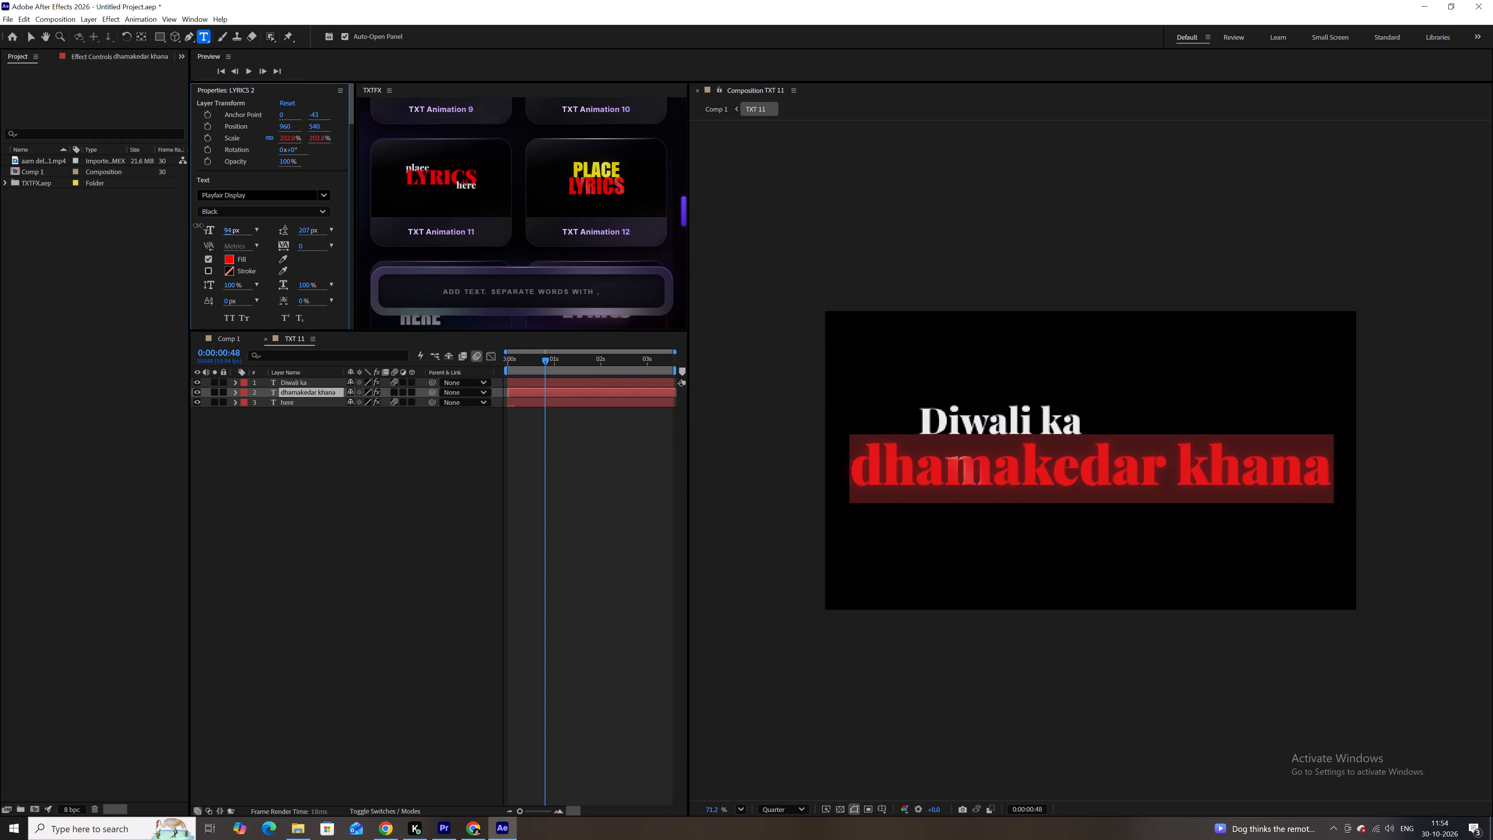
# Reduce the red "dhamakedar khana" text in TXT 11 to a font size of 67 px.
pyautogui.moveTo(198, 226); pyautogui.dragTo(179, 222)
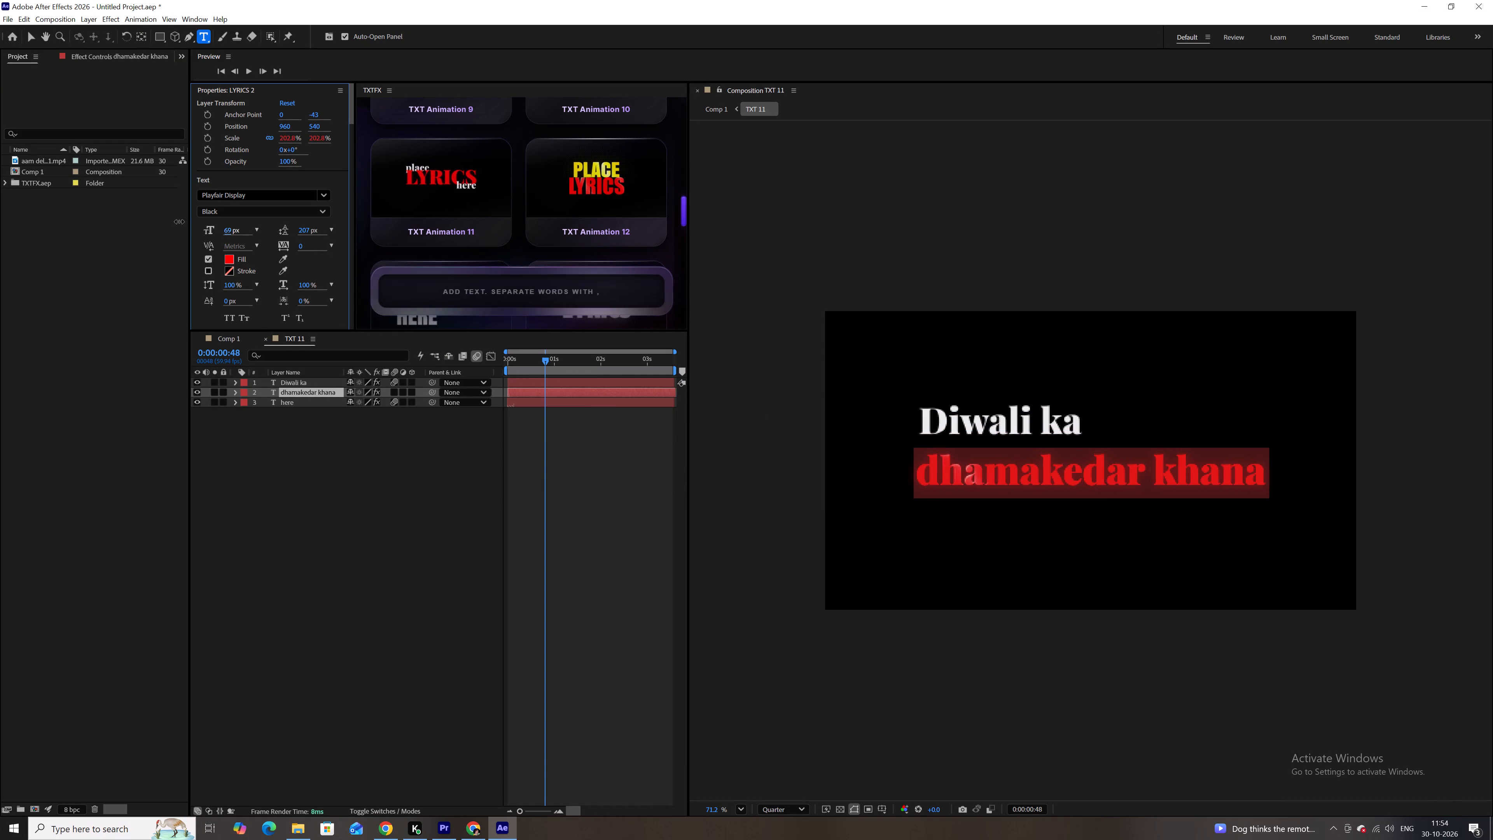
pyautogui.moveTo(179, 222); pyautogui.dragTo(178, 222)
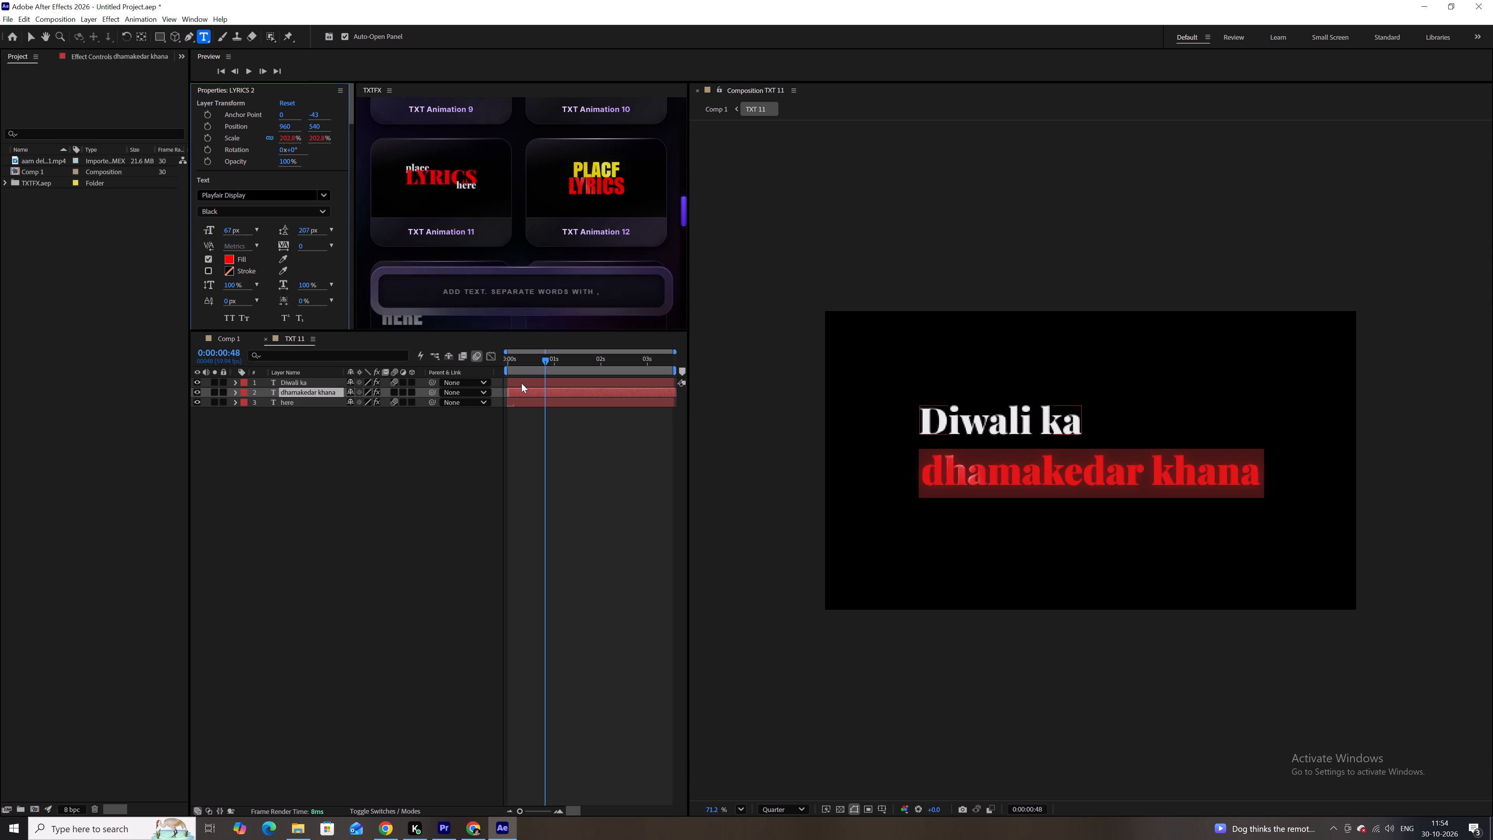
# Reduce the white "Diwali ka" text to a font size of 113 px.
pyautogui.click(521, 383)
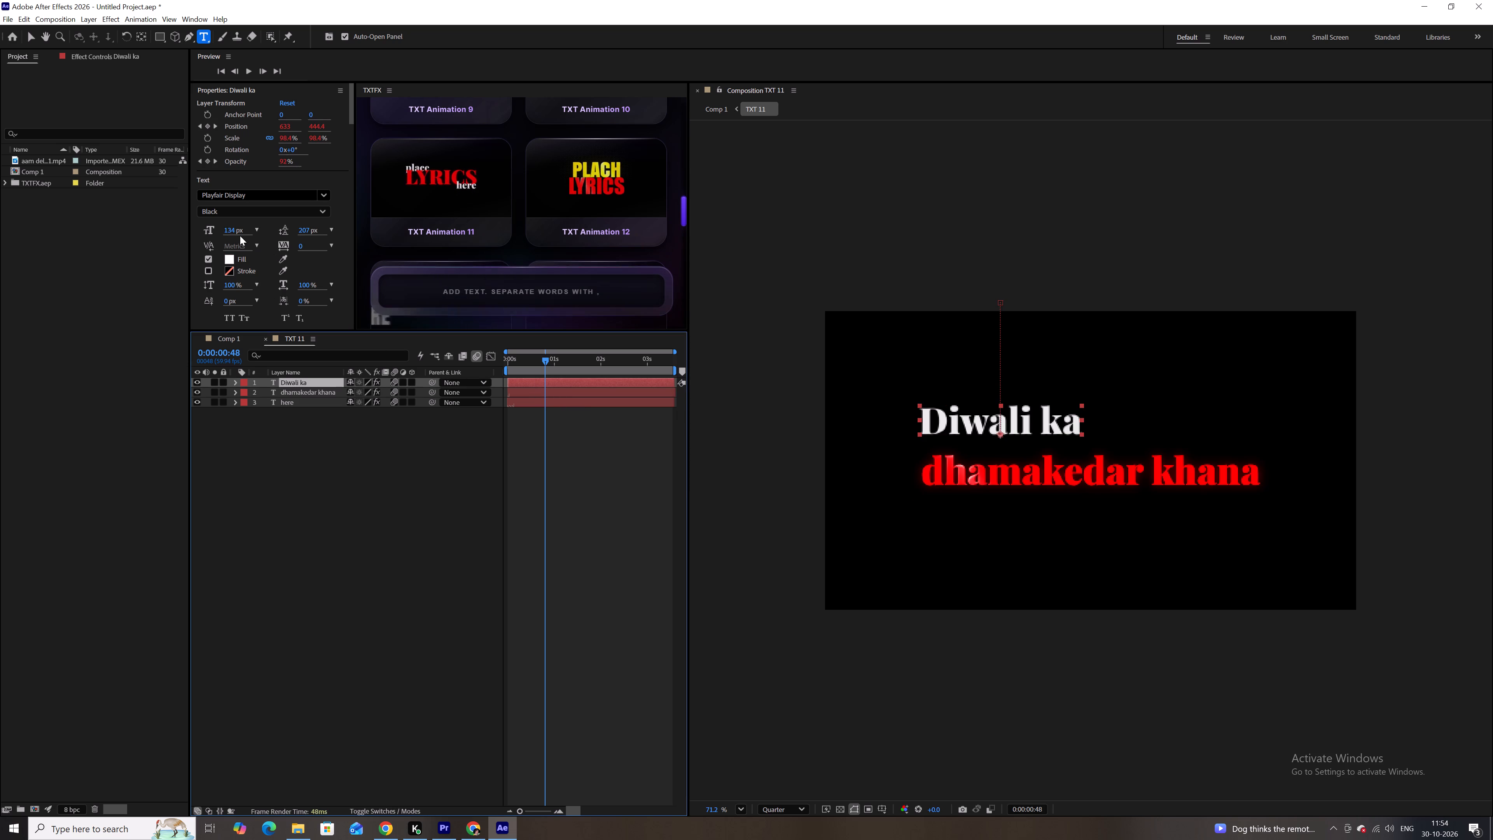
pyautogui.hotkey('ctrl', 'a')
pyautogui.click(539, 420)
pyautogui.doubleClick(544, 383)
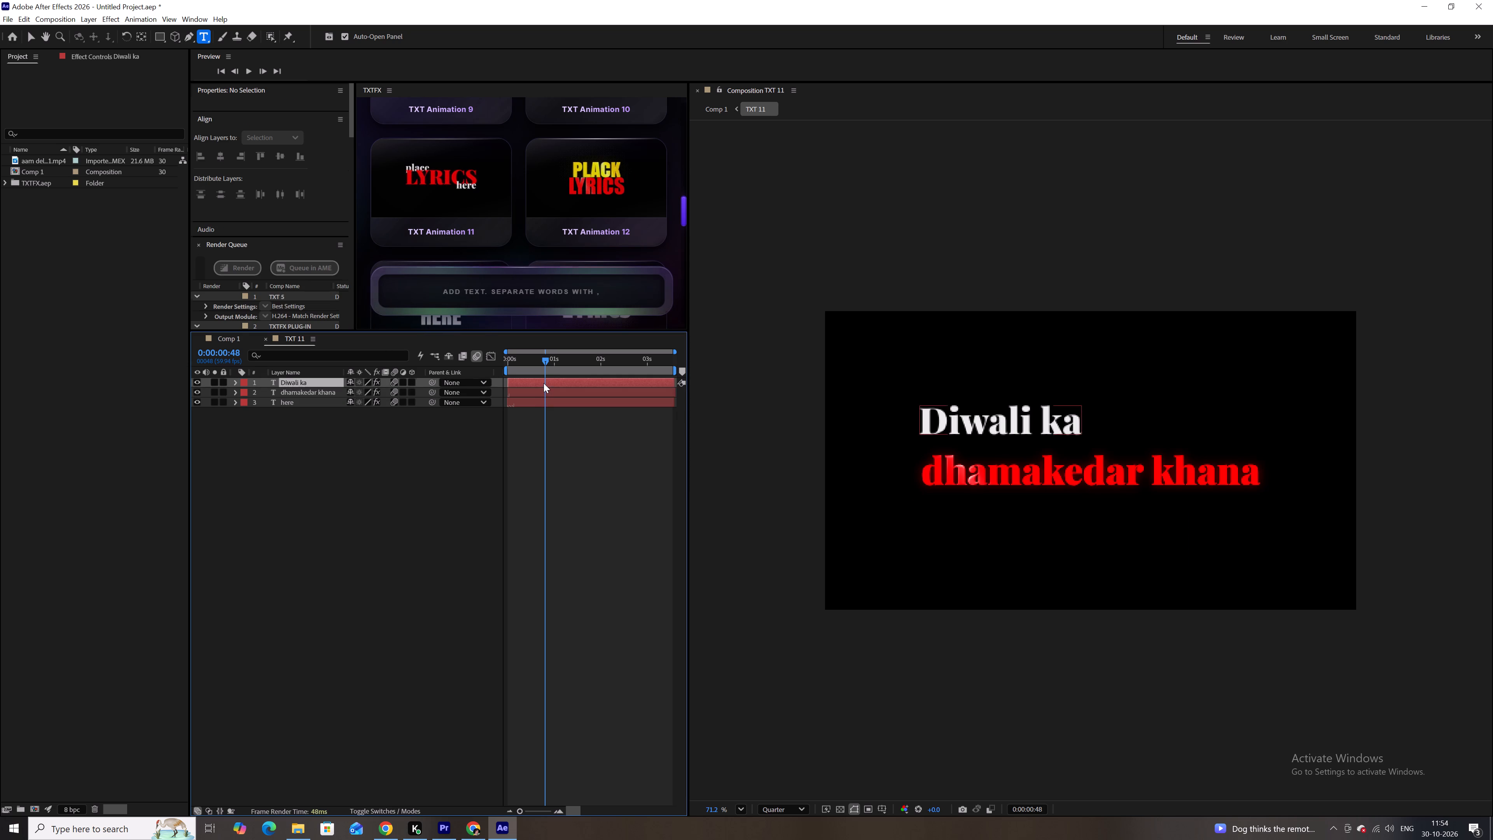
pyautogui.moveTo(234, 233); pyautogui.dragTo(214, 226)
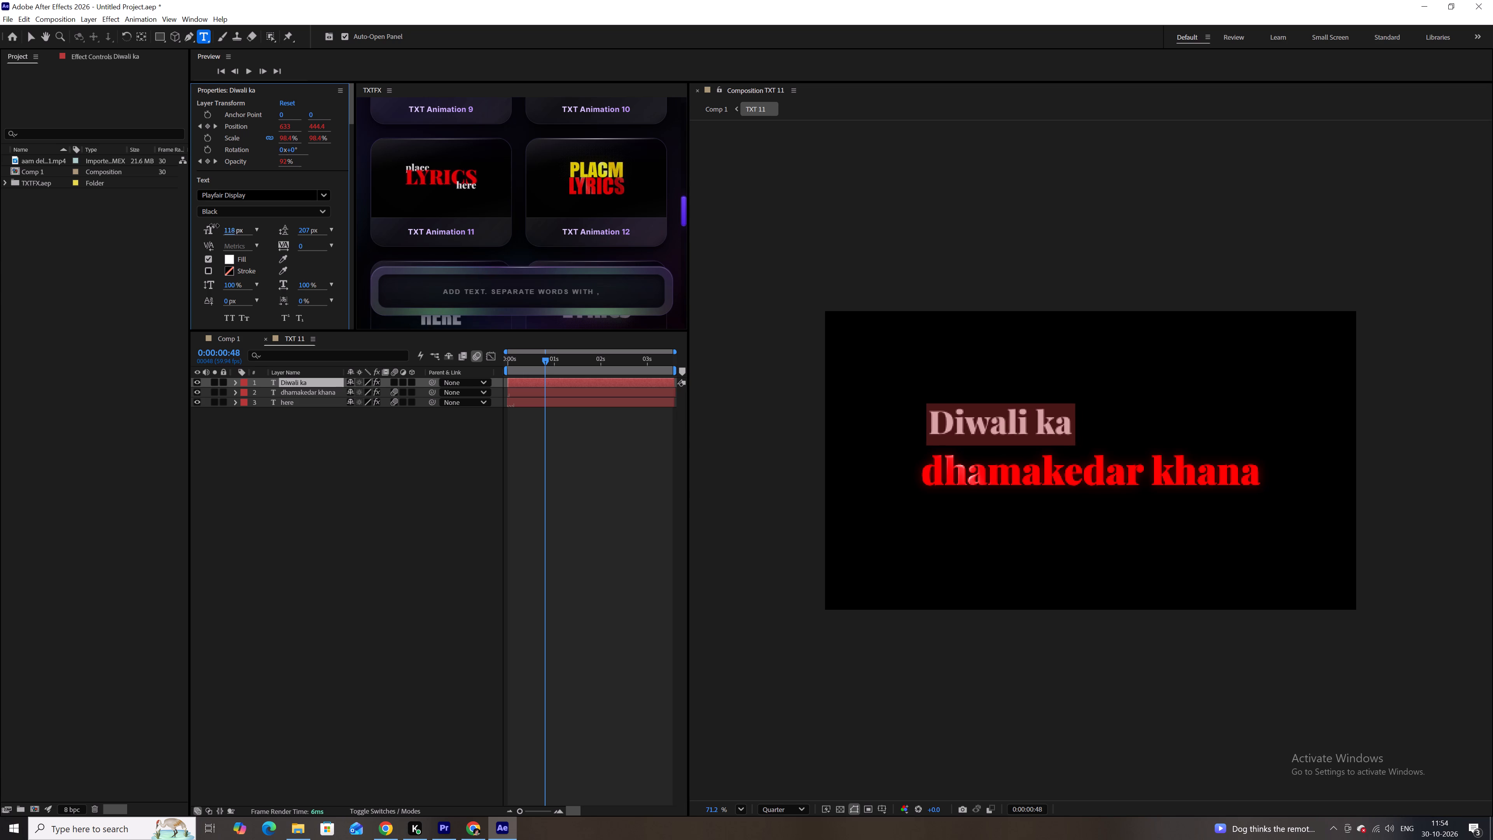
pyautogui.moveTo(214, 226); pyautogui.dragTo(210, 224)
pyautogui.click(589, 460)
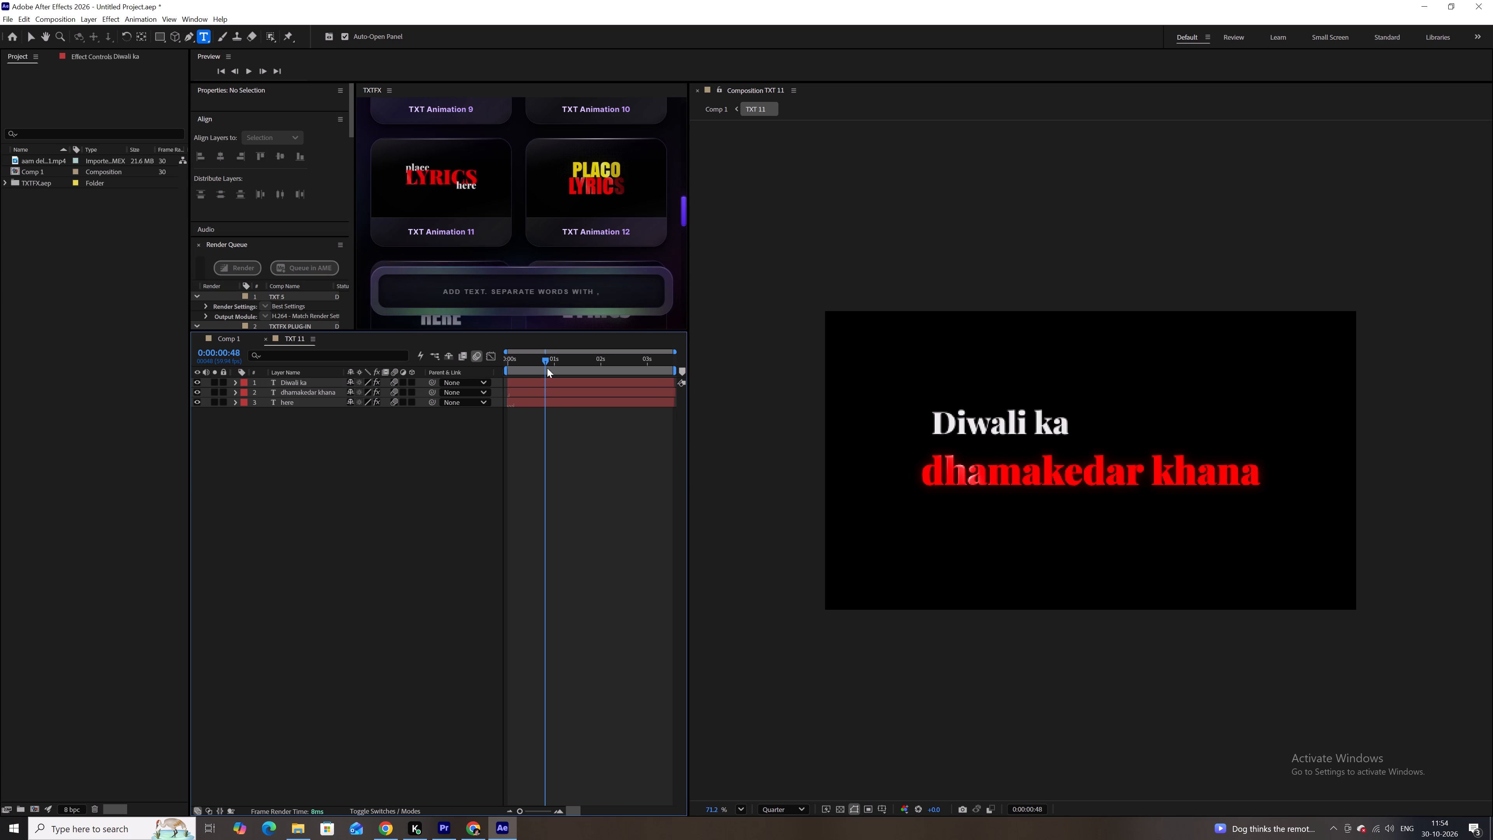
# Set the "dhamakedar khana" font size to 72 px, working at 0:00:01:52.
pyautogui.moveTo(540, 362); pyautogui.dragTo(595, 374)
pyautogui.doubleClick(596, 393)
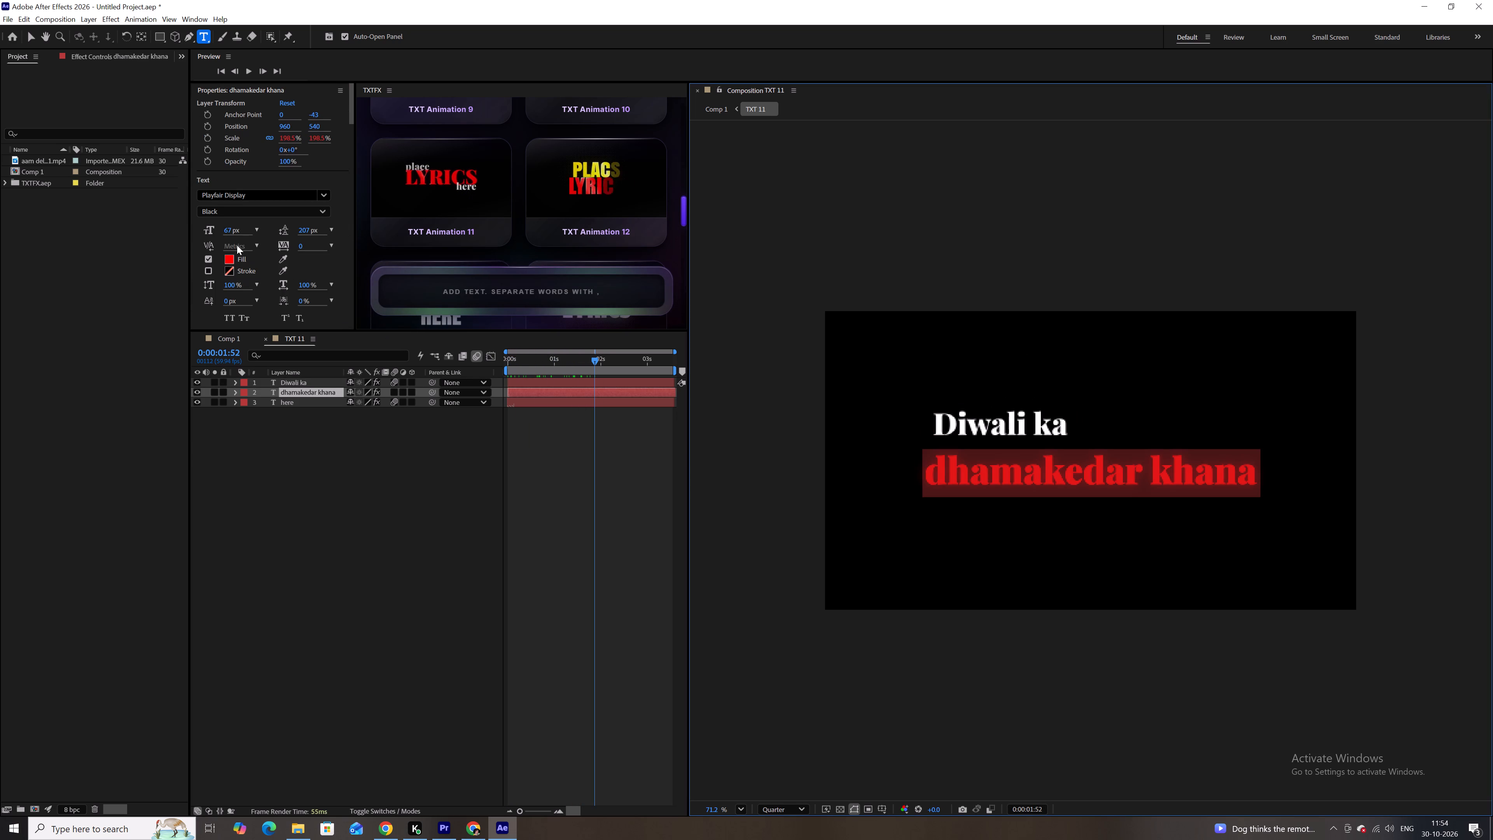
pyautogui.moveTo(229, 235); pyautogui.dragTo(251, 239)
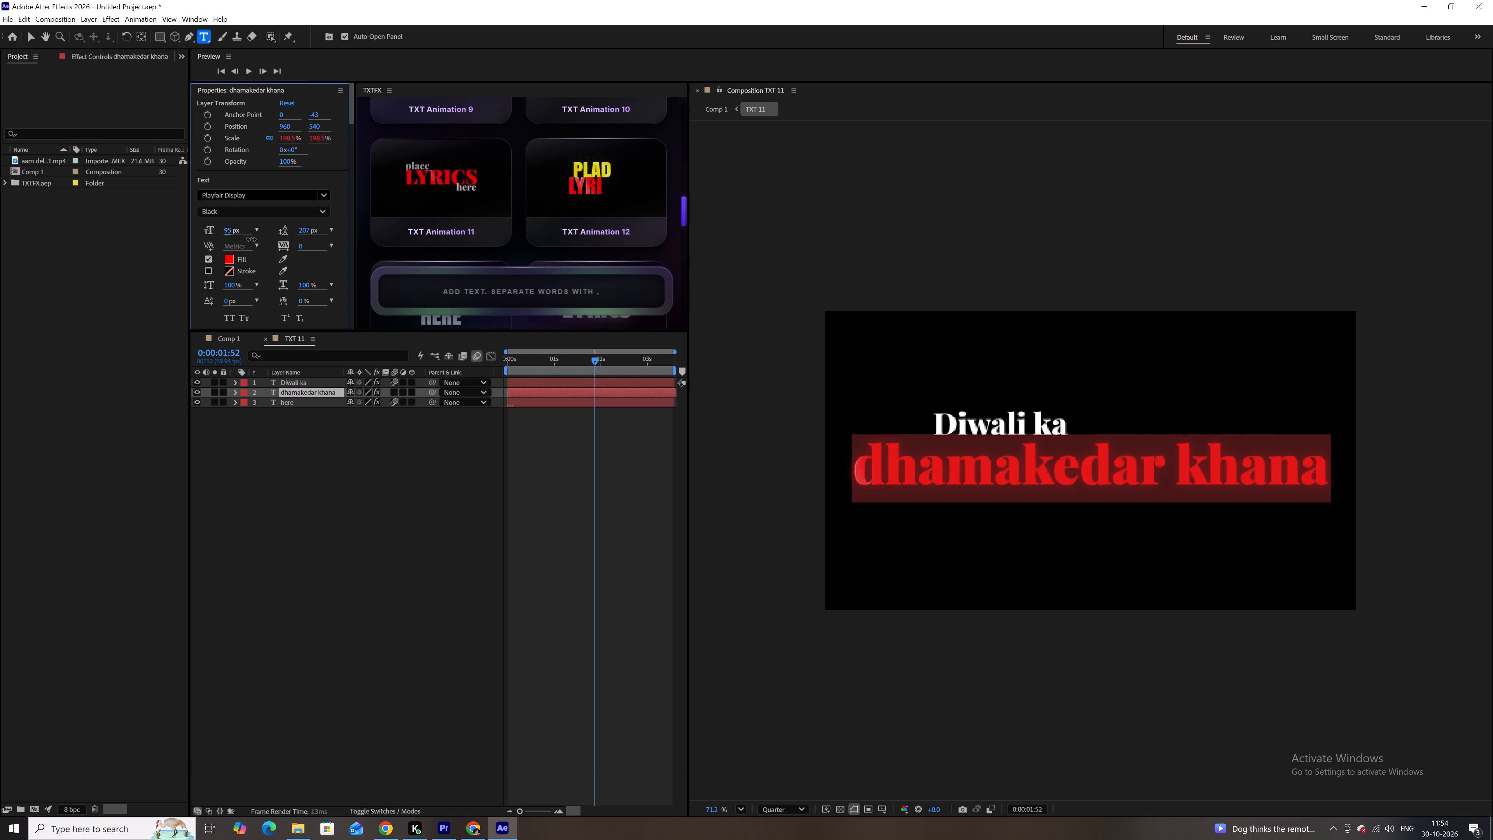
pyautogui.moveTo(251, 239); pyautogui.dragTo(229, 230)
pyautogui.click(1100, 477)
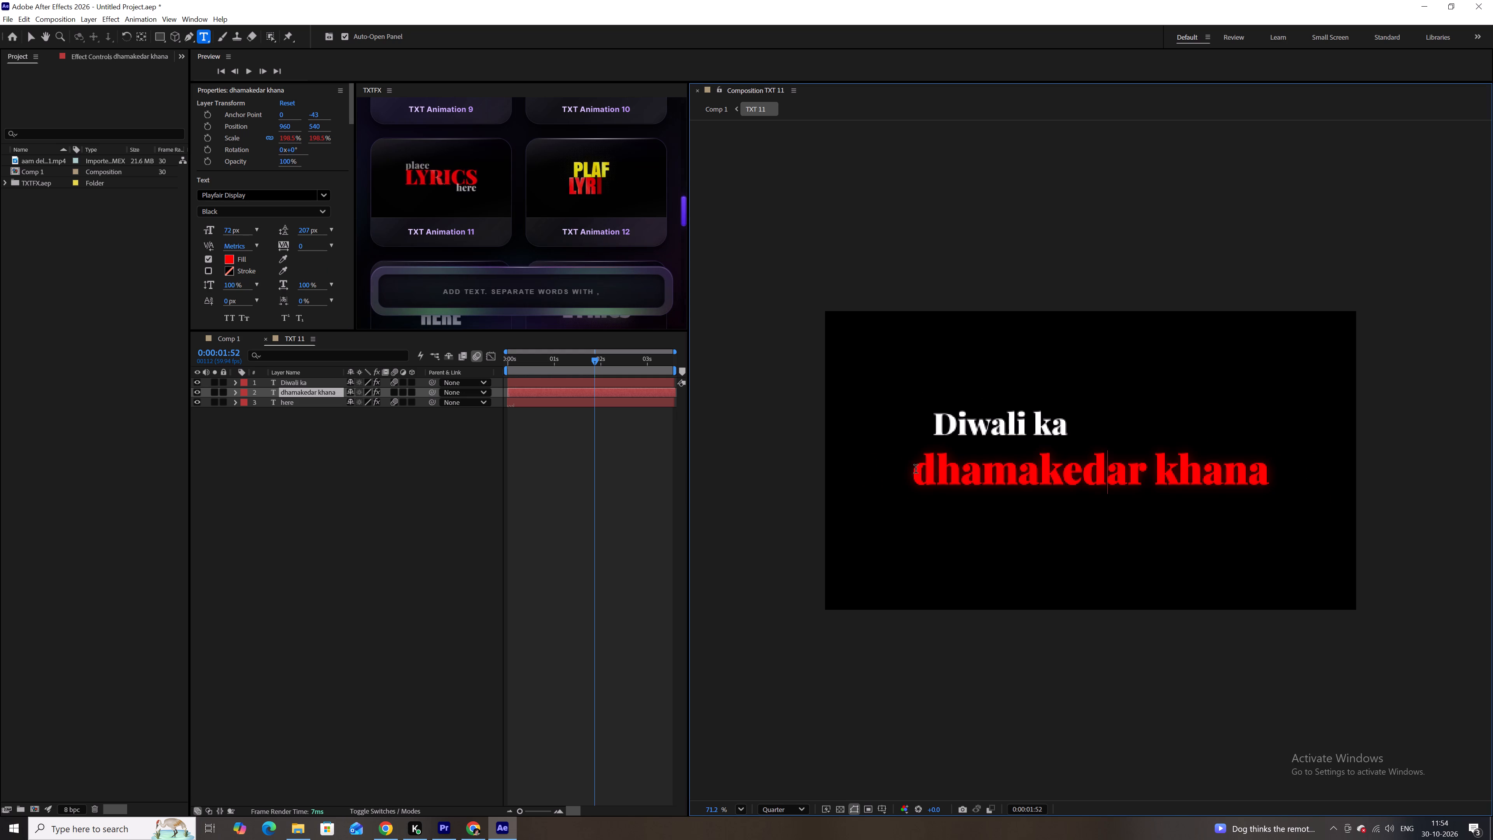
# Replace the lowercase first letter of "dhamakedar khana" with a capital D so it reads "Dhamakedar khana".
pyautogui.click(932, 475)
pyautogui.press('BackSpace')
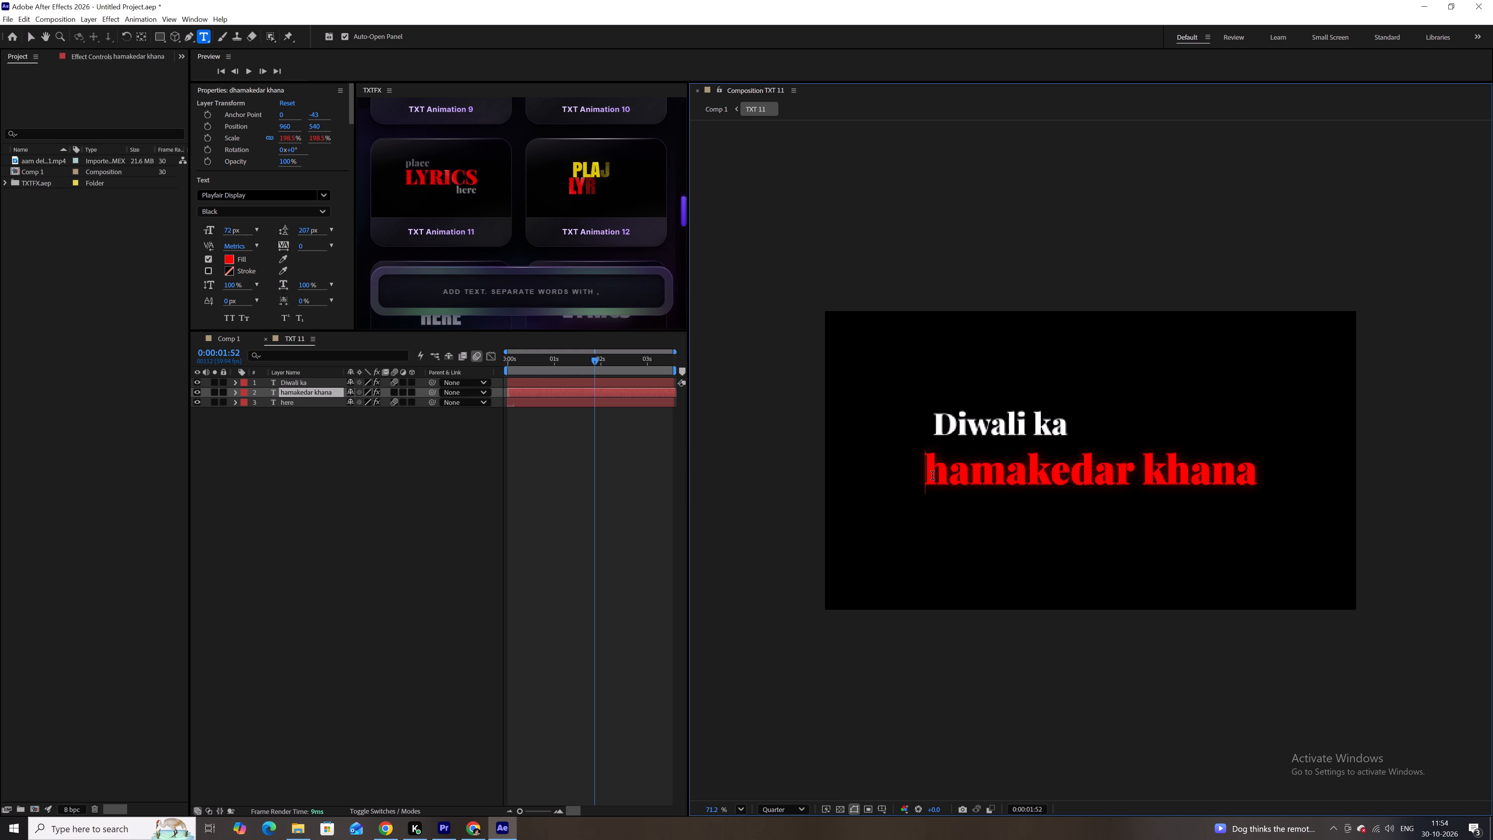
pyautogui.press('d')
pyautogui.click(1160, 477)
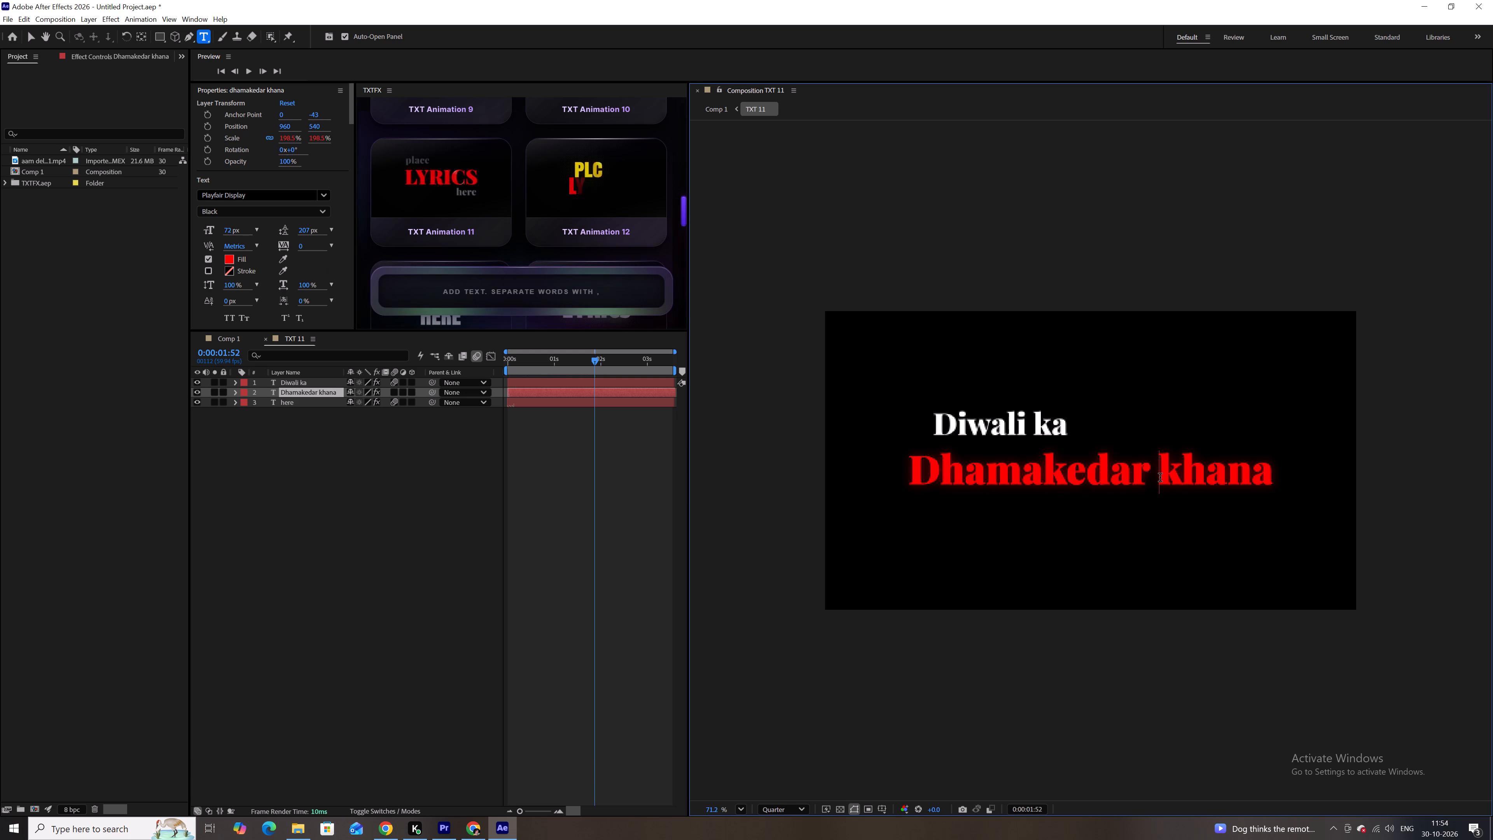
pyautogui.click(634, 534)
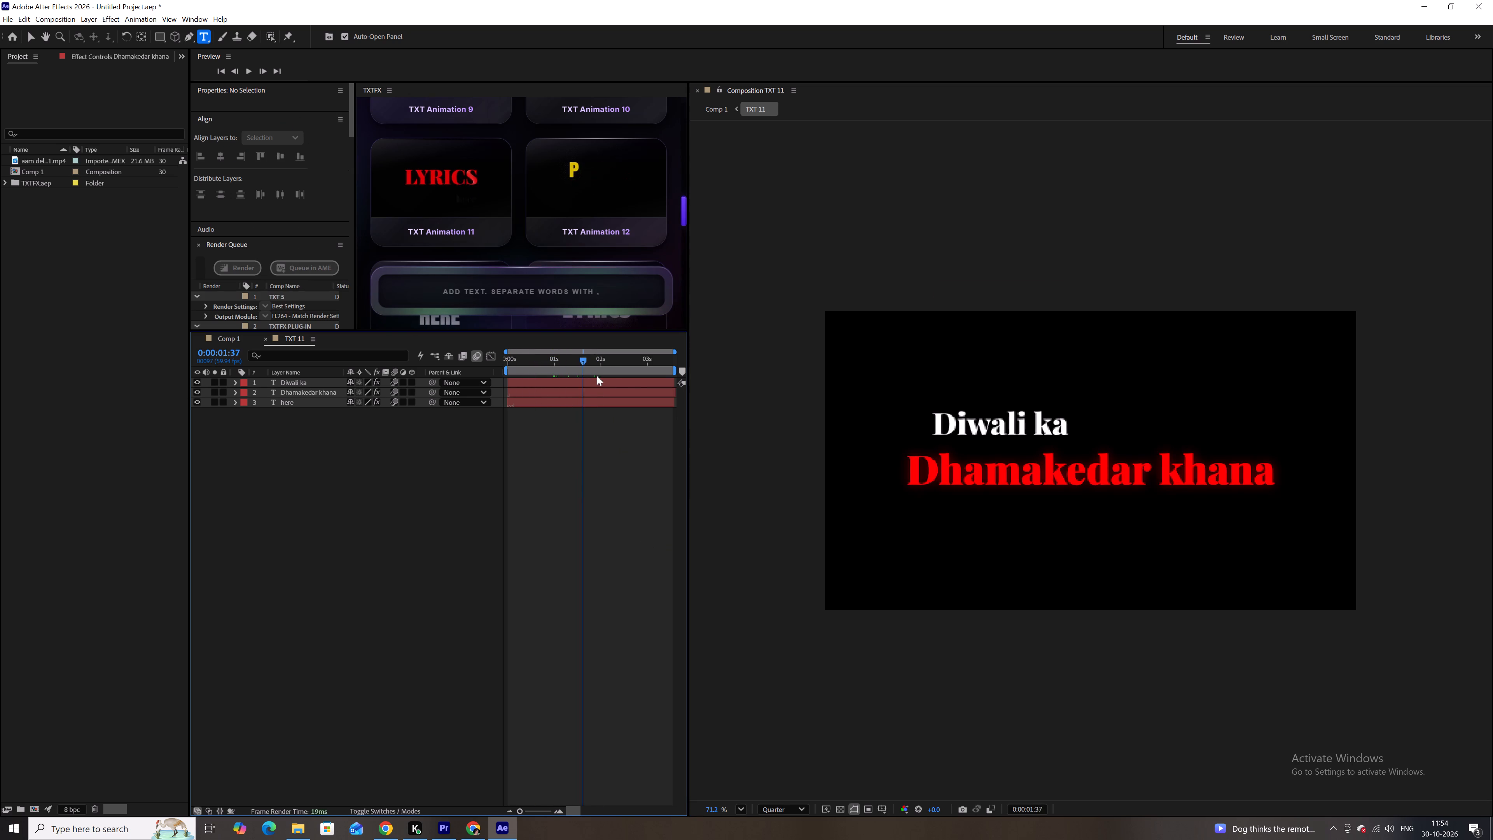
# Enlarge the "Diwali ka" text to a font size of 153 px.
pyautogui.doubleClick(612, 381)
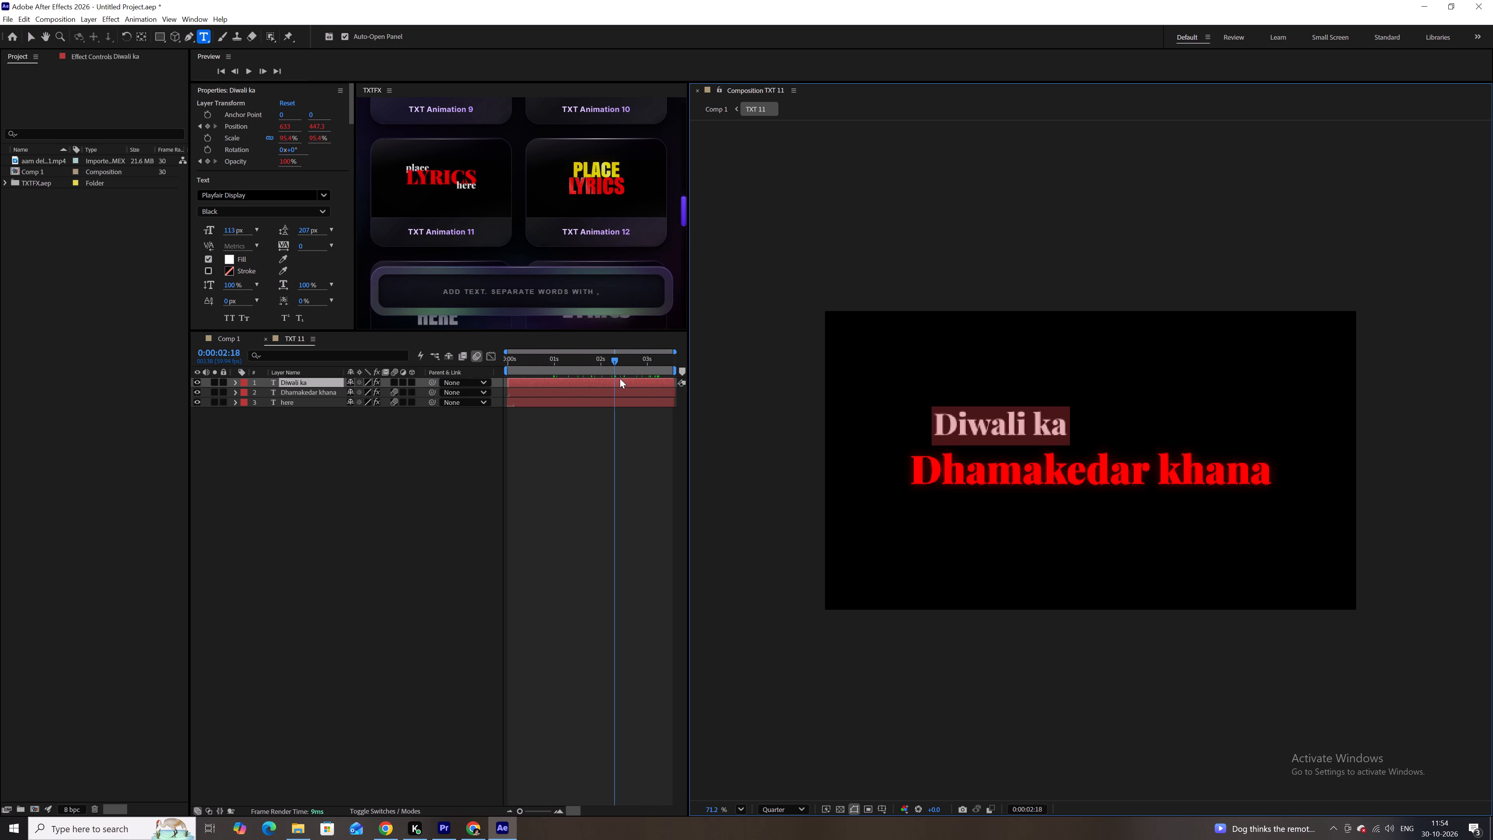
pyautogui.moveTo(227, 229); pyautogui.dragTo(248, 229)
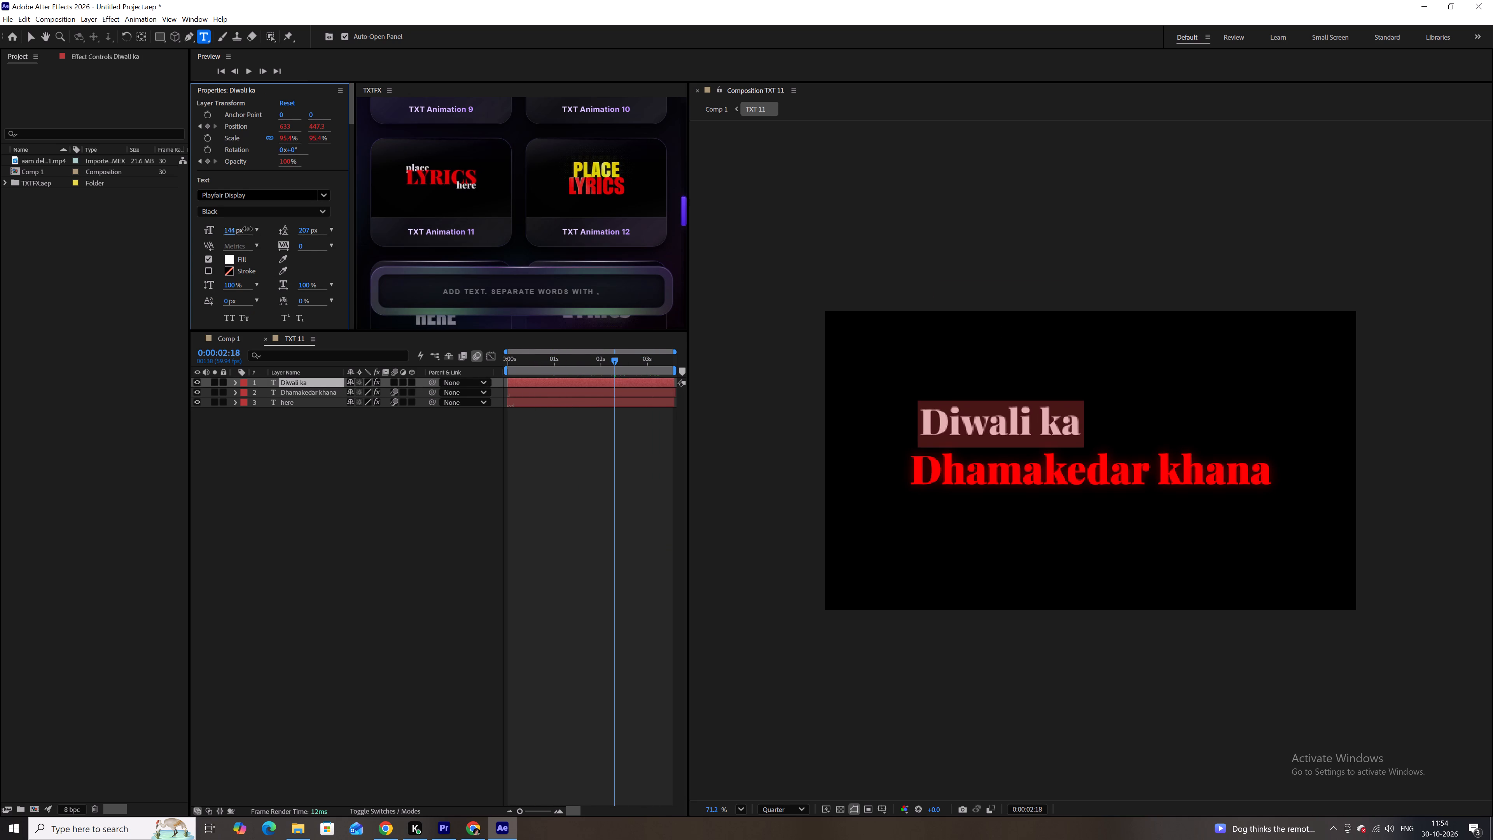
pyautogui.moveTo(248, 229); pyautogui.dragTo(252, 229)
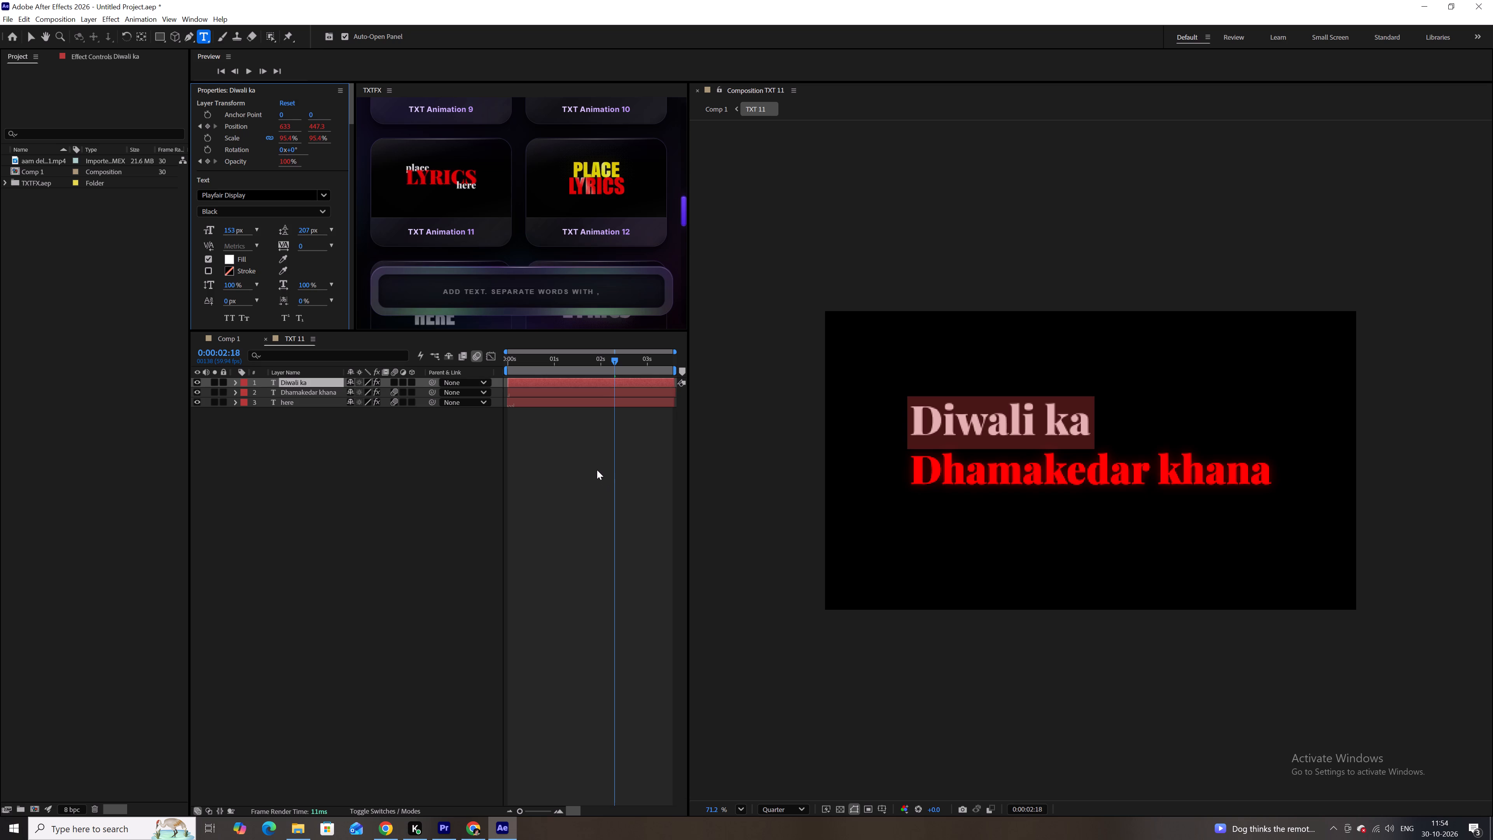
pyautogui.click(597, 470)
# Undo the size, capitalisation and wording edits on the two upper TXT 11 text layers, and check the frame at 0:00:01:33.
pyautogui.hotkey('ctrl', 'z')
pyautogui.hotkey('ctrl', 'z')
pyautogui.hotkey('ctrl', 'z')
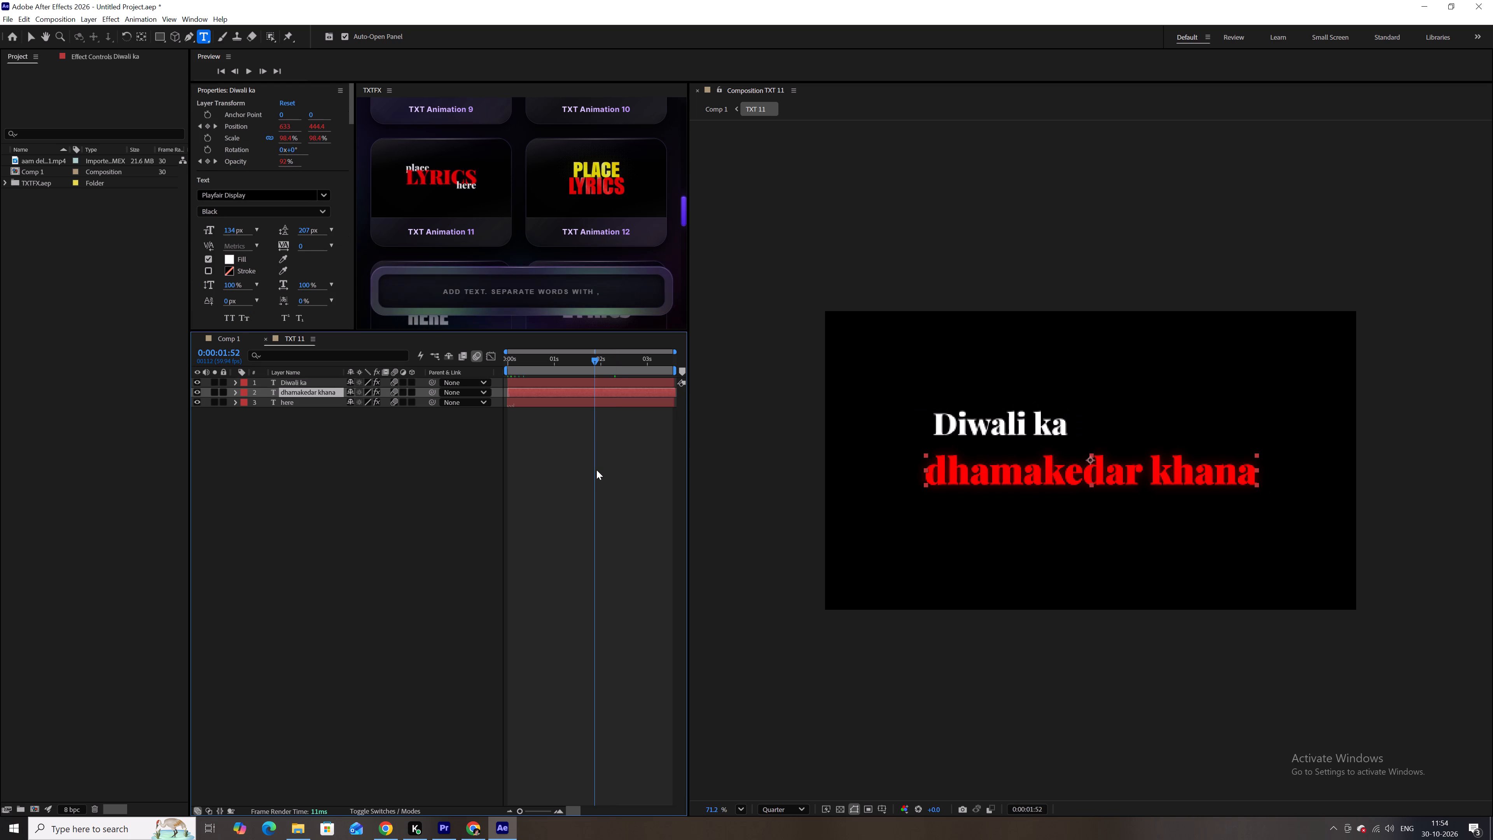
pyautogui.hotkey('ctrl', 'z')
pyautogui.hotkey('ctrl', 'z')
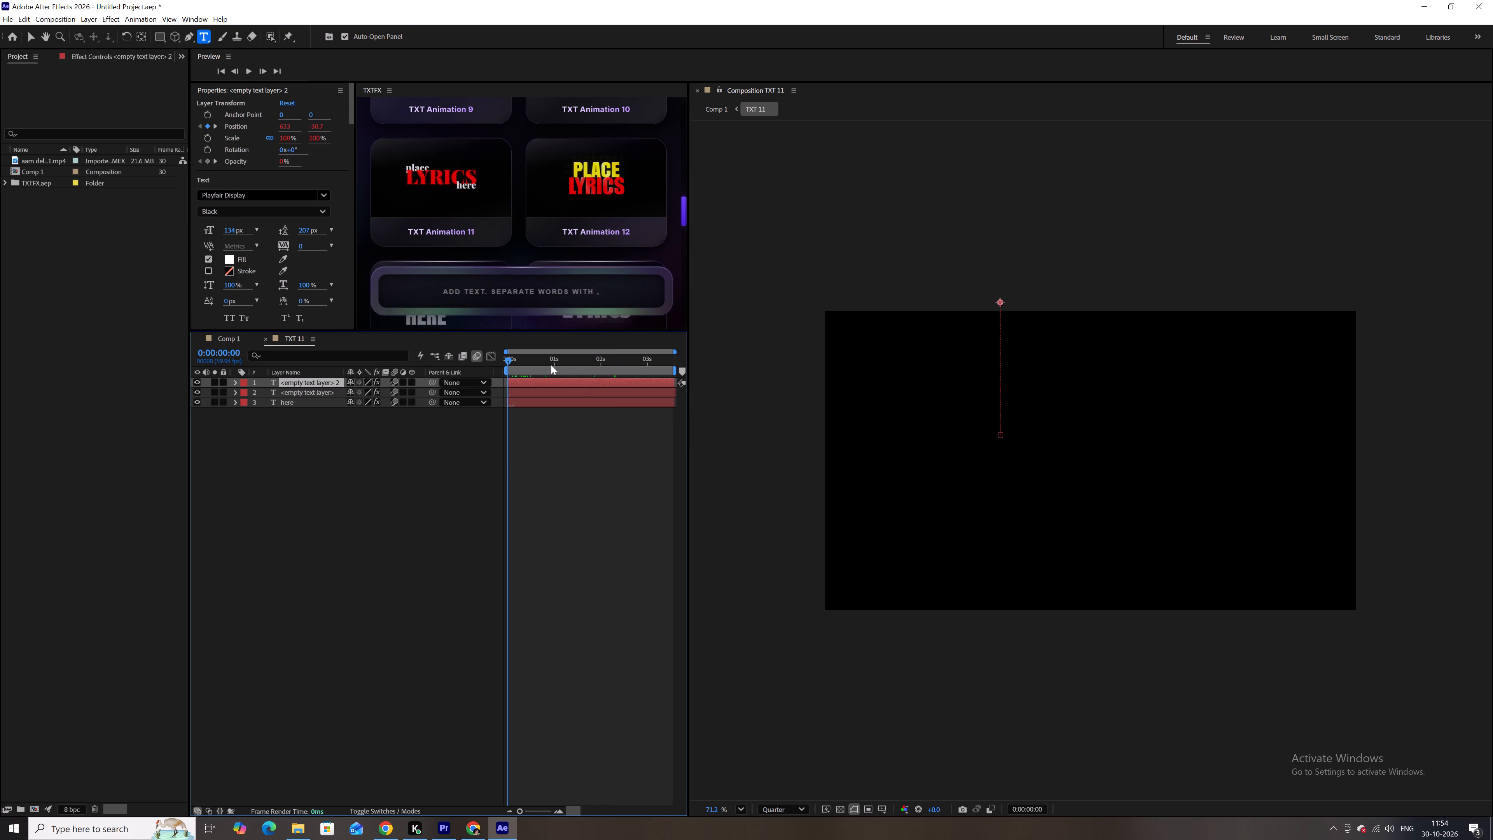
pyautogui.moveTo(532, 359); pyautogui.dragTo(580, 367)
# Open the Save As dialog for the untitled project.
pyautogui.hotkey('ctrl', 'shift', 's')
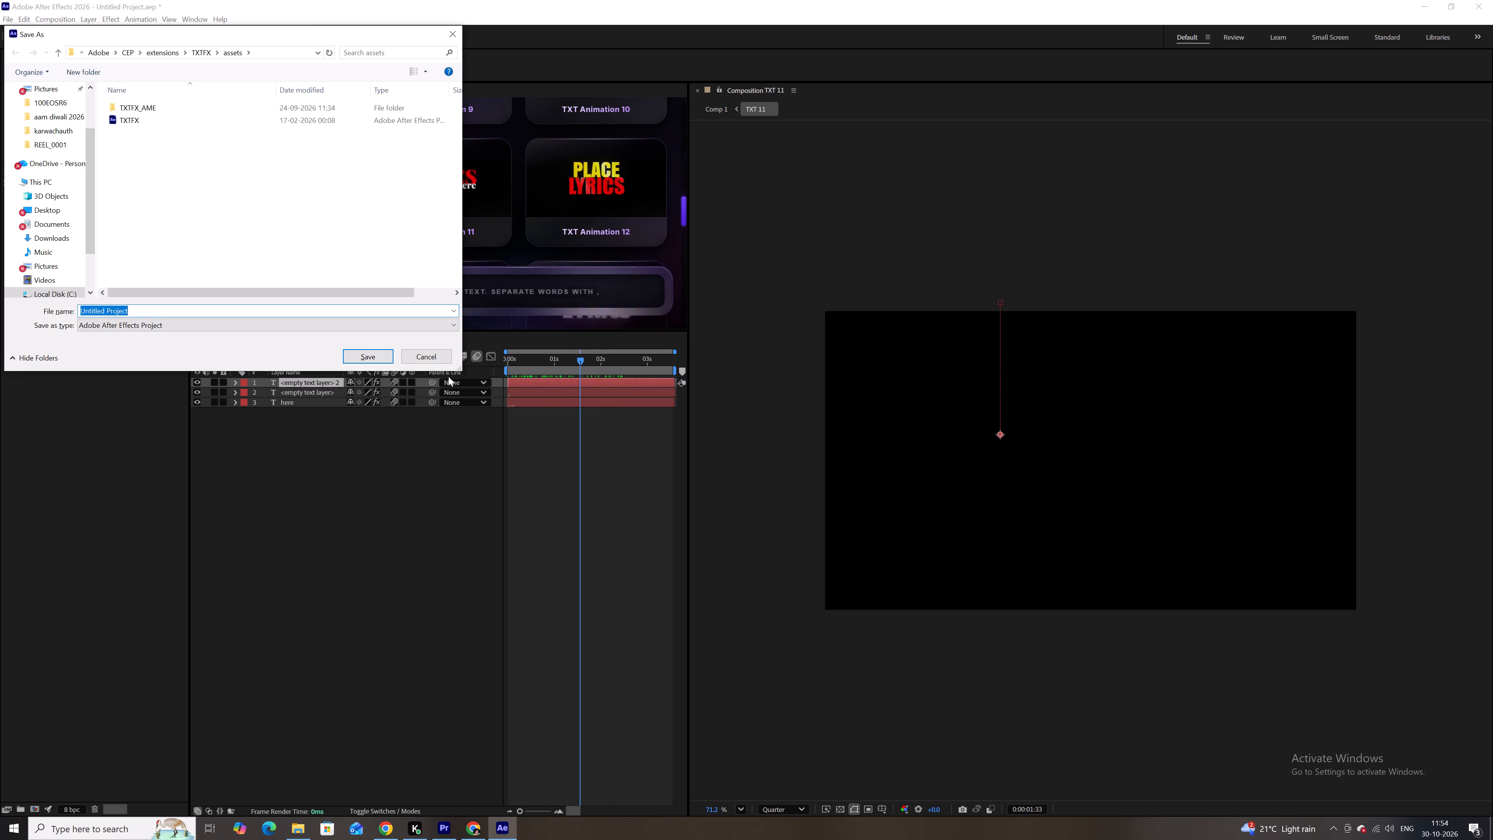
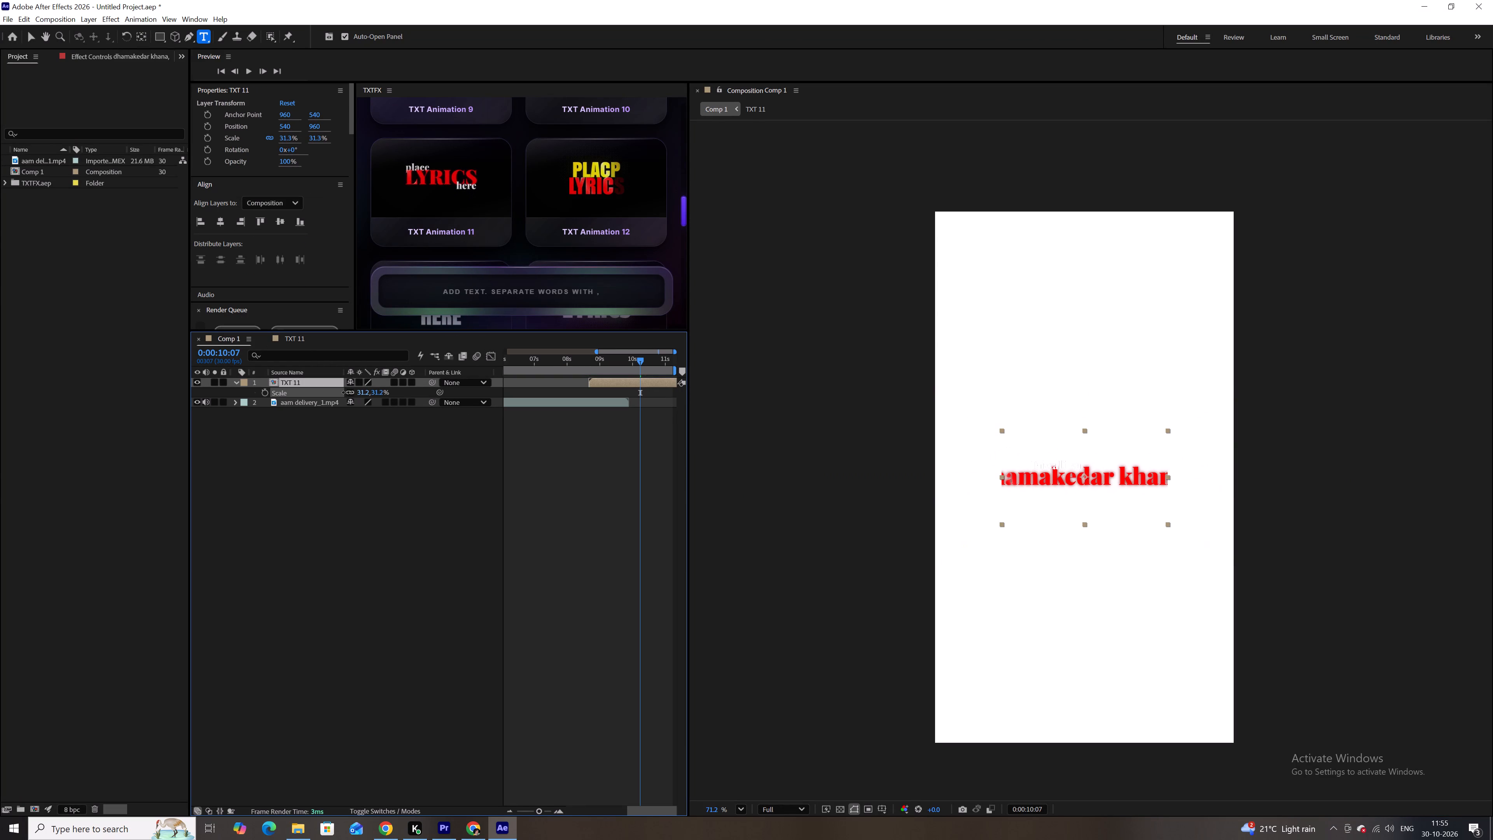
# Scale the TXT 11 layer in Comp 1 to 33.2% and check the text under the AAM logo around 0:00:09:15.
pyautogui.moveTo(346, 392); pyautogui.dragTo(348, 394)
pyautogui.moveTo(432, 532); pyautogui.dragTo(442, 528)
pyautogui.moveTo(583, 357); pyautogui.dragTo(603, 357)
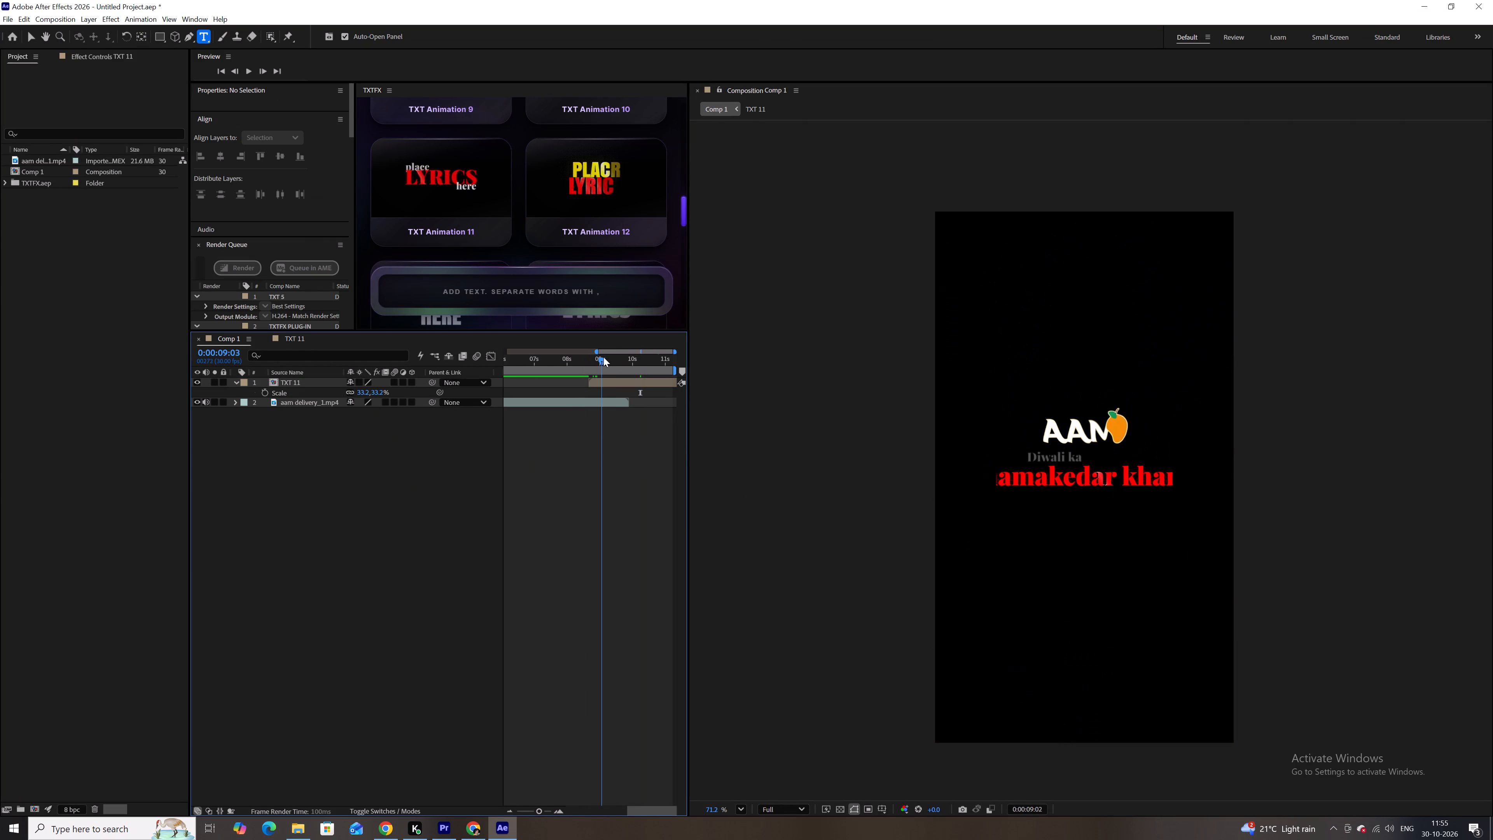
pyautogui.moveTo(603, 357); pyautogui.dragTo(615, 358)
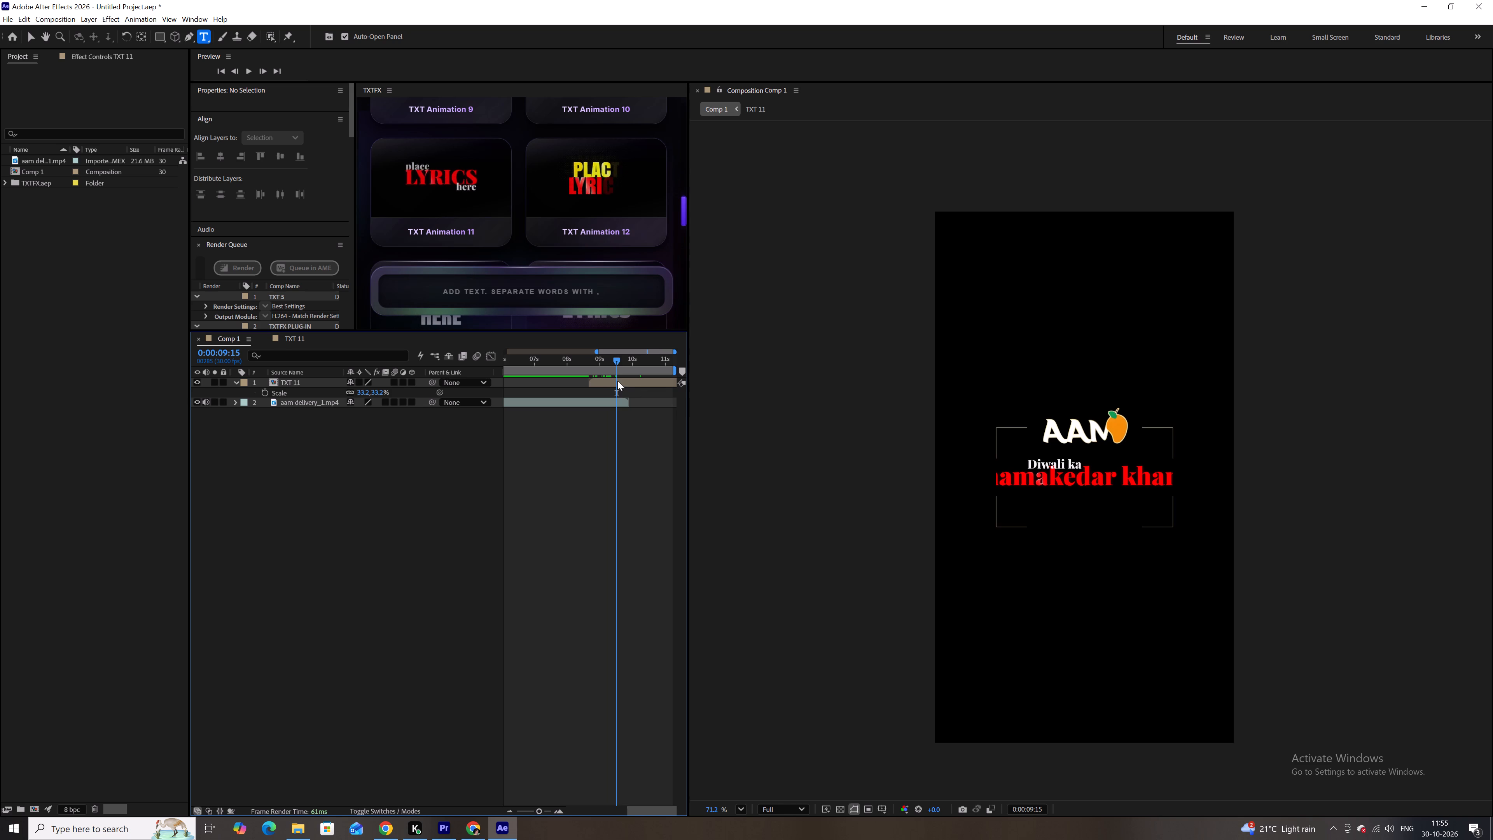
# Open the TXT 11 composition and examine how the "dhamakedar khana," line animates and fits the frame.
pyautogui.doubleClick(617, 380)
pyautogui.doubleClick(531, 392)
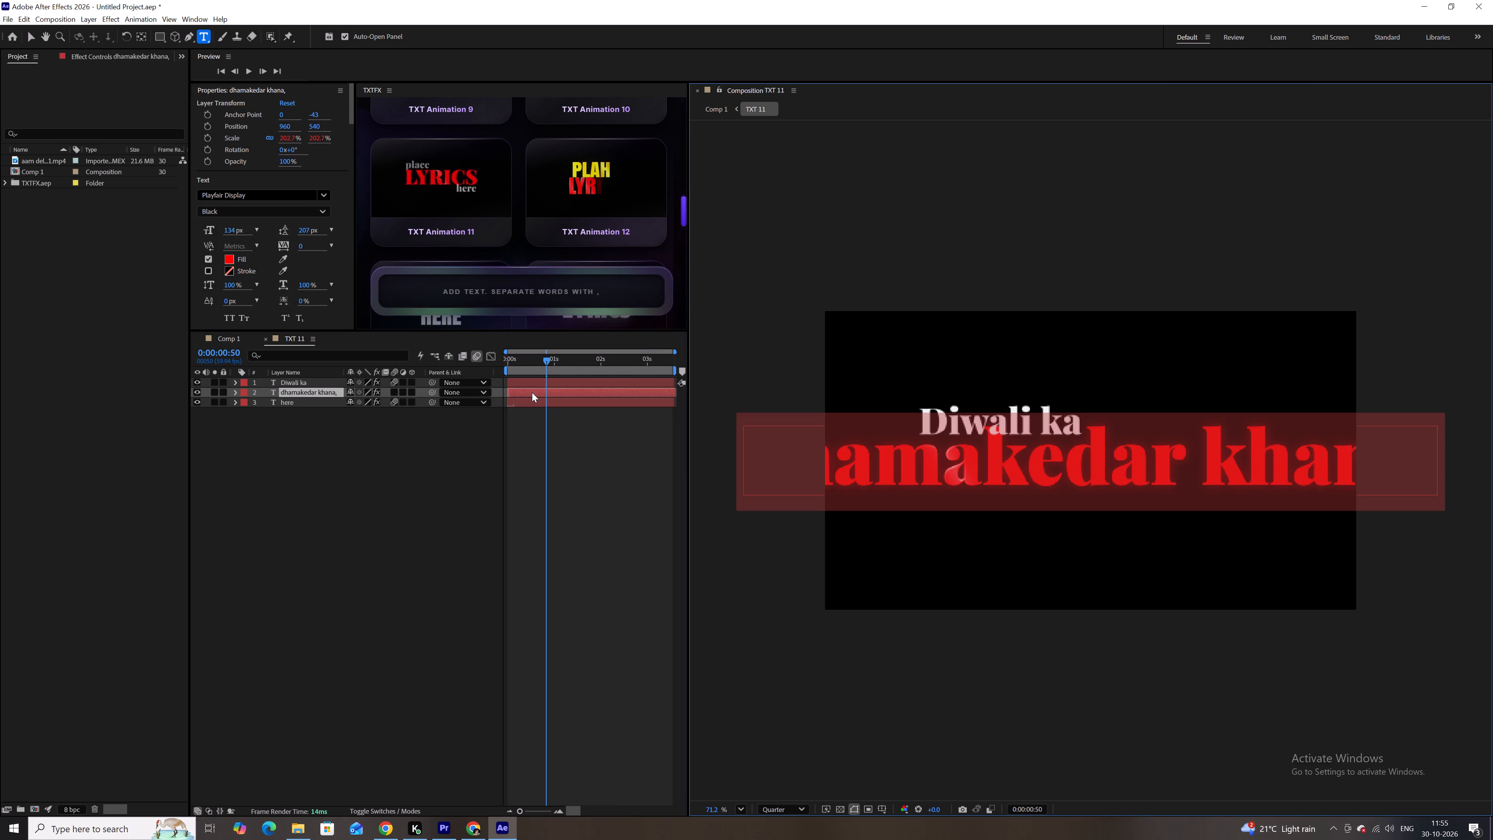
pyautogui.moveTo(553, 357); pyautogui.dragTo(688, 339)
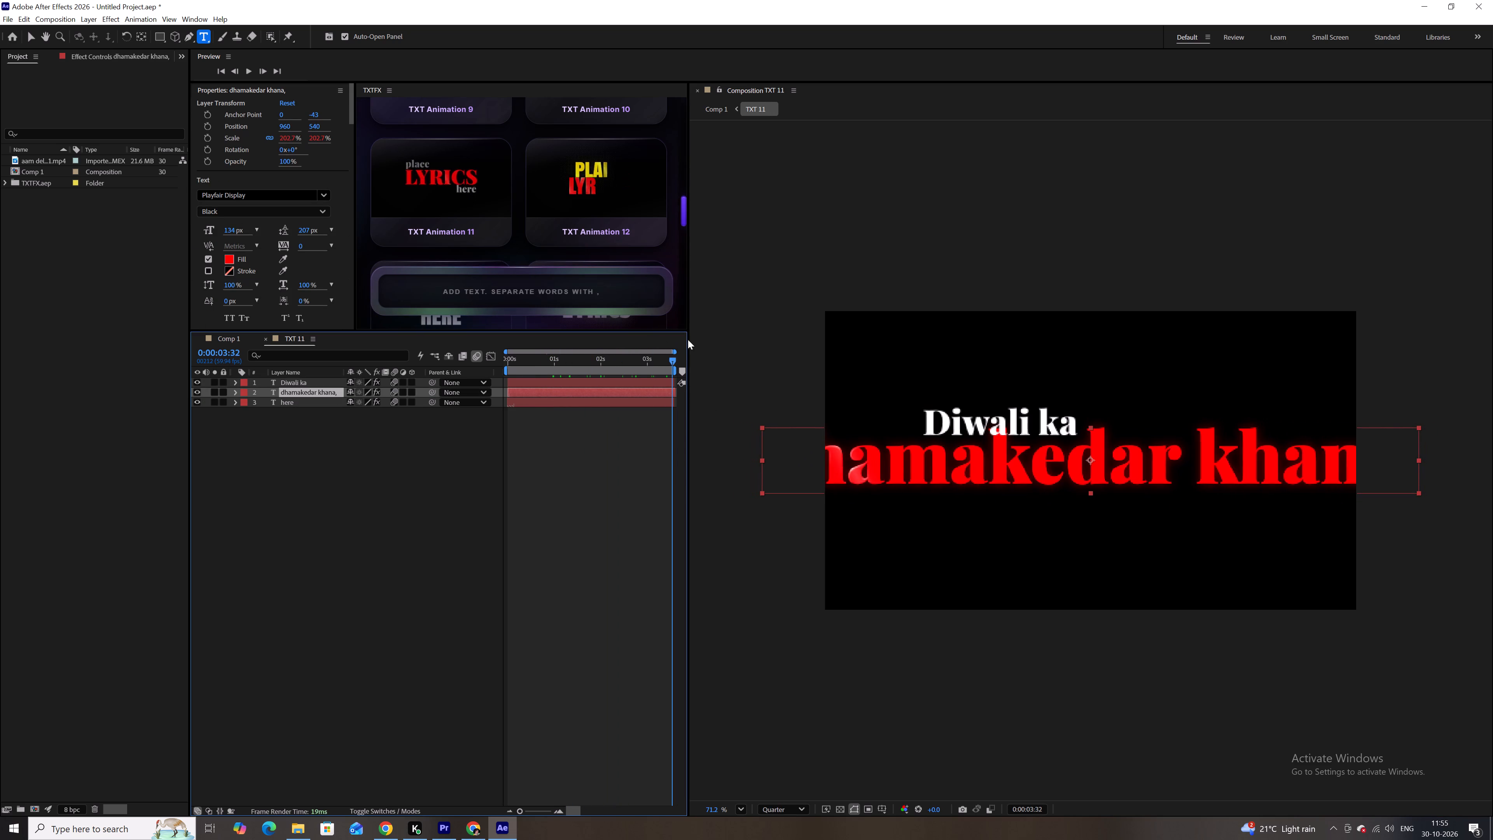
pyautogui.moveTo(688, 339); pyautogui.dragTo(565, 378)
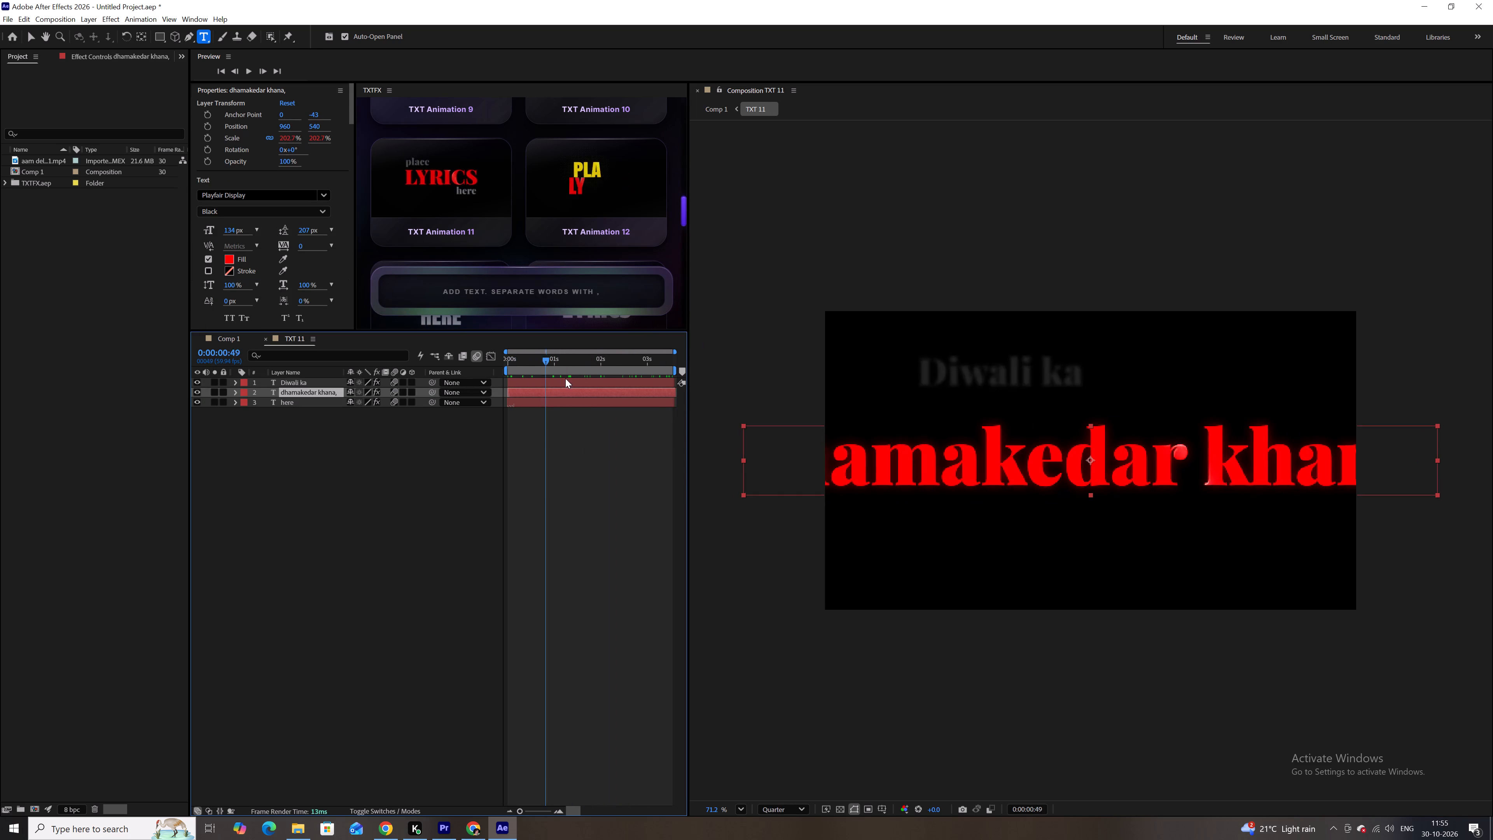
pyautogui.moveTo(565, 378); pyautogui.dragTo(594, 373)
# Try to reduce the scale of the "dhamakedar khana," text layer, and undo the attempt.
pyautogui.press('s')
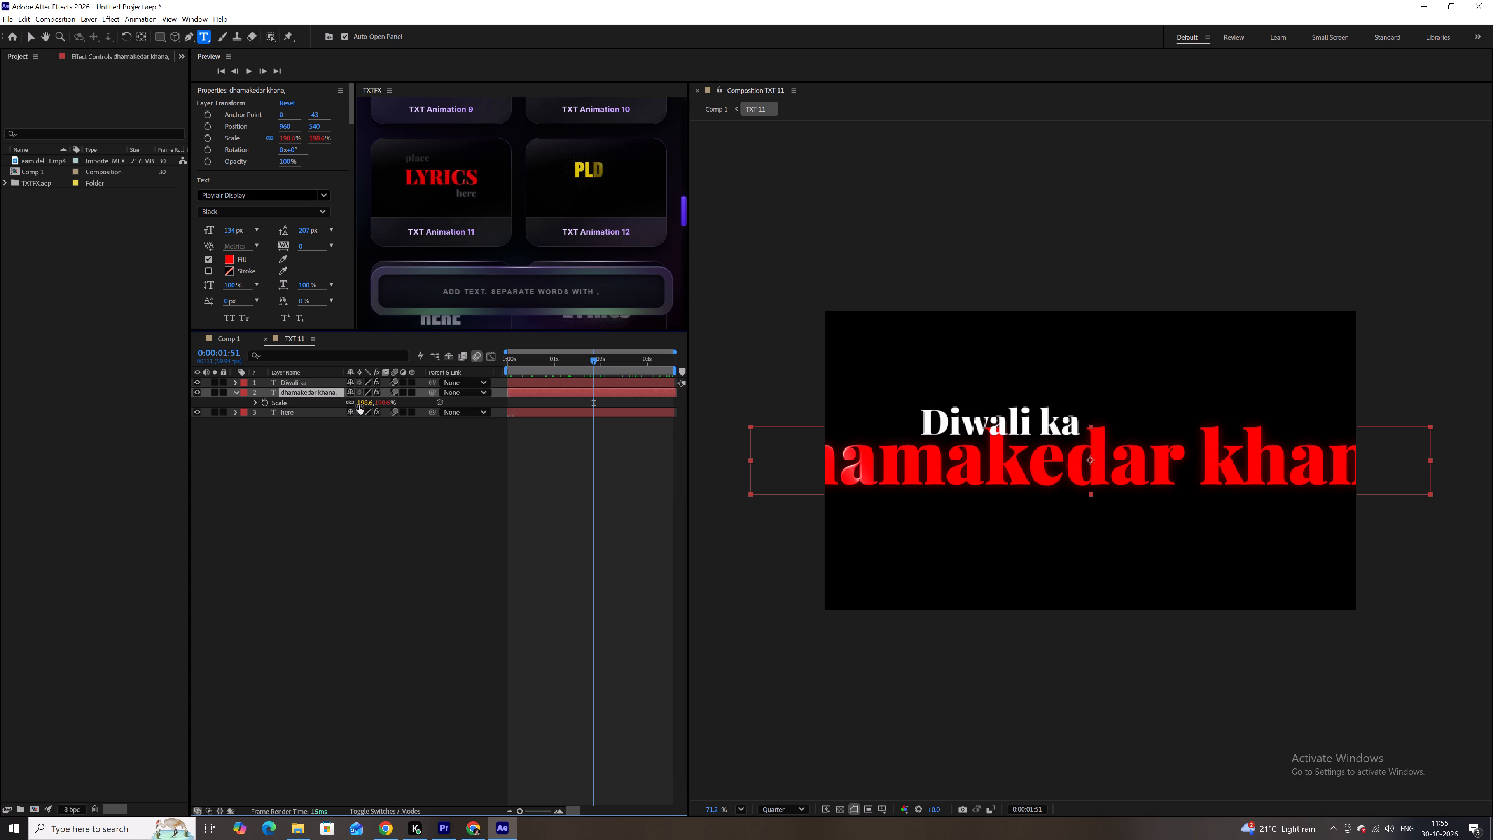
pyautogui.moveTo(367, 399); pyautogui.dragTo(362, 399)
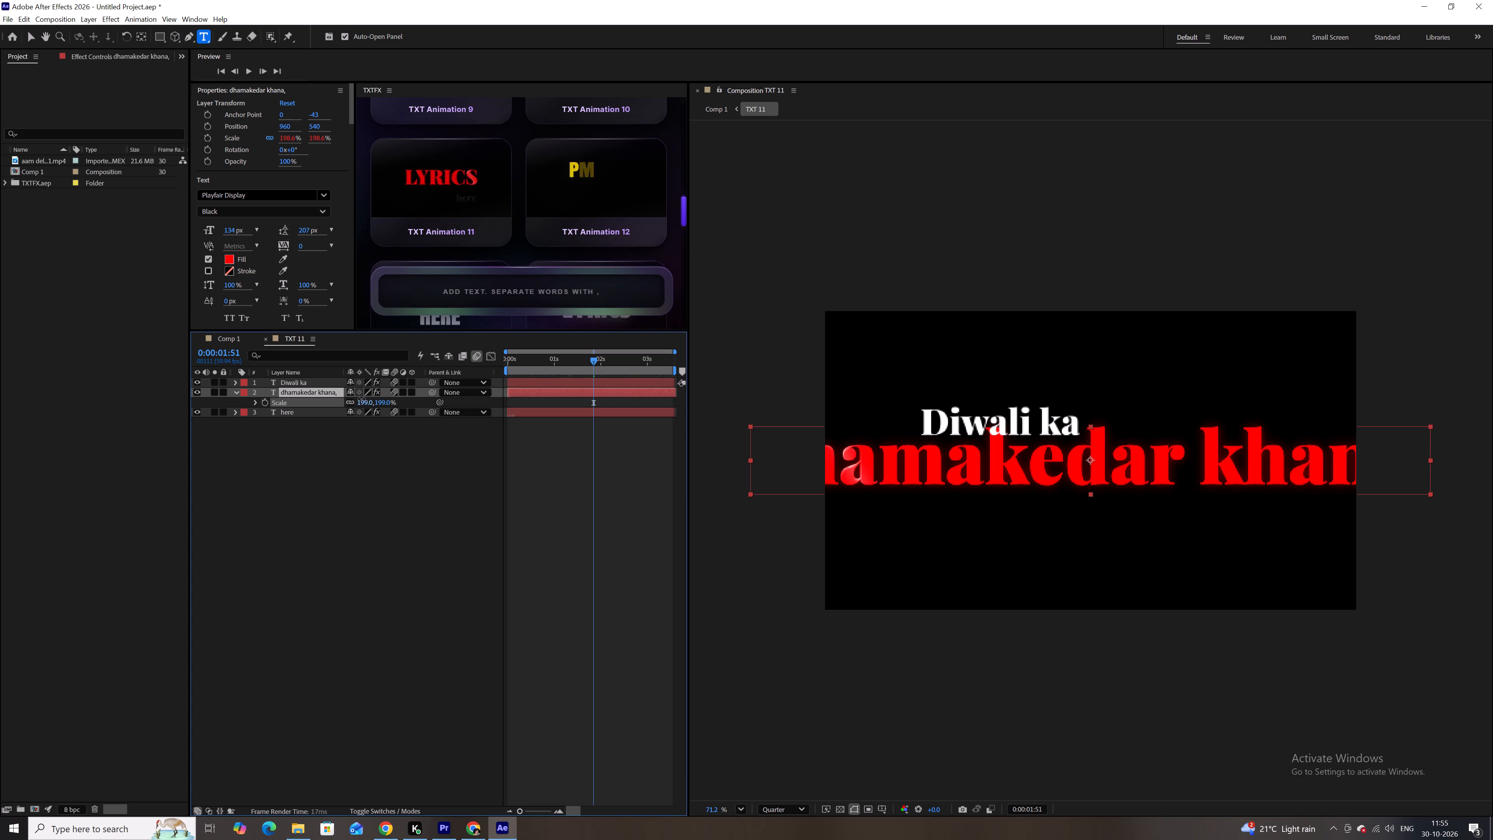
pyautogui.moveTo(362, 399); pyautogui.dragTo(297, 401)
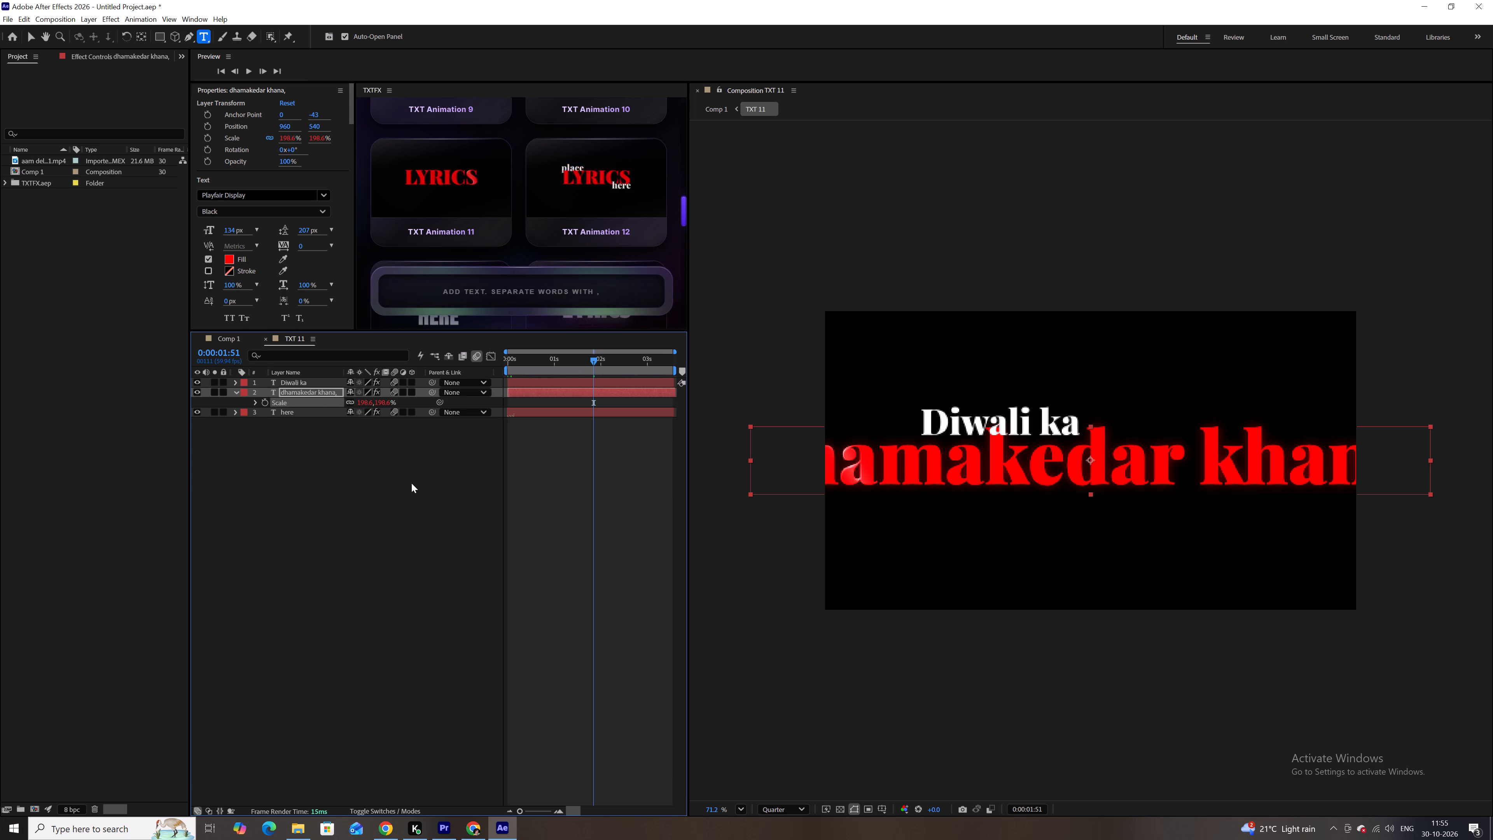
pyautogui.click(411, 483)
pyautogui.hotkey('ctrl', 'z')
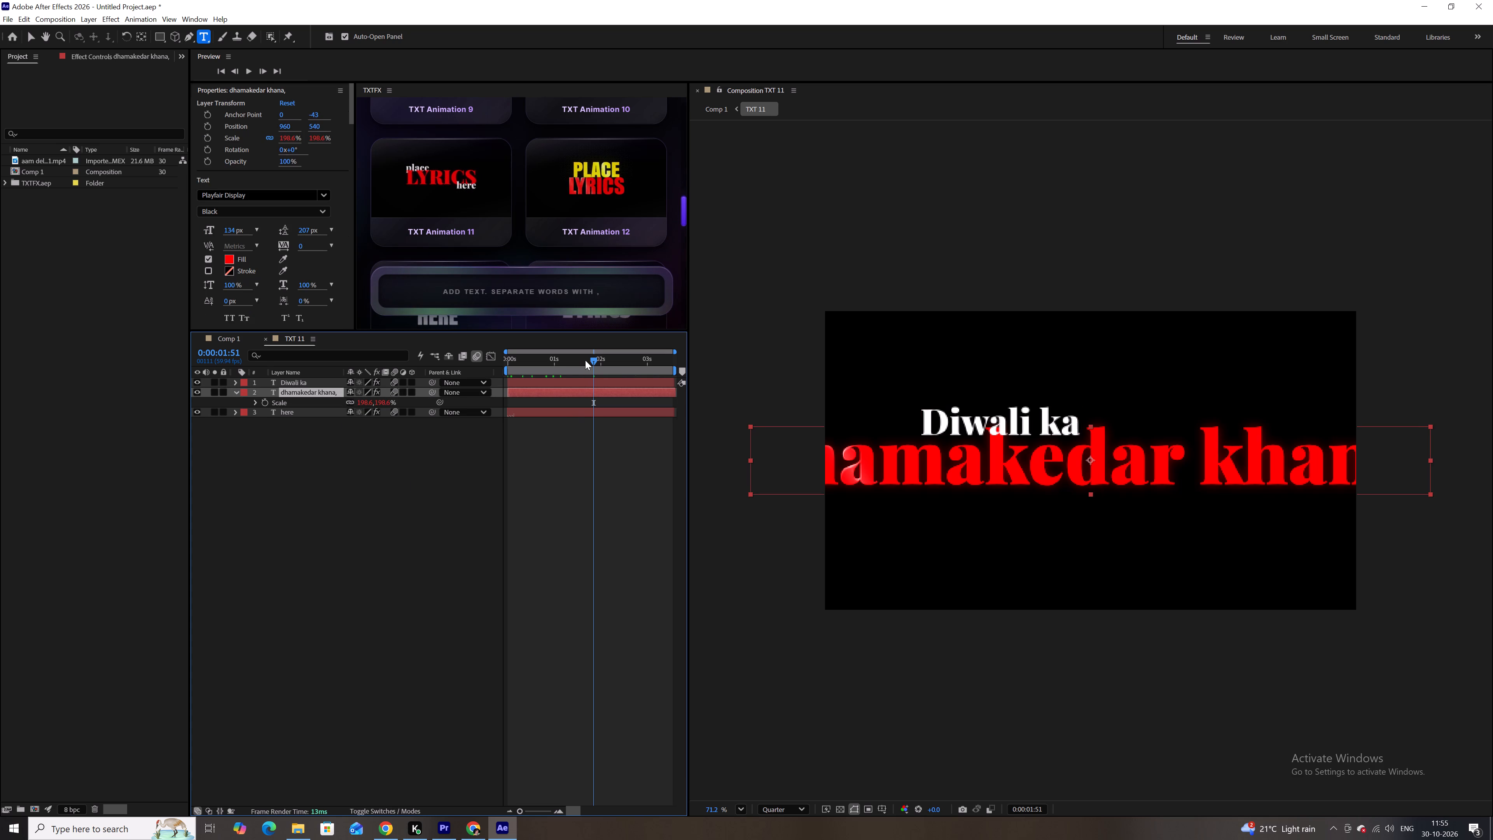
# Reduce the red "dhamakedar khana," text to a font size of 103 px at 0:00:01:30.
pyautogui.moveTo(585, 360); pyautogui.dragTo(578, 364)
pyautogui.doubleClick(575, 392)
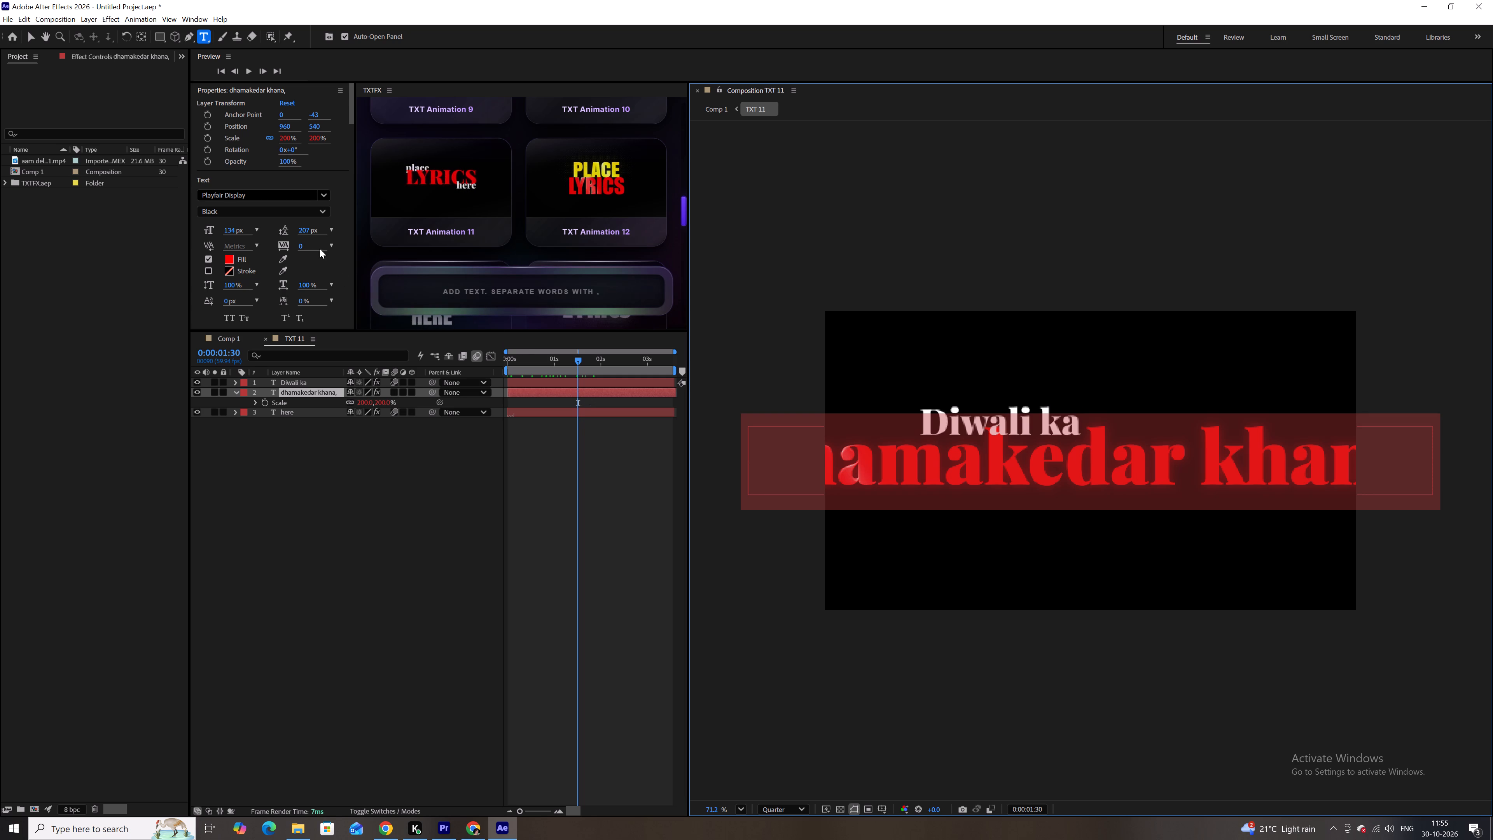
pyautogui.moveTo(230, 232); pyautogui.dragTo(205, 225)
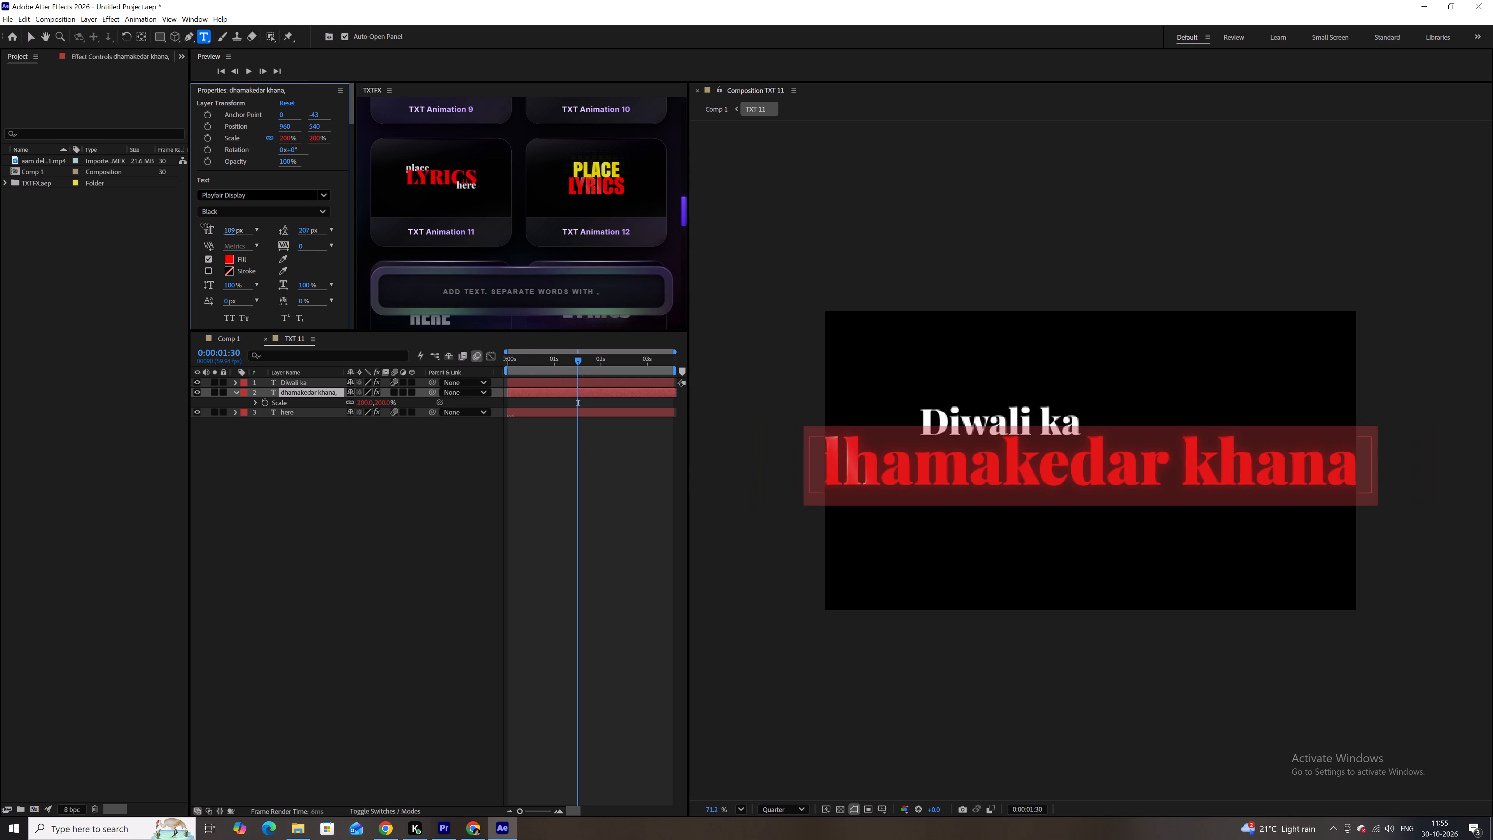
pyautogui.moveTo(205, 225); pyautogui.dragTo(199, 222)
pyautogui.click(617, 444)
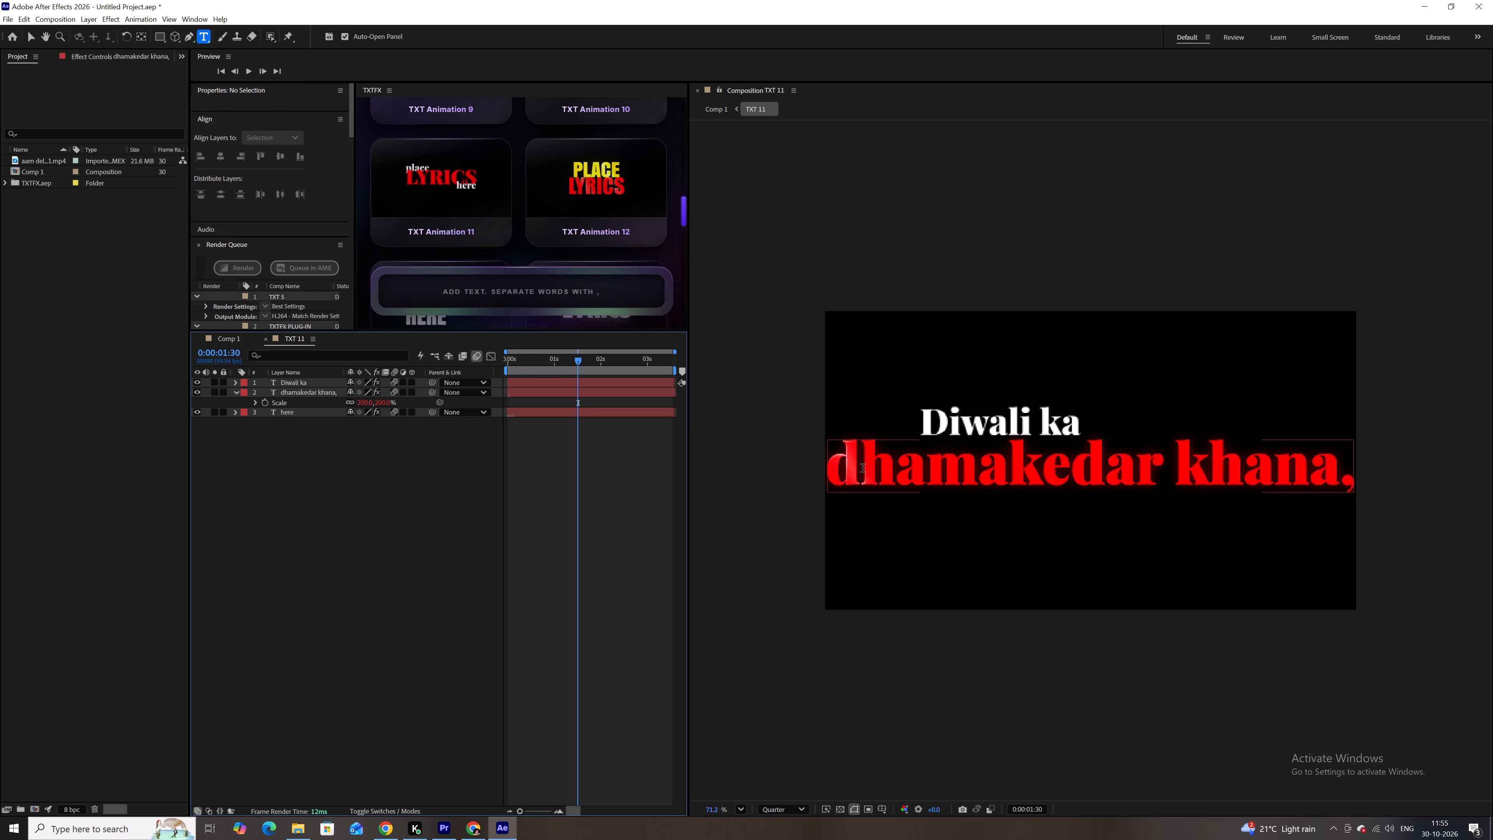
# Replace the lowercase first letter of "dhamakedar khana," with a capital D.
pyautogui.click(863, 468)
pyautogui.press('BackSpace')
pyautogui.press('d')
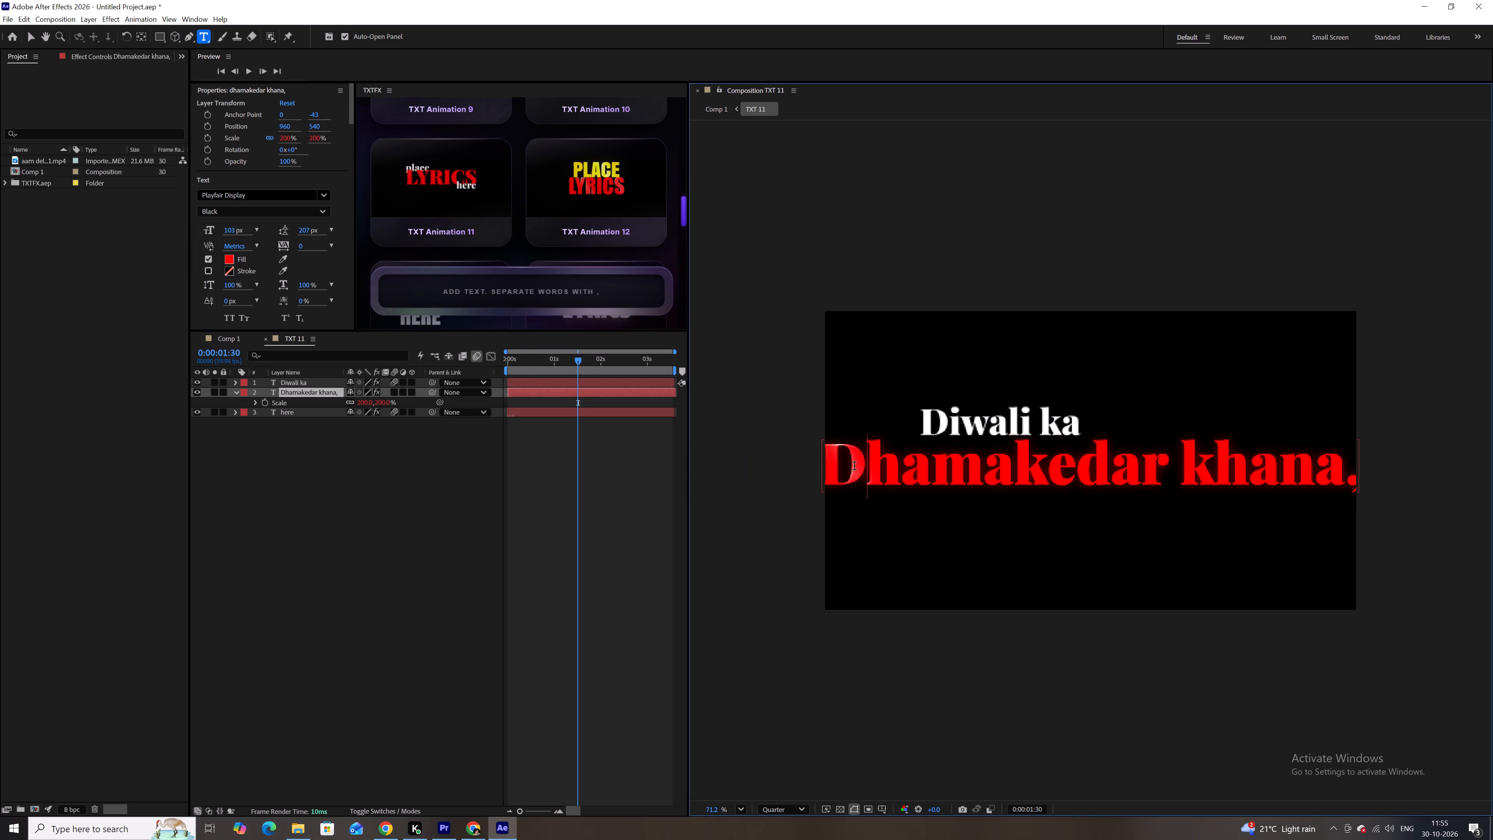
# Select the entire "Dhamakedar khana," text in the TXT 11 composition.
pyautogui.click(1344, 482)
pyautogui.press('Right')
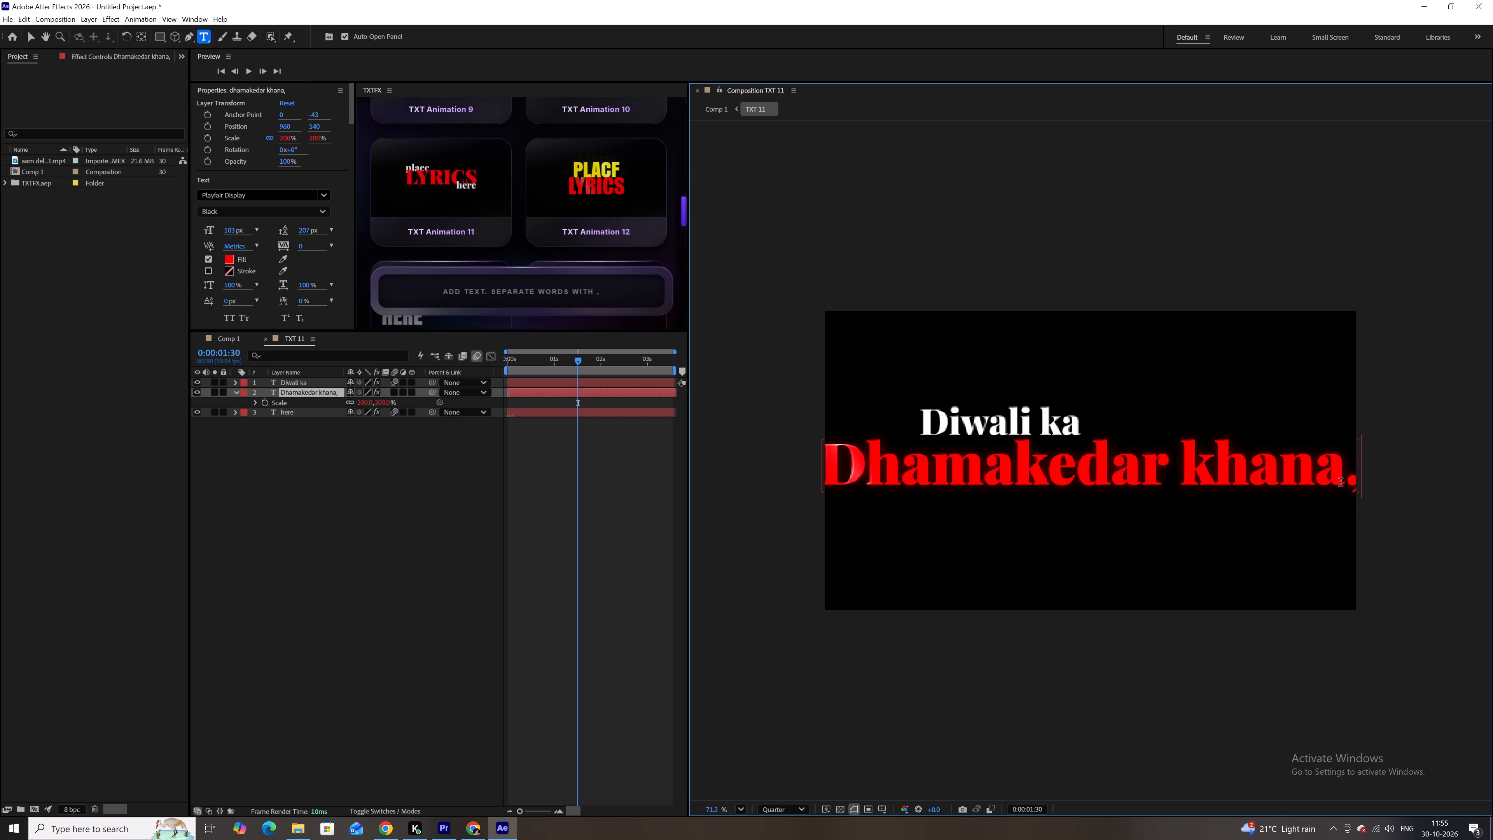
pyautogui.hotkey('ctrl', 'a')
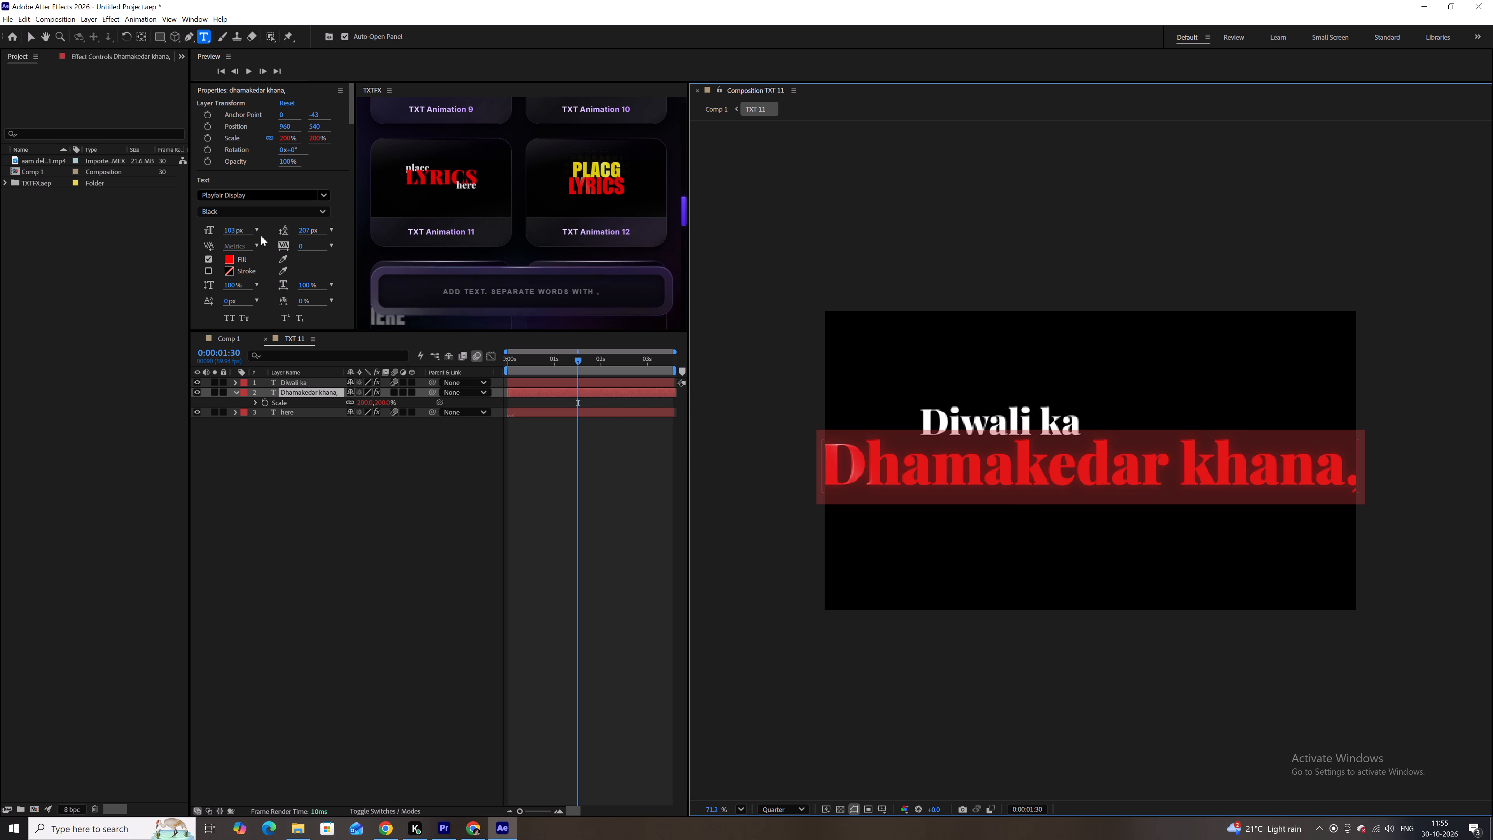
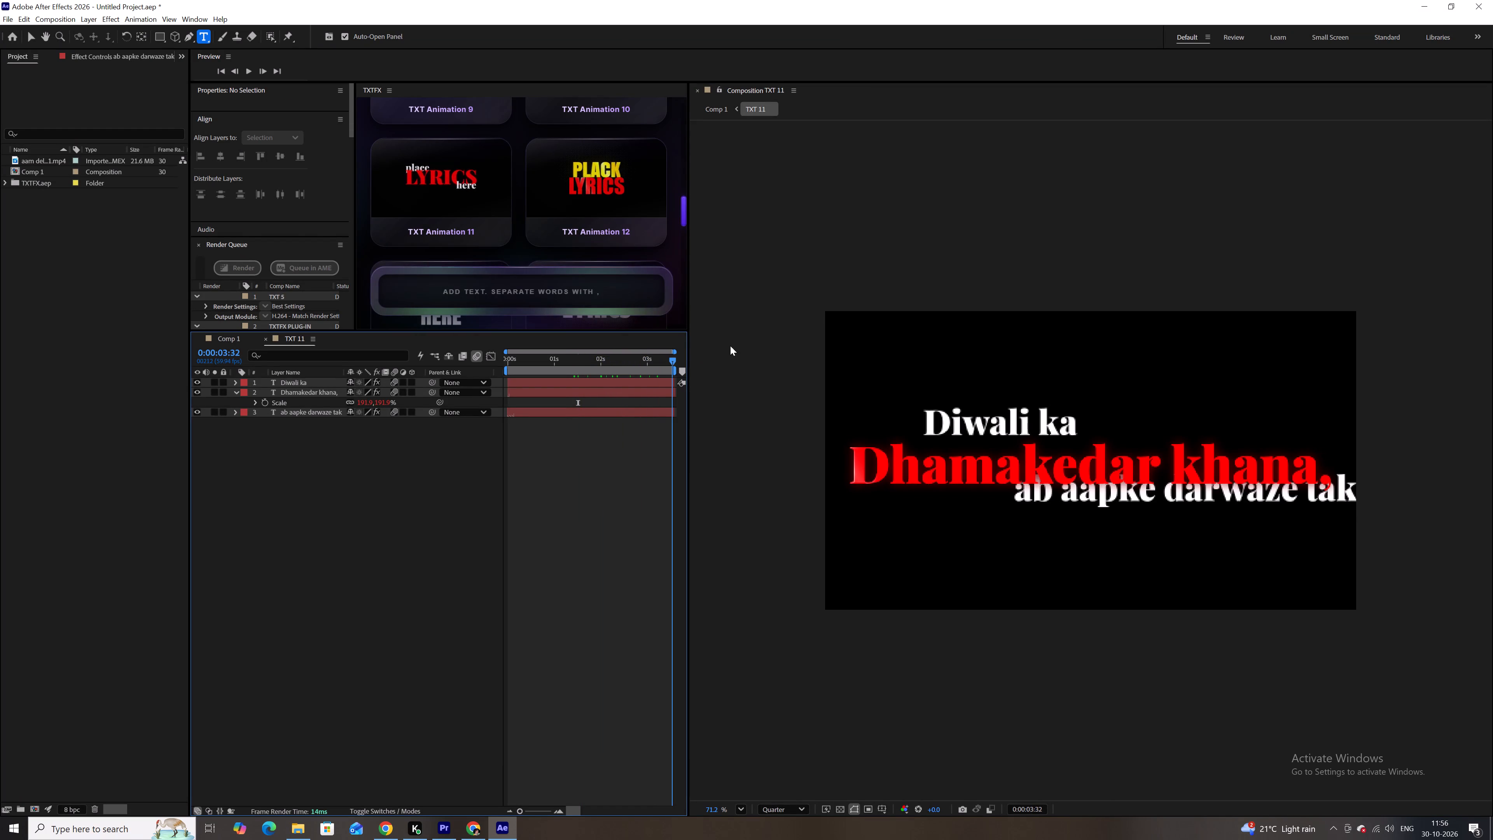
# Preview the TXT 11 text animation from its start.
pyautogui.moveTo(730, 346); pyautogui.dragTo(390, 386)
pyautogui.press('space')
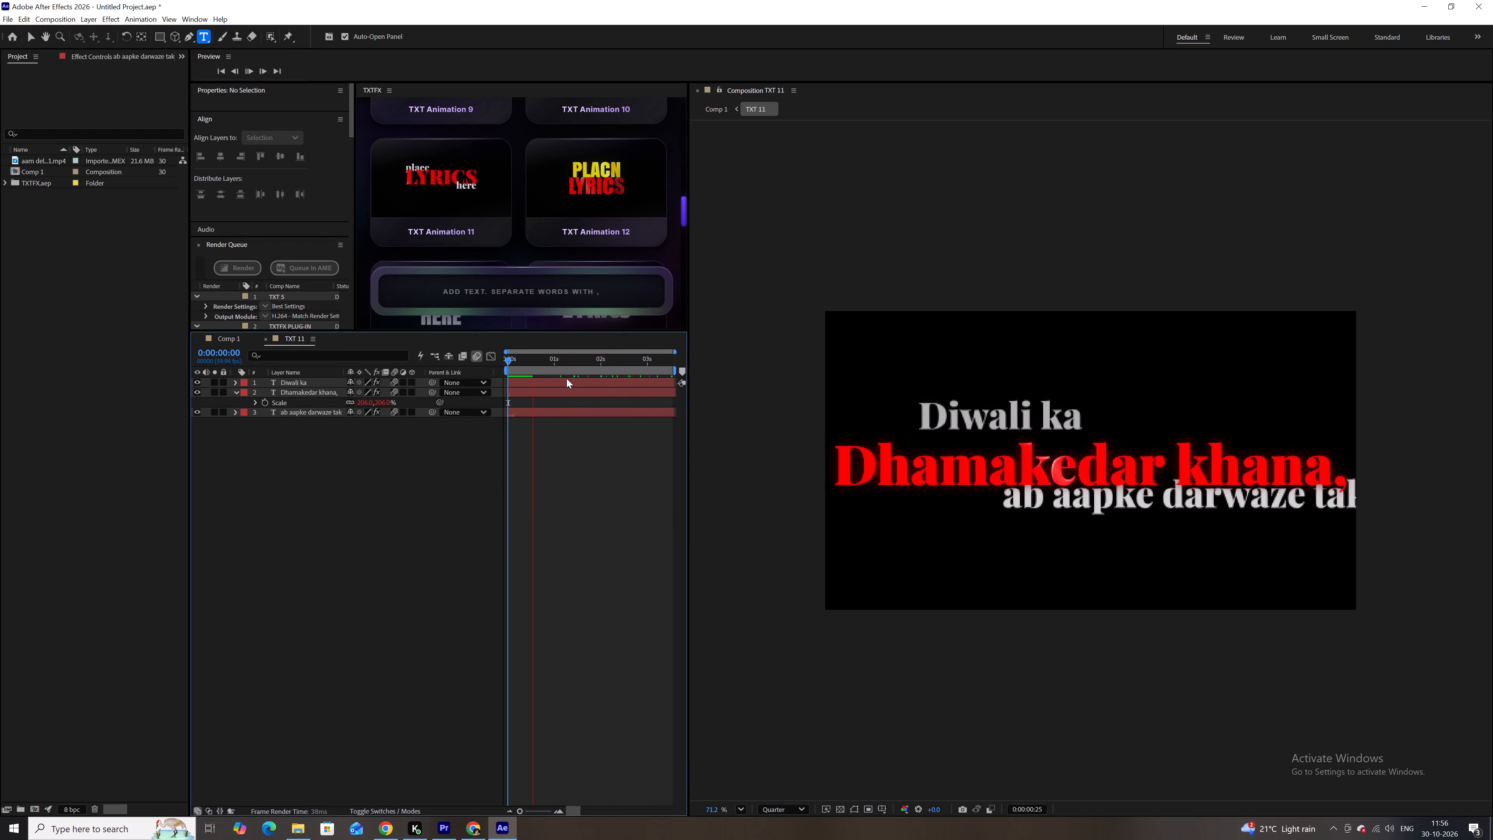
pyautogui.press('space')
pyautogui.click(593, 394)
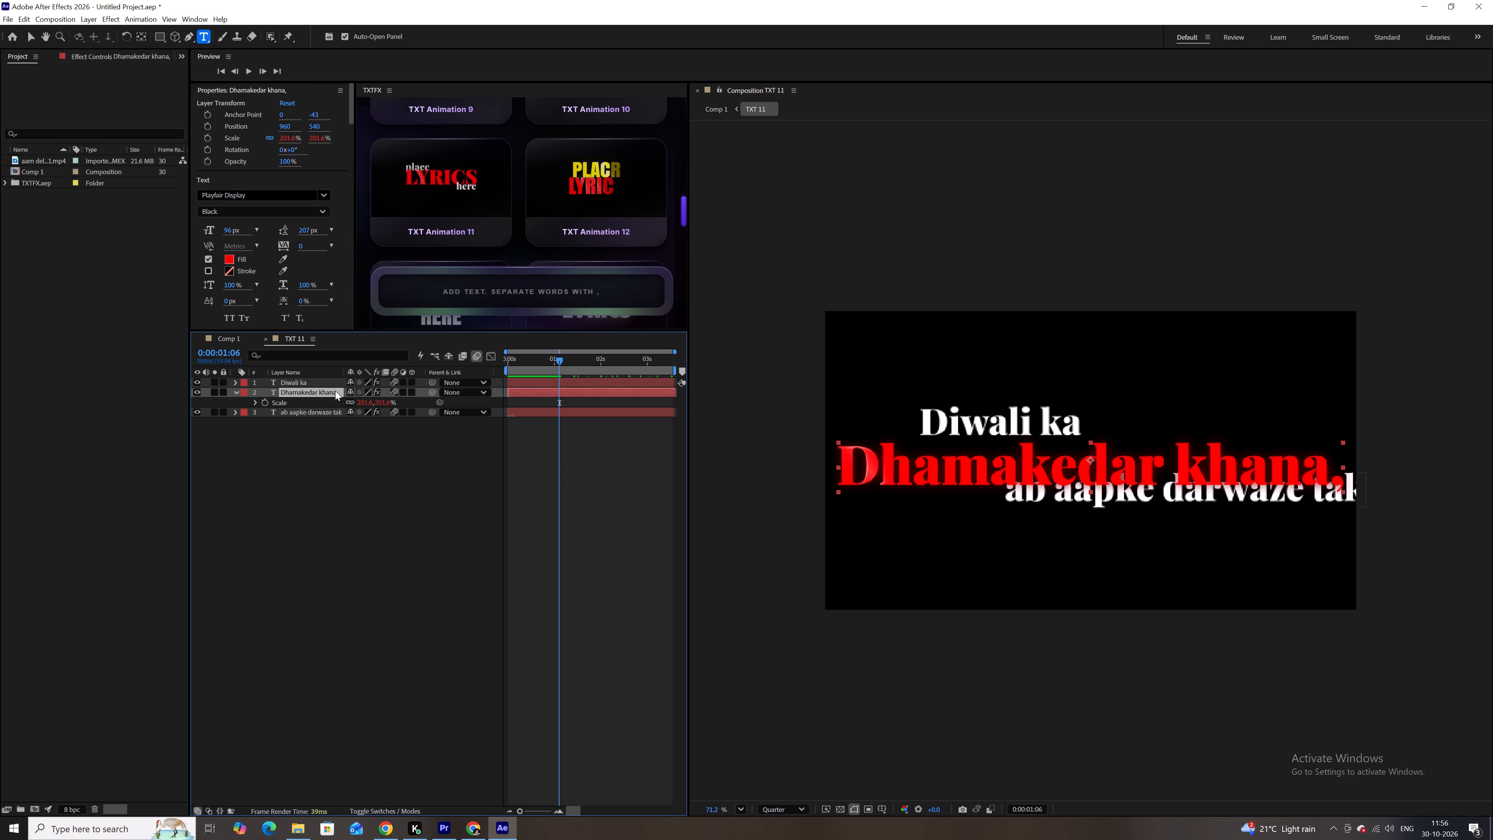
pyautogui.click(356, 466)
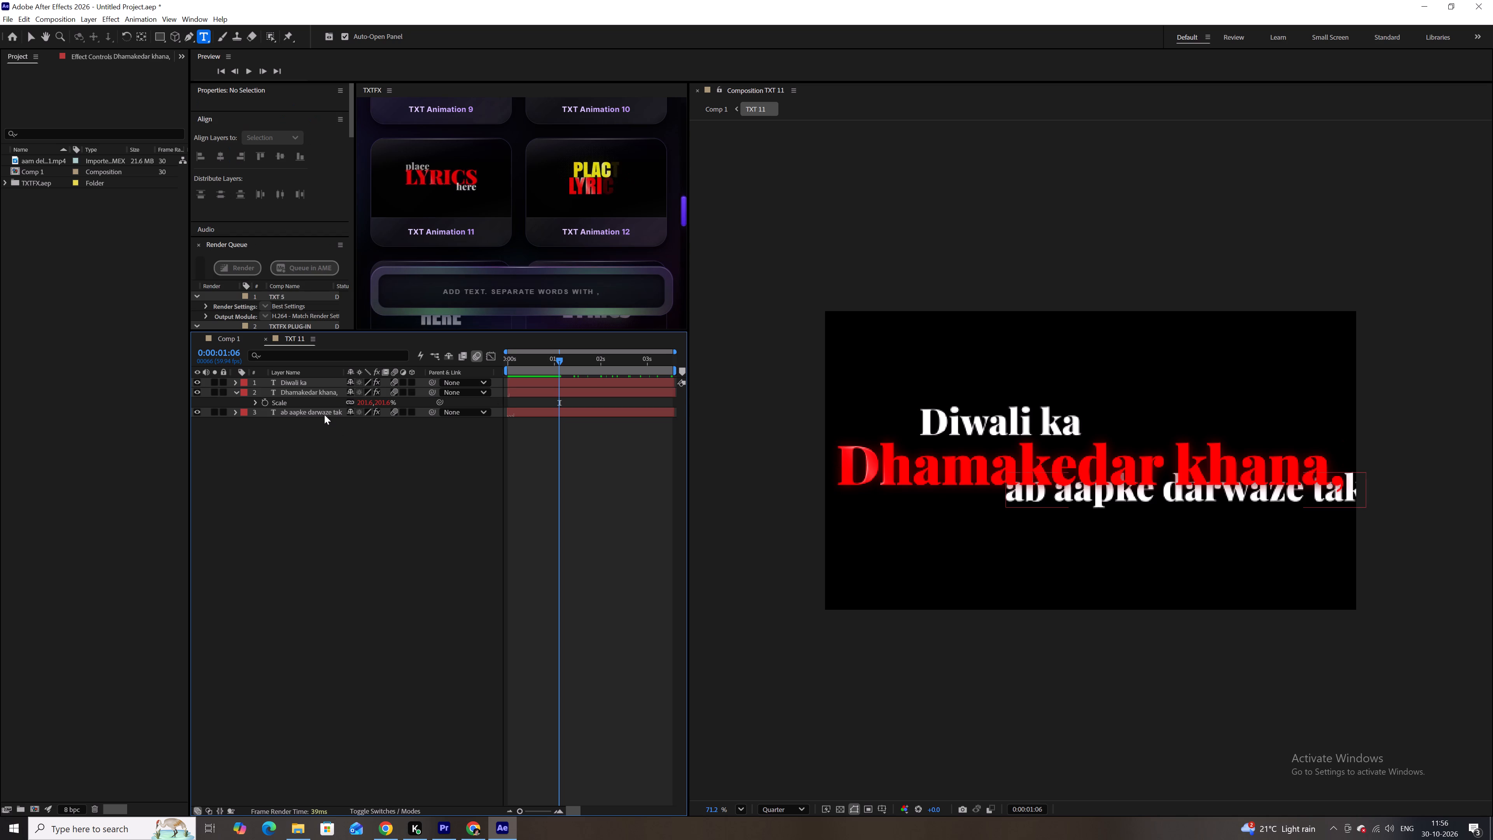
# Move the "ab aapke darwaze tak" layer to the top of the TXT 11 layer stack.
pyautogui.moveTo(322, 413); pyautogui.dragTo(321, 380)
pyautogui.click(323, 569)
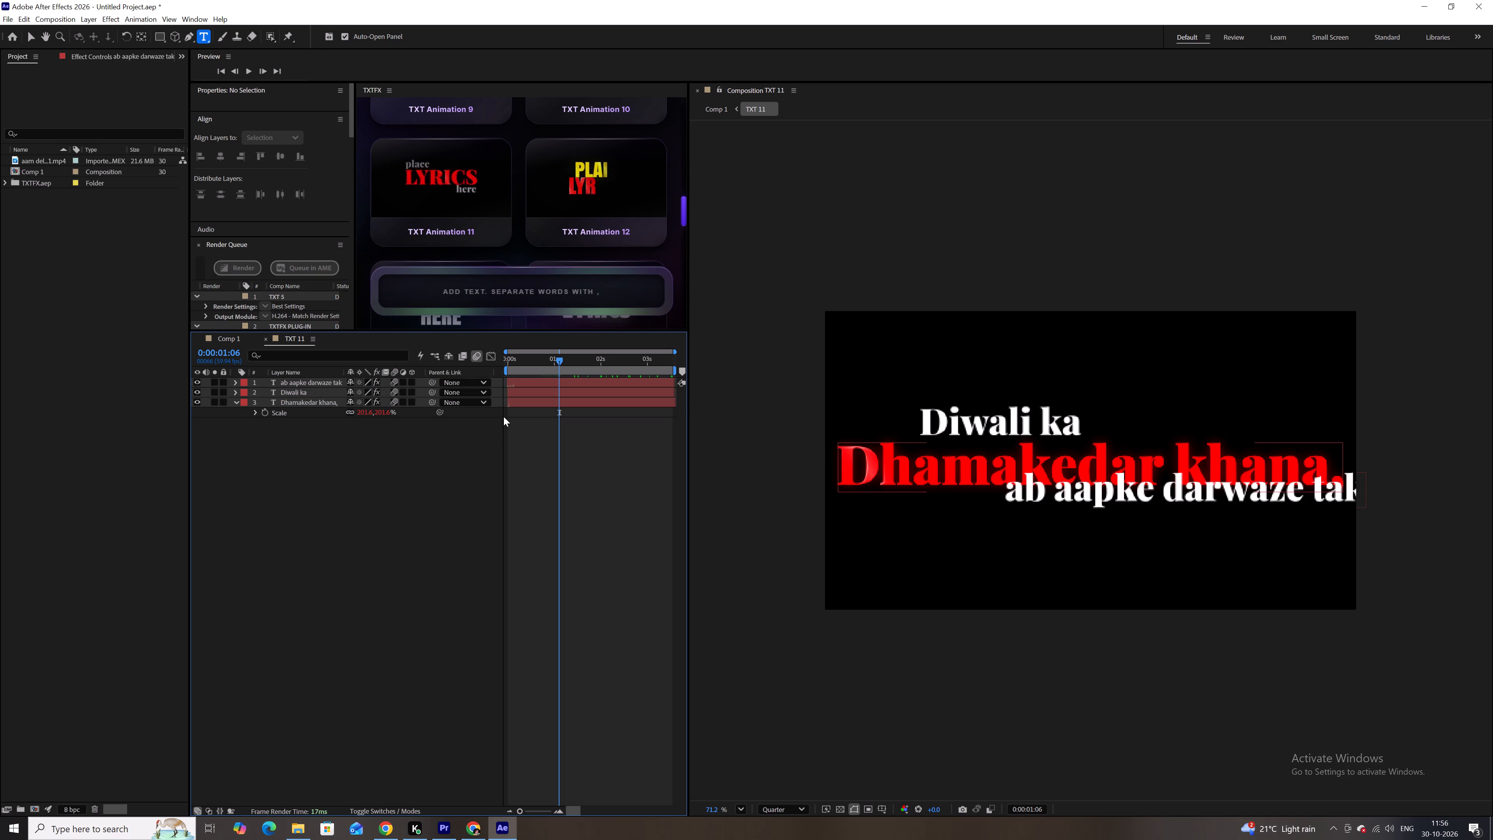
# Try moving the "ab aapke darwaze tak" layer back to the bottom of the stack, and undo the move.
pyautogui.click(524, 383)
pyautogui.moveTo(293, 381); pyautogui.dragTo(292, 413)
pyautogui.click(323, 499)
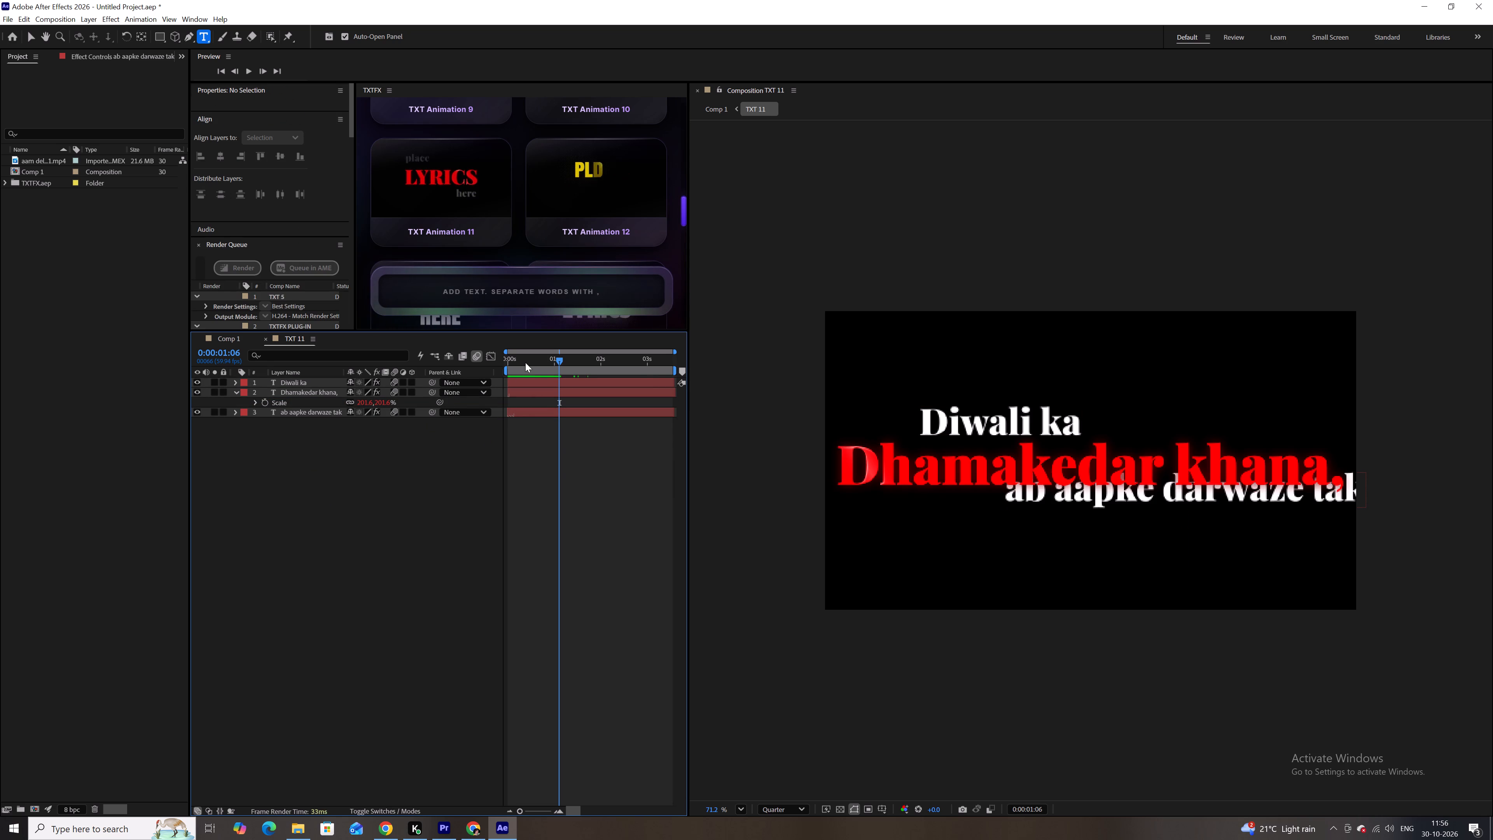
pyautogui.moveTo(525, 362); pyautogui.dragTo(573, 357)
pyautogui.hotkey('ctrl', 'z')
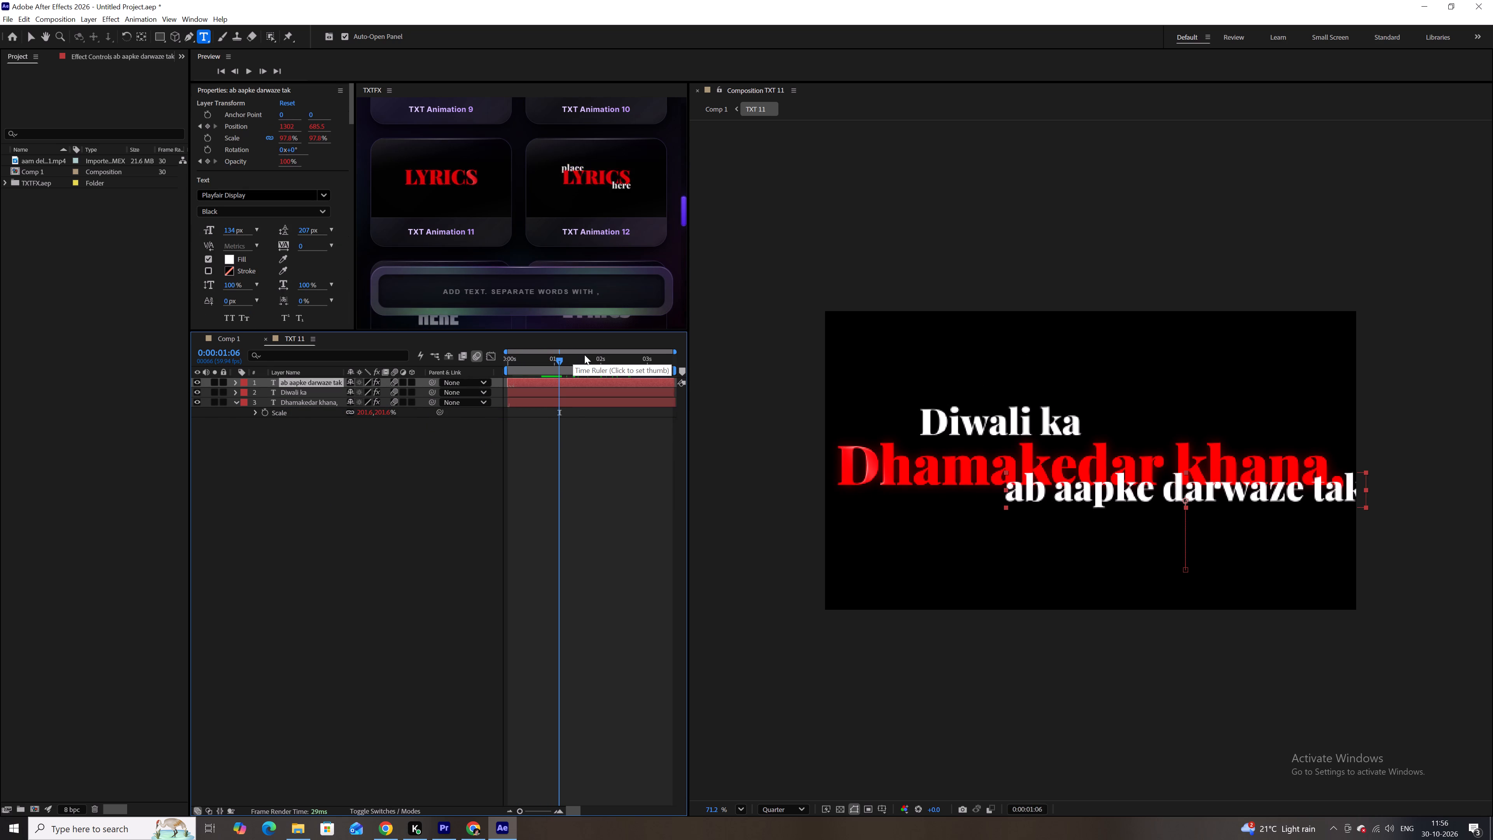
# Play back the TXT 11 animation from 0:00:00:00 to check the layer order.
pyautogui.moveTo(559, 359); pyautogui.dragTo(476, 359)
pyautogui.press('space')
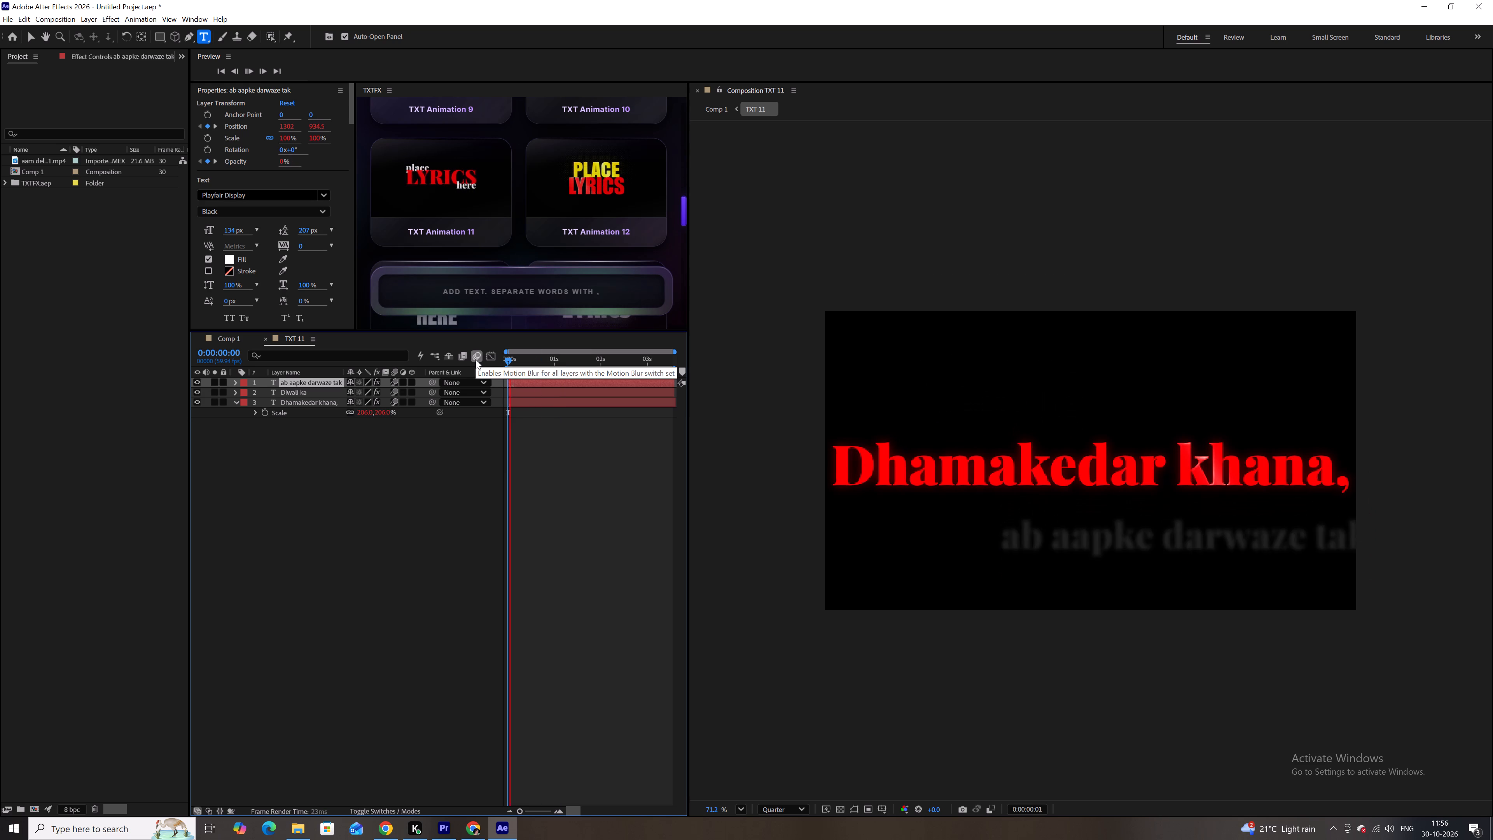
pyautogui.press('space')
# Reduce the "ab aapke darwaze tak" text to a font size of 118 px.
pyautogui.doubleClick(578, 403)
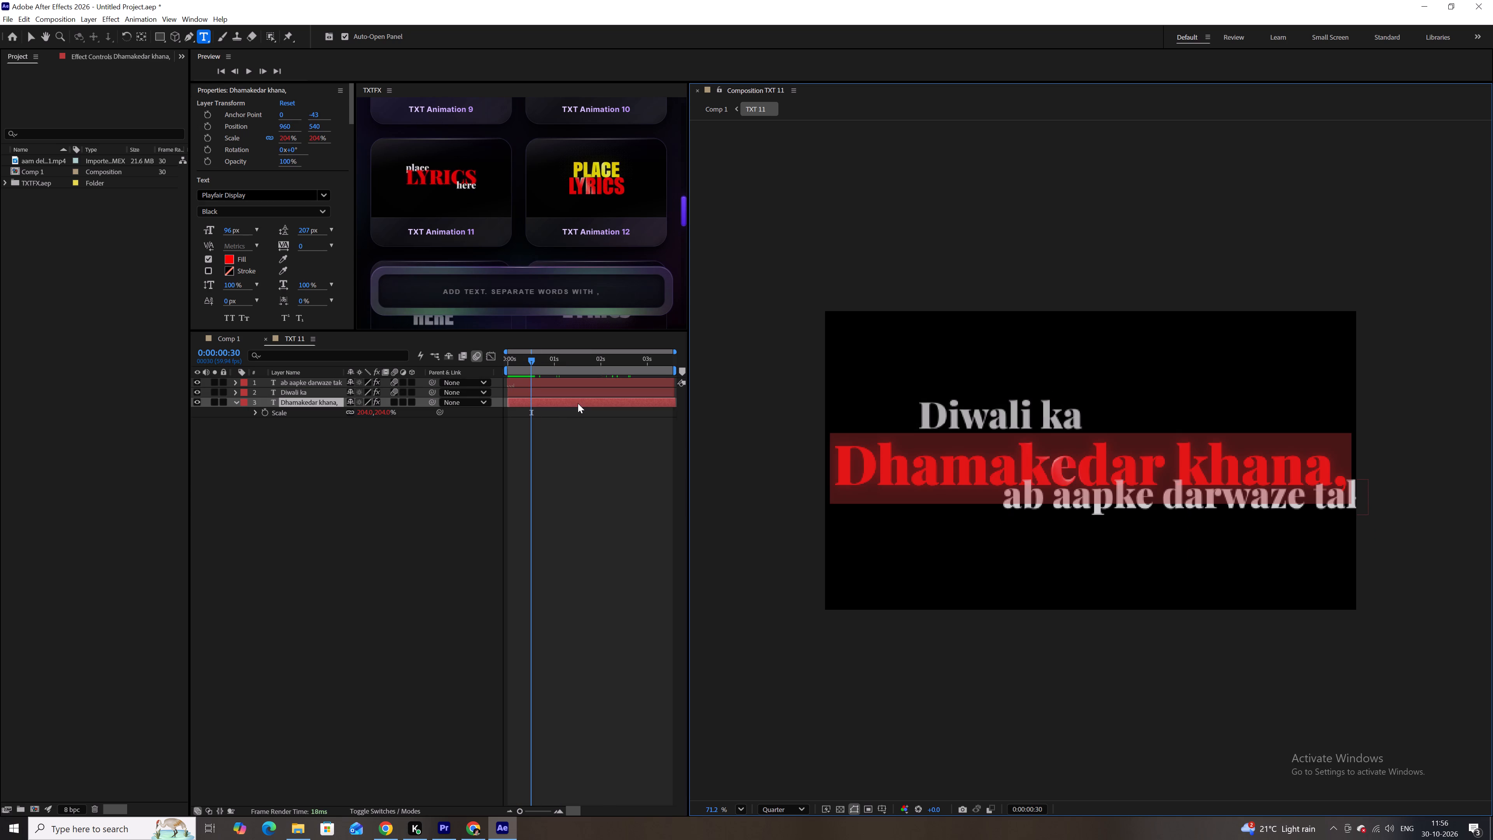
pyautogui.click(578, 424)
pyautogui.doubleClick(577, 392)
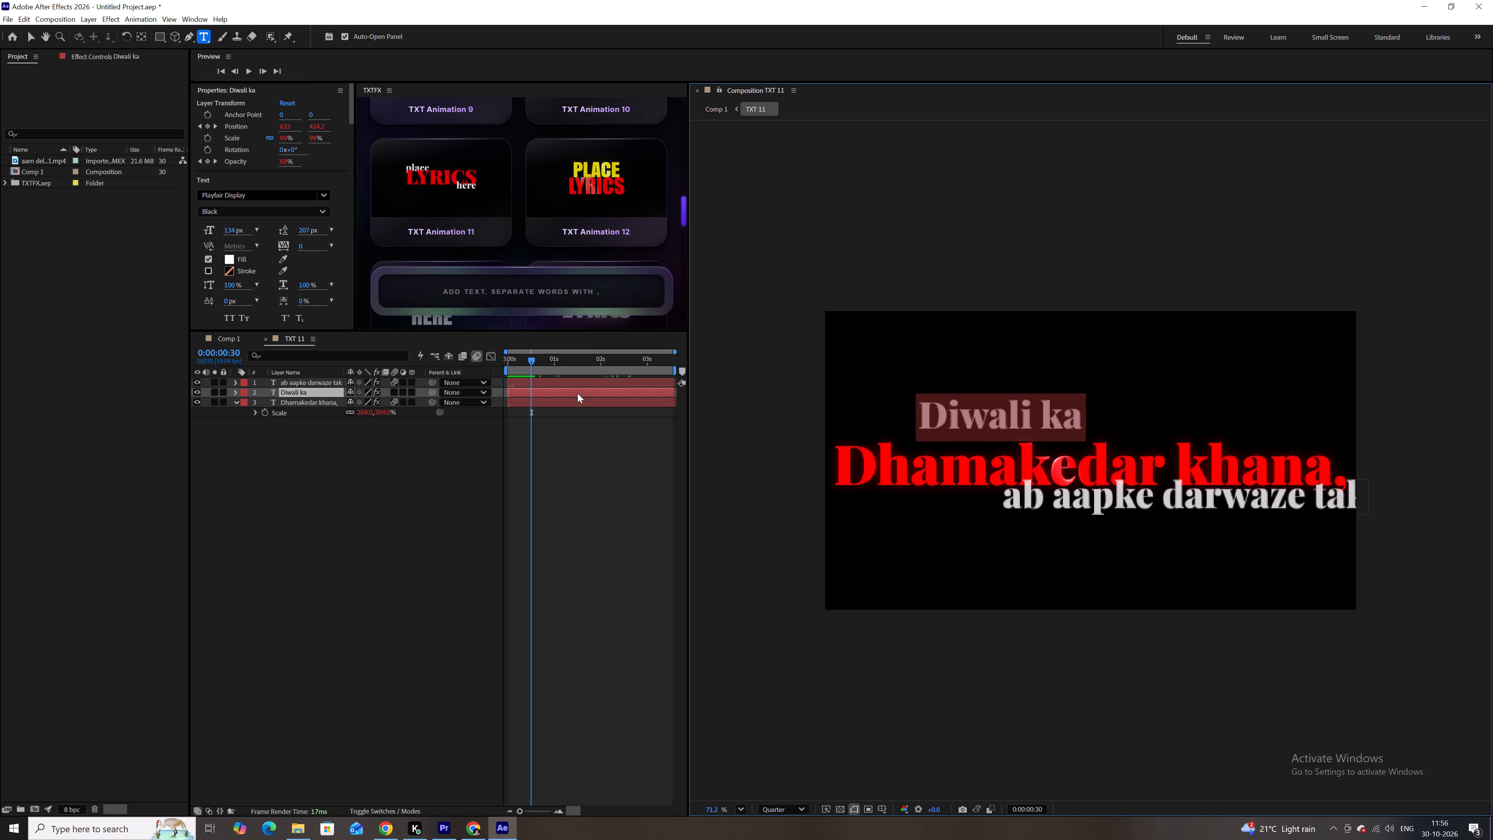
pyautogui.click(580, 435)
pyautogui.doubleClick(581, 380)
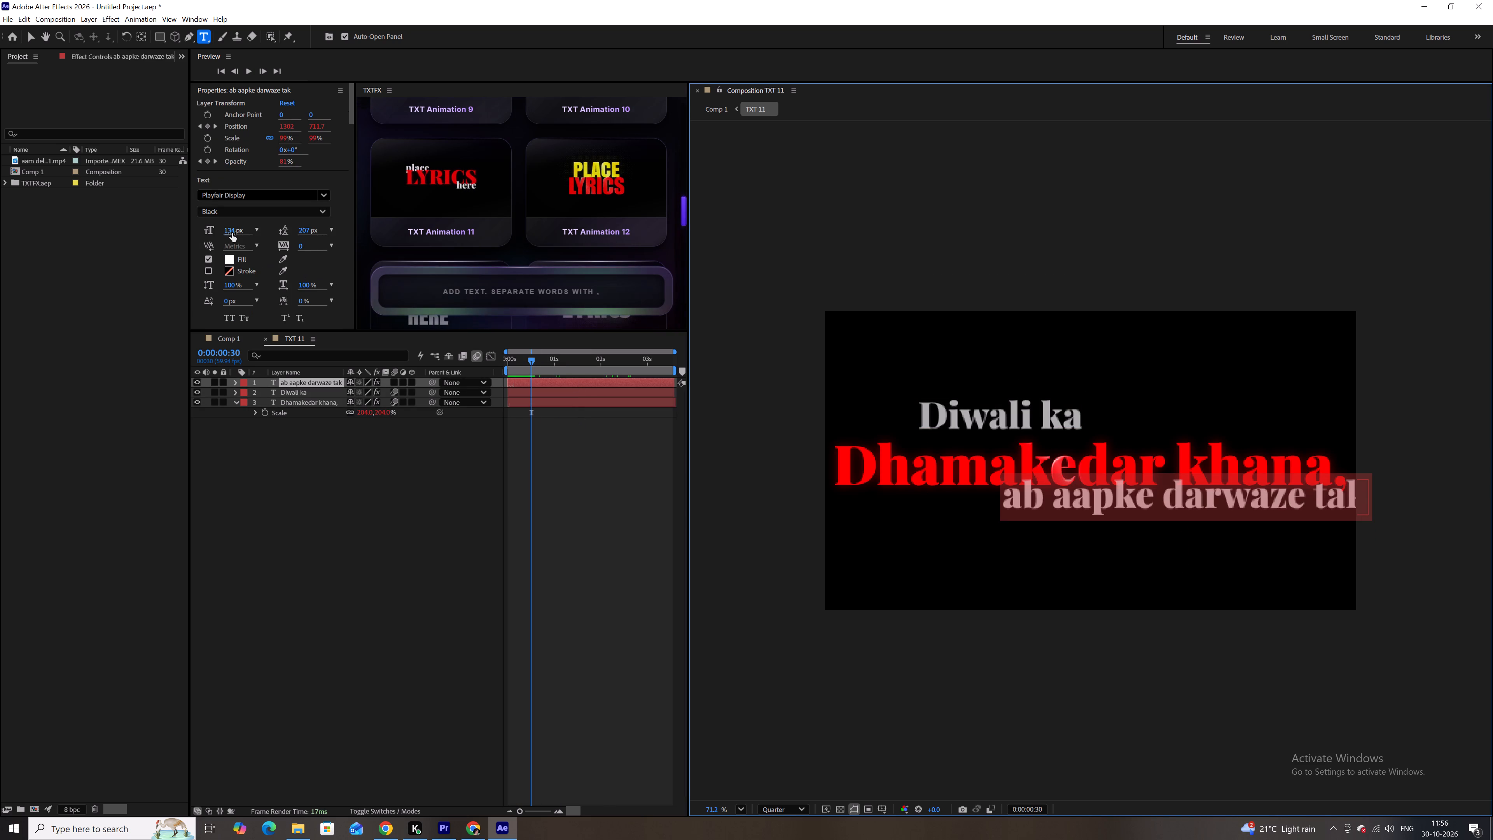
pyautogui.moveTo(232, 232); pyautogui.dragTo(222, 233)
pyautogui.click(242, 505)
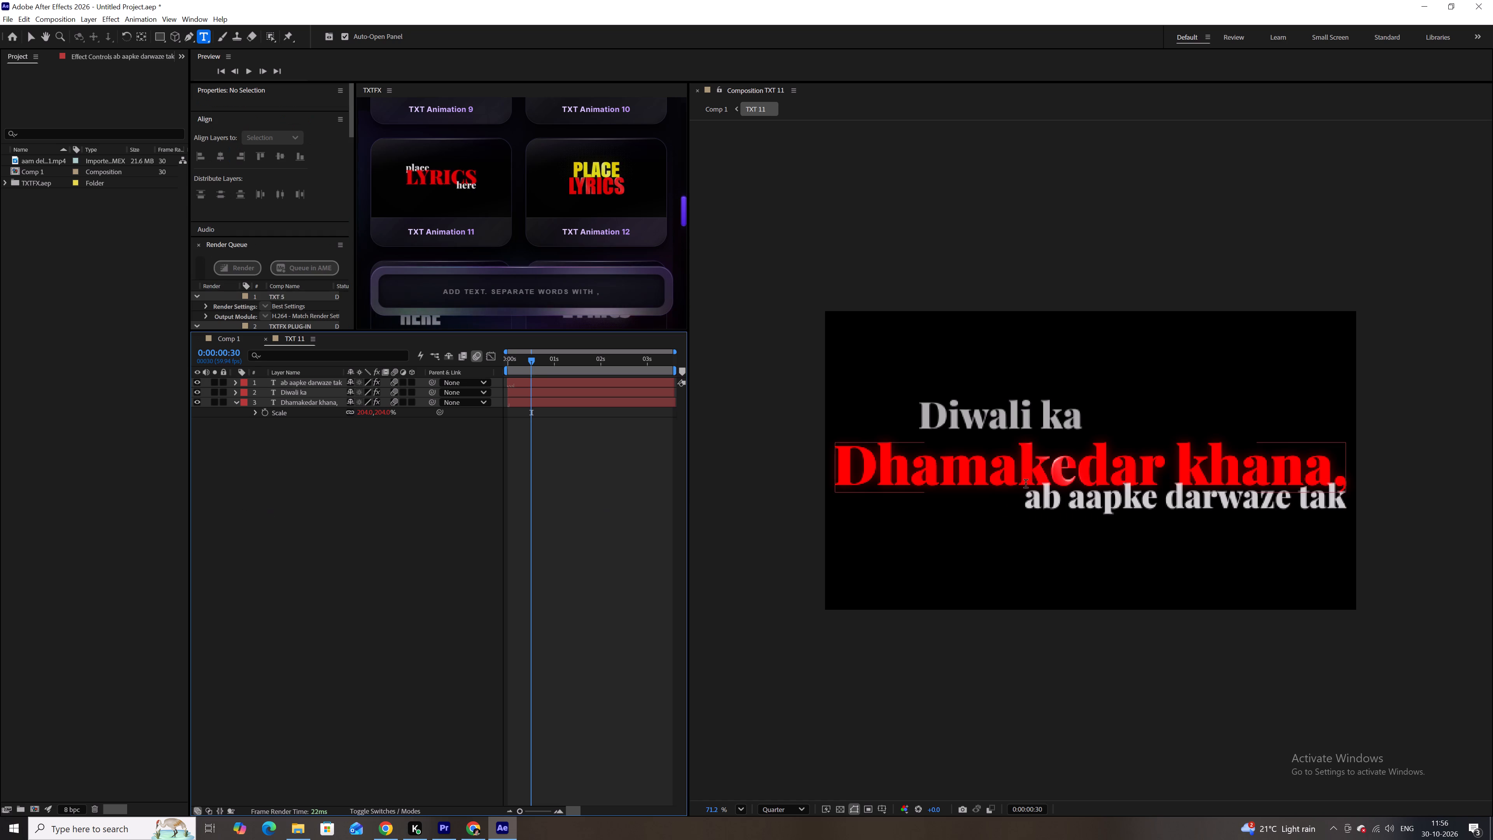
# Replace the lowercase first letter of "darwaze" in the bottom text line with a capital D.
pyautogui.click(1186, 493)
pyautogui.press('BackSpace')
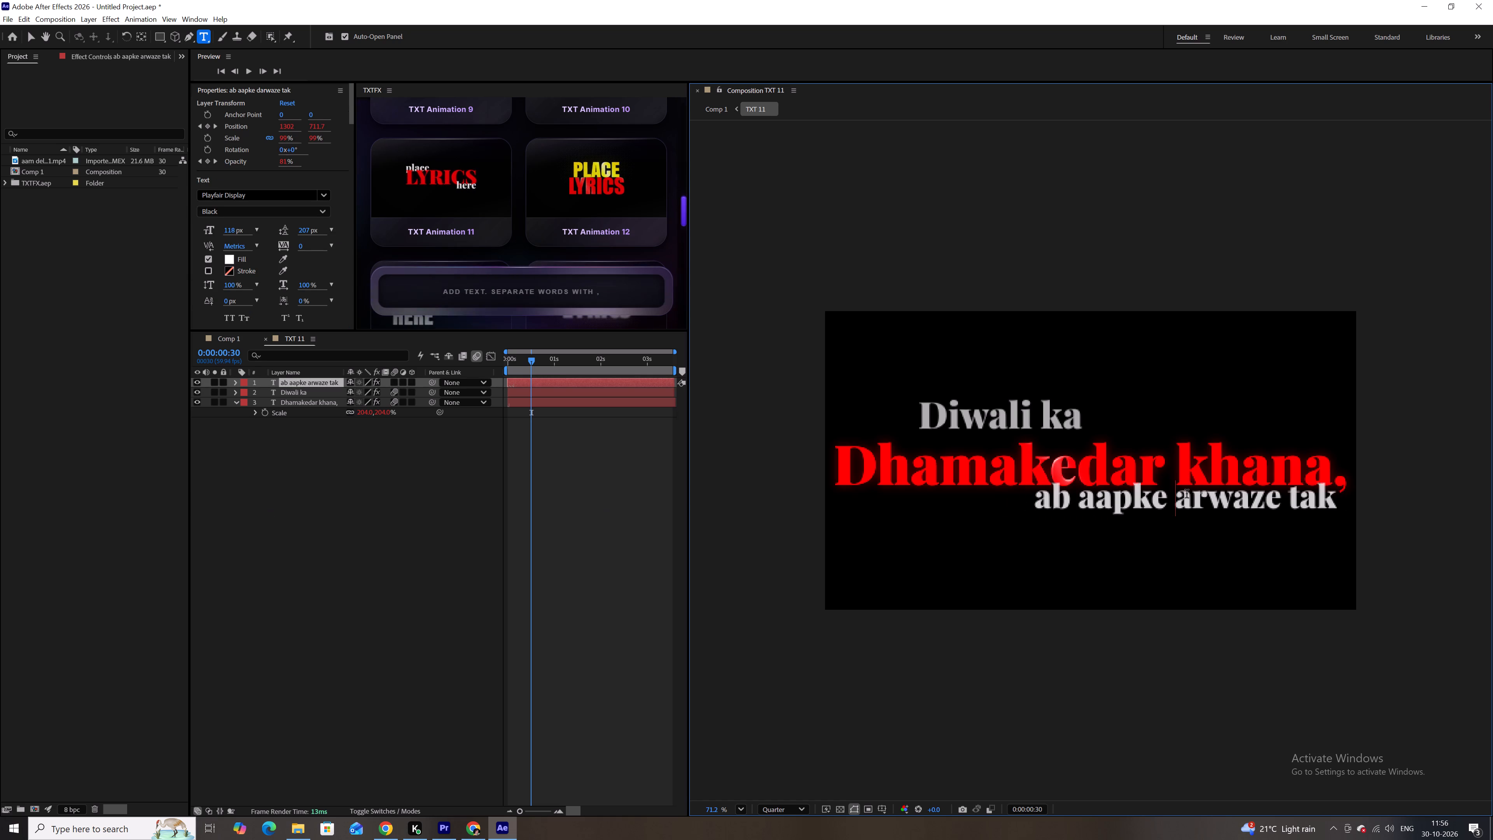
pyautogui.press('d')
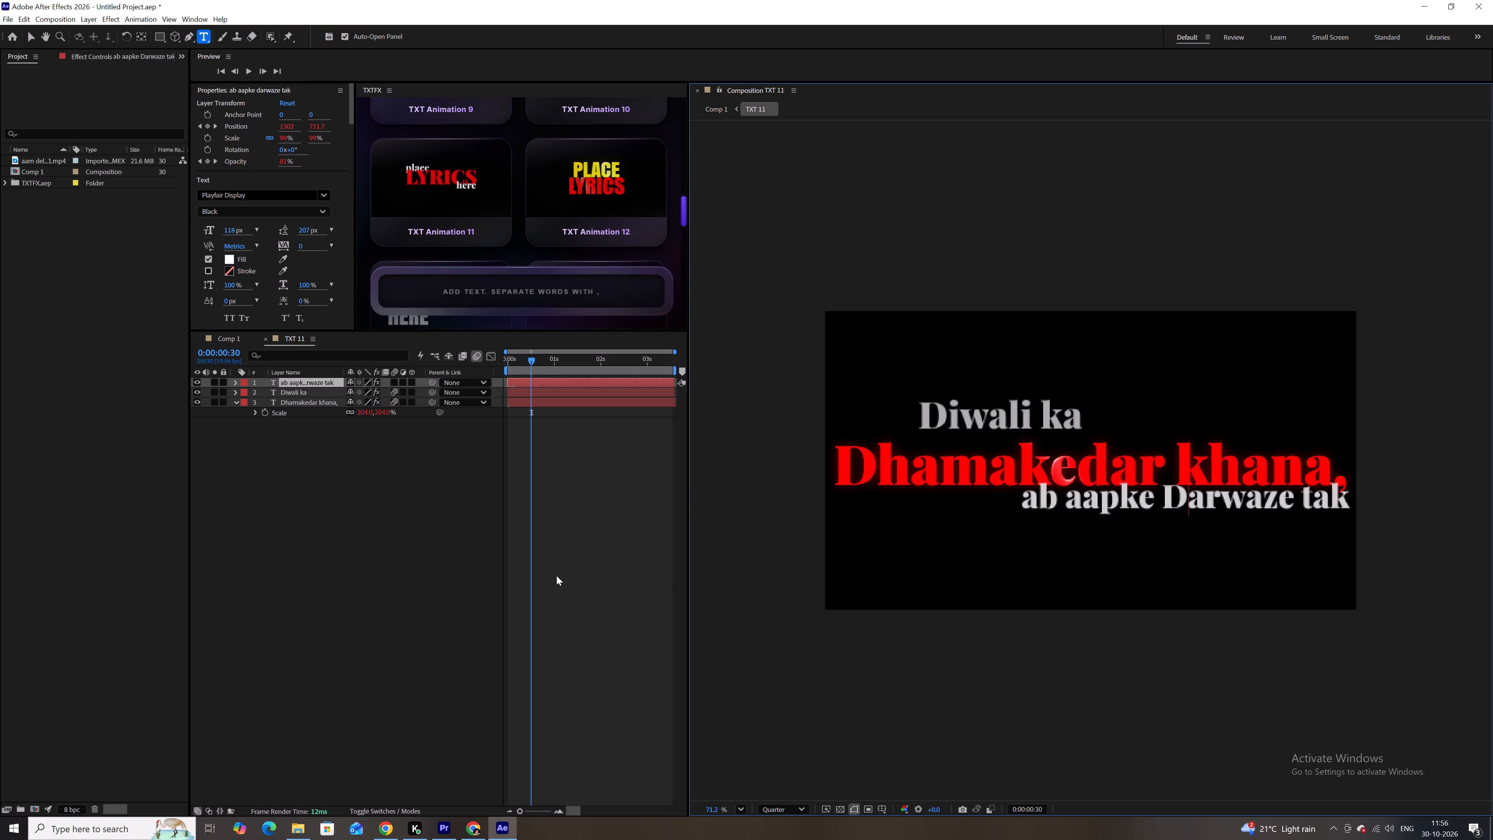
pyautogui.click(556, 576)
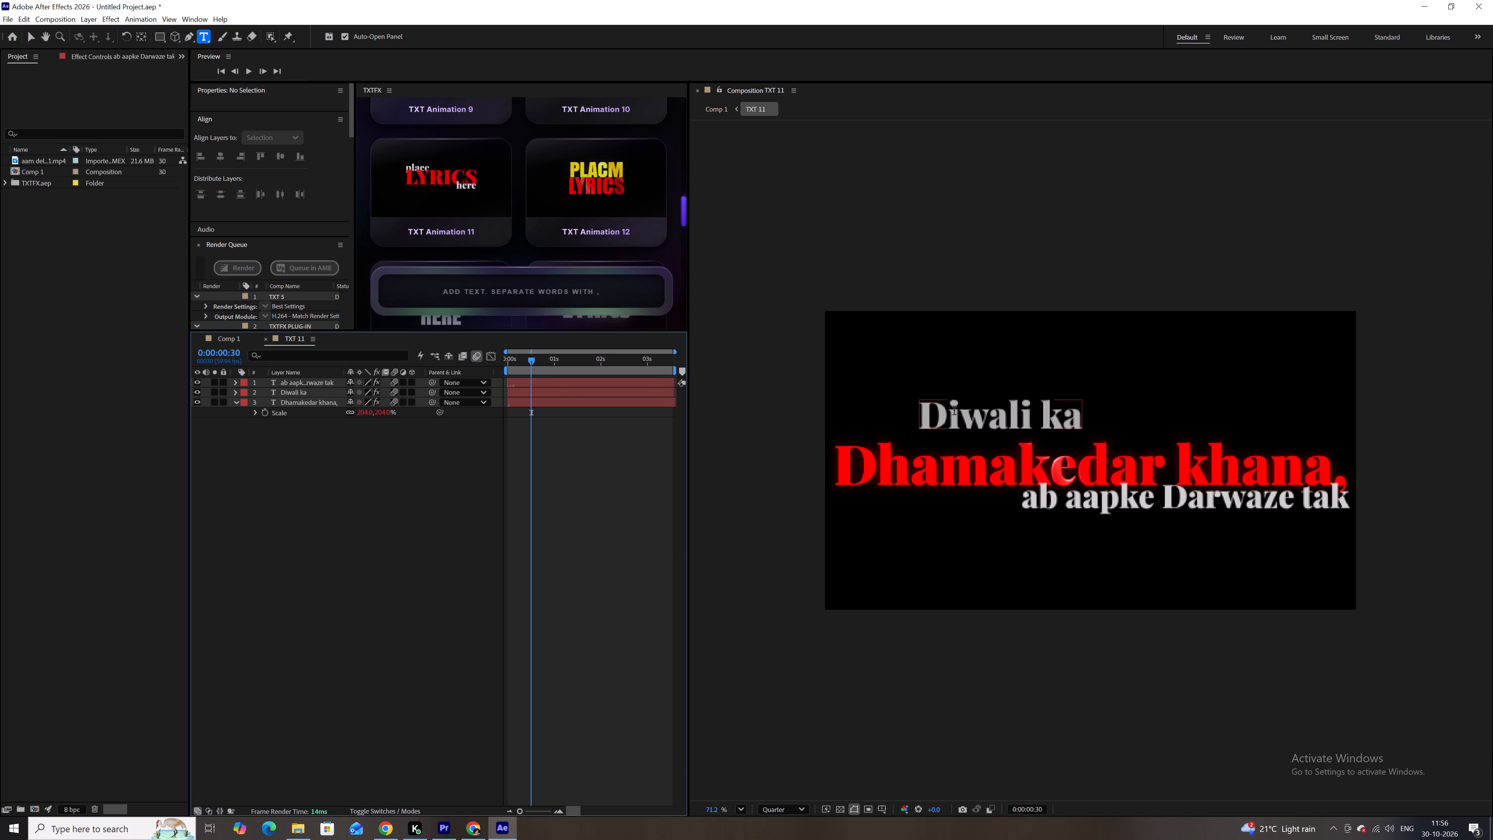
# Check the three text lines through to the end of the TXT 11 composition.
pyautogui.moveTo(552, 362); pyautogui.dragTo(610, 362)
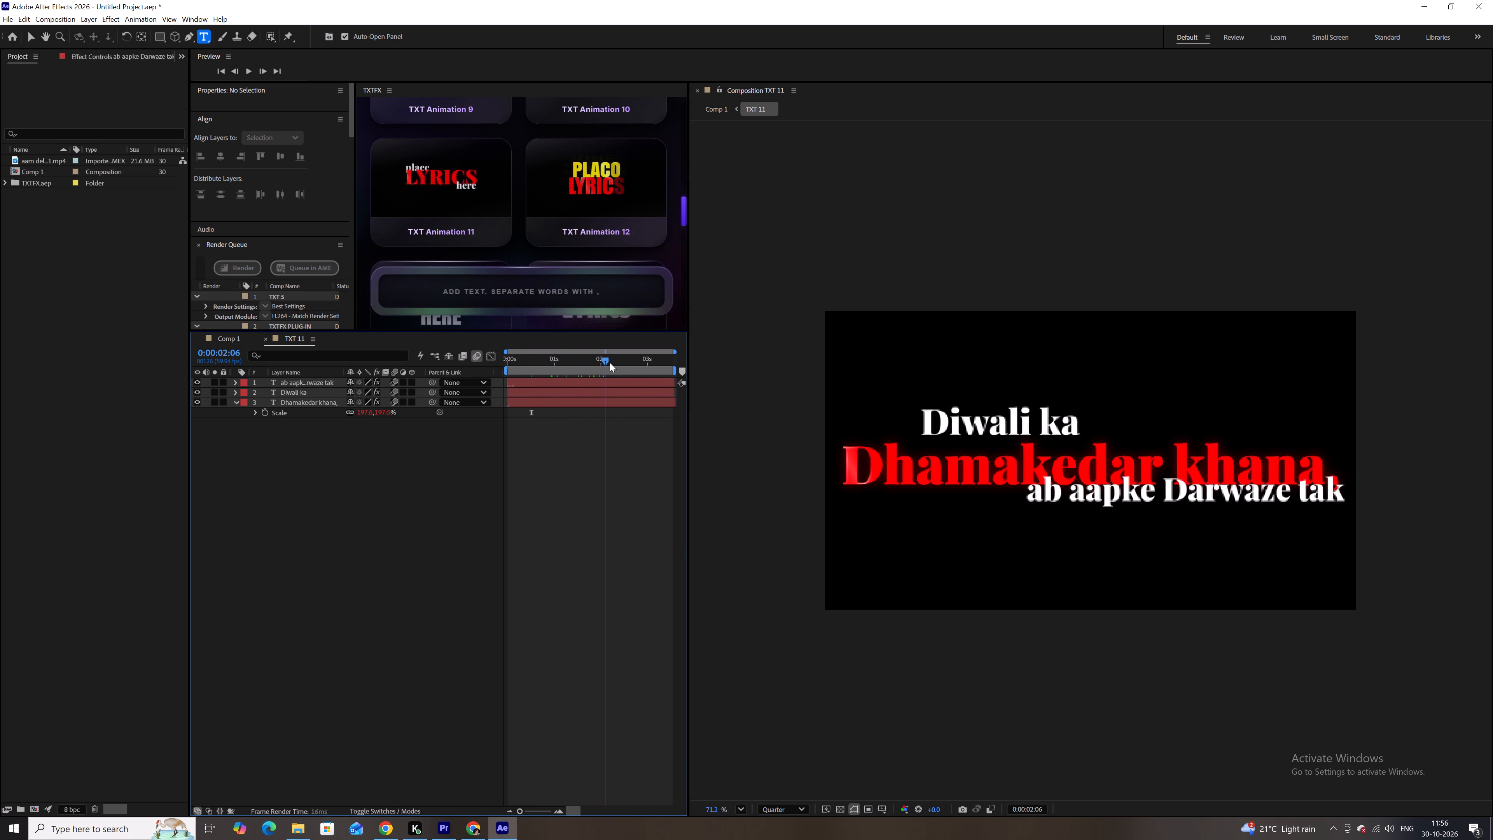
pyautogui.moveTo(610, 362); pyautogui.dragTo(715, 345)
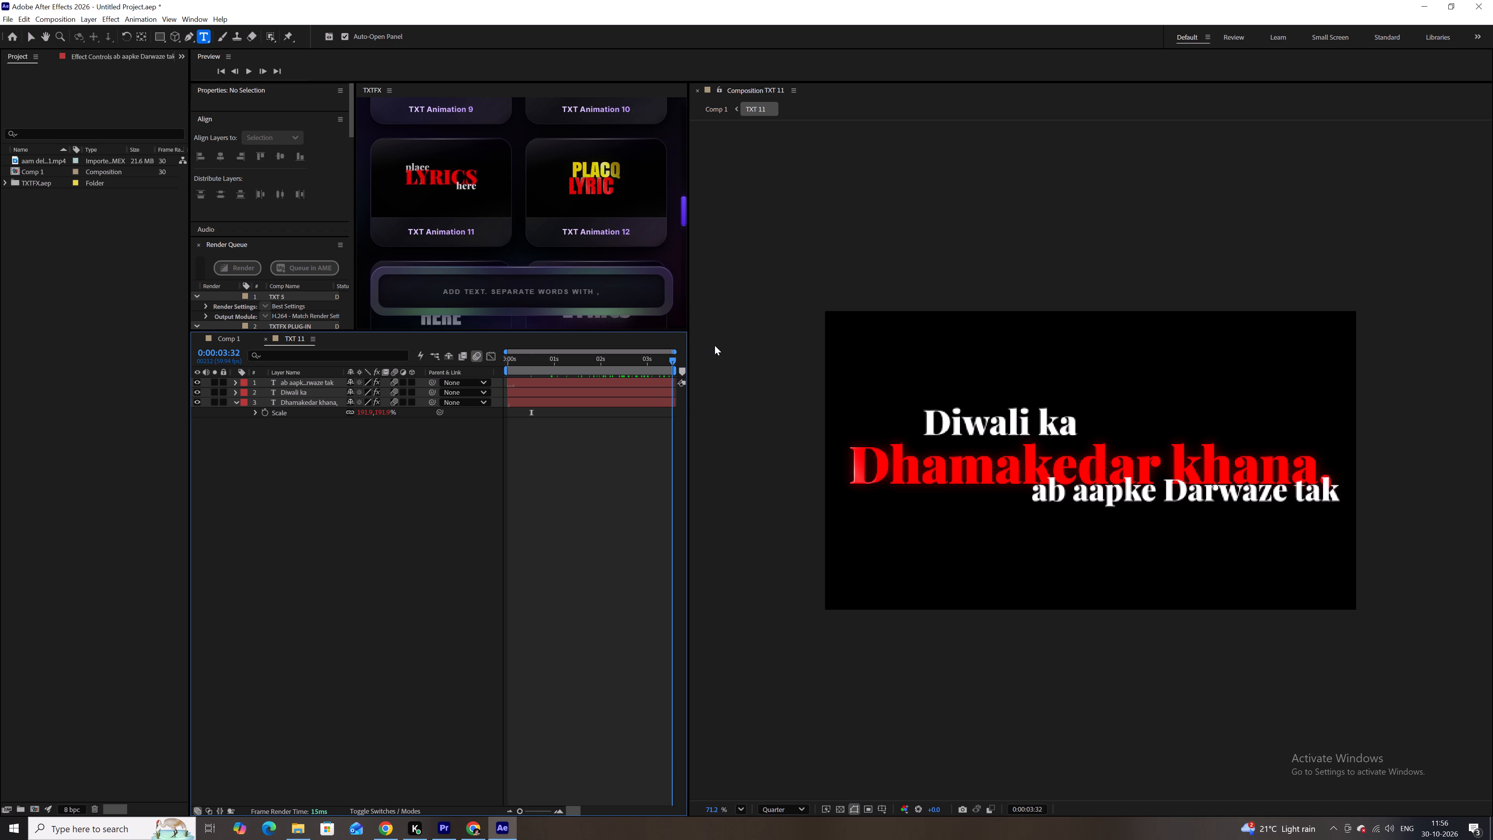
pyautogui.moveTo(715, 345); pyautogui.dragTo(682, 352)
# Browse the TXTFX animation presets from TXT Animation 13 through TXT Animation 22.
pyautogui.scroll(-3, 628, 236)
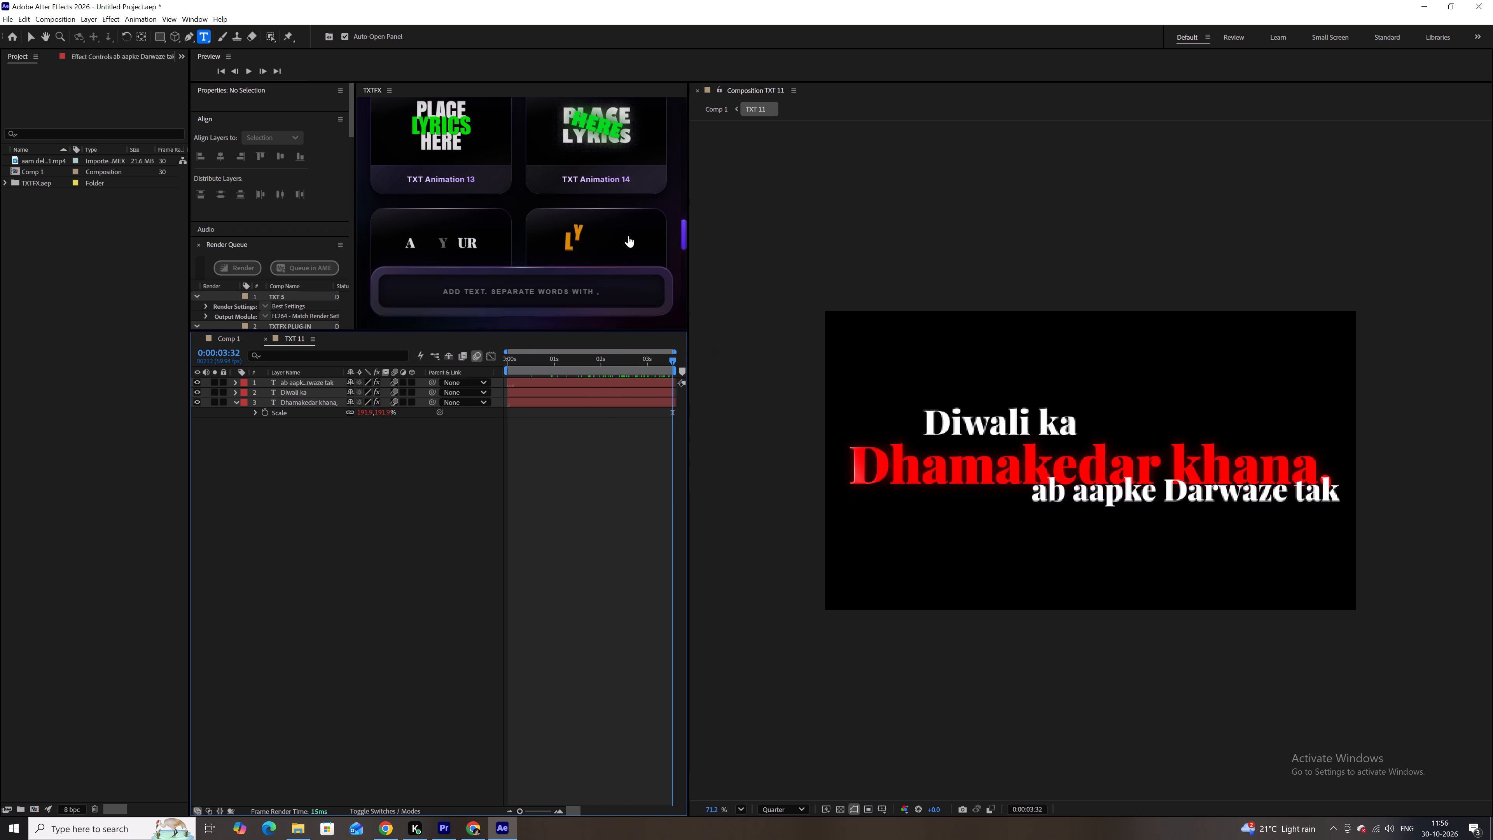
pyautogui.scroll(-1, 628, 236)
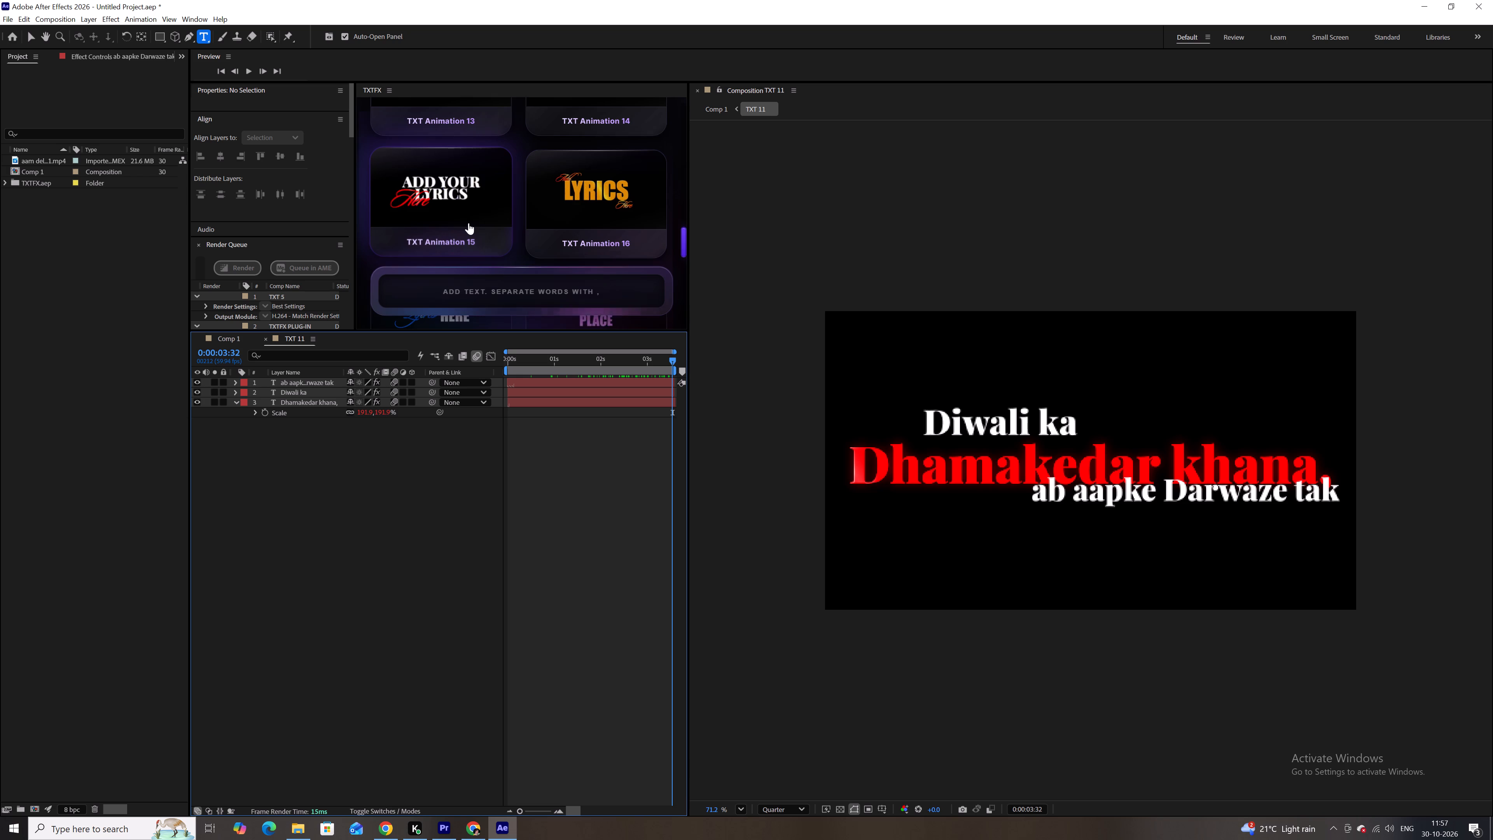
pyautogui.scroll(-2, 469, 223)
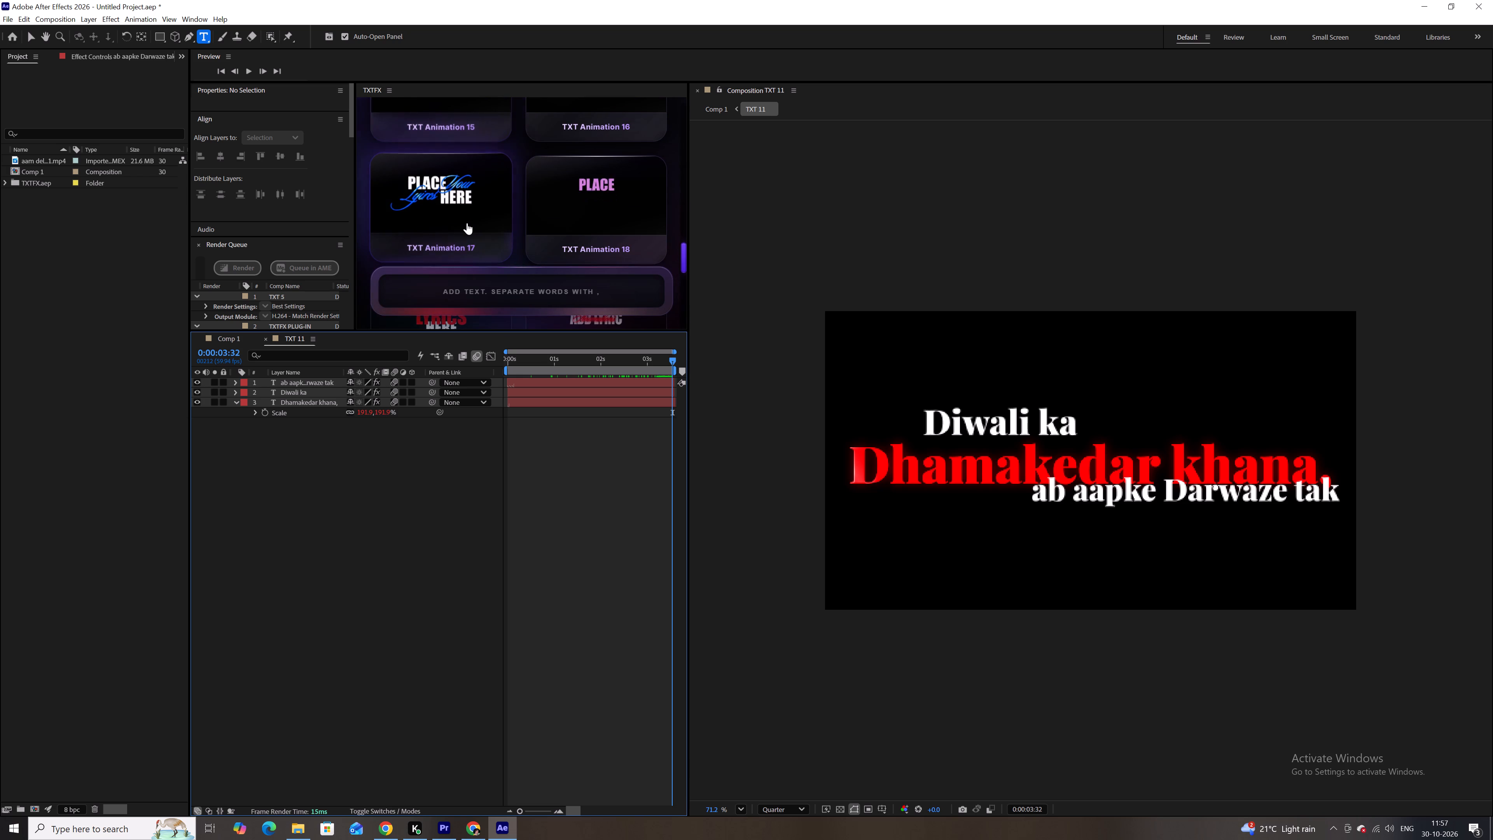
pyautogui.scroll(-3, 467, 223)
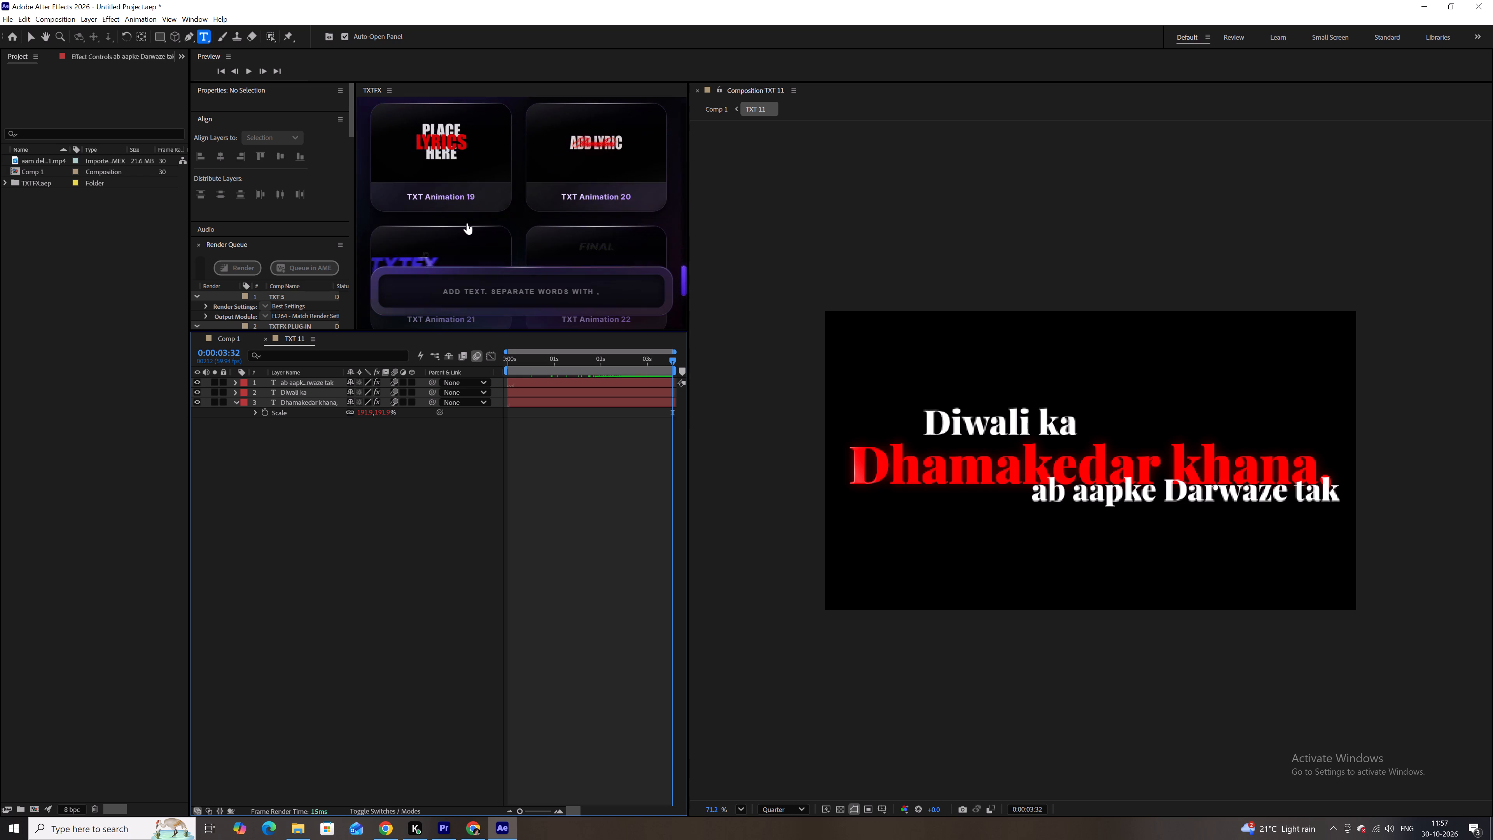
pyautogui.scroll(-2, 467, 223)
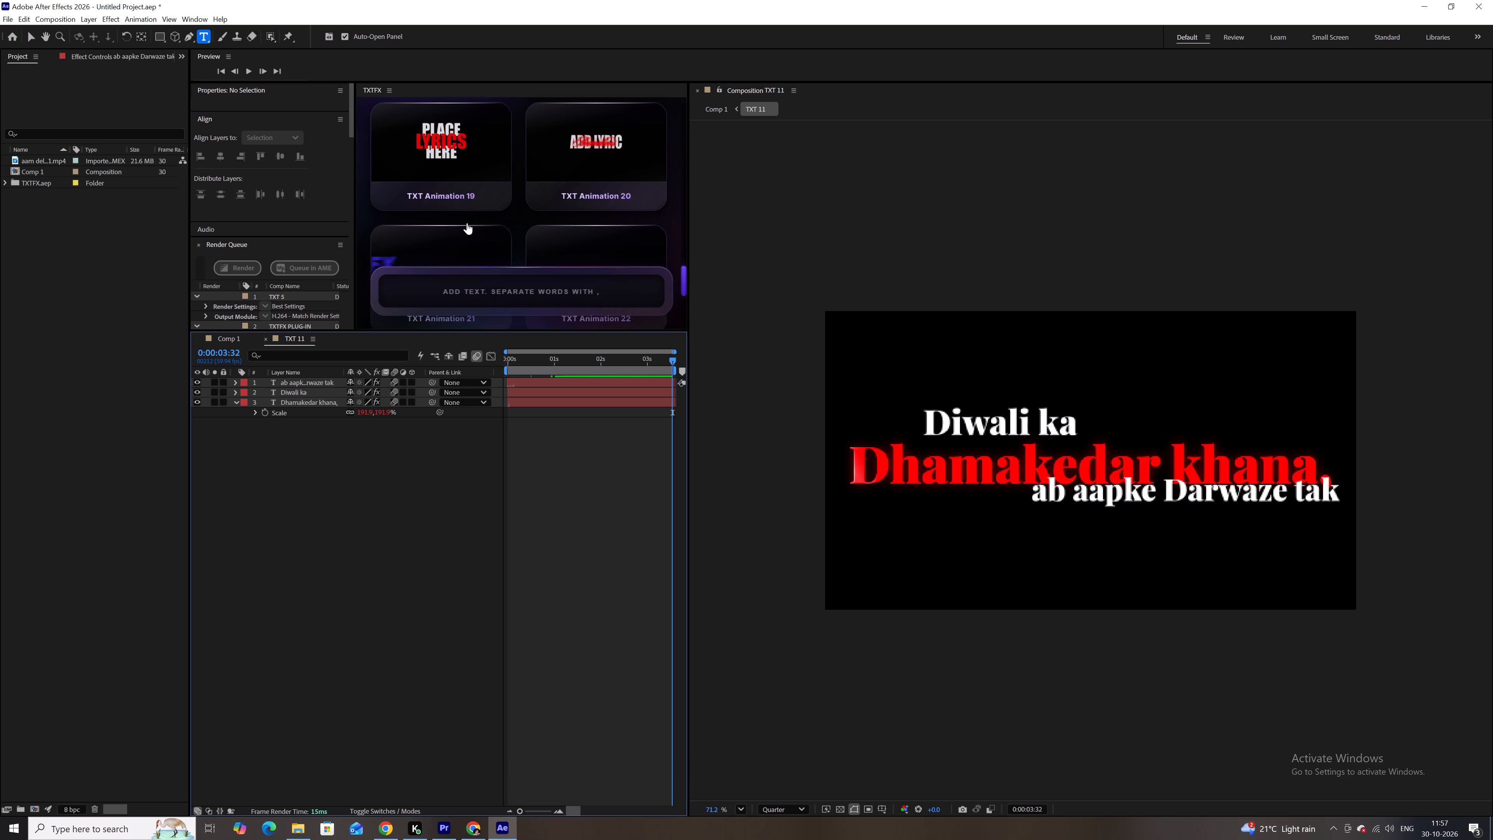
pyautogui.scroll(-1, 467, 223)
pyautogui.scroll(1, 467, 223)
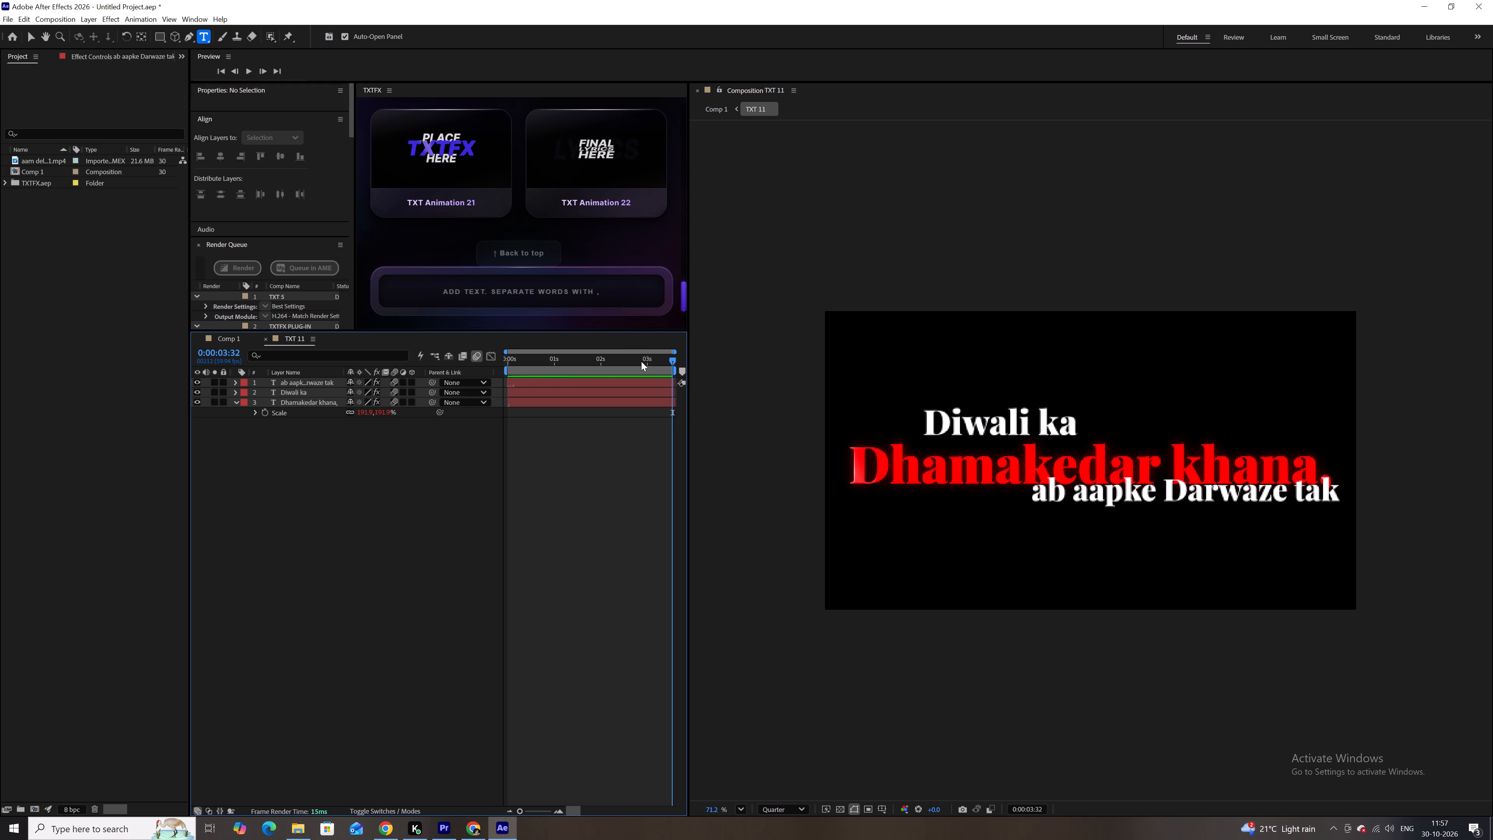
# Reveal the keyframed properties of the "ab aapke Darwaze tak" layer at 0:00:01:02.
pyautogui.click(612, 381)
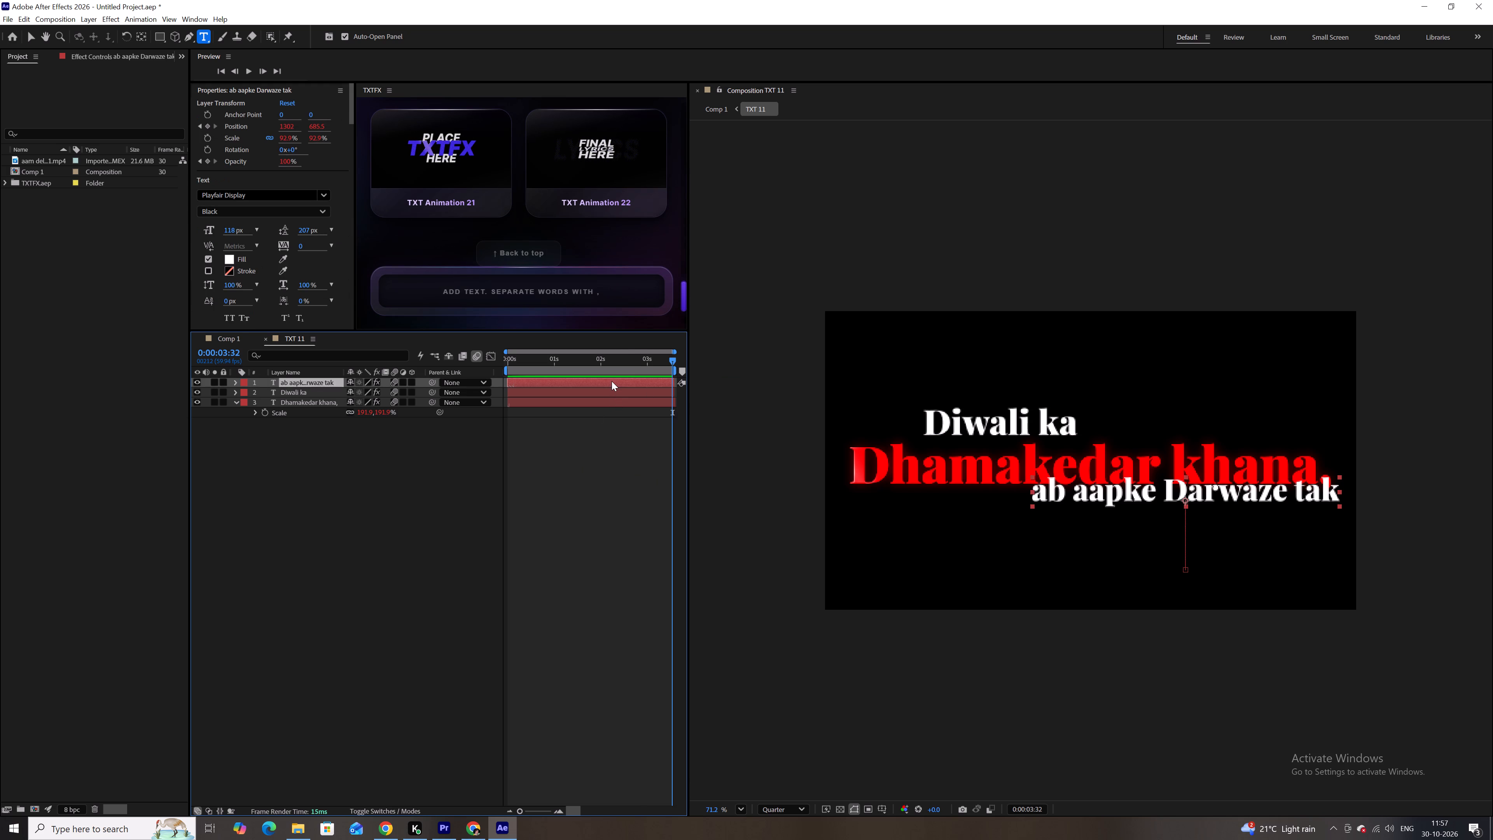
pyautogui.press('u')
pyautogui.moveTo(571, 360); pyautogui.dragTo(483, 350)
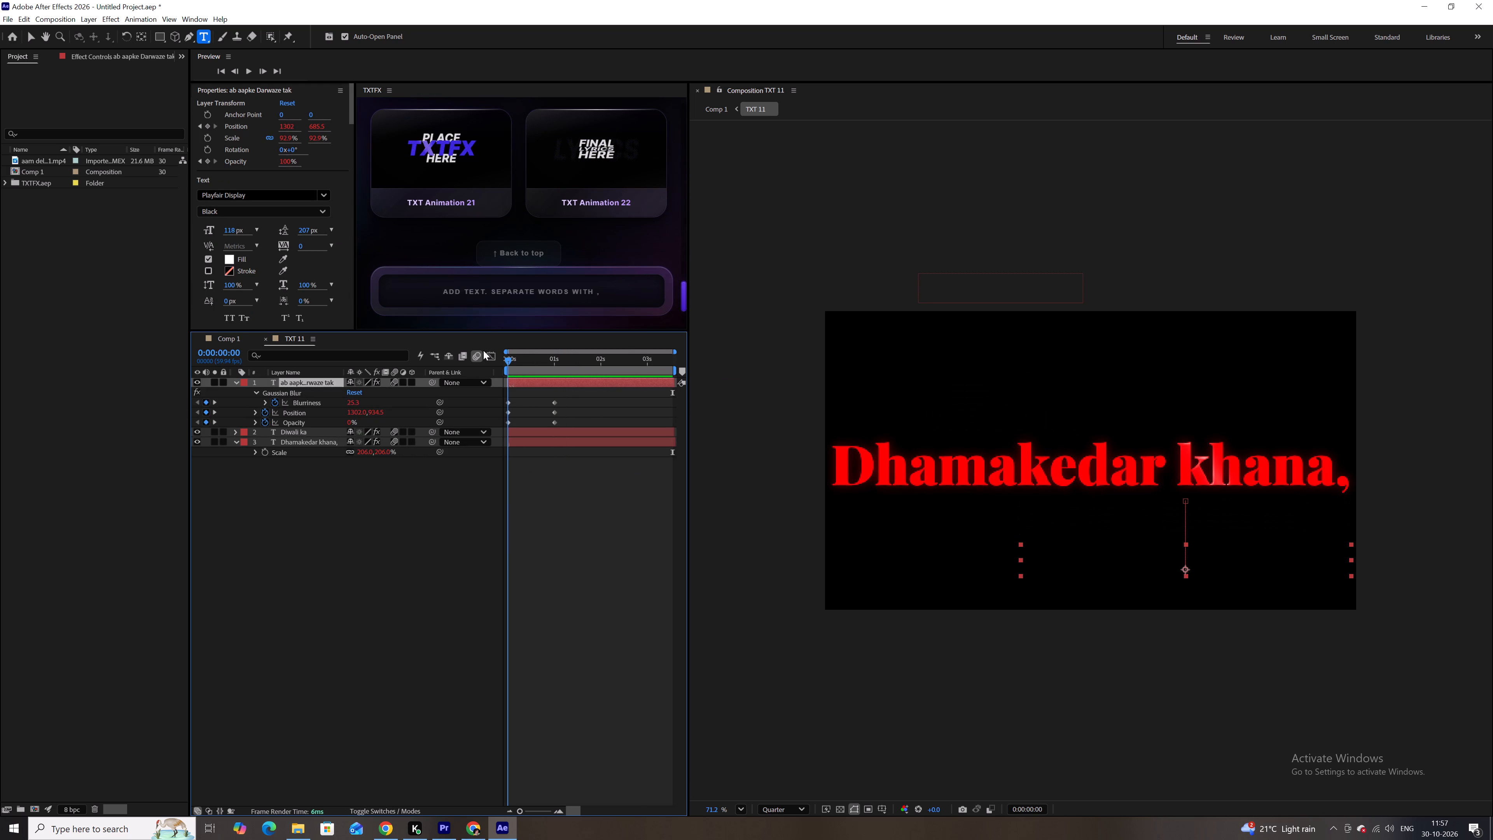
pyautogui.moveTo(483, 350); pyautogui.dragTo(556, 355)
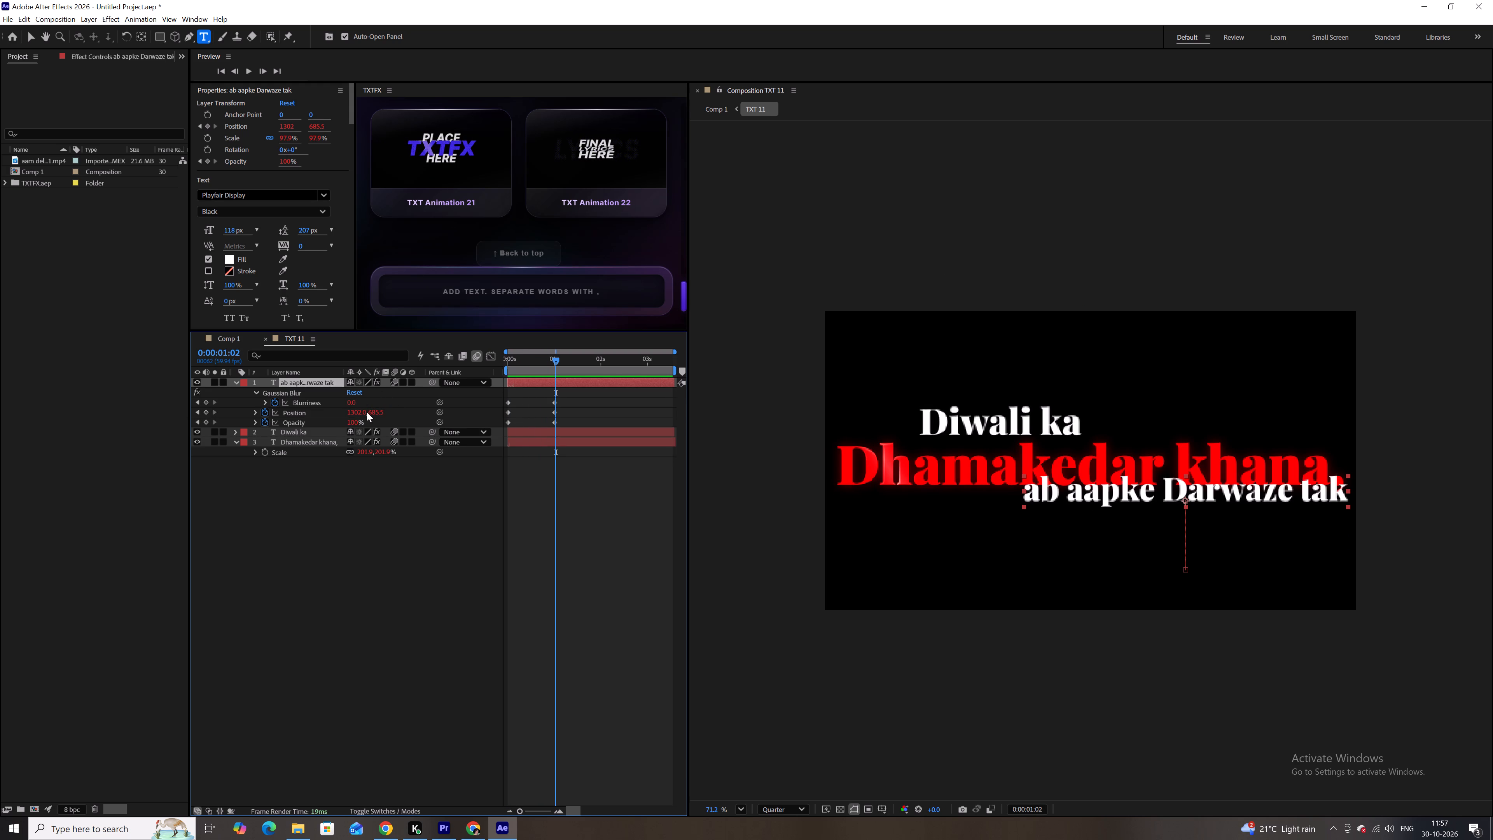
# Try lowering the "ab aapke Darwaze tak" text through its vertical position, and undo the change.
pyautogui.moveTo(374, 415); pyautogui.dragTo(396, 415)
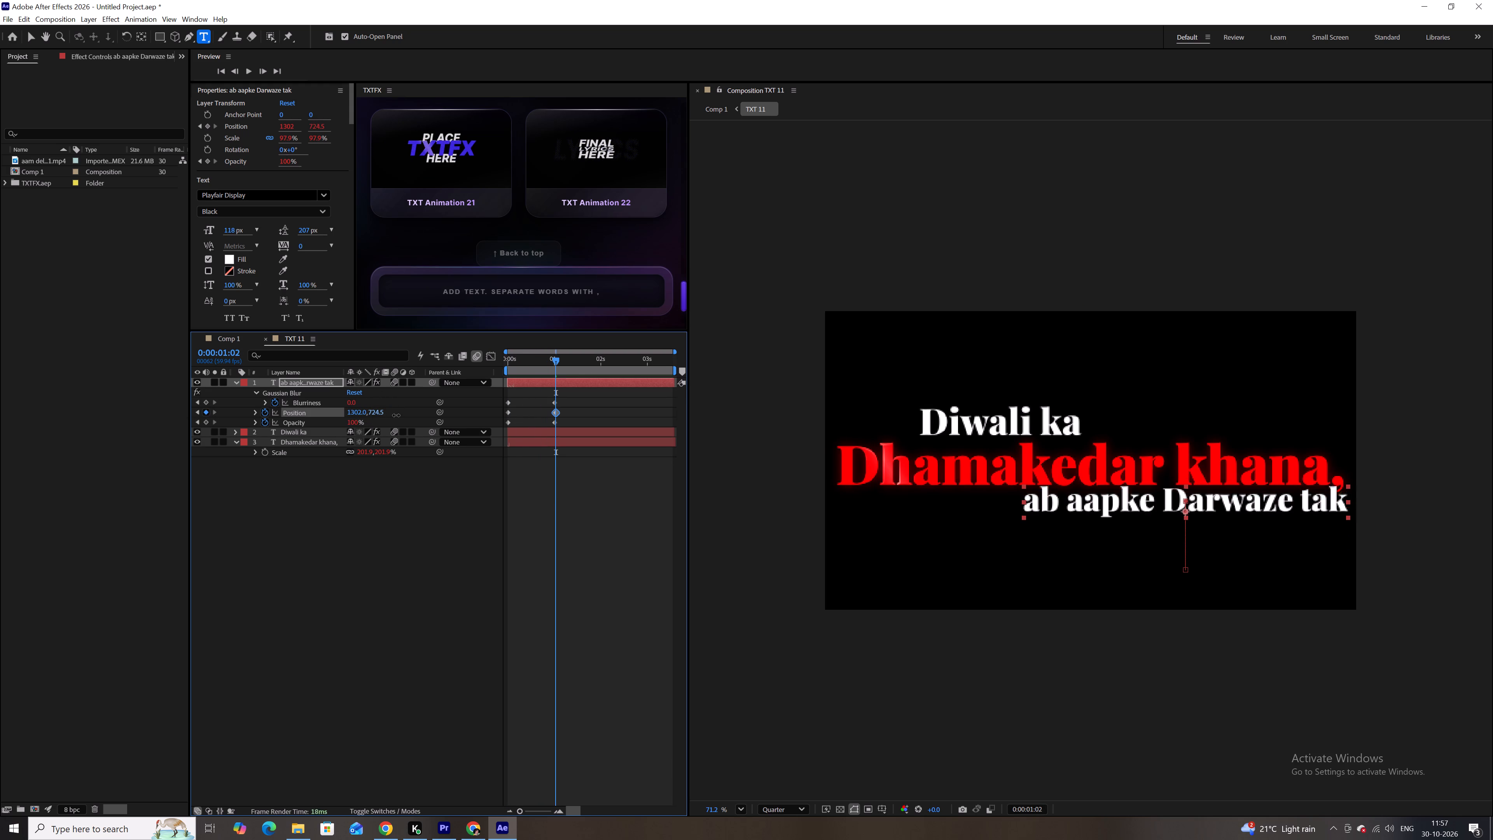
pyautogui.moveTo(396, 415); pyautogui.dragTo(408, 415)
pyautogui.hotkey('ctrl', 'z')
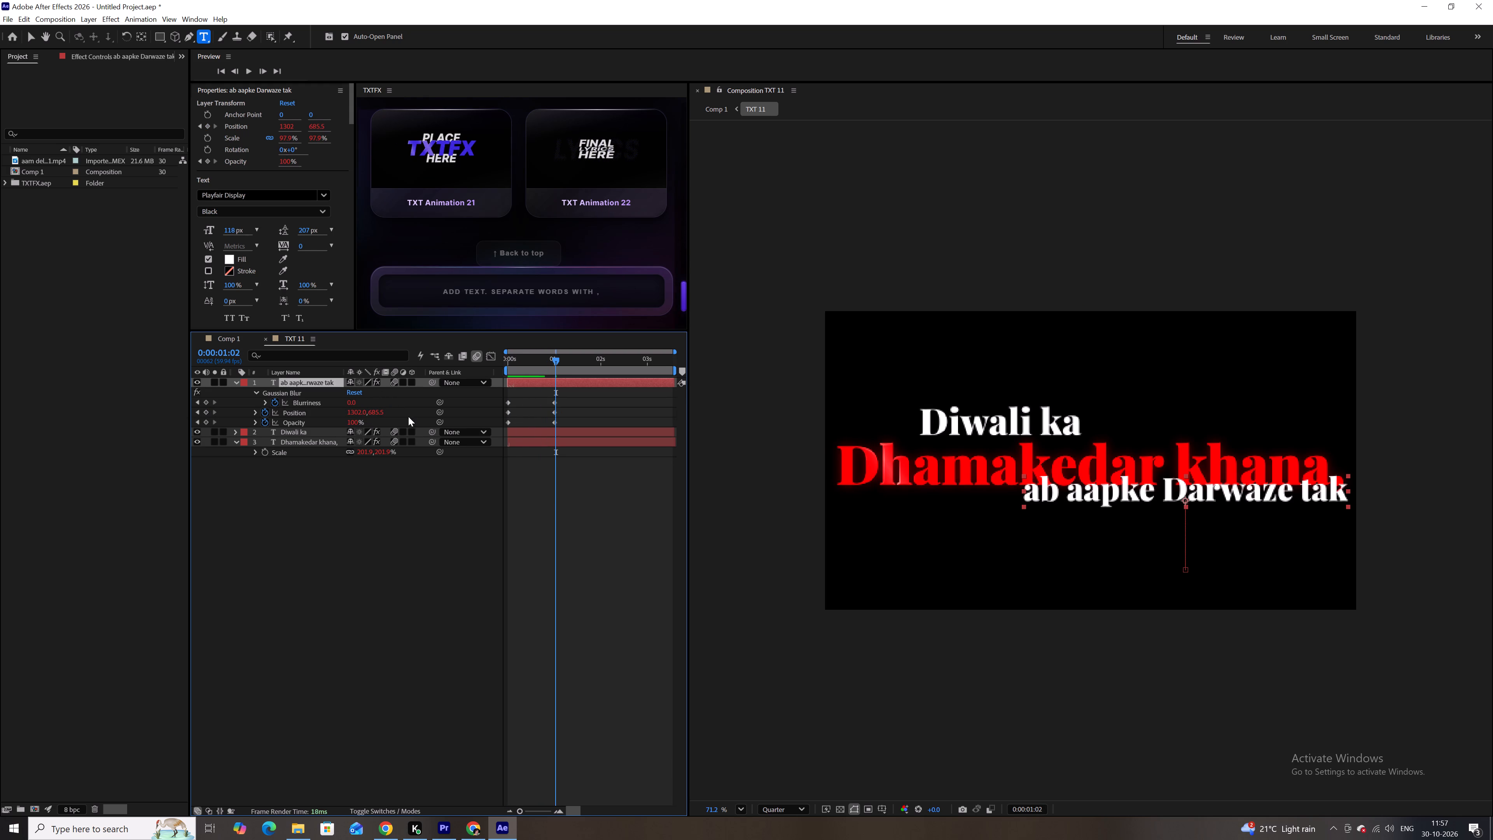
# Lower the "ab aapke Darwaze tak" text slightly with a Position keyframe at 0:00:01:02, keeping it close beneath the red line.
pyautogui.click(422, 521)
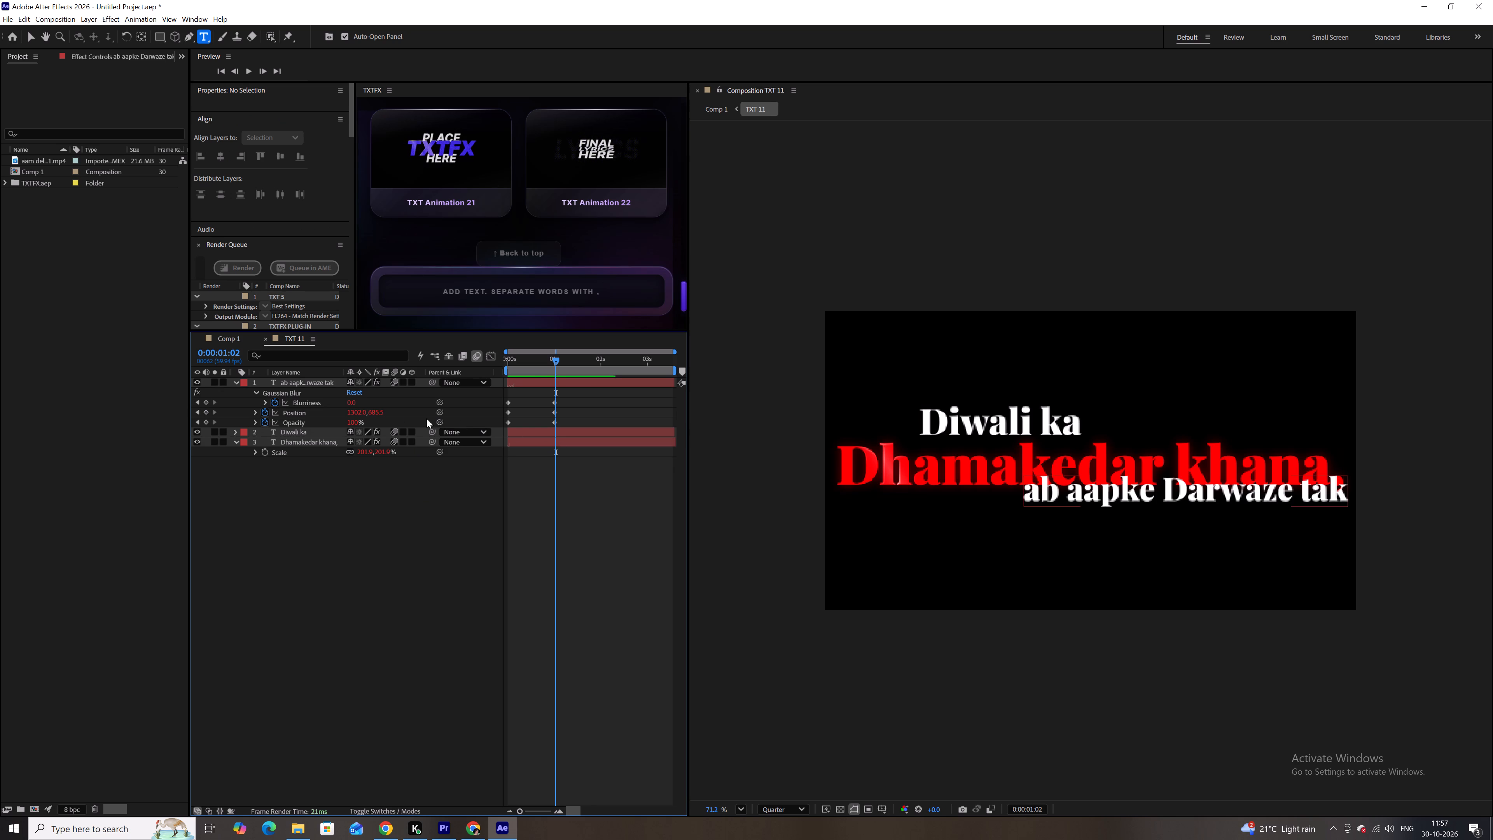
pyautogui.moveTo(372, 411); pyautogui.dragTo(395, 413)
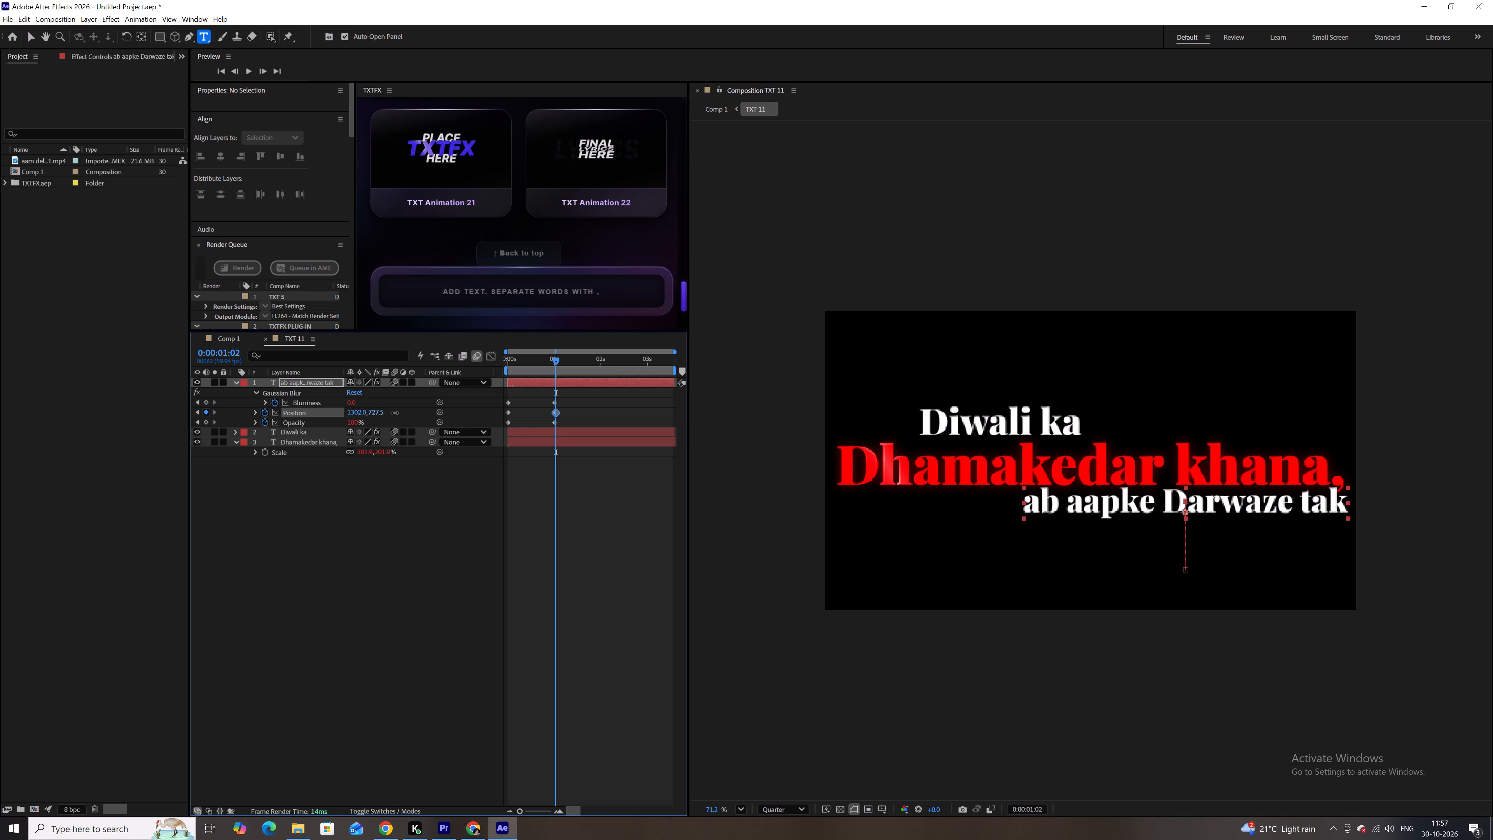
pyautogui.moveTo(395, 413); pyautogui.dragTo(401, 415)
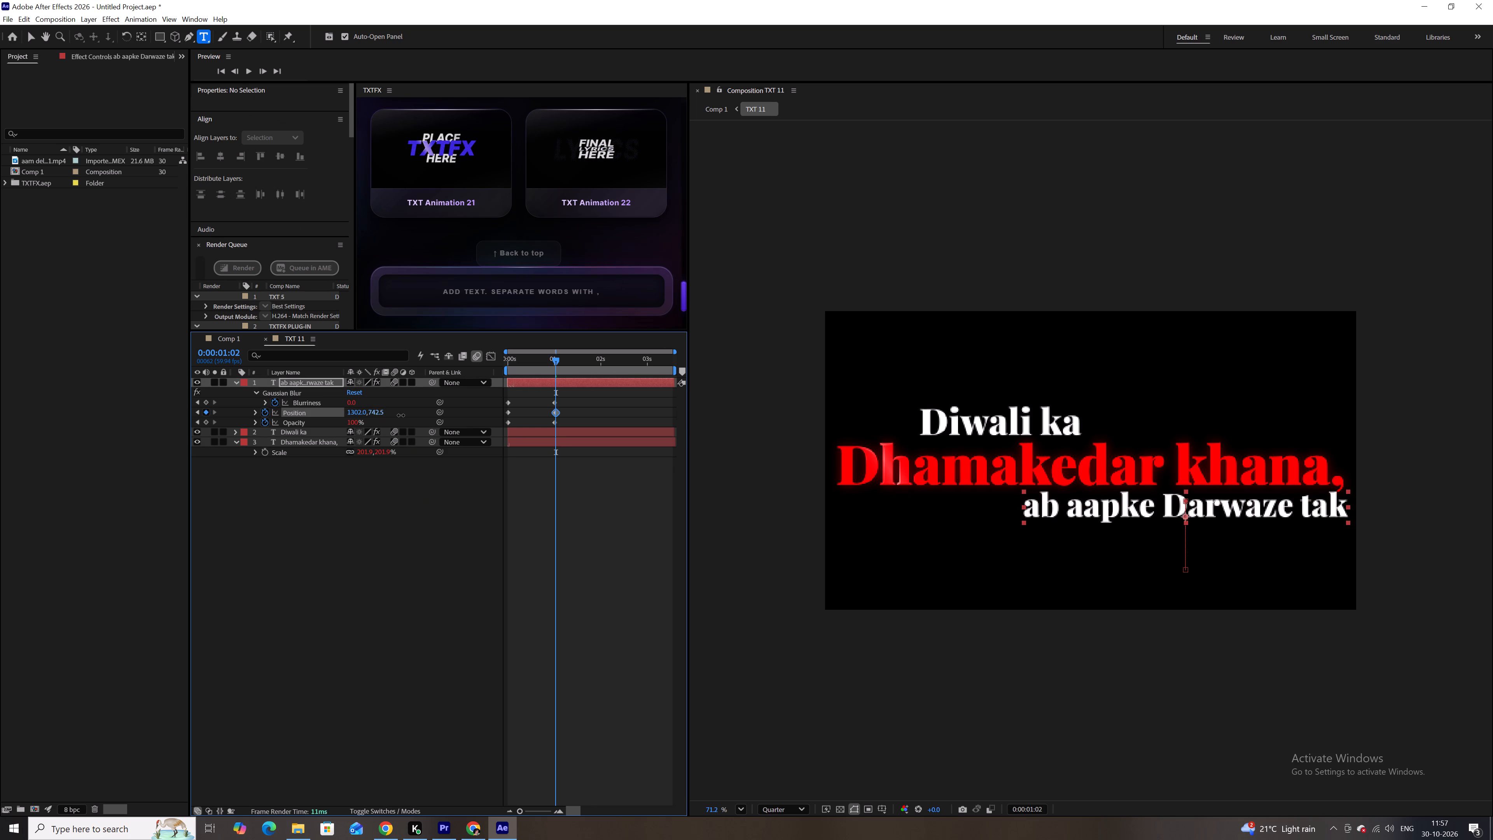
pyautogui.moveTo(401, 415); pyautogui.dragTo(380, 417)
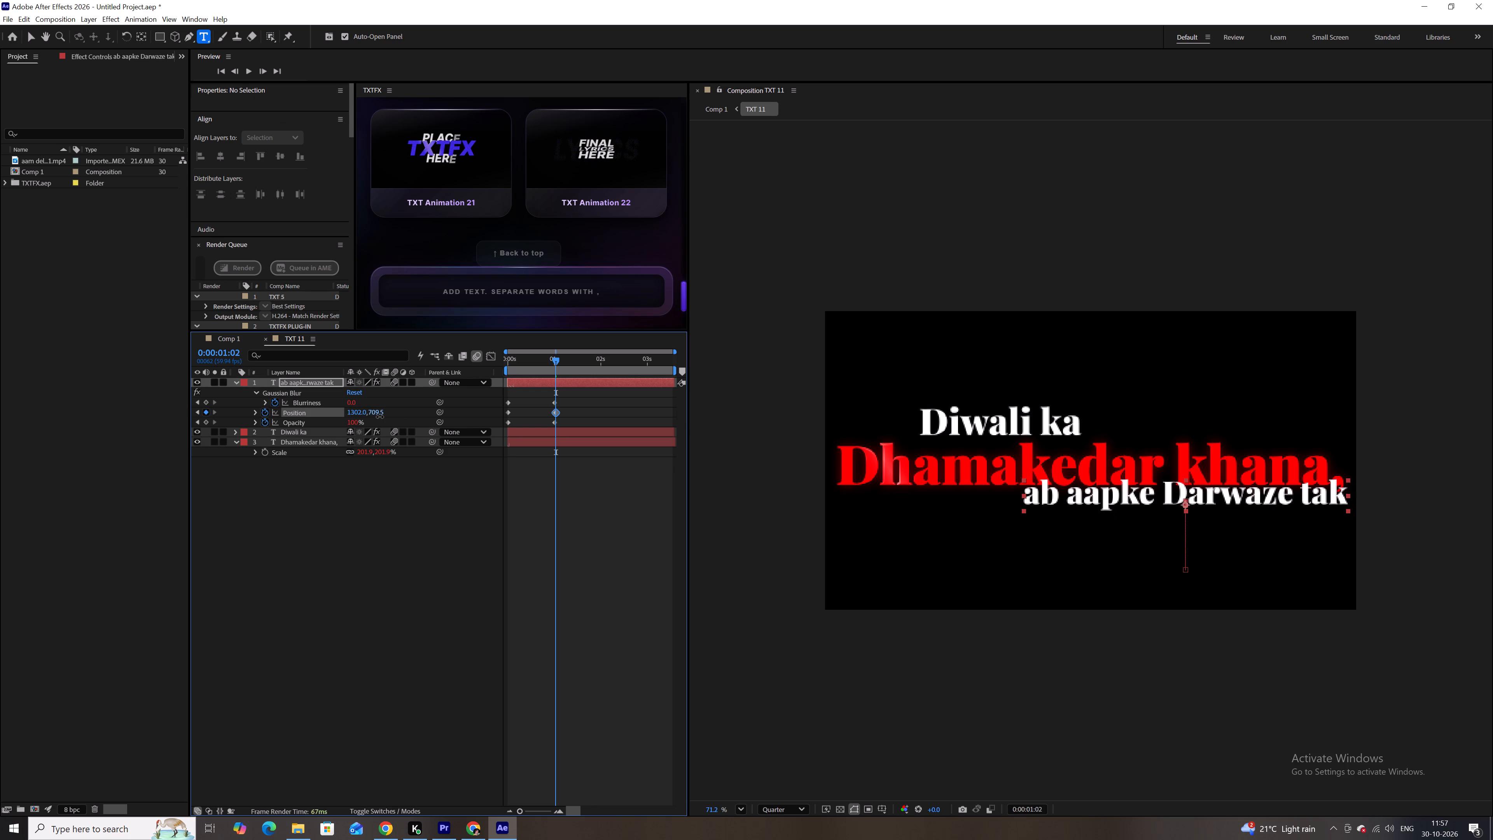
pyautogui.moveTo(380, 417); pyautogui.dragTo(378, 416)
pyautogui.moveTo(320, 560); pyautogui.dragTo(332, 556)
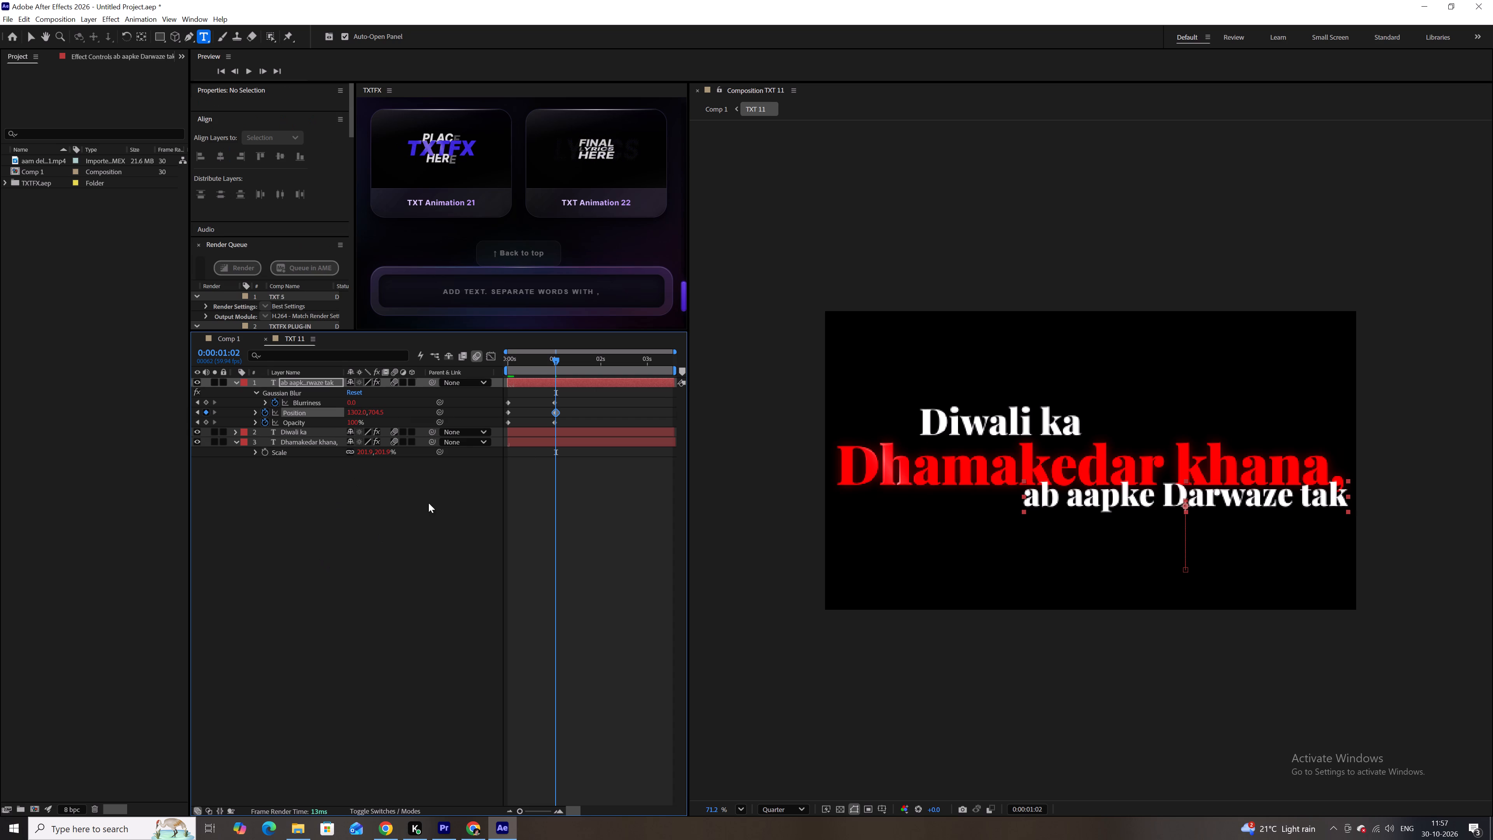
# Reveal the keyframed properties of the "Diwali ka" layer and go to 0:00:01:01 for its Position adjustment.
pyautogui.moveTo(554, 362); pyautogui.dragTo(553, 362)
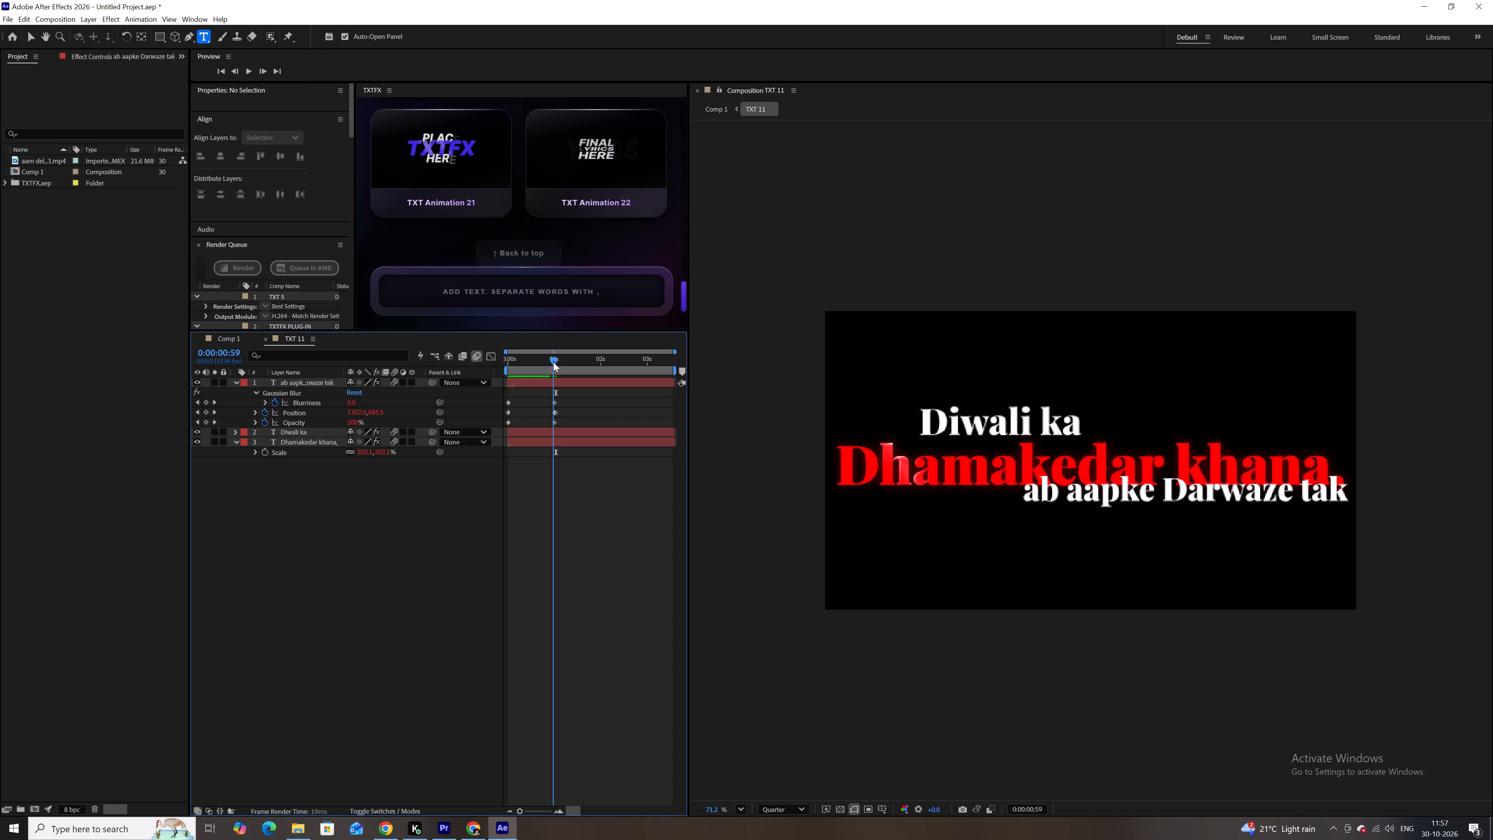
pyautogui.moveTo(553, 362); pyautogui.dragTo(467, 378)
pyautogui.click(539, 440)
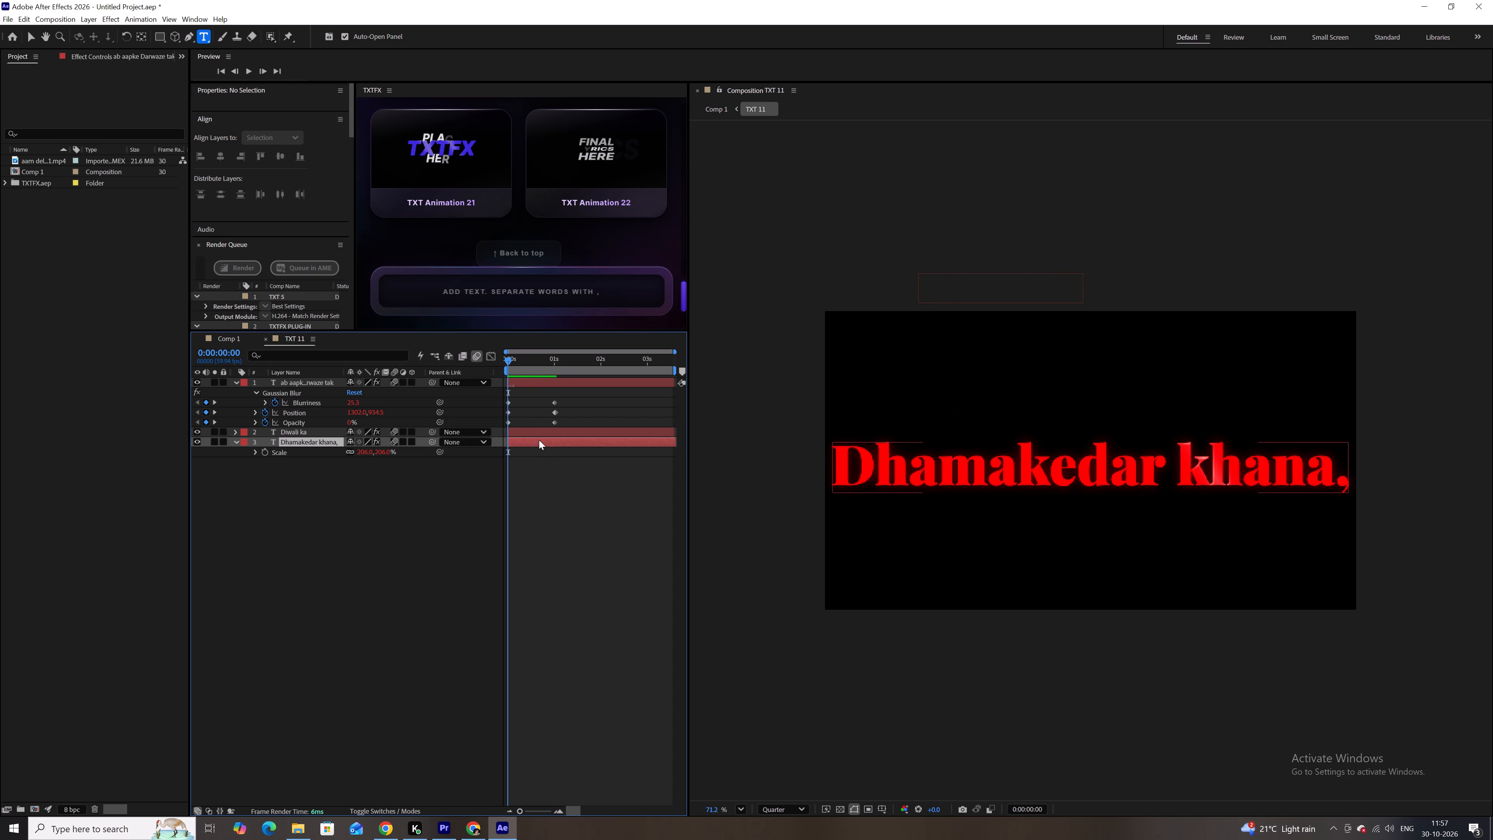
pyautogui.click(536, 436)
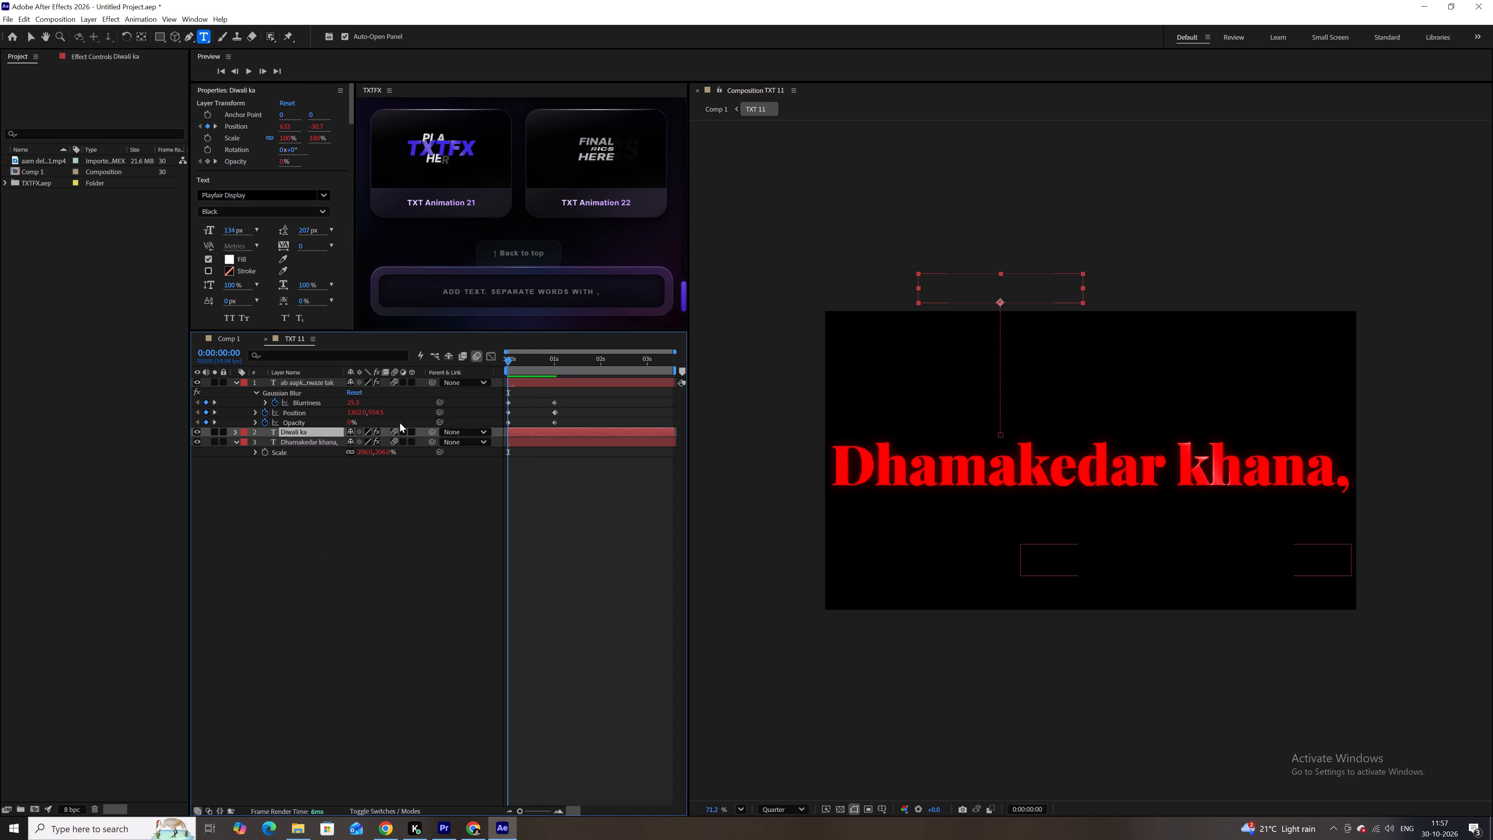
pyautogui.press('u')
pyautogui.moveTo(547, 359); pyautogui.dragTo(553, 360)
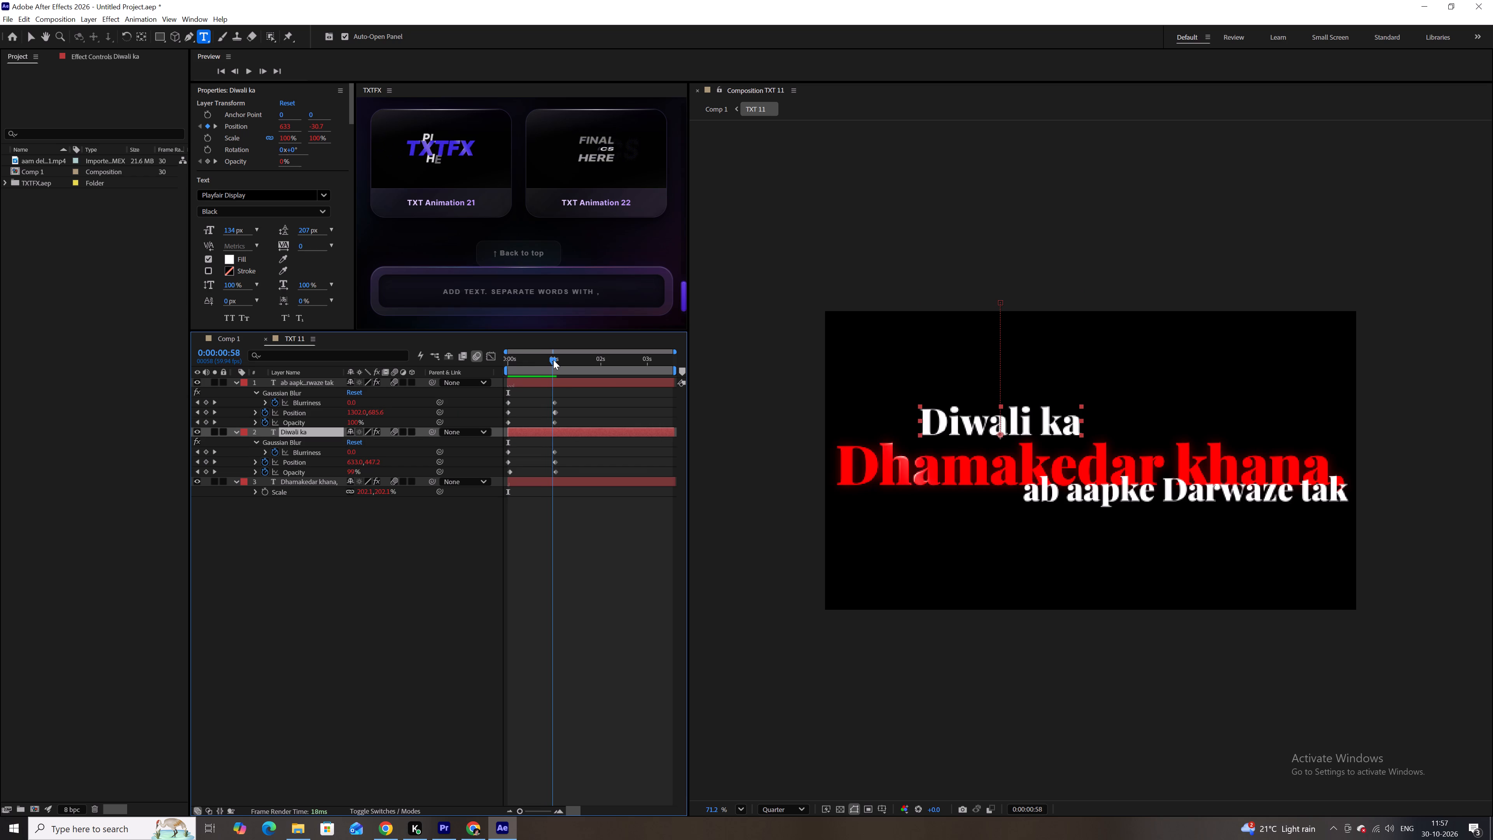
pyautogui.moveTo(553, 360); pyautogui.dragTo(555, 360)
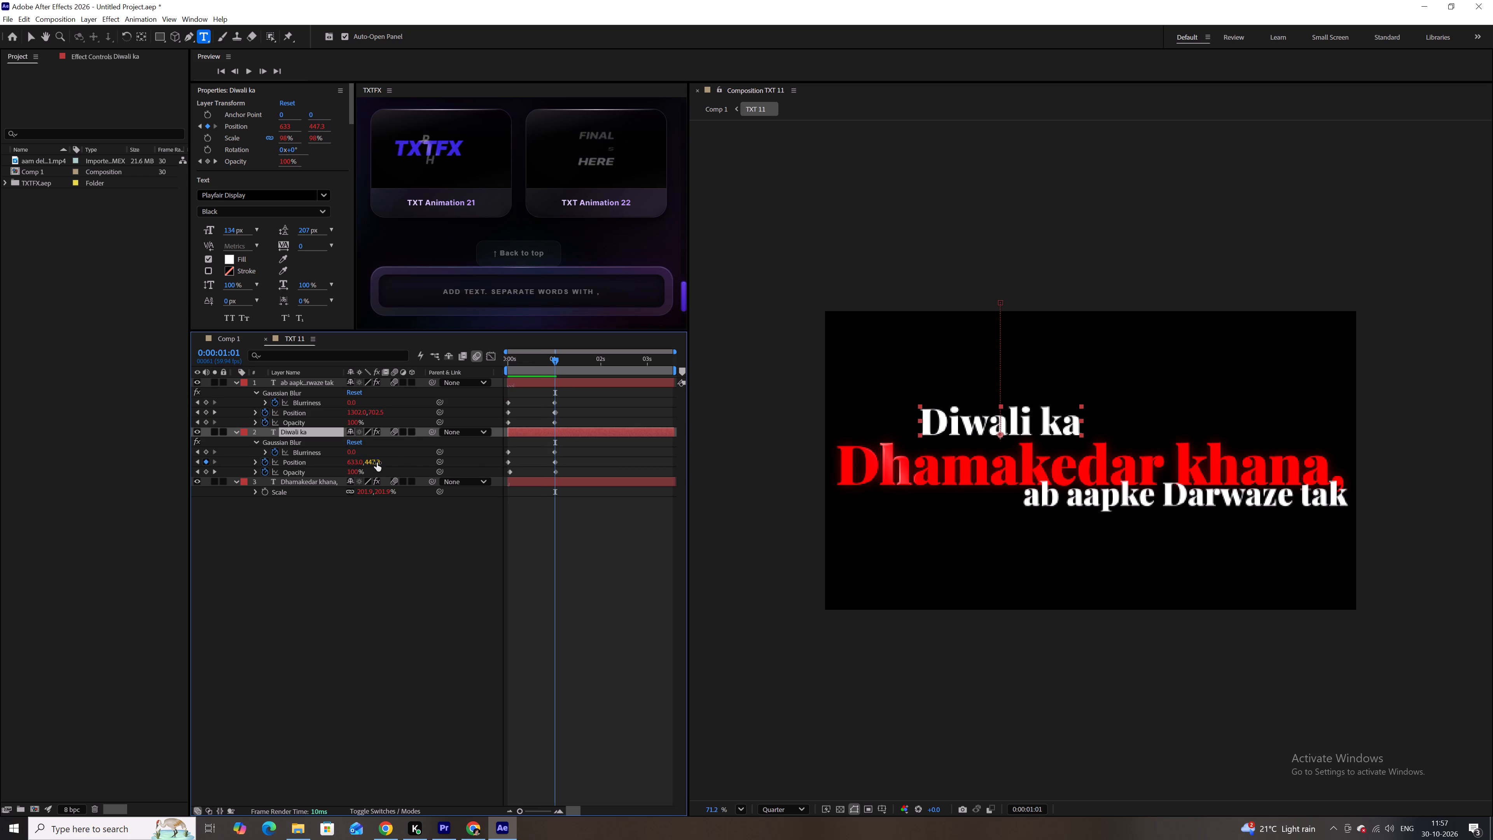
# Lower the "Diwali ka" text with its Position keyframe at 0:00:01:01, close above the red line, and preview the animation from the start.
pyautogui.moveTo(377, 463); pyautogui.dragTo(400, 462)
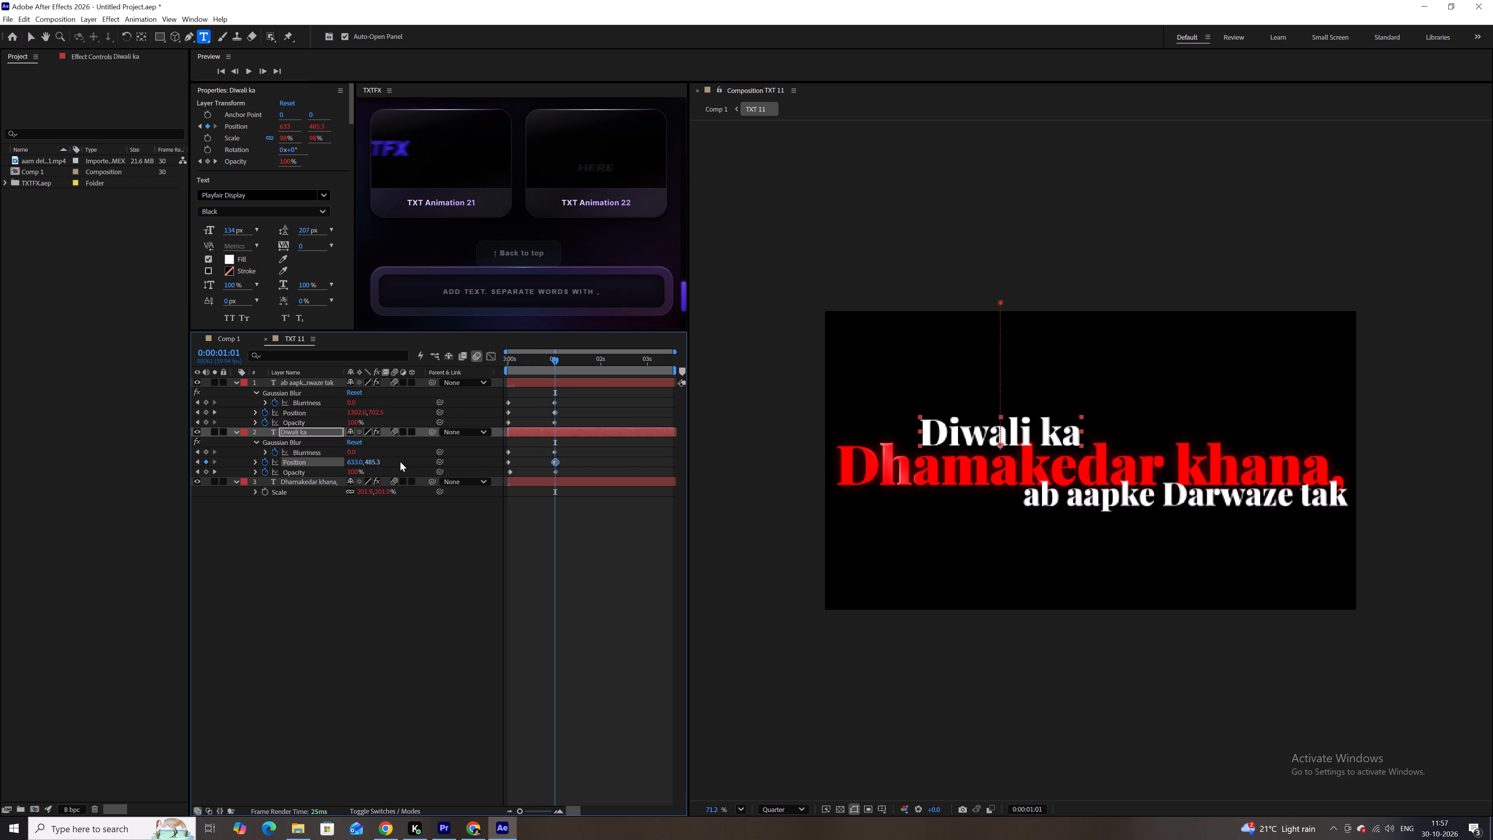
pyautogui.moveTo(549, 362); pyautogui.dragTo(474, 369)
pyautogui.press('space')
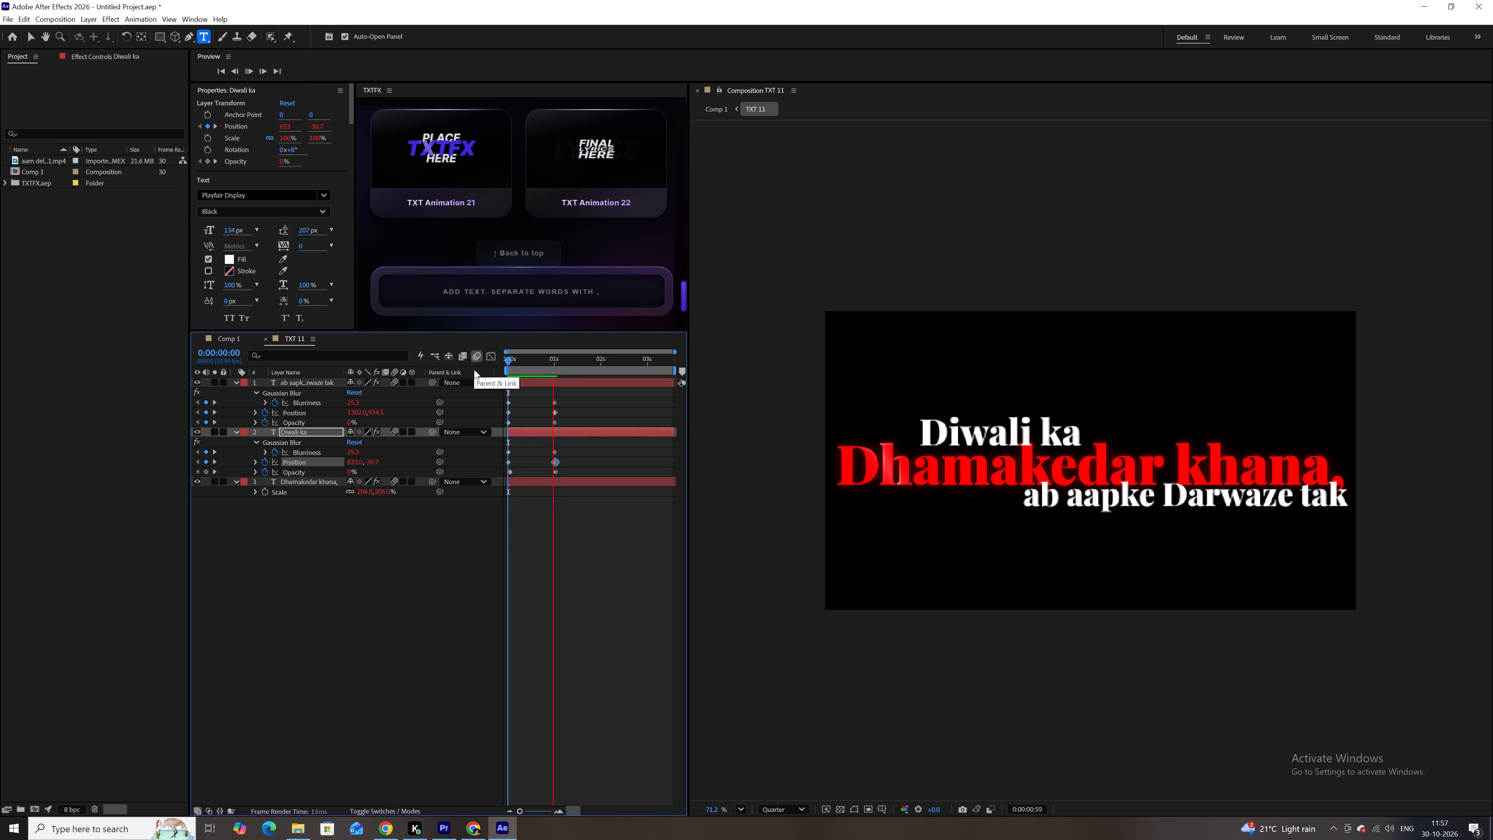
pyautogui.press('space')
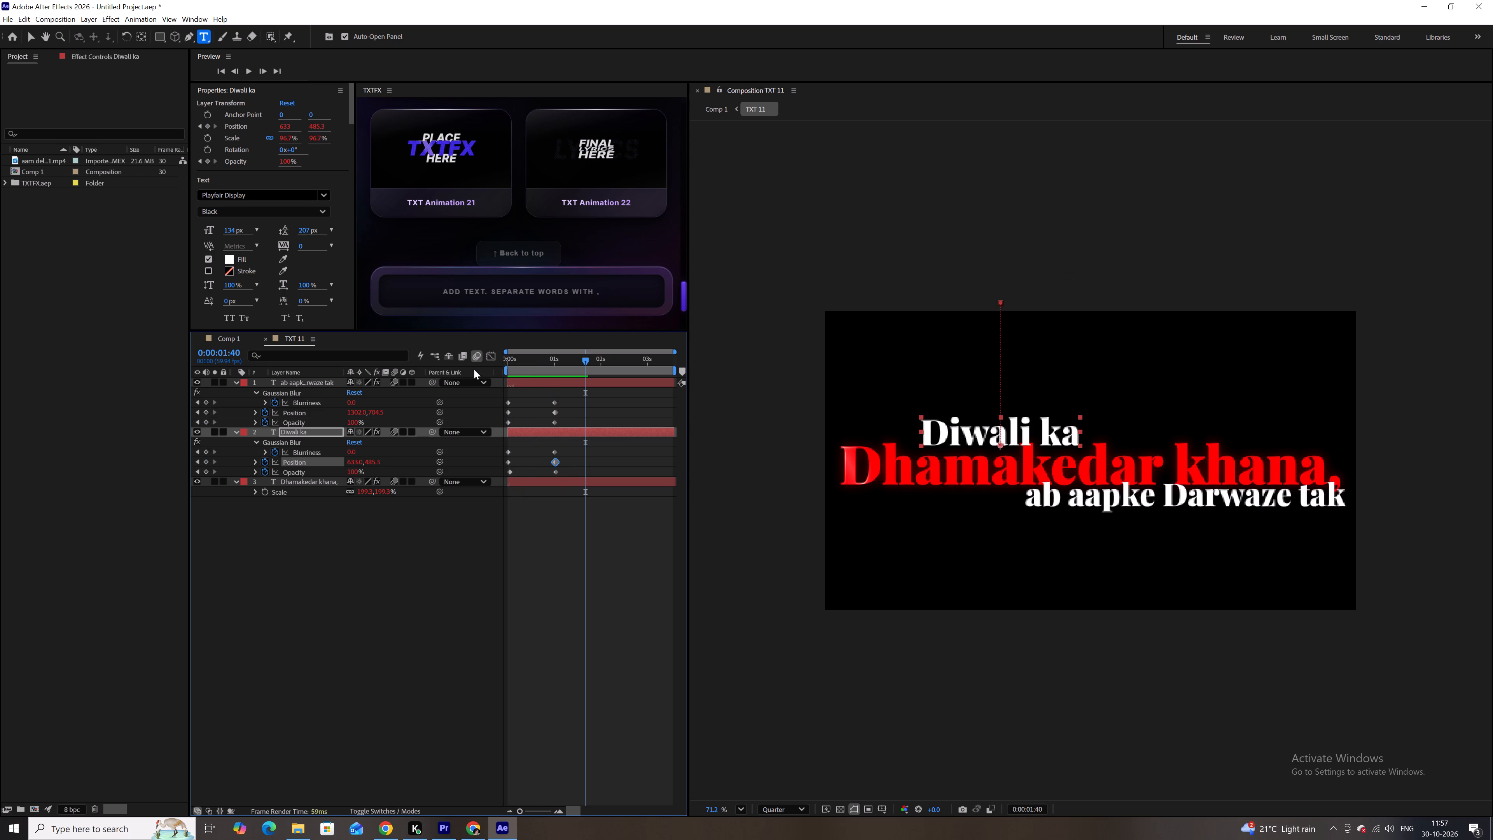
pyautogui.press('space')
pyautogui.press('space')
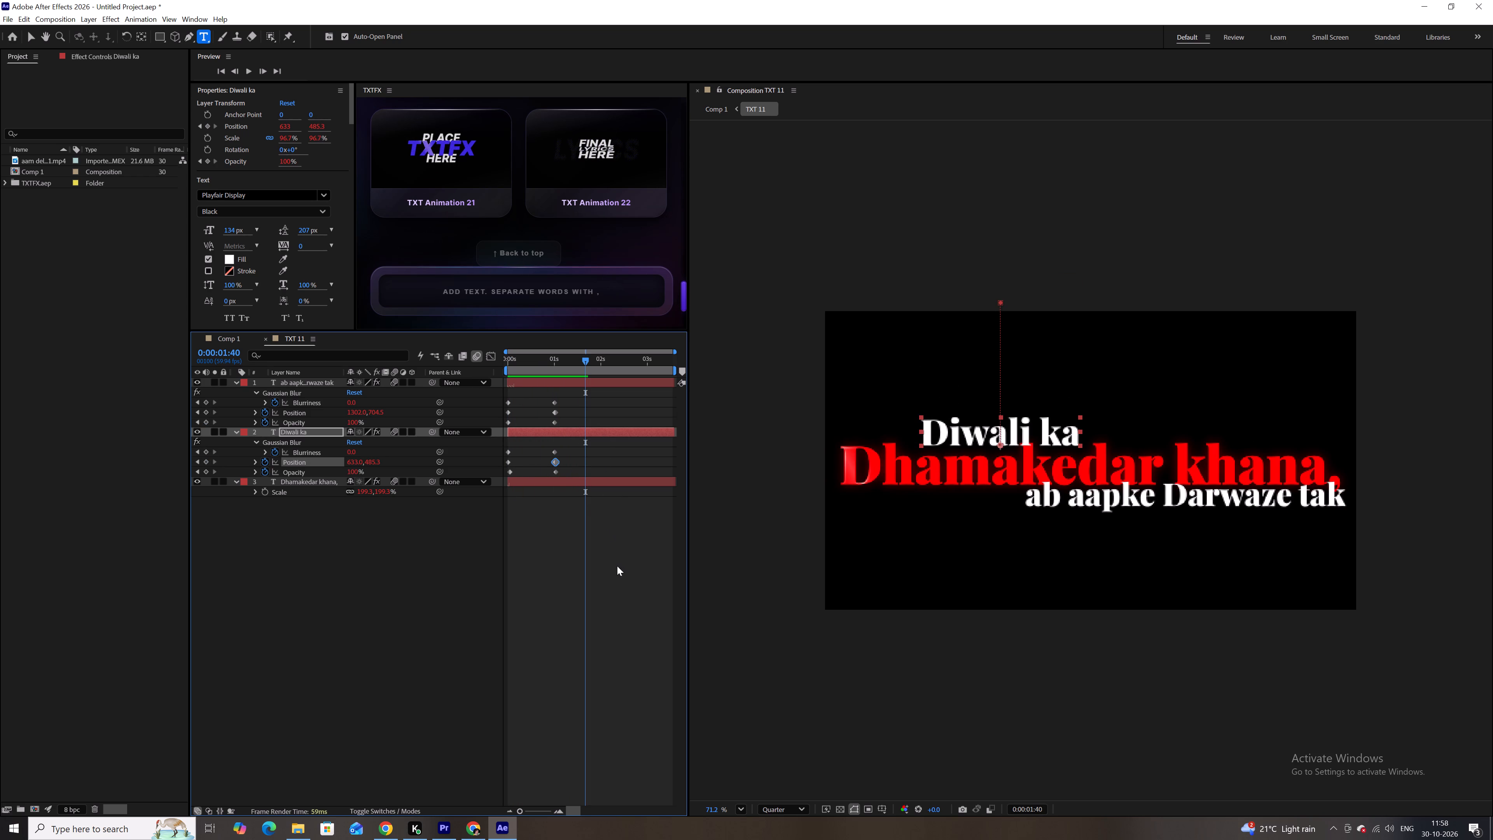
pyautogui.click(619, 569)
# Change the fill colour of the "Dhamakedar khana," text to near-white F6F6F6.
pyautogui.doubleClick(543, 430)
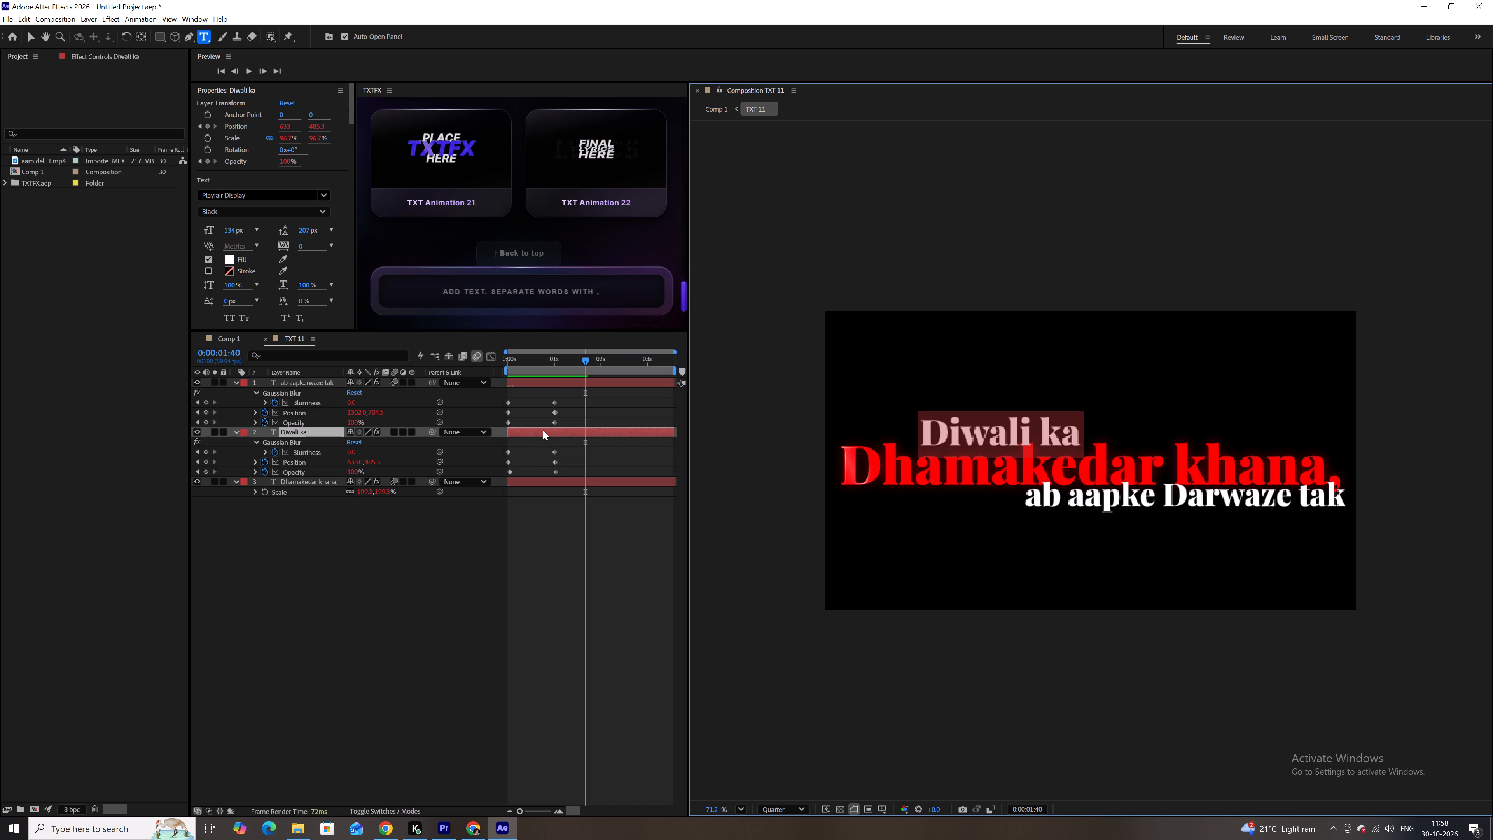
pyautogui.click(538, 583)
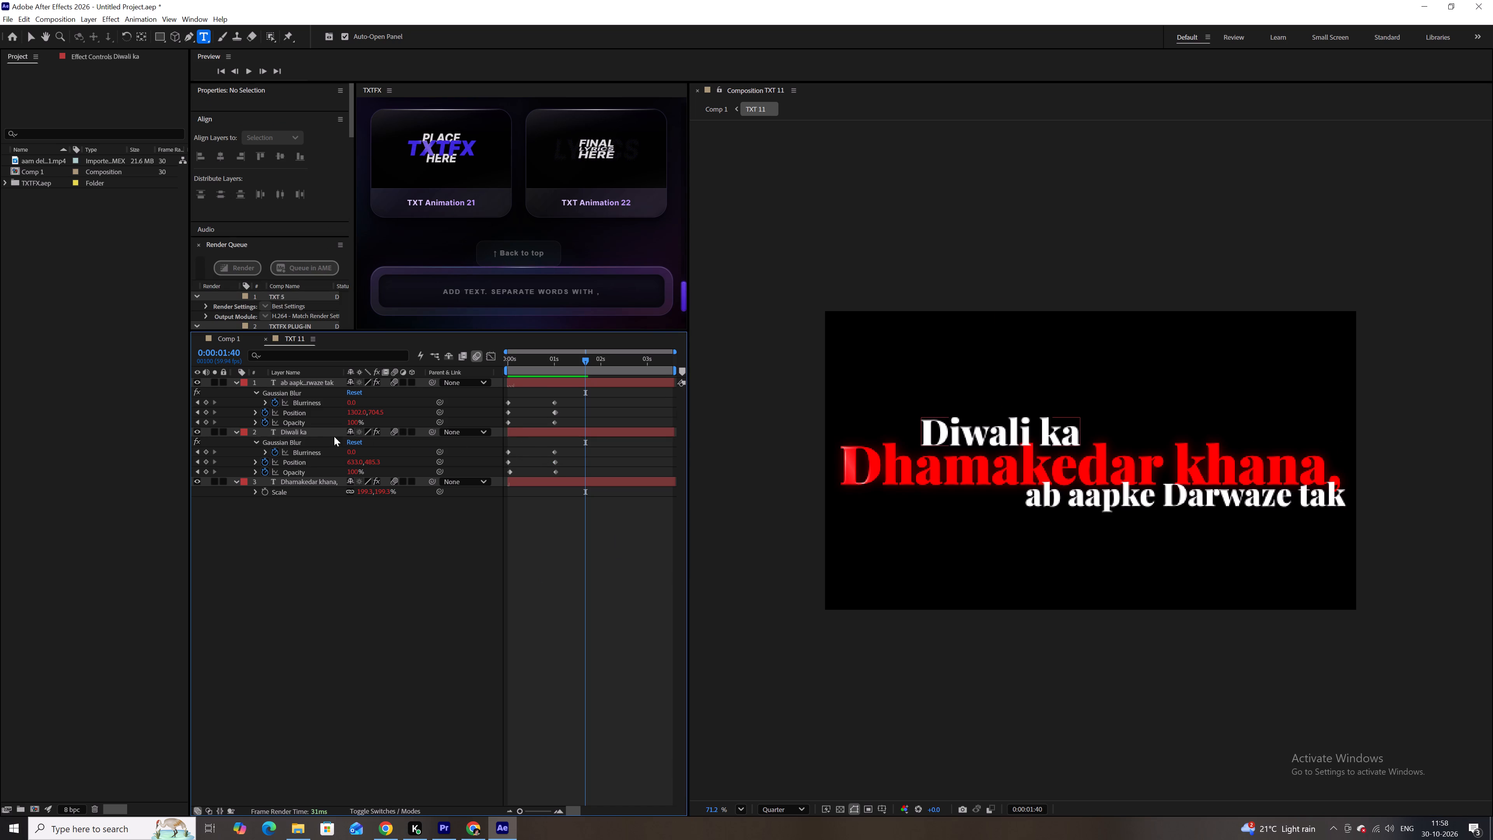
pyautogui.click(310, 481)
pyautogui.doubleClick(624, 478)
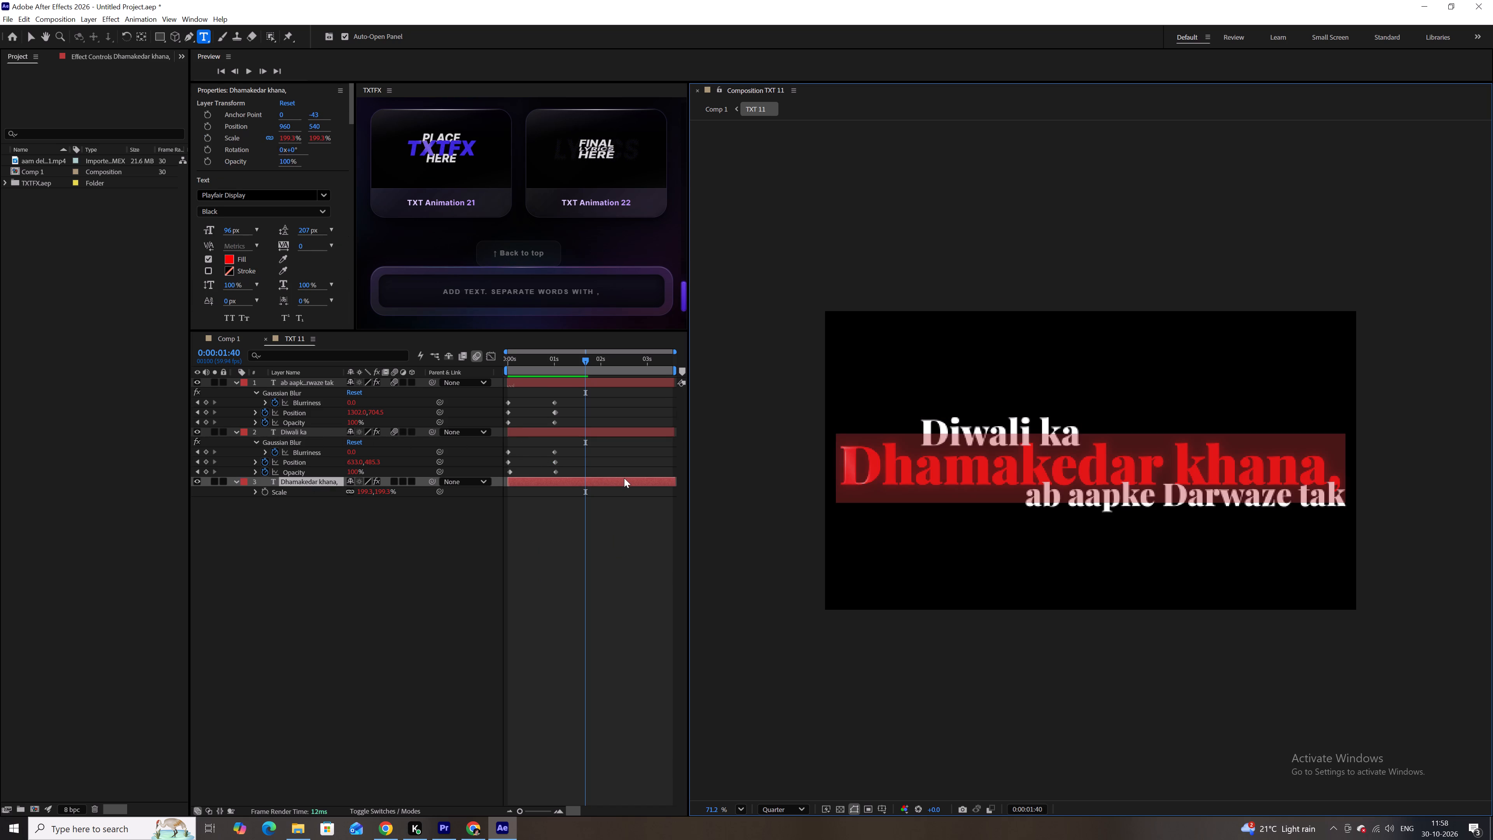
pyautogui.click(233, 256)
pyautogui.moveTo(732, 384); pyautogui.dragTo(642, 513)
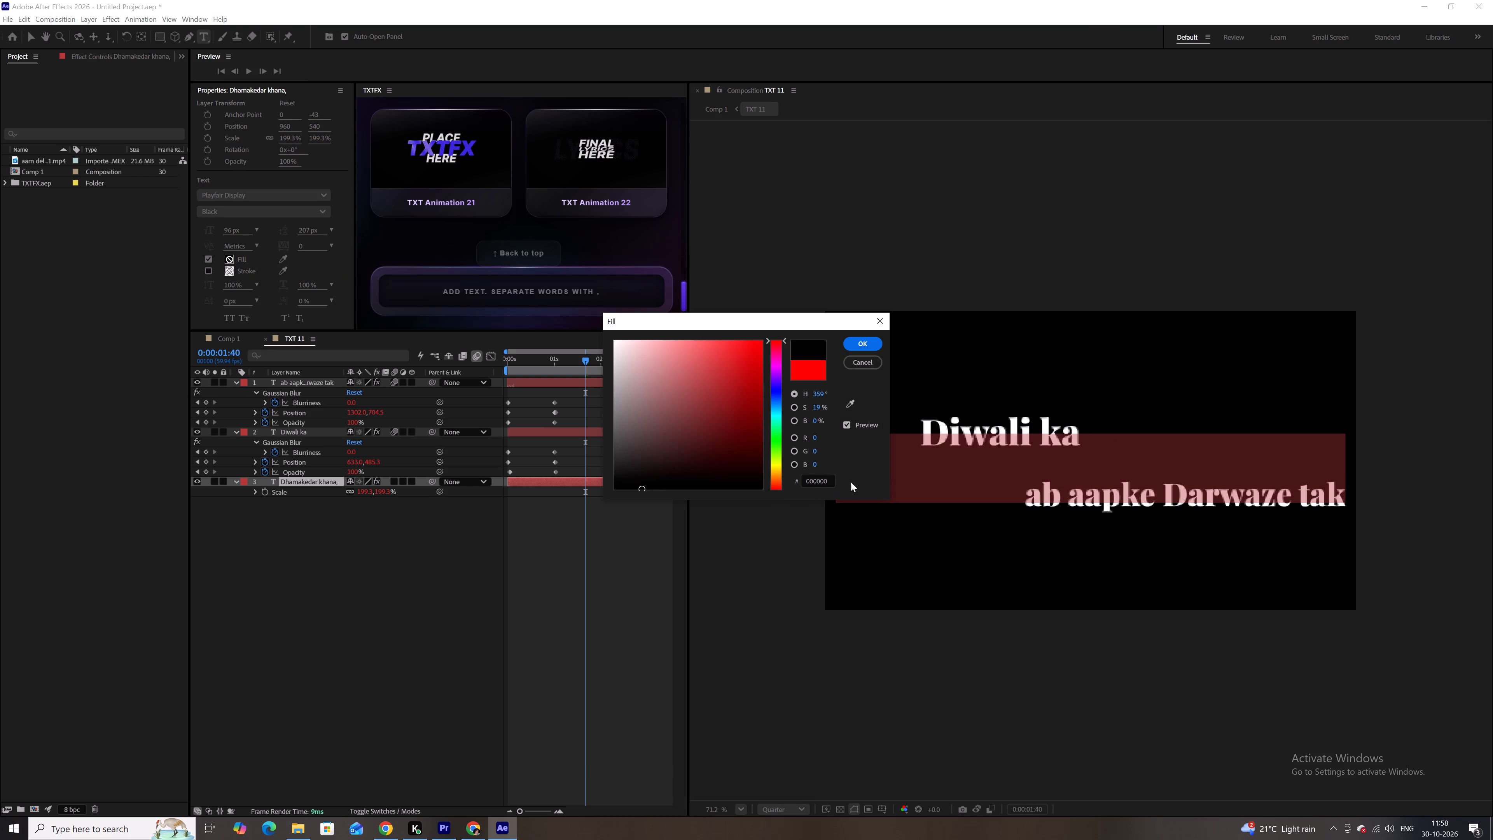
pyautogui.moveTo(722, 401); pyautogui.dragTo(563, 346)
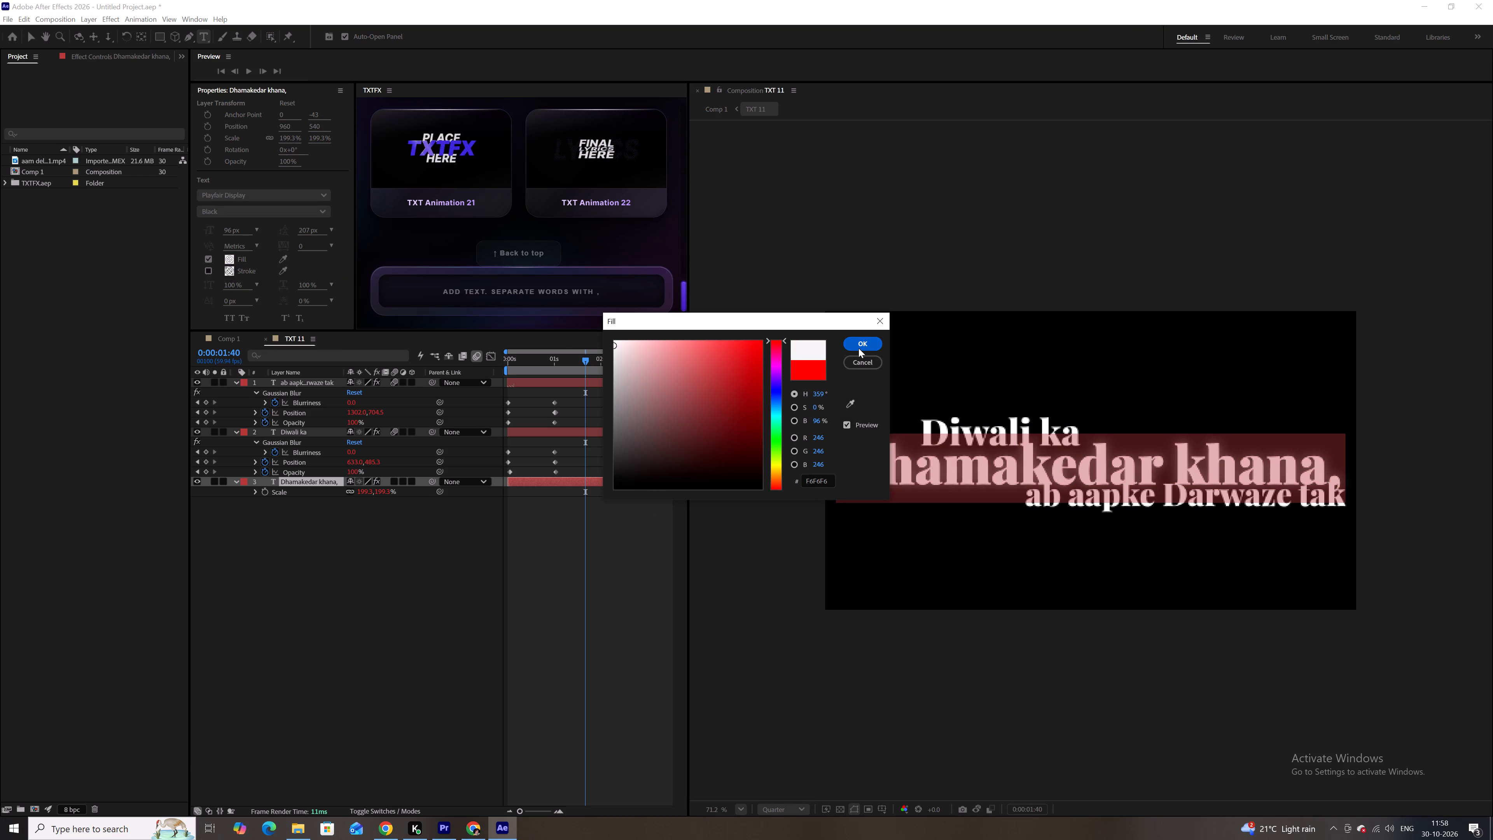
pyautogui.click(857, 347)
pyautogui.click(403, 540)
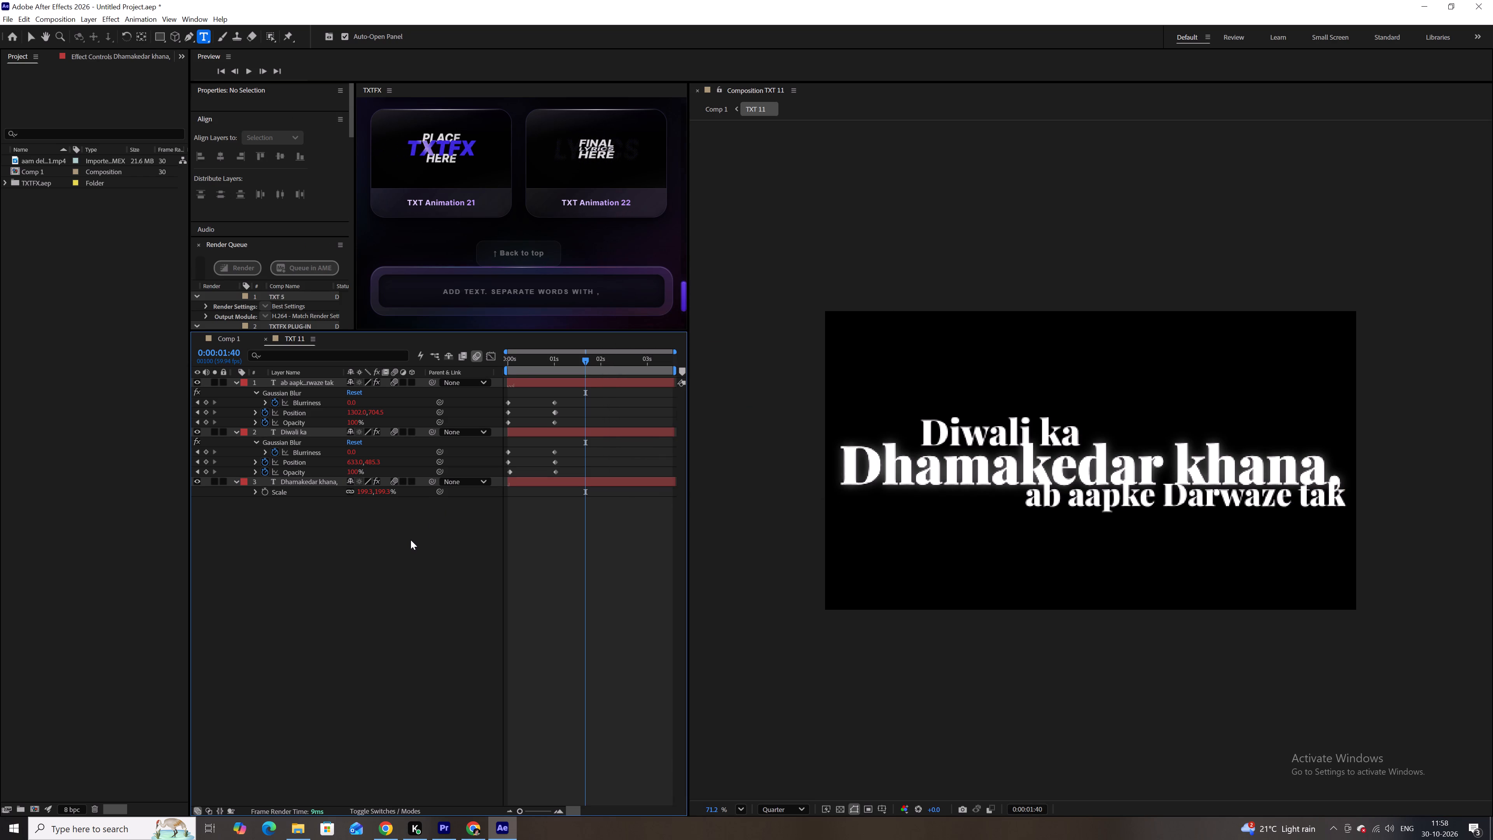
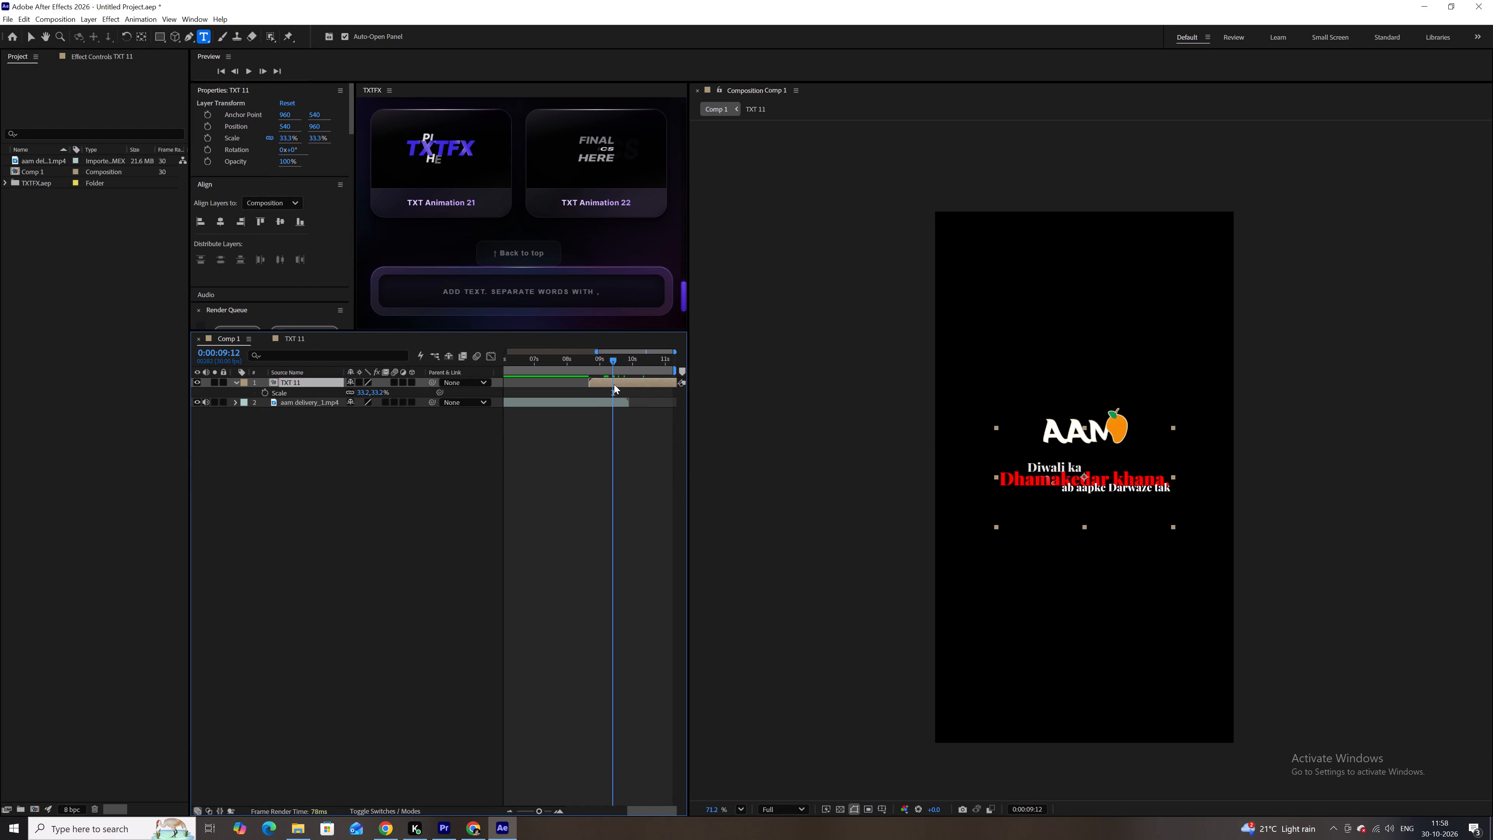
# Check the stacked Diwali text lines up close in Comp 1, and switch to the aam delivery sequence in Premiere Pro.
pyautogui.keyDown('ctrl'); pyautogui.scroll(3, 1130, 427); pyautogui.keyUp('ctrl')
pyautogui.keyDown('ctrl'); pyautogui.scroll(5, 1091, 397); pyautogui.keyUp('ctrl')
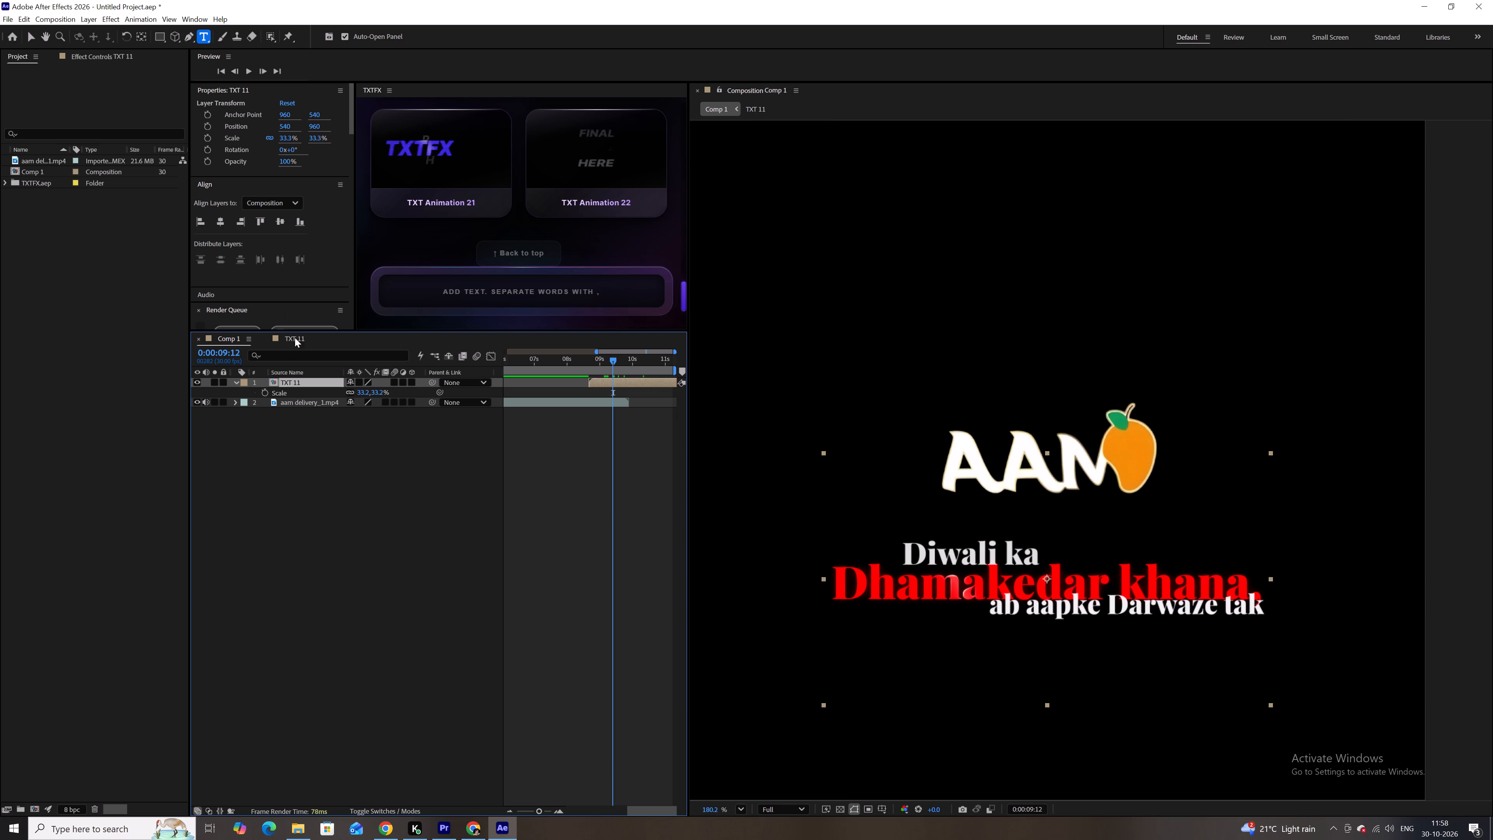
pyautogui.scroll(-5, 304, 264)
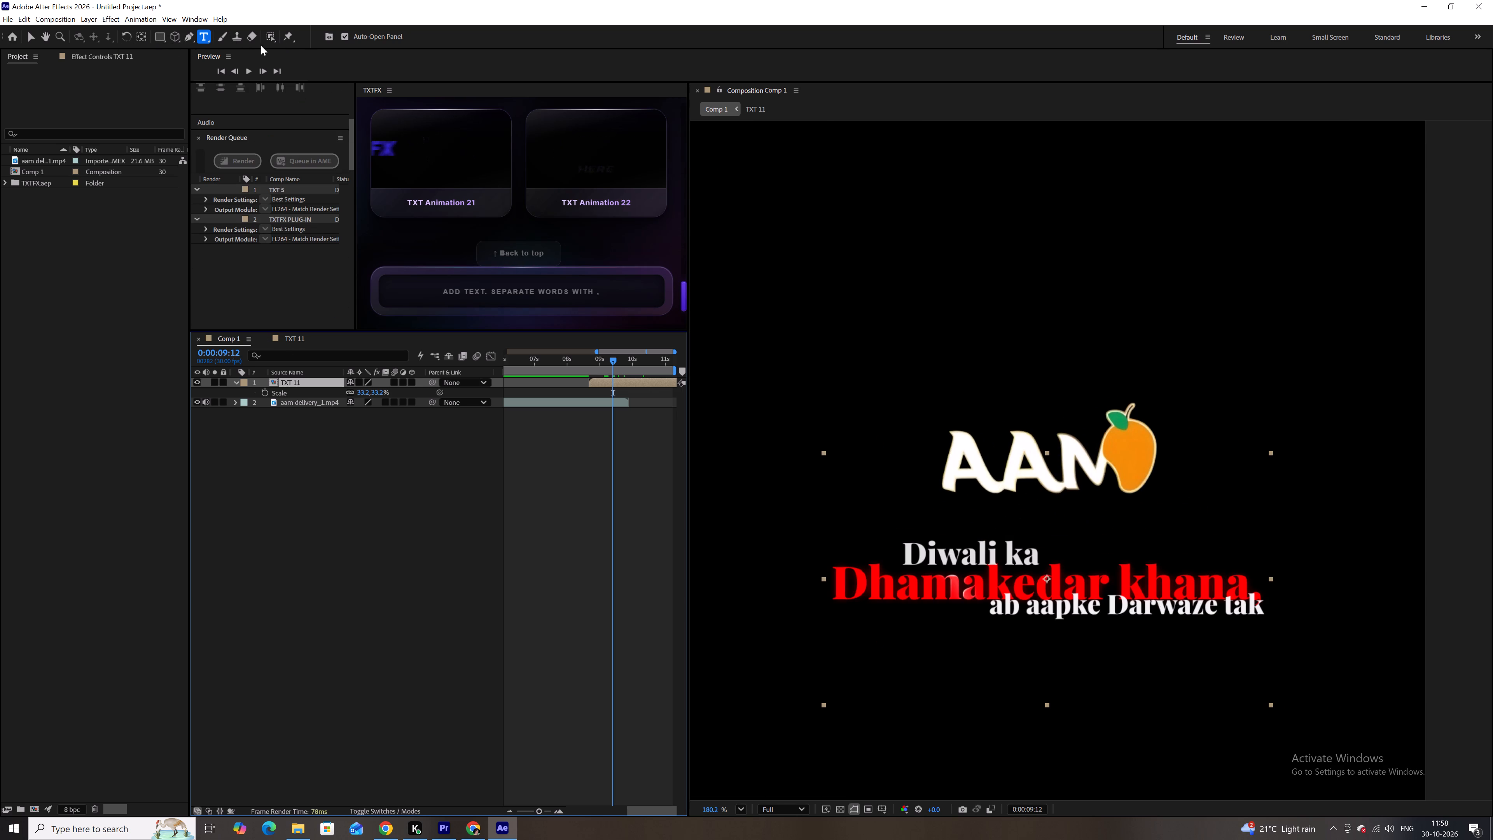
pyautogui.click(444, 826)
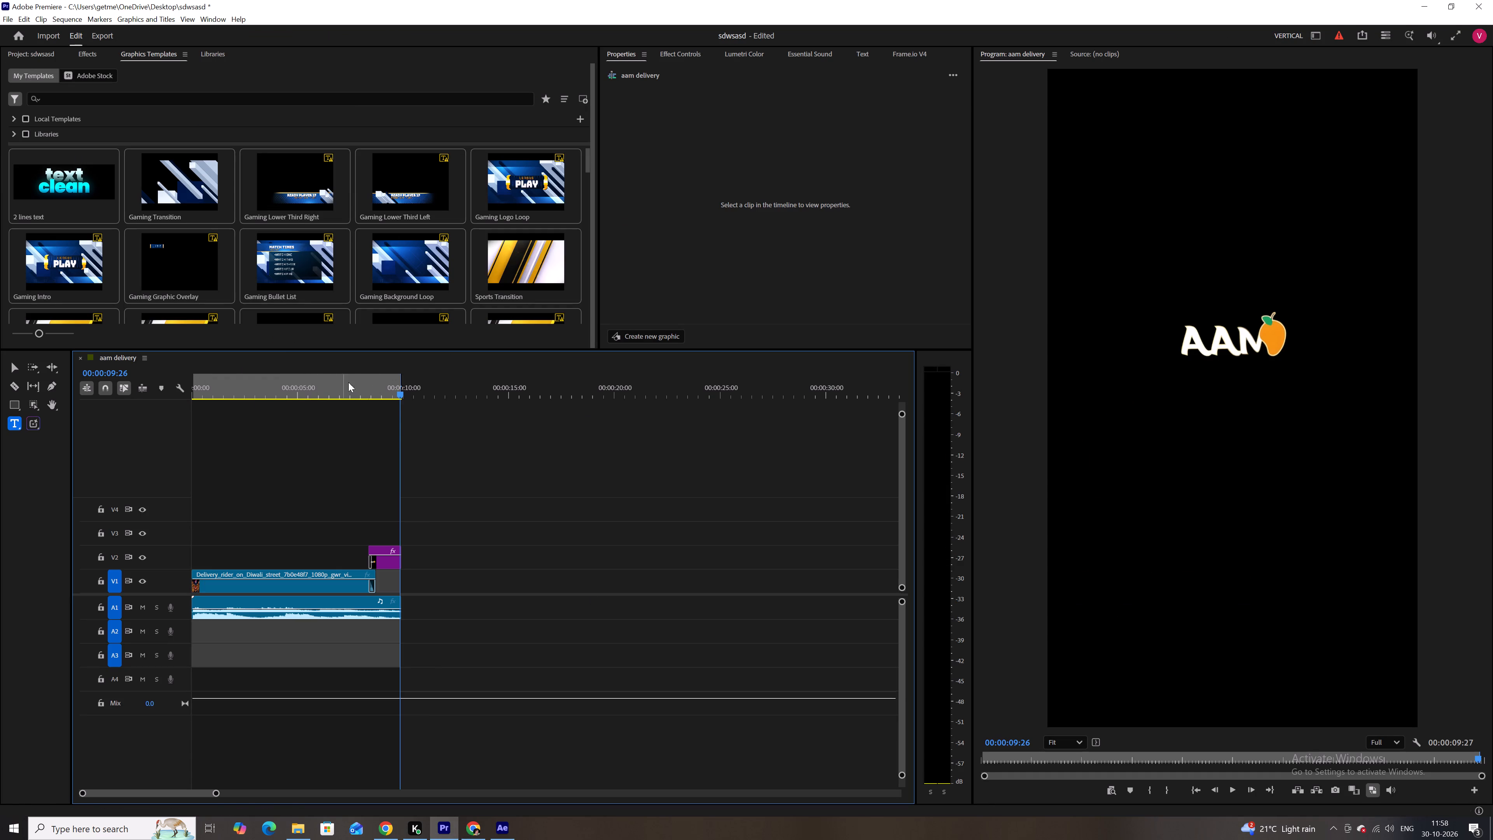
# Inspect the AAM logo clip's motion settings and scrub through the end of the aam delivery sequence.
pyautogui.click(395, 564)
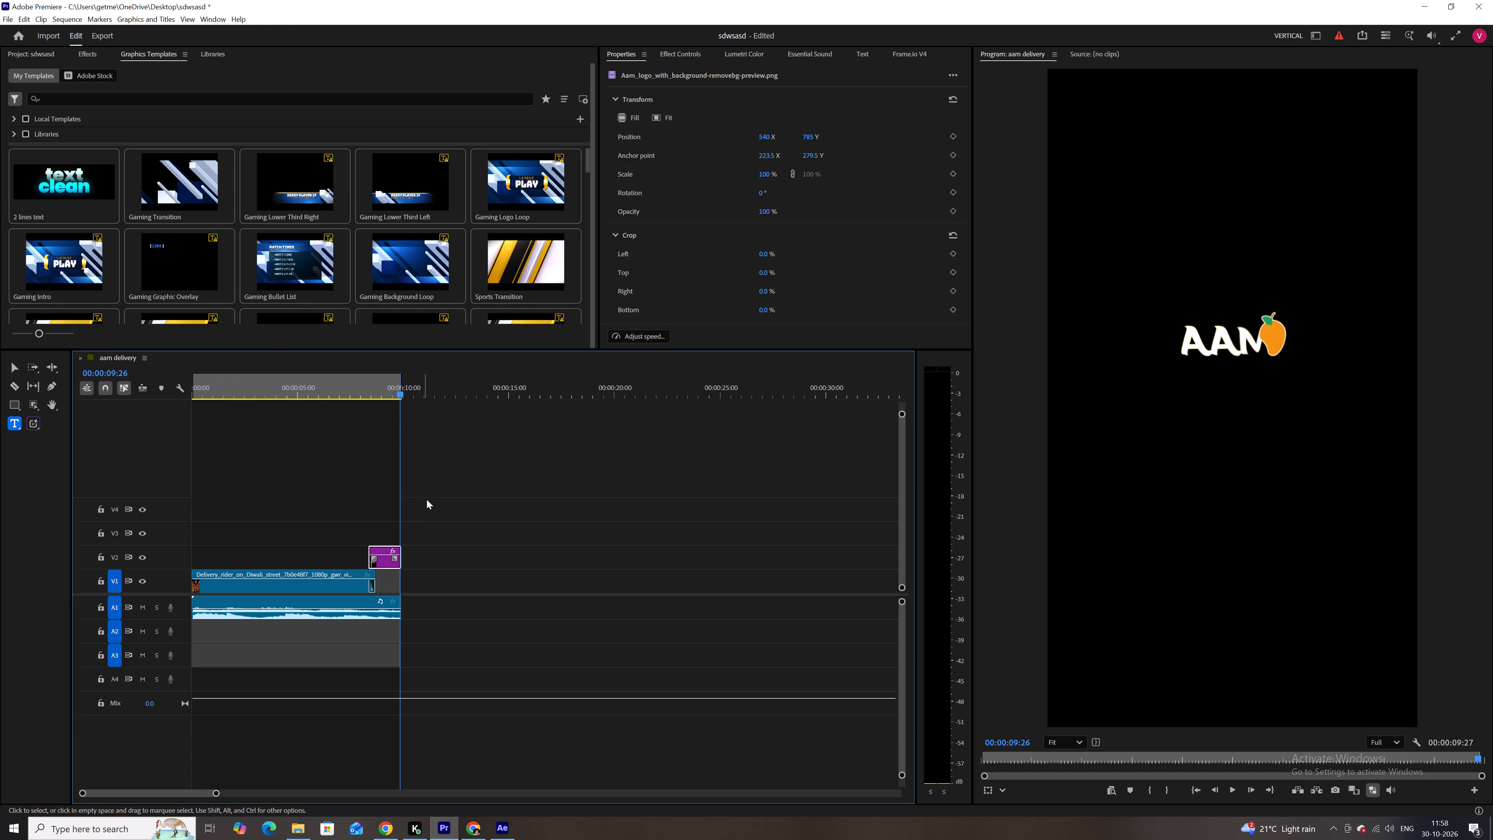
pyautogui.click(673, 55)
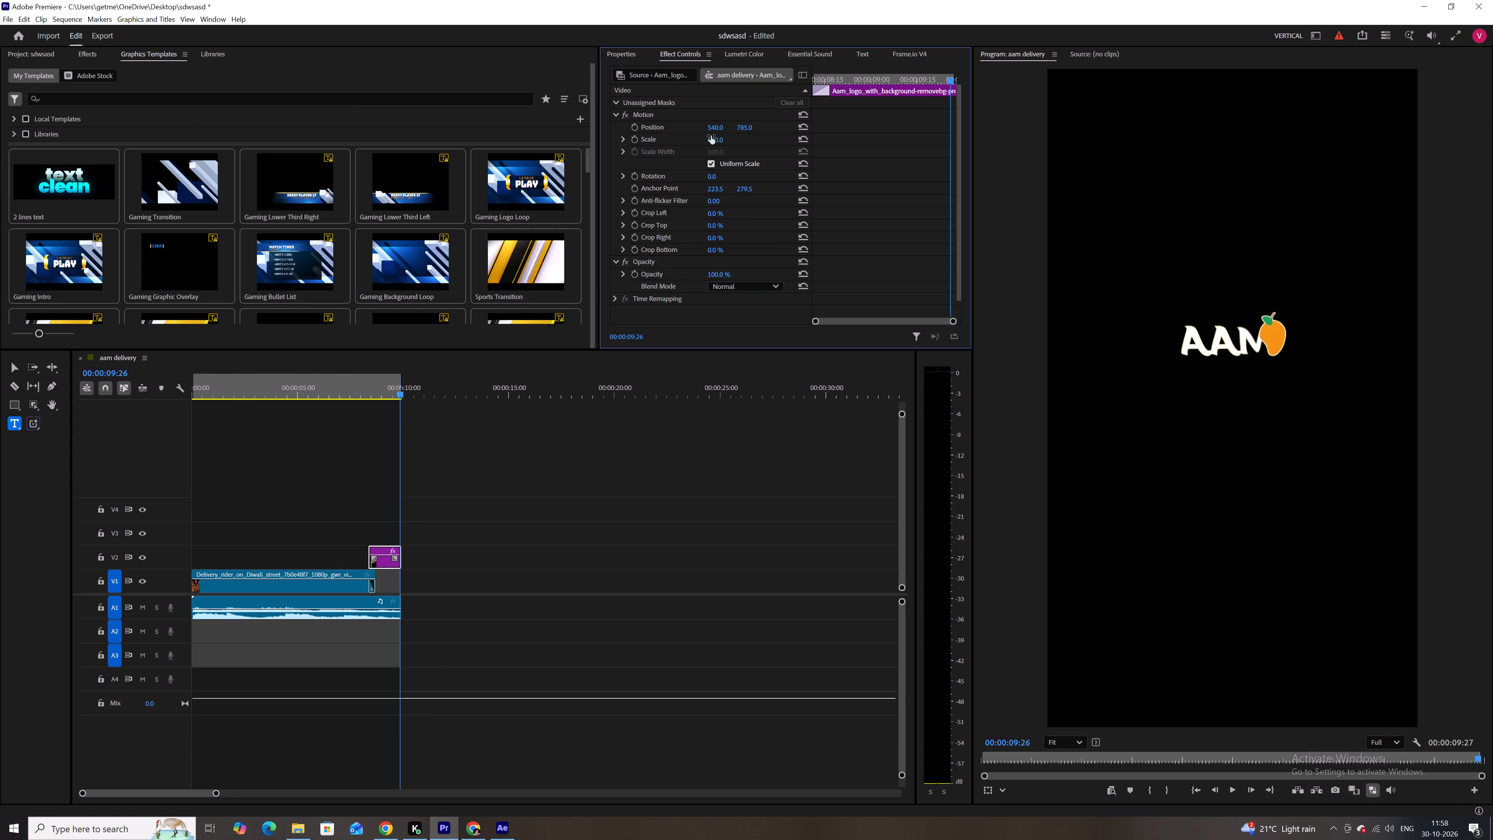
pyautogui.scroll(-4, 677, 279)
pyautogui.moveTo(376, 390); pyautogui.dragTo(360, 387)
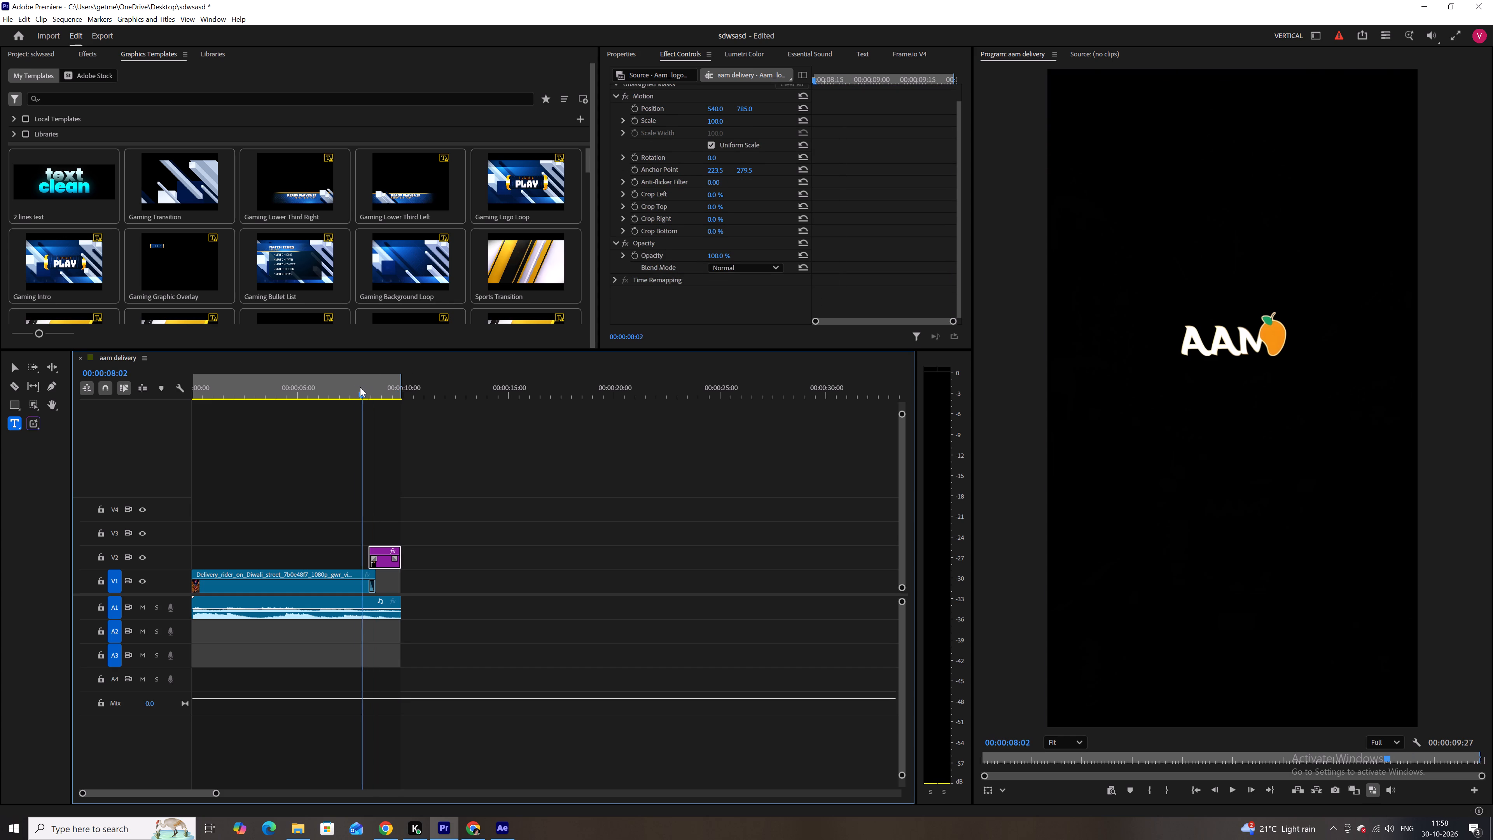
pyautogui.moveTo(360, 387); pyautogui.dragTo(401, 399)
pyautogui.click(470, 455)
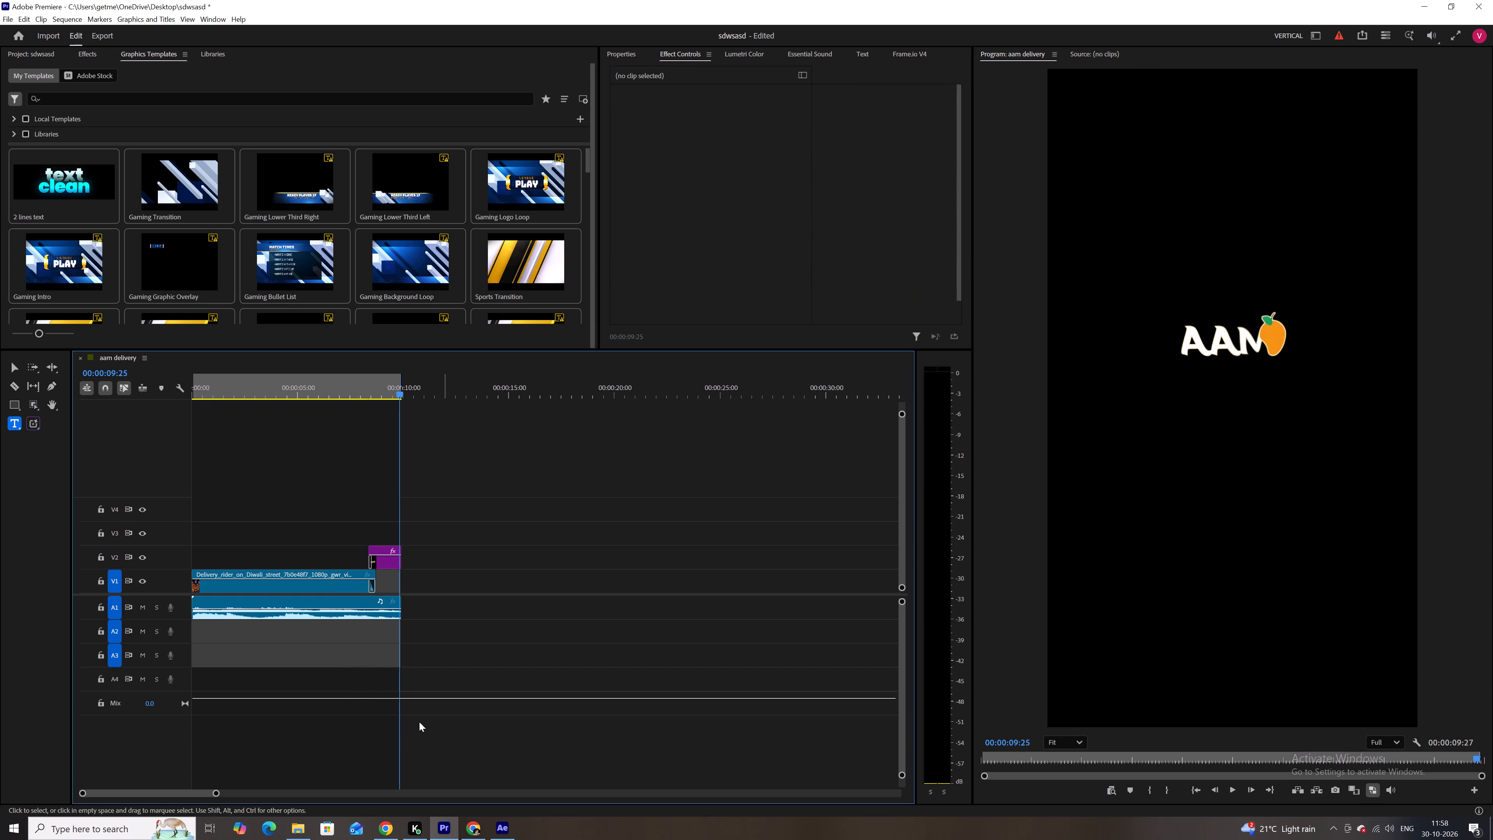
# Switch to After Effects and import the Diwali Gold Foil Typography image from Downloads.
pyautogui.click(473, 825)
pyautogui.click(502, 829)
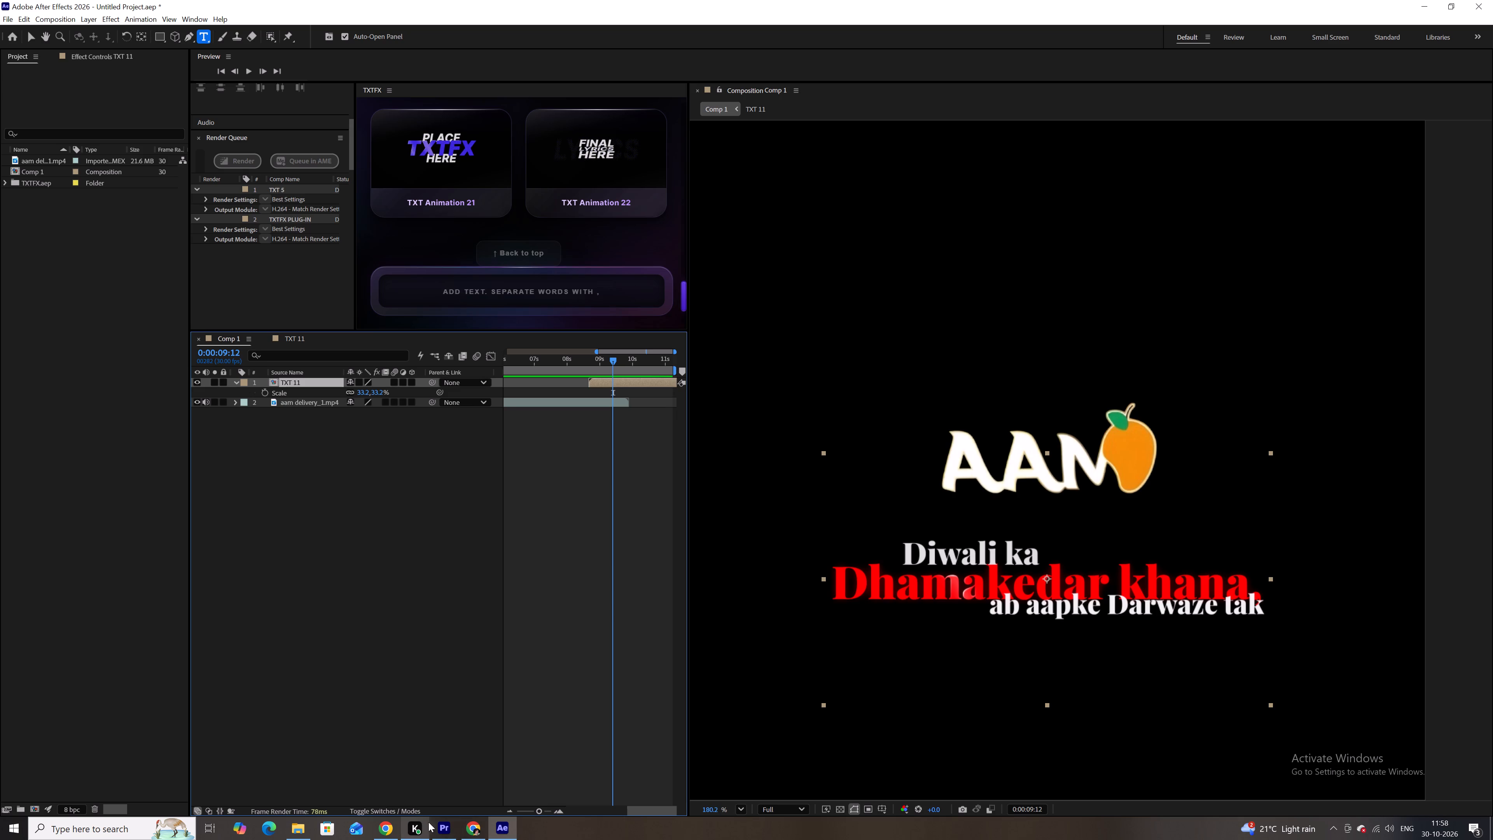
pyautogui.click(385, 454)
pyautogui.doubleClick(140, 440)
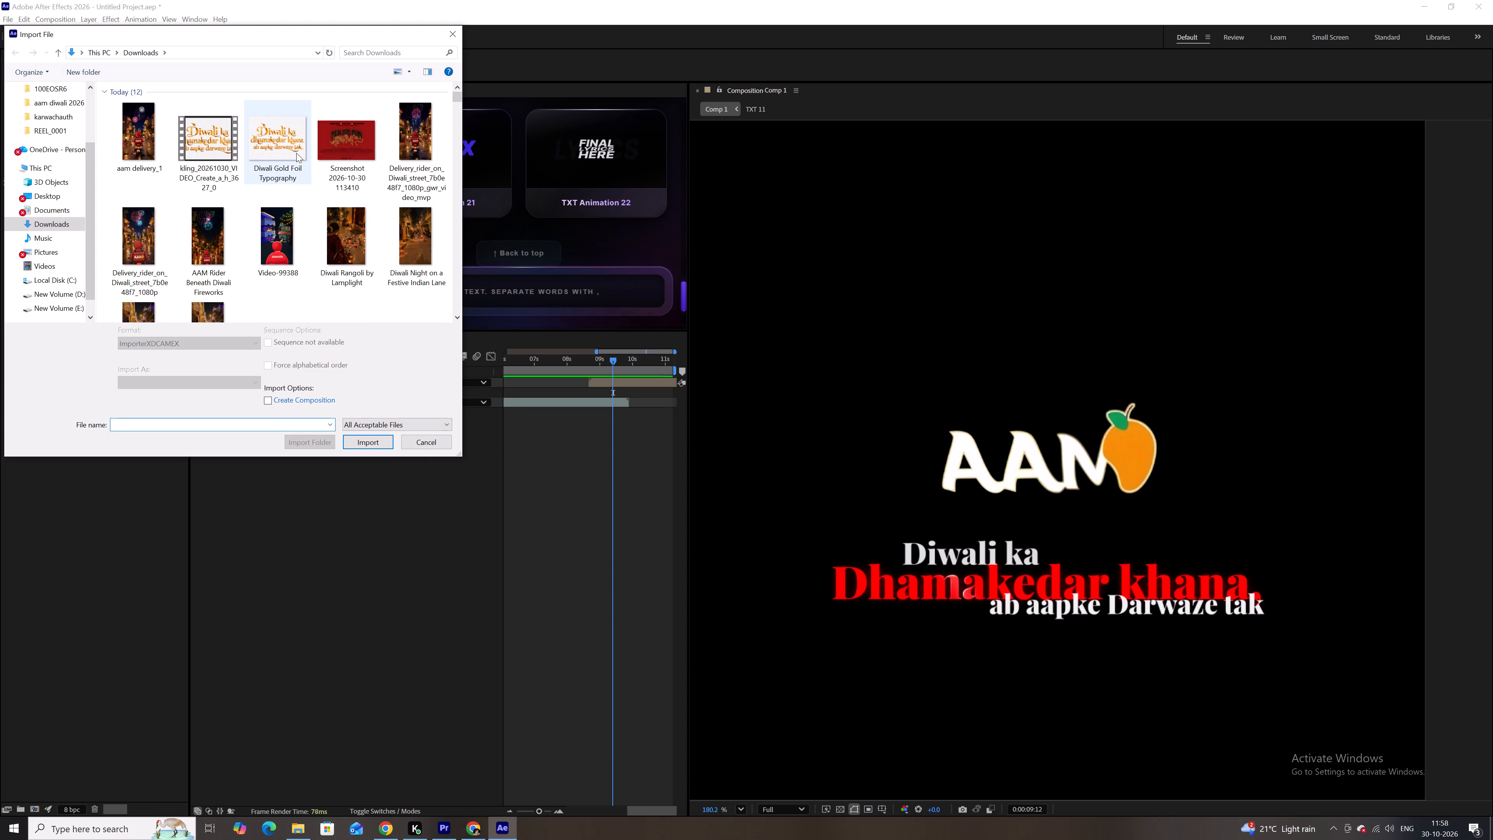
pyautogui.click(256, 147)
pyautogui.click(386, 434)
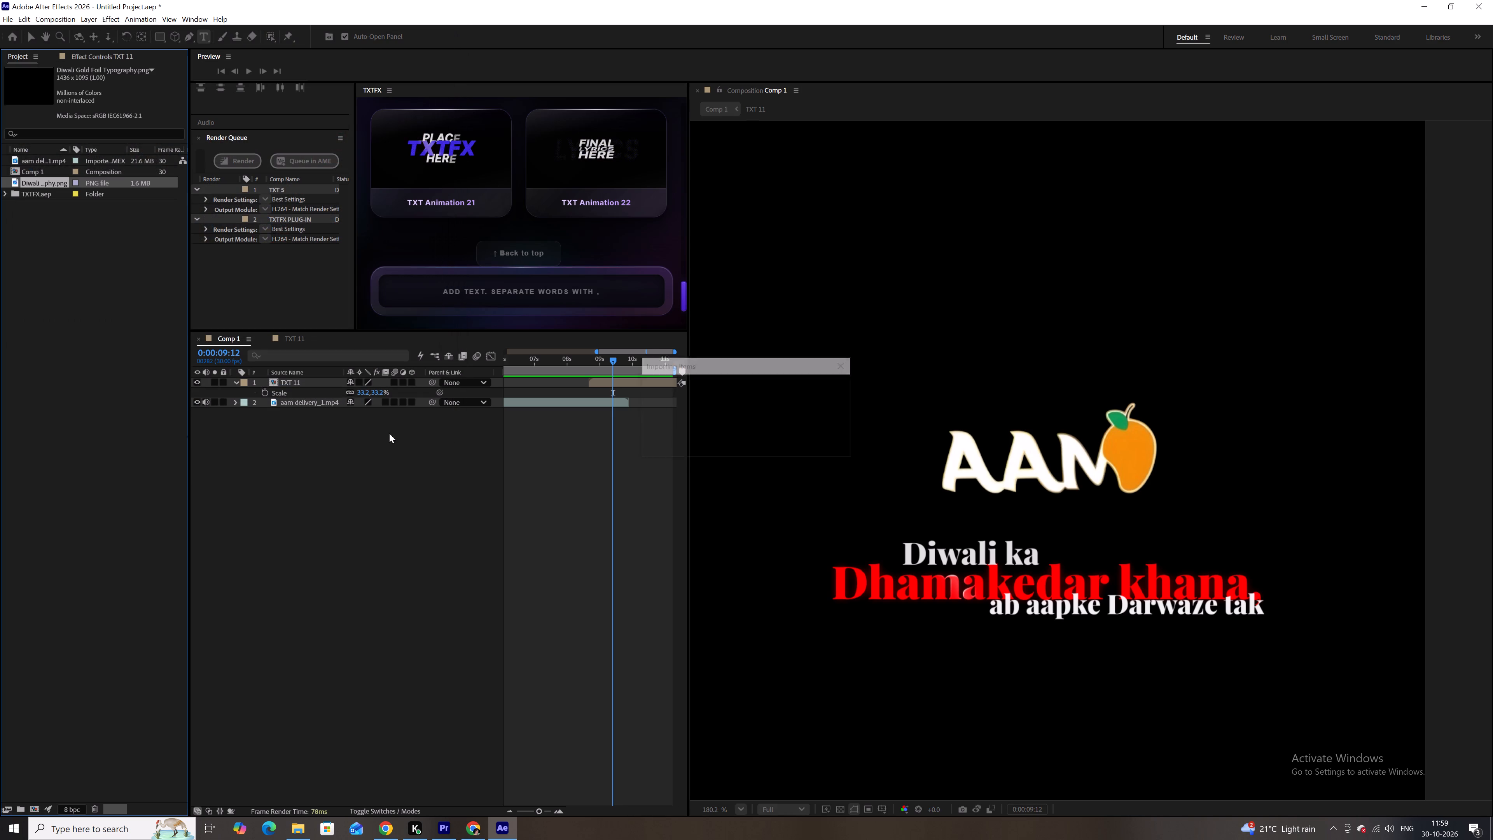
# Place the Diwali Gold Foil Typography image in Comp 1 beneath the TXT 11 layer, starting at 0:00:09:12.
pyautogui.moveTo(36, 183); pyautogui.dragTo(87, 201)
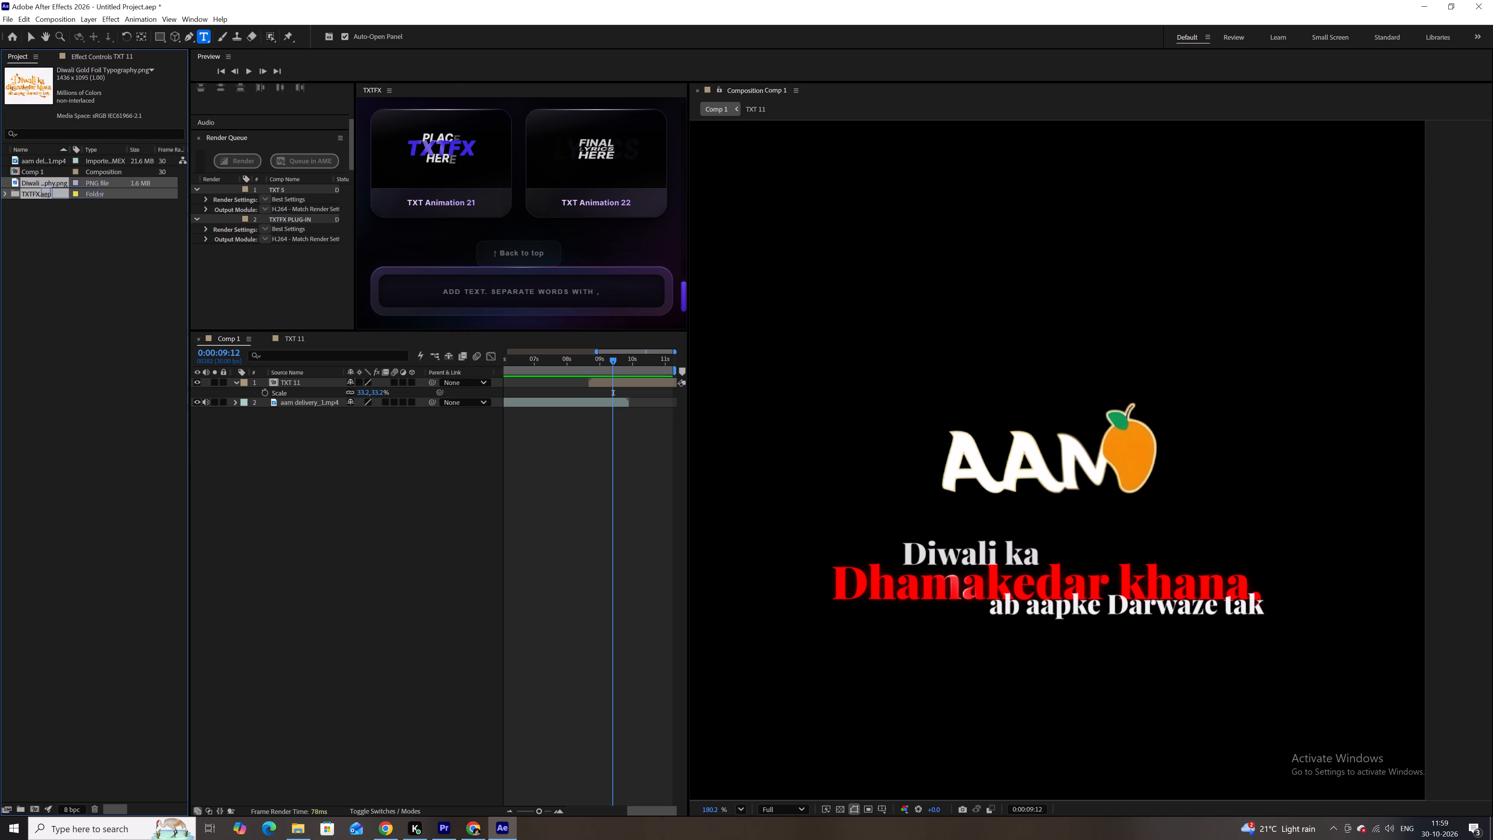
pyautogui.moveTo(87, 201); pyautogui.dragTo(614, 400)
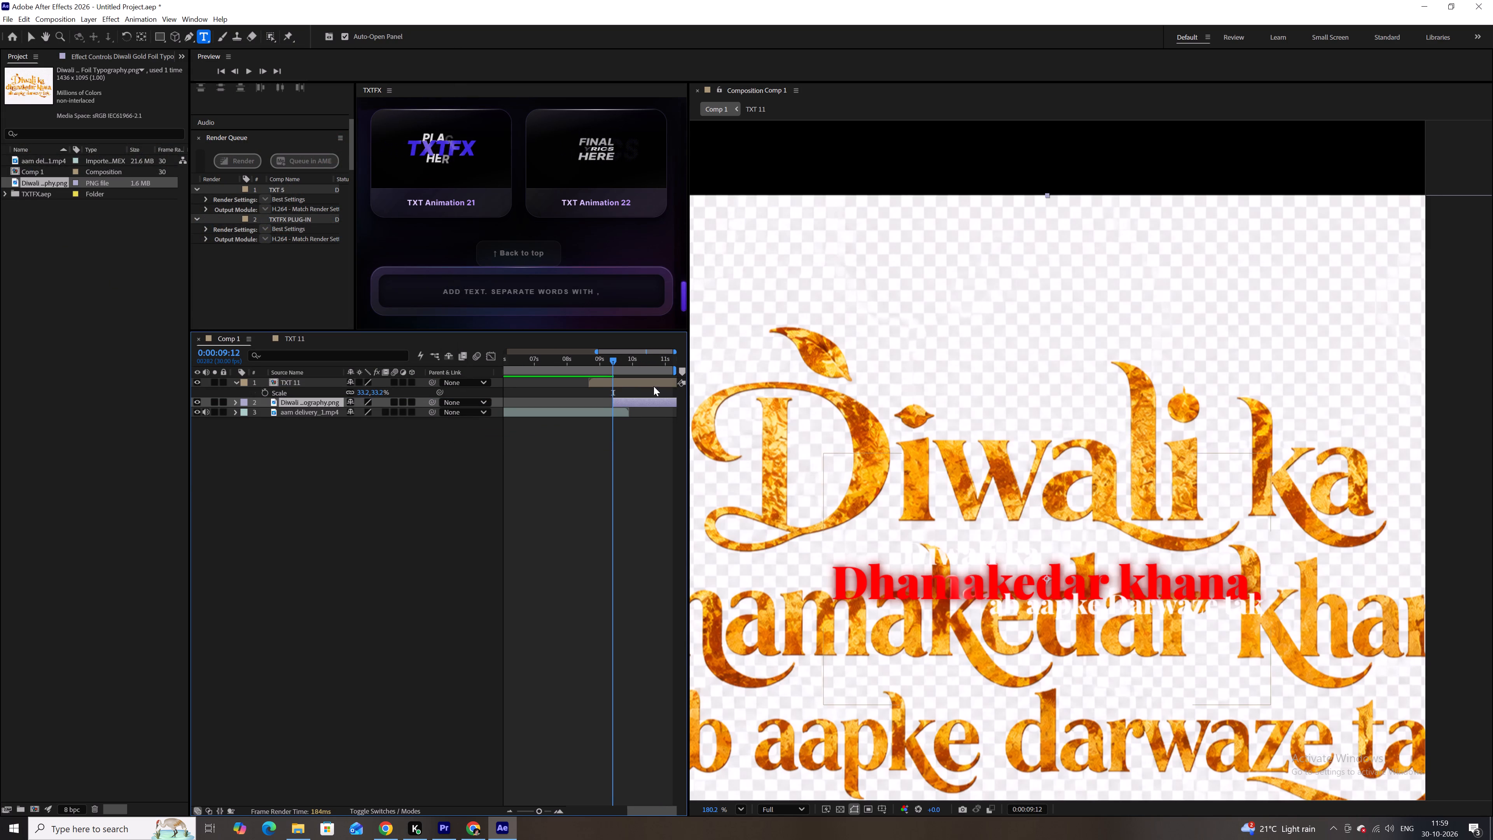
# Open the TXT 11 composition and add the Diwali Gold Foil Typography image beneath all text layers as a colour reference.
pyautogui.doubleClick(649, 384)
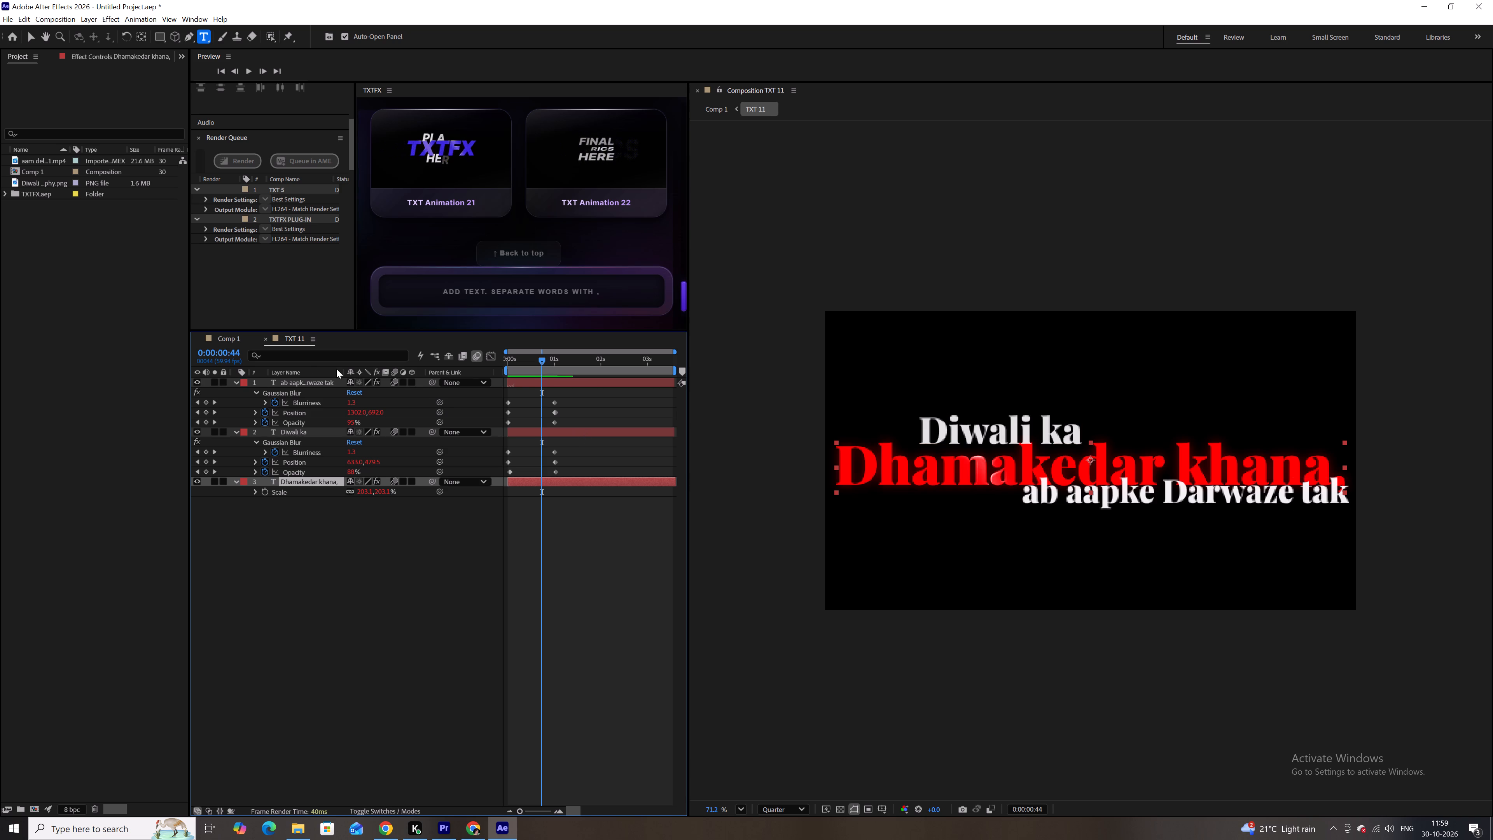
pyautogui.moveTo(38, 184); pyautogui.dragTo(537, 511)
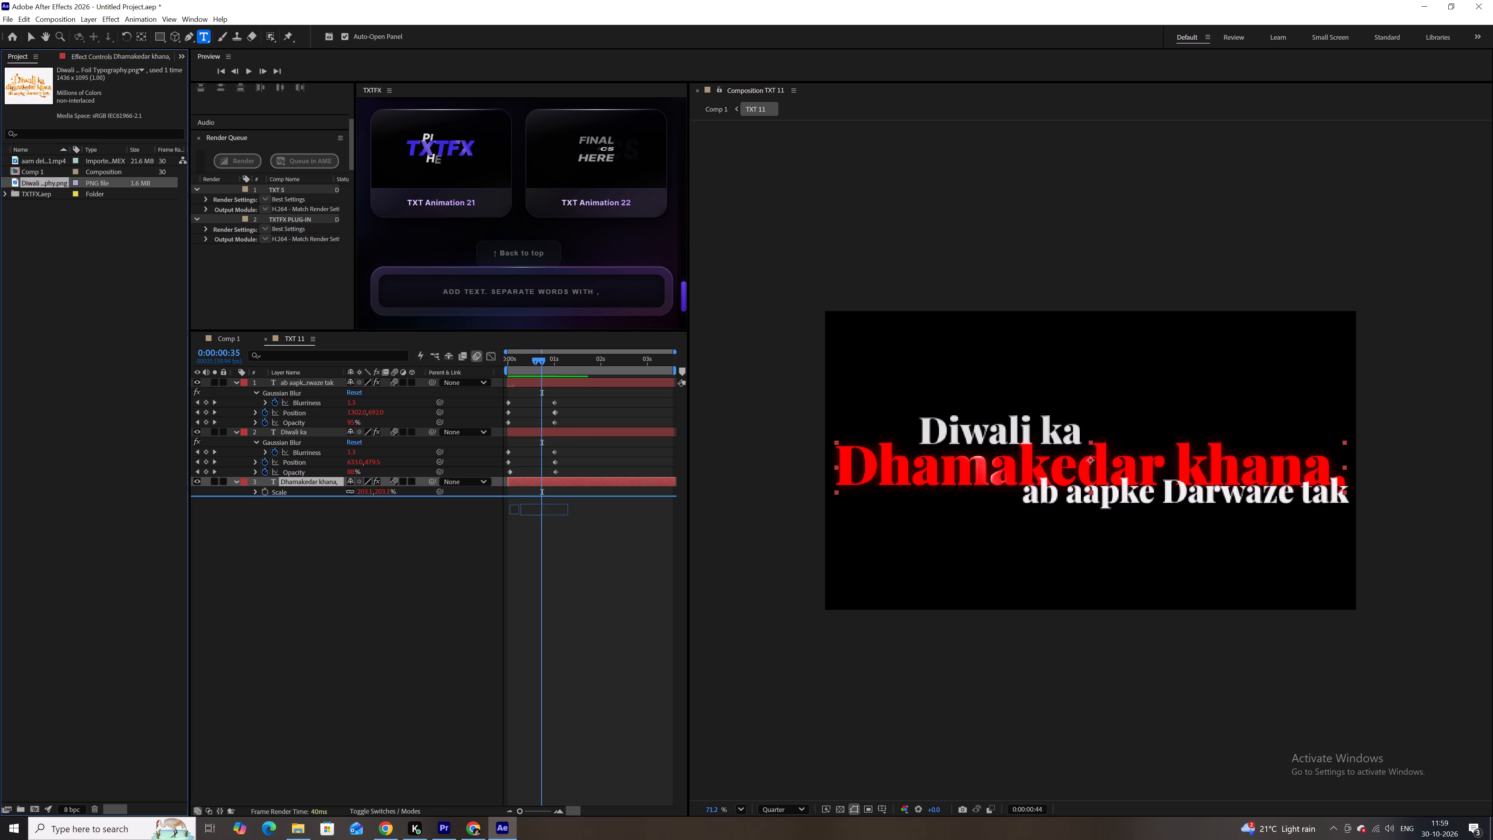
pyautogui.moveTo(537, 511); pyautogui.dragTo(542, 521)
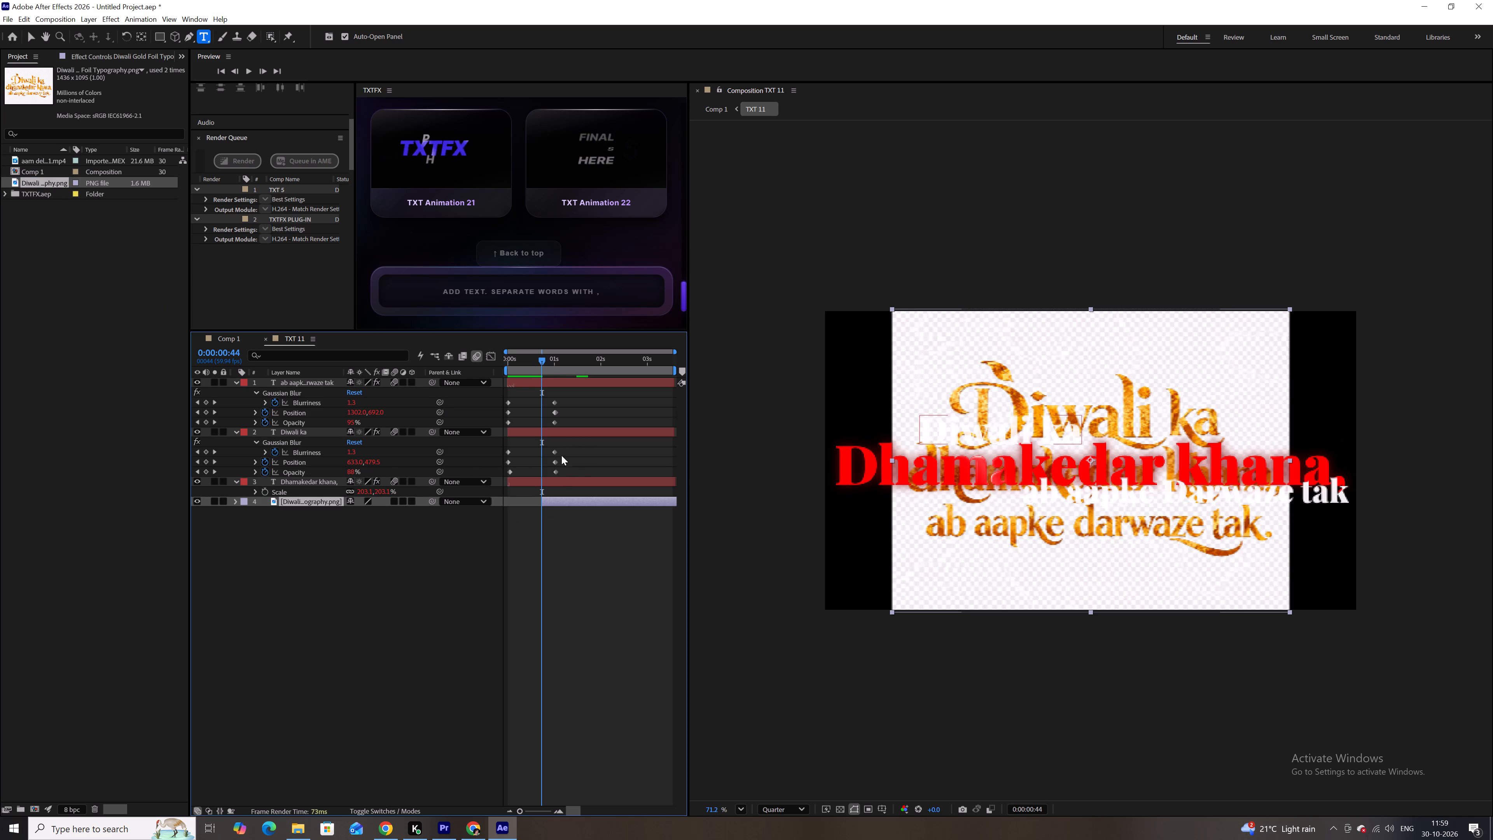
# Recolour the "Dhamakedar khana," text fill with a light gold sampled from the D of the reference image's "Diwali".
pyautogui.doubleClick(570, 484)
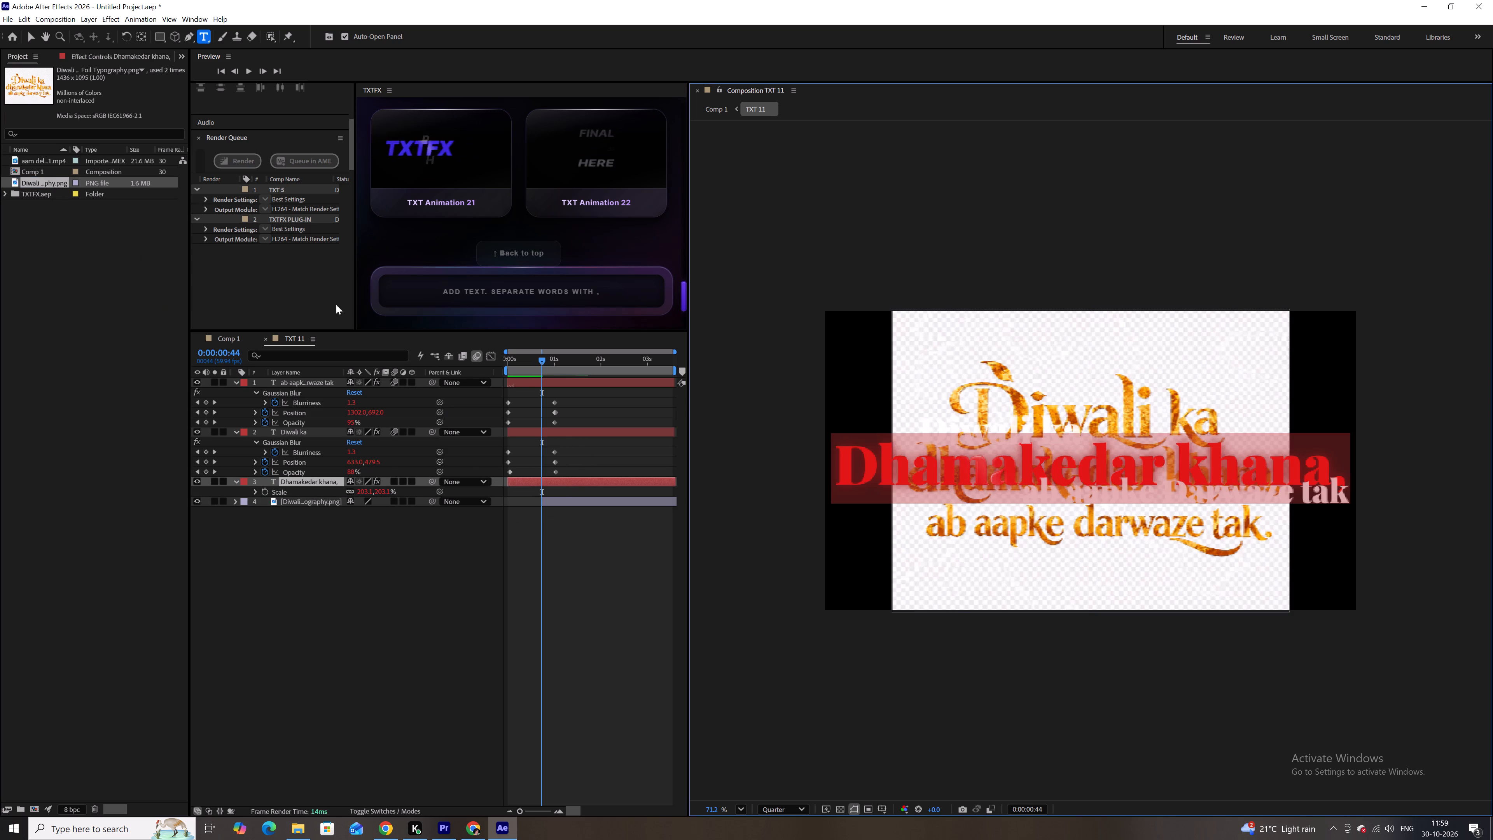
pyautogui.scroll(16, 268, 140)
pyautogui.scroll(-4, 275, 172)
pyautogui.scroll(10, 275, 172)
pyautogui.click(251, 85)
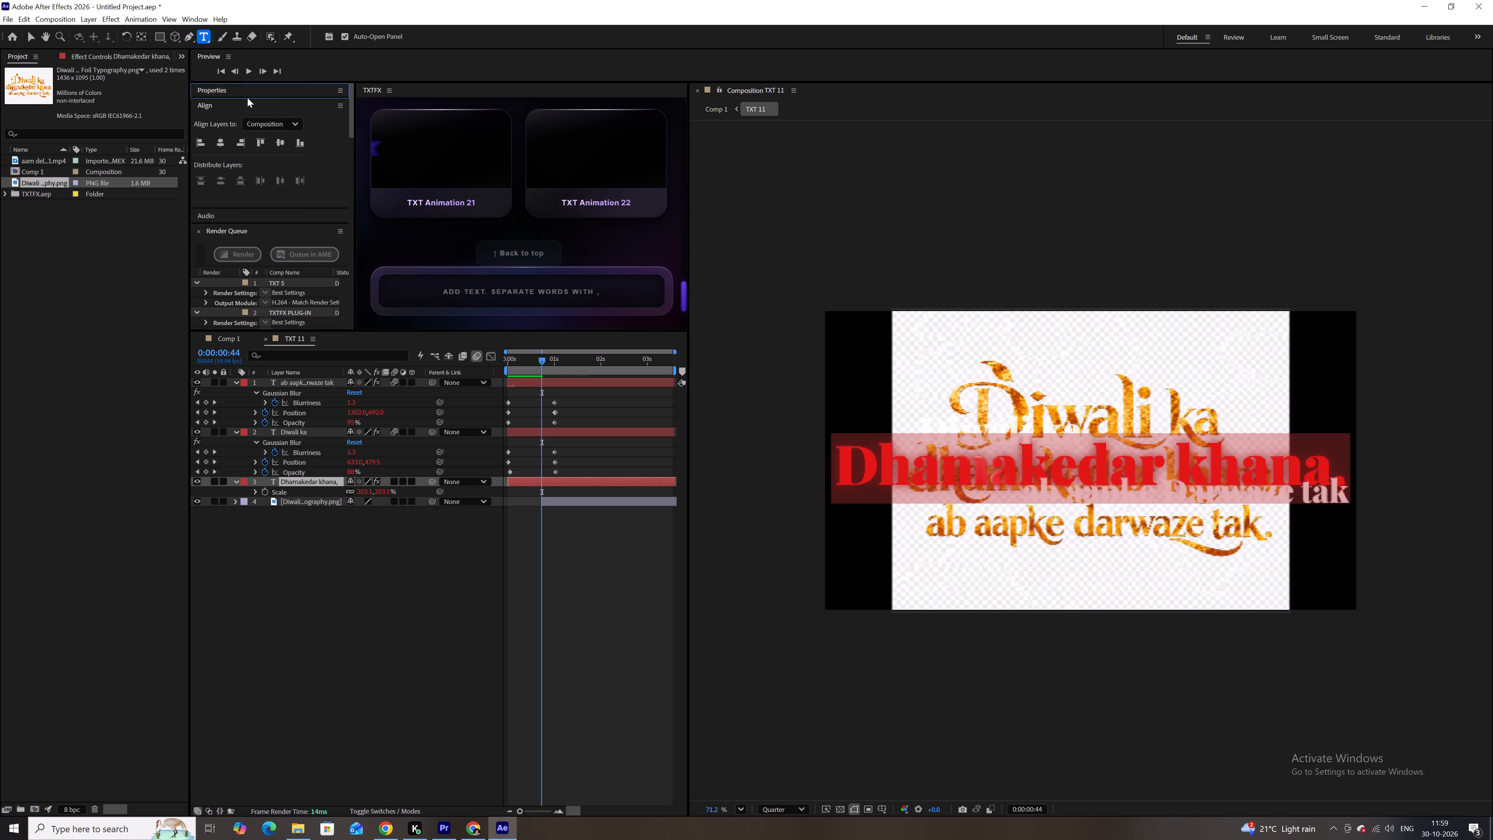
pyautogui.click(249, 106)
pyautogui.click(249, 92)
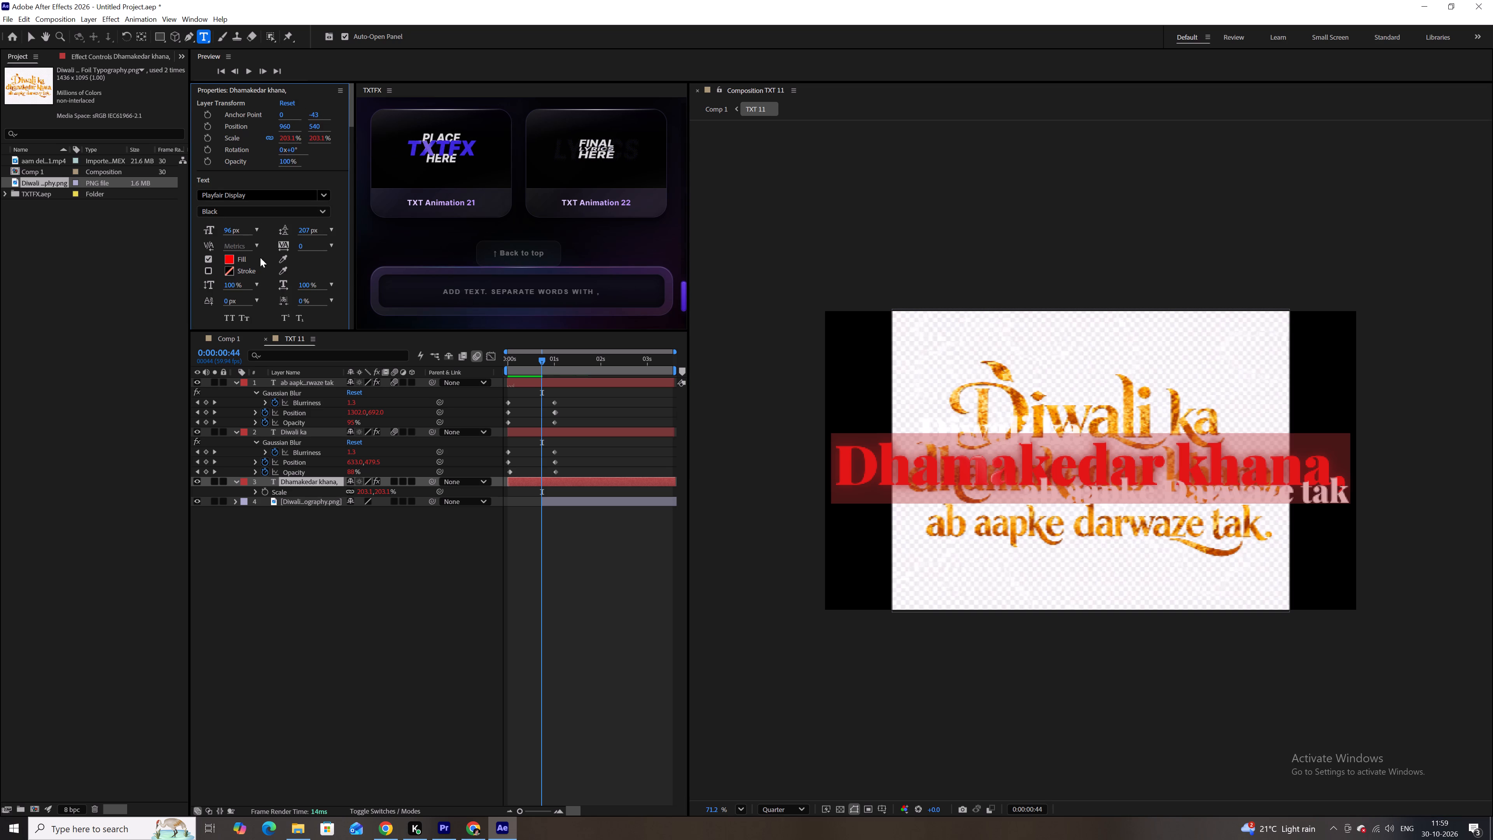
pyautogui.click(287, 256)
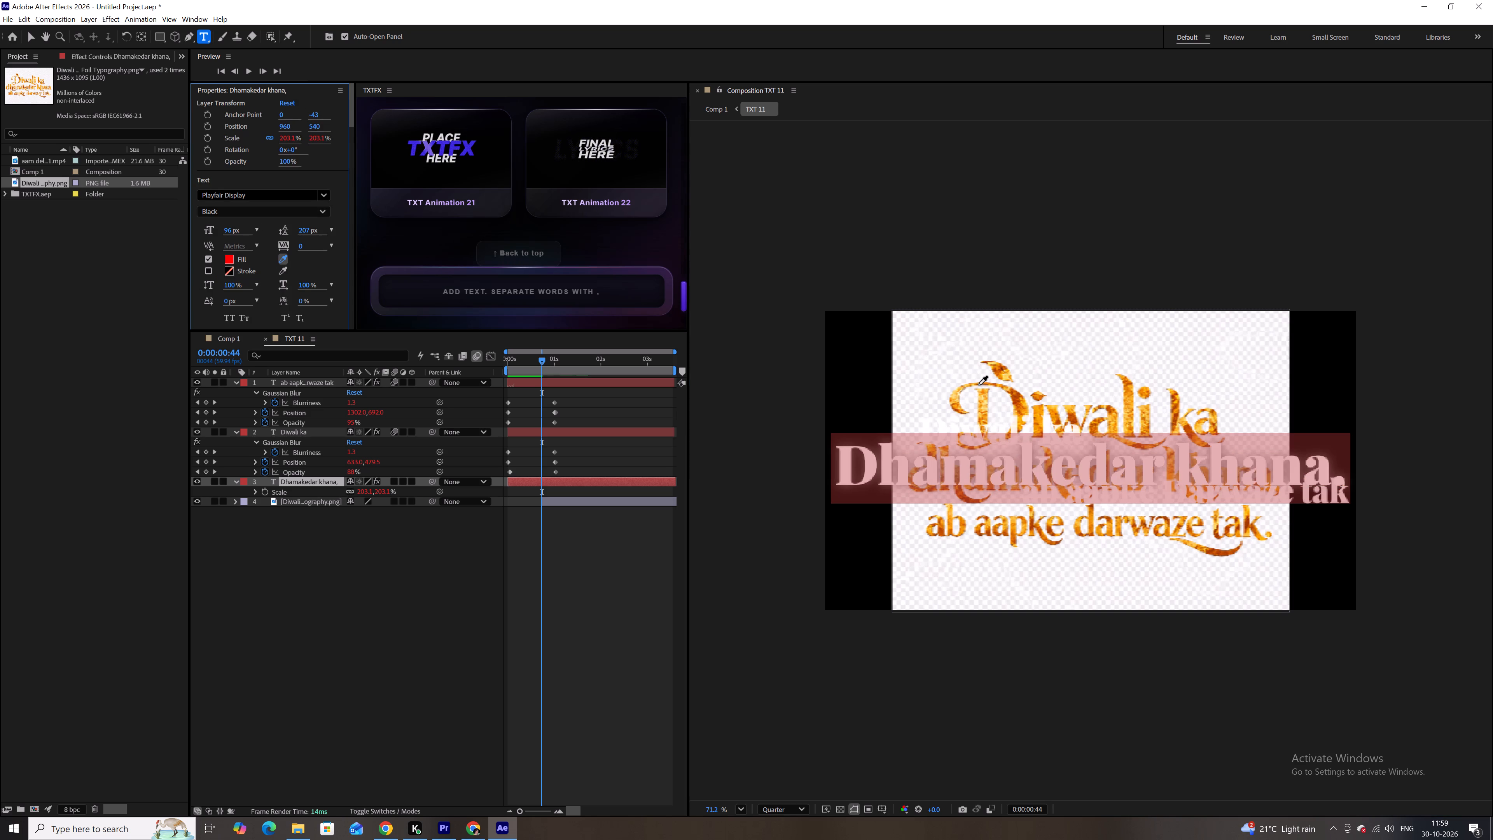
pyautogui.click(984, 402)
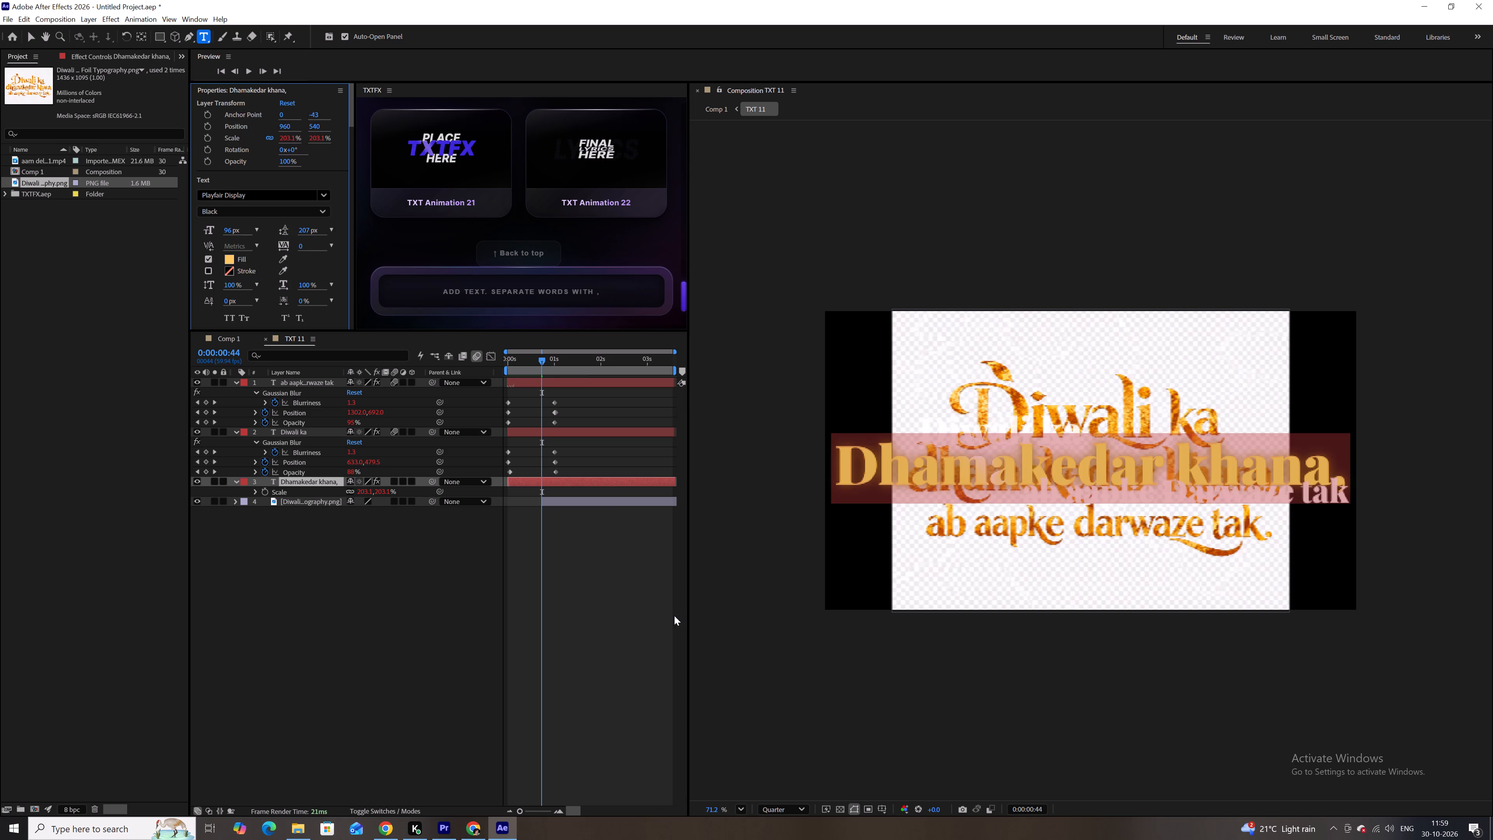
# Delete the gold foil reference image from the TXT 11 composition.
pyautogui.click(674, 616)
pyautogui.click(608, 501)
pyautogui.press('BackSpace')
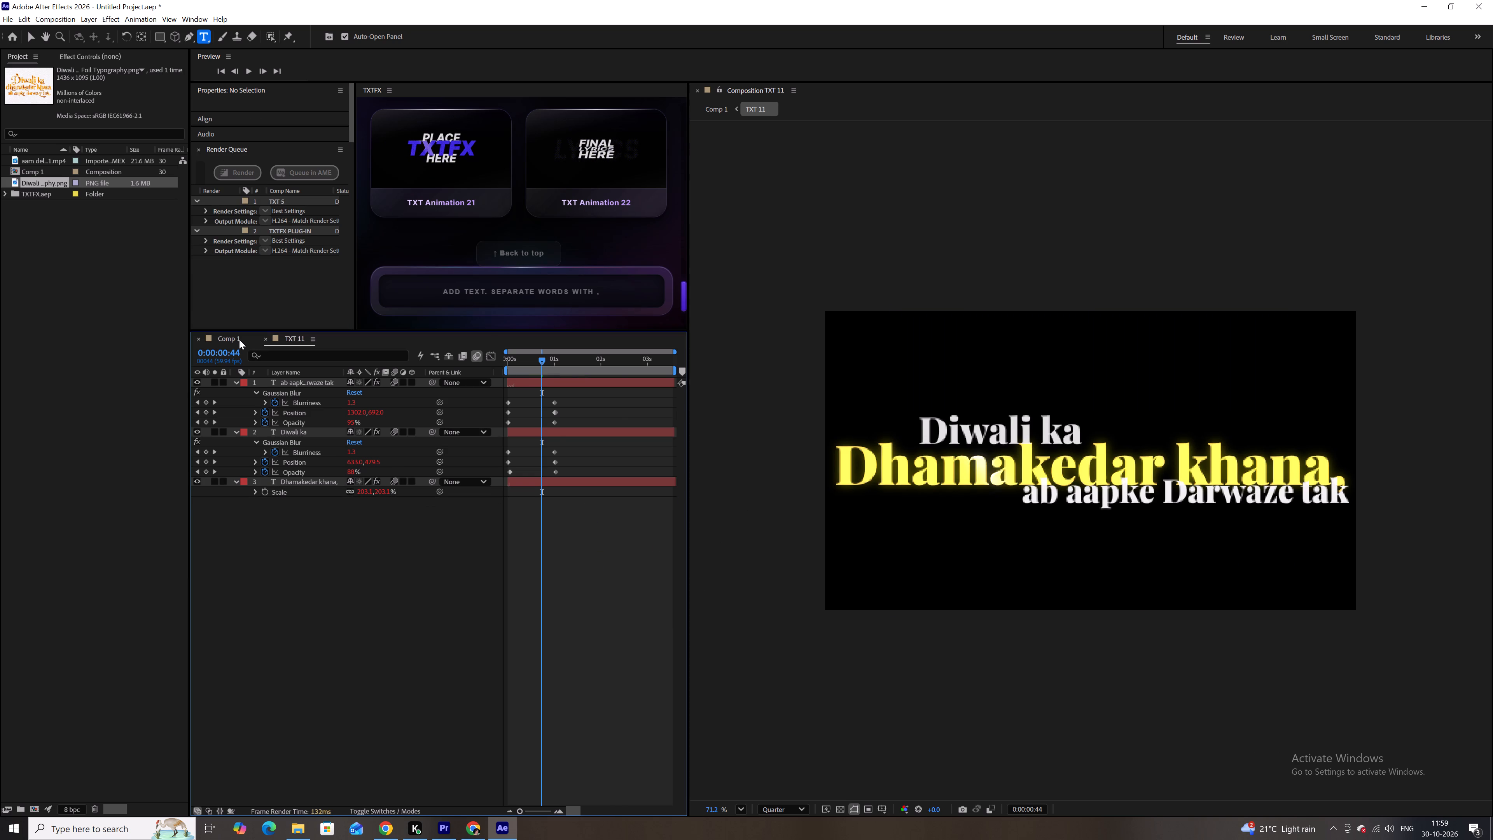
# Set the "Dhamakedar khana," text fill to a more saturated golden orange, FFAF10.
pyautogui.click(566, 475)
pyautogui.click(568, 476)
pyautogui.click(575, 485)
pyautogui.click(233, 260)
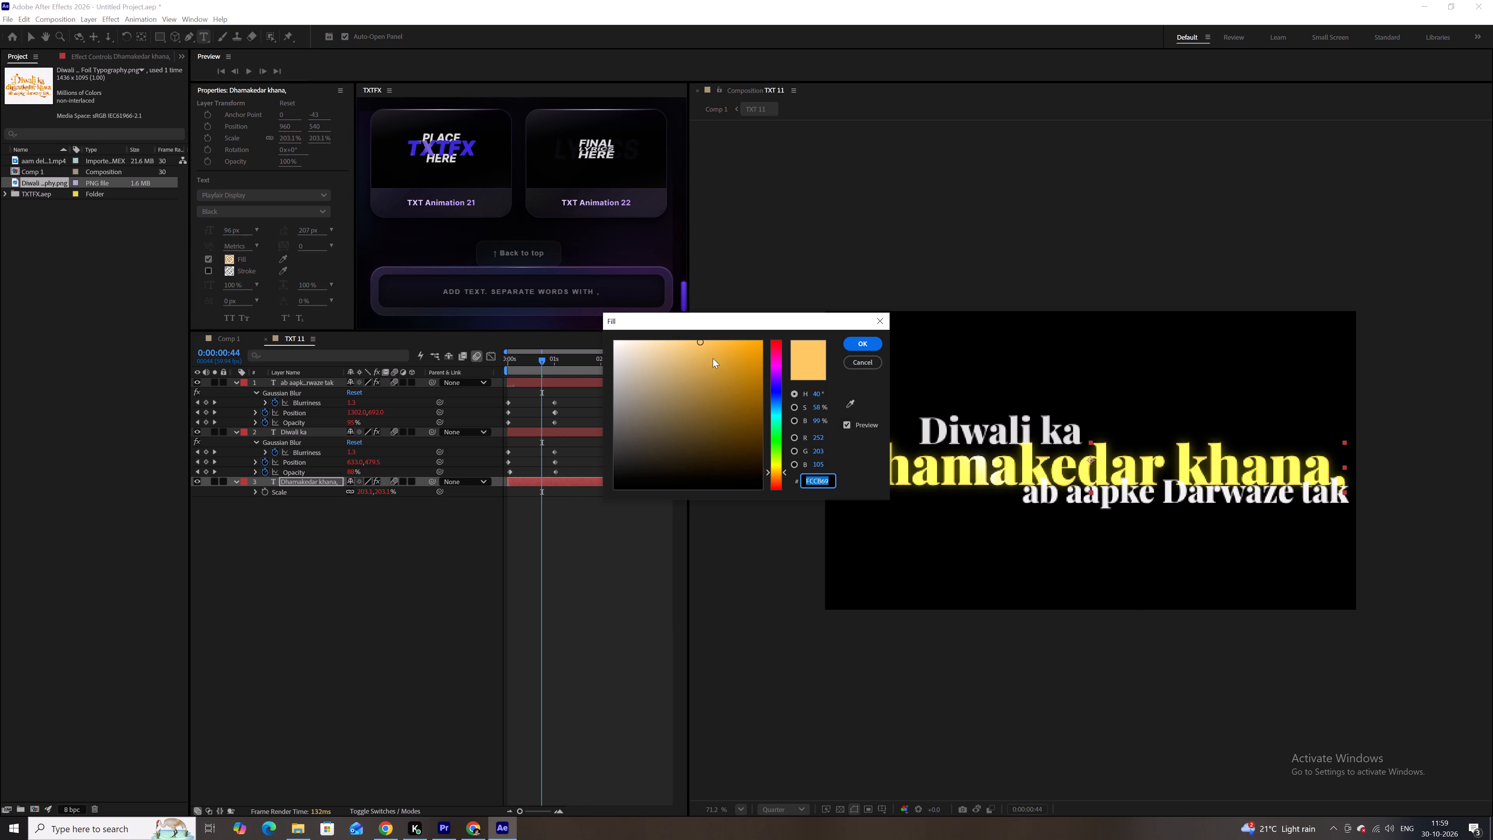
pyautogui.click(718, 342)
pyautogui.moveTo(726, 340); pyautogui.dragTo(734, 340)
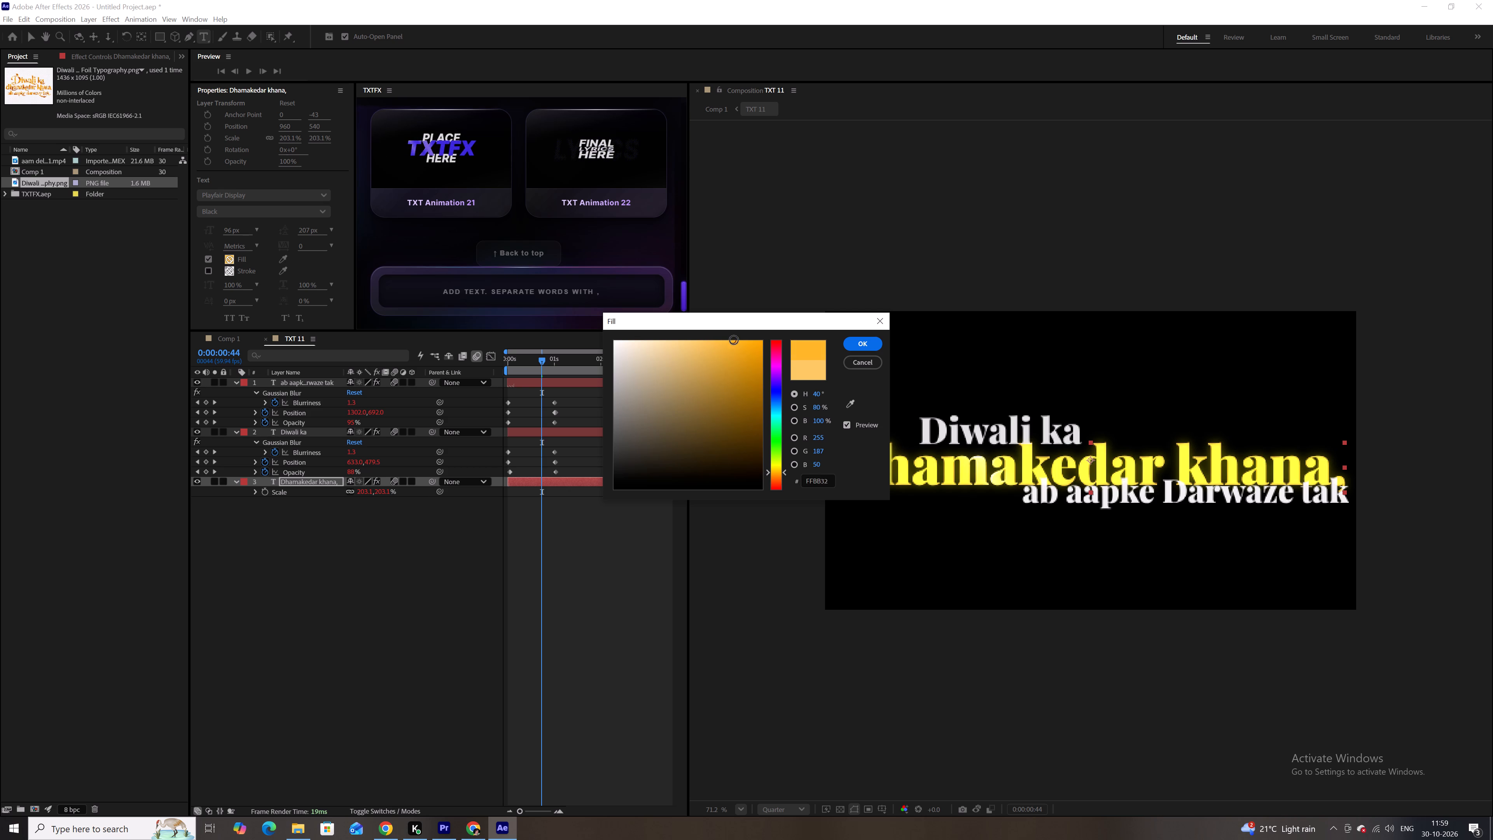
pyautogui.moveTo(734, 340); pyautogui.dragTo(753, 338)
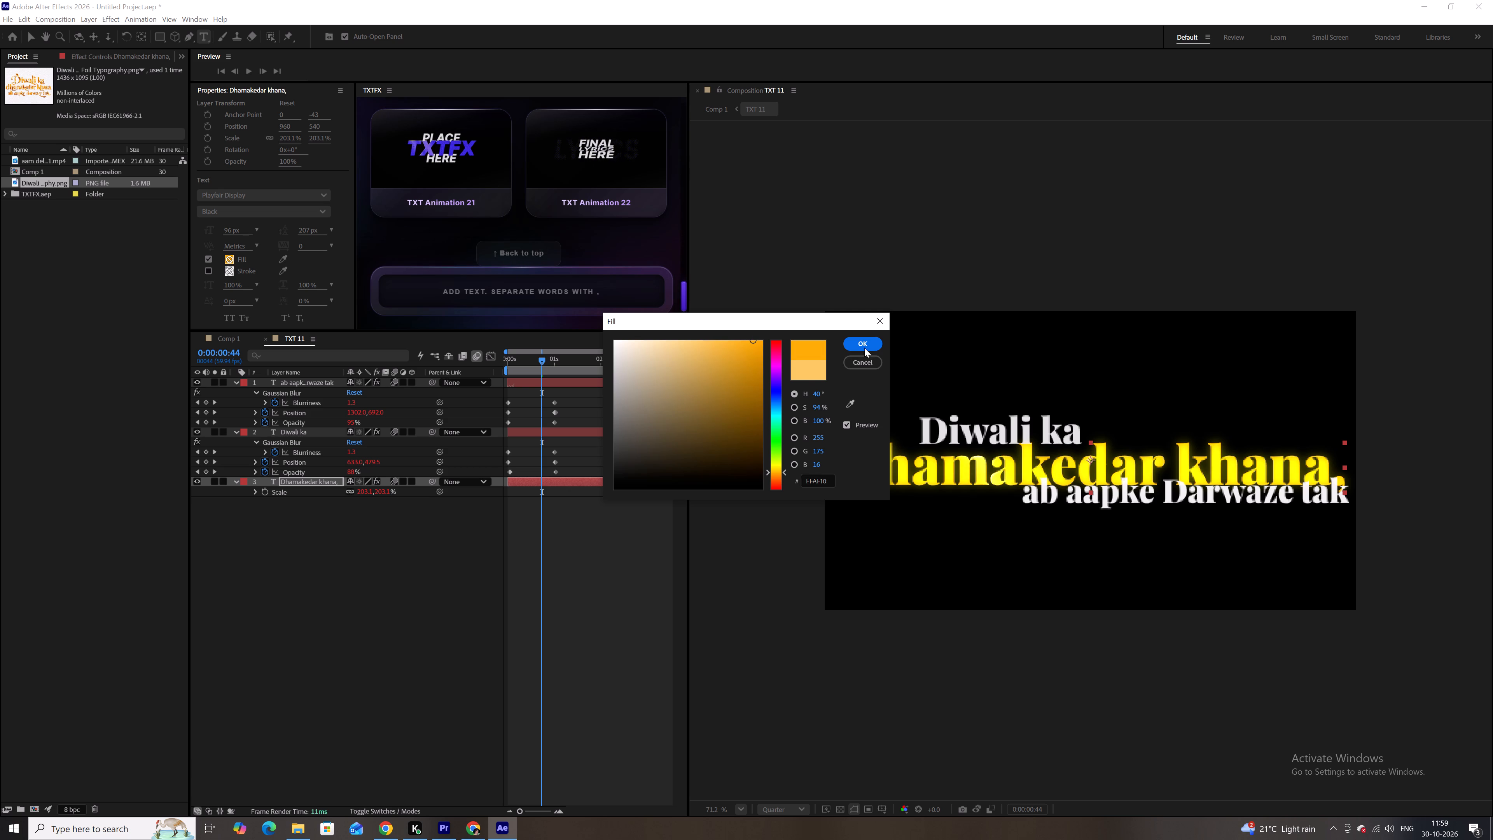
pyautogui.click(864, 348)
pyautogui.click(643, 570)
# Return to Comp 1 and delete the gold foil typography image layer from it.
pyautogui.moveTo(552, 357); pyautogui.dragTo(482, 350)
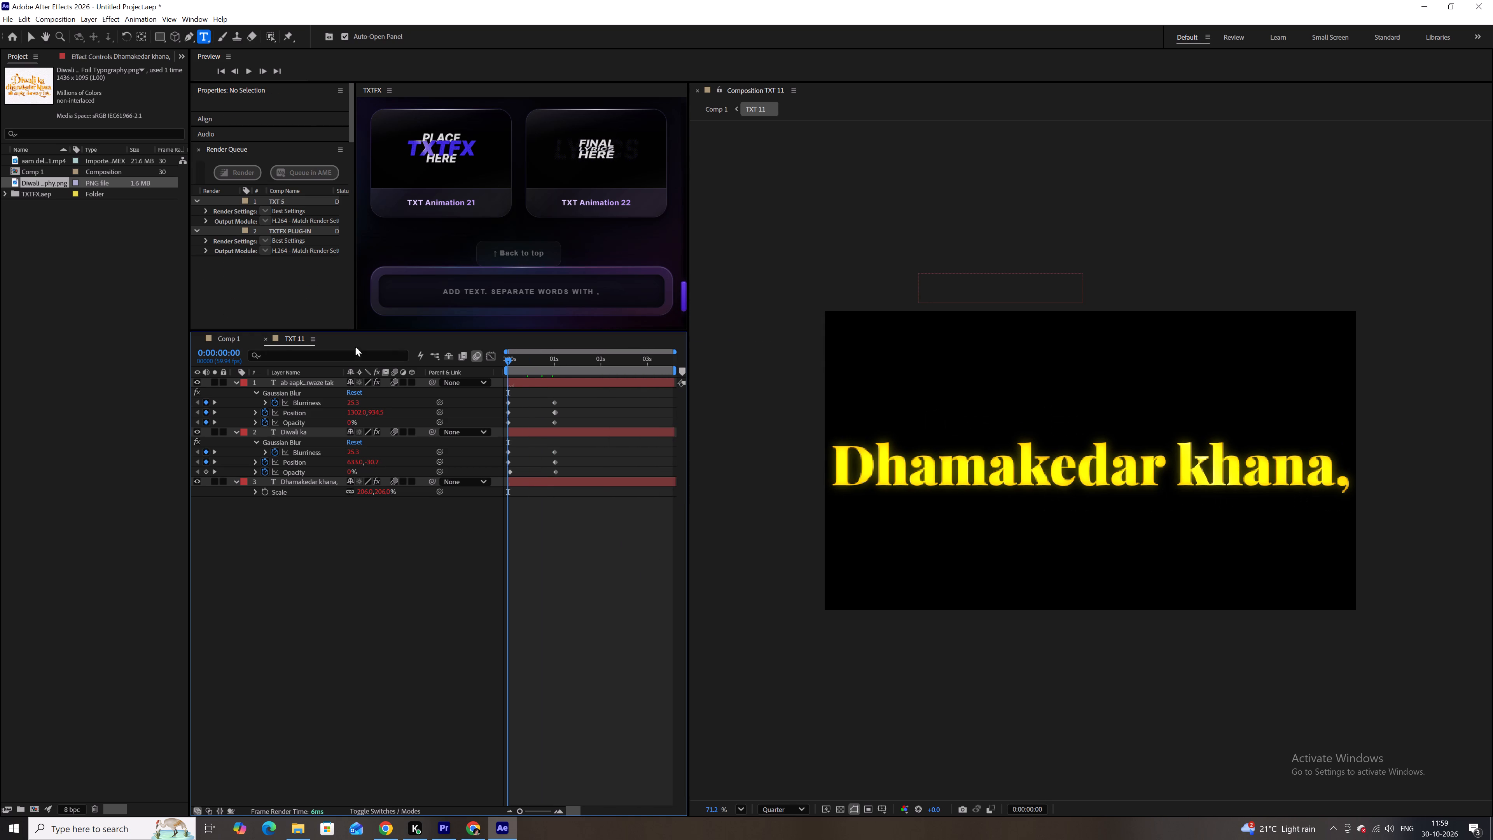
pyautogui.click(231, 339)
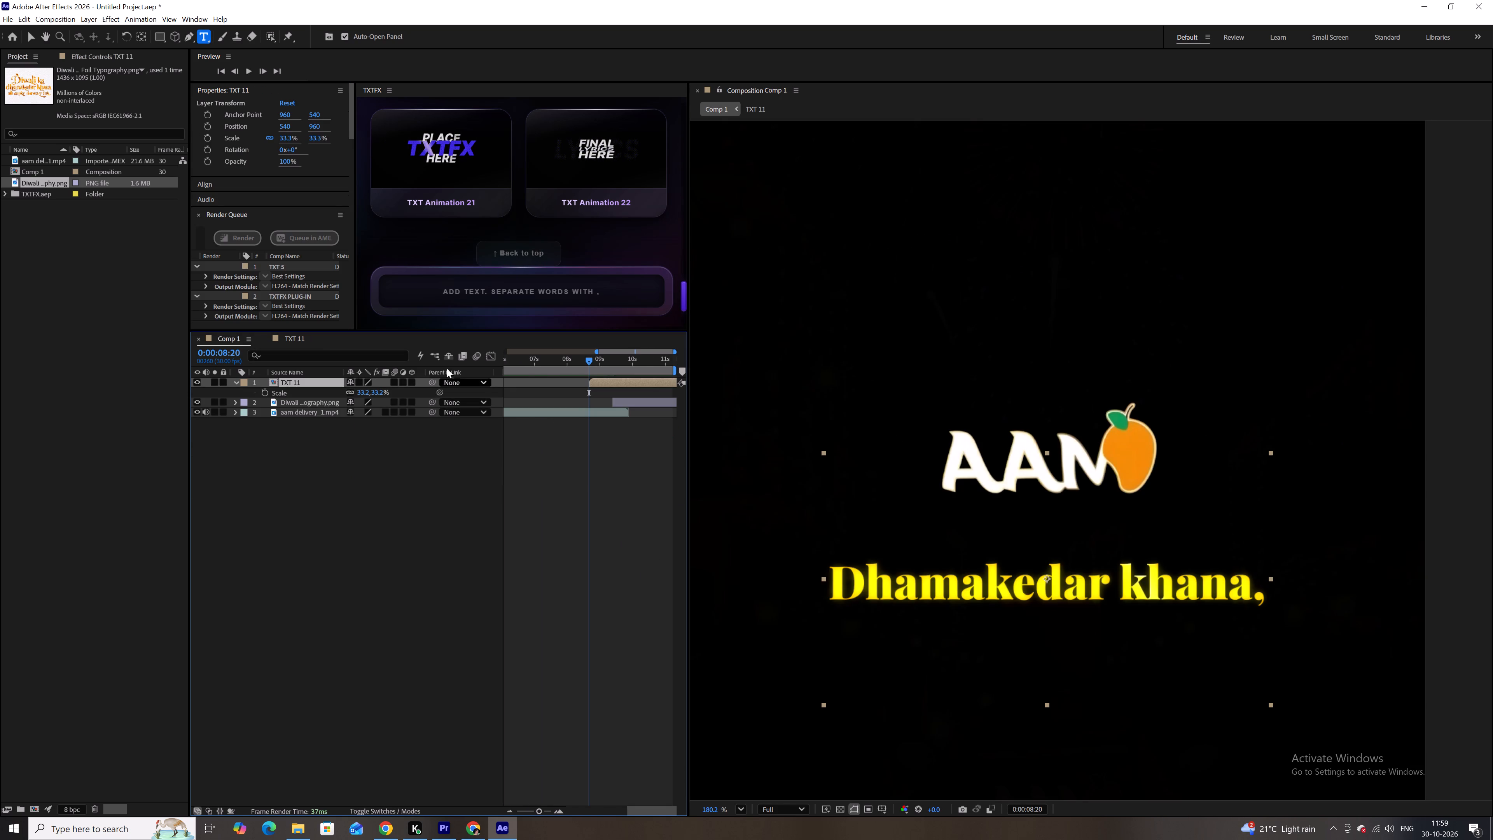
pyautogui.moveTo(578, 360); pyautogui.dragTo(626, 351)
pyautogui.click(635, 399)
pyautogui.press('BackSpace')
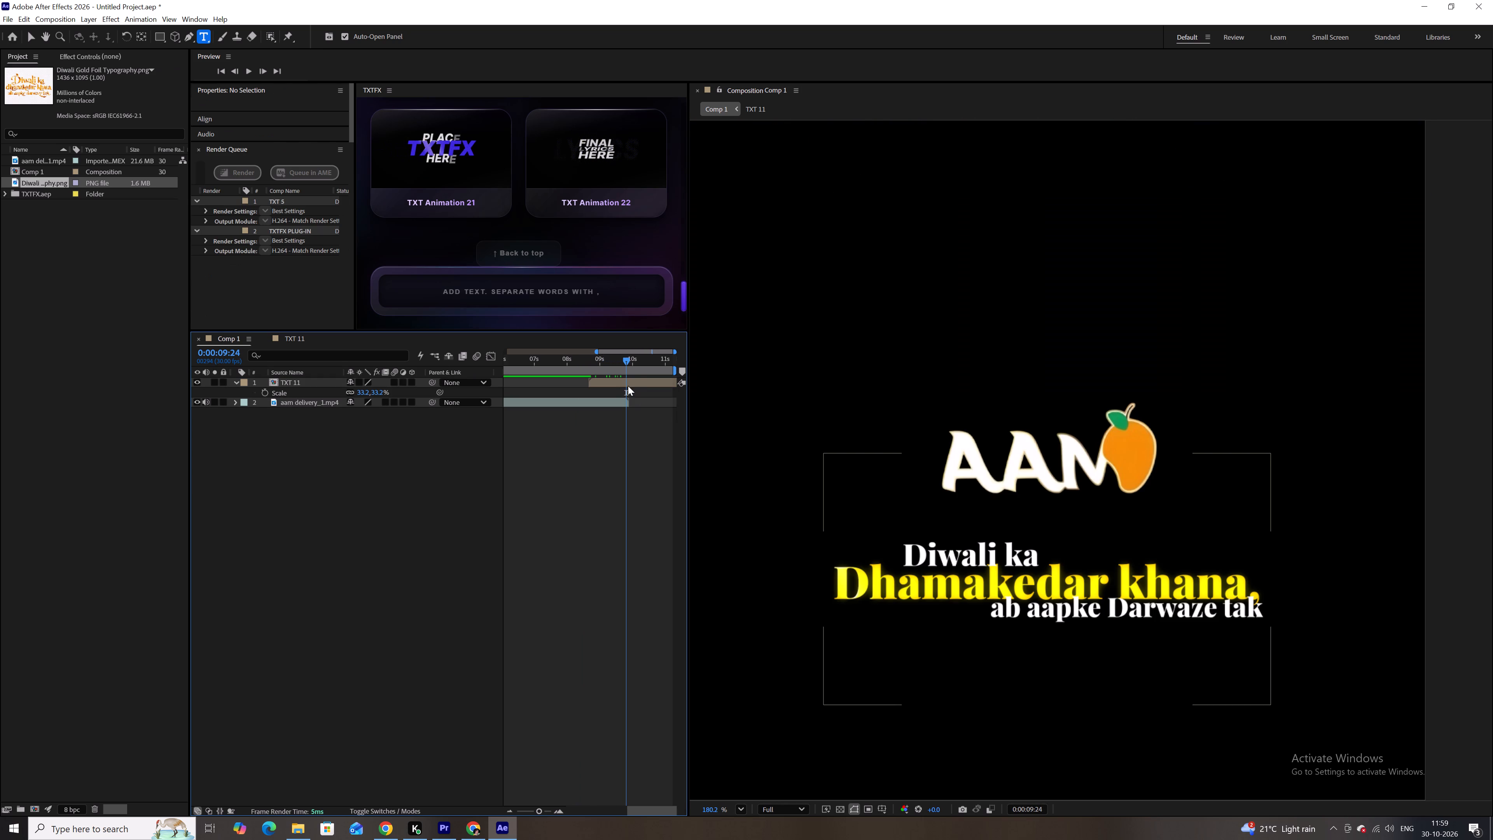
# Scale the TXT 11 layer in Comp 1 up to 47.2%.
pyautogui.scroll(-6, 1021, 400)
pyautogui.scroll(1, 1026, 373)
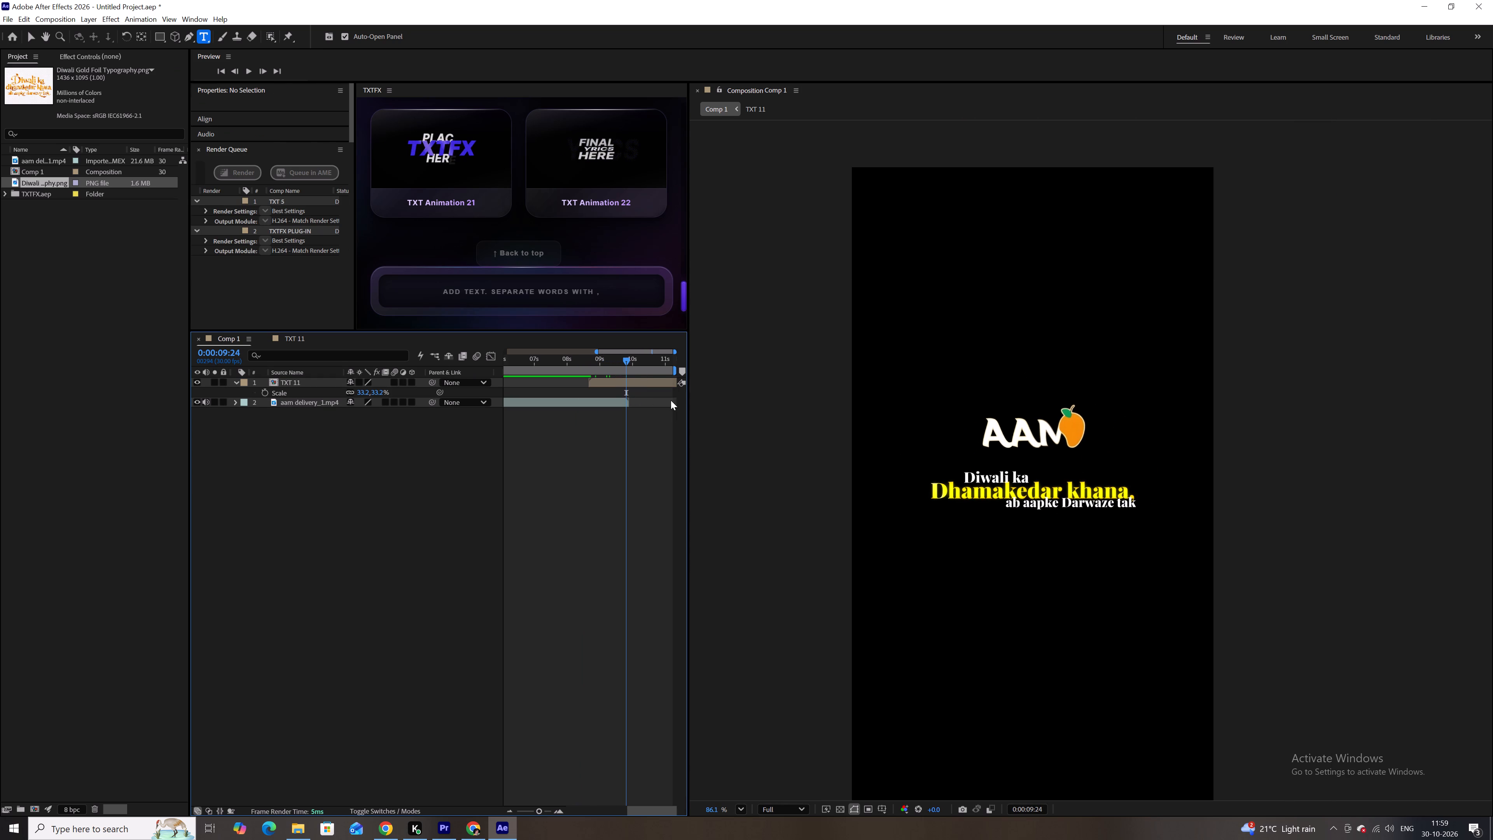
pyautogui.click(644, 381)
pyautogui.press('d')
pyautogui.press('s')
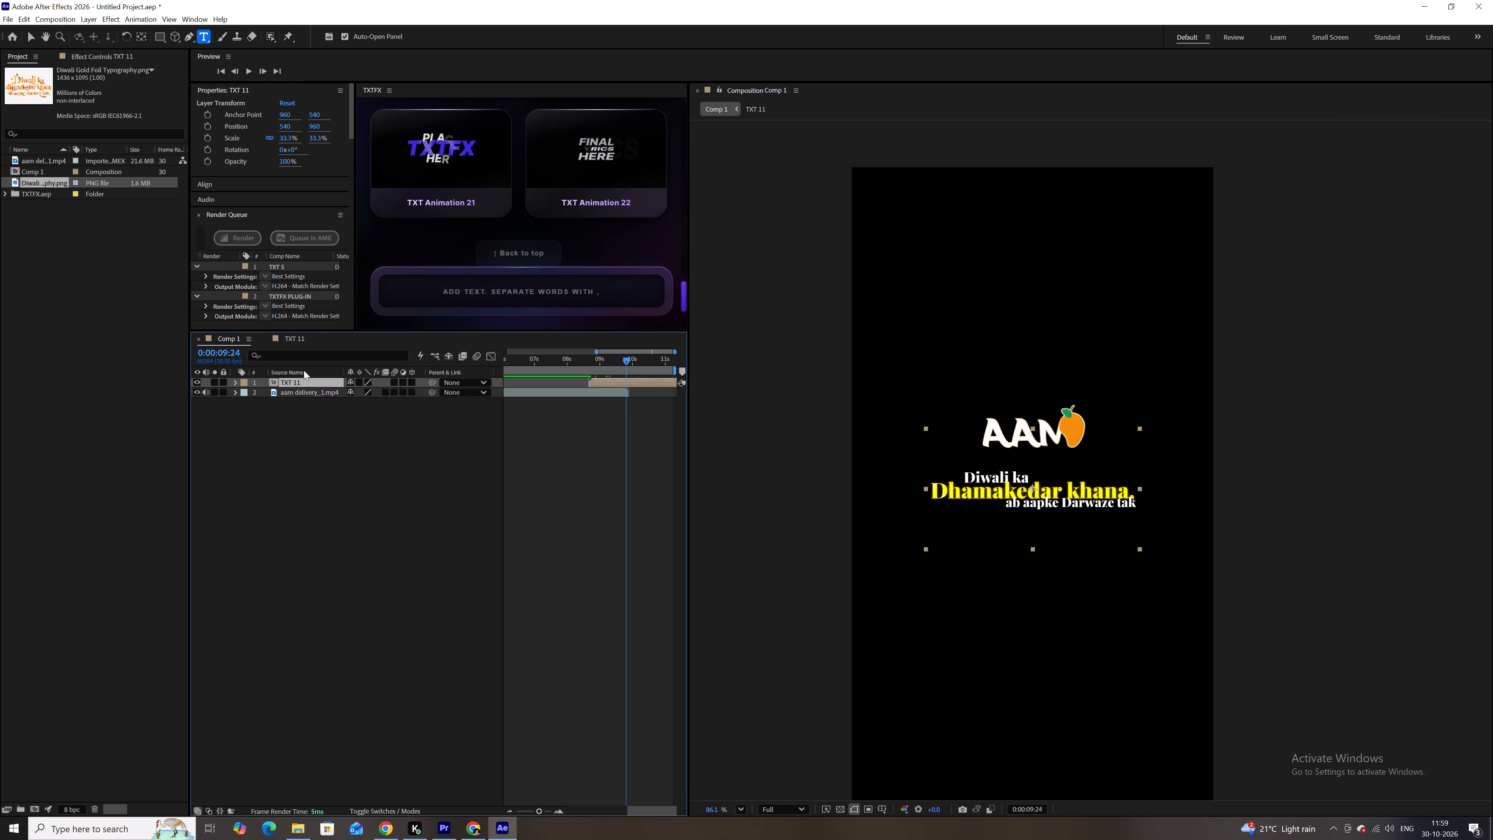
pyautogui.press('s')
pyautogui.press('s')
pyautogui.click(322, 420)
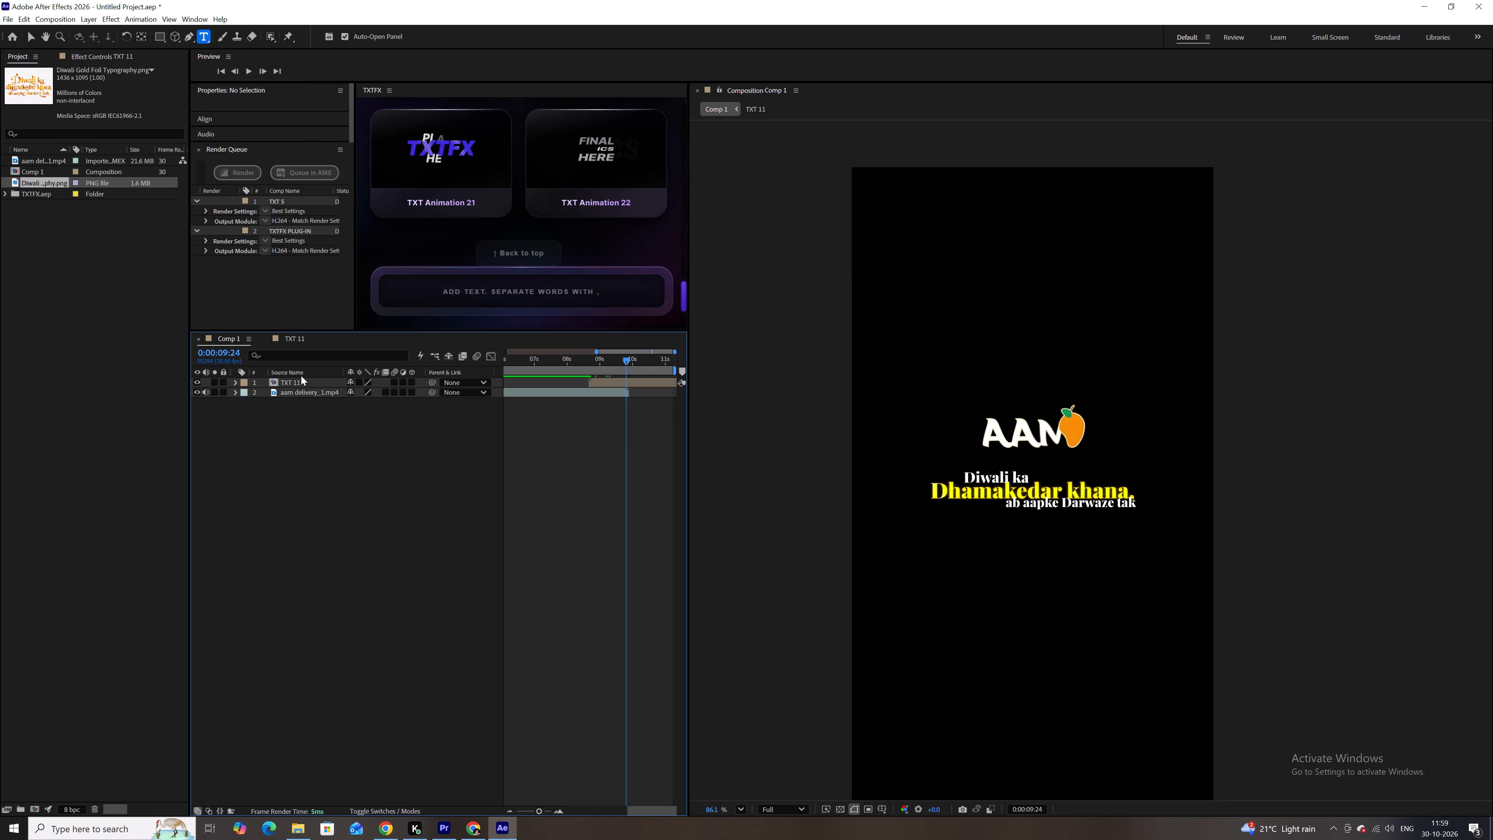
pyautogui.click(301, 376)
pyautogui.click(306, 382)
pyautogui.press('s')
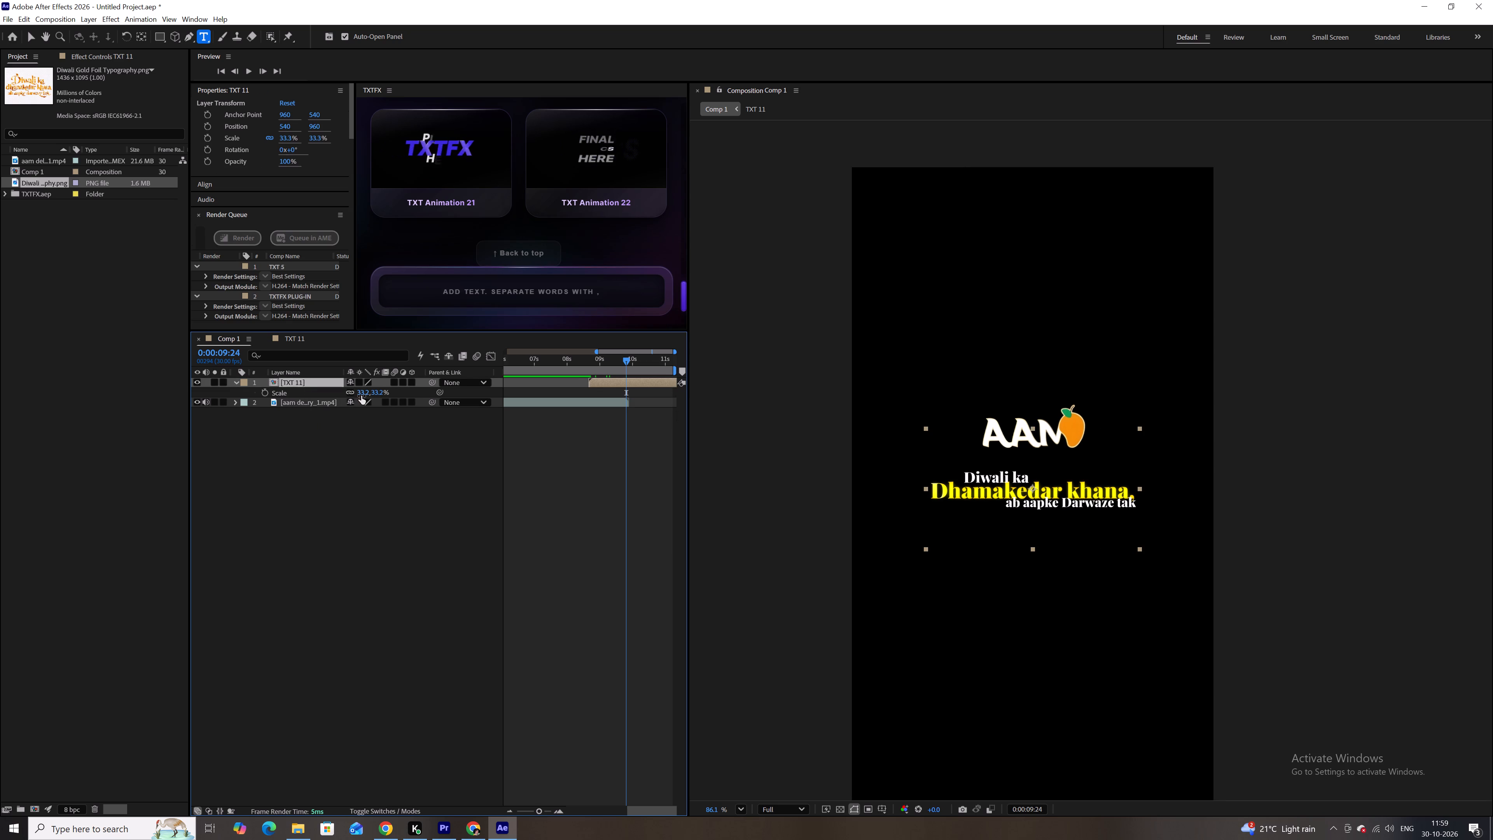
pyautogui.moveTo(361, 396); pyautogui.dragTo(365, 394)
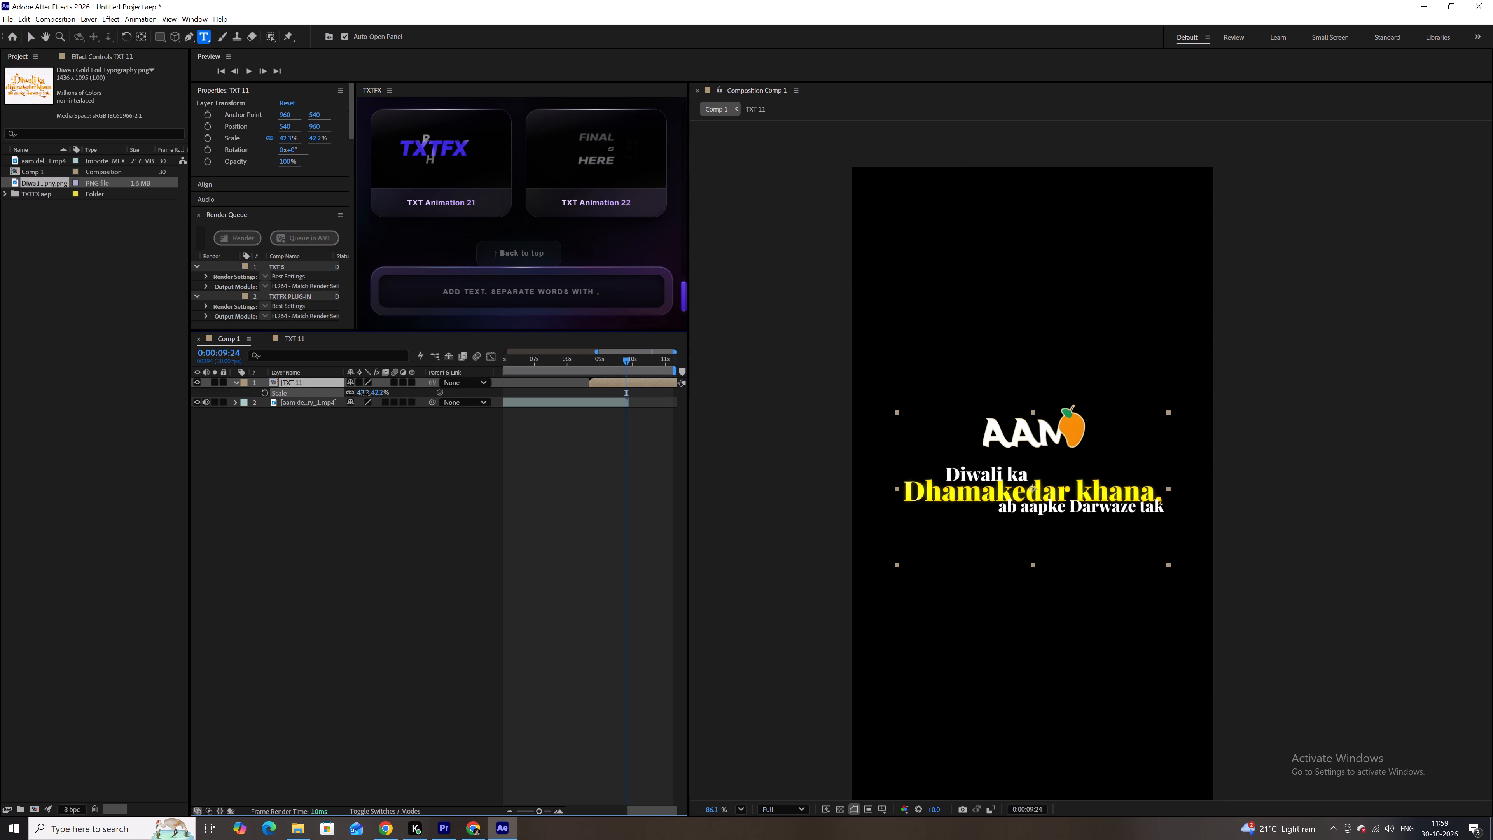
pyautogui.moveTo(365, 394); pyautogui.dragTo(368, 394)
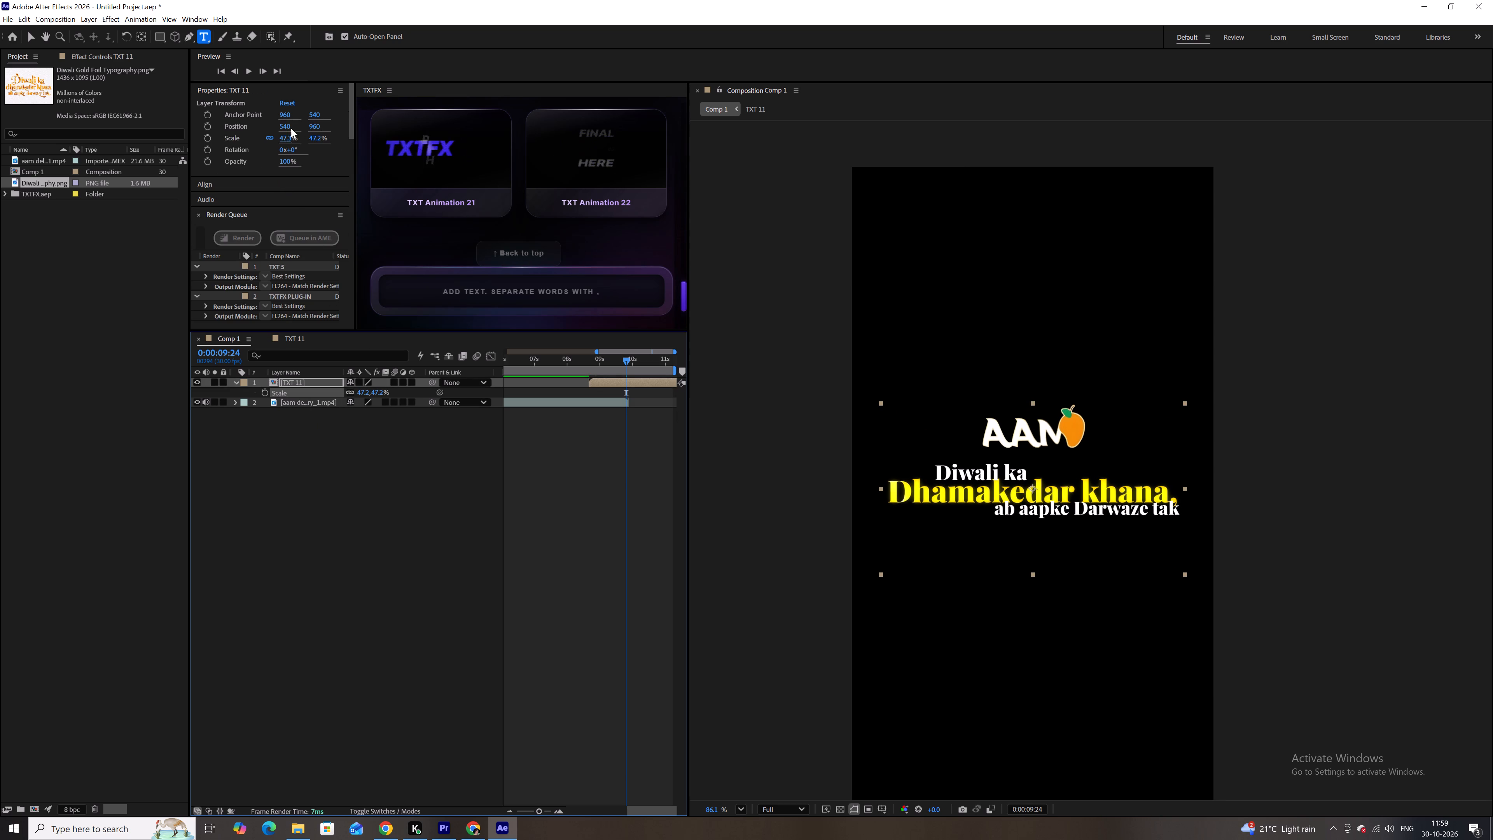
# Lower the TXT 11 layer slightly through its vertical position, keeping the text close beneath the AAM logo.
pyautogui.moveTo(315, 126); pyautogui.dragTo(392, 119)
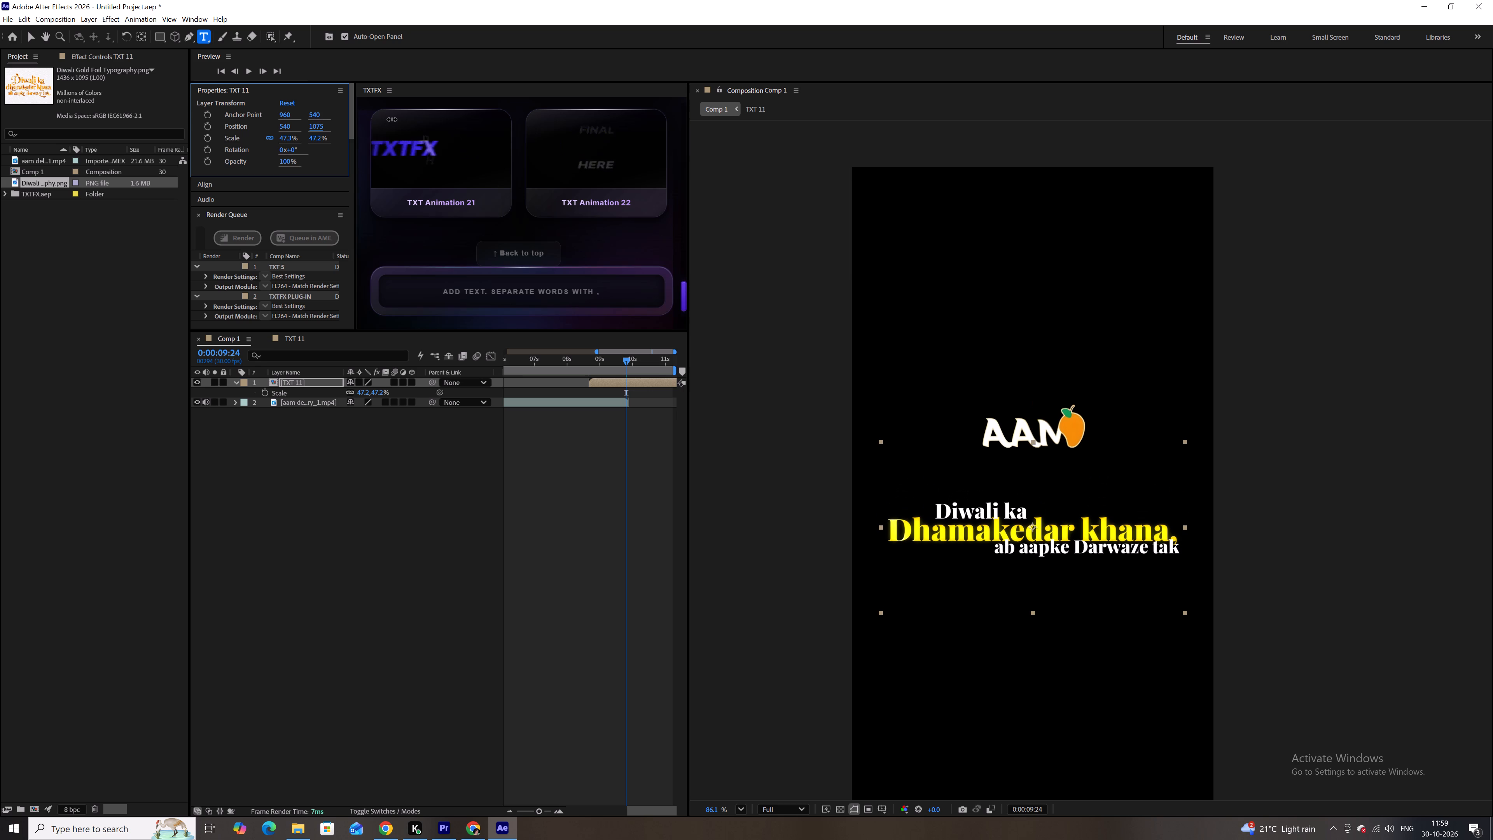
pyautogui.moveTo(392, 119); pyautogui.dragTo(305, 138)
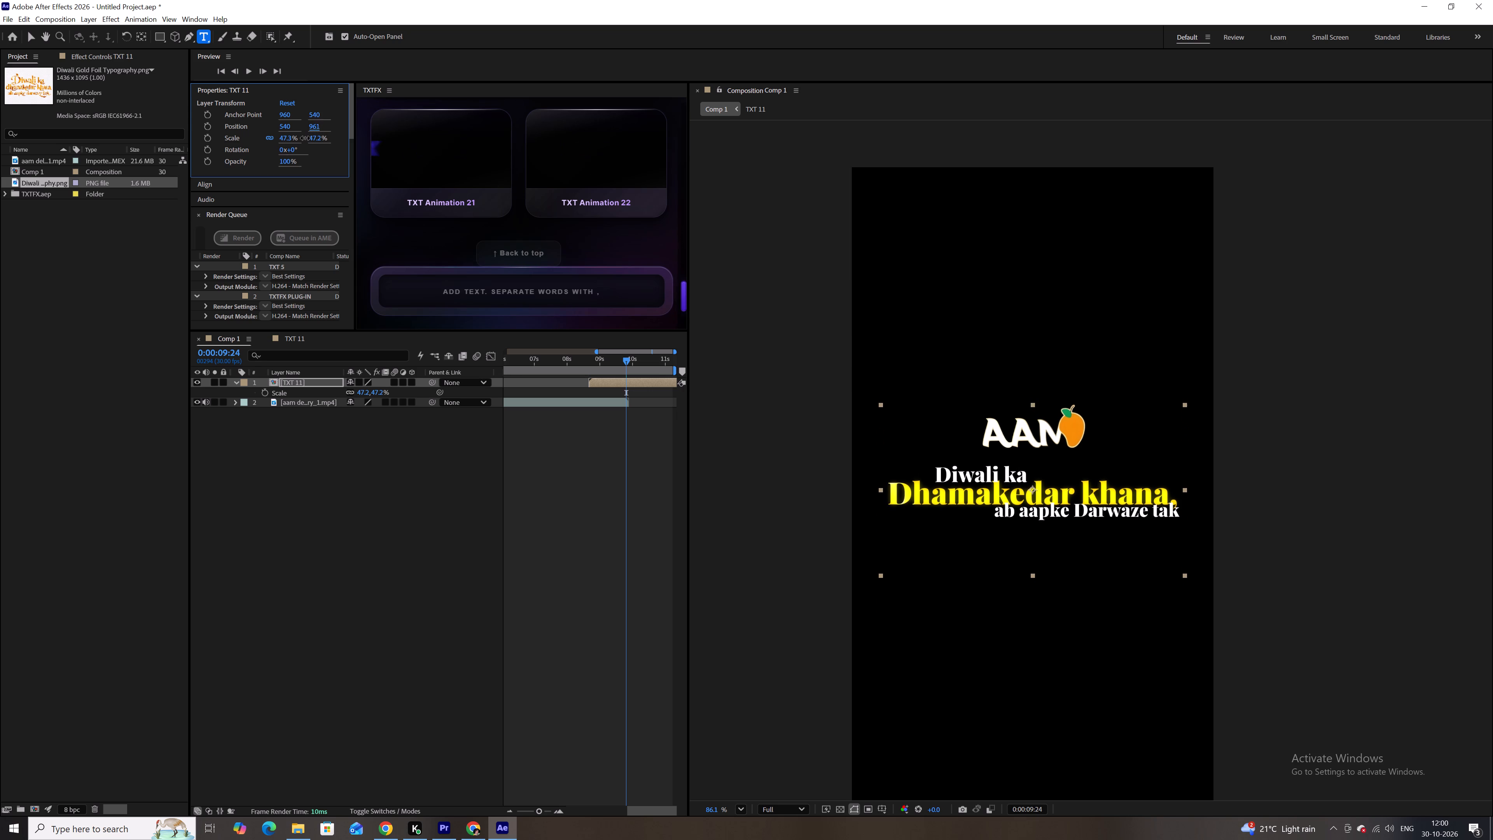
pyautogui.moveTo(305, 138); pyautogui.dragTo(318, 135)
pyautogui.click(407, 540)
# Play back the ending of Comp 1 from 0:00:08:03 to review the enlarged text animation.
pyautogui.moveTo(619, 360); pyautogui.dragTo(571, 357)
pyautogui.press('space')
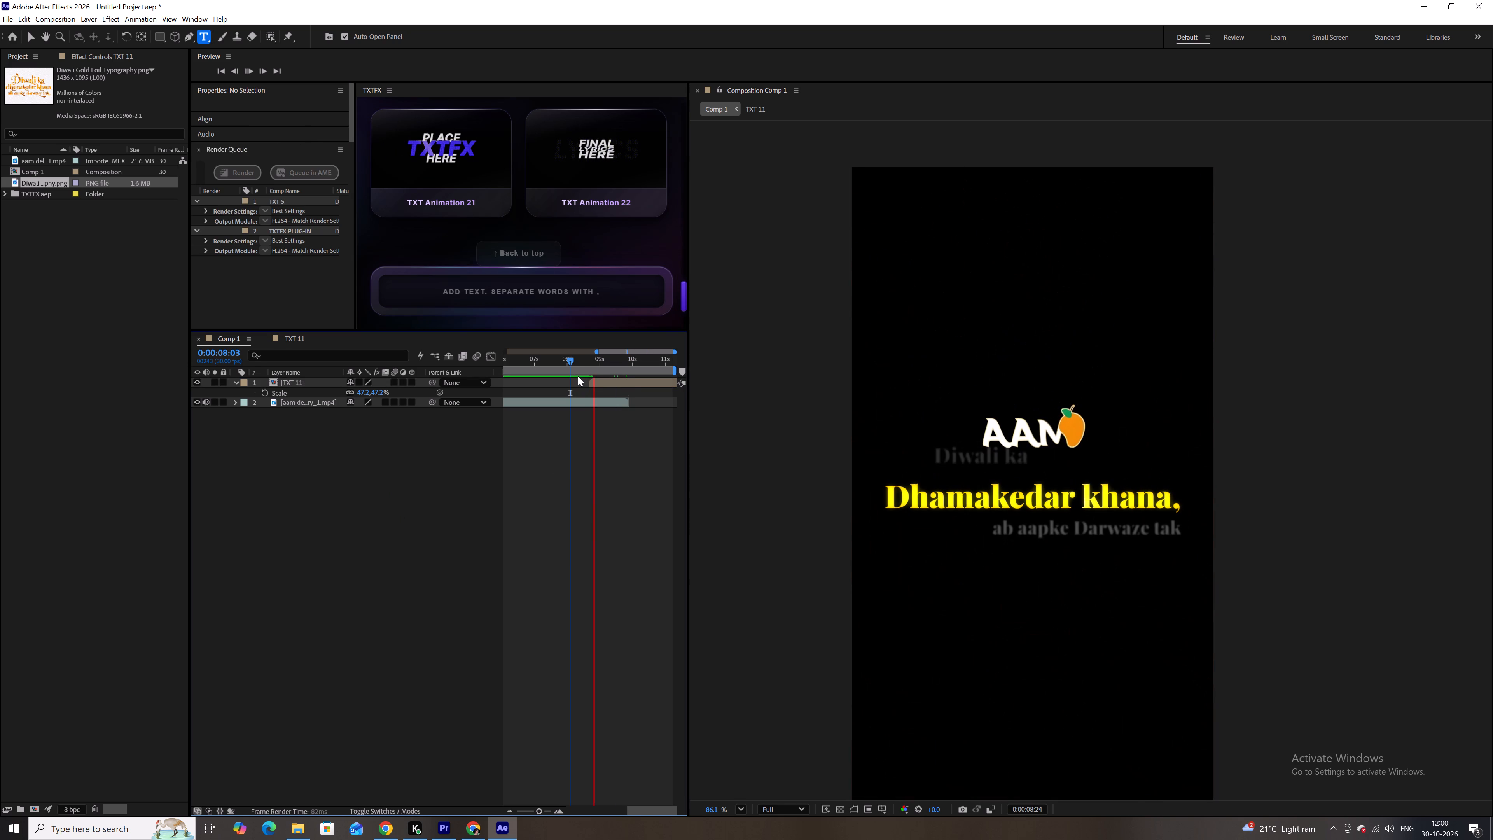
pyautogui.press('space')
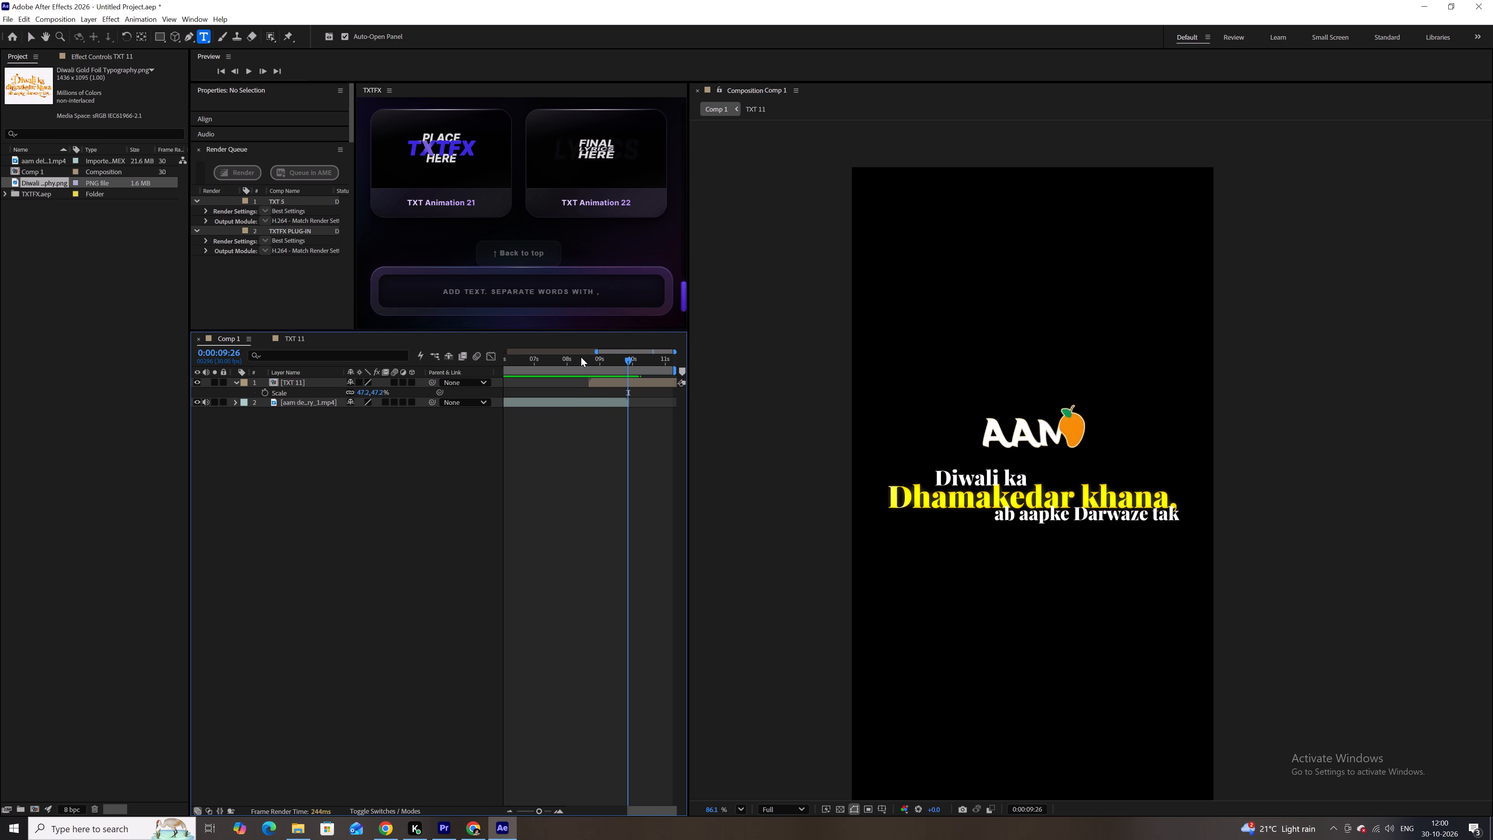
# Split the TXT 11 layer in Comp 1 at 0:00:09:25 and delete the part after the cut.
pyautogui.moveTo(580, 357); pyautogui.dragTo(606, 361)
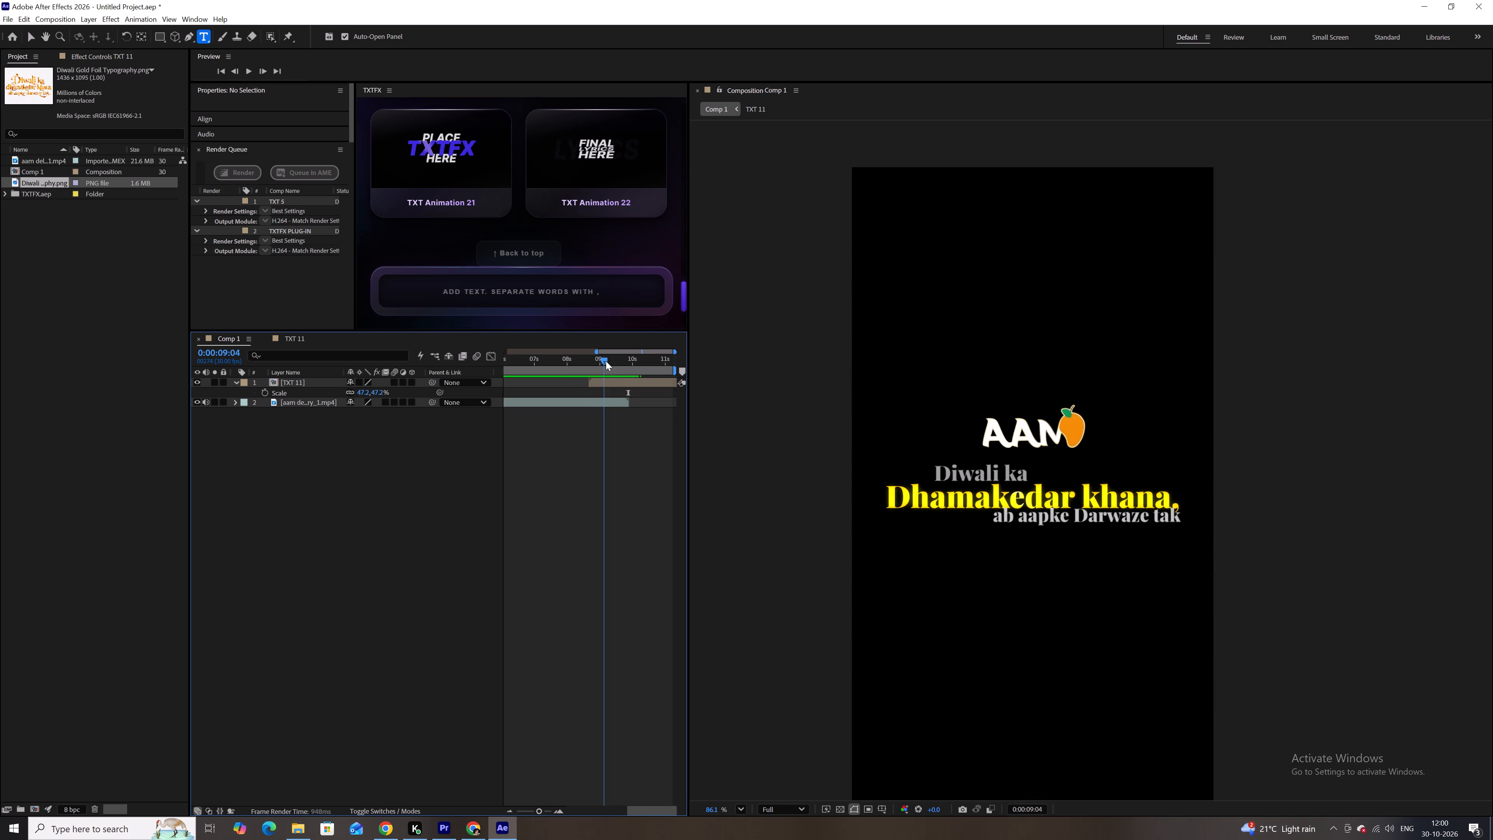
pyautogui.moveTo(606, 361); pyautogui.dragTo(629, 358)
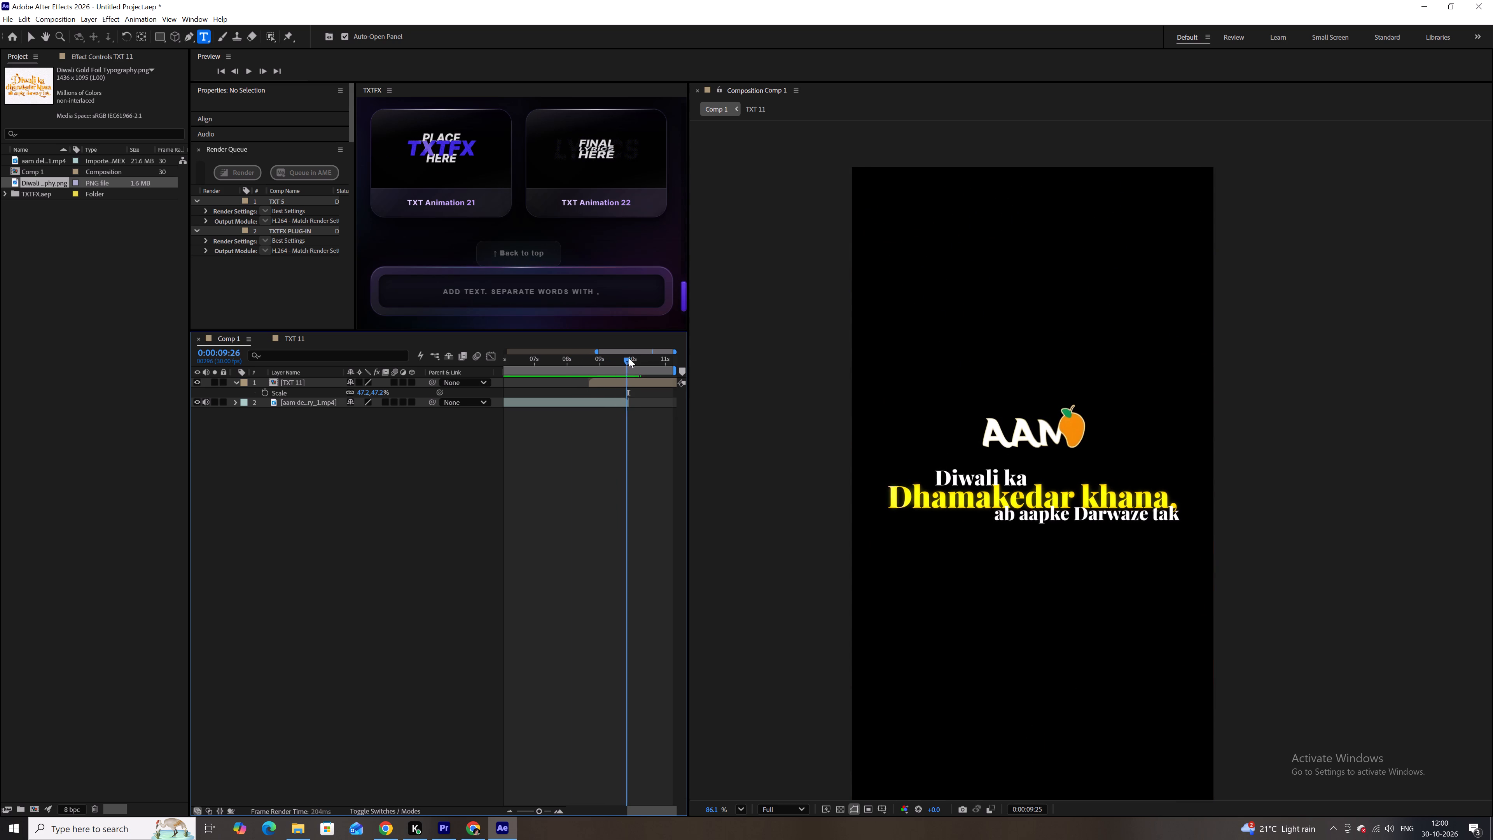
pyautogui.moveTo(629, 358); pyautogui.dragTo(626, 358)
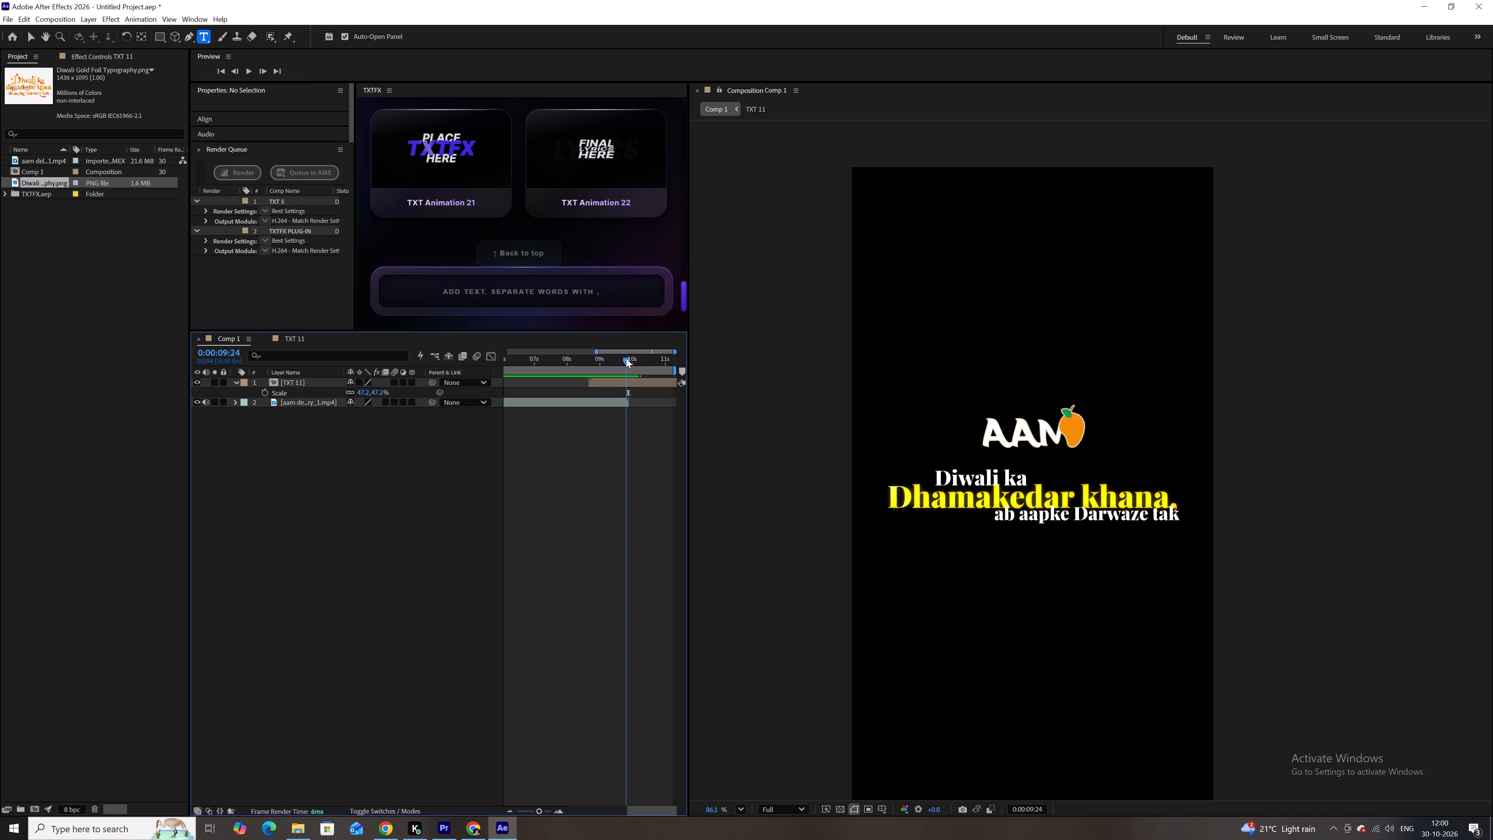
pyautogui.moveTo(626, 358); pyautogui.dragTo(625, 363)
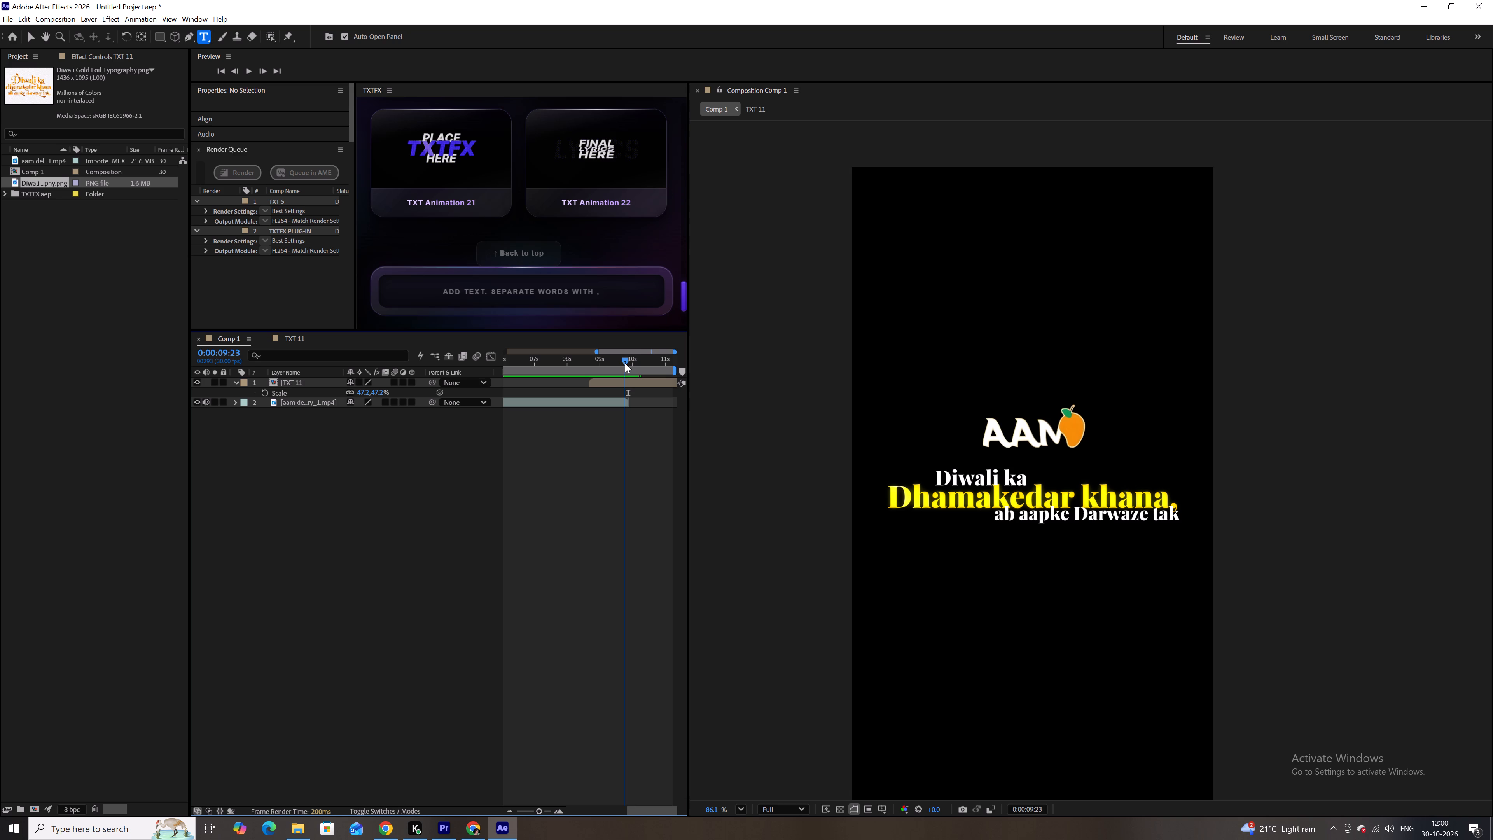
pyautogui.moveTo(625, 363); pyautogui.dragTo(628, 364)
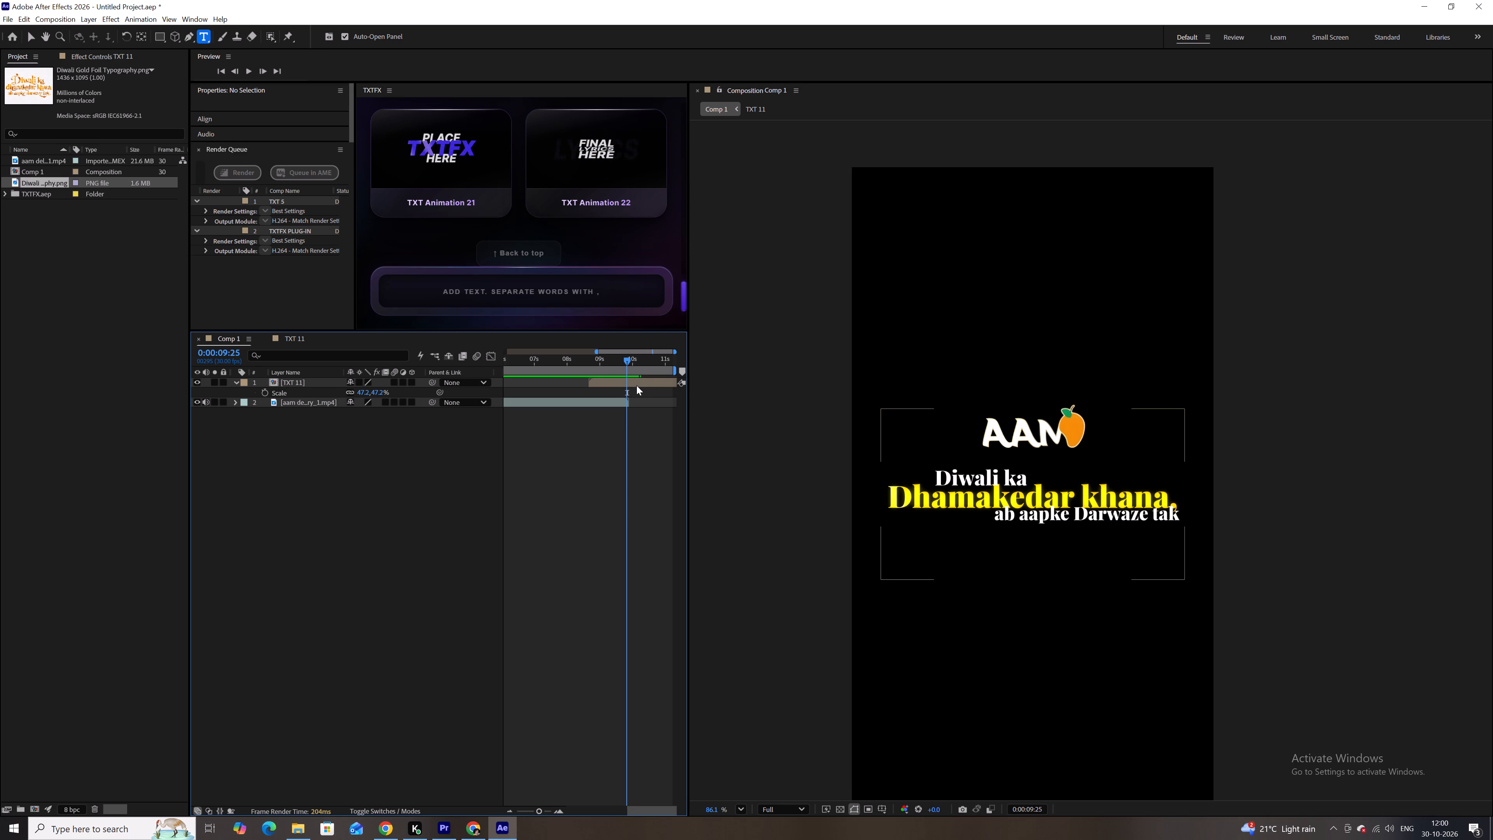
pyautogui.click(636, 385)
pyautogui.hotkey('ctrl', 'shift', 'f')
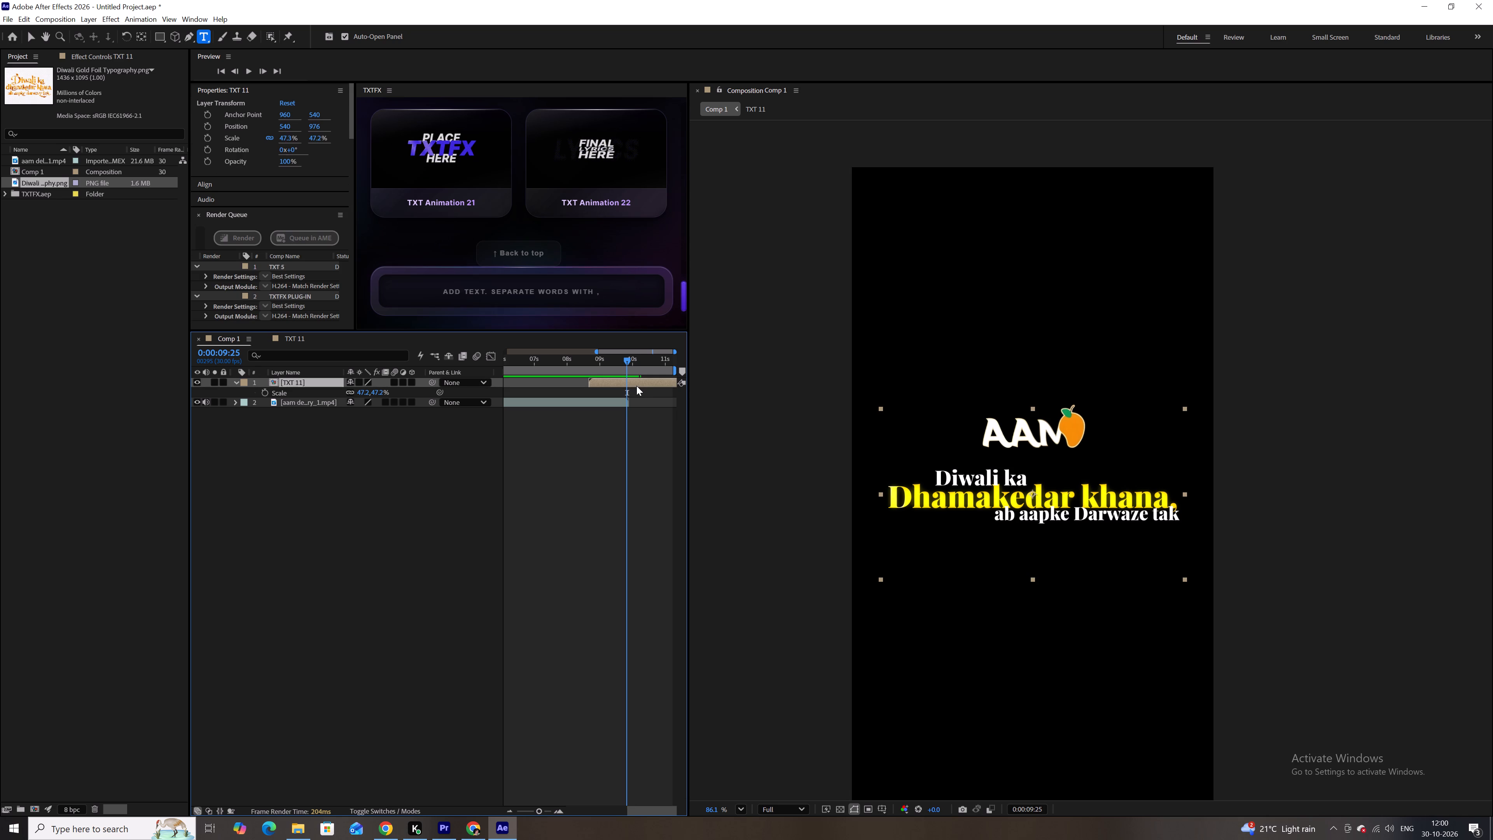
pyautogui.hotkey('ctrl', 'shift', 'd')
pyautogui.press('BackSpace')
# Play back the trimmed text animation from 0:00:08:22 and look closely at the spacing between its lines.
pyautogui.click(591, 360)
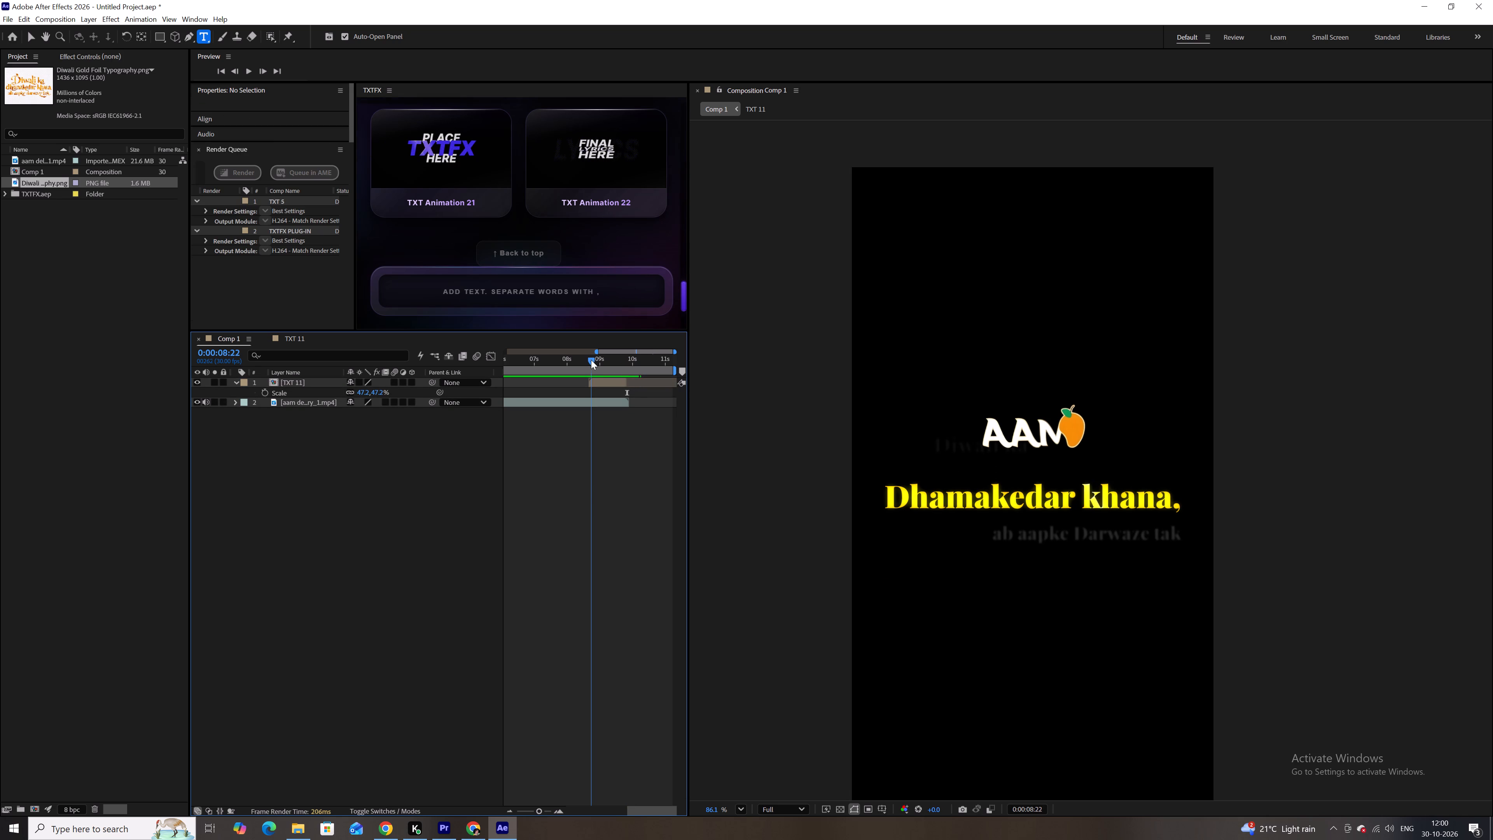
pyautogui.press('space')
pyautogui.press('space')
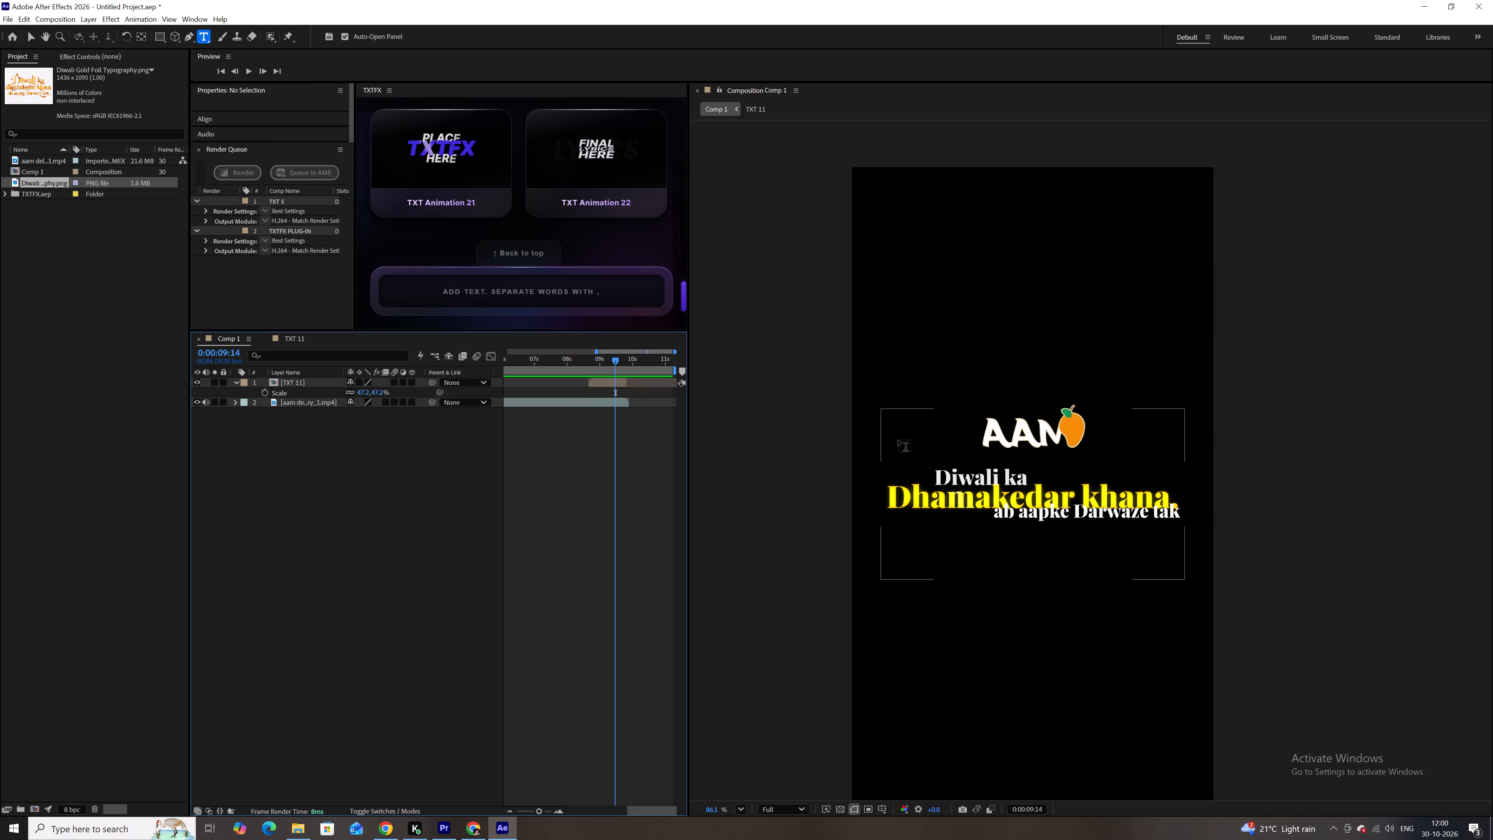
pyautogui.scroll(4, 1024, 470)
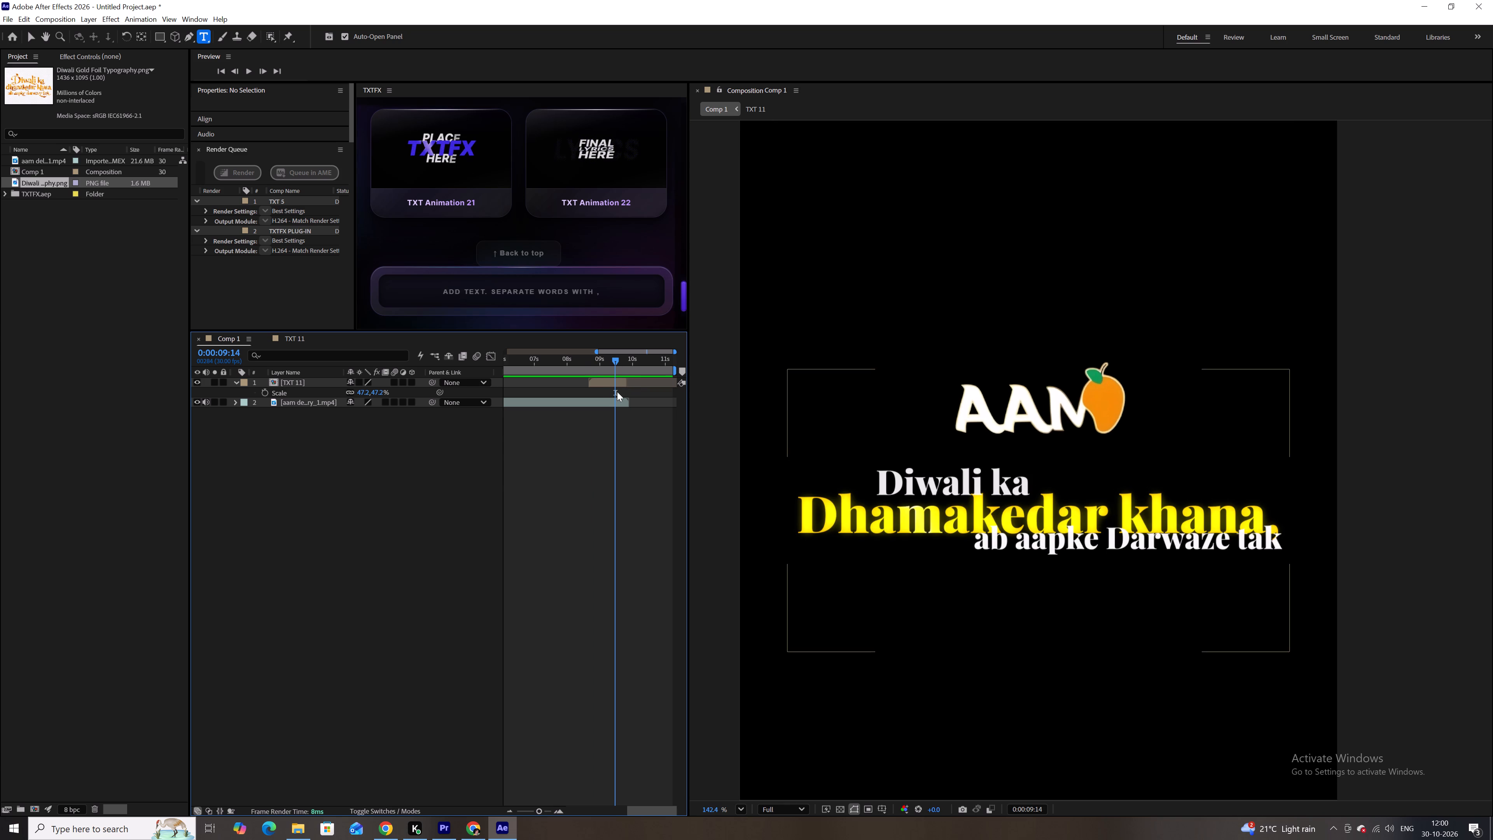
# In TXT 11 at 0:00:01:00, lower the "ab aapke Darwaze tak" line to a vertical position of about 754.
pyautogui.doubleClick(608, 386)
pyautogui.moveTo(625, 360); pyautogui.dragTo(554, 366)
pyautogui.click(566, 431)
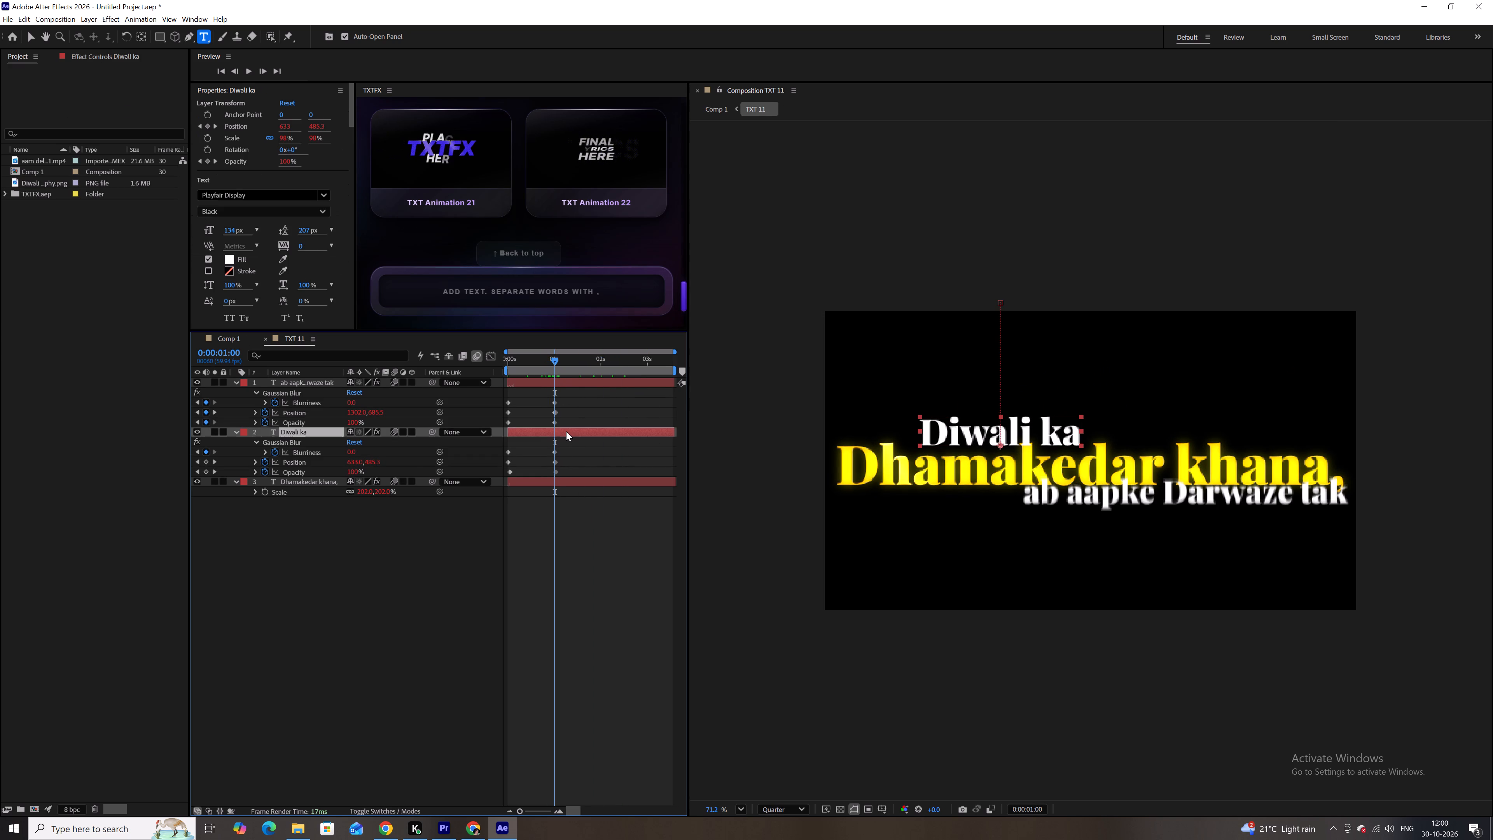
pyautogui.click(577, 379)
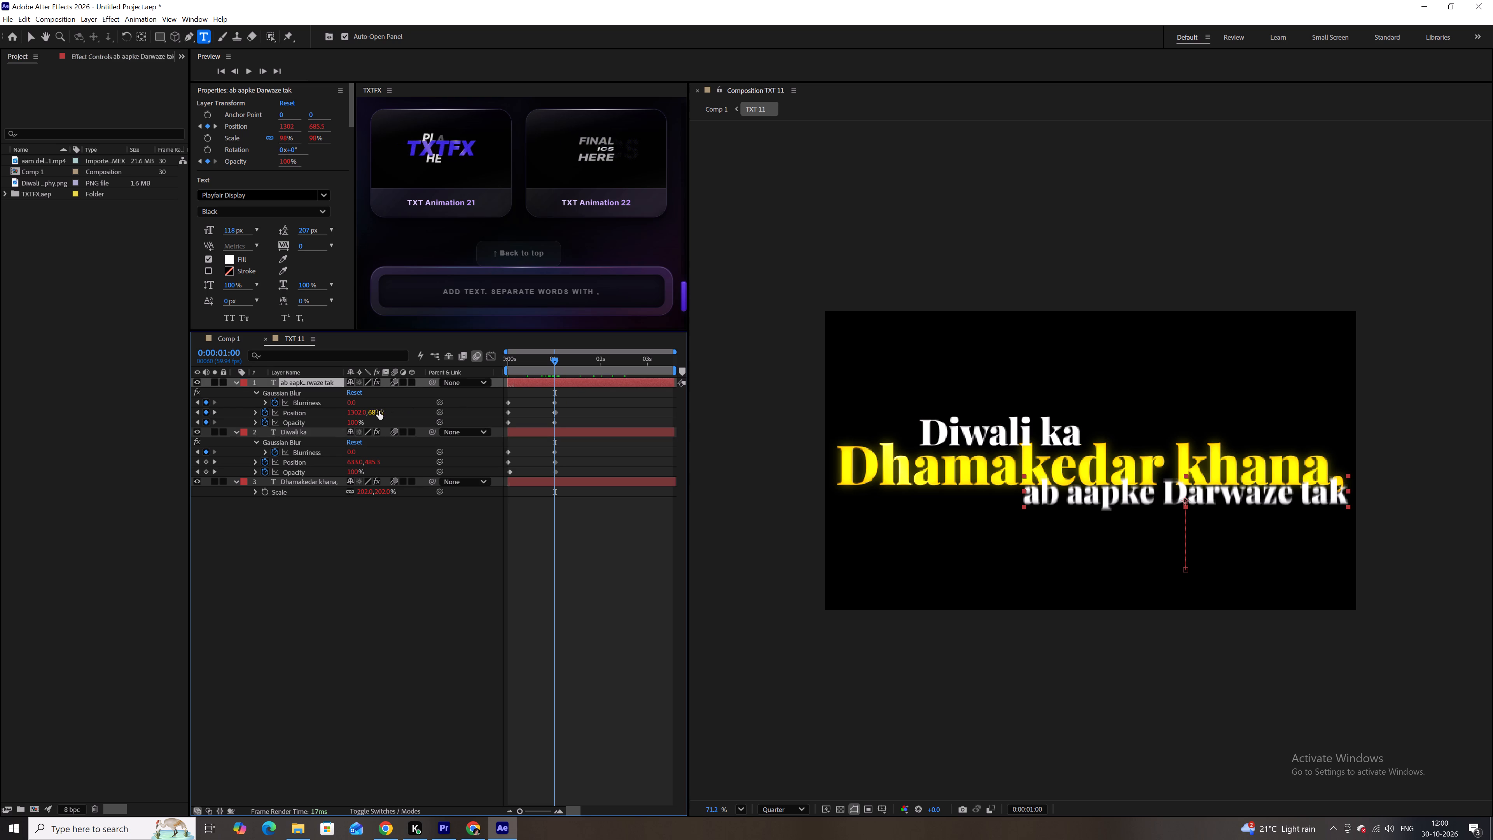
pyautogui.moveTo(378, 413); pyautogui.dragTo(411, 408)
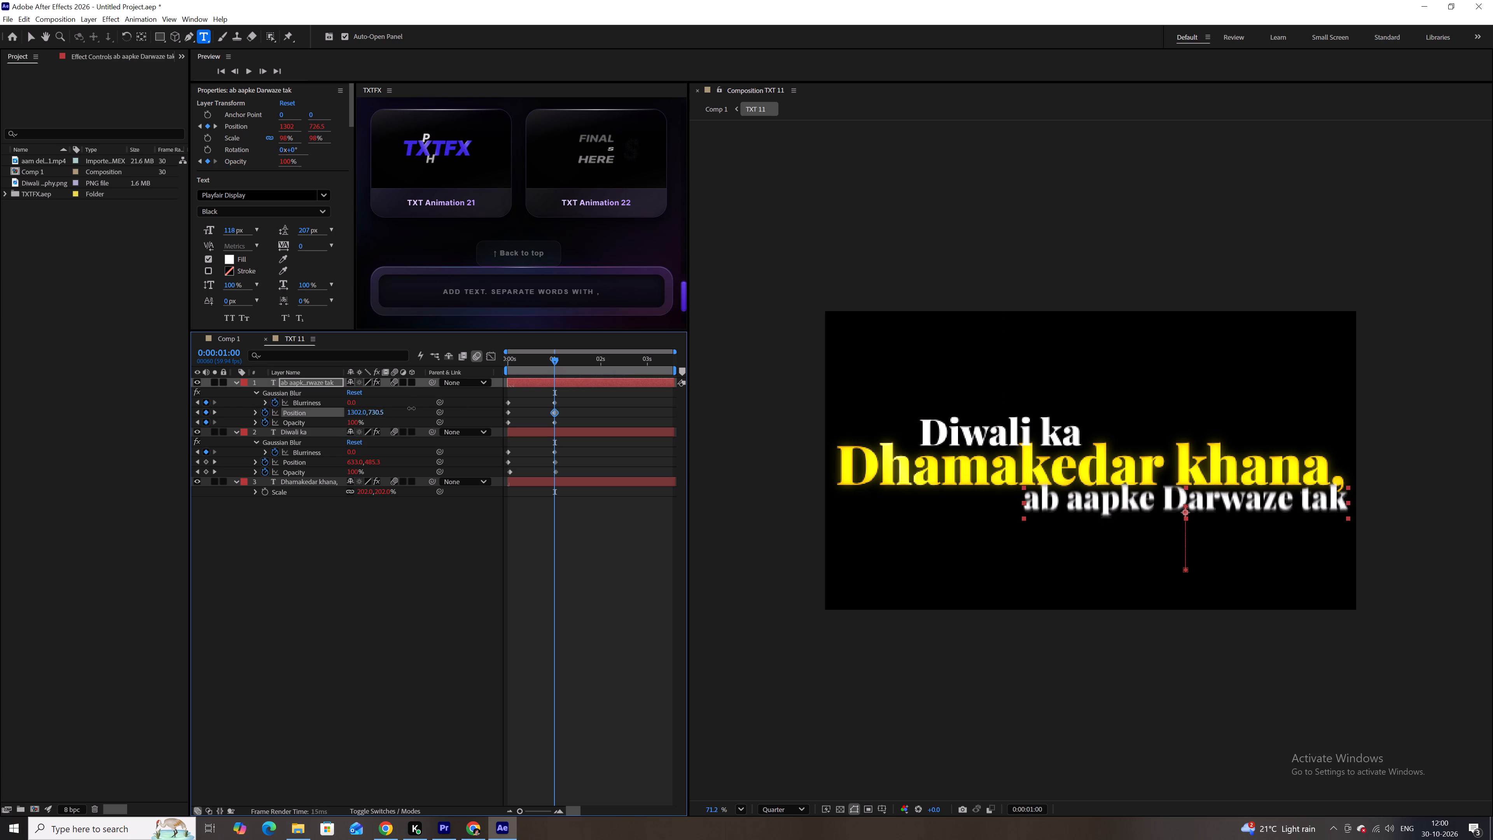
pyautogui.moveTo(411, 408); pyautogui.dragTo(425, 408)
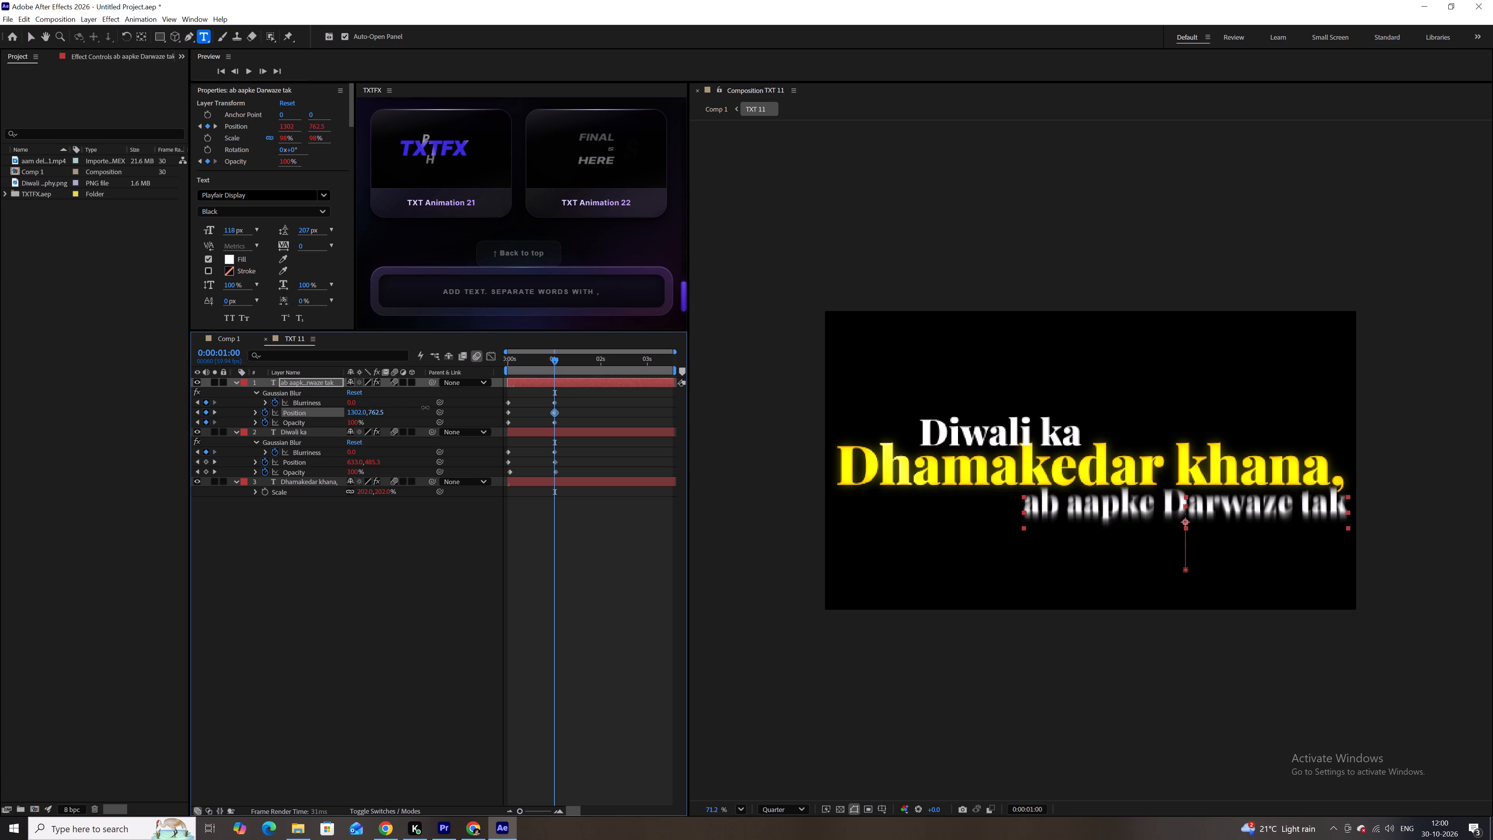
pyautogui.moveTo(425, 408); pyautogui.dragTo(423, 408)
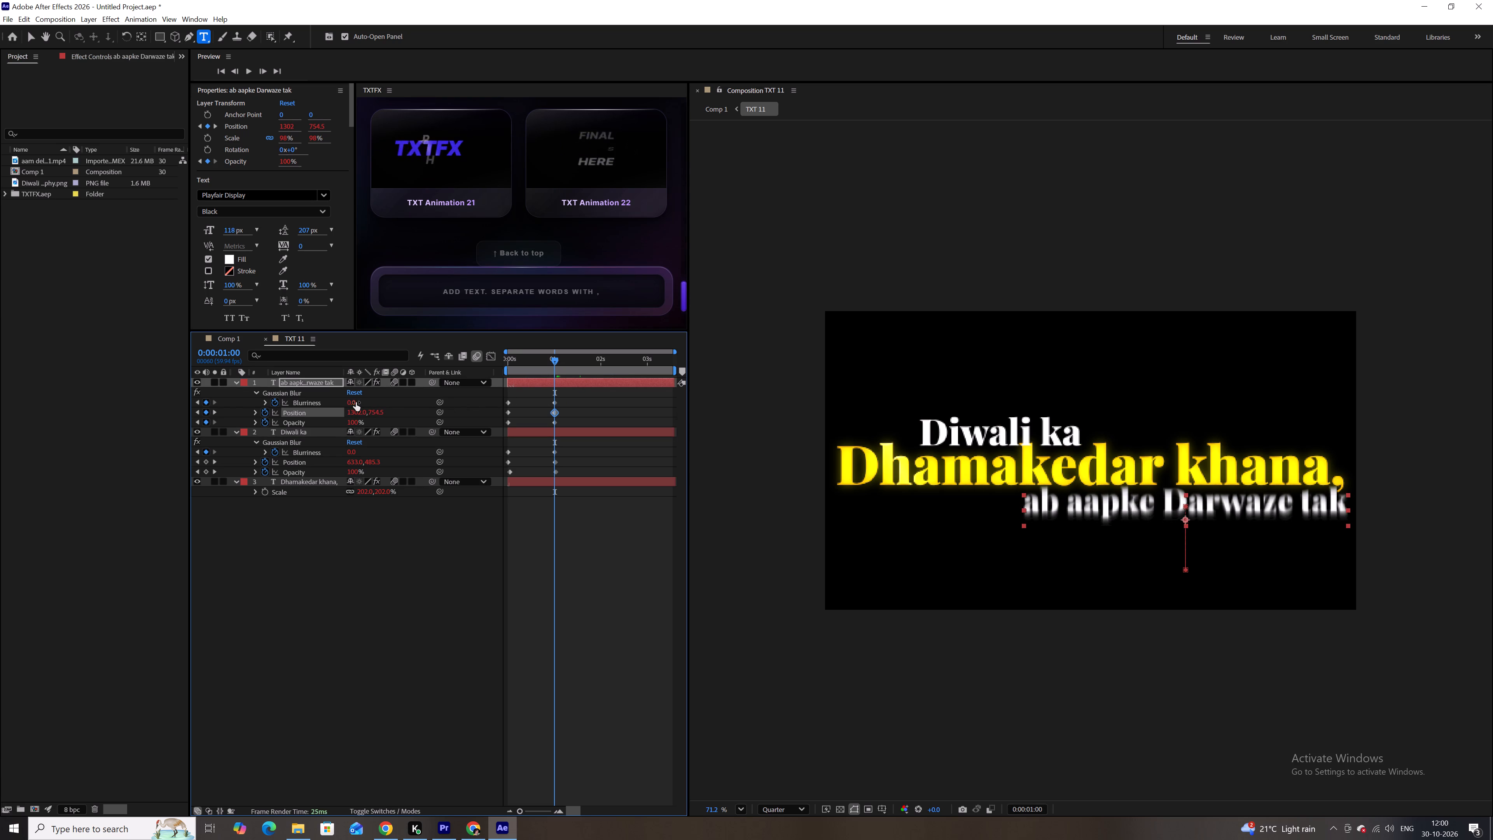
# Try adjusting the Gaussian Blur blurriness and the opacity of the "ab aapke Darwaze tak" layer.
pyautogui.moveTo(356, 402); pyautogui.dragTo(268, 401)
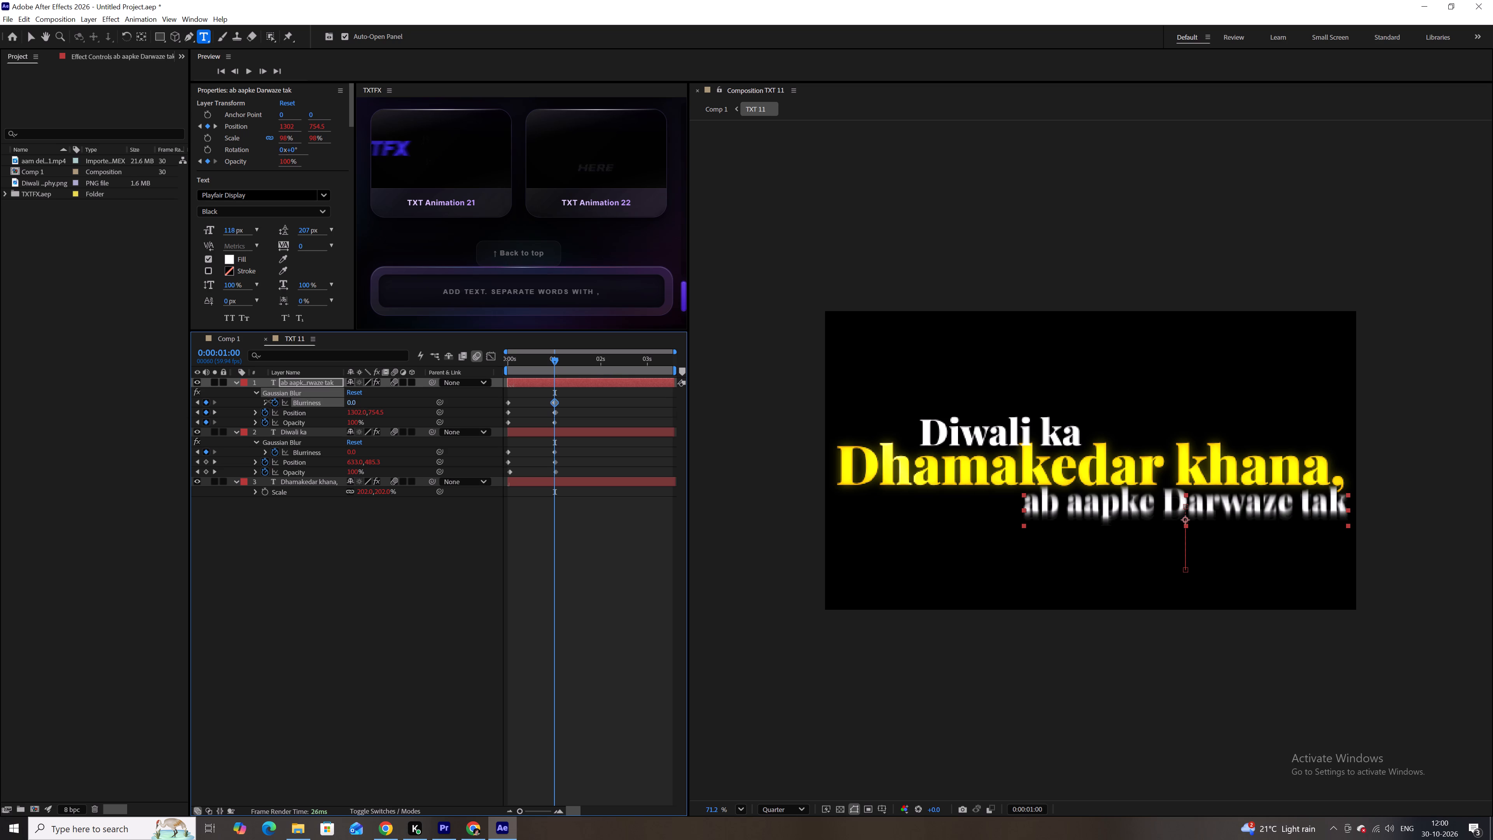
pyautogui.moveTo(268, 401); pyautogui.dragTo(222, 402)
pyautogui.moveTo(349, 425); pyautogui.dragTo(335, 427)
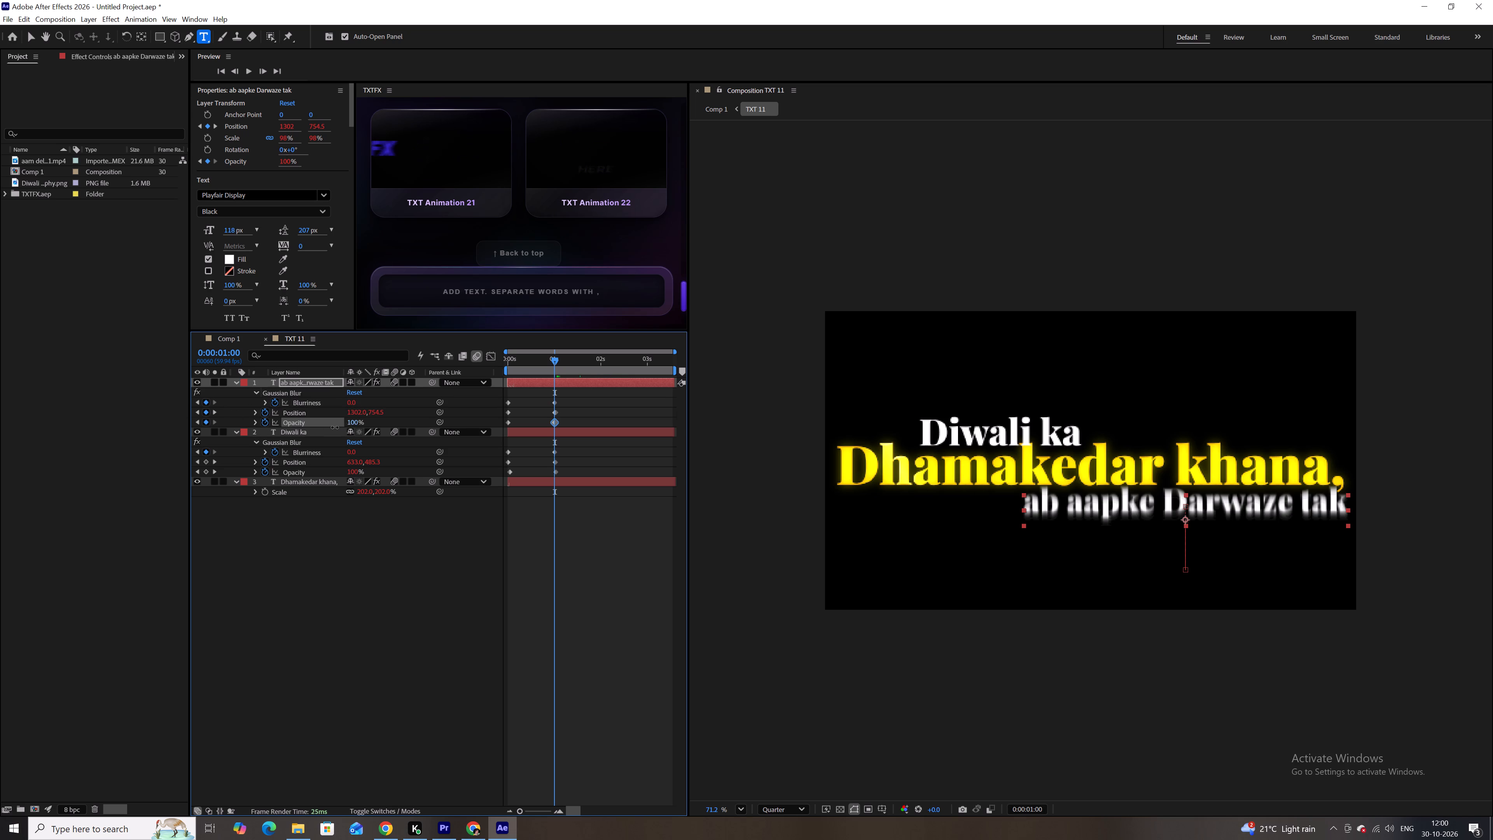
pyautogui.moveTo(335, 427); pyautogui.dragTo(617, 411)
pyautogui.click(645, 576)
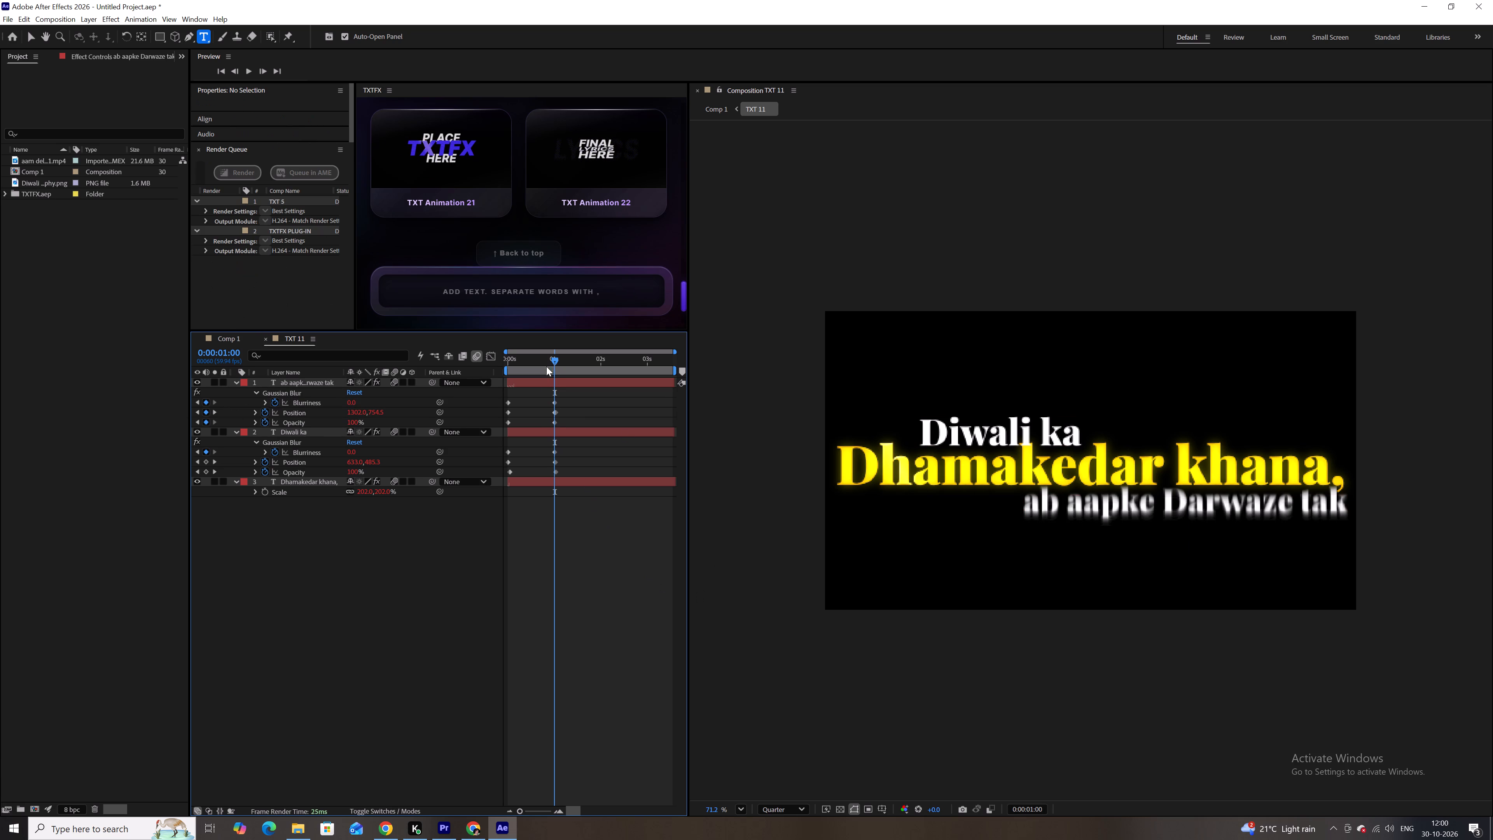
# Play TXT 11 from its start and scrub through it to check the movement of the lowered line.
pyautogui.moveTo(547, 359); pyautogui.dragTo(462, 353)
pyautogui.press('space')
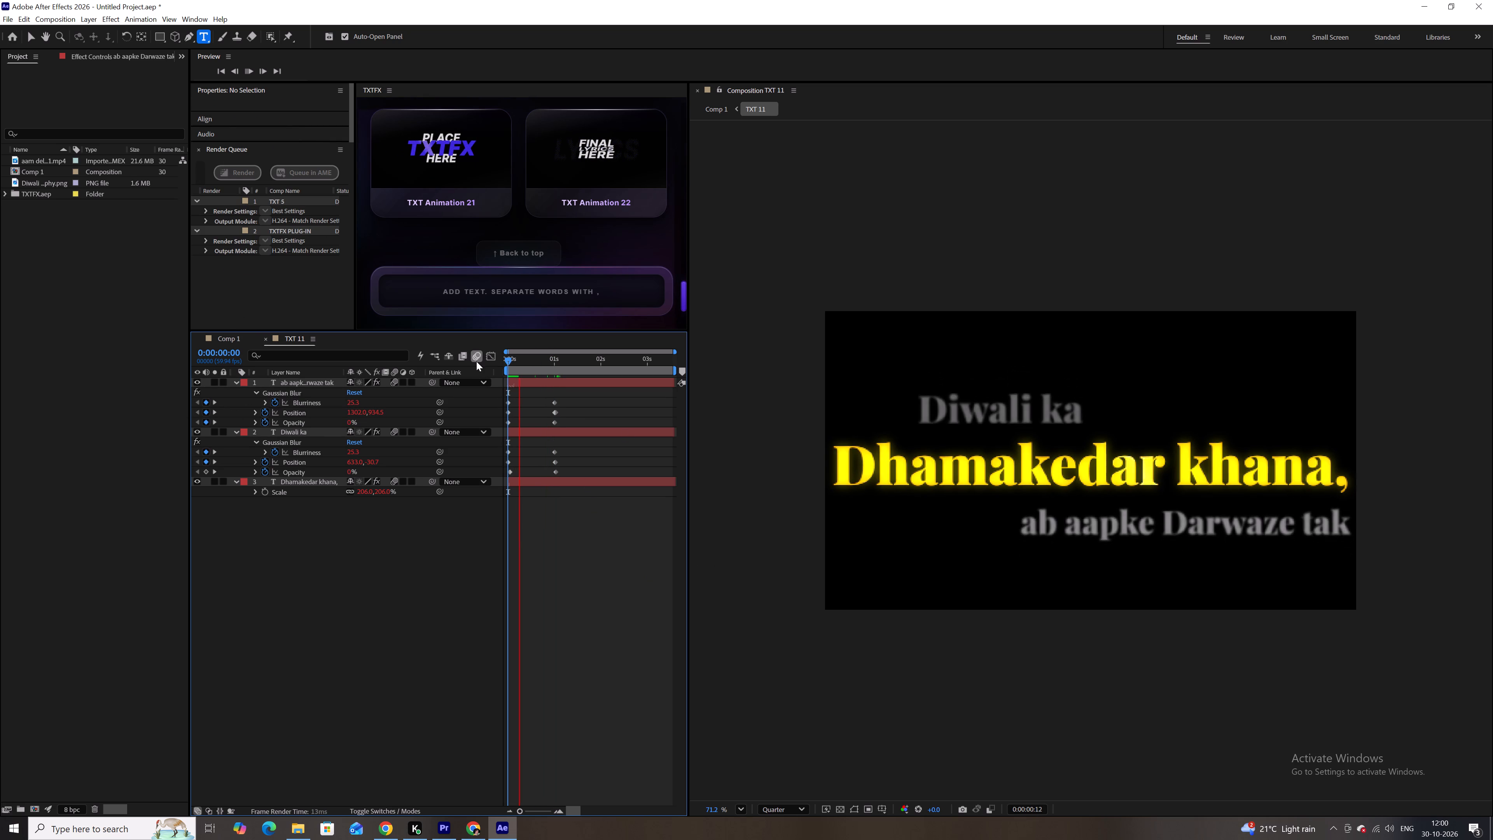
pyautogui.press('space')
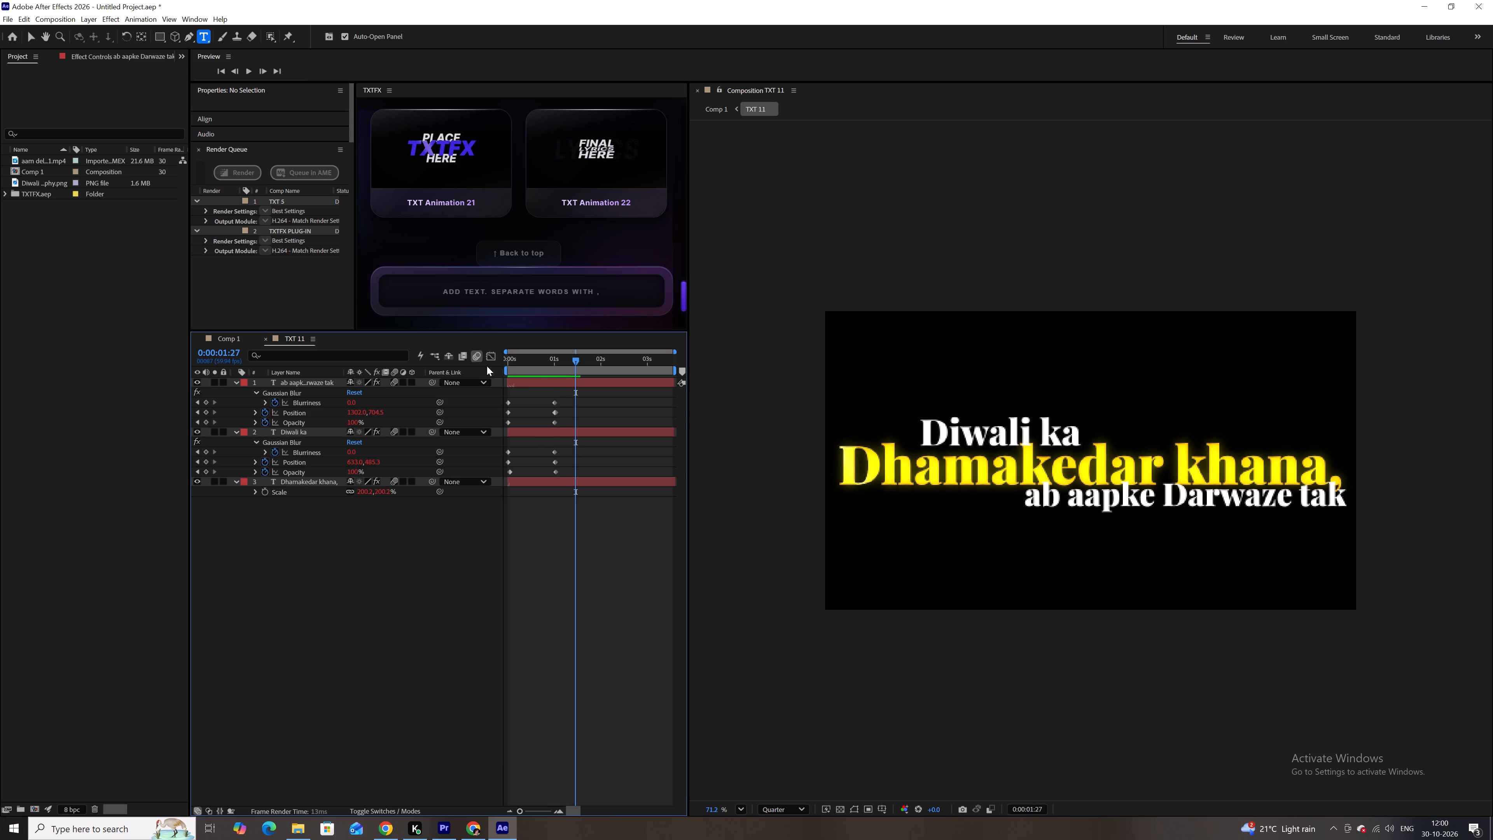
pyautogui.click(591, 382)
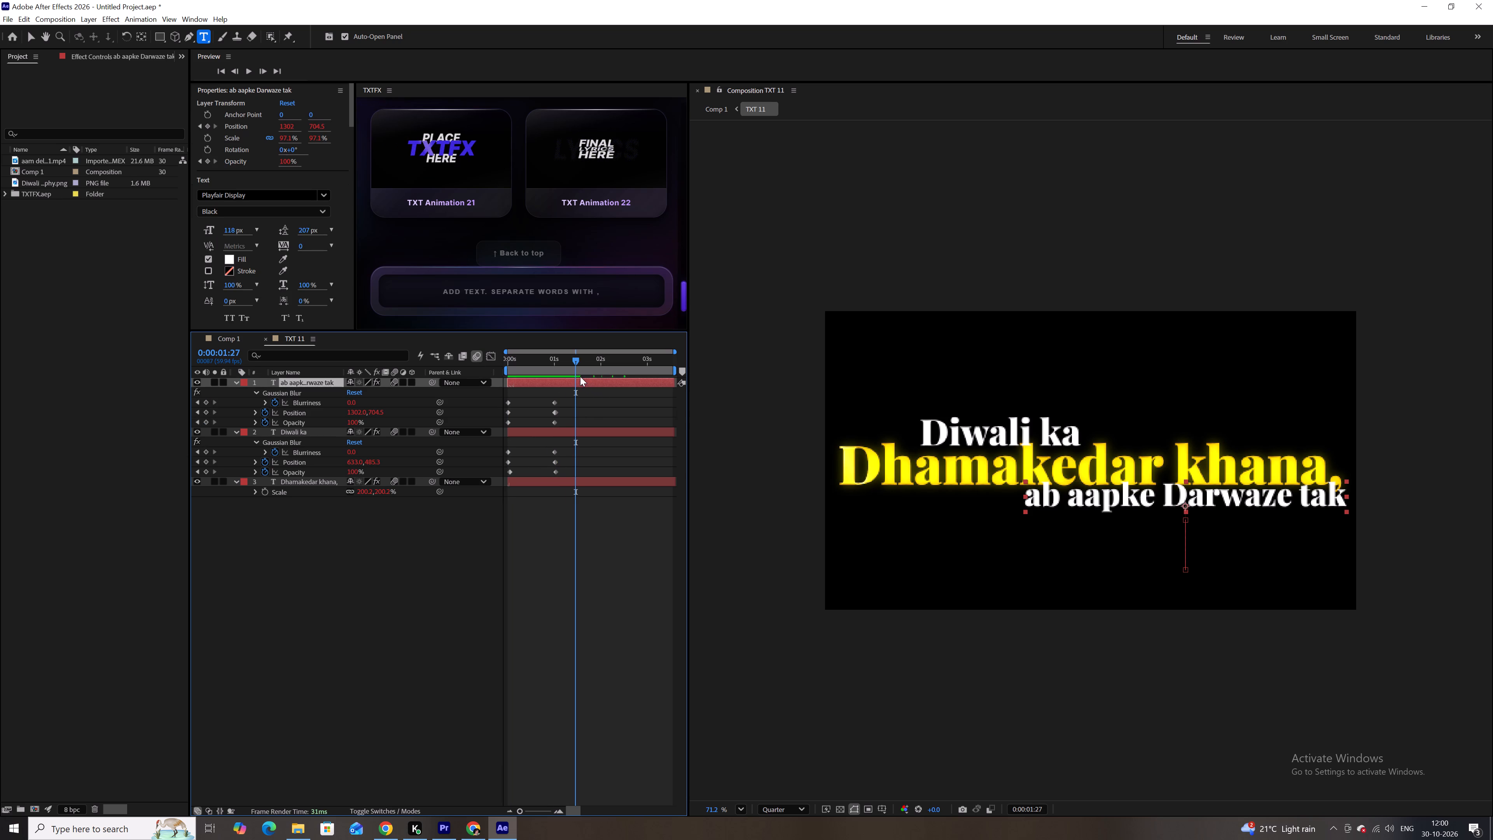
pyautogui.moveTo(577, 362); pyautogui.dragTo(591, 361)
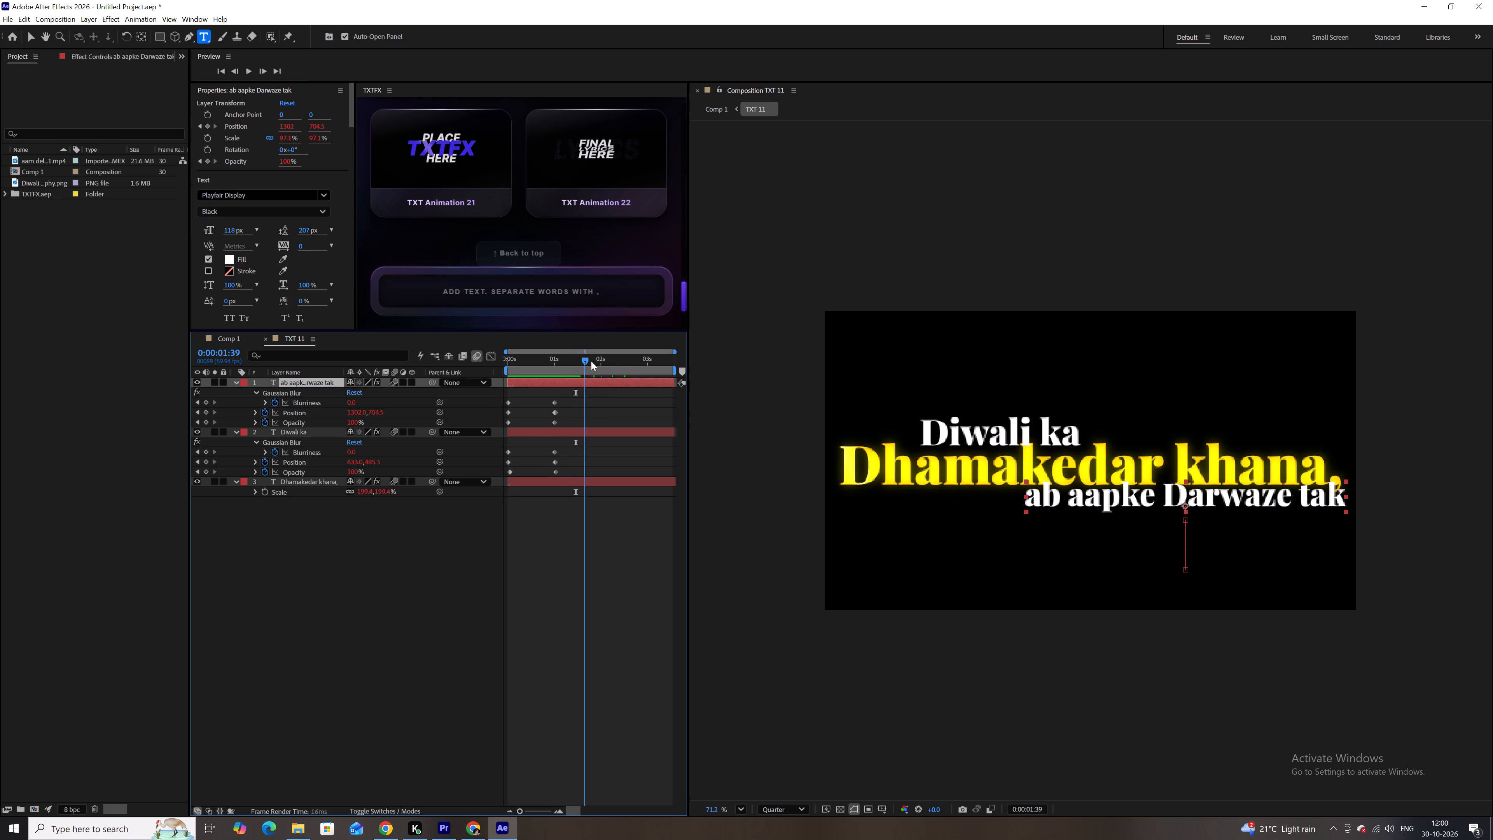
pyautogui.moveTo(591, 361); pyautogui.dragTo(569, 360)
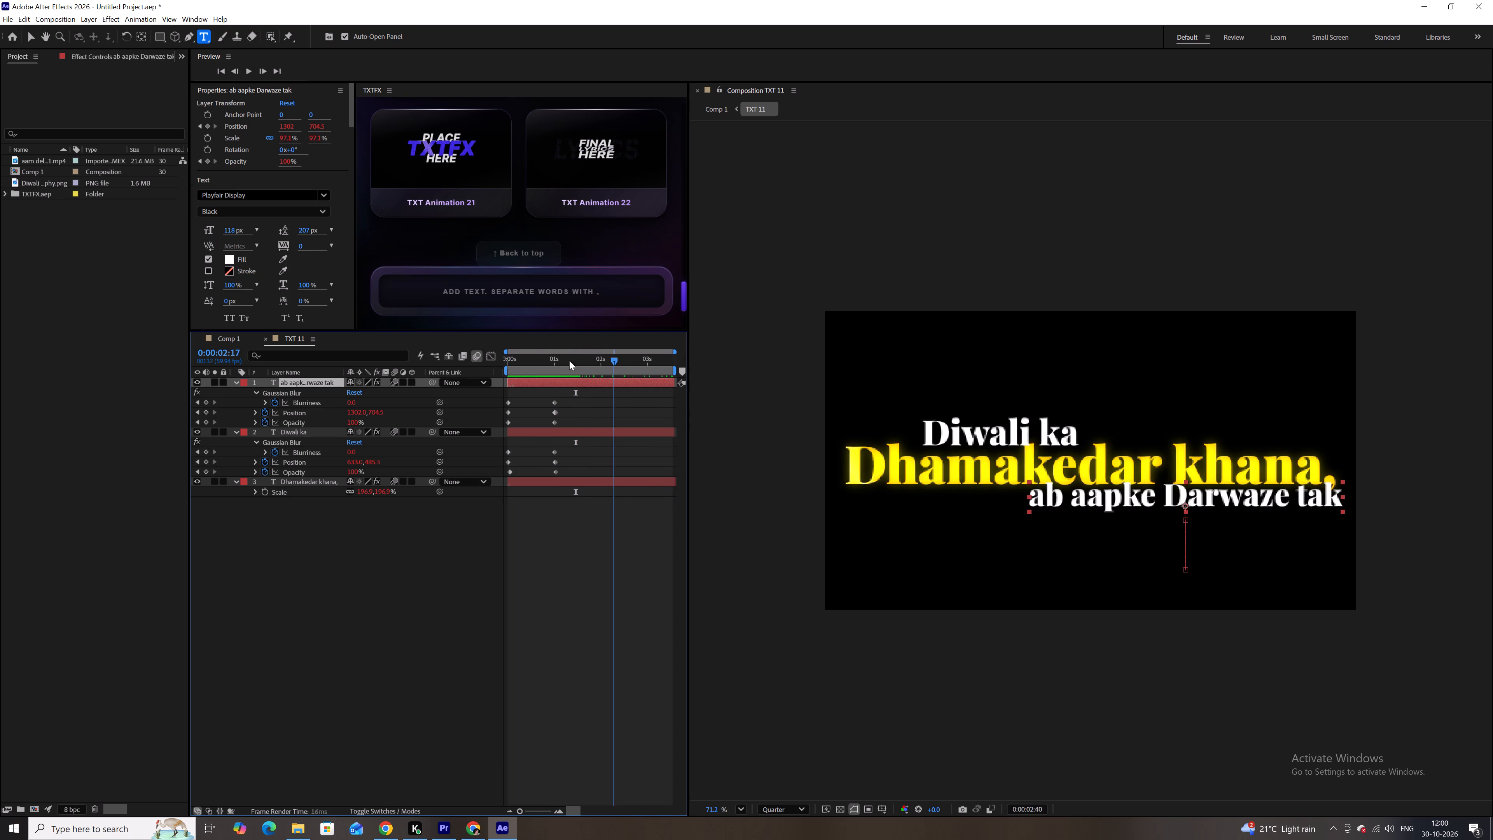
pyautogui.moveTo(569, 360); pyautogui.dragTo(480, 346)
# Return to Comp 1 and play back the ending from 0:00:08:20 to check the line spacing beneath the logo.
pyautogui.click(216, 338)
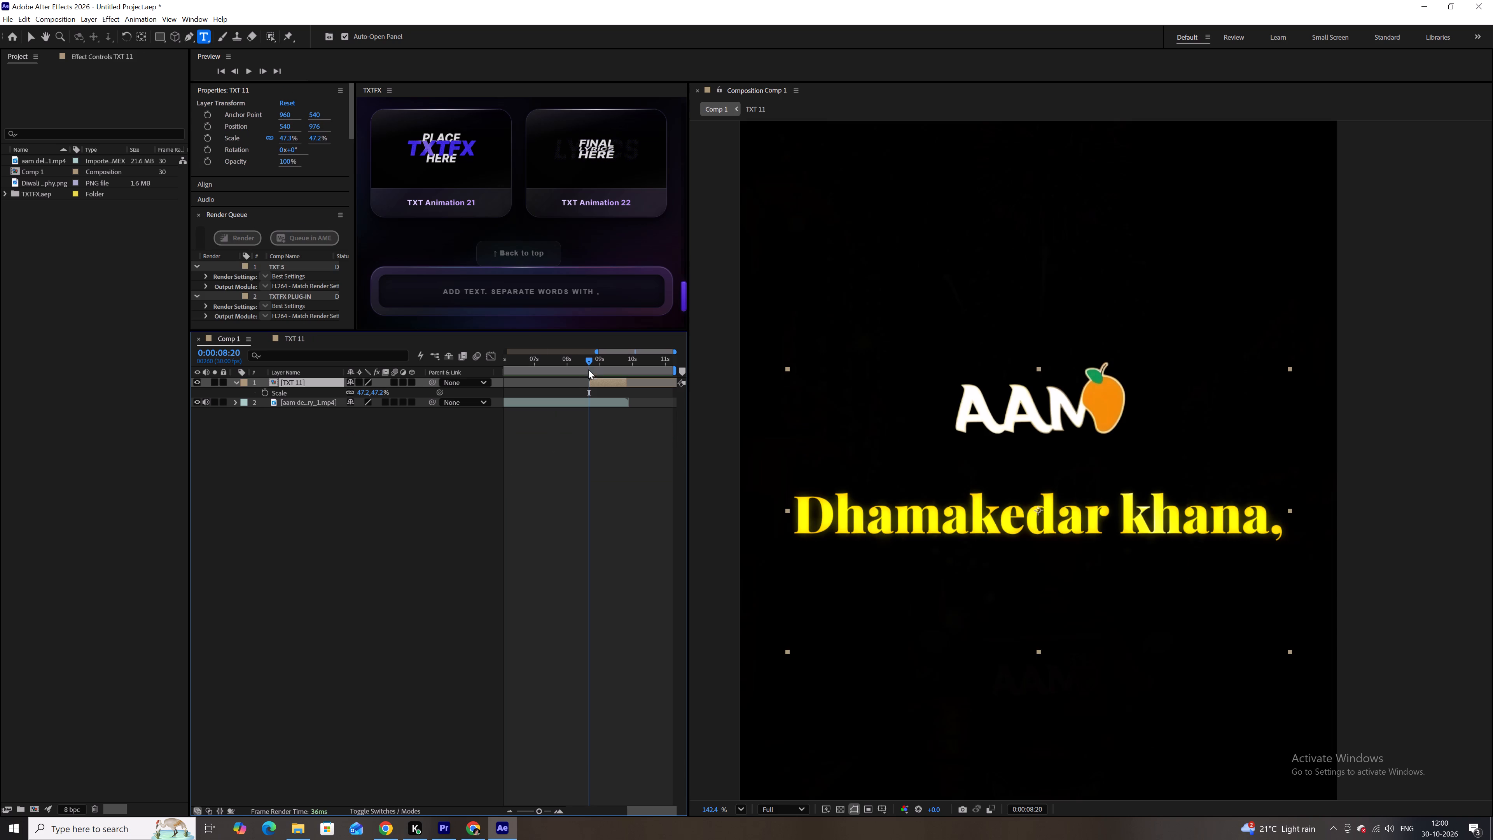
pyautogui.press('space')
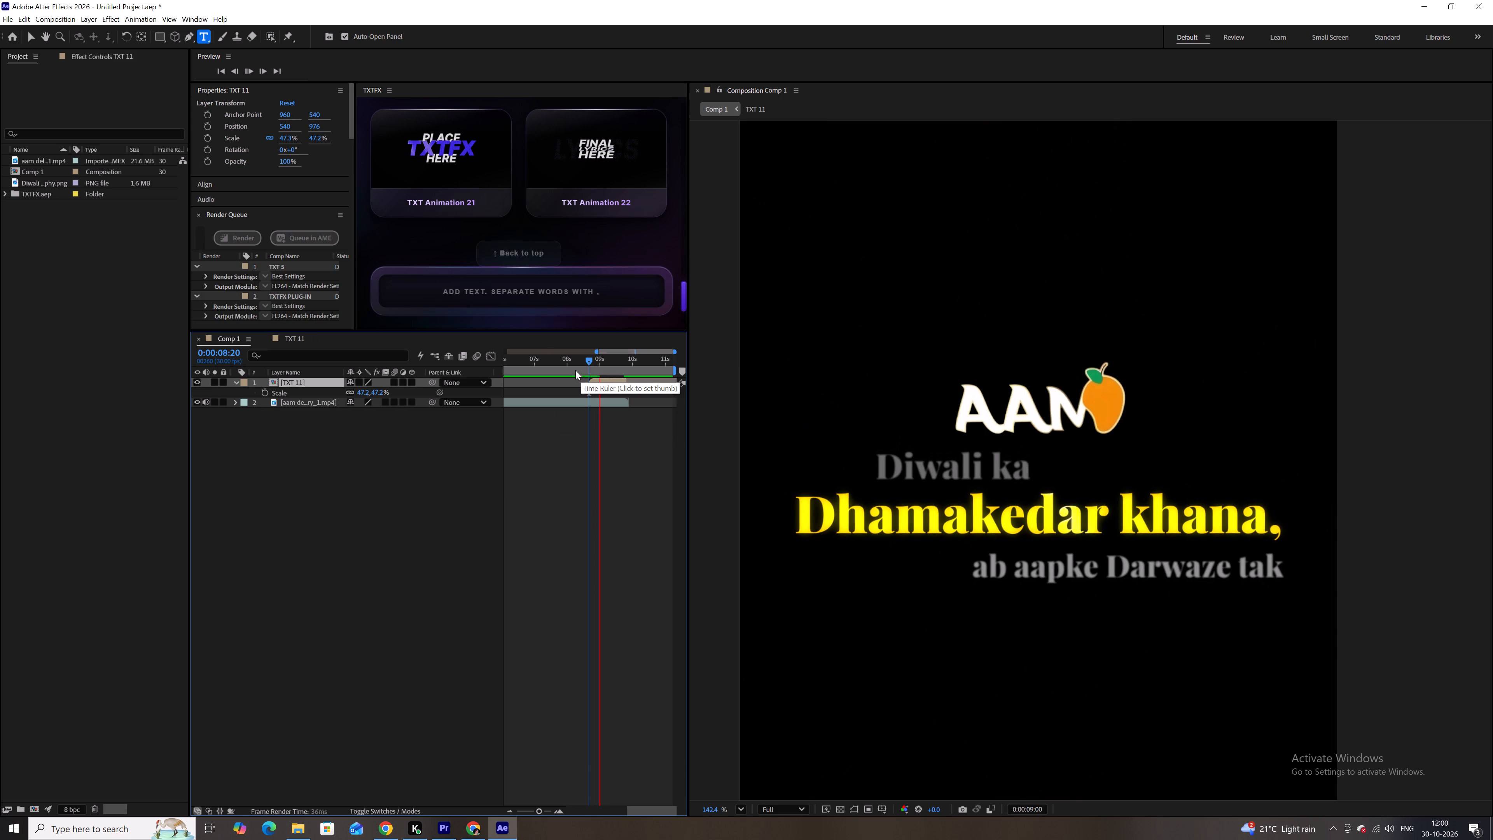
pyautogui.press('space')
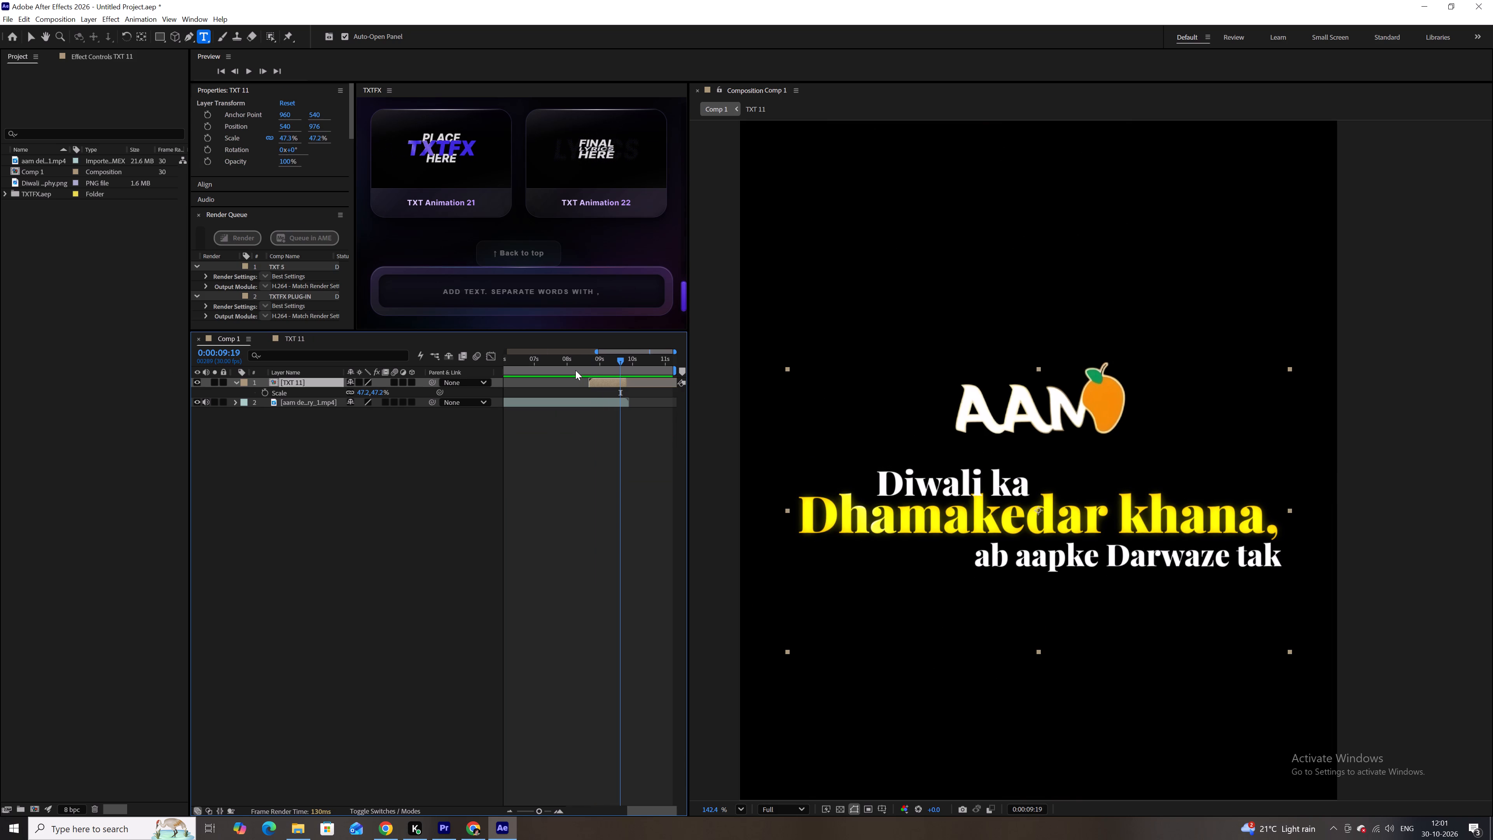
pyautogui.press('space')
pyautogui.press('space')
pyautogui.moveTo(604, 362); pyautogui.dragTo(610, 365)
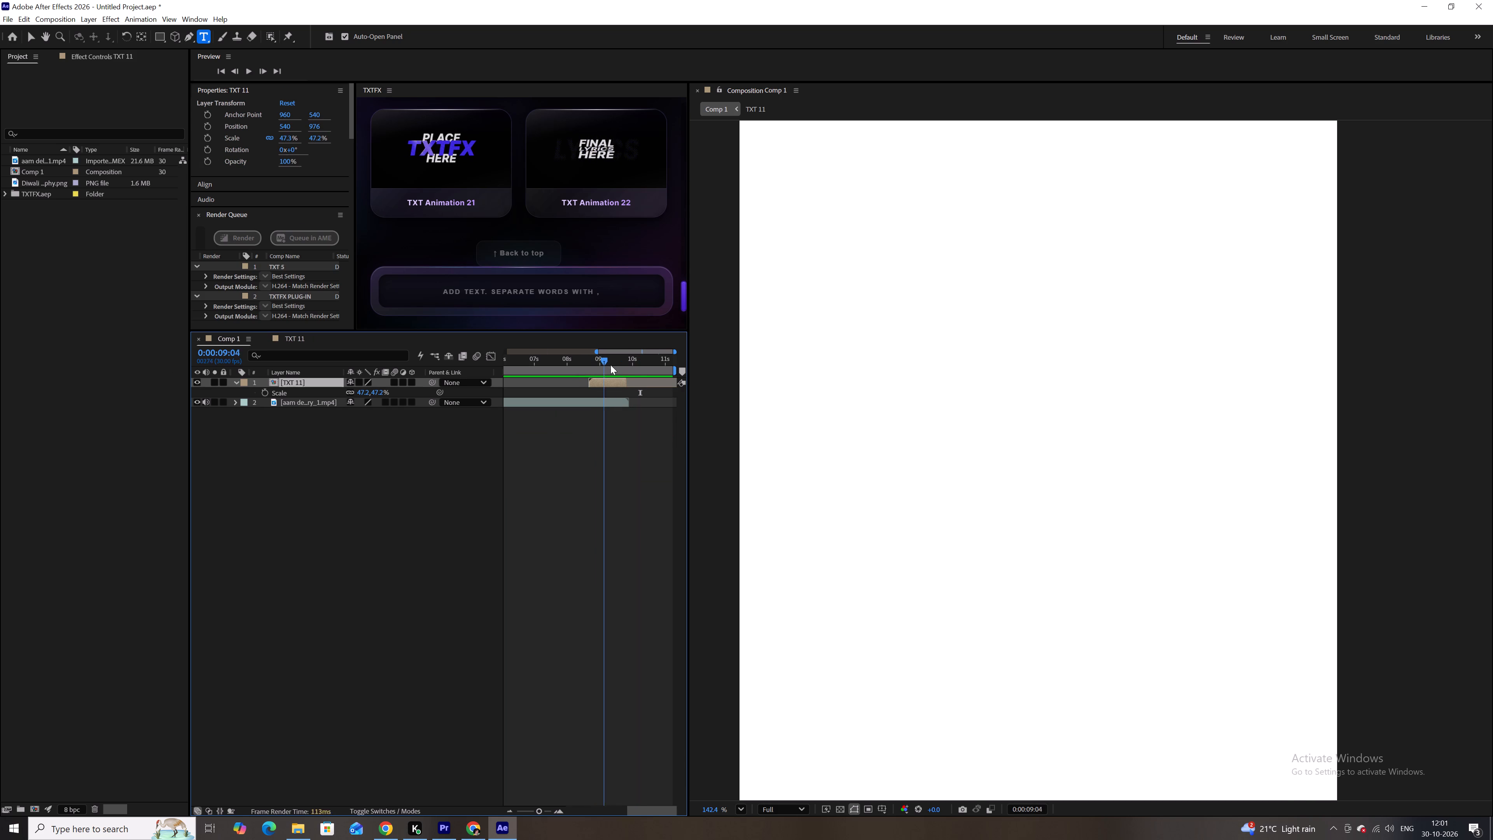
pyautogui.moveTo(610, 365); pyautogui.dragTo(624, 365)
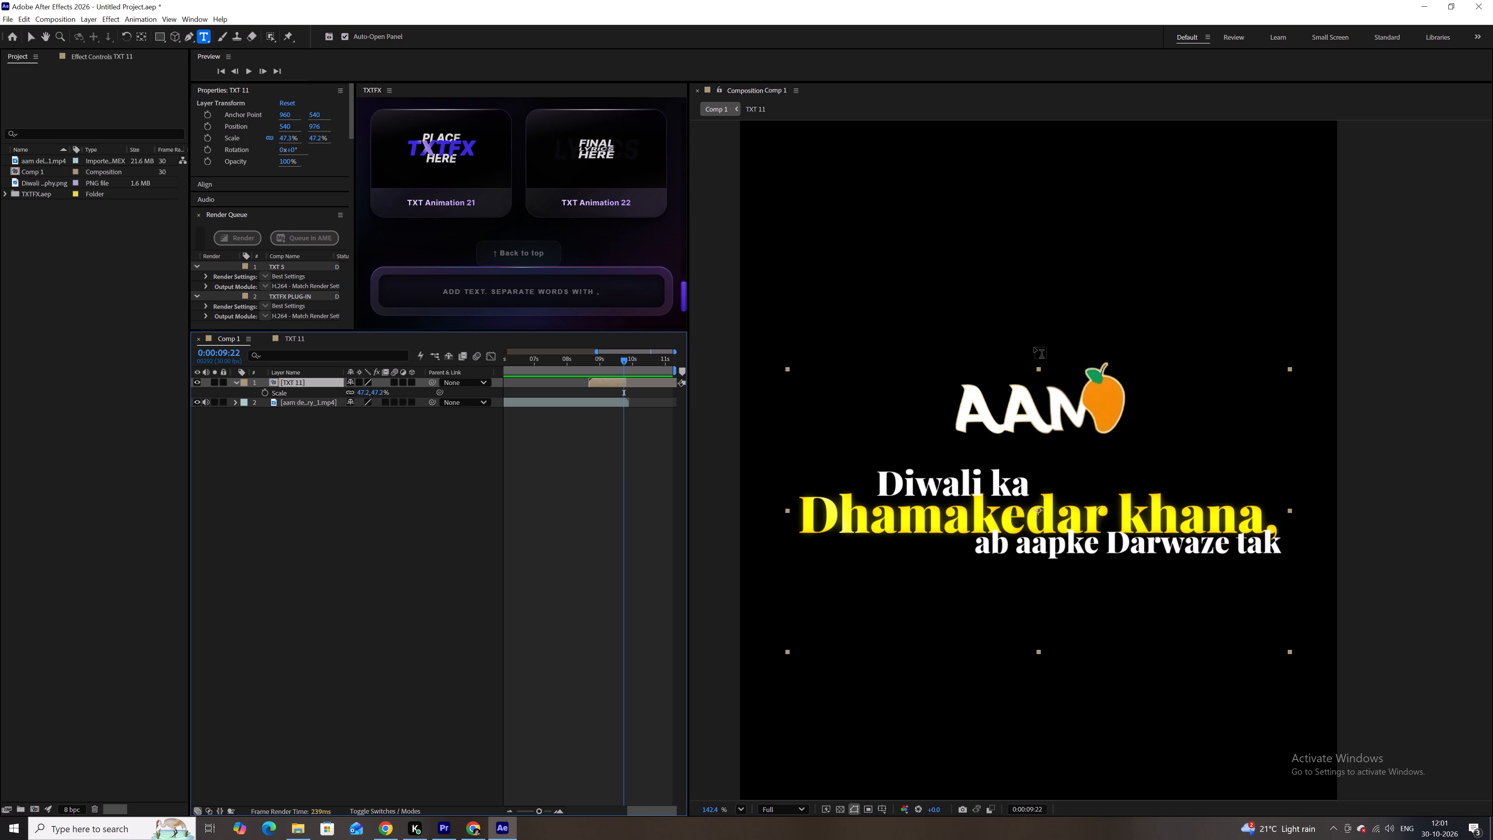
# Capture a screenshot of only the mango from the AAM logo and save it as a PNG in Downloads.
pyautogui.scroll(-3, 1034, 348)
pyautogui.scroll(1, 1034, 348)
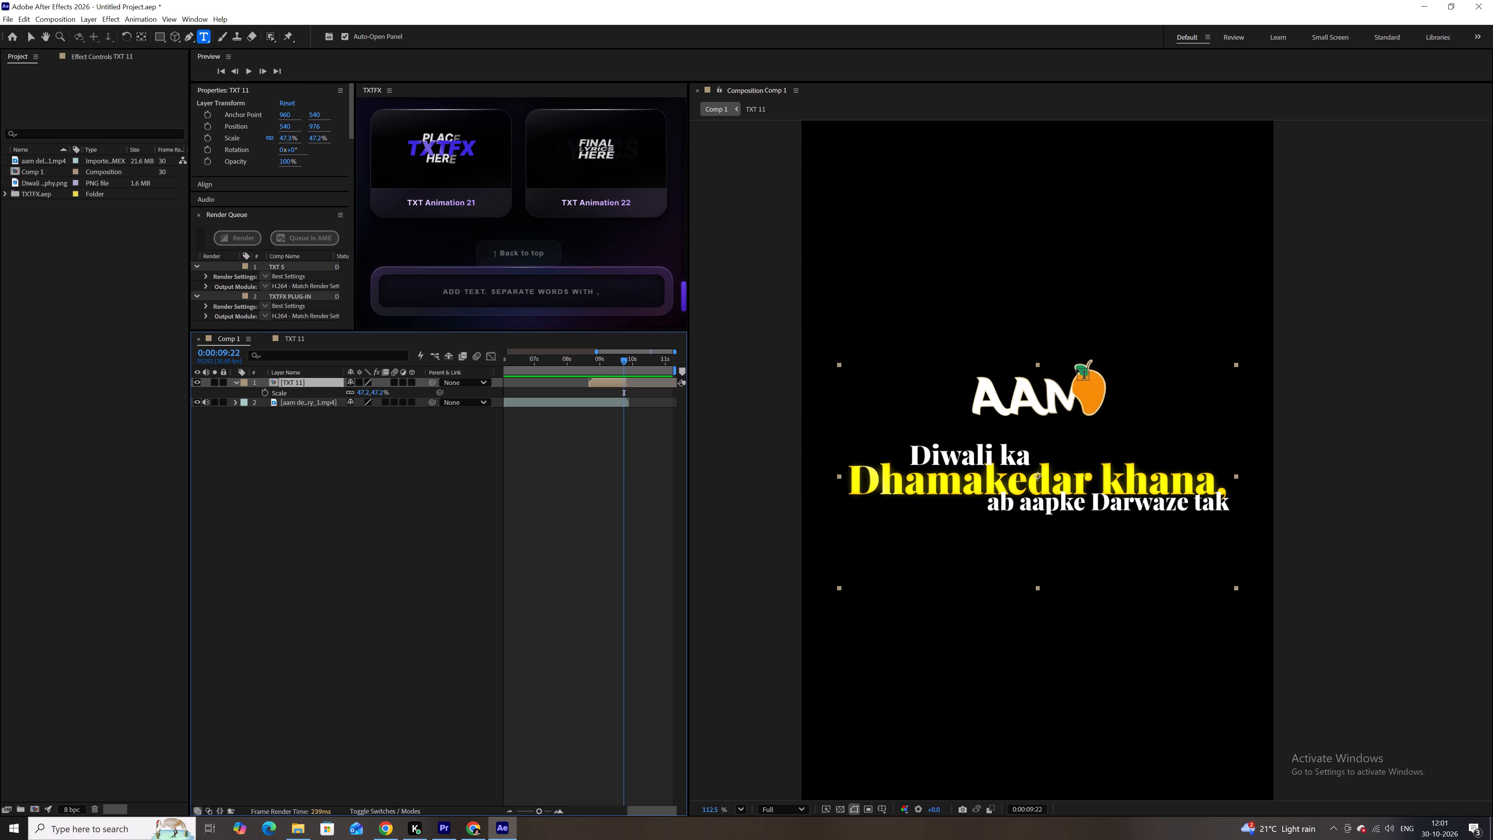
pyautogui.keyDown('alt'); pyautogui.scroll(4, 1088, 374); pyautogui.keyUp('alt')
pyautogui.press('shift+super+s')
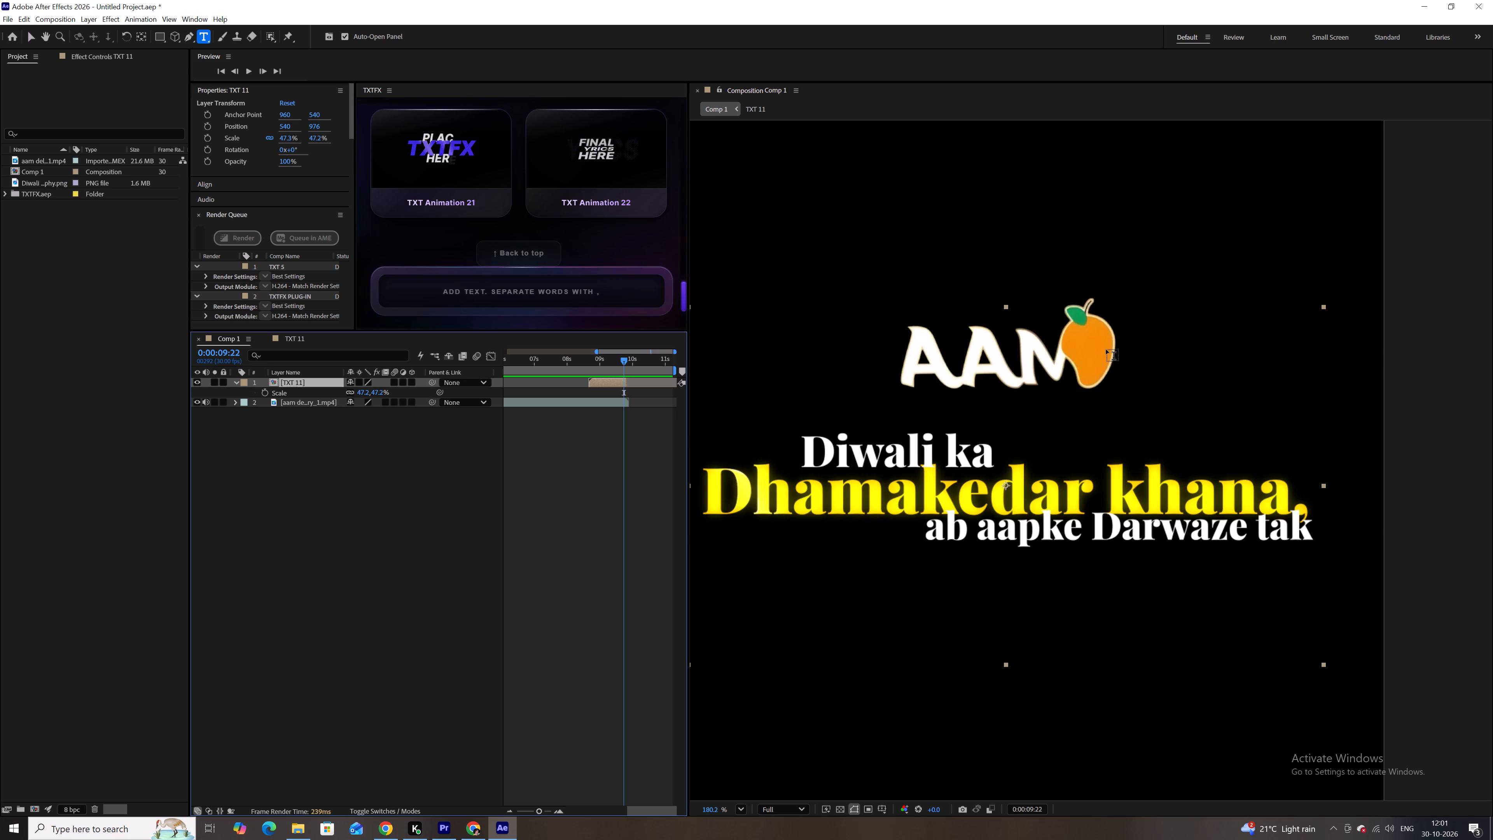
pyautogui.moveTo(1058, 298); pyautogui.dragTo(1145, 402)
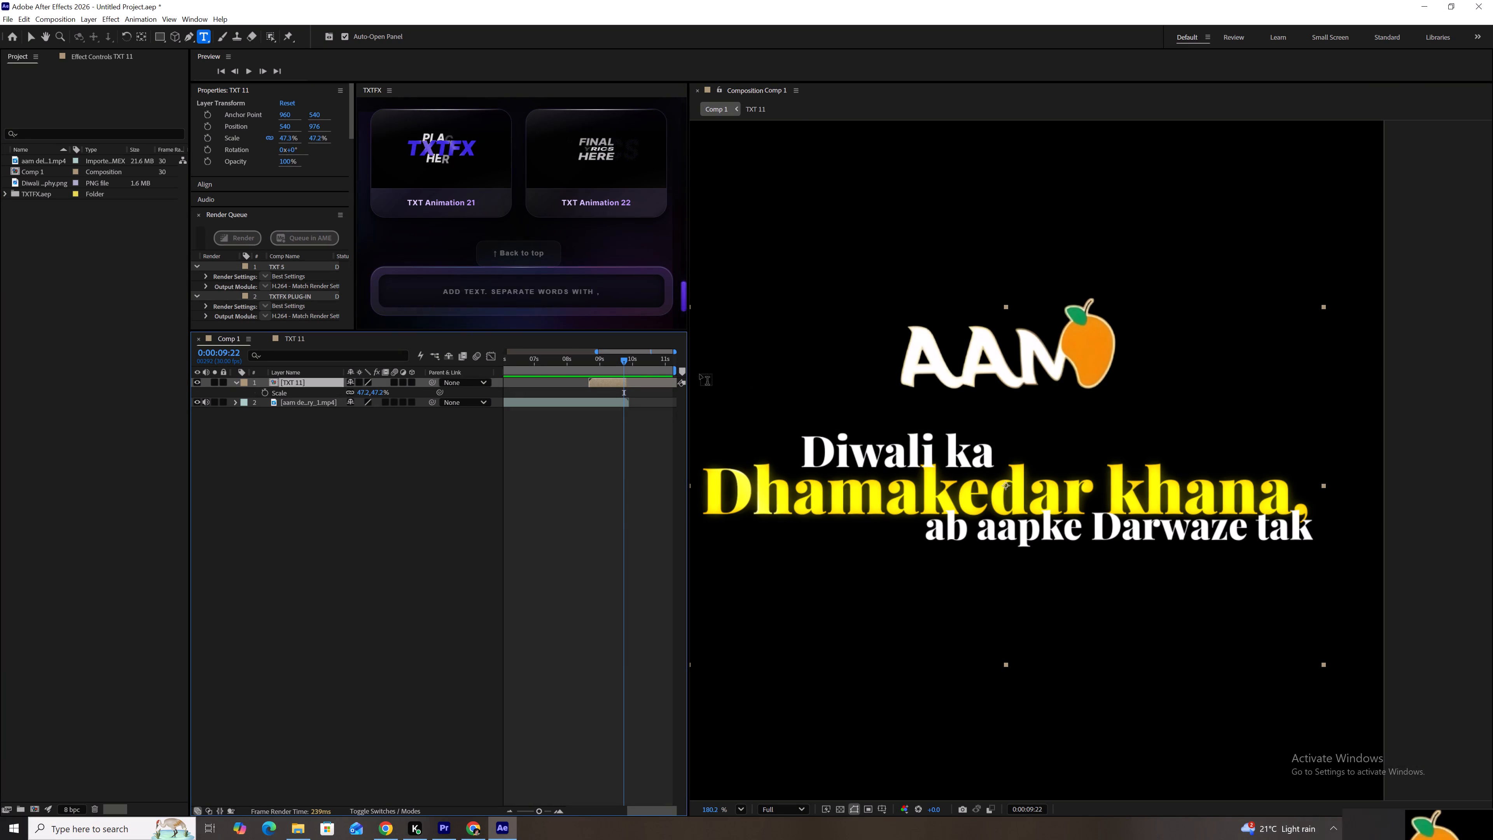
pyautogui.click(1368, 675)
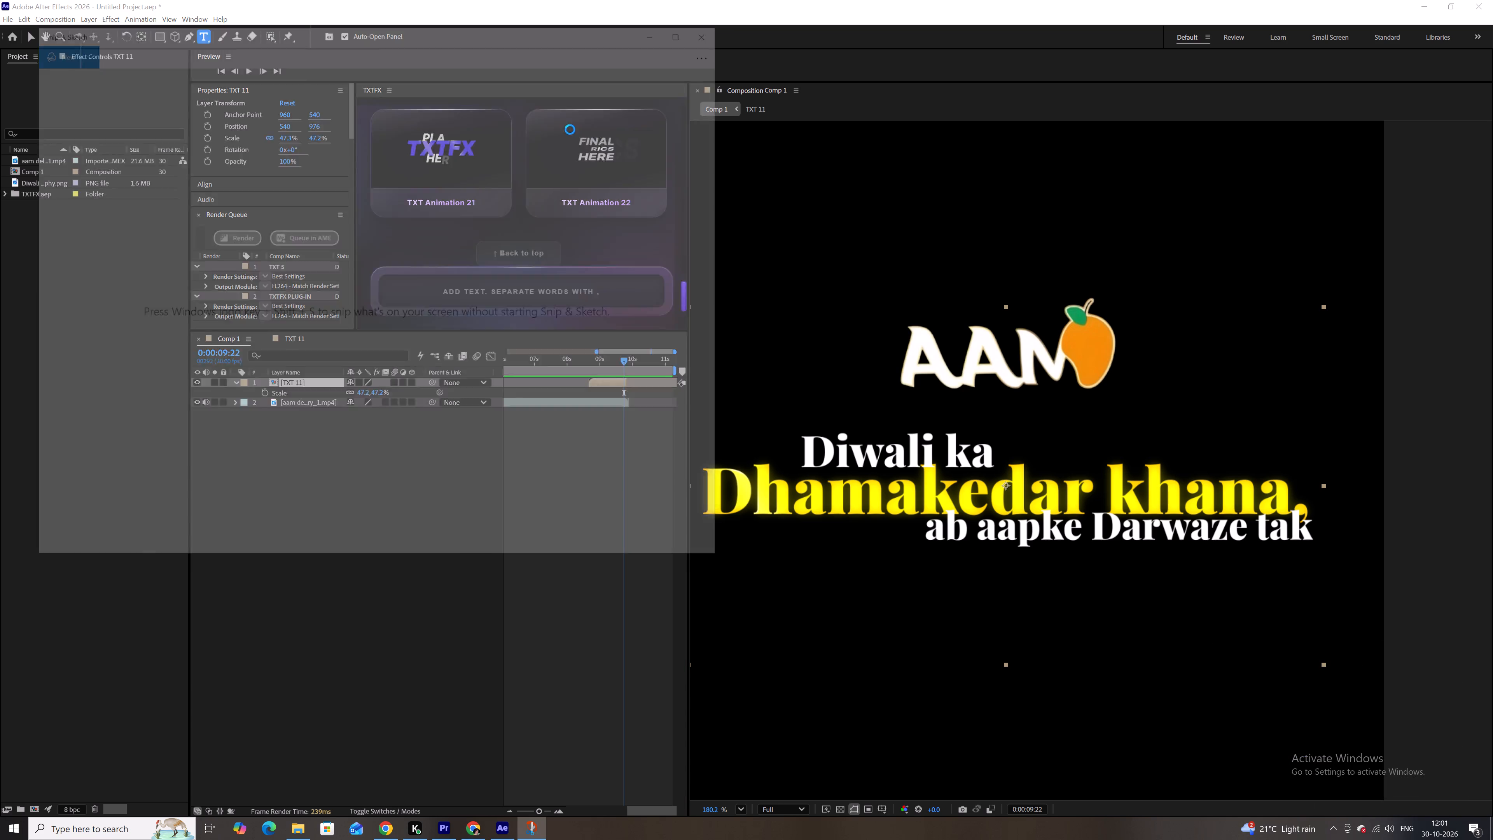
pyautogui.moveTo(640, 56); pyautogui.dragTo(644, 53)
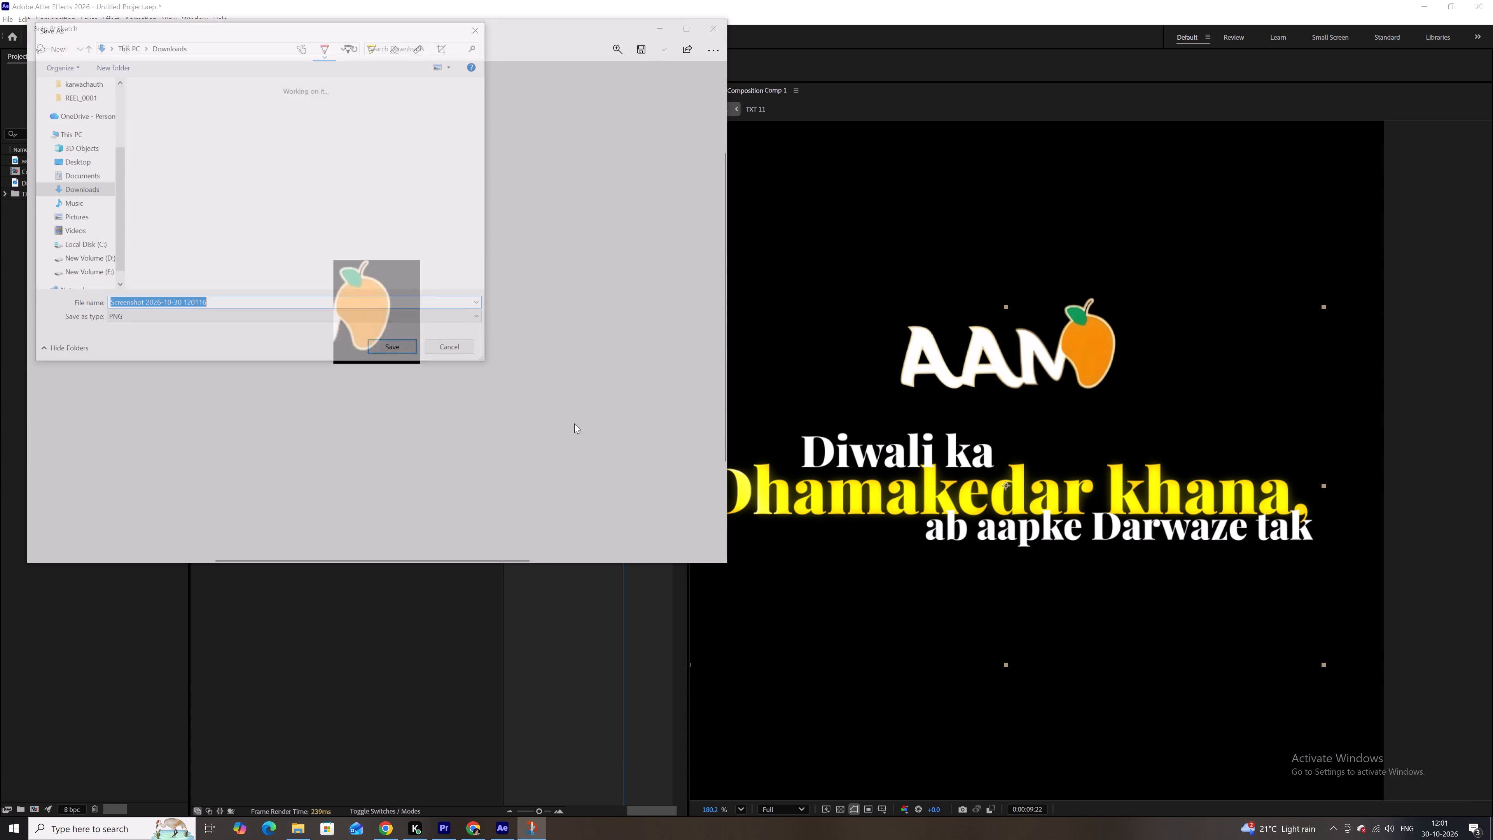
pyautogui.click(389, 352)
pyautogui.click(711, 23)
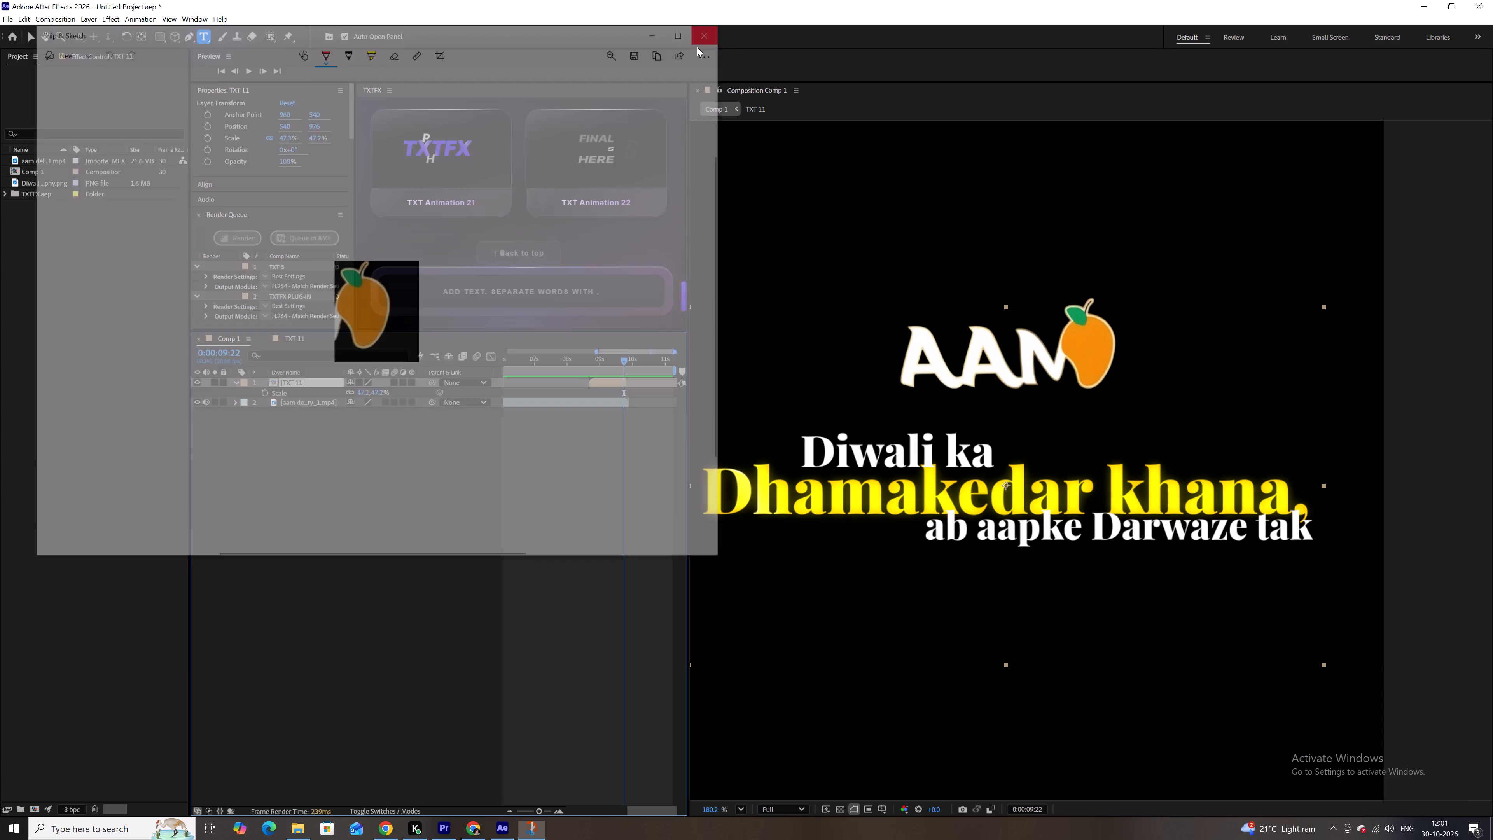
# Open TXT 11 and import the mango screenshot PNG from Downloads into the project.
pyautogui.click(294, 336)
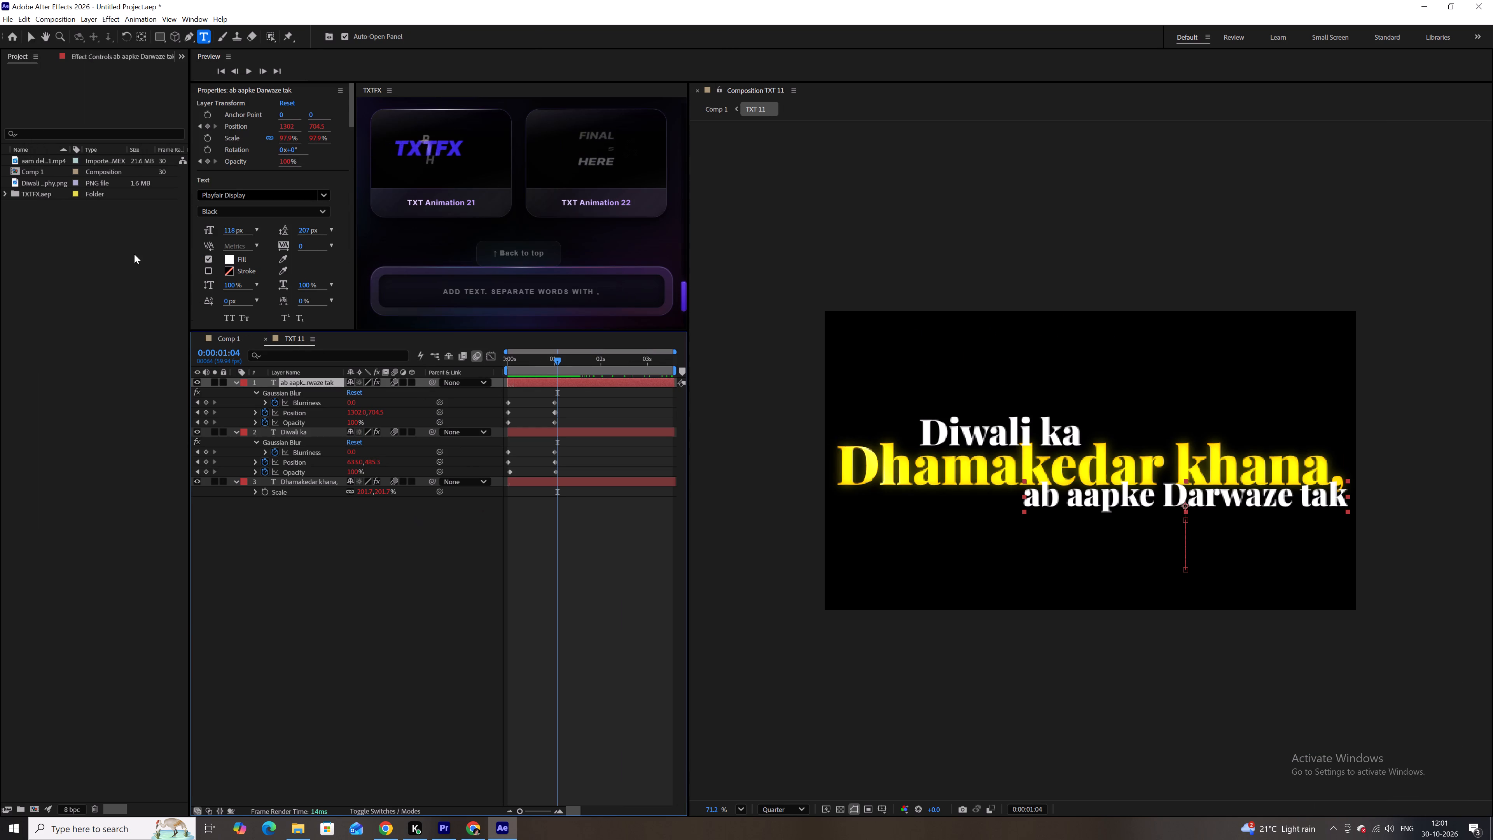
pyautogui.doubleClick(48, 266)
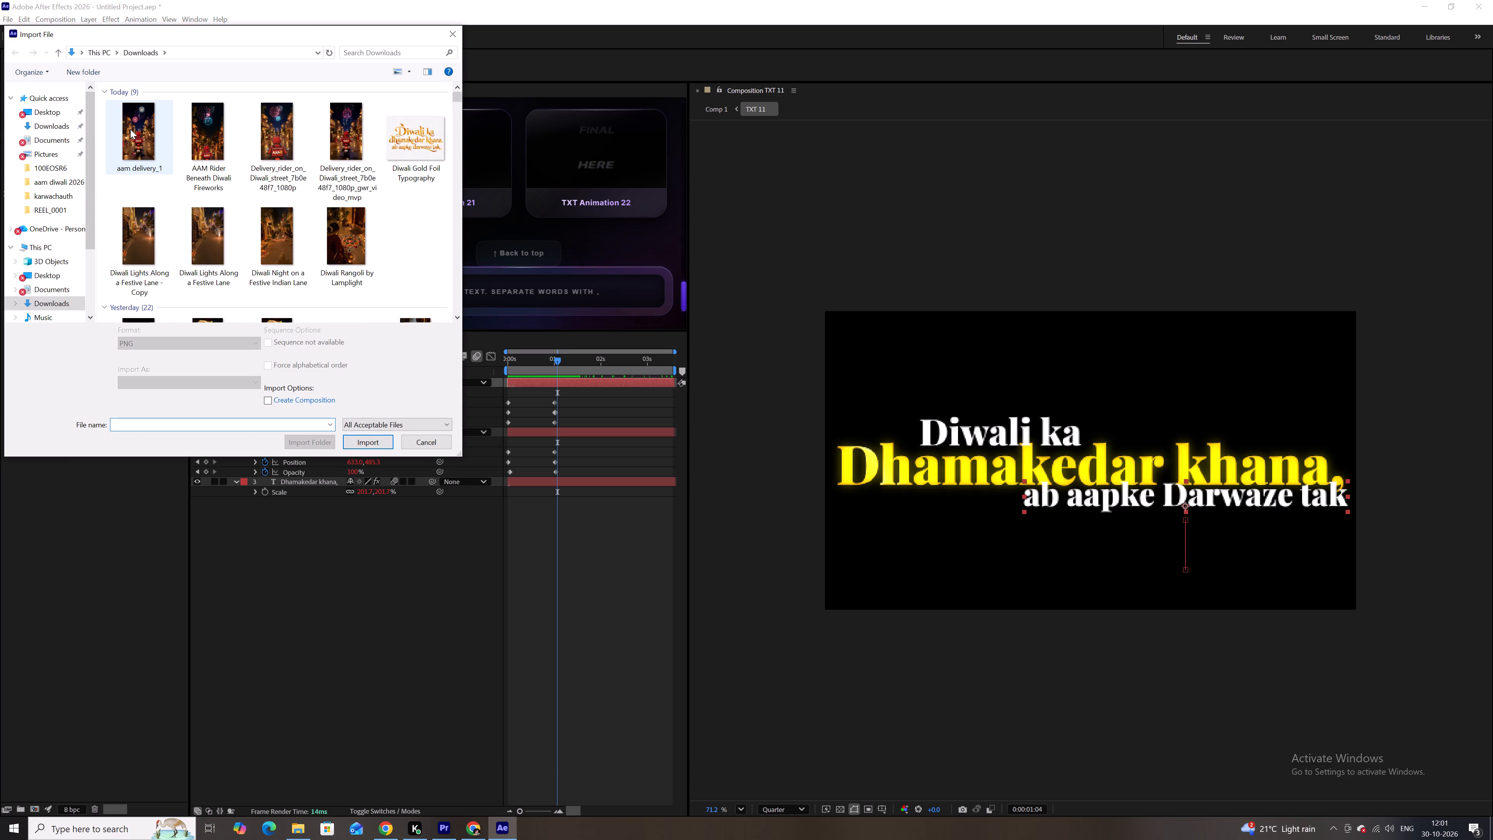
pyautogui.click(130, 129)
pyautogui.click(362, 429)
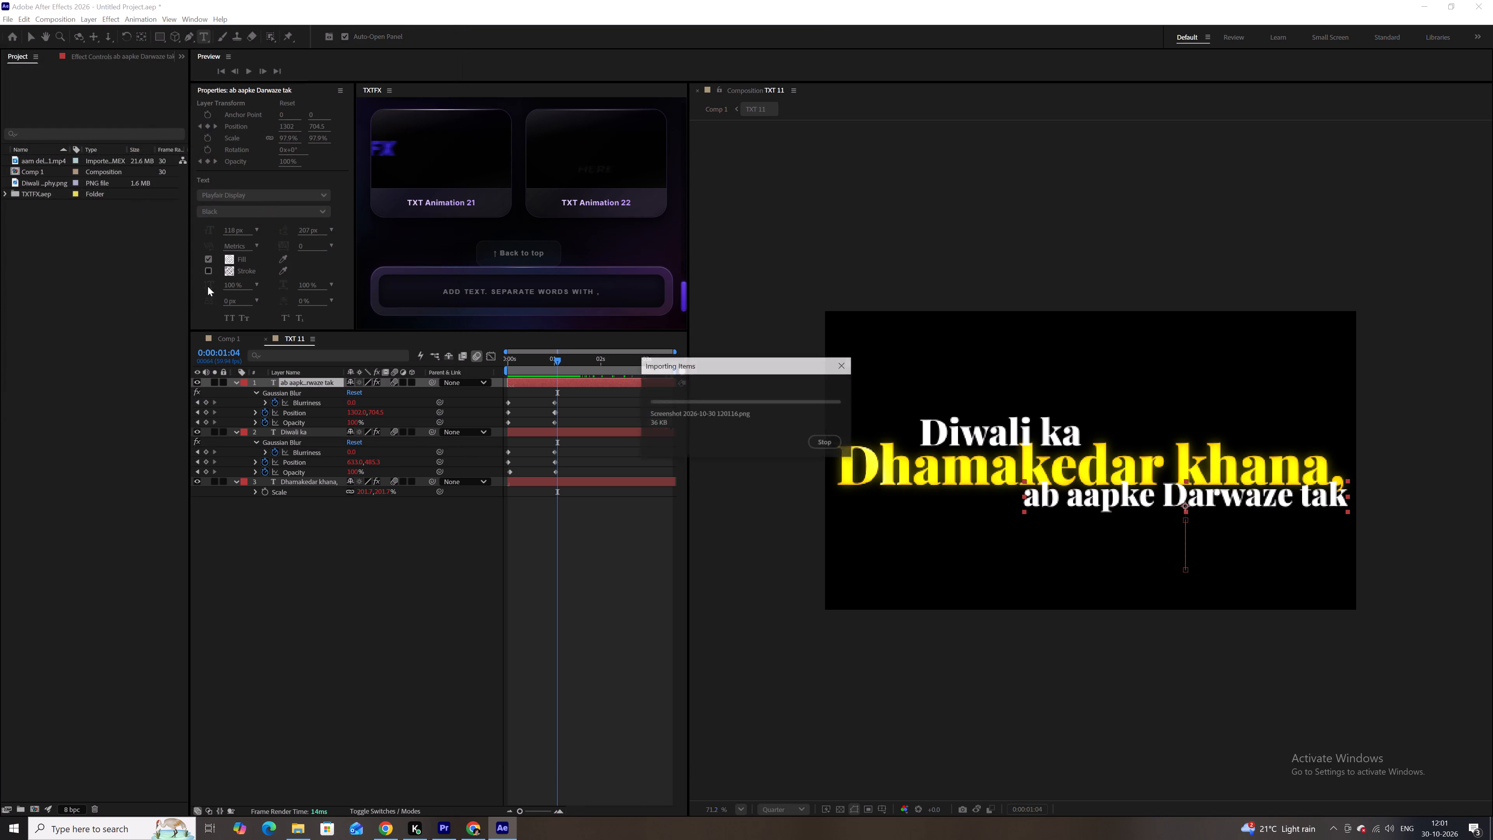
# Recolour the "Dhamakedar khana," text fill with the orange sampled from the mango screenshot's thumbnail.
pyautogui.click(565, 435)
pyautogui.click(579, 480)
pyautogui.doubleClick(579, 480)
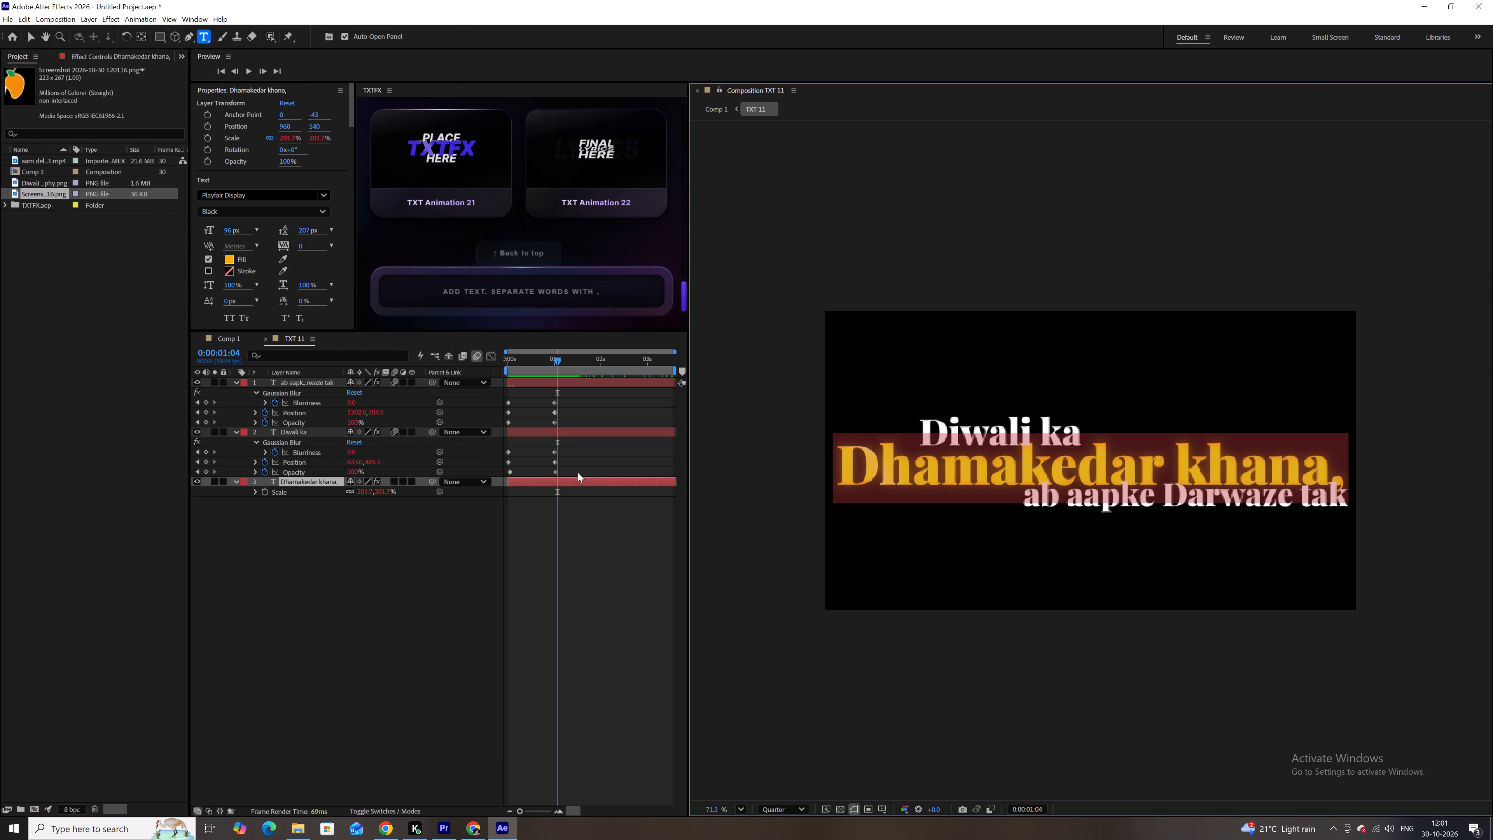
pyautogui.click(288, 259)
pyautogui.click(283, 257)
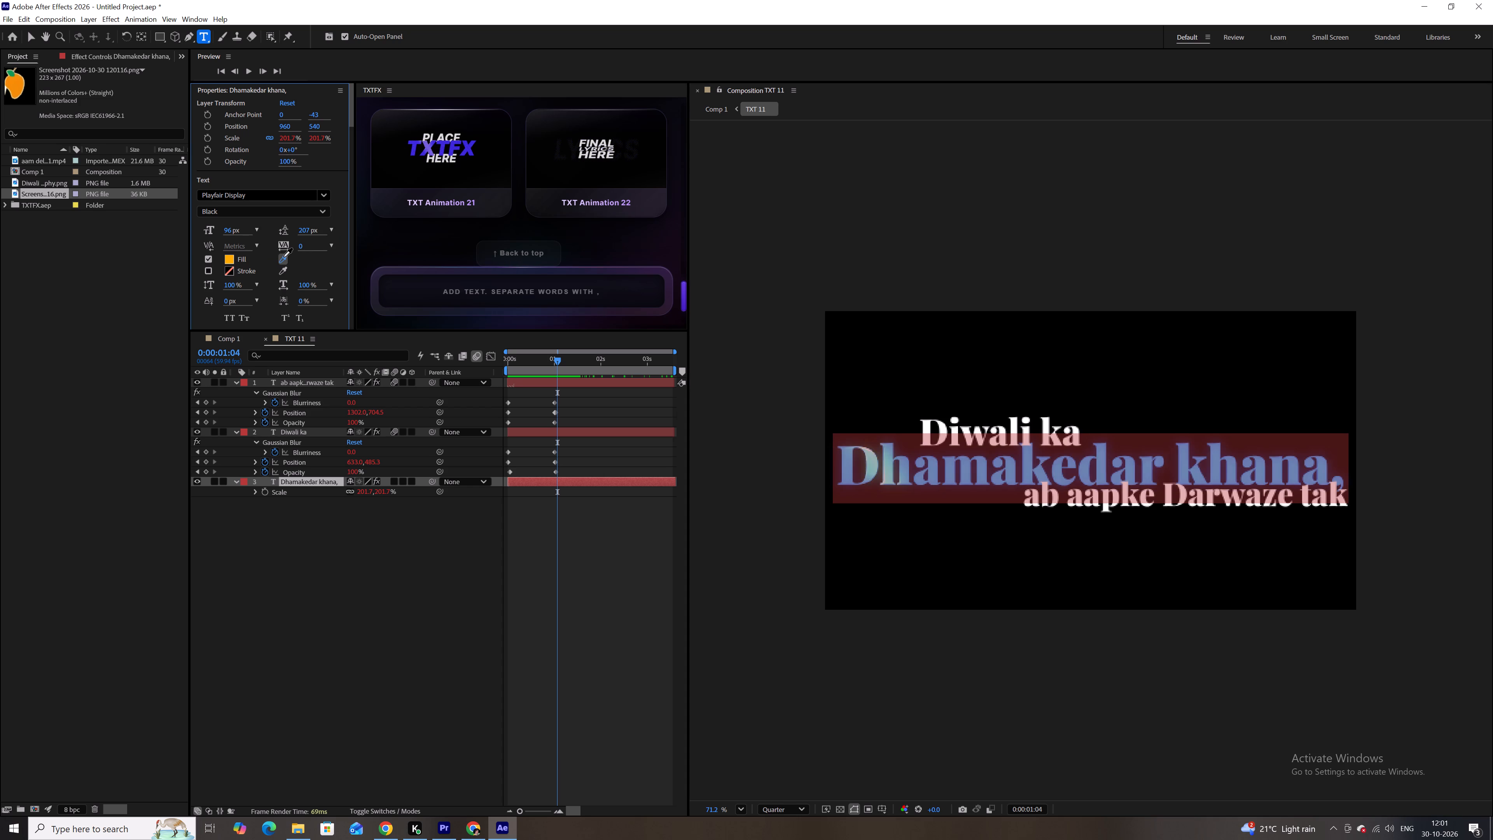
pyautogui.click(14, 81)
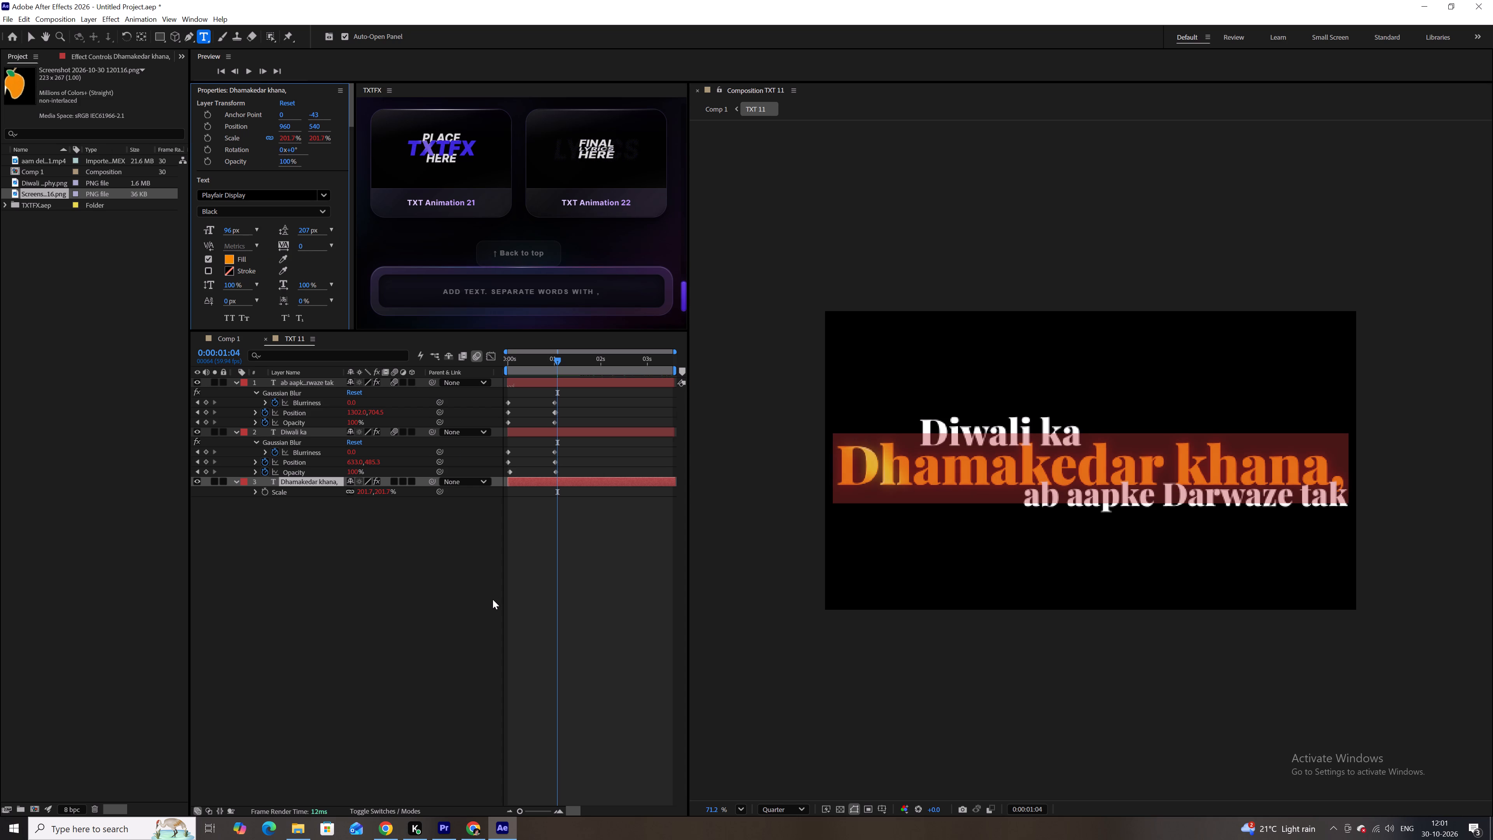
pyautogui.click(493, 599)
# Return to Comp 1 and play back the ending from 0:00:08:19 to check the recoloured text beneath the logo.
pyautogui.click(224, 337)
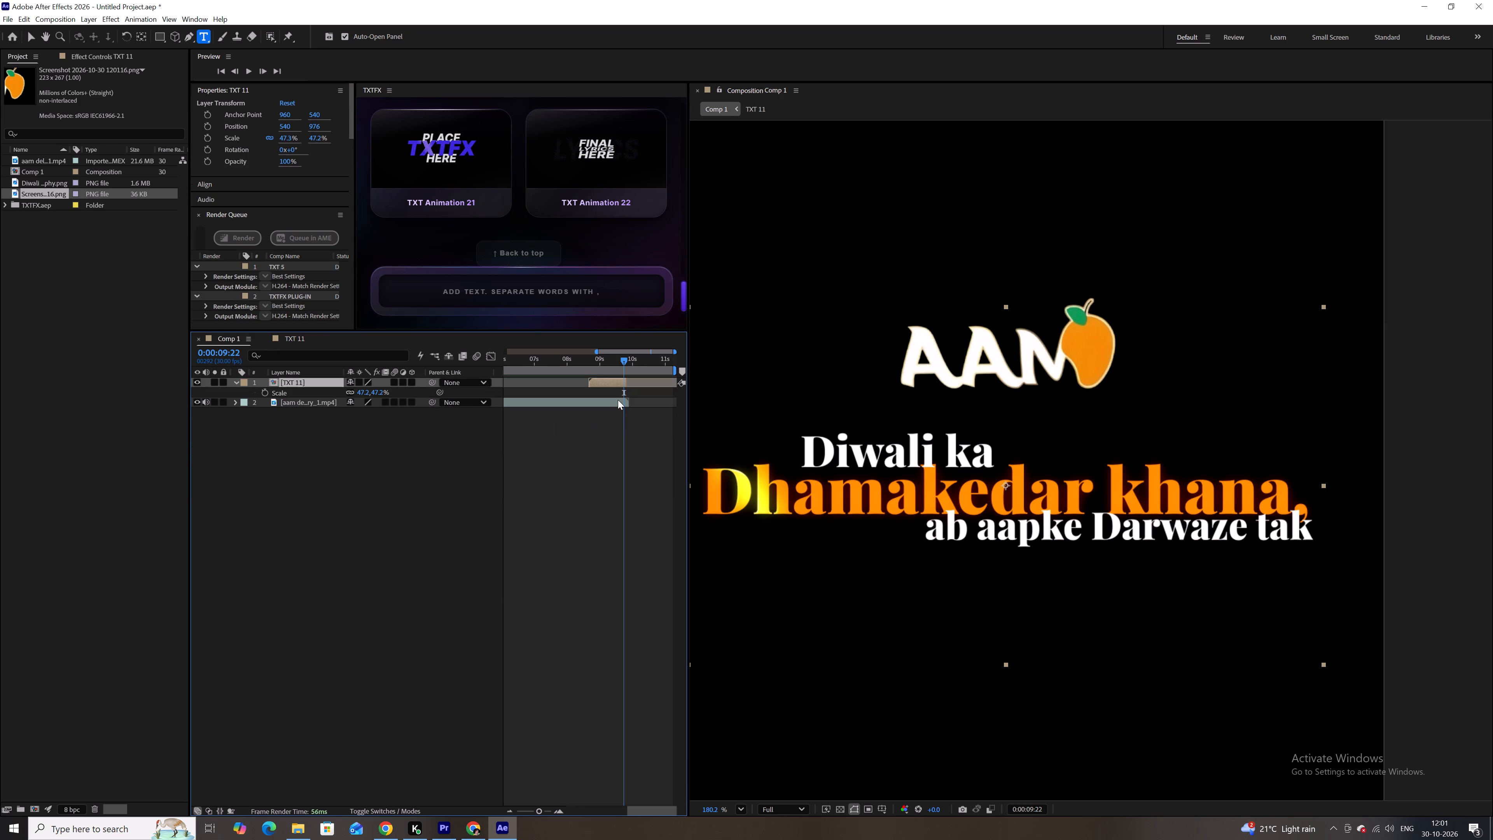
pyautogui.click(588, 359)
pyautogui.press('space')
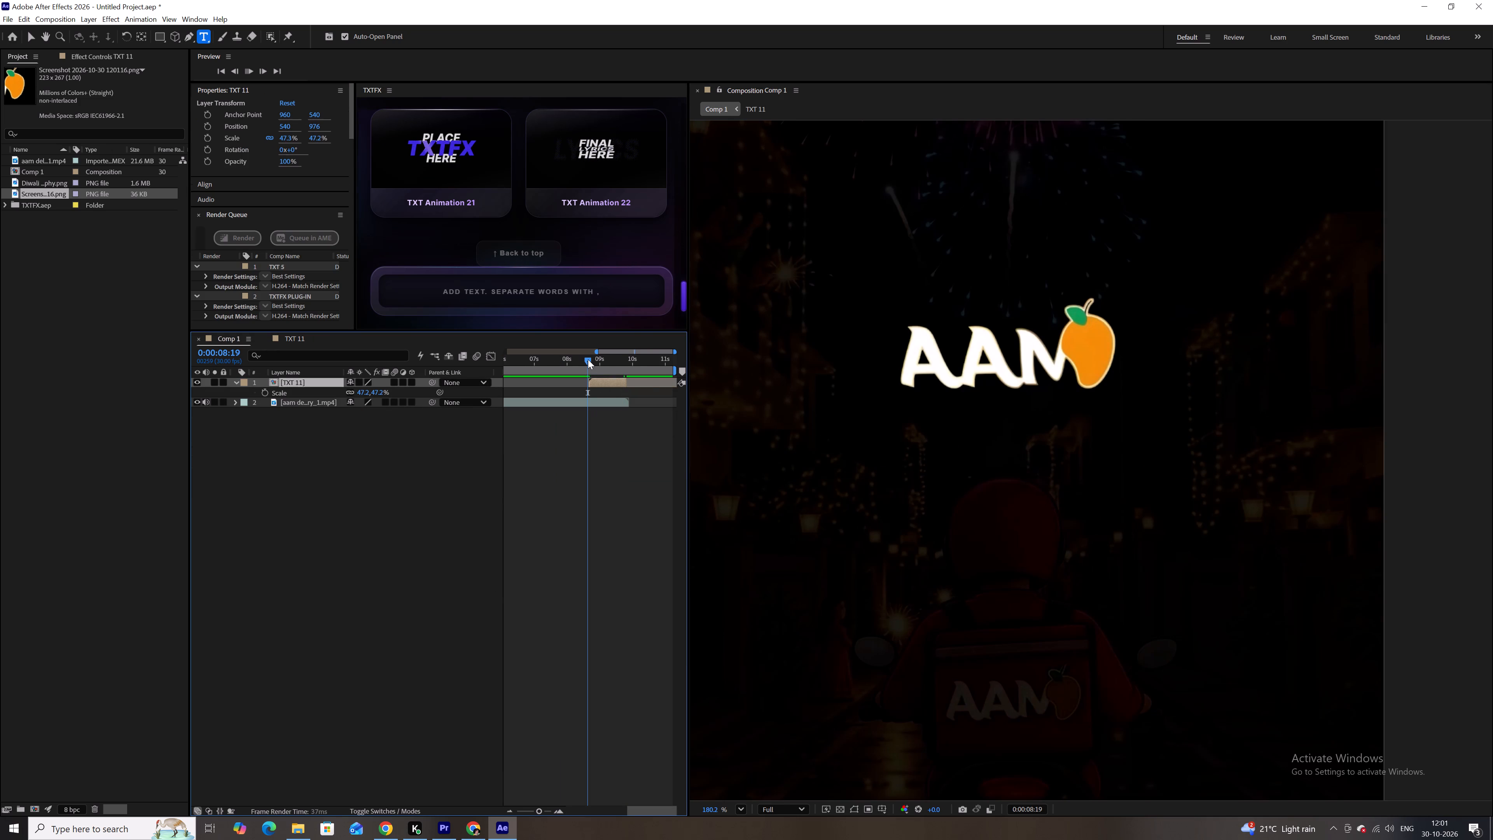
pyautogui.press('space')
pyautogui.scroll(-4, 1055, 374)
pyautogui.press('space')
pyautogui.press('space')
pyautogui.scroll(-3, 1023, 396)
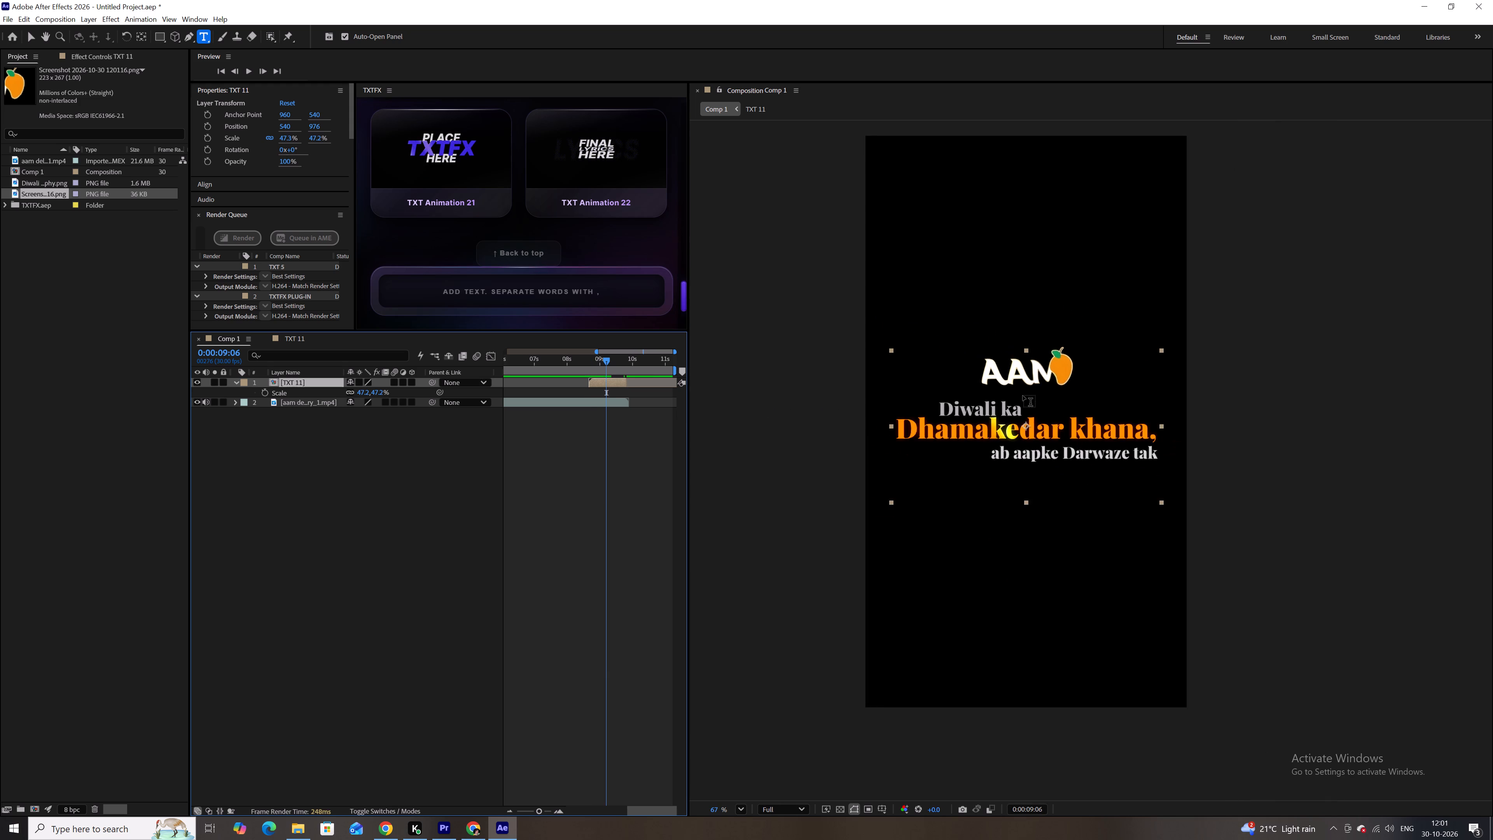
pyautogui.scroll(1, 1039, 370)
pyautogui.click(568, 448)
pyautogui.press('space')
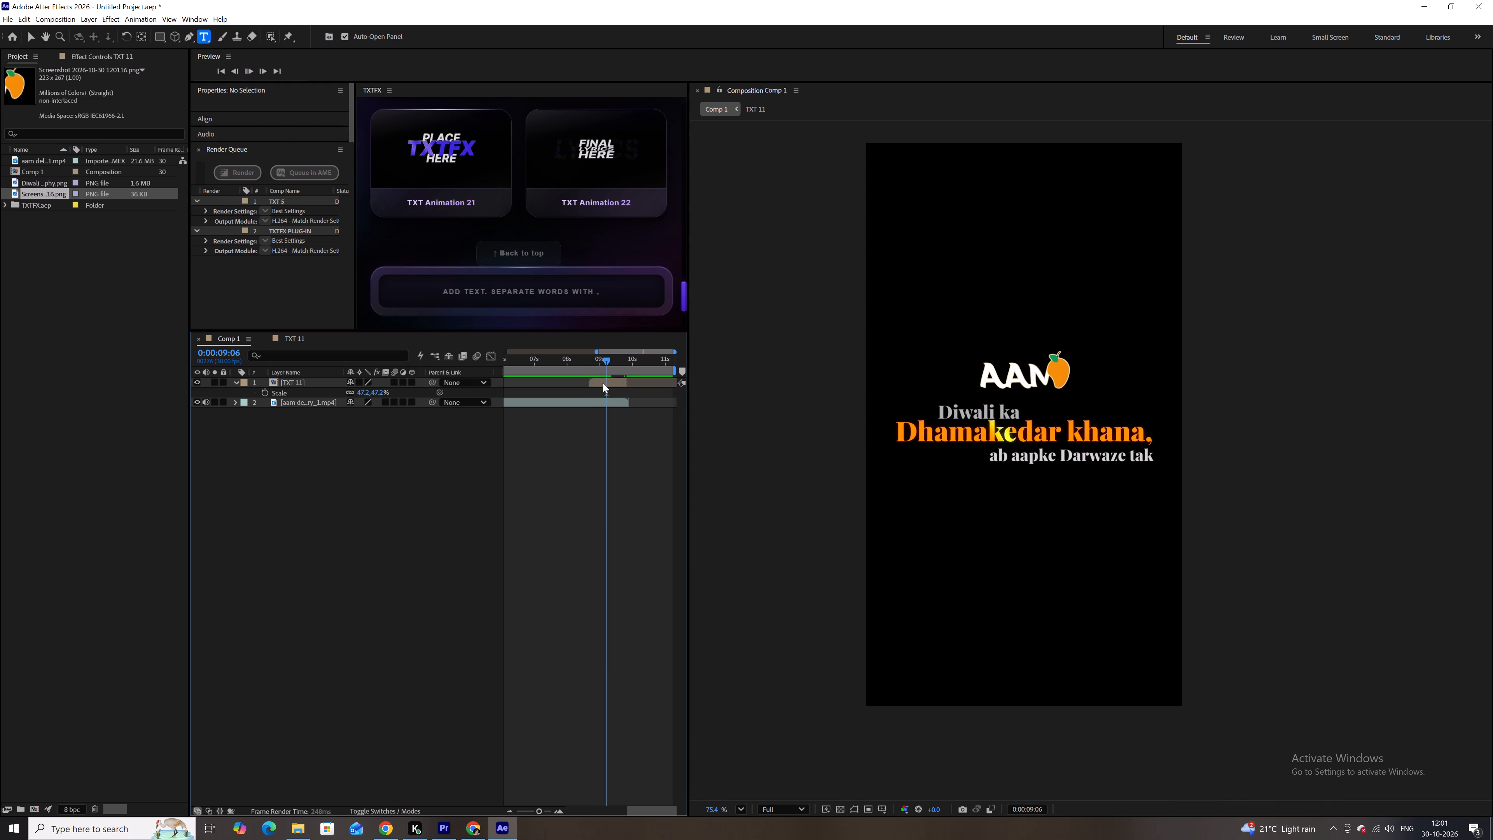
# Extend the end of the TXT 11 layer just past the end of the aam delivery_1.mp4 clip.
pyautogui.moveTo(604, 362); pyautogui.dragTo(626, 358)
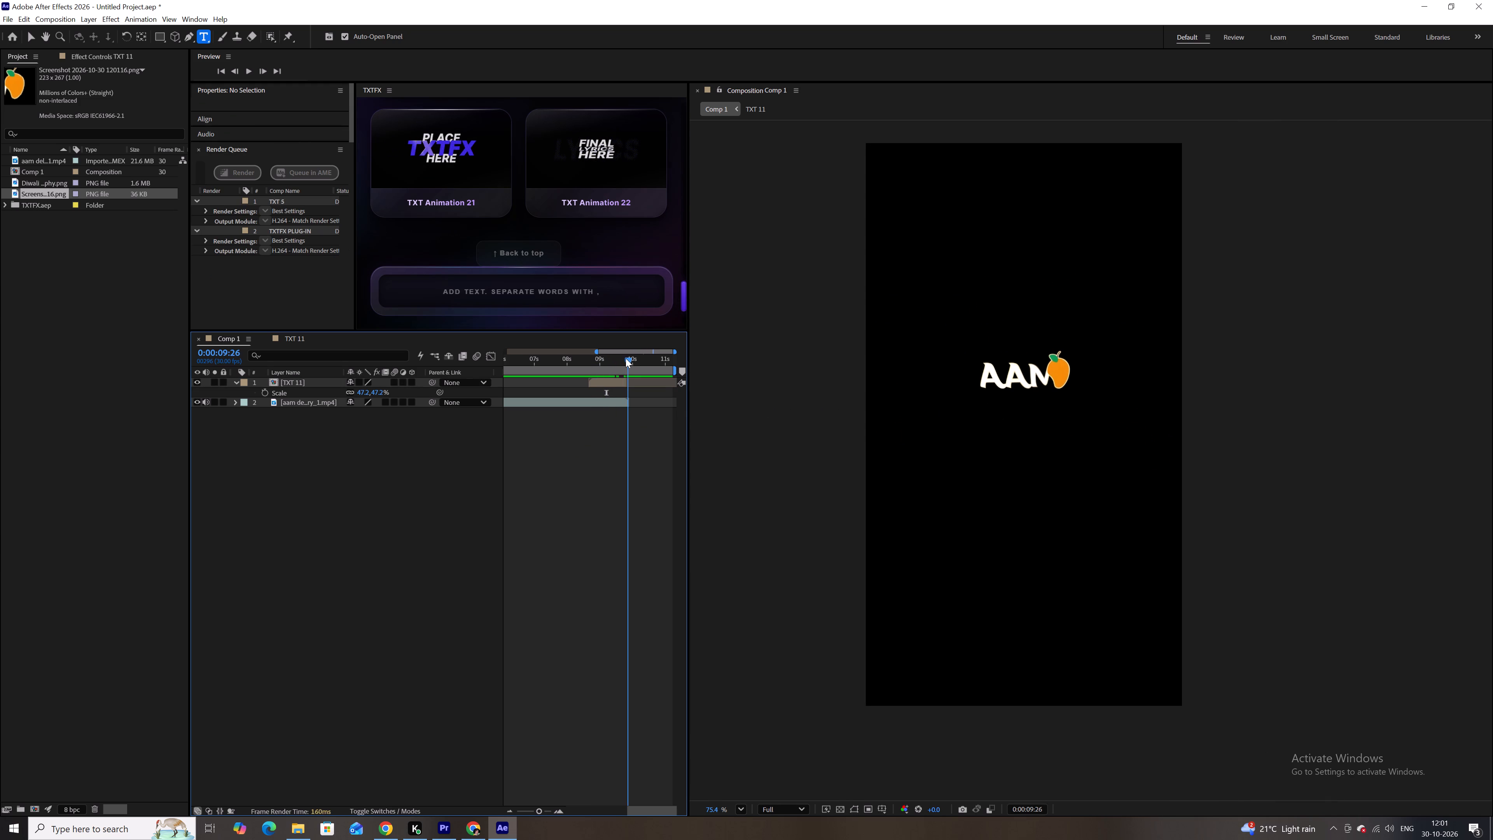
pyautogui.moveTo(626, 358); pyautogui.dragTo(620, 359)
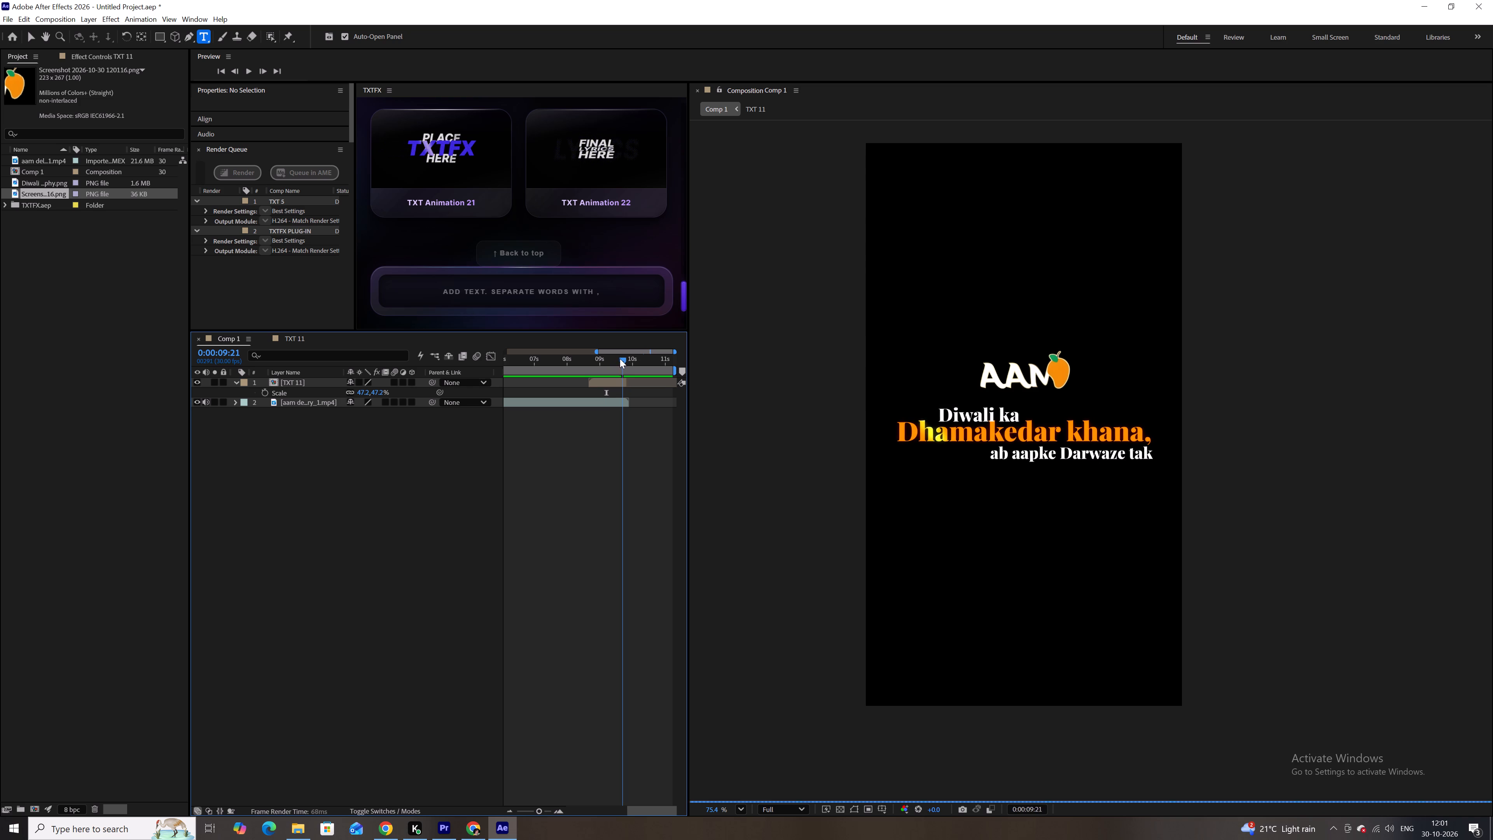
pyautogui.moveTo(620, 359); pyautogui.dragTo(624, 360)
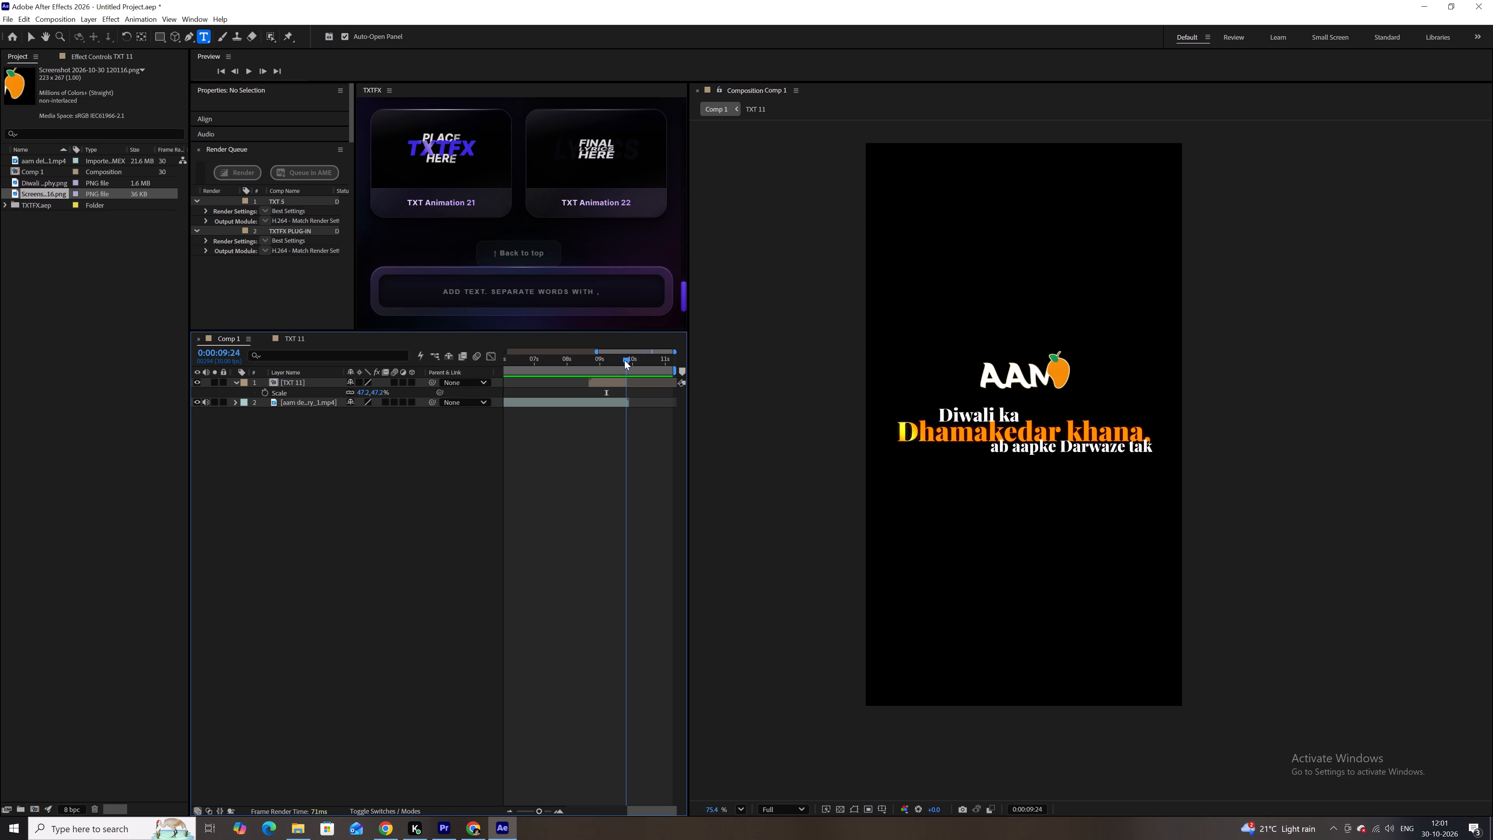
pyautogui.moveTo(624, 360); pyautogui.dragTo(626, 360)
pyautogui.keyDown('alt'); pyautogui.scroll(4, 632, 388); pyautogui.keyUp('alt')
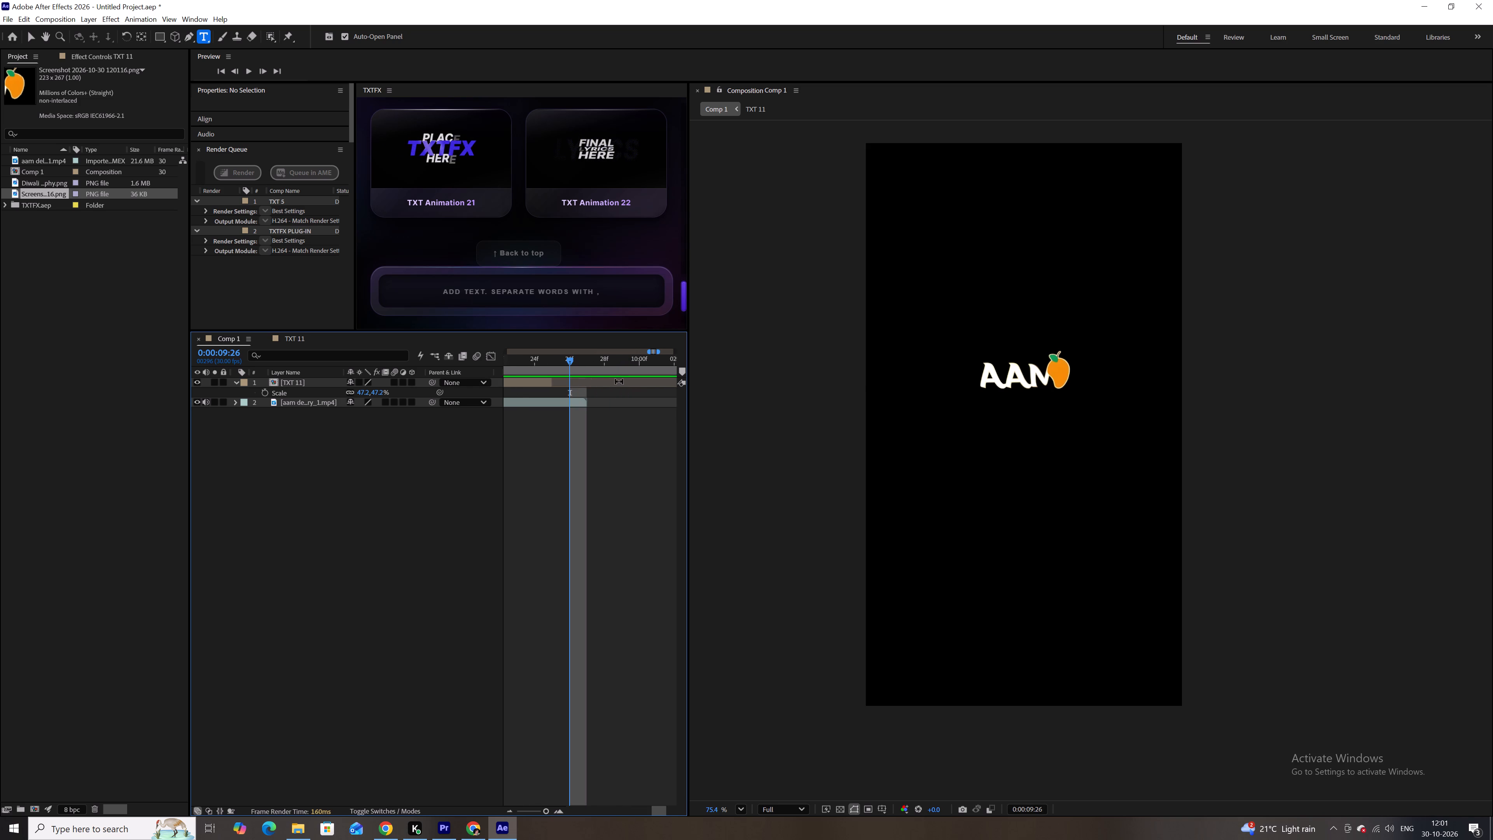
pyautogui.moveTo(553, 385); pyautogui.dragTo(577, 386)
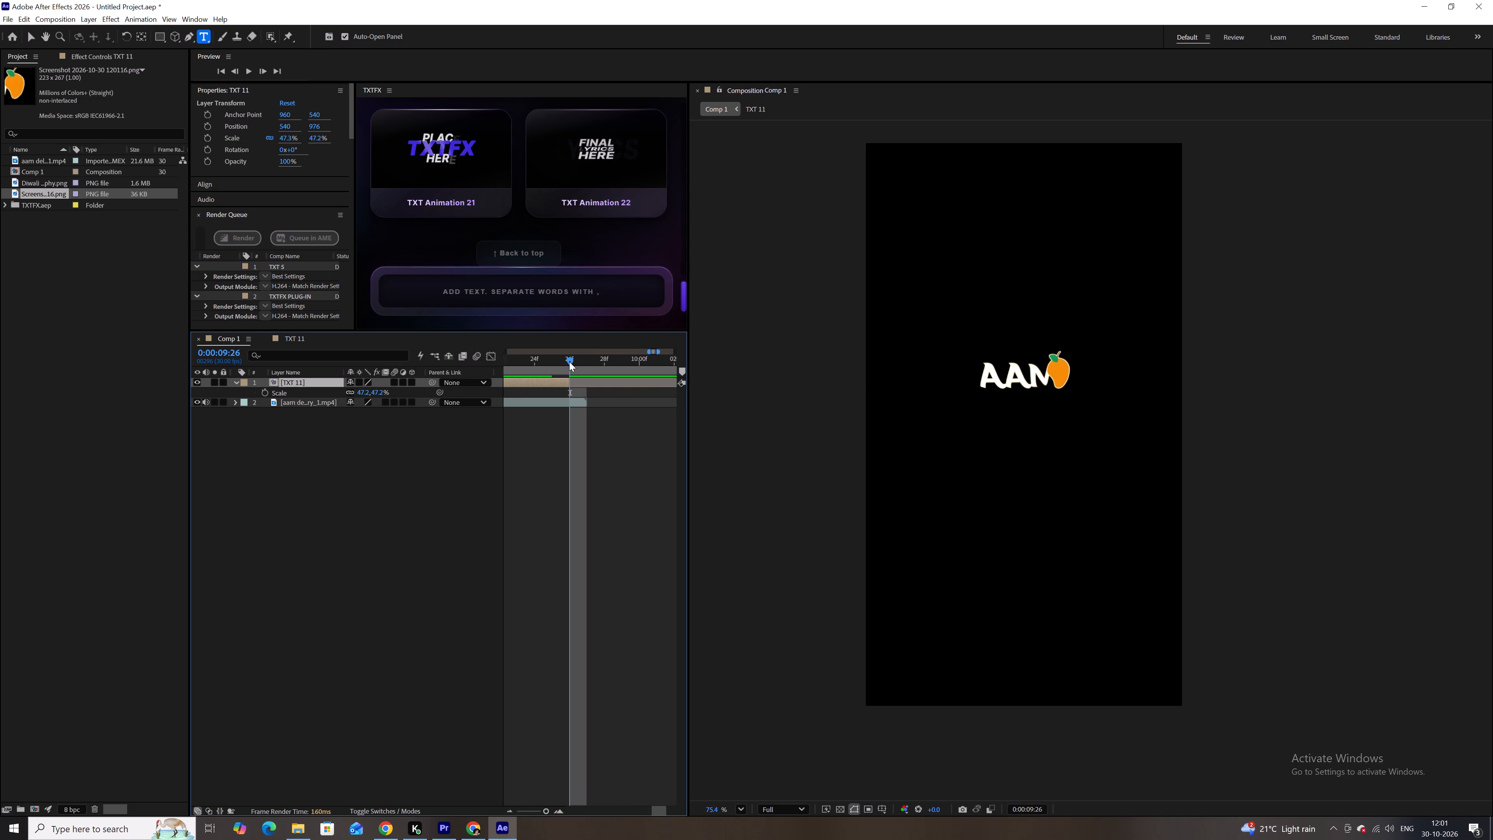
pyautogui.moveTo(569, 362); pyautogui.dragTo(562, 359)
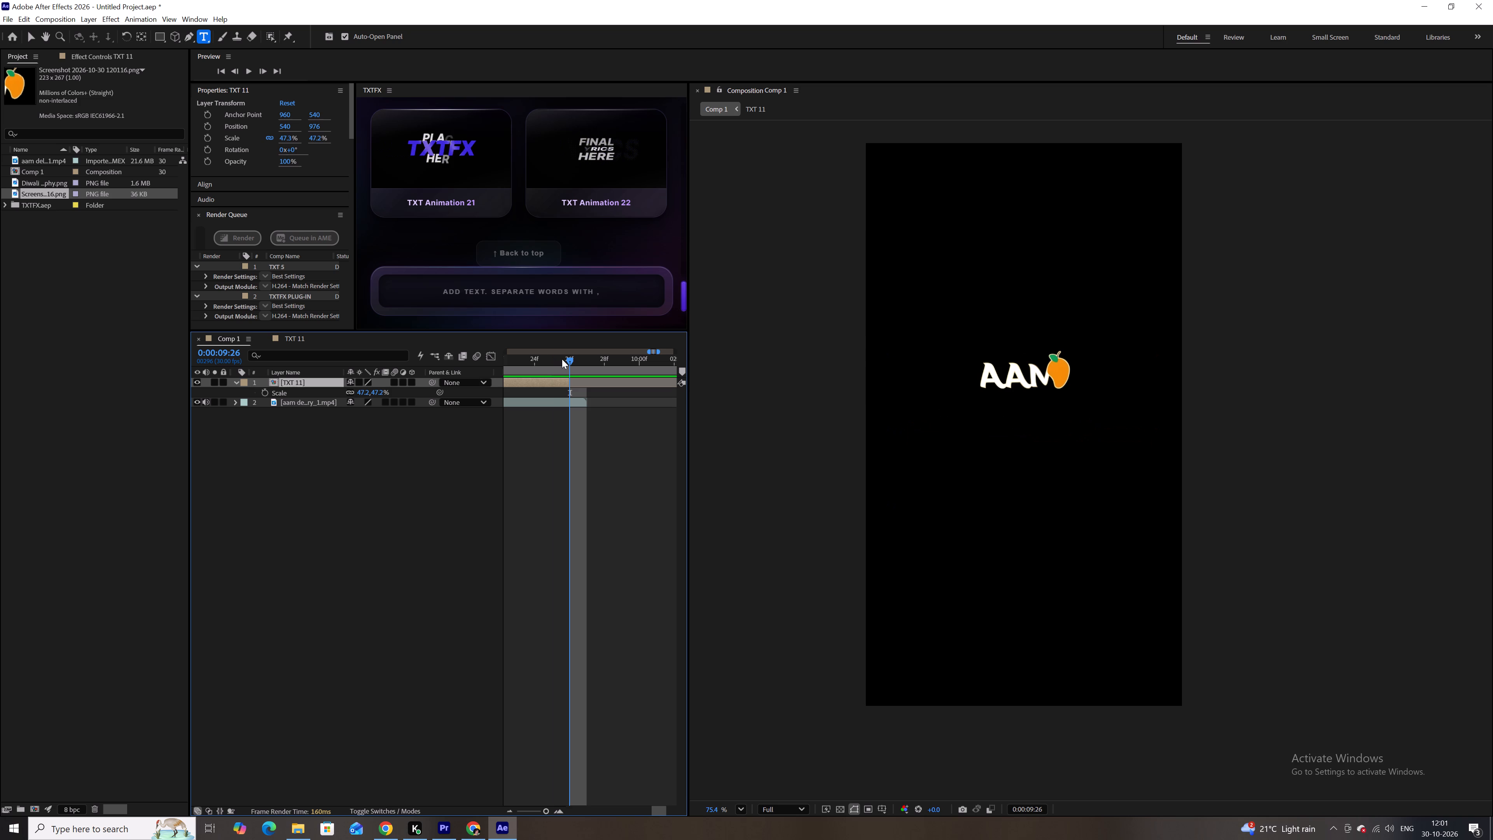
pyautogui.moveTo(562, 359); pyautogui.dragTo(561, 359)
pyautogui.moveTo(570, 364); pyautogui.dragTo(586, 364)
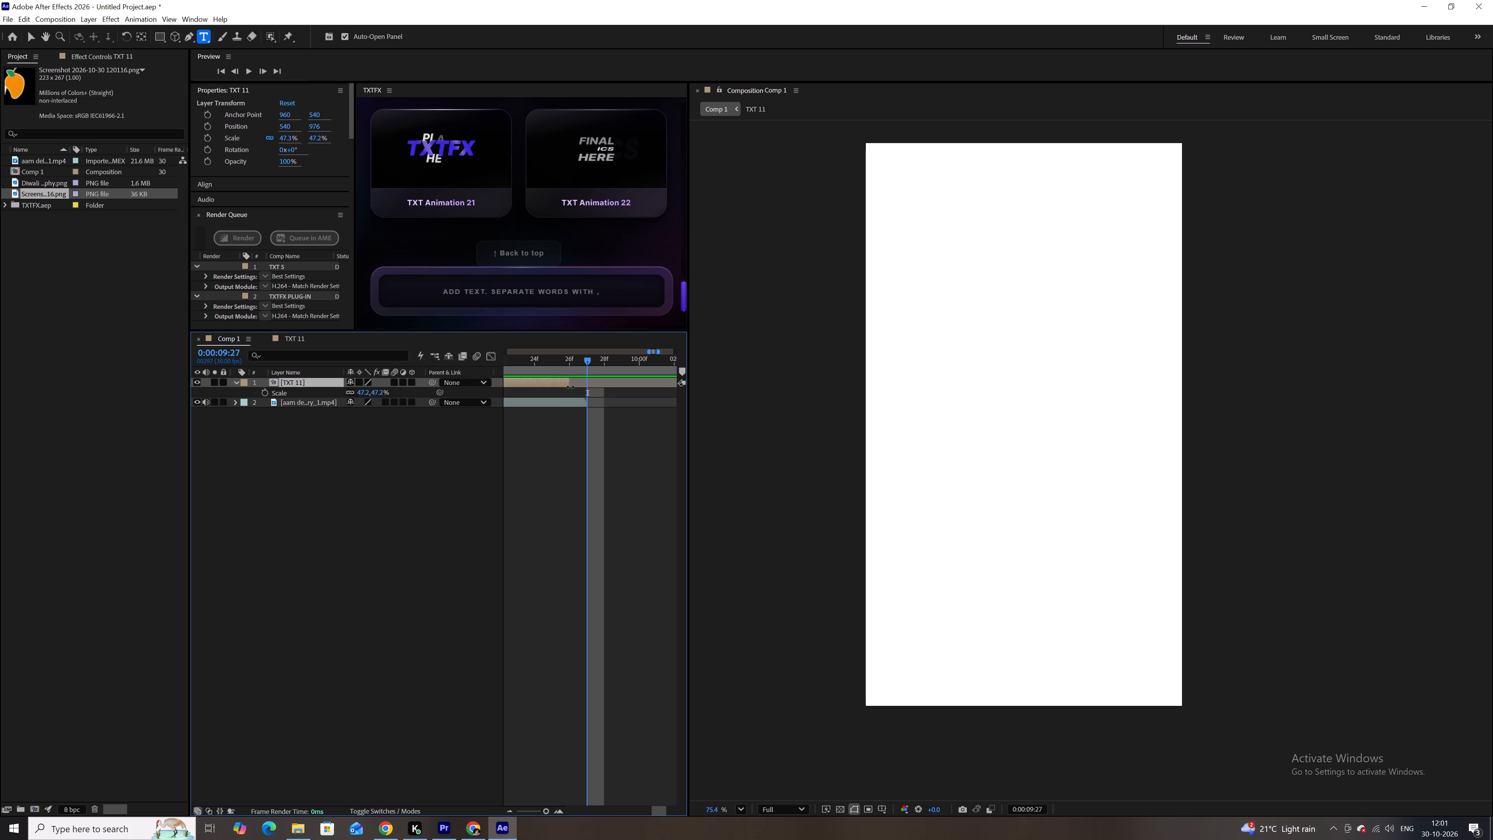
pyautogui.moveTo(569, 386); pyautogui.dragTo(603, 392)
pyautogui.moveTo(586, 361); pyautogui.dragTo(580, 358)
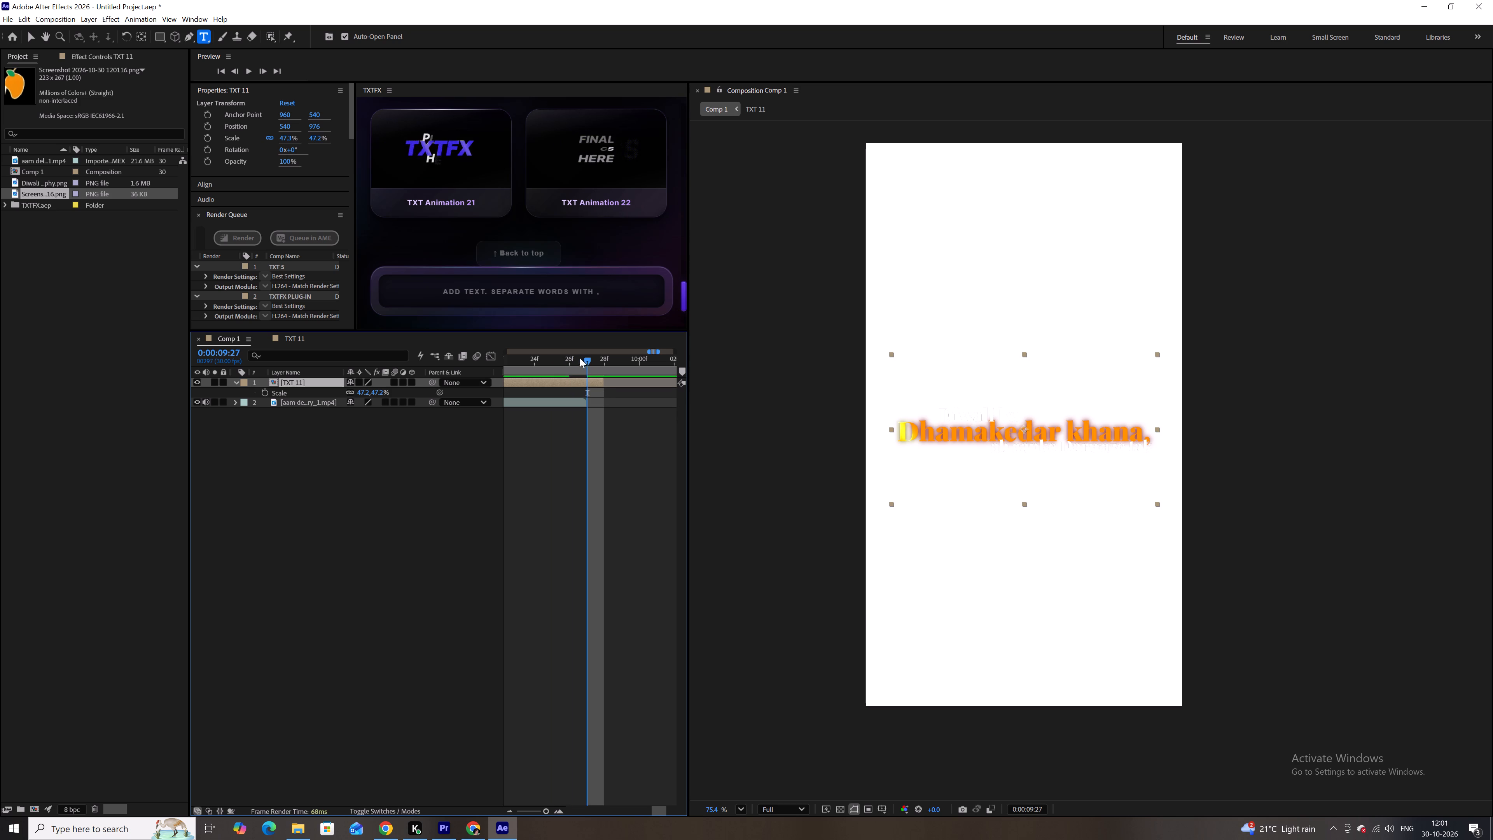
pyautogui.moveTo(580, 358); pyautogui.dragTo(571, 359)
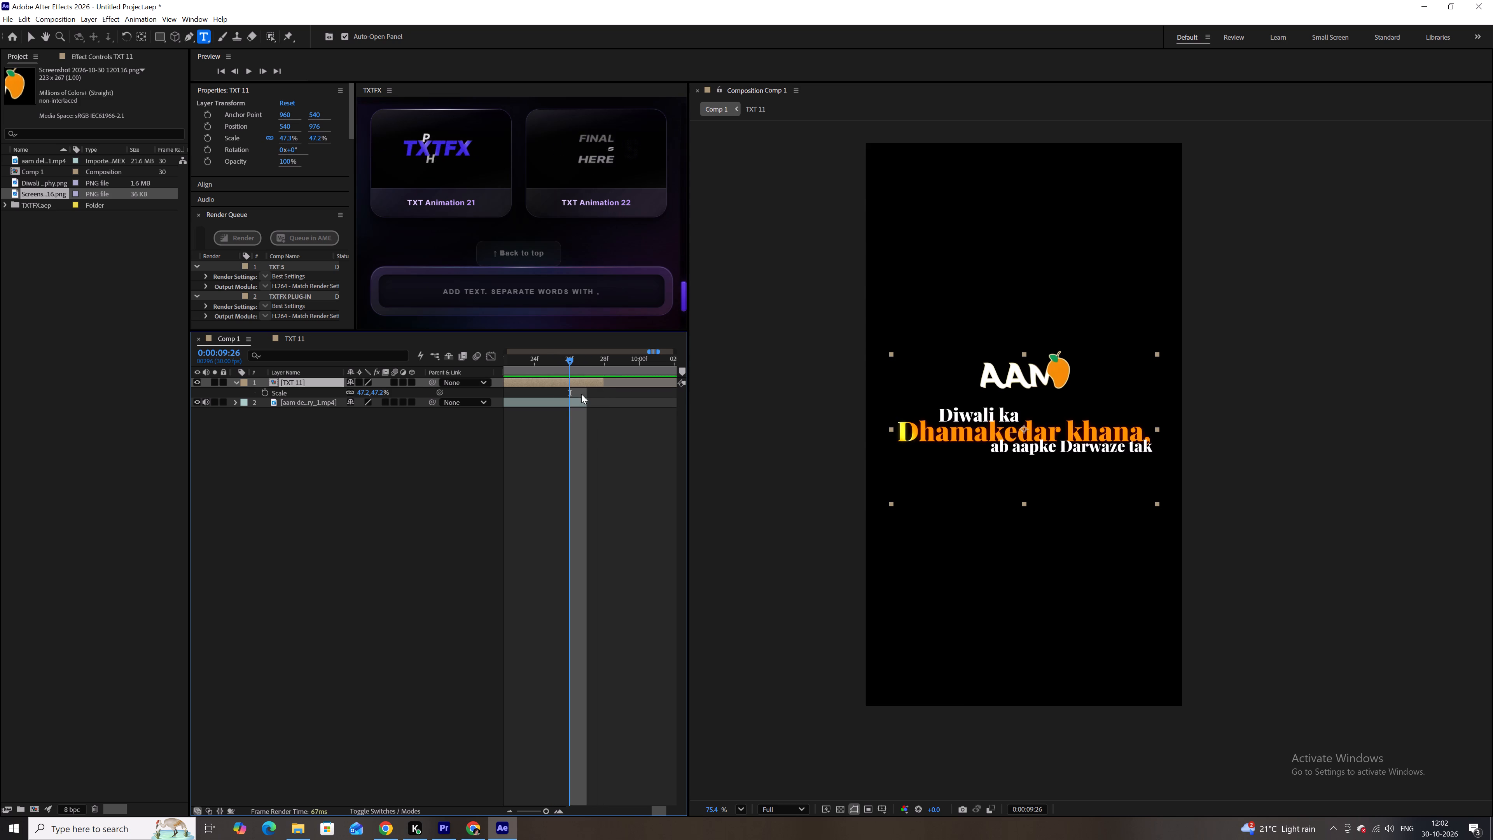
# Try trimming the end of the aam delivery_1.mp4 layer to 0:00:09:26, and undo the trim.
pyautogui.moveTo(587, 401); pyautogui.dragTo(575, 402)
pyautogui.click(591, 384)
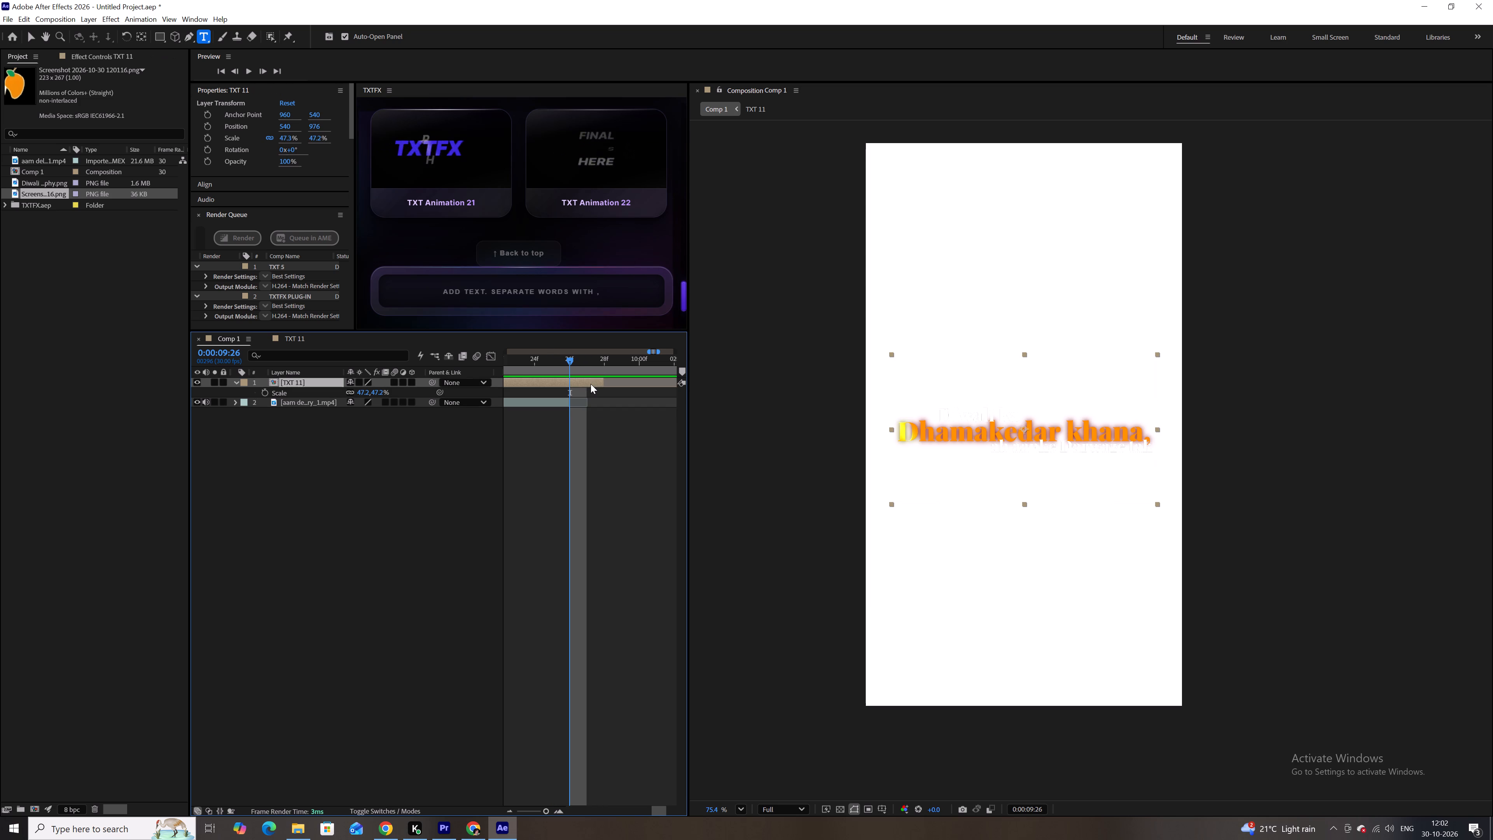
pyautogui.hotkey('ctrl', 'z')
# Set Comp 1's duration to 0:00:09:26.
pyautogui.keyDown('alt'); pyautogui.scroll(-6, 589, 396); pyautogui.keyUp('alt')
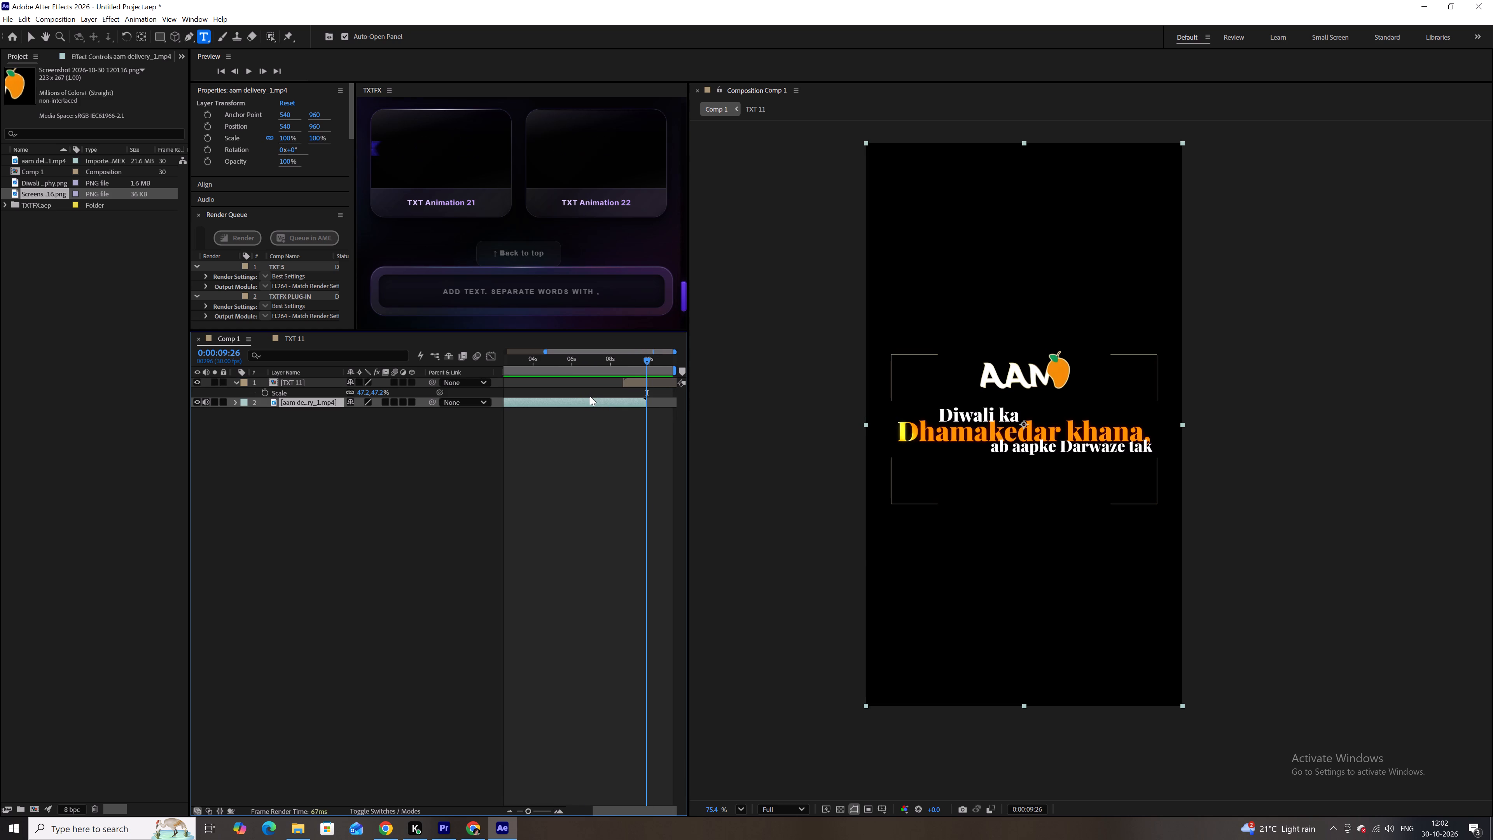
pyautogui.hotkey('ctrl', 'k')
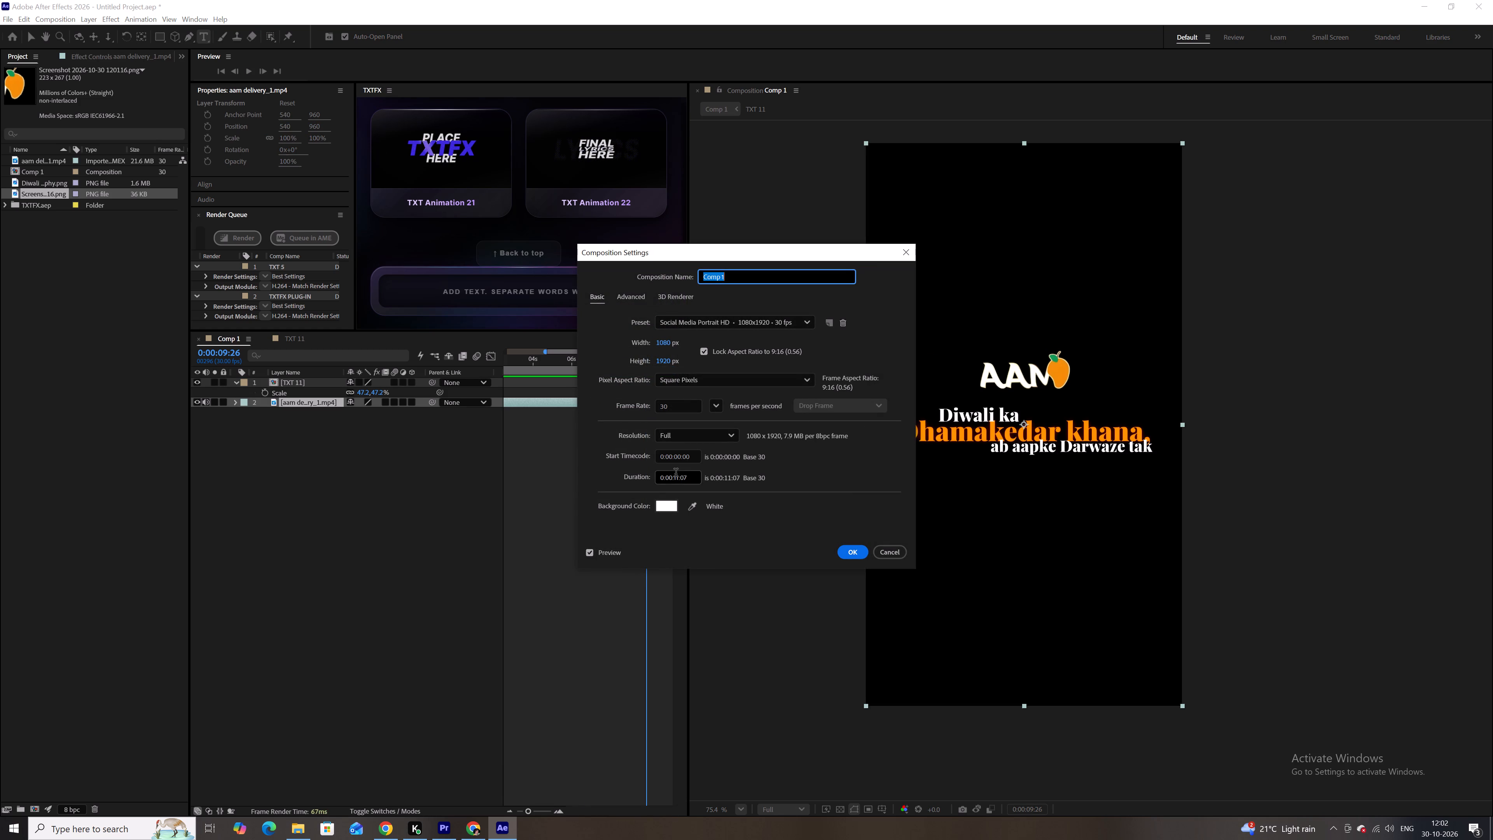
pyautogui.click(678, 476)
pyautogui.press('BackSpace')
pyautogui.press('BackSpace')
pyautogui.write('09')
pyautogui.press('Right')
pyautogui.press('Right')
pyautogui.press('Right')
pyautogui.press('BackSpace')
pyautogui.press('BackSpace')
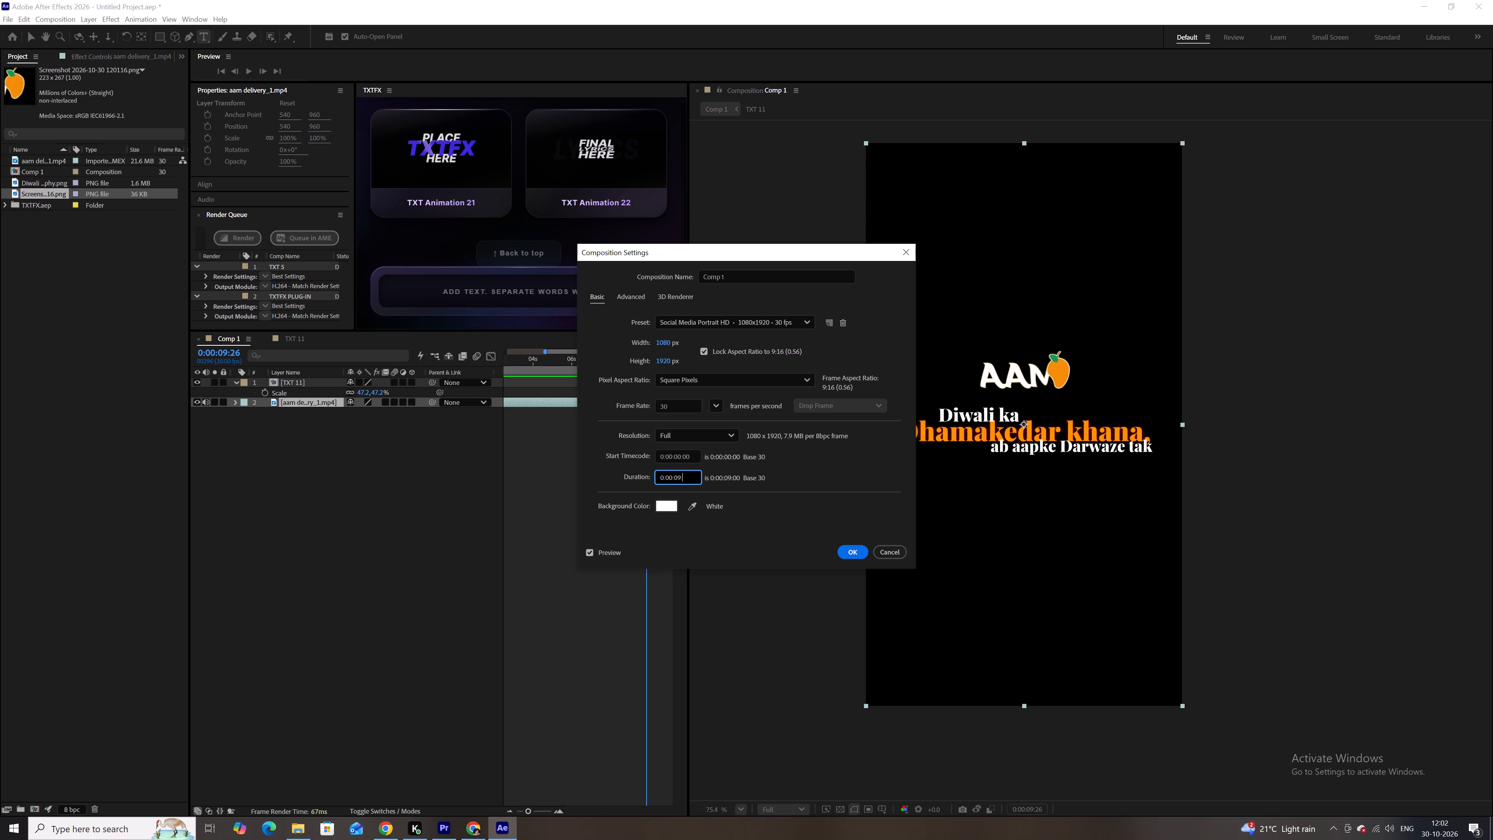
pyautogui.write('26')
pyautogui.click(856, 548)
# Play Comp 1 from 0:00:08:13 and scrub through its last second to check the shortened ending.
pyautogui.click(618, 350)
pyautogui.click(640, 363)
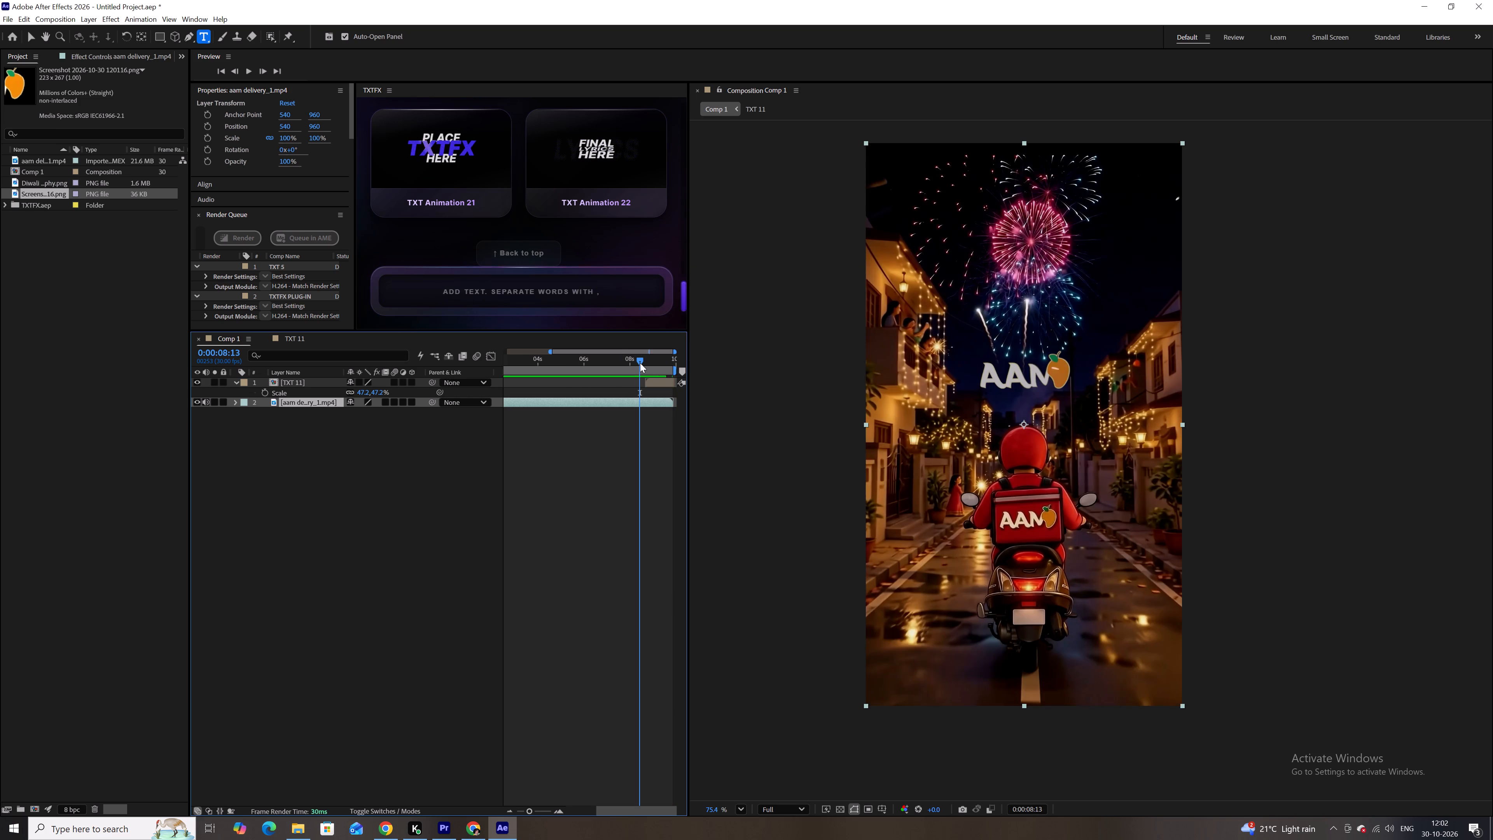
pyautogui.press('space')
pyautogui.press('space')
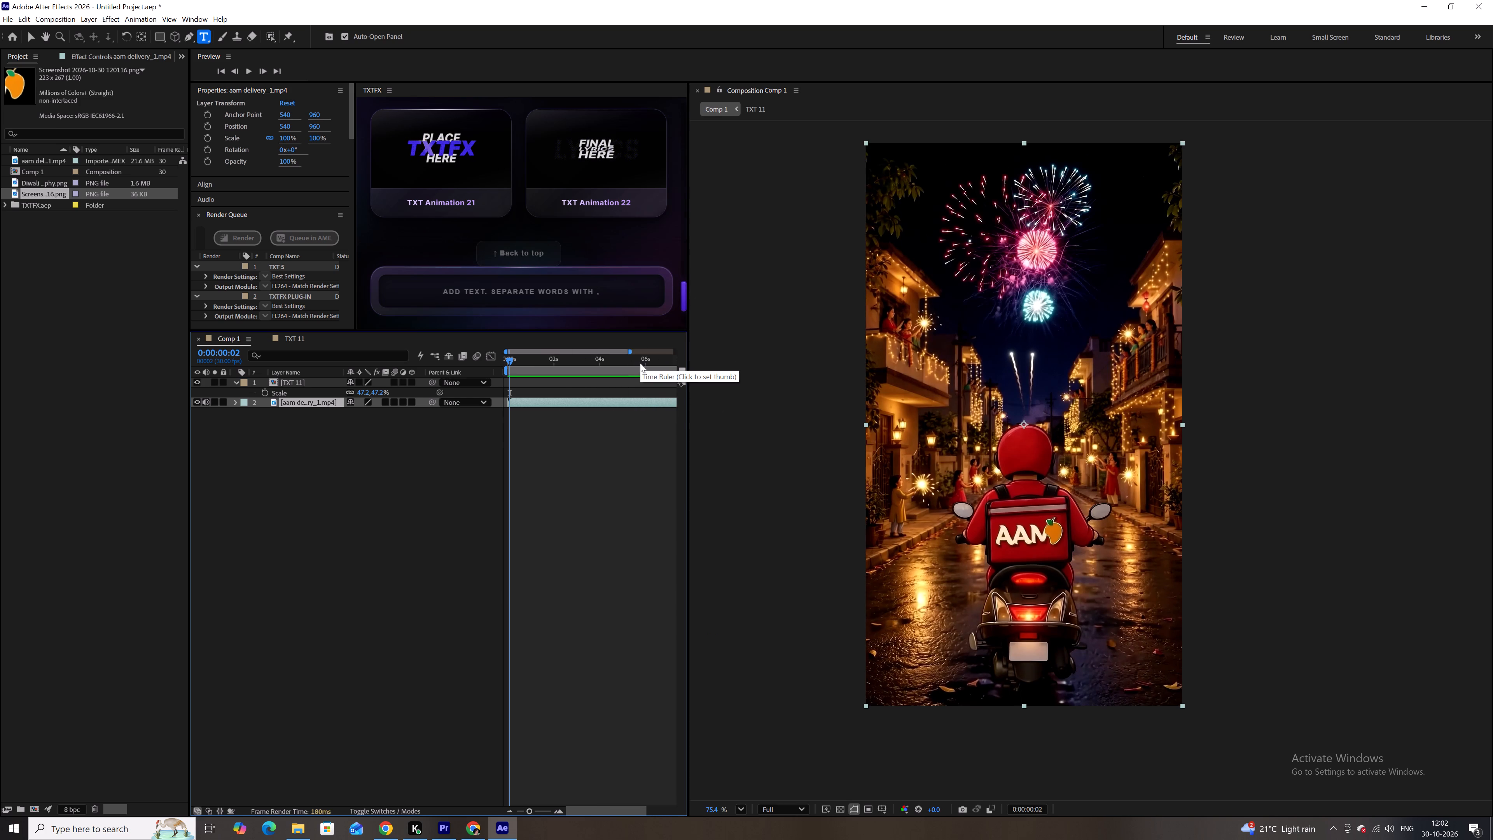
pyautogui.moveTo(652, 364); pyautogui.dragTo(668, 360)
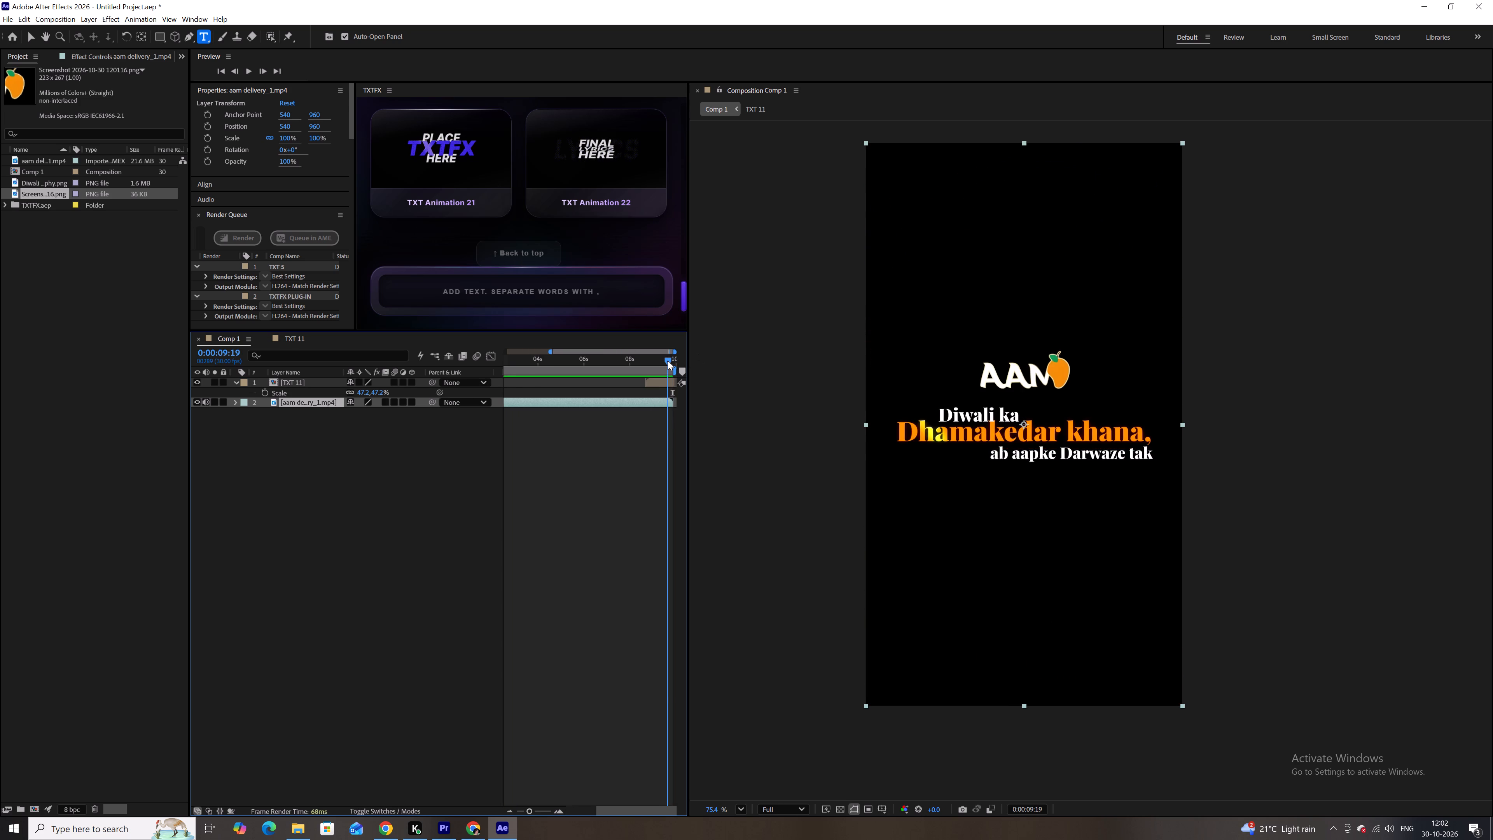
pyautogui.moveTo(668, 360); pyautogui.dragTo(682, 358)
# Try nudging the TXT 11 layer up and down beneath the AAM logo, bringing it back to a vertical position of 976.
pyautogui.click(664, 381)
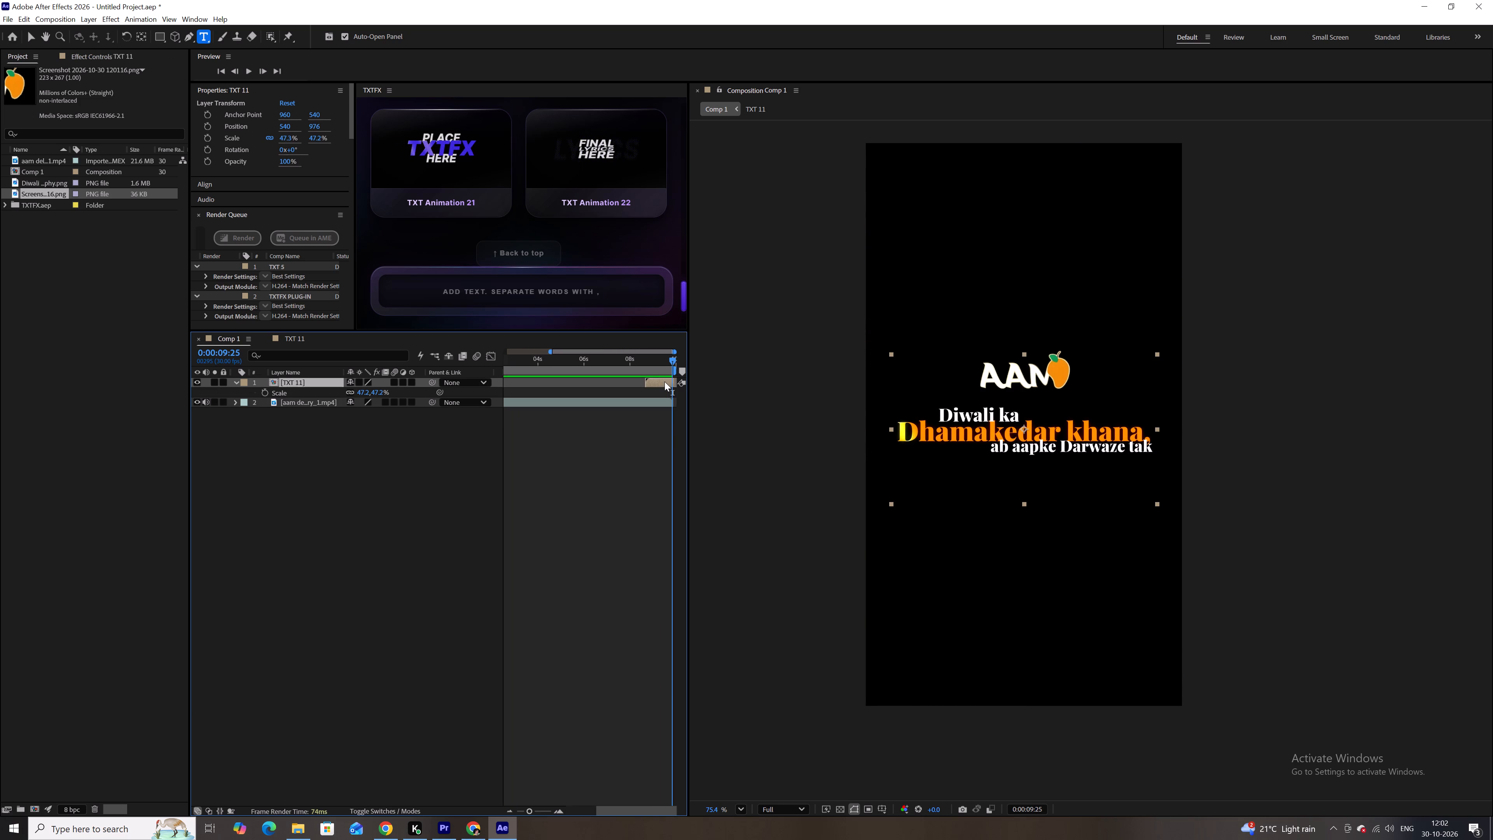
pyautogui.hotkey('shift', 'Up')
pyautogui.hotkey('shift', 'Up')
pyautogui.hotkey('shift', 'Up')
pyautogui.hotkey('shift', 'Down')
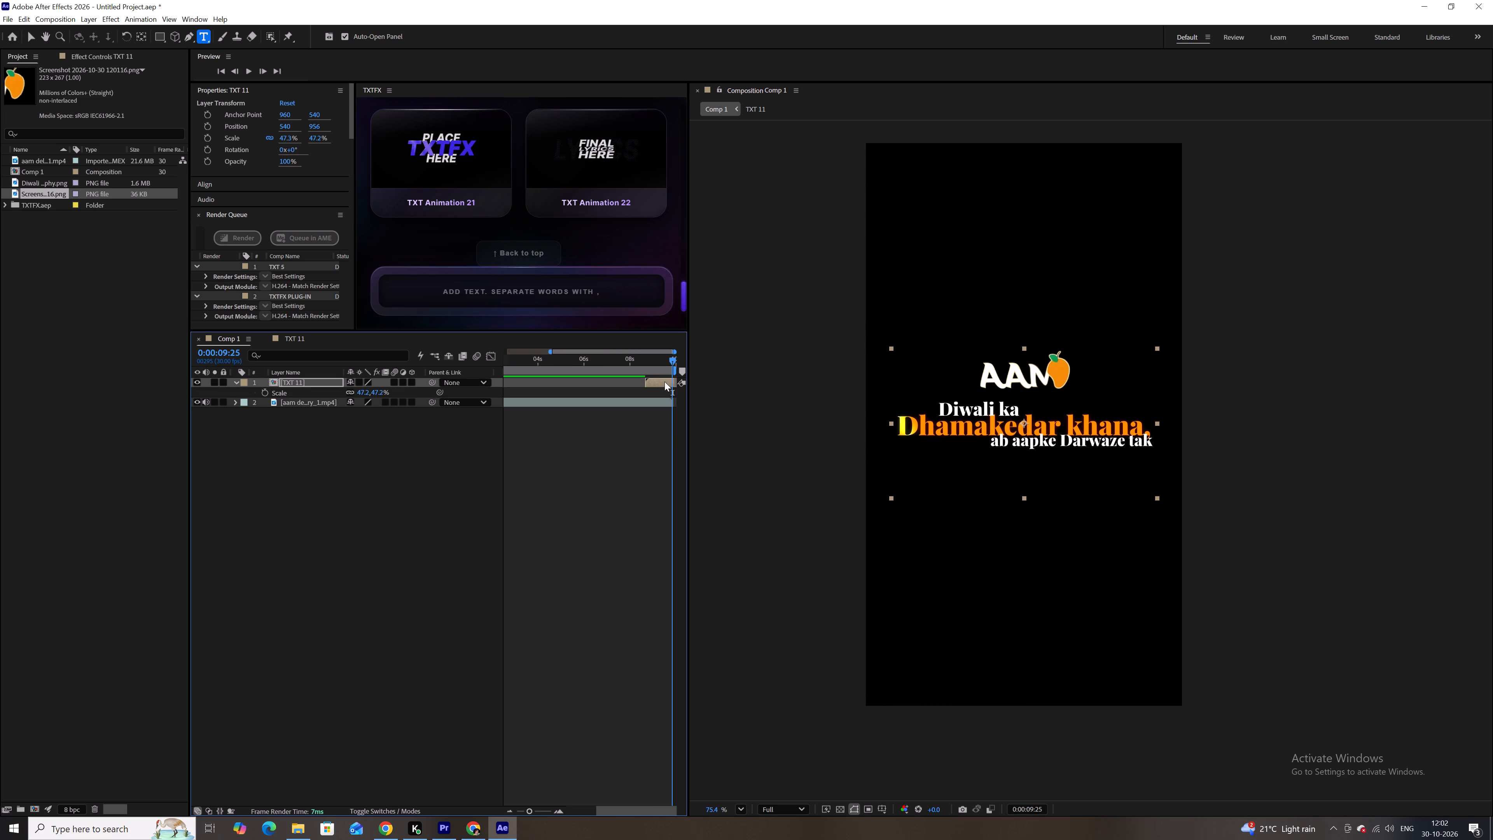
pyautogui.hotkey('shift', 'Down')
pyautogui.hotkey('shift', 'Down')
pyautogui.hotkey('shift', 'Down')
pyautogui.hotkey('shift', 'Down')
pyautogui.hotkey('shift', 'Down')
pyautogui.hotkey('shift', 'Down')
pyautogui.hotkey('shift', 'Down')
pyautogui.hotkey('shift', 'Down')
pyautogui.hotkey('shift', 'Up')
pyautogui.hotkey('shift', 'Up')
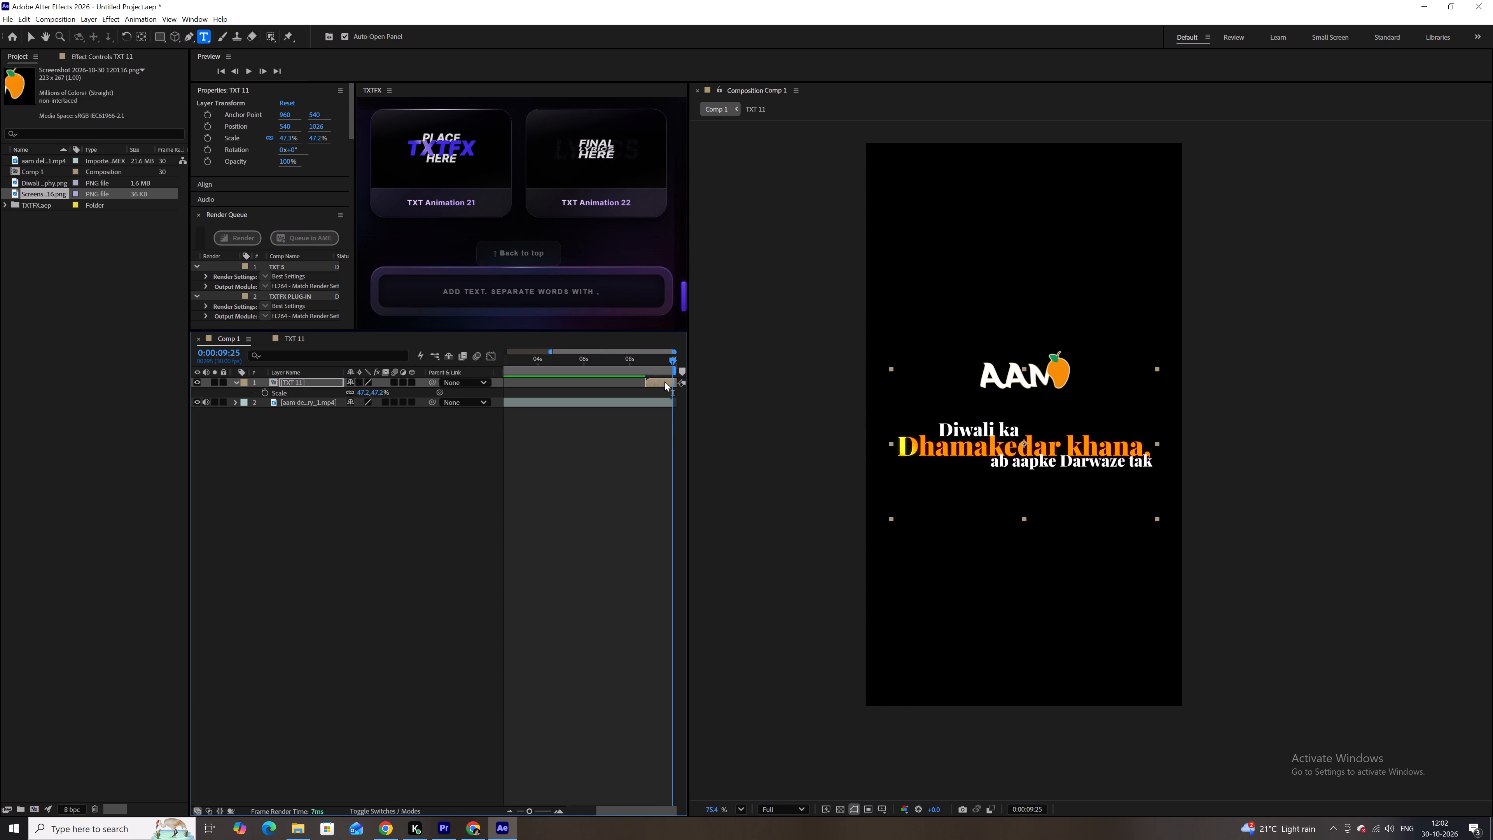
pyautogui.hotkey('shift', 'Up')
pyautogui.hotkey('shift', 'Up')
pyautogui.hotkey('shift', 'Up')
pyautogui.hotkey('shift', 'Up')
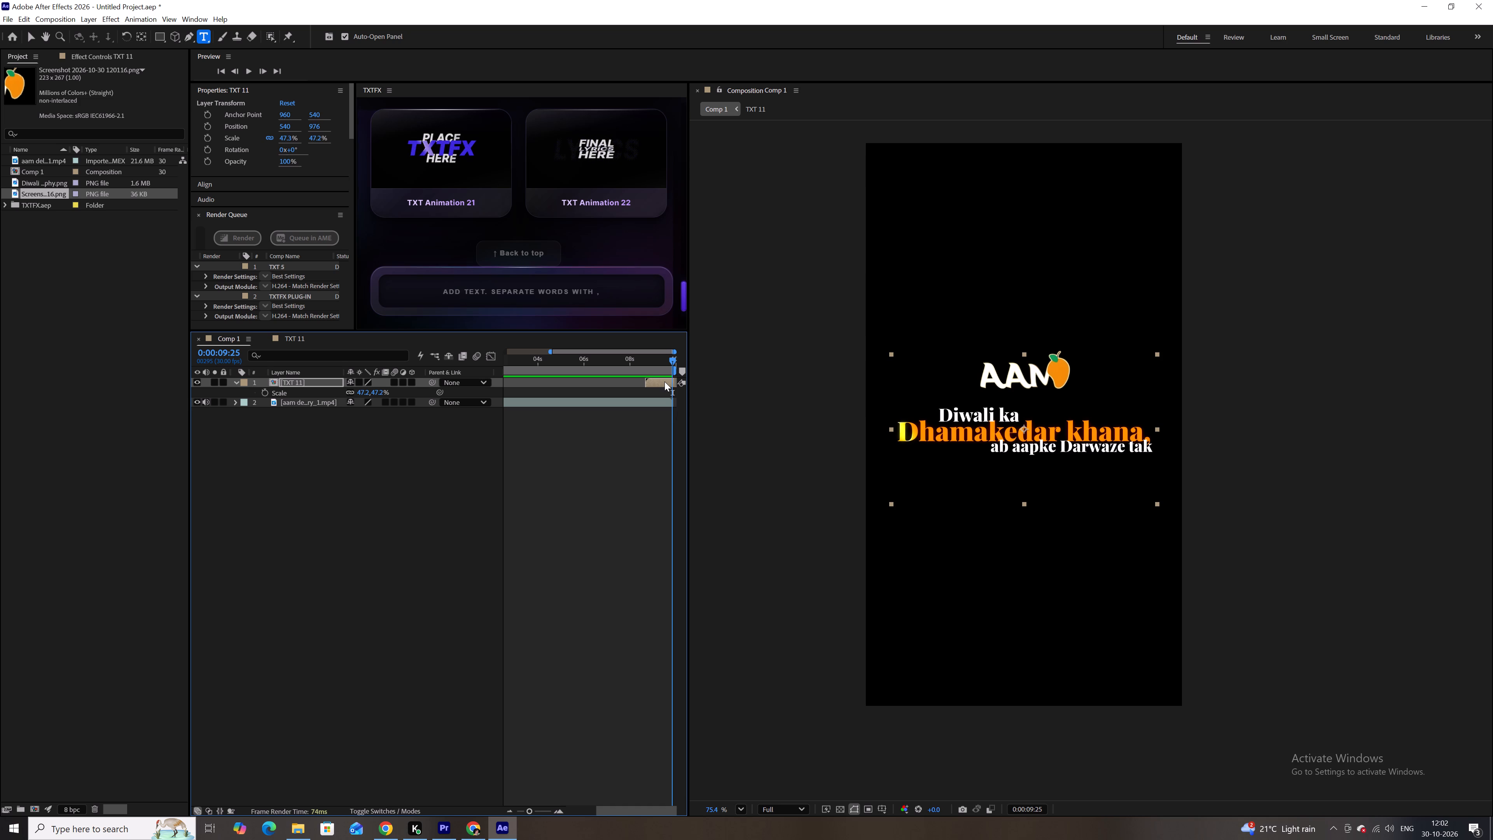
# Scale the TXT 11 layer up to about 52%.
pyautogui.click(664, 381)
pyautogui.click(364, 391)
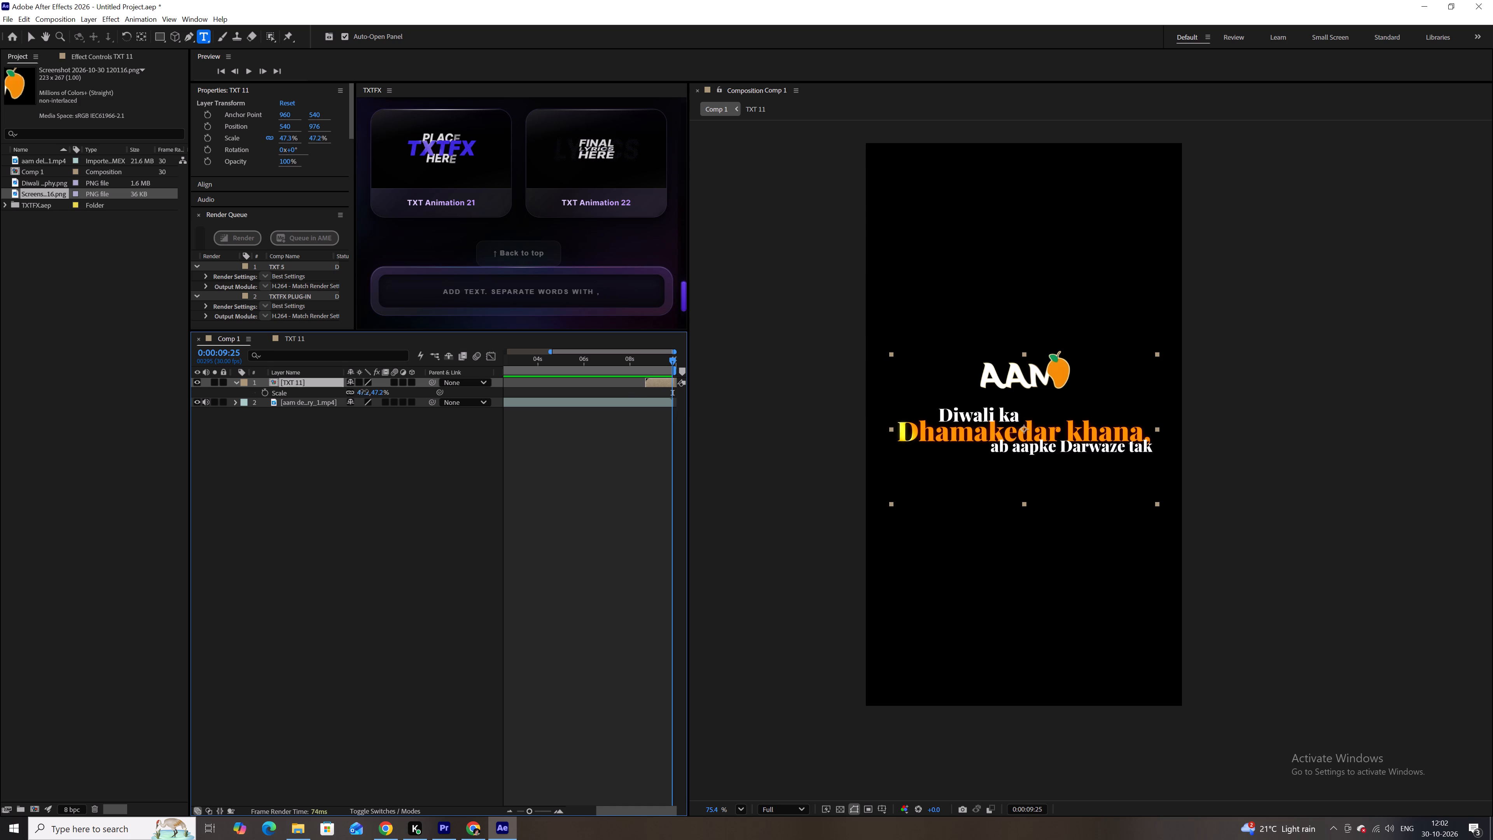
pyautogui.click(393, 583)
# Queue Comp 1 for rendering and render it as an H.264 MP4 named "aam delivery boy" in Downloads.
pyautogui.click(5, 17)
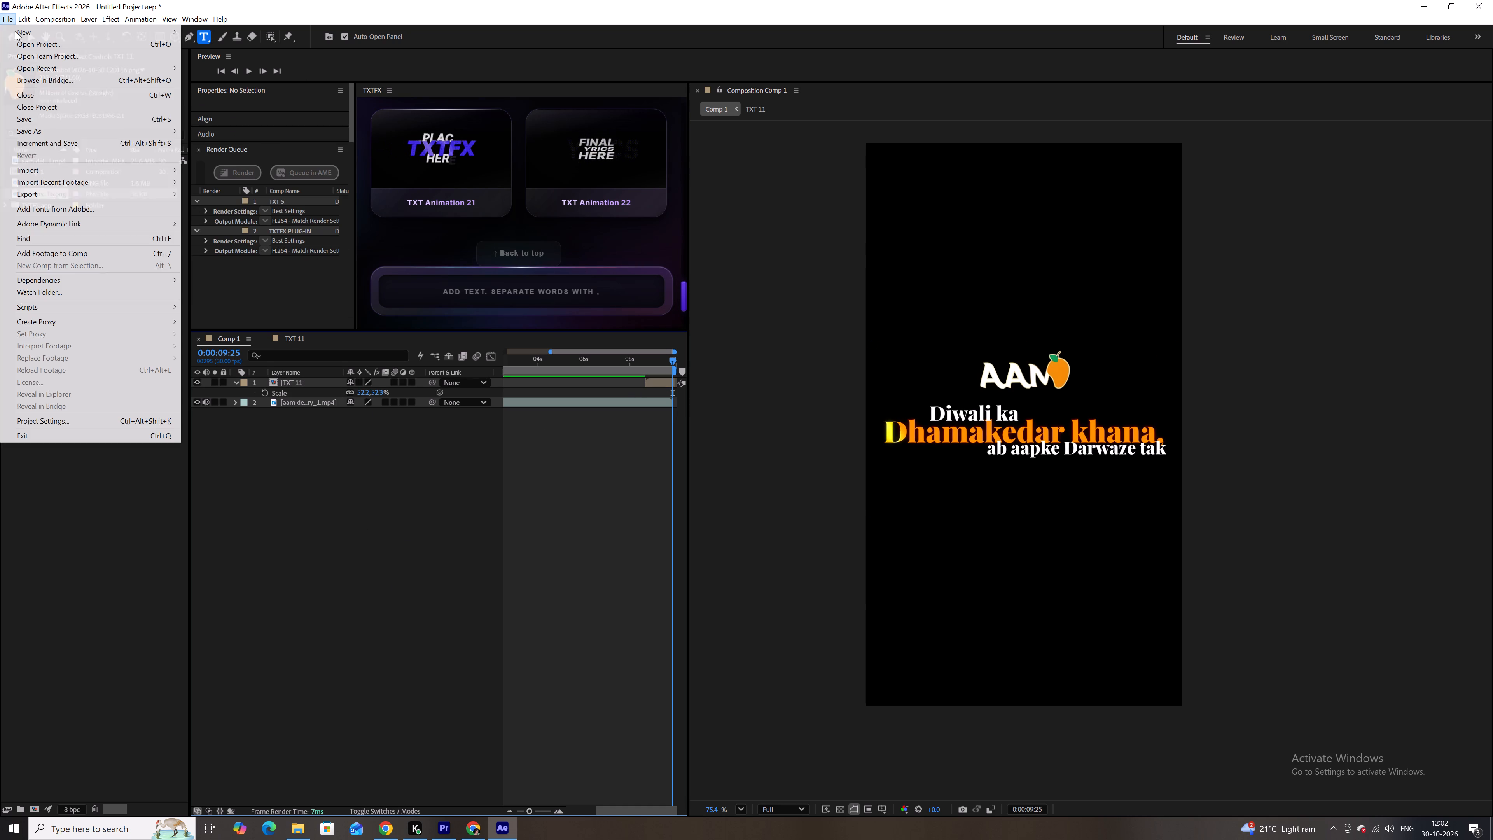
pyautogui.click(65, 196)
pyautogui.click(214, 205)
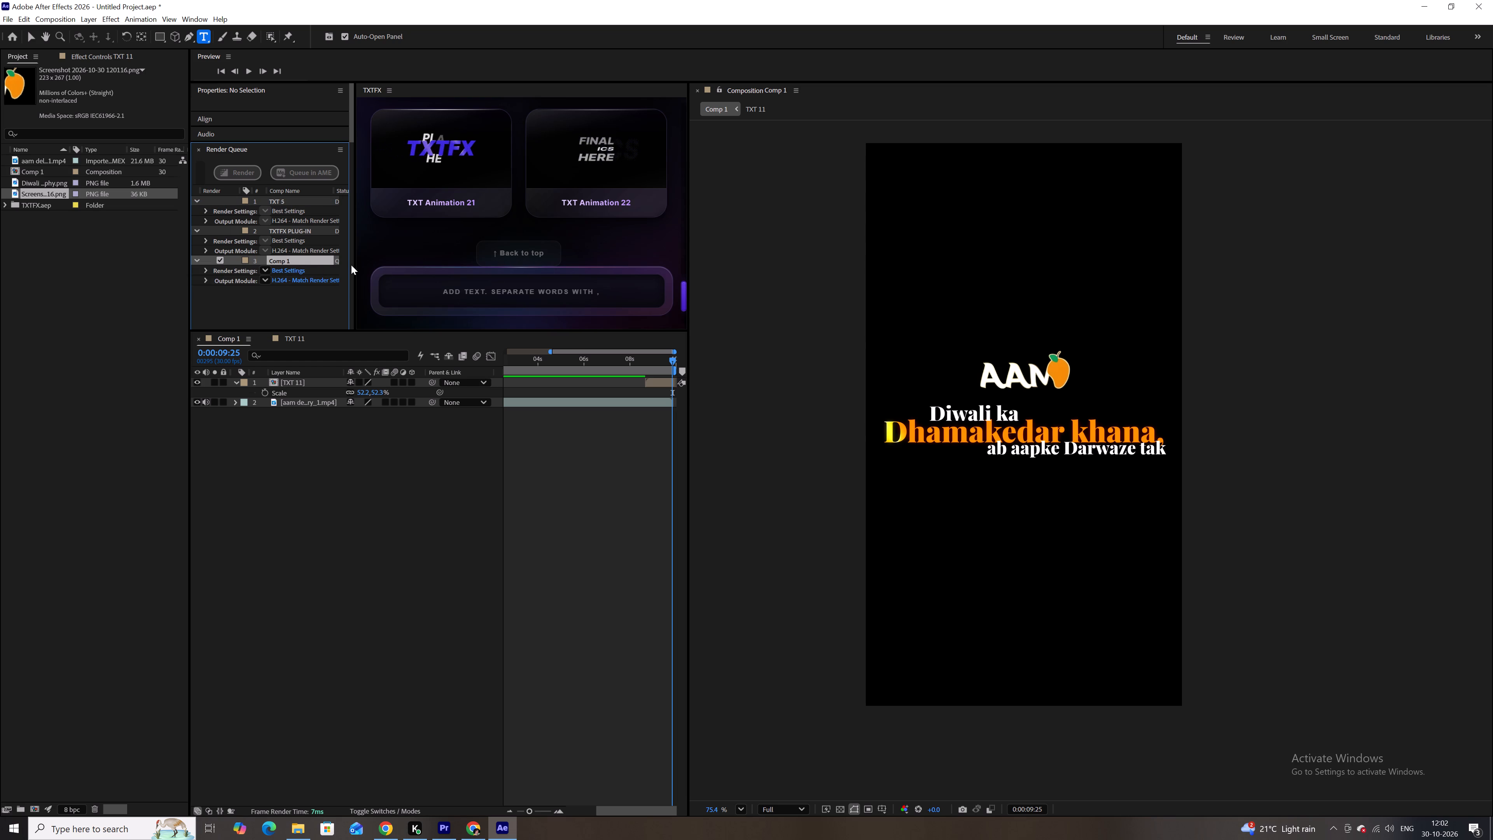
pyautogui.moveTo(355, 265); pyautogui.dragTo(621, 245)
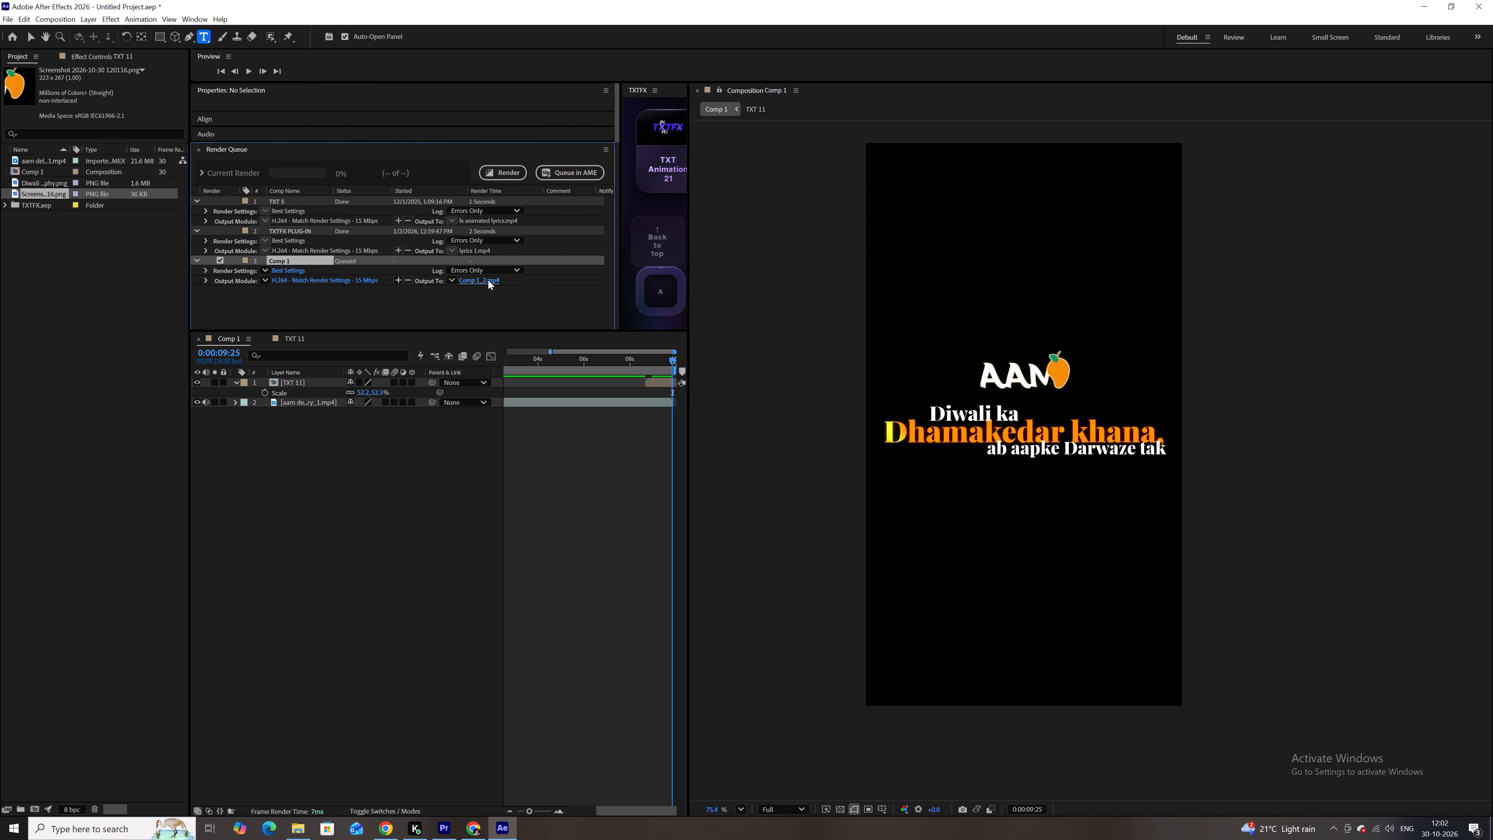
pyautogui.click(488, 280)
pyautogui.write('aam delivery boy')
pyautogui.press('space')
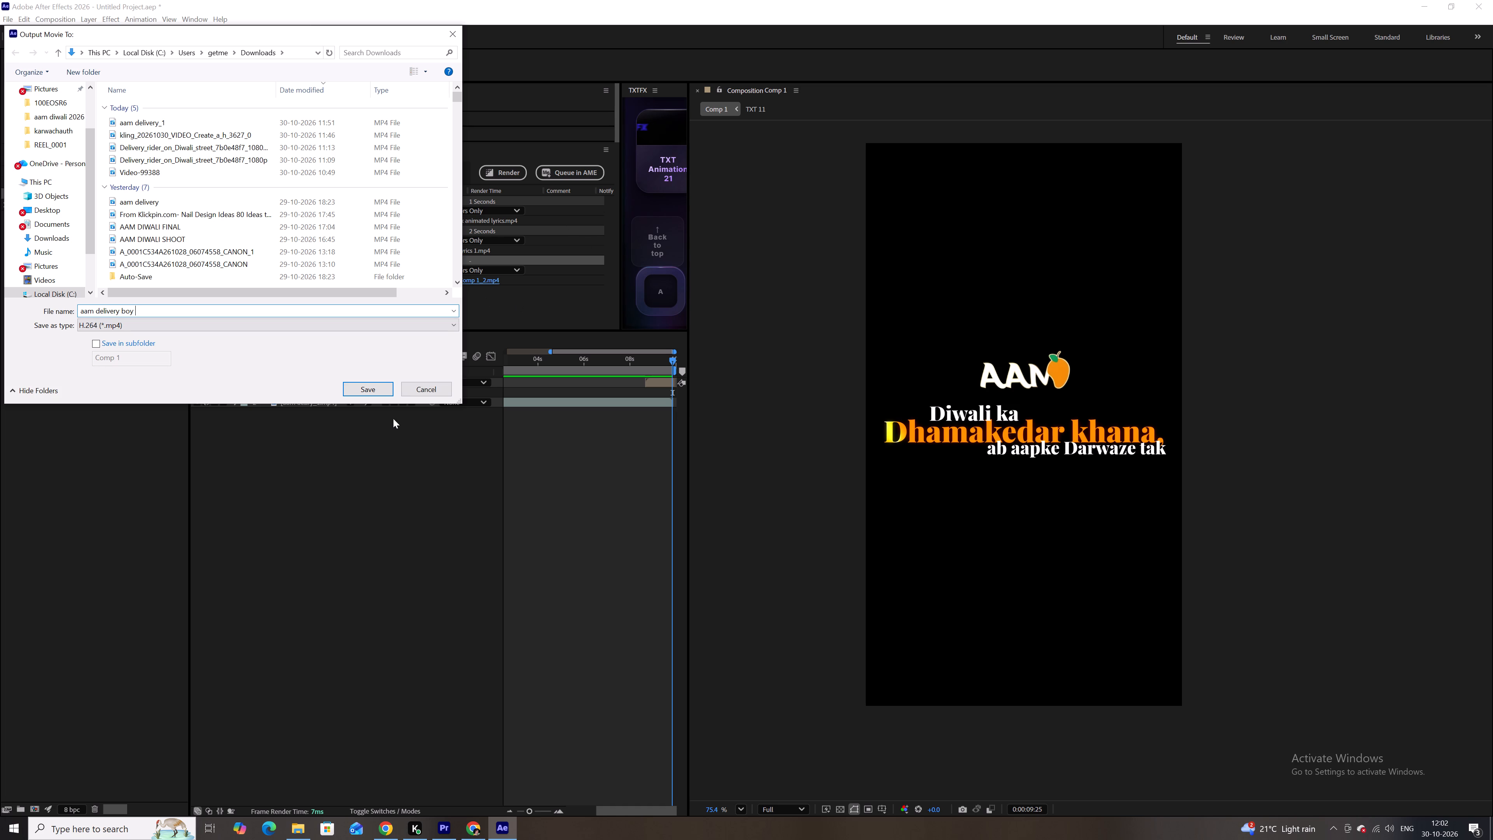
pyautogui.click(372, 391)
pyautogui.click(512, 168)
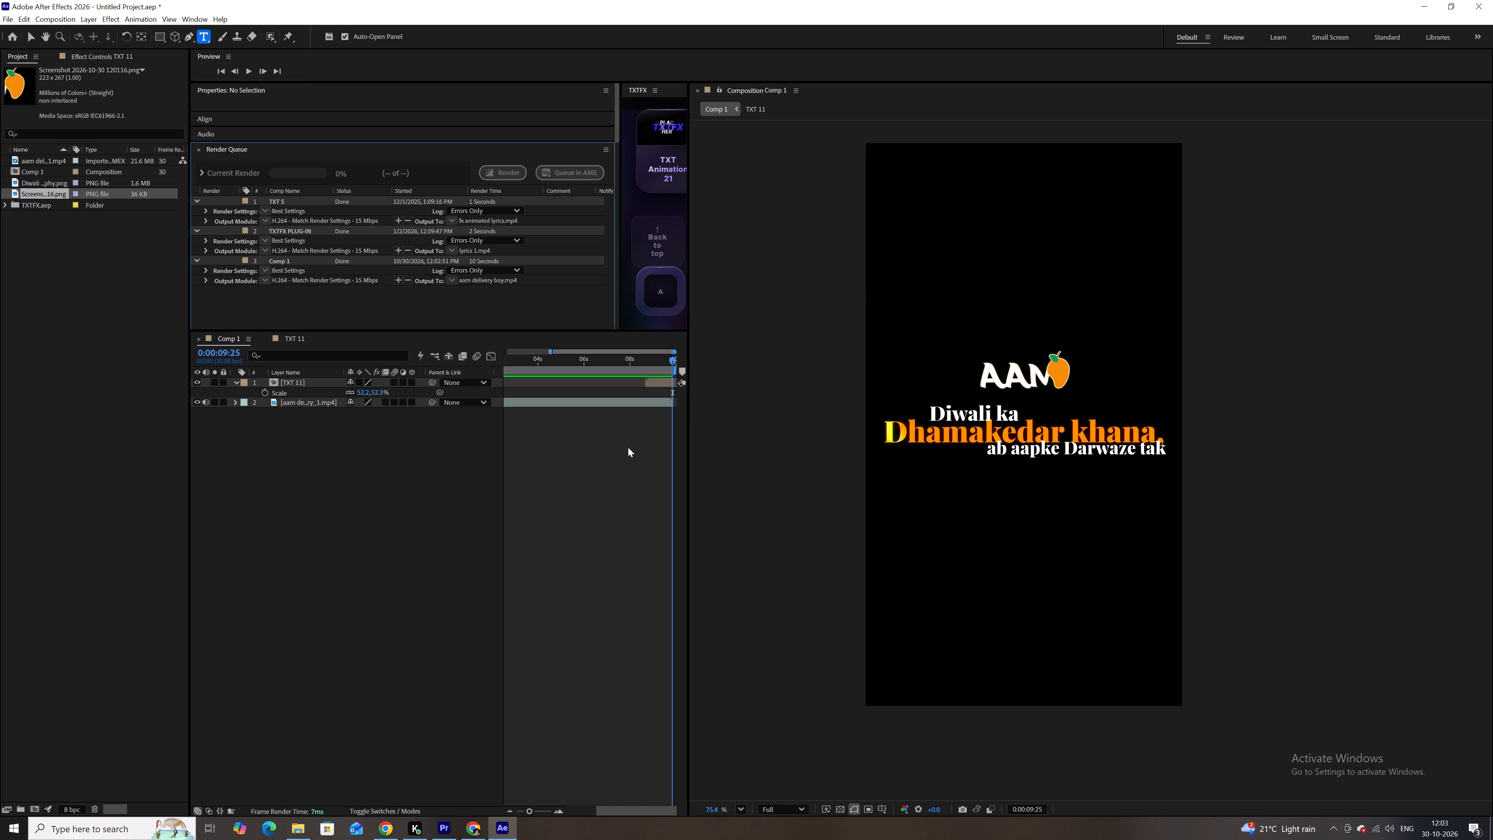
# Switch to the Kling AI creations page in Chrome.
pyautogui.click(476, 837)
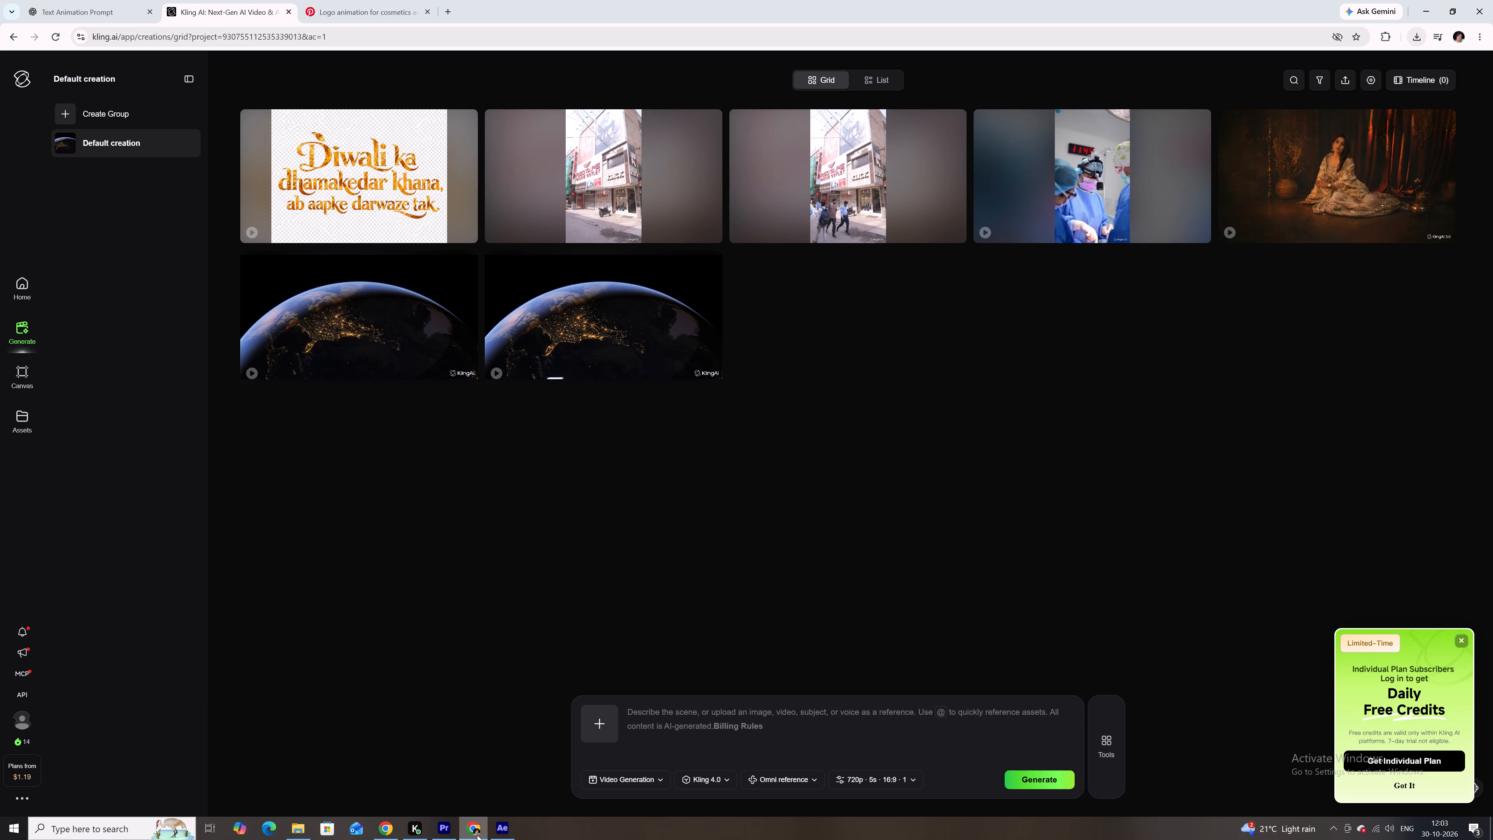
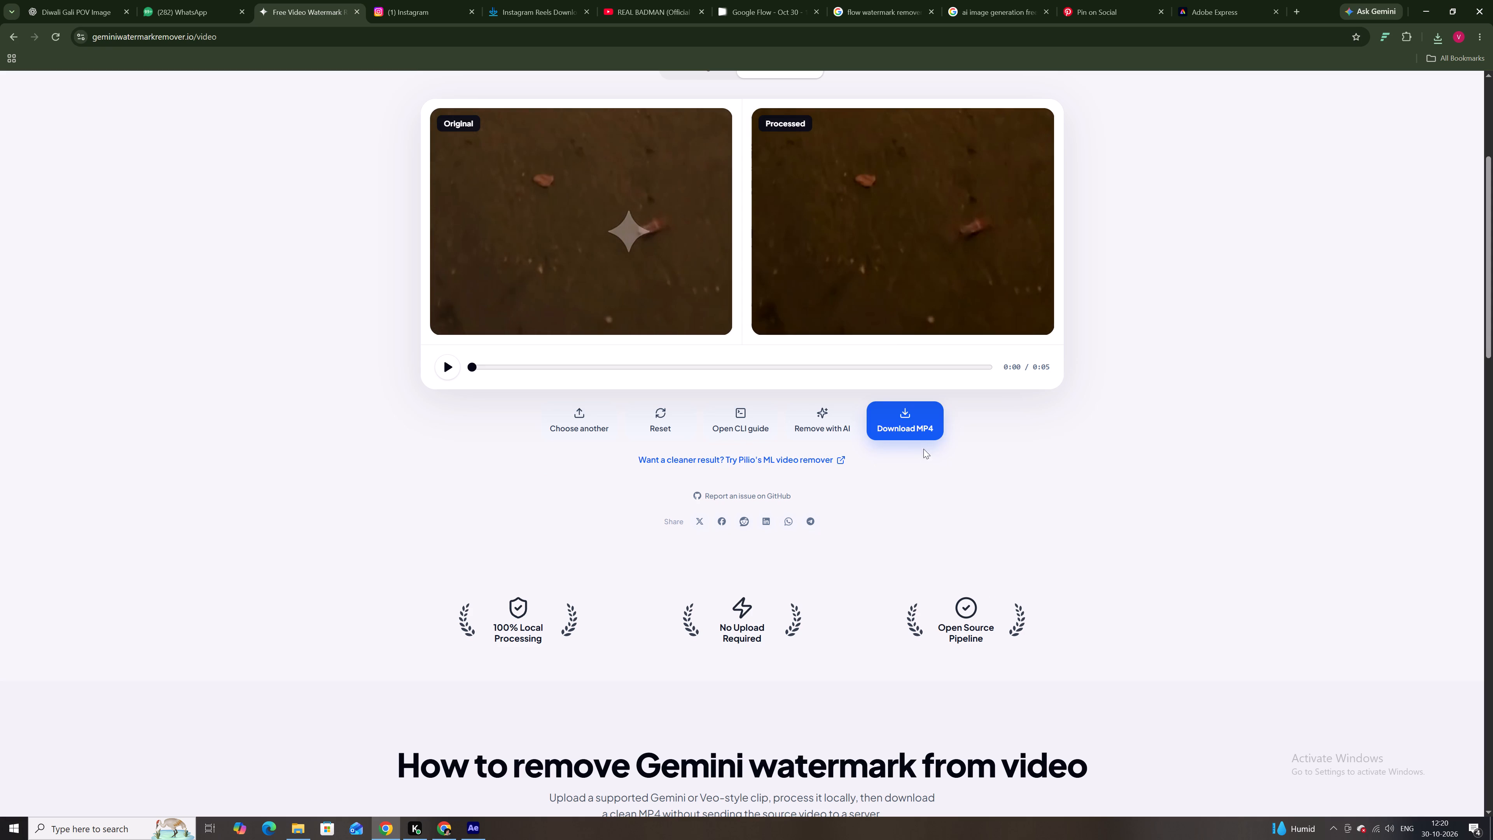
pyautogui.click(916, 431)
# Load the Diwali_street_video_animation 1080p video from Downloads and start its local watermark cleanup.
pyautogui.click(576, 410)
pyautogui.click(279, 105)
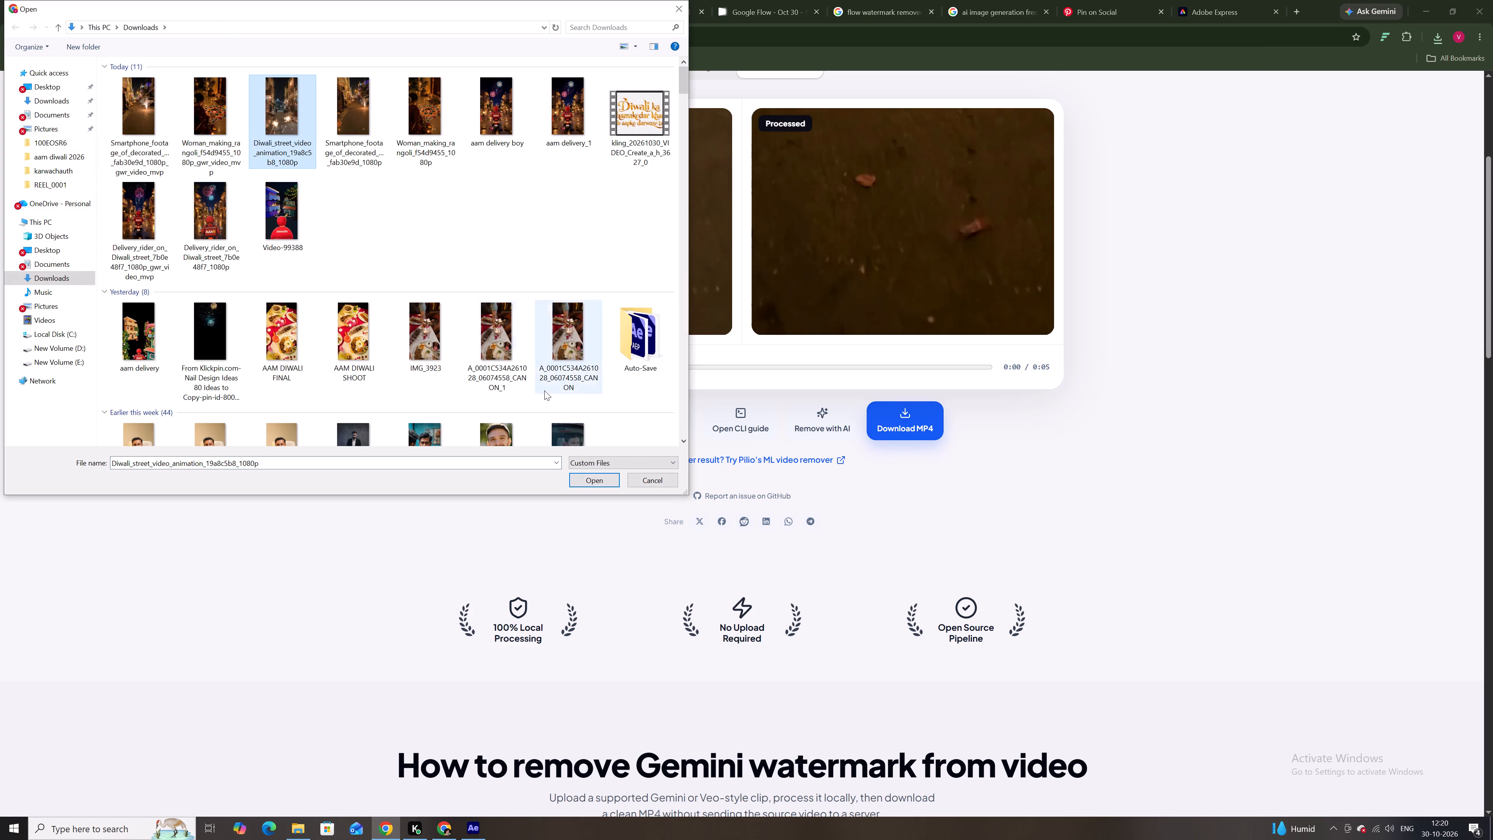
pyautogui.click(584, 479)
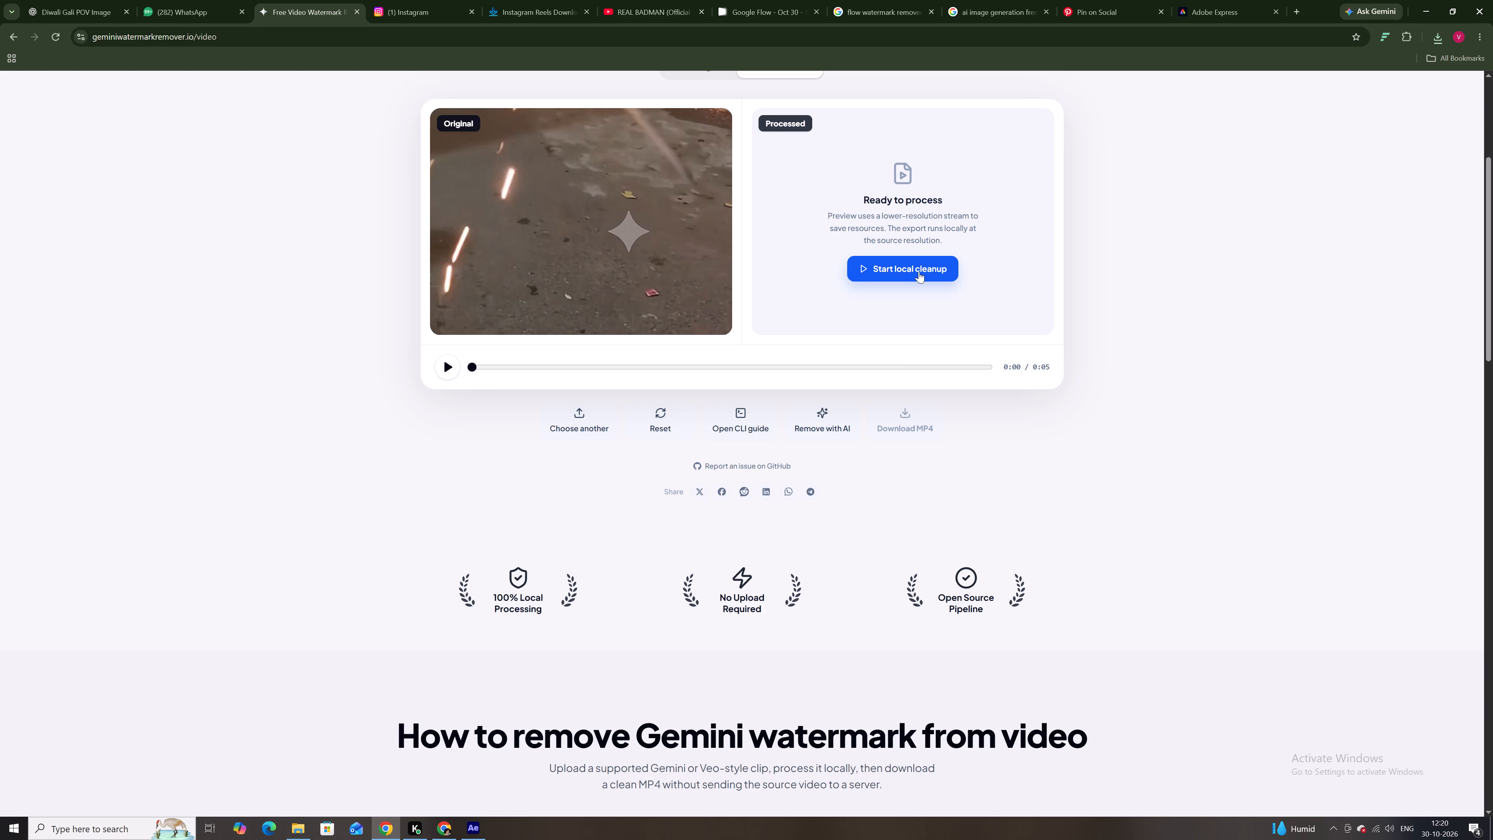
pyautogui.click(919, 270)
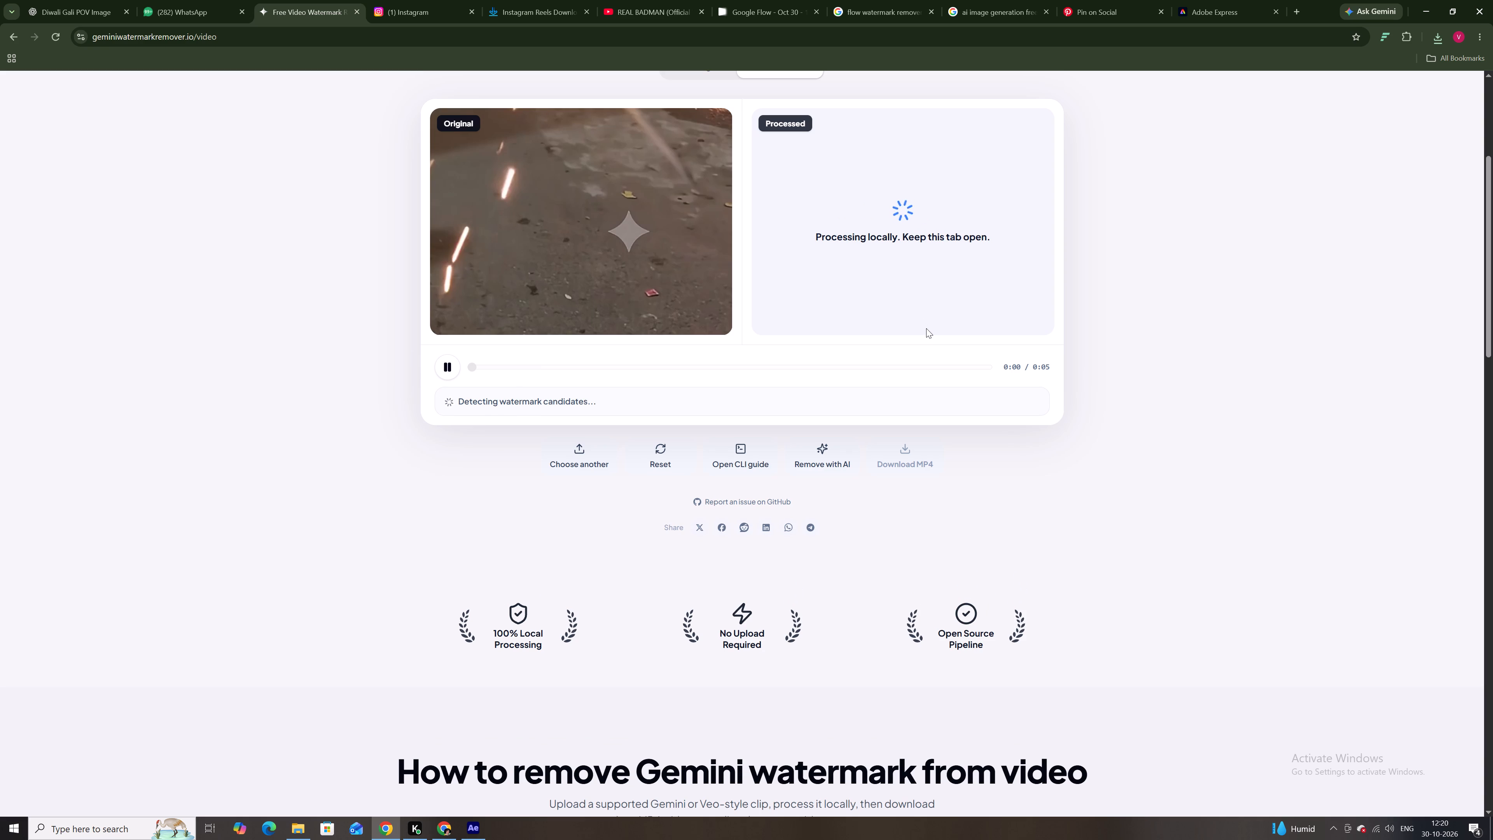
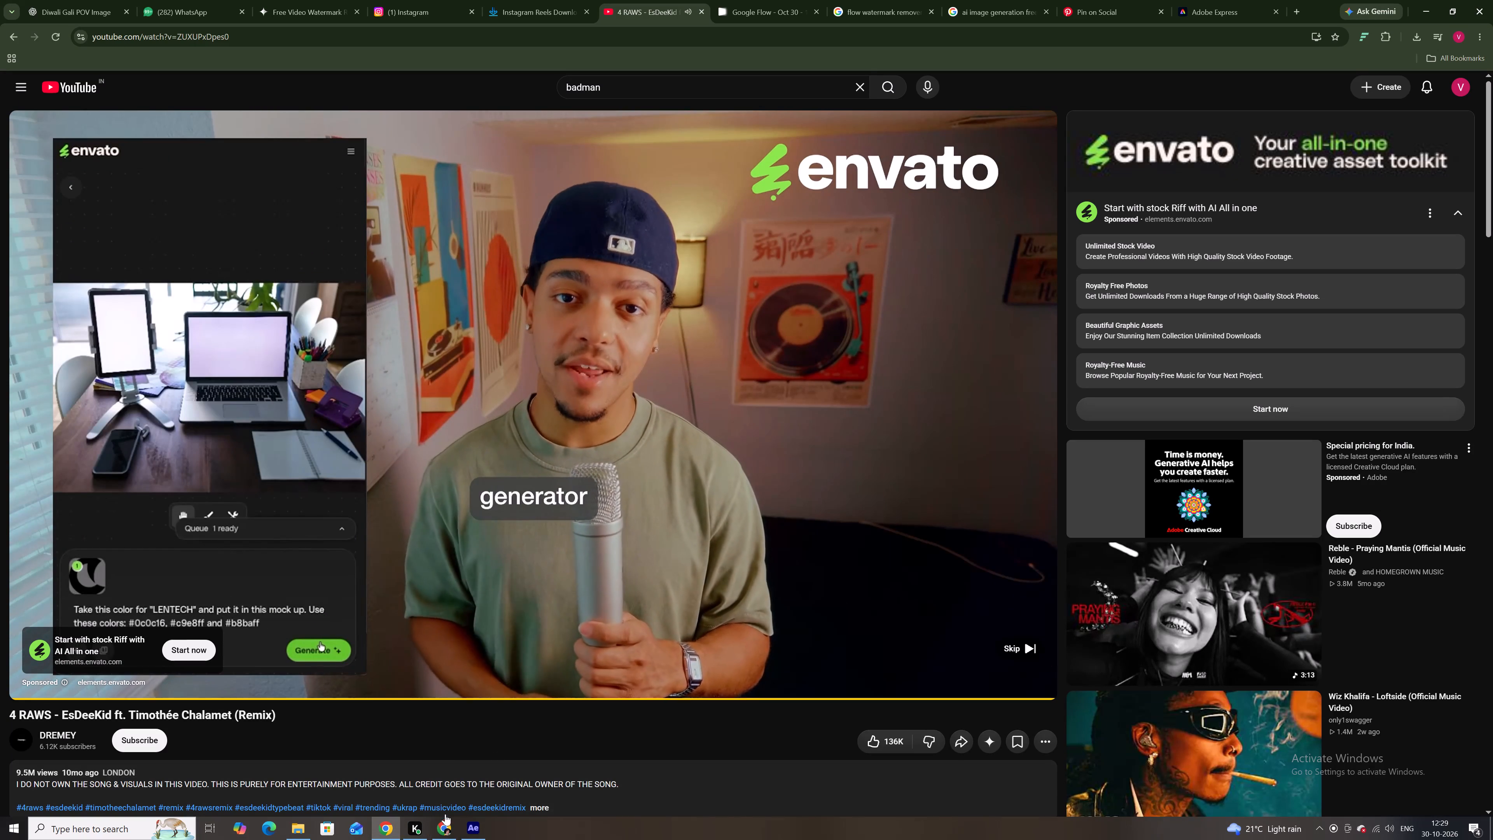
# Launch Adobe Premiere Pro 2026 and continue past the system compatibility report with known issues.
pyautogui.click(443, 816)
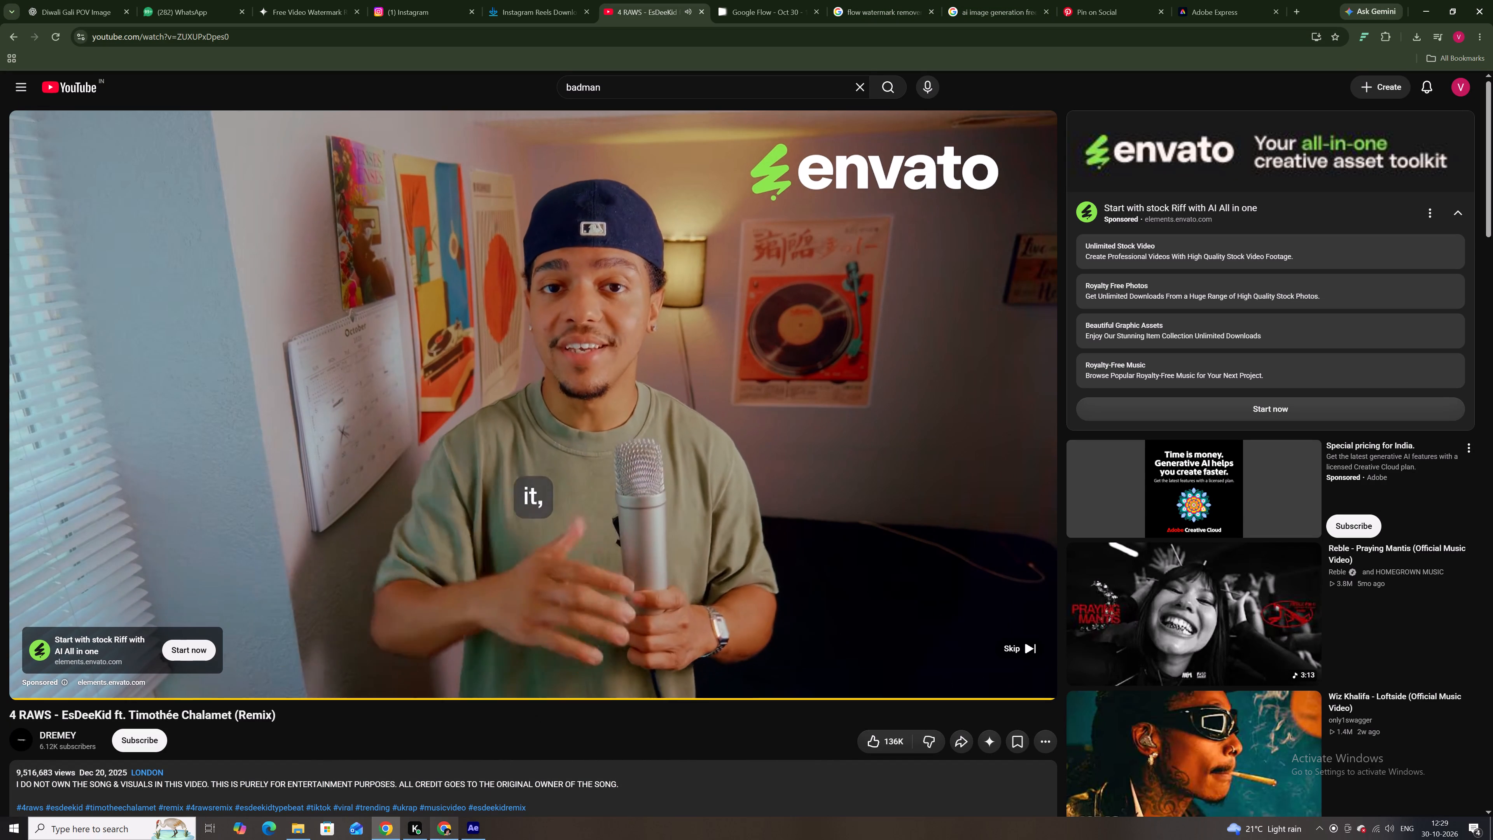
pyautogui.click(113, 828)
pyautogui.press('p')
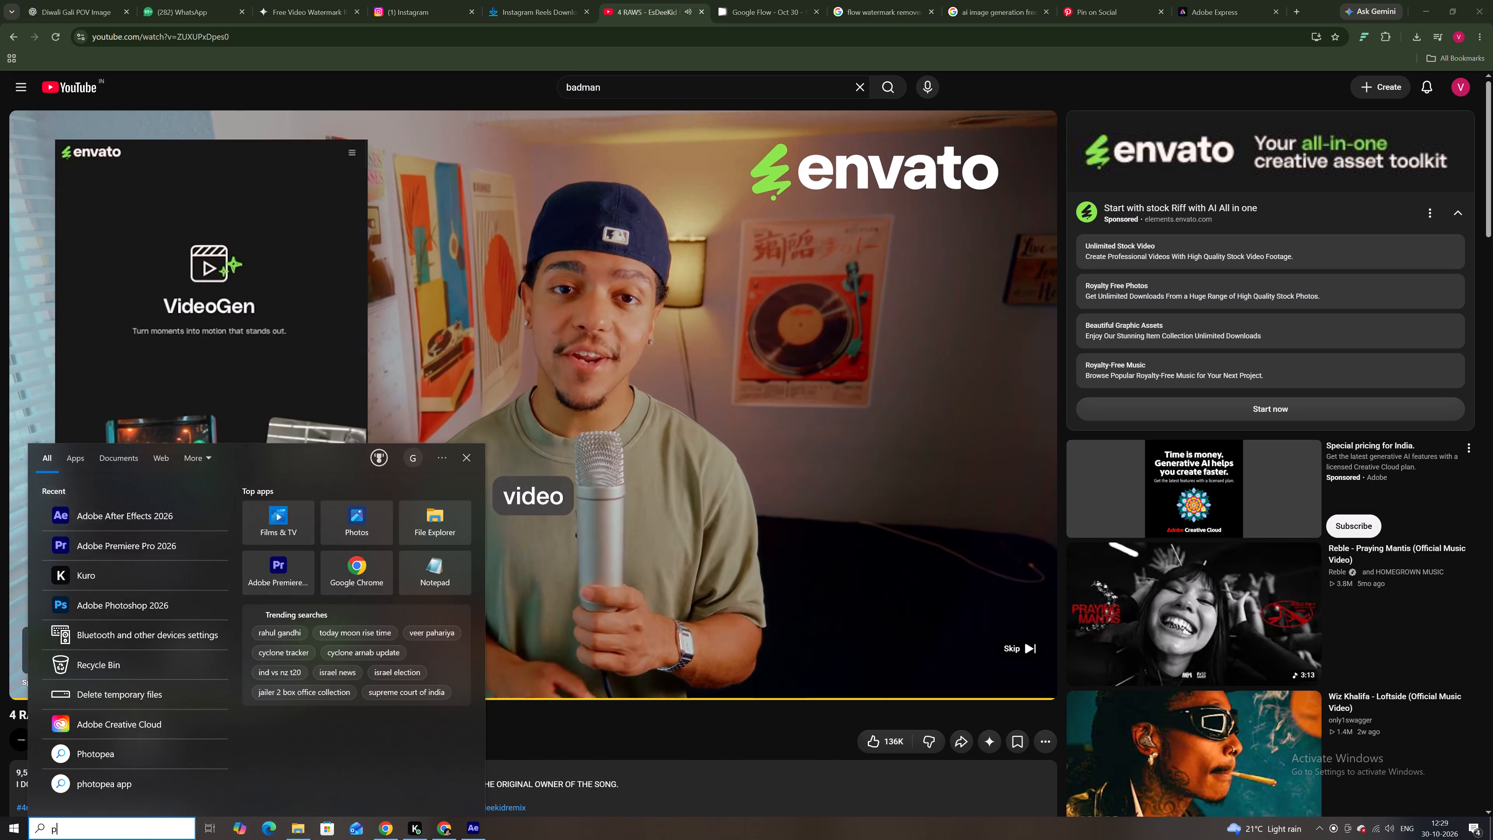
pyautogui.write('re')
pyautogui.click(147, 518)
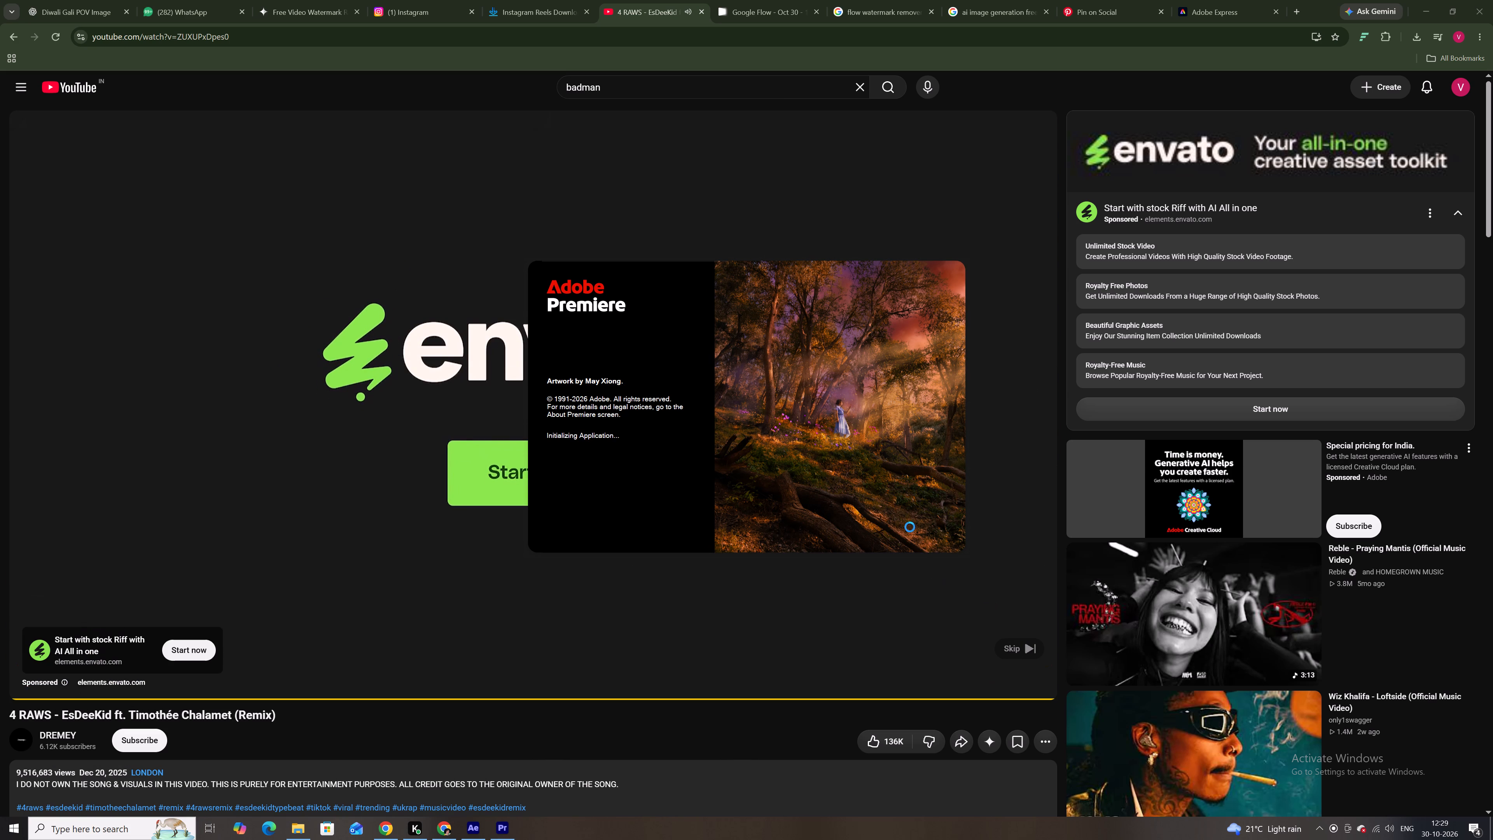
pyautogui.click(498, 835)
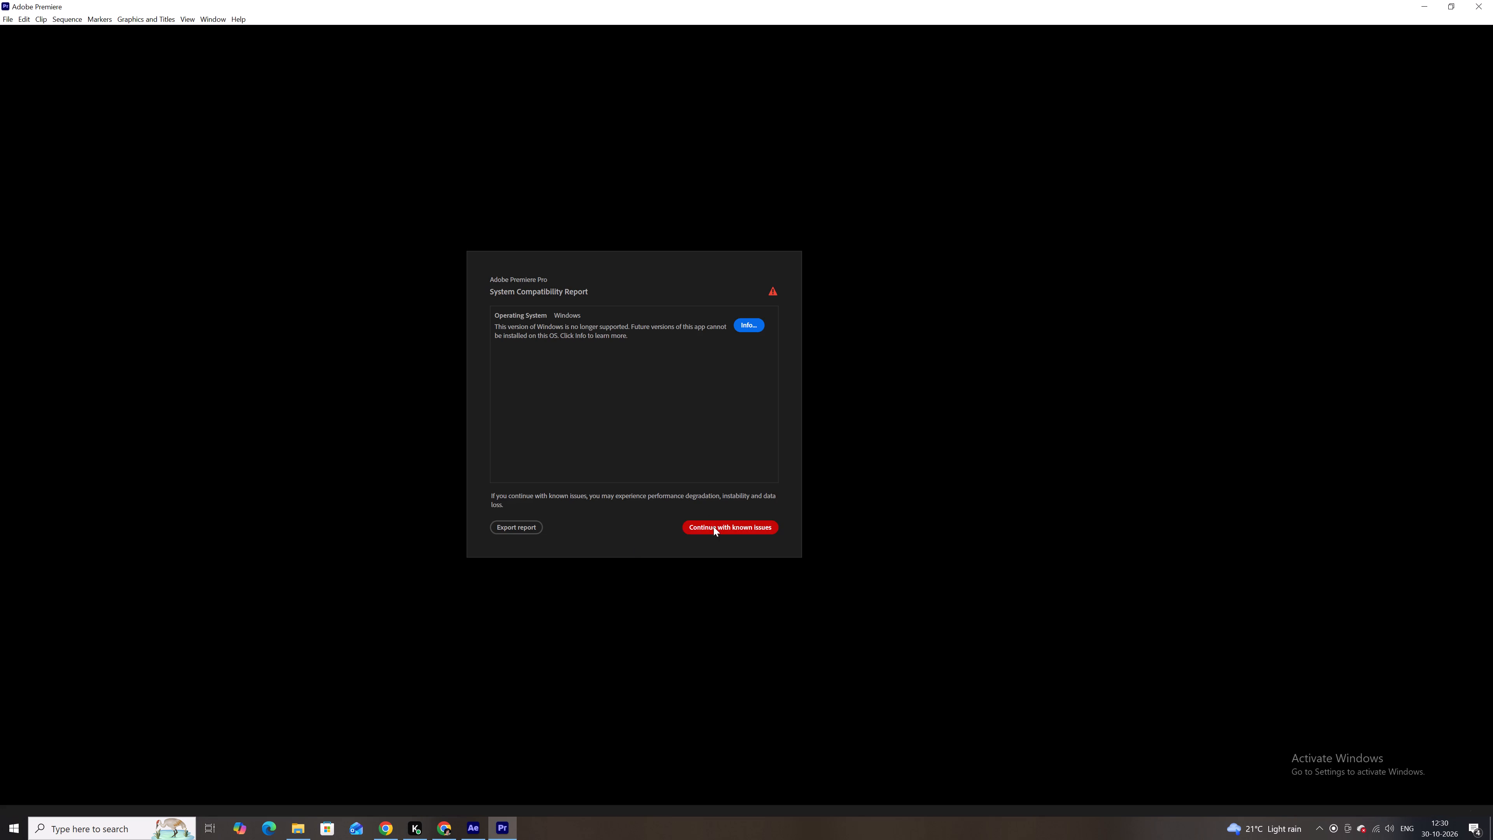
pyautogui.click(713, 527)
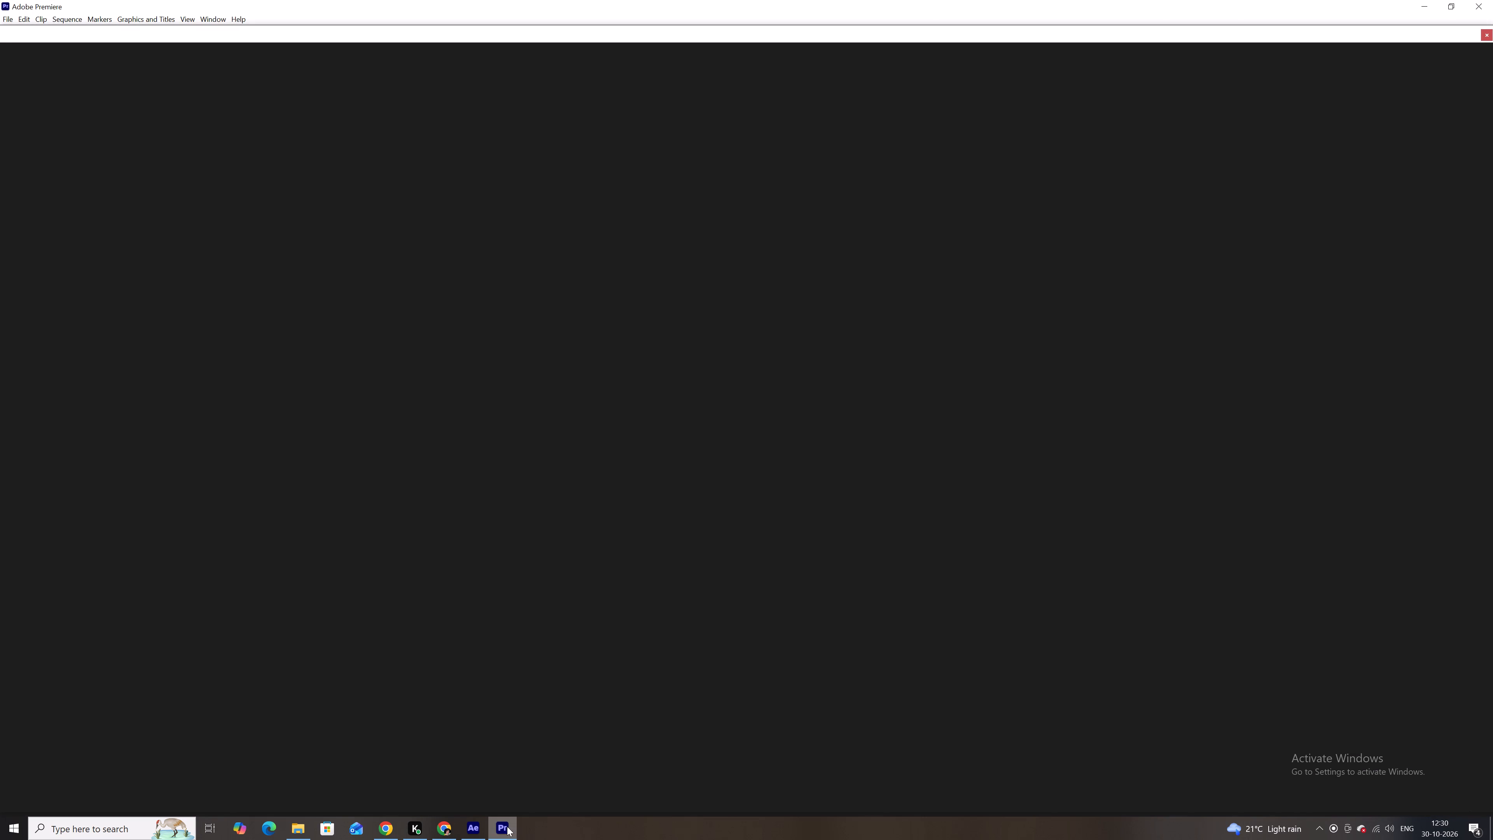
# Switch to Chrome and skip the ad playing before the YouTube music video.
pyautogui.click(377, 839)
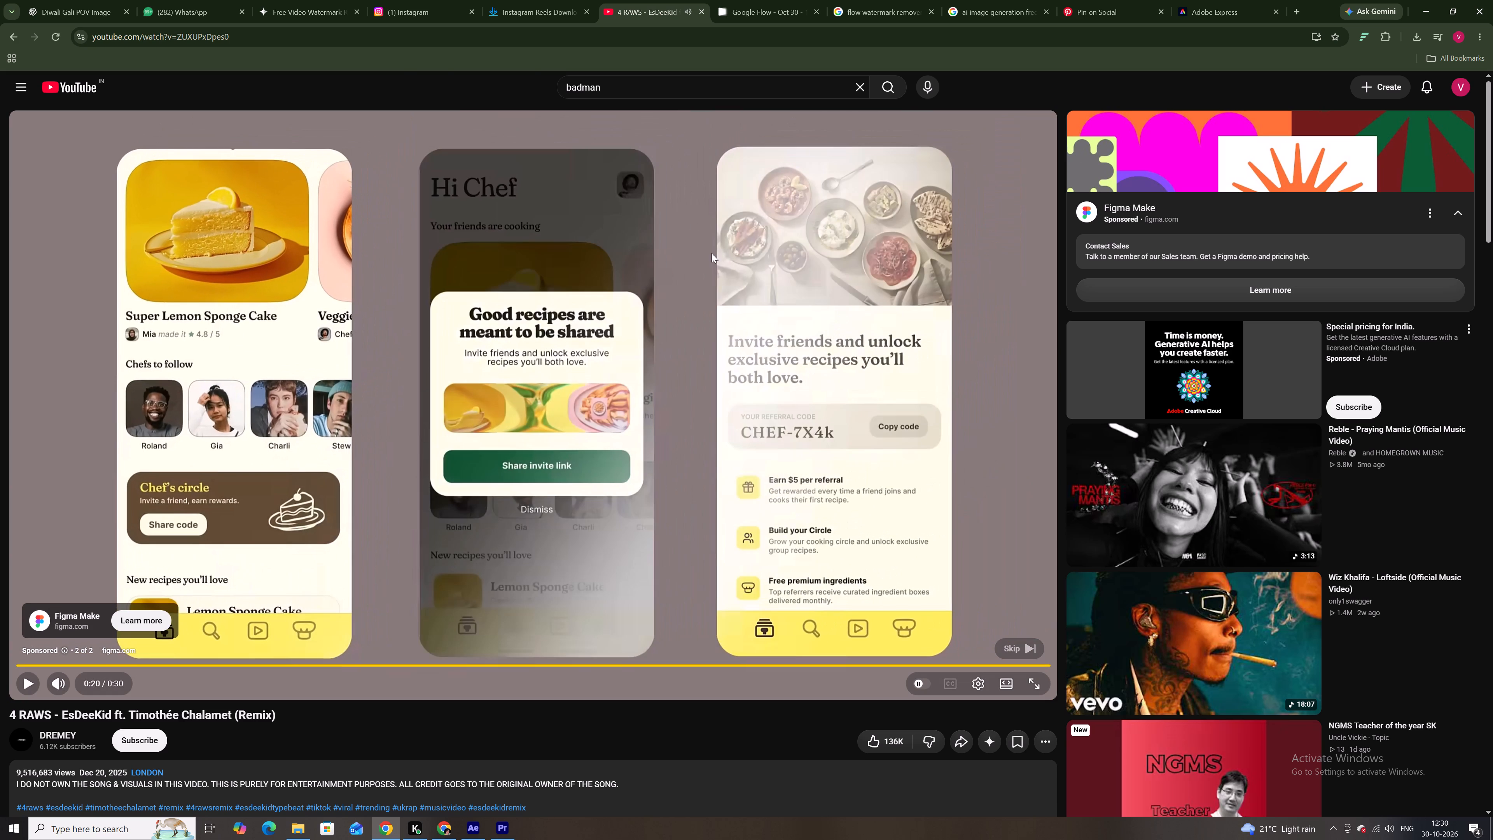
pyautogui.click(712, 253)
pyautogui.click(1029, 648)
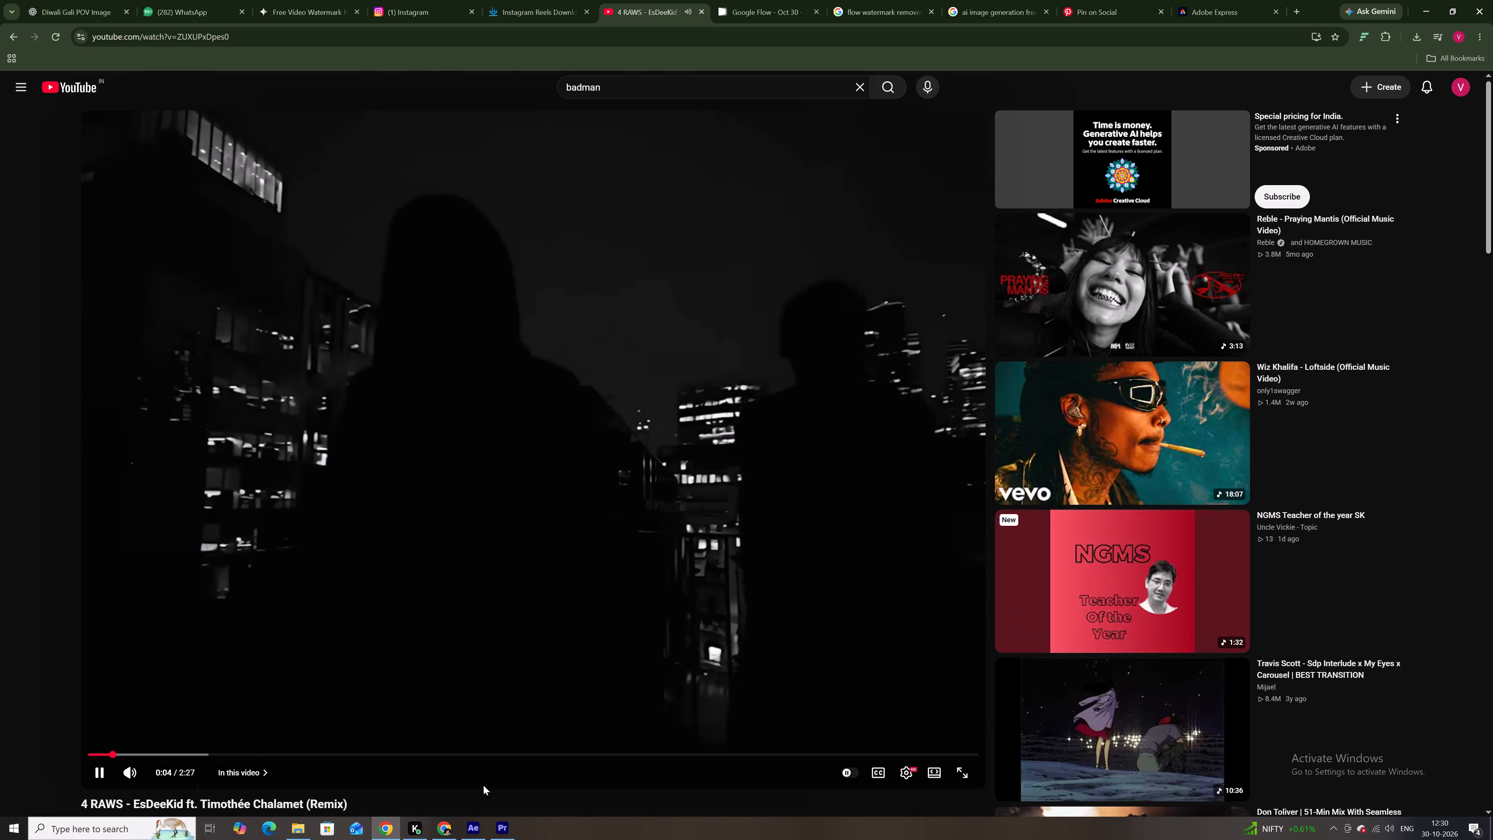
# In Premiere, dismiss the Adobe account notice and create a Desktop project named aasm diwali88, skipping the media selection.
pyautogui.click(469, 824)
pyautogui.click(511, 834)
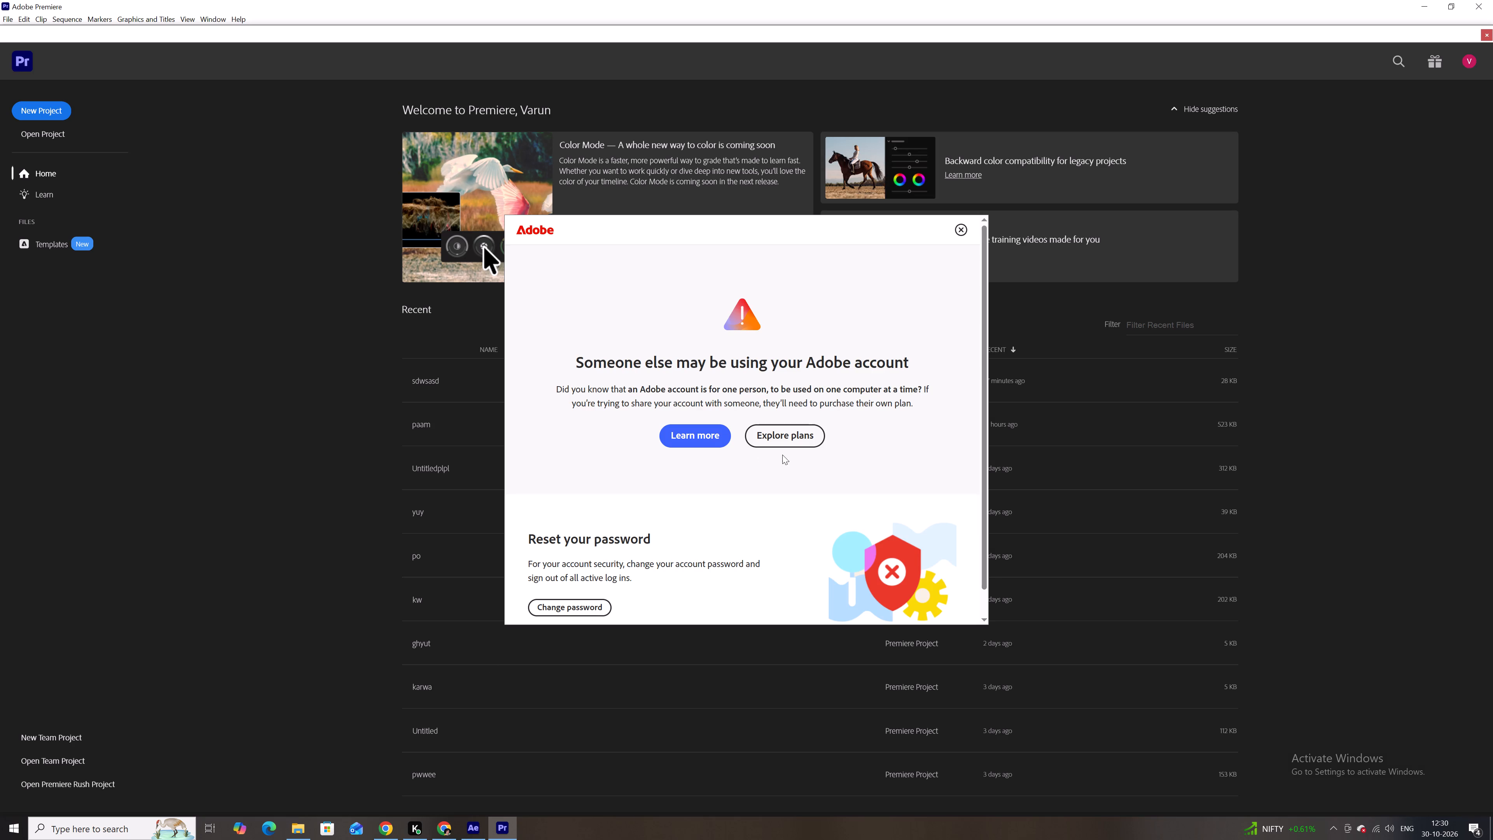
pyautogui.click(963, 224)
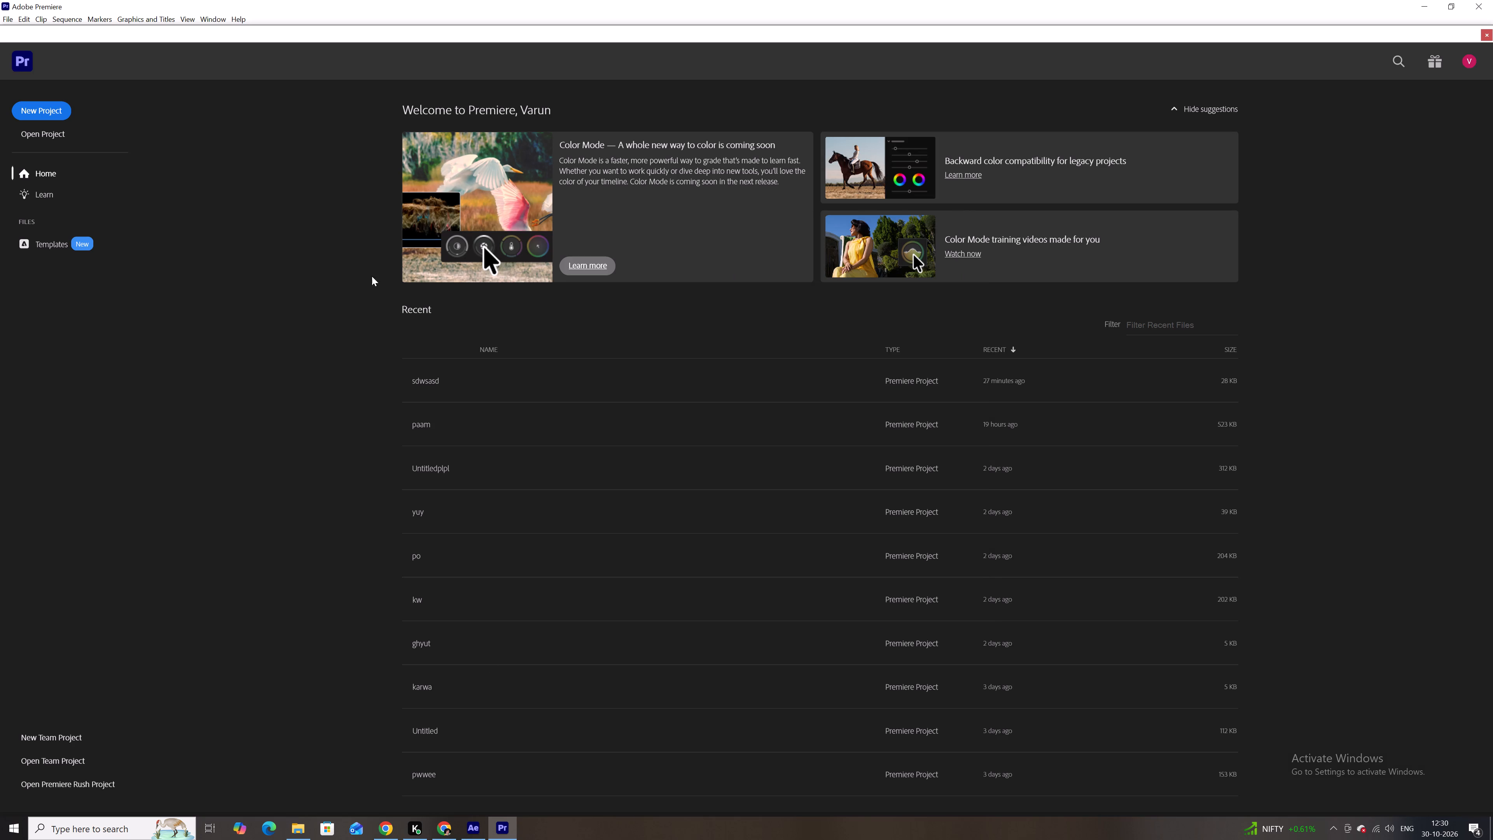
pyautogui.click(47, 113)
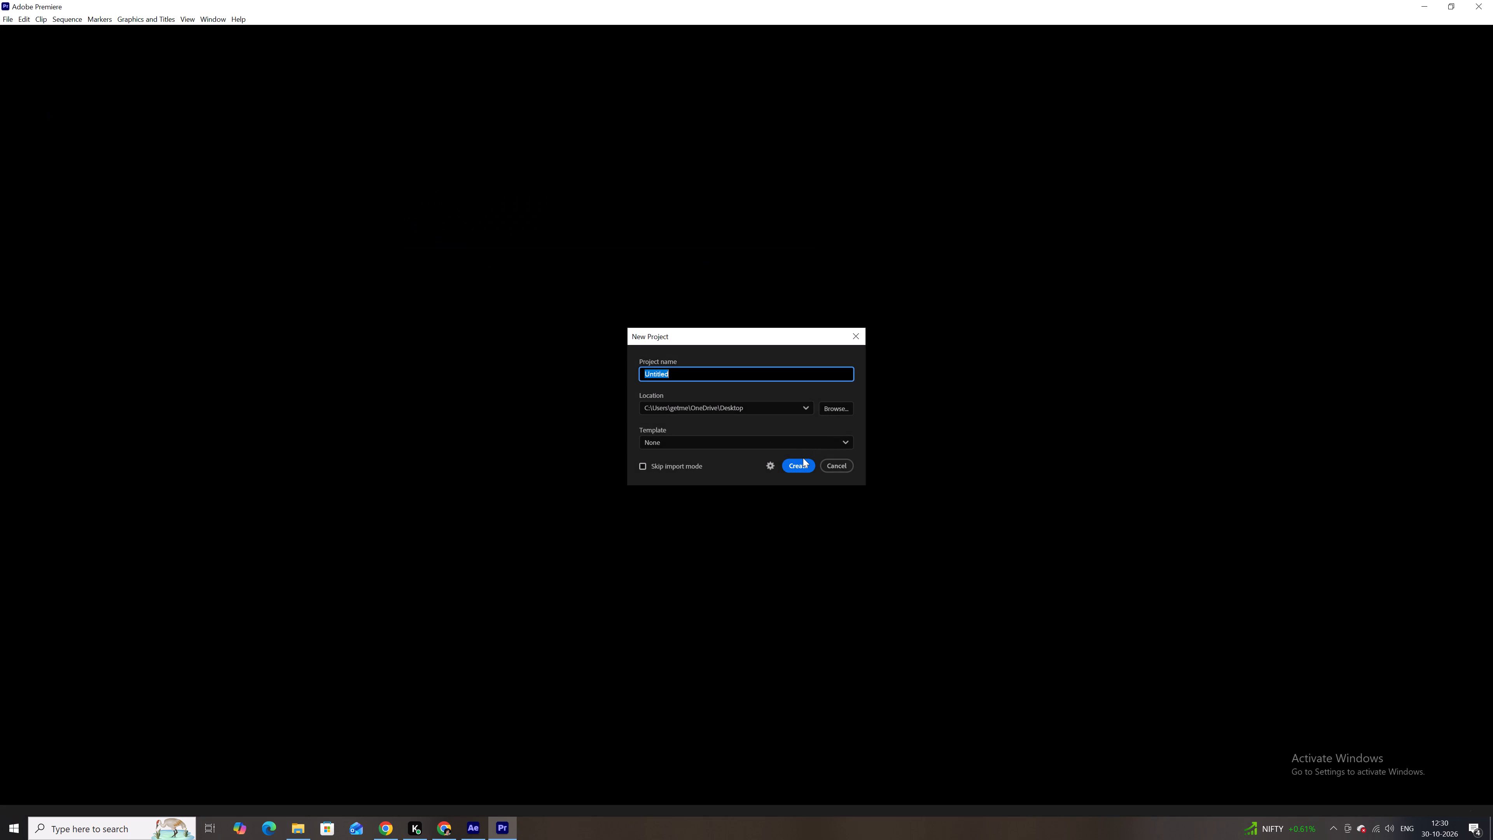
pyautogui.write('asam diwali')
pyautogui.press('space')
pyautogui.press('Return')
pyautogui.click(838, 452)
pyautogui.click(781, 378)
pyautogui.press('BackSpace')
pyautogui.write('88')
pyautogui.press('F6')
pyautogui.click(806, 468)
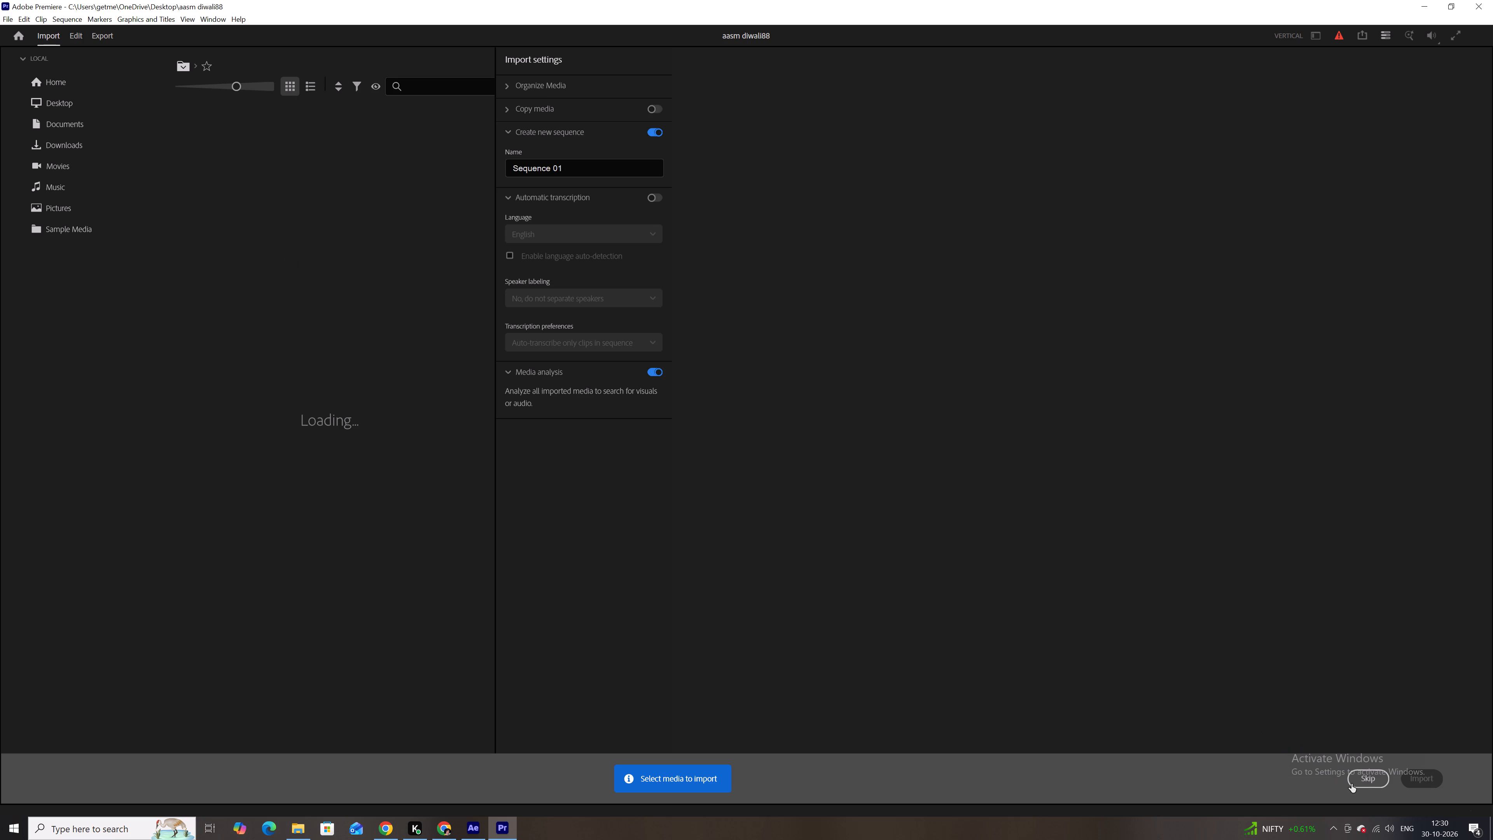
pyautogui.click(1367, 782)
# Import the three cleaned gwr_video_mvp clips from Downloads: Diwali_street_video_animation, Smartphone_footage_of_decorated and Woman_making_rangoli.
pyautogui.click(305, 246)
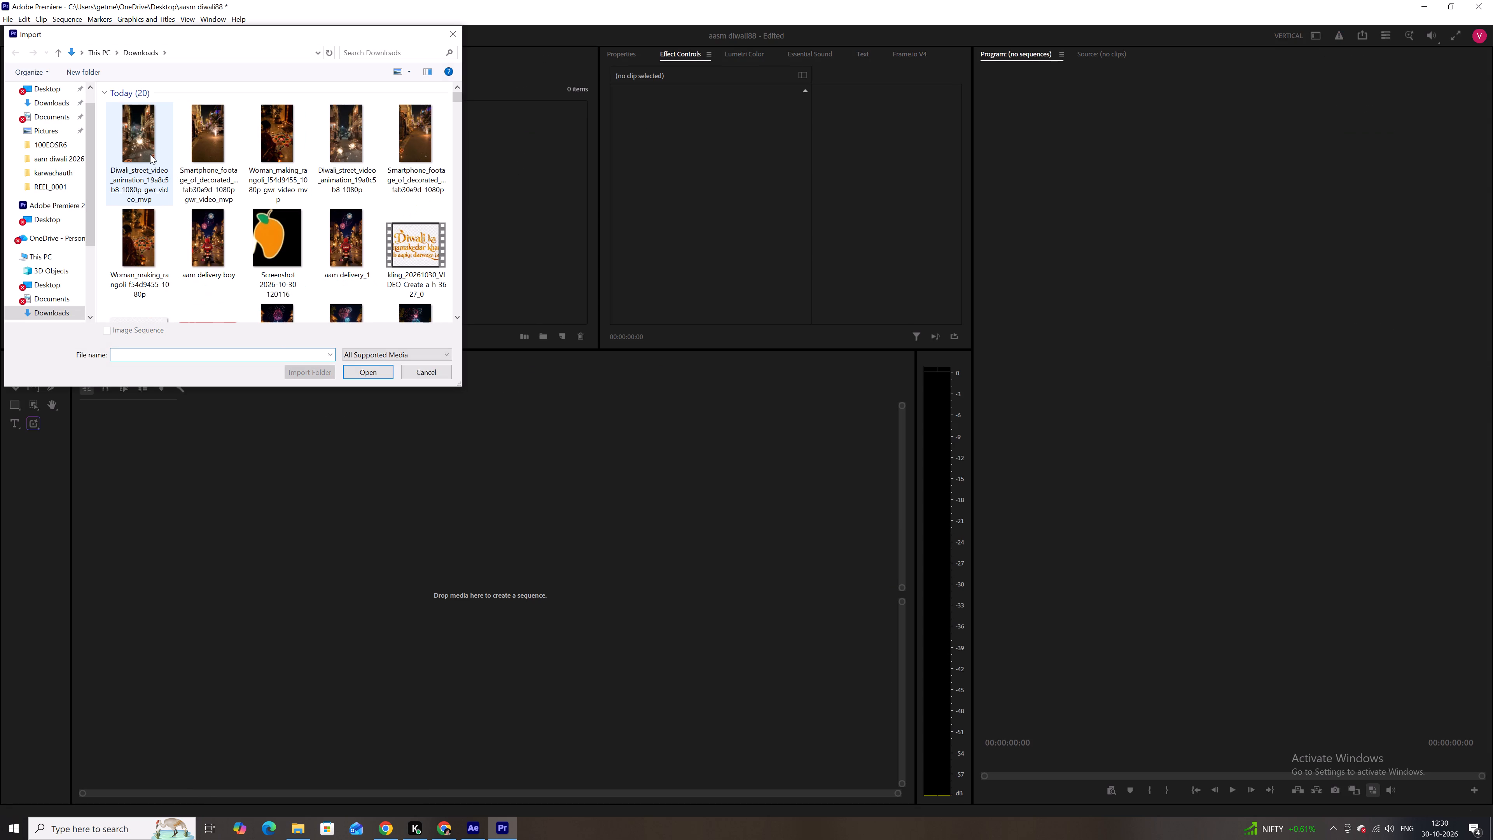
pyautogui.click(256, 153)
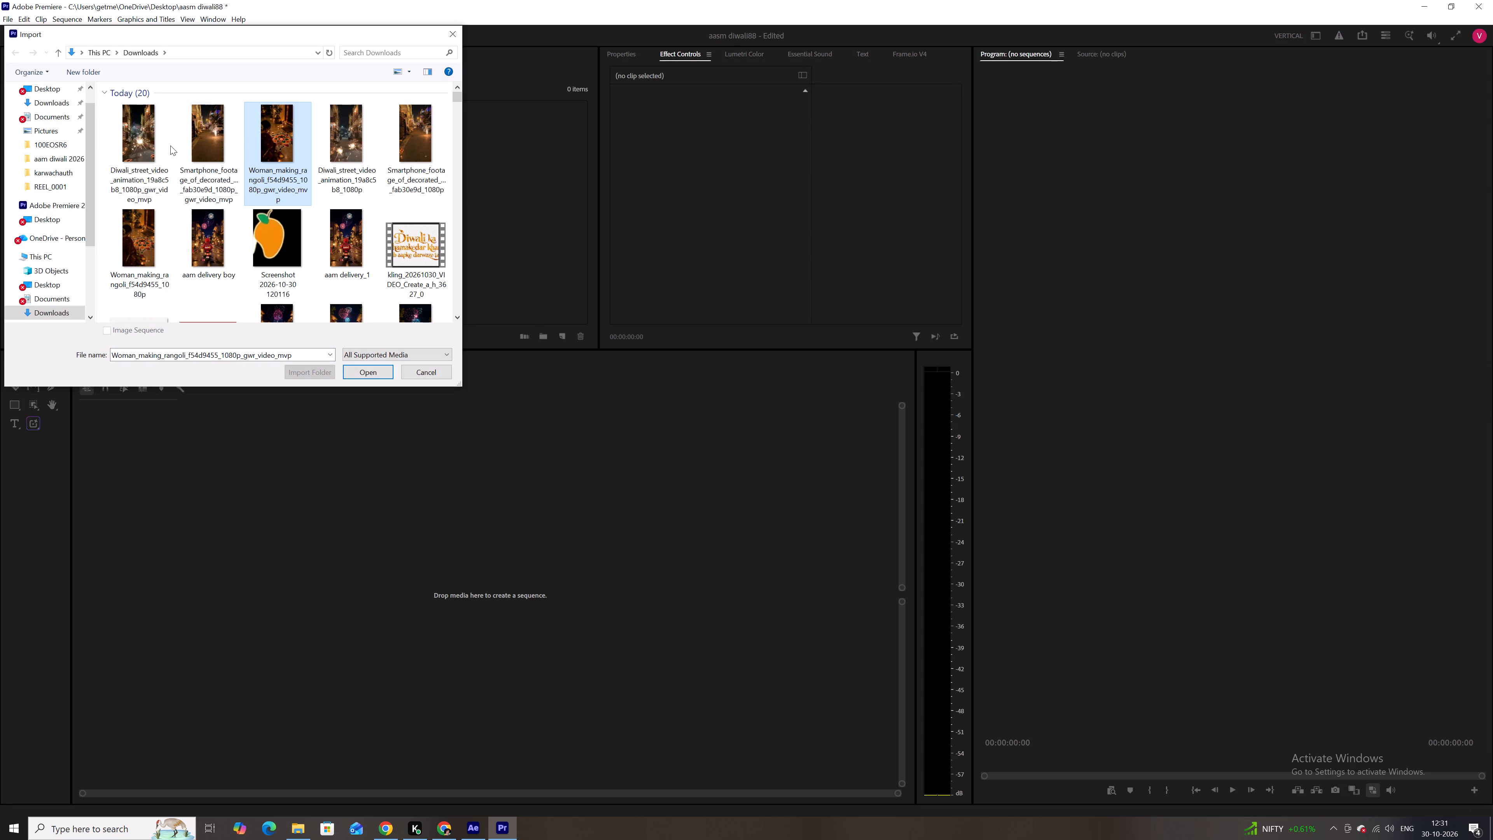
pyautogui.keyDown('ctrl'); pyautogui.keyDown('shift'); pyautogui.click(146, 140); pyautogui.keyUp('shift'); pyautogui.keyUp('ctrl')
pyautogui.click(366, 373)
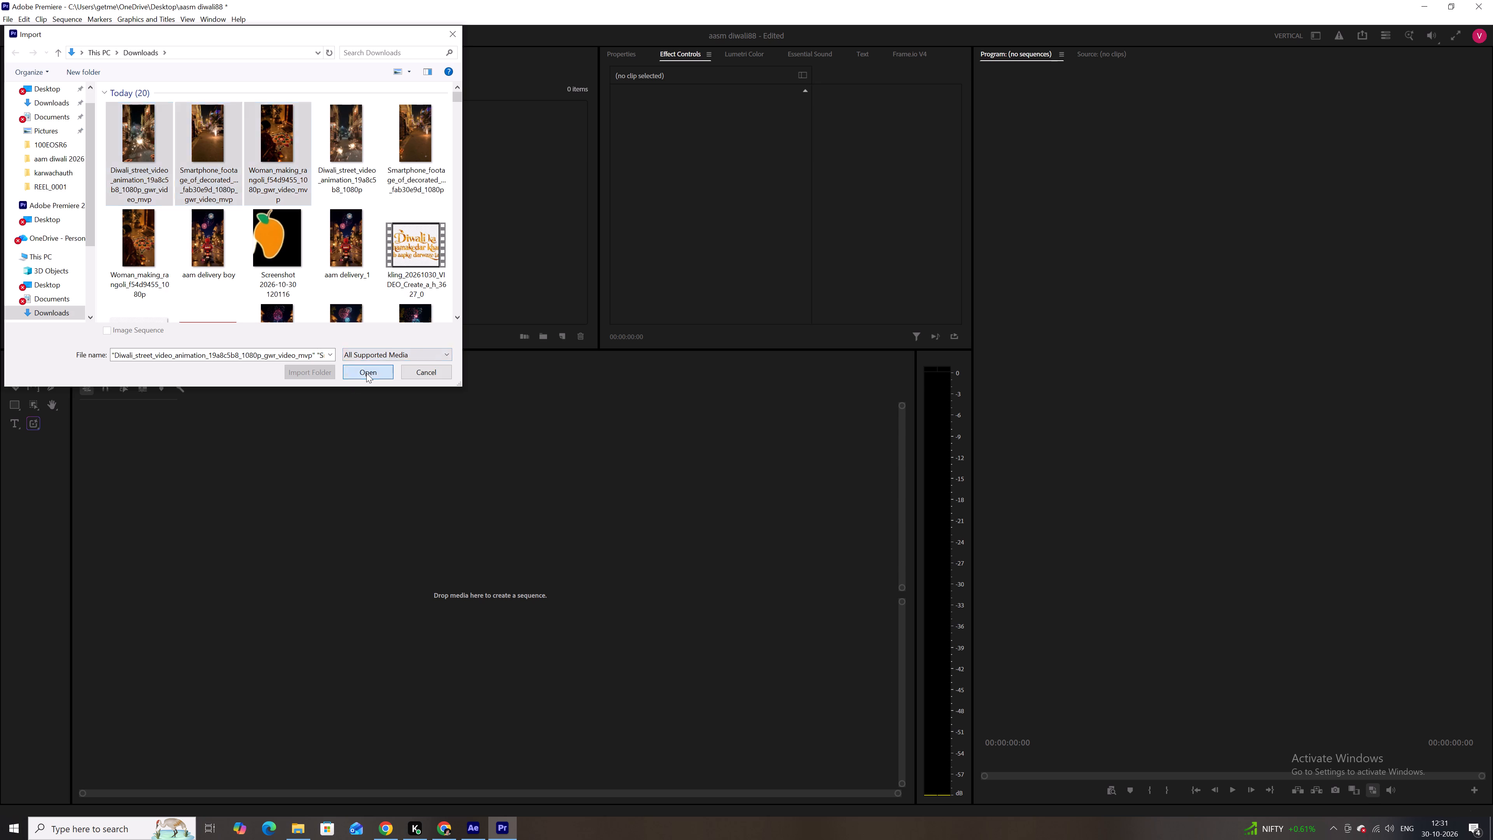
pyautogui.click(399, 450)
pyautogui.click(232, 233)
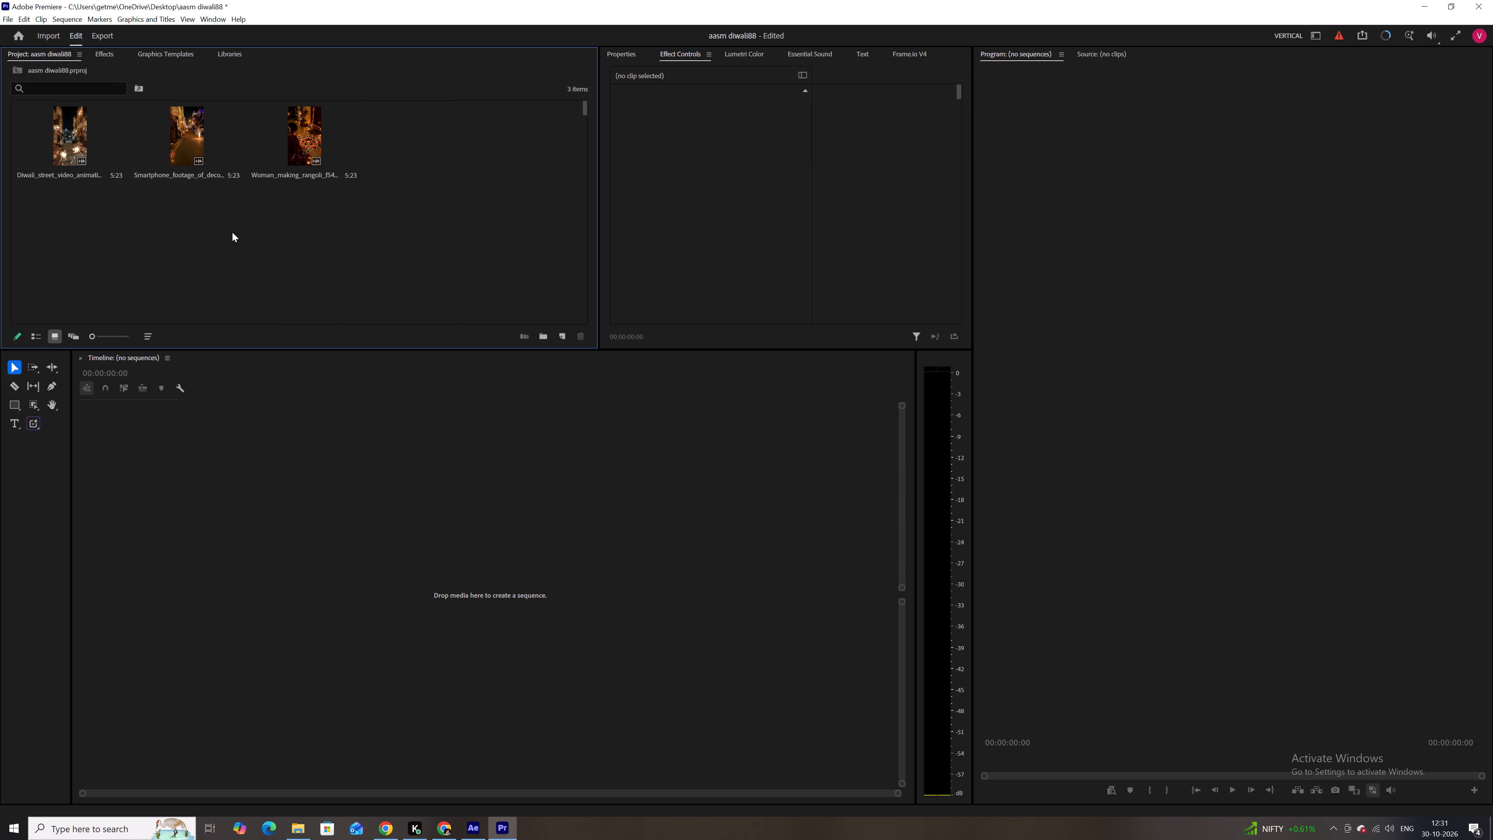
# Create a sequence from the Woman_making_rangoli clip and mute audio track A1.
pyautogui.moveTo(313, 143); pyautogui.dragTo(157, 619)
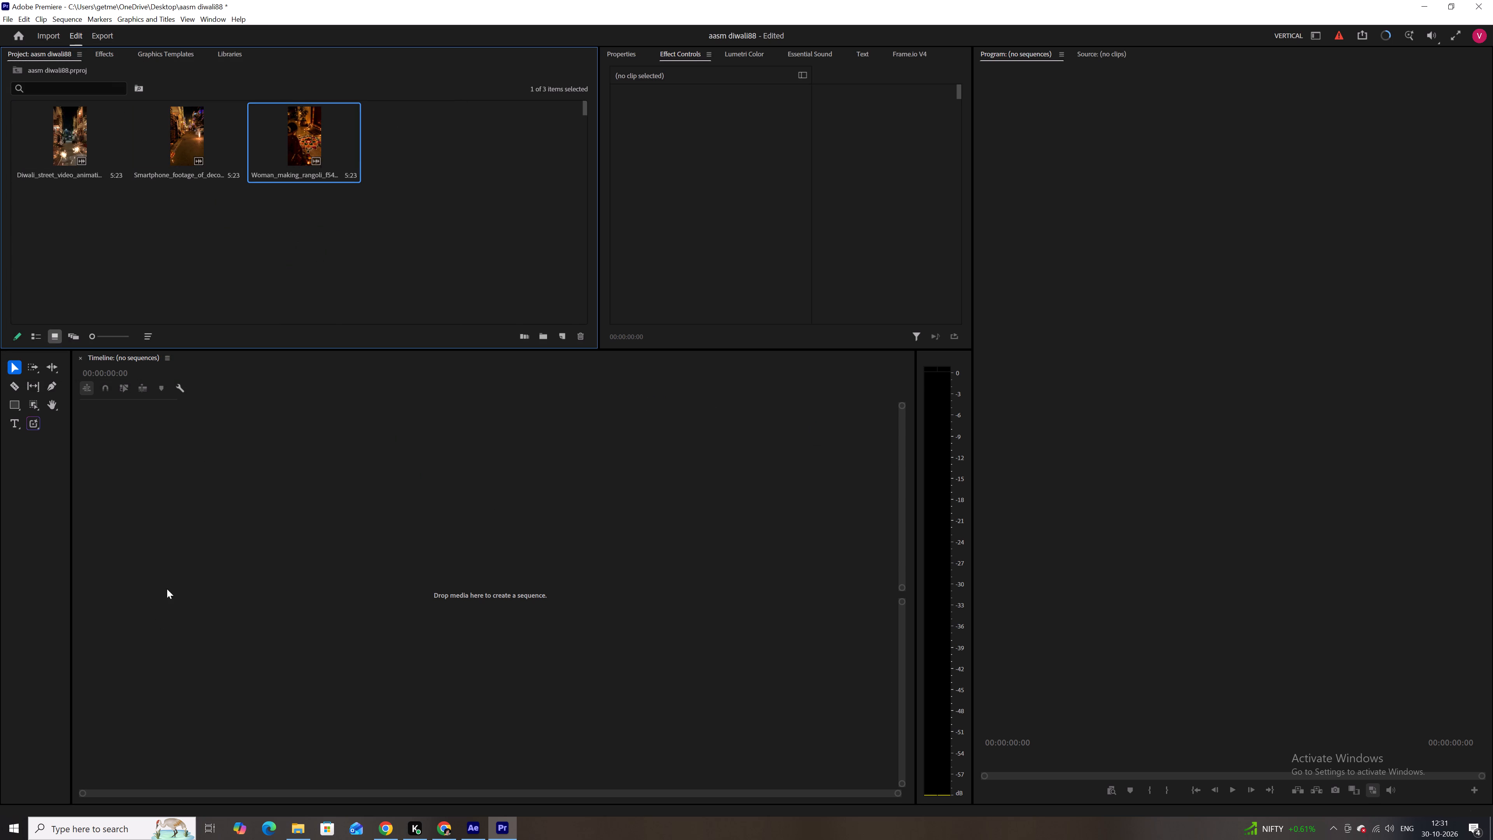
pyautogui.moveTo(225, 392); pyautogui.dragTo(142, 388)
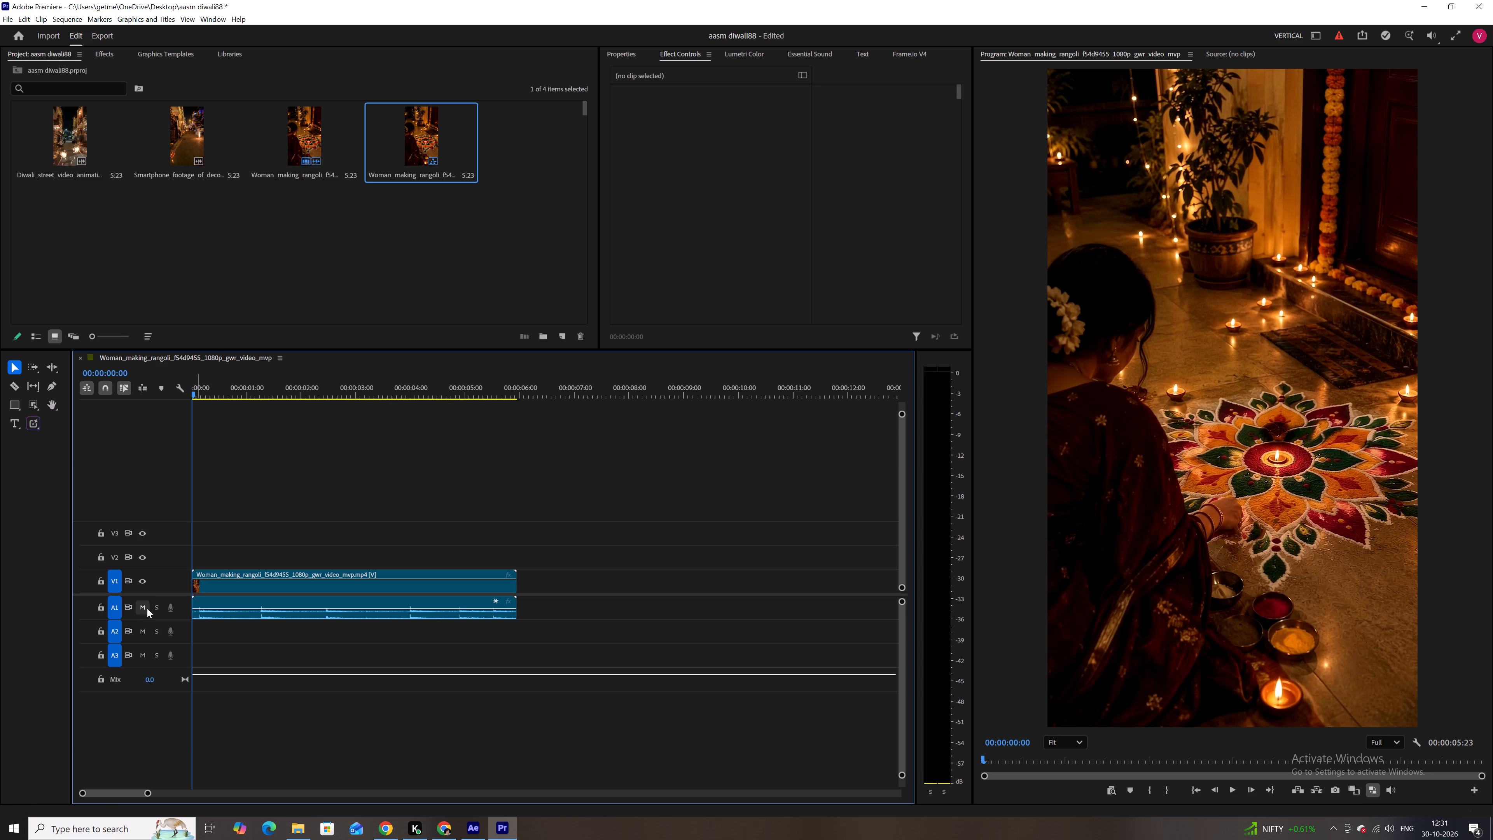
pyautogui.click(140, 613)
# Preview the rangoli clip's opening, split it at 00:00:00:13, and remove the portion before the cut along with its gap.
pyautogui.press('space')
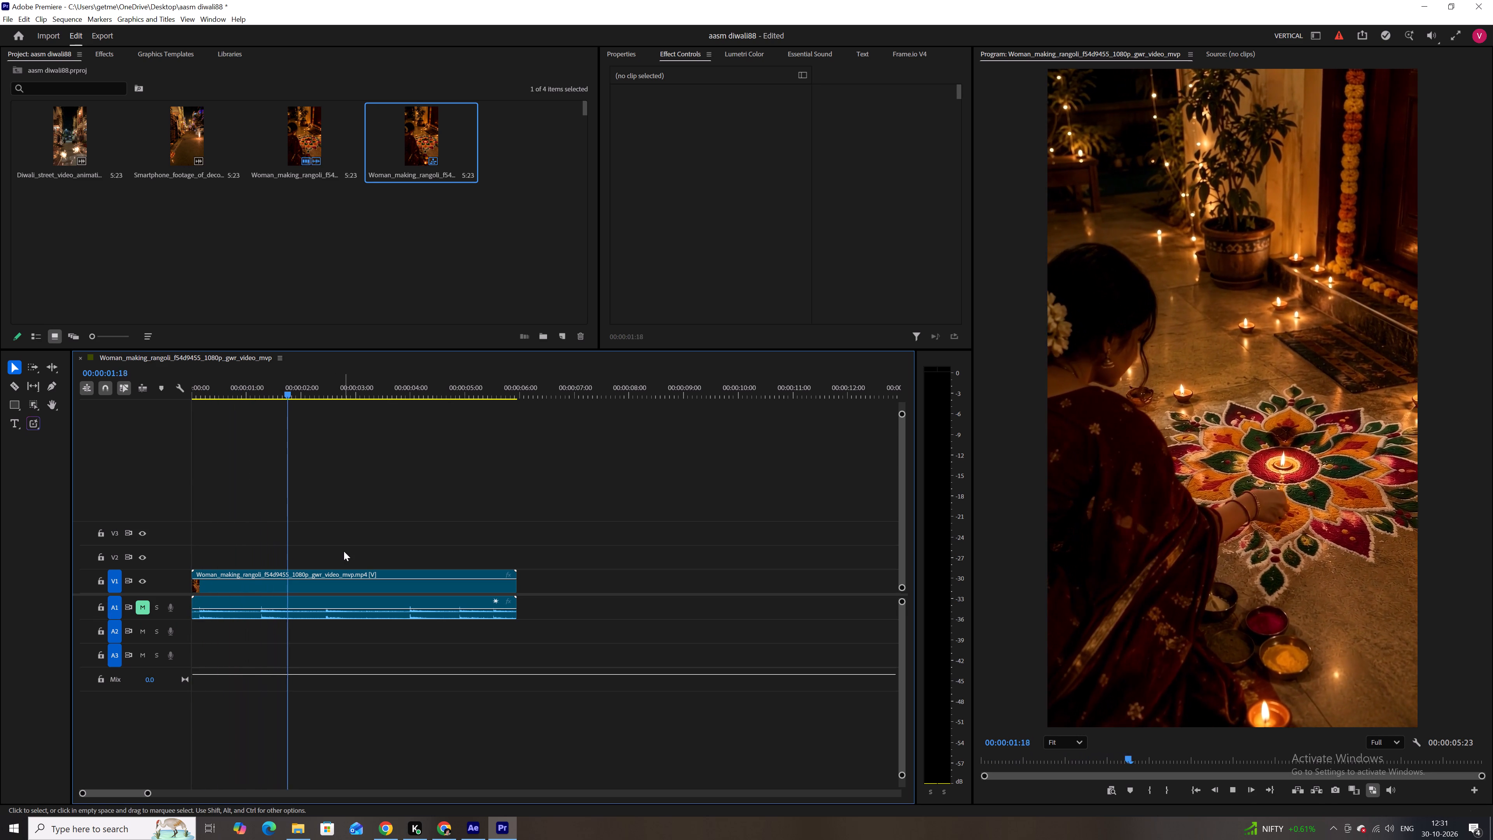
pyautogui.press('space')
pyautogui.click(257, 390)
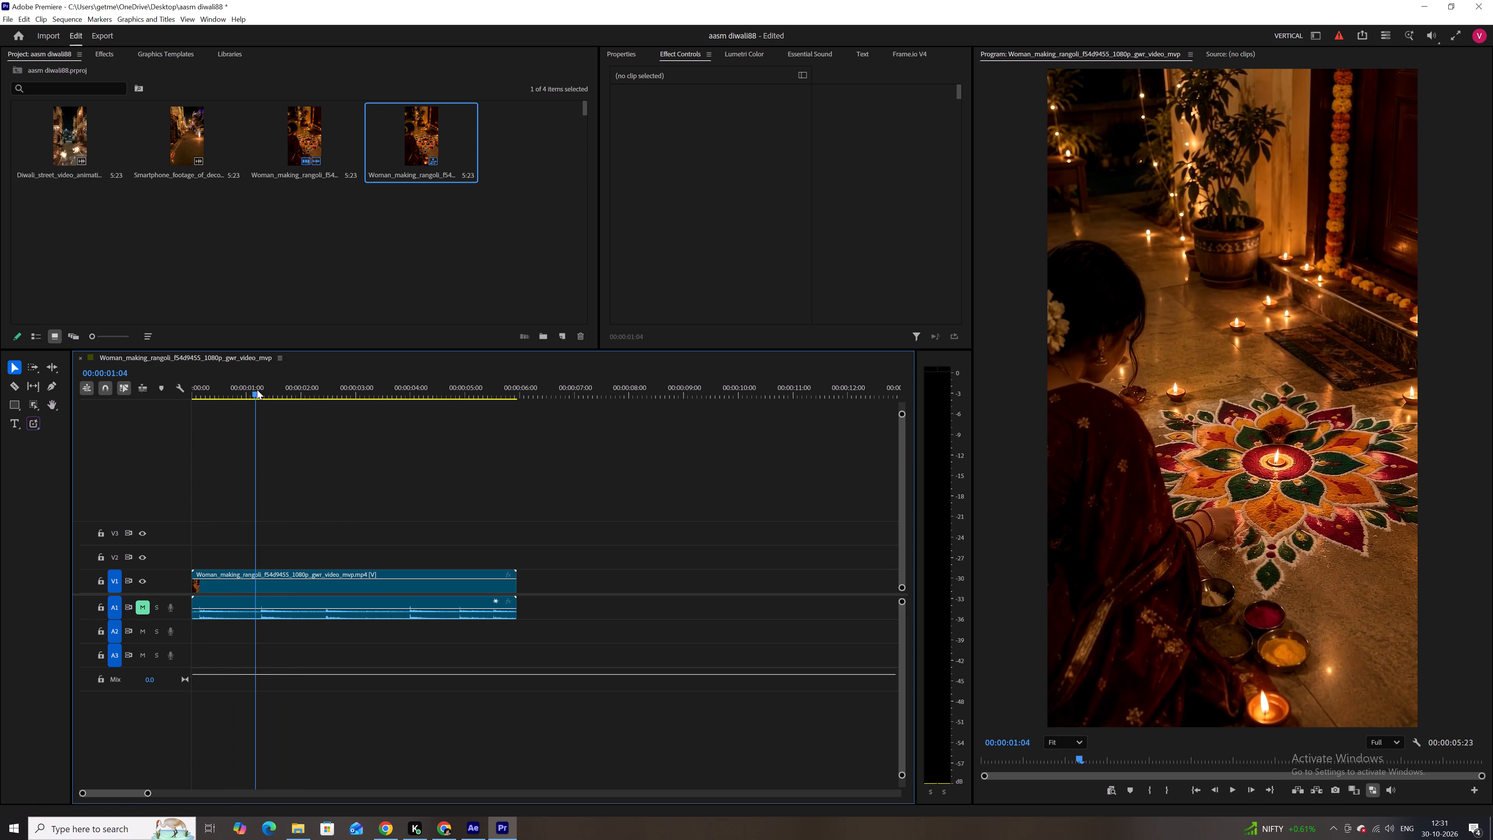
pyautogui.press('space')
pyautogui.press('space')
pyautogui.click(222, 392)
pyautogui.press('space')
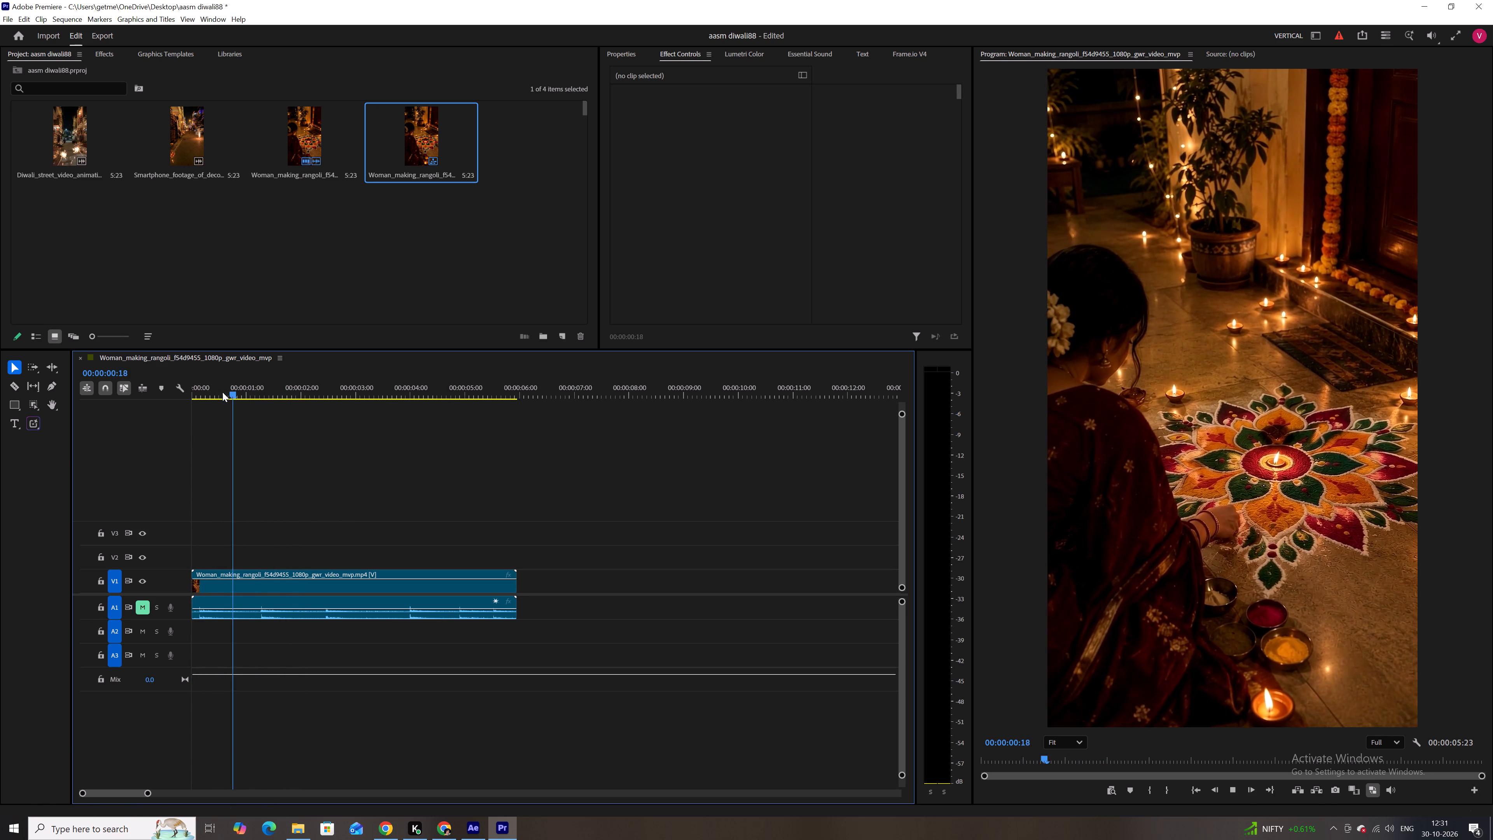
pyautogui.press('space')
pyautogui.click(222, 392)
pyautogui.press('c')
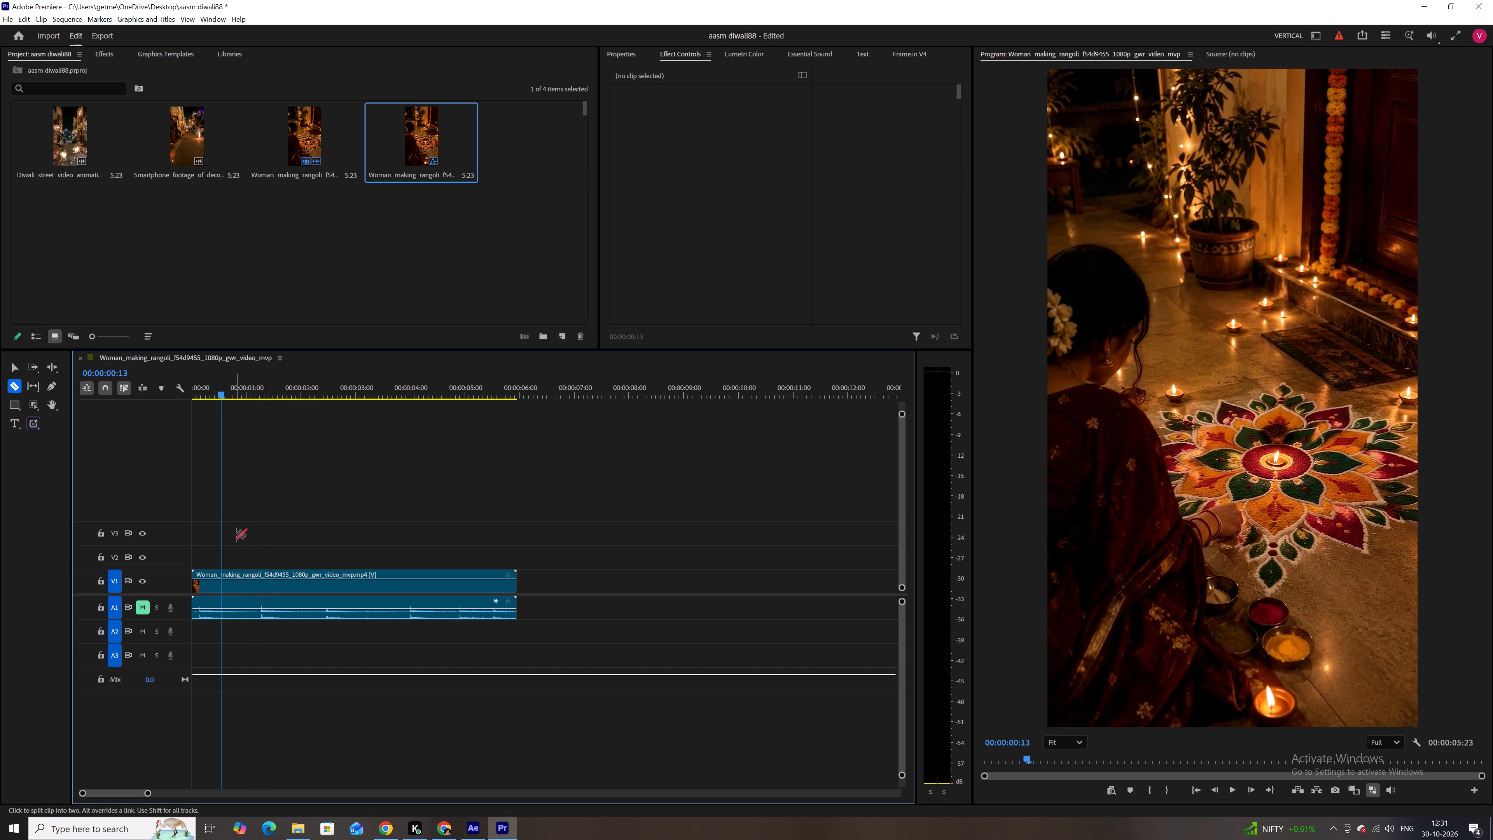
pyautogui.click(220, 574)
pyautogui.press('v')
pyautogui.moveTo(190, 521); pyautogui.dragTo(198, 686)
pyautogui.moveTo(196, 564); pyautogui.dragTo(197, 576)
pyautogui.moveTo(204, 554); pyautogui.dragTo(220, 701)
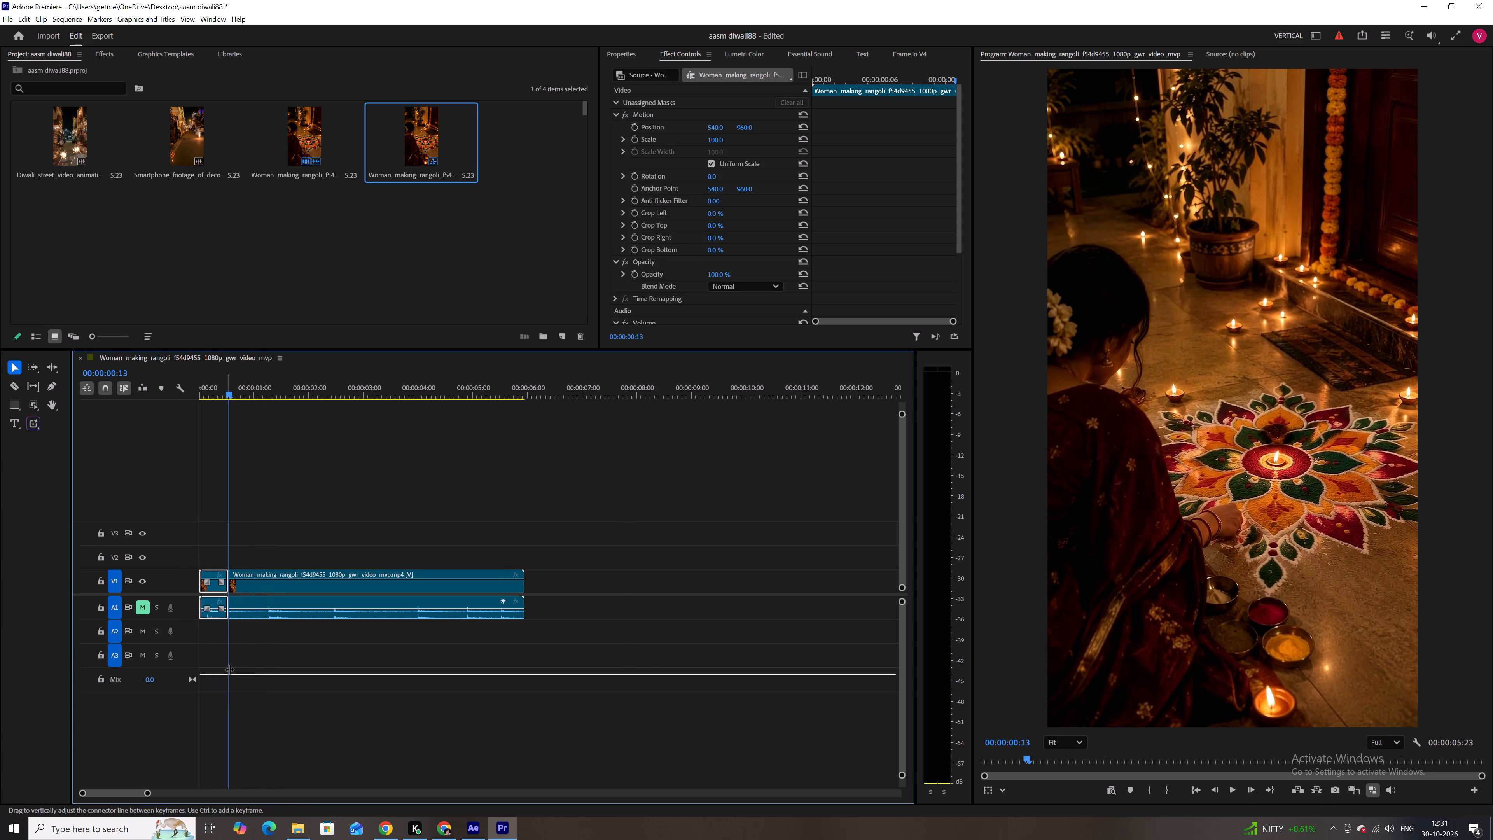
pyautogui.press('BackSpace')
pyautogui.click(211, 591)
pyautogui.press('BackSpace')
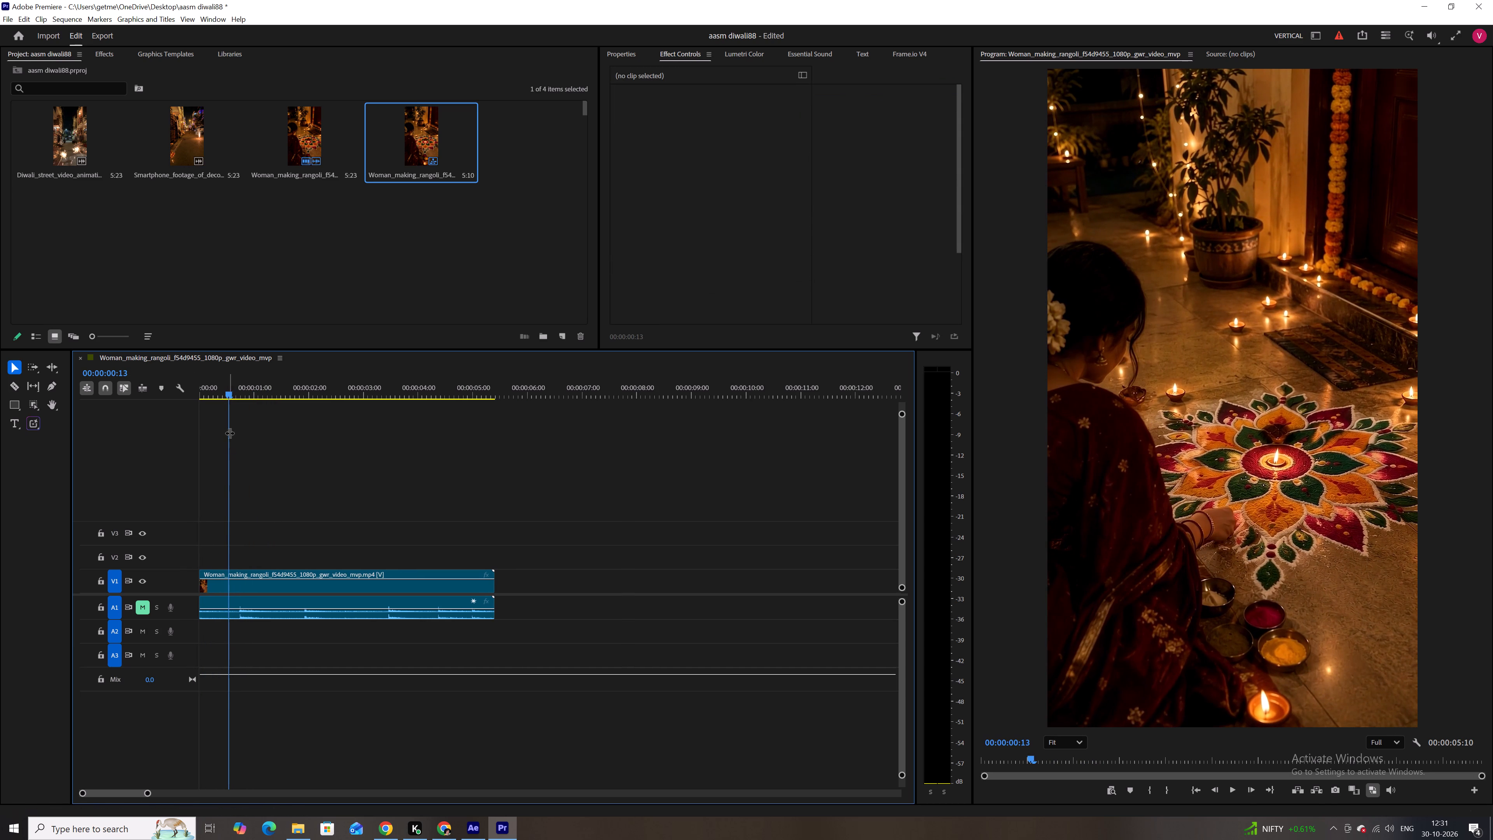
# Play through the rangoli clip, split it at 00:00:04:01, and delete the portion after the cut.
pyautogui.moveTo(231, 393); pyautogui.dragTo(155, 388)
pyautogui.press('space')
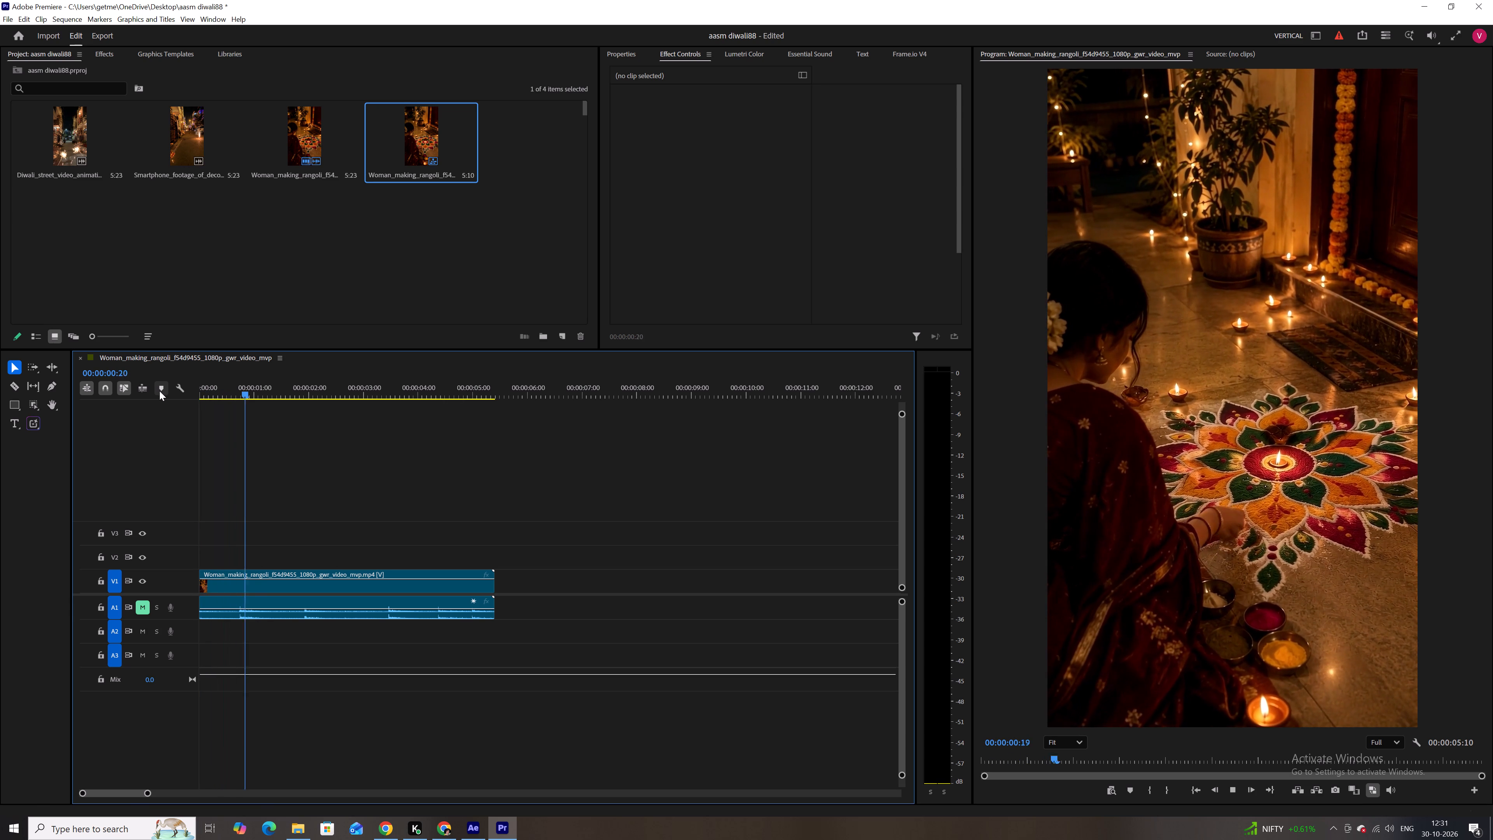
pyautogui.press('space')
pyautogui.press('c')
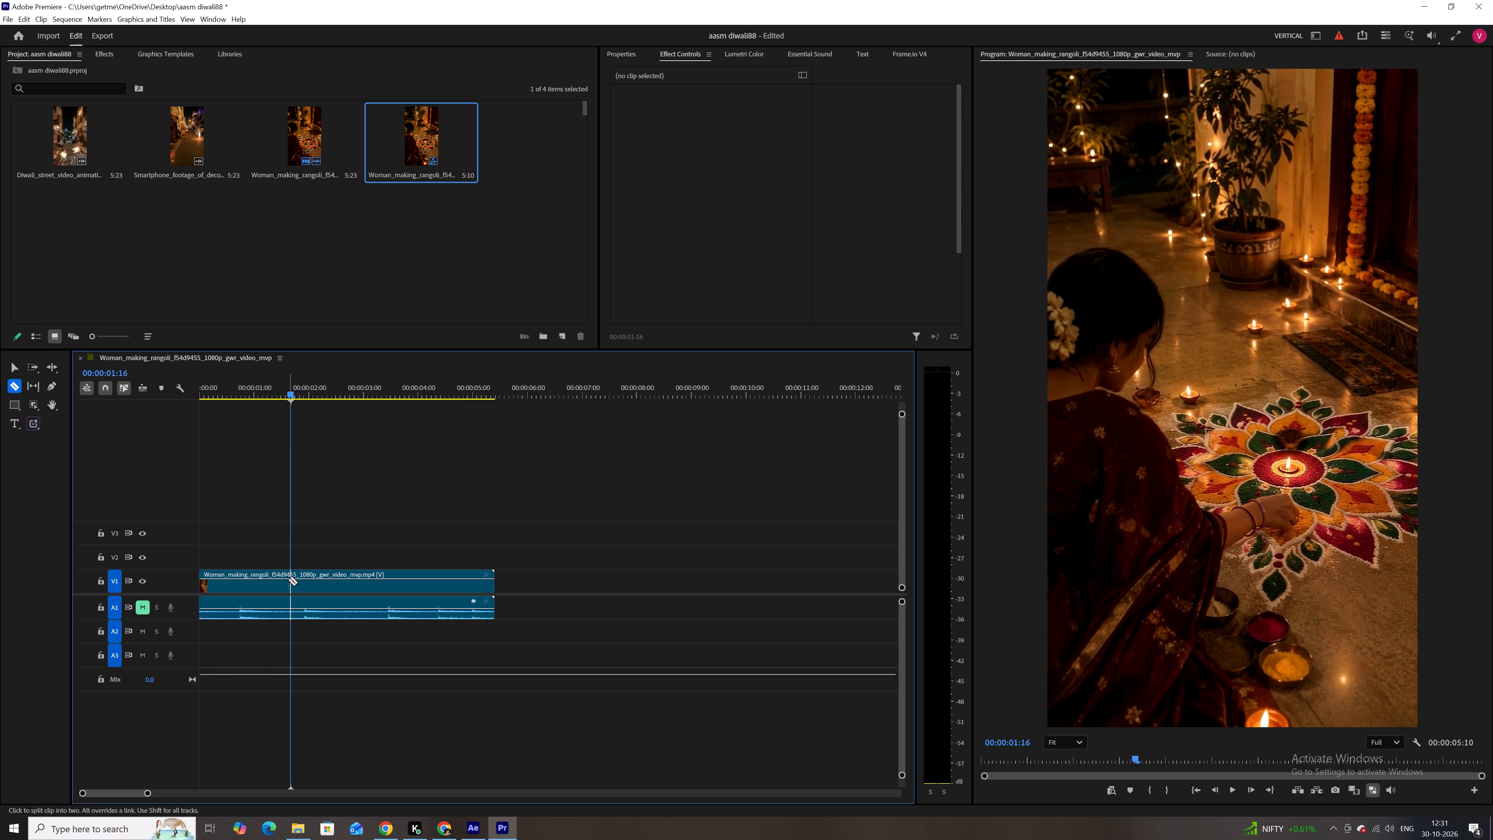
pyautogui.press('space')
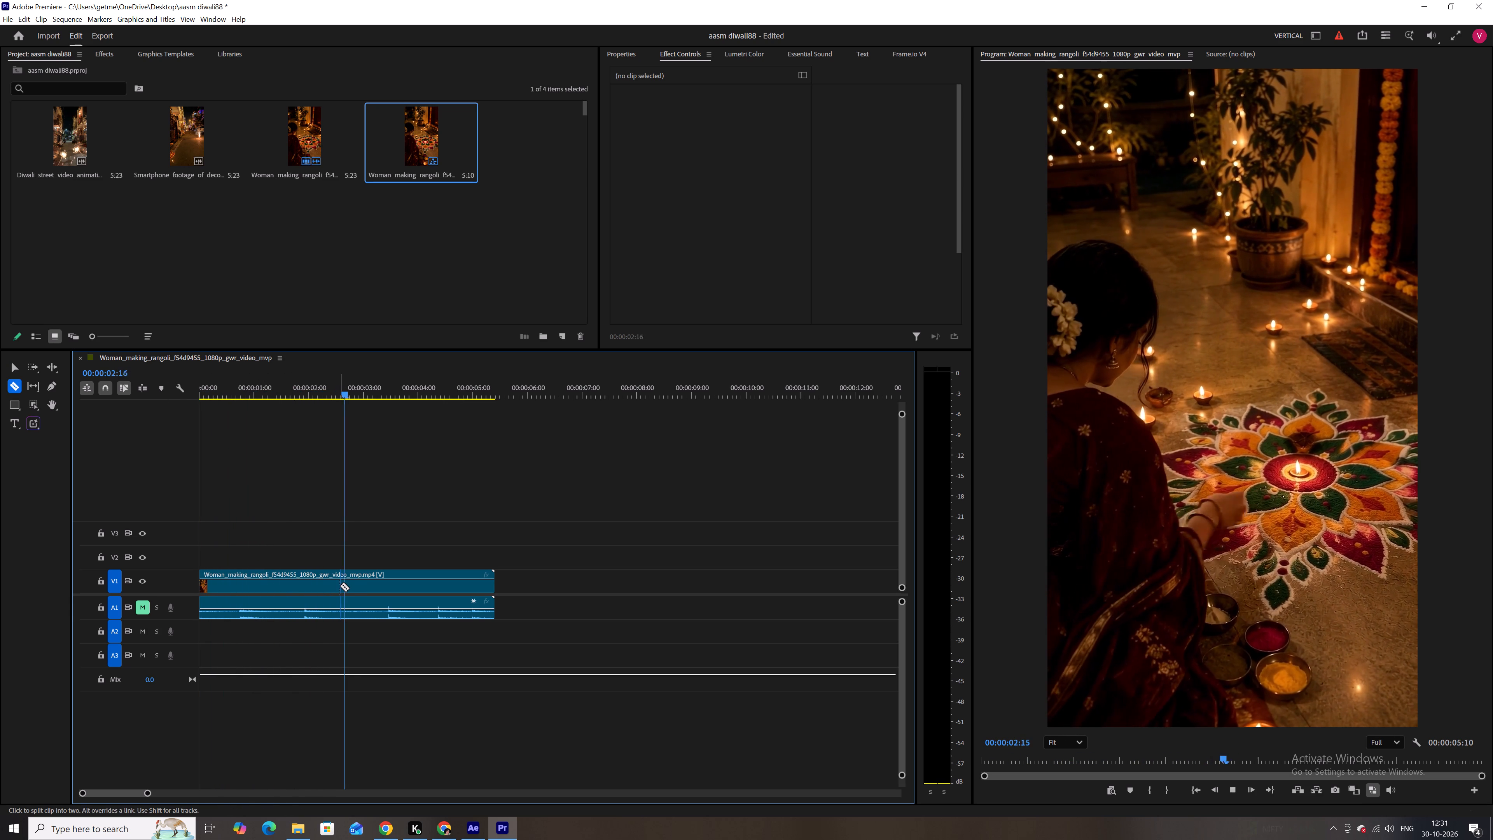
pyautogui.press('space')
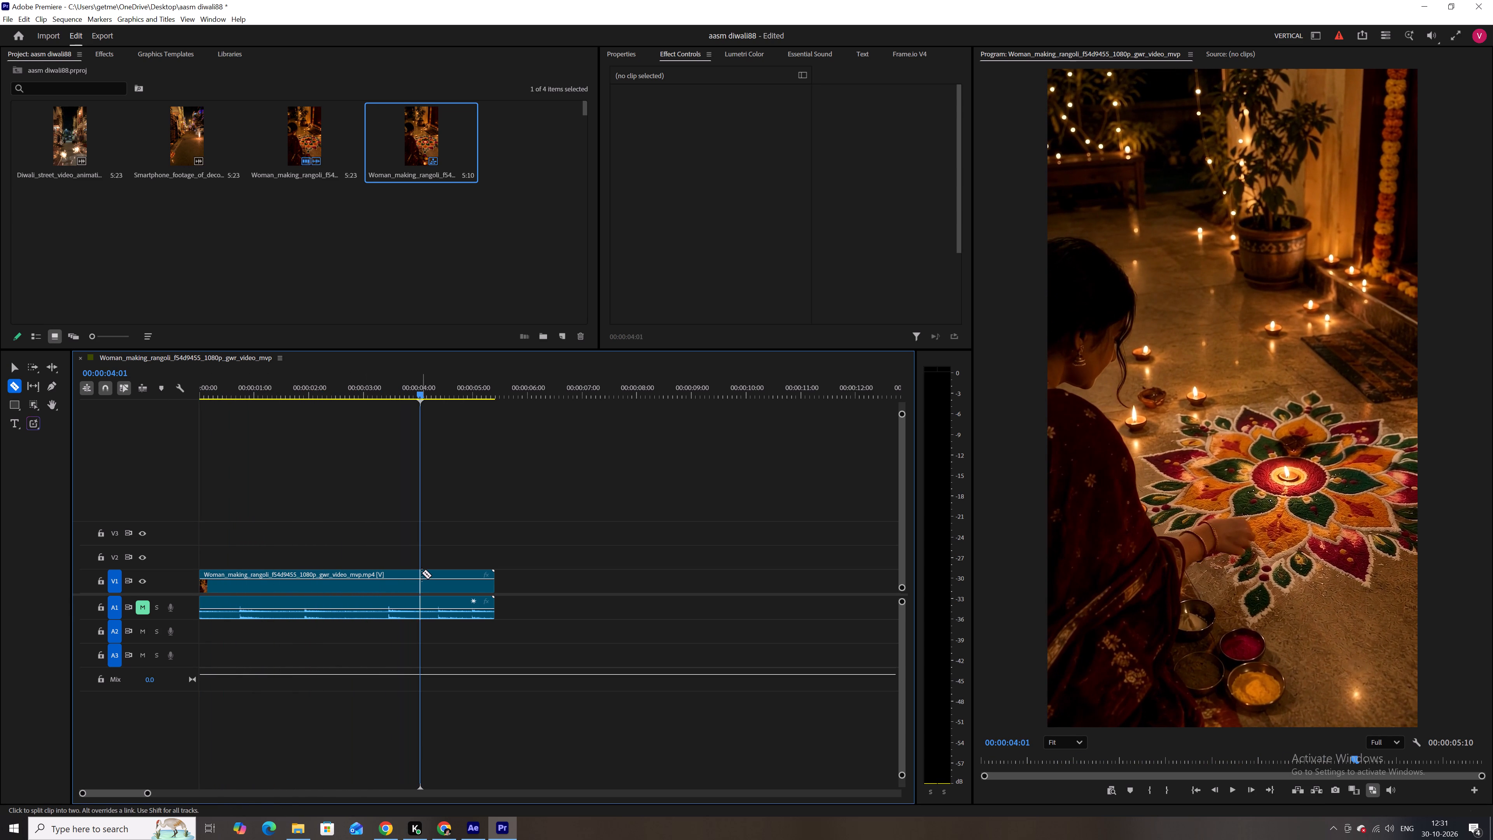
pyautogui.click(422, 573)
pyautogui.press('v')
pyautogui.moveTo(471, 522); pyautogui.dragTo(505, 758)
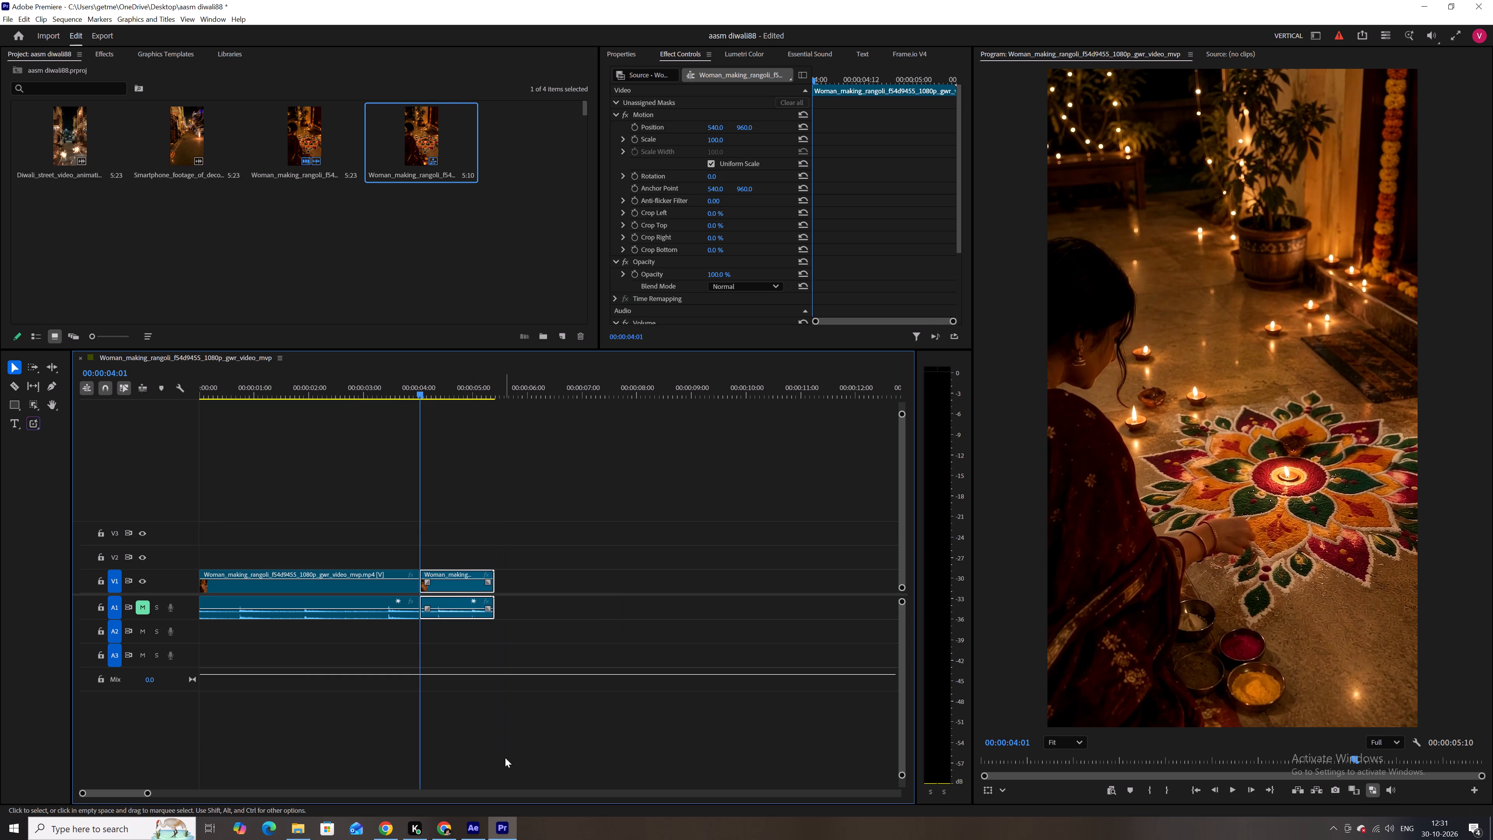
pyautogui.press('BackSpace')
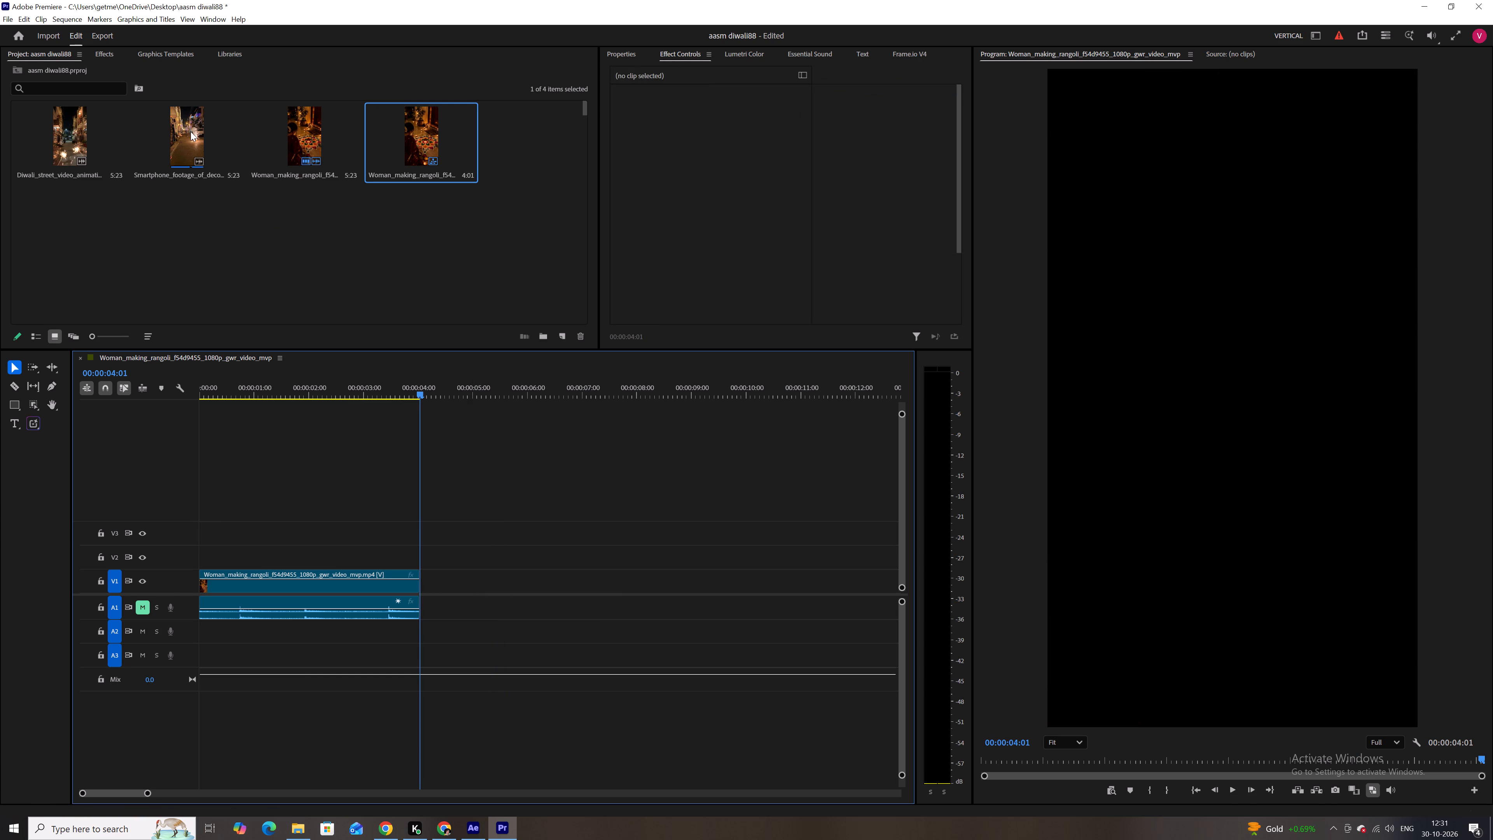
# Place the Smartphone_footage_of_decorated clip directly after the rangoli clip at 00:00:04:01, with video on V1 and audio on A1.
pyautogui.moveTo(191, 131); pyautogui.dragTo(426, 589)
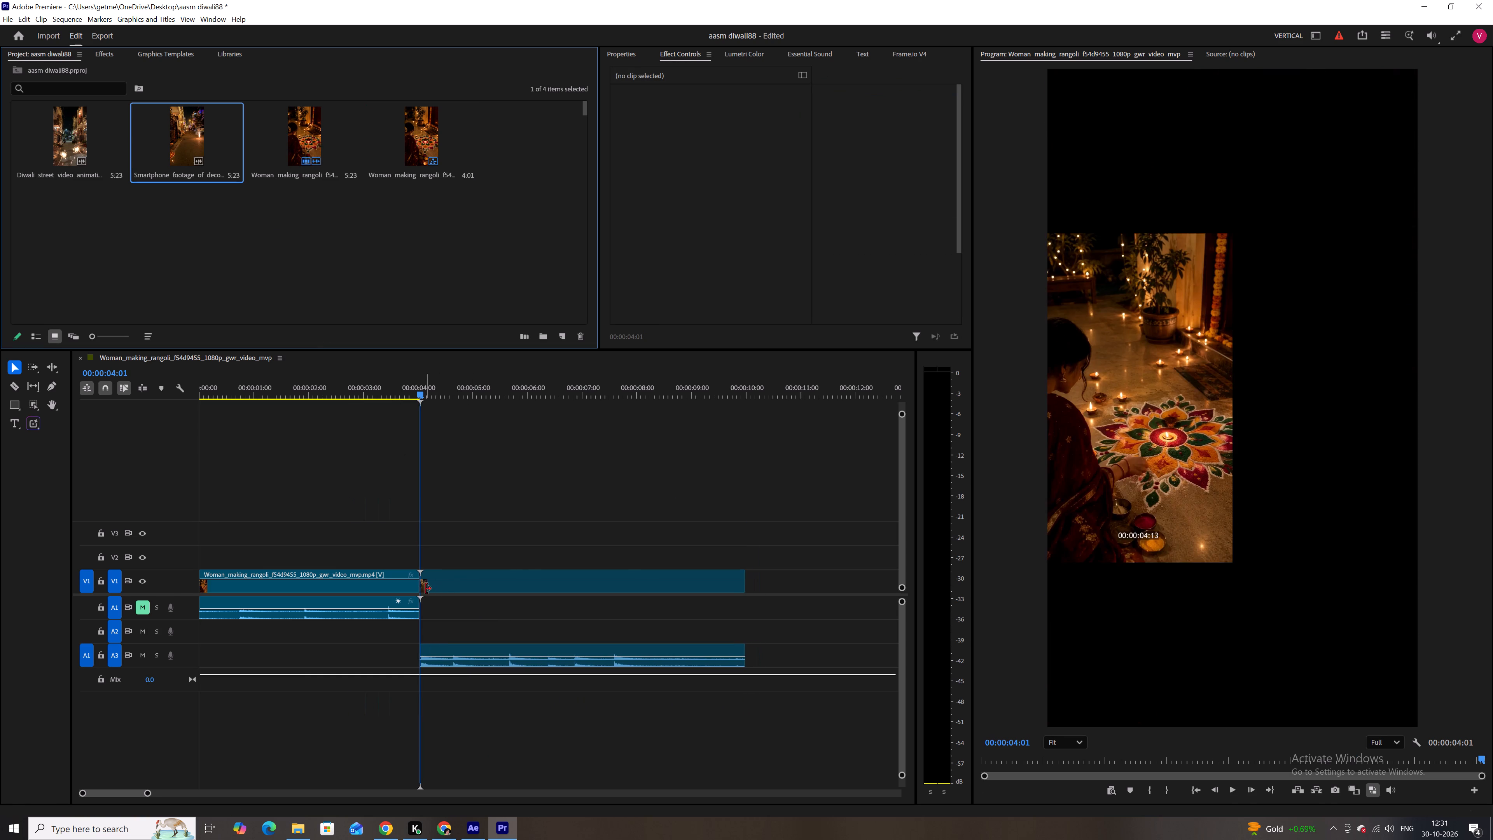
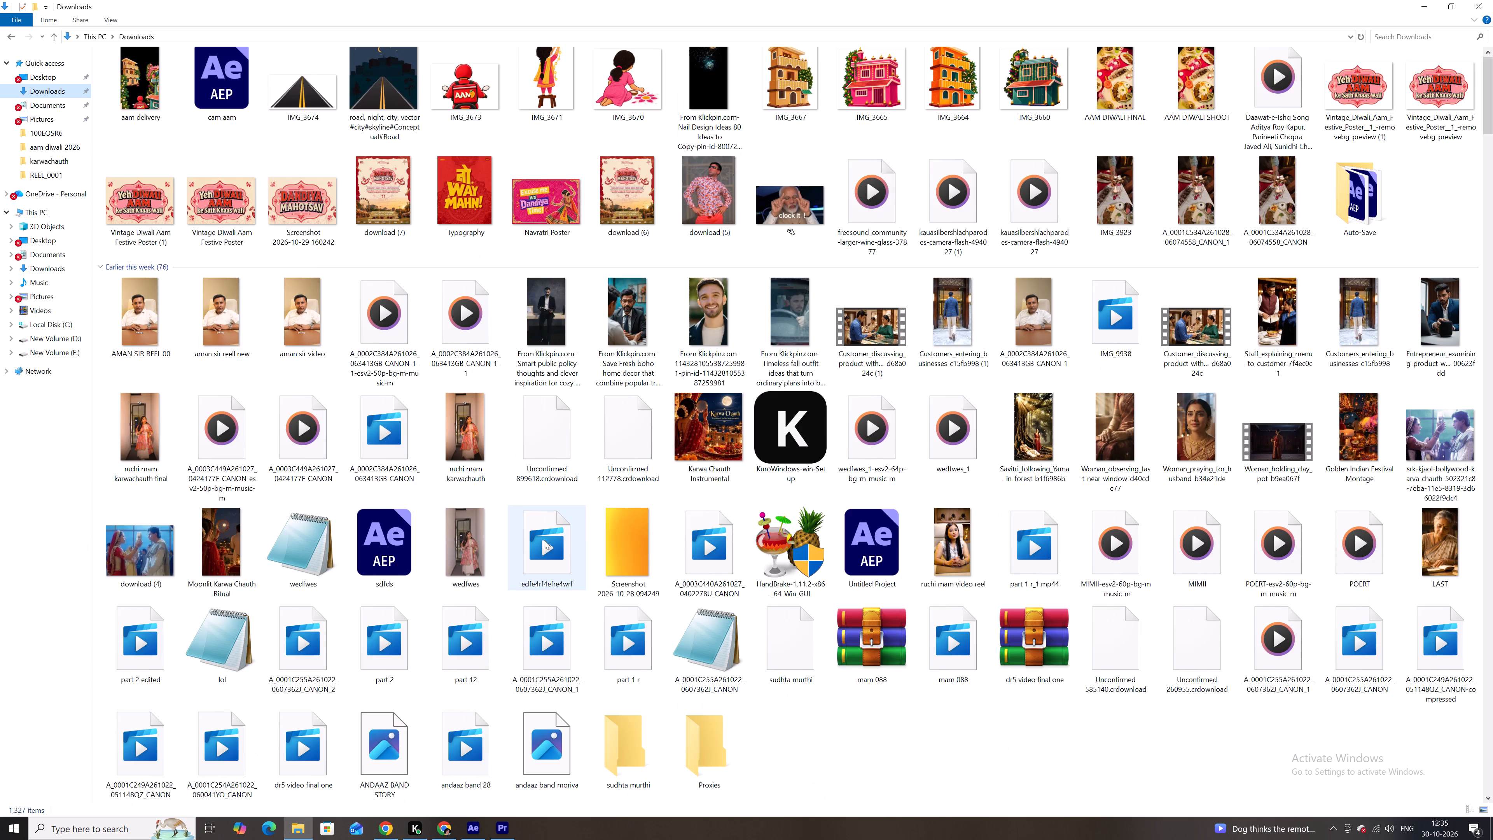
pyautogui.scroll(-5, 544, 540)
pyautogui.scroll(-4, 607, 473)
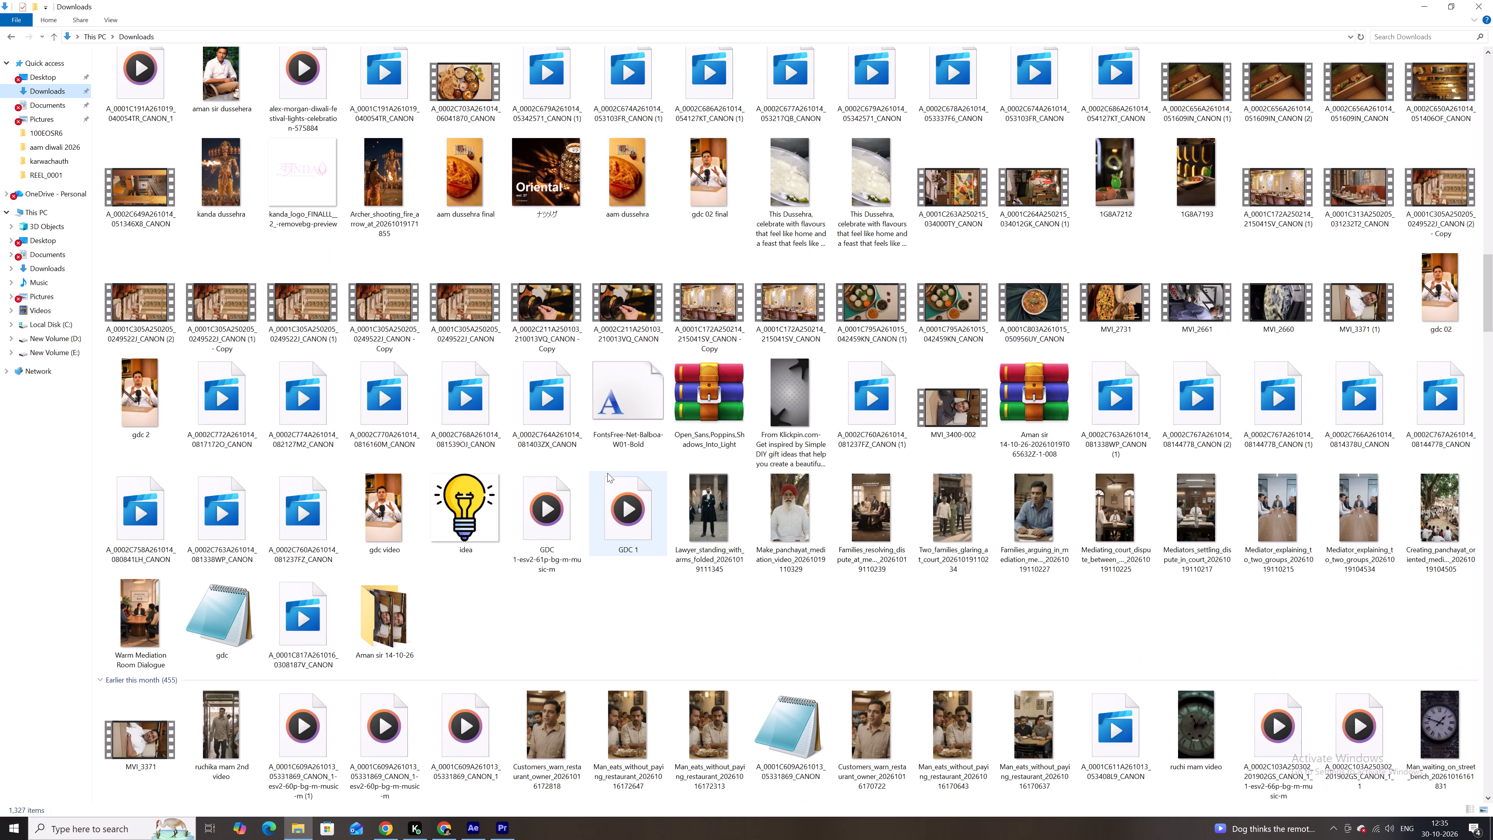
pyautogui.scroll(-3, 608, 473)
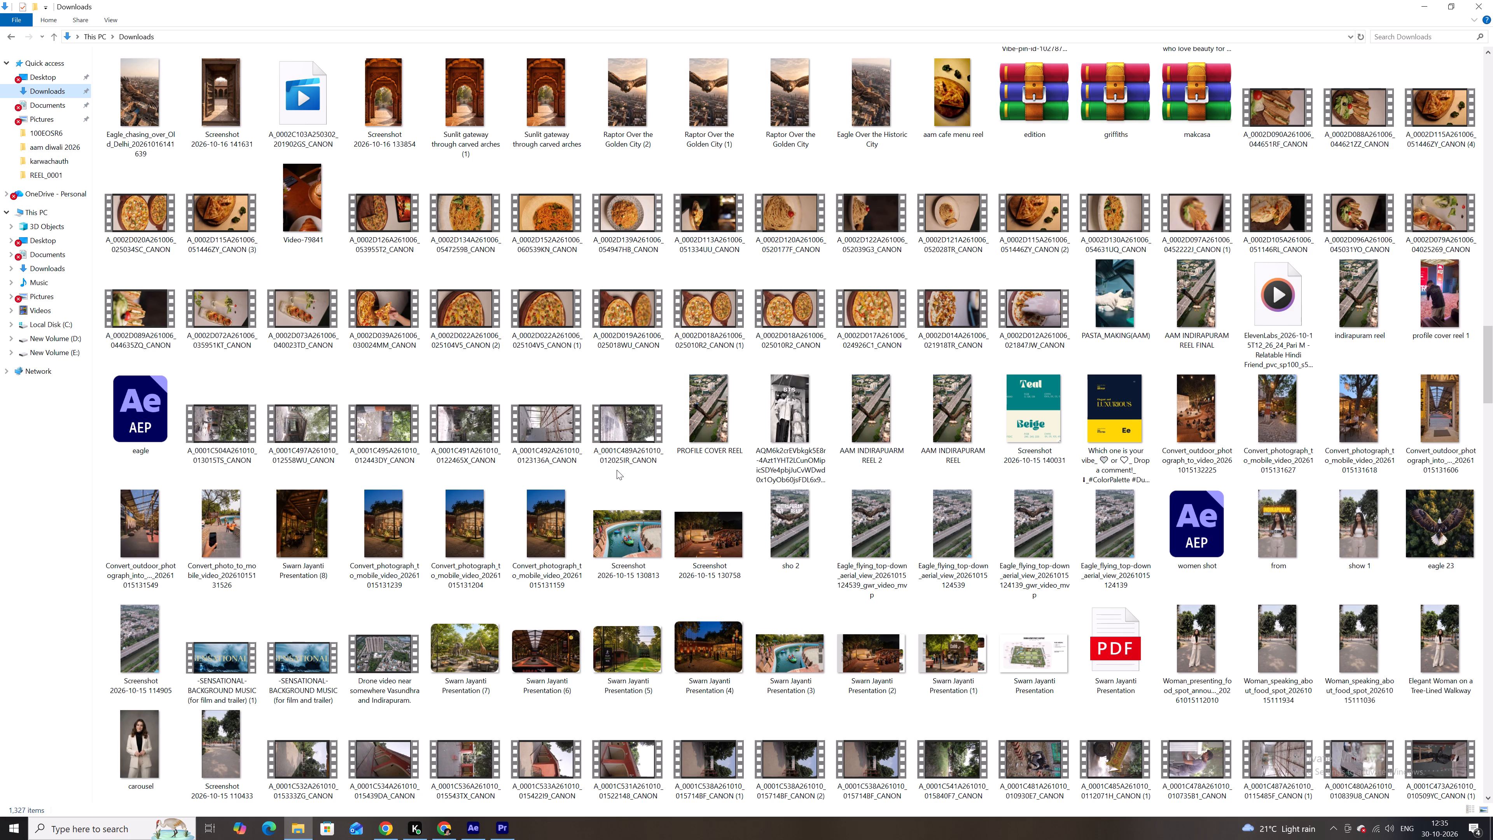
pyautogui.scroll(-1, 617, 470)
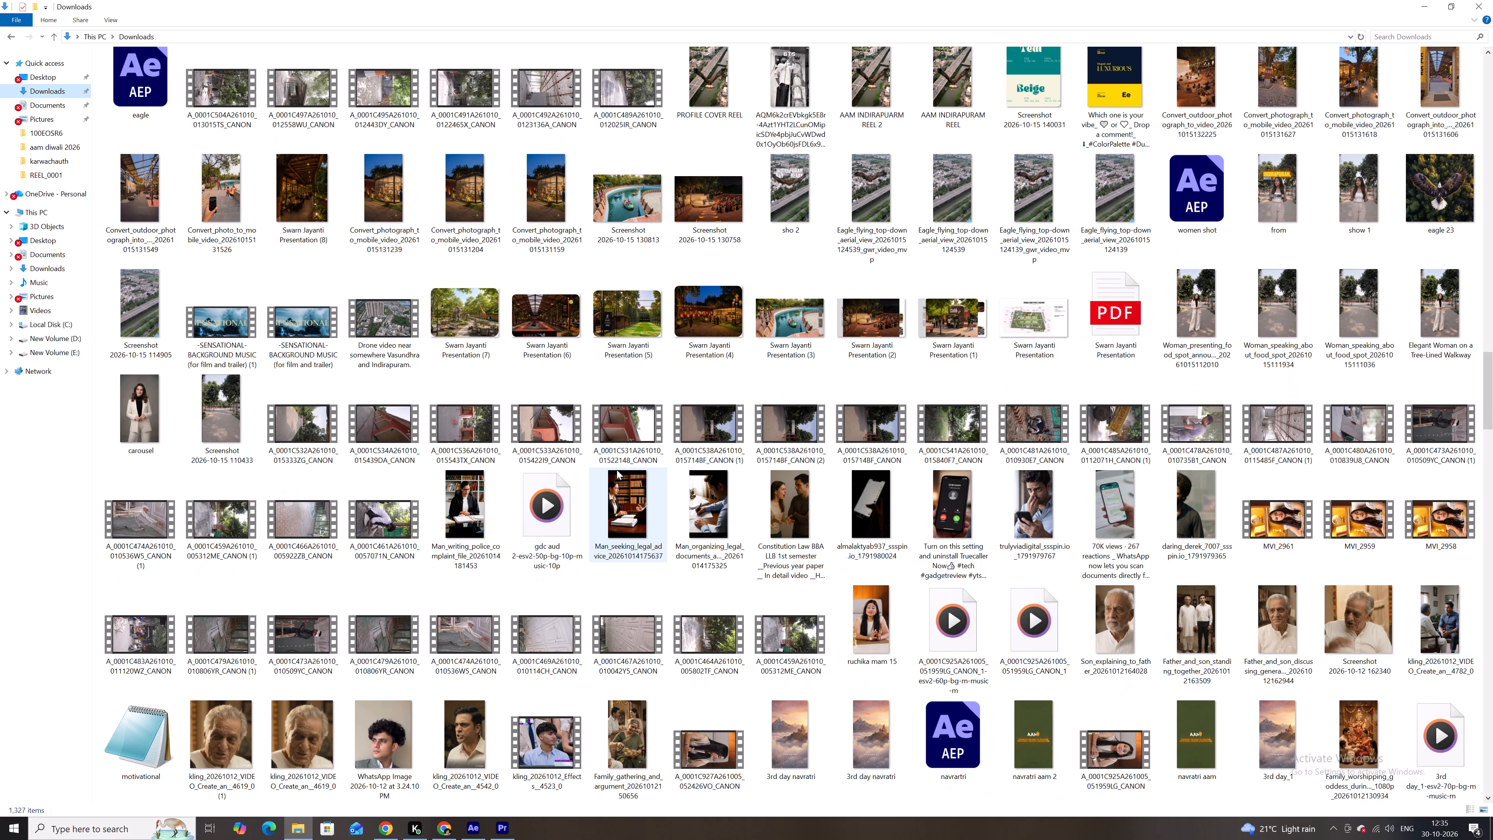
pyautogui.scroll(7, 617, 470)
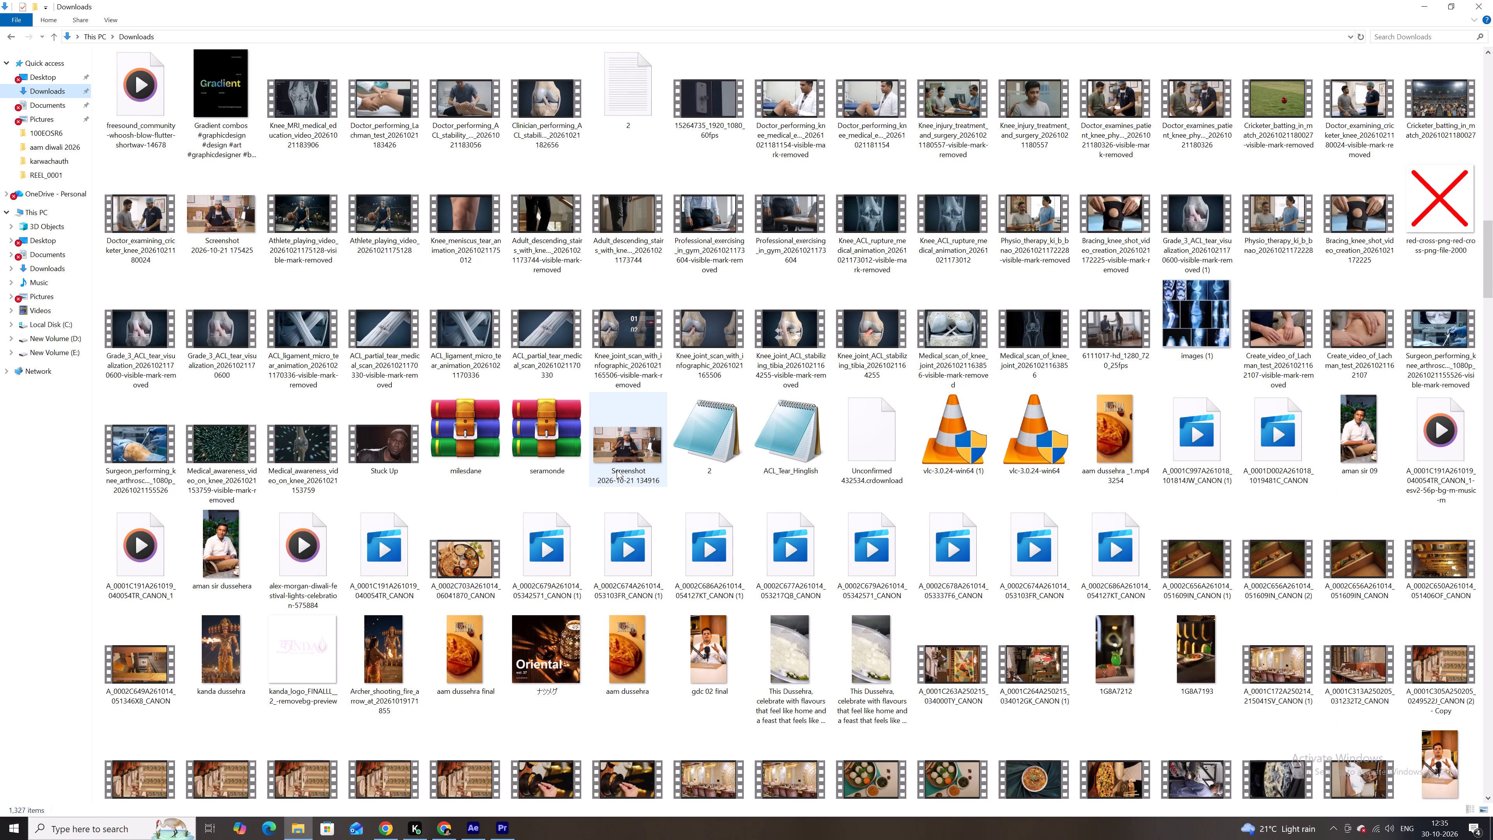
pyautogui.scroll(2, 617, 470)
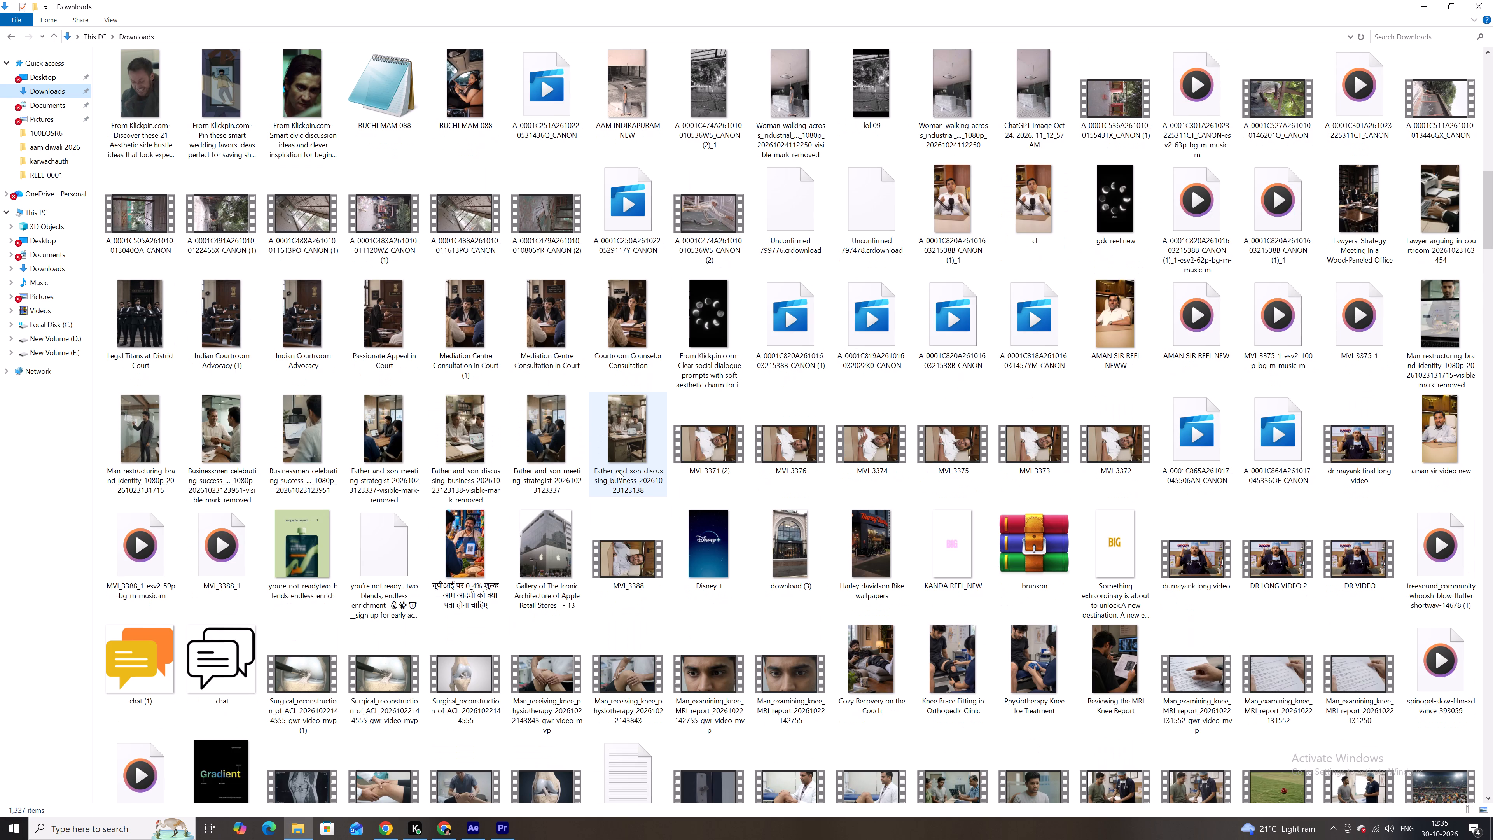
pyautogui.scroll(1, 617, 470)
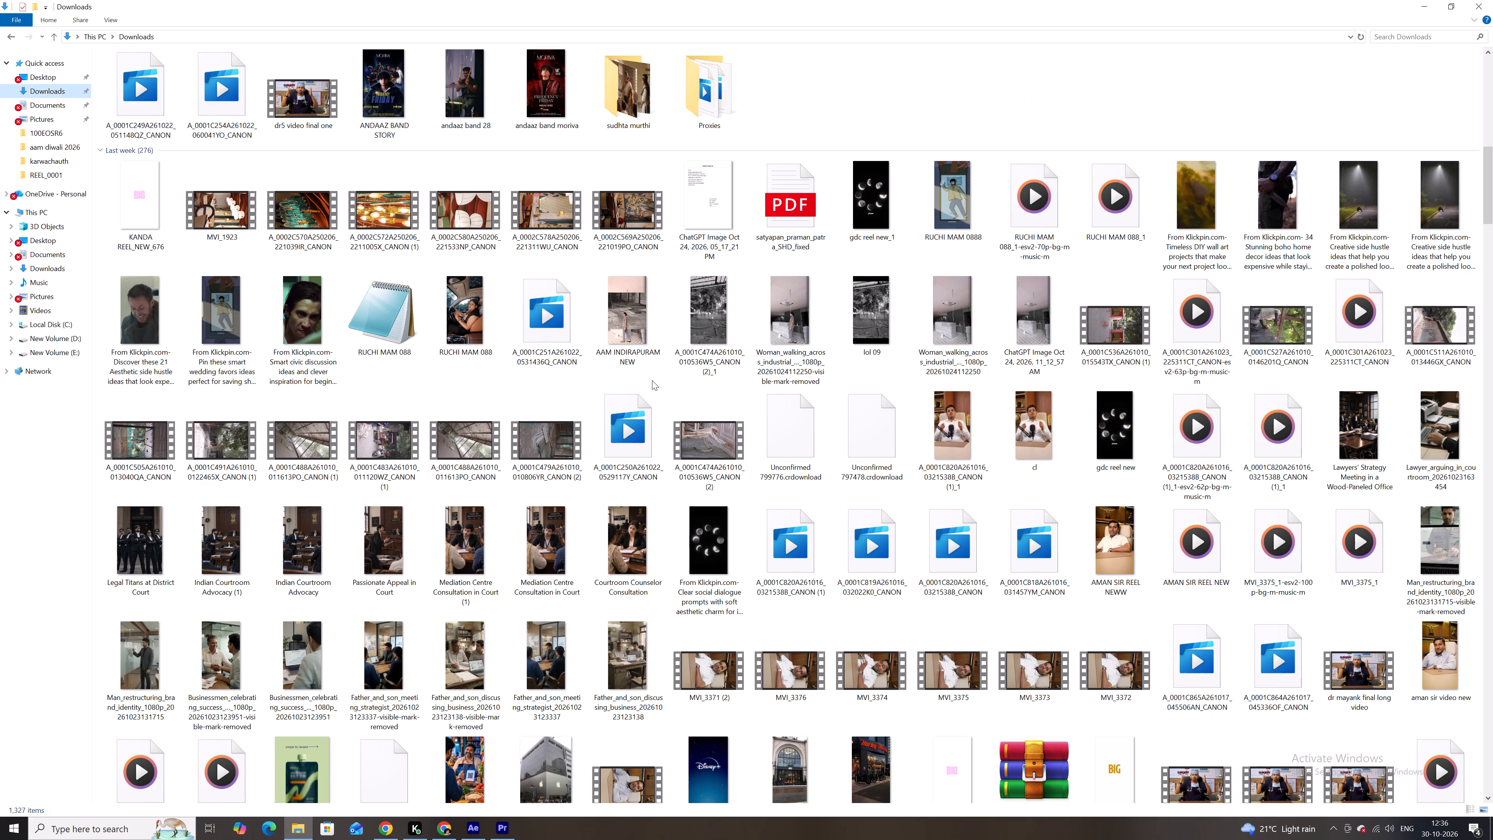
pyautogui.scroll(1, 652, 380)
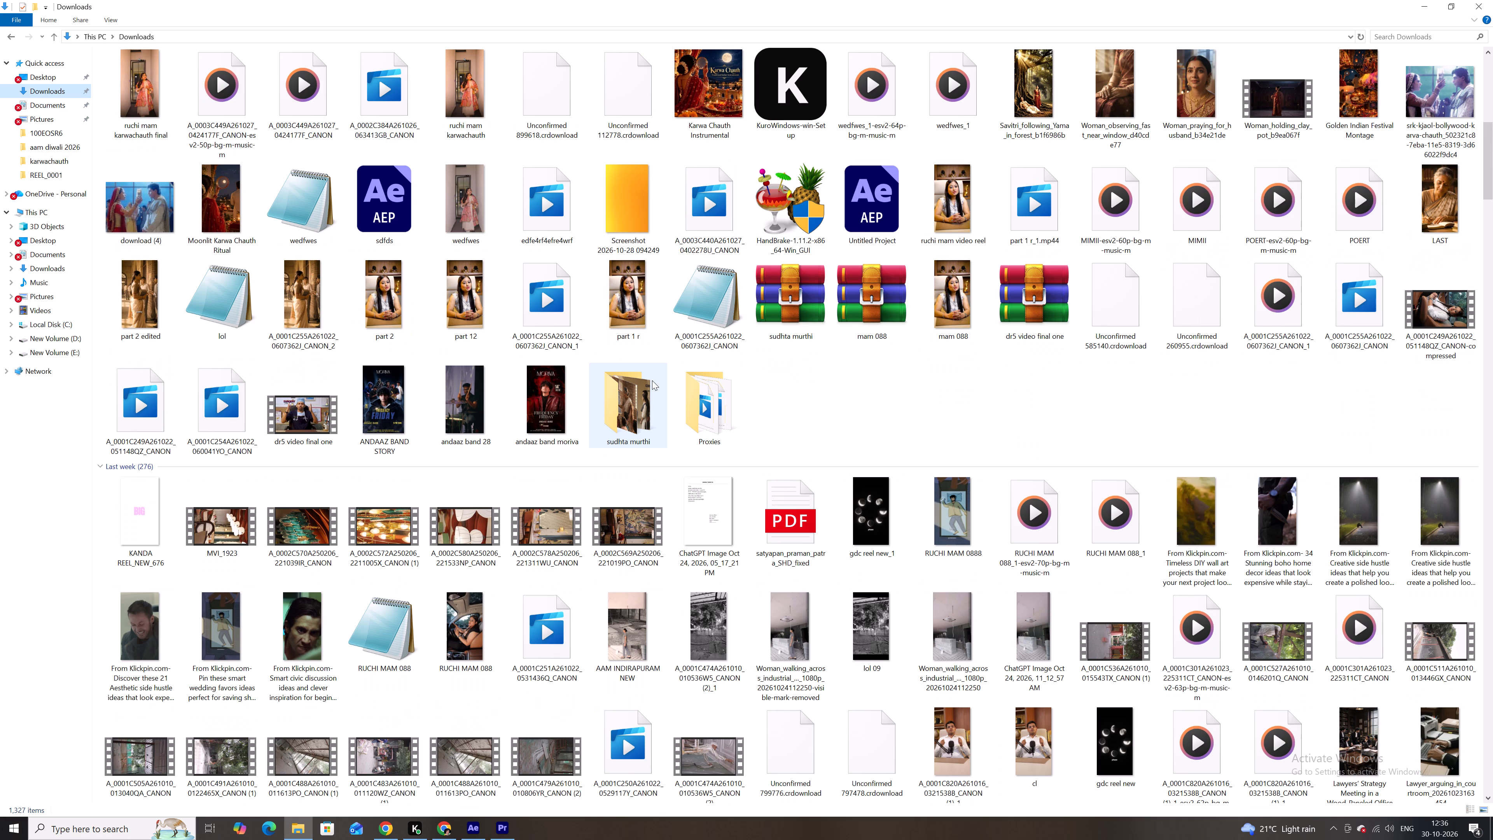
pyautogui.scroll(2, 652, 380)
pyautogui.scroll(-4, 652, 380)
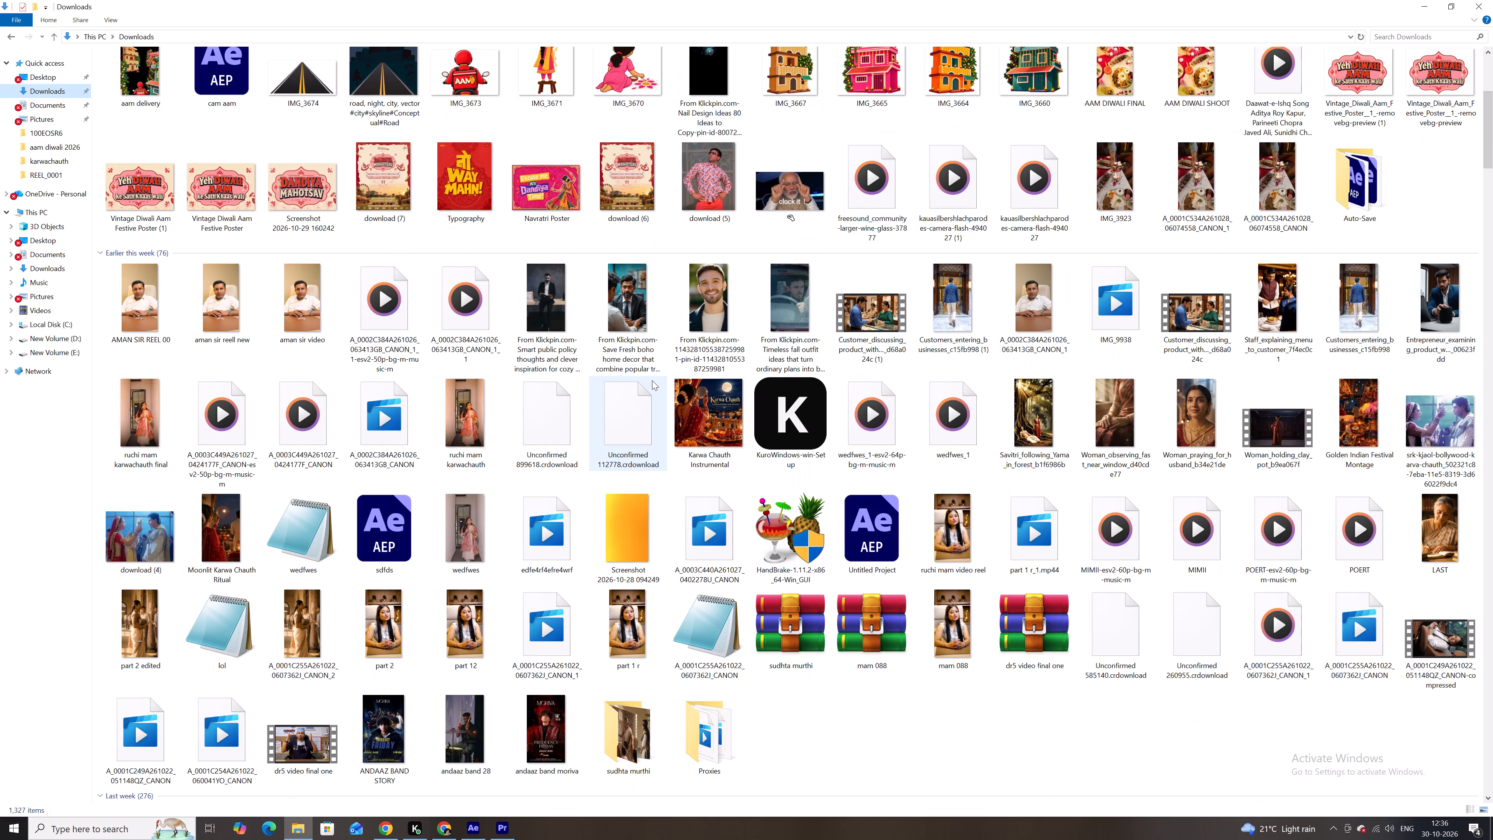
pyautogui.scroll(-3, 652, 380)
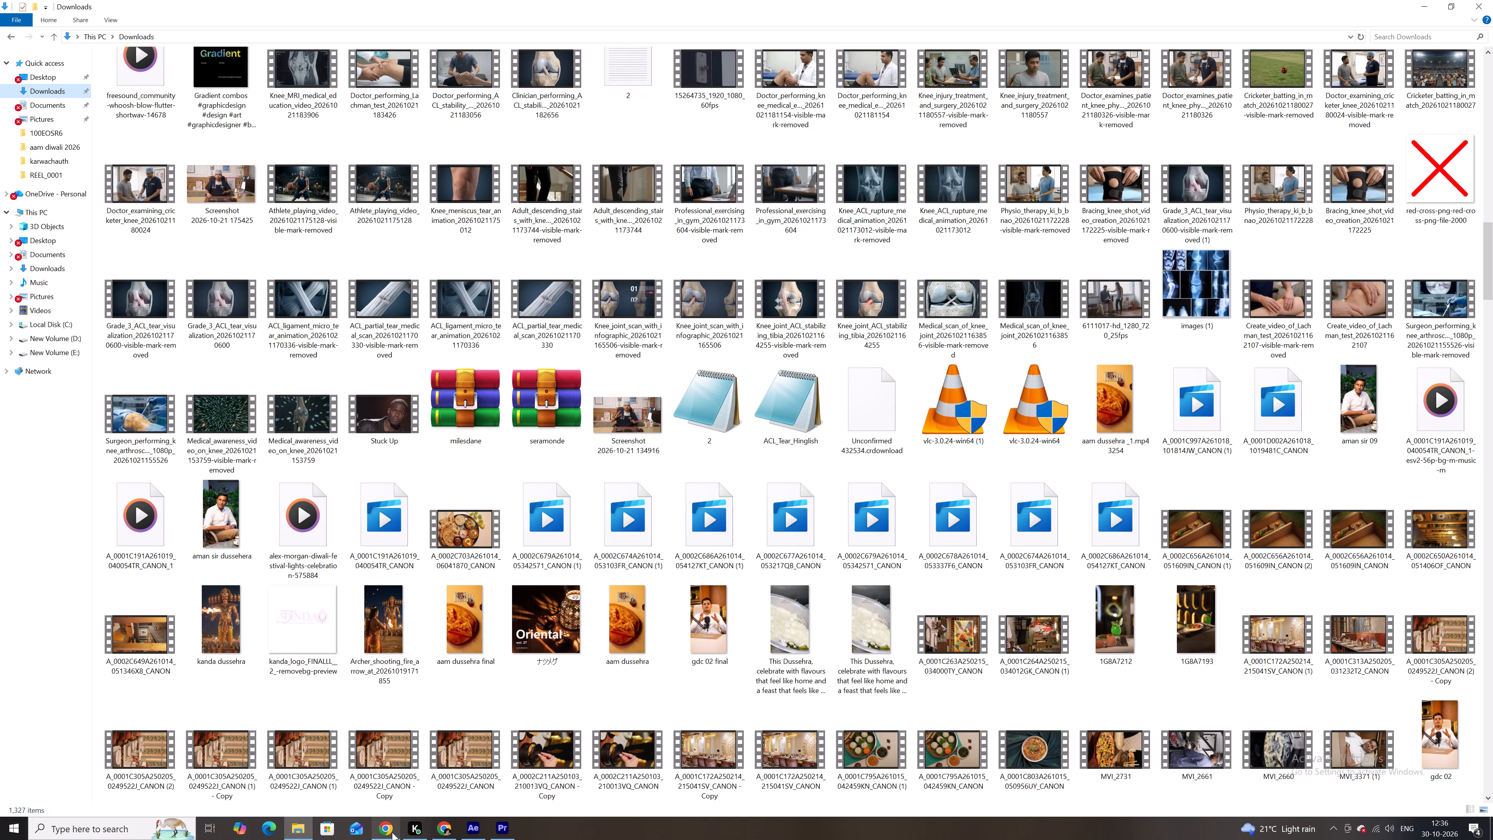
# Return to the Old Money video on YouTube and play it again from the beginning.
pyautogui.click(392, 832)
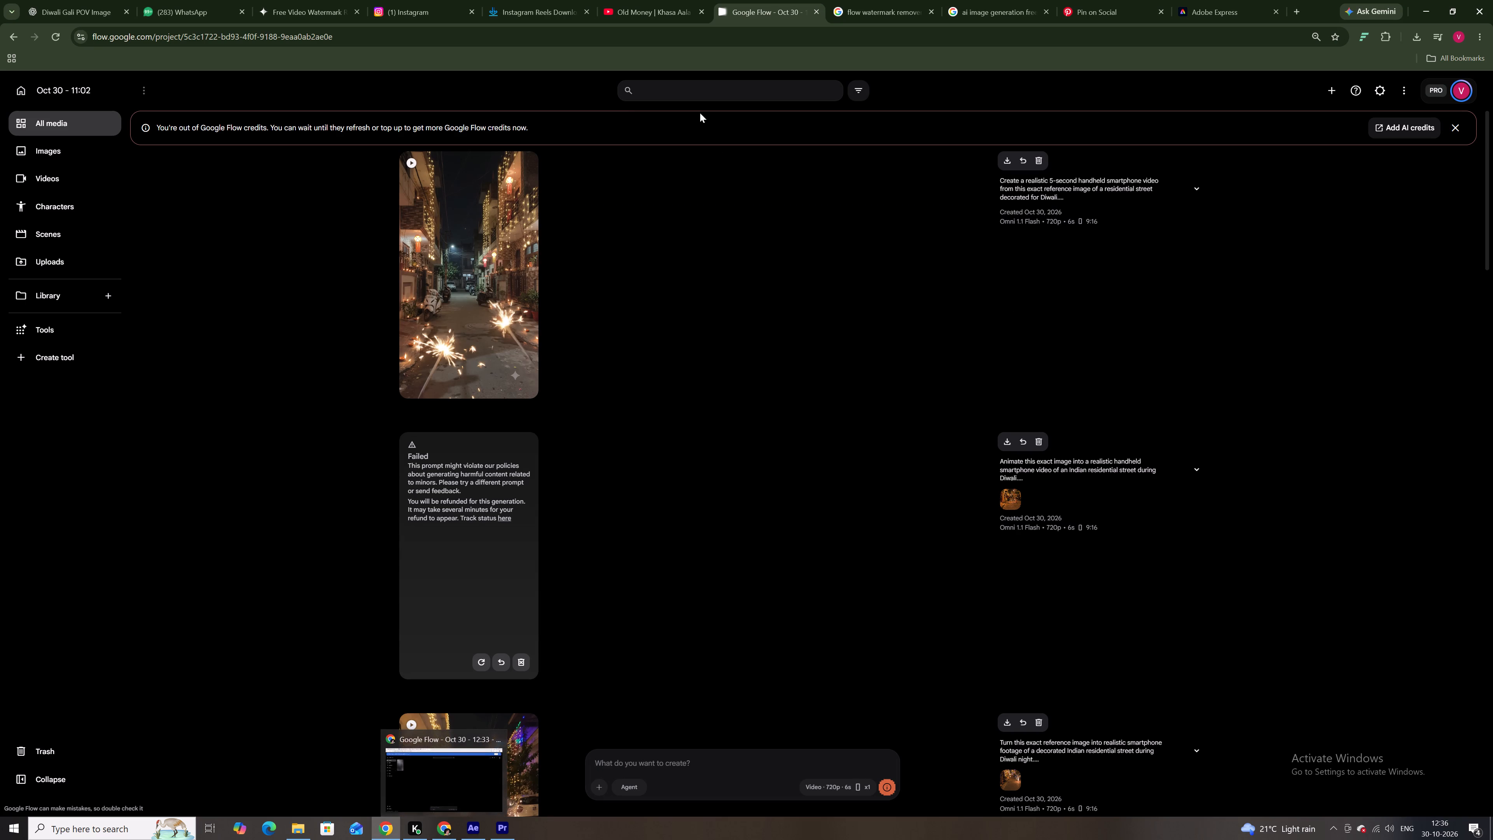
pyautogui.click(657, 4)
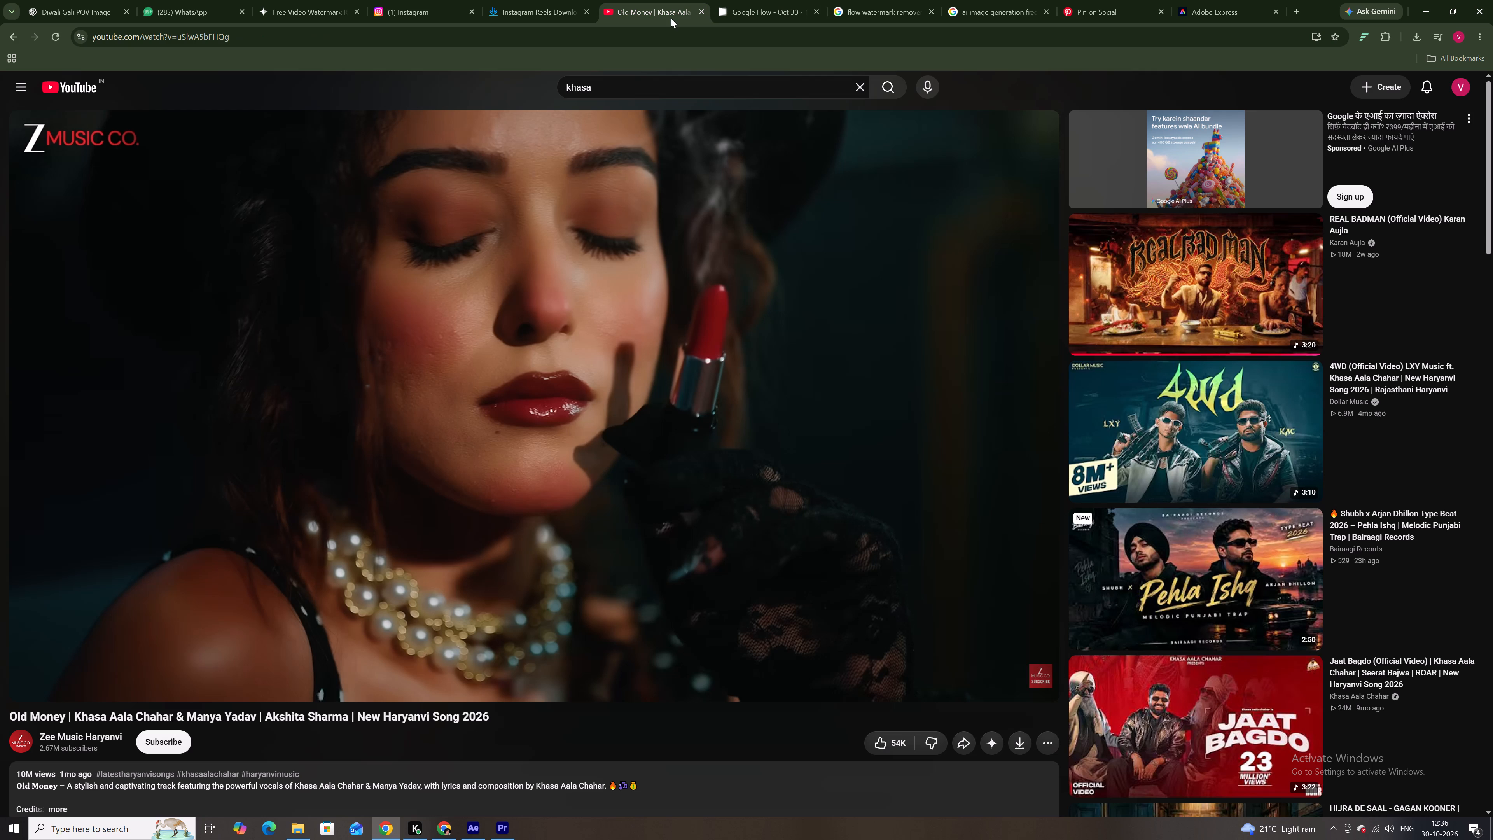
pyautogui.moveTo(61, 665); pyautogui.dragTo(0, 659)
pyautogui.click(695, 432)
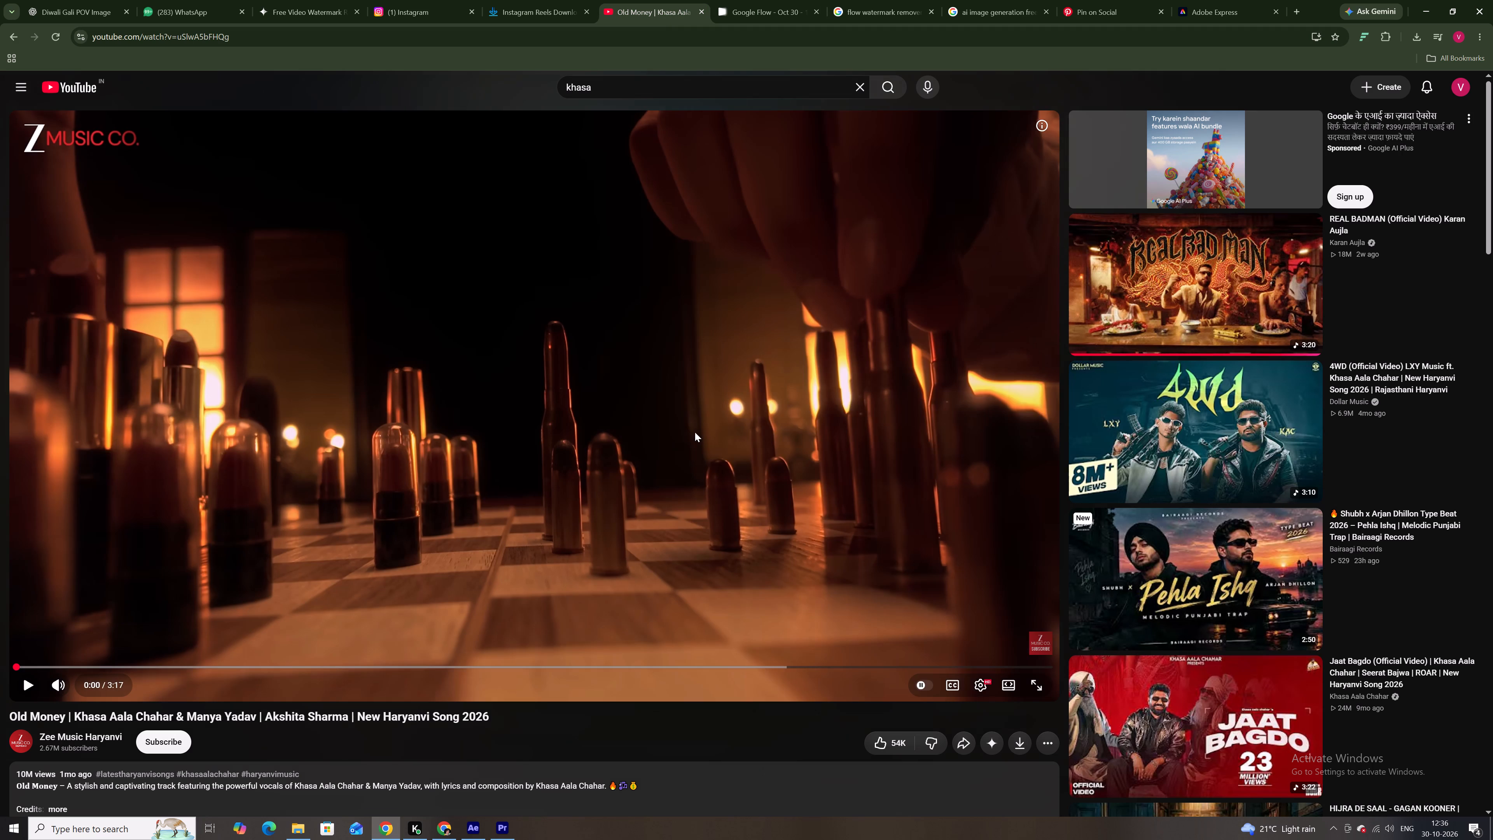
# Open Google Drive in a new browser tab and search it for kanda to reach the Kanda Series 2026 folder.
pyautogui.click(1292, 5)
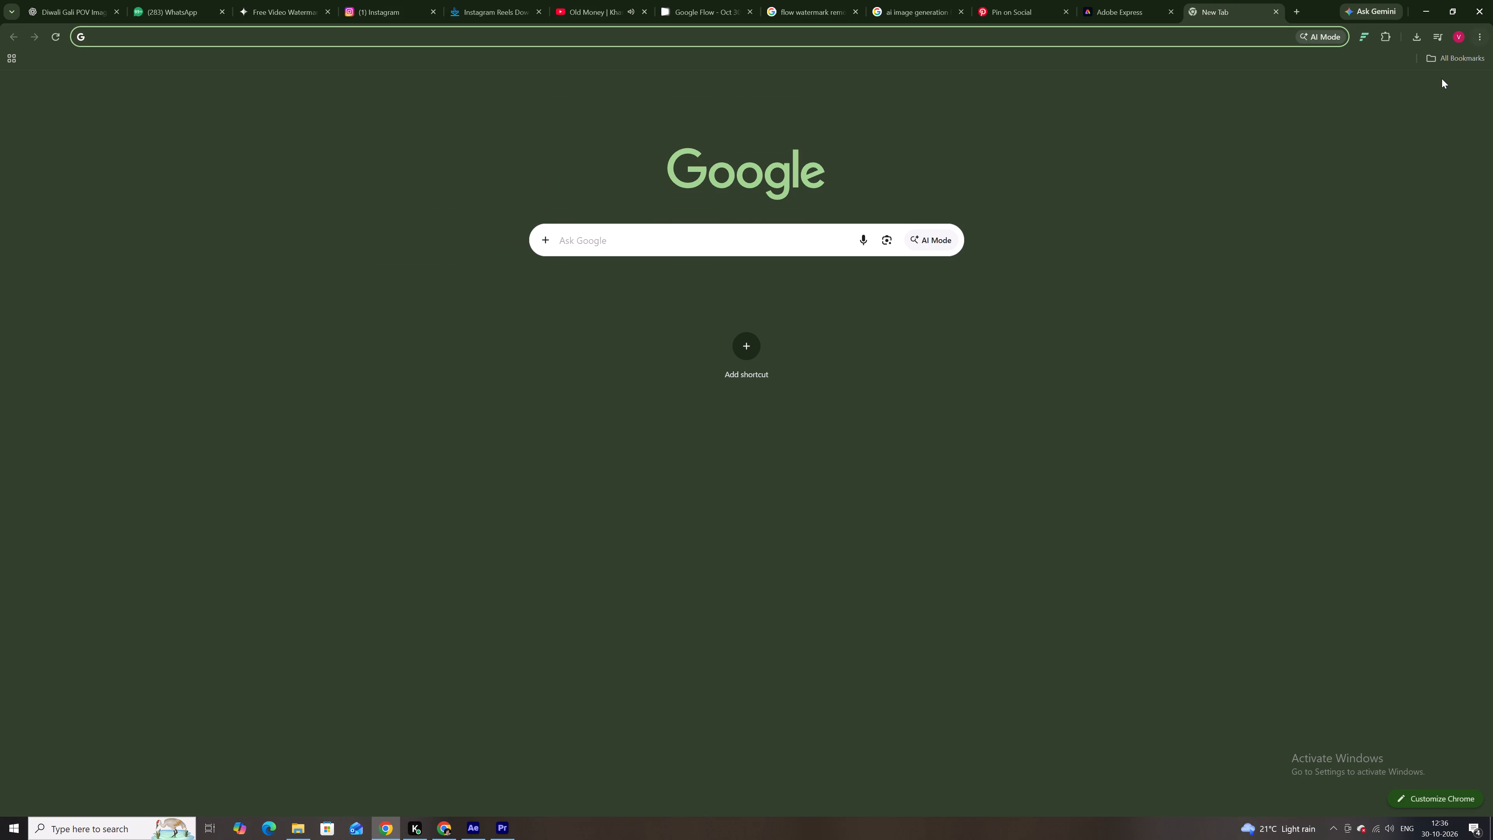
pyautogui.click(1445, 87)
pyautogui.click(1378, 176)
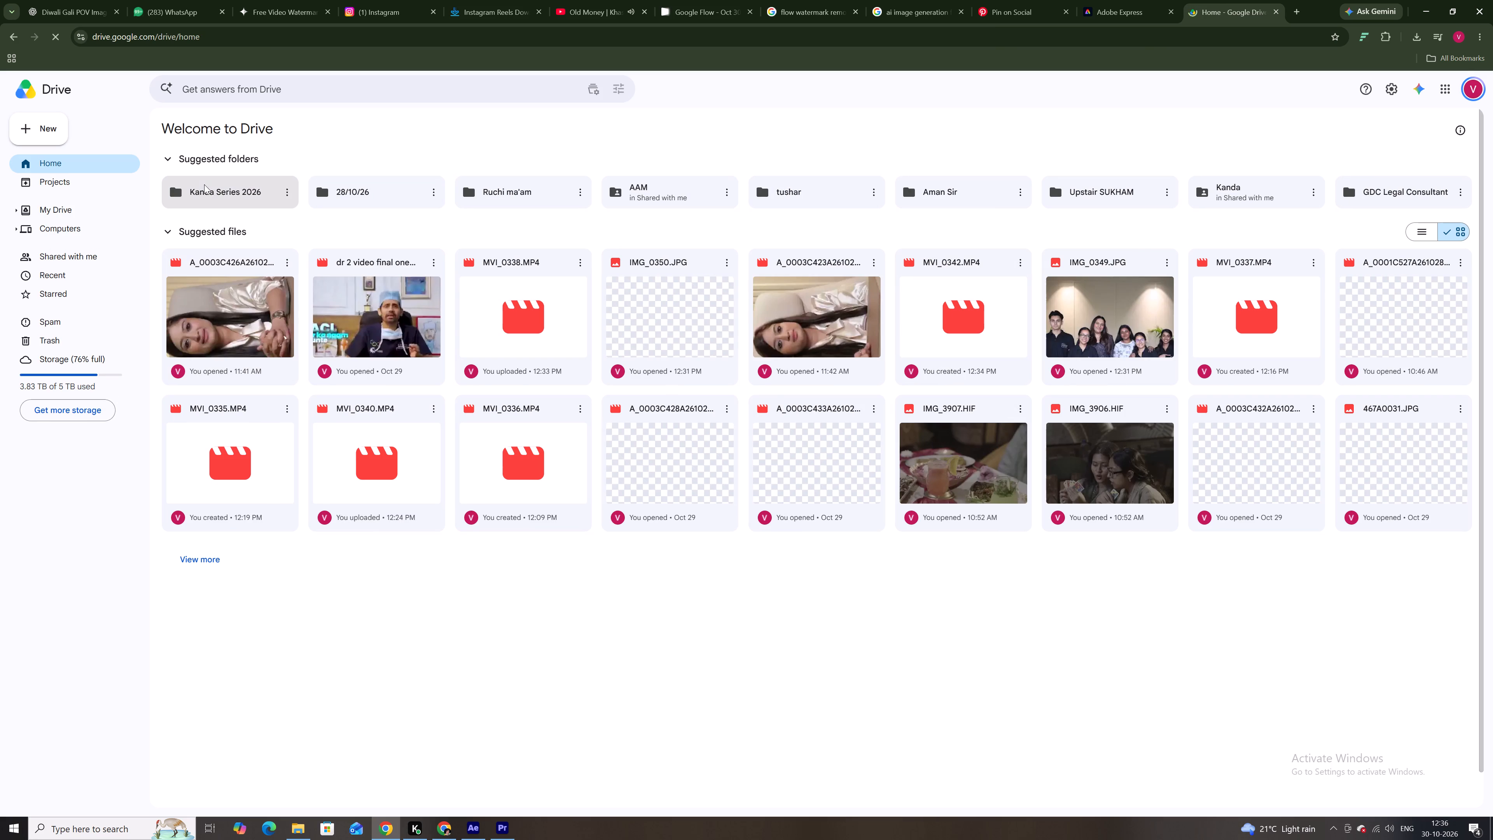
pyautogui.doubleClick(214, 188)
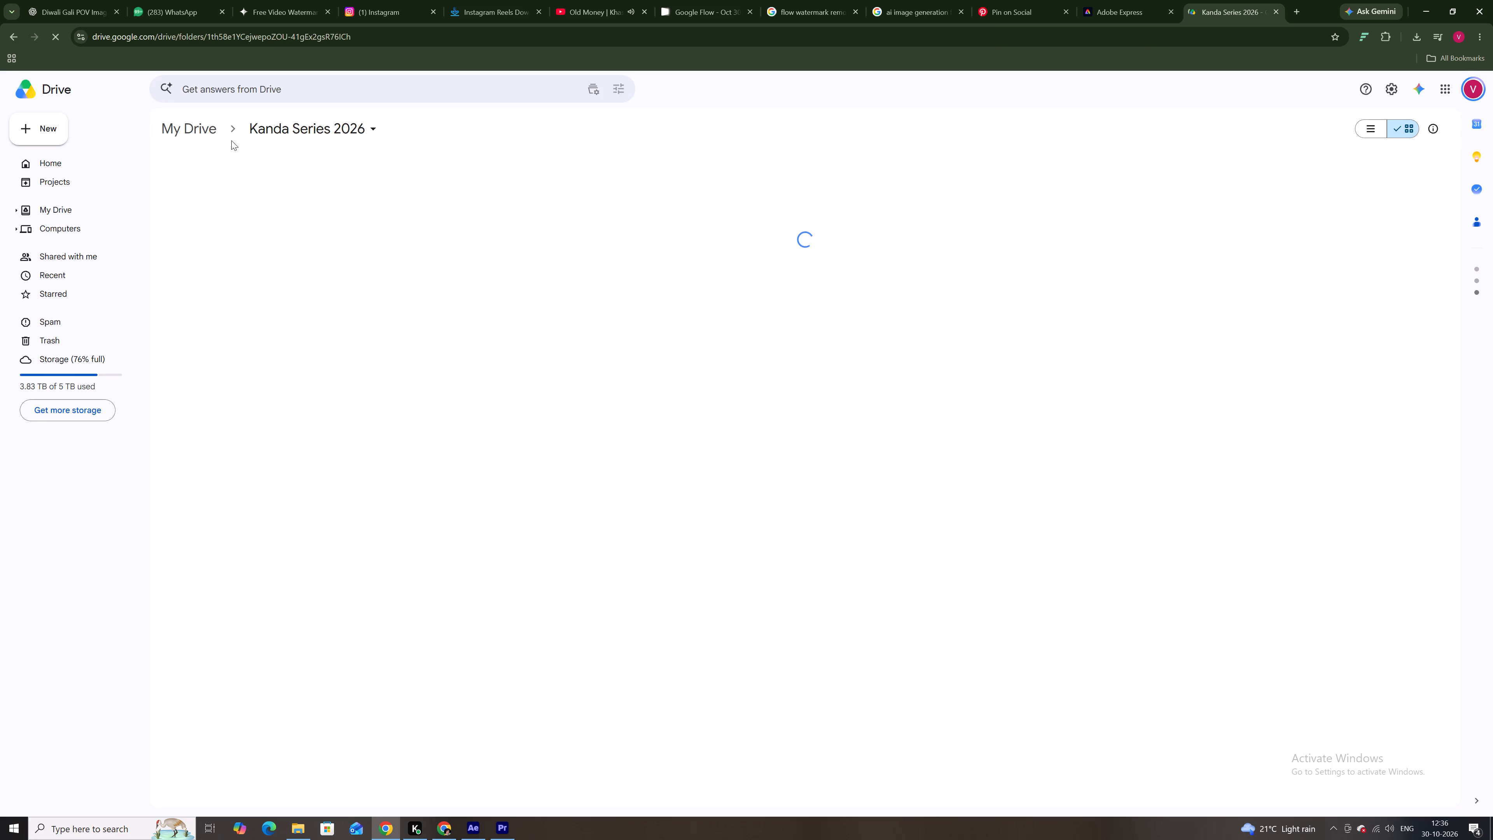
pyautogui.click(198, 121)
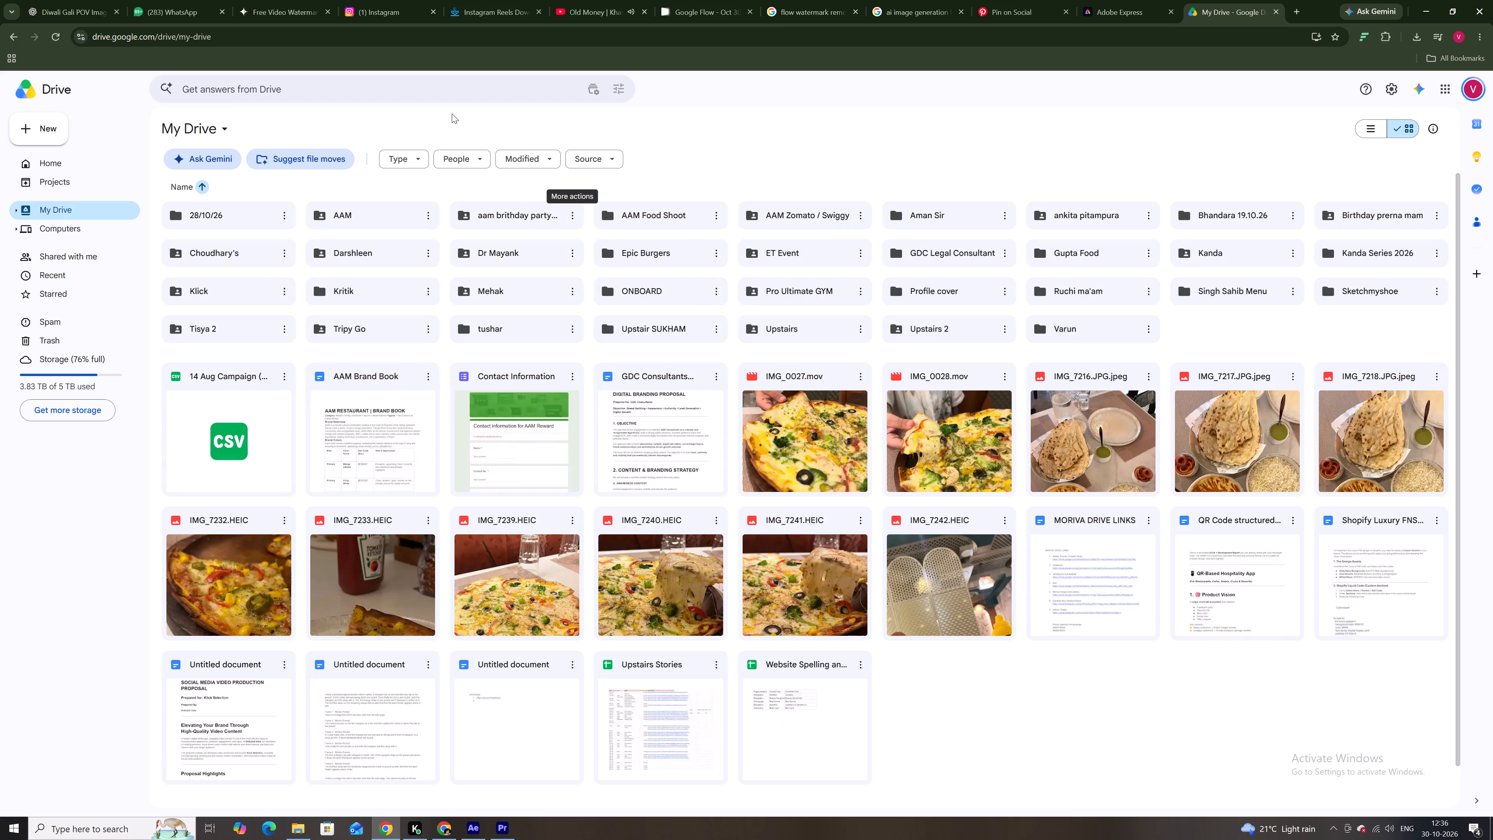
pyautogui.click(440, 89)
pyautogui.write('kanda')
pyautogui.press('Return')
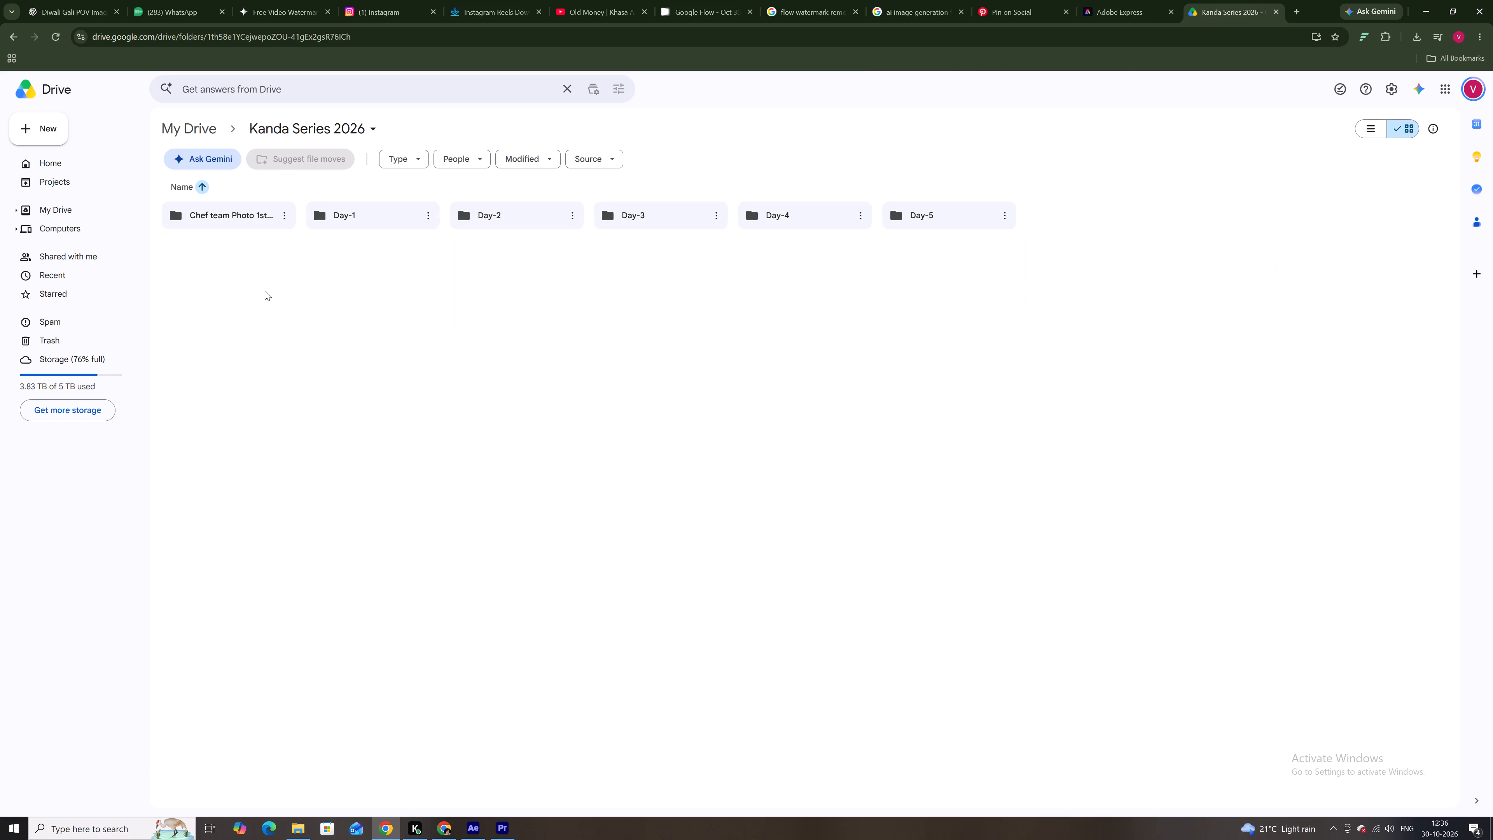
# Search Drive for kanda, and open the Video folder within the Kanda folder's 23.10.26 Karol Bagh subfolder.
pyautogui.click(208, 135)
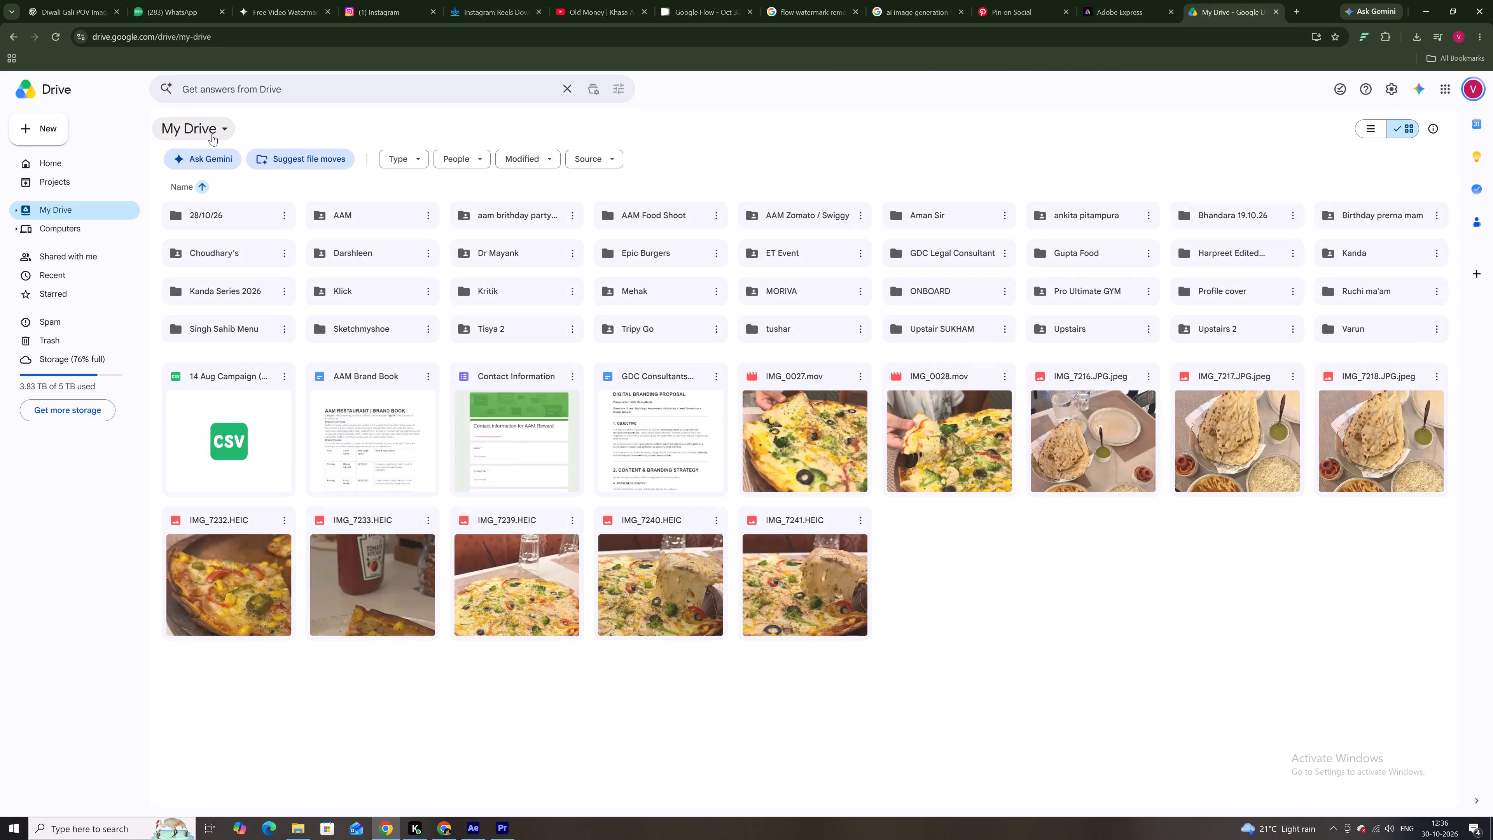
pyautogui.click(332, 93)
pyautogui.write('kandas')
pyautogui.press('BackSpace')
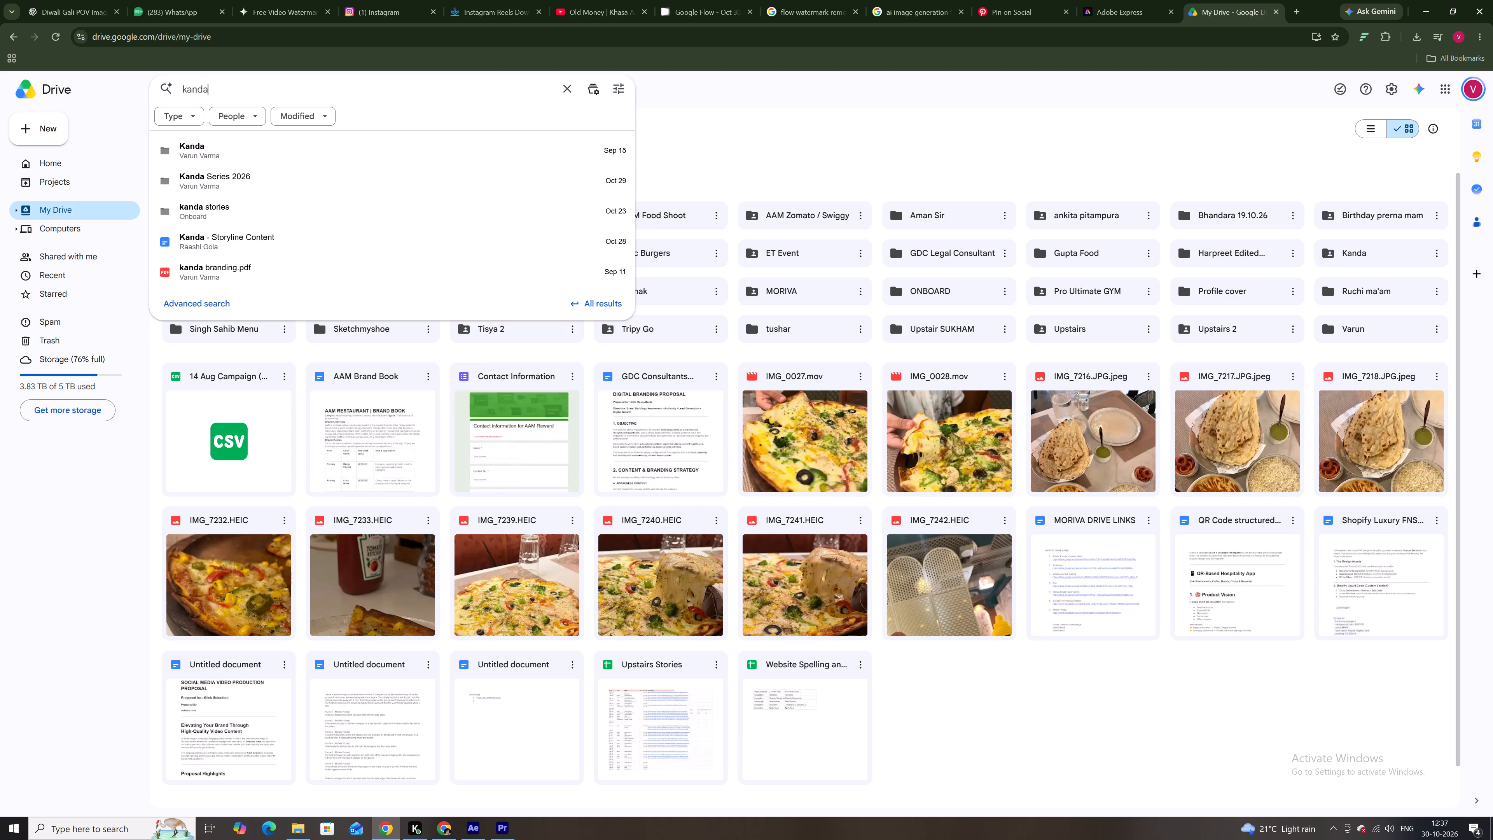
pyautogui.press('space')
pyautogui.click(311, 173)
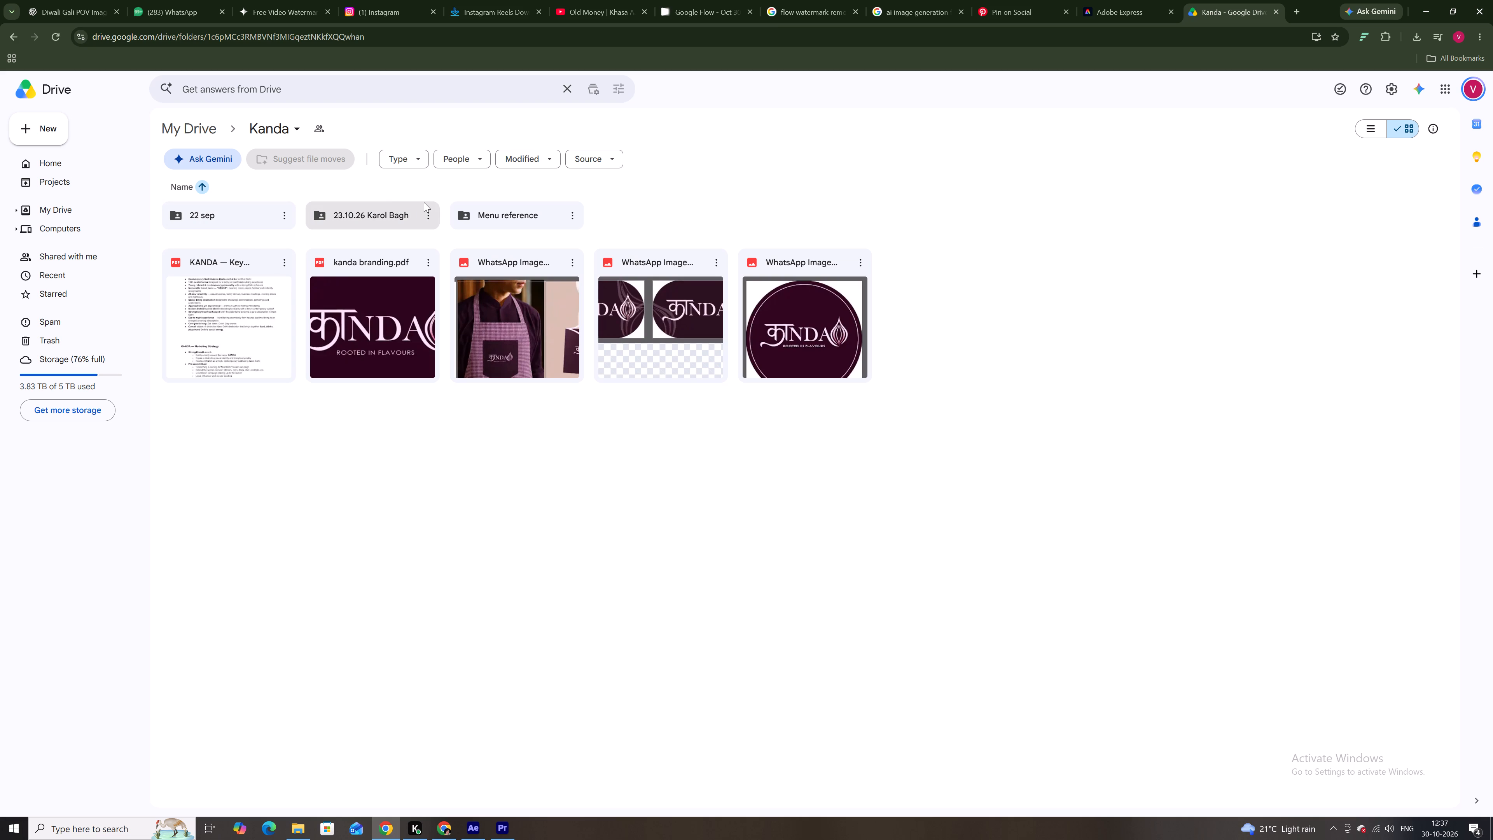
pyautogui.doubleClick(408, 208)
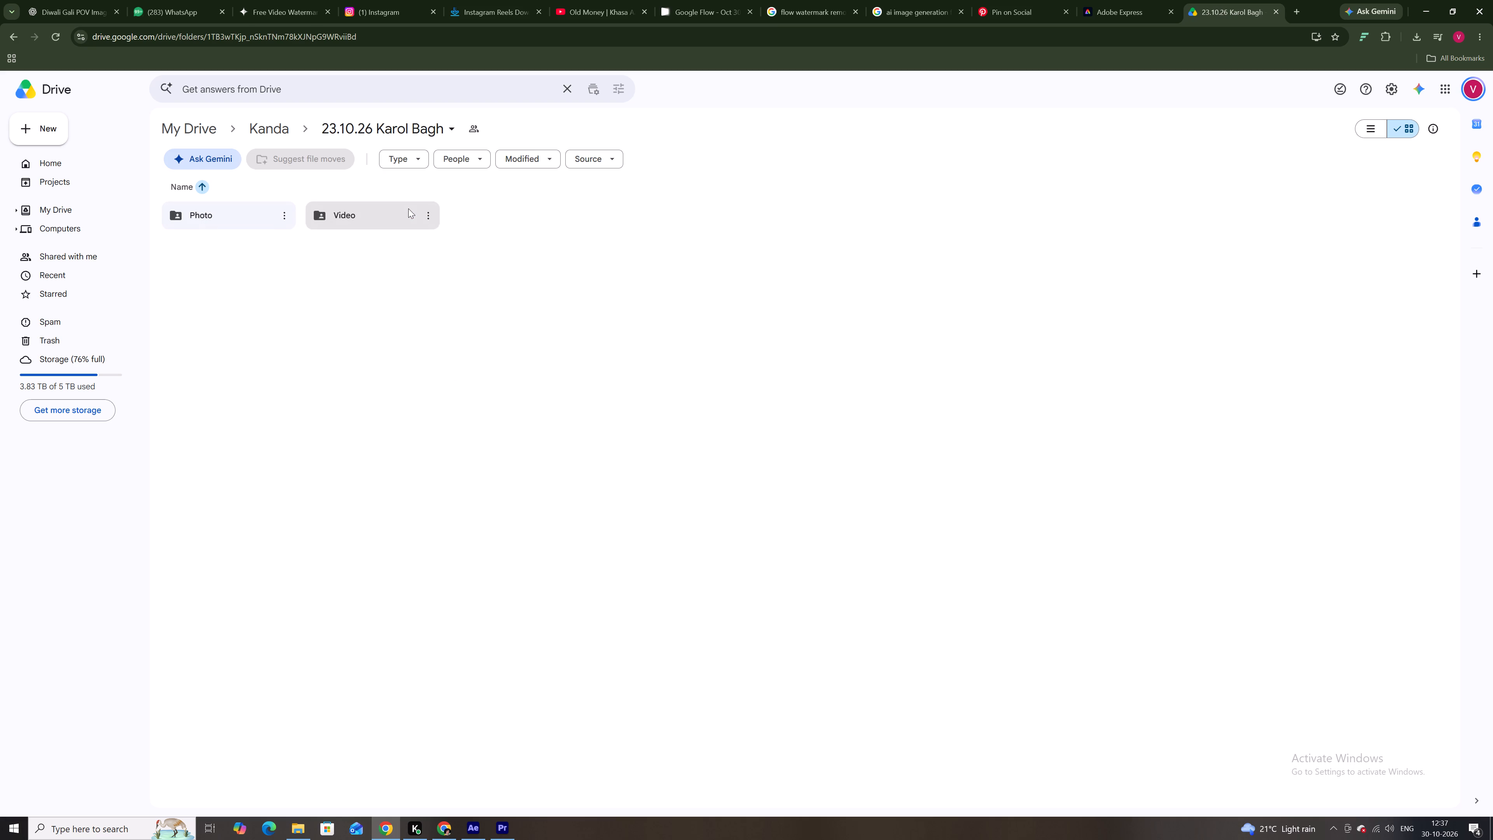
pyautogui.doubleClick(407, 208)
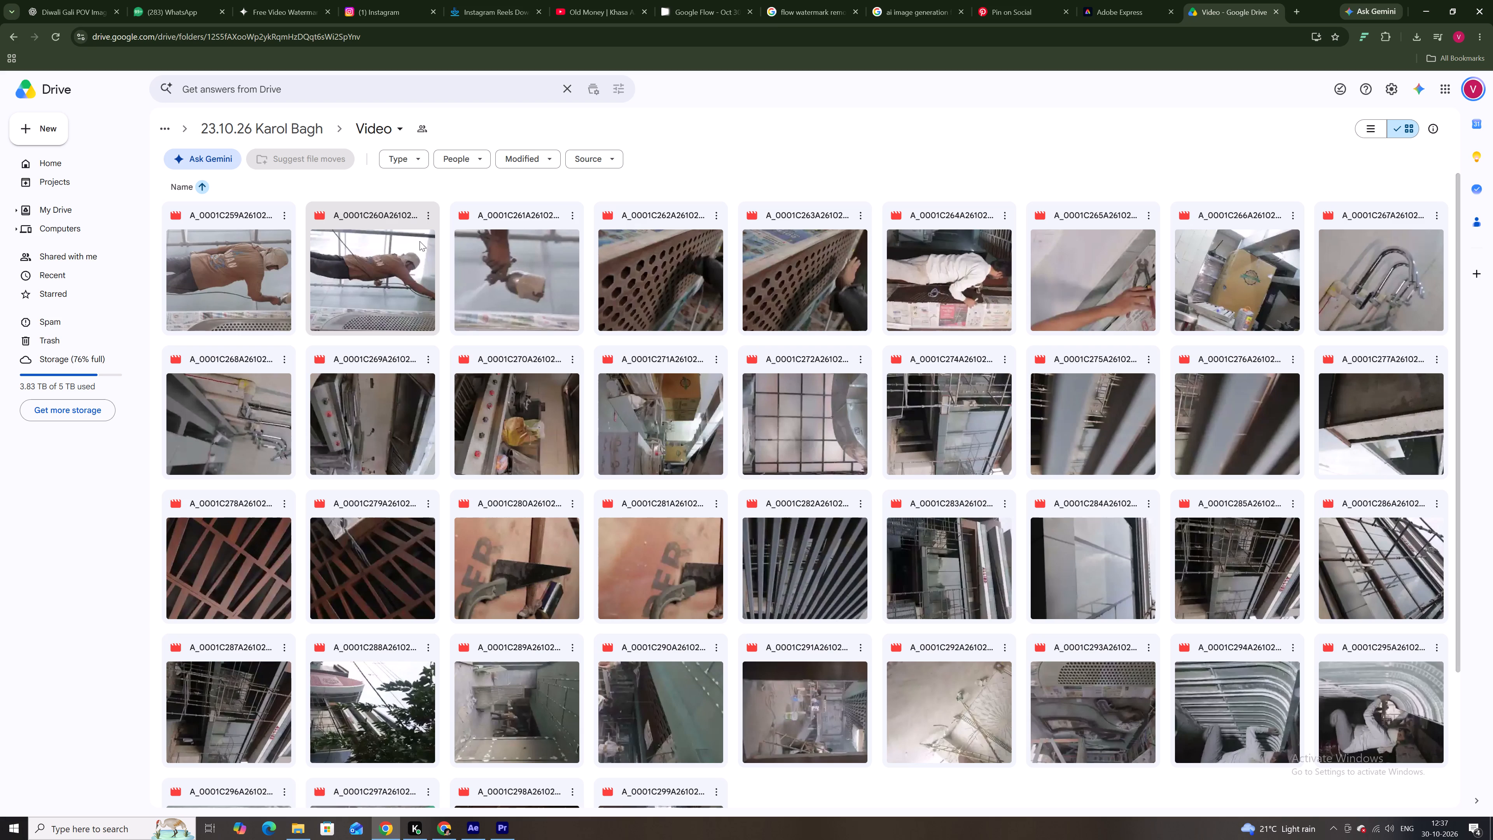
# Preview the A_0001C266 kitchen clip, skipping ahead through it, and close the preview.
pyautogui.doubleClick(1194, 313)
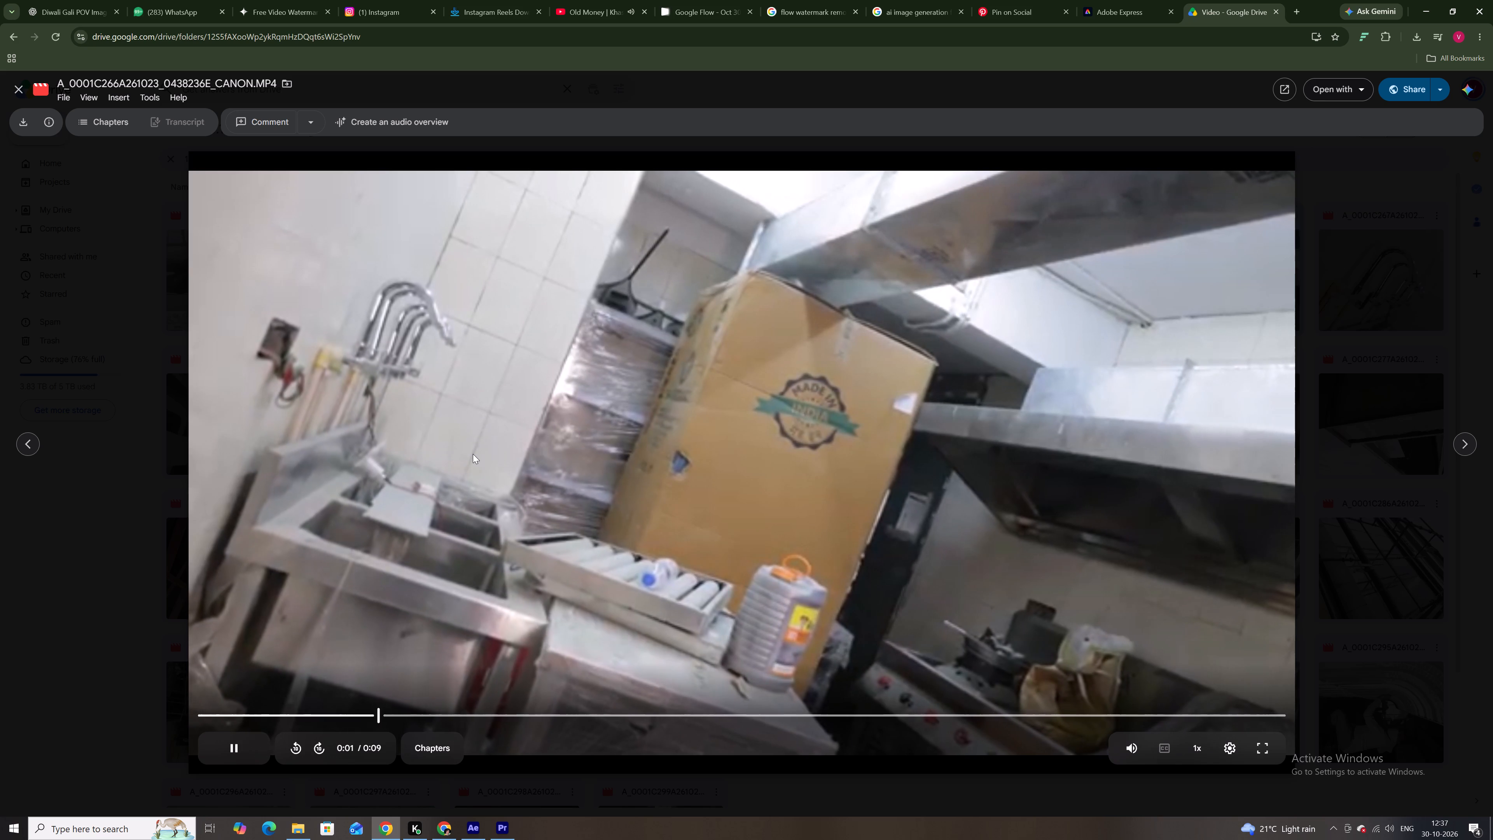
pyautogui.moveTo(671, 719); pyautogui.dragTo(928, 729)
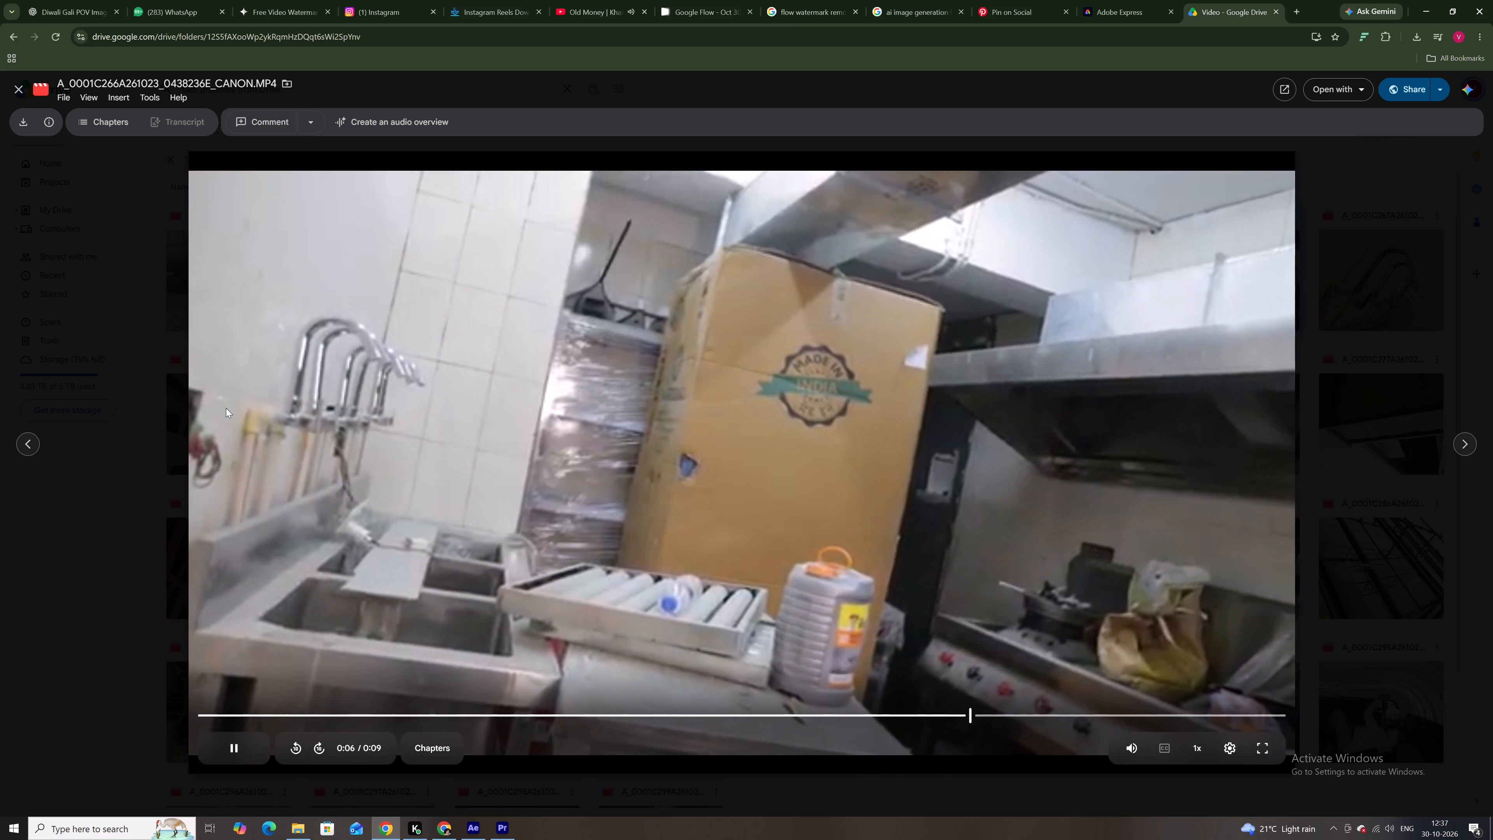
pyautogui.click(23, 91)
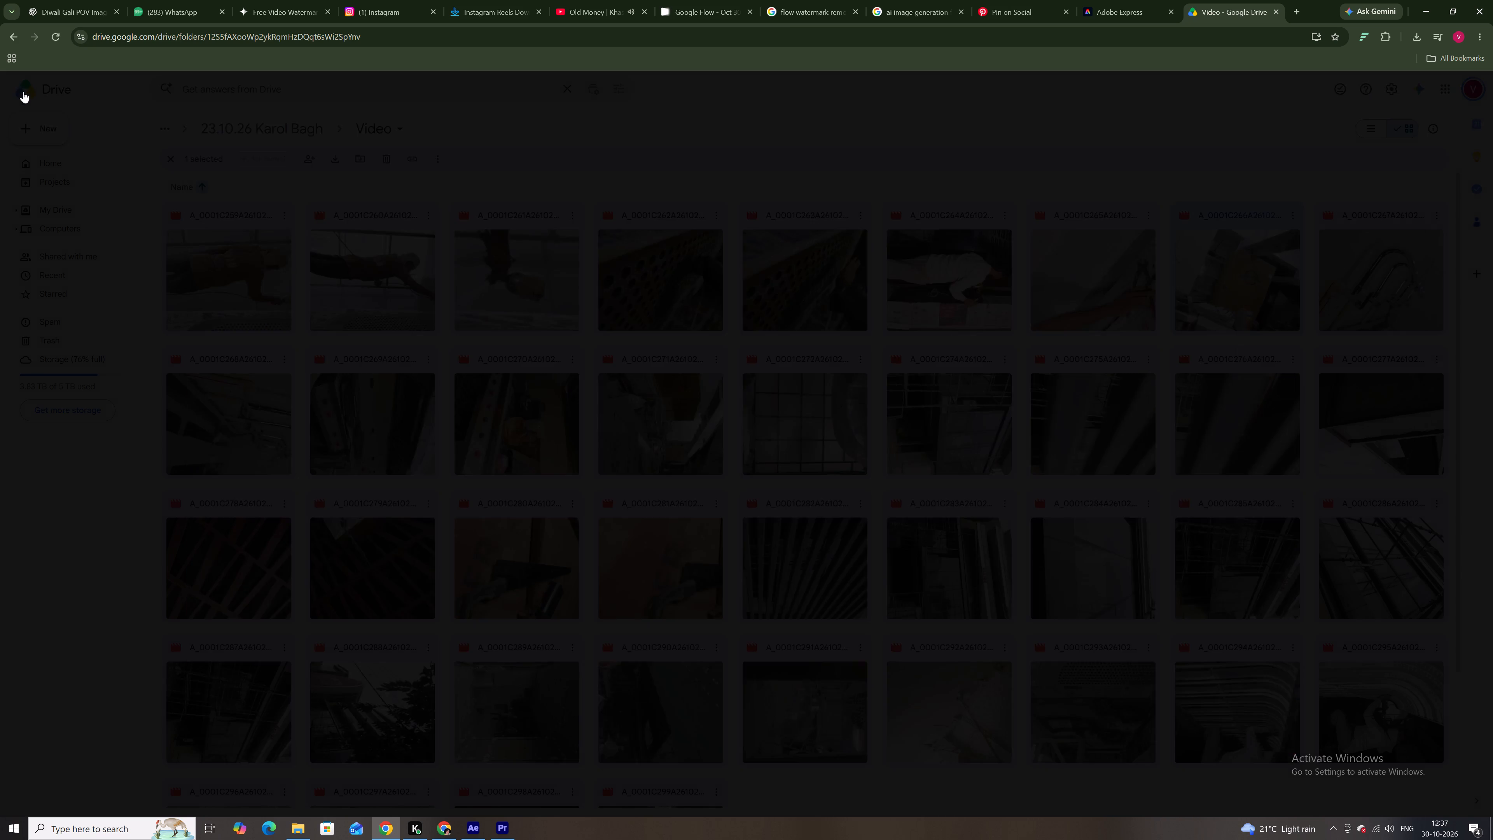
# Preview the A_0001C298 clip near the end of the folder, download it without a virus scan, and close the preview.
pyautogui.scroll(-2, 691, 395)
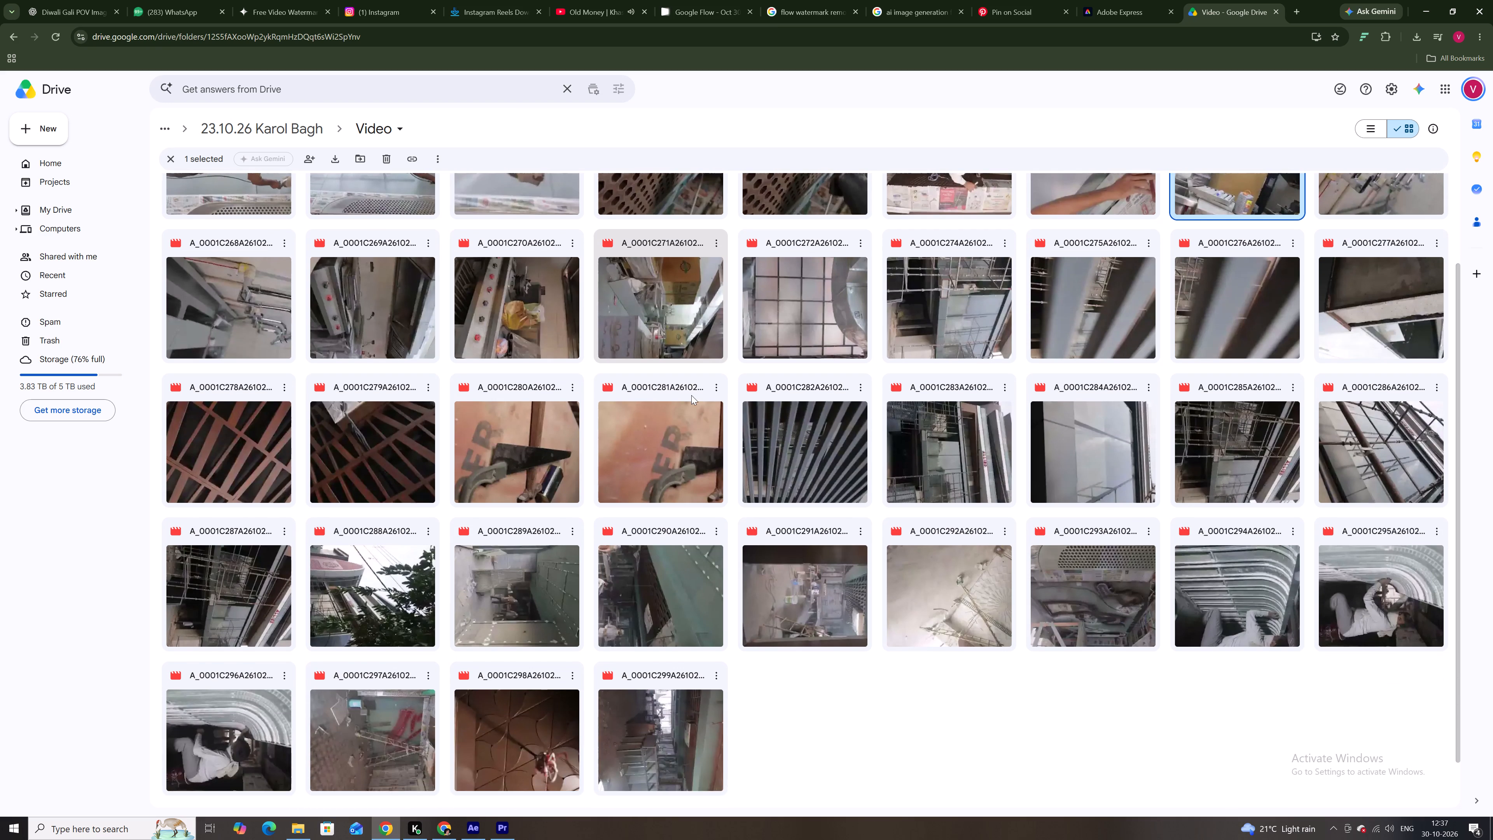
pyautogui.scroll(-3, 691, 395)
pyautogui.doubleClick(552, 667)
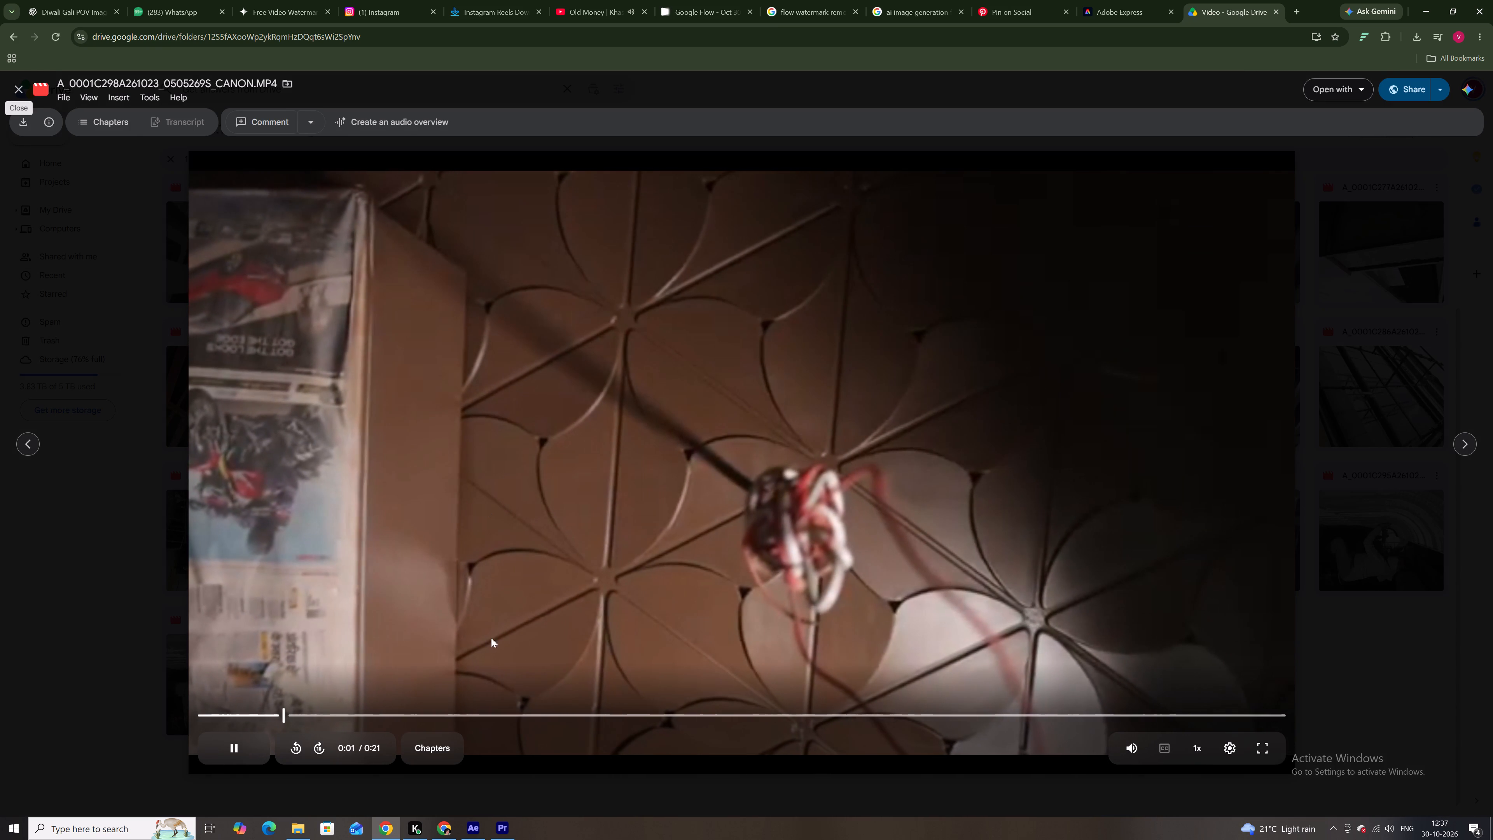
pyautogui.moveTo(520, 707); pyautogui.dragTo(647, 703)
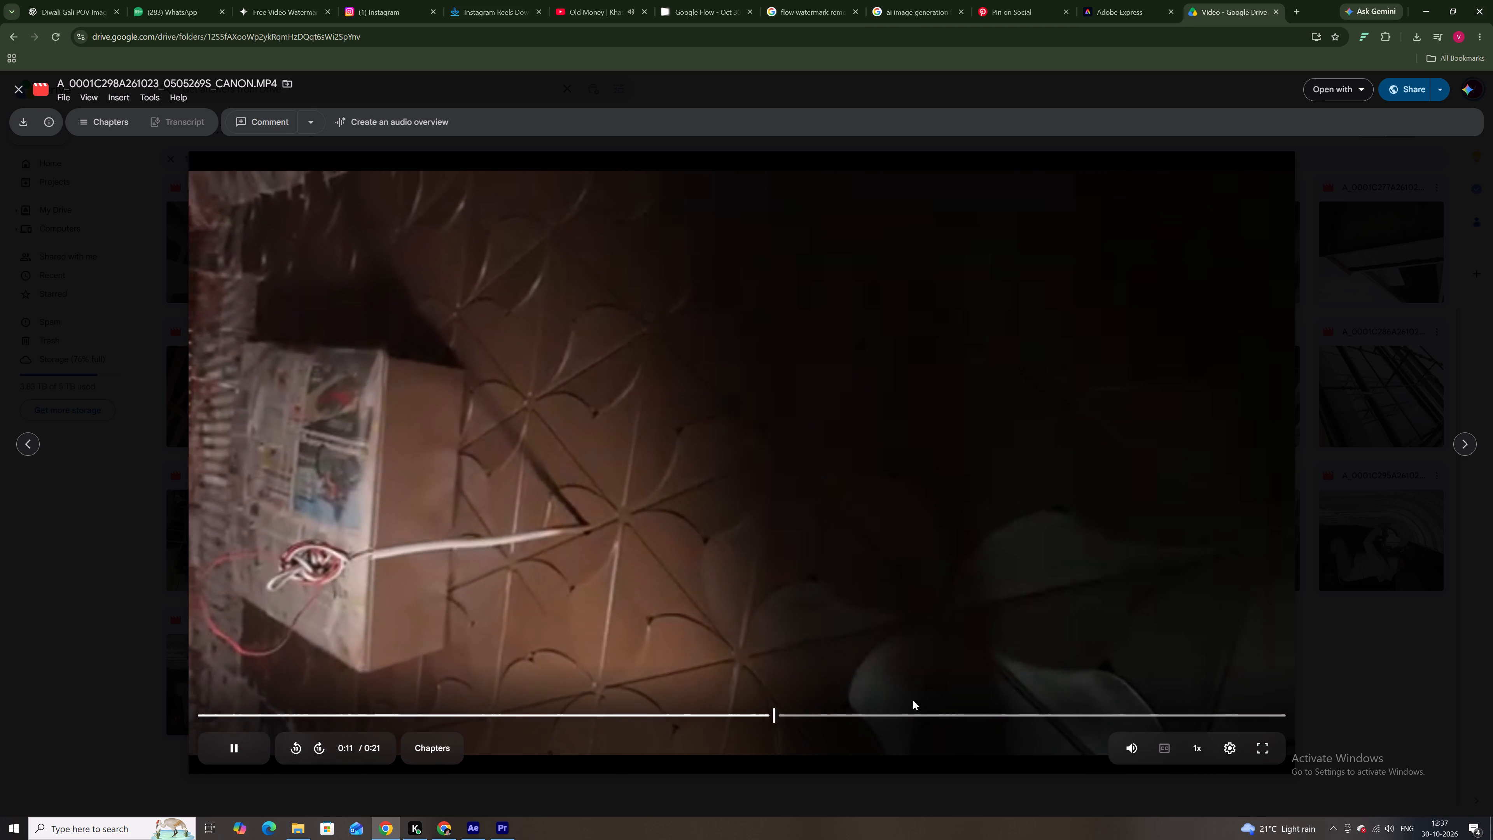
pyautogui.moveTo(920, 707); pyautogui.dragTo(1008, 709)
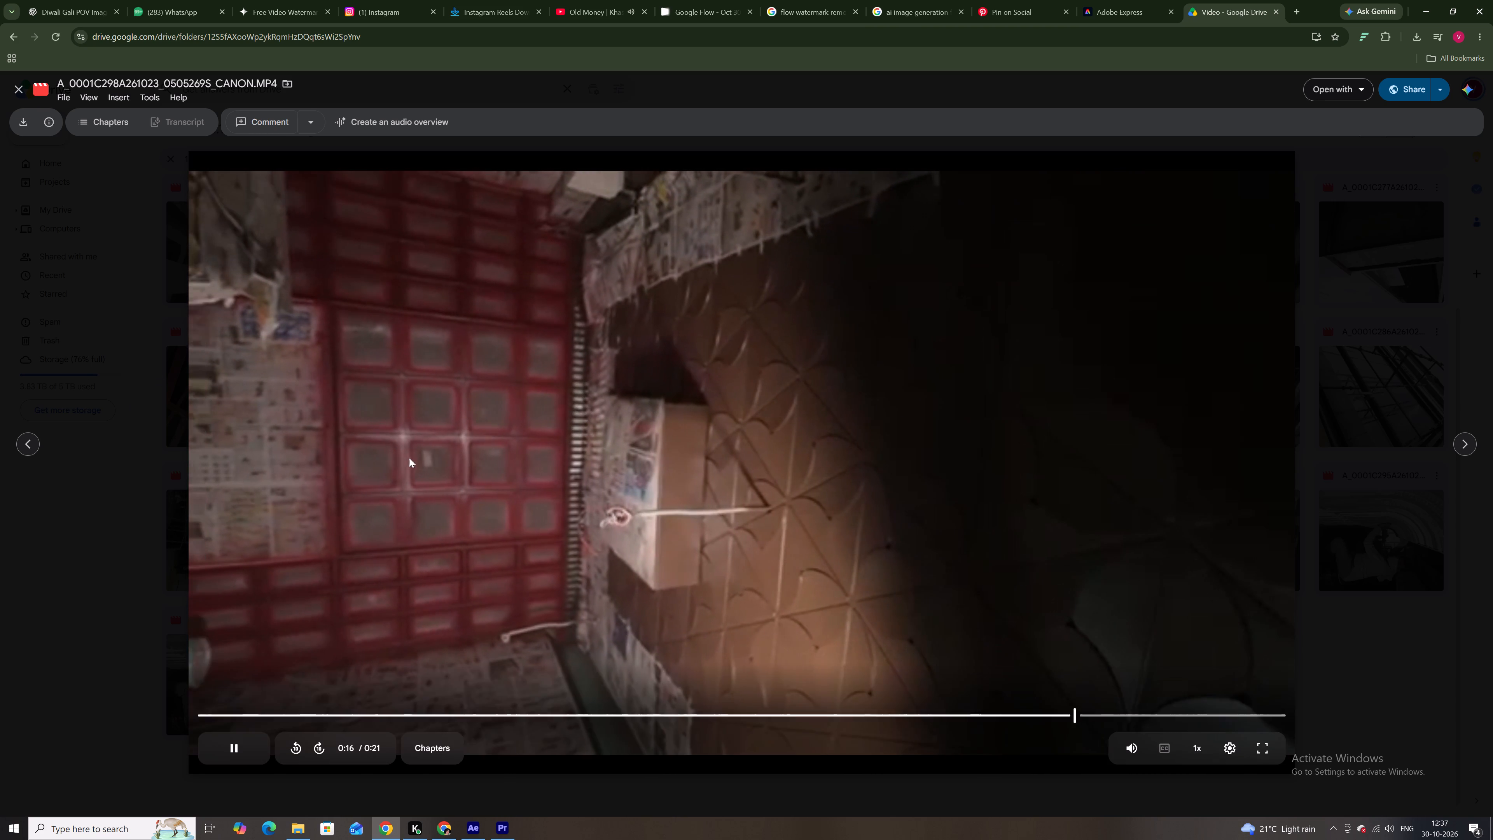
pyautogui.click(501, 443)
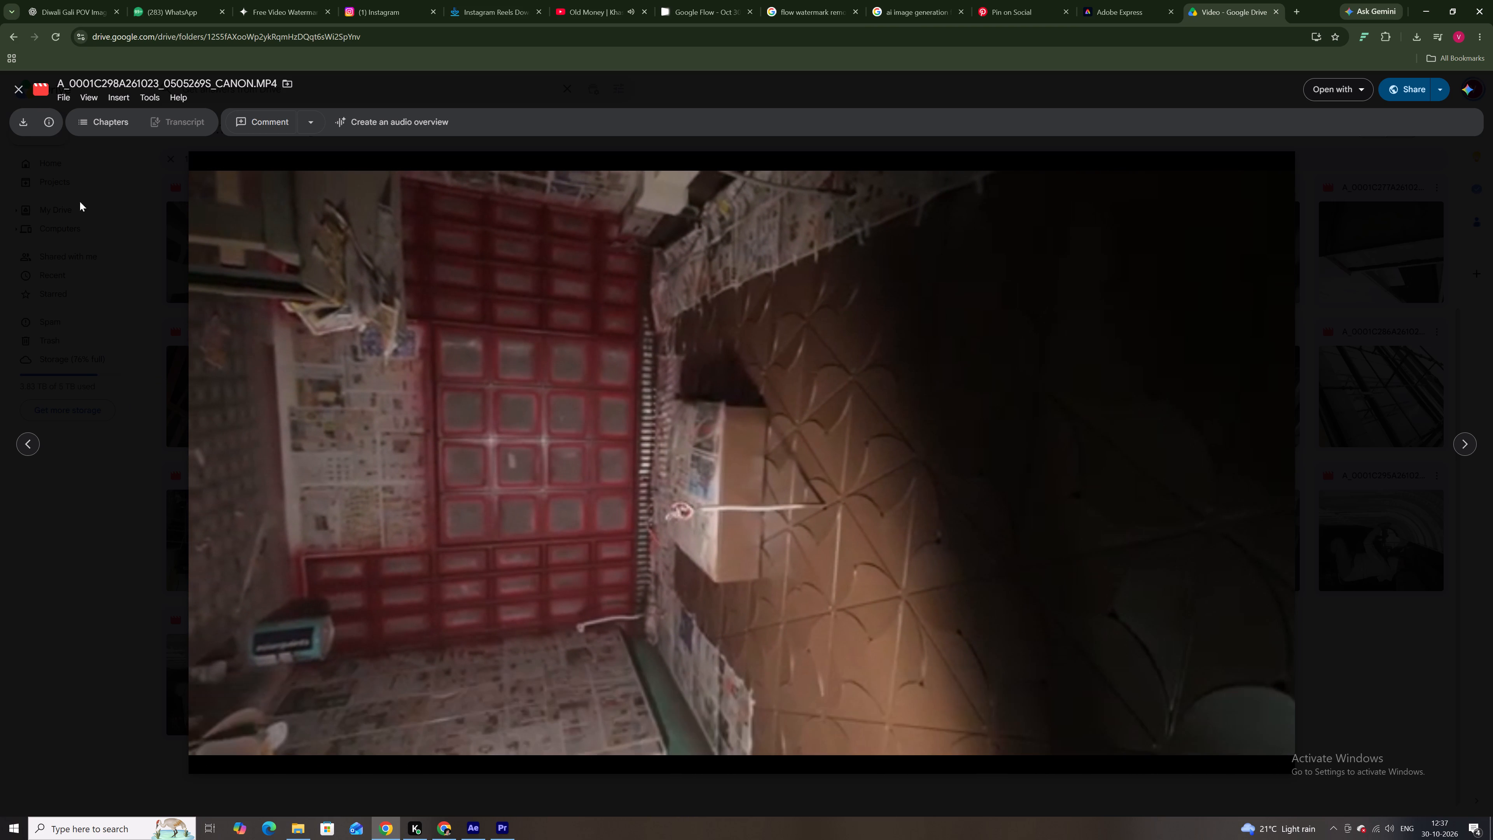
pyautogui.click(16, 126)
pyautogui.click(853, 478)
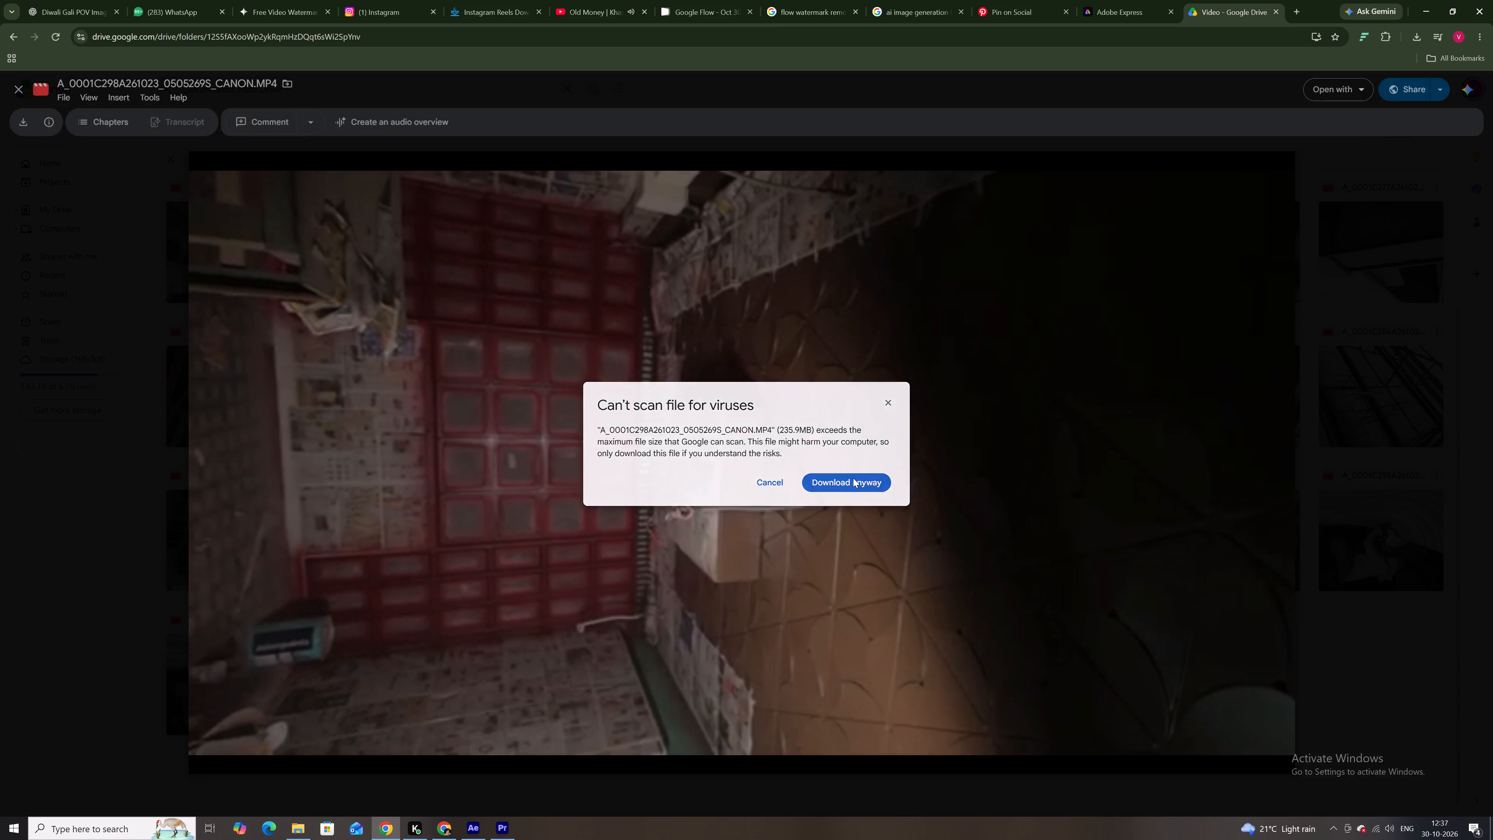
pyautogui.click(20, 95)
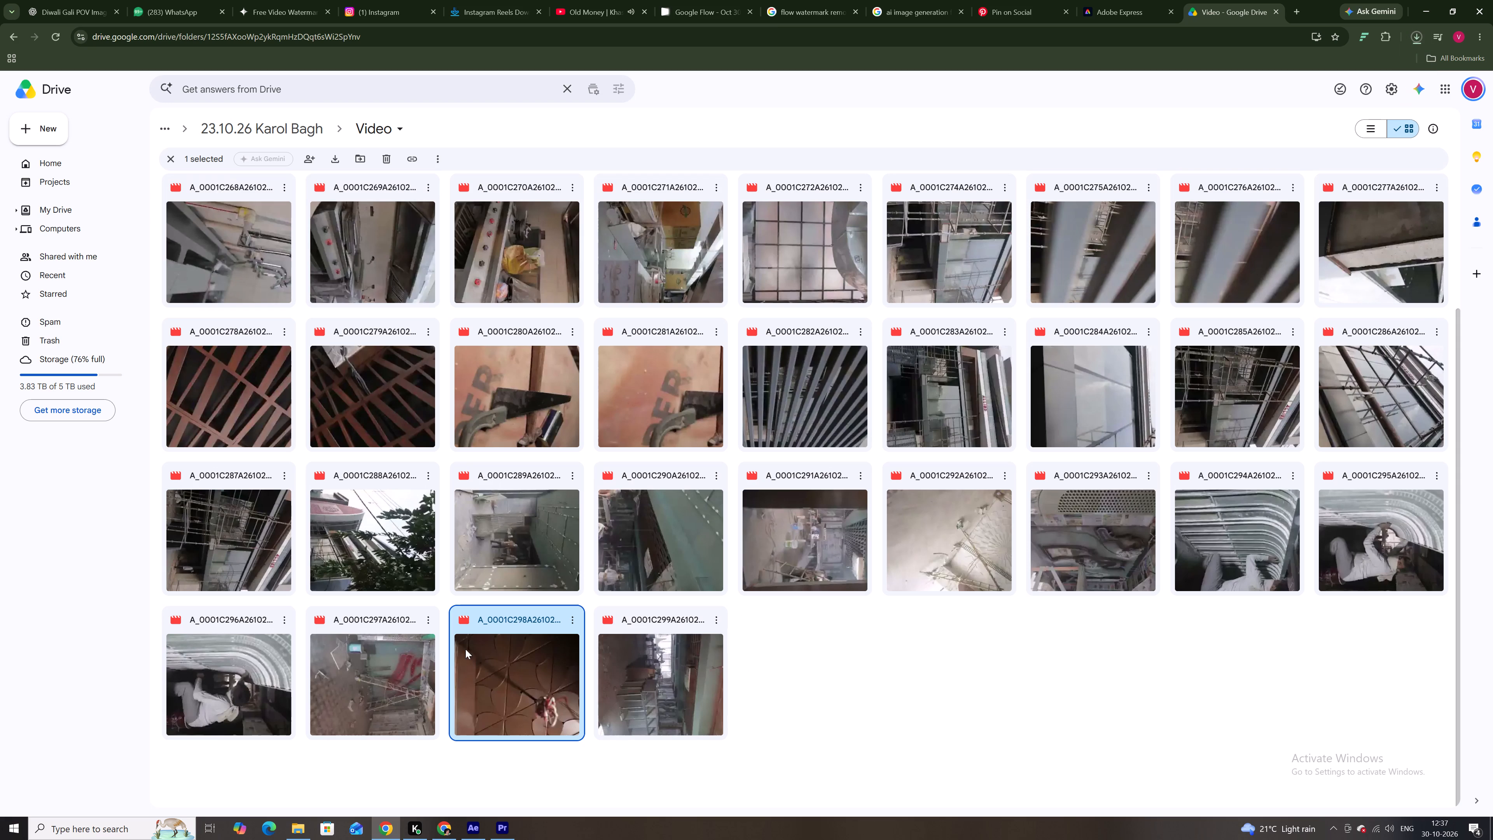
# Preview the A_0001C297 clip, download it without a virus scan, and close the preview.
pyautogui.doubleClick(403, 667)
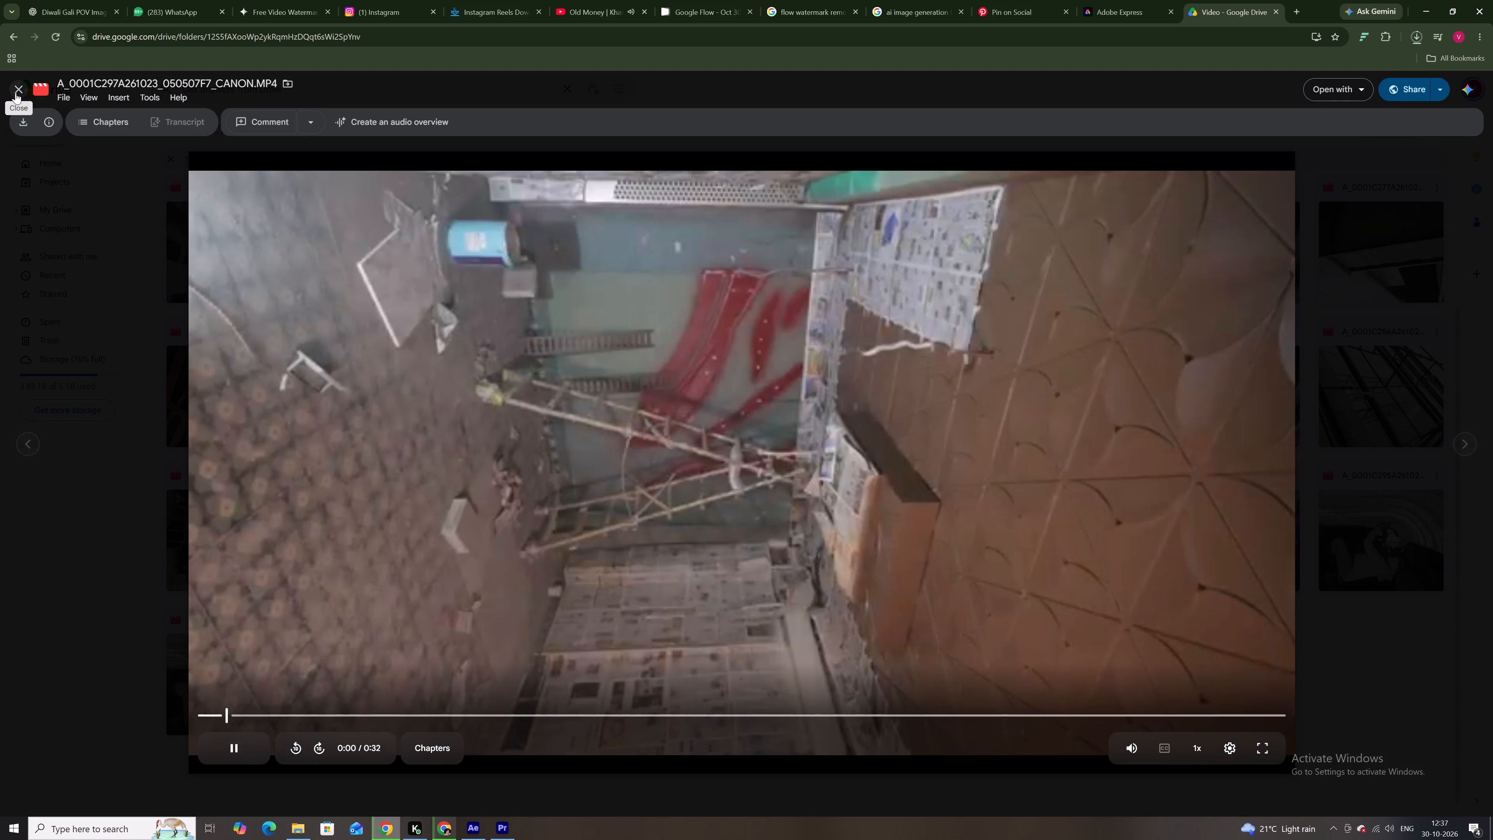
pyautogui.click(615, 372)
pyautogui.click(615, 372)
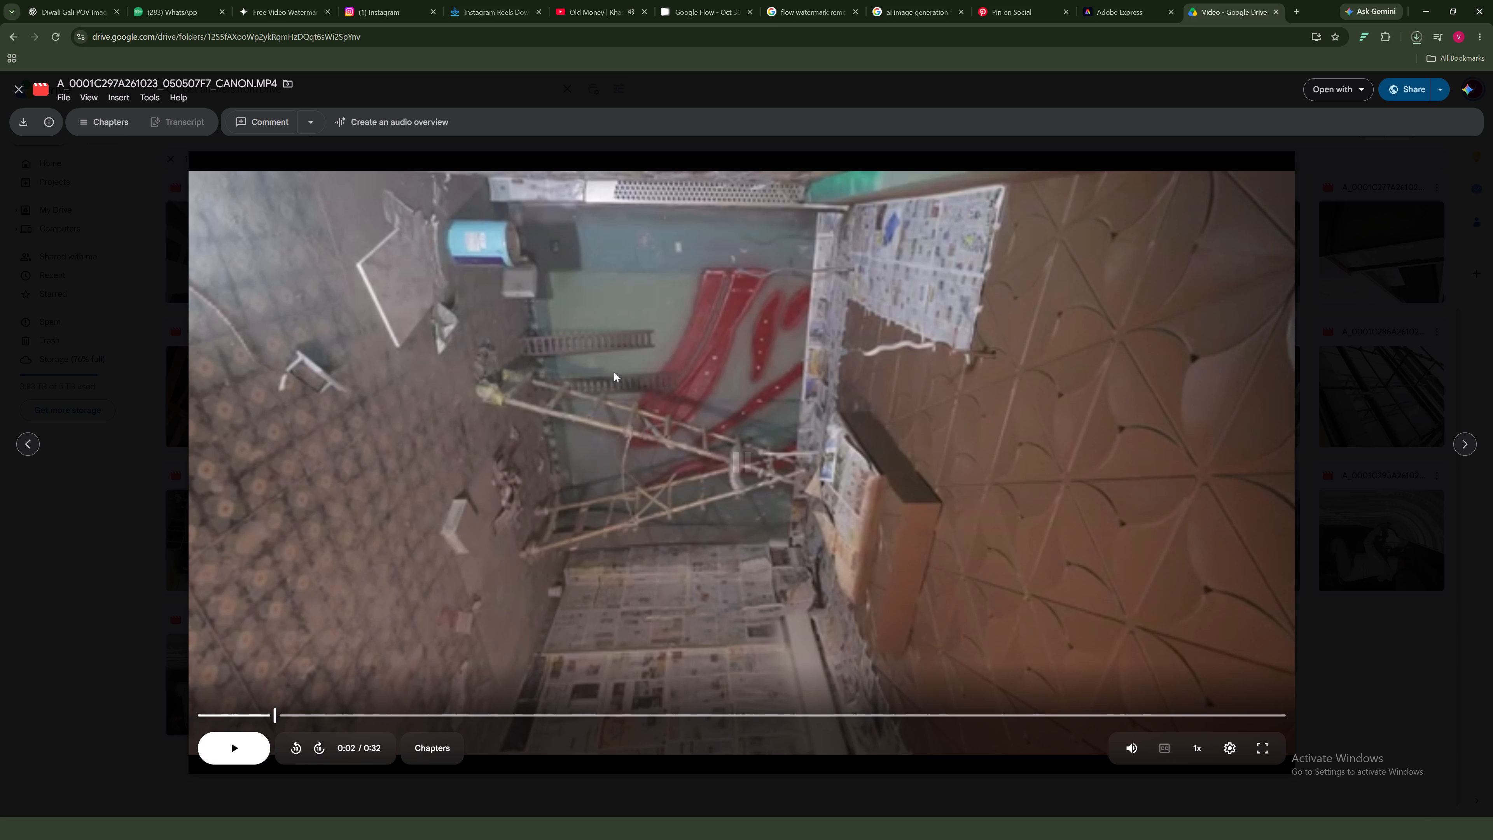
pyautogui.click(611, 372)
pyautogui.click(1467, 822)
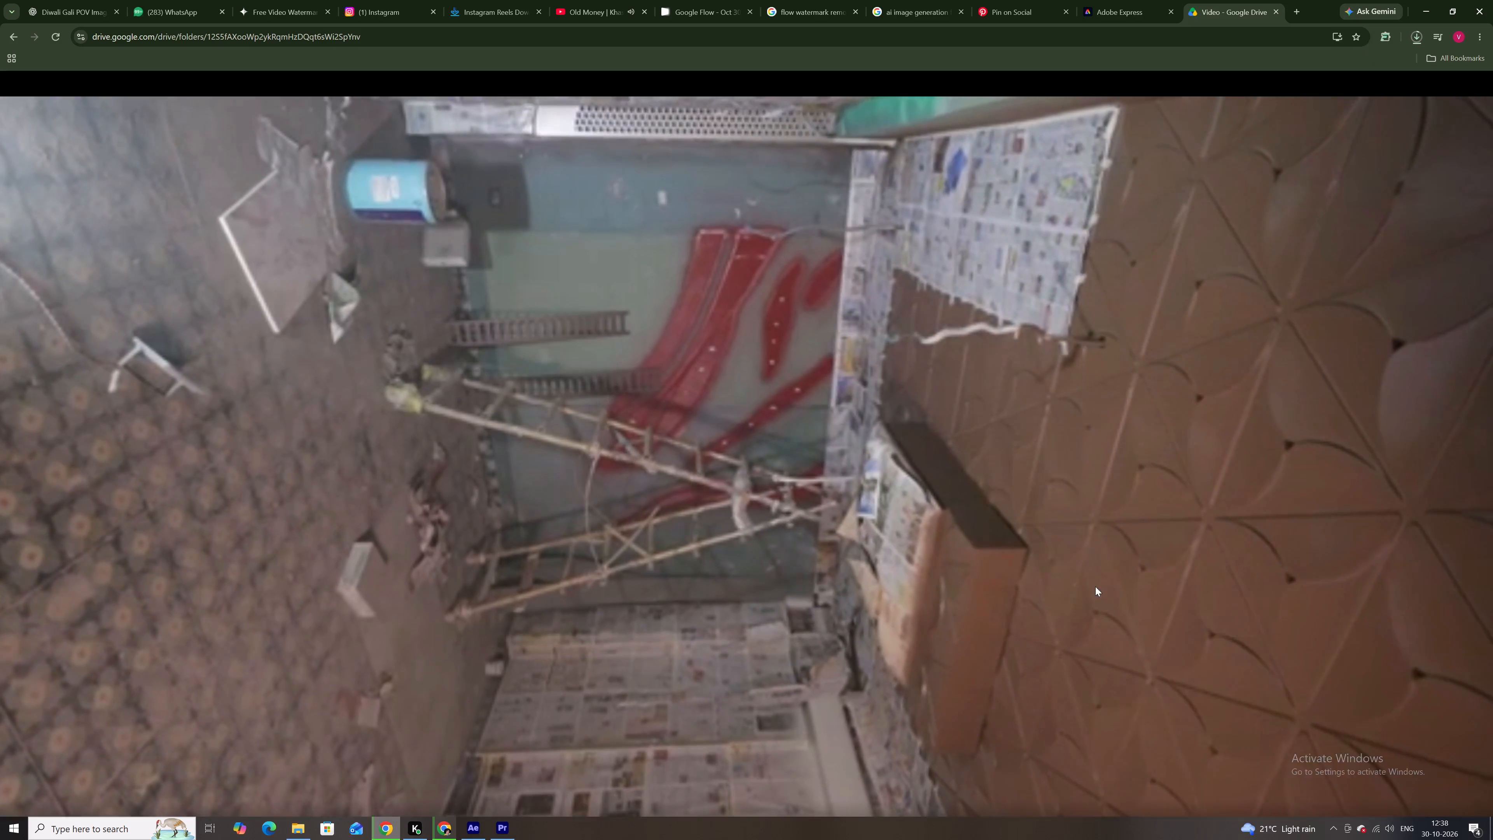
pyautogui.click(27, 126)
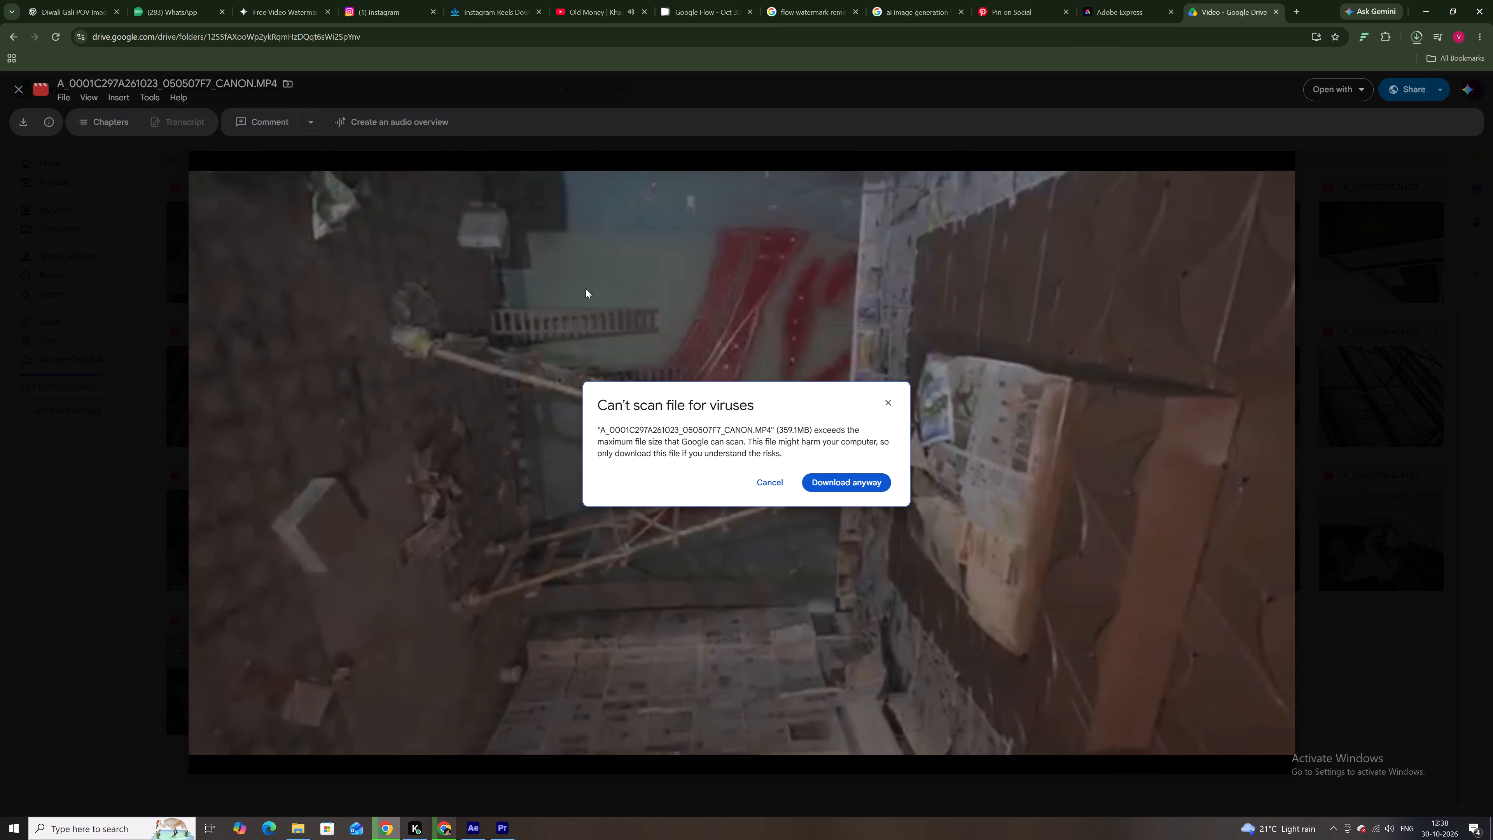
pyautogui.click(864, 485)
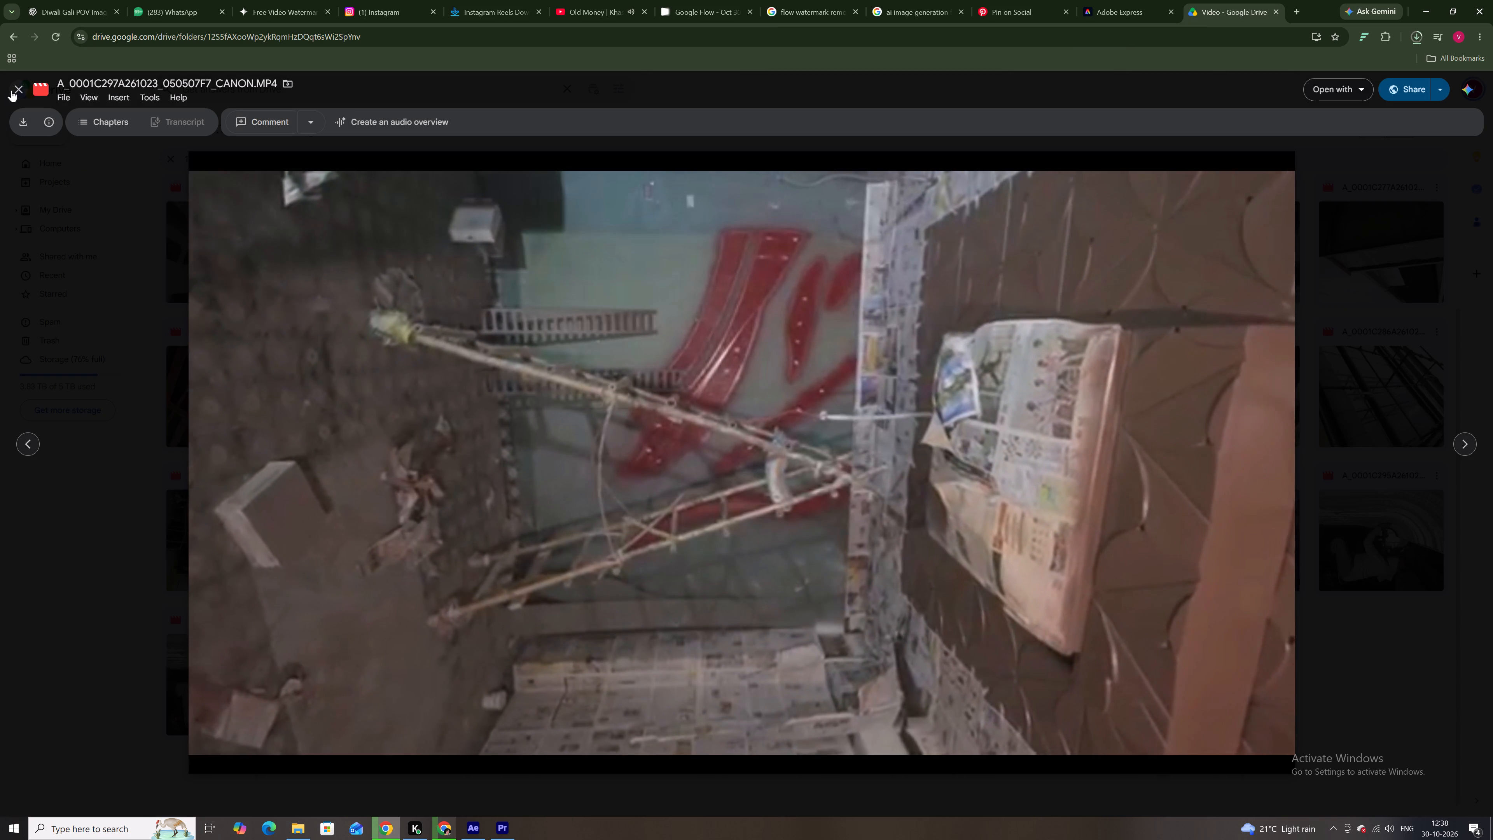
pyautogui.click(11, 90)
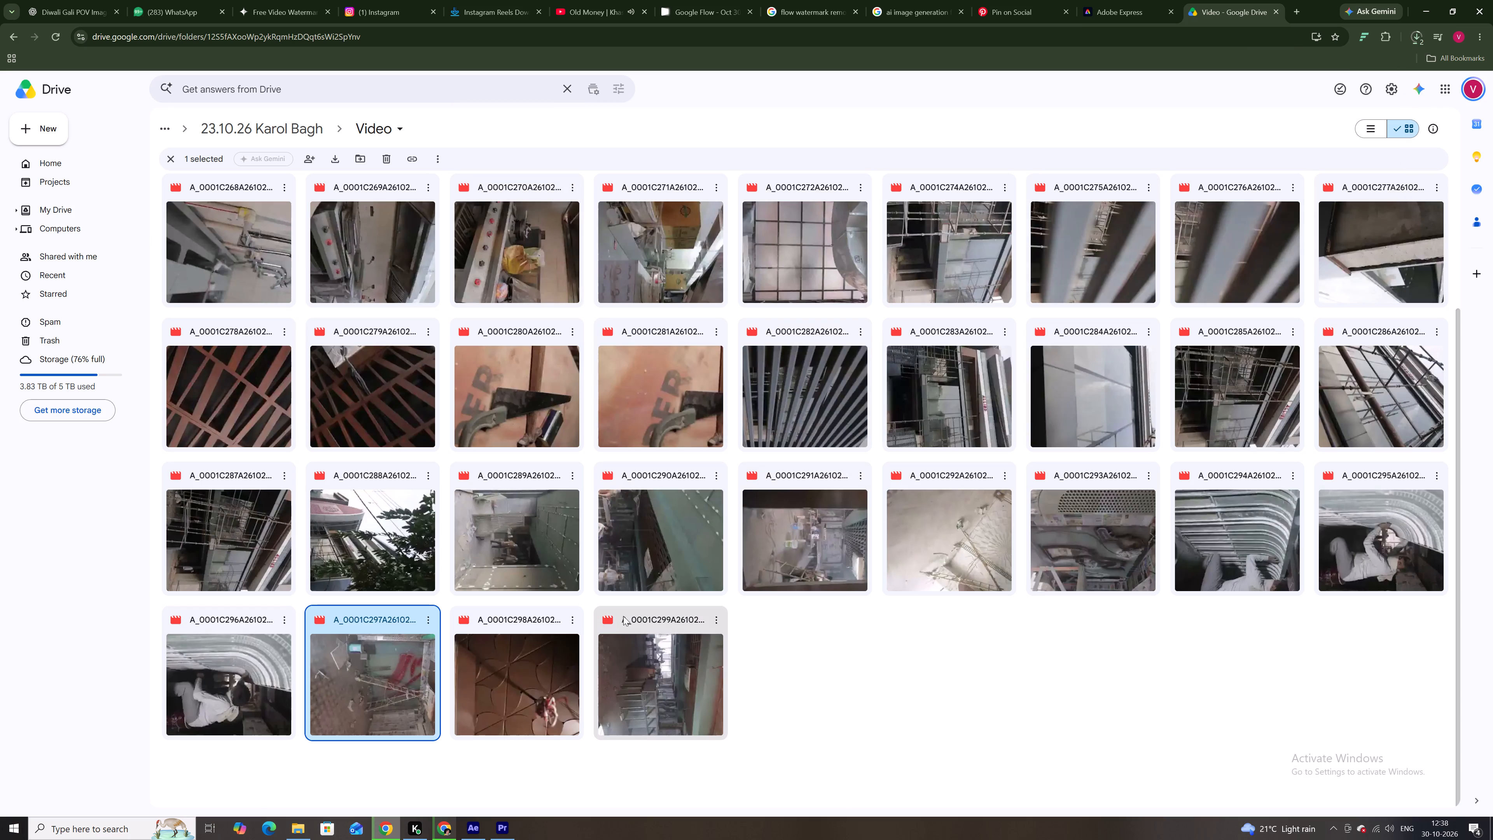
# Preview the A_0001C288 street clip, request its download, check the recent download history, and close the preview.
pyautogui.doubleClick(402, 551)
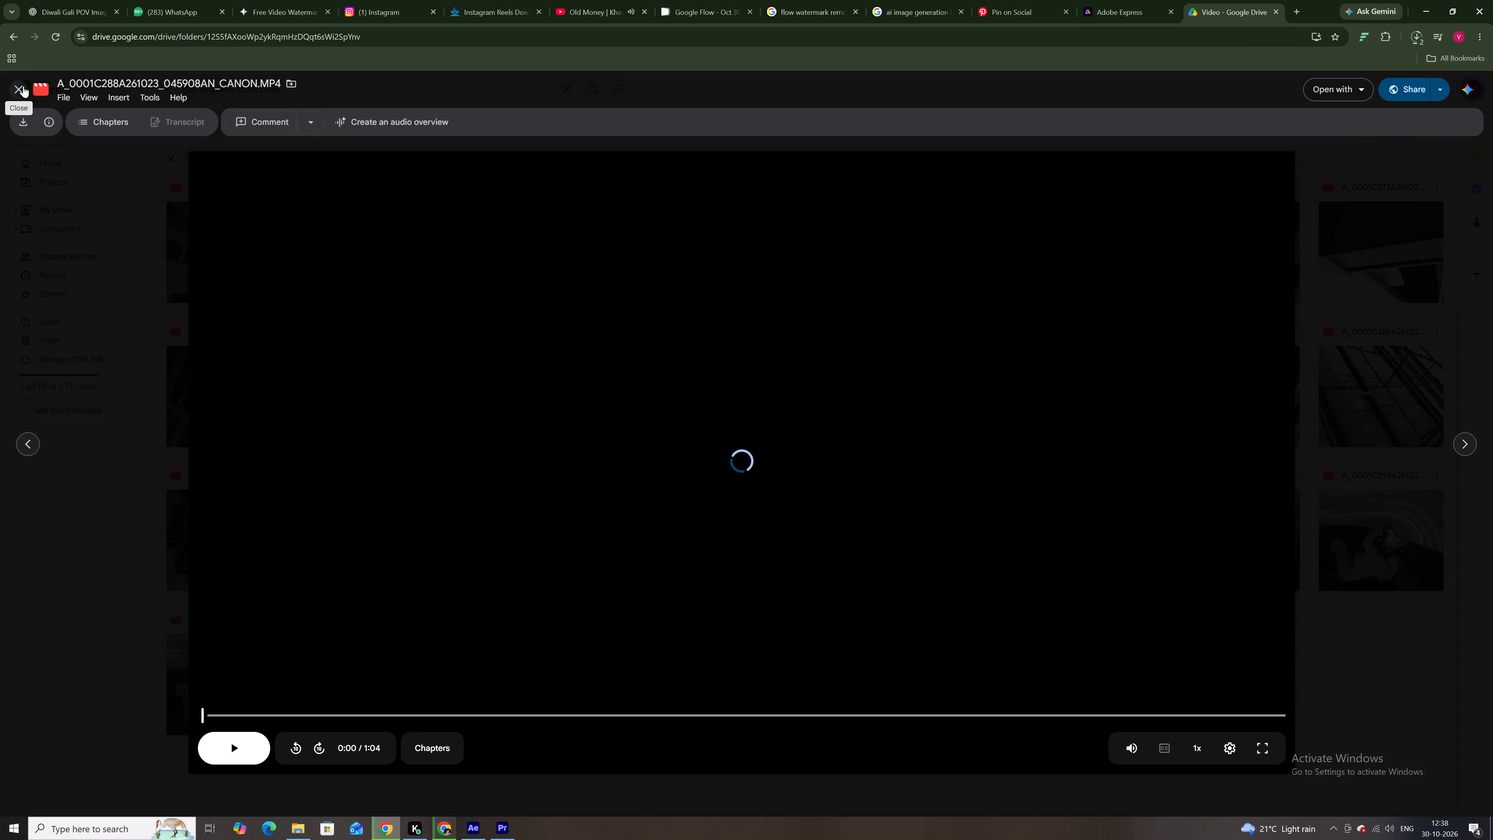
pyautogui.click(476, 471)
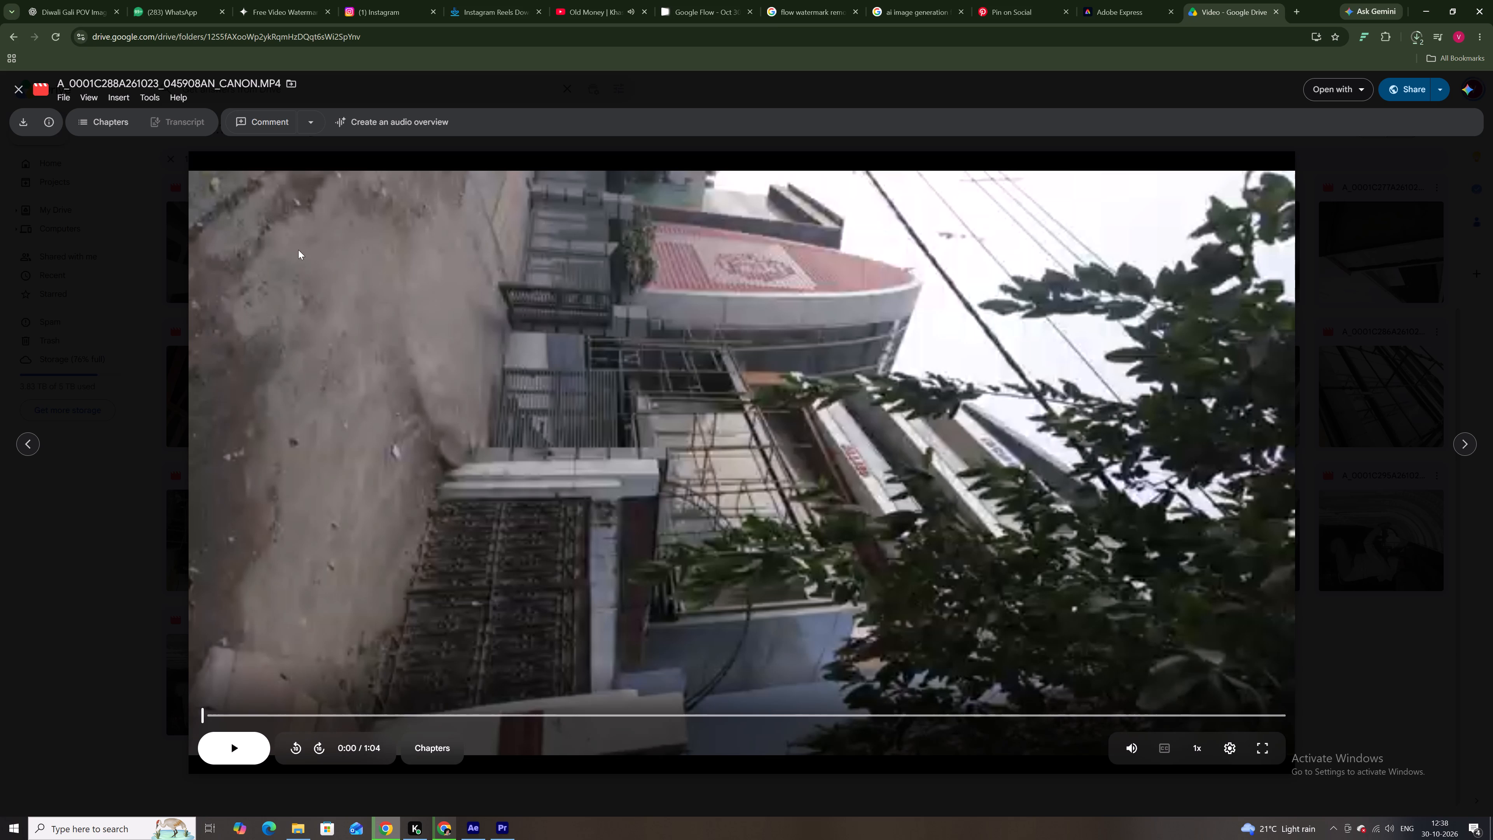
pyautogui.click(471, 294)
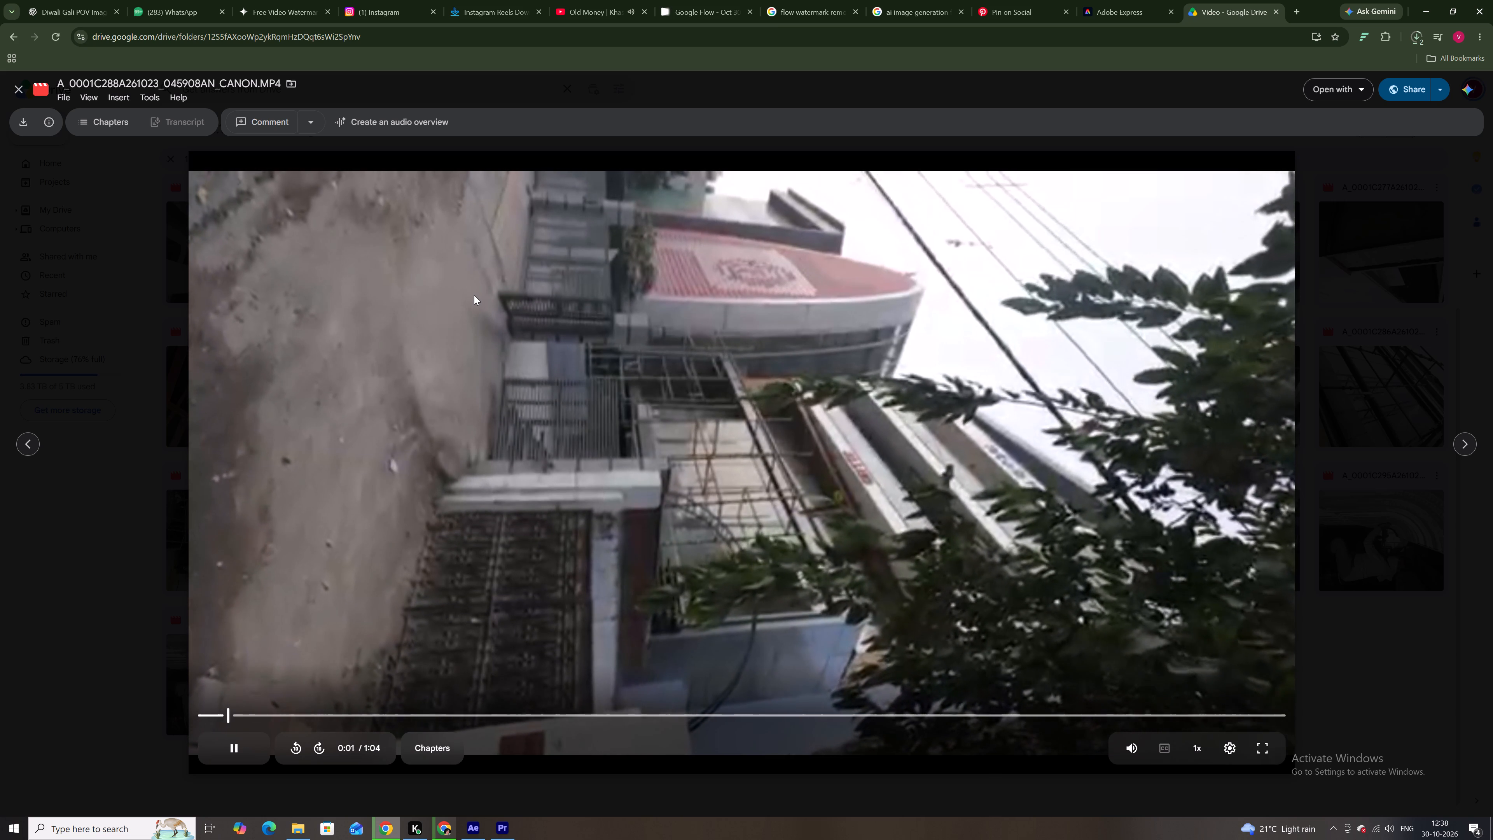
pyautogui.click(474, 295)
pyautogui.click(490, 308)
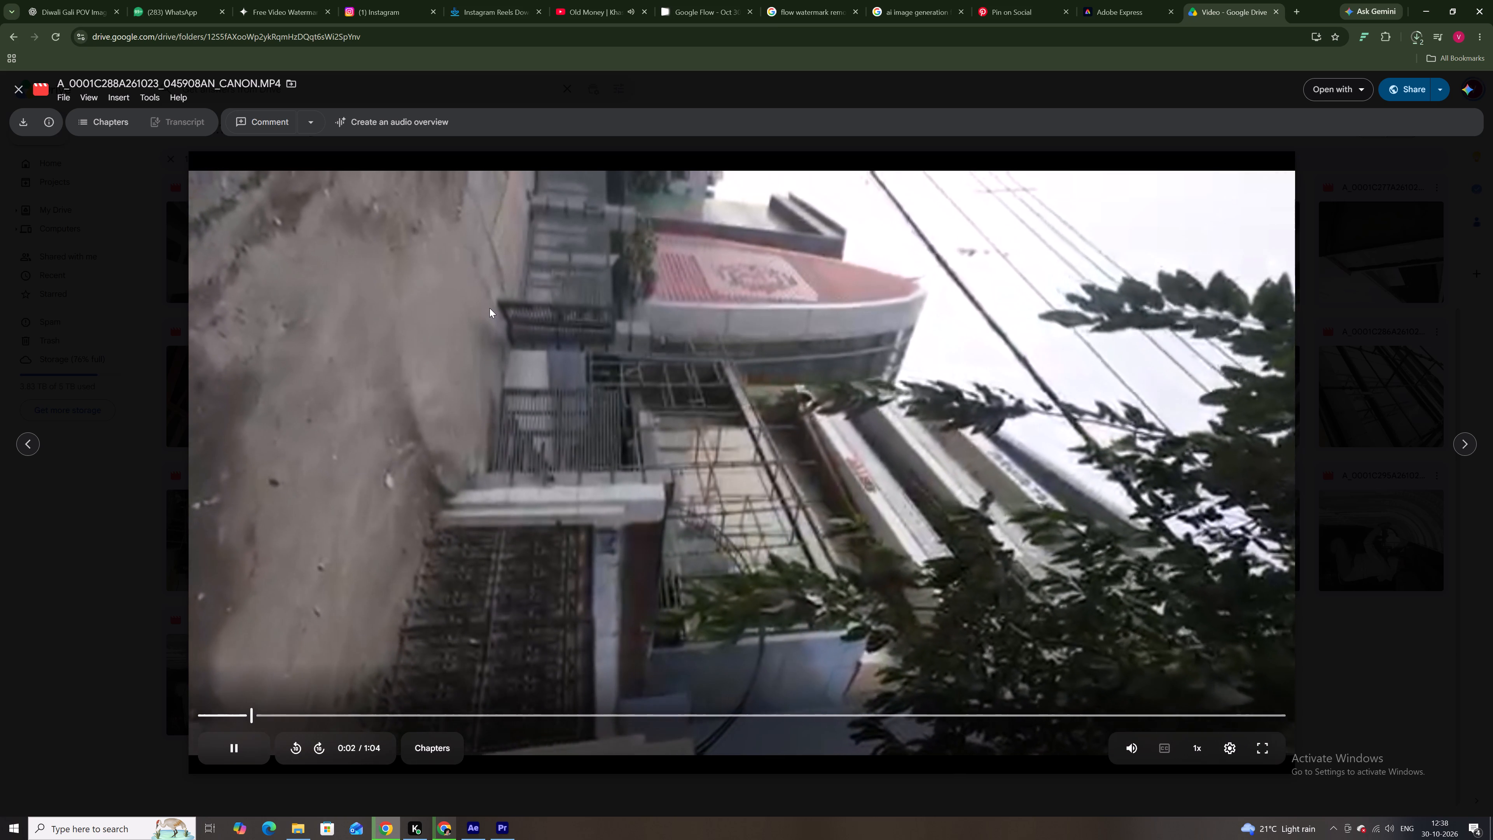
pyautogui.click(490, 308)
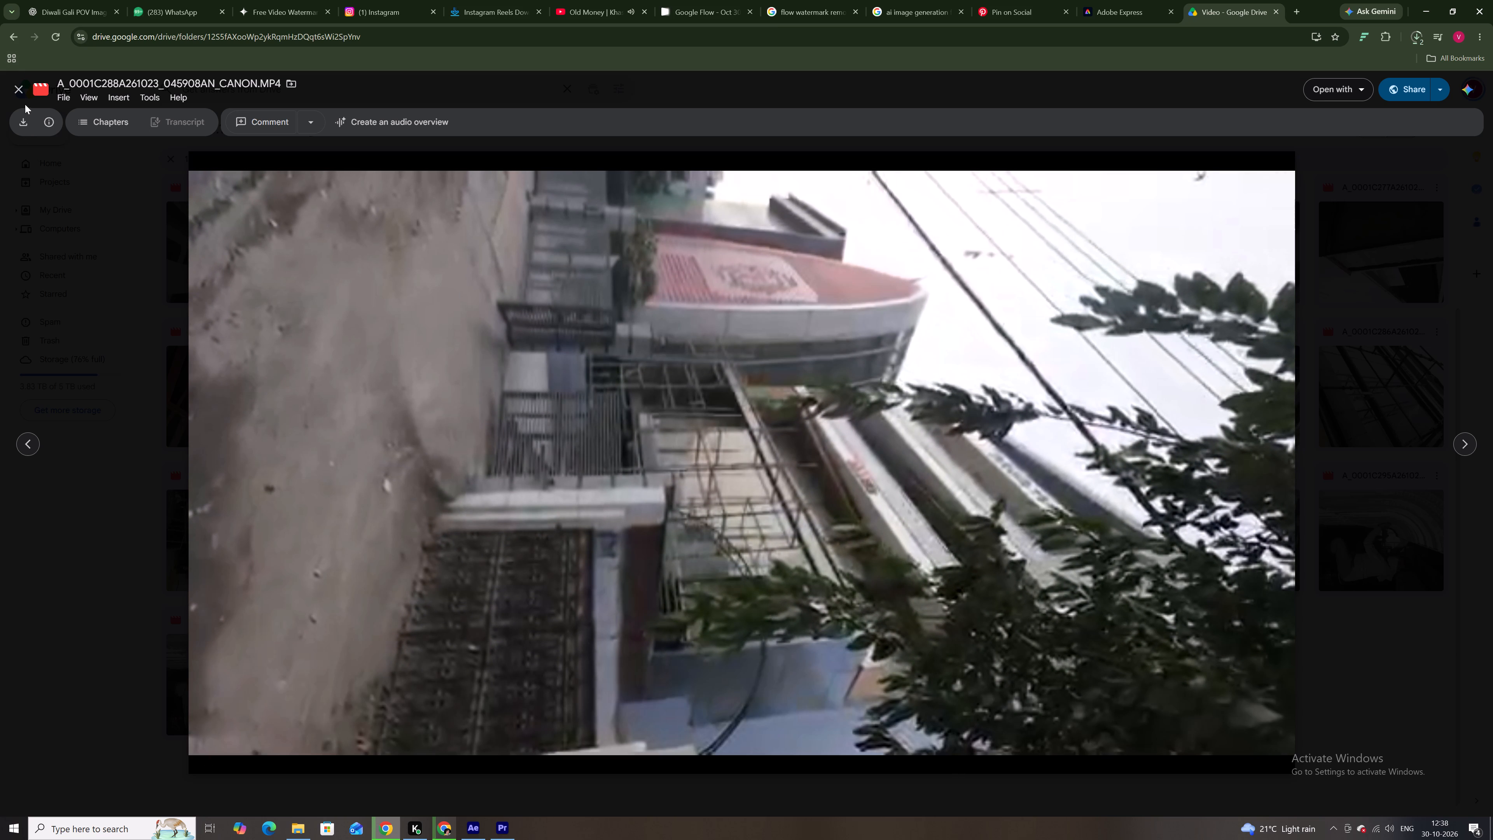
pyautogui.click(28, 119)
pyautogui.click(1419, 30)
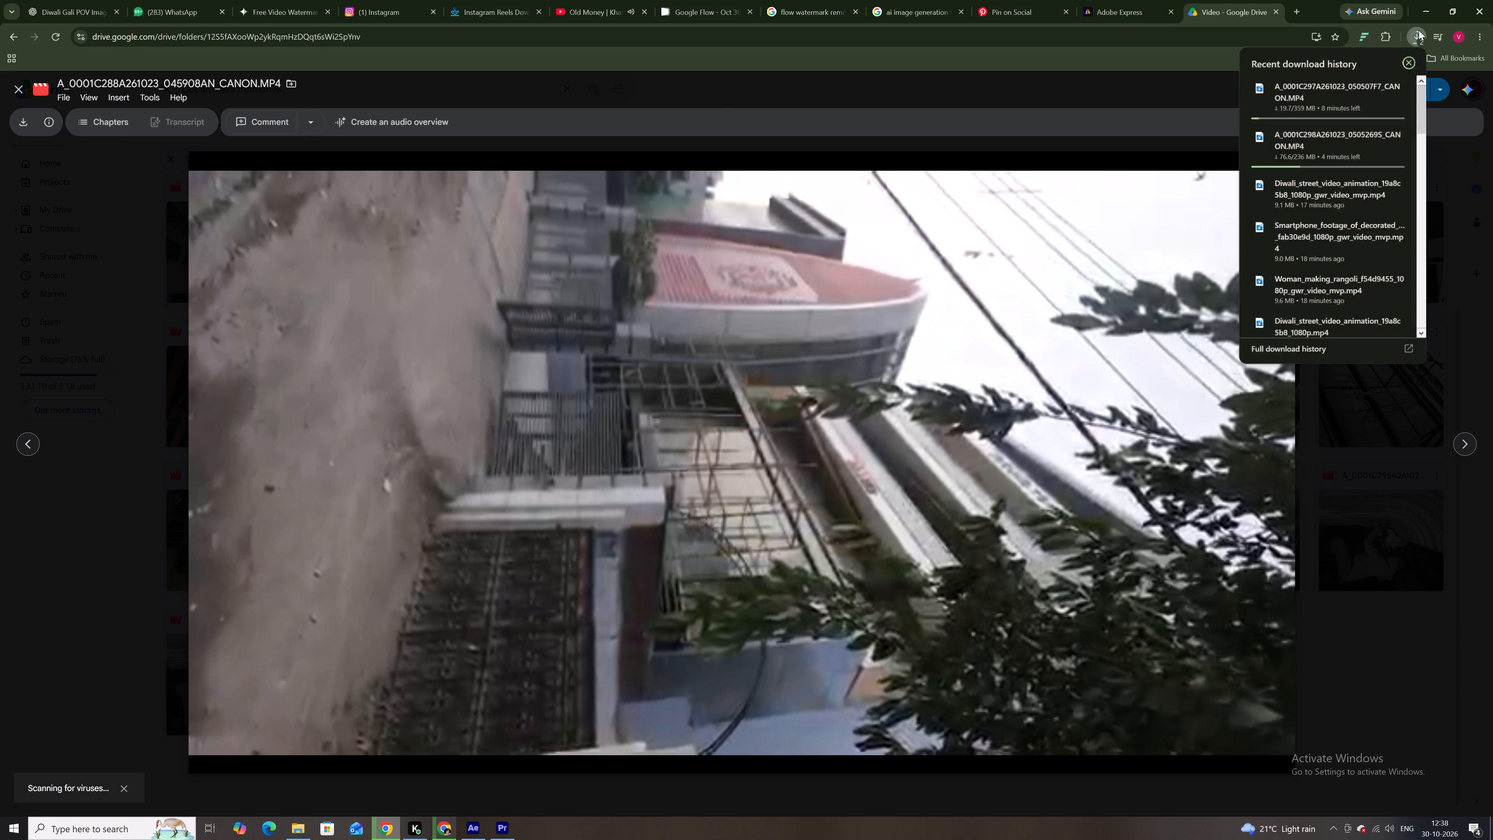
pyautogui.click(1419, 30)
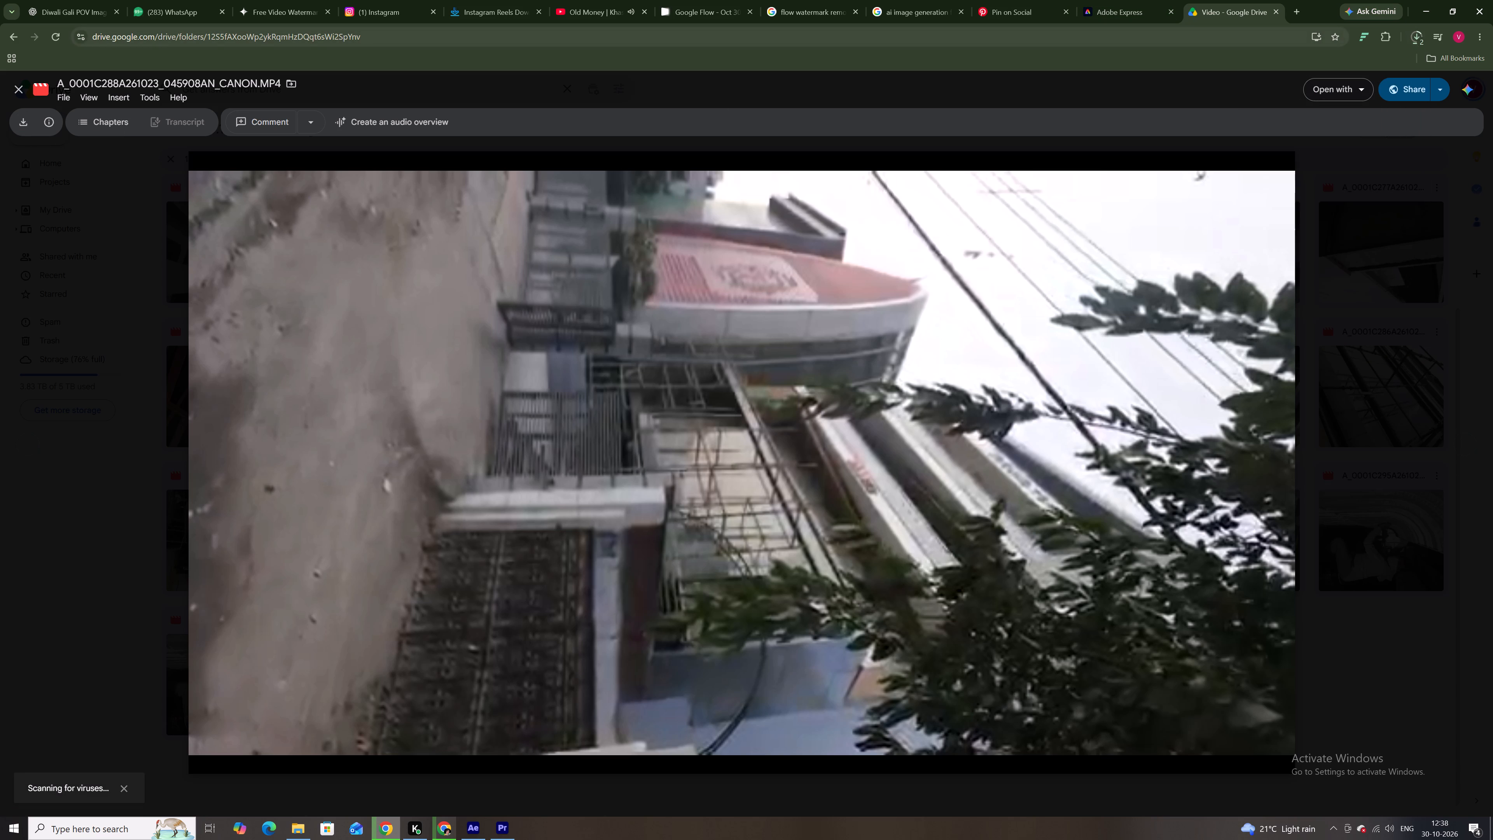
pyautogui.click(19, 89)
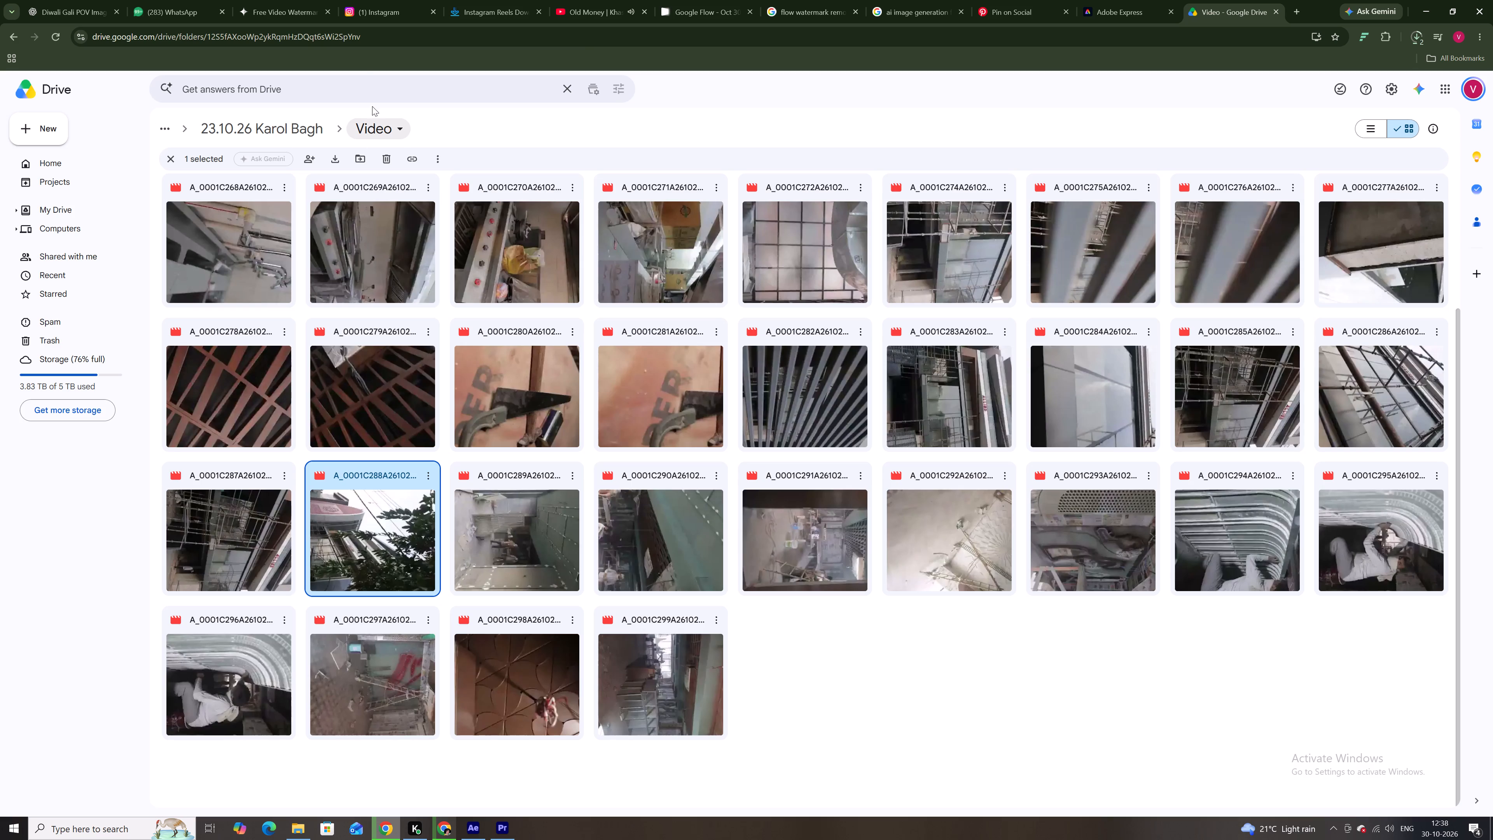
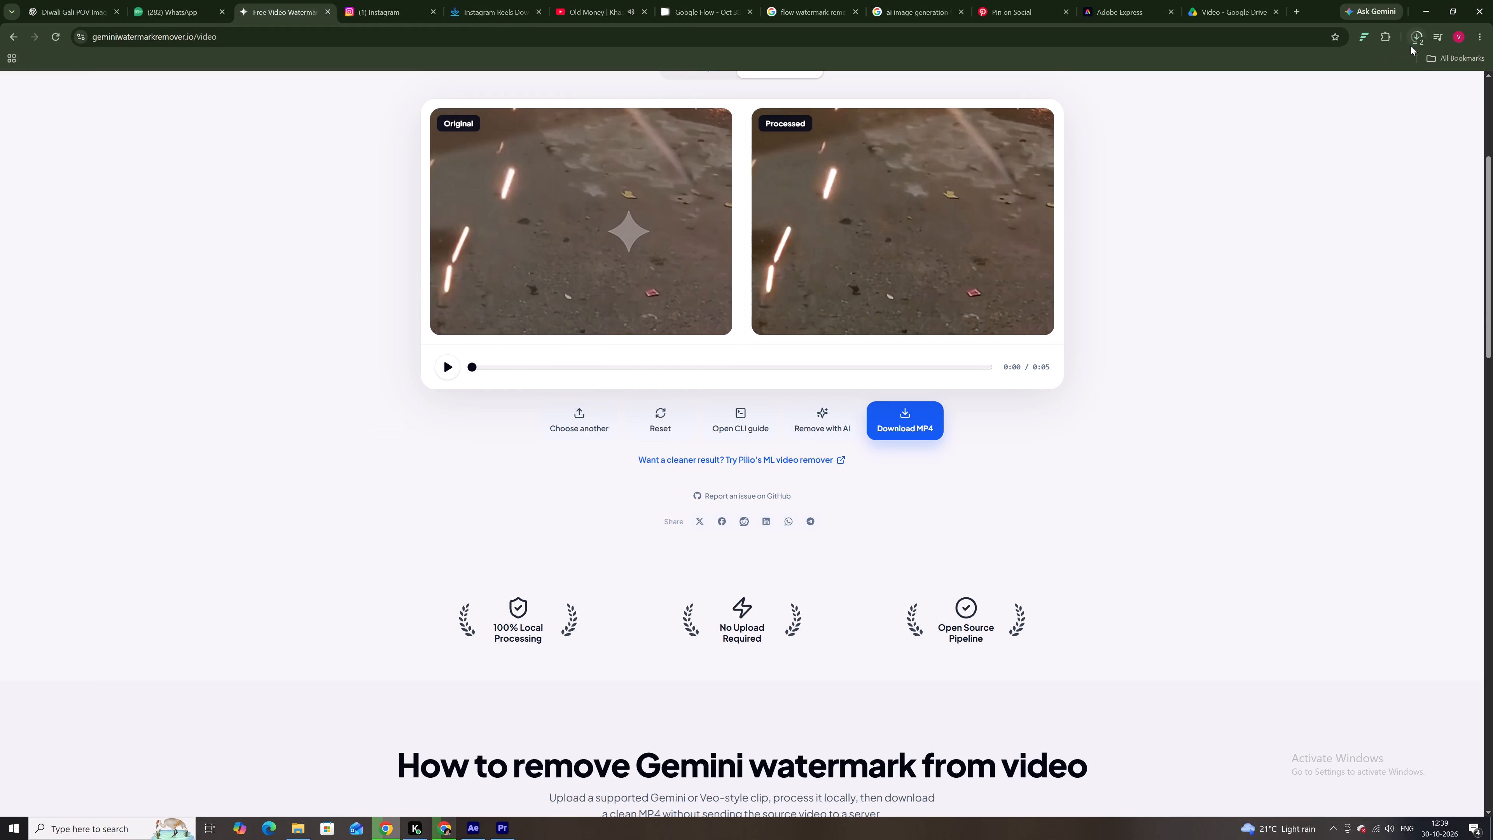
# Check the progress of the Canon clip downloads in the recent download history.
pyautogui.click(1418, 41)
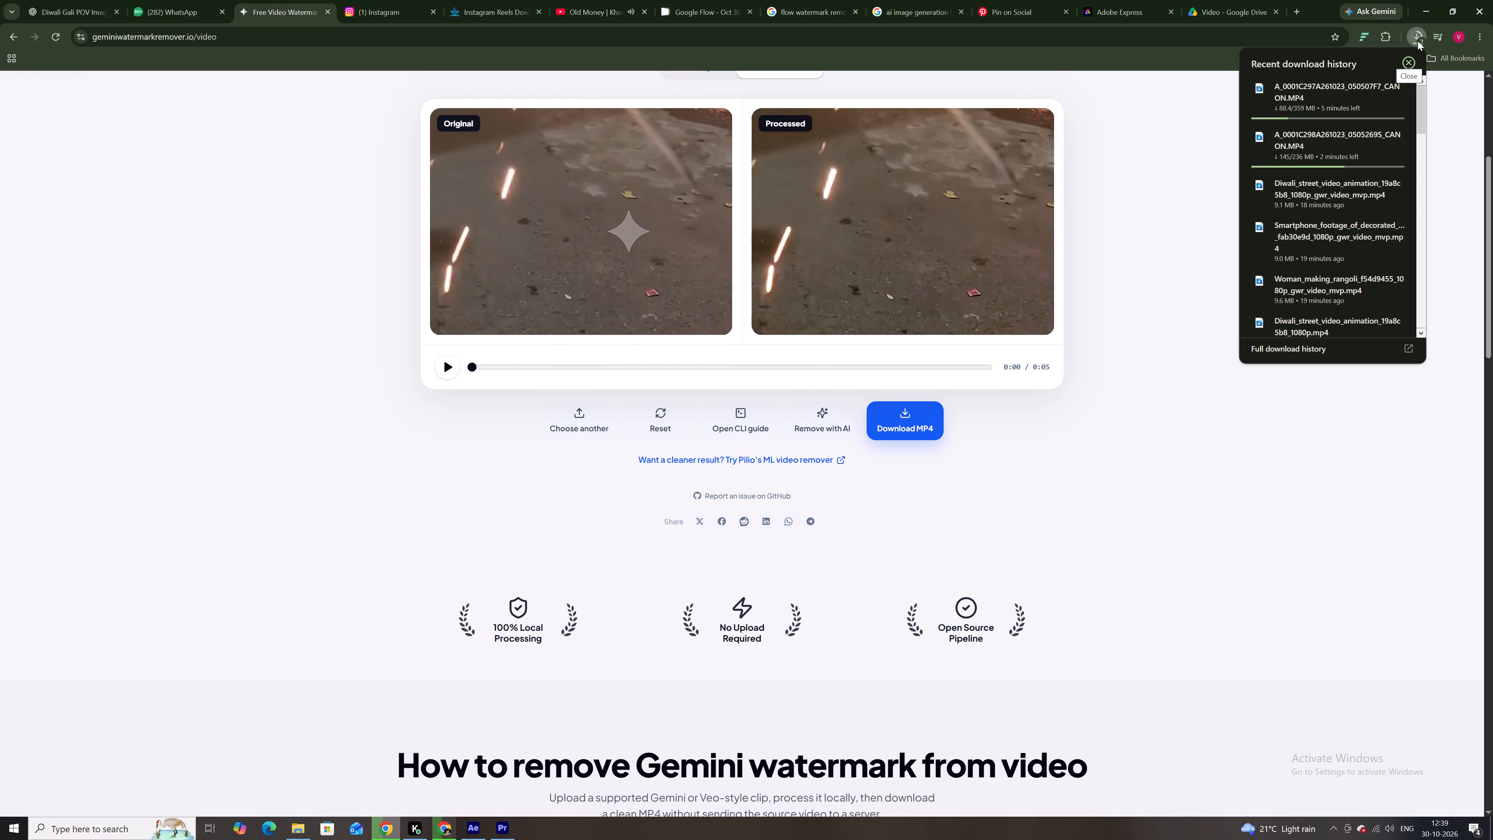
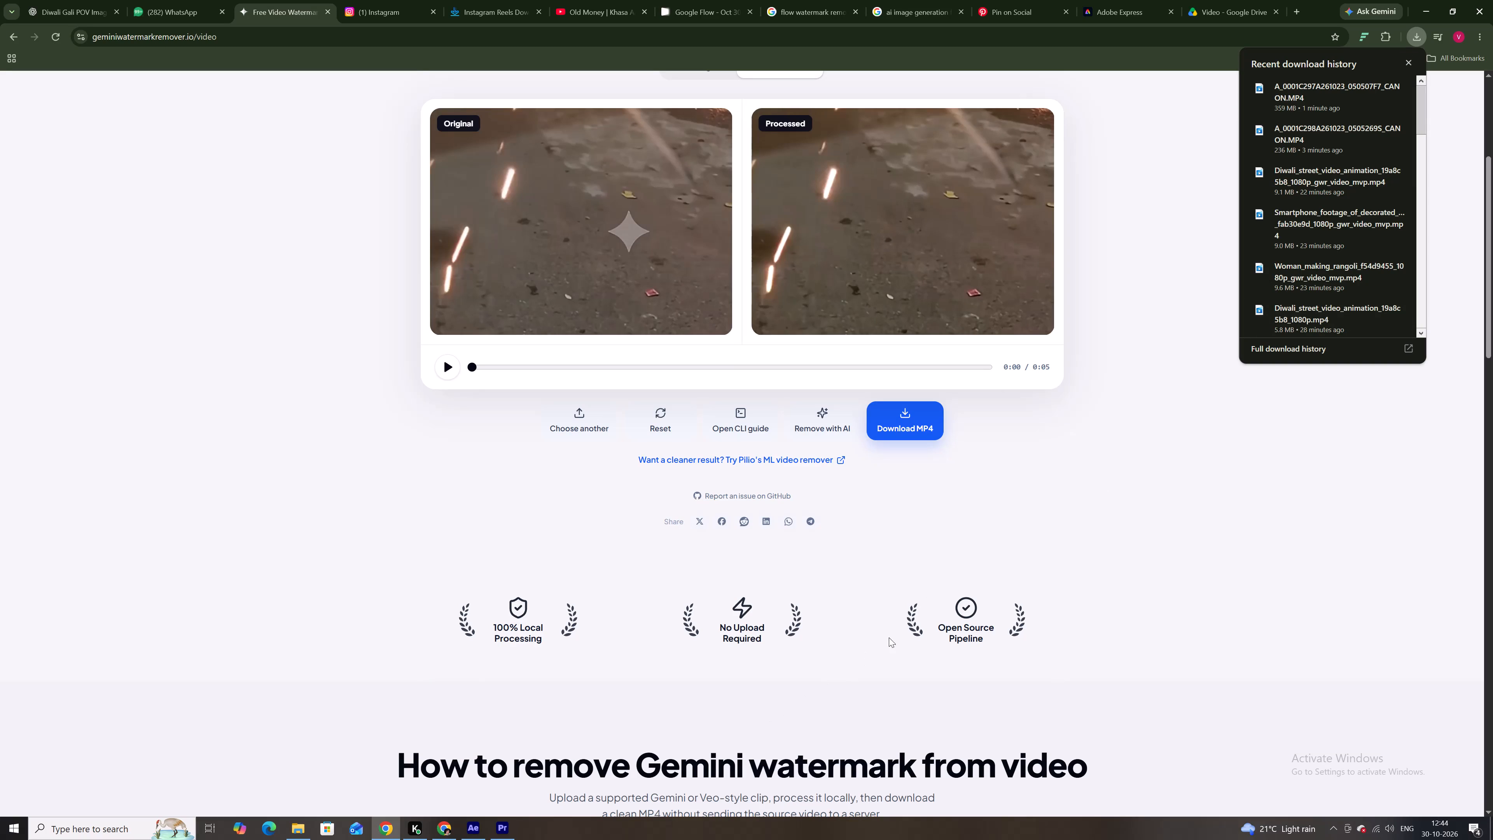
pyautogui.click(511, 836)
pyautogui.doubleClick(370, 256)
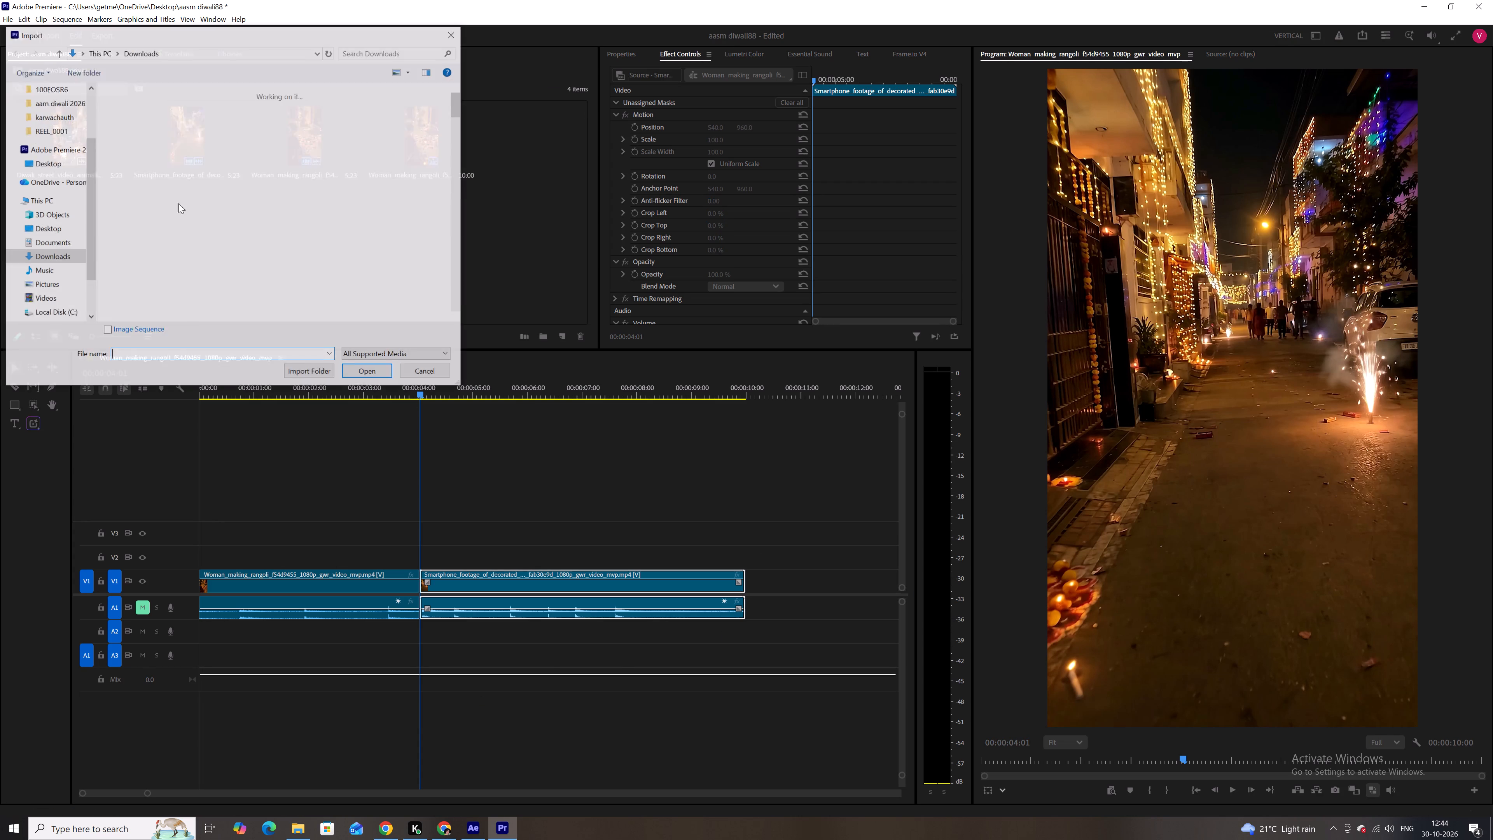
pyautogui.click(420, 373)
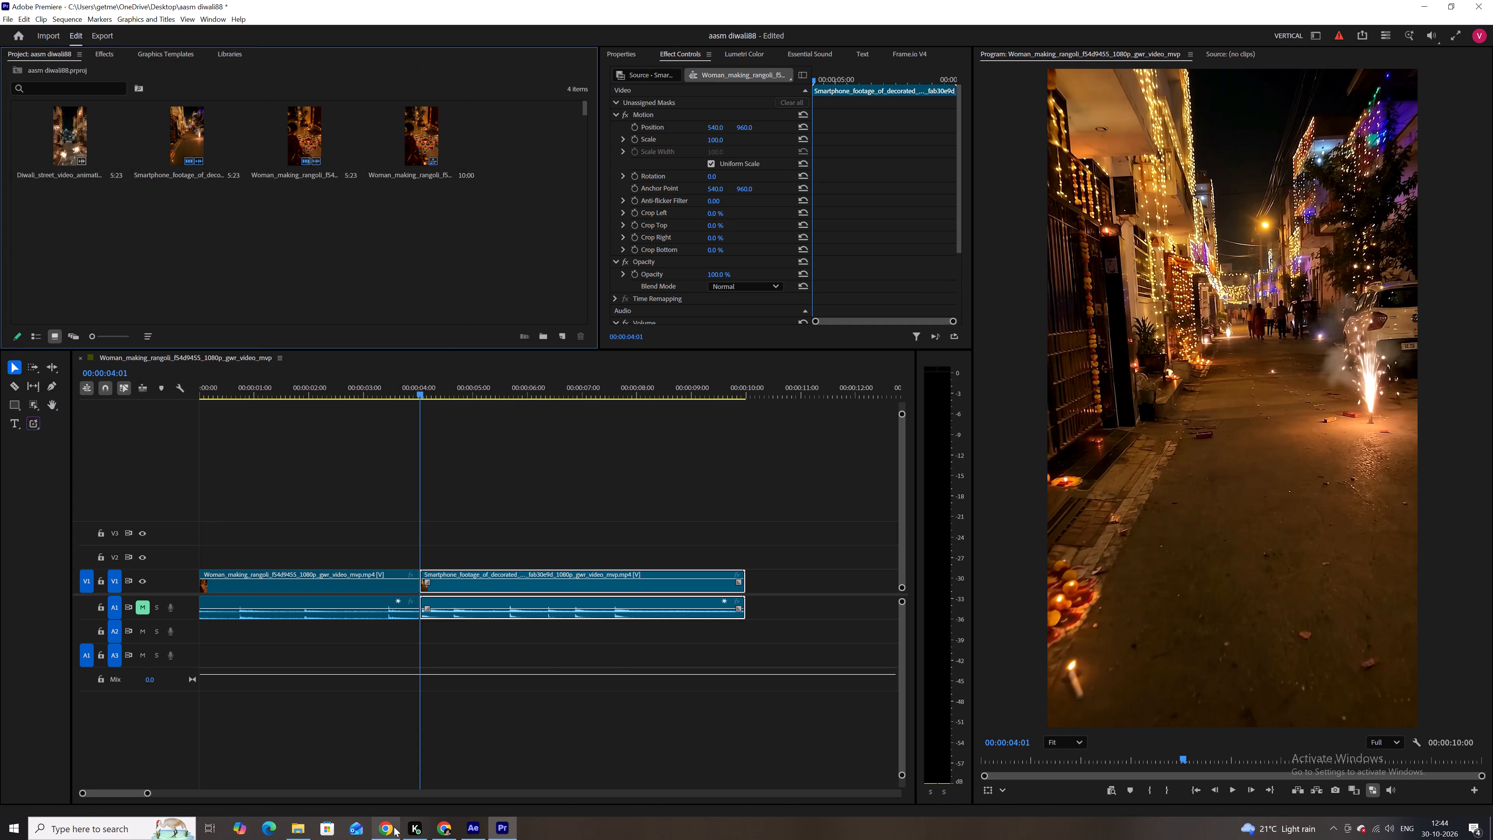
pyautogui.click(394, 827)
pyautogui.click(85, 0)
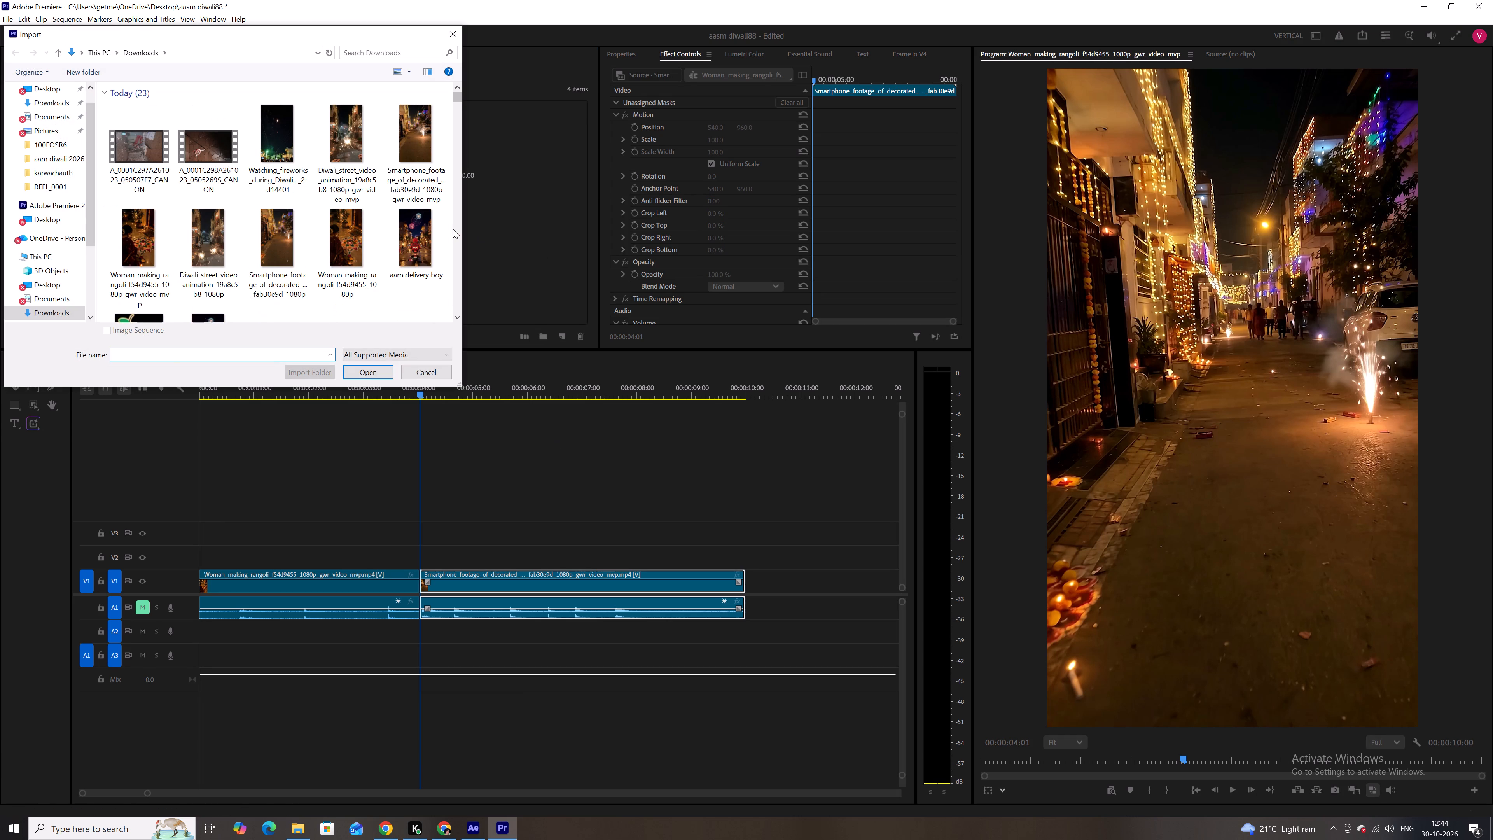
pyautogui.click(260, 135)
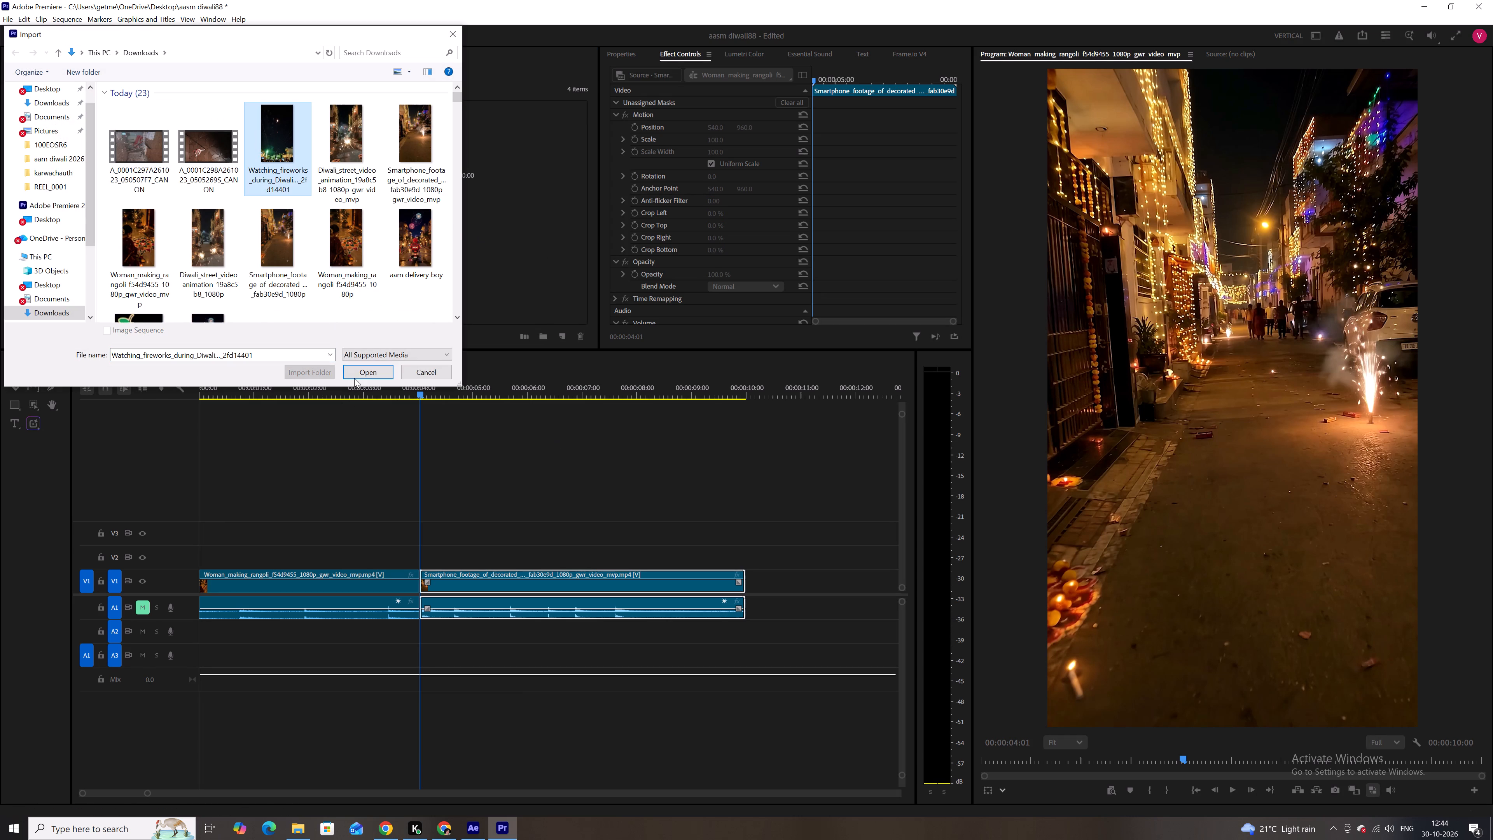
pyautogui.click(351, 376)
pyautogui.moveTo(502, 153); pyautogui.dragTo(764, 574)
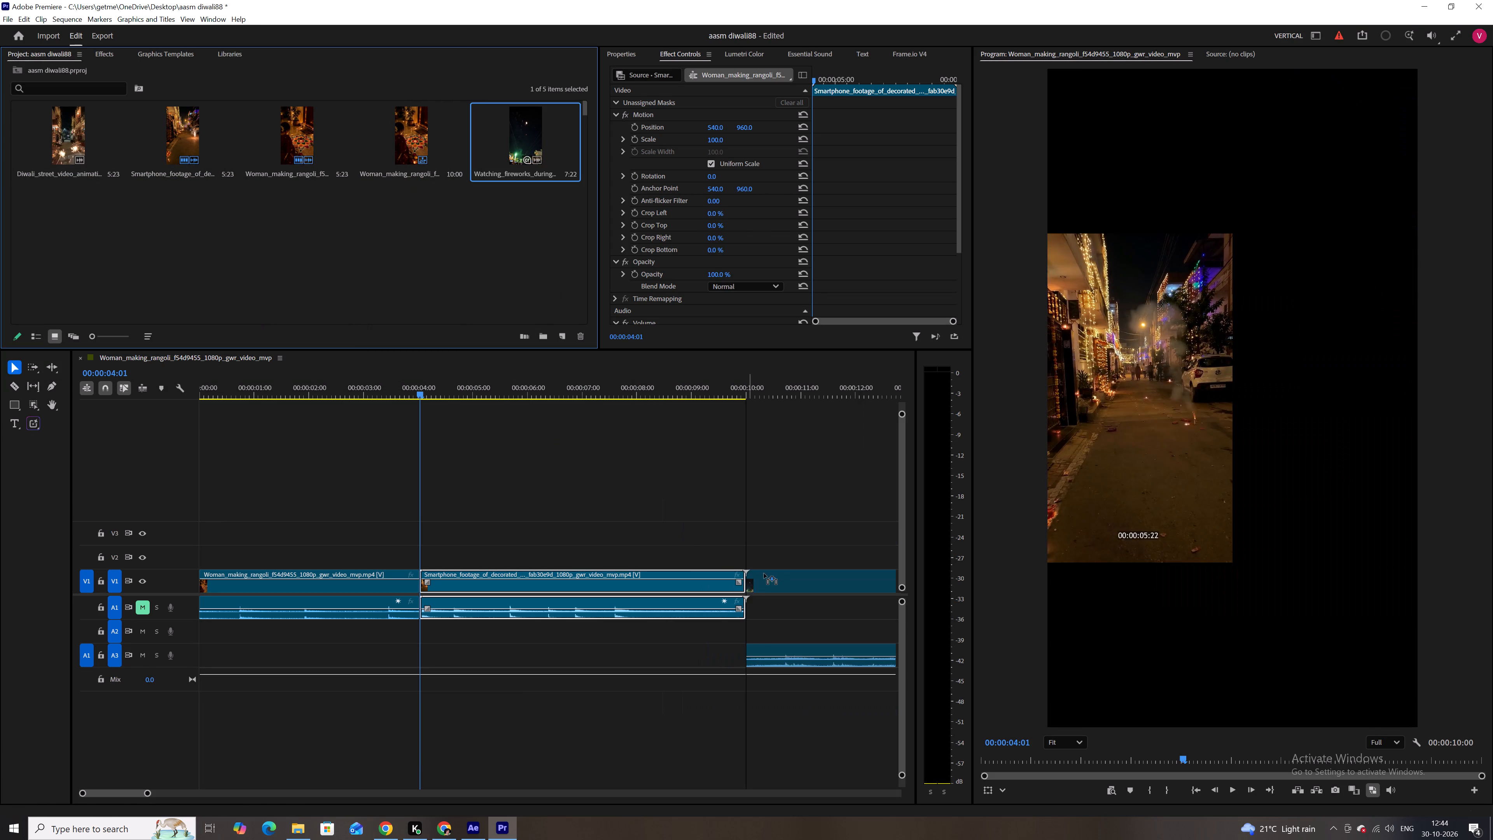
pyautogui.moveTo(764, 574); pyautogui.dragTo(746, 577)
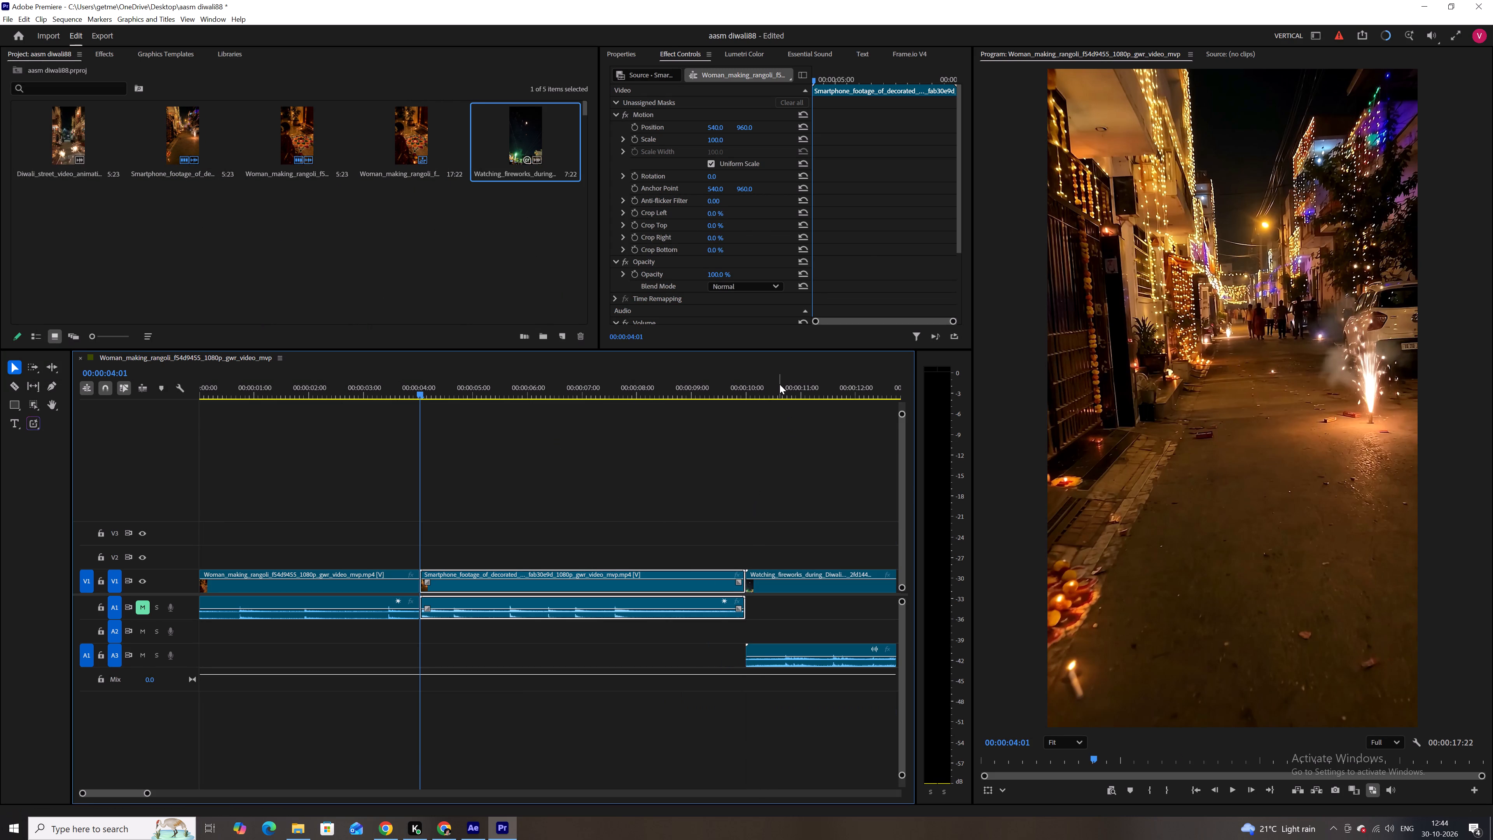
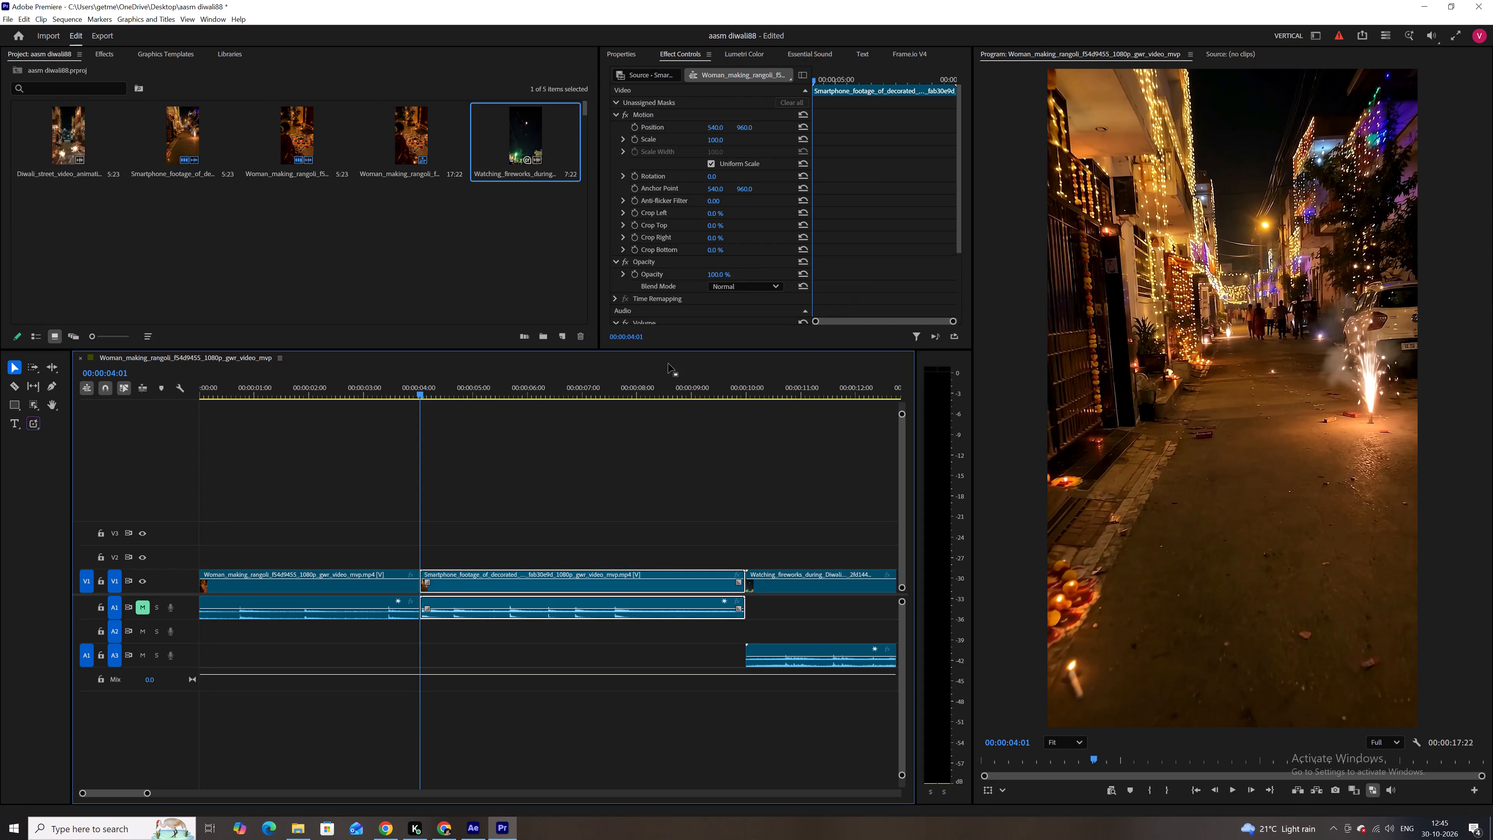
# Play back the opening rangoli clip and the Smartphone_footage clip to review the cut between them.
pyautogui.keyDown('alt'); pyautogui.scroll(-5, 713, 460); pyautogui.keyUp('alt')
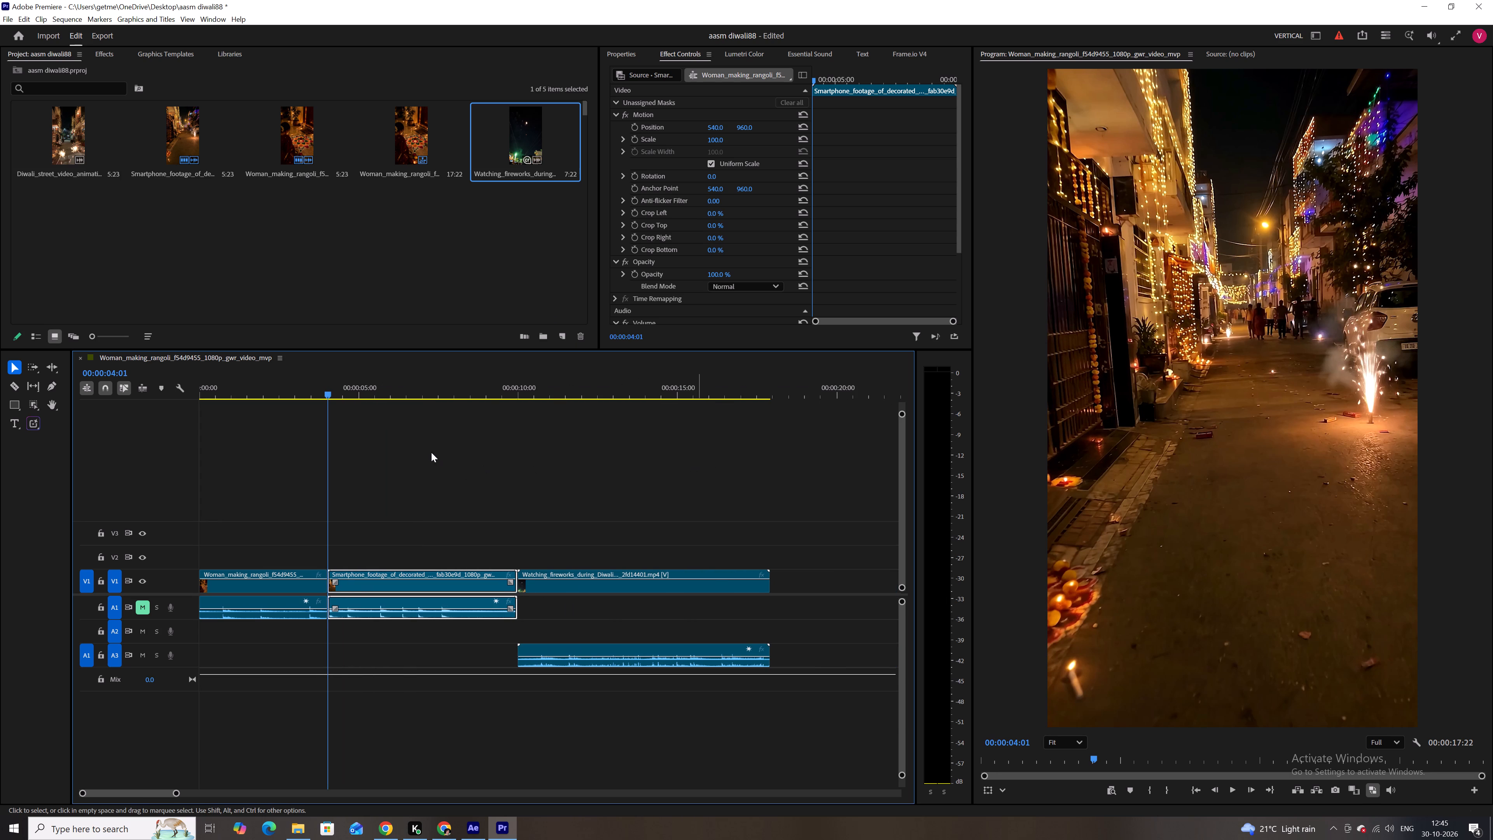
pyautogui.press('space')
pyautogui.press('space')
pyautogui.moveTo(304, 389); pyautogui.dragTo(300, 387)
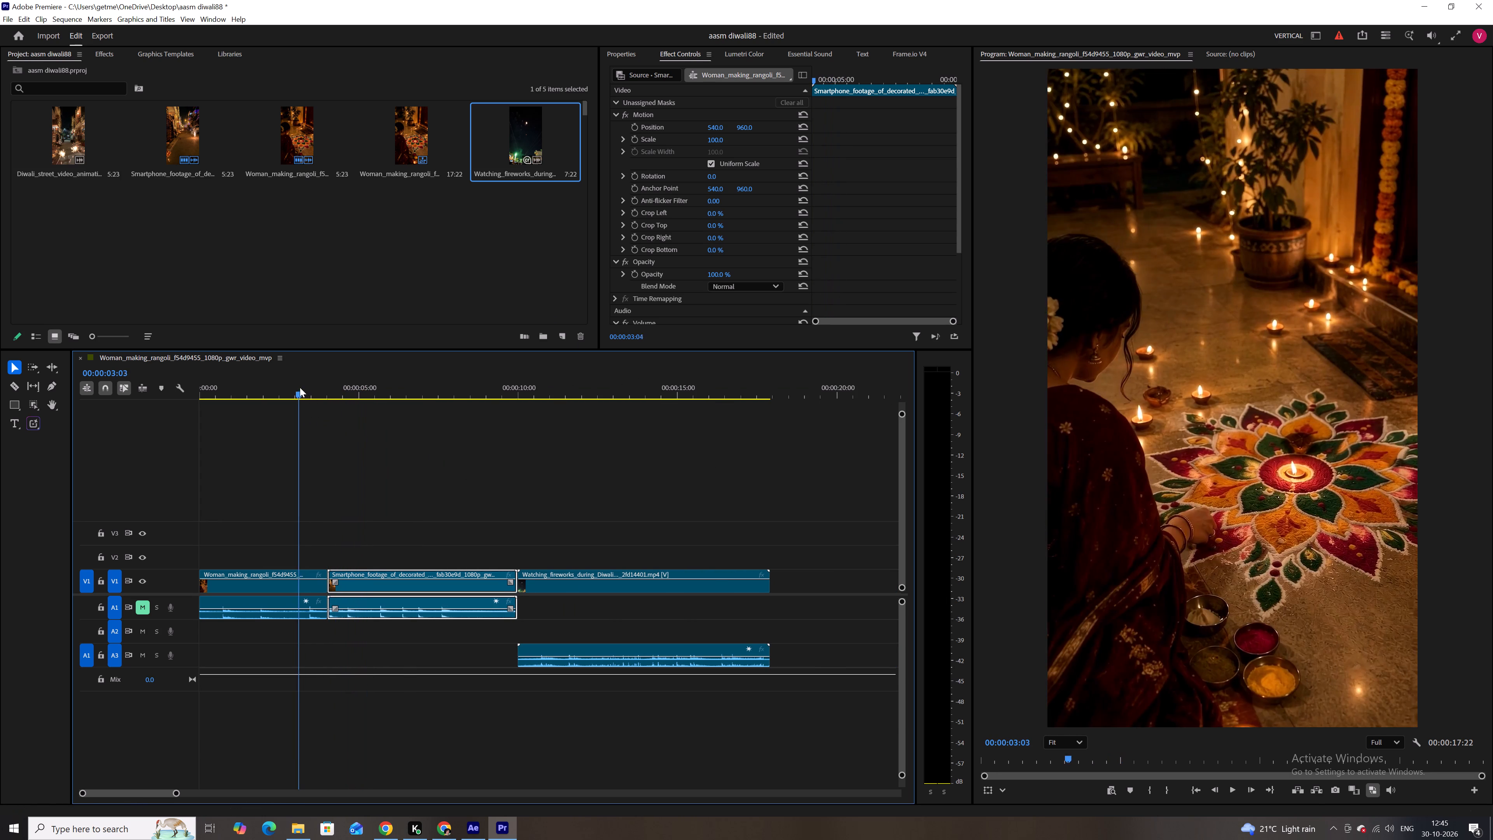
pyautogui.moveTo(300, 387); pyautogui.dragTo(331, 393)
pyautogui.press('space')
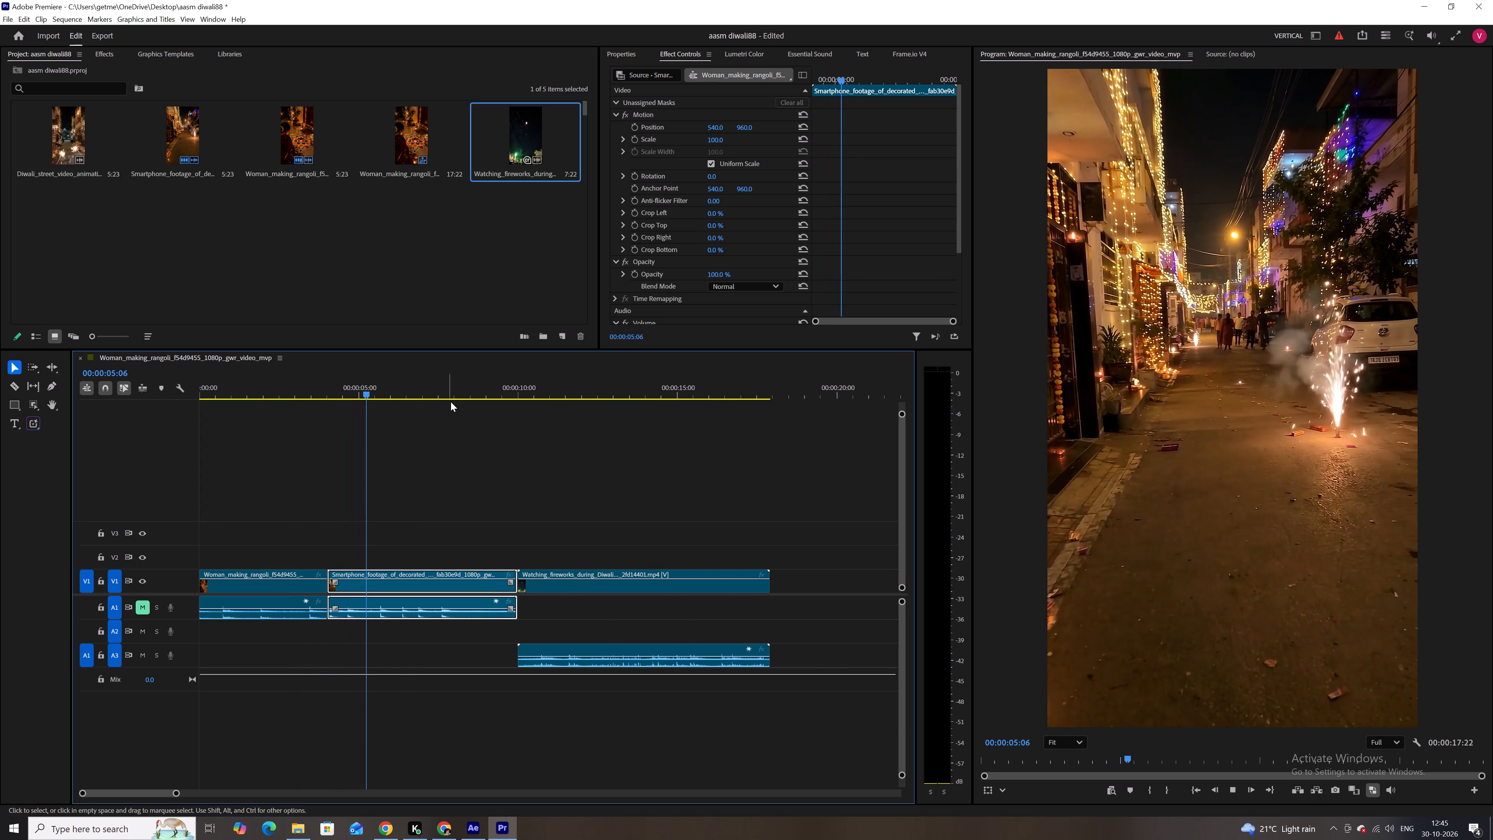
pyautogui.click(491, 392)
pyautogui.press('space')
pyautogui.moveTo(493, 392); pyautogui.dragTo(182, 360)
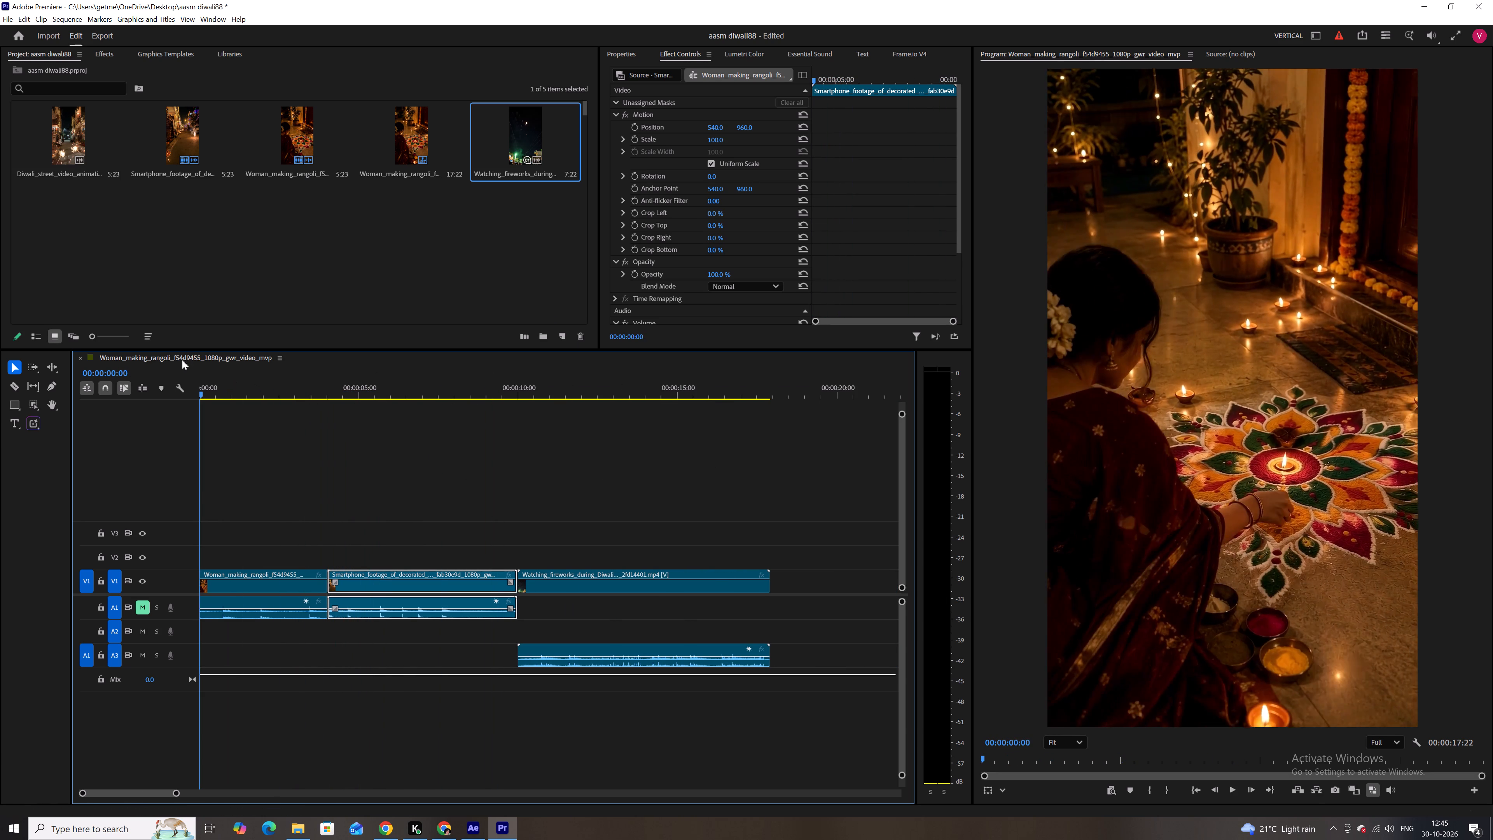
pyautogui.moveTo(182, 360); pyautogui.dragTo(166, 360)
pyautogui.press('space')
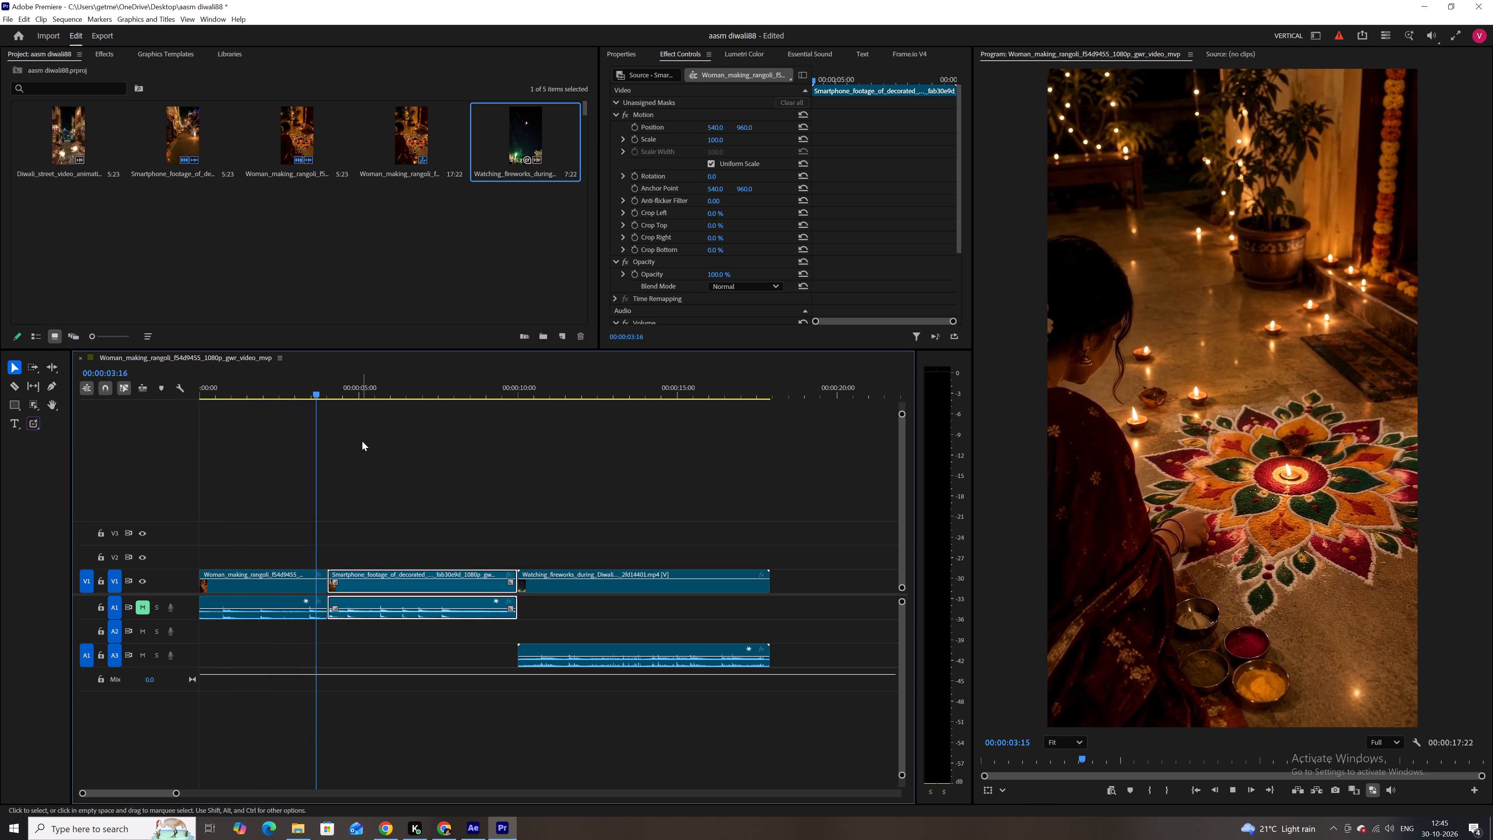
pyautogui.press('space')
pyautogui.press('space')
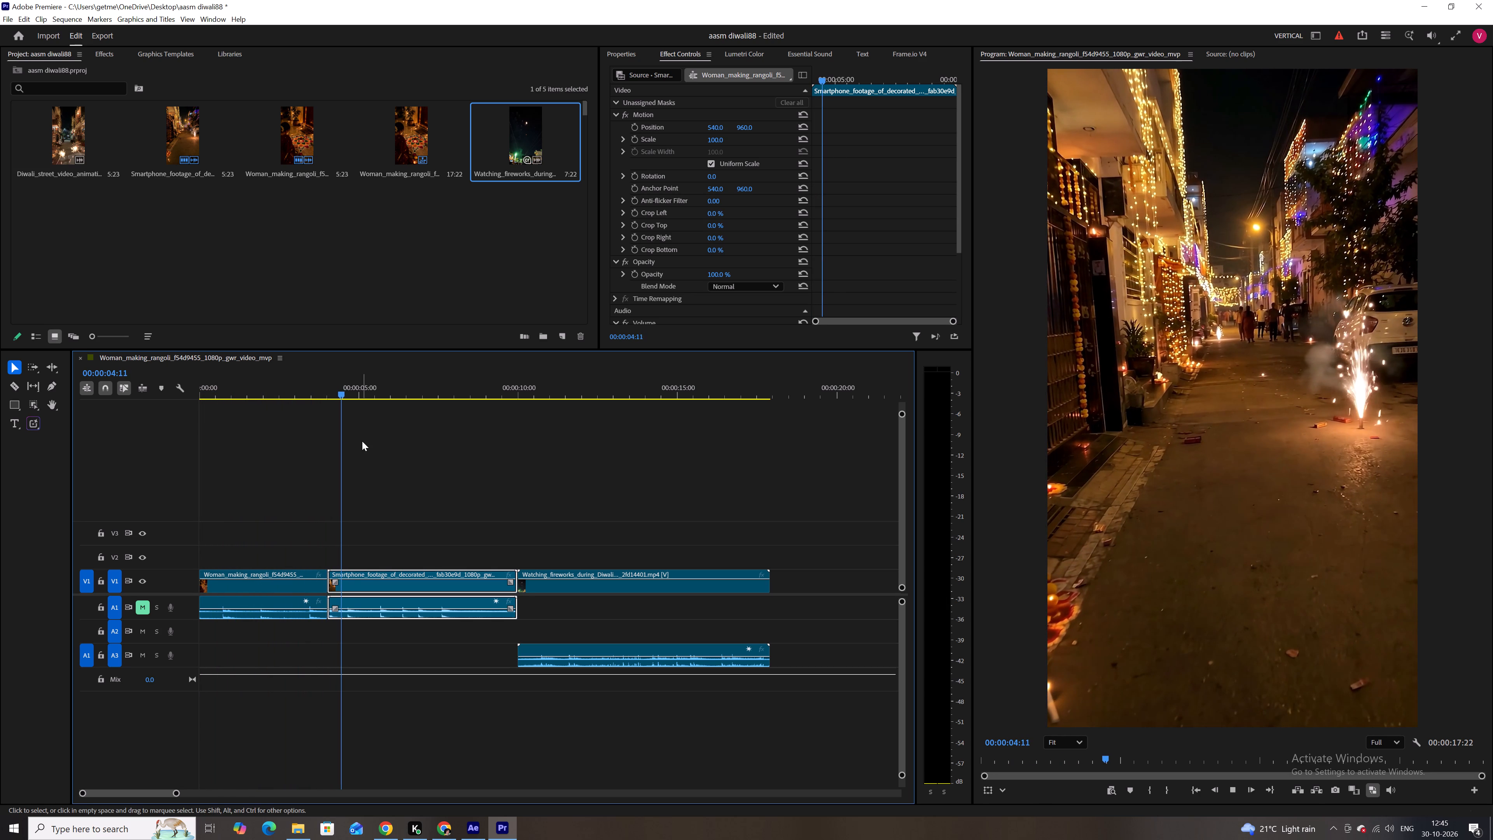
pyautogui.press('space')
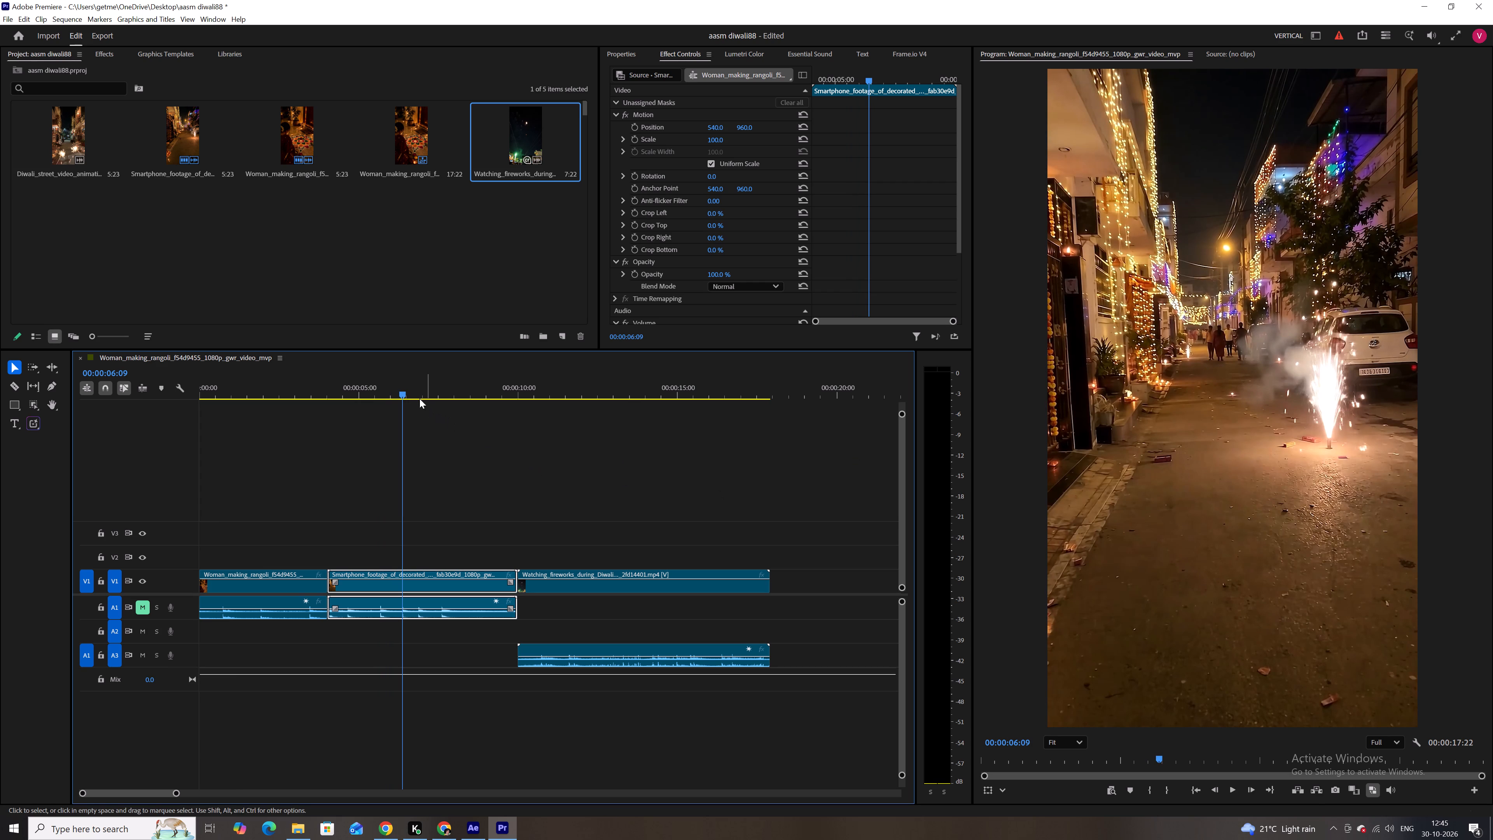
# Split the Smartphone_footage clip at 00:00:07:08, delete the part after the cut, and close the gap before the fireworks clip.
pyautogui.moveTo(403, 389); pyautogui.dragTo(351, 380)
pyautogui.press('space')
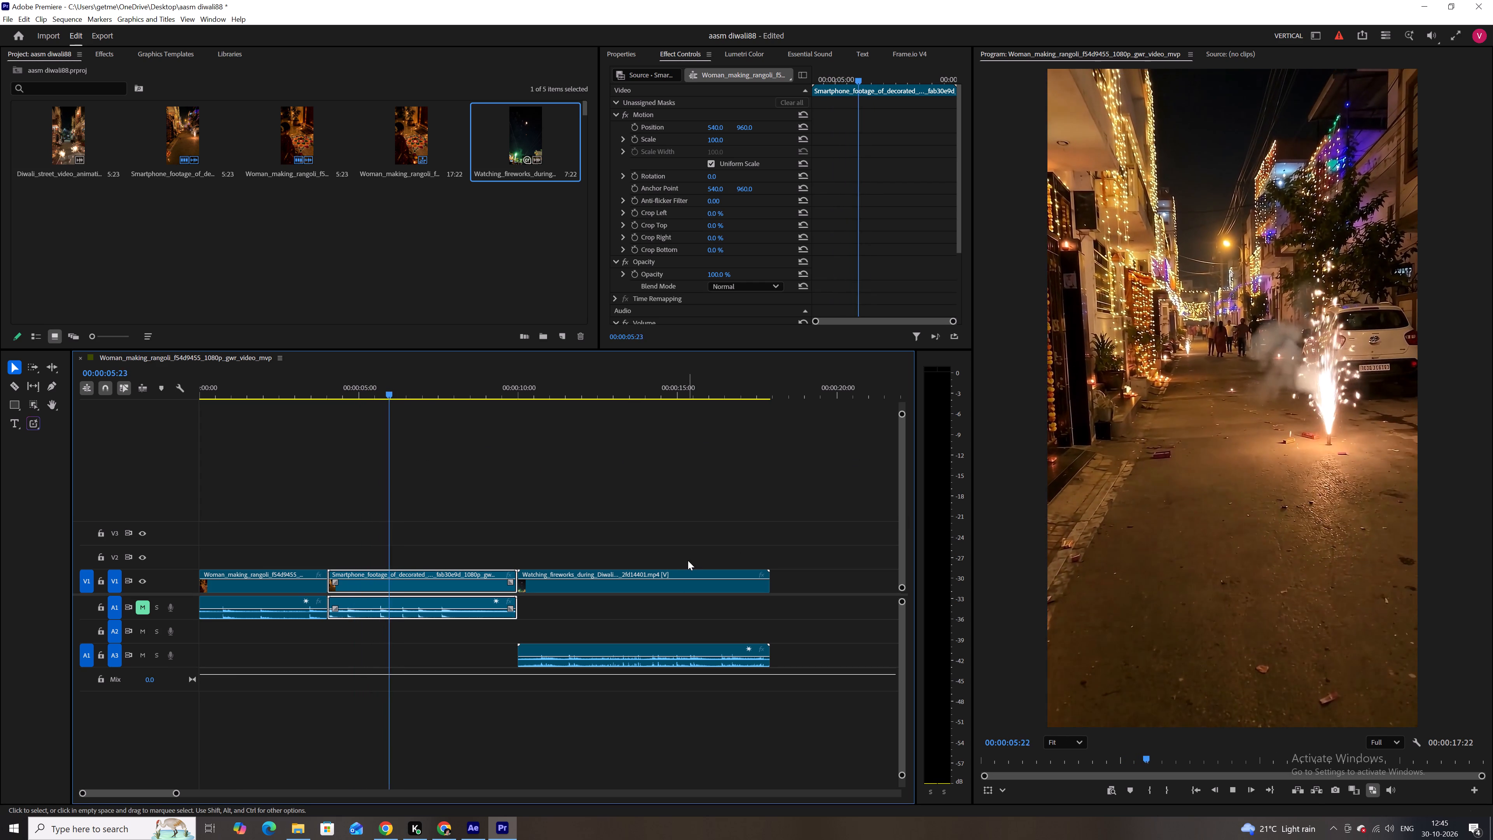
pyautogui.press('space')
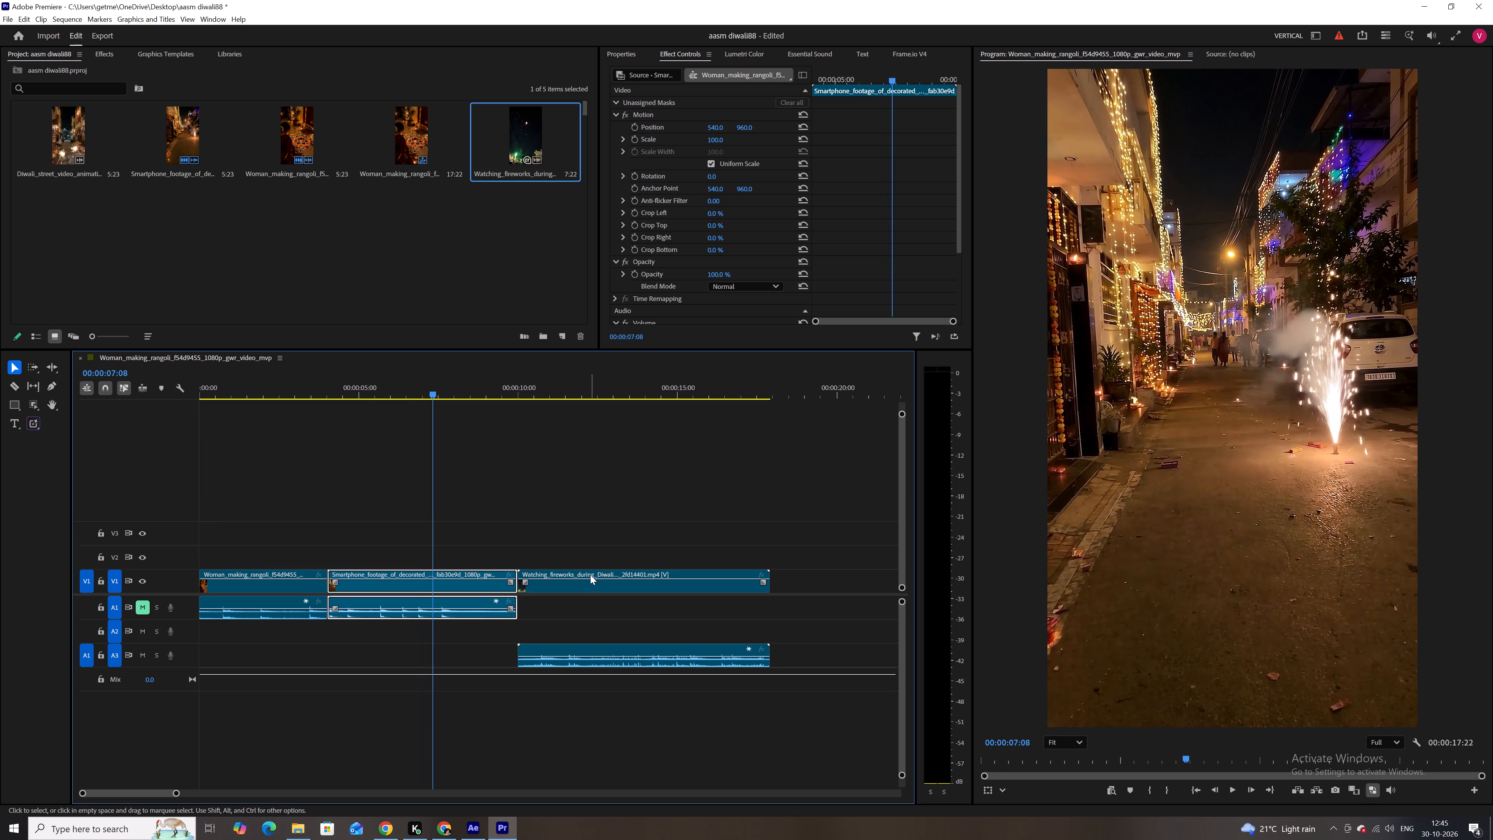
pyautogui.press('c')
pyautogui.click(434, 577)
pyautogui.press('v')
pyautogui.moveTo(476, 549); pyautogui.dragTo(484, 654)
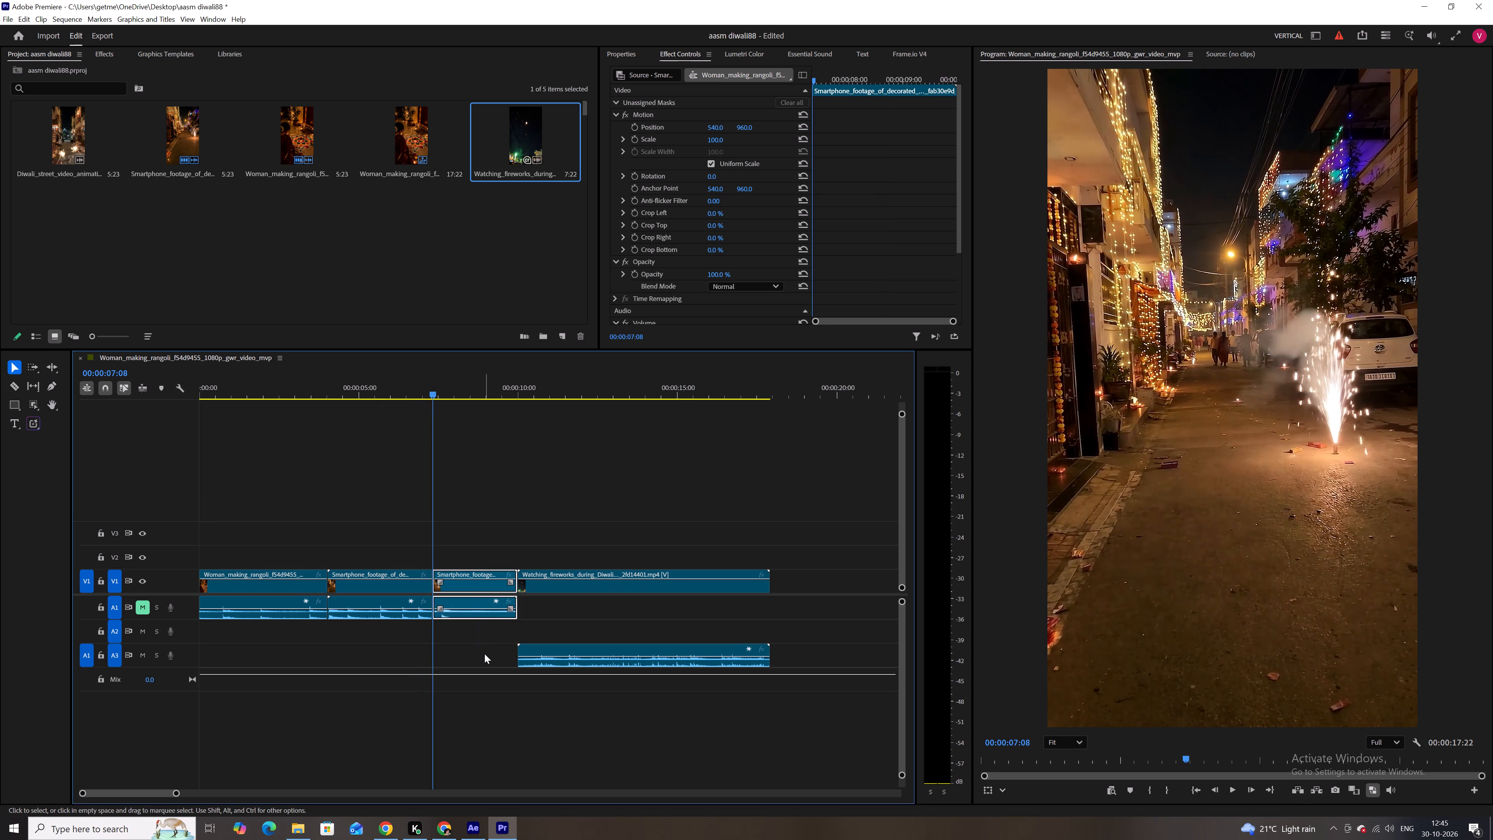
pyautogui.press('BackSpace')
pyautogui.click(471, 586)
pyautogui.press('BackSpace')
# Set the Scale of the Watching_fireworks clip to 169 so it fills the vertical frame.
pyautogui.press('space')
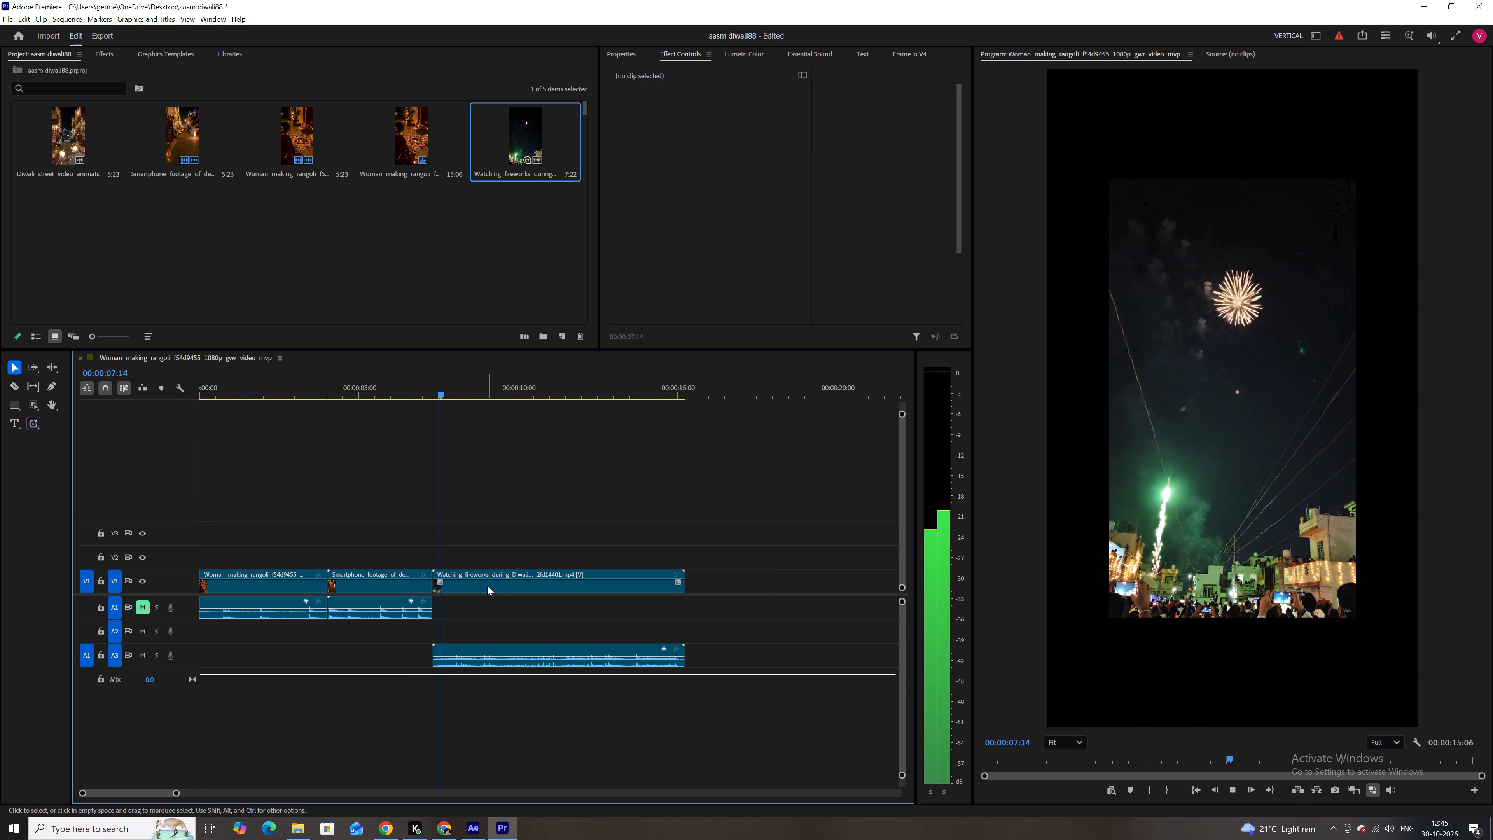
pyautogui.press('space')
pyautogui.click(487, 586)
pyautogui.moveTo(718, 138); pyautogui.dragTo(722, 137)
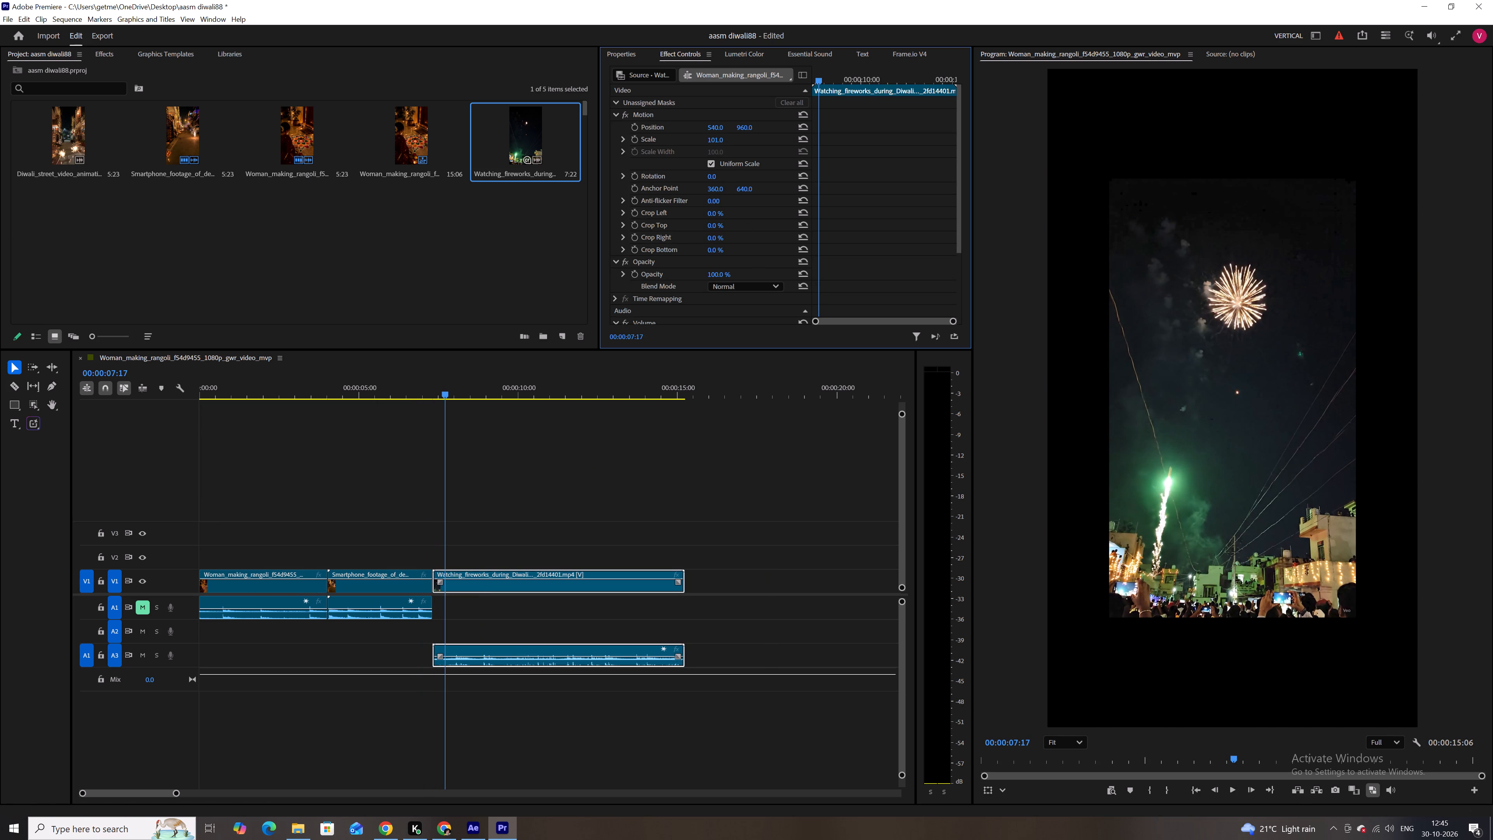
pyautogui.moveTo(722, 137); pyautogui.dragTo(759, 139)
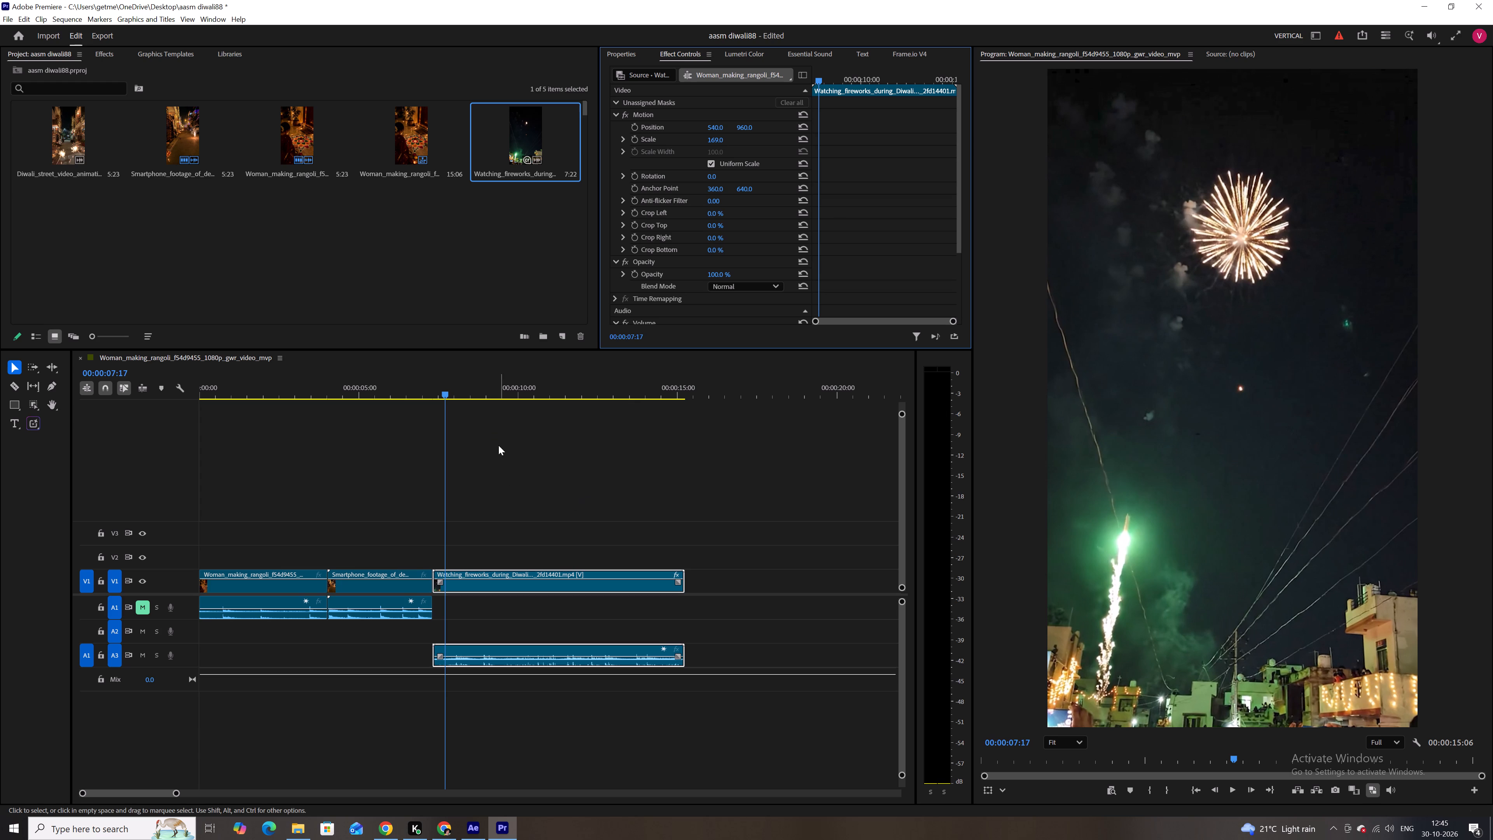
# Play through the Watching_fireworks clip, split it at 00:00:10:14, and delete the part after the cut.
pyautogui.moveTo(451, 391); pyautogui.dragTo(431, 392)
pyautogui.press('space')
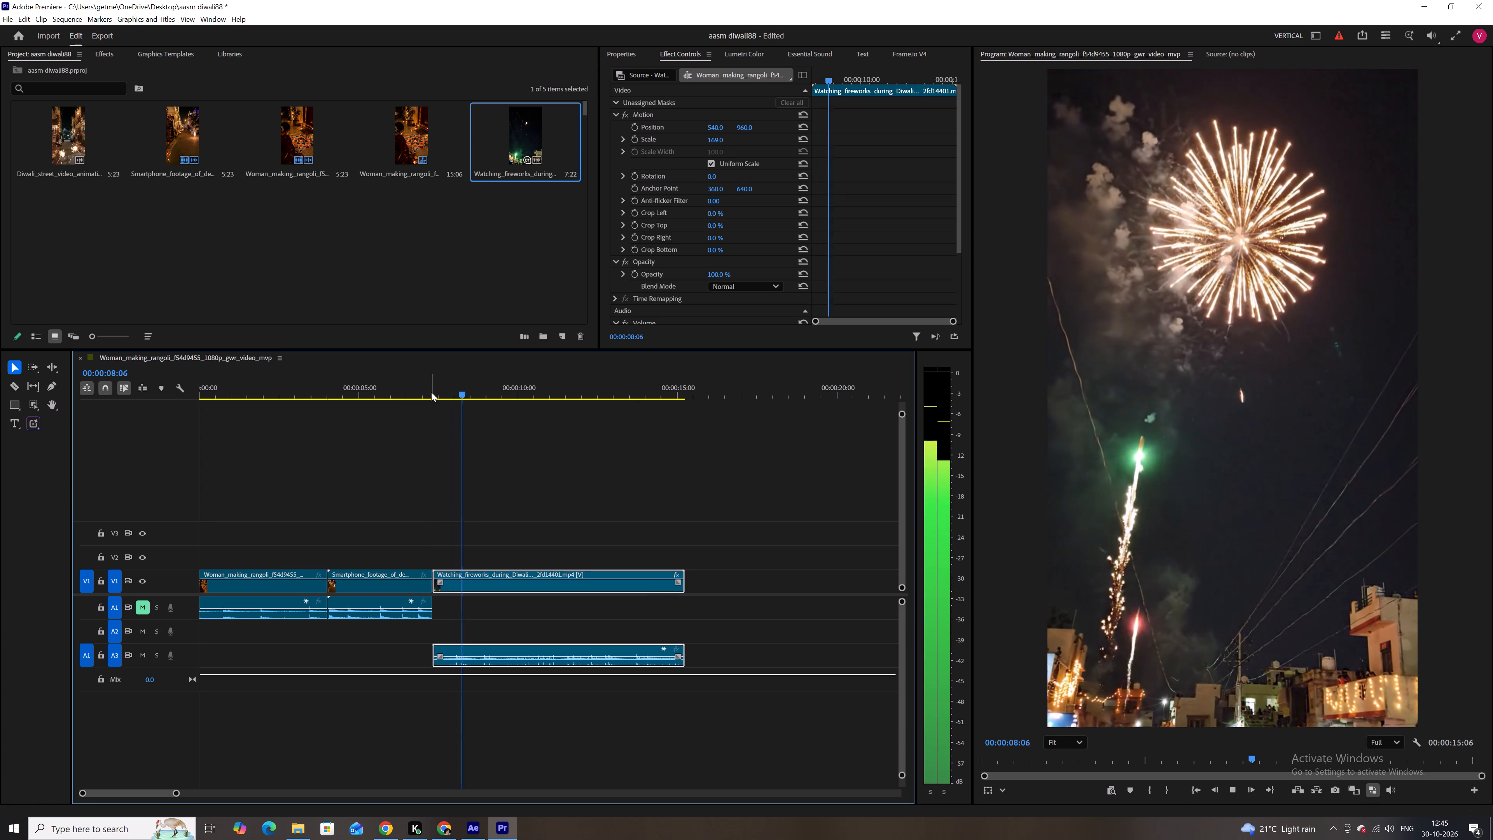
pyautogui.press('space')
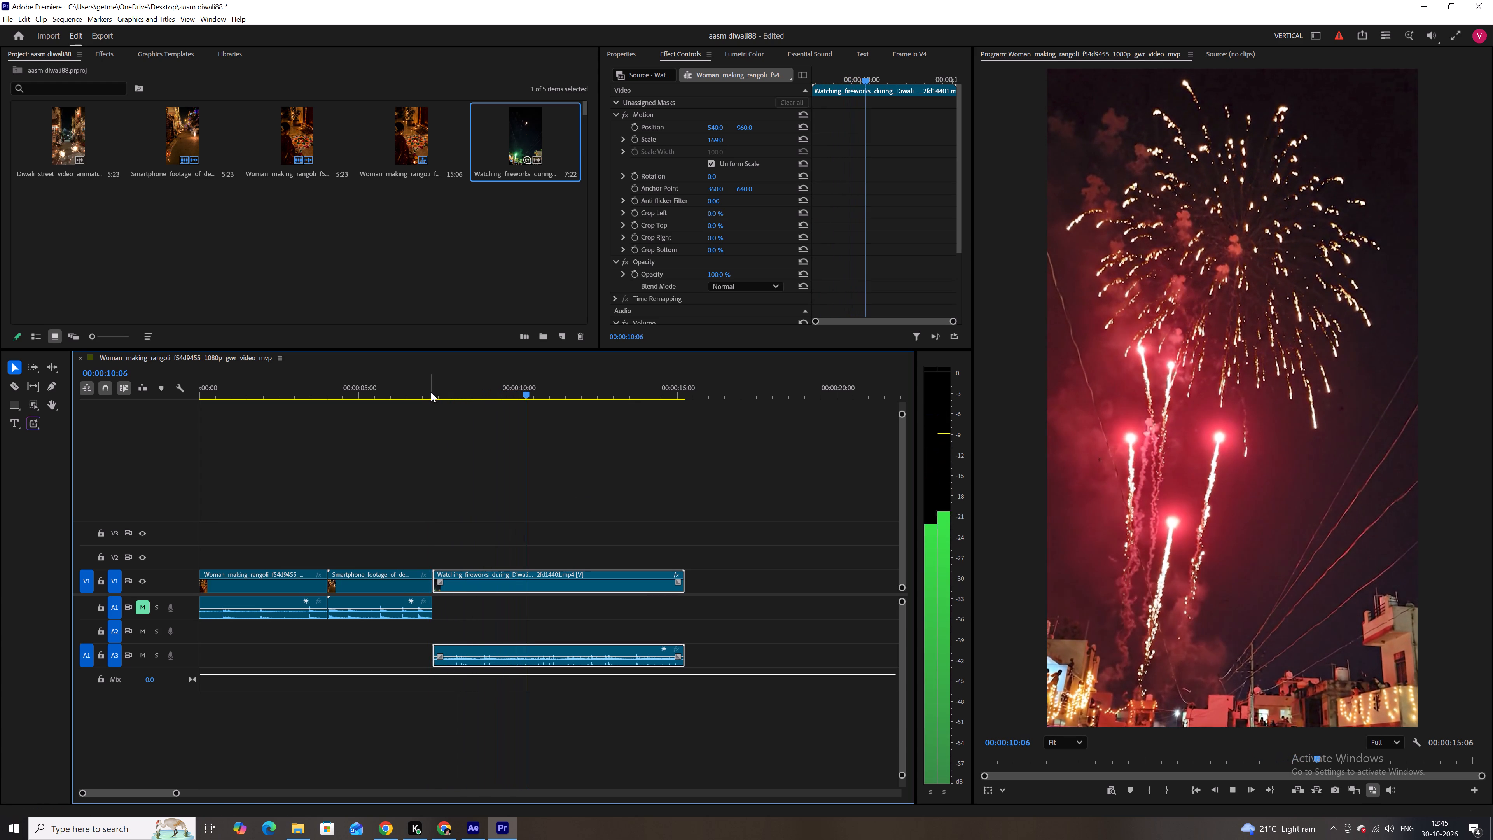
pyautogui.press('space')
pyautogui.press('space')
pyautogui.press('c')
pyautogui.press('c')
pyautogui.press('c')
pyautogui.press('c')
pyautogui.press('c')
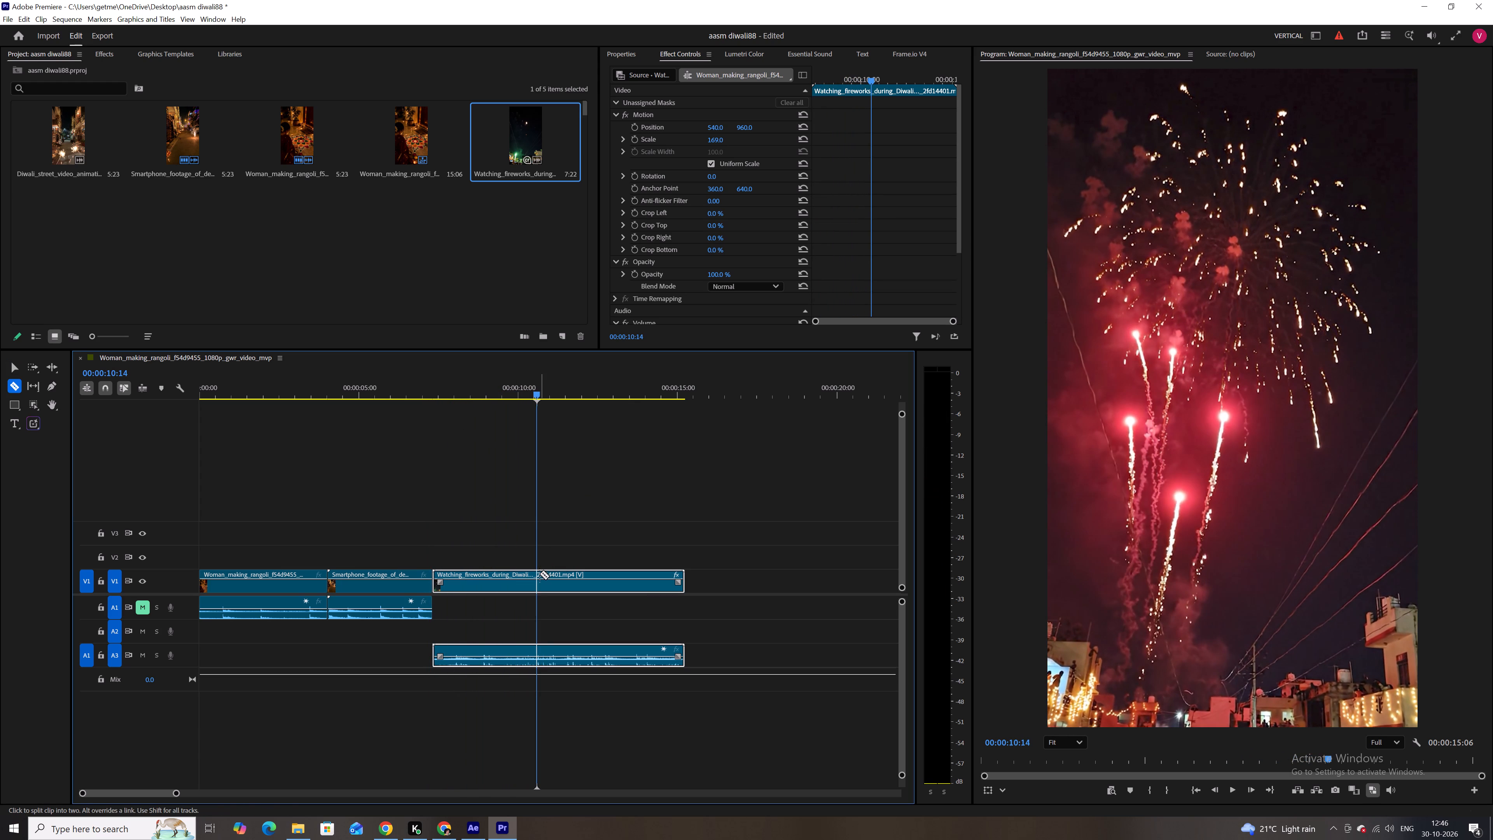
pyautogui.click(540, 574)
pyautogui.press('v')
pyautogui.click(573, 578)
pyautogui.press('BackSpace')
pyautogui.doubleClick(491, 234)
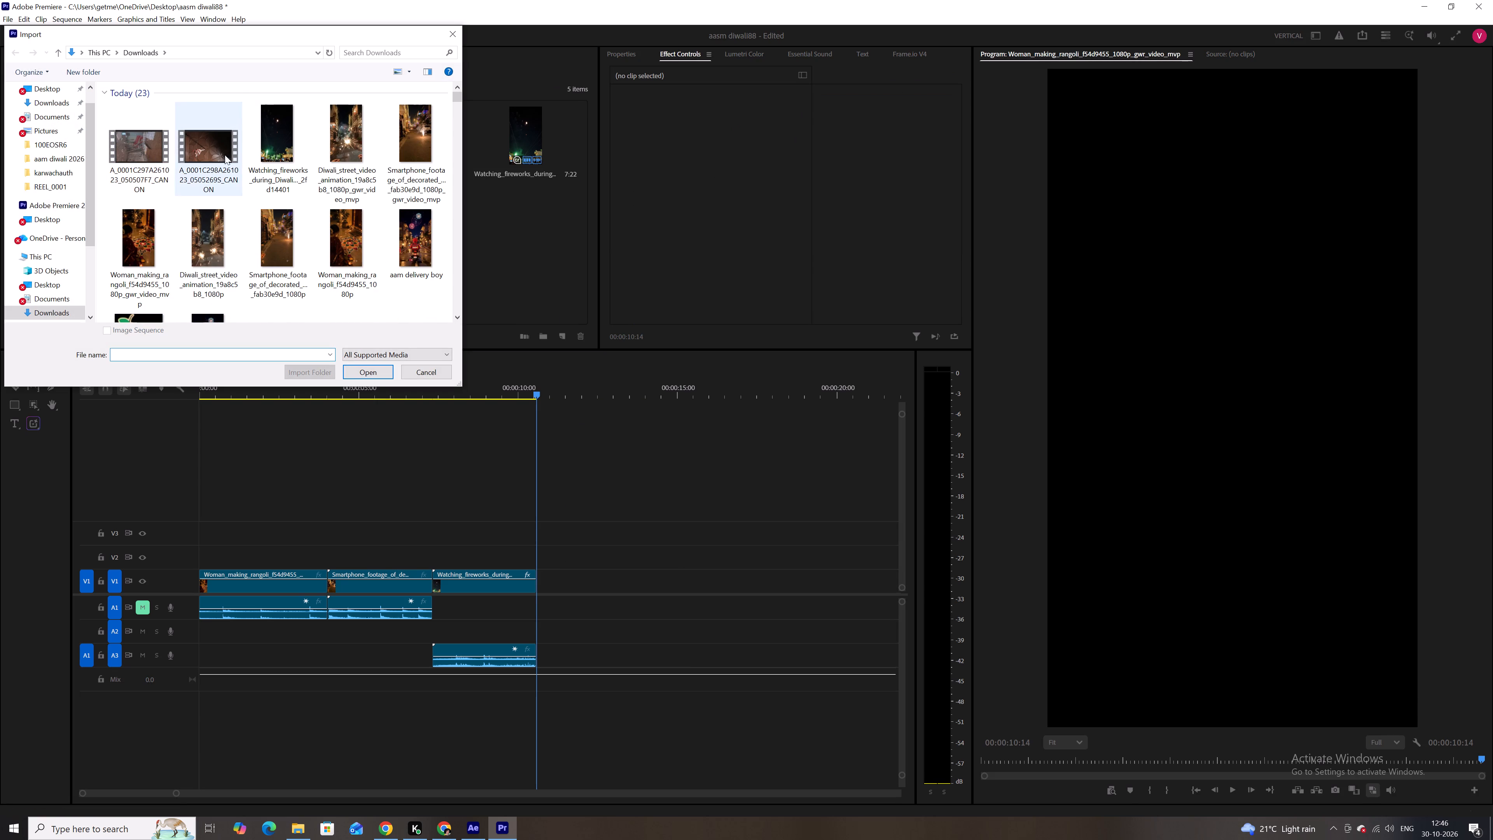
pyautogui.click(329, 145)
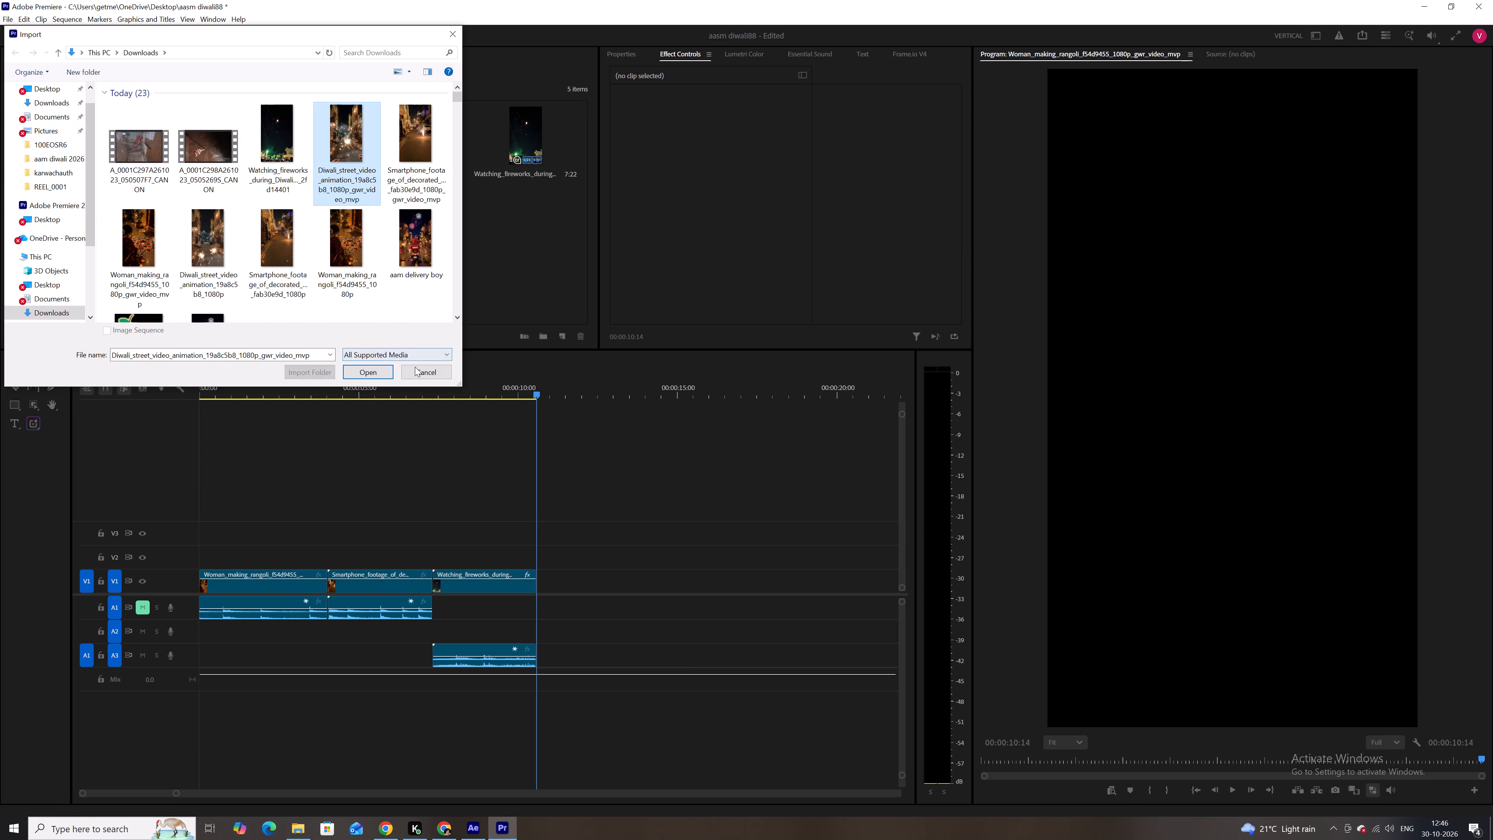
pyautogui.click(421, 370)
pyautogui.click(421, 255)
# Place the Diwali_street_video clip from the project on V1 directly after the Watching_fireworks clip.
pyautogui.moveTo(64, 131); pyautogui.dragTo(594, 576)
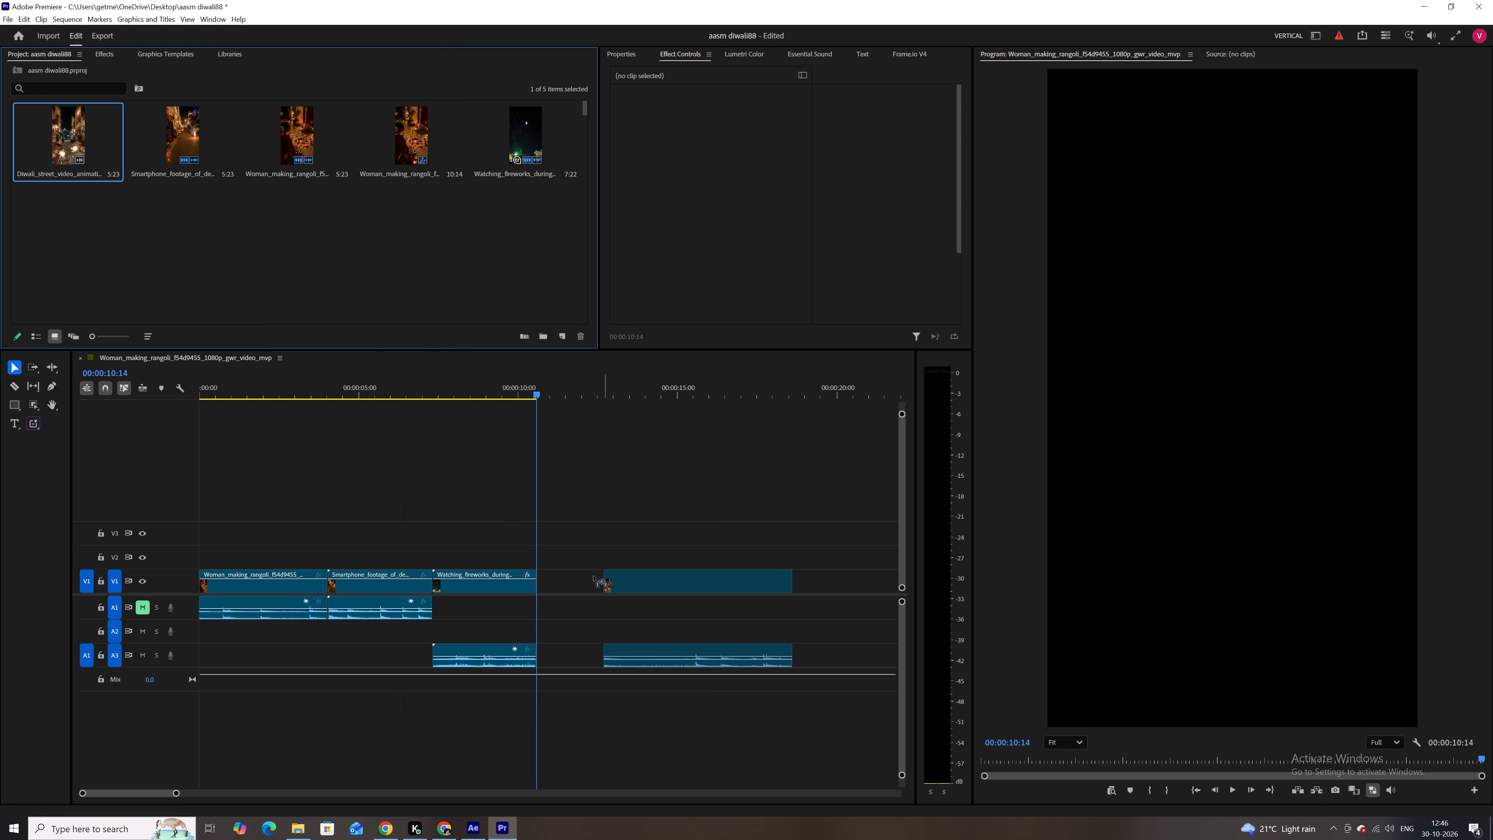
pyautogui.moveTo(594, 576); pyautogui.dragTo(538, 587)
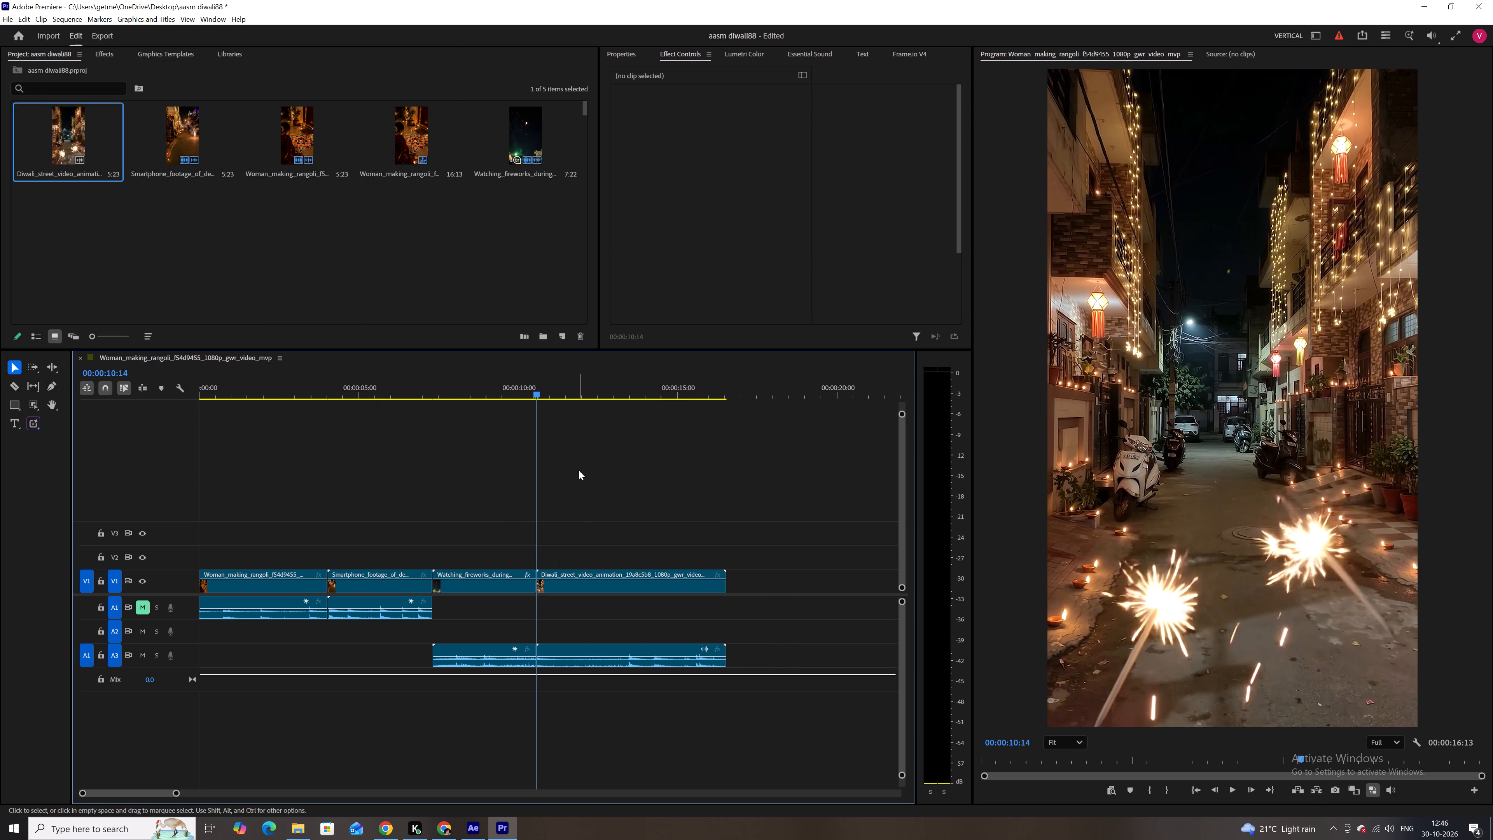
# Play through the Diwali_street_video clip, split it at 00:00:13:22, and delete the part after the cut.
pyautogui.press('space')
pyautogui.press('space')
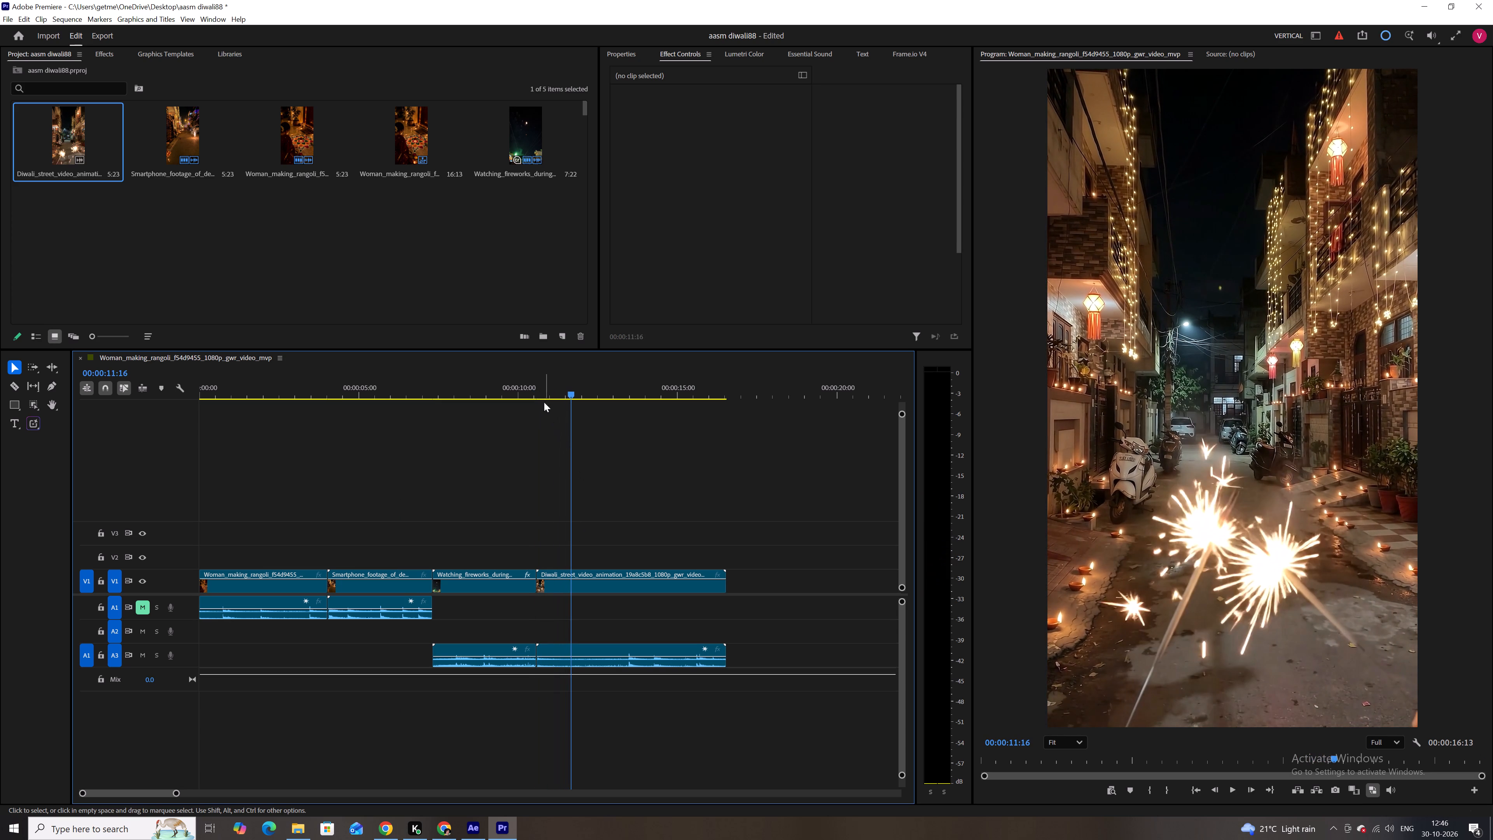
pyautogui.click(533, 392)
pyautogui.press('space')
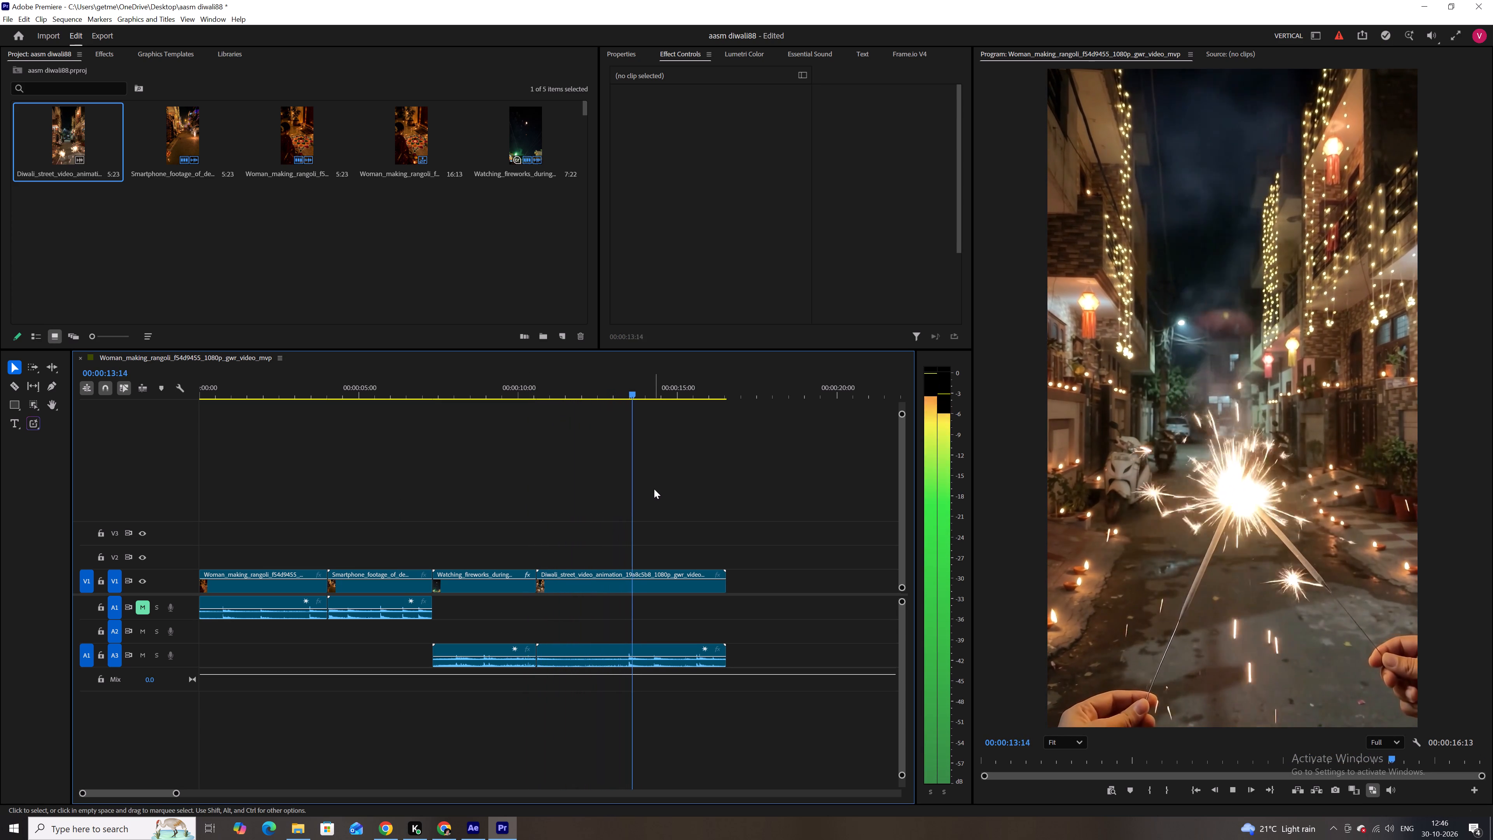
pyautogui.press('space')
pyautogui.press('c')
pyautogui.click(645, 586)
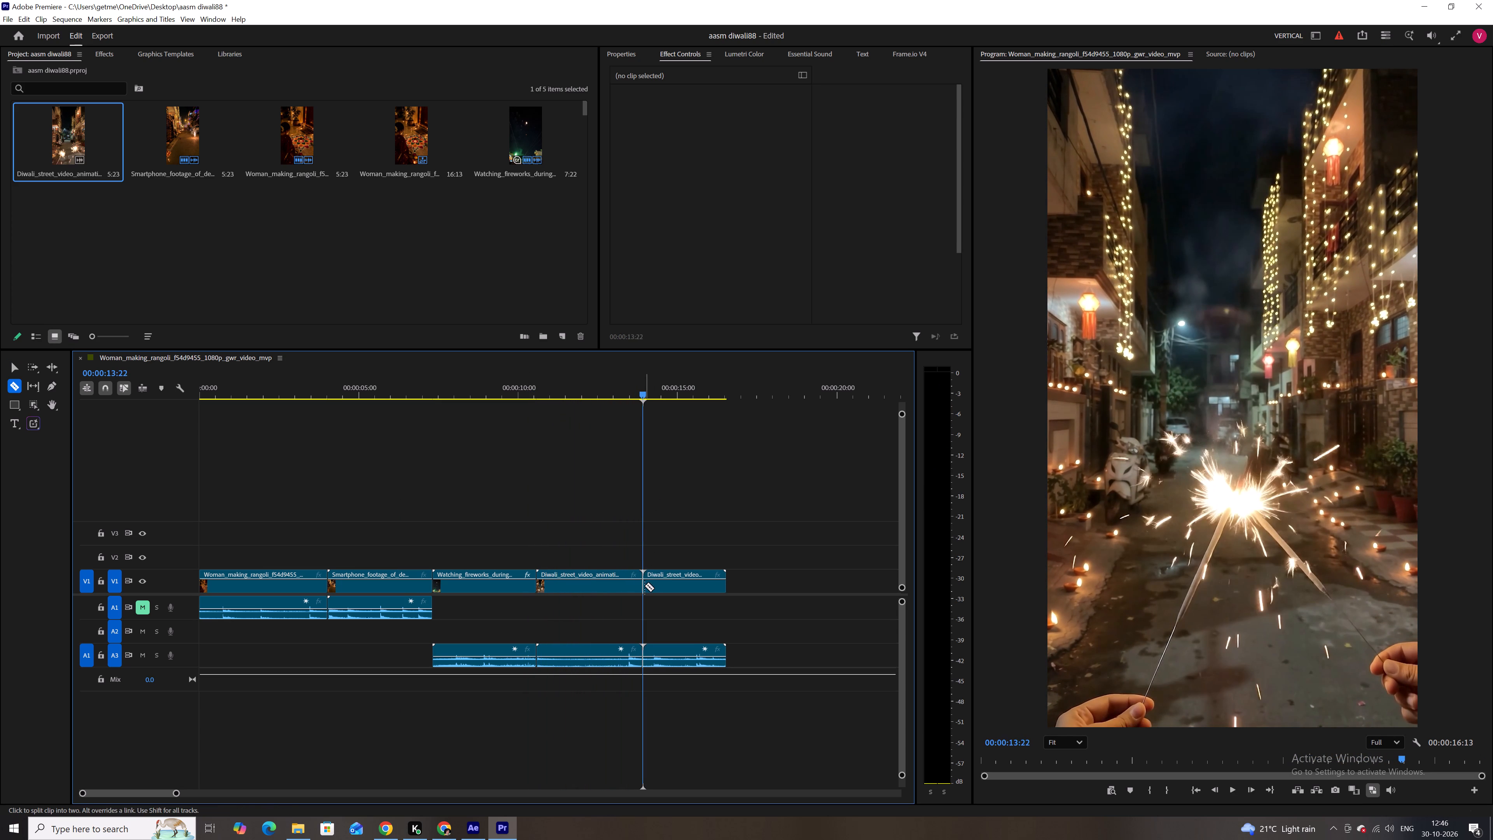
pyautogui.press('v')
pyautogui.moveTo(675, 535); pyautogui.dragTo(716, 691)
pyautogui.press('BackSpace')
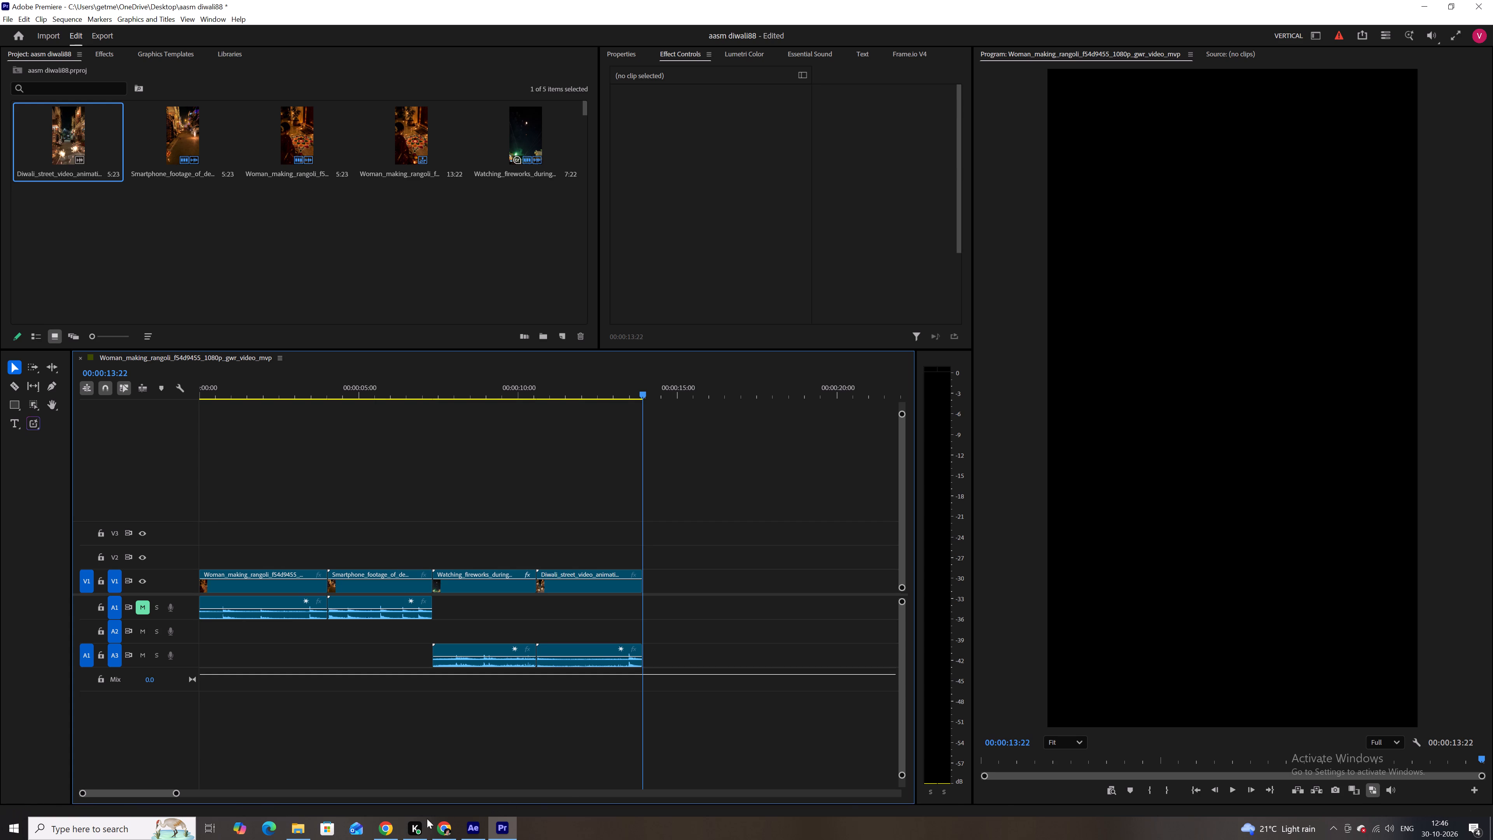
# Switch to Google Drive in Chrome, dismiss the pending download prompt, and go up to the 23.10.26 Karol Bagh folder.
pyautogui.click(390, 827)
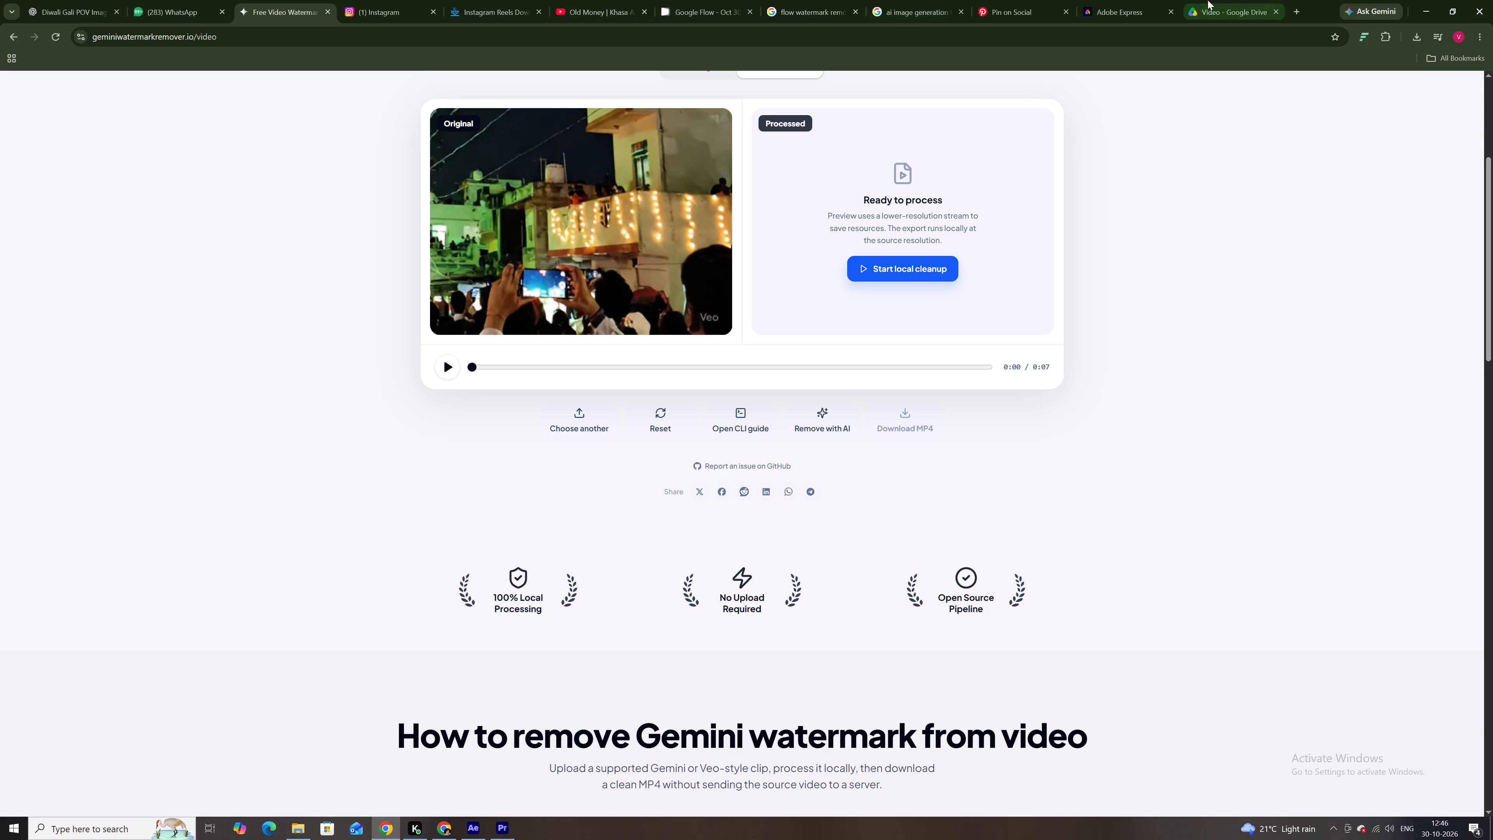
pyautogui.click(1247, 0)
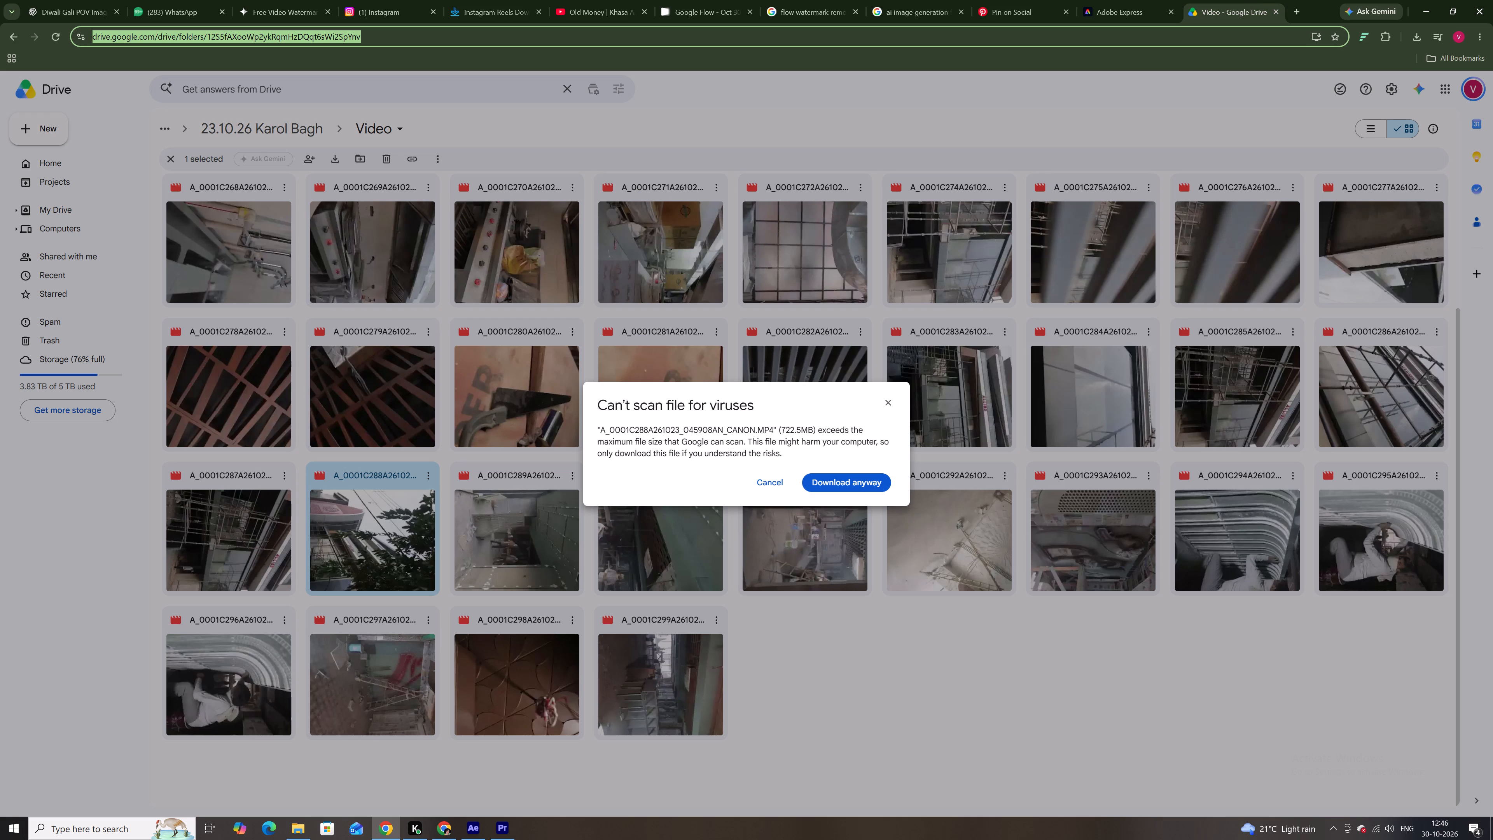
pyautogui.click(889, 399)
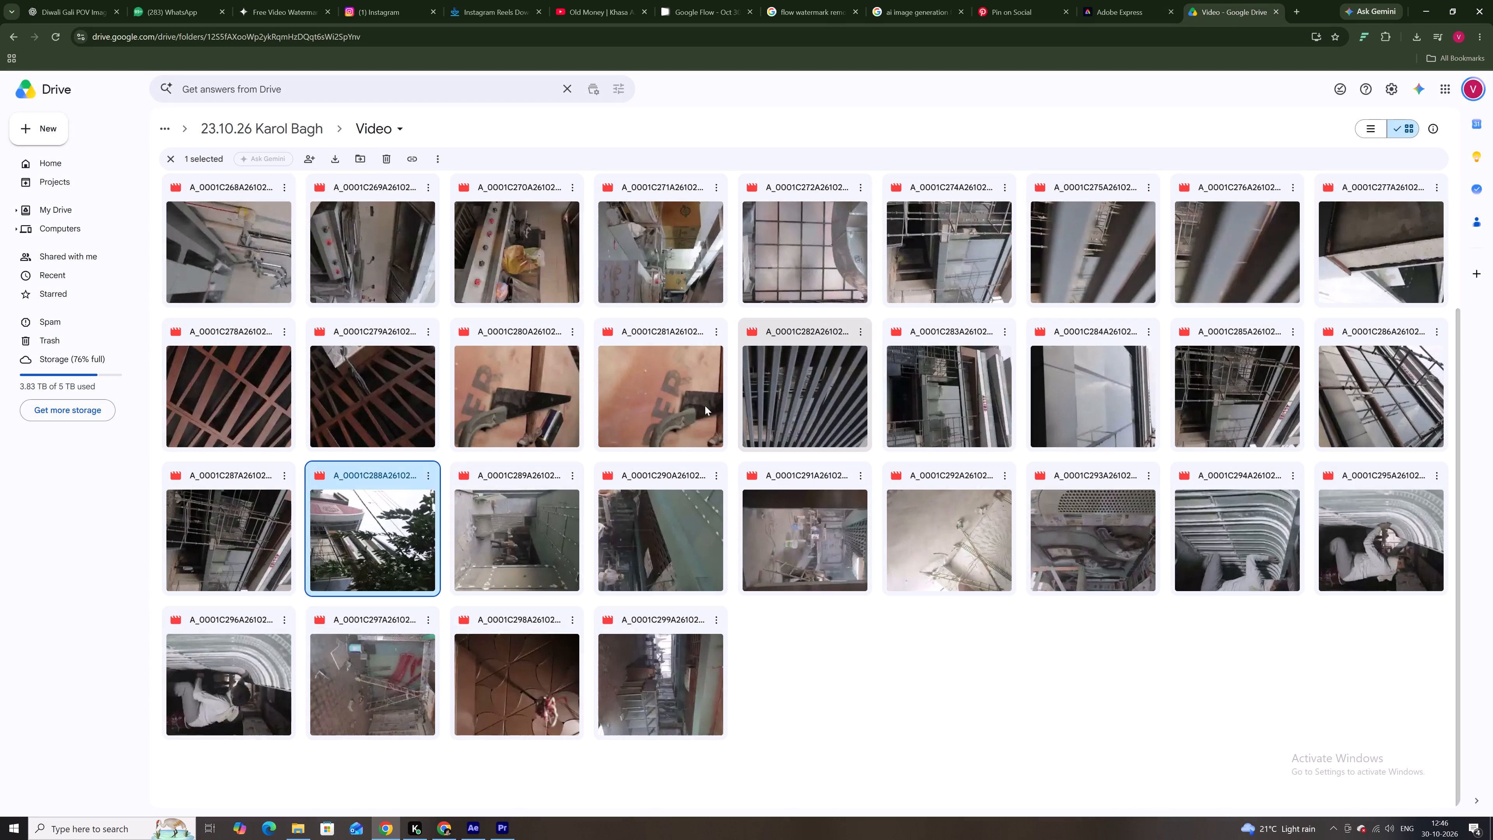
pyautogui.click(226, 127)
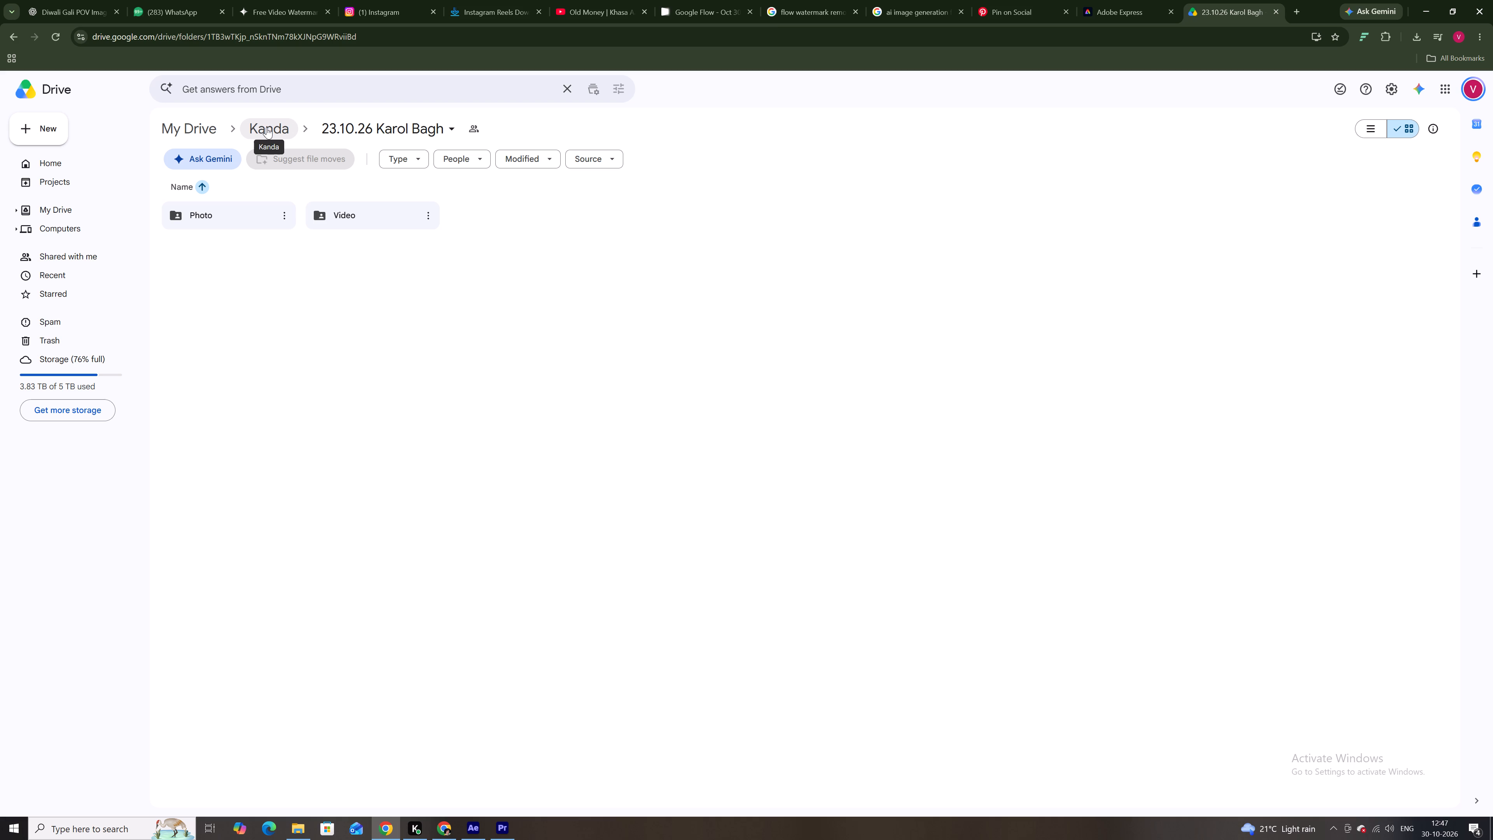
# Search Drive for "aam", open the AAM folder, then AAM Pitampura Shoot and its Pitampura Pooja or Ambience Shoot (3-9-26) folder.
pyautogui.click(223, 87)
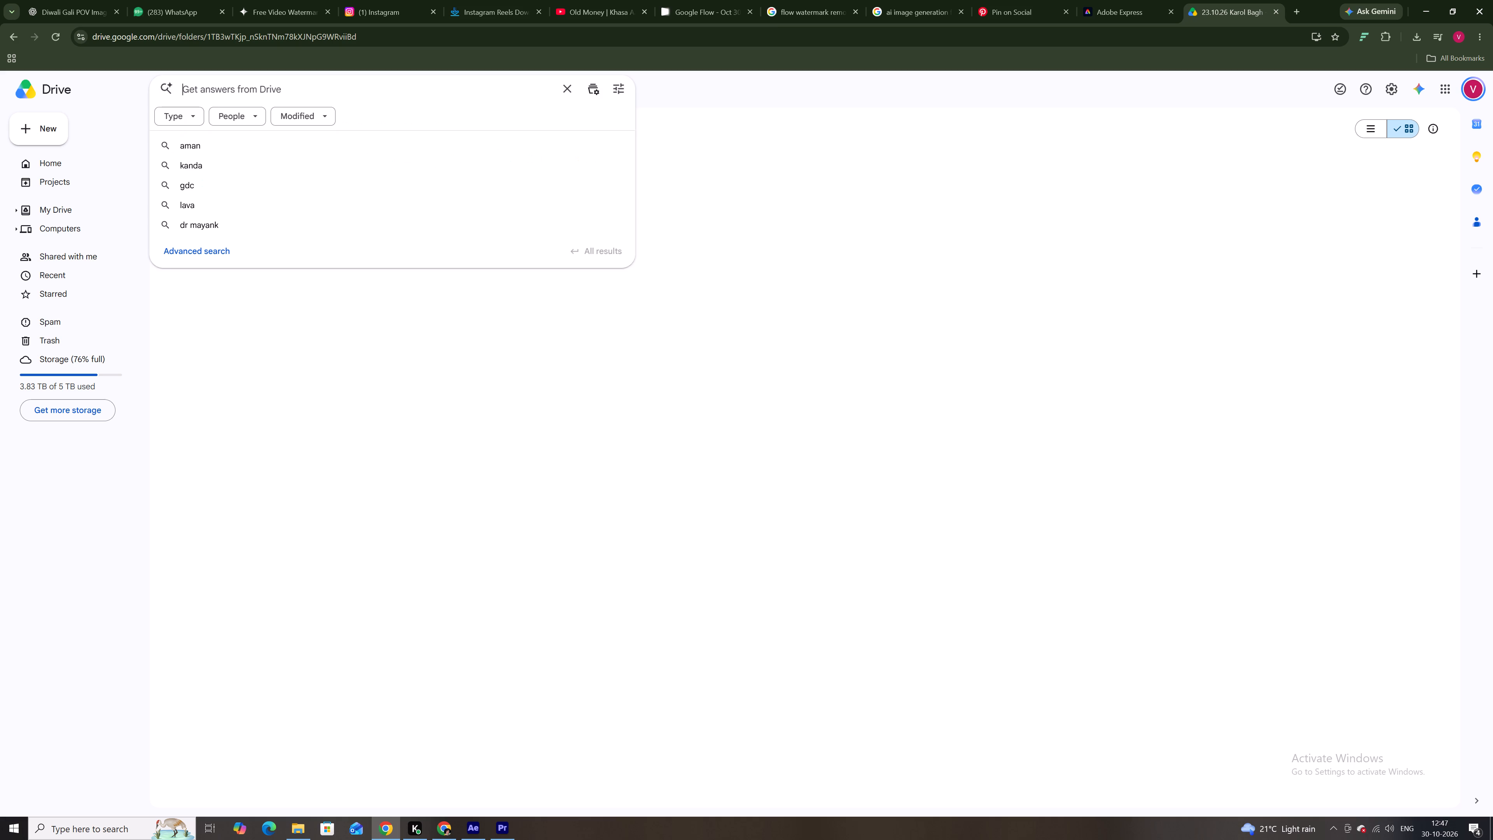
pyautogui.write('aam')
pyautogui.press('Return')
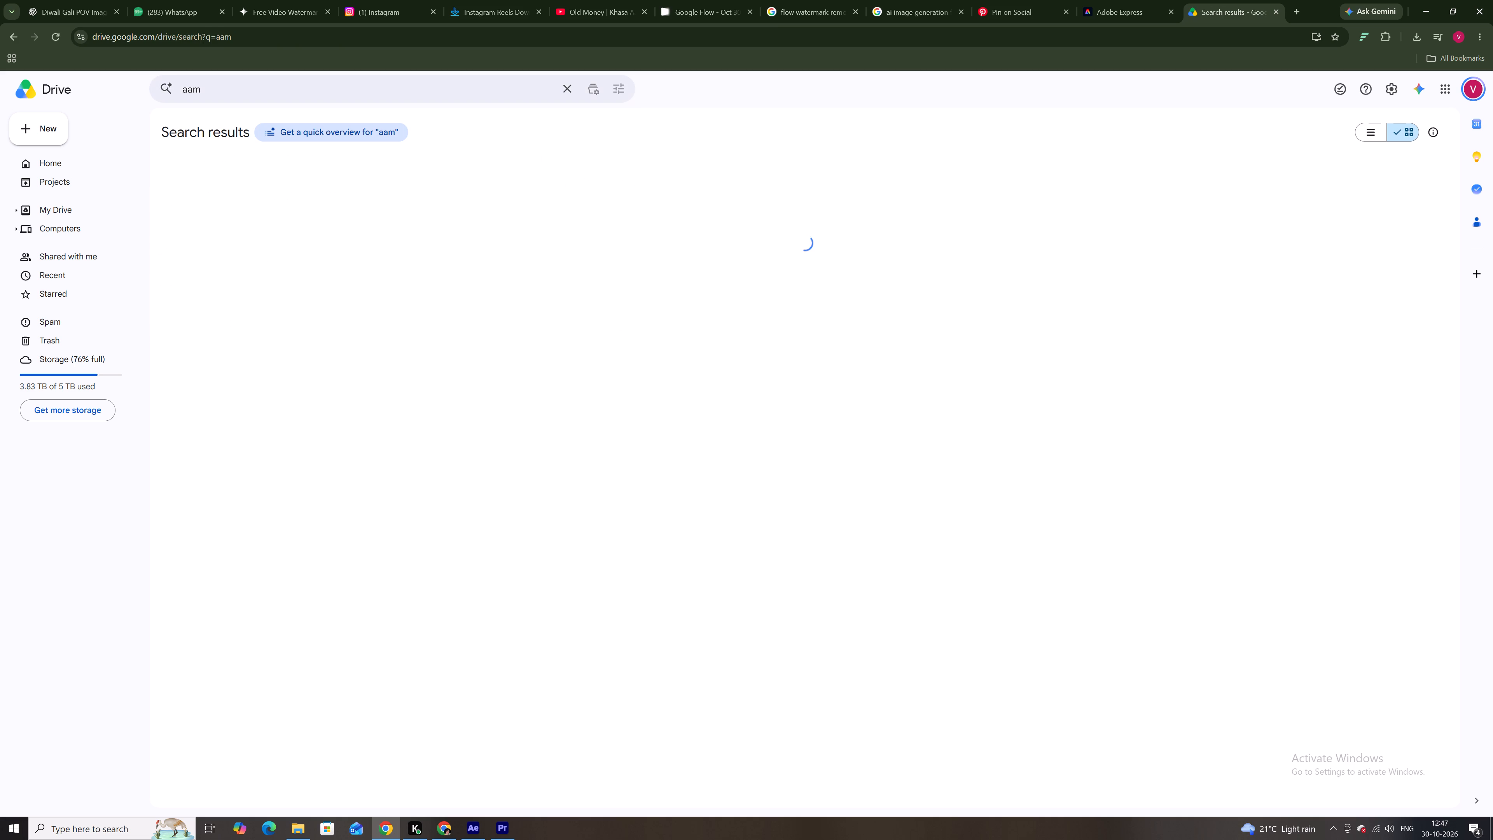
pyautogui.doubleClick(245, 284)
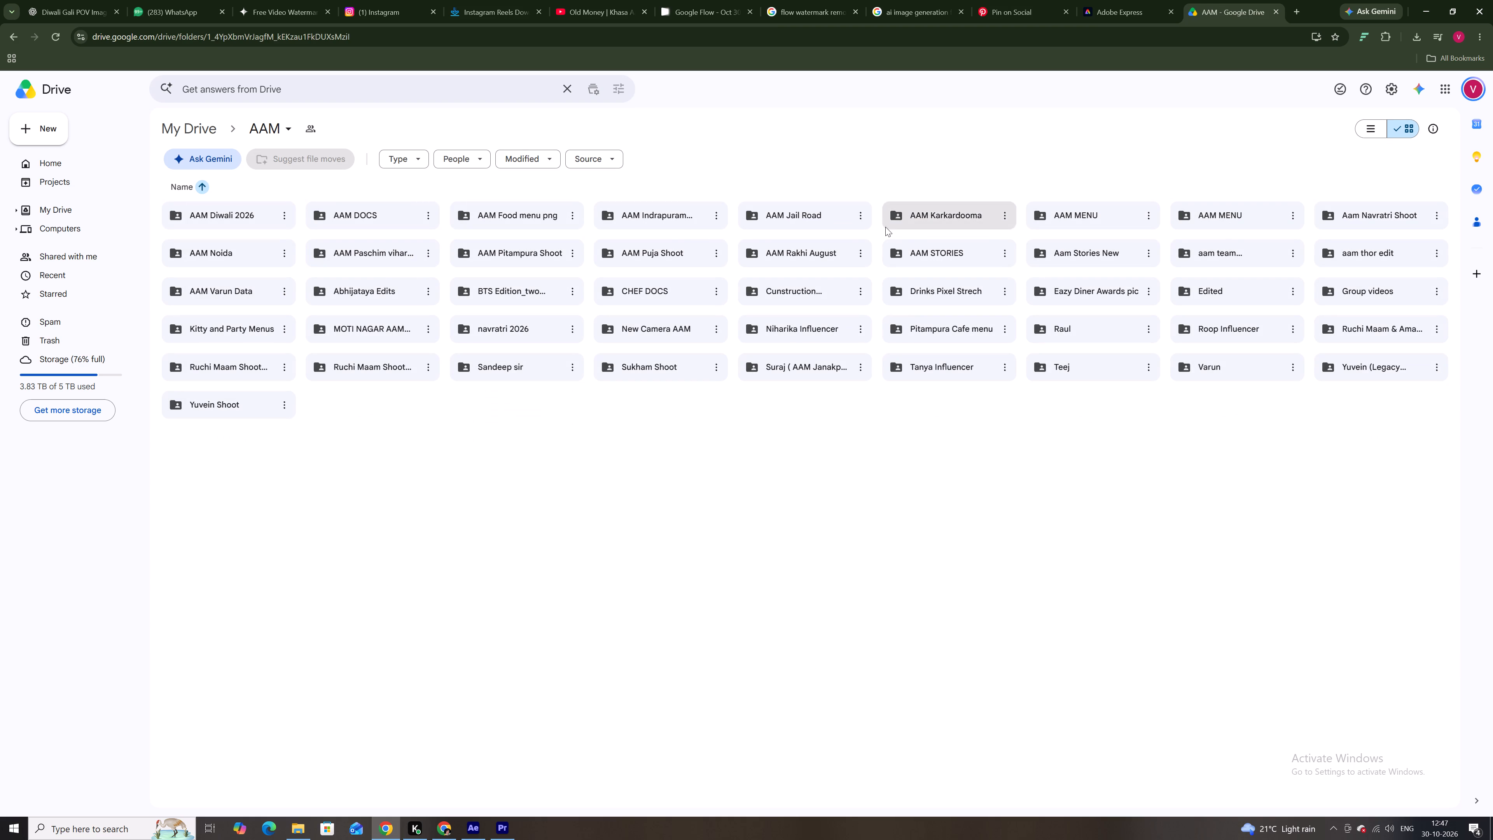
pyautogui.doubleClick(519, 261)
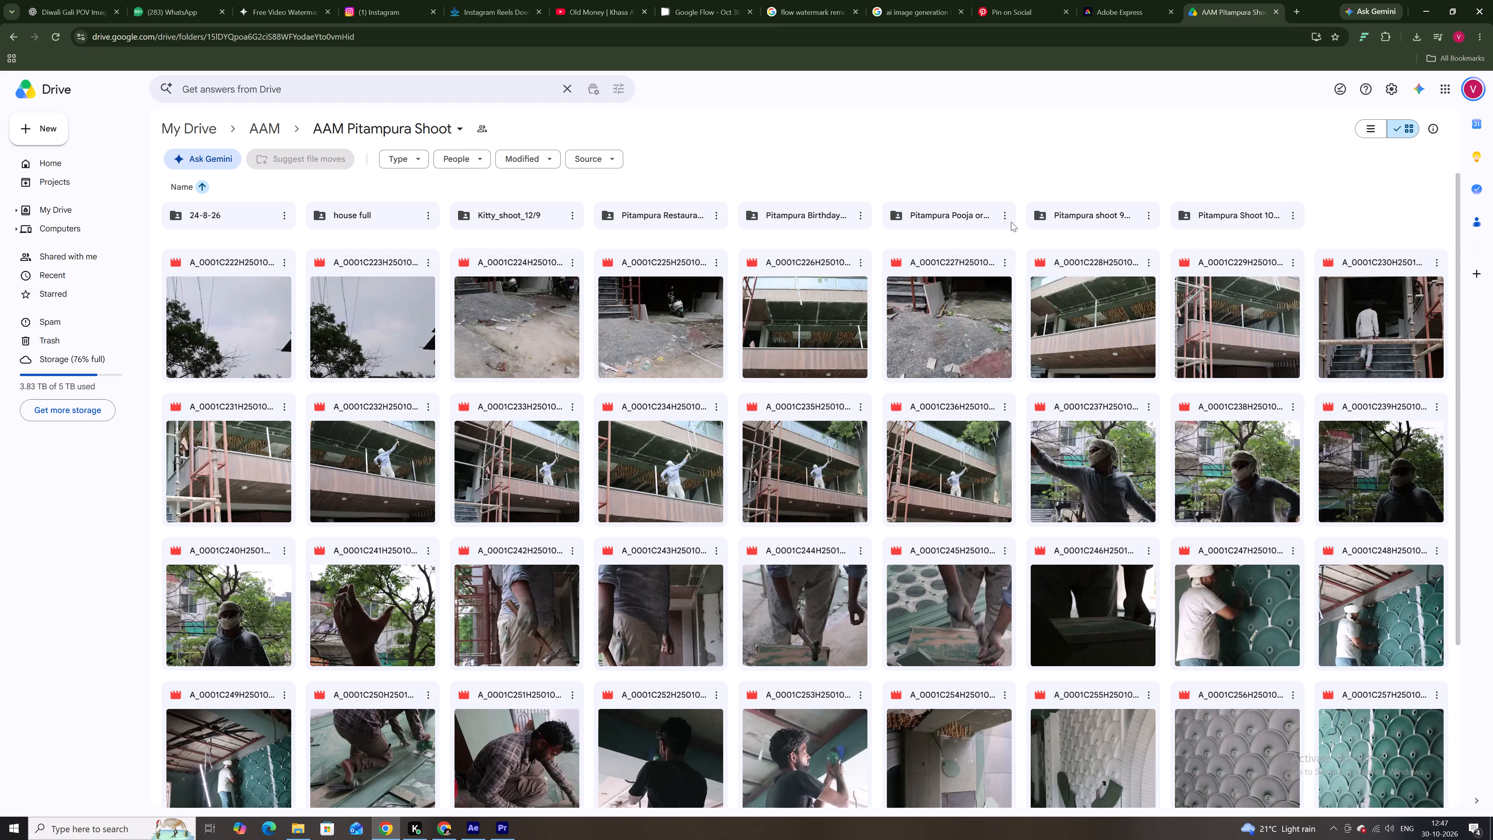
pyautogui.doubleClick(928, 200)
pyautogui.doubleClick(935, 213)
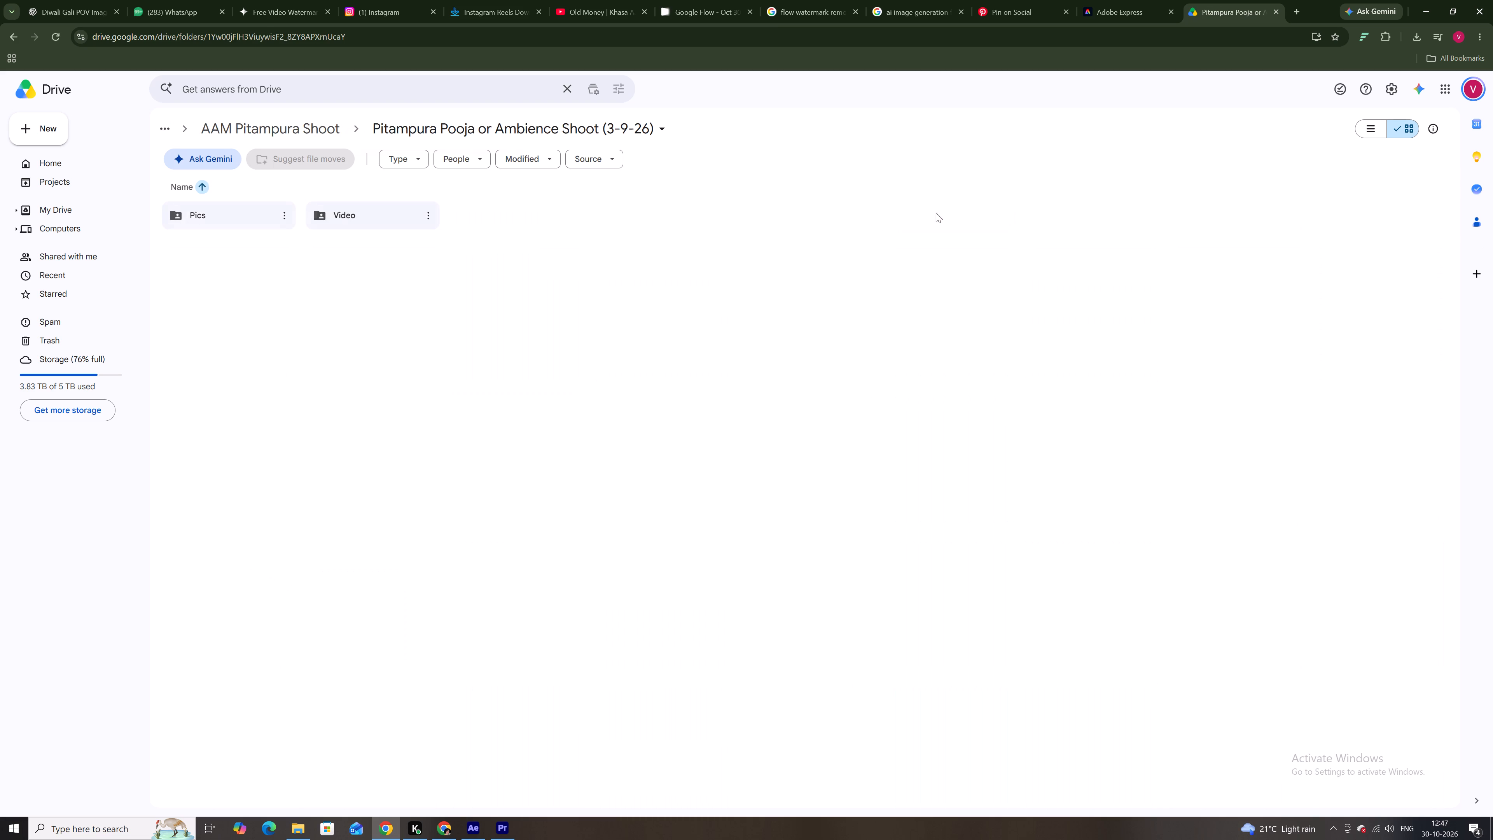
# Look through the photos in the shoot's Pics folder and return to the Pitampura Pooja or Ambience Shoot folder.
pyautogui.doubleClick(231, 220)
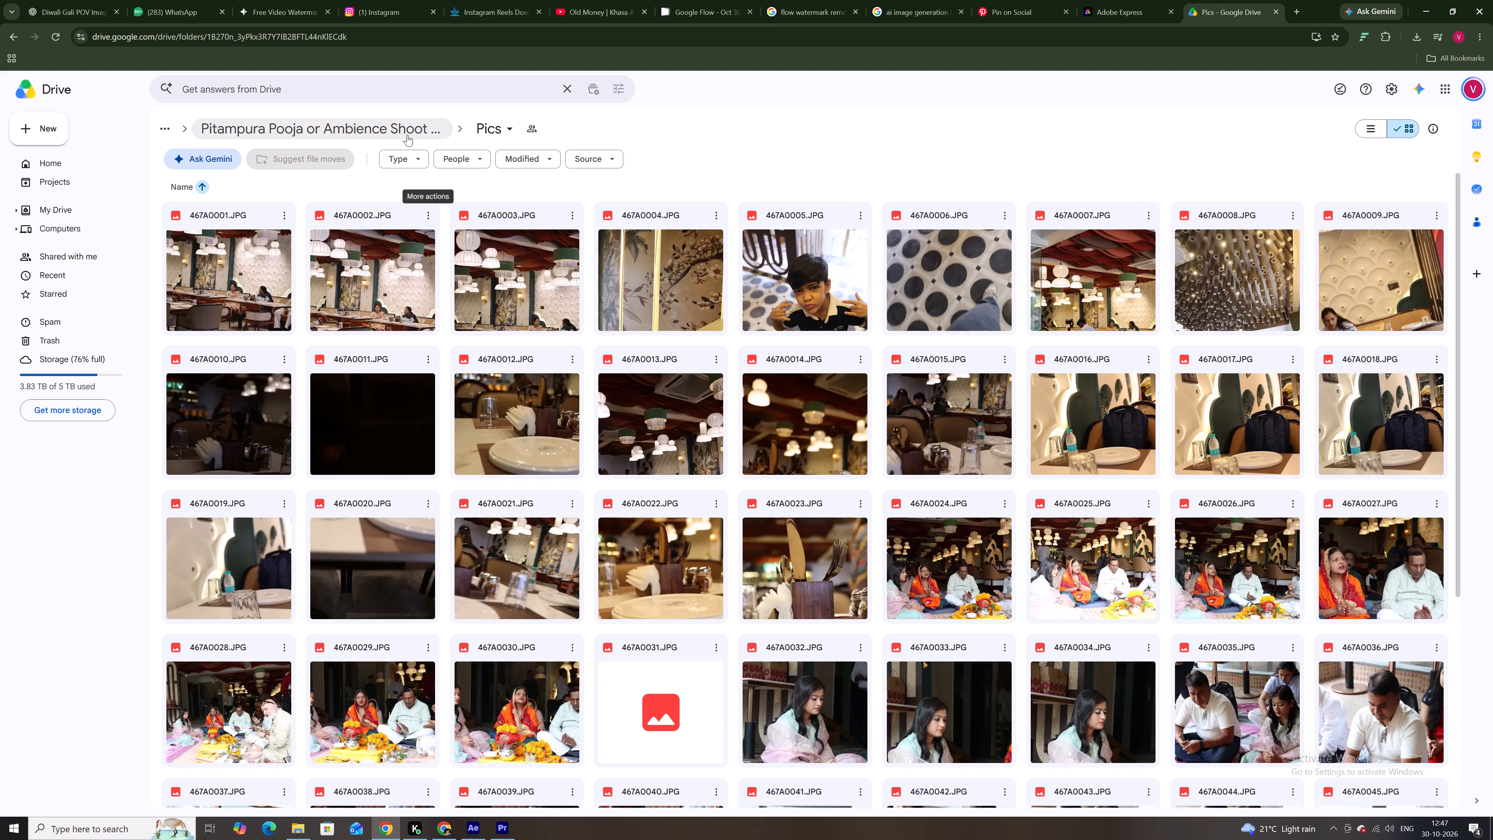
pyautogui.scroll(-3, 456, 271)
pyautogui.click(398, 133)
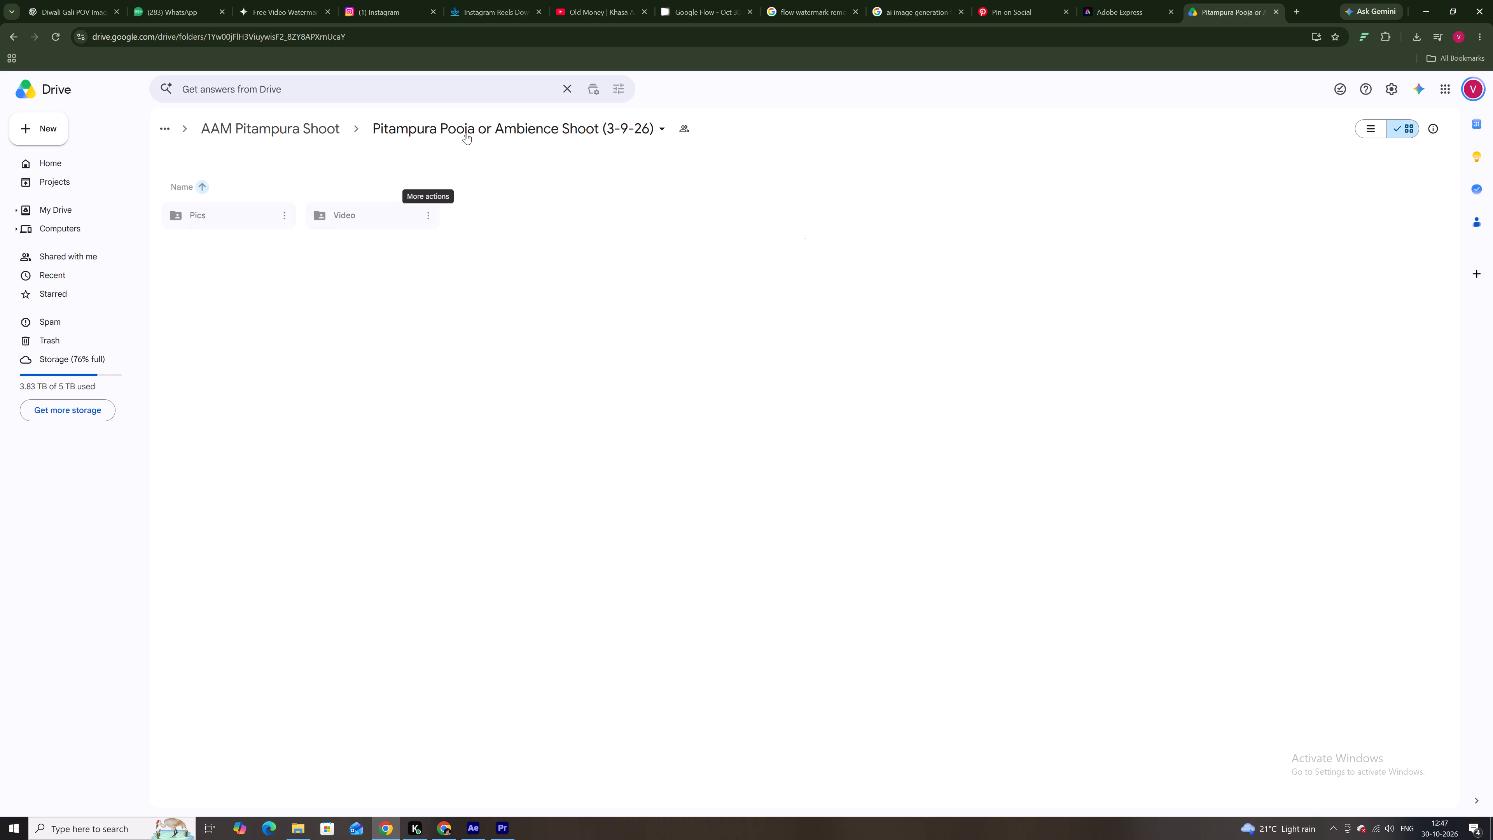
# Open the shoot's Video folder and look through its clips for footage of the AAM restaurant exterior.
pyautogui.doubleClick(387, 212)
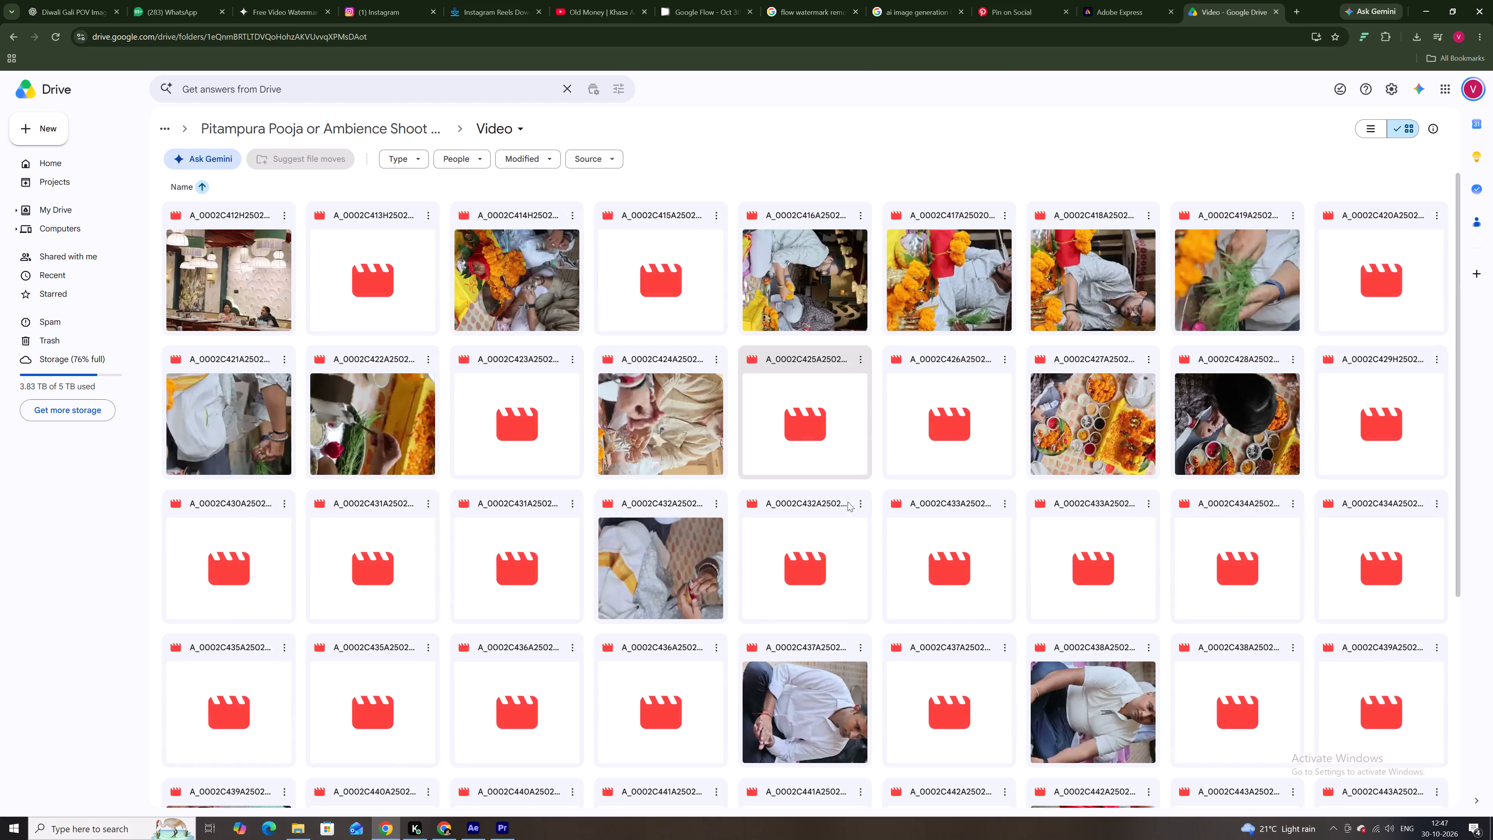
pyautogui.scroll(-20, 851, 531)
pyautogui.scroll(-9, 851, 531)
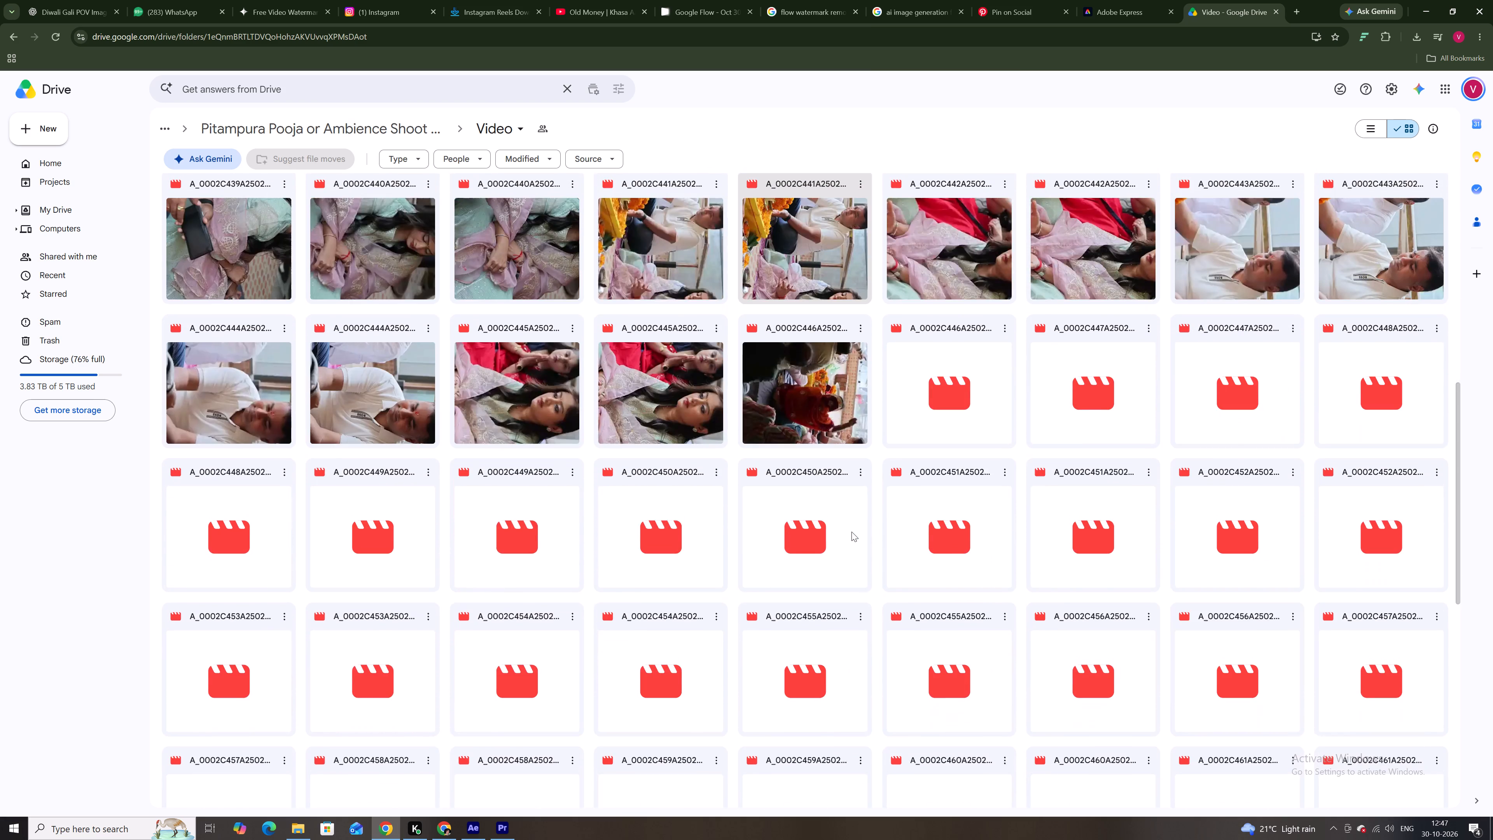
pyautogui.scroll(-20, 851, 532)
pyautogui.scroll(-7, 851, 532)
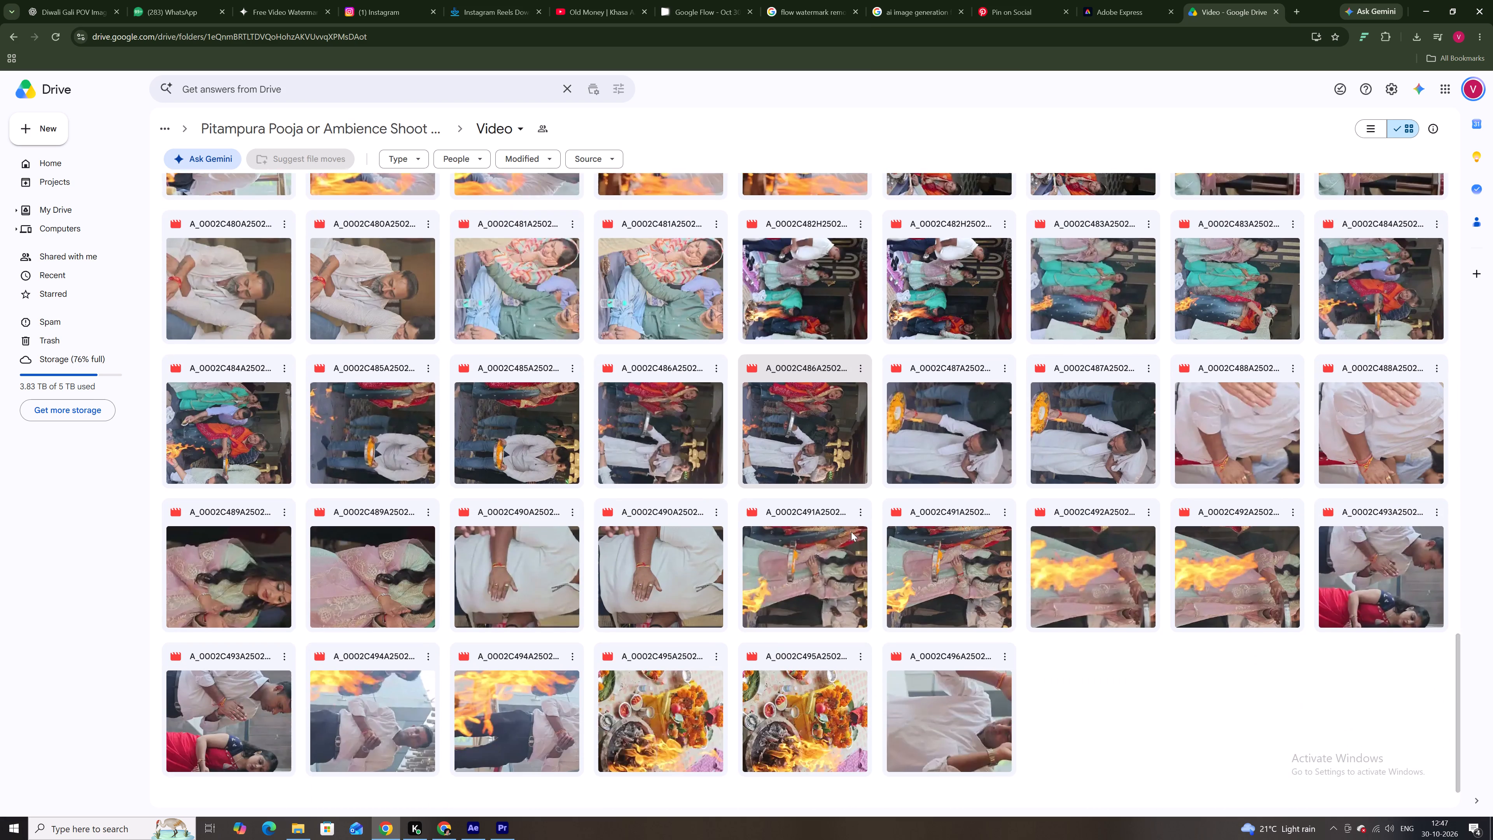
pyautogui.scroll(-16, 851, 532)
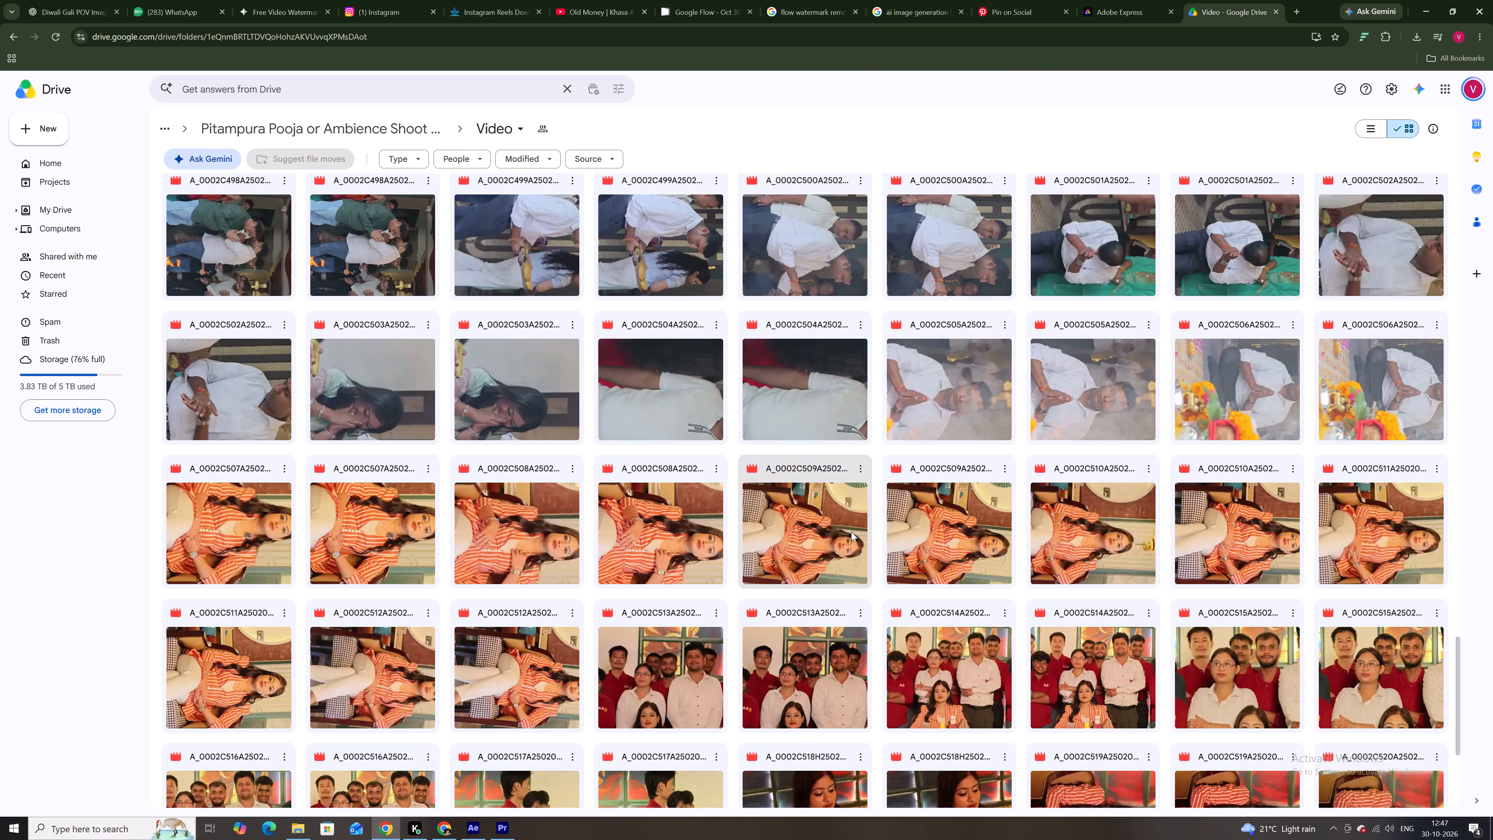
pyautogui.scroll(-11, 851, 532)
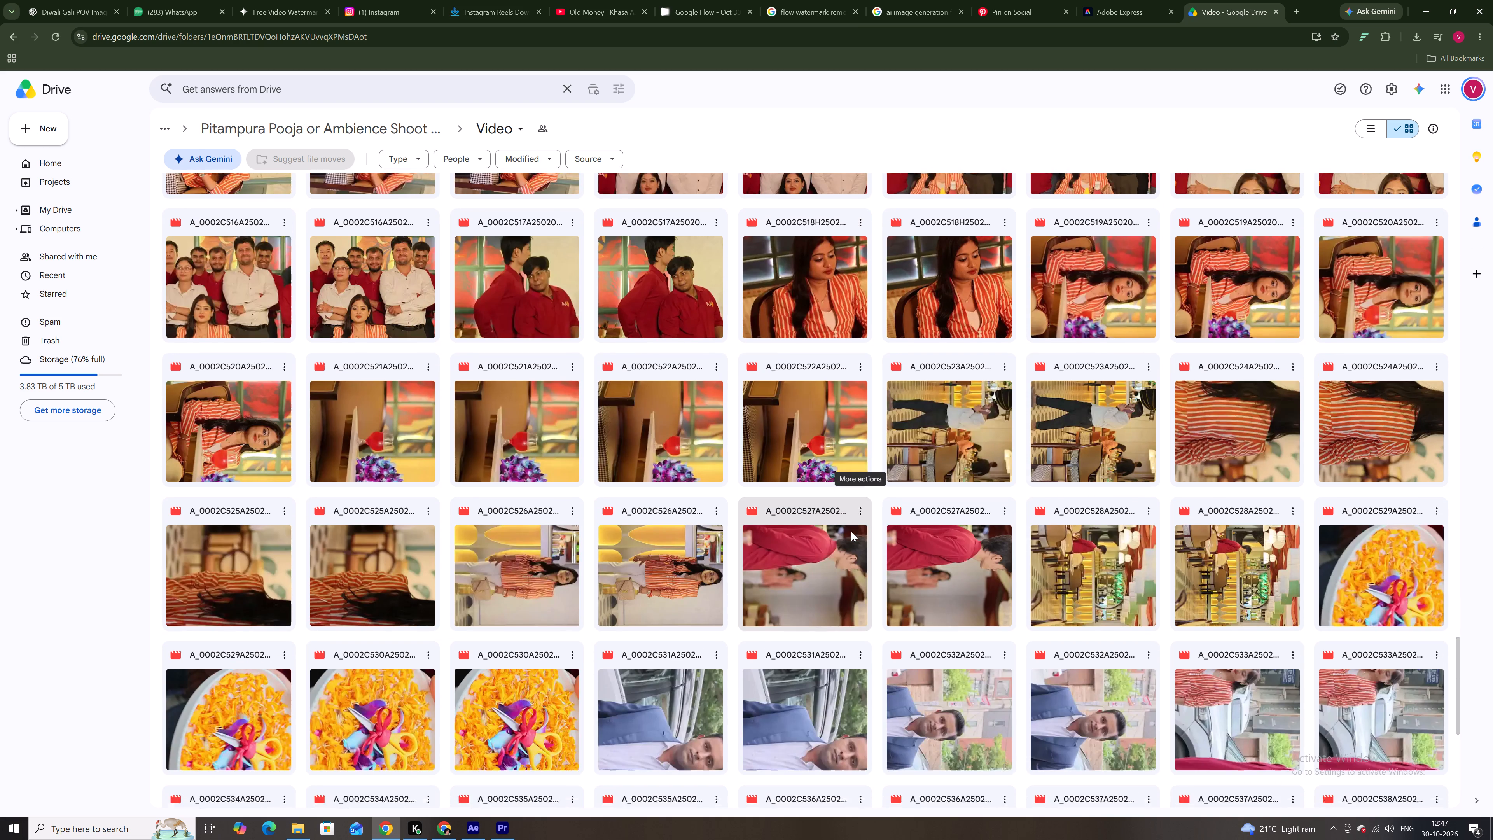
pyautogui.scroll(-10, 851, 532)
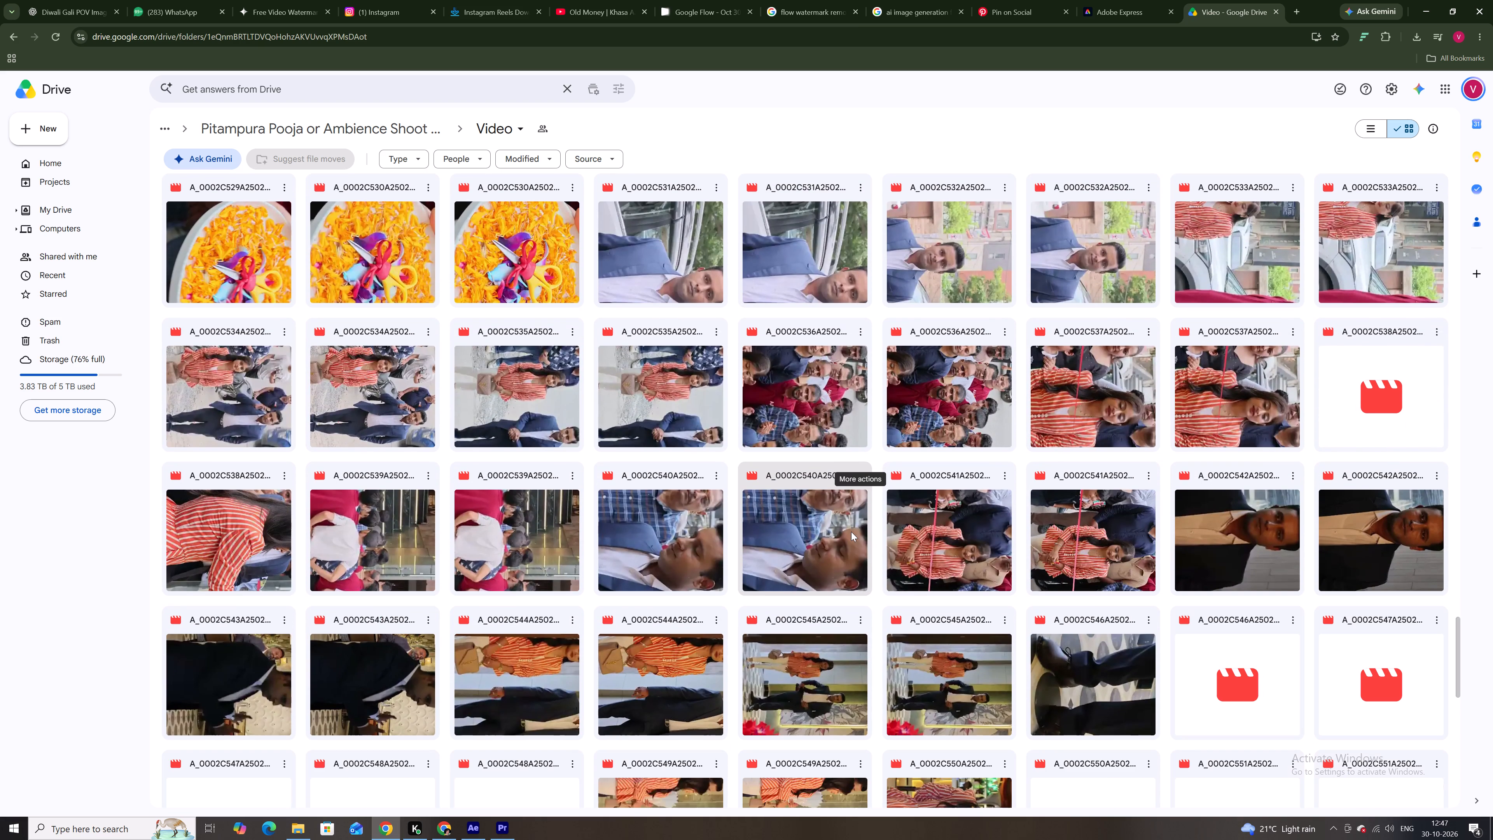
pyautogui.scroll(-14, 851, 532)
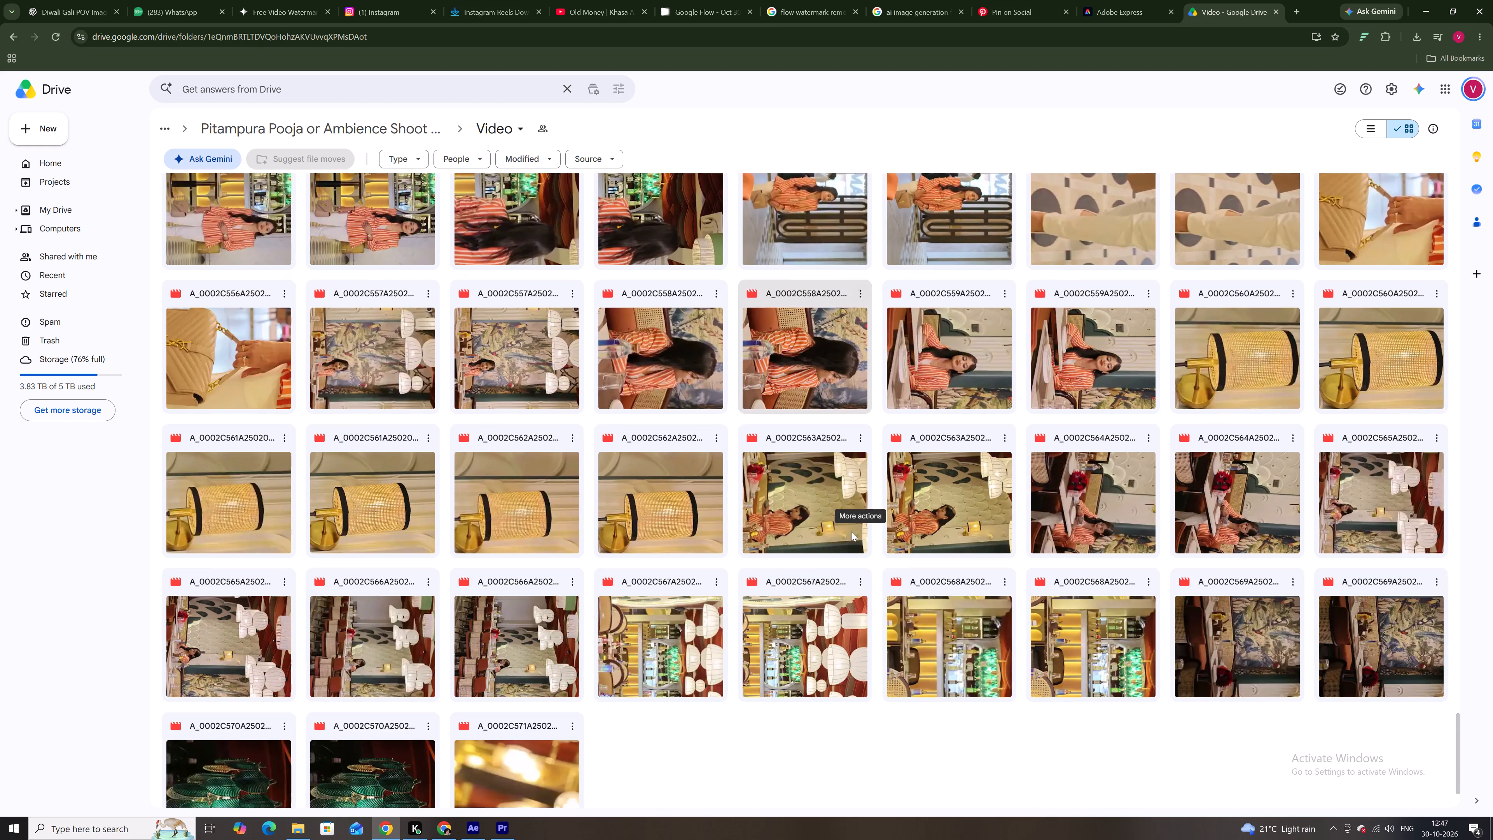
pyautogui.scroll(-10, 851, 532)
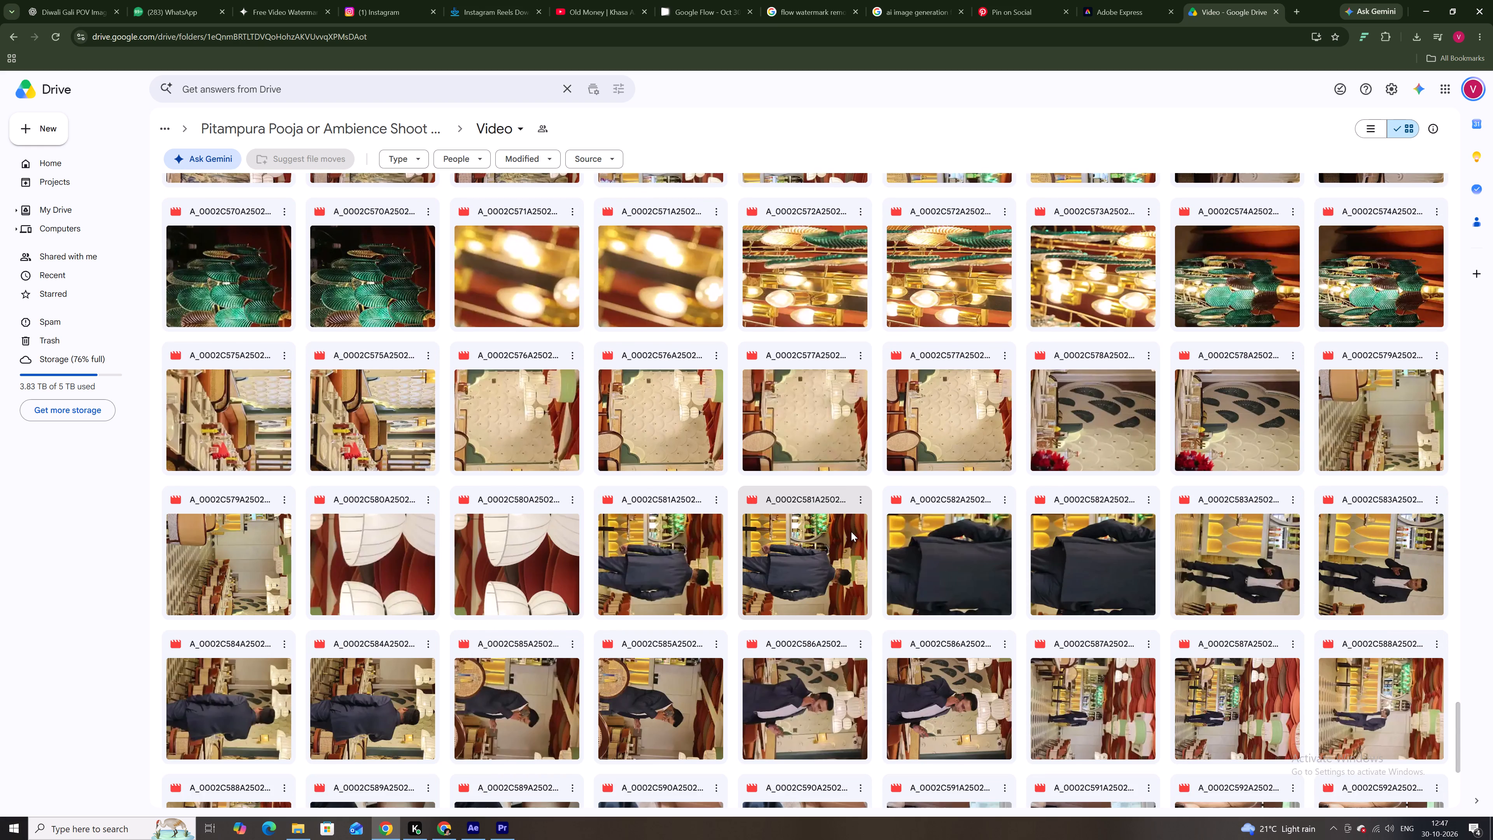
pyautogui.scroll(-16, 851, 532)
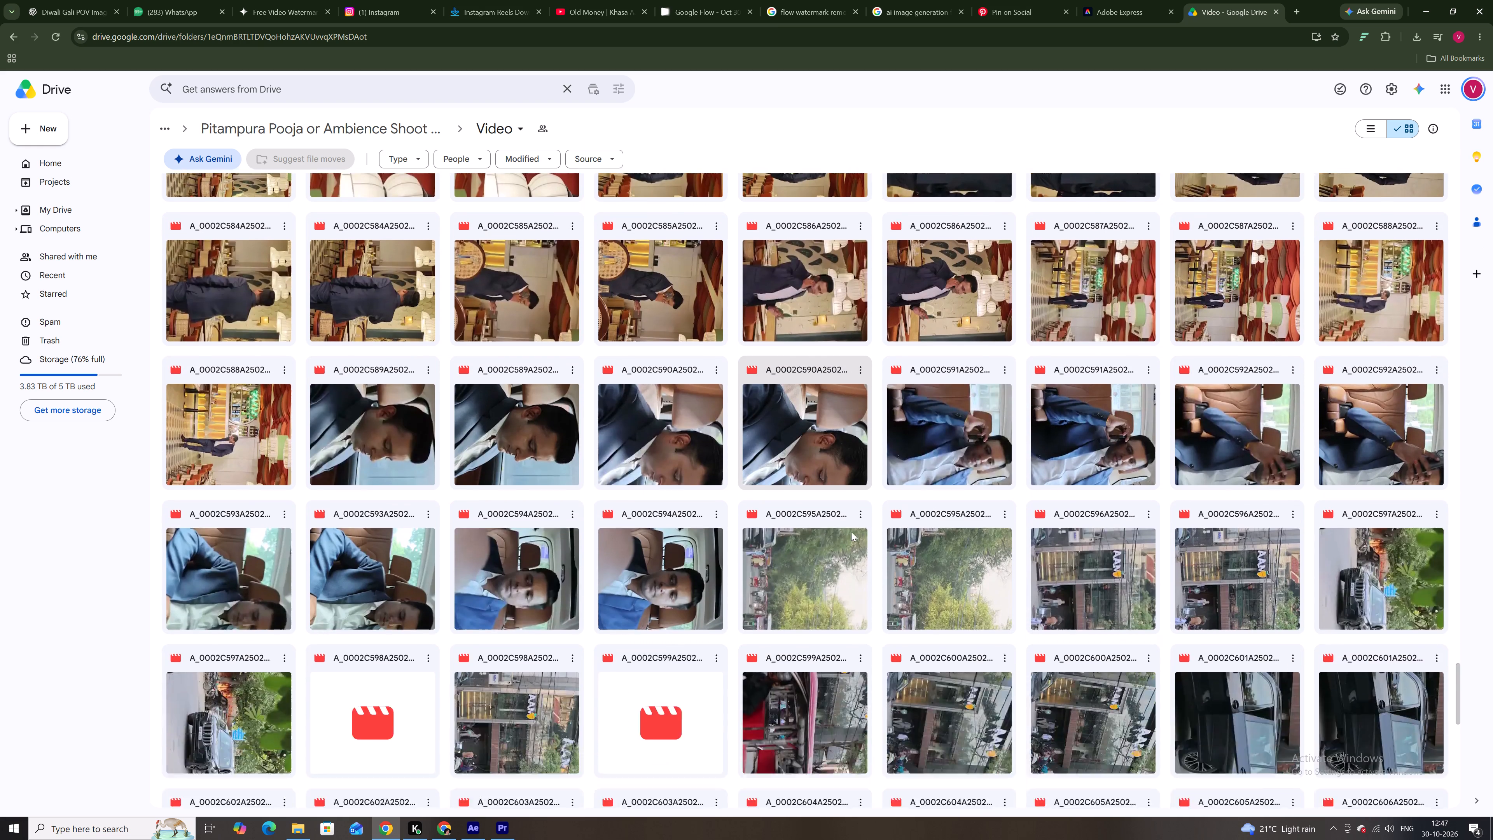
# Preview the two A_0002C596 clips of the AAM storefront seen from the street.
pyautogui.doubleClick(1138, 469)
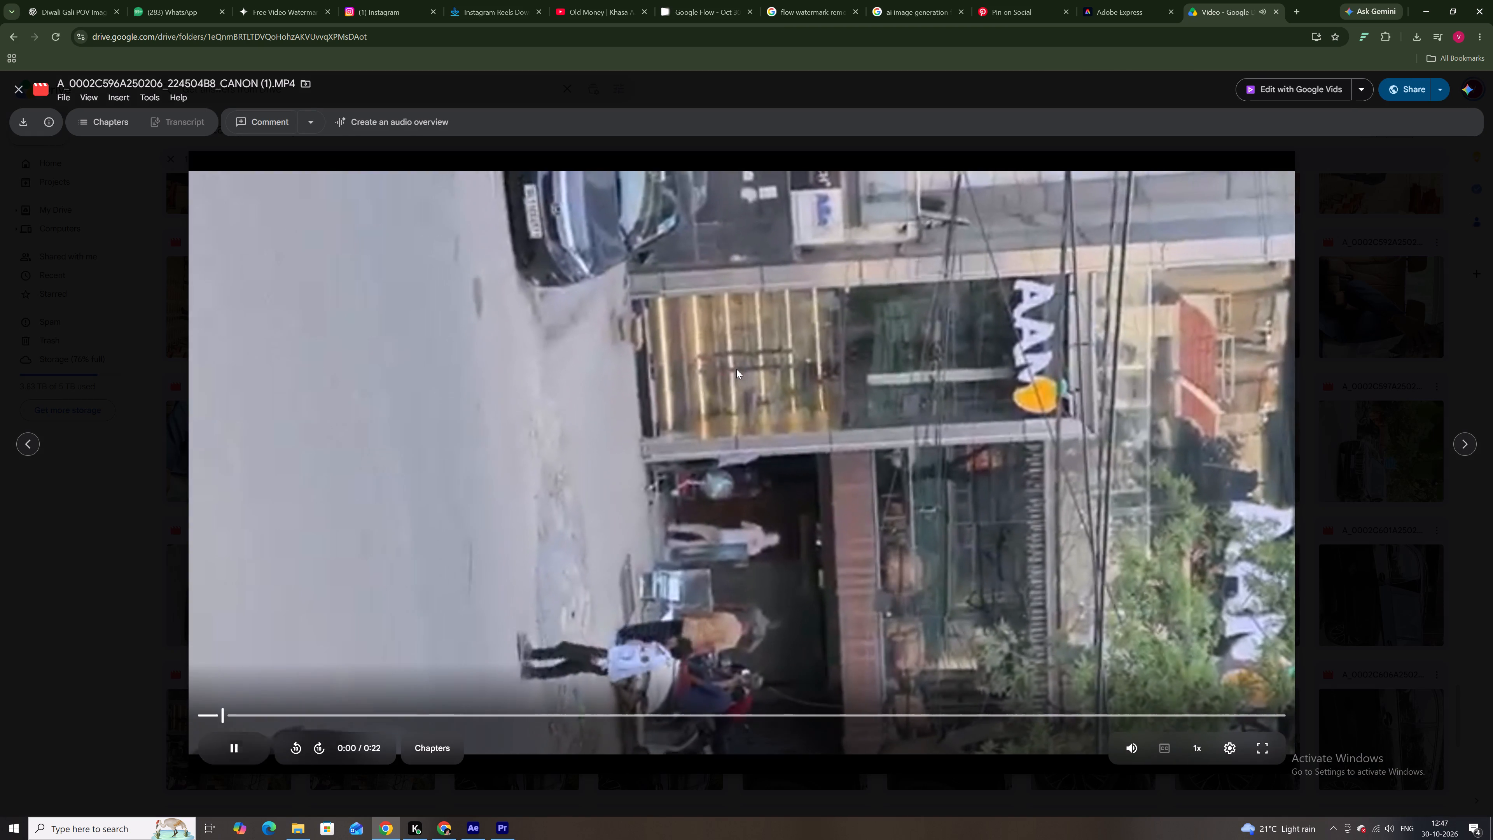
pyautogui.click(1466, 452)
pyautogui.click(813, 461)
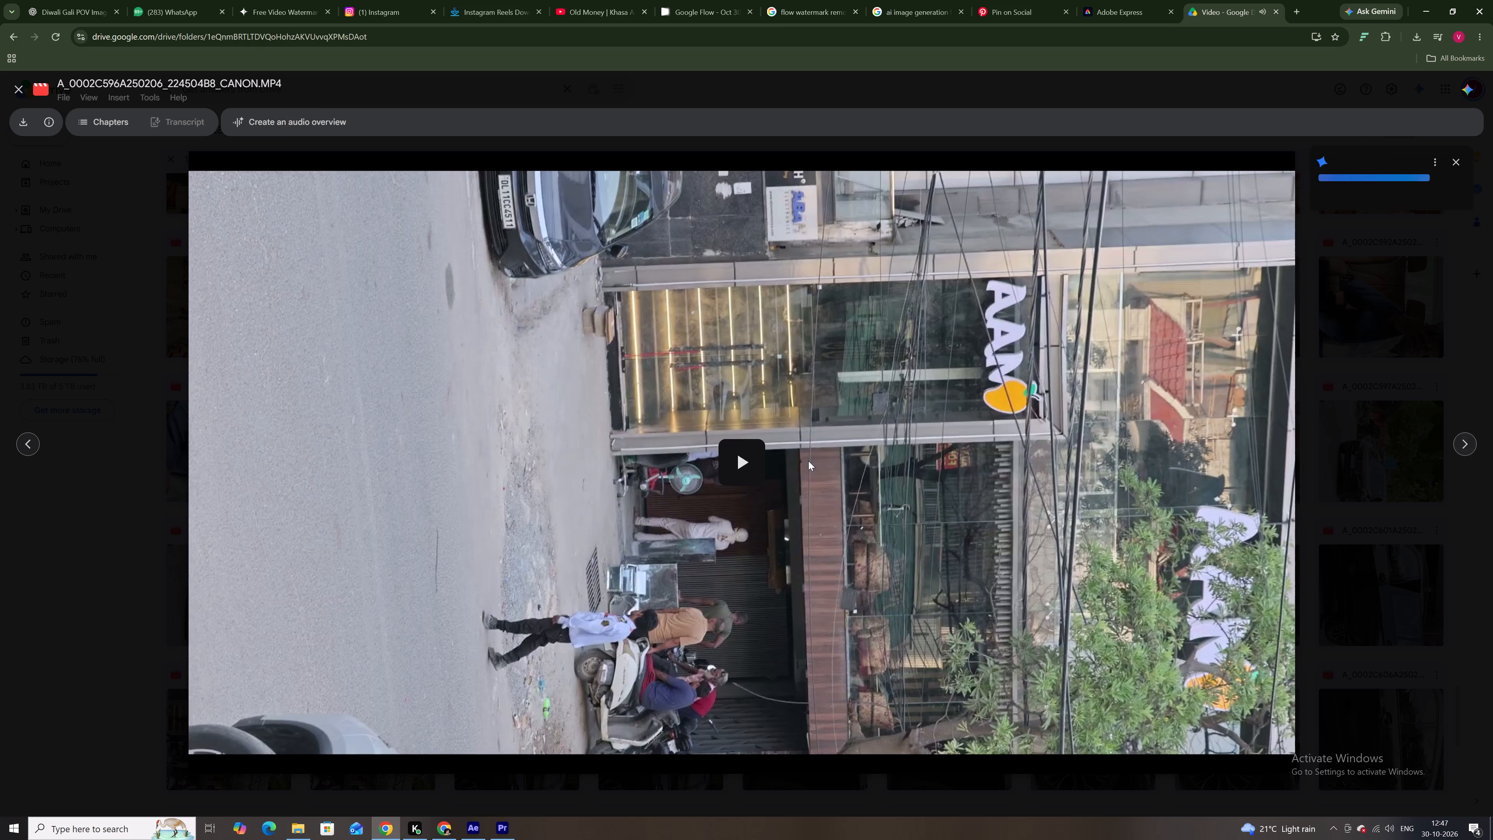
pyautogui.click(518, 556)
# Switch to File Explorer and look through the Downloads folder for existing AAM footage.
pyautogui.click(303, 824)
pyautogui.scroll(-4, 593, 386)
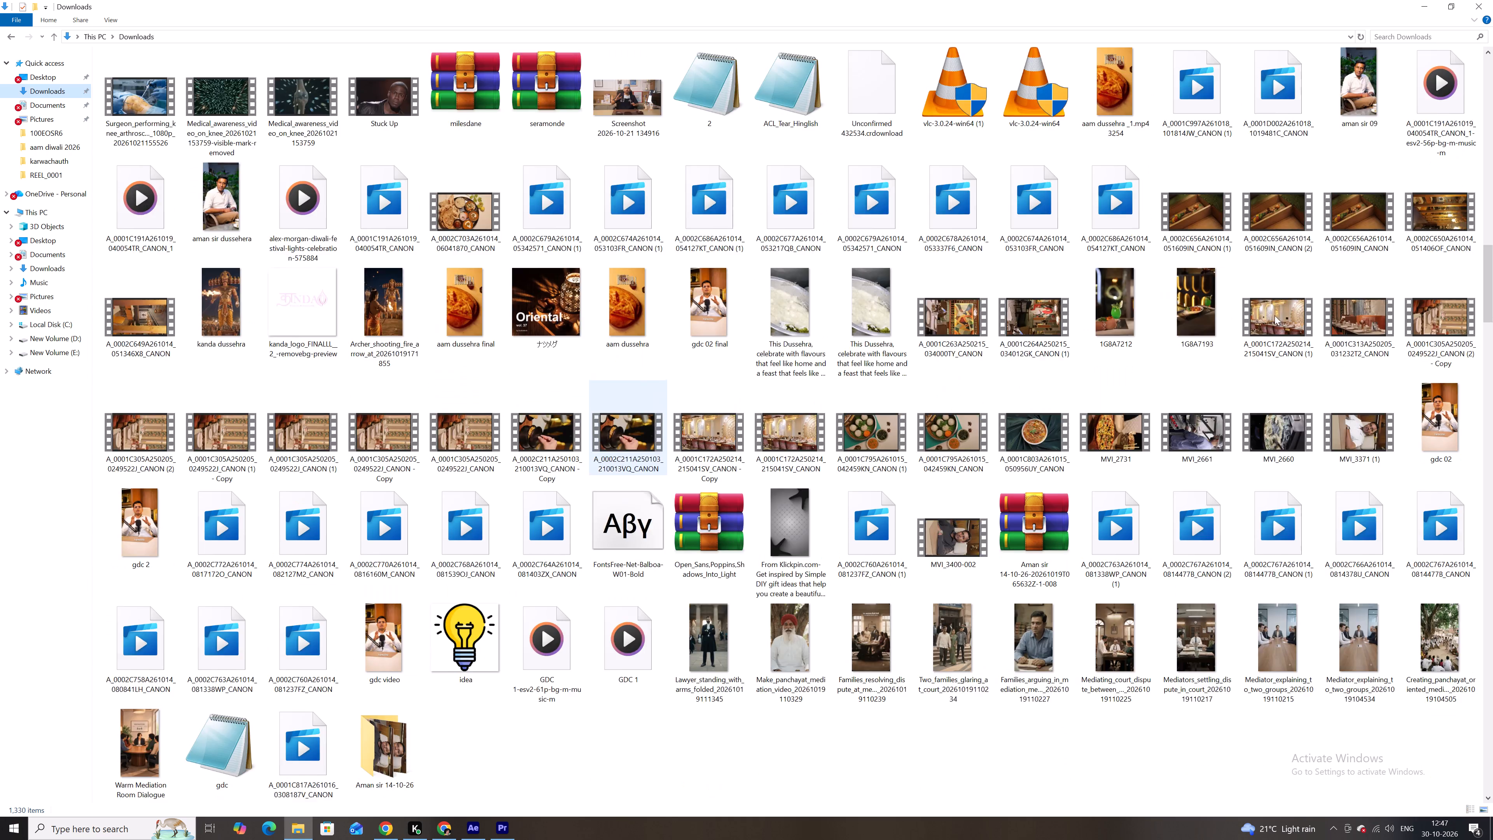
pyautogui.moveTo(1492, 324); pyautogui.dragTo(1492, 721)
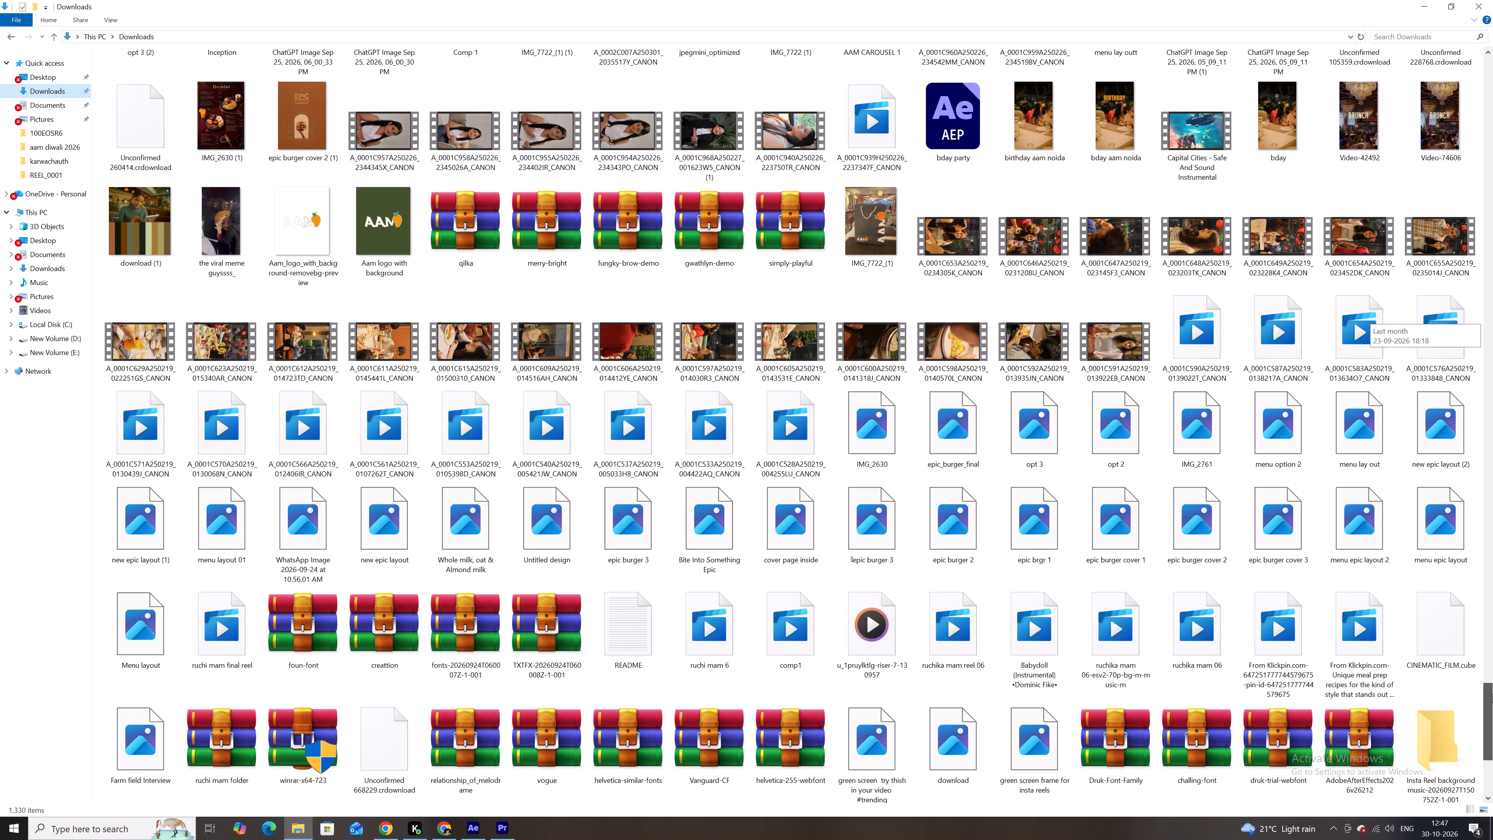
pyautogui.moveTo(1491, 685); pyautogui.dragTo(1492, 755)
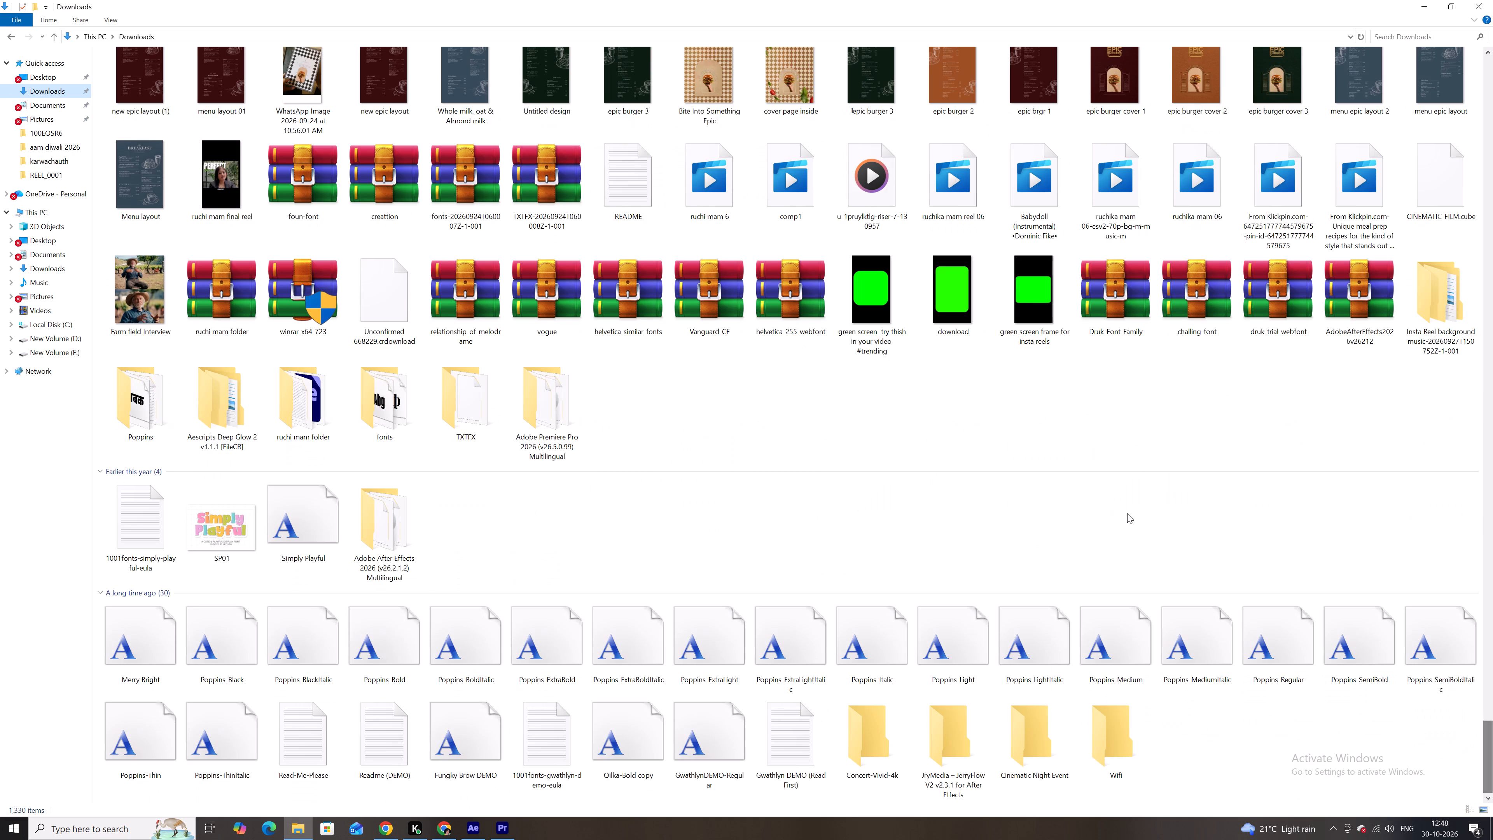
pyautogui.scroll(4, 659, 520)
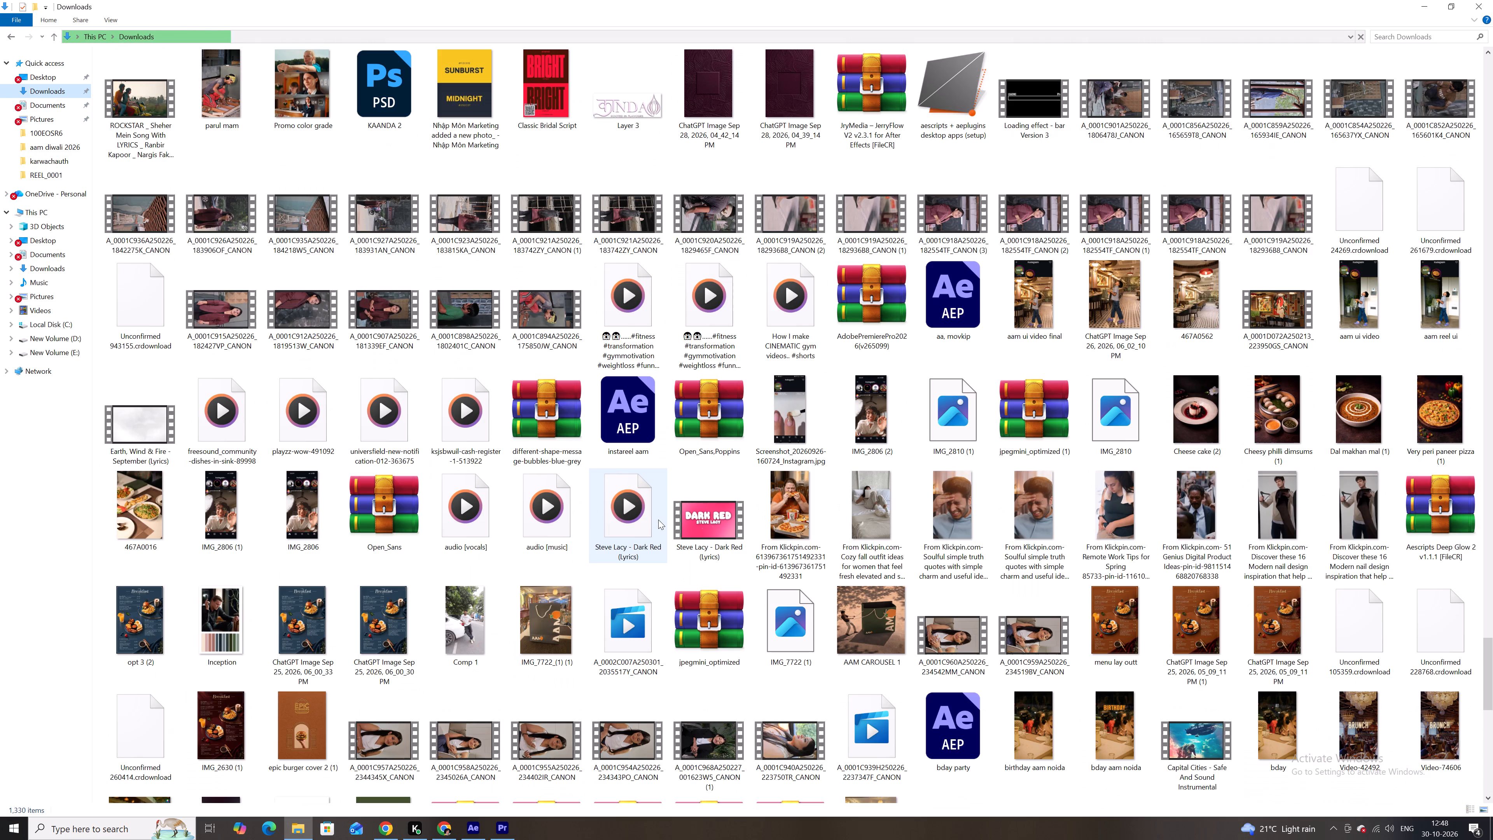
pyautogui.scroll(2, 722, 511)
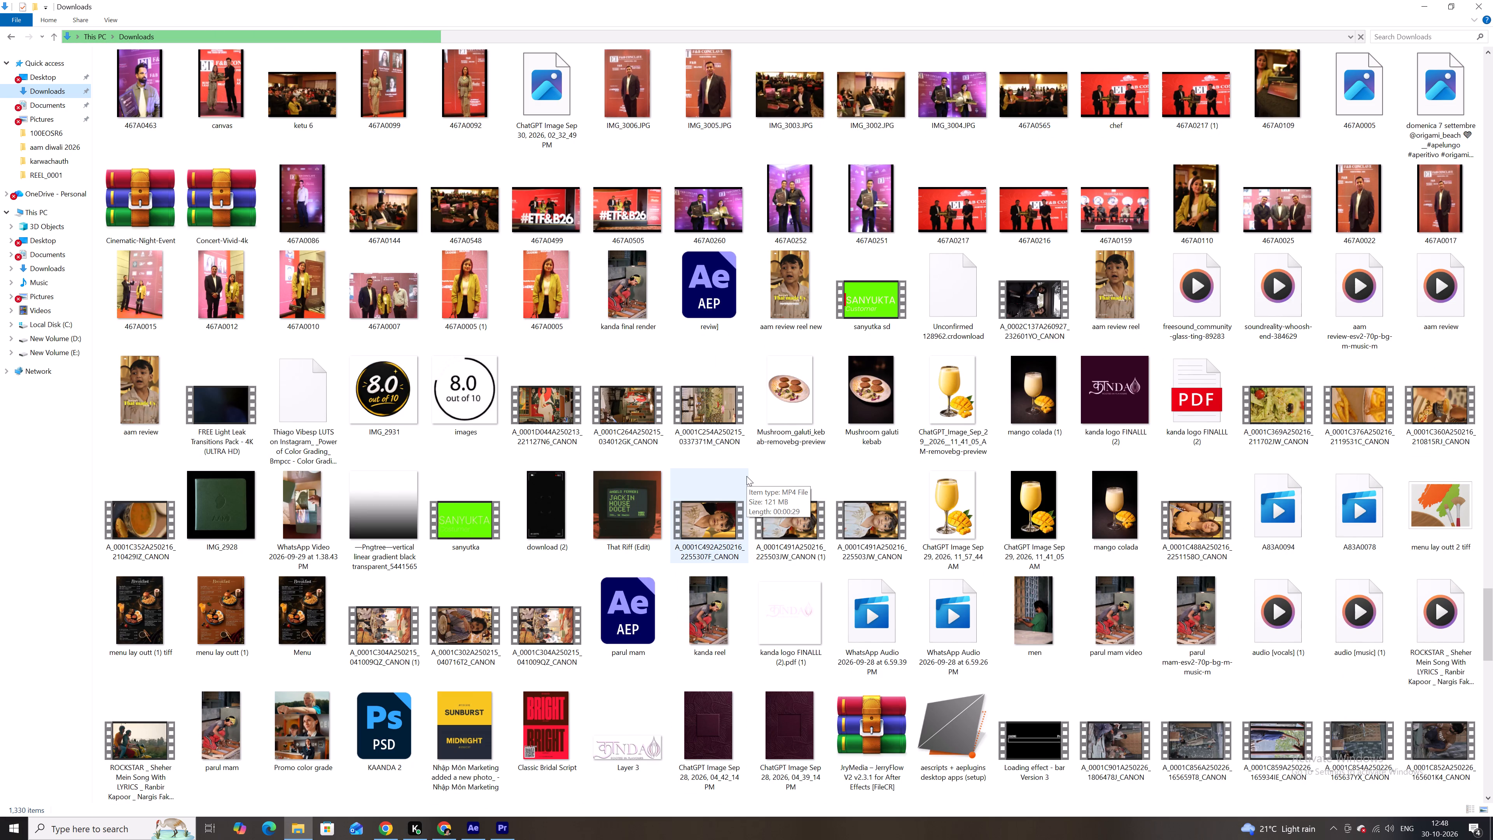
pyautogui.scroll(1, 746, 476)
# Return to Drive in Chrome, close the clip preview, and go up to the main AAM folder.
pyautogui.click(391, 826)
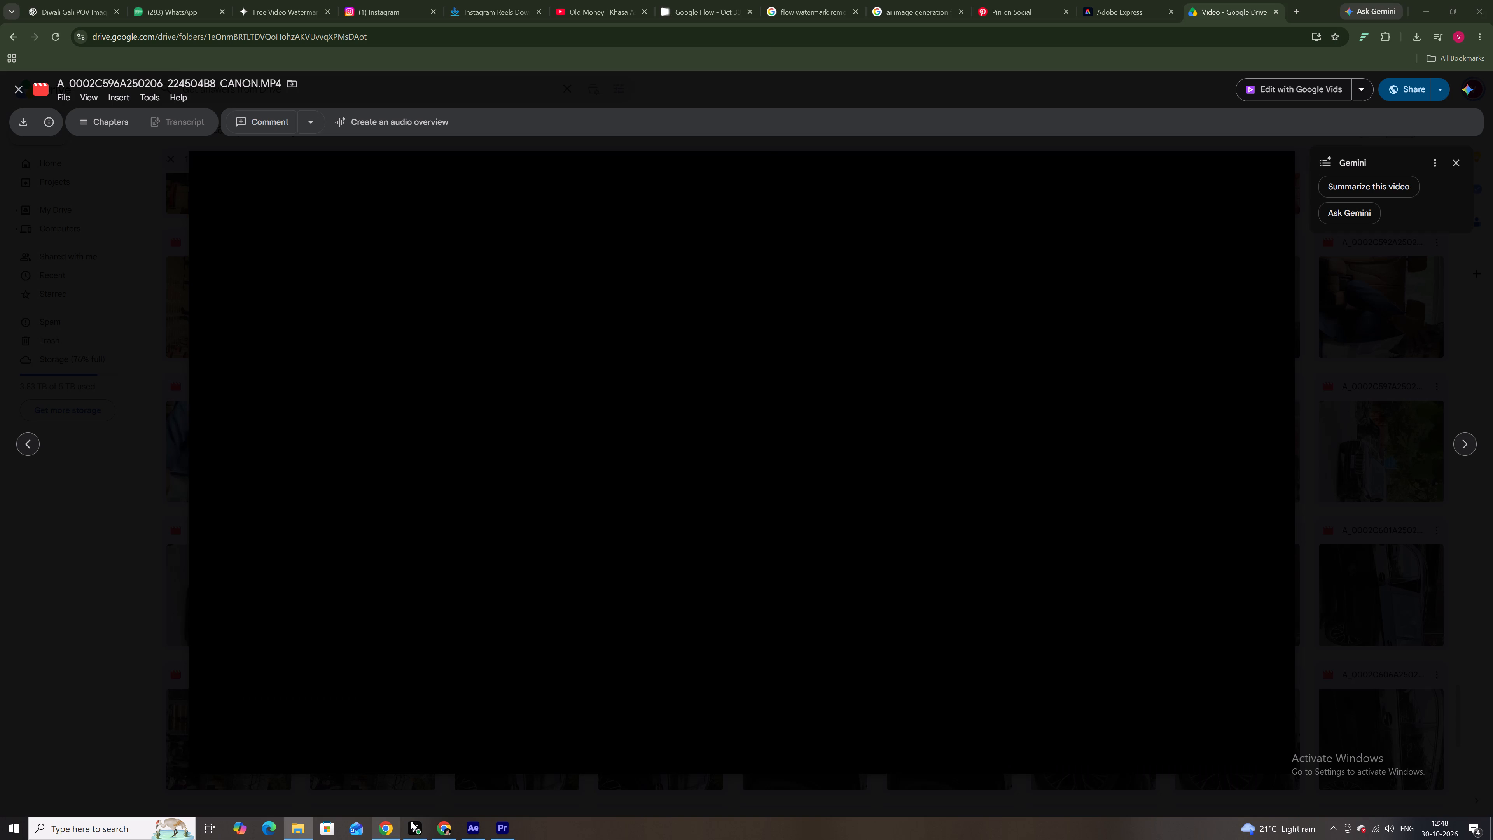
pyautogui.click(17, 89)
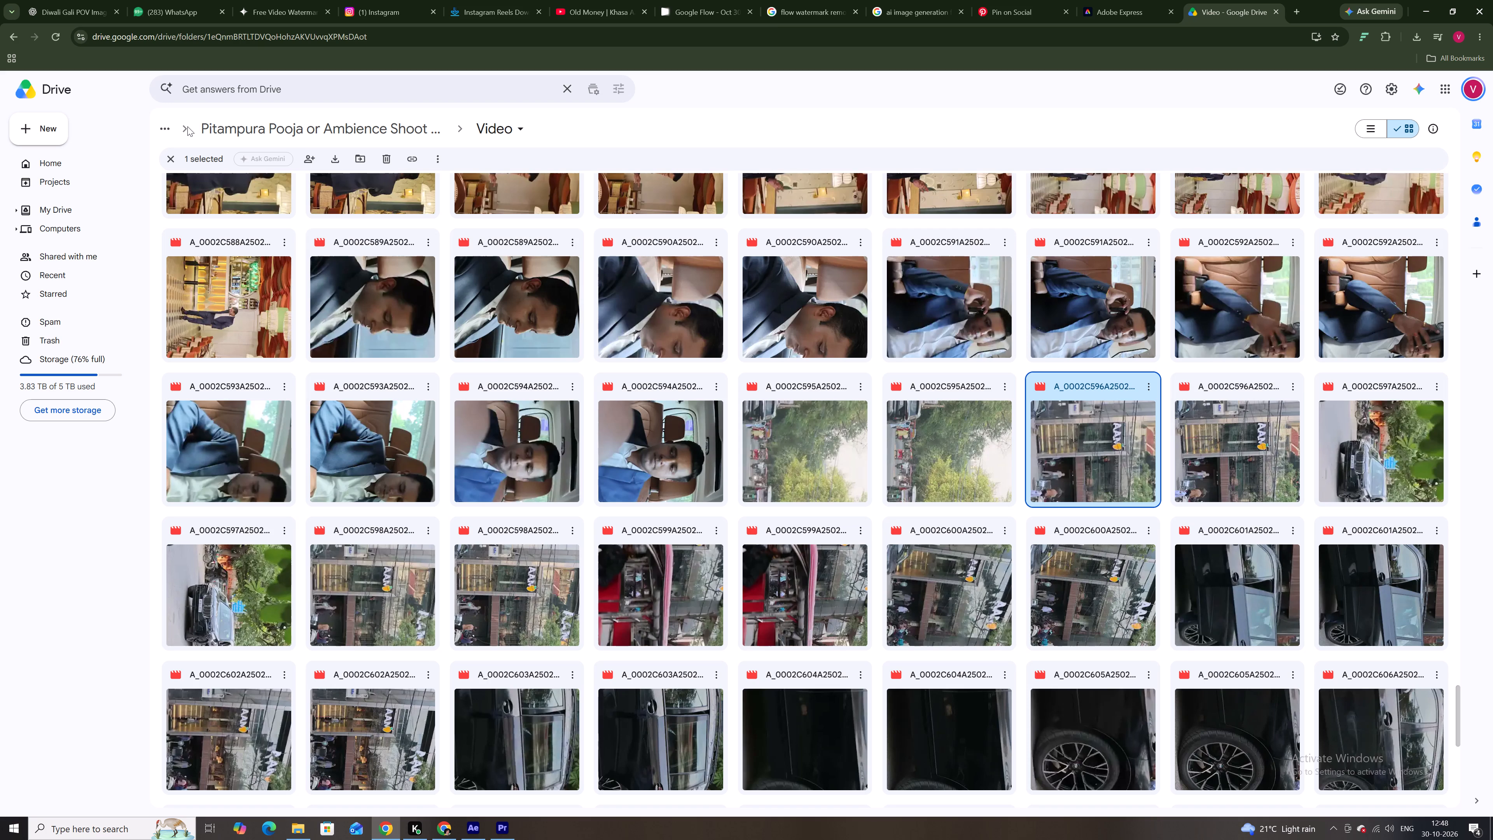
pyautogui.click(205, 125)
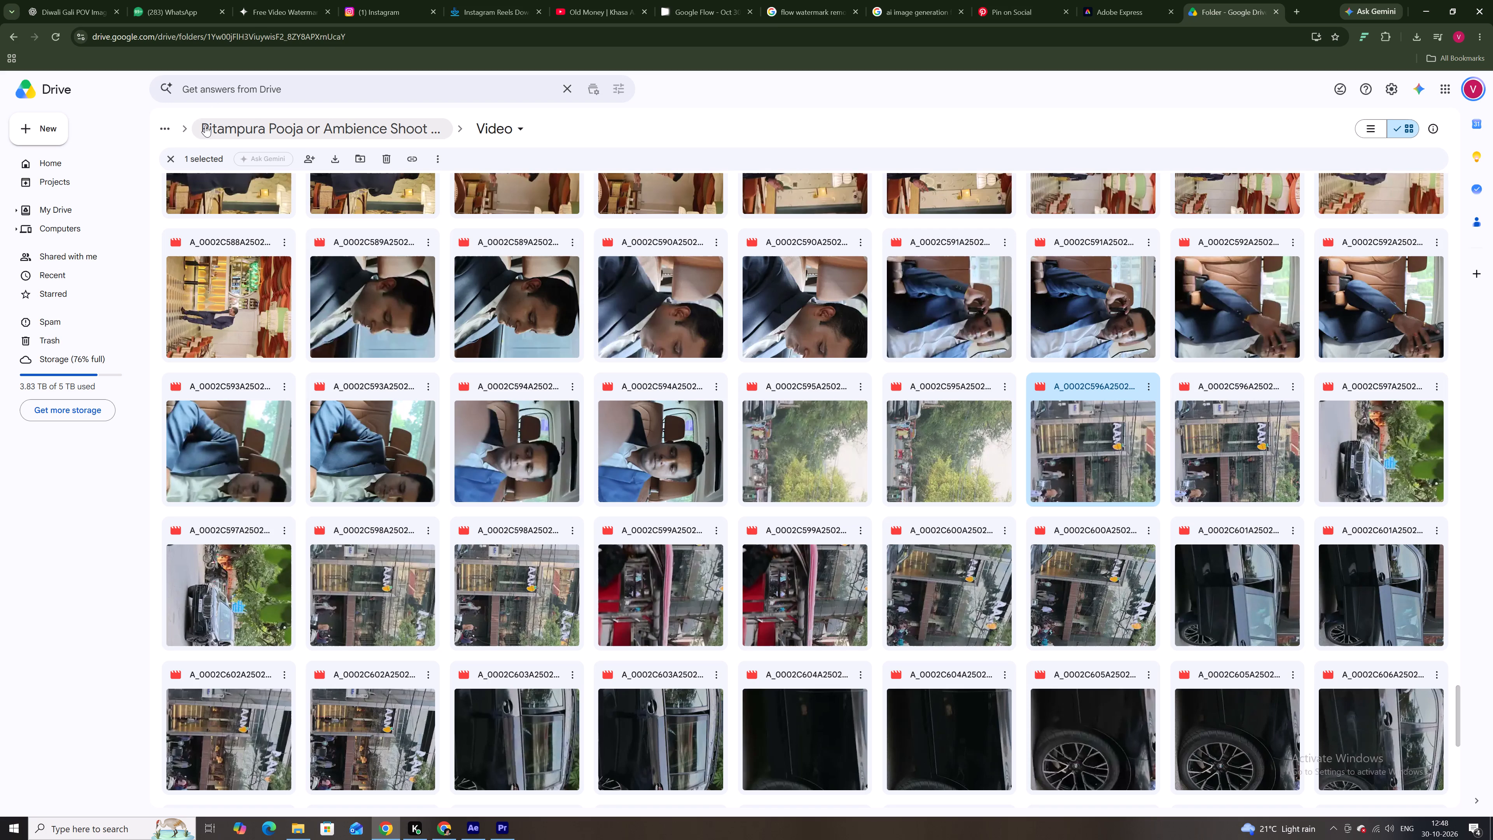
pyautogui.click(216, 126)
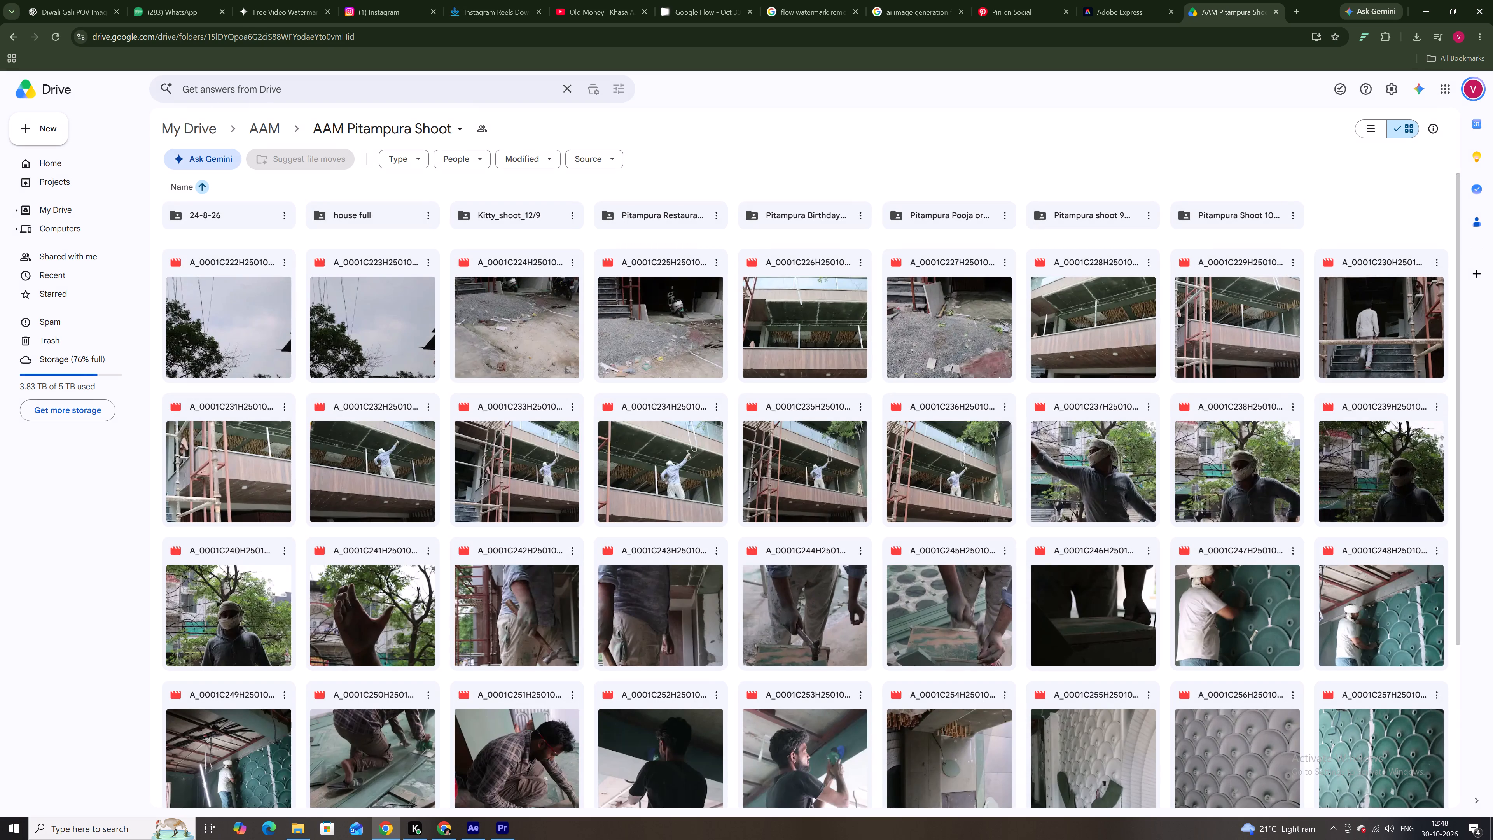
pyautogui.click(264, 134)
pyautogui.click(271, 89)
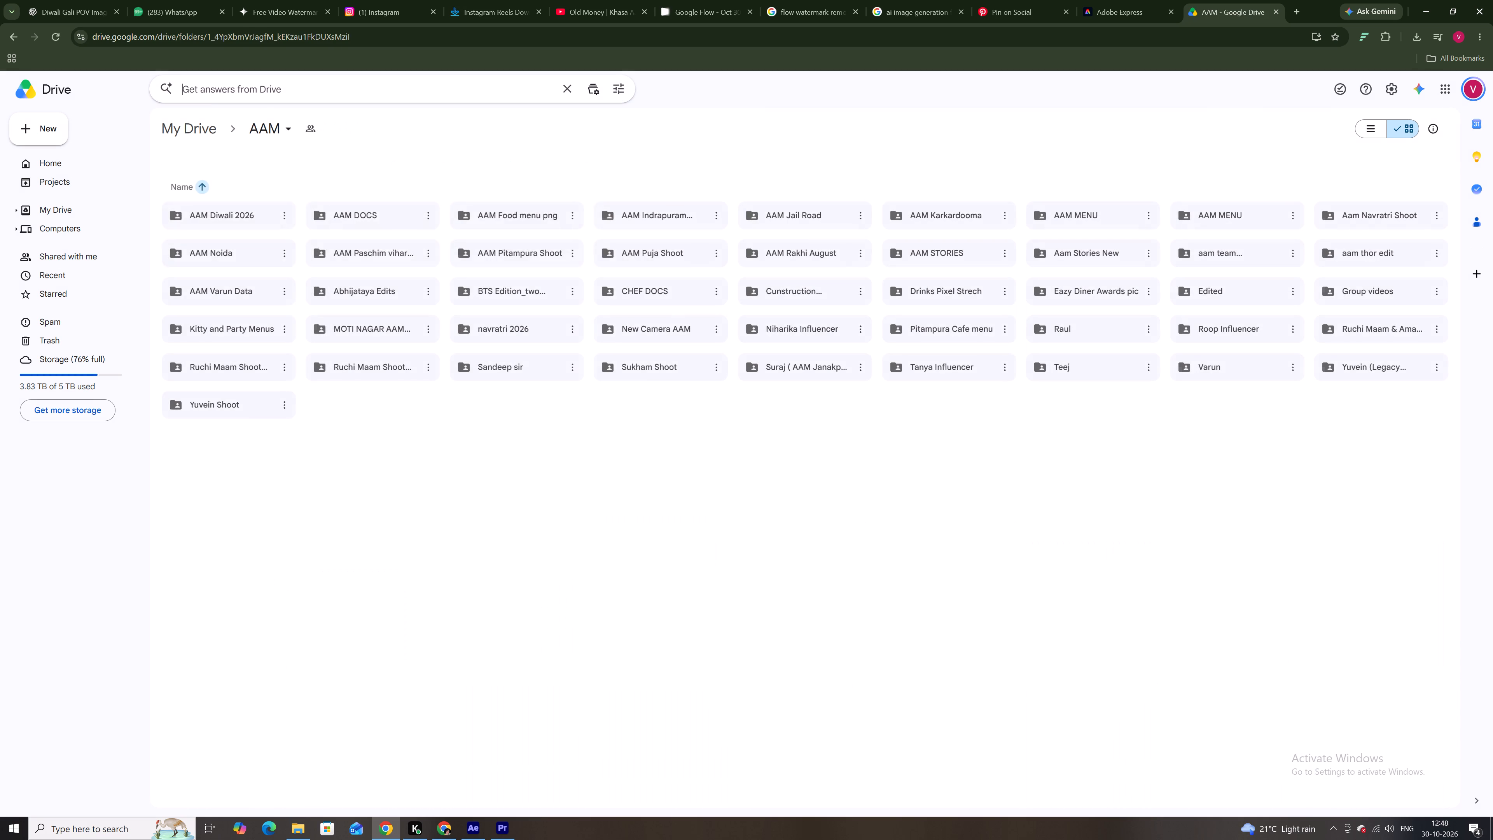
pyautogui.click(290, 640)
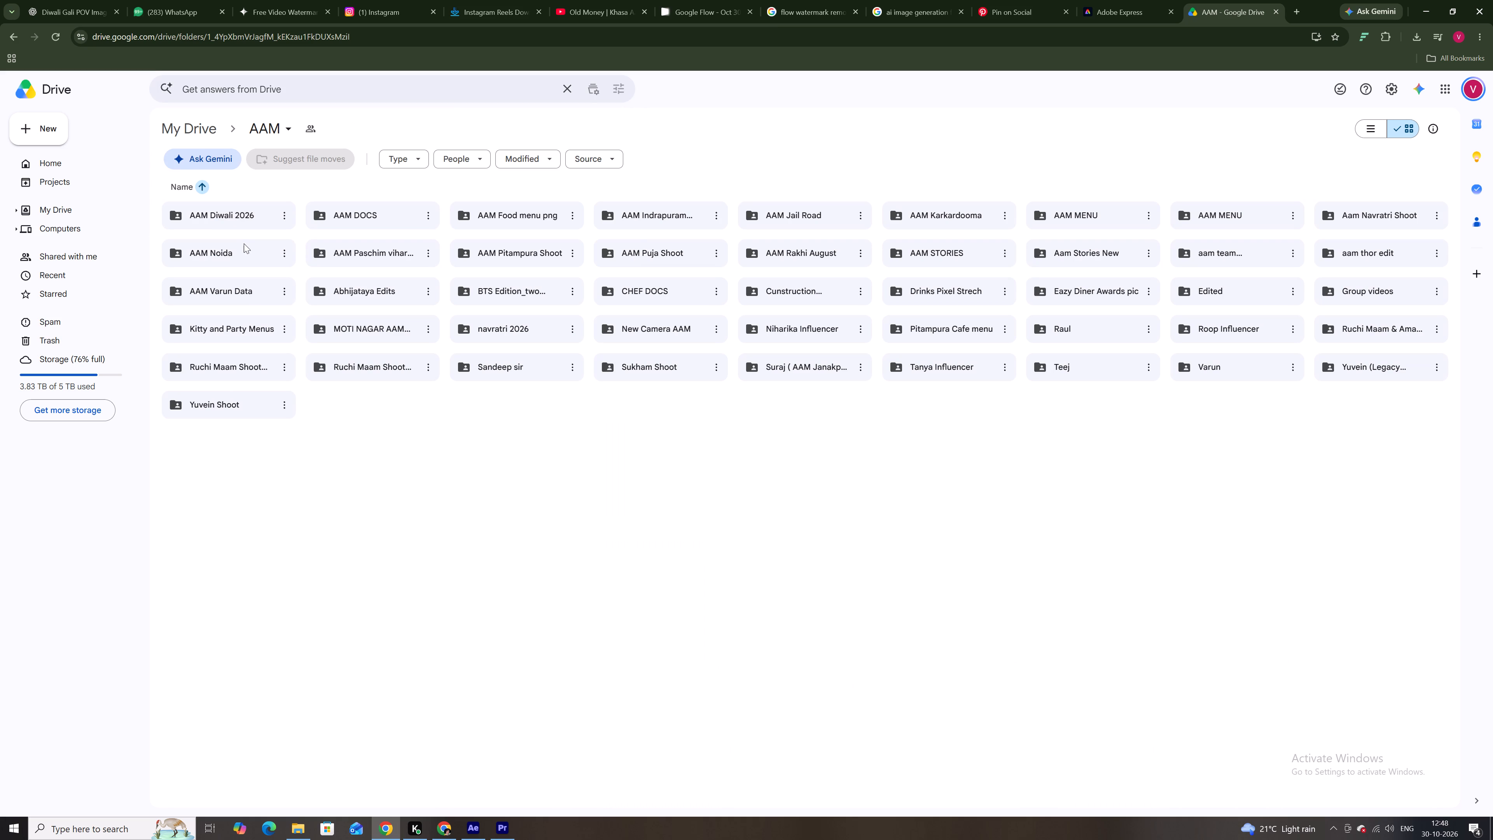
# Open the AAM Noida folder, then outside_view_5-sep-2026 and its Pics folder.
pyautogui.doubleClick(244, 245)
pyautogui.doubleClick(245, 254)
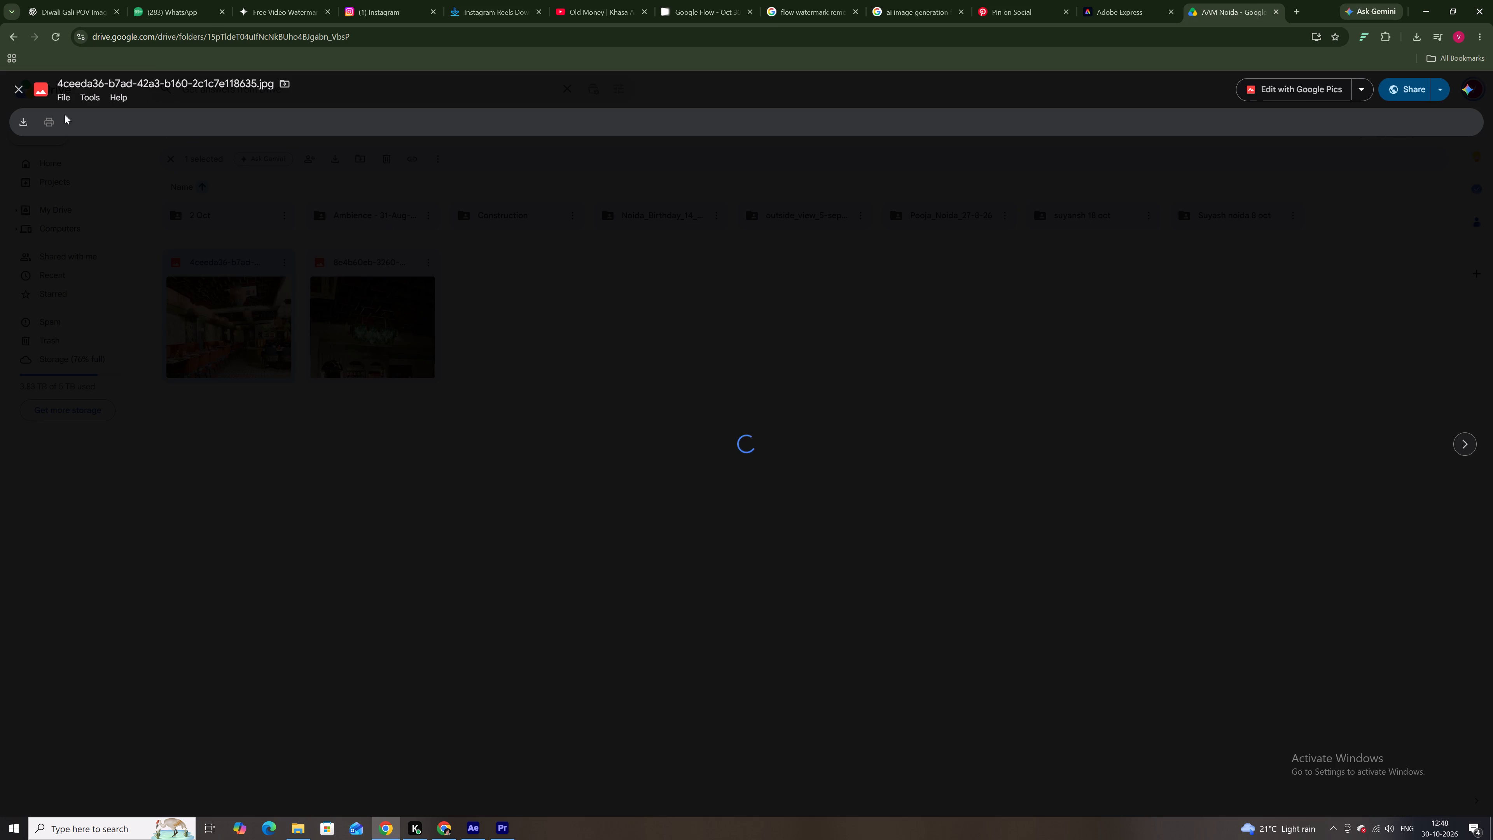
pyautogui.click(11, 85)
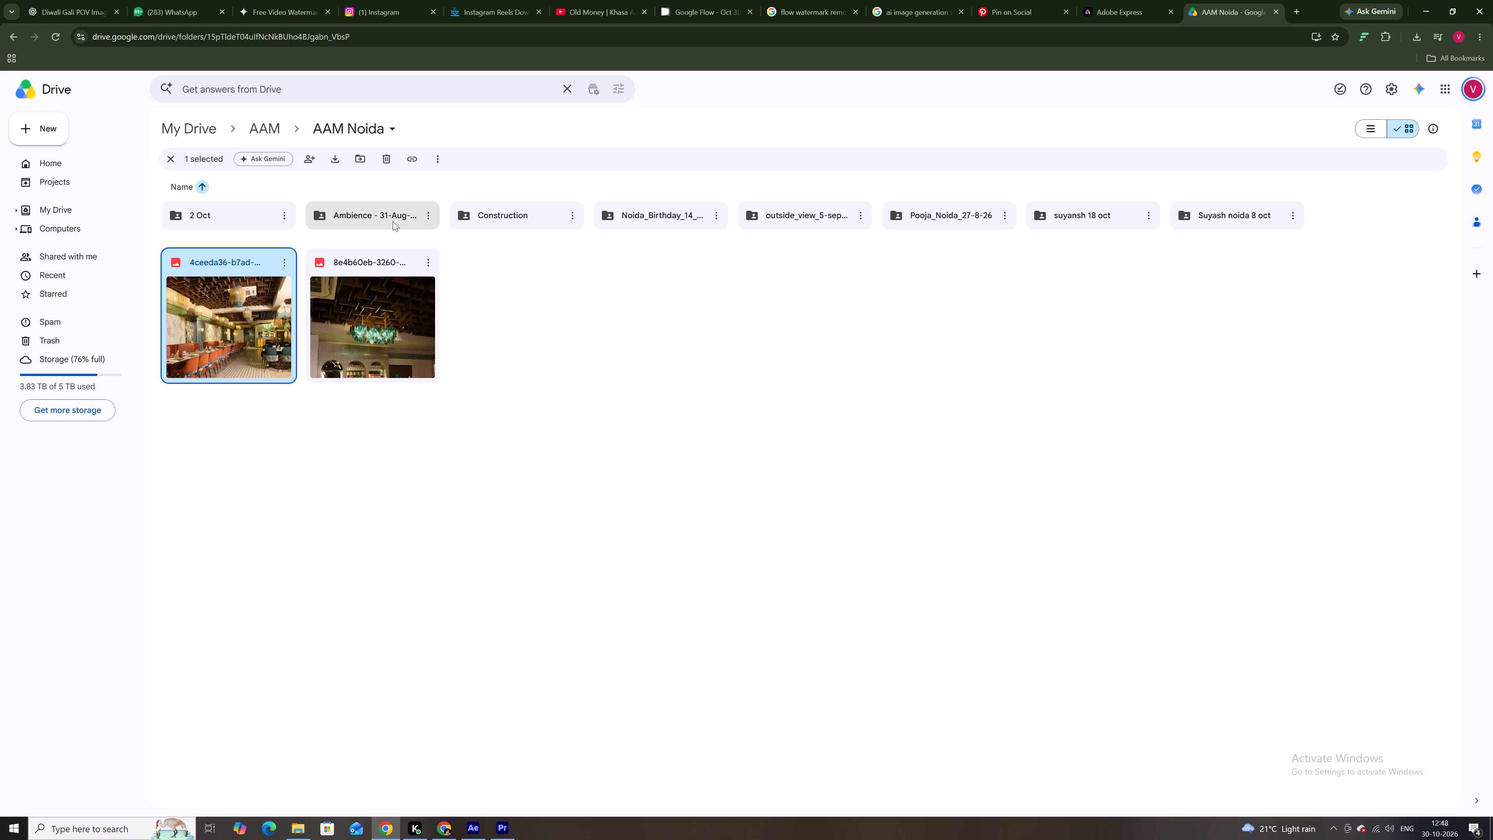
pyautogui.doubleClick(785, 213)
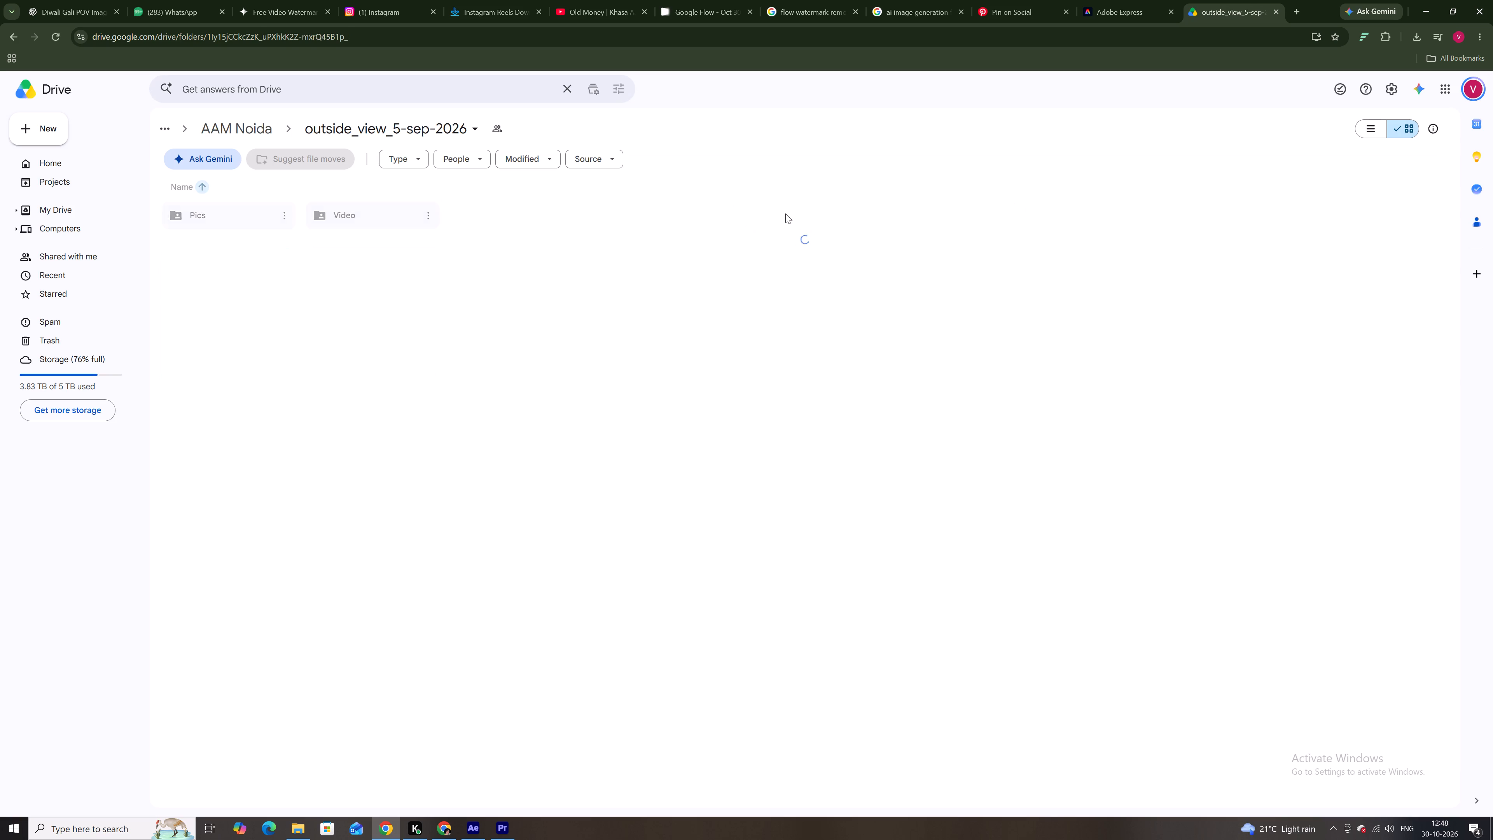
pyautogui.doubleClick(343, 205)
pyautogui.click(264, 136)
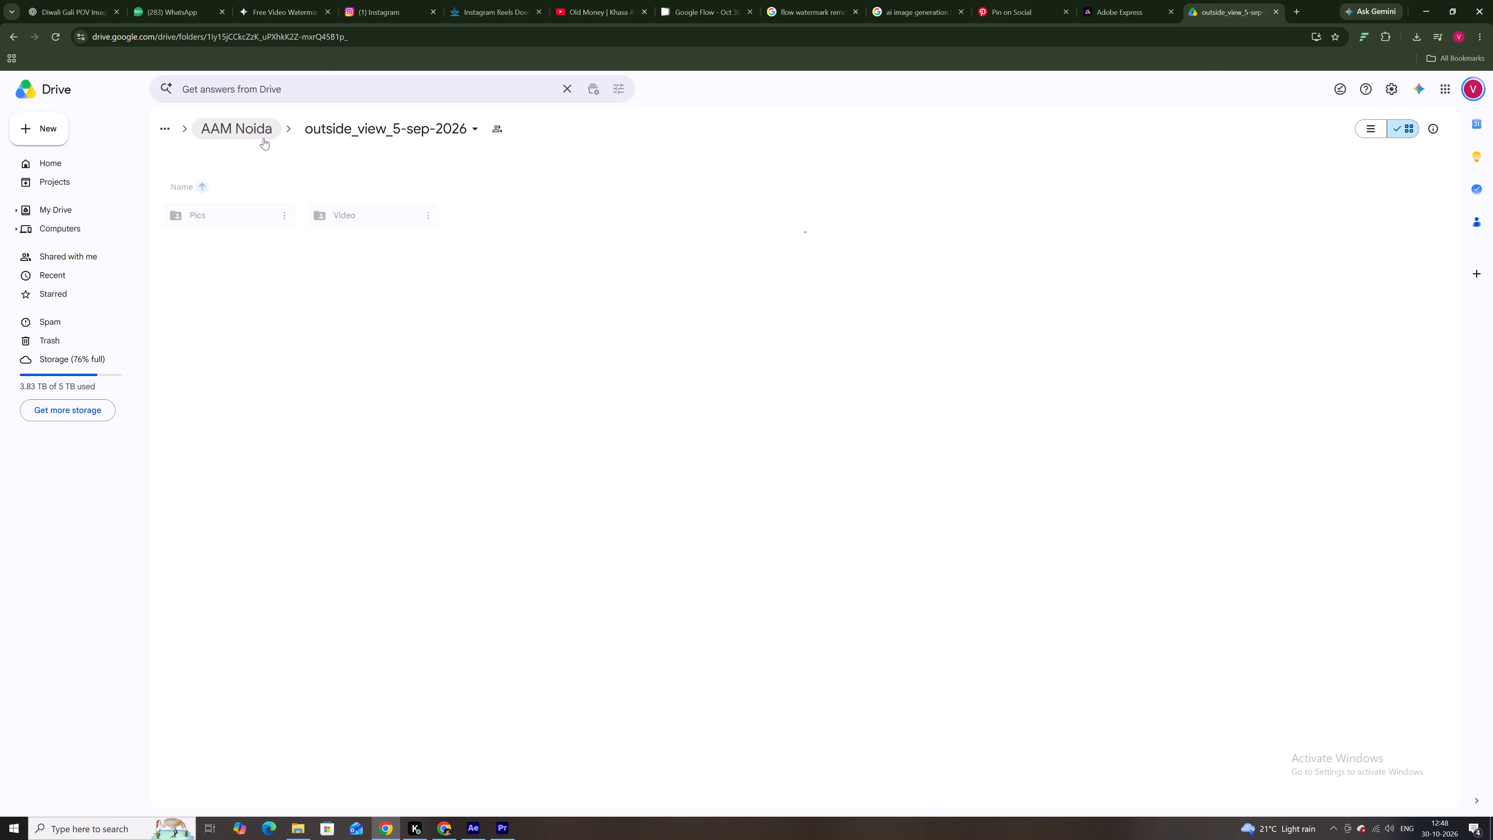
pyautogui.doubleClick(254, 213)
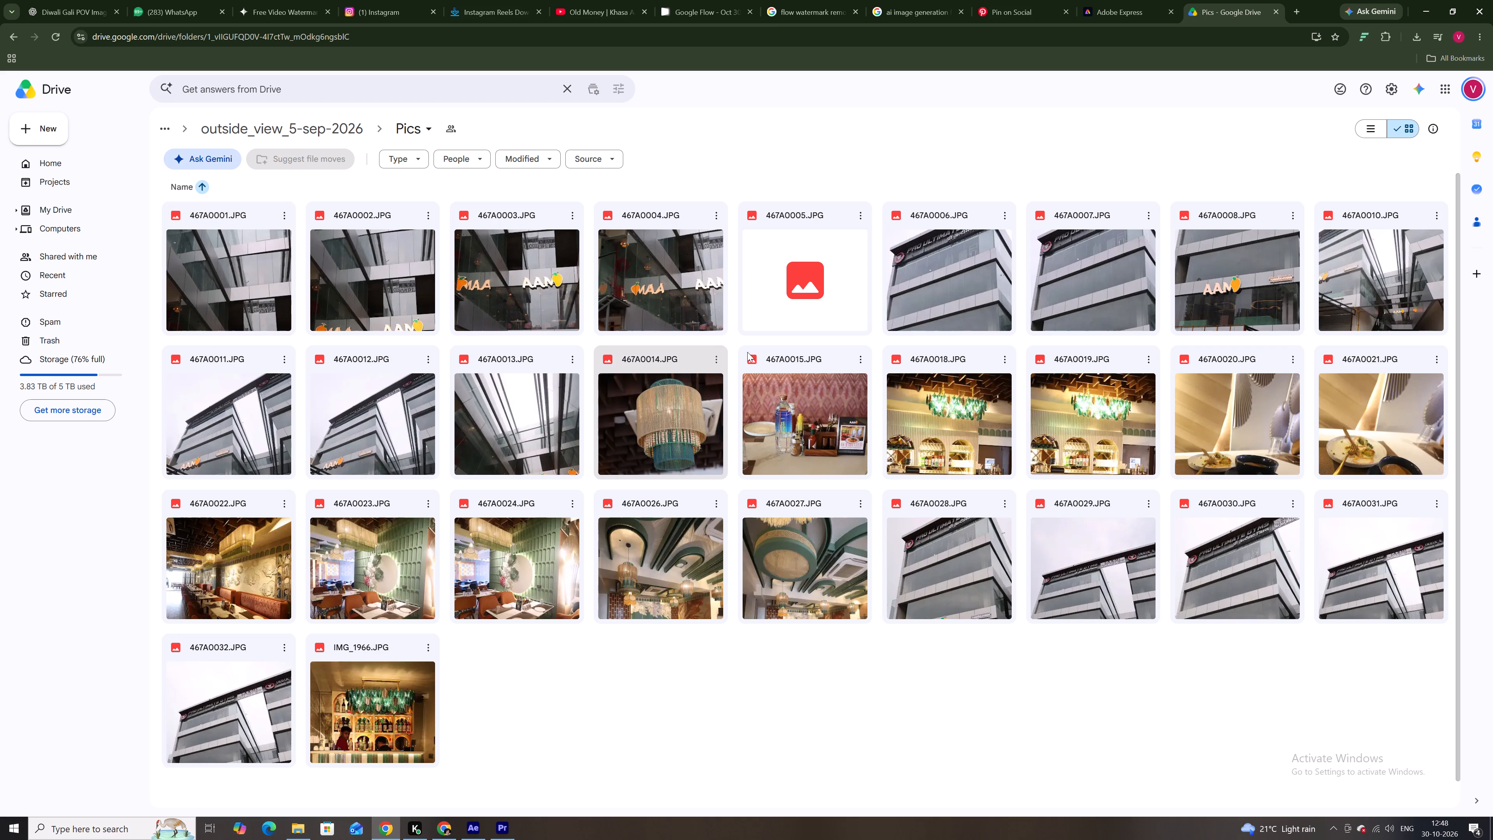
# View the exterior photos from 467A0008.JPG back to 467A0004.JPG, and close the preview.
pyautogui.doubleClick(1257, 304)
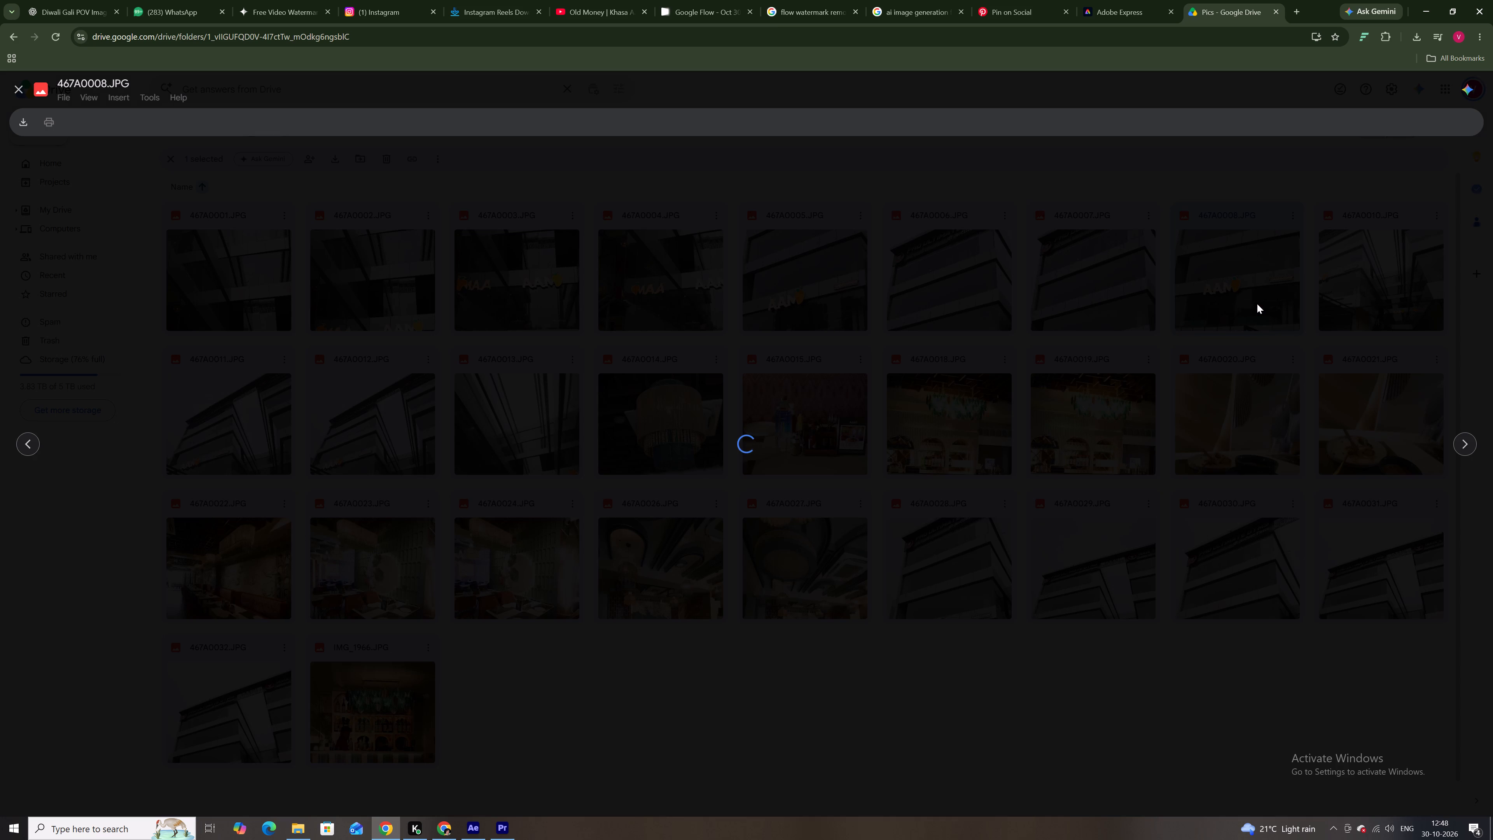
pyautogui.press('Left')
pyautogui.press('Left')
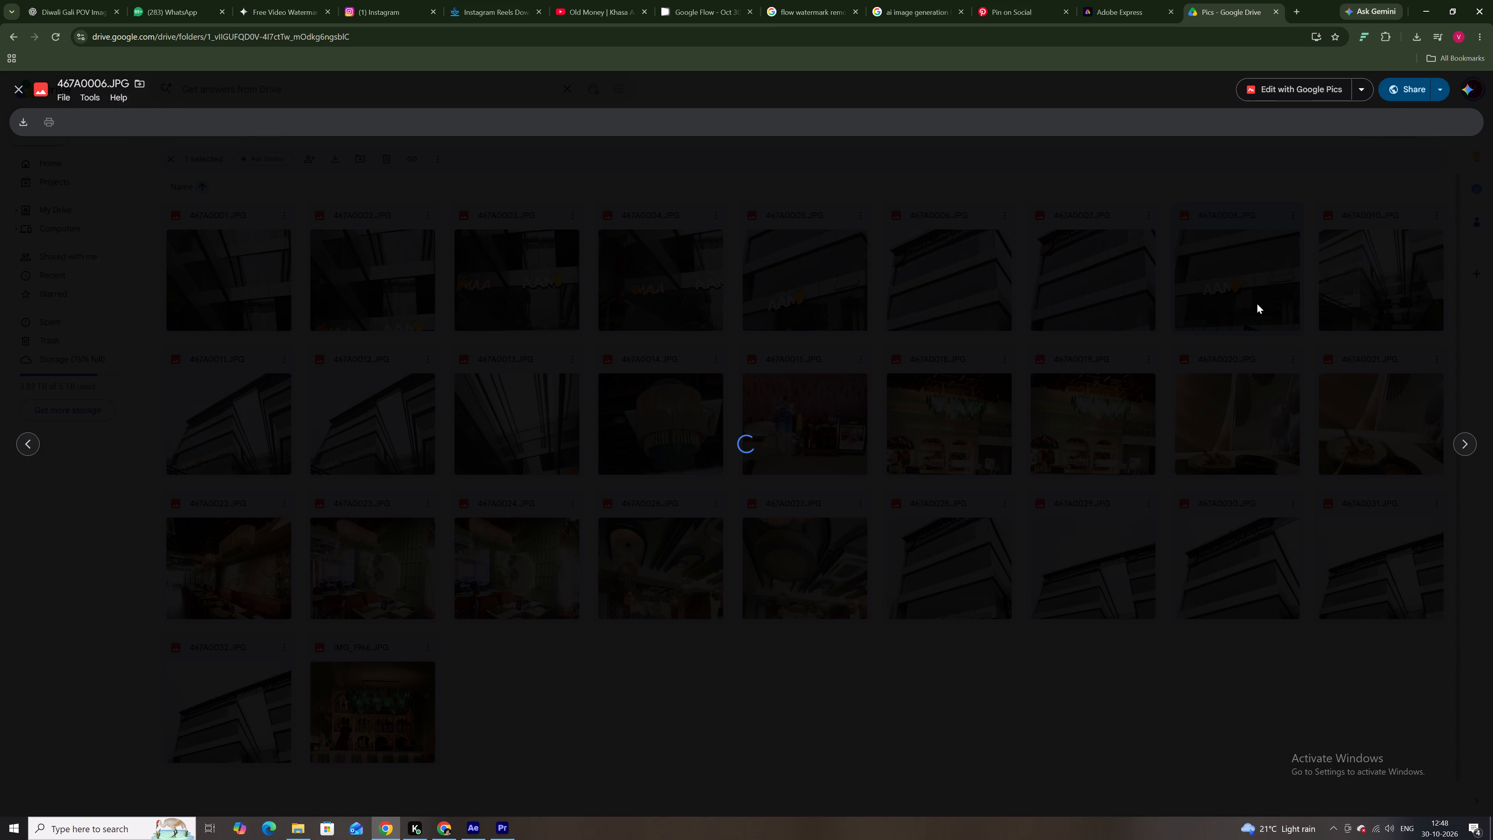
pyautogui.press('Left')
pyautogui.press('Left')
pyautogui.click(24, 87)
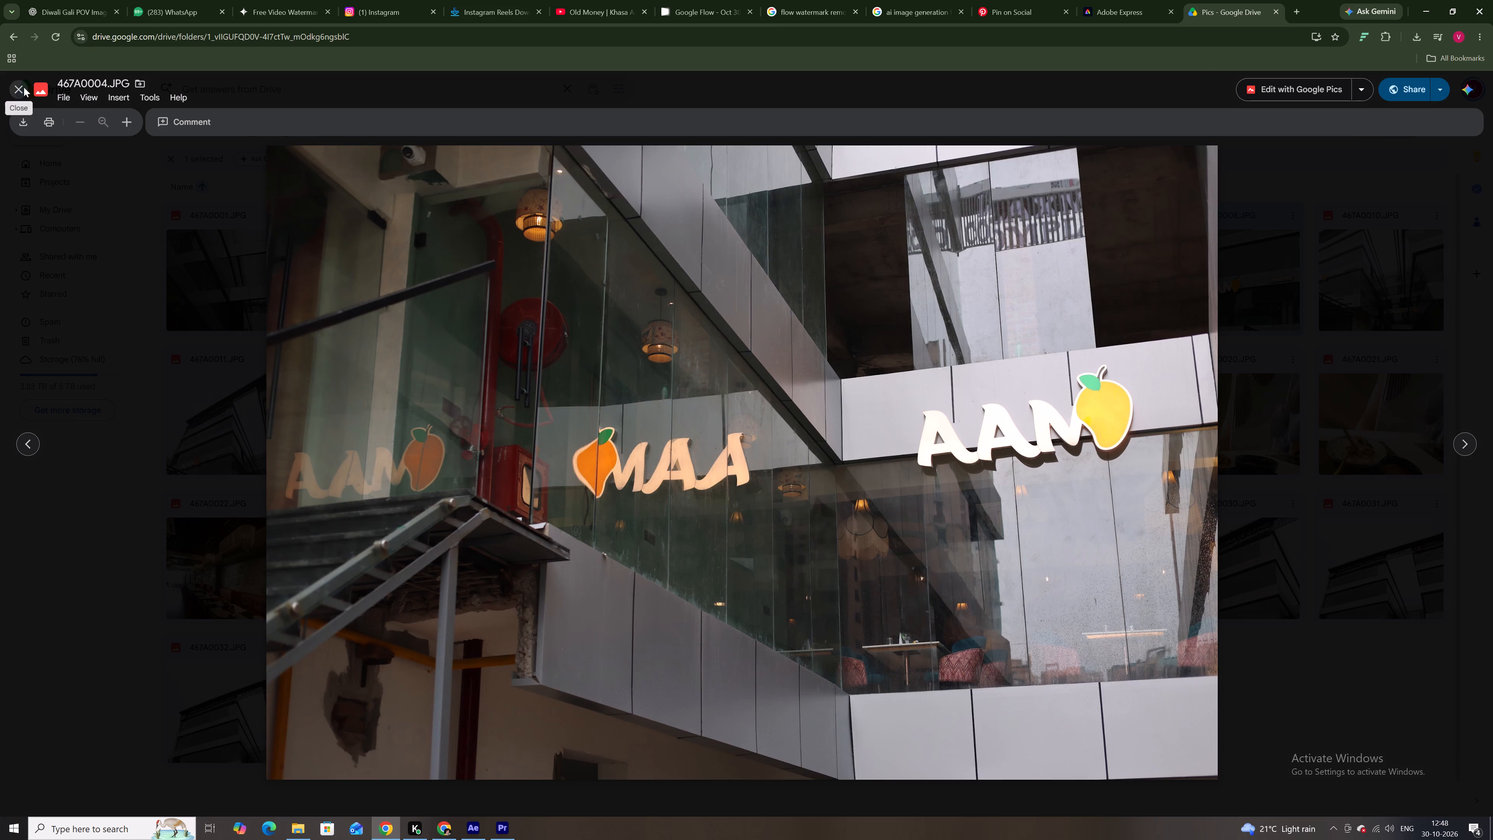
# Look through the Pics folder photos from 467A0011.JPG to 467A0018.JPG, check 467A0032.JPG, and close the preview.
pyautogui.doubleClick(264, 407)
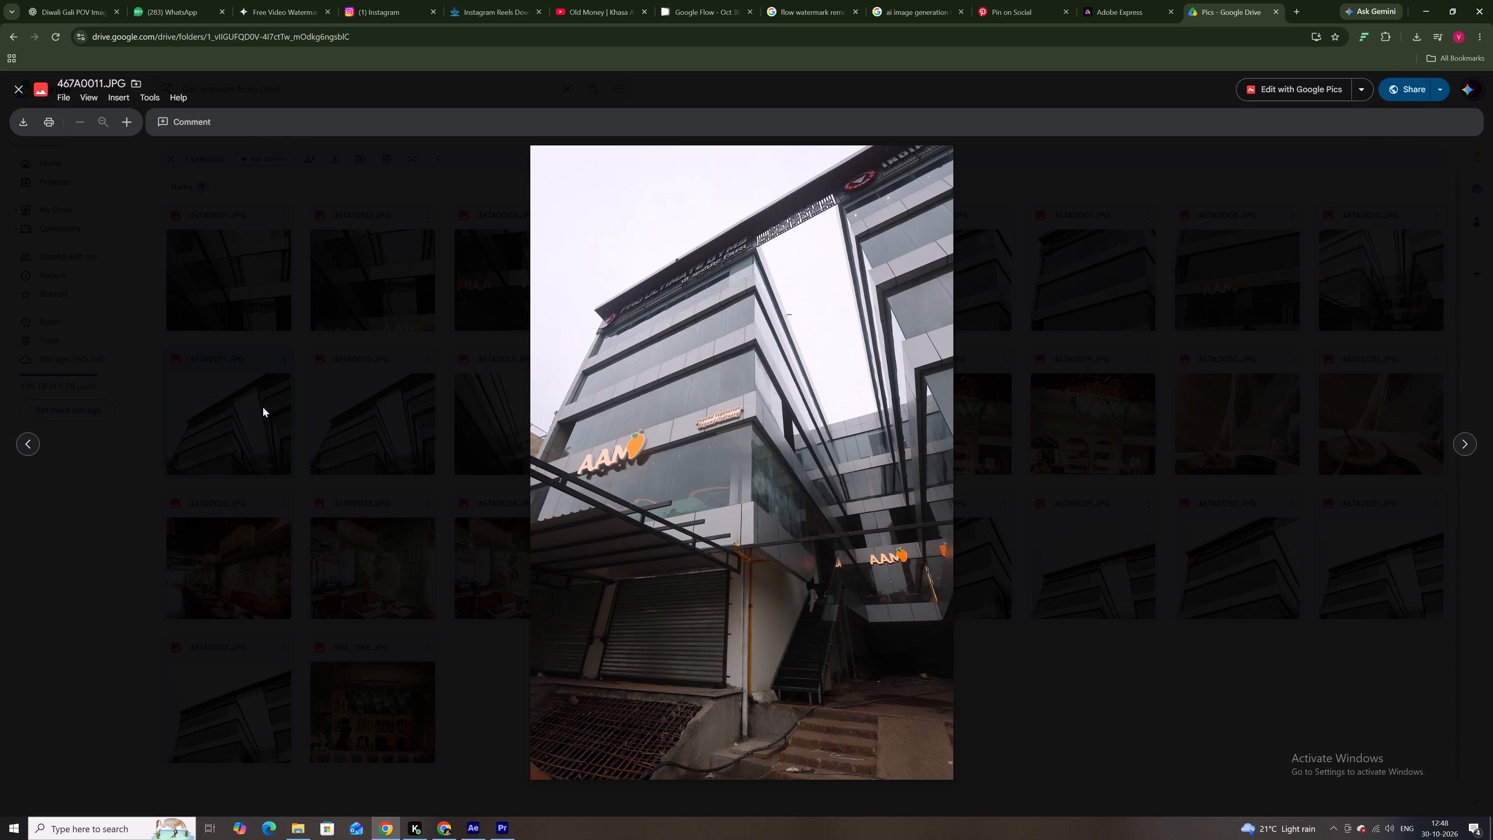
pyautogui.press('Right')
pyautogui.press('Right')
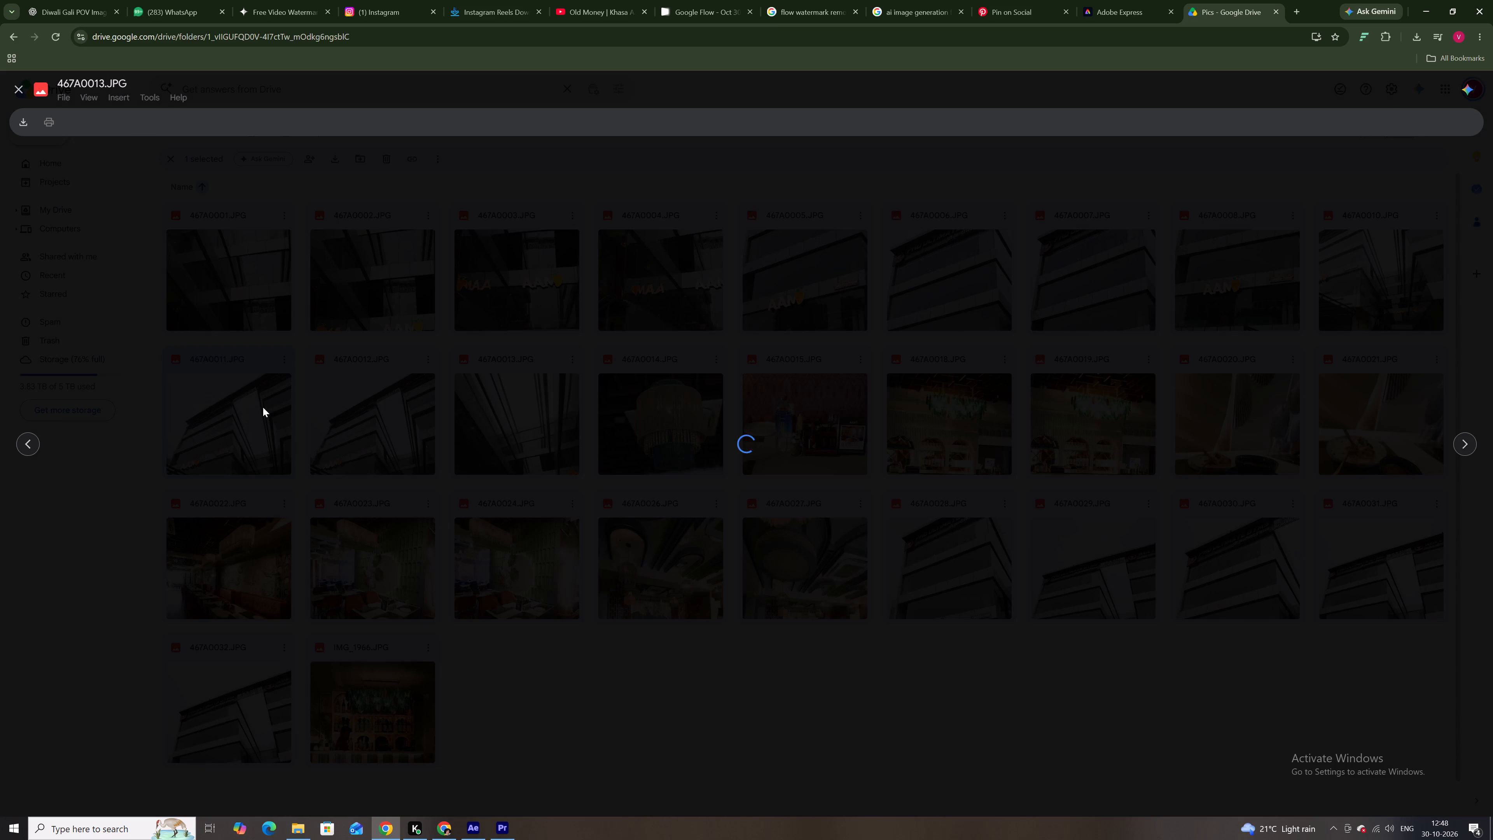
pyautogui.press('Right')
pyautogui.press('Left')
pyautogui.press('Right')
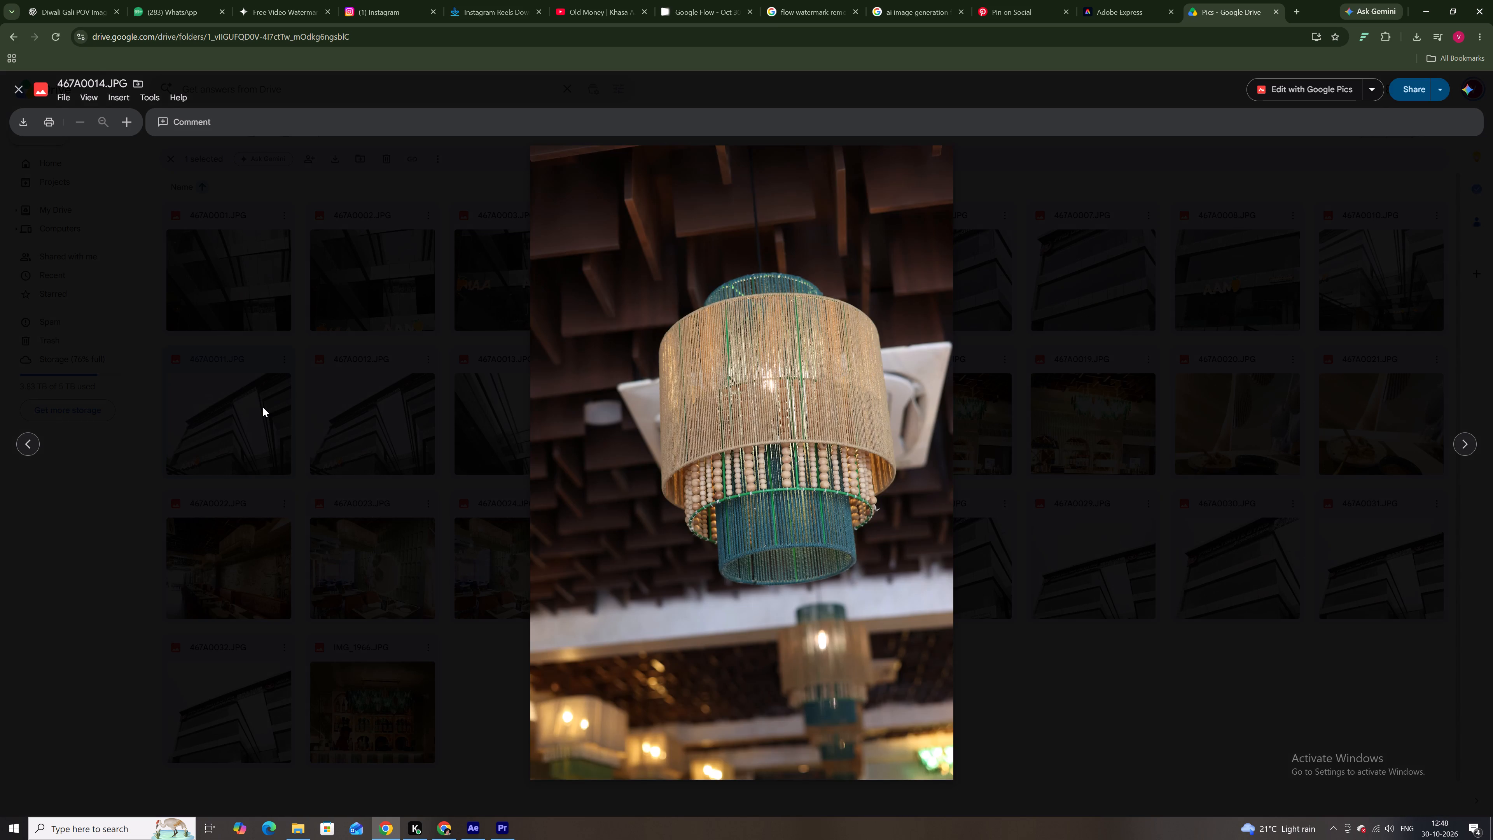
pyautogui.press('Right')
pyautogui.press('Right')
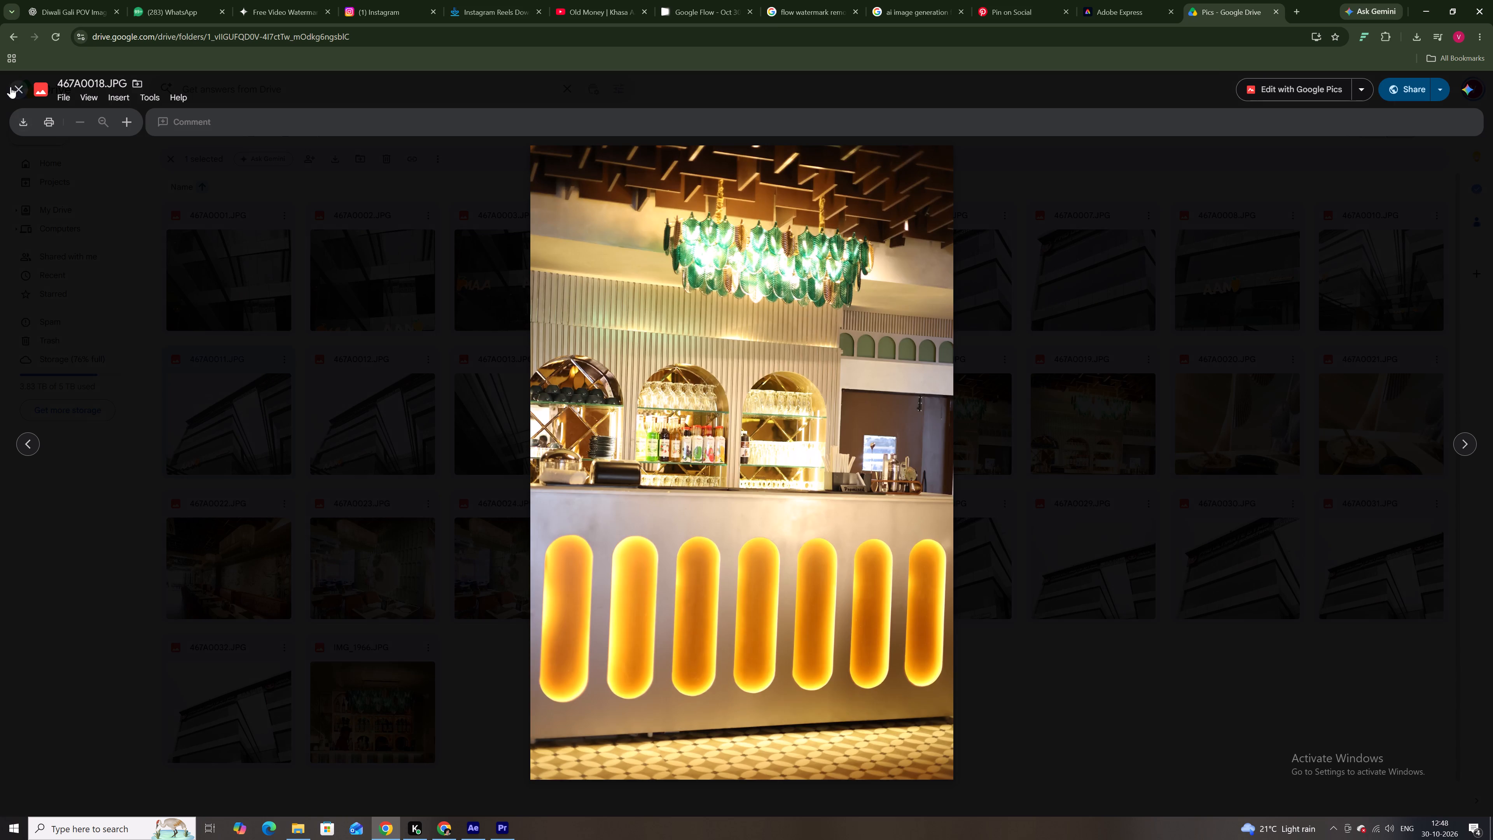
pyautogui.click(10, 87)
pyautogui.doubleClick(268, 722)
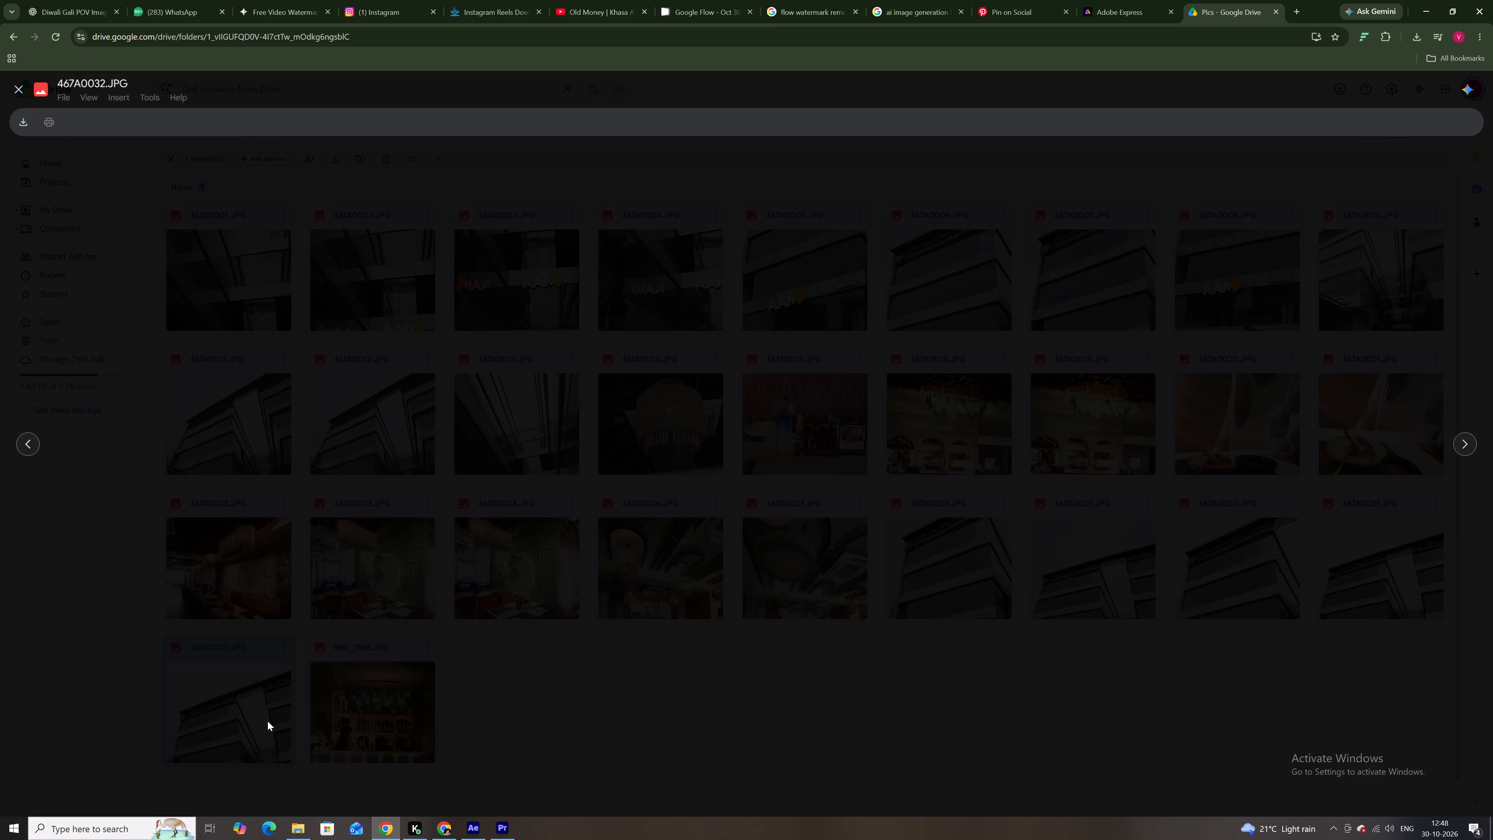
pyautogui.click(17, 91)
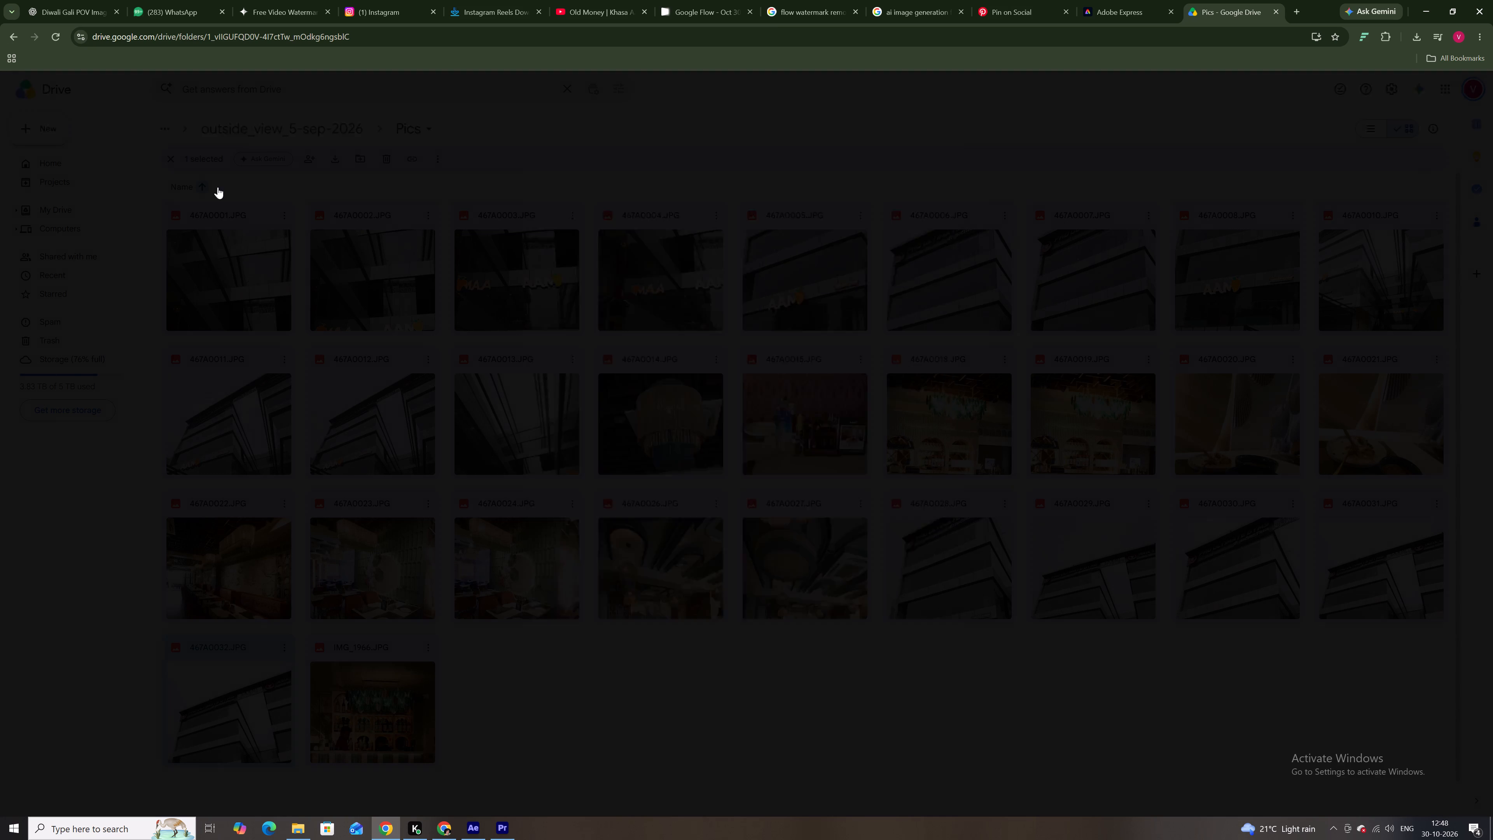
# Open the exterior building photo 467A0028.JPG and download it.
pyautogui.doubleClick(972, 545)
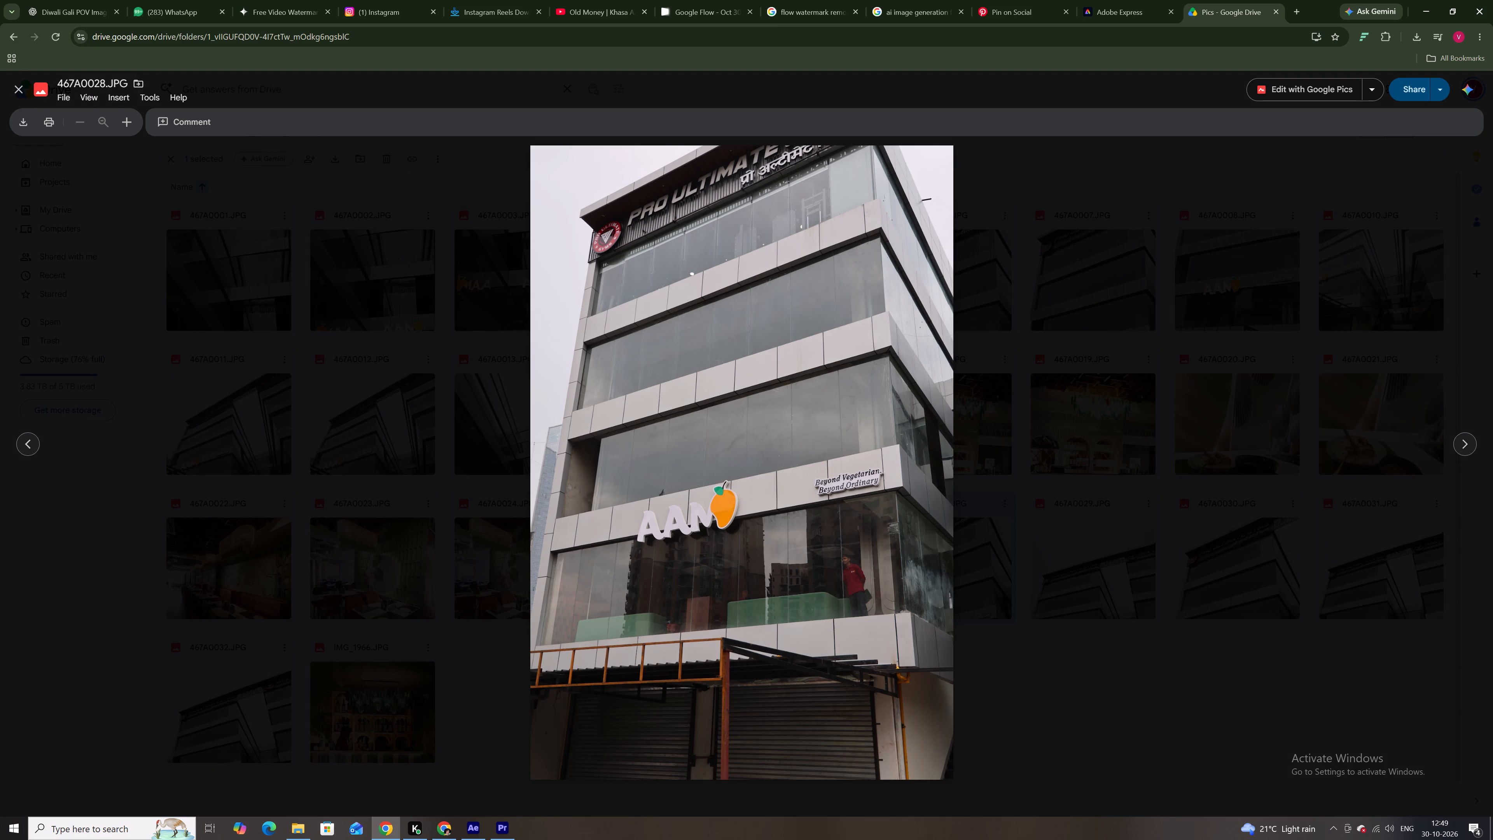
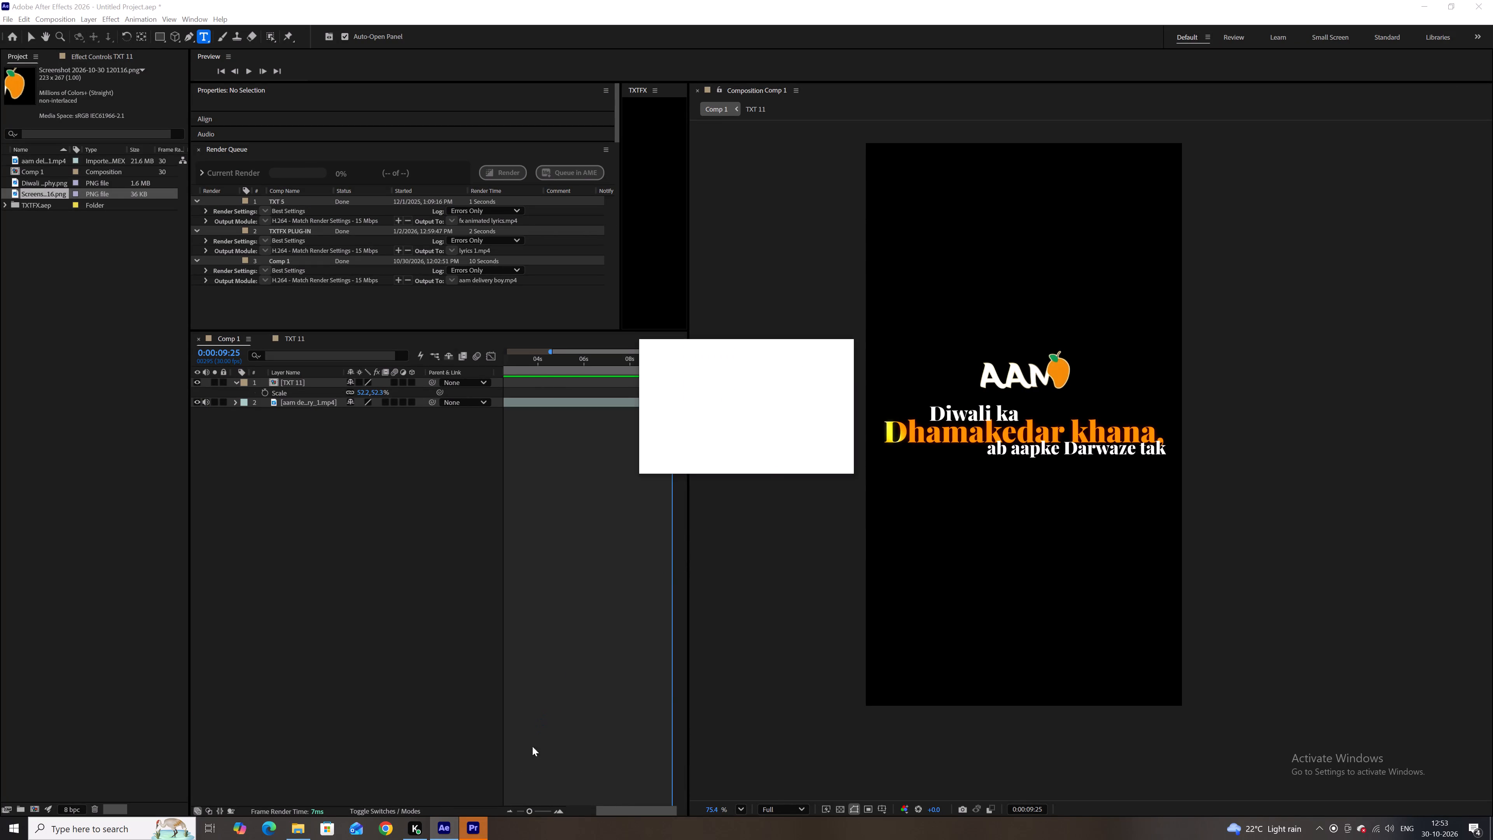
pyautogui.click(479, 826)
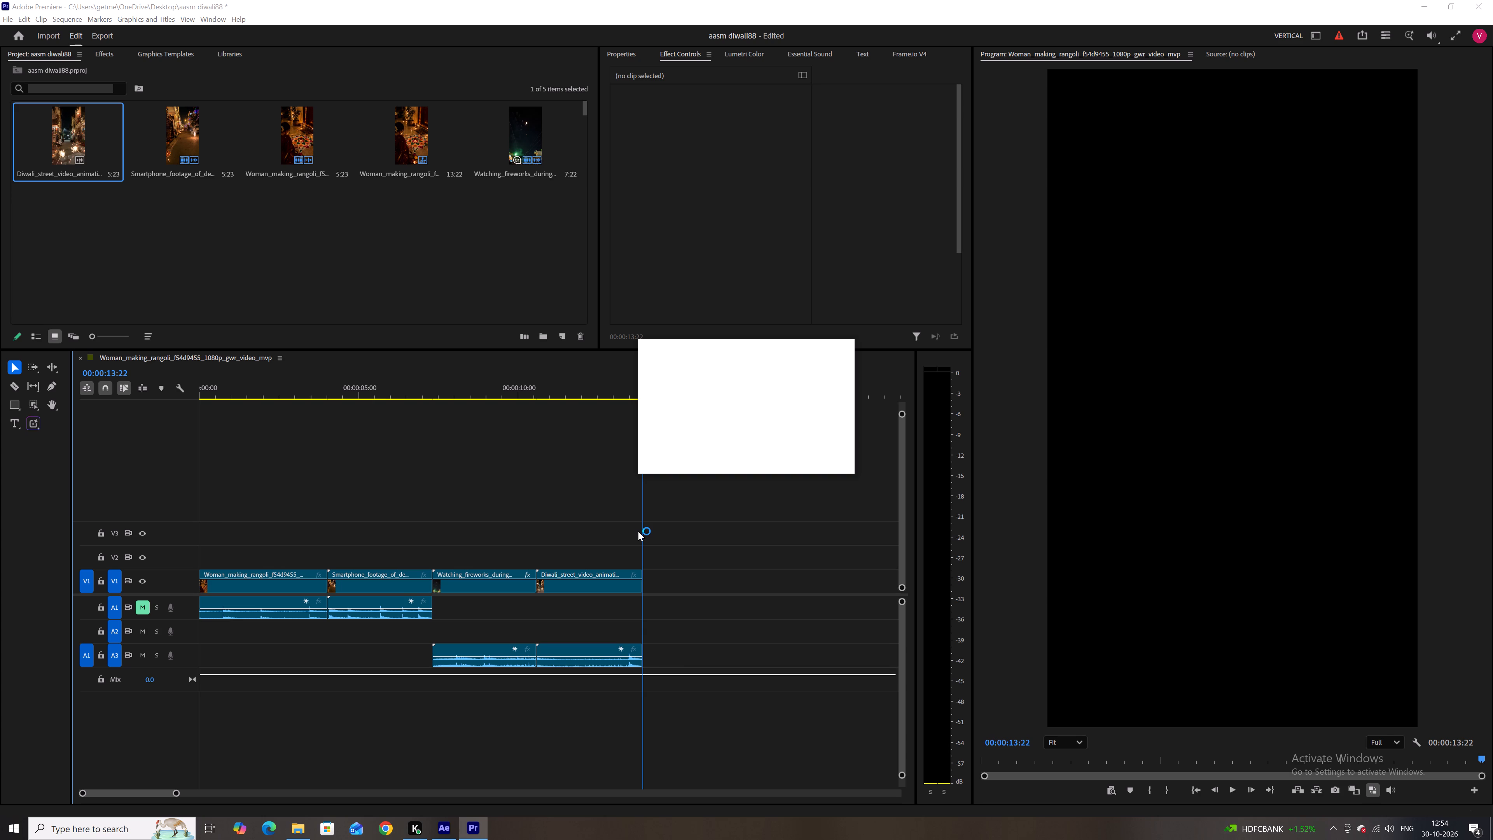
pyautogui.click(937, 448)
pyautogui.moveTo(723, 551); pyautogui.dragTo(720, 556)
pyautogui.click(517, 823)
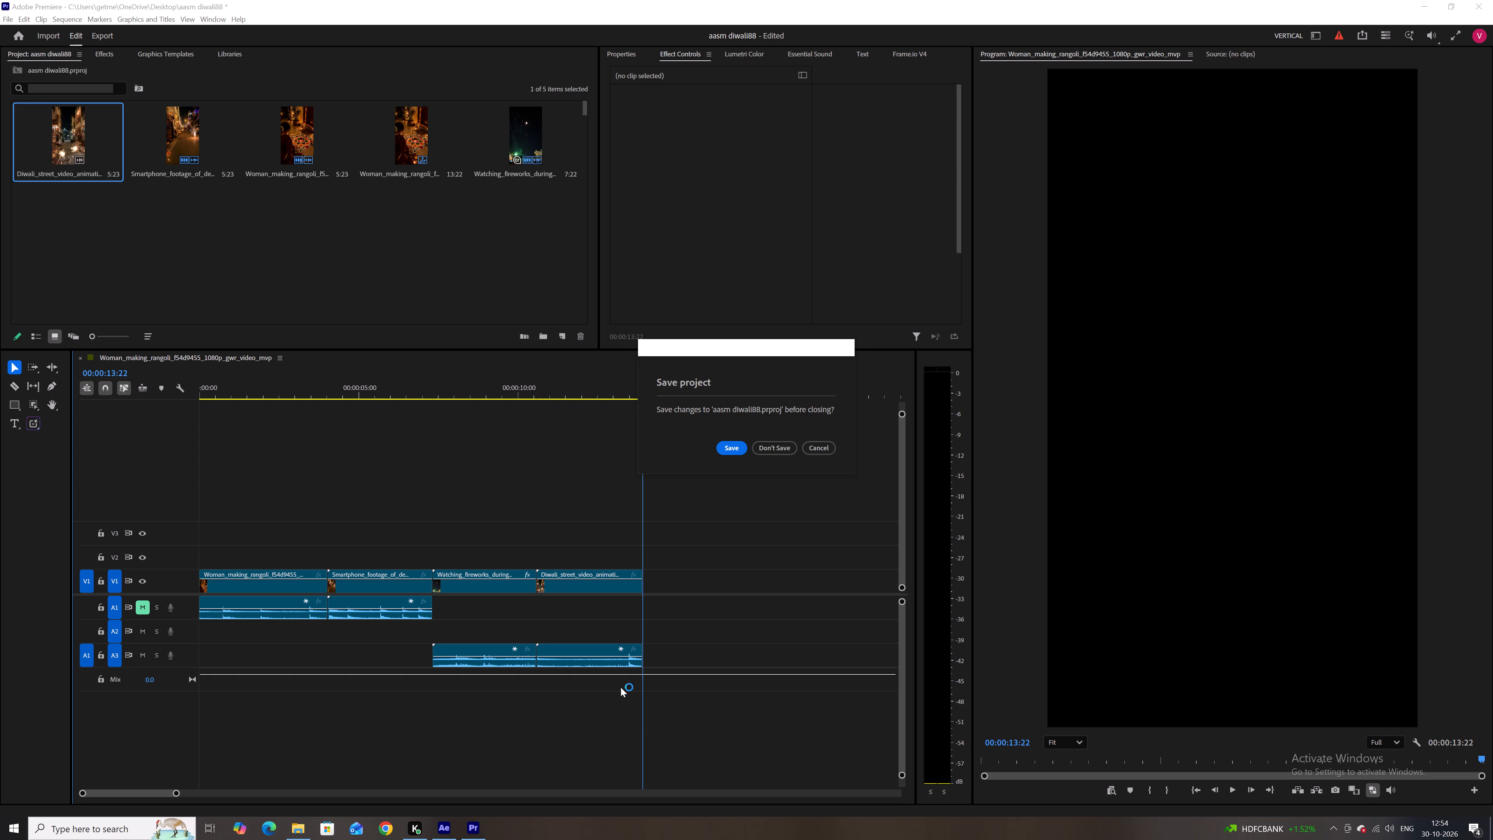
pyautogui.click(823, 452)
# Scrub the sequence back from its end through the sparkler street clip to the fireworks clip.
pyautogui.moveTo(632, 388); pyautogui.dragTo(582, 406)
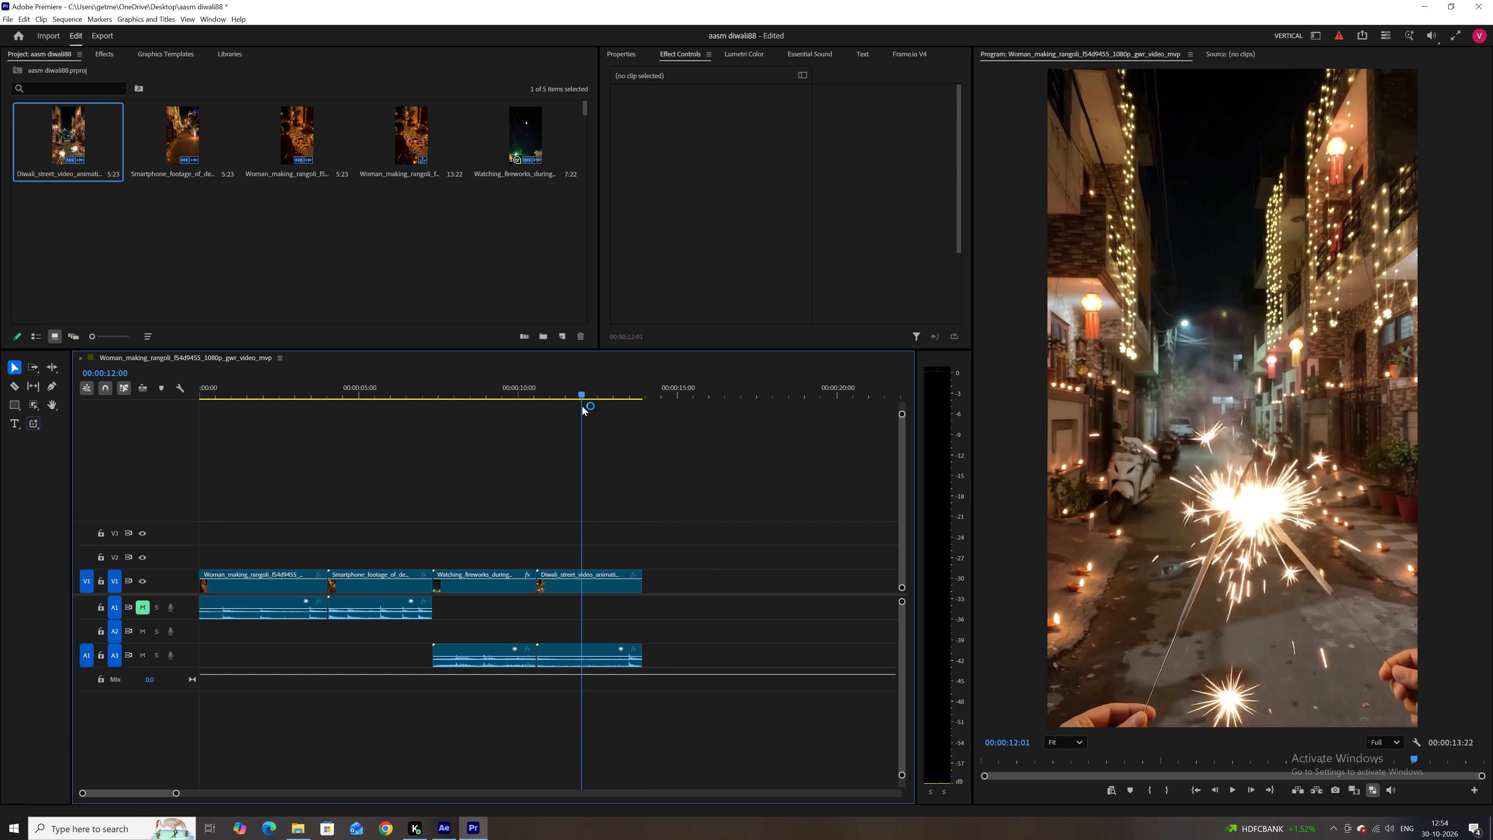
pyautogui.moveTo(582, 406); pyautogui.dragTo(515, 395)
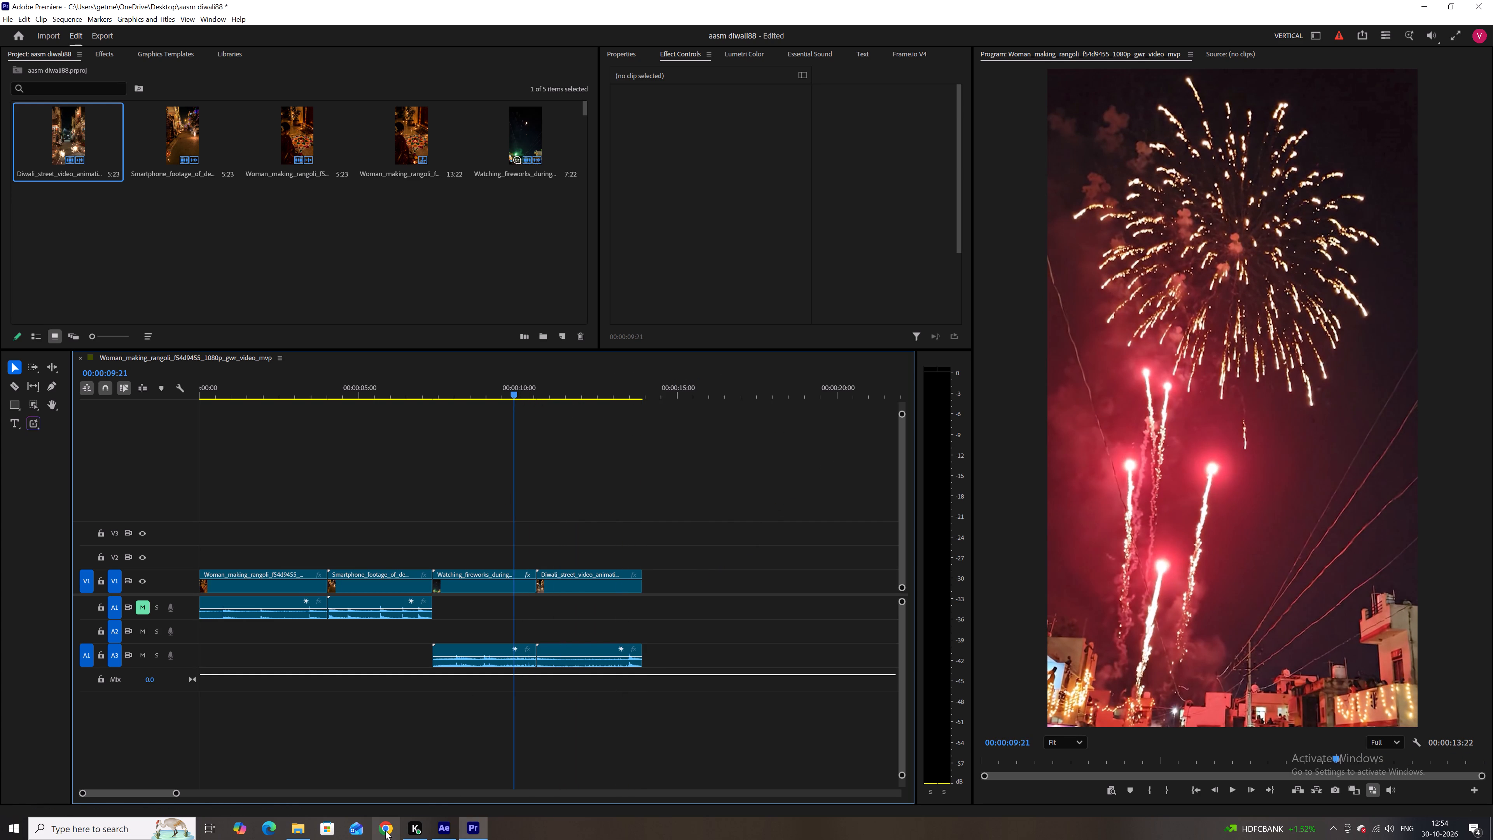
pyautogui.click(300, 821)
pyautogui.click(386, 820)
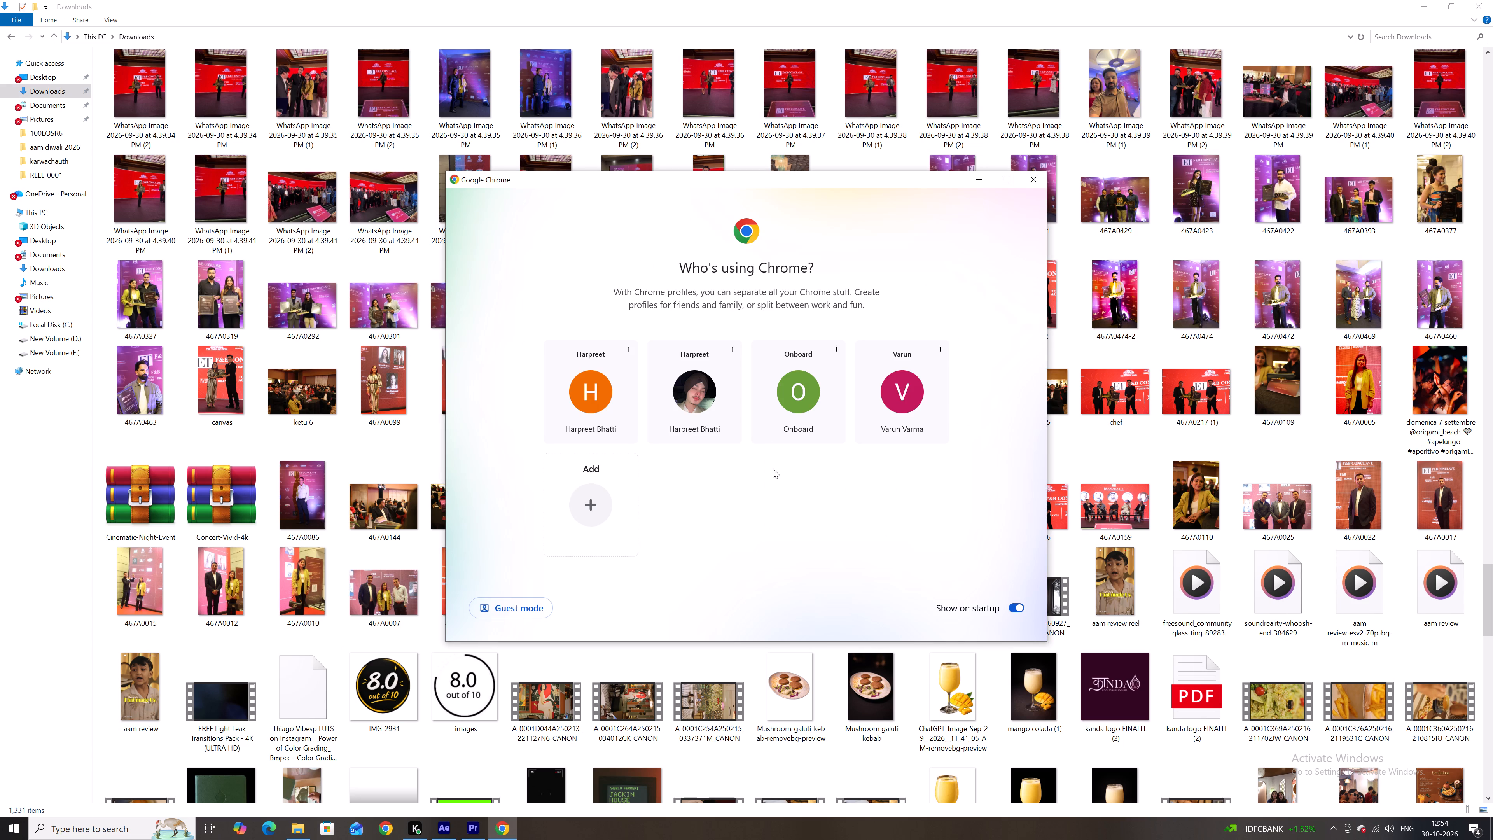
pyautogui.click(718, 423)
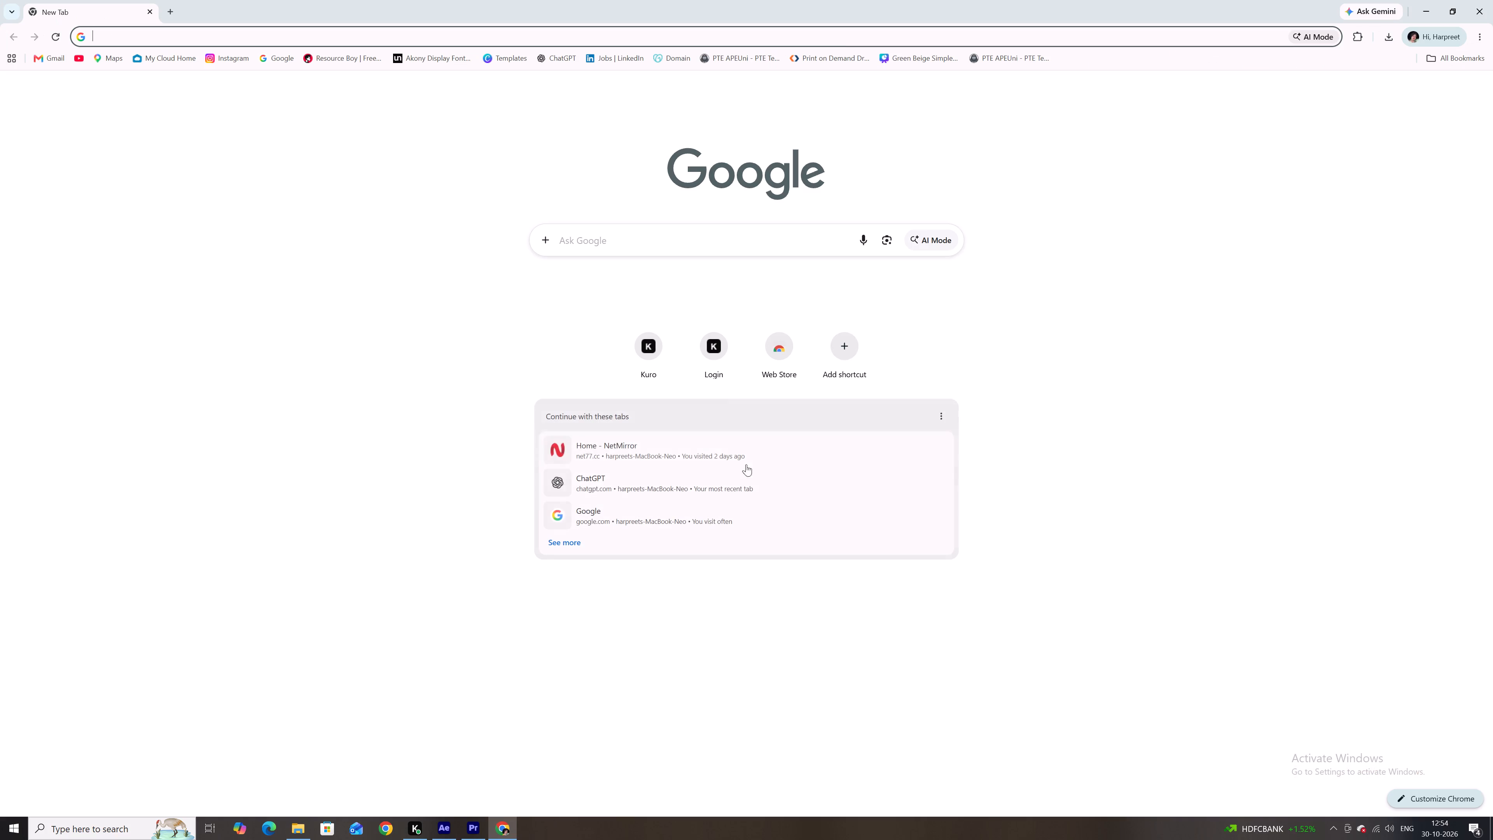
pyautogui.click(1484, 37)
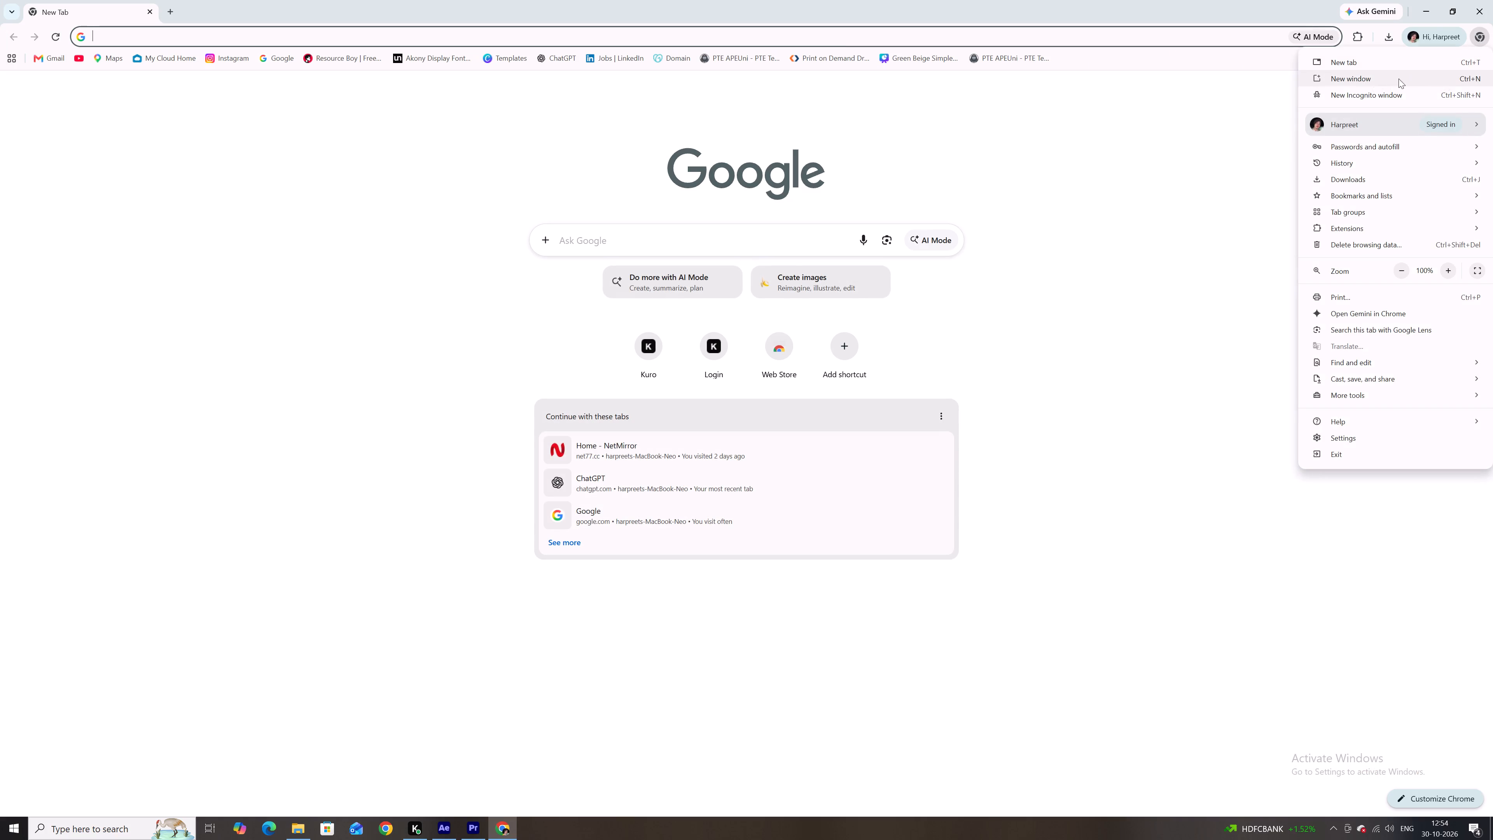
pyautogui.click(1360, 130)
pyautogui.click(1360, 130)
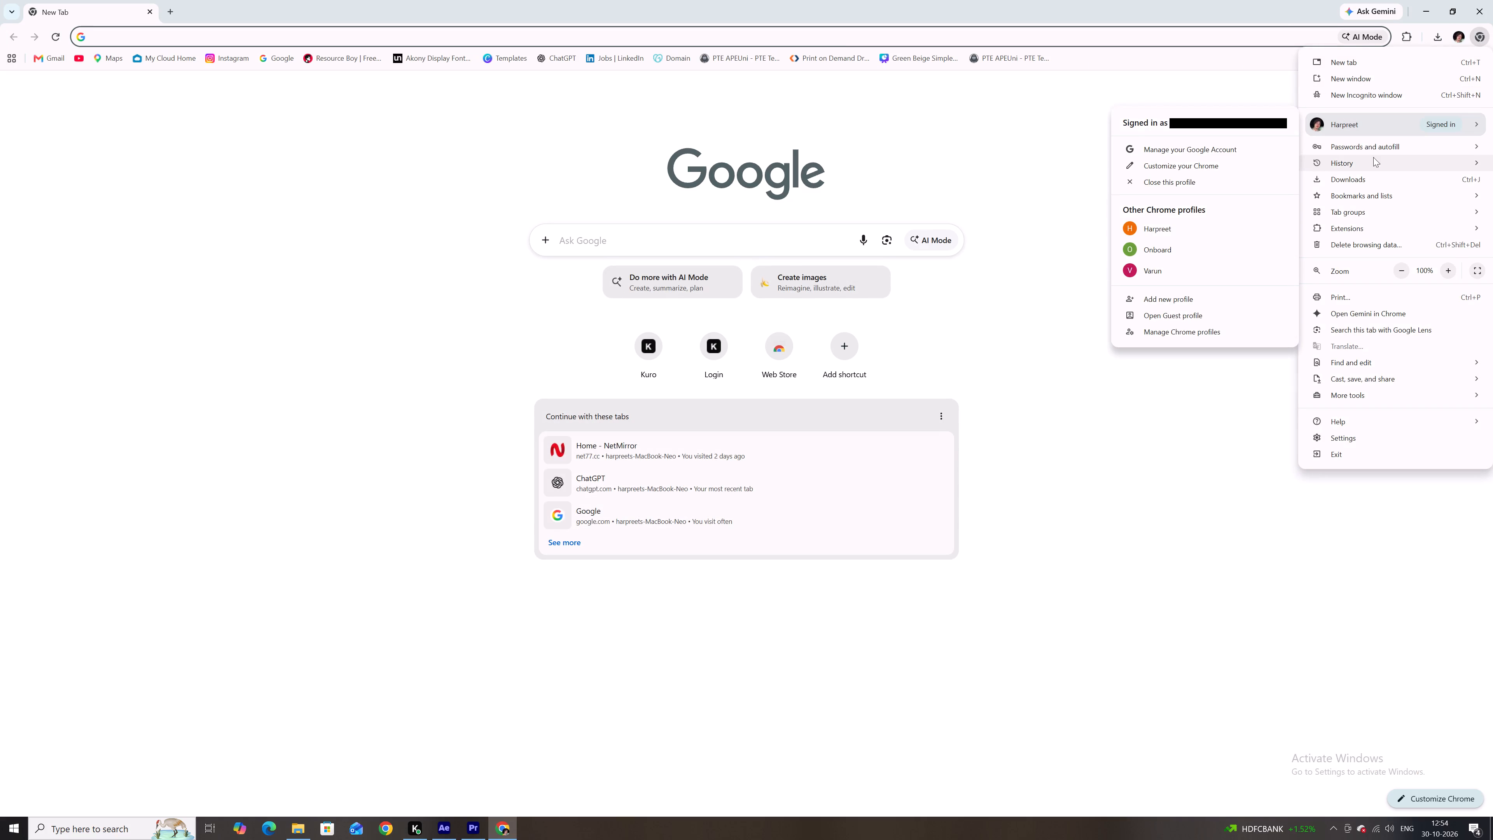
pyautogui.click(1373, 157)
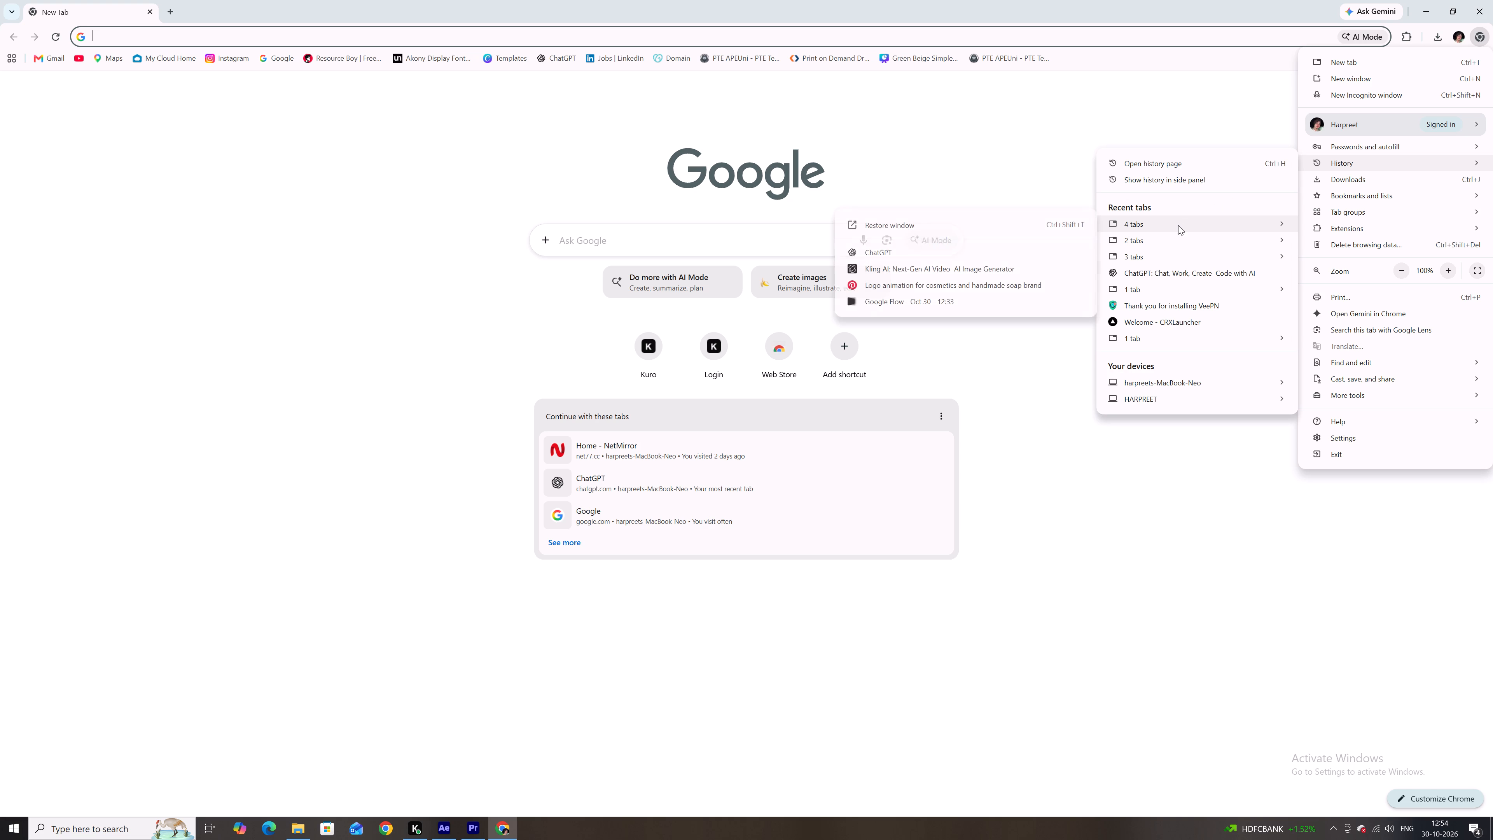
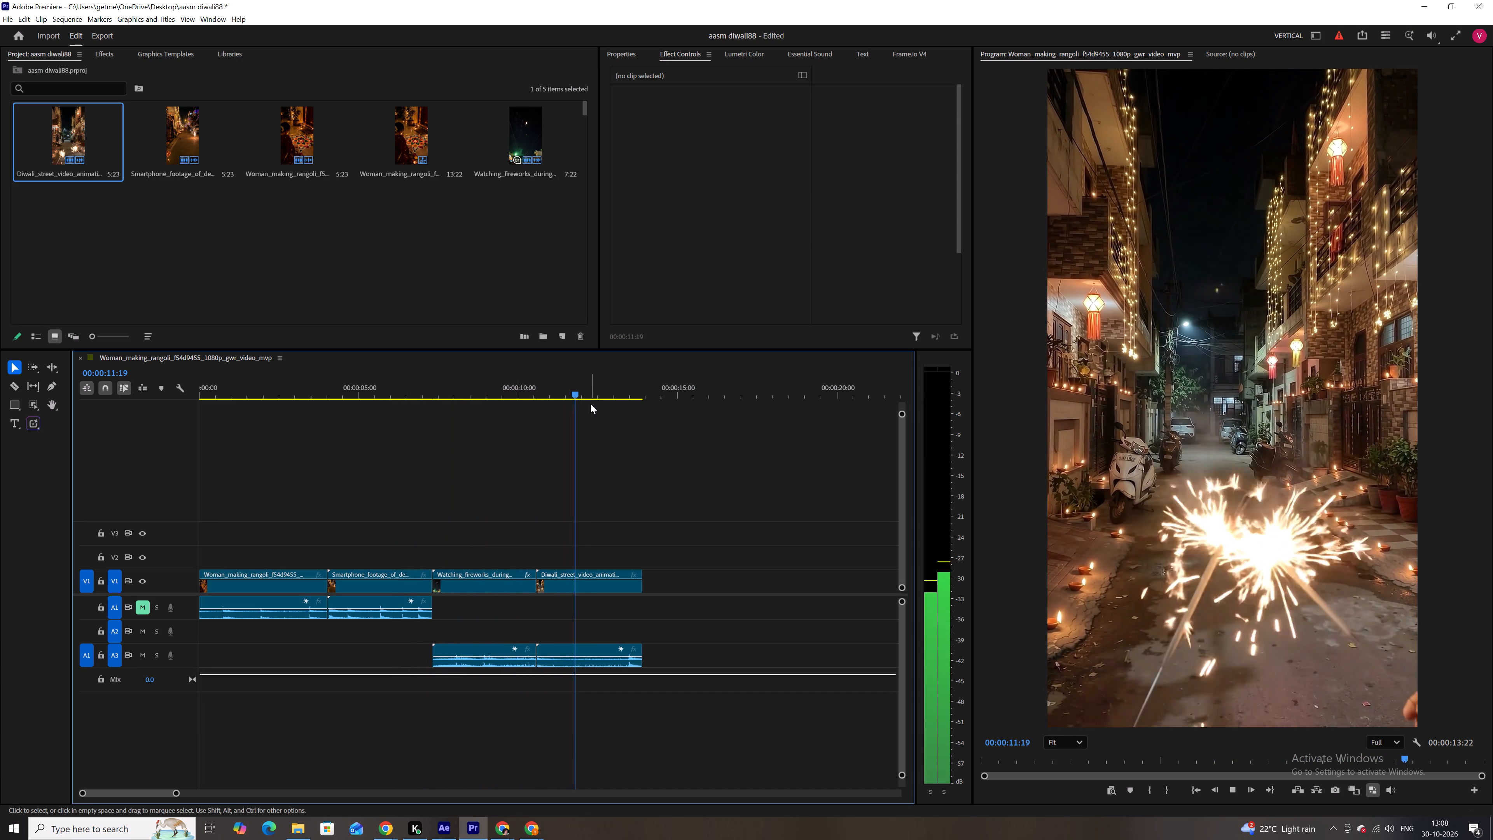
pyautogui.press('space')
# Cut the woman making rangoli clip at about 00:00:02:17, delete the remainder and close the gap.
pyautogui.moveTo(557, 395); pyautogui.dragTo(156, 402)
pyautogui.press('space')
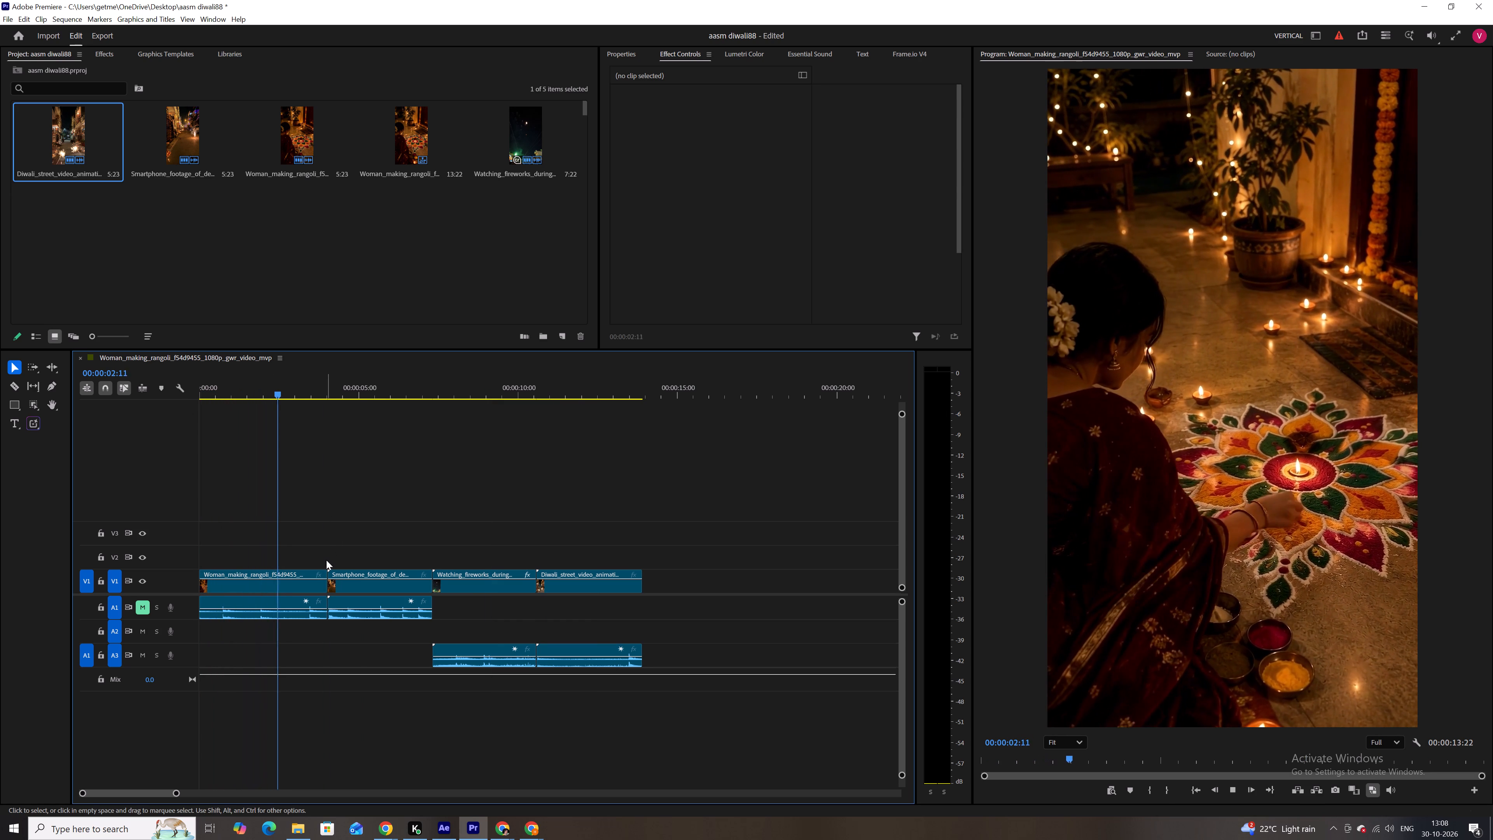
pyautogui.press('space')
pyautogui.write('c')
pyautogui.click(285, 584)
pyautogui.press('v')
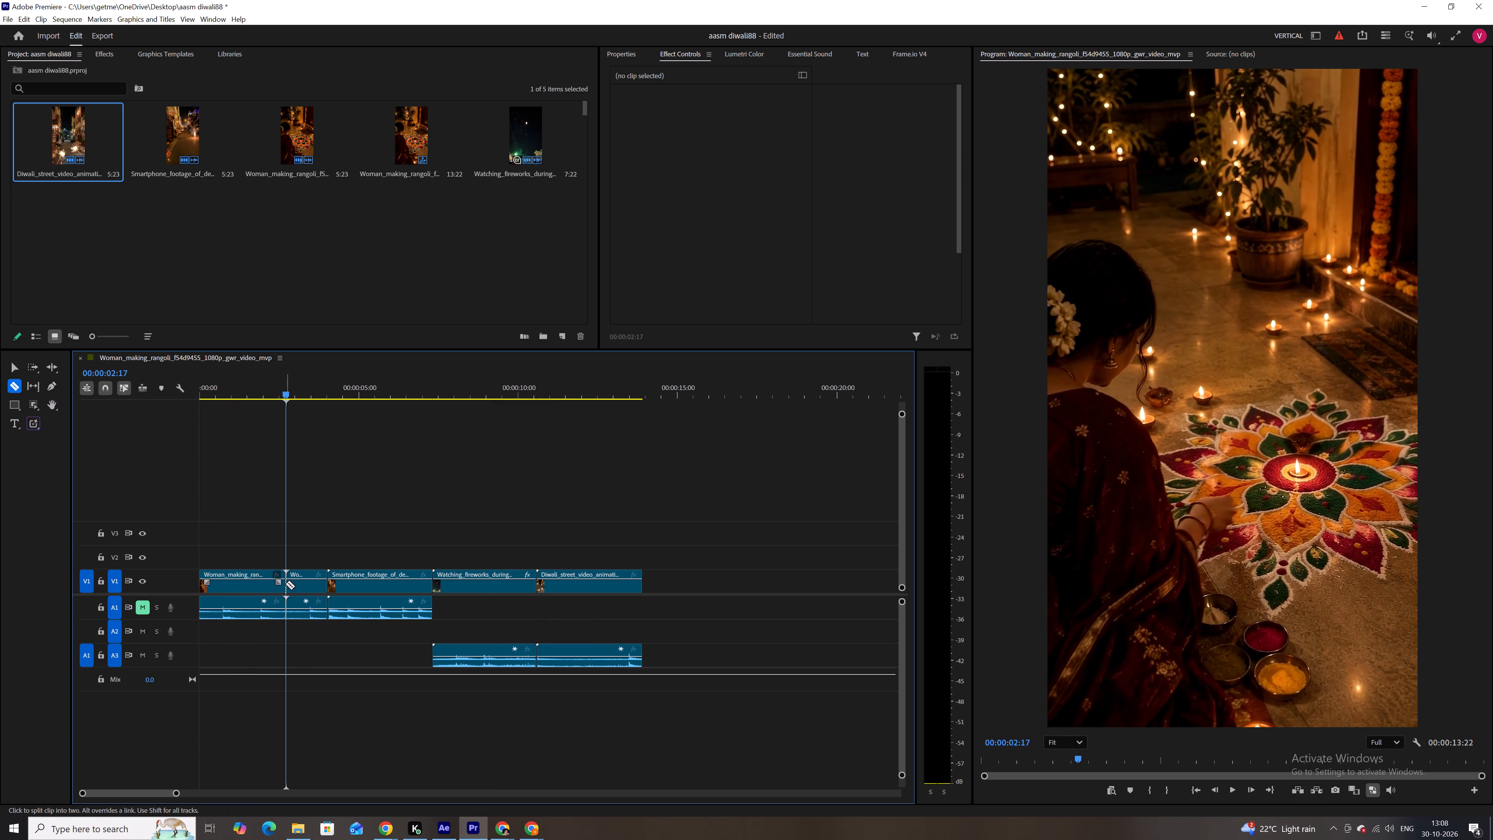
pyautogui.click(300, 582)
pyautogui.press('BackSpace')
pyautogui.click(300, 582)
pyautogui.press('BackSpace')
# Cut the smartphone footage street clip at about 00:00:04:09, delete the remainder and close the gap.
pyautogui.press('space')
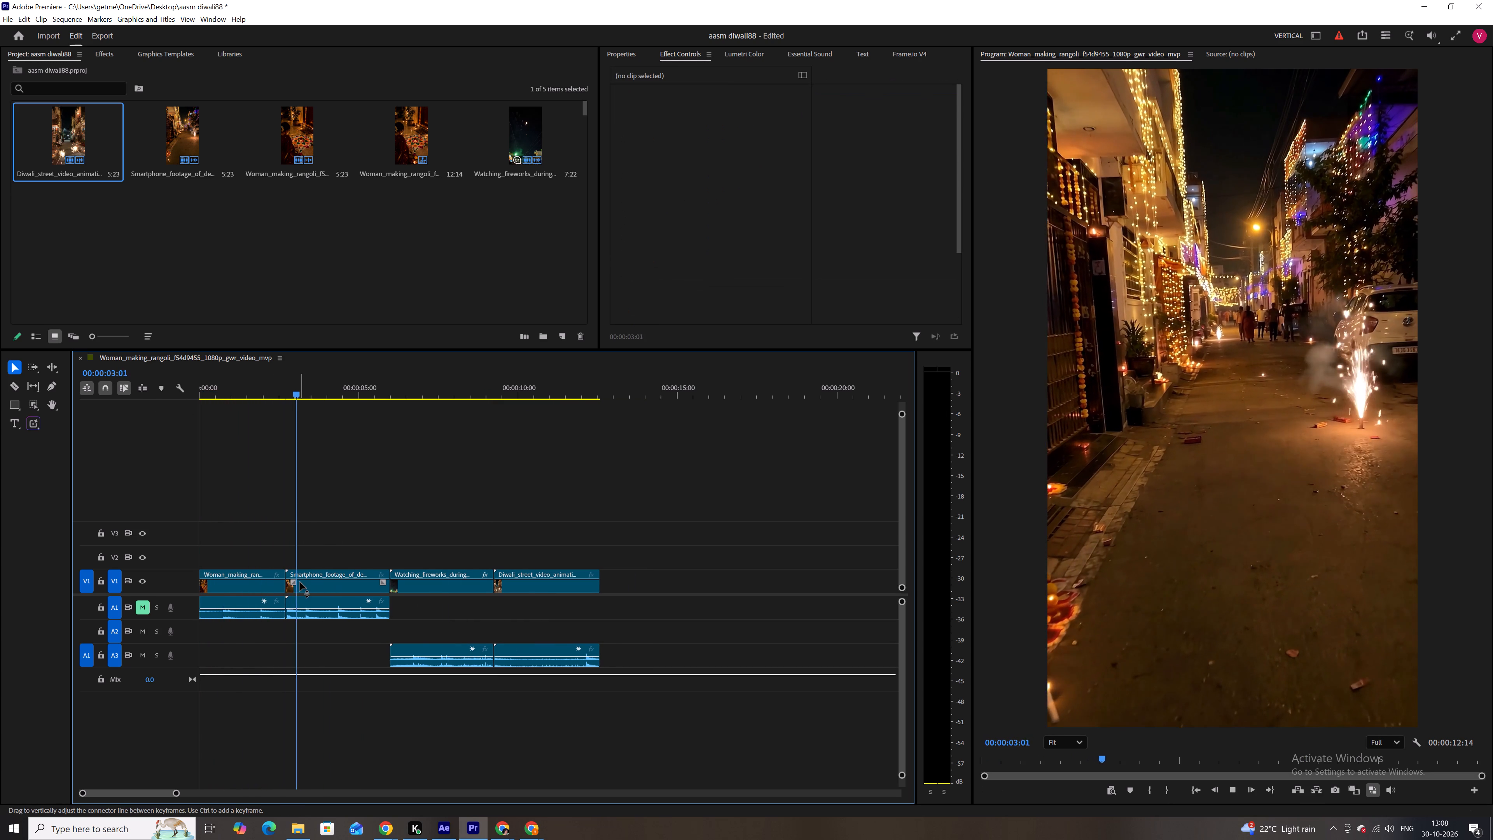
pyautogui.press('space')
pyautogui.press('c')
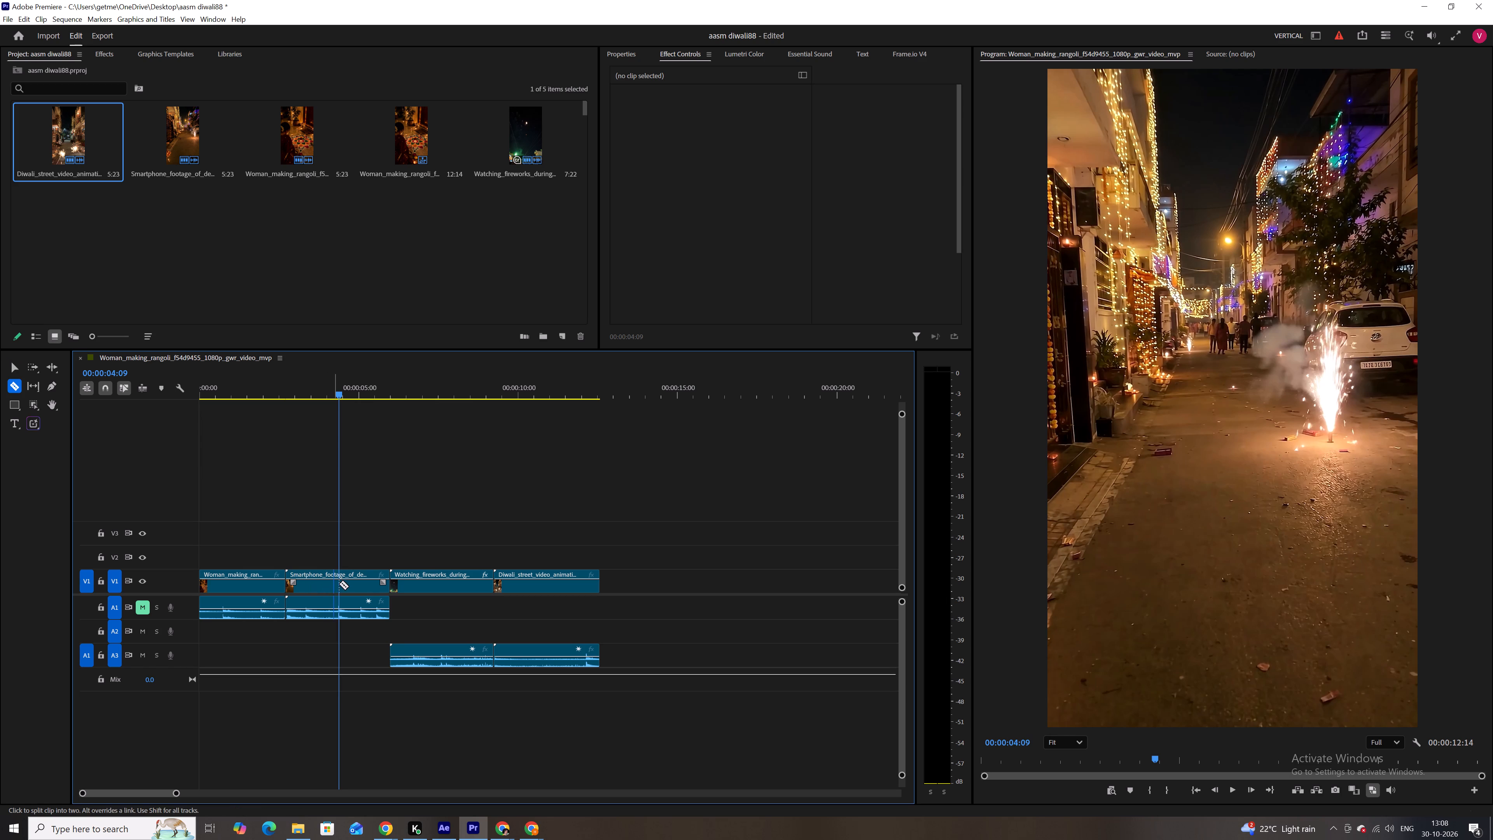
pyautogui.click(341, 584)
pyautogui.press('v')
pyautogui.click(364, 579)
pyautogui.press('BackSpace')
pyautogui.click(364, 579)
pyautogui.press('BackSpace')
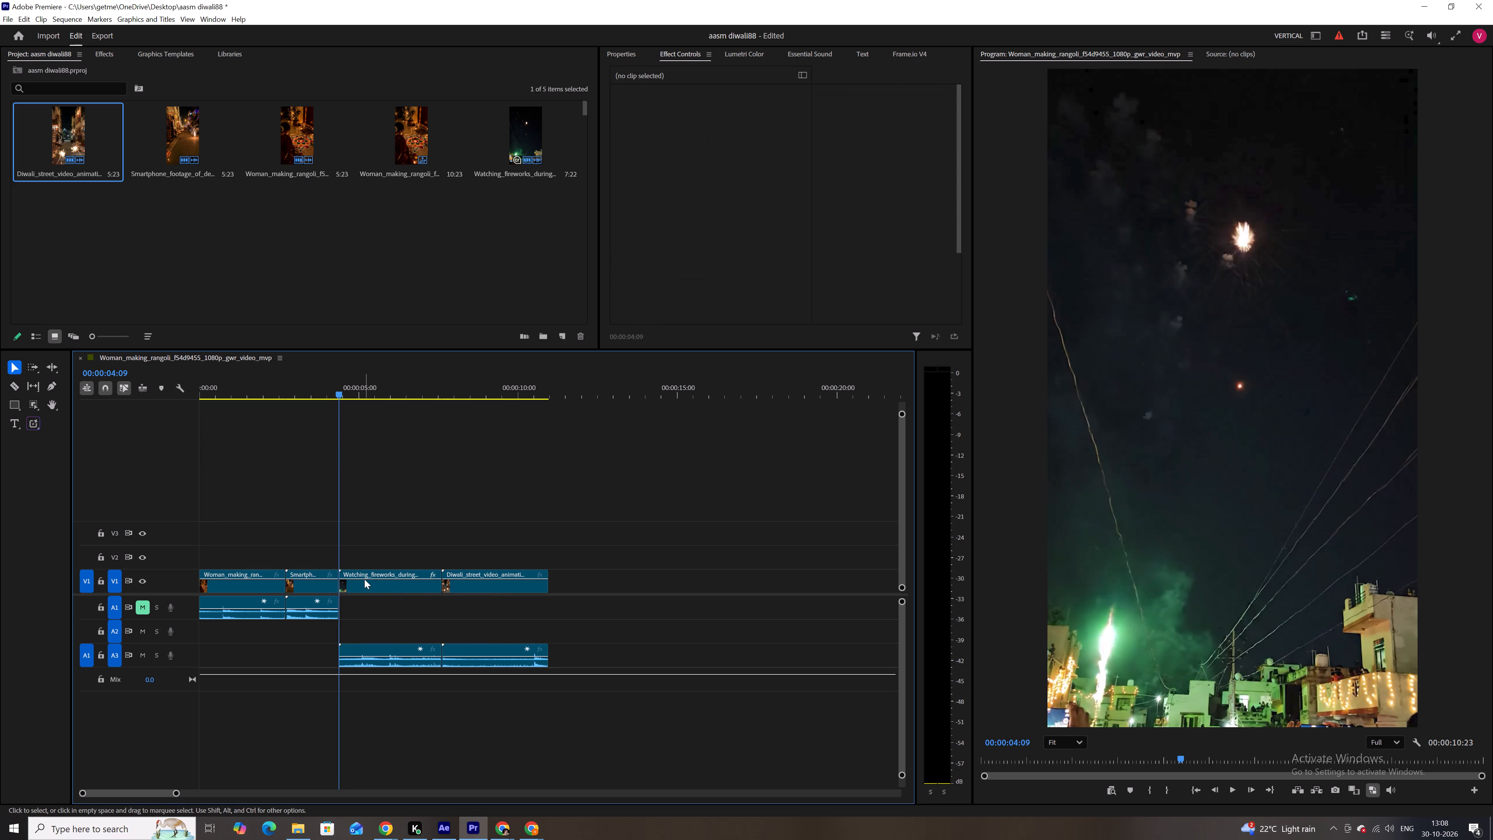
# Cut the watching fireworks clip at 00:00:05:20, delete everything of it after the cut and close the gap.
pyautogui.press('space')
pyautogui.press('space')
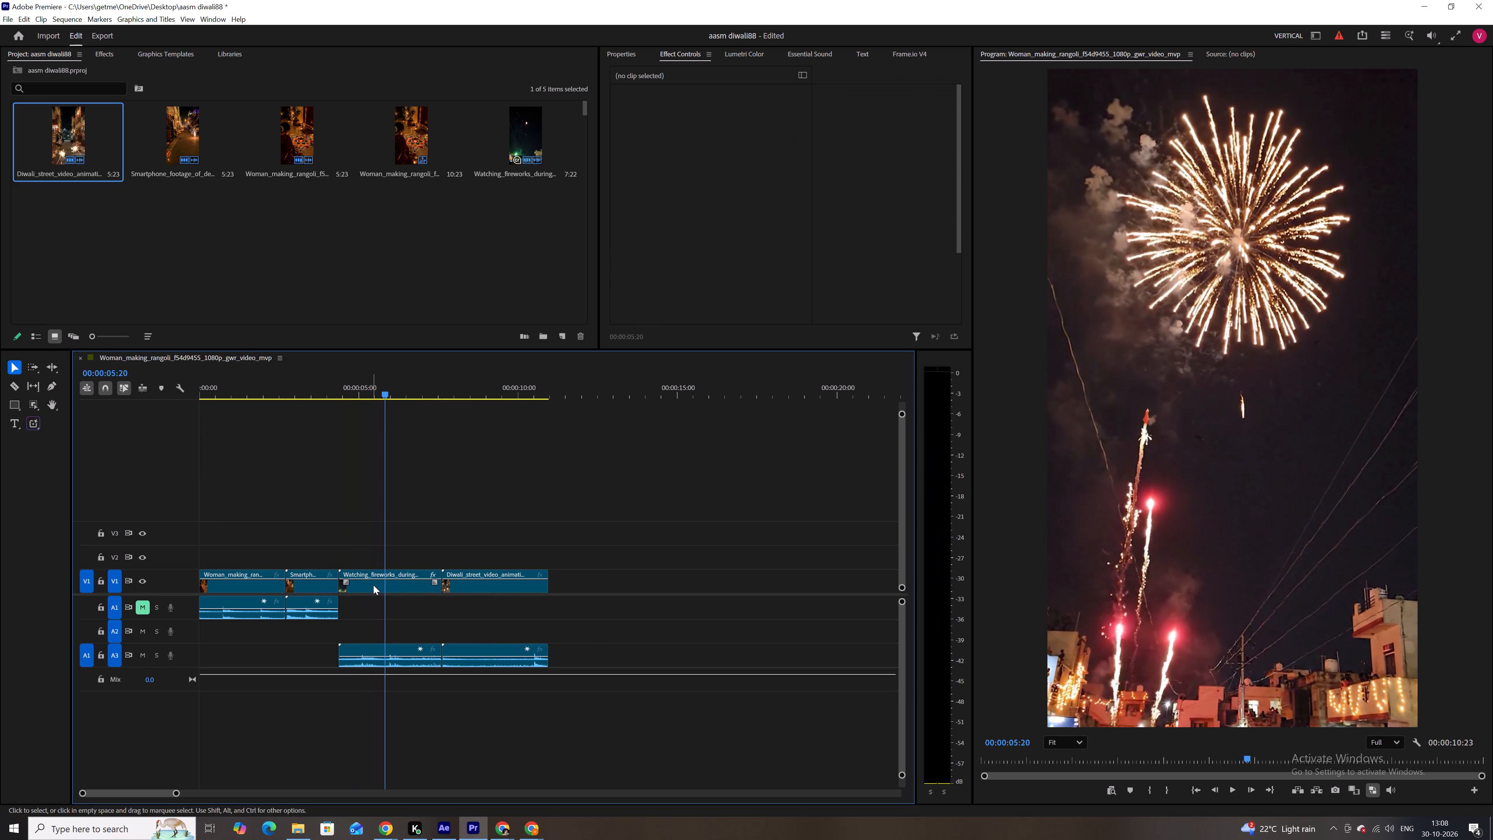
pyautogui.press('c')
pyautogui.click(391, 583)
pyautogui.press('v')
pyautogui.click(400, 582)
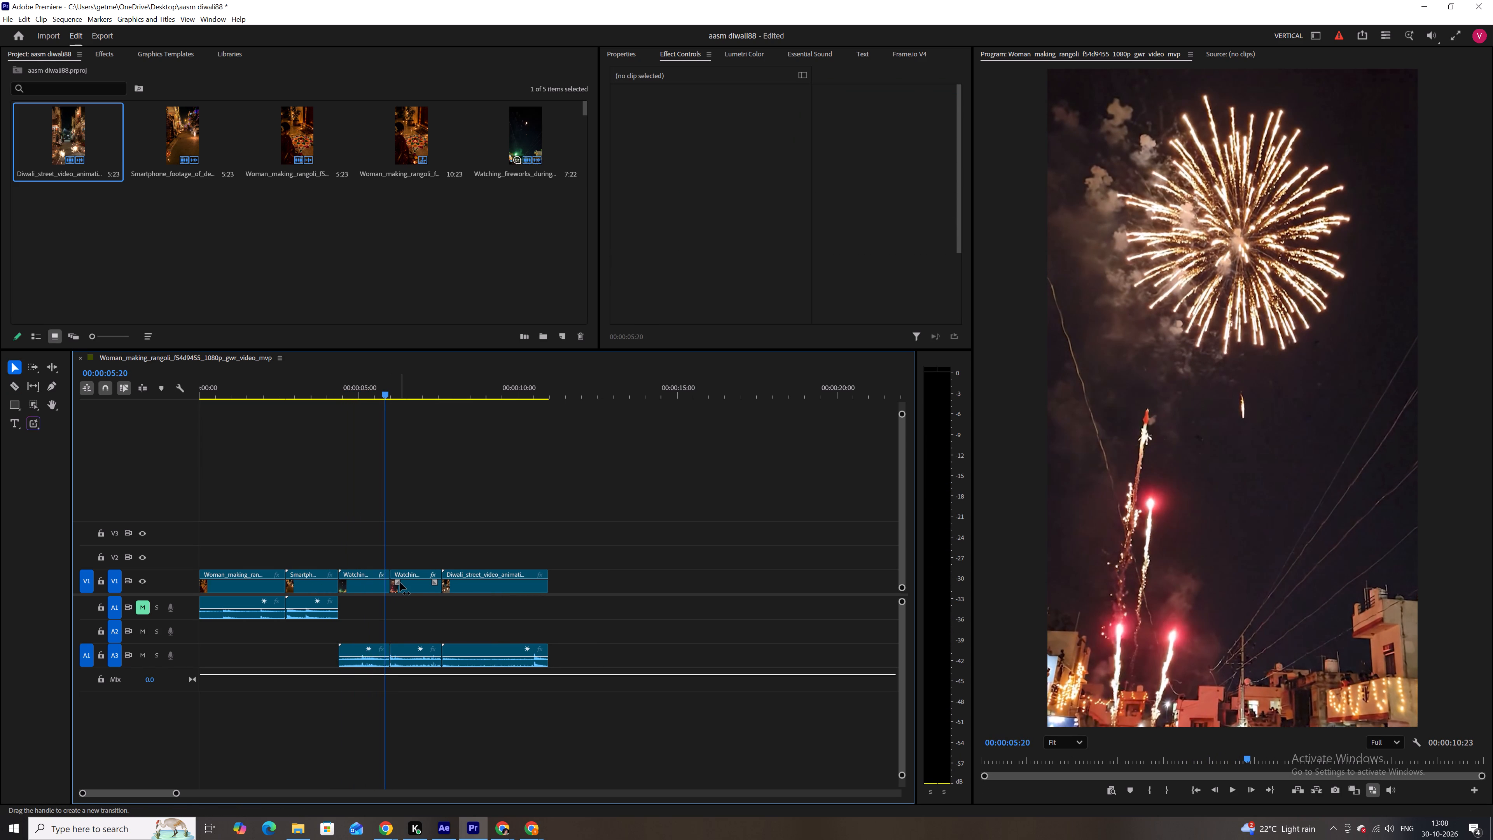
pyautogui.press('c')
pyautogui.click(385, 585)
pyautogui.press('v')
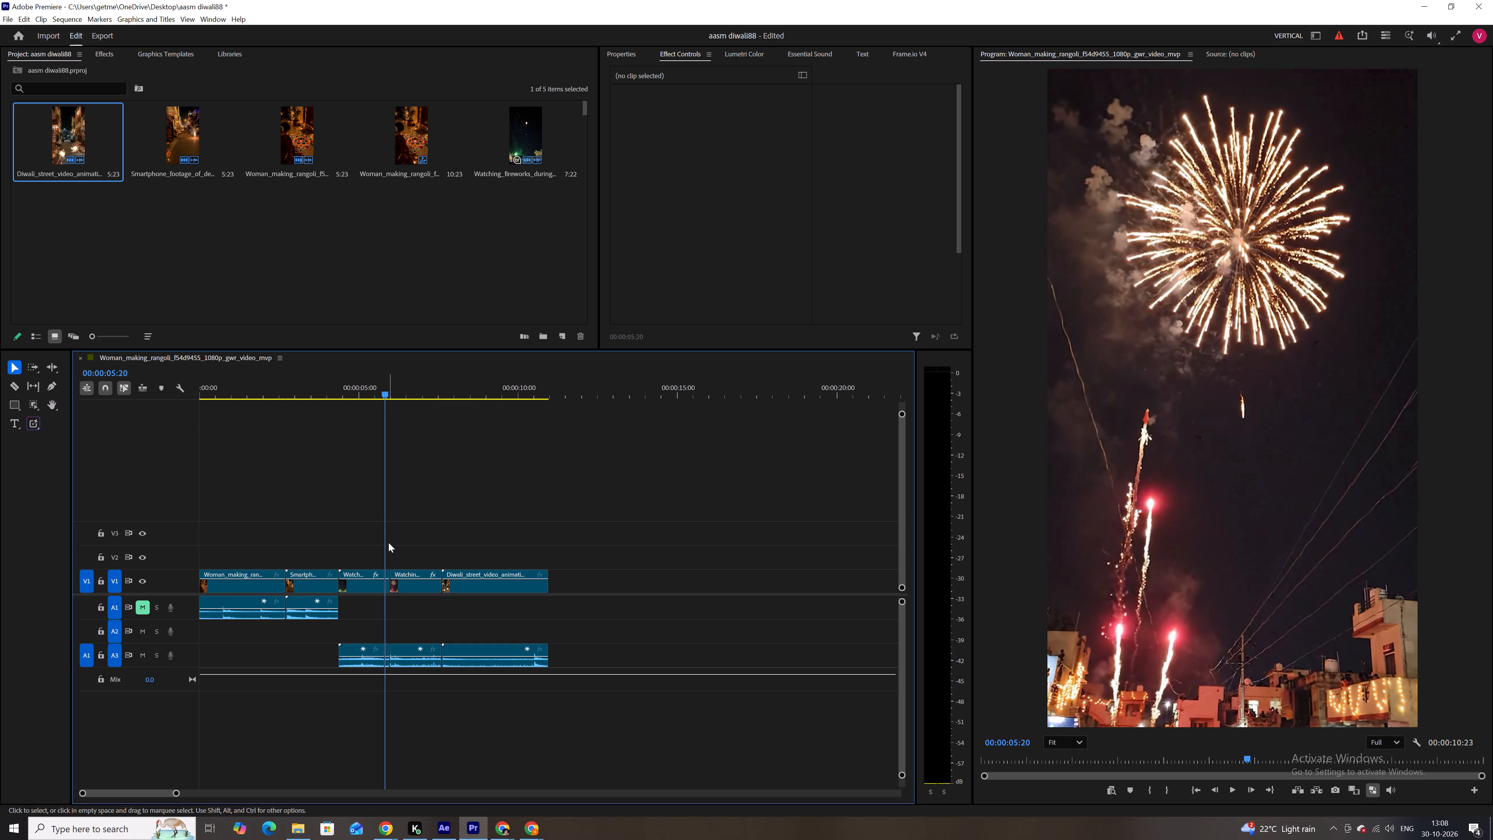
pyautogui.click(388, 542)
pyautogui.click(404, 590)
pyautogui.click(404, 583)
pyautogui.press('=')
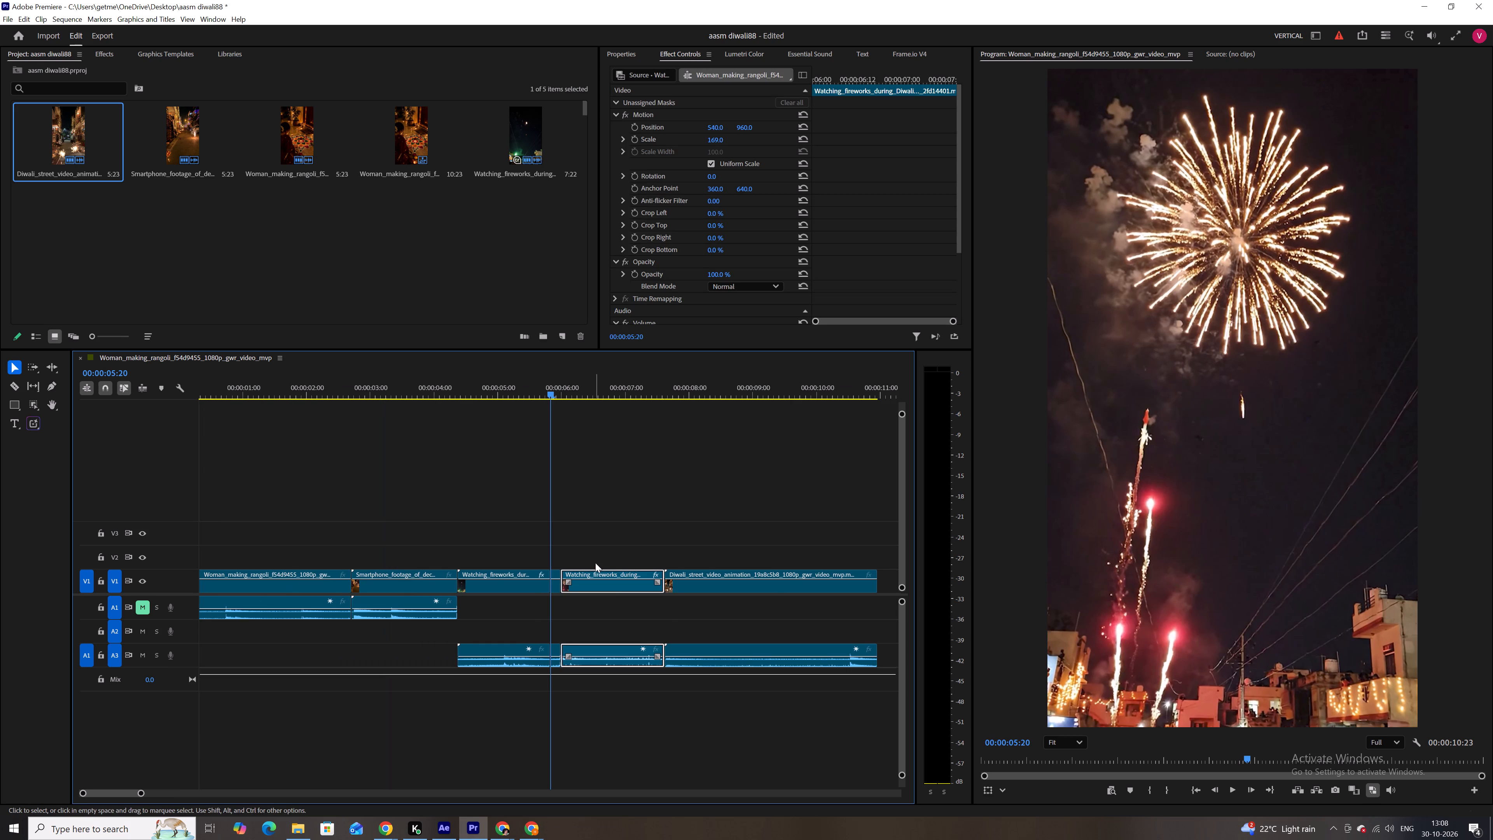
pyautogui.press('=')
pyautogui.press('BackSpace')
pyautogui.click(607, 570)
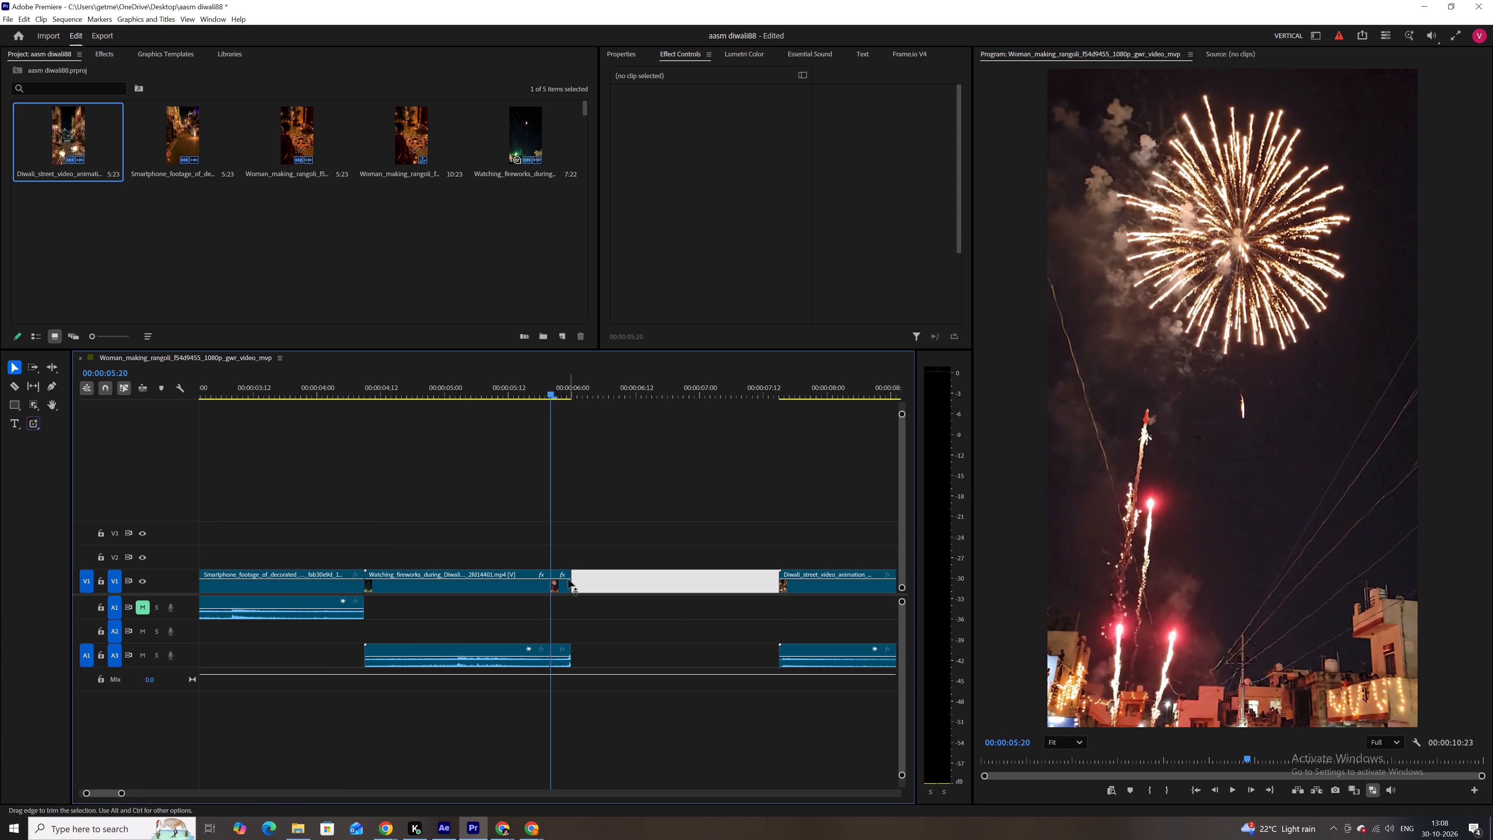
pyautogui.click(568, 584)
pyautogui.click(565, 584)
pyautogui.press('BackSpace')
pyautogui.click(565, 584)
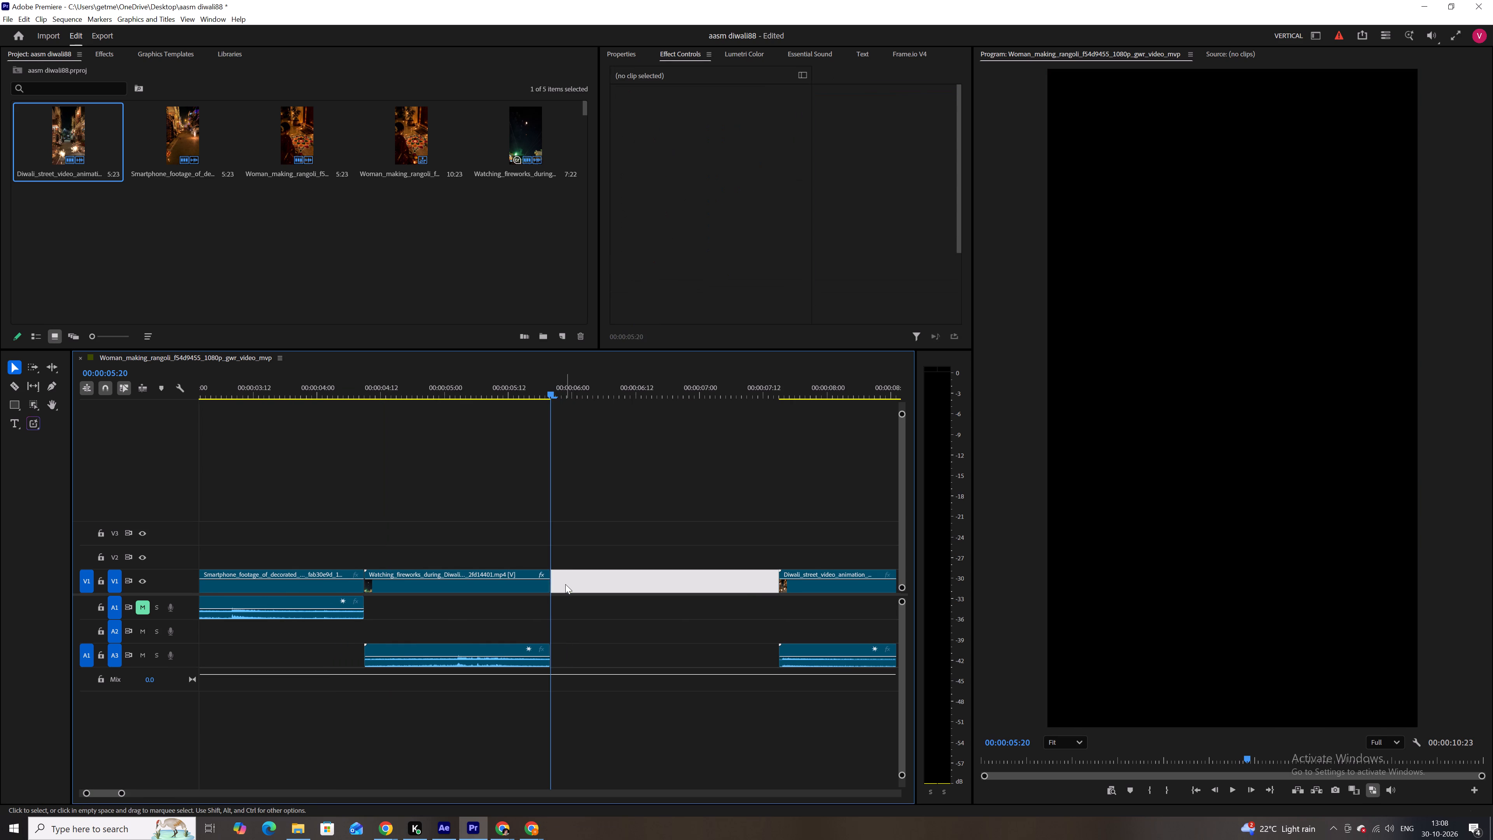
pyautogui.press('BackSpace')
# Cut the Diwali street video clip at about 00:00:07:01 and delete its remaining part.
pyautogui.keyDown('alt'); pyautogui.scroll(-6, 565, 584); pyautogui.keyUp('alt')
pyautogui.press('space')
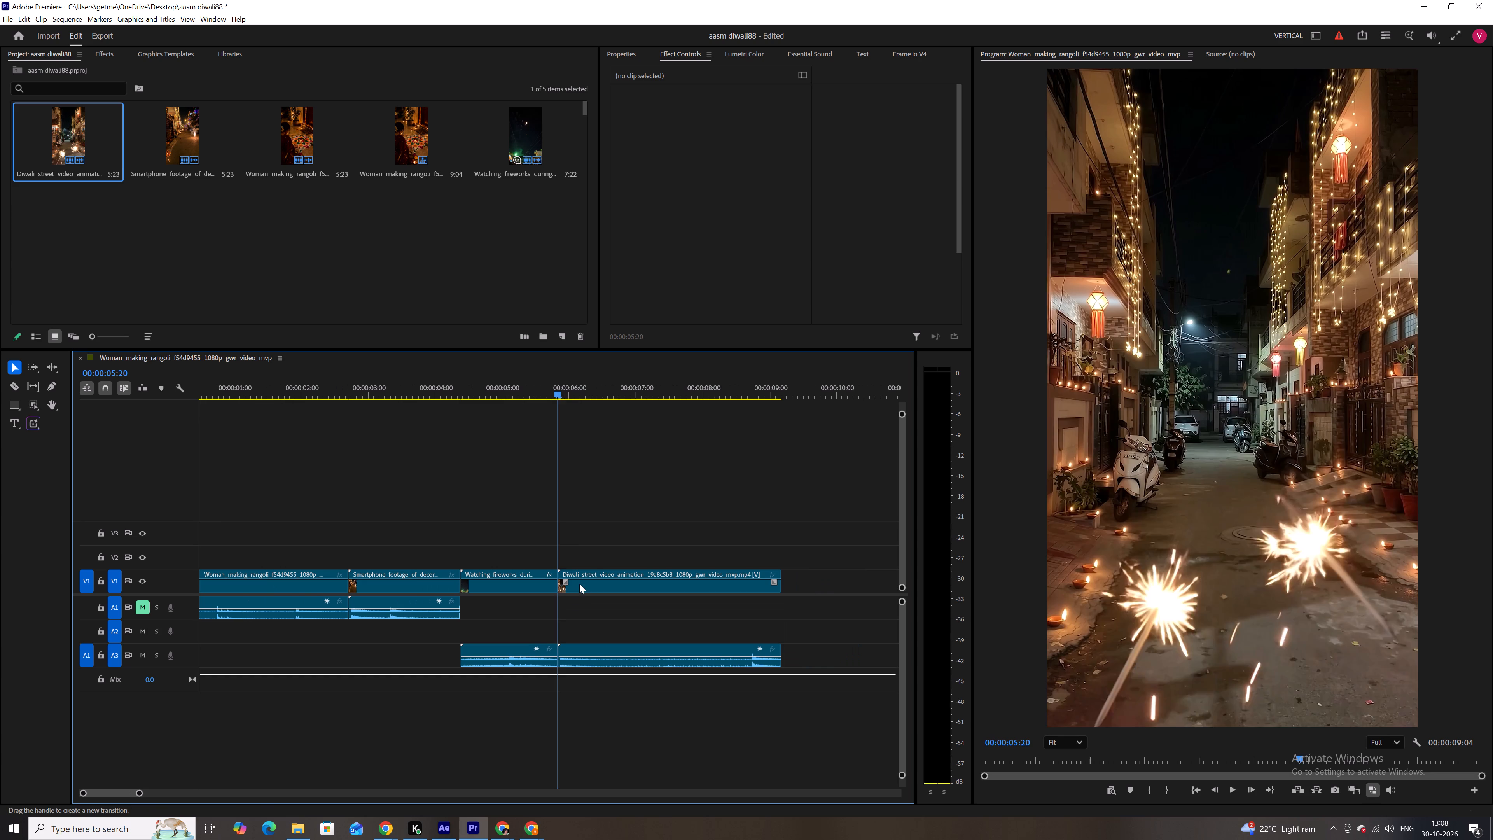
pyautogui.press('space')
pyautogui.press('c')
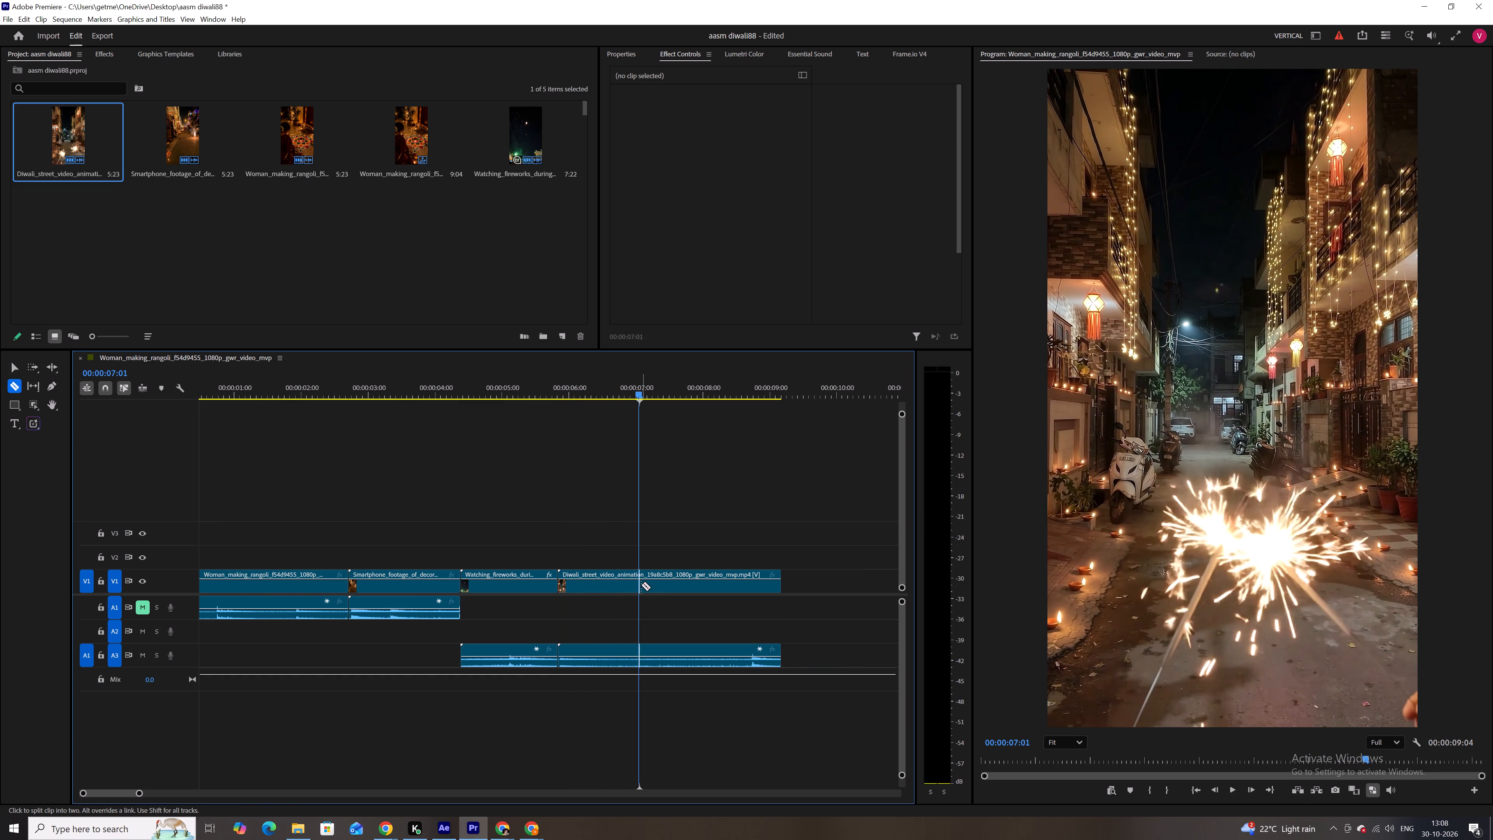
pyautogui.click(641, 585)
pyautogui.press('v')
pyautogui.click(662, 580)
pyautogui.press('BackSpace')
# Switch to File Explorer and look through Downloads, New Volume (E:) and the aam diwali 2026 folder for Diwali footage.
pyautogui.doubleClick(368, 261)
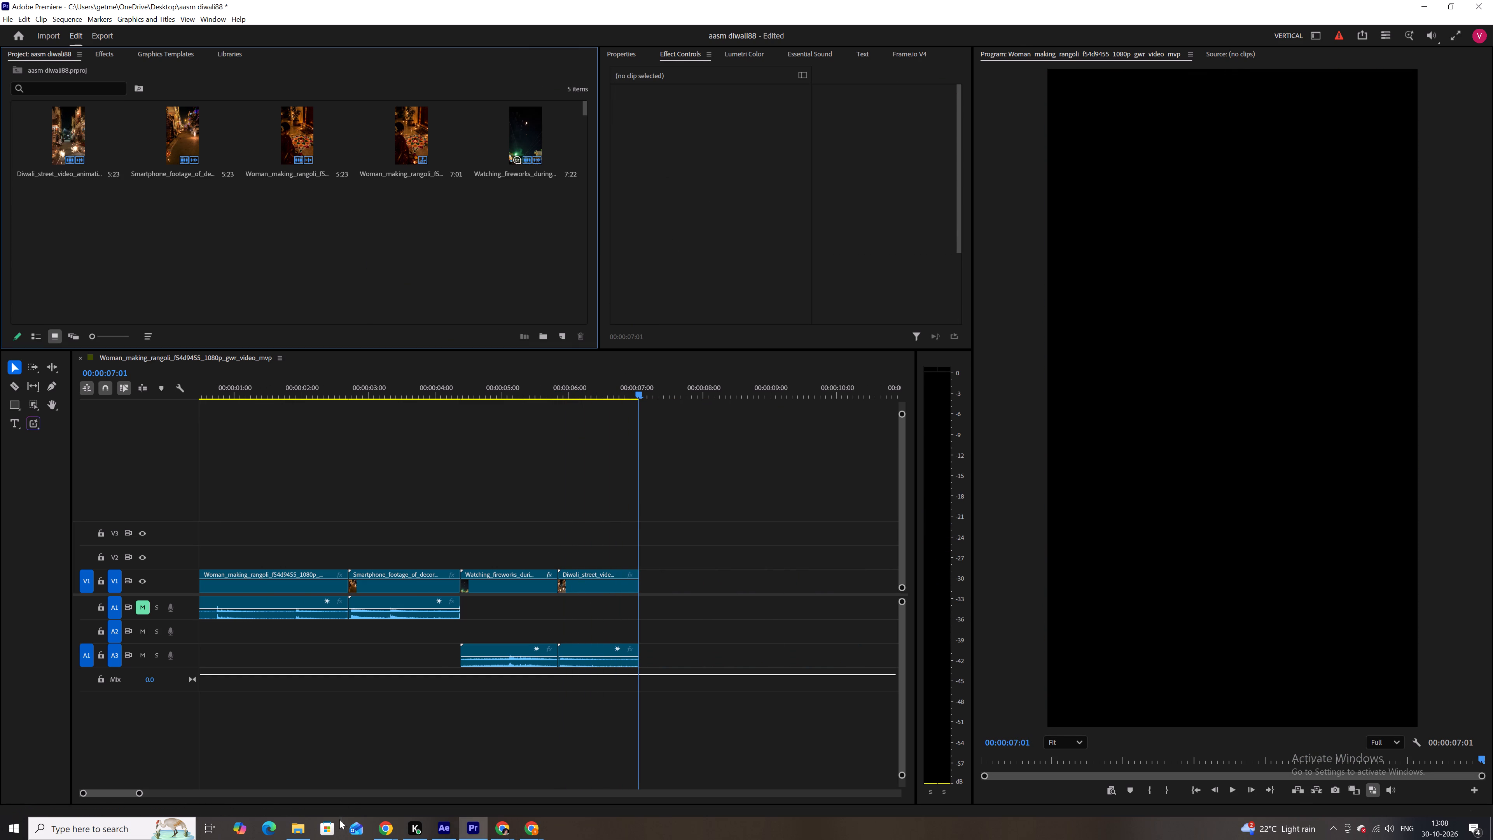
pyautogui.click(295, 832)
pyautogui.scroll(4, 589, 463)
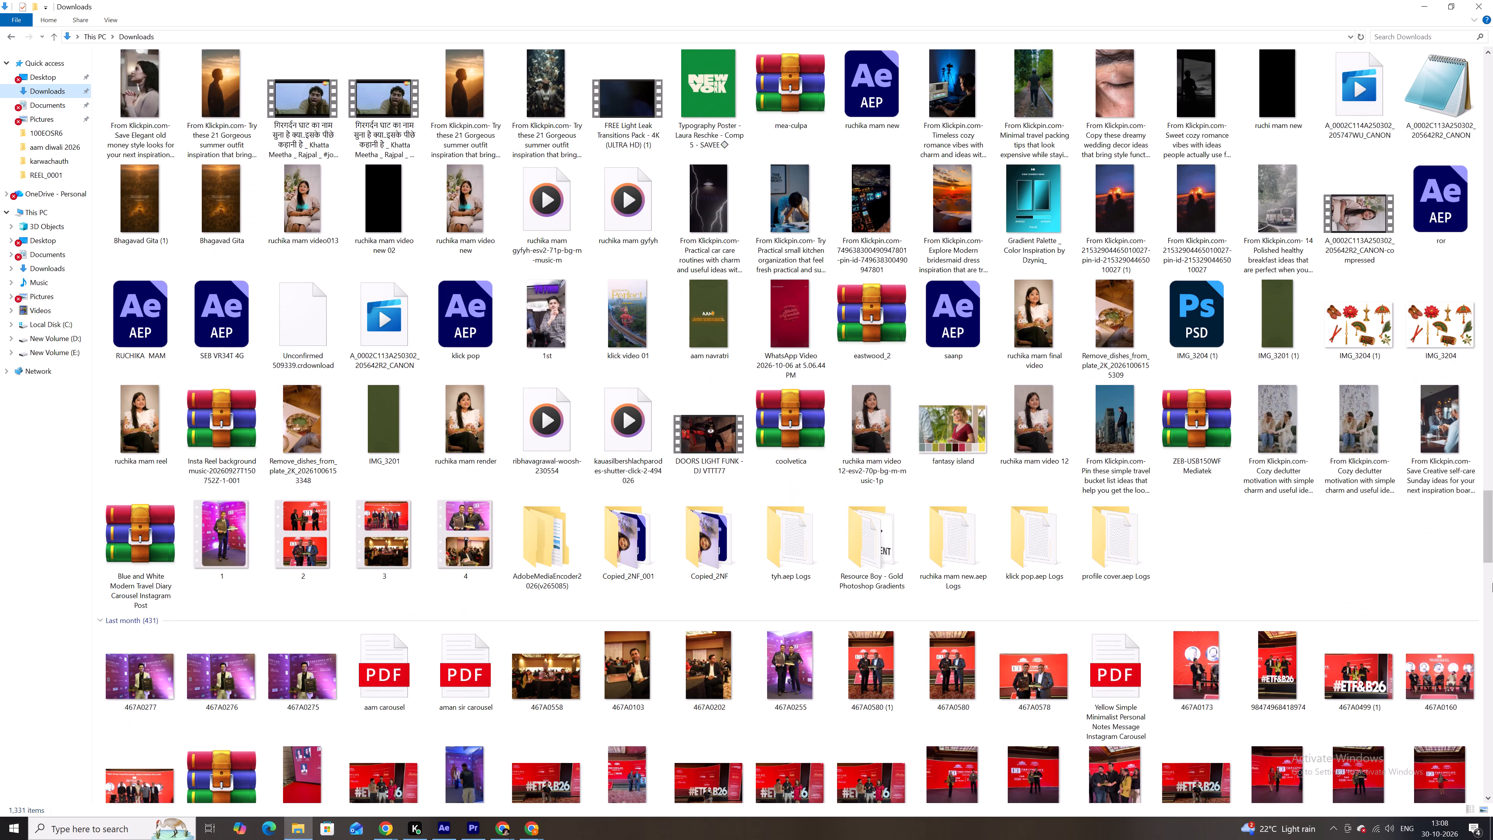
pyautogui.moveTo(1492, 526); pyautogui.dragTo(1482, 146)
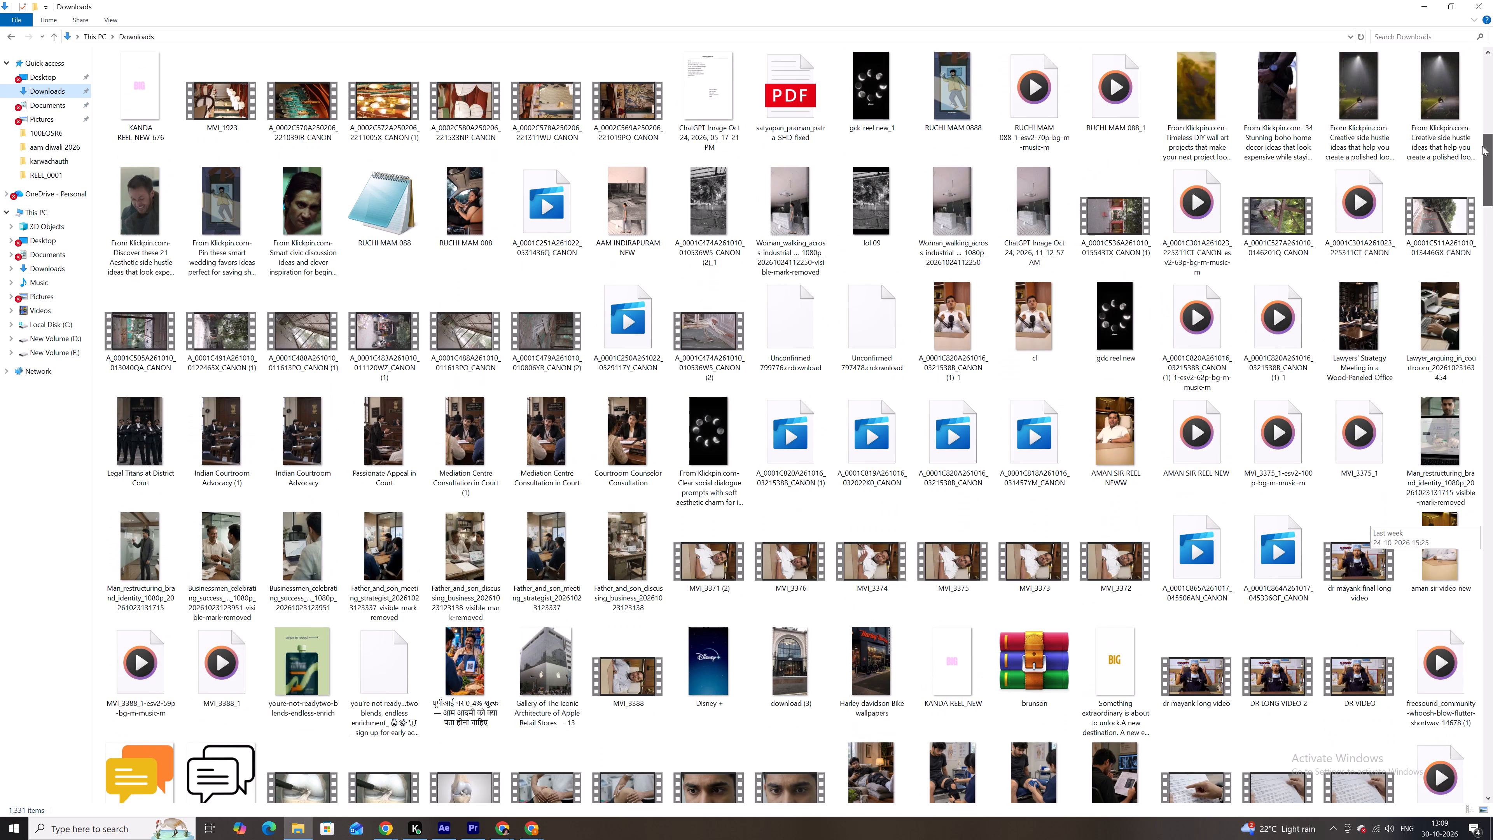
pyautogui.moveTo(1482, 146); pyautogui.dragTo(1475, 50)
pyautogui.click(44, 206)
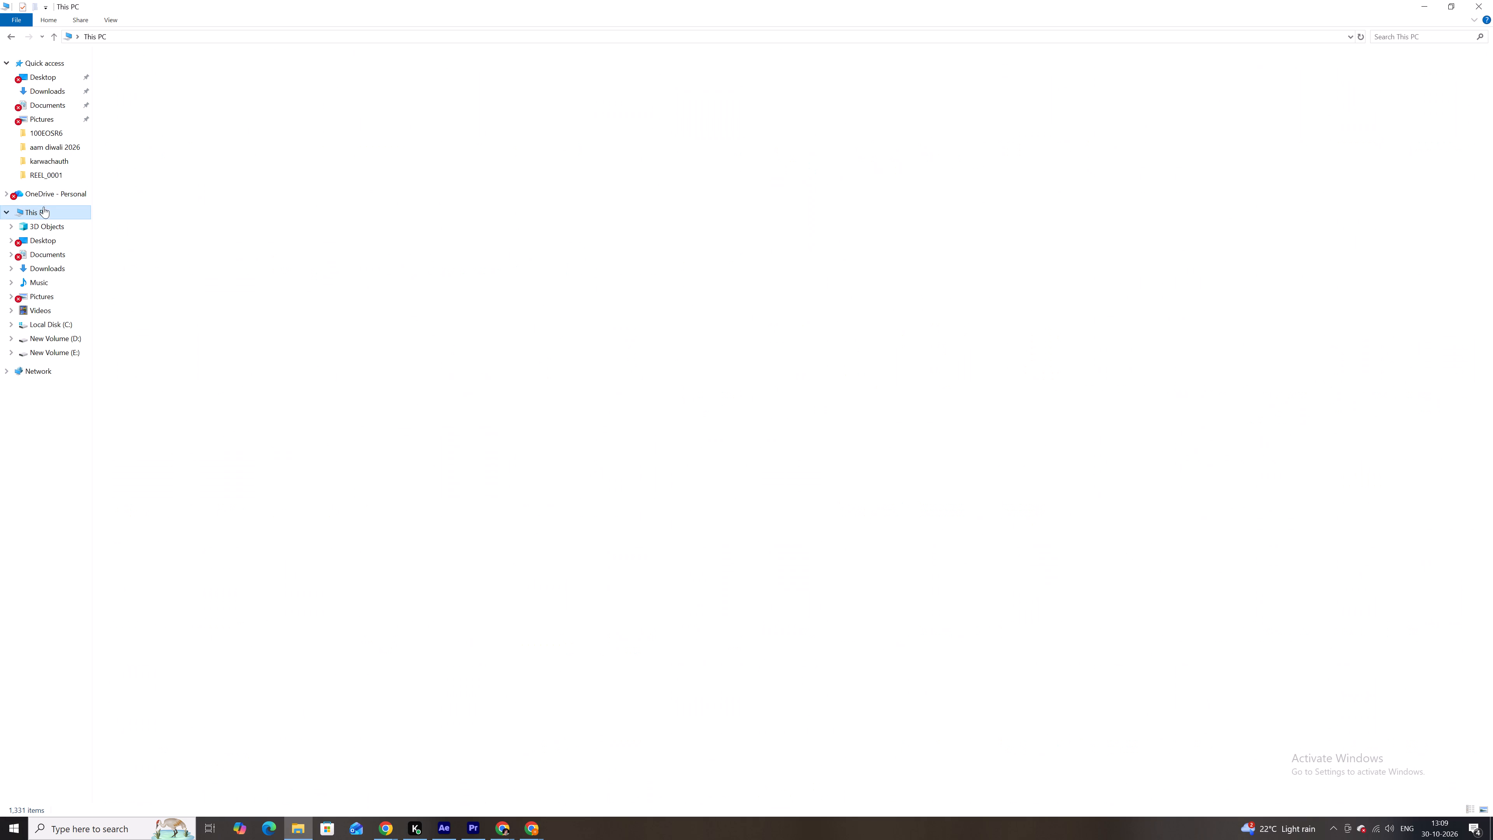
pyautogui.doubleClick(465, 131)
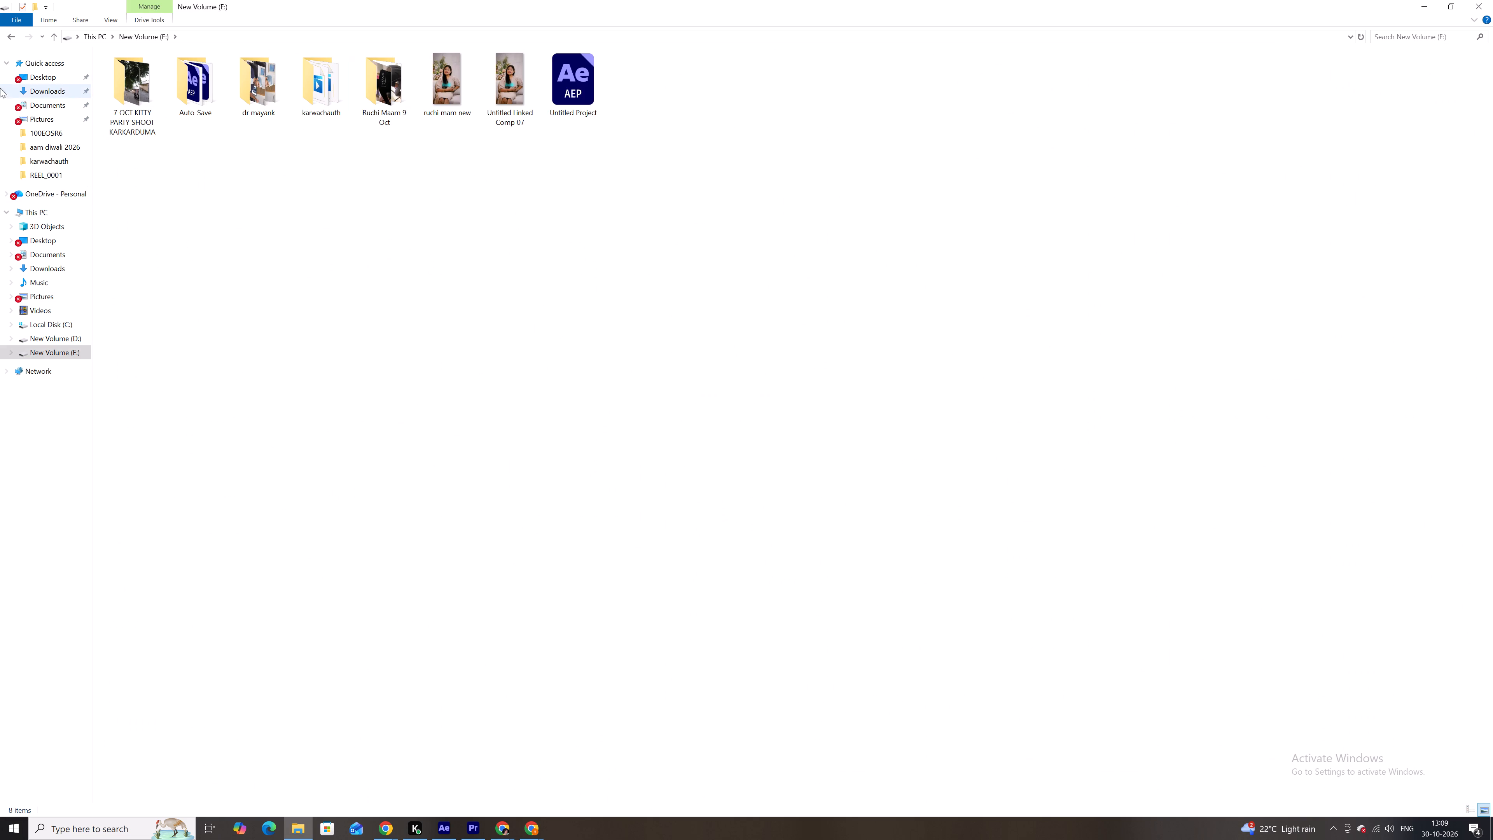
pyautogui.click(17, 34)
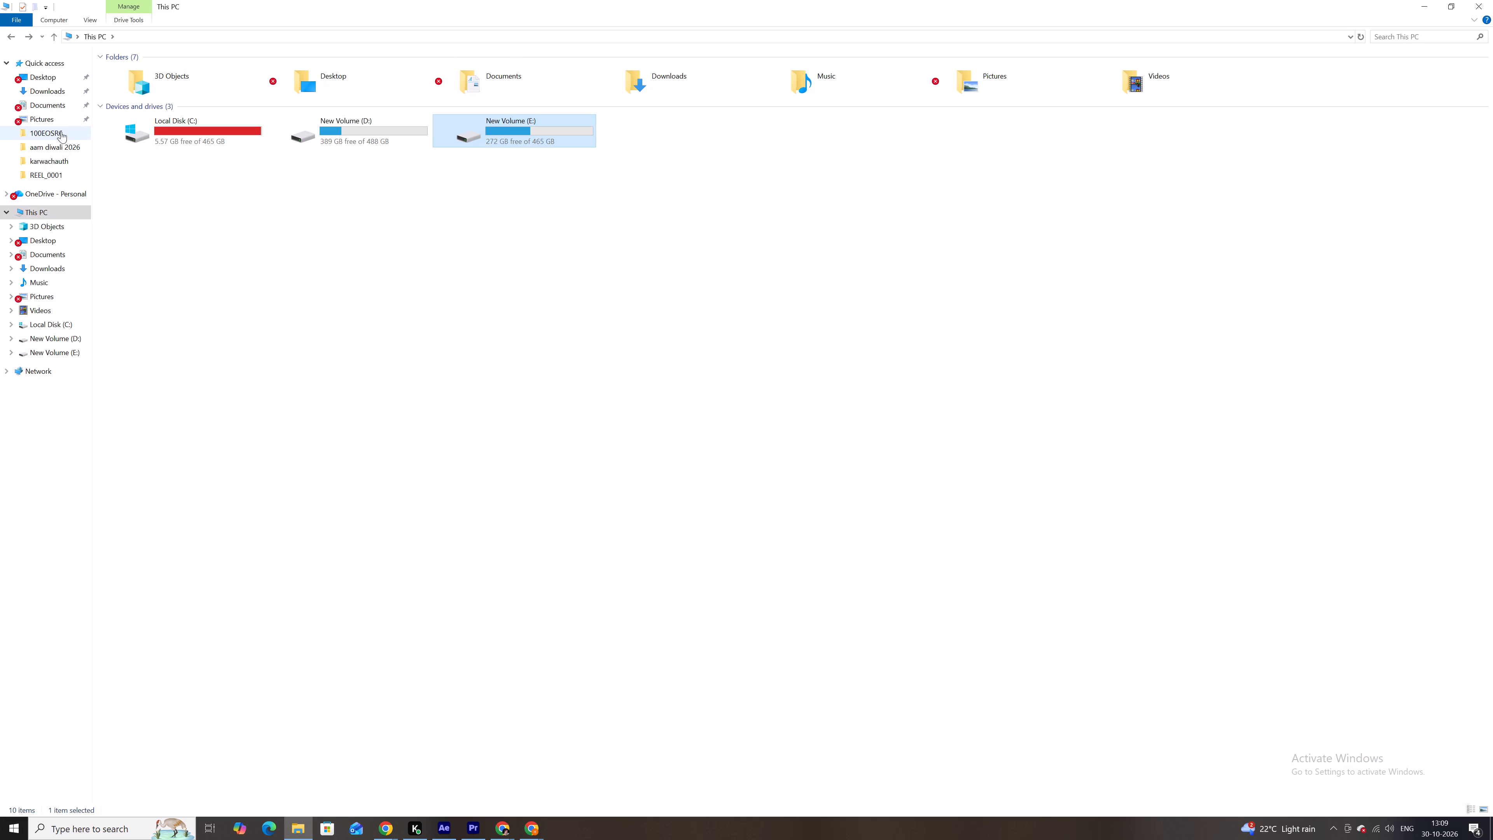
pyautogui.click(63, 146)
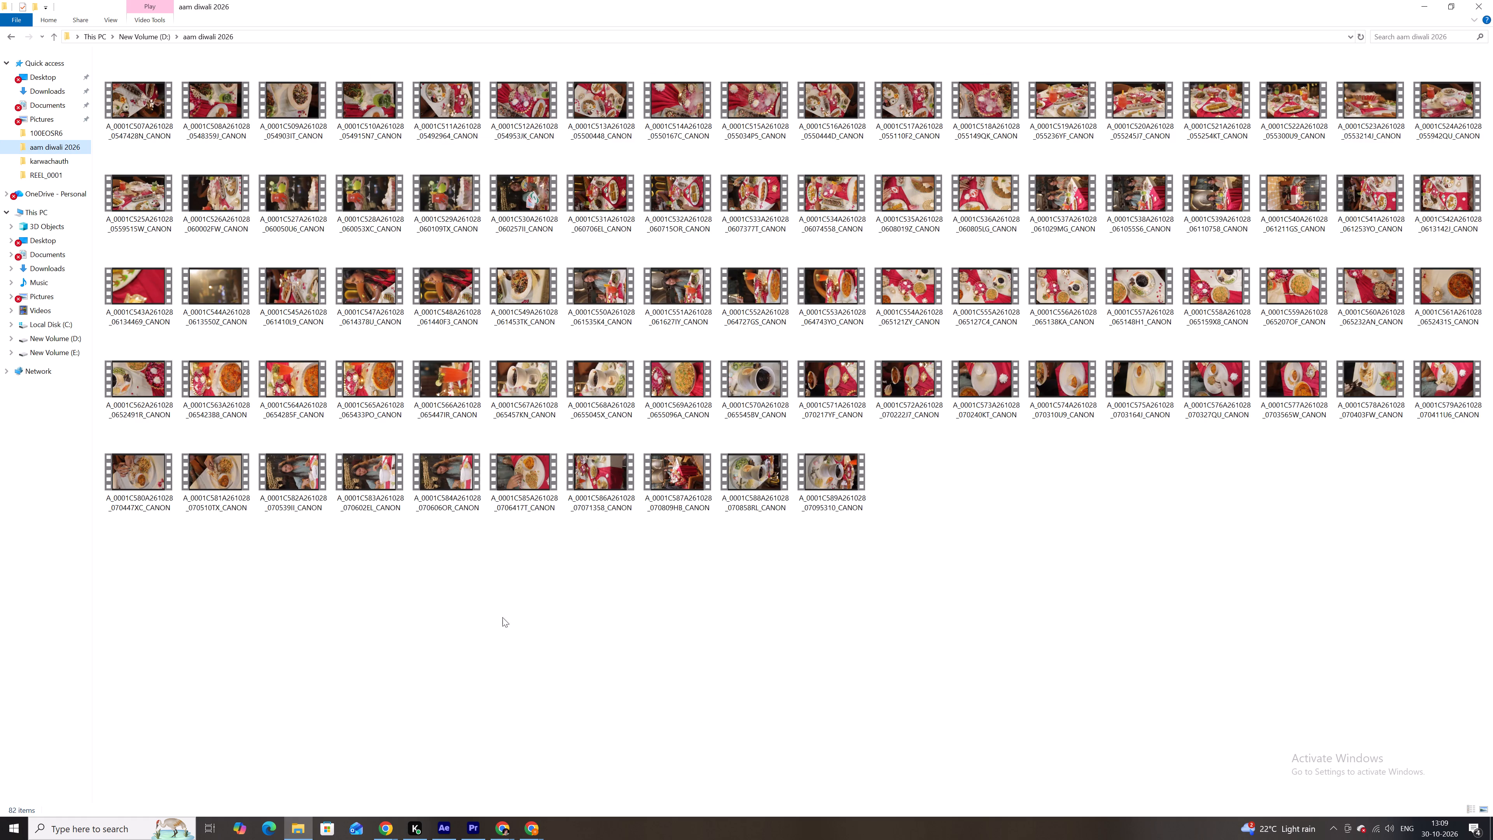
# Bring AAM DIWALI FINAL from the Downloads folder into the Premiere Pro sequence, placing it on V1 directly after the last clip.
pyautogui.click(45, 92)
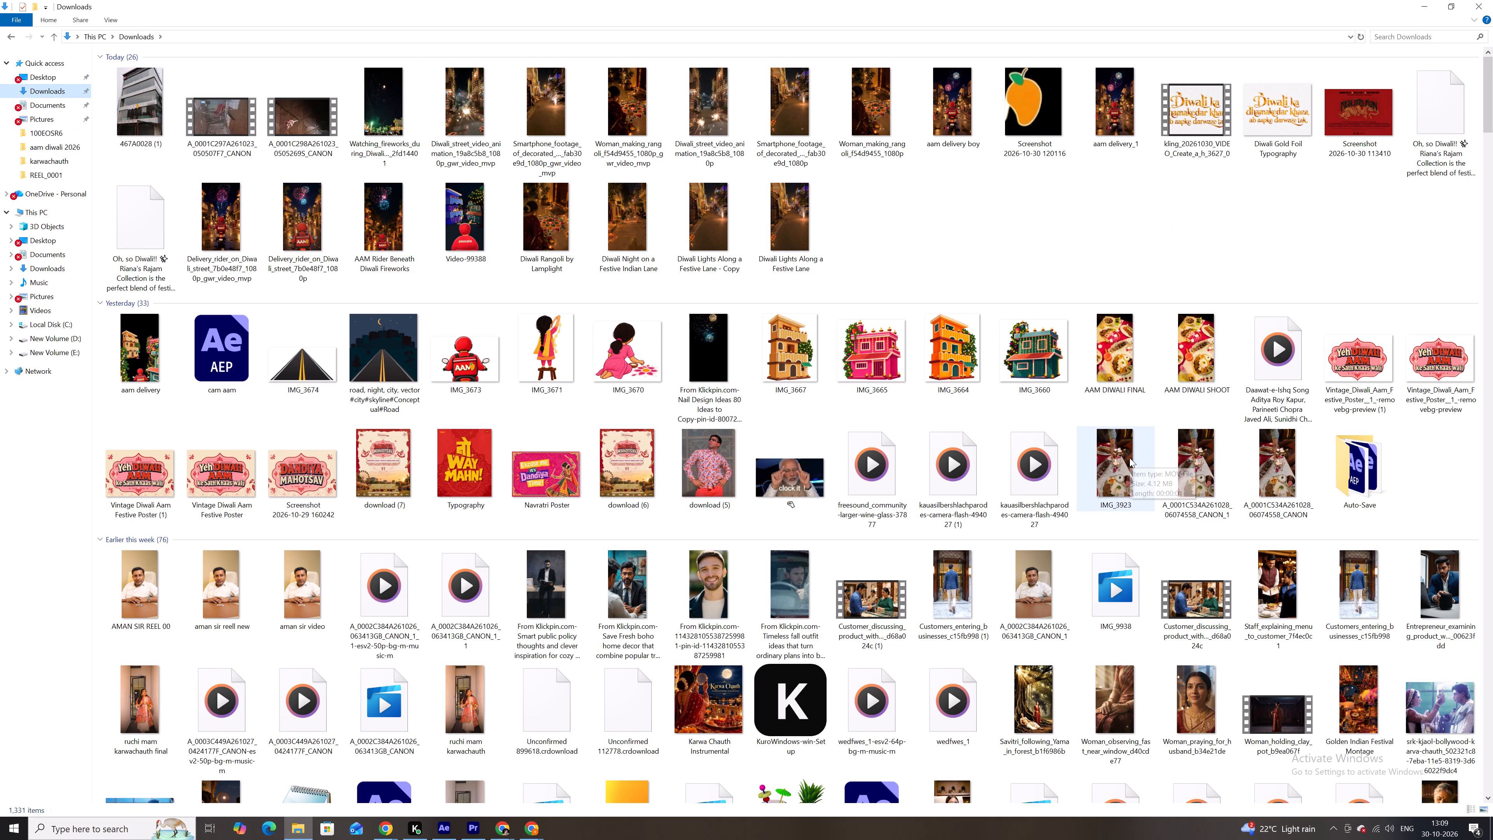
pyautogui.click(1095, 367)
pyautogui.moveTo(1105, 351); pyautogui.dragTo(1103, 398)
pyautogui.hotkey('alt', 'Tab')
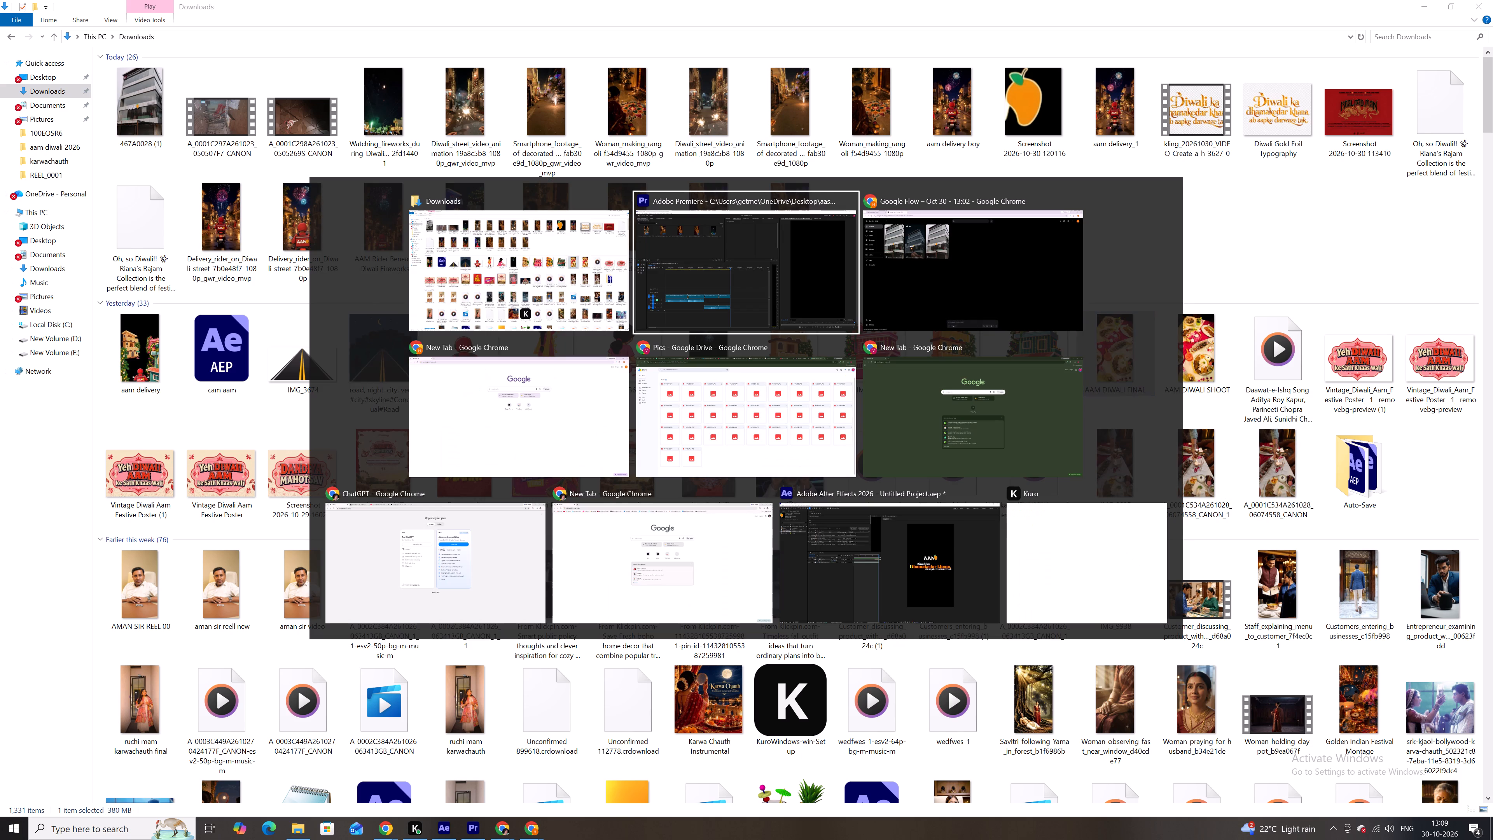
pyautogui.moveTo(1103, 398); pyautogui.dragTo(643, 605)
# Preview the AAM DIWALI FINAL clip and set its scale to 50 so it fits the vertical frame.
pyautogui.keyDown('alt'); pyautogui.scroll(-4, 690, 573); pyautogui.keyUp('alt')
pyautogui.press('space')
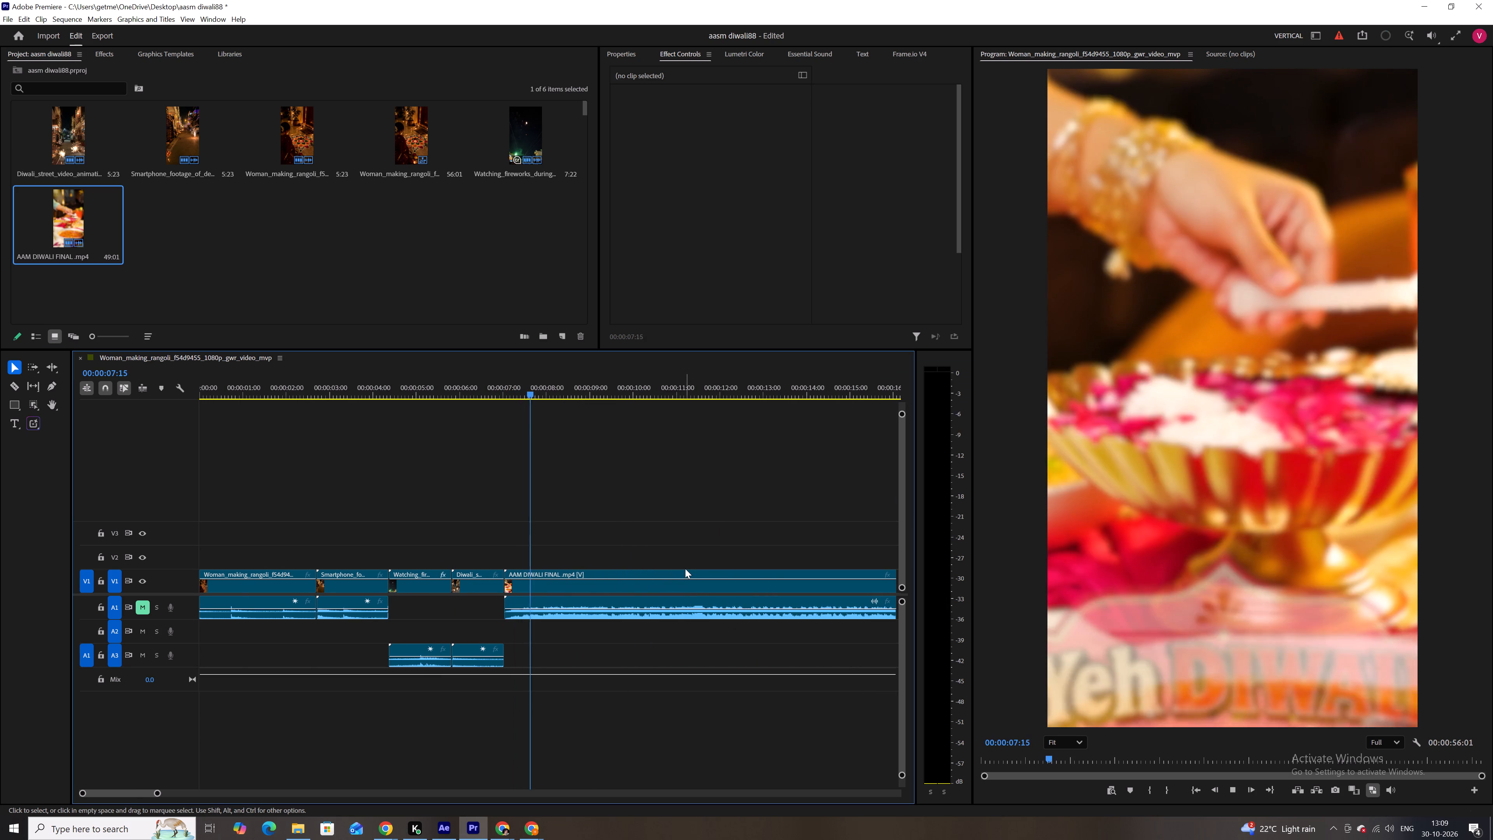
pyautogui.press('space')
pyautogui.keyDown('alt'); pyautogui.scroll(-5, 685, 569); pyautogui.keyUp('alt')
pyautogui.click(580, 576)
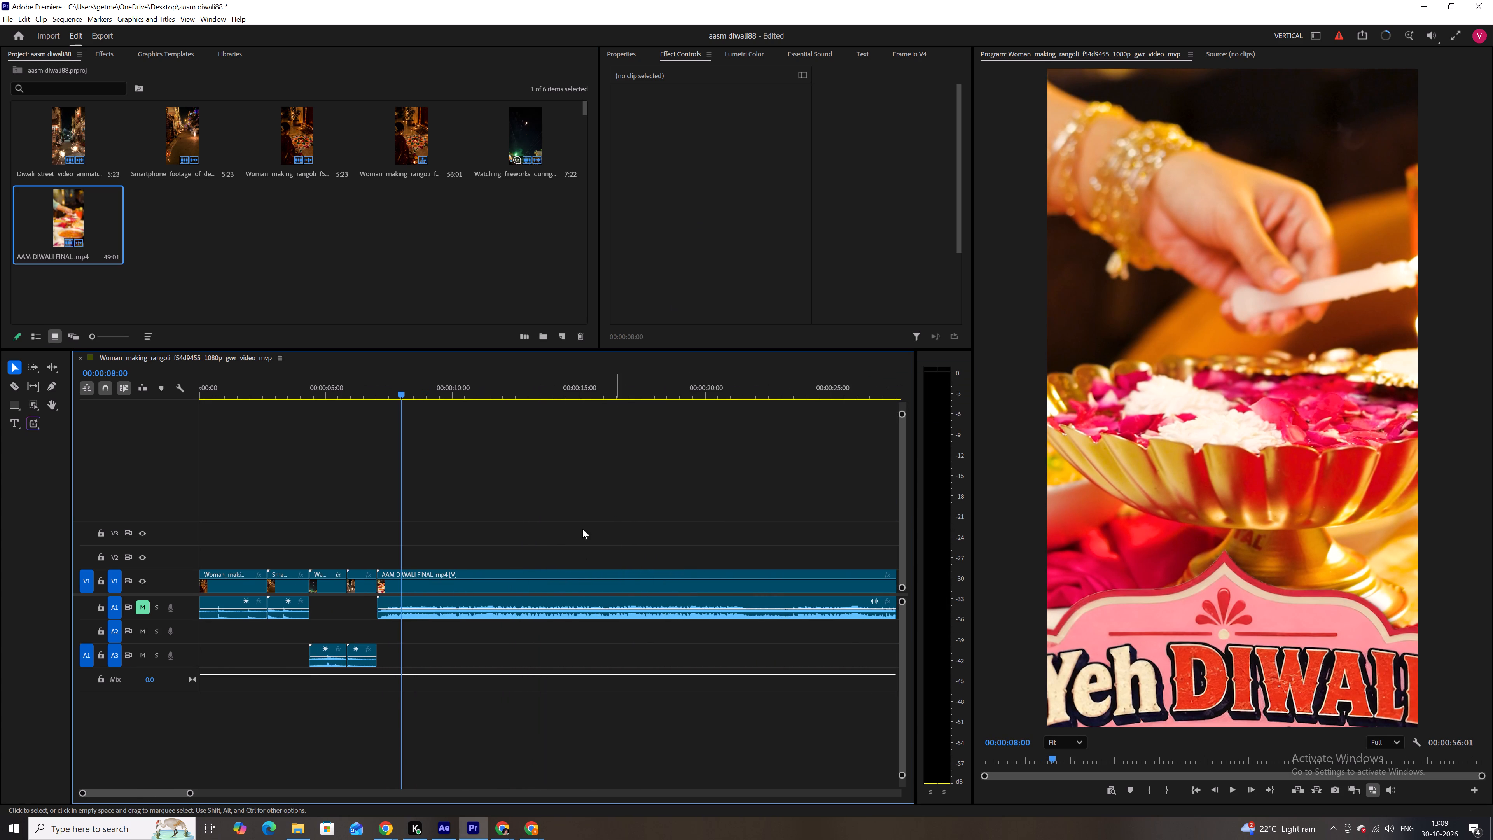
pyautogui.moveTo(585, 500); pyautogui.dragTo(580, 670)
pyautogui.moveTo(717, 141); pyautogui.dragTo(696, 145)
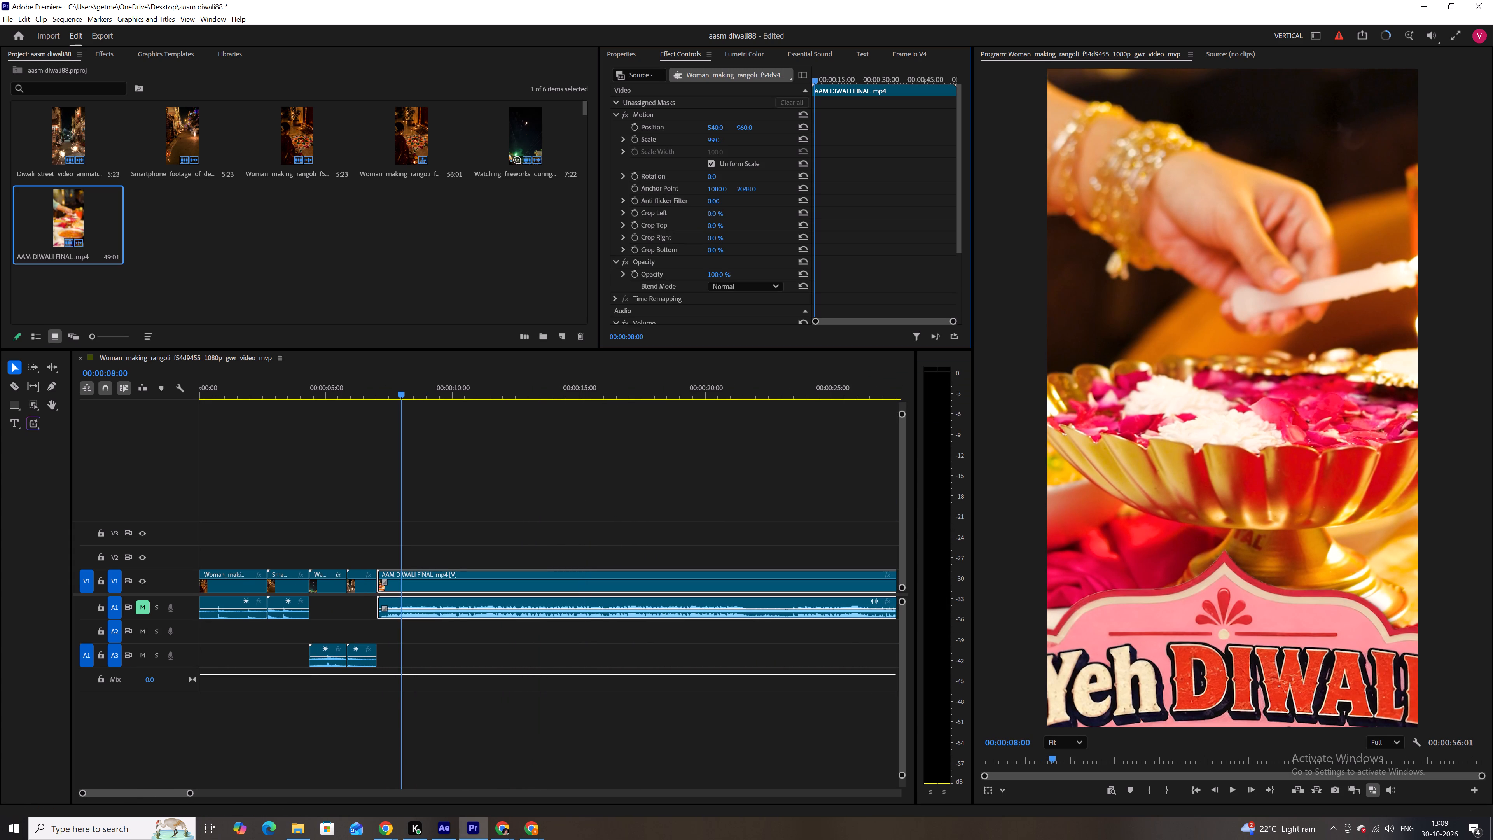
pyautogui.moveTo(696, 145); pyautogui.dragTo(685, 143)
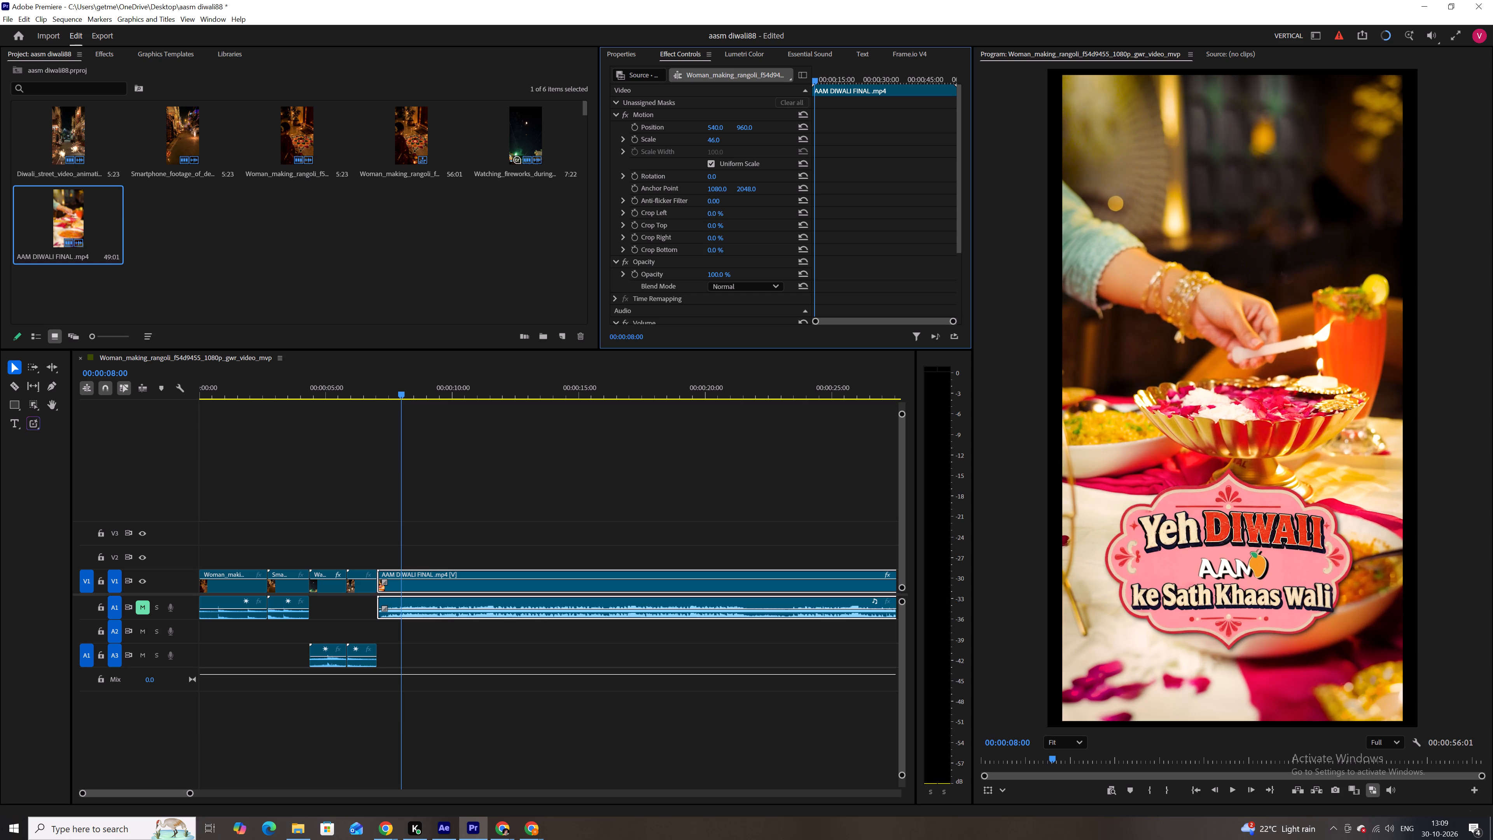
pyautogui.moveTo(685, 143); pyautogui.dragTo(688, 143)
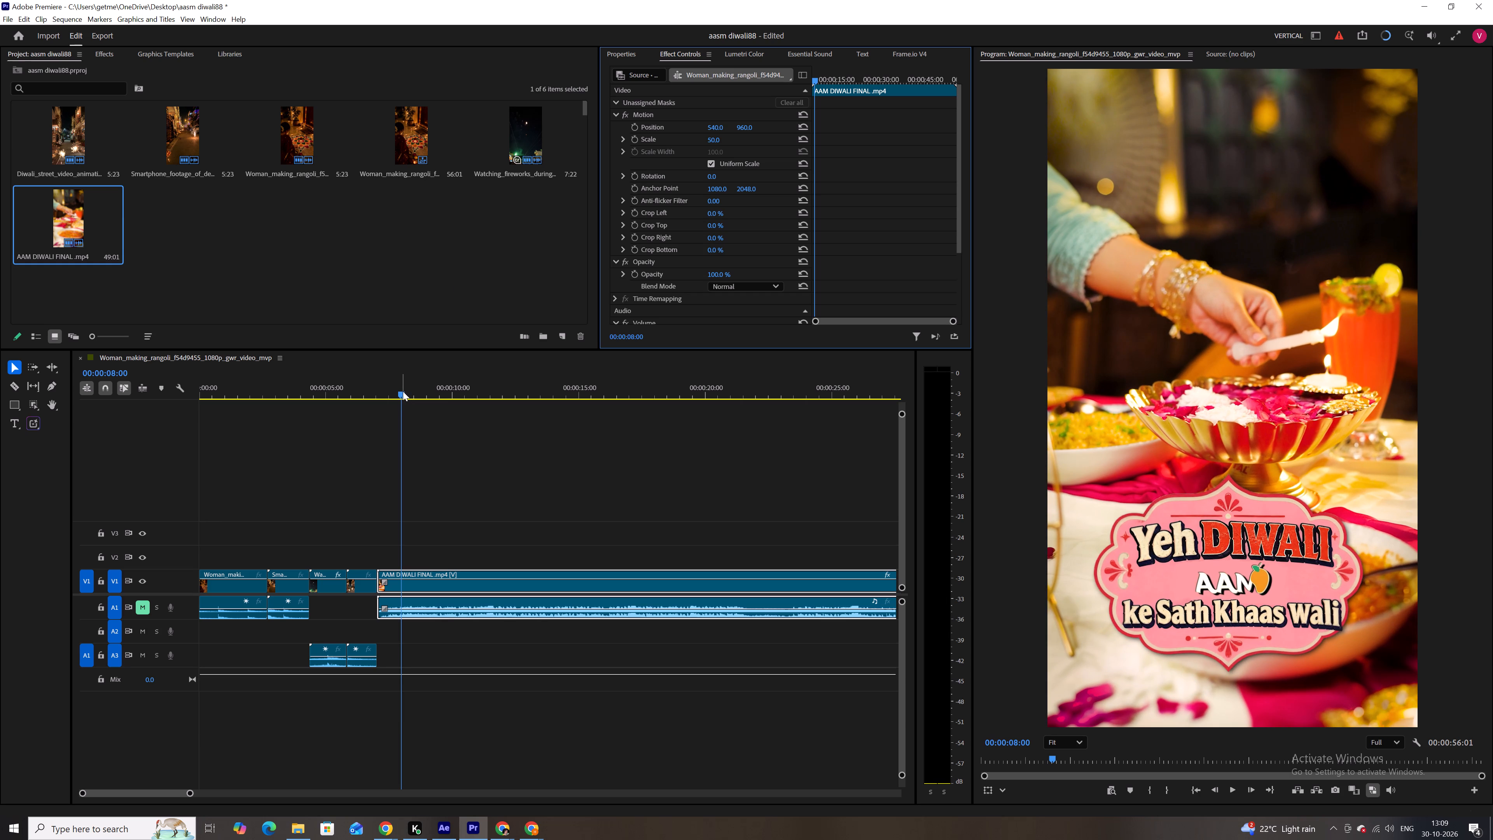
# Cut AAM DIWALI FINAL at 00:00:11:10, delete its opening part from 00:00:07:01 and close the gap.
pyautogui.moveTo(402, 396); pyautogui.dragTo(519, 389)
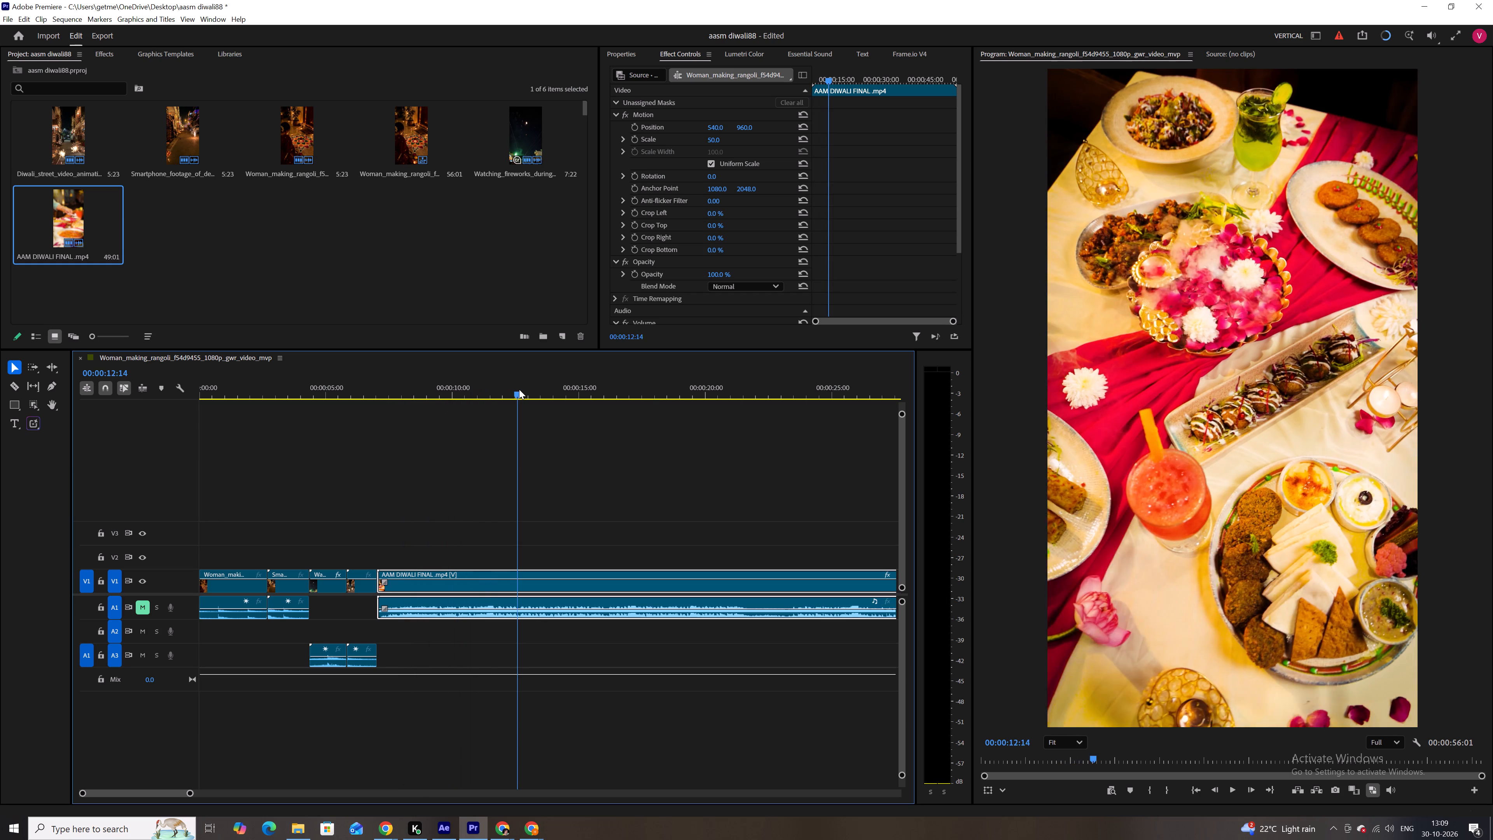
pyautogui.moveTo(519, 389); pyautogui.dragTo(490, 388)
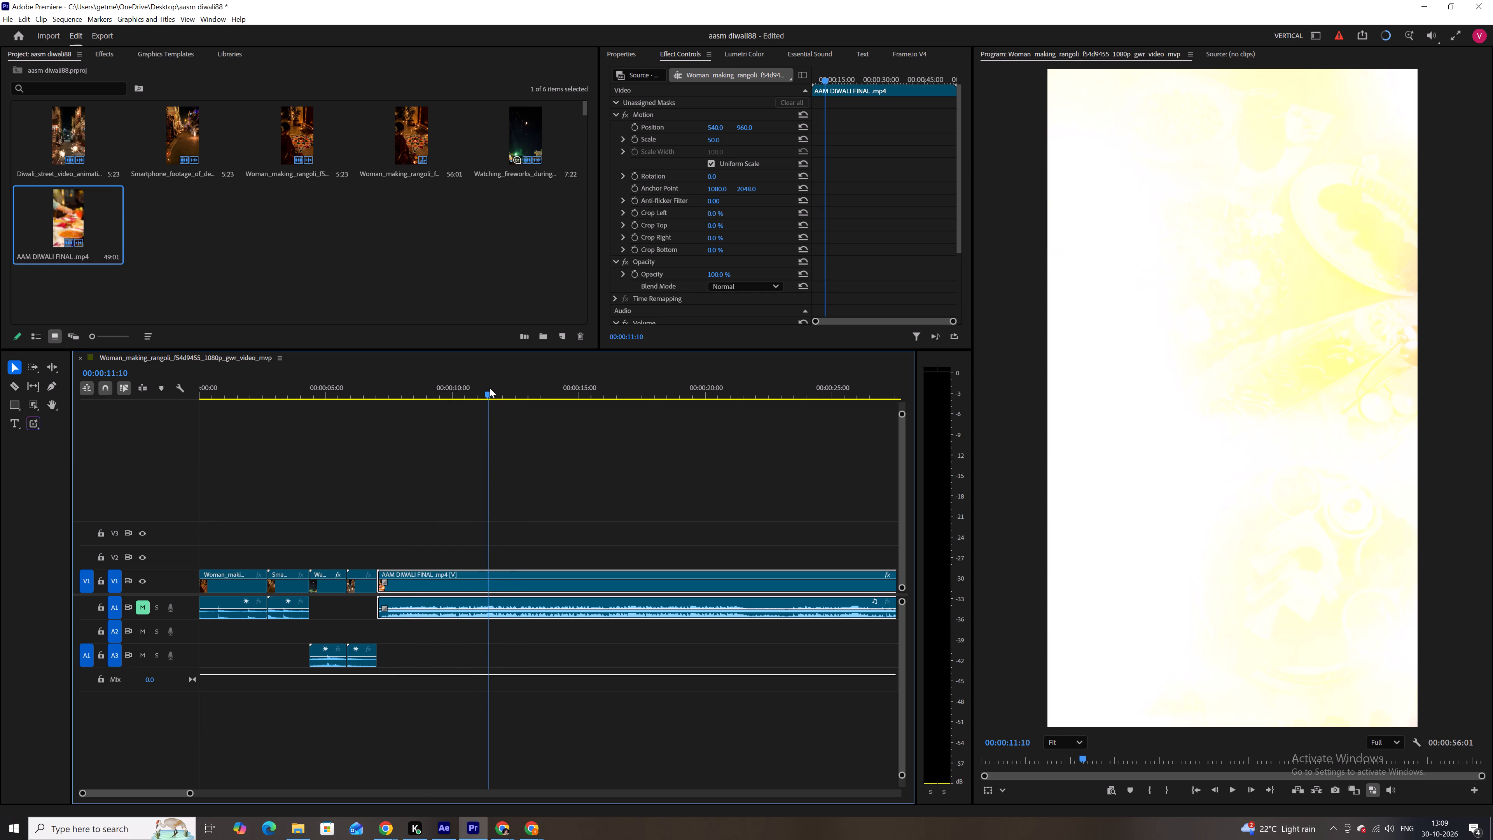
pyautogui.moveTo(490, 388); pyautogui.dragTo(489, 388)
pyautogui.press('c')
pyautogui.click(492, 571)
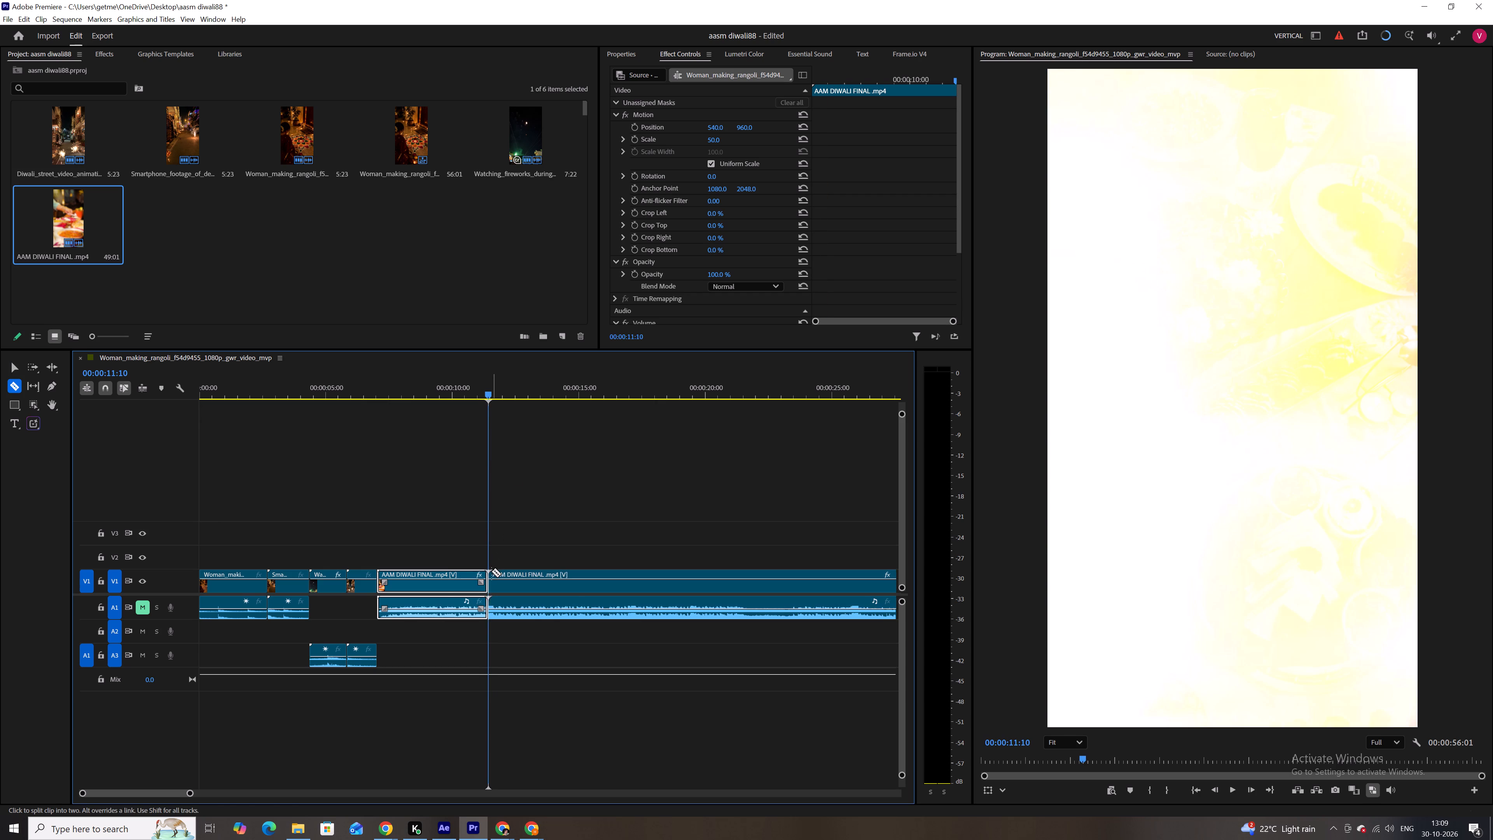
pyautogui.press('v')
pyautogui.click(446, 583)
pyautogui.press('BackSpace')
pyautogui.click(446, 583)
pyautogui.press('BackSpace')
# Preview the join before the overhead food table shot and cut AAM DIWALI FINAL at 00:00:08:03.
pyautogui.moveTo(379, 394); pyautogui.dragTo(378, 394)
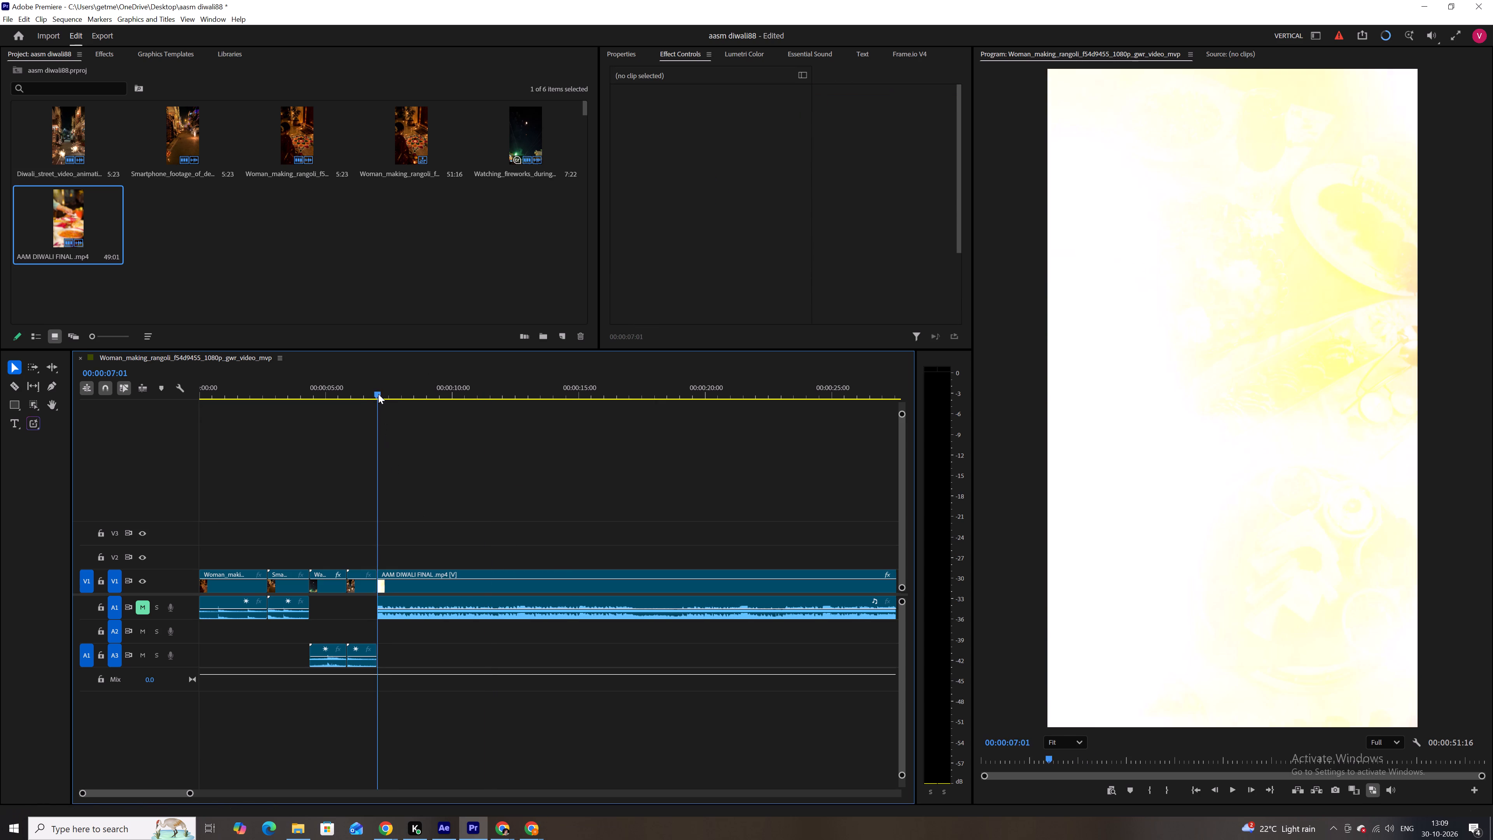
pyautogui.moveTo(378, 394); pyautogui.dragTo(365, 391)
pyautogui.press('space')
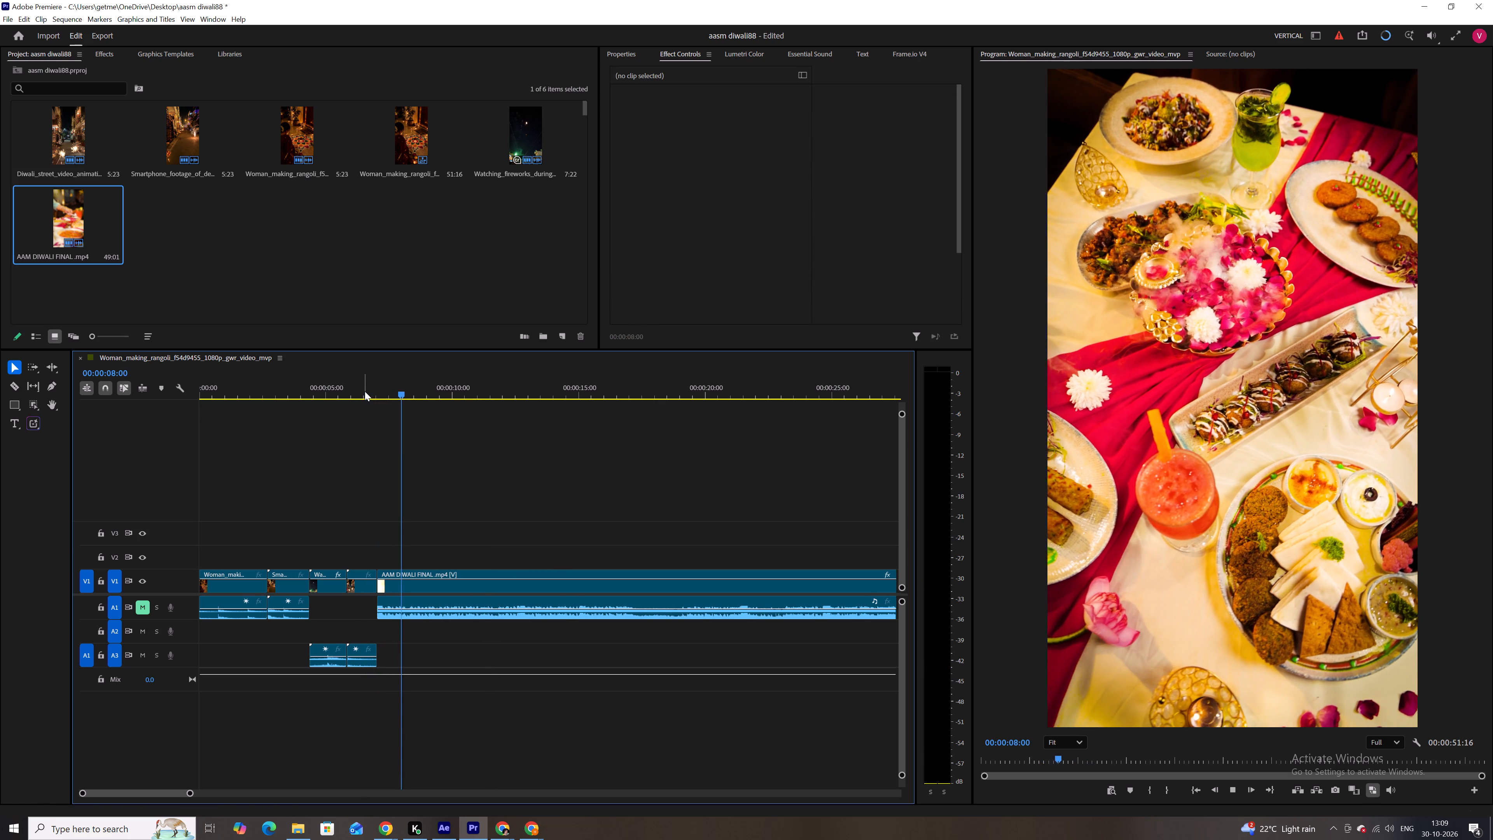
pyautogui.press('space')
pyautogui.press('c')
pyautogui.click(406, 578)
pyautogui.press('v')
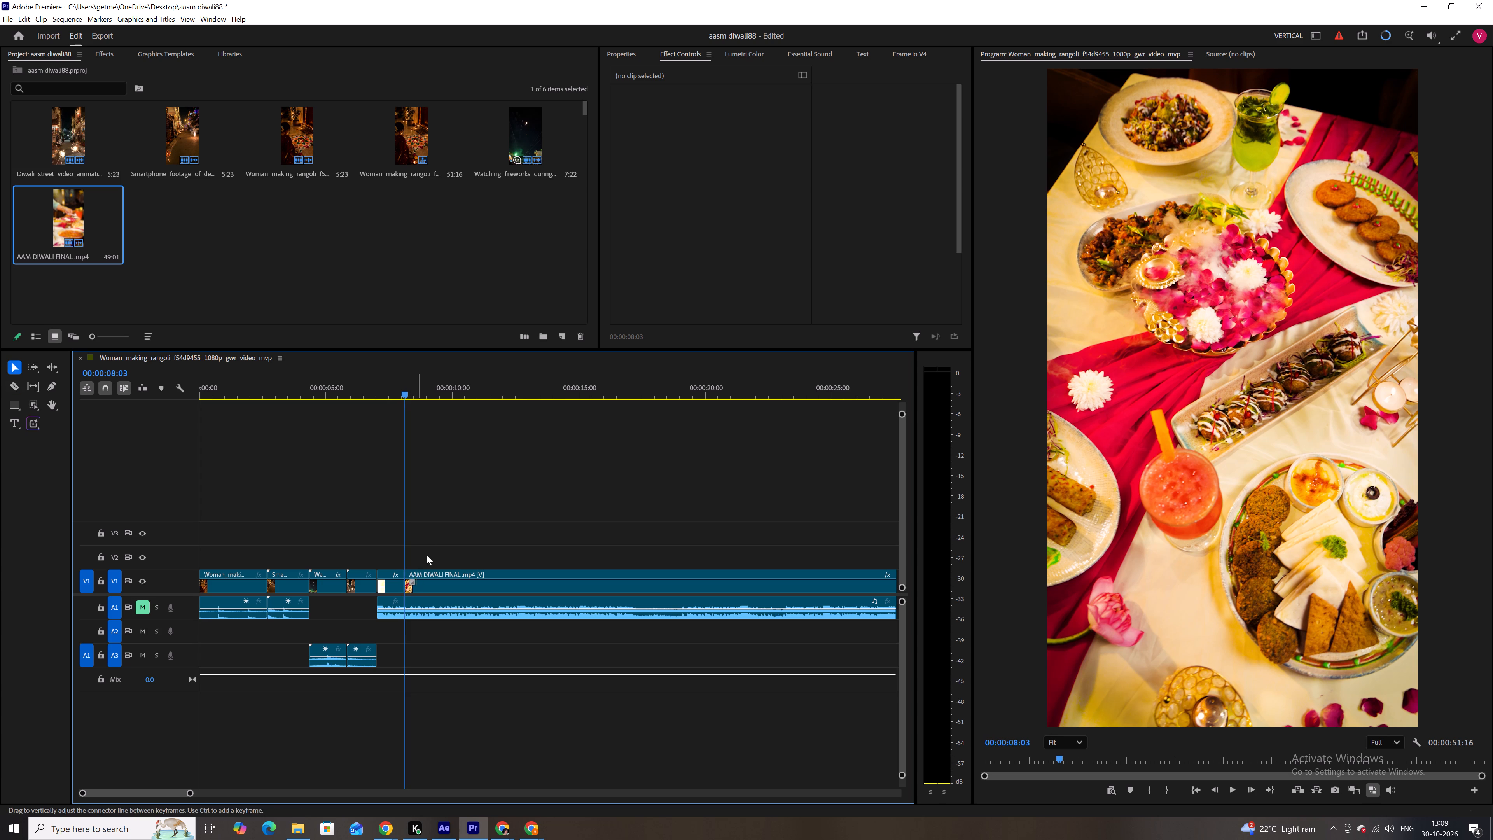
# Cut AAM DIWALI FINAL at 00:00:20:06, delete the section from 00:00:08:03 up to that cut and close the gap.
pyautogui.moveTo(404, 398); pyautogui.dragTo(547, 409)
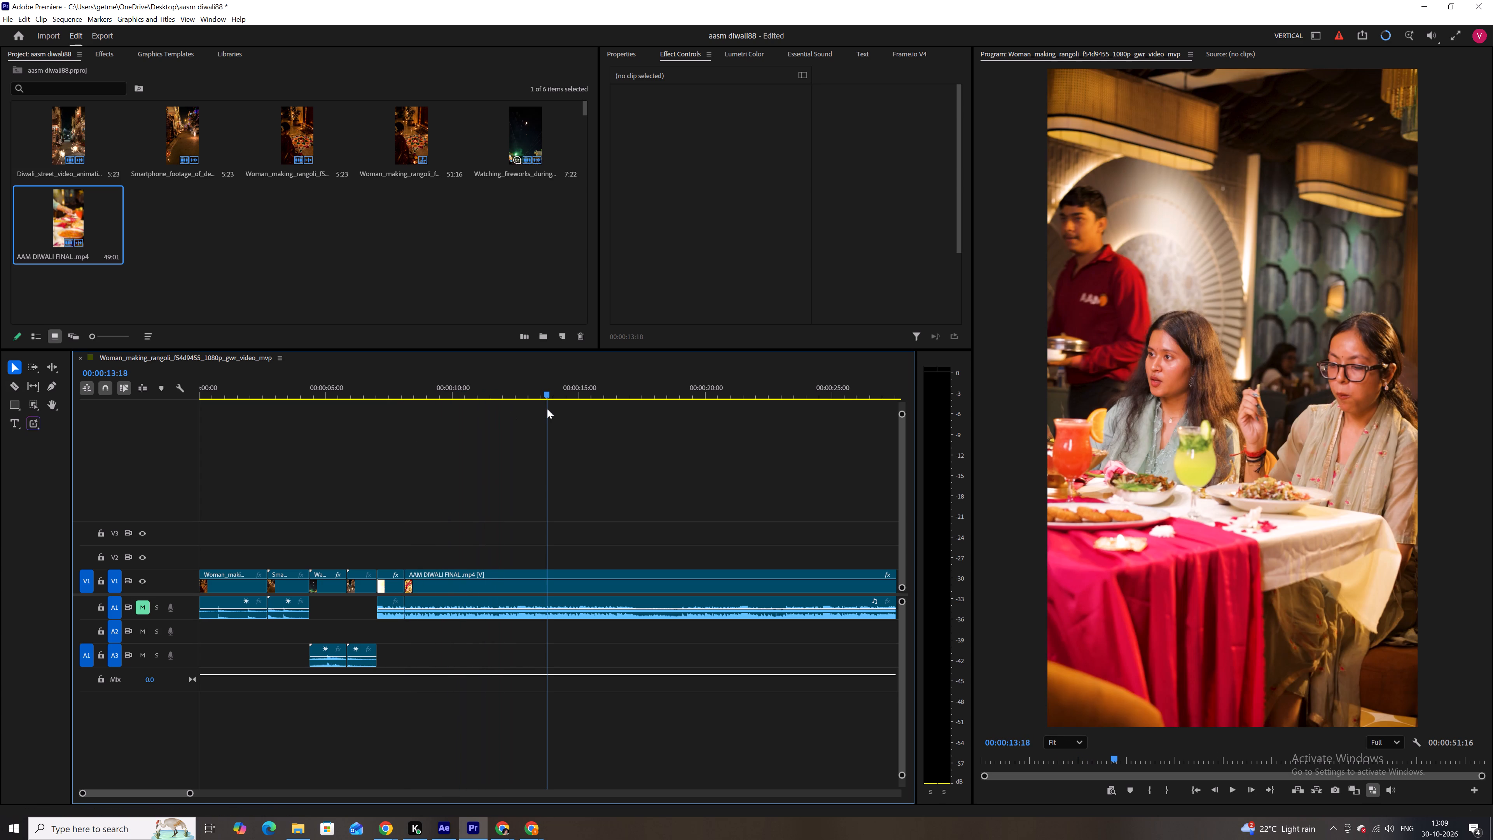
pyautogui.moveTo(547, 409); pyautogui.dragTo(667, 404)
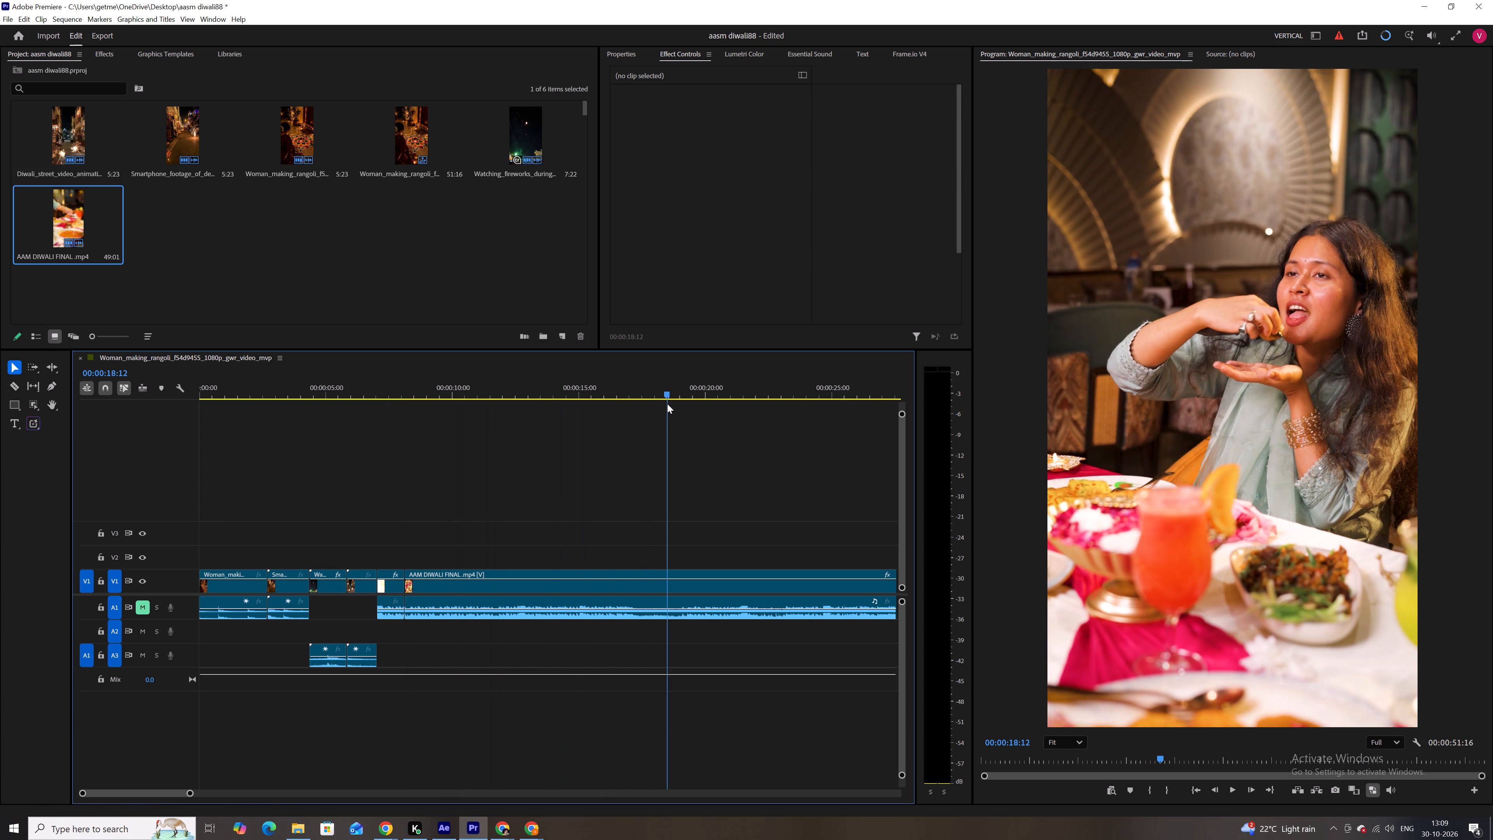
pyautogui.moveTo(667, 404); pyautogui.dragTo(622, 402)
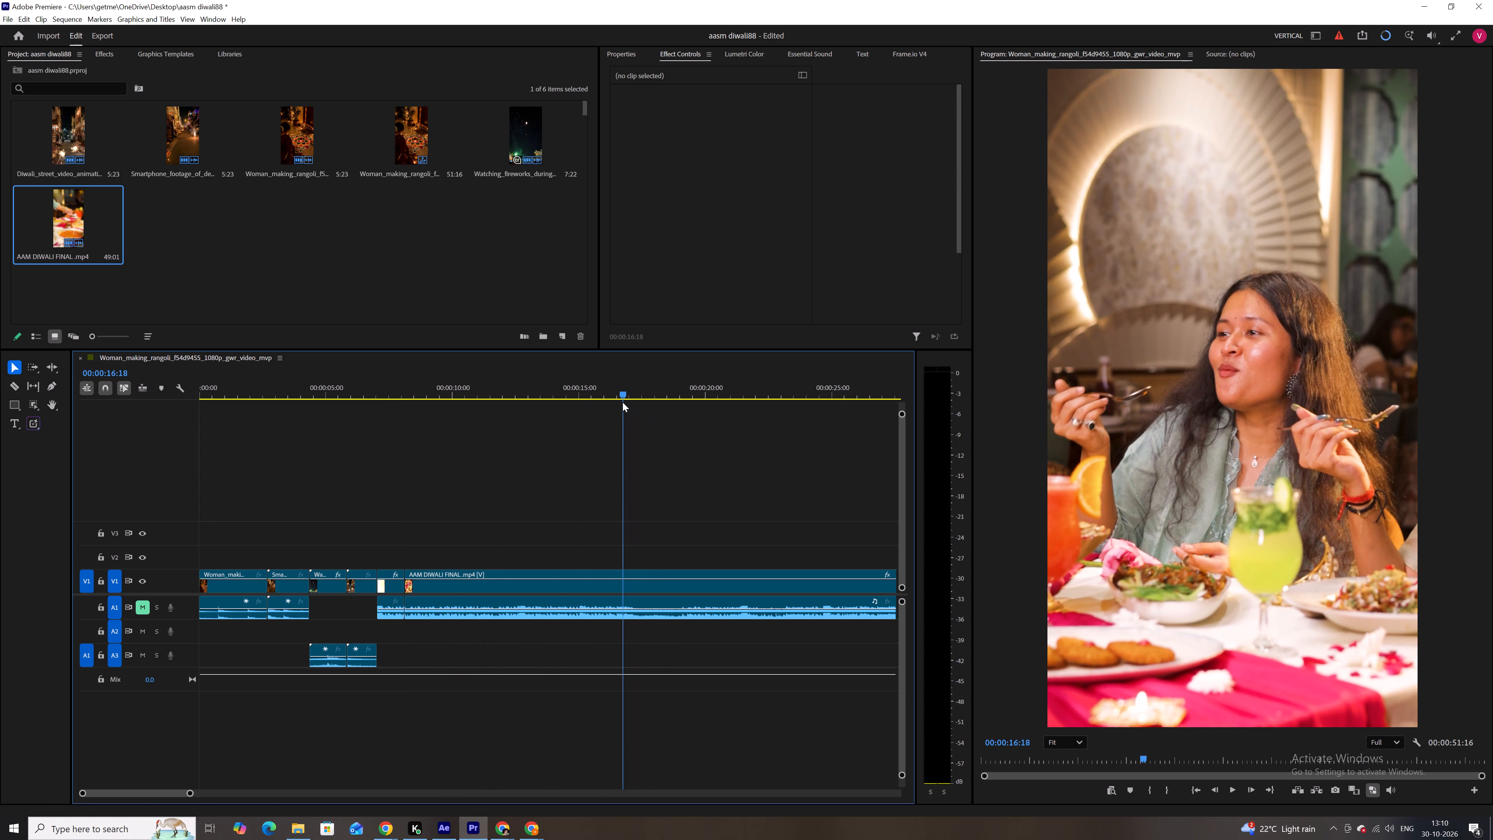
pyautogui.moveTo(622, 402); pyautogui.dragTo(703, 397)
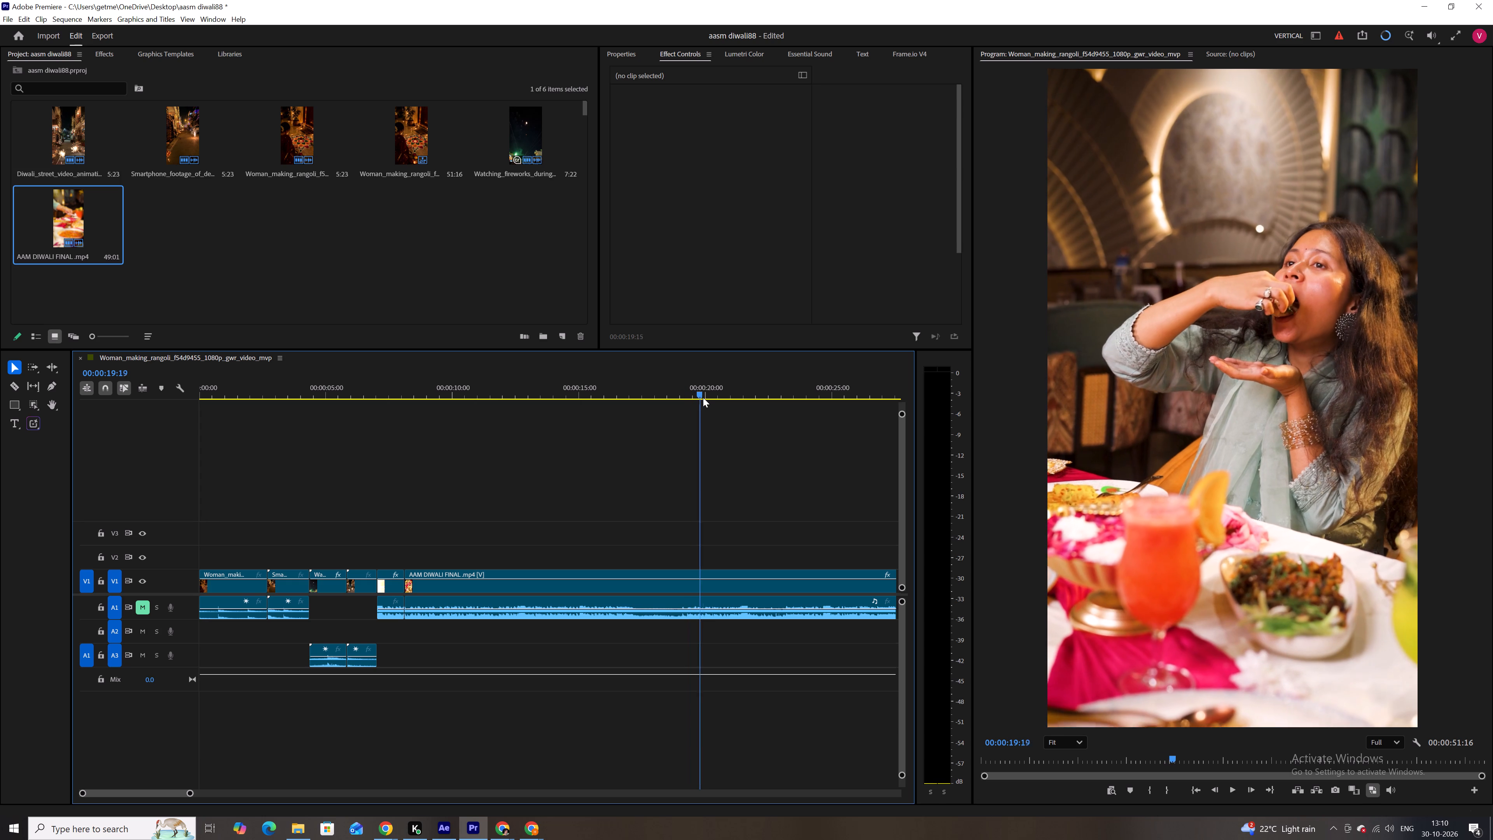
pyautogui.moveTo(703, 397); pyautogui.dragTo(712, 395)
pyautogui.press('c')
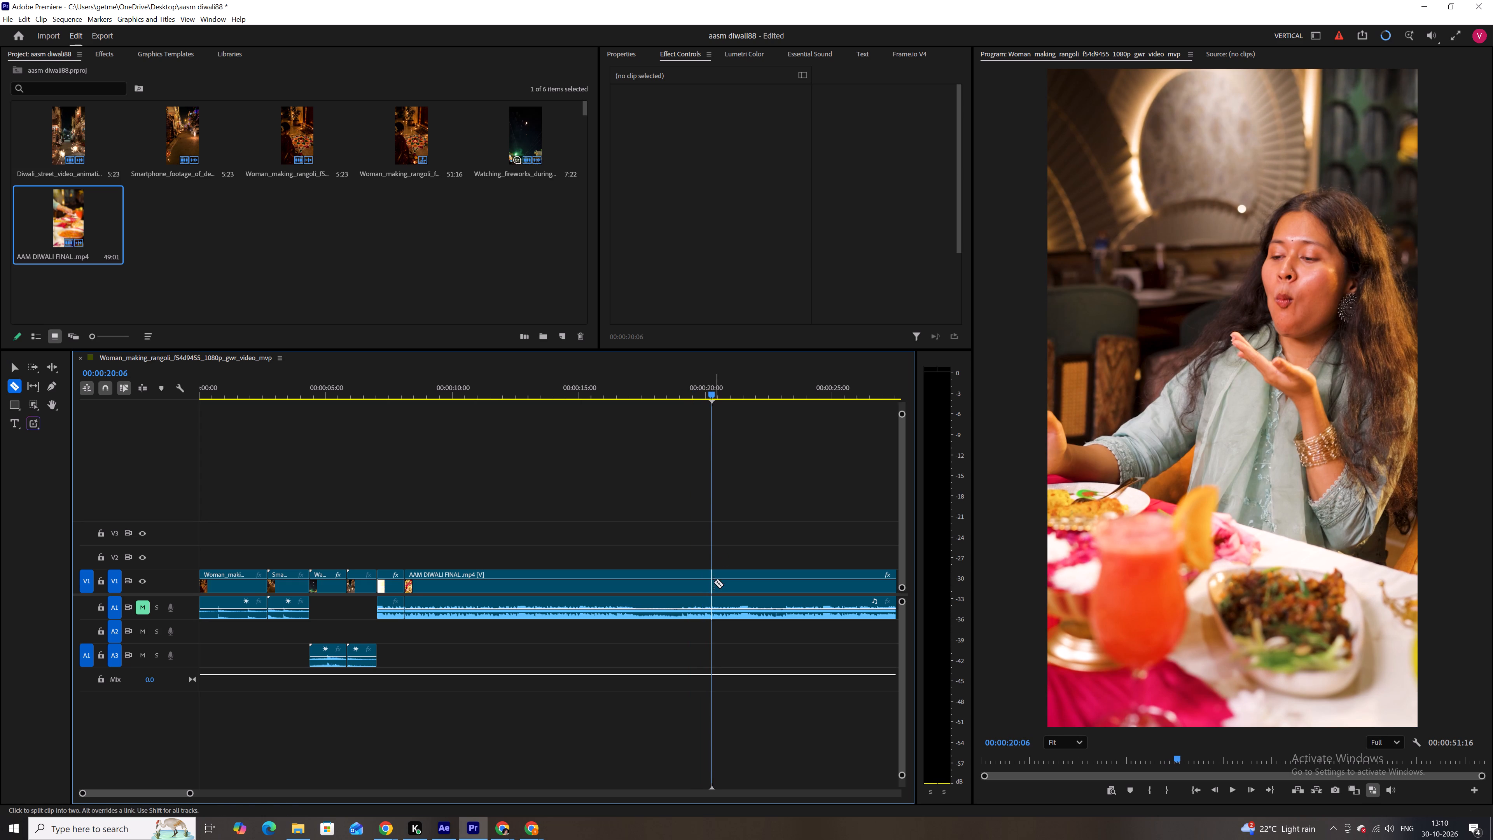
pyautogui.click(713, 583)
pyautogui.press('v')
pyautogui.click(696, 577)
pyautogui.press('BackSpace')
pyautogui.click(696, 577)
pyautogui.press('BackSpace')
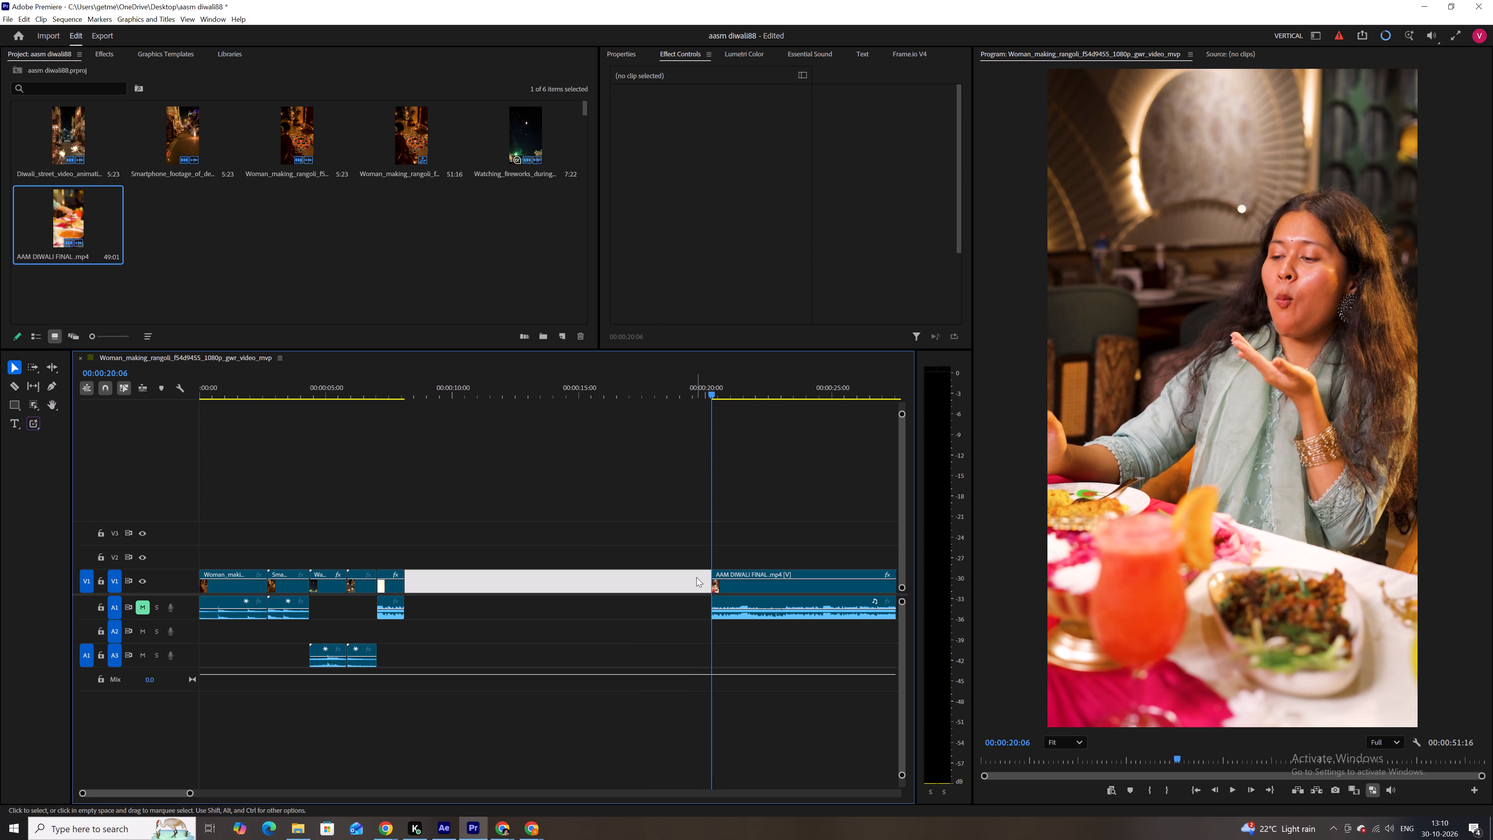
# Preview the shot of the woman eating and cut AAM DIWALI FINAL at 00:00:08:19.
pyautogui.click(390, 400)
pyautogui.click(397, 392)
pyautogui.press('space')
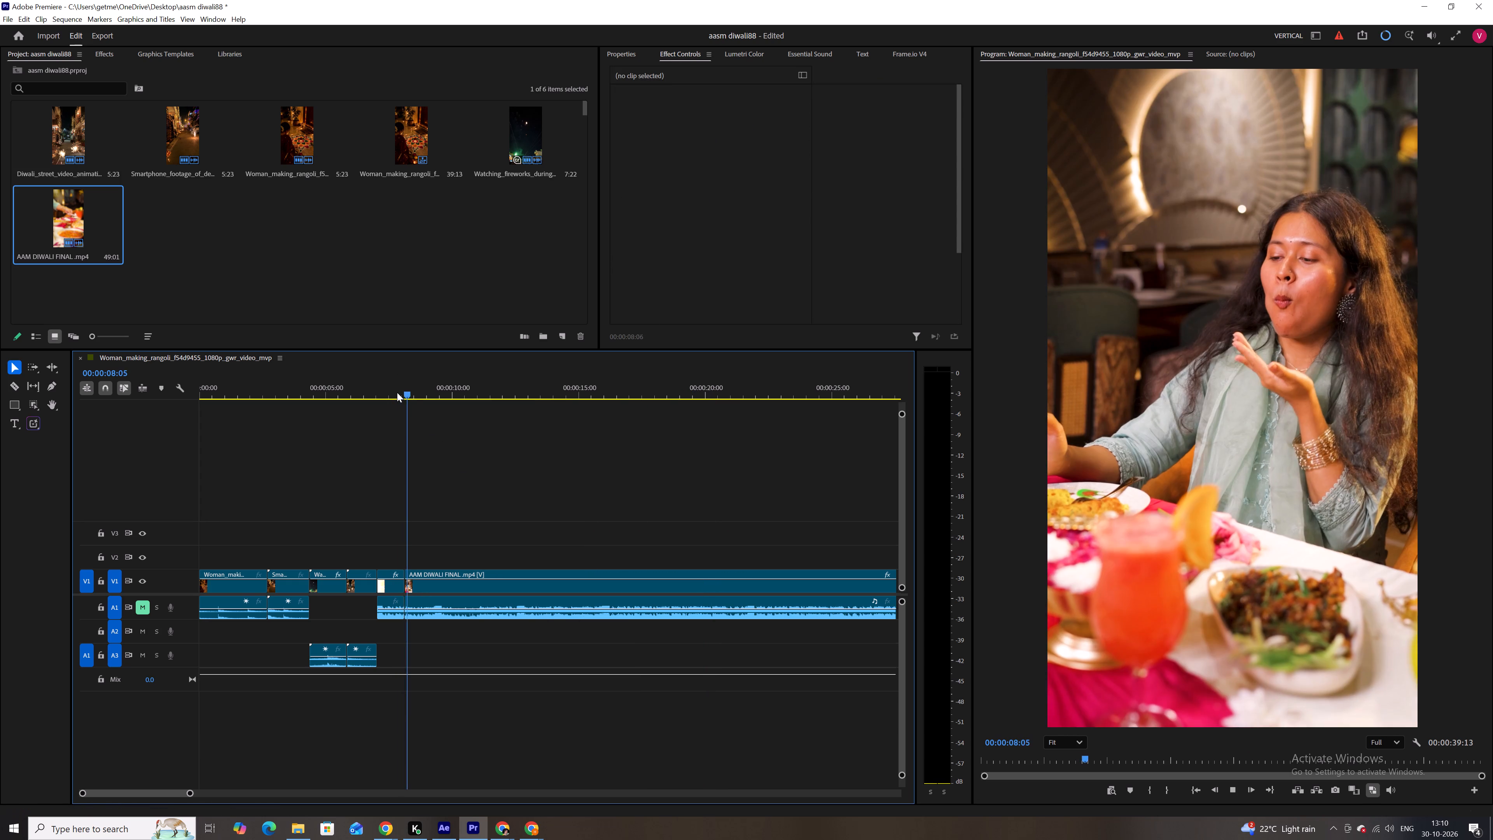
pyautogui.press('space')
pyautogui.press('c')
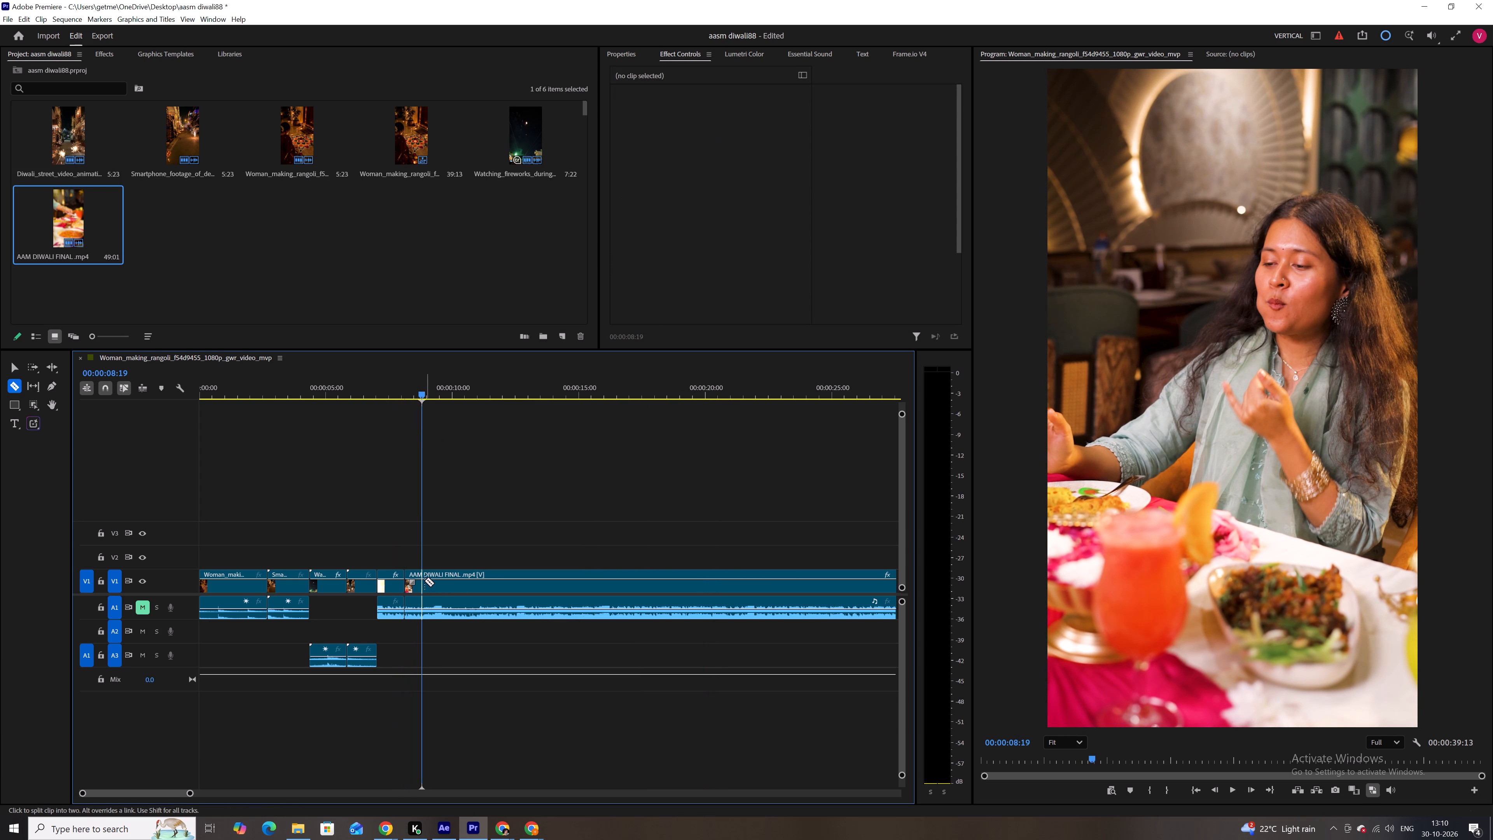
pyautogui.click(425, 581)
# Cut AAM DIWALI FINAL at 00:00:11:03 on the rice plate shot, delete the section from 00:00:08:19 and close the gap.
pyautogui.press('space')
pyautogui.press('space')
pyautogui.moveTo(442, 394); pyautogui.dragTo(475, 398)
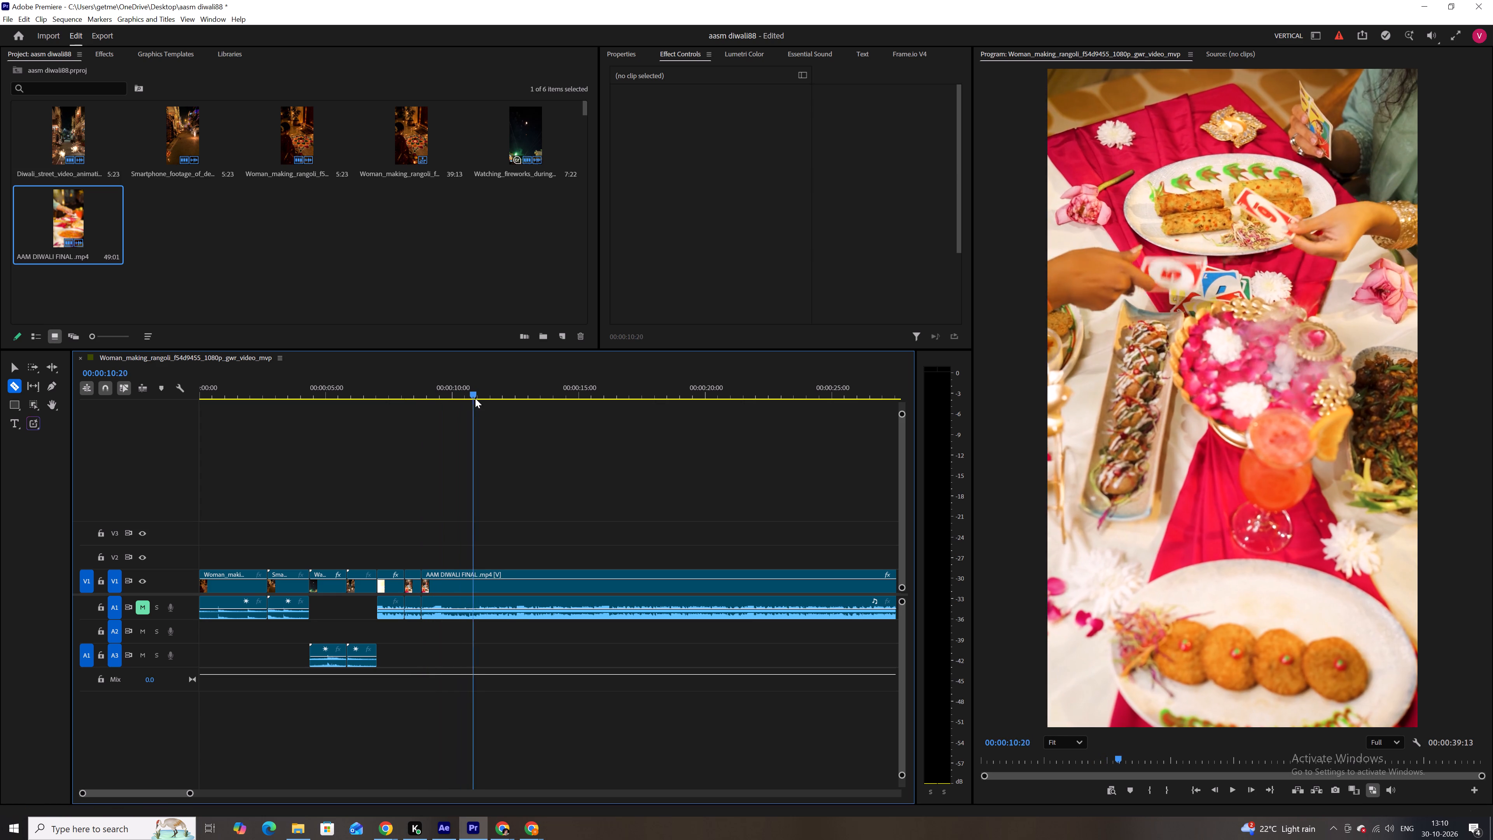
pyautogui.moveTo(475, 398); pyautogui.dragTo(480, 399)
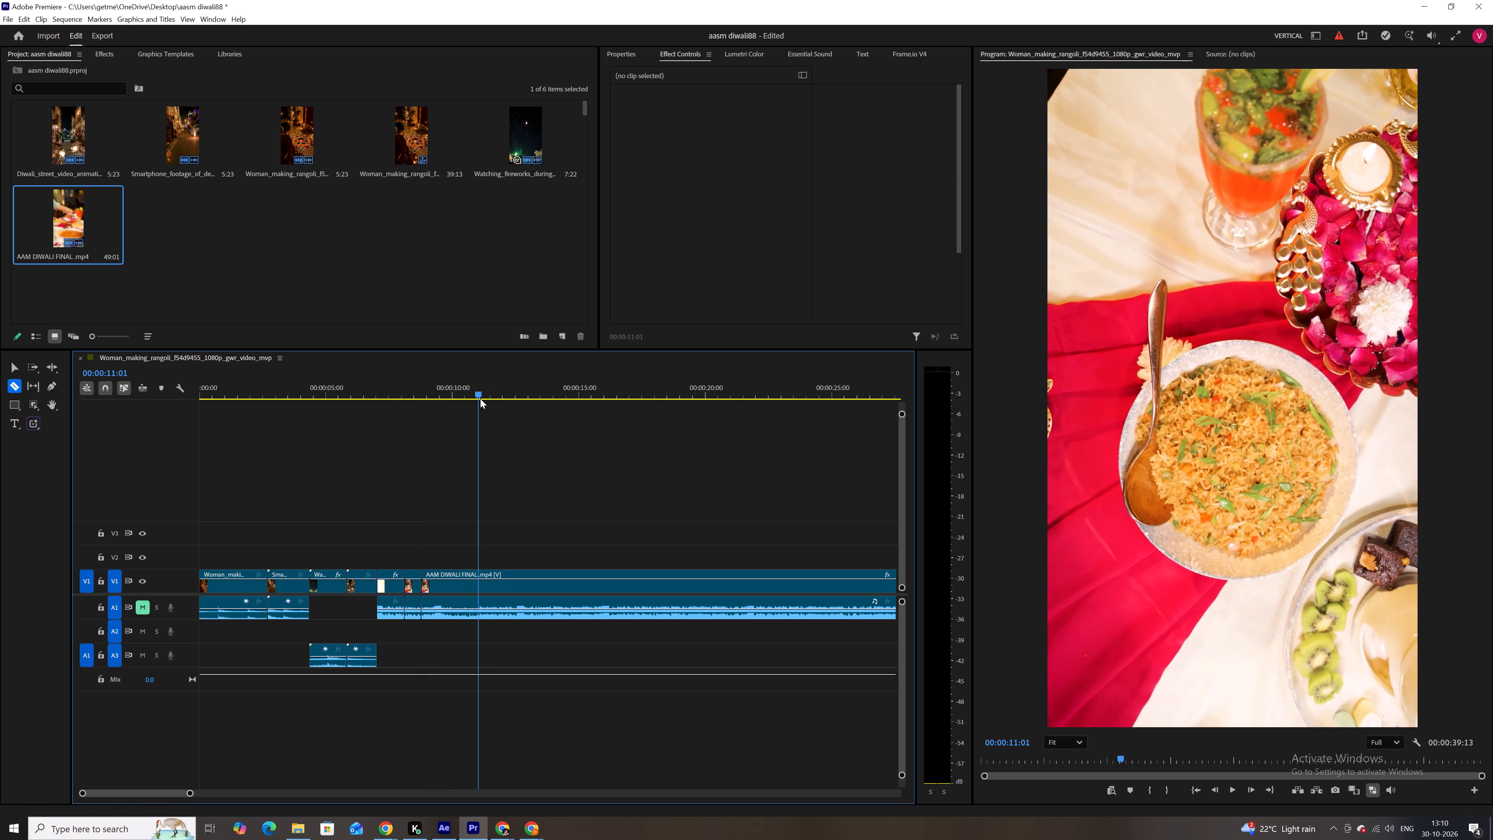
pyautogui.moveTo(480, 399); pyautogui.dragTo(482, 399)
pyautogui.press('c')
pyautogui.click(479, 576)
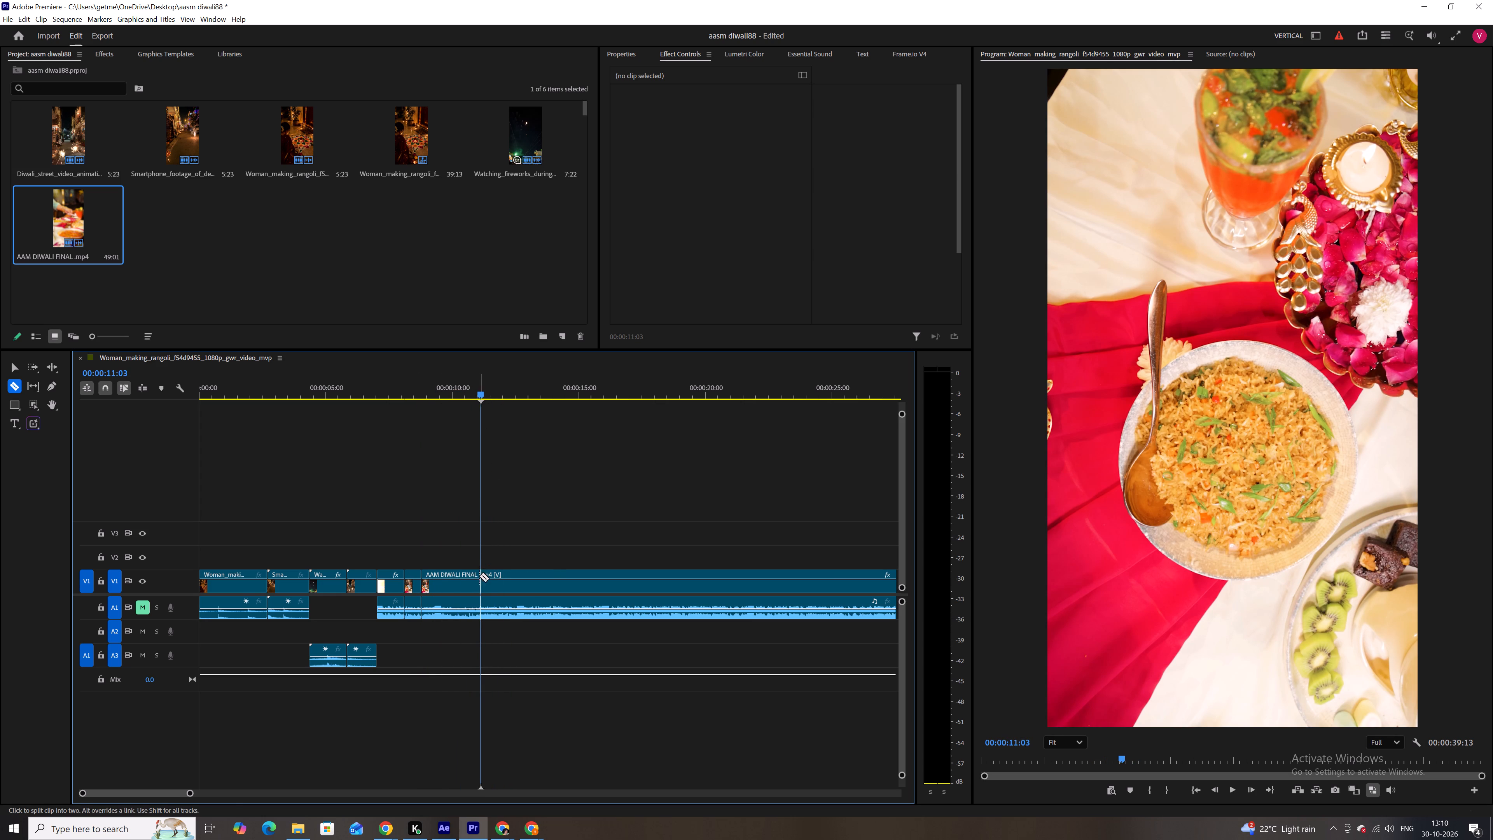
pyautogui.press('v')
pyautogui.click(462, 578)
pyautogui.press('BackSpace')
pyautogui.click(462, 578)
pyautogui.press('BackSpace')
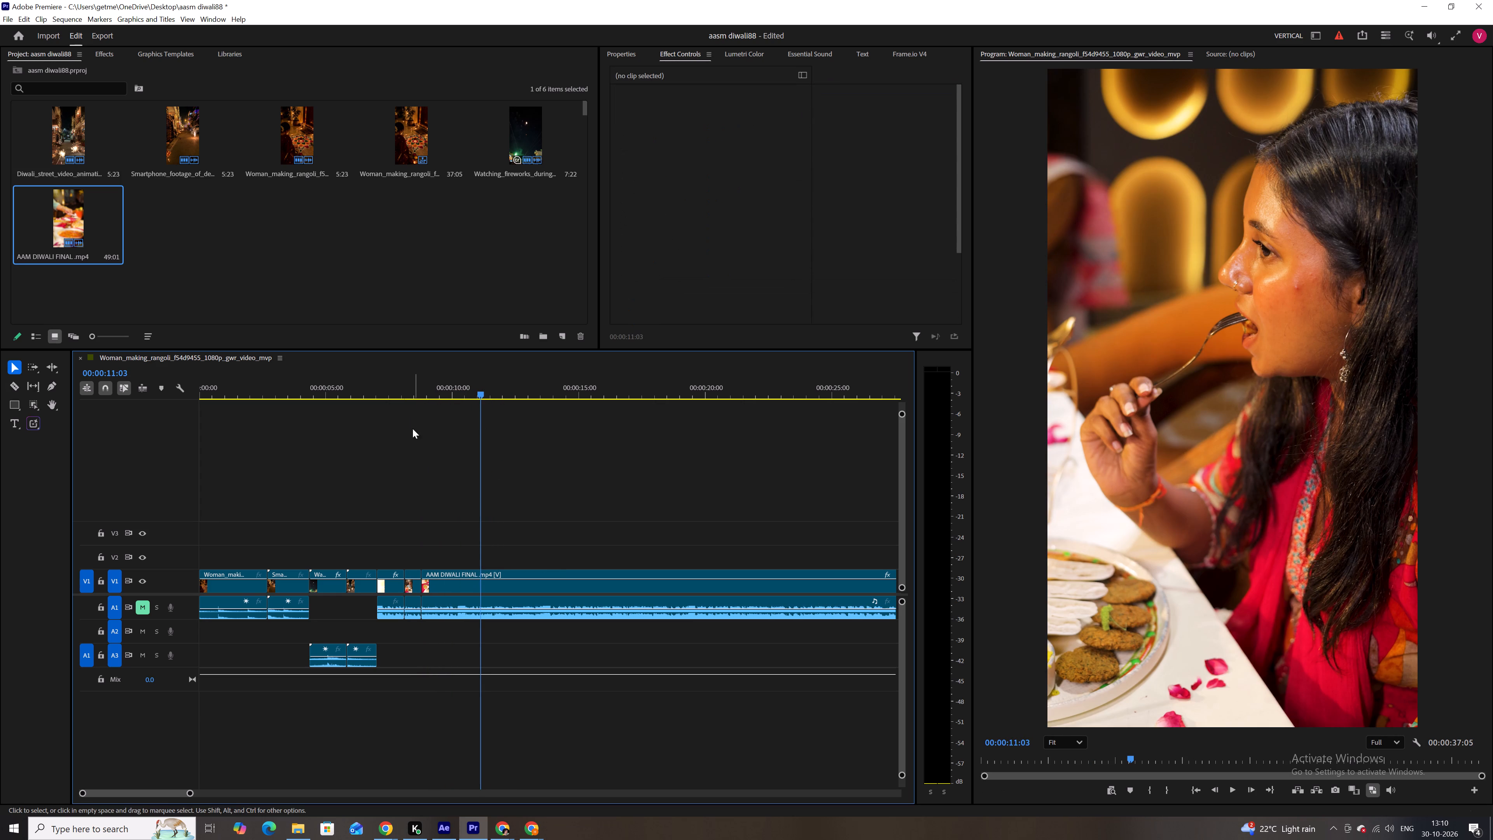
# Preview the rice plate shot and cut AAM DIWALI FINAL at 00:00:09:15.
pyautogui.click(411, 396)
pyautogui.press('space')
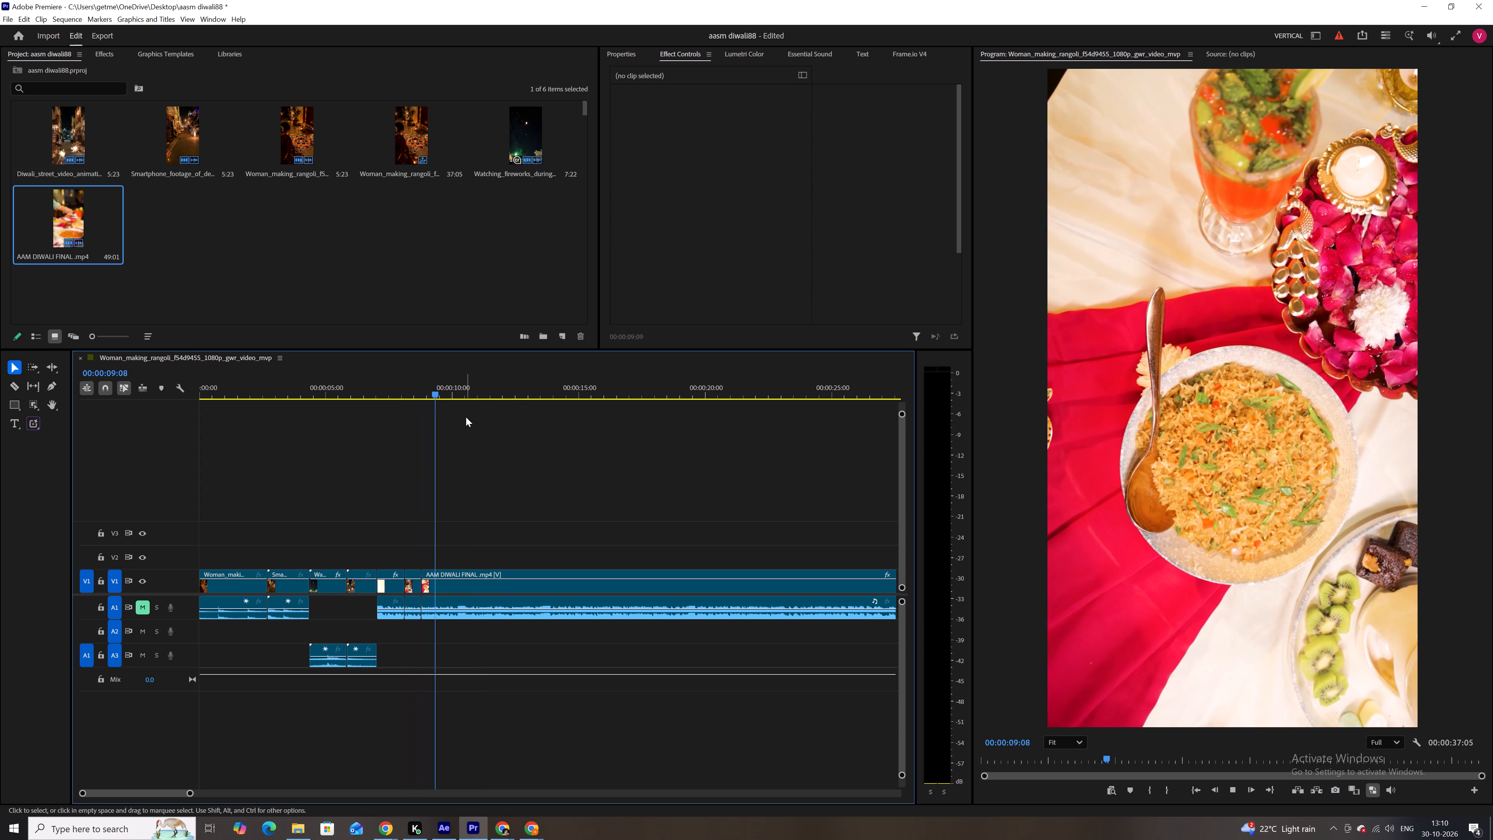
pyautogui.press('space')
pyautogui.press('space')
pyautogui.press('space')
pyautogui.press('c')
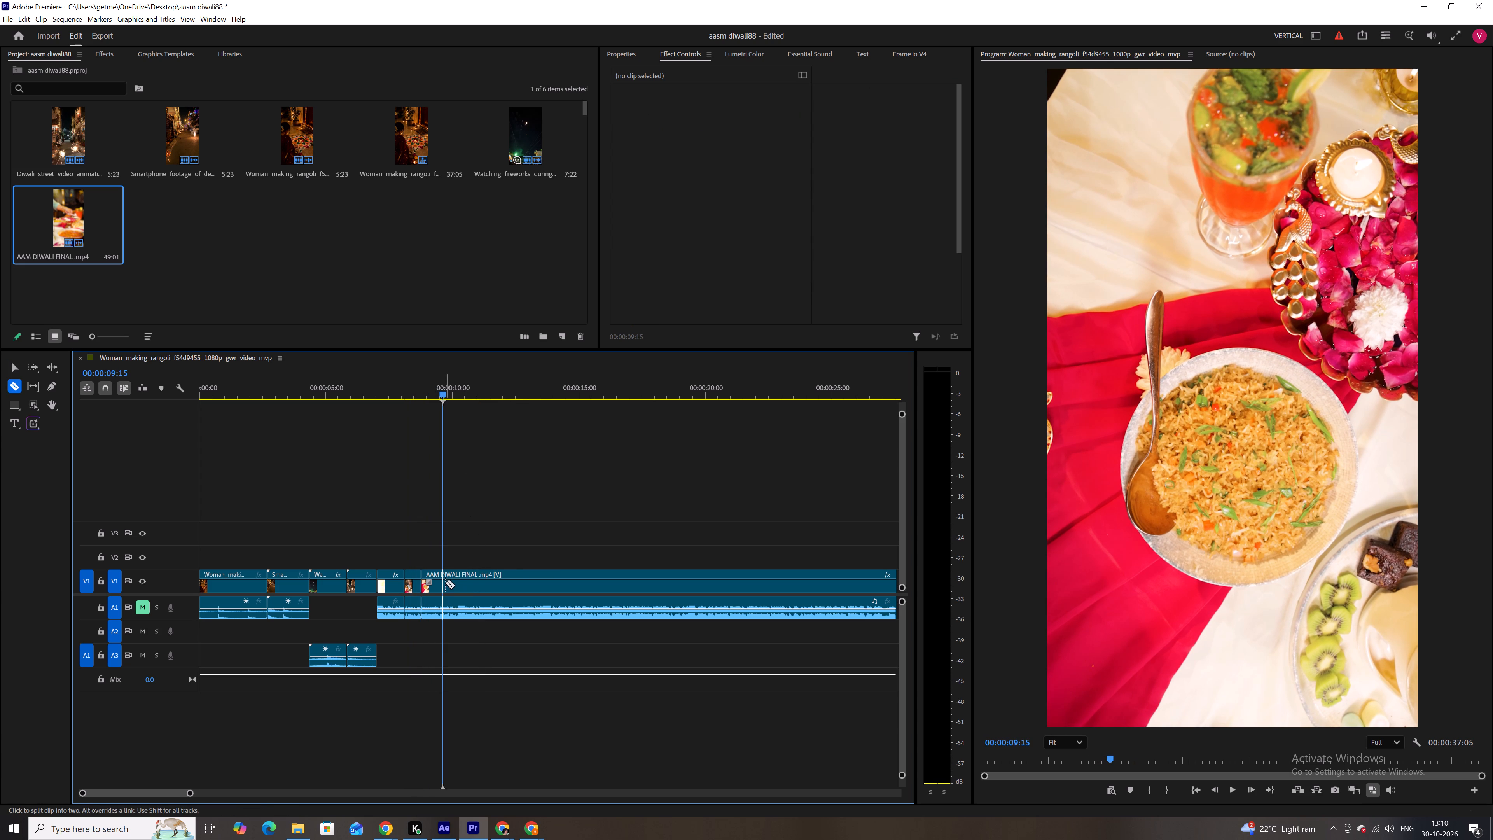
pyautogui.click(445, 583)
# Cut AAM DIWALI FINAL at 00:00:13:17 on the curry transition, delete the section from 00:00:09:15 and close the gap.
pyautogui.moveTo(445, 394); pyautogui.dragTo(516, 406)
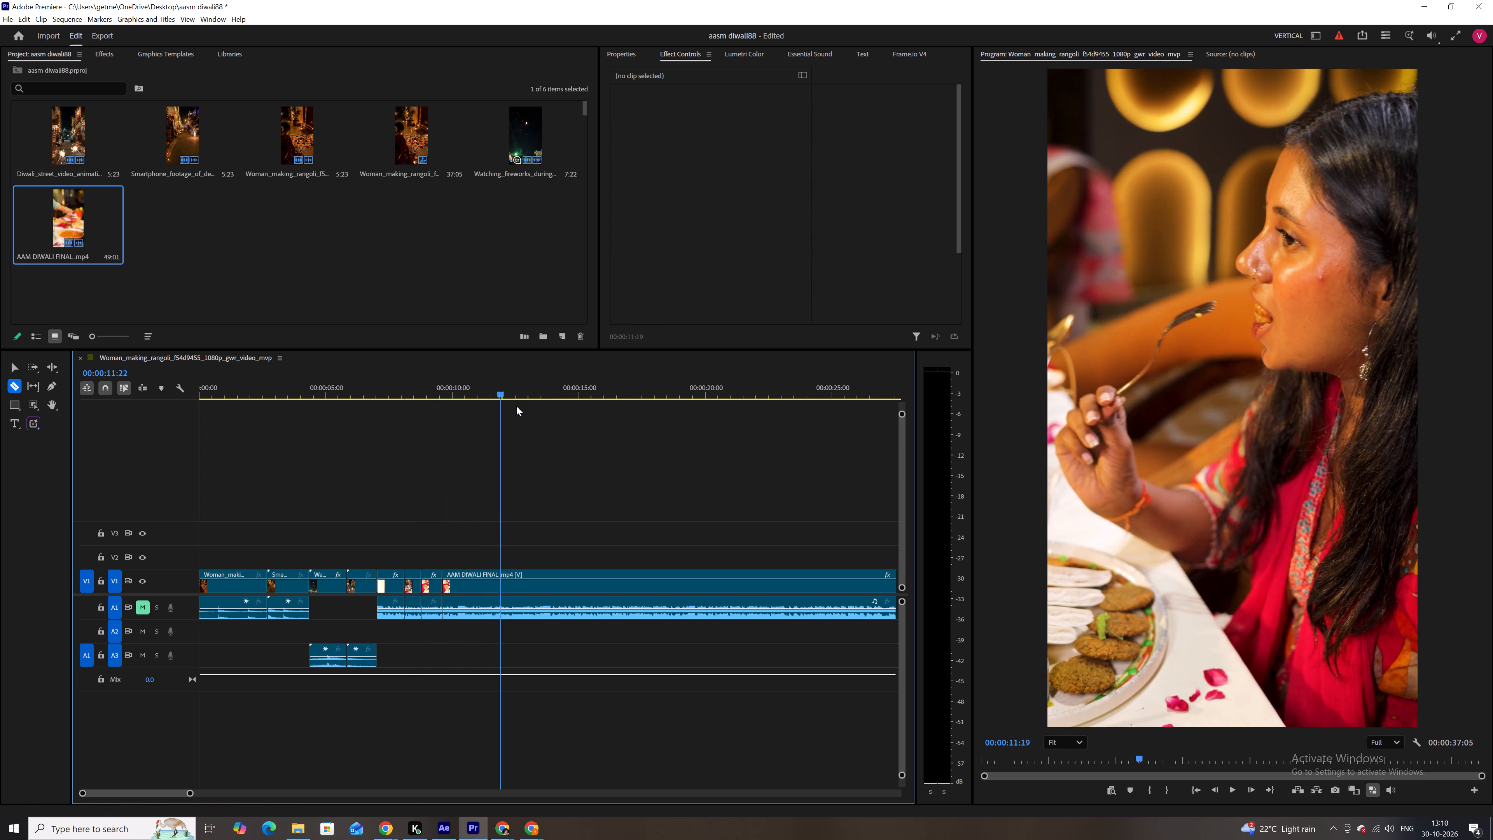
pyautogui.moveTo(516, 406); pyautogui.dragTo(544, 410)
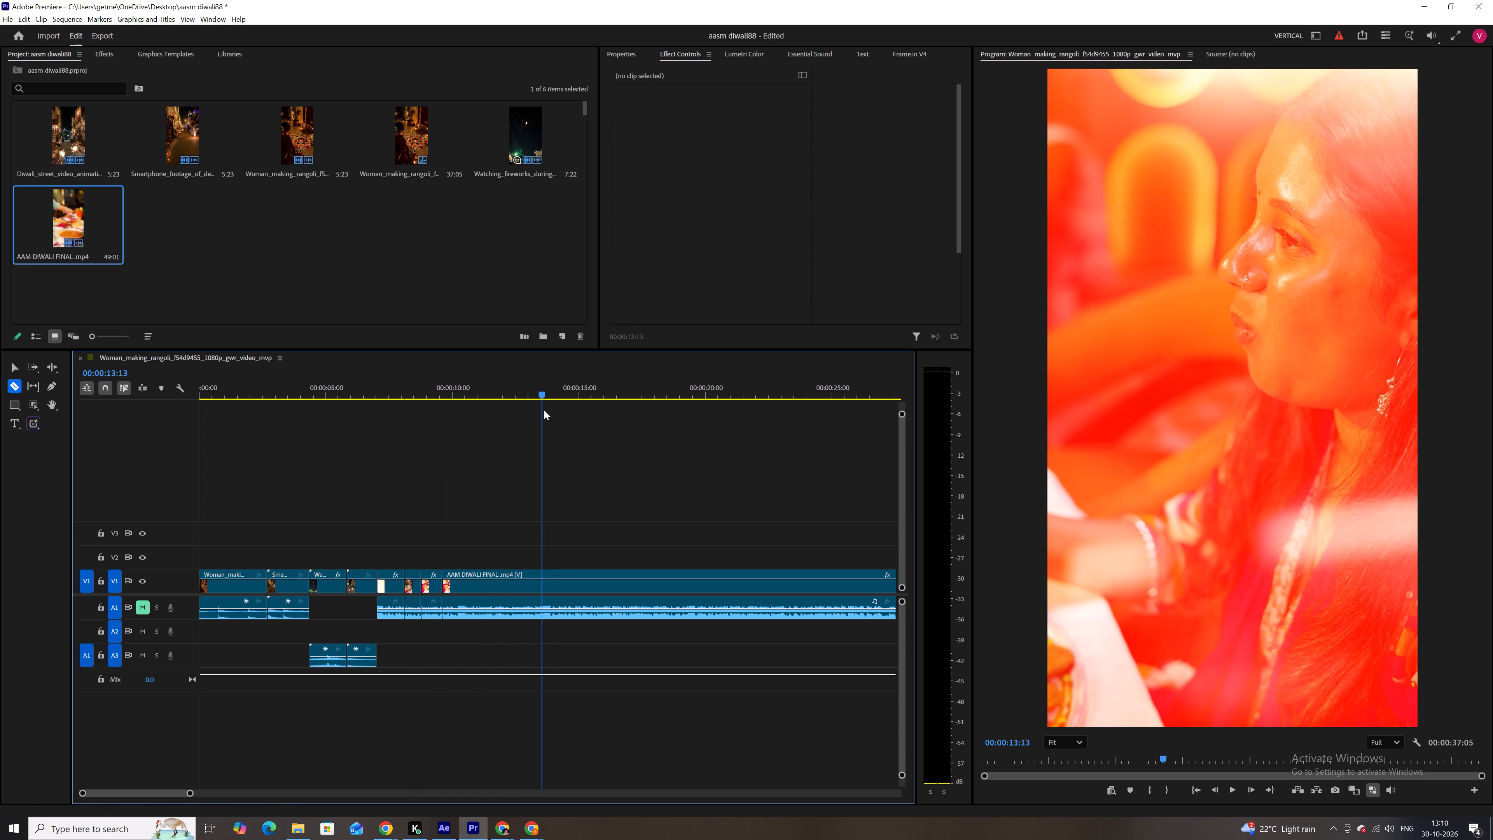
pyautogui.moveTo(544, 410); pyautogui.dragTo(548, 410)
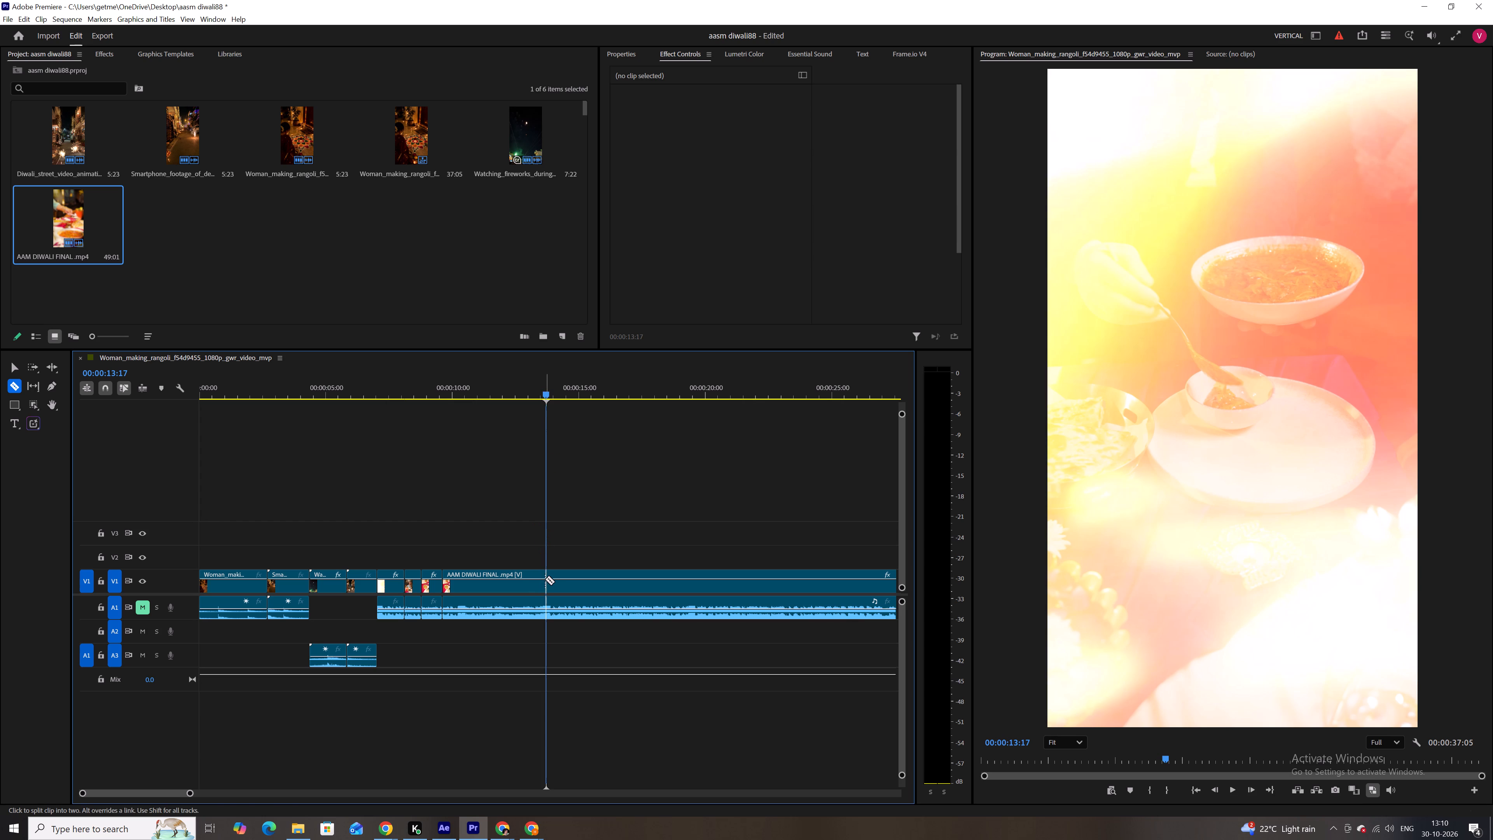
pyautogui.click(545, 579)
pyautogui.press('v')
pyautogui.click(512, 573)
pyautogui.press('BackSpace')
pyautogui.click(512, 573)
pyautogui.press('BackSpace')
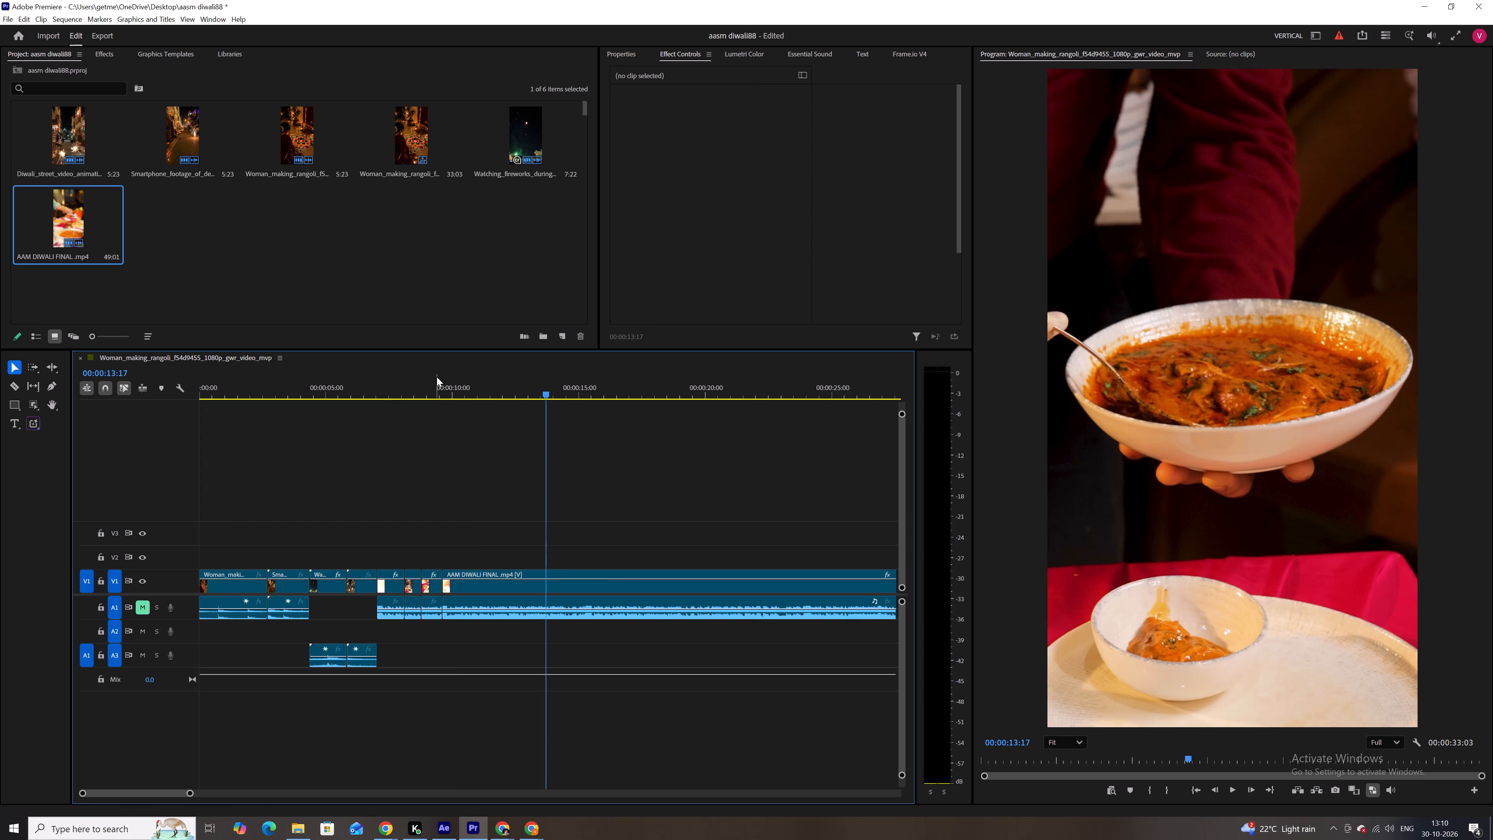
# Preview the curry serving shot and cut AAM DIWALI FINAL at 00:00:10:20.
pyautogui.click(444, 398)
pyautogui.press('space')
pyautogui.press('space')
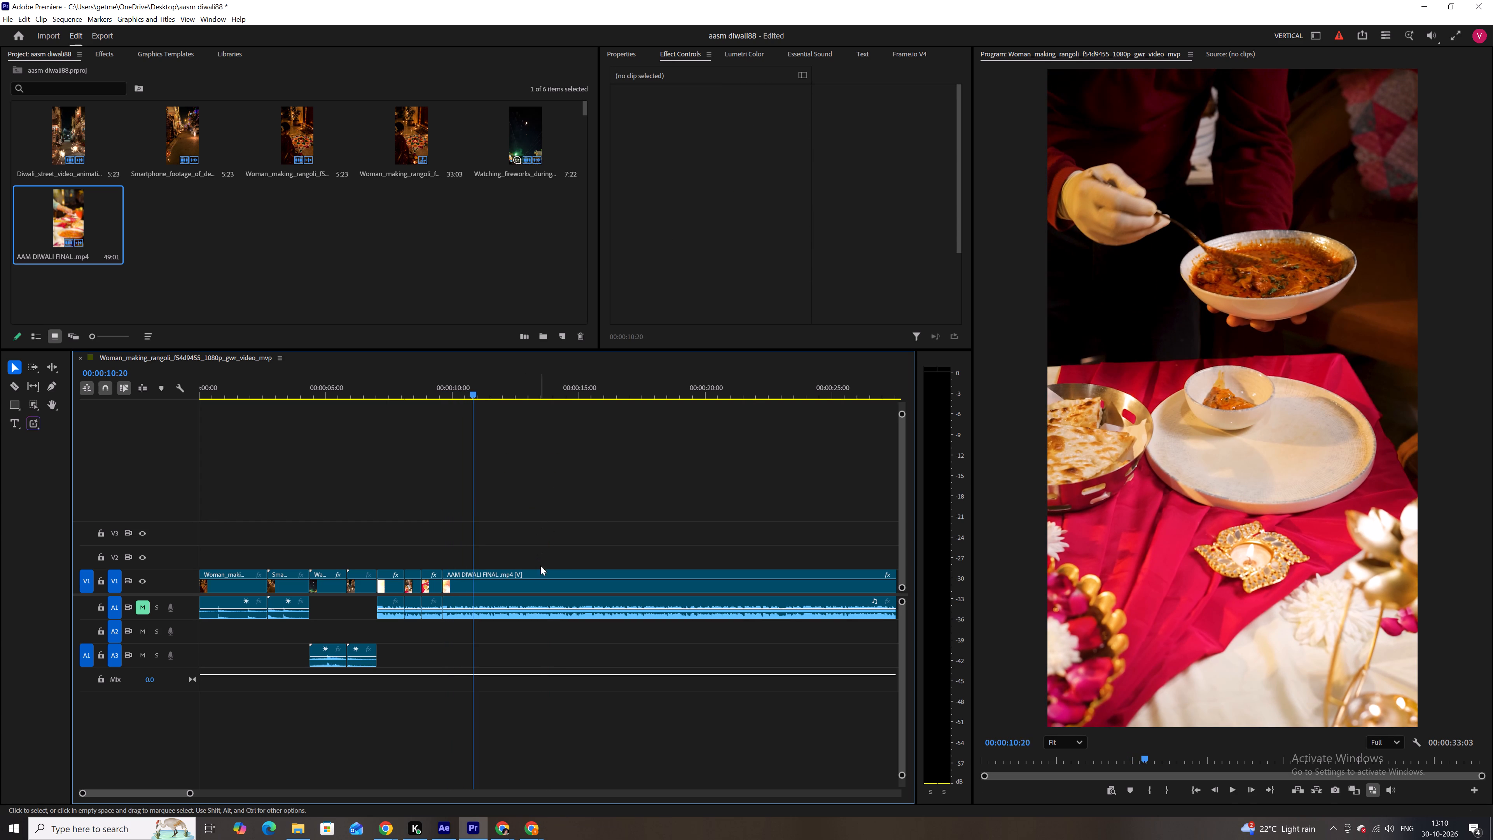
pyautogui.press('x')
pyautogui.press('c')
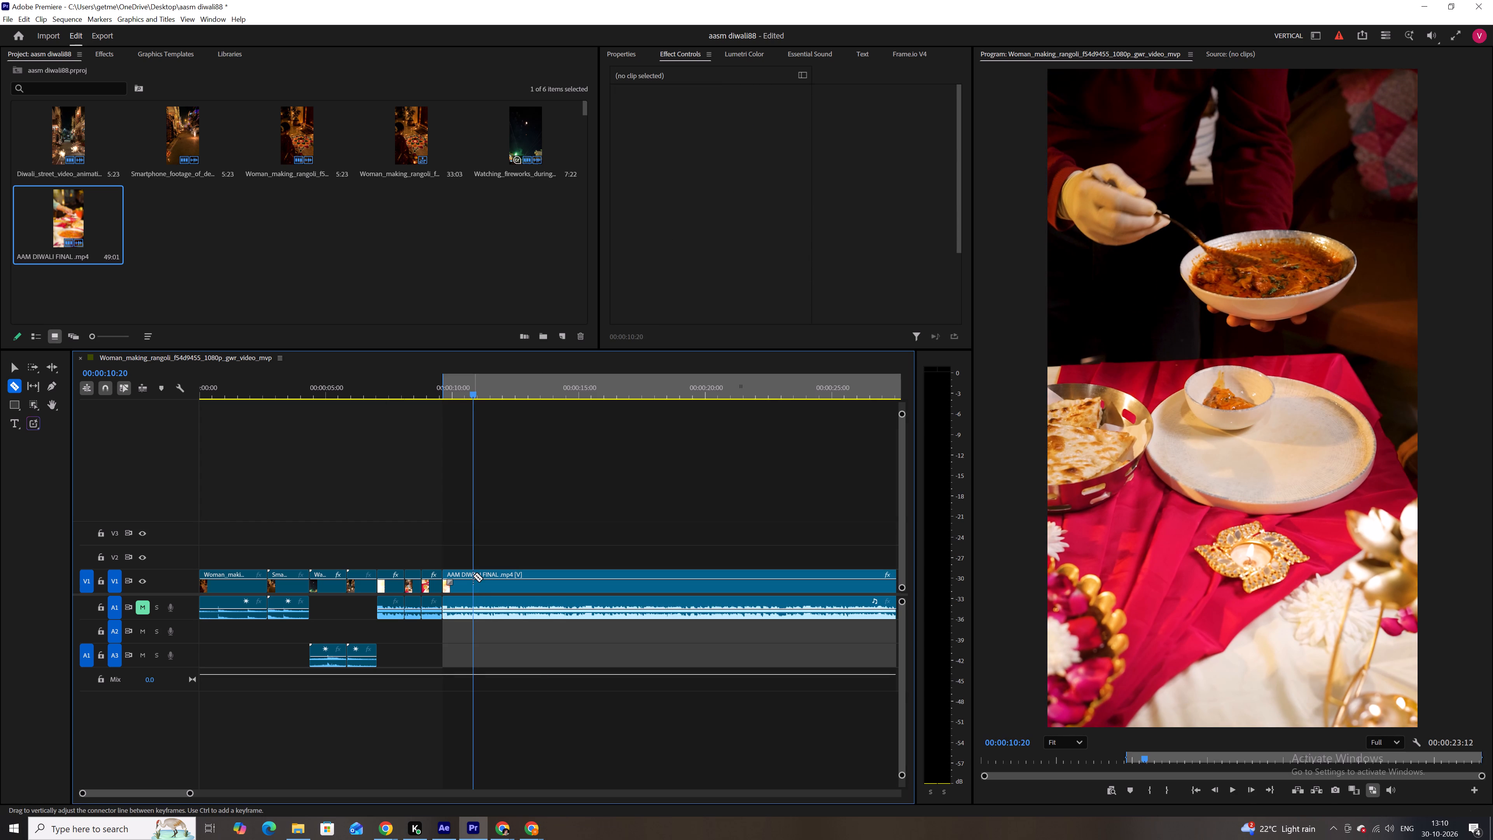
pyautogui.click(473, 576)
pyautogui.moveTo(444, 385); pyautogui.dragTo(0, 320)
# Cut AAM DIWALI FINAL at 00:00:18:05 on the rice serving shot, delete the section from 00:00:10:20 and close the gap.
pyautogui.moveTo(473, 393); pyautogui.dragTo(530, 399)
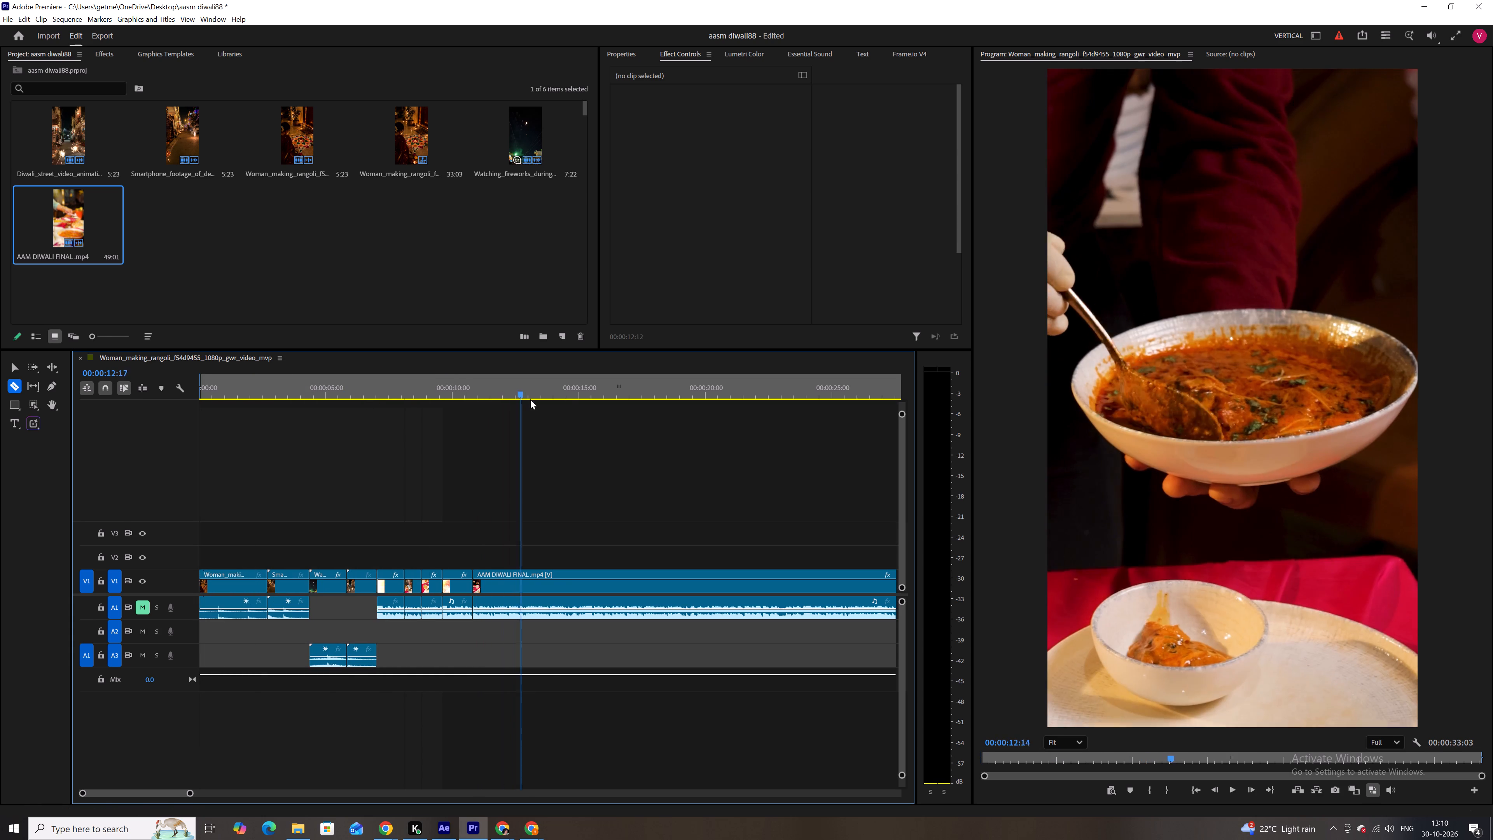
pyautogui.moveTo(530, 399); pyautogui.dragTo(617, 395)
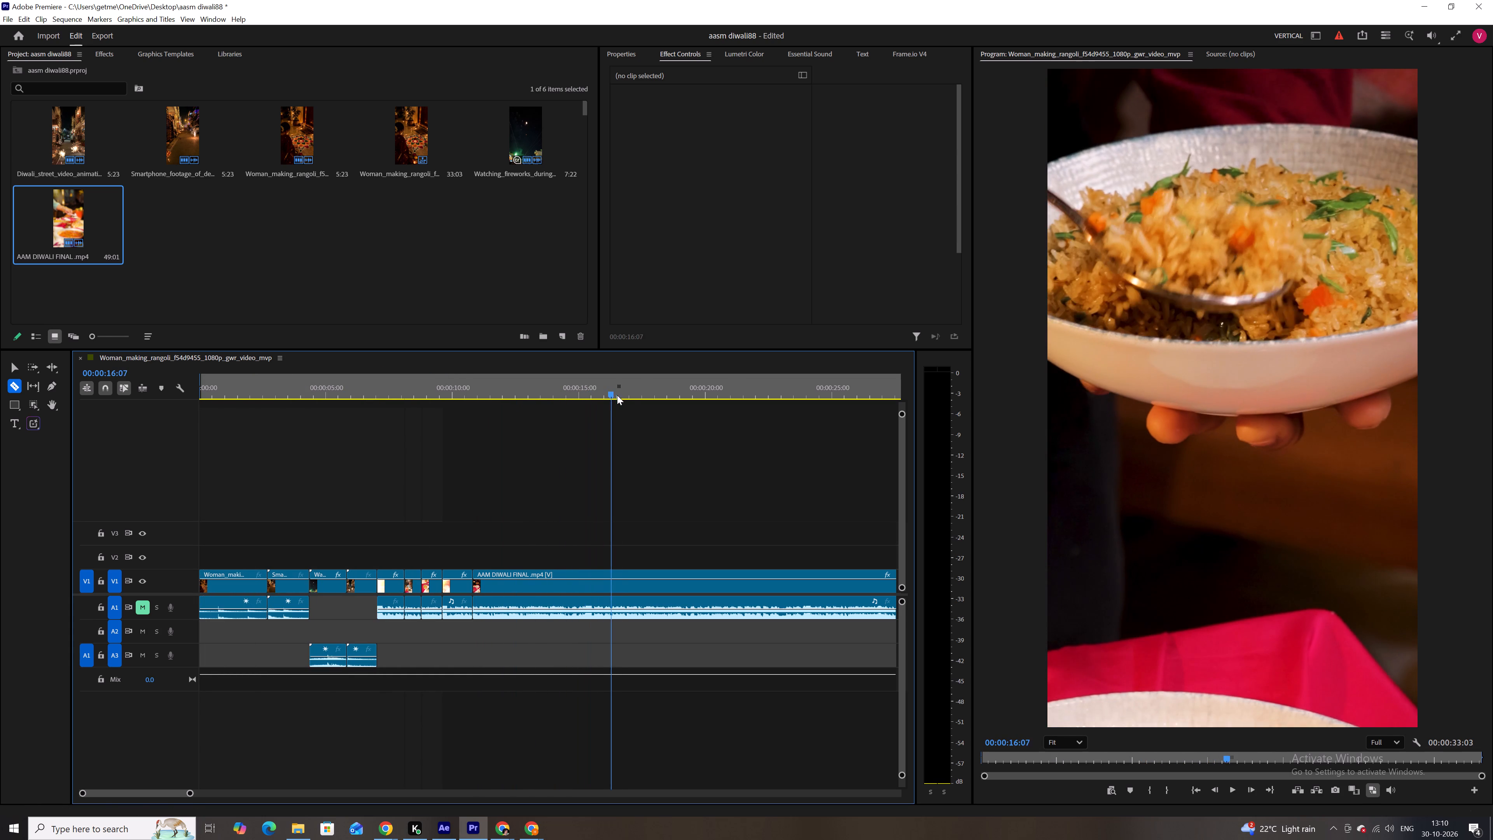
pyautogui.moveTo(617, 395); pyautogui.dragTo(659, 400)
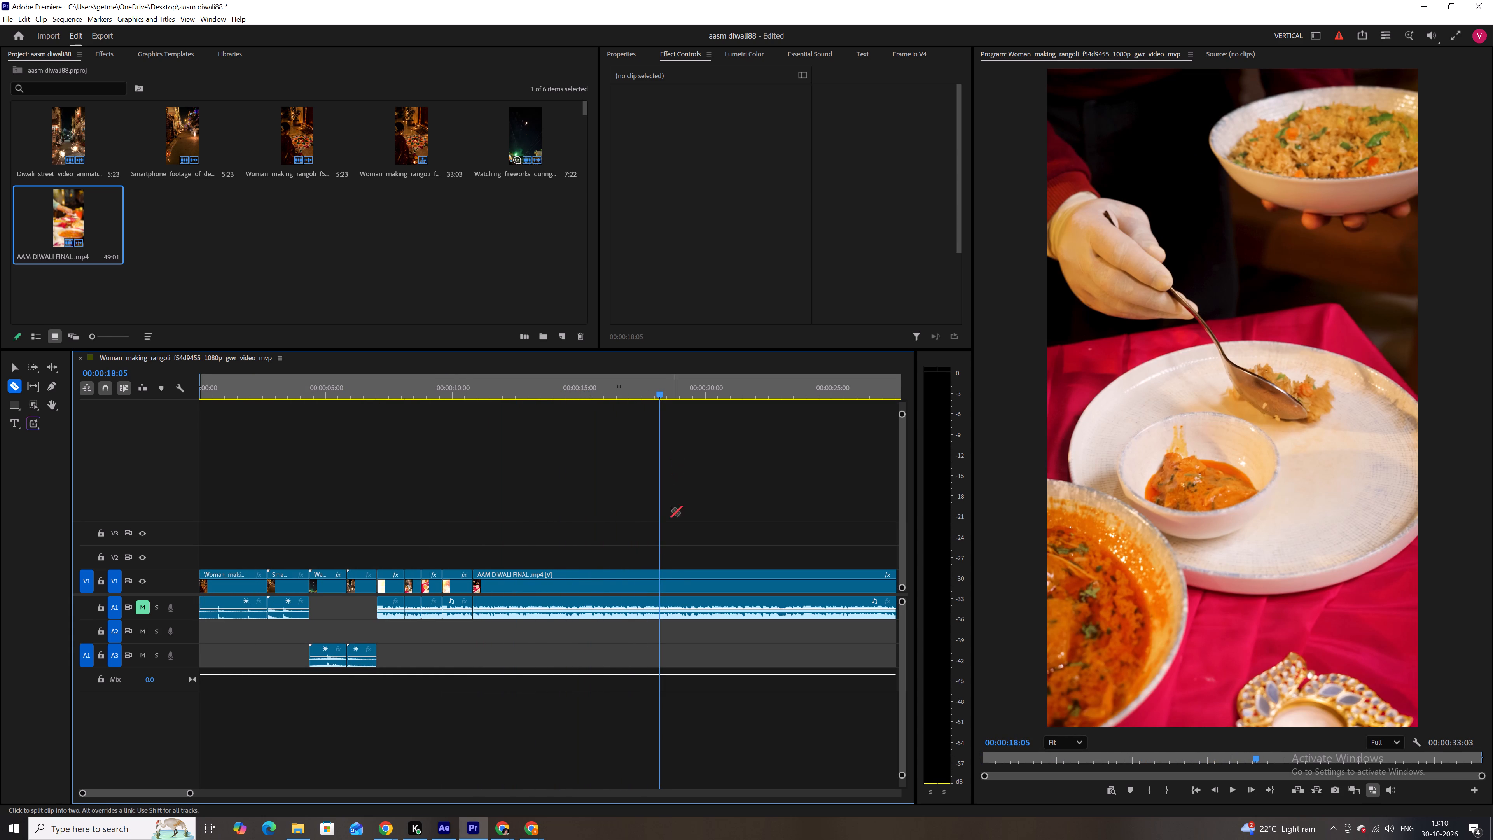
pyautogui.click(661, 579)
pyautogui.press('v')
pyautogui.click(617, 572)
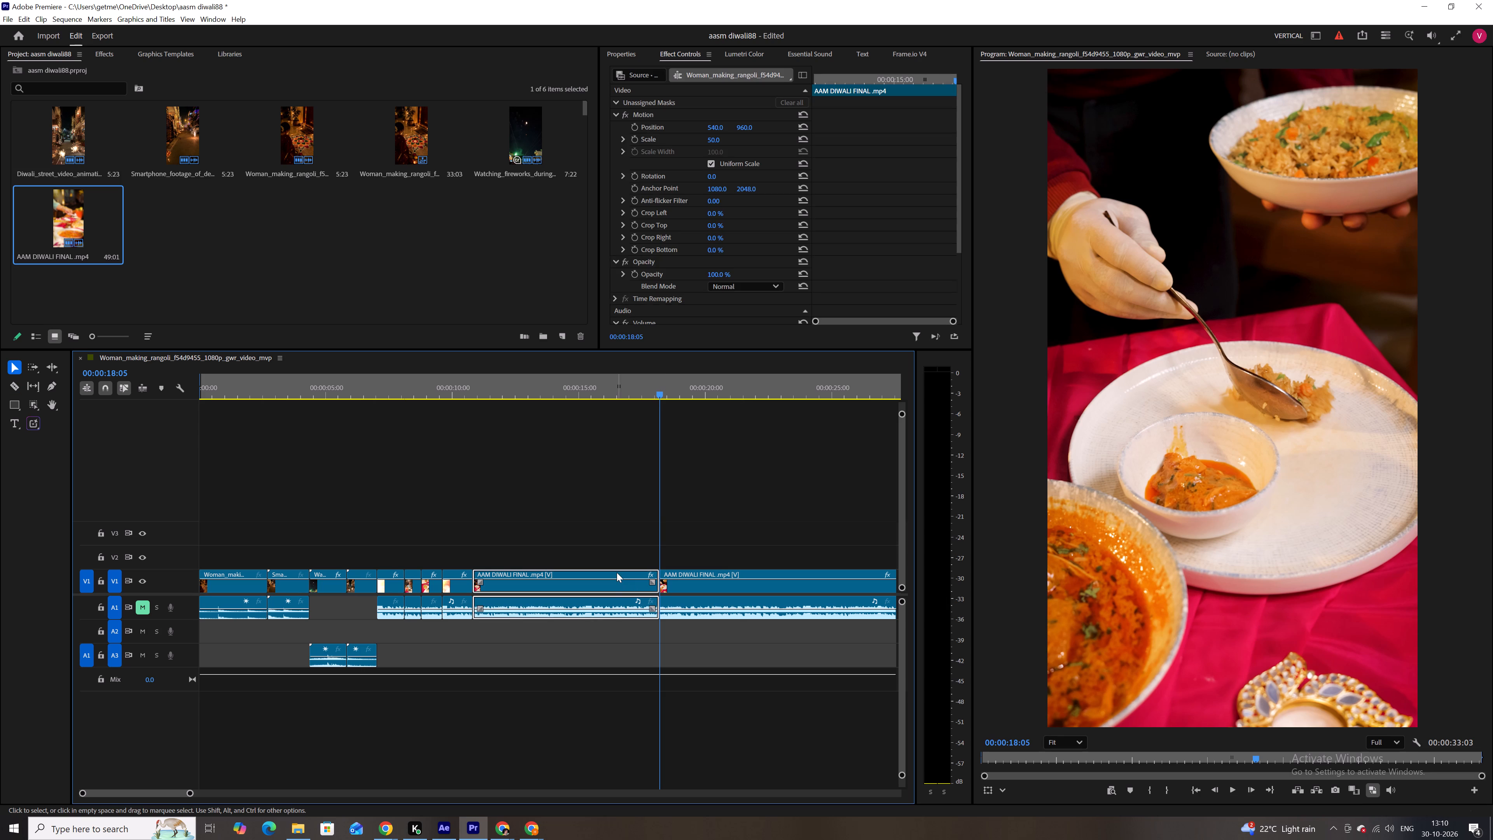
pyautogui.press('BackSpace')
pyautogui.click(617, 572)
pyautogui.press('BackSpace')
# Cut AAM DIWALI FINAL at about 00:00:12:15, near the end of the rice serving shot.
pyautogui.moveTo(469, 392); pyautogui.dragTo(504, 396)
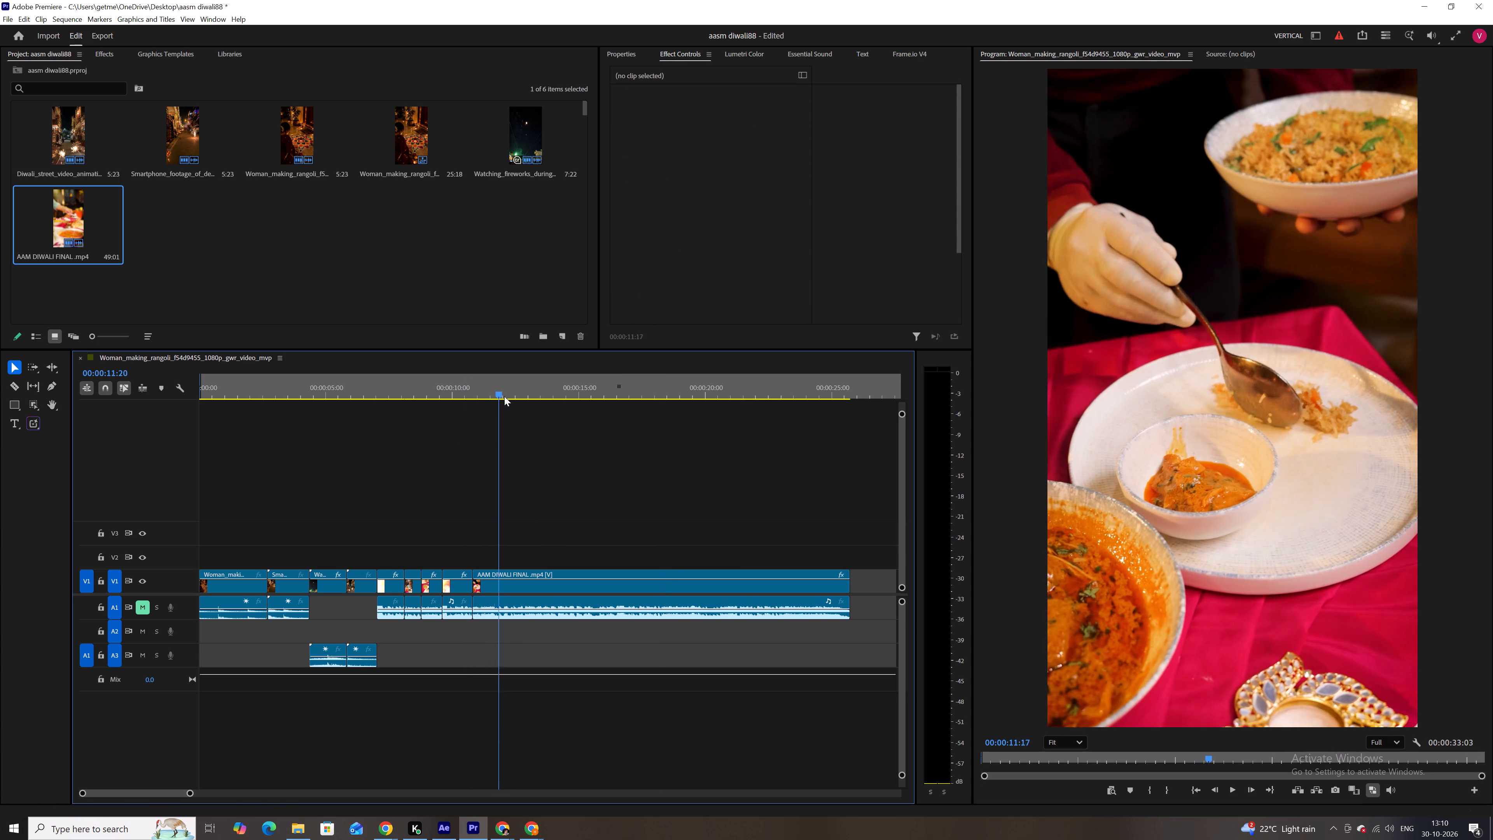
pyautogui.moveTo(504, 396); pyautogui.dragTo(521, 399)
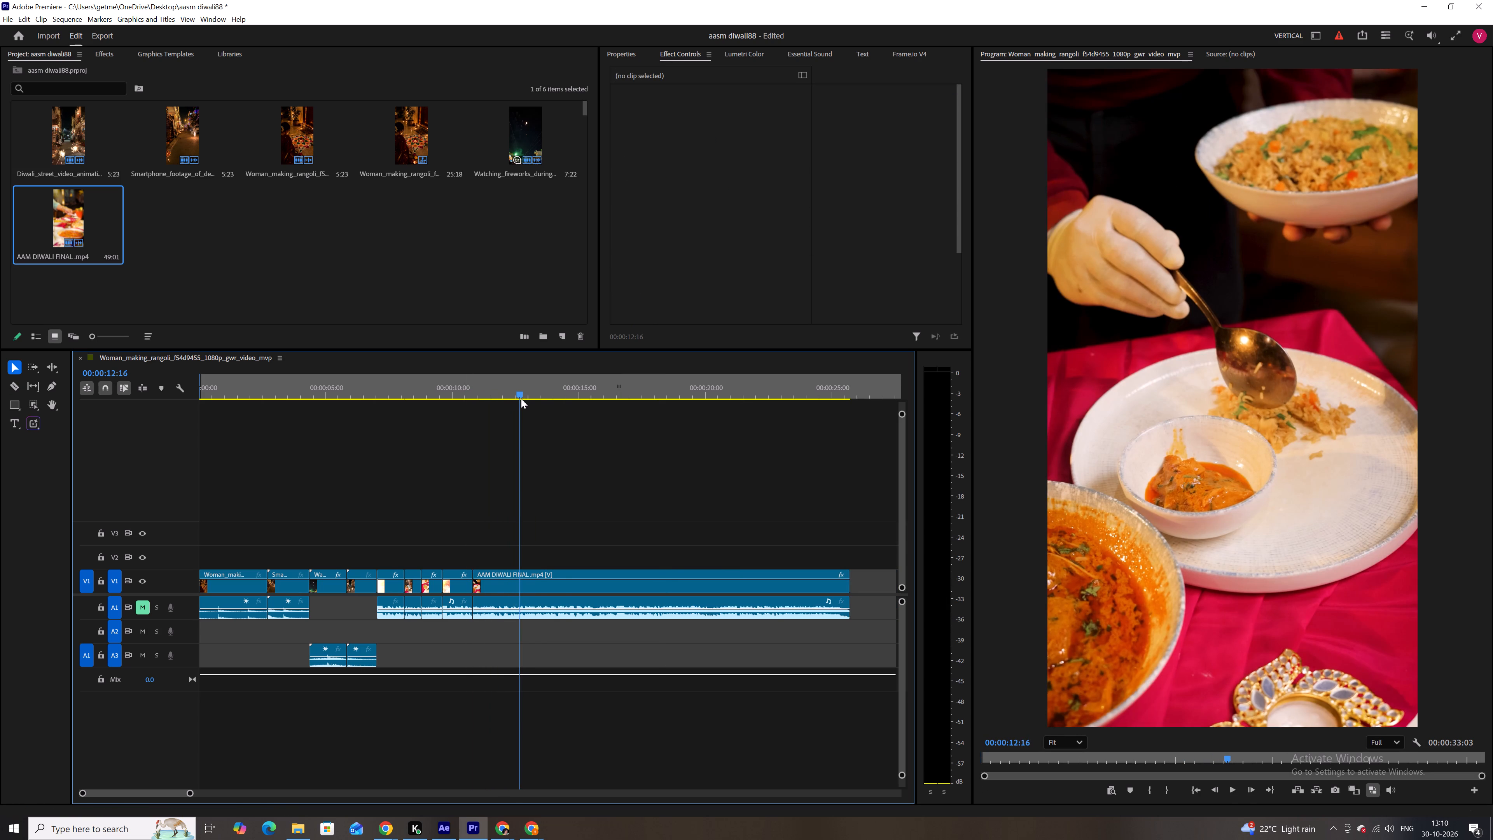
pyautogui.moveTo(521, 399); pyautogui.dragTo(519, 397)
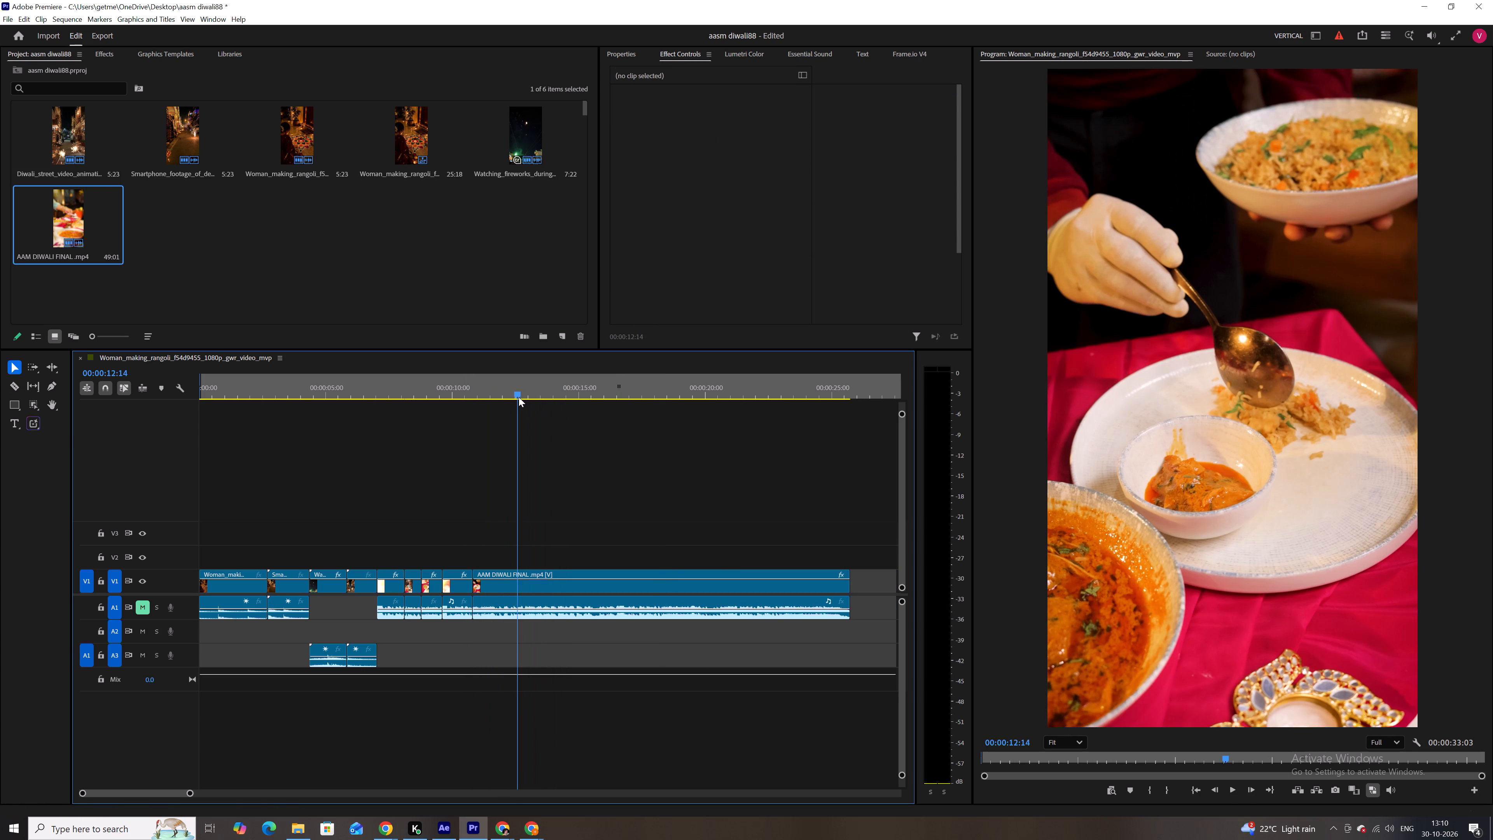
pyautogui.moveTo(519, 397); pyautogui.dragTo(519, 397)
pyautogui.press('c')
pyautogui.click(517, 582)
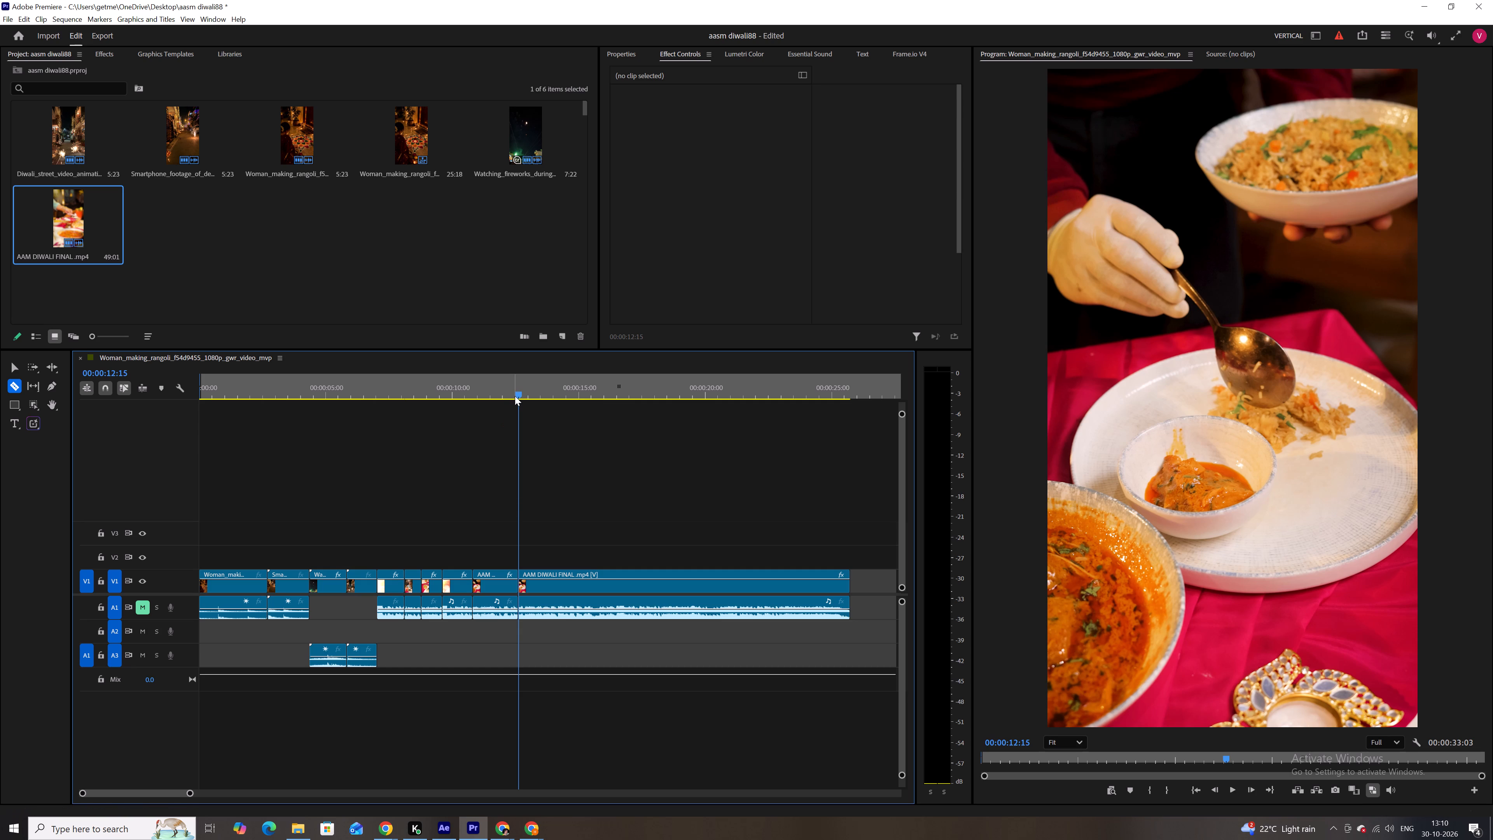
# Cut AAM DIWALI FINAL at 00:00:12:22 on the flatbread serving shot, delete the section from 00:00:12:15 and close the gap.
pyautogui.moveTo(515, 395); pyautogui.dragTo(523, 396)
pyautogui.click(528, 595)
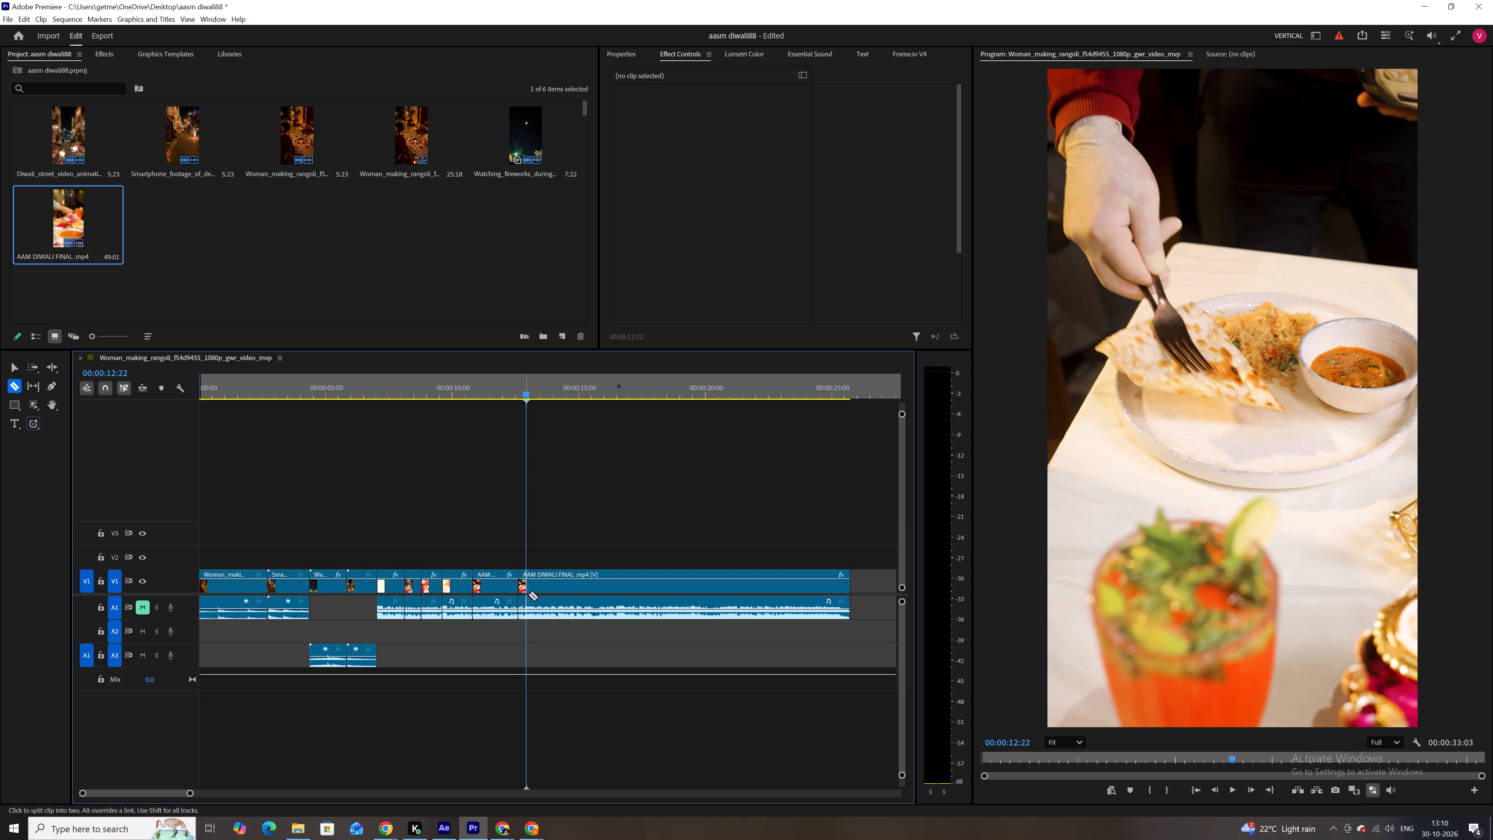
pyautogui.press('v')
pyautogui.click(523, 584)
pyautogui.press('c')
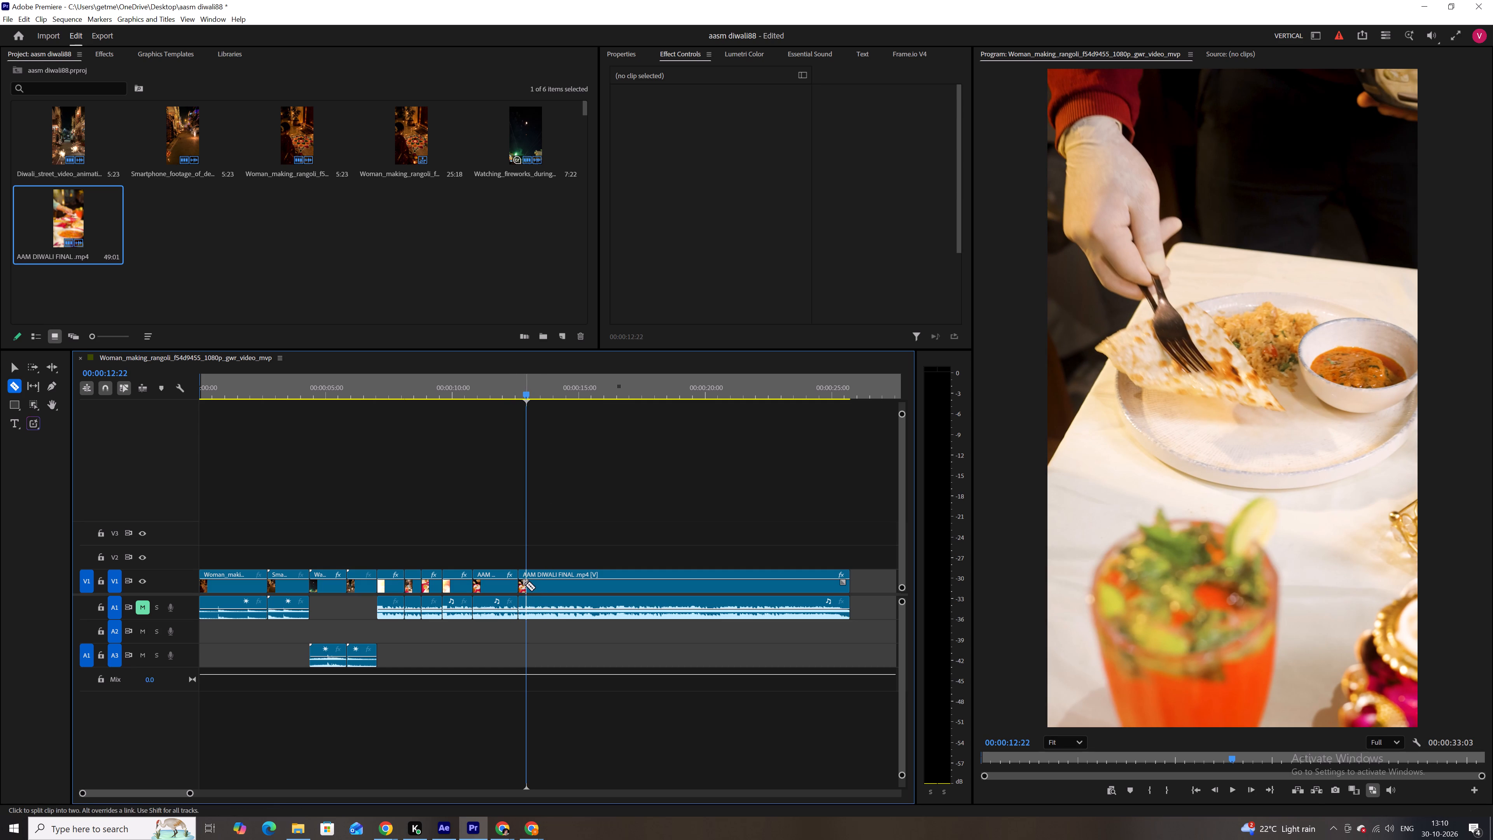
pyautogui.click(526, 586)
pyautogui.press('v')
pyautogui.click(521, 586)
pyautogui.press('BackSpace')
pyautogui.click(521, 585)
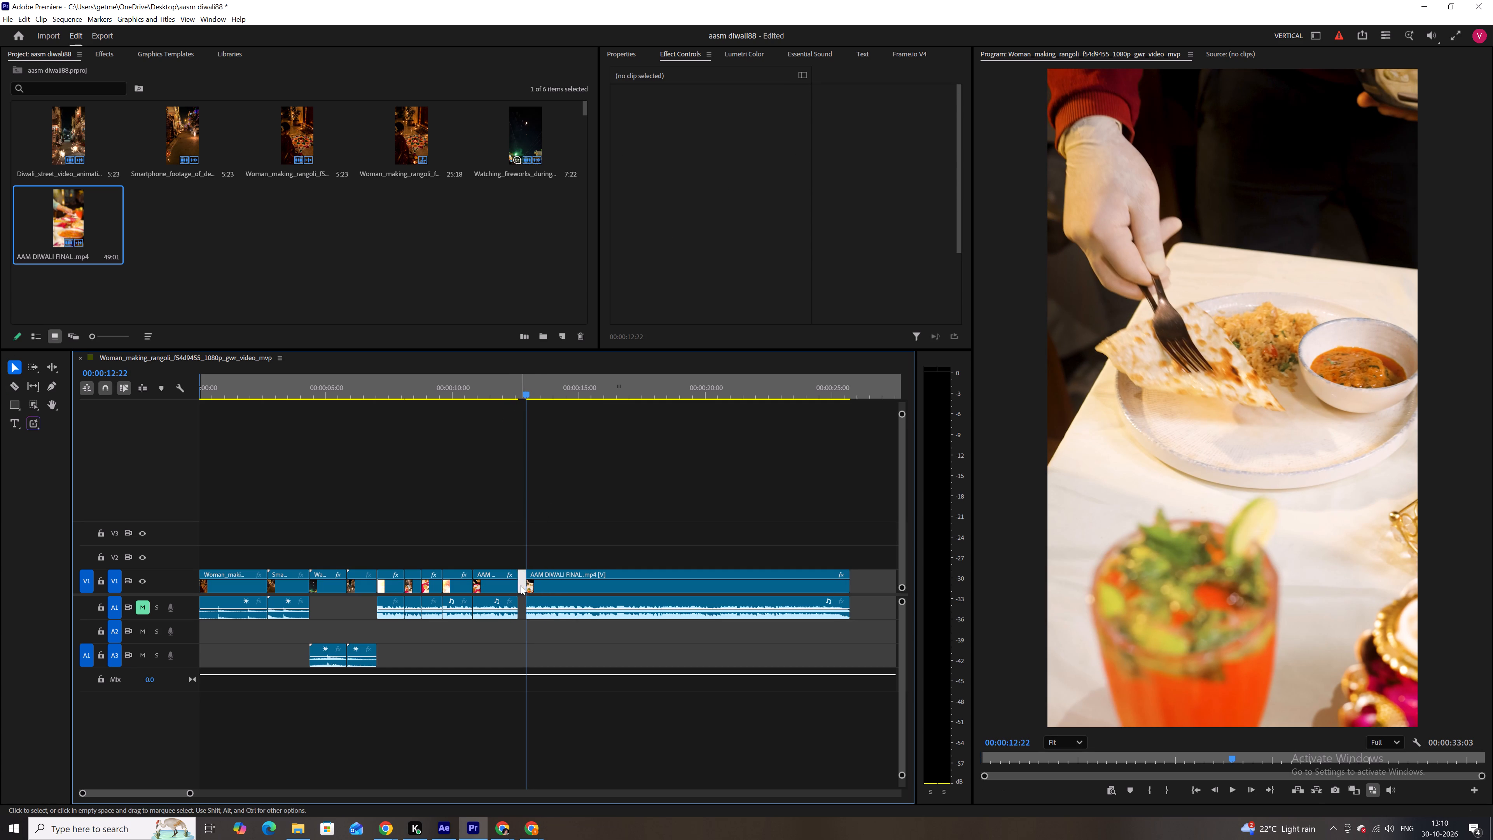
pyautogui.press('BackSpace')
# Cut AAM DIWALI FINAL at 00:00:16:07, move the flatbread shot after the remaining footage, and shift the chocolate dessert footage back to 00:00:12:15.
pyautogui.moveTo(524, 397); pyautogui.dragTo(593, 405)
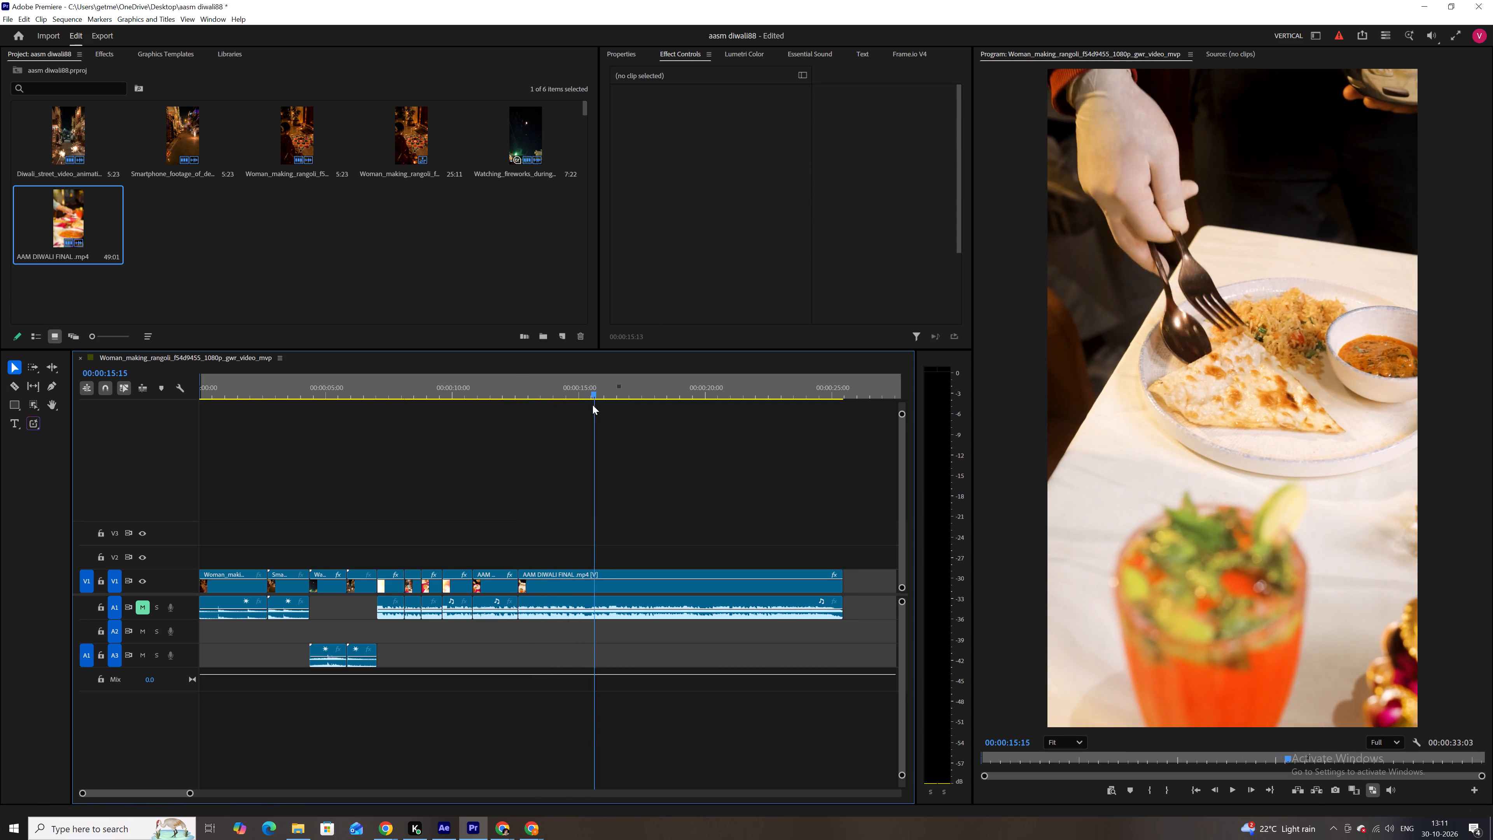
pyautogui.moveTo(593, 405); pyautogui.dragTo(603, 400)
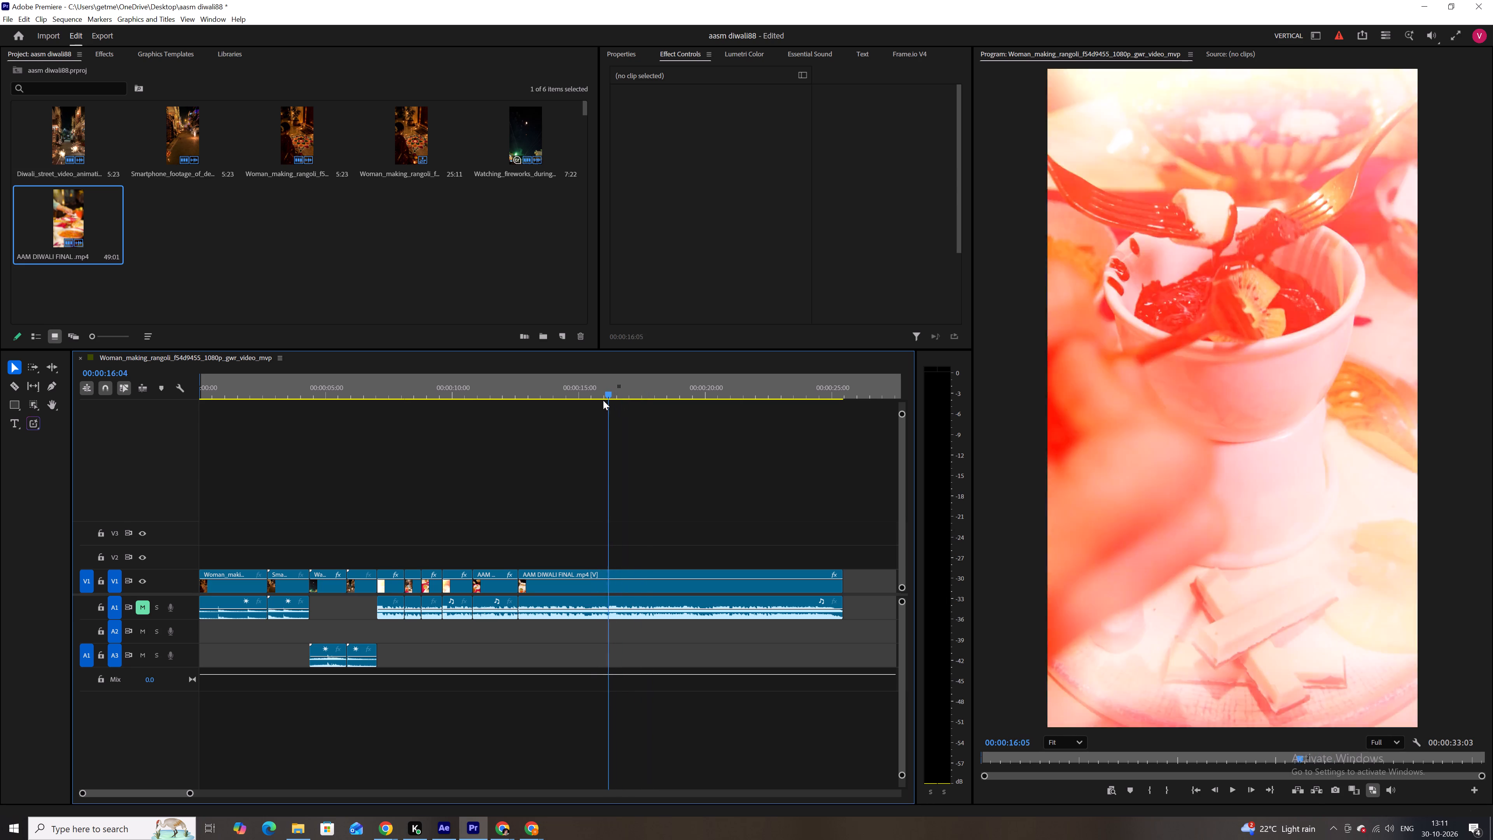
pyautogui.moveTo(603, 400); pyautogui.dragTo(610, 400)
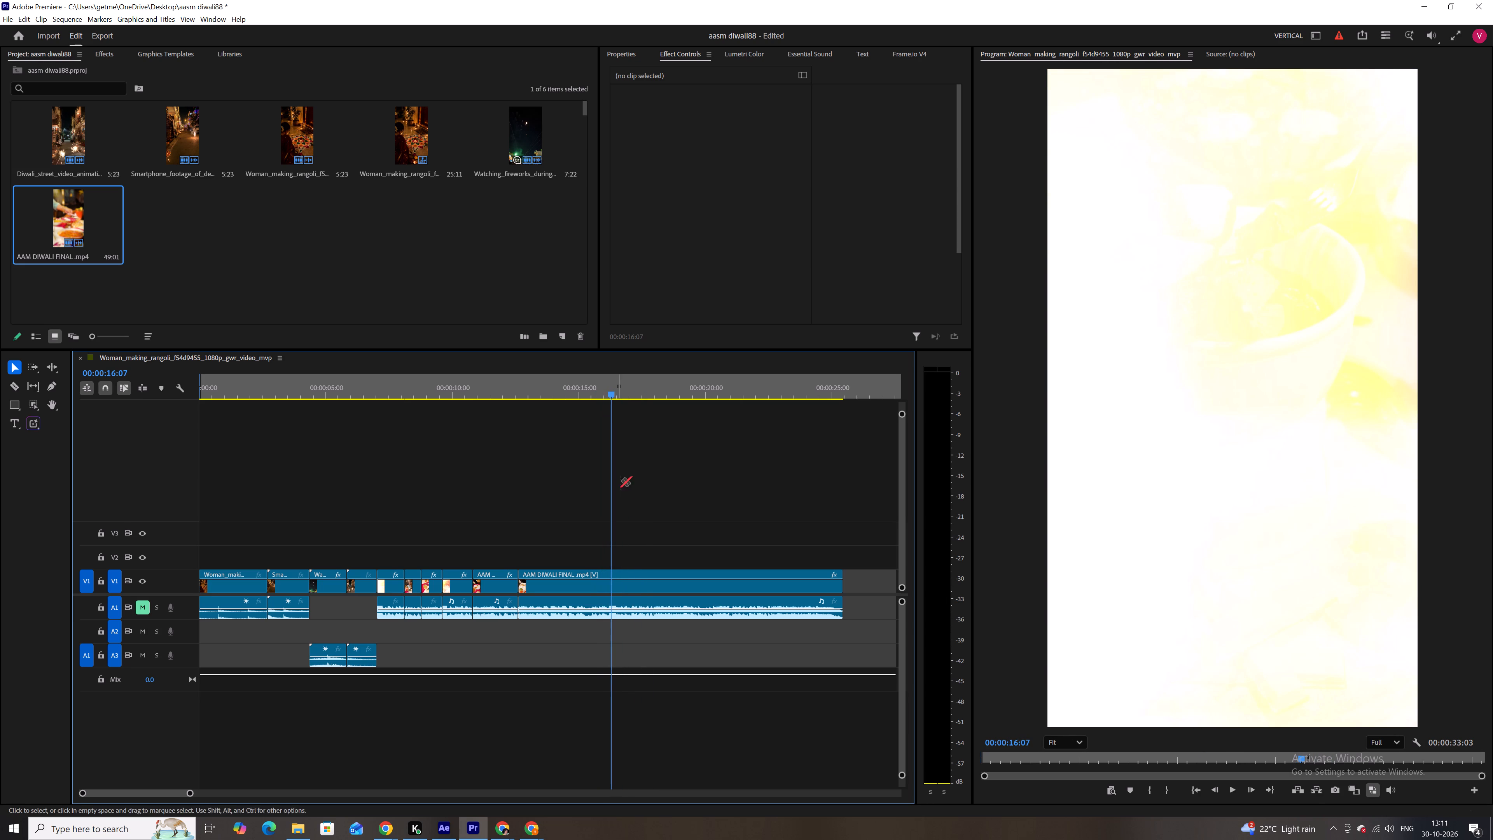
pyautogui.press('c')
pyautogui.click(613, 574)
pyautogui.press('v')
pyautogui.moveTo(586, 571); pyautogui.dragTo(708, 569)
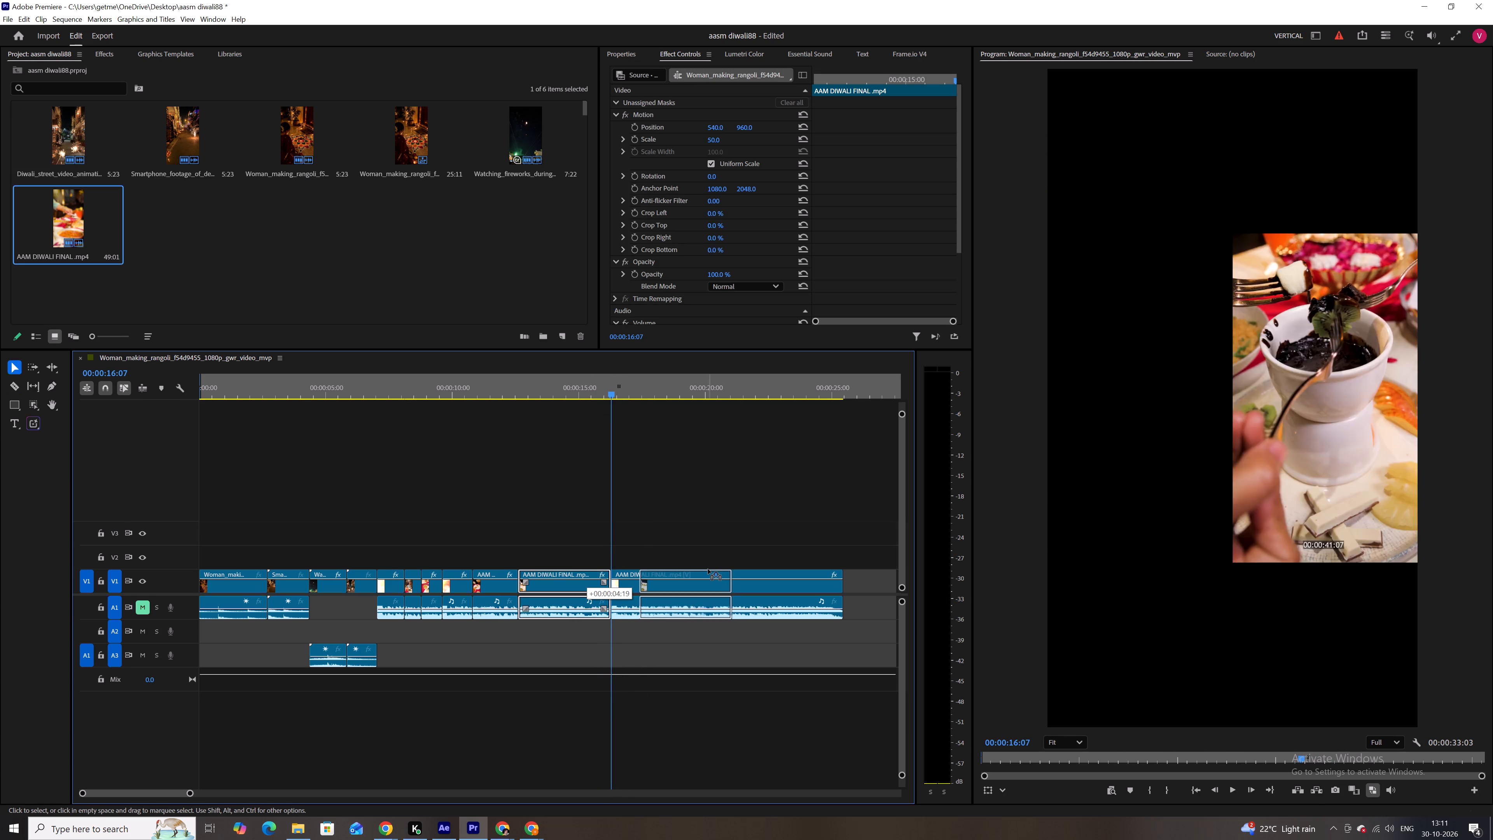
pyautogui.moveTo(708, 569); pyautogui.dragTo(855, 583)
pyautogui.moveTo(645, 572); pyautogui.dragTo(544, 567)
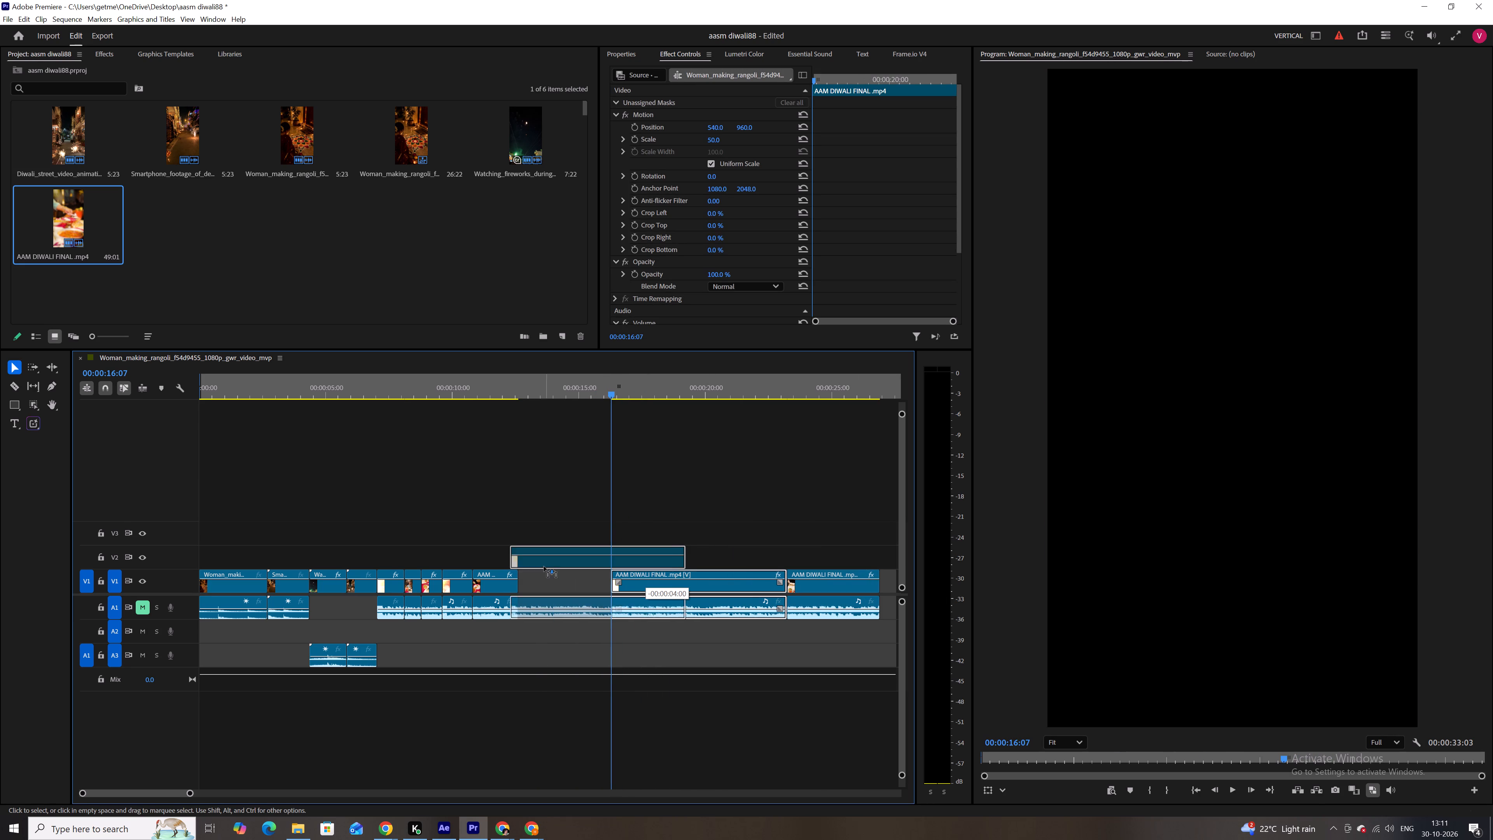
pyautogui.moveTo(544, 567); pyautogui.dragTo(550, 579)
# Preview the chocolate dessert shot, cut it at 00:00:14:12, delete the remainder and move the flatbread shot up against the cut.
pyautogui.moveTo(513, 384); pyautogui.dragTo(505, 383)
pyautogui.press('space')
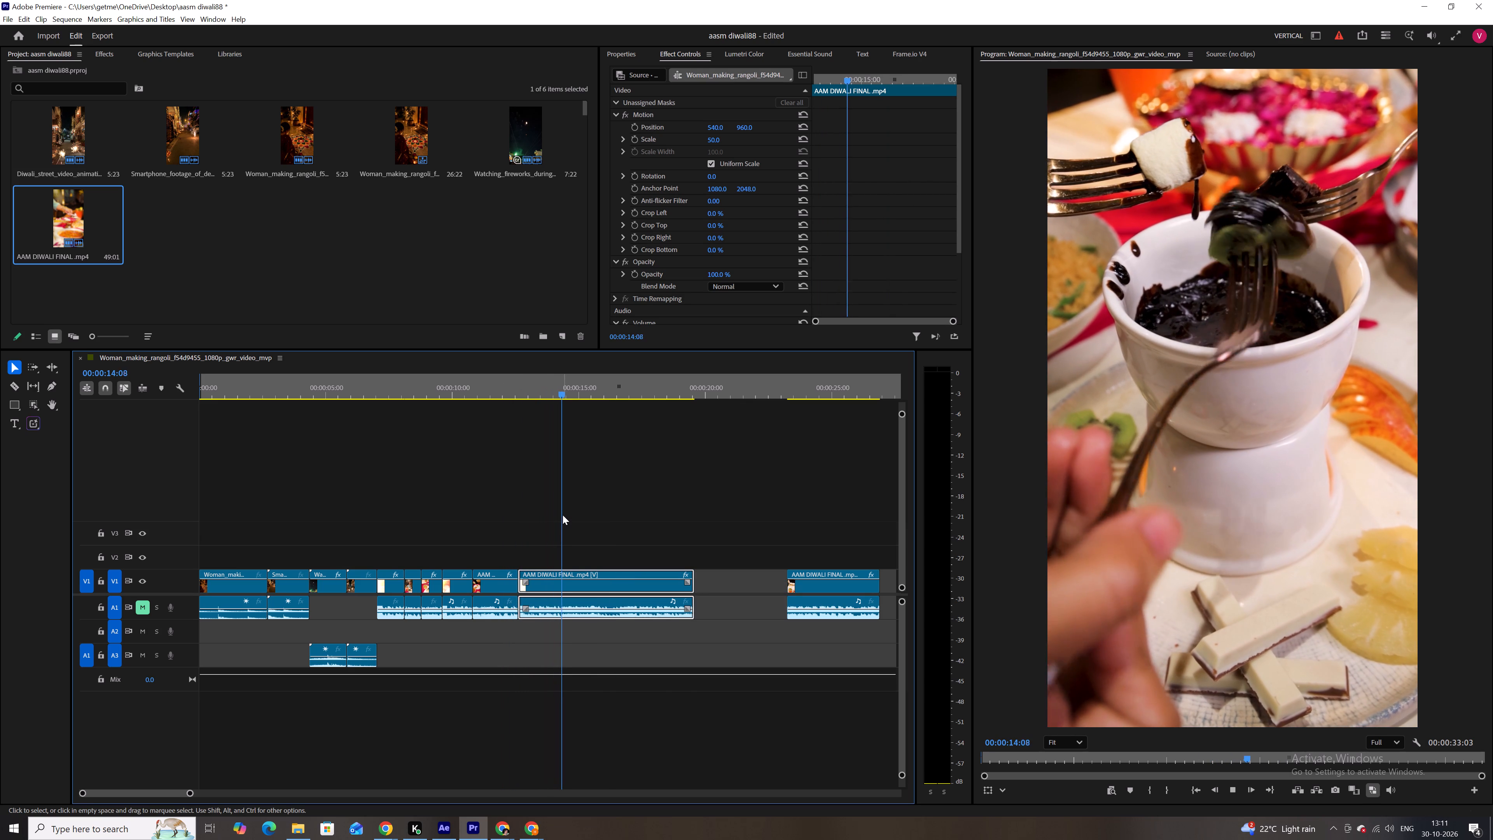
pyautogui.press('space')
pyautogui.press('c')
pyautogui.click(564, 578)
pyautogui.press('v')
pyautogui.click(582, 581)
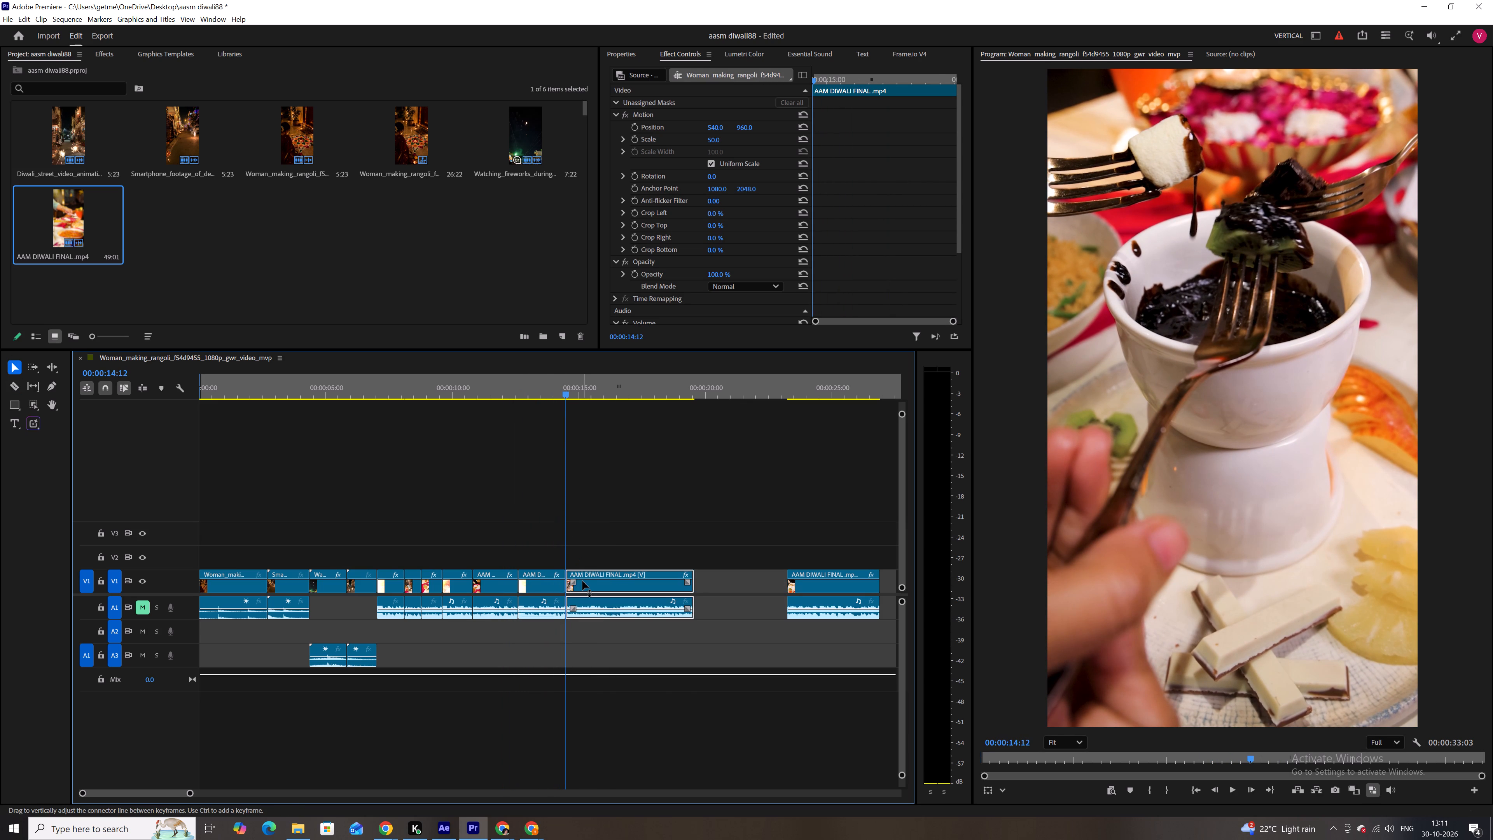
pyautogui.moveTo(566, 393); pyautogui.dragTo(642, 403)
pyautogui.press('BackSpace')
pyautogui.moveTo(816, 583); pyautogui.dragTo(634, 577)
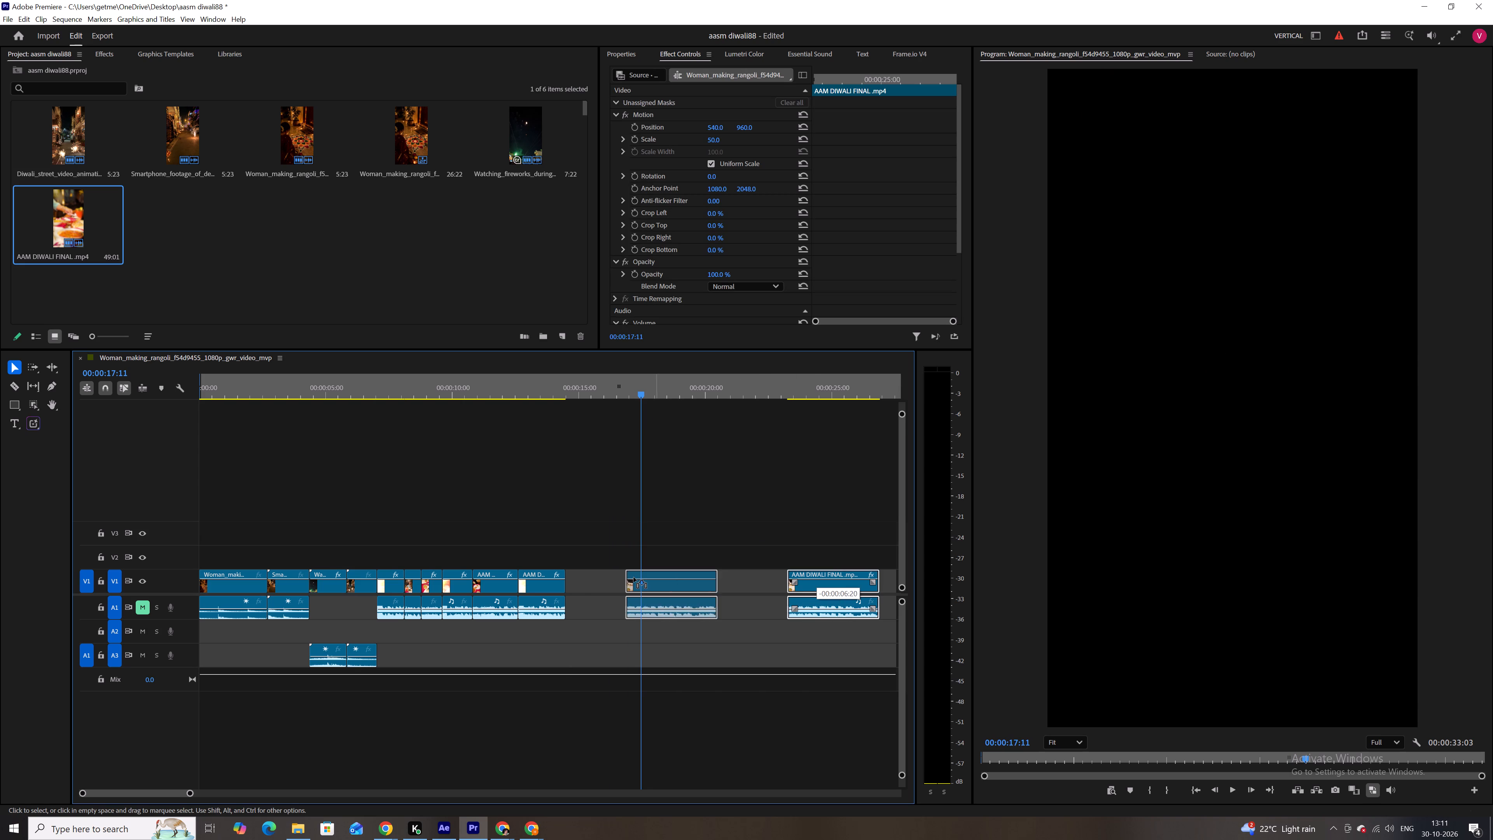
pyautogui.moveTo(634, 577); pyautogui.dragTo(598, 578)
# Preview the dessert and flatbread shots, add a short fade-out transition at the end of the flatbread shot and play it back.
pyautogui.moveTo(560, 391); pyautogui.dragTo(556, 390)
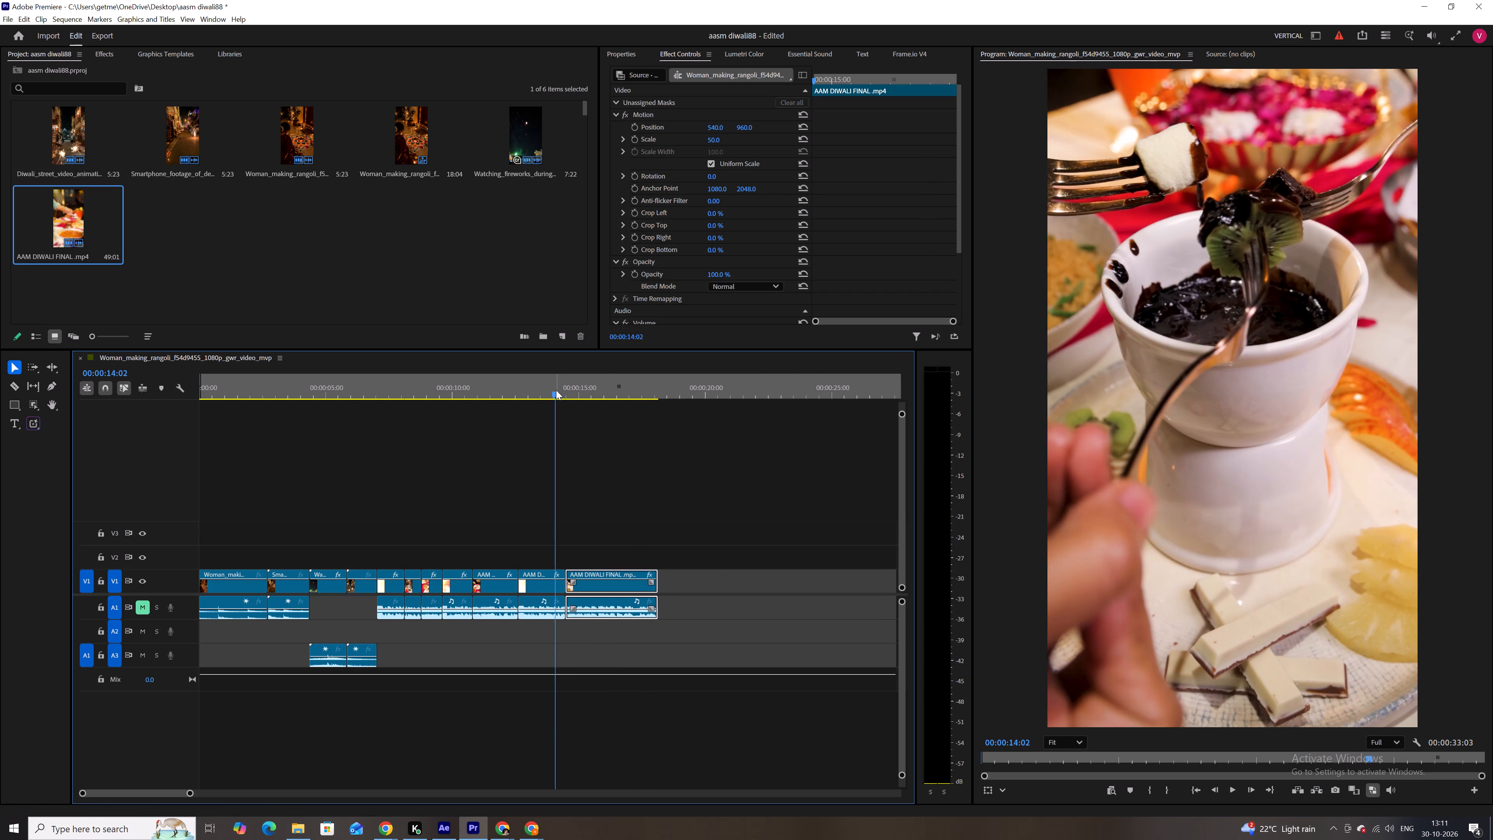
pyautogui.press('space')
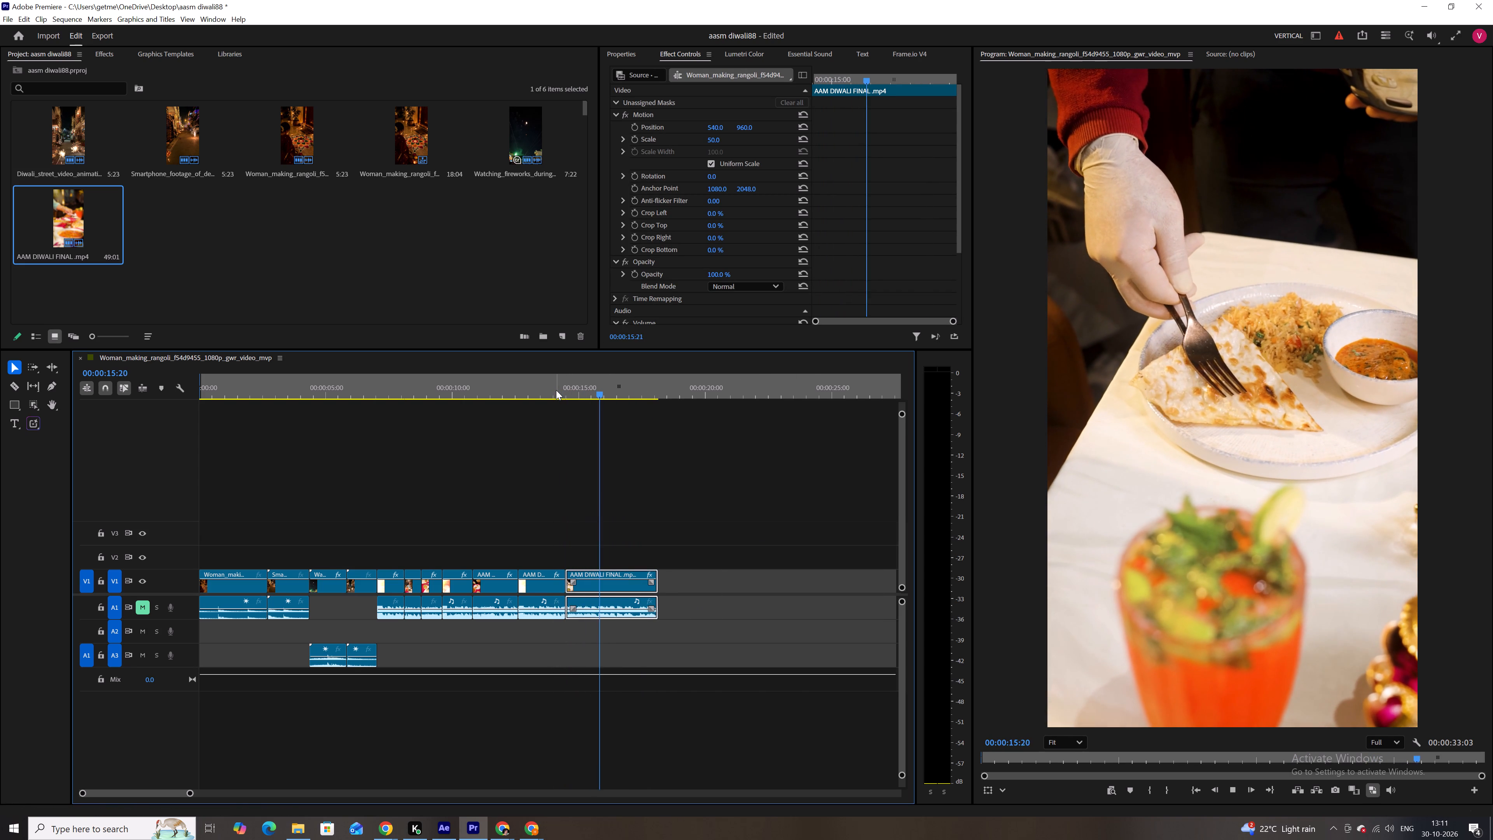
pyautogui.press('space')
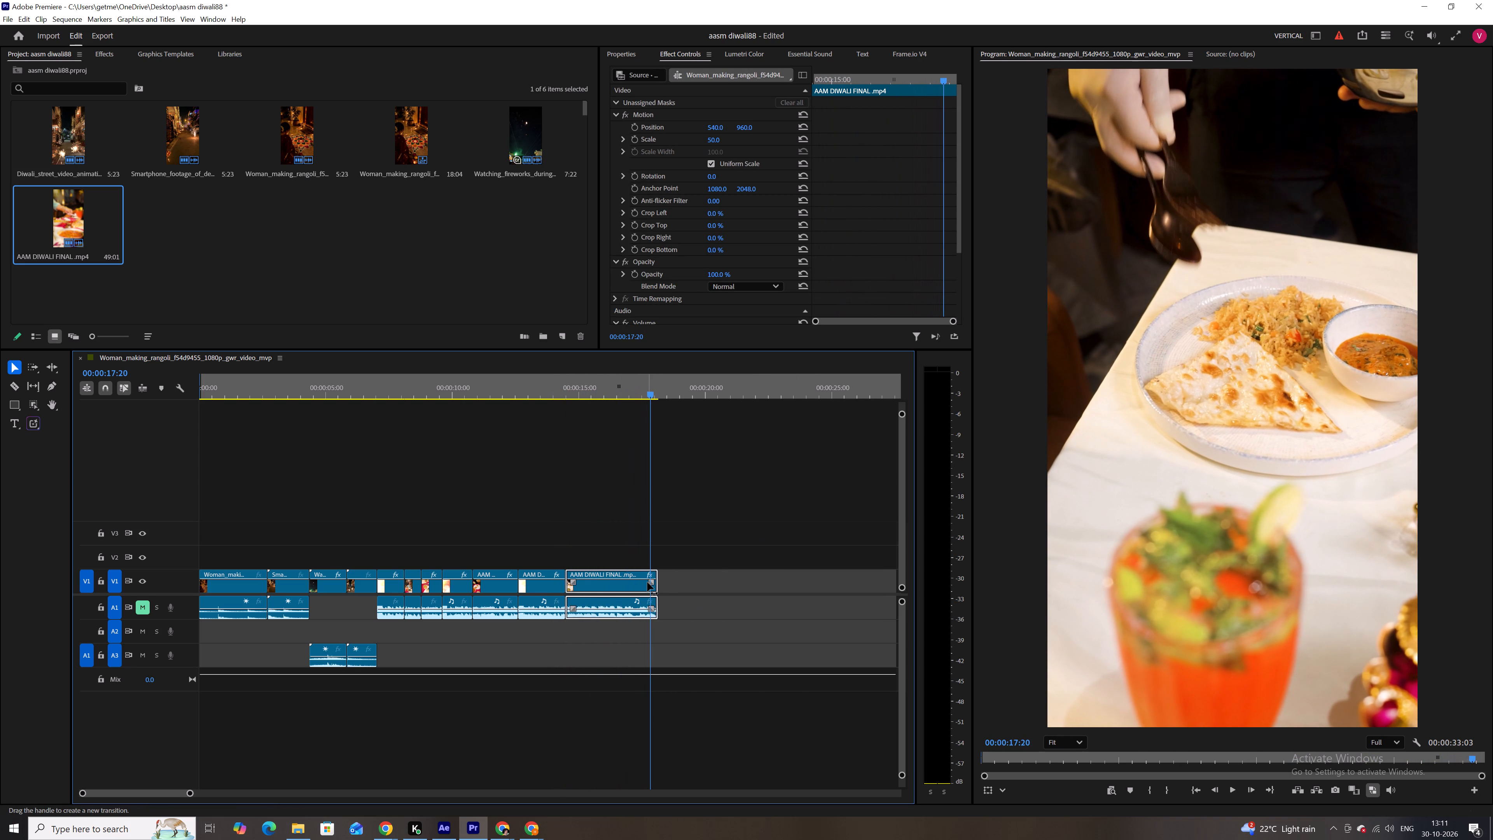
pyautogui.moveTo(650, 582); pyautogui.dragTo(644, 582)
pyautogui.press('space')
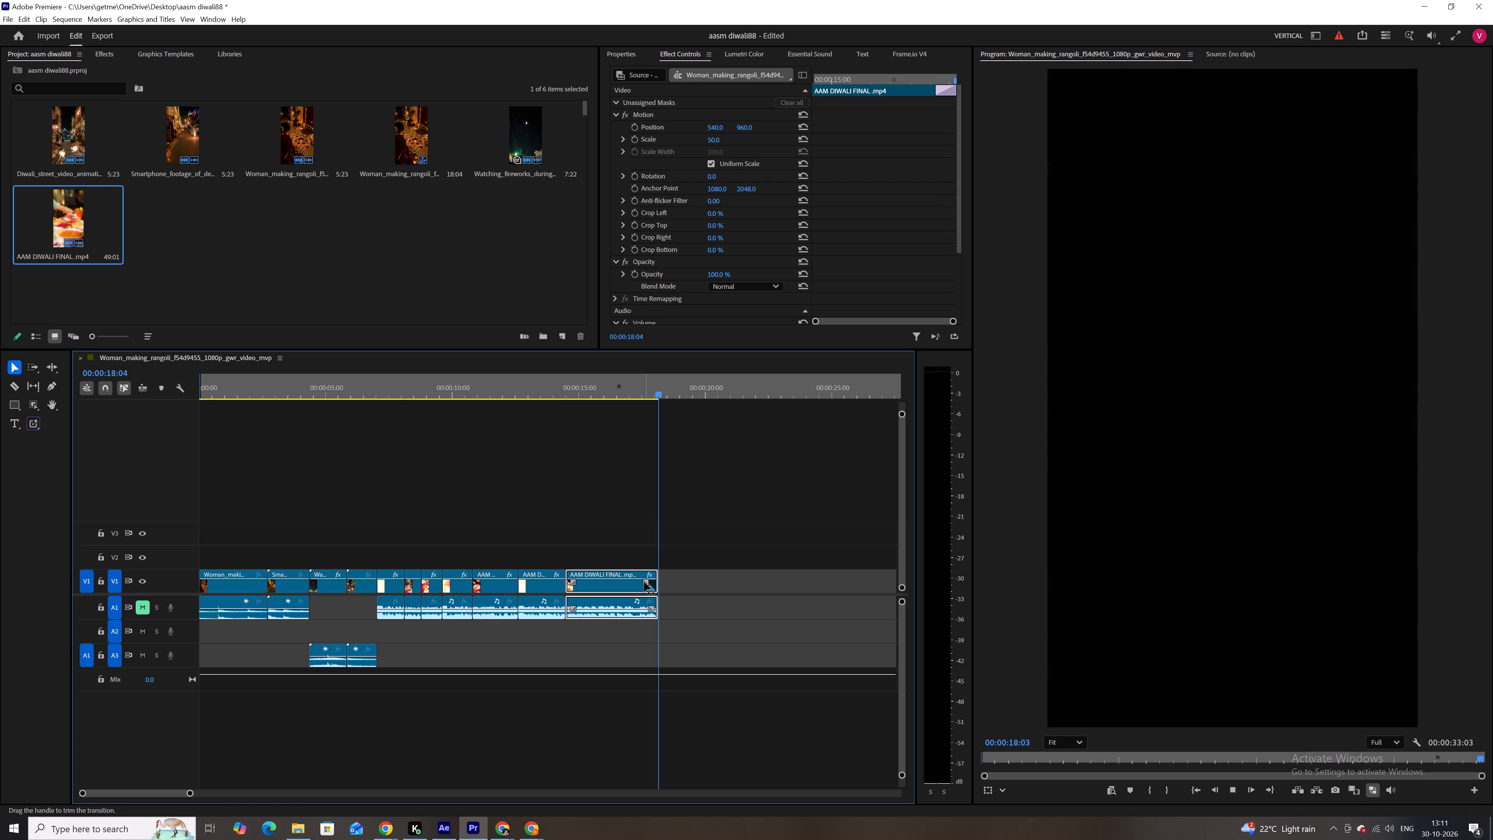
pyautogui.press('space')
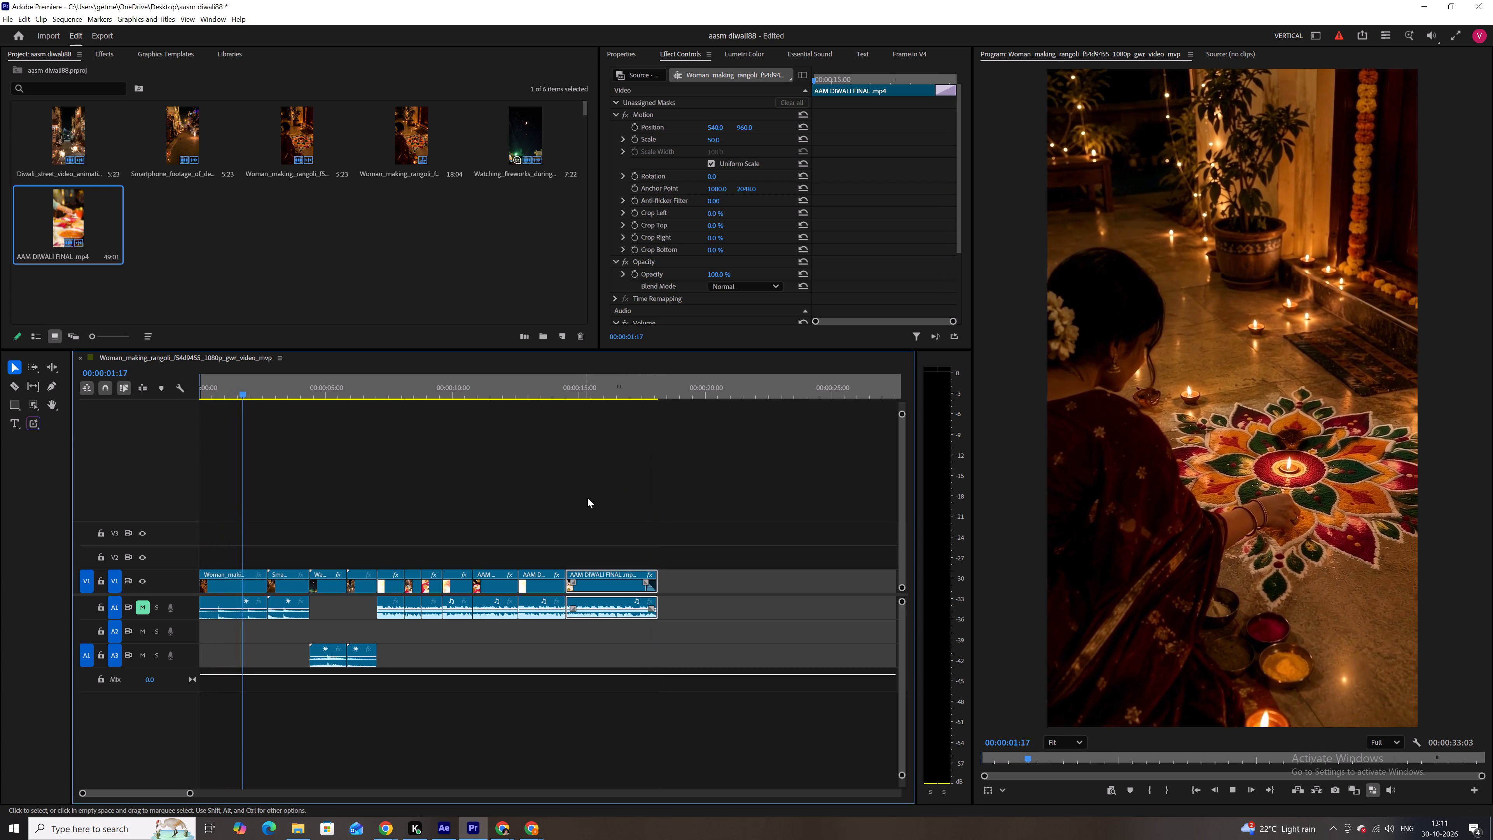
# Create a 1080 × 1920, 24 fps adjustment layer and place it on track V2 at 00:00:00:00.
pyautogui.moveTo(278, 393); pyautogui.dragTo(354, 409)
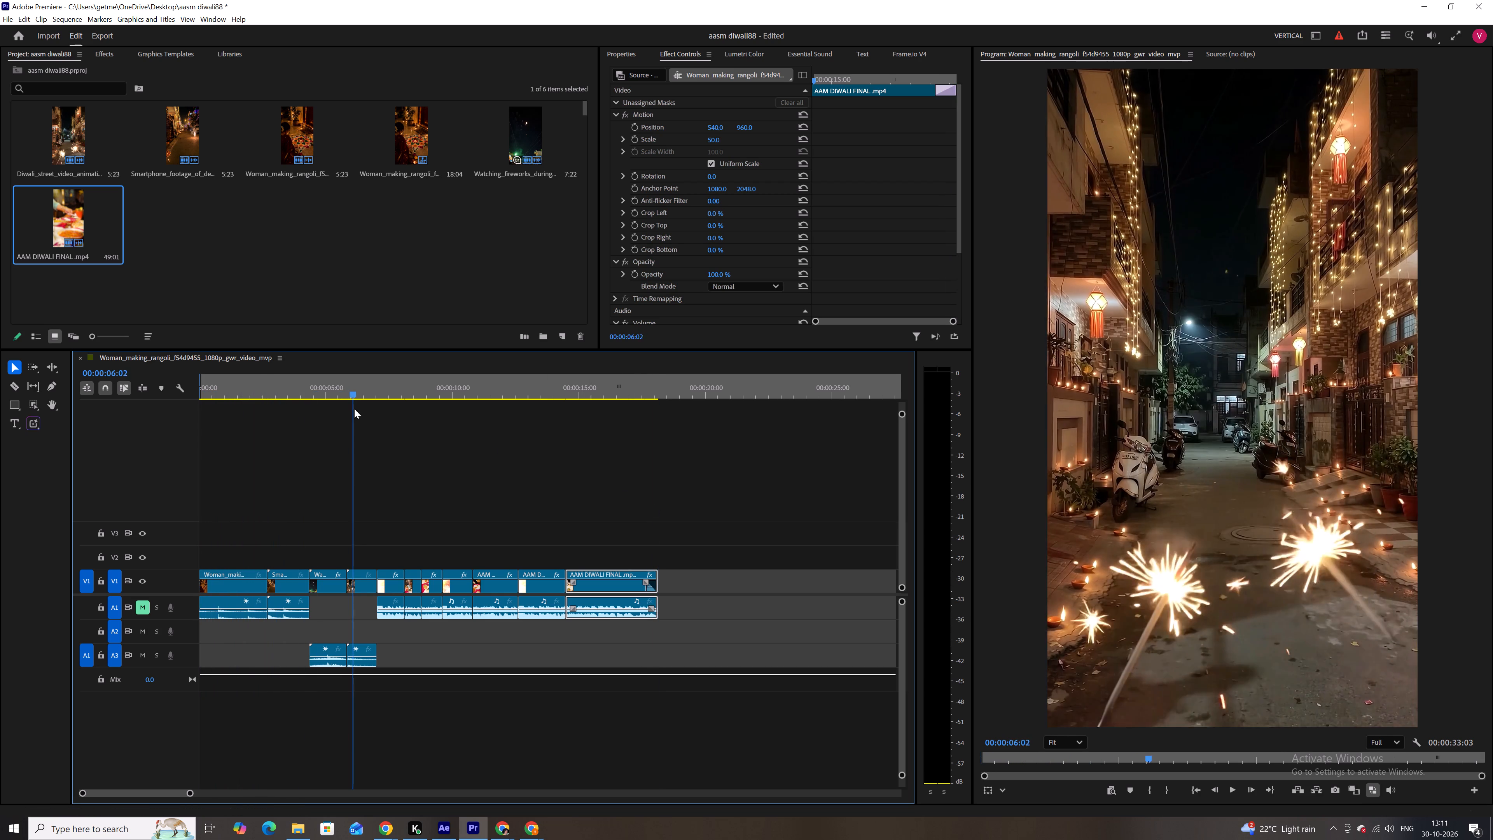
pyautogui.moveTo(354, 409); pyautogui.dragTo(99, 396)
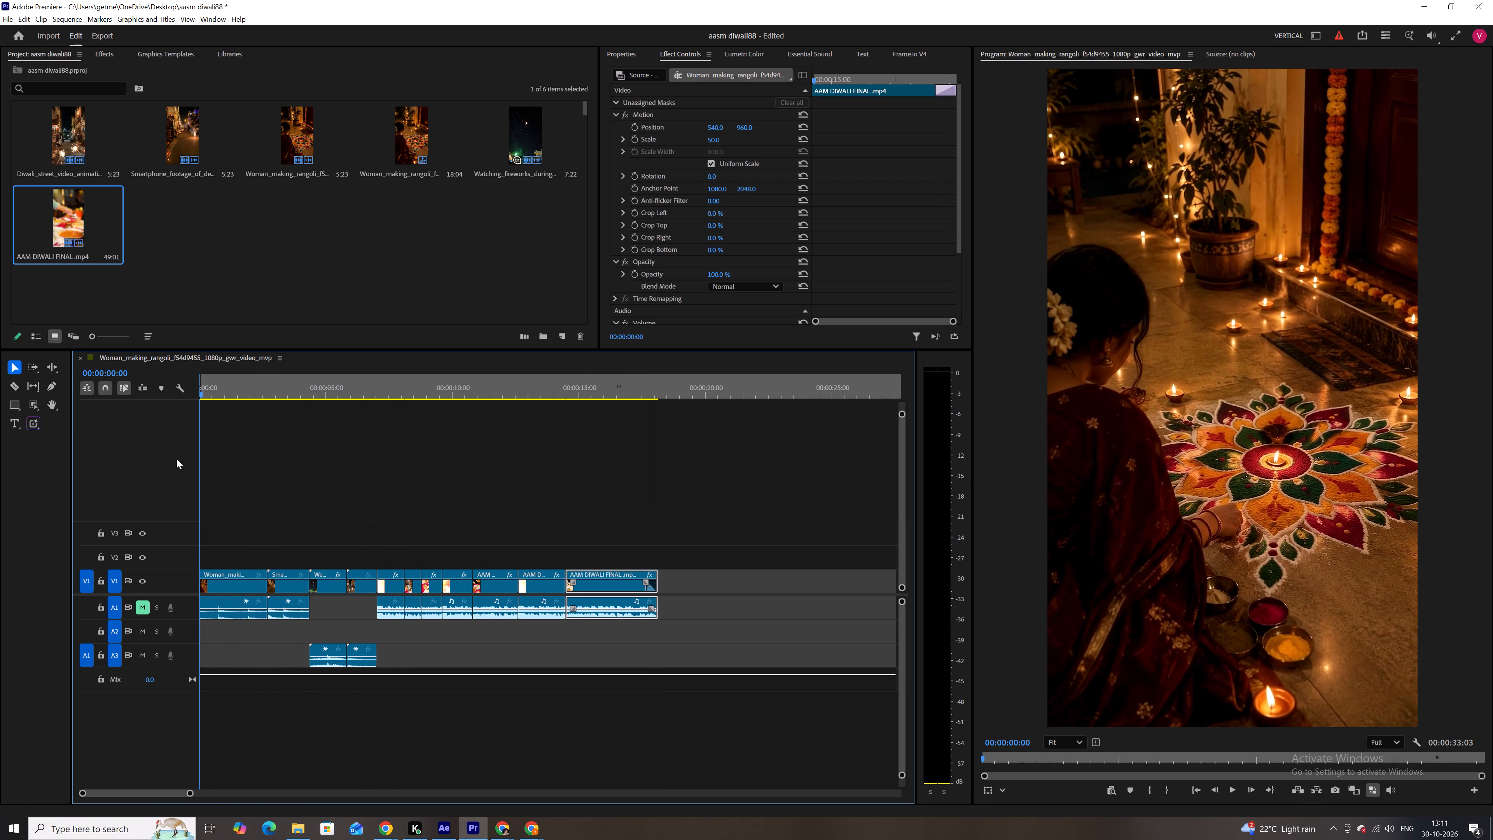
pyautogui.rightClick(318, 247)
pyautogui.click(366, 296)
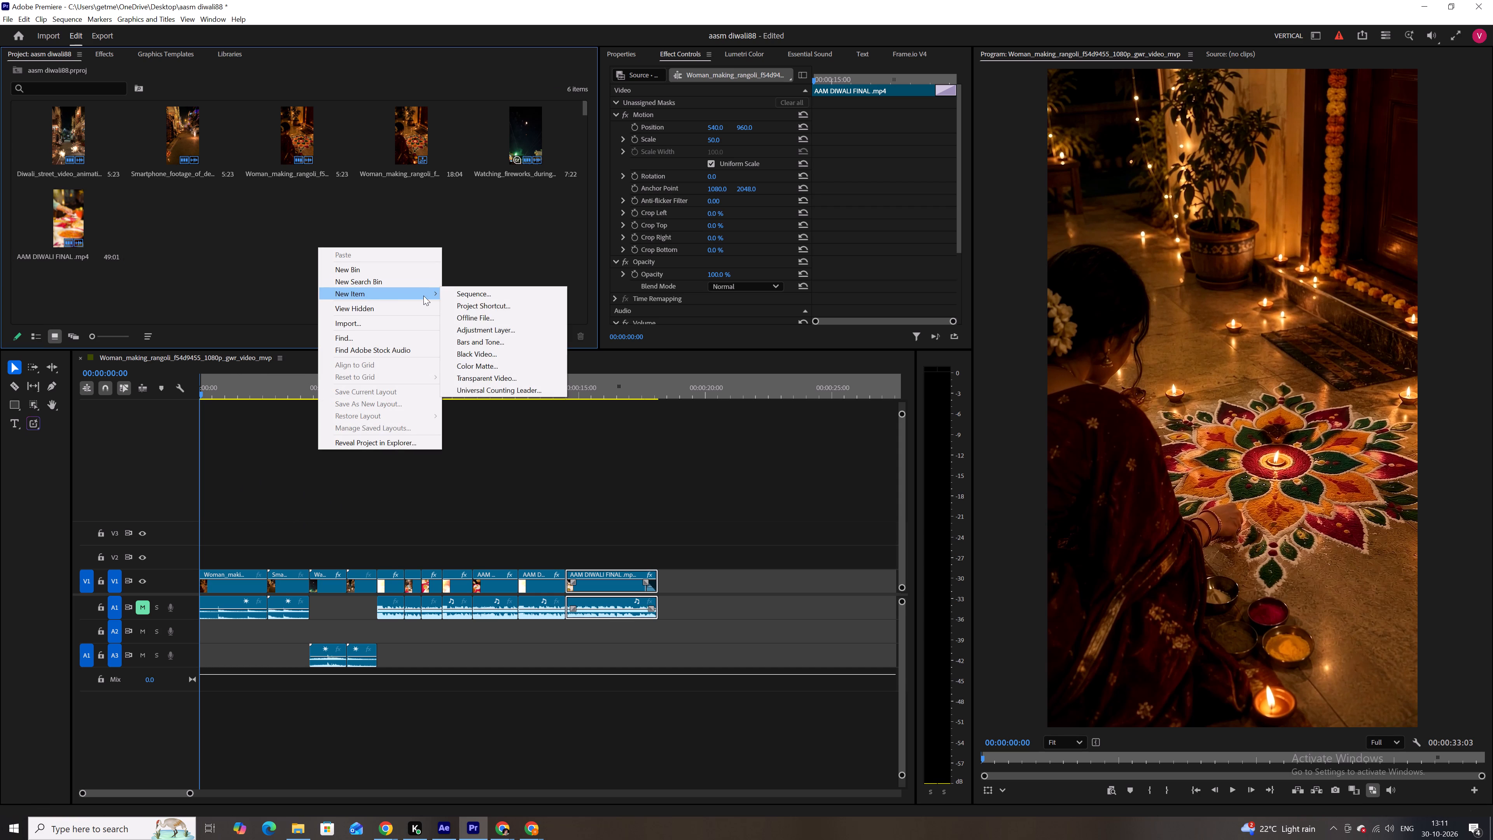
pyautogui.click(493, 329)
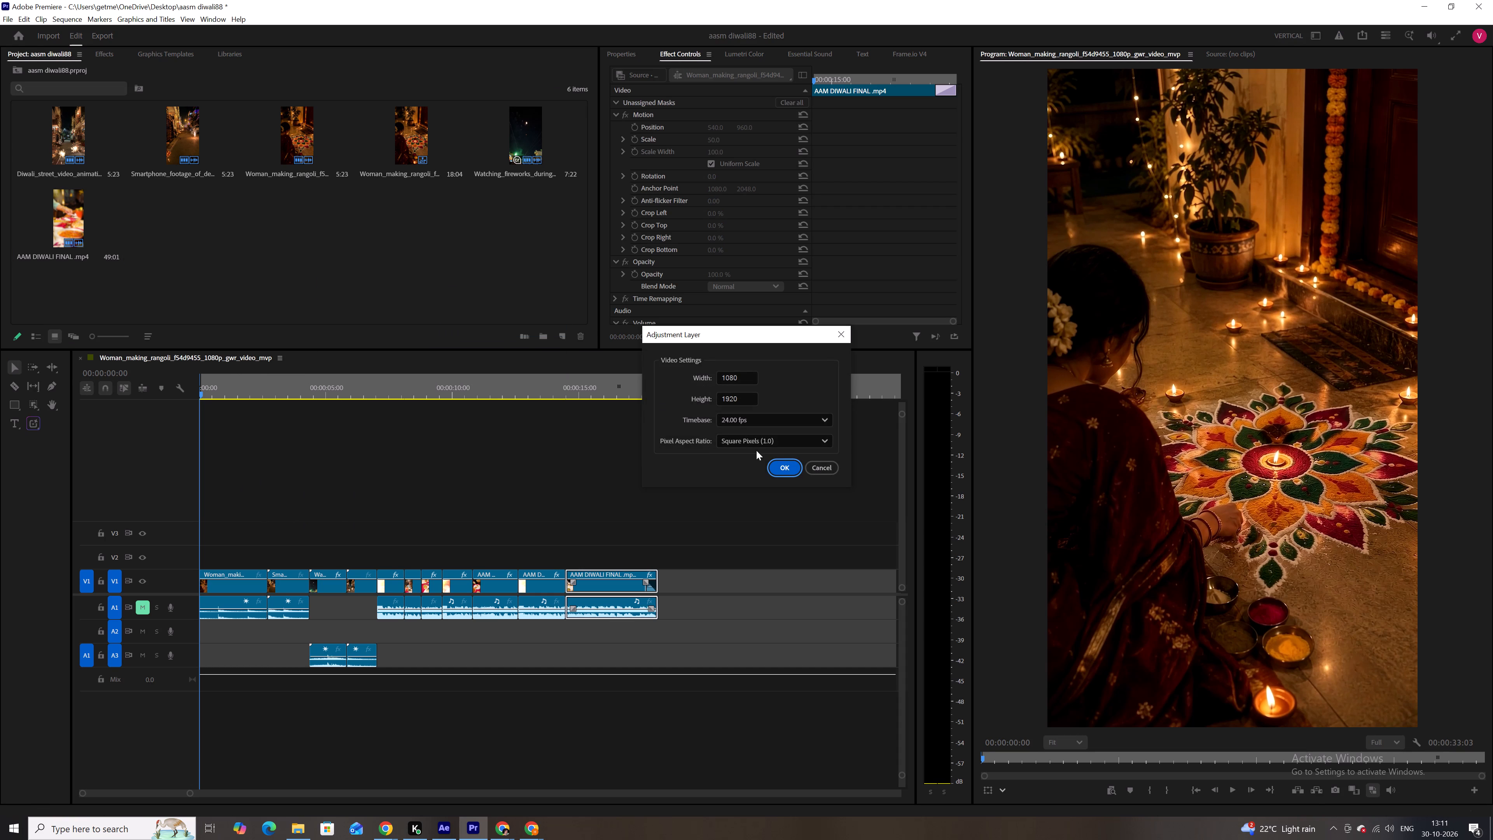
pyautogui.click(780, 465)
pyautogui.moveTo(194, 229); pyautogui.dragTo(215, 346)
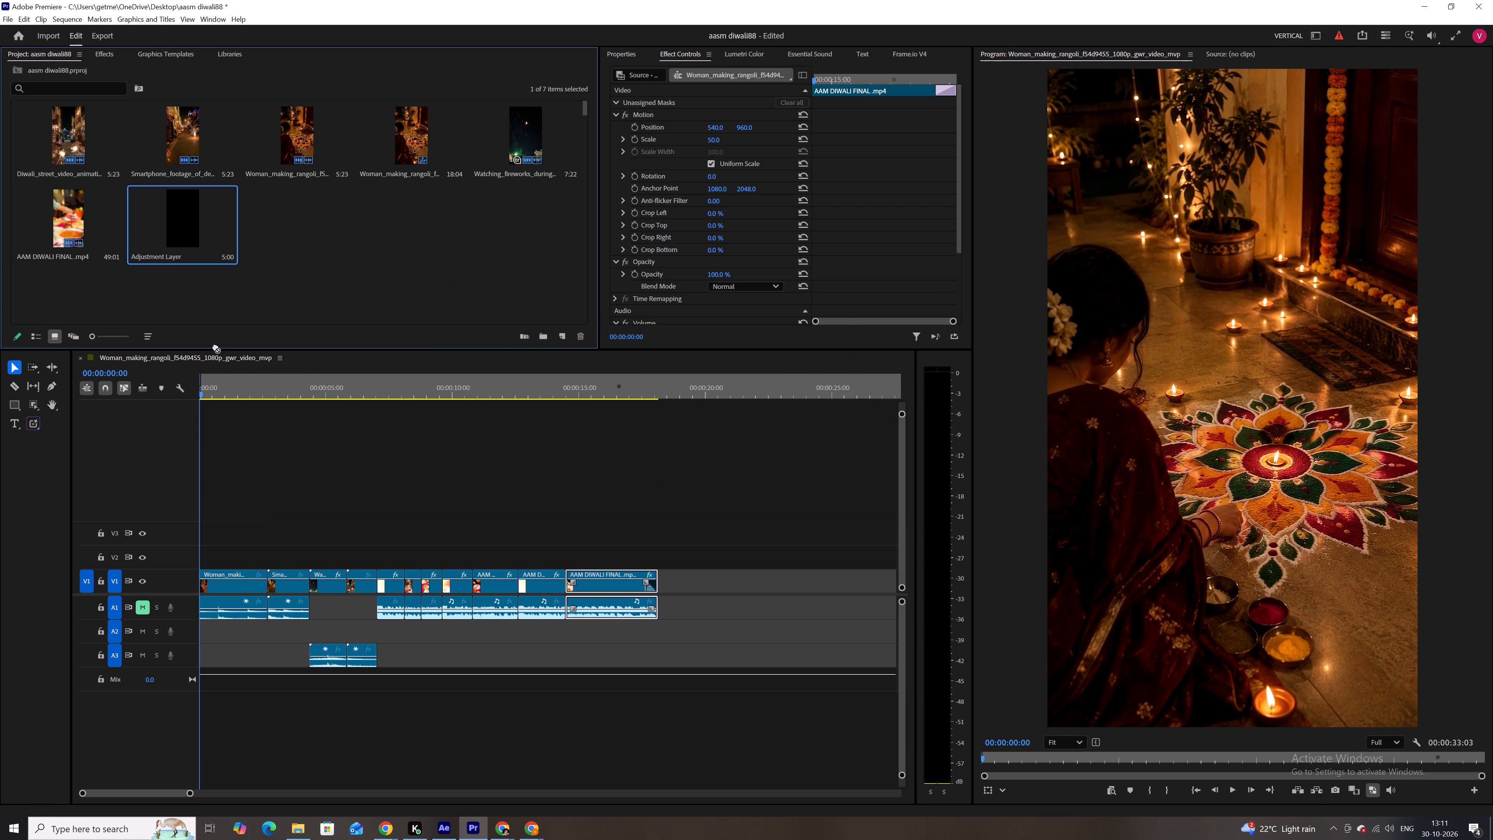
pyautogui.moveTo(215, 346); pyautogui.dragTo(198, 554)
# Extend the V2 adjustment layer to 00:00:07:00, where the Diwali street clip ends, and play the food shots that follow.
pyautogui.moveTo(266, 393); pyautogui.dragTo(318, 394)
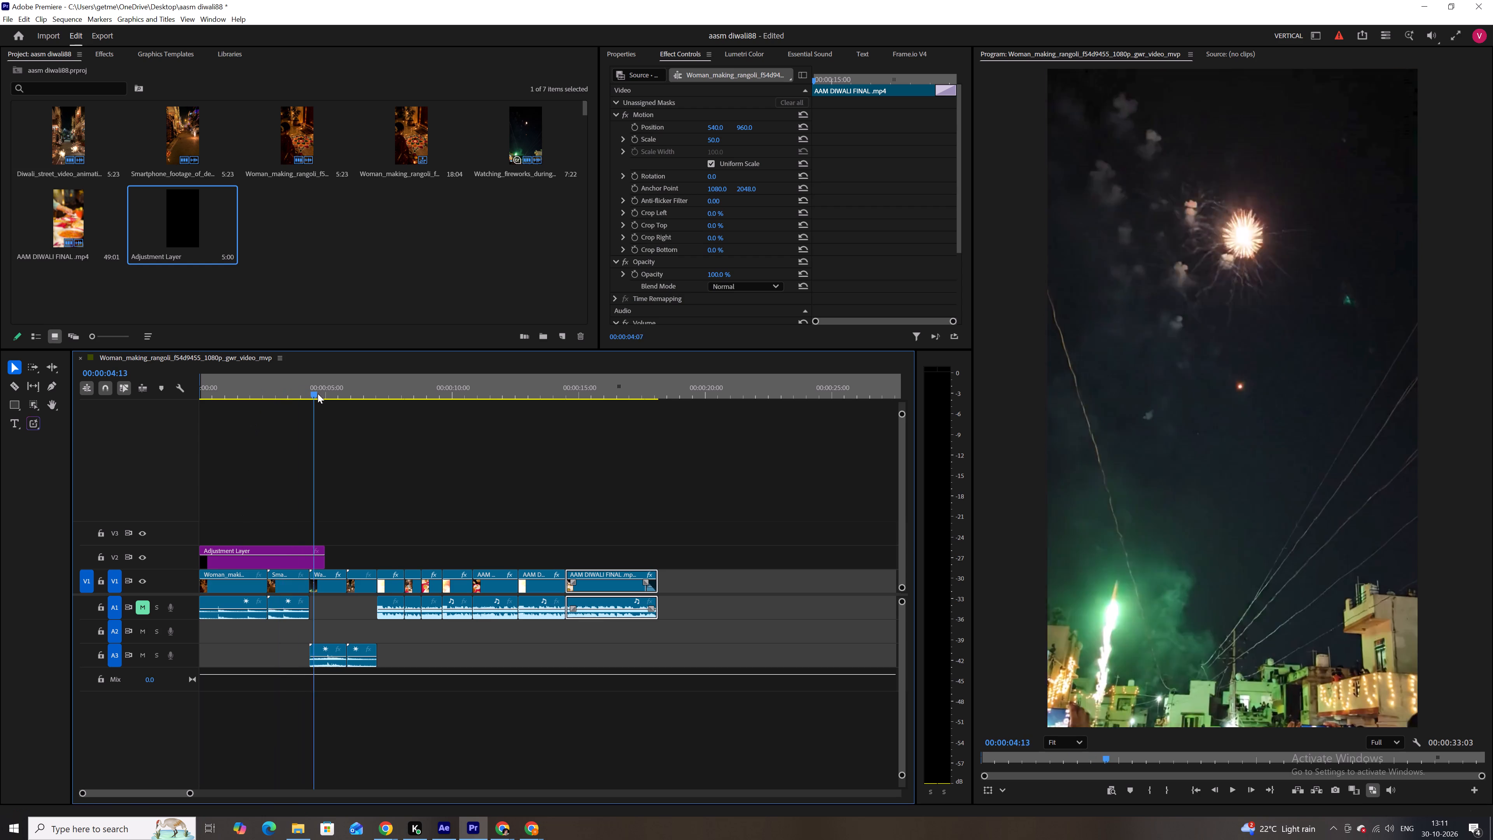
pyautogui.moveTo(318, 394); pyautogui.dragTo(380, 402)
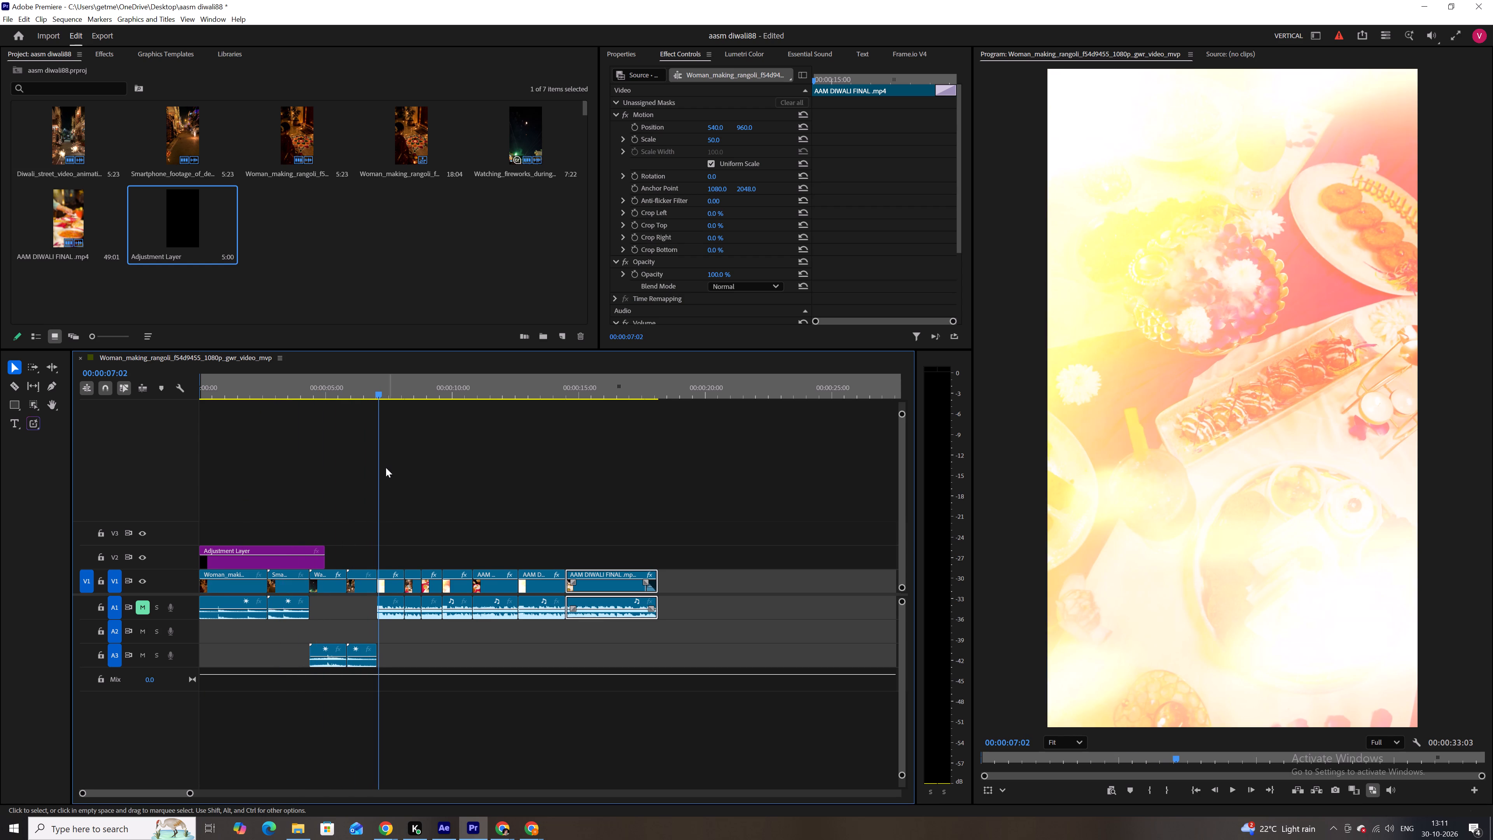
pyautogui.keyDown('alt'); pyautogui.scroll(4, 365, 512); pyautogui.keyUp('alt')
pyautogui.click(384, 393)
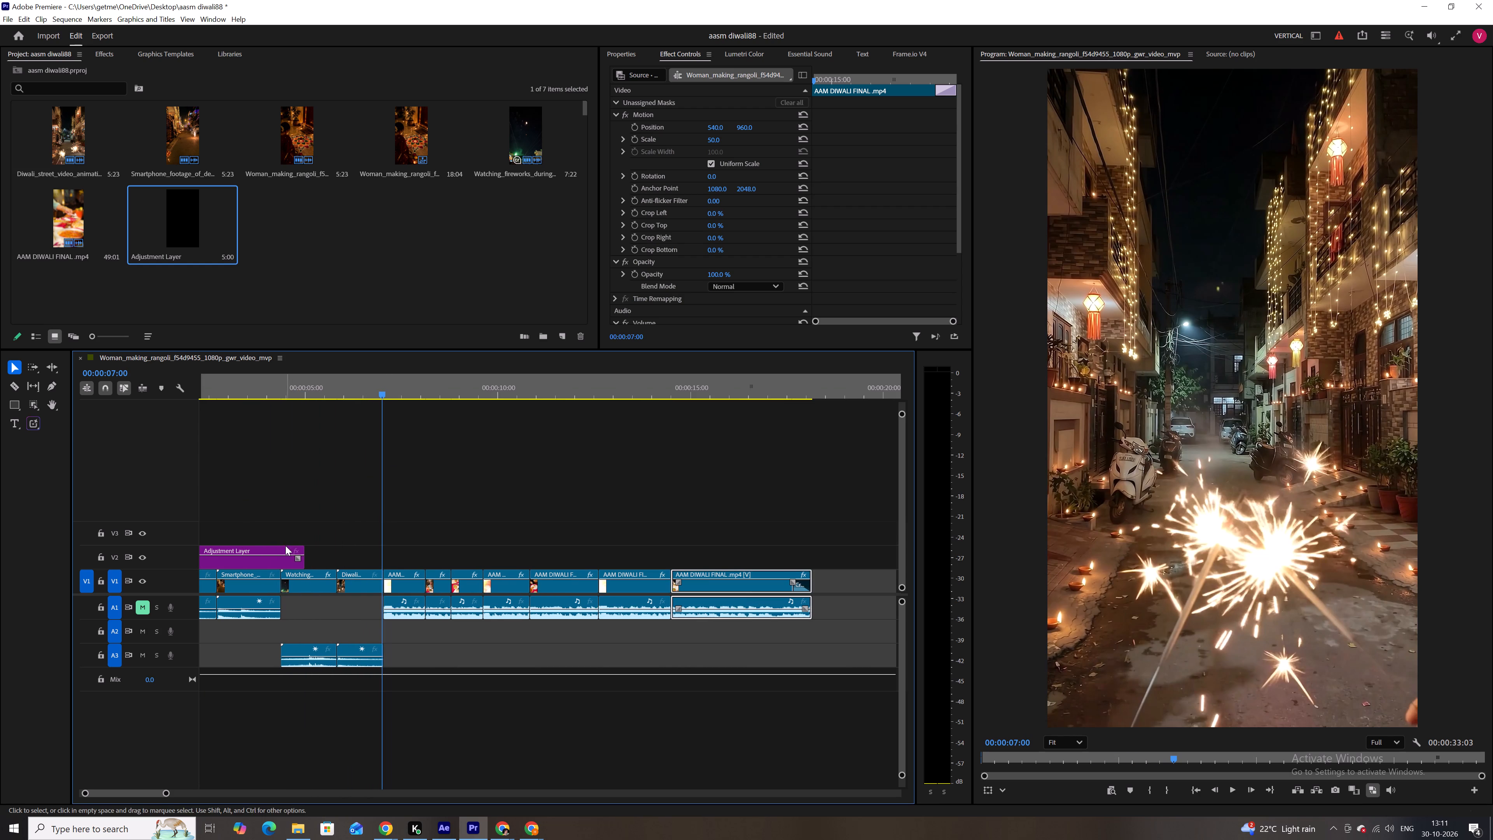
pyautogui.moveTo(305, 555); pyautogui.dragTo(385, 570)
pyautogui.press('space')
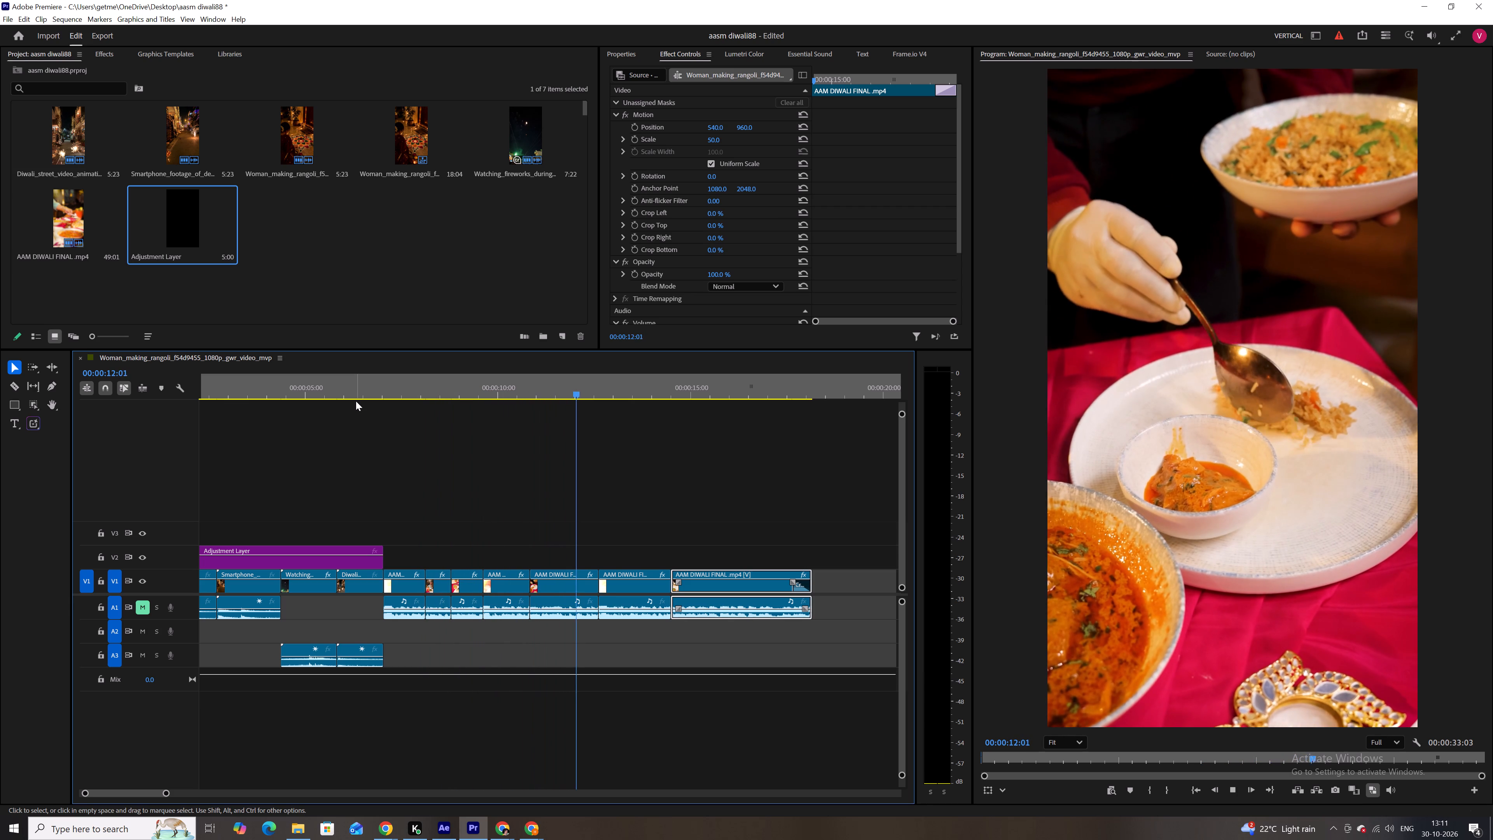
pyautogui.press('space')
# In Lumetri Color's Basic Correction, set the adjustment layer's temperature to 100 and saturation to 0.
pyautogui.moveTo(343, 387); pyautogui.dragTo(320, 390)
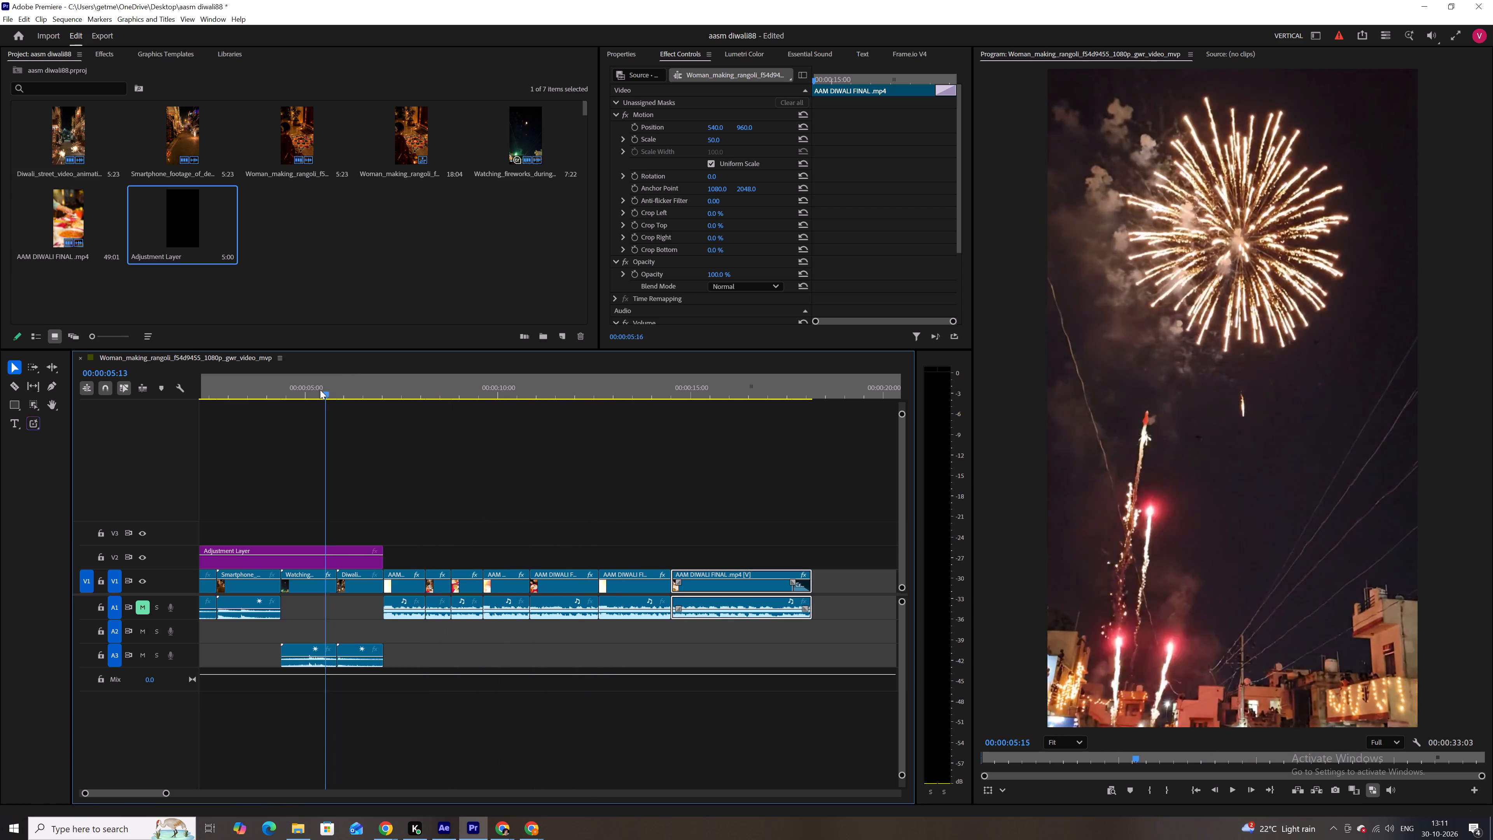
pyautogui.moveTo(320, 390); pyautogui.dragTo(262, 389)
pyautogui.click(282, 556)
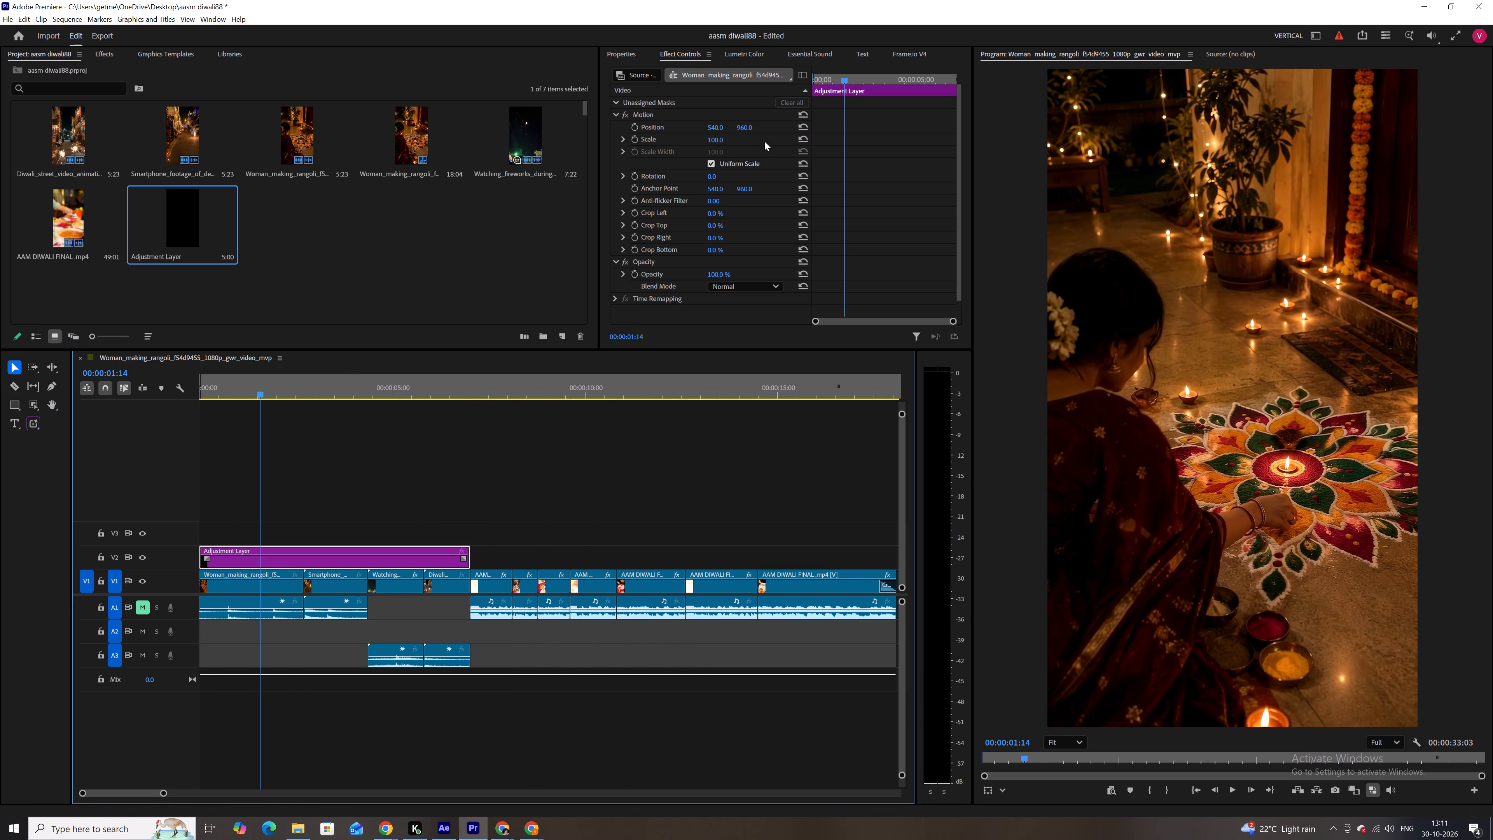
pyautogui.click(743, 55)
pyautogui.click(610, 146)
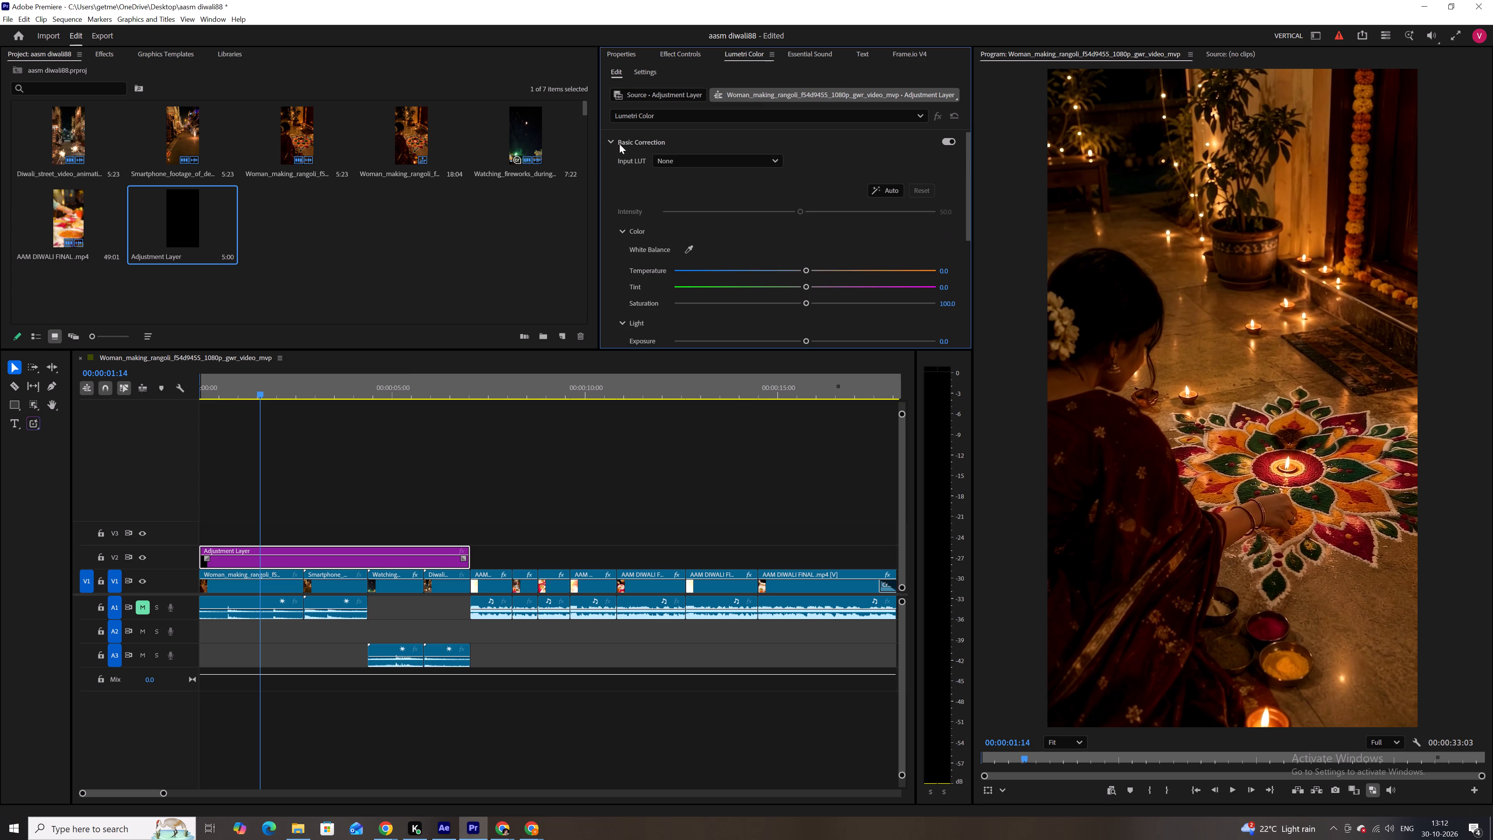
pyautogui.moveTo(809, 268); pyautogui.dragTo(896, 270)
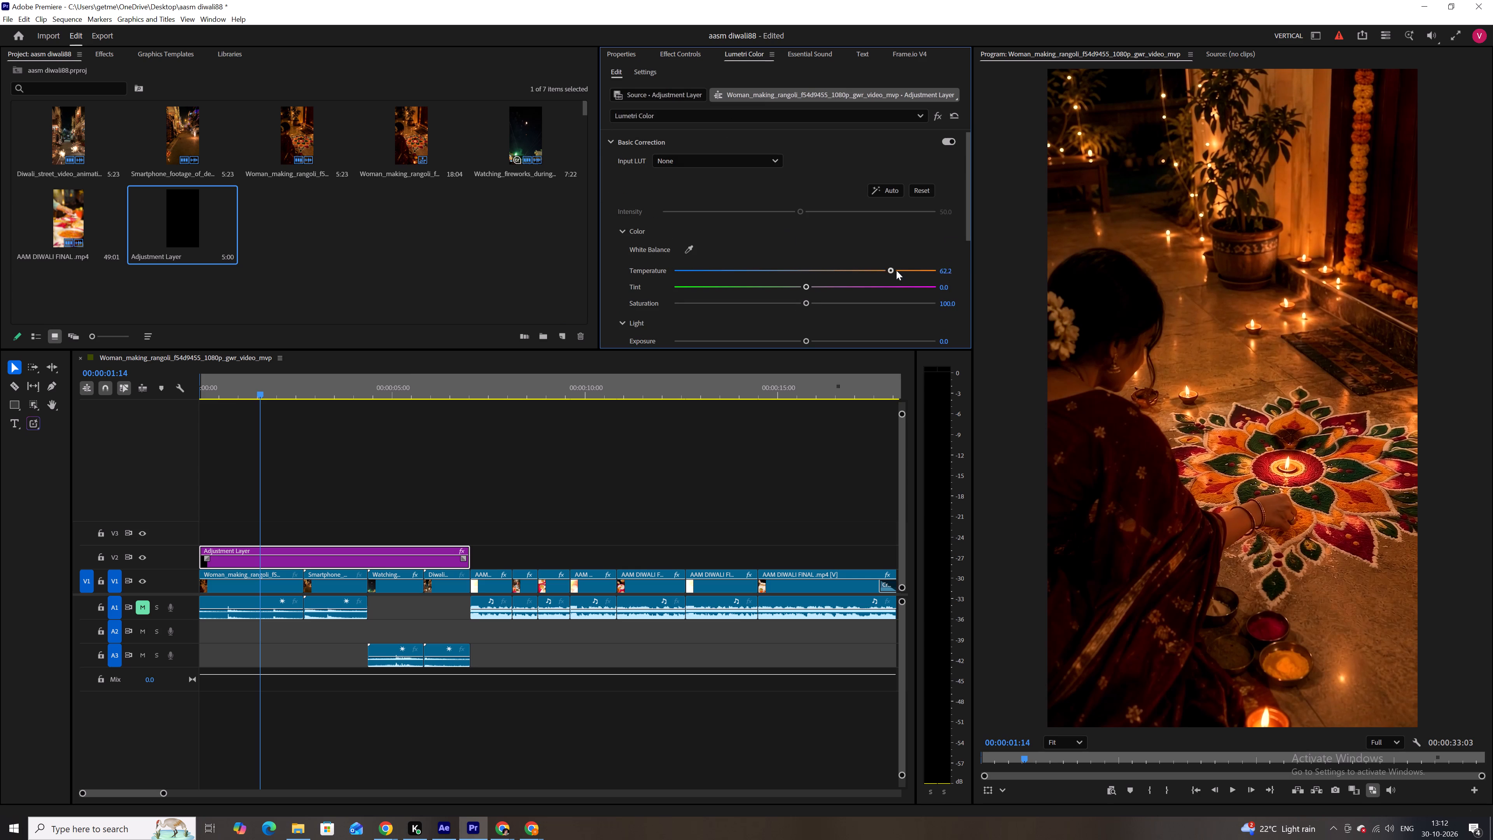
pyautogui.moveTo(896, 270); pyautogui.dragTo(1098, 254)
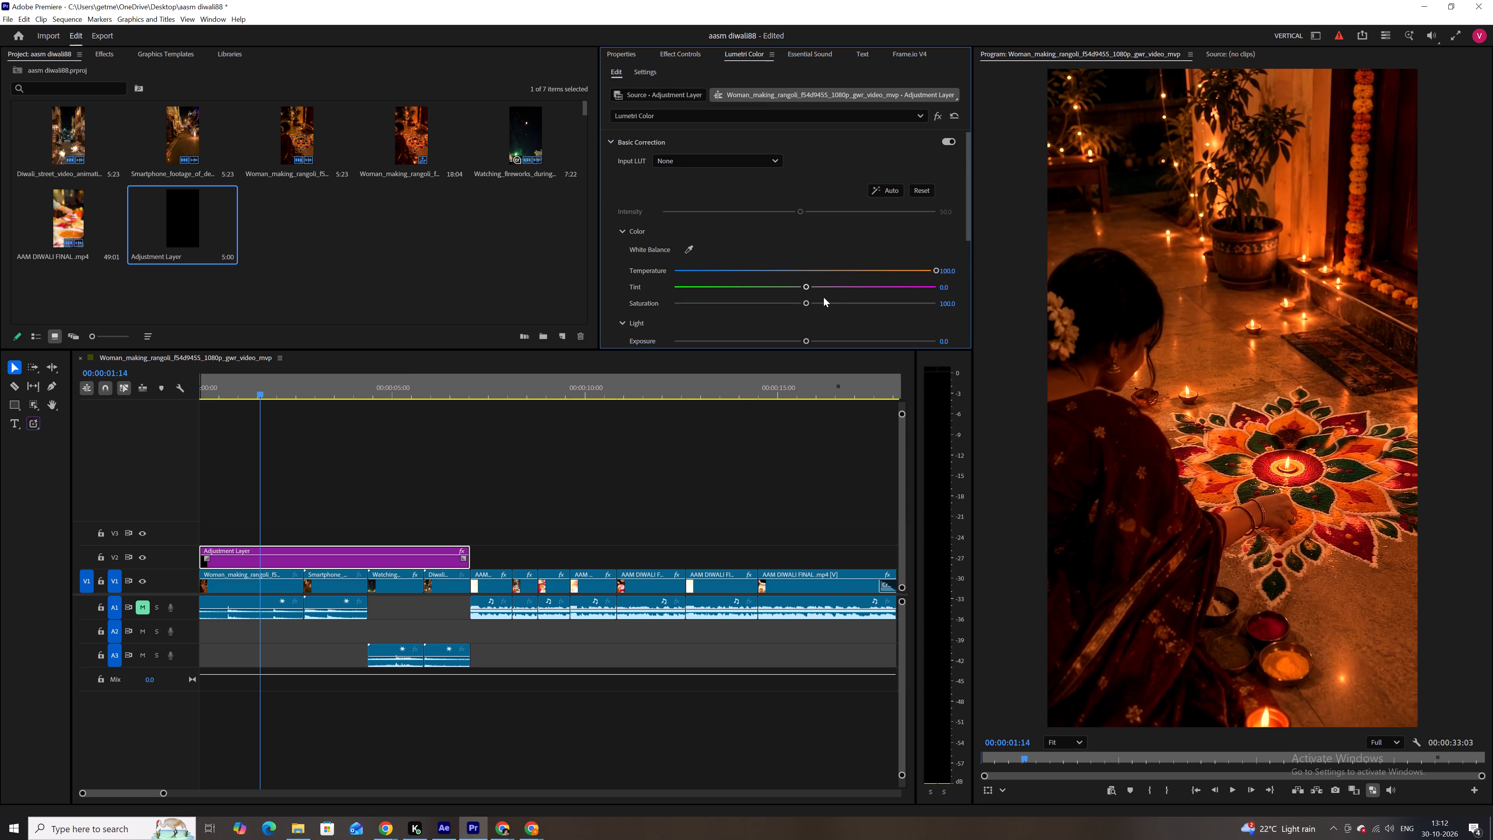
pyautogui.moveTo(802, 304); pyautogui.dragTo(720, 305)
pyautogui.moveTo(720, 305); pyautogui.dragTo(688, 335)
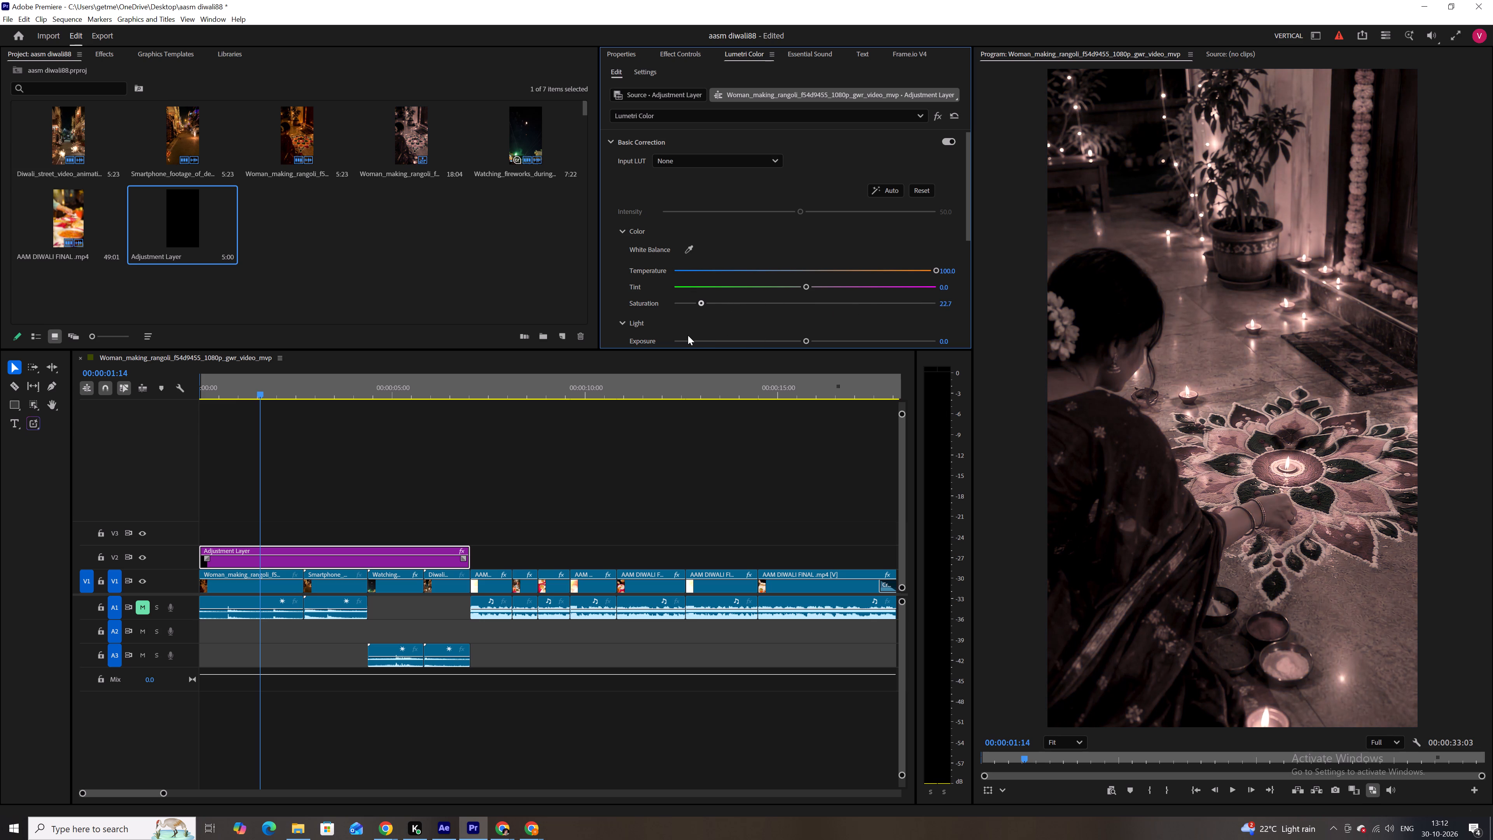
pyautogui.moveTo(688, 335); pyautogui.dragTo(661, 335)
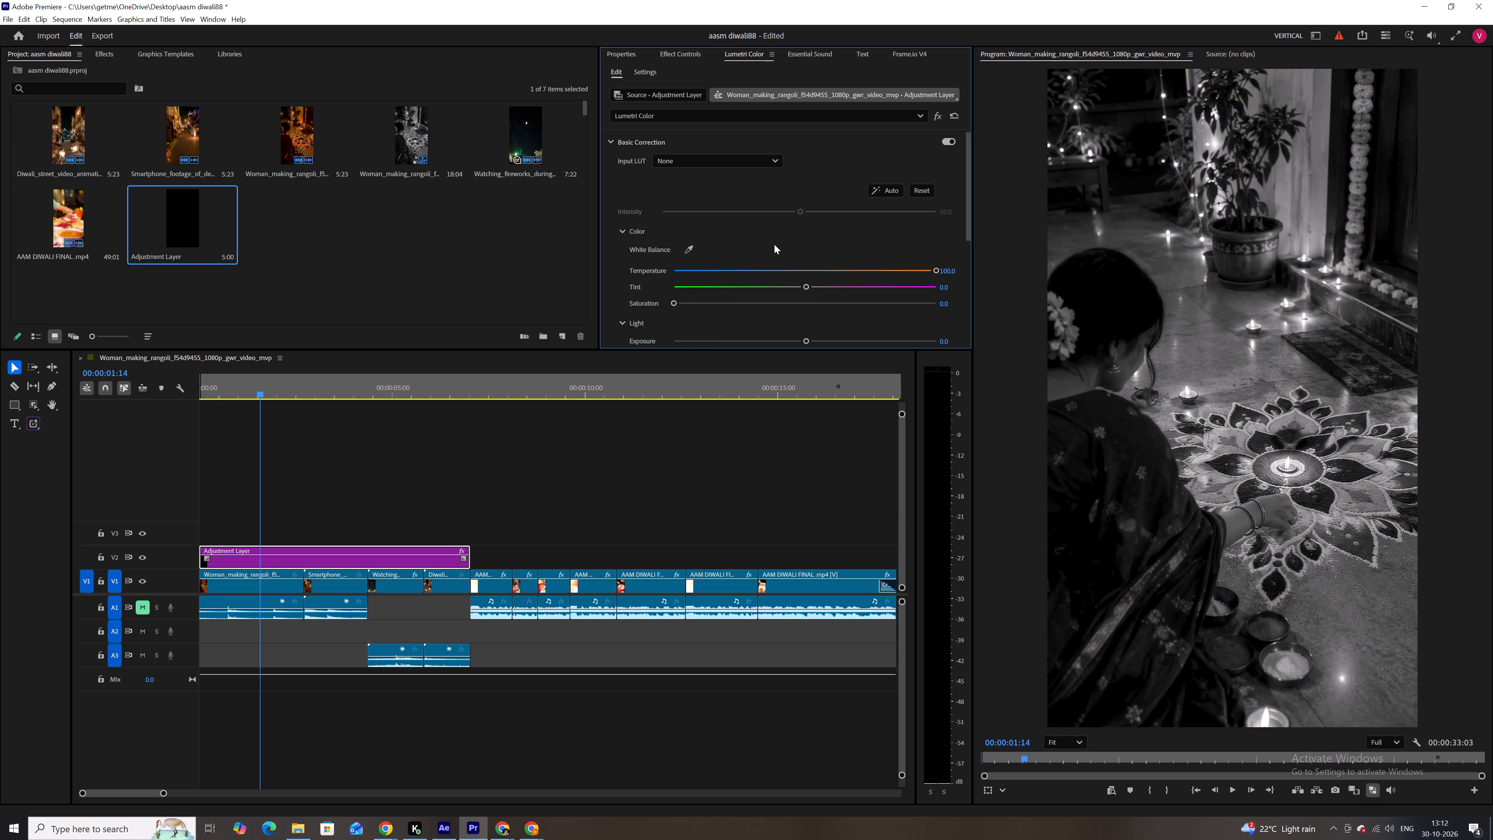
# Raise the adjustment layer's exposure slightly in Lumetri Color's Light controls.
pyautogui.scroll(-3, 774, 244)
pyautogui.scroll(-3, 770, 292)
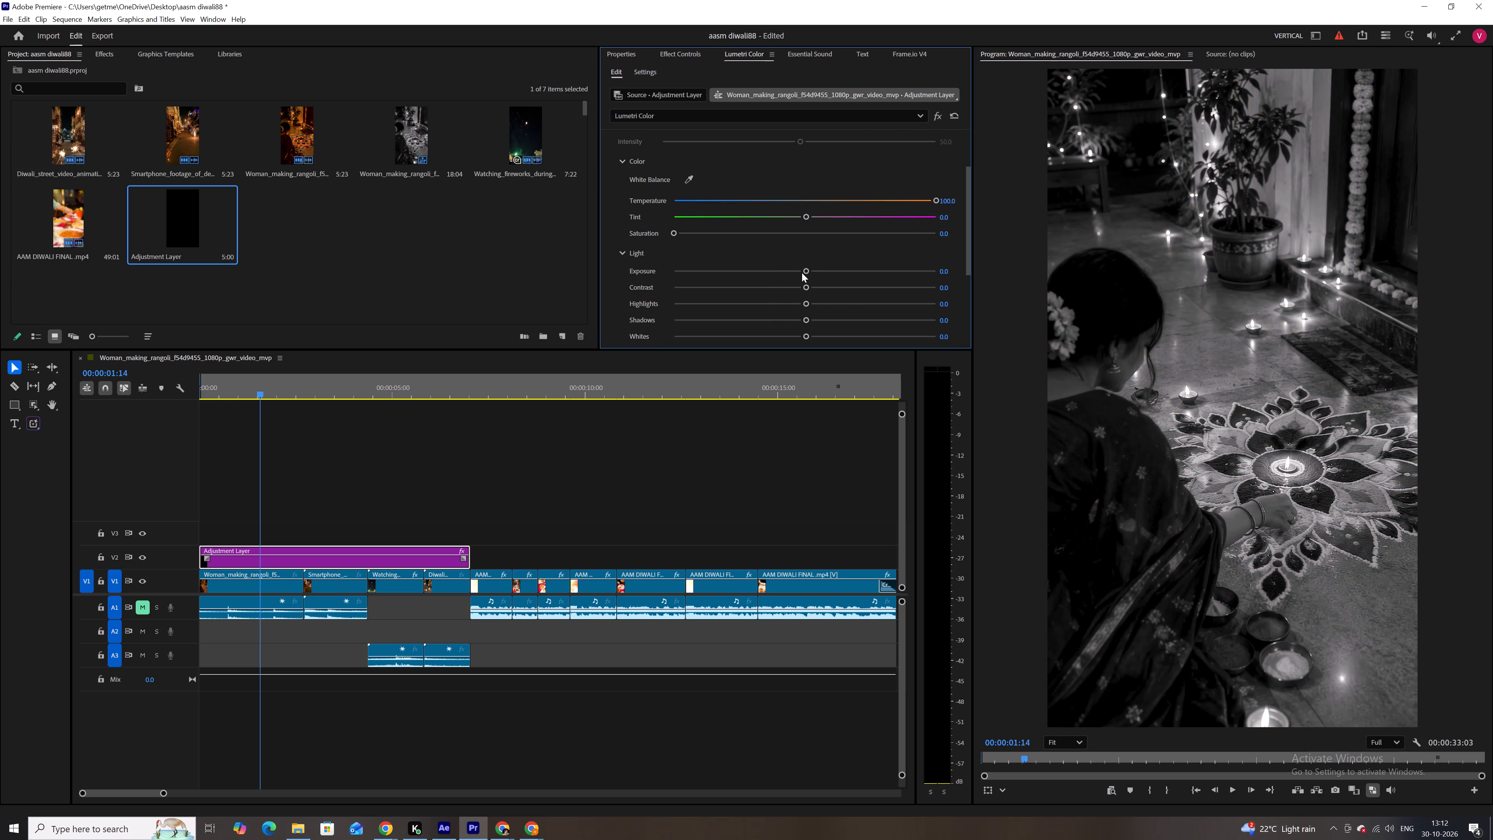
pyautogui.moveTo(804, 272); pyautogui.dragTo(827, 266)
pyautogui.scroll(-3, 830, 320)
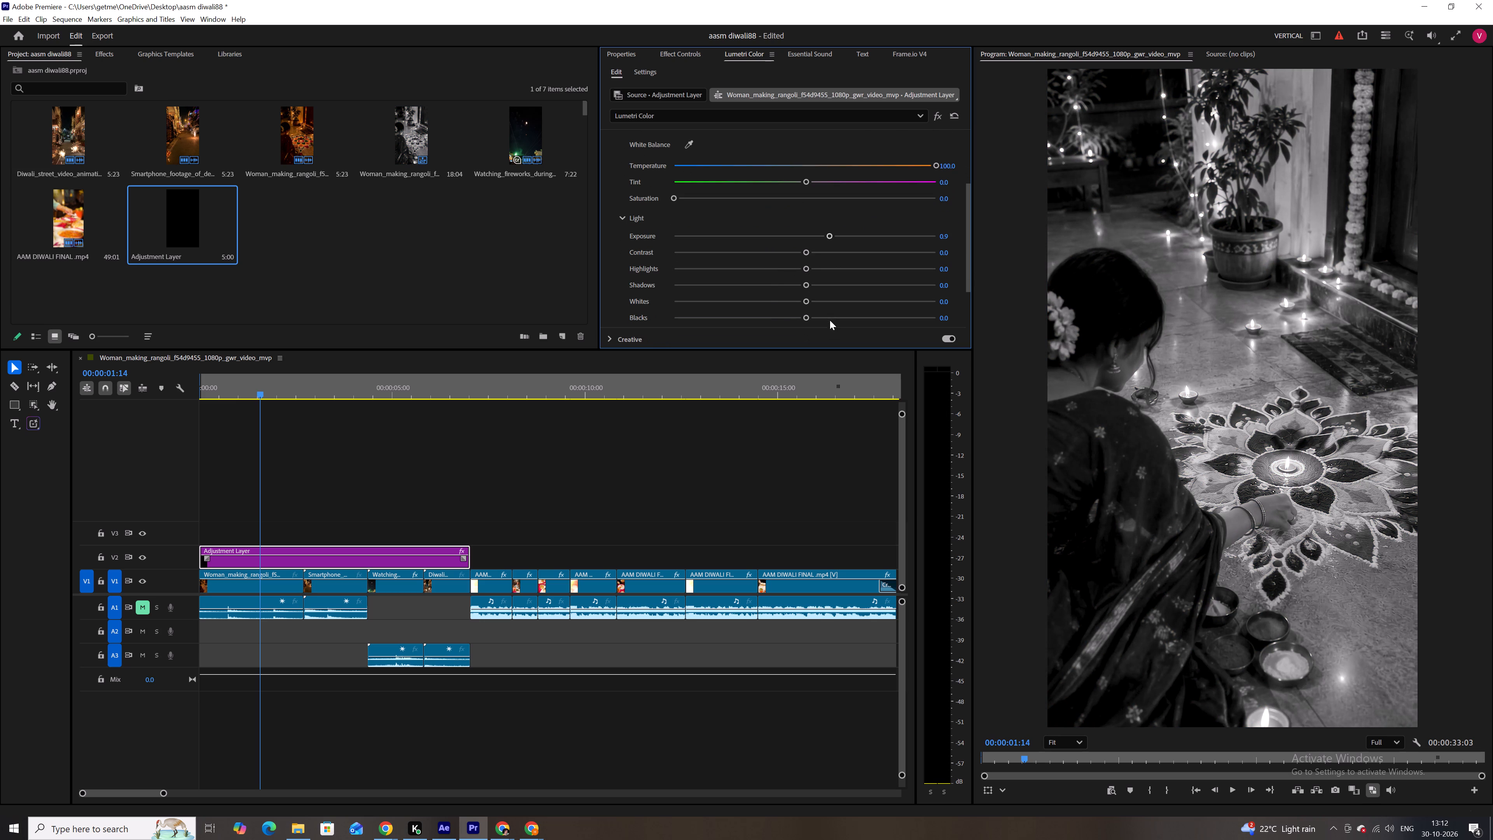
# Preview the black-and-white opening clips and play across the cut into the colour food shots.
pyautogui.moveTo(268, 408); pyautogui.dragTo(252, 402)
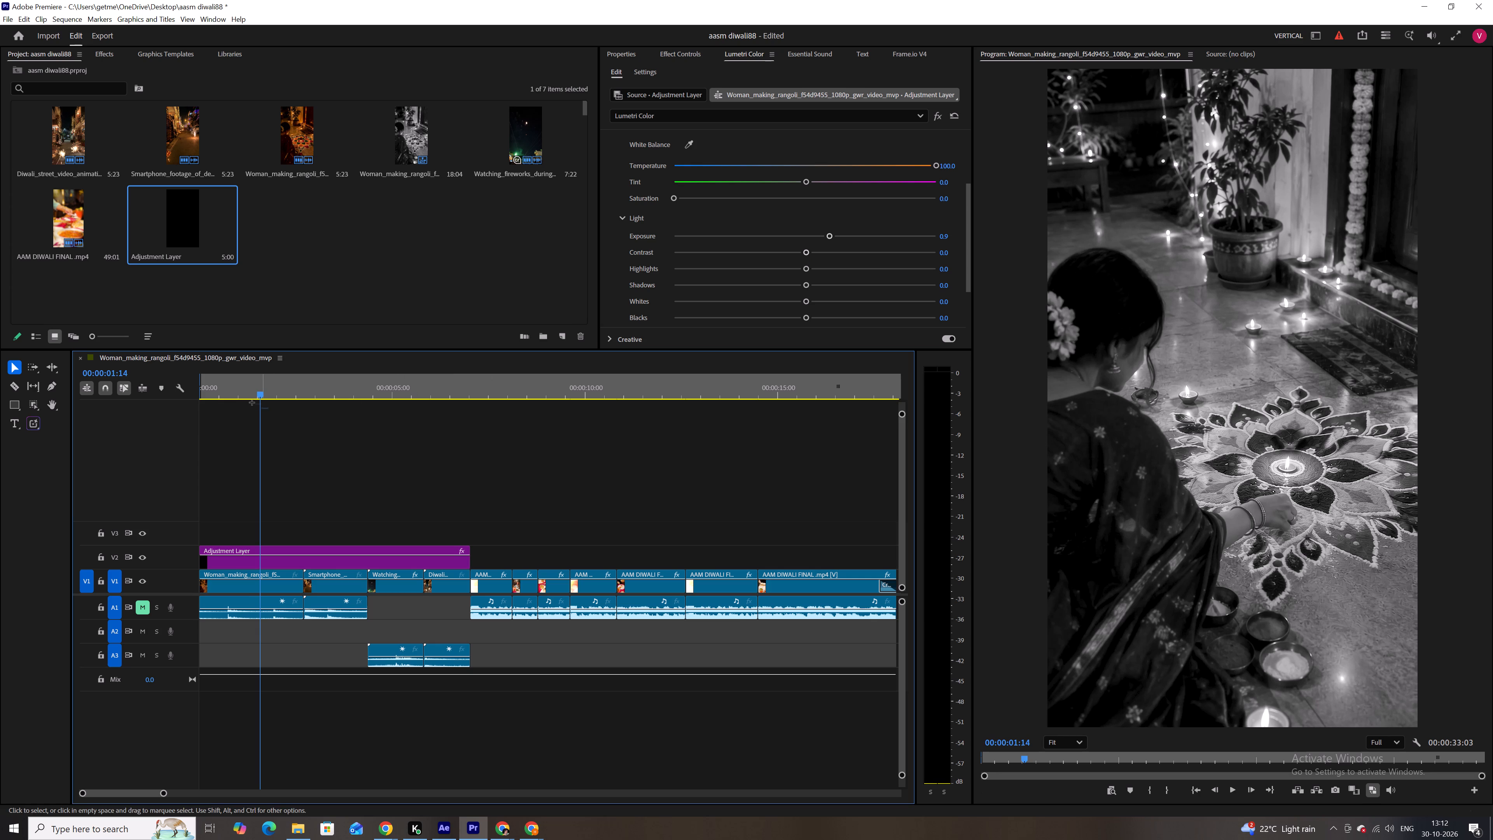
pyautogui.moveTo(252, 402); pyautogui.dragTo(248, 401)
pyautogui.moveTo(255, 392); pyautogui.dragTo(350, 393)
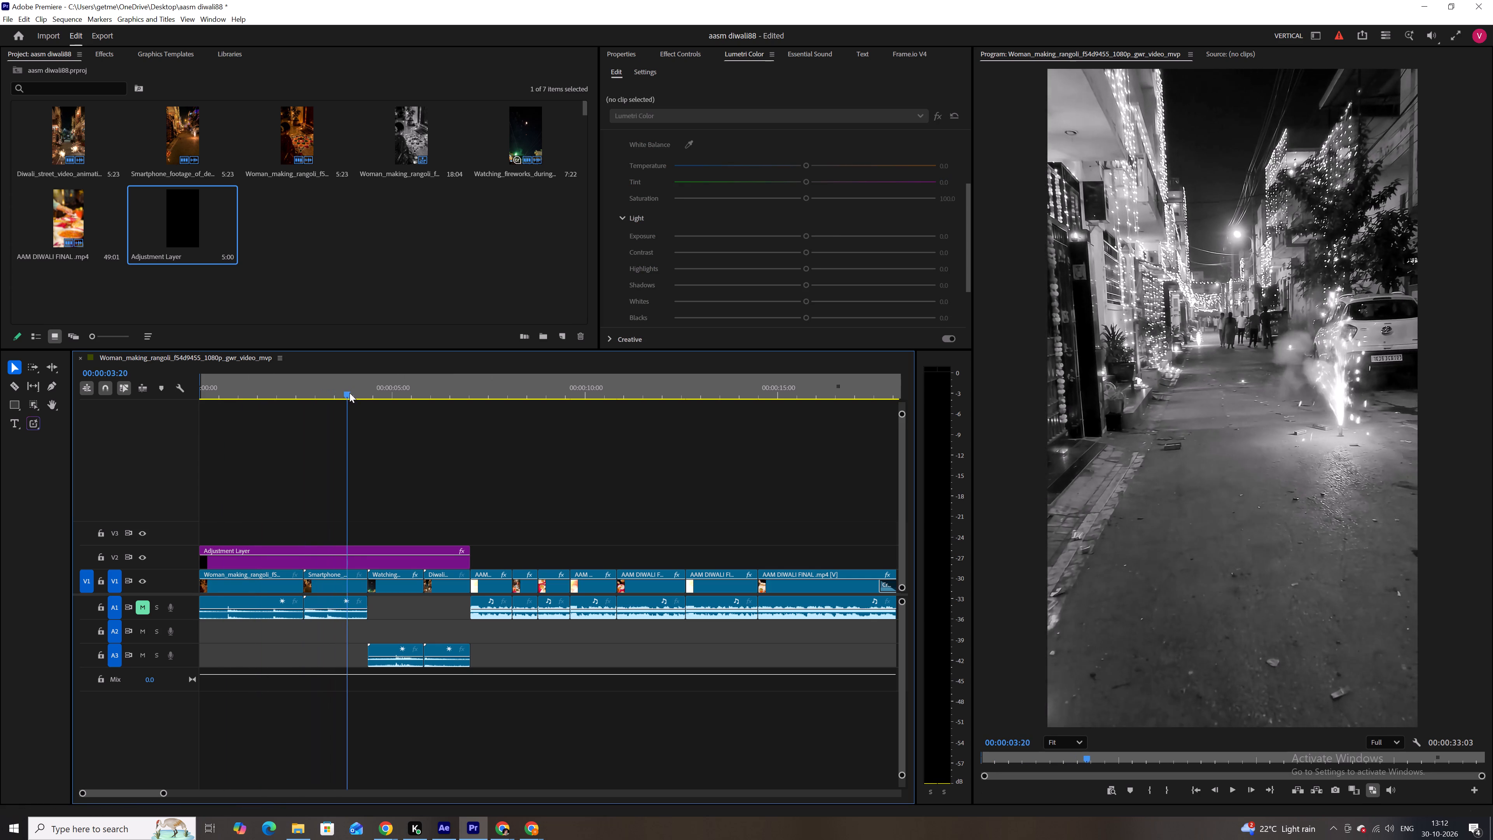
pyautogui.moveTo(350, 393); pyautogui.dragTo(446, 413)
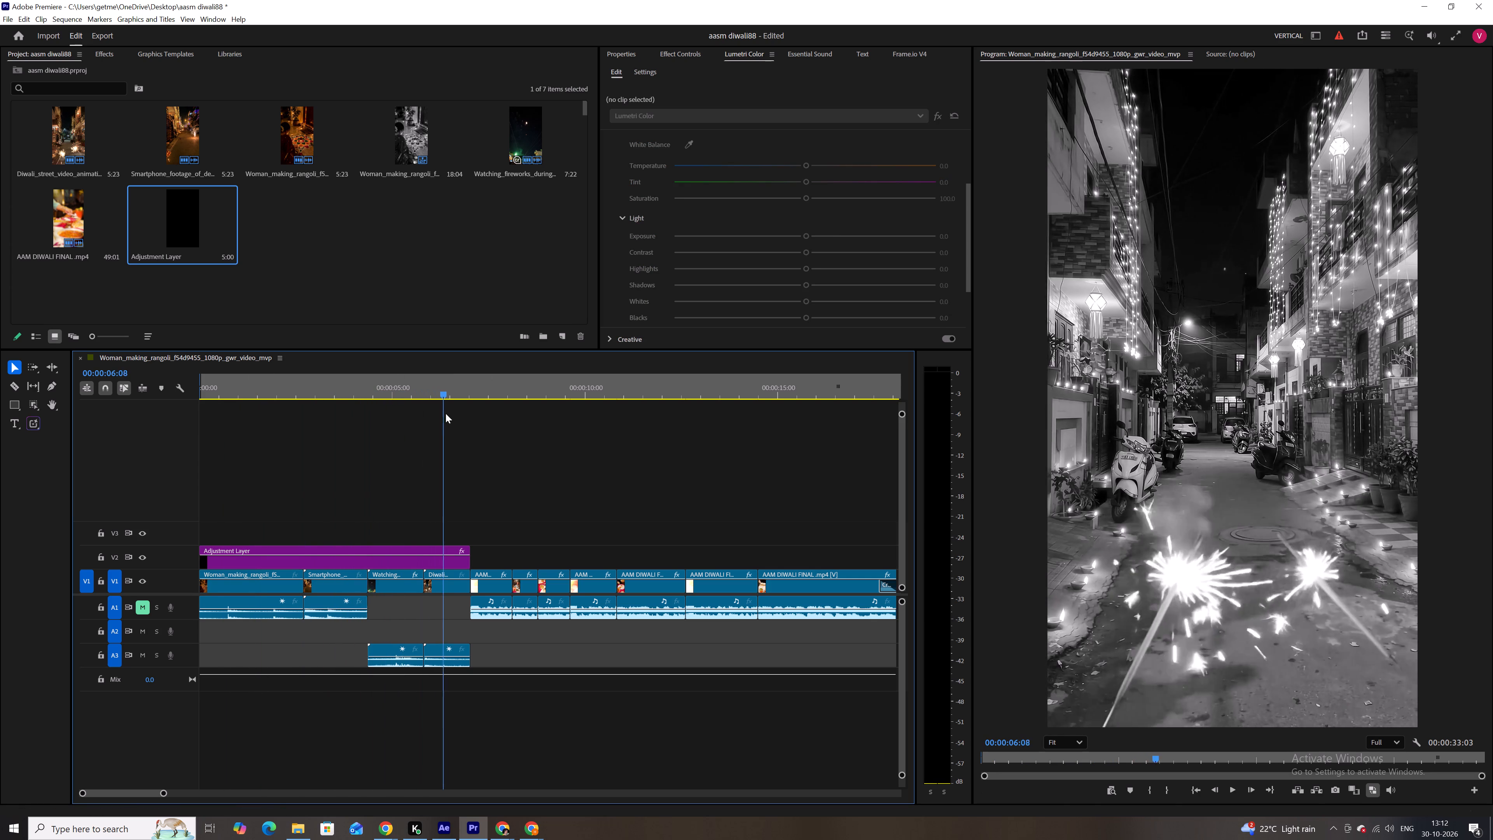
pyautogui.moveTo(446, 413); pyautogui.dragTo(434, 411)
pyautogui.press('space')
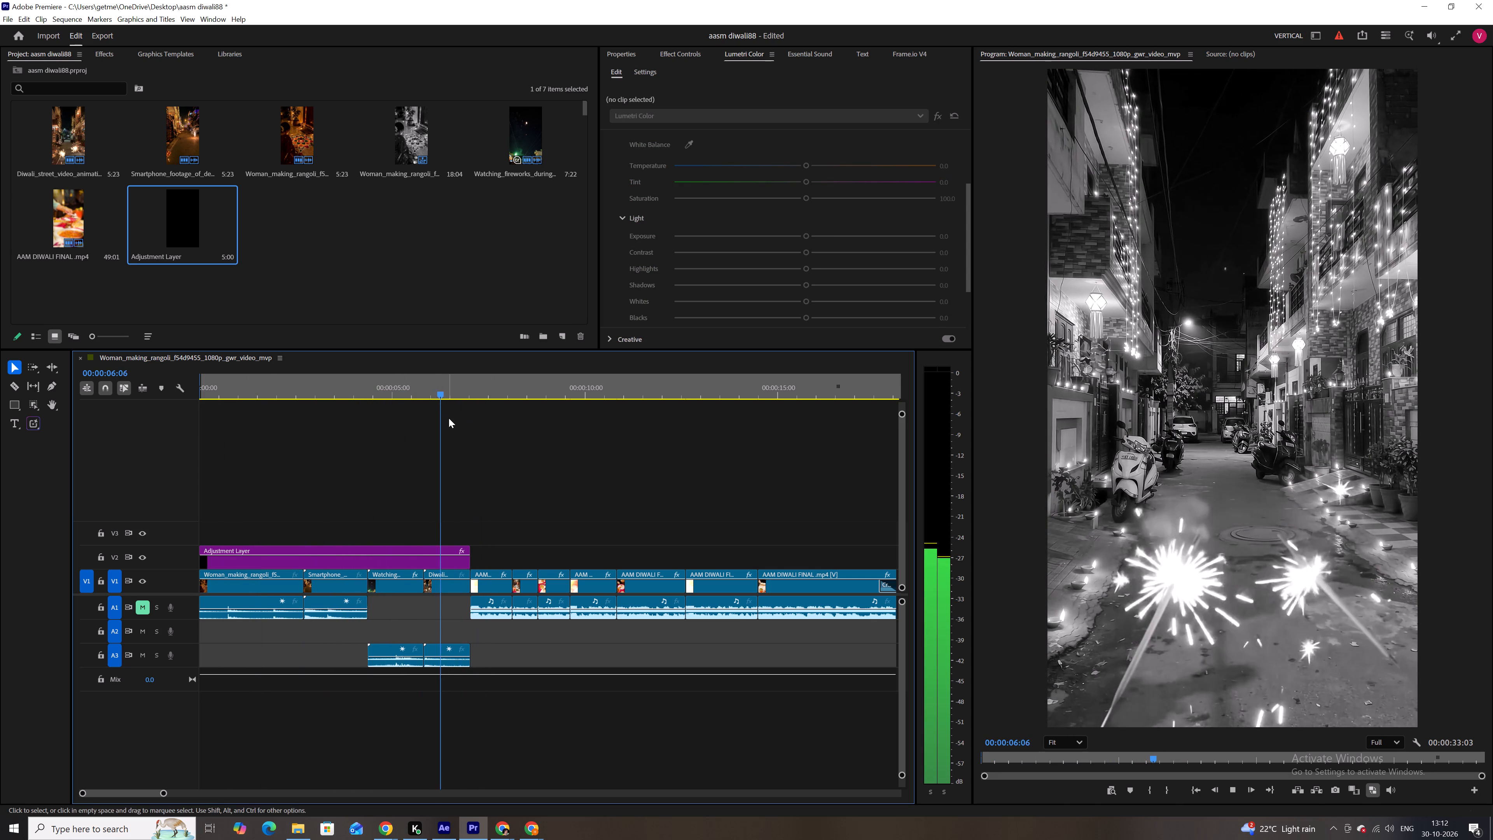
pyautogui.press('space')
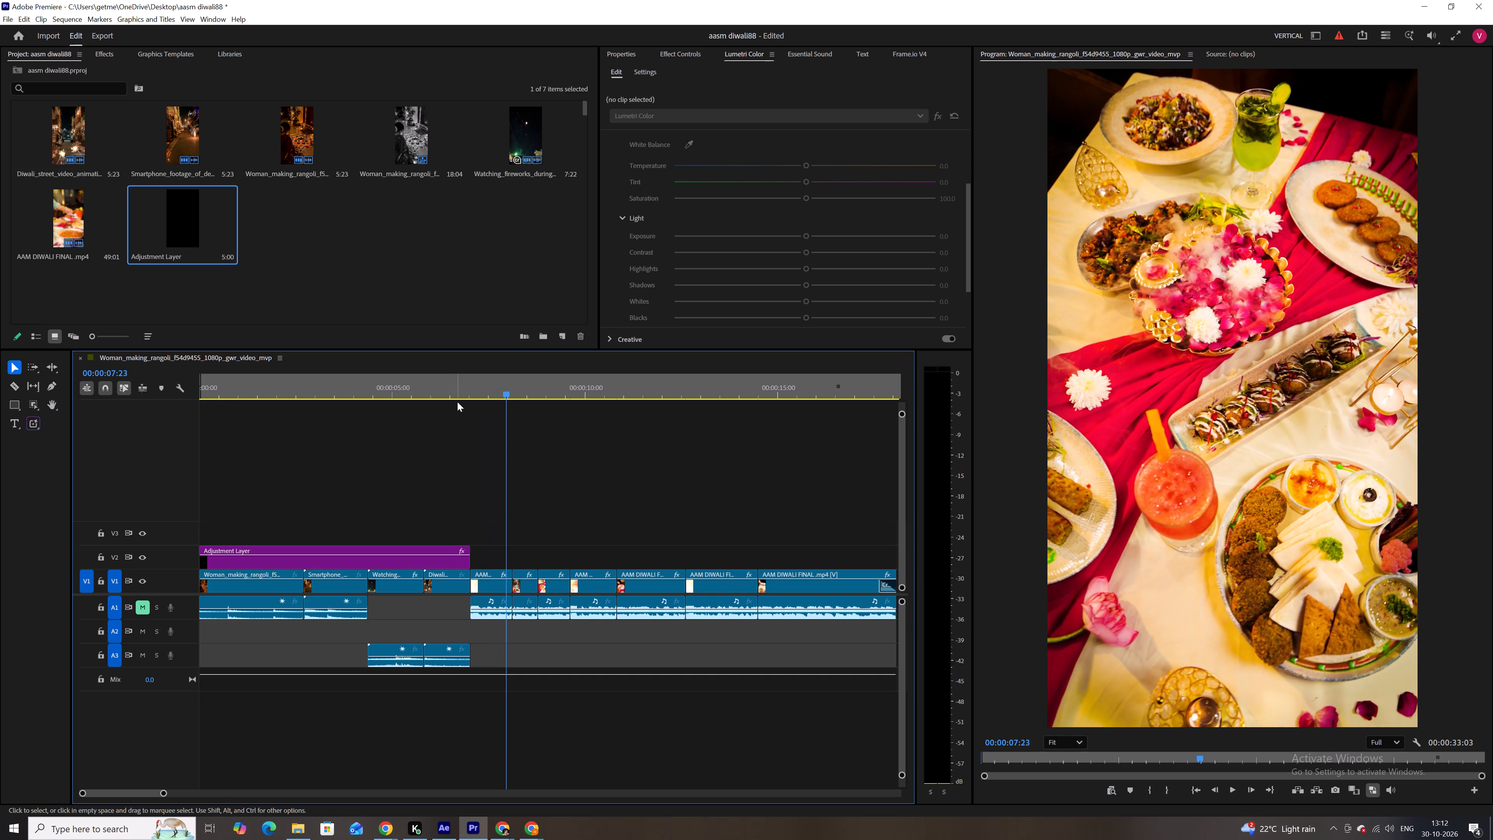
pyautogui.click(458, 396)
pyautogui.press('space')
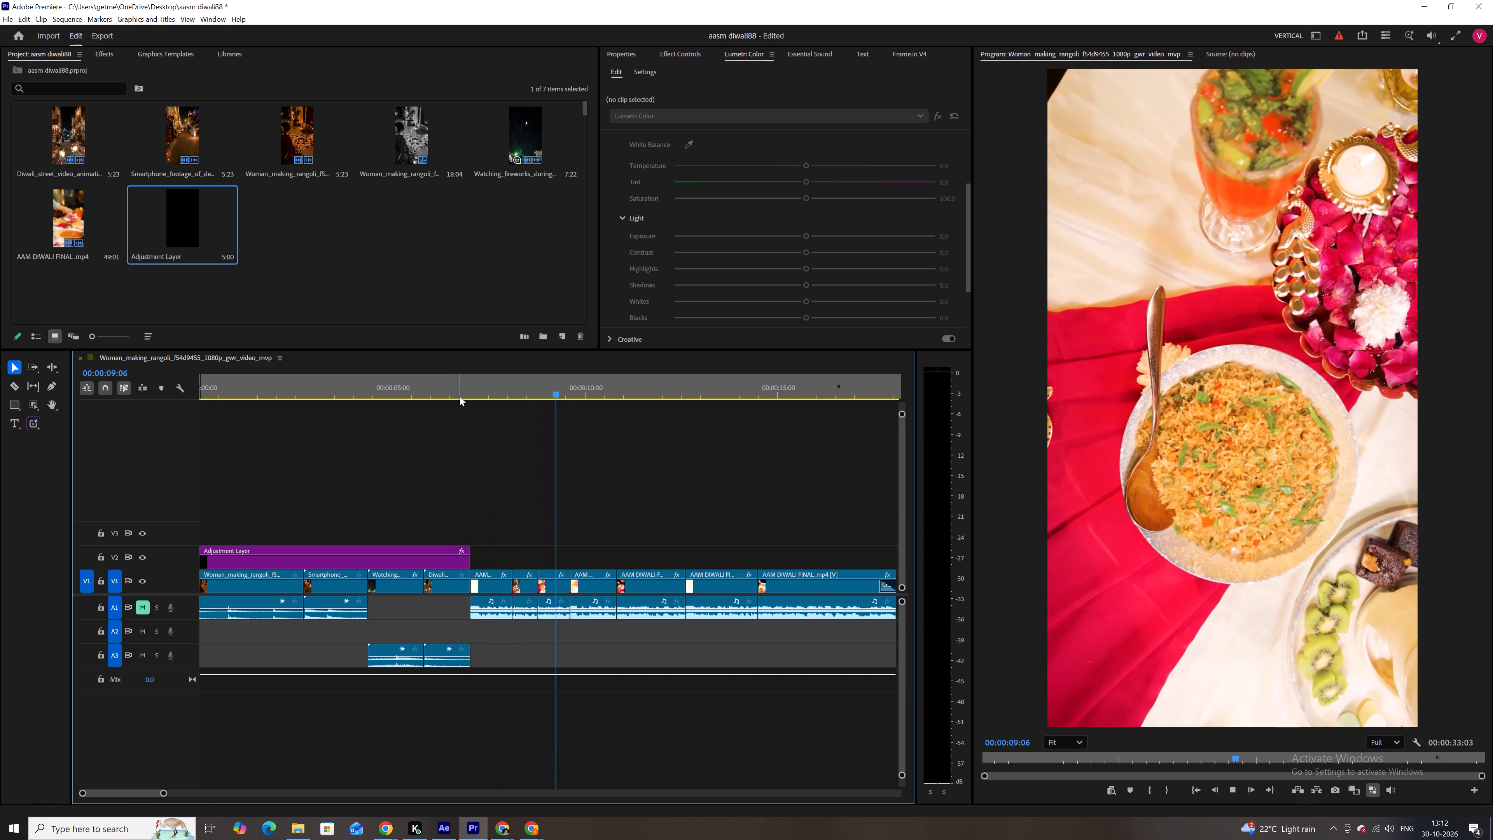
pyautogui.press('space')
# Delete the clip of the woman eating at 00:00:08:07 on V1, together with its audio.
pyautogui.moveTo(514, 390); pyautogui.dragTo(521, 391)
pyautogui.click(518, 580)
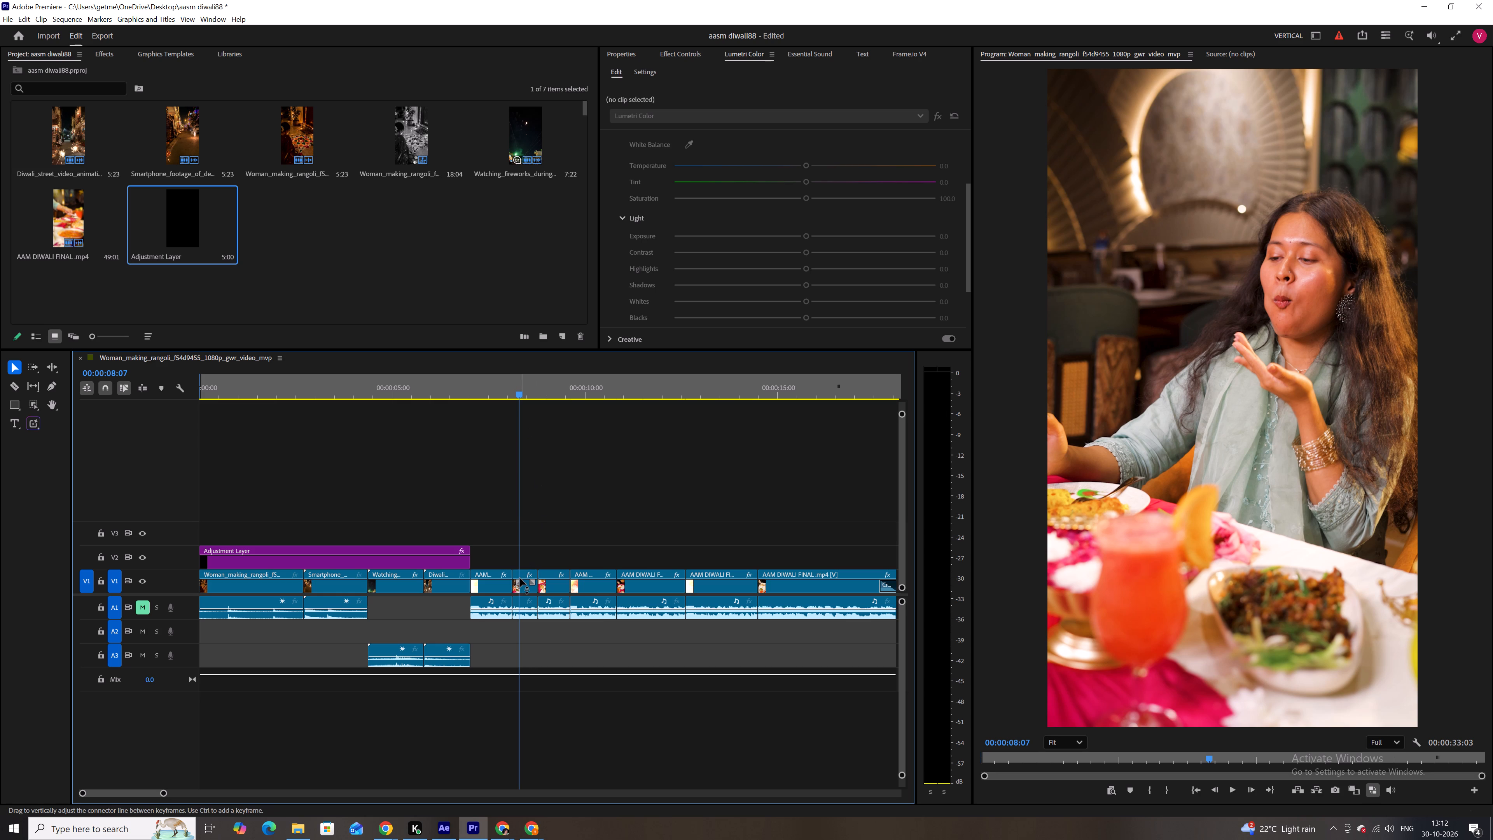
pyautogui.click(520, 578)
pyautogui.press('BackSpace')
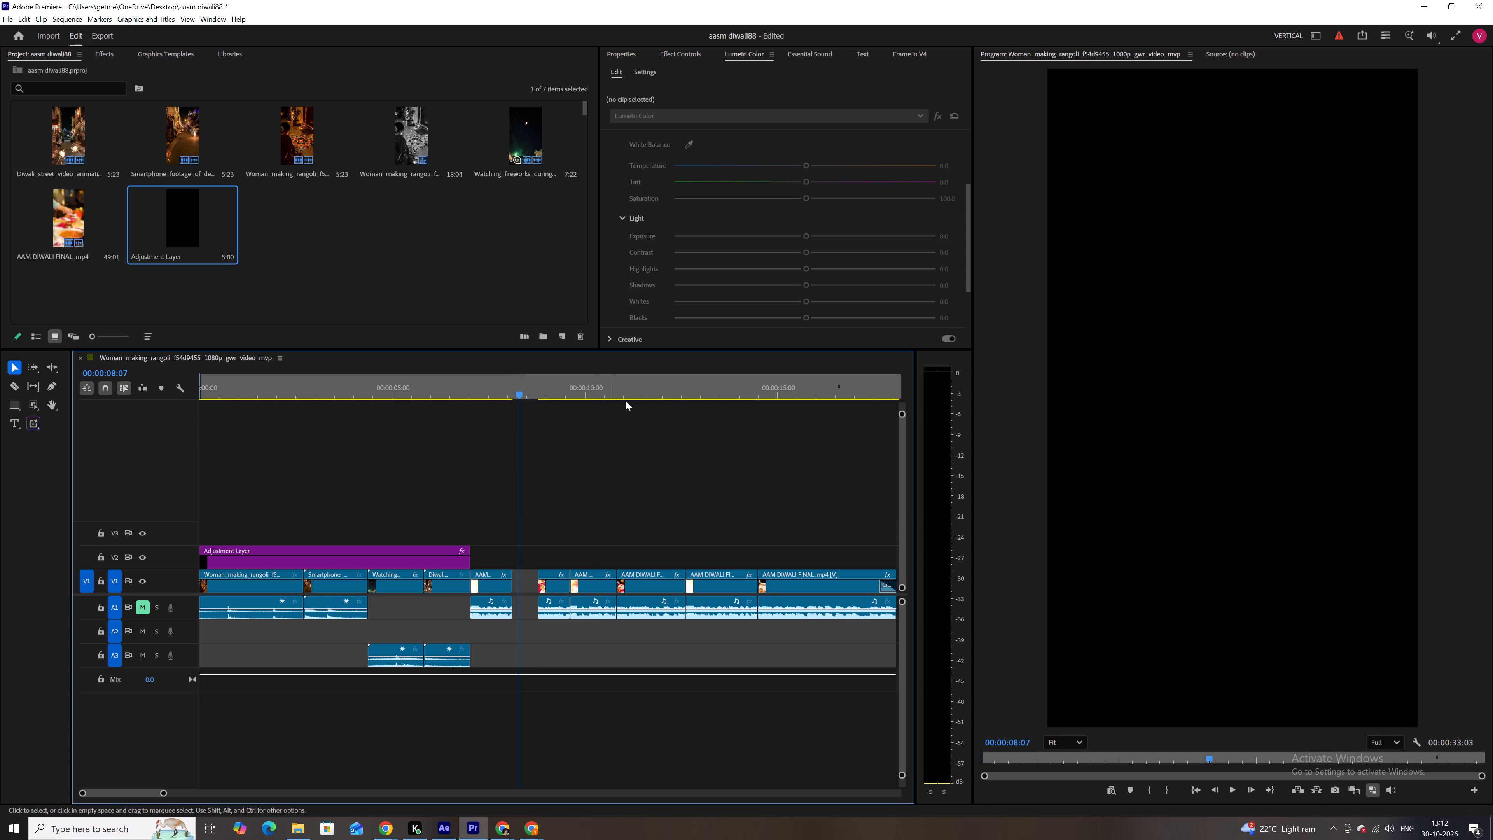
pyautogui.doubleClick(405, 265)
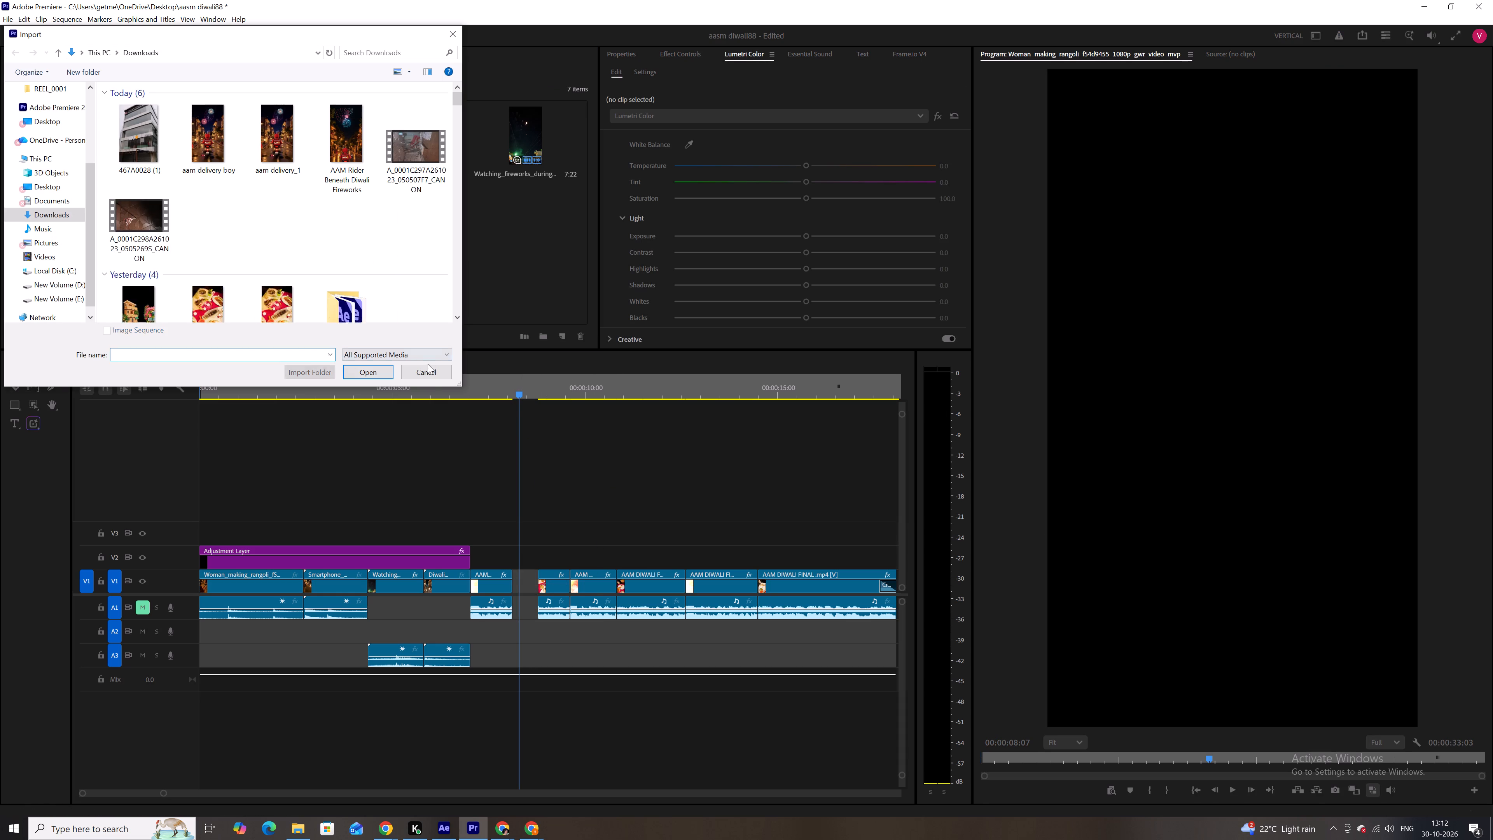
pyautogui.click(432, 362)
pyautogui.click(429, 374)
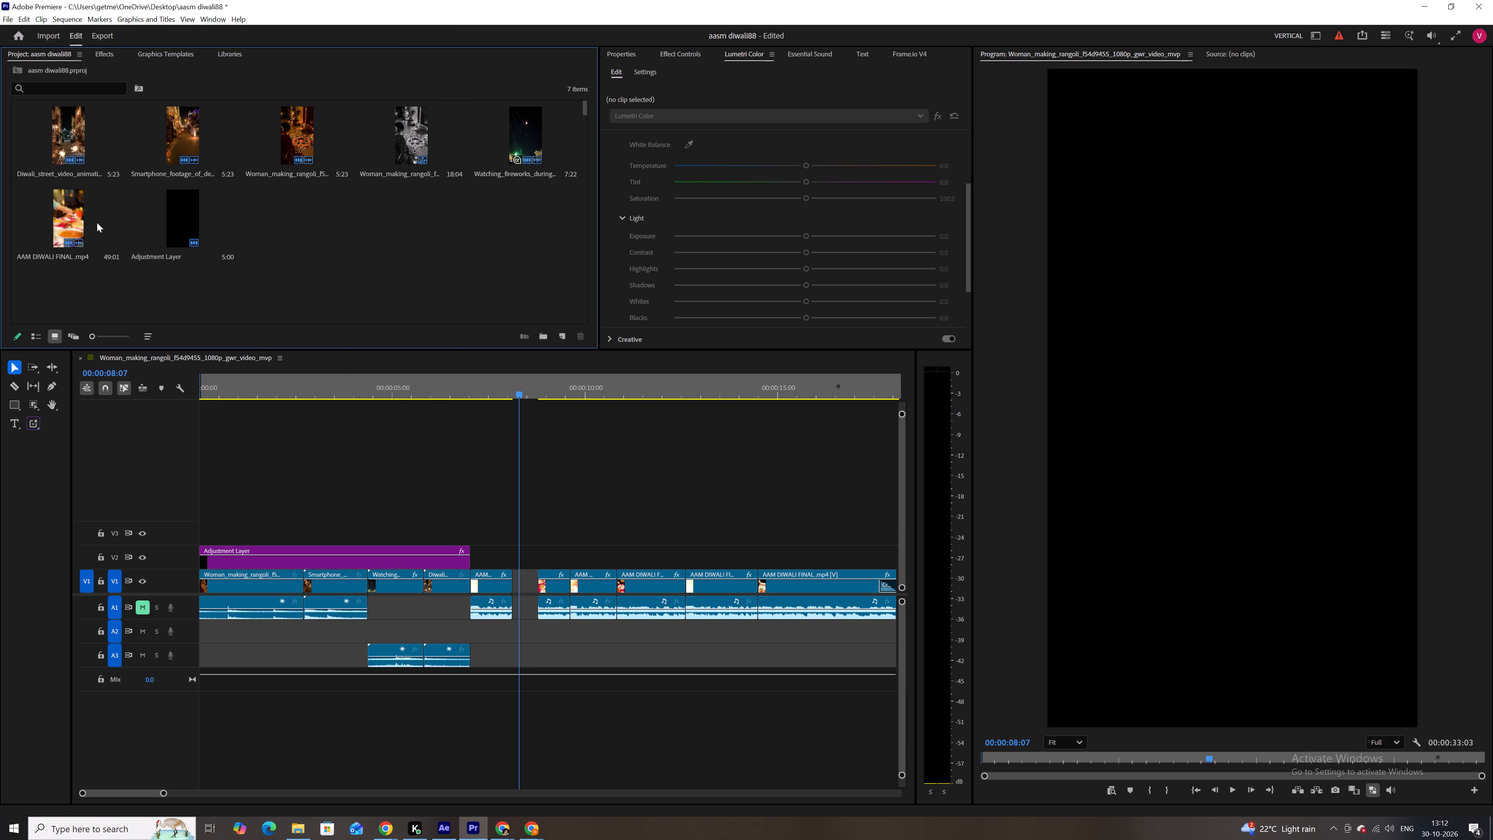
# In the AAM DIWALI FINAL.mp4 source, mark the held curry-bowl shot from 00:00:28:02 to 00:00:30:20.
pyautogui.doubleClick(97, 222)
pyautogui.moveTo(1005, 760); pyautogui.dragTo(1030, 758)
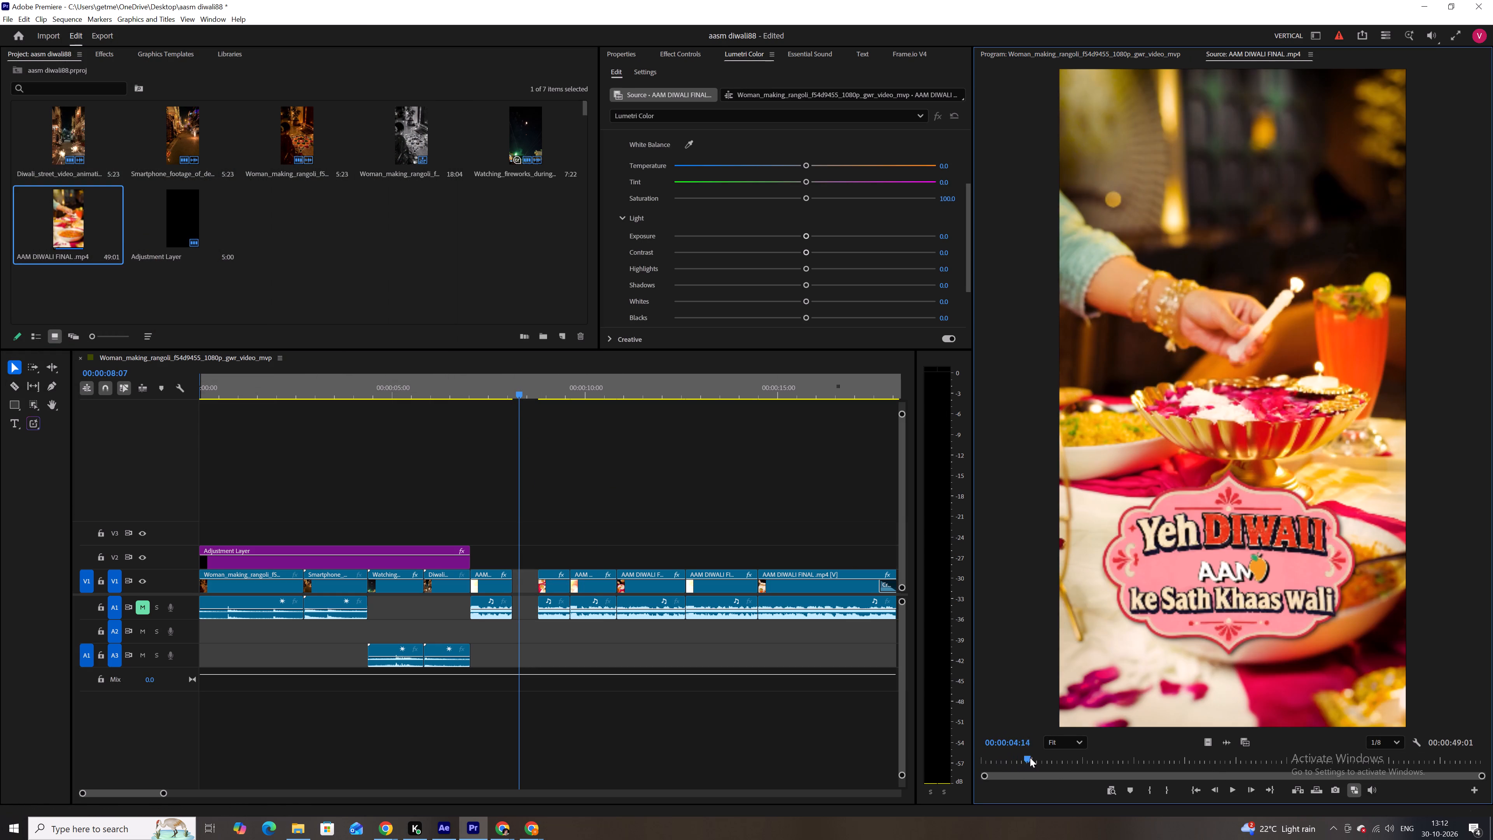
pyautogui.moveTo(1030, 758); pyautogui.dragTo(1149, 760)
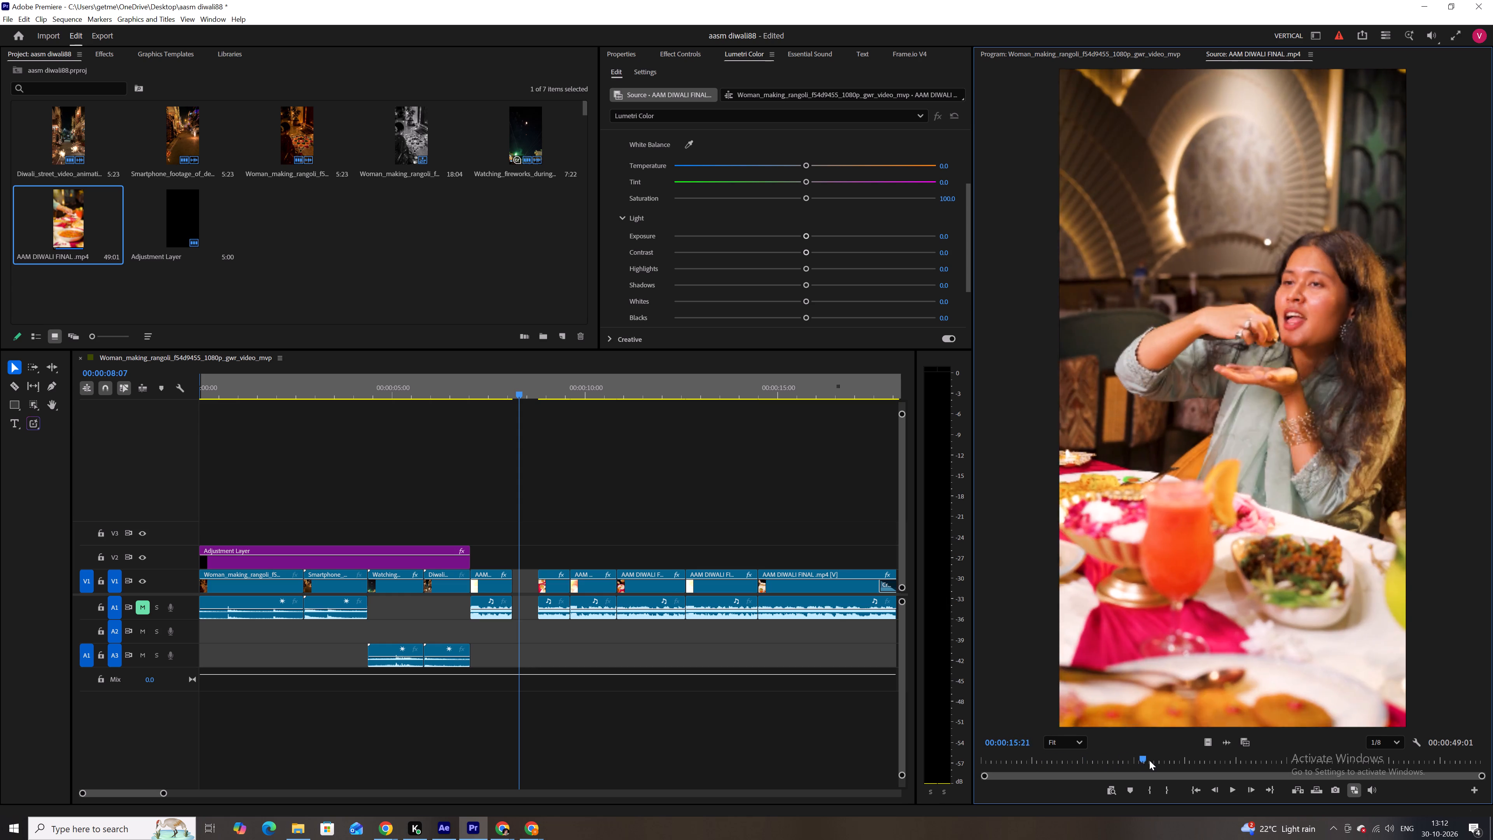
pyautogui.moveTo(1149, 760); pyautogui.dragTo(1169, 754)
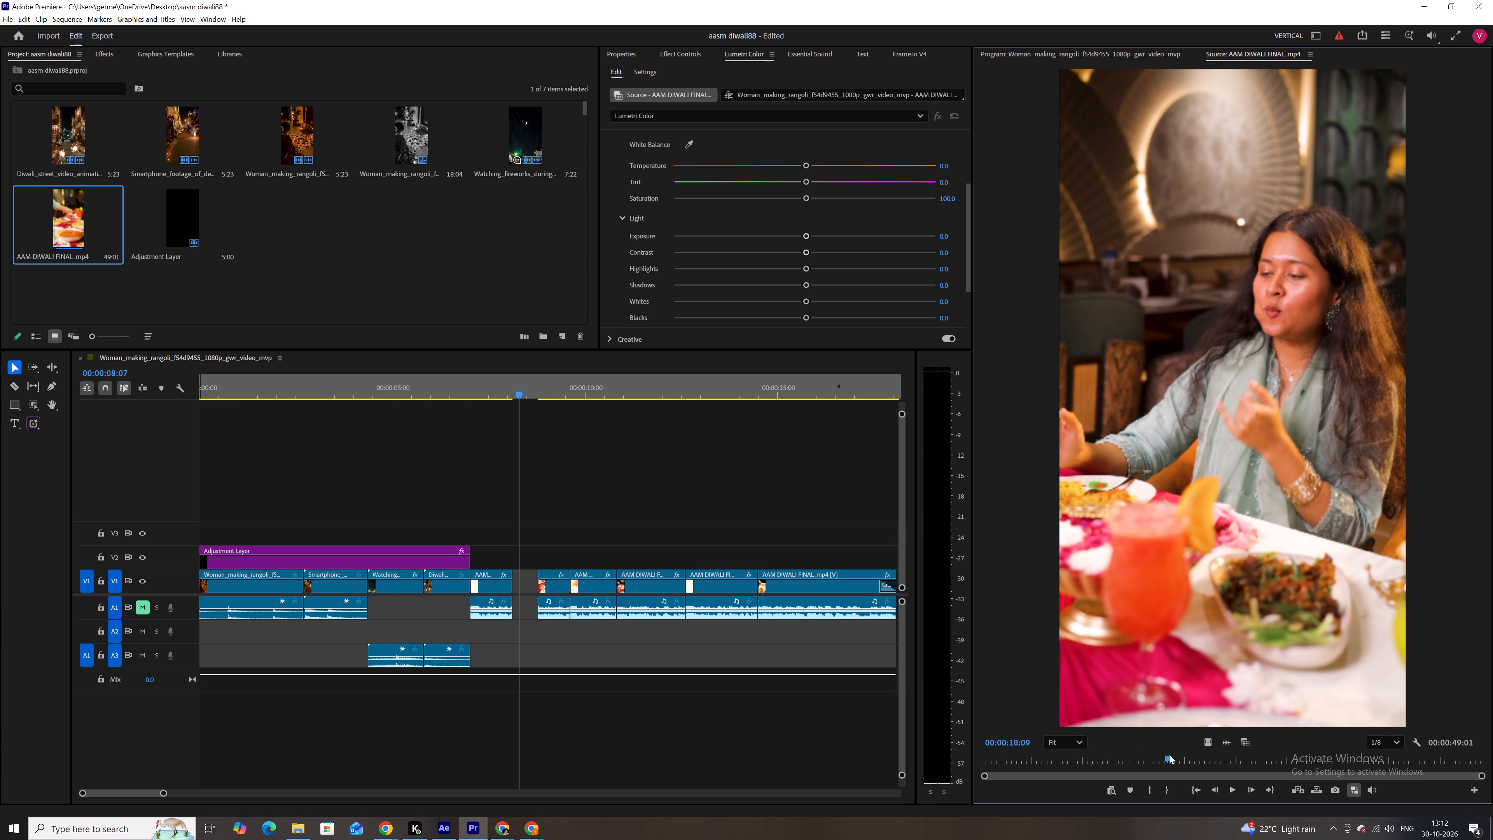
pyautogui.moveTo(1169, 754); pyautogui.dragTo(1214, 763)
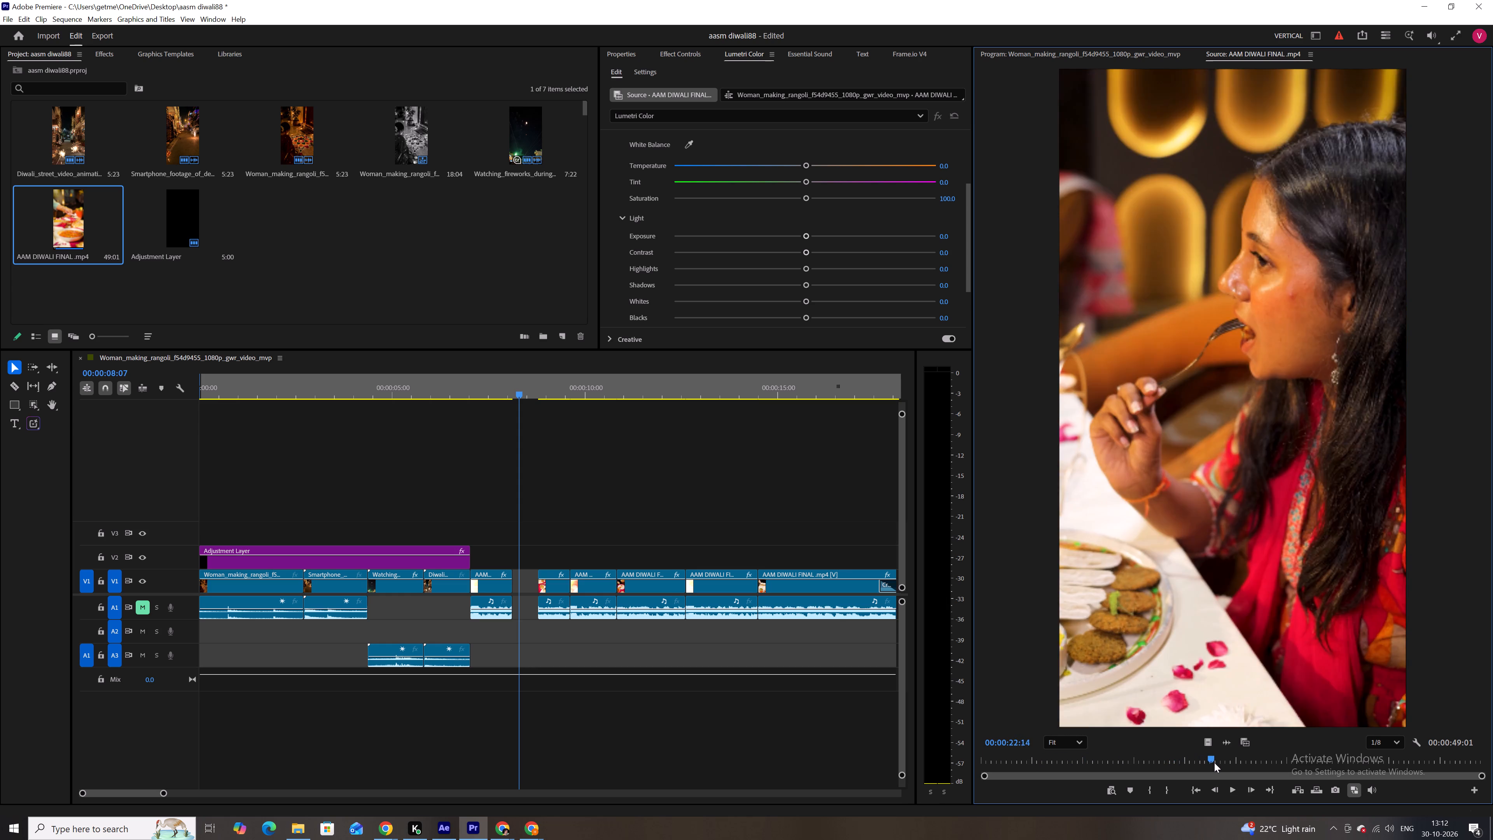
pyautogui.moveTo(1214, 763); pyautogui.dragTo(1278, 761)
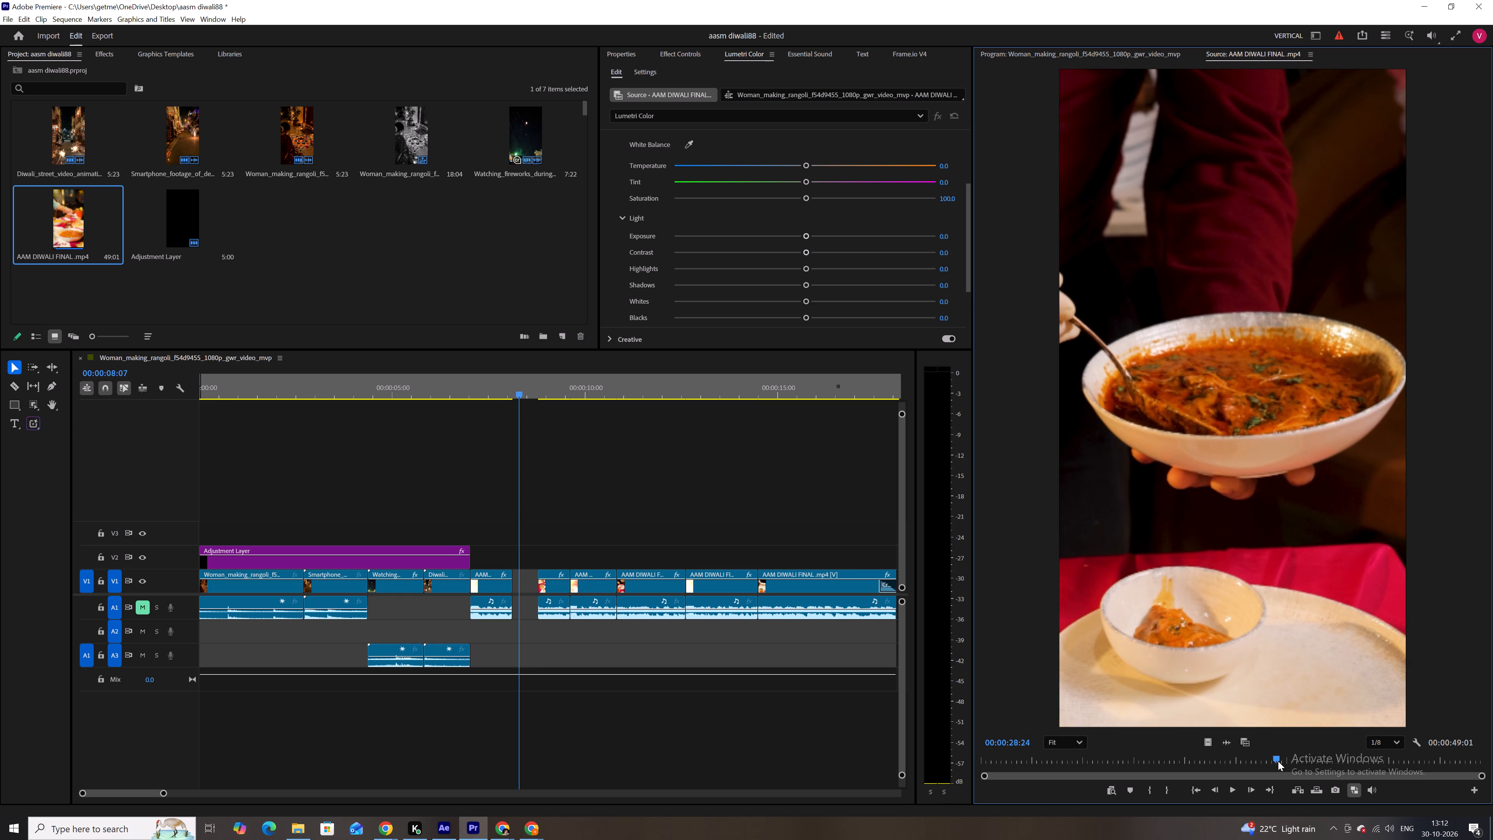
pyautogui.moveTo(1278, 761); pyautogui.dragTo(1270, 759)
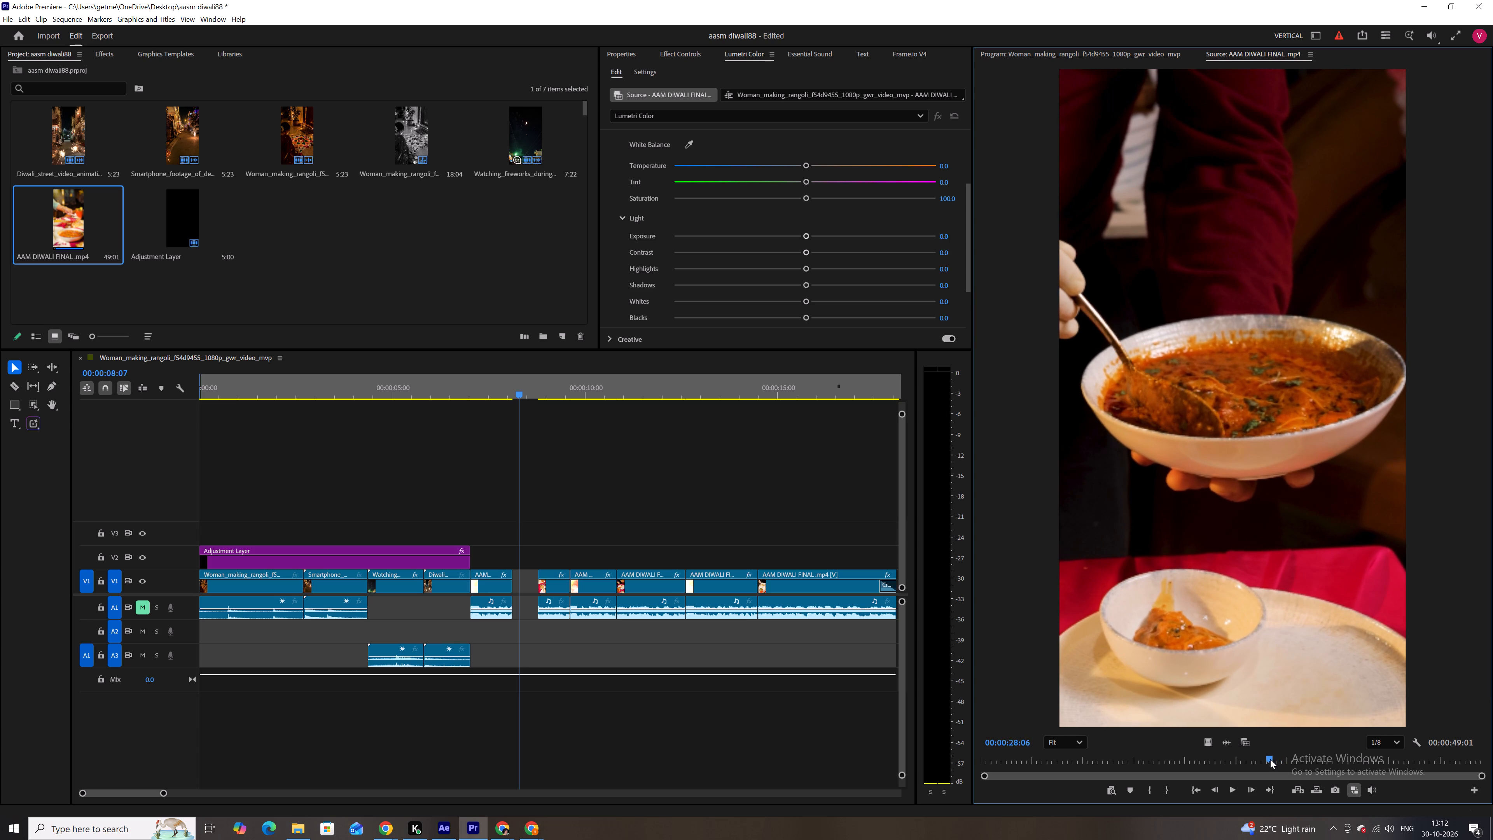
pyautogui.moveTo(1270, 759); pyautogui.dragTo(1268, 757)
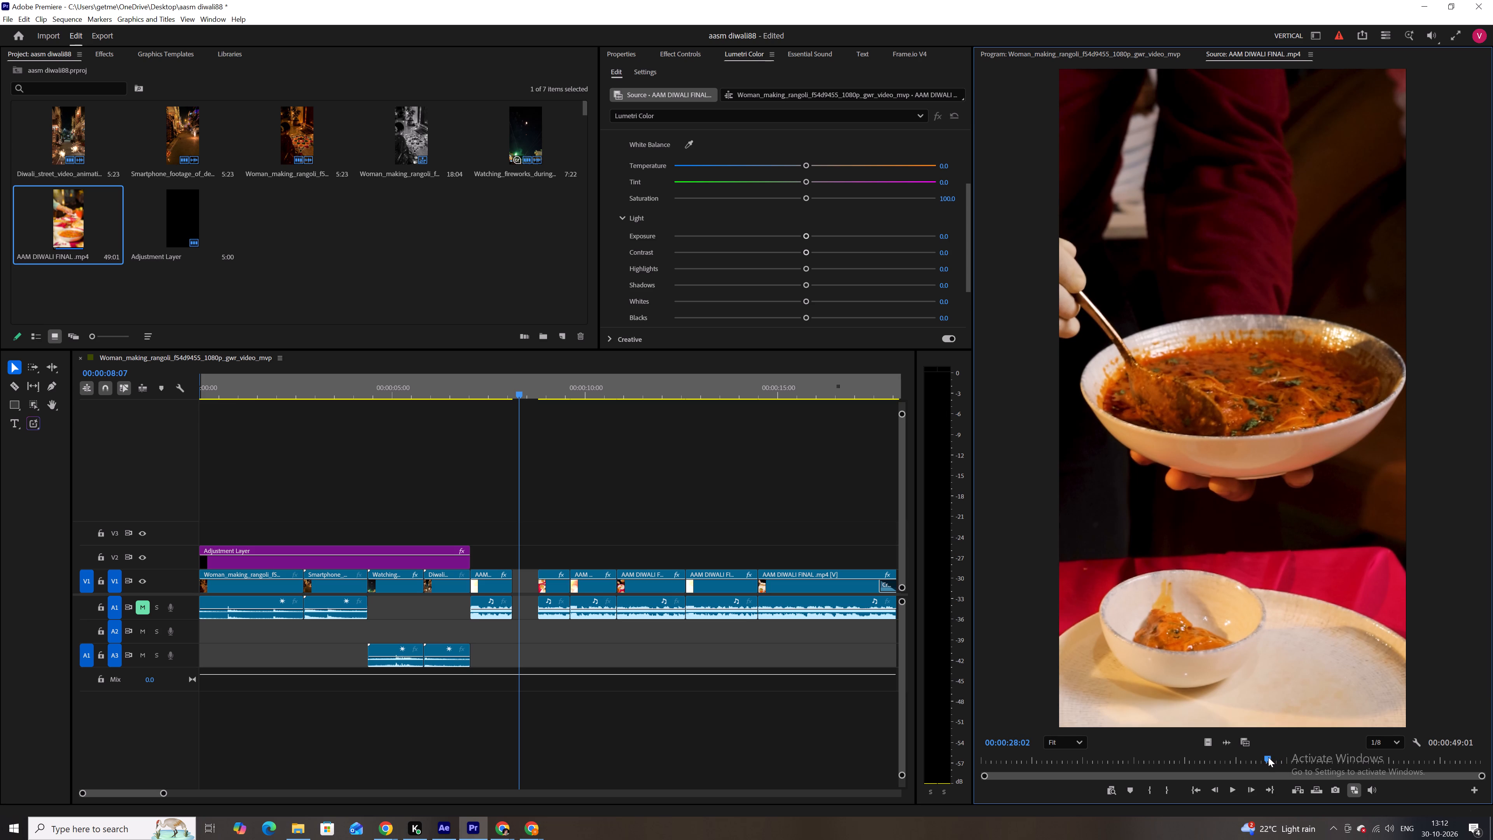
pyautogui.write('i')
pyautogui.press('space')
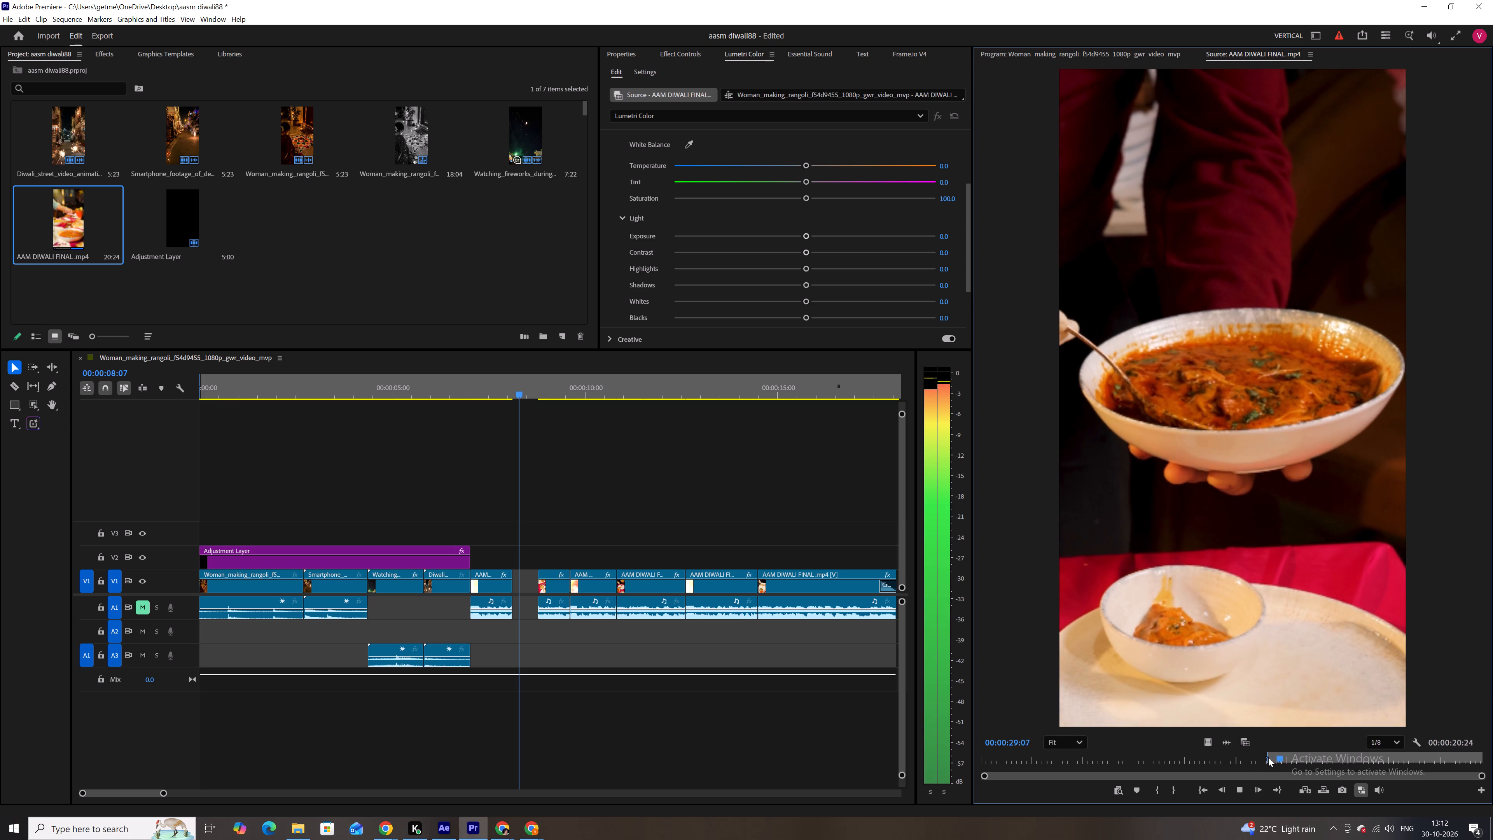
pyautogui.press('space')
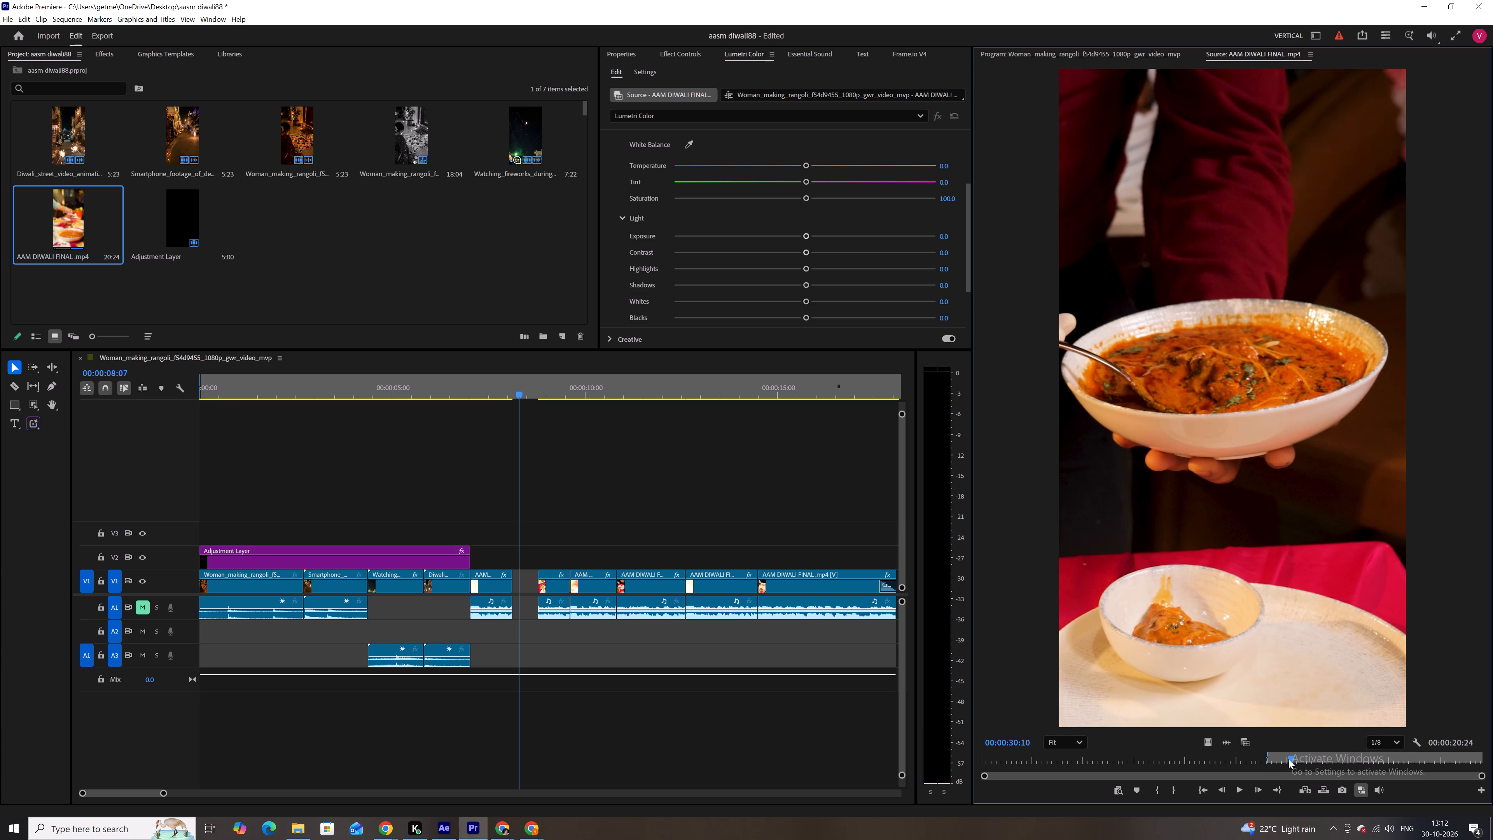
pyautogui.moveTo(1289, 759); pyautogui.dragTo(1294, 758)
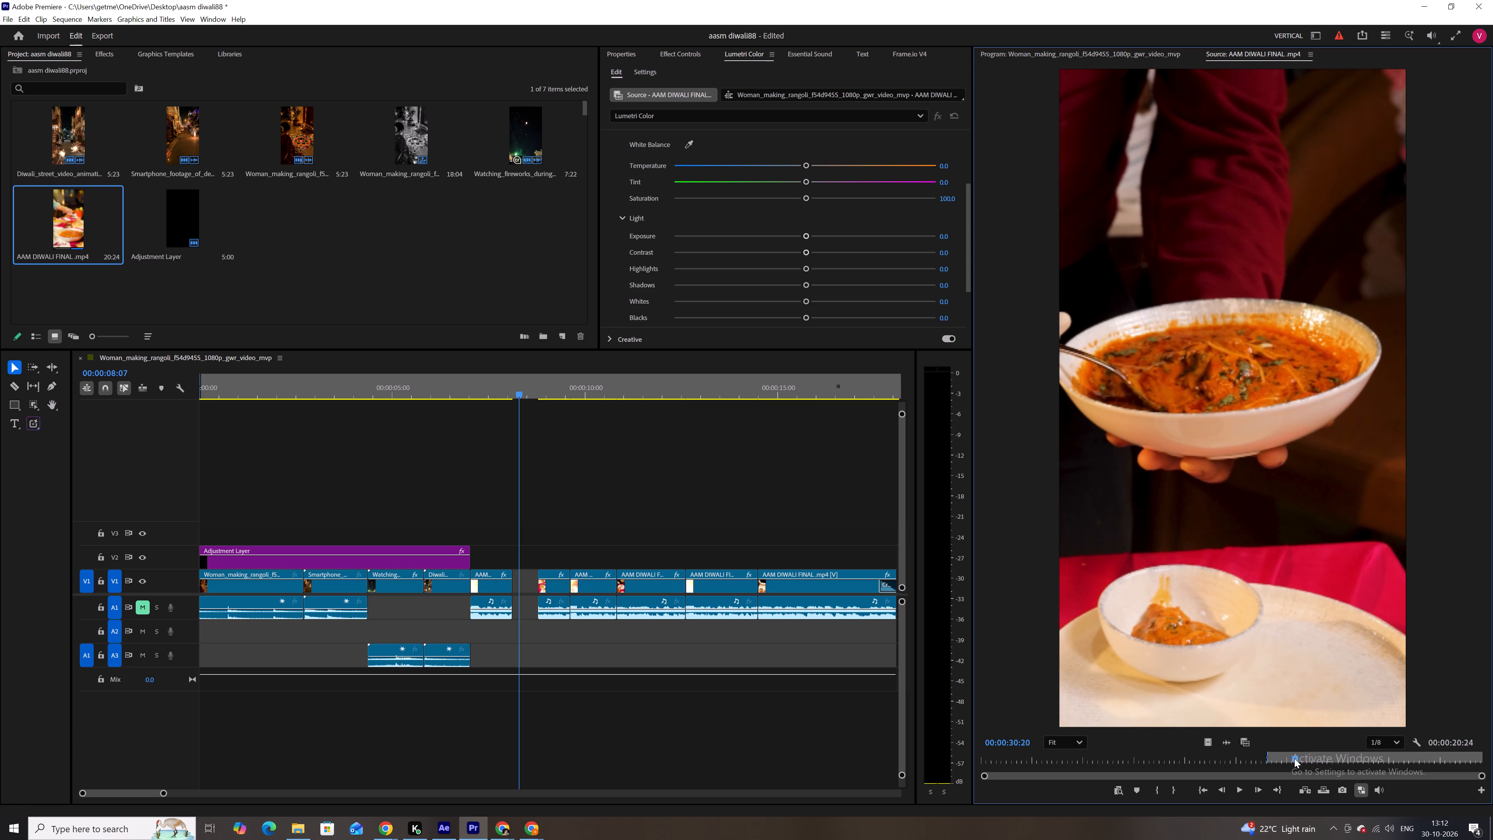
pyautogui.press('o')
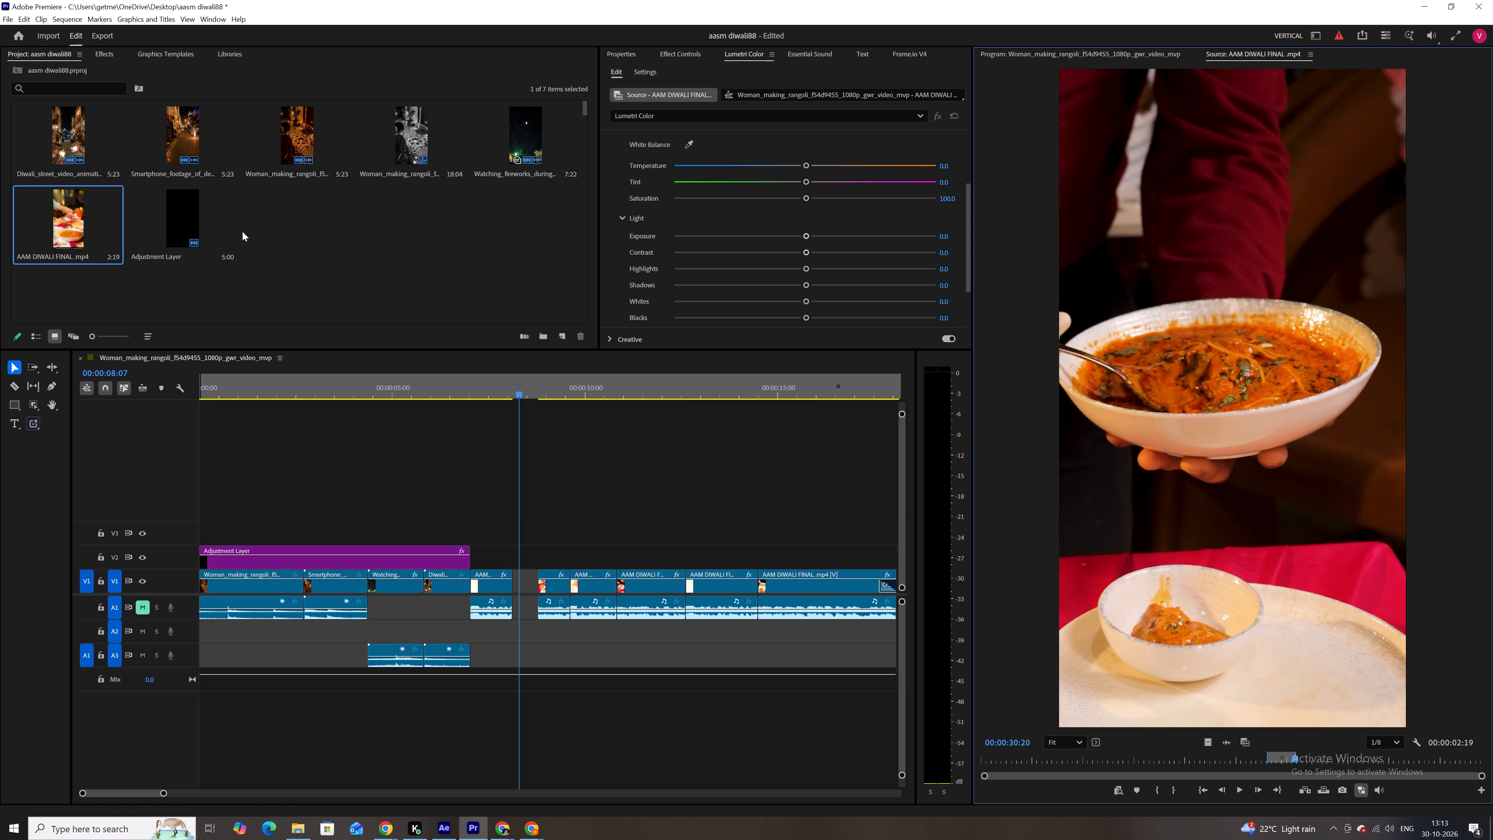
# Place the marked curry-bowl shot on V2 at 00:00:08:07 and scrub through the shots after it.
pyautogui.moveTo(88, 225); pyautogui.dragTo(519, 560)
pyautogui.moveTo(555, 391); pyautogui.dragTo(641, 408)
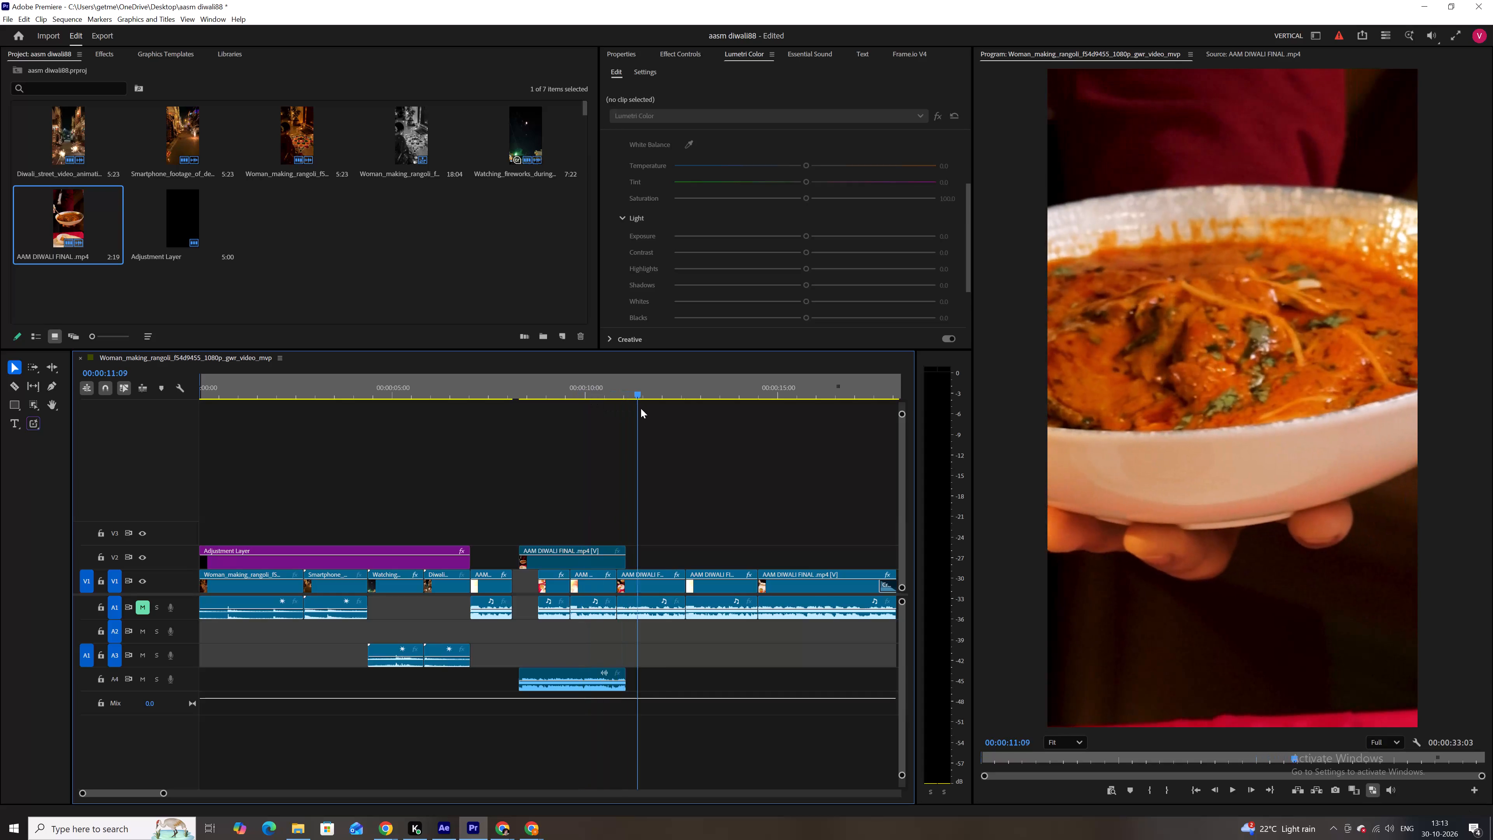
pyautogui.moveTo(641, 408); pyautogui.dragTo(706, 416)
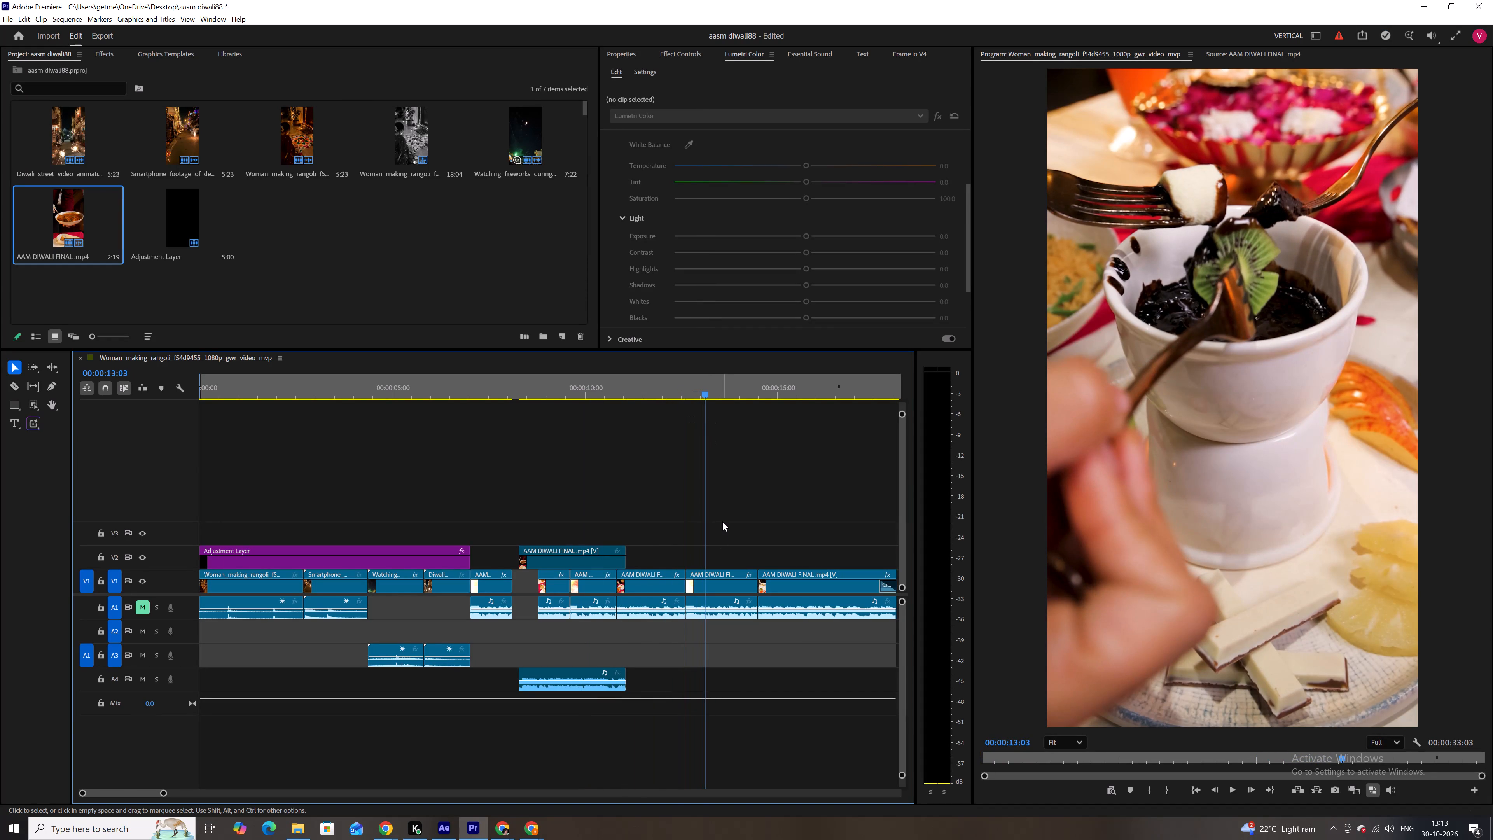
# Move the last two clips, starting with the chocolate dessert shot, about 5 seconds later to open space on V1.
pyautogui.keyDown('alt'); pyautogui.scroll(-5, 722, 521); pyautogui.keyUp('alt')
pyautogui.moveTo(657, 535); pyautogui.dragTo(504, 611)
pyautogui.moveTo(643, 537); pyautogui.dragTo(436, 668)
pyautogui.moveTo(607, 572); pyautogui.dragTo(610, 570)
pyautogui.click(667, 538)
pyautogui.click(668, 535)
pyautogui.moveTo(668, 534); pyautogui.dragTo(537, 623)
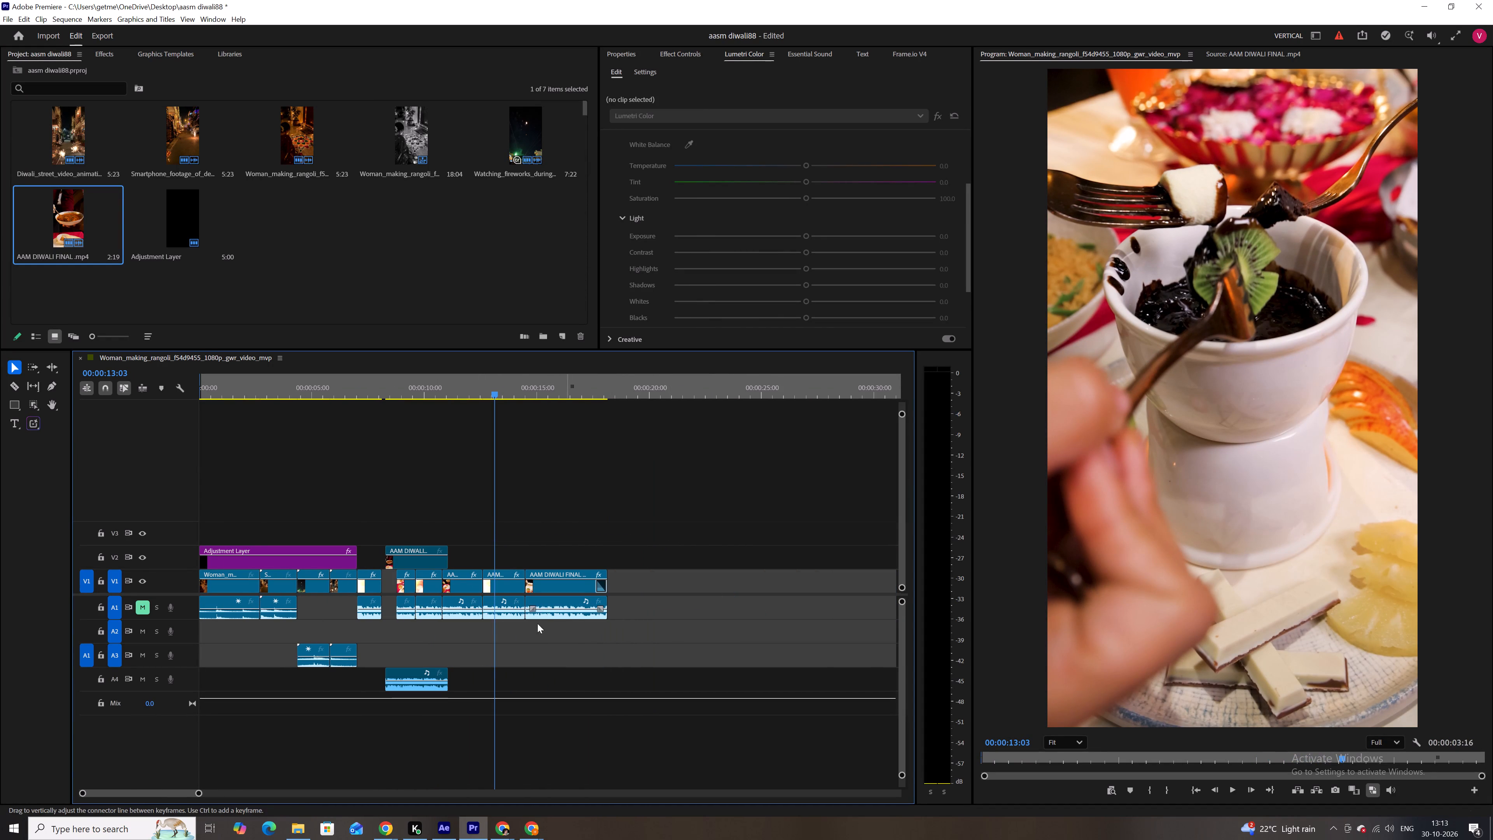
pyautogui.moveTo(537, 623); pyautogui.dragTo(515, 631)
pyautogui.moveTo(664, 535); pyautogui.dragTo(545, 612)
pyautogui.click(698, 509)
pyautogui.moveTo(688, 557); pyautogui.dragTo(594, 589)
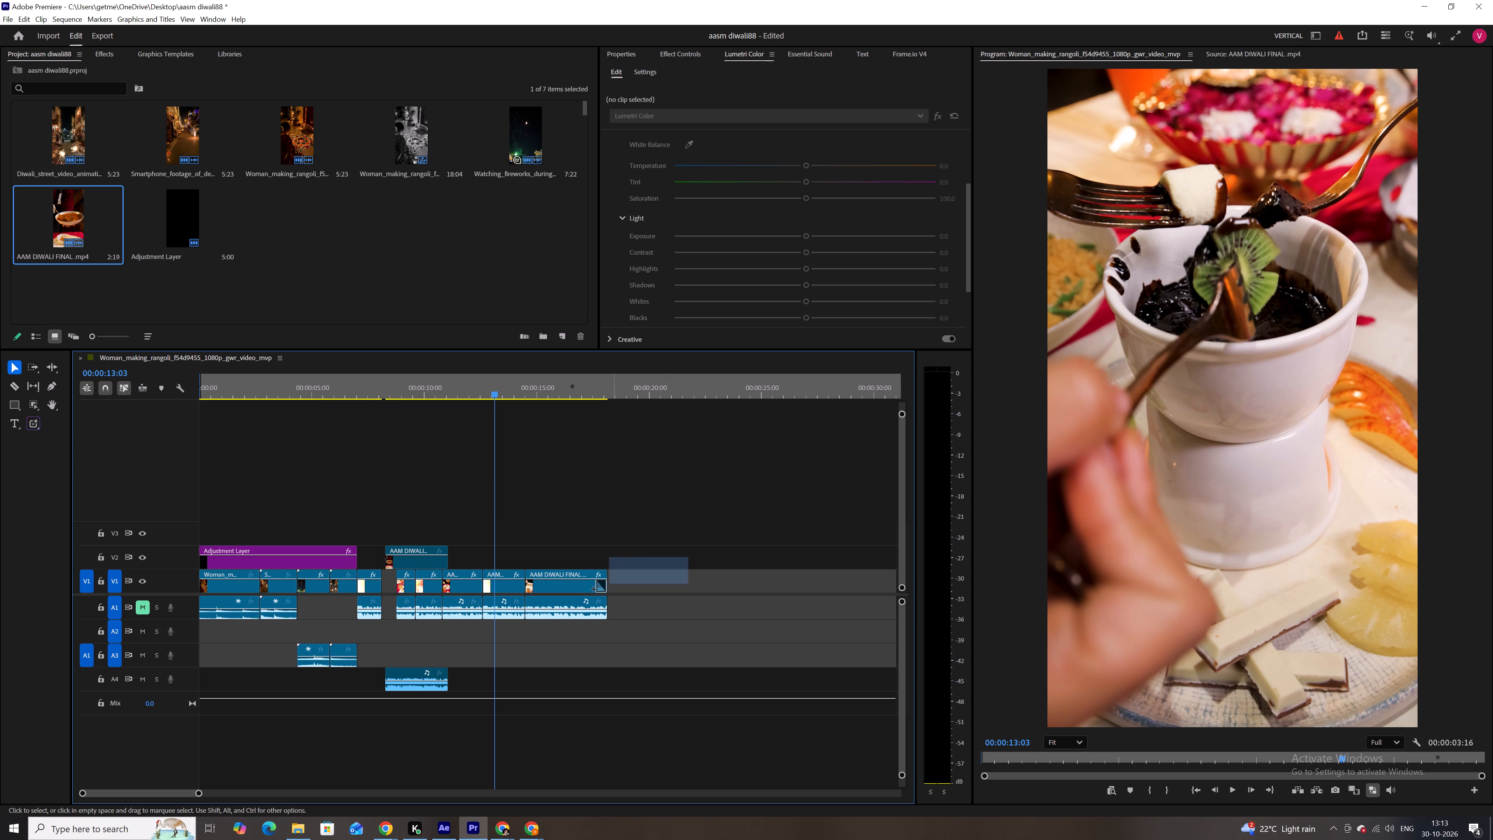
pyautogui.moveTo(594, 589); pyautogui.dragTo(489, 644)
pyautogui.moveTo(502, 574); pyautogui.dragTo(604, 579)
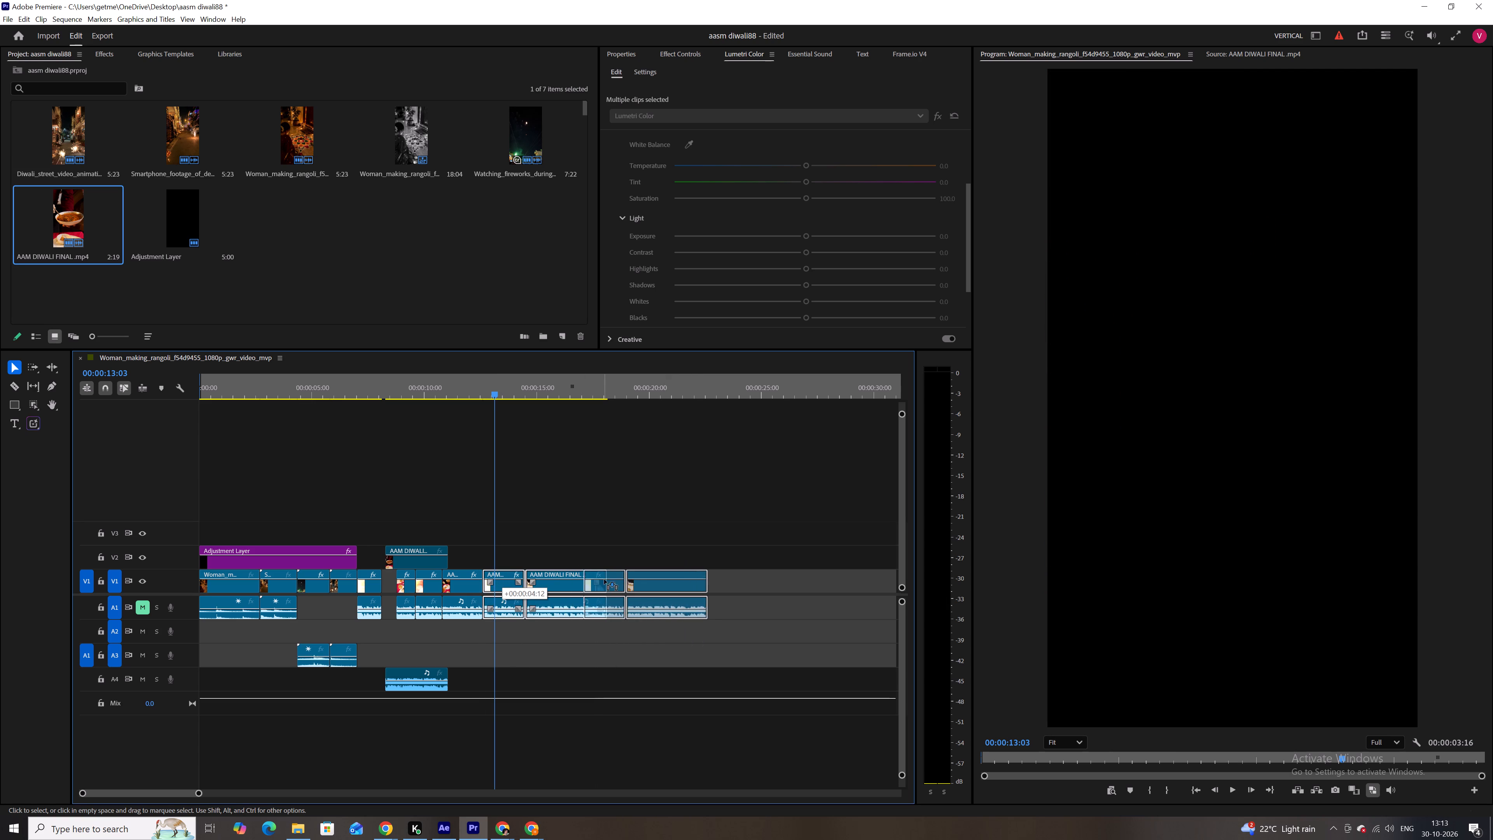
pyautogui.moveTo(604, 579); pyautogui.dragTo(619, 578)
# Move the new curry-bowl clip from V2 to V1, at the start of the opened space.
pyautogui.moveTo(406, 550); pyautogui.dragTo(502, 588)
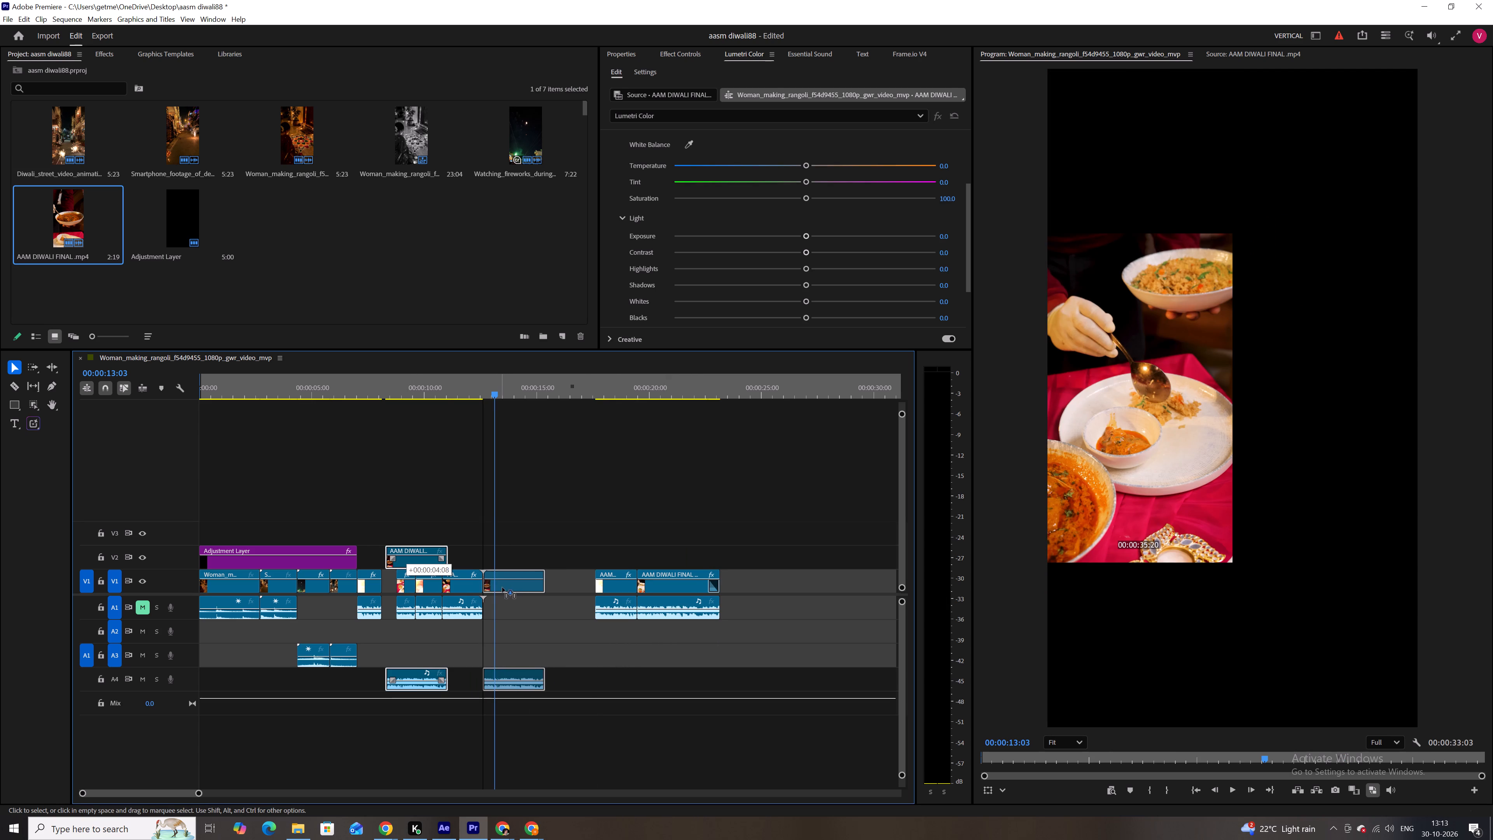
pyautogui.moveTo(502, 588); pyautogui.dragTo(500, 589)
# Move the last two clips and their audio earlier so they start directly after the new curry-bowl clip.
pyautogui.moveTo(759, 567); pyautogui.dragTo(537, 653)
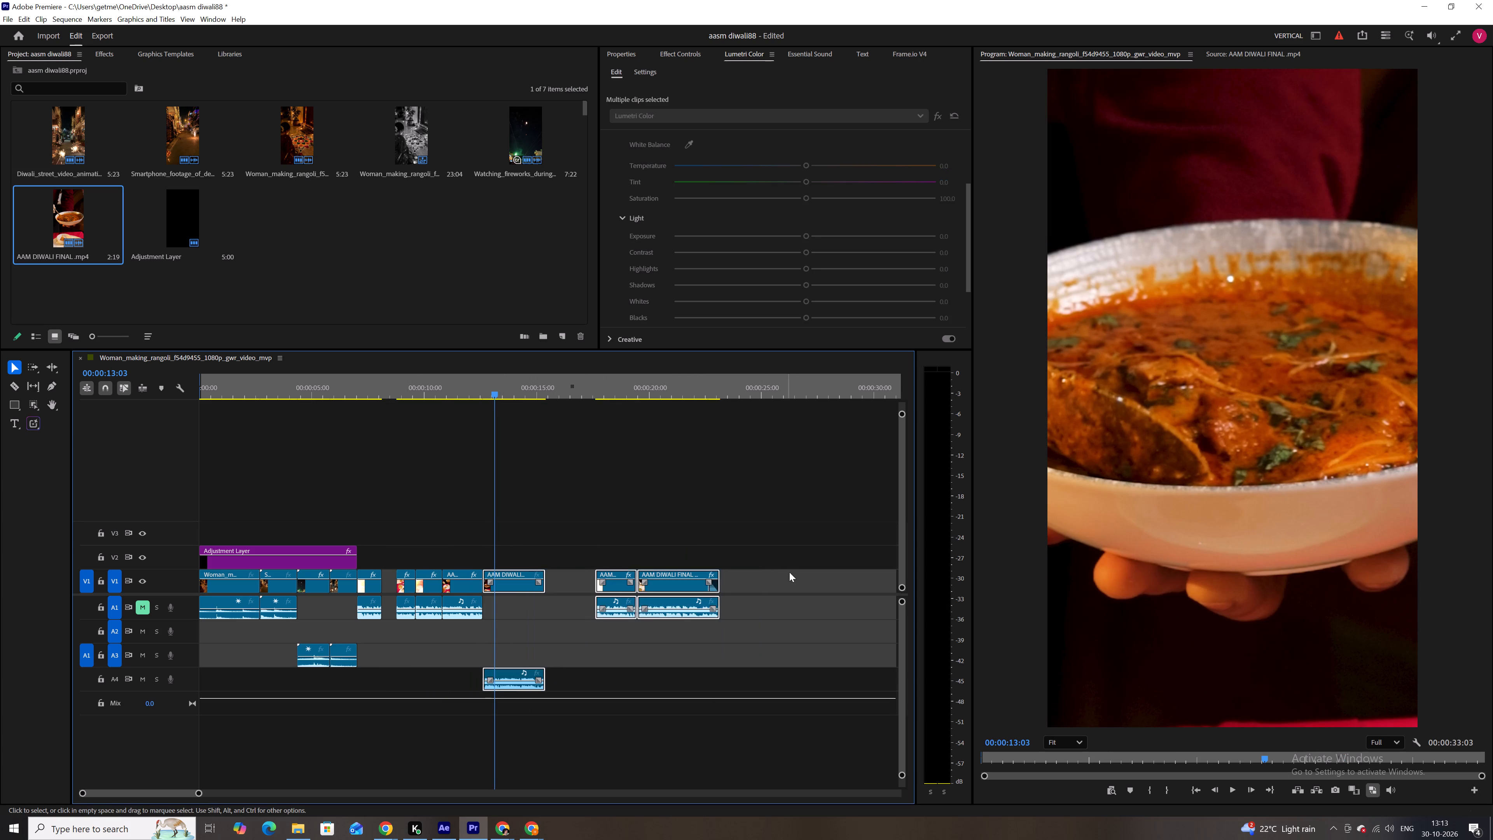
pyautogui.click(789, 572)
pyautogui.moveTo(786, 542); pyautogui.dragTo(609, 661)
pyautogui.moveTo(654, 573); pyautogui.dragTo(618, 579)
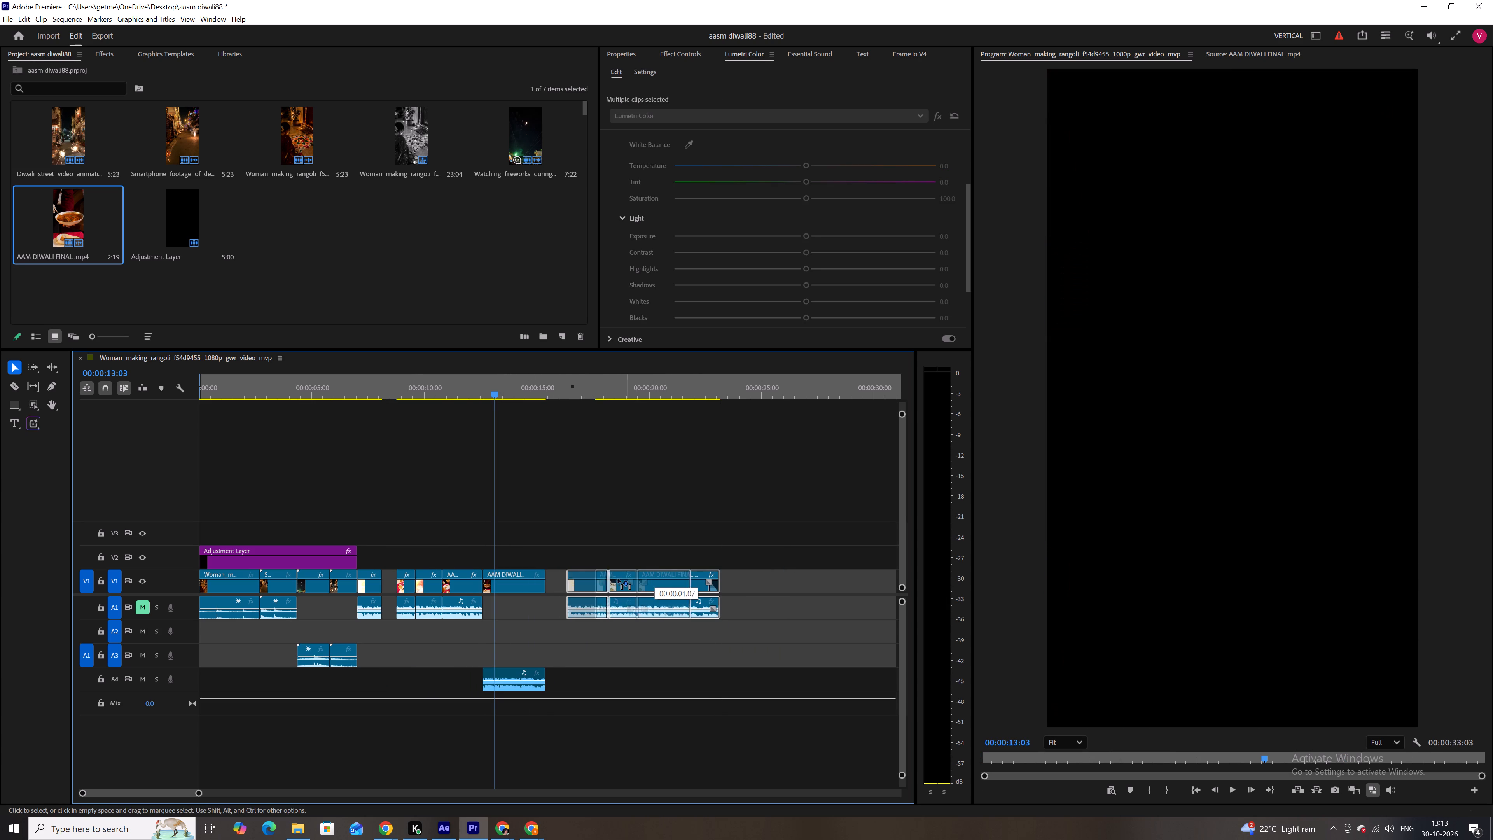
pyautogui.moveTo(618, 579); pyautogui.dragTo(608, 579)
# Ripple delete the V1 gap left by the removed clip of the woman eating.
pyautogui.moveTo(485, 399); pyautogui.dragTo(406, 397)
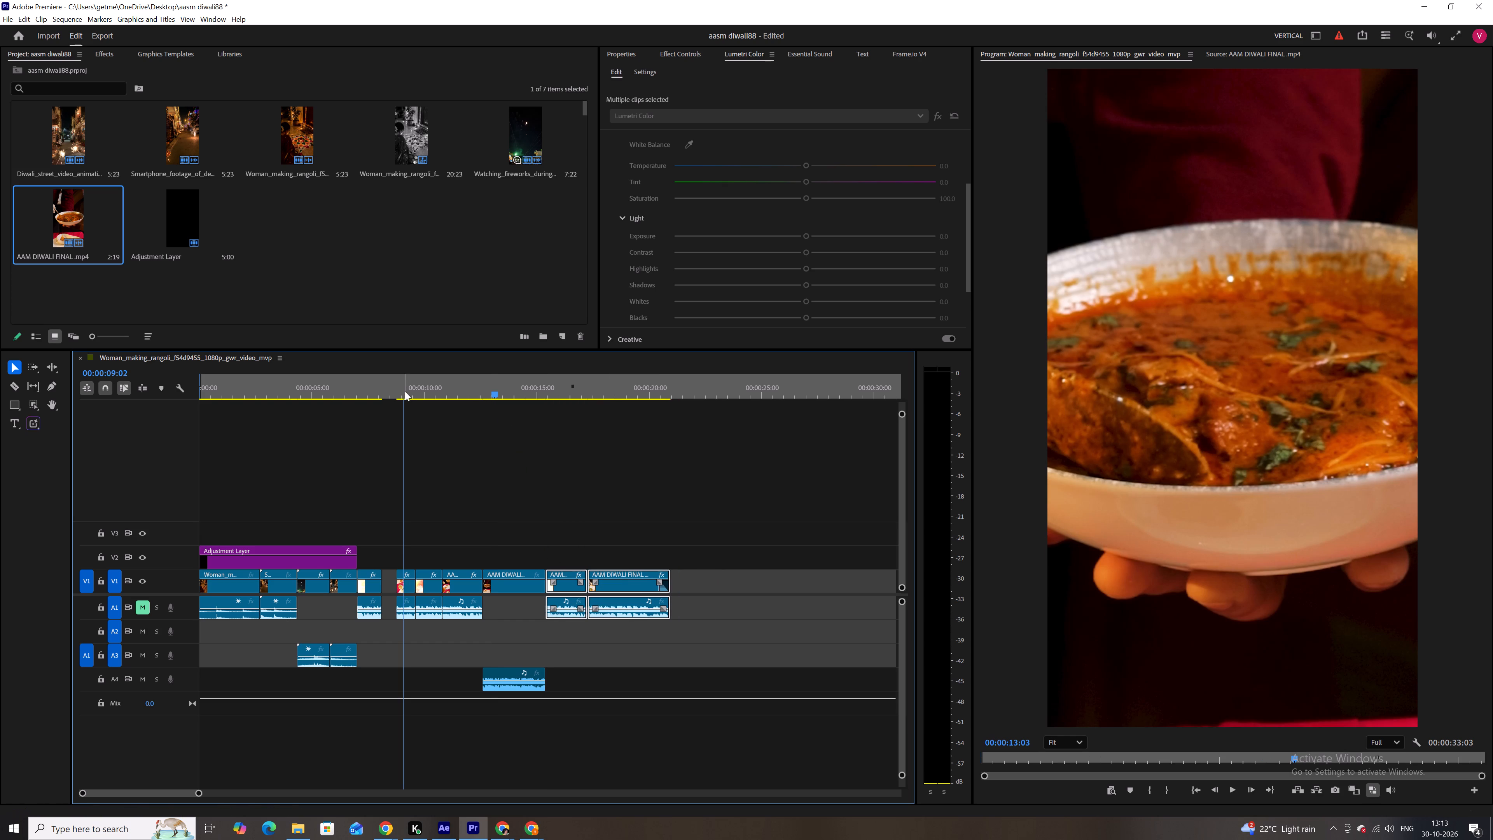
pyautogui.click(405, 391)
pyautogui.click(385, 574)
pyautogui.click(390, 577)
pyautogui.press('BackSpace')
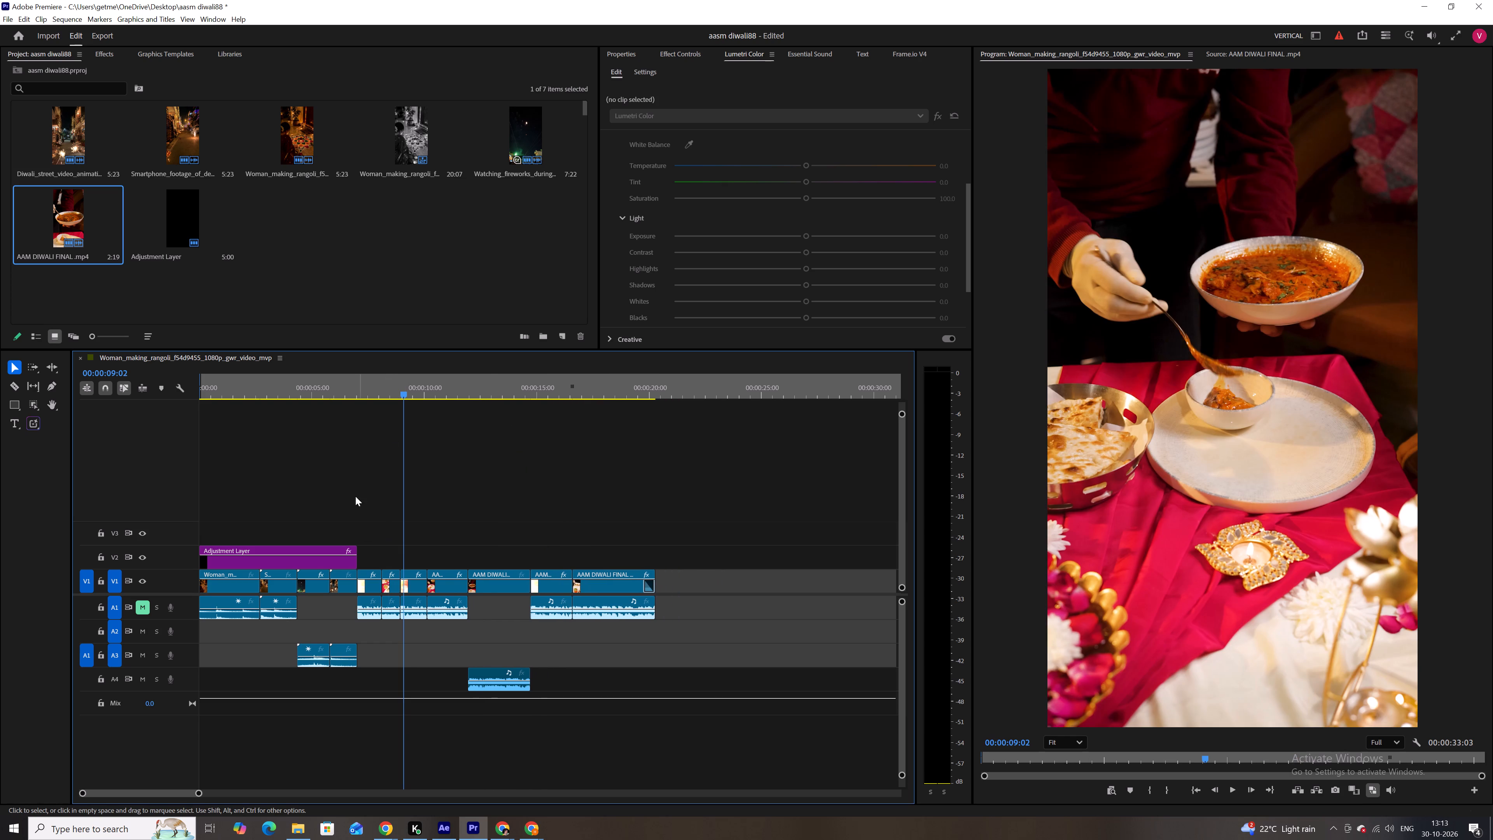
# Play the sequence from the end of the black-and-white section through the food shots to the new curry-bowl clip.
pyautogui.click(339, 393)
pyautogui.press('space')
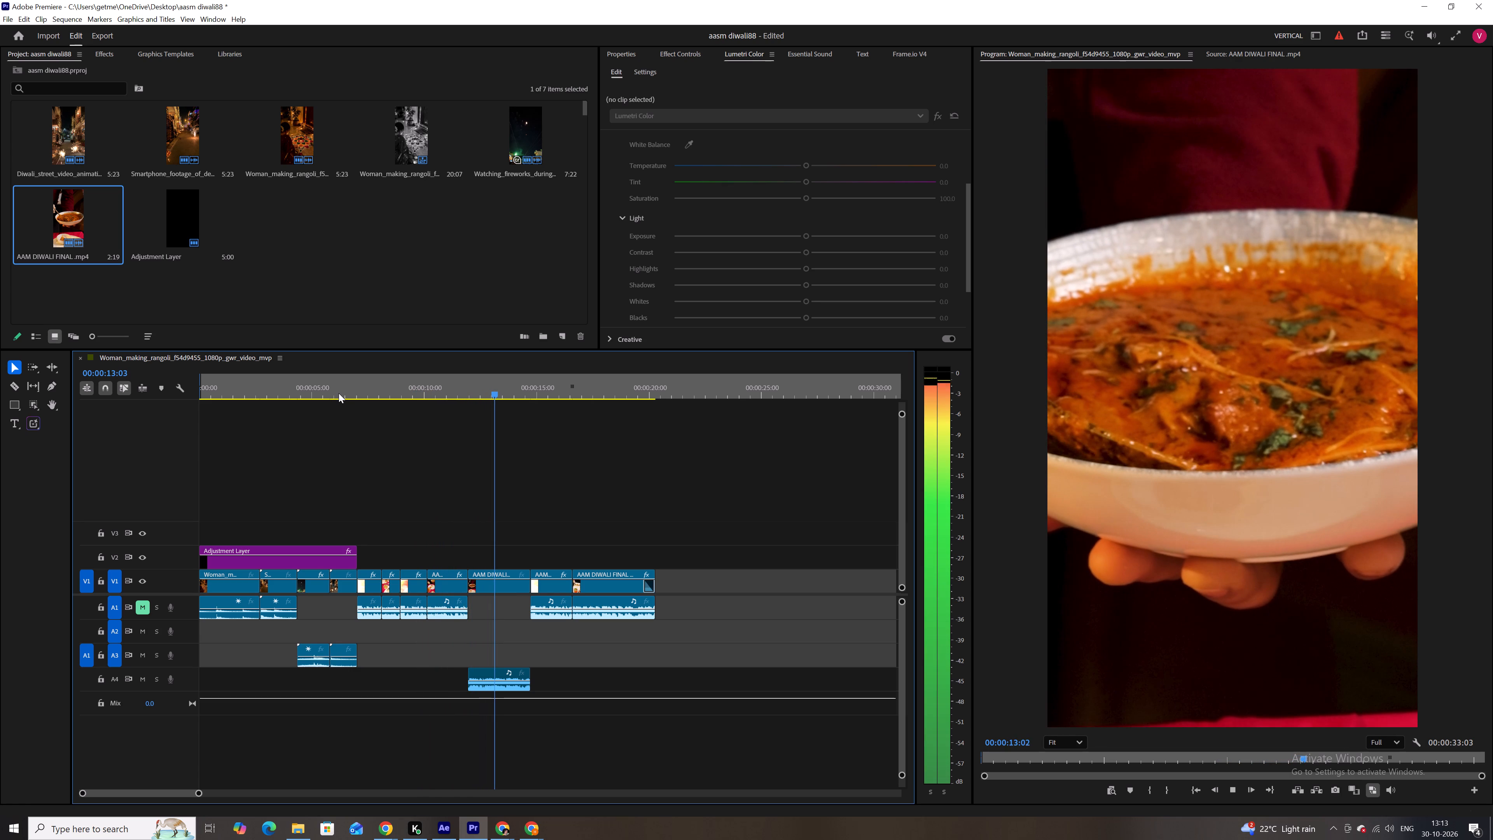
pyautogui.press('space')
# Unlink the new curry-bowl clip from its audio and delete that audio from A4.
pyautogui.moveTo(560, 775); pyautogui.dragTo(469, 648)
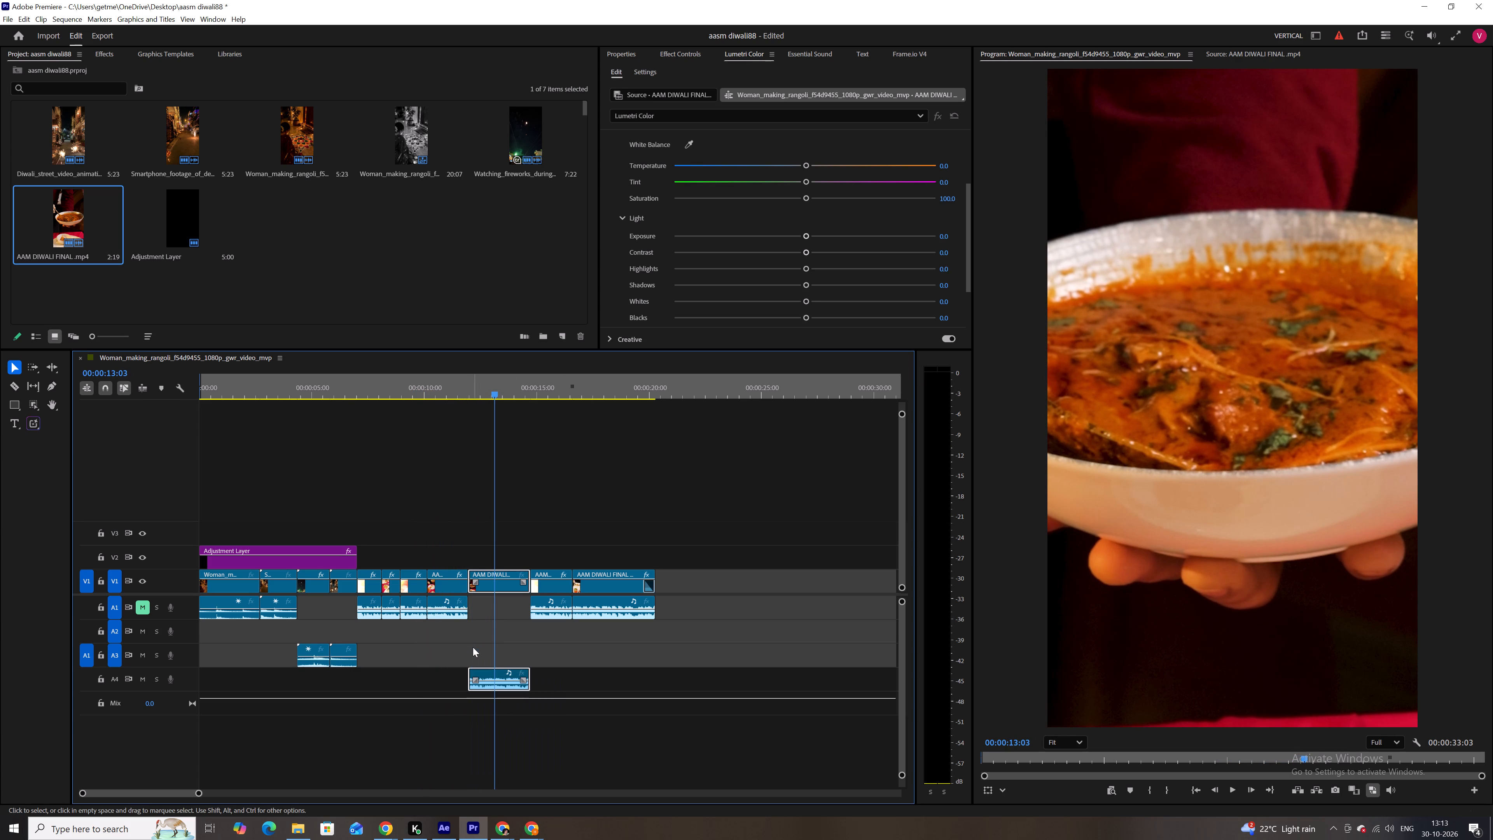
pyautogui.hotkey('ctrl', 'l')
pyautogui.click(511, 689)
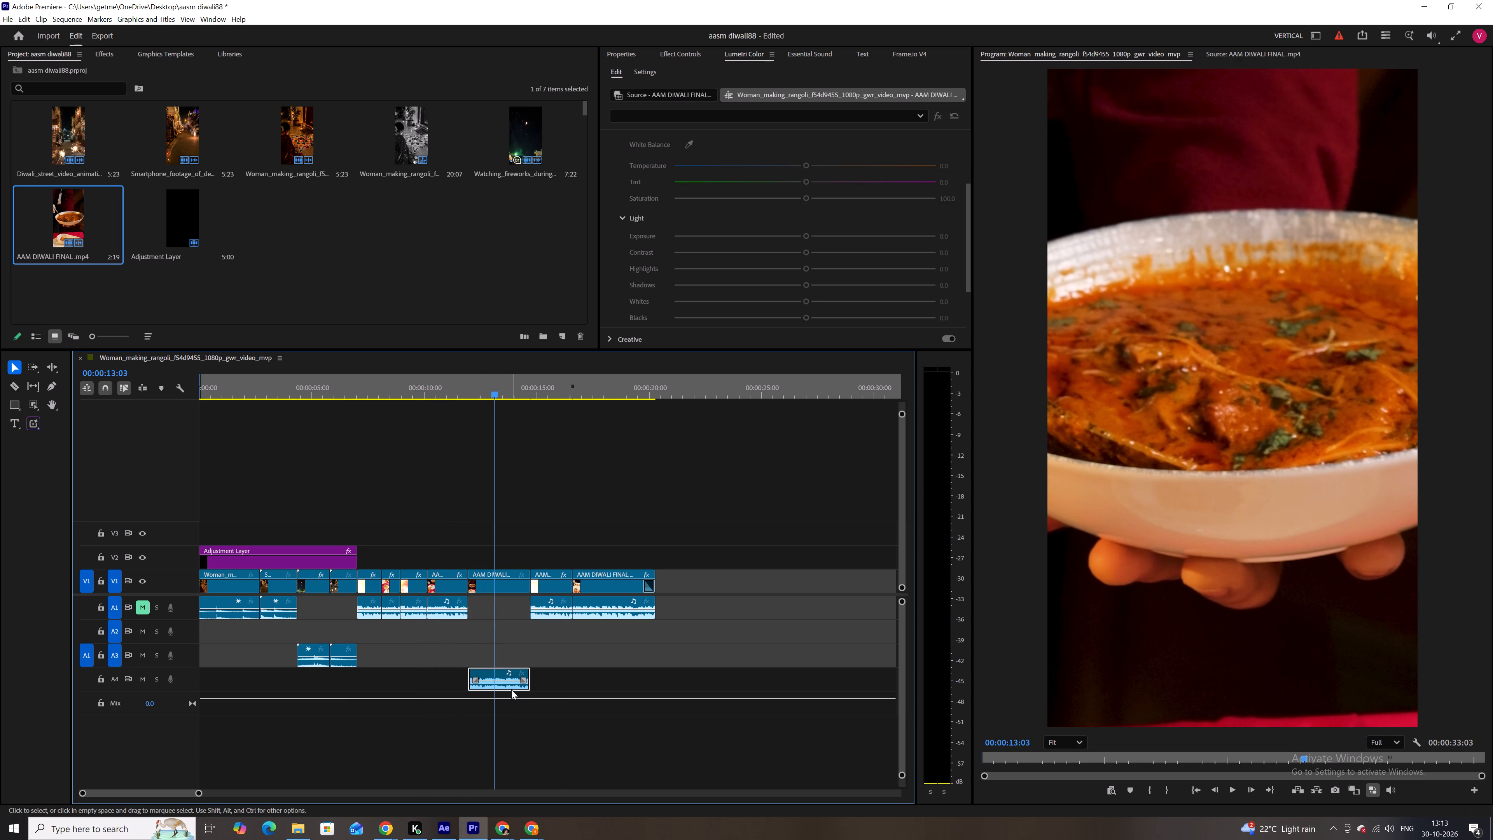
pyautogui.press('BackSpace')
pyautogui.click(323, 660)
pyautogui.click(371, 677)
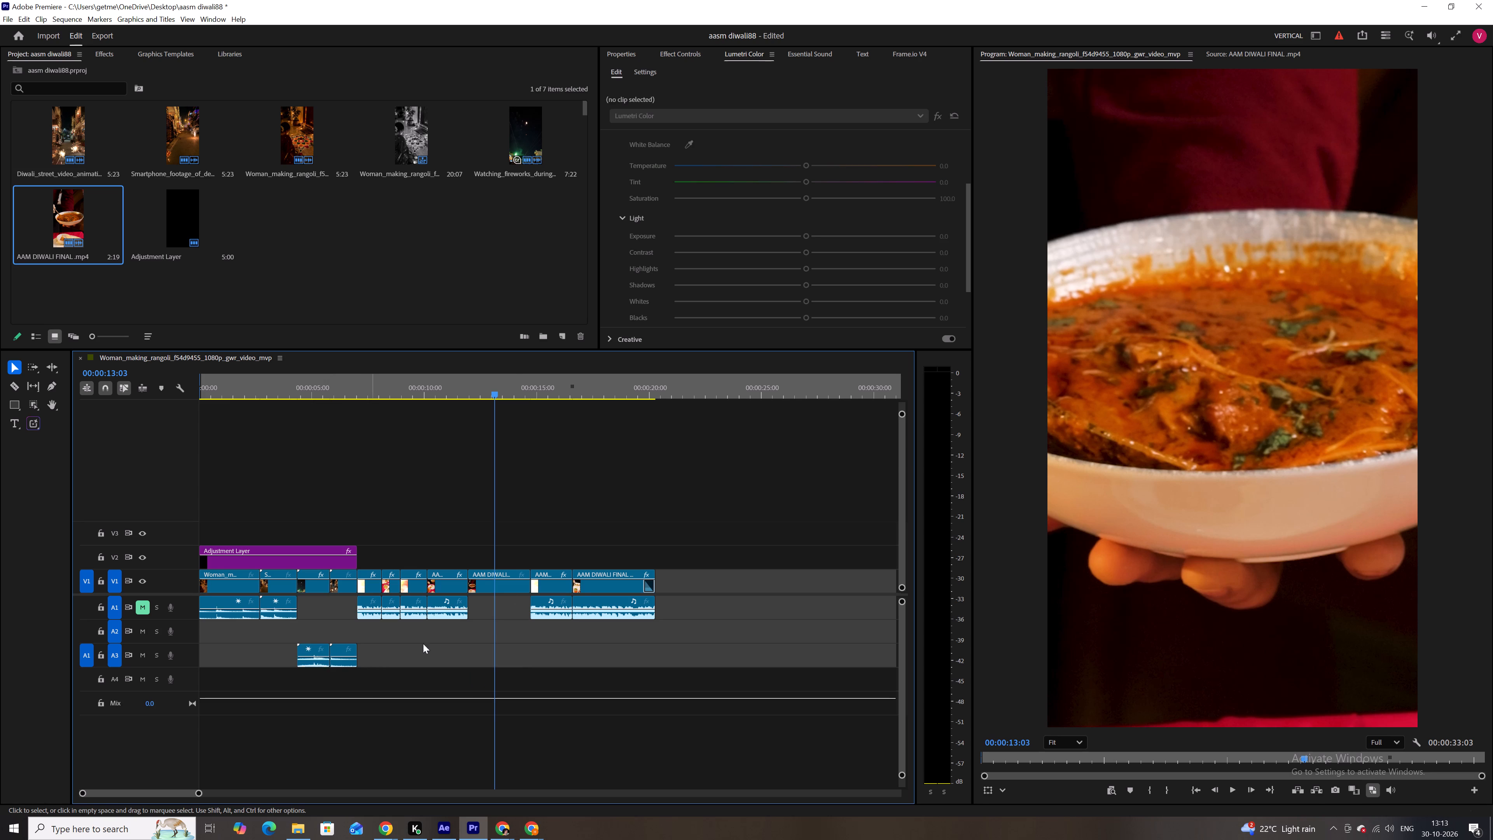
# Scale the new curry-bowl clip on V1 down to 52% to show the whole bowl and plate.
pyautogui.moveTo(460, 387); pyautogui.dragTo(455, 385)
pyautogui.press('space')
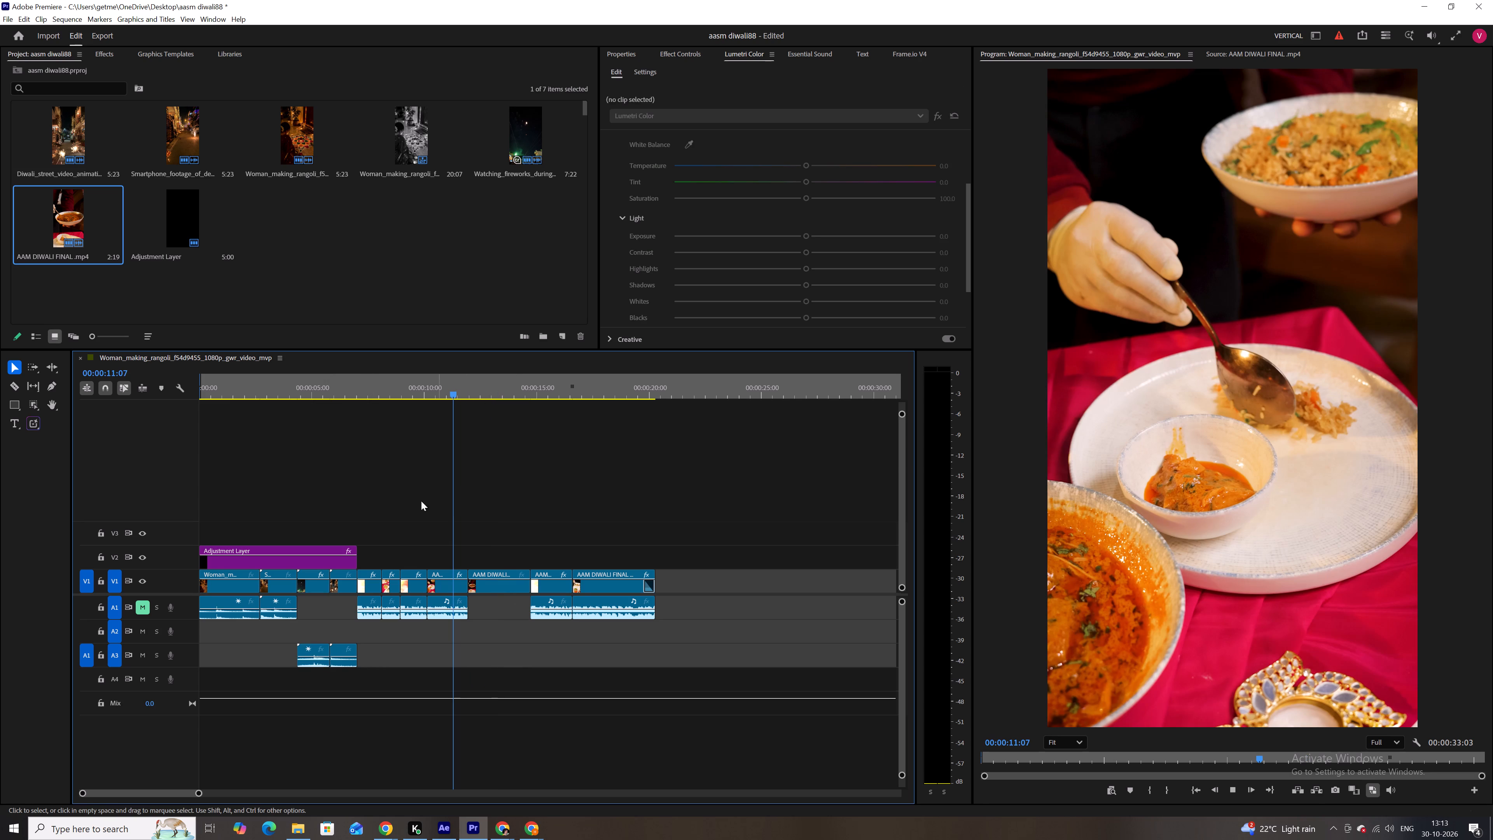
pyautogui.press('space')
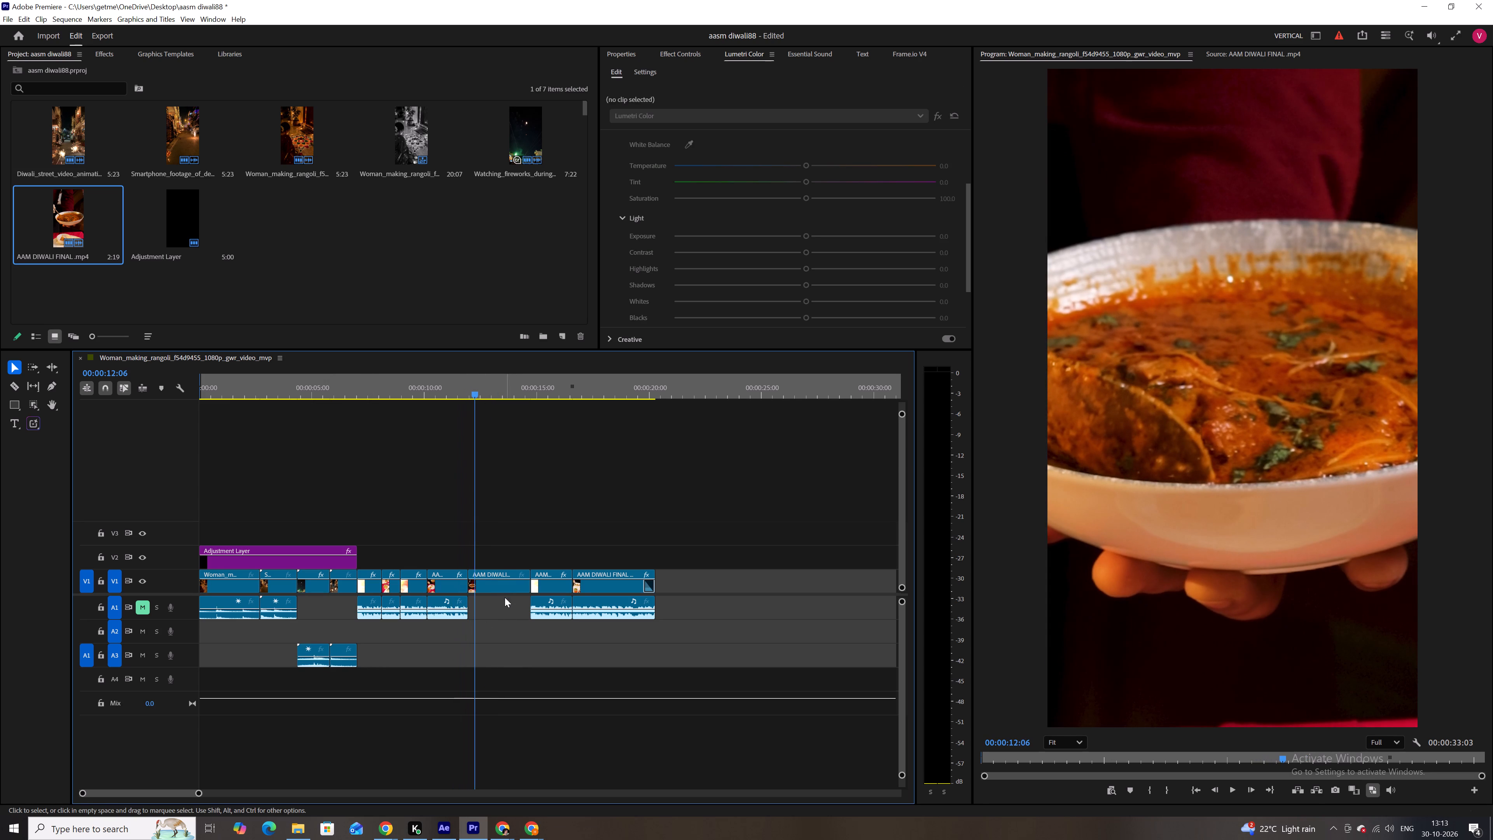
pyautogui.click(502, 584)
pyautogui.click(635, 59)
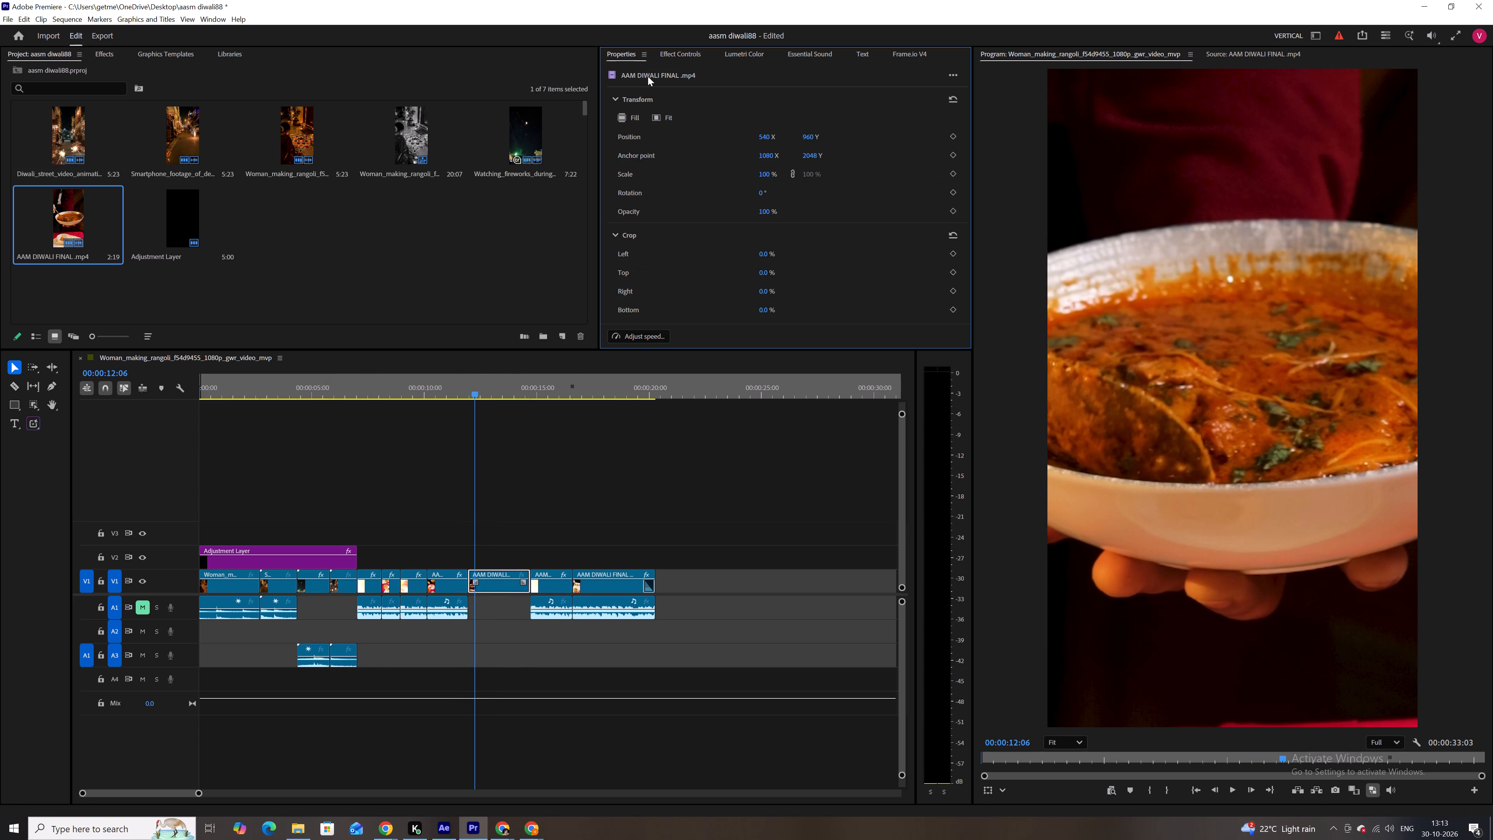
pyautogui.moveTo(766, 175); pyautogui.dragTo(741, 178)
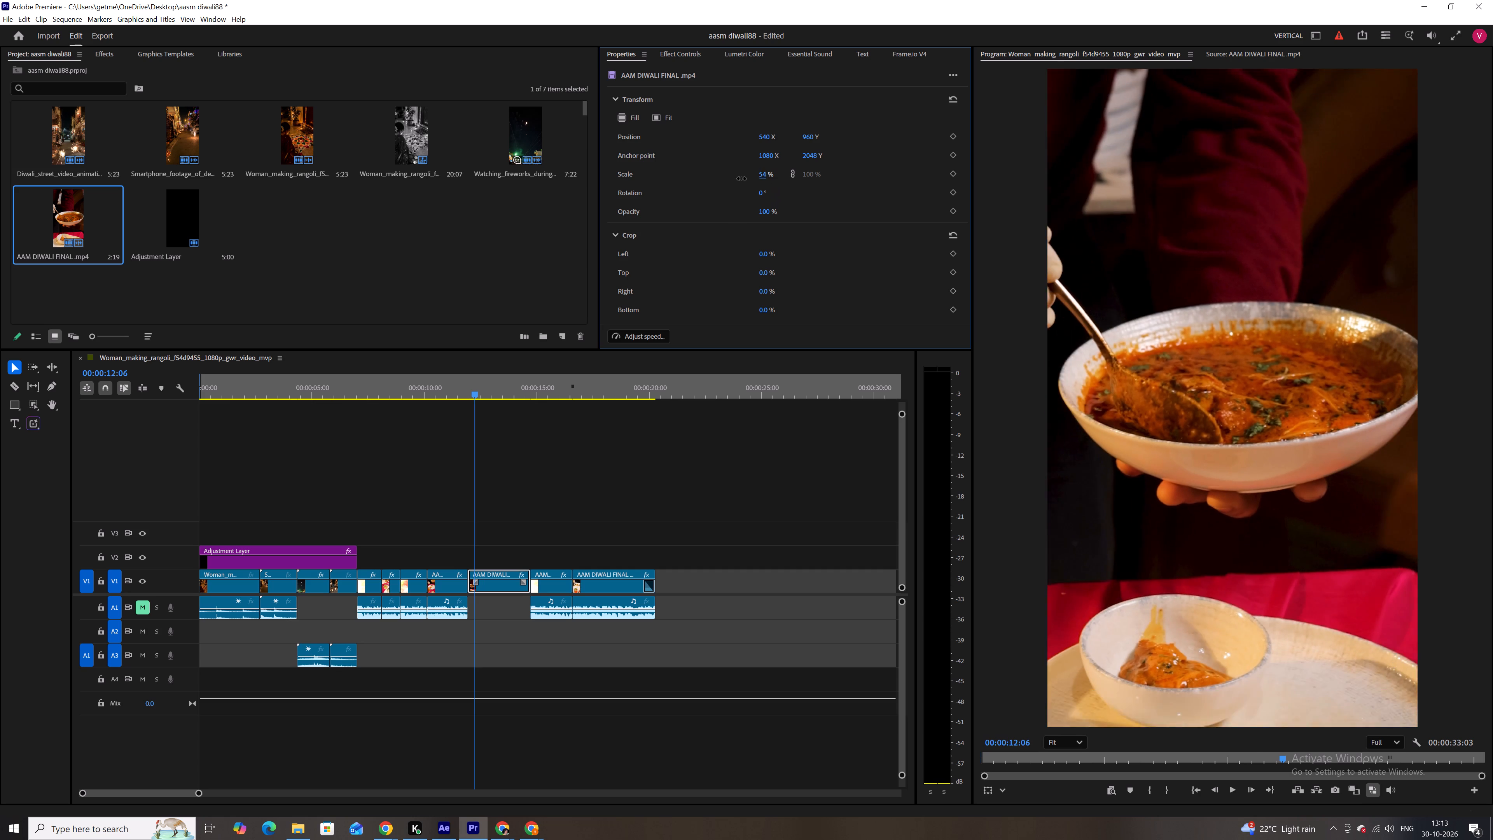
pyautogui.moveTo(741, 178); pyautogui.dragTo(741, 179)
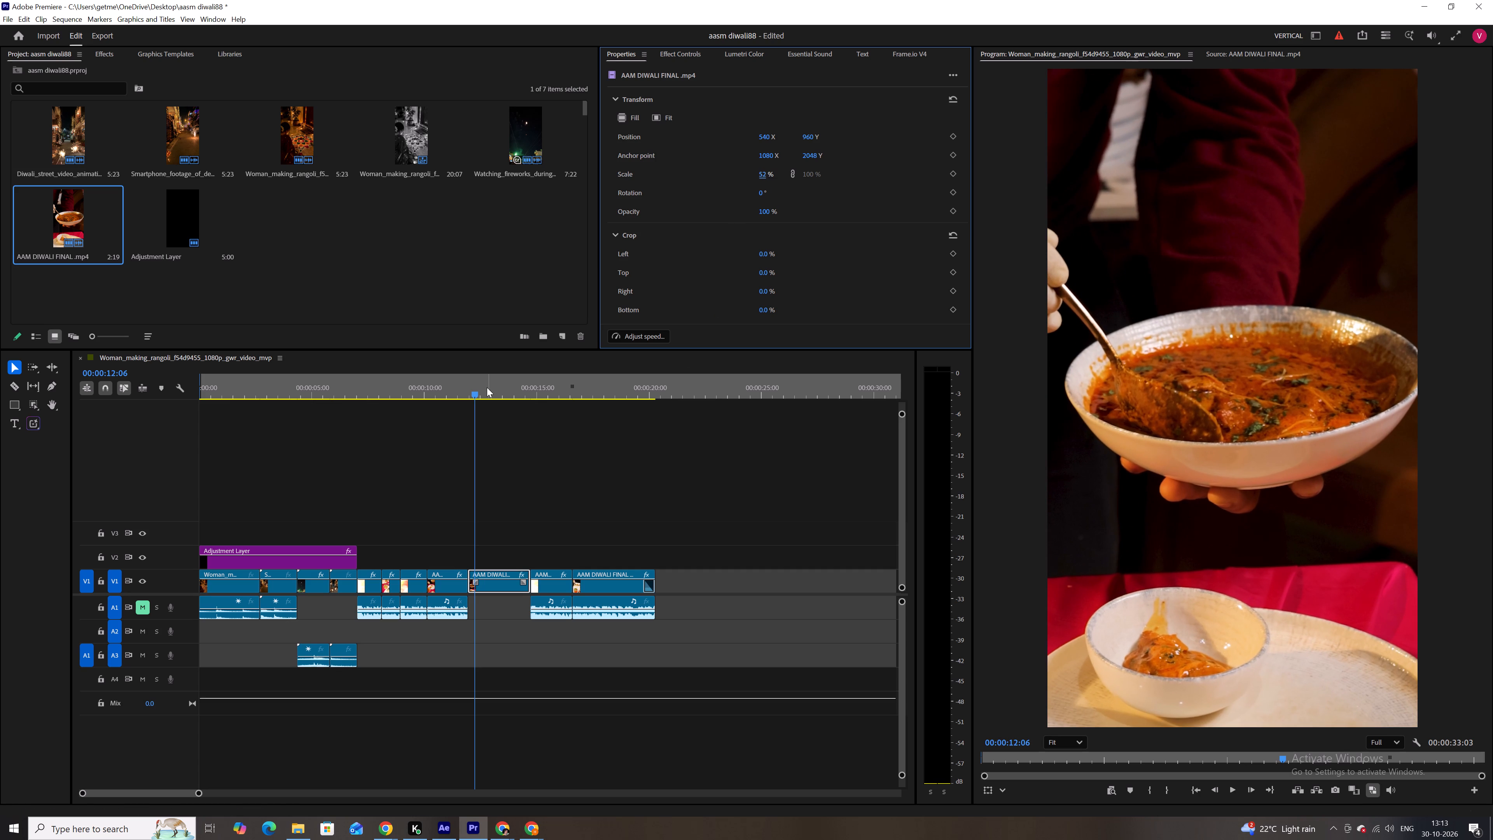
# Review the rescaled curry-bowl clip and the food shots around it through to the sequence end.
pyautogui.moveTo(473, 391); pyautogui.dragTo(484, 391)
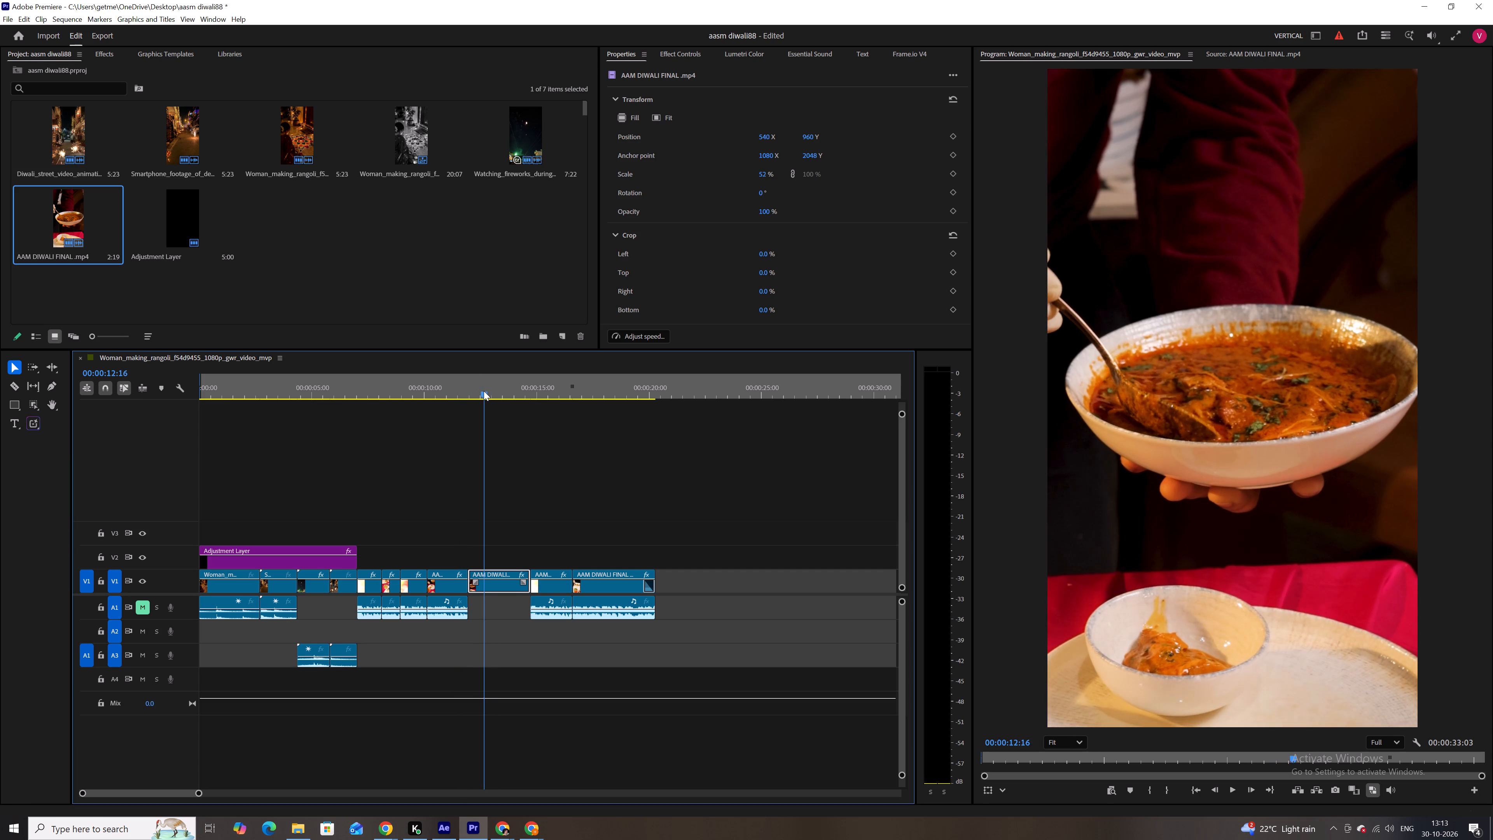
pyautogui.moveTo(484, 391); pyautogui.dragTo(614, 396)
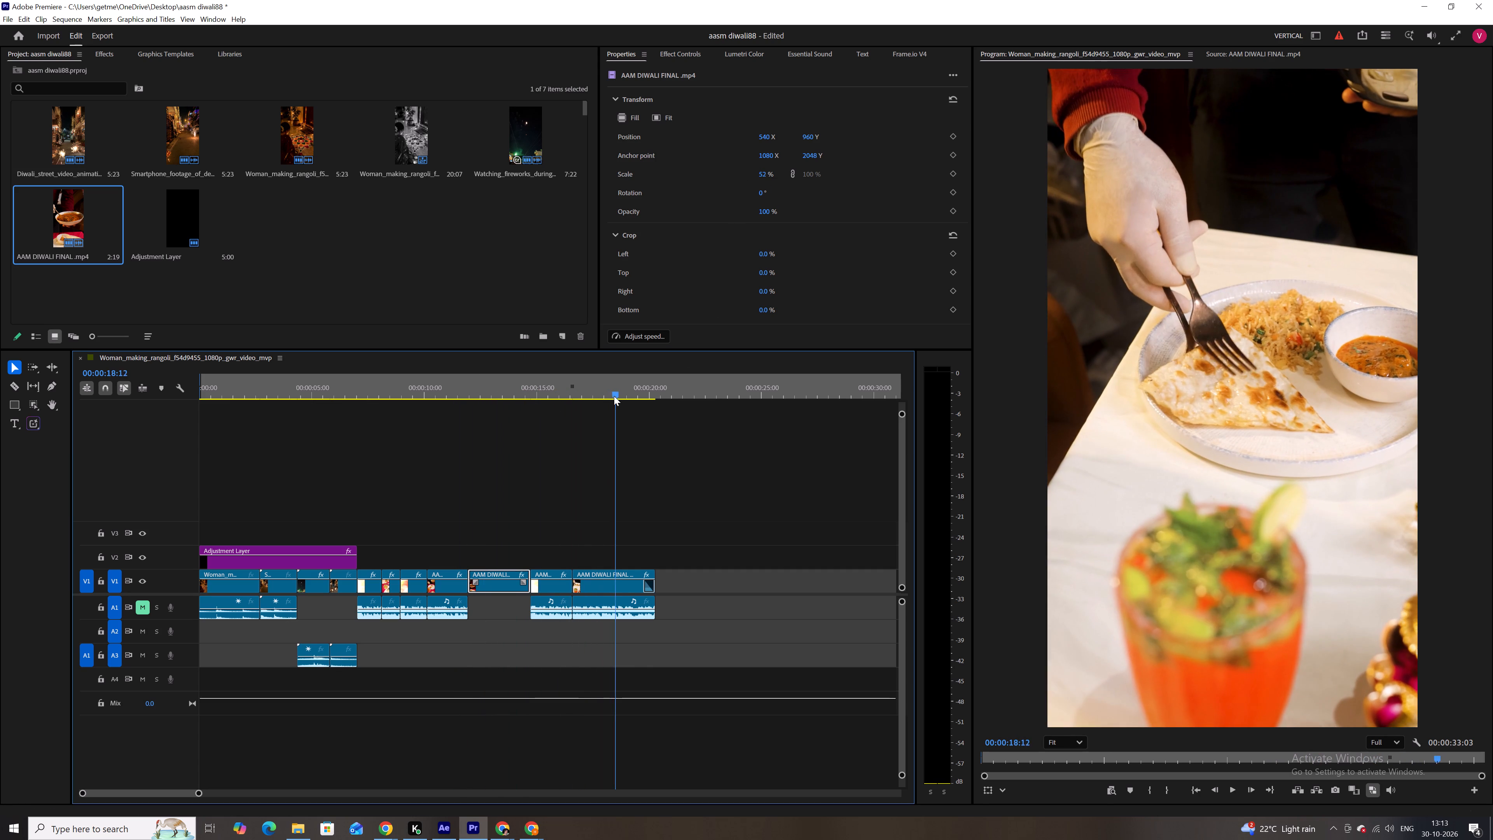
pyautogui.moveTo(614, 396); pyautogui.dragTo(657, 404)
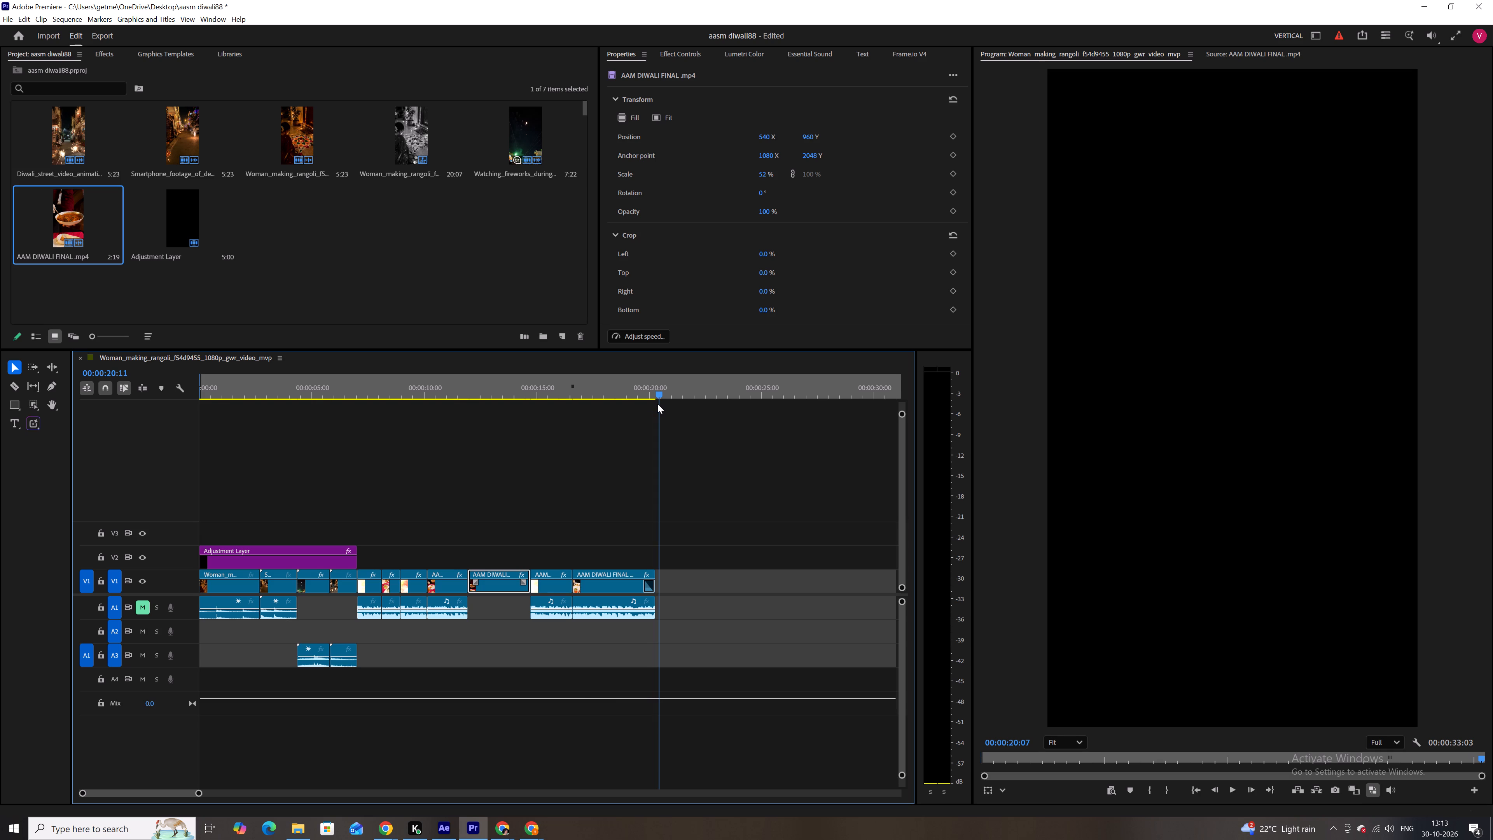
pyautogui.moveTo(657, 404); pyautogui.dragTo(370, 361)
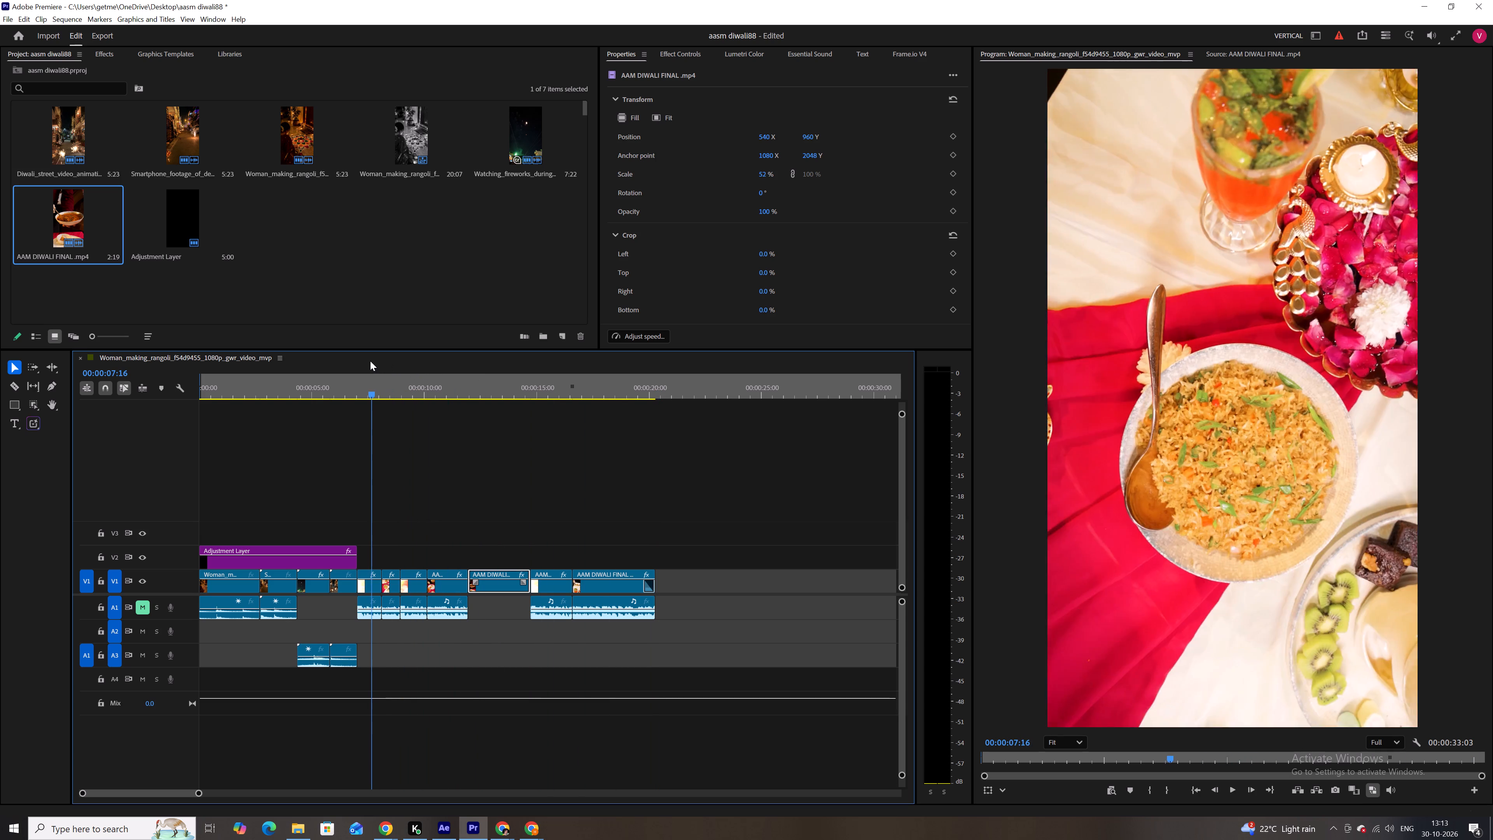
pyautogui.moveTo(370, 361); pyautogui.dragTo(478, 376)
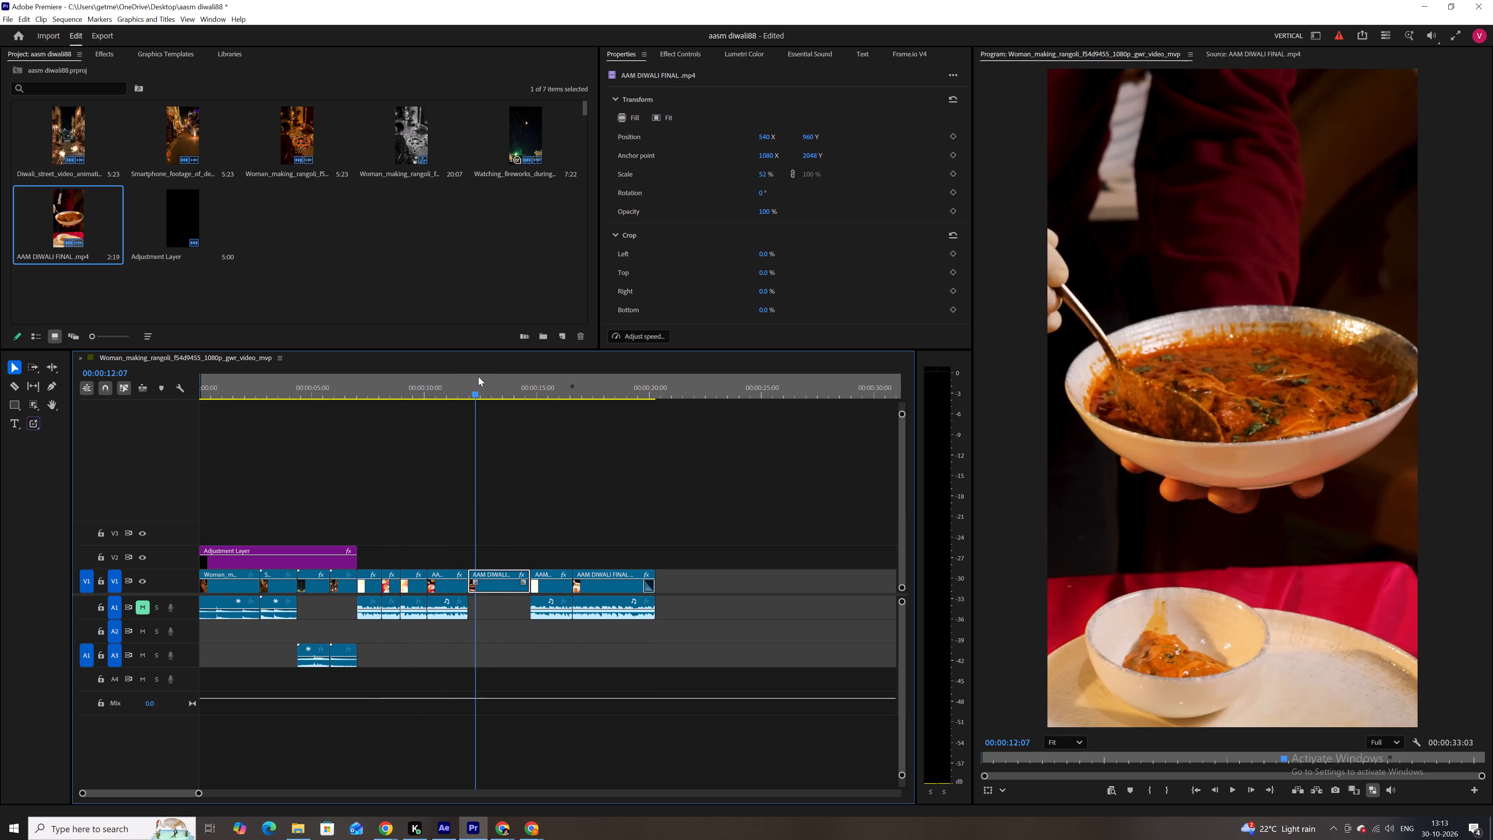
pyautogui.moveTo(478, 376); pyautogui.dragTo(478, 393)
pyautogui.press('space')
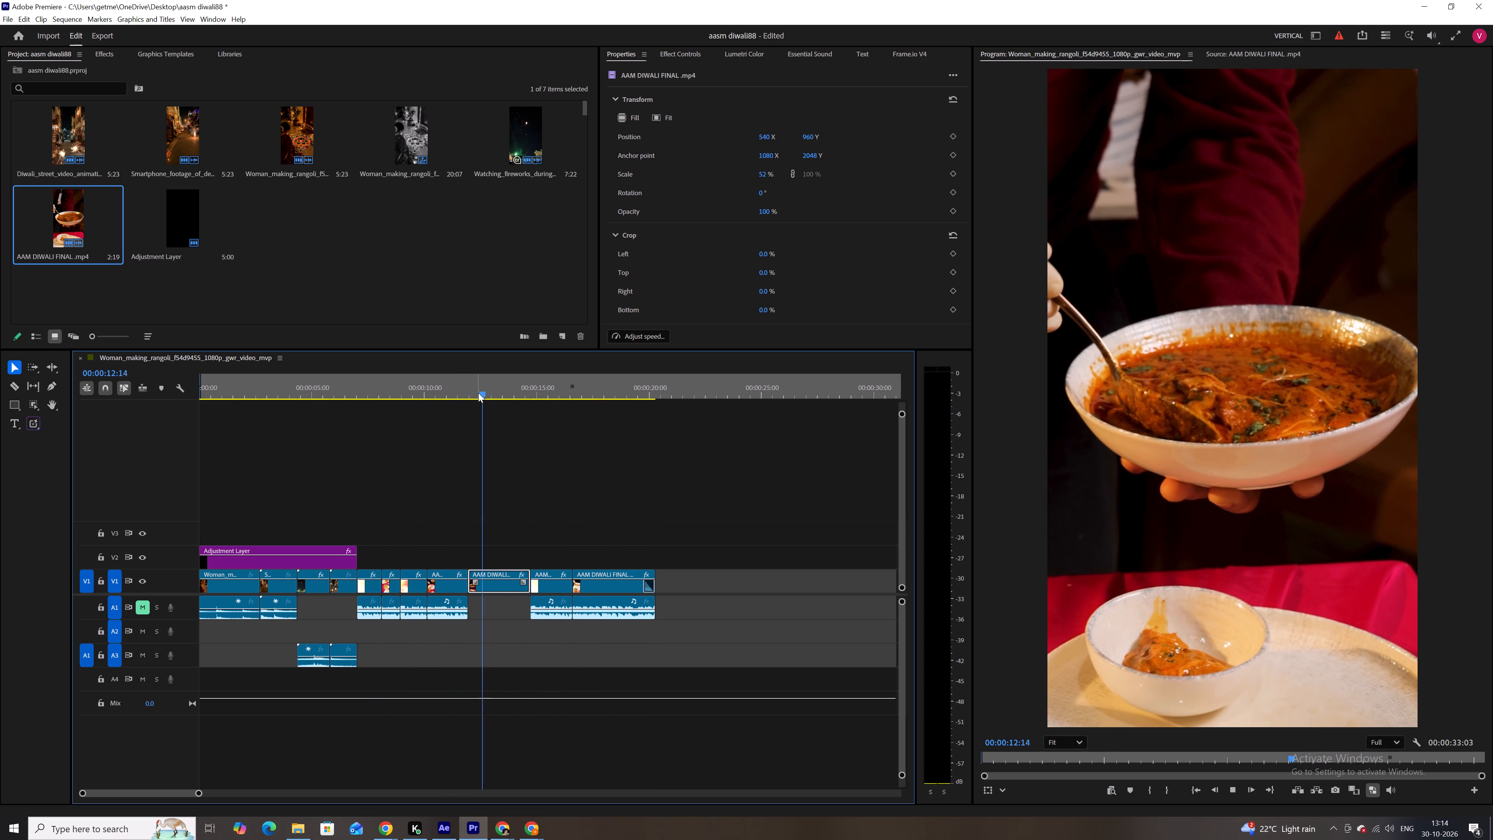
pyautogui.press('space')
pyautogui.press('space')
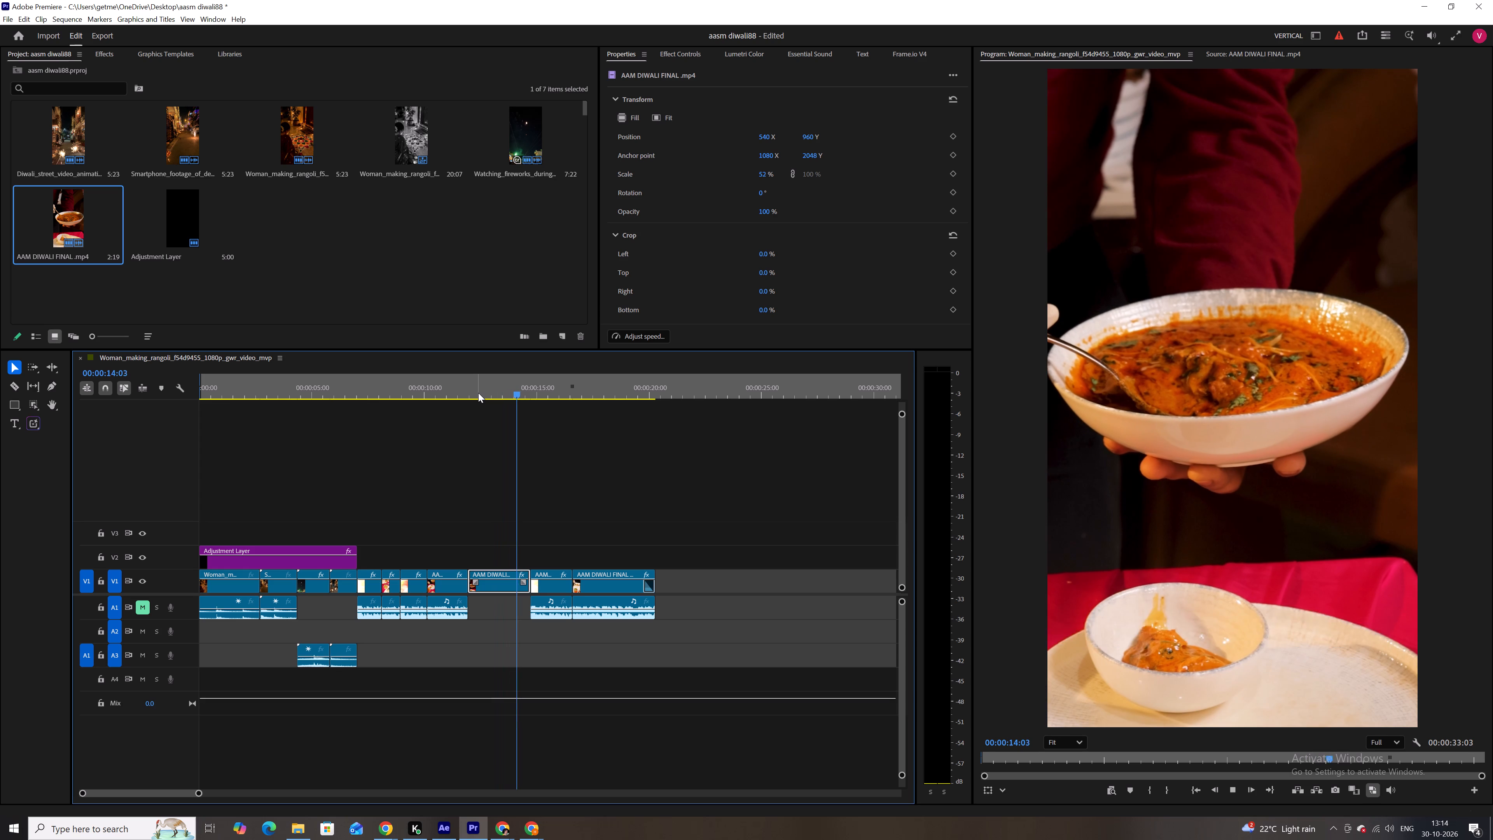
pyautogui.press('space')
# Set the sequence Out point at the end of the last clip, 00:00:20:06, and save the project.
pyautogui.hotkey('ctrl', 's')
pyautogui.moveTo(612, 390); pyautogui.dragTo(619, 395)
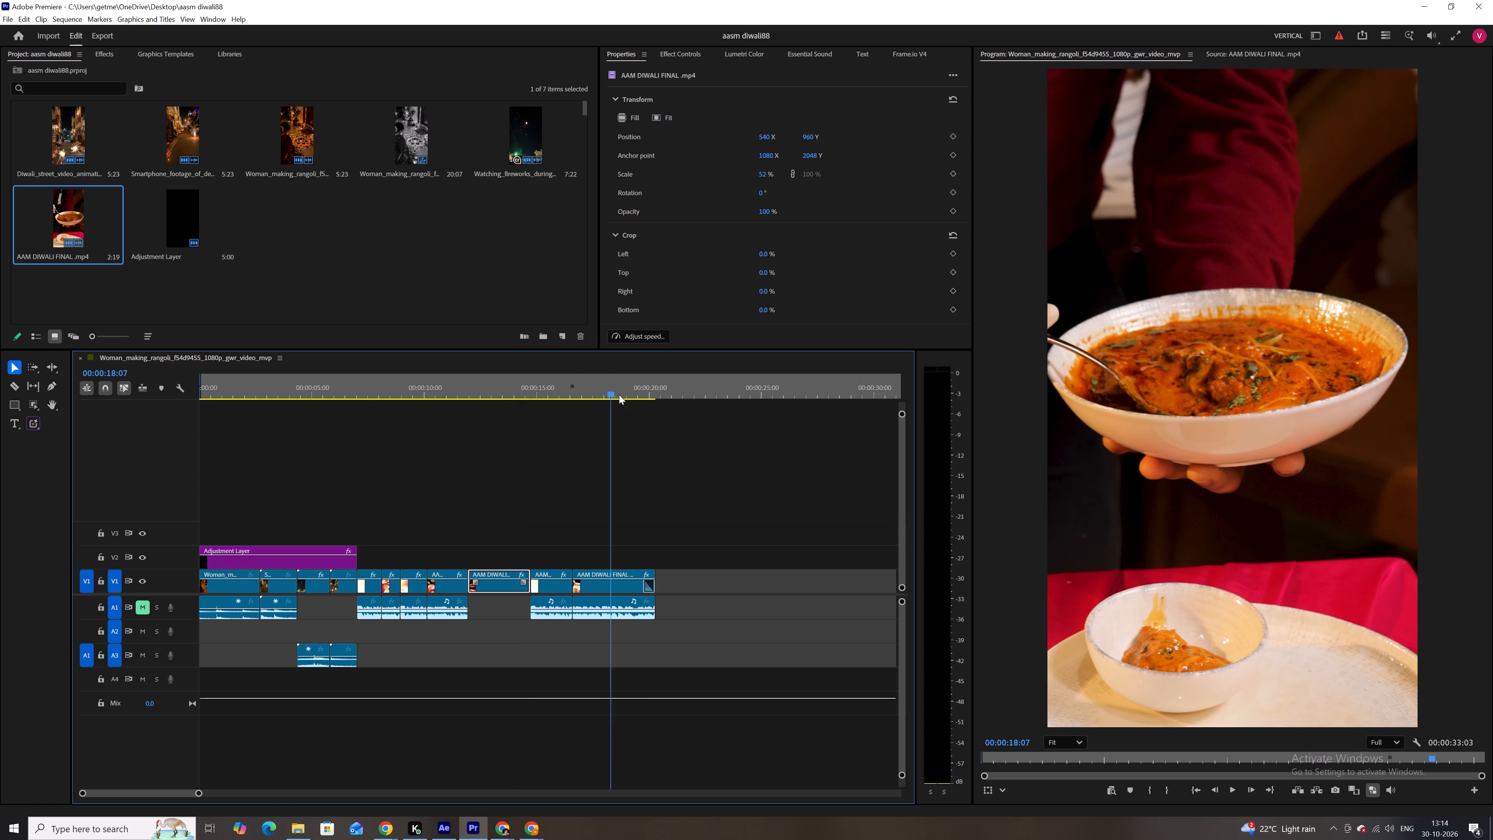
pyautogui.moveTo(619, 395); pyautogui.dragTo(633, 371)
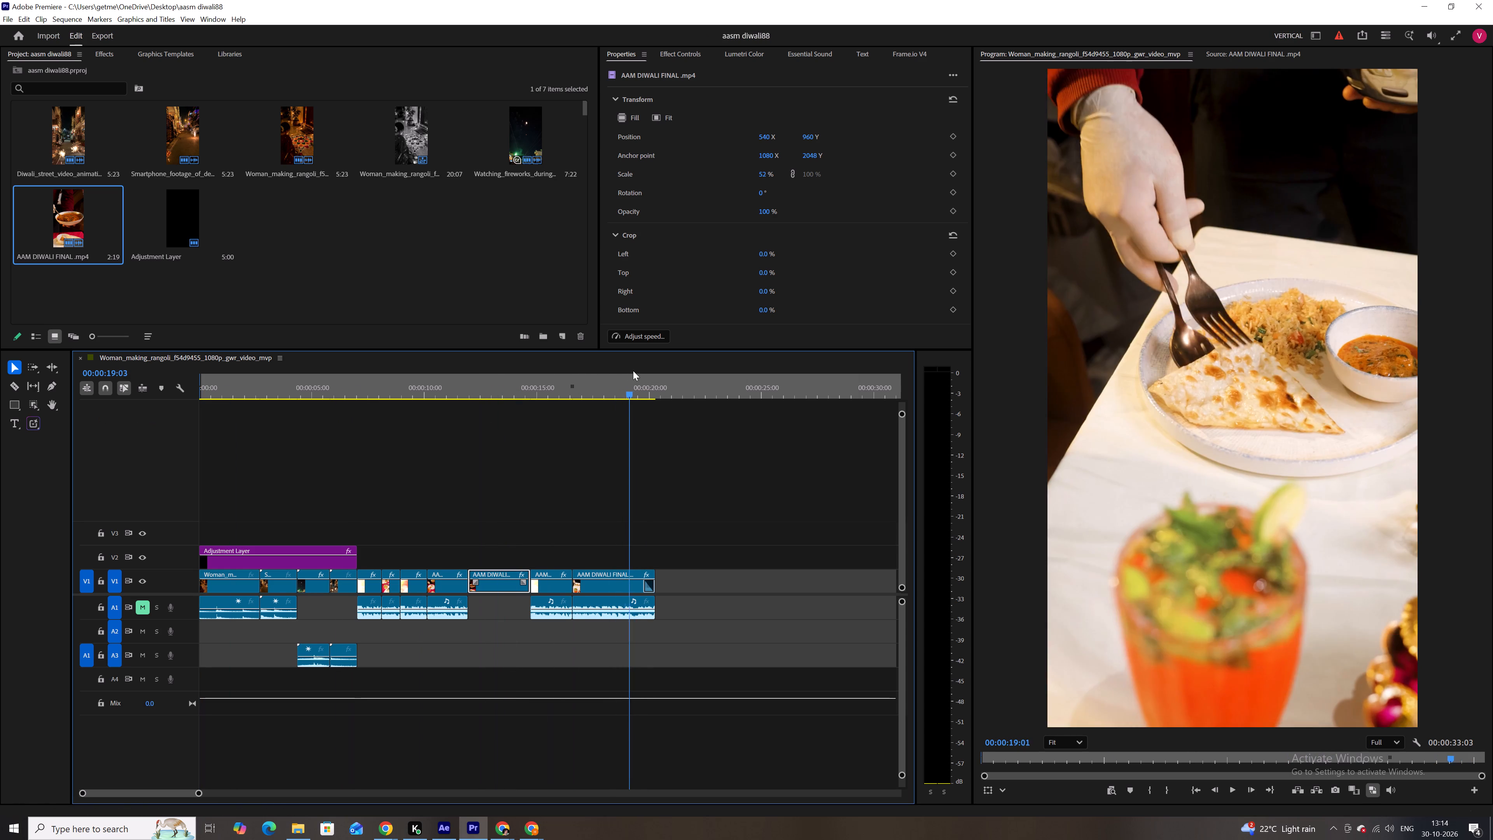
pyautogui.moveTo(633, 371); pyautogui.dragTo(656, 374)
pyautogui.press('o')
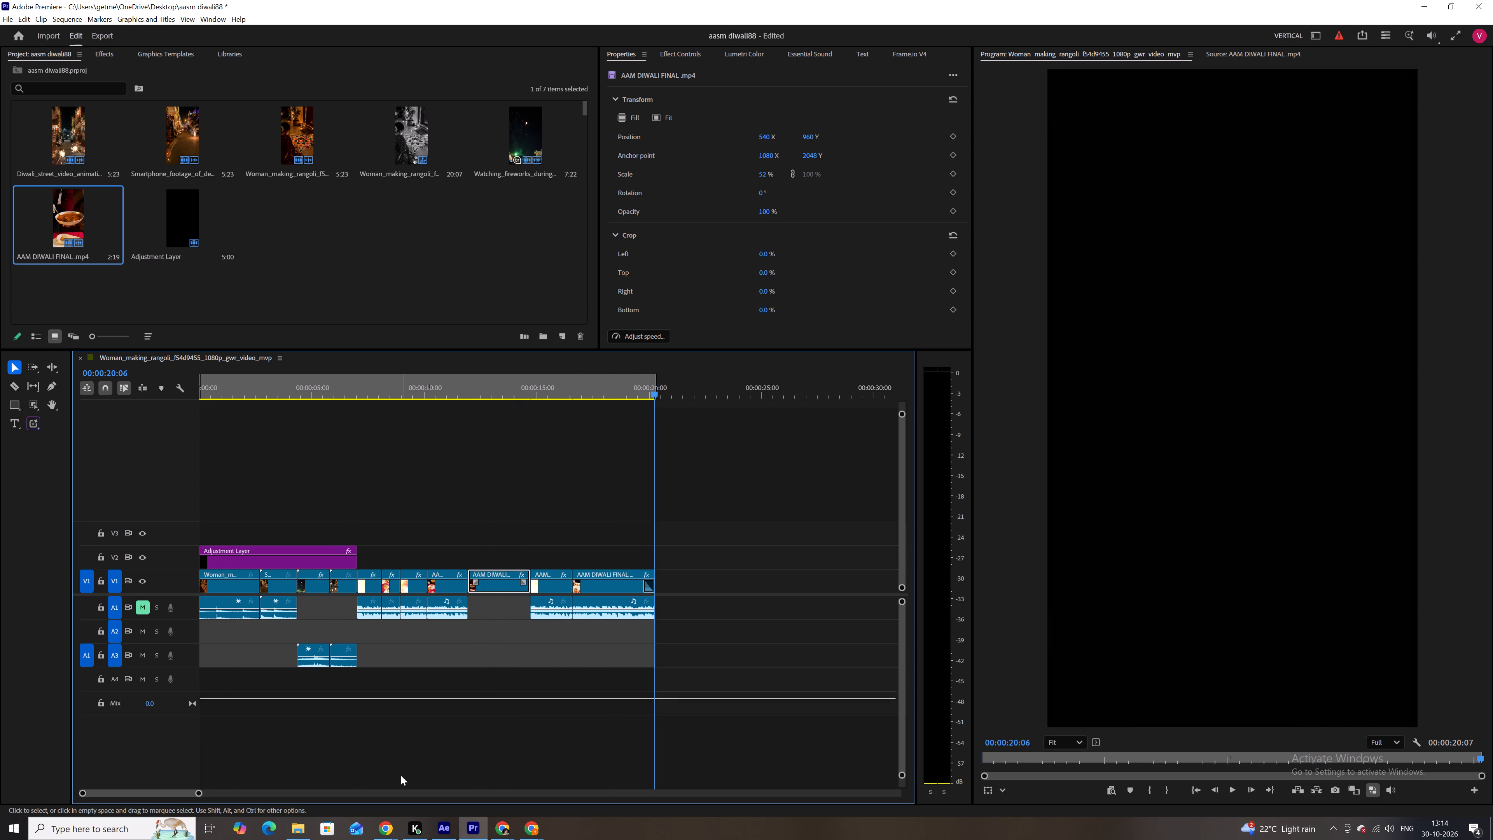
pyautogui.hotkey('ctrl', 's')
# Switch to After Effects and look through the open Chrome windows.
pyautogui.click(440, 824)
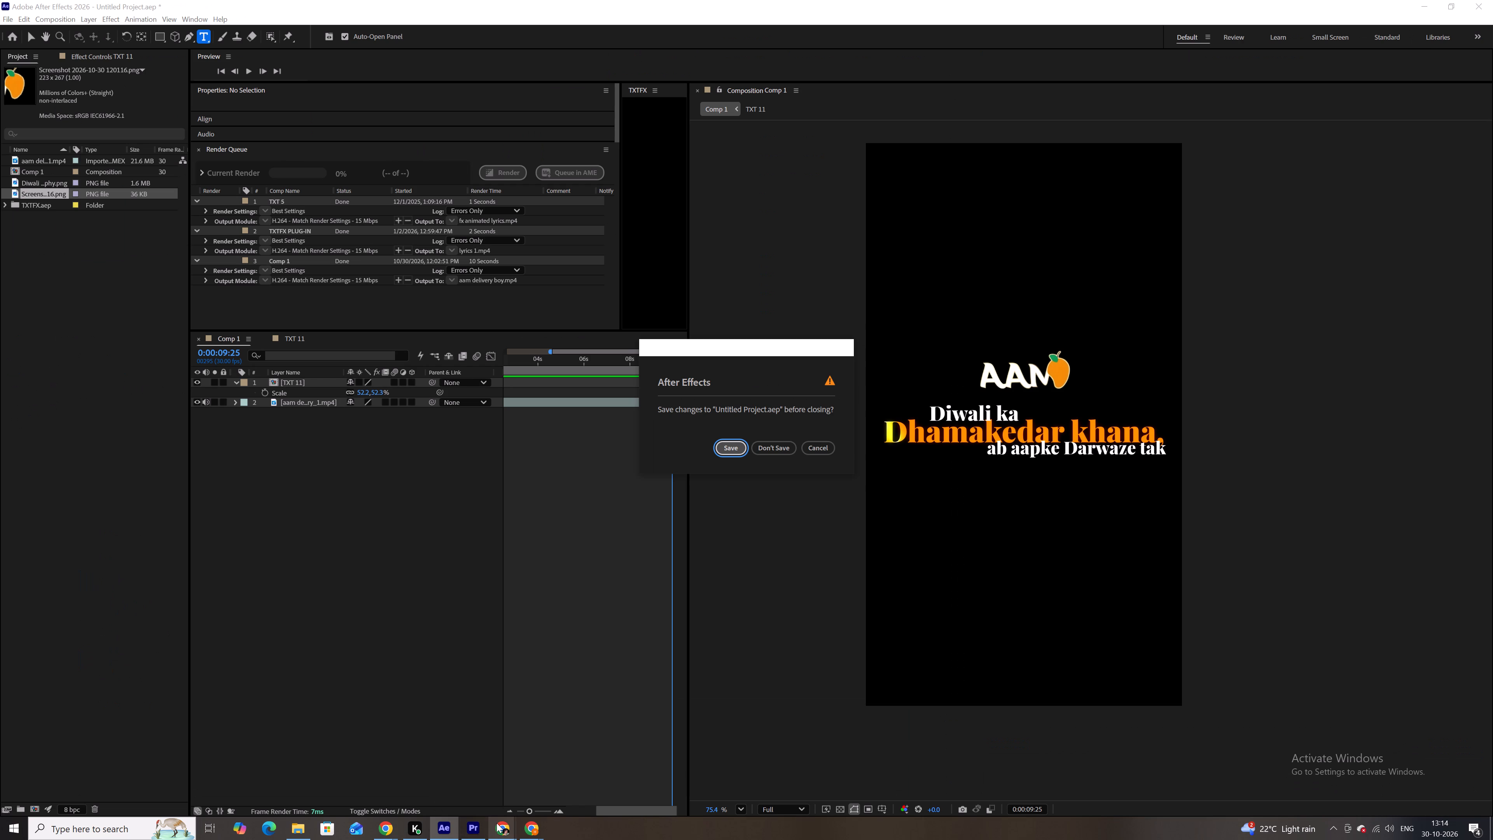
pyautogui.click(497, 823)
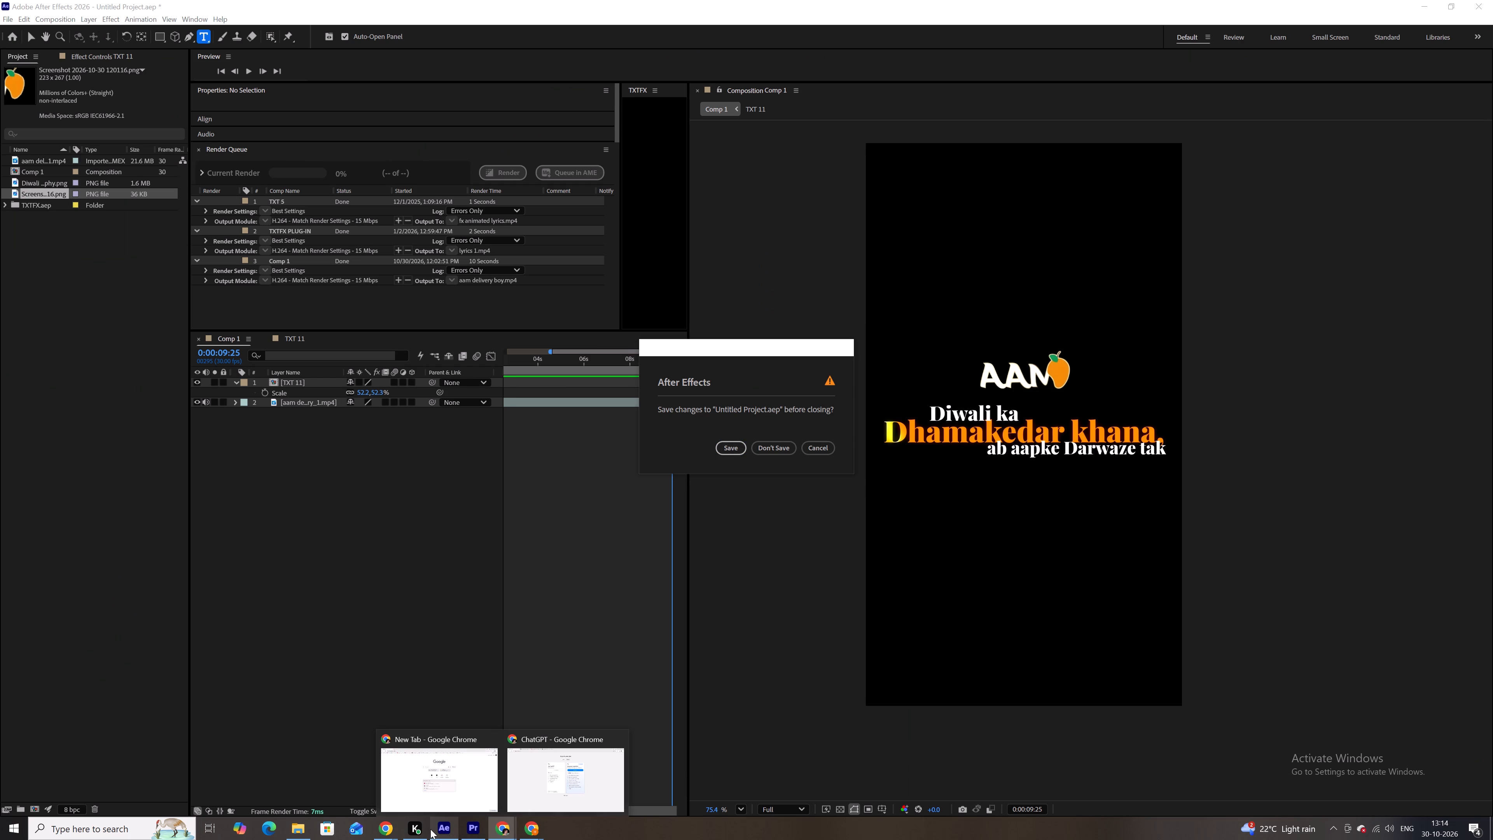
pyautogui.click(385, 828)
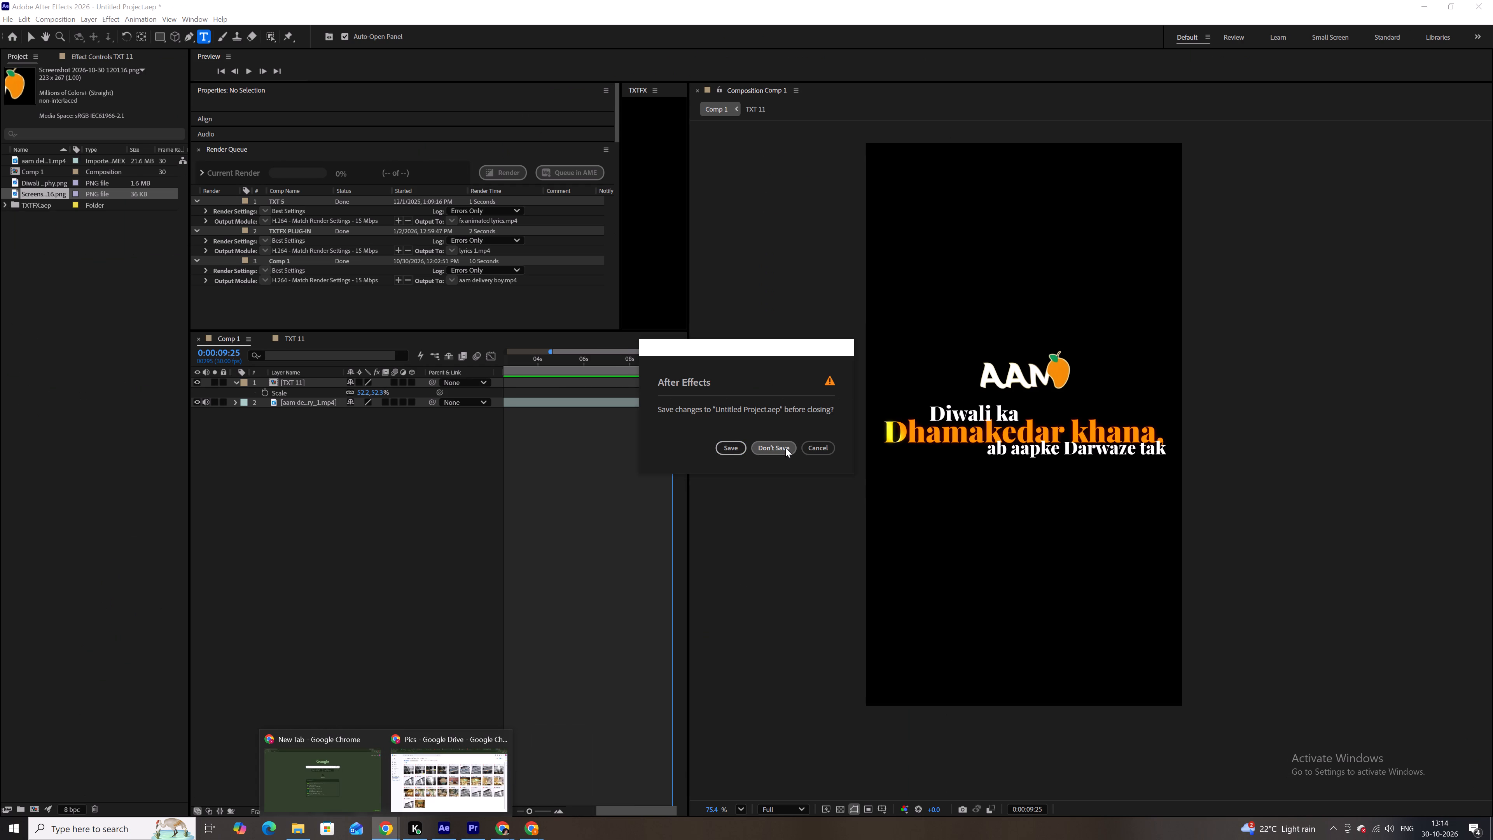
# Cancel closing the unsaved After Effects project so it stays open.
pyautogui.click(811, 449)
# Look through the remaining open Chrome windows, including the ChatGPT and Google Flow ones.
pyautogui.click(497, 823)
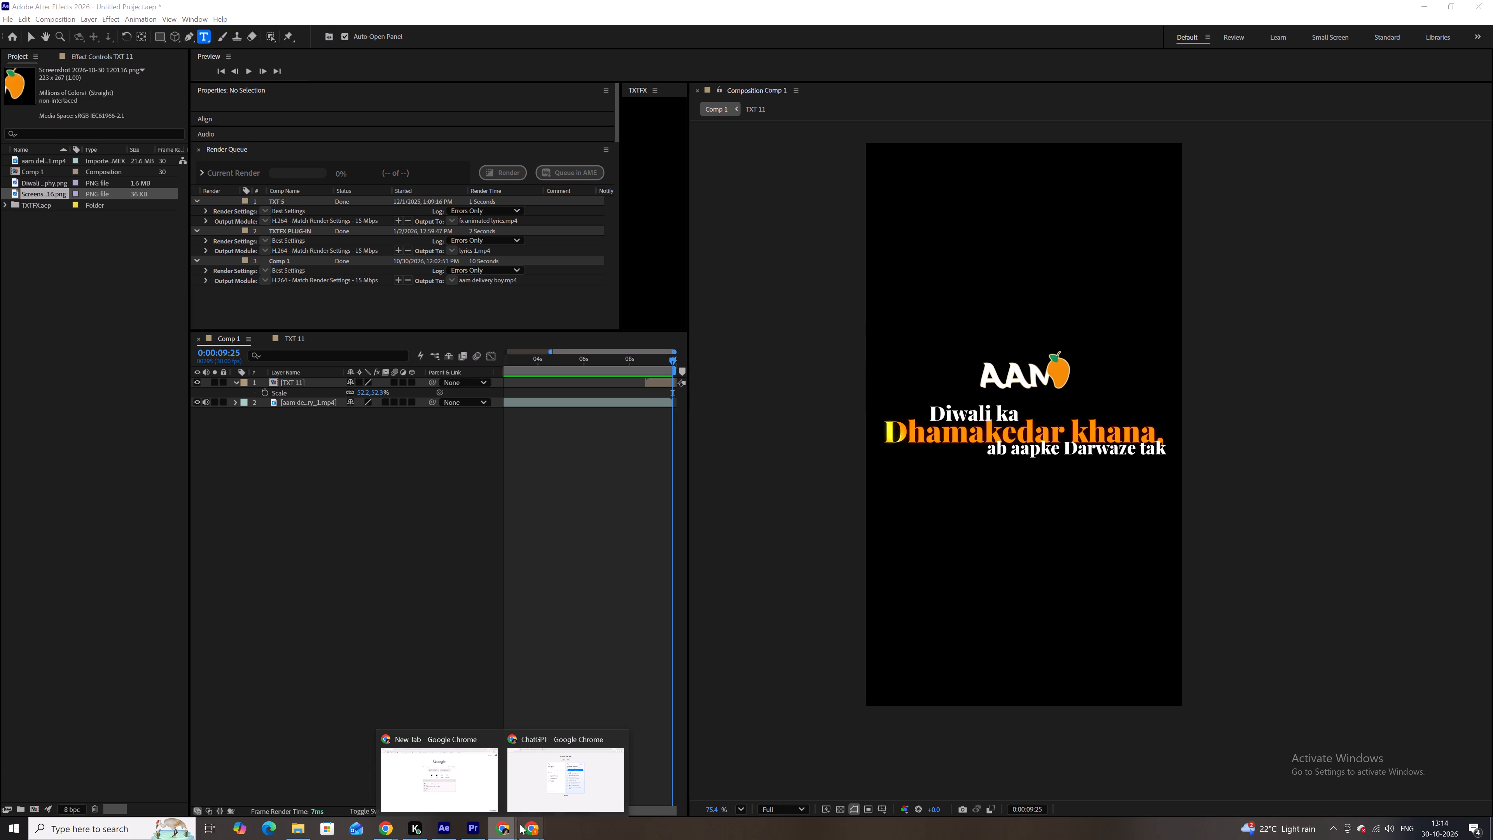
pyautogui.click(532, 824)
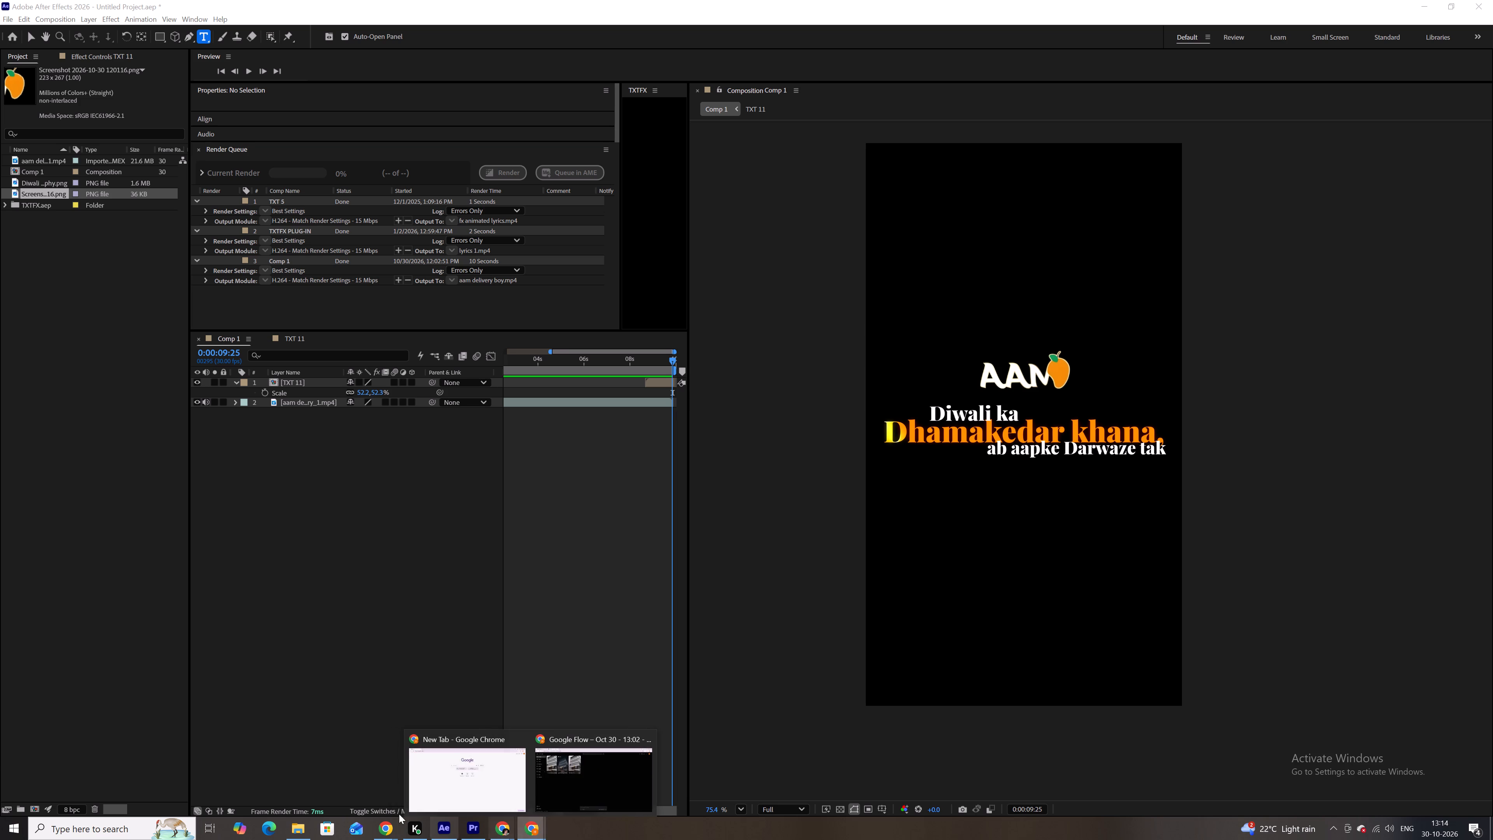
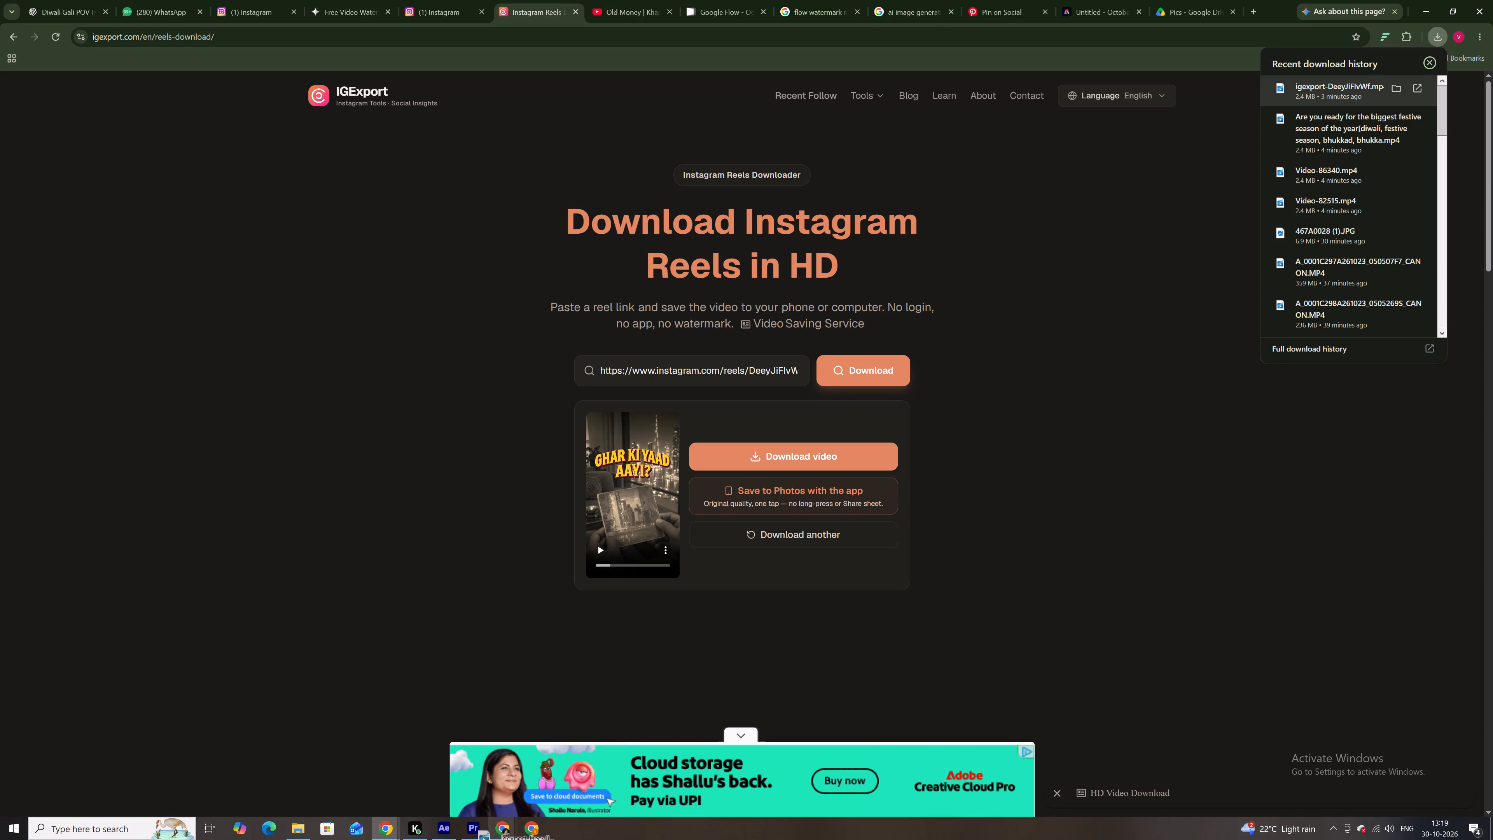
# Bring the downloaded igexport reel from Chrome into the Premiere Pro sequence on V2 and A4, starting at about 17 seconds.
pyautogui.moveTo(500, 835); pyautogui.dragTo(438, 767)
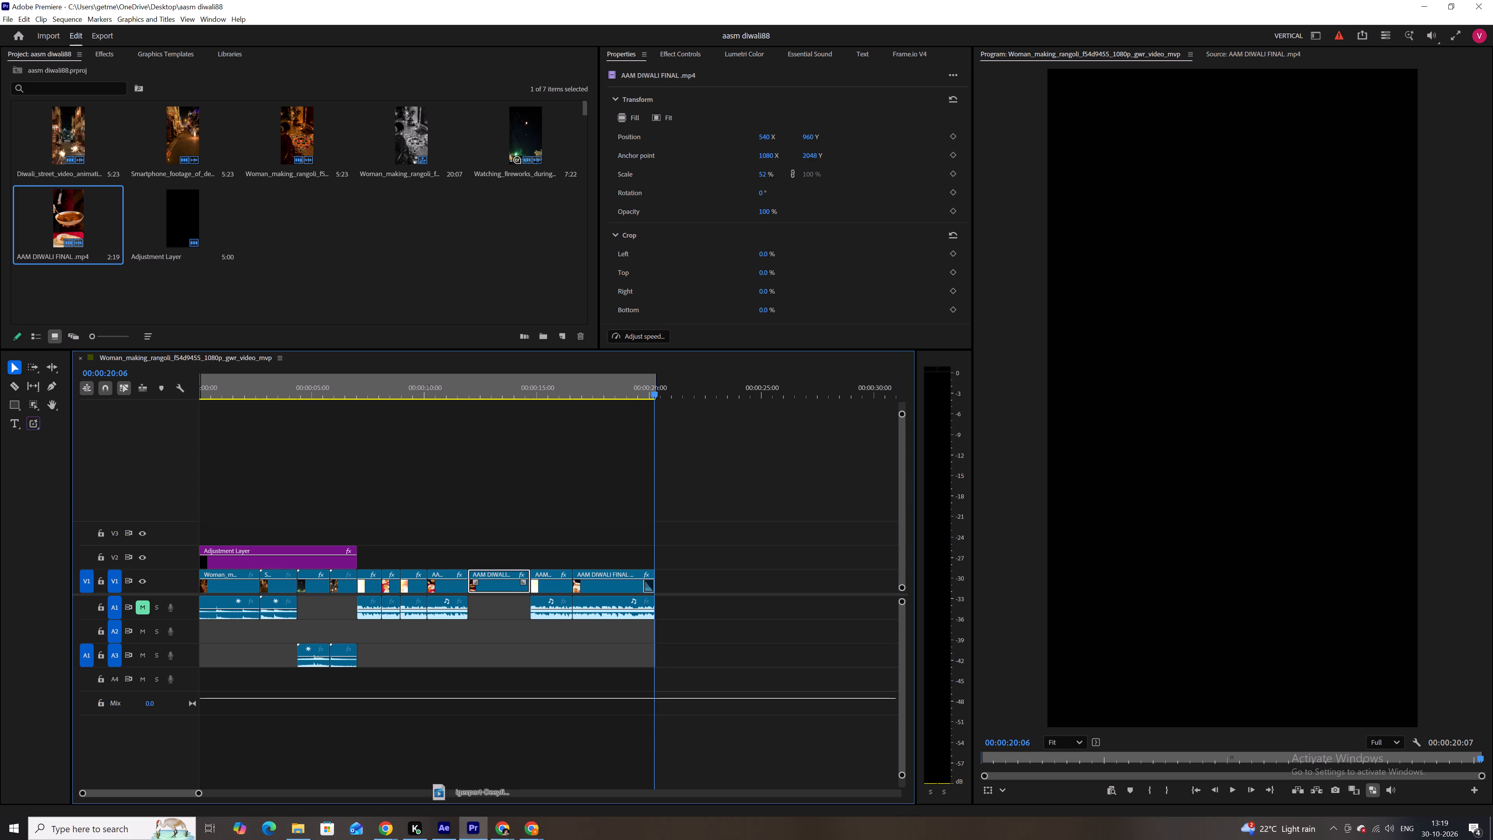
pyautogui.moveTo(438, 767); pyautogui.dragTo(185, 694)
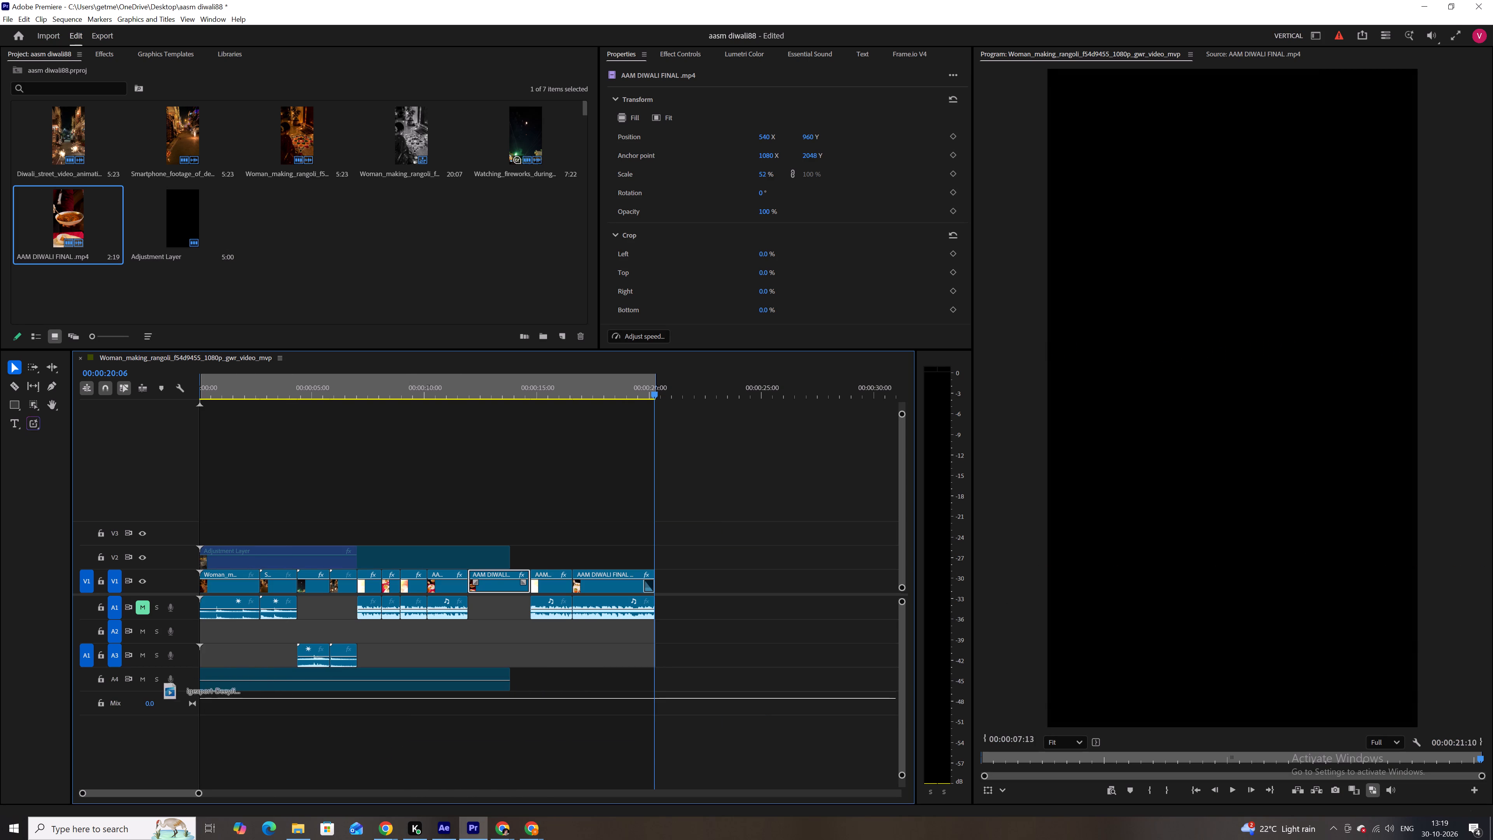
pyautogui.moveTo(185, 694); pyautogui.dragTo(580, 682)
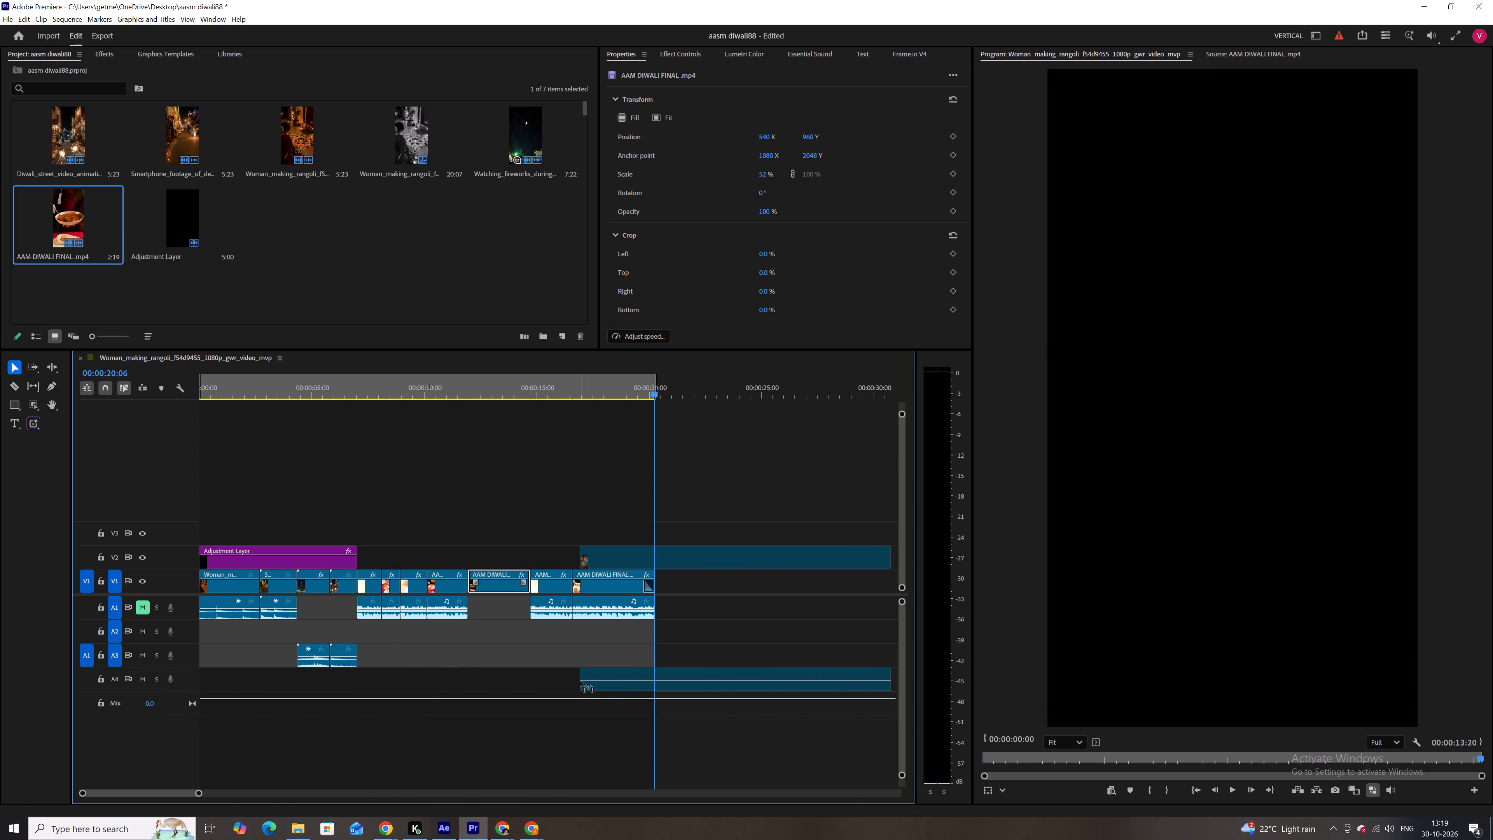
# Unlink the igexport reel's video on V2 from its audio on A4.
pyautogui.click(657, 558)
pyautogui.hotkey('ctrl', 'l')
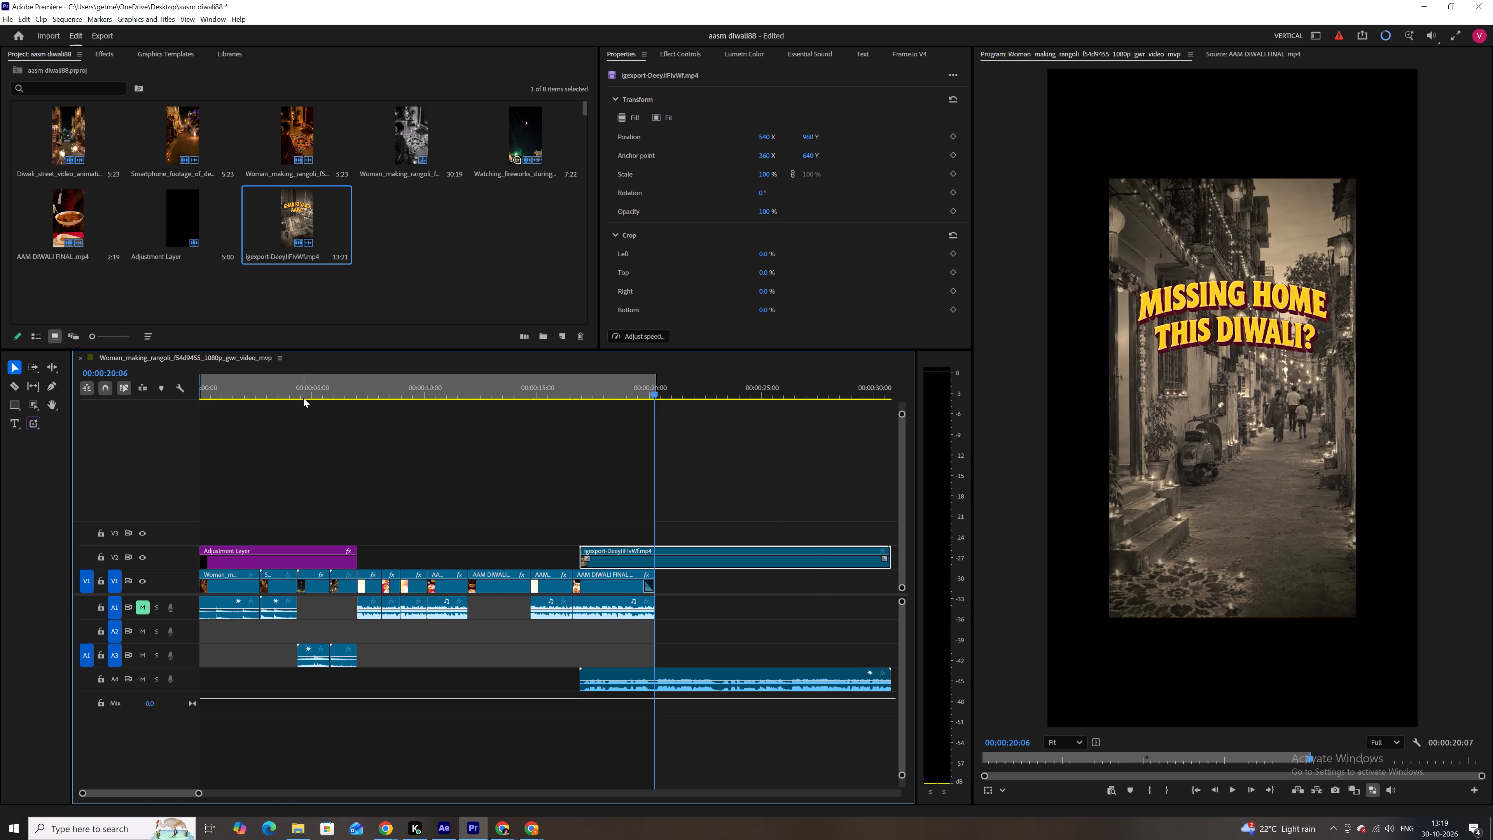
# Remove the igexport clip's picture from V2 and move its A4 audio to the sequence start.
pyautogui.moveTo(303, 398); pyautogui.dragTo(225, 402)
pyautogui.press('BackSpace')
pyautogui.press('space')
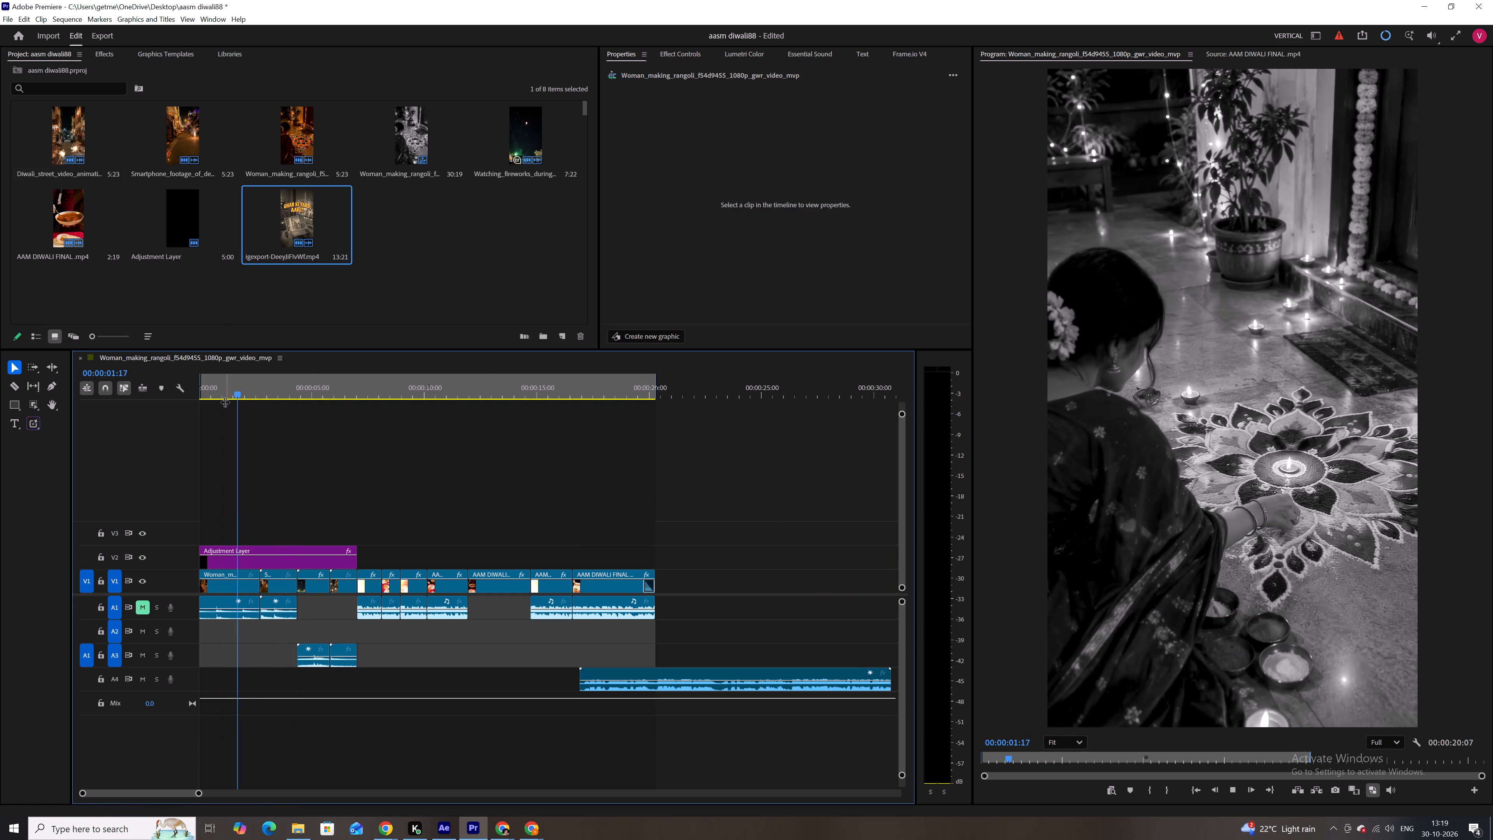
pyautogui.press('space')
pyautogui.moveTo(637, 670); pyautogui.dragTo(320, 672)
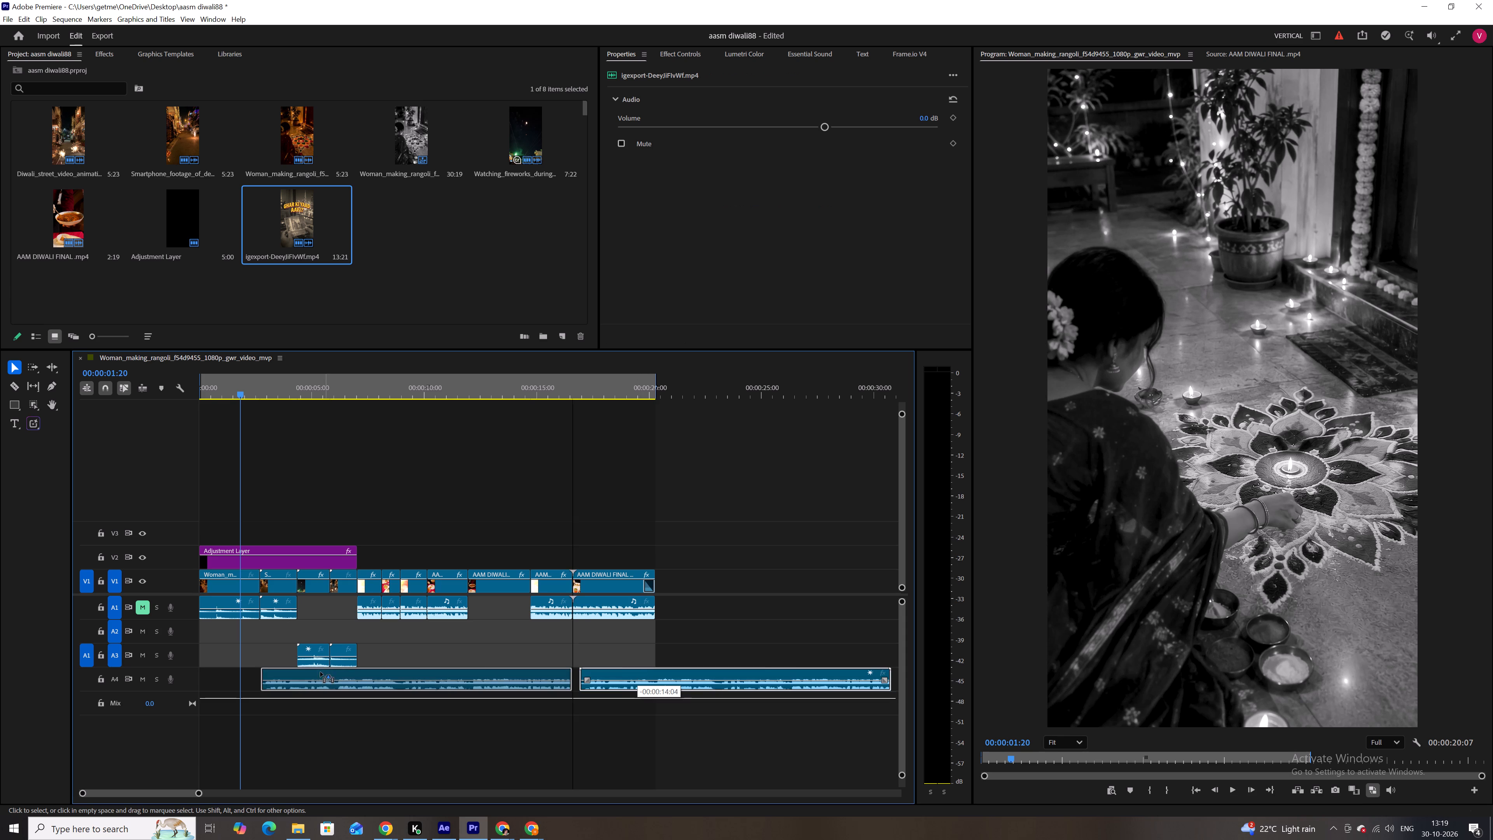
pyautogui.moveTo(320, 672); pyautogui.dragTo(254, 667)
# Play the opening black-and-white shots from the start against the repositioned A4 audio.
pyautogui.moveTo(233, 385); pyautogui.dragTo(145, 381)
pyautogui.press('space')
pyautogui.press('space')
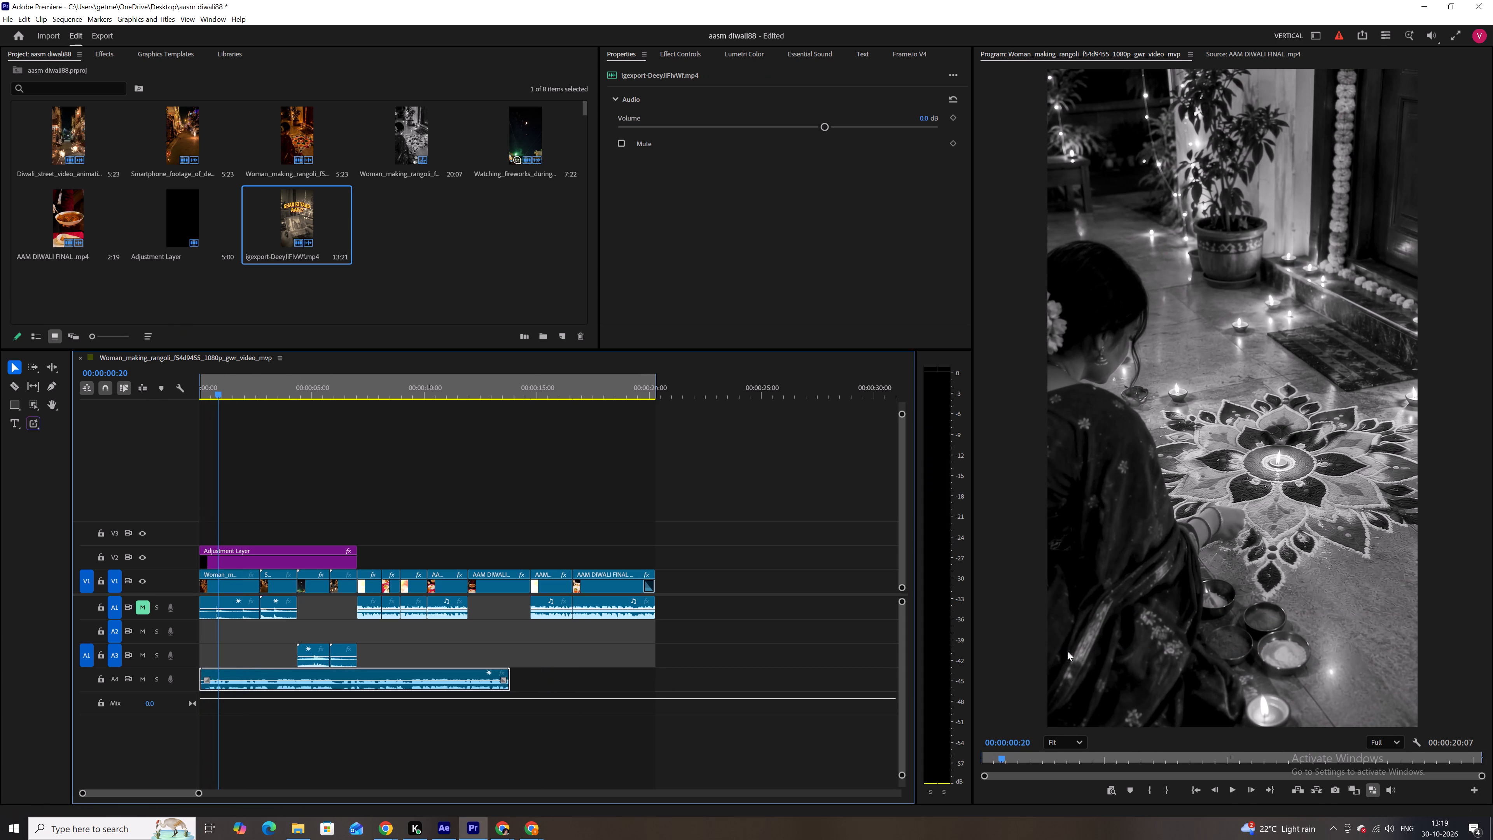
pyautogui.press('space')
pyautogui.press('space')
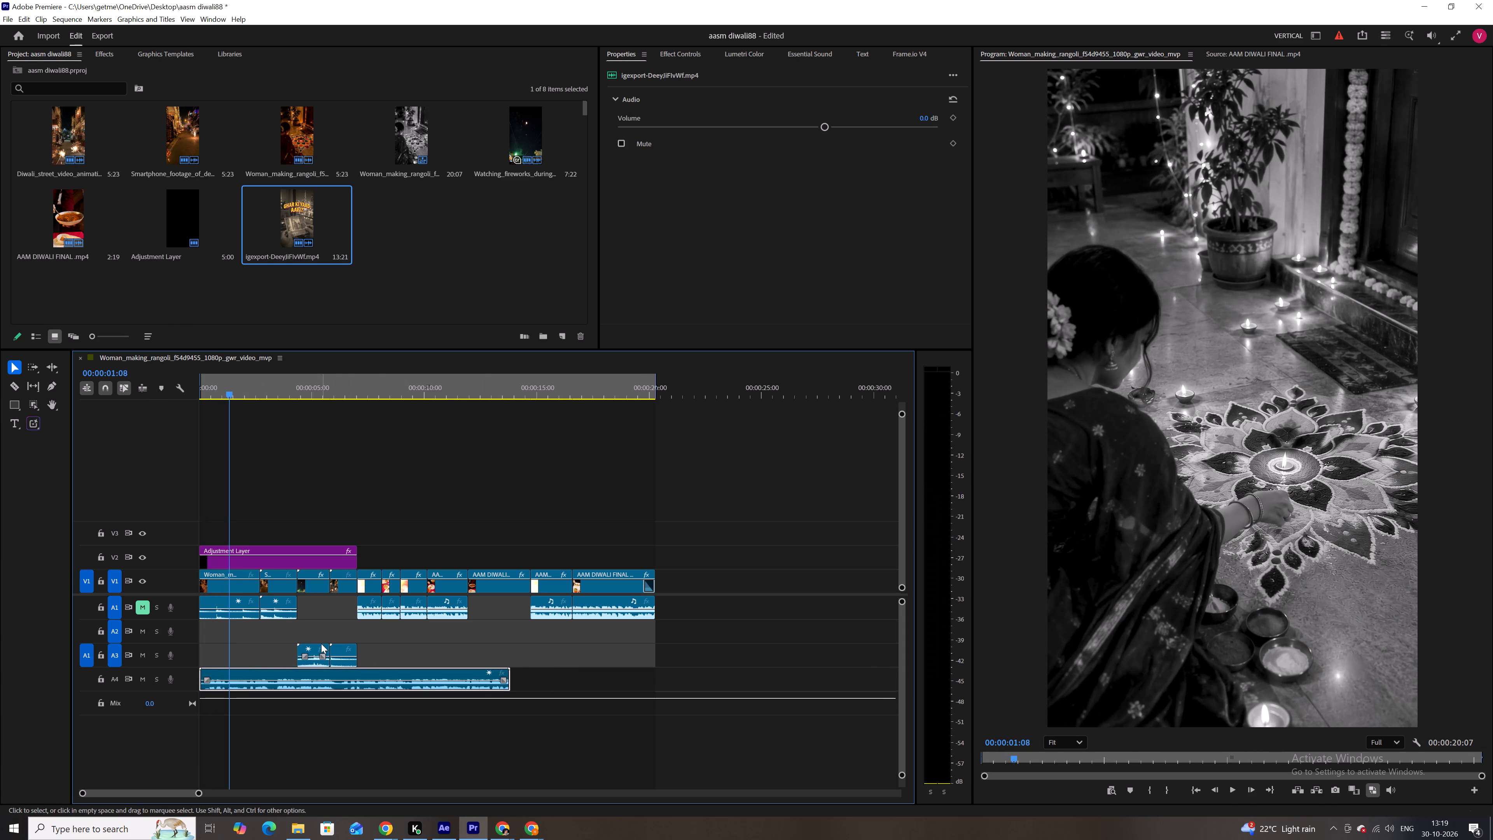
pyautogui.press('space')
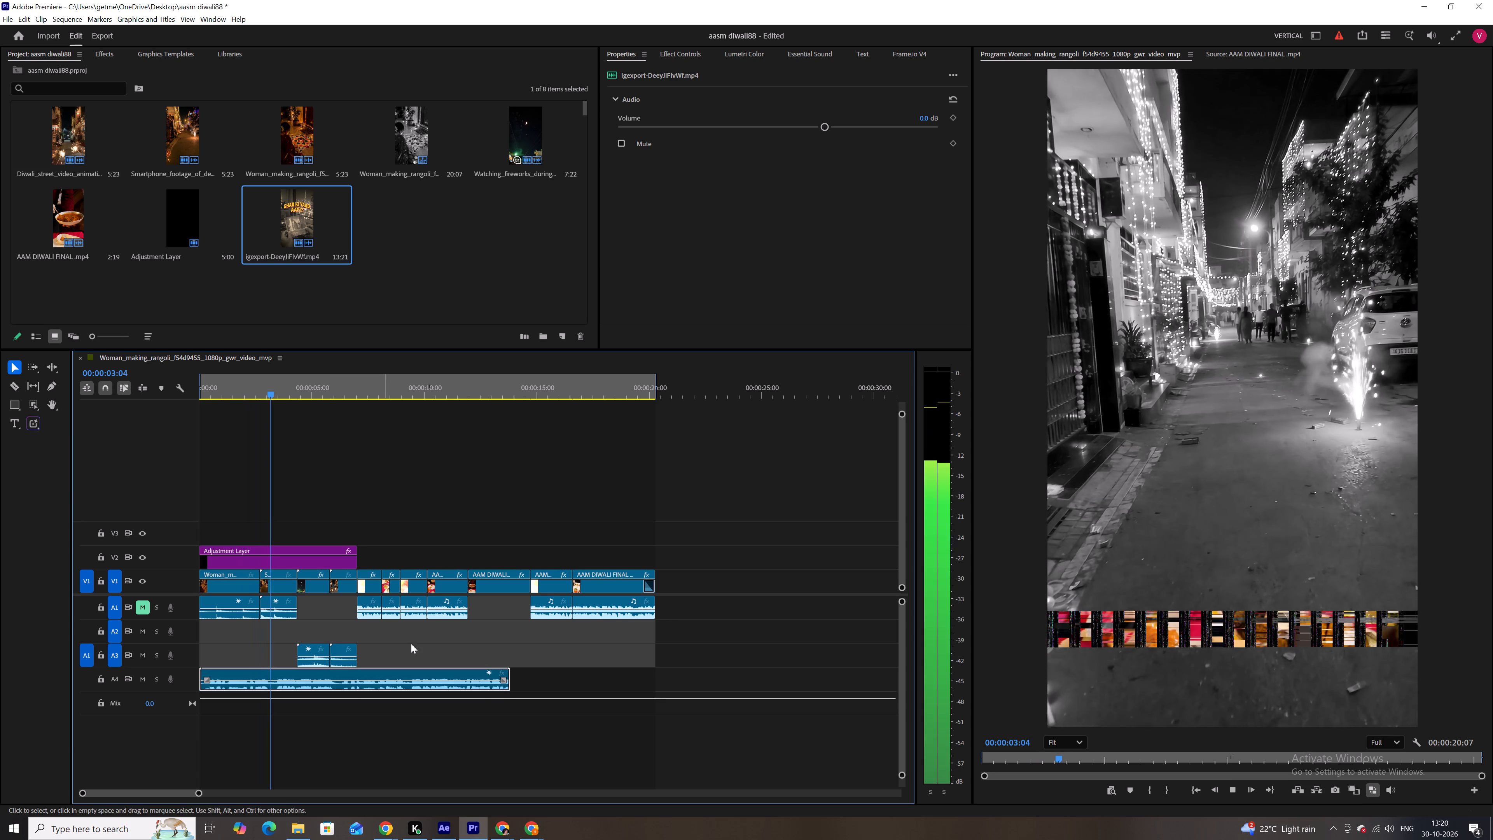
pyautogui.press('space')
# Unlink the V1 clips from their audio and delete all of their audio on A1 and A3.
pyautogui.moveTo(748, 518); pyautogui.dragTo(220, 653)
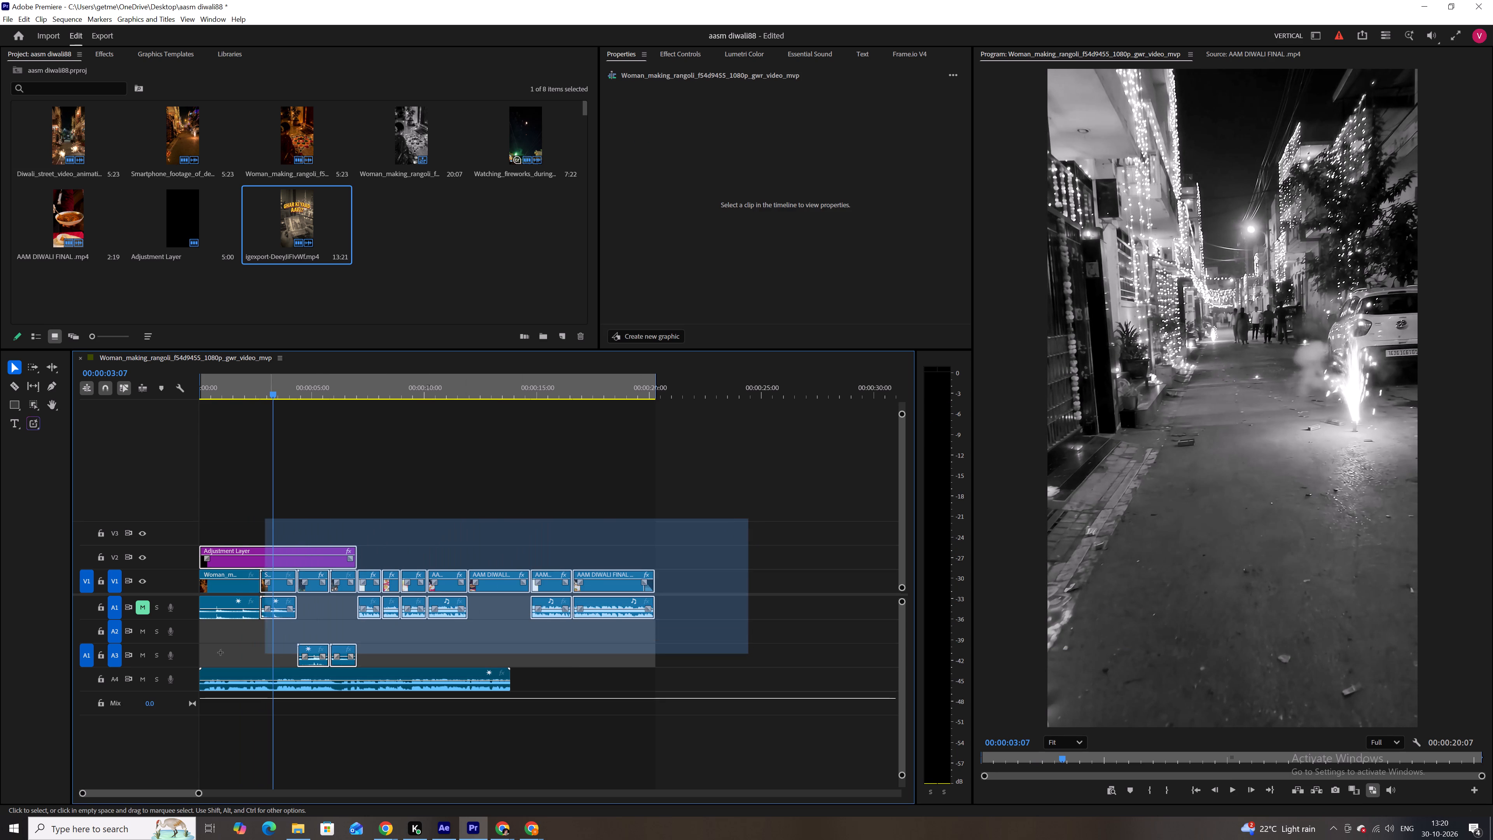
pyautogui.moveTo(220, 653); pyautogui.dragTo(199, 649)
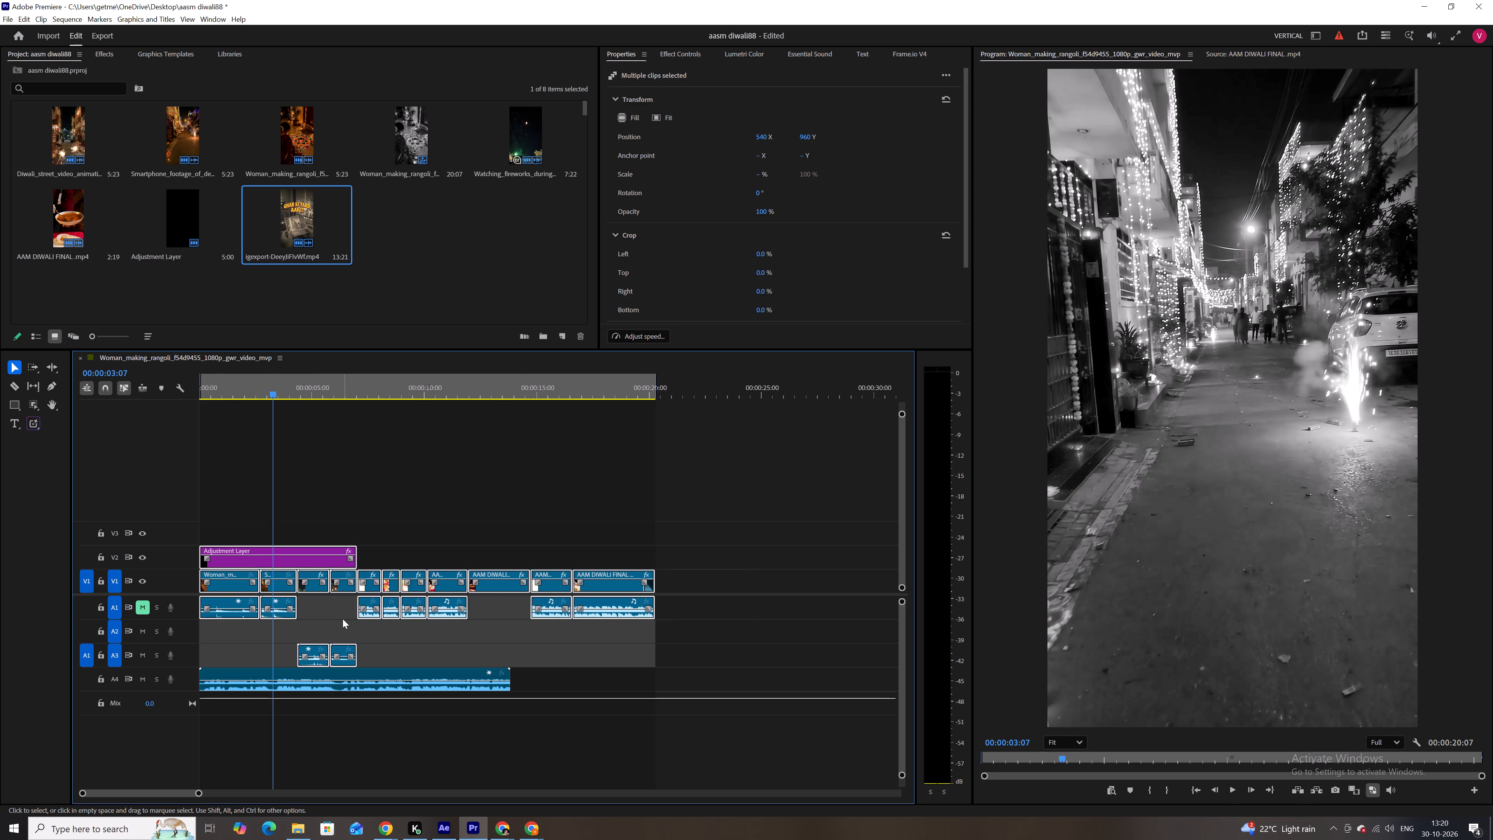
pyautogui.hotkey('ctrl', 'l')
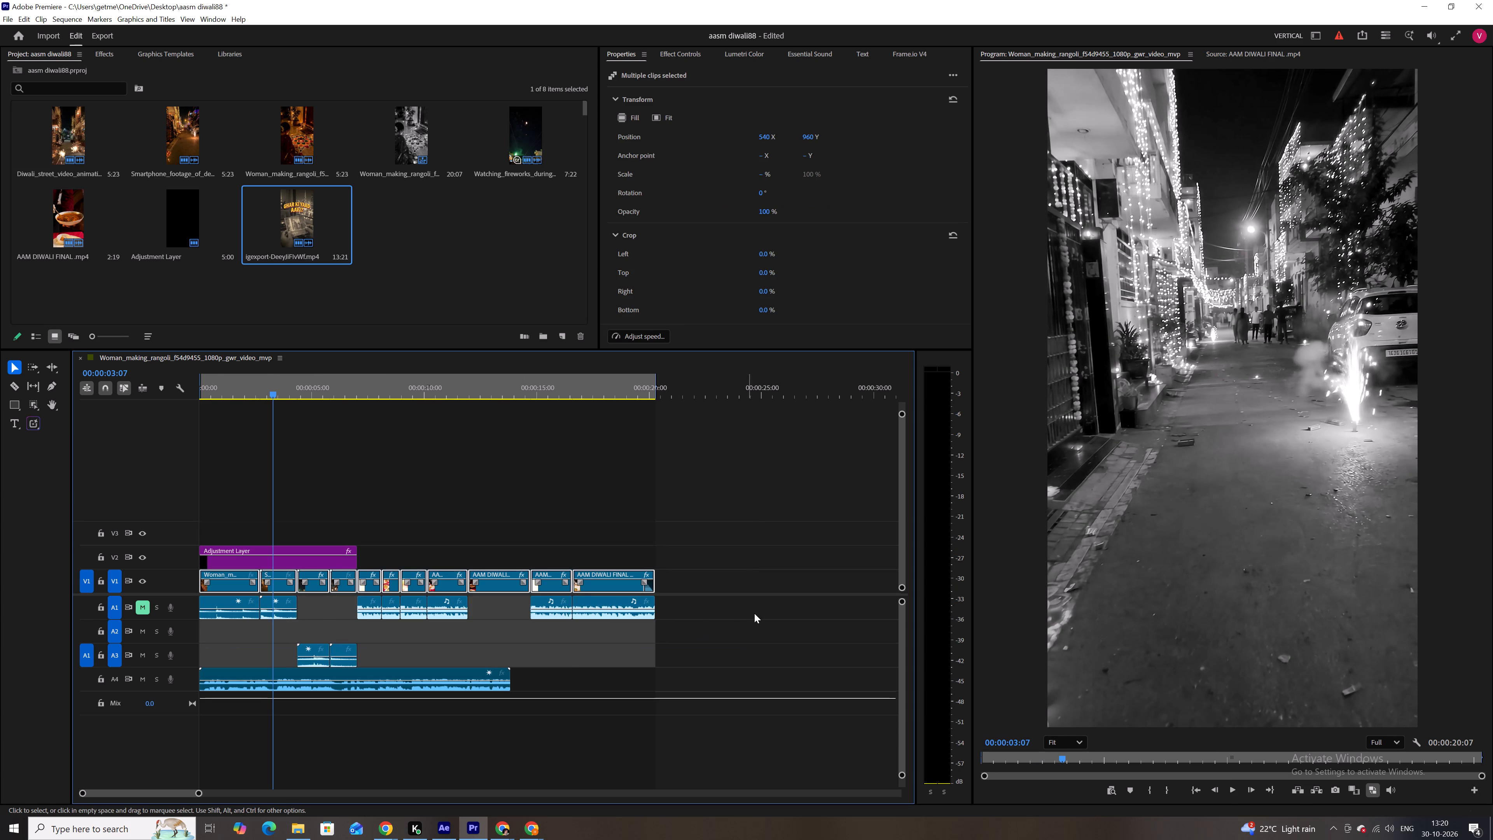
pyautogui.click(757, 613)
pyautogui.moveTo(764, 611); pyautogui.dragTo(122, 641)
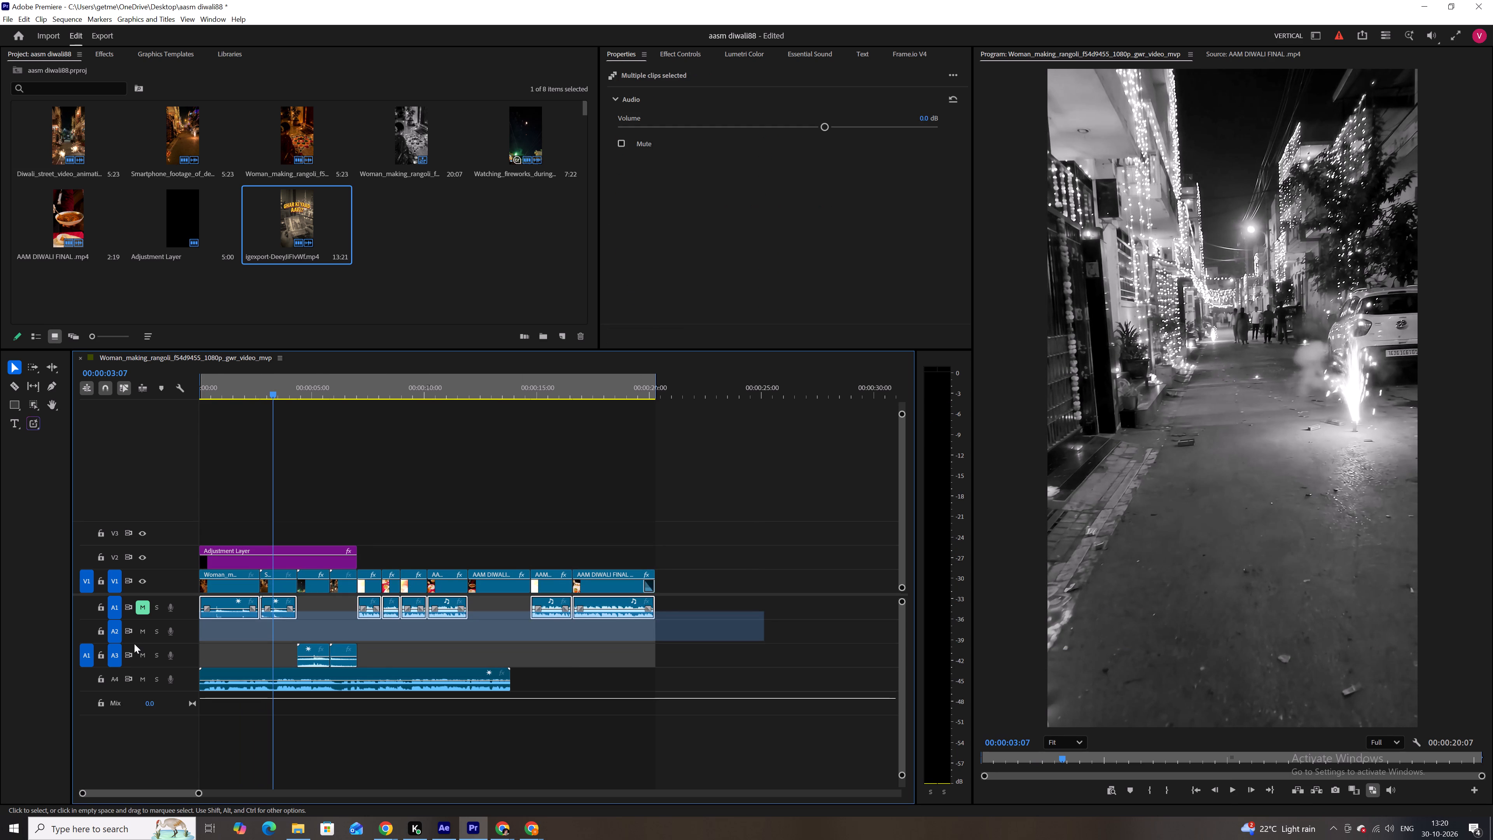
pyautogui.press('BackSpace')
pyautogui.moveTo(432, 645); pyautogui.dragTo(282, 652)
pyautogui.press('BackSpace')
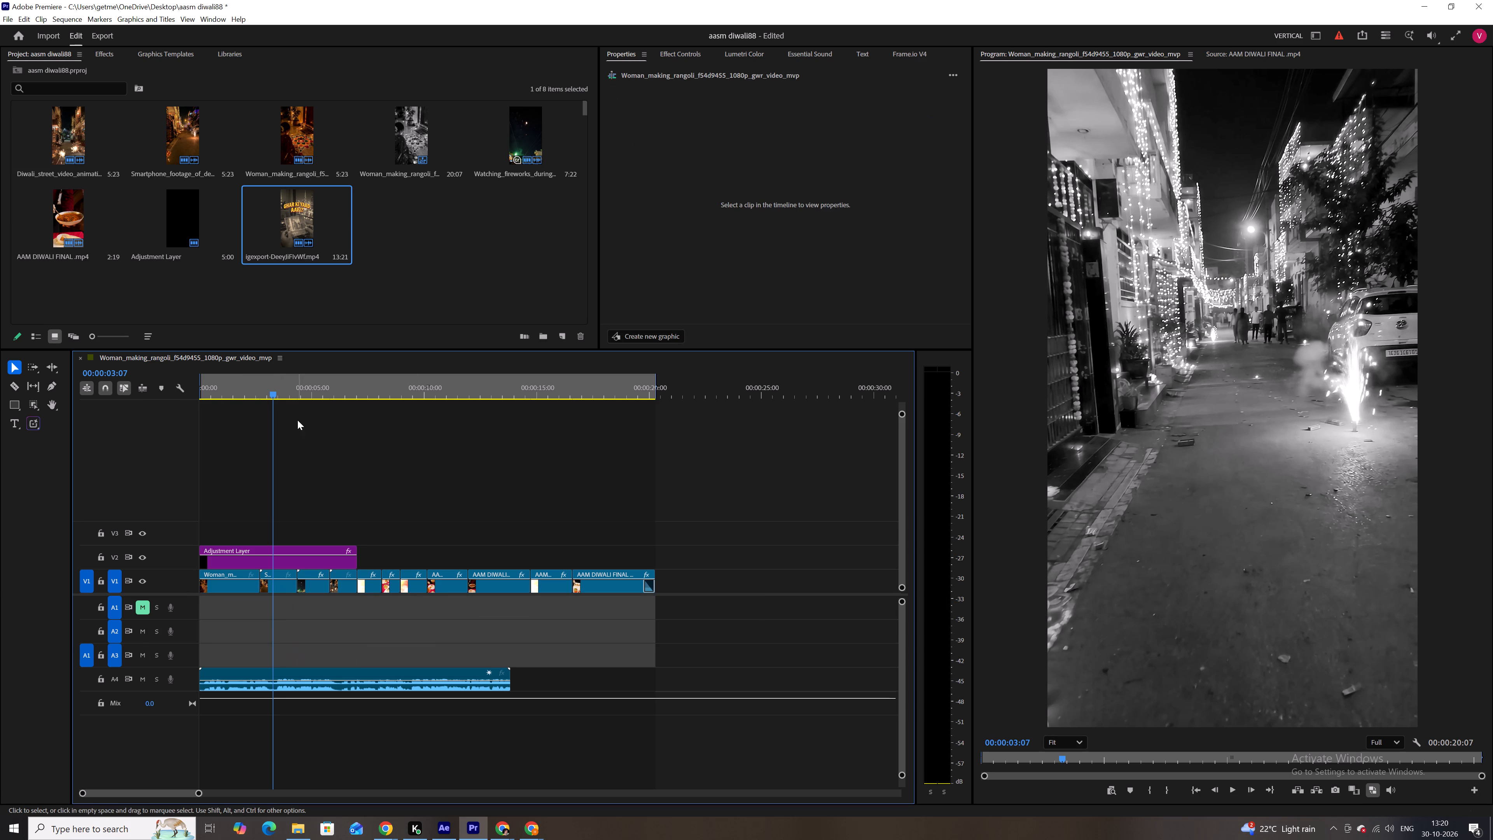
# Play the sequence from the start with only the A4 audio, checking the cuts through to the curry-bowl shot.
pyautogui.moveTo(261, 396); pyautogui.dragTo(128, 380)
pyautogui.press('space')
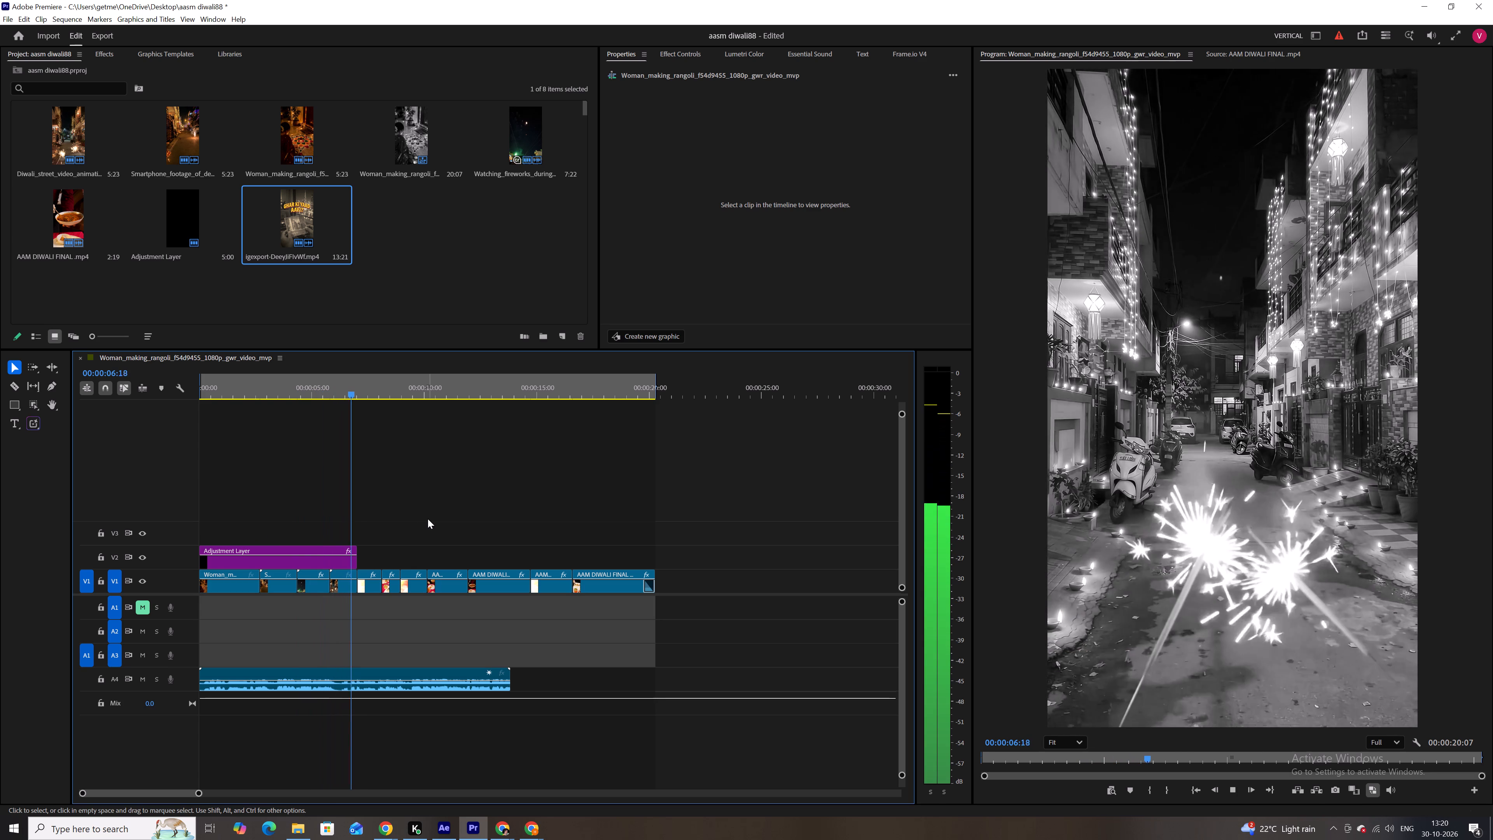
pyautogui.press('space')
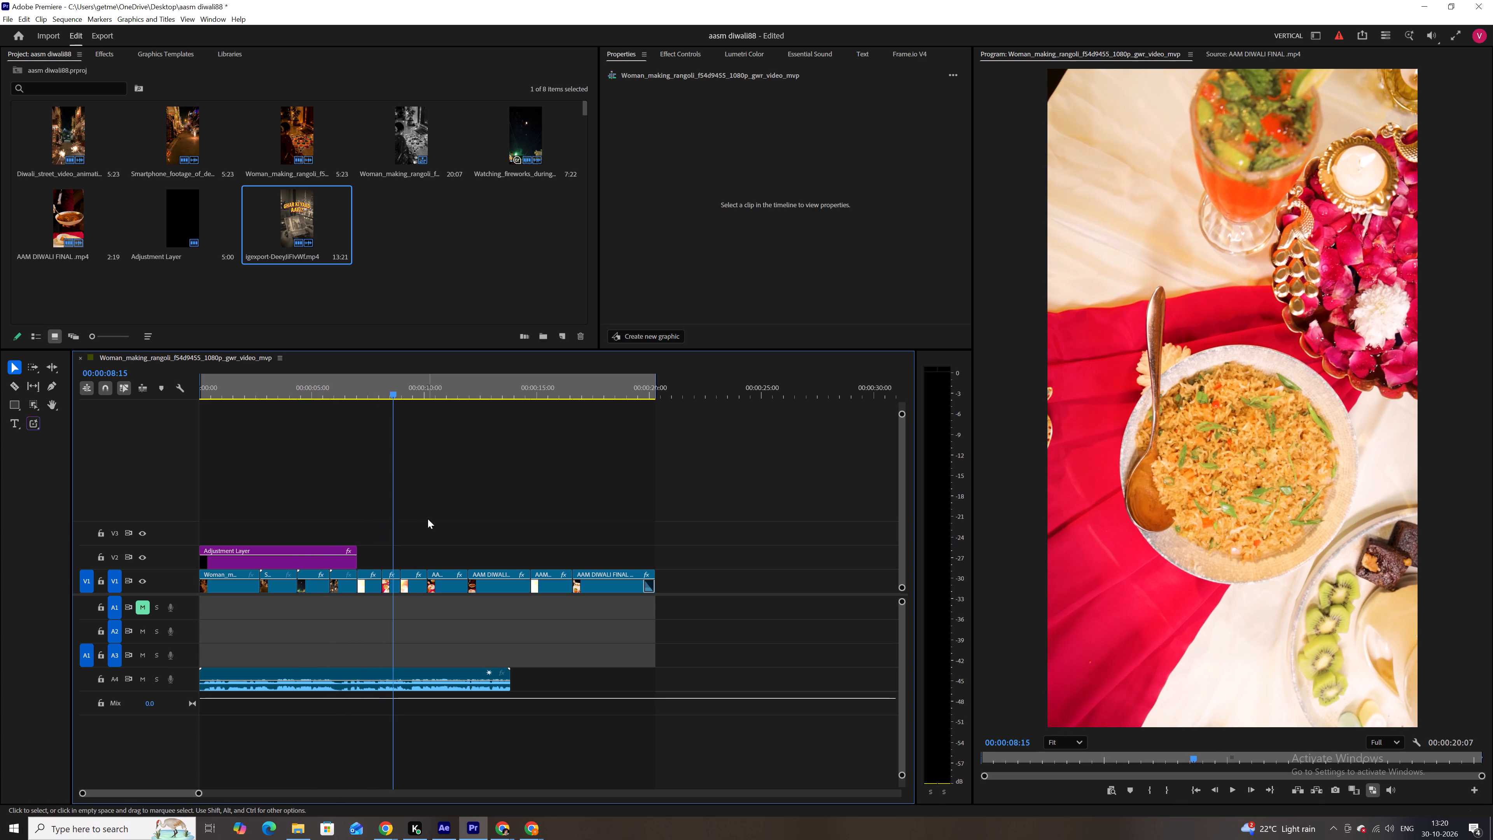
pyautogui.press('space')
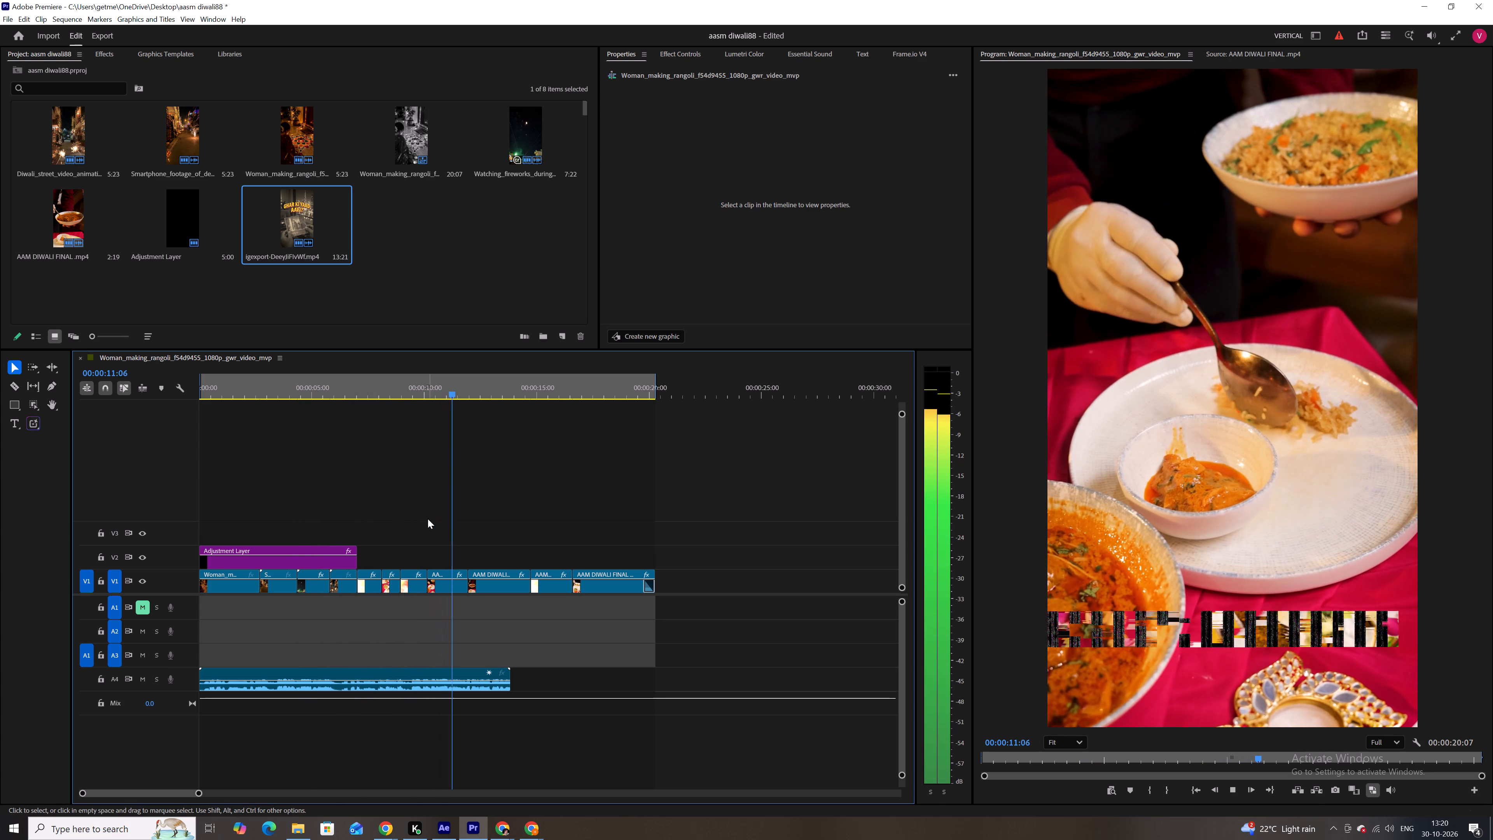
pyautogui.press('space')
pyautogui.press('space')
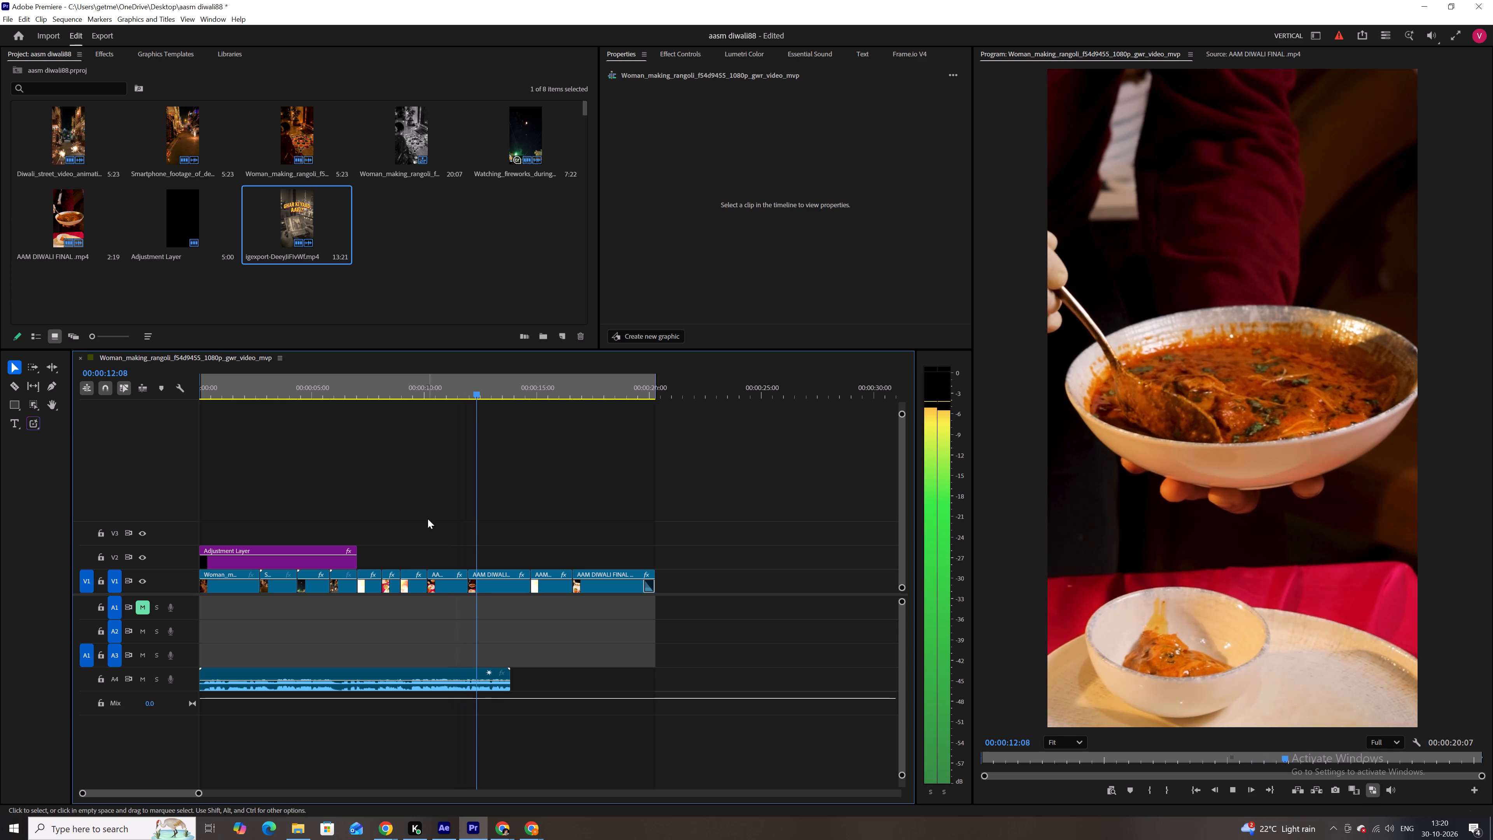
pyautogui.press('space')
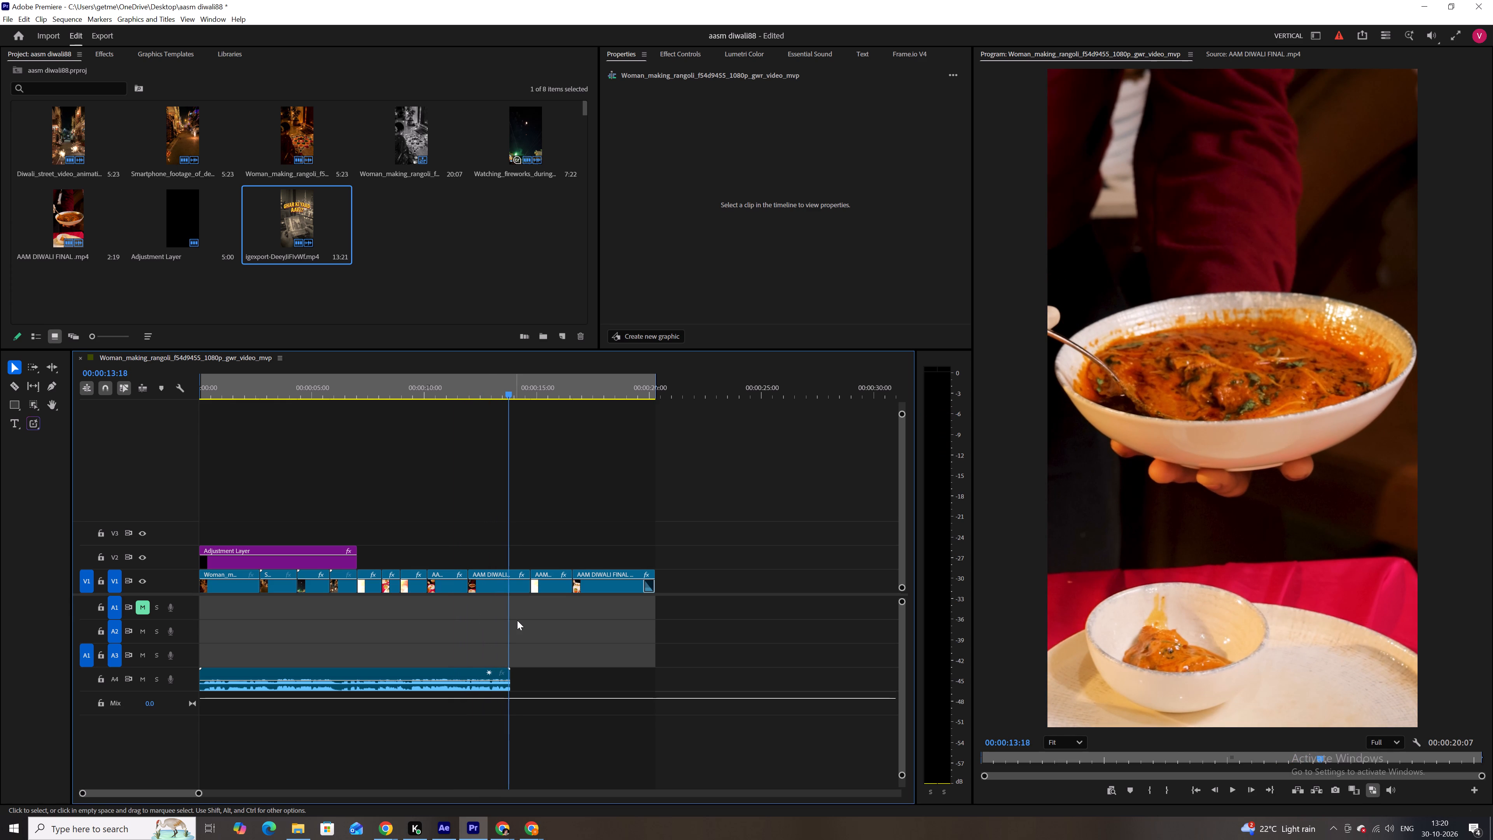
pyautogui.press('space')
pyautogui.press('space')
pyautogui.moveTo(565, 668); pyautogui.dragTo(551, 672)
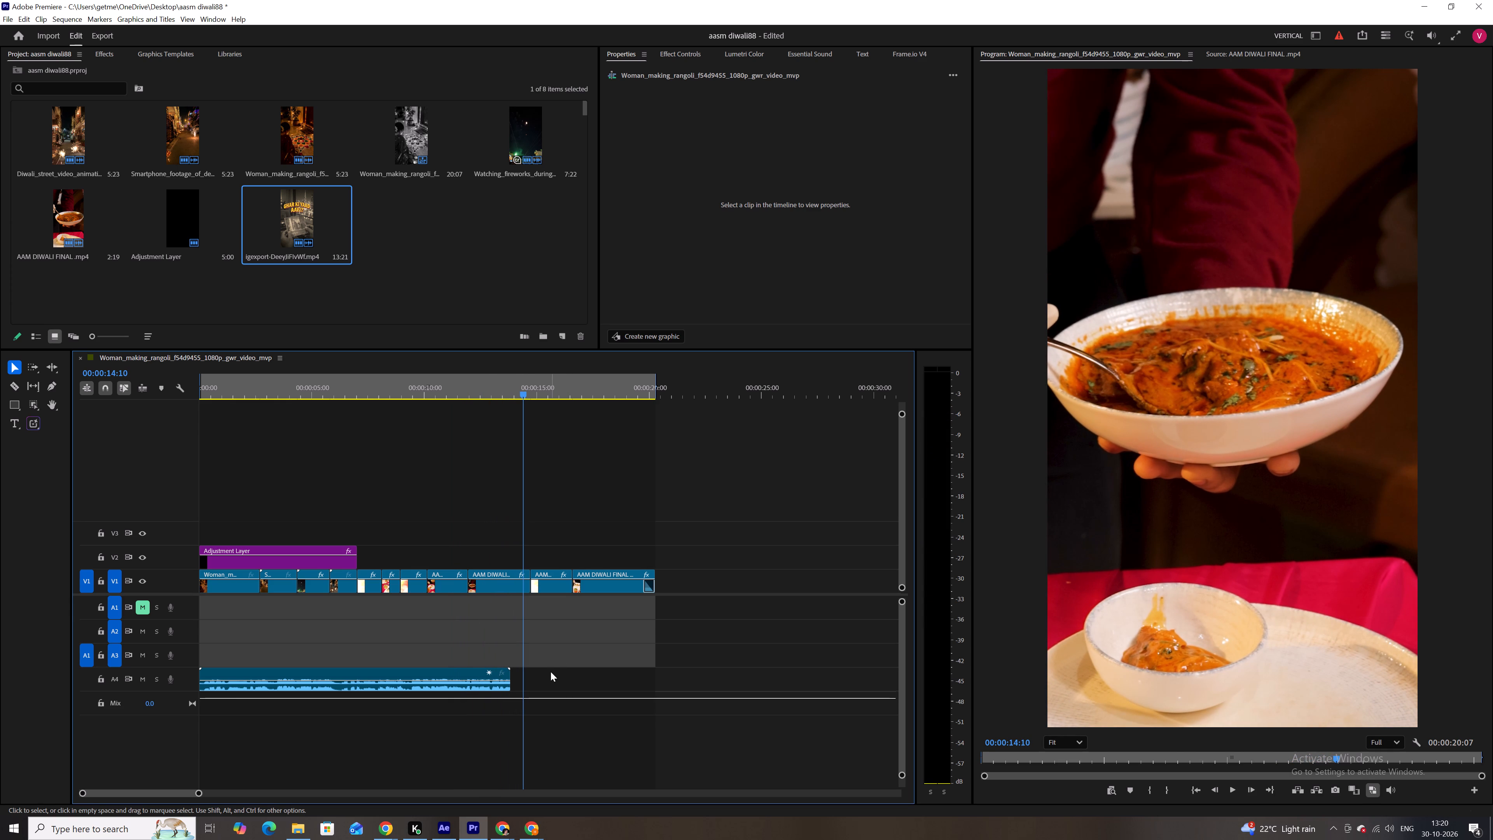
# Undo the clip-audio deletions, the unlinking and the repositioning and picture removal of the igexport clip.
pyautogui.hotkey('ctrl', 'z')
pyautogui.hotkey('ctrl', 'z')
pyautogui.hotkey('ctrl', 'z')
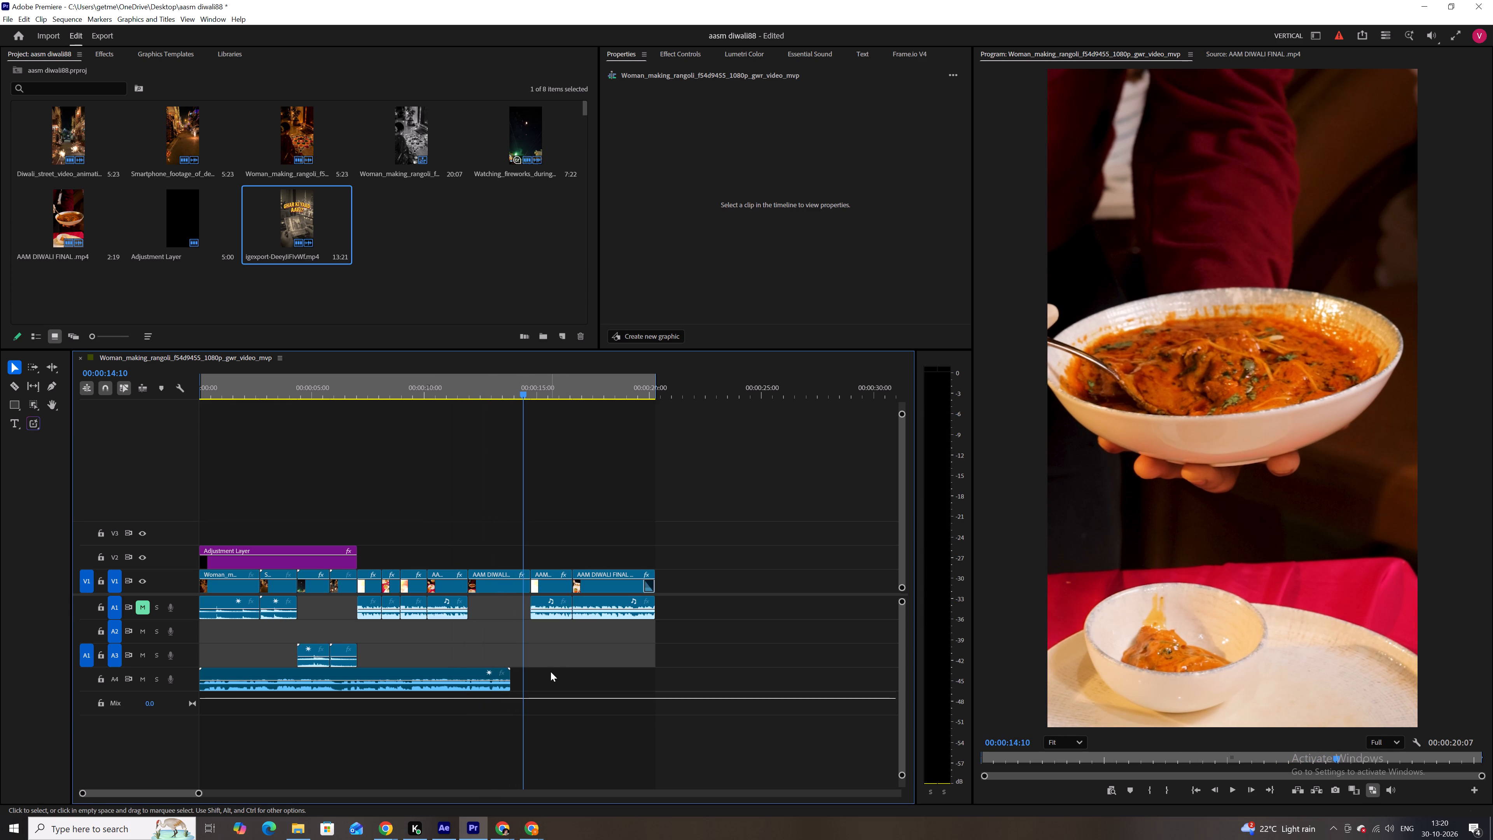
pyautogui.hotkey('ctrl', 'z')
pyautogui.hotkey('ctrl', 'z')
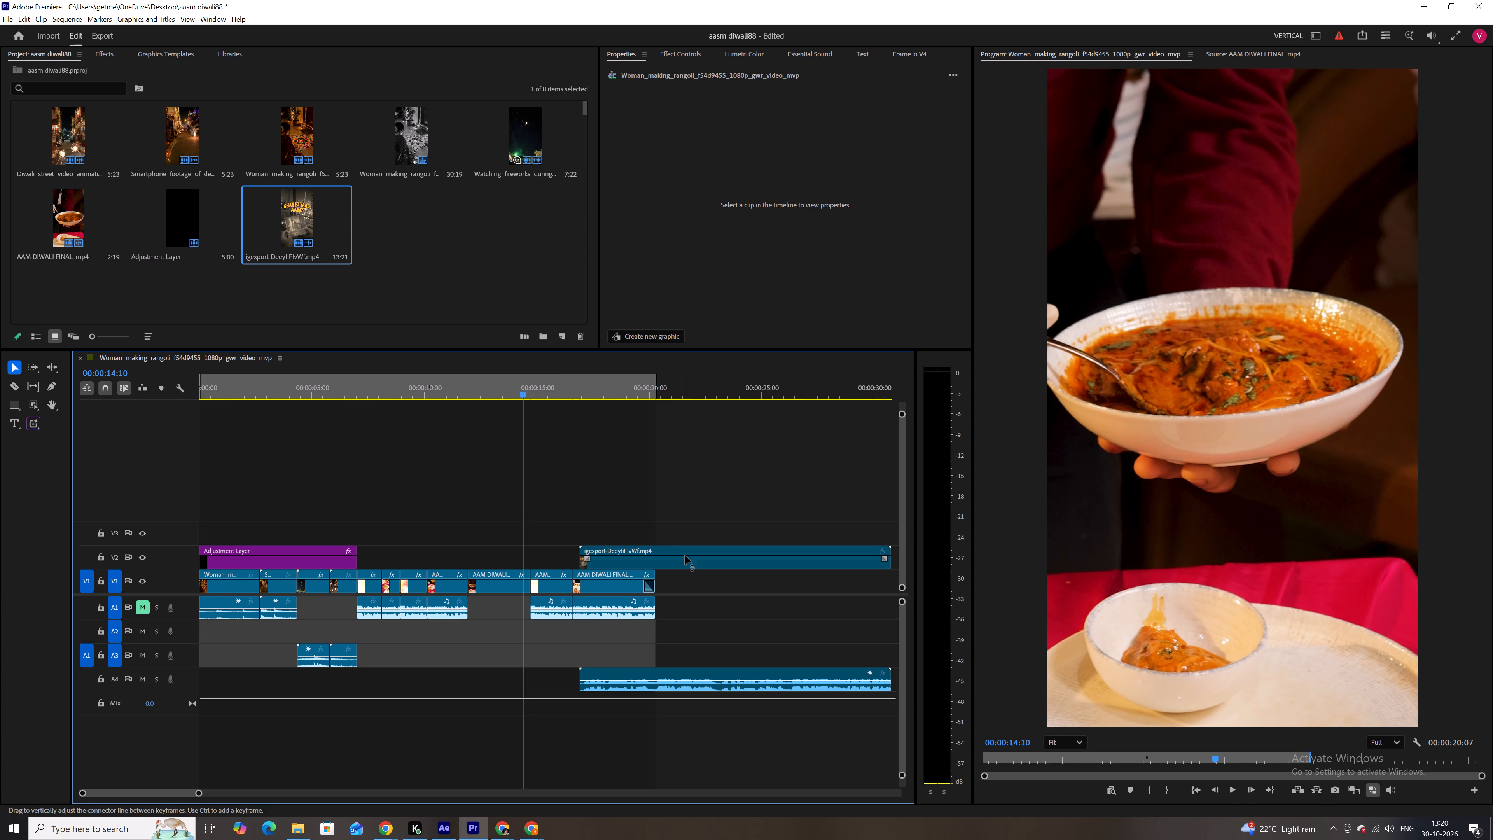
# Skim the igexport reference clip, then delete both its video on V2 and its audio on A4.
pyautogui.click(685, 556)
pyautogui.moveTo(620, 387); pyautogui.dragTo(678, 393)
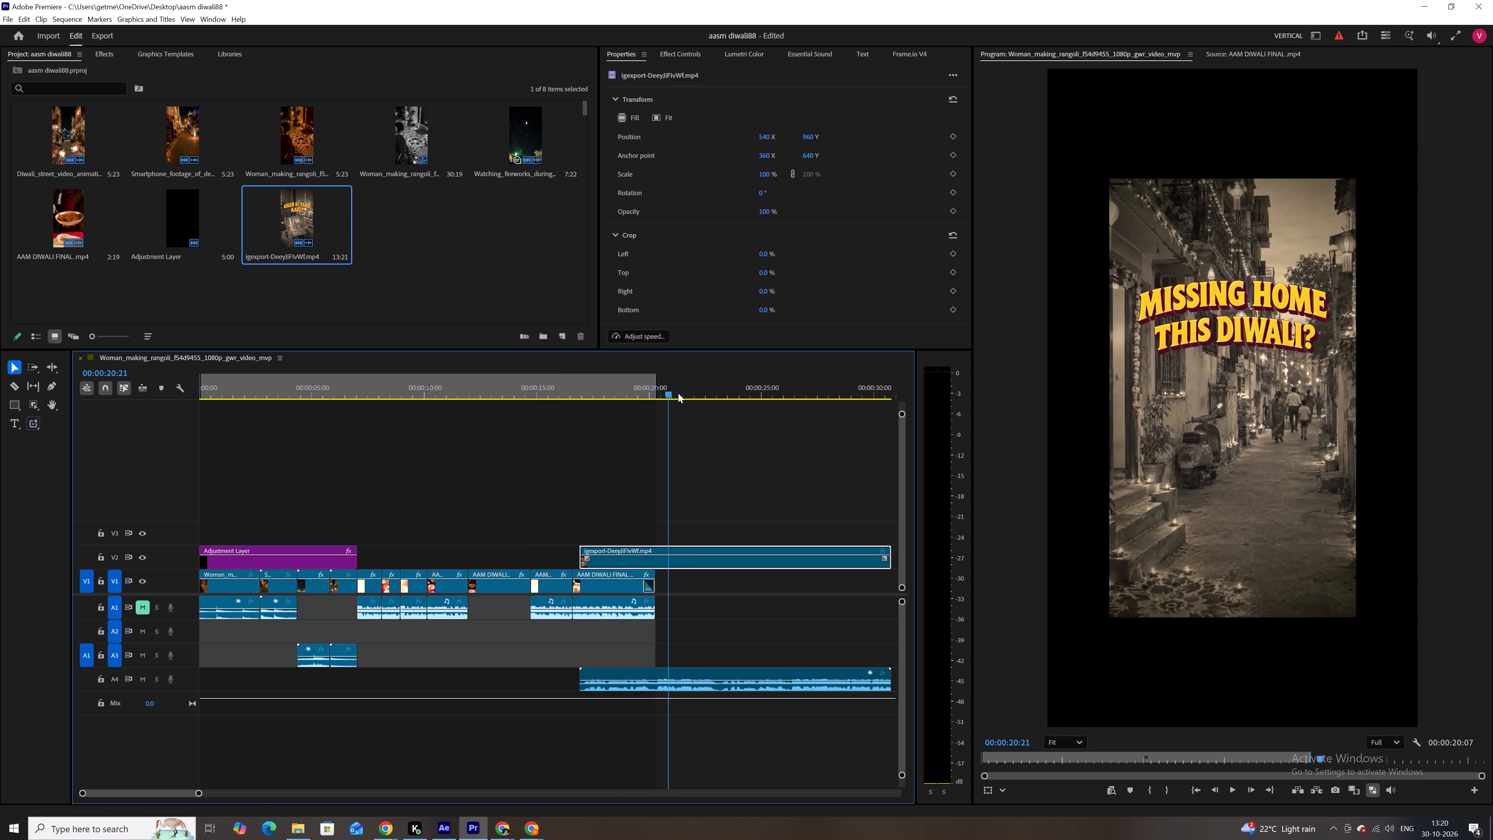
pyautogui.moveTo(678, 393); pyautogui.dragTo(740, 391)
pyautogui.click(887, 514)
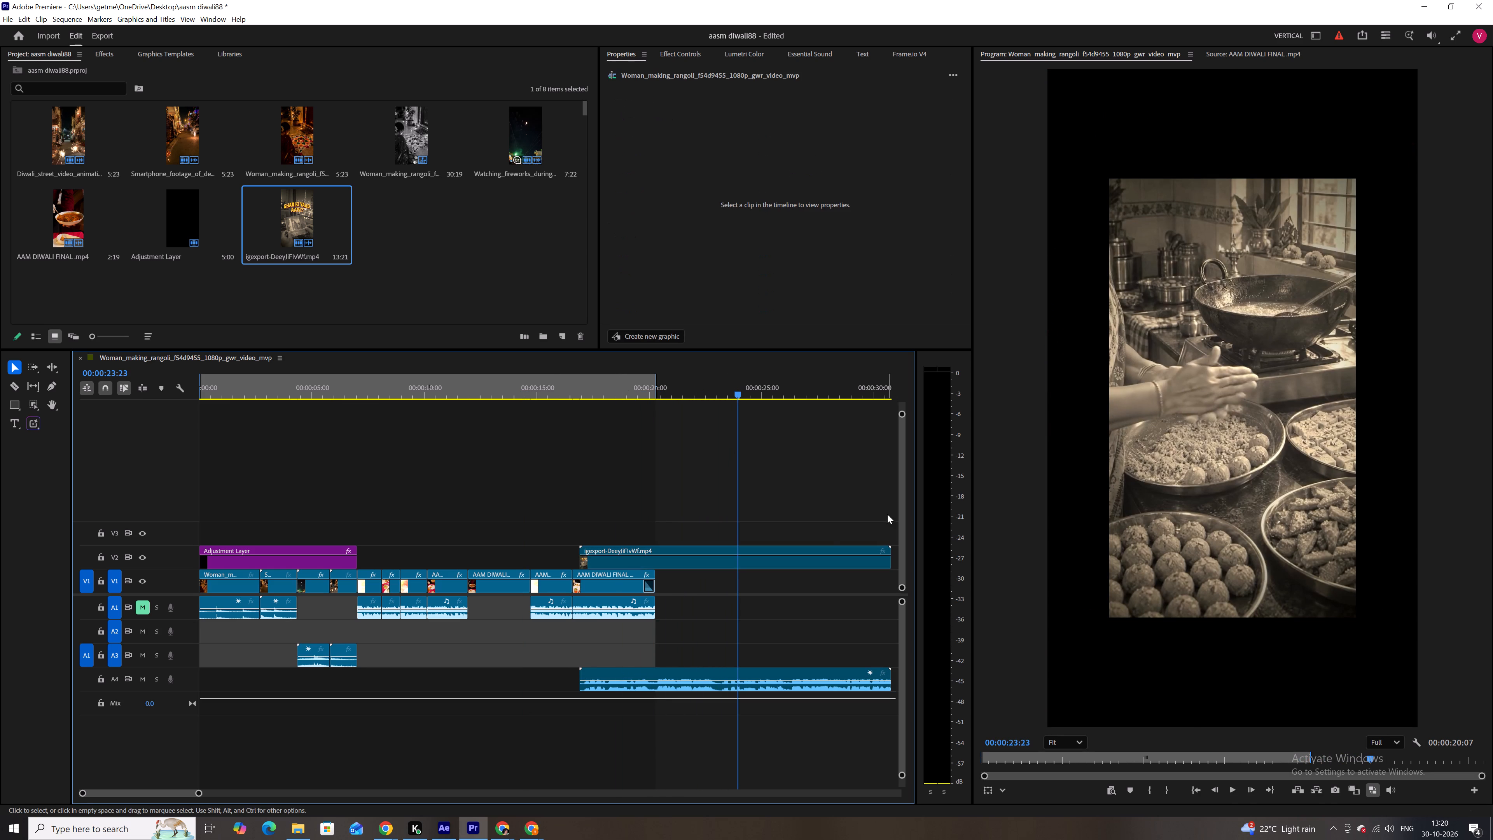
pyautogui.moveTo(832, 533); pyautogui.dragTo(849, 709)
pyautogui.click(849, 709)
pyautogui.press('BackSpace')
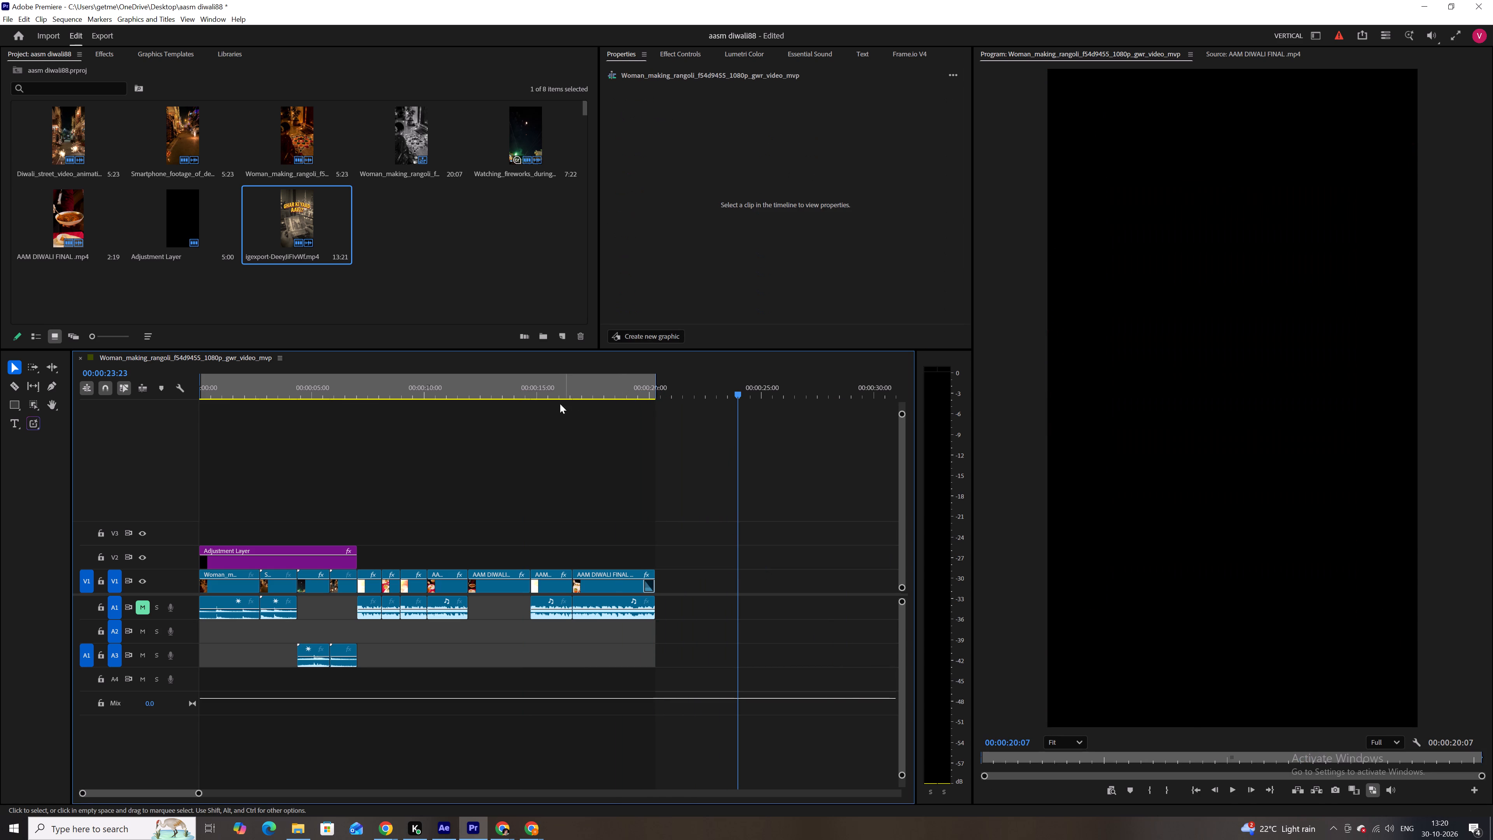
# Return the playhead to the sequence start and unmute audio track A1.
pyautogui.moveTo(528, 389); pyautogui.dragTo(120, 406)
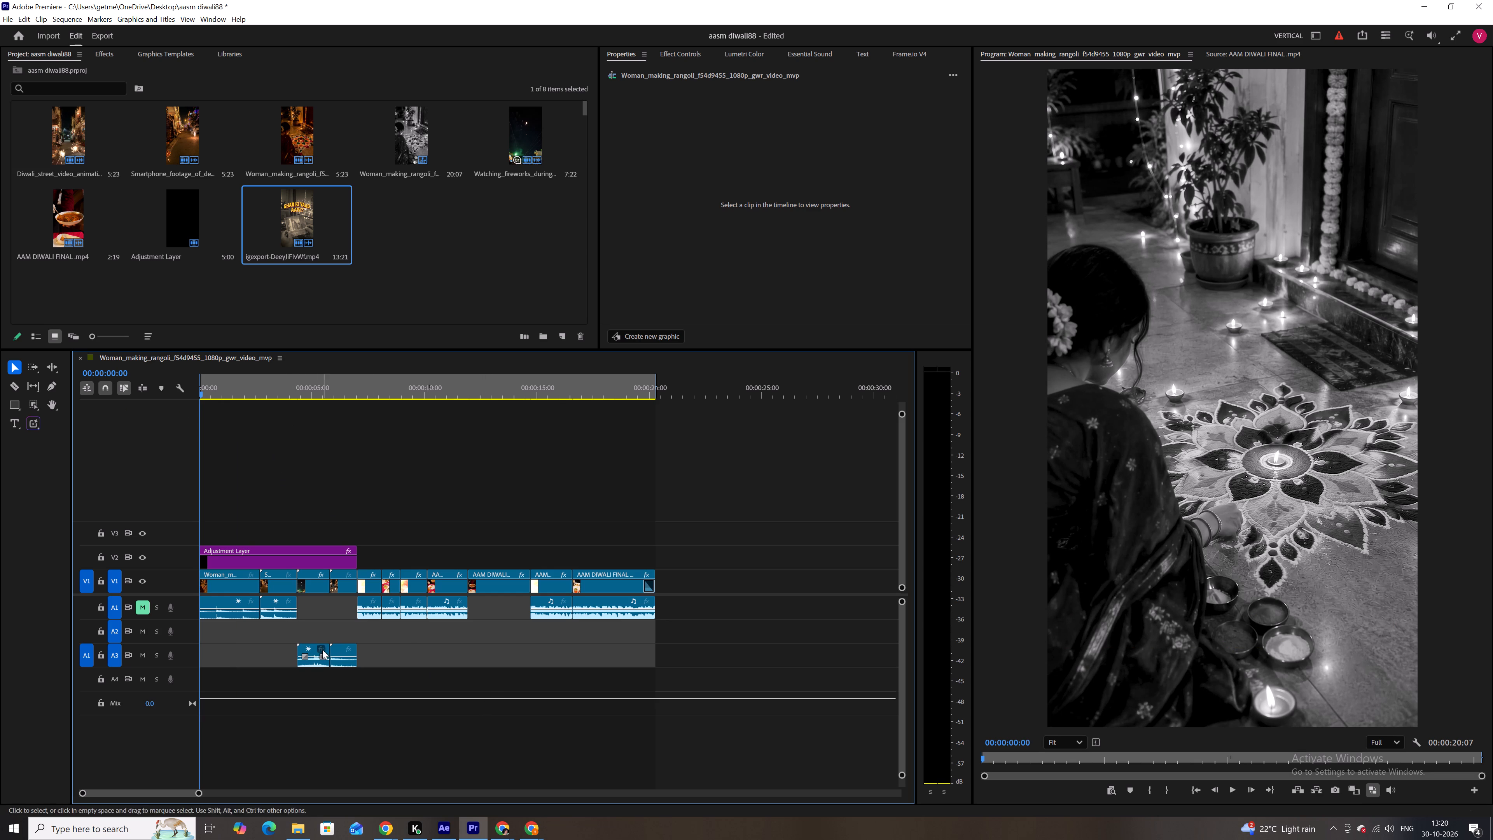
pyautogui.click(140, 608)
# Unlink the first two black-and-white clips, move their audio from A1 to A2, and play back the opening.
pyautogui.moveTo(312, 600); pyautogui.dragTo(173, 621)
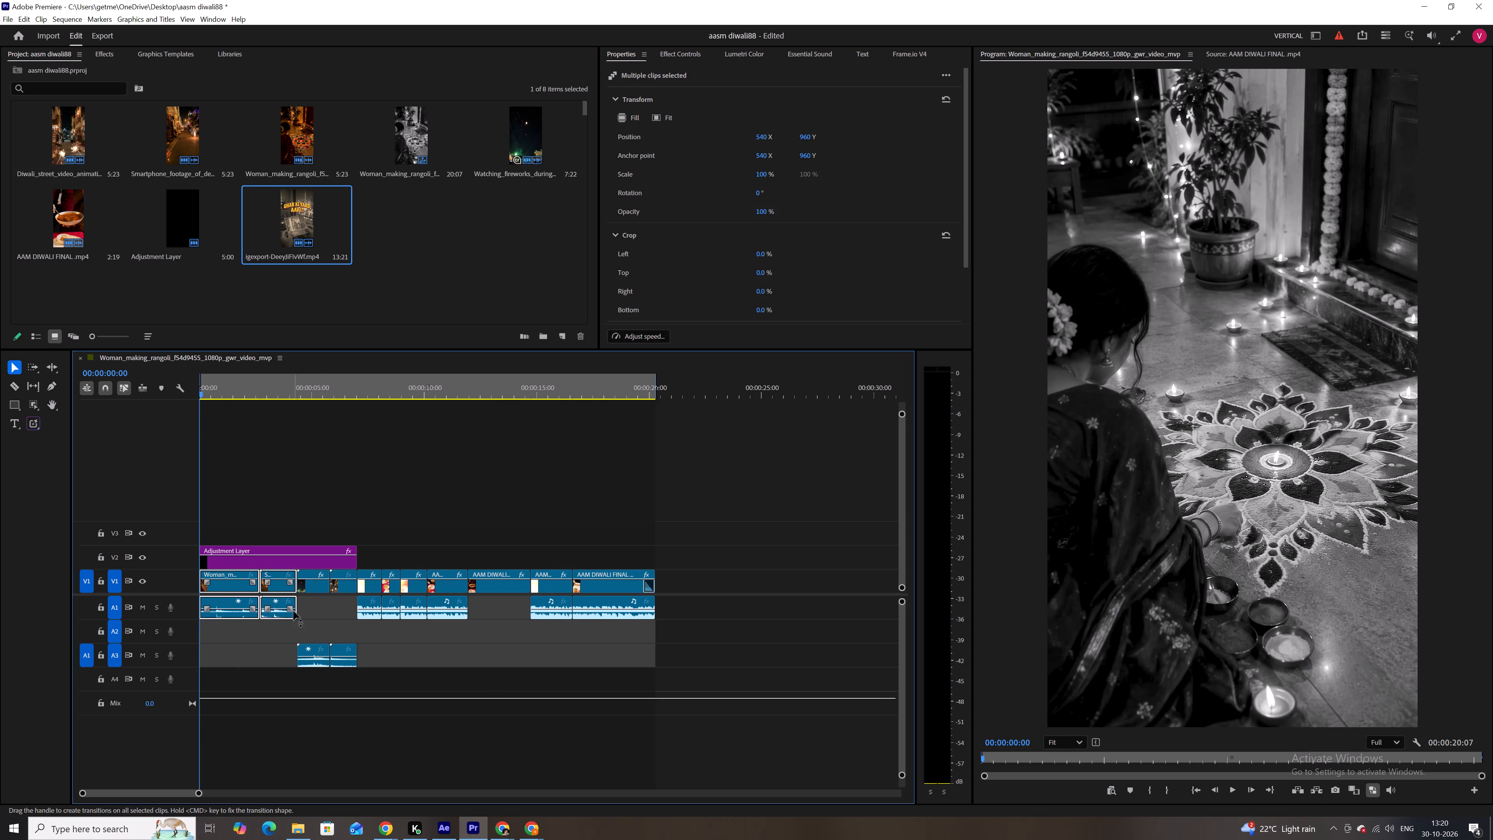
pyautogui.hotkey('ctrl', 'l')
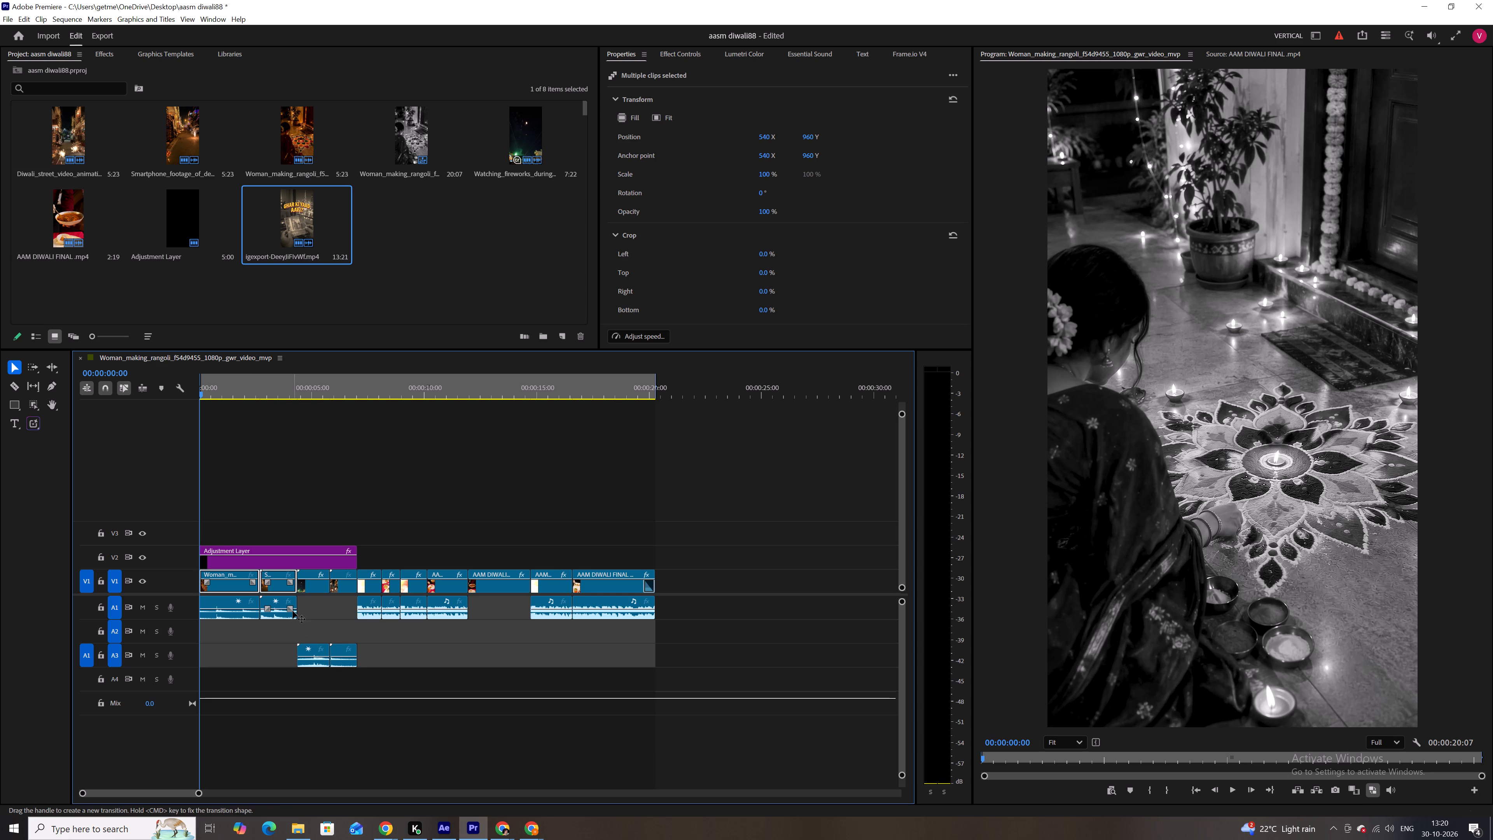
pyautogui.moveTo(322, 607); pyautogui.dragTo(222, 627)
pyautogui.moveTo(227, 600); pyautogui.dragTo(226, 625)
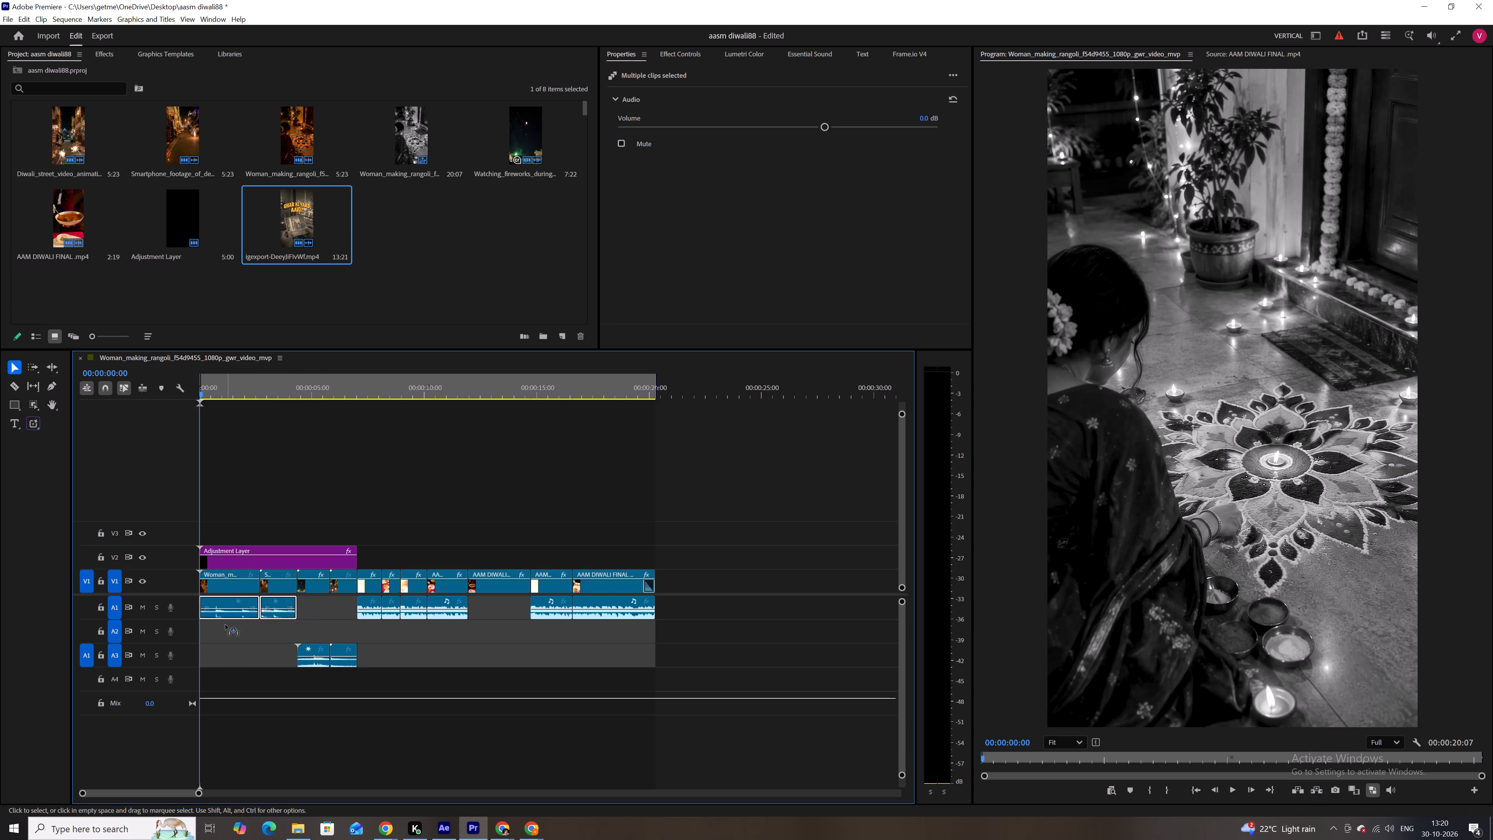
pyautogui.moveTo(226, 625); pyautogui.dragTo(224, 643)
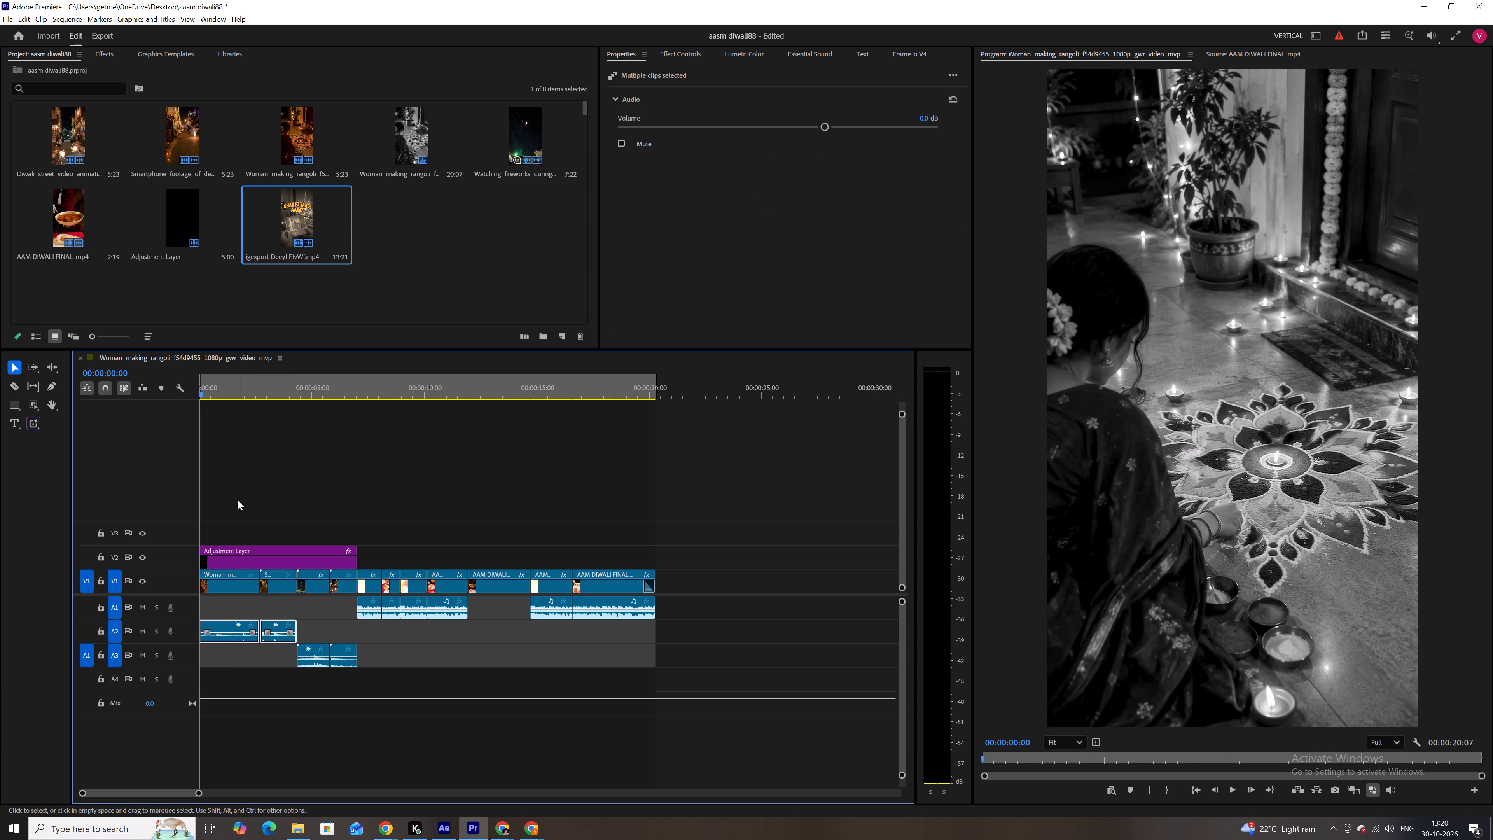
pyautogui.press('space')
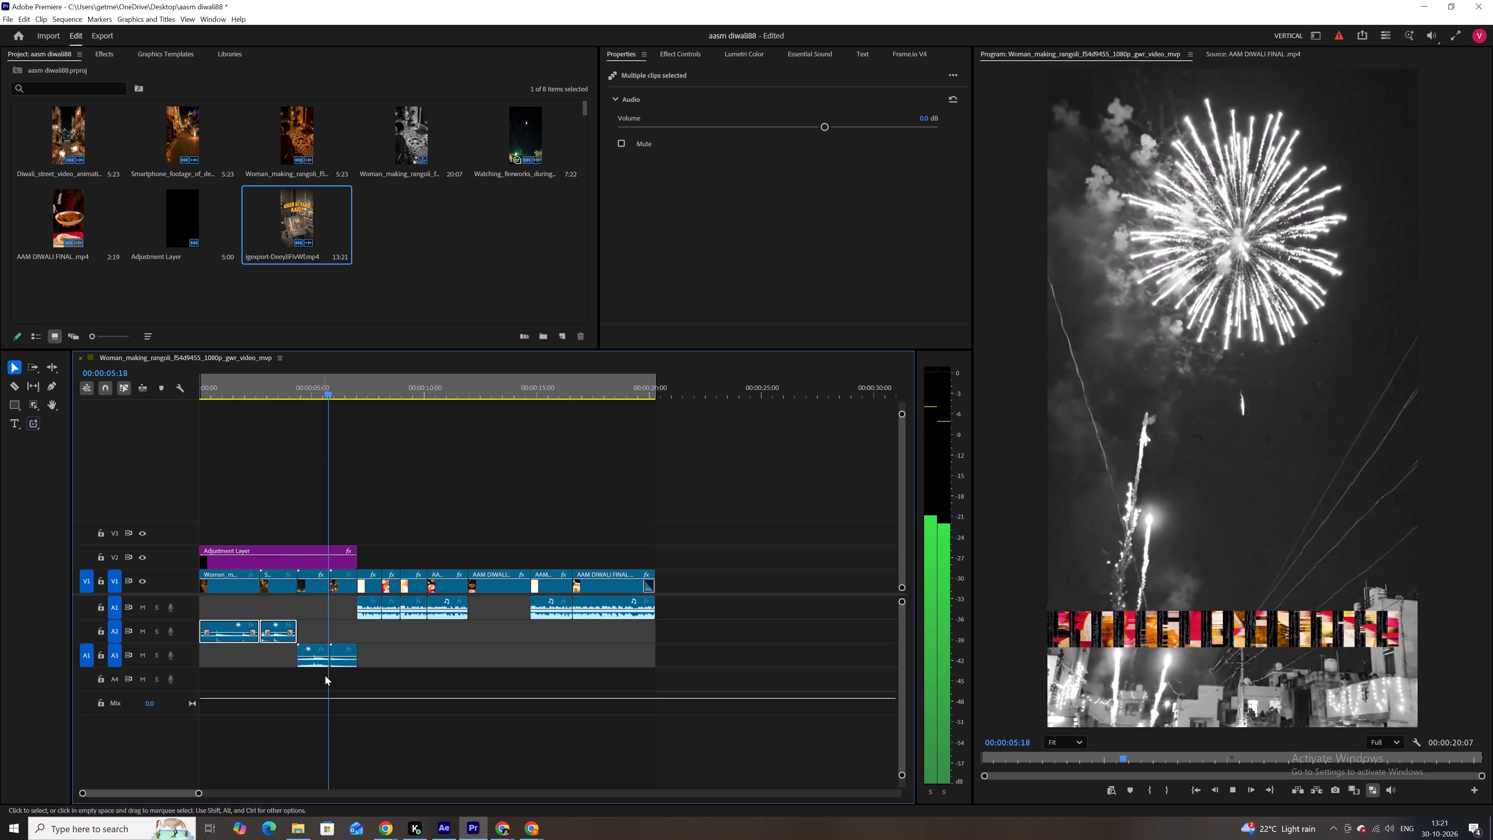
pyautogui.press('space')
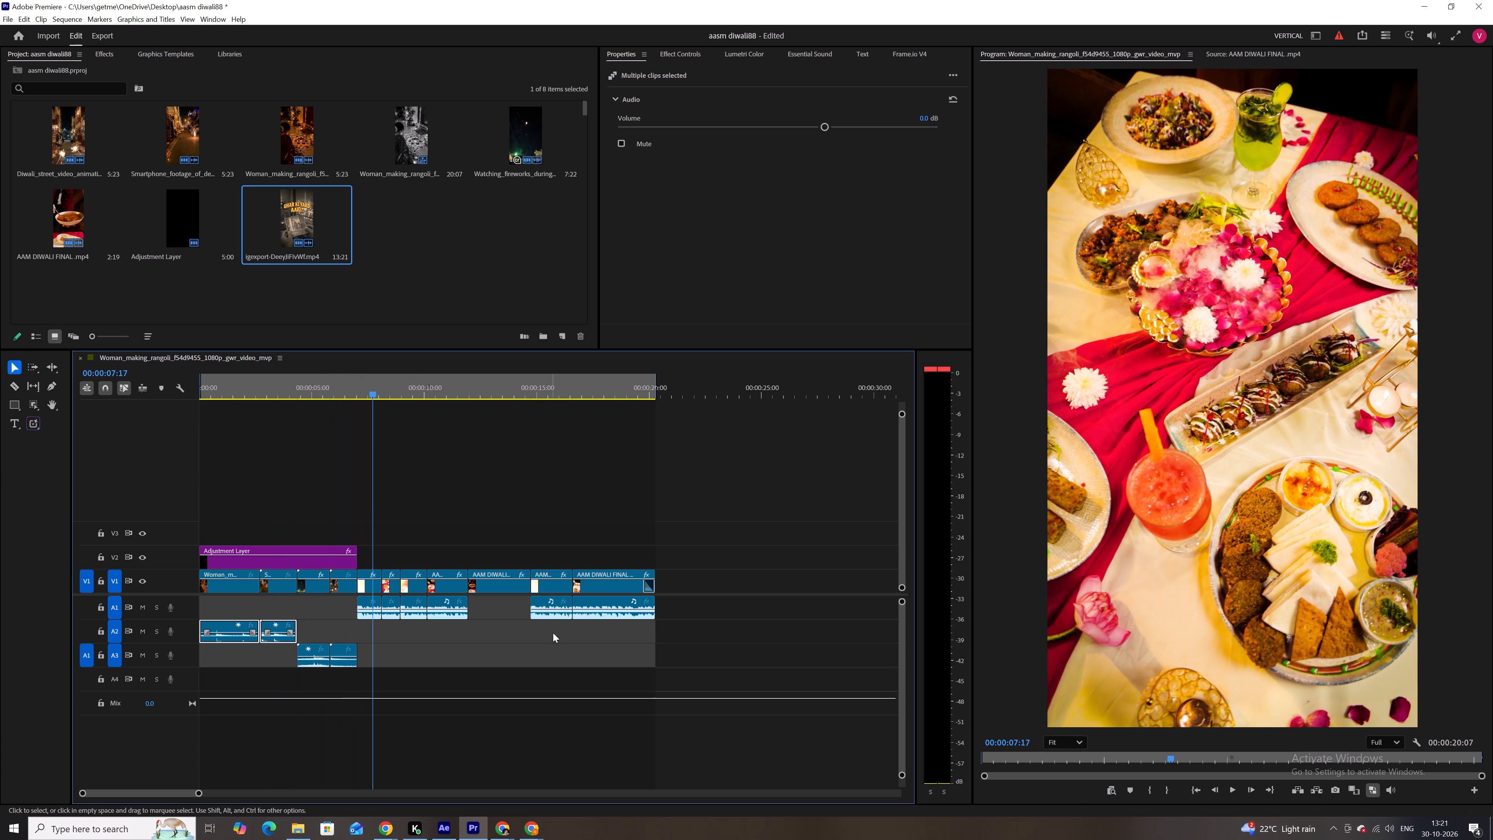
# Unlink the food shots from their audio and delete all of their audio from A1.
pyautogui.moveTo(764, 611); pyautogui.dragTo(360, 622)
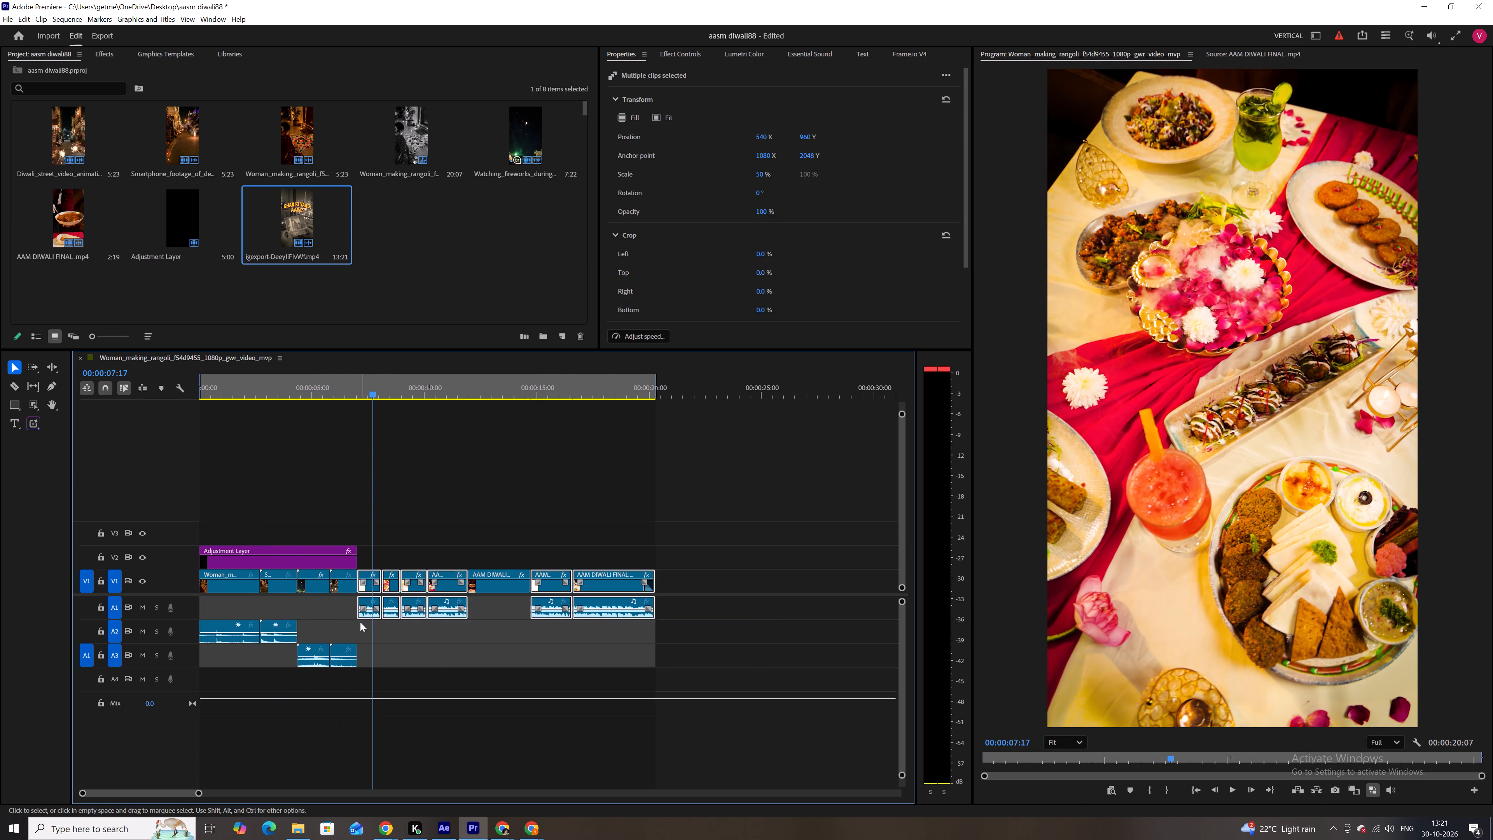
pyautogui.hotkey('ctrl', 'l')
pyautogui.moveTo(728, 614); pyautogui.dragTo(540, 605)
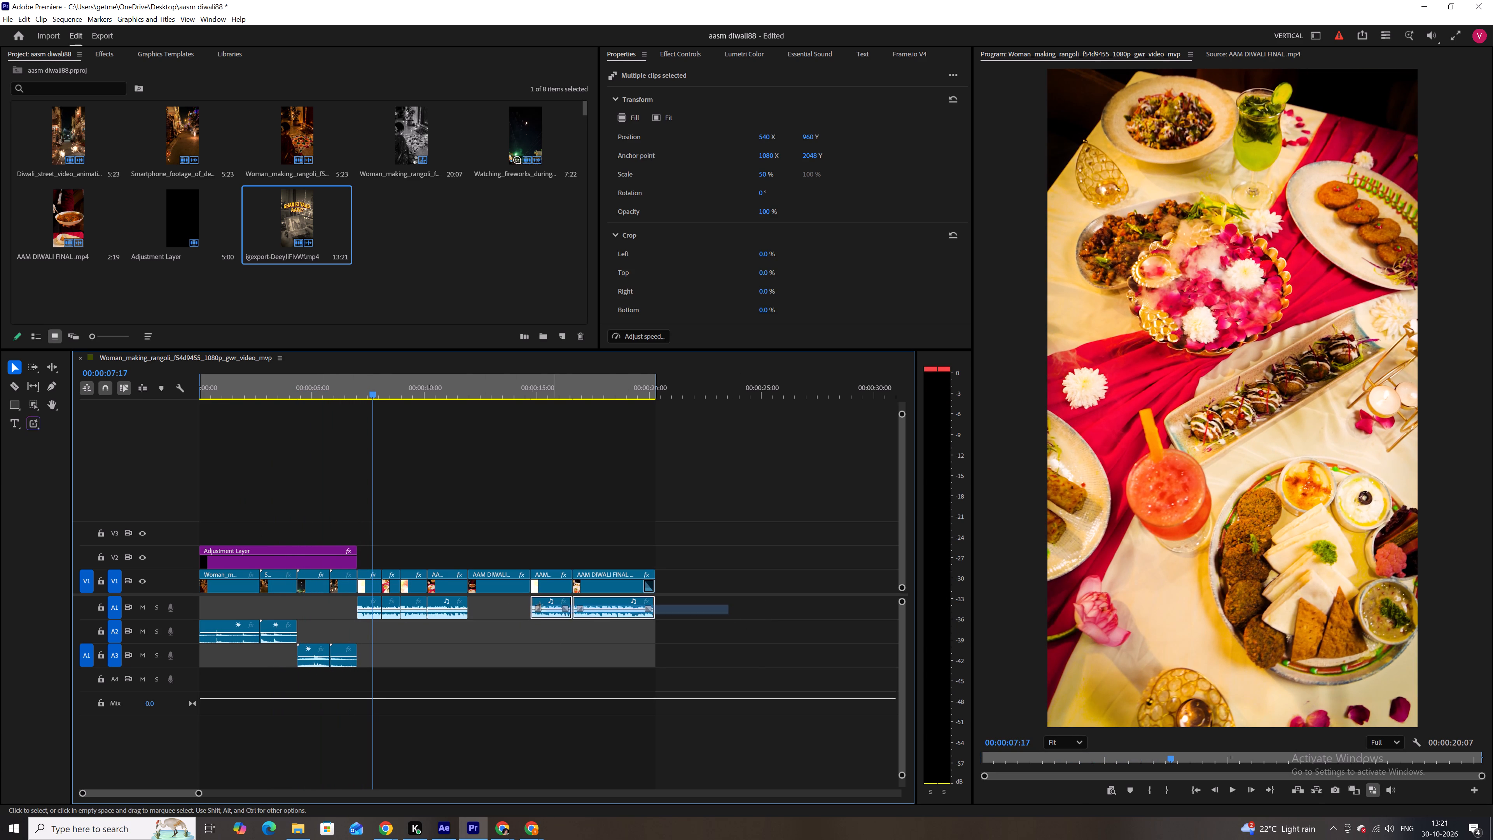
pyautogui.moveTo(540, 605); pyautogui.dragTo(332, 620)
pyautogui.press('BackSpace')
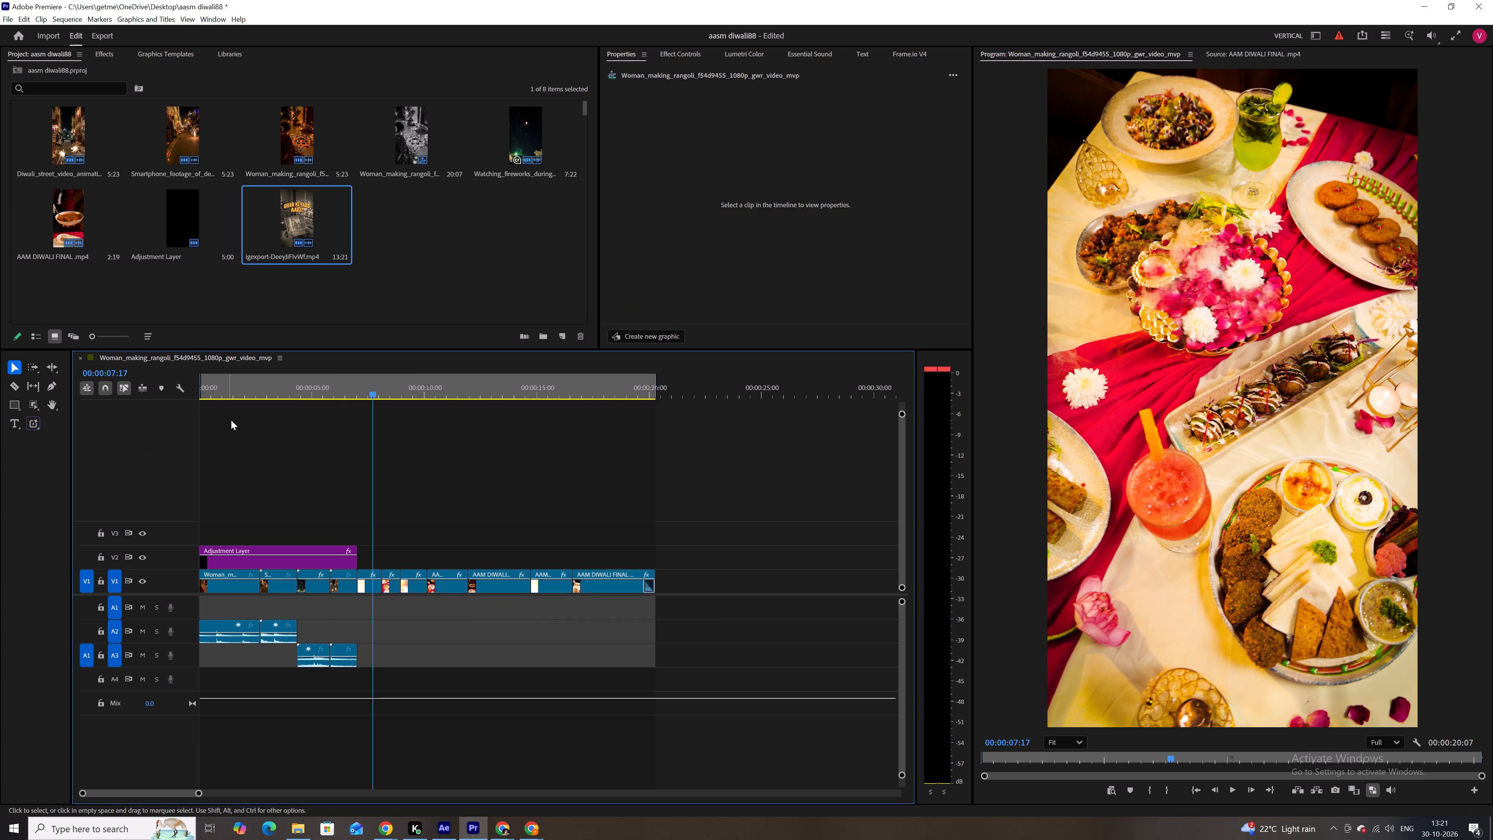
# Return the playhead to the sequence start and save the project.
pyautogui.moveTo(229, 389); pyautogui.dragTo(156, 399)
pyautogui.hotkey('ctrl', 's')
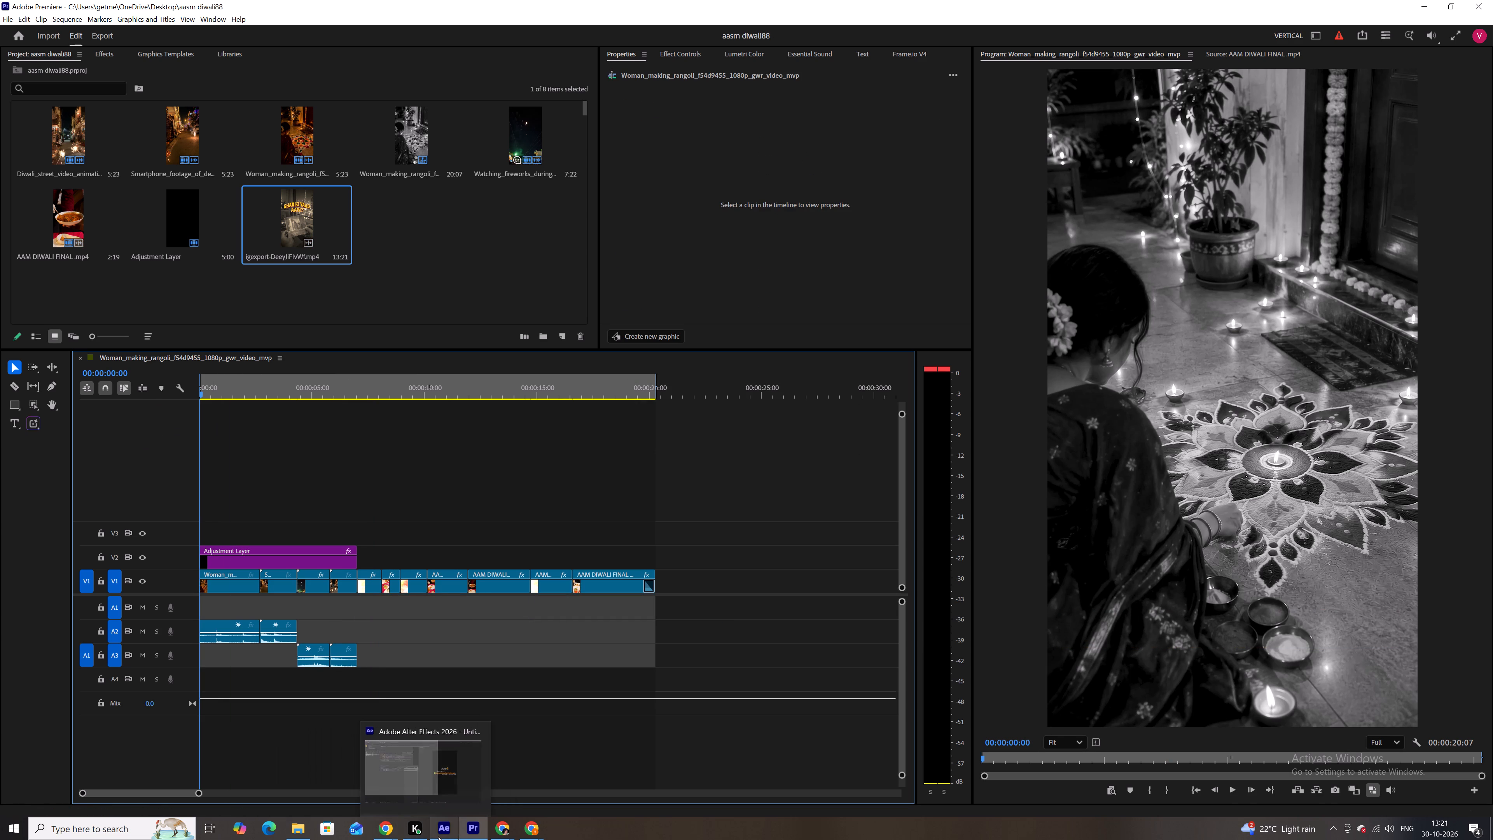
# Switch to the Chrome window with the IGExport page and open its YouTube tab with the song Old Money.
pyautogui.click(492, 829)
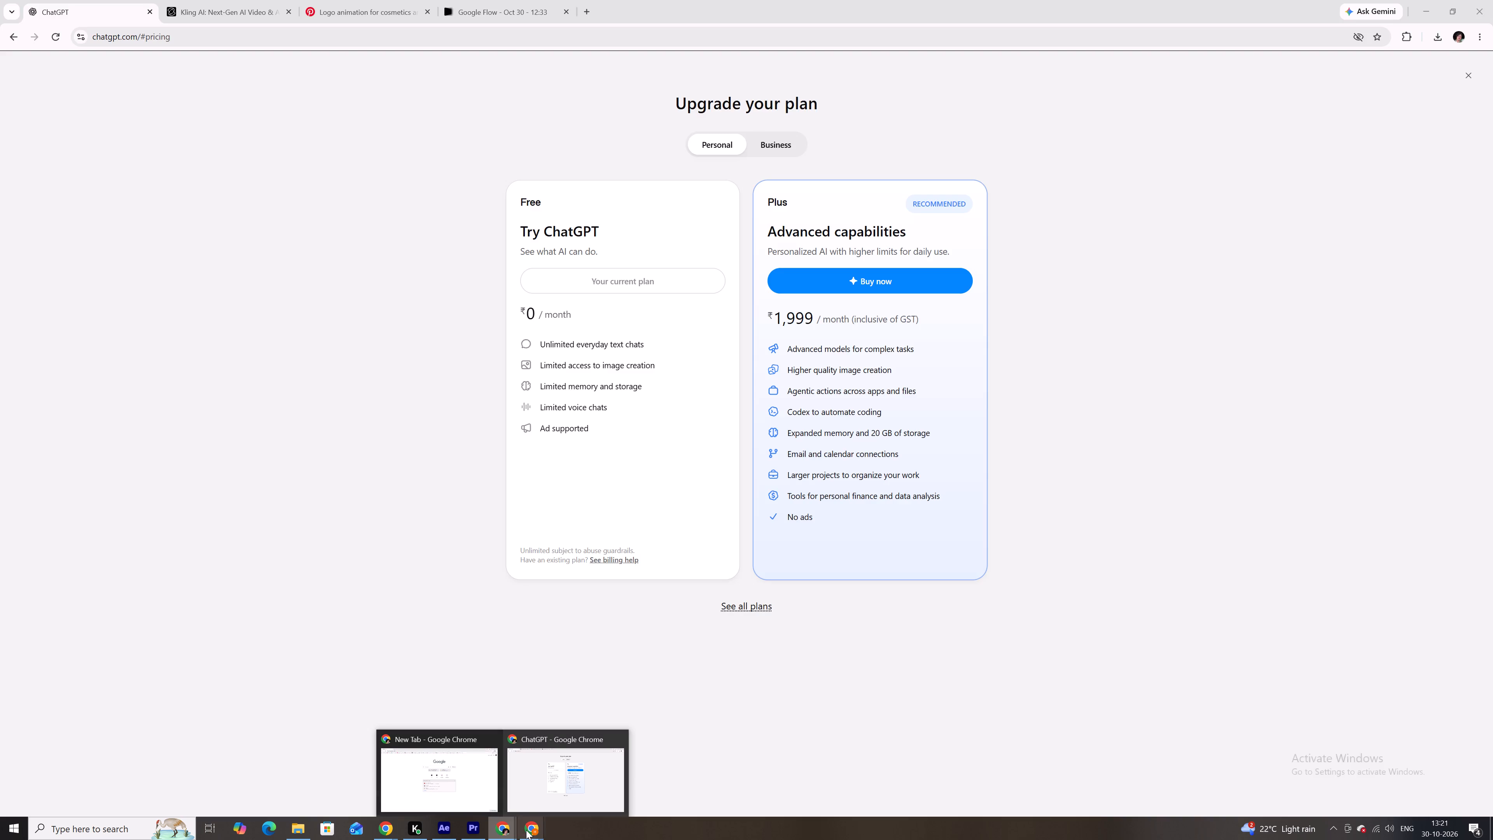
pyautogui.click(391, 828)
pyautogui.click(400, 769)
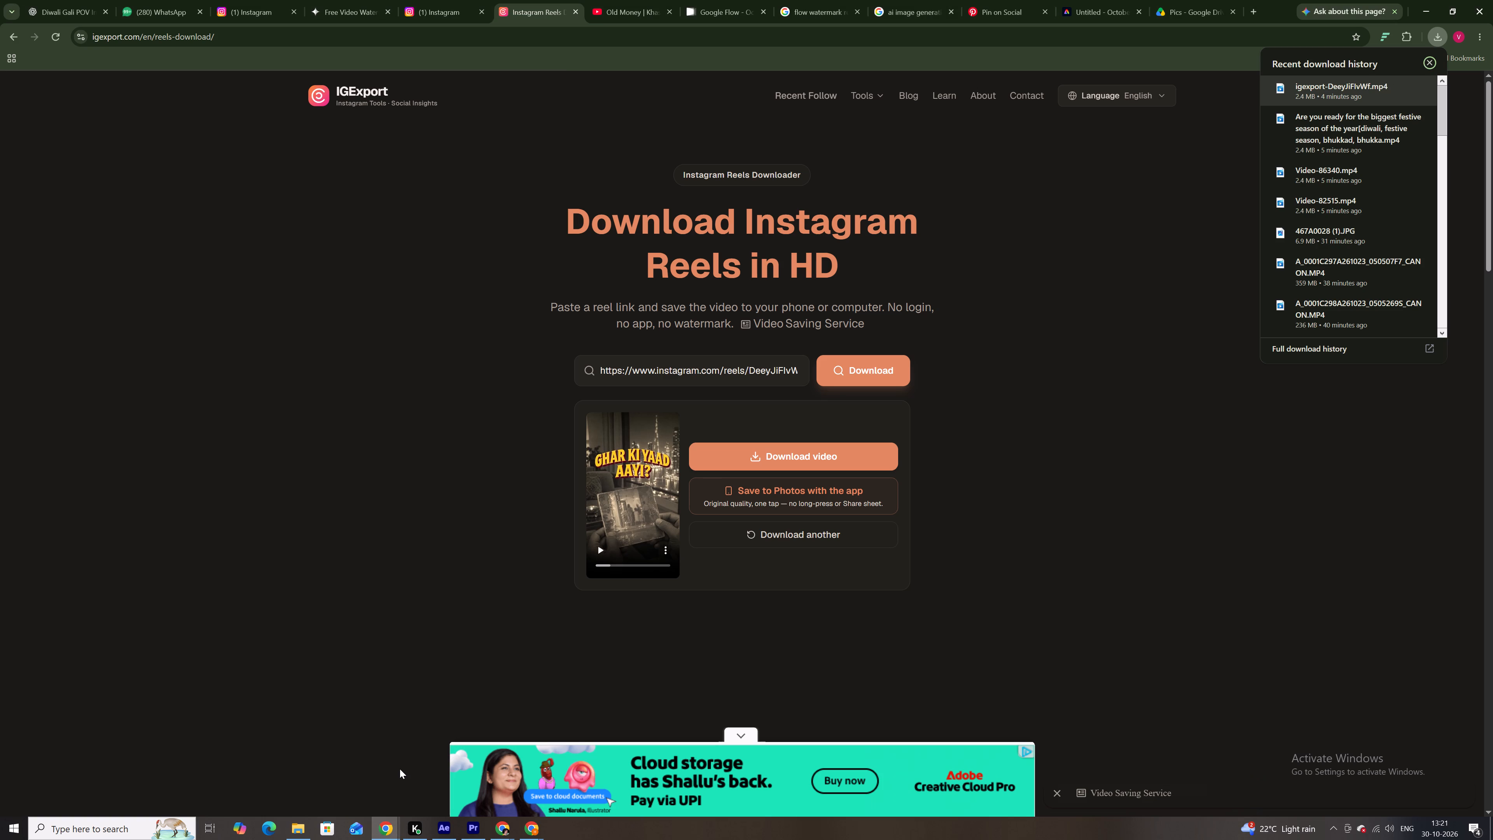
pyautogui.click(627, 0)
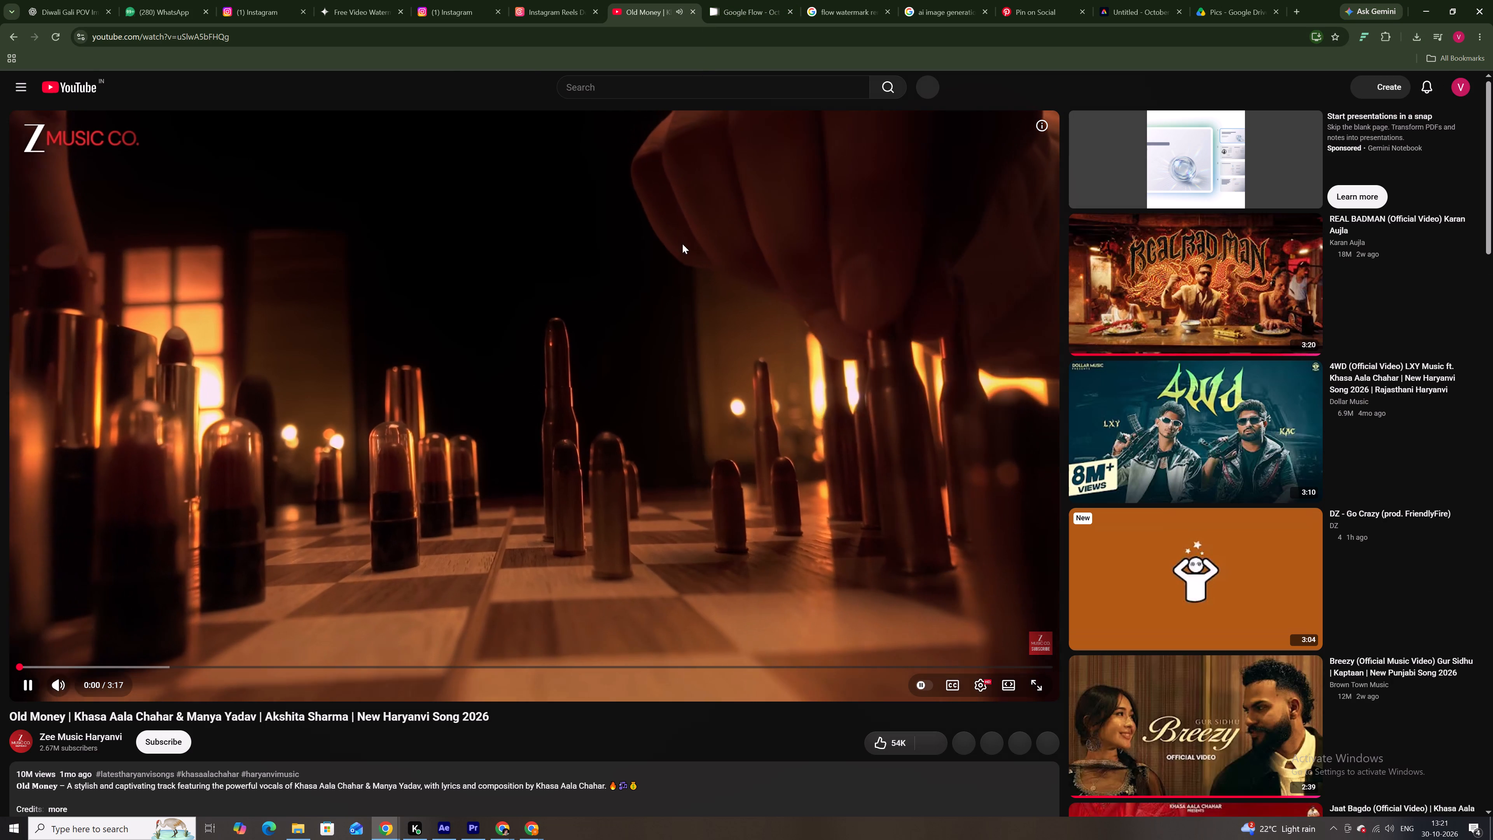
# Pause Old Money and search YouTube for the song suggestion "tu thah tareya toh vi sohna".
pyautogui.click(682, 244)
pyautogui.click(626, 96)
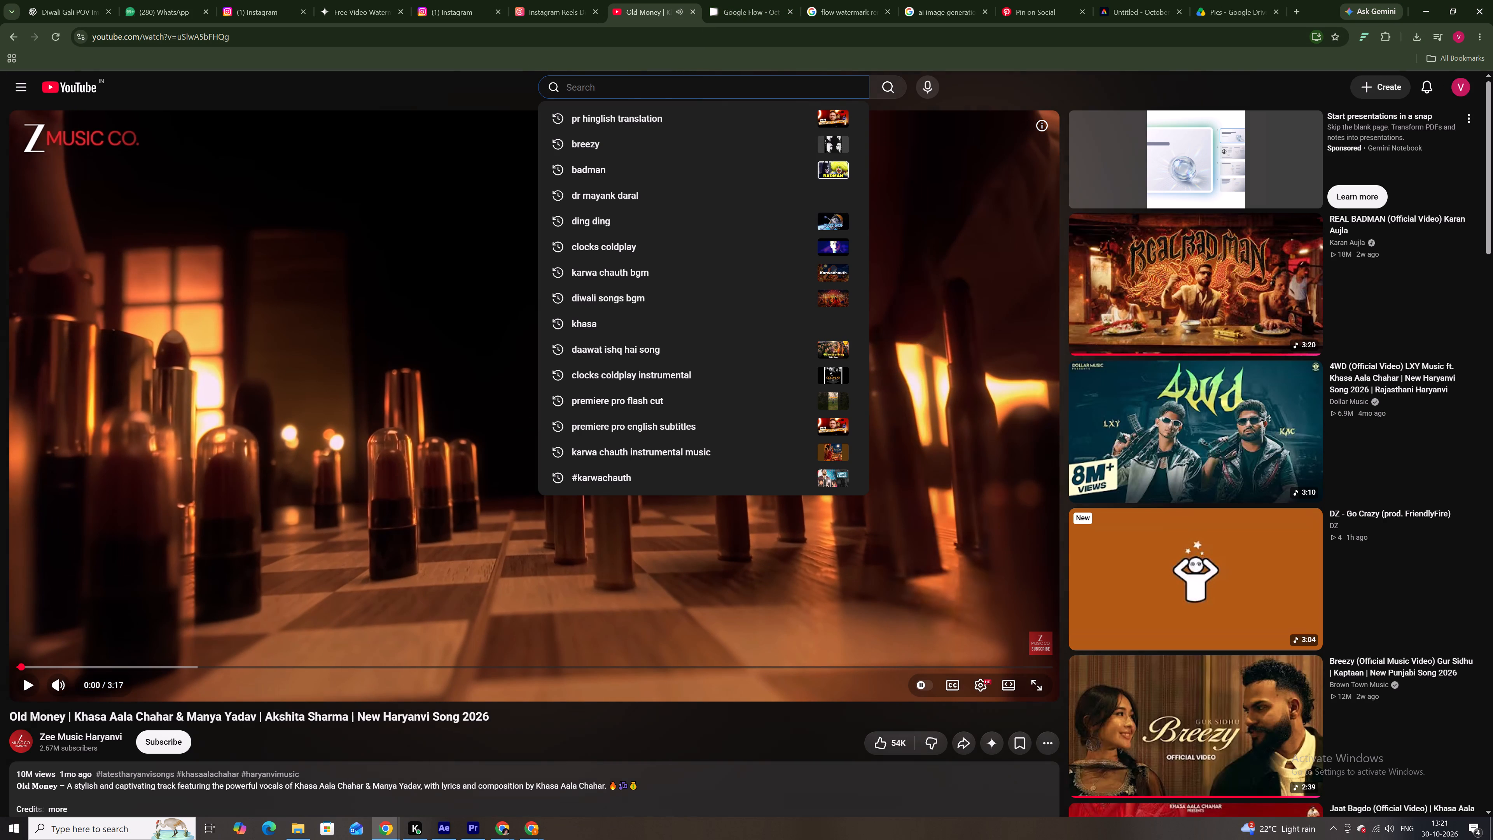
pyautogui.write('tu taah tar')
pyautogui.write('eya')
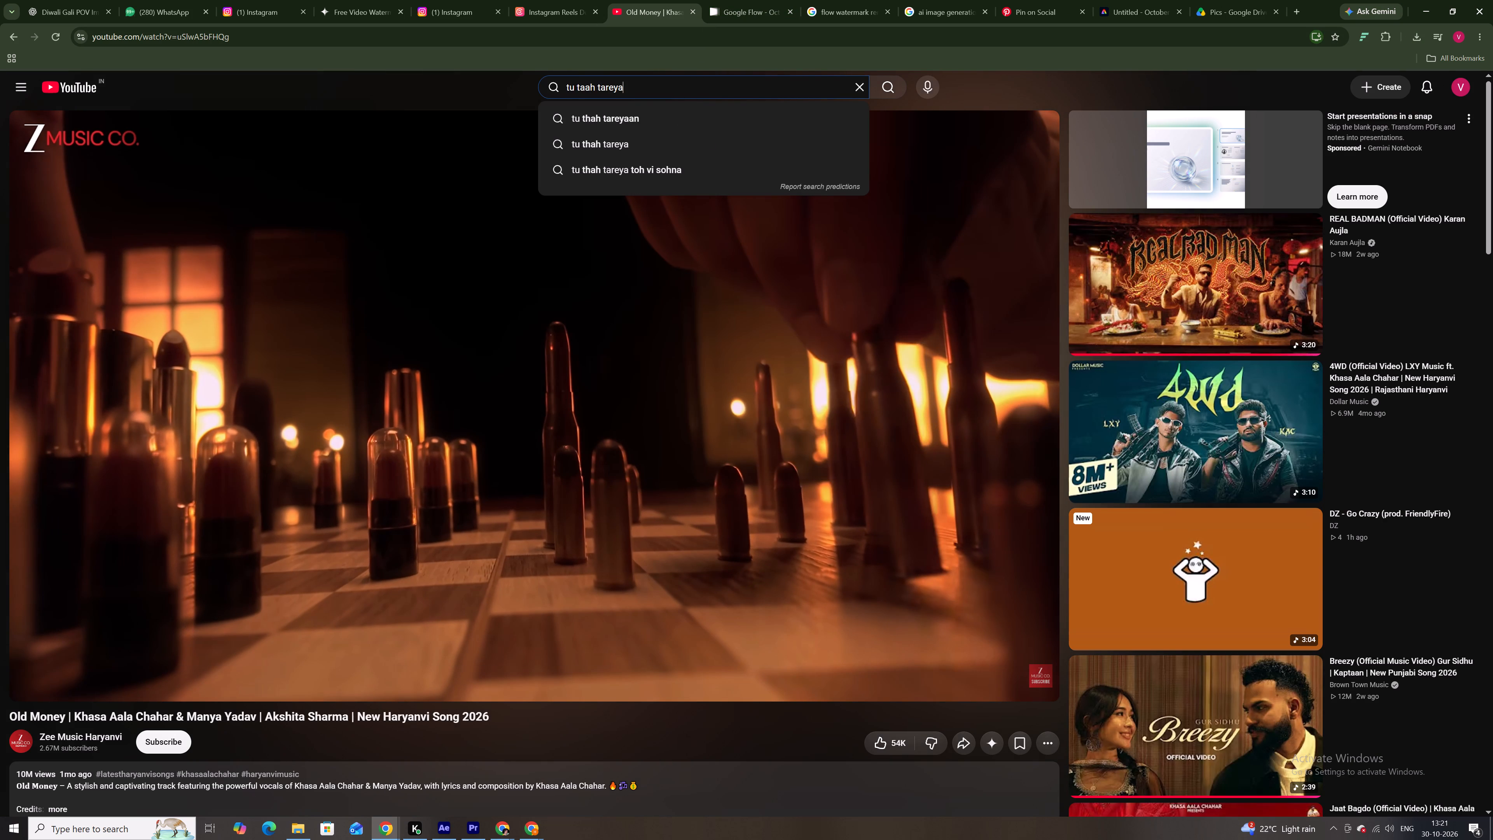
pyautogui.press('Down')
pyautogui.press('Down')
pyautogui.press('Down')
pyautogui.press('Return')
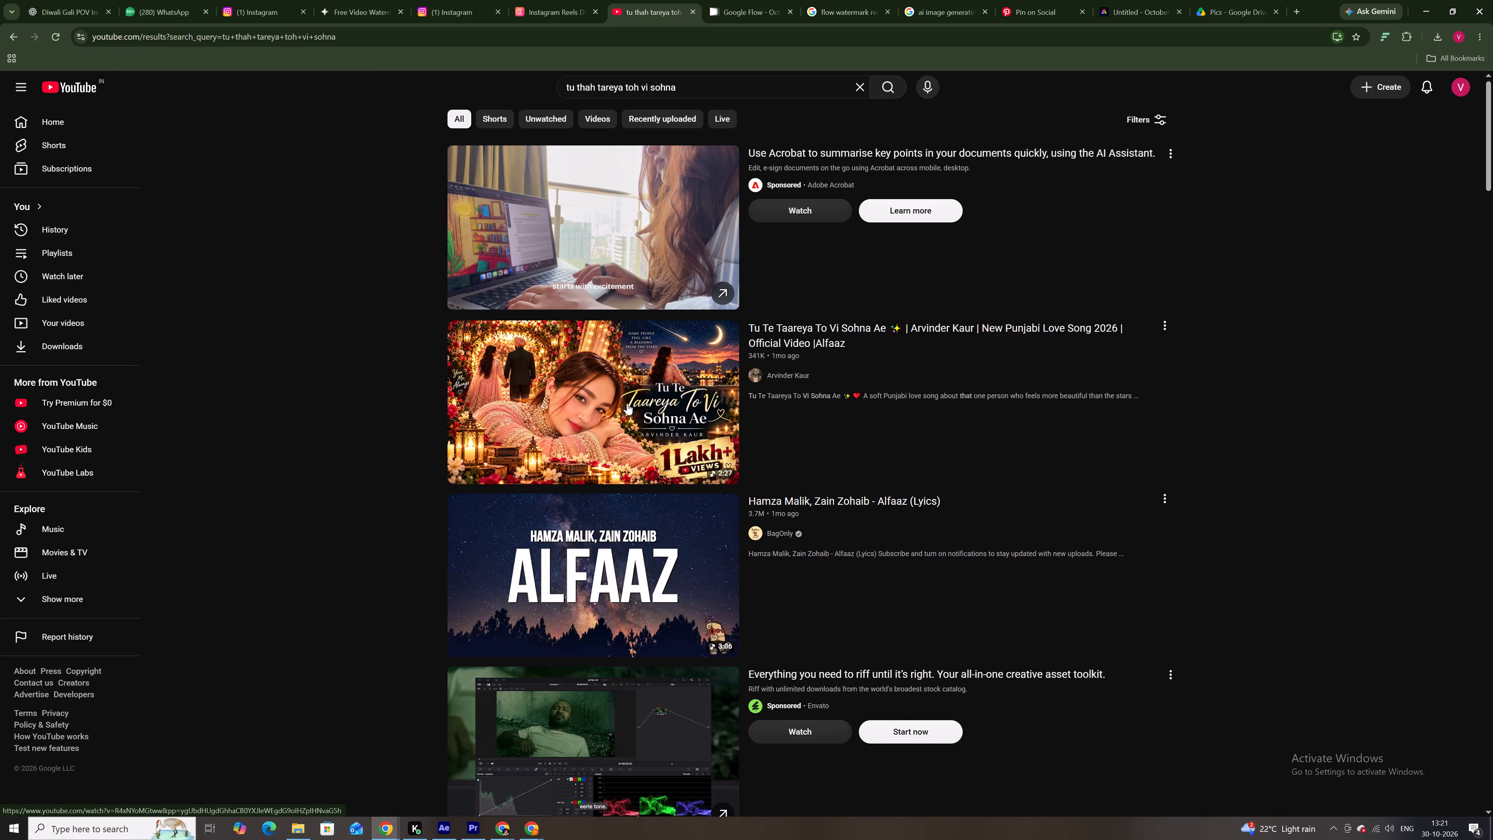
# Open BagOnly's Alfaaz lyrics video, skip the advert, and sample several points in the song.
pyautogui.click(643, 605)
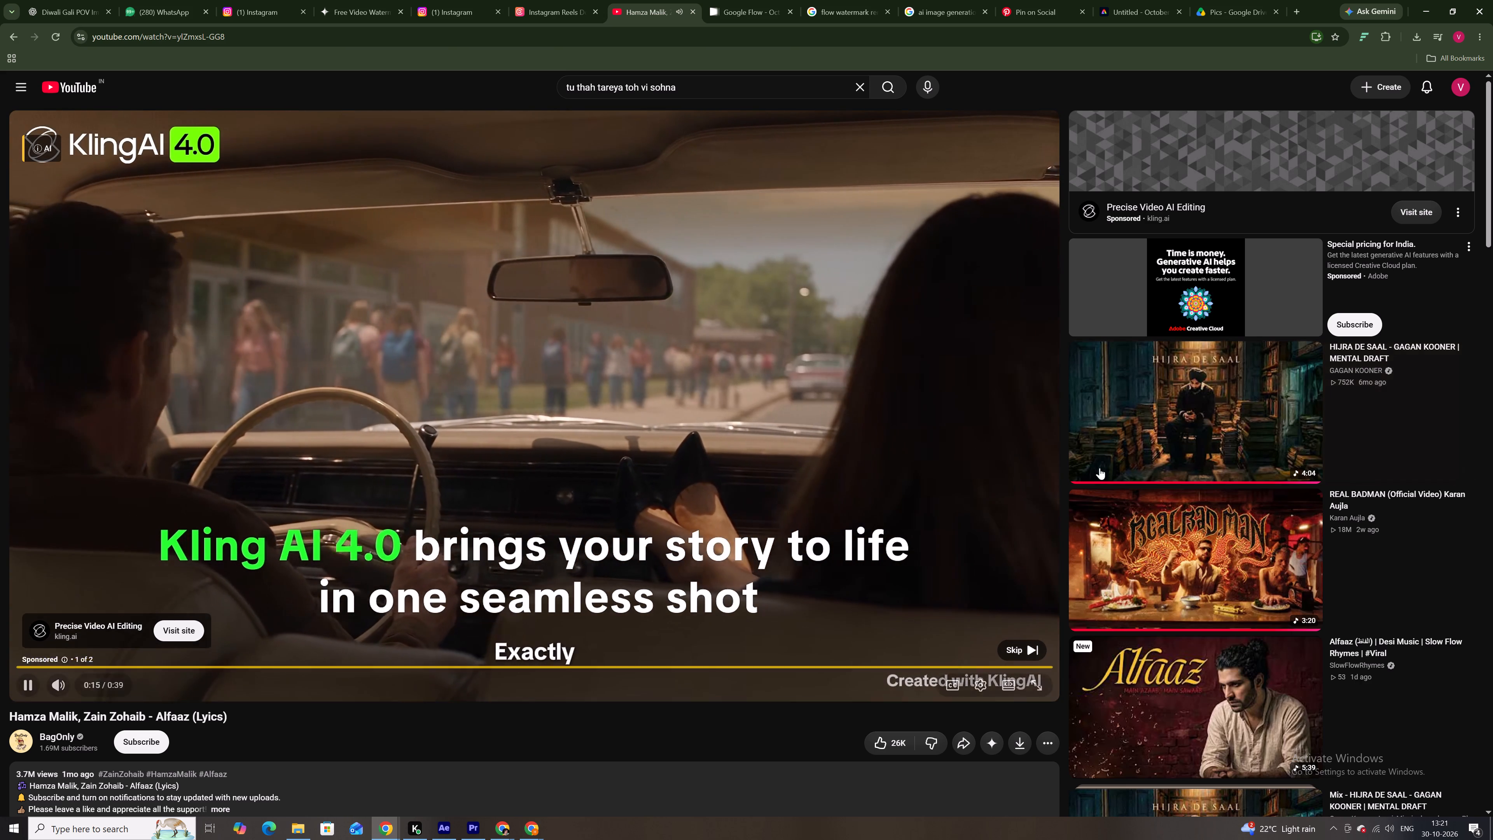
pyautogui.click(1031, 655)
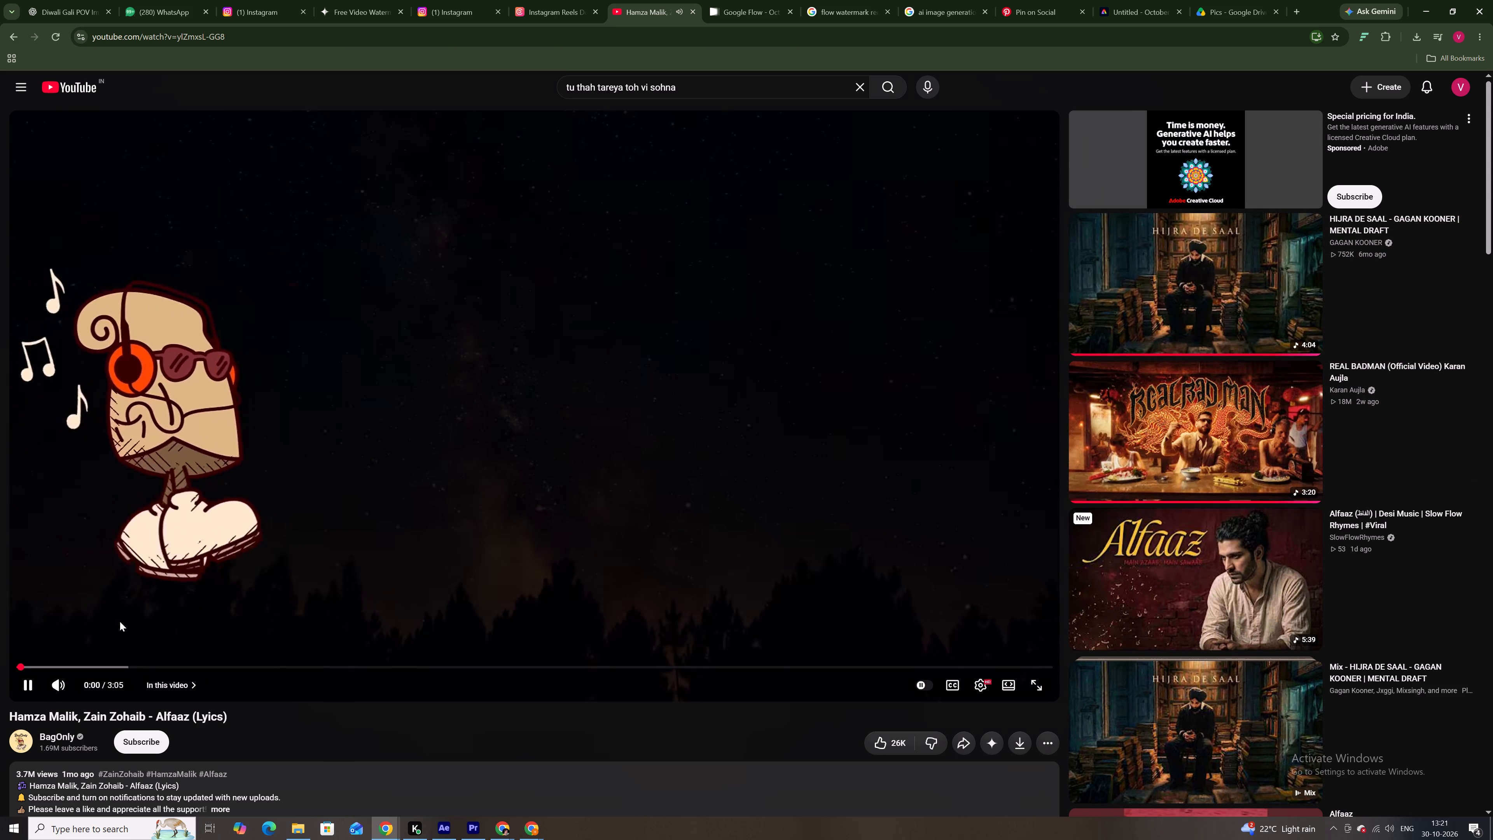
pyautogui.click(69, 662)
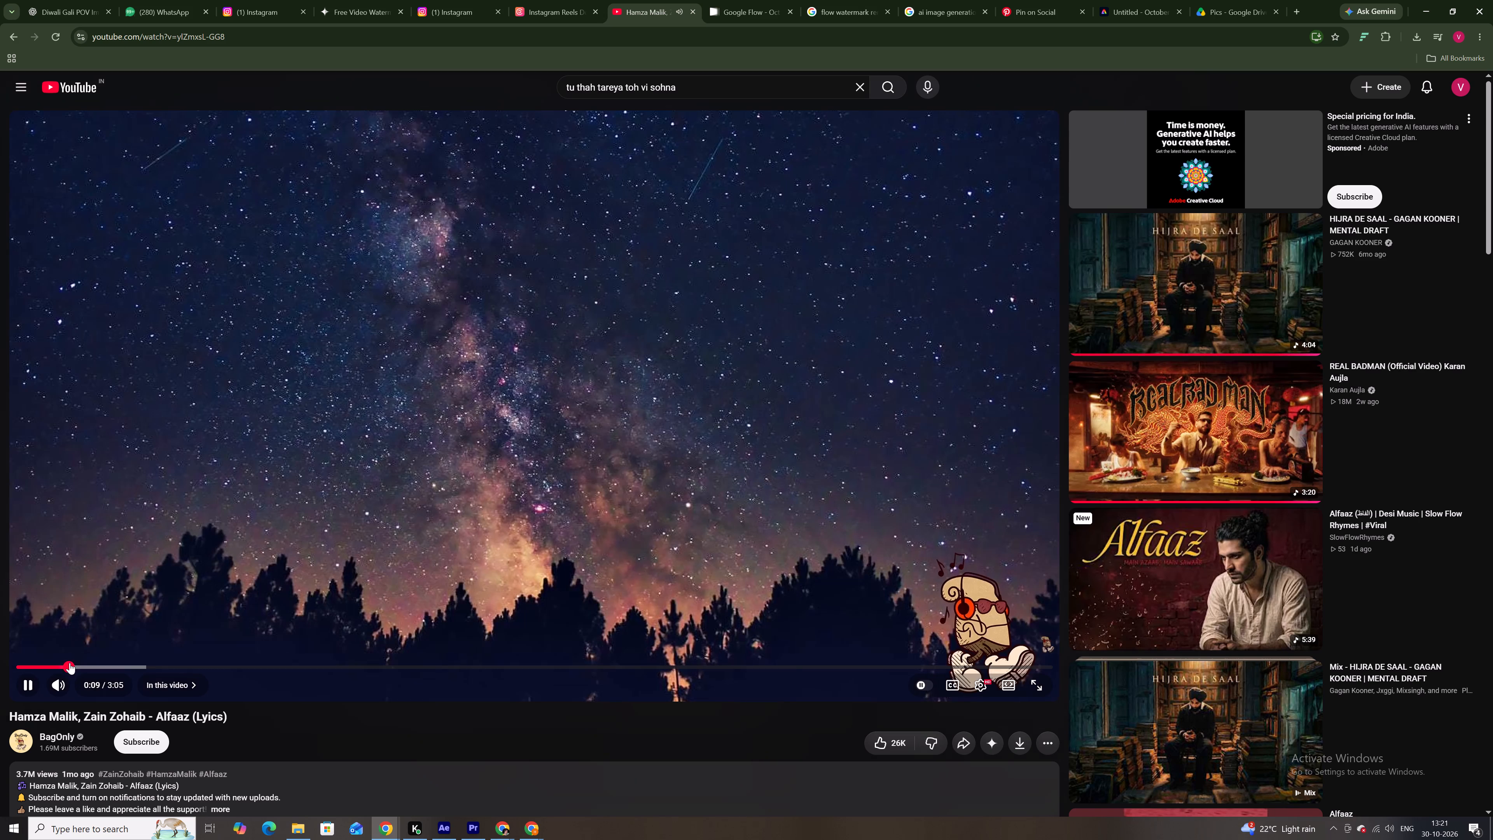
pyautogui.click(129, 667)
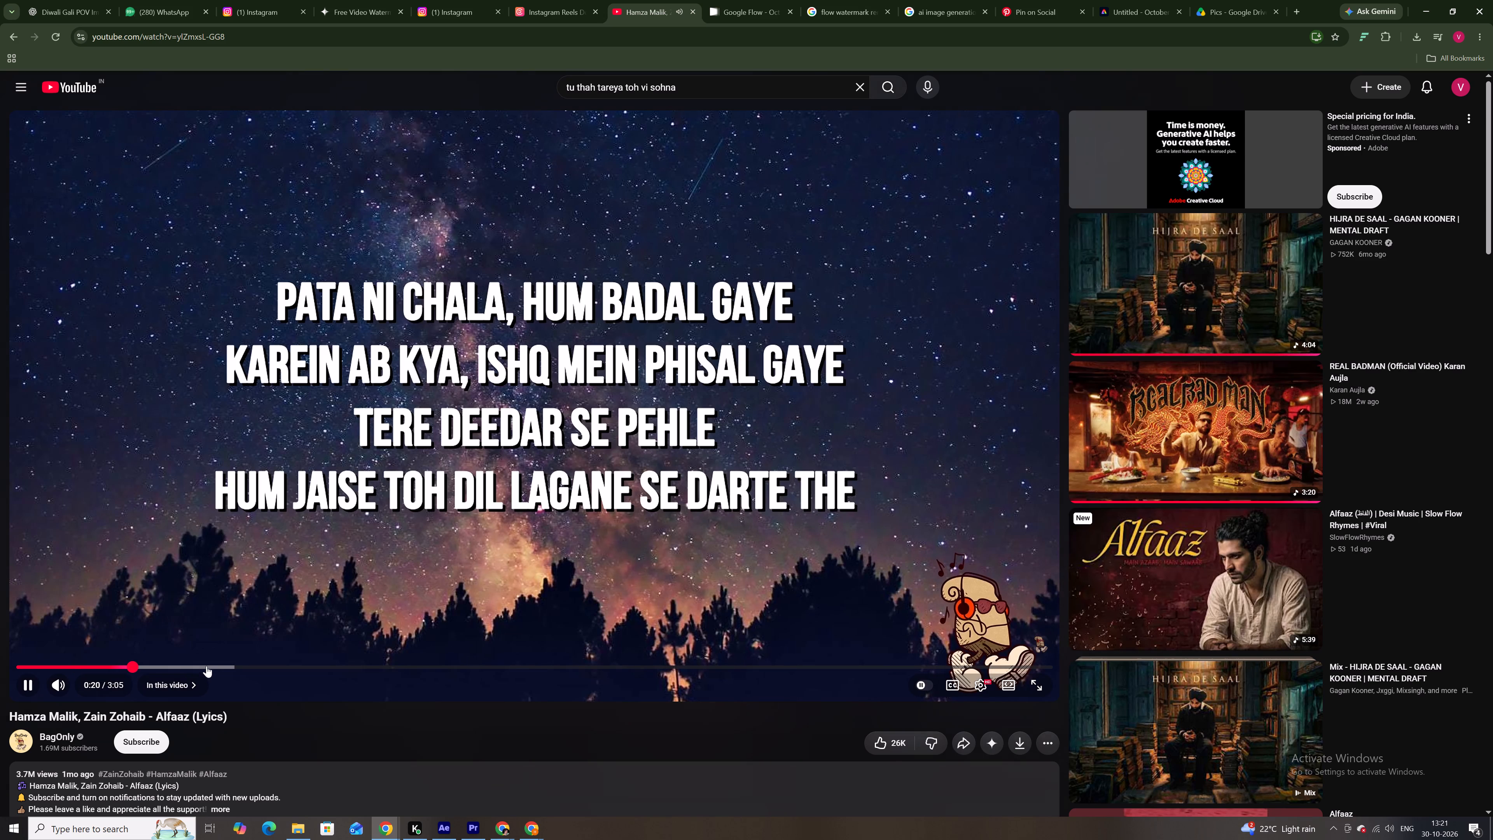
pyautogui.click(213, 665)
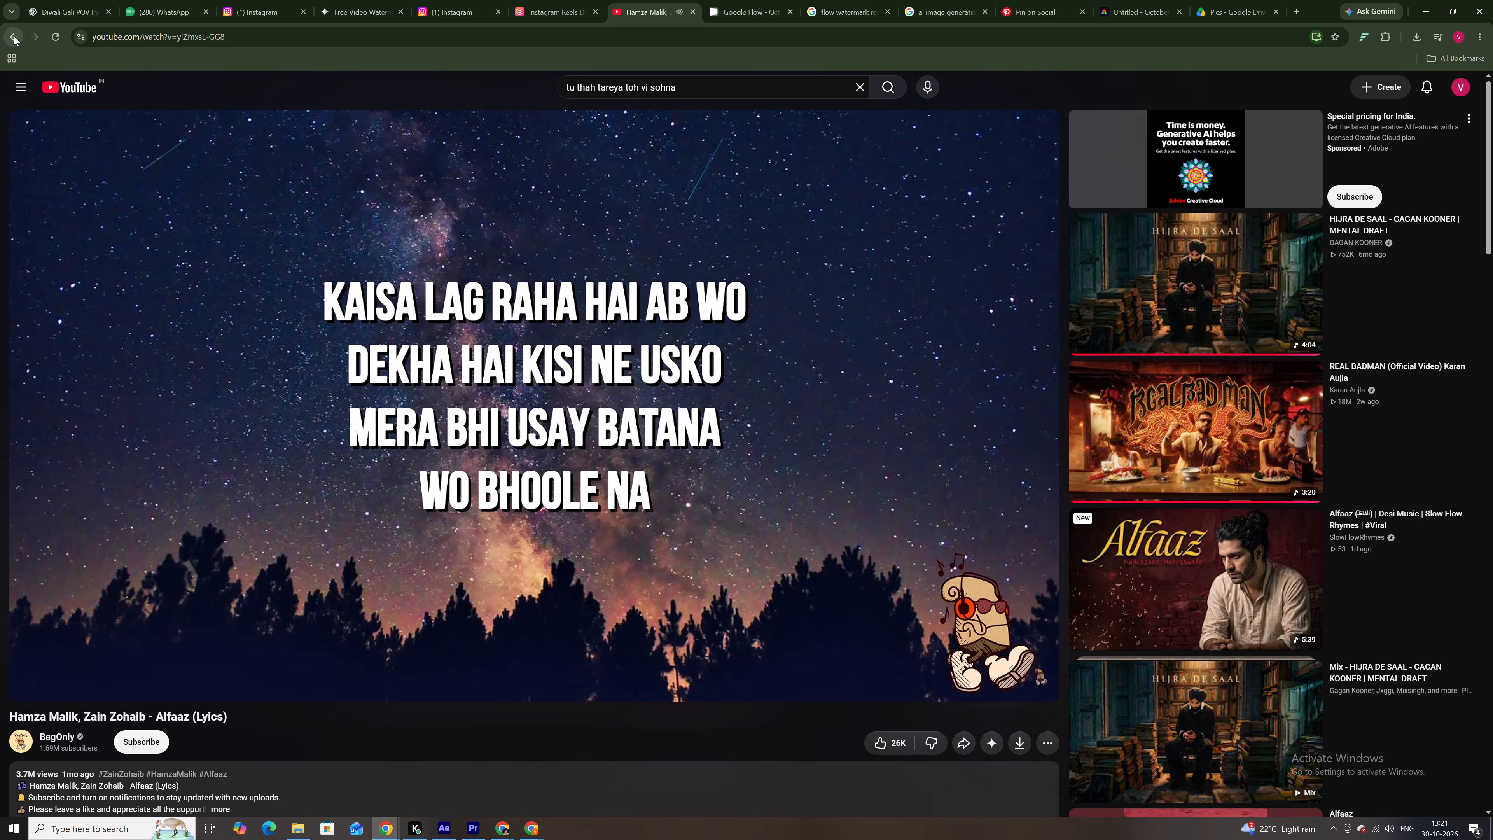
# Return to the search results, open Tu Te Taareya To Vi Sohna Ae, and sample its opening part.
pyautogui.click(14, 36)
pyautogui.click(656, 406)
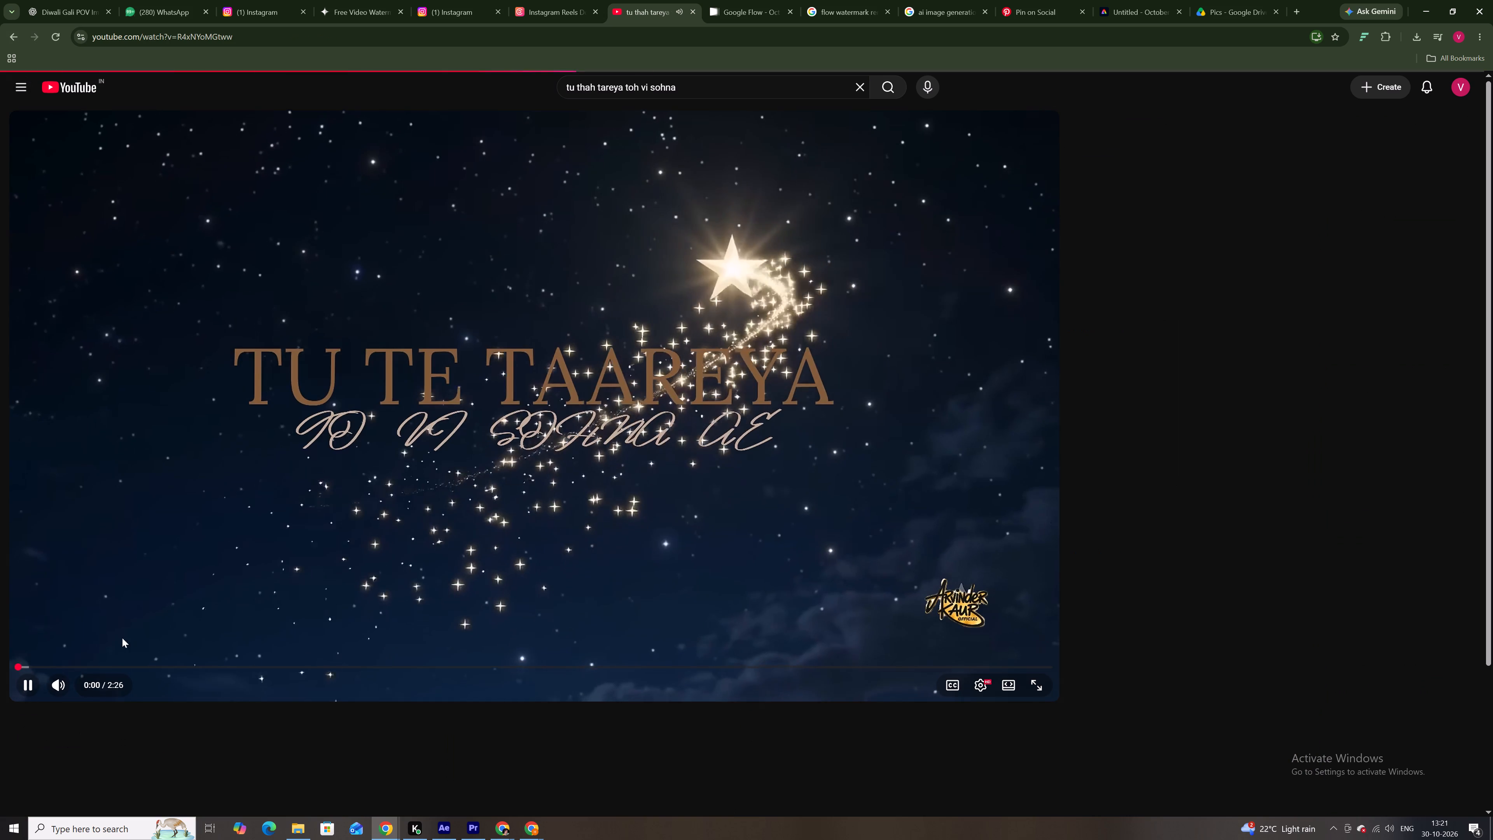
pyautogui.click(119, 666)
pyautogui.click(169, 664)
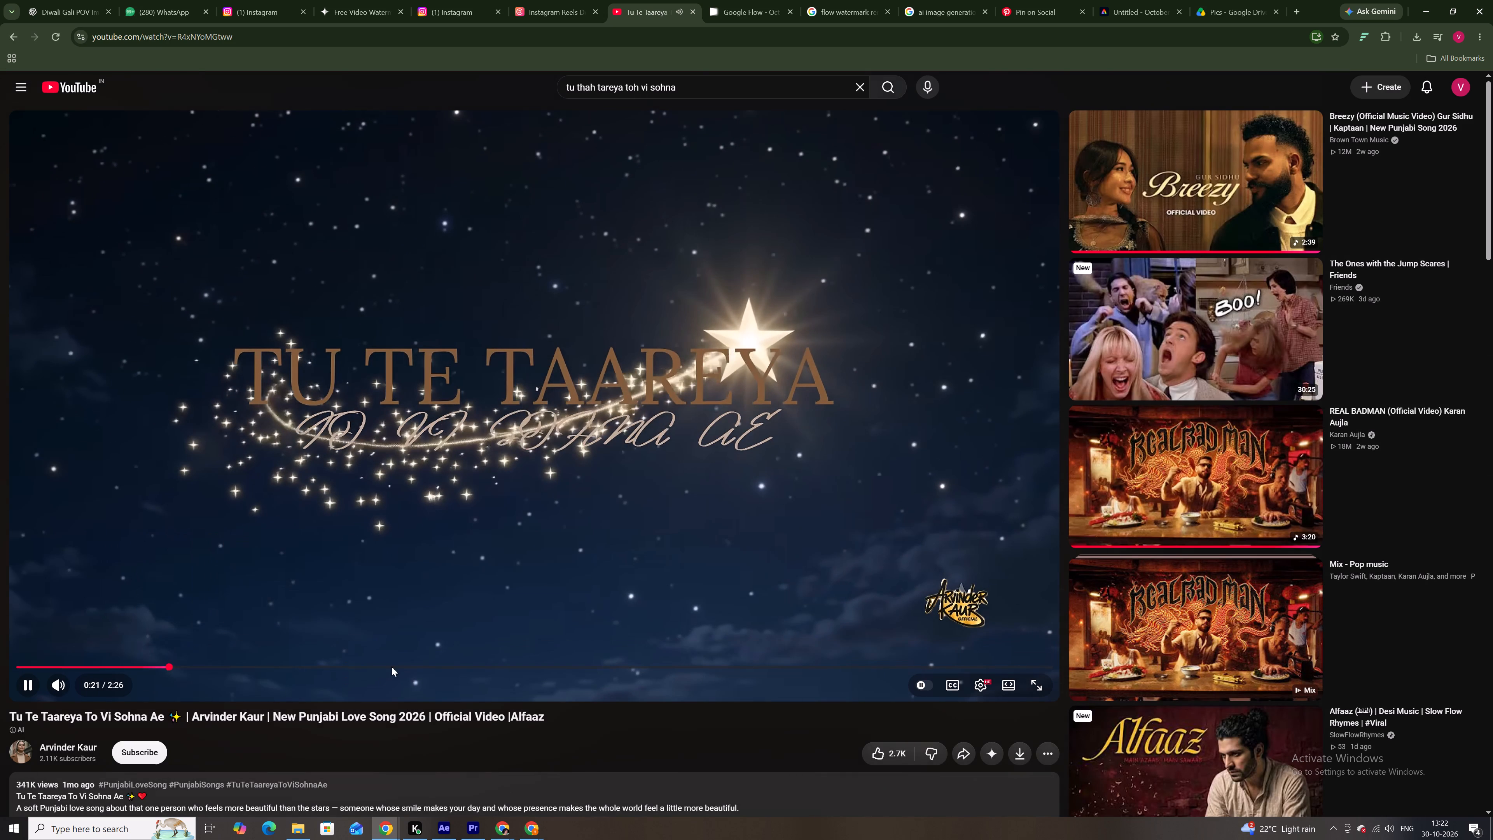
# Sample several later points of Tu Te Taareya To Vi Sohna Ae, up to about 1:38.
pyautogui.click(393, 665)
pyautogui.click(495, 669)
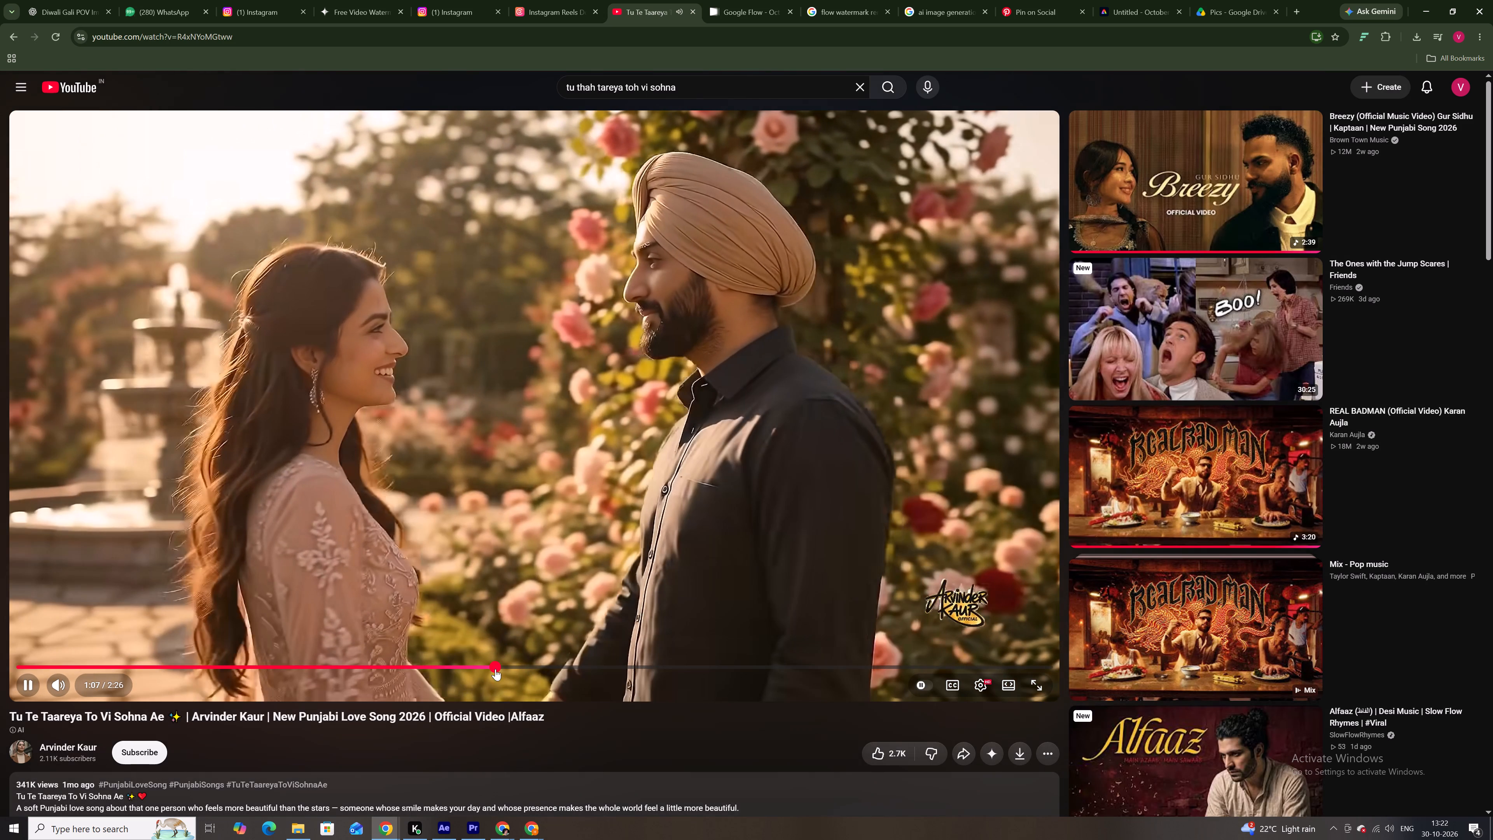
pyautogui.click(589, 663)
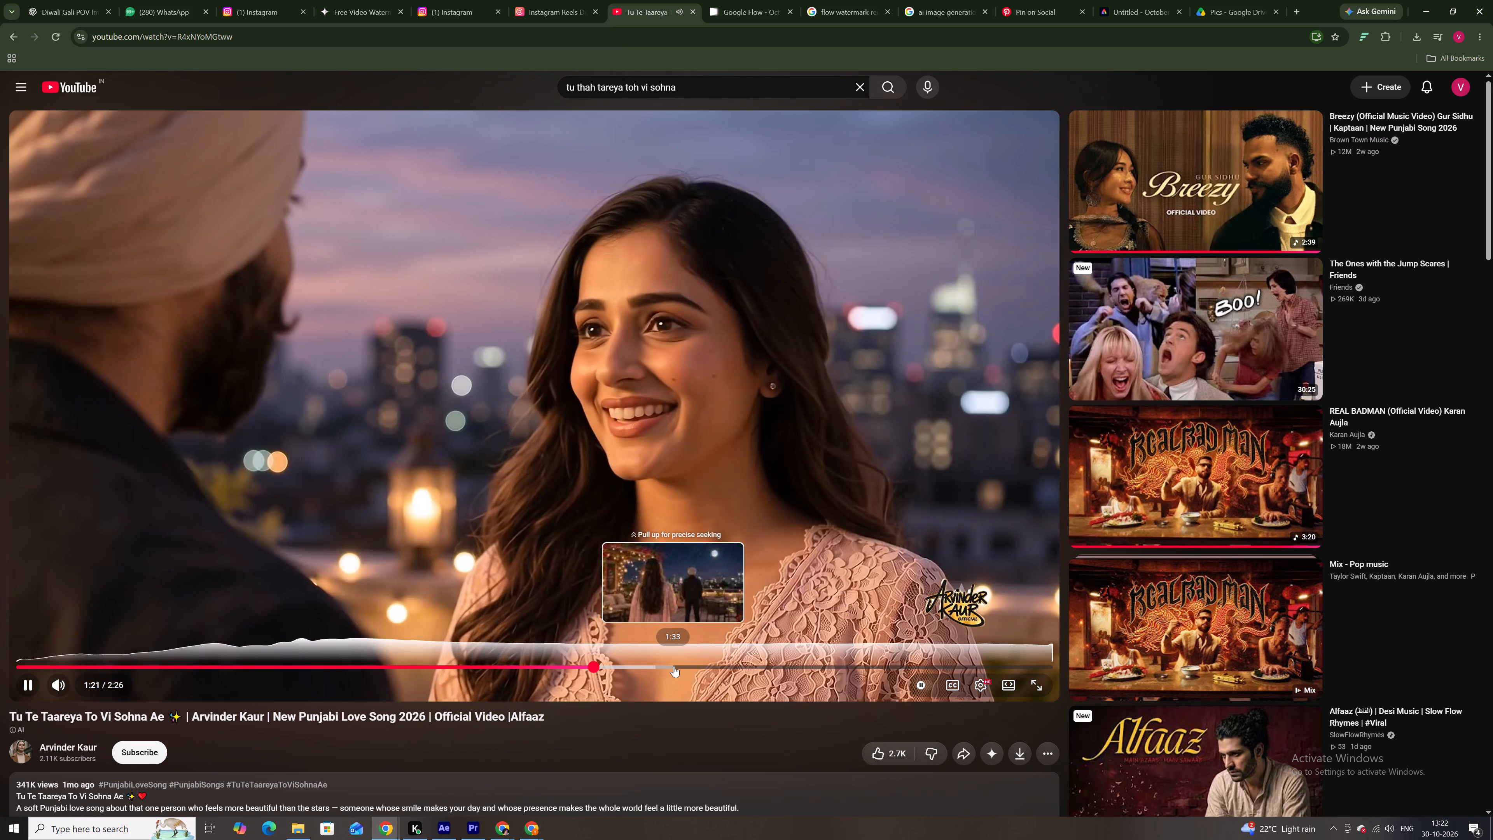
pyautogui.click(674, 666)
pyautogui.click(713, 664)
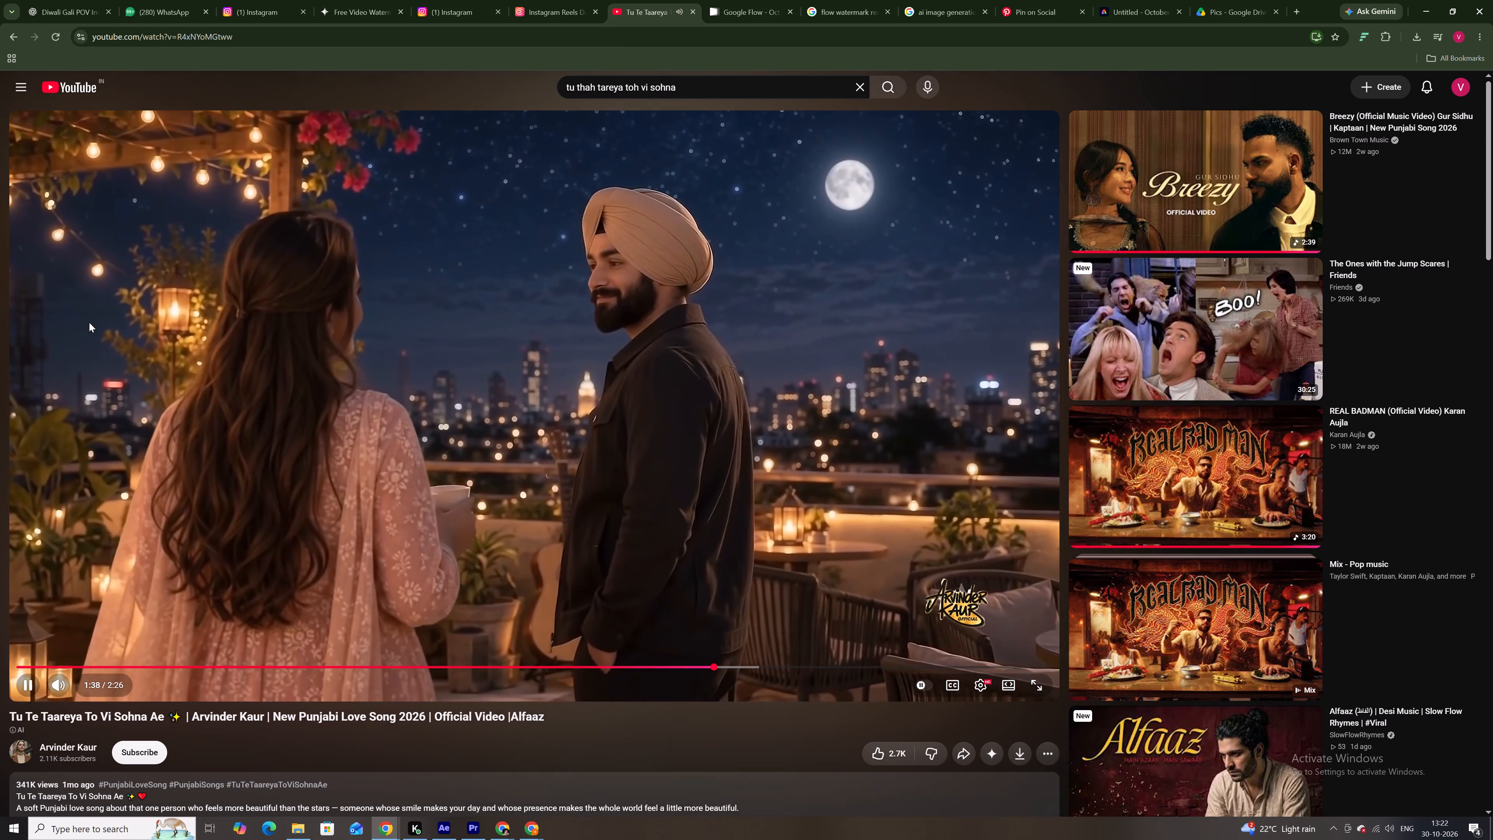
# Return to the search results, reopen BagOnly's Alfaaz lyrics video, and sample the song around the 1:25 mark.
pyautogui.click(17, 38)
pyautogui.scroll(-3, 401, 443)
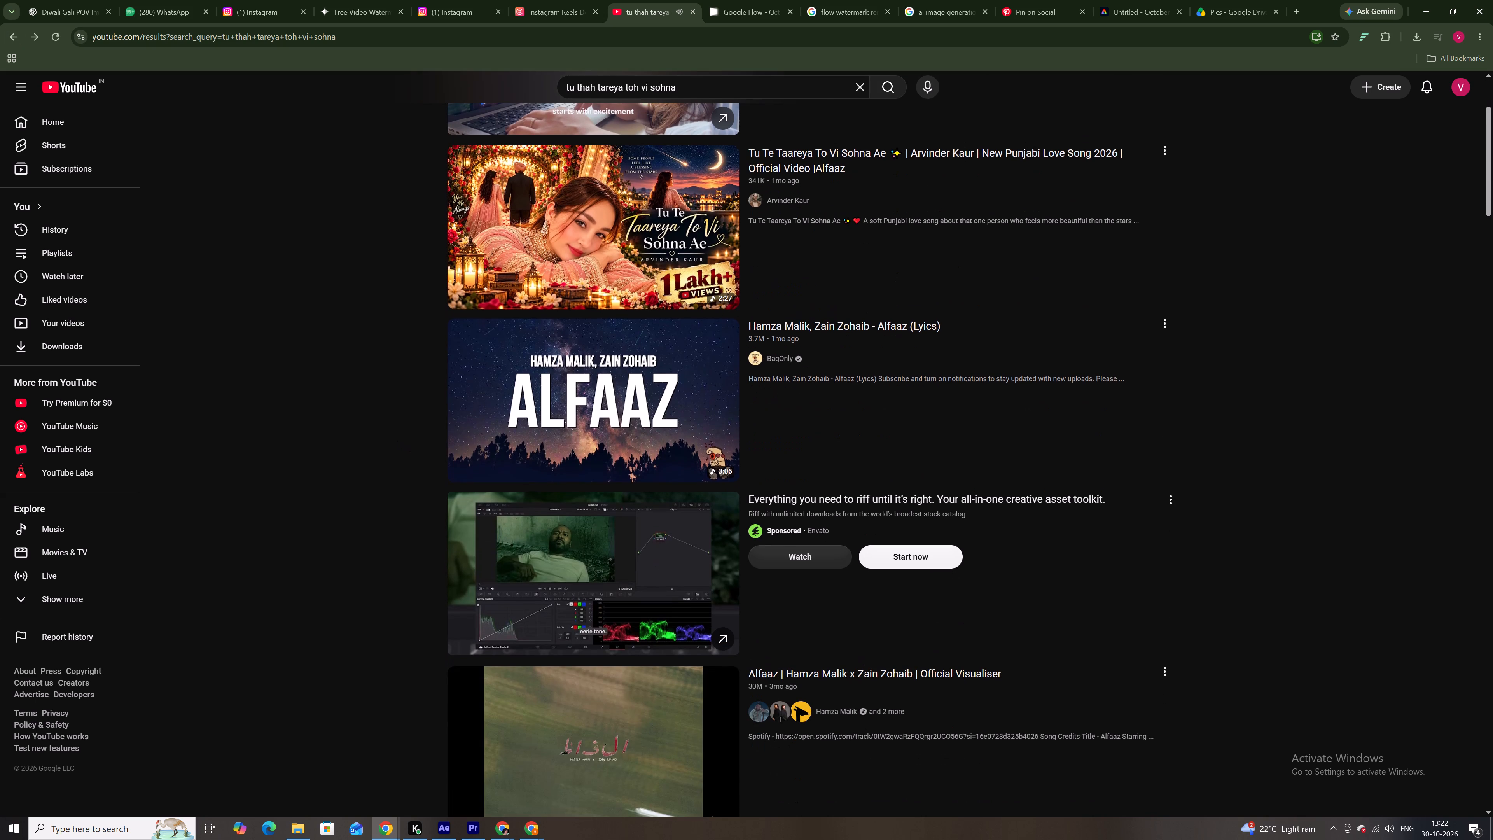
pyautogui.click(573, 428)
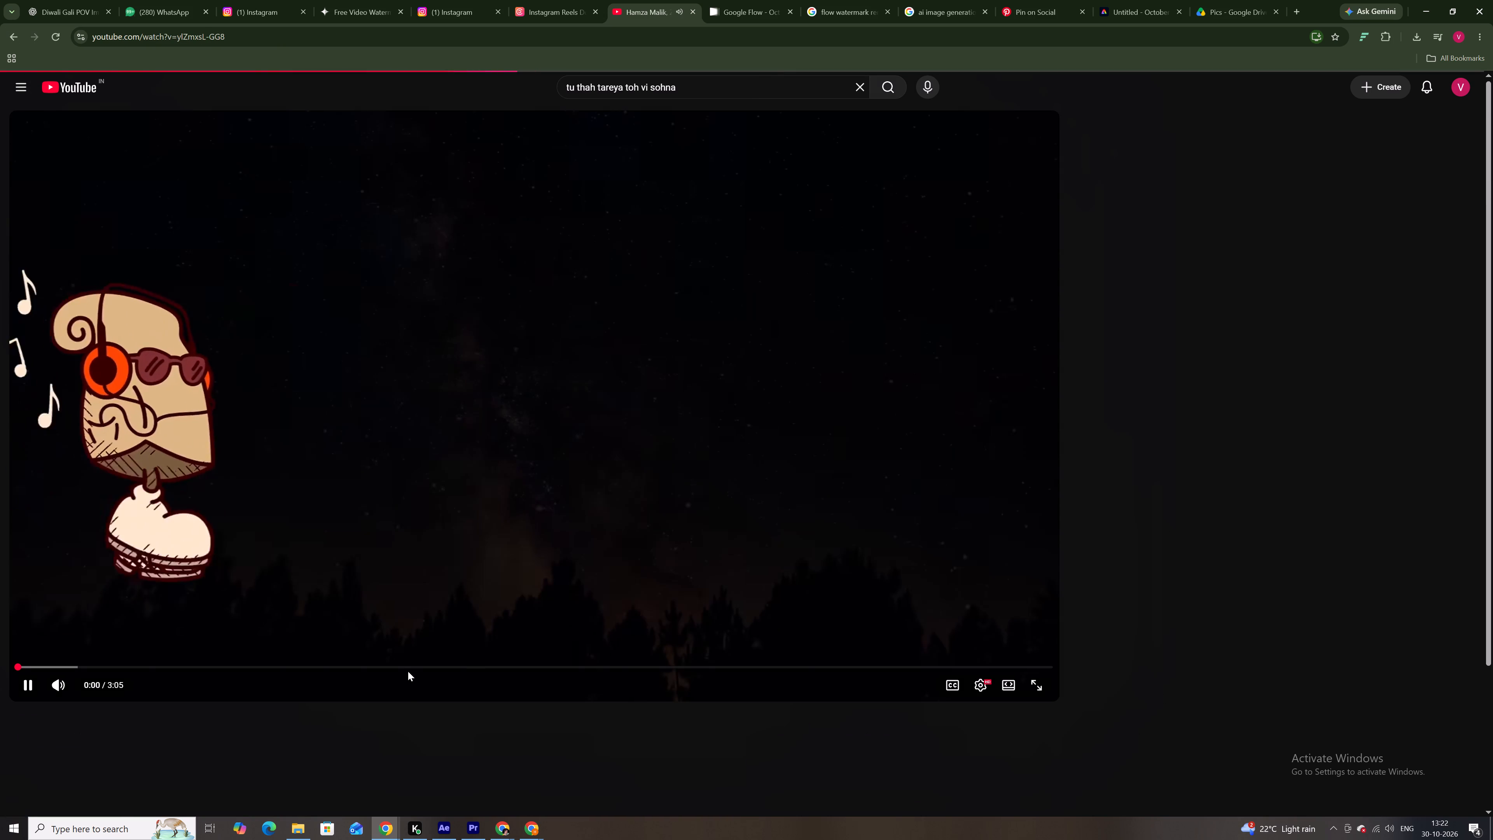
pyautogui.click(409, 668)
pyautogui.click(411, 665)
pyautogui.click(494, 664)
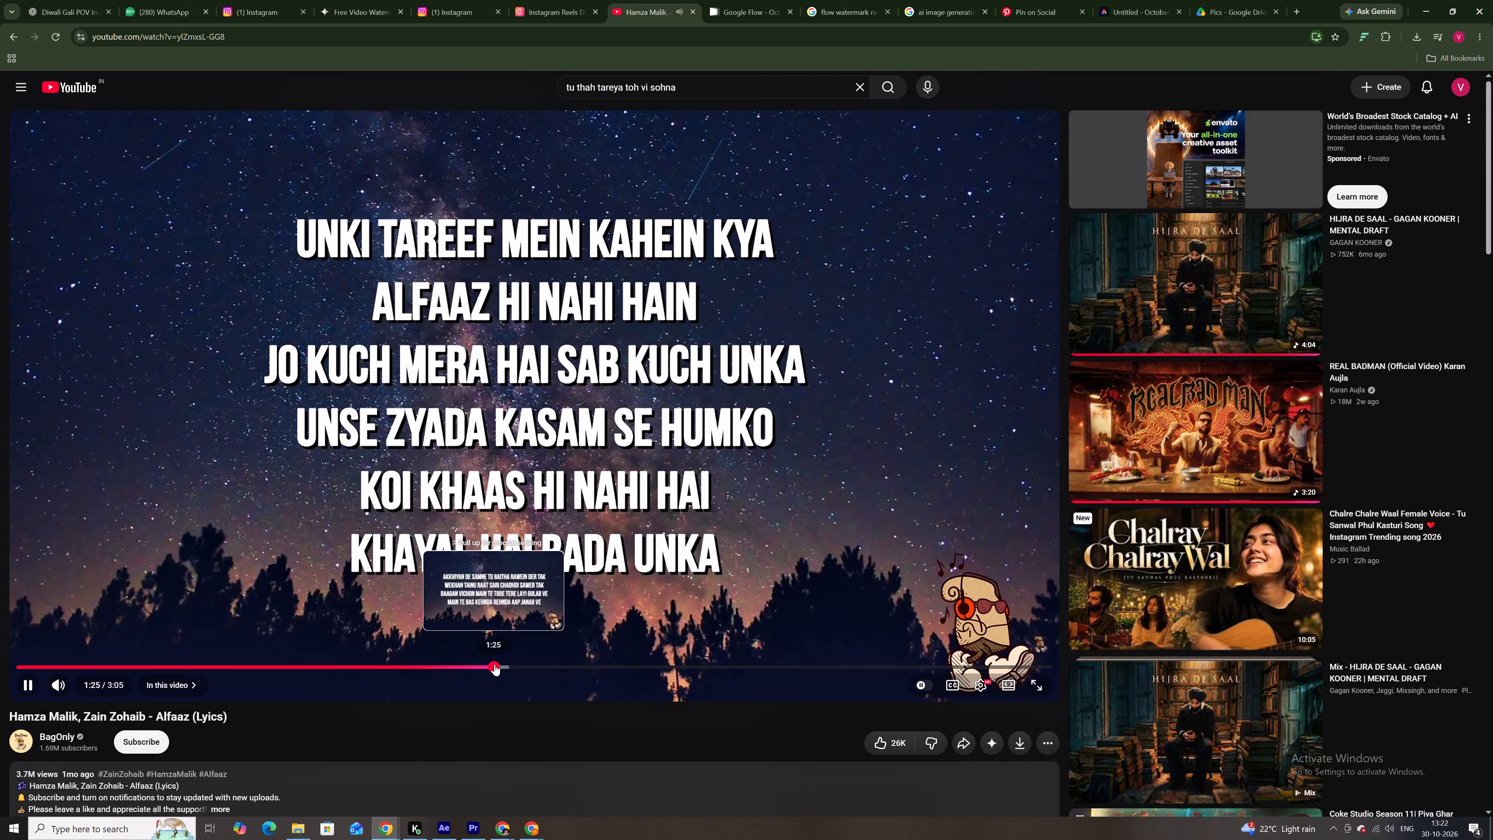
pyautogui.click(615, 669)
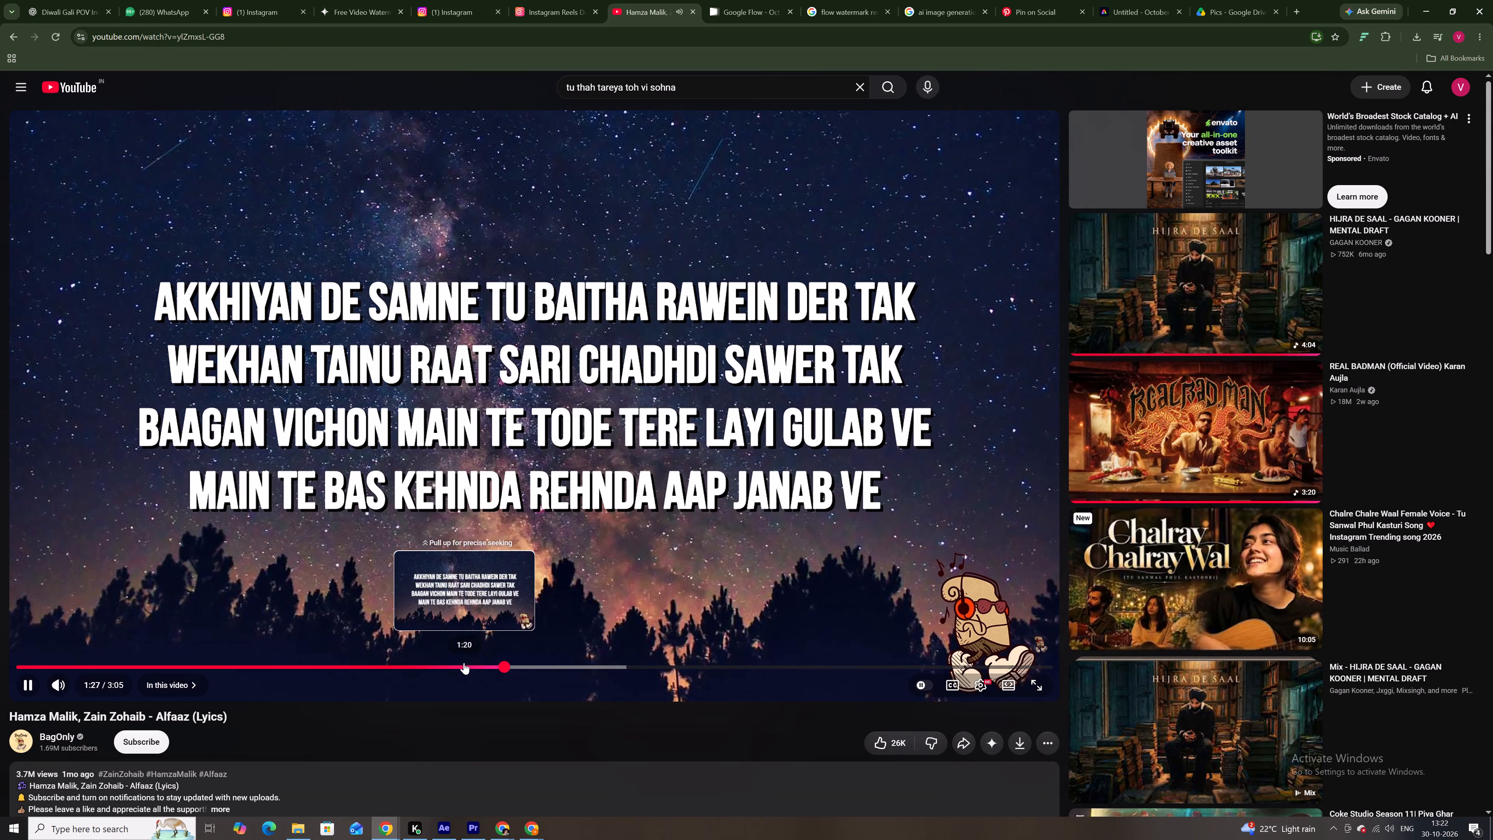
pyautogui.click(464, 663)
# Copy the web address of BagOnly's Alfaaz lyrics video.
pyautogui.click(290, 35)
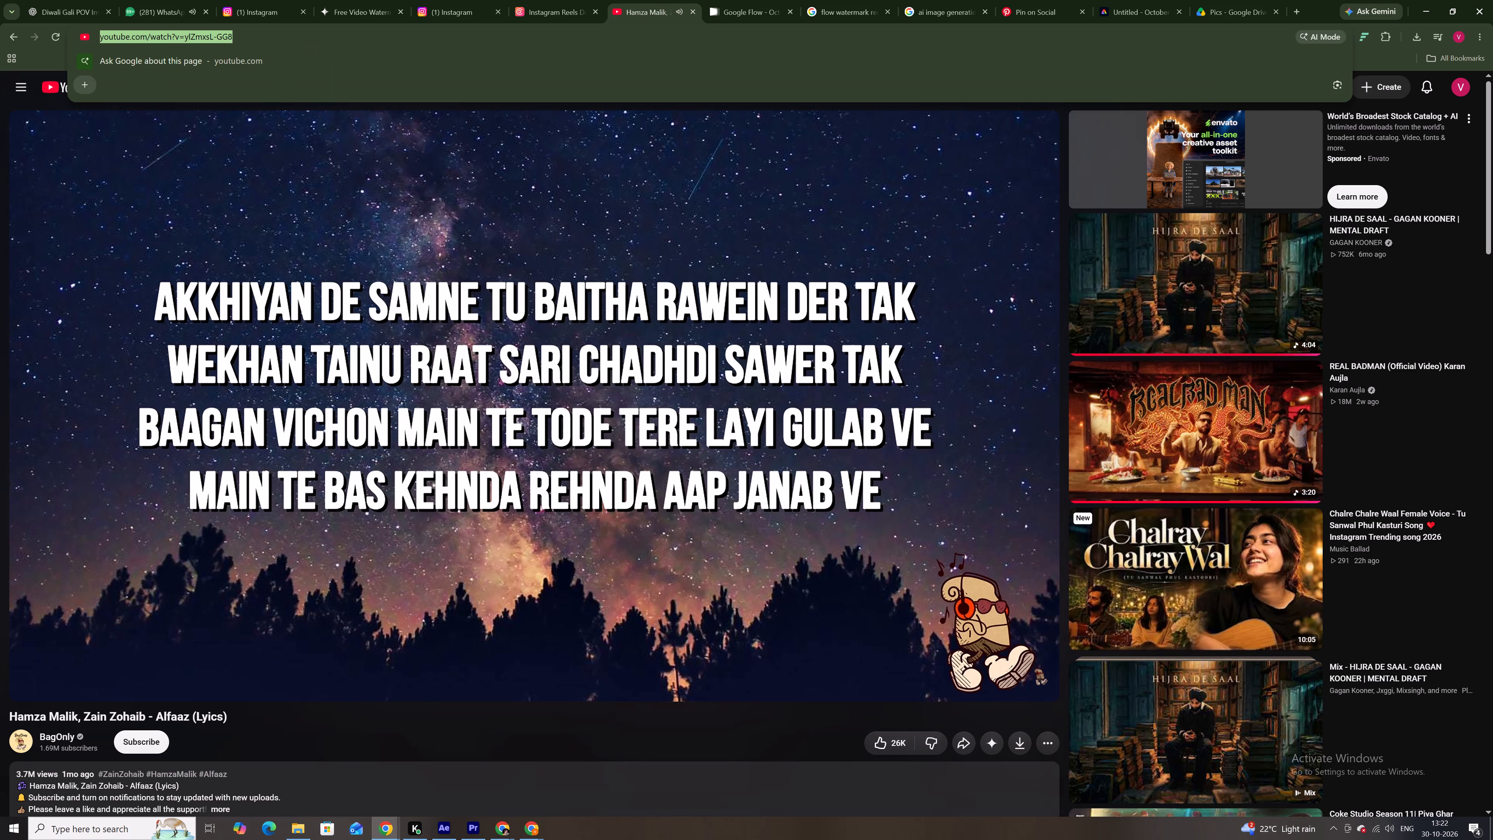
pyautogui.hotkey('ctrl', 'c')
# In the IGExport tab, go back to the Google results and change the search to "yt video download".
pyautogui.click(520, 0)
pyautogui.doubleClick(6, 31)
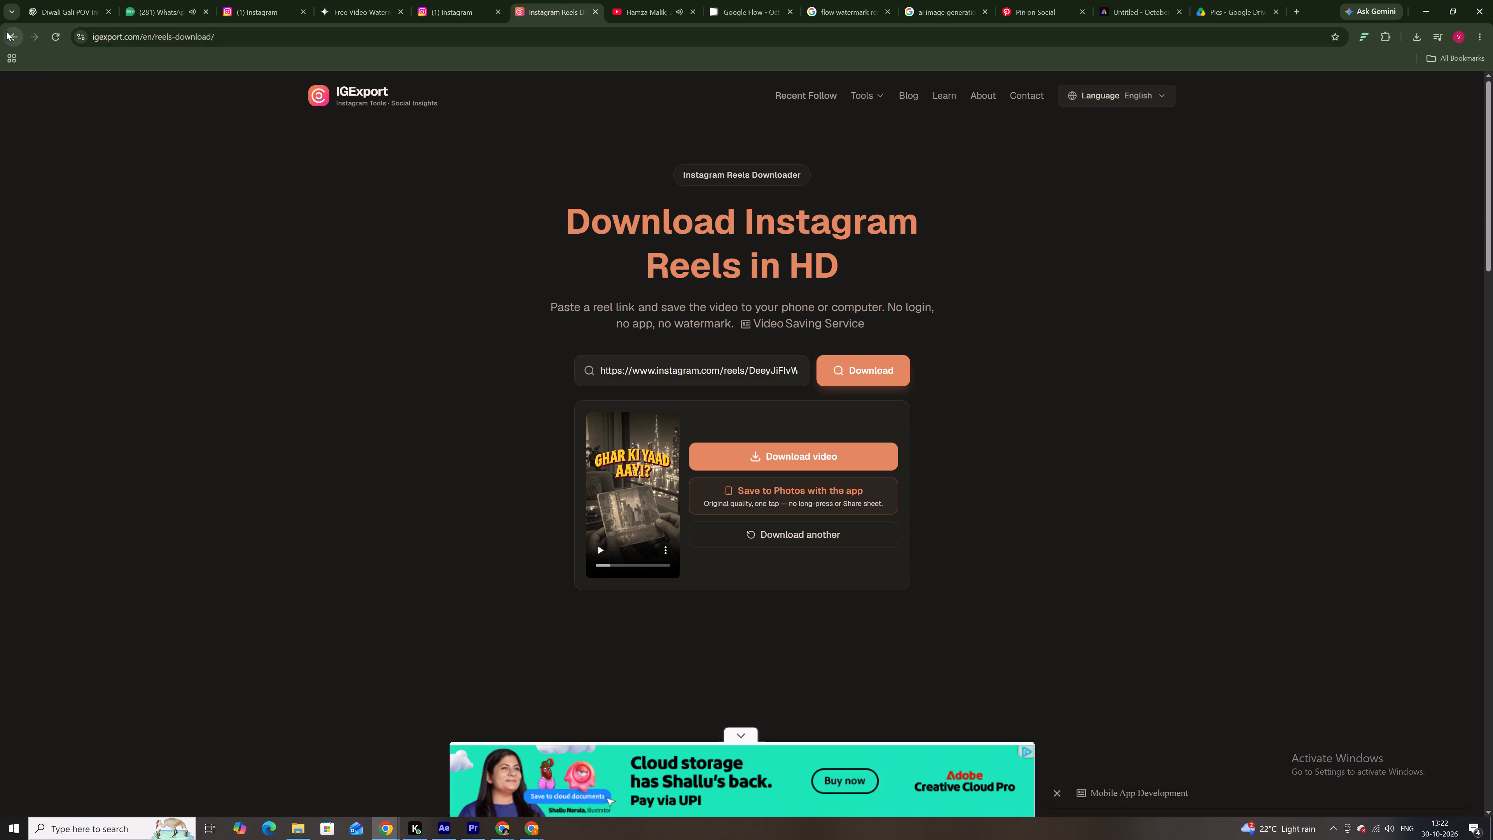
pyautogui.click(37, 40)
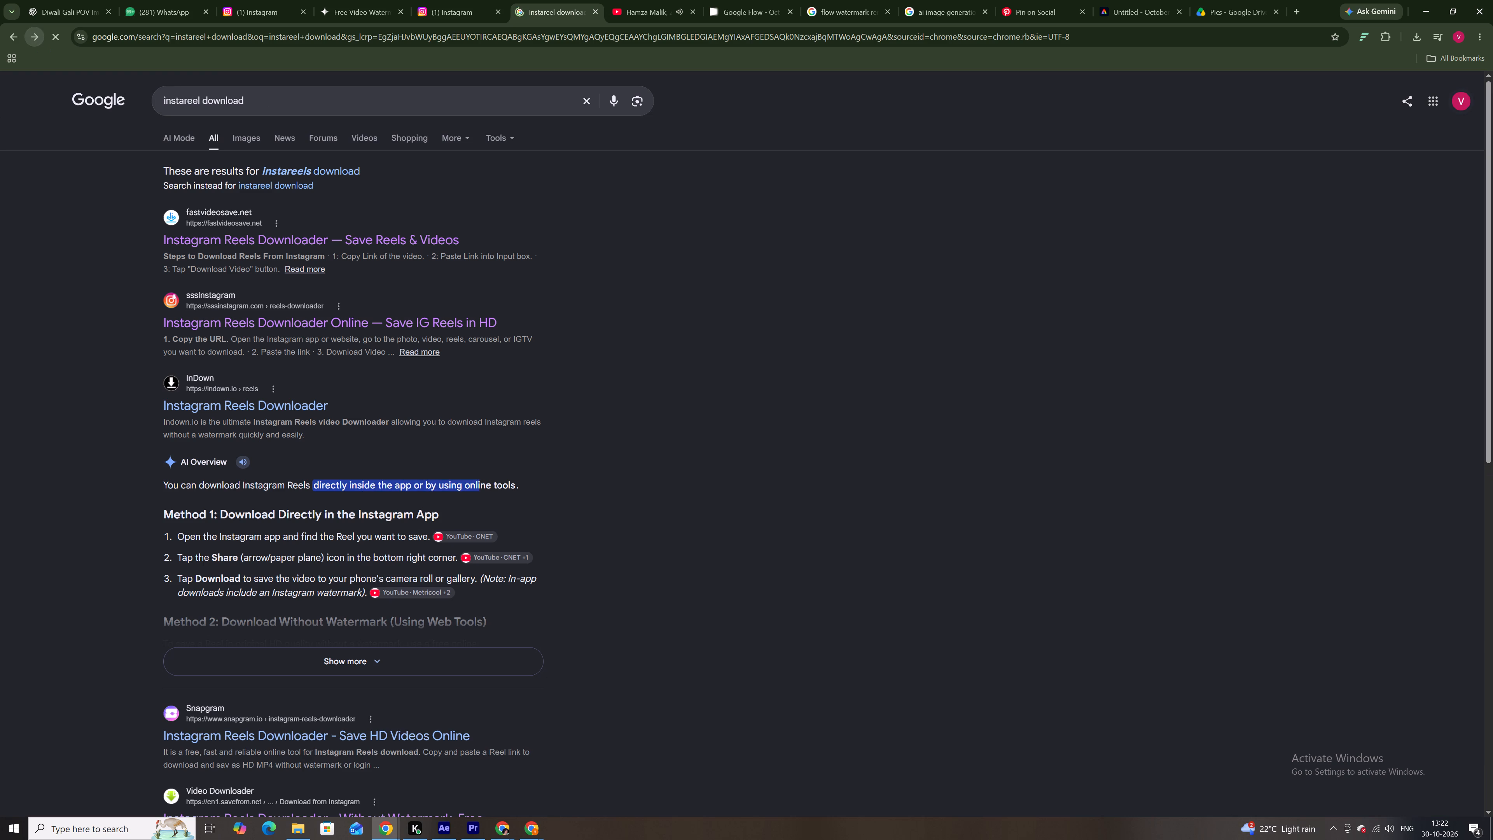
pyautogui.moveTo(196, 98); pyautogui.dragTo(121, 84)
pyautogui.press('Insert')
pyautogui.press('BackSpace')
pyautogui.press('BackSpace')
pyautogui.press('Right')
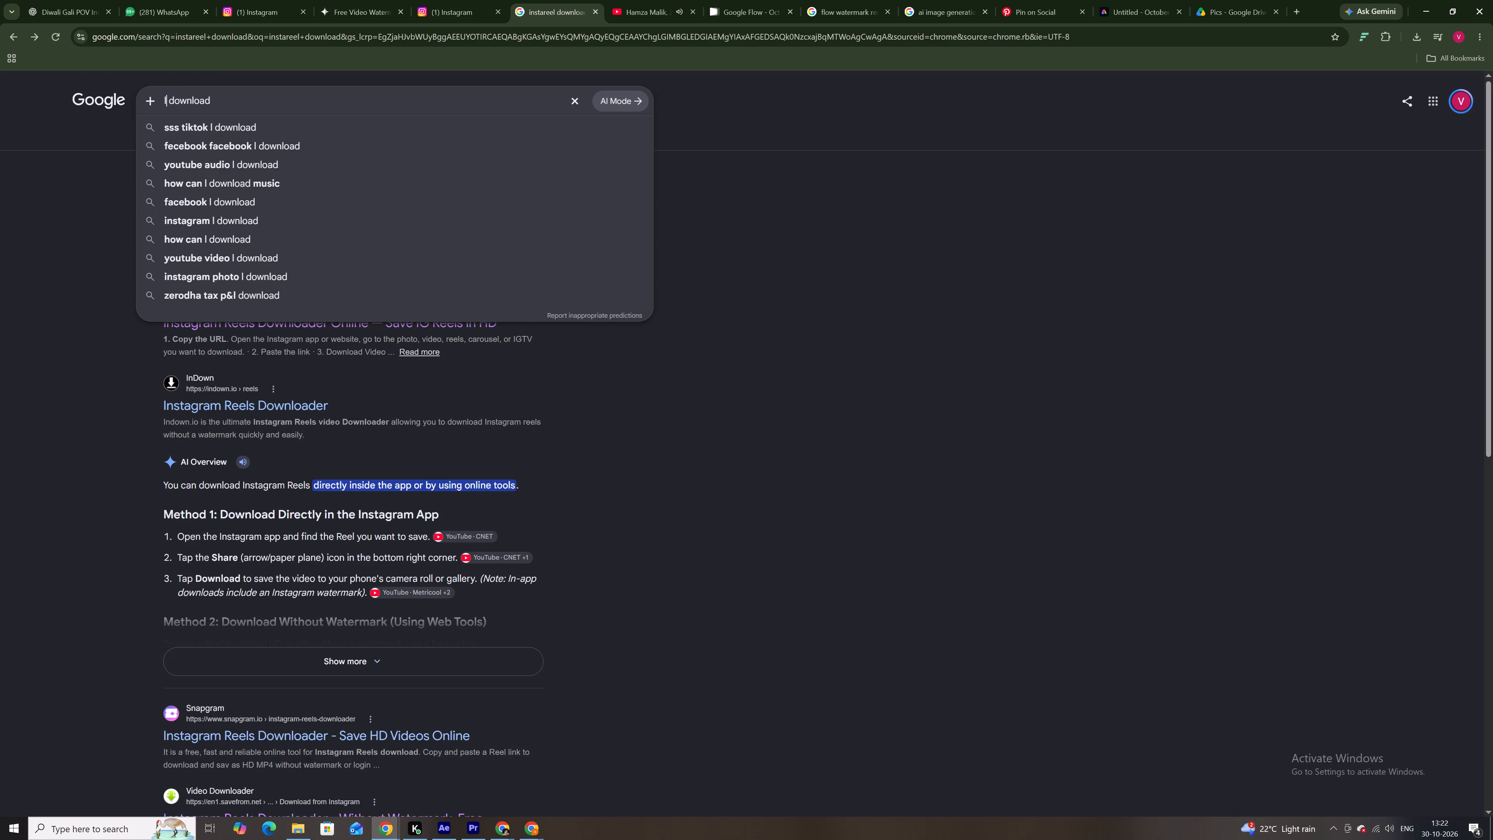
pyautogui.press('Insert')
pyautogui.press('BackSpace')
pyautogui.press('BackSpace')
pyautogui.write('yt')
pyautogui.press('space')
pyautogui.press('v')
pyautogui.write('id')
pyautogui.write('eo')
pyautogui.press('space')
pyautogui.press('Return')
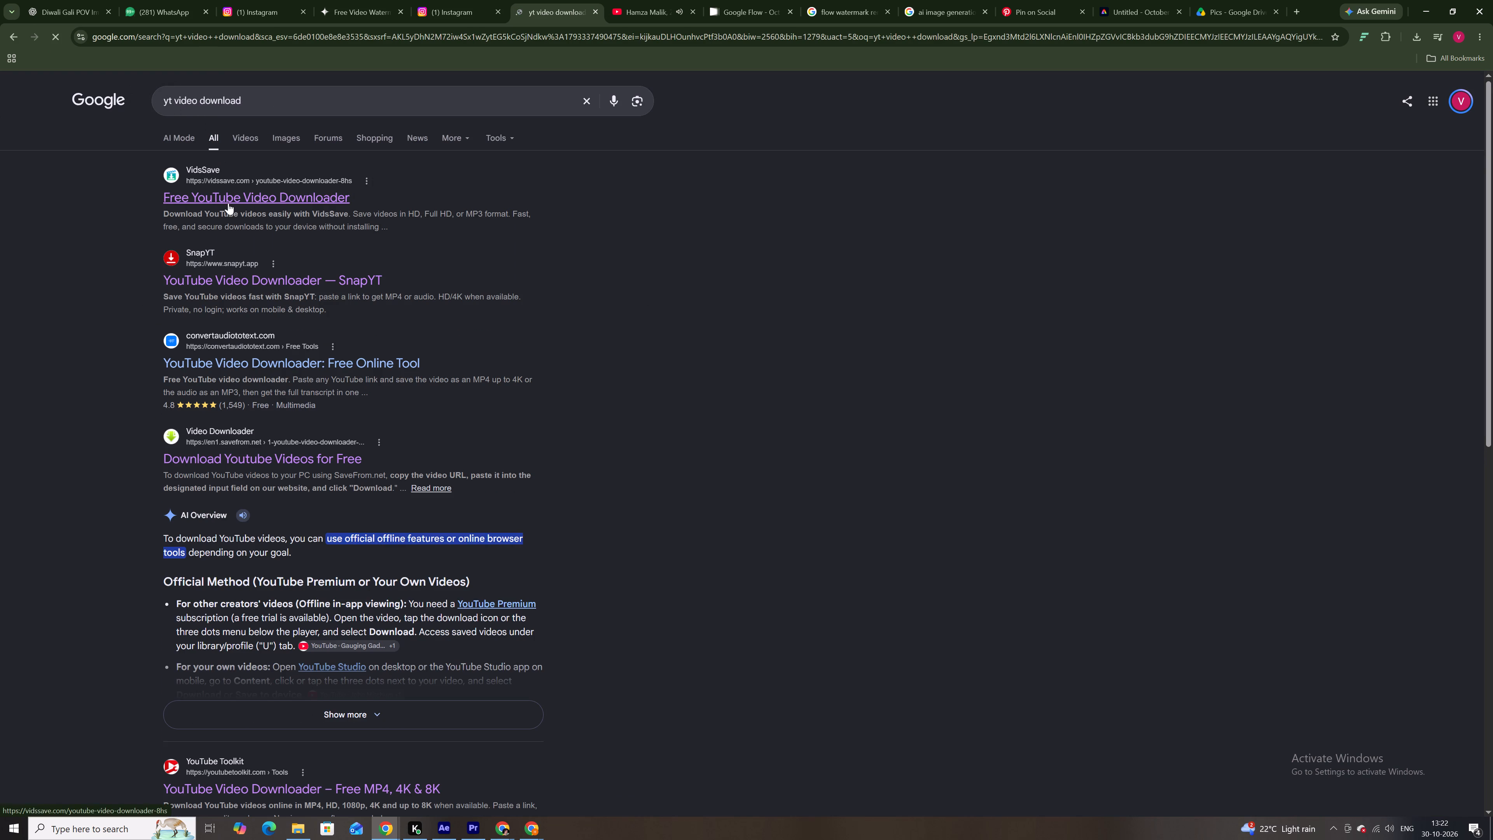
# Open the savefrom.net result titled Download Youtube Videos for Free.
pyautogui.click(268, 460)
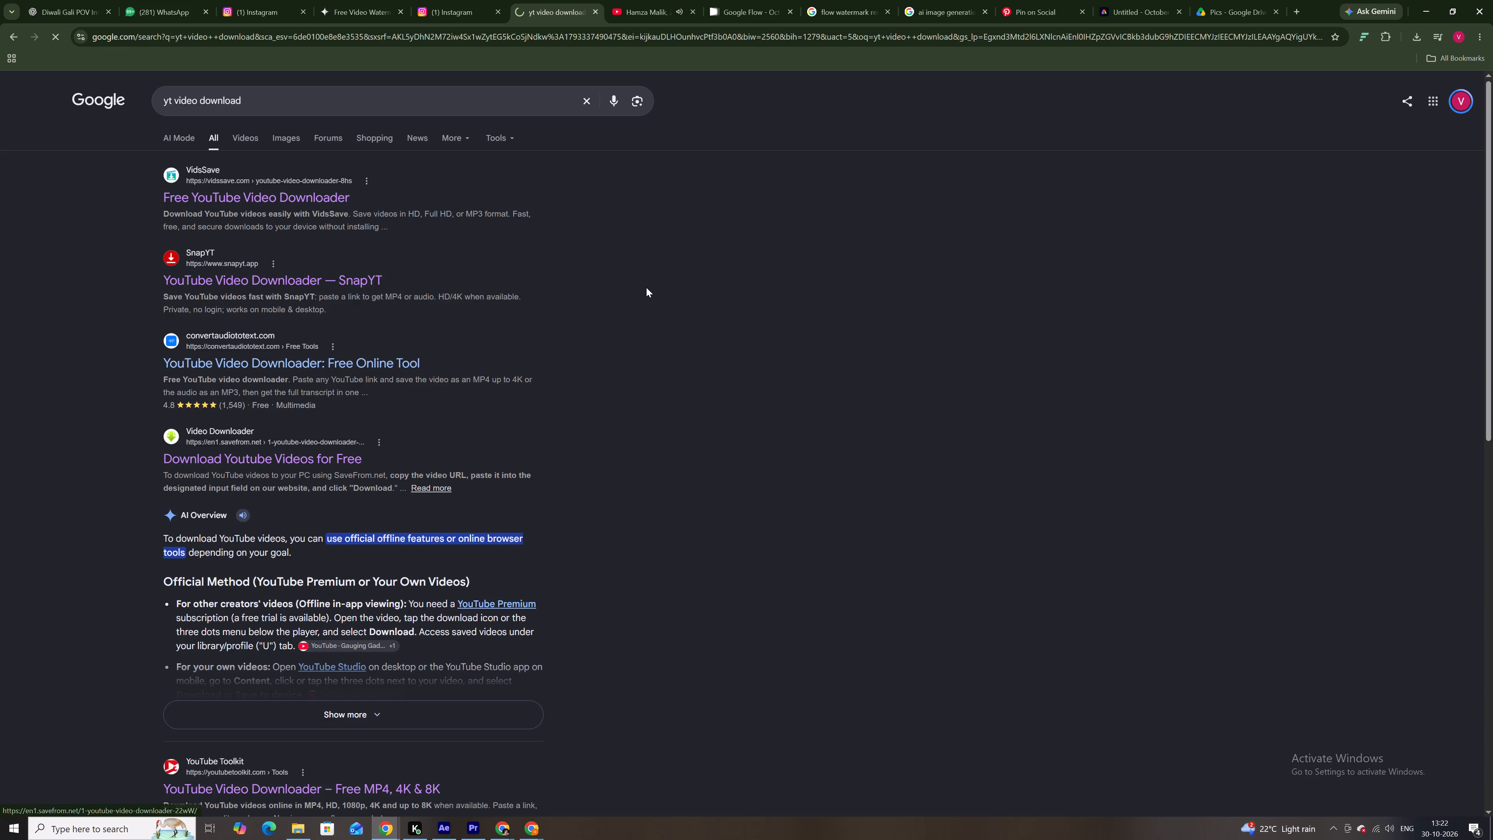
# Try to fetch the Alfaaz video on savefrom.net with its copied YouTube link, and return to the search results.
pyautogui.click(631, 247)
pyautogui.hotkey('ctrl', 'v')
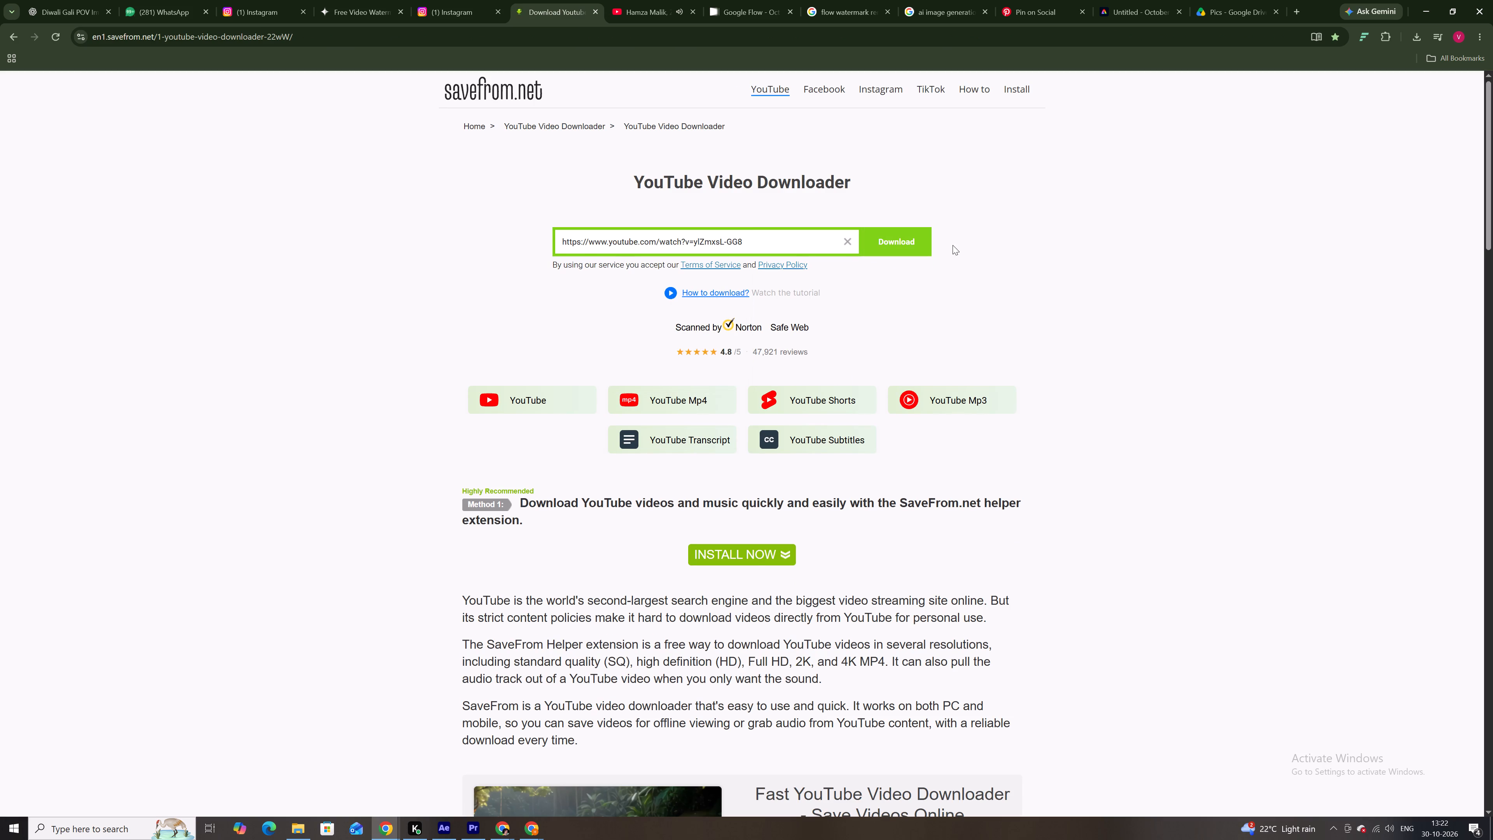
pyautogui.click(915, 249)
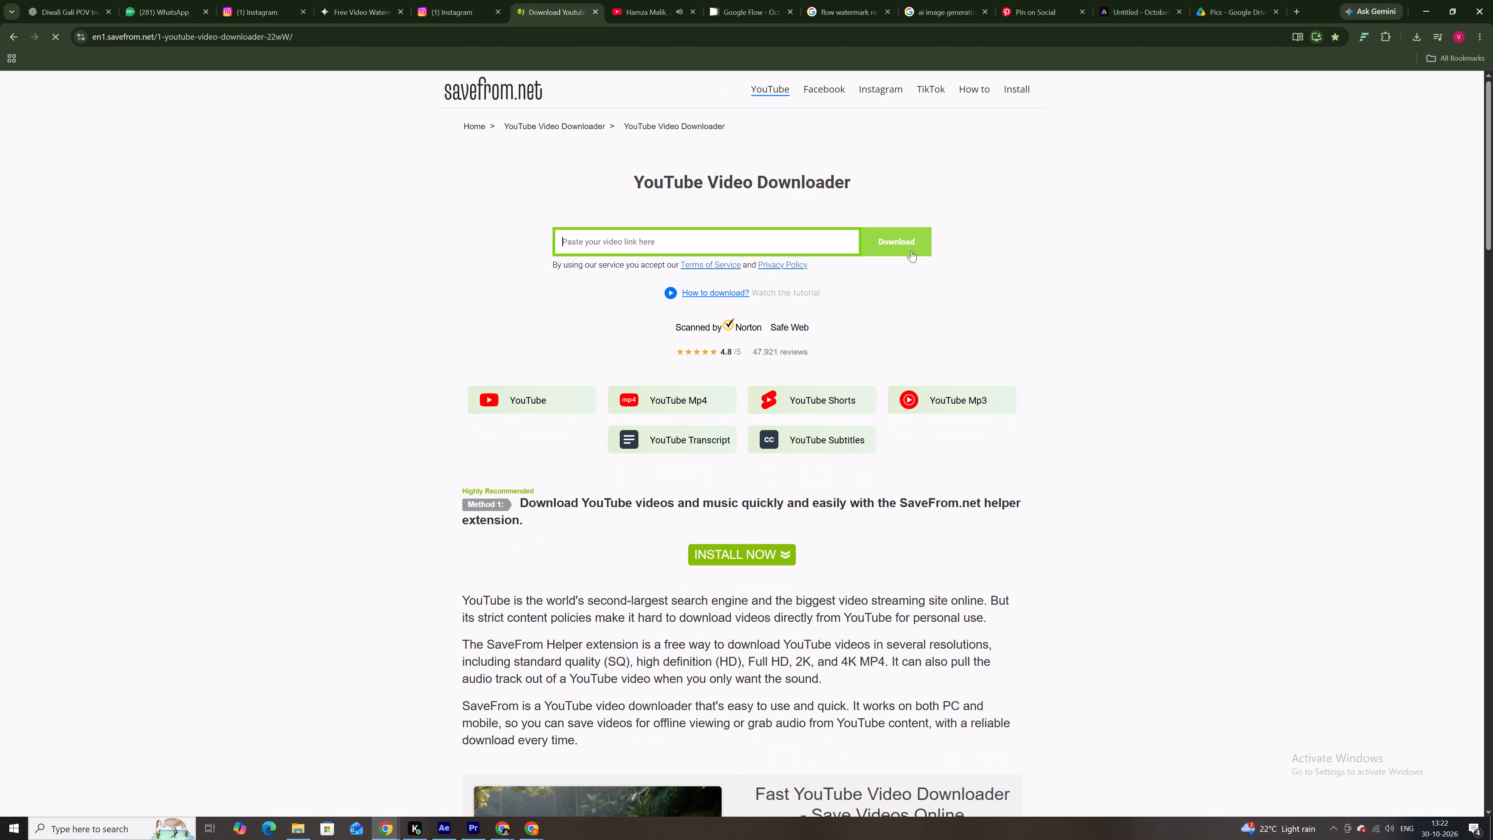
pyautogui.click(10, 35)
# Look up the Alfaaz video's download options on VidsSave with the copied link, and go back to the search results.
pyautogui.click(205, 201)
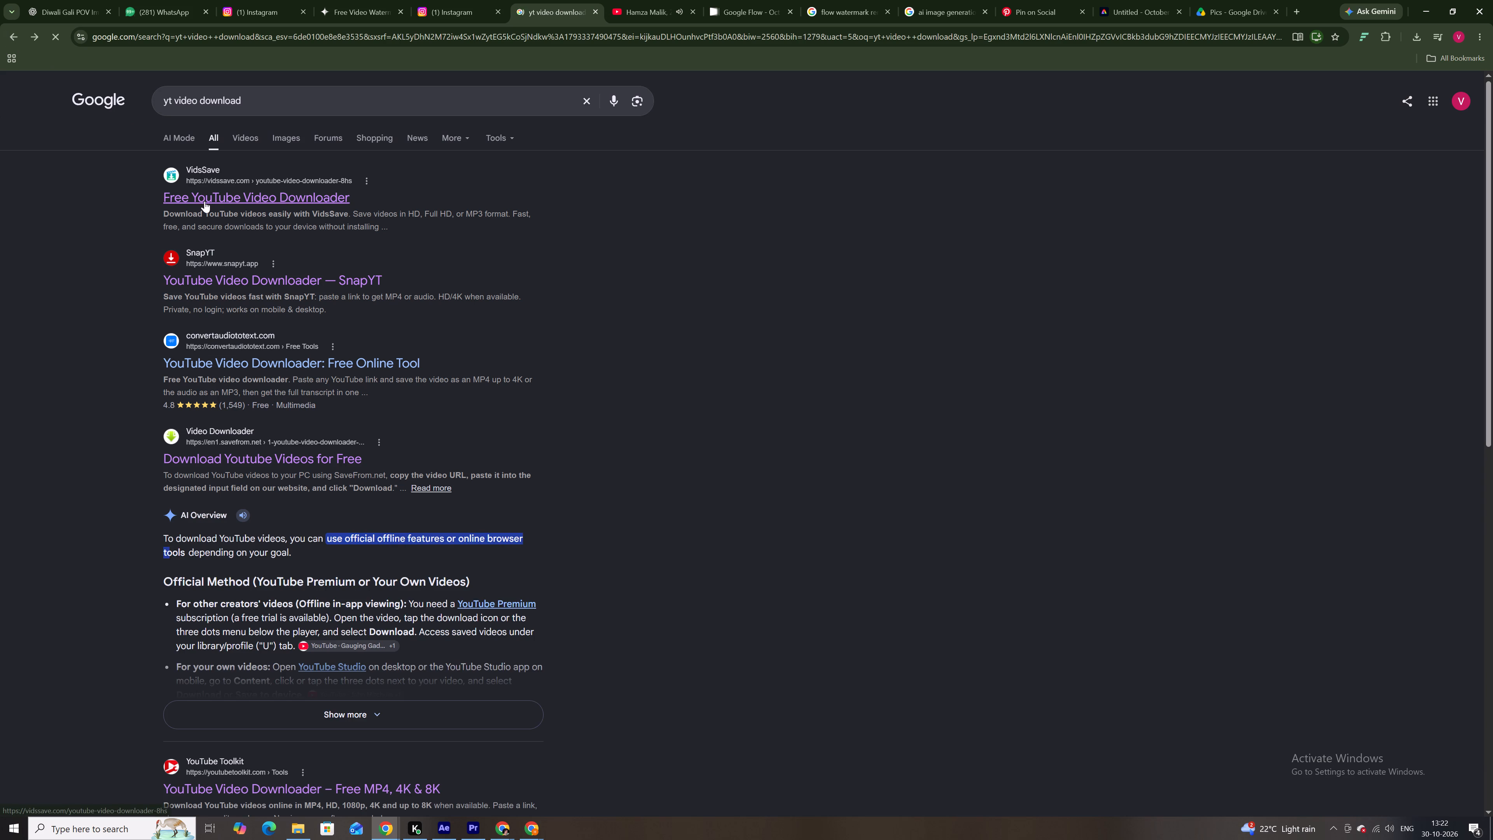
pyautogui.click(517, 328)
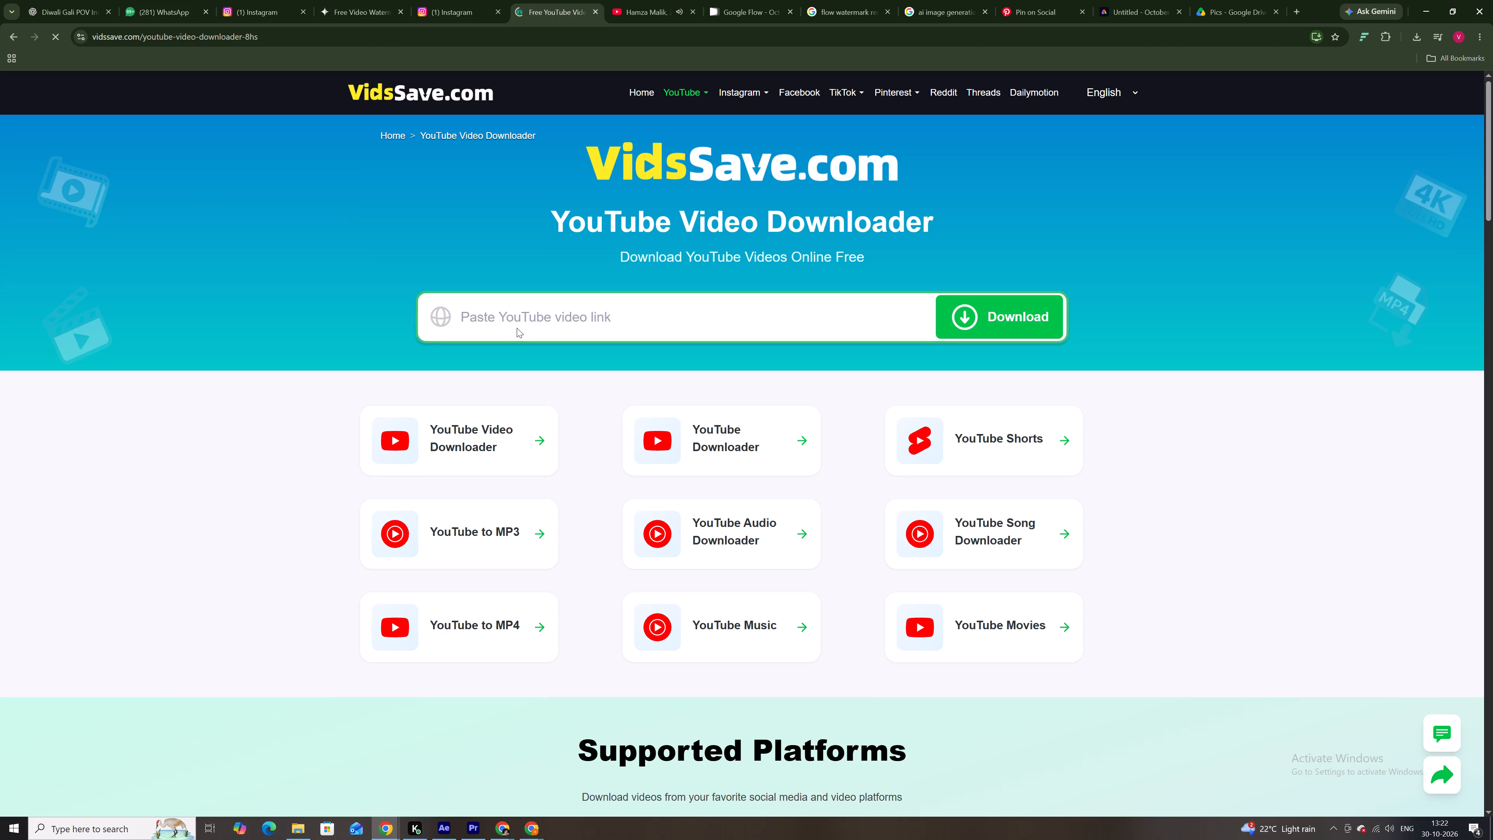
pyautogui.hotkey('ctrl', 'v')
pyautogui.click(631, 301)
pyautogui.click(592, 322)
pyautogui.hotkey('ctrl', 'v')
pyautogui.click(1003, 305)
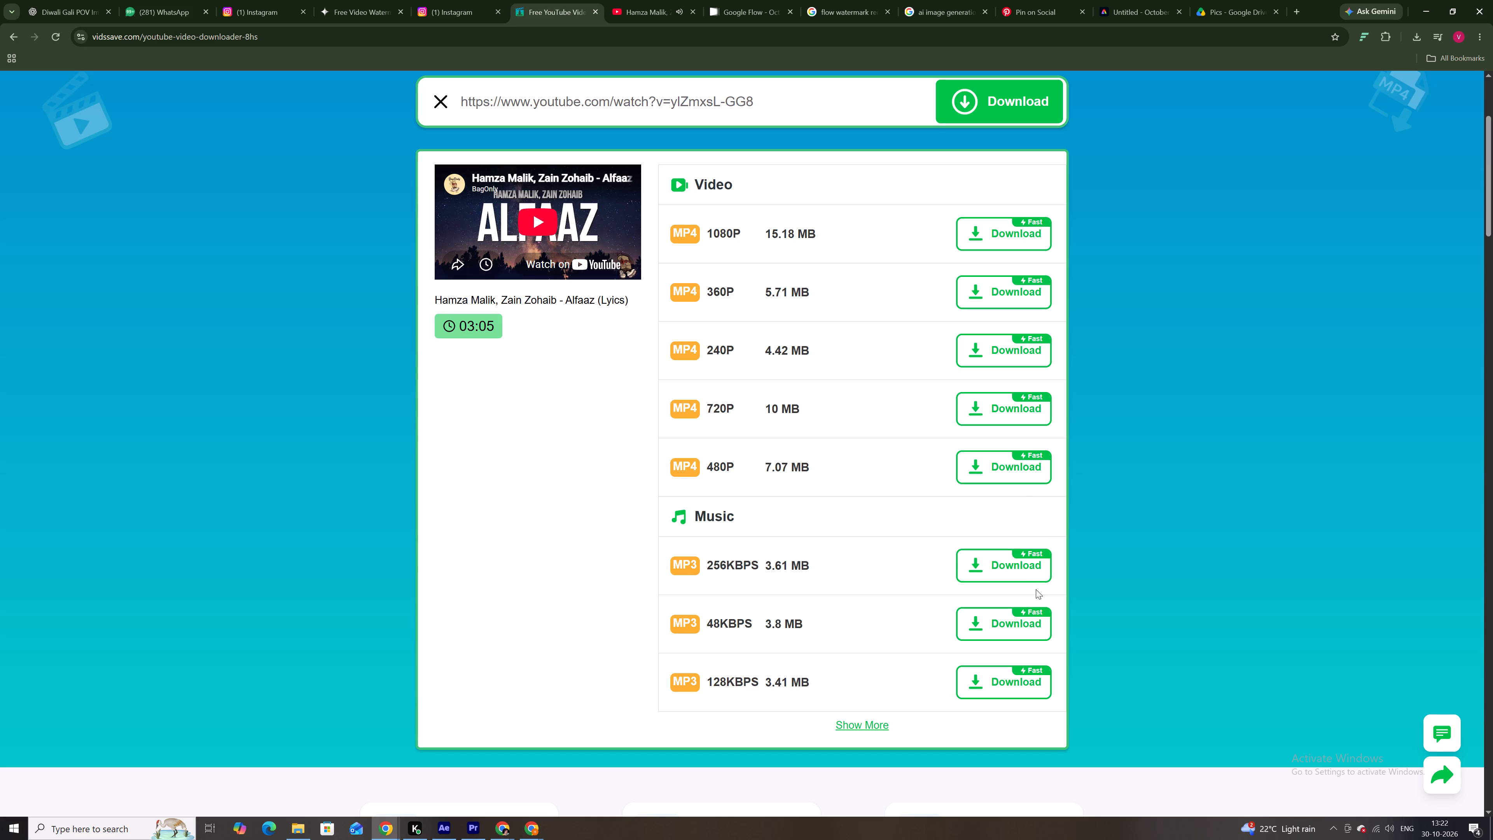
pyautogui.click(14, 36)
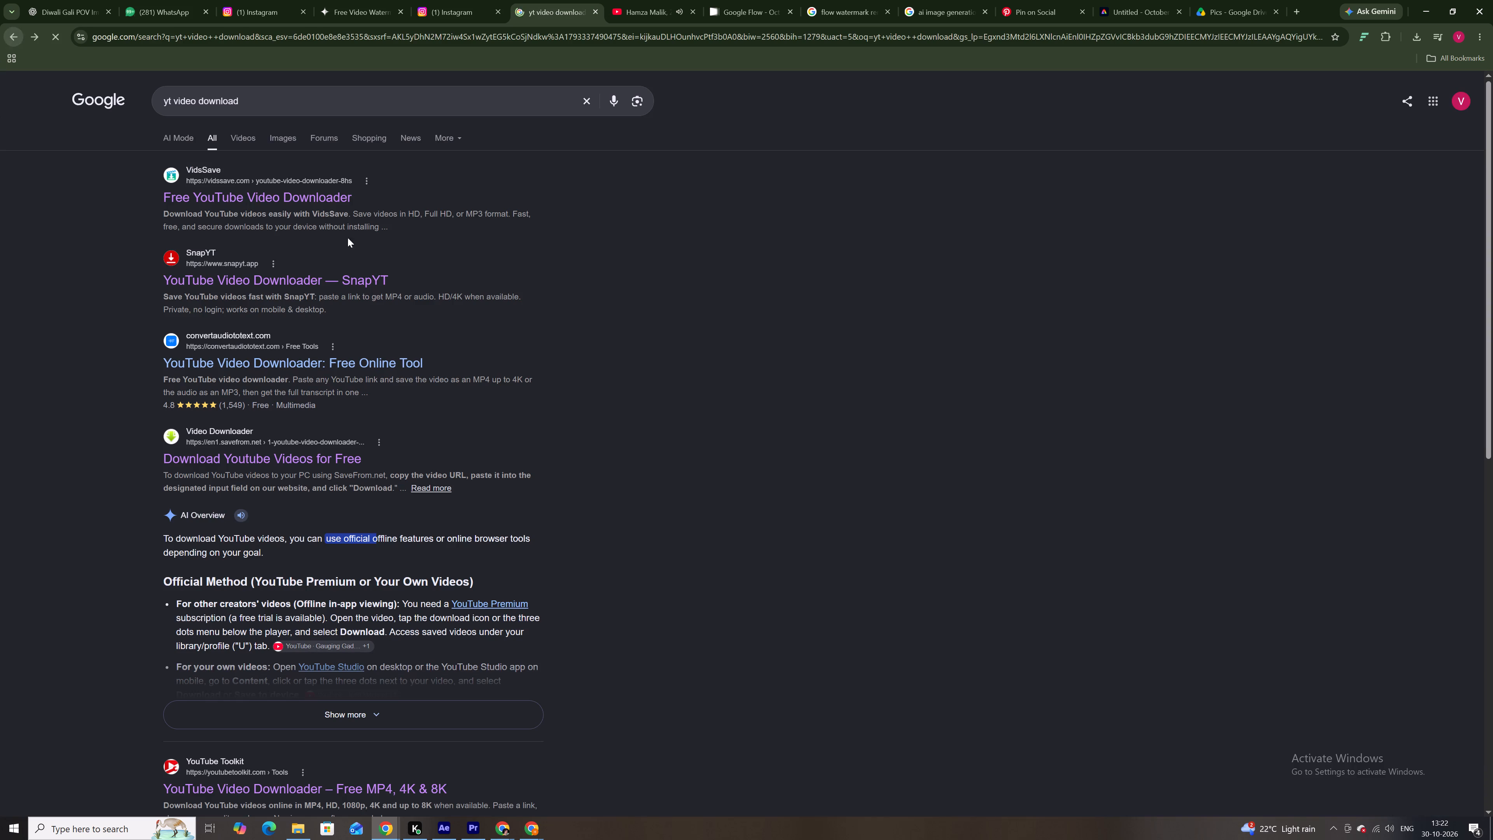
# Fetch the copied Alfaaz link on SnapYT and download the song video as a 360p MP4.
pyautogui.click(330, 271)
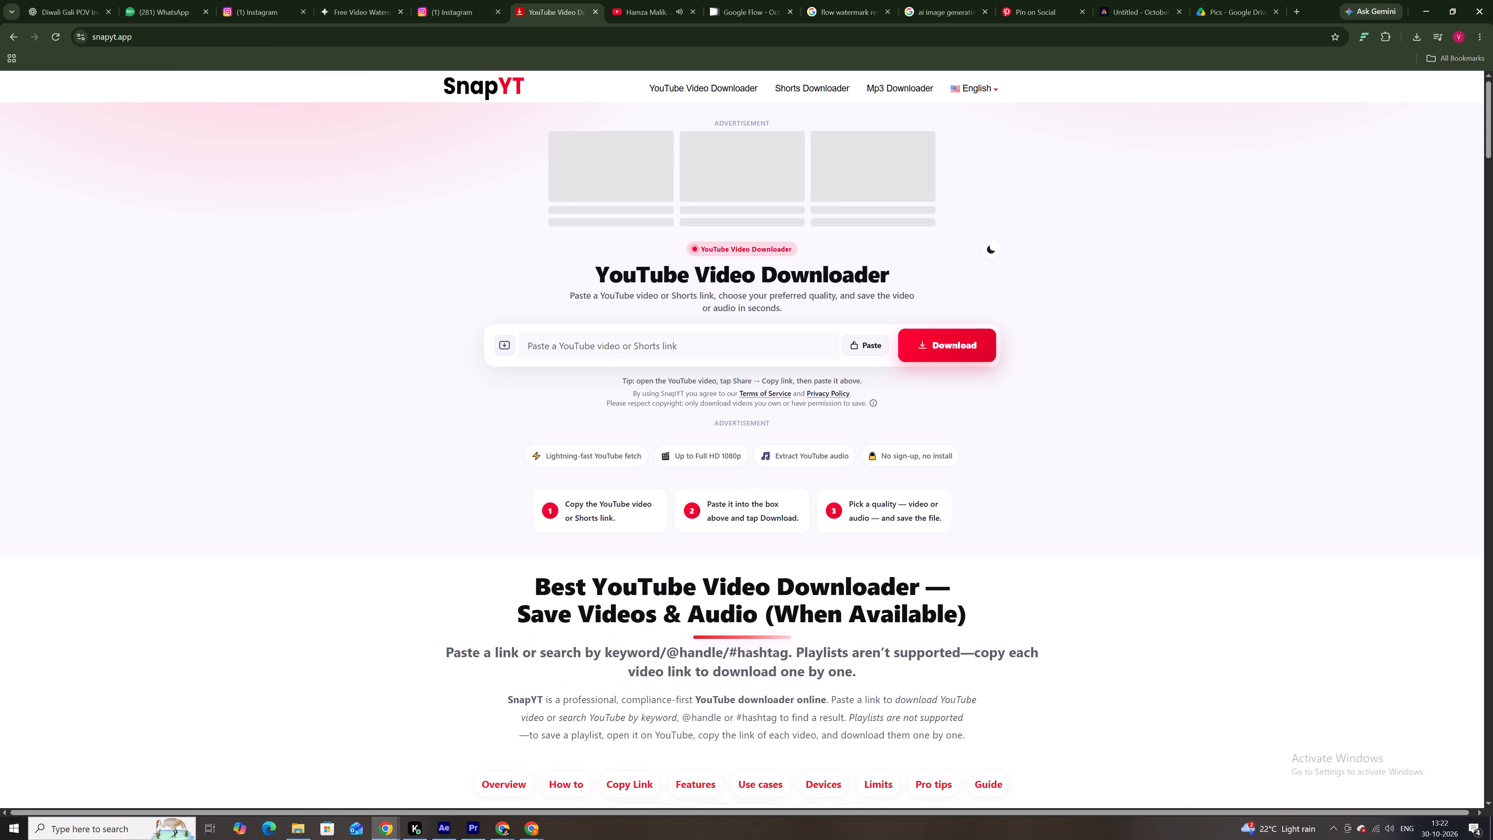
pyautogui.click(621, 346)
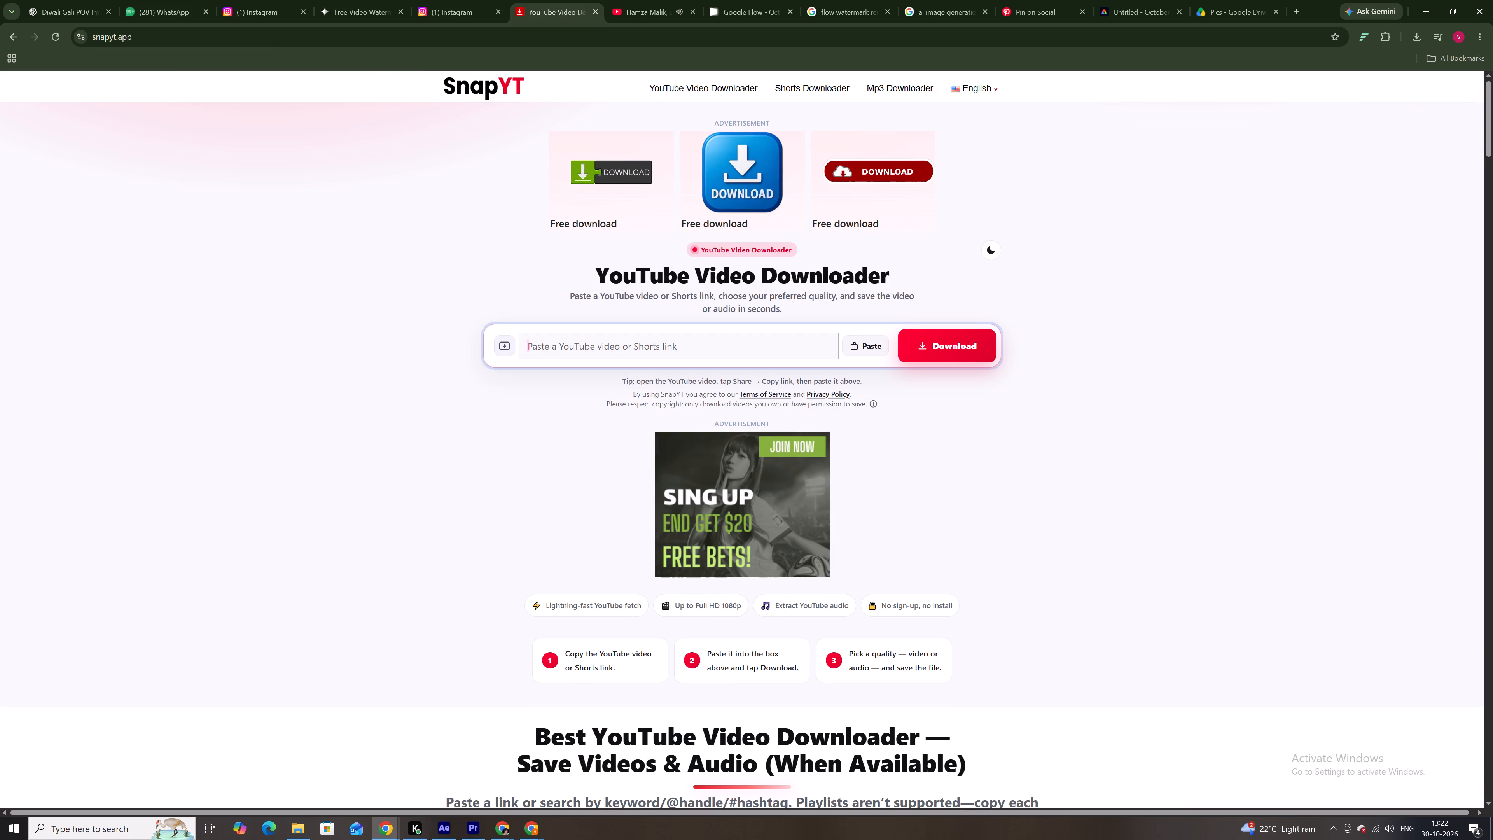
pyautogui.hotkey('ctrl', 'v')
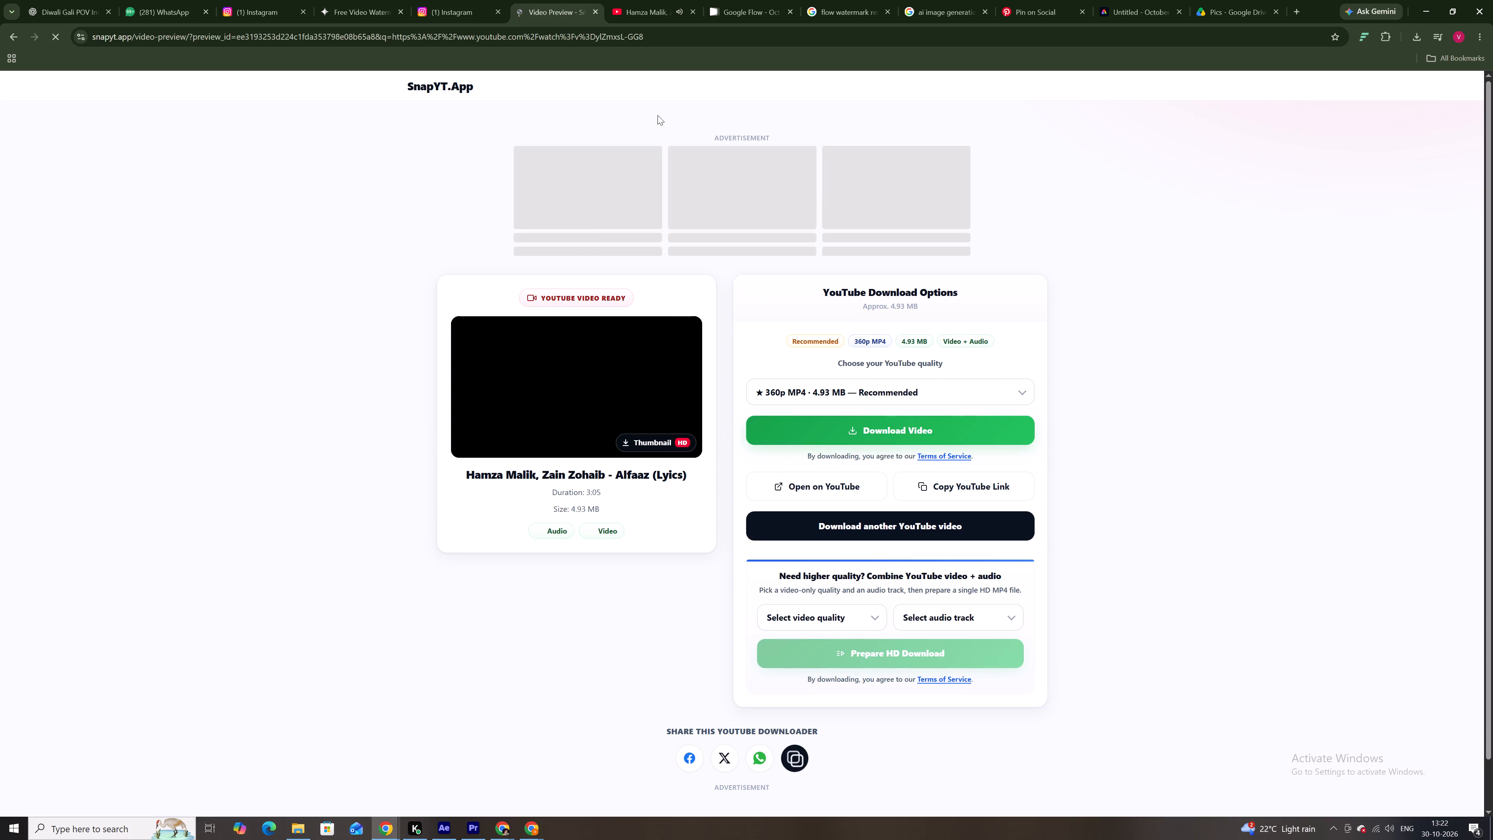
pyautogui.click(872, 425)
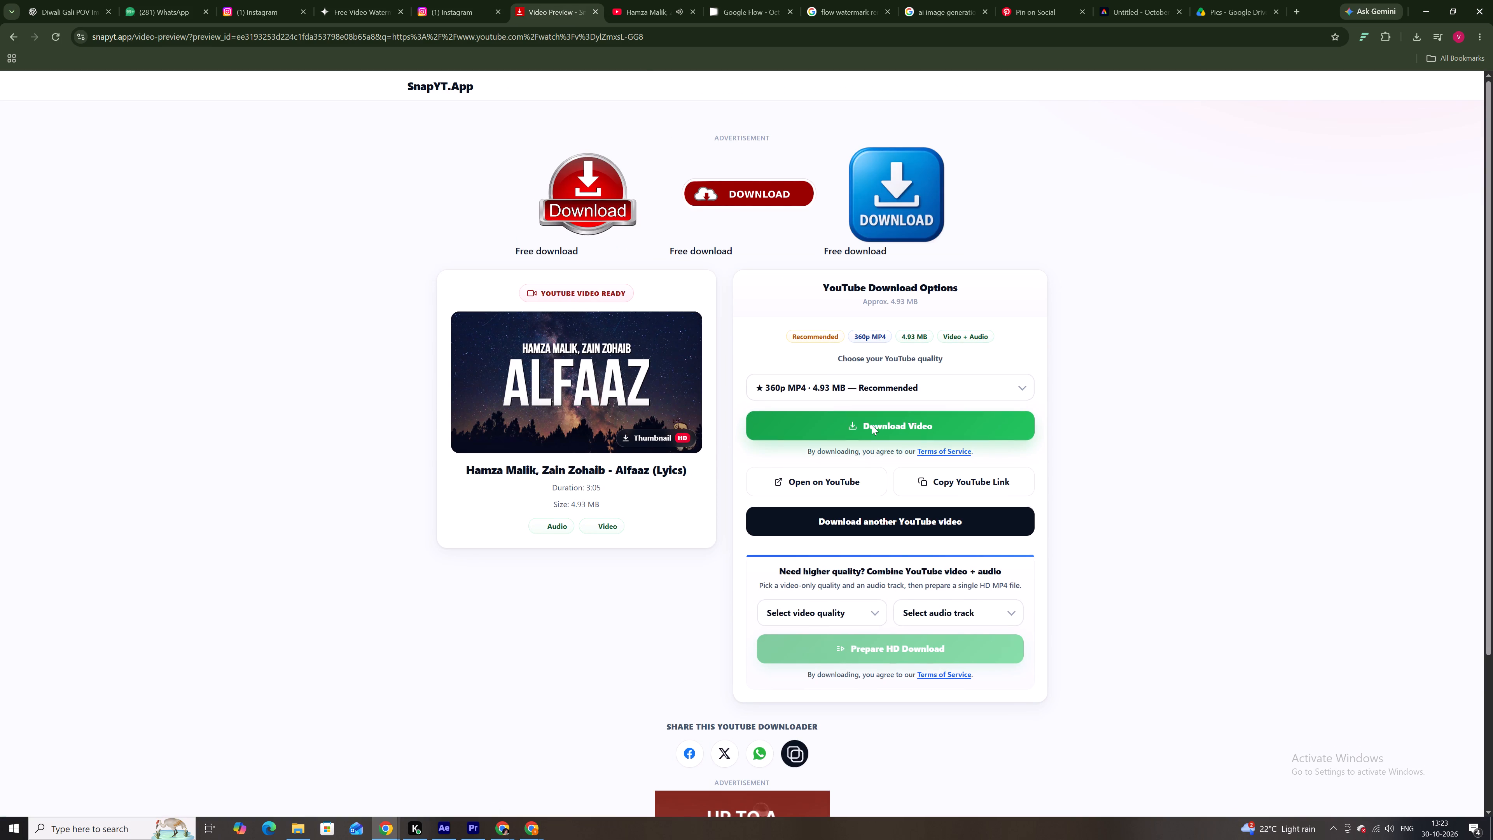
pyautogui.click(647, 12)
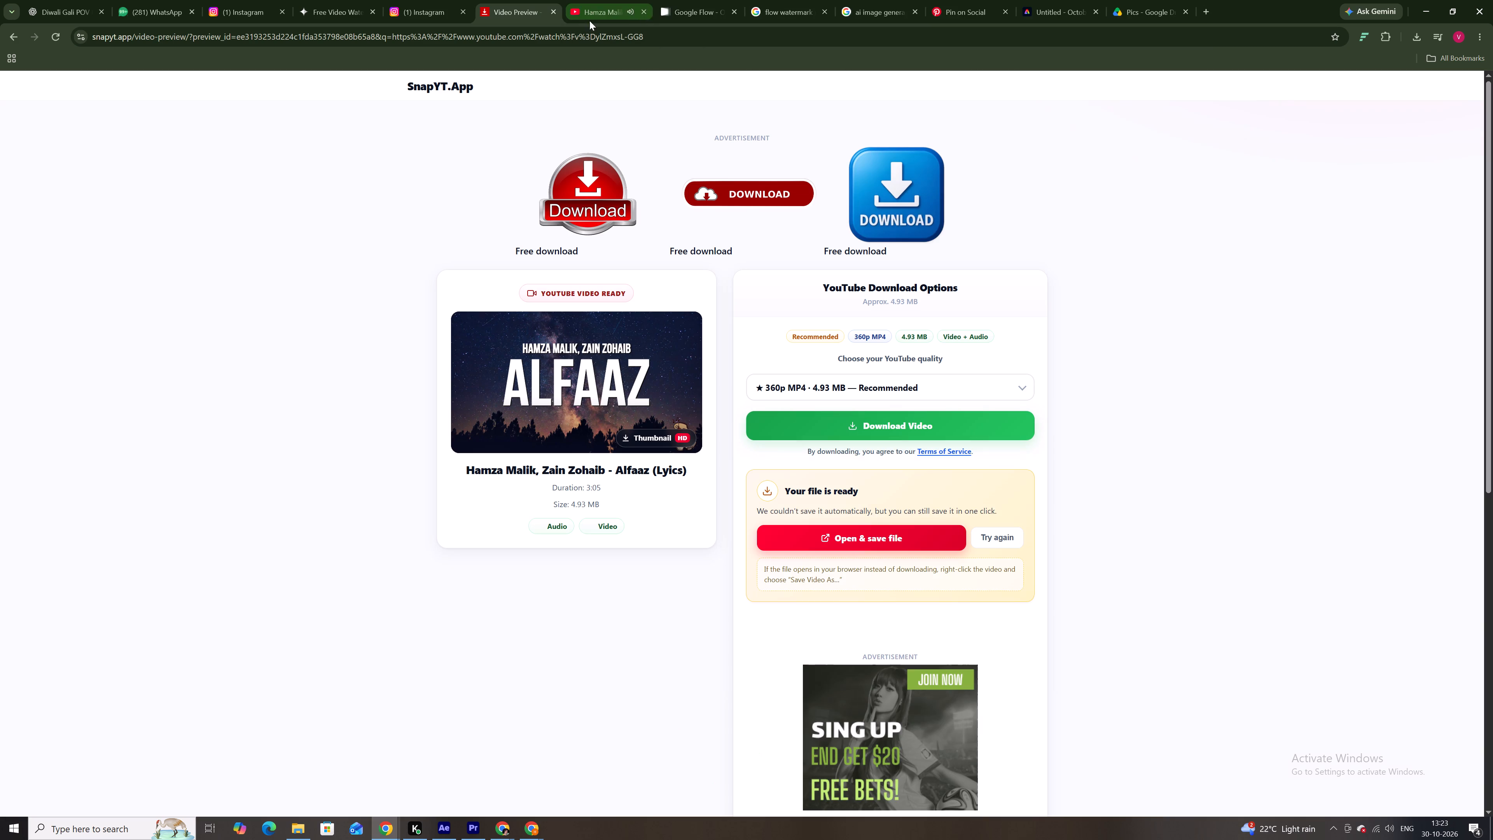
pyautogui.click(904, 427)
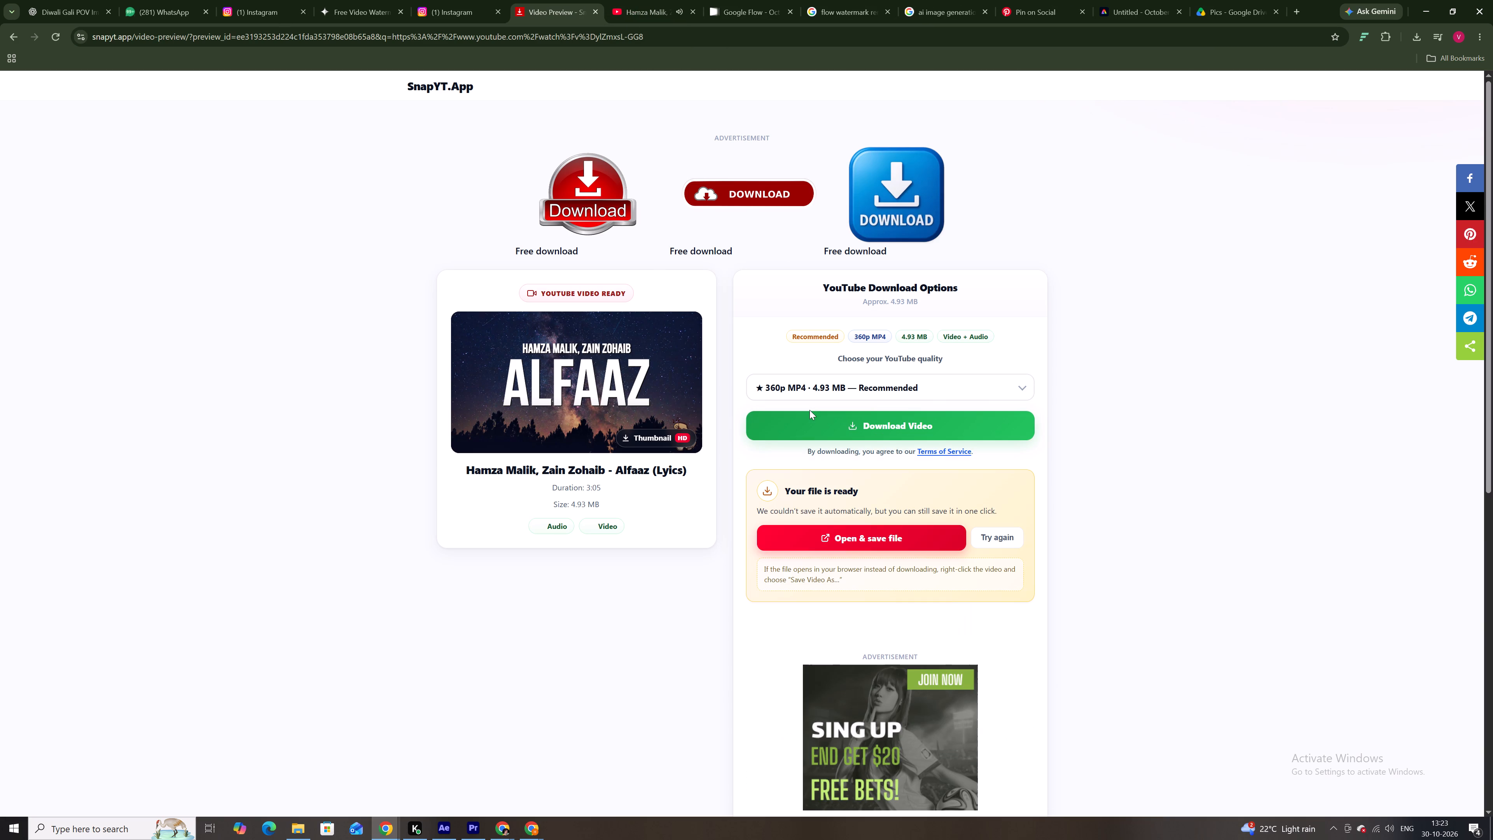
pyautogui.click(844, 424)
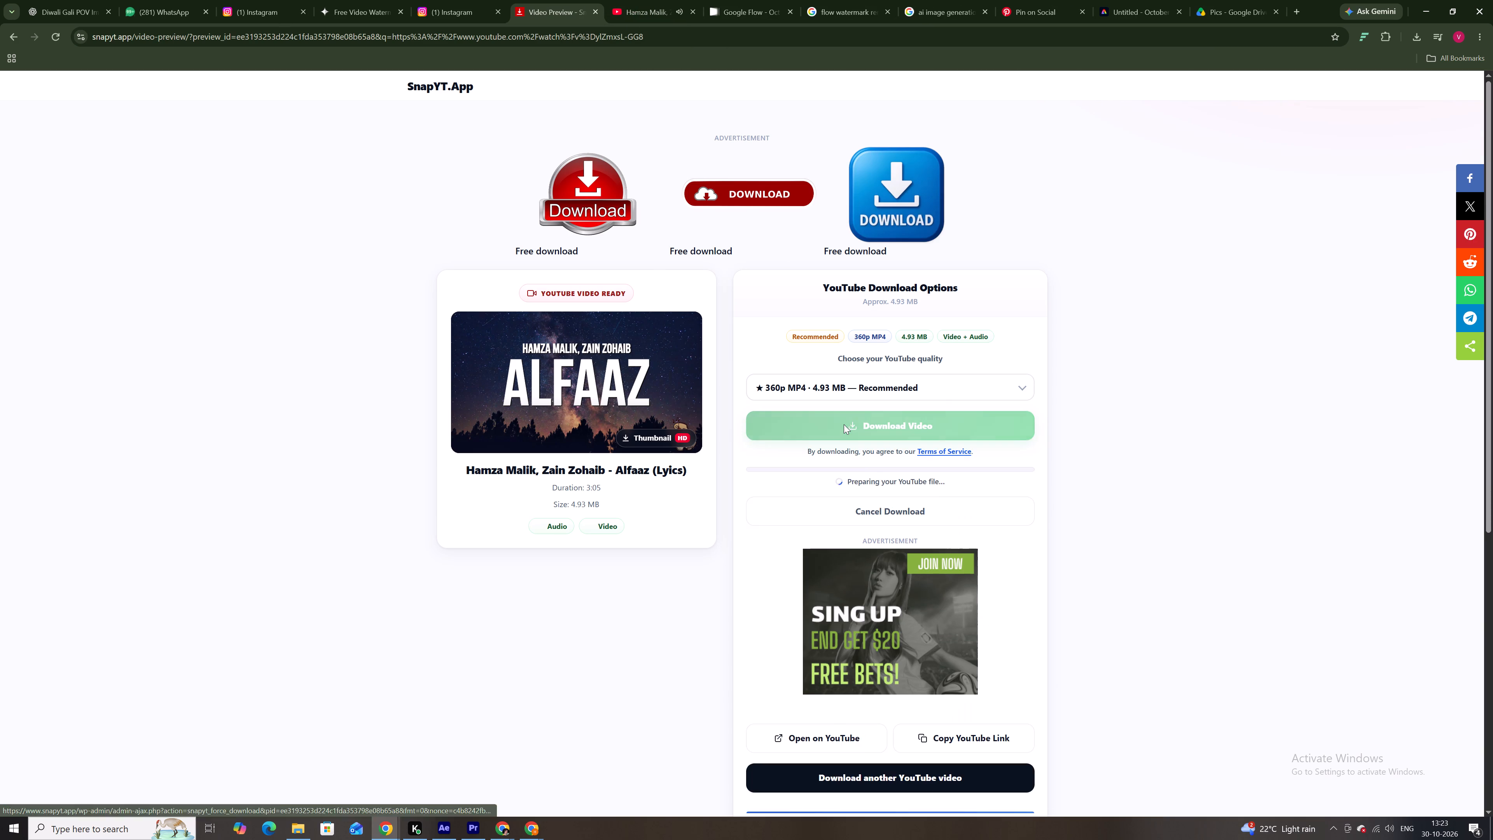
pyautogui.click(904, 530)
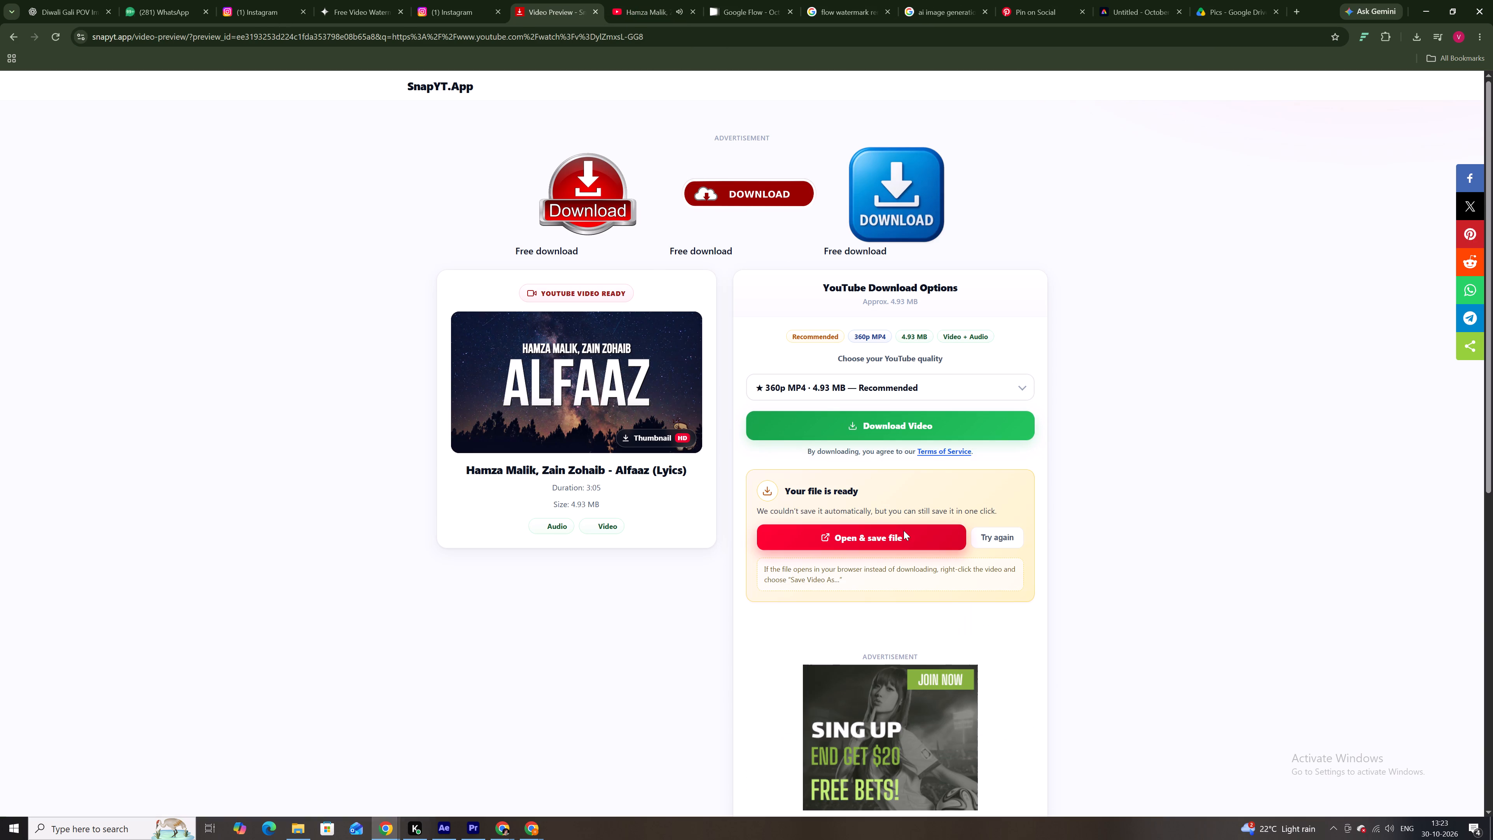
pyautogui.click(925, 524)
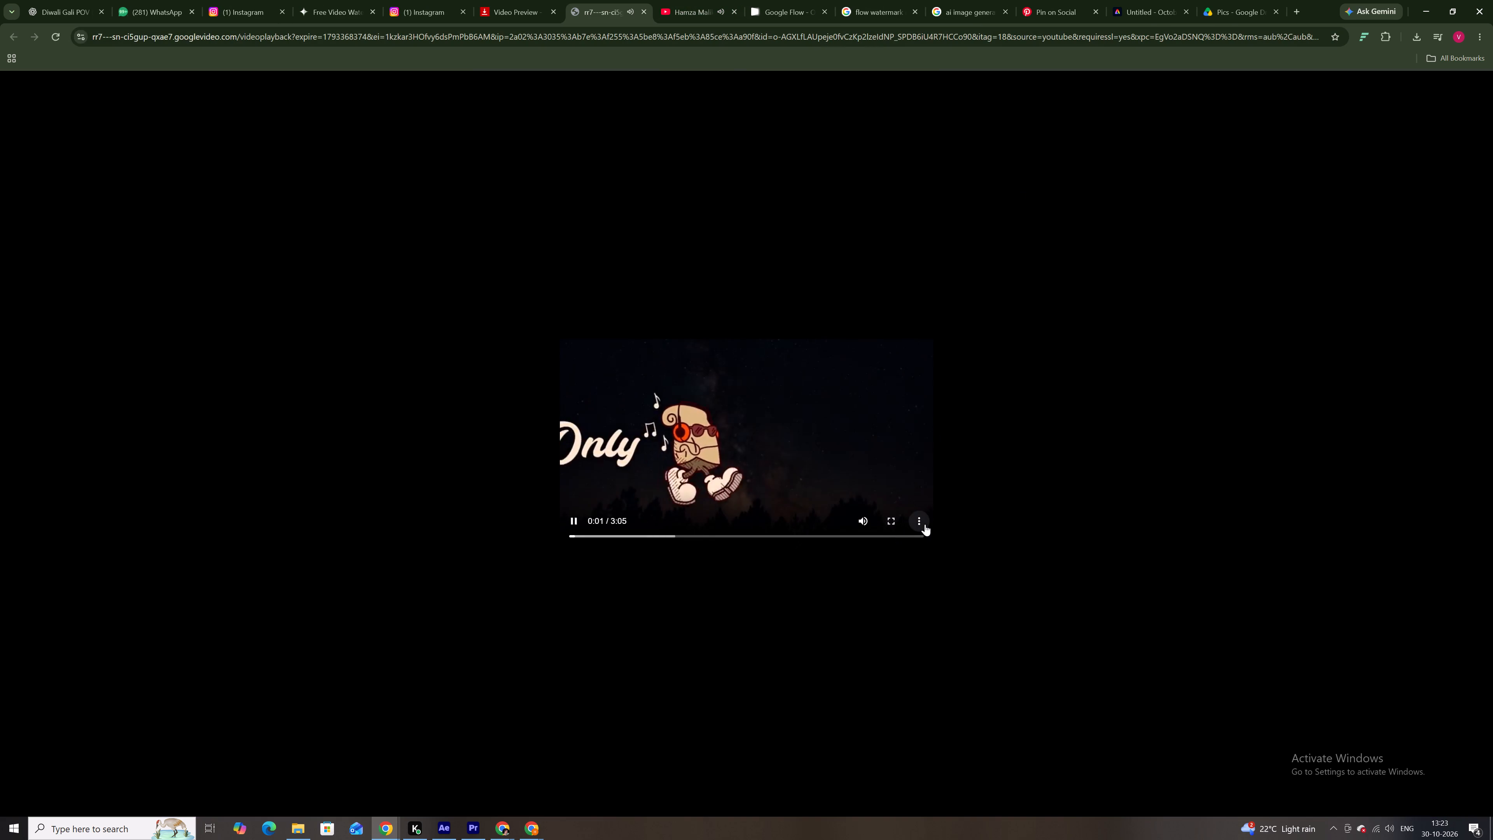
pyautogui.click(895, 464)
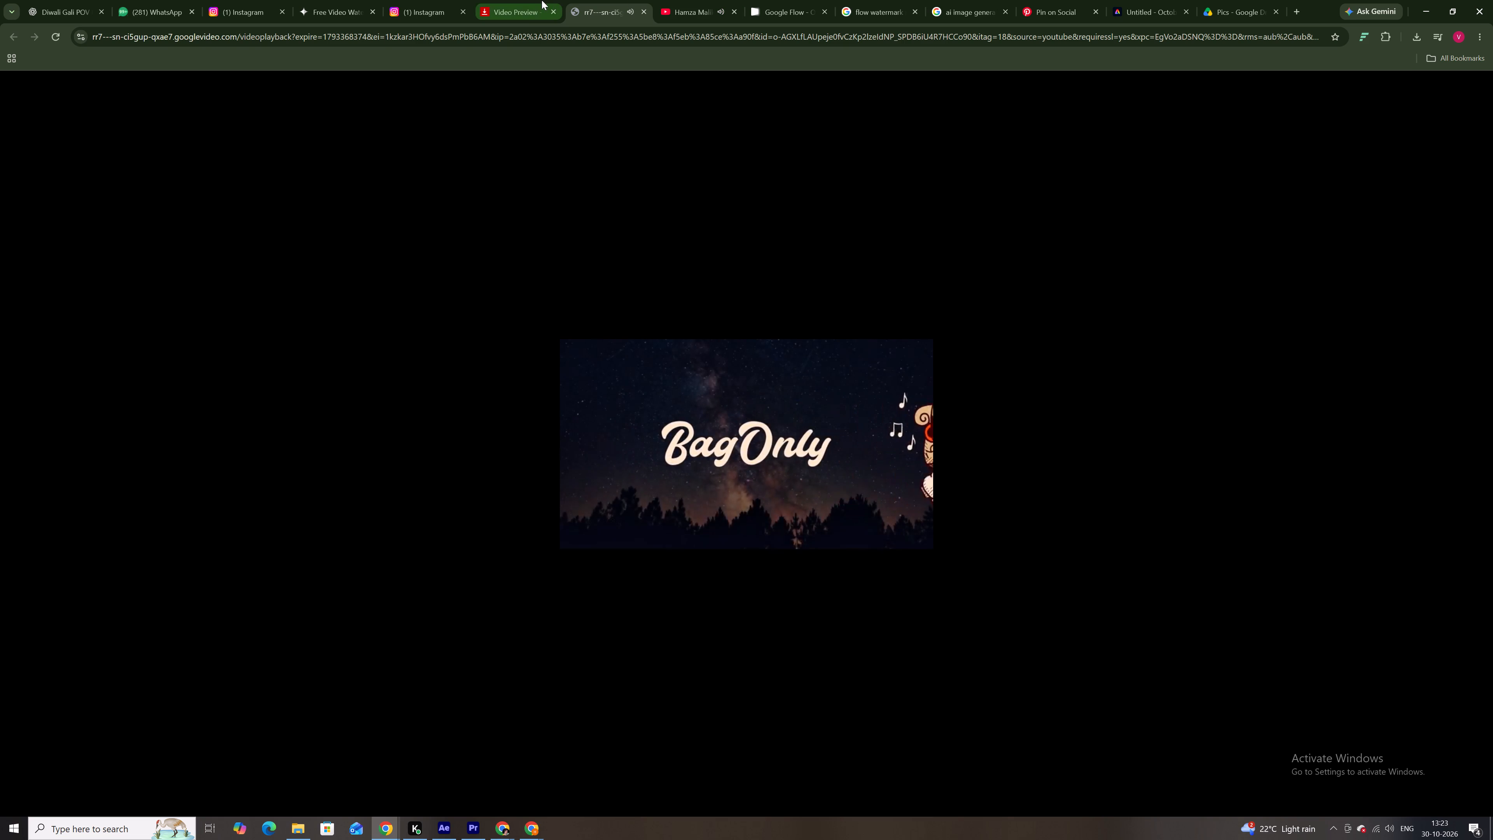
# Pause Alfaaz in both the YouTube tab and the tab playing the SnapYT video file.
pyautogui.click(541, 0)
pyautogui.click(670, 11)
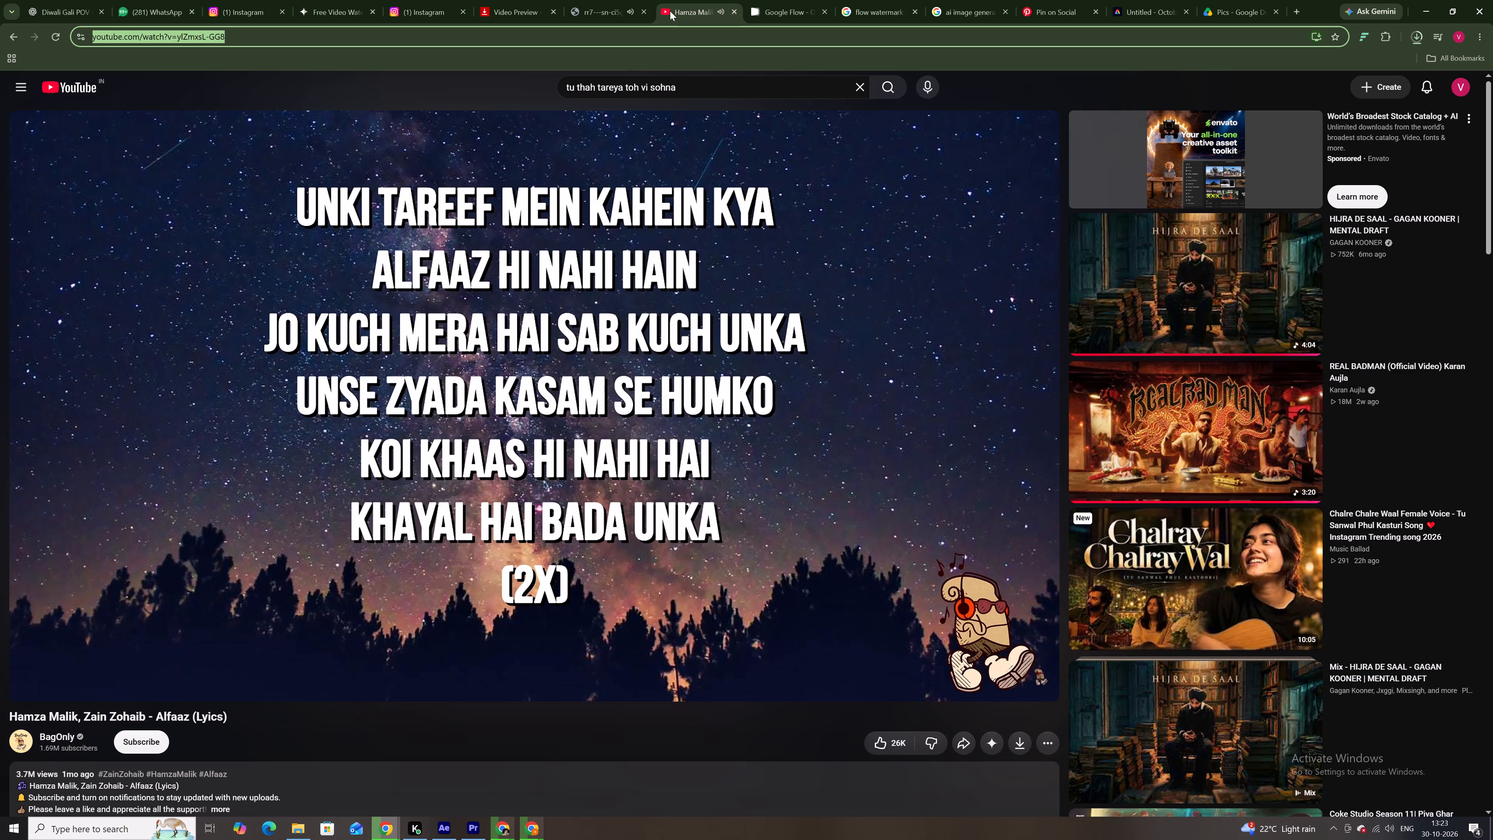
pyautogui.click(628, 336)
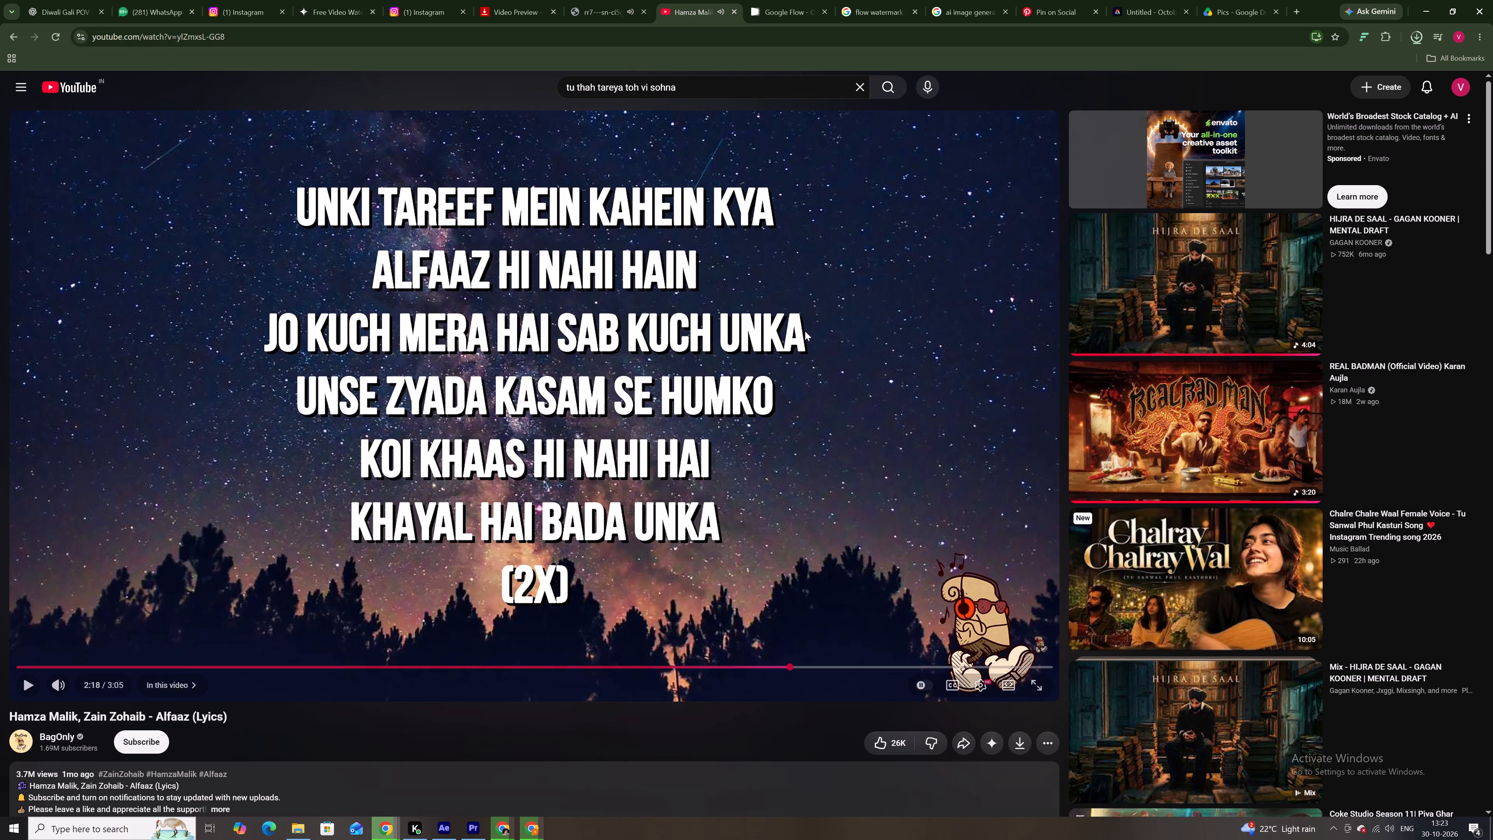
pyautogui.click(535, 0)
pyautogui.click(605, 0)
pyautogui.click(660, 391)
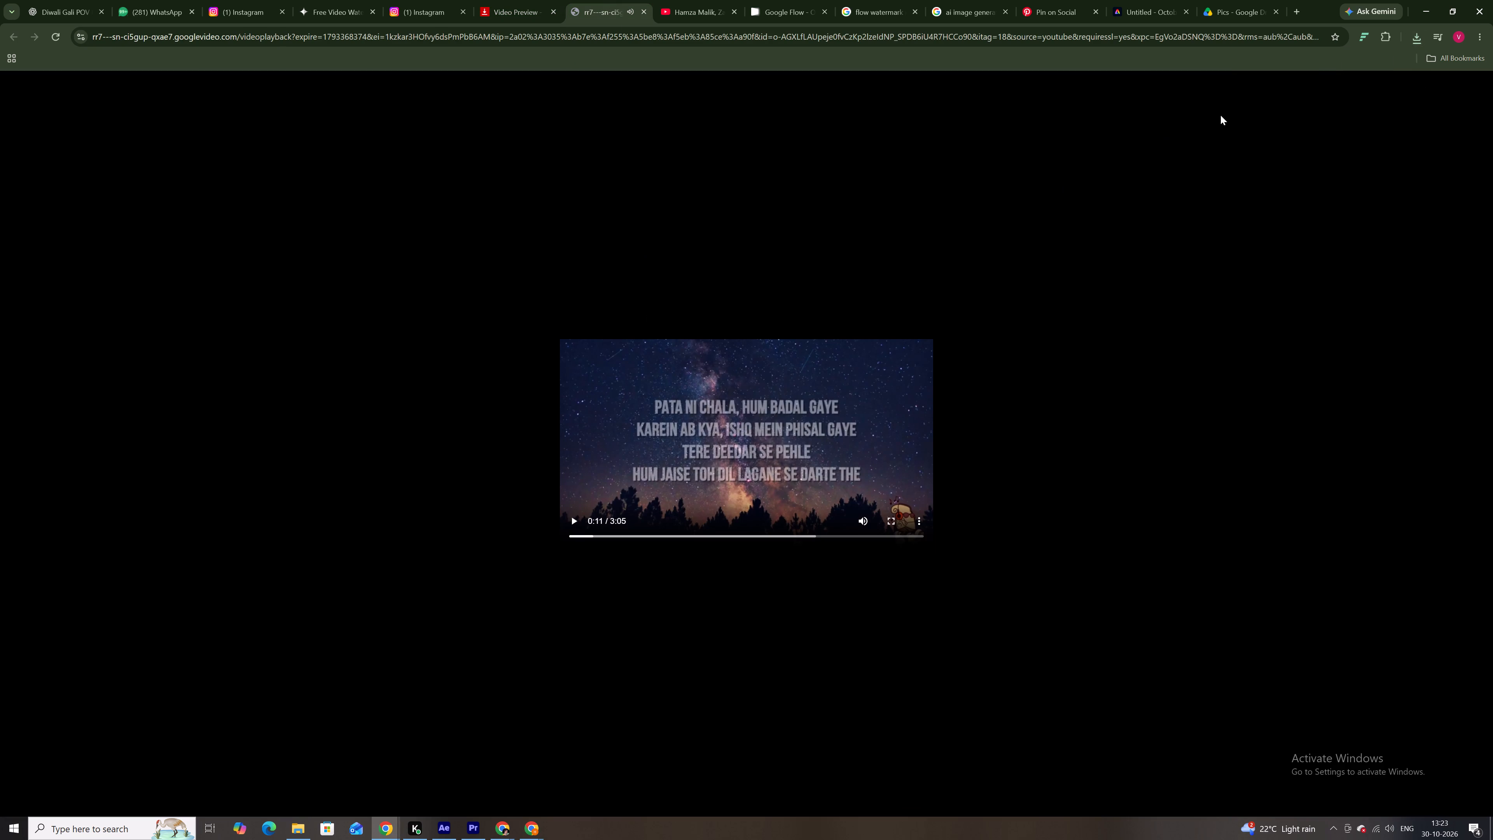
# Import the downloaded videoplayback.mp4 from Chrome's recent downloads into the Premiere Pro project bin.
pyautogui.click(1409, 42)
pyautogui.moveTo(1325, 82); pyautogui.dragTo(1245, 98)
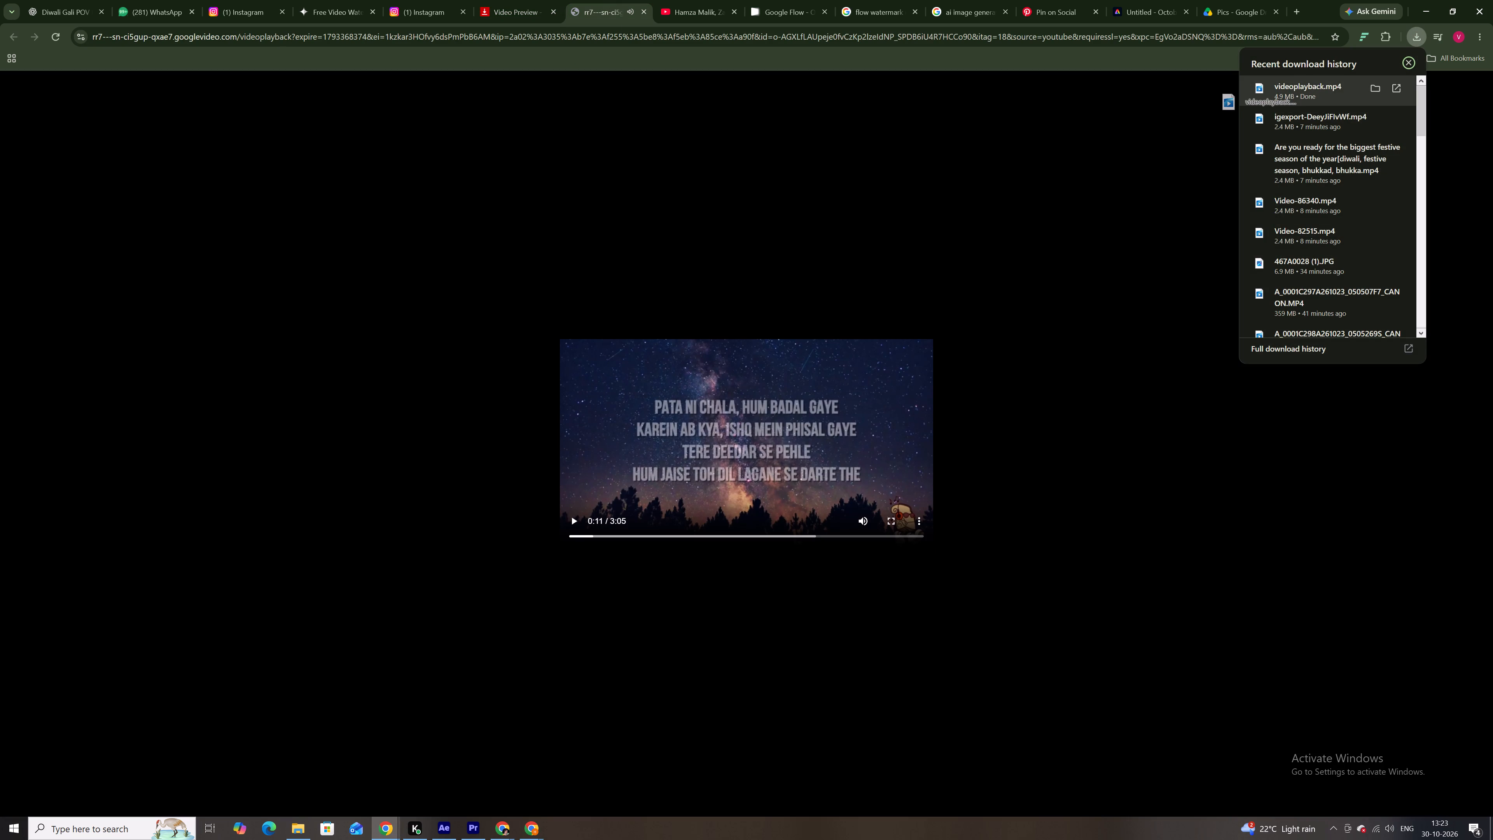
pyautogui.moveTo(1245, 98); pyautogui.dragTo(372, 252)
pyautogui.hotkey('alt', 'Tab')
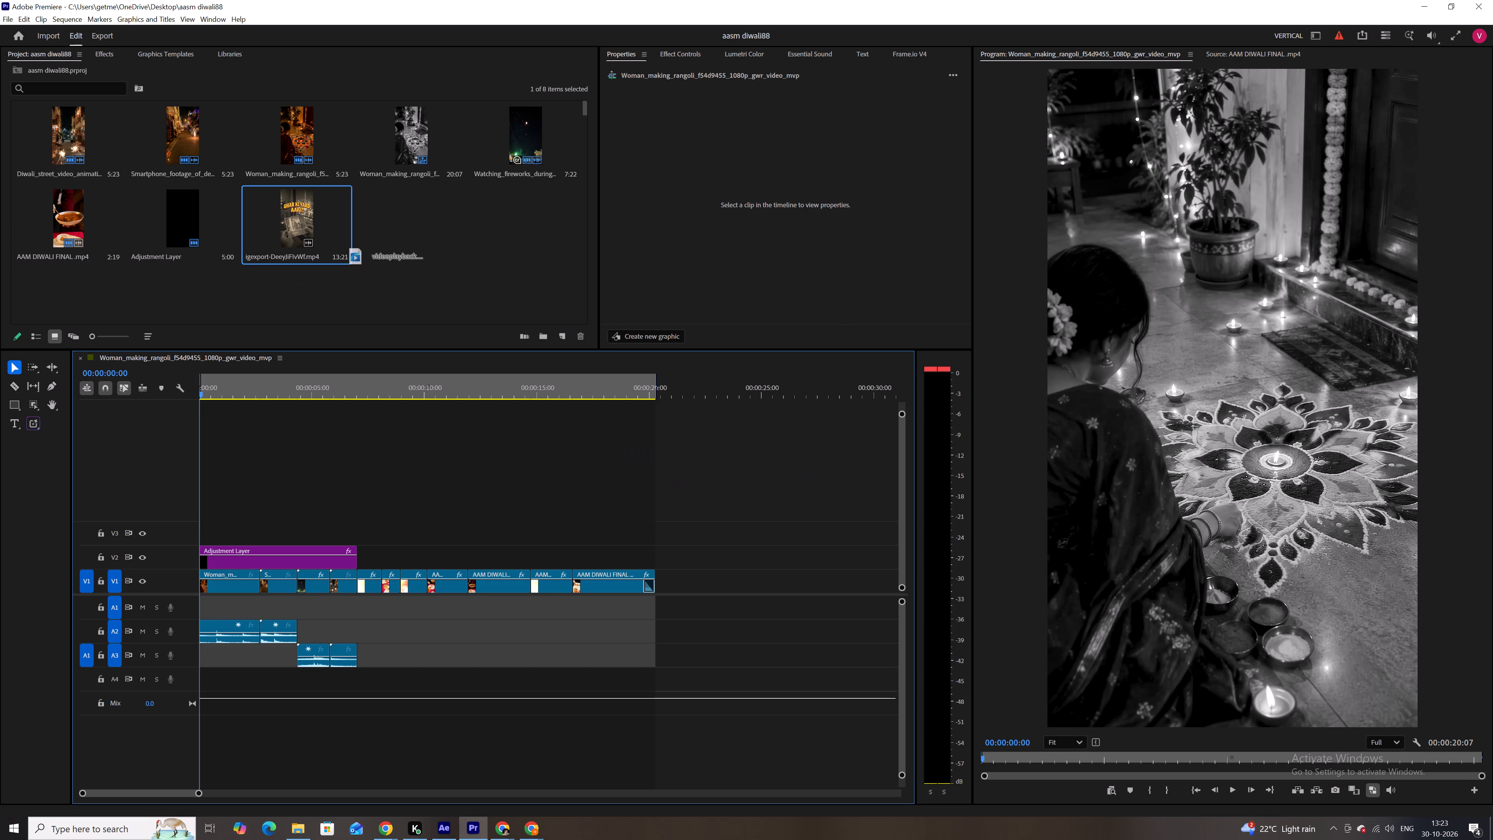
pyautogui.moveTo(372, 252); pyautogui.dragTo(391, 247)
# Open videoplayback.mp4 in the Source Monitor and listen to passages between about 1:05 and 1:30 for a starting point.
pyautogui.doubleClick(408, 217)
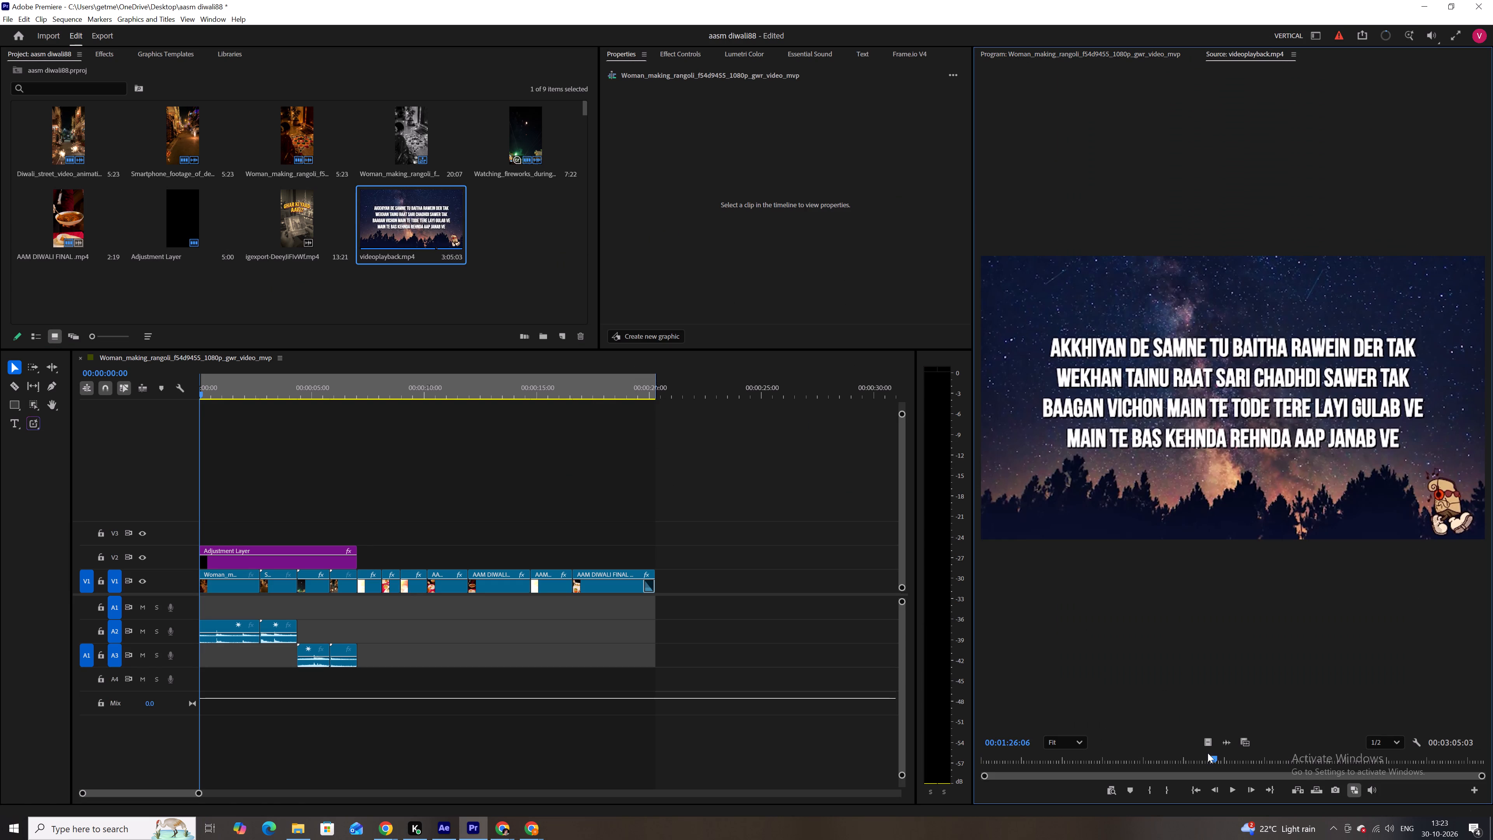
pyautogui.moveTo(1212, 753); pyautogui.dragTo(1218, 752)
pyautogui.moveTo(1218, 753); pyautogui.dragTo(1194, 759)
pyautogui.moveTo(1194, 759); pyautogui.dragTo(1184, 761)
pyautogui.press('space')
pyautogui.click(1227, 759)
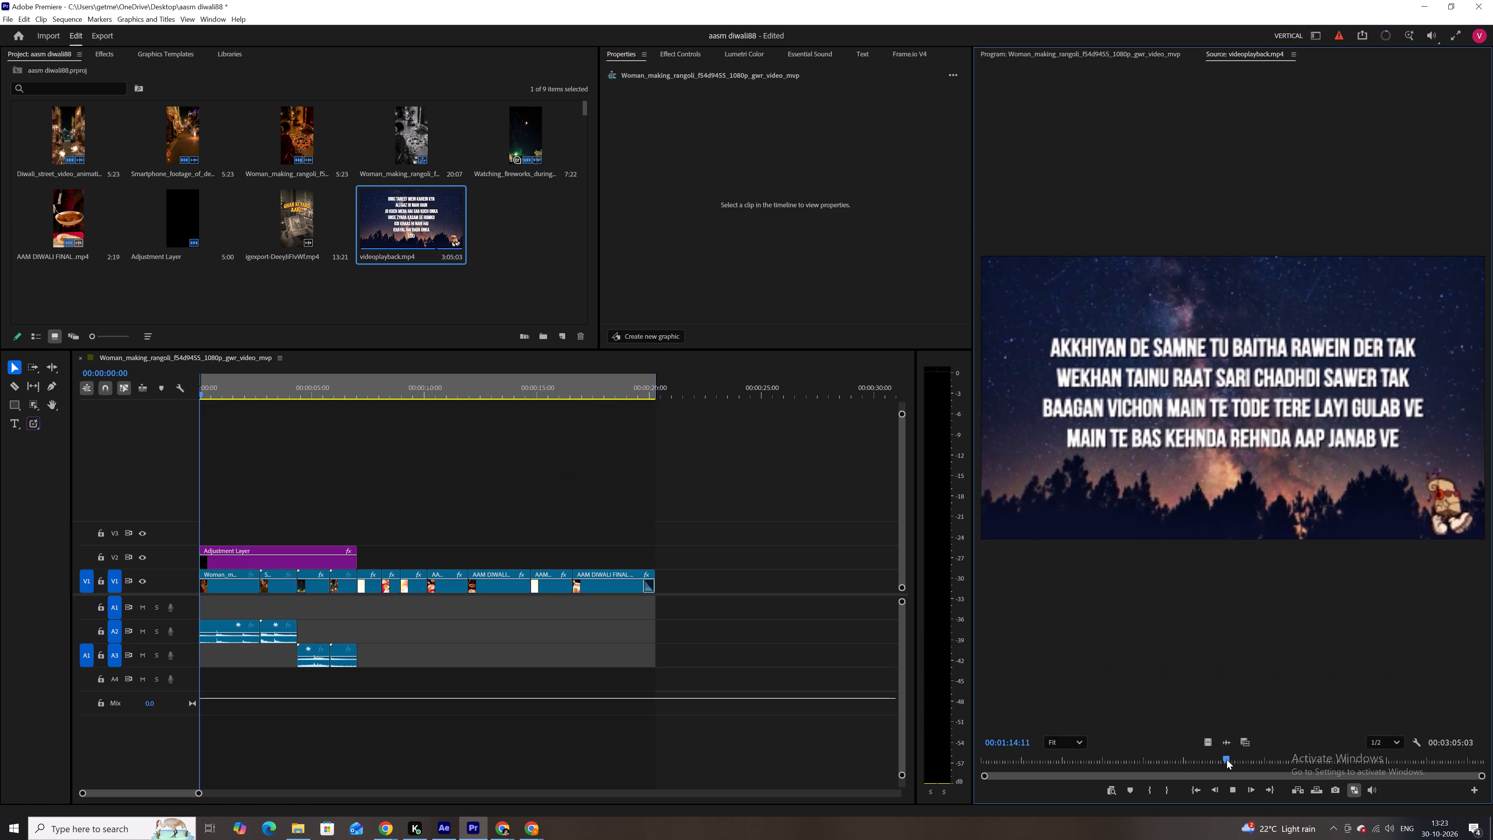
pyautogui.press('space')
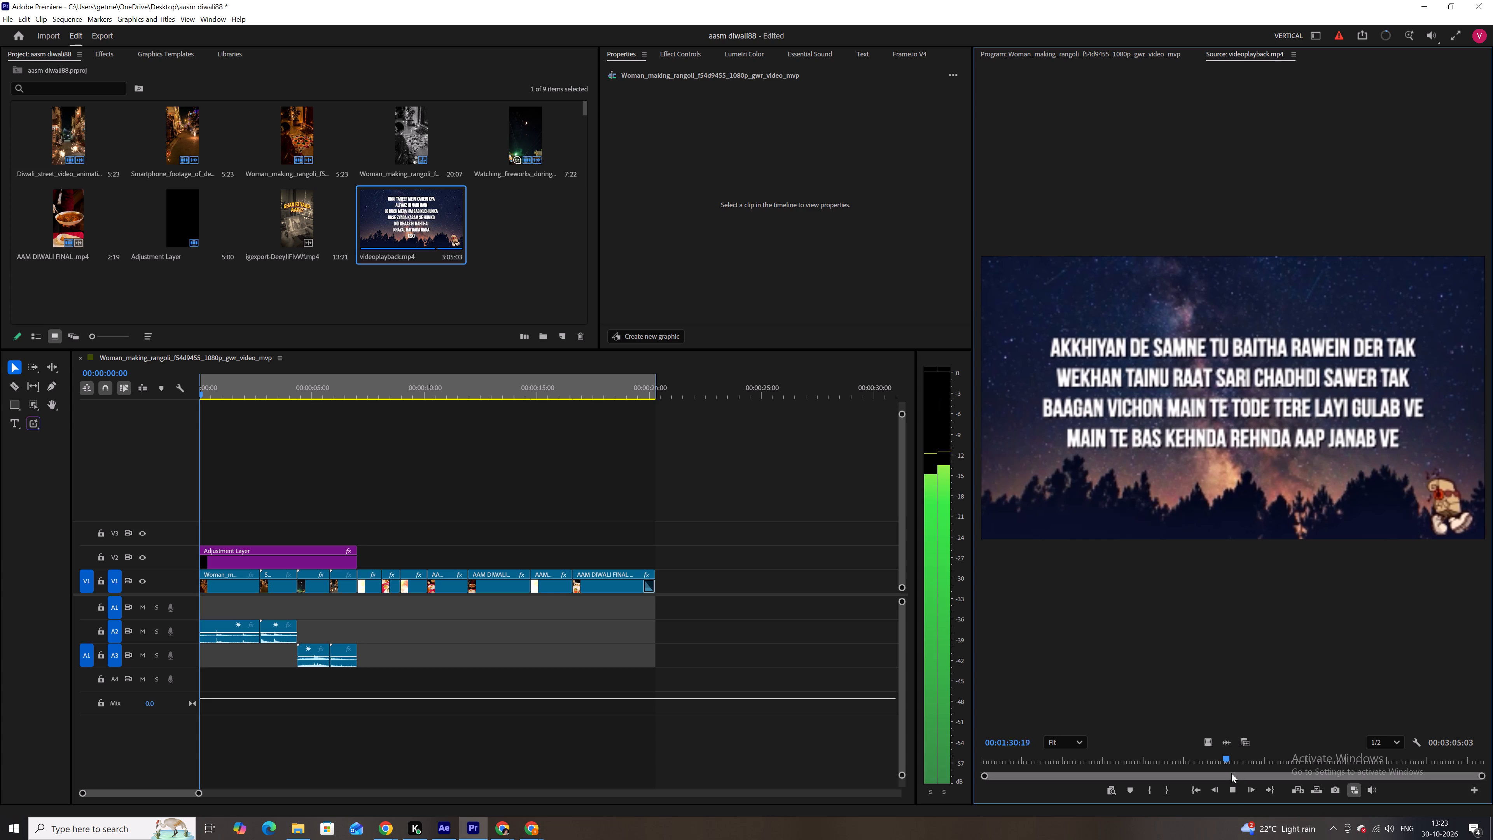
pyautogui.moveTo(1227, 756); pyautogui.dragTo(1192, 759)
pyautogui.press('space')
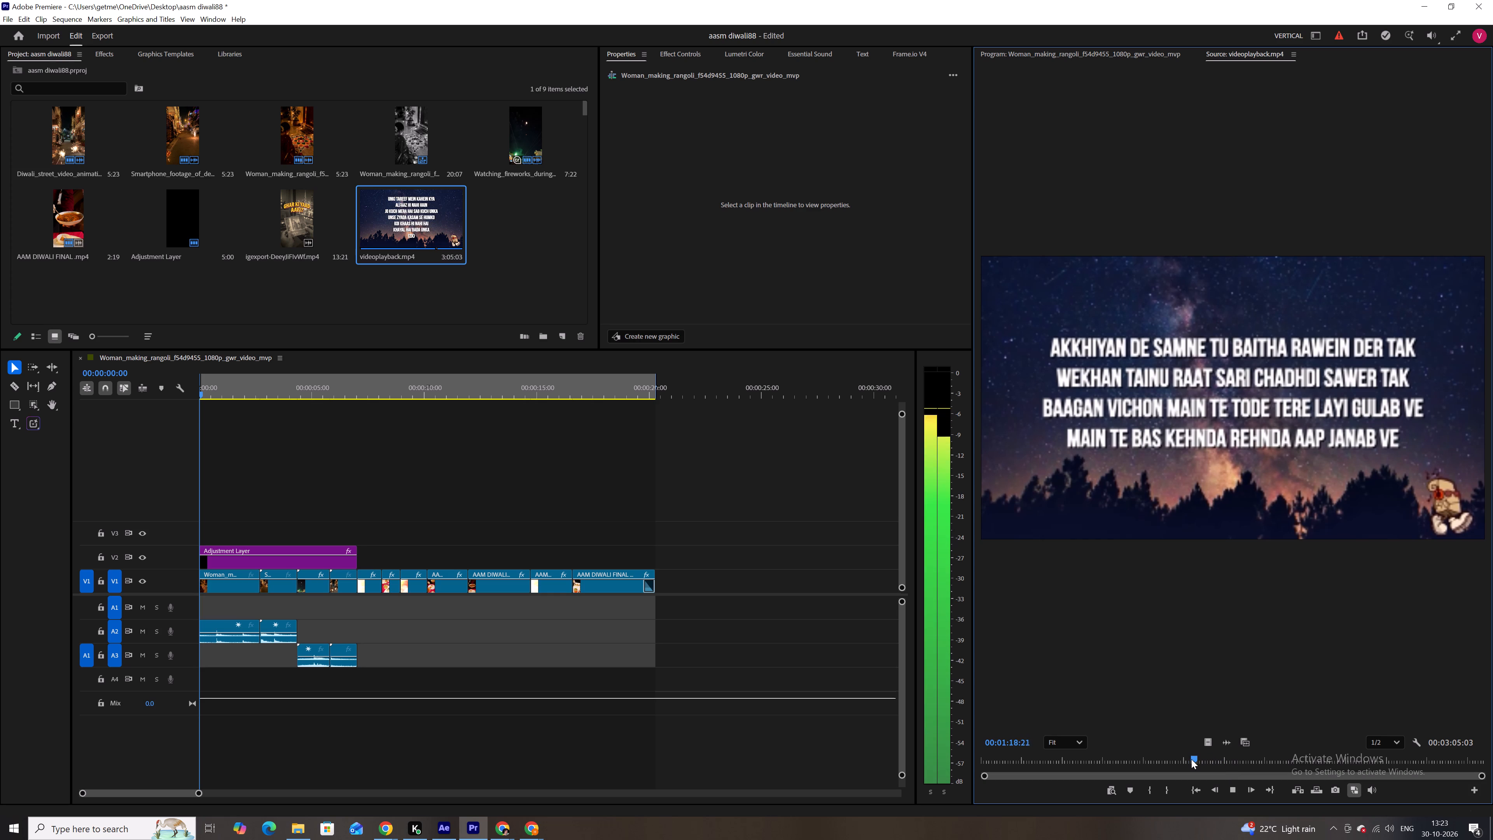
pyautogui.moveTo(1191, 759); pyautogui.dragTo(1152, 751)
pyautogui.press('space')
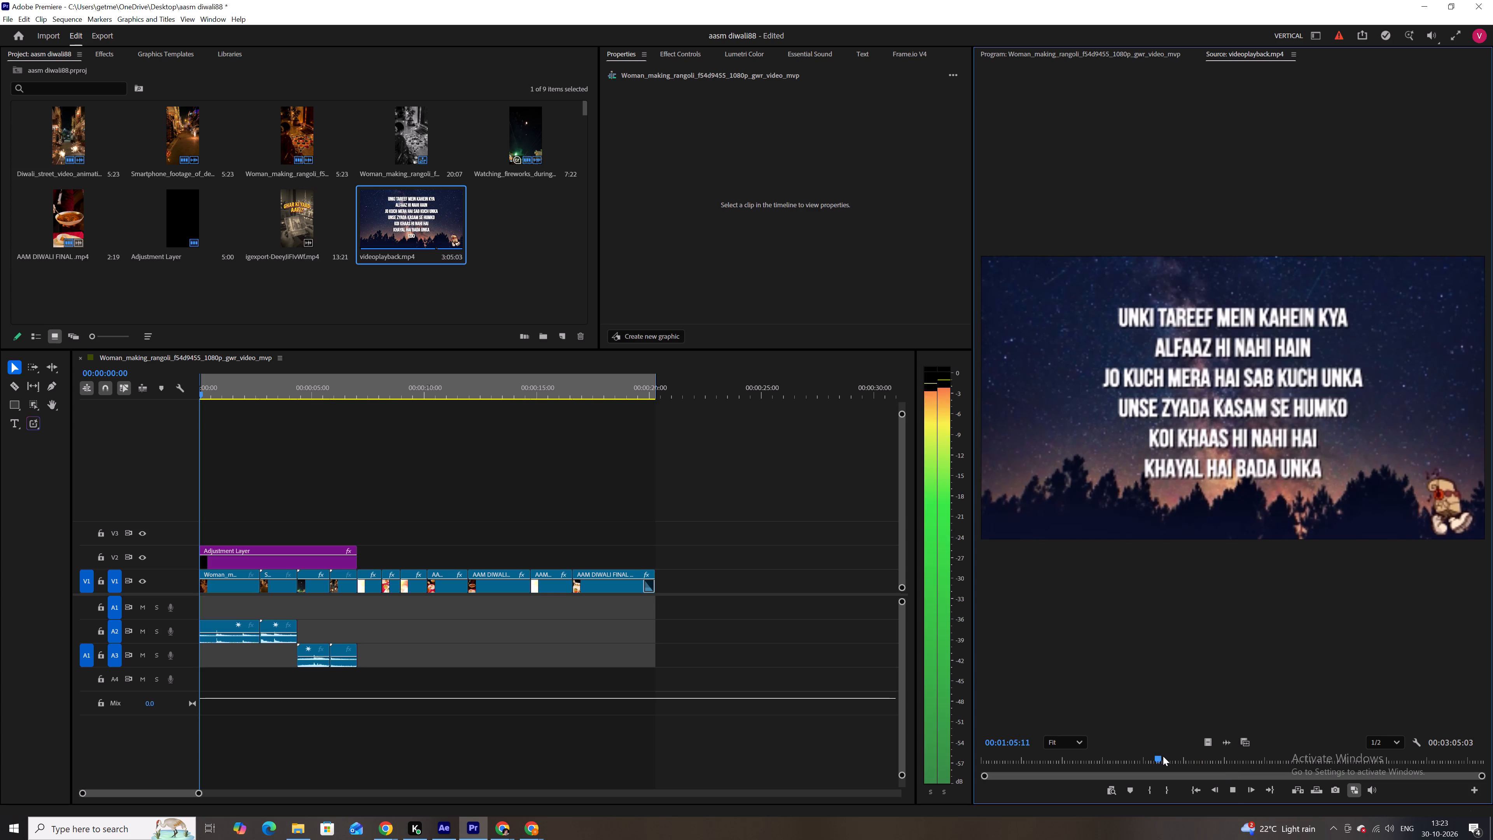
pyautogui.click(1163, 756)
pyautogui.press('space')
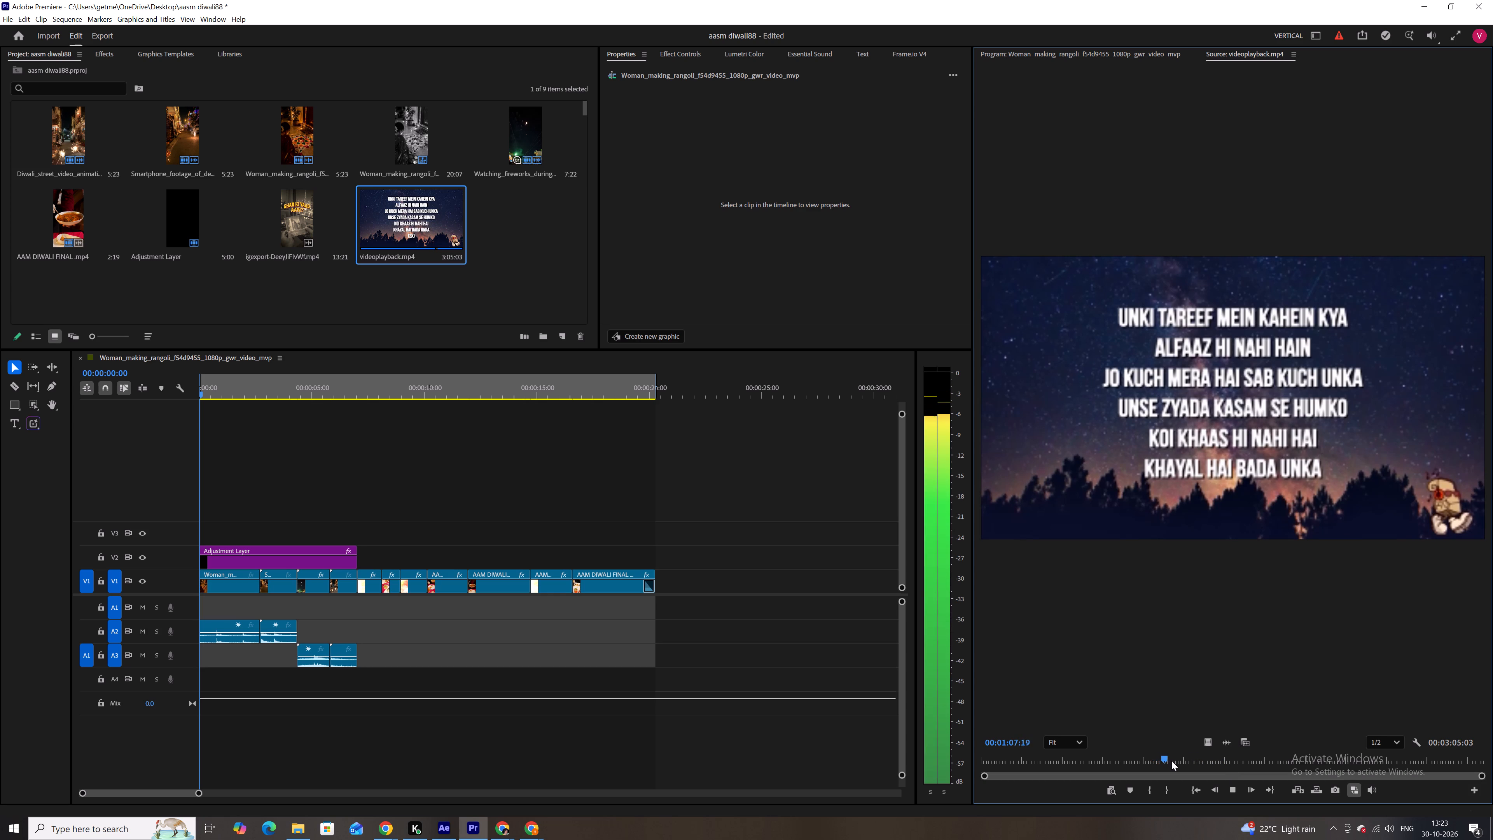
pyautogui.click(1171, 761)
pyautogui.press('space')
pyautogui.click(1176, 758)
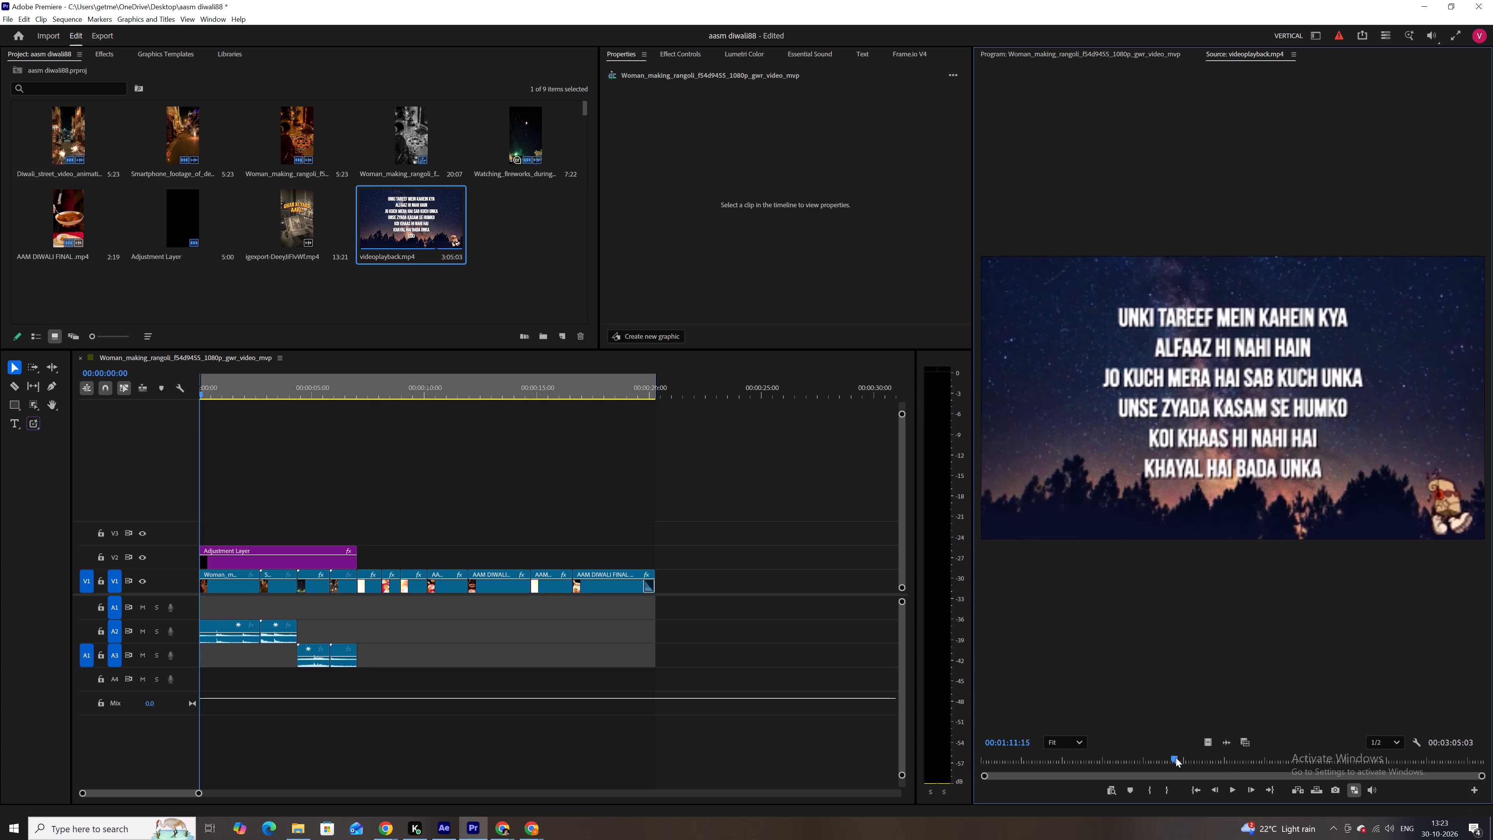
pyautogui.press('space')
pyautogui.click(1181, 758)
pyautogui.press('space')
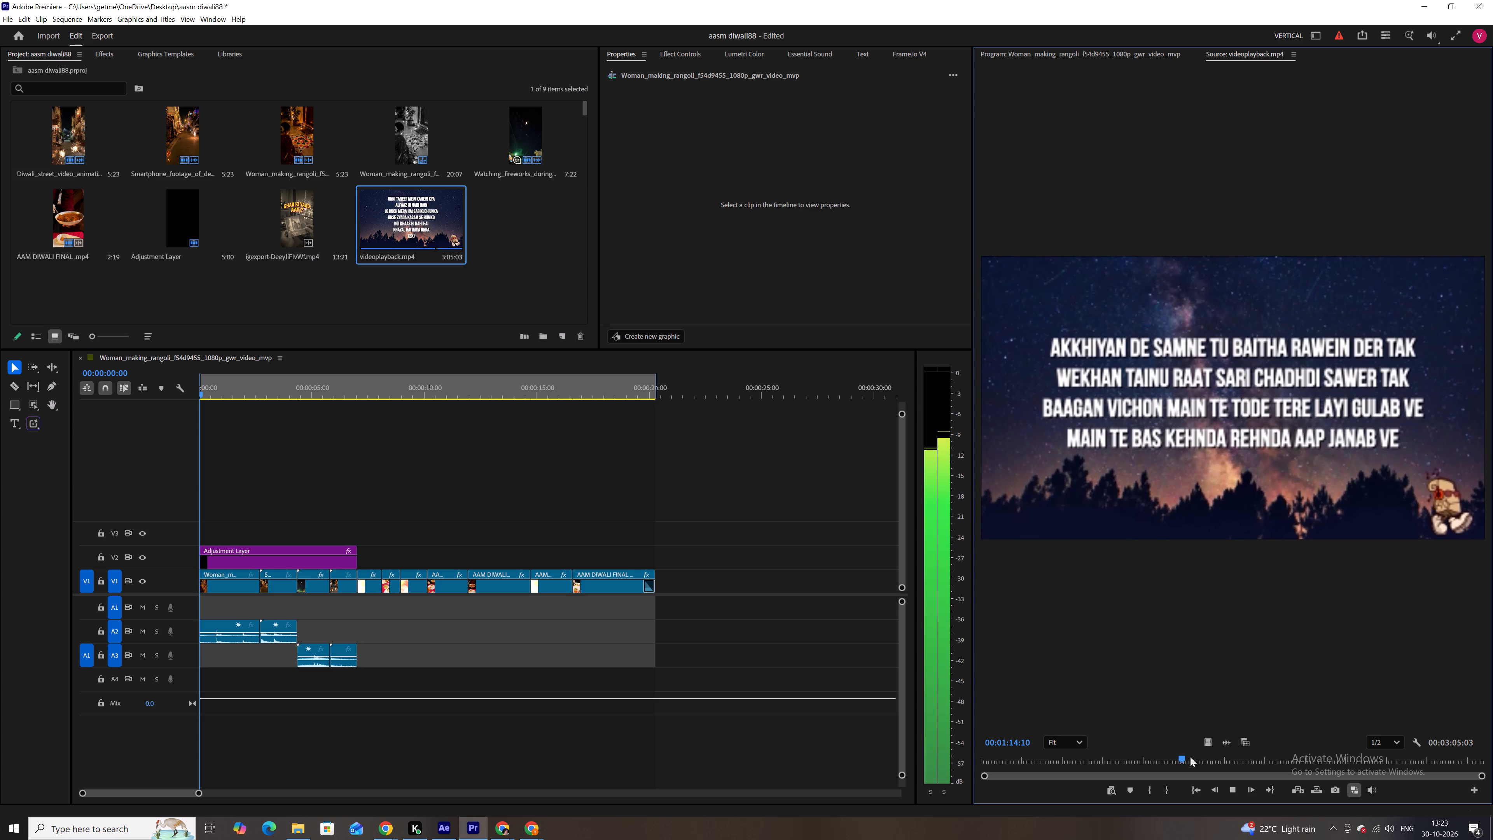
pyautogui.click(1196, 759)
pyautogui.press('space')
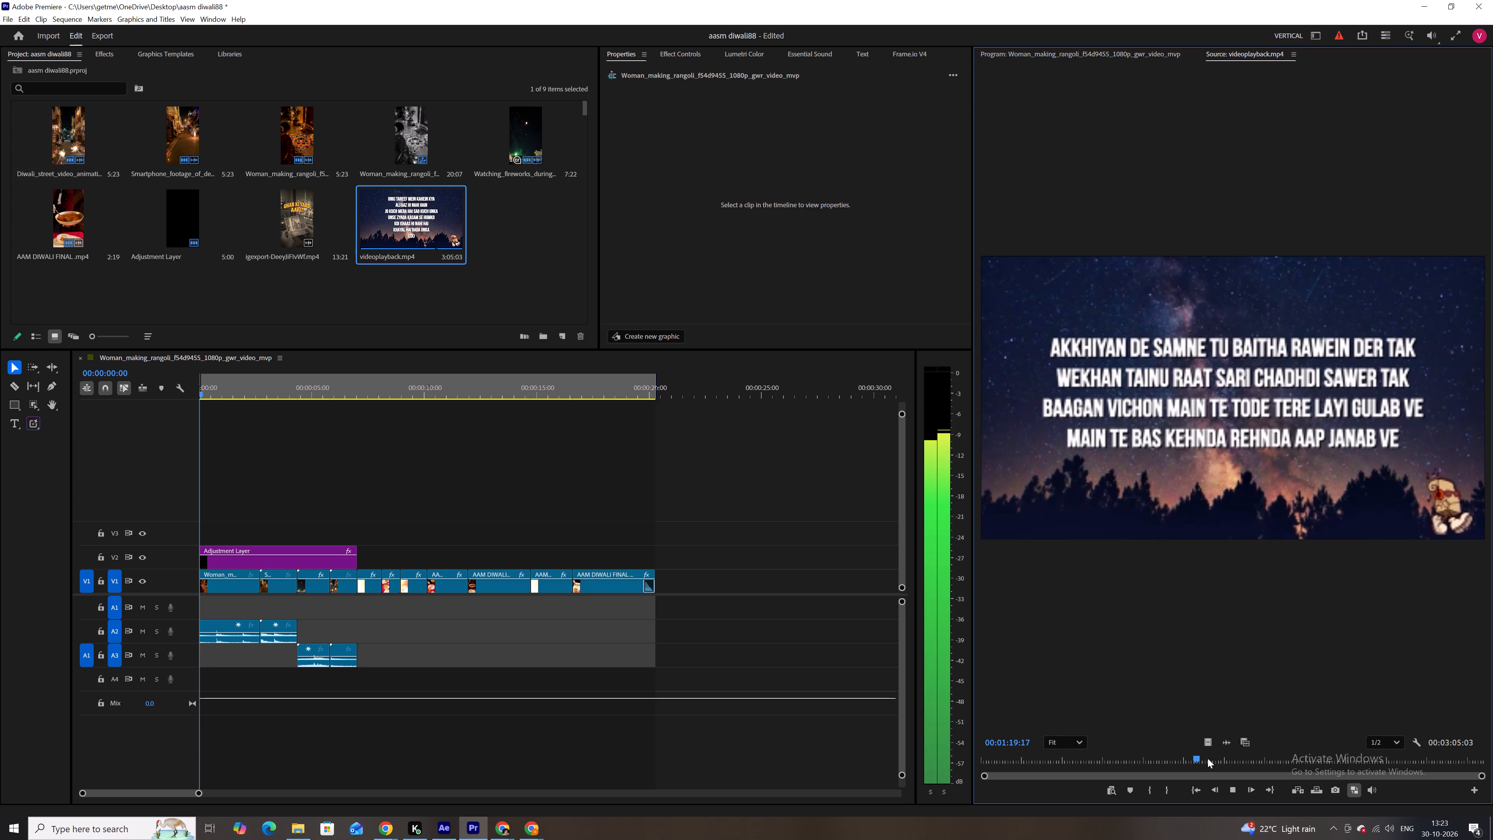
pyautogui.click(1214, 759)
pyautogui.press('space')
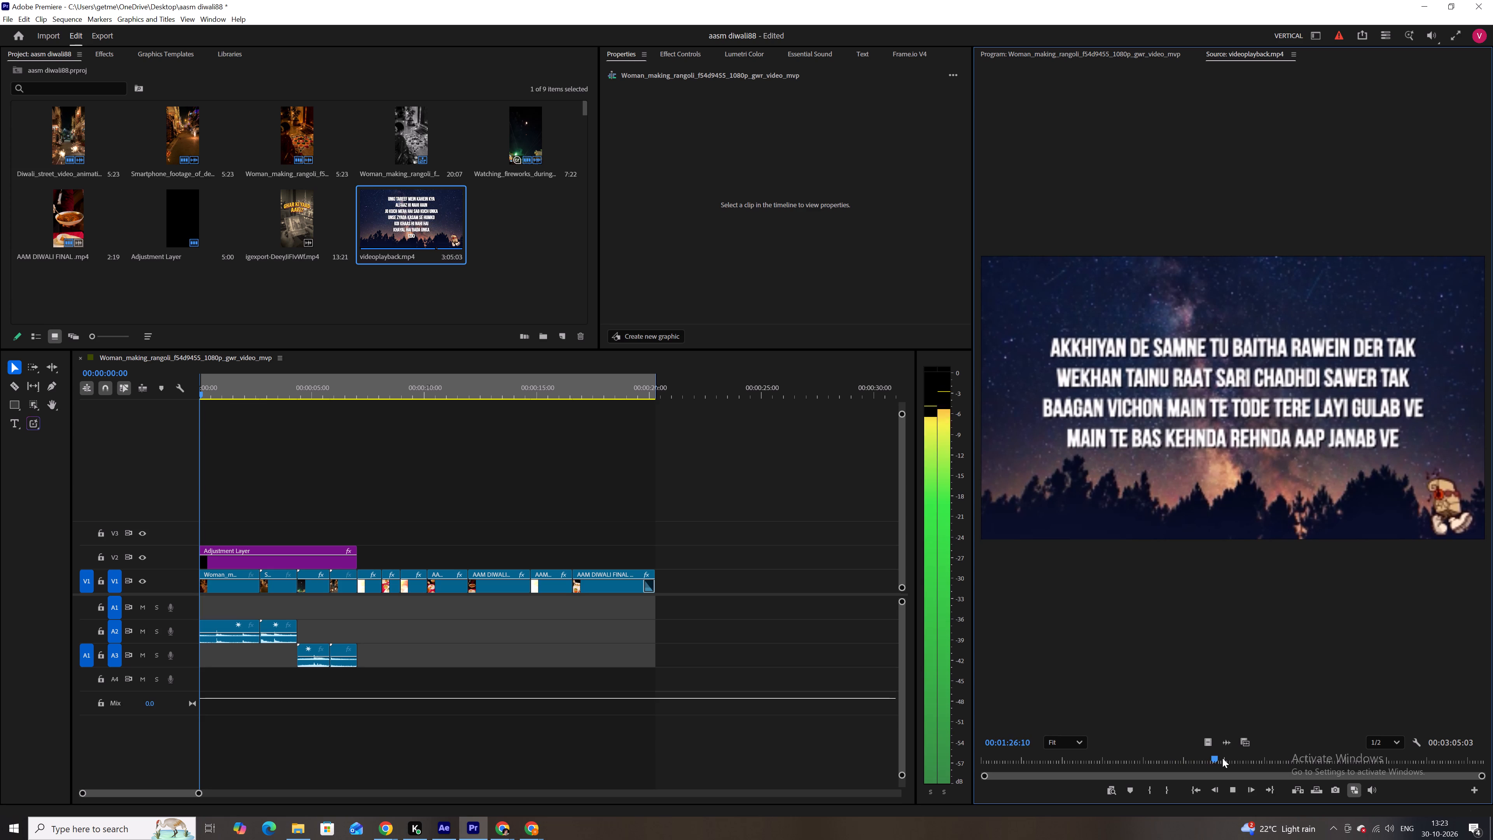
# Set the In point of videoplayback.mp4 at 00:01:24:00 and play the song from there.
pyautogui.click(1198, 759)
pyautogui.press('space')
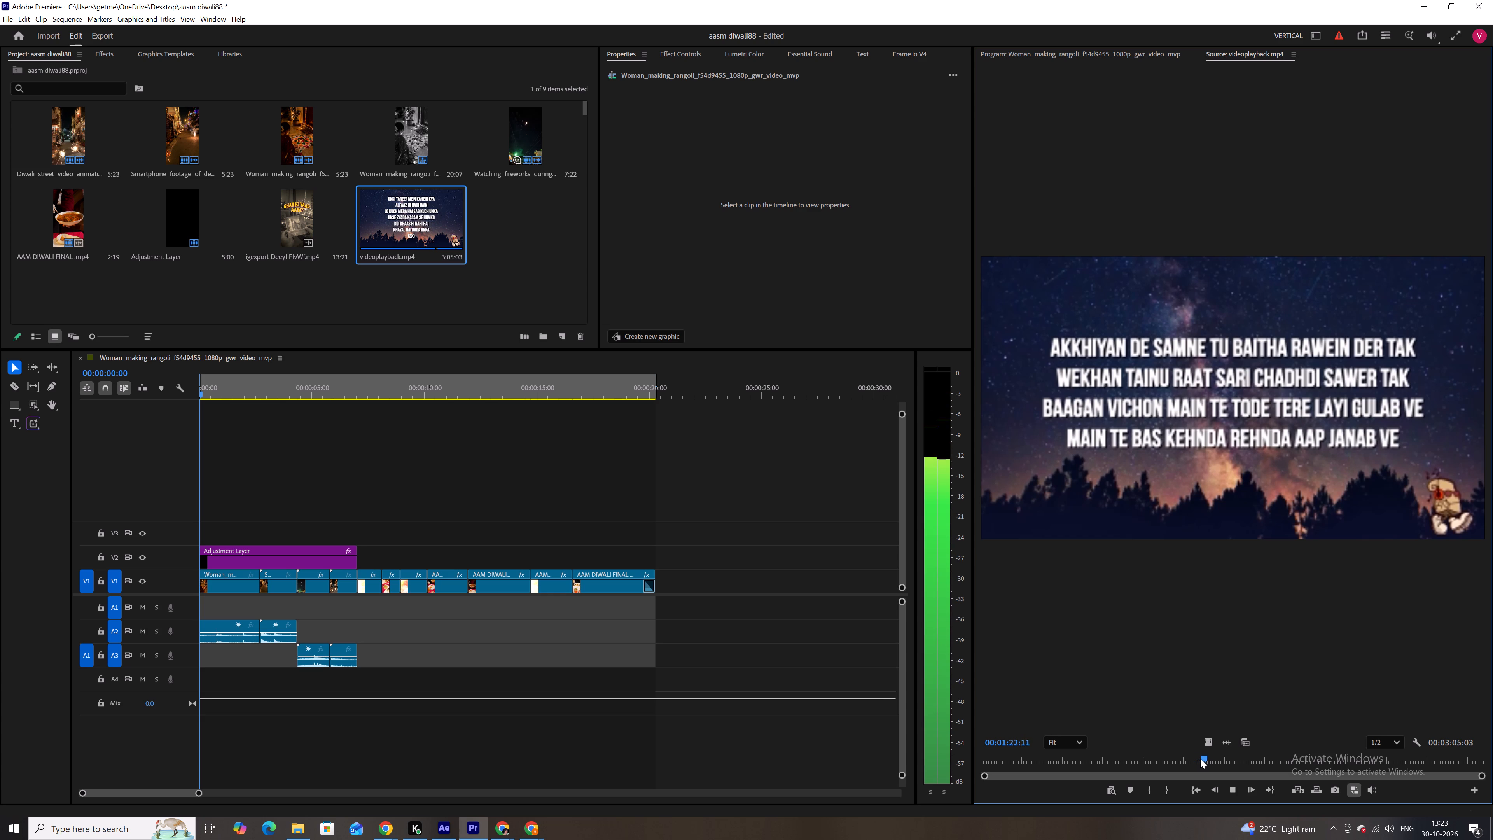
pyautogui.press('space')
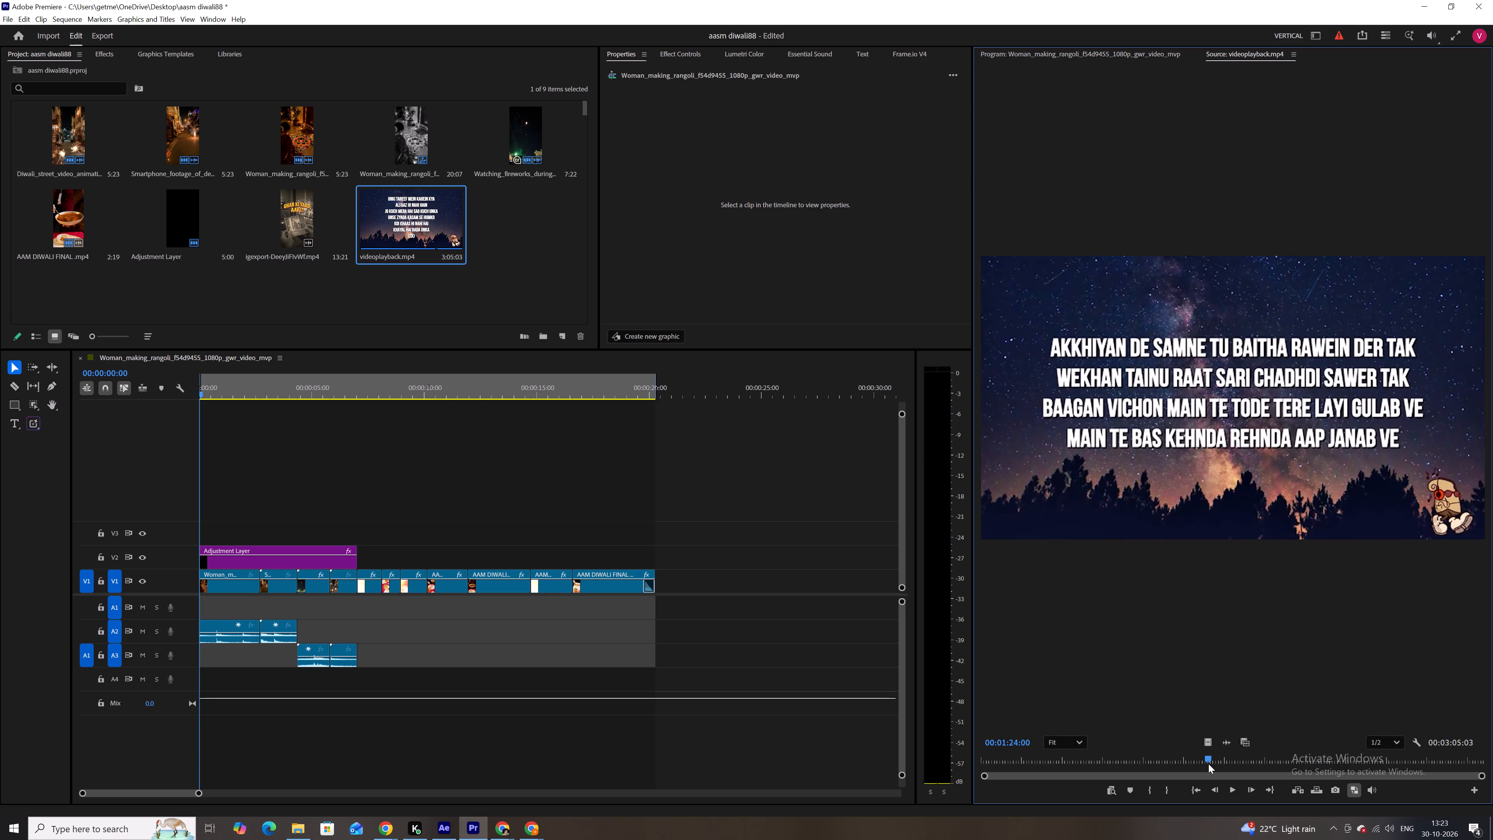
pyautogui.write('i')
pyautogui.press('space')
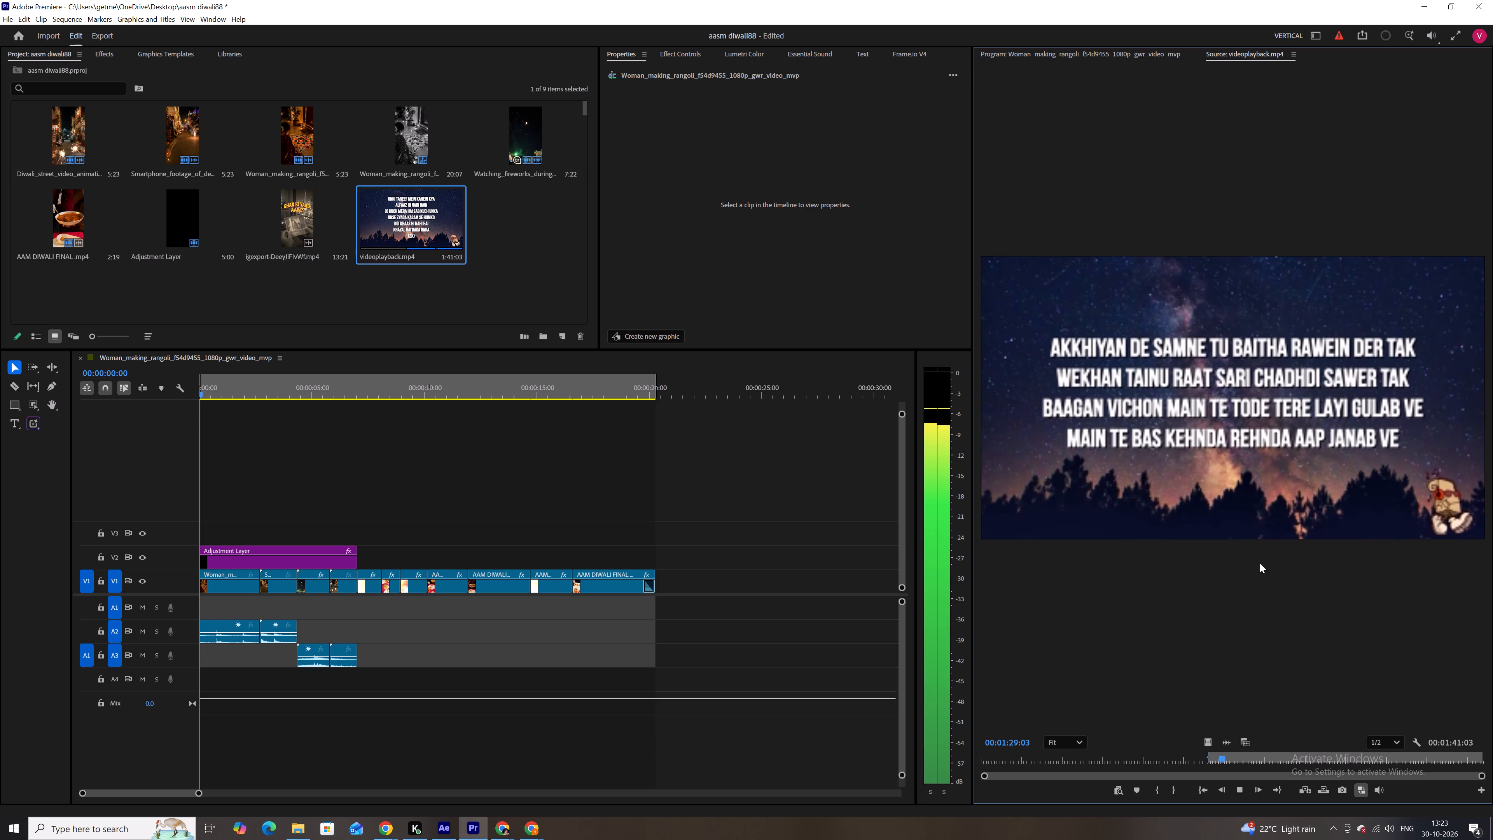
pyautogui.press('space')
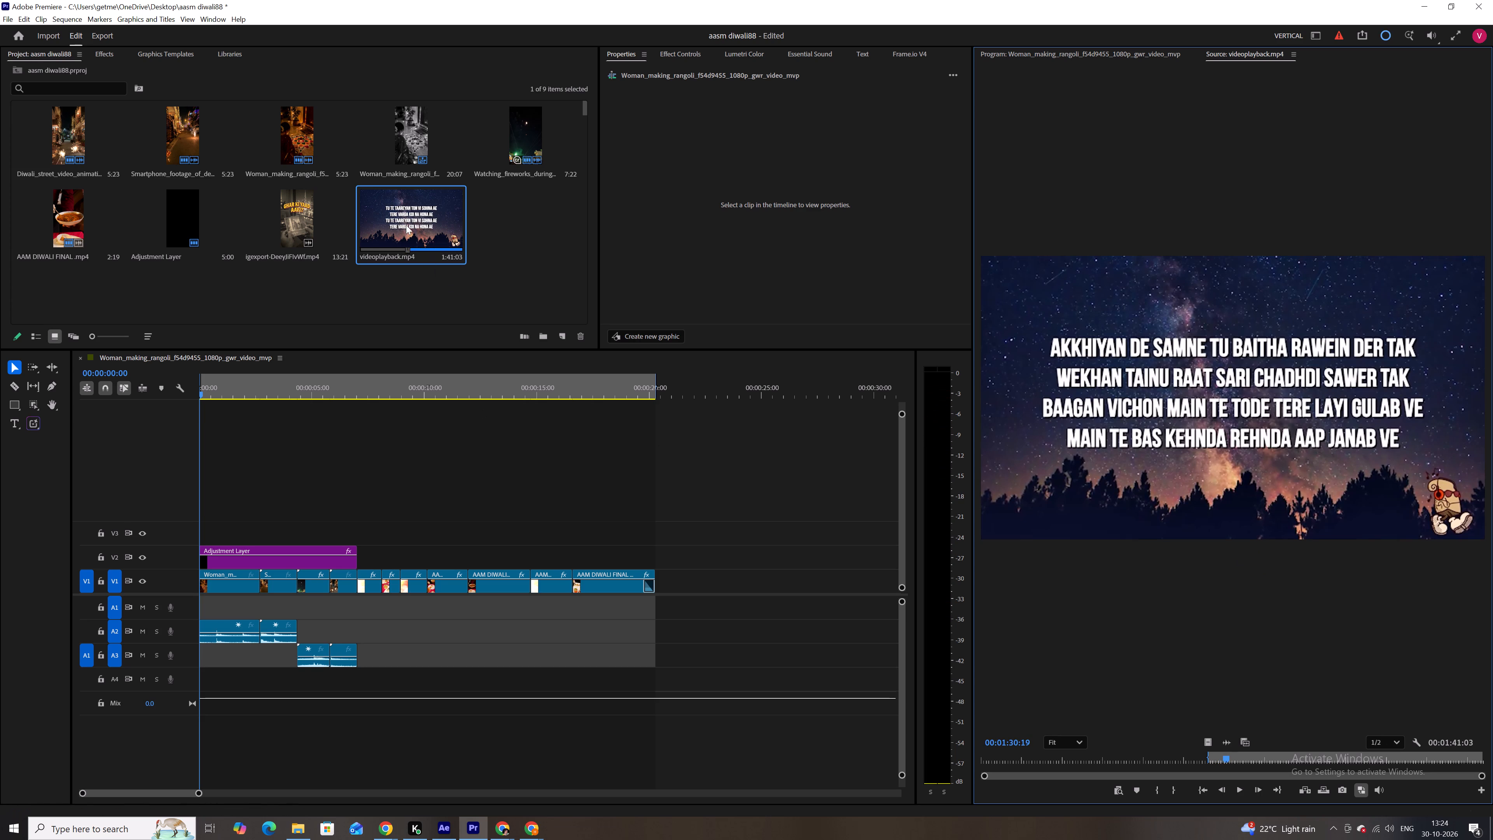
# Place the marked section of videoplayback.mp4 on V2 and A4, starting where the last V1 clip ends.
pyautogui.moveTo(398, 220); pyautogui.dragTo(537, 646)
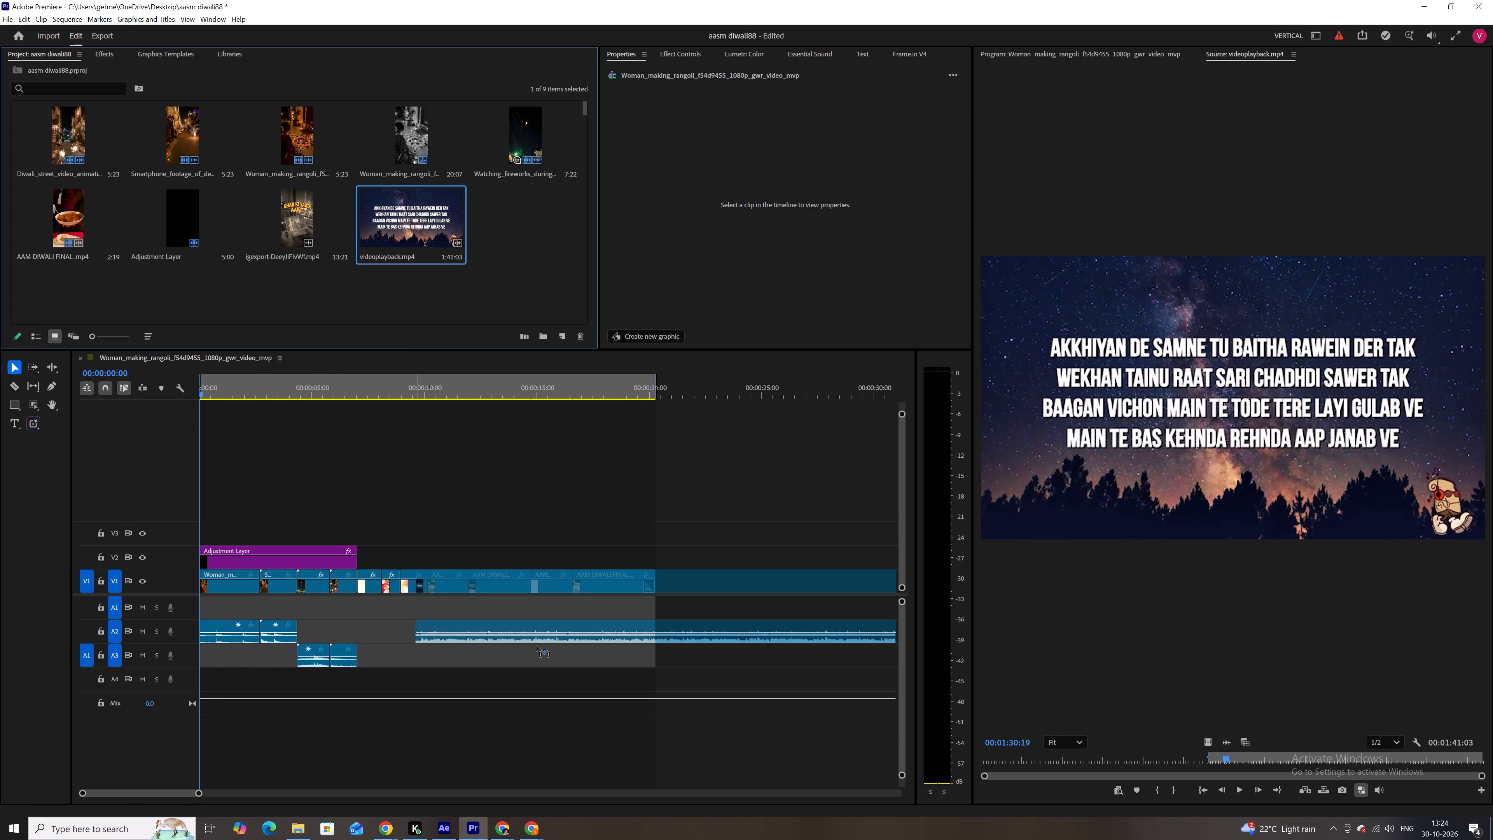
pyautogui.moveTo(537, 646); pyautogui.dragTo(660, 553)
# Unlink the placed videoplayback.mp4 clip and delete its video part from V2, keeping the audio on A4.
pyautogui.click(699, 551)
pyautogui.hotkey('ctrl', 'l')
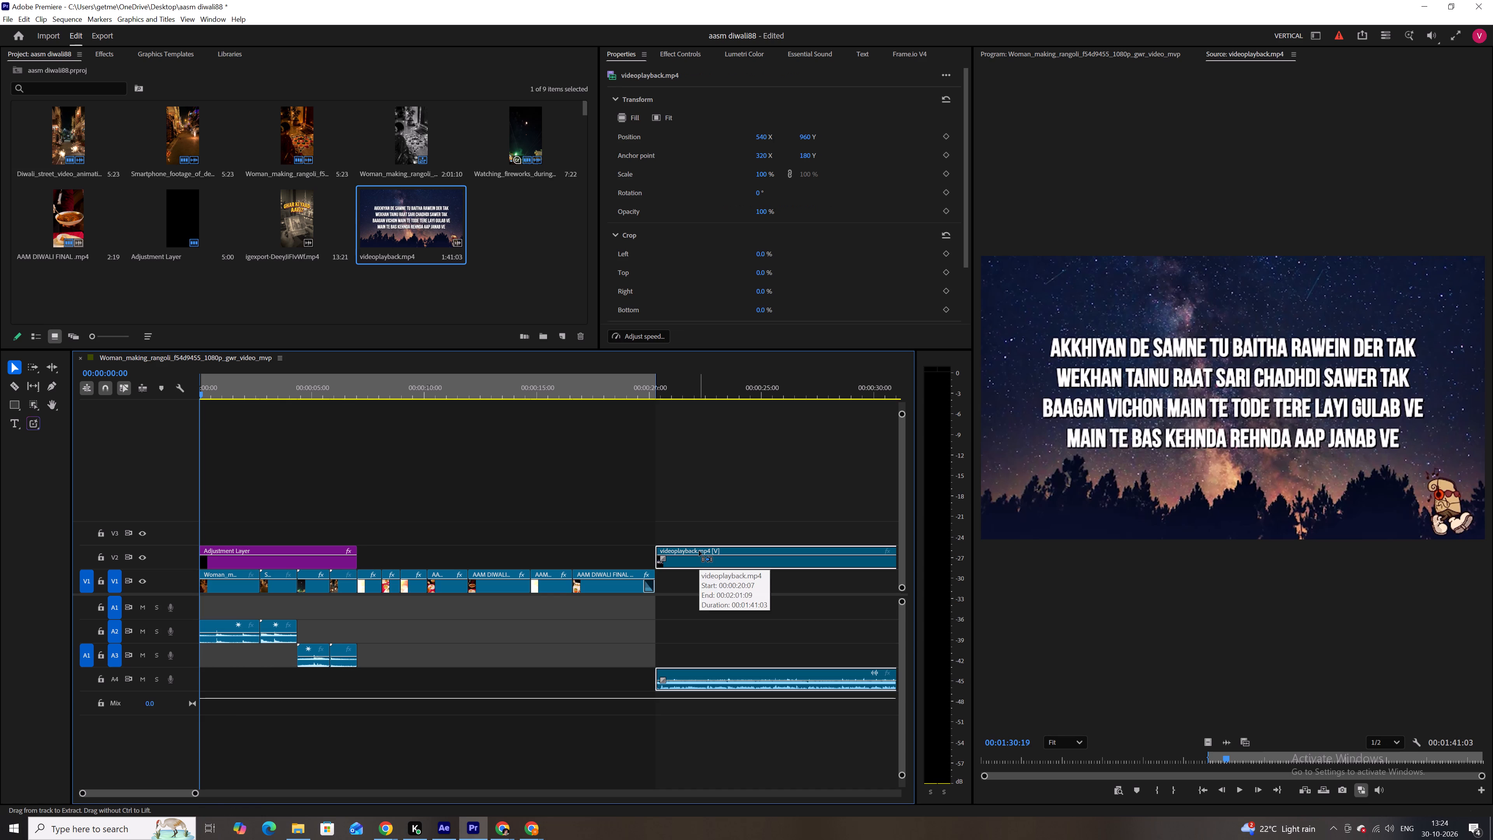
pyautogui.click(712, 530)
pyautogui.click(726, 568)
pyautogui.press('BackSpace')
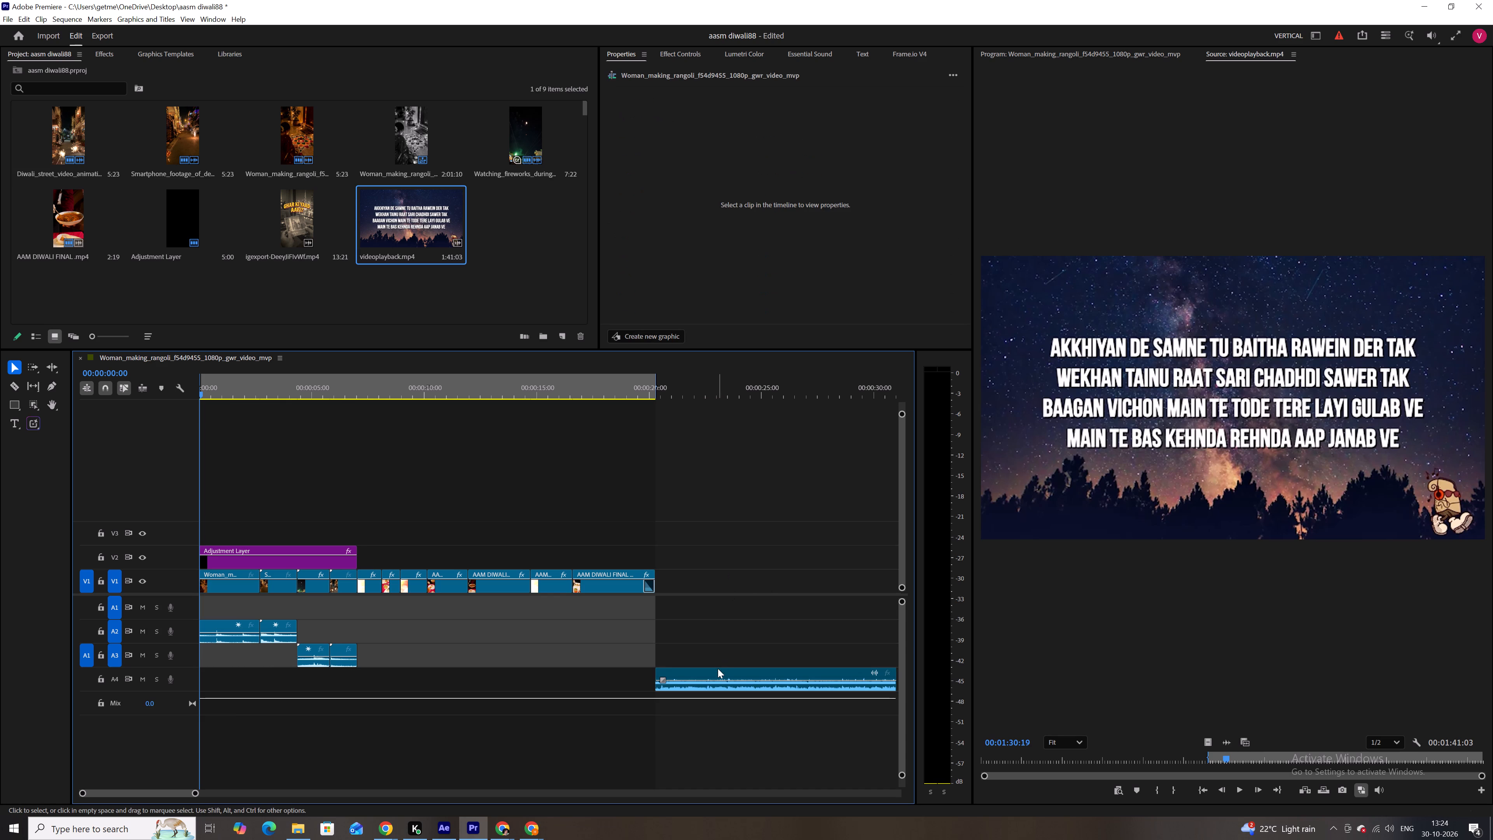
# Move the song audio on A4 to the start of the sequence and give it a short fade-in.
pyautogui.moveTo(717, 669); pyautogui.dragTo(254, 674)
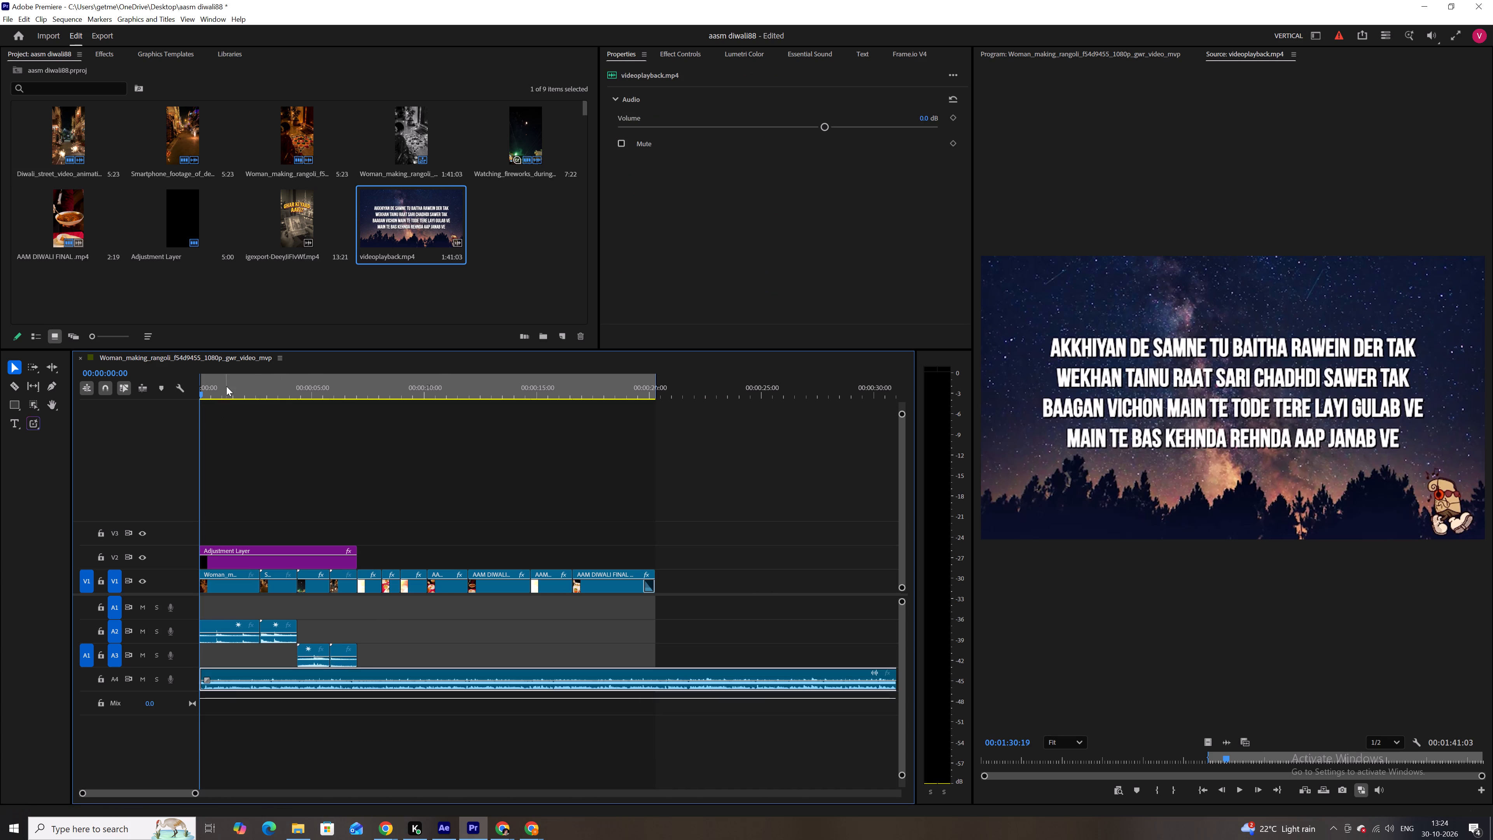
pyautogui.moveTo(226, 386); pyautogui.dragTo(163, 373)
pyautogui.moveTo(208, 681); pyautogui.dragTo(215, 682)
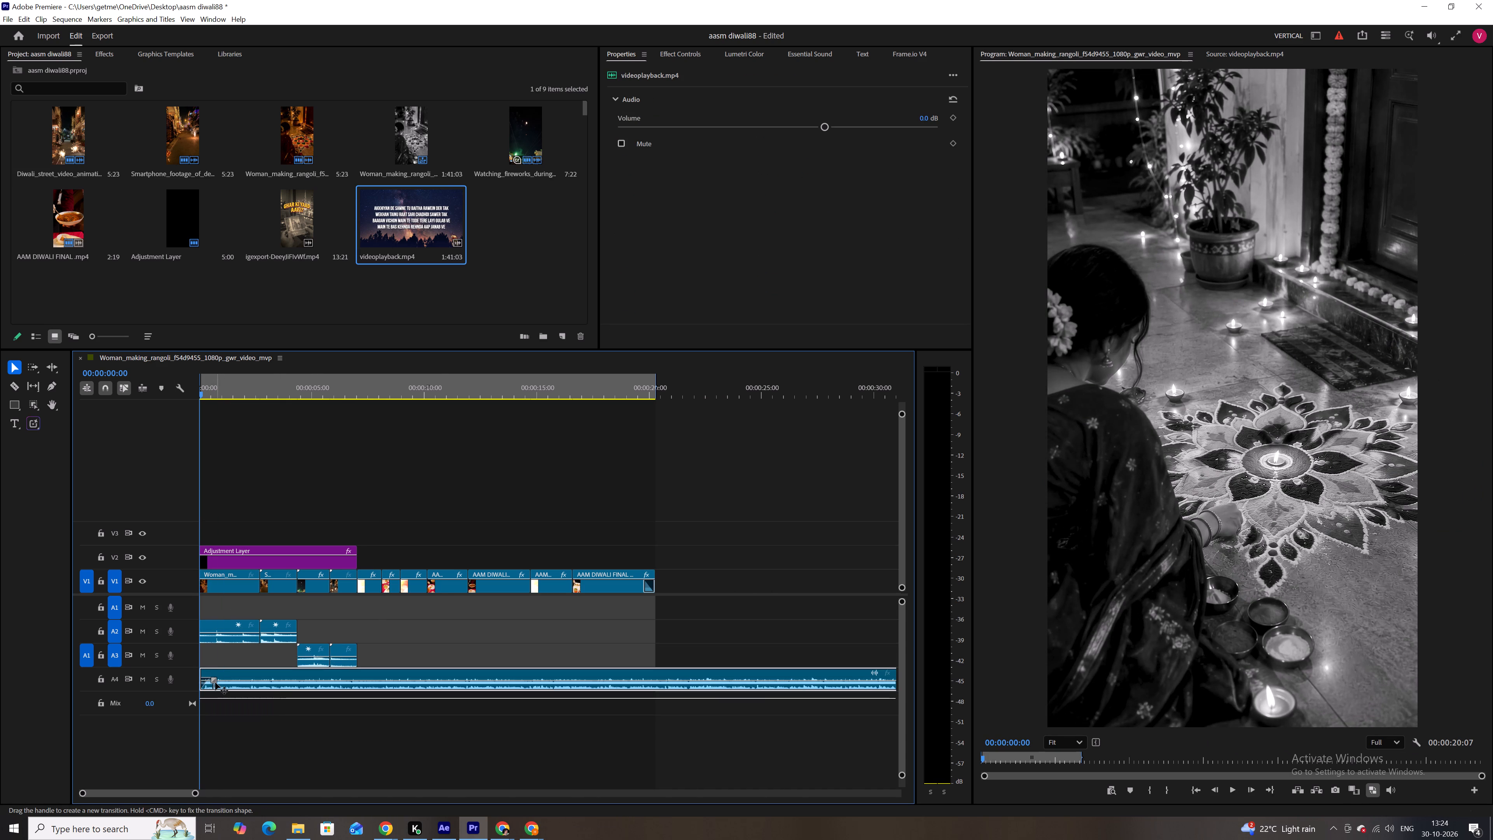
# Play the sequence from the start to about 00:00:11:20 to check the song against the clips.
pyautogui.press('space')
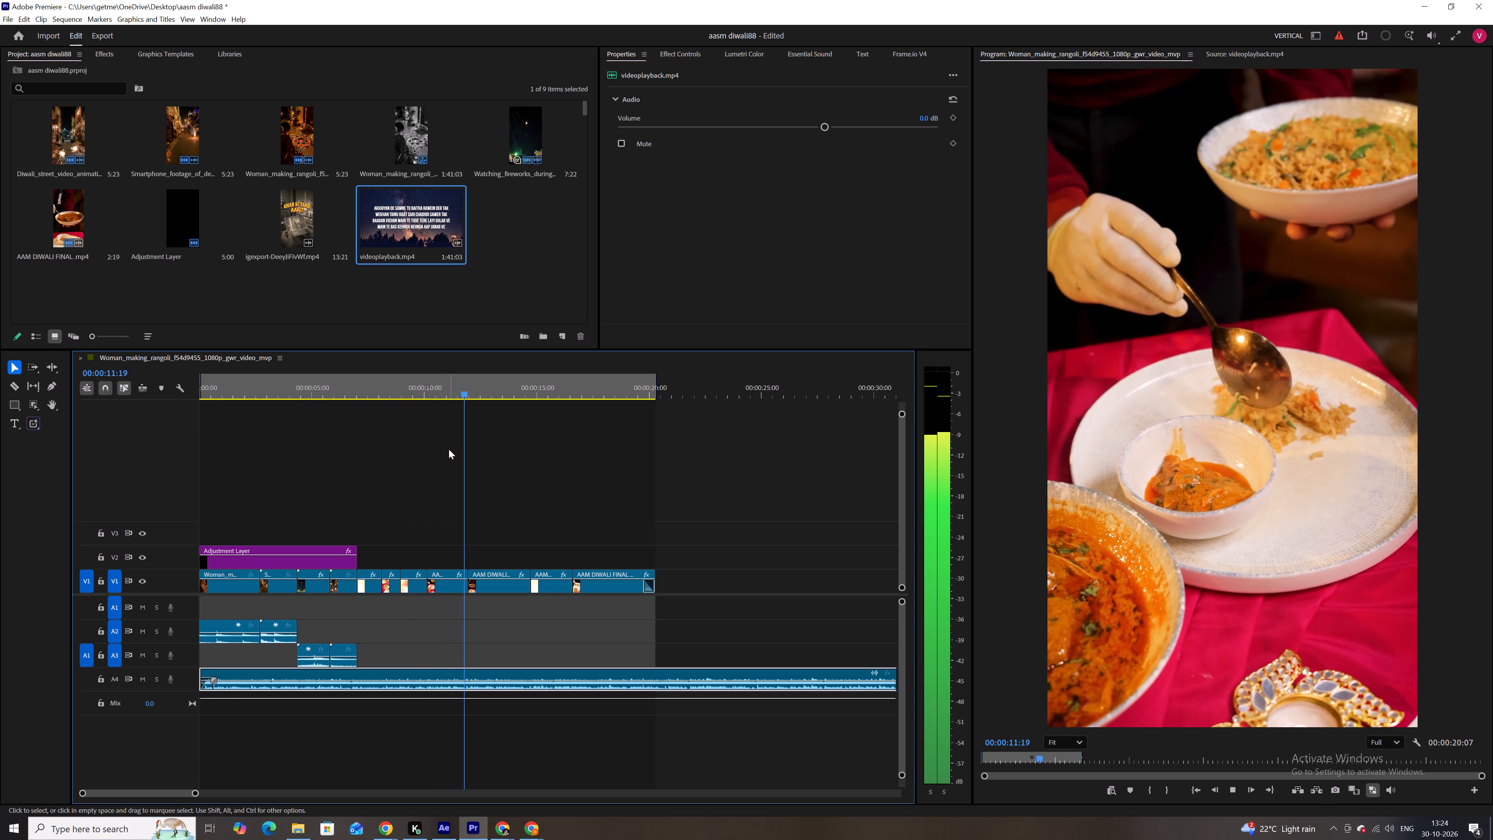
pyautogui.press('space')
pyautogui.click(469, 395)
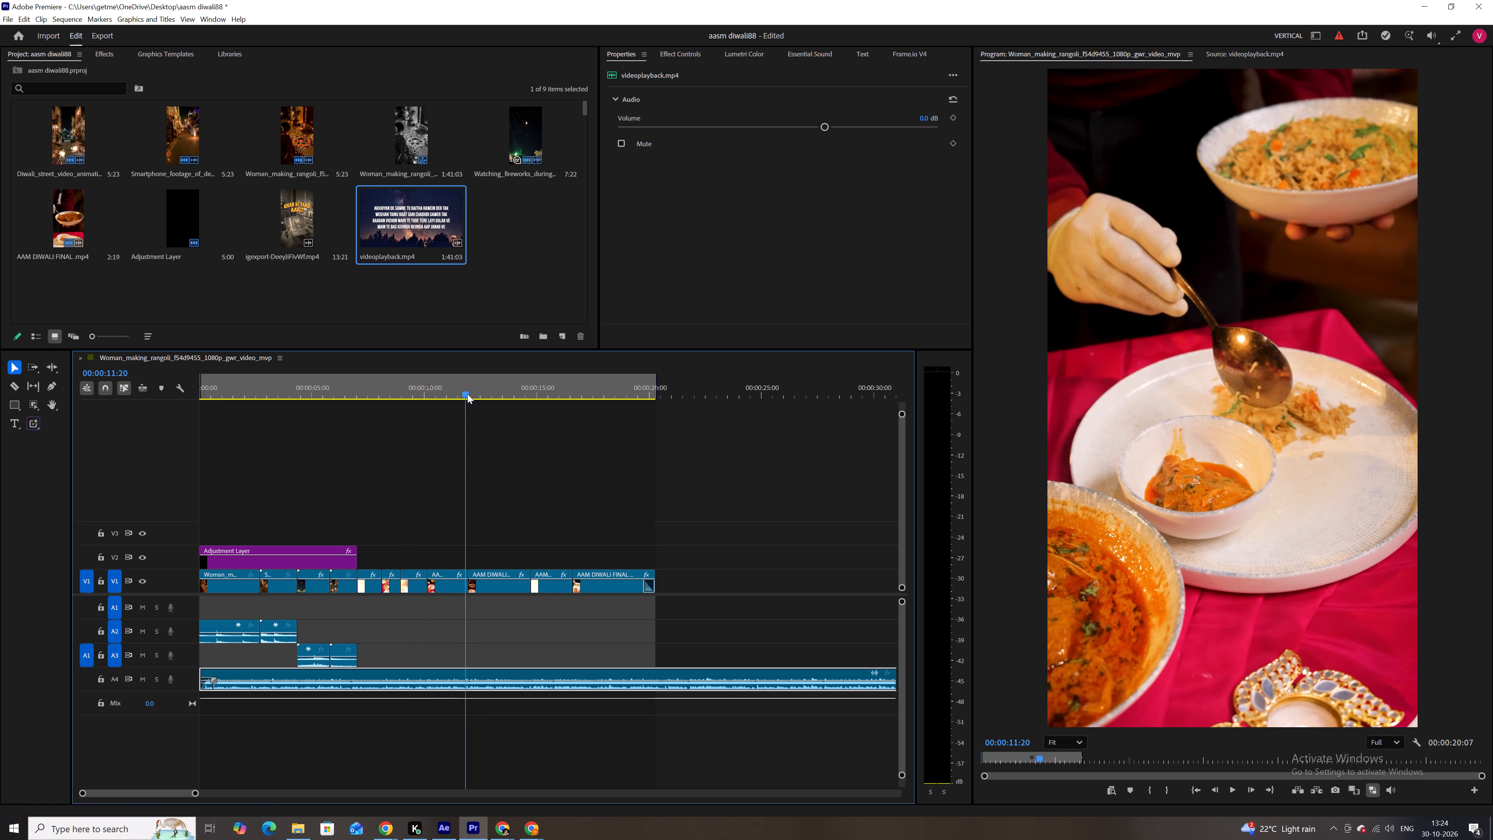
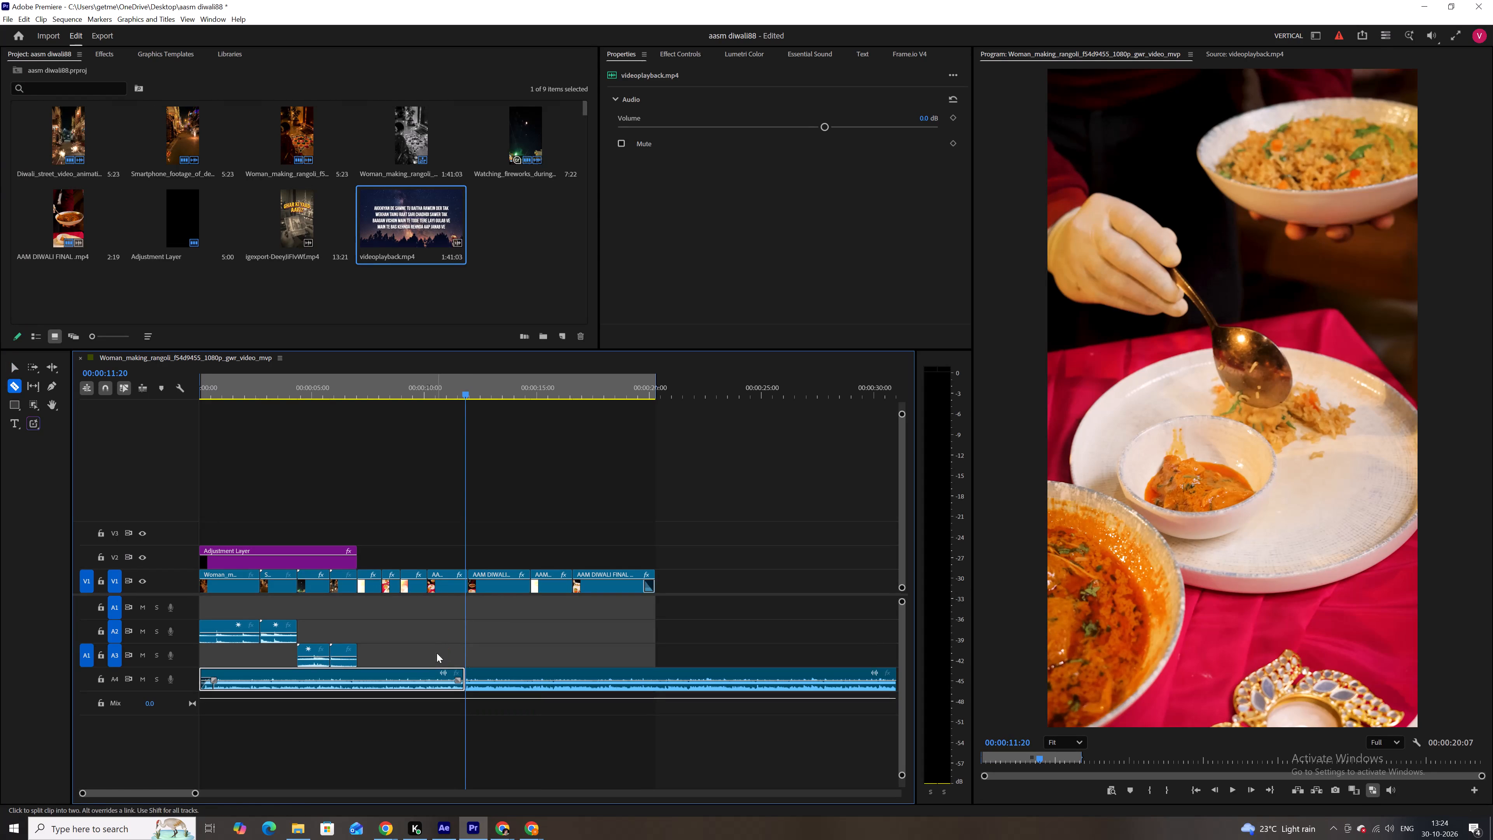
# Delete the A4 song audio before the 00:00:11:20 cut and move the remaining audio to start where the adjustment layer ends.
pyautogui.press('v')
pyautogui.click(438, 671)
pyautogui.press('BackSpace')
pyautogui.moveTo(521, 673); pyautogui.dragTo(473, 672)
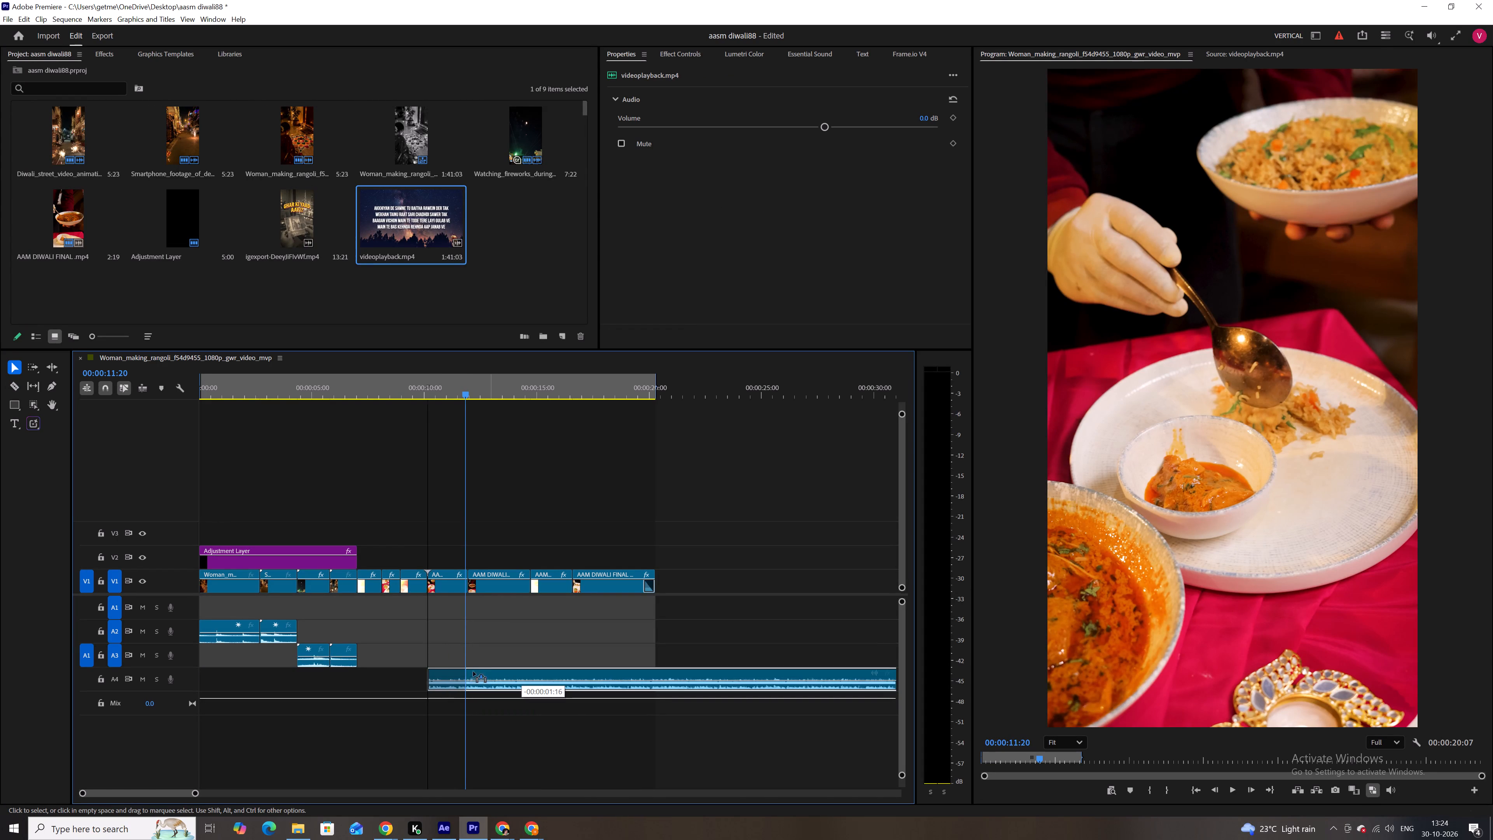
pyautogui.moveTo(473, 672); pyautogui.dragTo(409, 677)
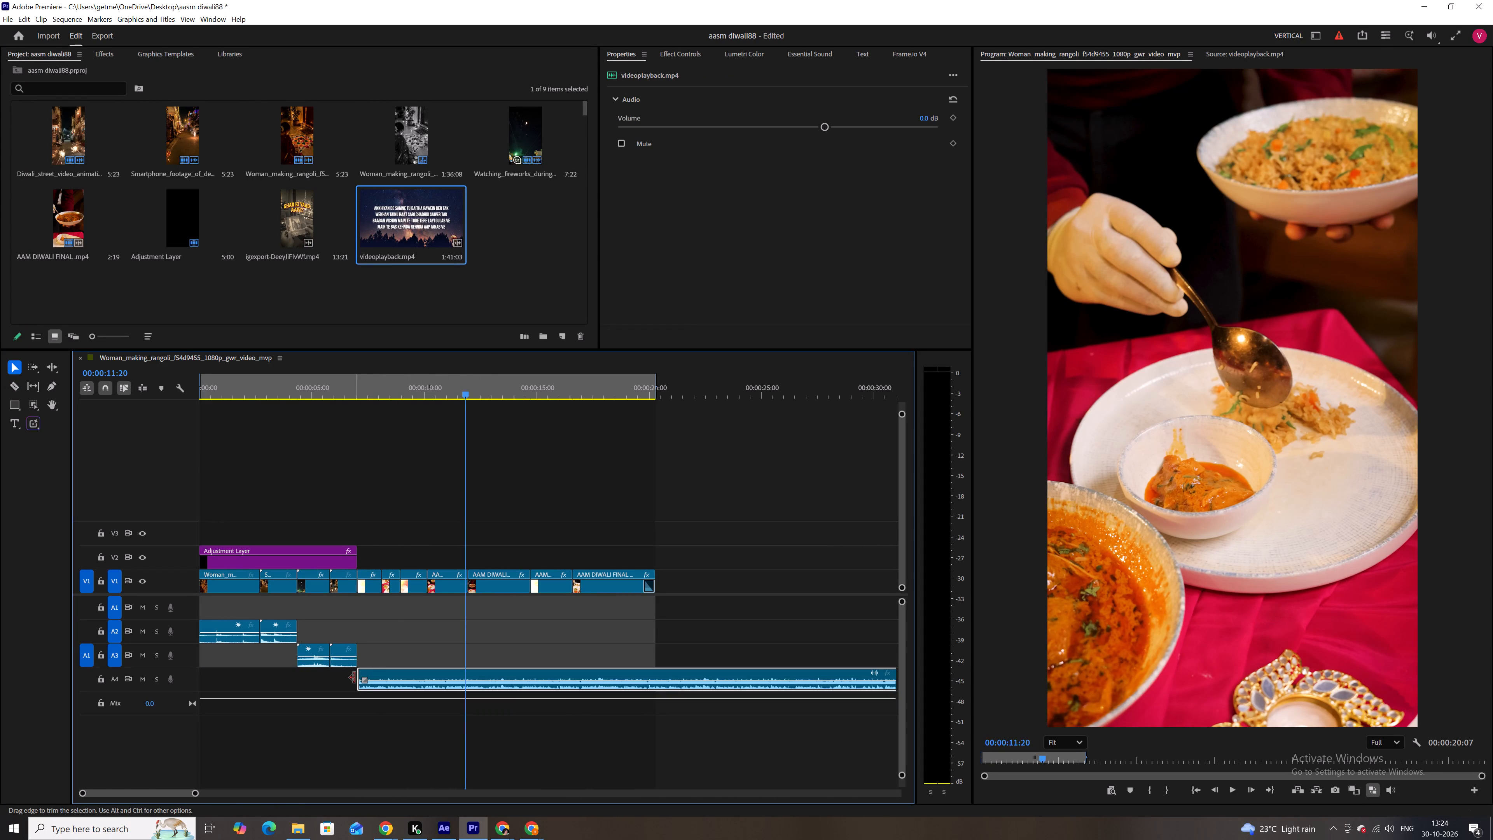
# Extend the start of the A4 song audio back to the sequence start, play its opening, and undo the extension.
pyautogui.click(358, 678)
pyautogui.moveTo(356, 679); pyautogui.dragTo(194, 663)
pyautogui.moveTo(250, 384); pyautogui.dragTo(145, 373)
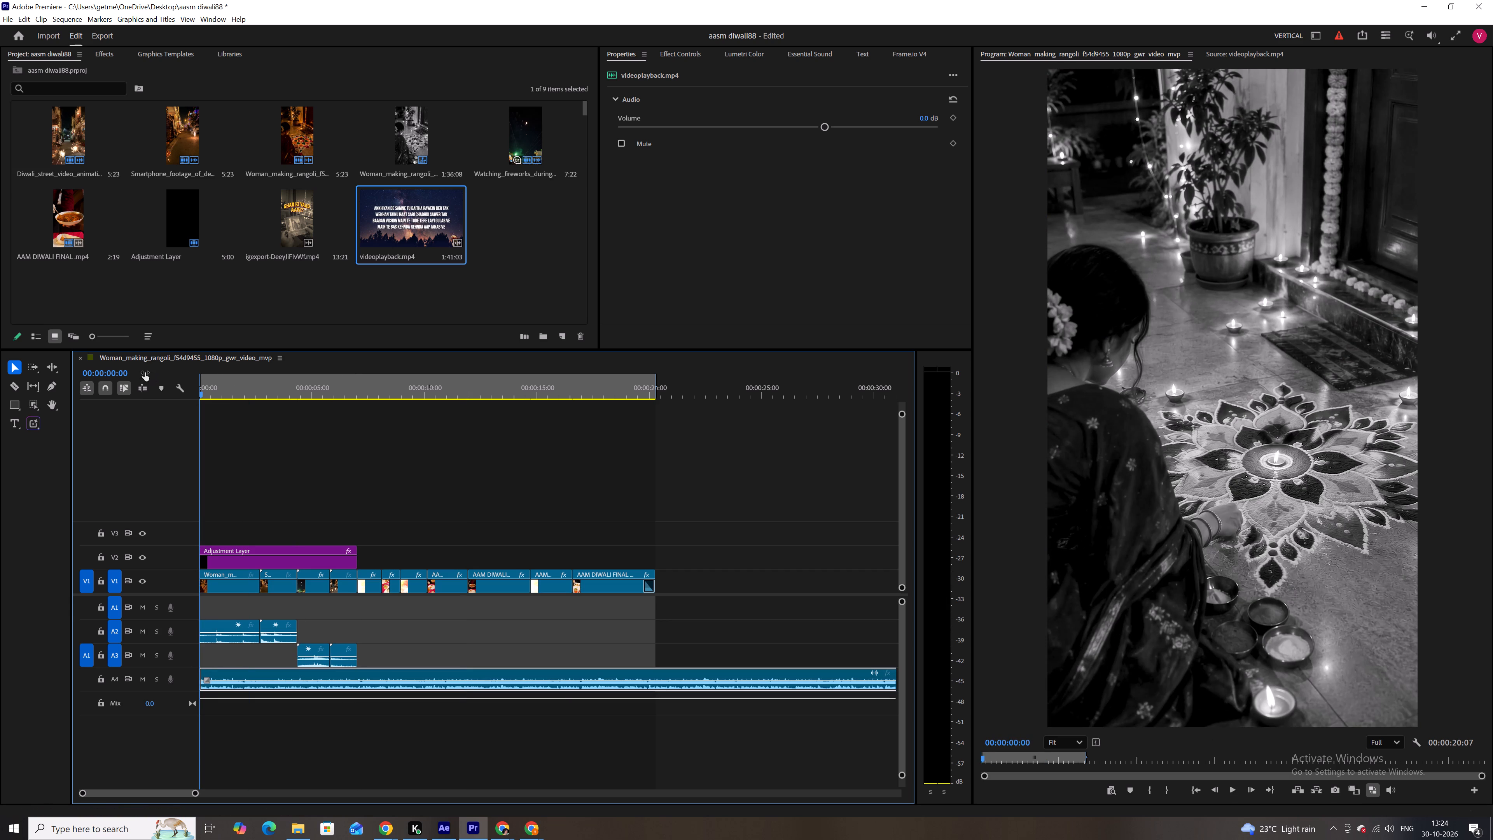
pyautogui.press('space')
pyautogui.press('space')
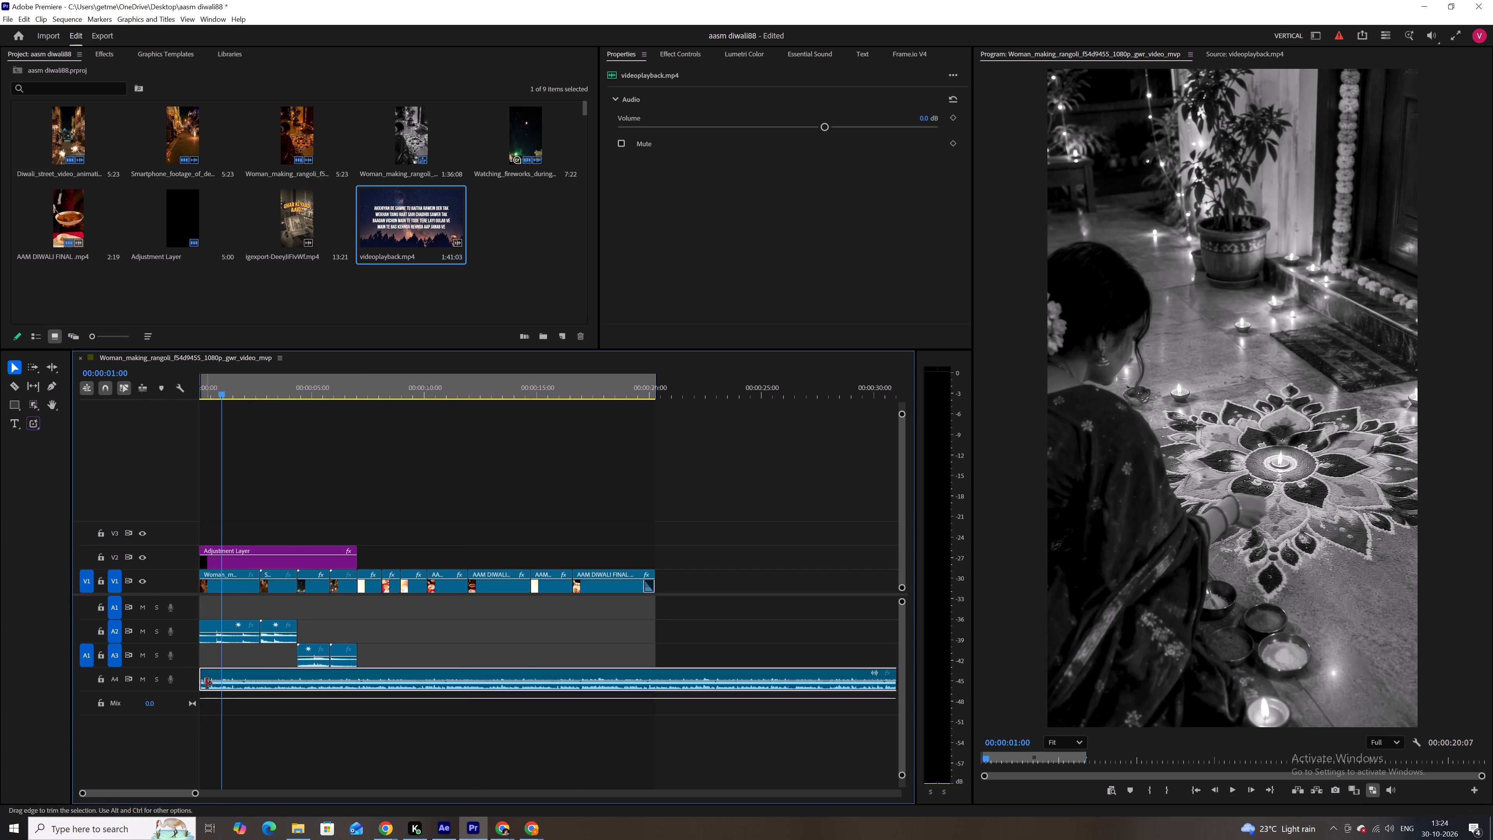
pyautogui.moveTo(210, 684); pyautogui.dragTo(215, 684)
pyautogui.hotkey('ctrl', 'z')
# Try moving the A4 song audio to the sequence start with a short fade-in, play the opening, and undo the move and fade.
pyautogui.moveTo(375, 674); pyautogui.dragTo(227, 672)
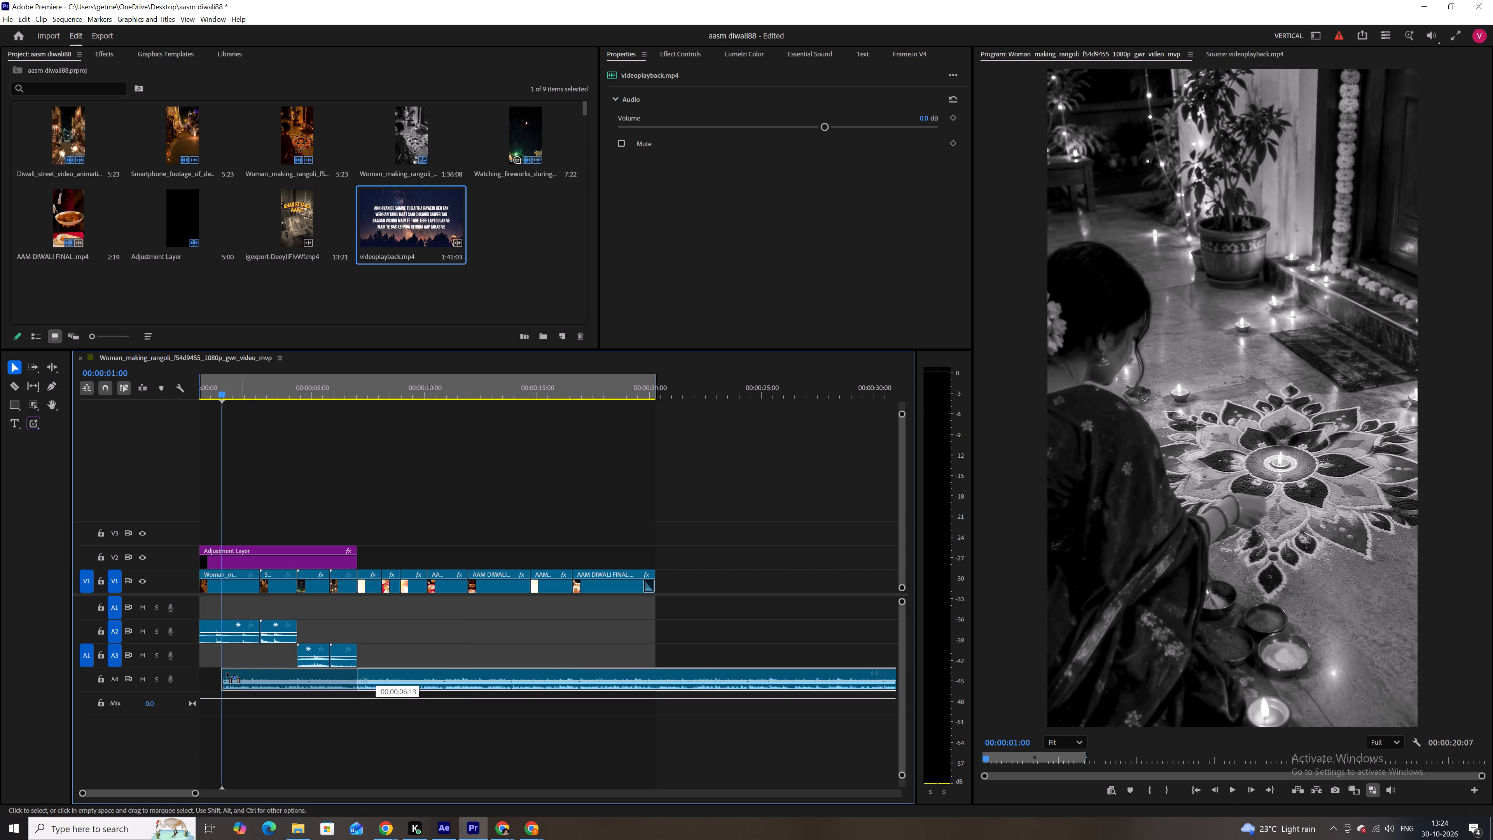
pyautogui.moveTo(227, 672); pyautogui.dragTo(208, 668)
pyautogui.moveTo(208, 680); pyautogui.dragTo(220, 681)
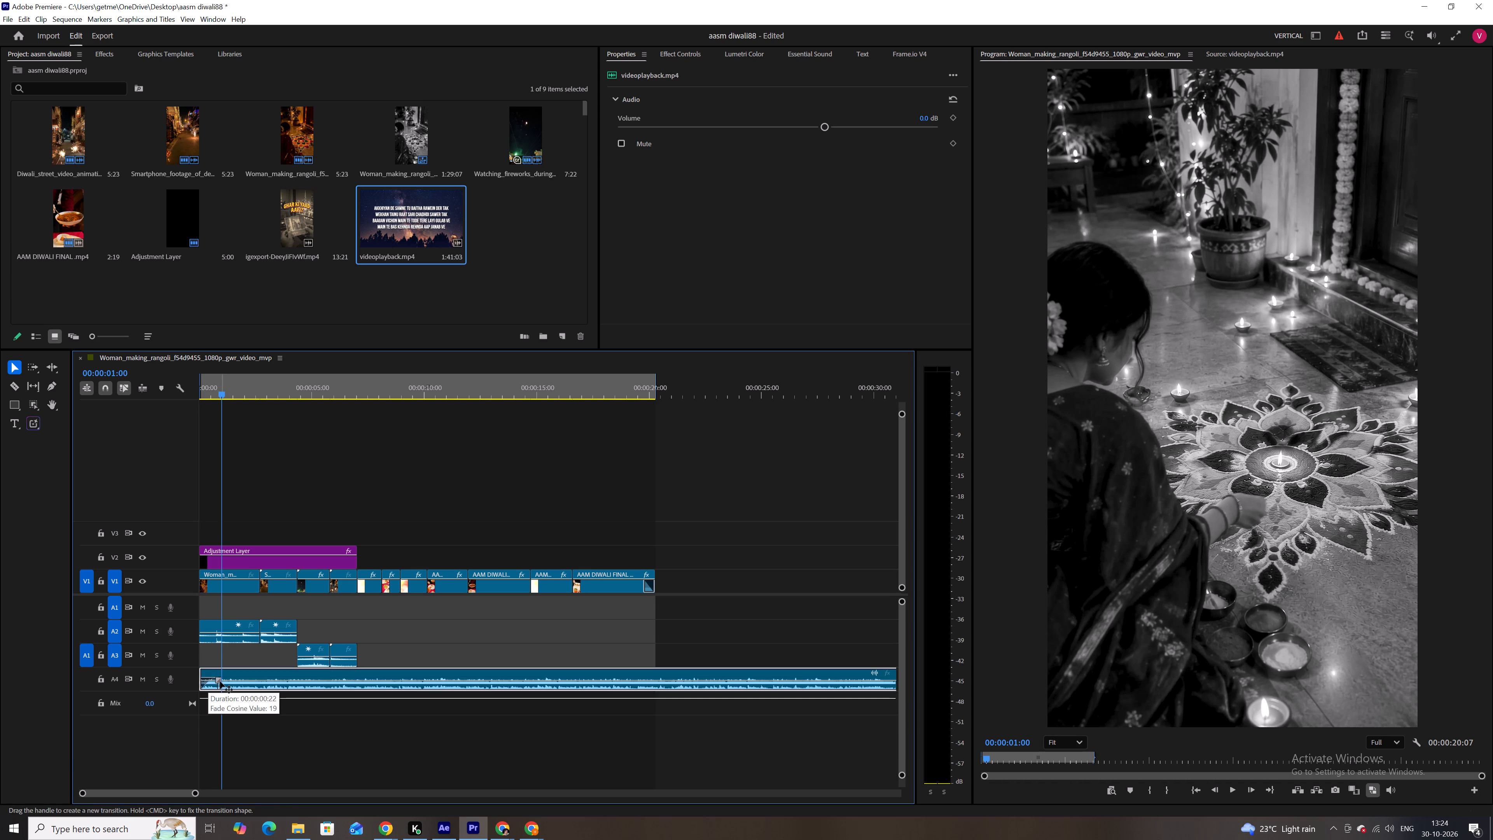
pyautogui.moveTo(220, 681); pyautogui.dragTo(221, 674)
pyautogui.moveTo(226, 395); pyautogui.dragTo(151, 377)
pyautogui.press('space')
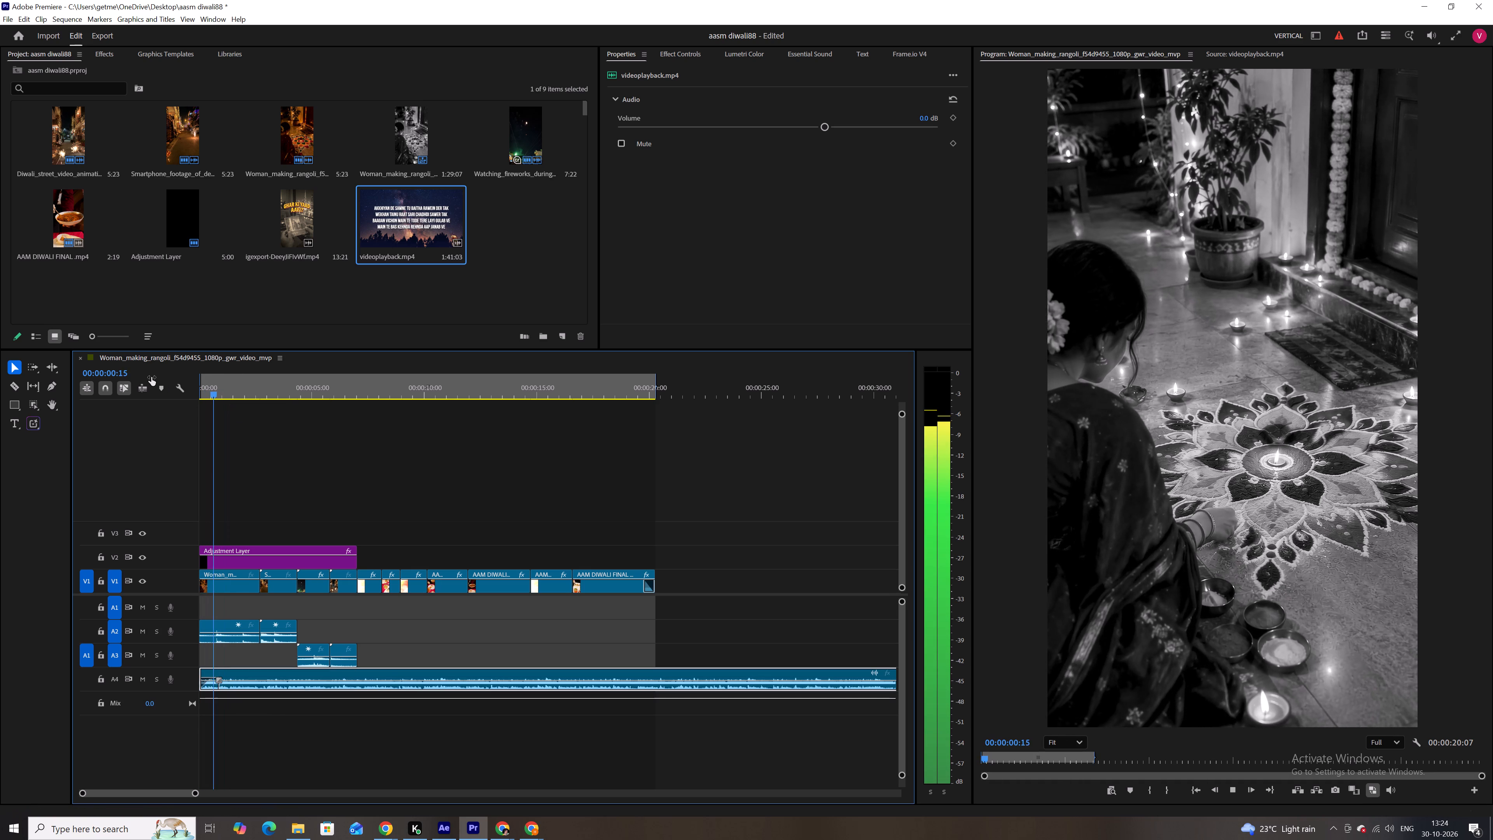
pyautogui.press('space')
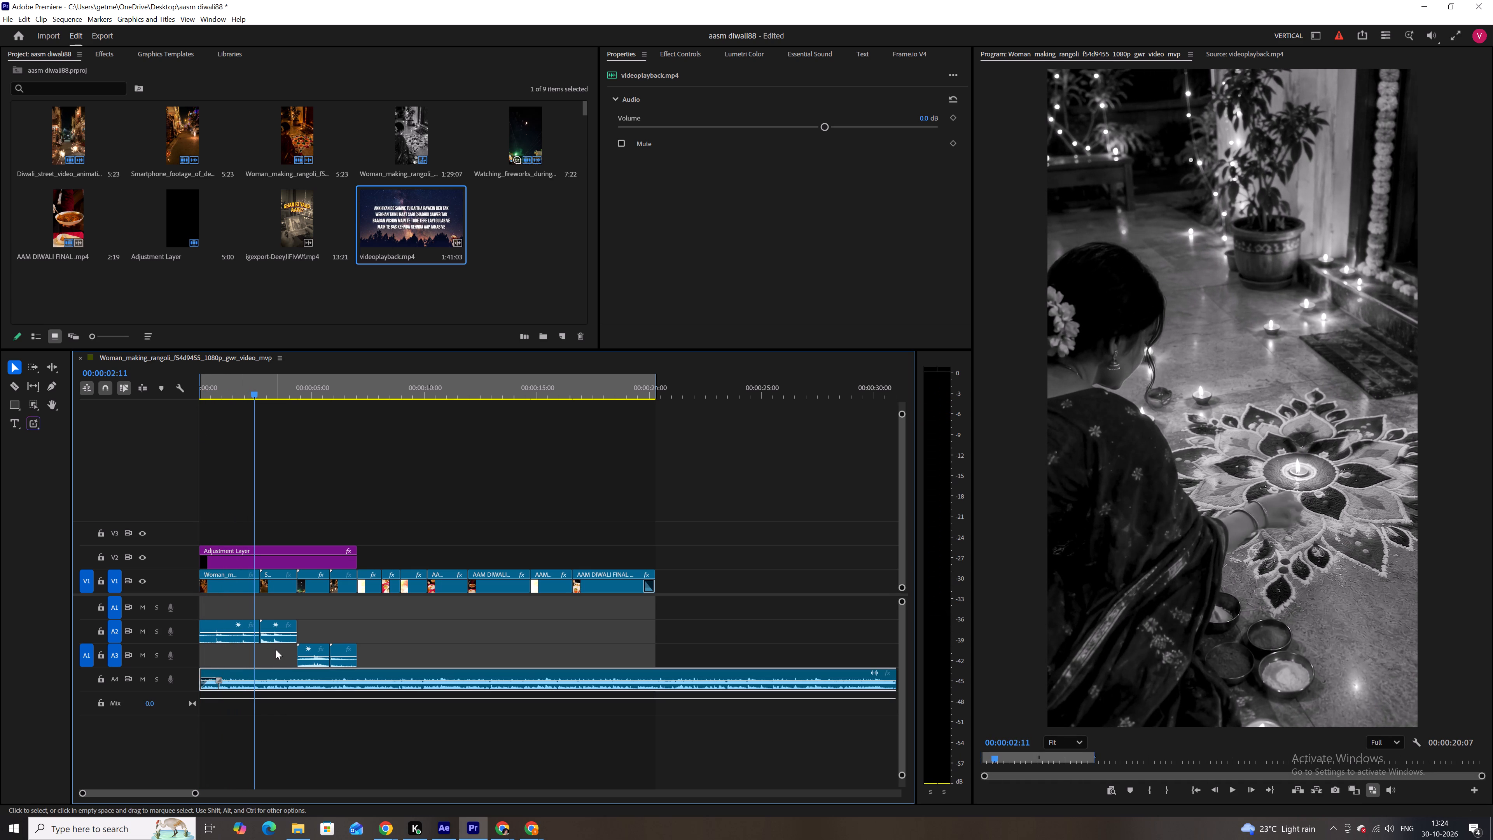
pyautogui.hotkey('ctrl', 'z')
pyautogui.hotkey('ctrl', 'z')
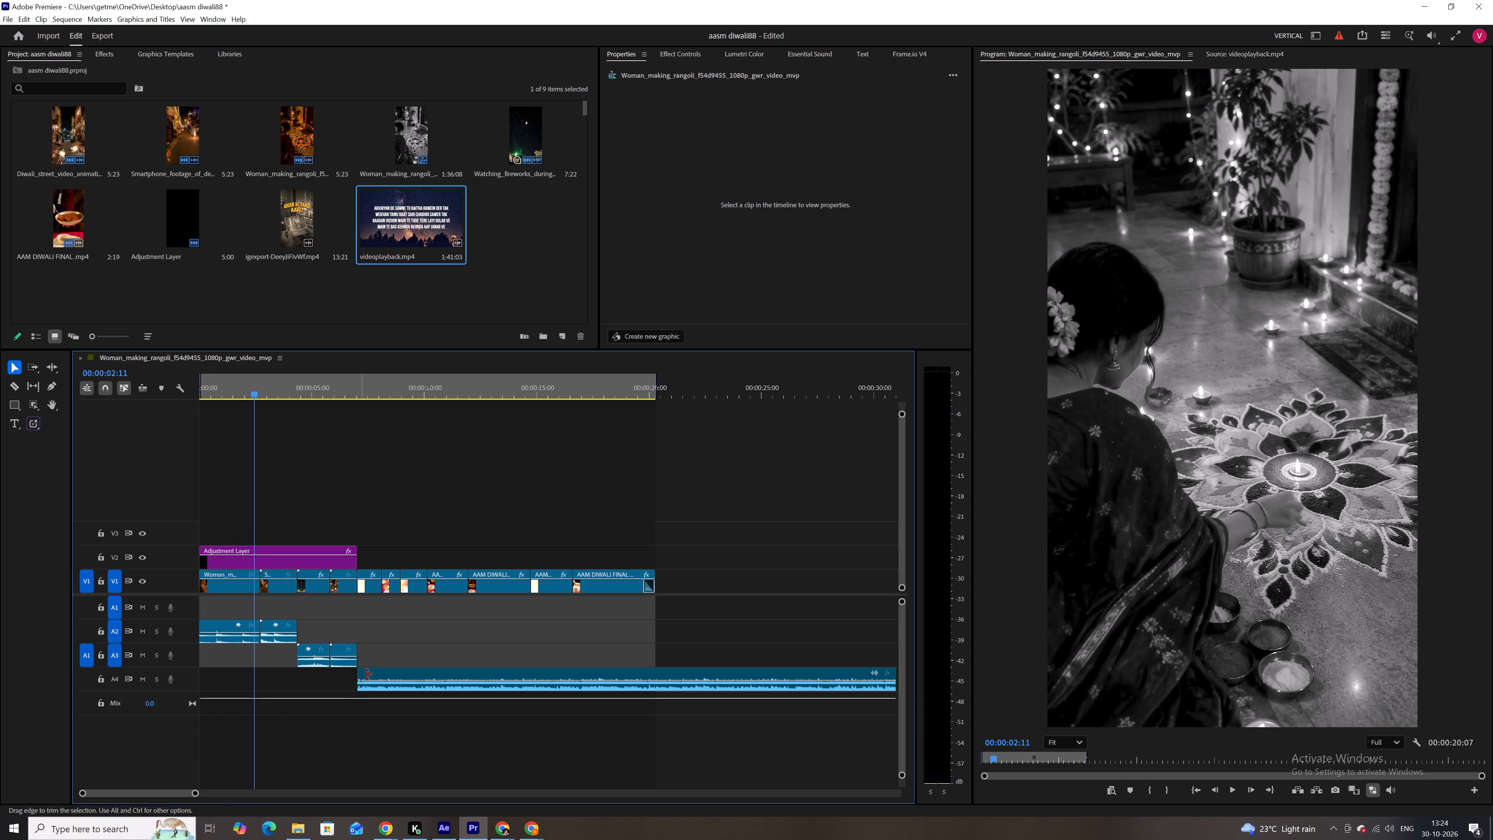
# Extend the start of the A4 song audio back to the sequence start with a short fade-in, and play the sequence through.
pyautogui.moveTo(357, 675); pyautogui.dragTo(146, 666)
pyautogui.click(208, 677)
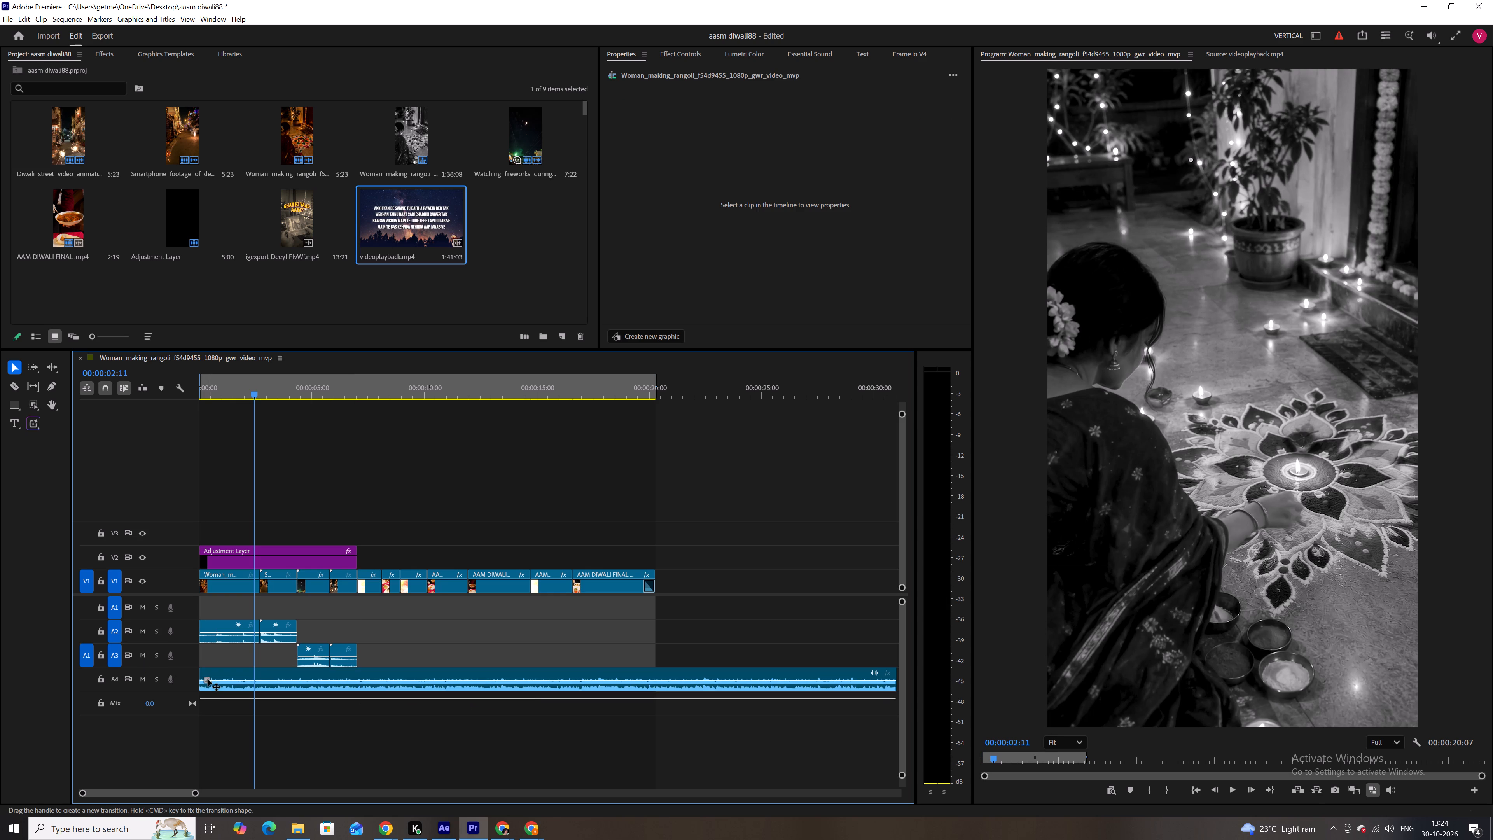
pyautogui.moveTo(208, 679); pyautogui.dragTo(220, 682)
pyautogui.moveTo(214, 389); pyautogui.dragTo(133, 382)
pyautogui.press('space')
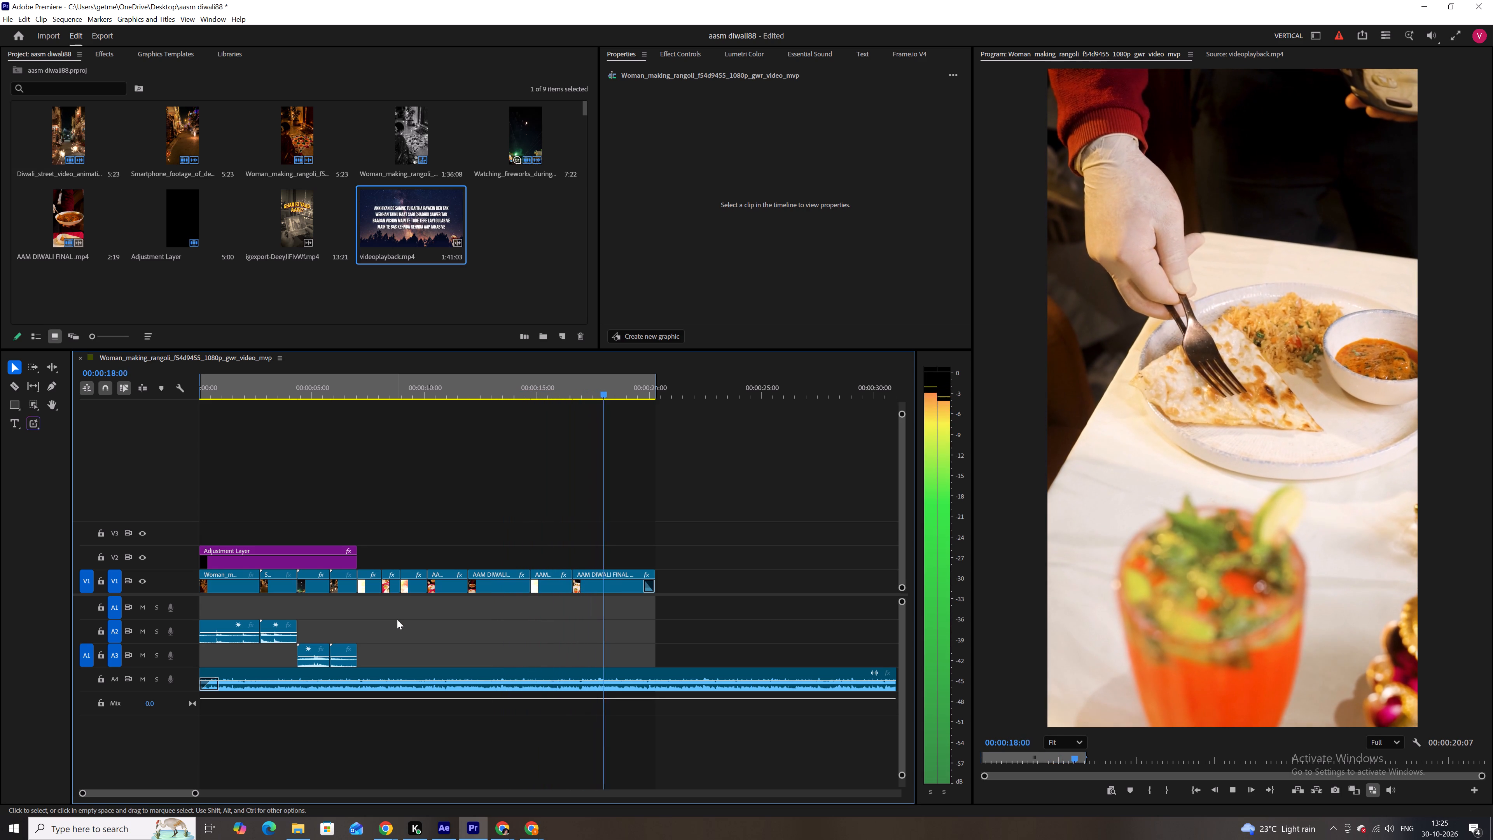
pyautogui.press('space')
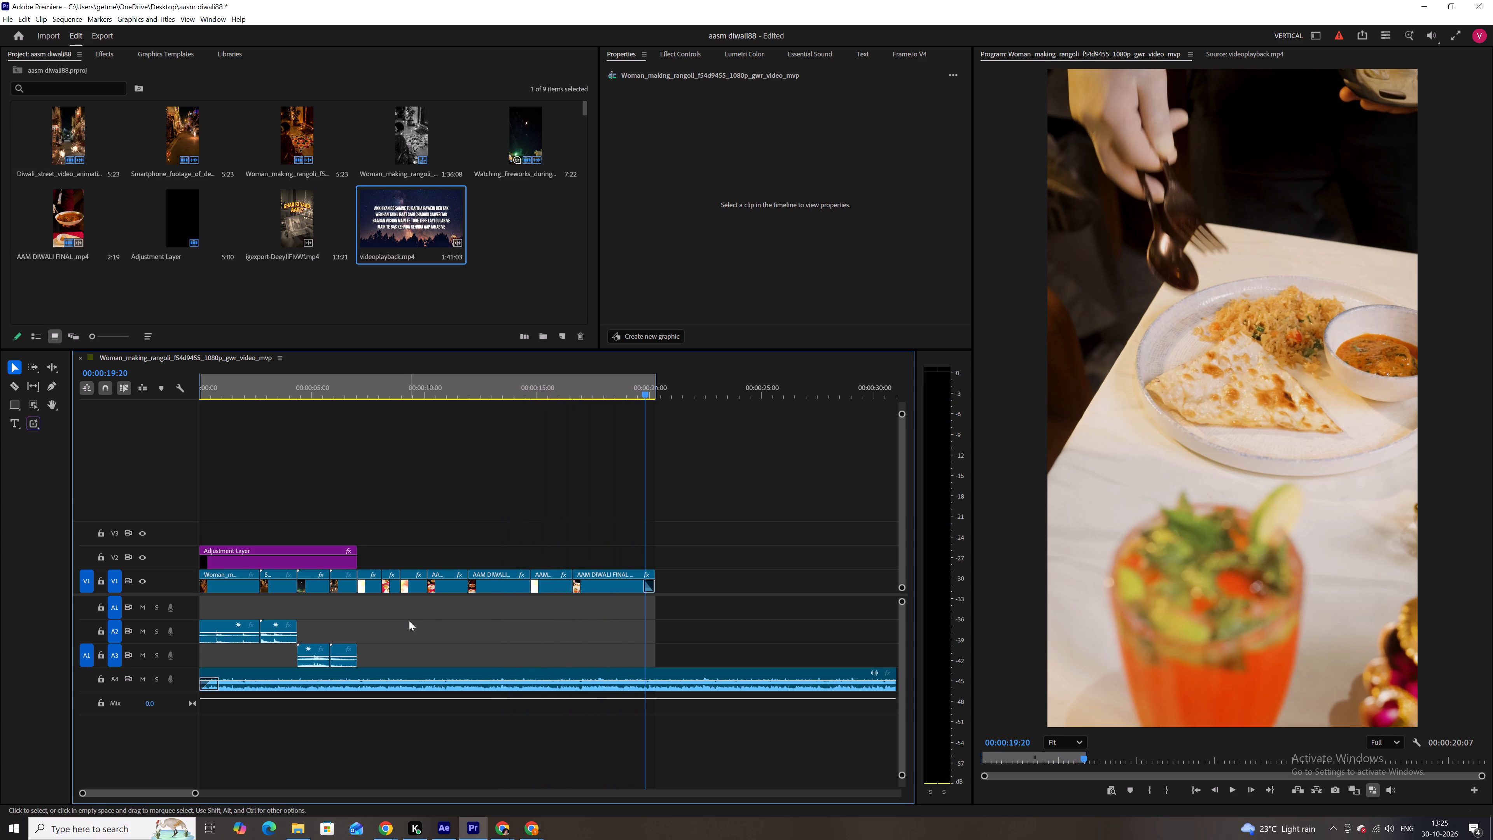
pyautogui.press('space')
pyautogui.press('space')
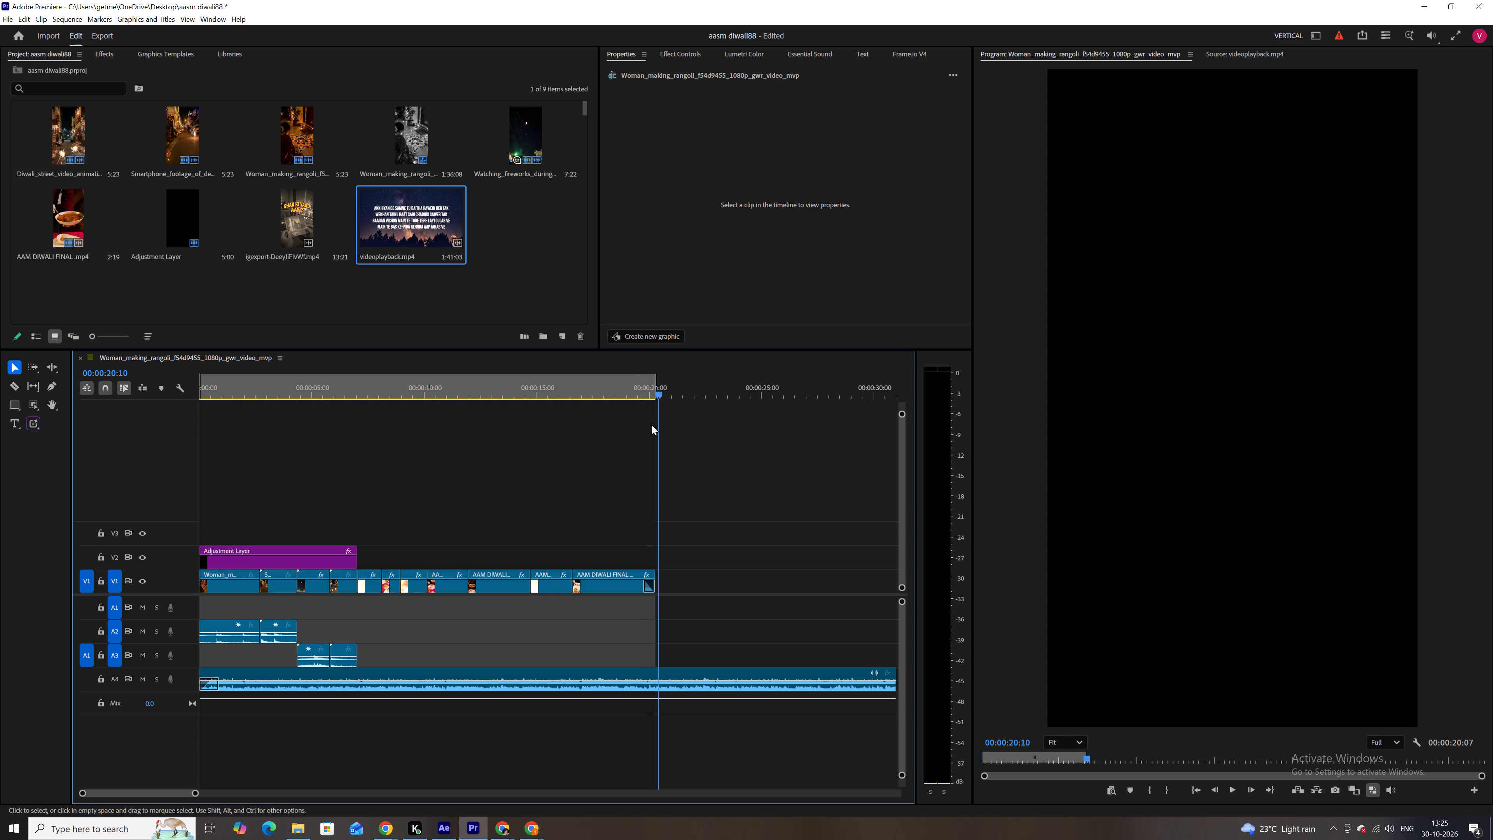
# Cut the song audio on A4 at 00:00:18:17 and delete everything after the cut.
pyautogui.moveTo(616, 383); pyautogui.dragTo(557, 390)
pyautogui.press('space')
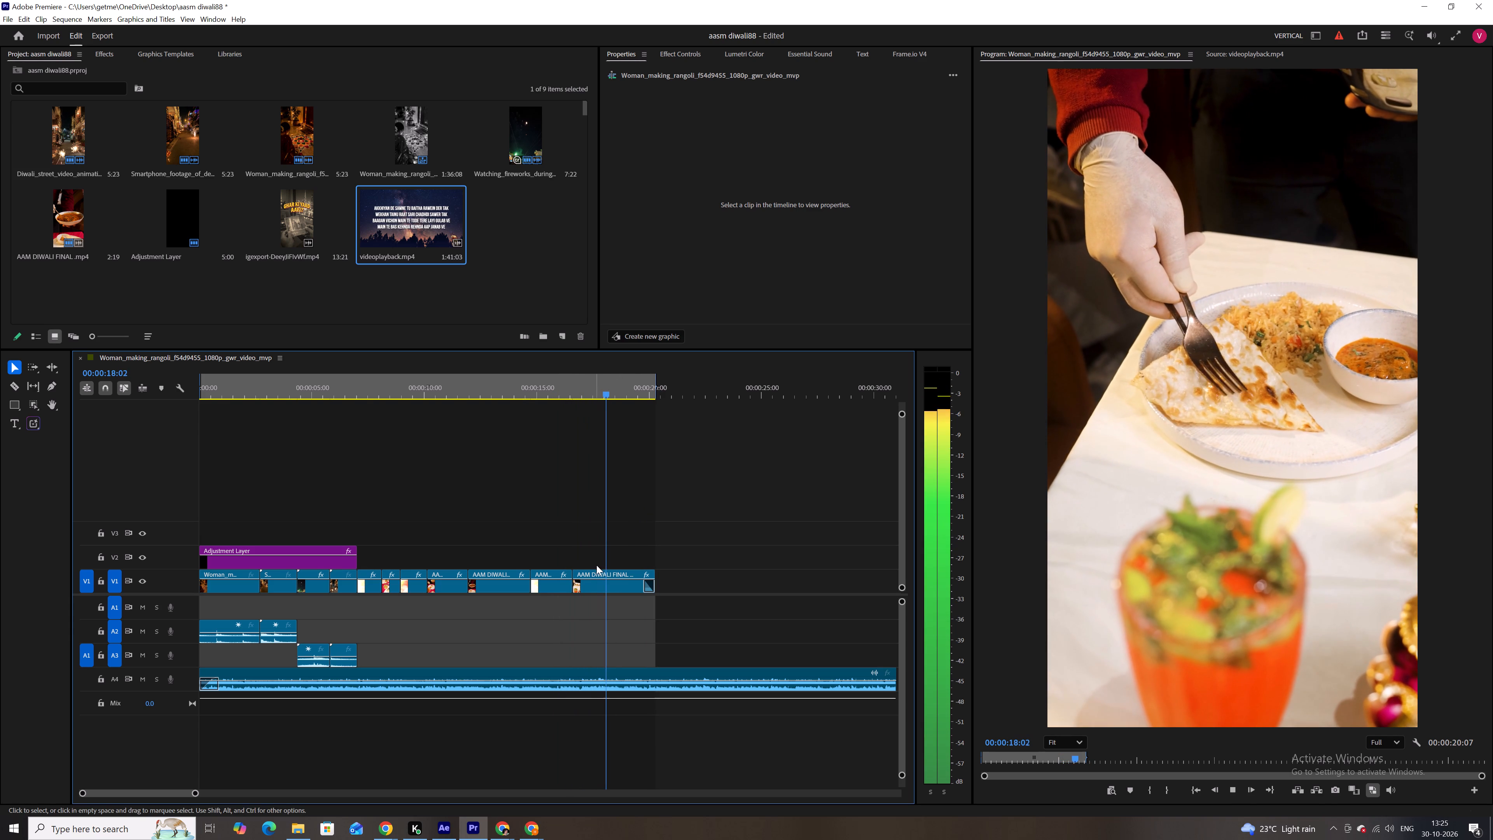
pyautogui.press('space')
pyautogui.press('c')
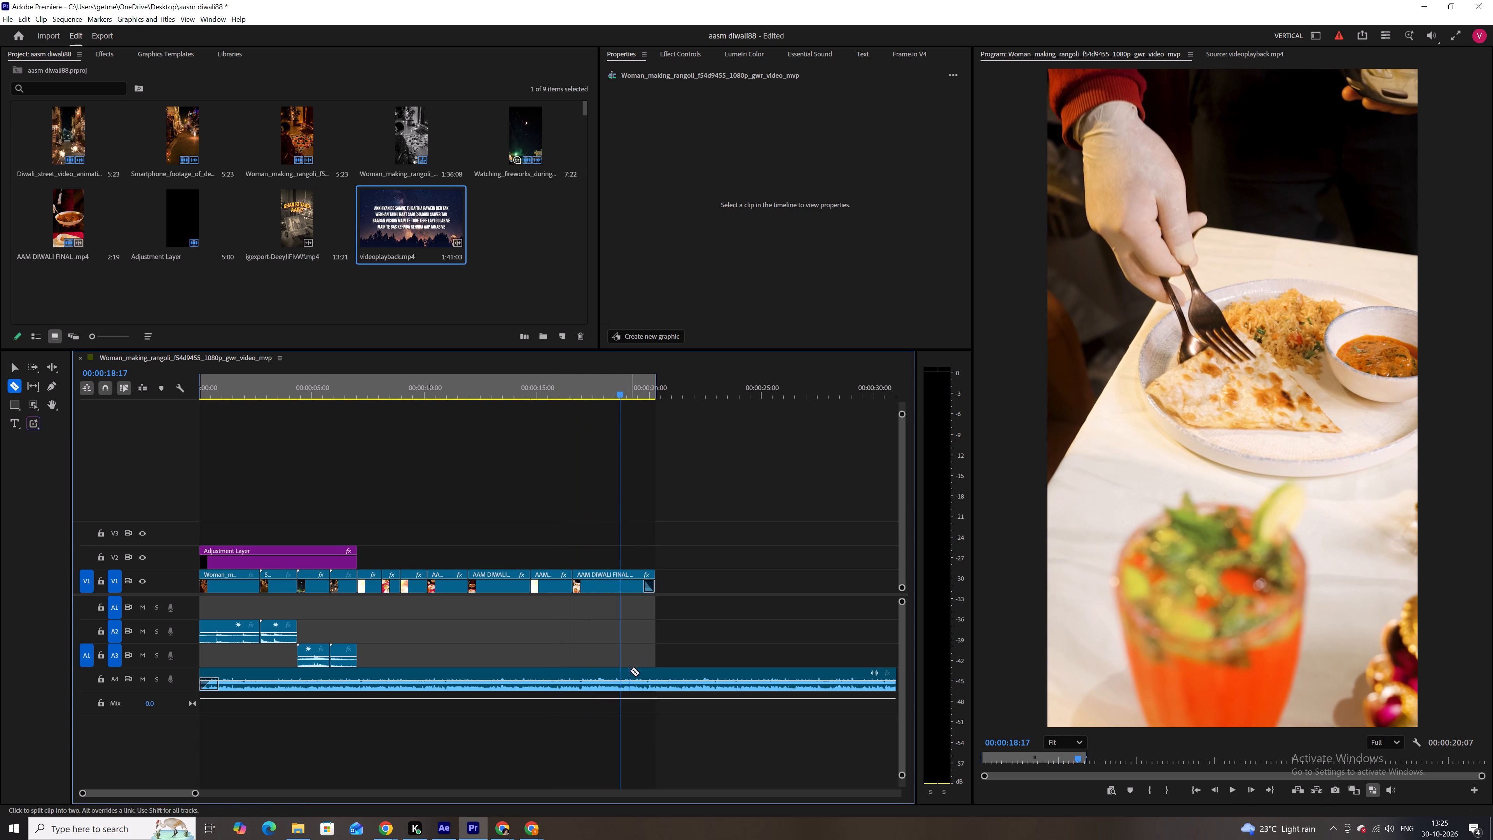
pyautogui.click(624, 670)
pyautogui.press('v')
pyautogui.click(636, 674)
pyautogui.press('BackSpace')
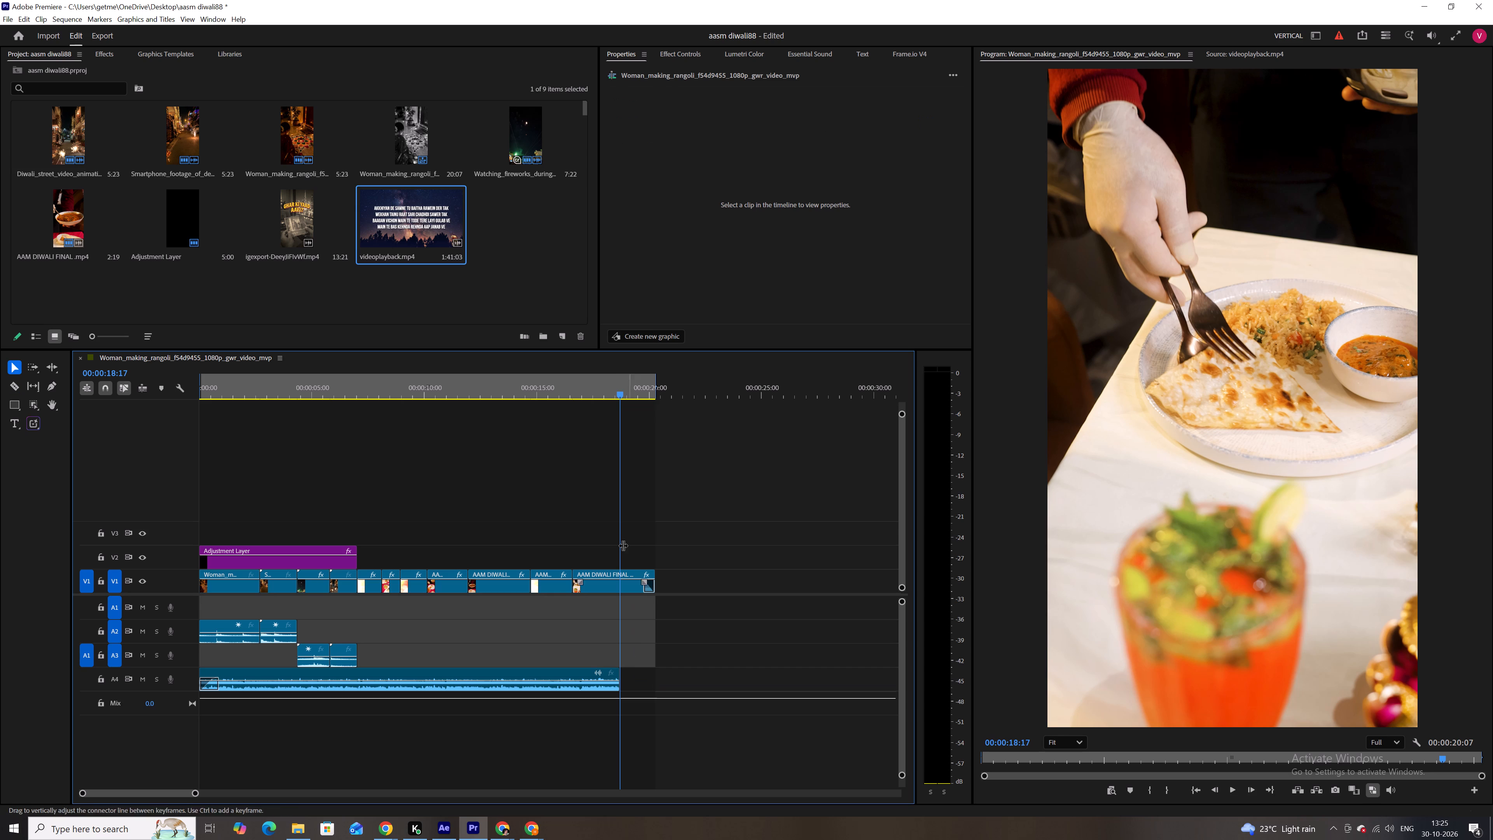
# Cut the V1 rice-serving clip at 00:00:11:13, delete the short piece after the cut, and close the gap.
pyautogui.moveTo(598, 382); pyautogui.dragTo(498, 388)
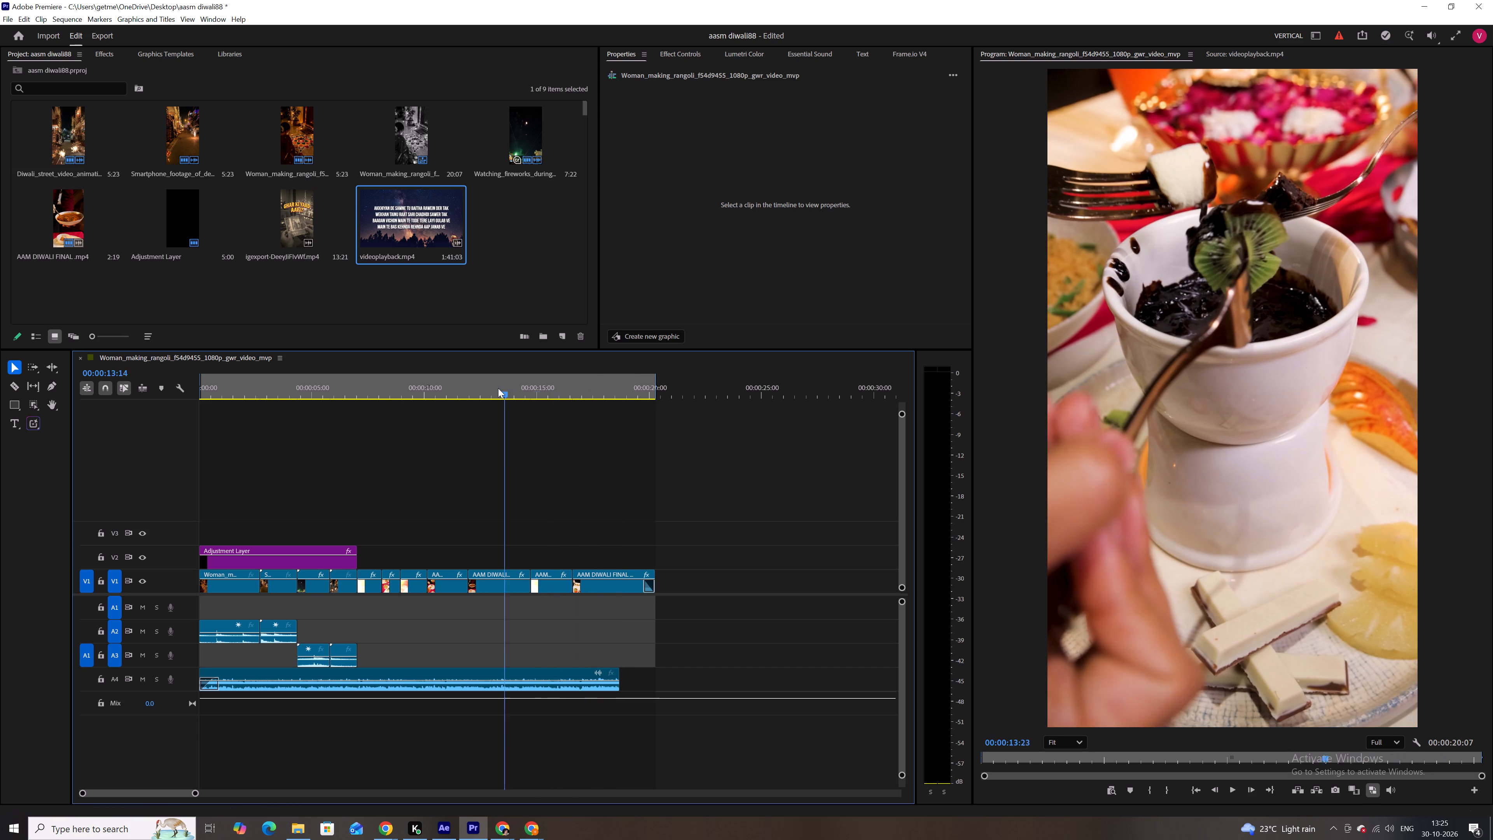
pyautogui.moveTo(498, 388); pyautogui.dragTo(418, 400)
pyautogui.press('space')
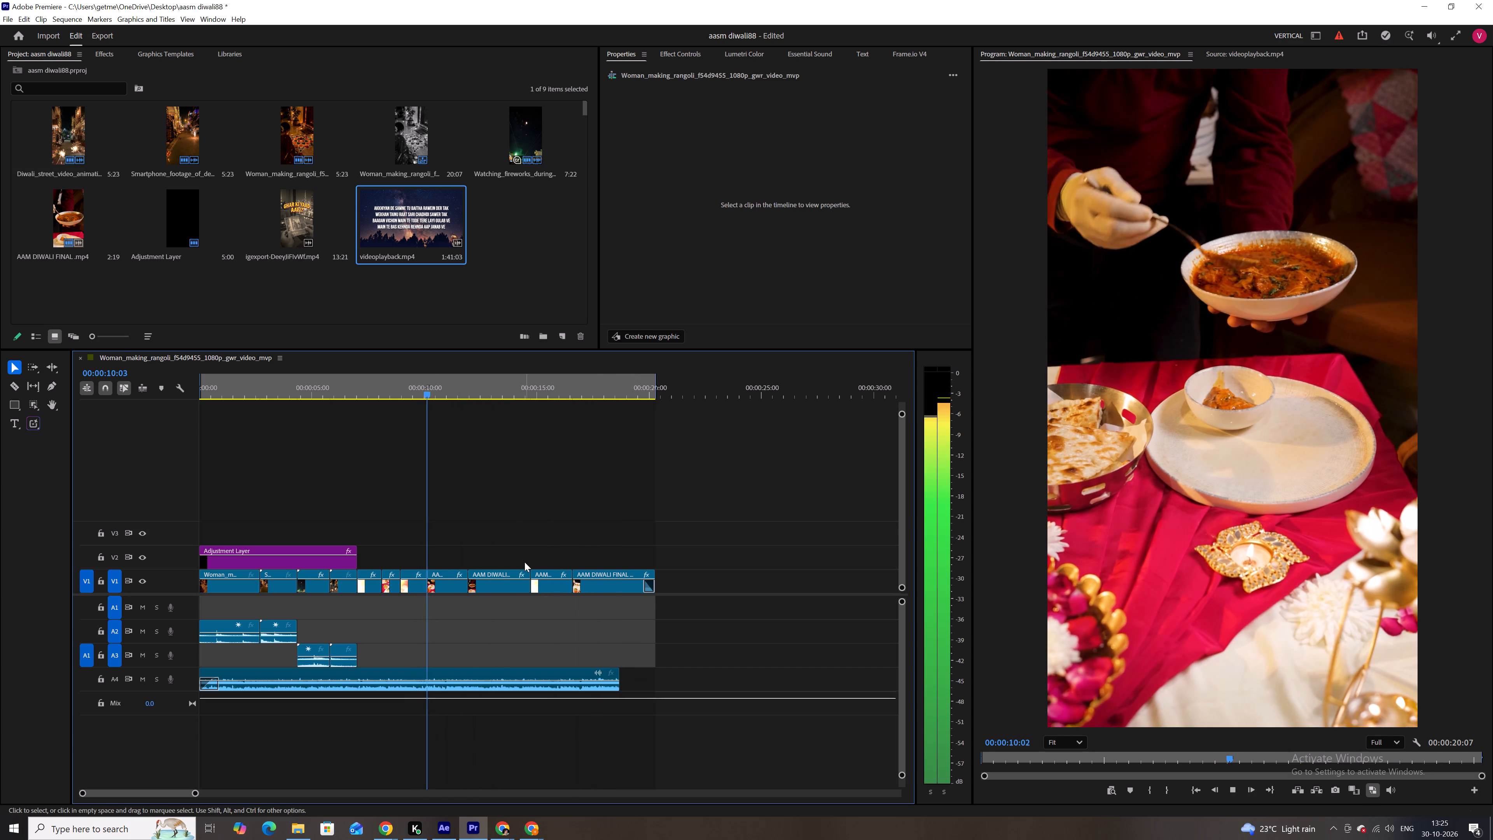
pyautogui.press('space')
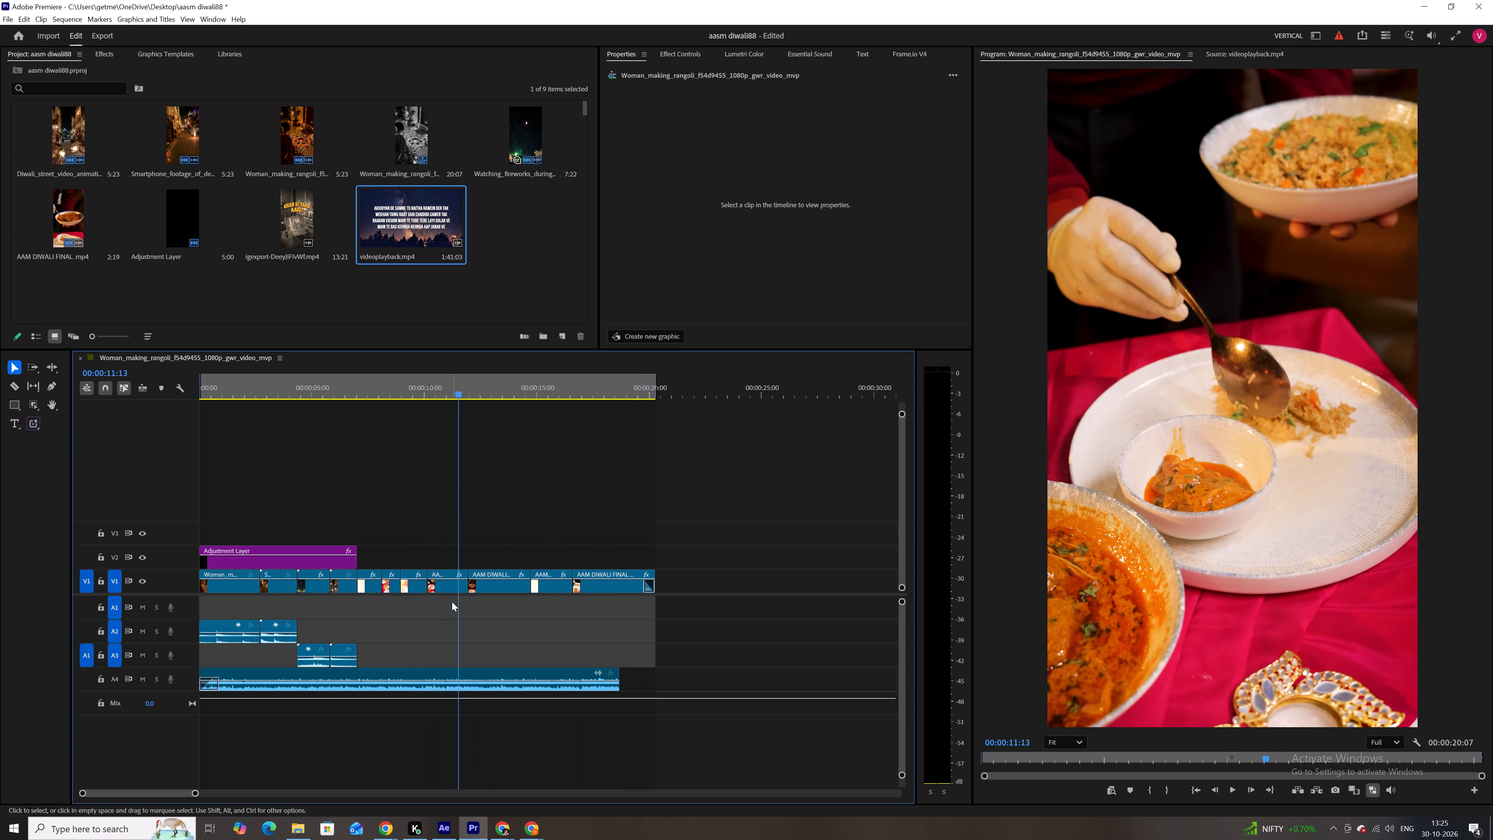
pyautogui.write('c')
pyautogui.click(458, 583)
pyautogui.press('v')
pyautogui.click(465, 585)
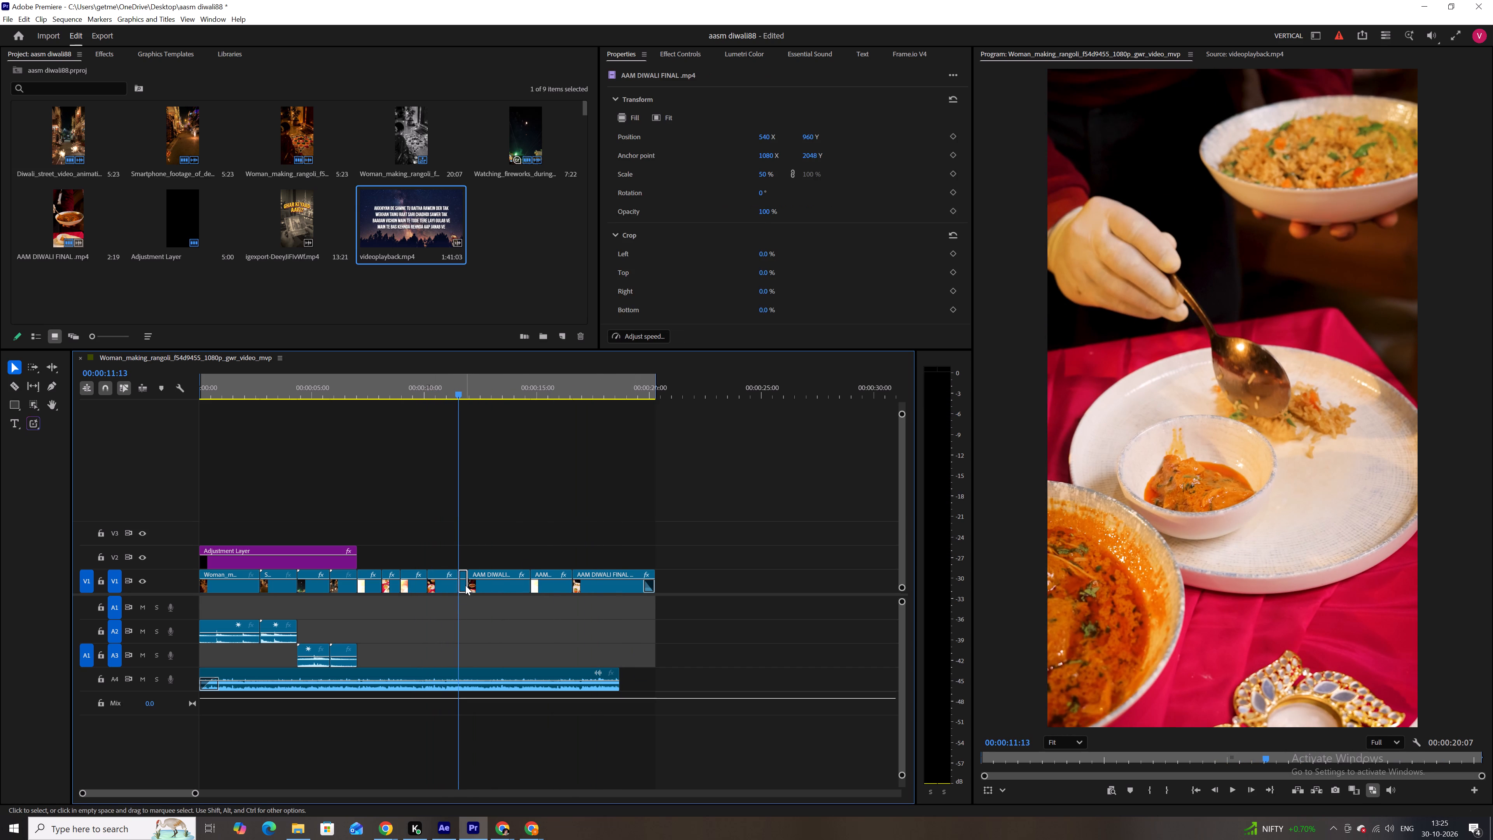
pyautogui.press('BackSpace')
pyautogui.click(465, 585)
pyautogui.press('BackSpace')
# Cut the V1 curry-bowl clip at 00:00:13:02, delete the piece after the cut, and close the gap before the dessert clip.
pyautogui.press('space')
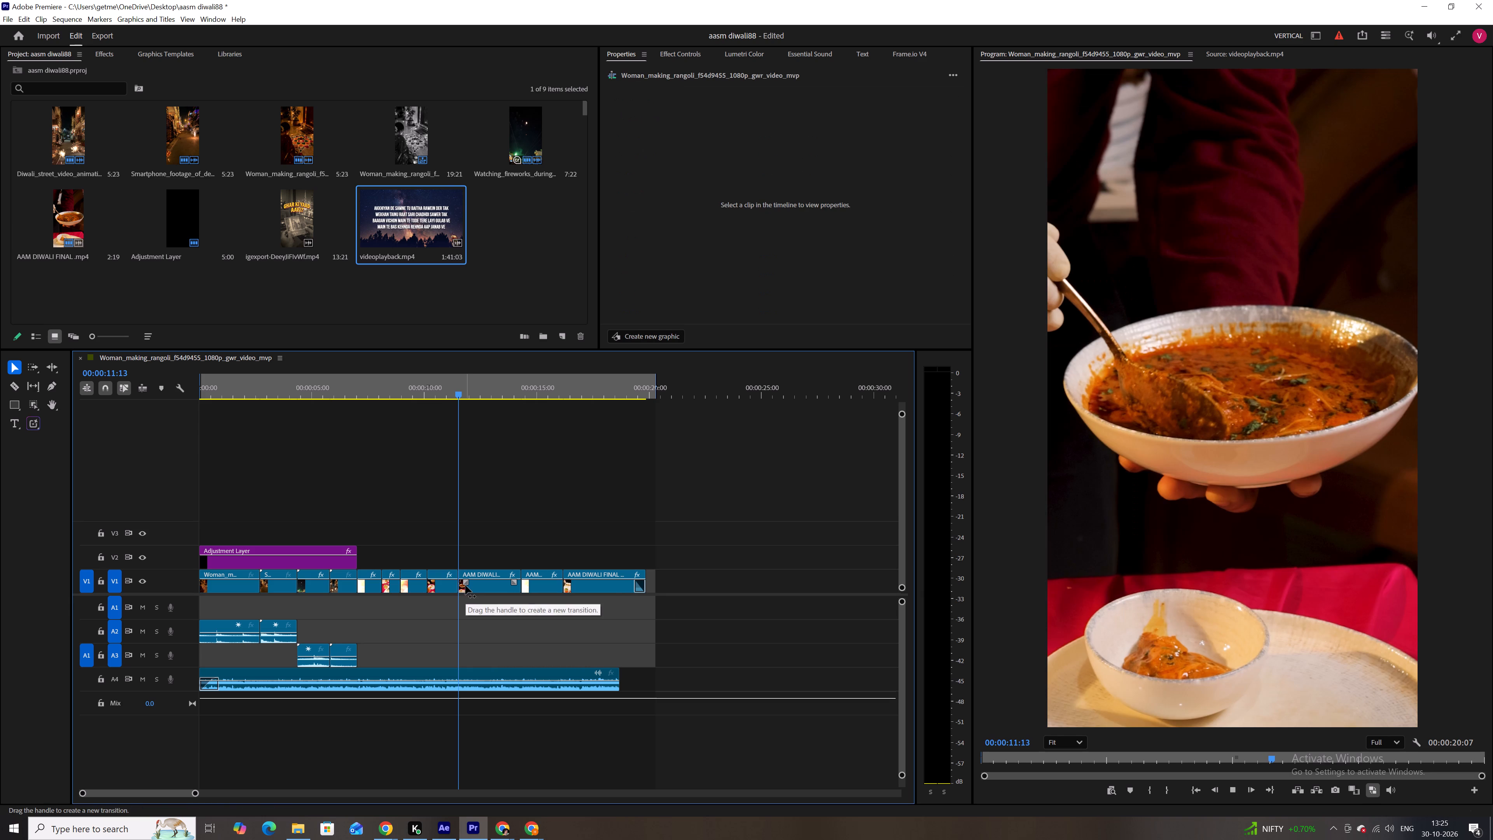
pyautogui.press('space')
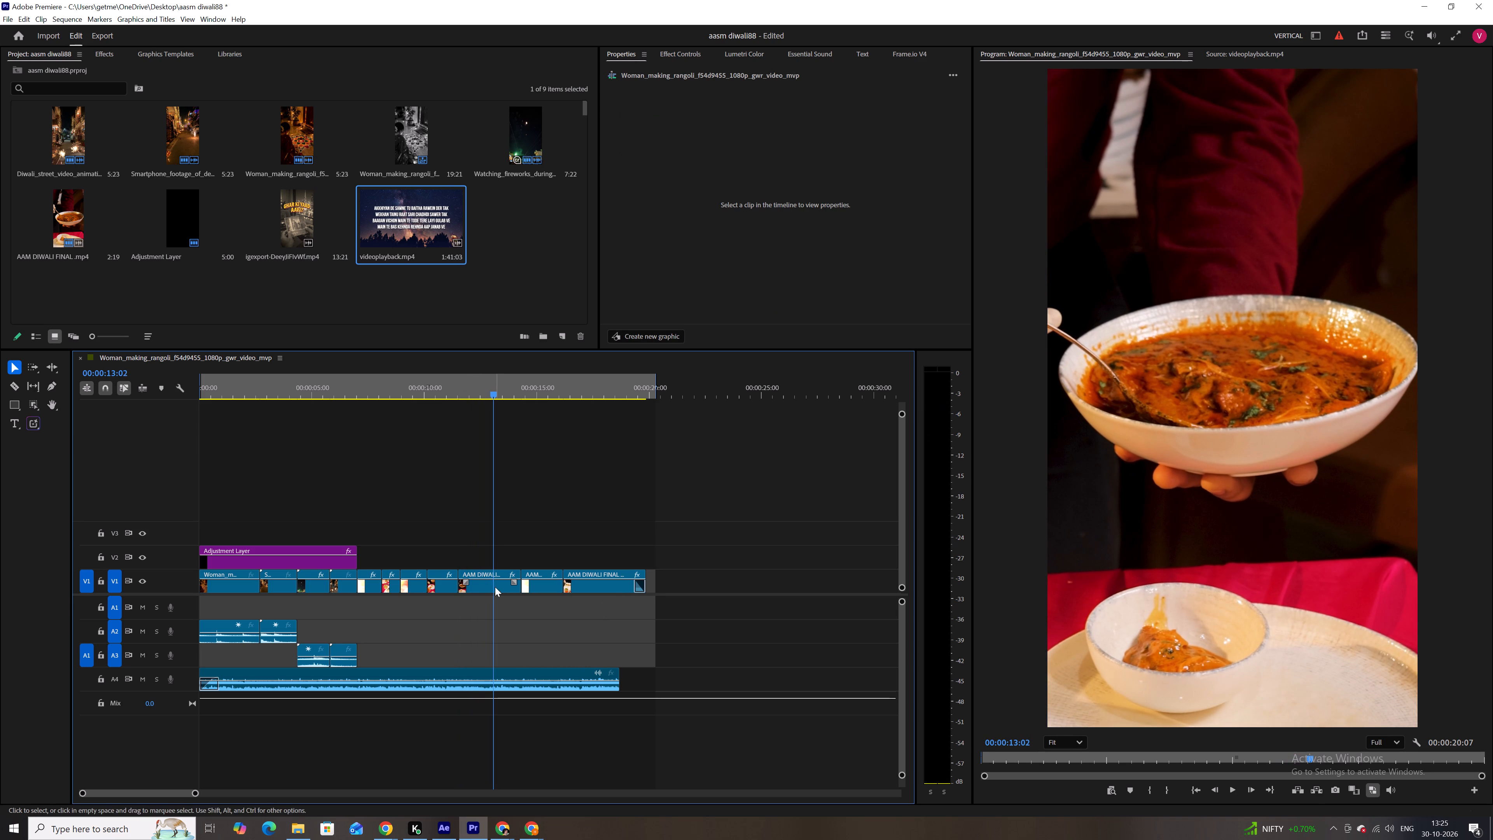
pyautogui.press('c')
pyautogui.click(492, 584)
pyautogui.press('v')
pyautogui.click(498, 583)
pyautogui.moveTo(502, 563); pyautogui.dragTo(504, 569)
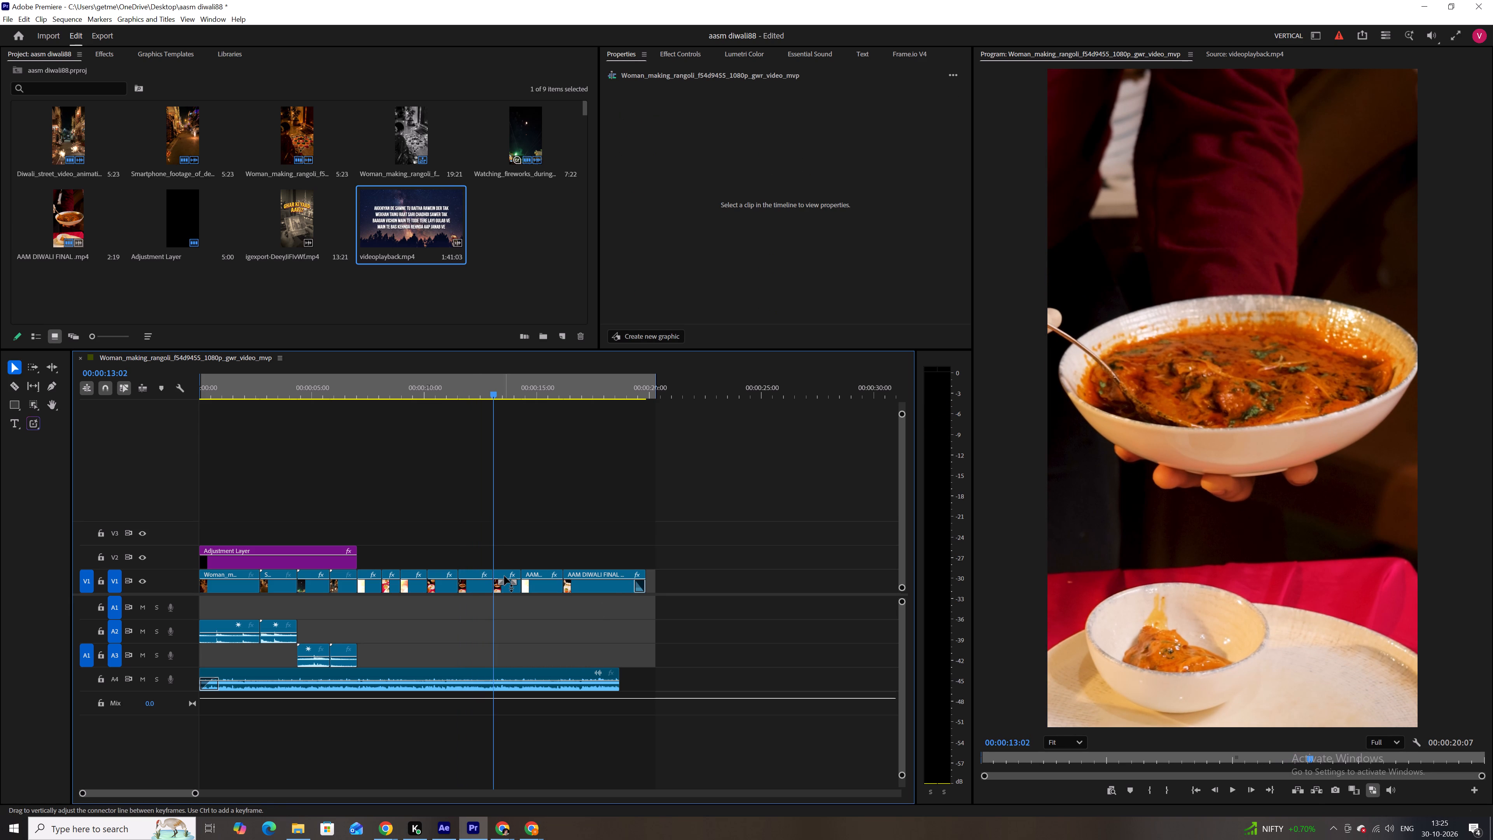
pyautogui.click(504, 576)
pyautogui.press('BackSpace')
pyautogui.click(505, 576)
pyautogui.press('BackSpace')
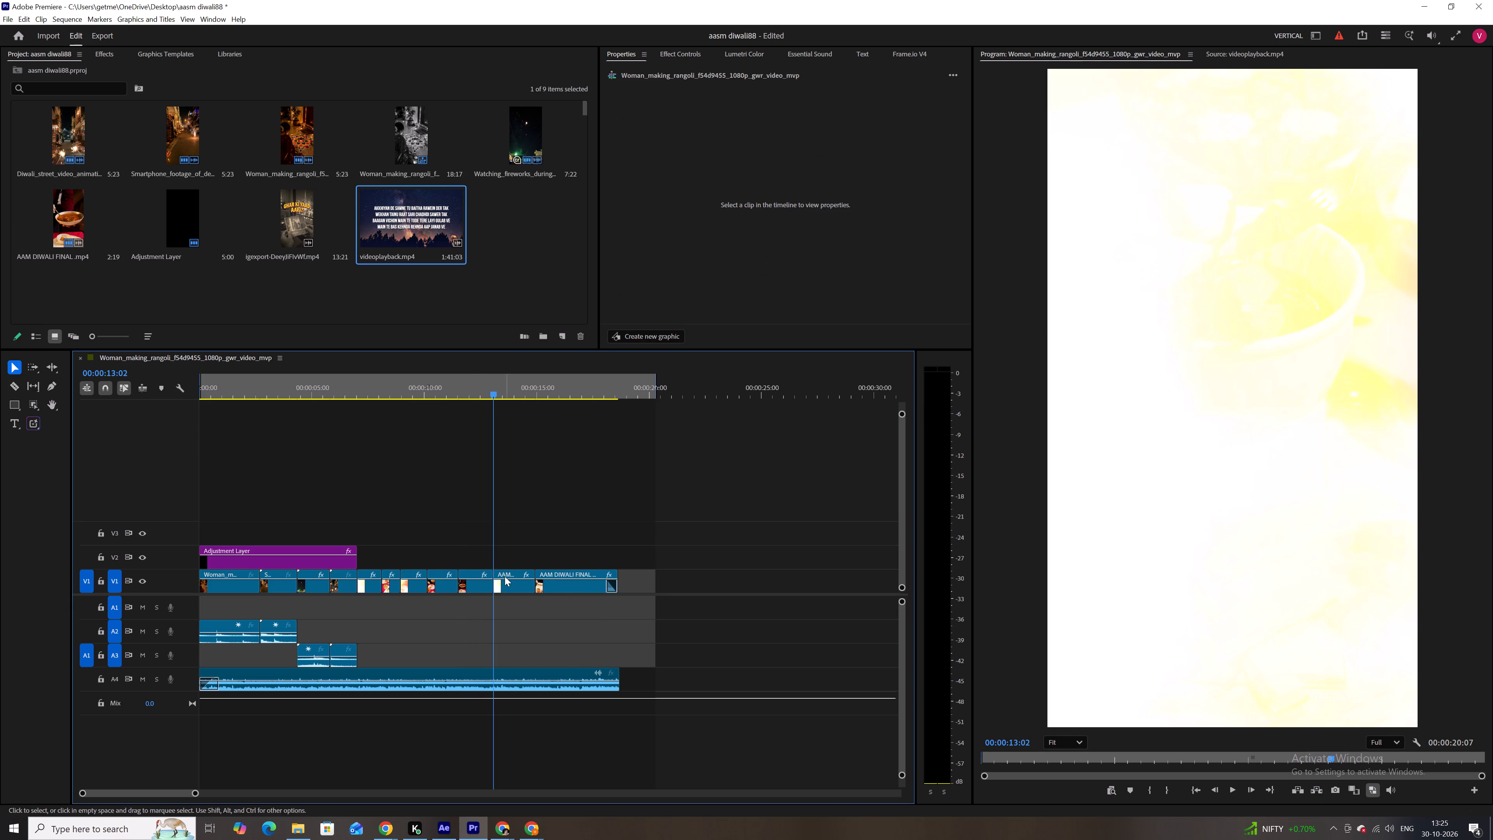
# Give the song audio on A4 a short fade-out at its end and play back the ending.
pyautogui.press('space')
pyautogui.press('space')
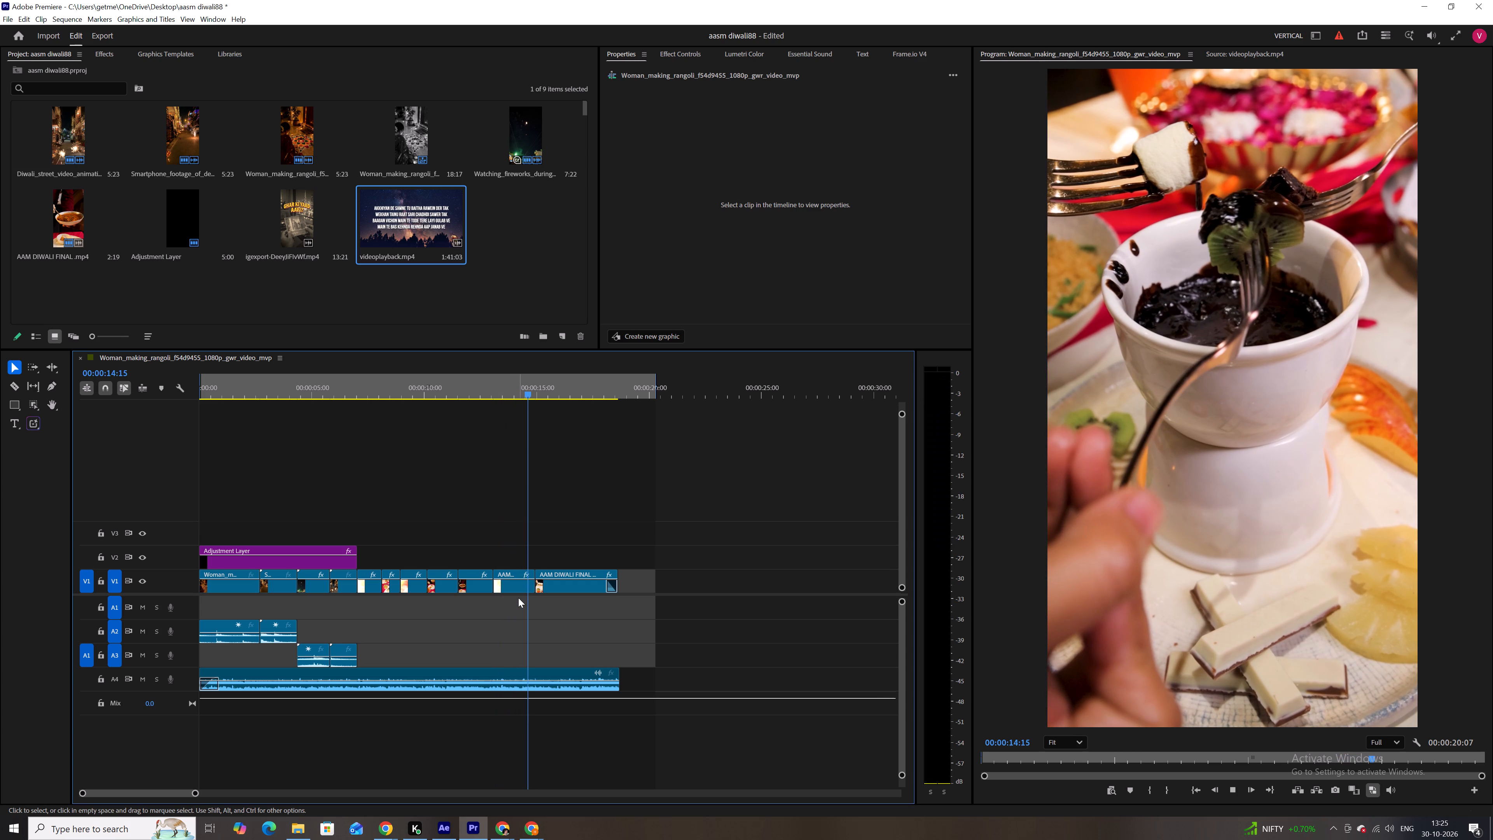
pyautogui.press('space')
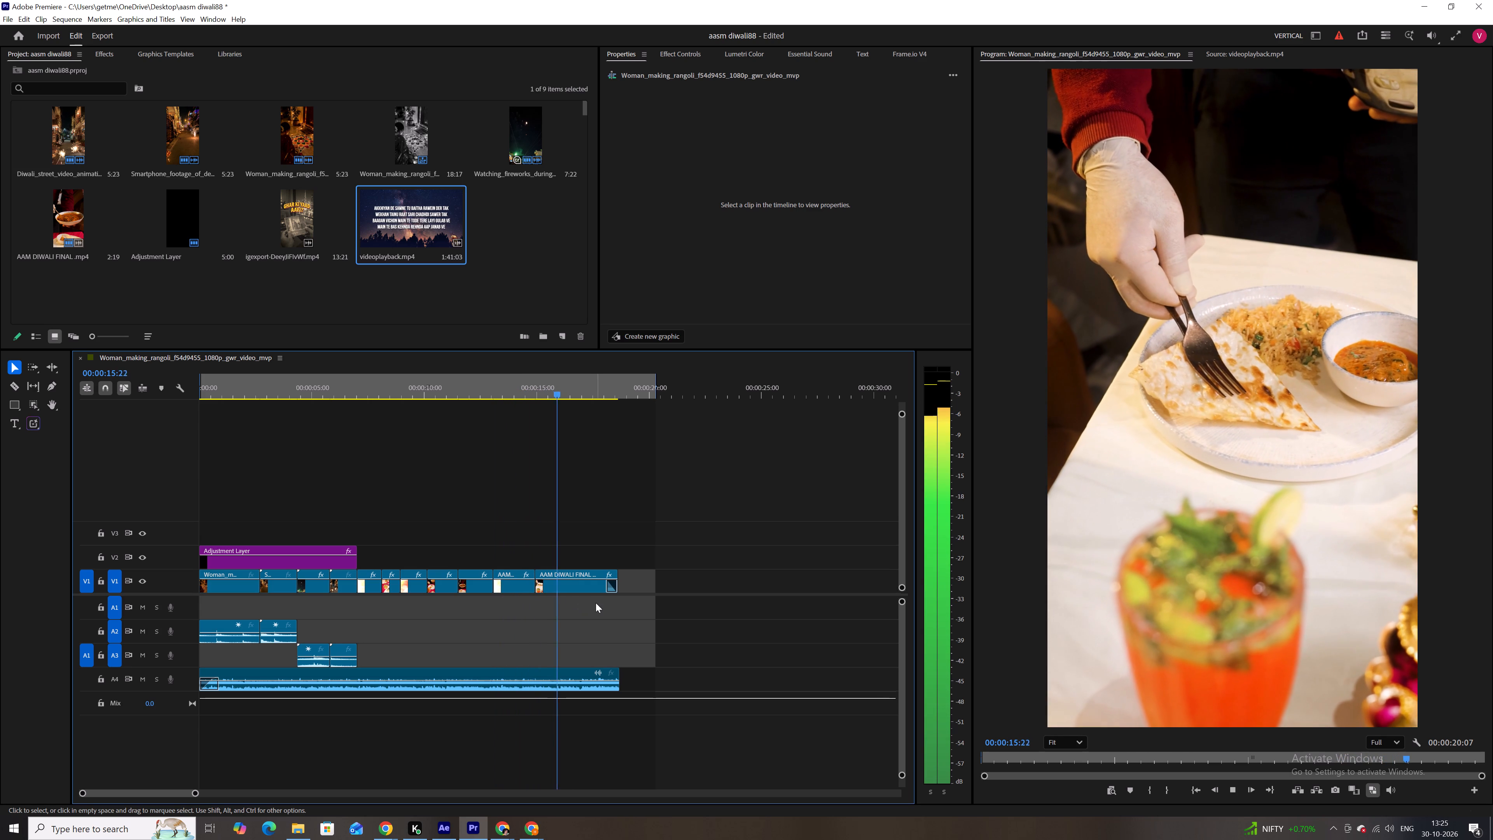
pyautogui.moveTo(612, 682); pyautogui.dragTo(604, 680)
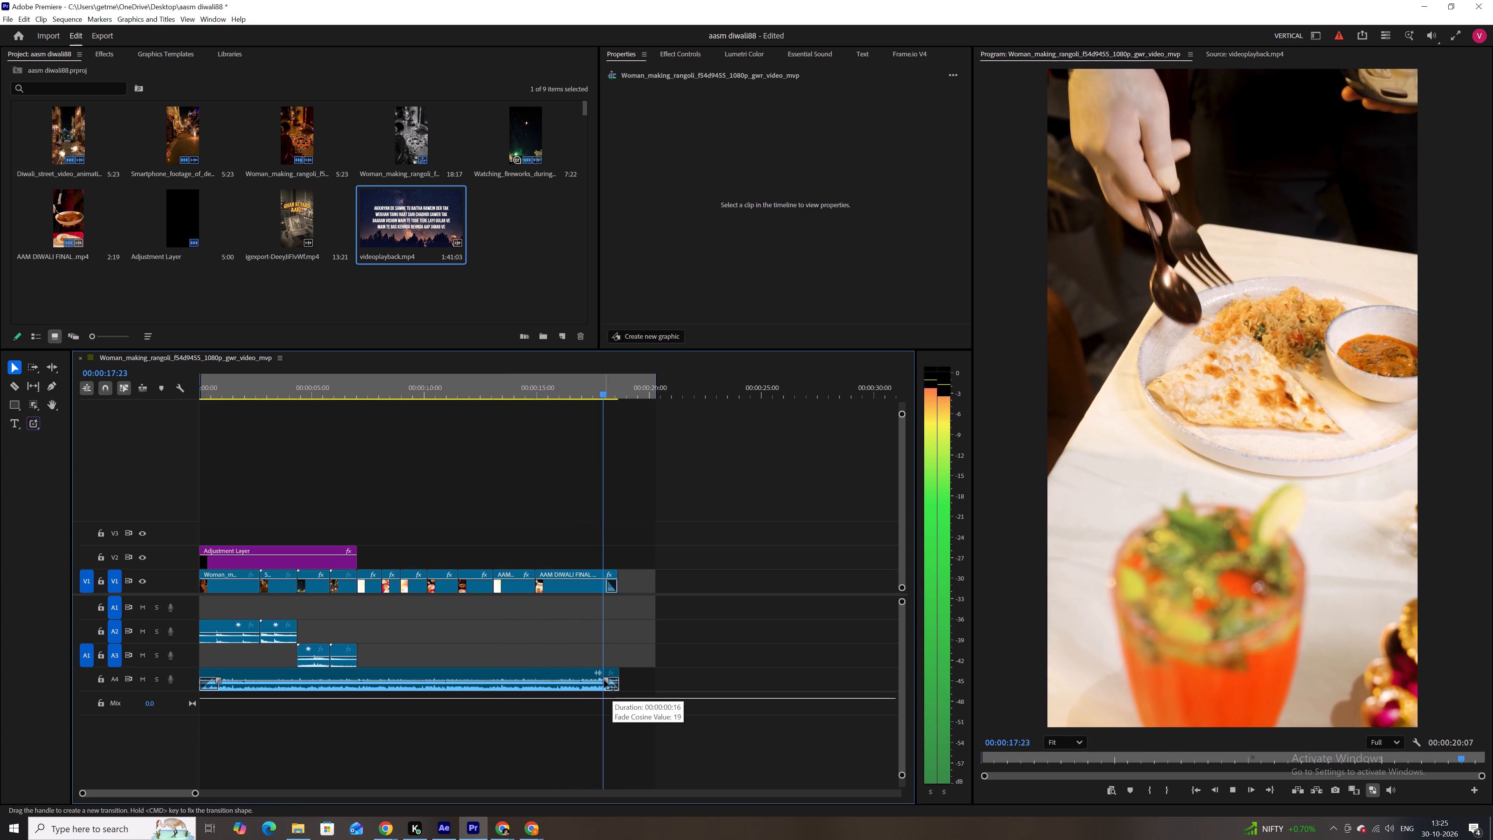
pyautogui.moveTo(604, 680); pyautogui.dragTo(601, 679)
pyautogui.press('space')
pyautogui.moveTo(603, 678); pyautogui.dragTo(595, 677)
pyautogui.click(604, 394)
pyautogui.press('space')
pyautogui.press('space')
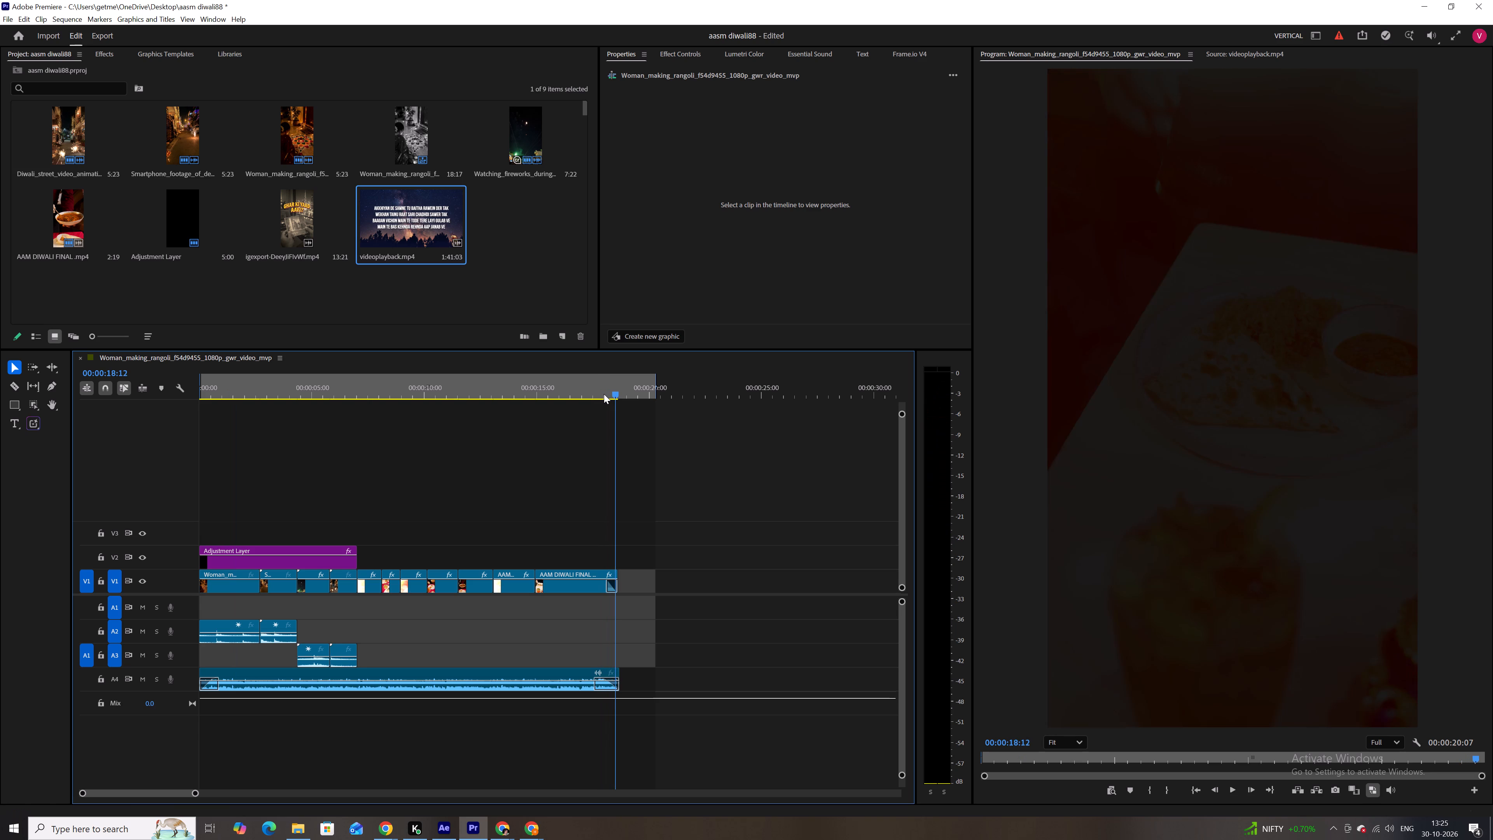
# Set the sequence out point at 00:00:18:16, at the end of the last clip.
pyautogui.press('space')
pyautogui.press('space')
pyautogui.press('o')
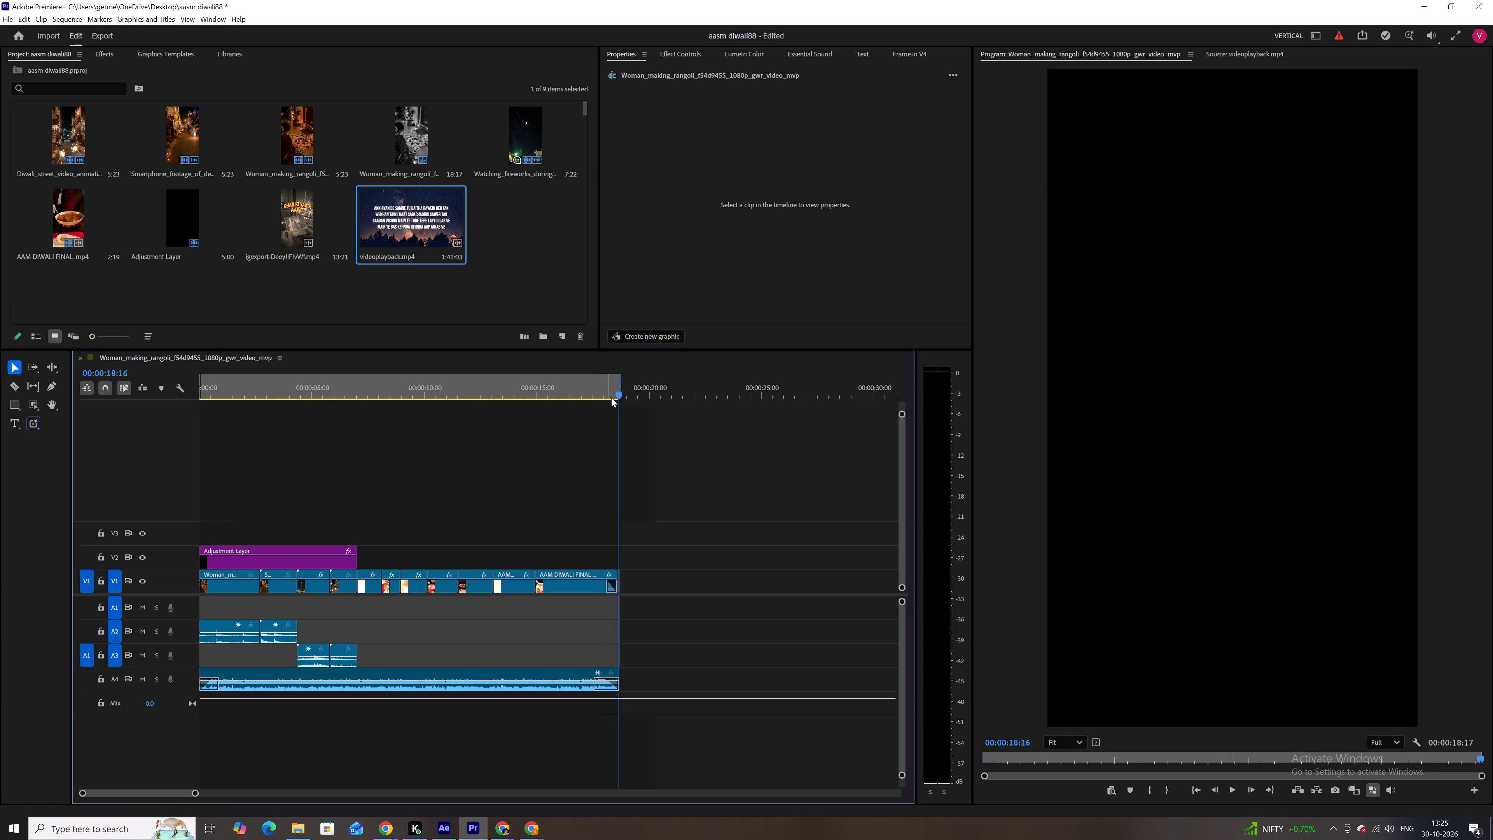
# Return the playhead to the start of the sequence and save the project.
pyautogui.moveTo(618, 395); pyautogui.dragTo(163, 404)
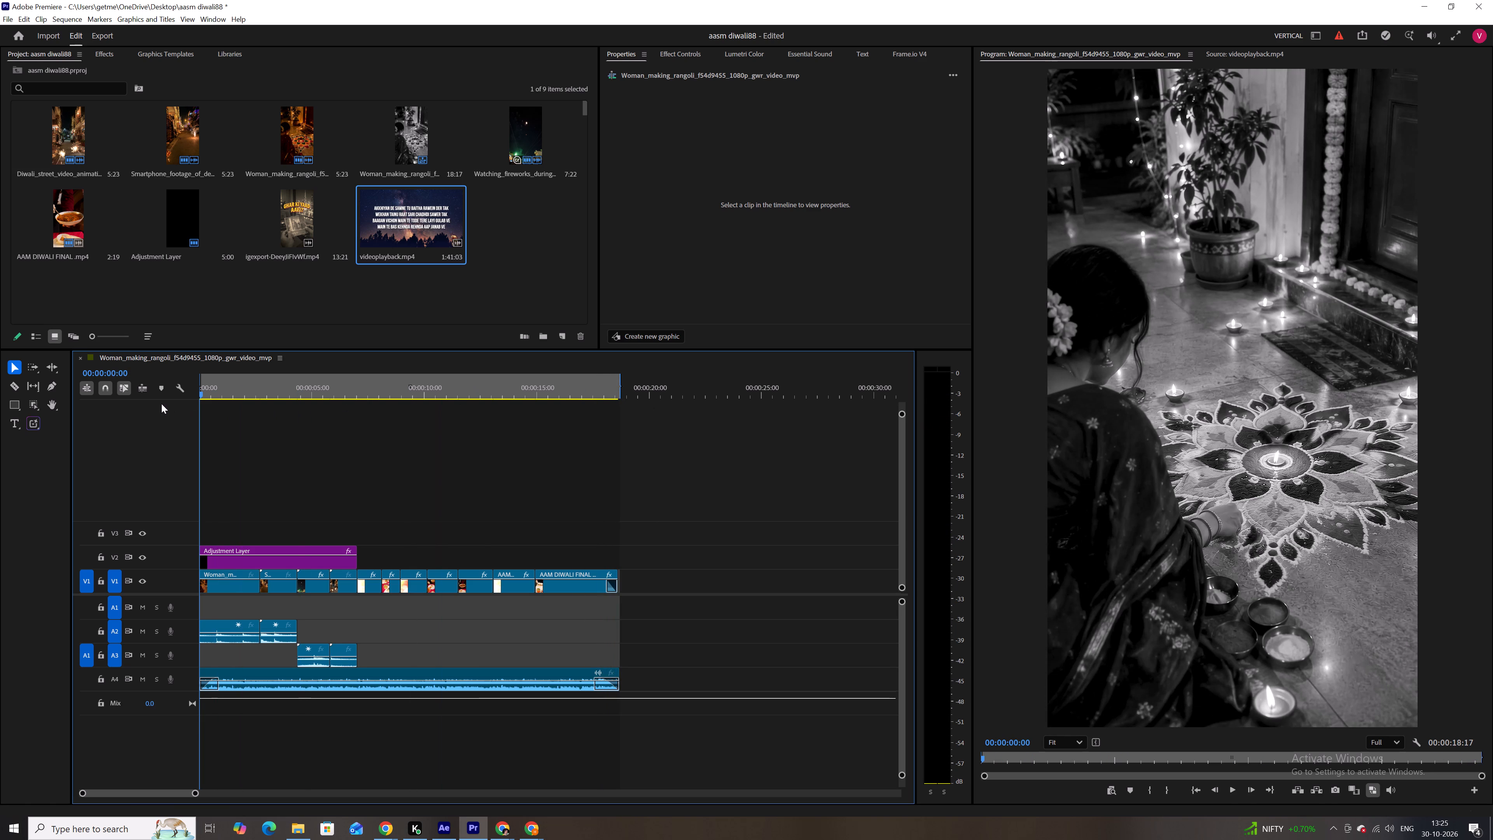
pyautogui.hotkey('ctrl', 's')
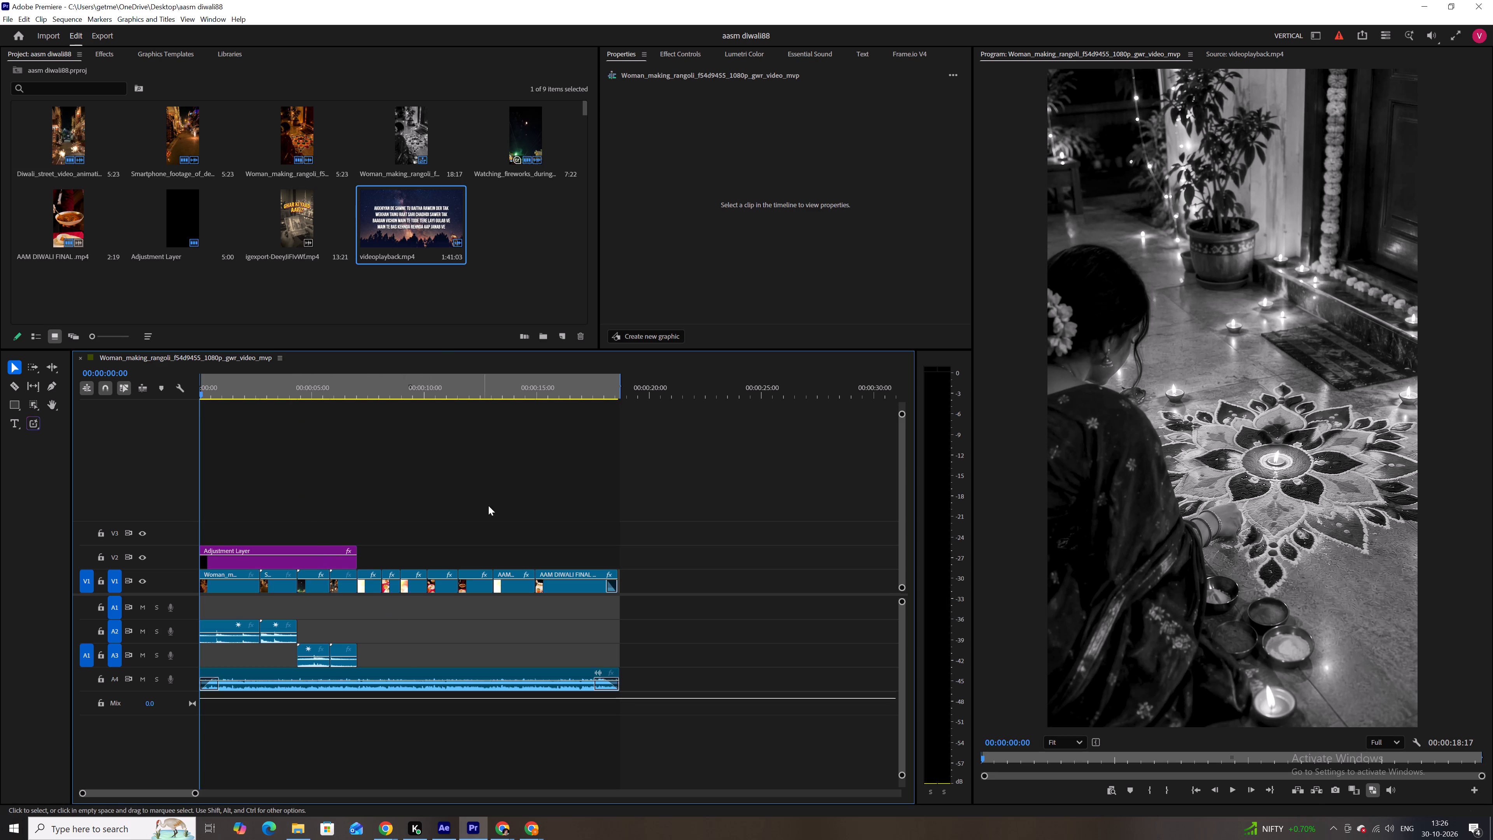
# Open the export settings for the finished sequence.
pyautogui.click(111, 36)
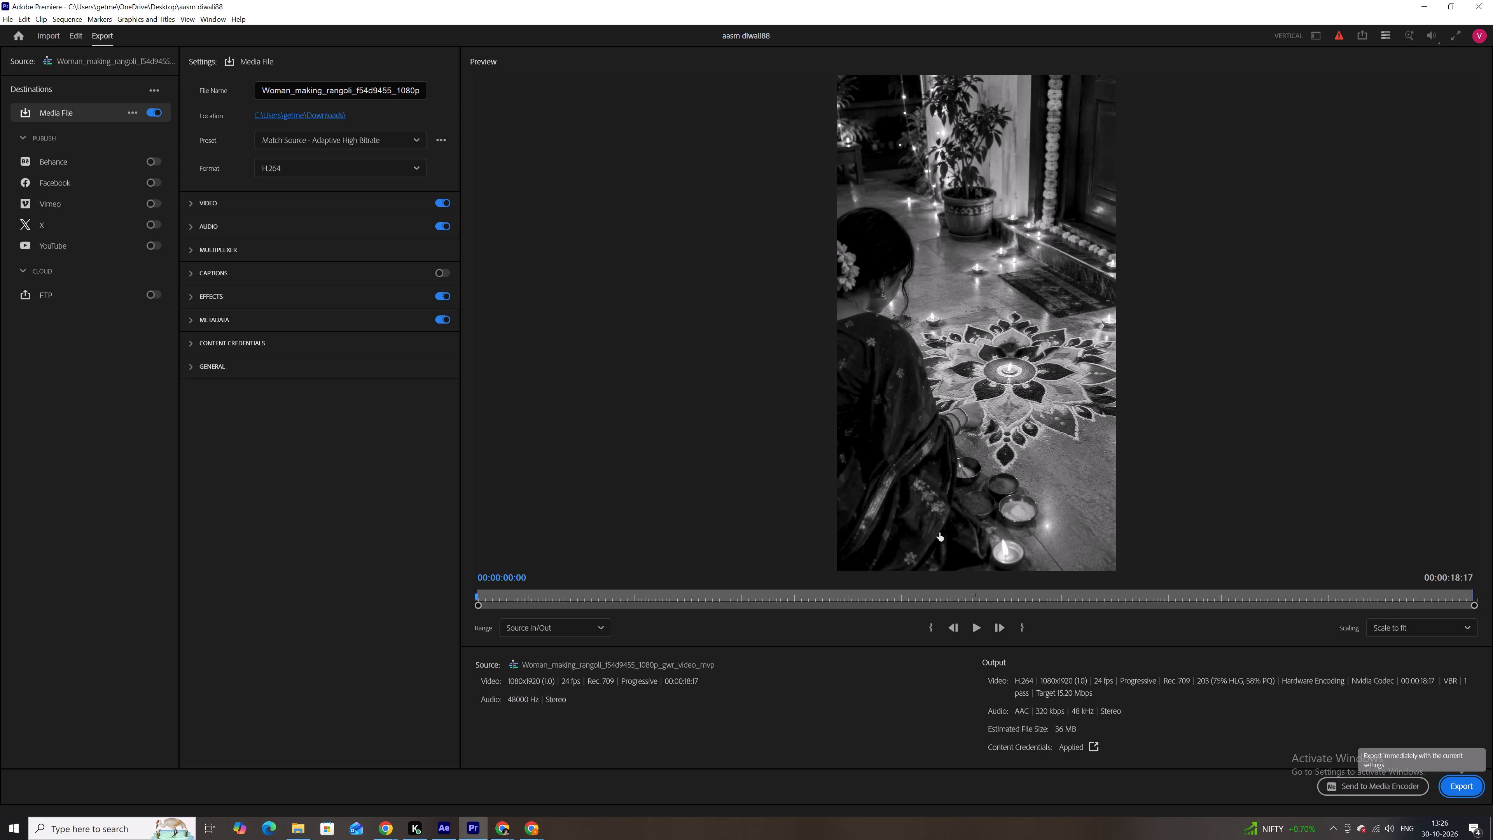
# Switch to Chrome and watch the thebhukkadcafe Diwali reel on Instagram as a reference for the edit.
pyautogui.click(498, 828)
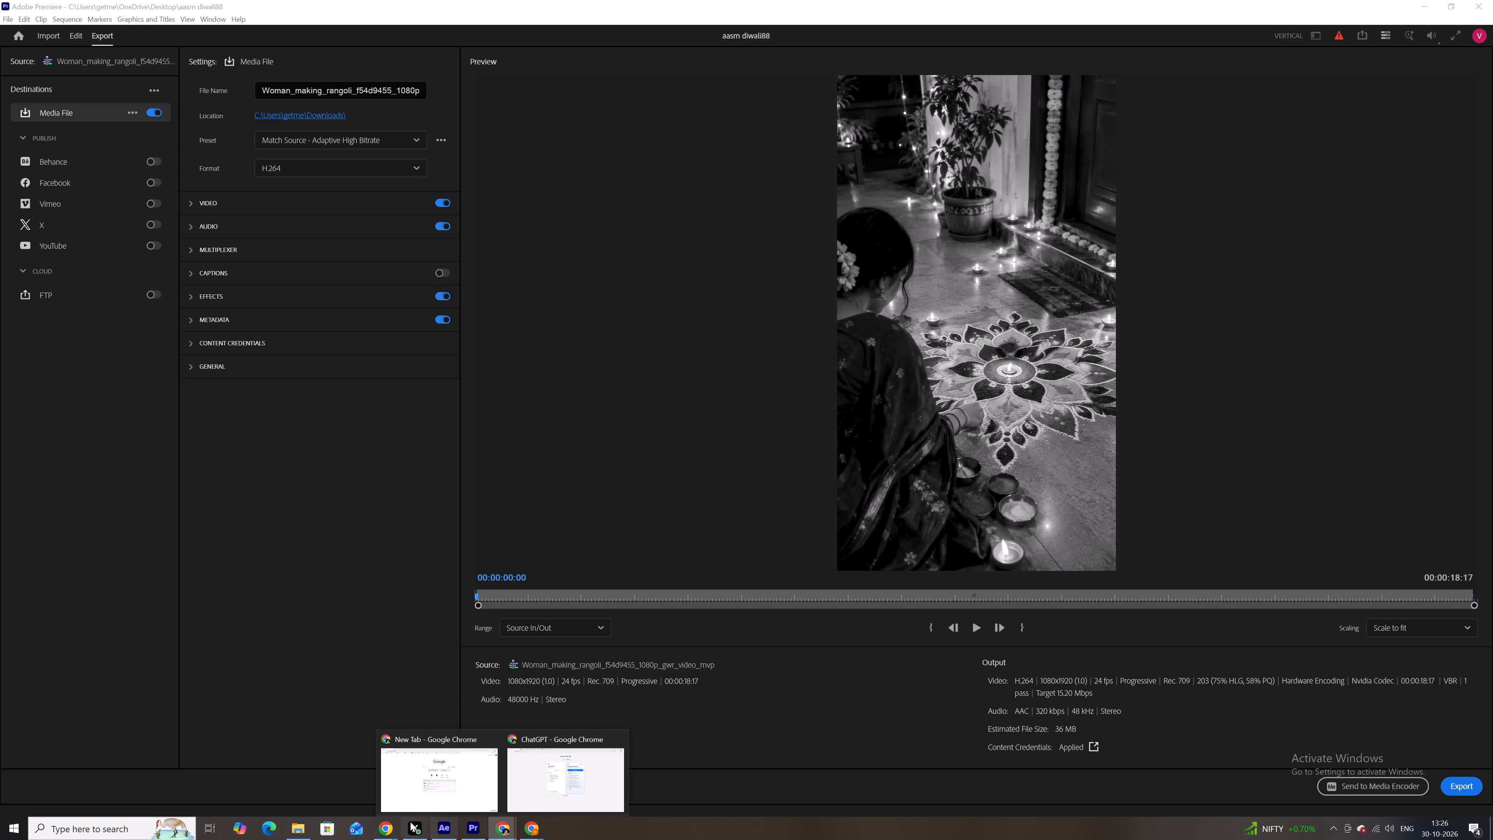
pyautogui.click(395, 822)
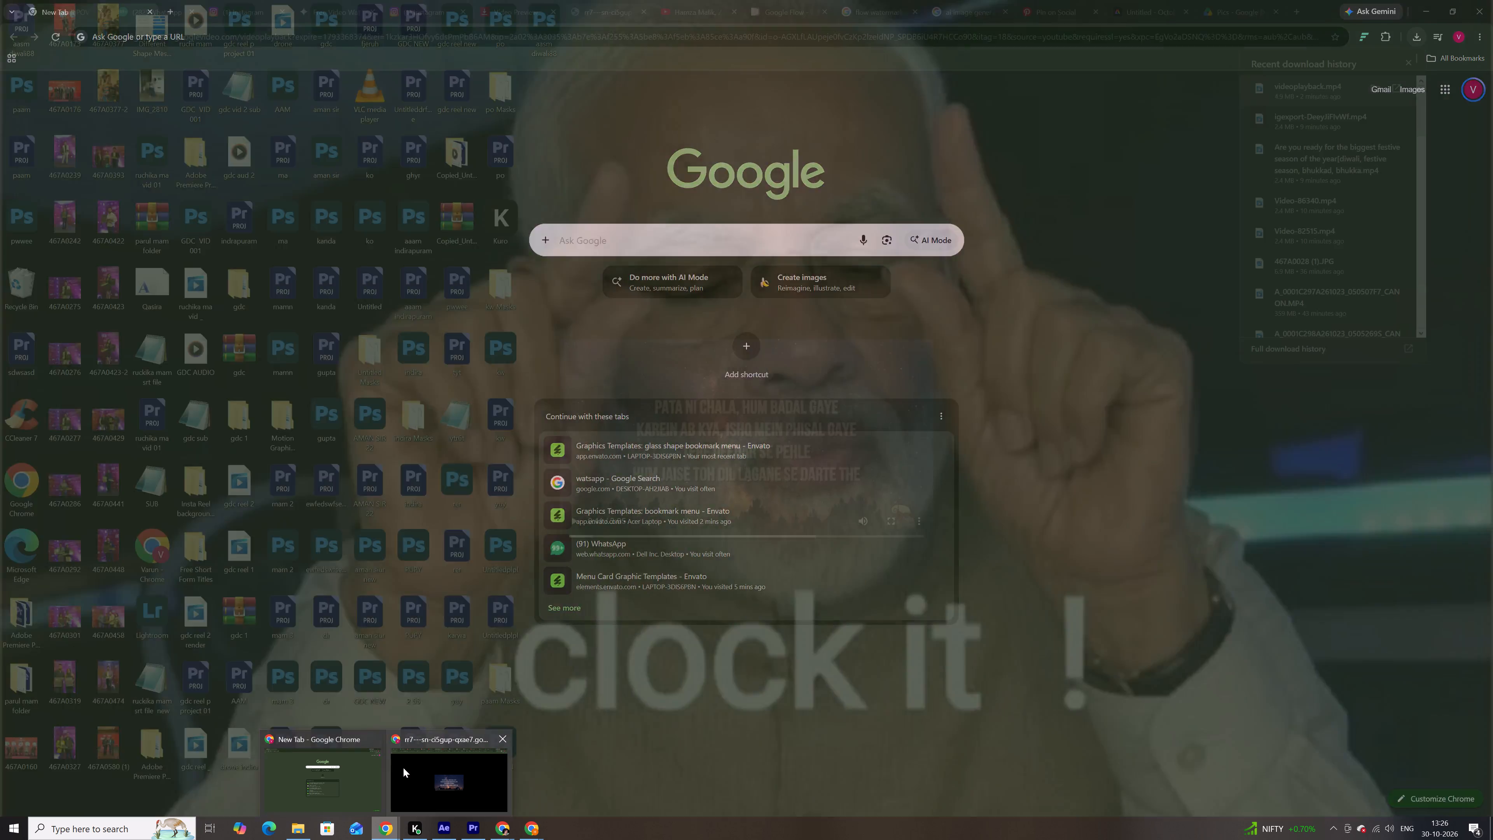
pyautogui.click(403, 768)
pyautogui.click(421, 7)
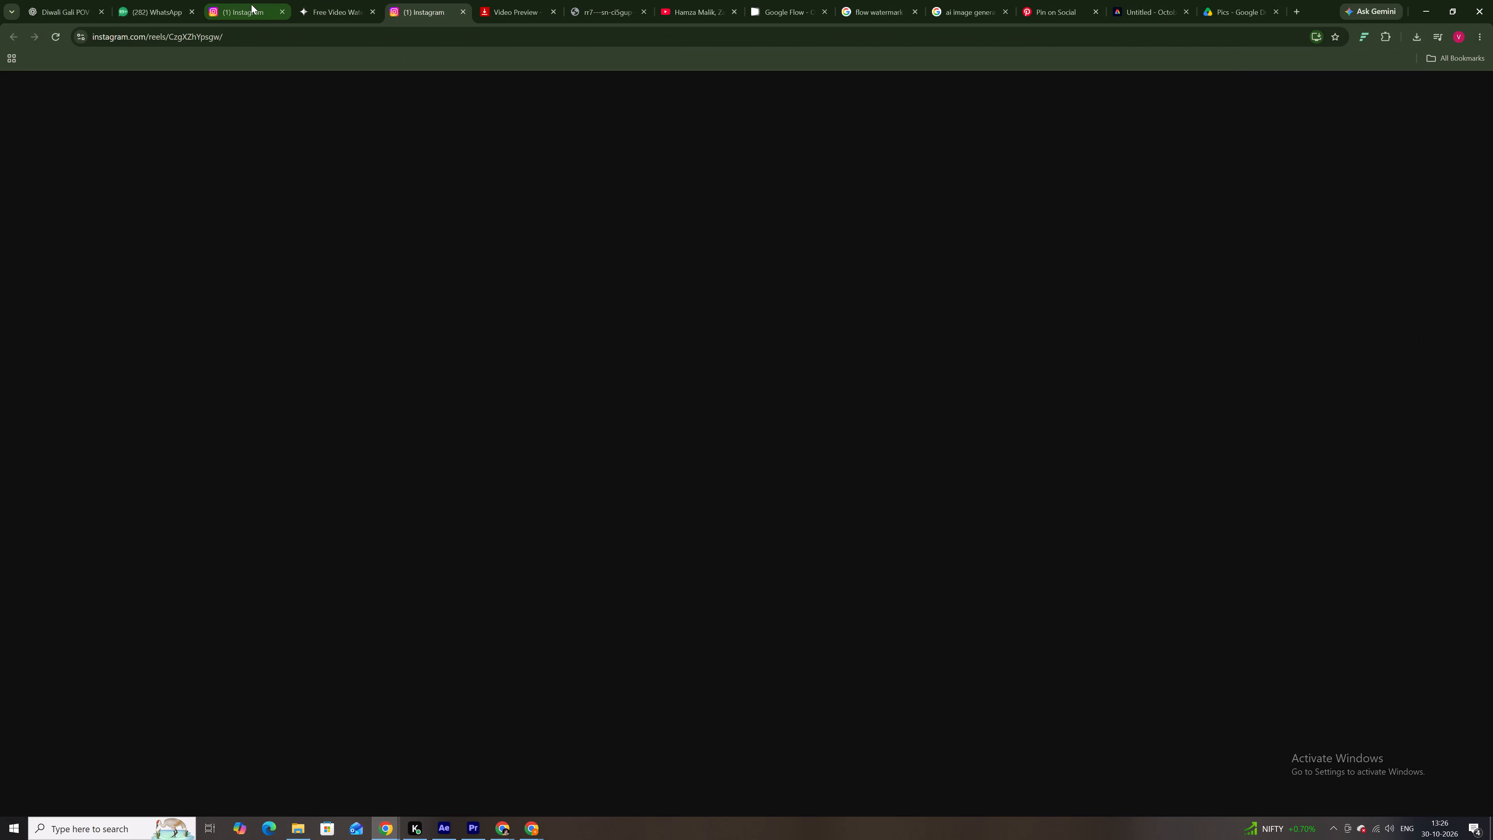
pyautogui.click(251, 4)
pyautogui.click(670, 376)
pyautogui.click(670, 376)
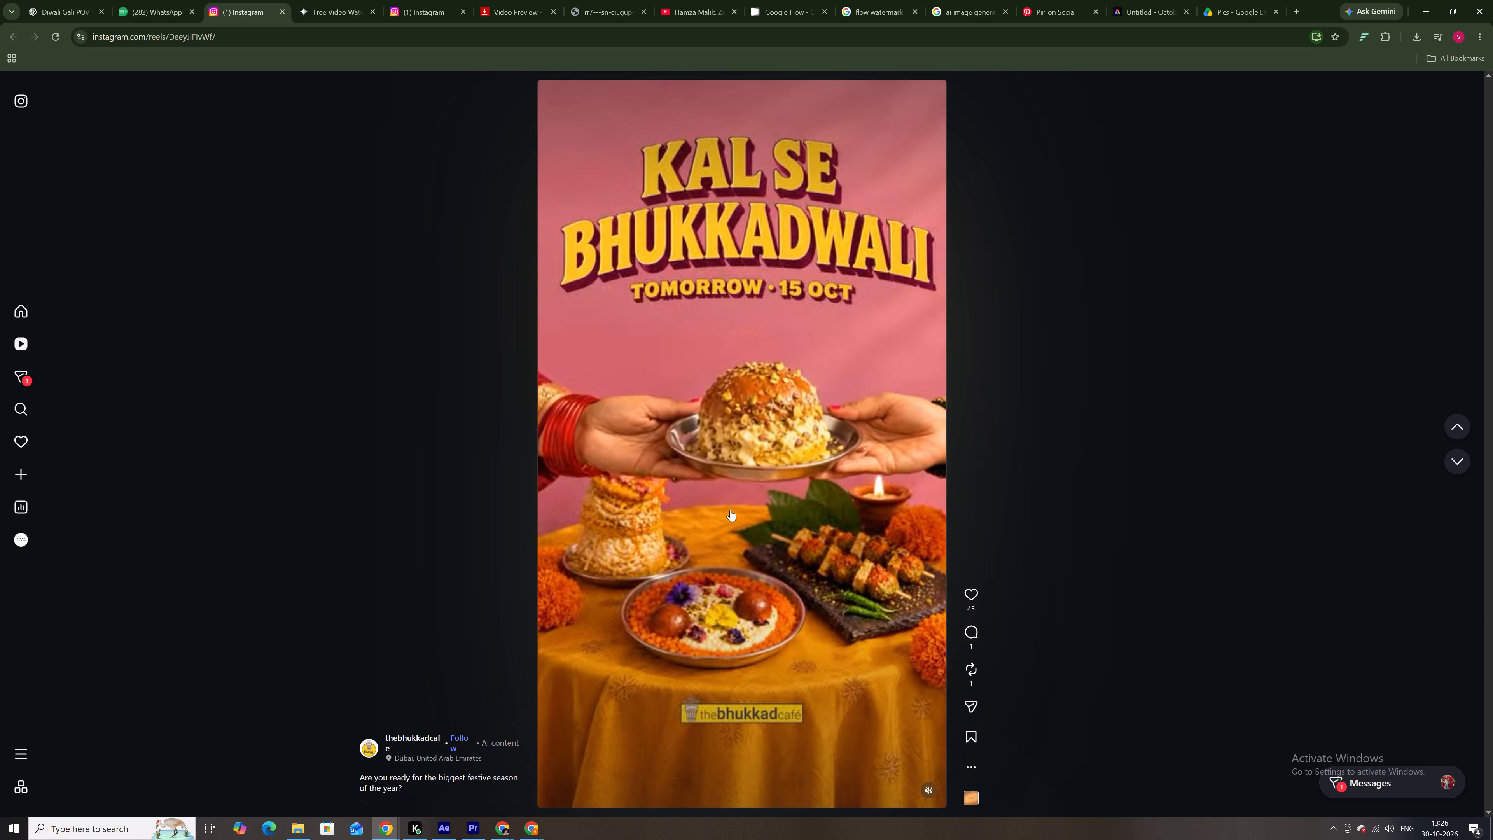
pyautogui.click(730, 510)
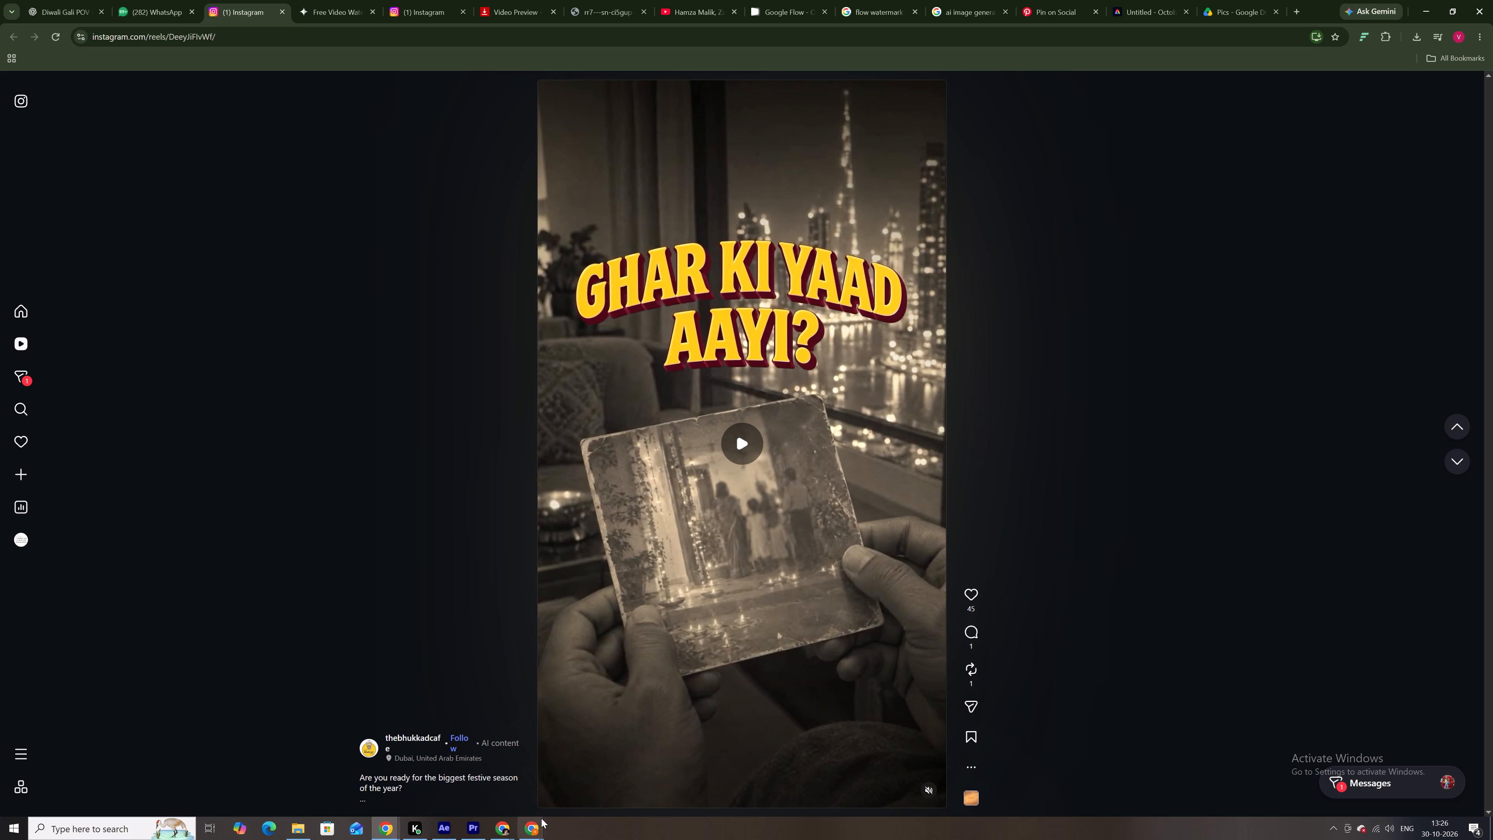
# Return to Premiere Pro and export the sequence as H.264 with the Match Source - Adaptive High Bitrate preset.
pyautogui.click(535, 825)
pyautogui.click(512, 824)
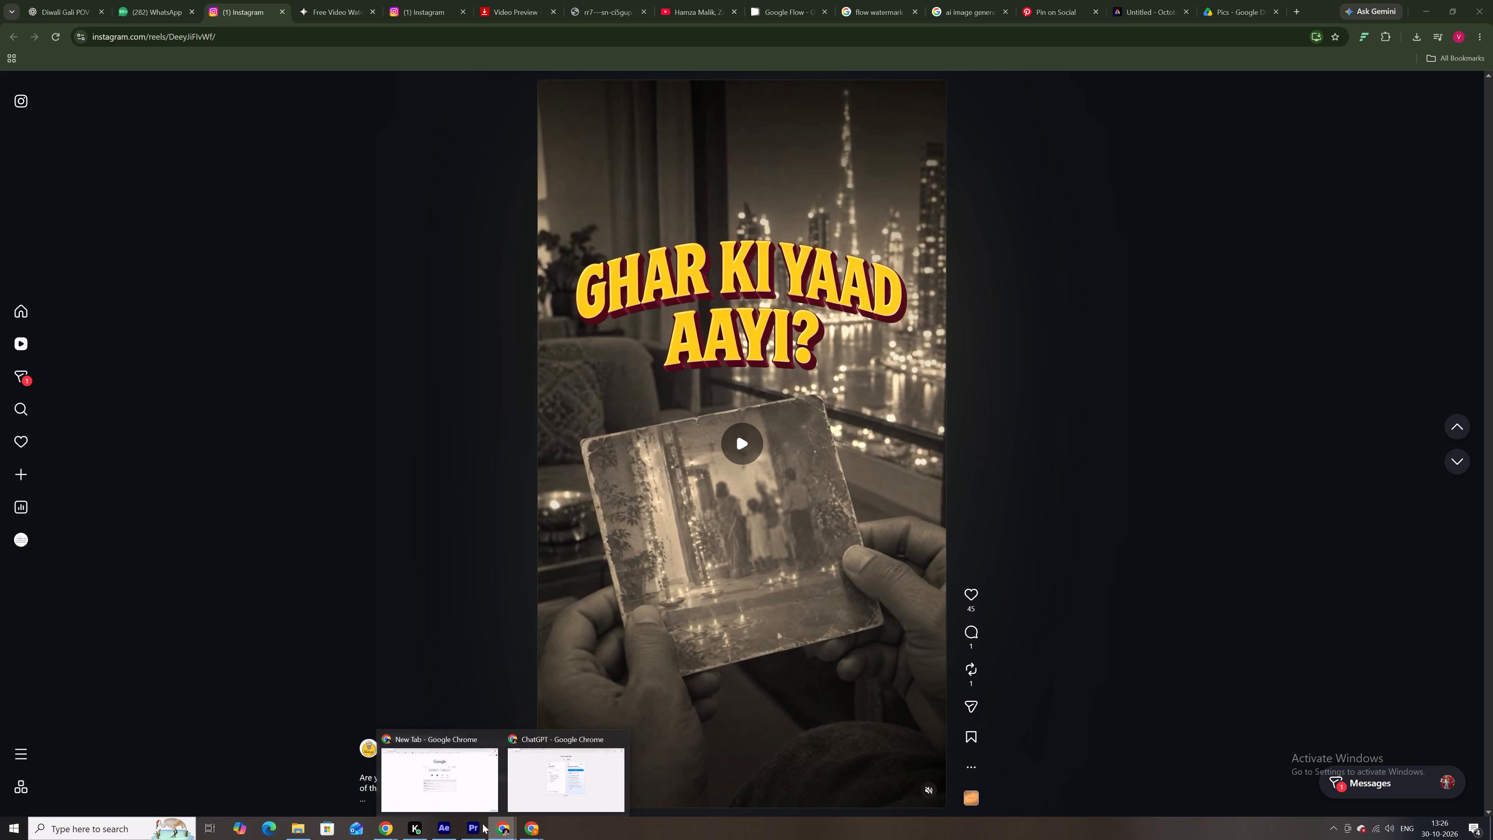
pyautogui.click(482, 824)
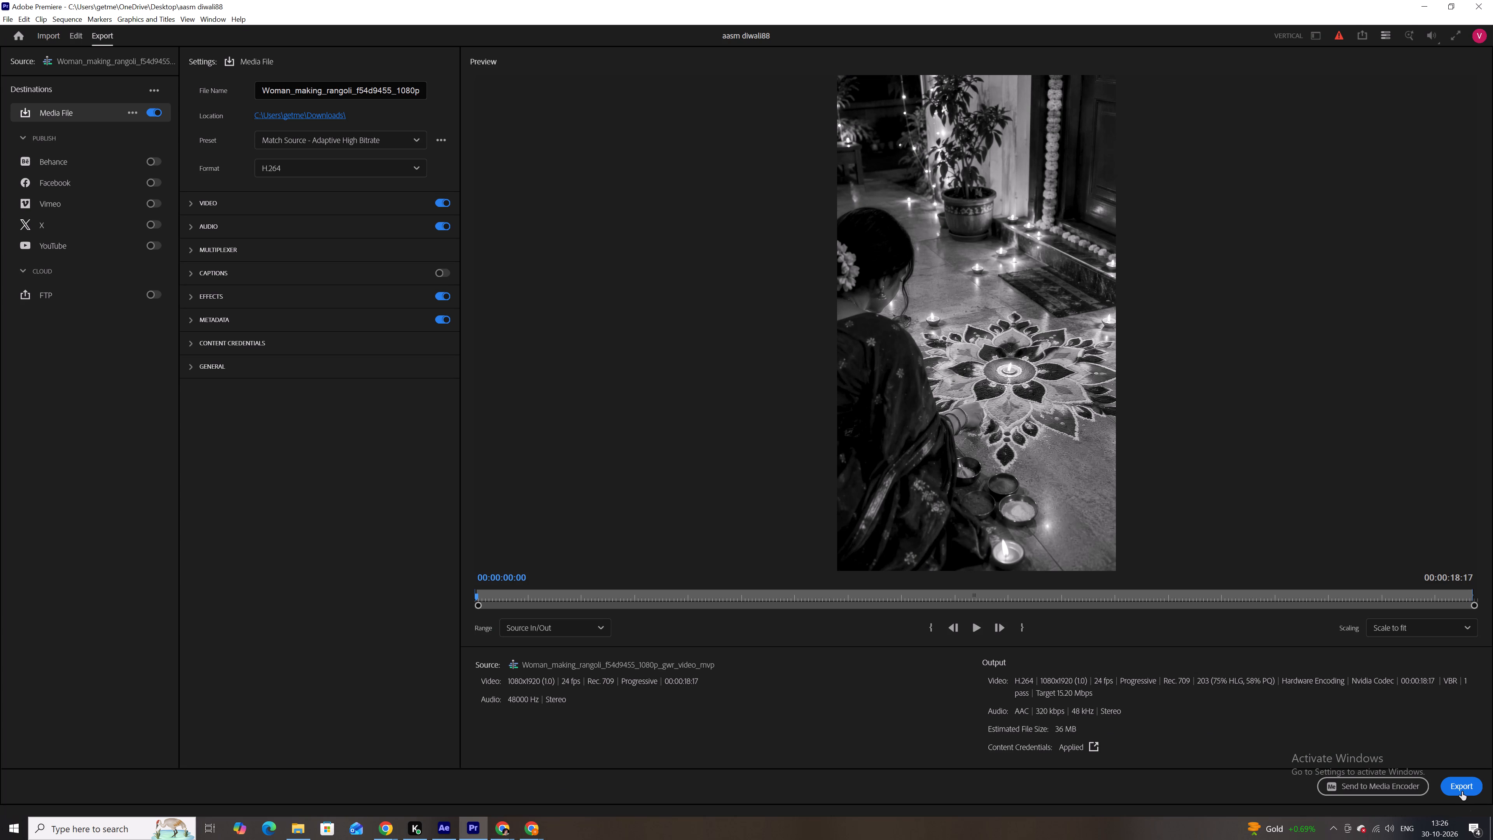
pyautogui.click(1460, 787)
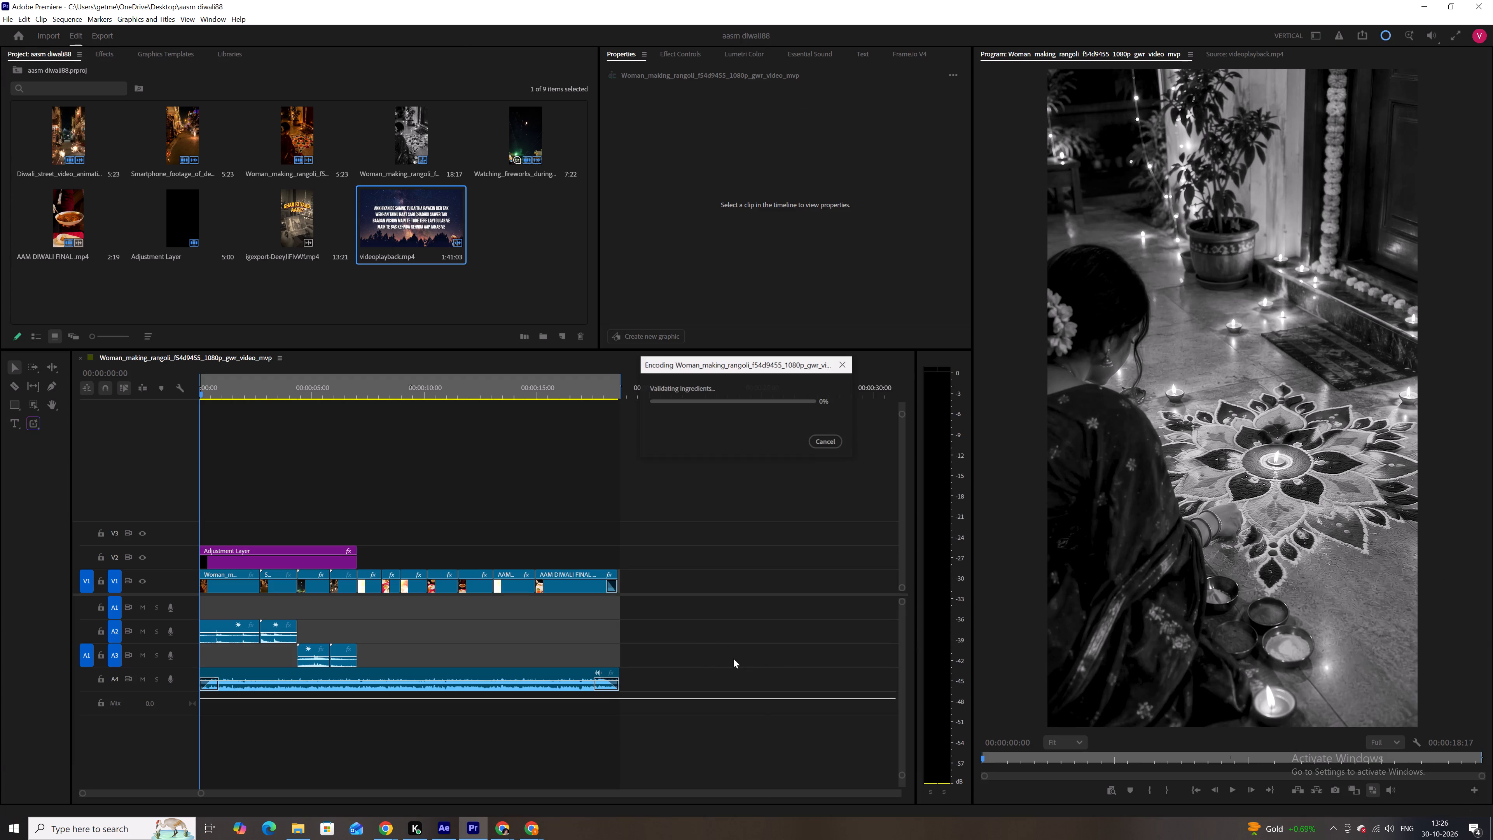
# Switch to the open After Effects project while the sequence export is encoding.
pyautogui.click(444, 829)
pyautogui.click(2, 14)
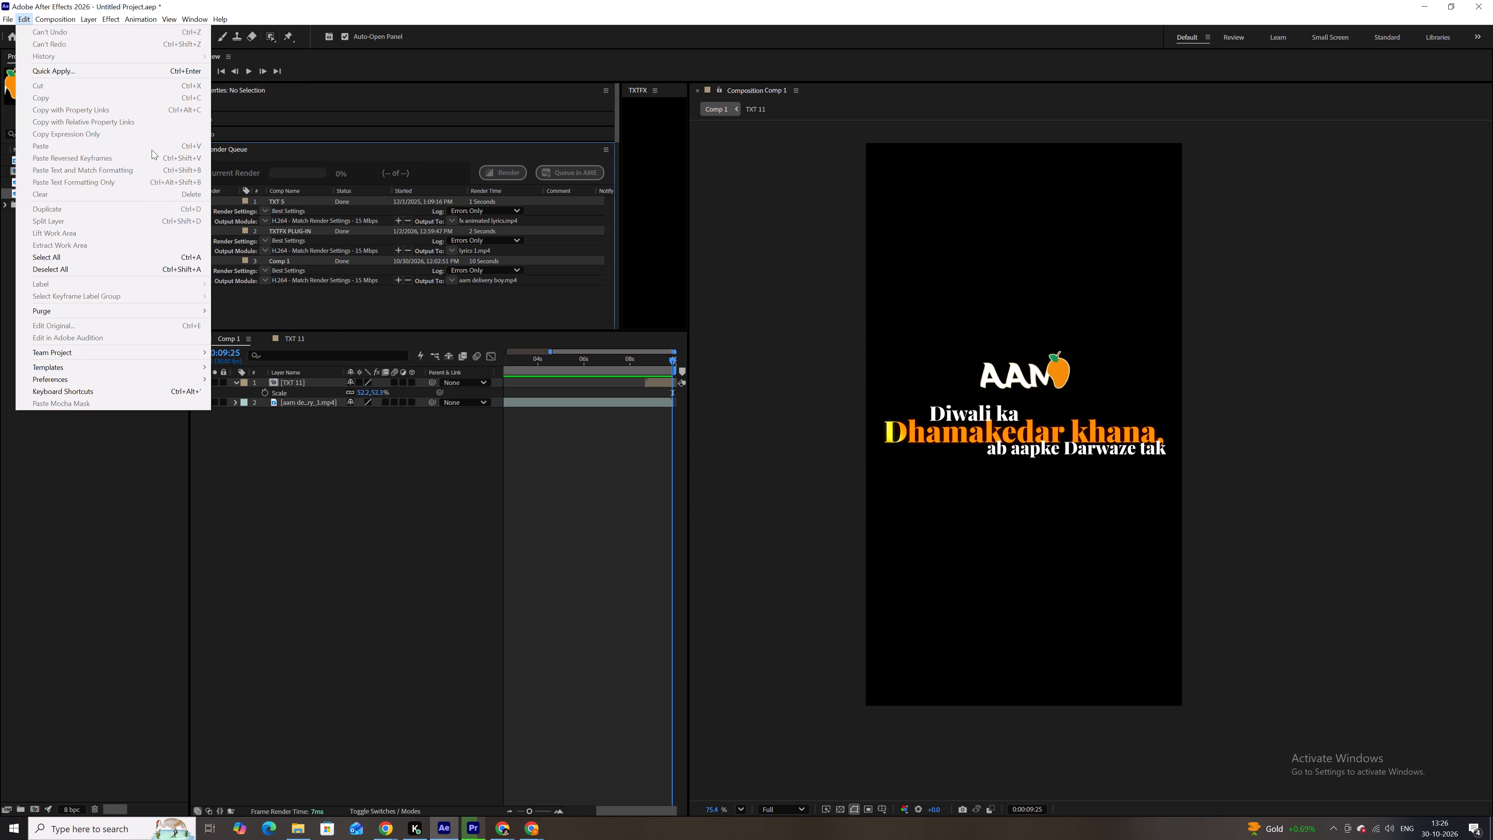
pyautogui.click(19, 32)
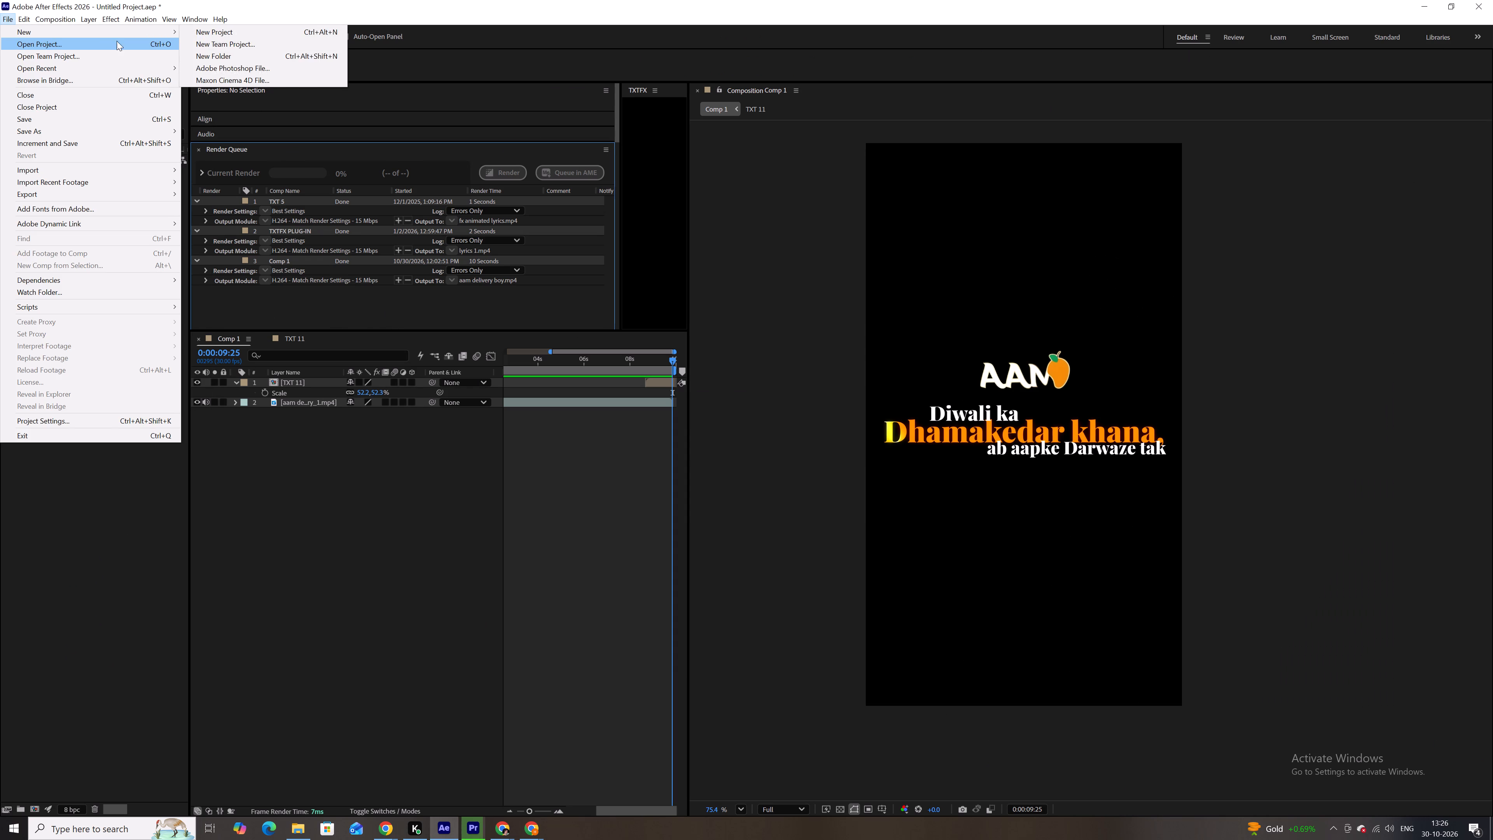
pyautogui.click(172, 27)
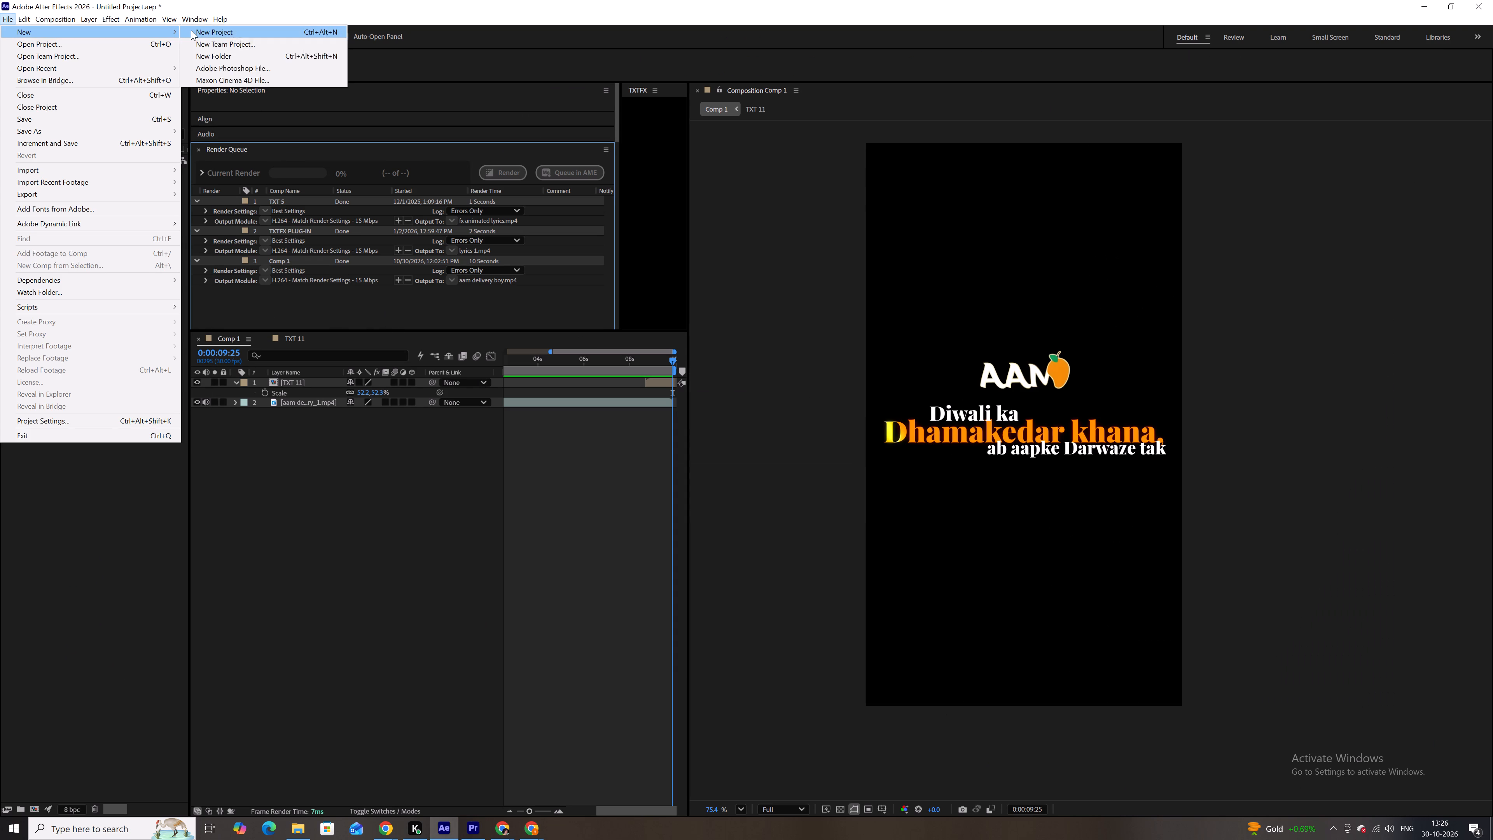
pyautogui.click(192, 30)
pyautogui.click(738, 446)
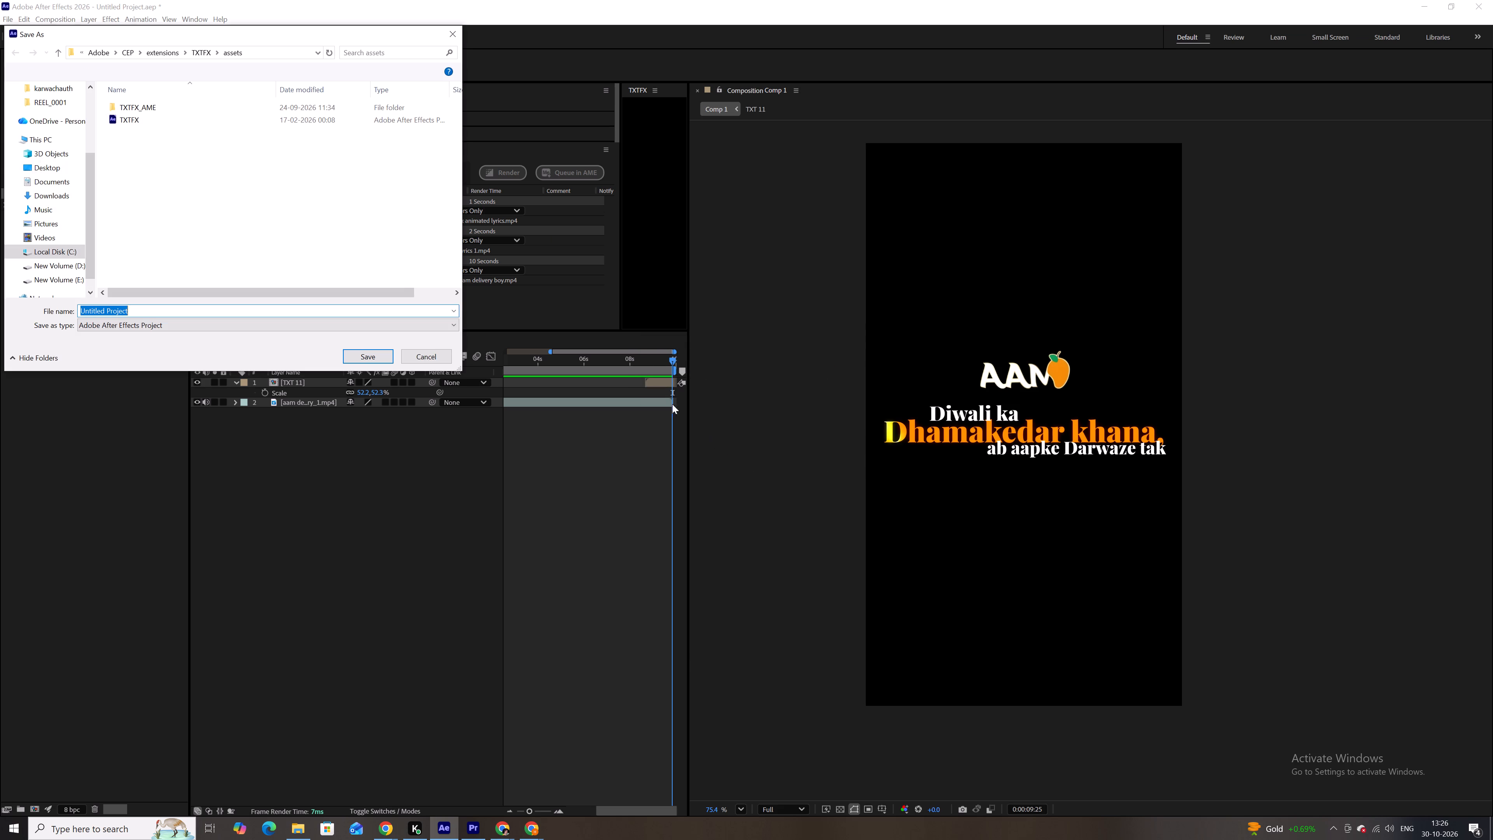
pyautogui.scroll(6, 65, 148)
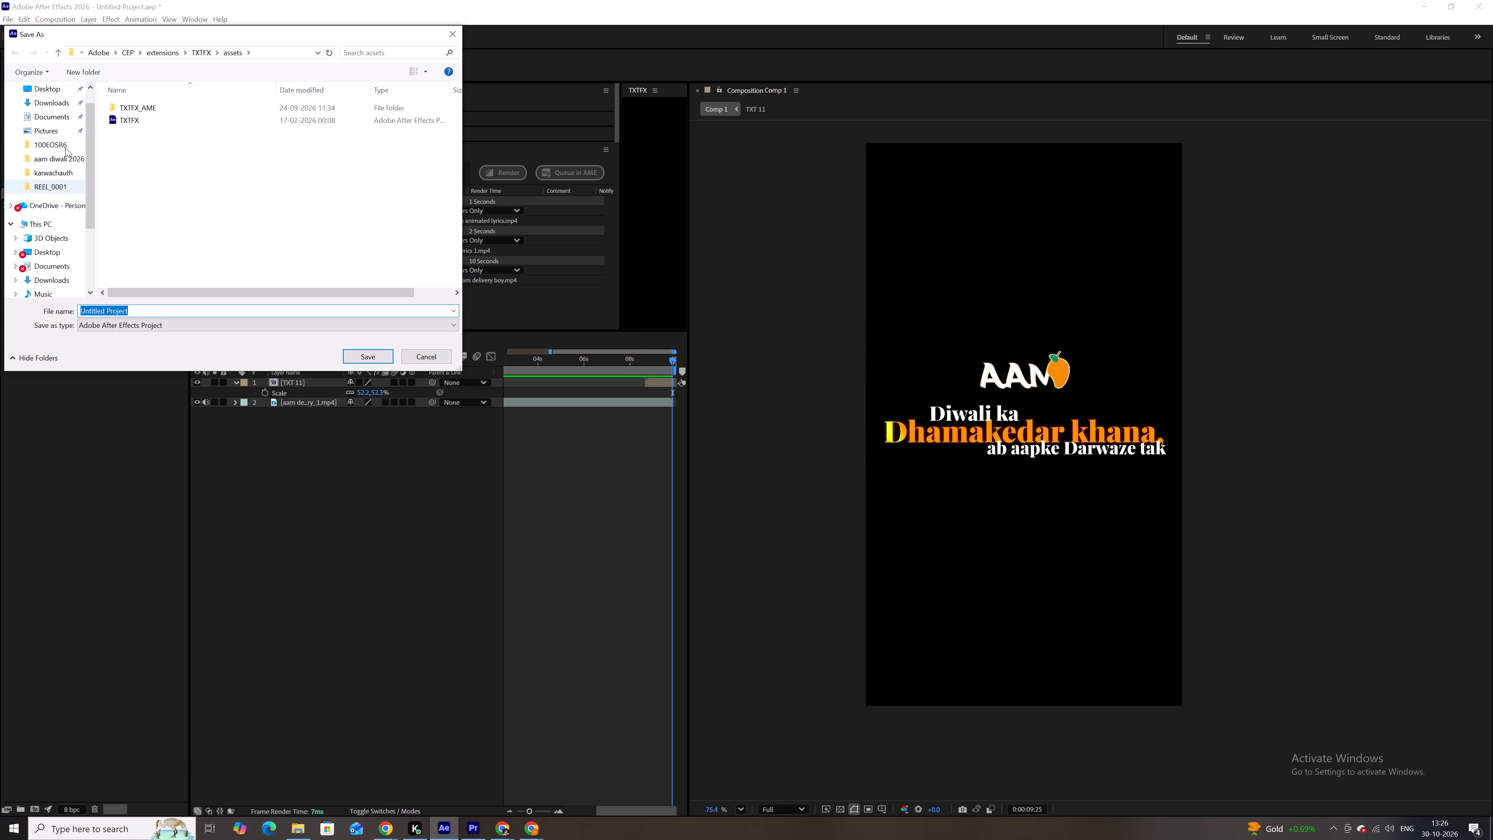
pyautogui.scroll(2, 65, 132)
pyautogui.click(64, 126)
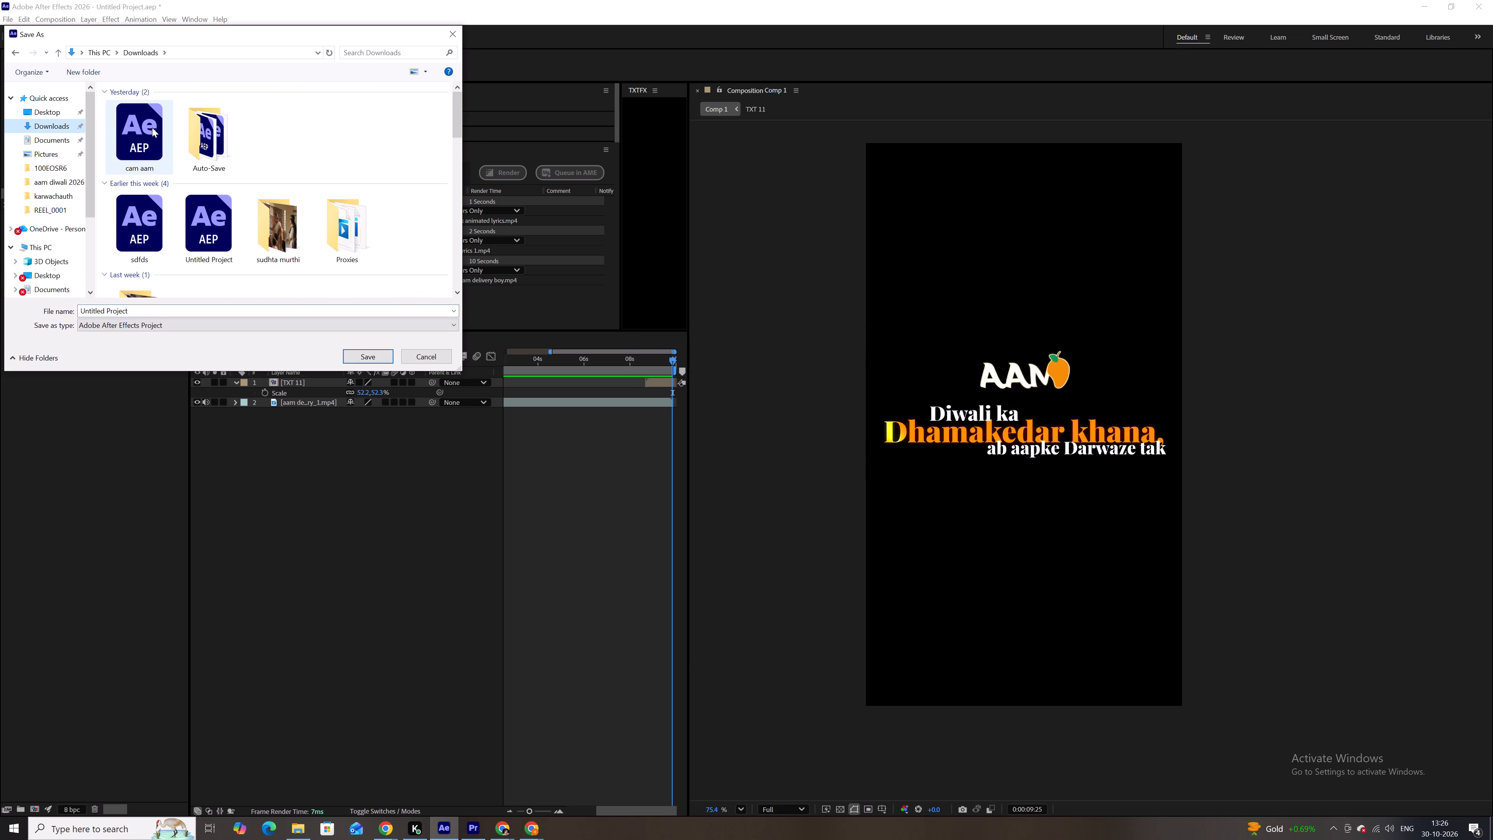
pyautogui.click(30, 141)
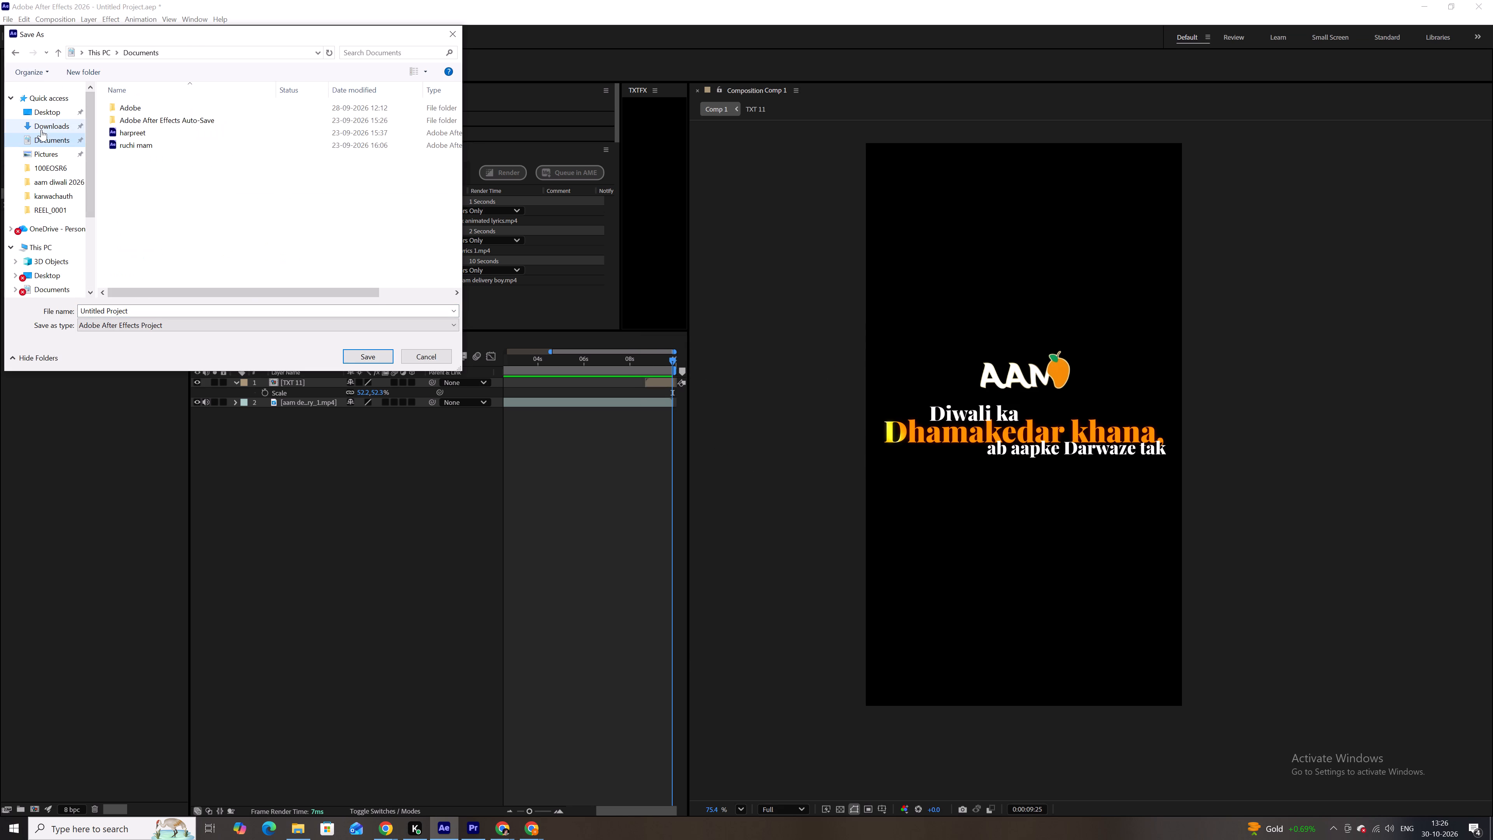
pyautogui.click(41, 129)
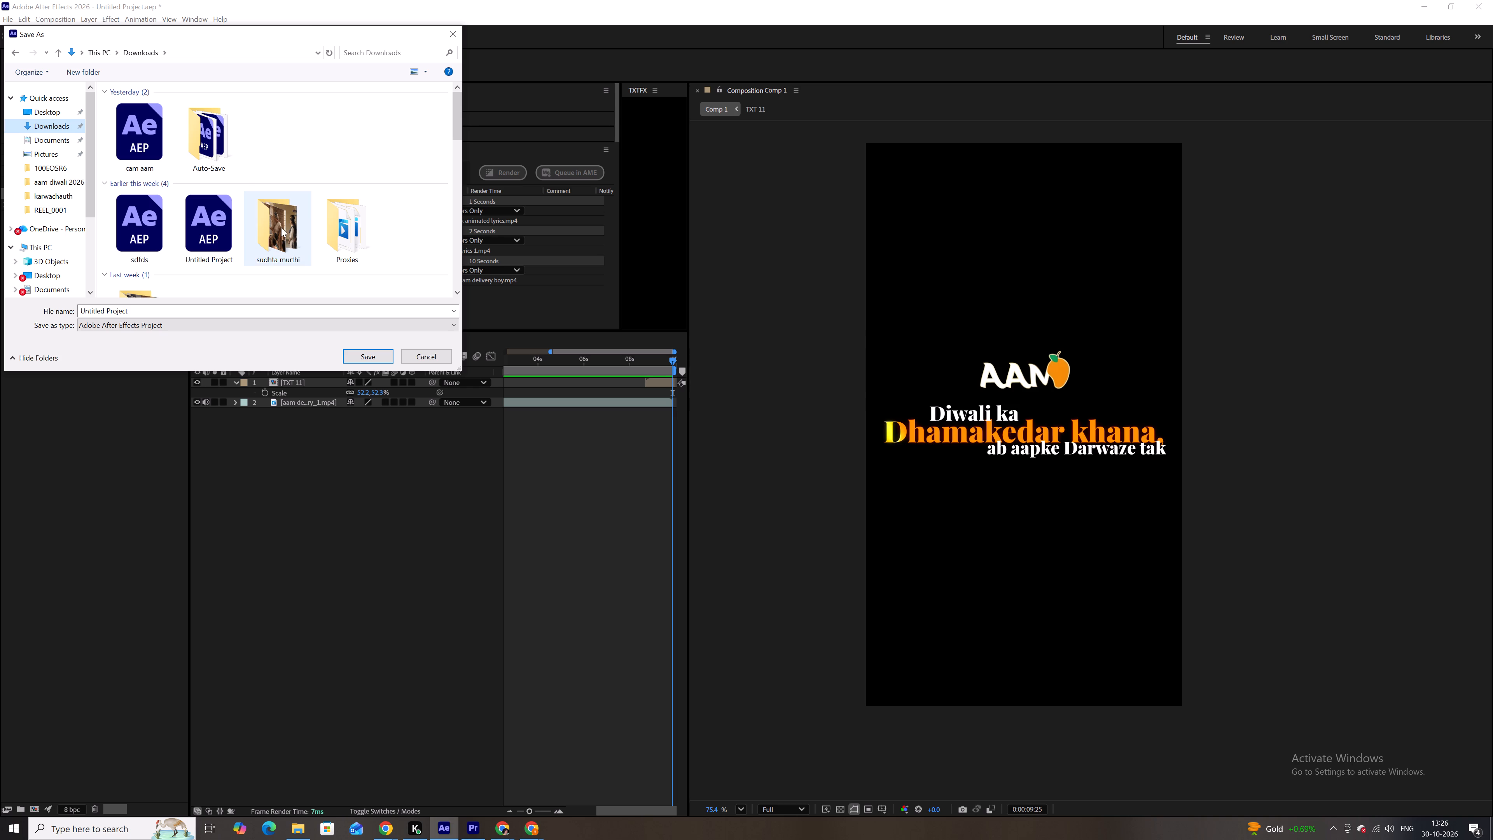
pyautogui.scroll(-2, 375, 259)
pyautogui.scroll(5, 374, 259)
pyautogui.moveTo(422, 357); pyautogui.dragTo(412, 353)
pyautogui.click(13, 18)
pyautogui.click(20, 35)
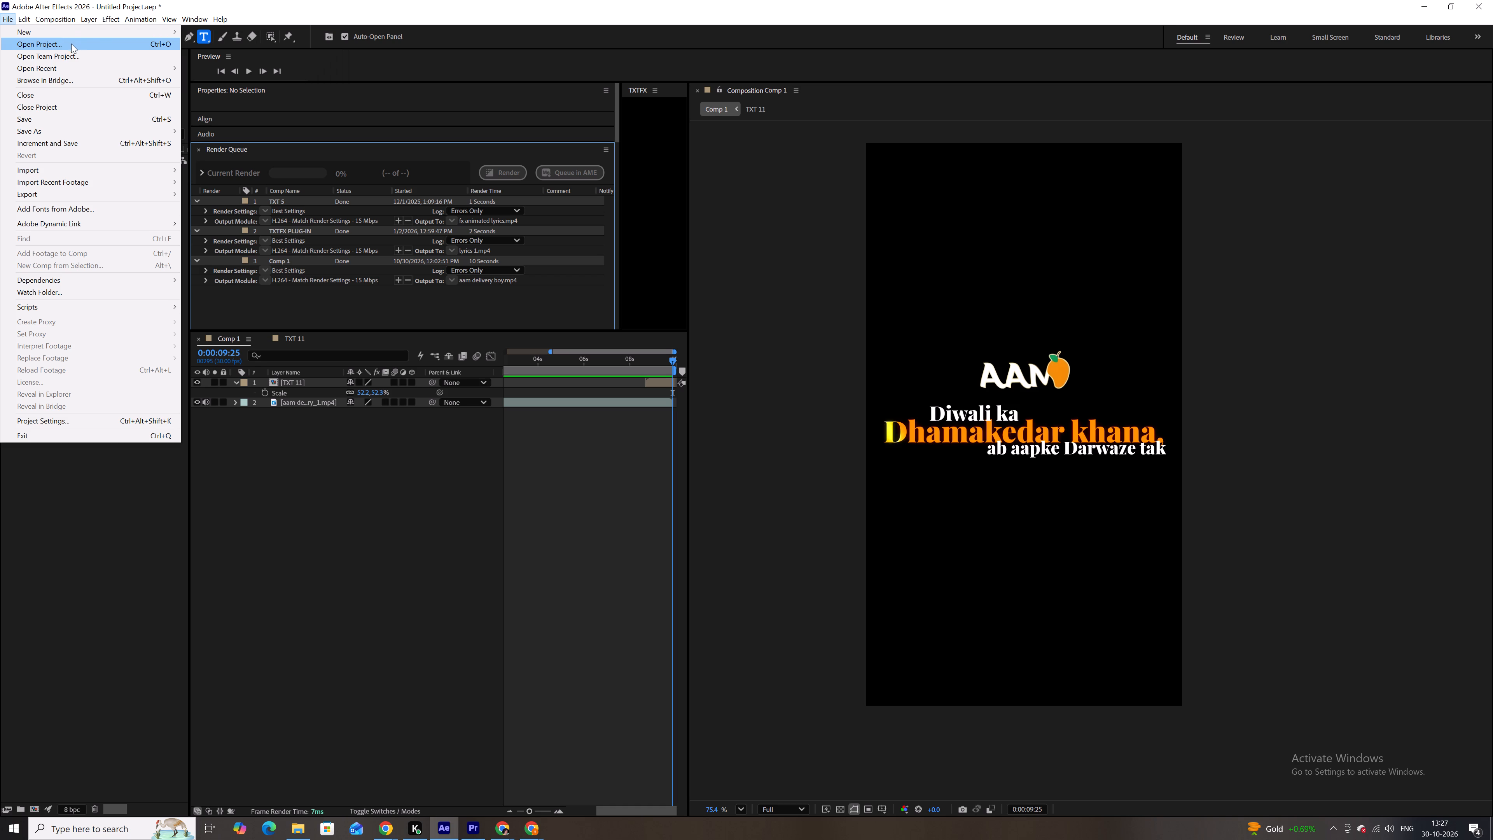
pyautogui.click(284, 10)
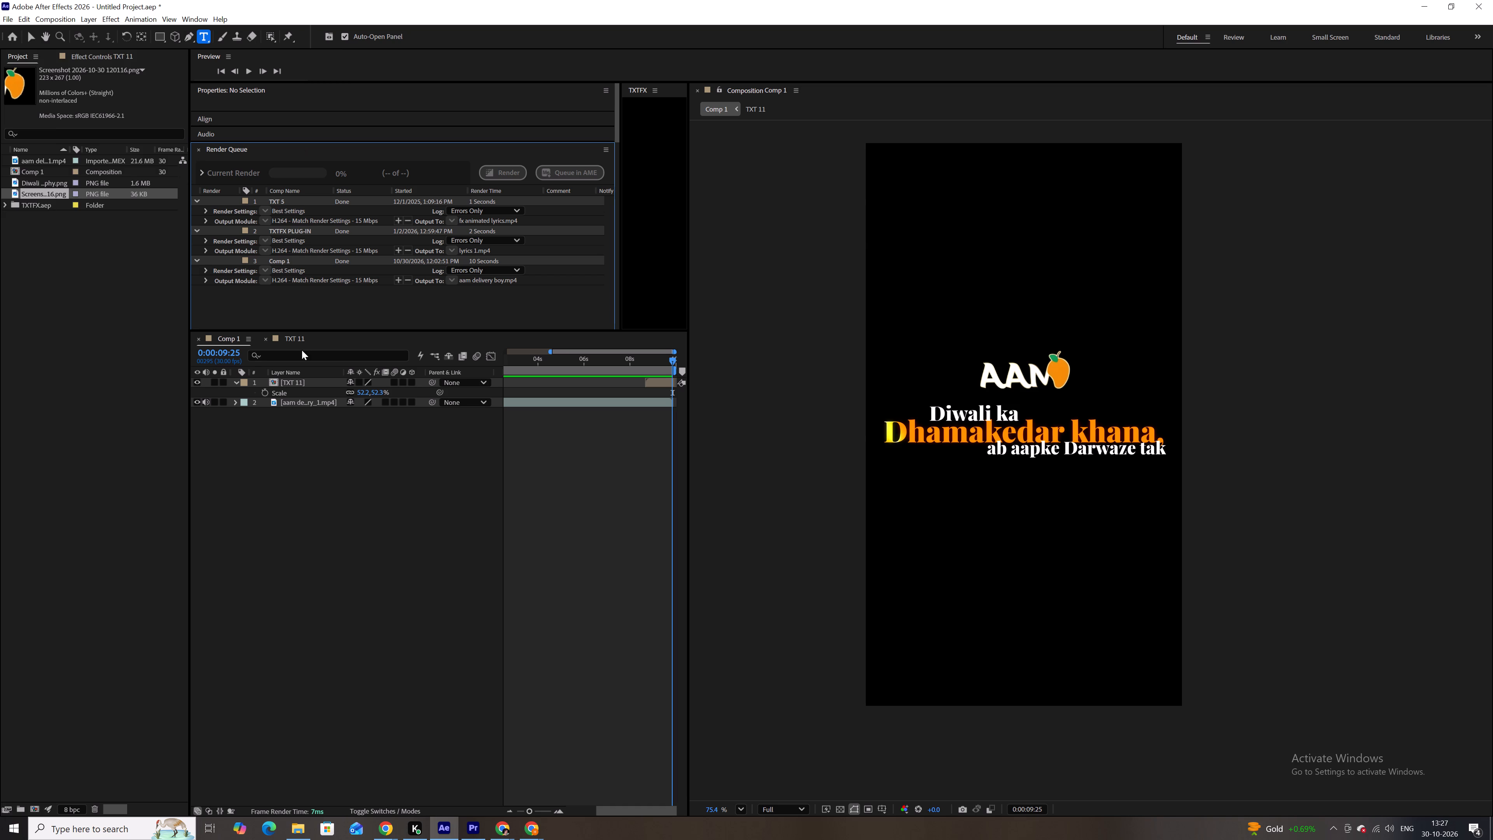
# Close After Effects, saving the current project as "aam delivery" in the suggested user folder instead of the protected plug-in folder.
pyautogui.click(1492, 0)
pyautogui.click(733, 446)
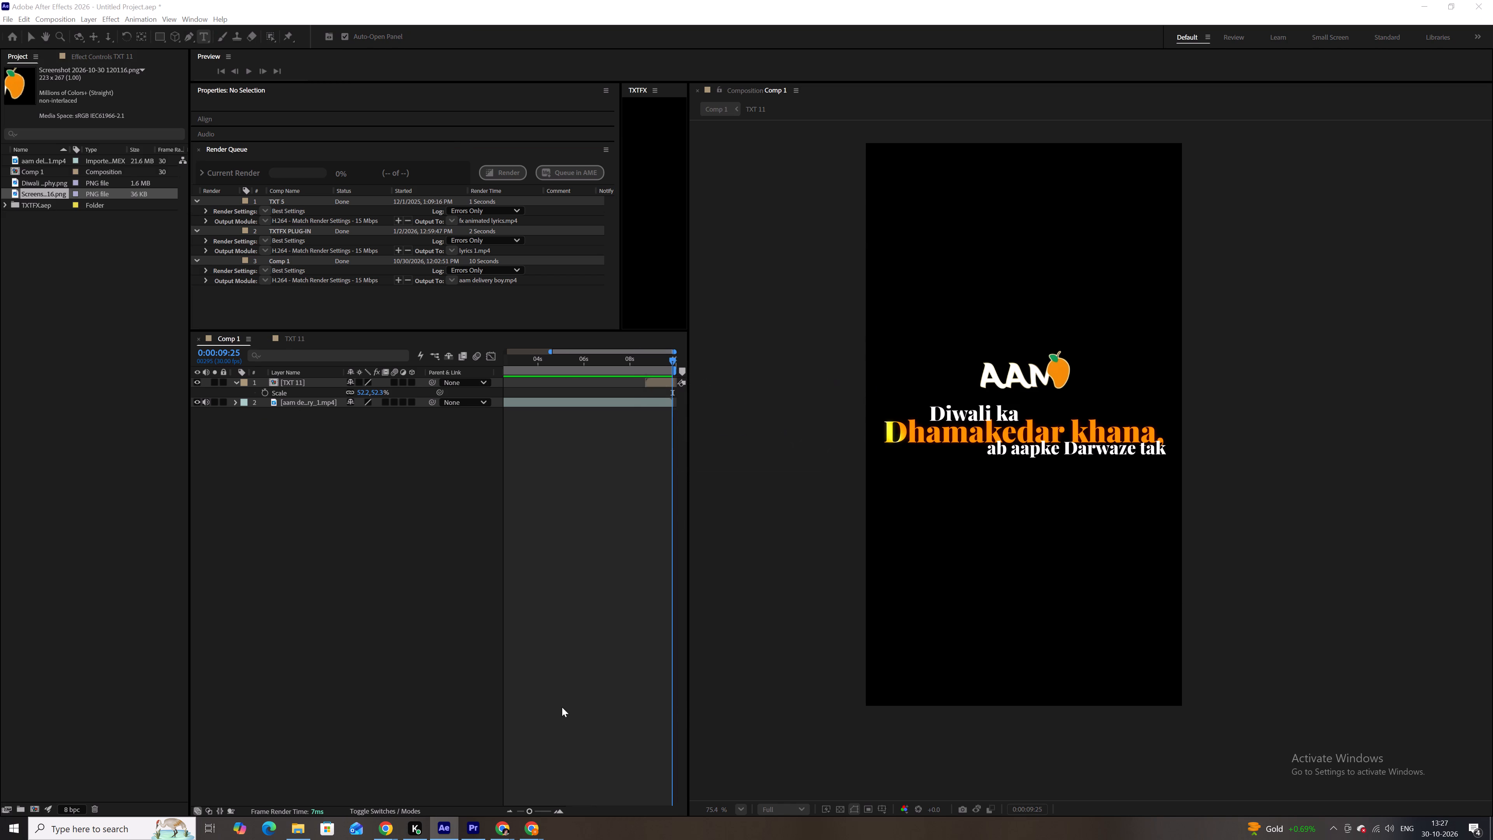
pyautogui.click(381, 314)
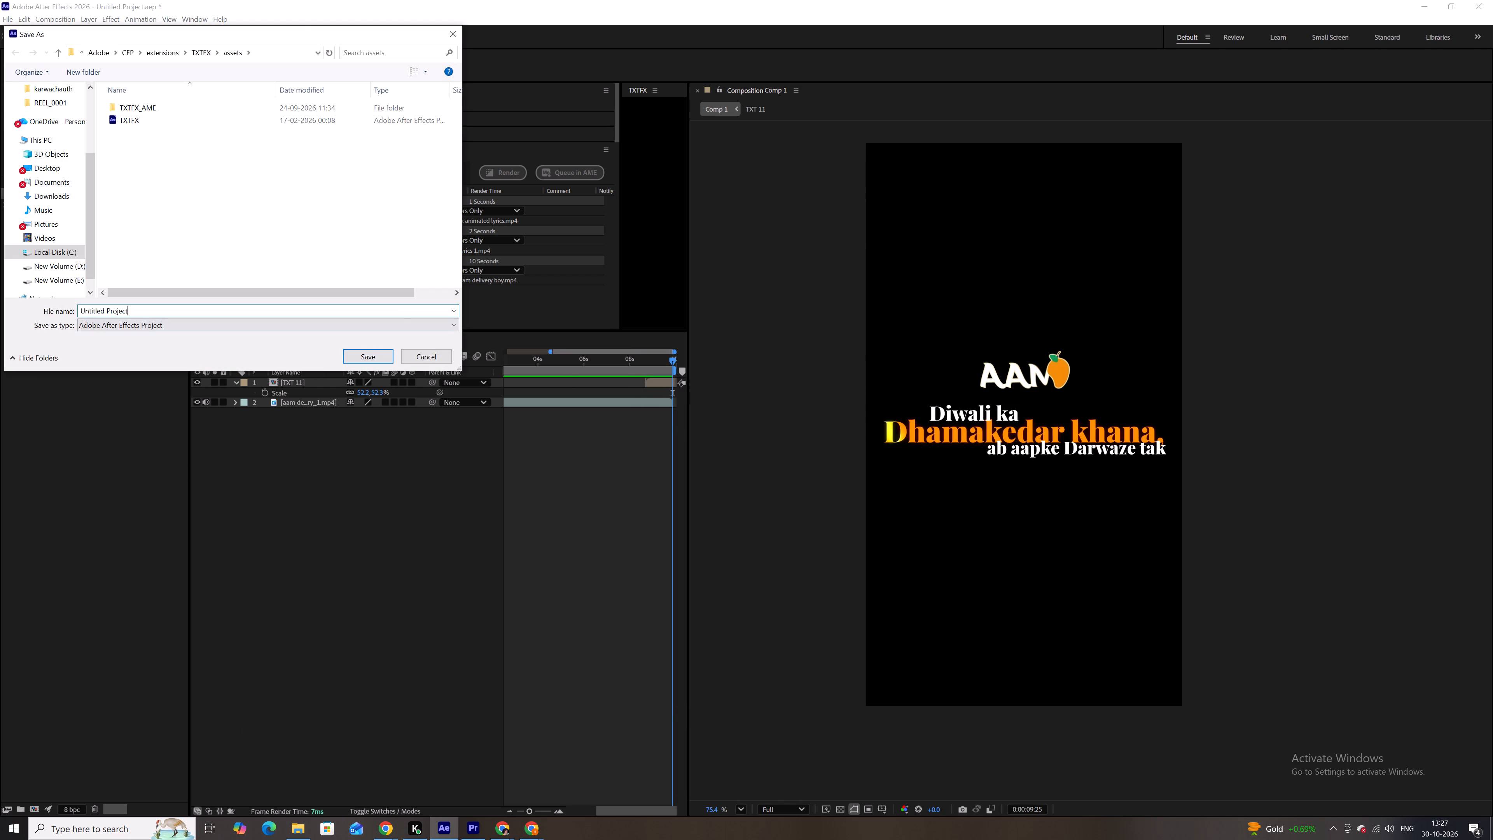
pyautogui.write('45ty')
pyautogui.click(369, 354)
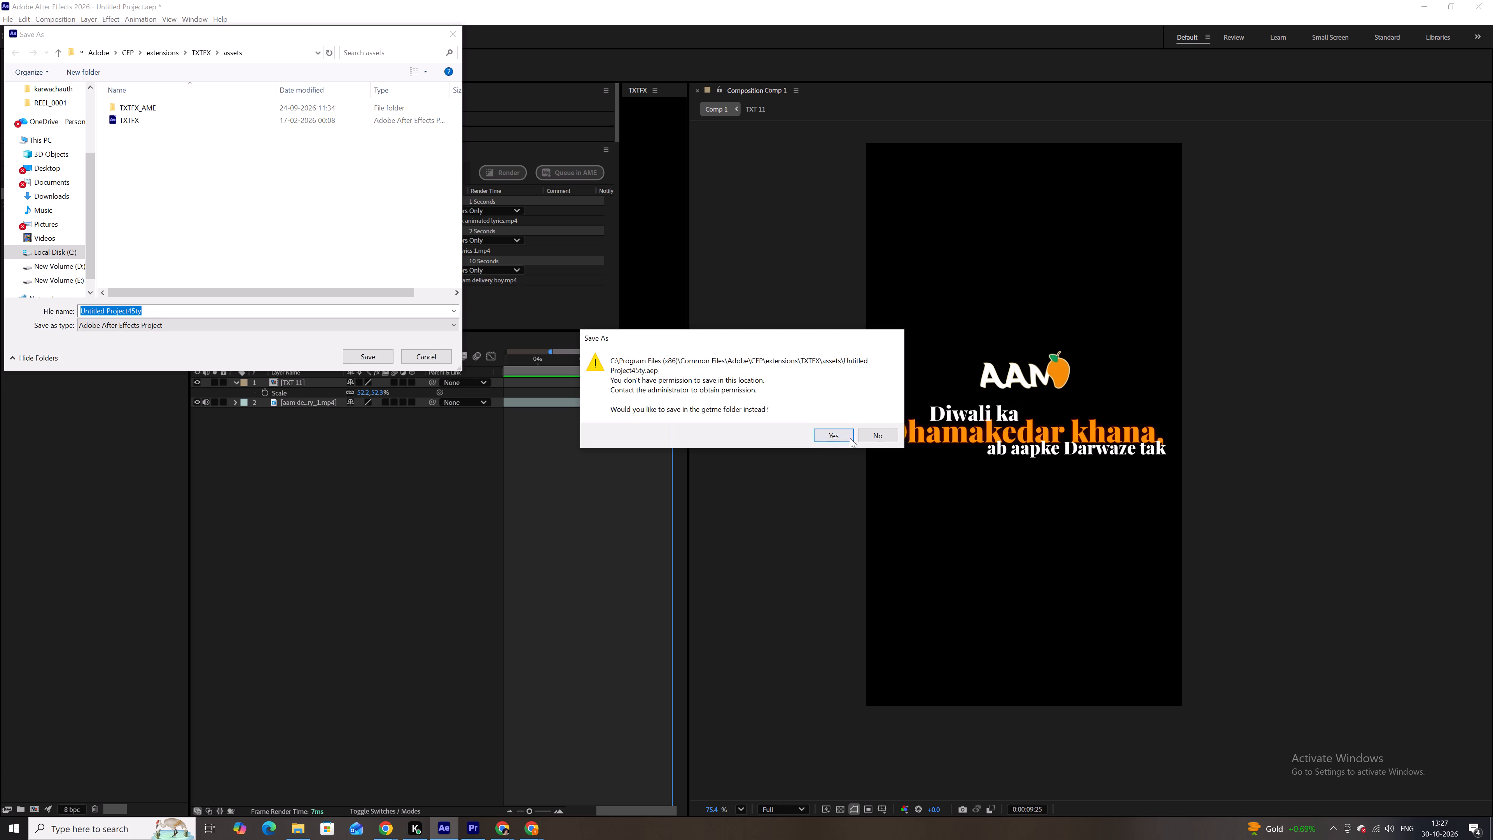
pyautogui.click(869, 439)
pyautogui.click(316, 315)
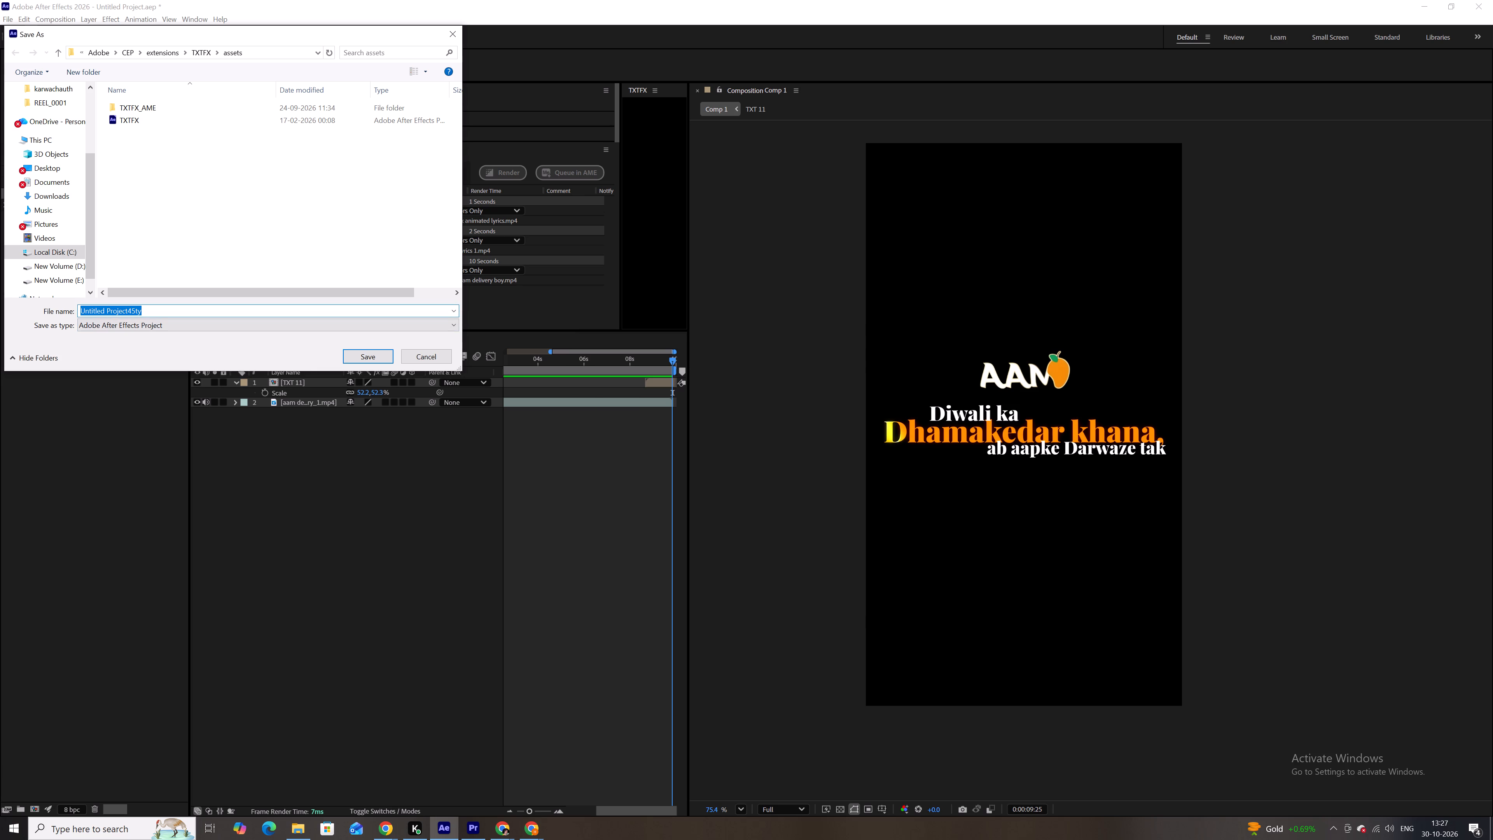
pyautogui.write('aam delivery')
pyautogui.press('Return')
pyautogui.click(837, 435)
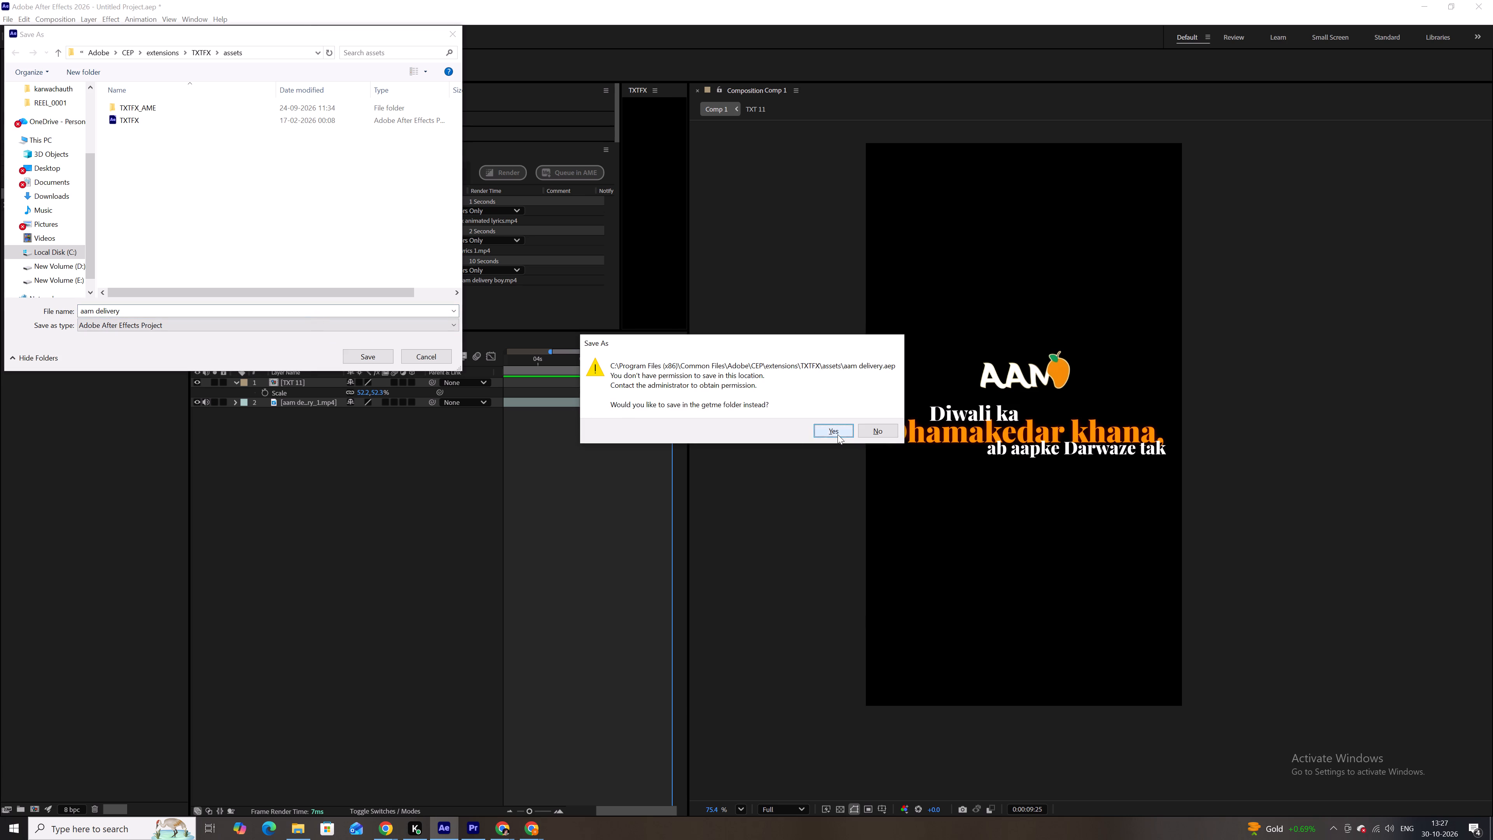
pyautogui.click(382, 359)
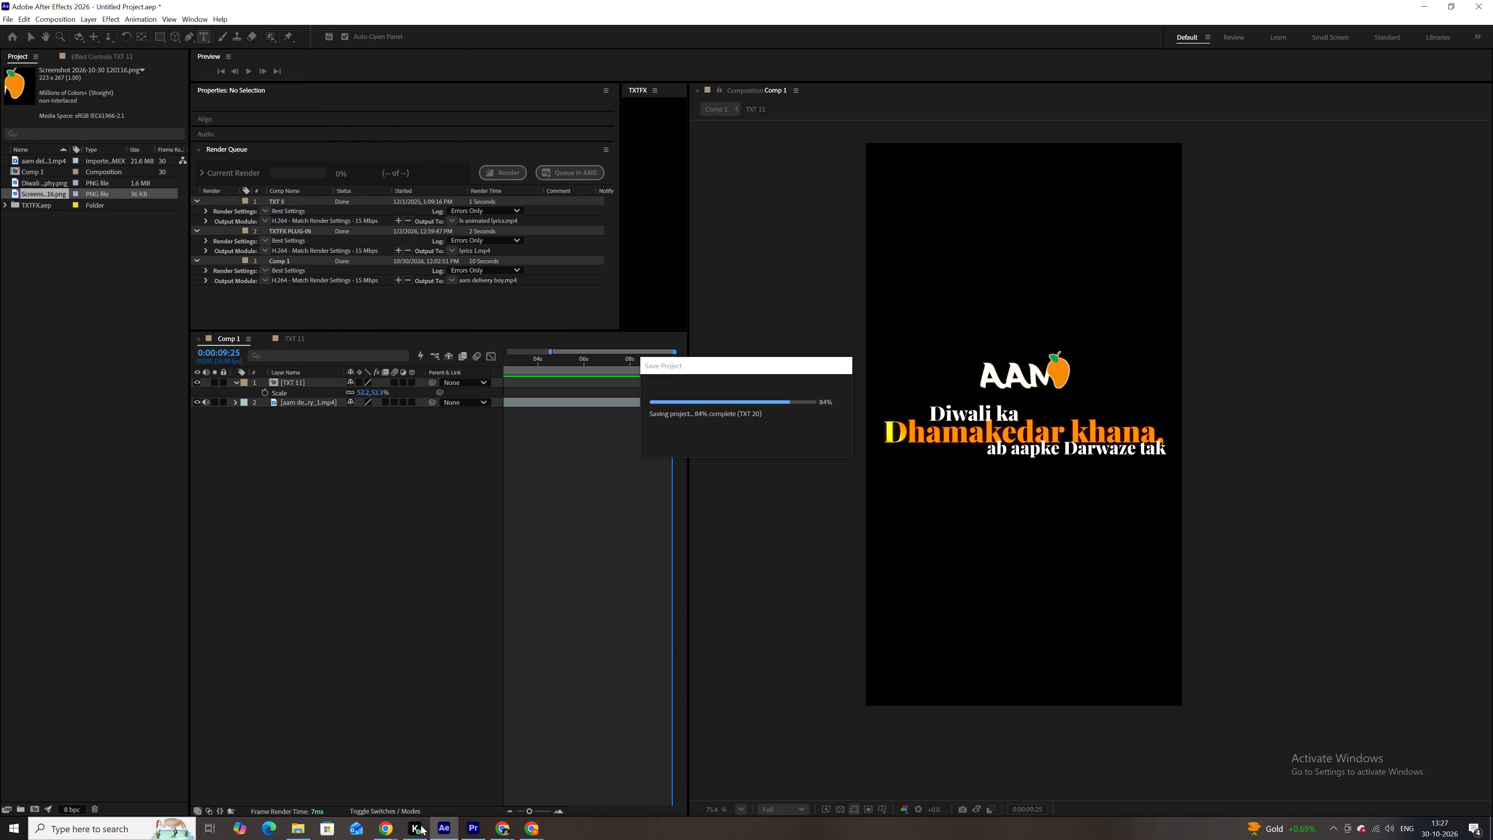
# Relaunch Adobe After Effects 2026.
pyautogui.click(122, 837)
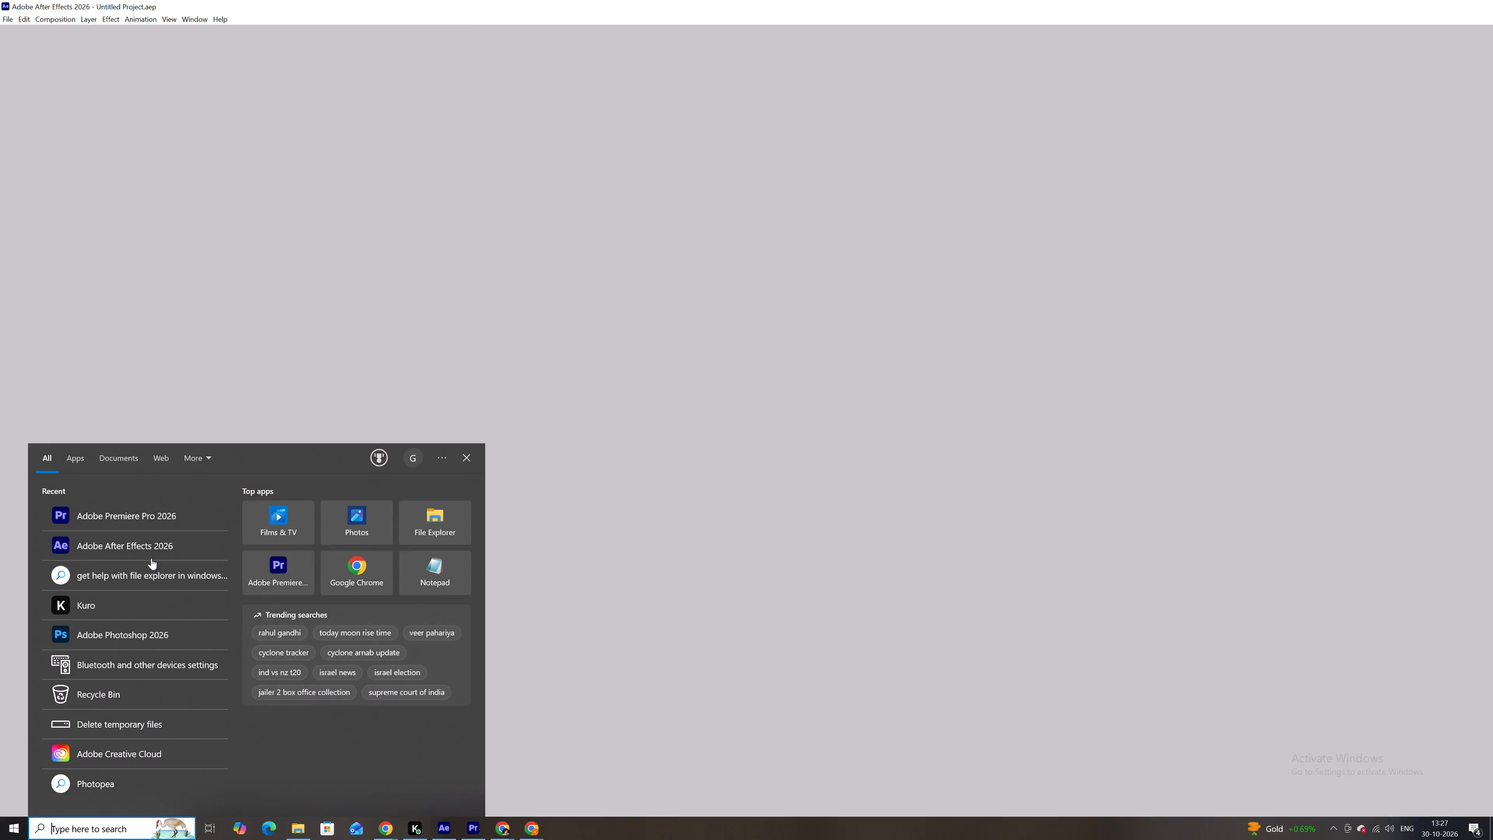
pyautogui.click(168, 556)
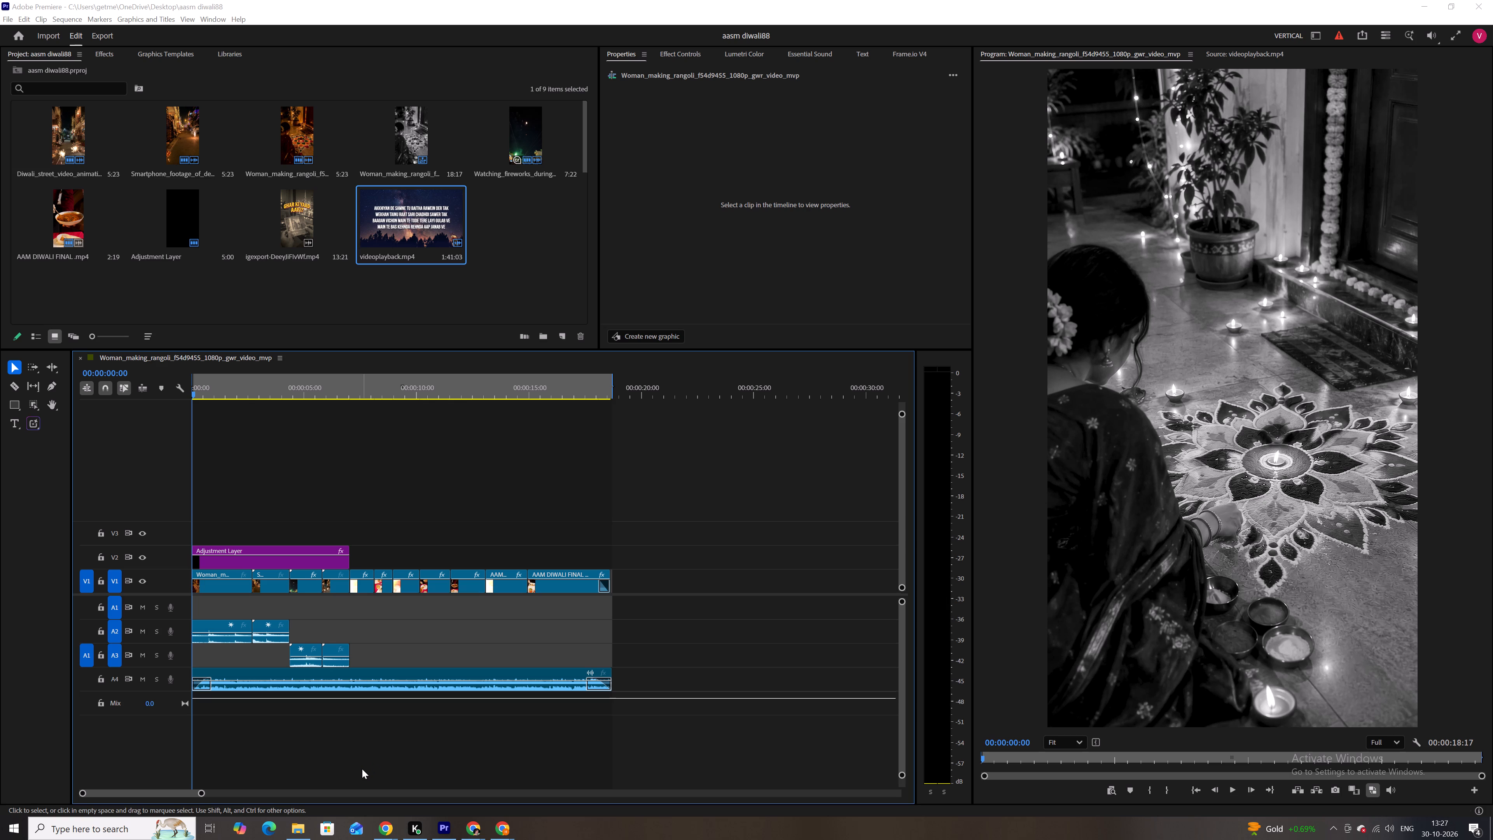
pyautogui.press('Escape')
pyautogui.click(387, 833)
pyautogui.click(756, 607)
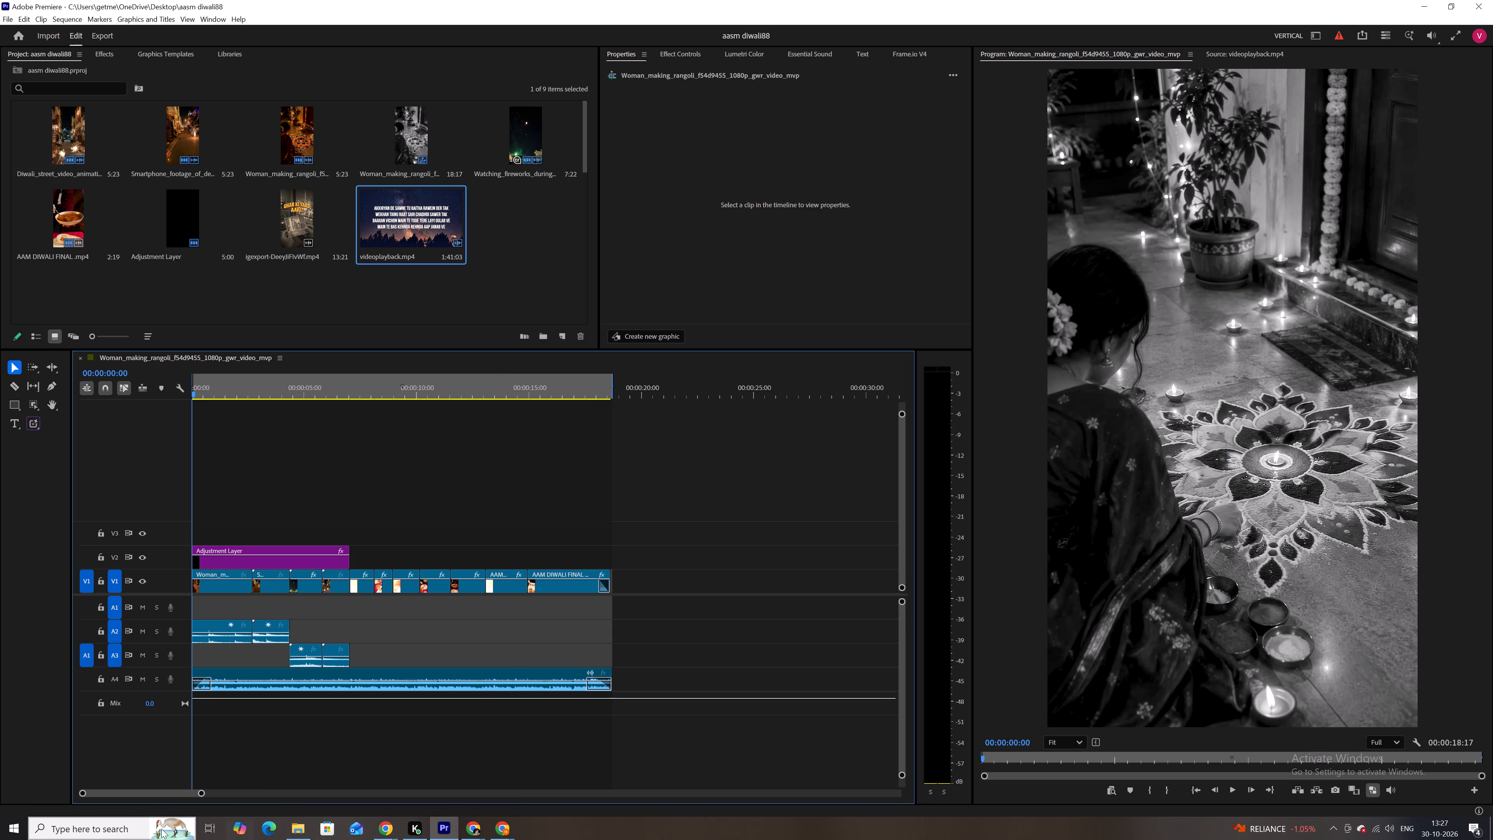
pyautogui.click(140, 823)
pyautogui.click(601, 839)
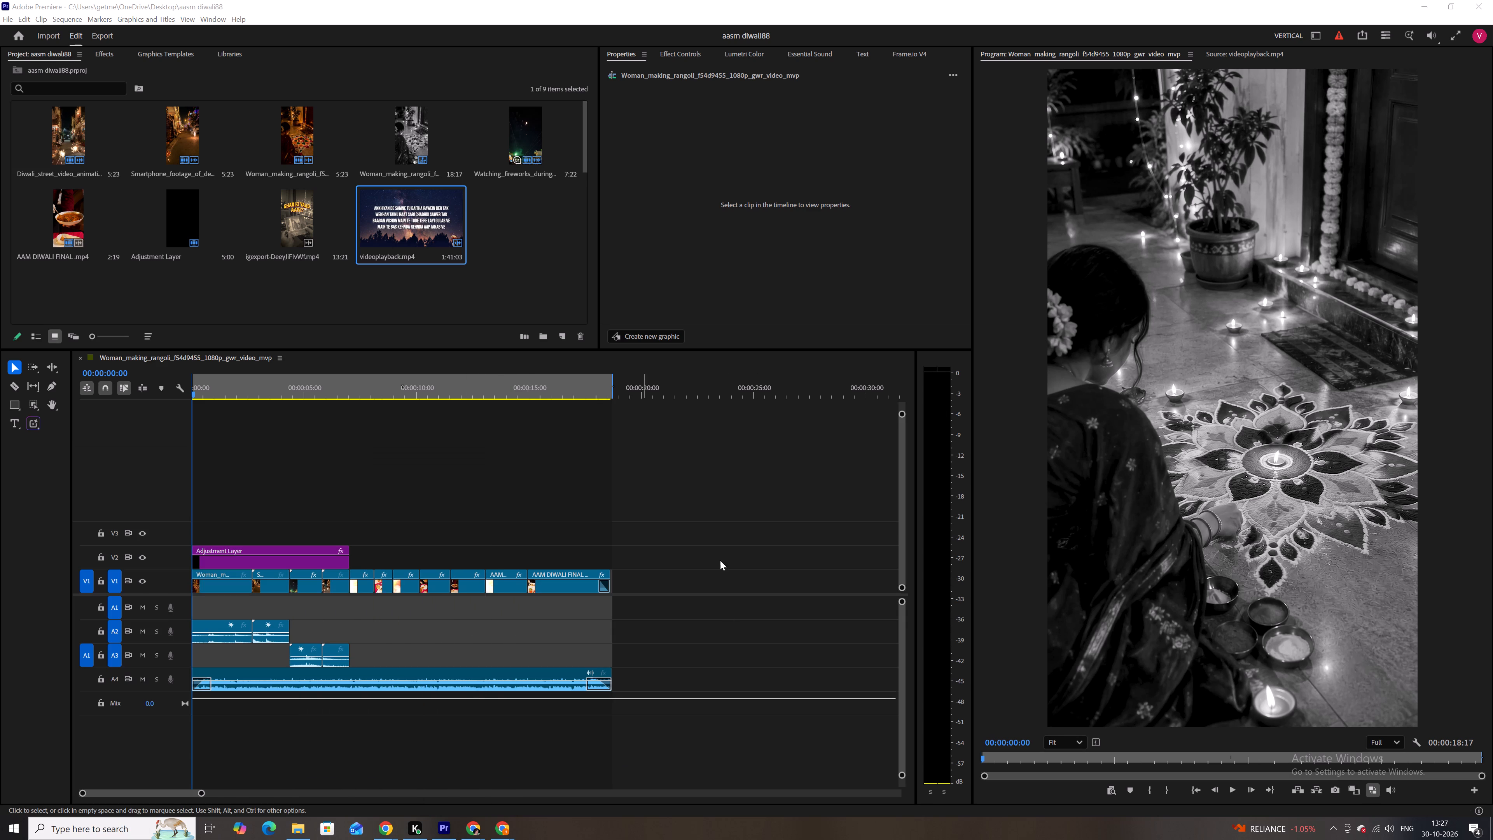
# Minimize the open application, file and Chrome browser windows one after another.
pyautogui.click(1434, 0)
pyautogui.click(1434, 0)
pyautogui.click(1434, 0)
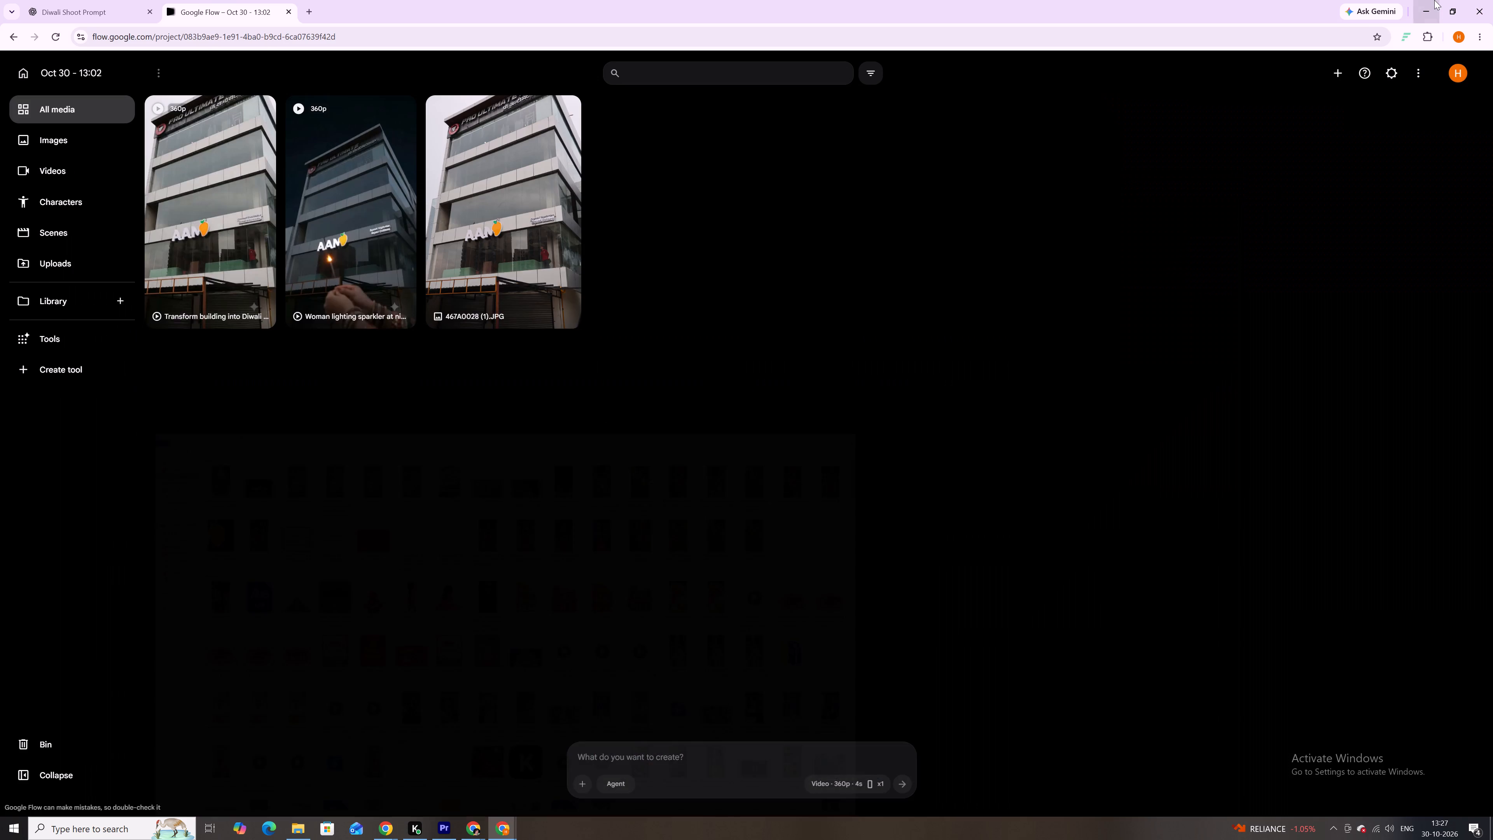
pyautogui.click(1434, 0)
pyautogui.click(1434, 0)
pyautogui.click(1434, 0)
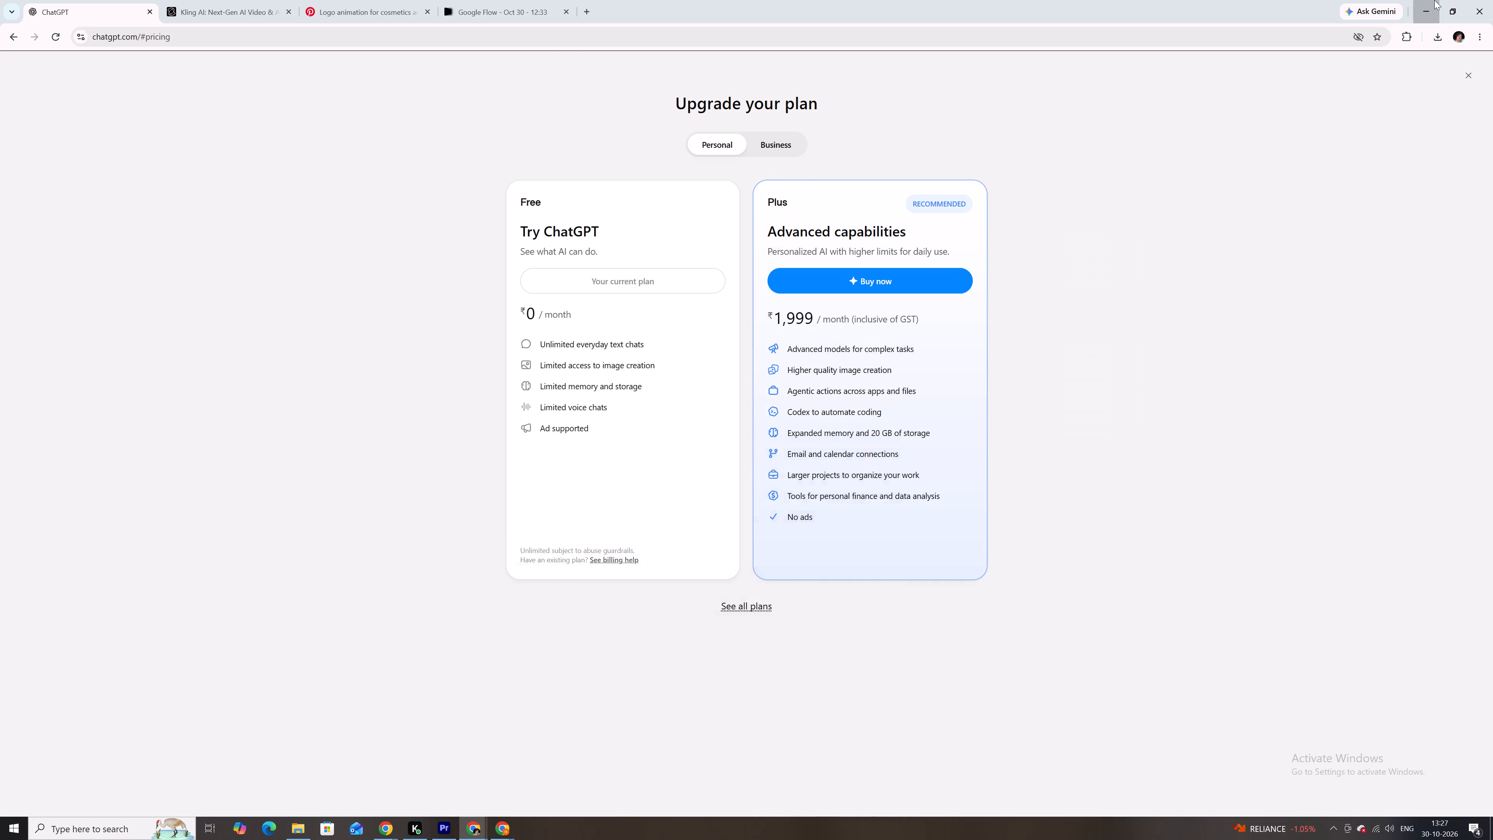
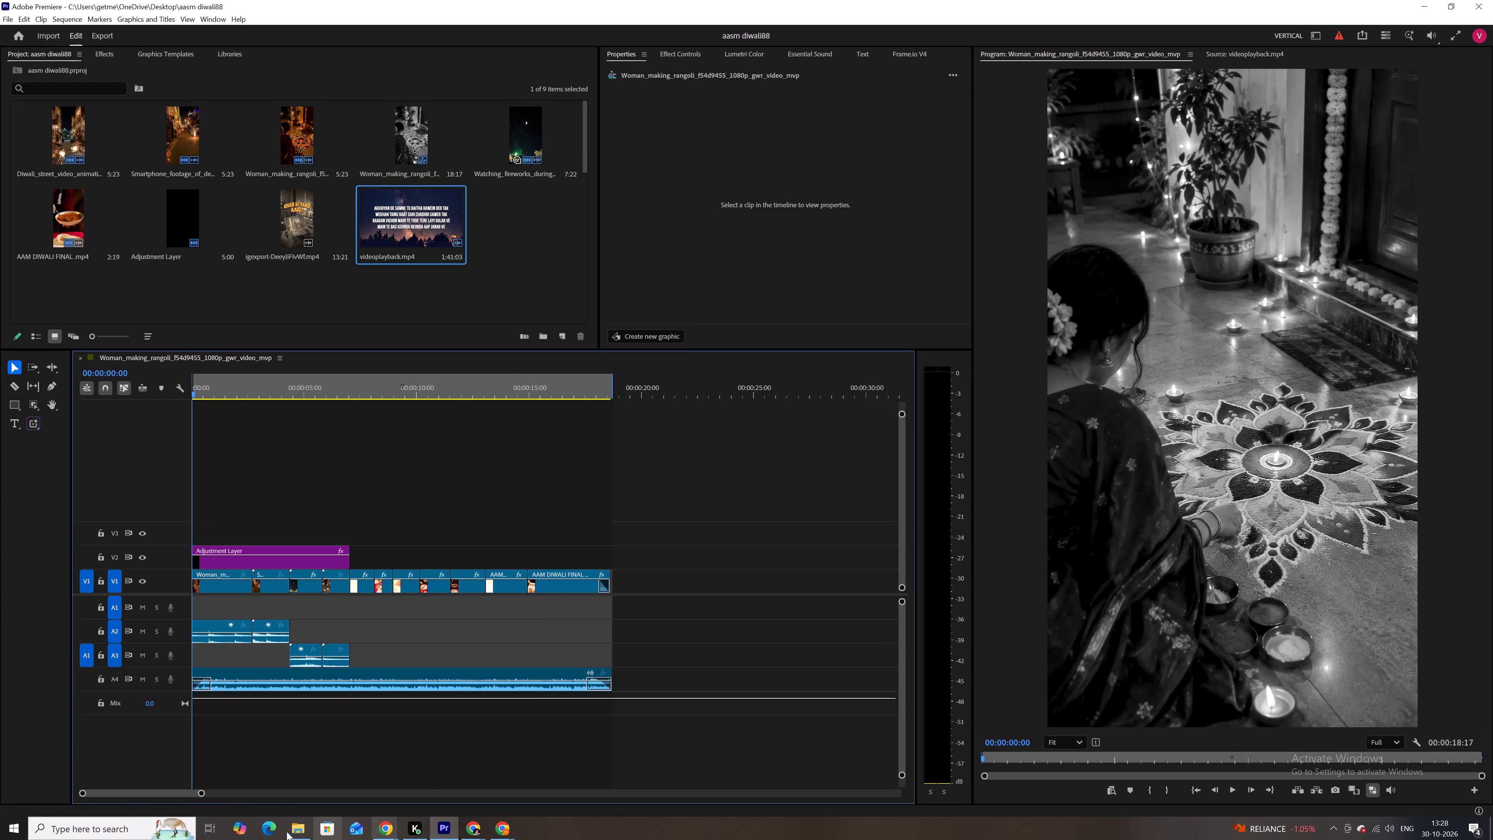
# Launch Adobe After Effects 2026 again from the Windows search.
pyautogui.click(123, 839)
pyautogui.click(100, 538)
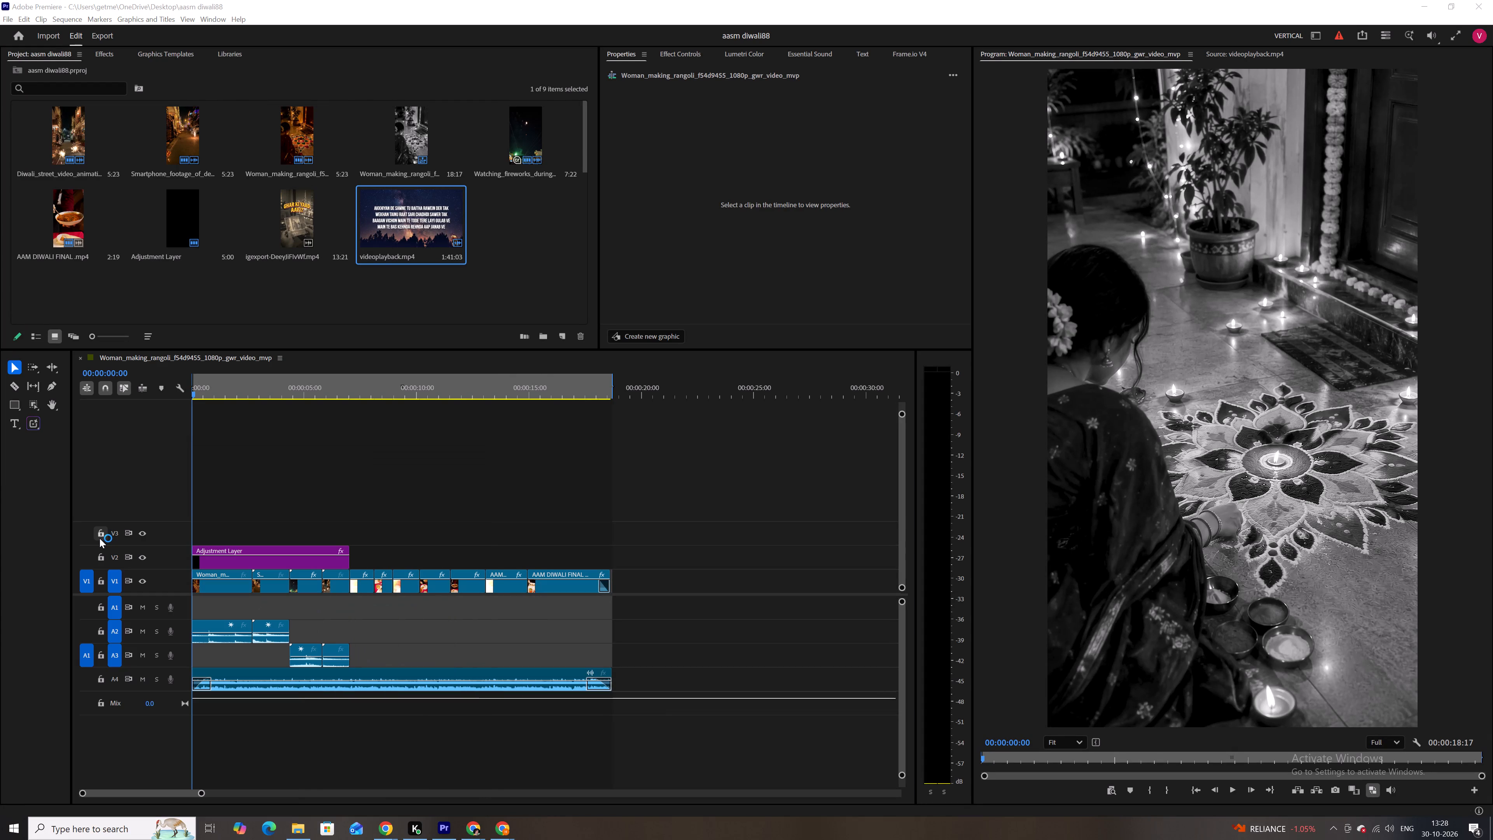
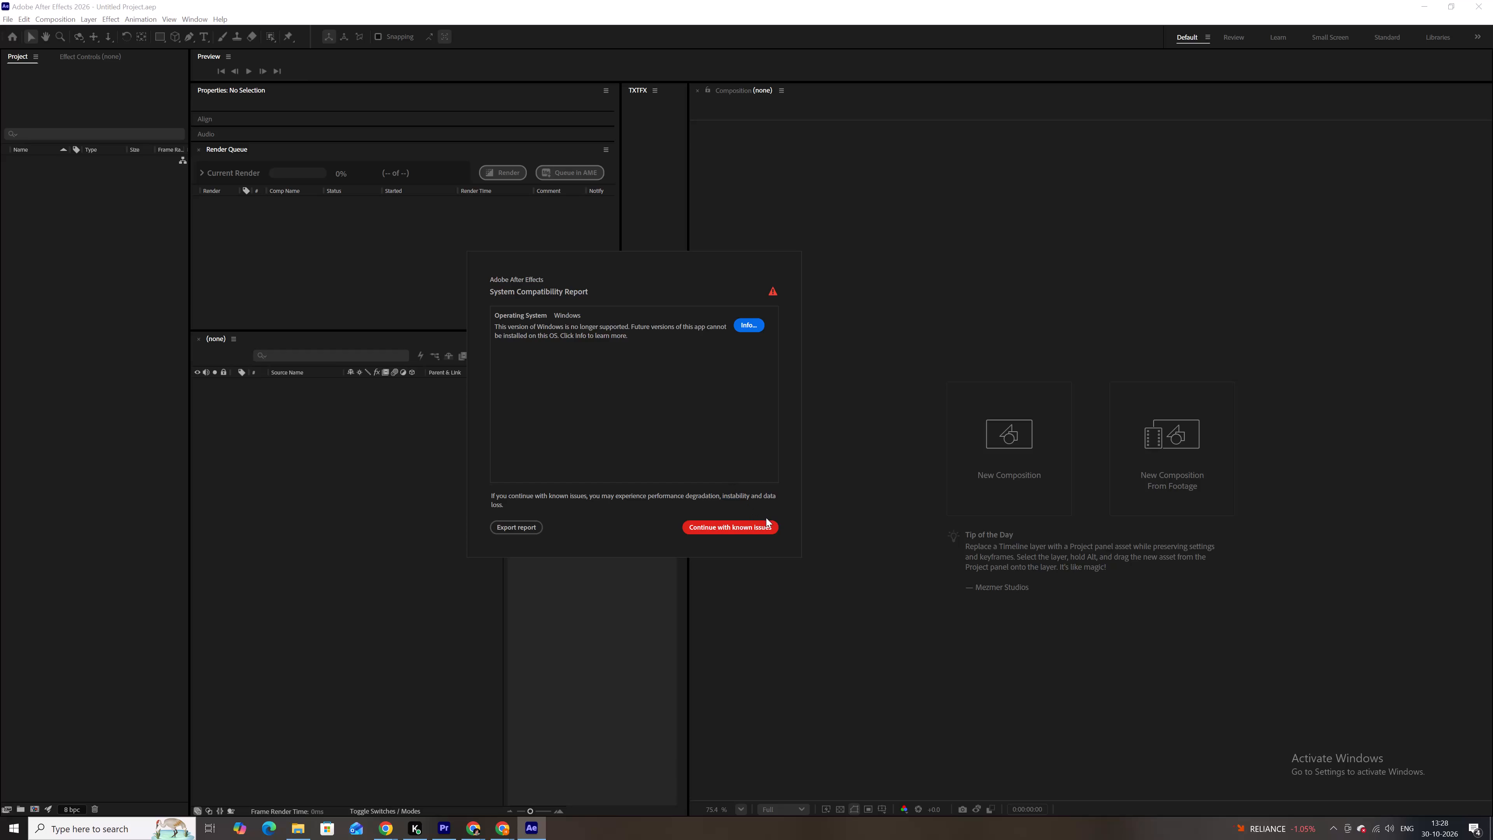
# Continue past the system compatibility report and start a new project.
pyautogui.click(767, 526)
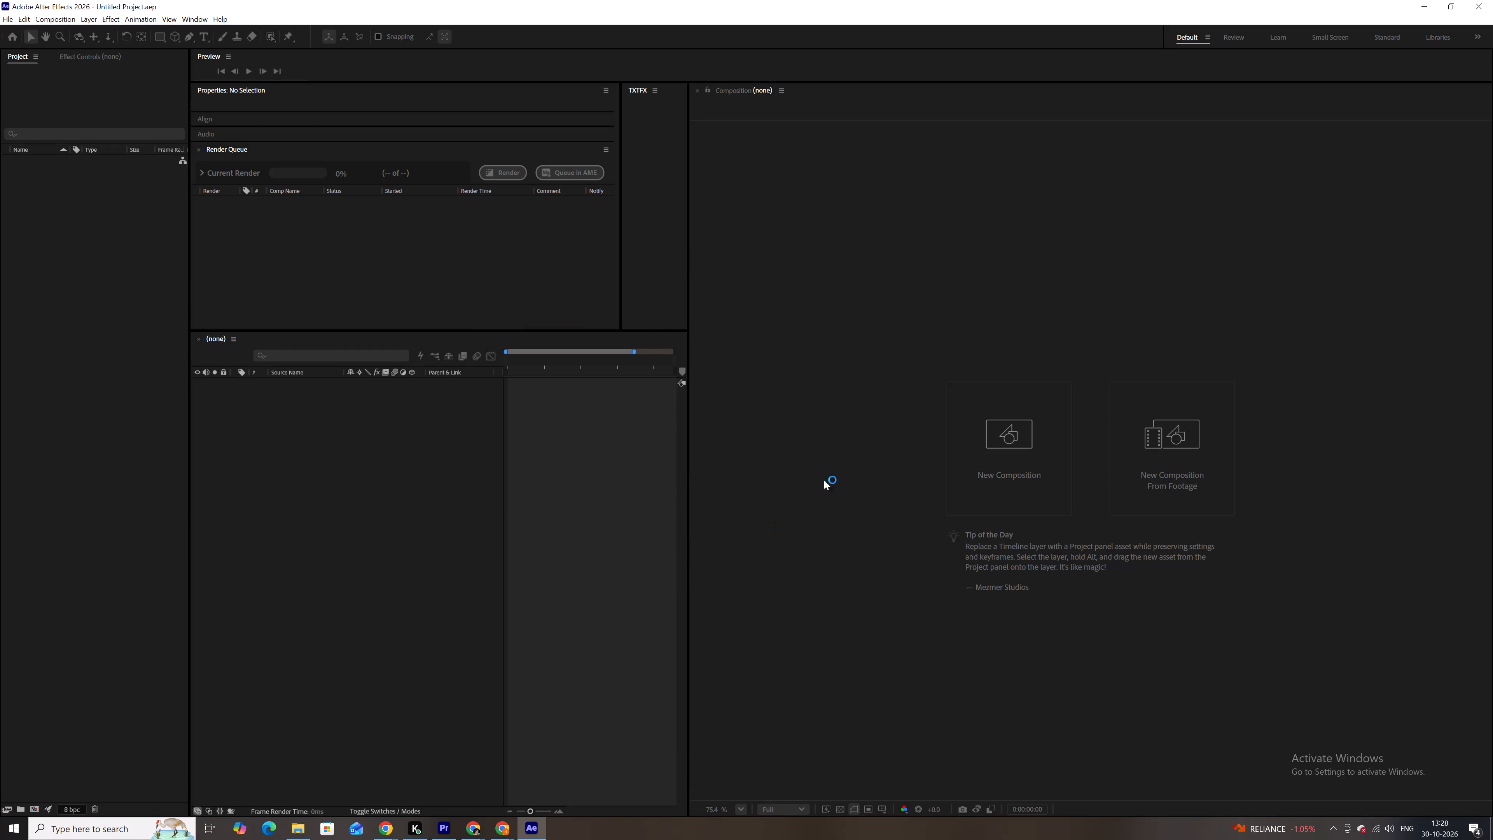
pyautogui.click(1007, 432)
pyautogui.click(858, 466)
pyautogui.click(1004, 455)
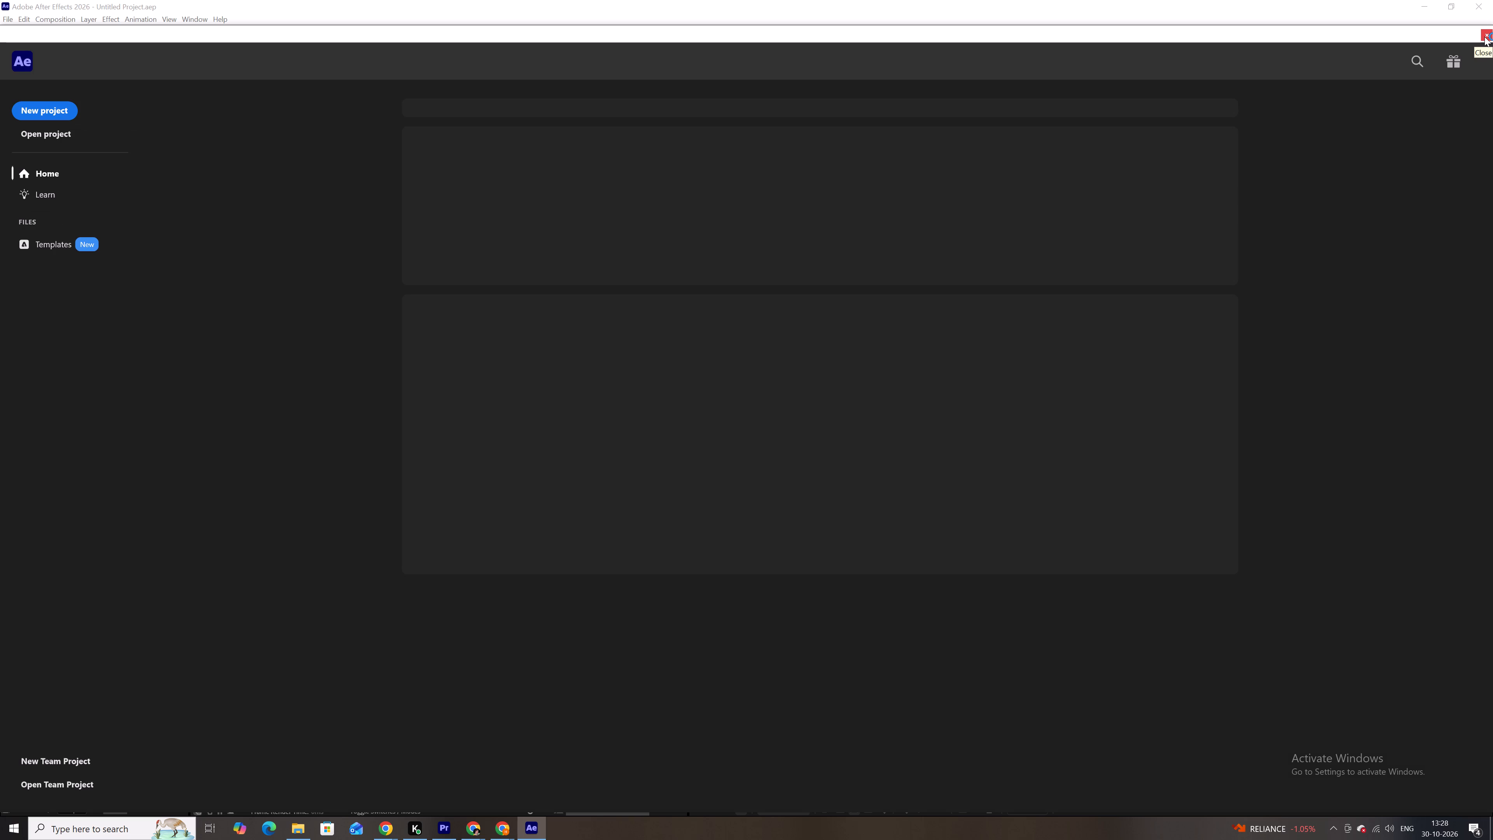
pyautogui.click(45, 106)
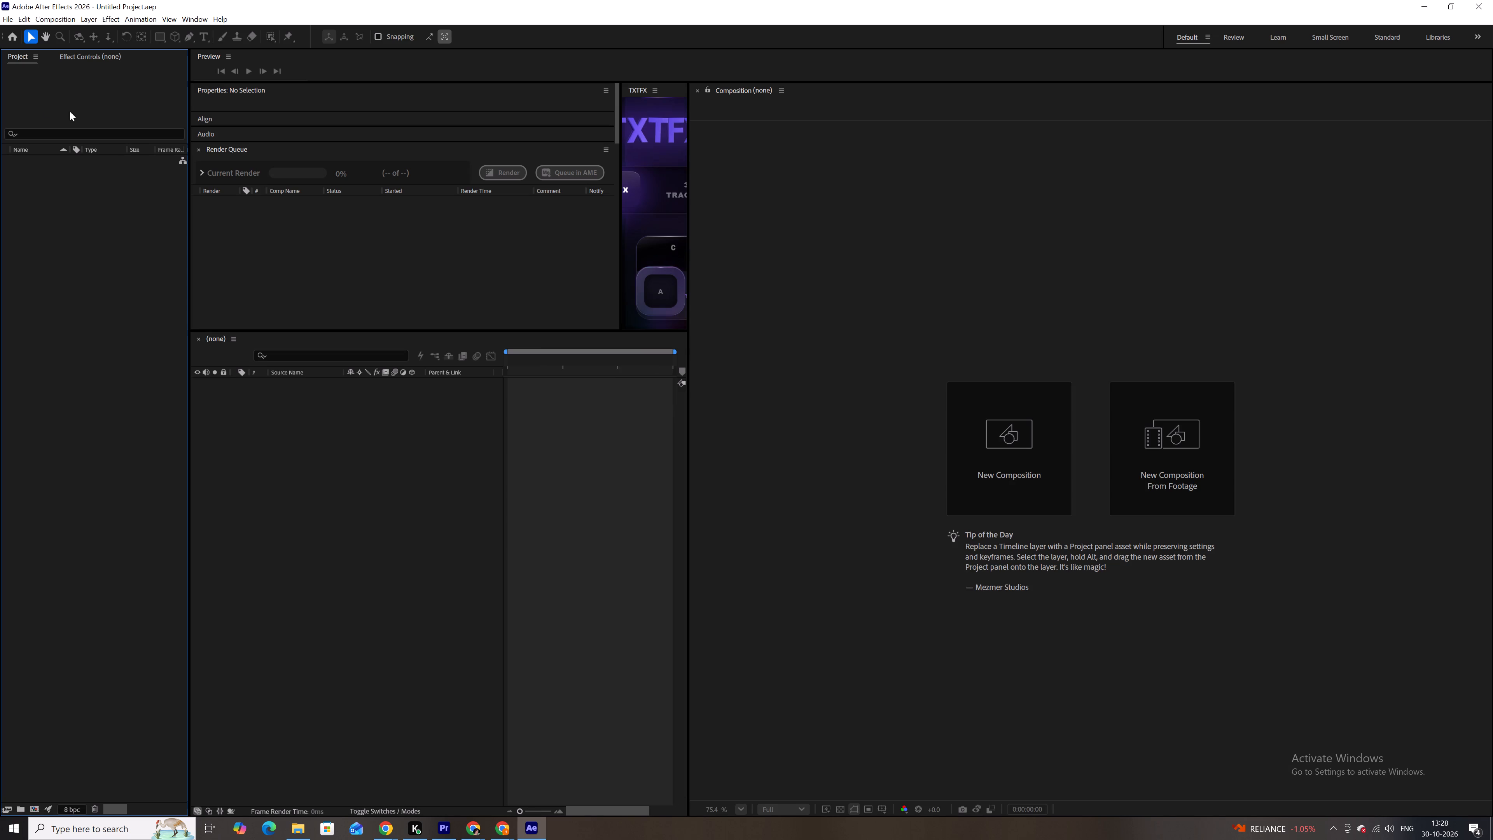
# Create composition Comp 1 with the Social Media Portrait HD 1080x1920, 30 fps preset and a duration of 0:00:09:26.
pyautogui.click(1039, 470)
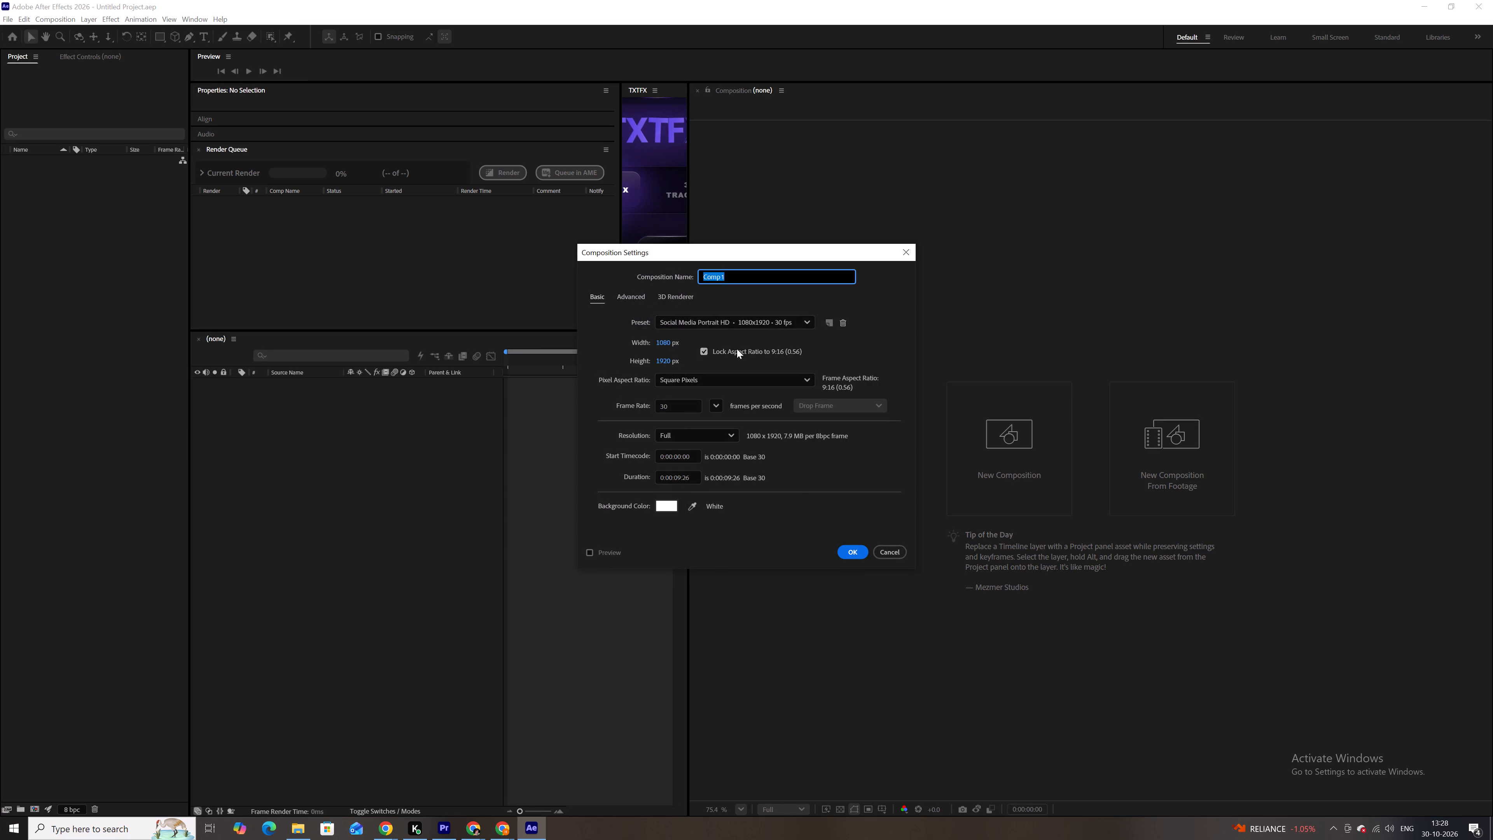
pyautogui.click(850, 548)
# Import the Woman_making_rangoli 1080p video from the Downloads folder as footage.
pyautogui.doubleClick(178, 280)
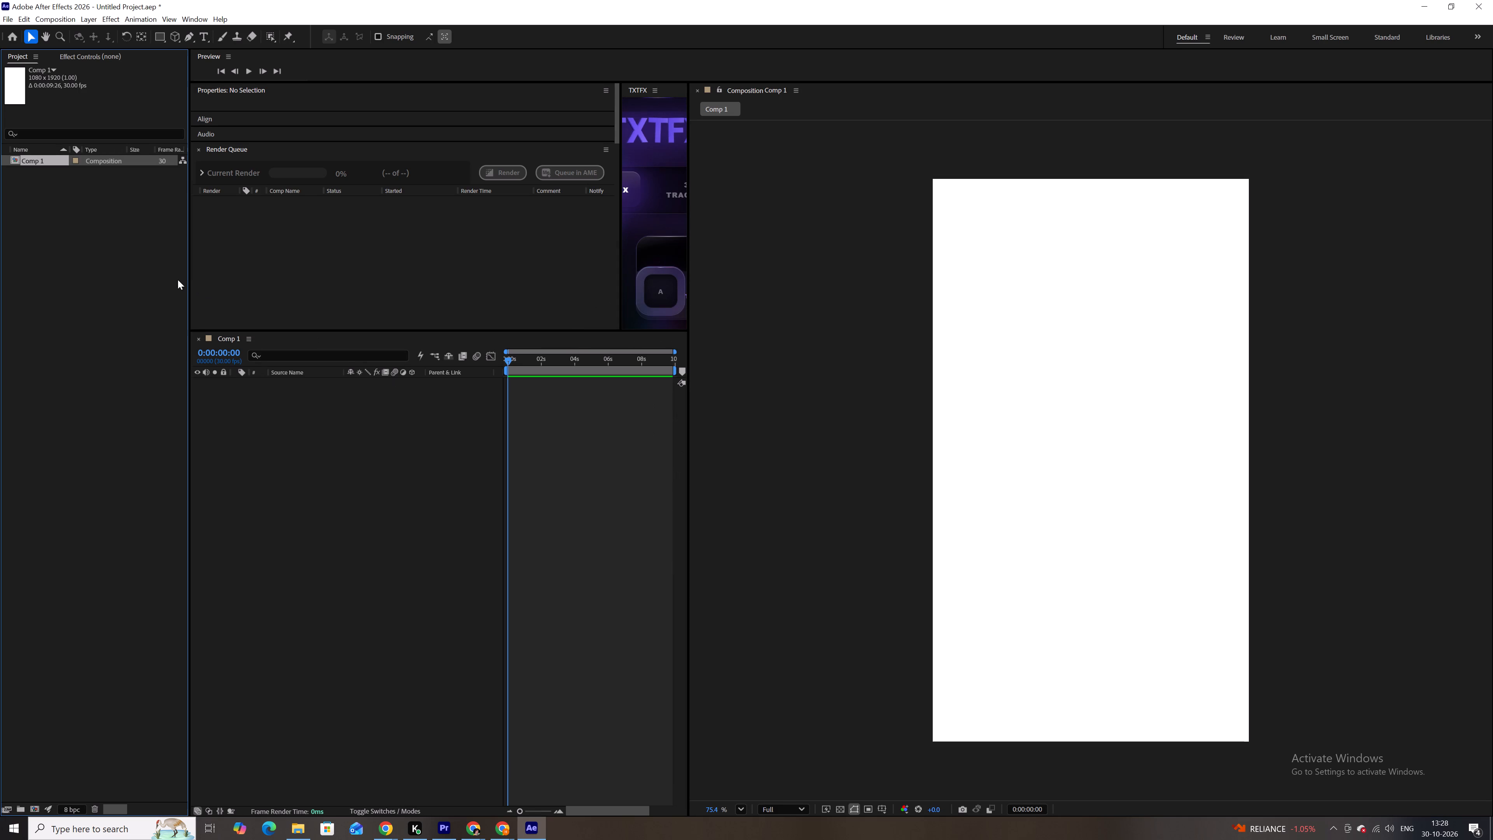
pyautogui.click(133, 140)
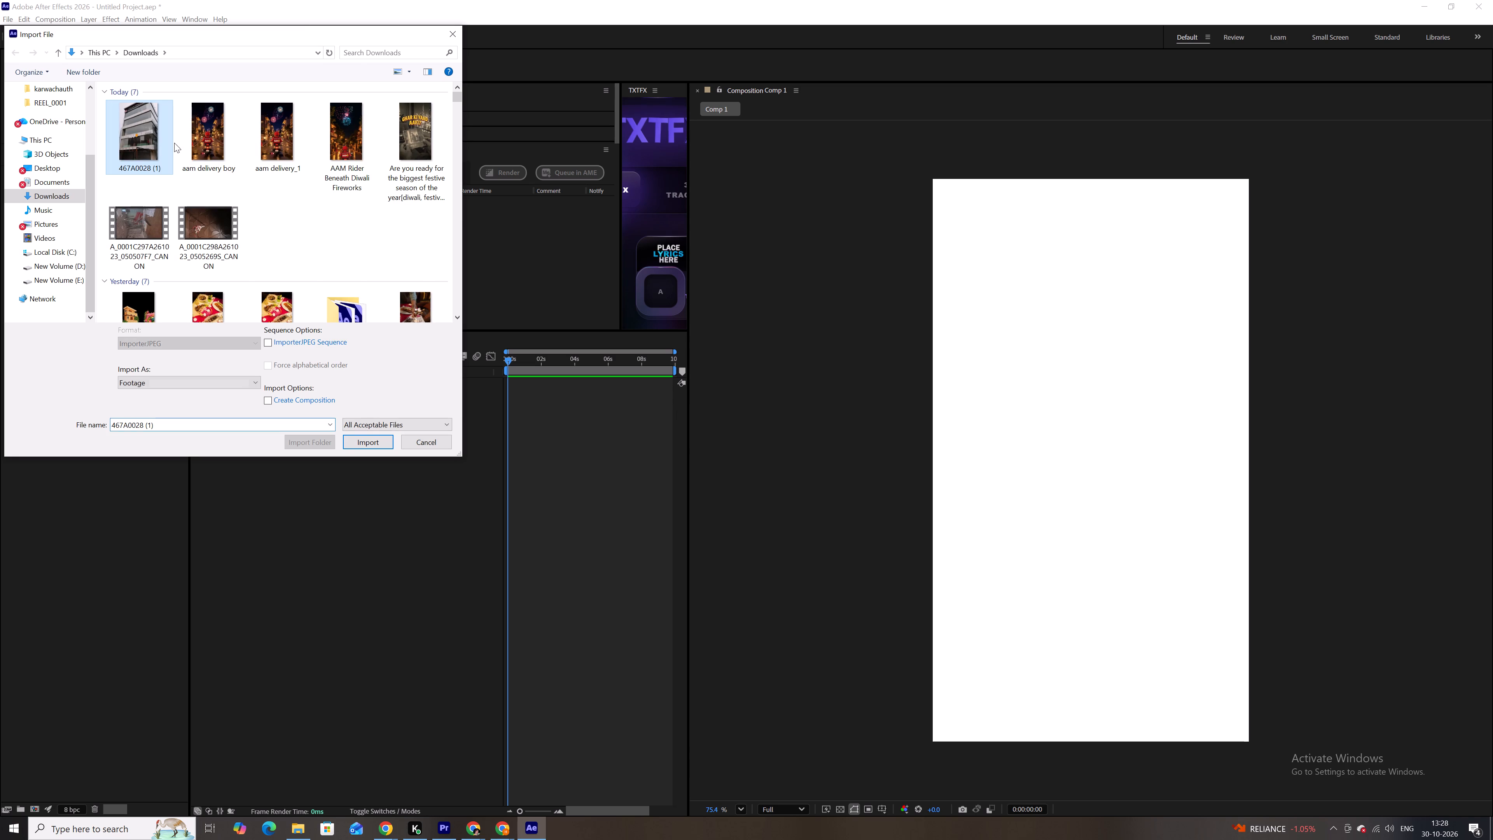
pyautogui.click(139, 172)
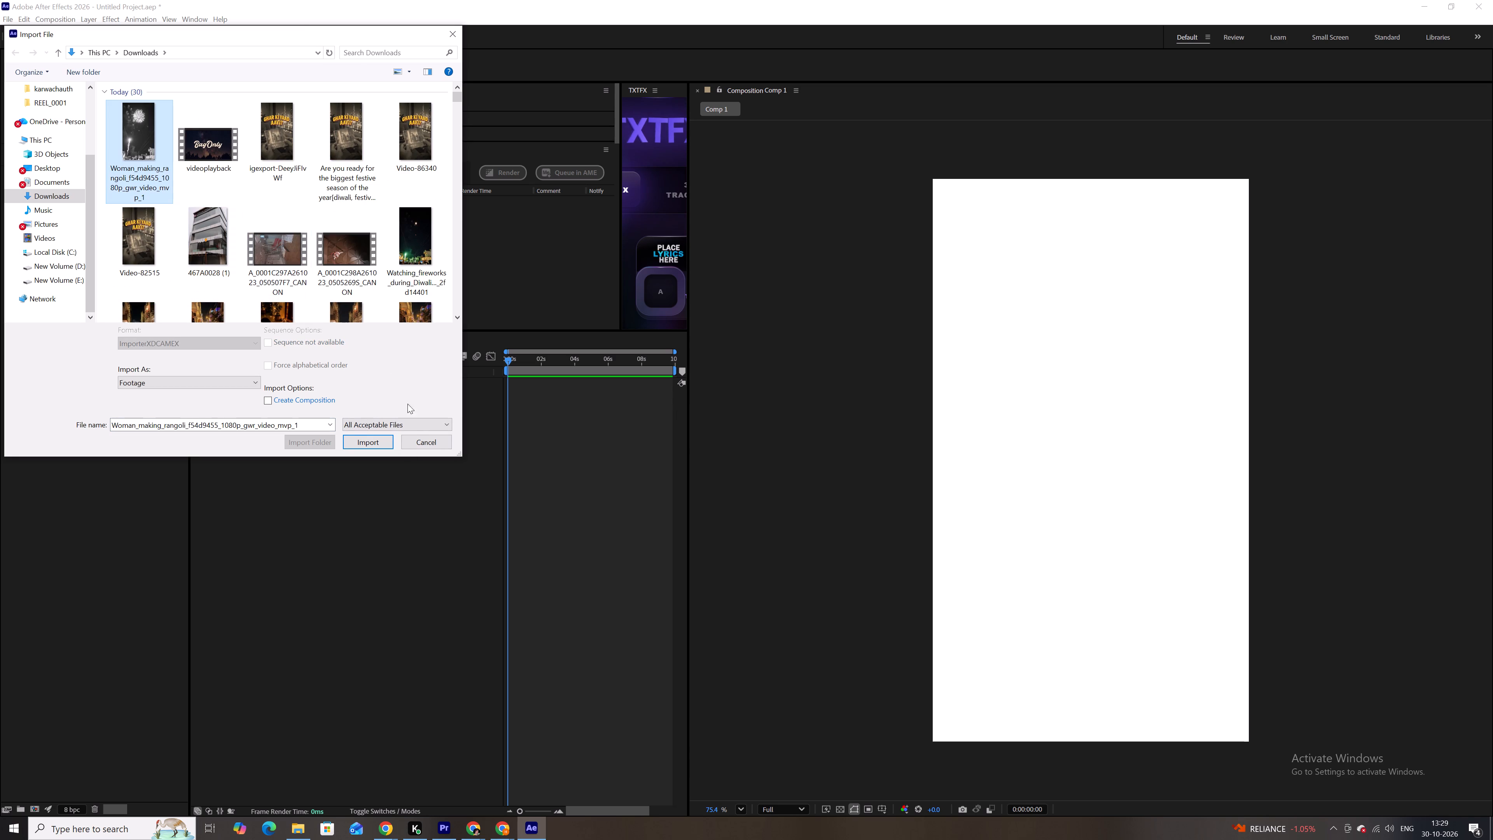
pyautogui.click(361, 443)
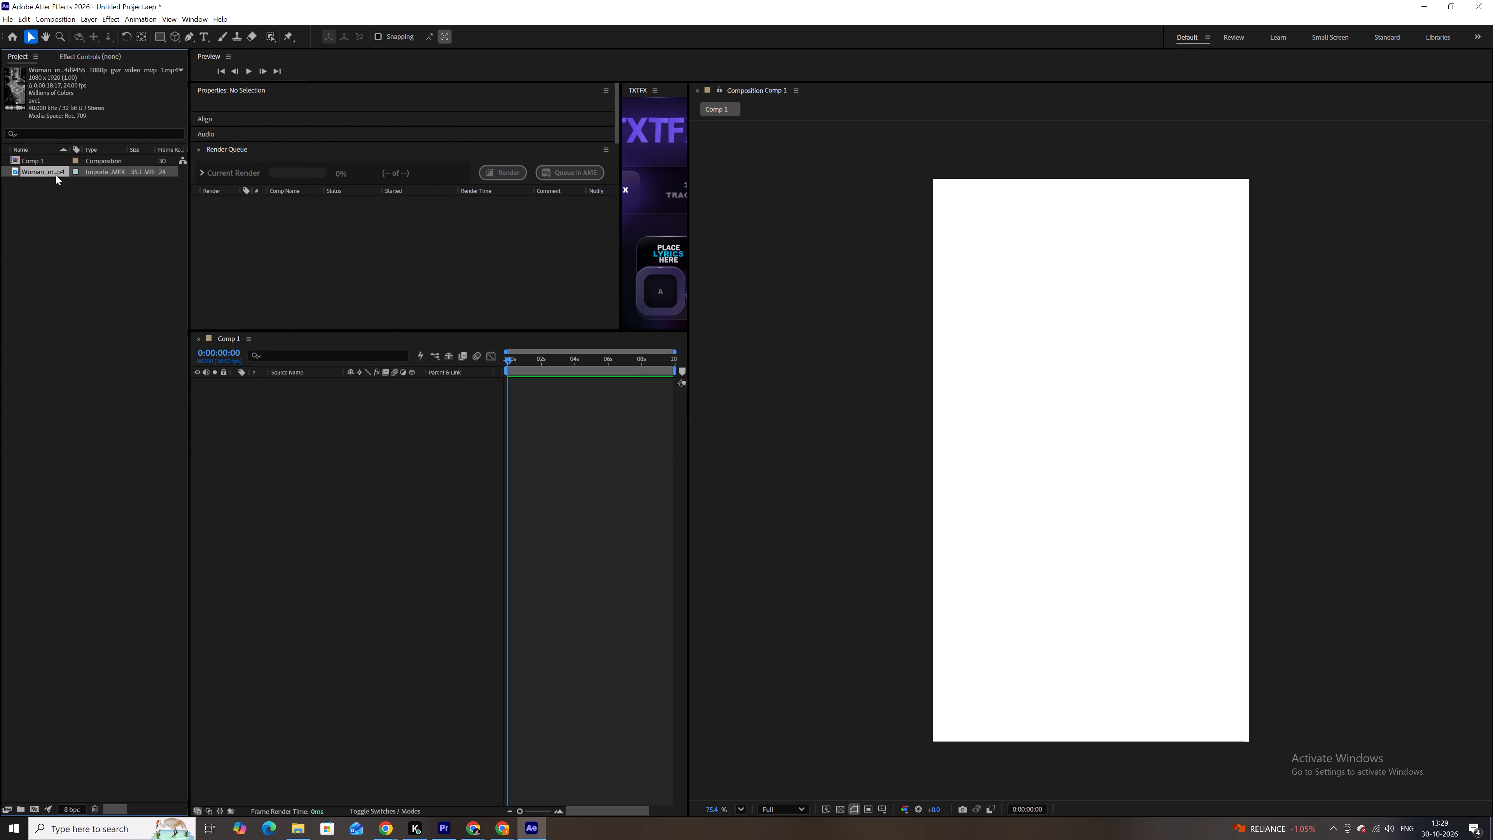
# Add the imported Woman_making_rangoli video to the Comp 1 timeline as a layer.
pyautogui.moveTo(46, 170); pyautogui.dragTo(327, 453)
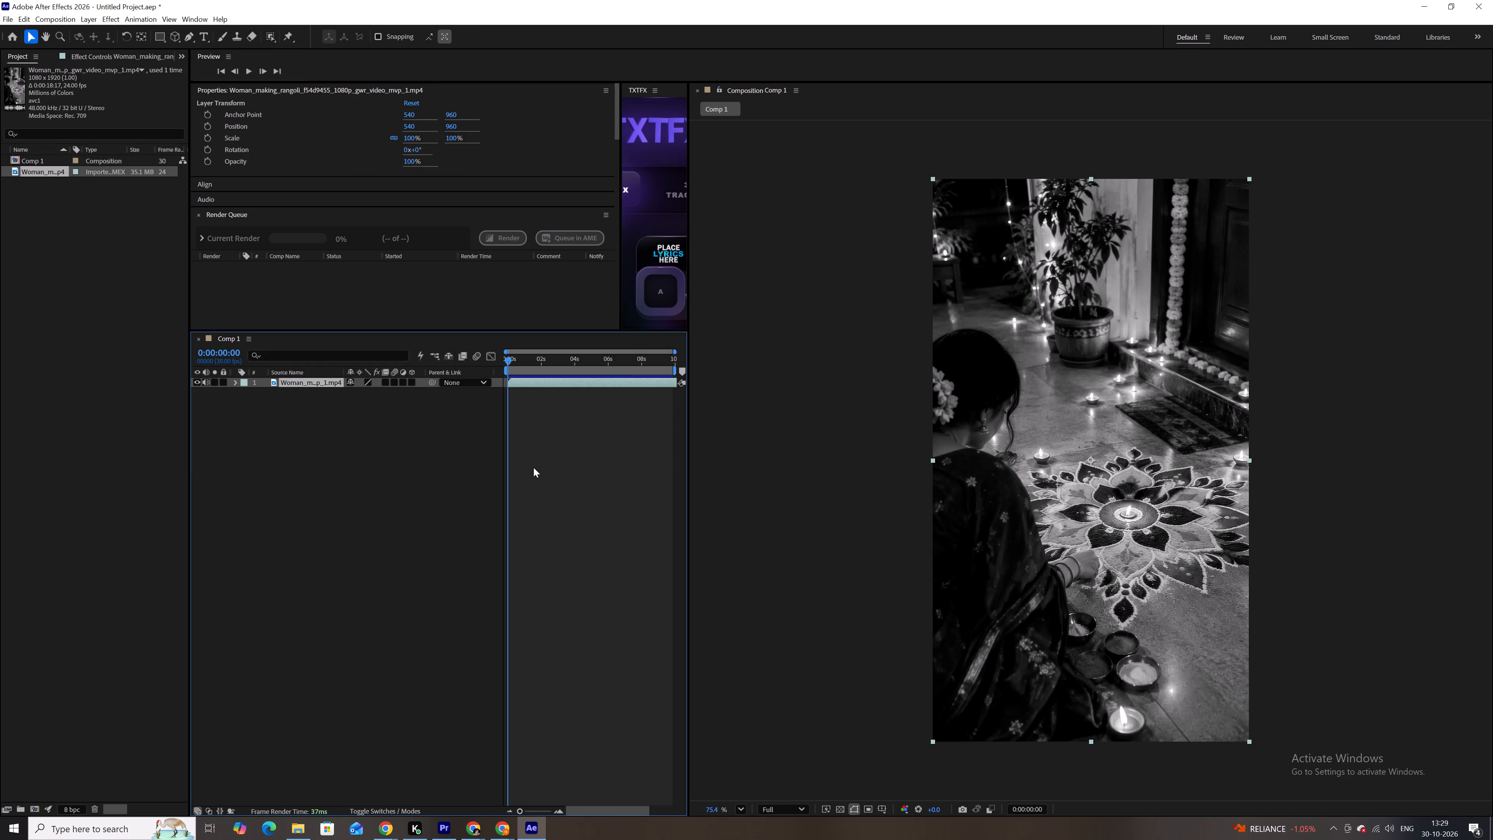
# Scrub to the end of Comp 1 at 0:00:09:25 to check the rangoli video there.
pyautogui.moveTo(645, 357); pyautogui.dragTo(684, 367)
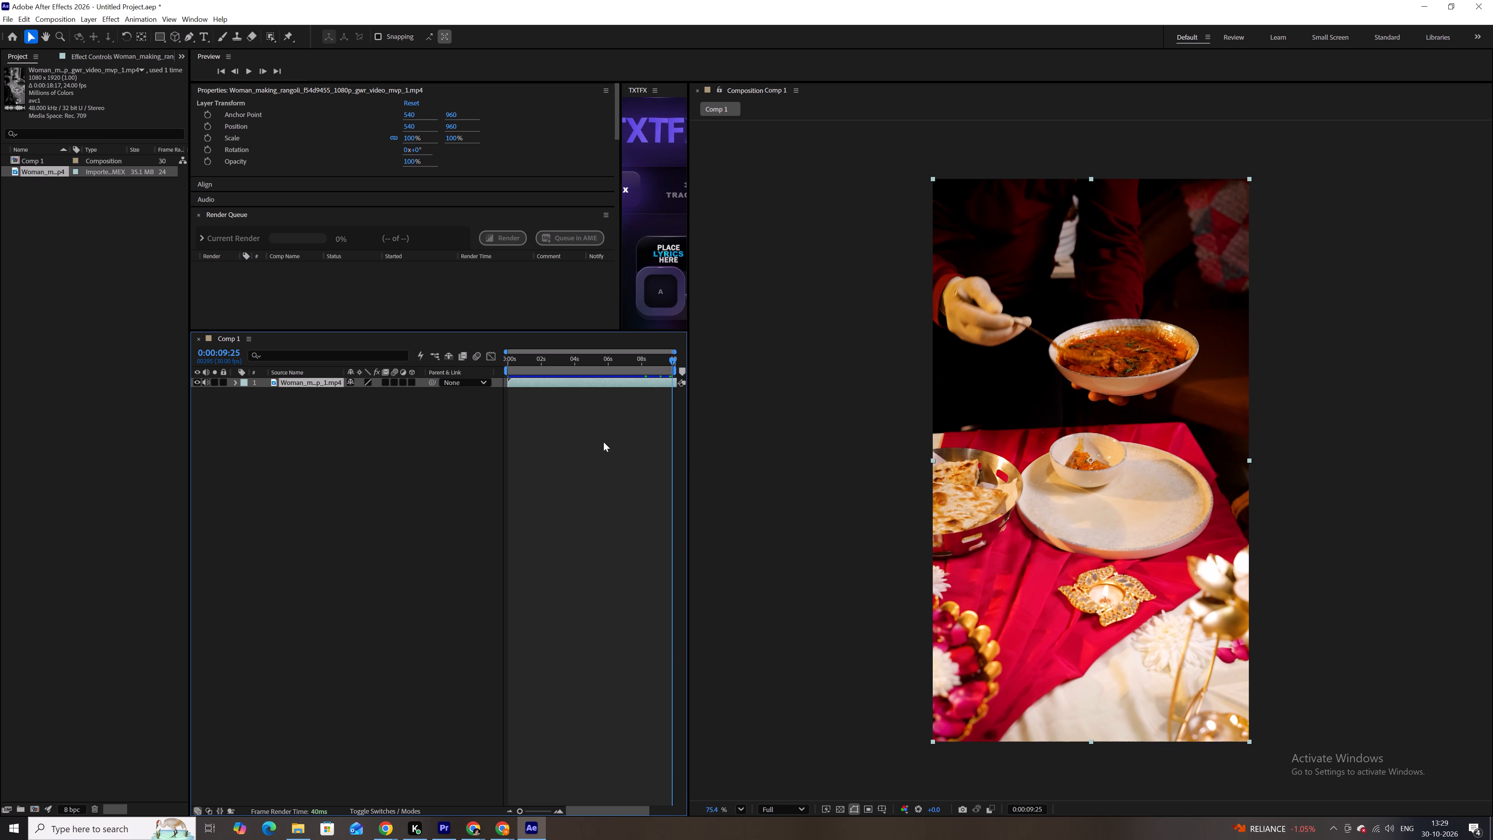
pyautogui.scroll(-6, 602, 444)
# Extend Comp 1 by setting the seconds value of its duration to 20 in the composition settings.
pyautogui.hotkey('ctrl', 'k')
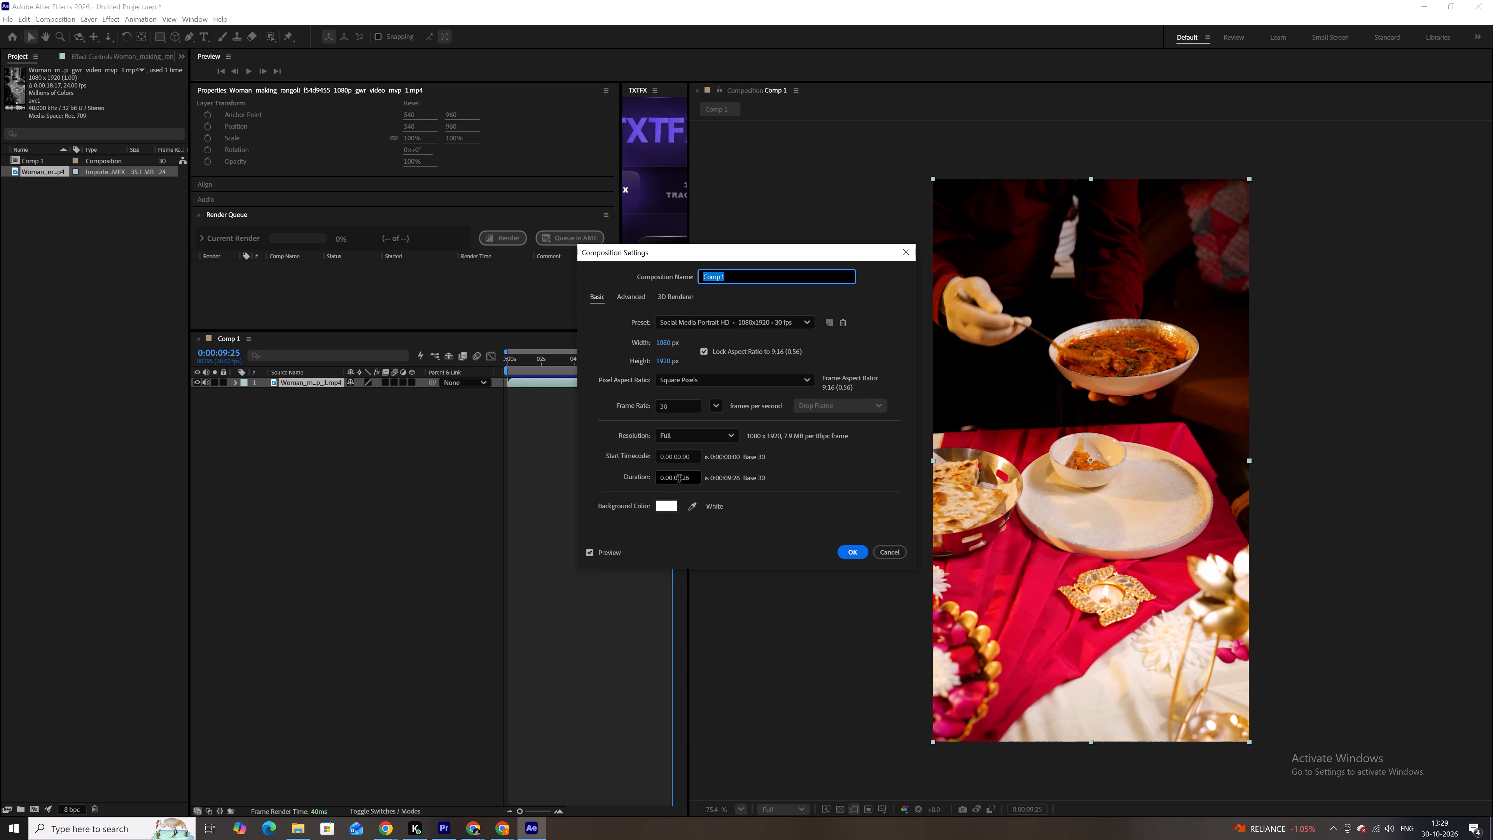
pyautogui.click(679, 480)
pyautogui.press('BackSpace')
pyautogui.press('BackSpace')
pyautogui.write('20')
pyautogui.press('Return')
pyautogui.keyDown('alt'); pyautogui.scroll(-8, 642, 504); pyautogui.keyUp('alt')
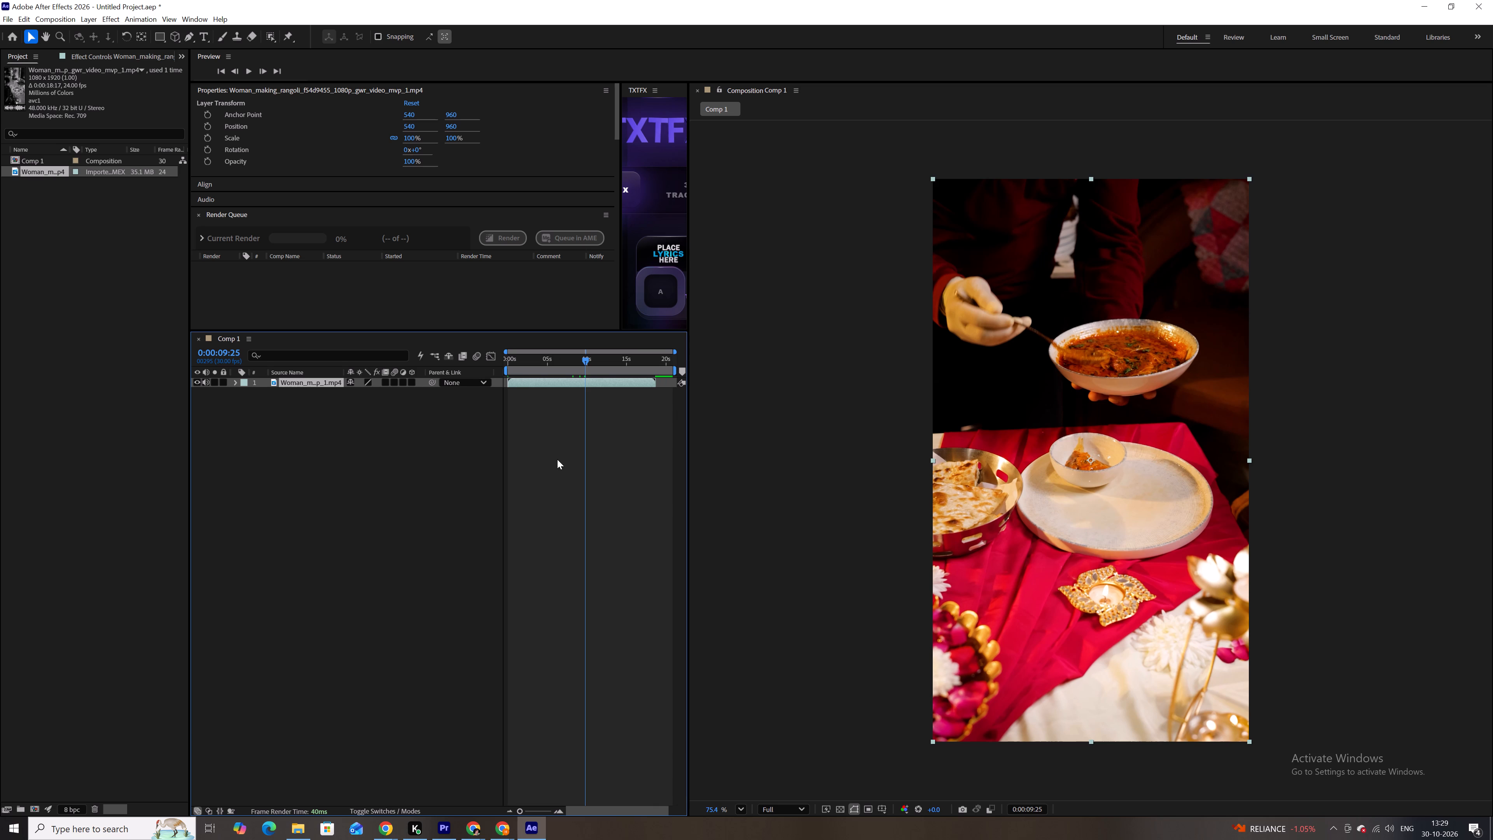
# Return to the start of Comp 1 and preview the opening seconds of the rangoli video.
pyautogui.moveTo(579, 364); pyautogui.dragTo(471, 342)
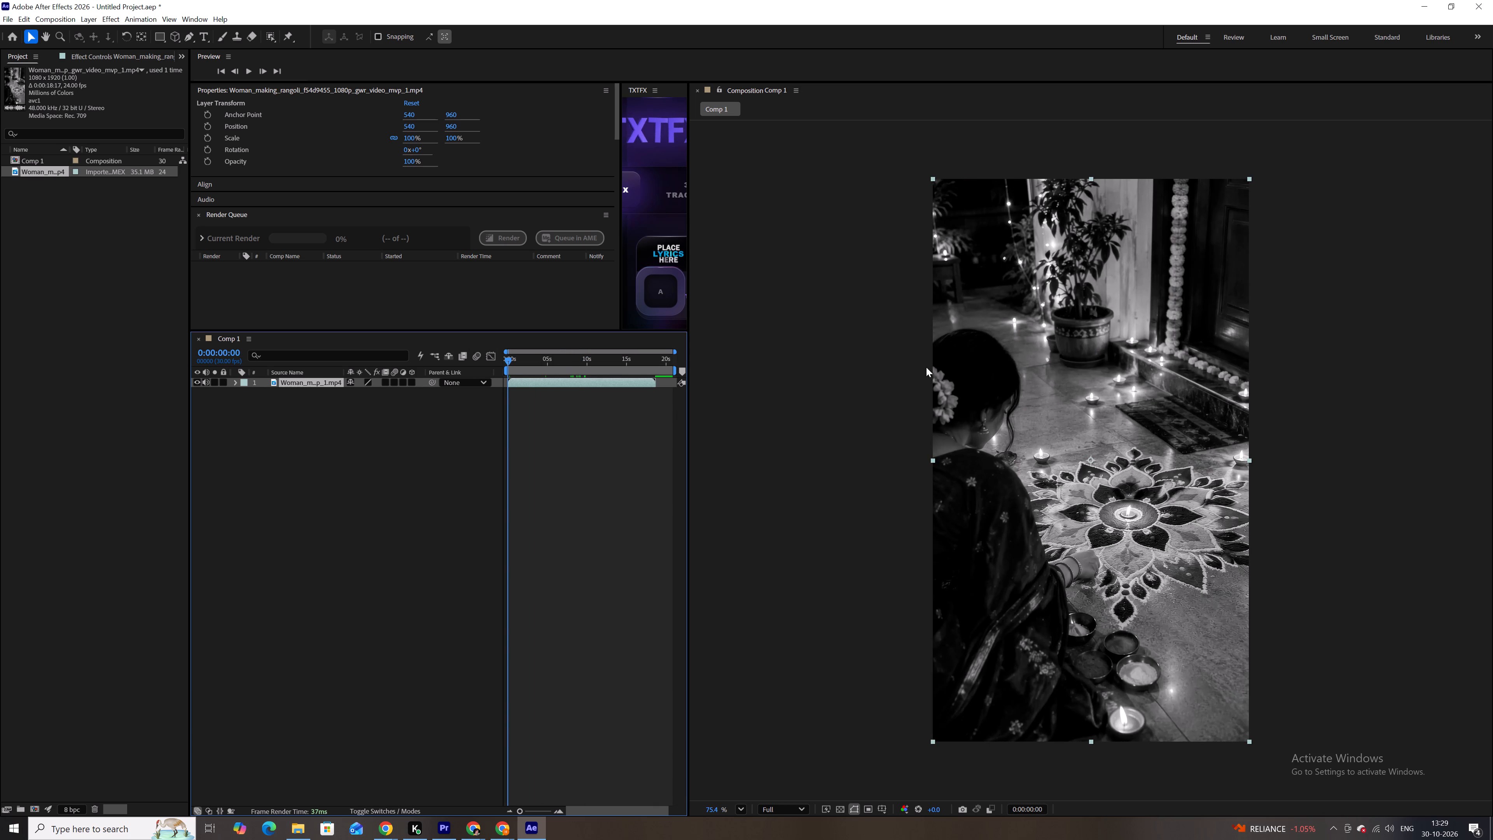
pyautogui.keyDown('alt'); pyautogui.scroll(2, 986, 364); pyautogui.keyUp('alt')
pyautogui.keyDown('alt'); pyautogui.scroll(-2, 979, 364); pyautogui.keyUp('alt')
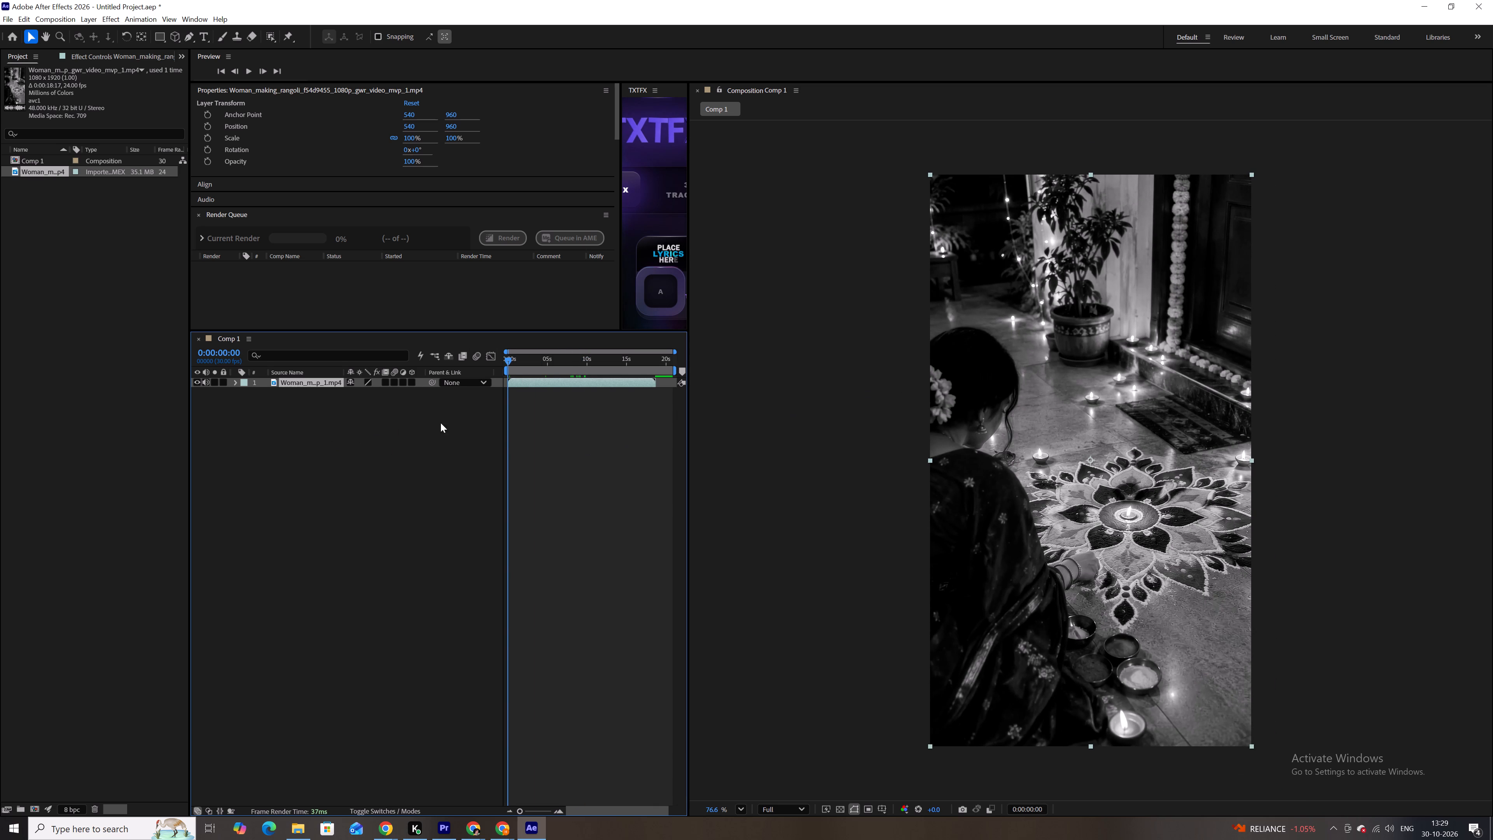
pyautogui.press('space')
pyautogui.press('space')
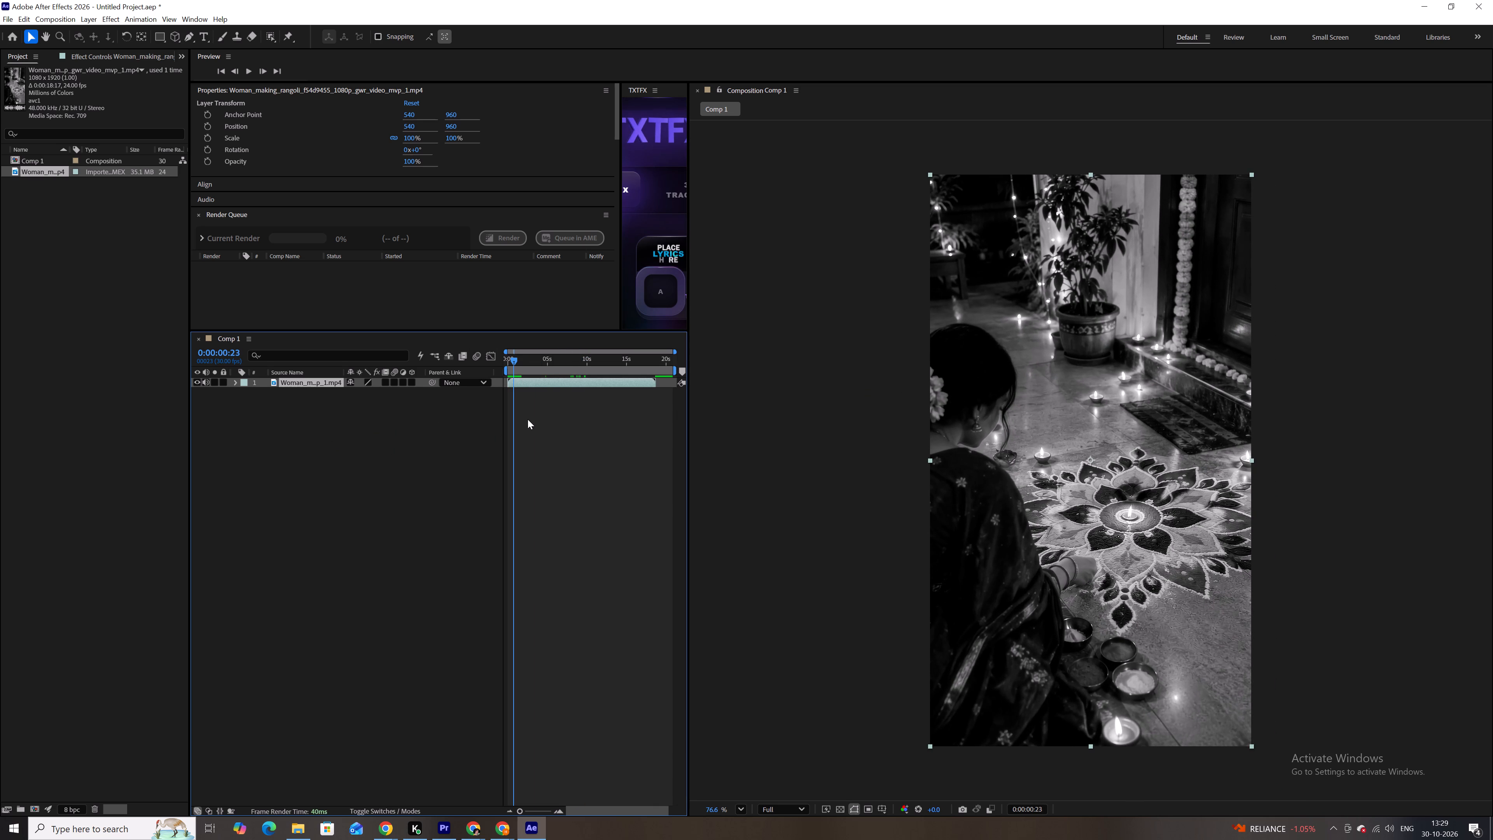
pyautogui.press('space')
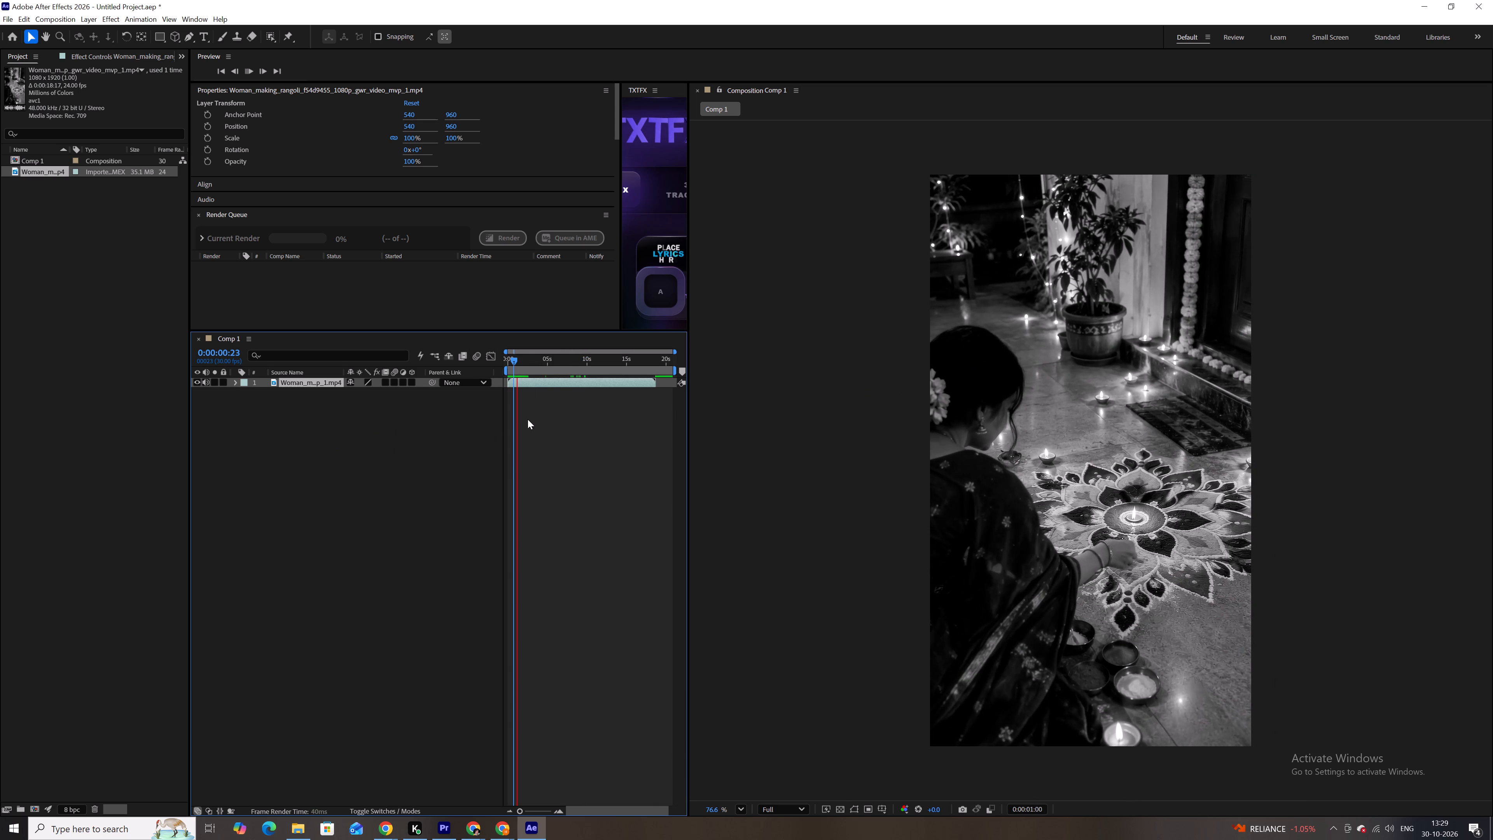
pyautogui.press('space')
# Switch to Google Chrome.
pyautogui.click(392, 832)
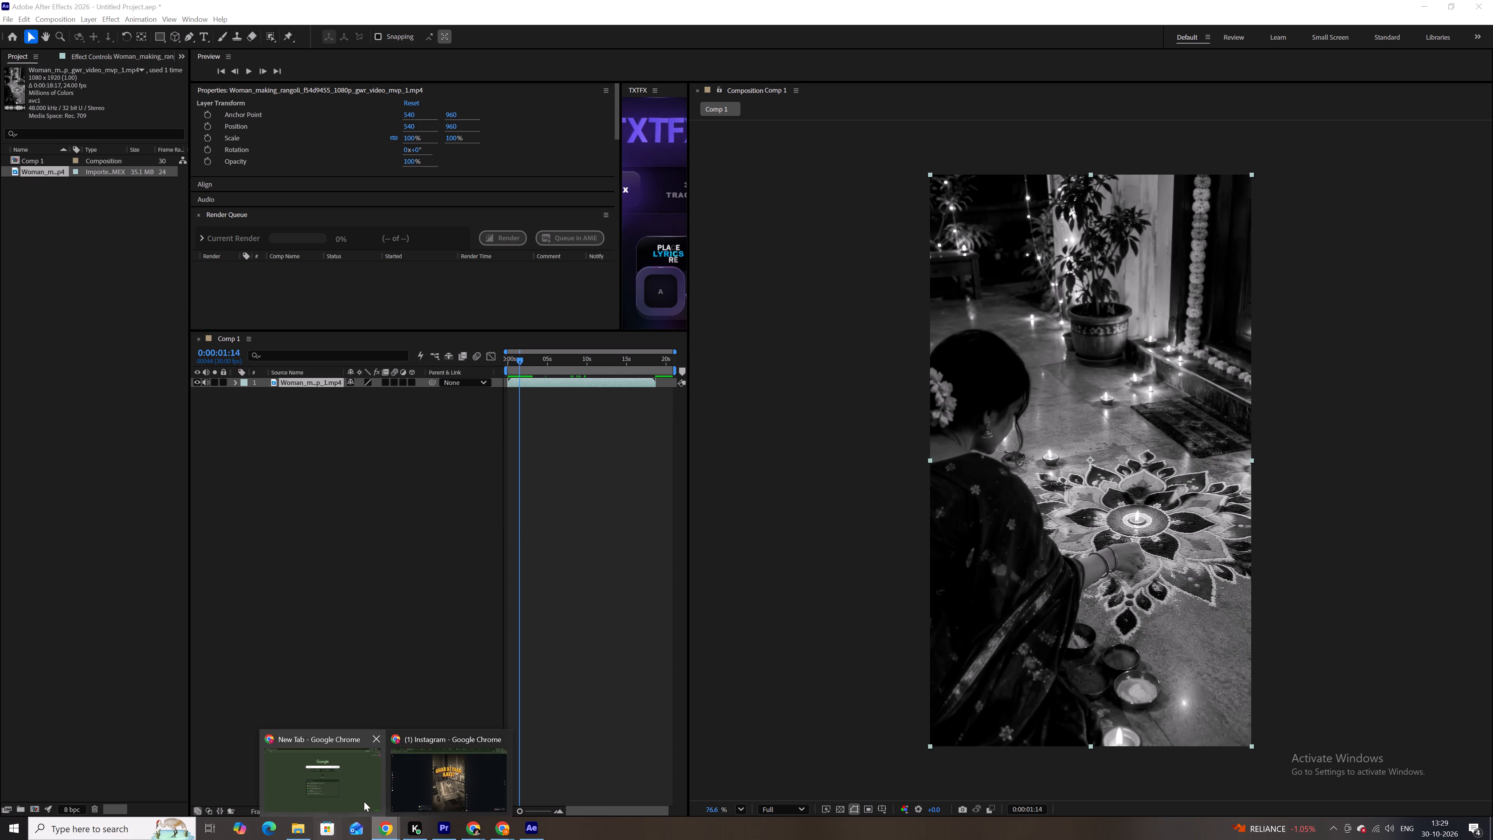
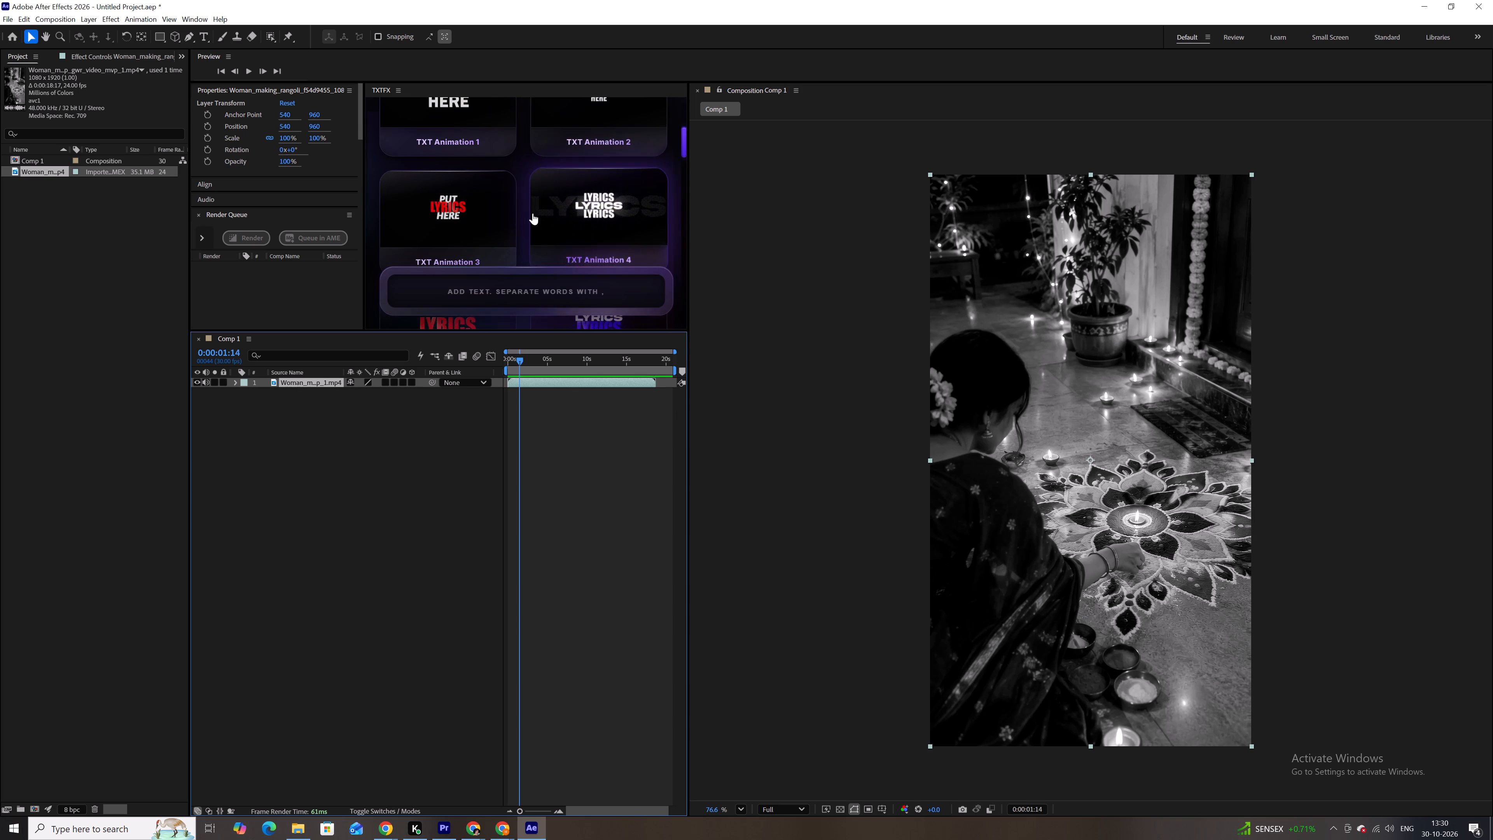
# Add the TXT Animation 11 preset from TXTFX to Comp 1, starting at 0:00:00:00 above the rangoli video.
pyautogui.scroll(-5, 533, 213)
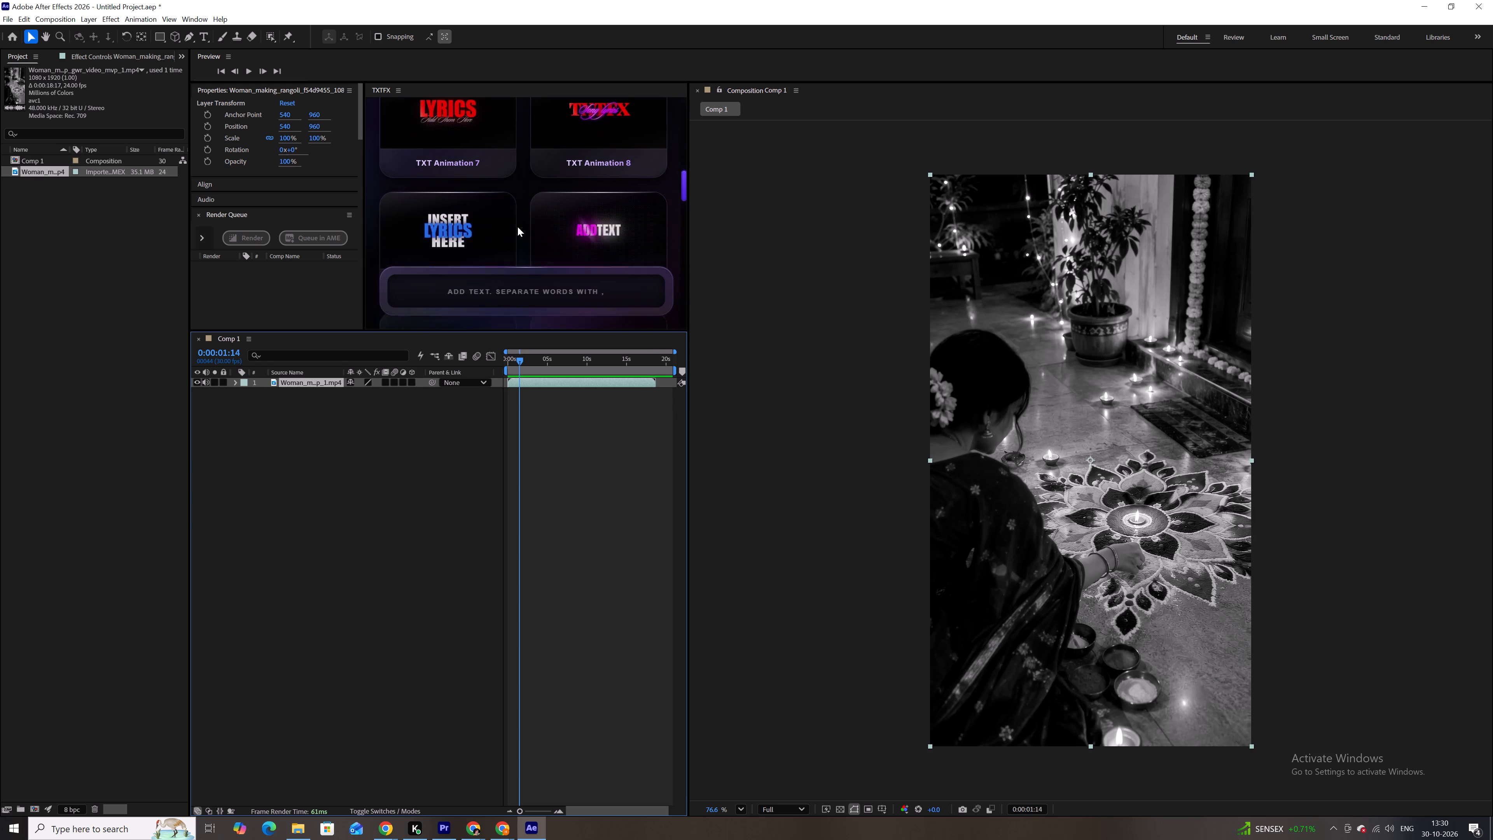
pyautogui.scroll(-2, 517, 227)
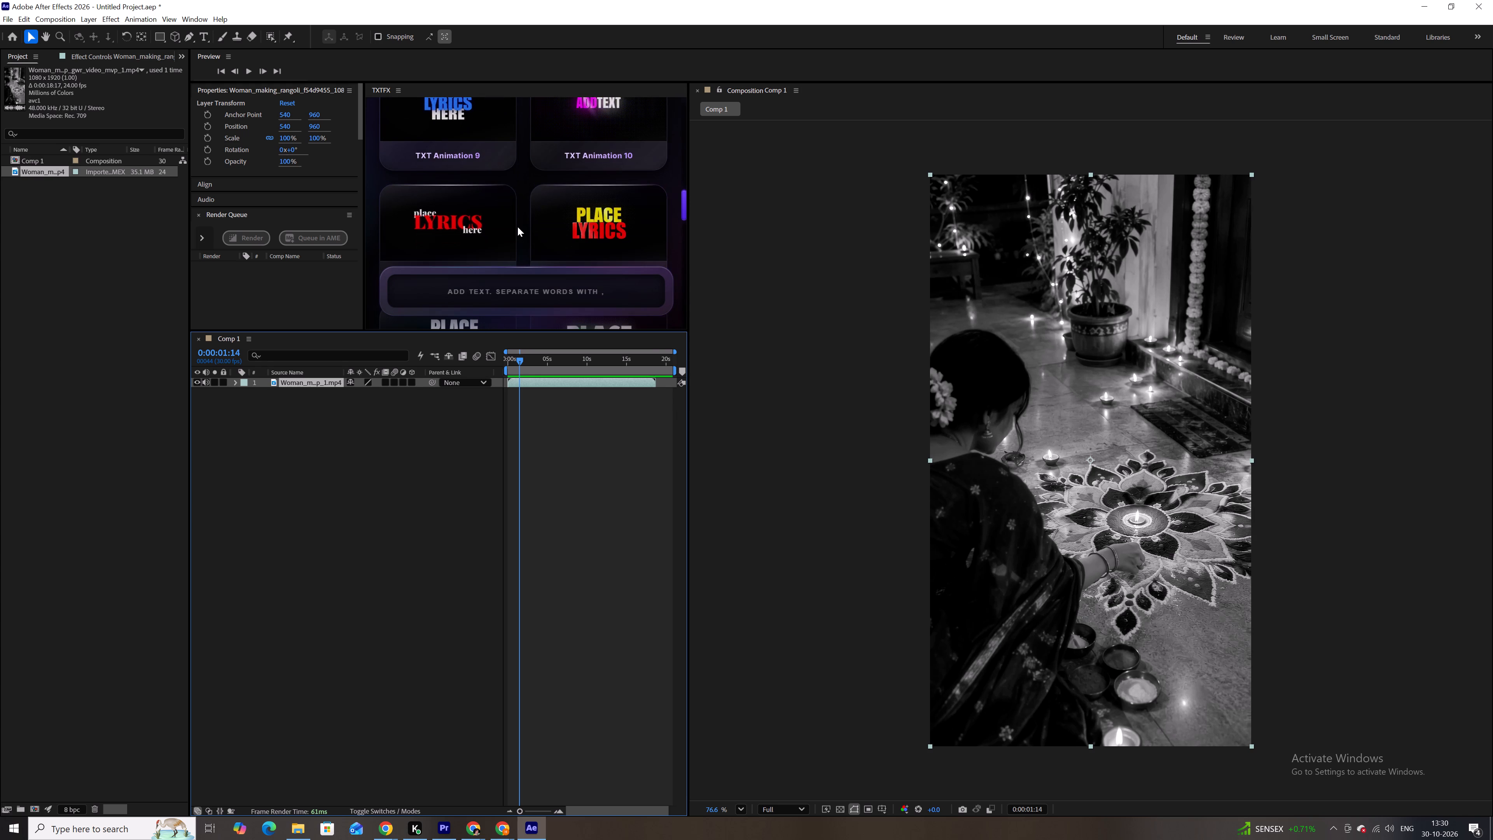
pyautogui.scroll(-1, 517, 227)
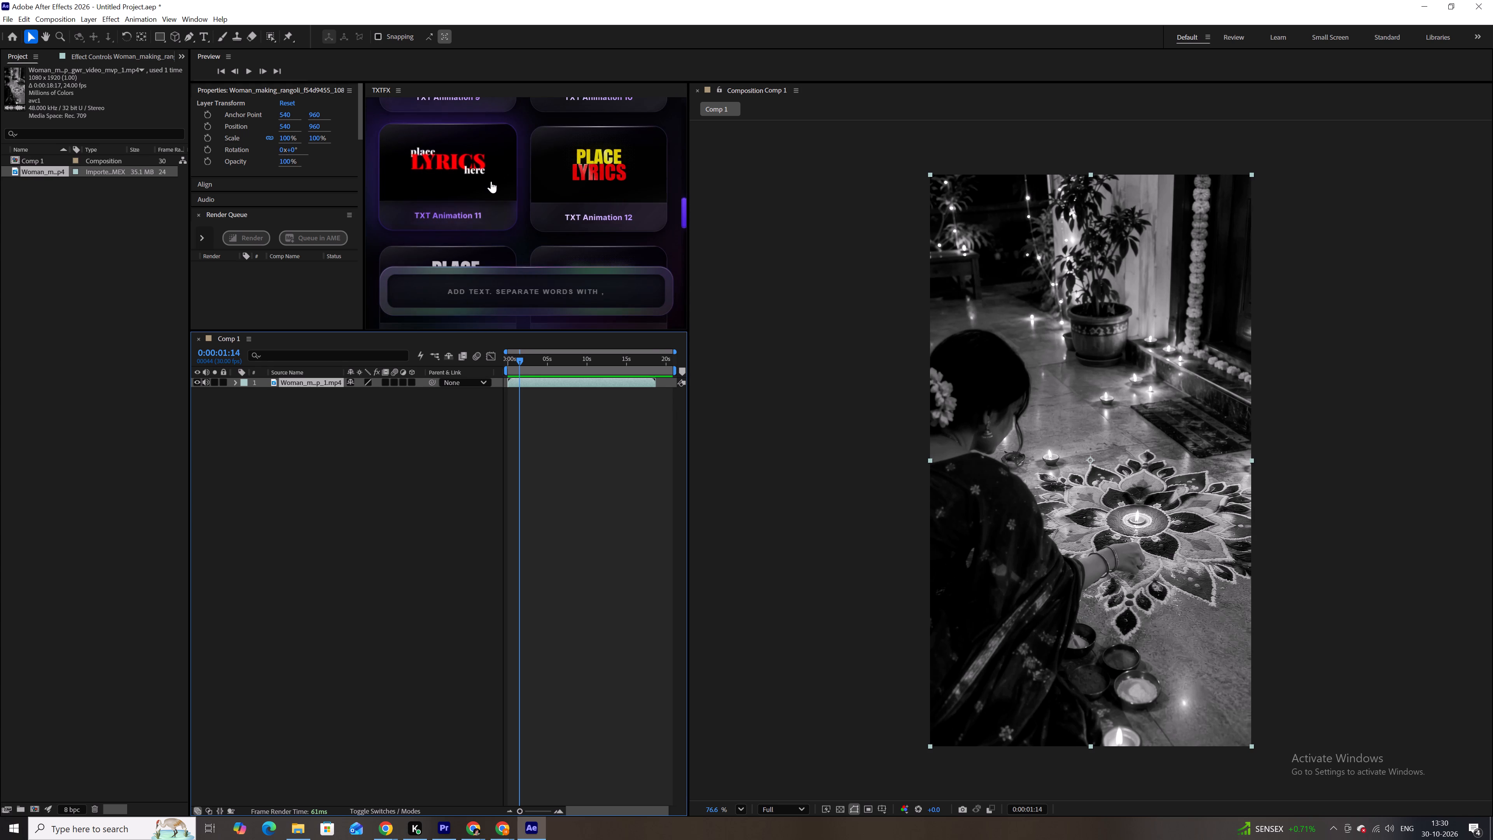
pyautogui.click(480, 182)
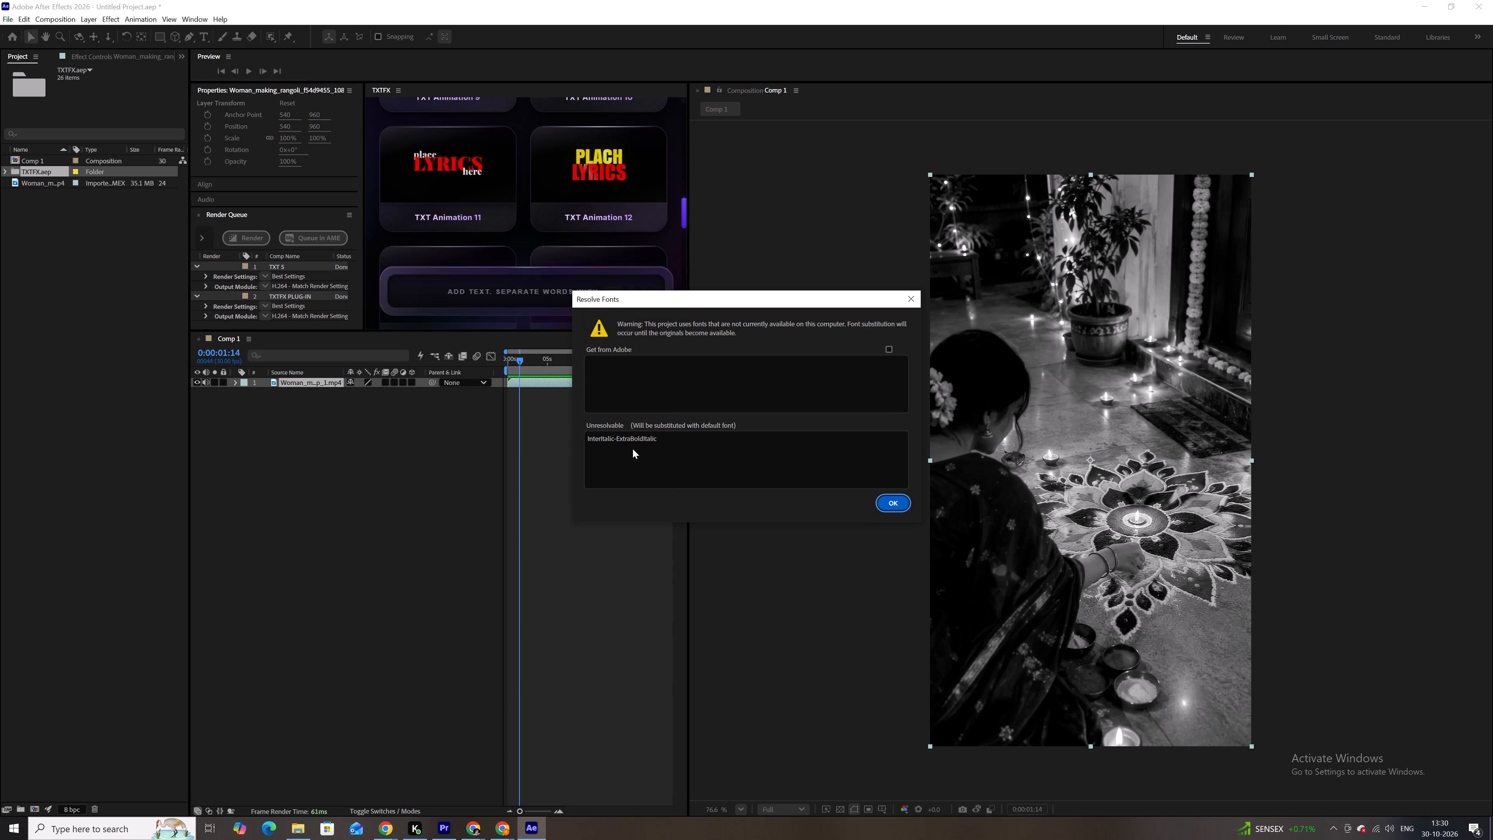
pyautogui.click(886, 510)
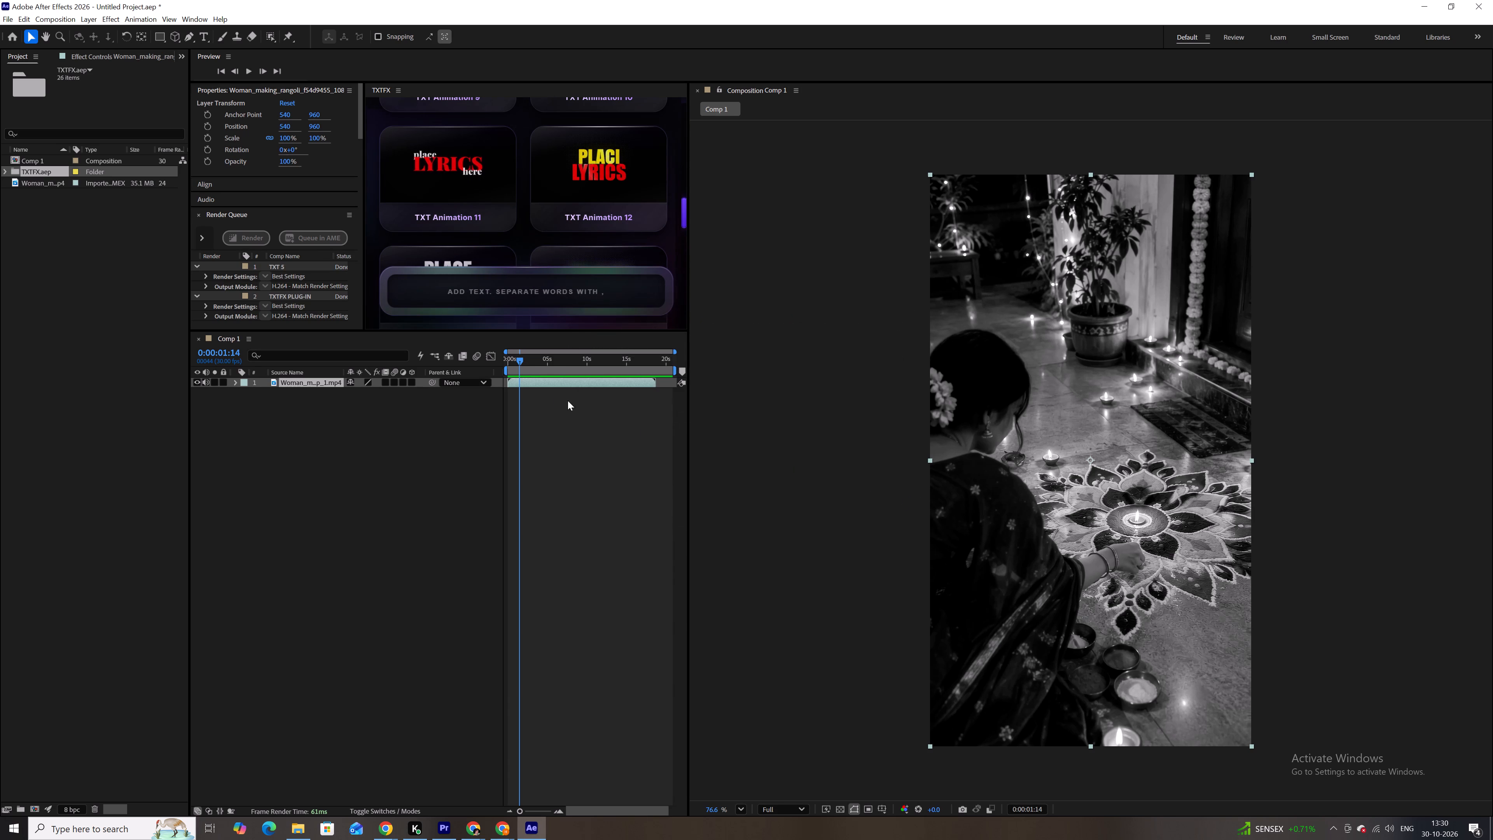
pyautogui.moveTo(519, 361); pyautogui.dragTo(493, 366)
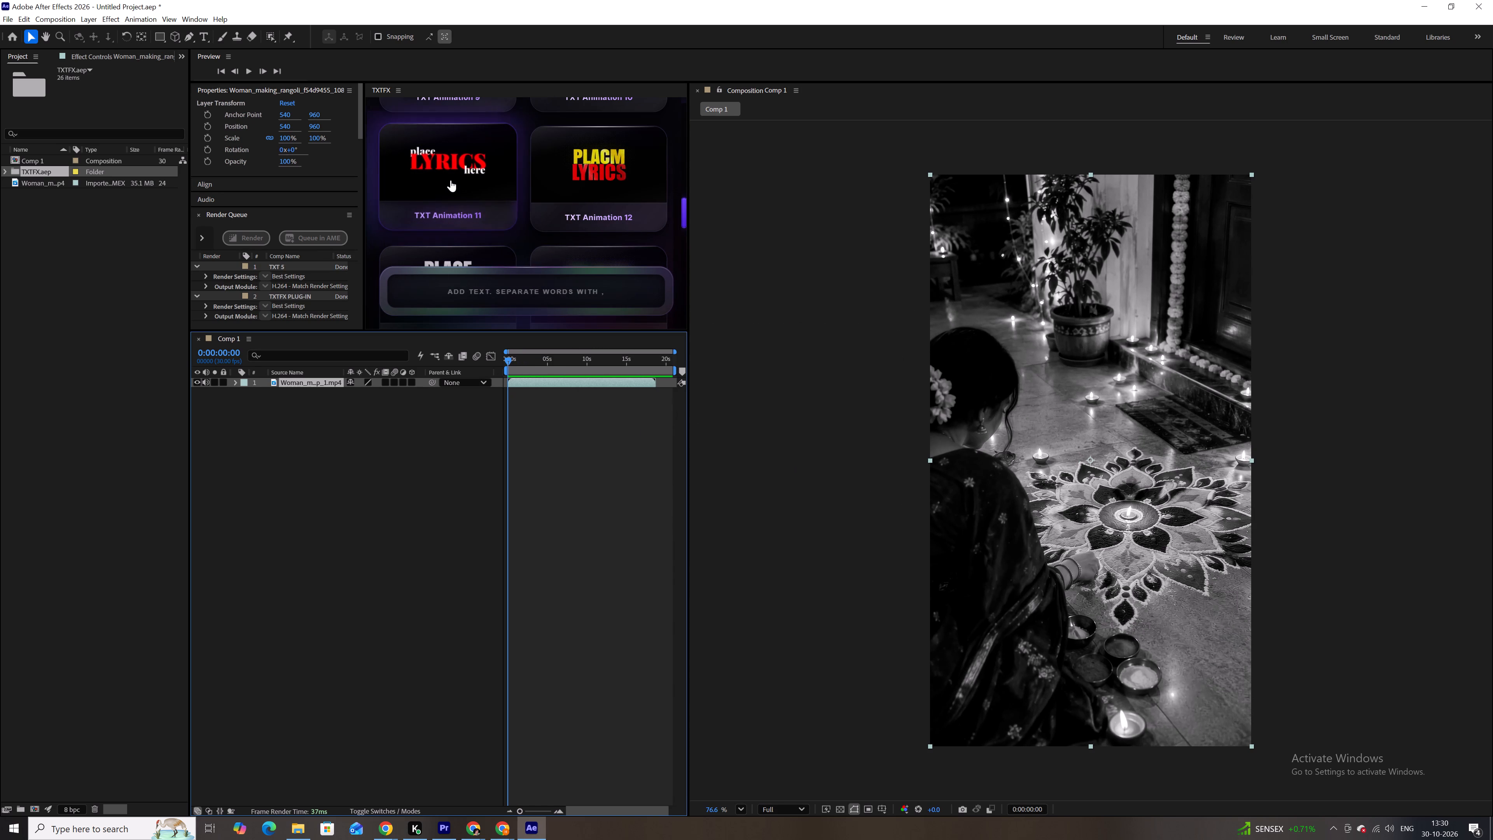
pyautogui.click(451, 180)
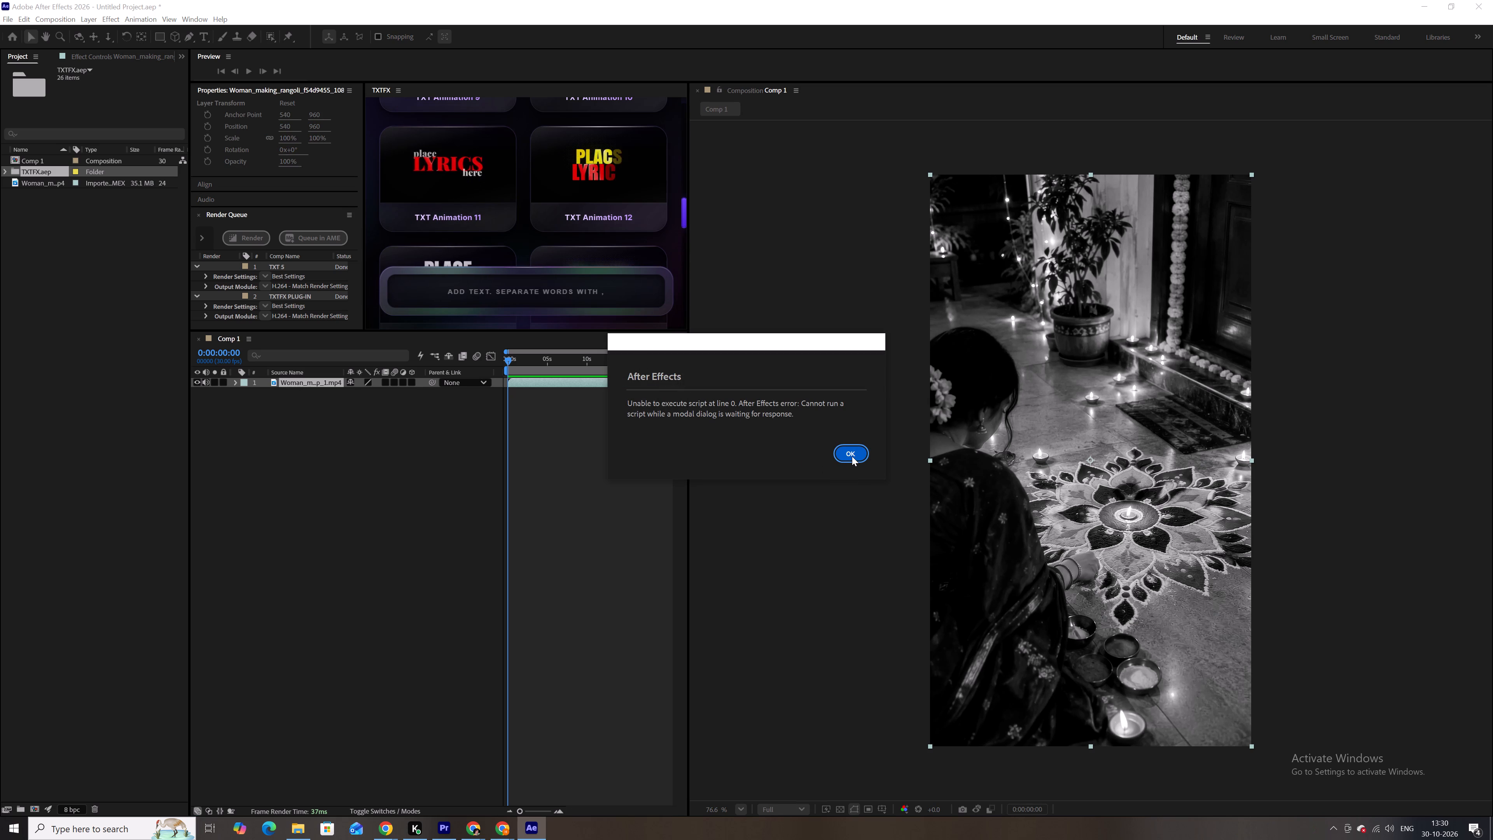
pyautogui.click(852, 456)
pyautogui.click(600, 459)
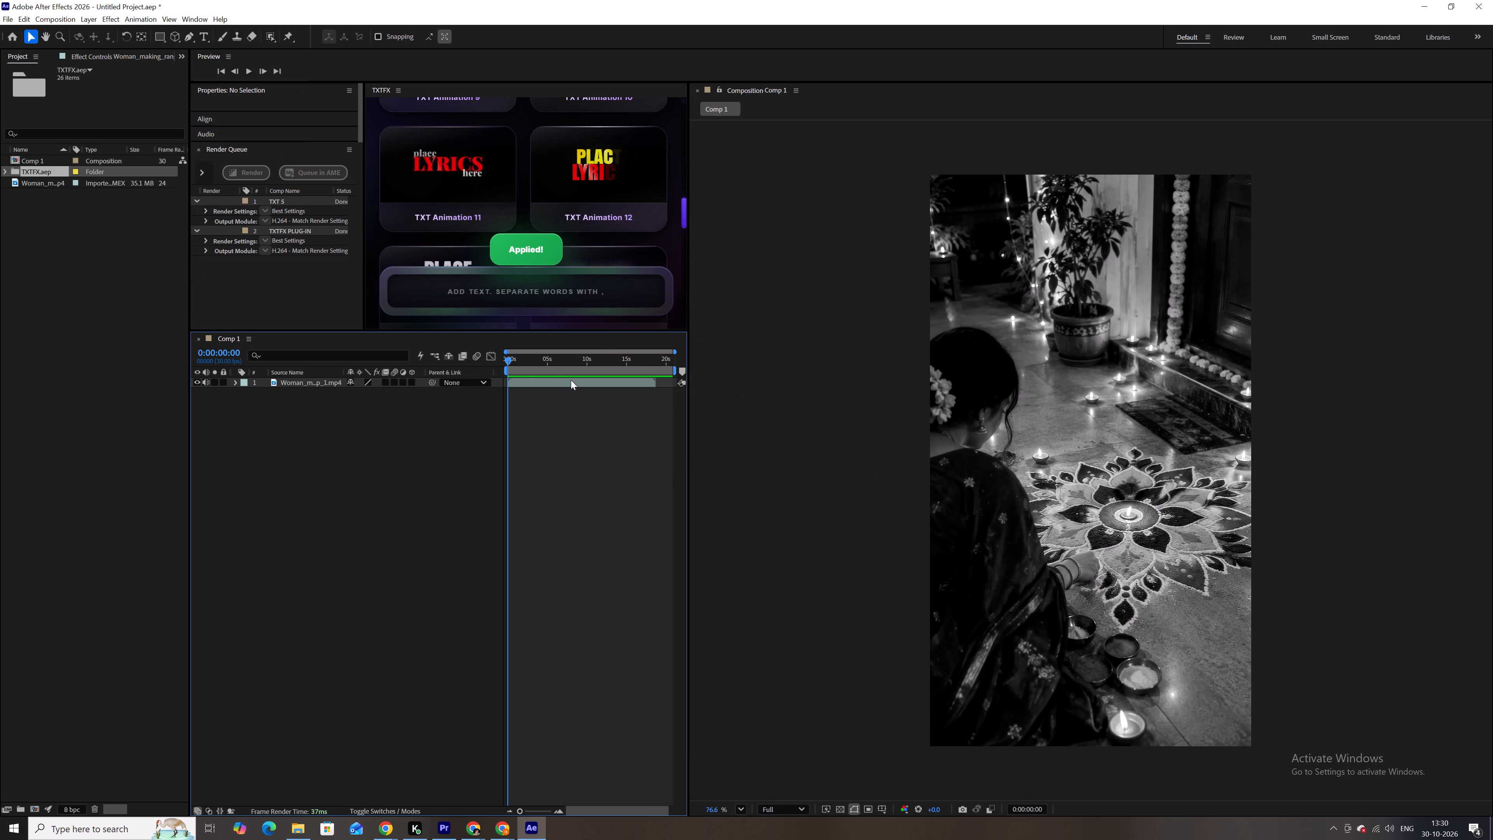
pyautogui.moveTo(509, 360); pyautogui.dragTo(490, 355)
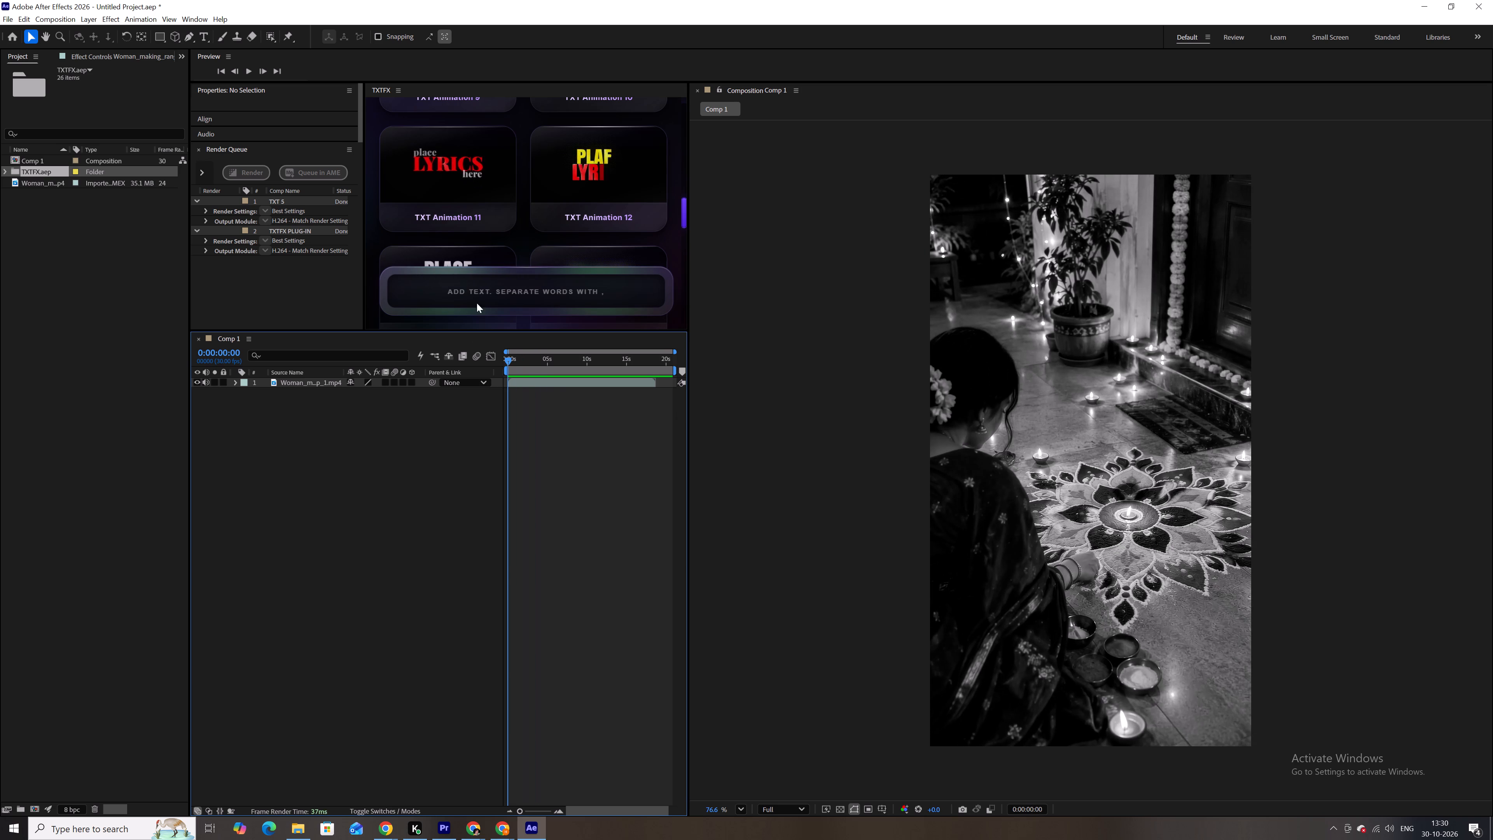
pyautogui.click(460, 198)
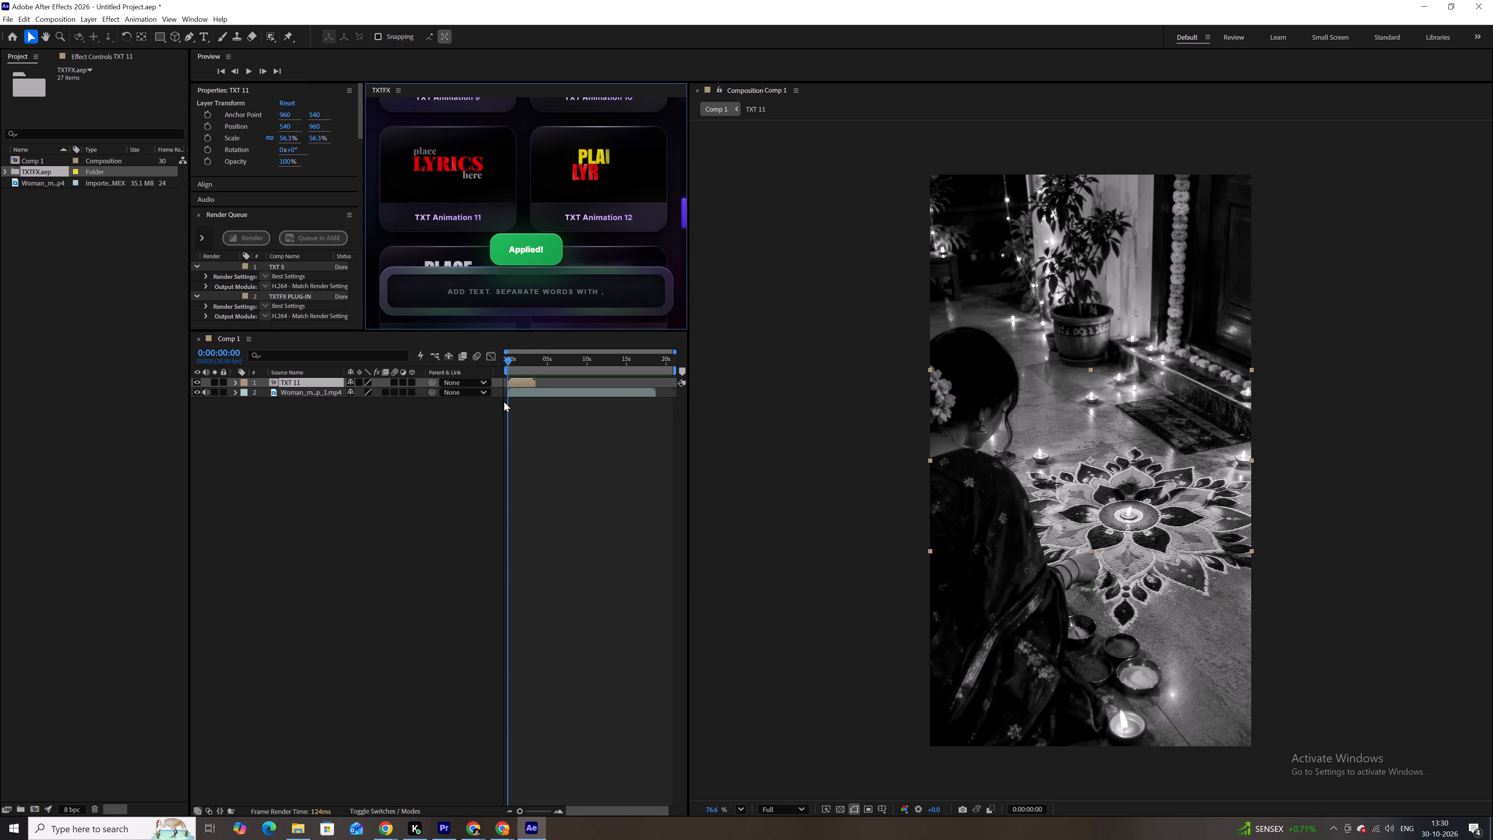
pyautogui.click(357, 544)
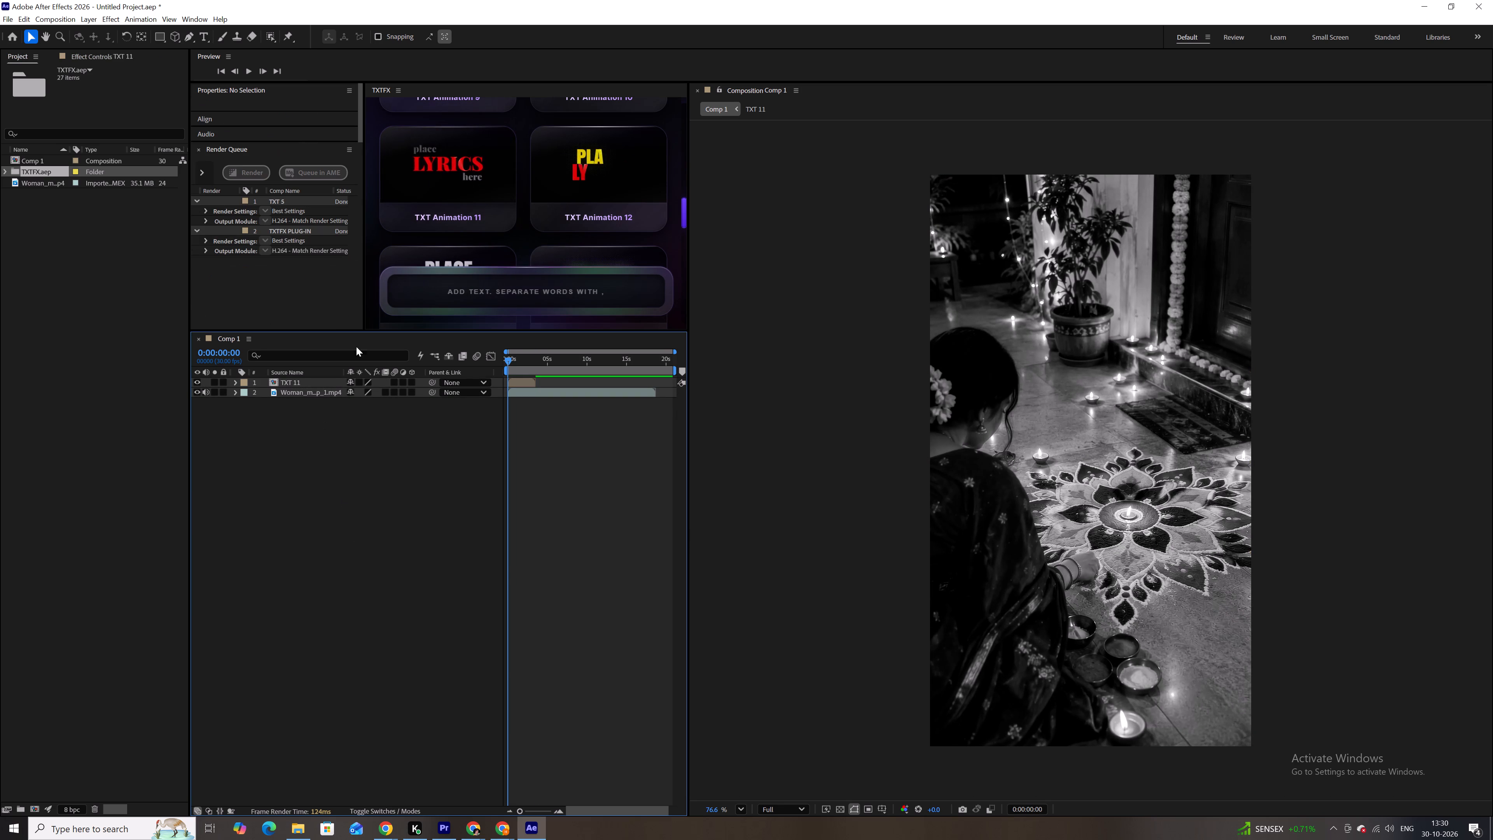
# Scrub over the new TXT 11 layer in Comp 1 and open its composition for editing.
pyautogui.click(512, 364)
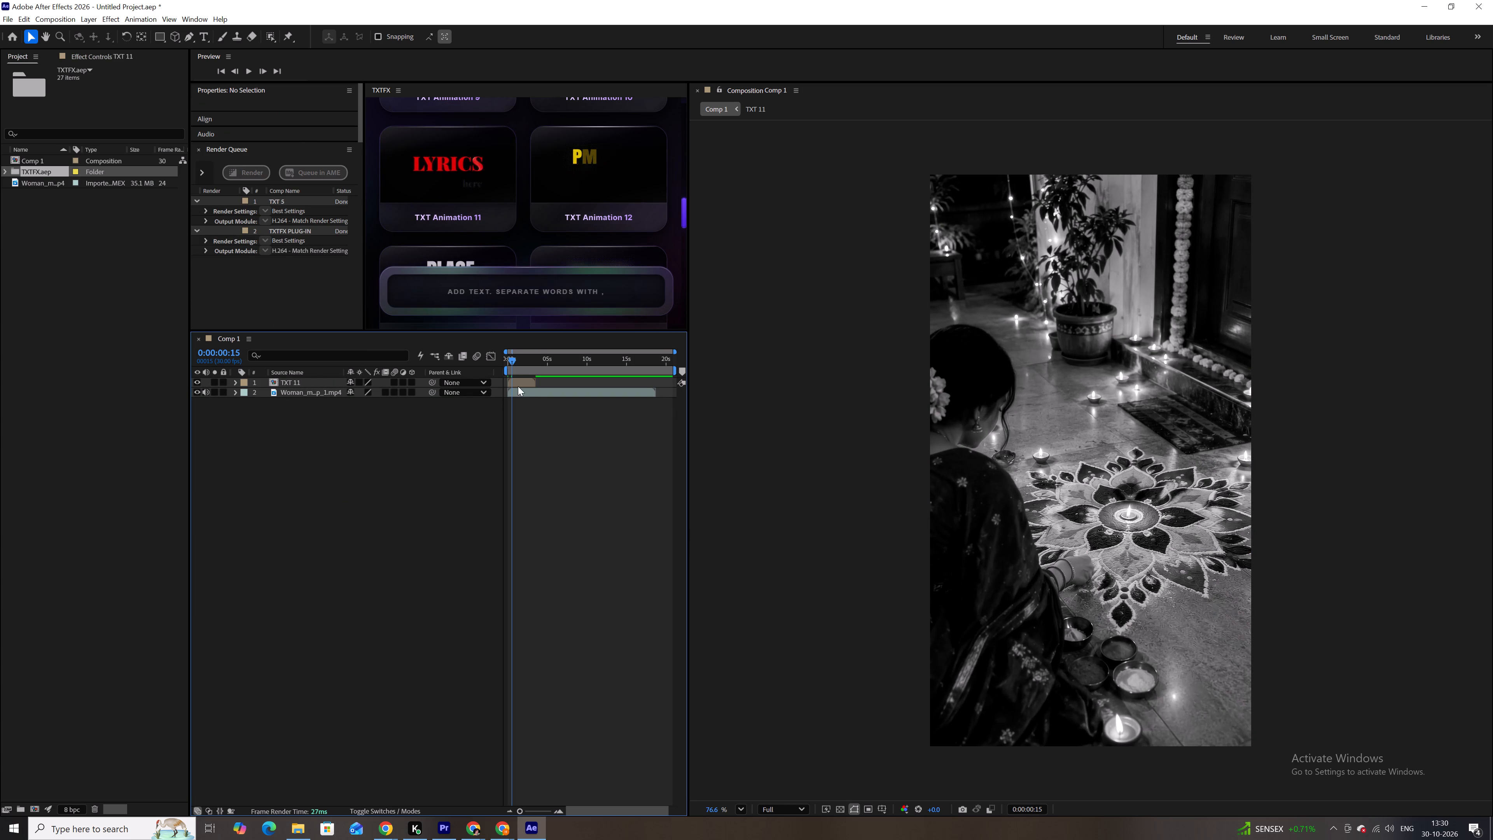
pyautogui.click(518, 386)
pyautogui.moveTo(523, 453); pyautogui.dragTo(522, 436)
pyautogui.click(507, 366)
pyautogui.moveTo(509, 360); pyautogui.dragTo(516, 363)
pyautogui.doubleClick(523, 377)
pyautogui.doubleClick(525, 379)
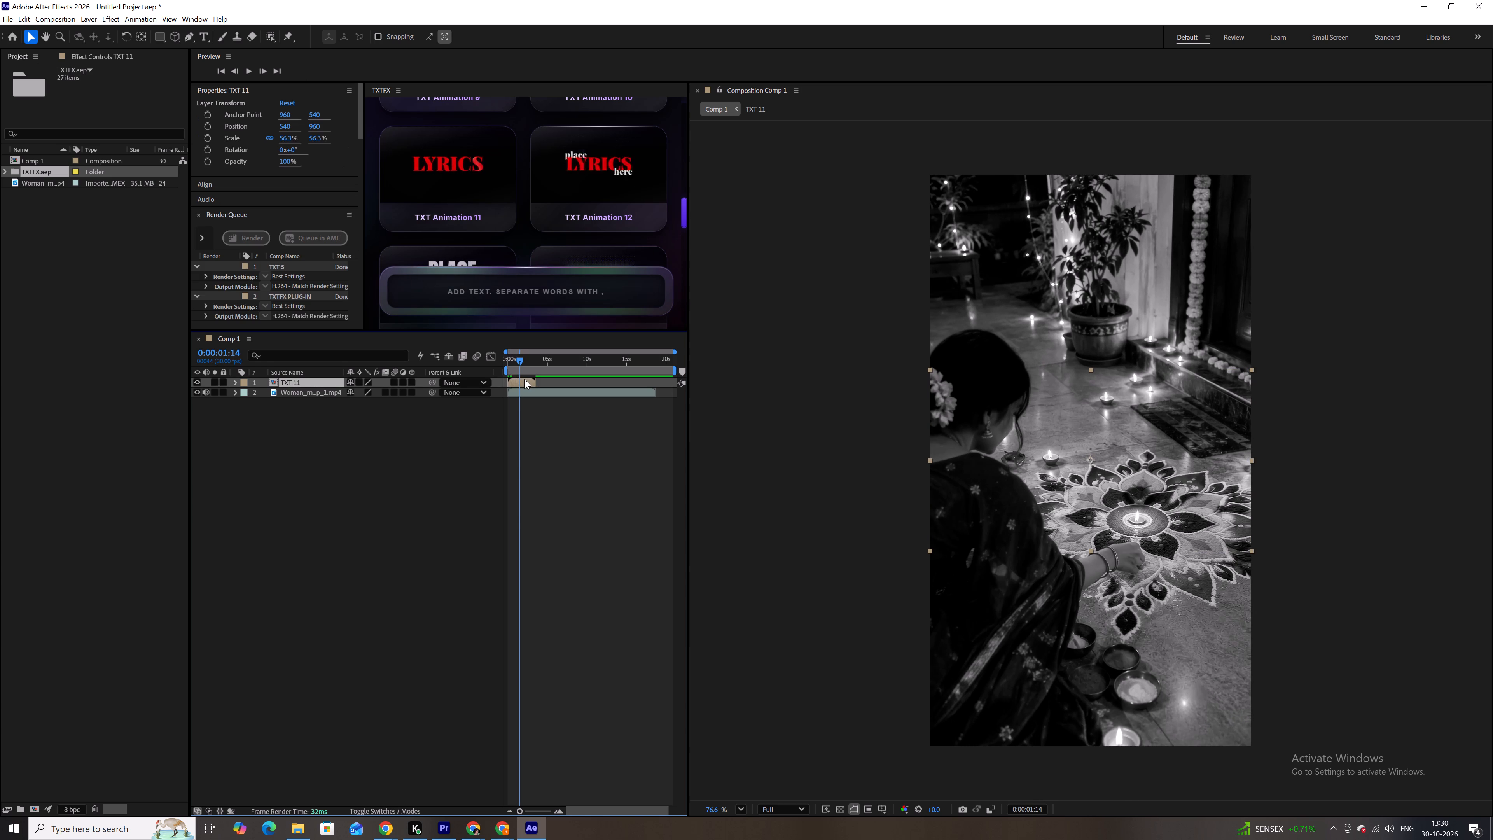
pyautogui.doubleClick(523, 380)
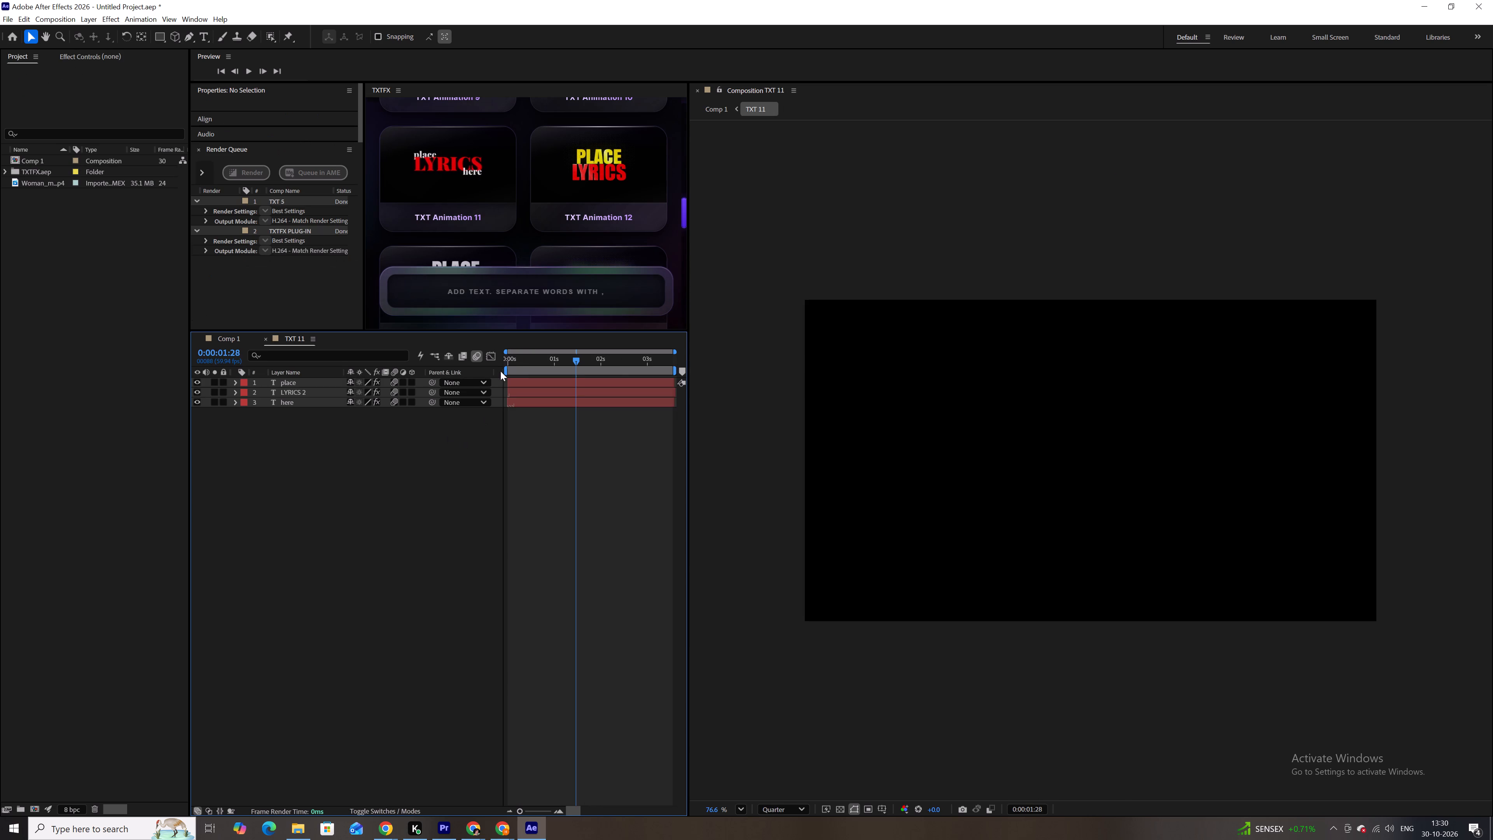
# Replace the "place" text layer's content with "Ghar", trimmed from the pasted lyric line, and preview it from the start.
pyautogui.click(518, 359)
pyautogui.doubleClick(532, 383)
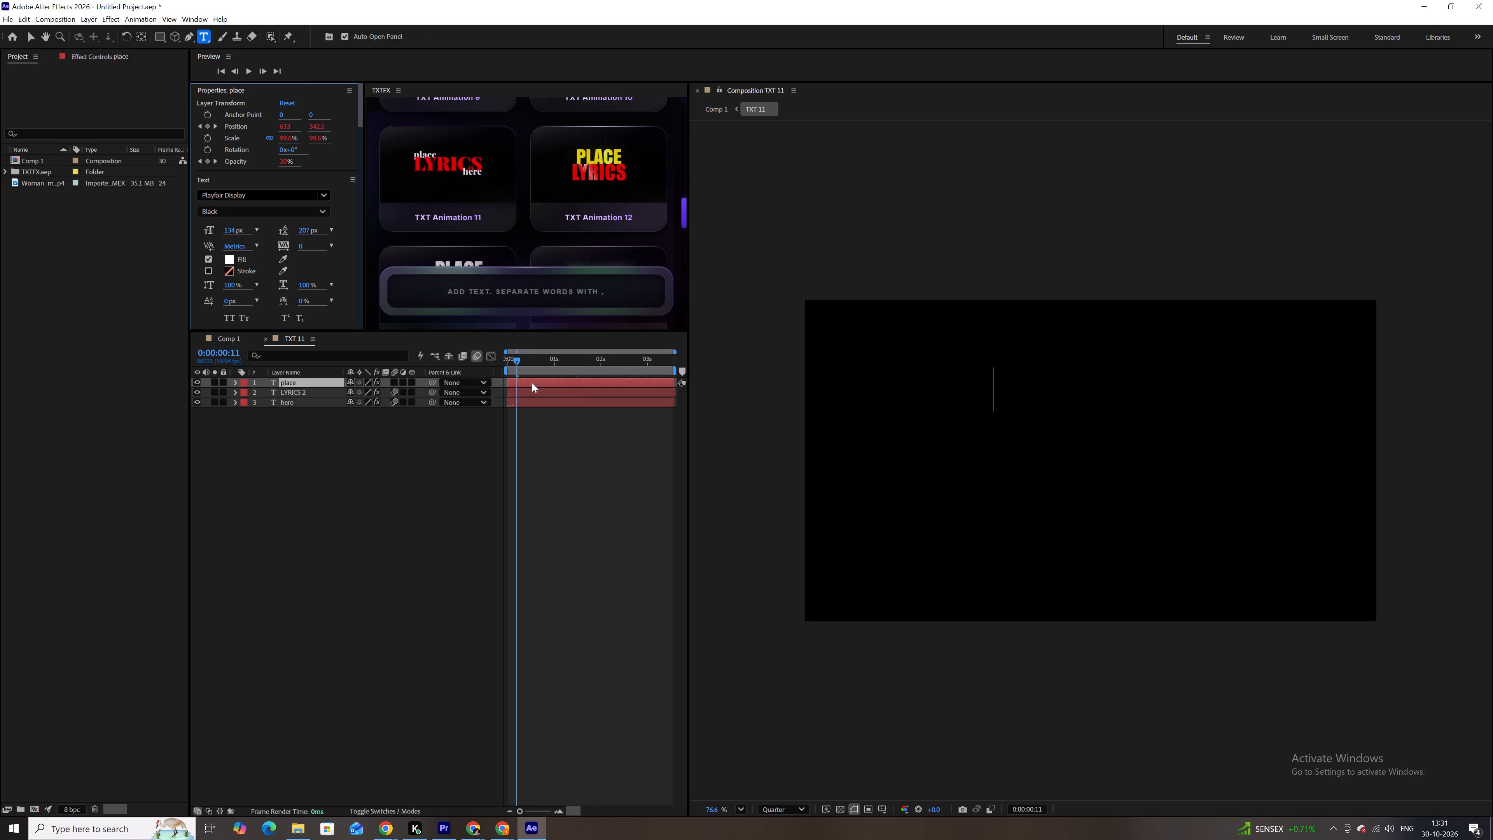
pyautogui.hotkey('ctrl', 'v')
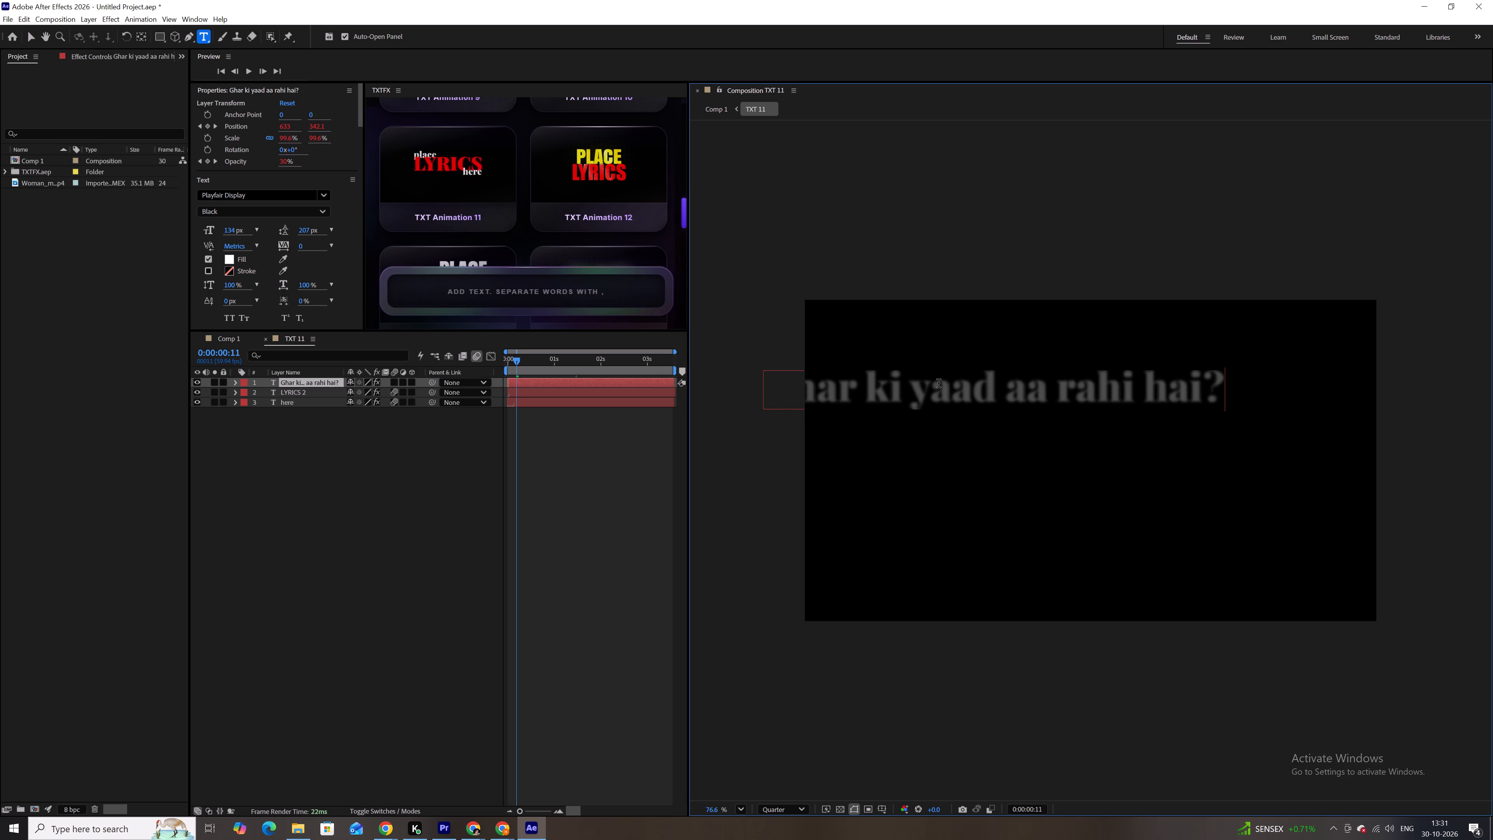
pyautogui.moveTo(871, 388); pyautogui.dragTo(1257, 369)
pyautogui.press('BackSpace')
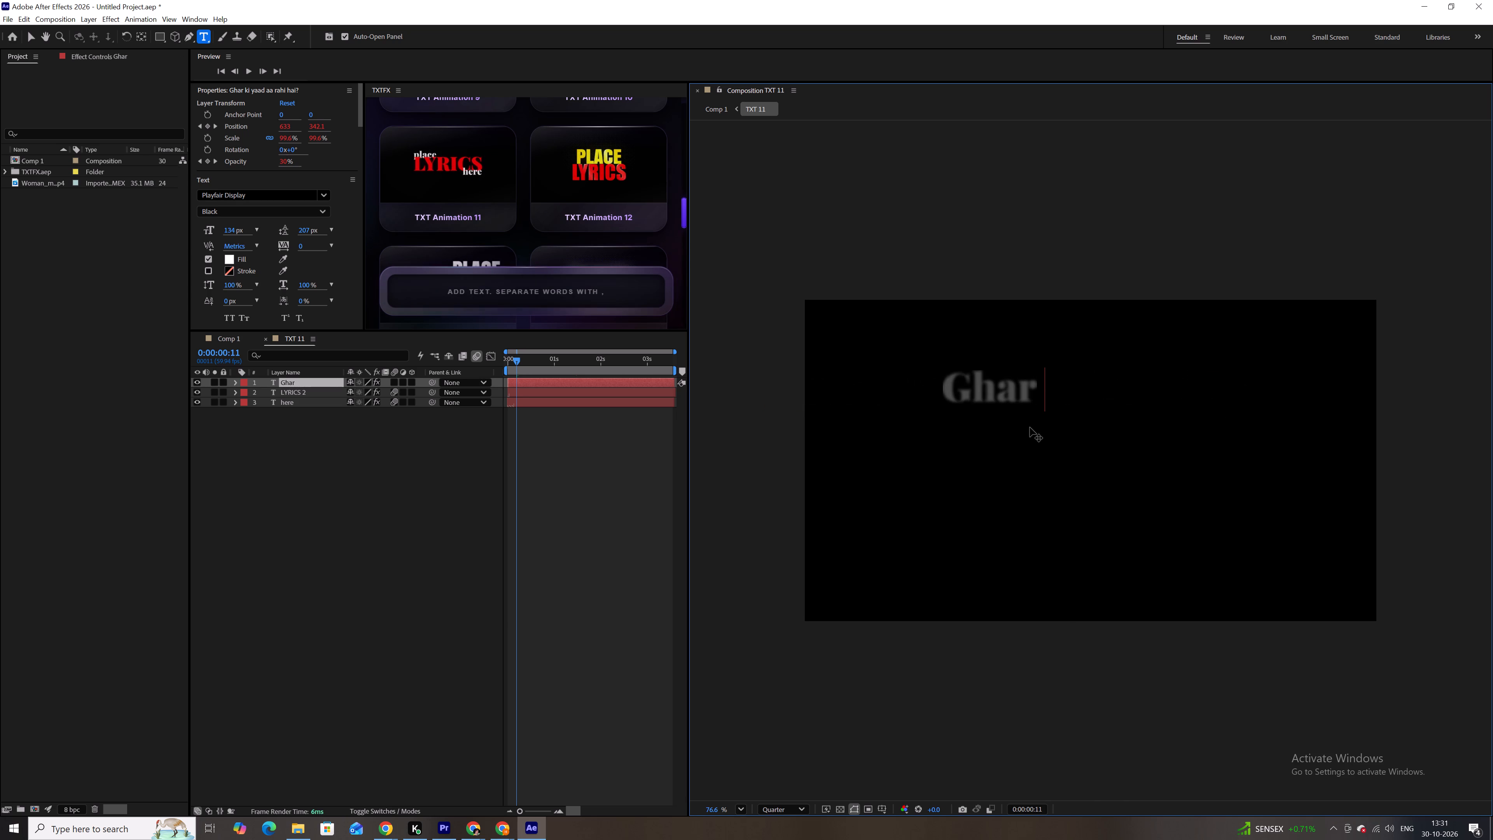
pyautogui.click(557, 504)
pyautogui.moveTo(516, 360); pyautogui.dragTo(501, 356)
pyautogui.press('space')
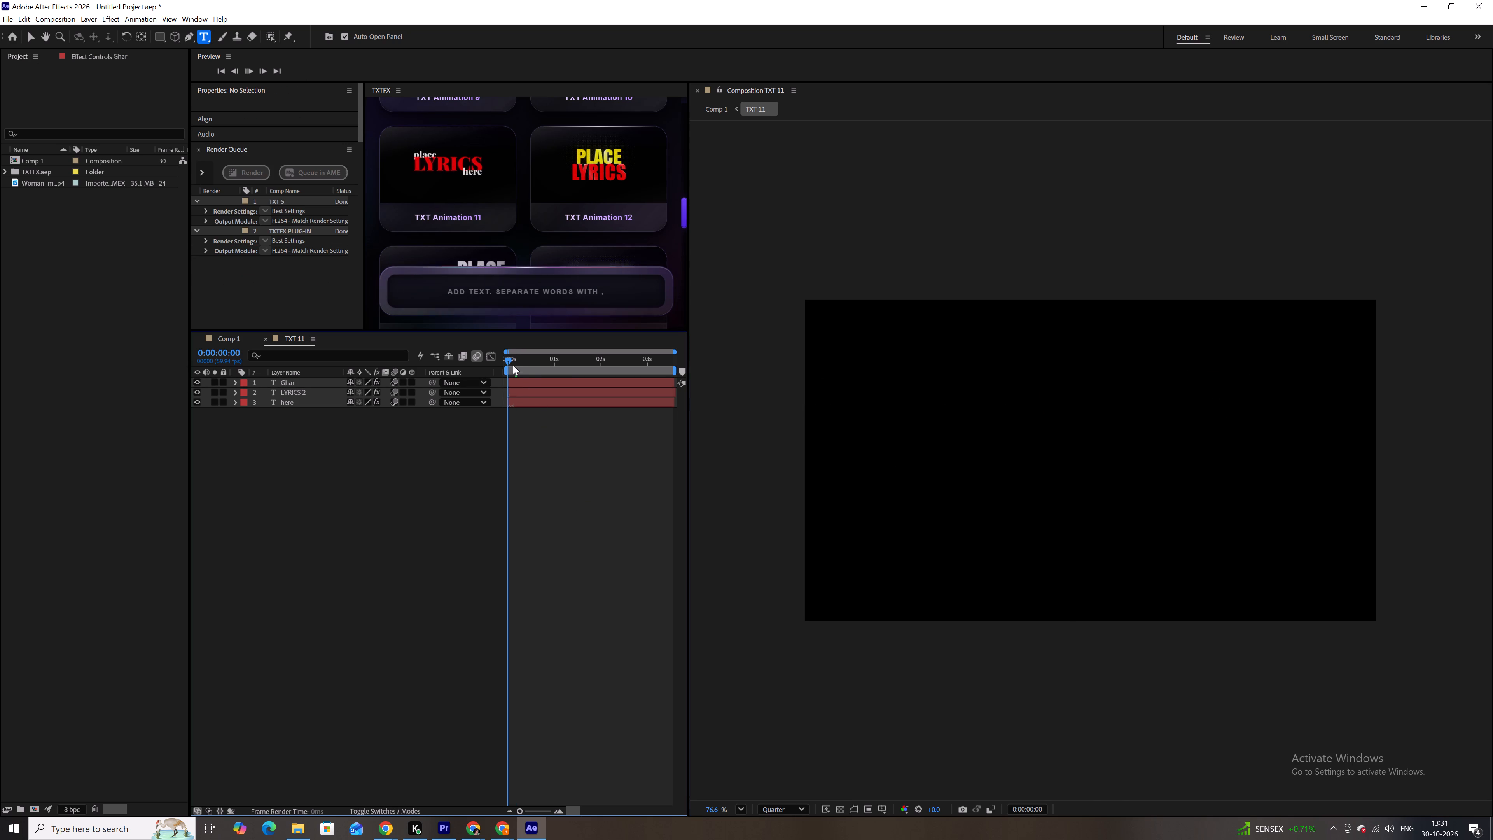
pyautogui.press('space')
# Replace the red LYRICS 2 text with "ki yaad", trimming the rest of the pasted lyric line.
pyautogui.doubleClick(548, 394)
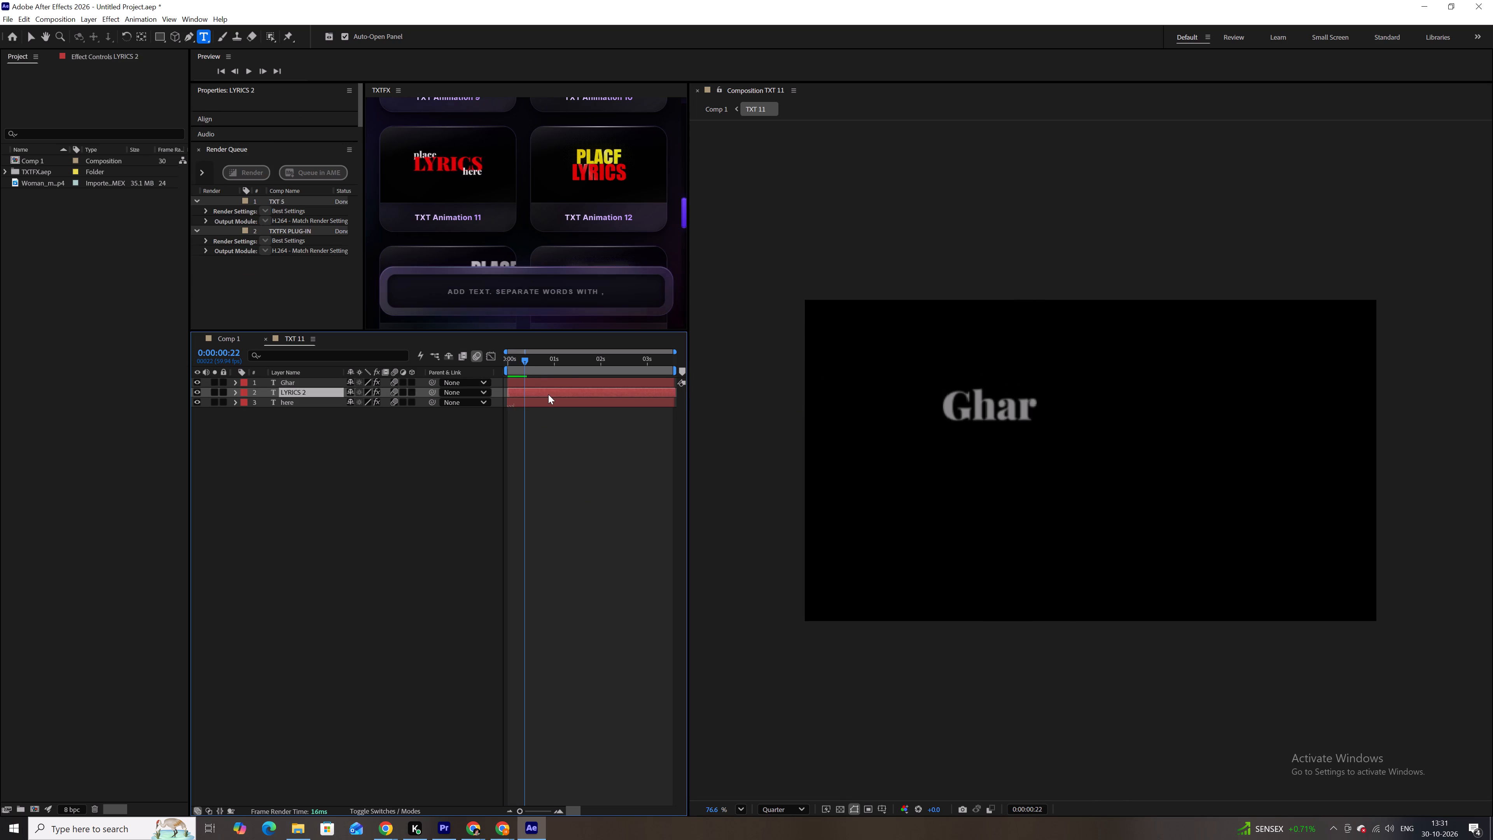
pyautogui.hotkey('ctrl', 'v')
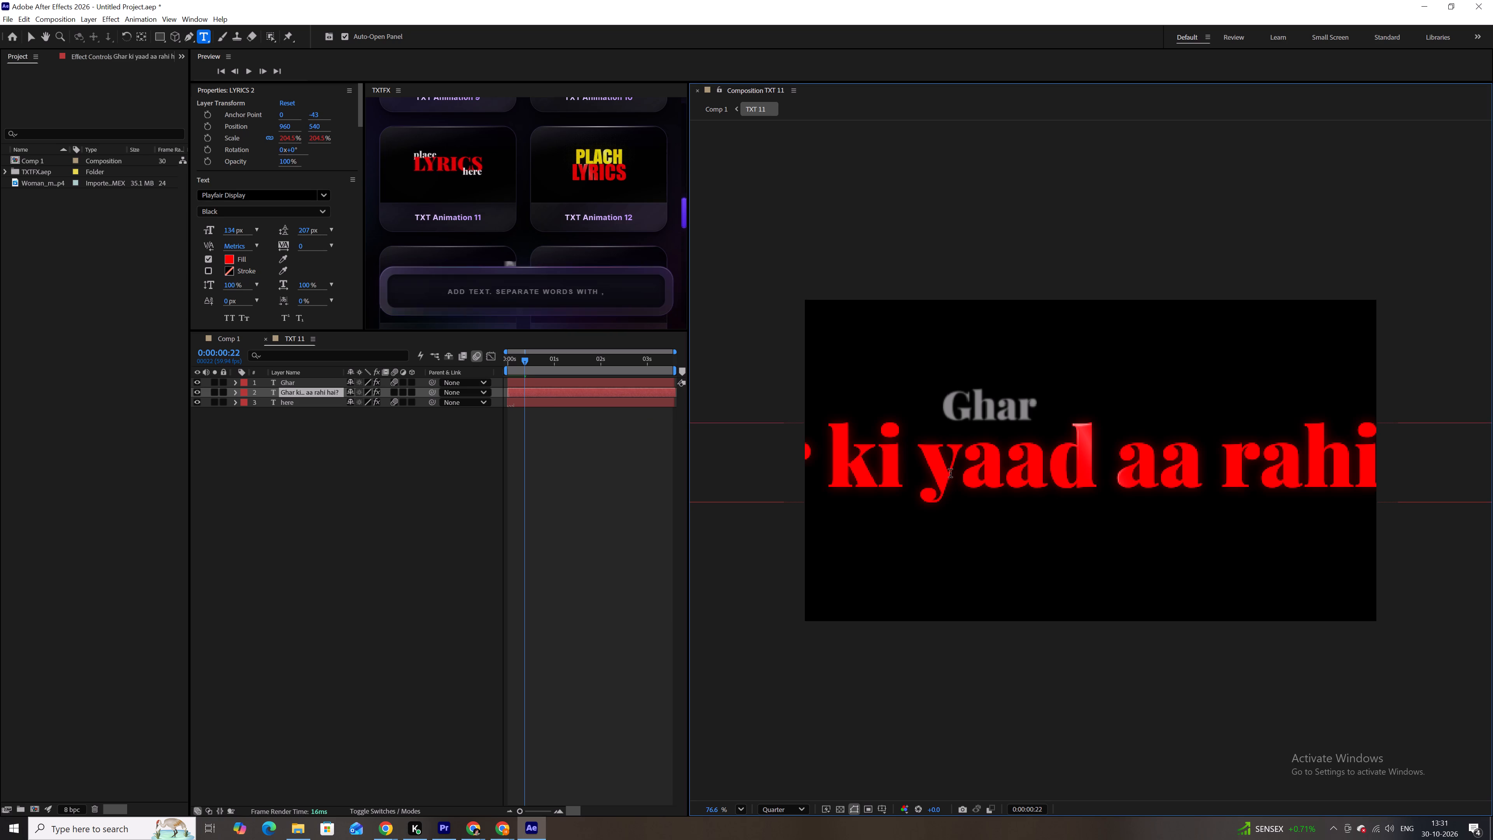
pyautogui.moveTo(833, 465); pyautogui.dragTo(621, 478)
pyautogui.press('BackSpace')
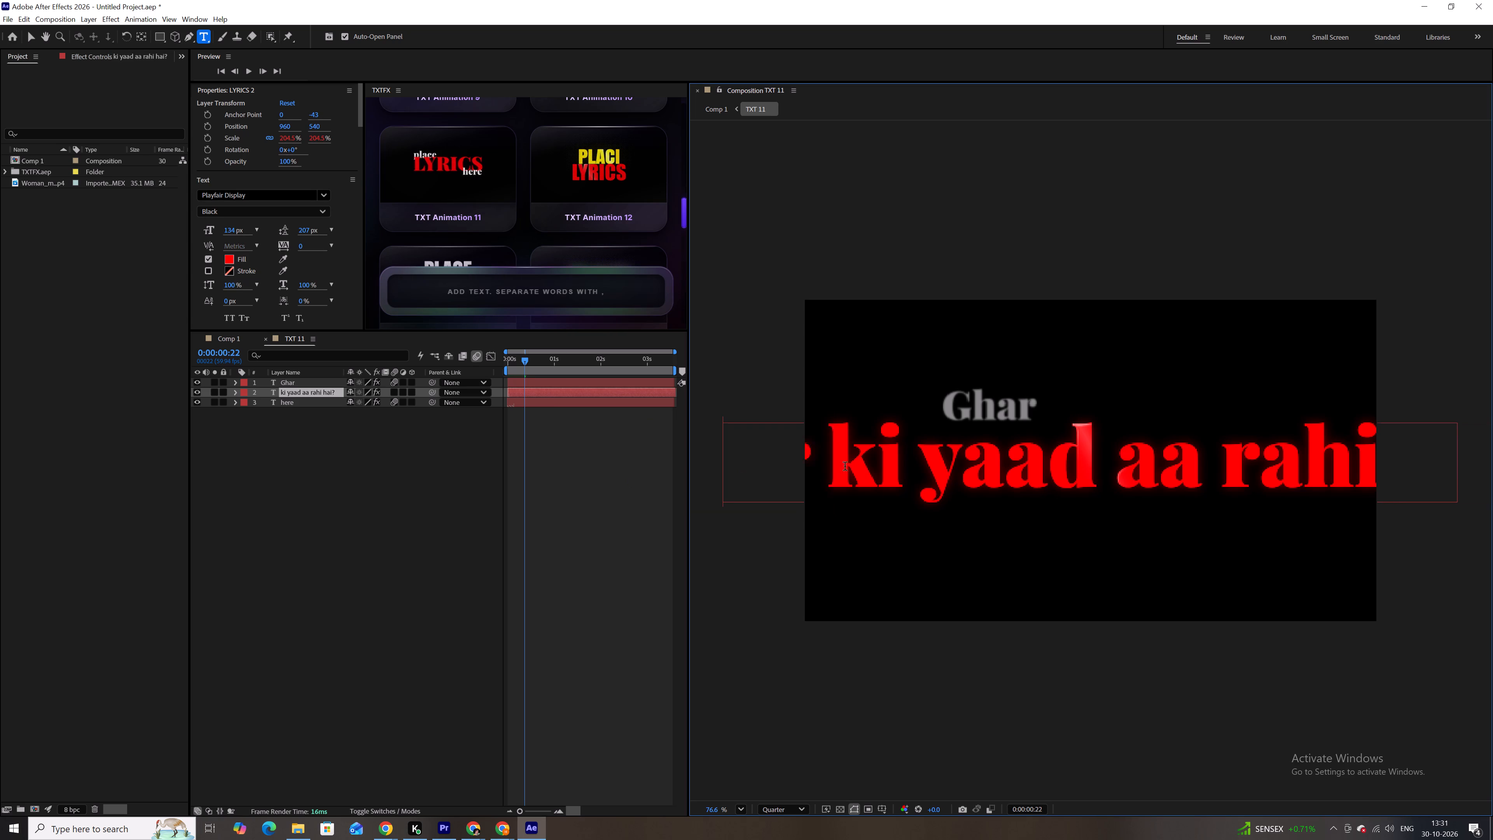
pyautogui.moveTo(1005, 471); pyautogui.dragTo(1478, 433)
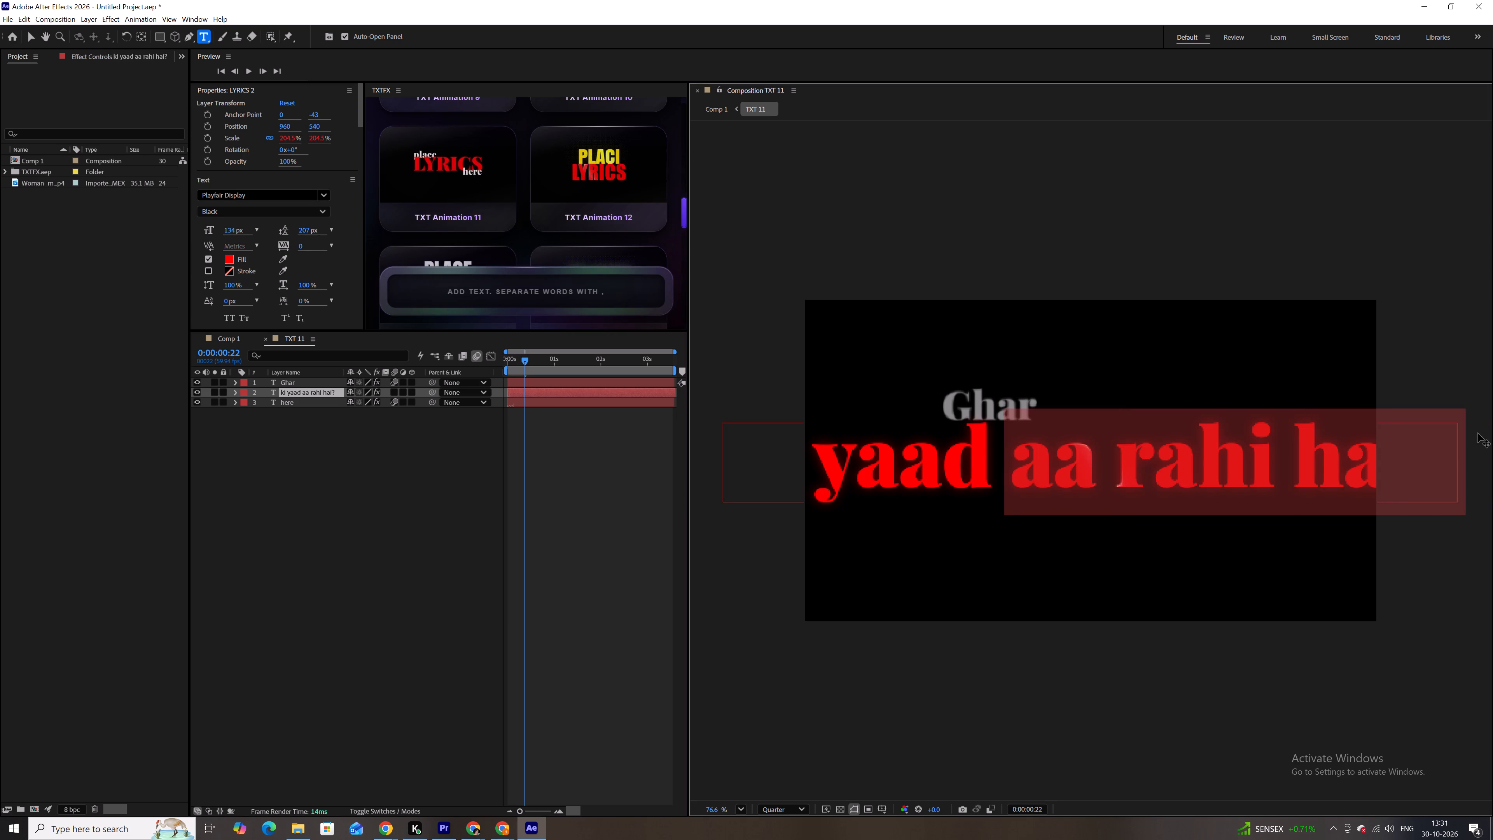
pyautogui.press('BackSpace')
pyautogui.click(656, 481)
# Replace the "here" text with the pasted line "Ghar ki yaad aa rahi hai?" and scrub to 0:00:02:22.
pyautogui.doubleClick(558, 400)
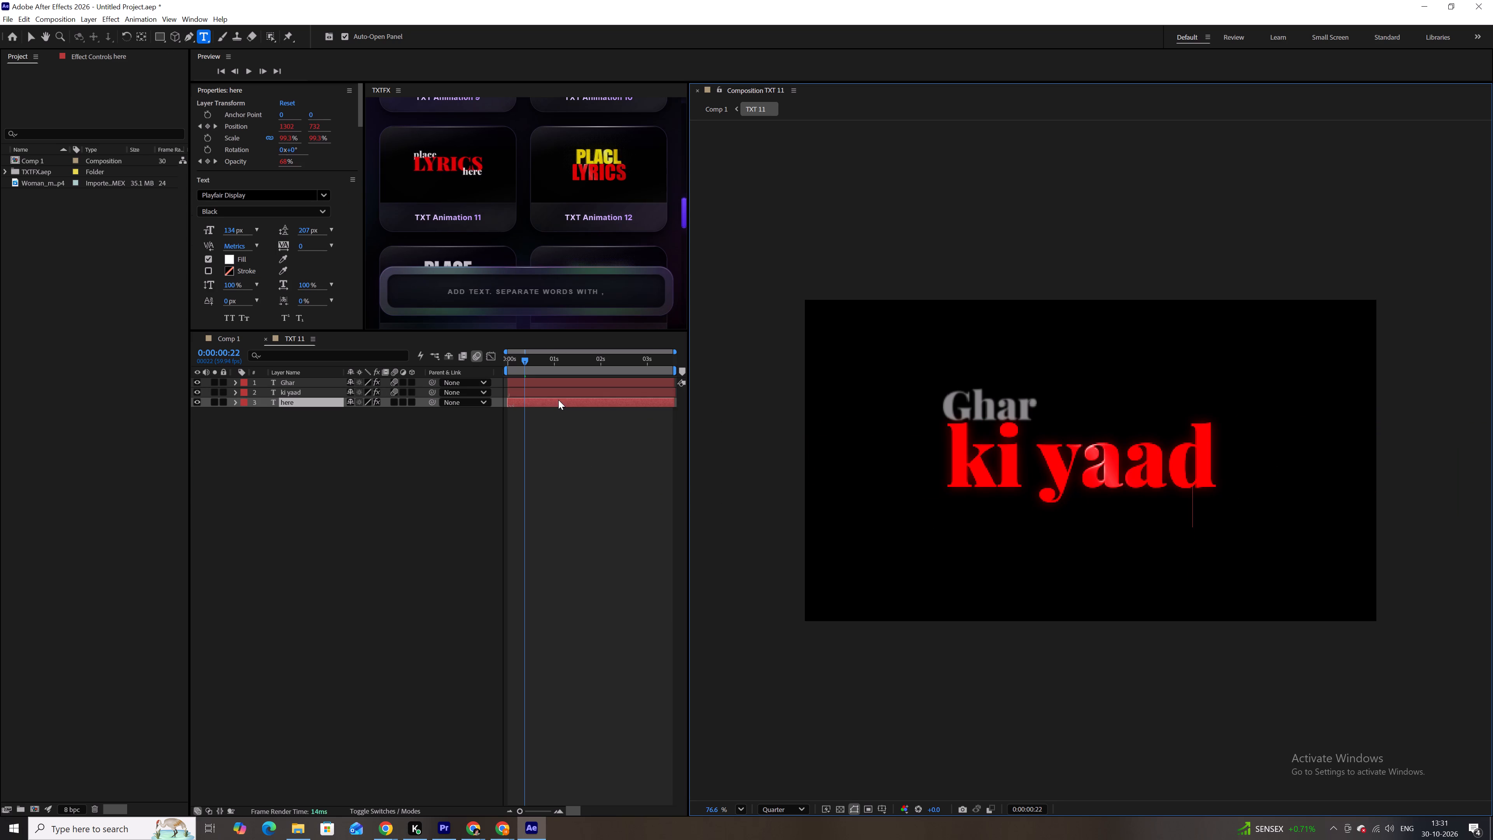
pyautogui.hotkey('ctrl', 'v')
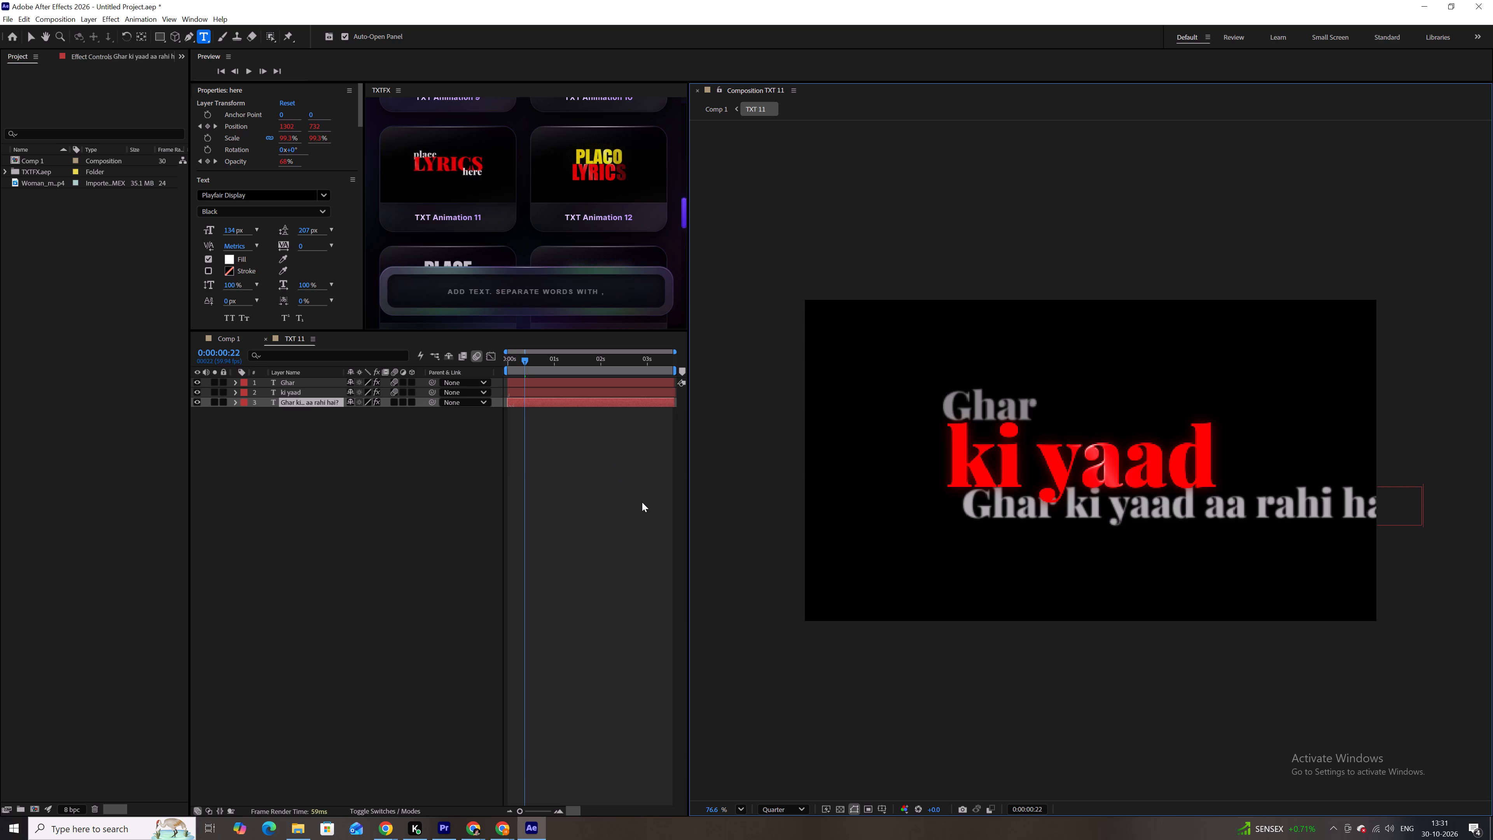
pyautogui.click(603, 443)
pyautogui.moveTo(524, 360); pyautogui.dragTo(542, 358)
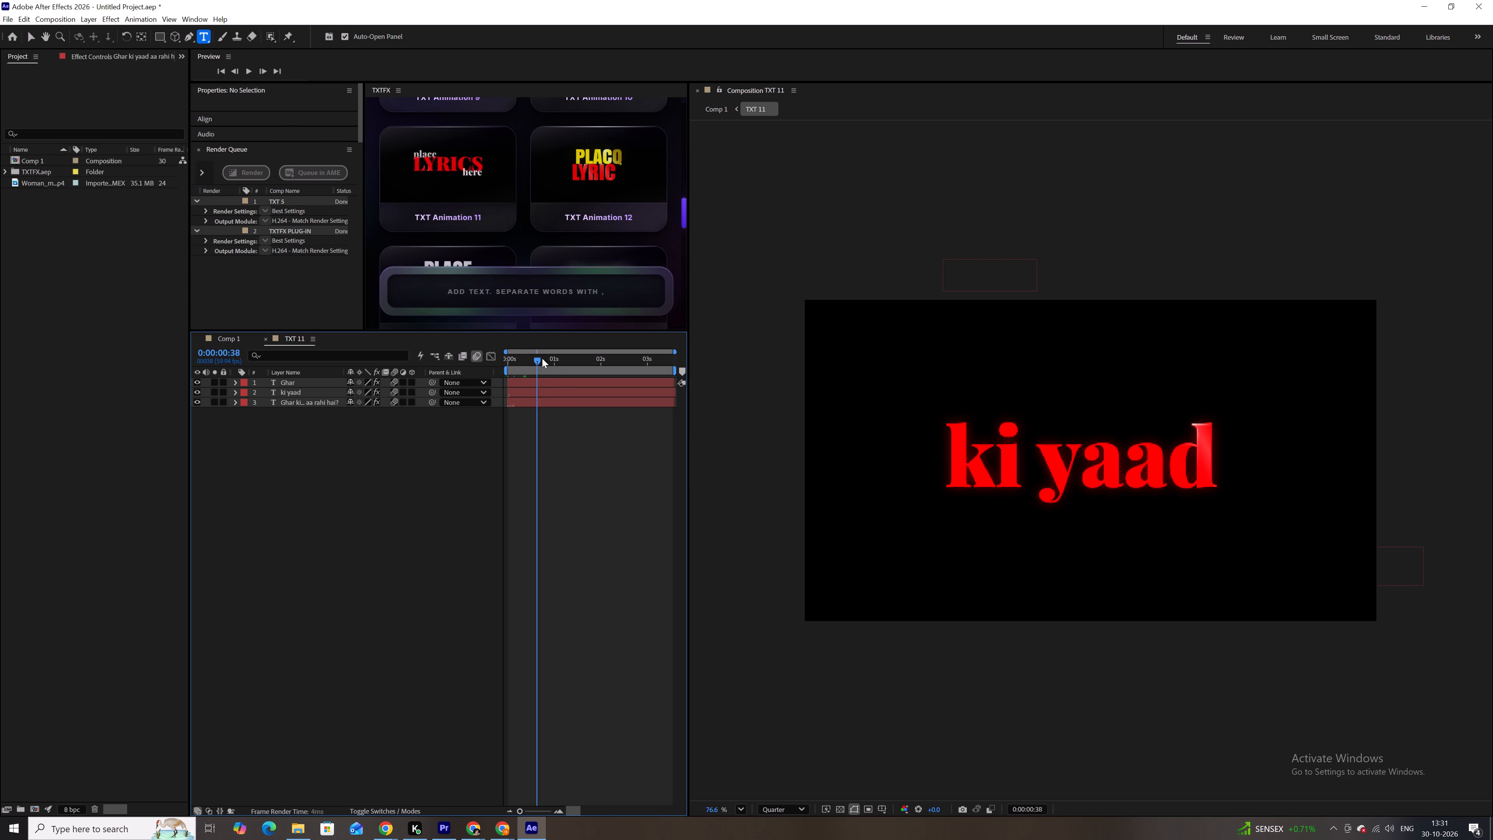
pyautogui.moveTo(542, 358); pyautogui.dragTo(618, 367)
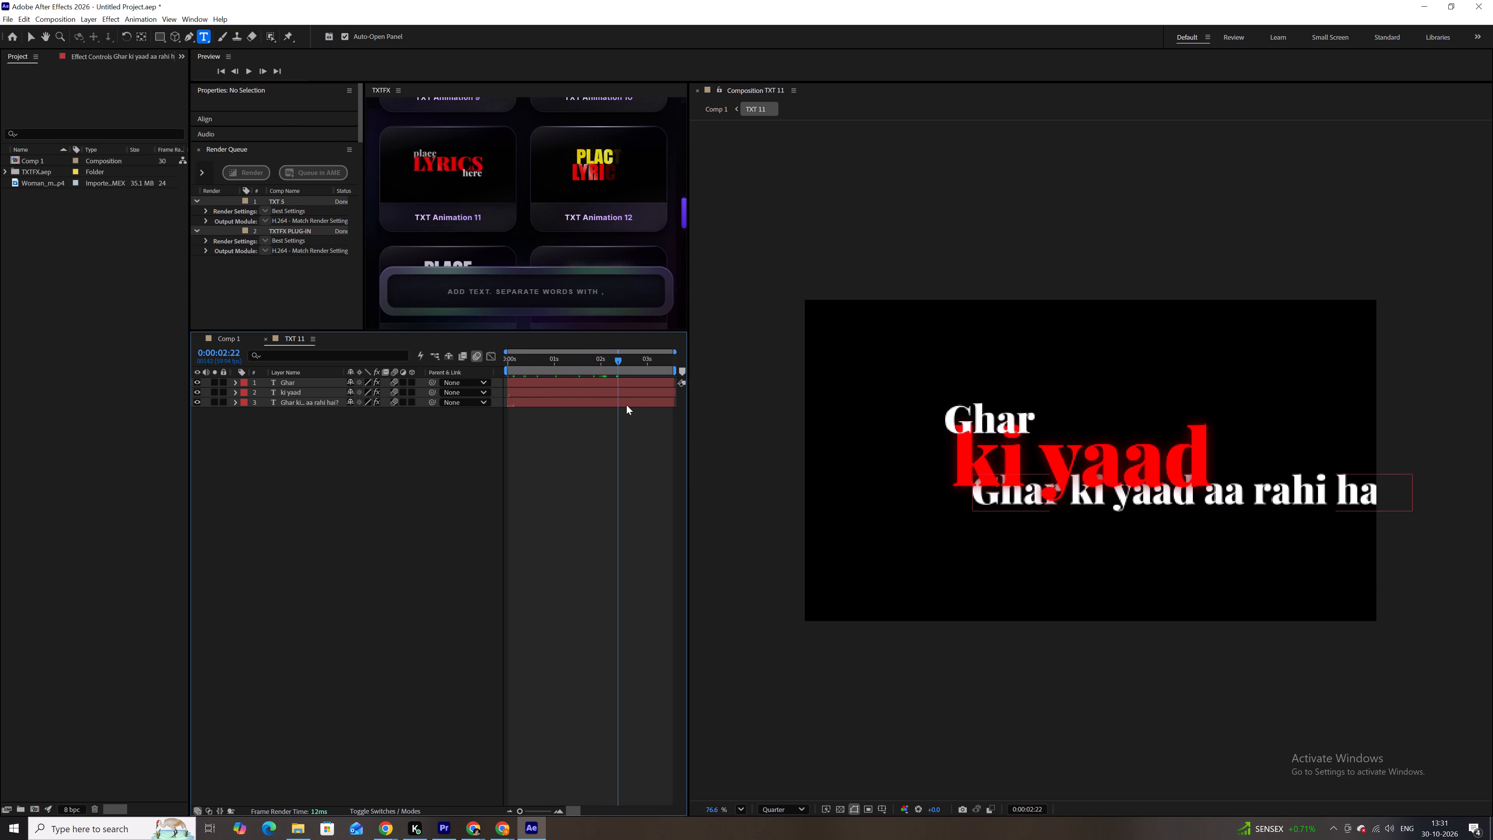
# Break the third text layer into two lines before "aa rahi hai?".
pyautogui.doubleClick(626, 405)
pyautogui.click(1208, 496)
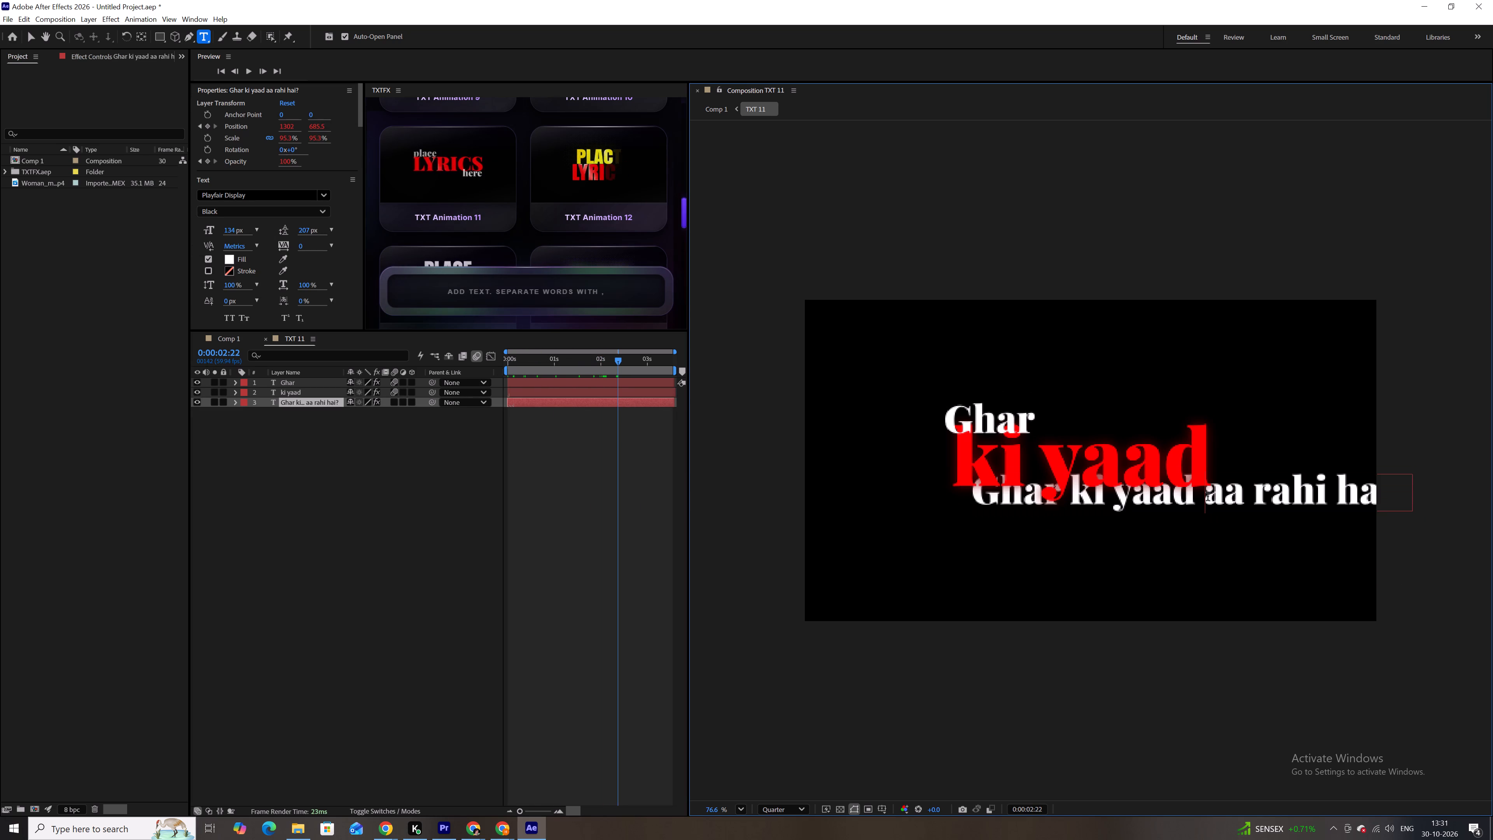
pyautogui.press('Return')
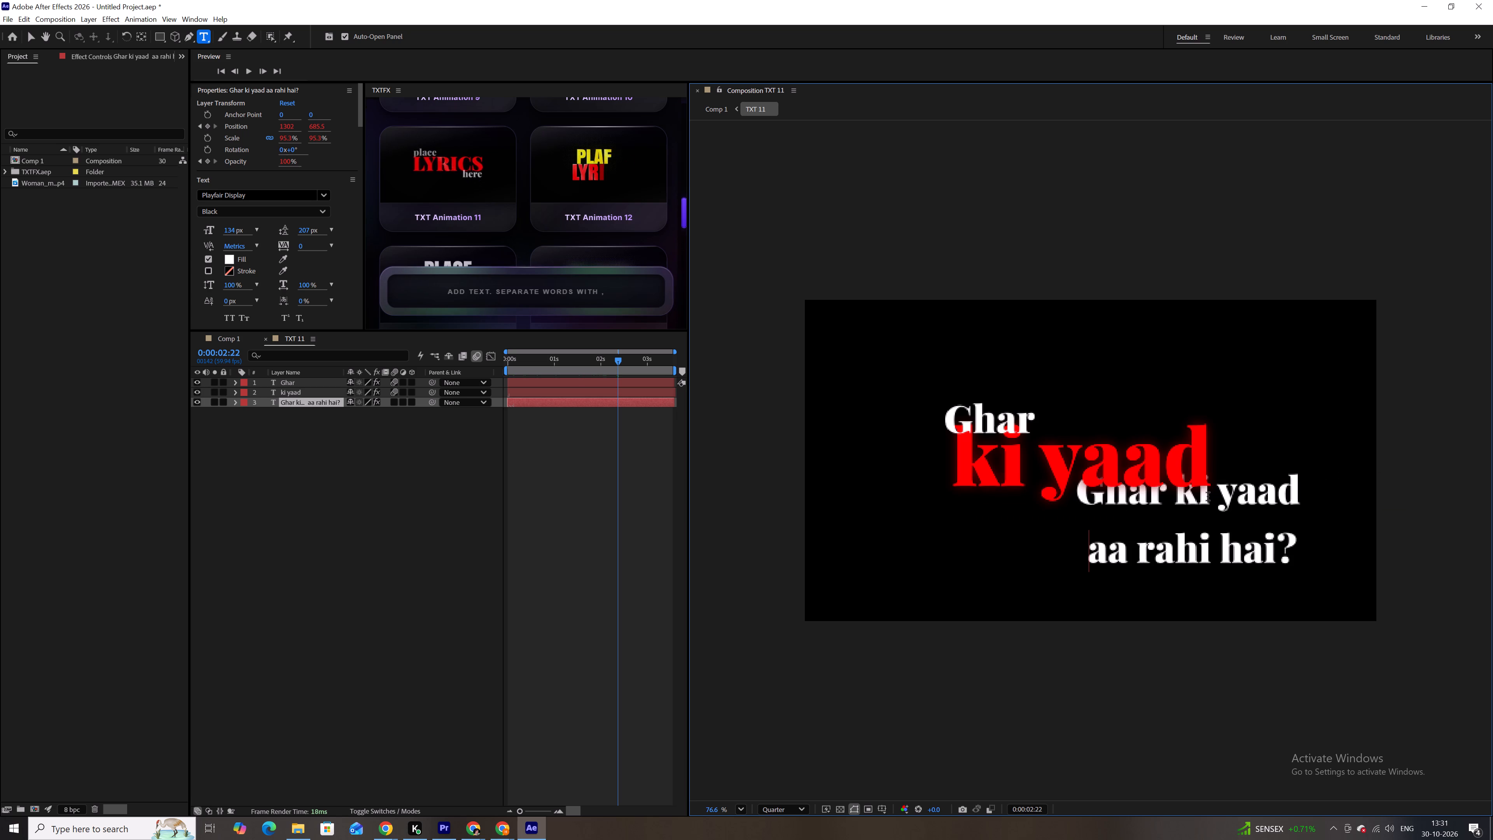
pyautogui.hotkey('ctrl', 'z')
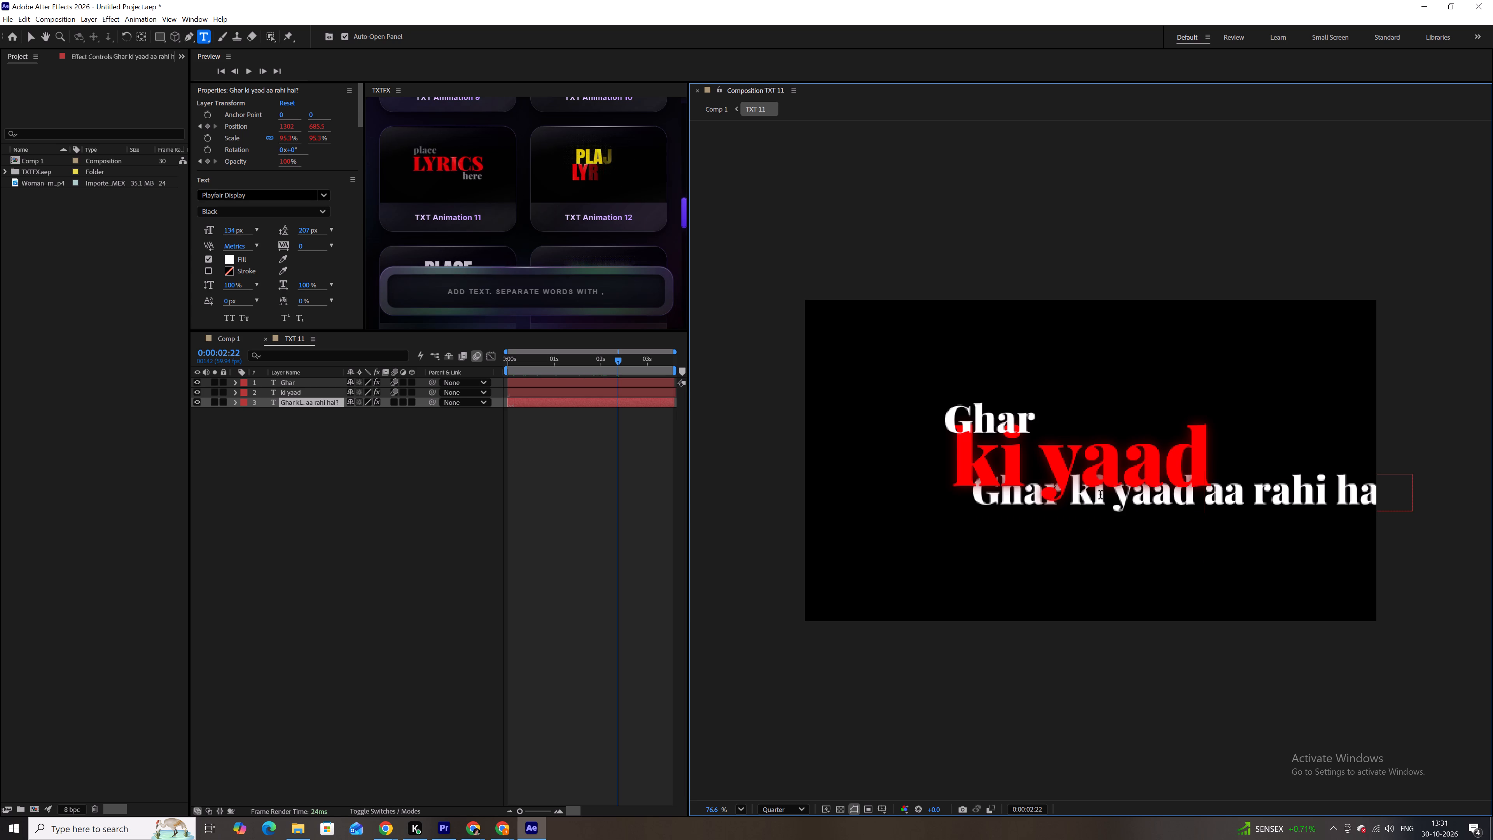
pyautogui.press('BackSpace')
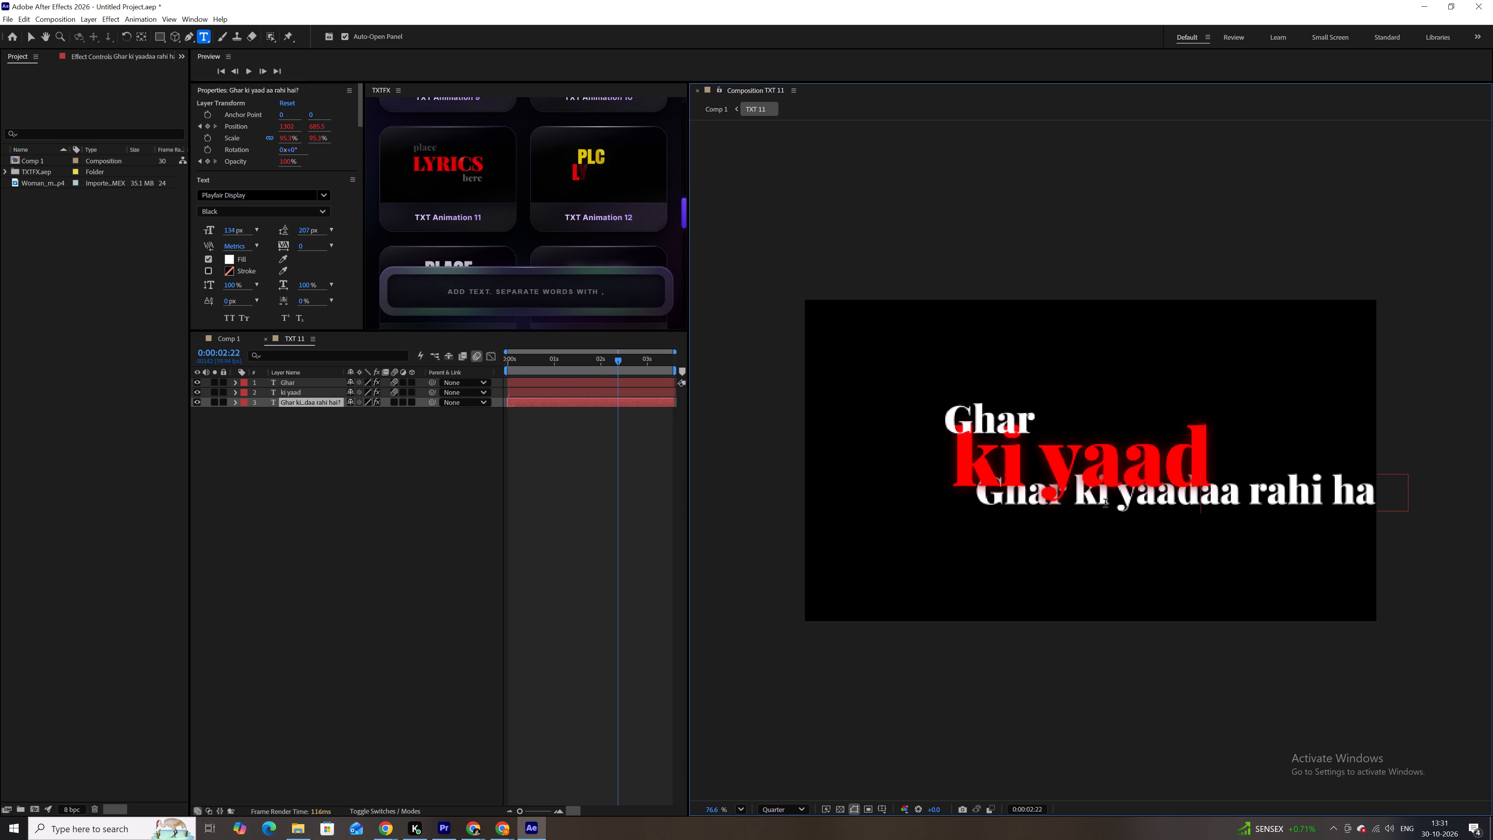
pyautogui.press('space')
pyautogui.press('Return')
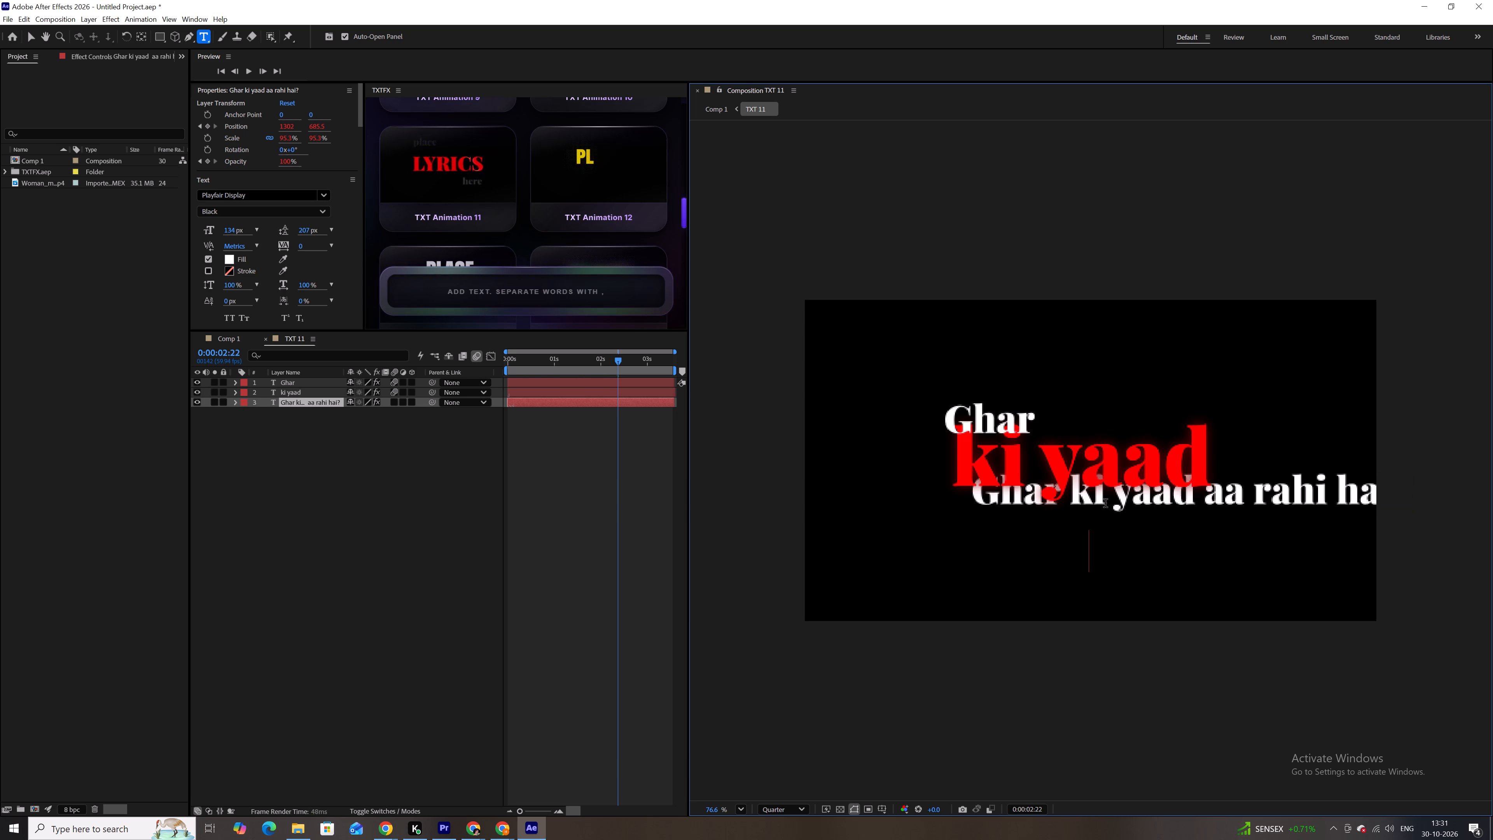
# Set the leading of the two-line third text to 120 px and left-align its paragraph.
pyautogui.hotkey('ctrl', 'a')
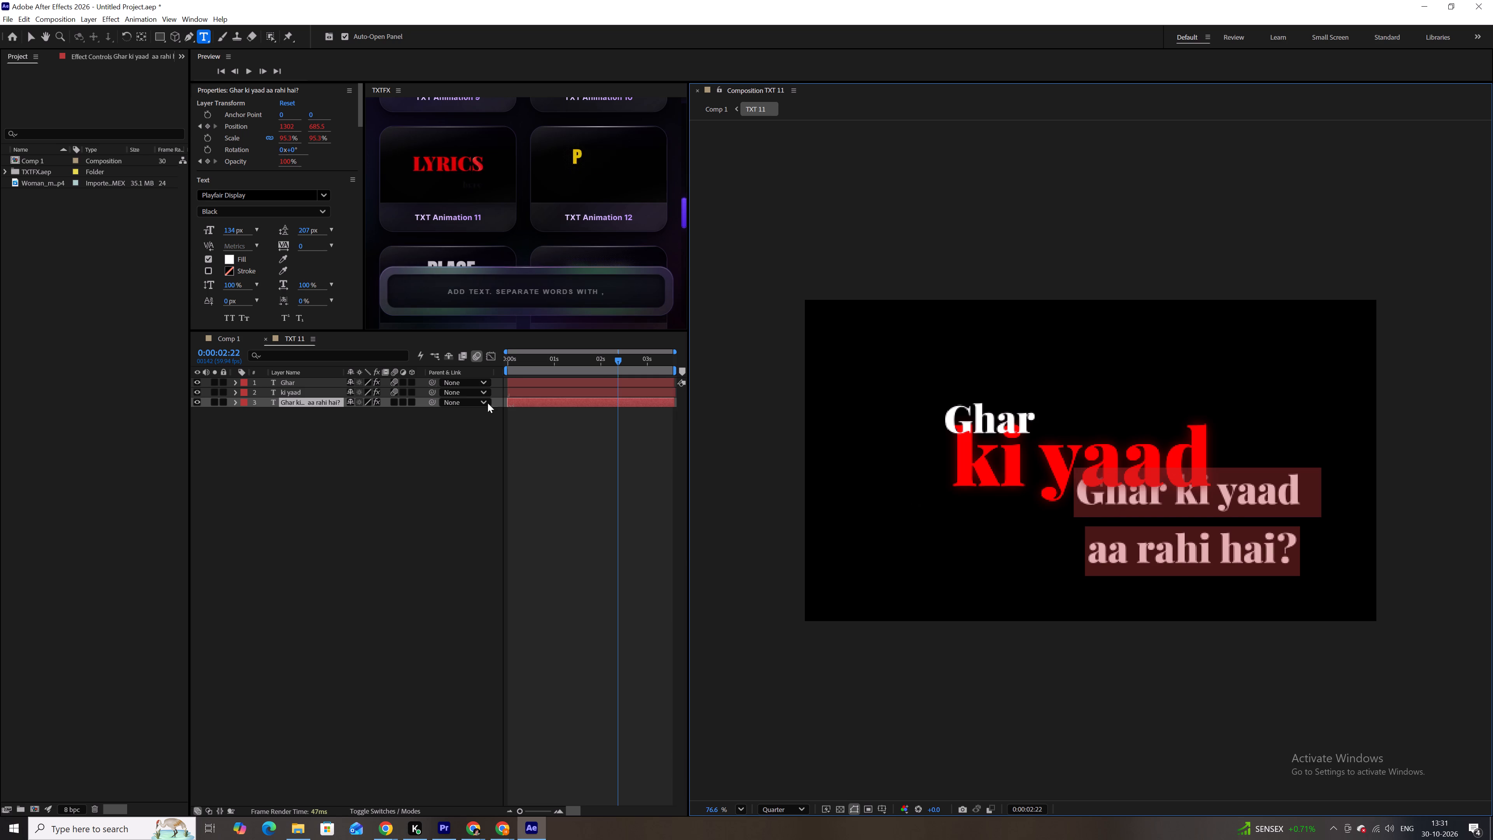
pyautogui.moveTo(310, 228); pyautogui.dragTo(285, 226)
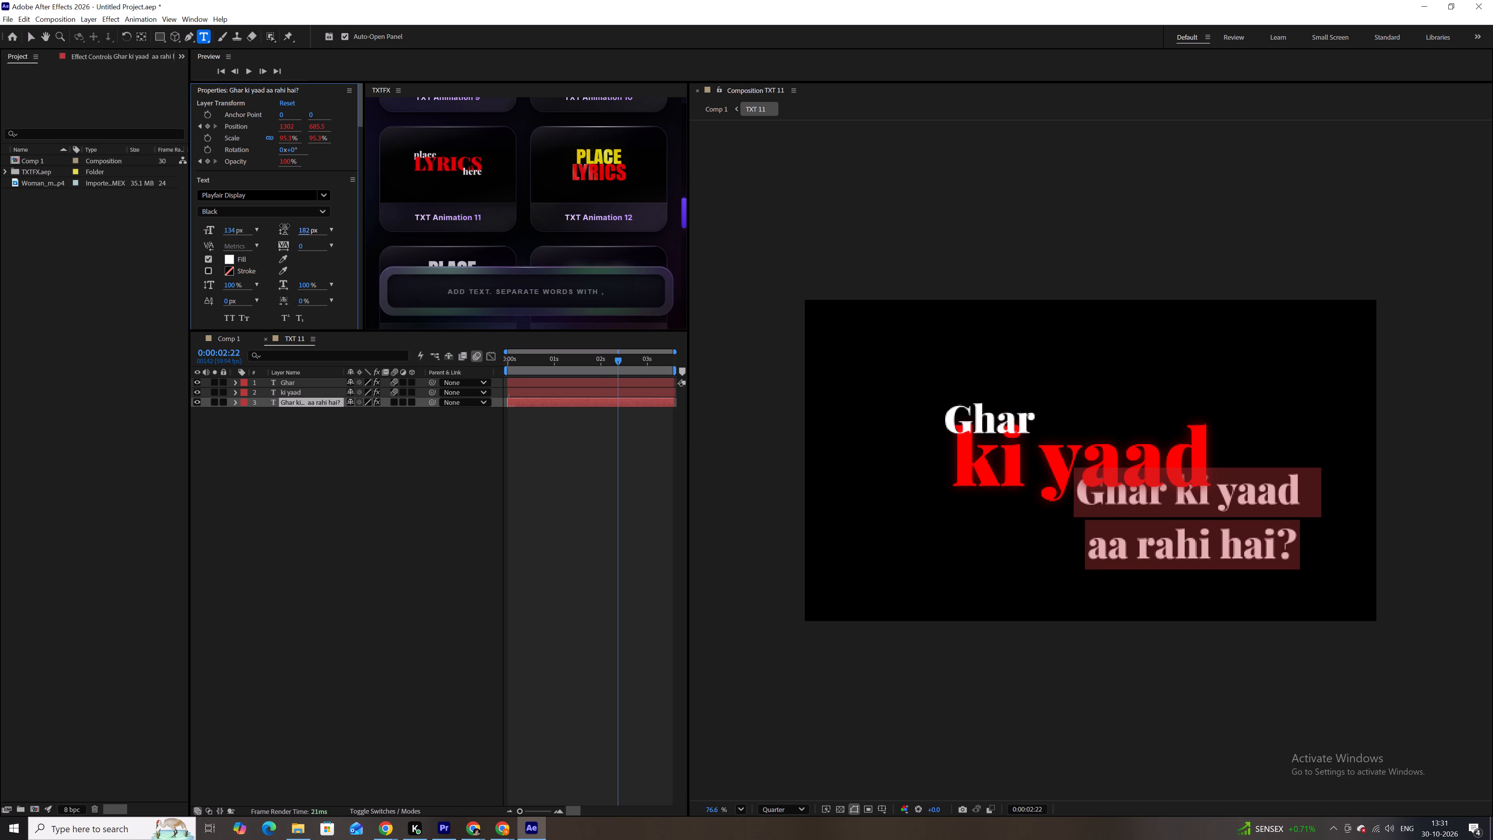
pyautogui.moveTo(285, 226); pyautogui.dragTo(245, 217)
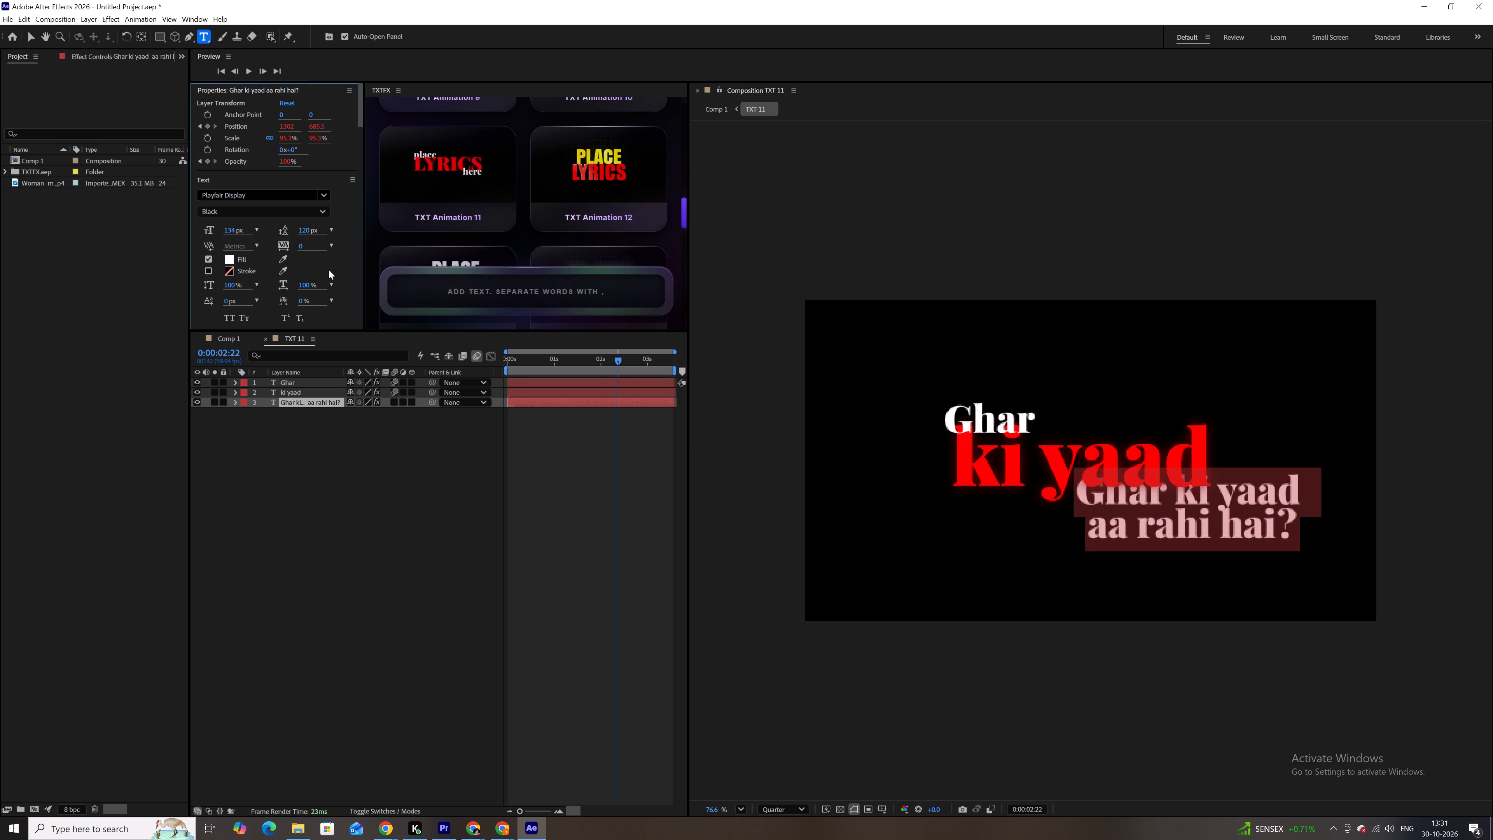
pyautogui.scroll(-2, 329, 269)
pyautogui.click(205, 299)
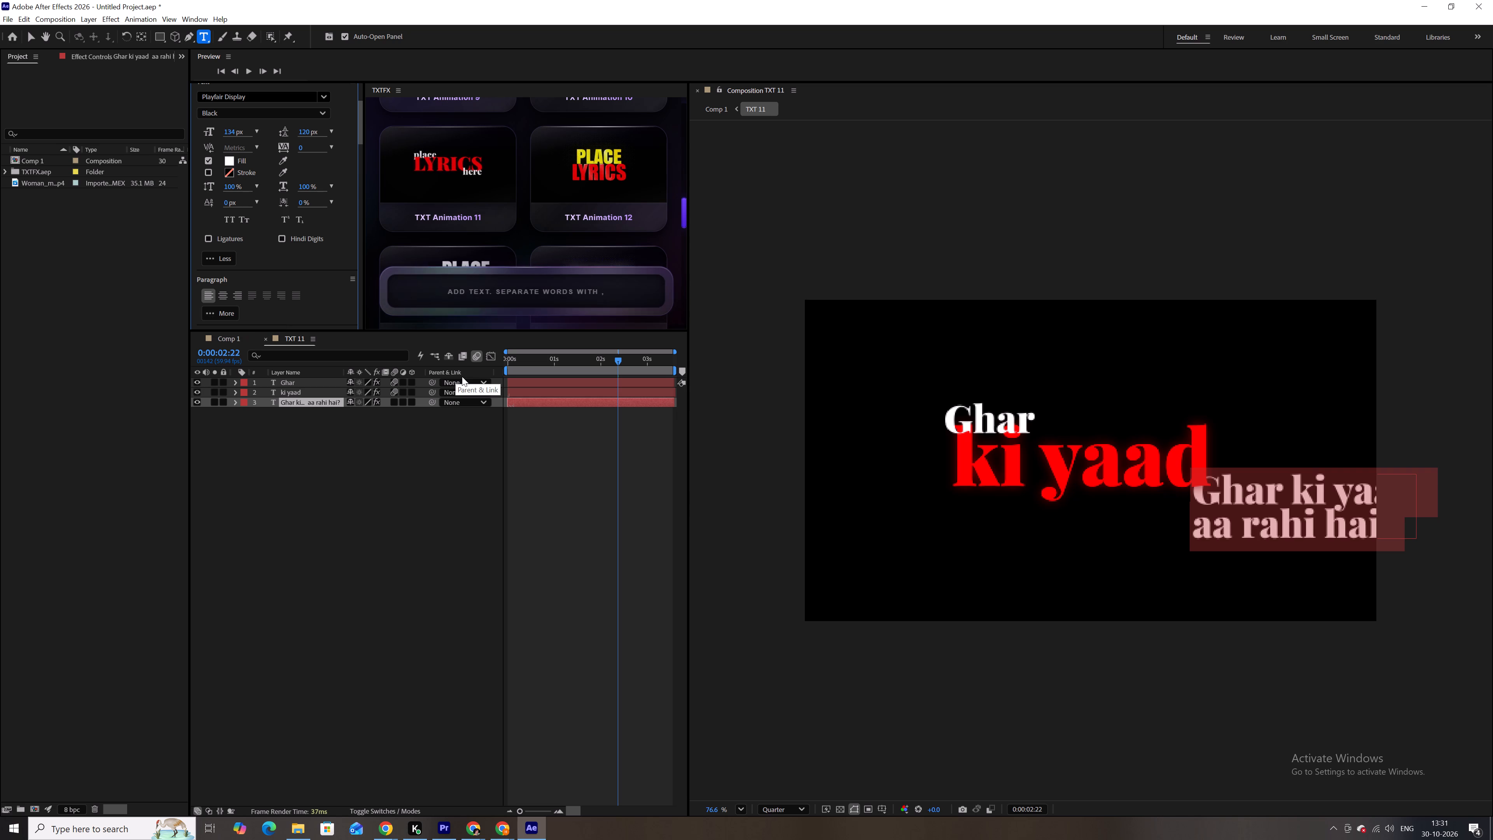
# Reveal the third text layer's keyframes and scrub through the TXT 11 animation to examine its motion.
pyautogui.click(490, 455)
pyautogui.click(608, 360)
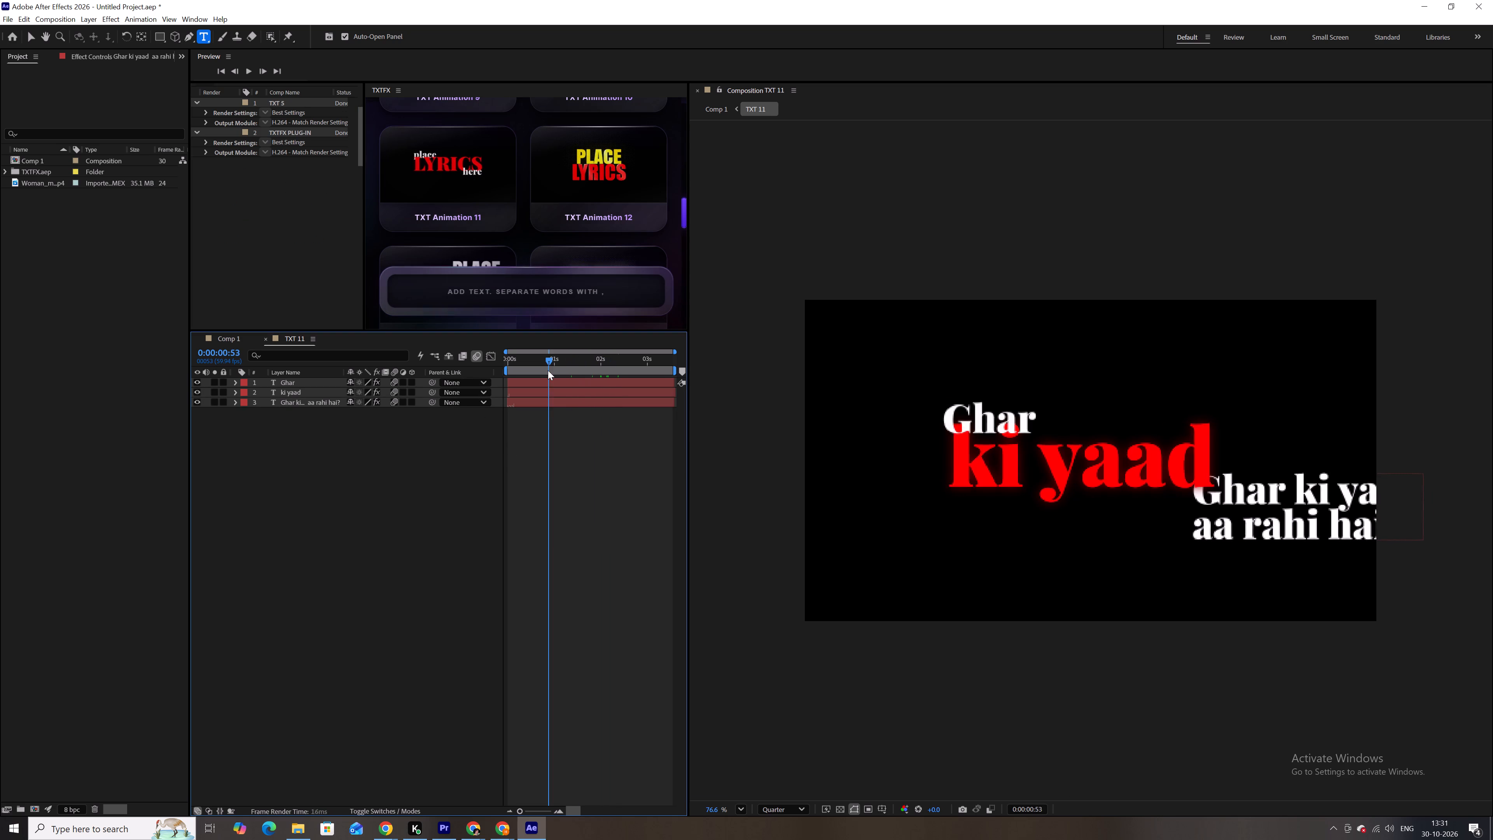
pyautogui.click(613, 403)
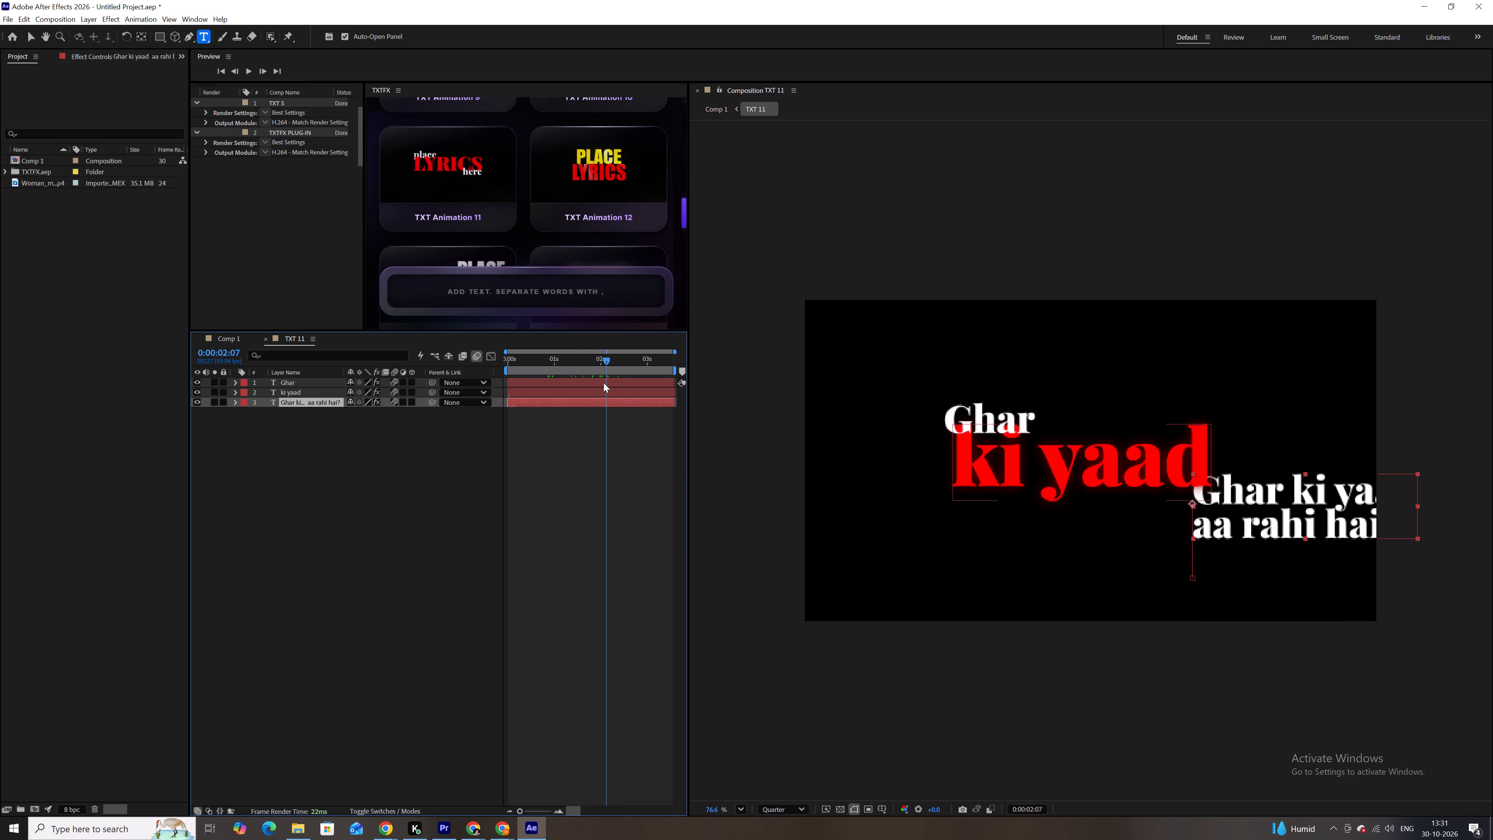
pyautogui.press('u')
pyautogui.moveTo(605, 357); pyautogui.dragTo(524, 359)
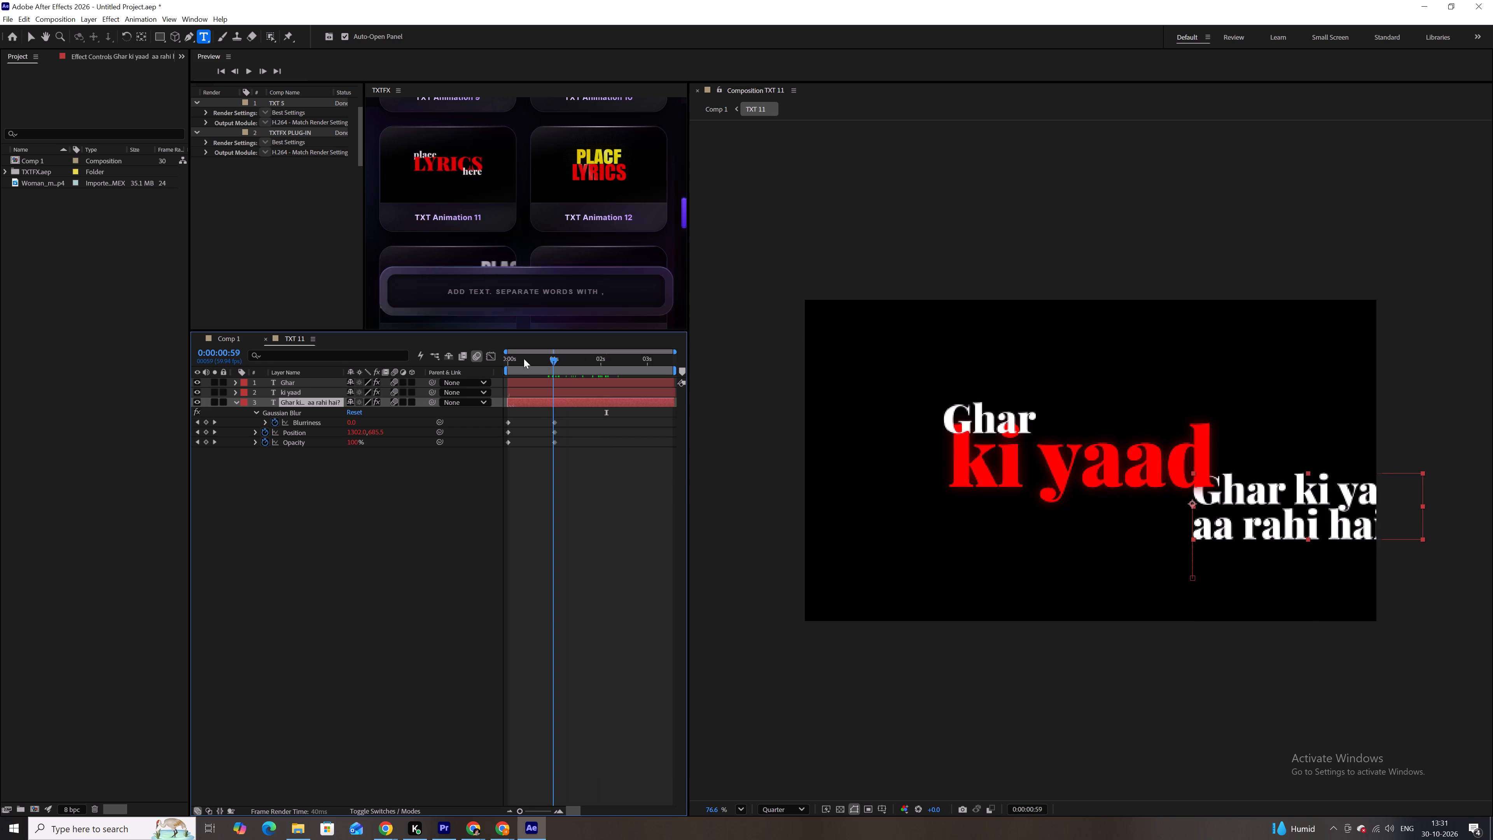
pyautogui.moveTo(524, 359); pyautogui.dragTo(502, 363)
pyautogui.moveTo(518, 362); pyautogui.dragTo(525, 362)
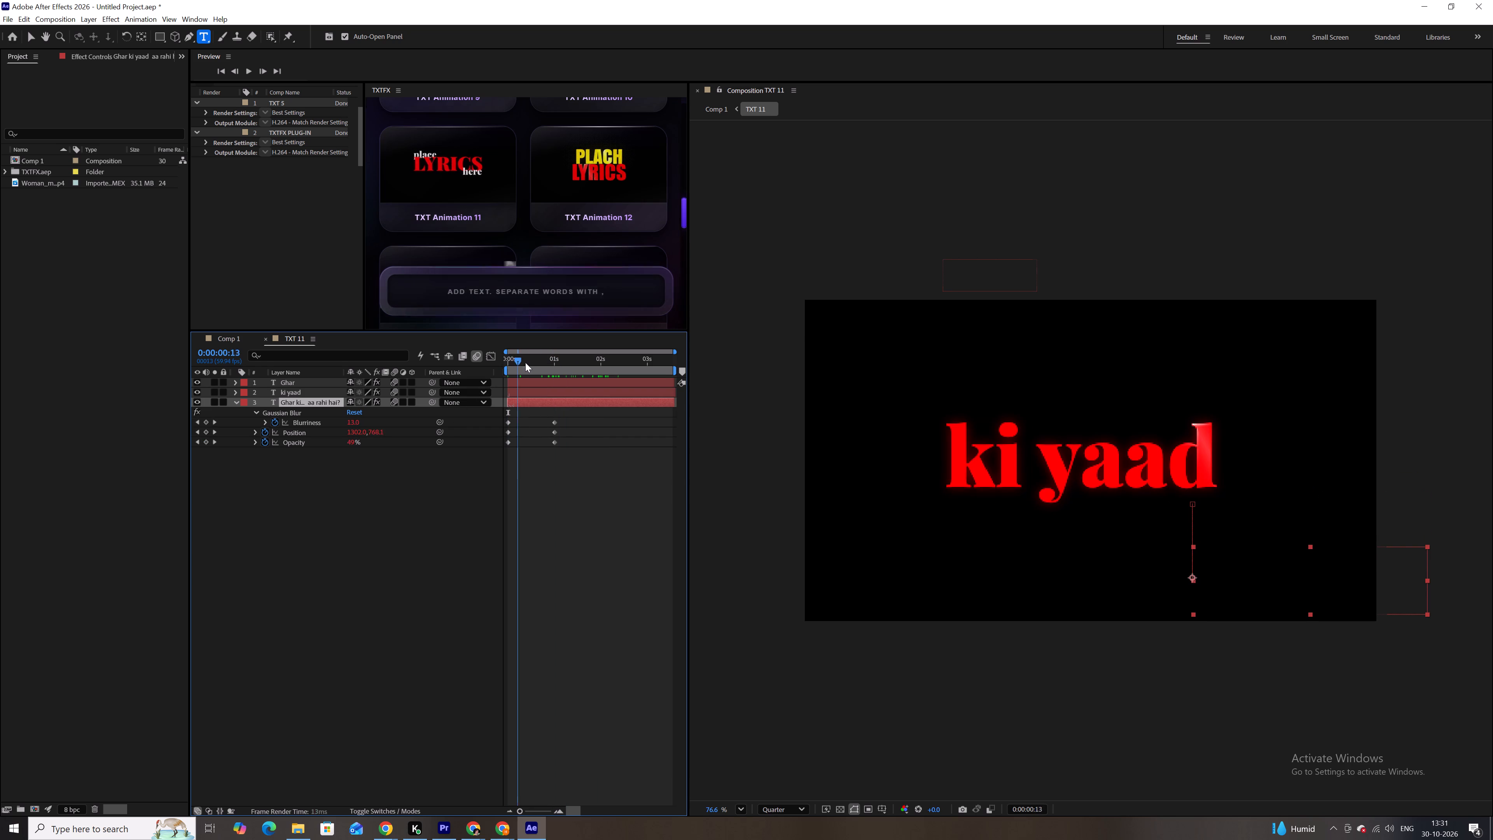
# Delete the first line "Ghar ki yaad" from the third text layer, leaving only "aa rahi hai?".
pyautogui.moveTo(525, 362); pyautogui.dragTo(610, 362)
pyautogui.moveTo(1196, 497); pyautogui.dragTo(1393, 483)
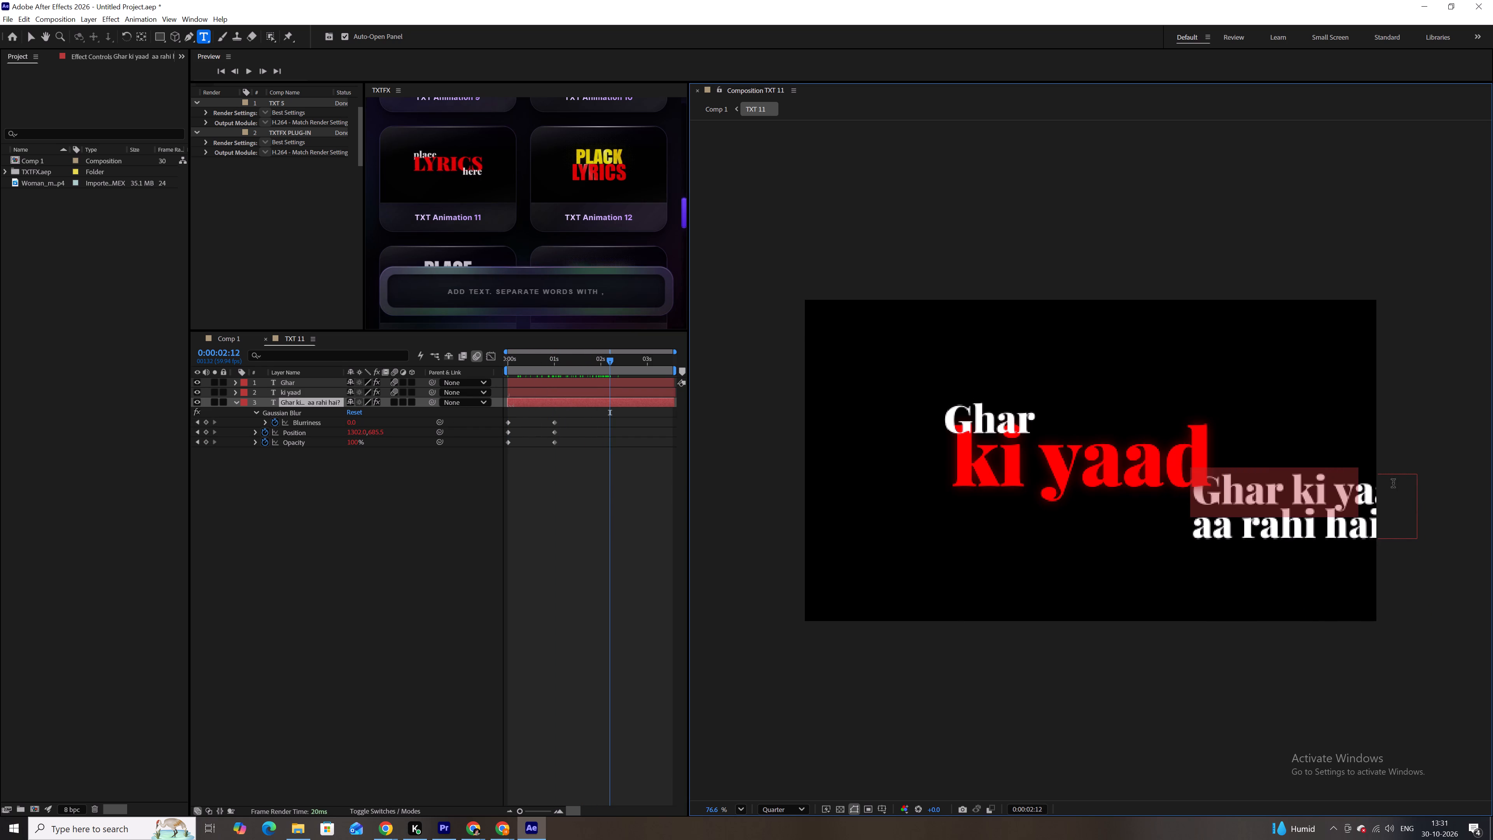
pyautogui.moveTo(1393, 483); pyautogui.dragTo(1461, 478)
pyautogui.press('BackSpace')
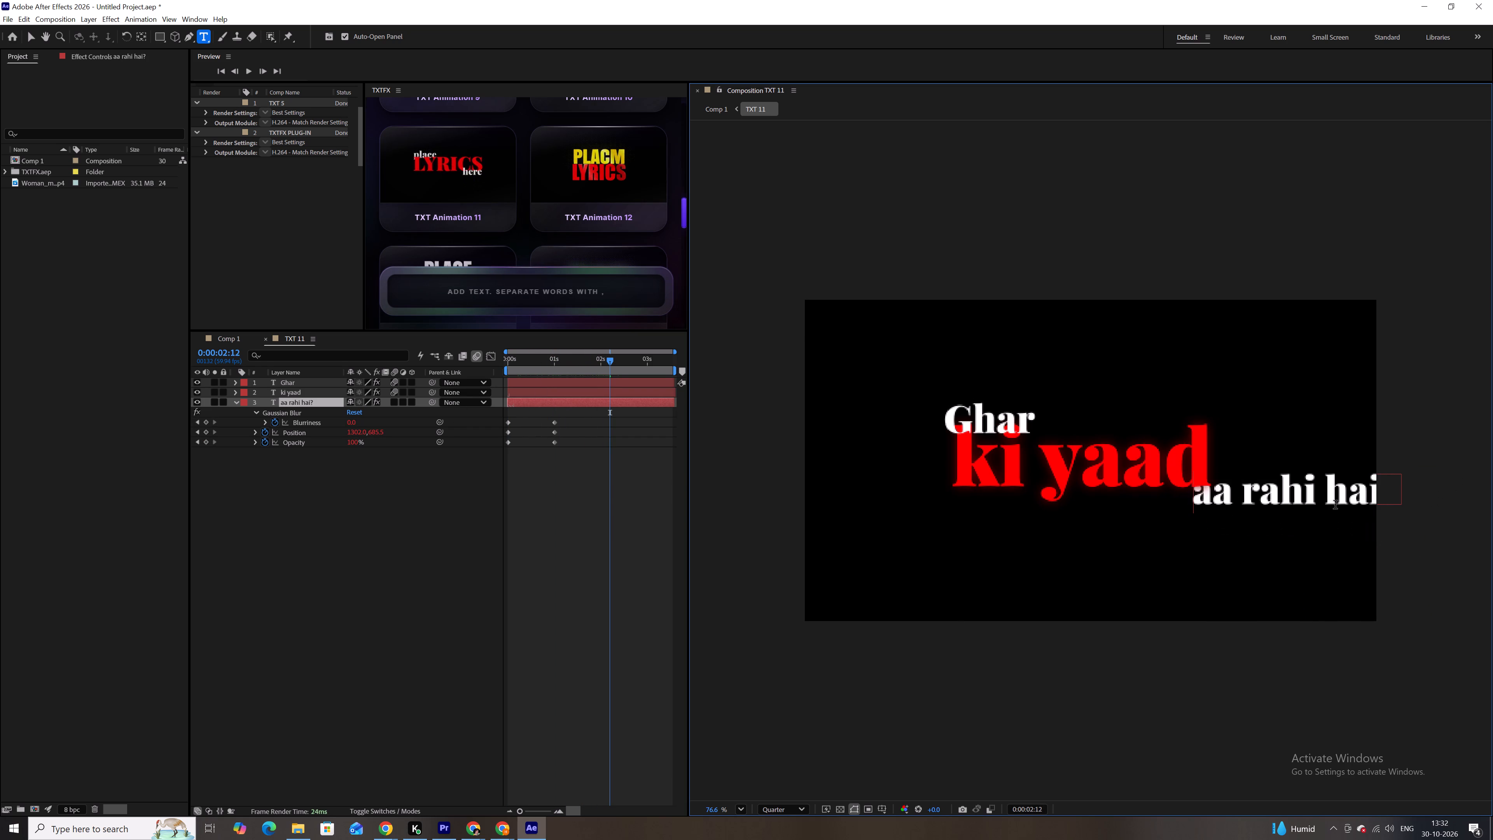
# Center-align the paragraph of the "aa rahi hai?" text.
pyautogui.hotkey('ctrl', 'a')
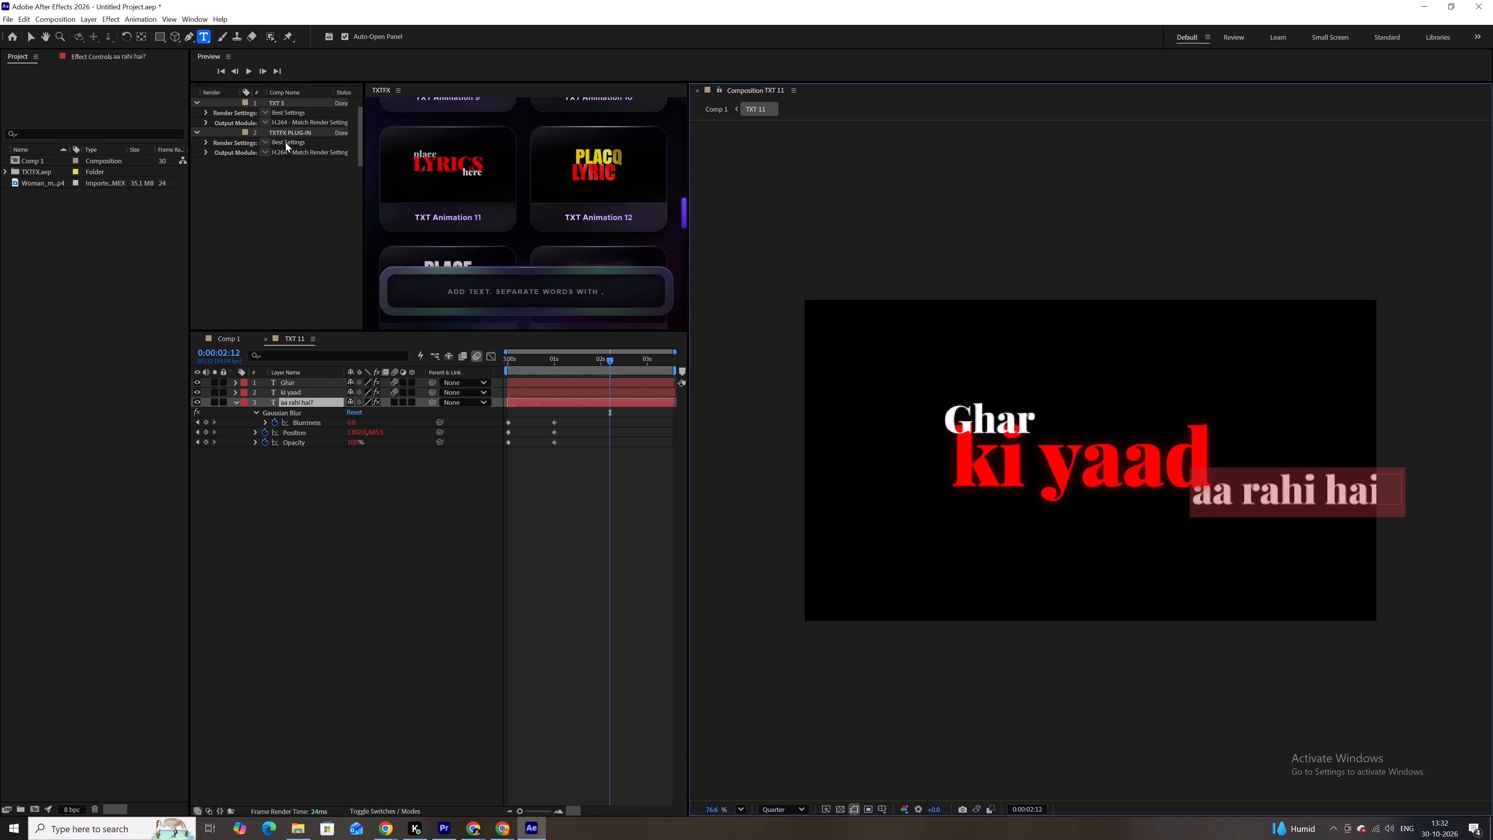
pyautogui.scroll(11, 301, 154)
pyautogui.click(233, 84)
pyautogui.click(234, 90)
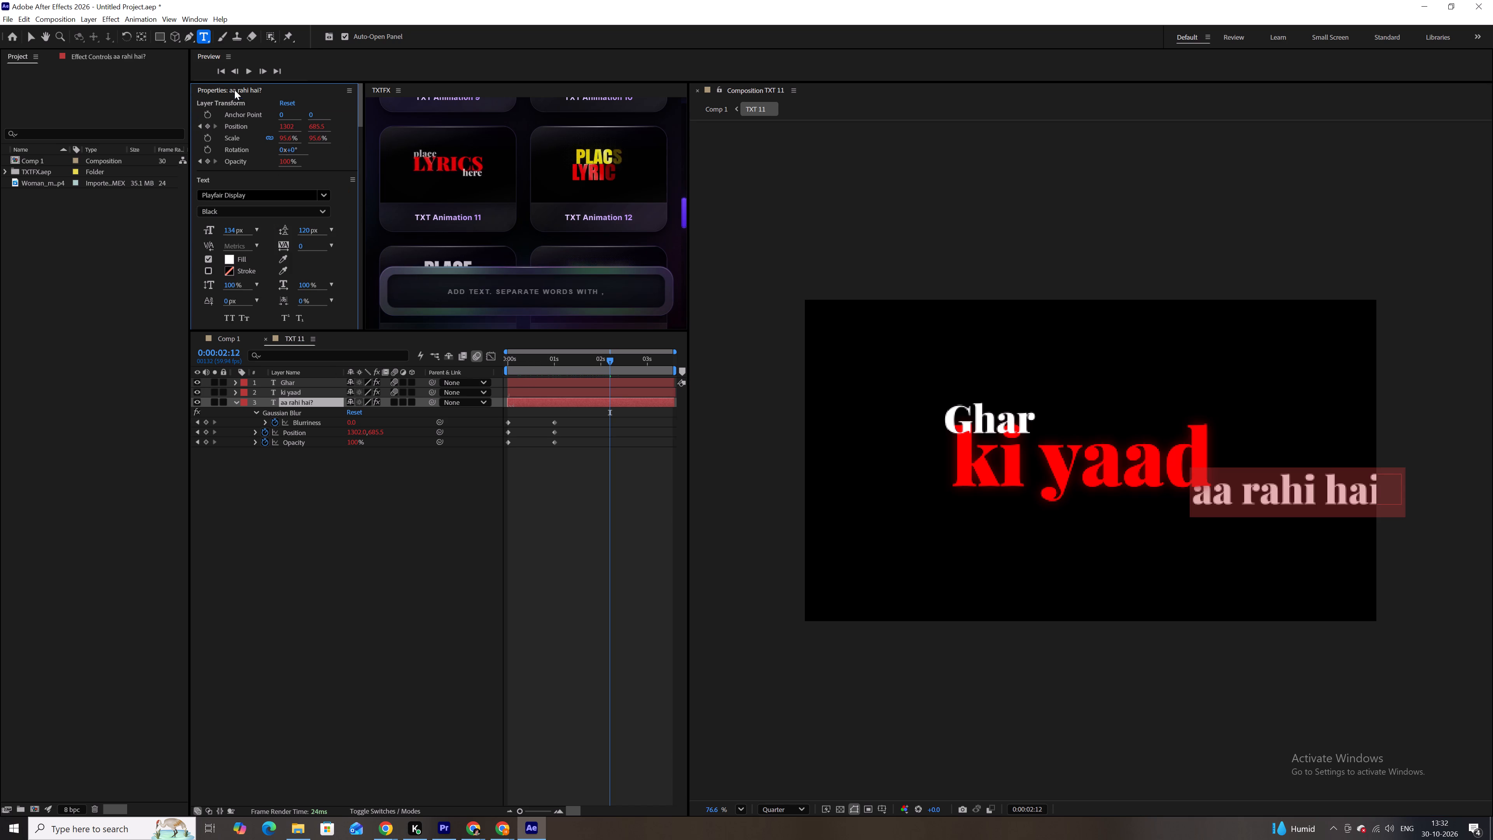
pyautogui.scroll(-5, 320, 276)
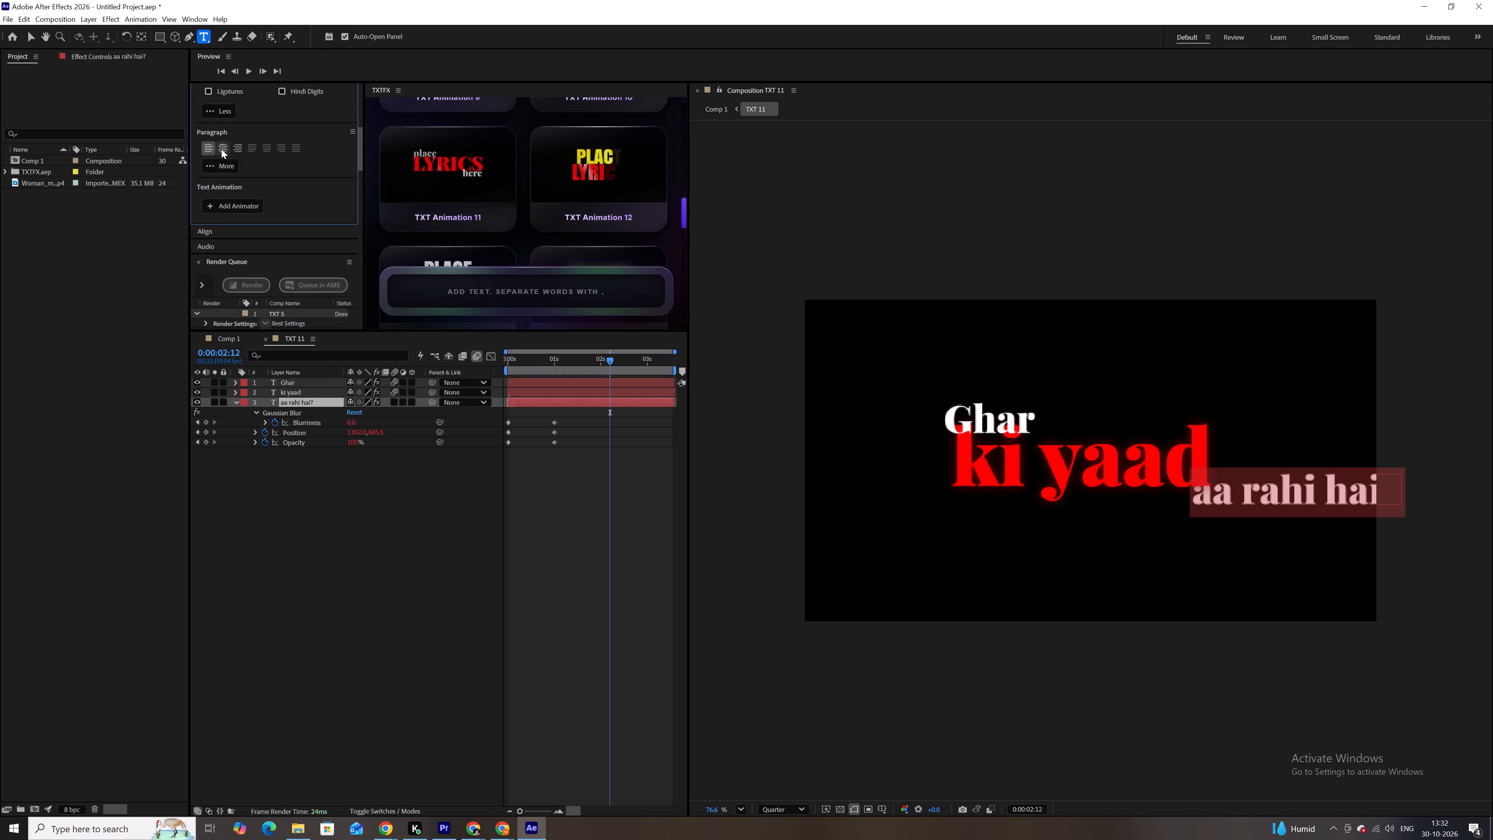
pyautogui.click(221, 148)
pyautogui.click(314, 532)
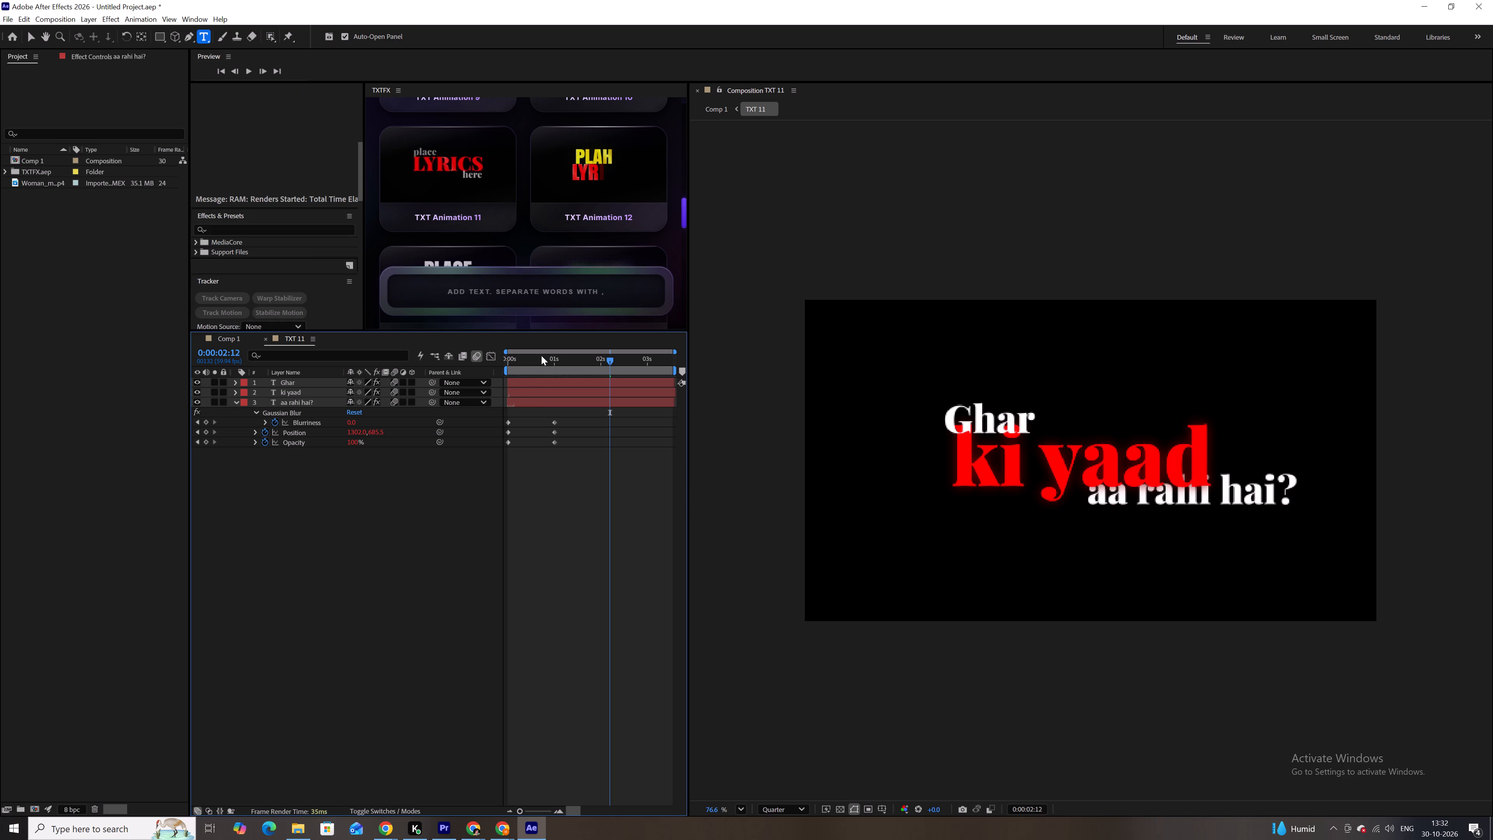
# Move the "aa rahi hai?" layer to the top of the TXT 11 layer stack, previewing the animation from the start.
pyautogui.moveTo(541, 355); pyautogui.dragTo(467, 371)
pyautogui.press('space')
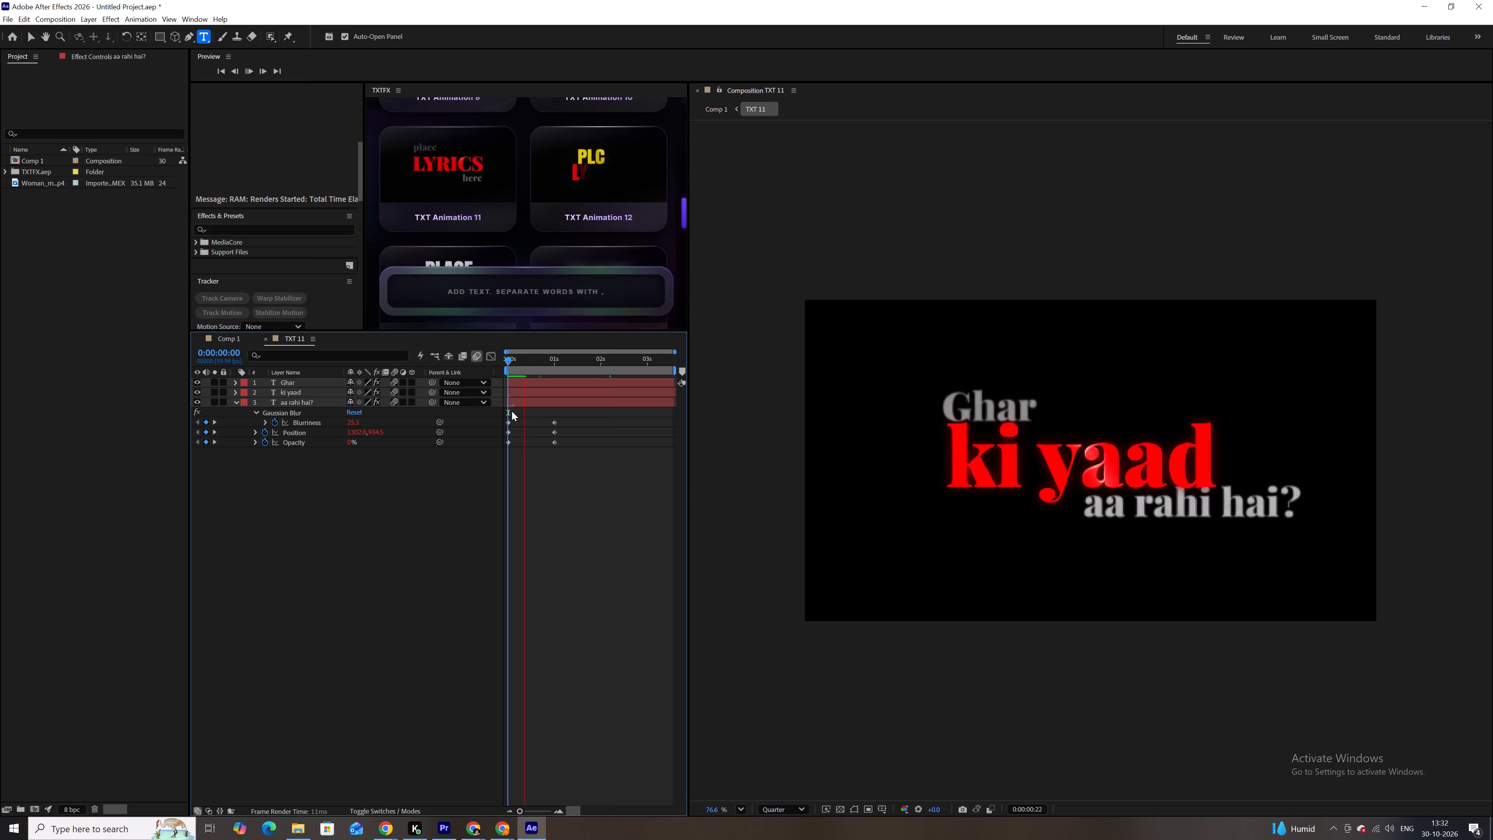
pyautogui.press('space')
pyautogui.click(568, 400)
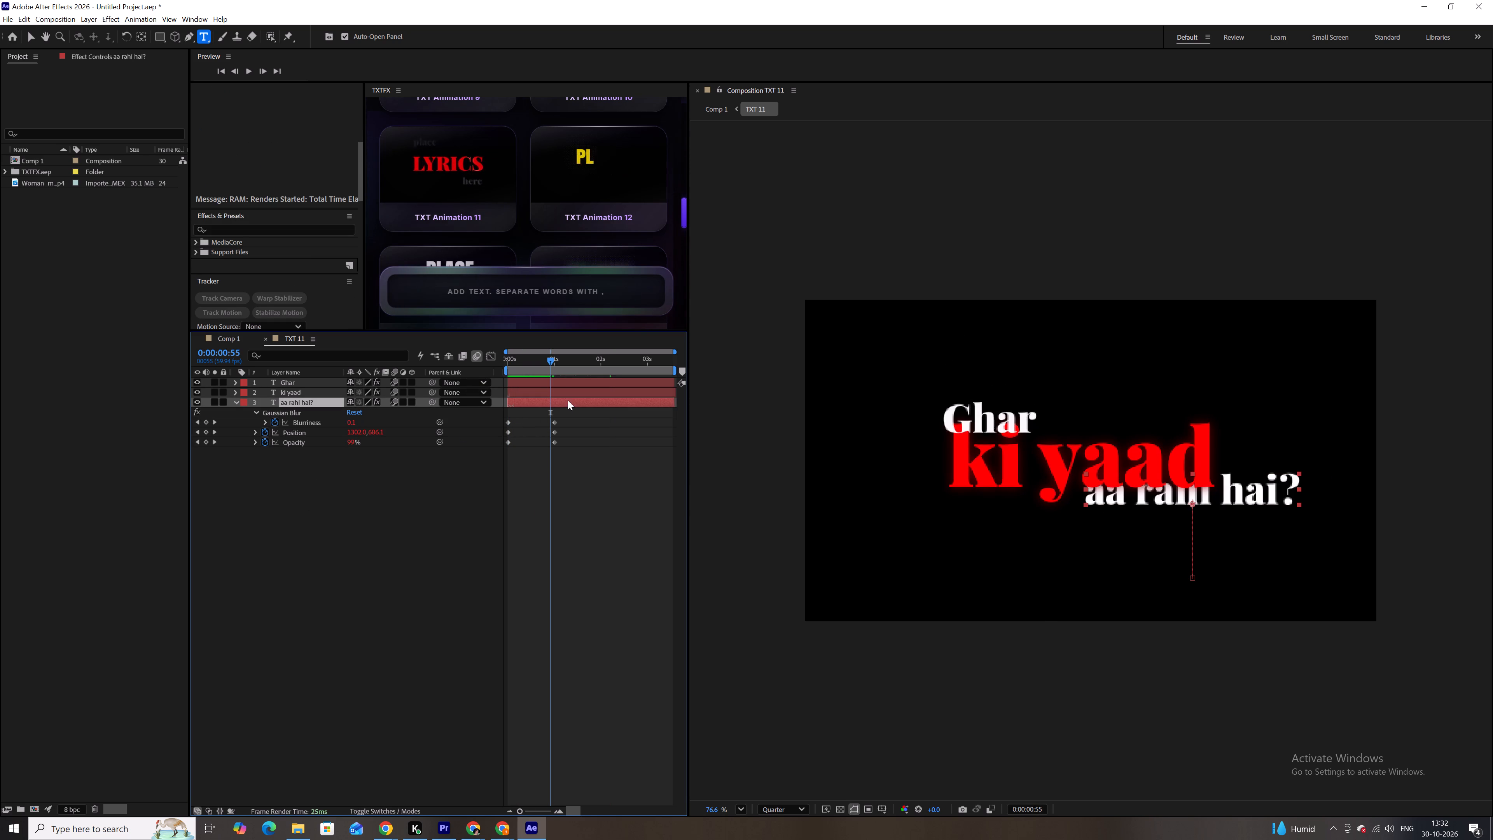
pyautogui.moveTo(330, 406); pyautogui.dragTo(326, 379)
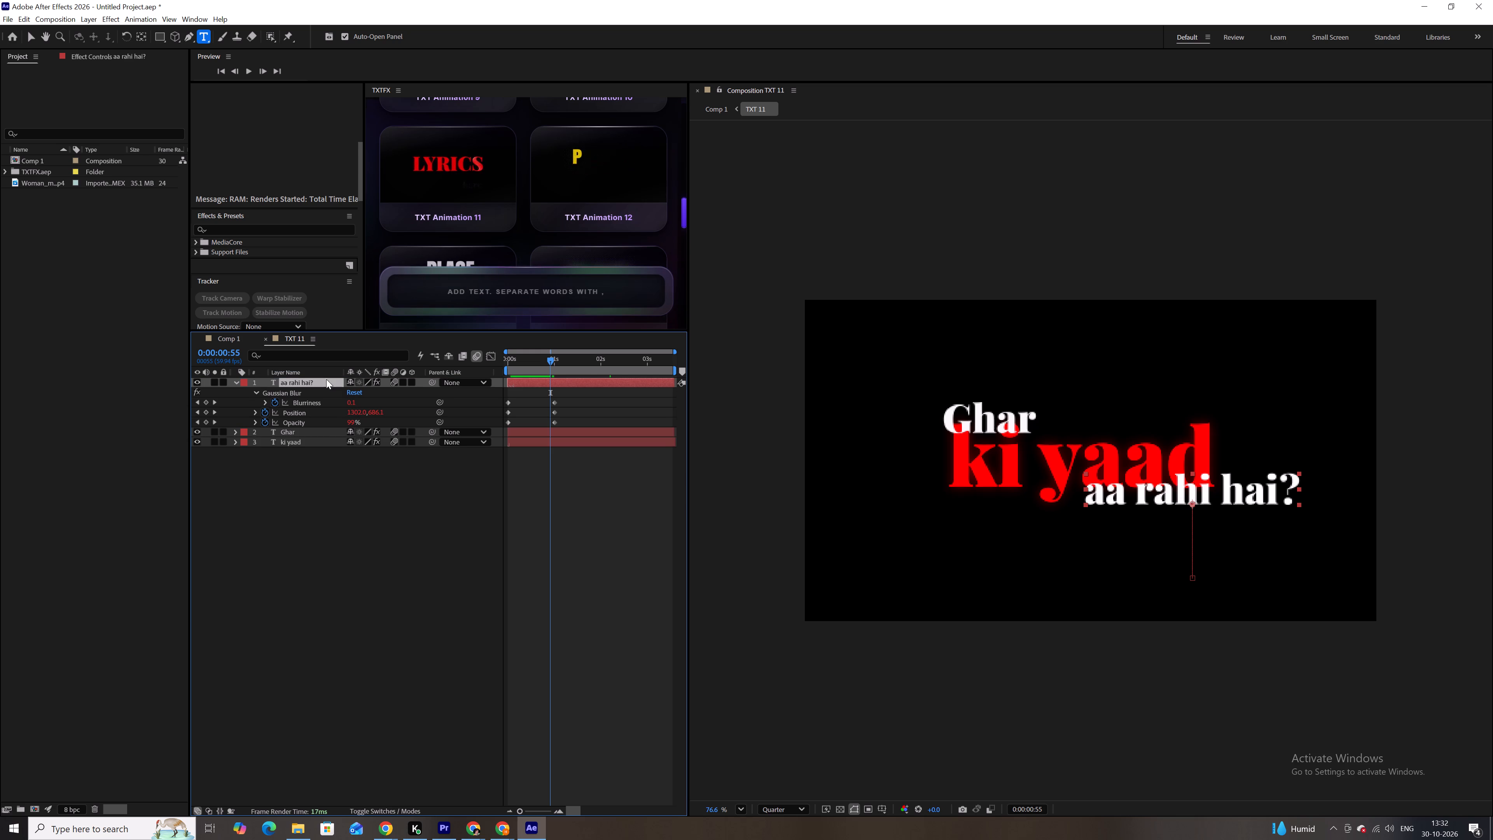
pyautogui.click(334, 521)
pyautogui.moveTo(532, 363); pyautogui.dragTo(476, 374)
pyautogui.press('space')
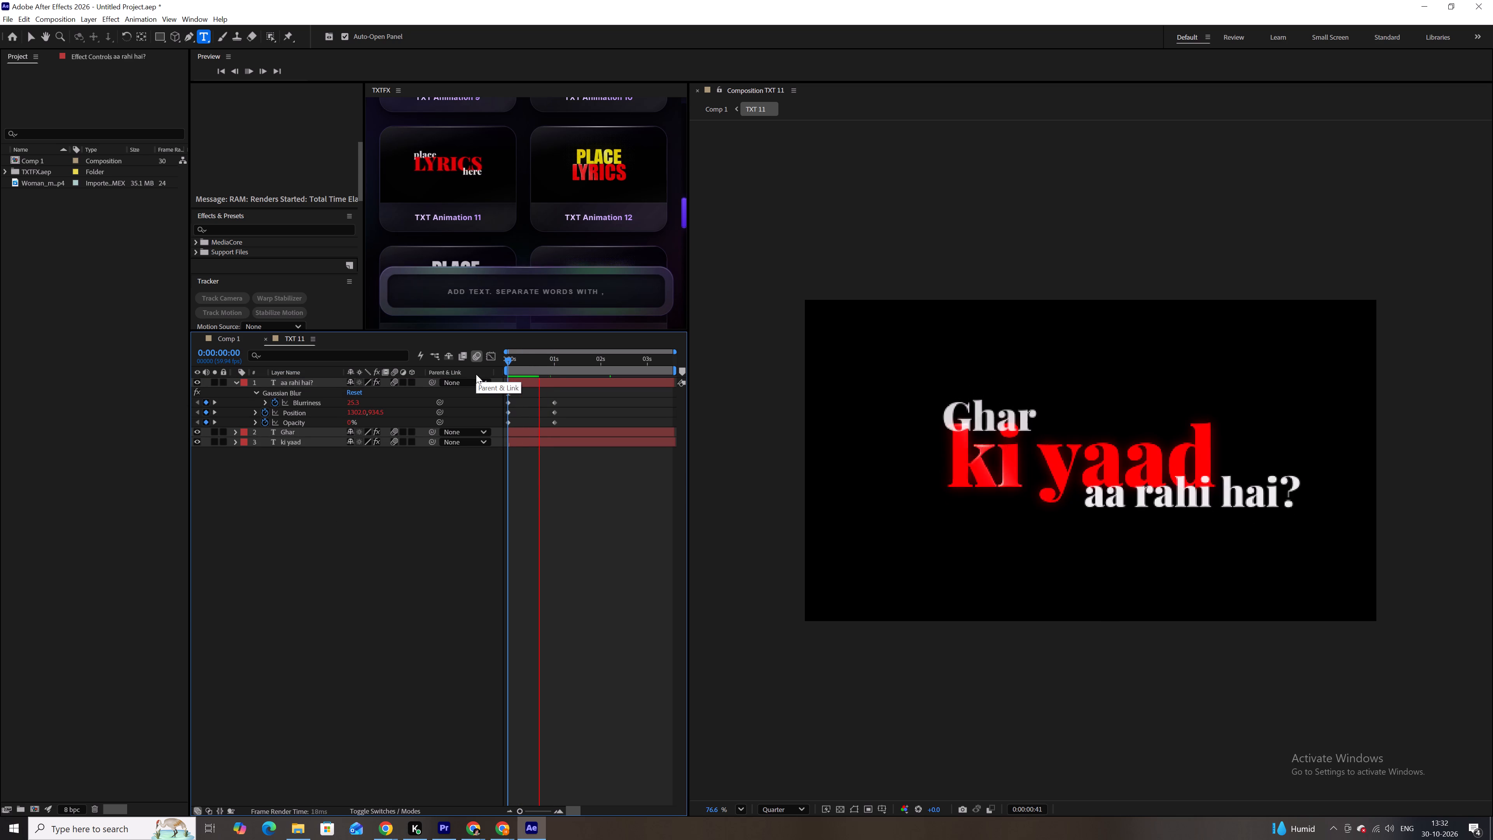
pyautogui.press('space')
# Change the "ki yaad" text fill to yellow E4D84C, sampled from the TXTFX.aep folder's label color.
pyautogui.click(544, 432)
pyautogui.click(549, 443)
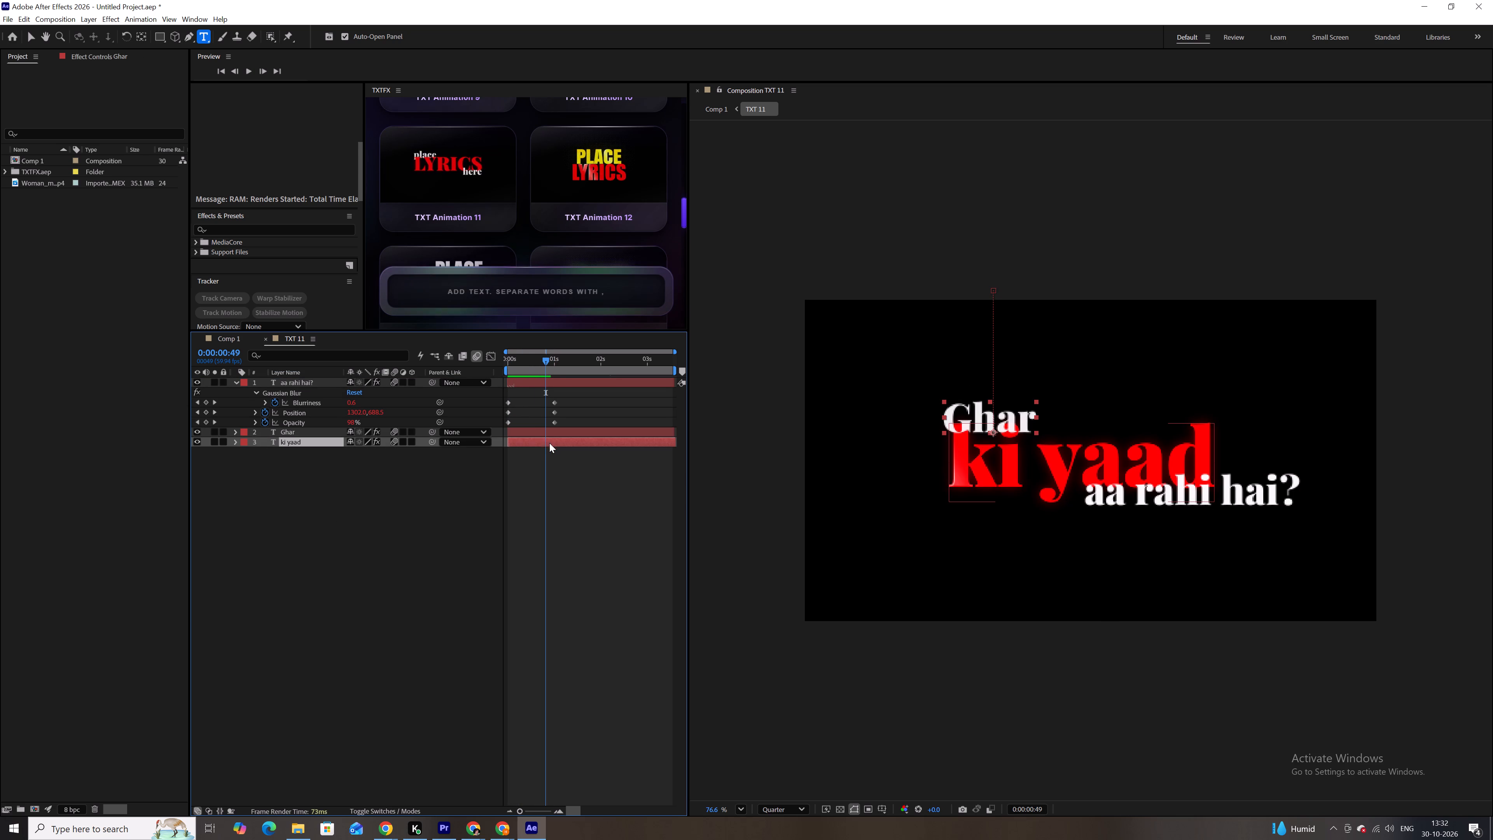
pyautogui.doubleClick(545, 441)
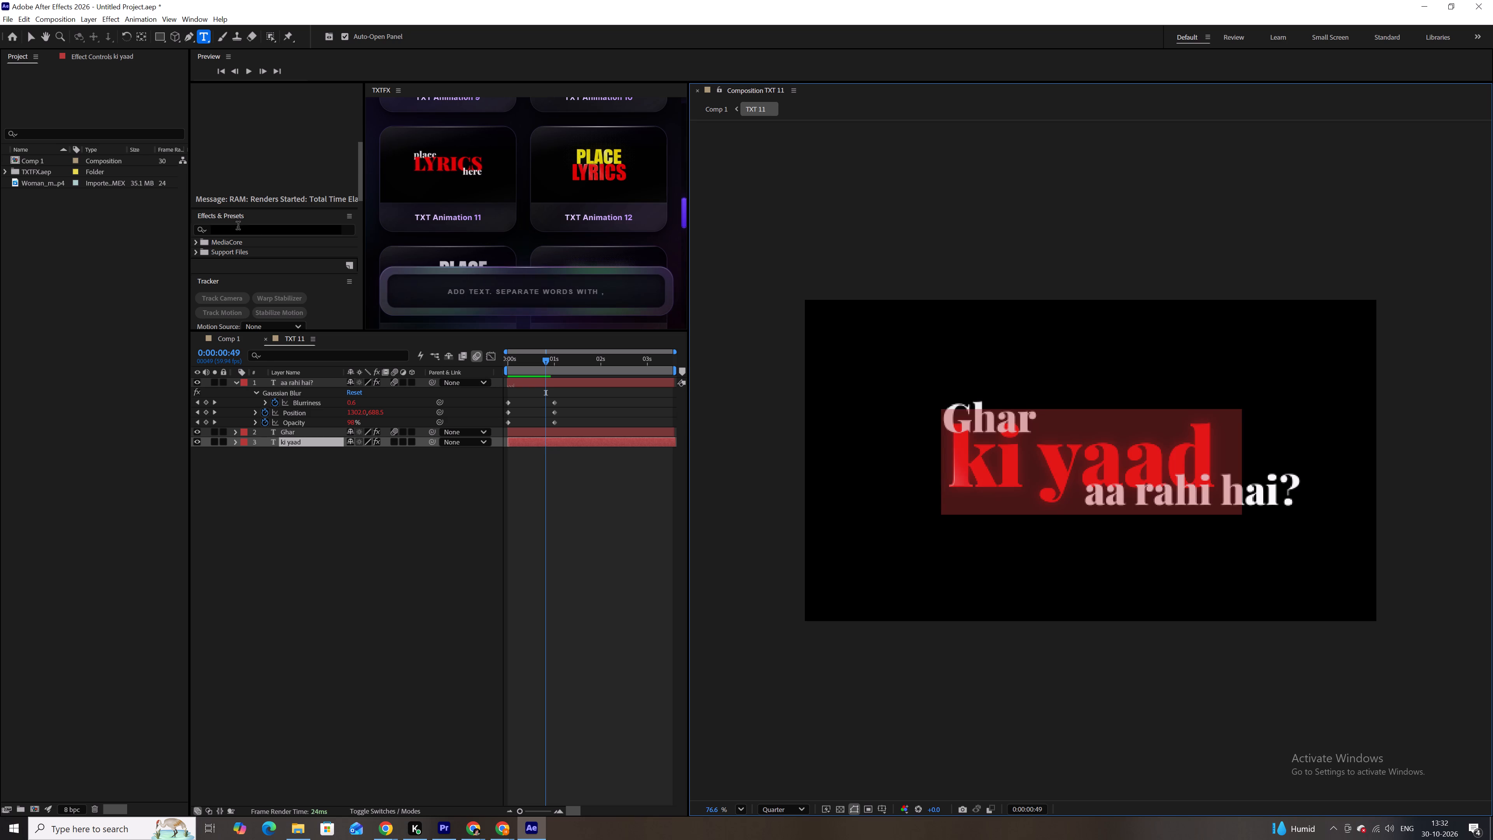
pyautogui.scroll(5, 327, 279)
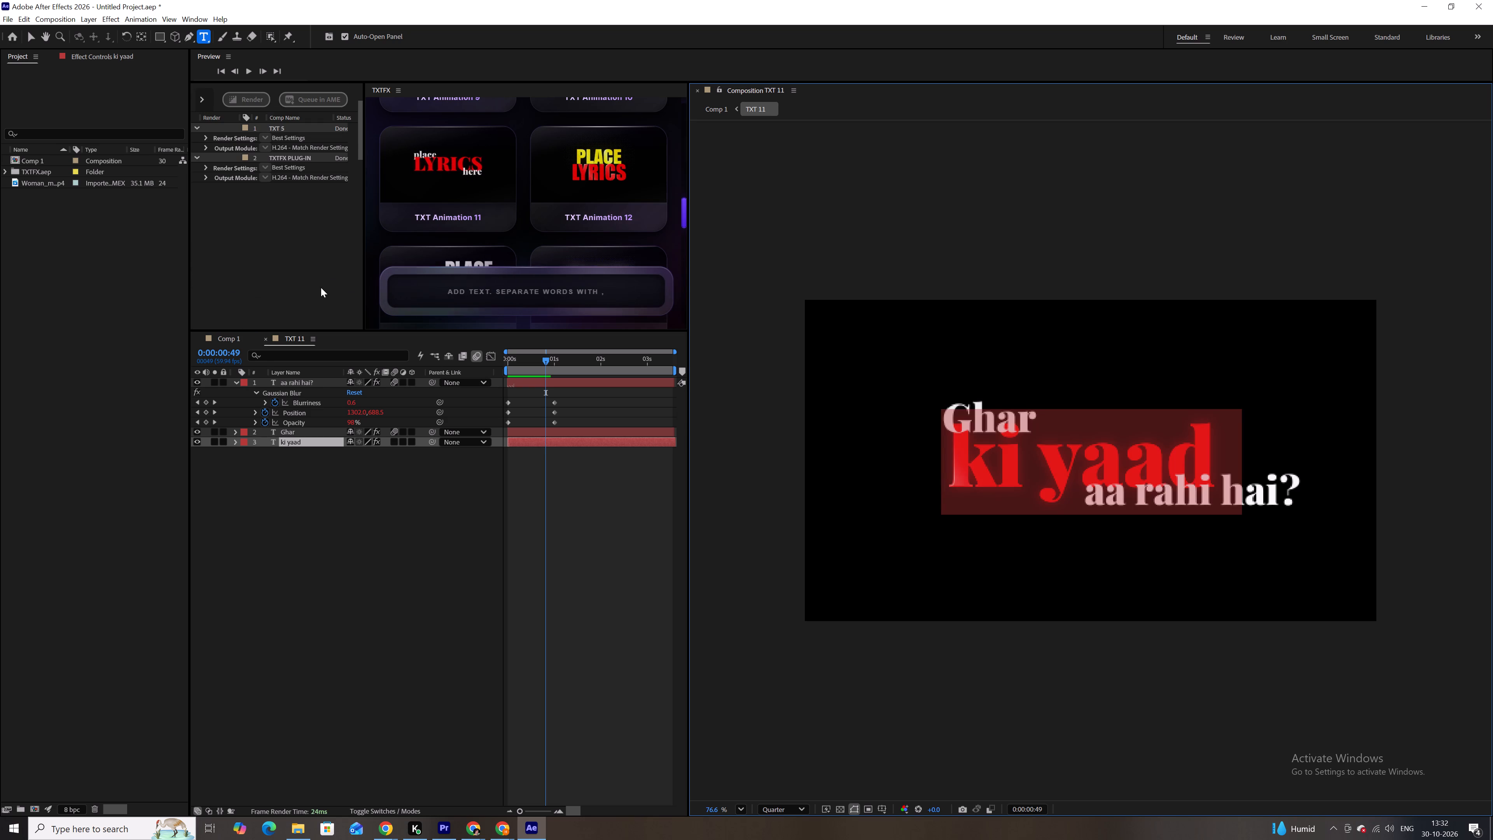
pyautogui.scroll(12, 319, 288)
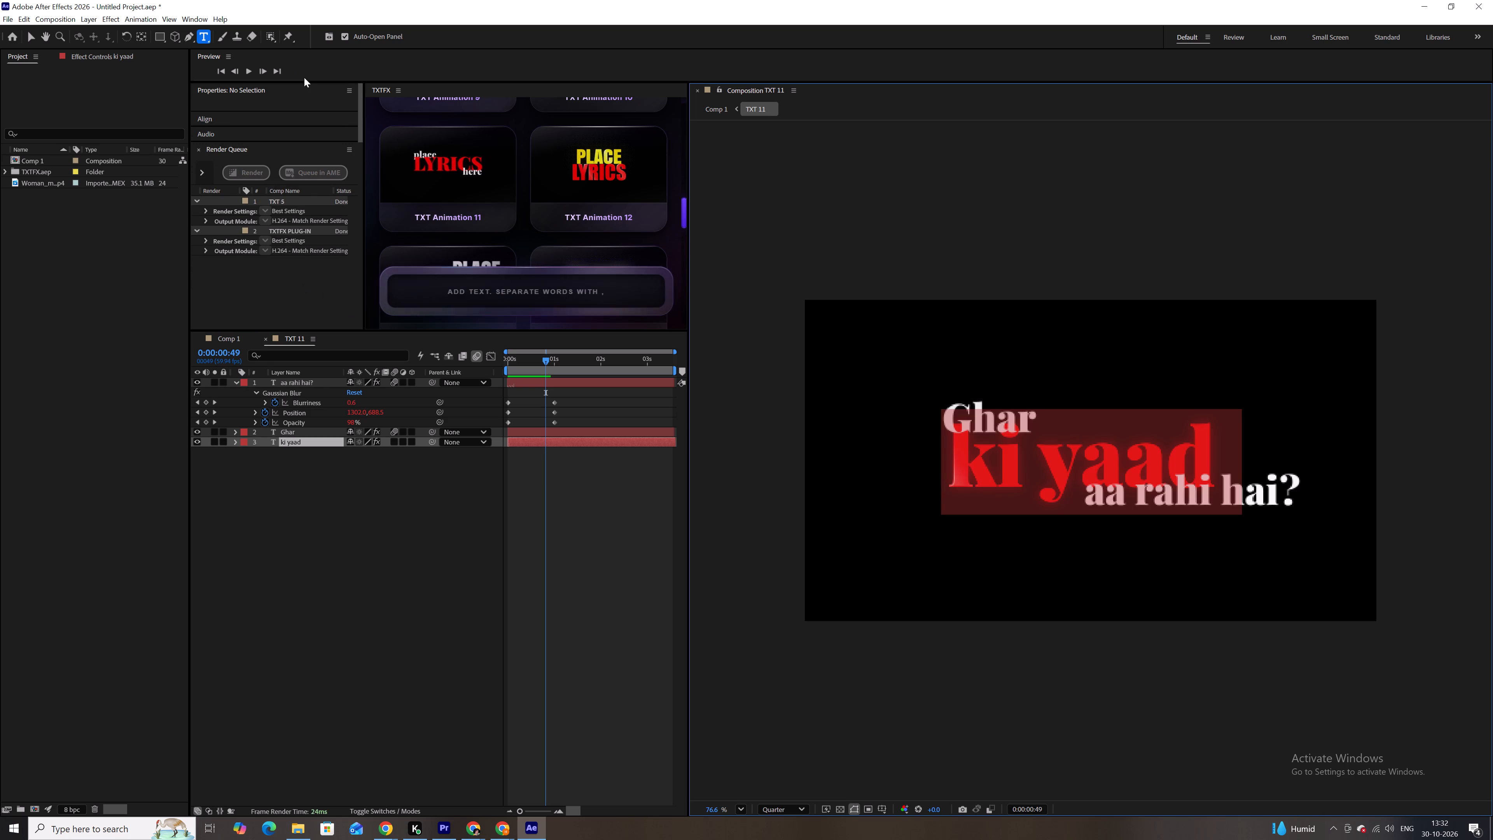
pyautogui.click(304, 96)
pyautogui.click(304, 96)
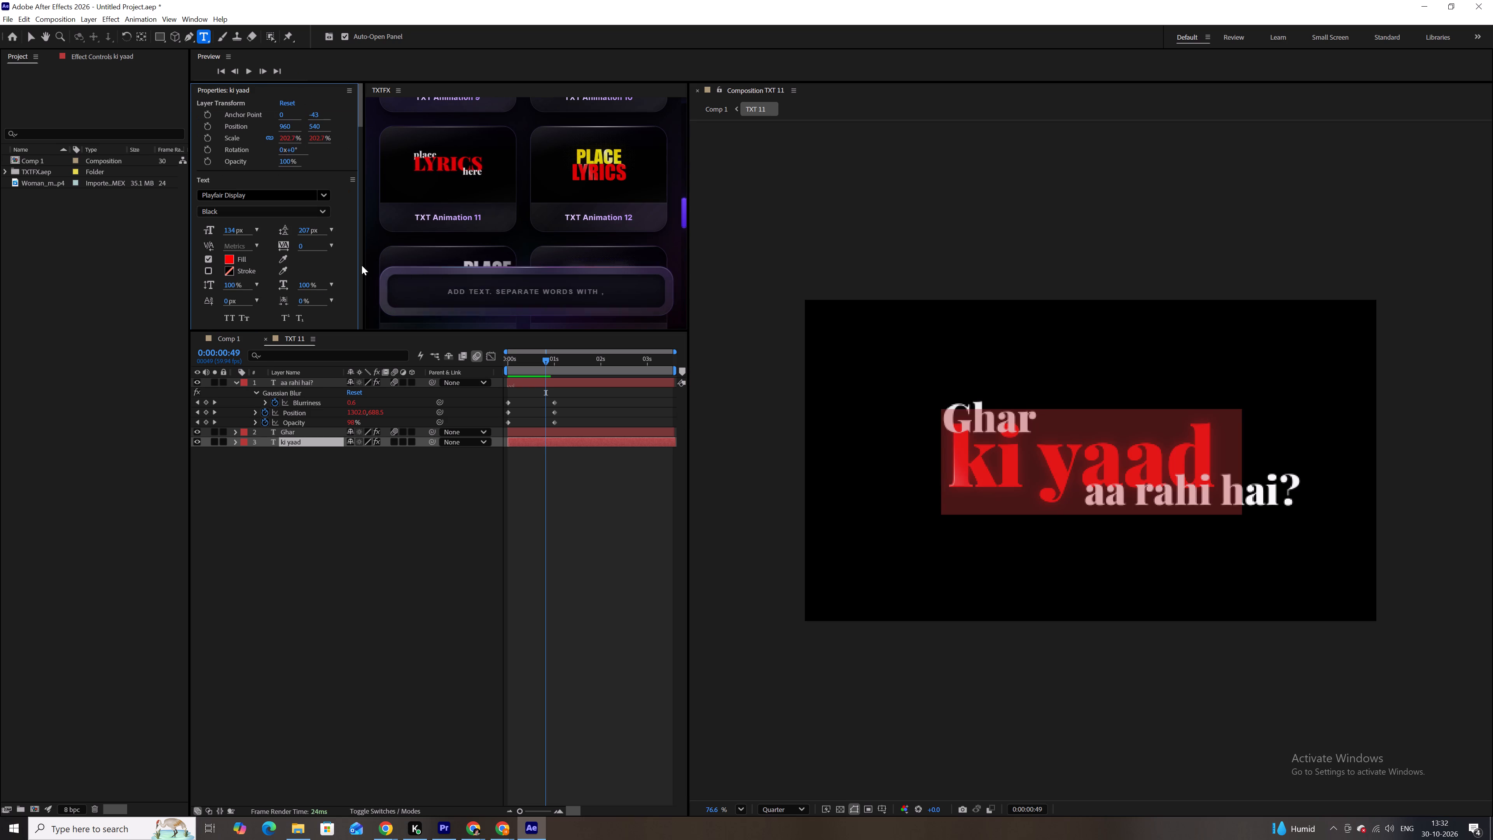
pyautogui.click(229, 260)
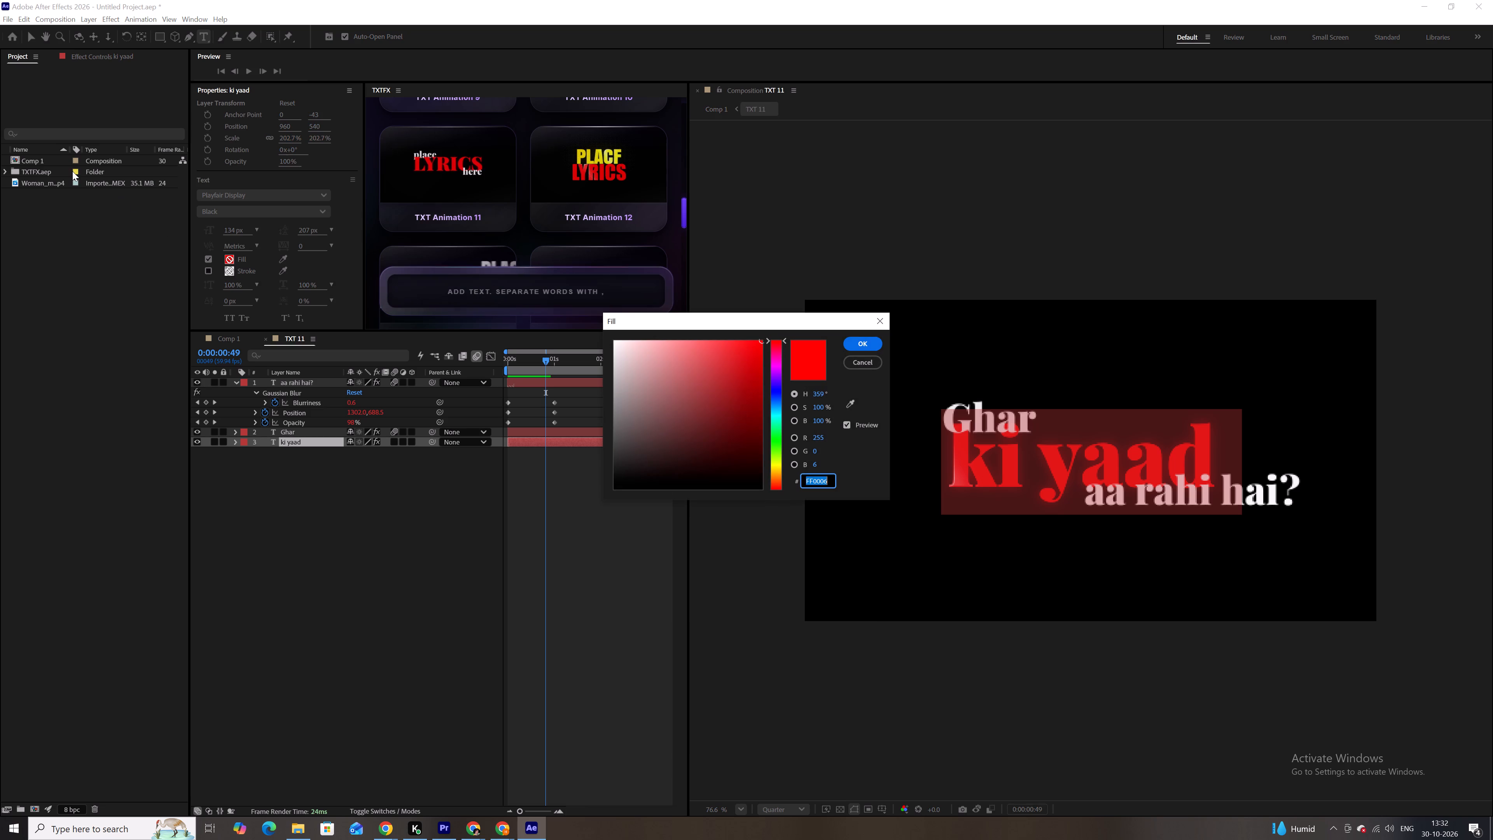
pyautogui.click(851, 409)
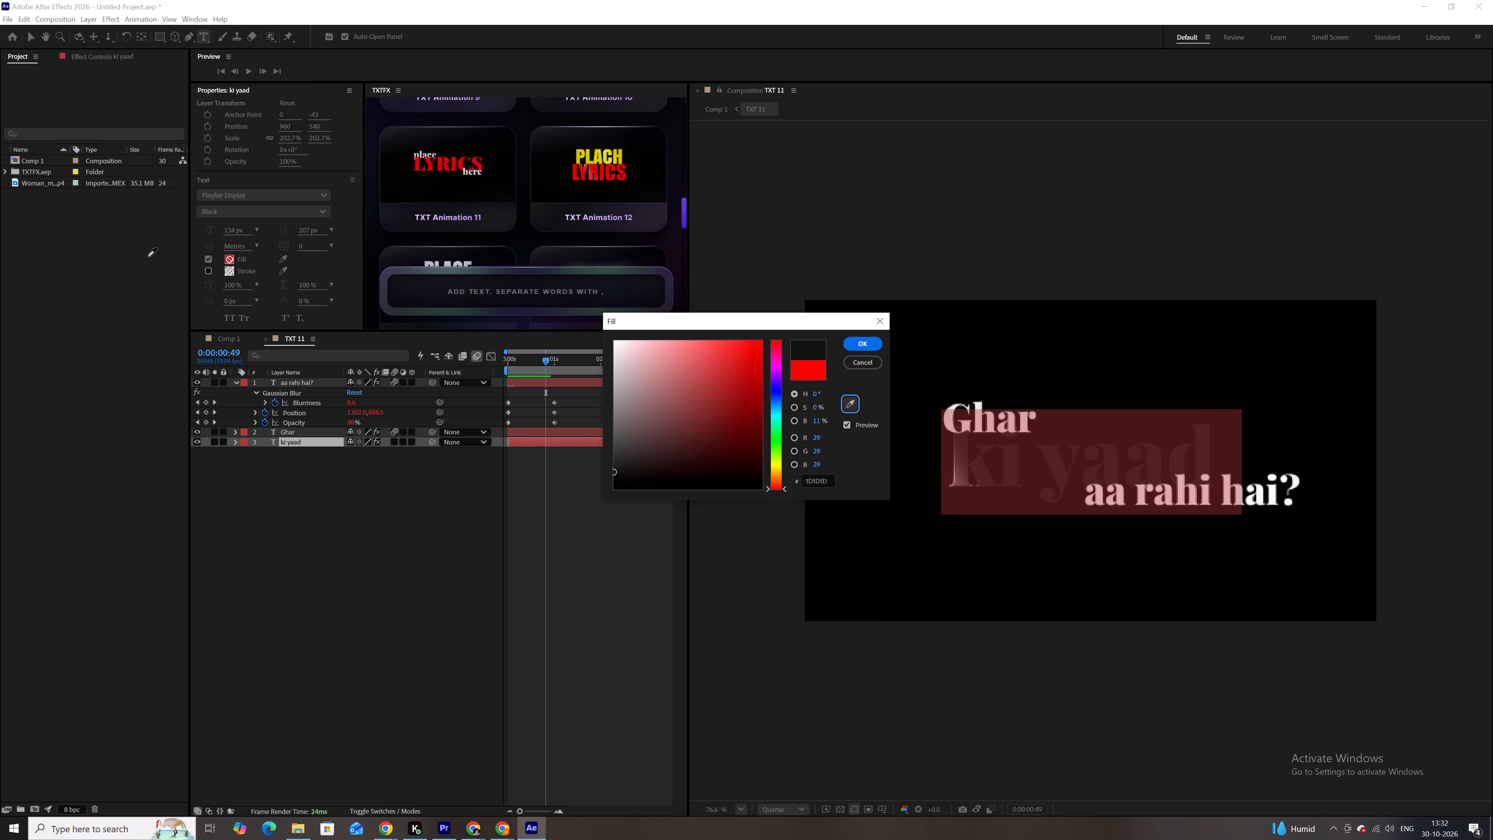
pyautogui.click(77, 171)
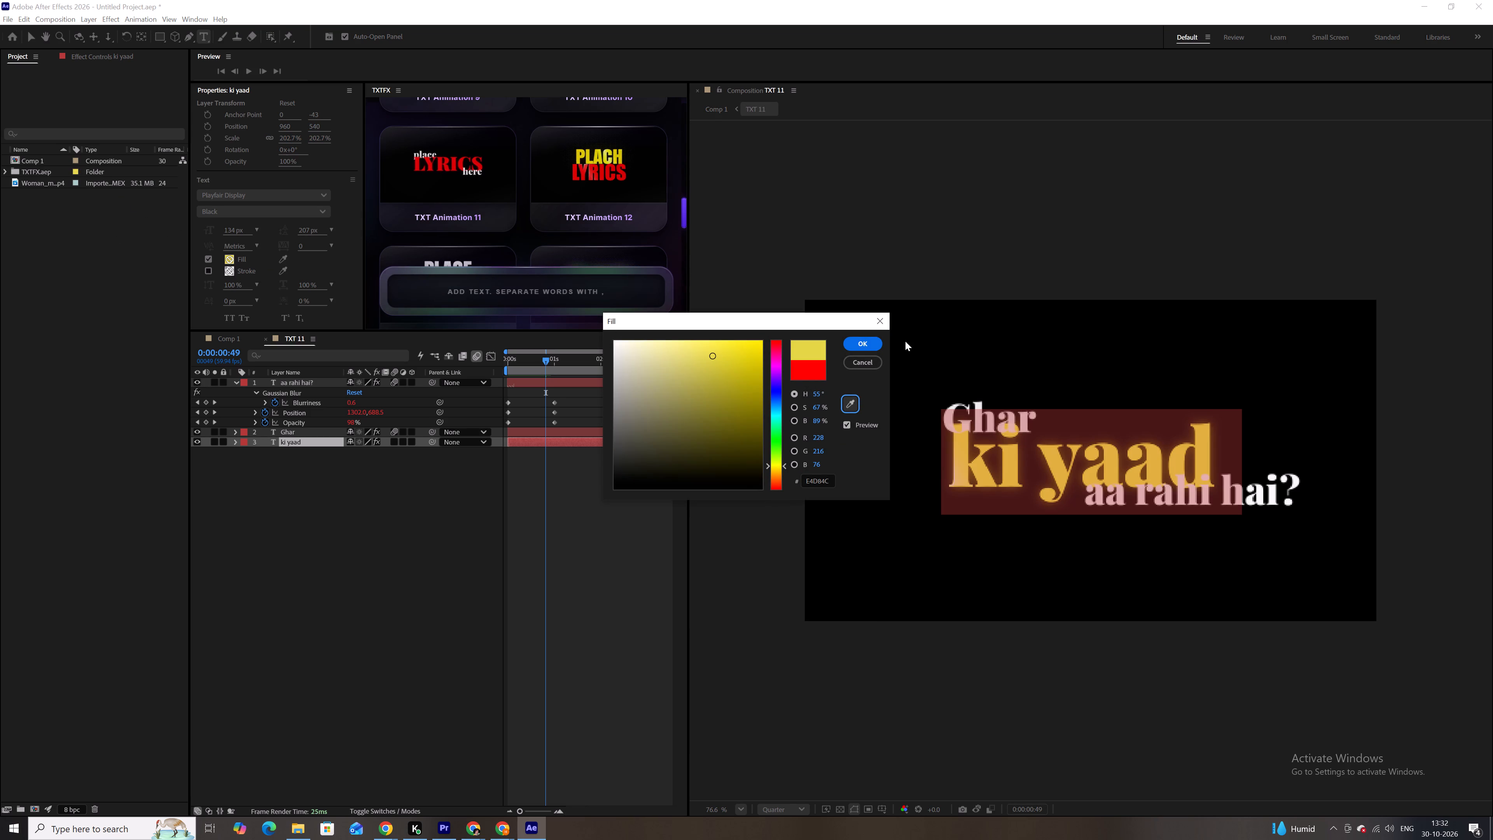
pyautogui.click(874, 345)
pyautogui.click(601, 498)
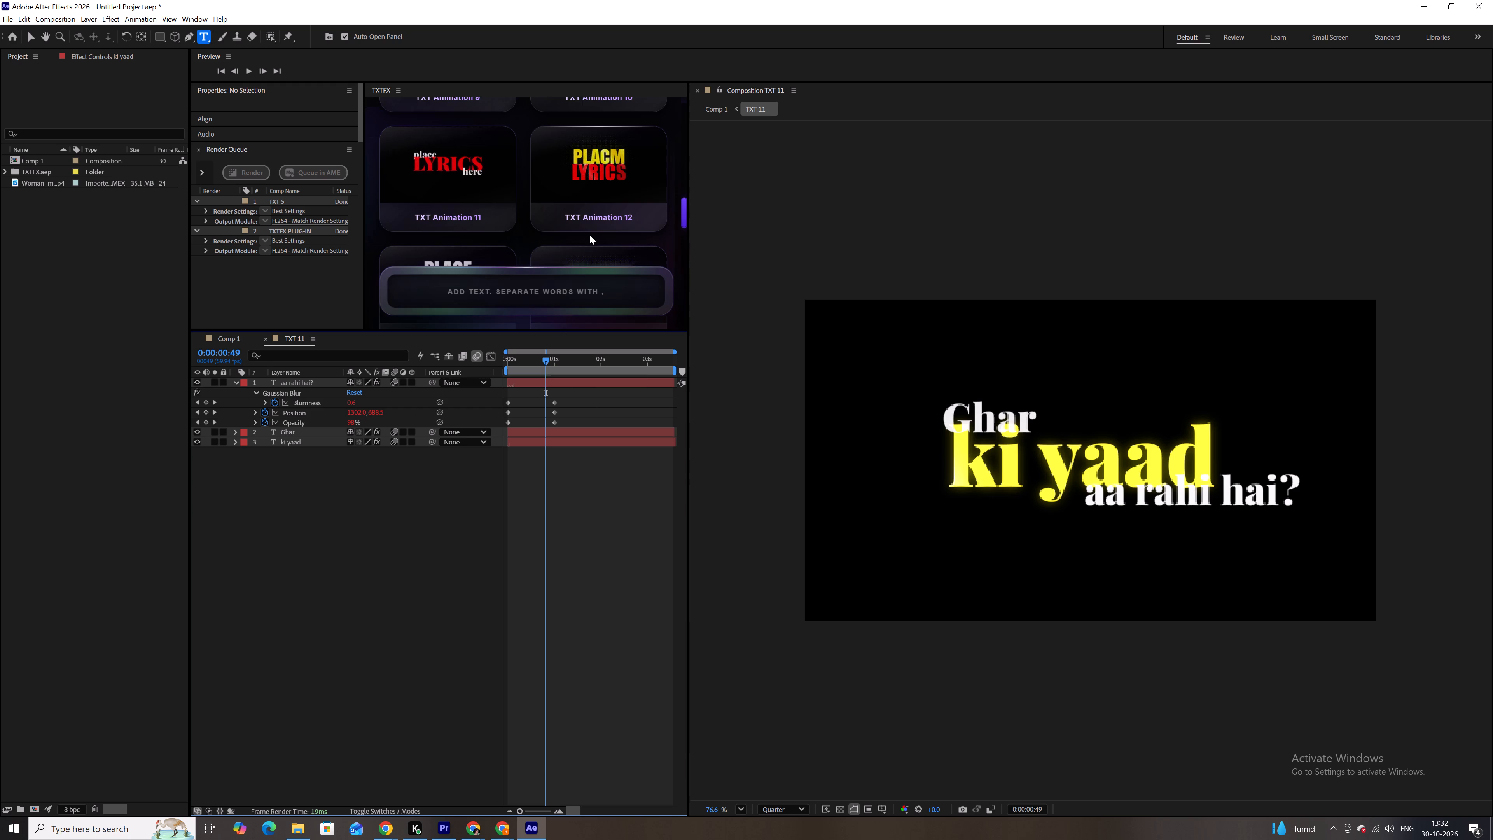
pyautogui.scroll(17, 589, 234)
pyautogui.doubleClick(173, 254)
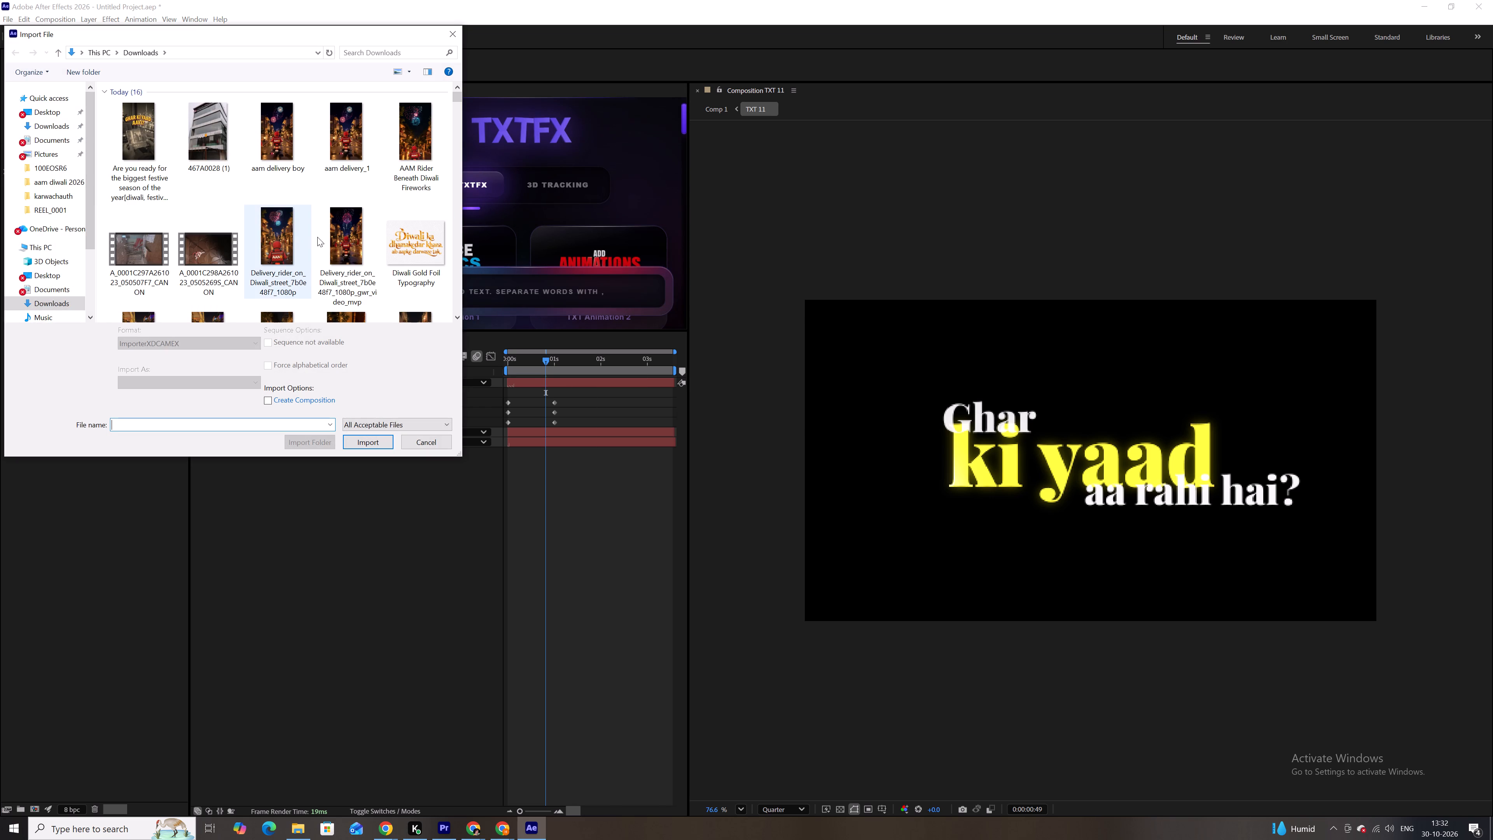
pyautogui.scroll(-1, 382, 233)
pyautogui.scroll(2, 382, 233)
pyautogui.scroll(-1, 376, 232)
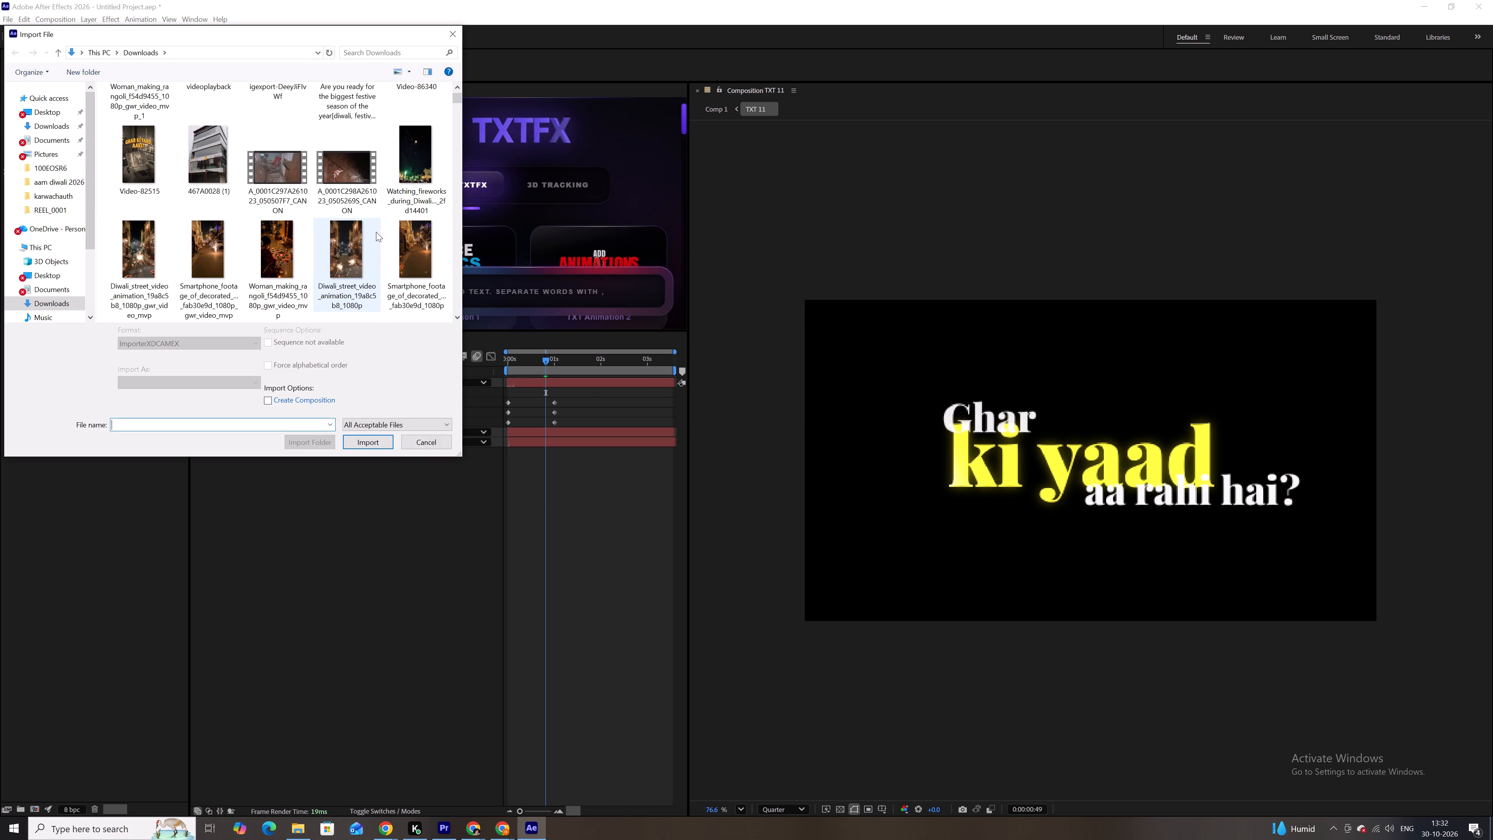
pyautogui.scroll(-2, 376, 232)
pyautogui.click(281, 156)
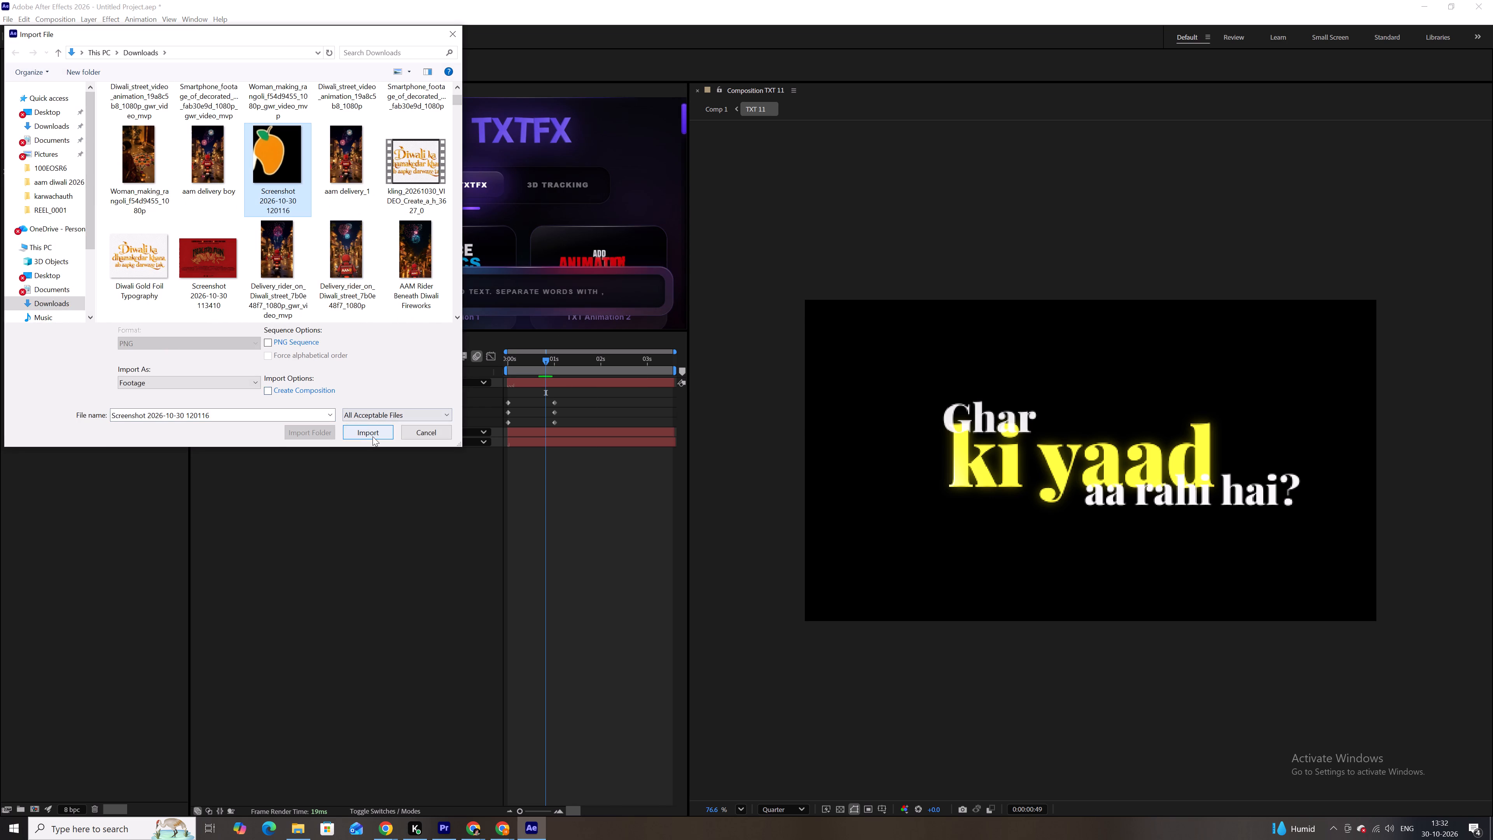
pyautogui.click(372, 436)
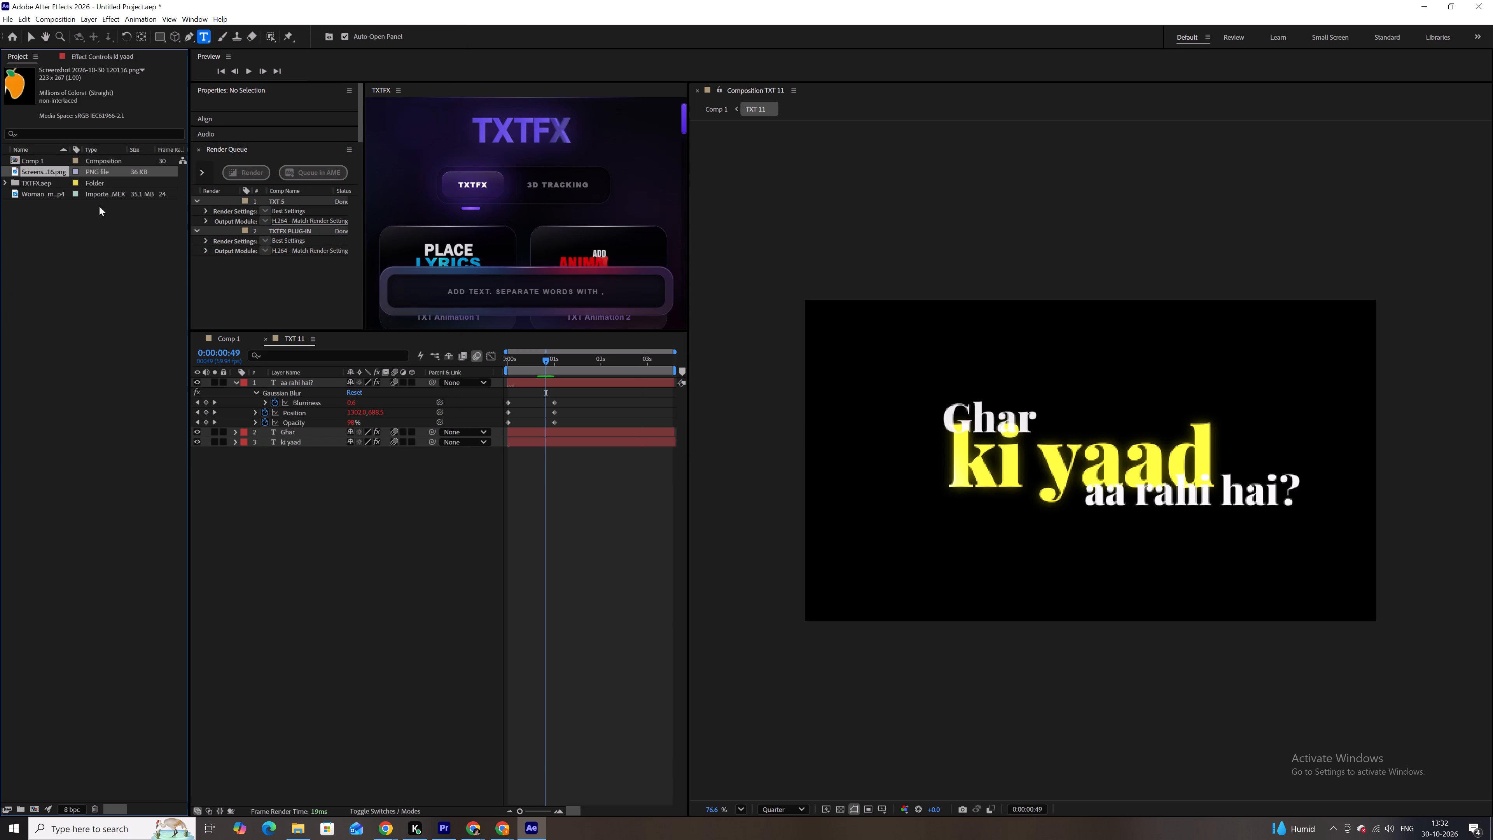
# Add the imported mango image to TXT 11 as the top layer.
pyautogui.moveTo(54, 172); pyautogui.dragTo(439, 375)
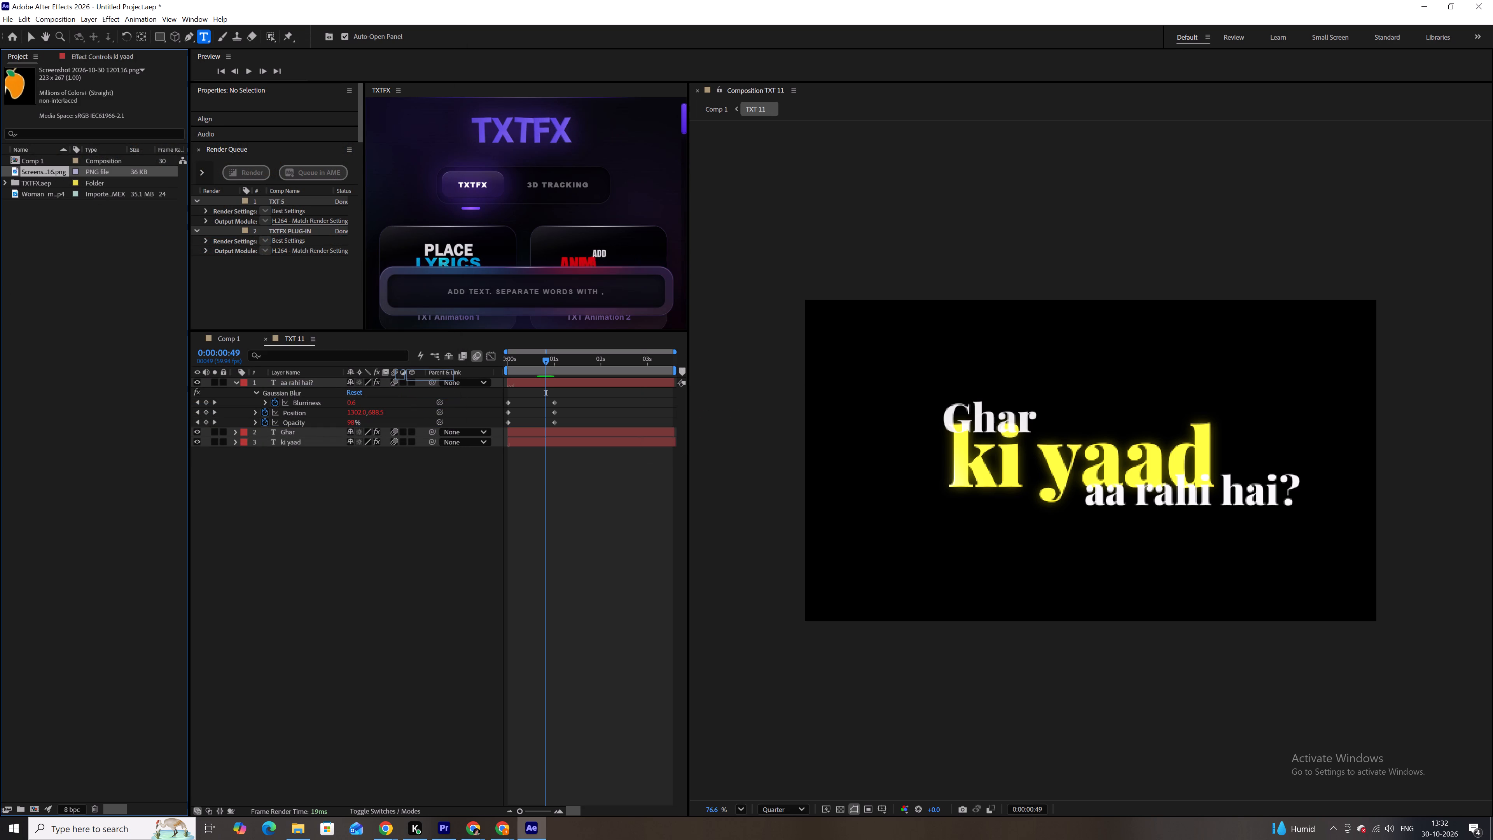
pyautogui.moveTo(439, 375); pyautogui.dragTo(440, 379)
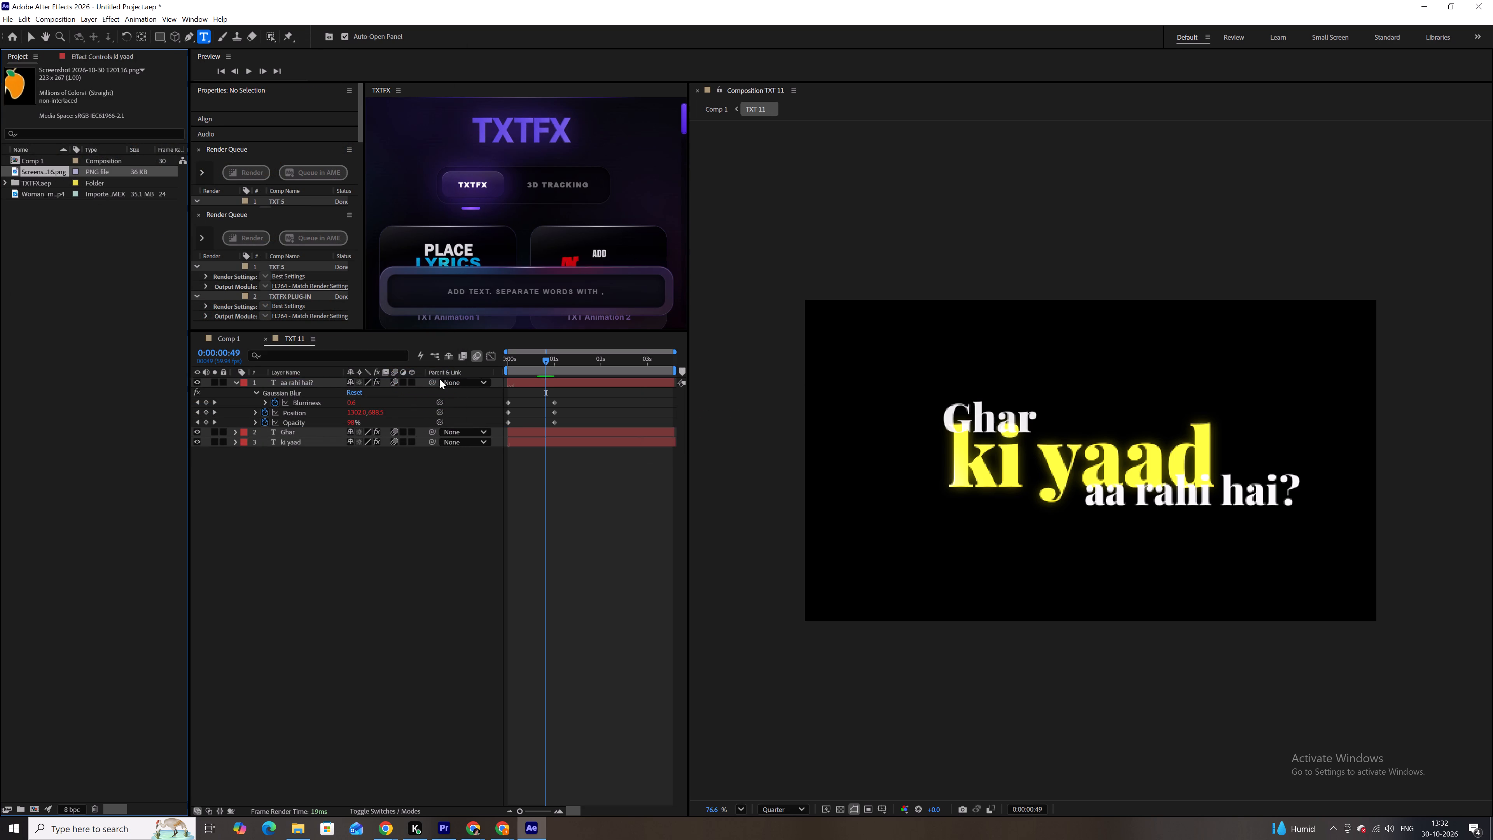
# Recolor the "ki yaad" text fill with the orange sampled from the mango image.
pyautogui.click(582, 454)
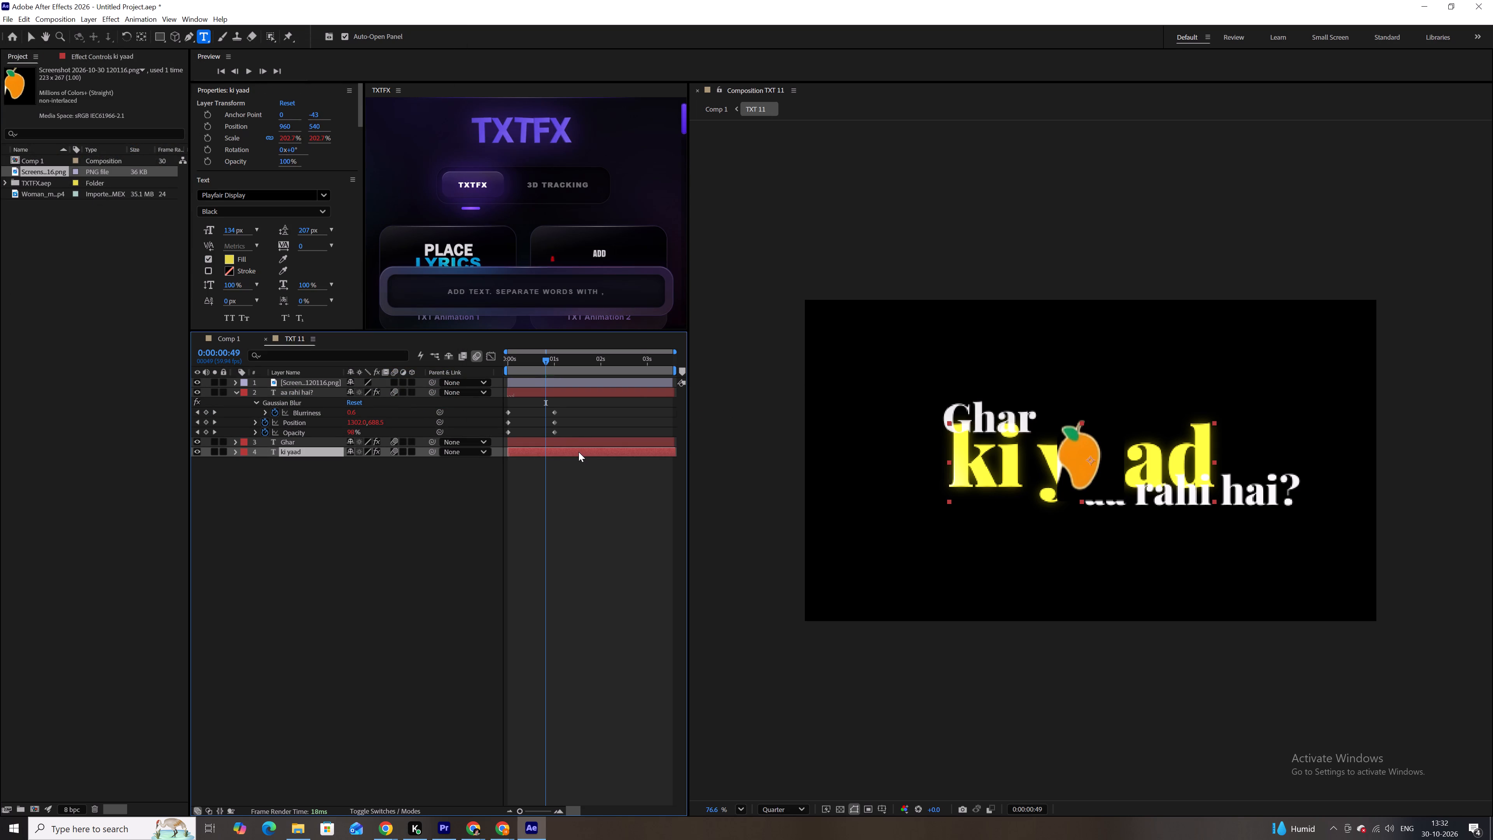
pyautogui.doubleClick(578, 453)
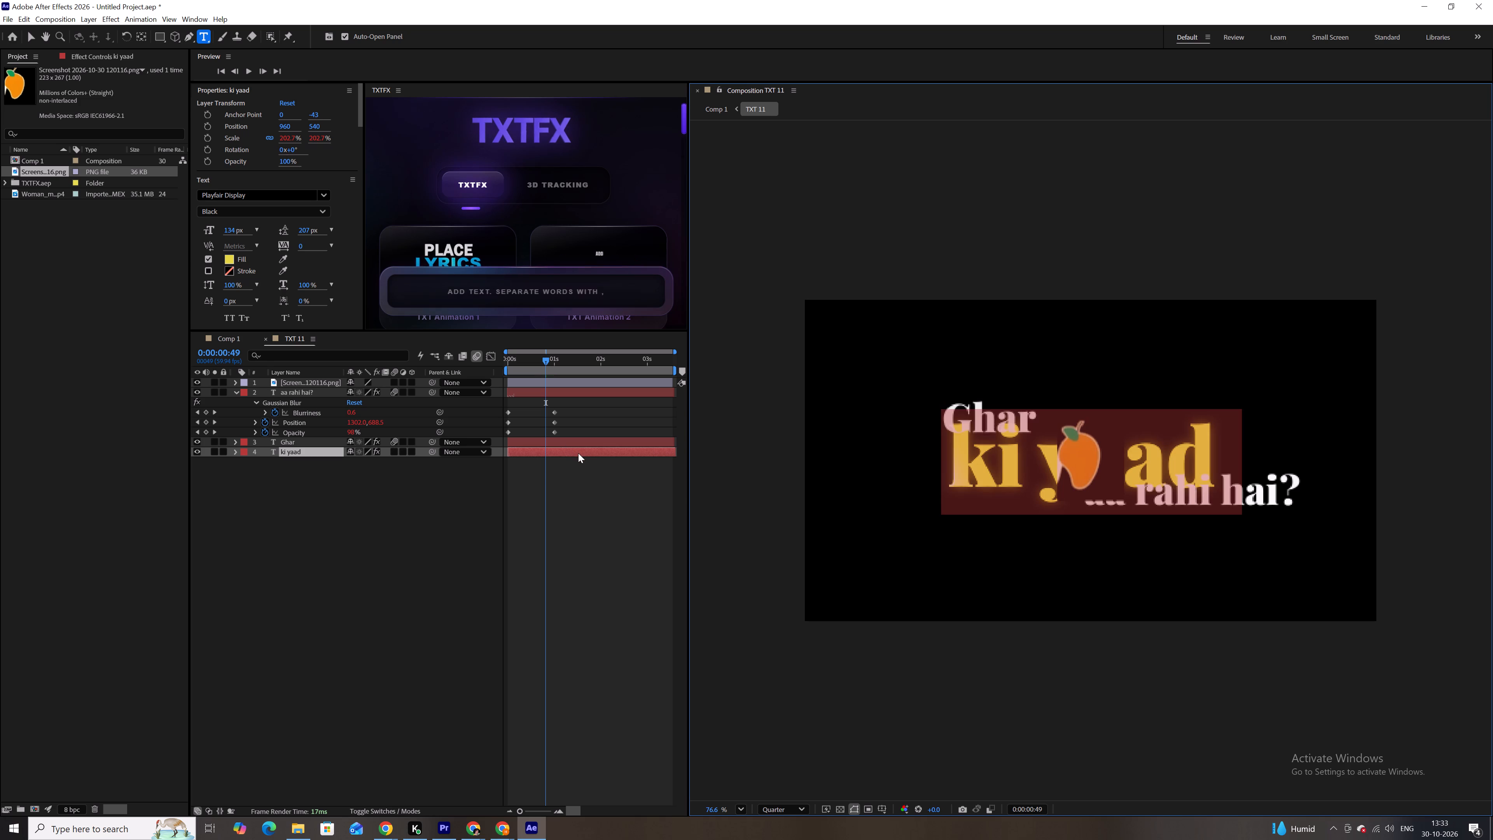
pyautogui.click(279, 259)
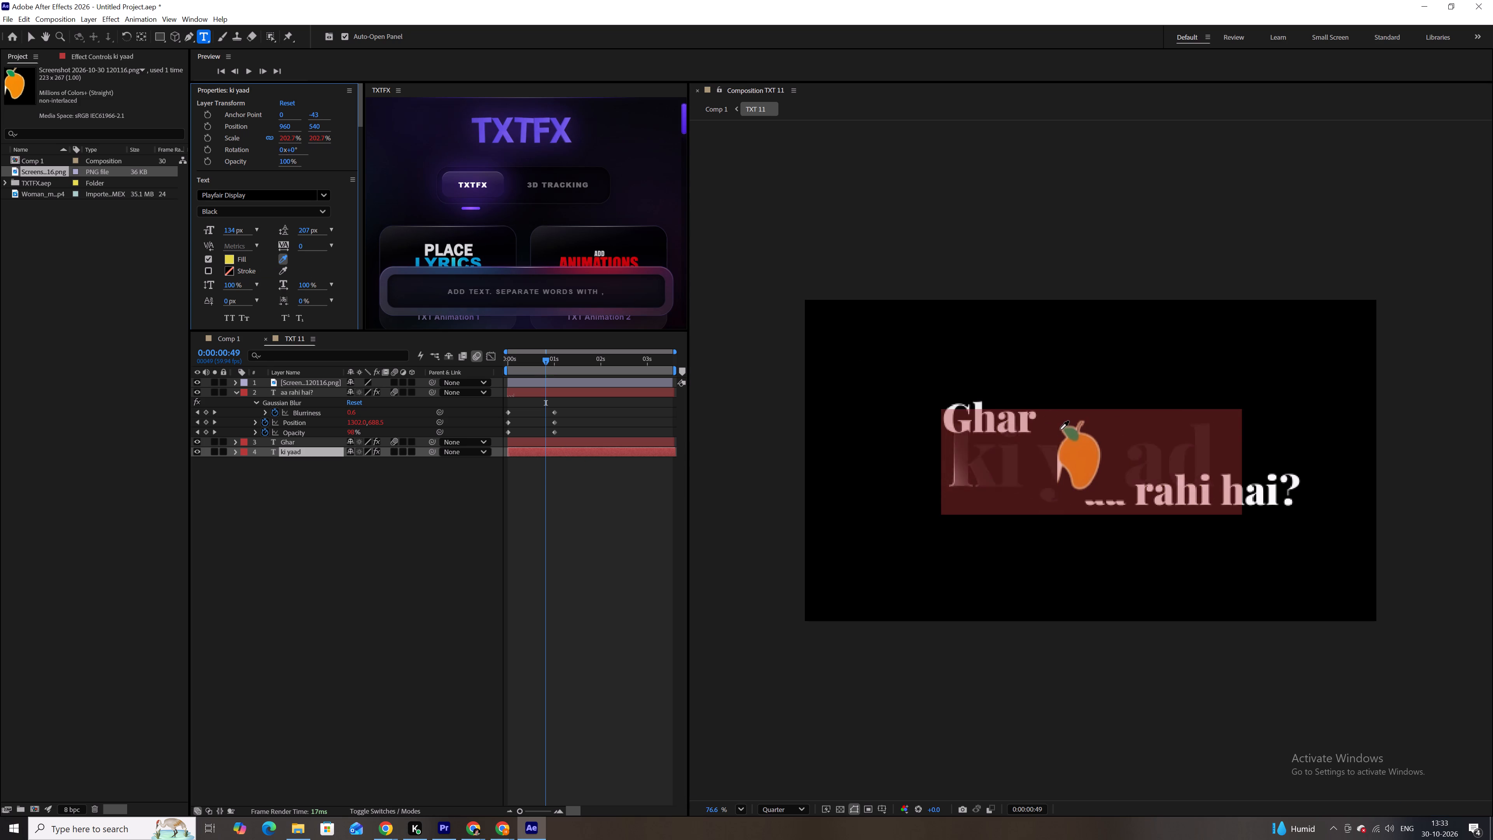
pyautogui.click(1089, 464)
pyautogui.click(640, 497)
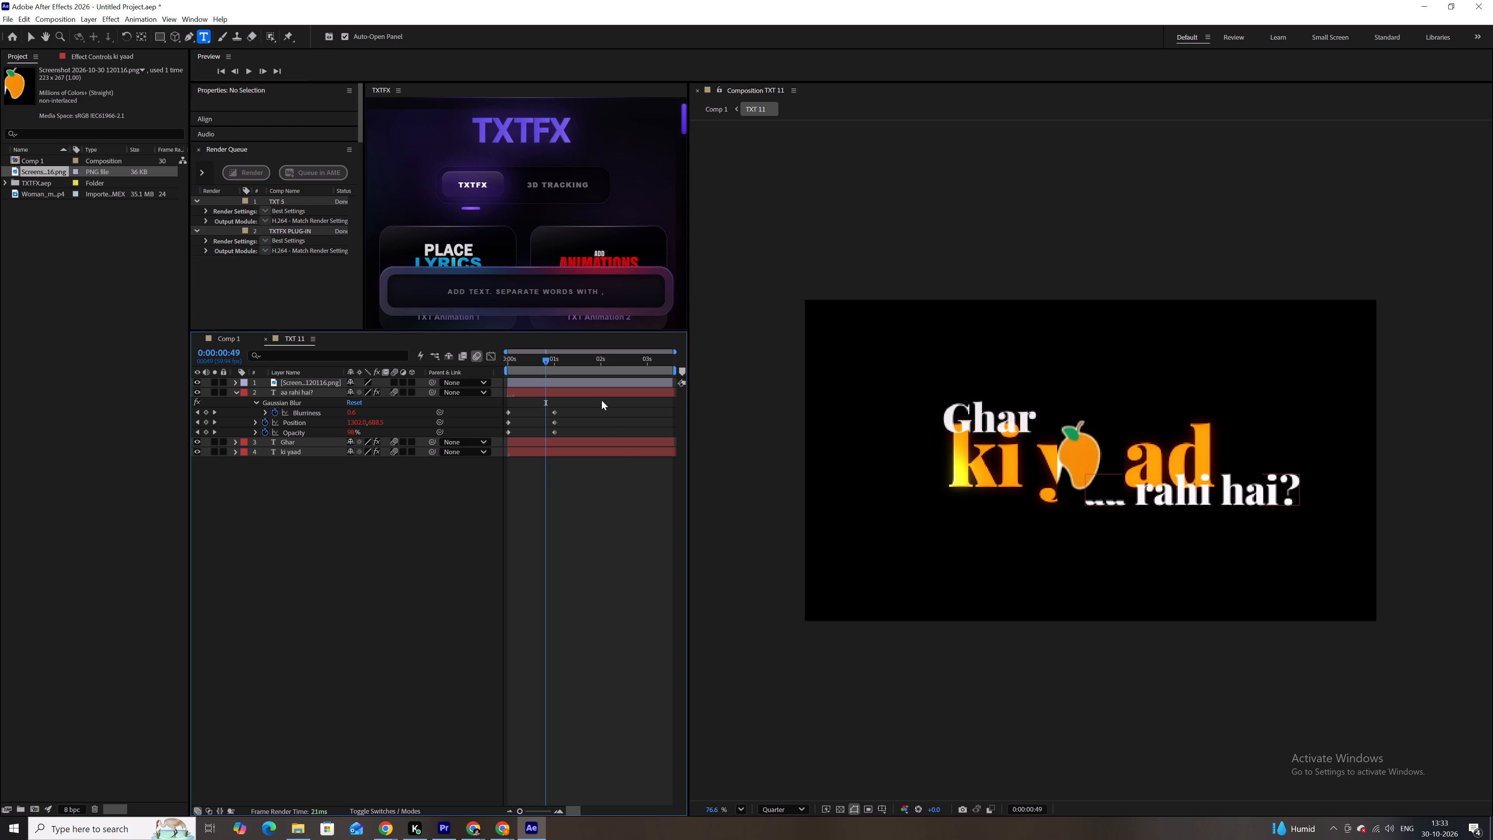
# Delete the mango image layer from TXT 11.
pyautogui.click(578, 382)
pyautogui.press('BackSpace')
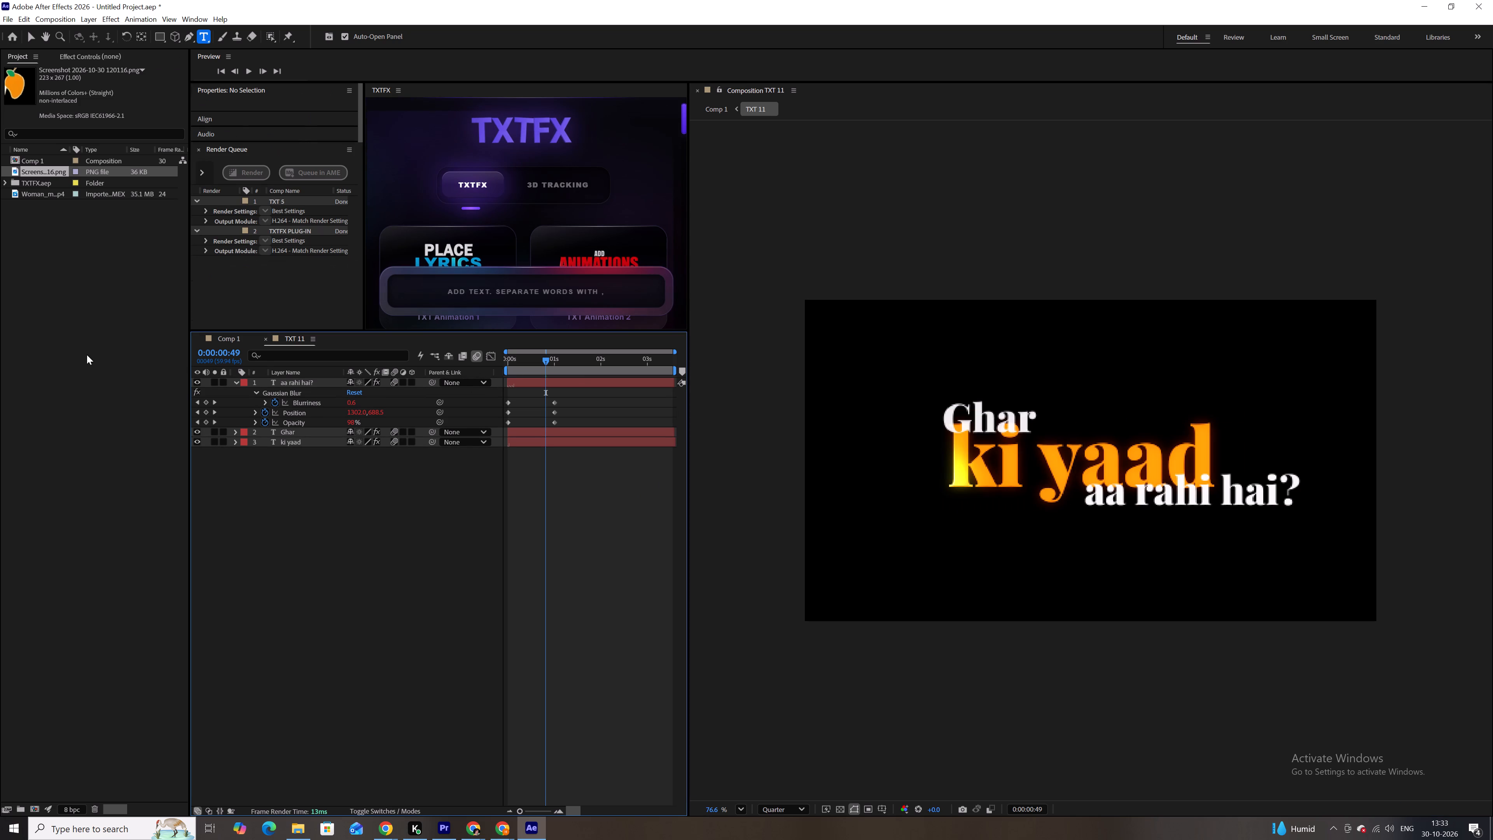
# Return to the Comp 1 timeline.
pyautogui.click(235, 336)
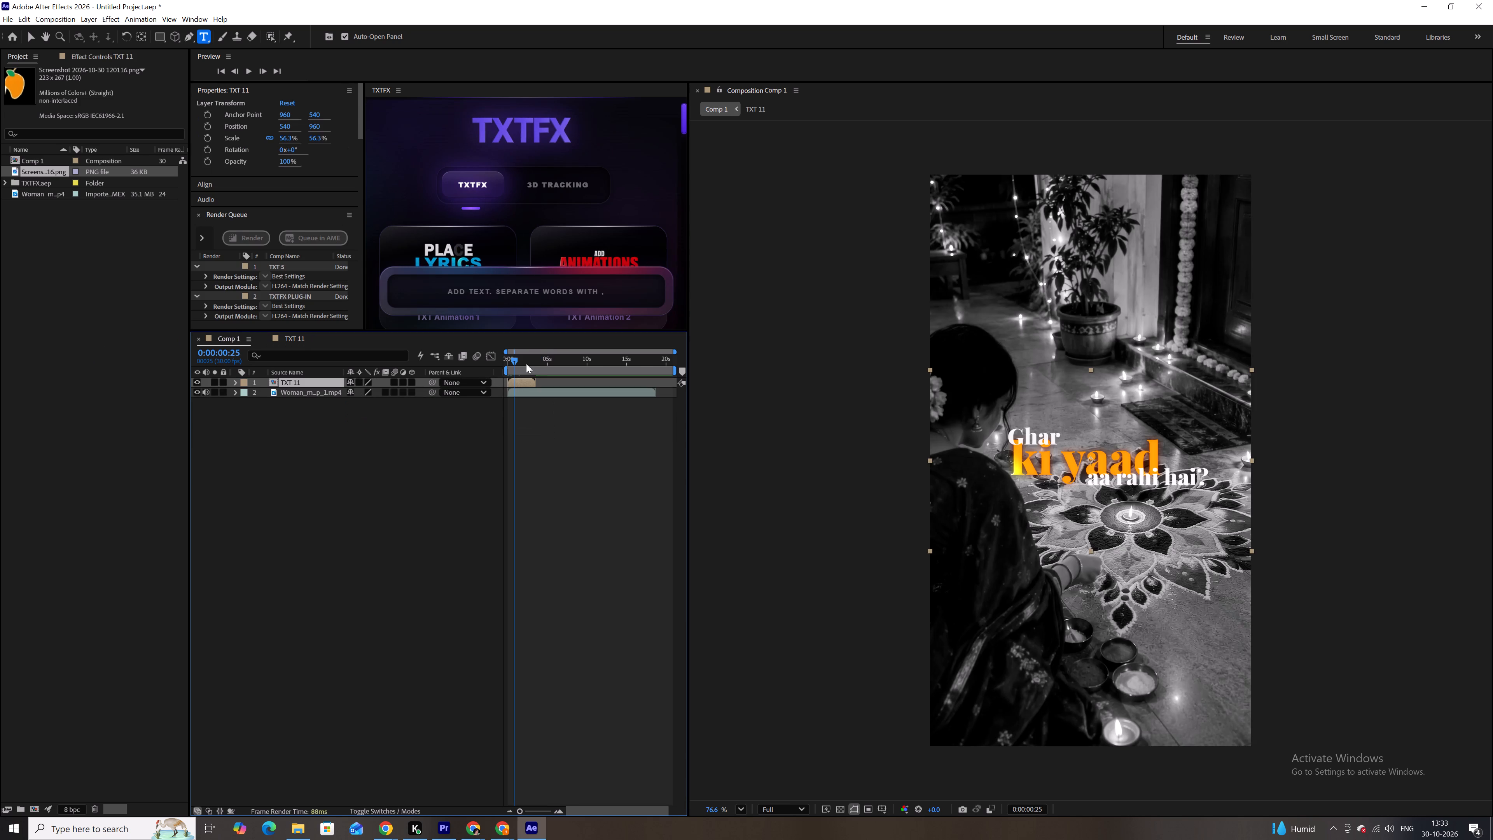
# Move the TXT 11 layer up in Comp 1 to a vertical position of about 365, keeping it horizontally centred at 540.
pyautogui.moveTo(526, 364); pyautogui.dragTo(520, 365)
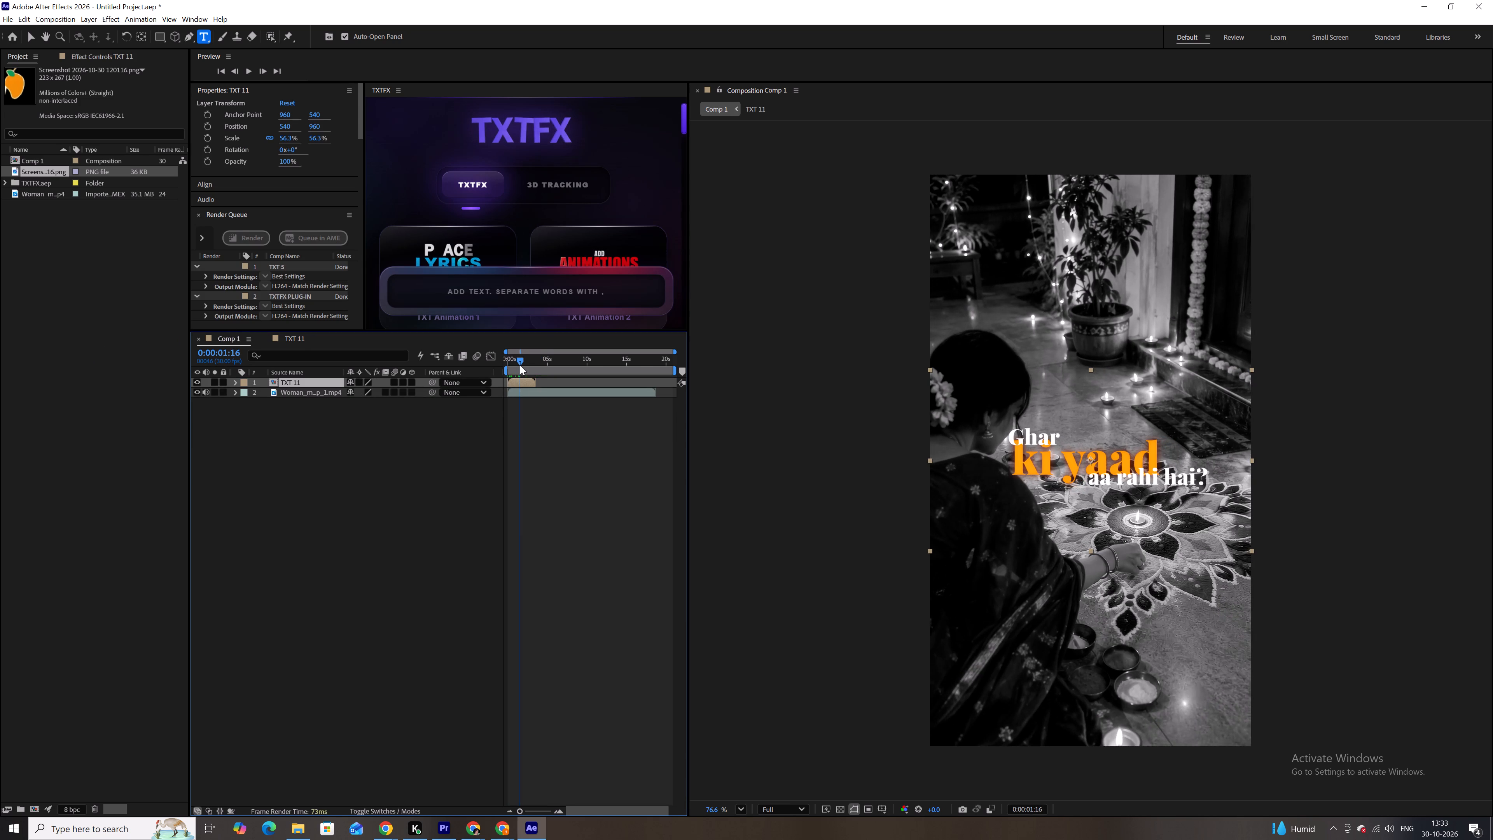
pyautogui.moveTo(520, 365); pyautogui.dragTo(500, 368)
pyautogui.click(530, 385)
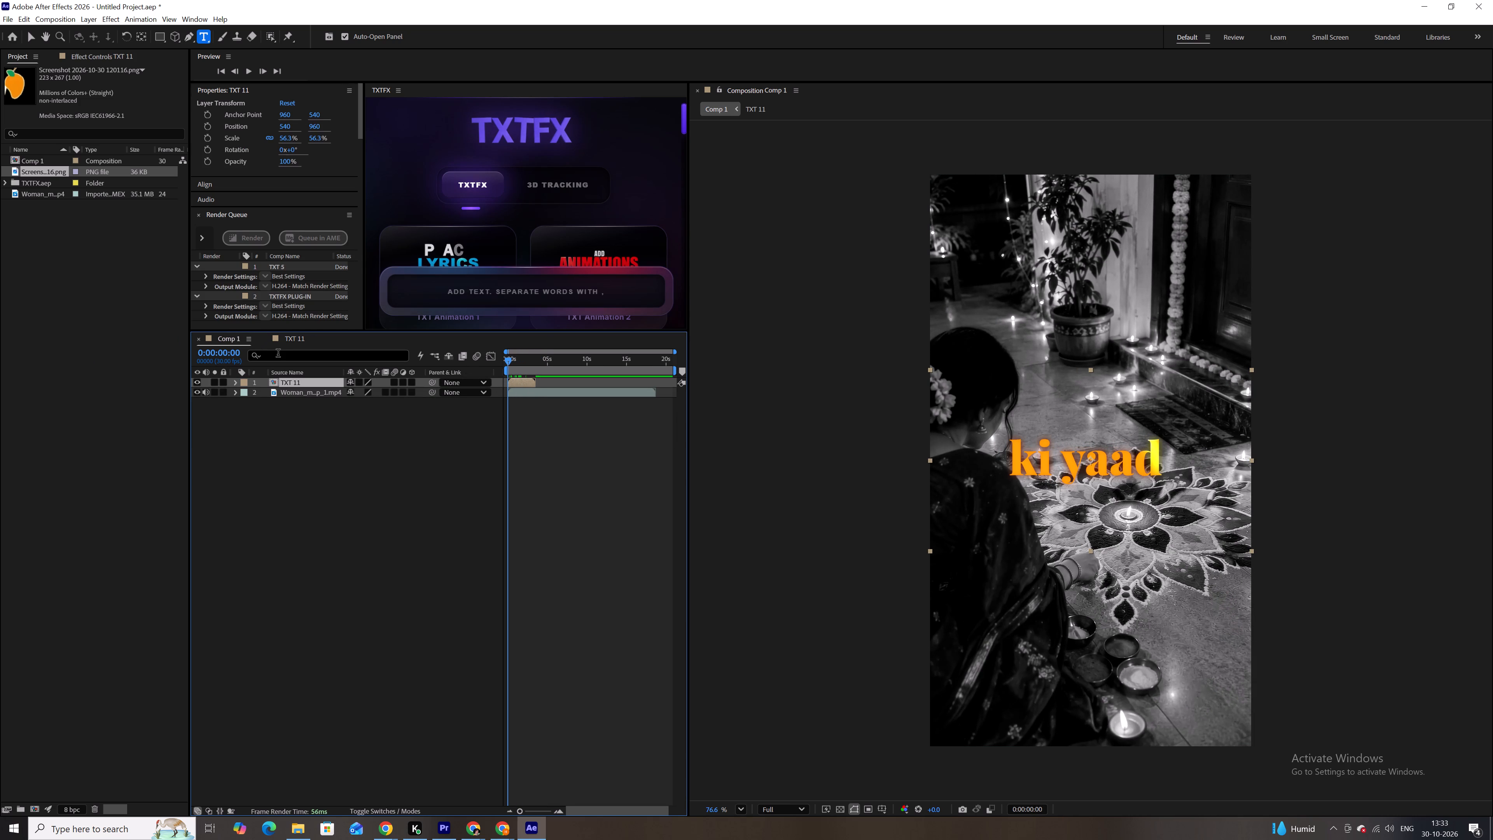
pyautogui.press('p')
pyautogui.moveTo(361, 390); pyautogui.dragTo(331, 392)
pyautogui.hotkey('ctrl', 'z')
pyautogui.moveTo(370, 396); pyautogui.dragTo(334, 390)
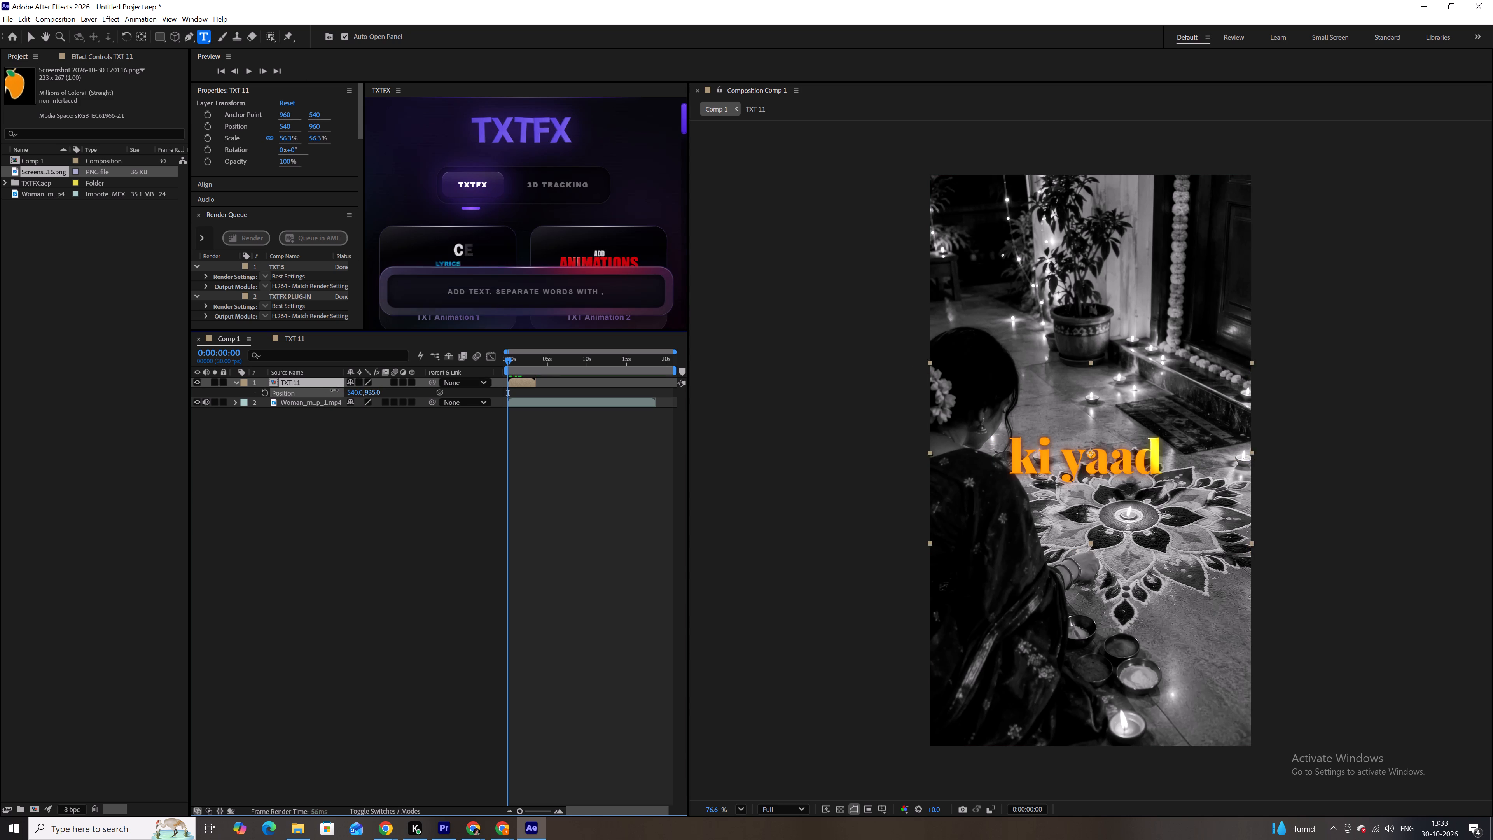
pyautogui.moveTo(334, 390); pyautogui.dragTo(128, 344)
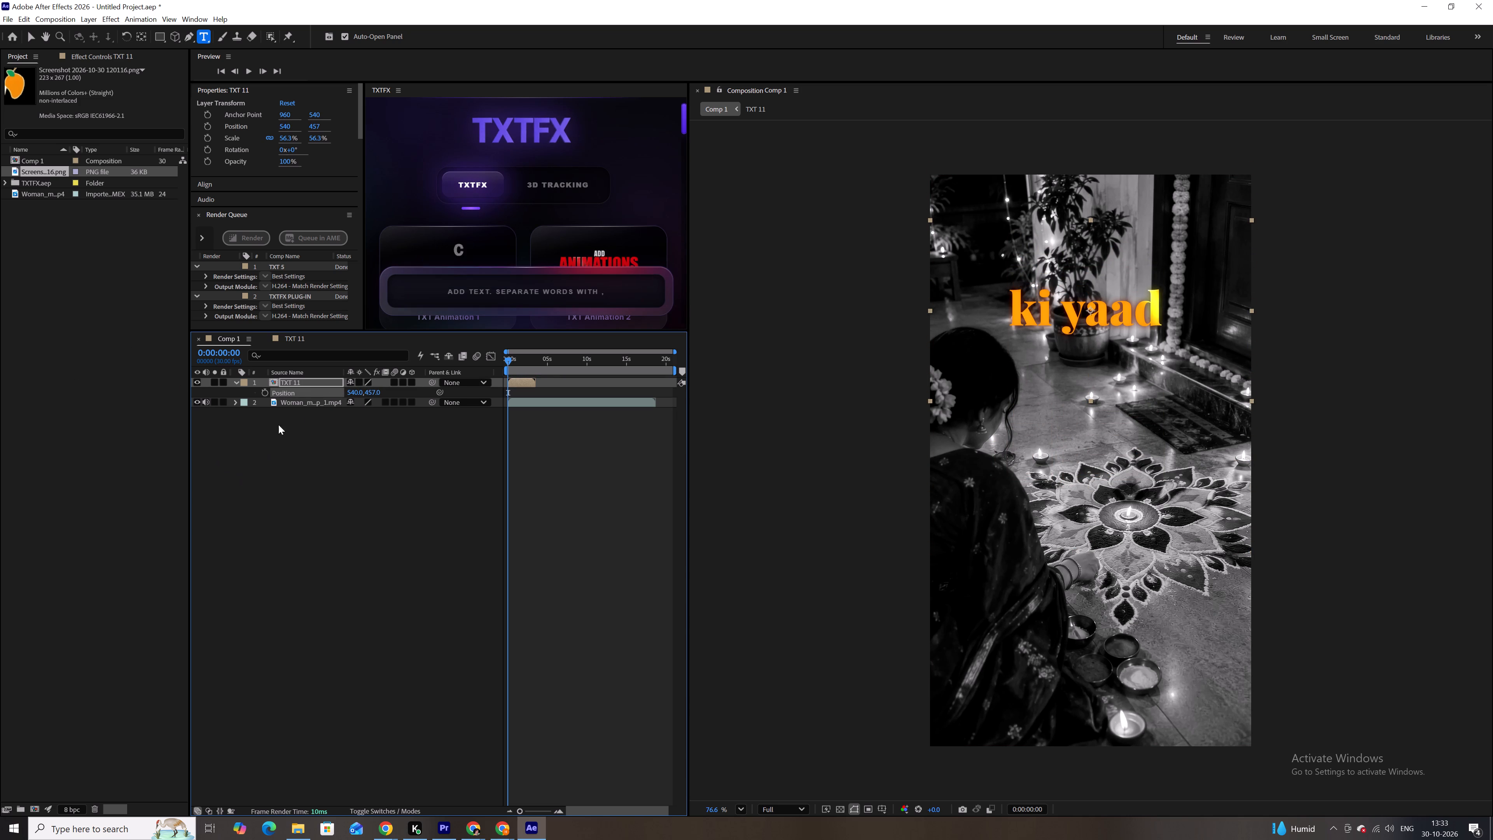
pyautogui.moveTo(374, 390); pyautogui.dragTo(352, 392)
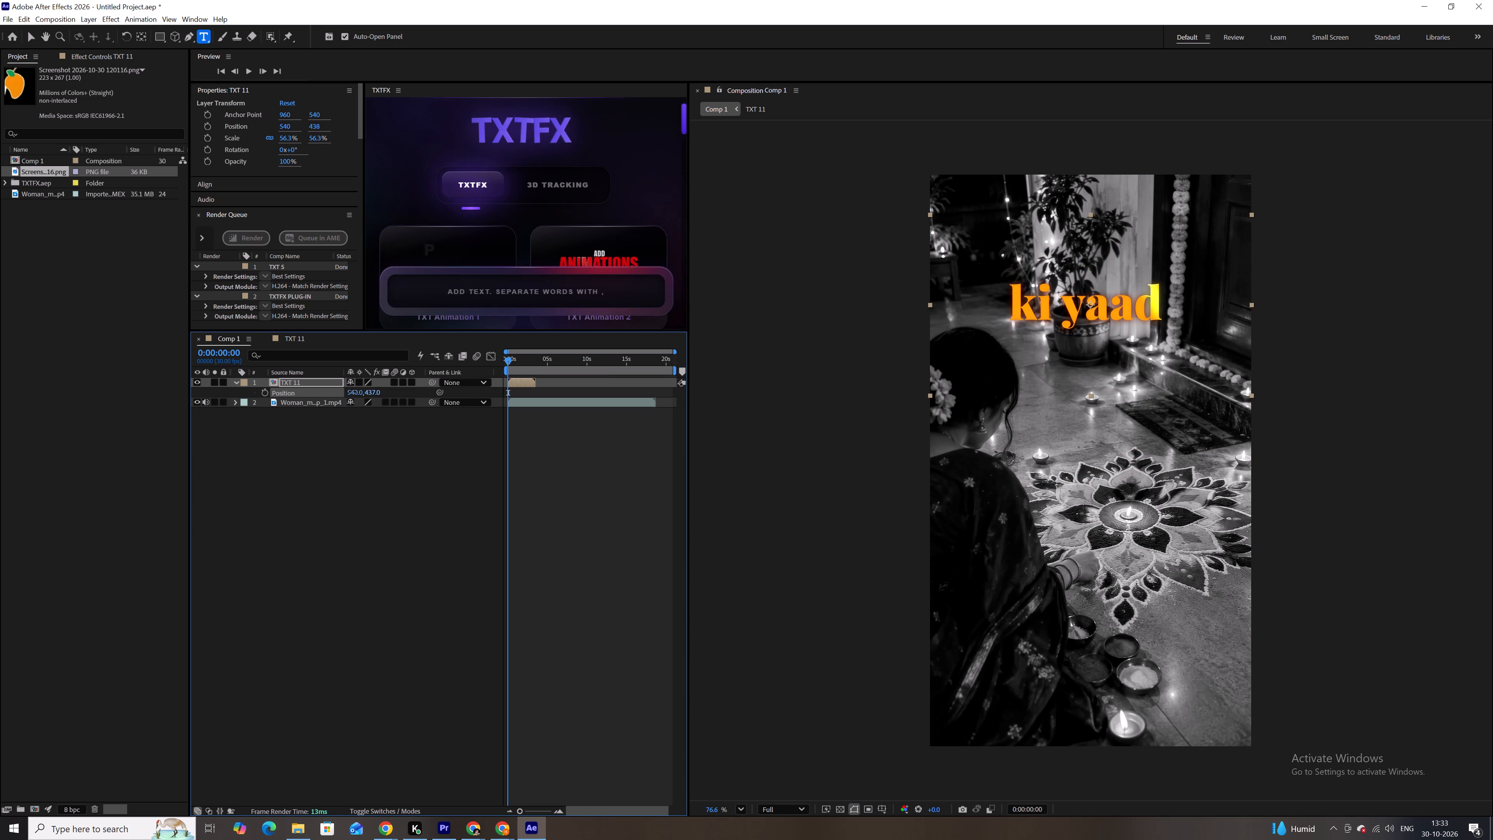
pyautogui.moveTo(352, 392); pyautogui.dragTo(313, 396)
pyautogui.moveTo(329, 542); pyautogui.dragTo(332, 539)
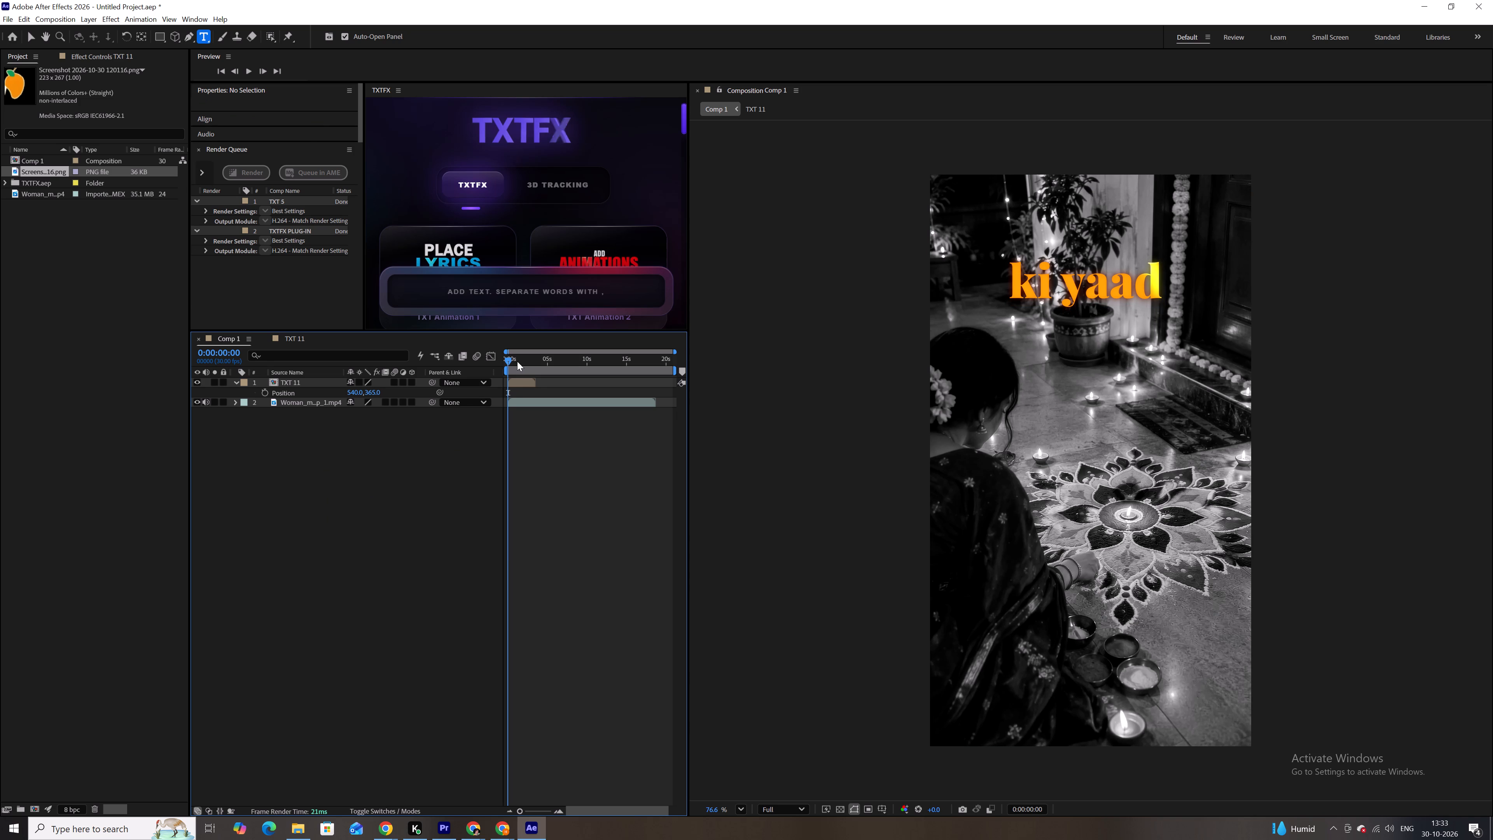
# Play back the opening seconds of Comp 1 to examine the repositioned lyric animation over the footage.
pyautogui.moveTo(516, 361); pyautogui.dragTo(520, 359)
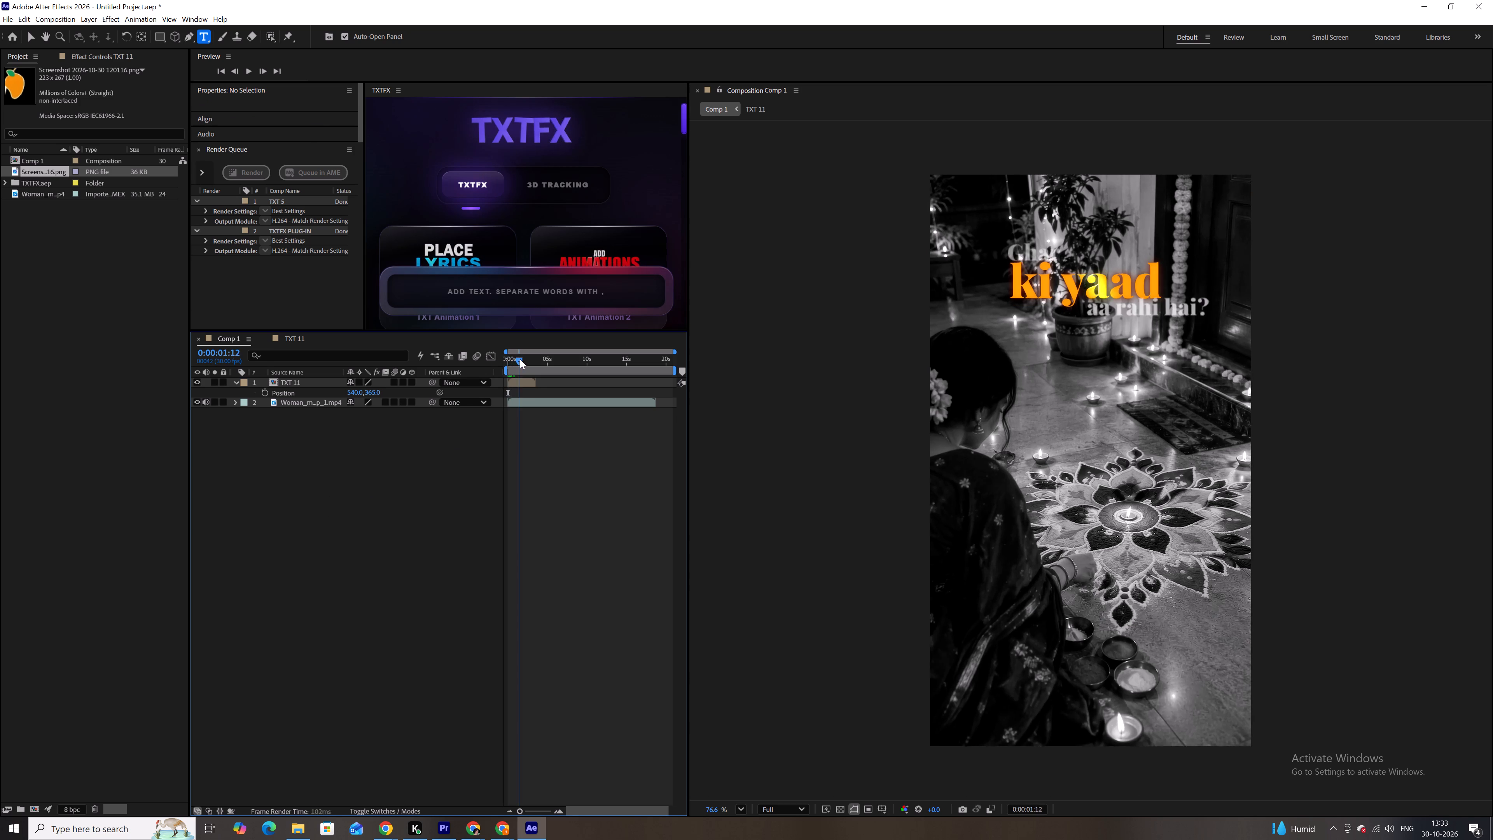
pyautogui.moveTo(520, 359); pyautogui.dragTo(452, 375)
pyautogui.press('space')
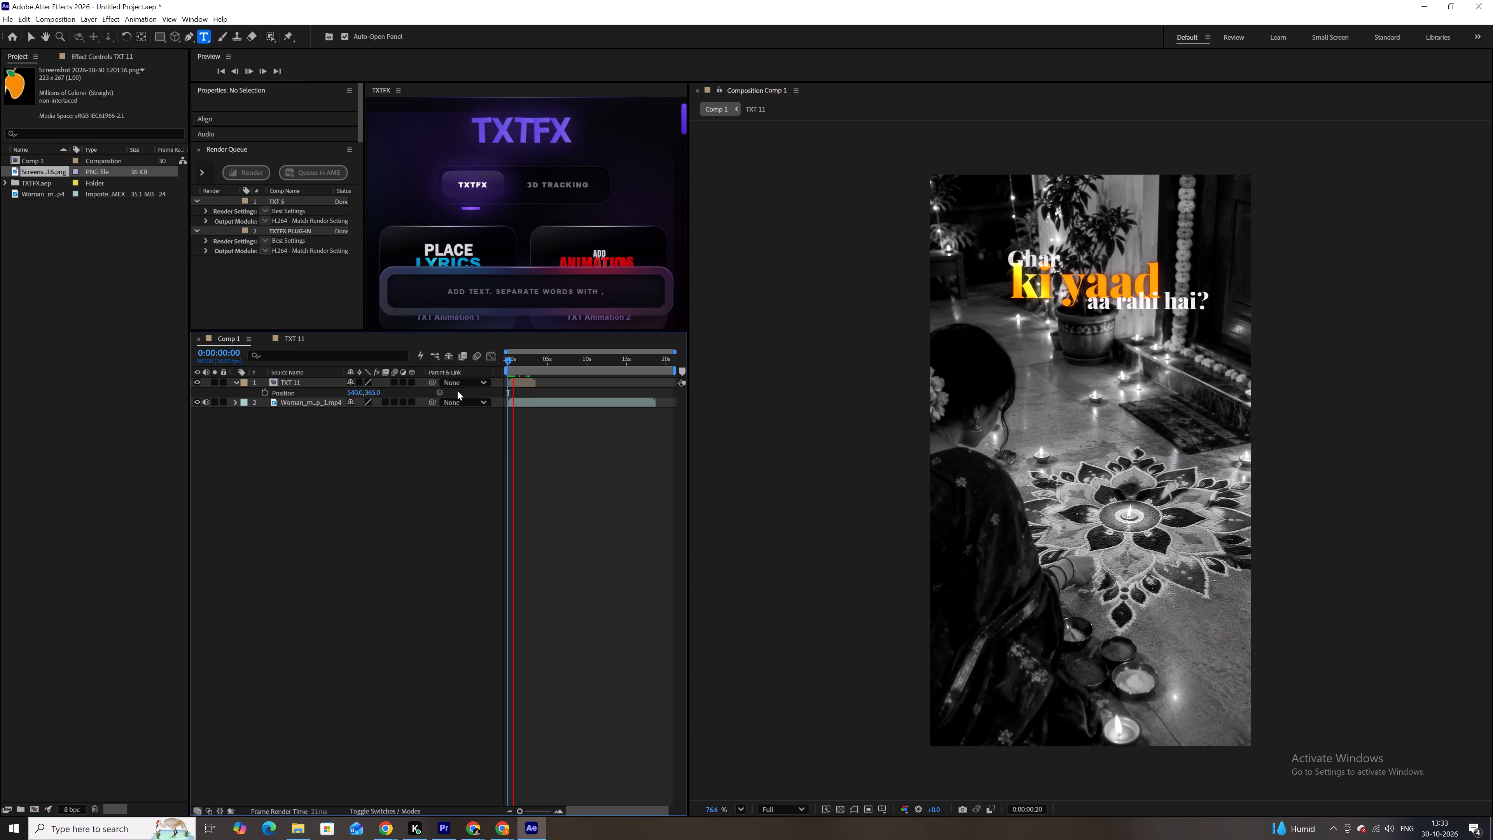
pyautogui.press('space')
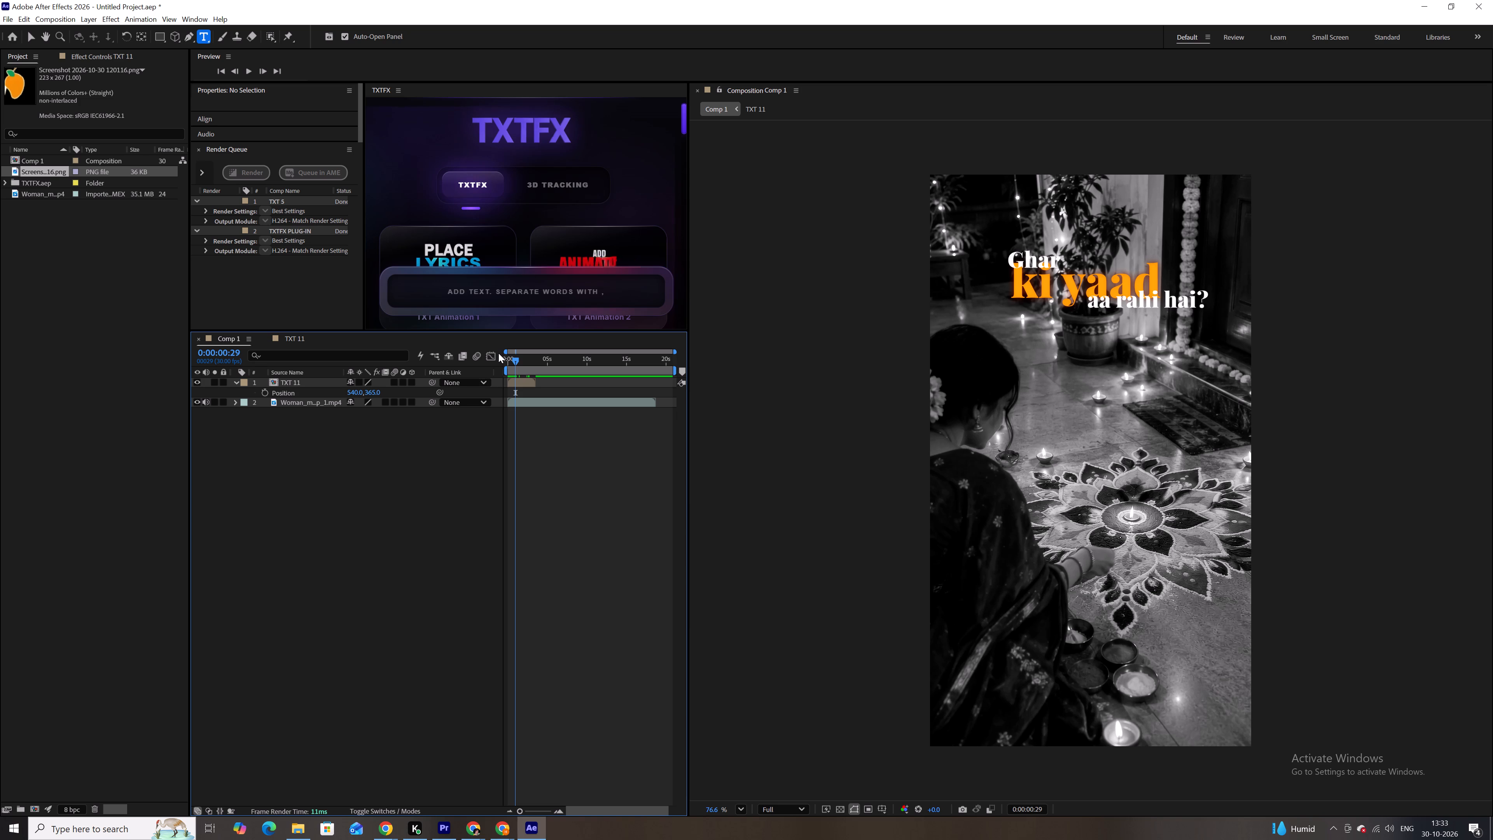
pyautogui.moveTo(525, 358); pyautogui.dragTo(465, 355)
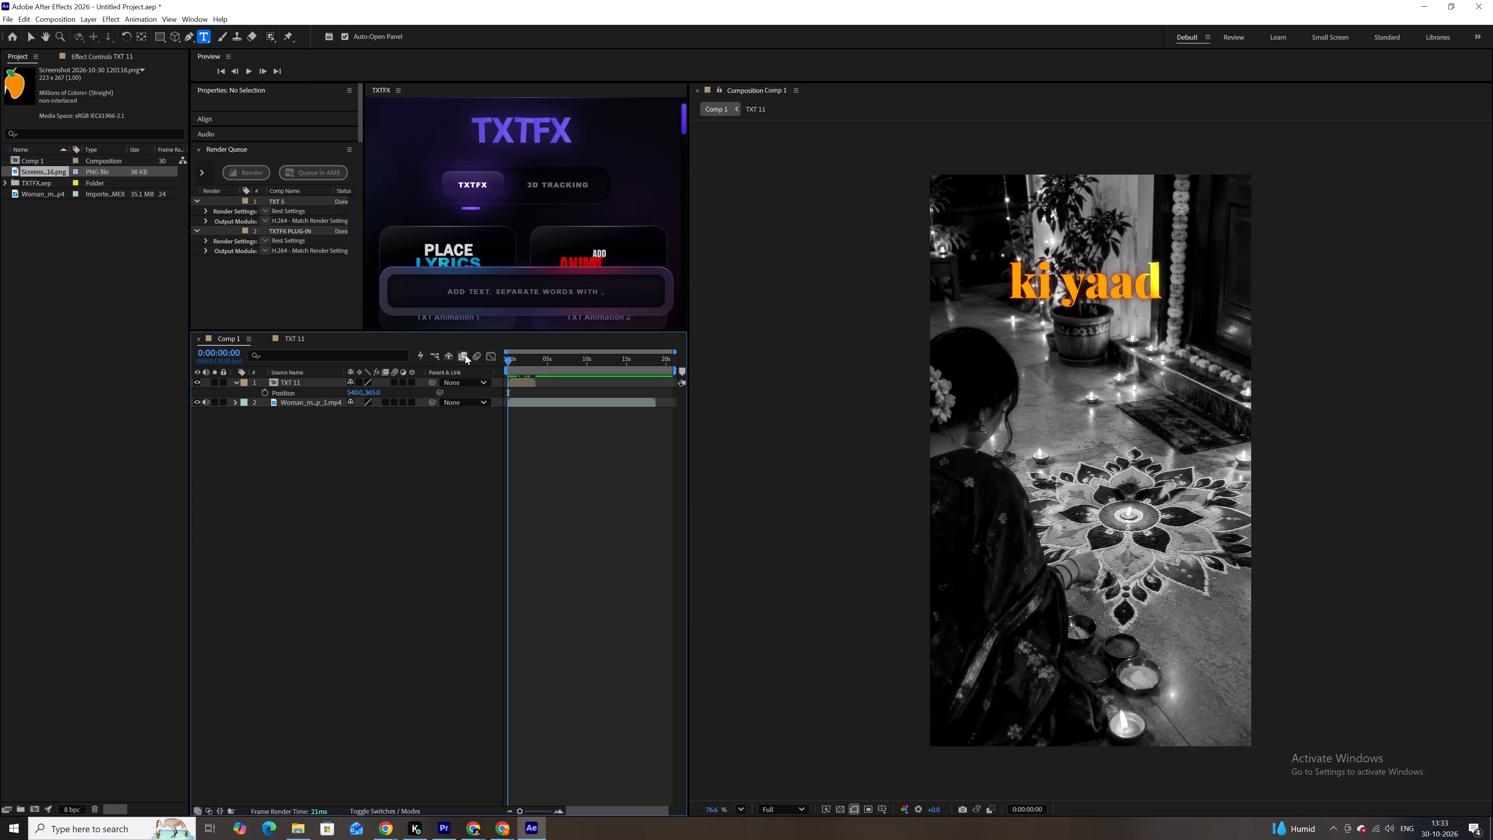
pyautogui.press('space')
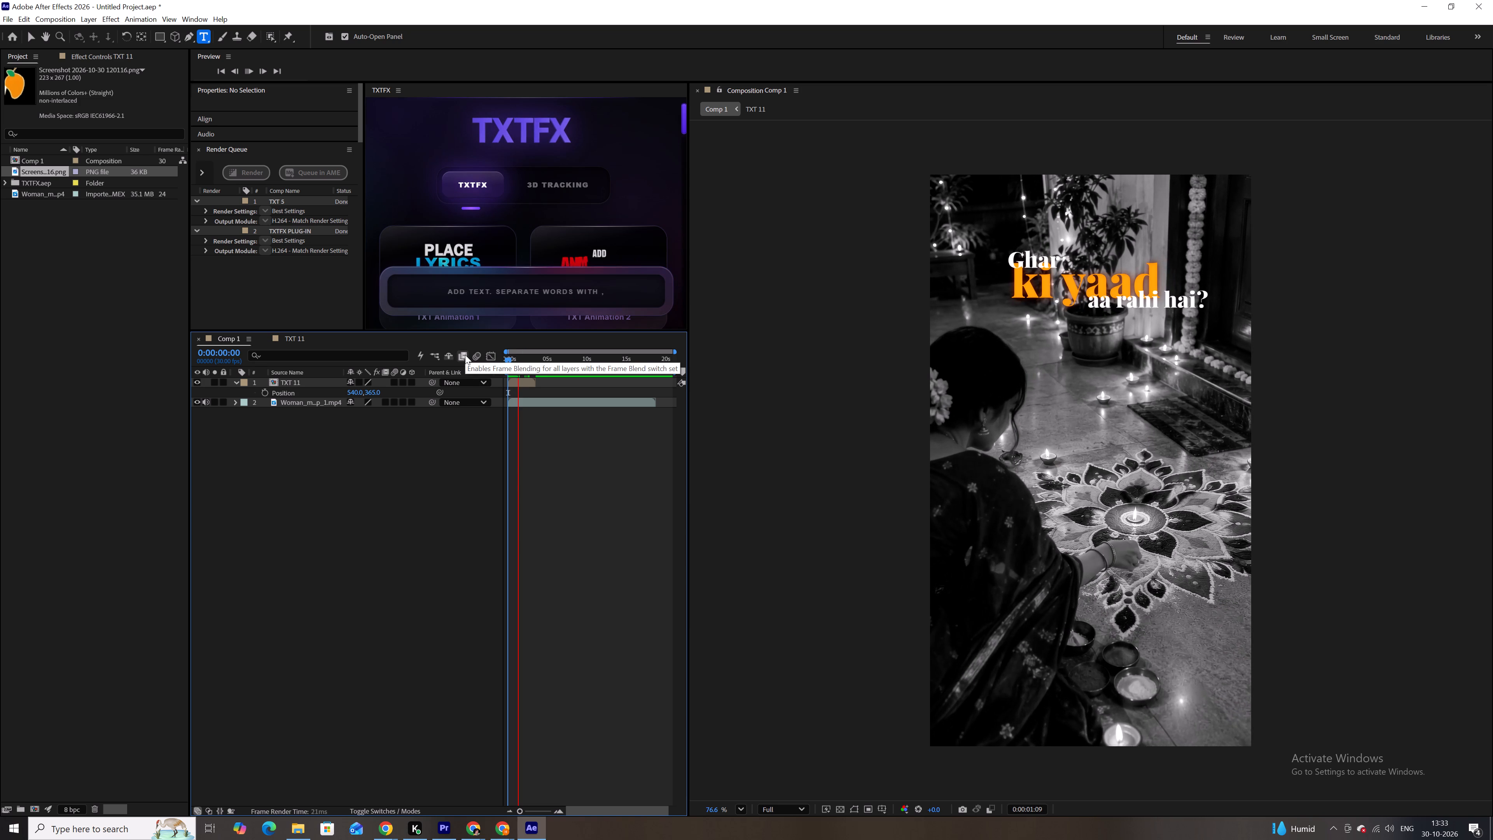
pyautogui.press('space')
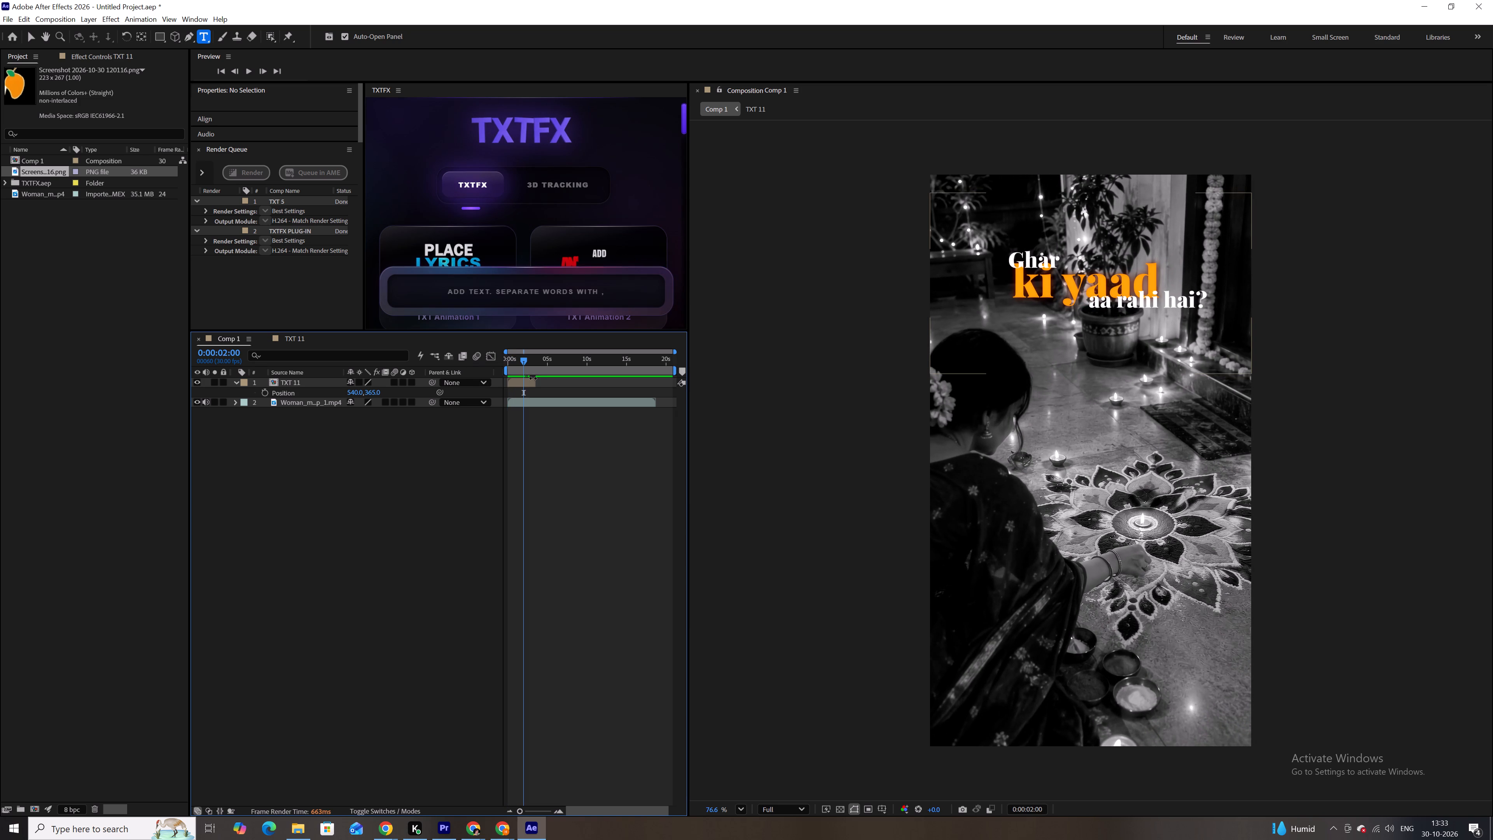
pyautogui.click(527, 379)
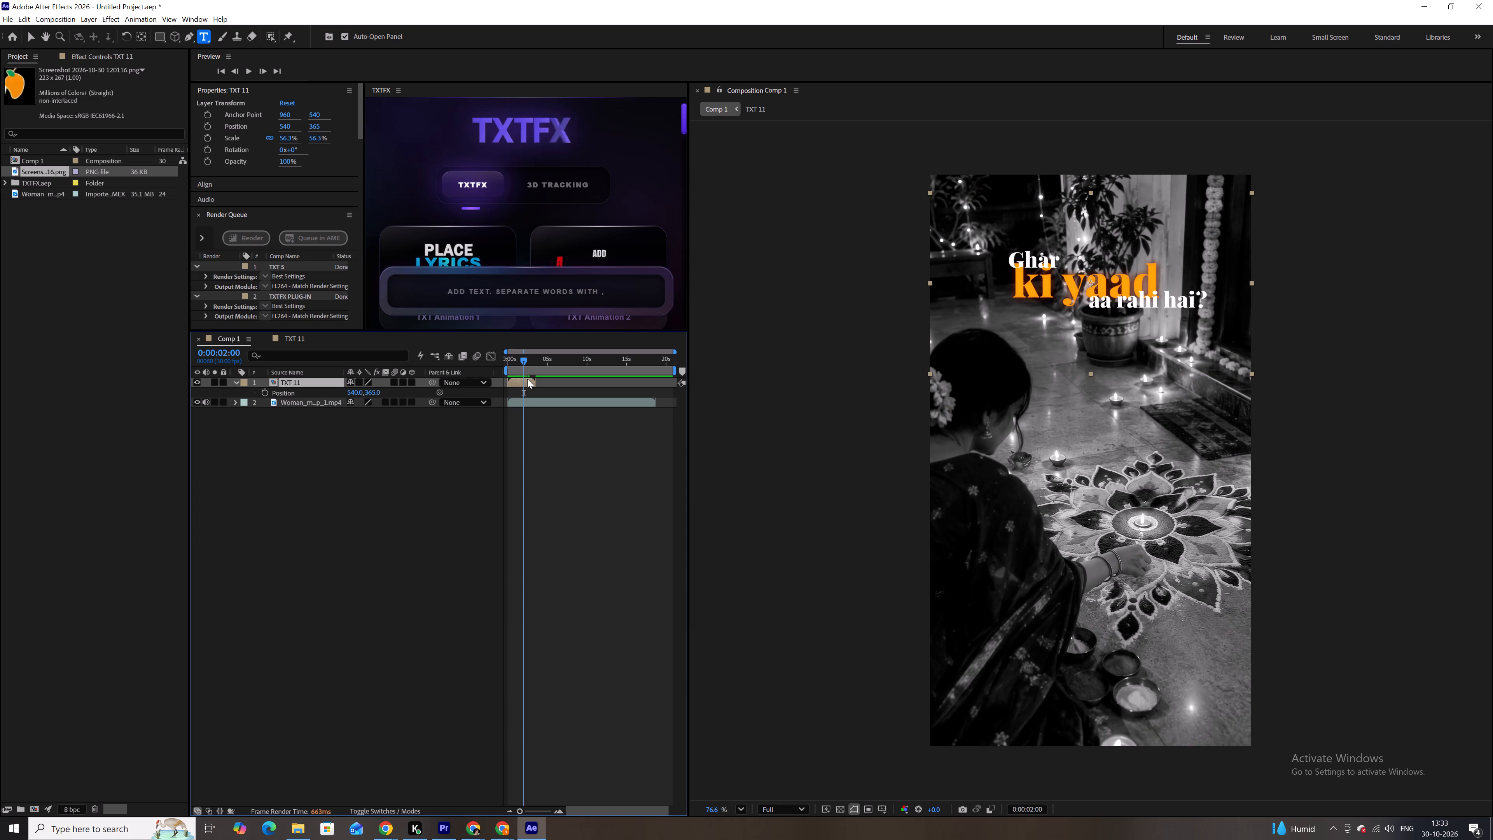
pyautogui.moveTo(523, 358); pyautogui.dragTo(467, 359)
pyautogui.press('space')
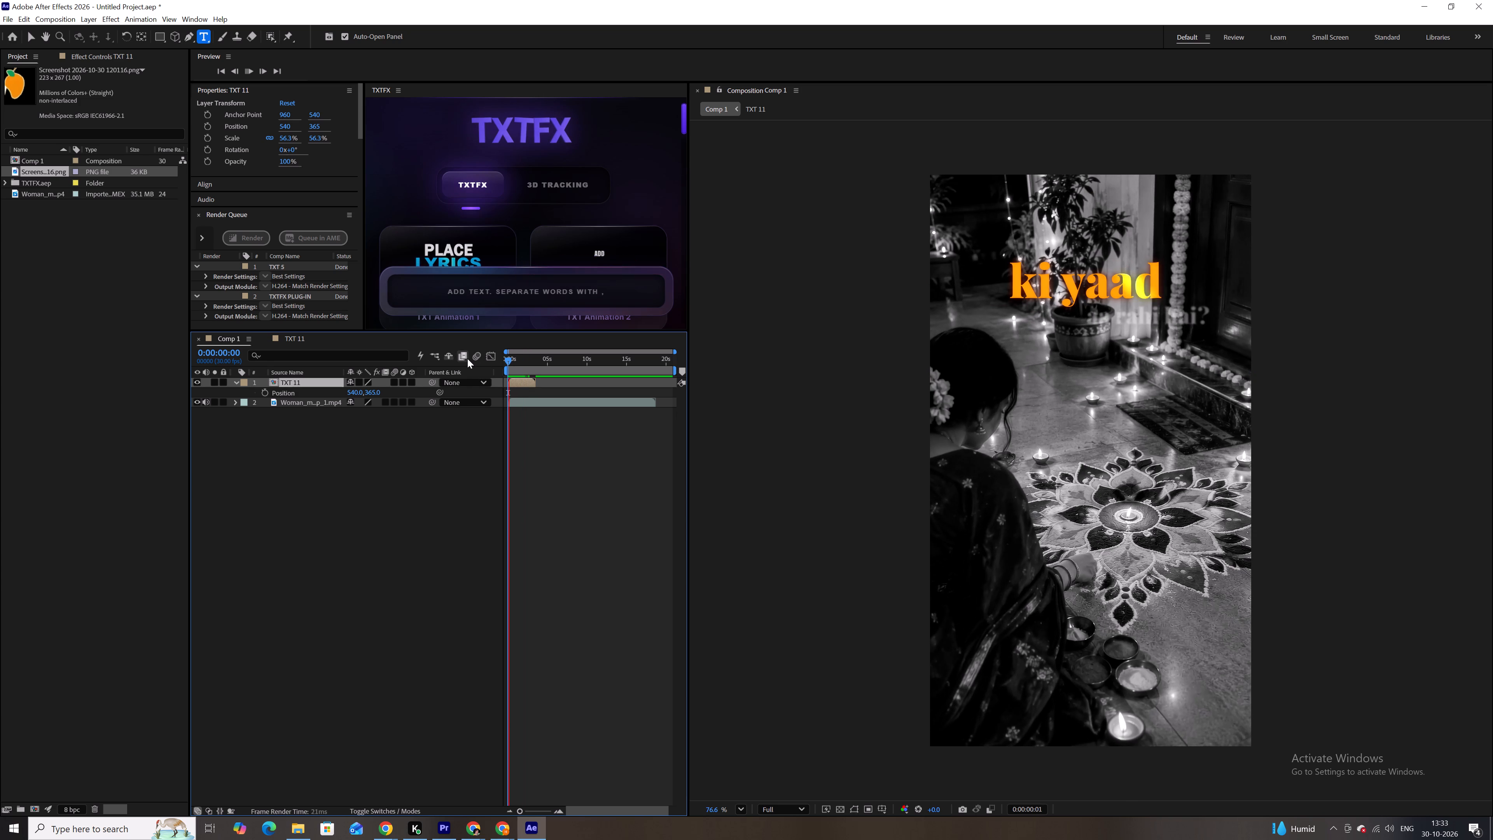
pyautogui.press('space')
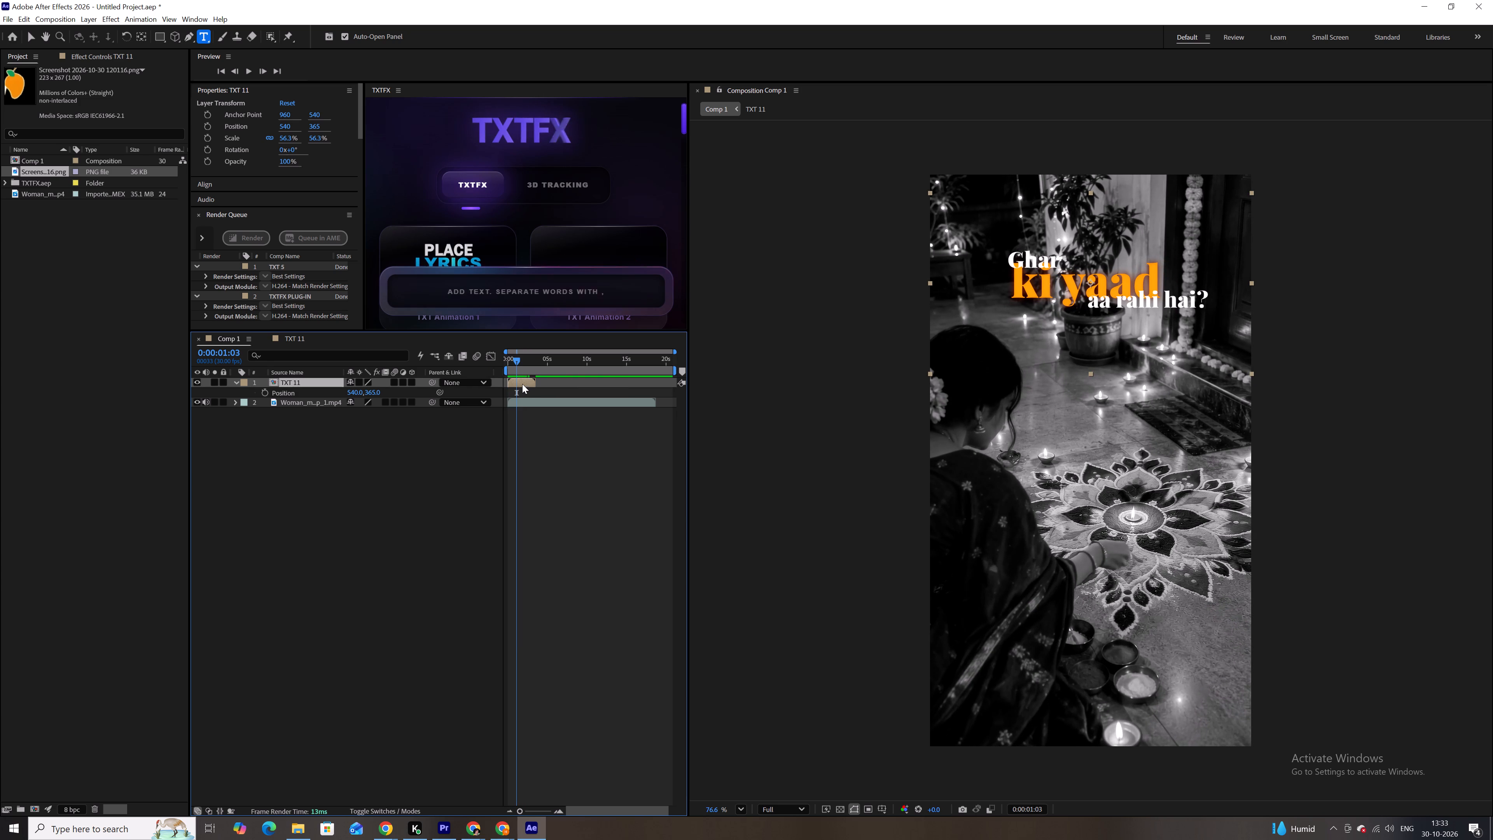
# Add a Drop Shadow layer style to the "aa rahi hai?" text in TXT 11 and preview it in Comp 1.
pyautogui.doubleClick(515, 382)
pyautogui.moveTo(557, 492); pyautogui.dragTo(526, 374)
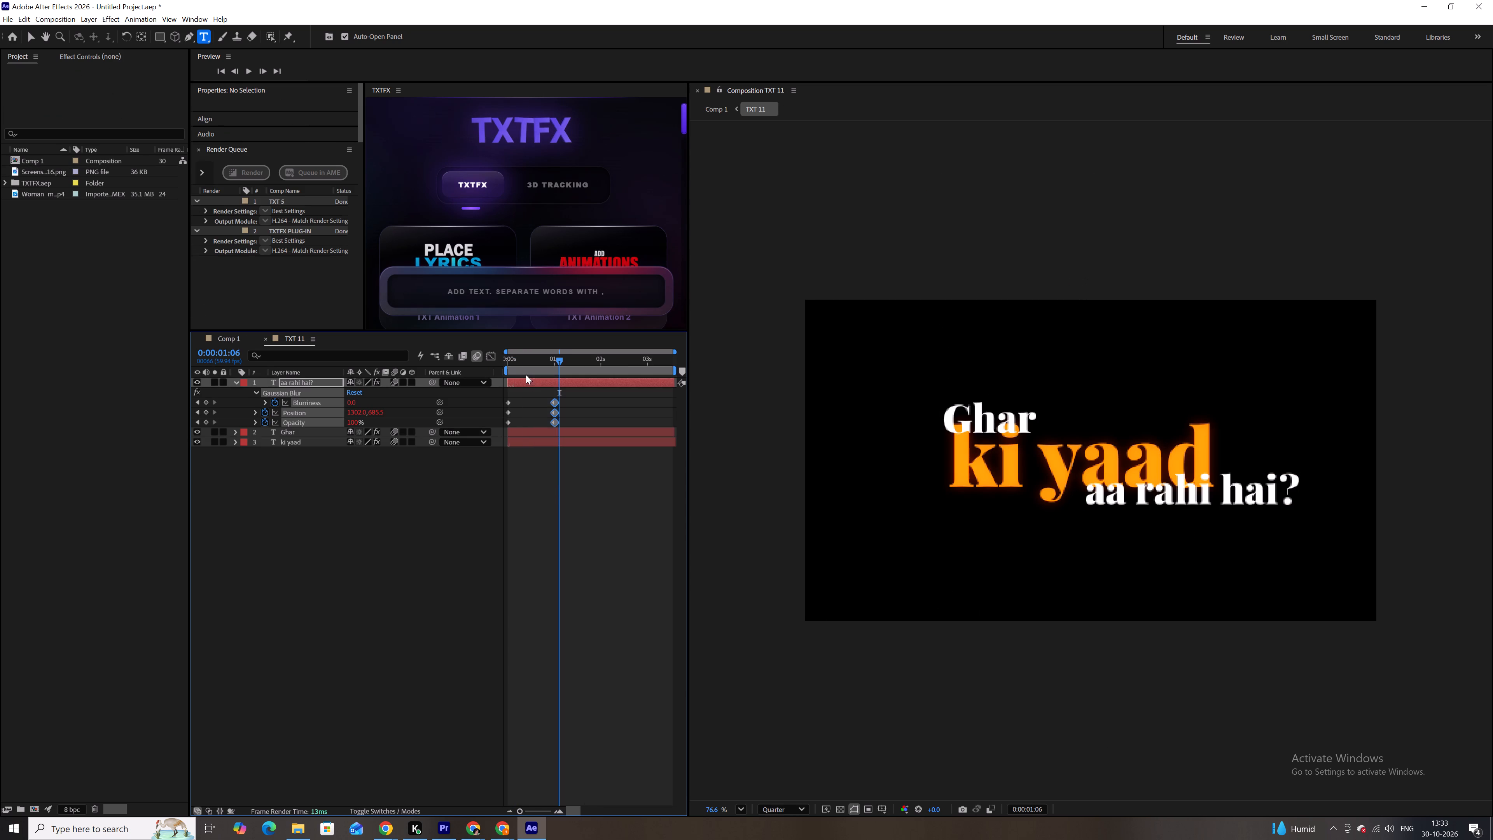
pyautogui.rightClick(528, 381)
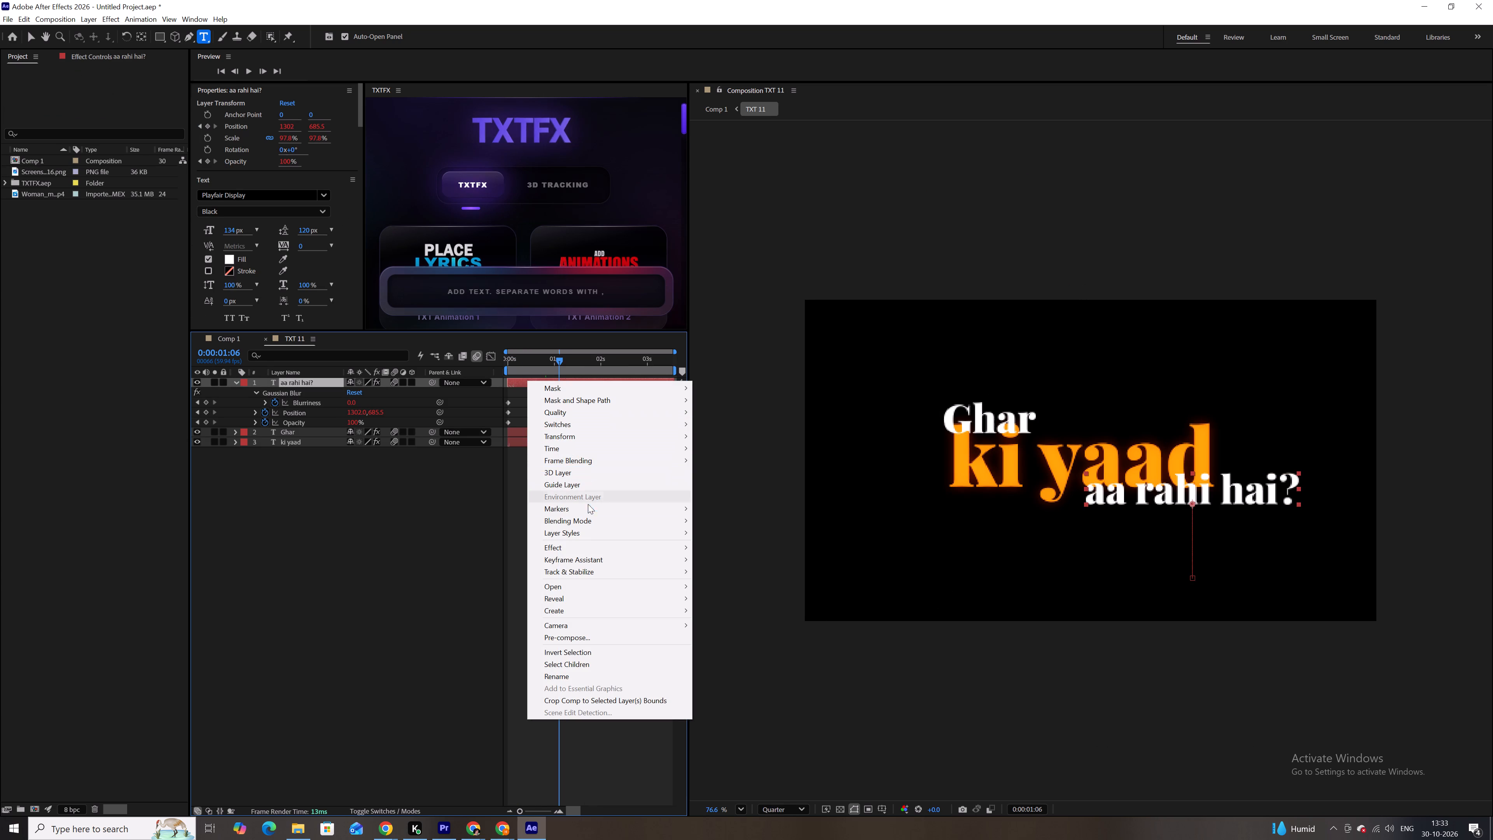
pyautogui.click(592, 538)
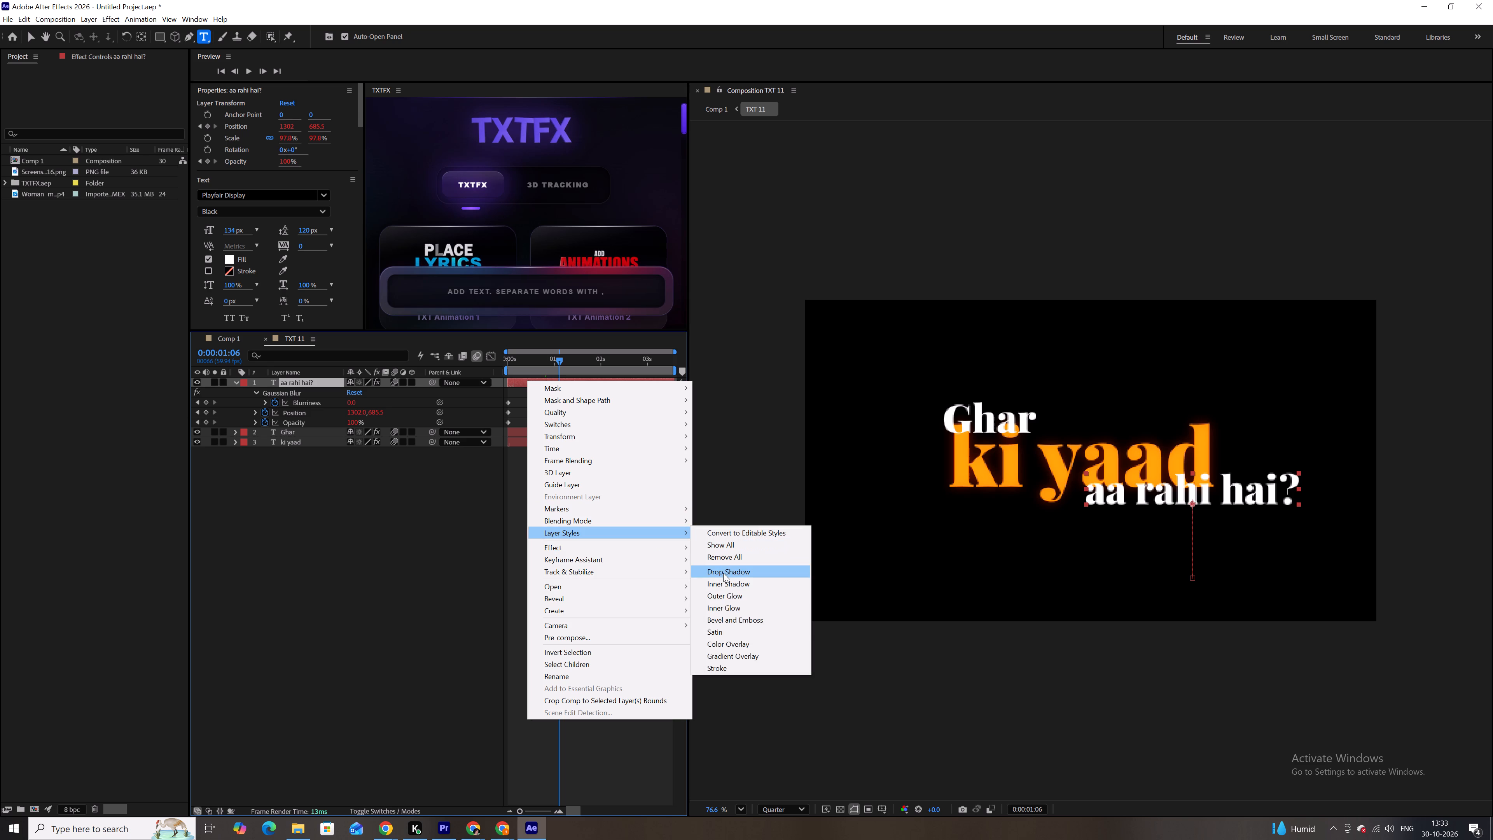
pyautogui.click(723, 573)
pyautogui.click(229, 342)
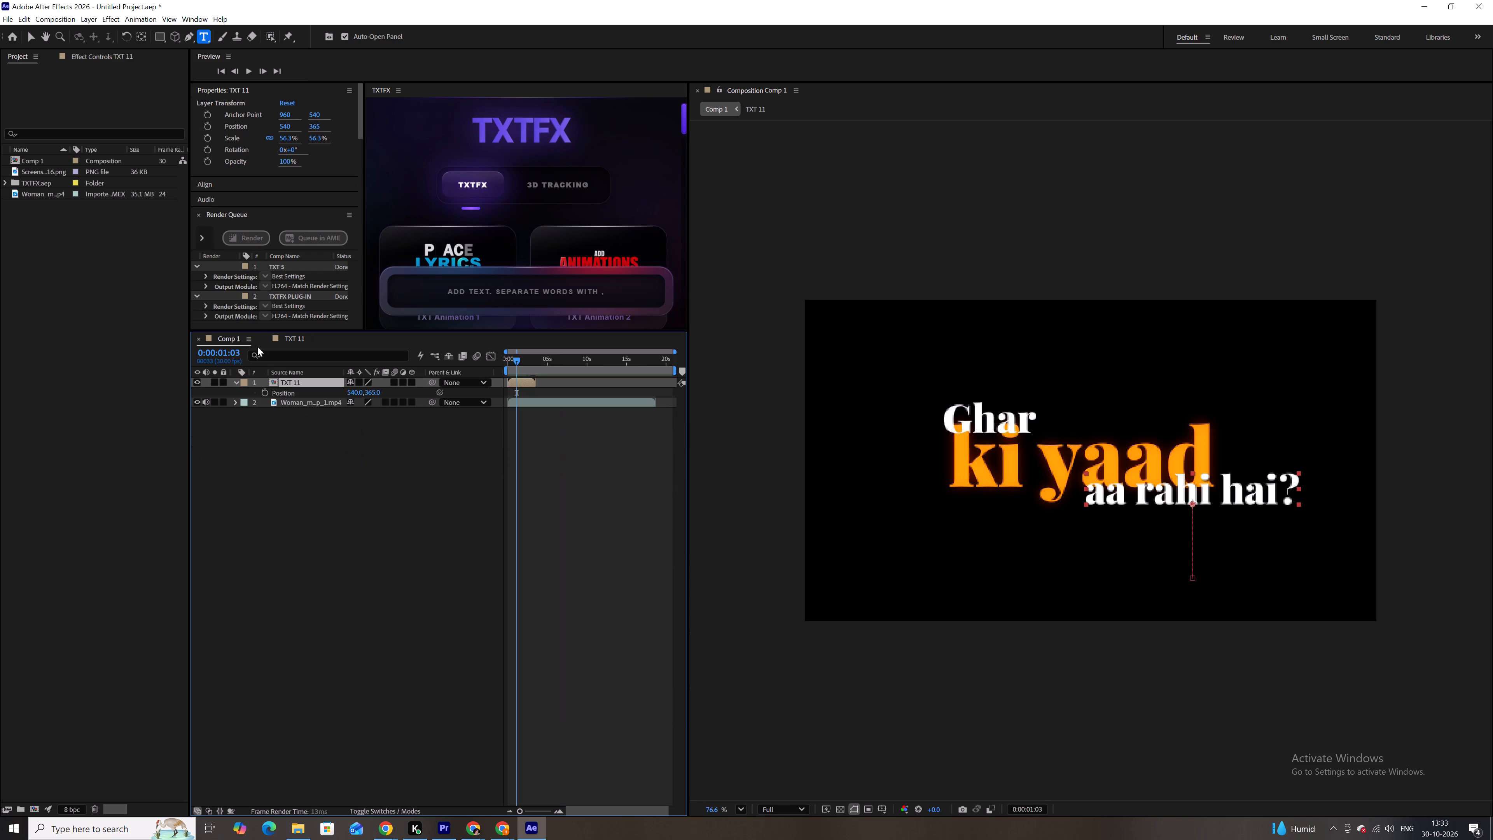
pyautogui.click(392, 548)
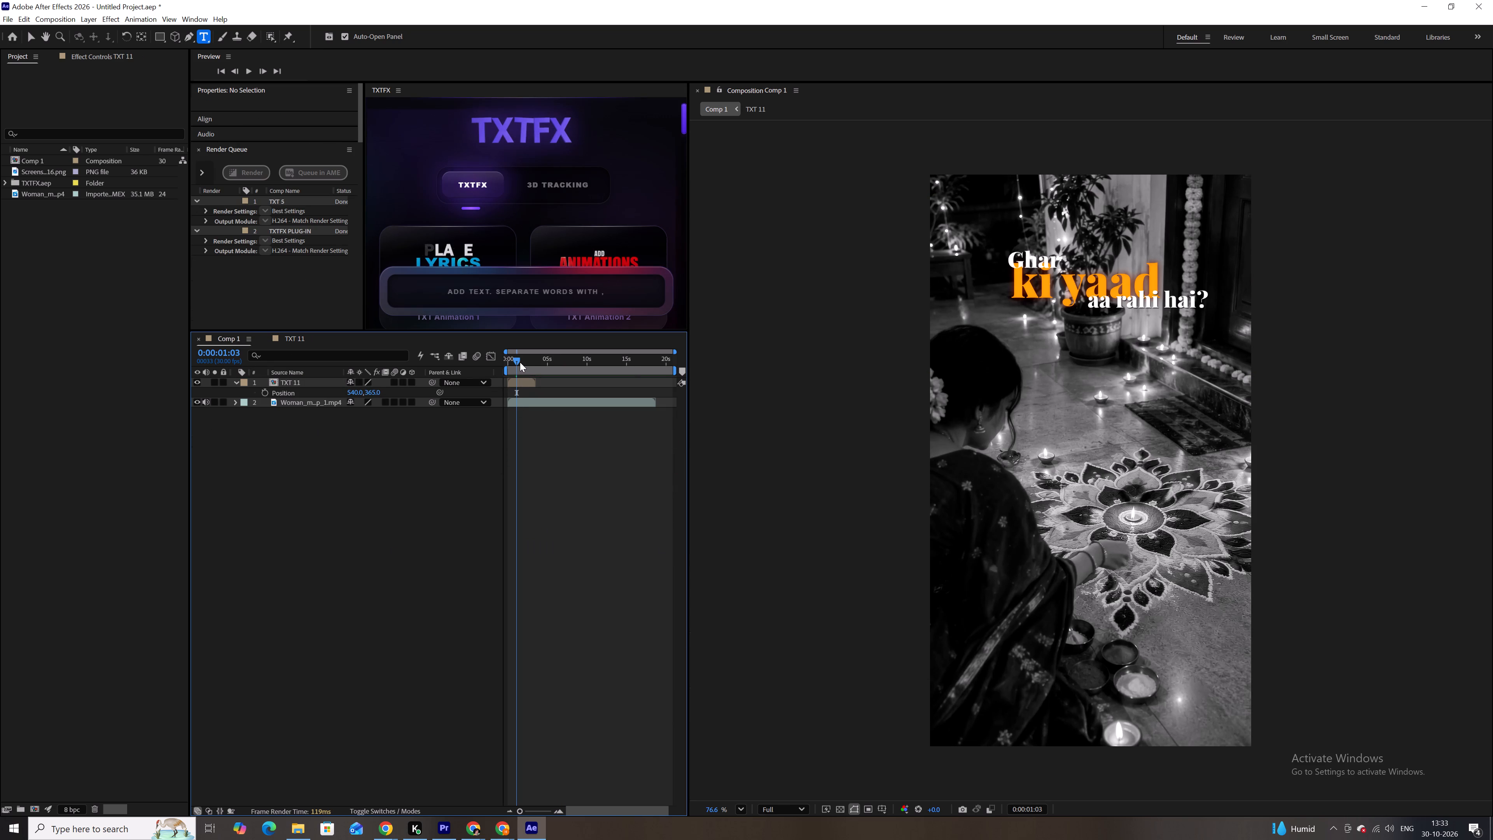
pyautogui.moveTo(520, 362); pyautogui.dragTo(493, 362)
pyautogui.press('space')
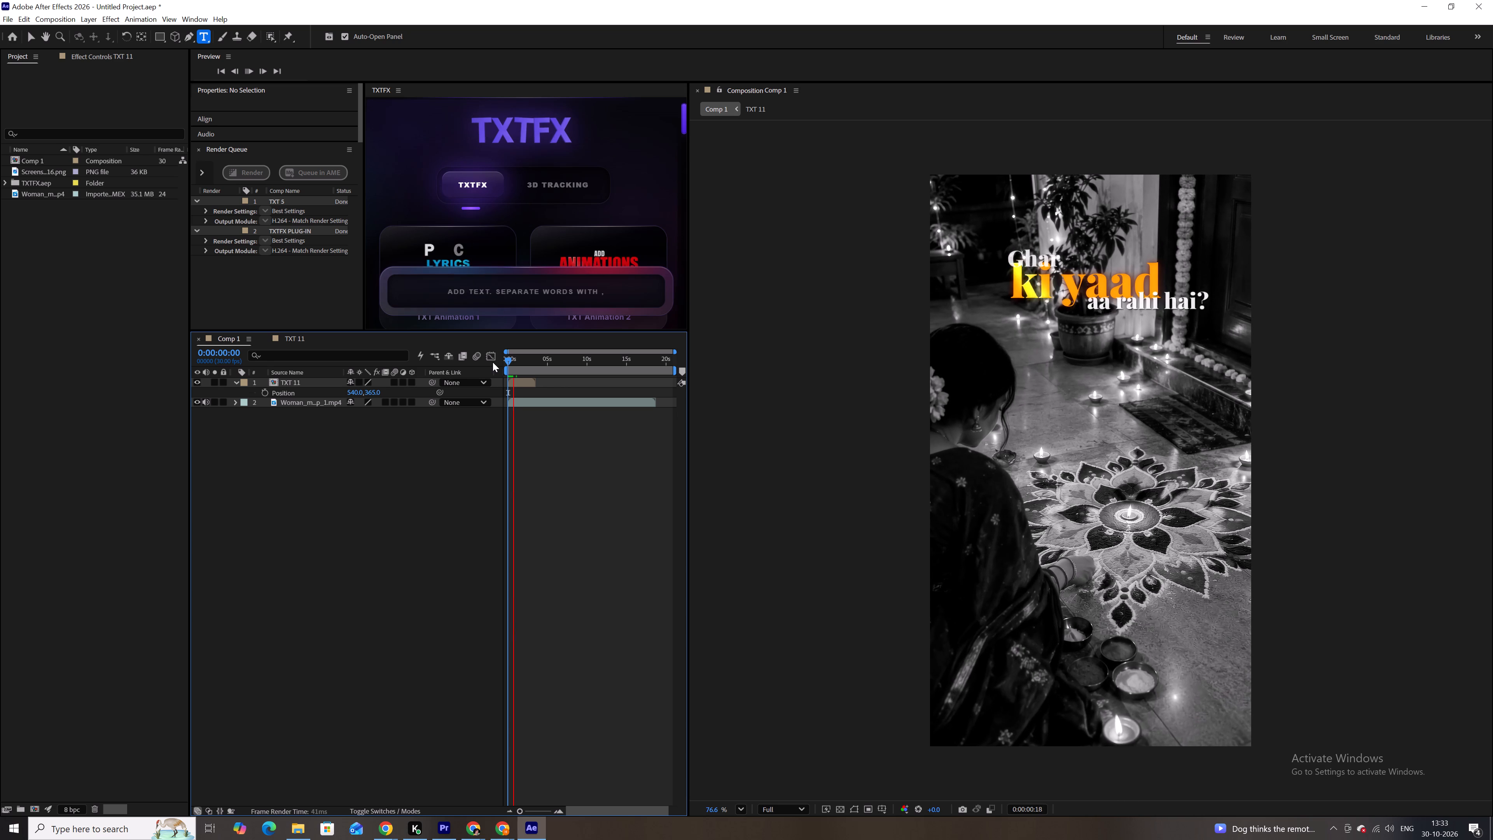
pyautogui.press('space')
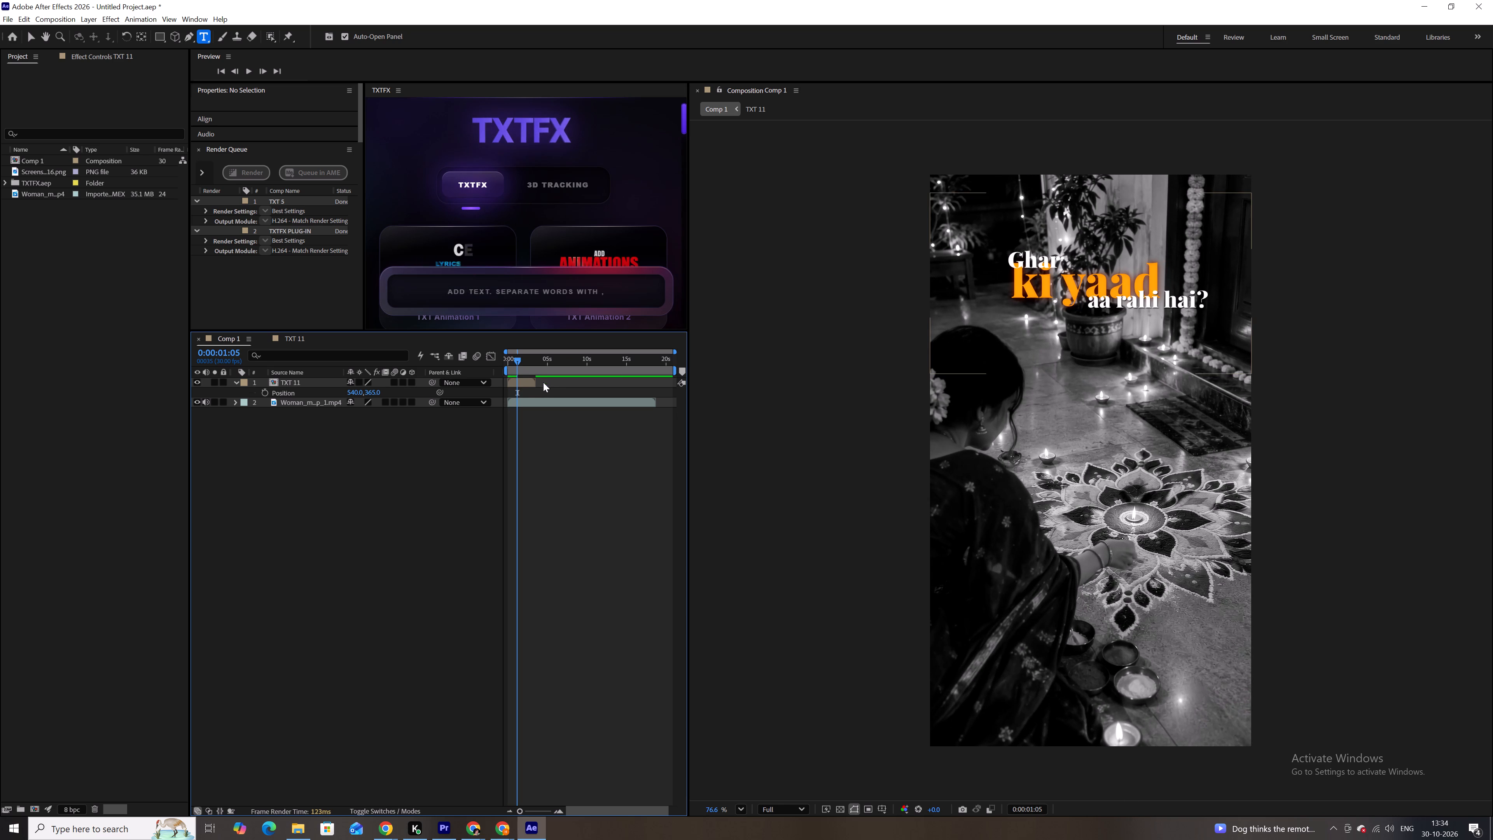
# Add a Drop Shadow layer style to the "Ghar" text layer in TXT 11.
pyautogui.doubleClick(524, 385)
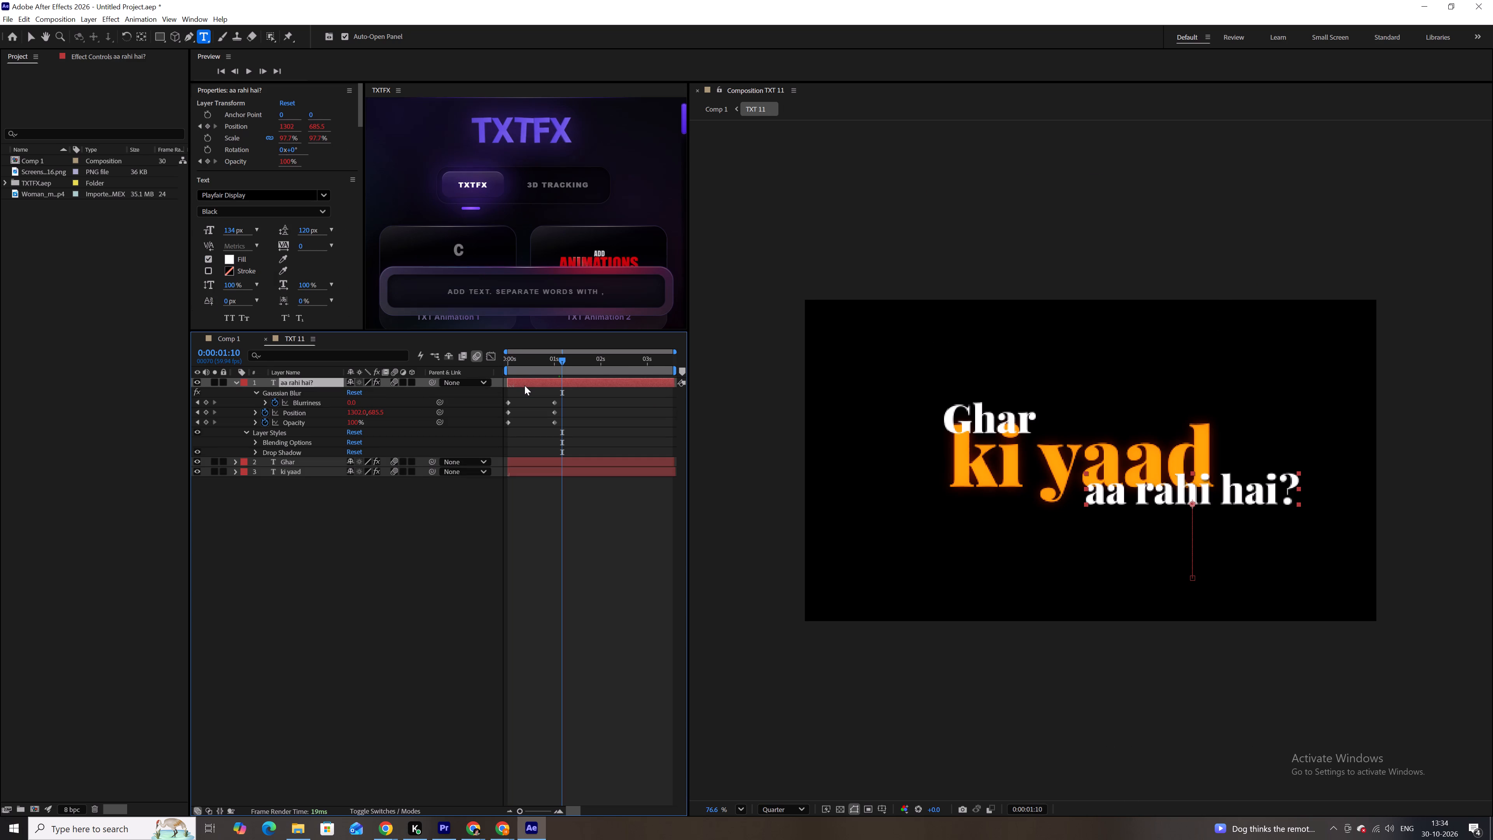
pyautogui.click(551, 535)
pyautogui.doubleClick(523, 462)
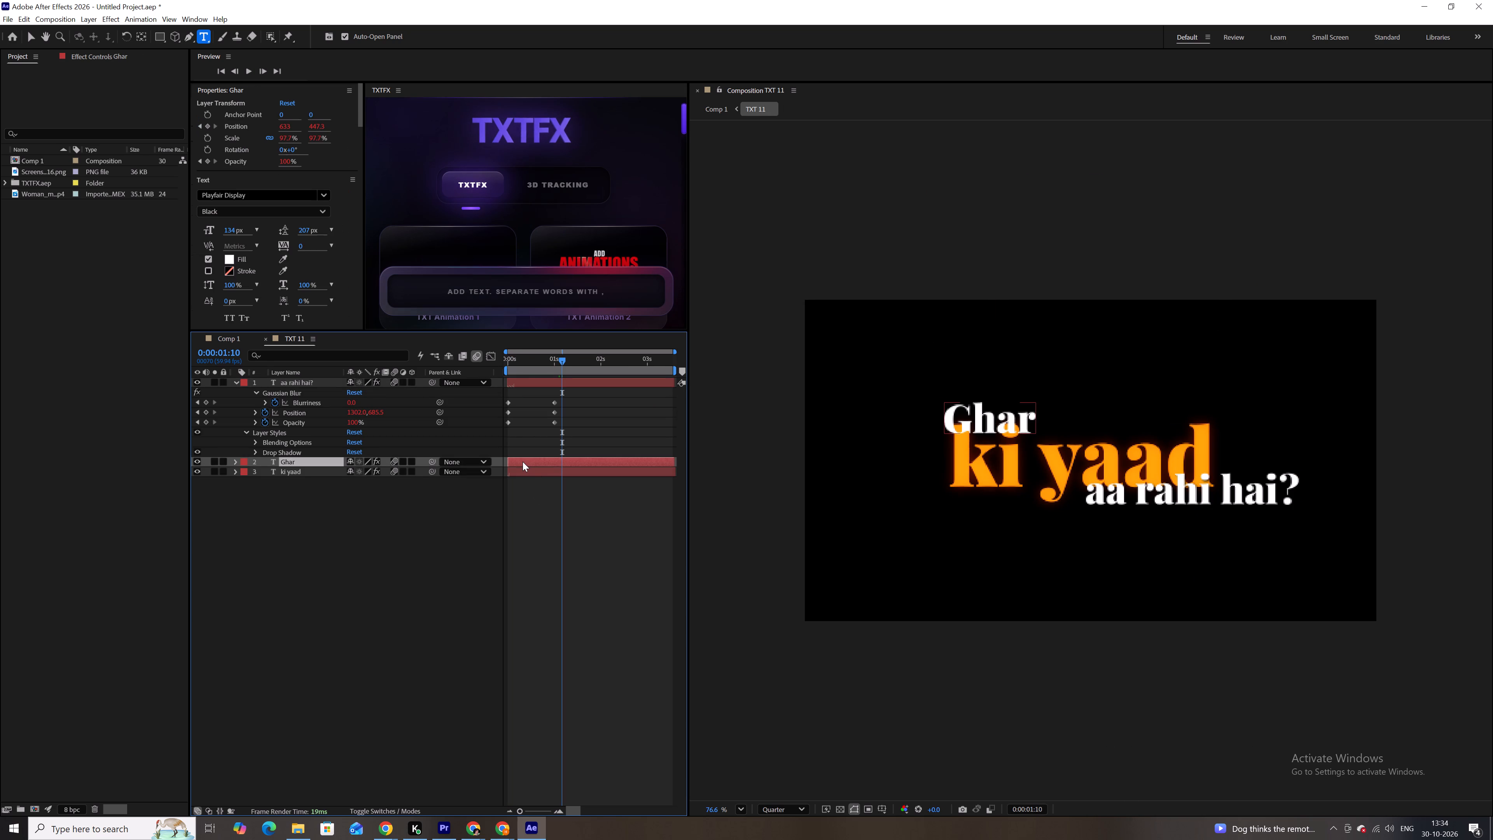
pyautogui.rightClick(521, 464)
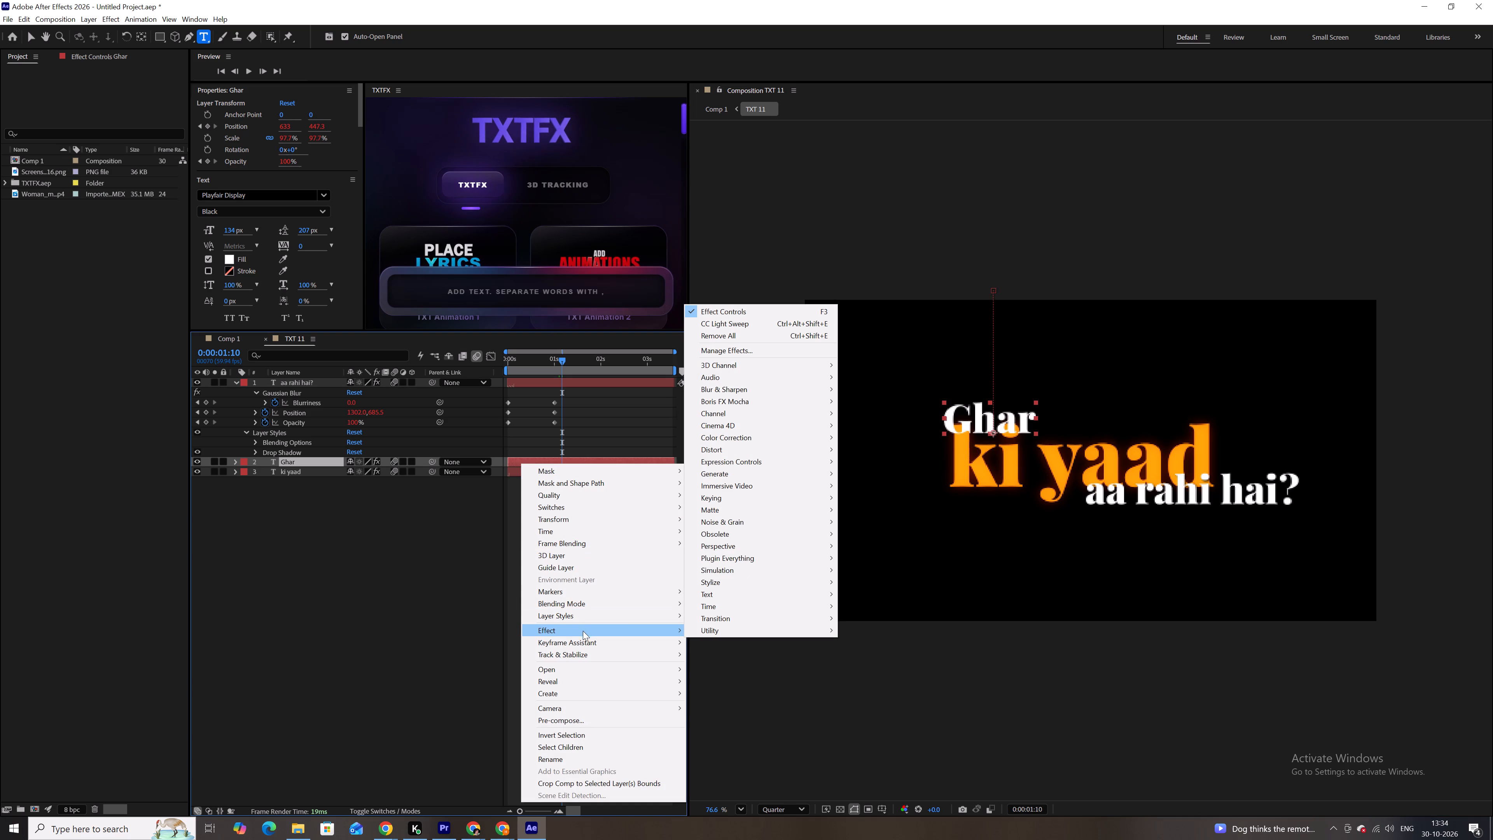
pyautogui.click(559, 614)
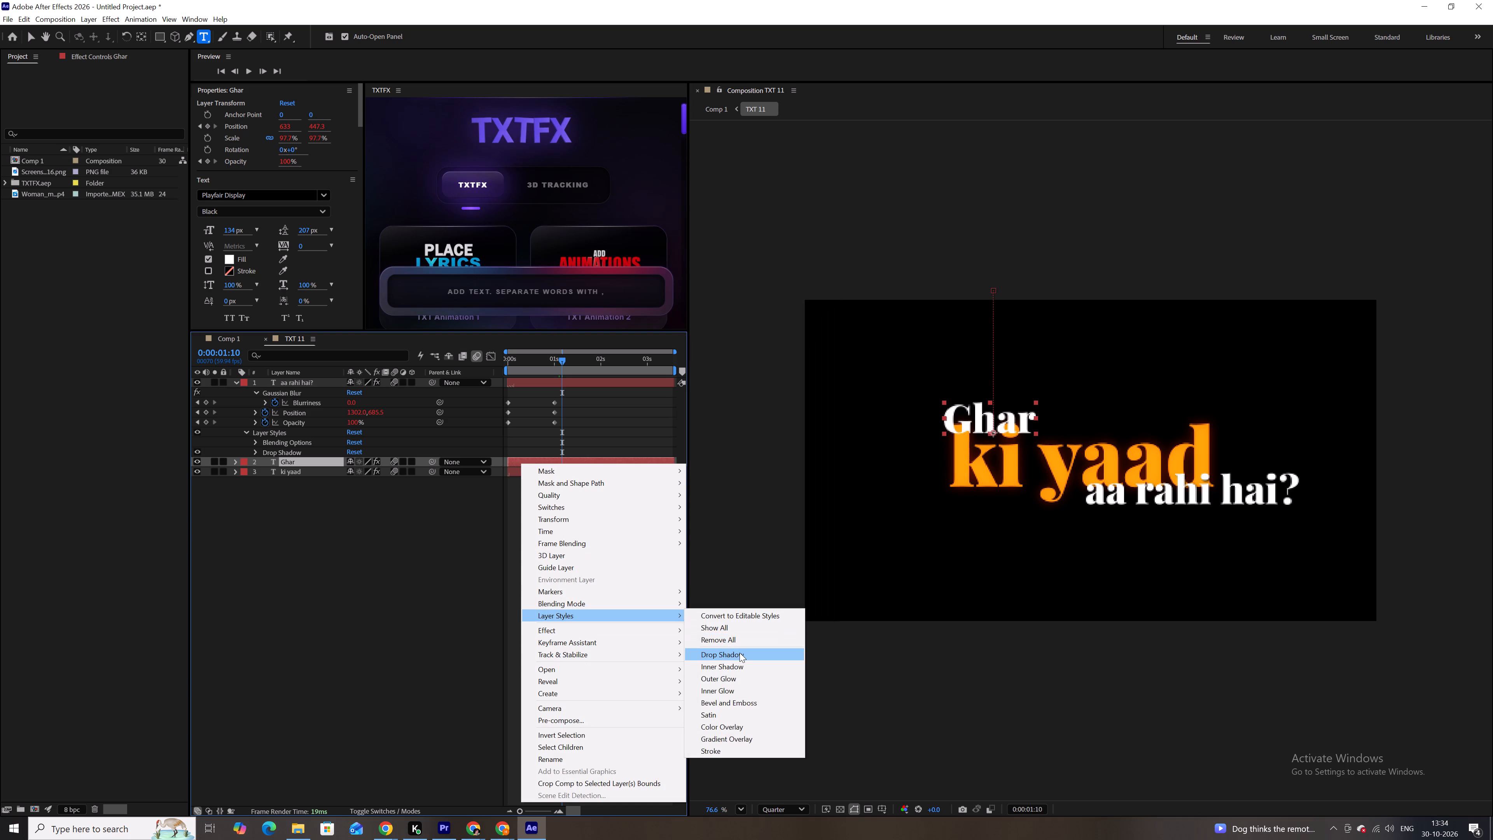
pyautogui.click(740, 653)
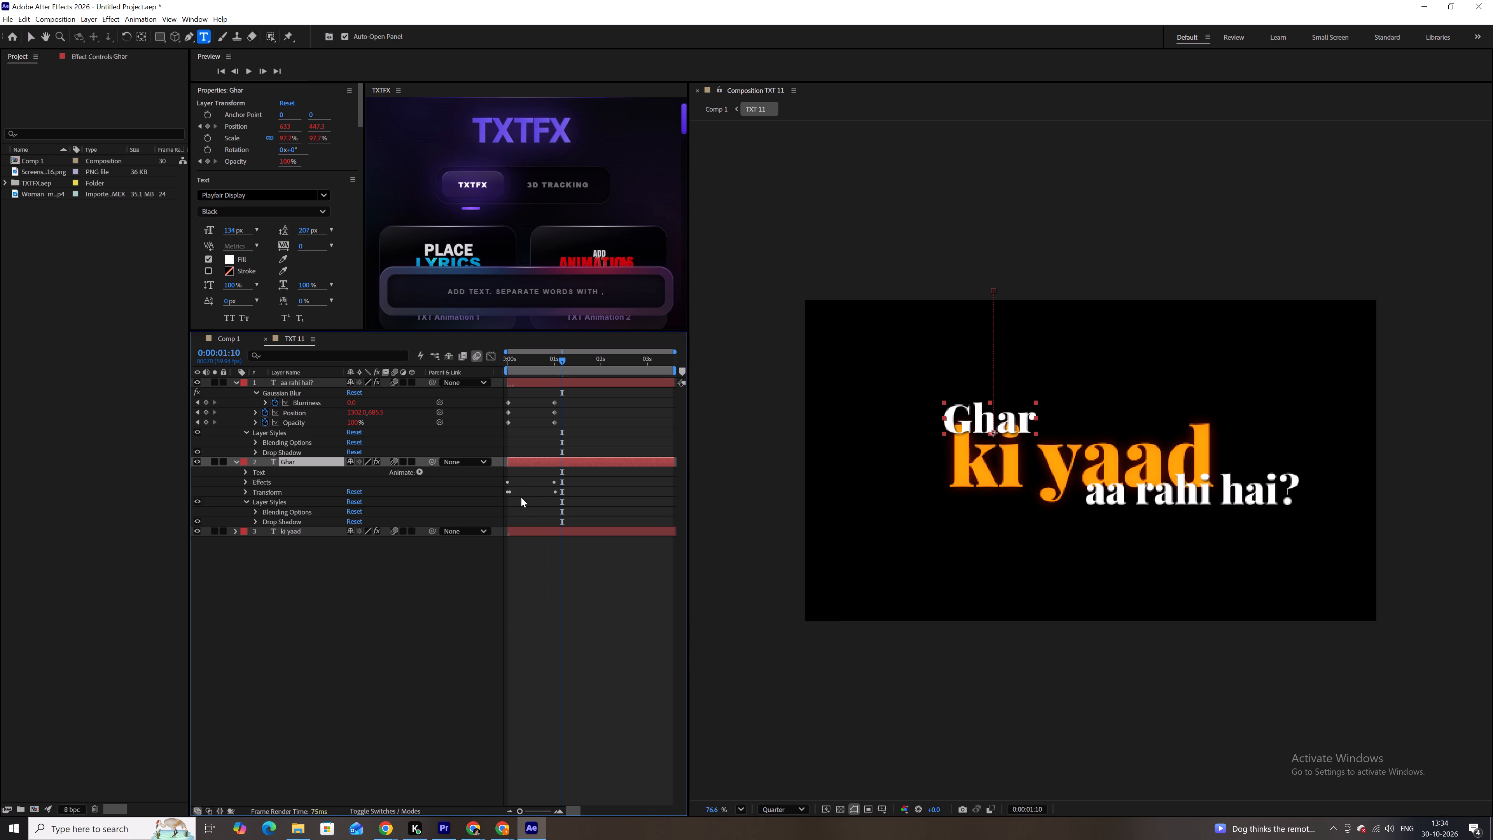
# Set the "Ghar" drop shadow's opacity to 100% and its size to 9.
pyautogui.click(252, 520)
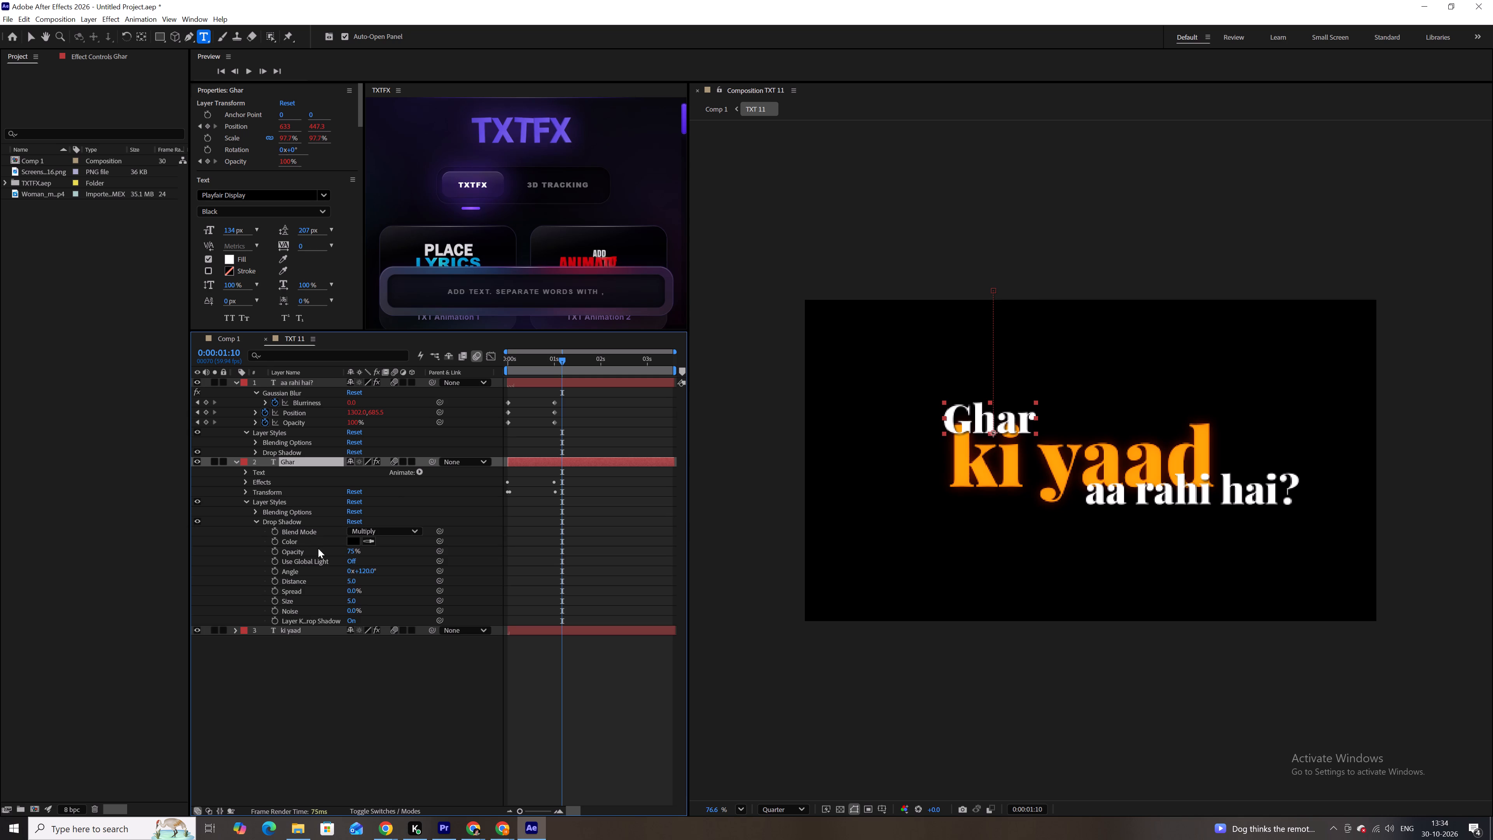
pyautogui.moveTo(352, 553); pyautogui.dragTo(385, 556)
pyautogui.click(352, 579)
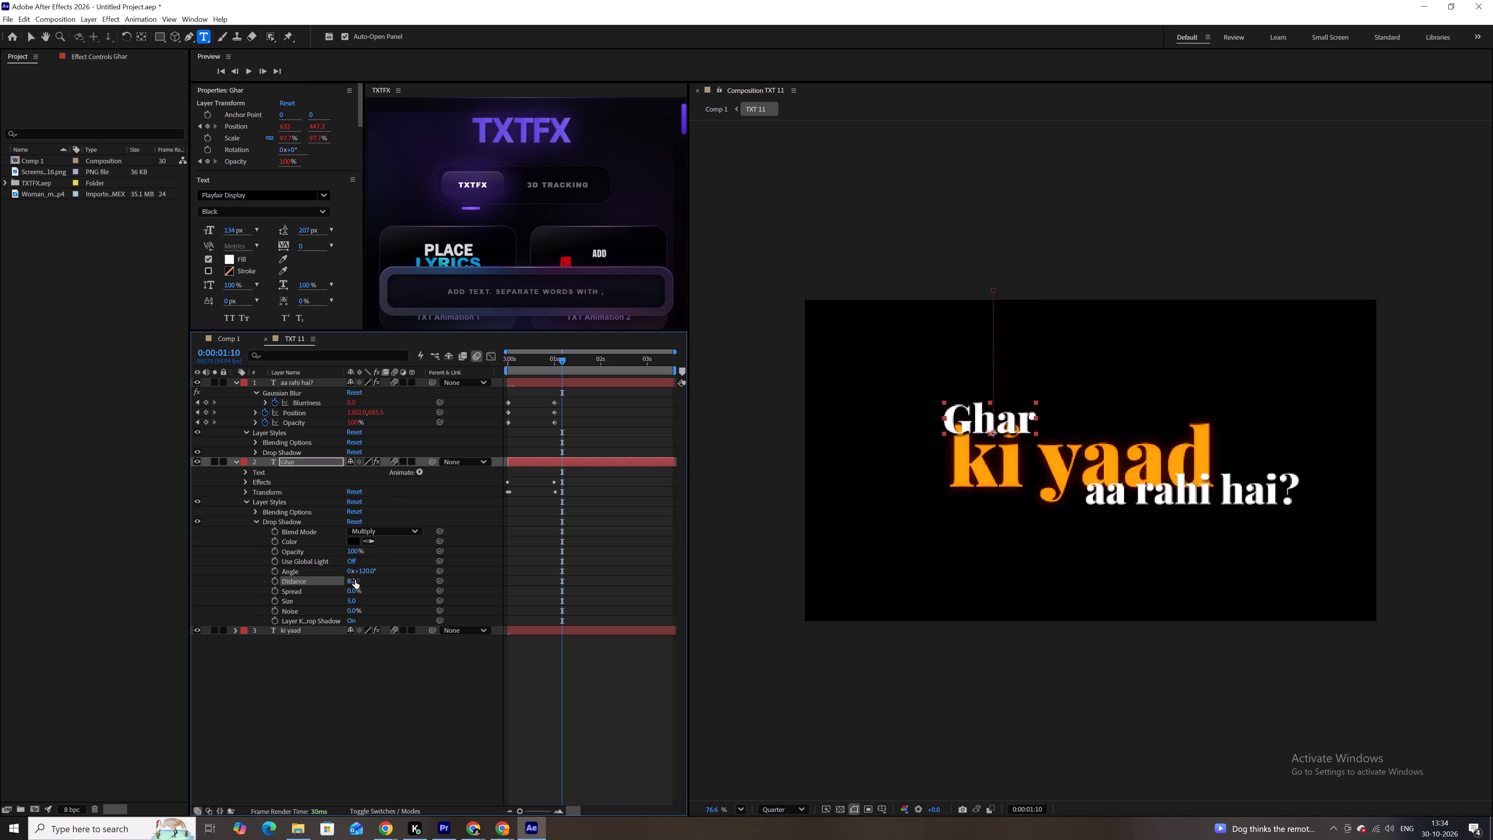
pyautogui.hotkey('ctrl', 'z')
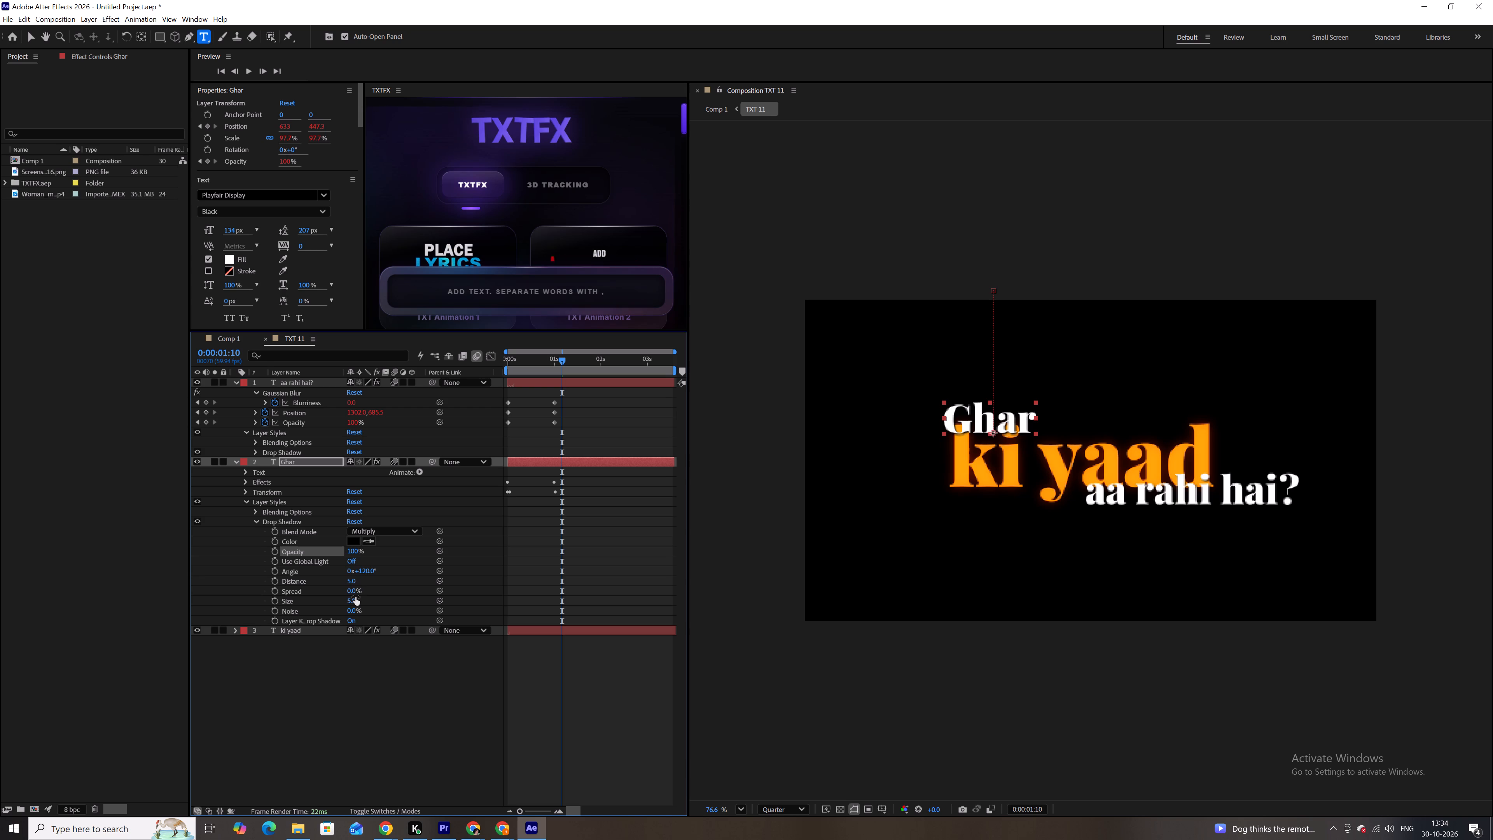
pyautogui.click(355, 600)
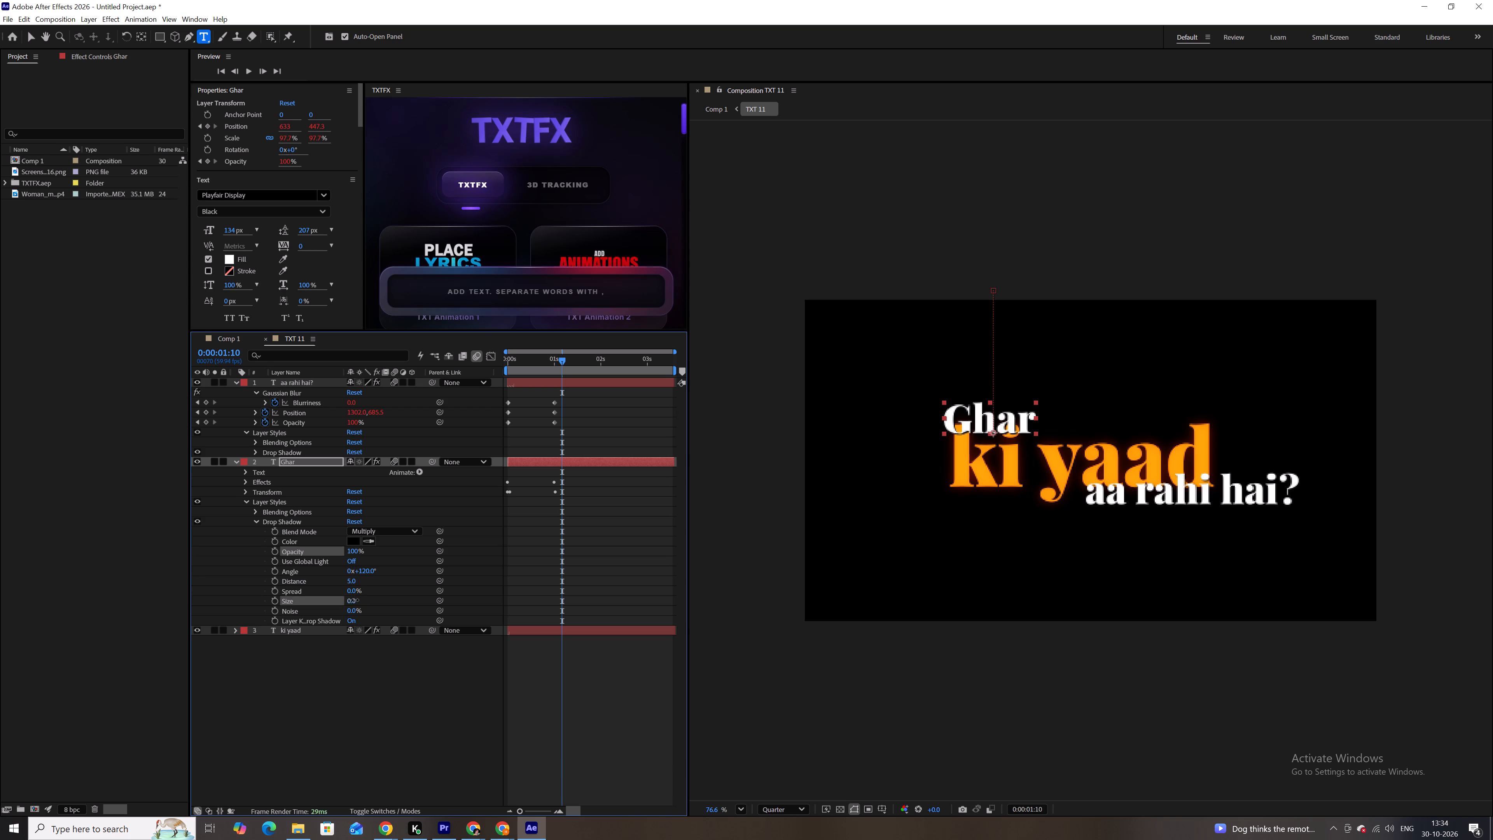
pyautogui.click(325, 666)
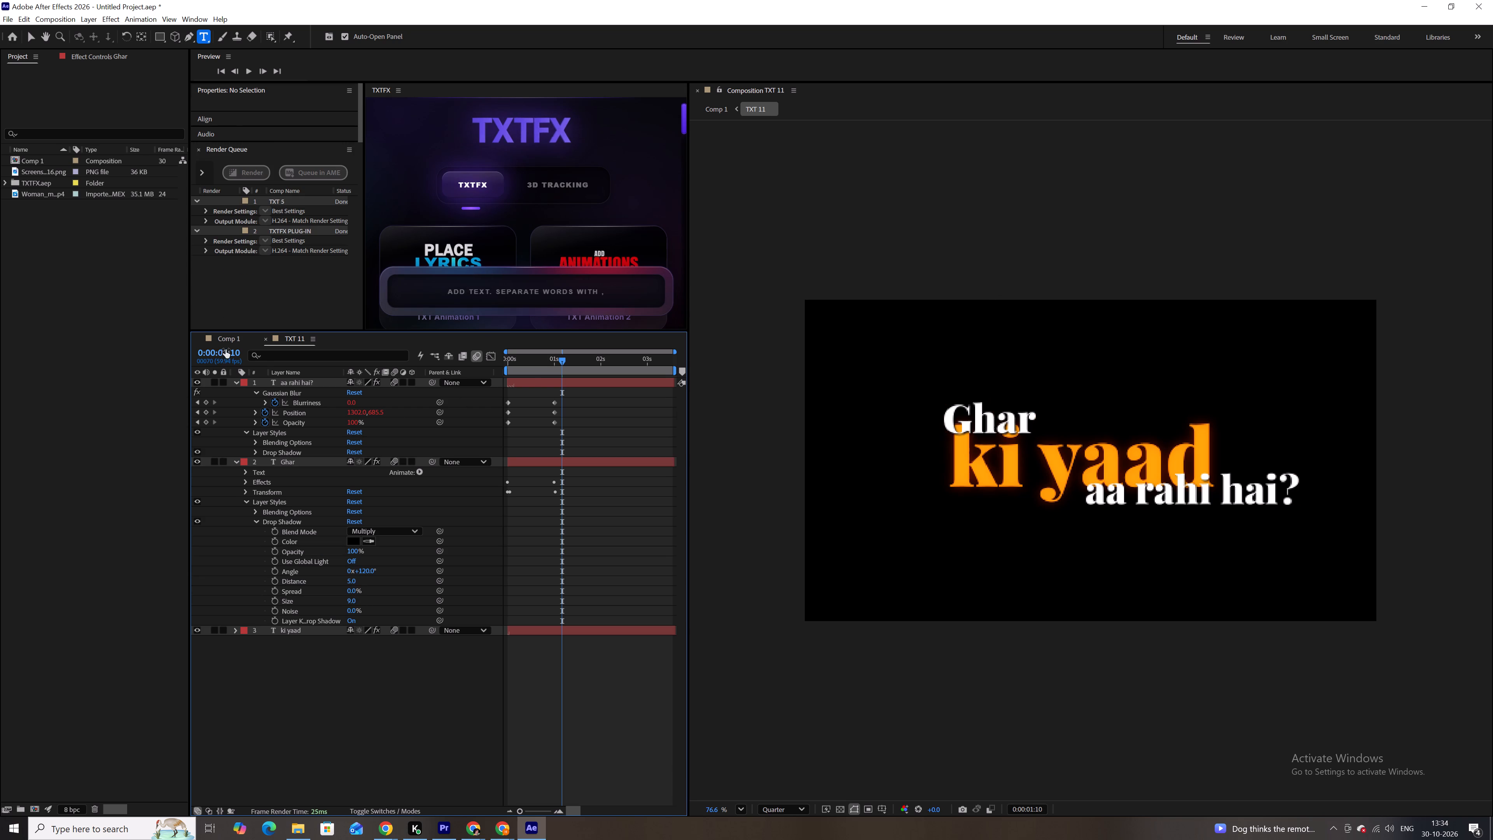
# Return to Comp 1 and play it from the start to examine the shadowed text against the footage.
pyautogui.click(223, 341)
pyautogui.click(379, 612)
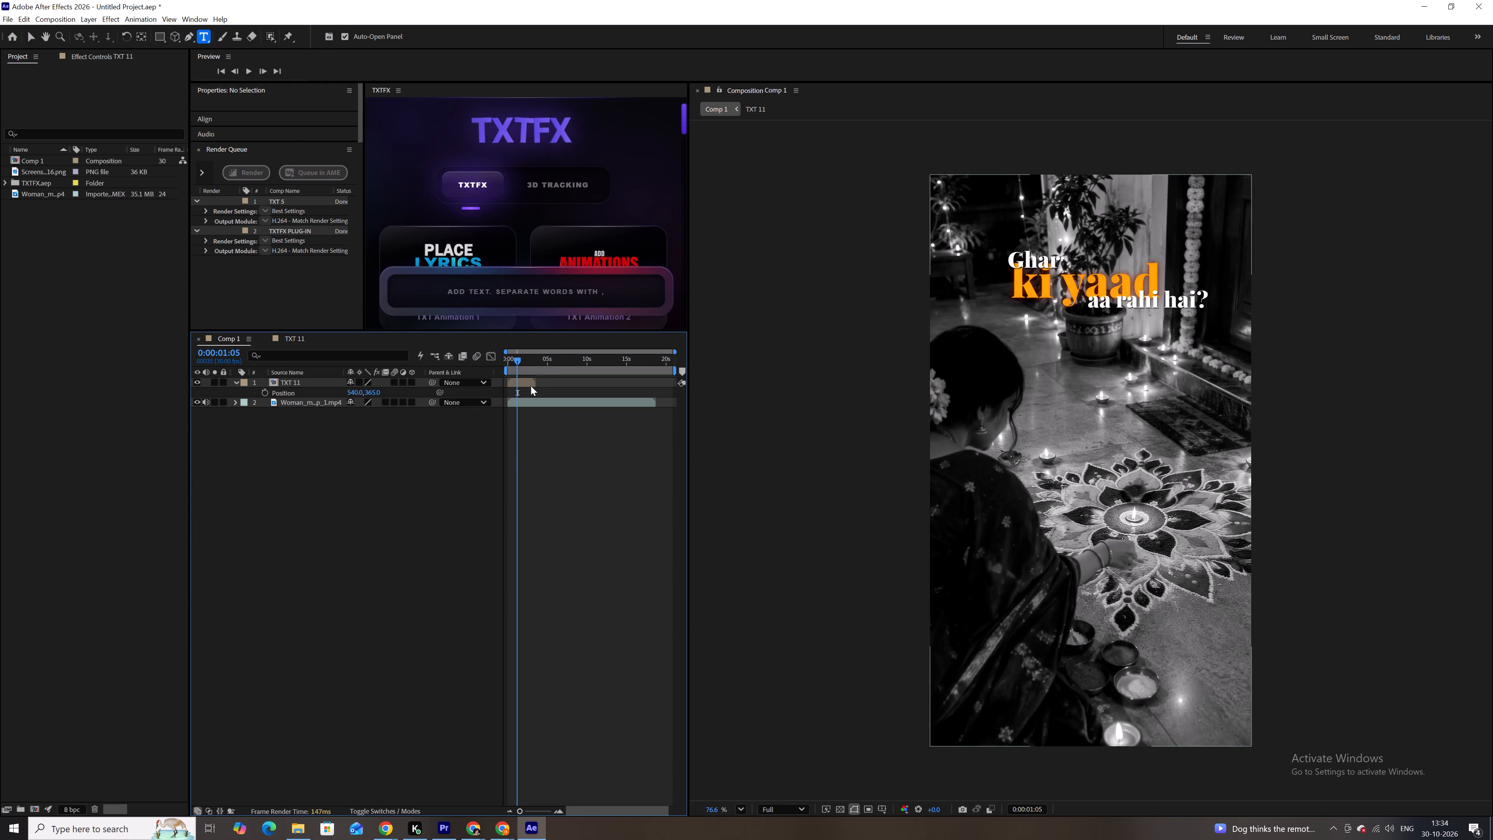
pyautogui.moveTo(520, 359); pyautogui.dragTo(498, 357)
pyautogui.press('space')
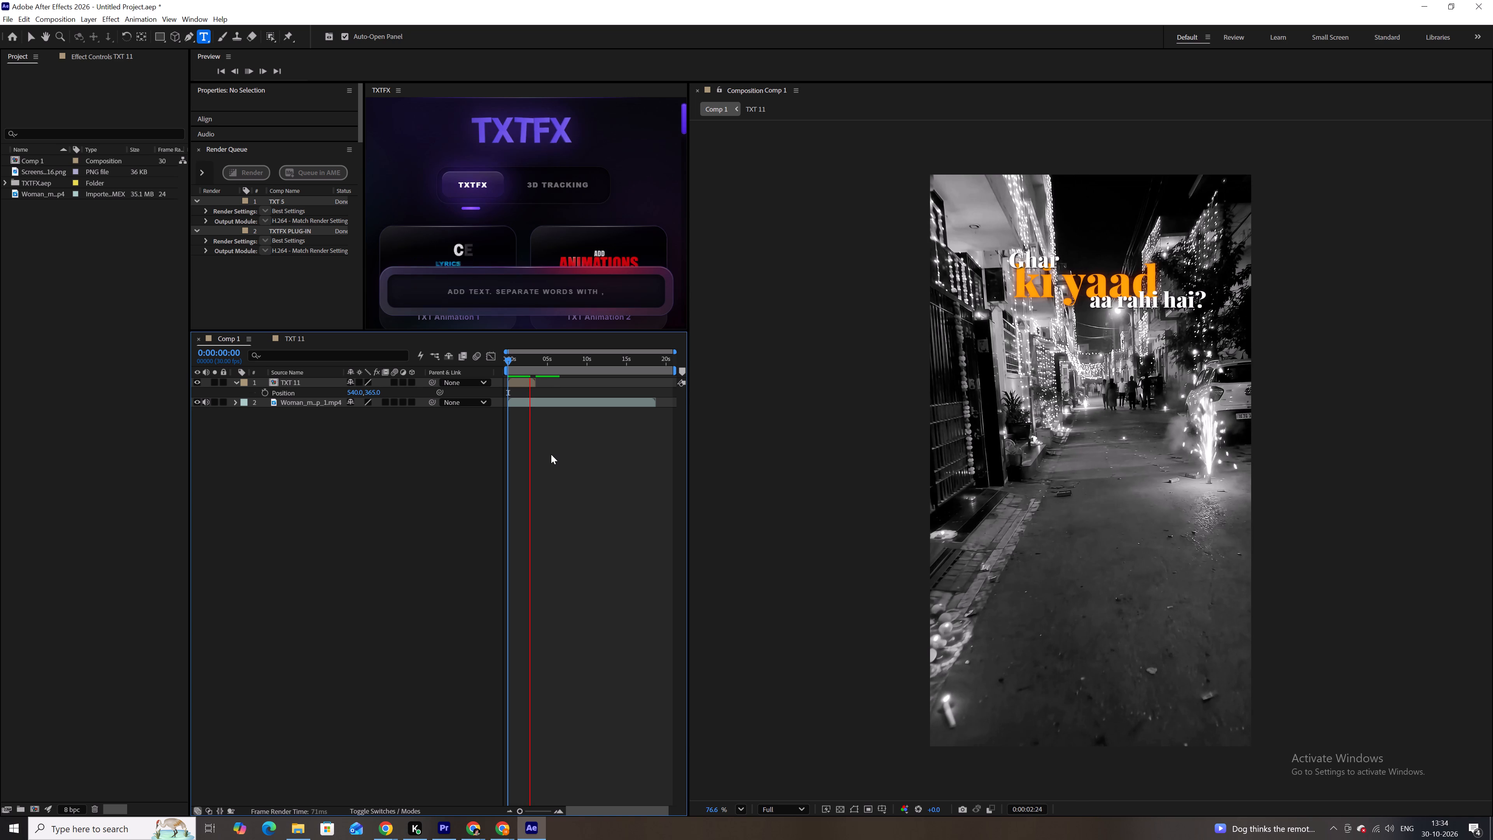
pyautogui.press('space')
# Split the TXT 11 layer in Comp 1 at the shot change, 0:00:02:21, and delete the part after it.
pyautogui.keyDown('alt'); pyautogui.scroll(4, 526, 385); pyautogui.keyUp('alt')
pyautogui.moveTo(575, 360); pyautogui.dragTo(573, 361)
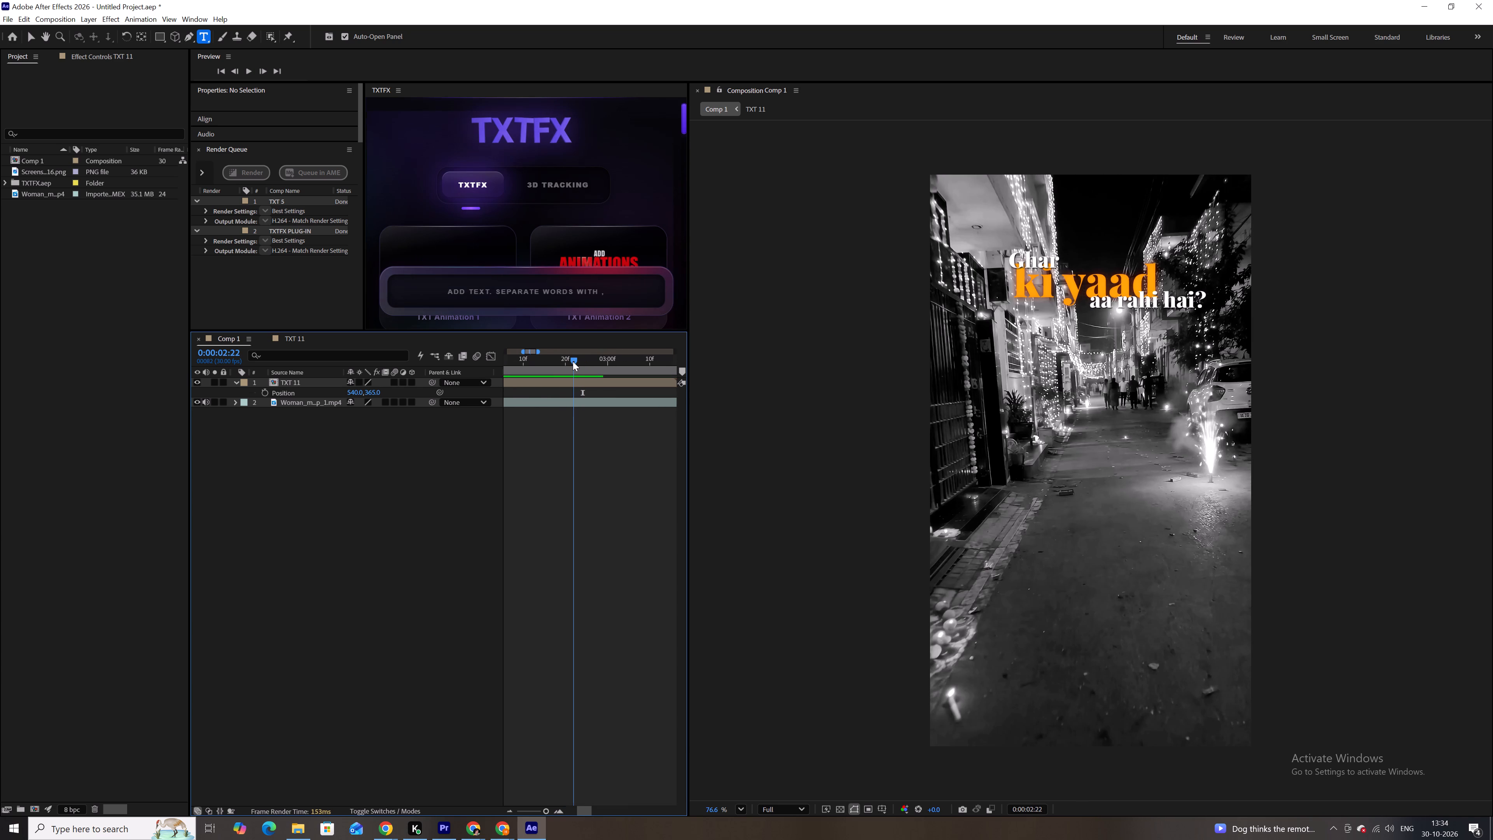
pyautogui.moveTo(573, 361); pyautogui.dragTo(570, 361)
pyautogui.click(576, 379)
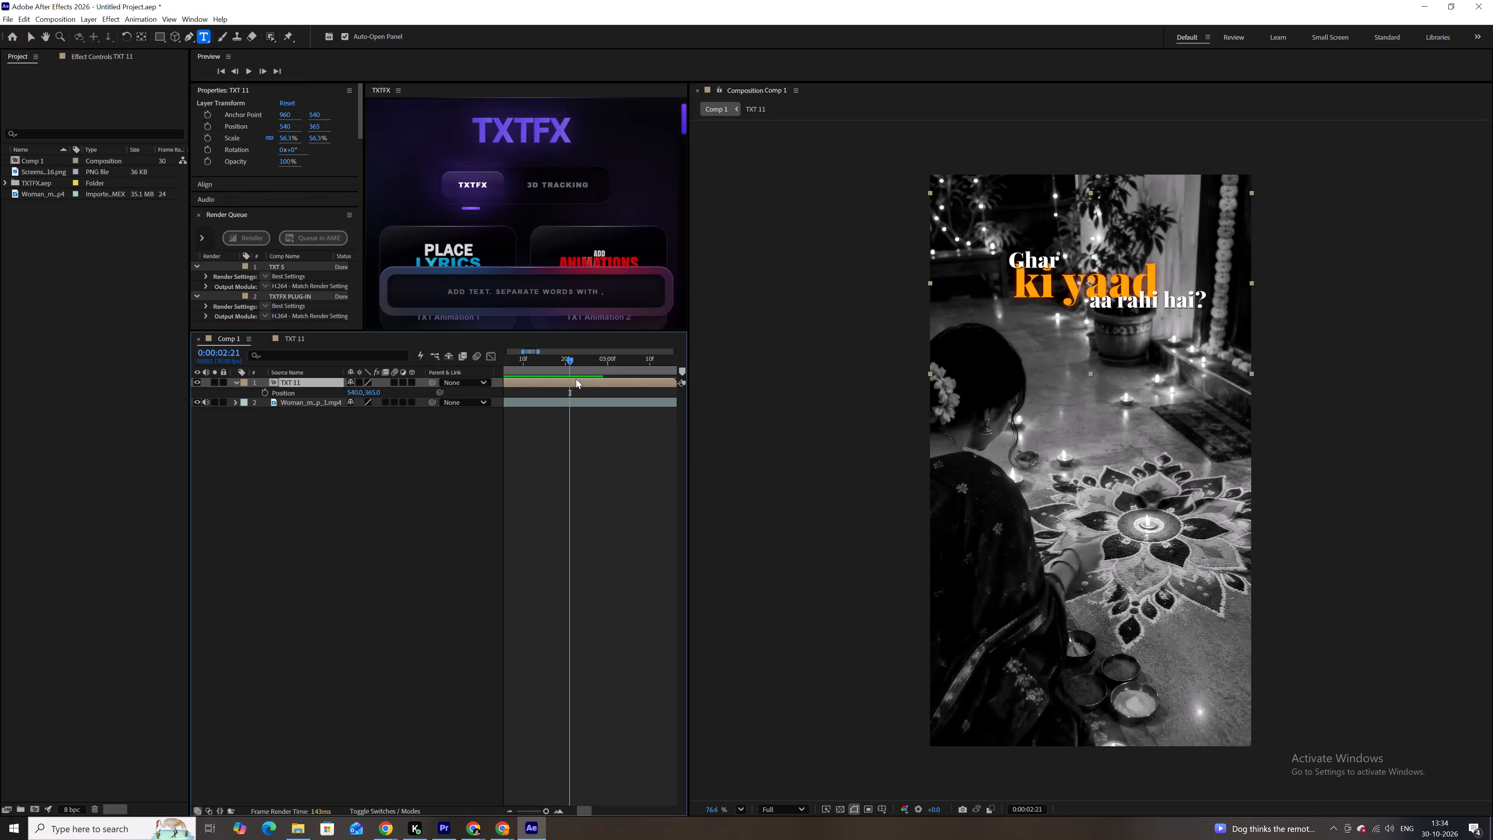
pyautogui.hotkey('ctrl', 'shift', 'd')
pyautogui.press('BackSpace')
# Preview the trimmed text ending from 0:00:02:15 and set the current time to 0:00:02:23, in the street shot.
pyautogui.click(542, 359)
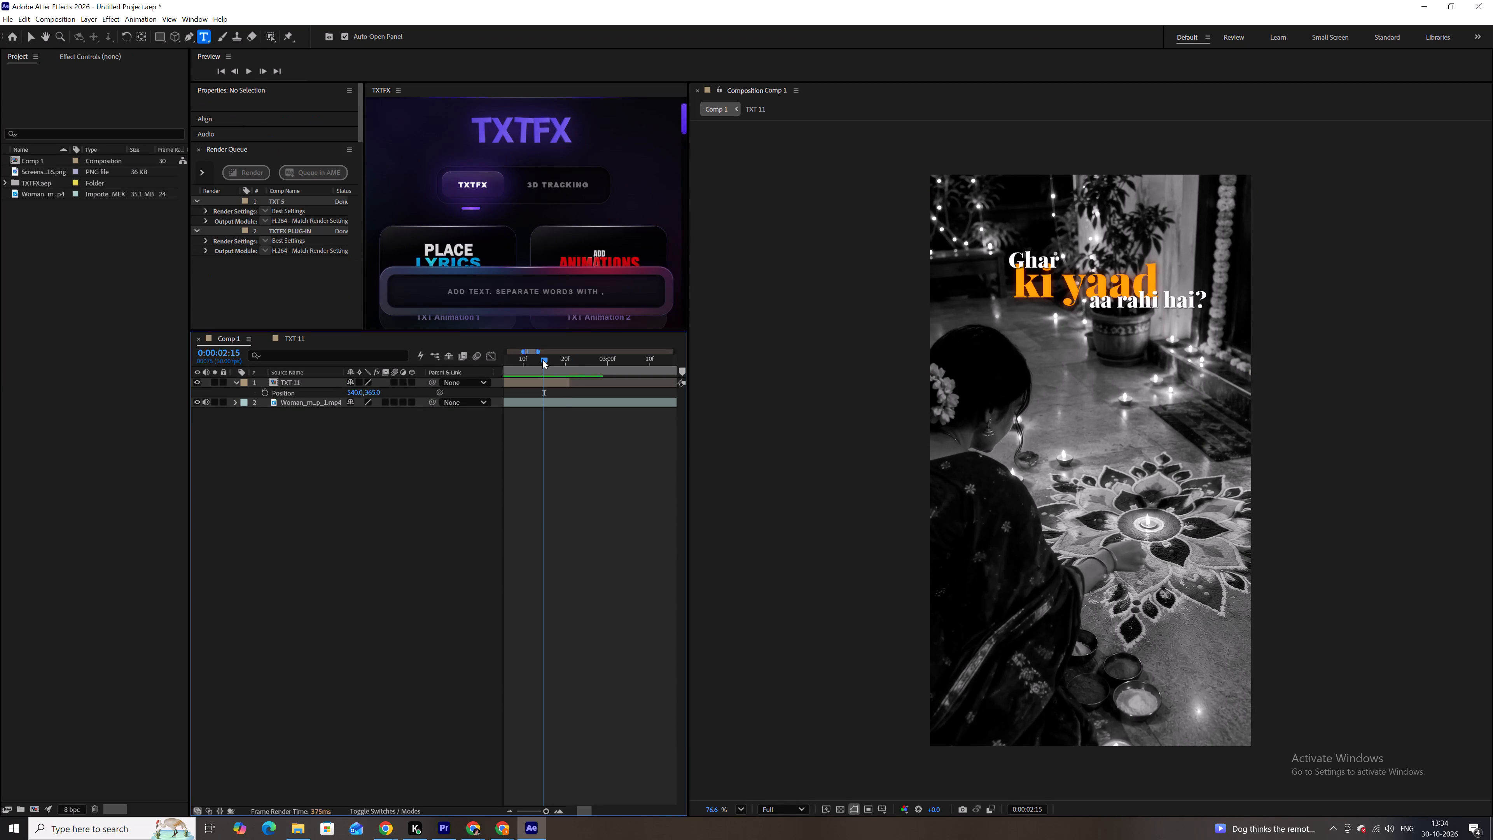
pyautogui.press('space')
pyautogui.press('space')
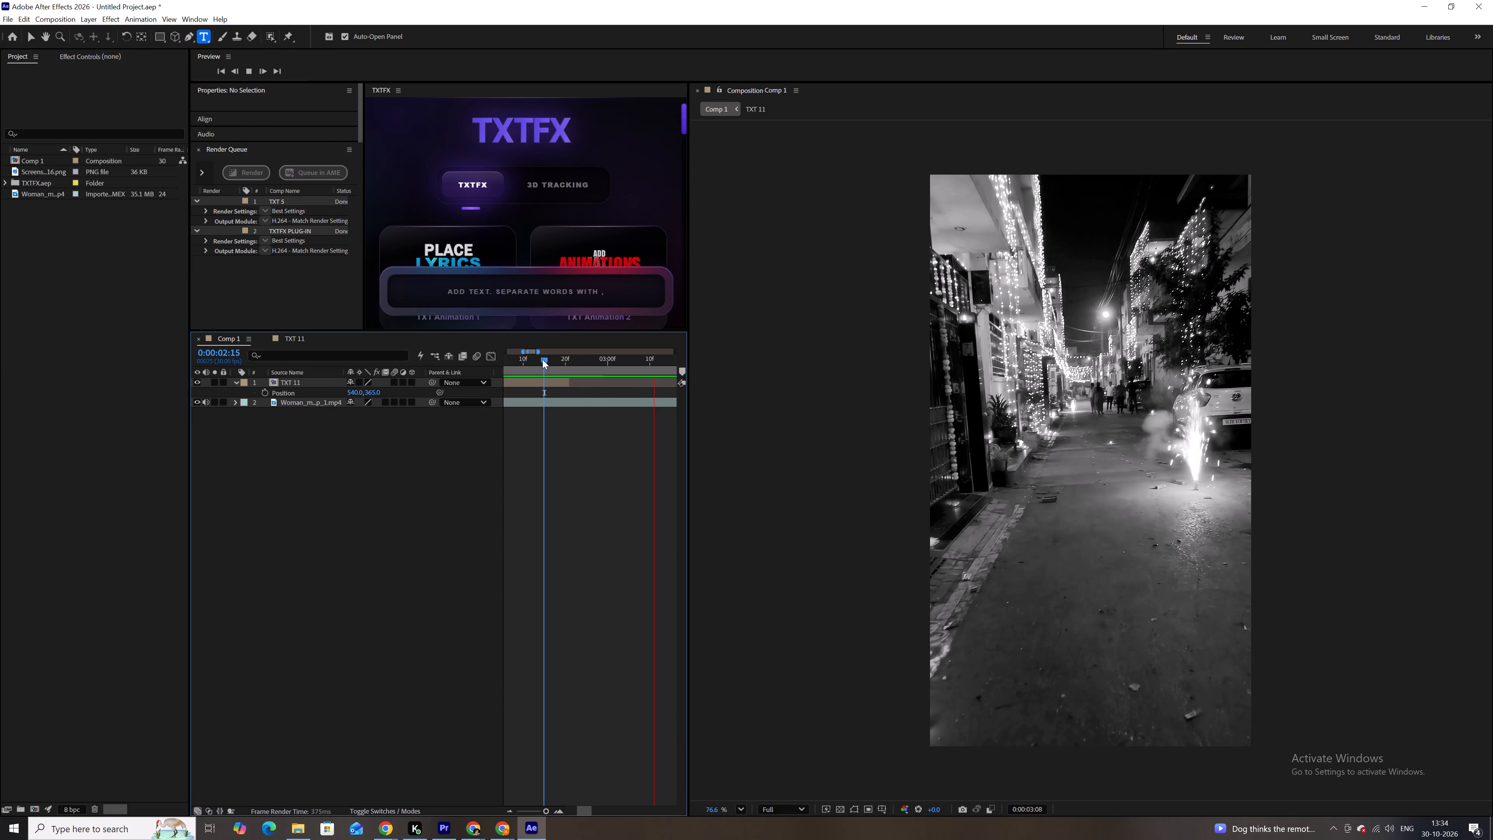
pyautogui.click(578, 363)
pyautogui.keyDown('alt'); pyautogui.scroll(-3, 584, 394); pyautogui.keyUp('alt')
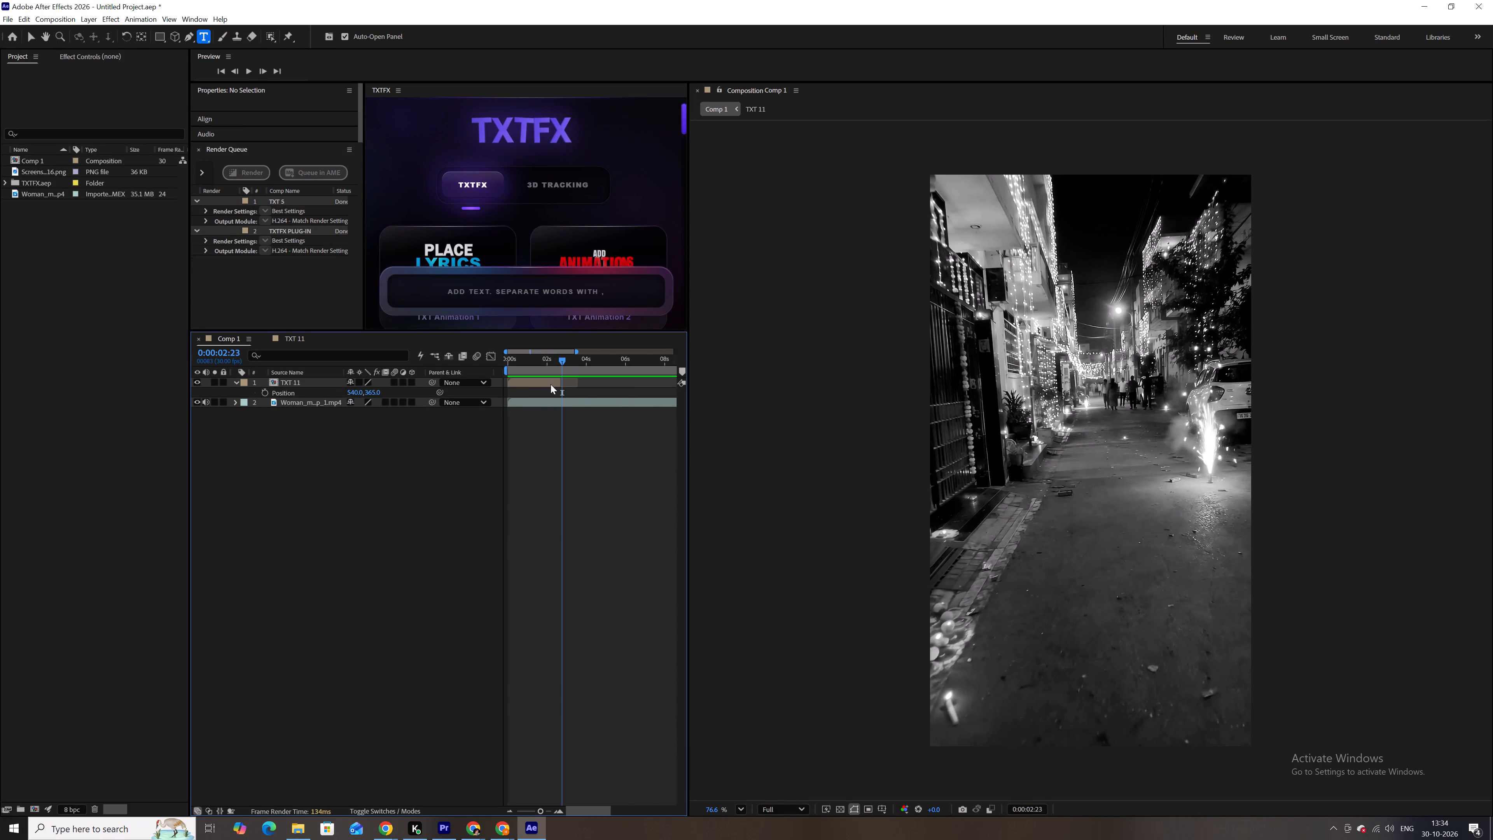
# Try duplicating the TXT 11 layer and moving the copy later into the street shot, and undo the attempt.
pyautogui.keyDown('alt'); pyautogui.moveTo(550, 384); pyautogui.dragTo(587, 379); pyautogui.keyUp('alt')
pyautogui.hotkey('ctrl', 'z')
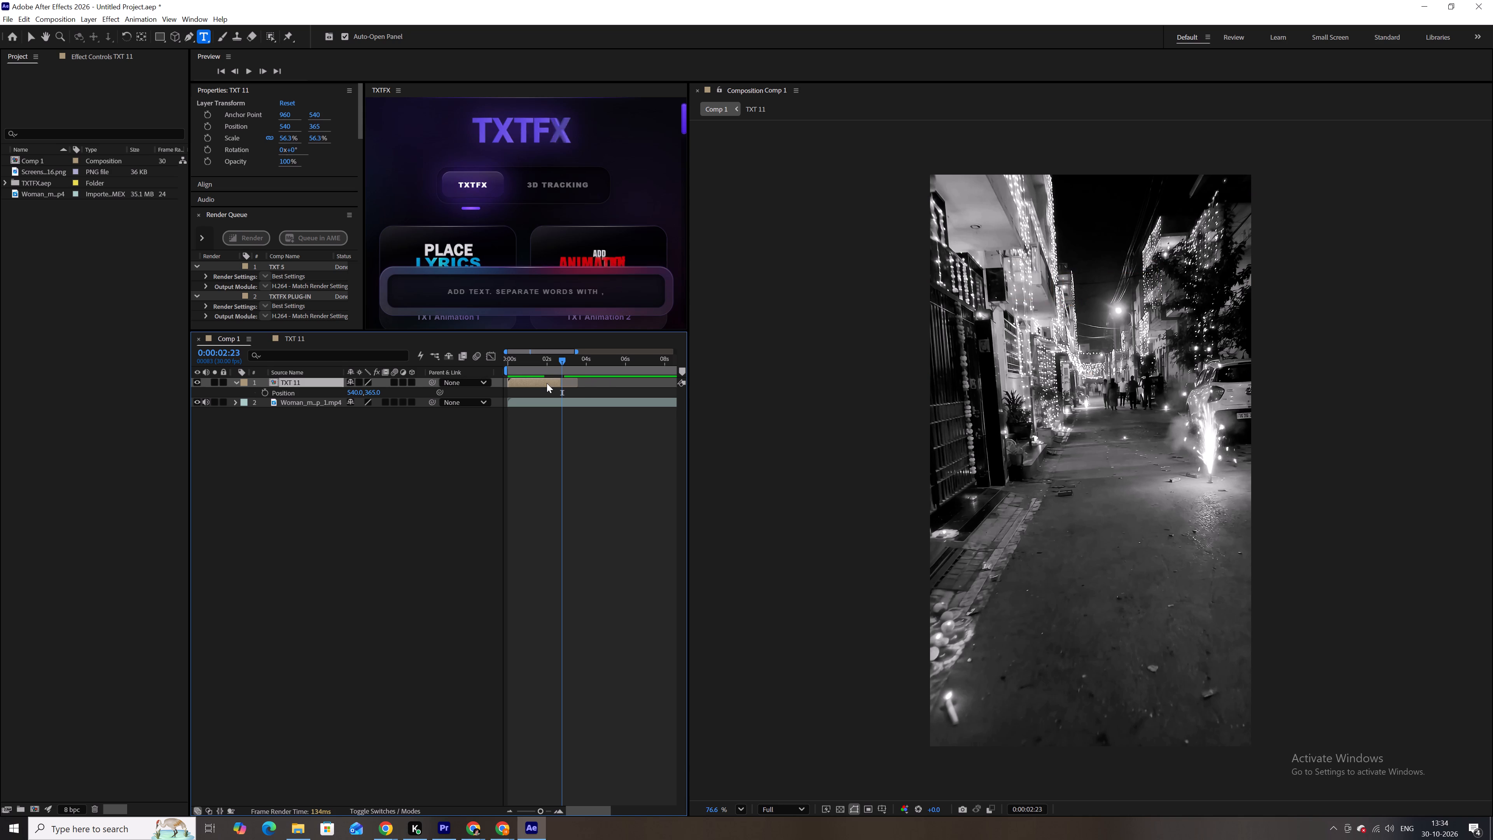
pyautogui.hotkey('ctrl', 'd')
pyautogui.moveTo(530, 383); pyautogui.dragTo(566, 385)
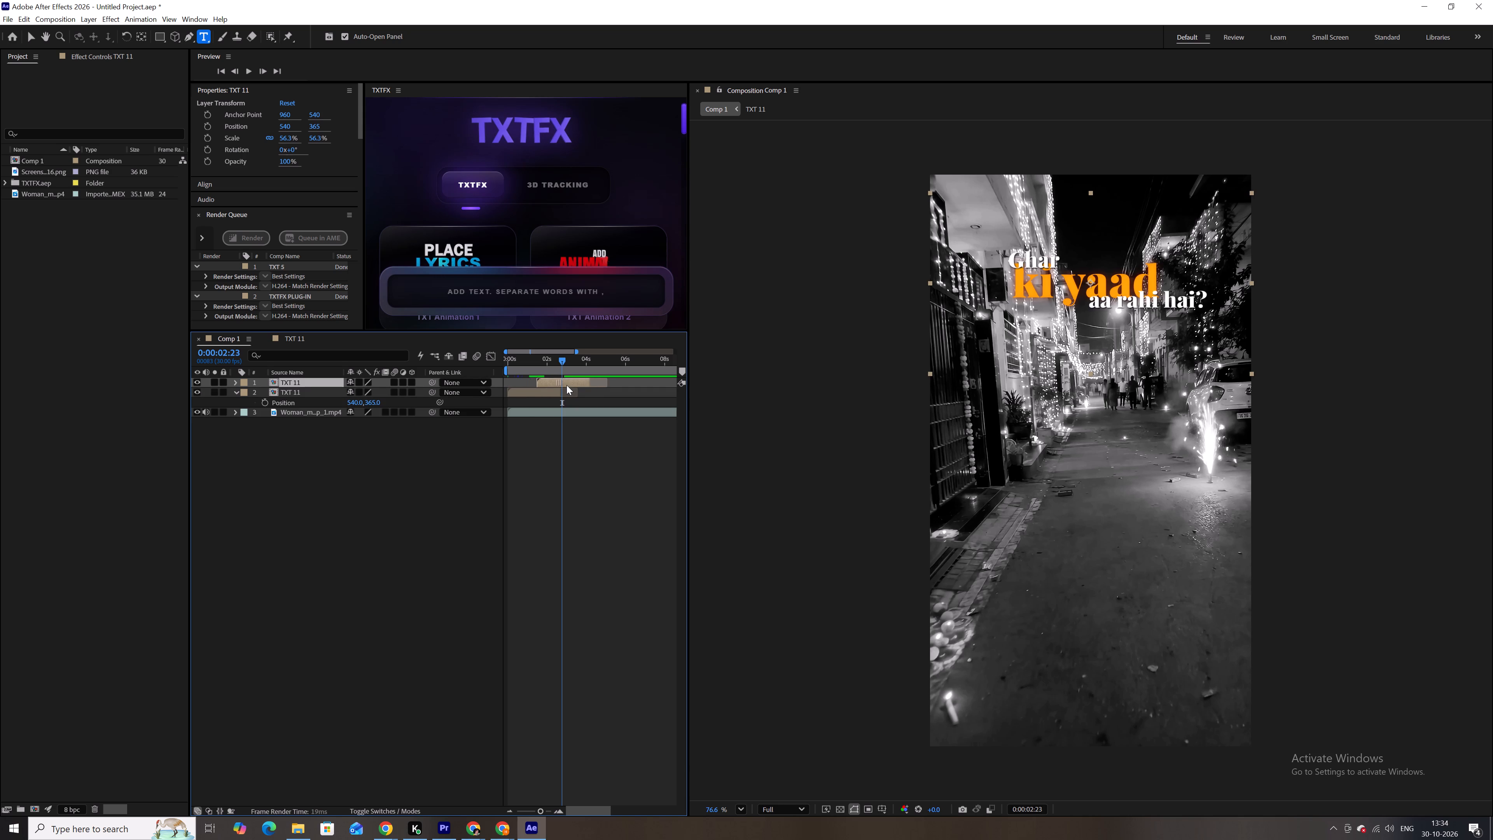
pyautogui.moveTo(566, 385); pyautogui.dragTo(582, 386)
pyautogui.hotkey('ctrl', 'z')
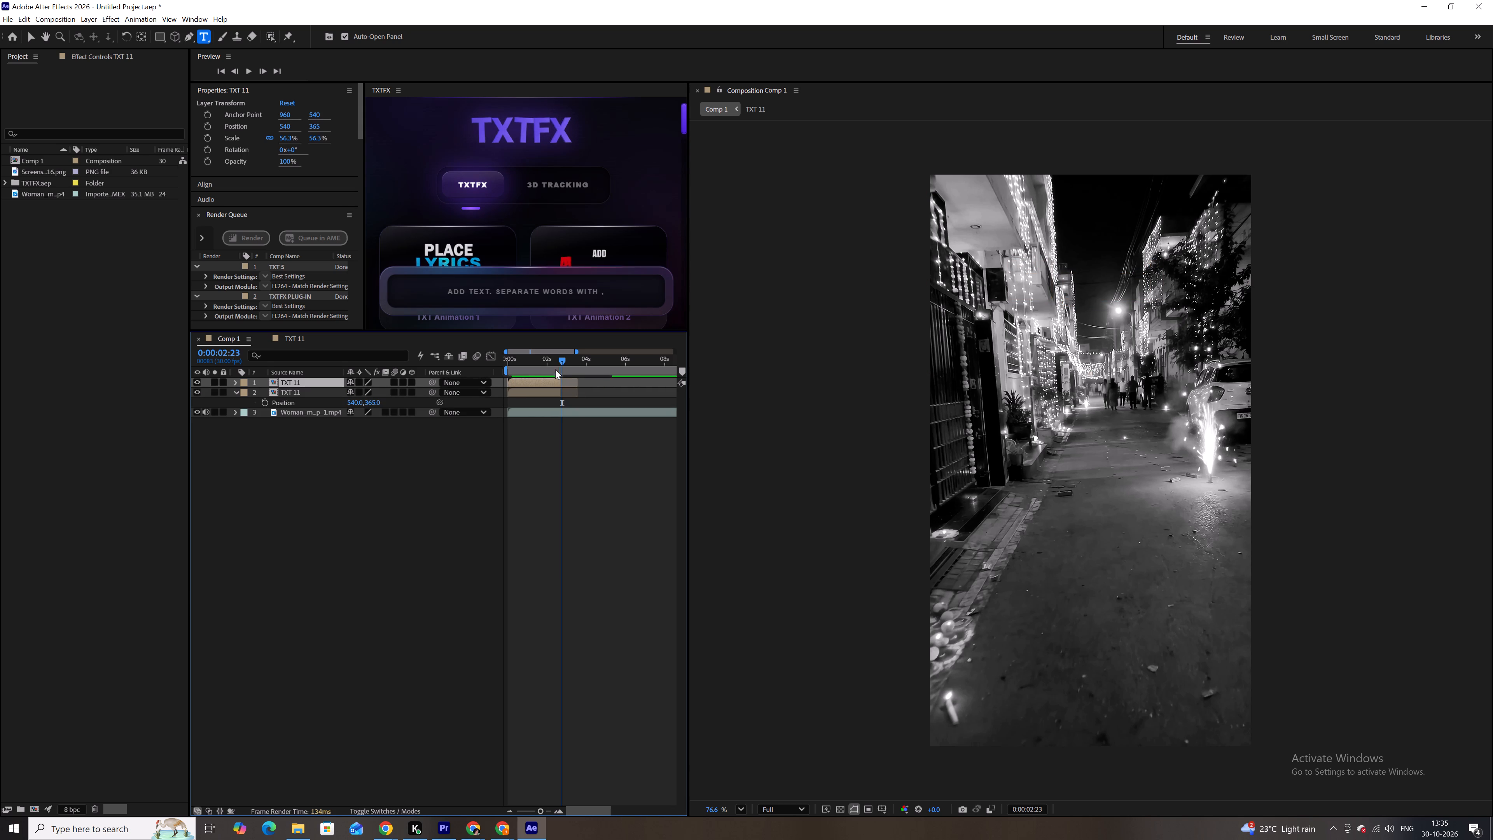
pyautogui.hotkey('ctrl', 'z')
# Apply TXTFX's TXT Animation 11 to Comp 1 at 0:00:02:23 and play the stretch leading up to it.
pyautogui.scroll(-12, 557, 240)
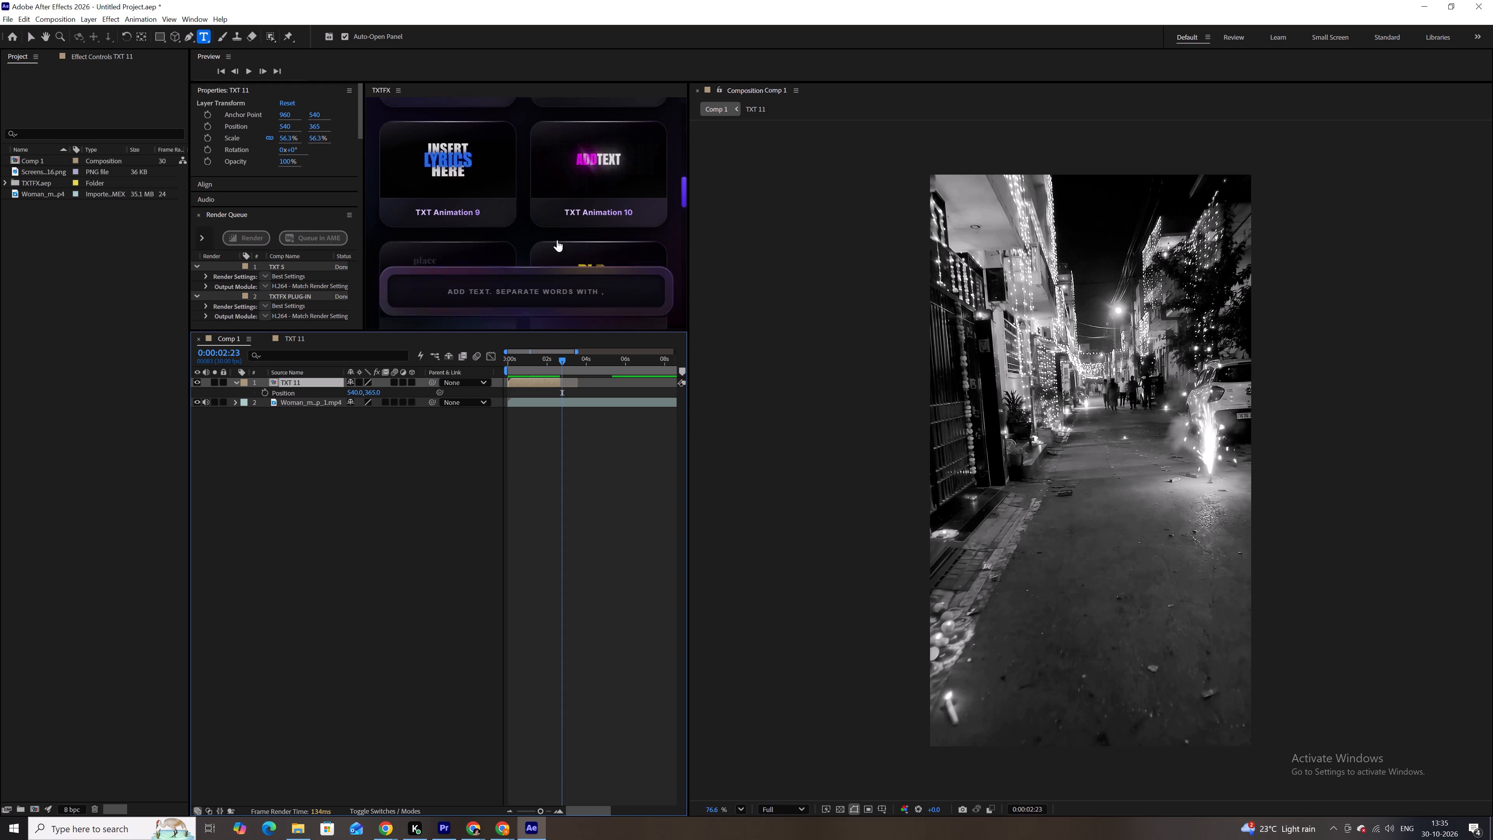
pyautogui.click(472, 182)
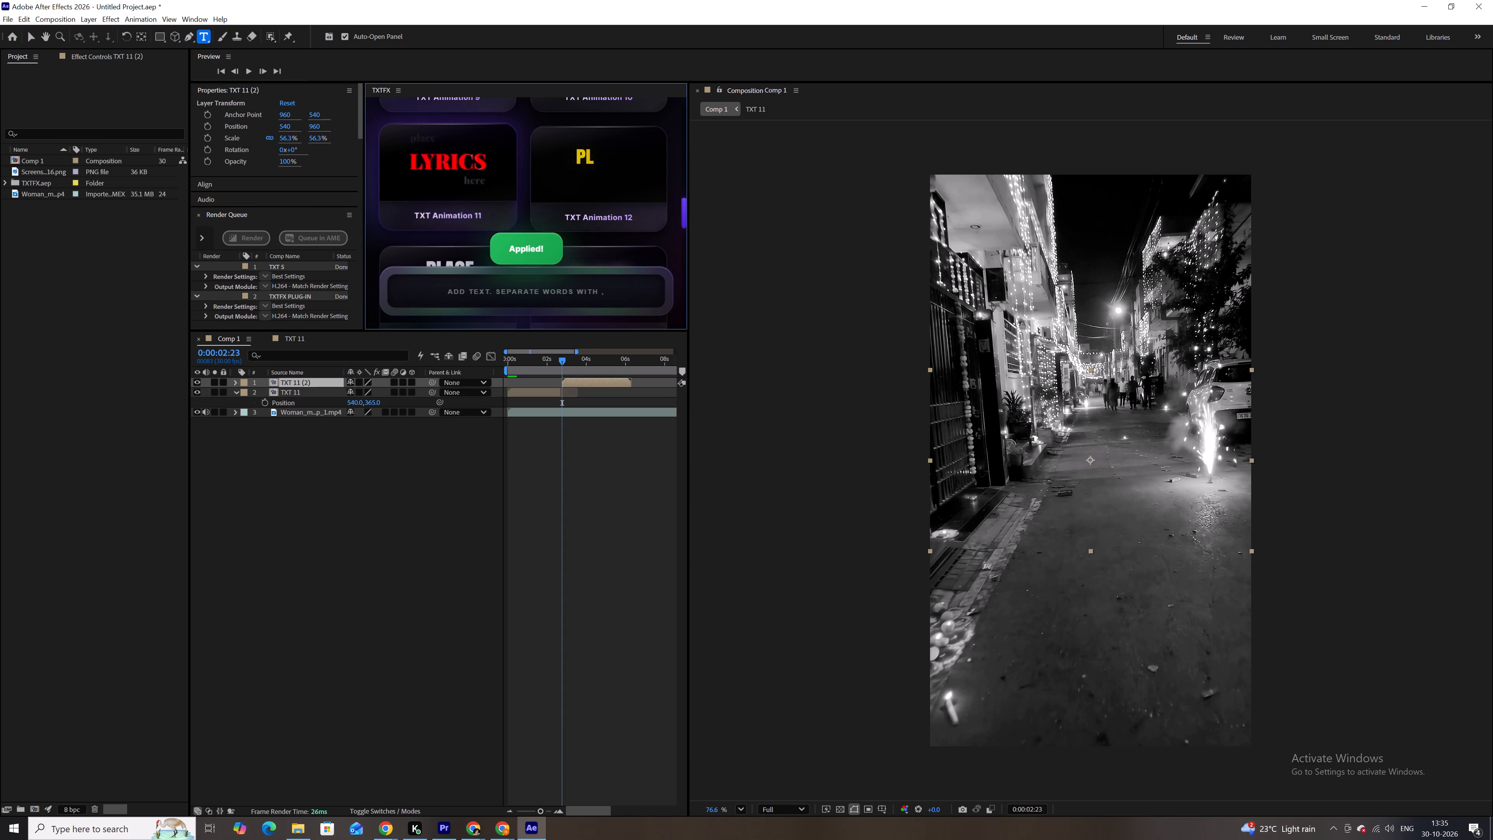
pyautogui.click(545, 364)
pyautogui.press('space')
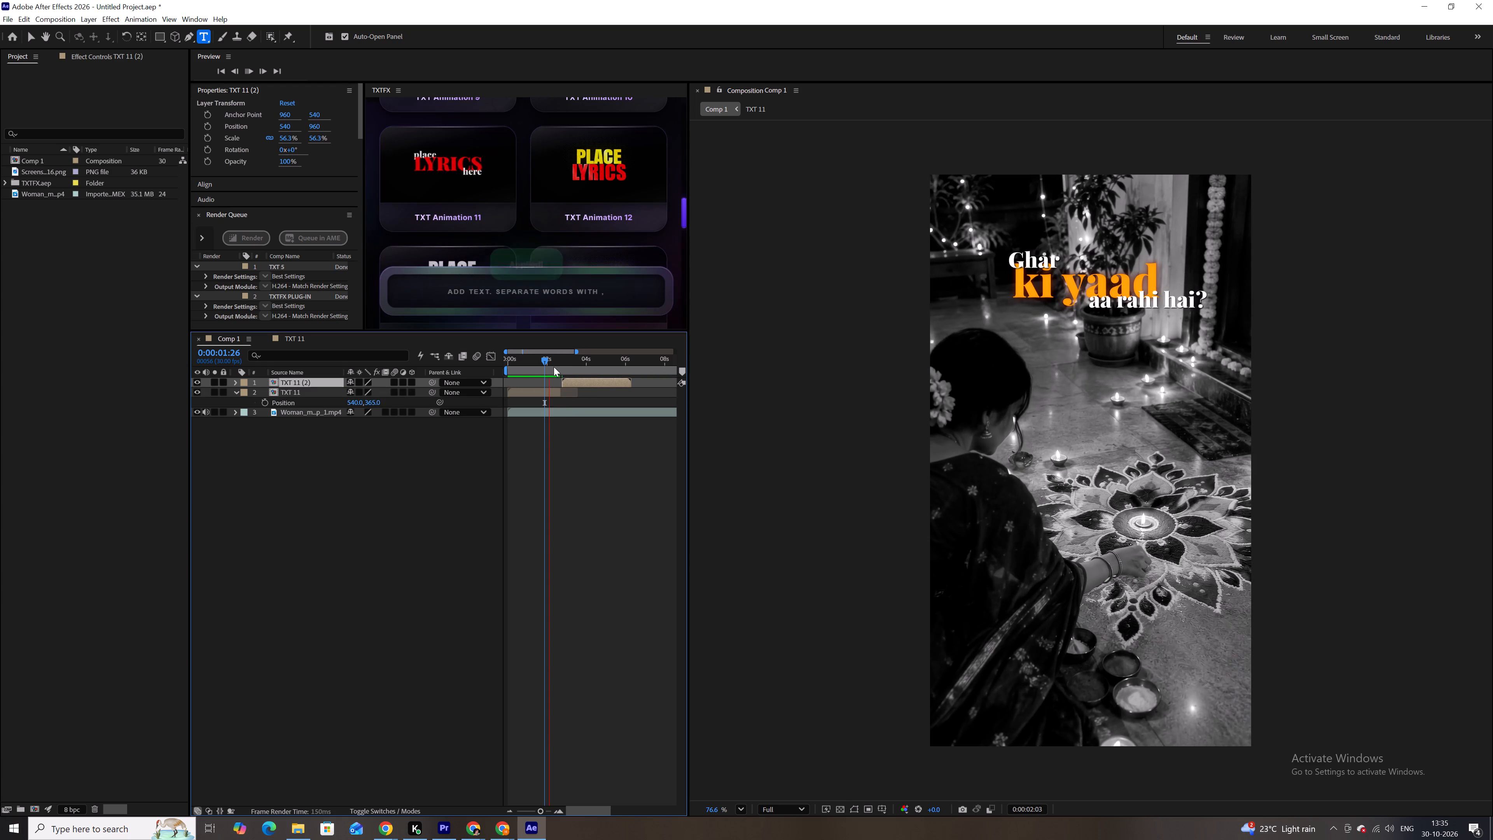
pyautogui.press('space')
# Open the TXT 11 (2) composition with its placeholder text layers.
pyautogui.doubleClick(576, 385)
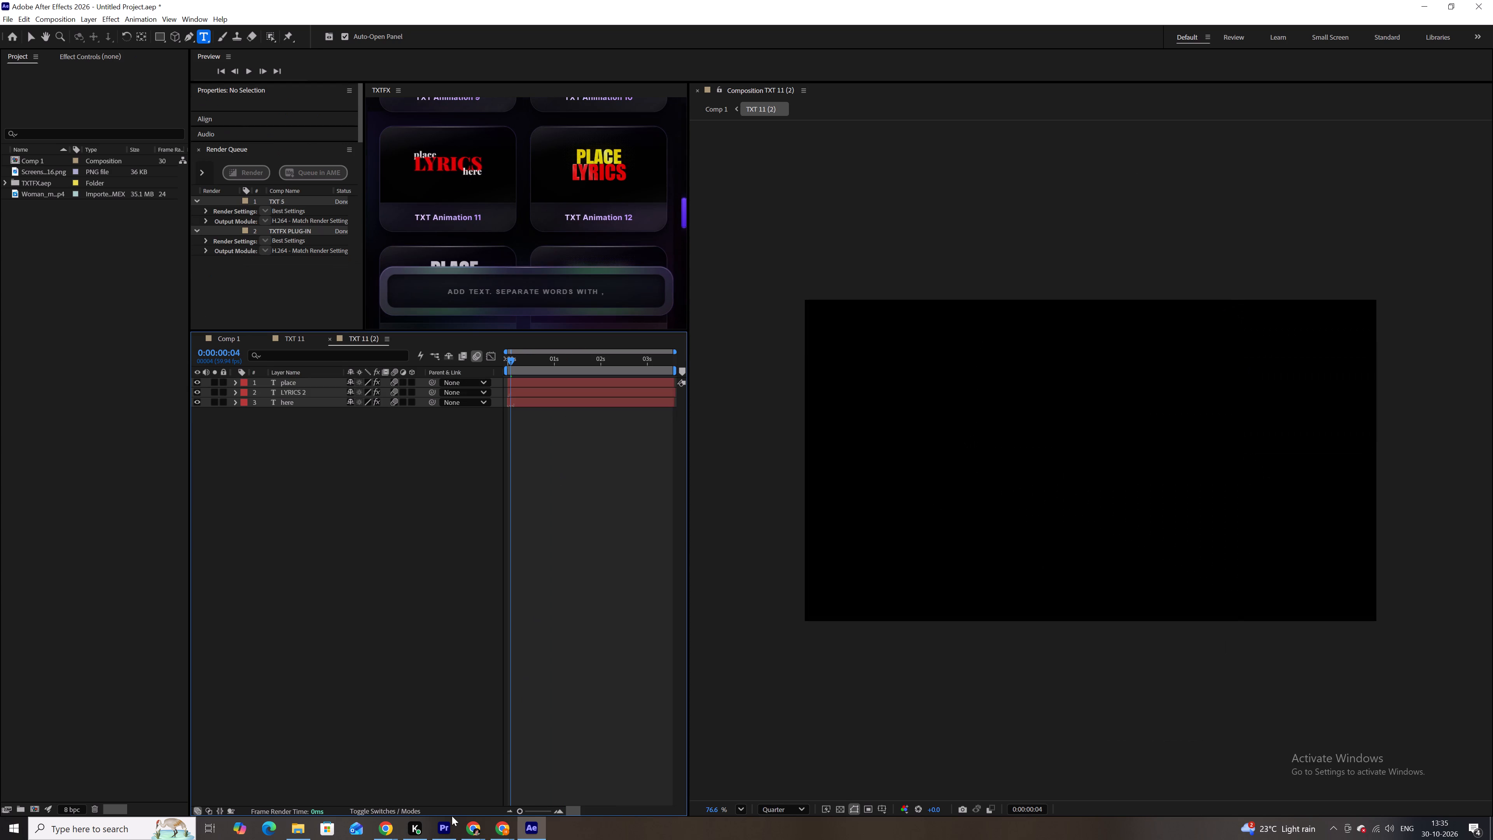
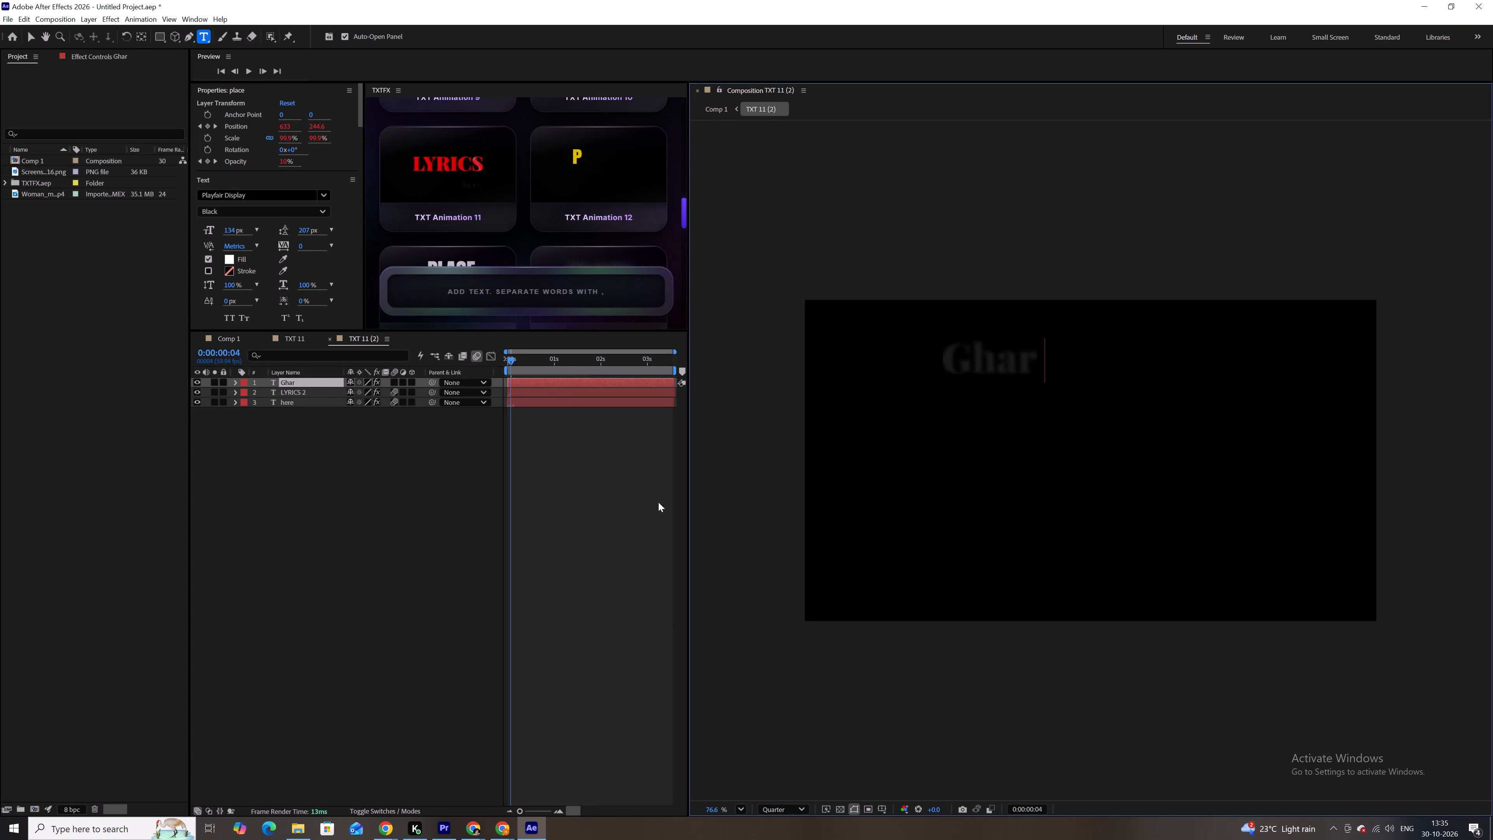
# Replace the text of the large red LYRICS 2 layer with the word "nahi" from the copied line.
pyautogui.click(647, 504)
pyautogui.doubleClick(544, 392)
pyautogui.hotkey('ctrl', 'v')
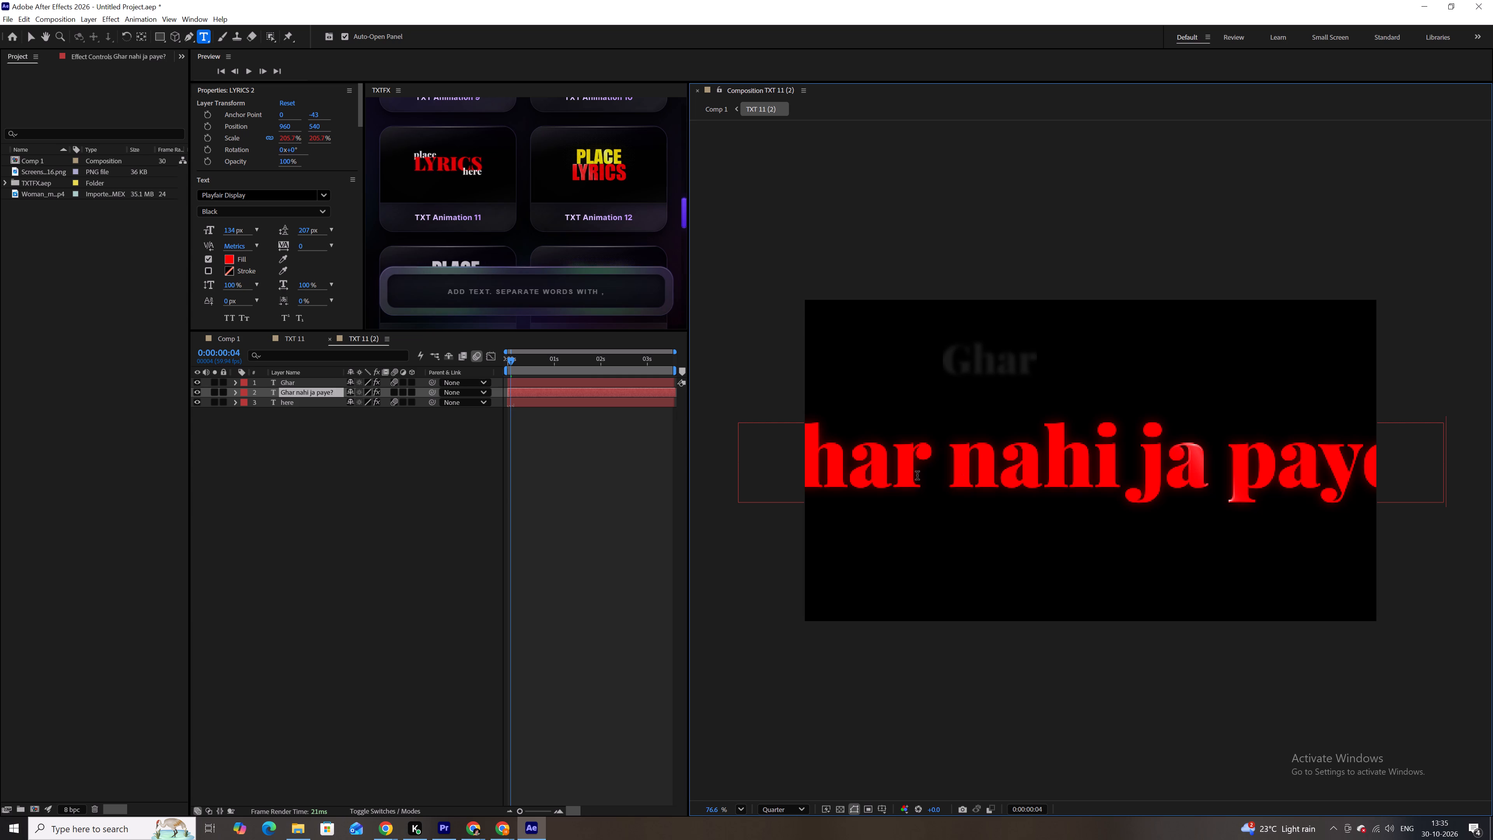
pyautogui.moveTo(933, 472); pyautogui.dragTo(722, 494)
pyautogui.press('BackSpace')
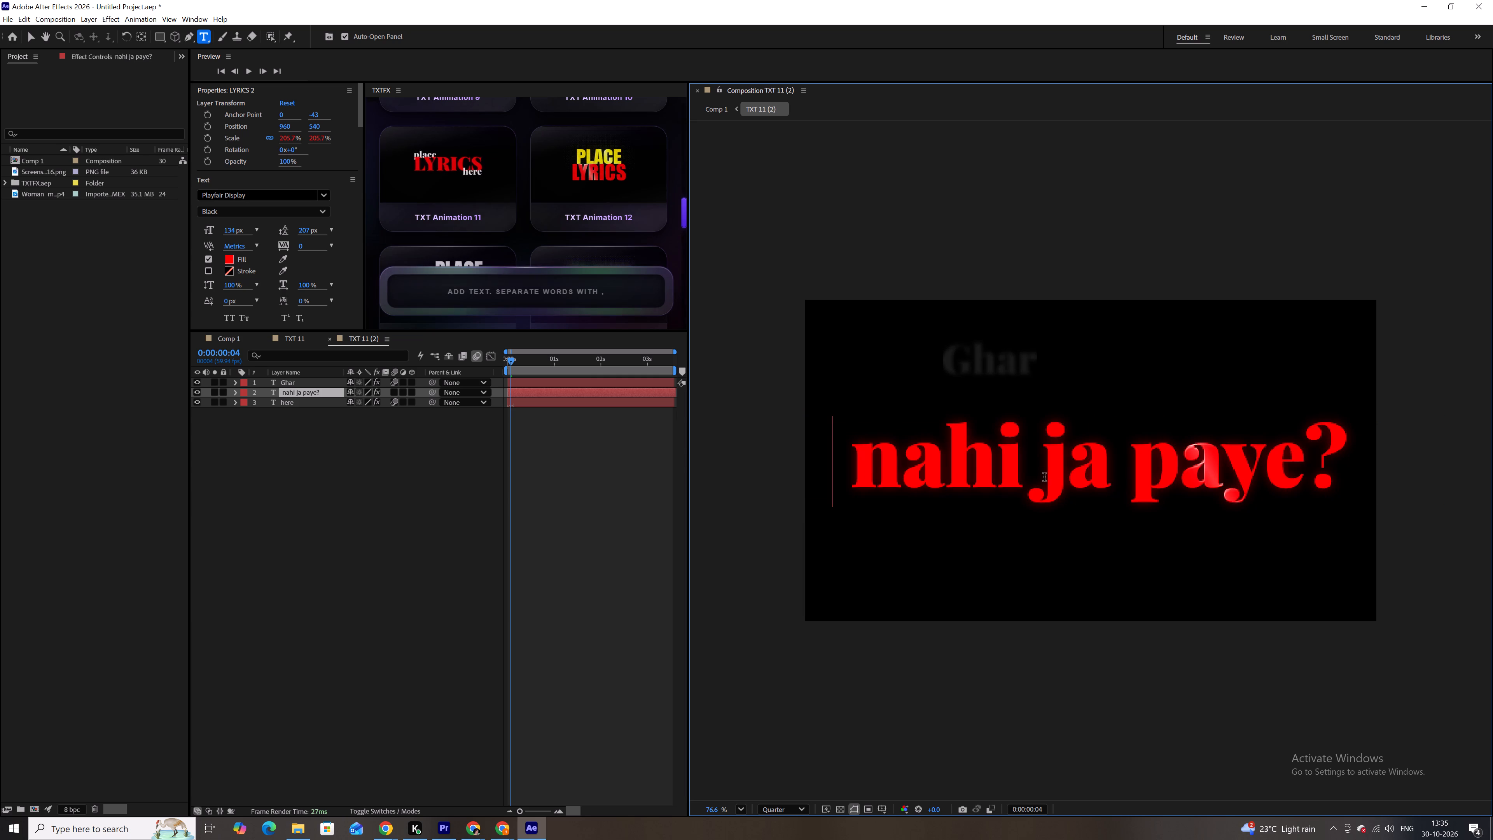
pyautogui.moveTo(1043, 476); pyautogui.dragTo(1351, 462)
pyautogui.press('BackSpace')
pyautogui.click(522, 538)
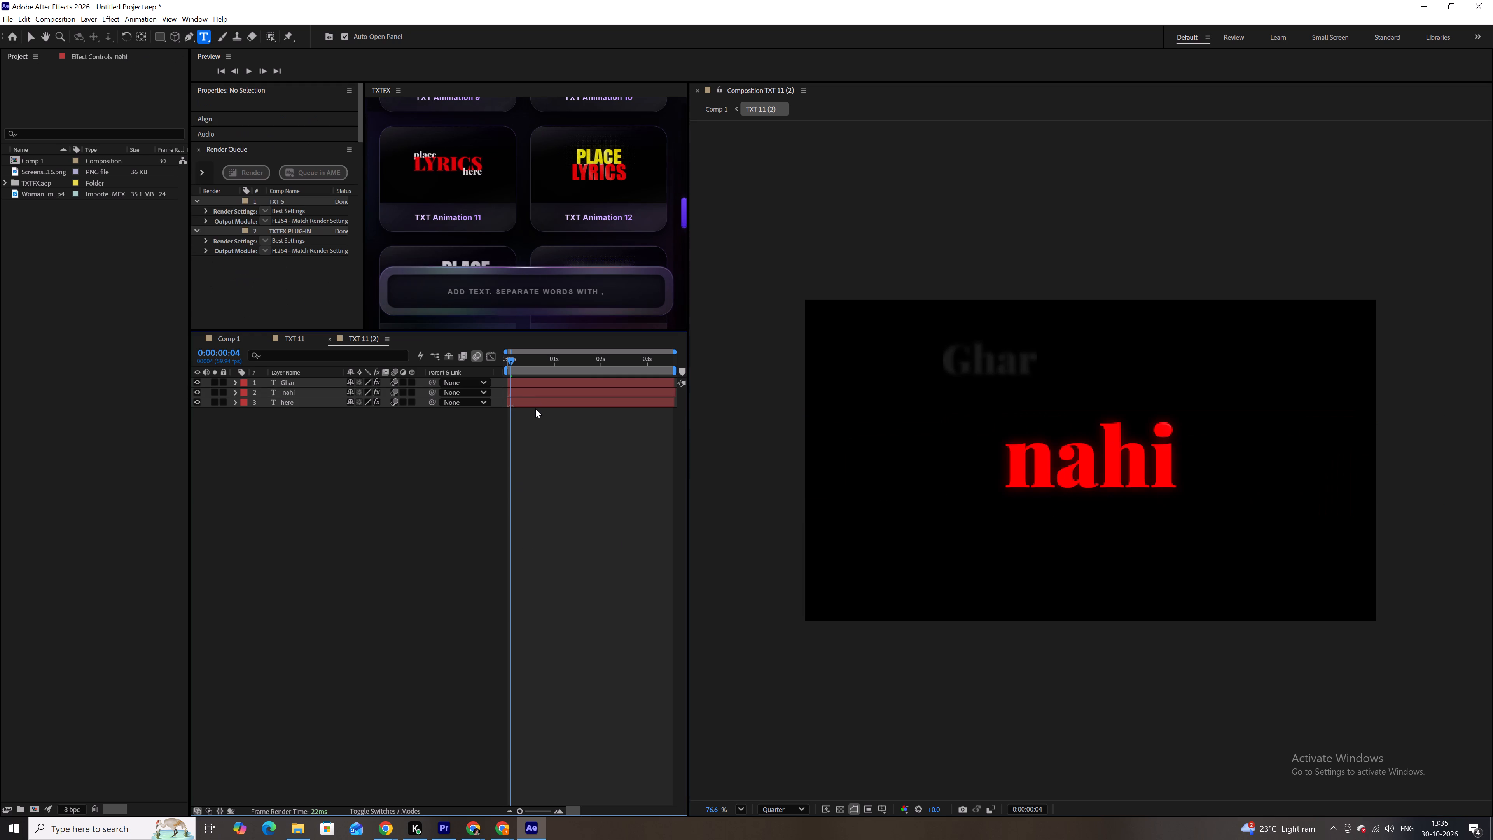
# Replace the text of the "here" layer with "ja paye?" from the copied line.
pyautogui.doubleClick(537, 401)
pyautogui.hotkey('ctrl', 'c')
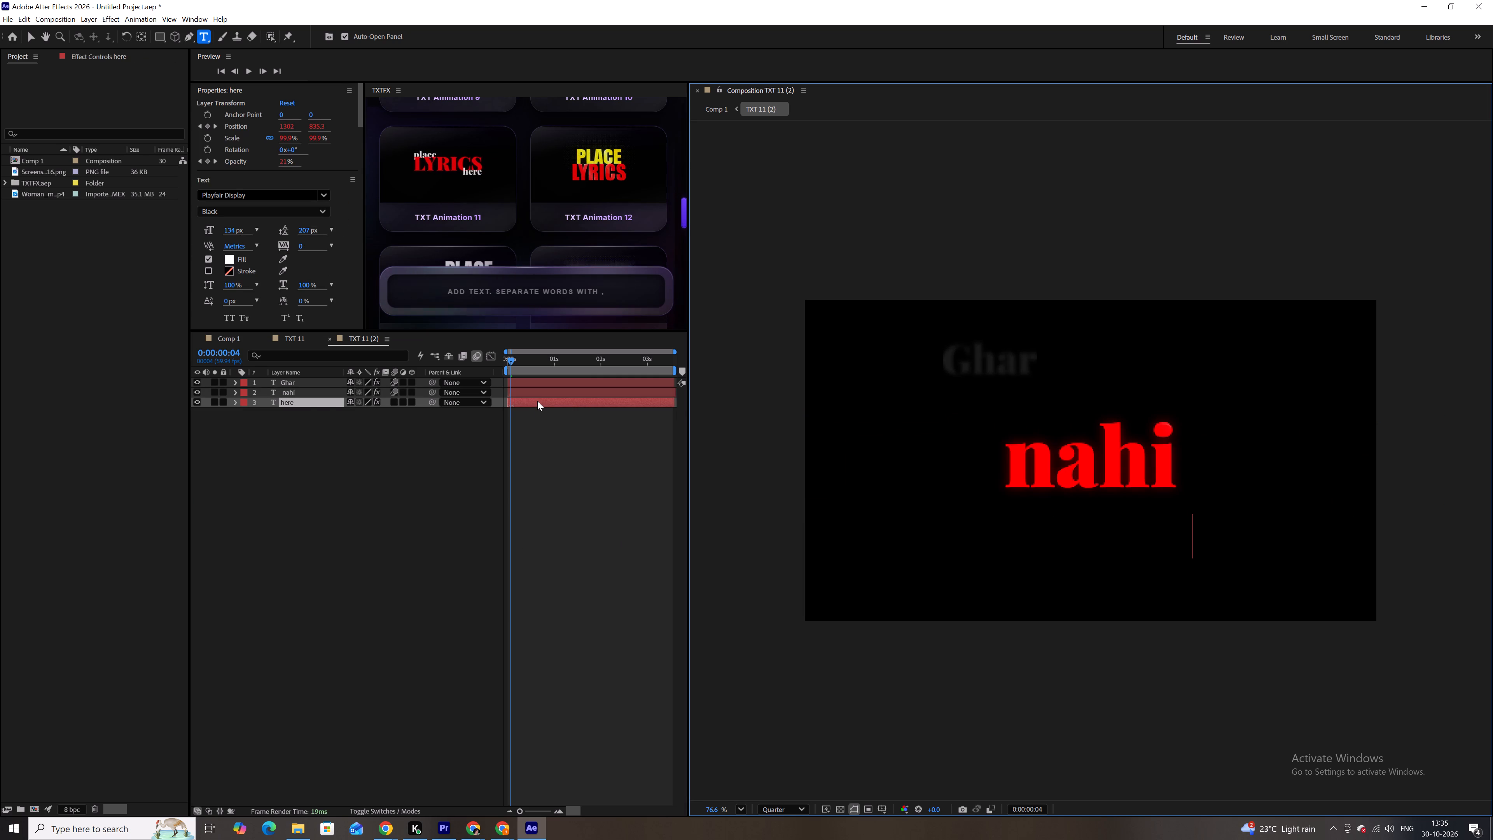
pyautogui.hotkey('ctrl', 'v')
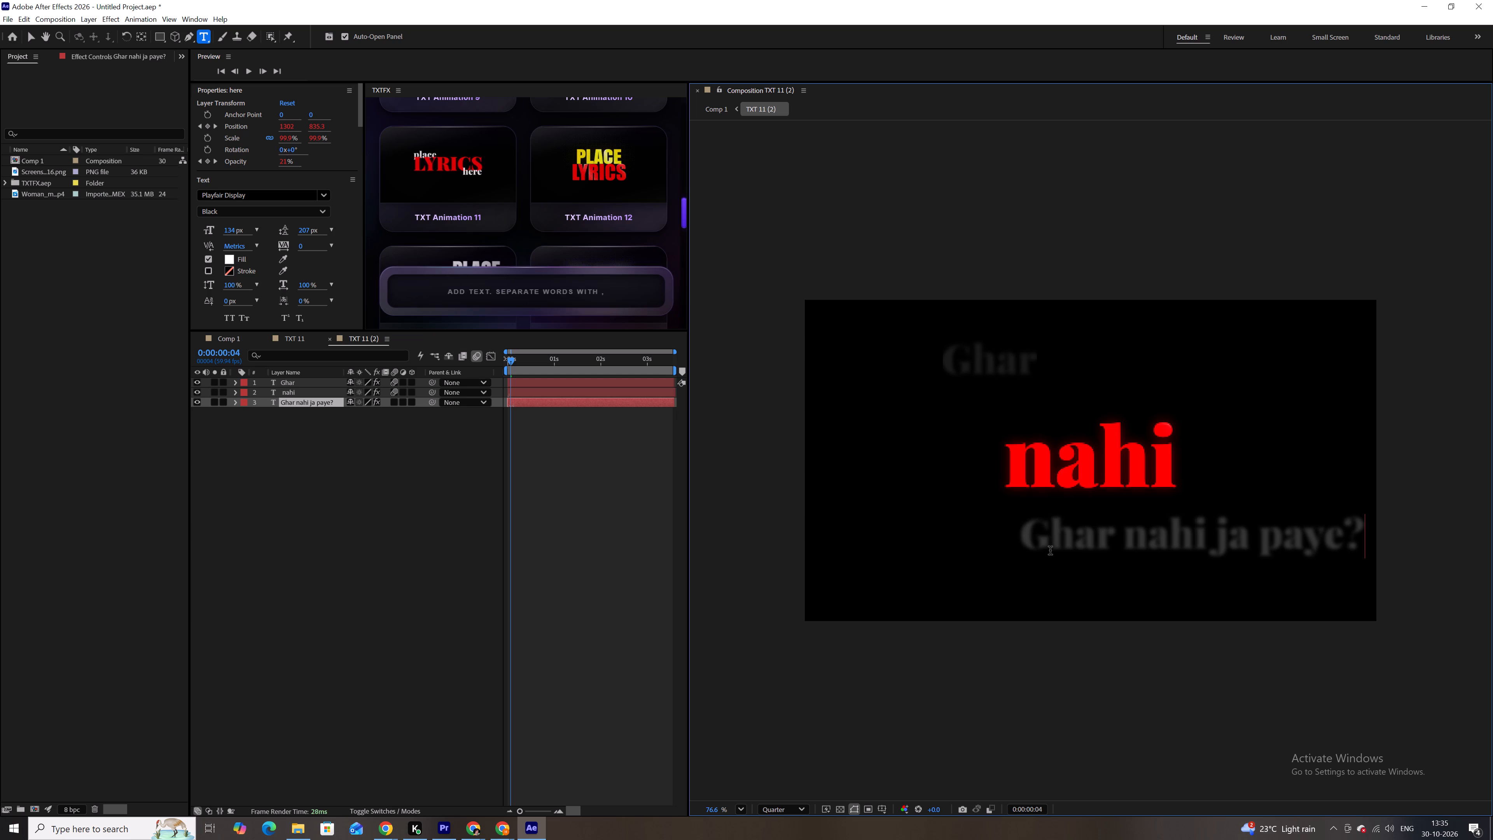
pyautogui.moveTo(1022, 541); pyautogui.dragTo(1211, 551)
pyautogui.press('BackSpace')
pyautogui.click(670, 553)
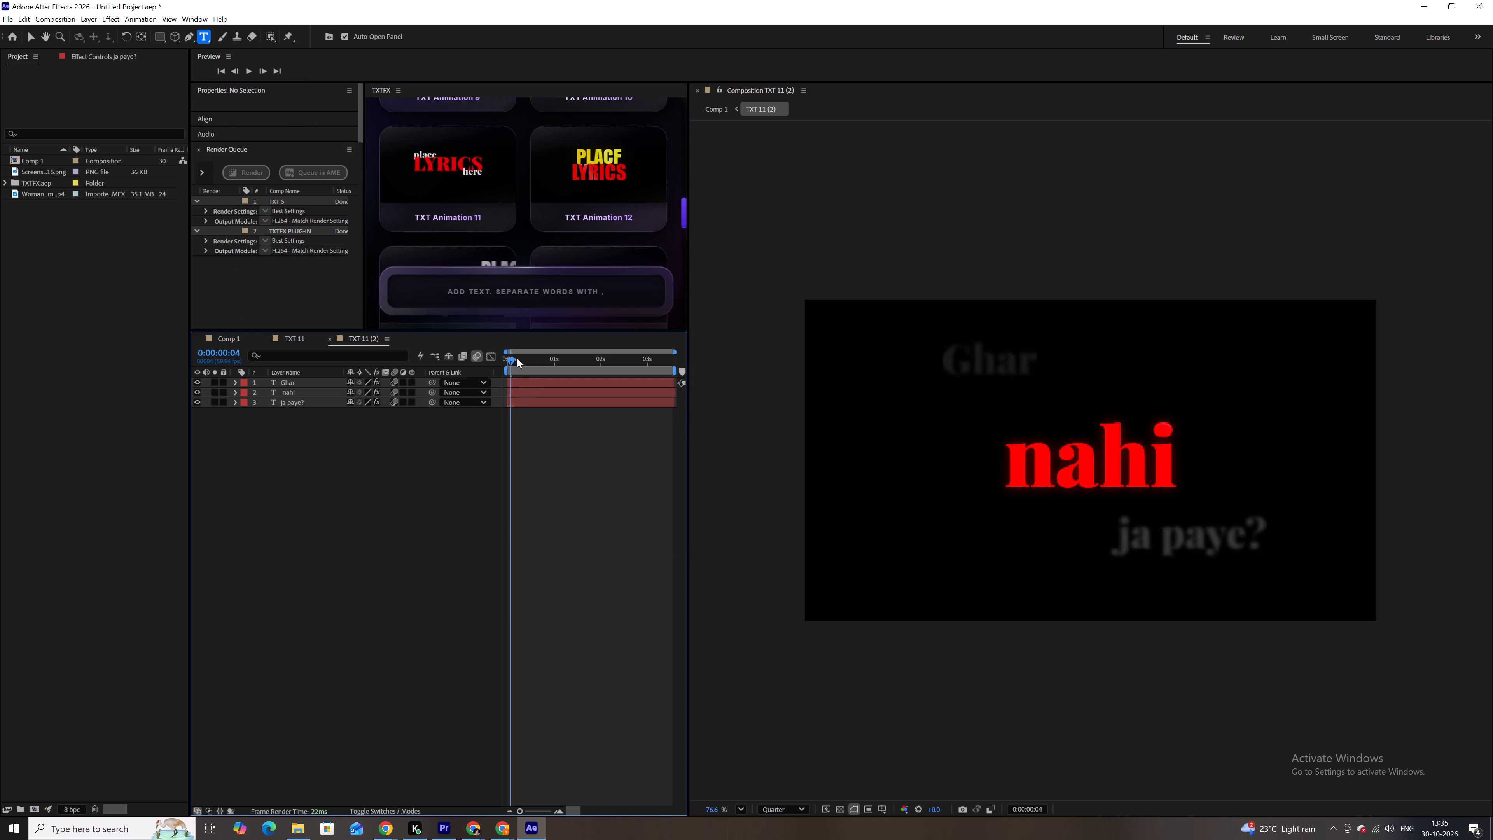
# Preview the title animation and recolour the word "nahi" with the orange sampled from the mango screenshot's thumbnail.
pyautogui.moveTo(517, 358); pyautogui.dragTo(481, 367)
pyautogui.press('space')
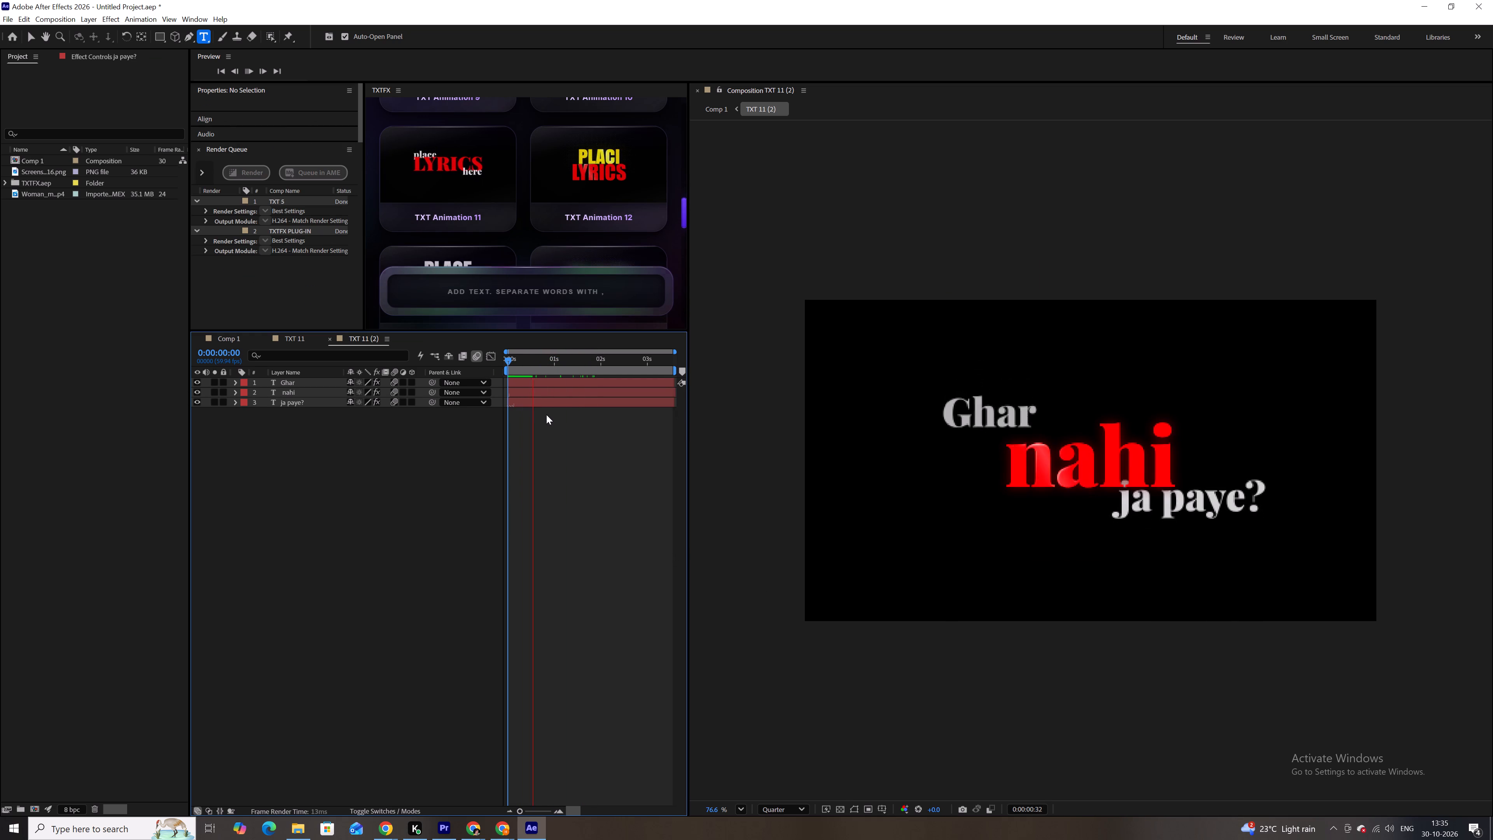
pyautogui.press('space')
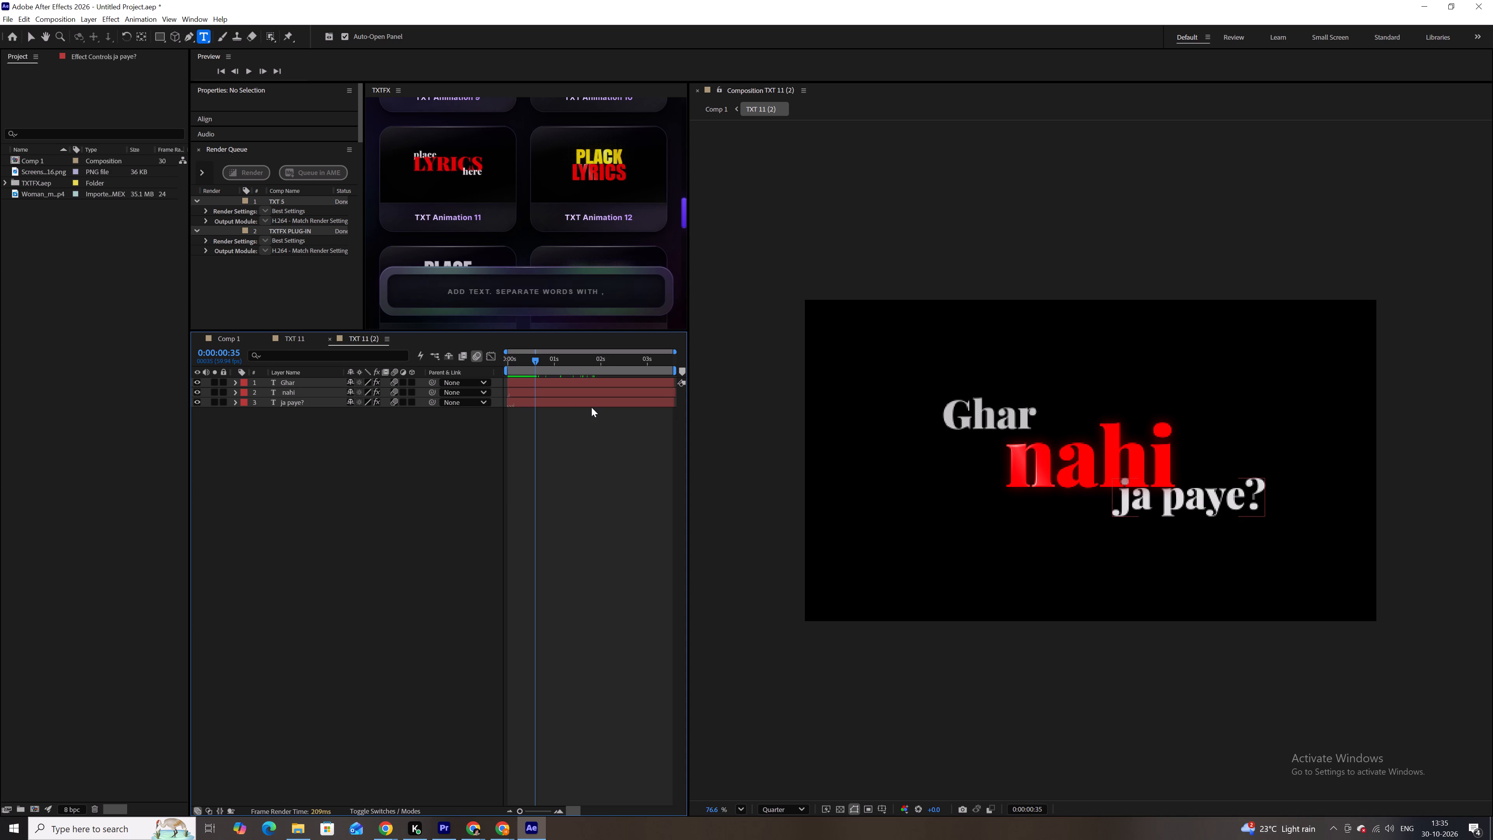
pyautogui.click(590, 402)
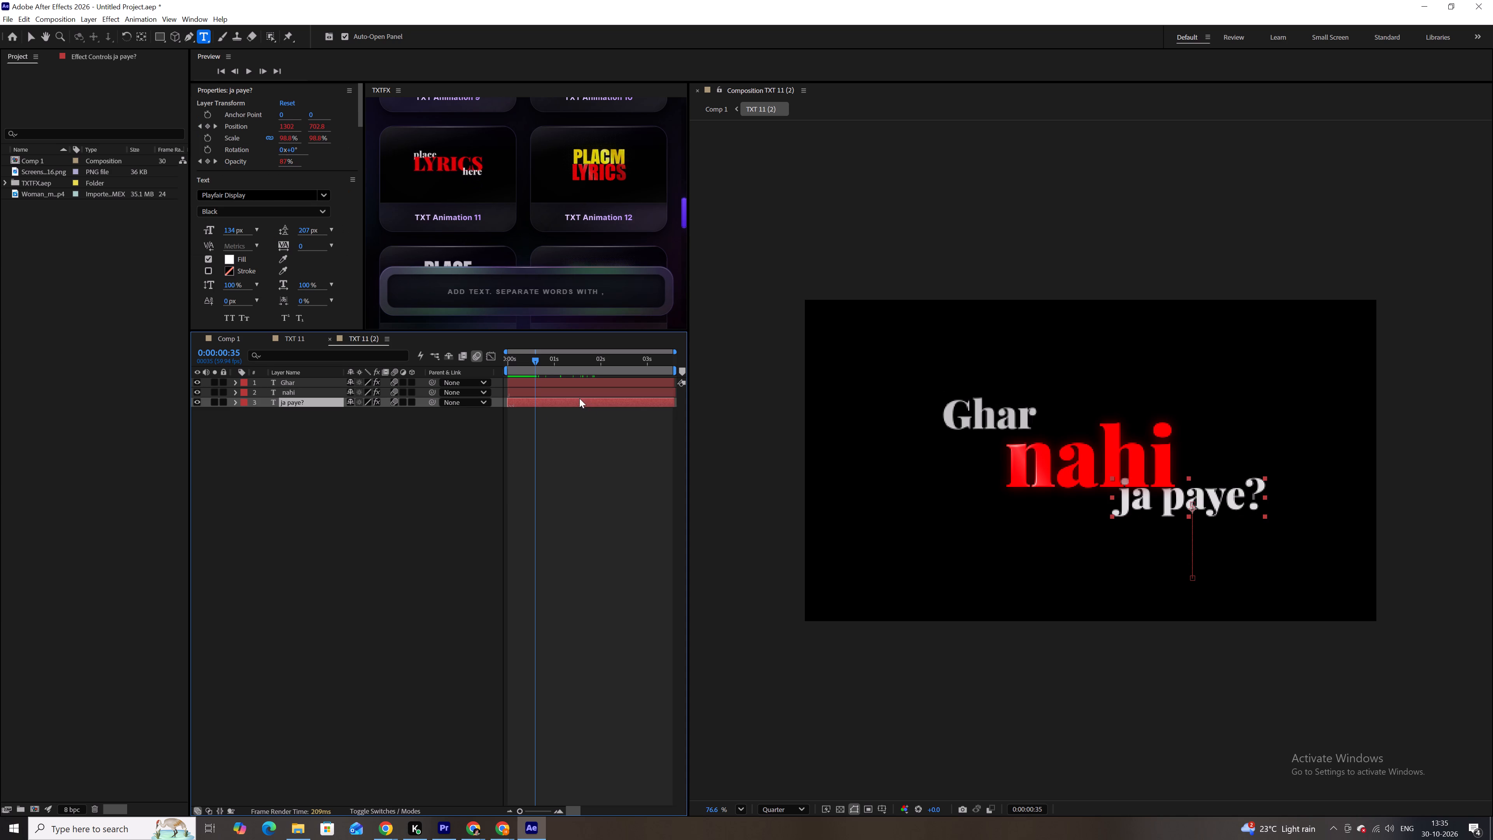
pyautogui.click(568, 392)
pyautogui.click(65, 191)
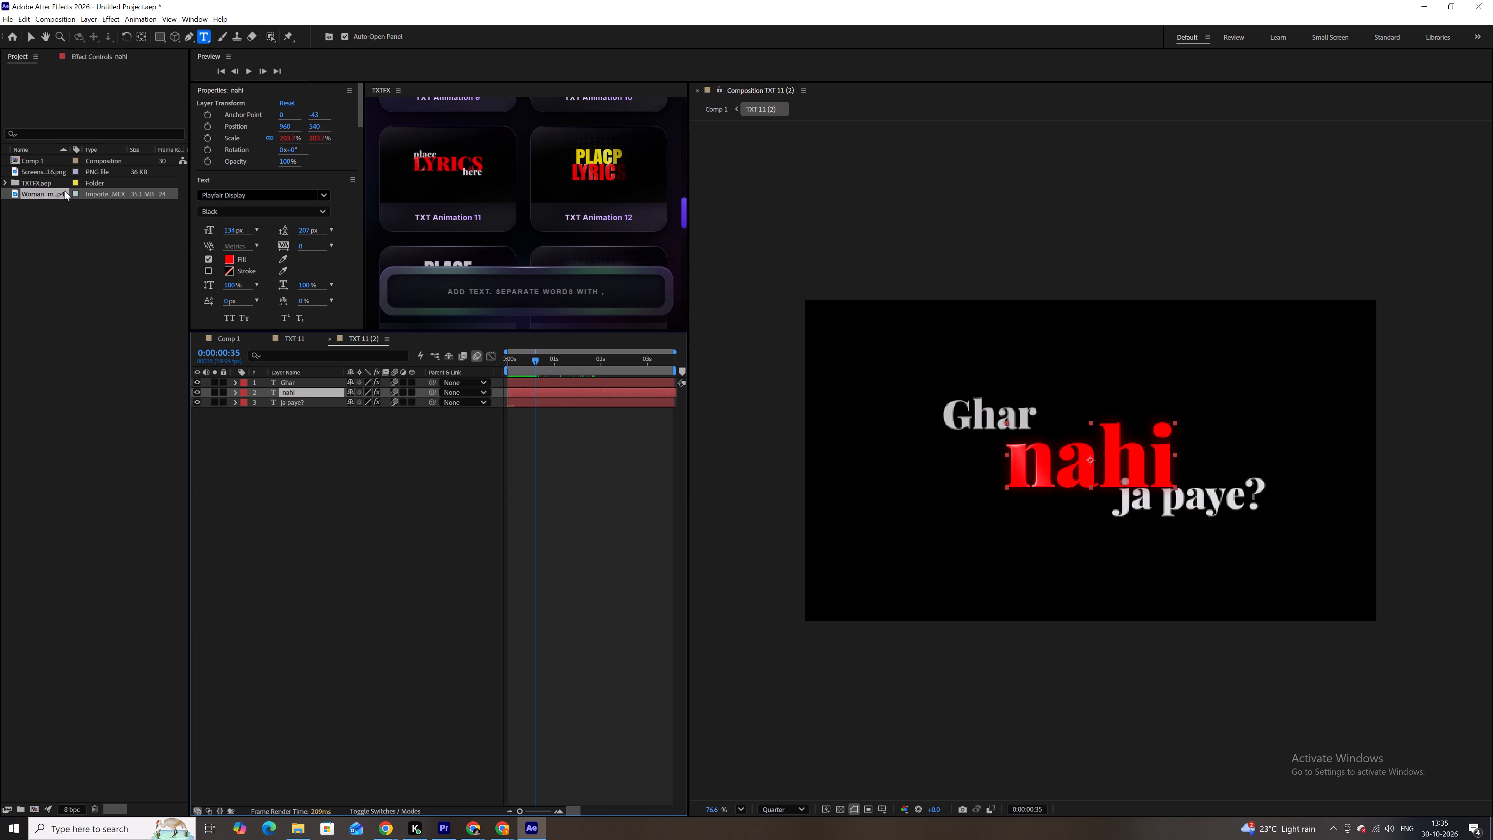
pyautogui.click(52, 184)
pyautogui.click(32, 172)
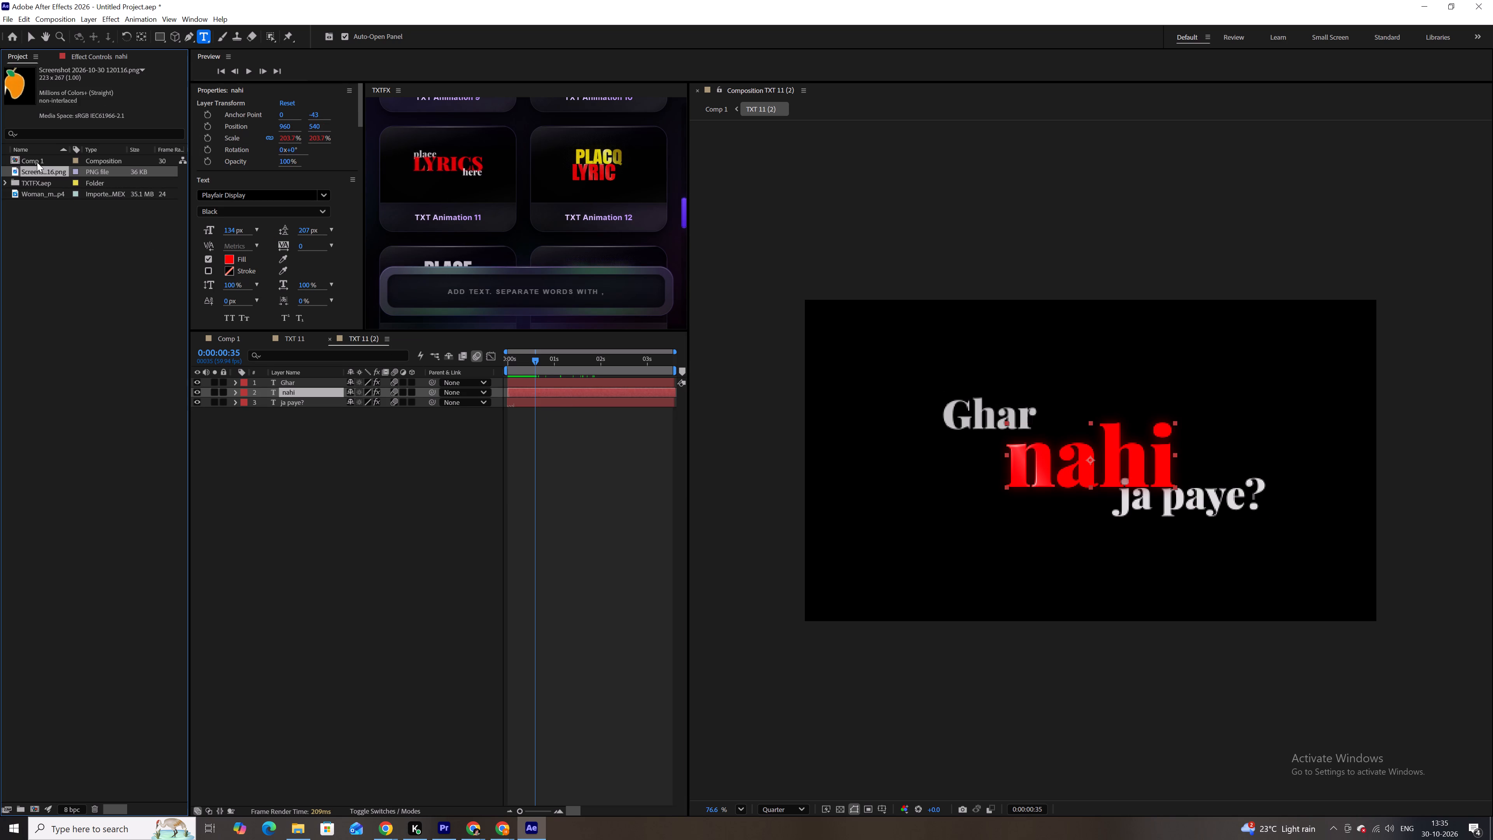
pyautogui.doubleClick(579, 390)
pyautogui.click(286, 264)
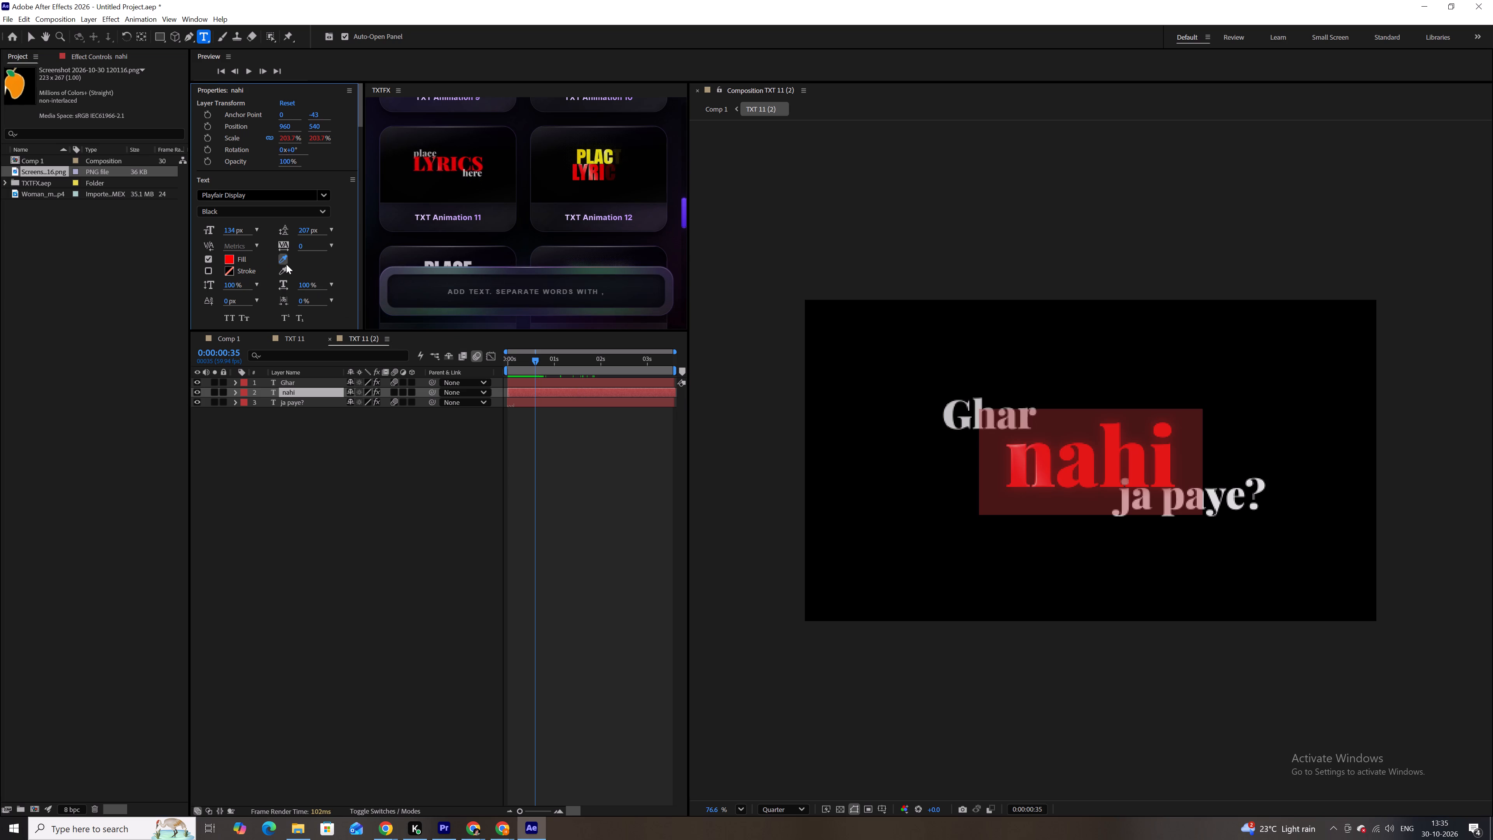
pyautogui.click(16, 82)
pyautogui.moveTo(410, 537); pyautogui.dragTo(413, 537)
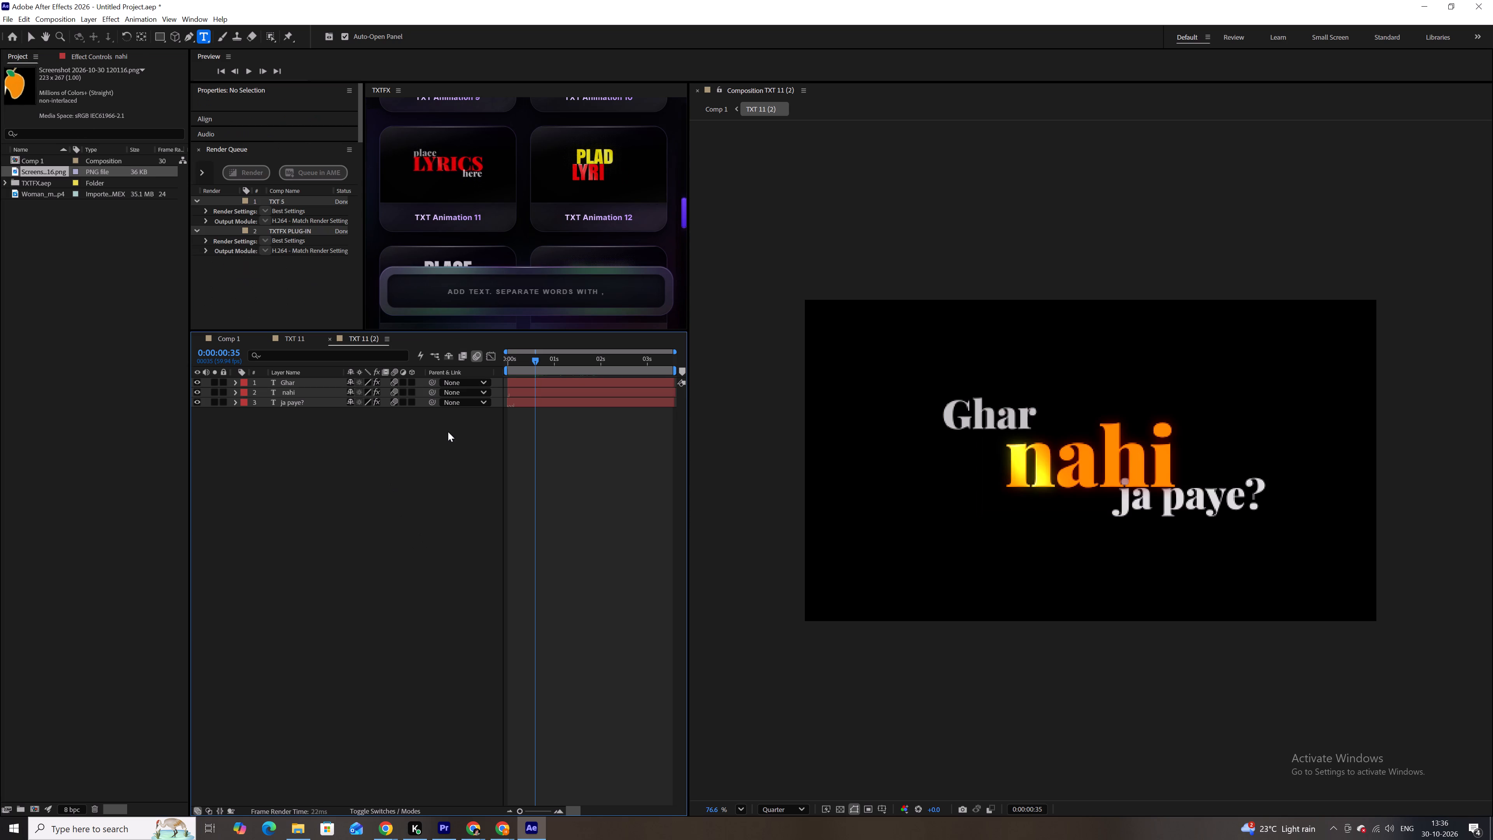
# In Comp 1, copy the Position of the TXT 11 layer onto the TXT 11 (2) layer.
pyautogui.moveTo(231, 339); pyautogui.dragTo(235, 341)
pyautogui.moveTo(573, 357); pyautogui.dragTo(552, 355)
pyautogui.press('space')
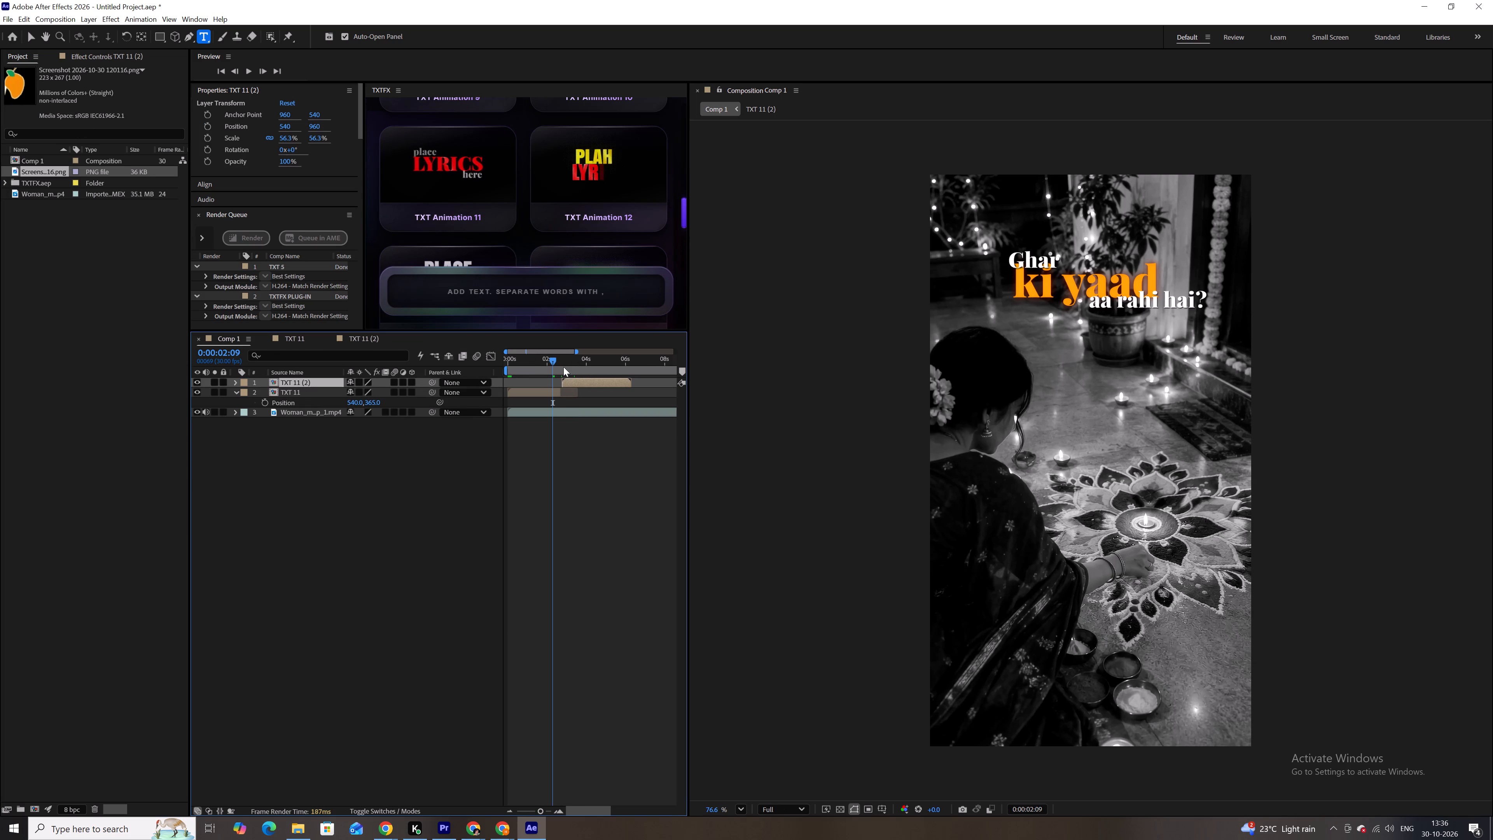
pyautogui.press('space')
pyautogui.click(530, 391)
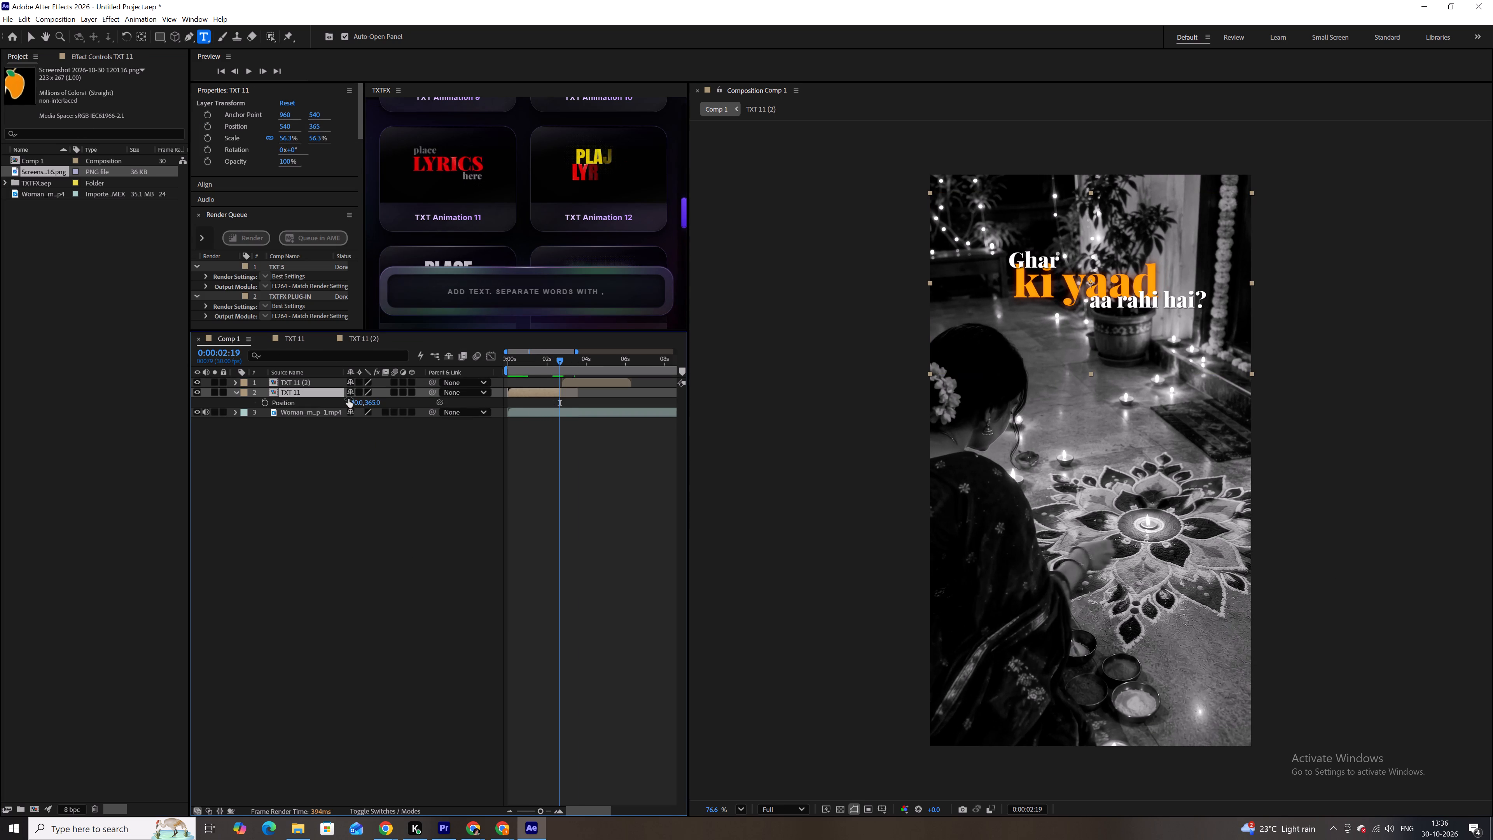
pyautogui.click(313, 400)
pyautogui.hotkey('ctrl', 'c')
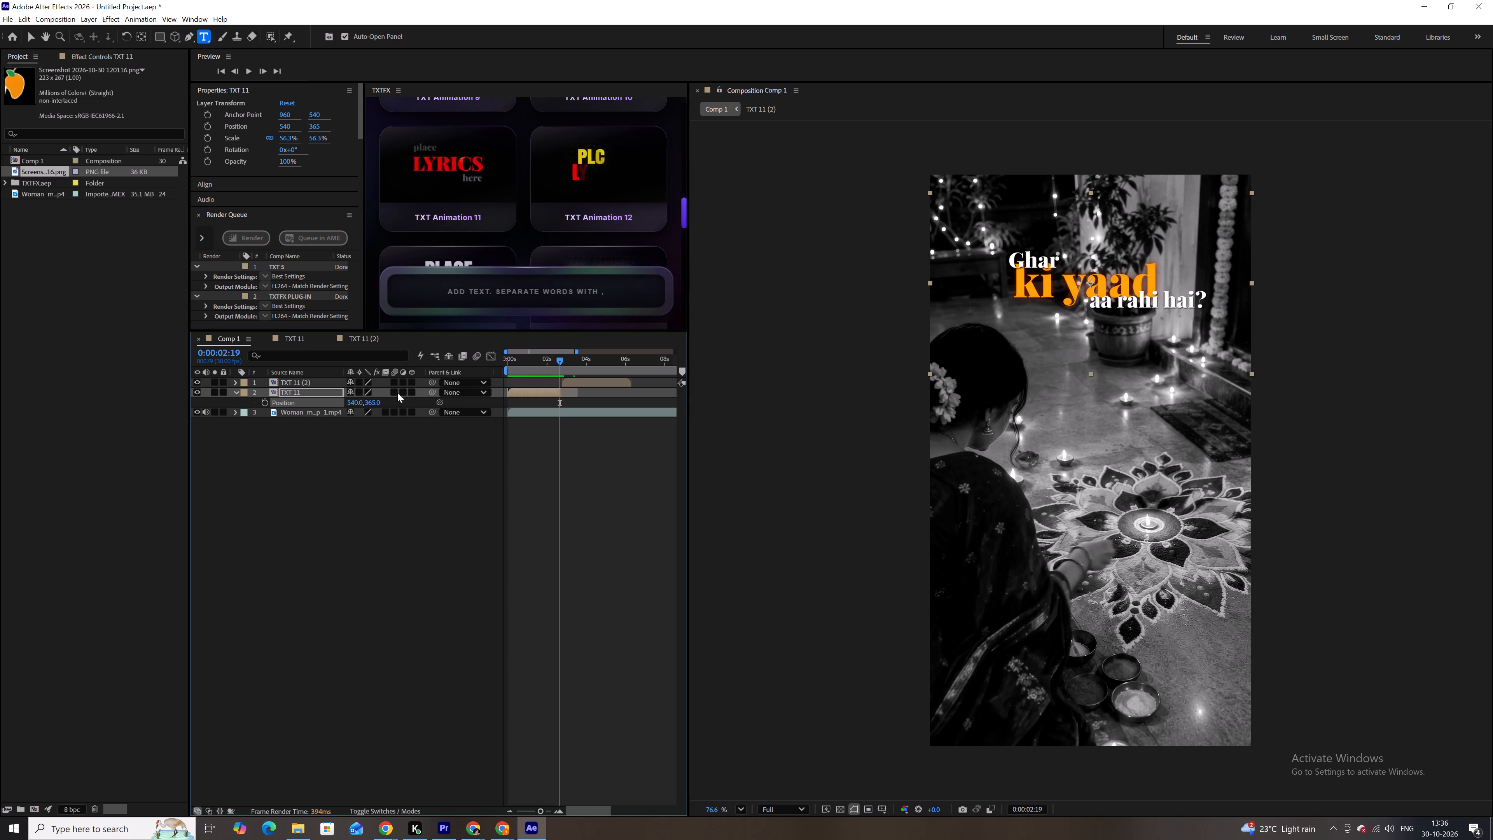
pyautogui.click(580, 385)
pyautogui.hotkey('ctrl', 'v')
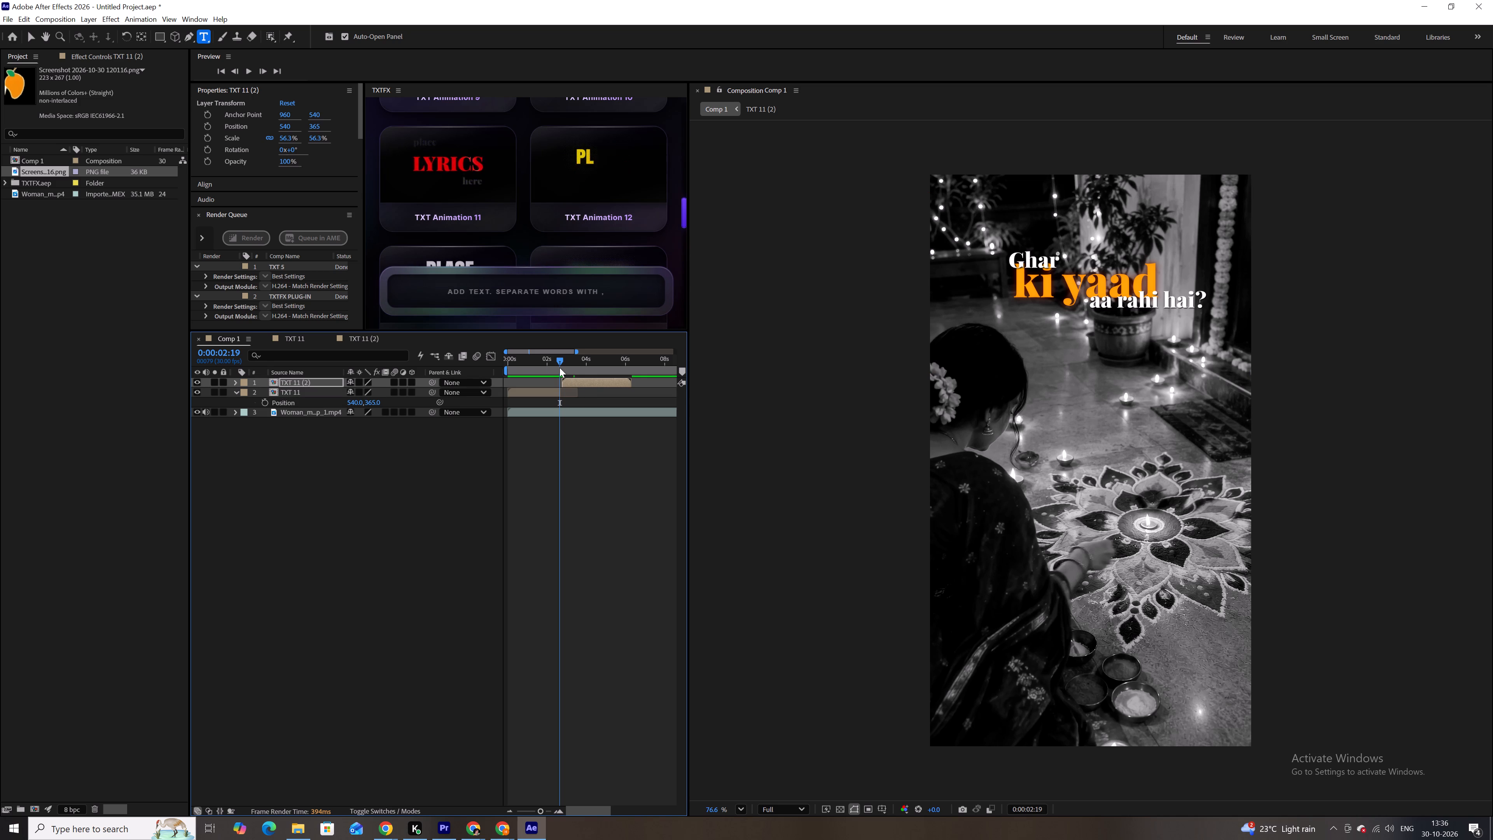
# Preview the transition between the two titles, and add a Drop Shadow layer style to all three text layers inside TXT 11 (2).
pyautogui.click(549, 361)
pyautogui.press('space')
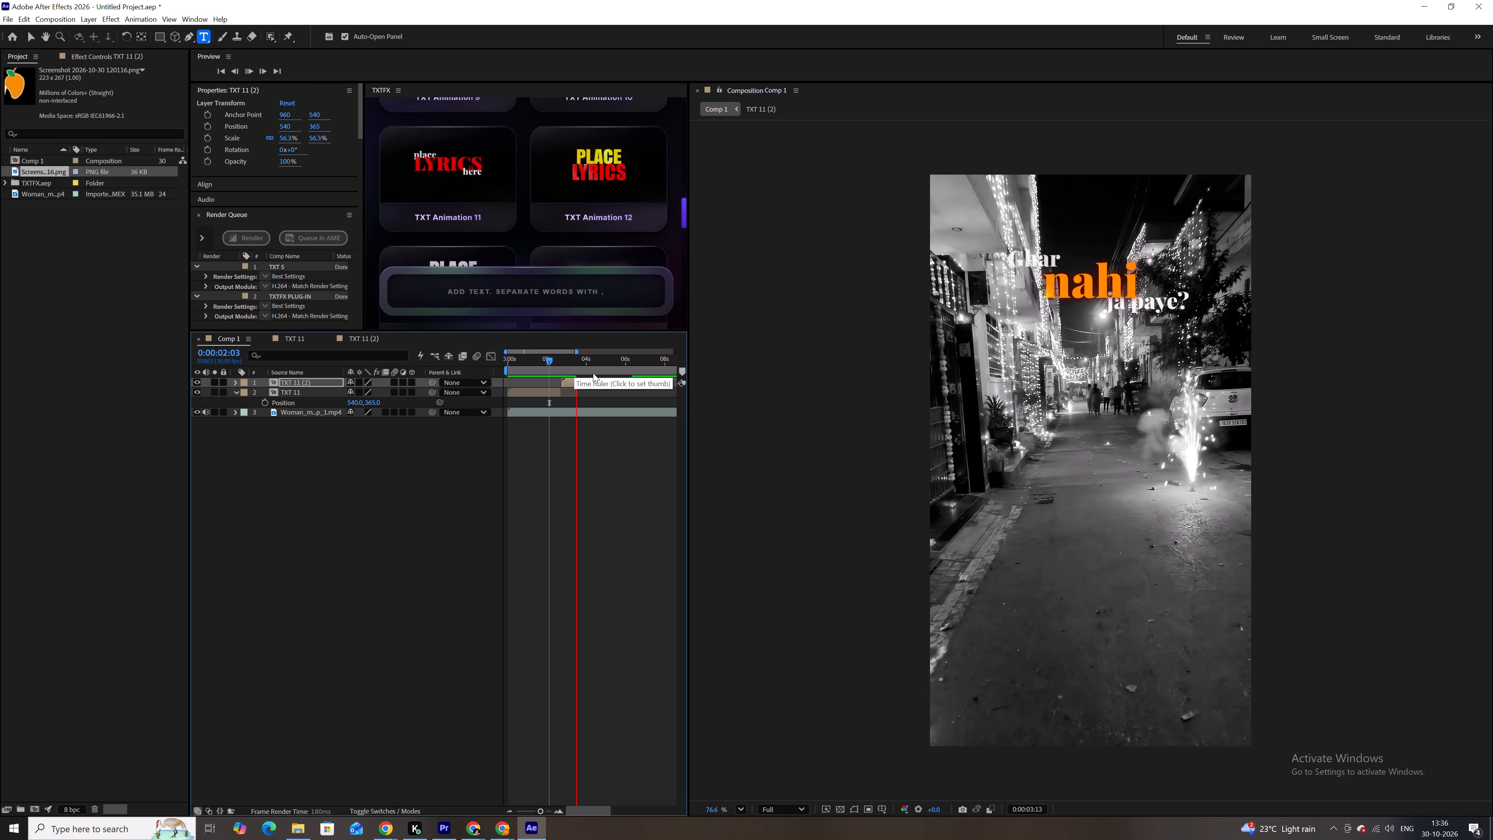
pyautogui.press('space')
pyautogui.doubleClick(605, 380)
pyautogui.click(584, 385)
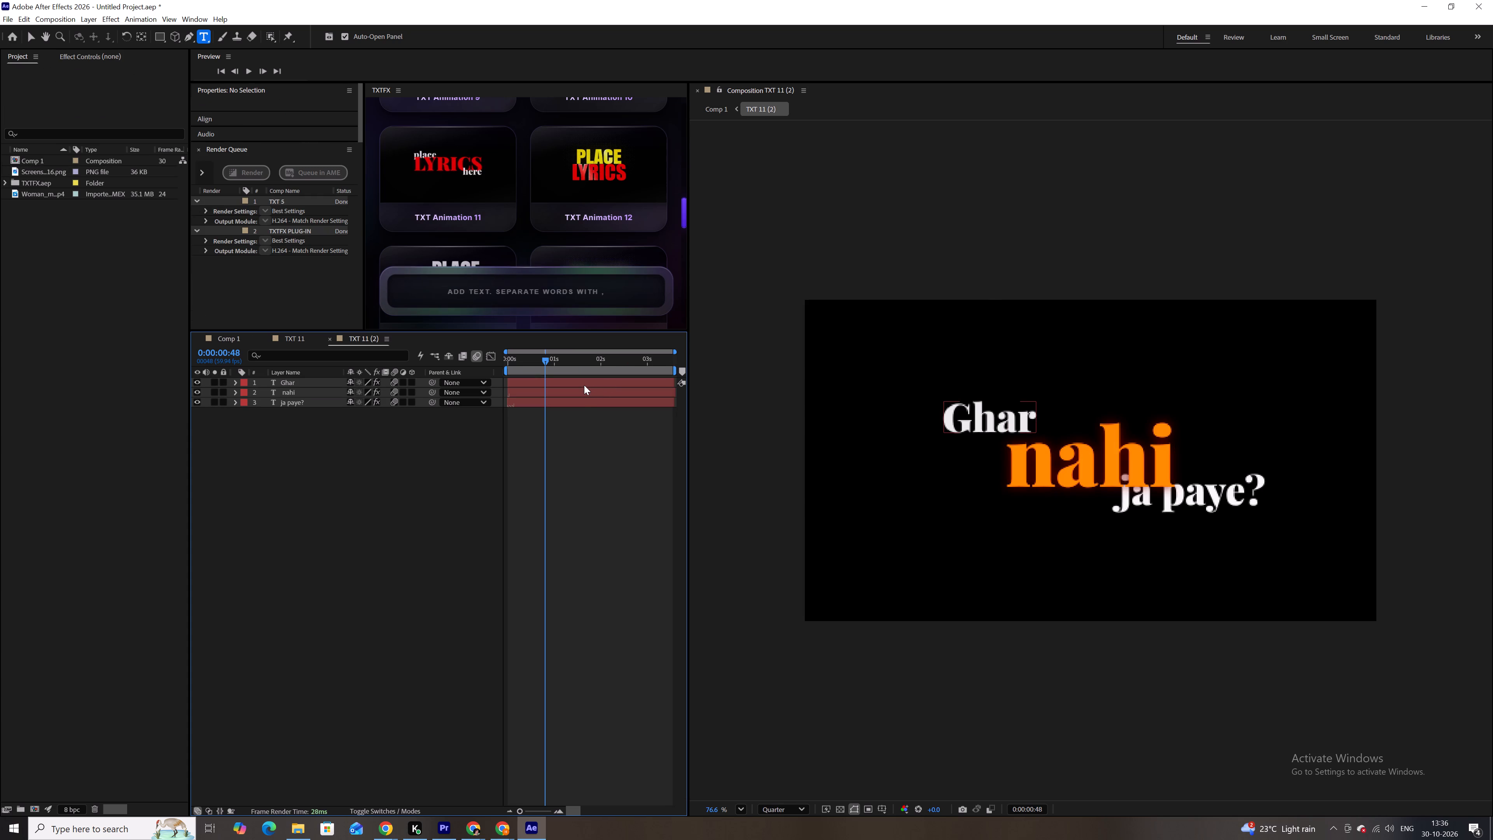
pyautogui.keyDown('ctrl'); pyautogui.click(580, 401); pyautogui.keyUp('ctrl')
pyautogui.keyDown('ctrl'); pyautogui.click(578, 391); pyautogui.keyUp('ctrl')
pyautogui.rightClick(578, 391)
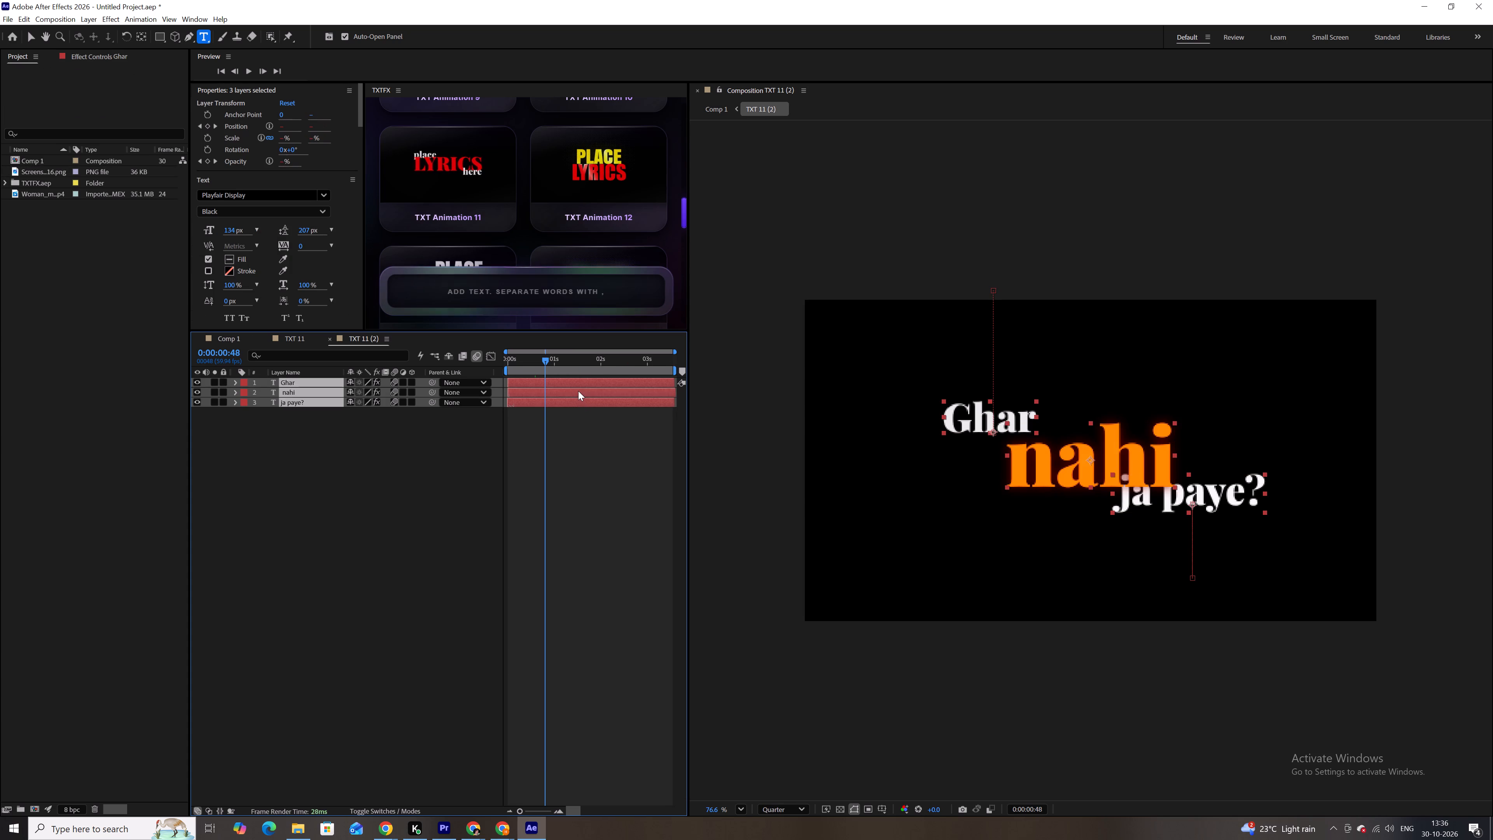
pyautogui.click(633, 540)
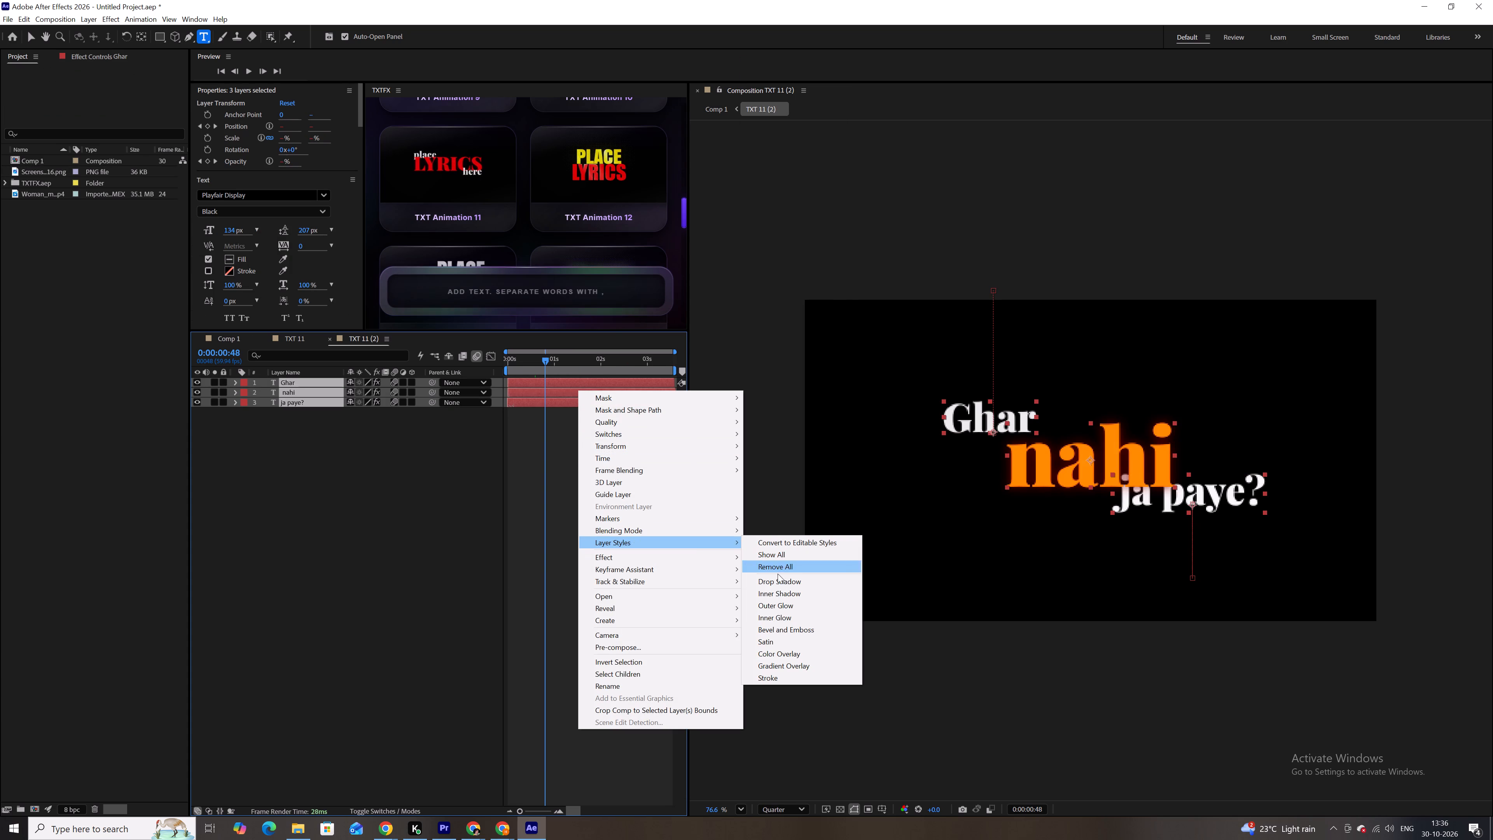
pyautogui.click(784, 578)
pyautogui.click(605, 639)
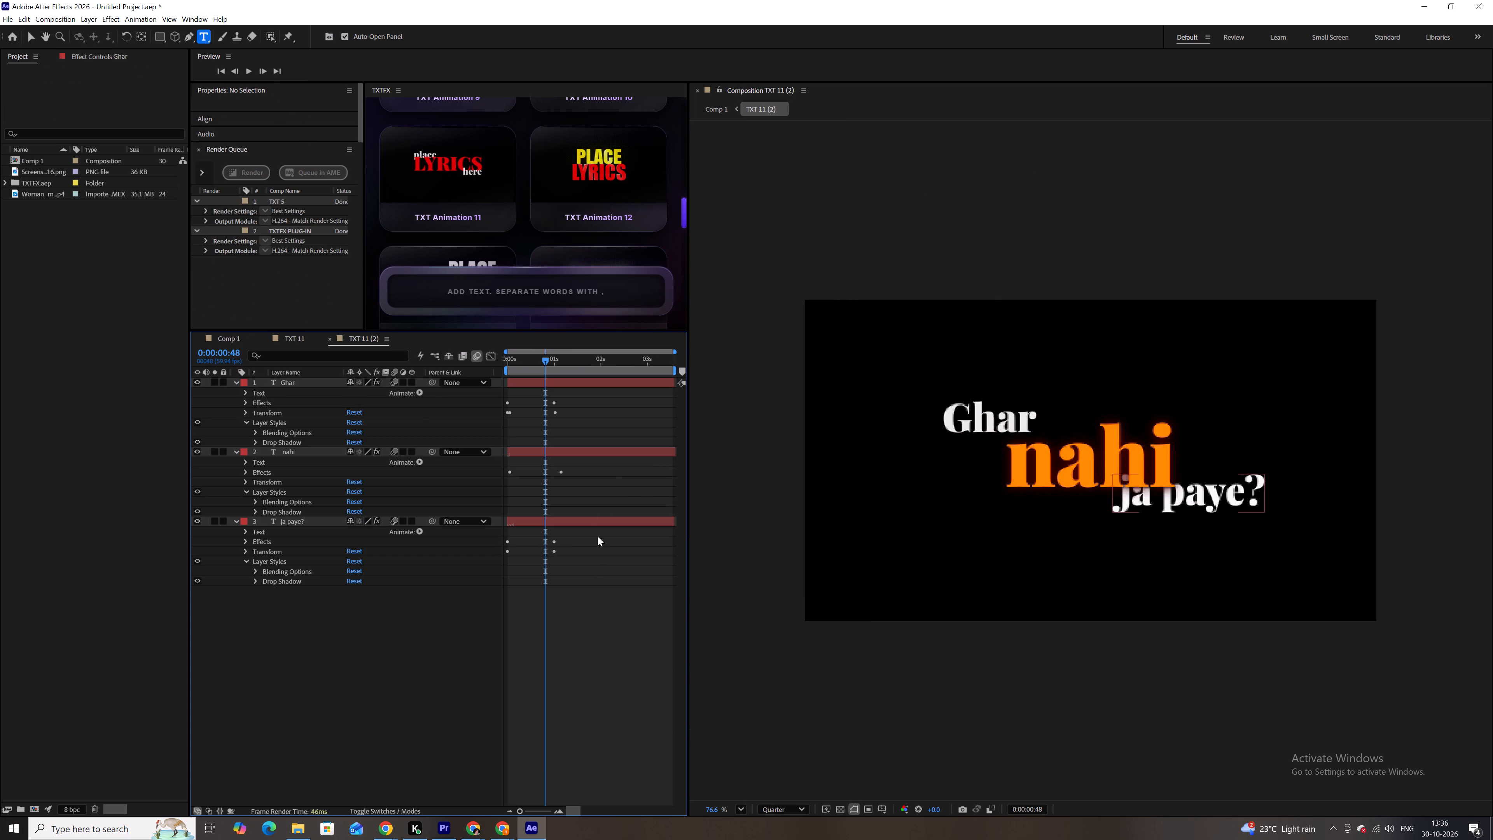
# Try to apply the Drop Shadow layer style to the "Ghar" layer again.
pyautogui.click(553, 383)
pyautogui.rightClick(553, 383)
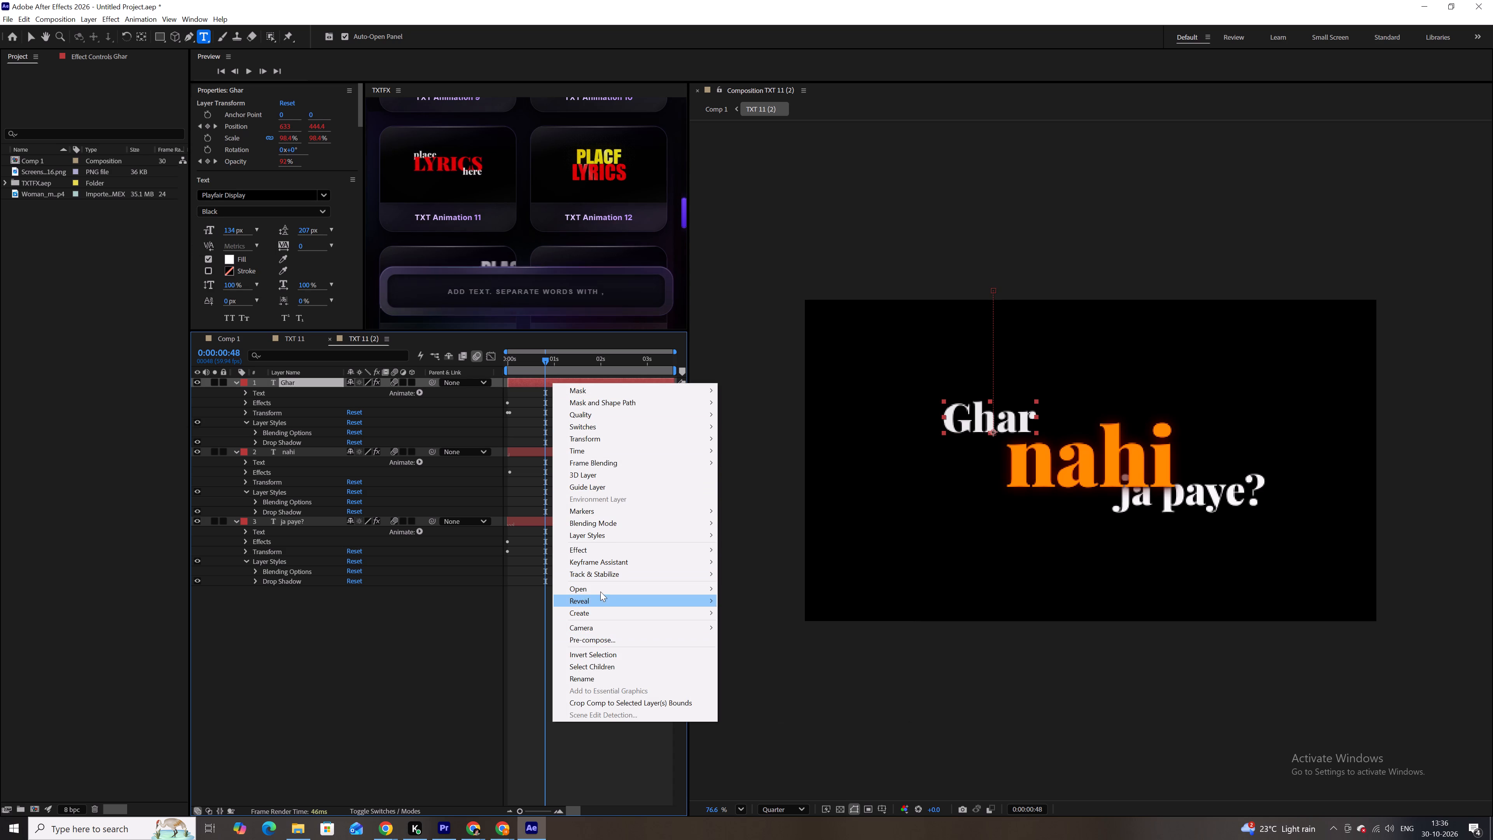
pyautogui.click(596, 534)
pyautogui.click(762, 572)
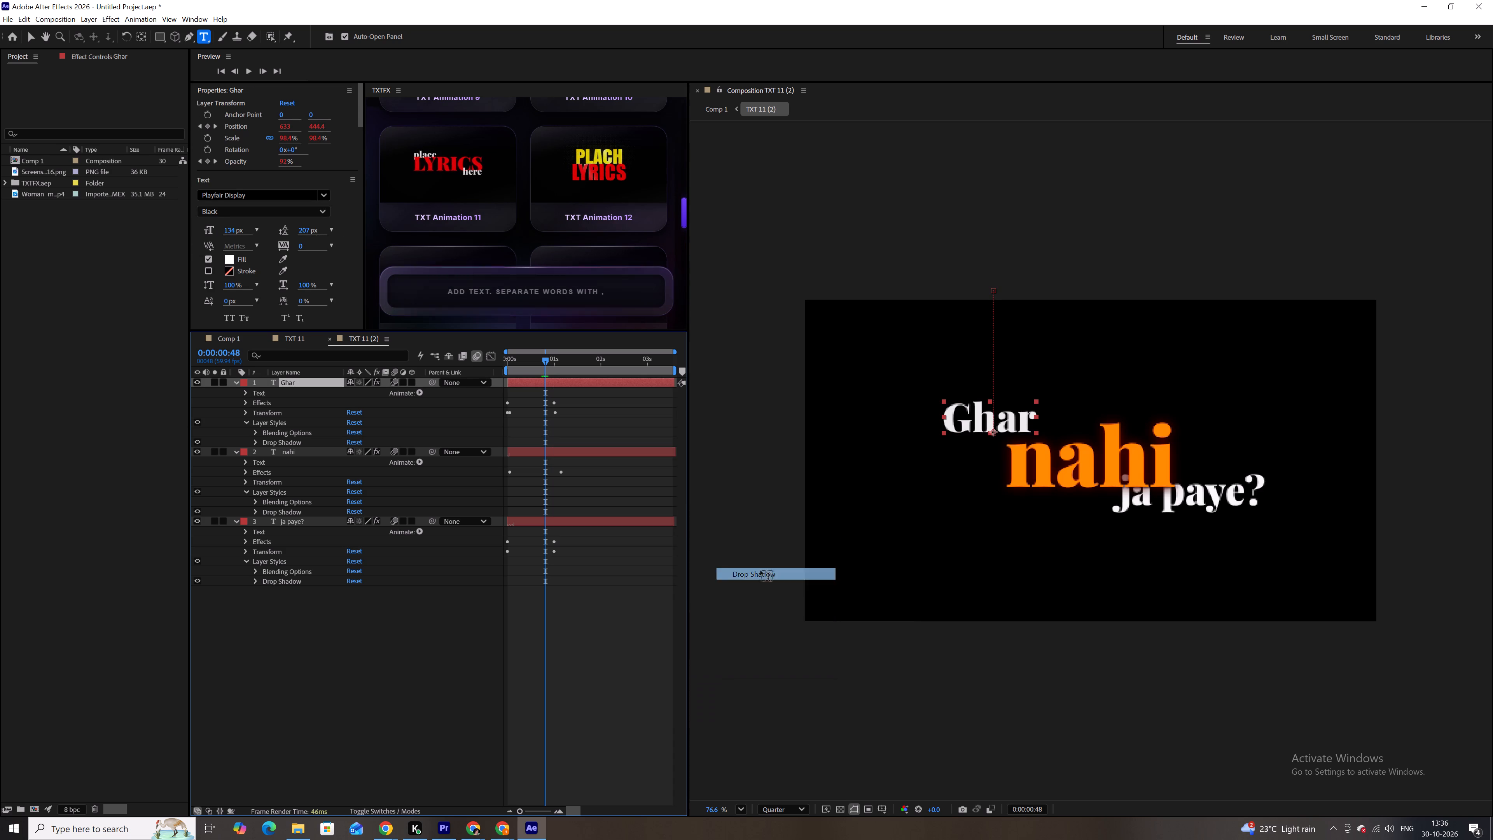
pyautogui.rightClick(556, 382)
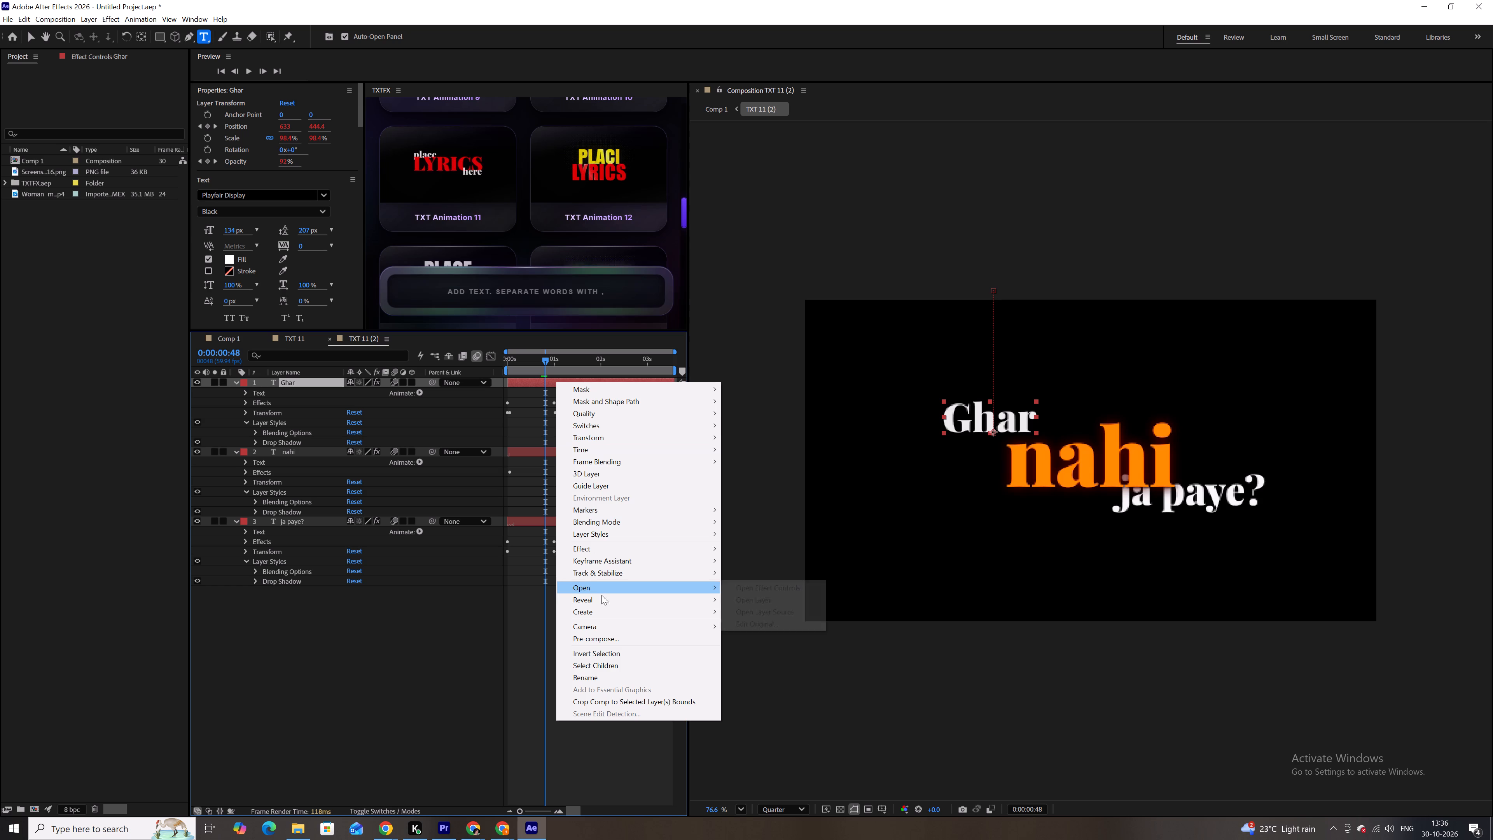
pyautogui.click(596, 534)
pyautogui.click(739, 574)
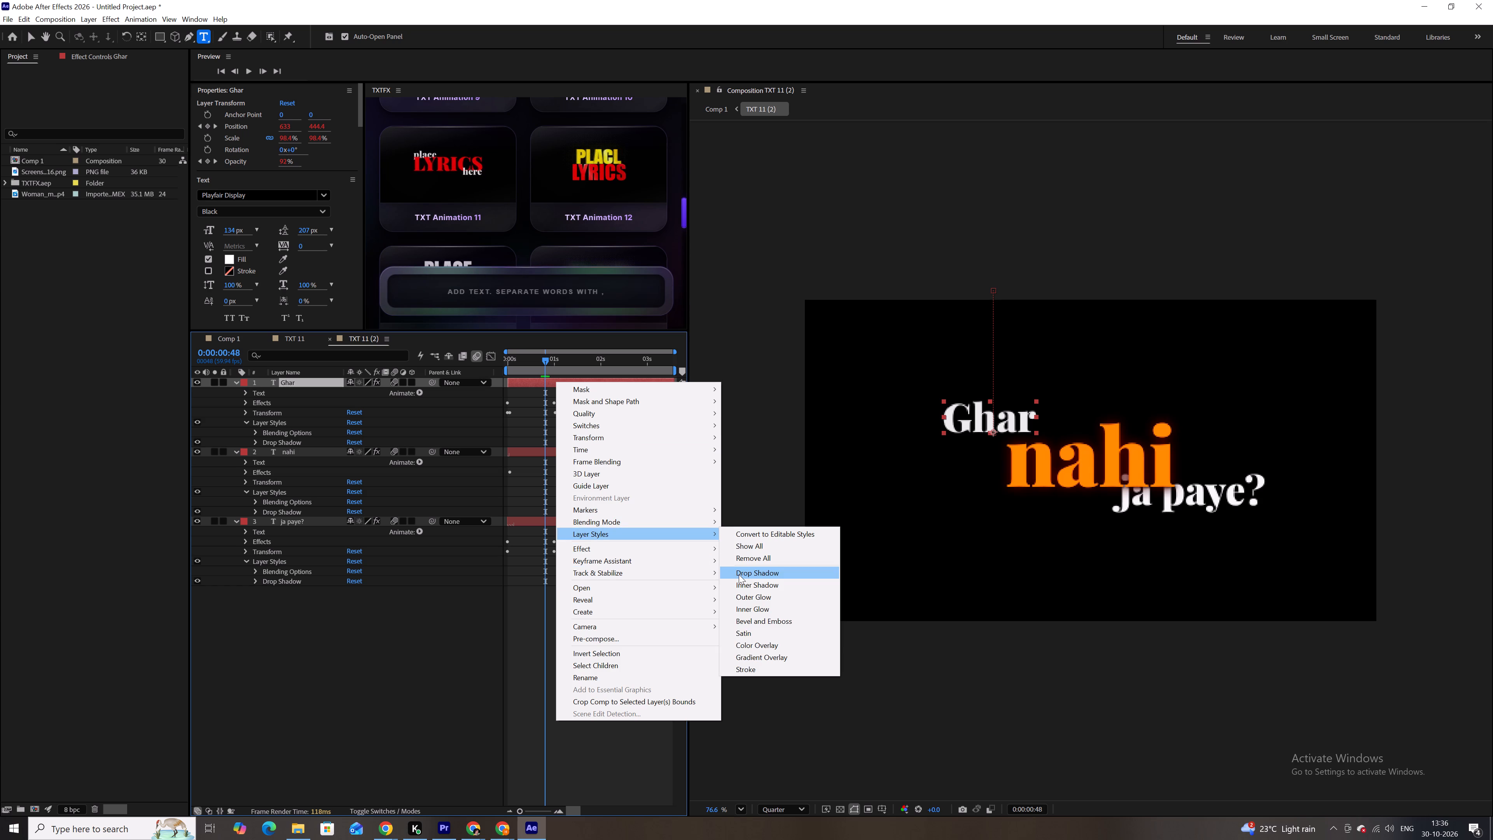
# Set the opacity of the "Ghar" layer's drop shadow to 100%.
pyautogui.click(255, 443)
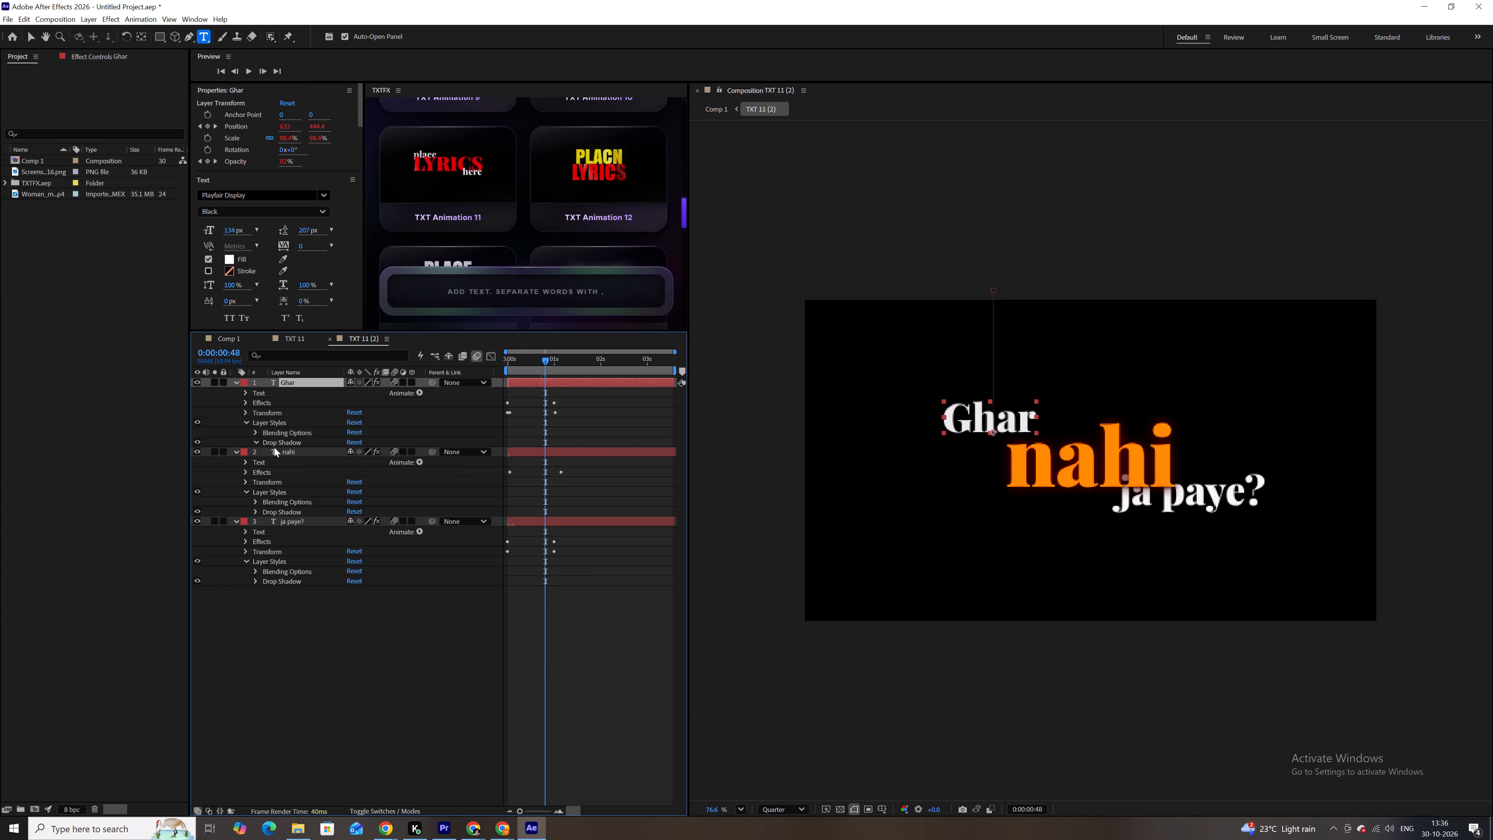
pyautogui.click(356, 471)
pyautogui.moveTo(348, 471); pyautogui.dragTo(433, 460)
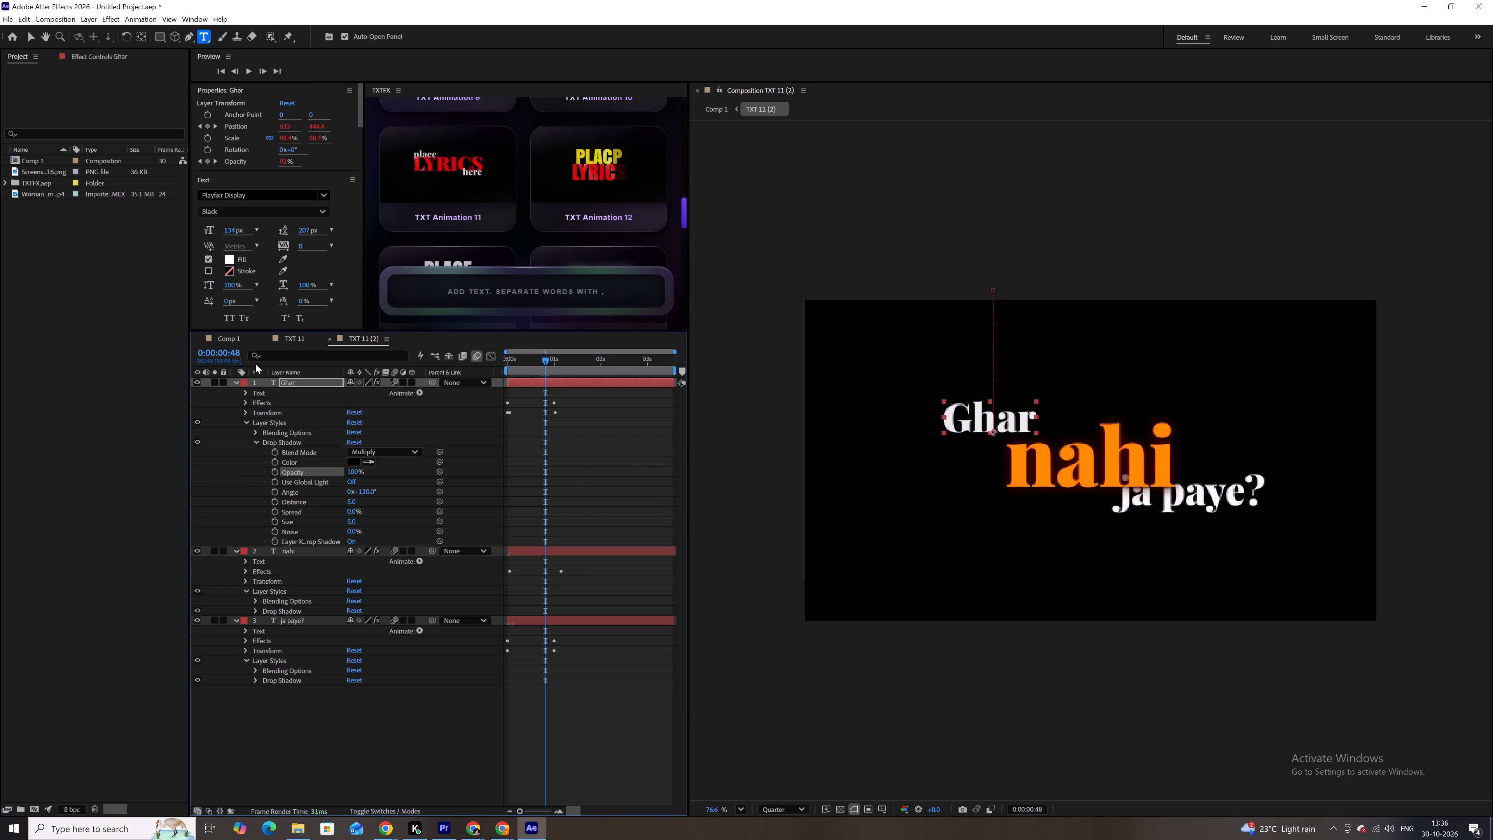
# Preview the second title in Comp 1 and scale the TXT 11 (2) layer up to about 67%.
pyautogui.click(227, 340)
pyautogui.click(527, 538)
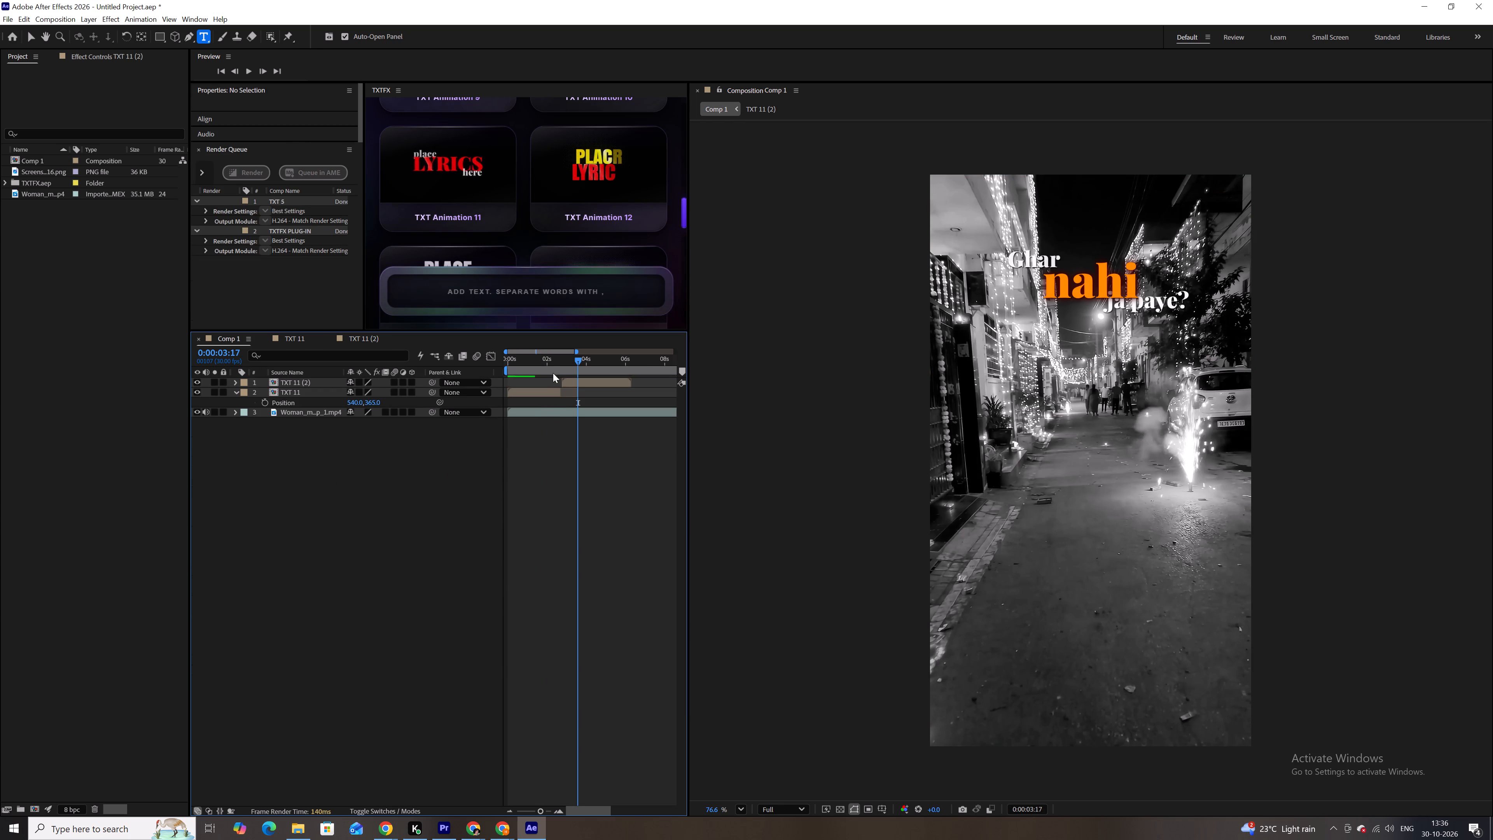
pyautogui.click(561, 364)
pyautogui.press('space')
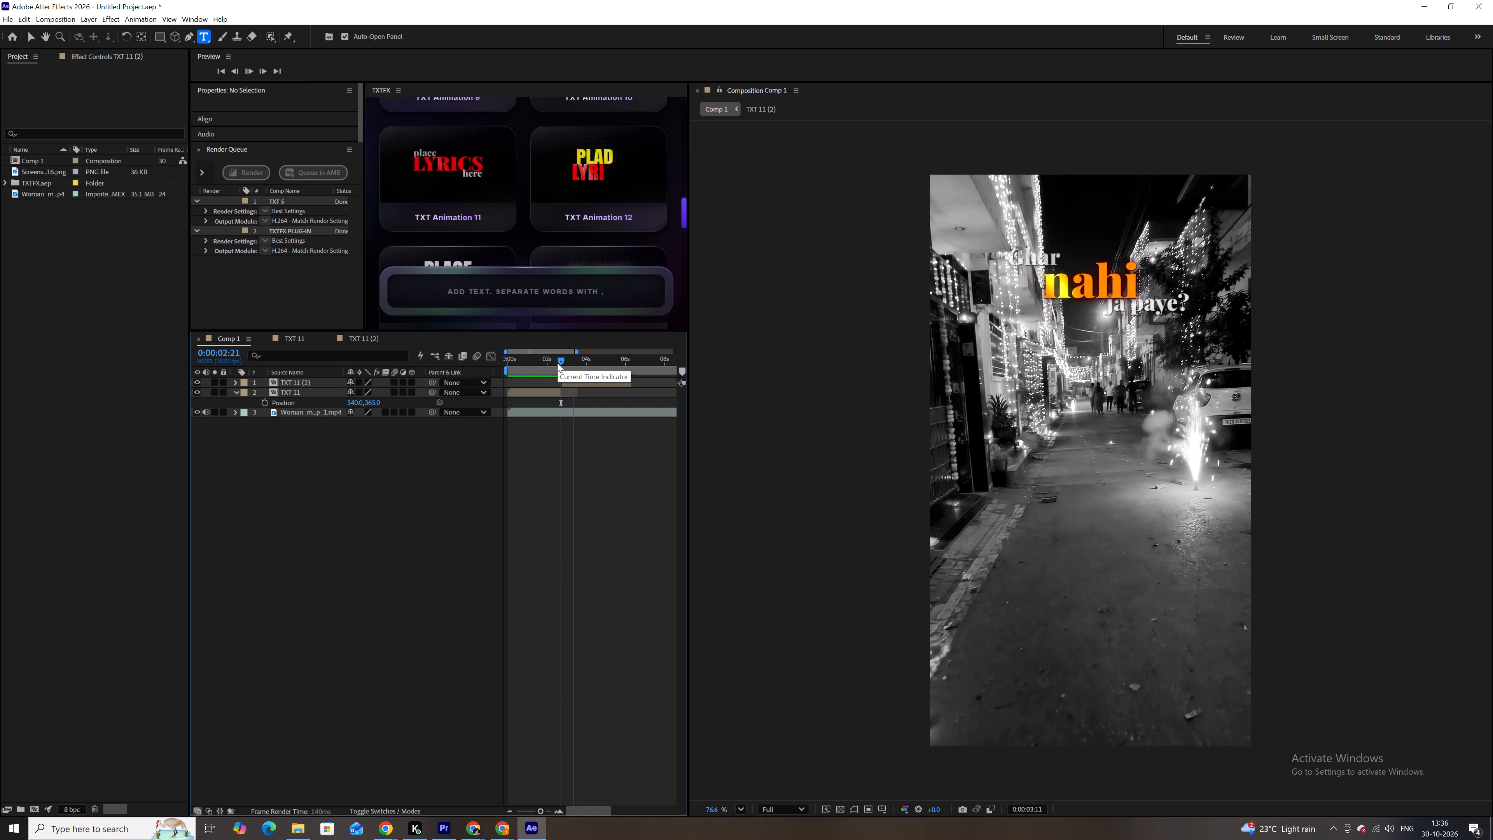
pyautogui.press('space')
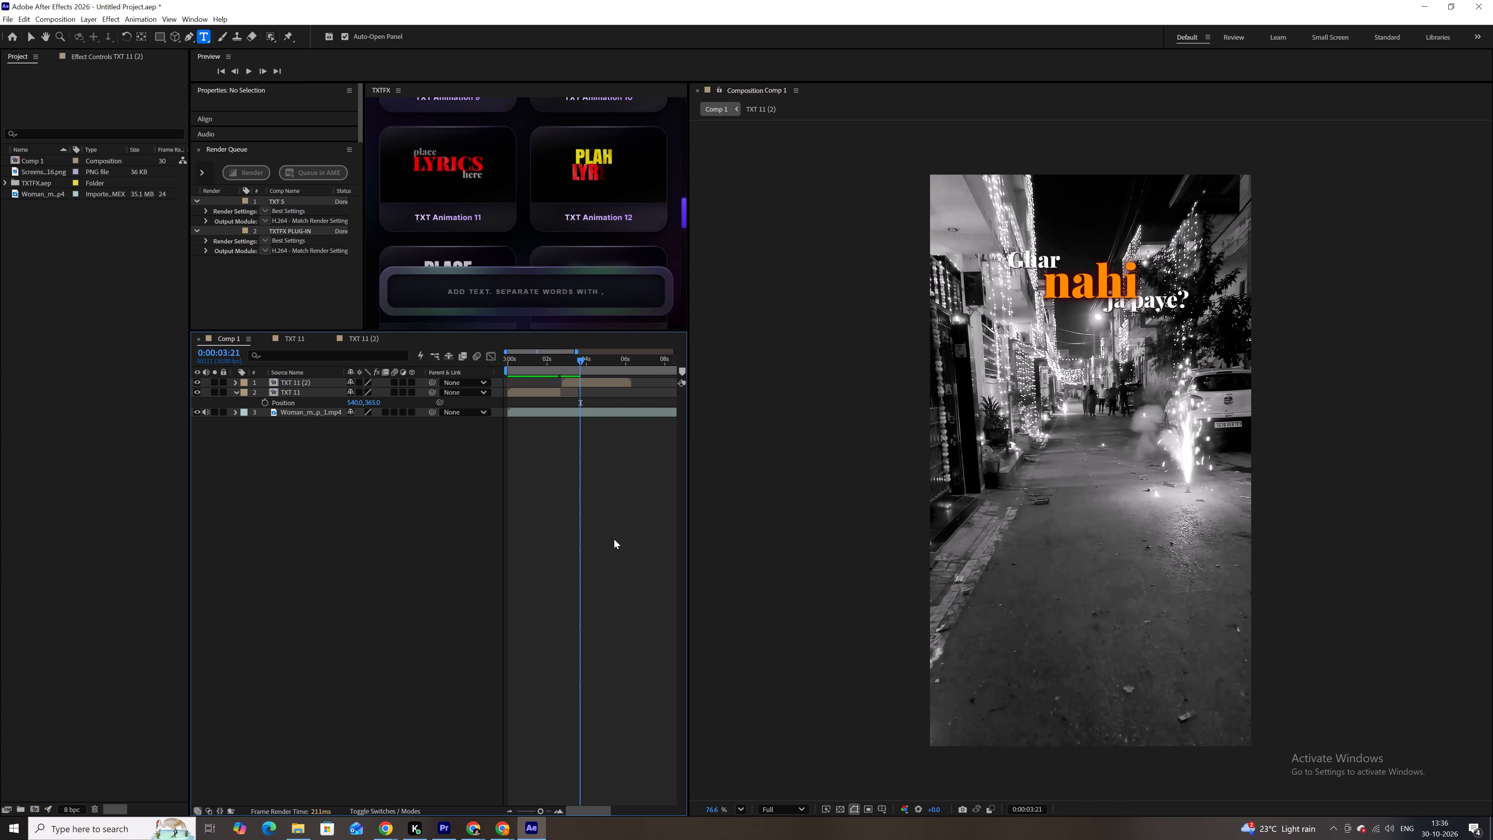
pyautogui.click(598, 383)
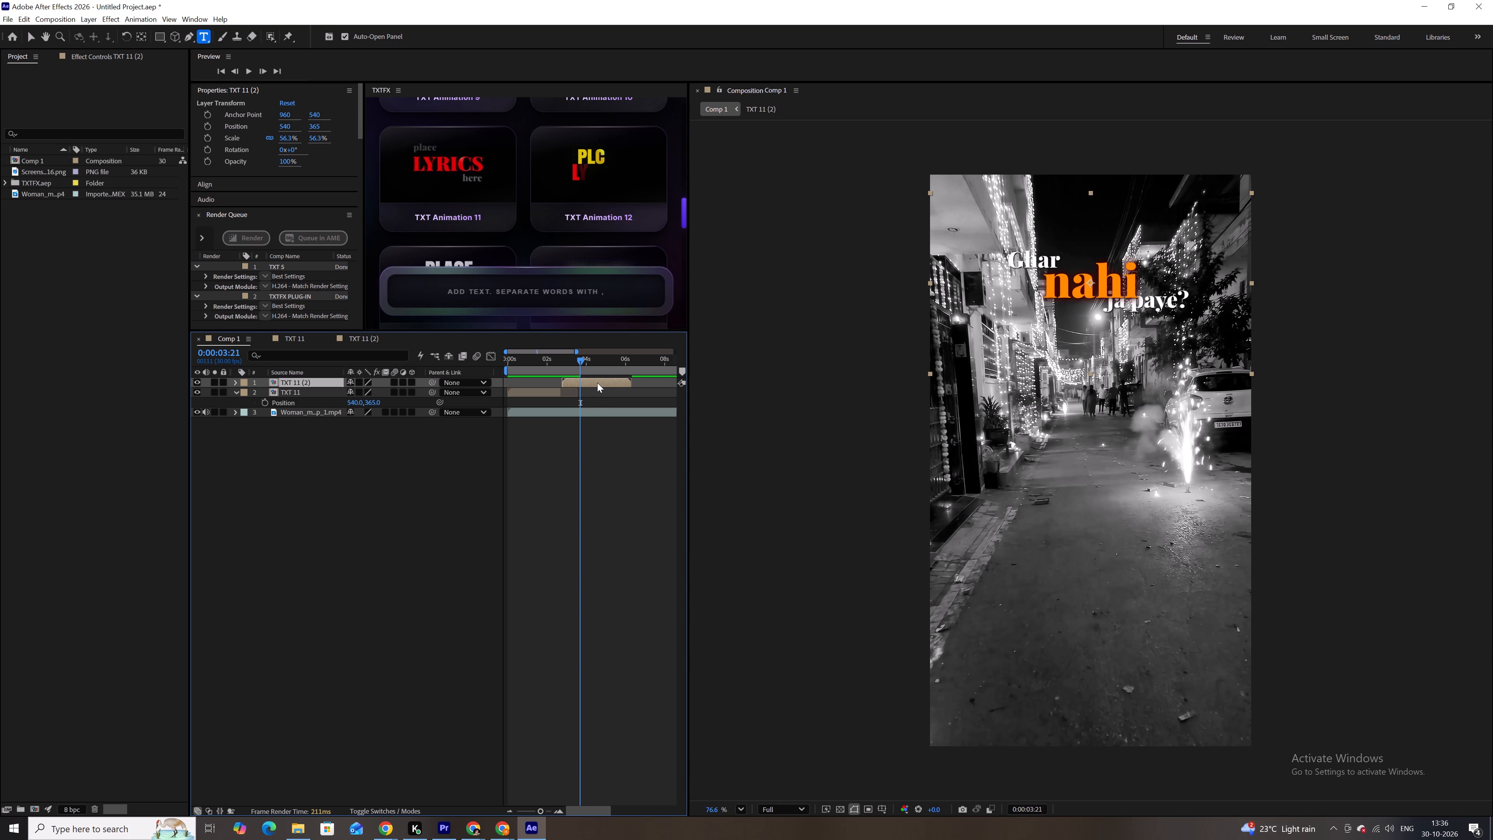
pyautogui.press('s')
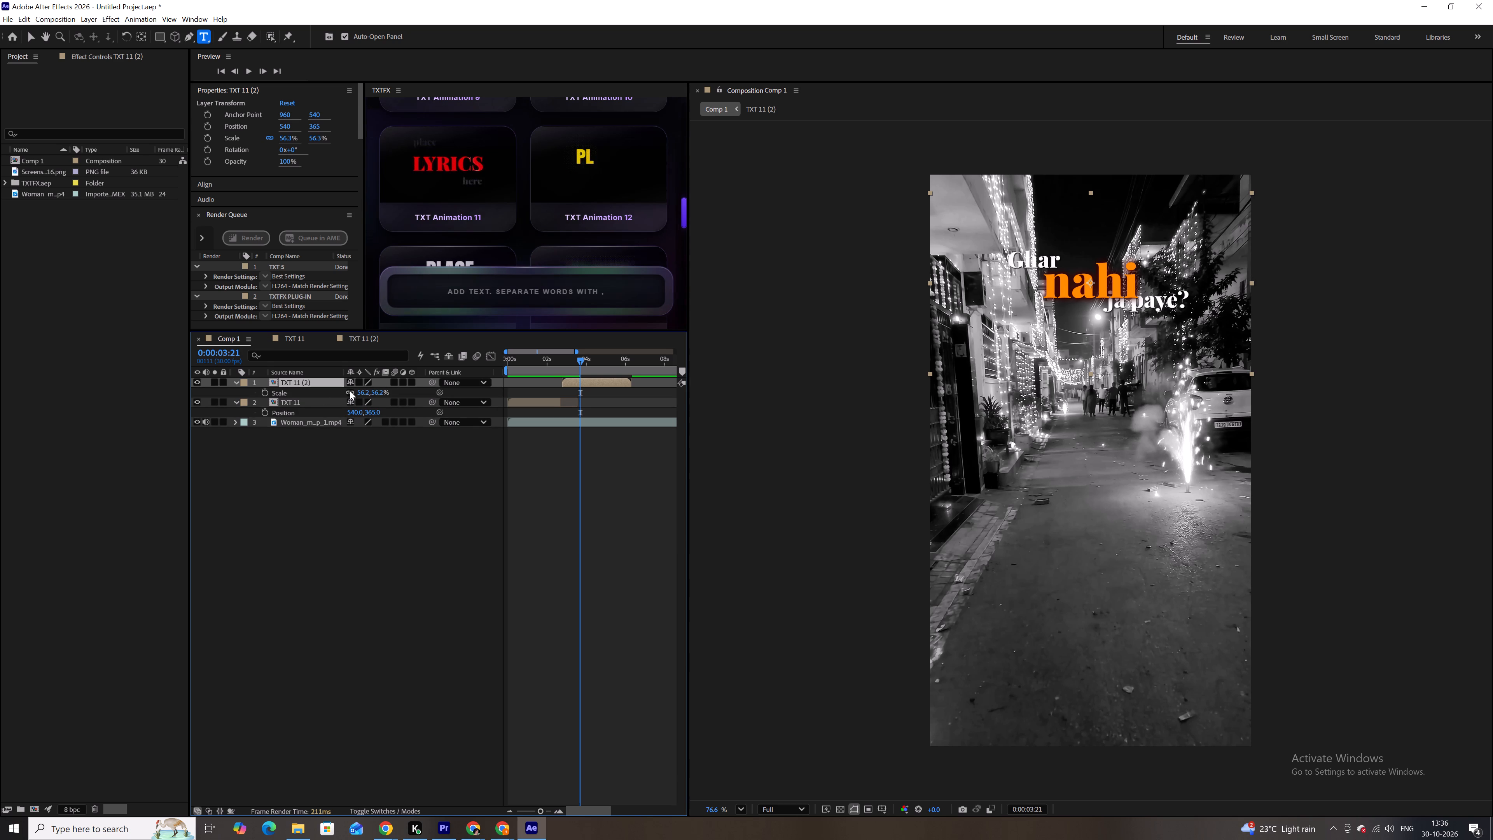
pyautogui.moveTo(363, 390); pyautogui.dragTo(369, 390)
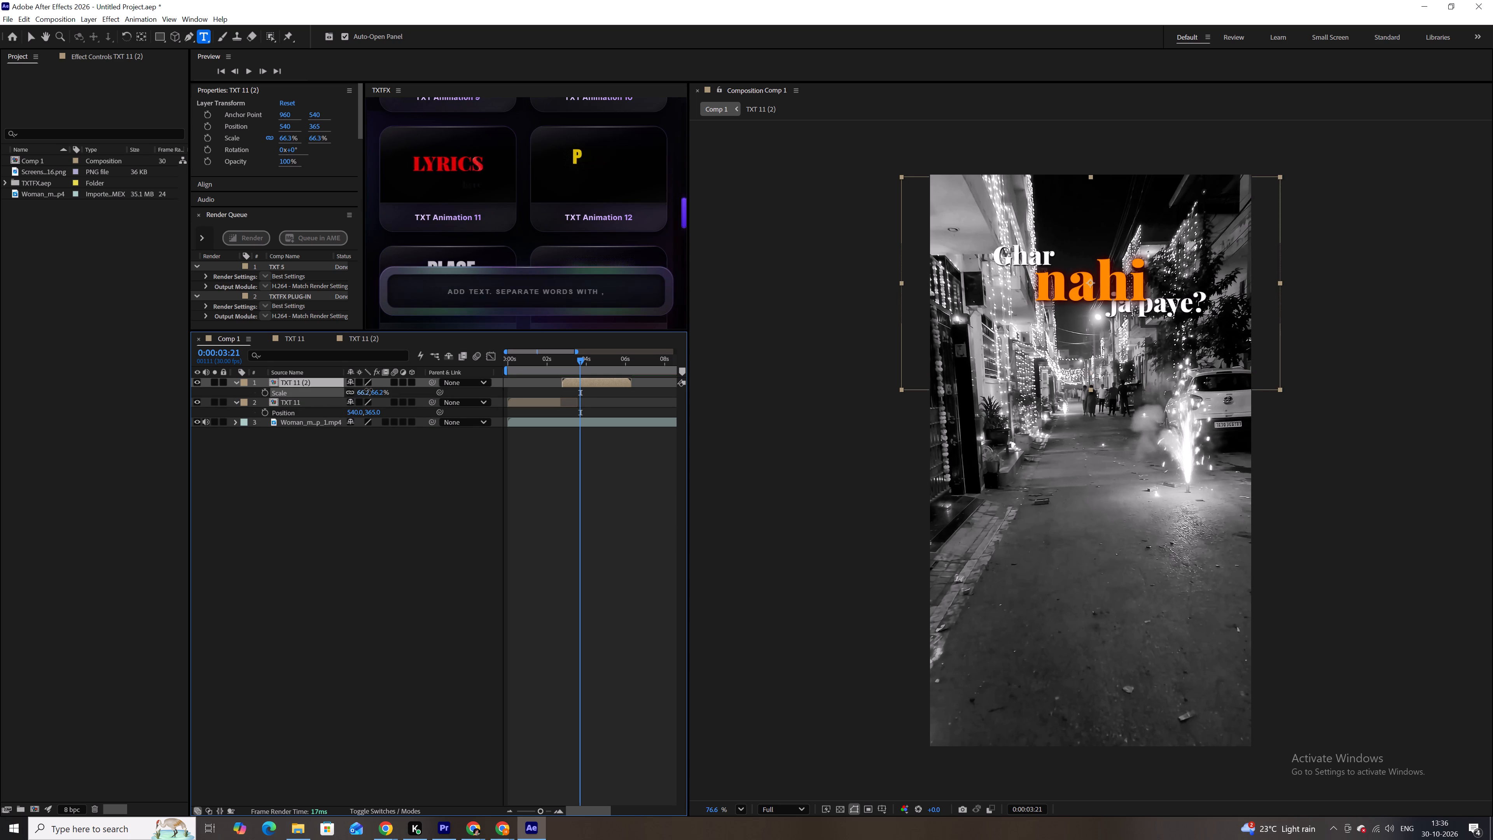
pyautogui.moveTo(369, 390); pyautogui.dragTo(369, 390)
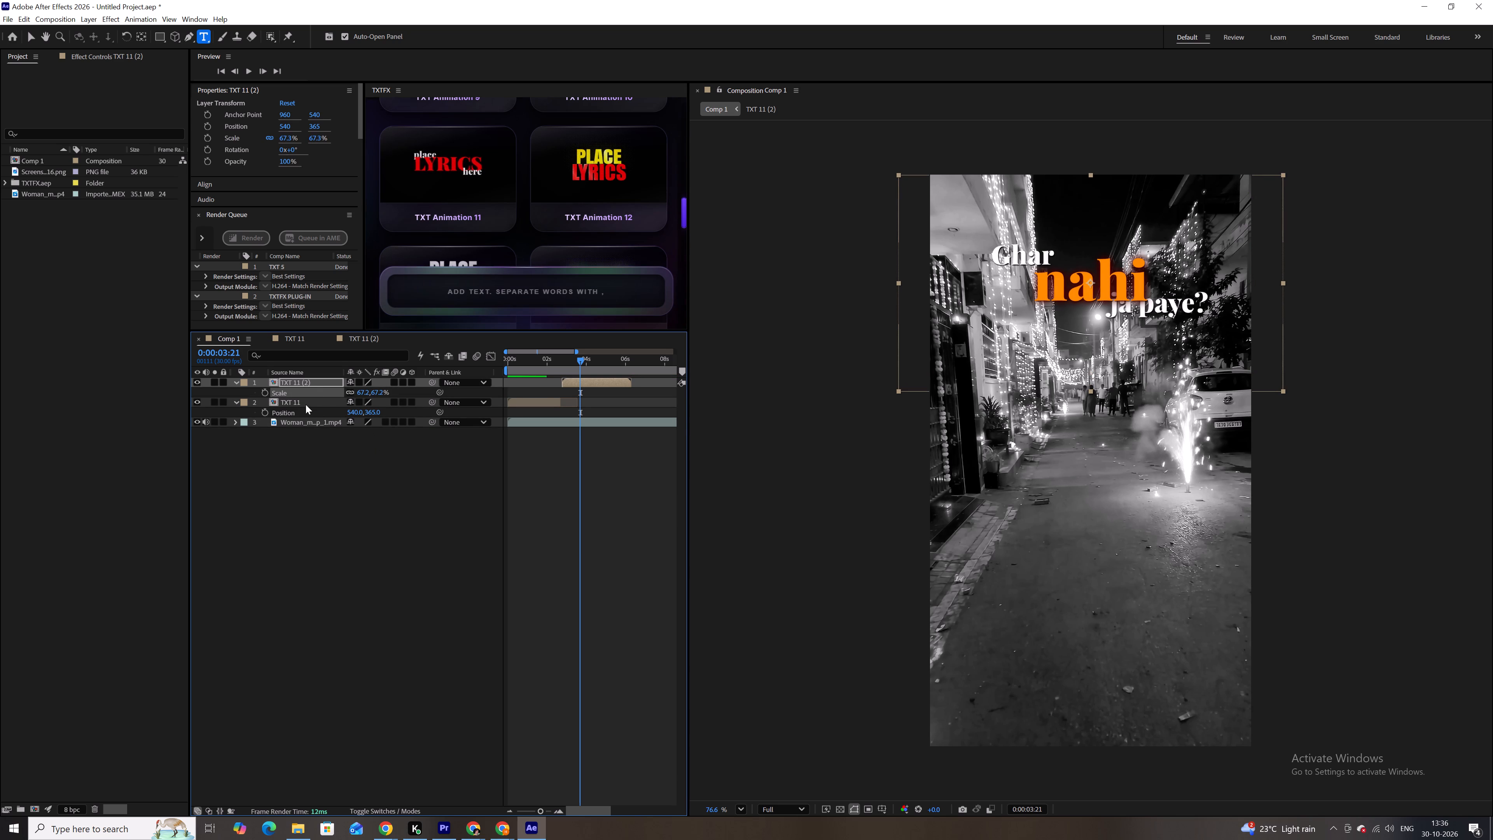
# Scale the TXT 11 layer up to about 64% in Comp 1 and play back the first title.
pyautogui.click(306, 404)
pyautogui.press('s')
pyautogui.click(538, 364)
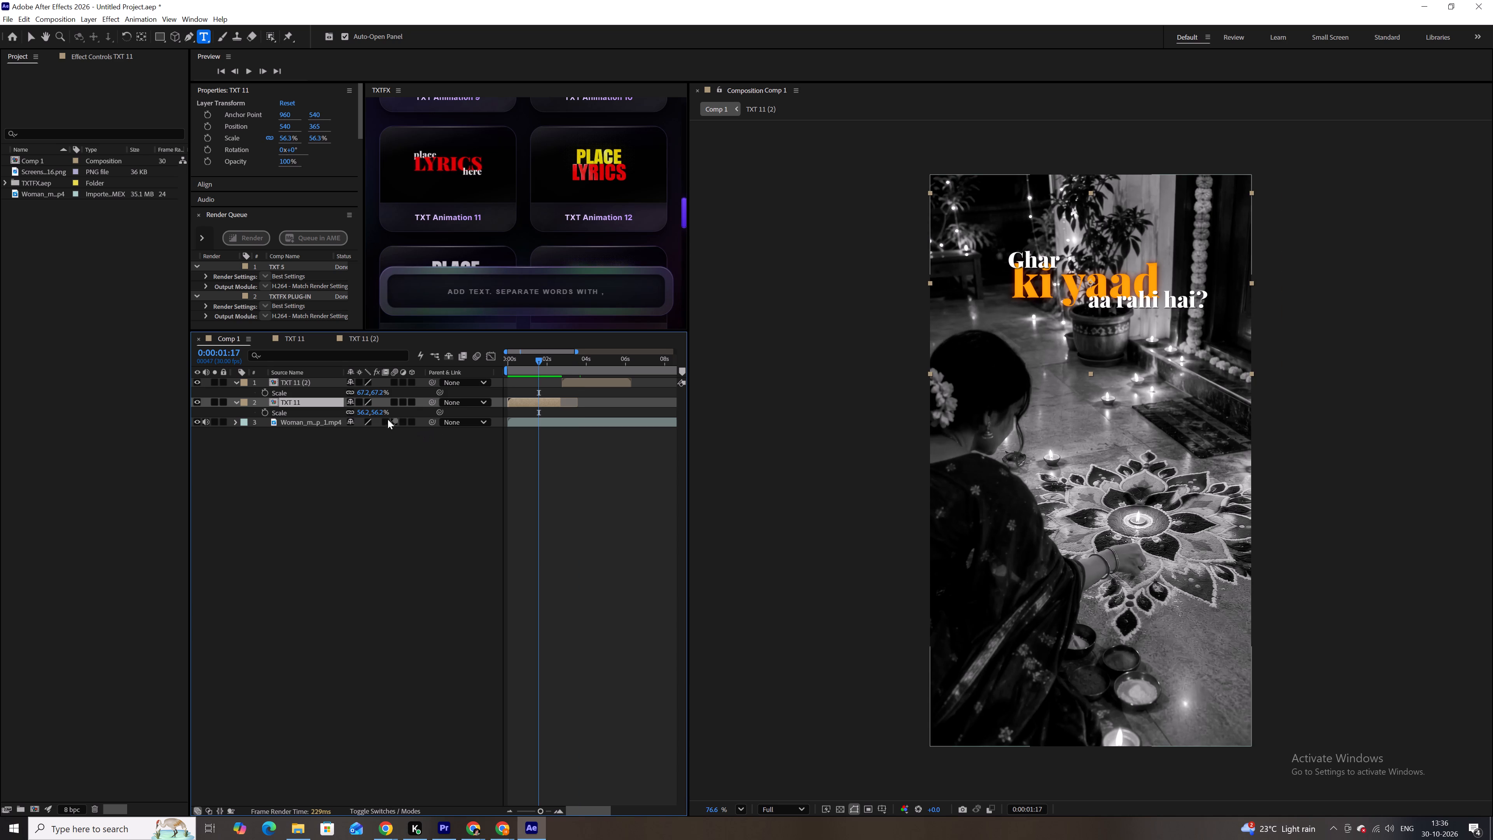
pyautogui.moveTo(364, 411); pyautogui.dragTo(369, 412)
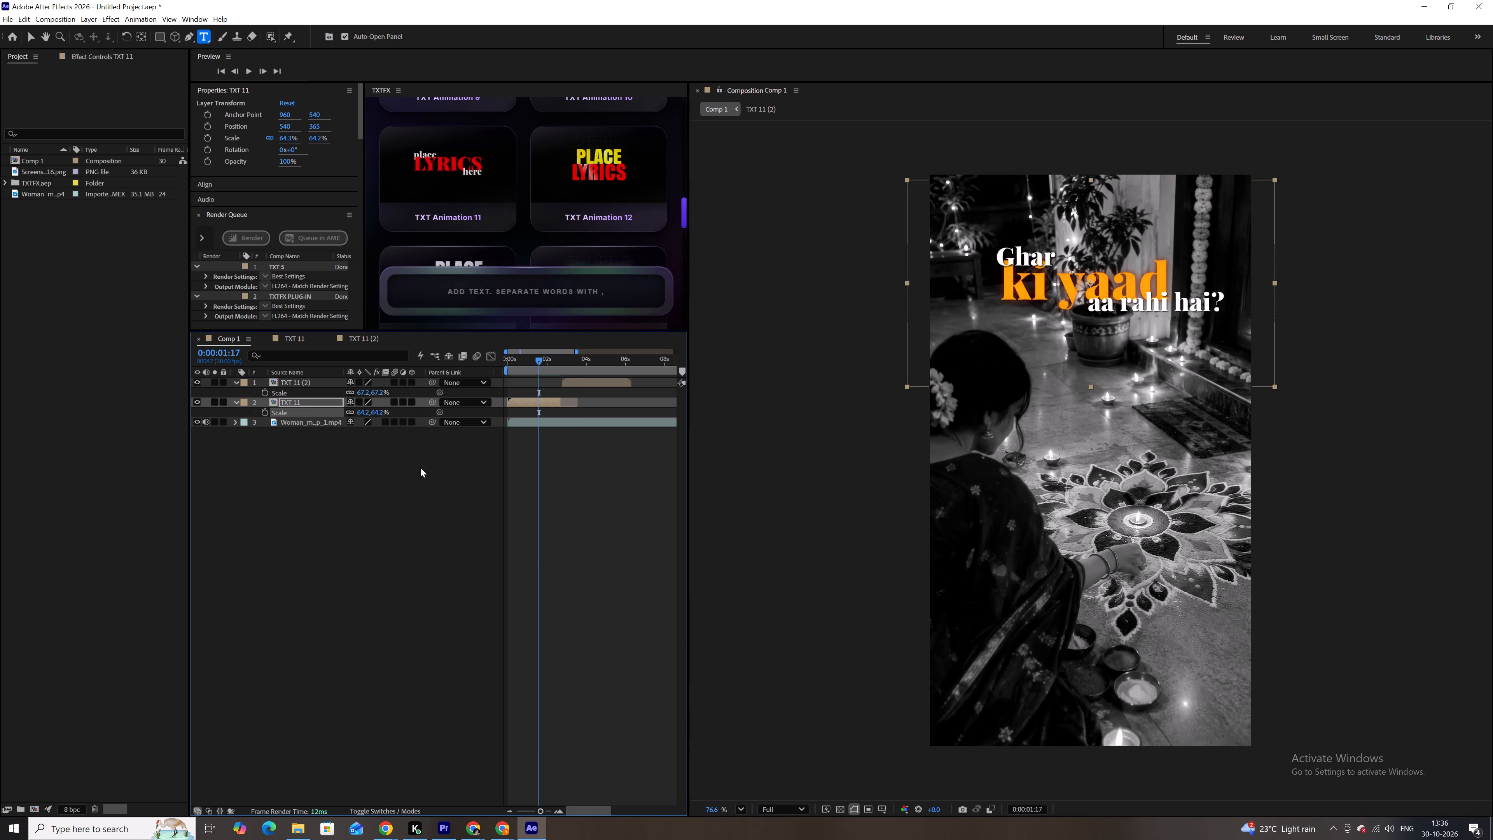
pyautogui.press('space')
pyautogui.press('space')
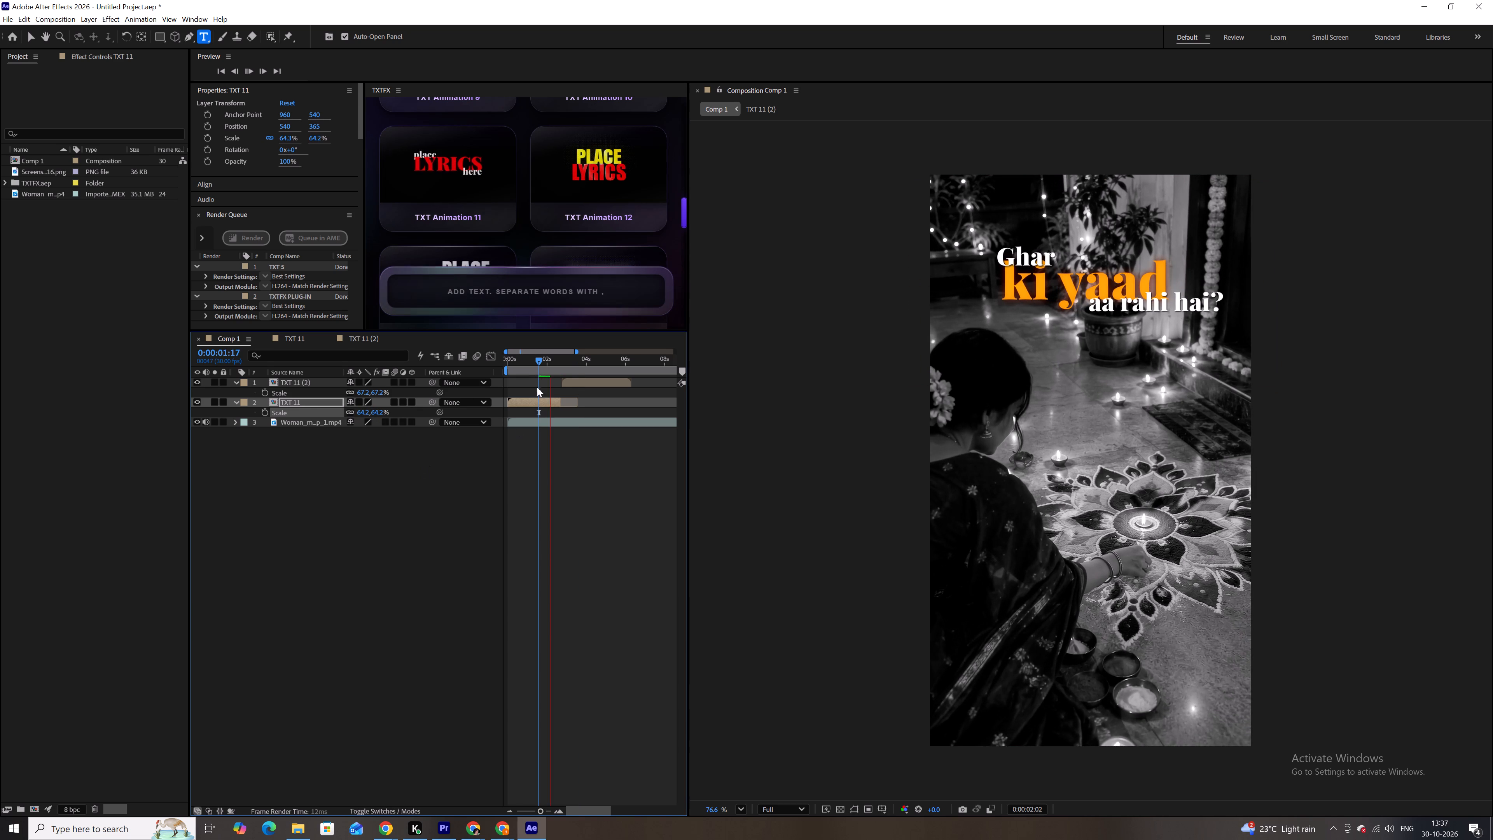
# Split the TXT 11 (2) layer at 0:00:05:24, where the fireworks shot ends, and delete the part after the cut.
pyautogui.moveTo(550, 363); pyautogui.dragTo(584, 363)
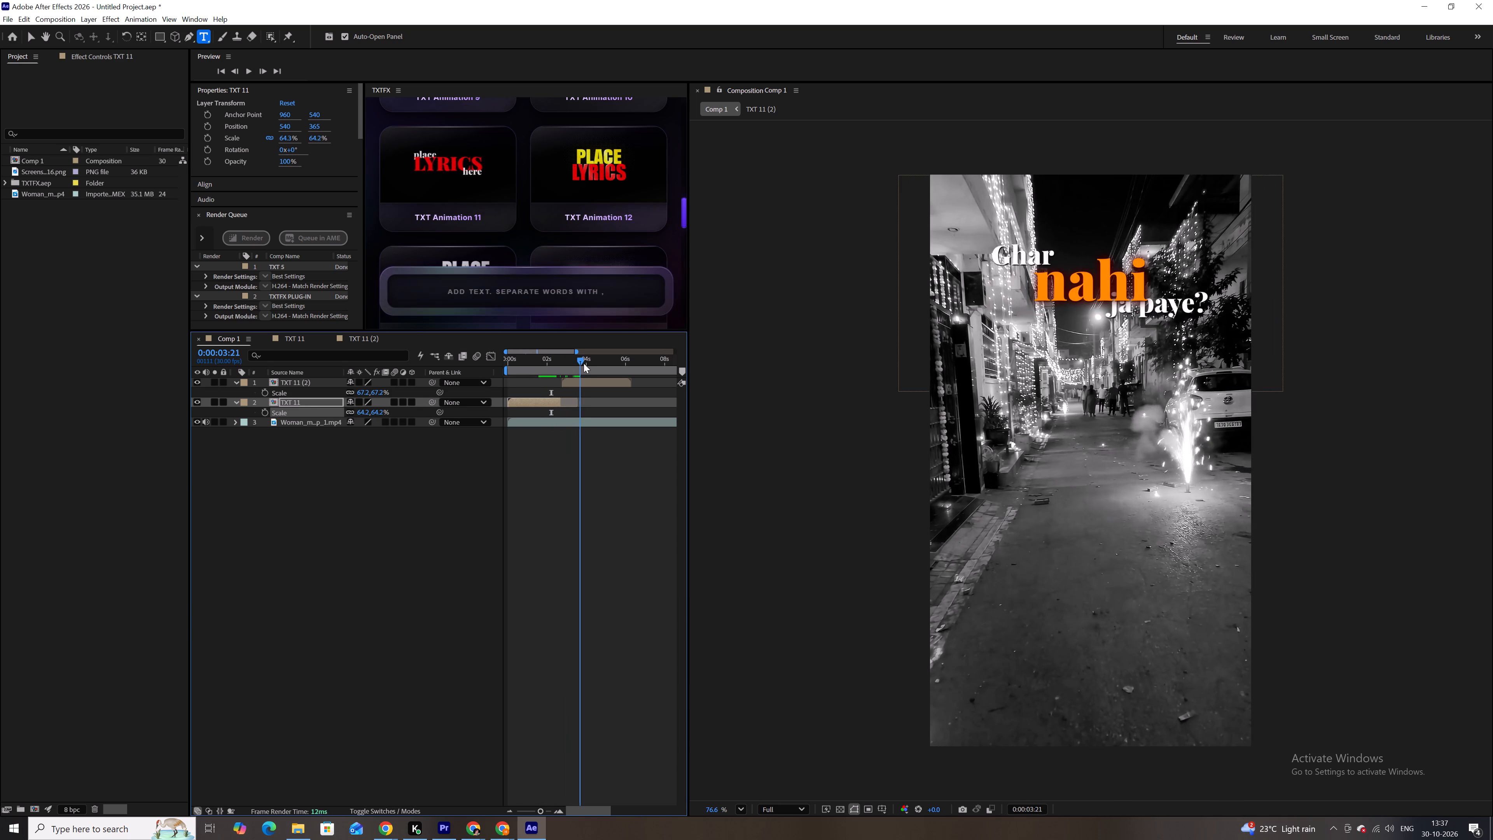
pyautogui.moveTo(584, 363); pyautogui.dragTo(592, 363)
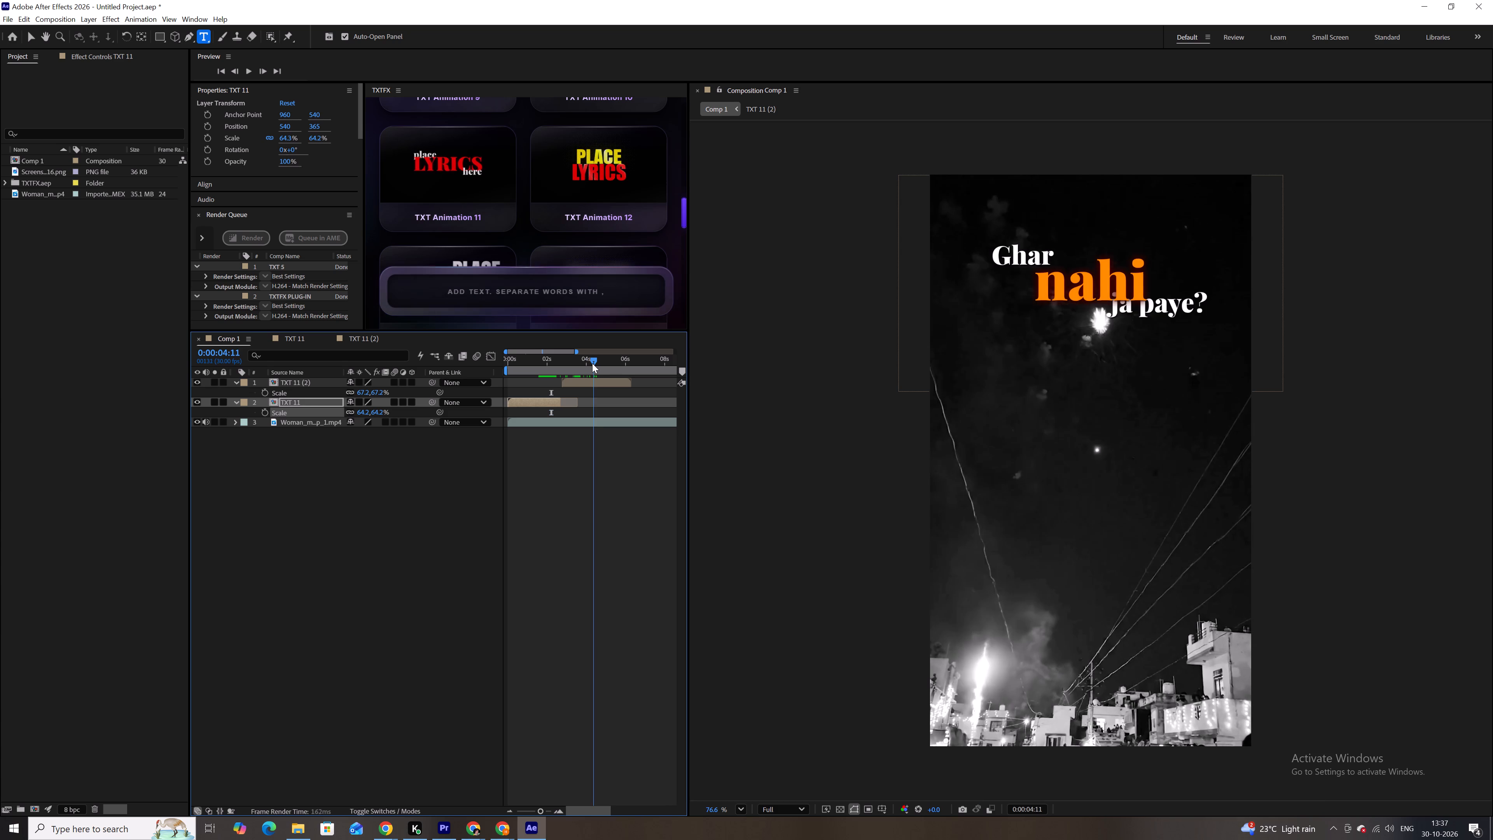
pyautogui.moveTo(592, 363); pyautogui.dragTo(626, 358)
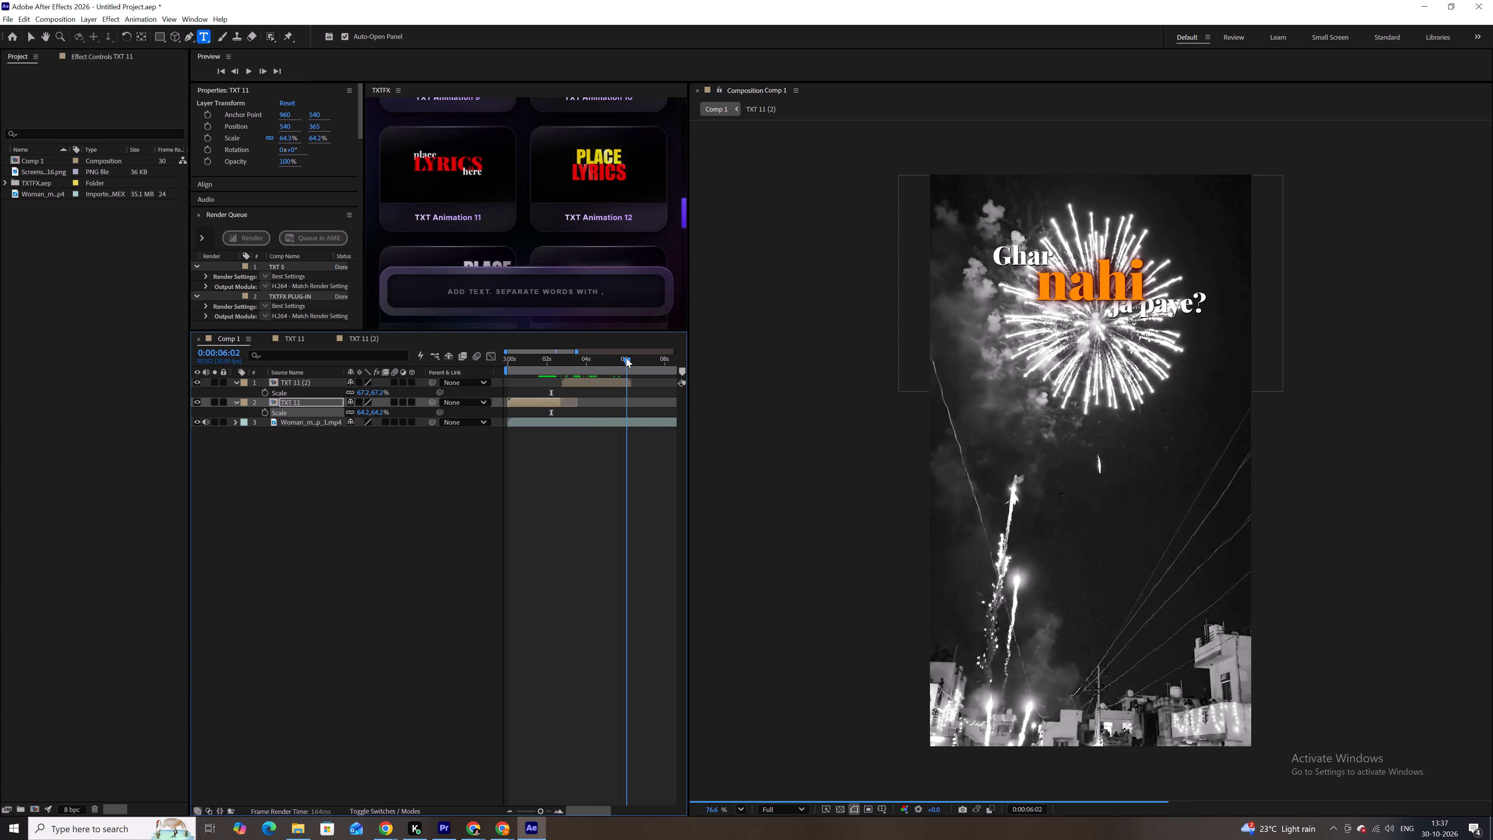
pyautogui.moveTo(626, 358); pyautogui.dragTo(619, 359)
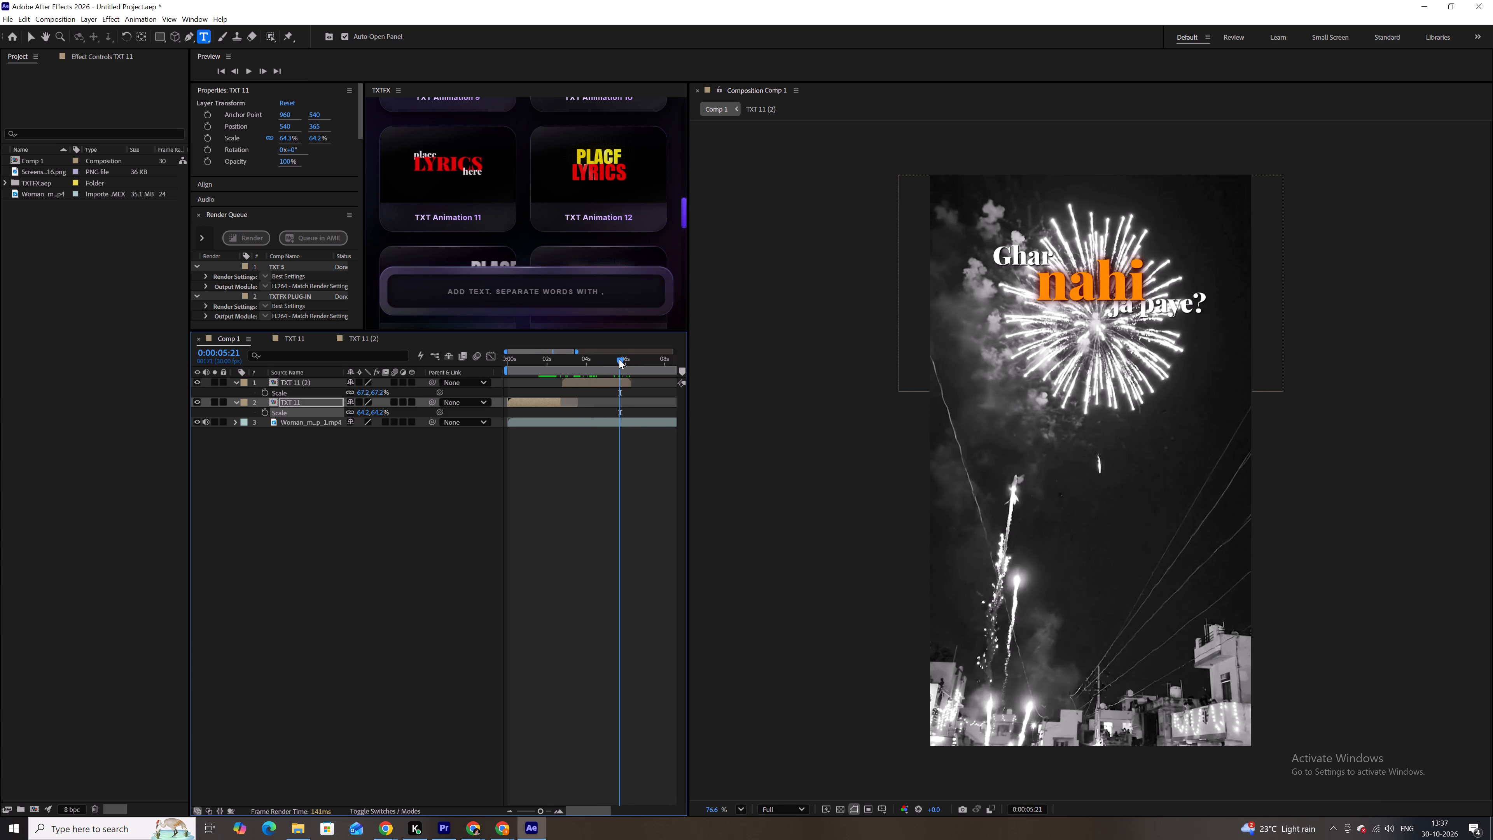
pyautogui.keyDown('alt'); pyautogui.scroll(3, 619, 359); pyautogui.keyUp('alt')
pyautogui.moveTo(618, 359); pyautogui.dragTo(602, 362)
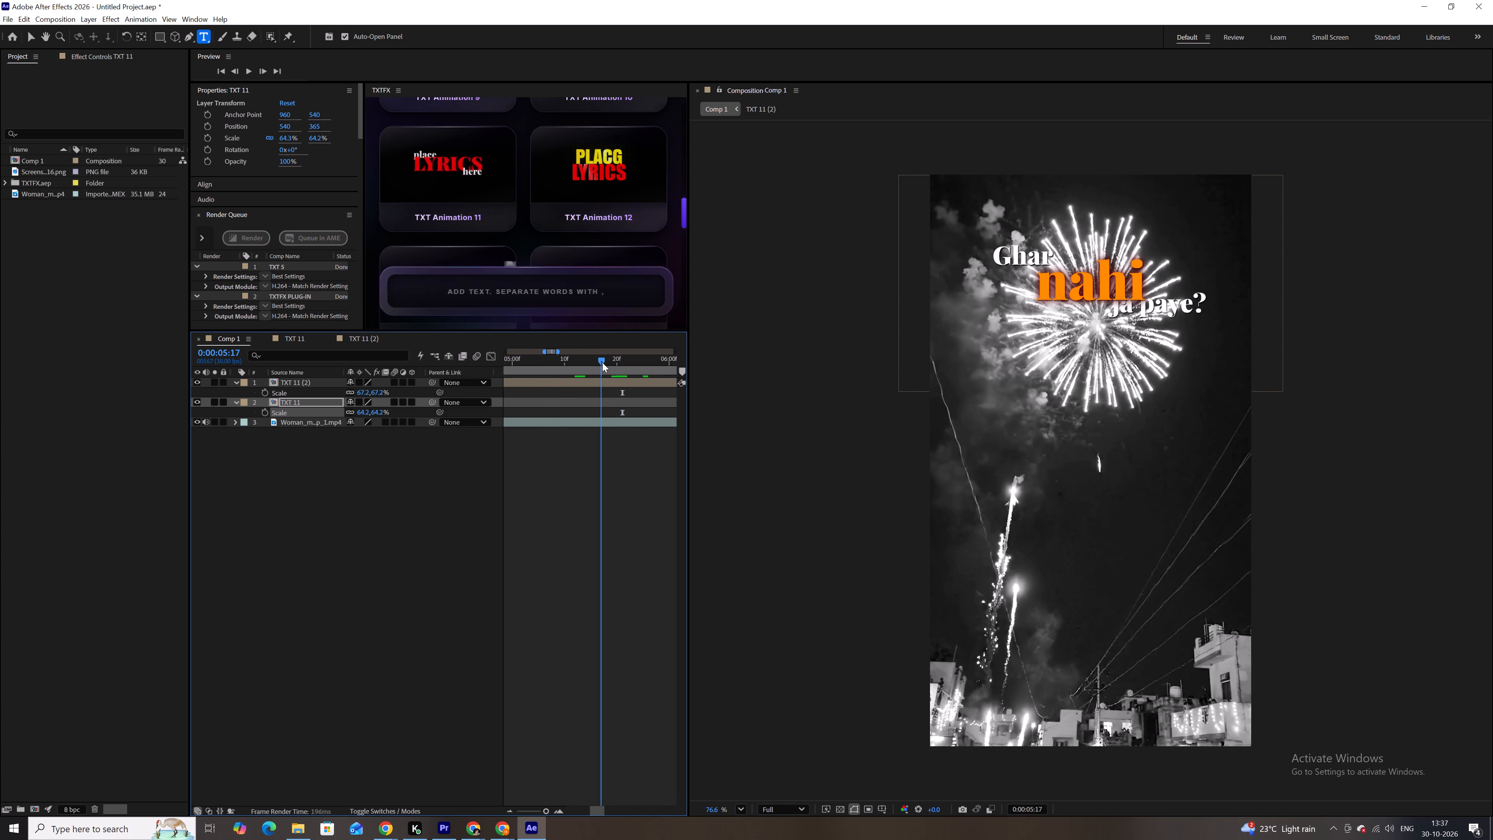
pyautogui.moveTo(602, 362); pyautogui.dragTo(659, 362)
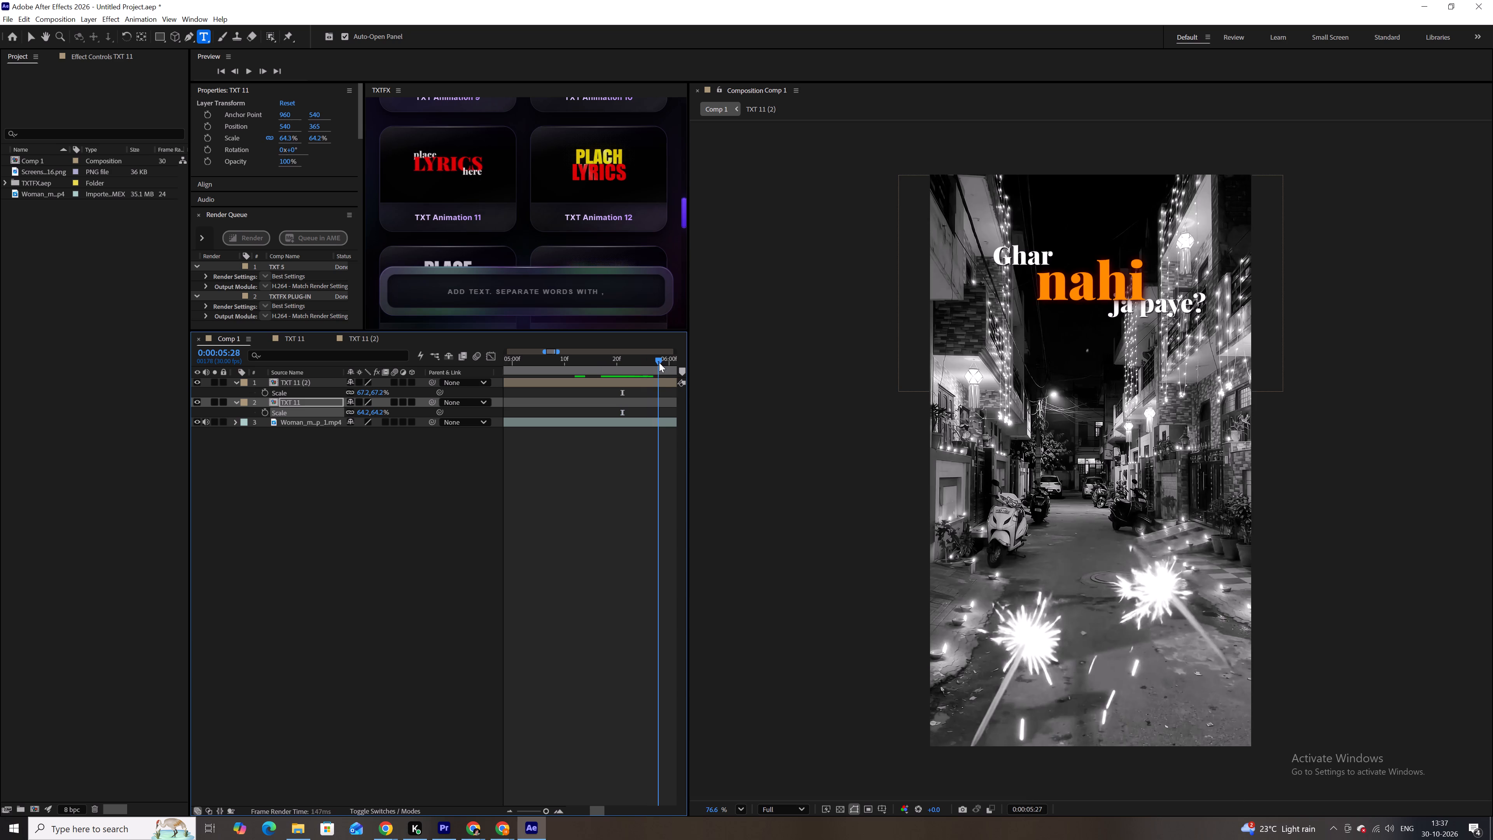
pyautogui.moveTo(659, 362); pyautogui.dragTo(638, 366)
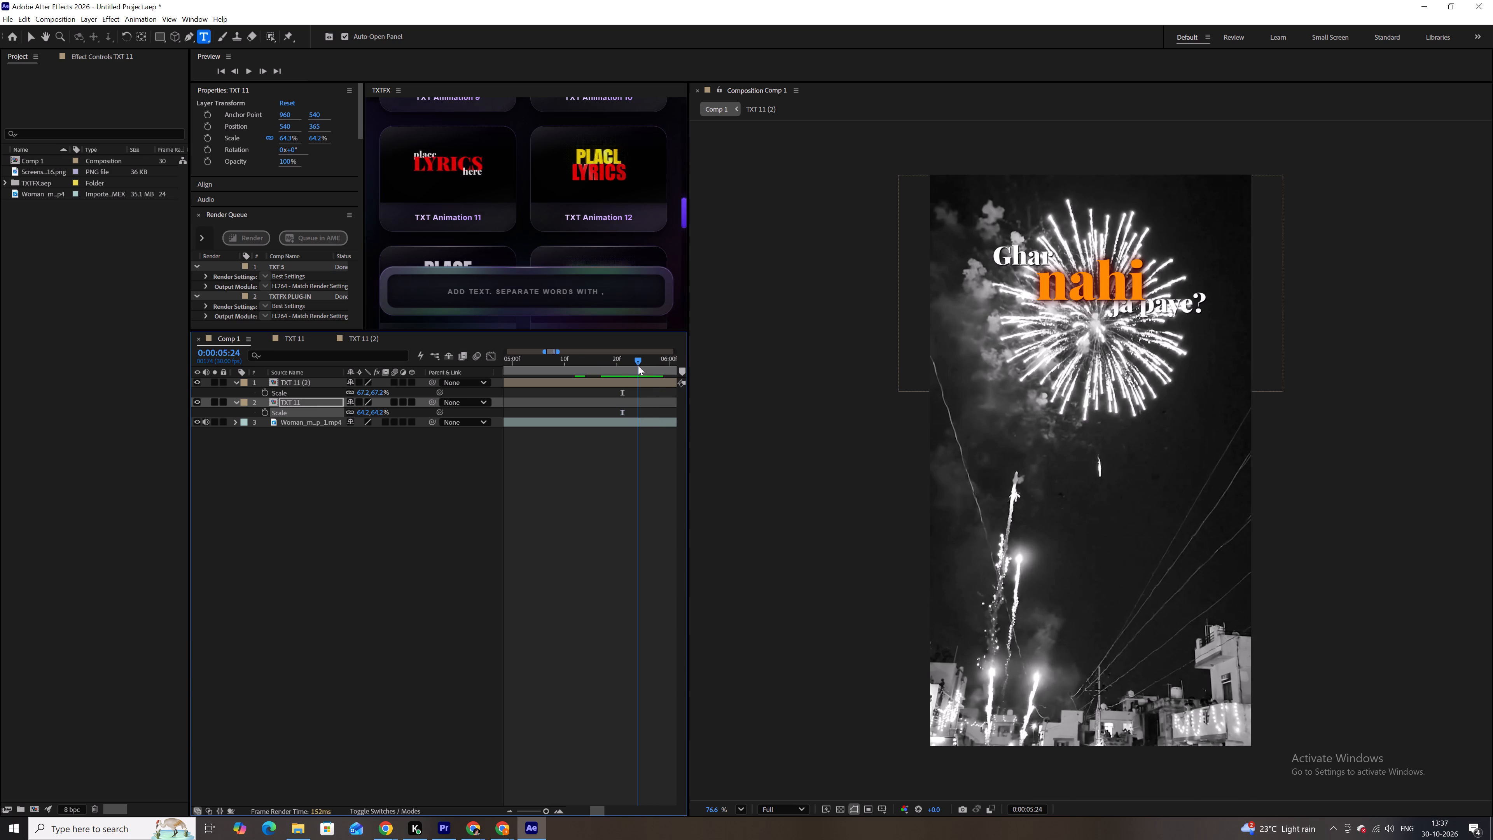
pyautogui.moveTo(638, 366); pyautogui.dragTo(641, 366)
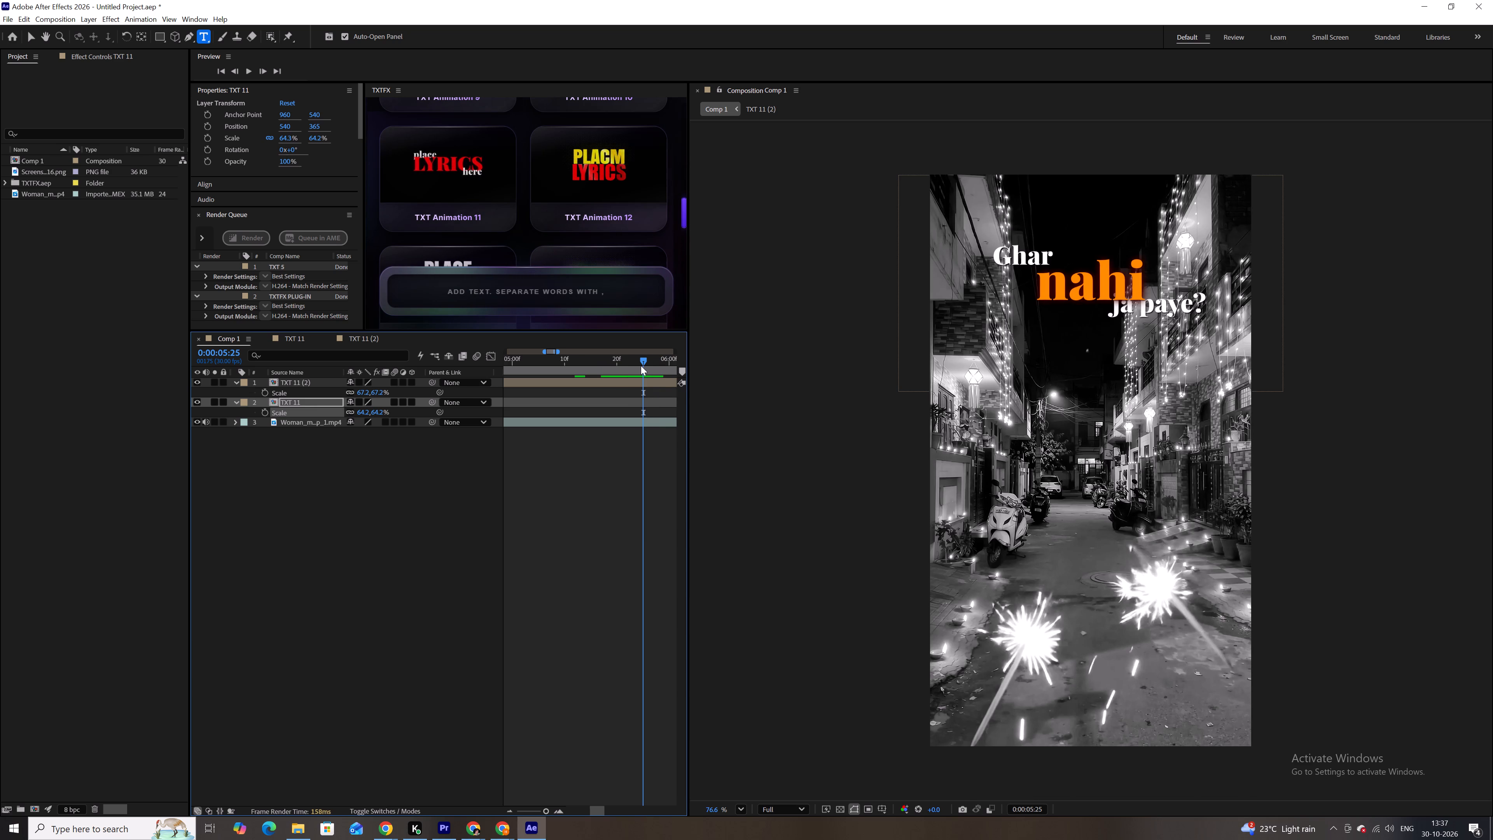
pyautogui.moveTo(646, 363); pyautogui.dragTo(645, 363)
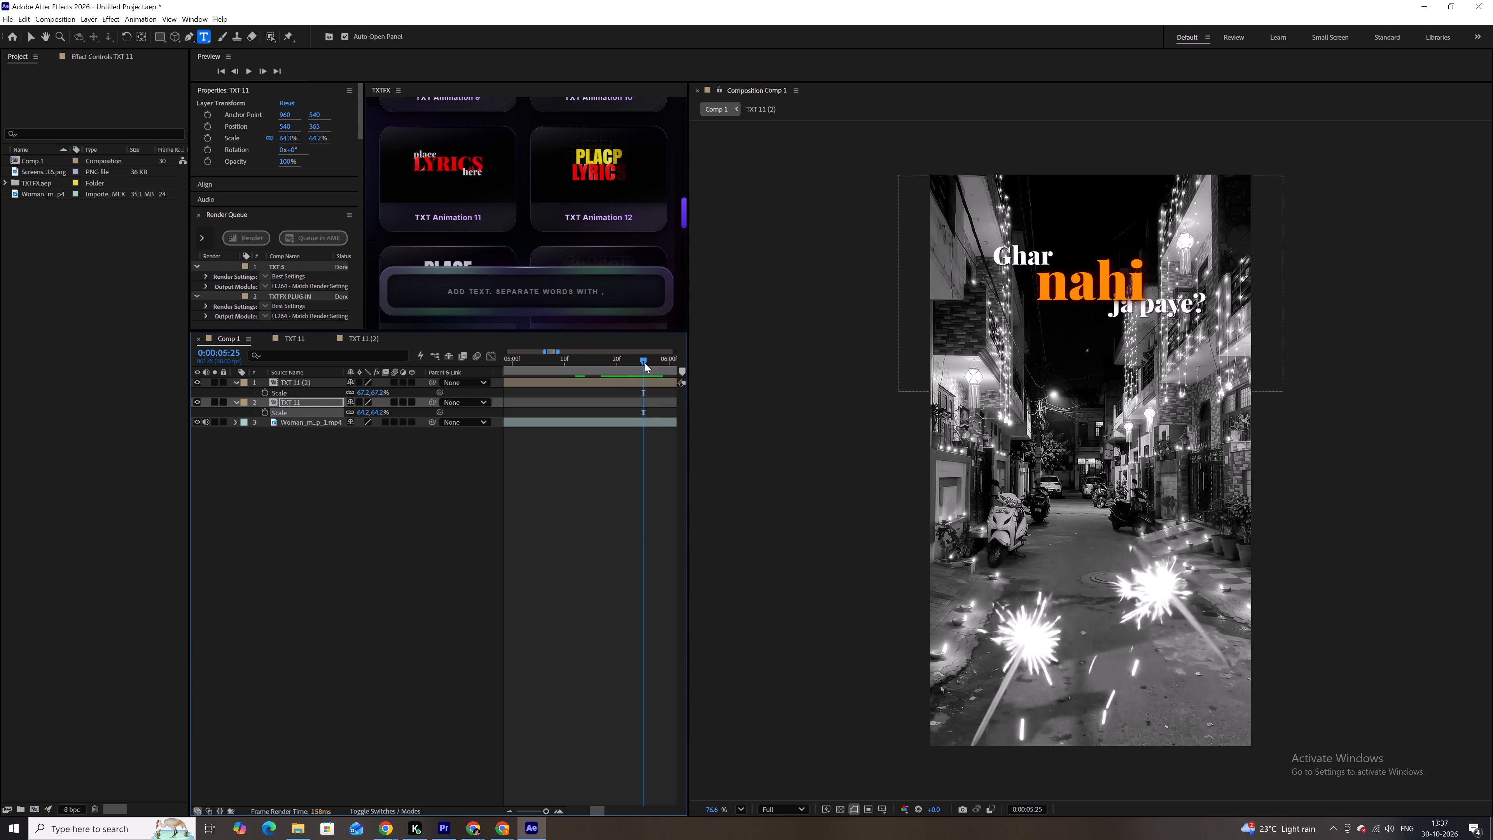
pyautogui.moveTo(645, 363); pyautogui.dragTo(643, 363)
pyautogui.click(647, 382)
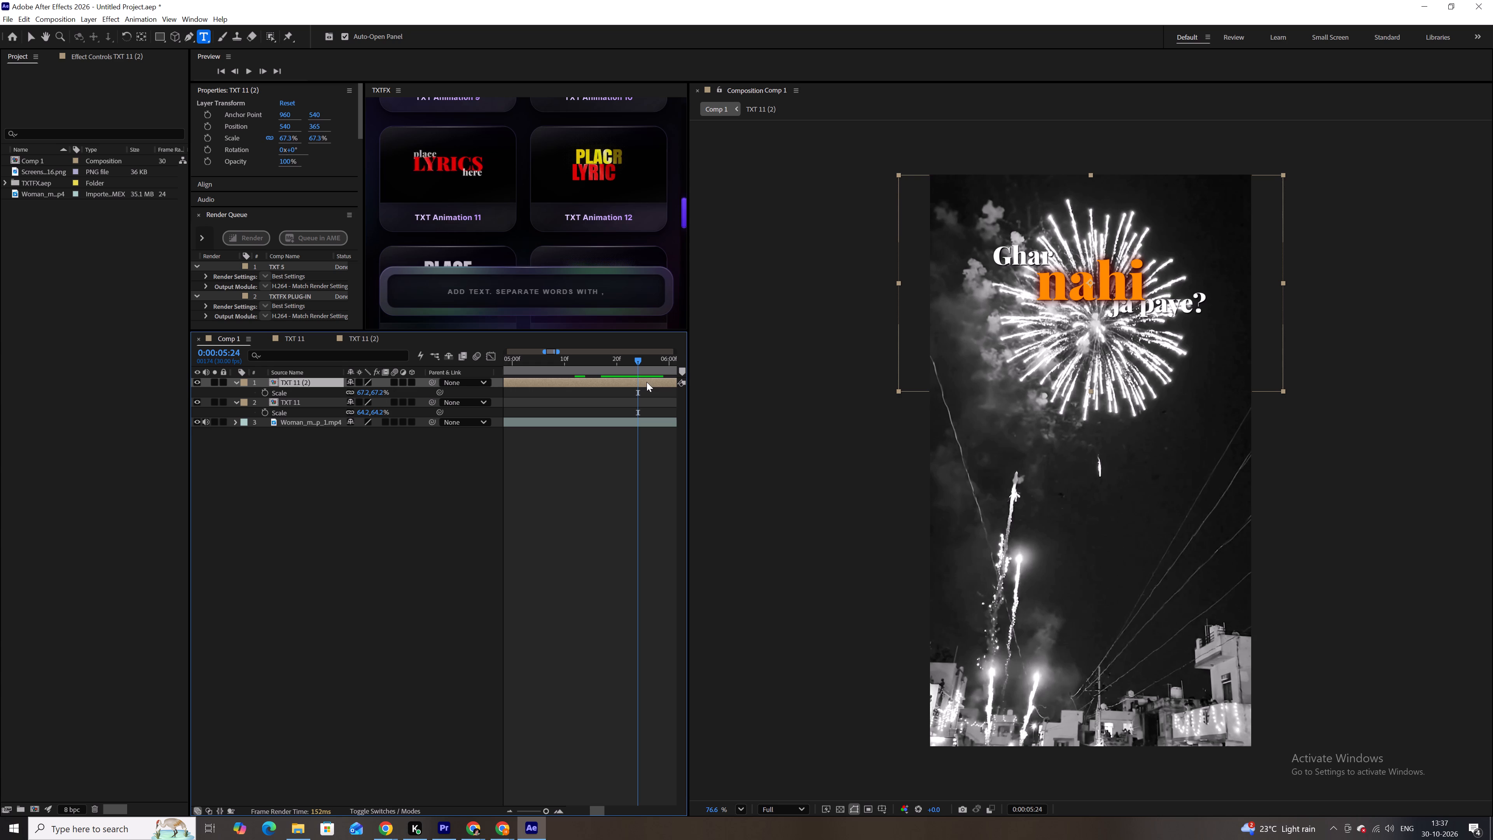
pyautogui.hotkey('ctrl', 'shift', 'd')
pyautogui.press('BackSpace')
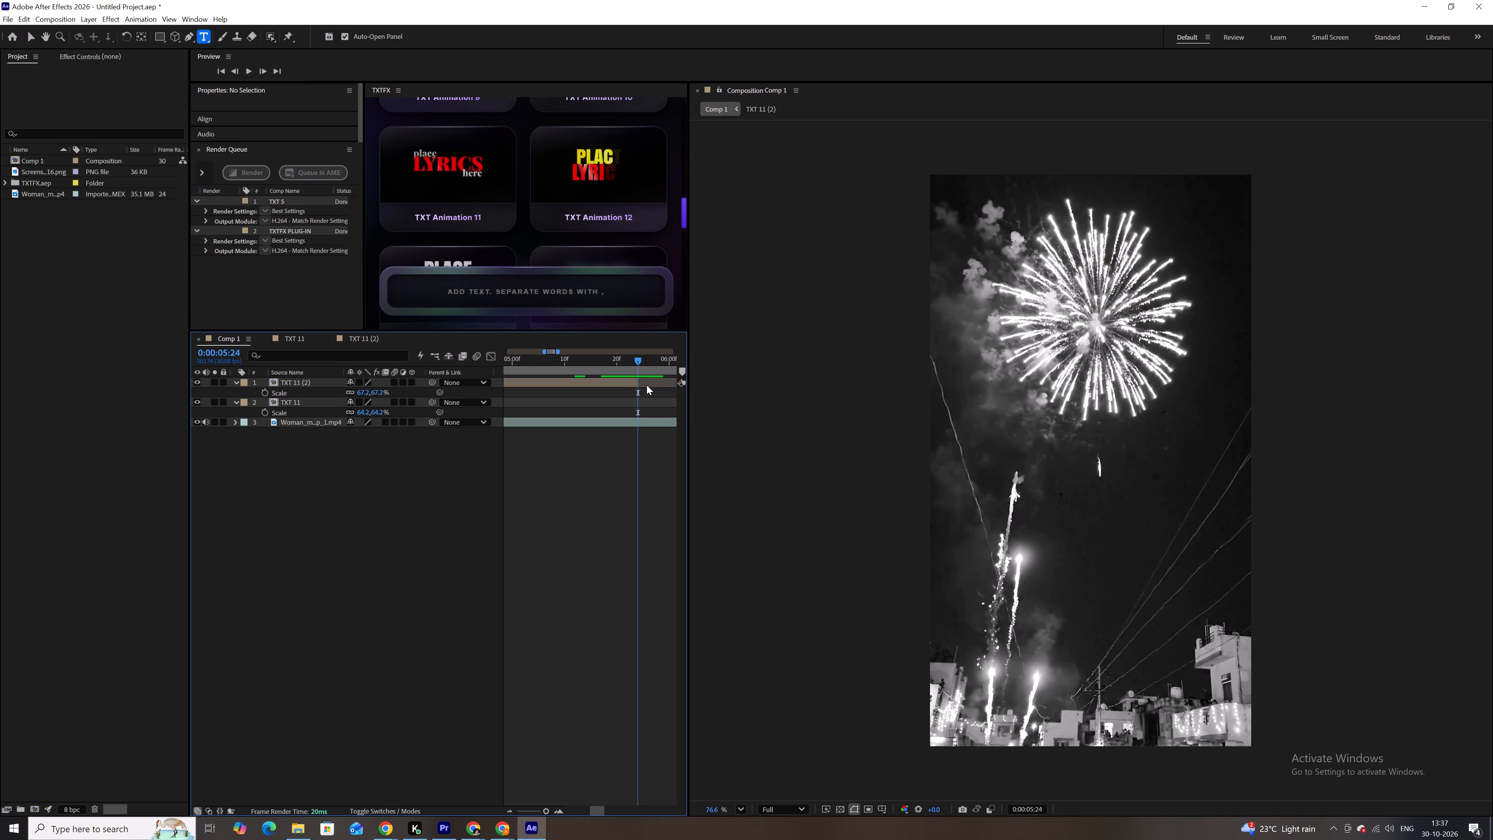
pyautogui.keyDown('alt'); pyautogui.scroll(-3, 647, 385); pyautogui.keyUp('alt')
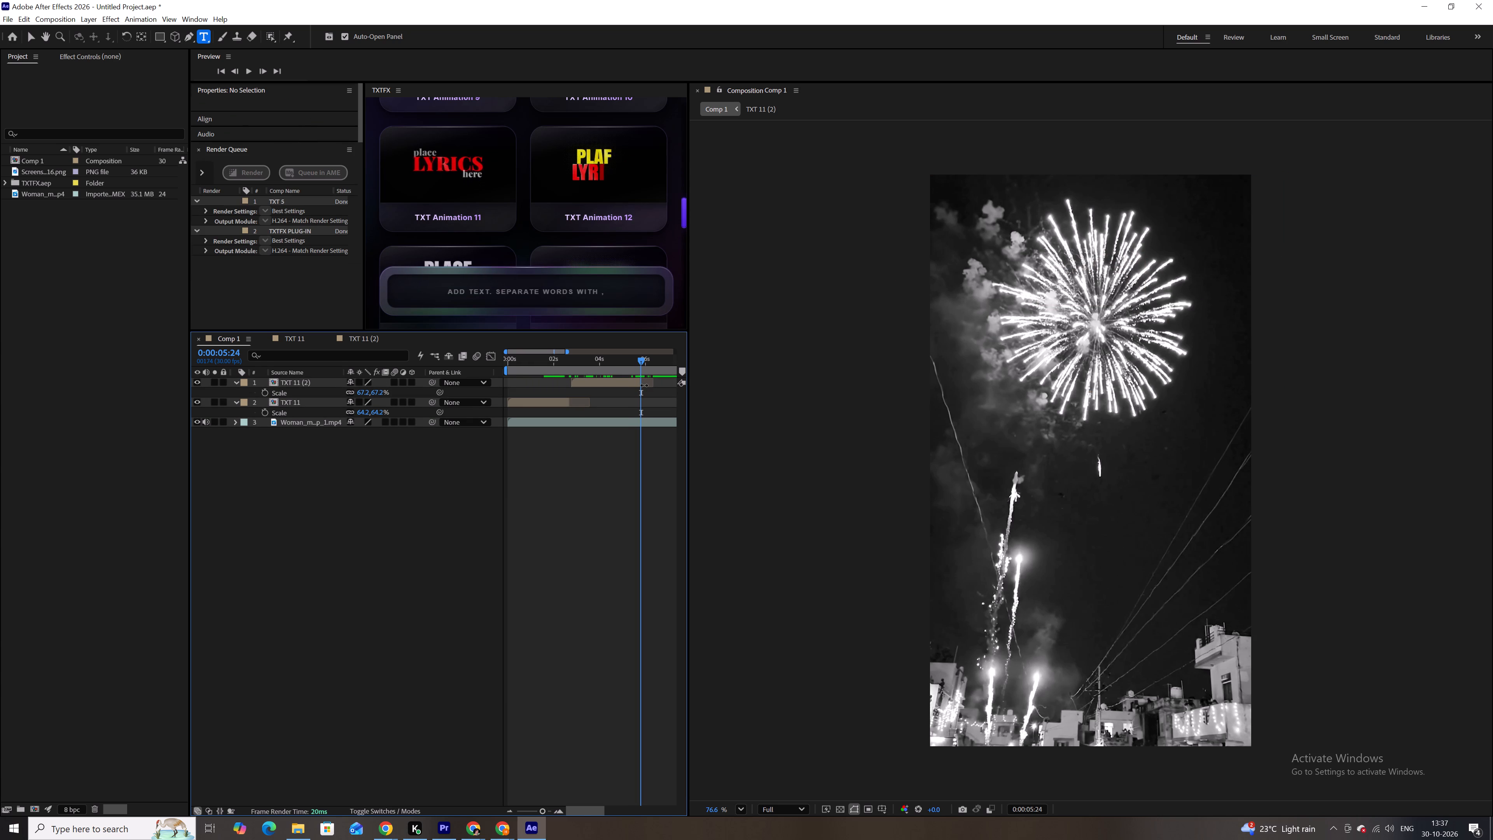
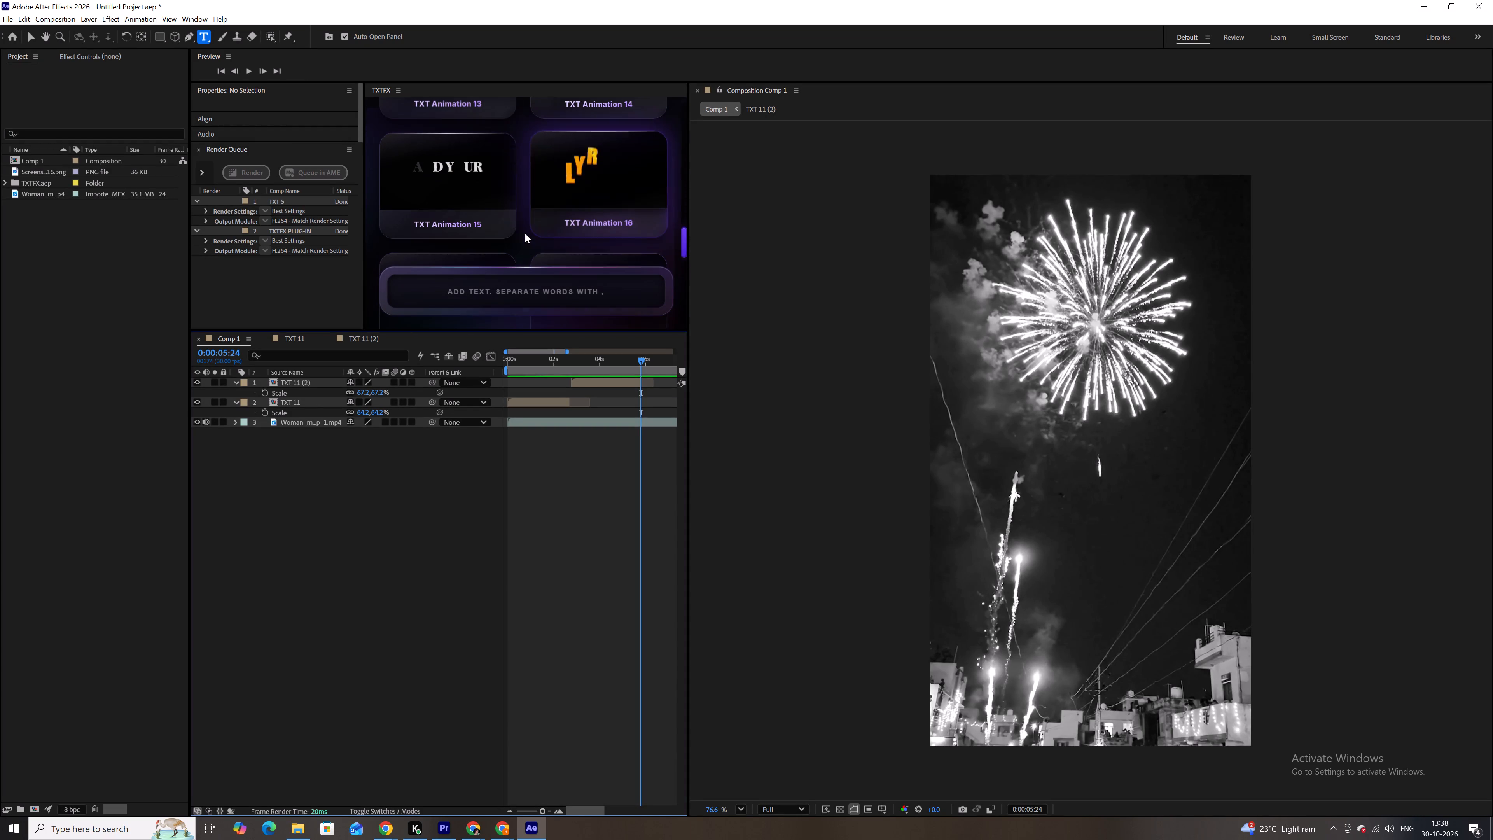
# Apply the TXT Animation 11 preset at 0:00:05:24 in Comp 1 and play back the sparkler street shot.
pyautogui.scroll(3, 520, 230)
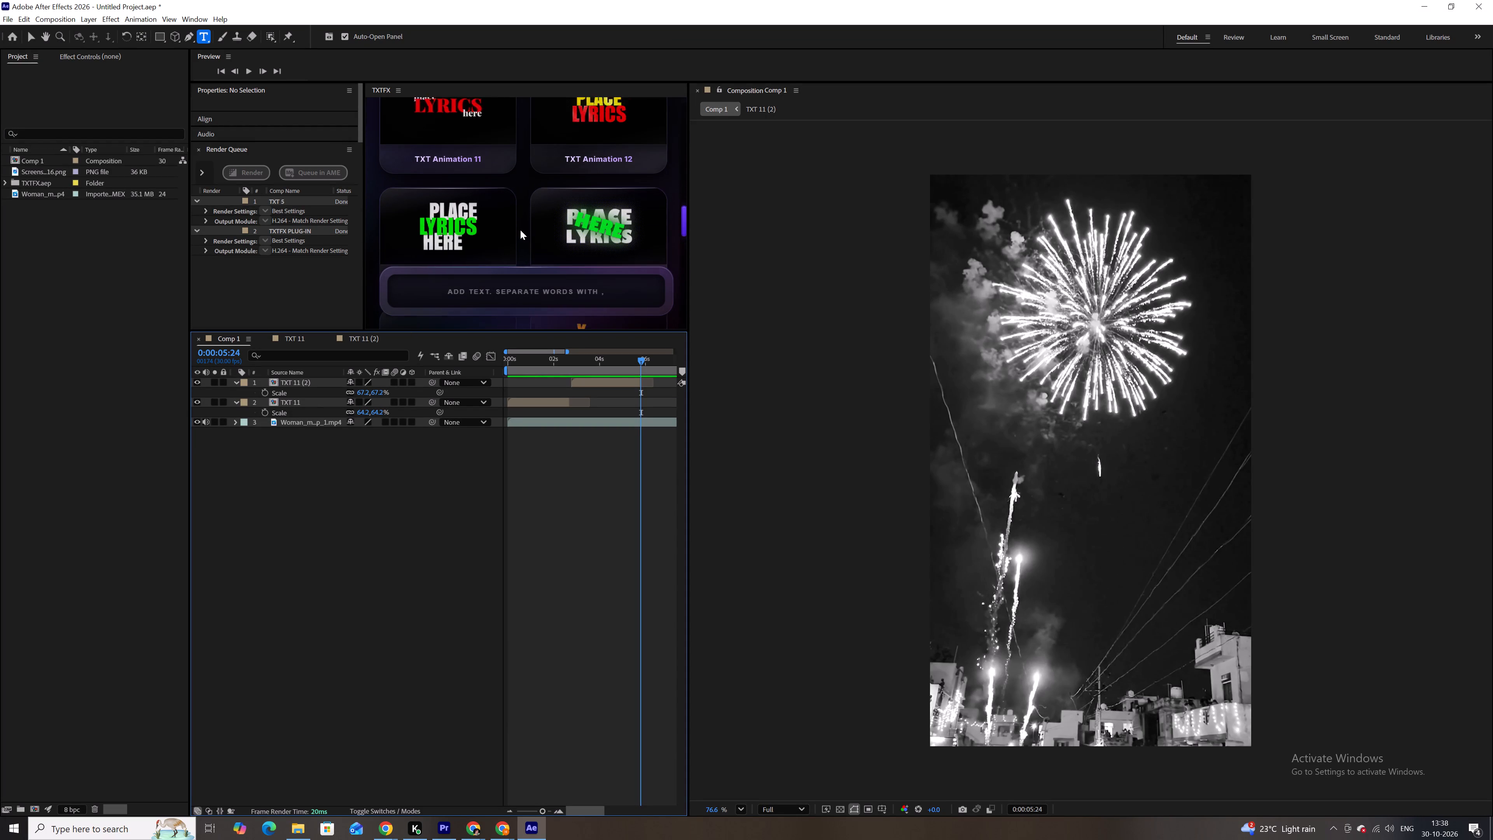
pyautogui.scroll(2, 520, 230)
pyautogui.click(479, 245)
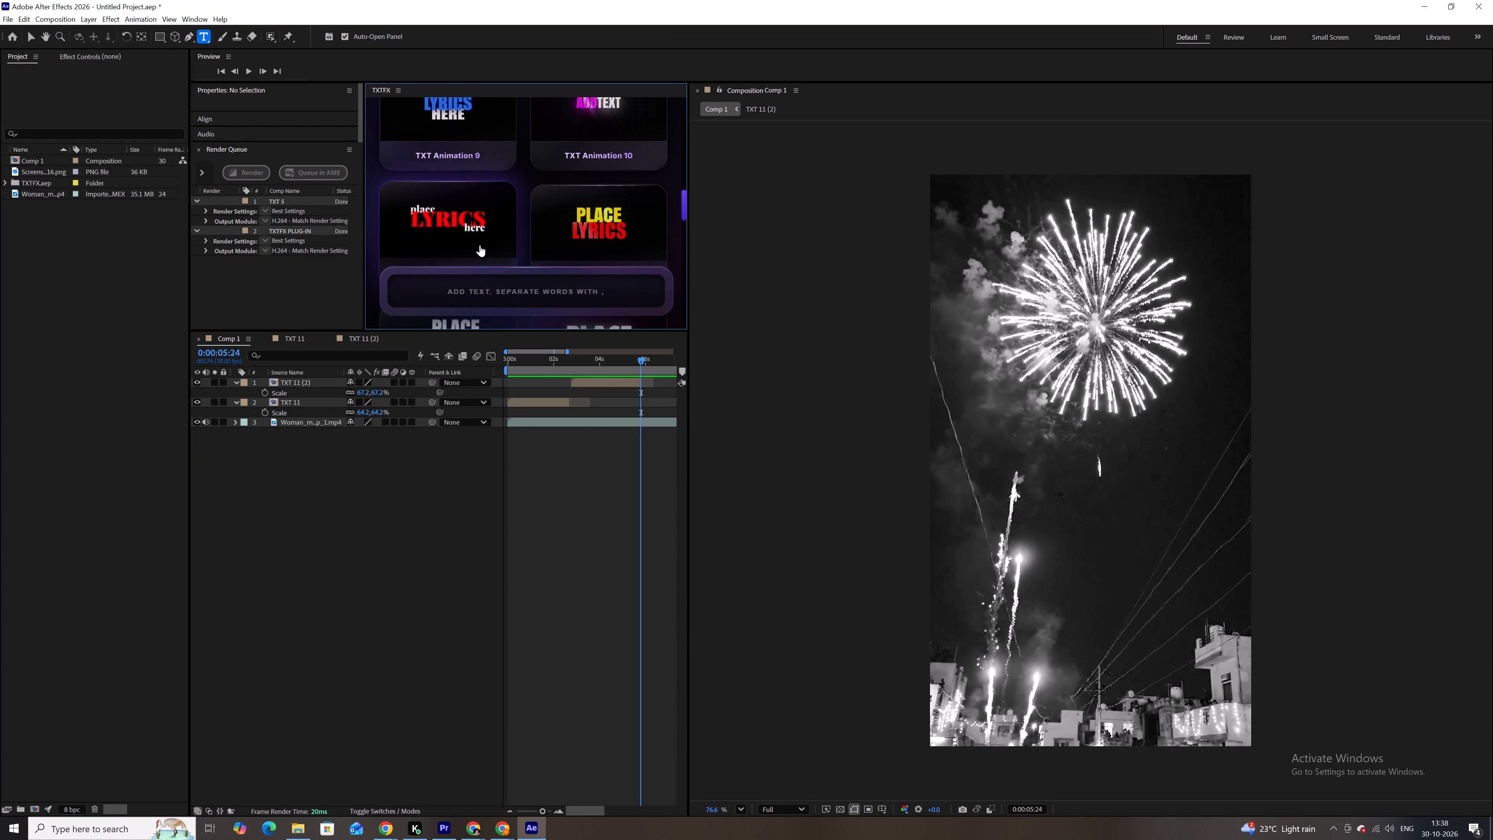
pyautogui.scroll(-4, 652, 394)
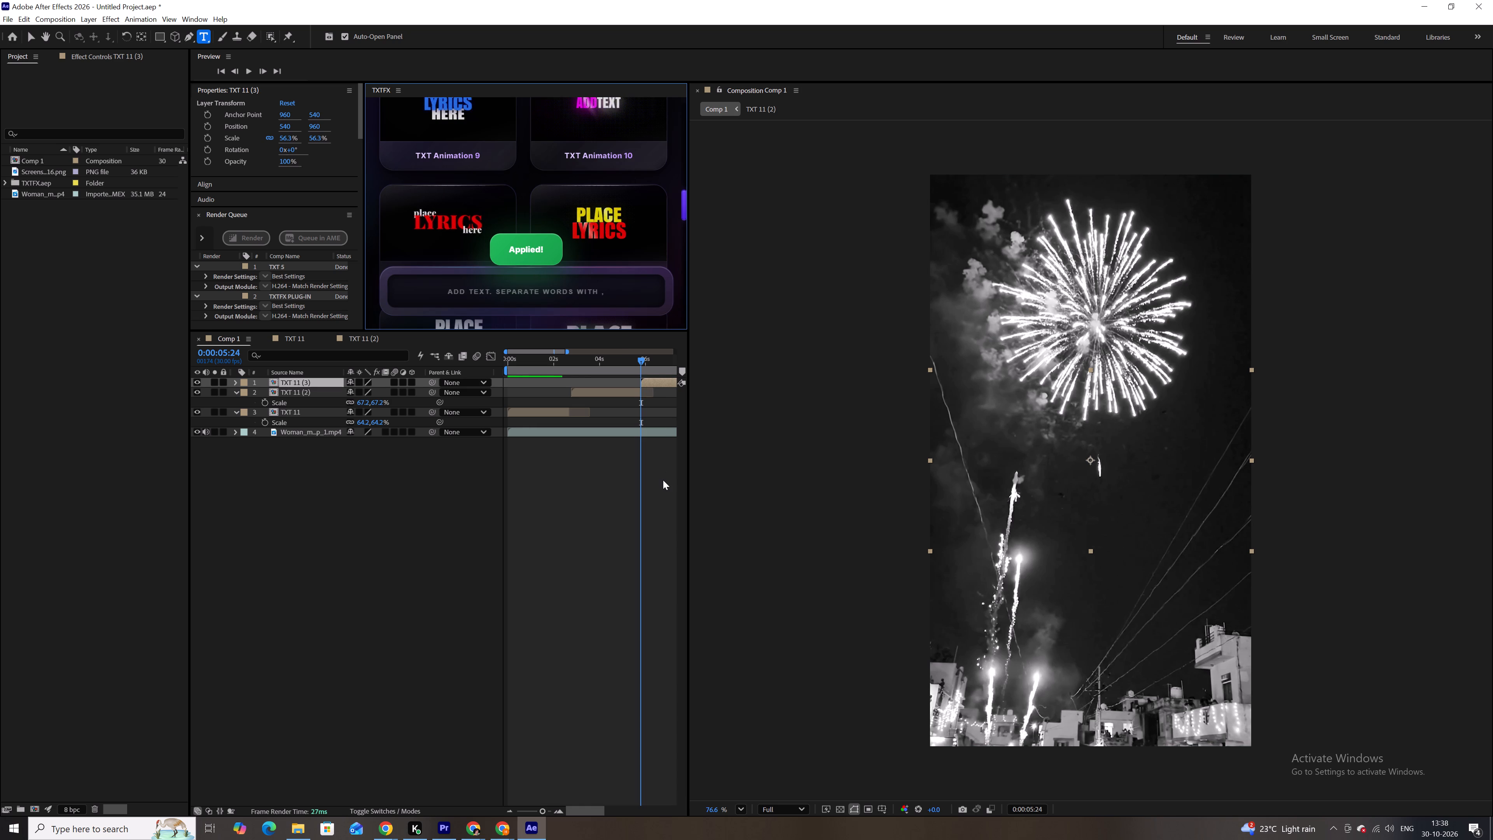
pyautogui.press('space')
pyautogui.moveTo(593, 808); pyautogui.dragTo(605, 807)
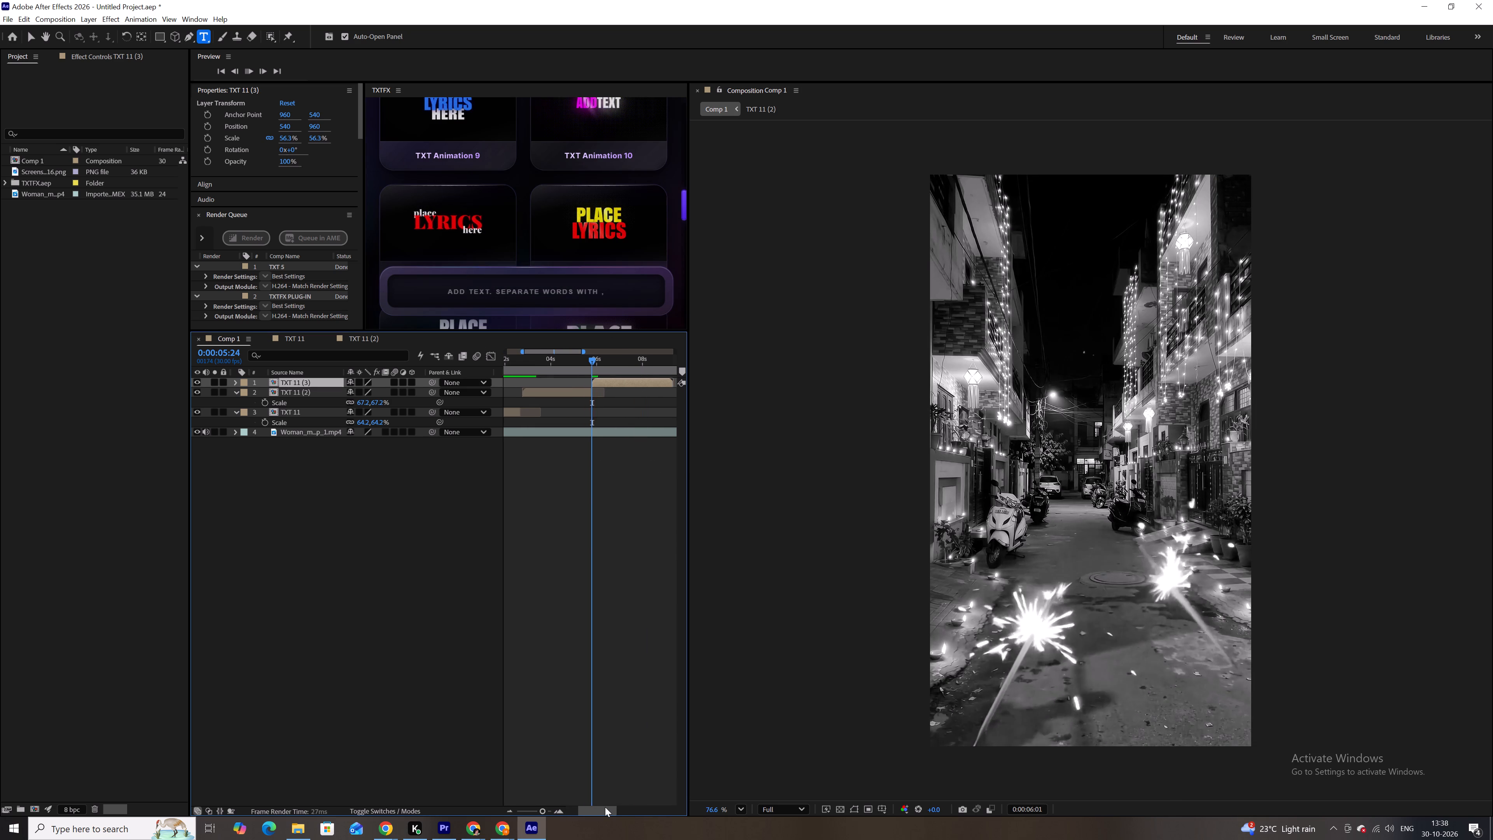
pyautogui.moveTo(605, 807); pyautogui.dragTo(612, 806)
pyautogui.press('space')
# Open the TXT 11 (3) composition and replace the "place" text with "Koi".
pyautogui.doubleClick(586, 383)
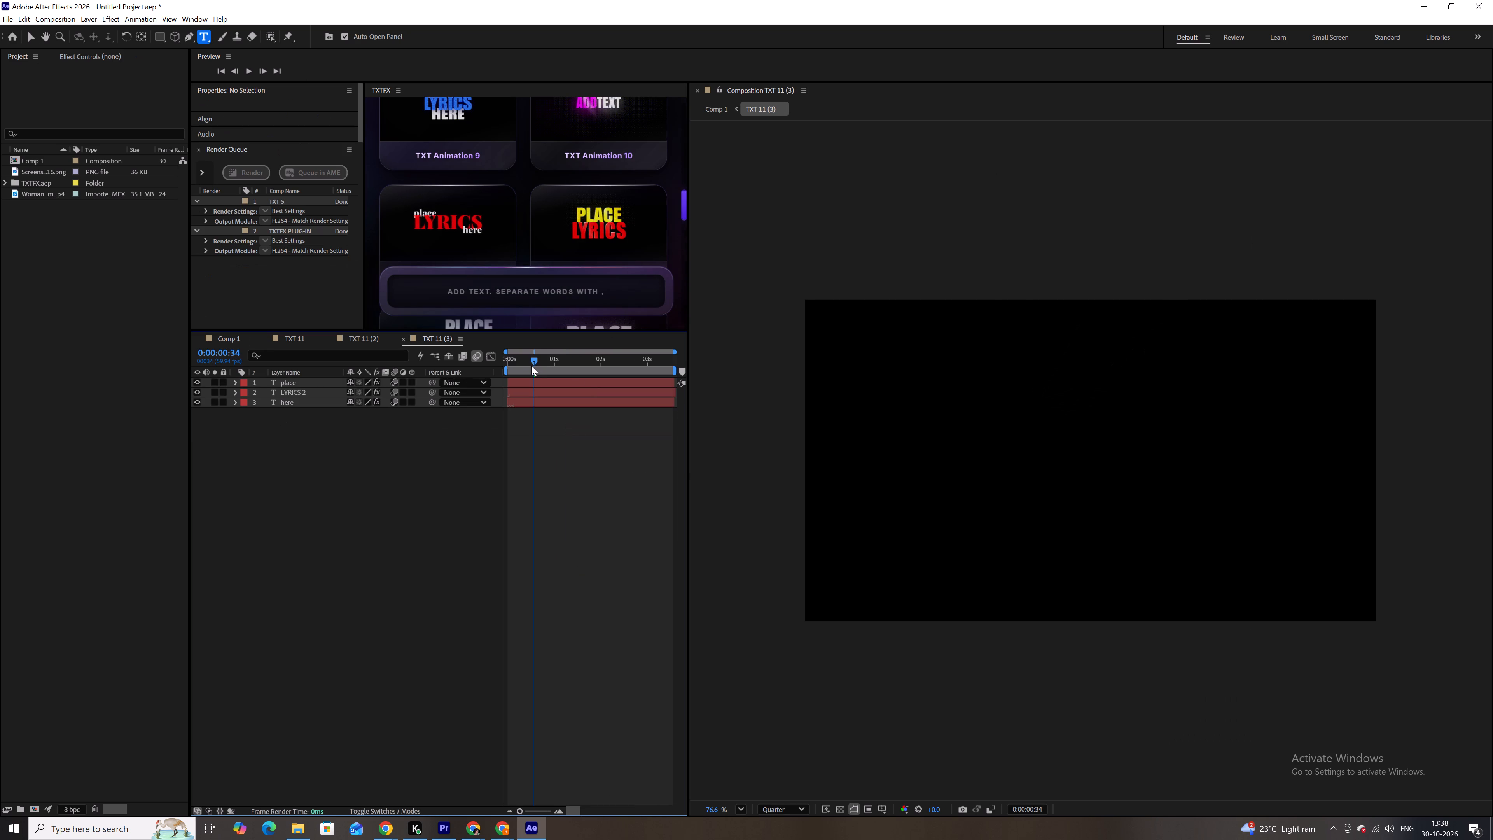
pyautogui.doubleClick(533, 383)
pyautogui.hotkey('ctrl', 'v')
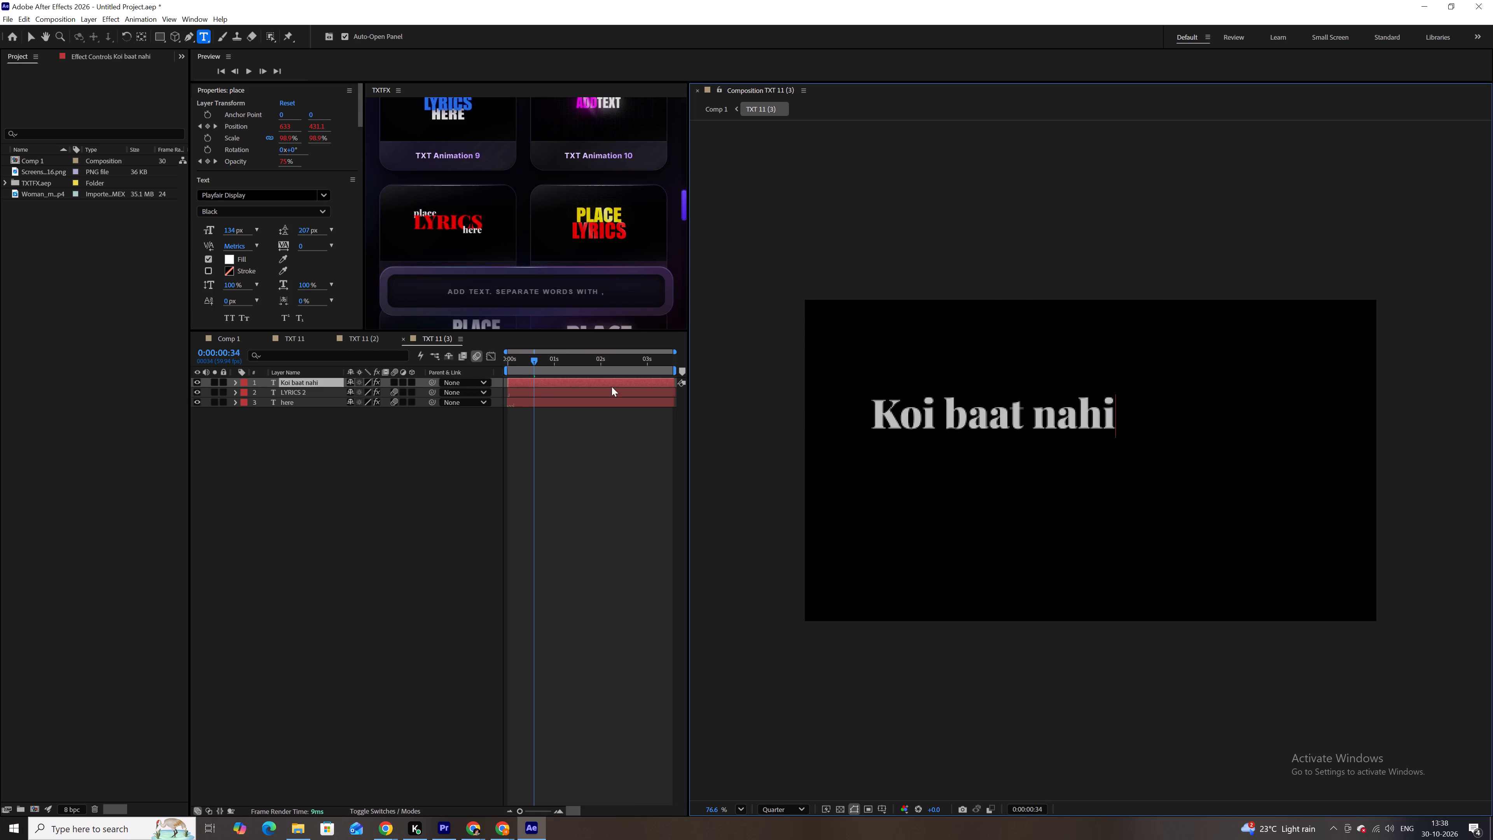
pyautogui.moveTo(949, 423); pyautogui.dragTo(1160, 393)
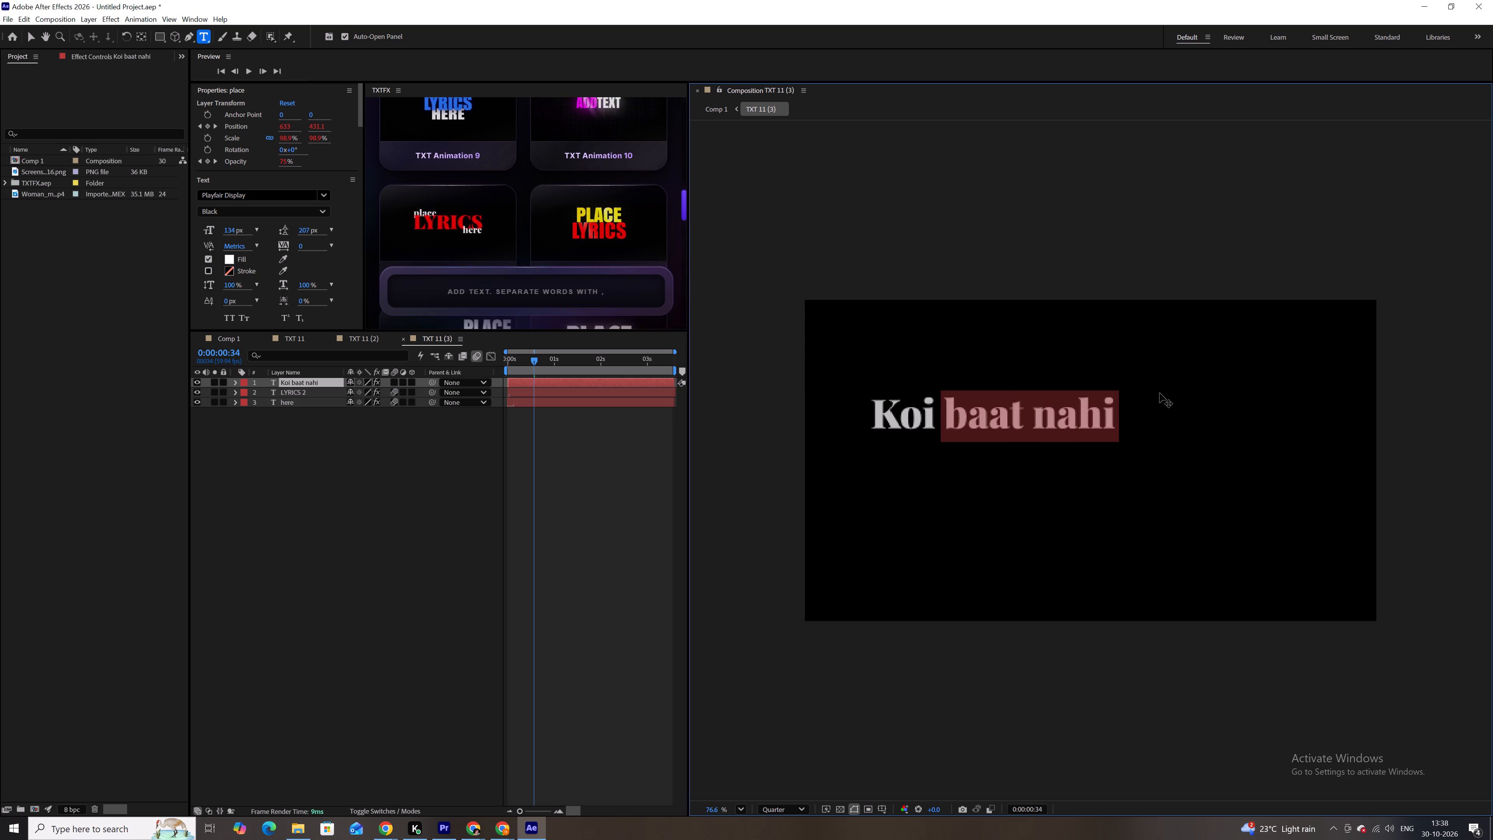
pyautogui.press('BackSpace')
# Replace the large red "LYRICS 2" layer's text with "baat".
pyautogui.doubleClick(570, 392)
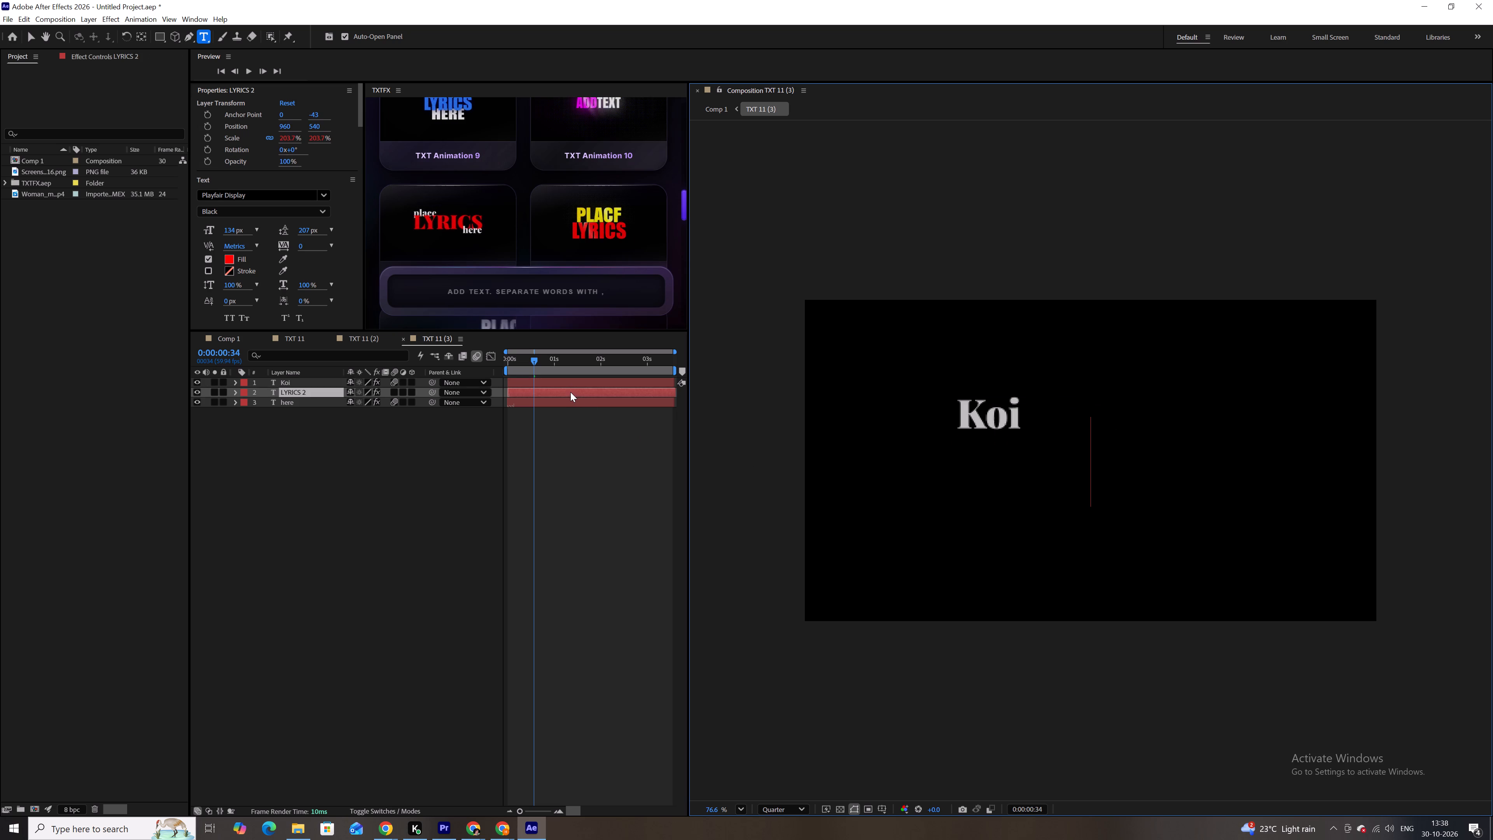
pyautogui.hotkey('ctrl', 'v')
pyautogui.moveTo(994, 457); pyautogui.dragTo(823, 479)
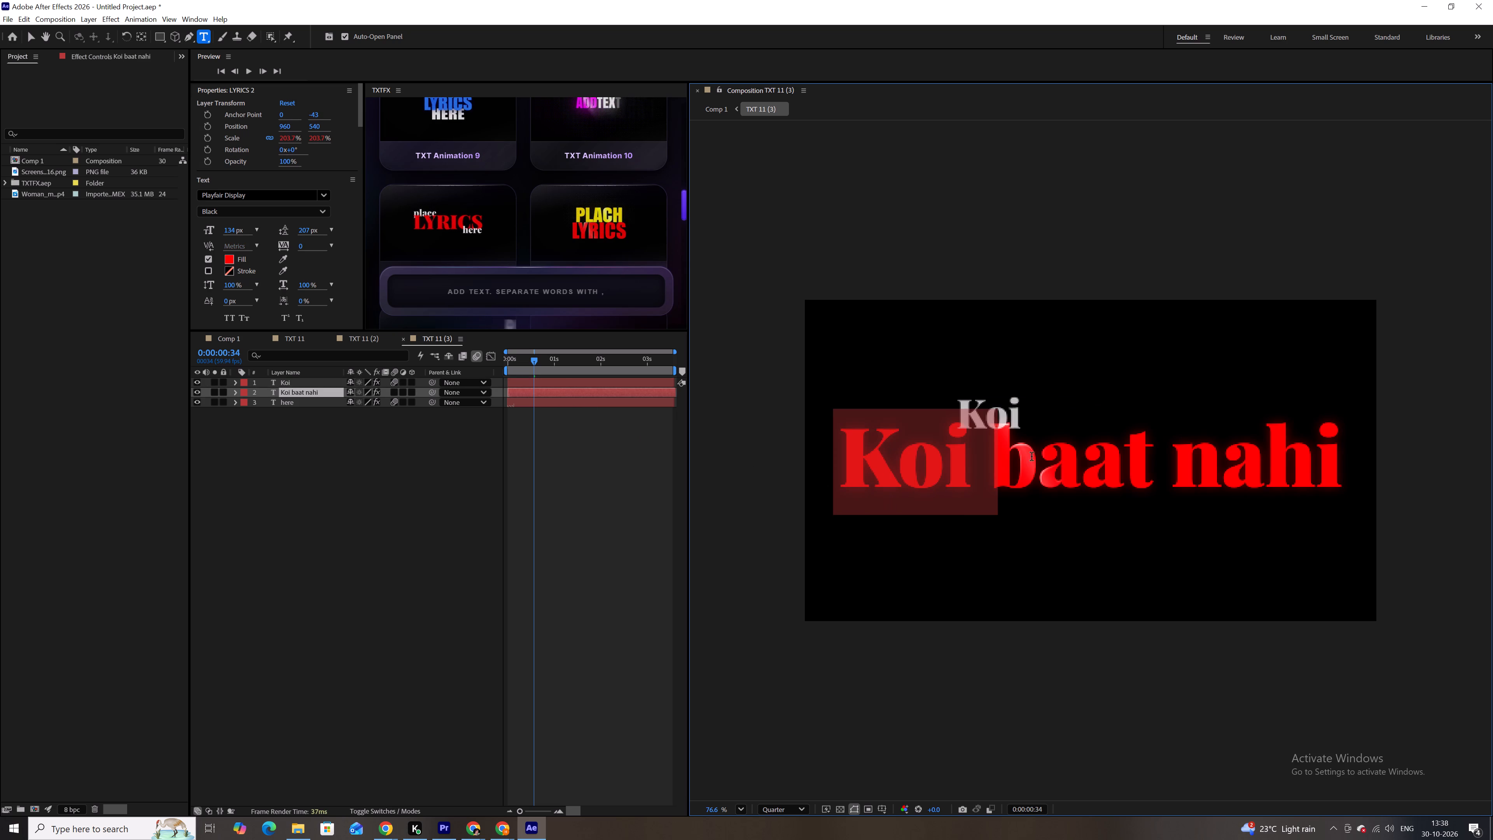
pyautogui.press('BackSpace')
pyautogui.moveTo(1095, 469); pyautogui.dragTo(1369, 423)
pyautogui.press('BackSpace')
# Replace the "here" layer's text with "nahi".
pyautogui.doubleClick(577, 402)
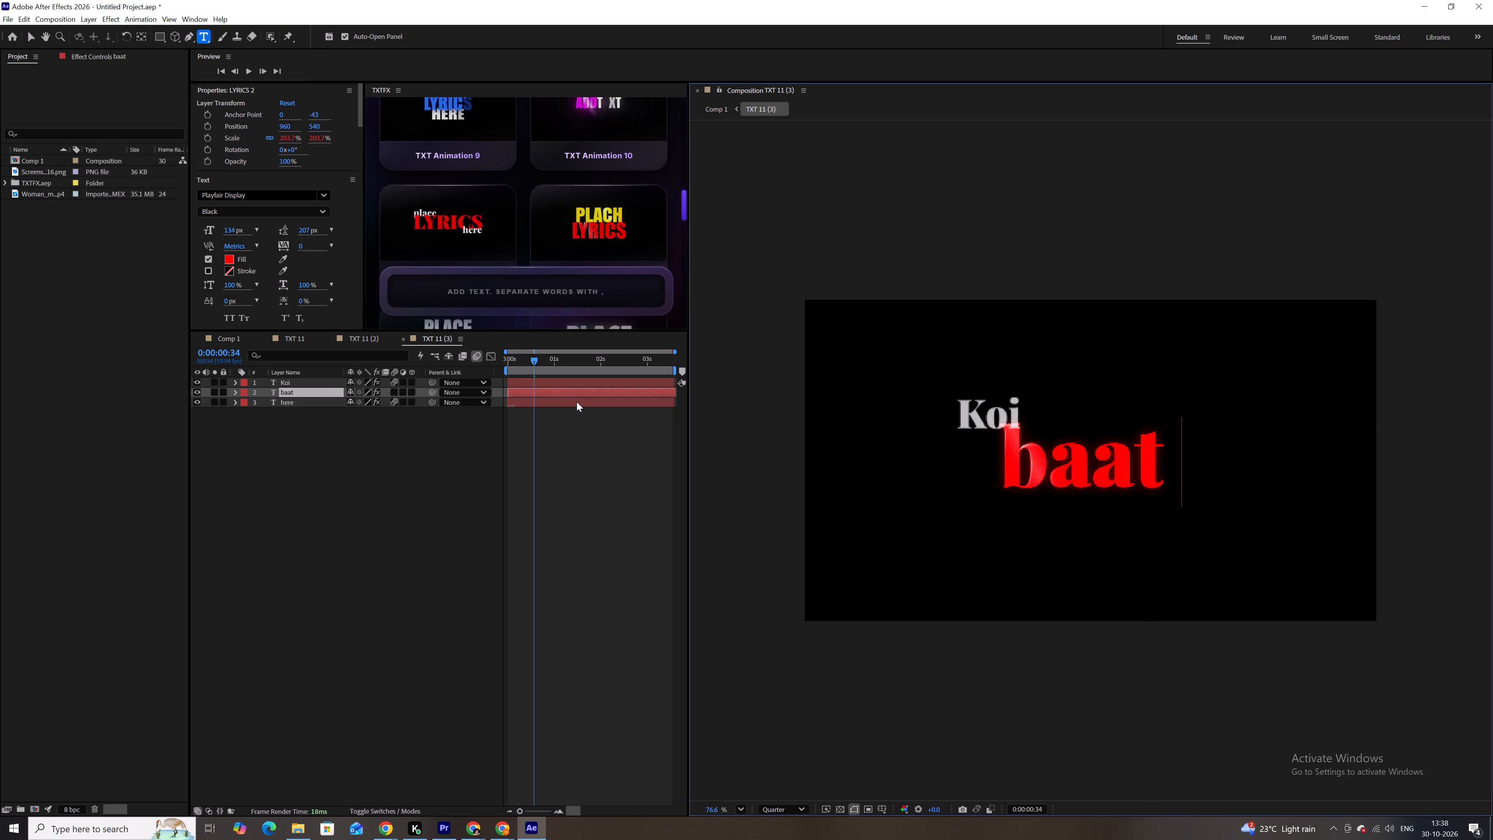
pyautogui.hotkey('ctrl', 'v')
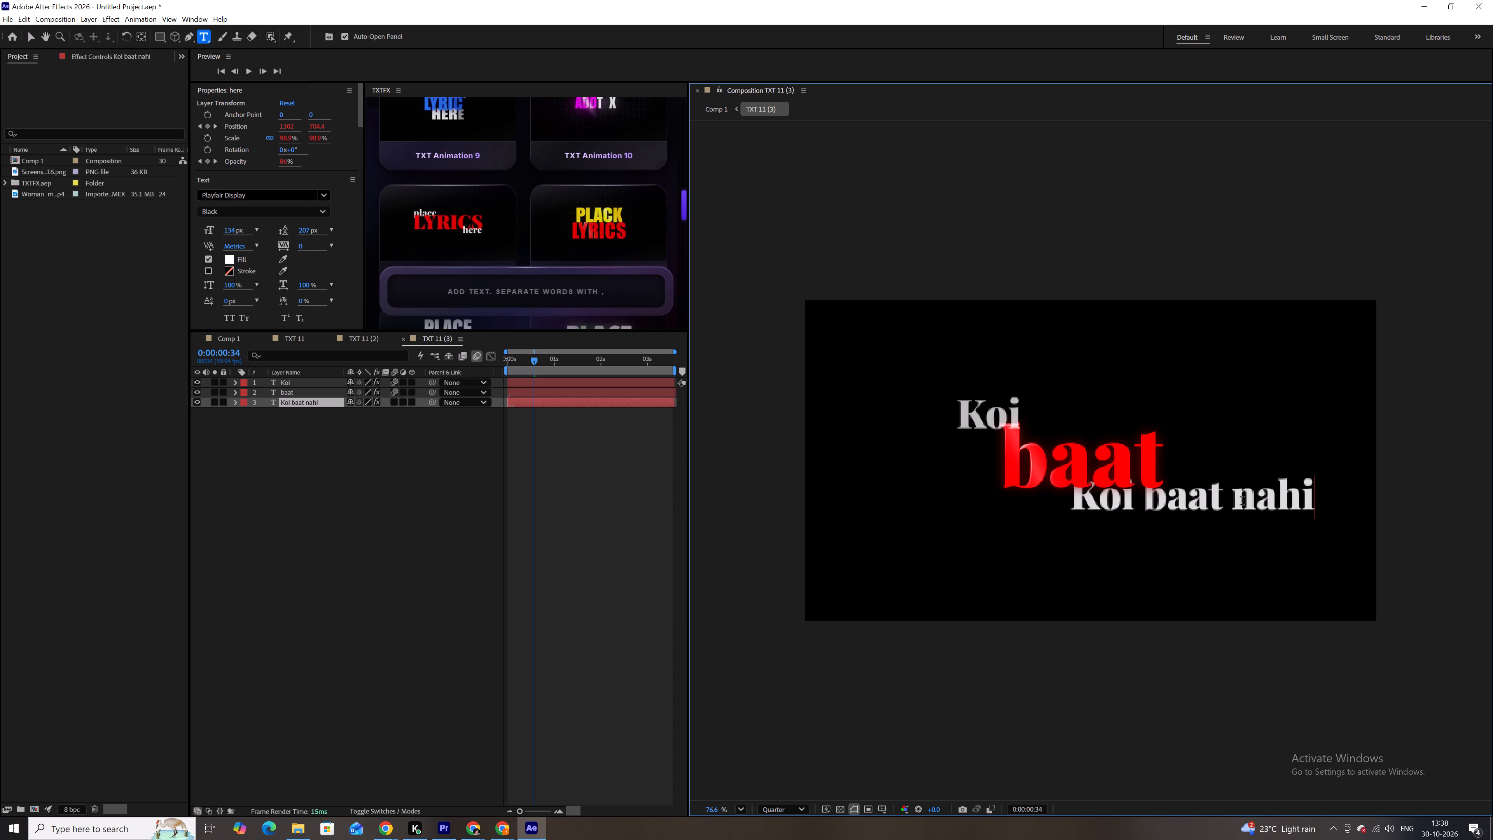
pyautogui.moveTo(1231, 500); pyautogui.dragTo(938, 504)
pyautogui.press('BackSpace')
pyautogui.click(767, 537)
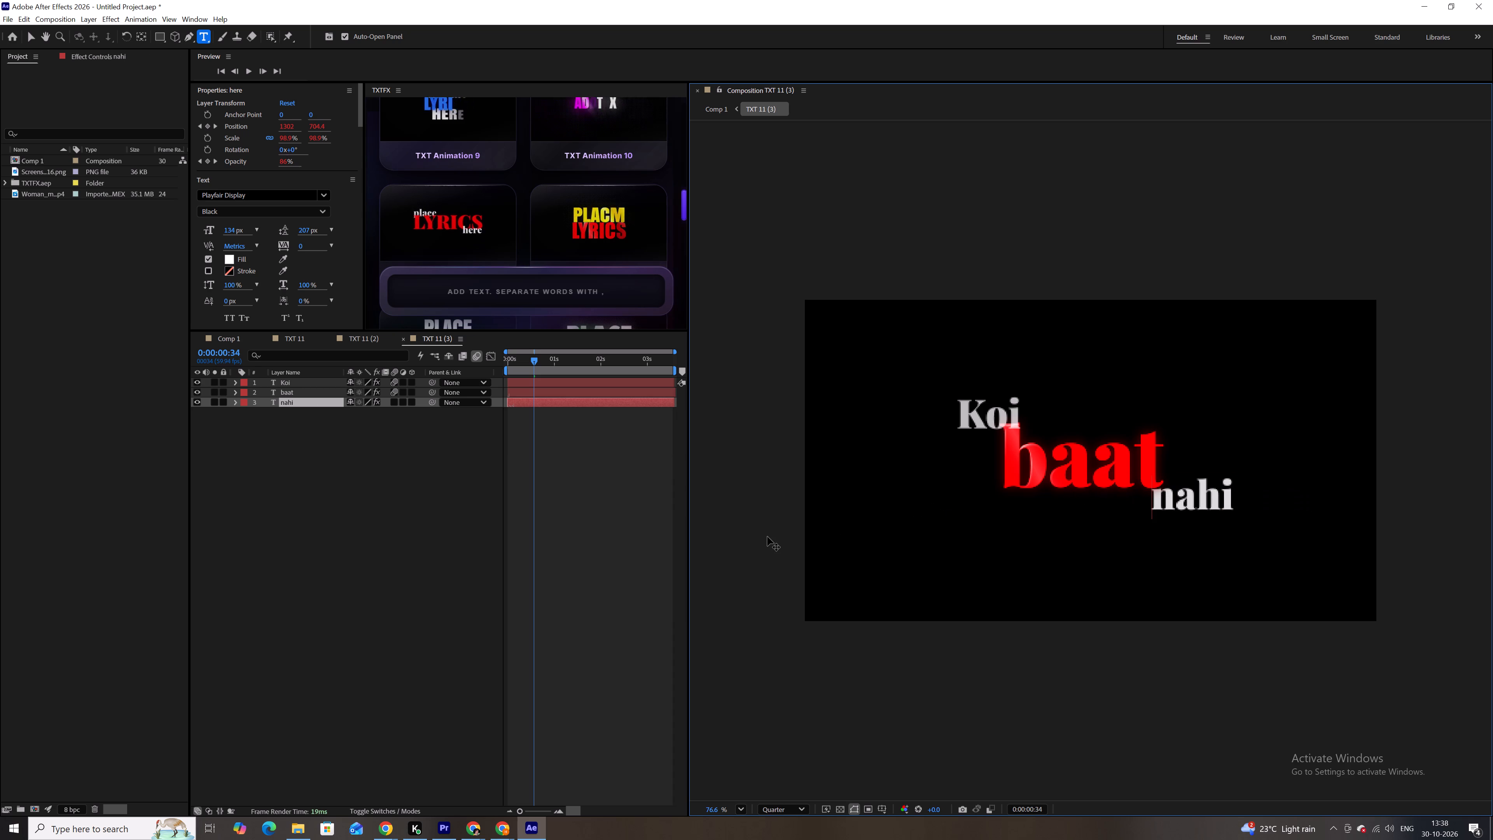
# Recolour the word "baat" orange by sampling its fill from the mango screenshot's thumbnail.
pyautogui.click(626, 391)
pyautogui.doubleClick(622, 404)
pyautogui.doubleClick(607, 393)
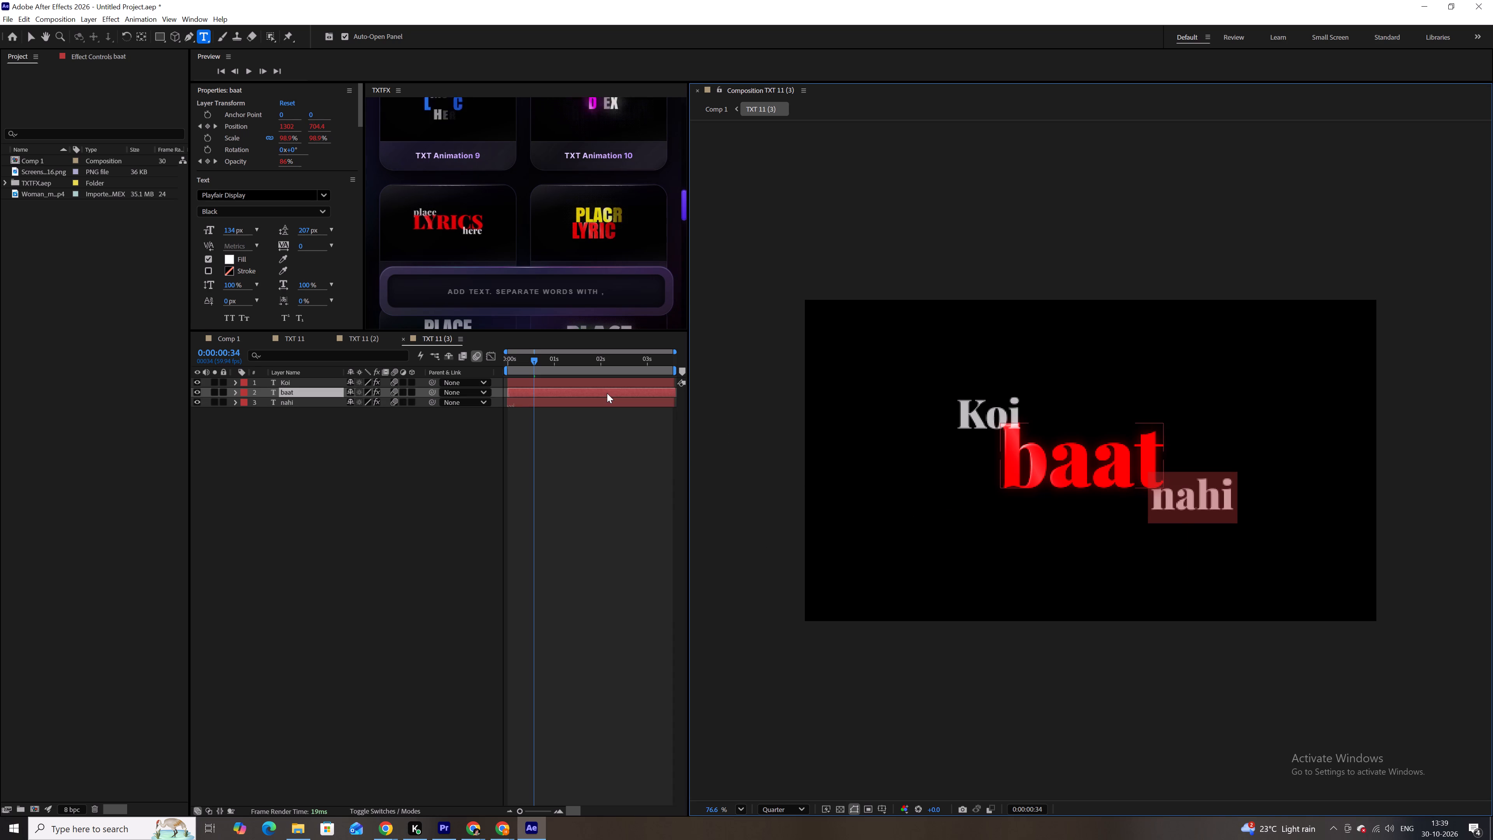
pyautogui.click(278, 263)
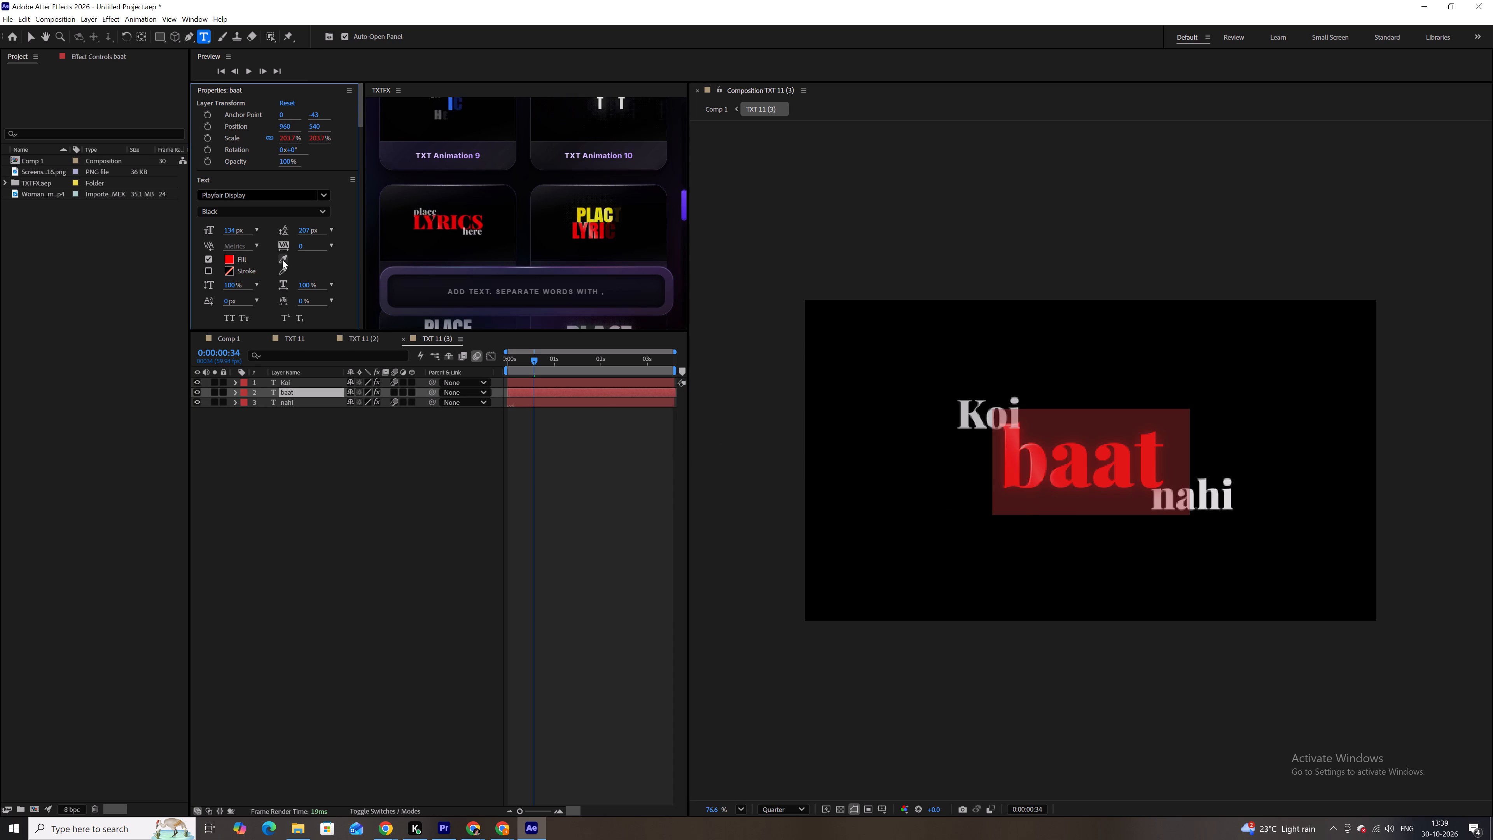
pyautogui.click(54, 159)
pyautogui.click(55, 172)
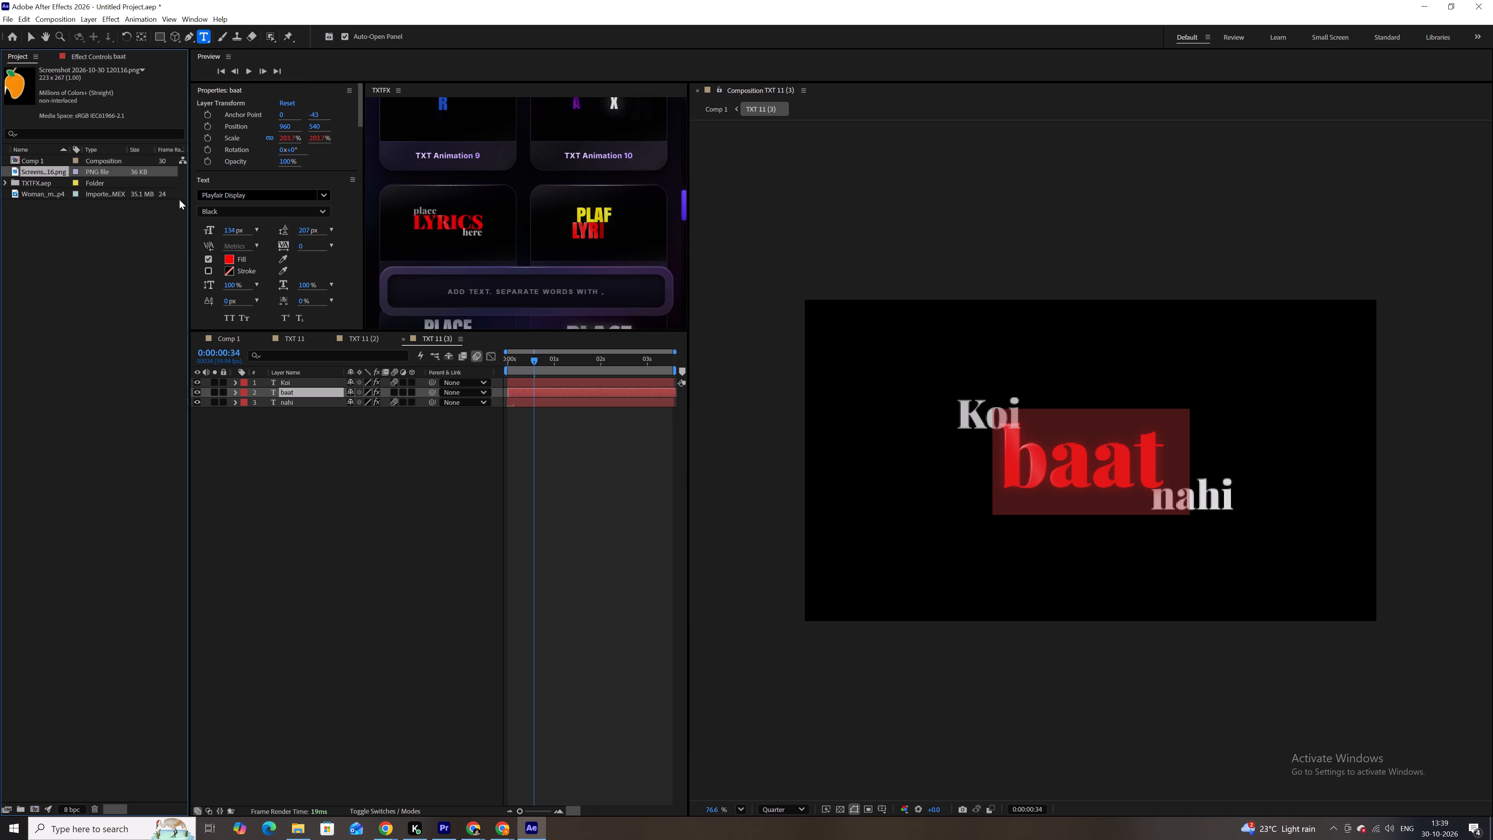
pyautogui.click(279, 257)
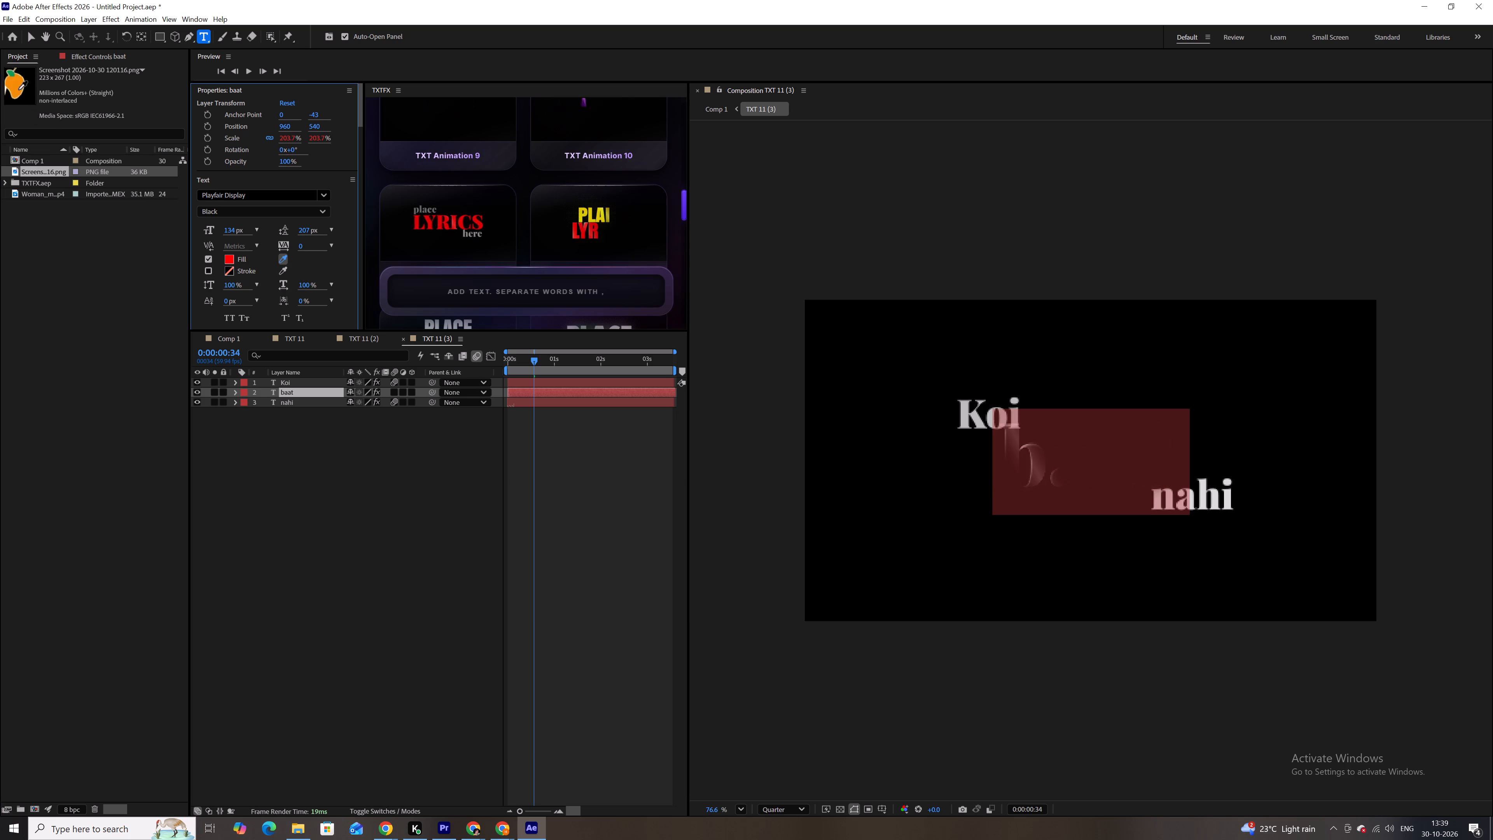
pyautogui.click(18, 86)
pyautogui.moveTo(432, 528); pyautogui.dragTo(412, 512)
pyautogui.moveTo(533, 462); pyautogui.dragTo(532, 380)
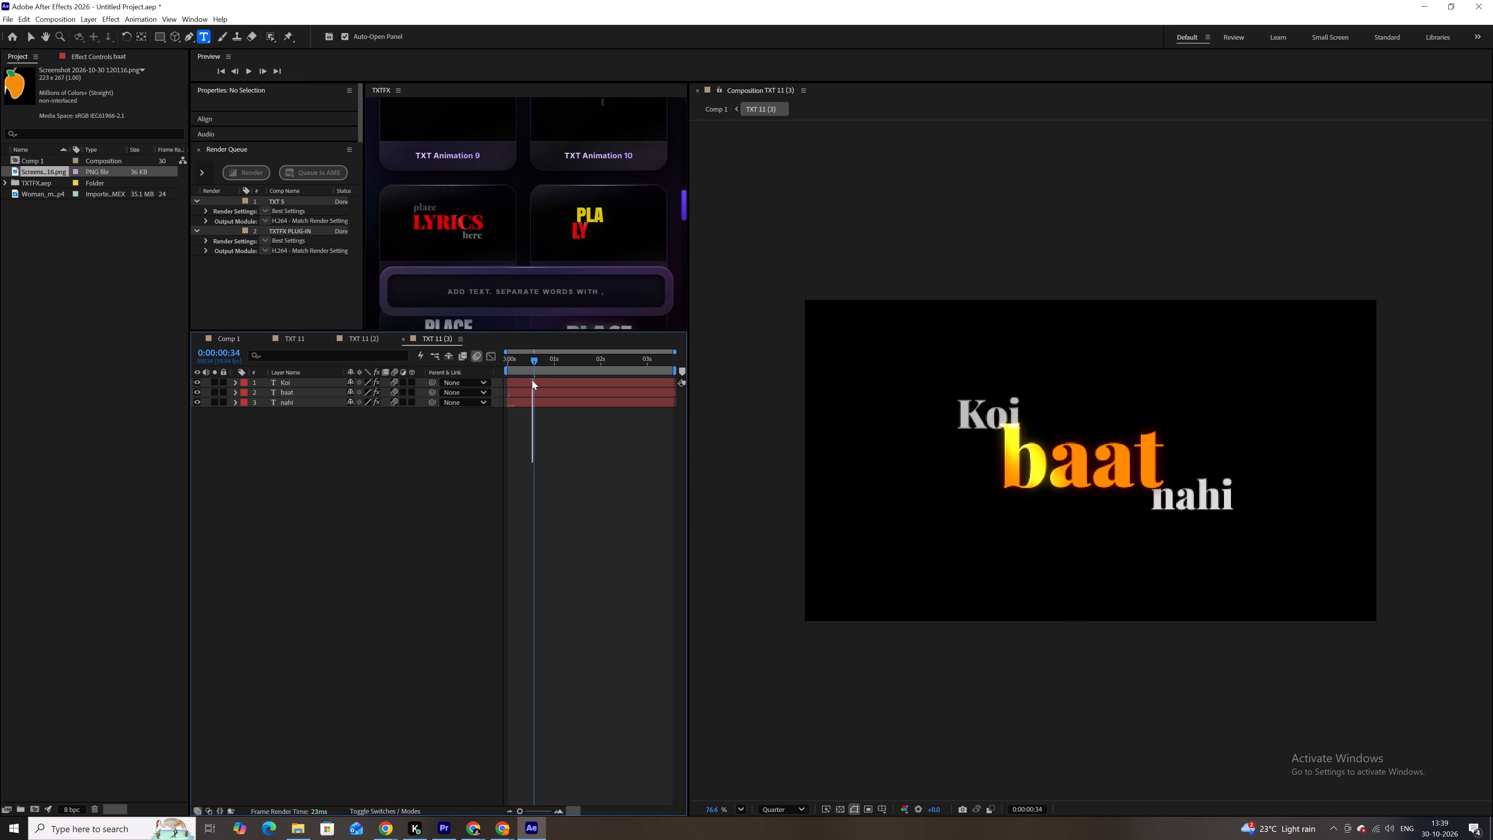
pyautogui.moveTo(532, 380); pyautogui.dragTo(509, 367)
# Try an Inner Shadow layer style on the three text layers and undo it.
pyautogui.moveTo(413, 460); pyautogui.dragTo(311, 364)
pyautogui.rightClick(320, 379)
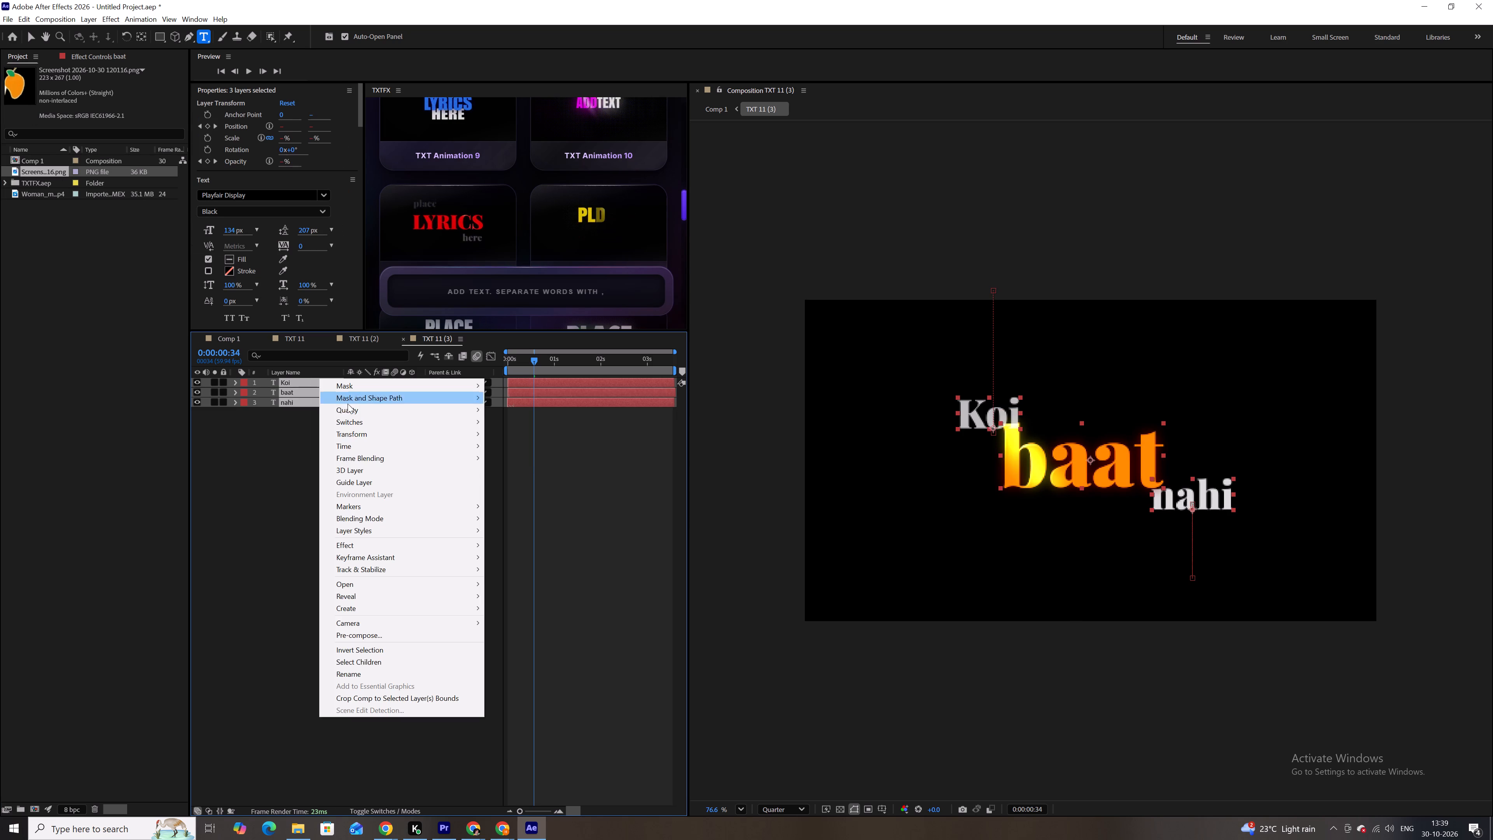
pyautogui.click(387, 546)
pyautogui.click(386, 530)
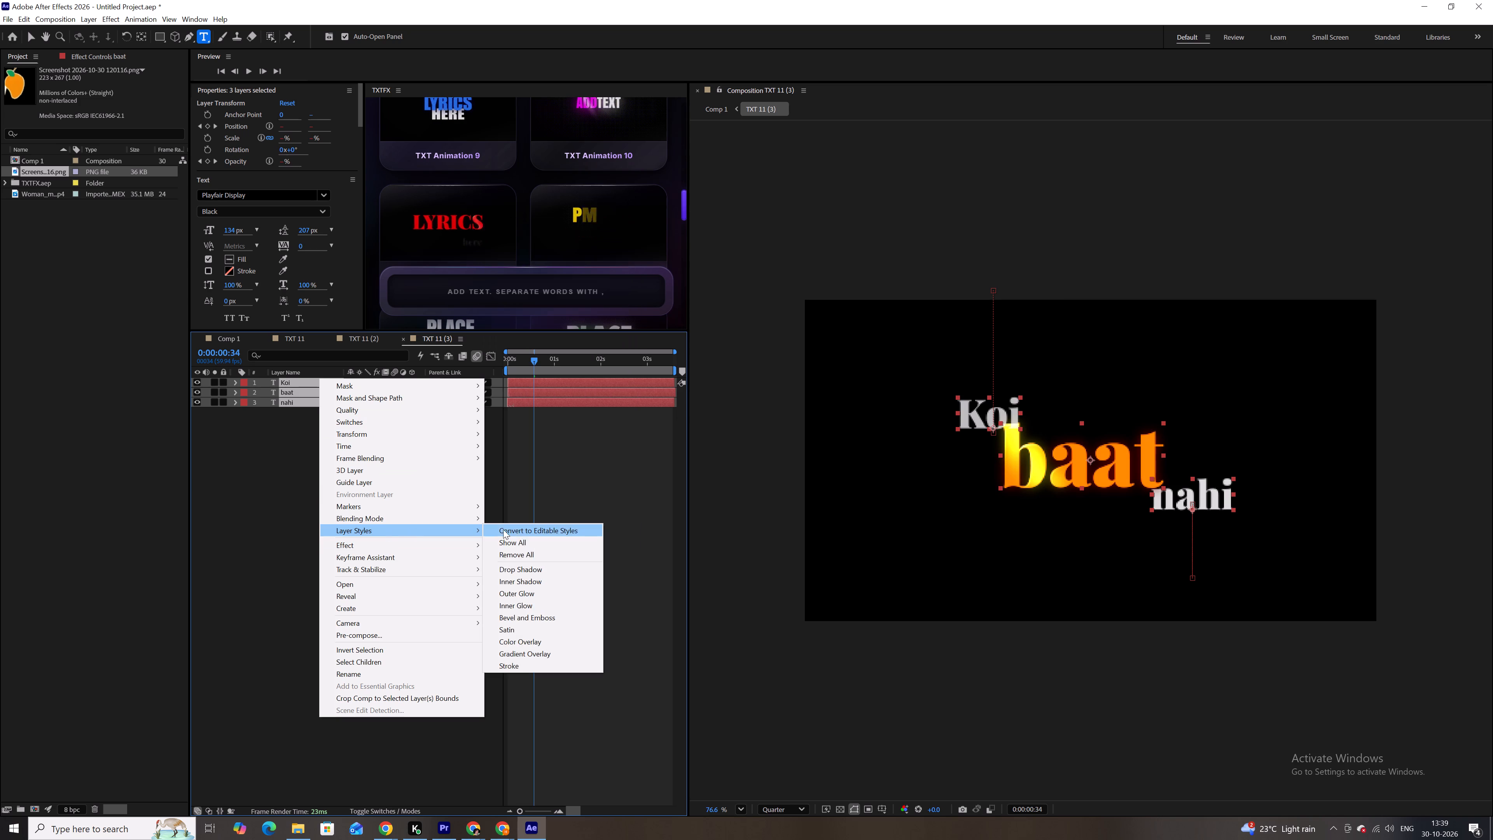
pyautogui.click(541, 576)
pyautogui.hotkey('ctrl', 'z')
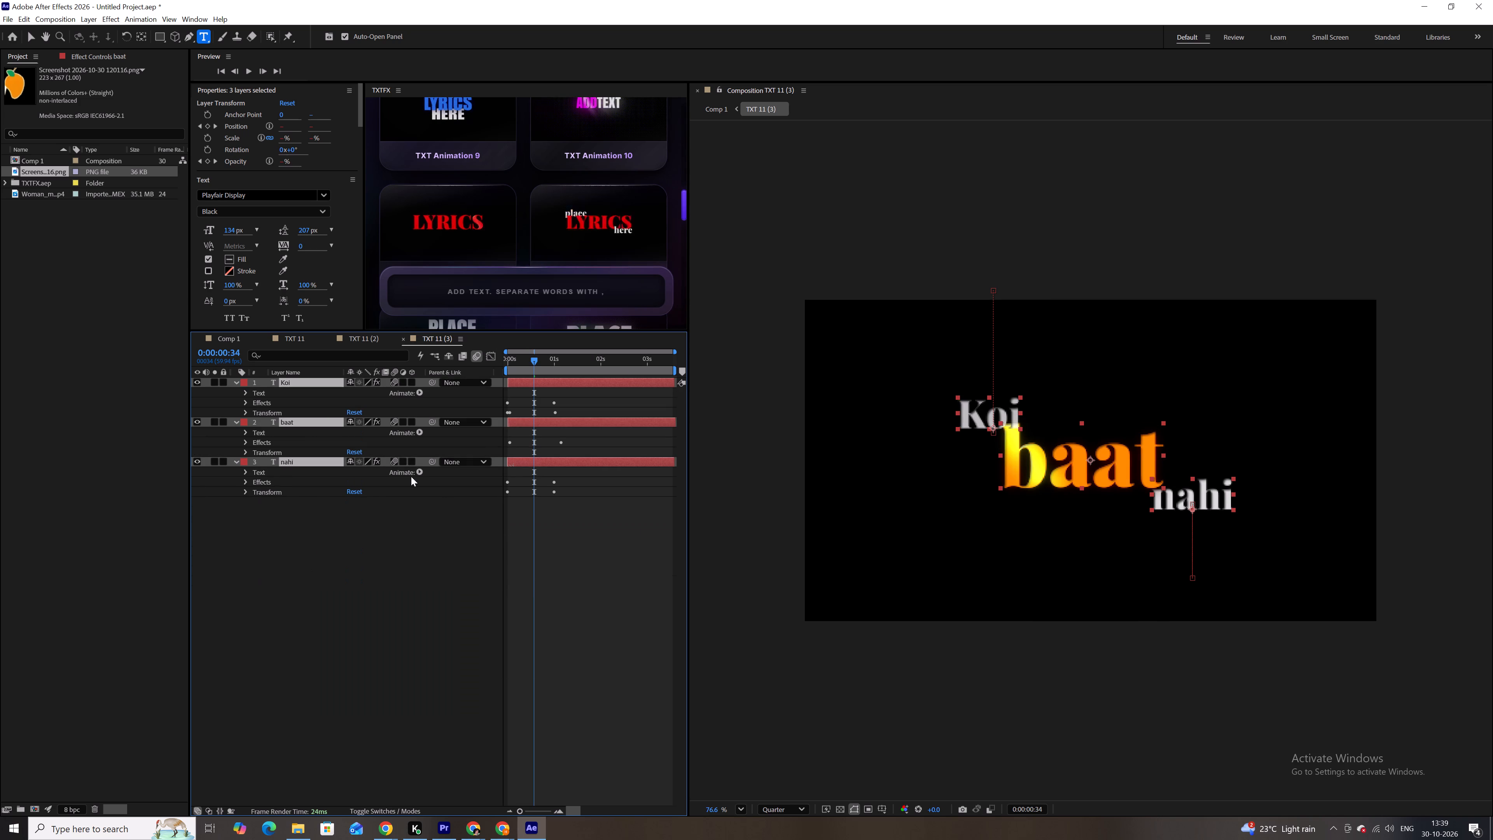
# Add a Drop Shadow layer style to the "Koi", "baat" and "nahi" text layers.
pyautogui.rightClick(298, 383)
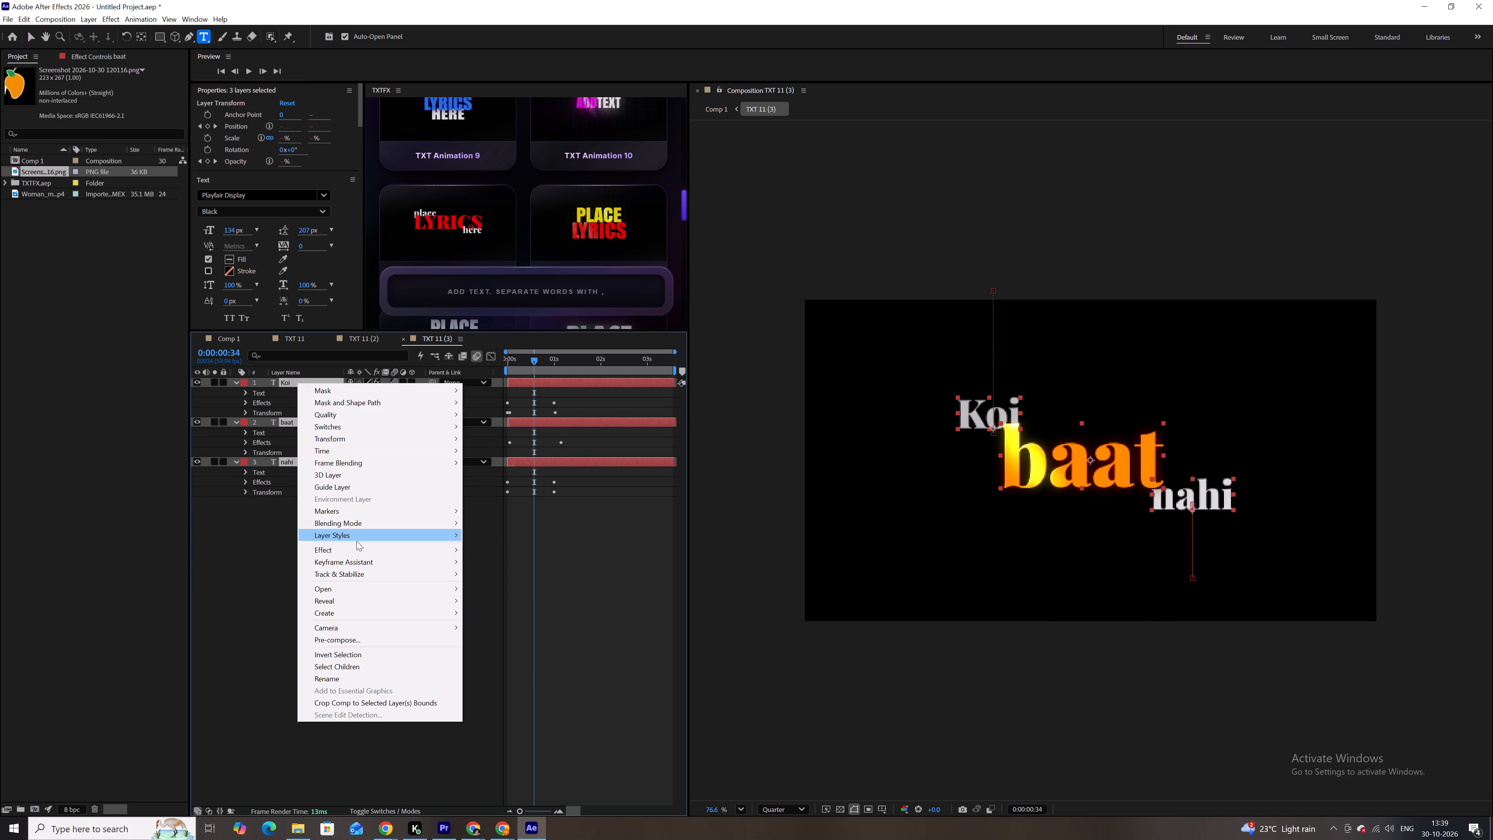
pyautogui.click(353, 535)
pyautogui.click(509, 569)
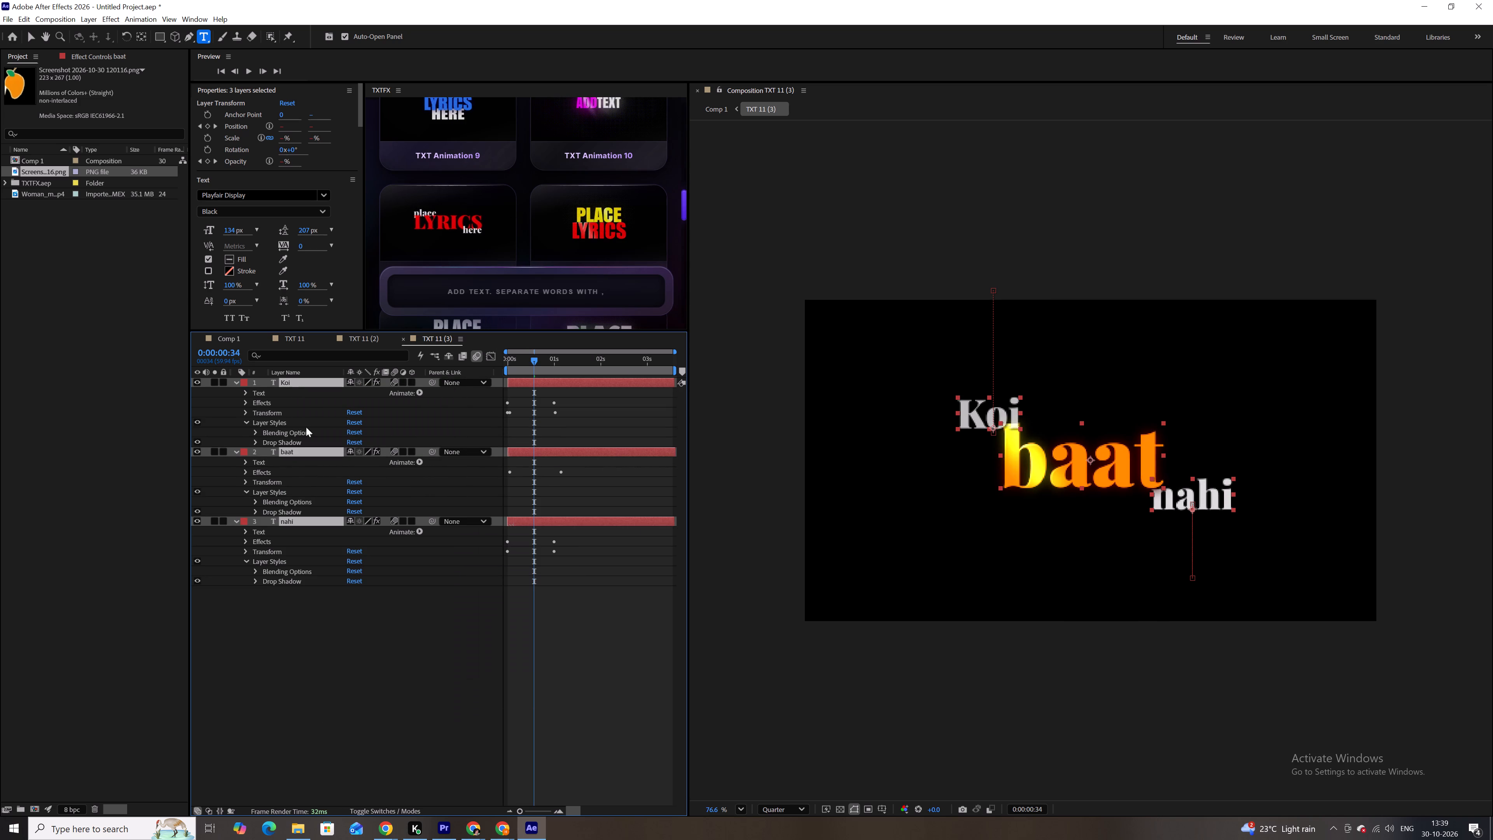
pyautogui.rightClick(310, 453)
pyautogui.click(282, 610)
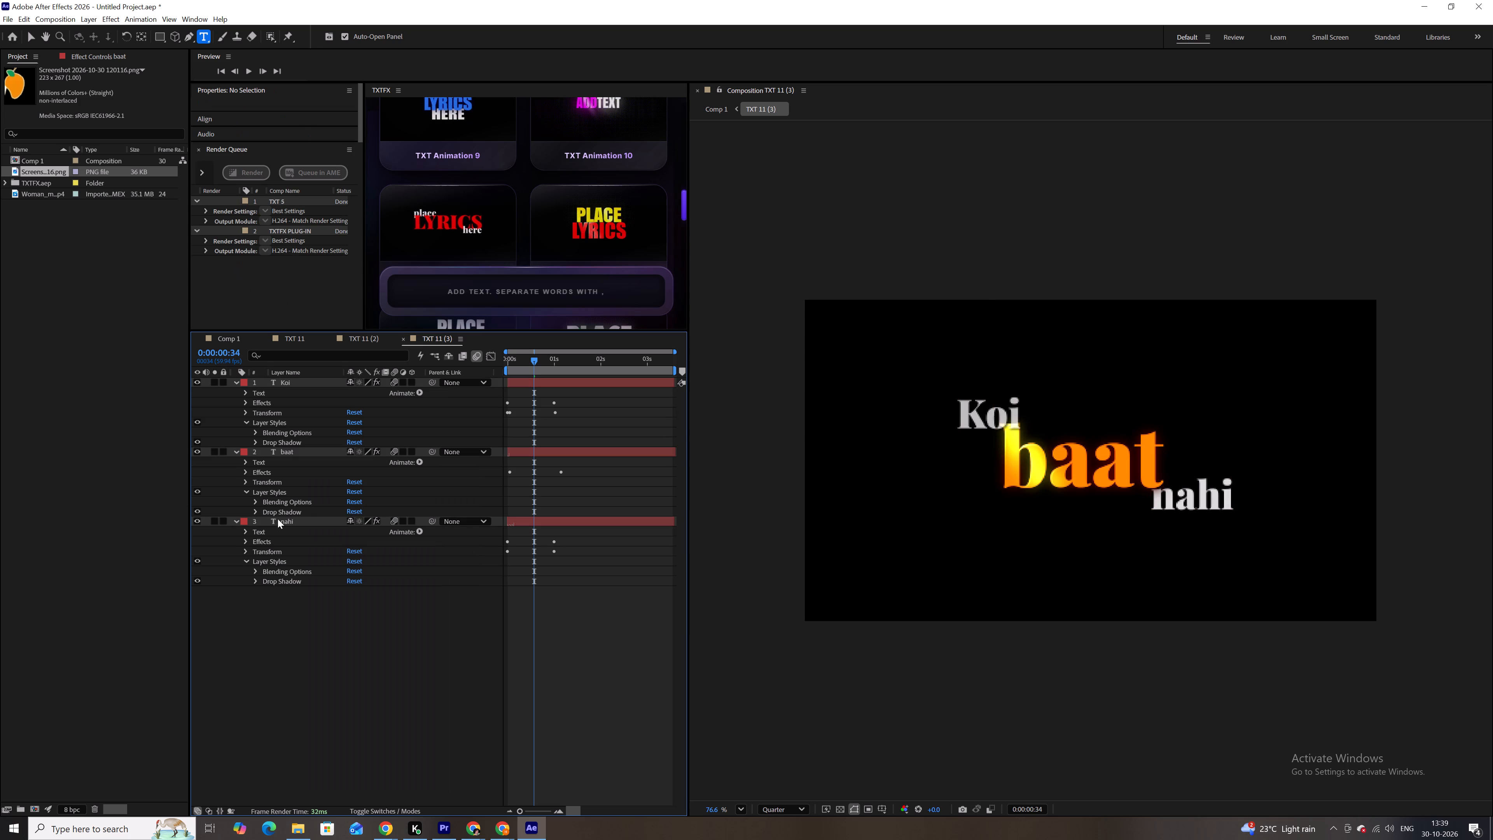
# Set the opacity of the "Koi" layer's drop shadow to 100%.
pyautogui.click(290, 451)
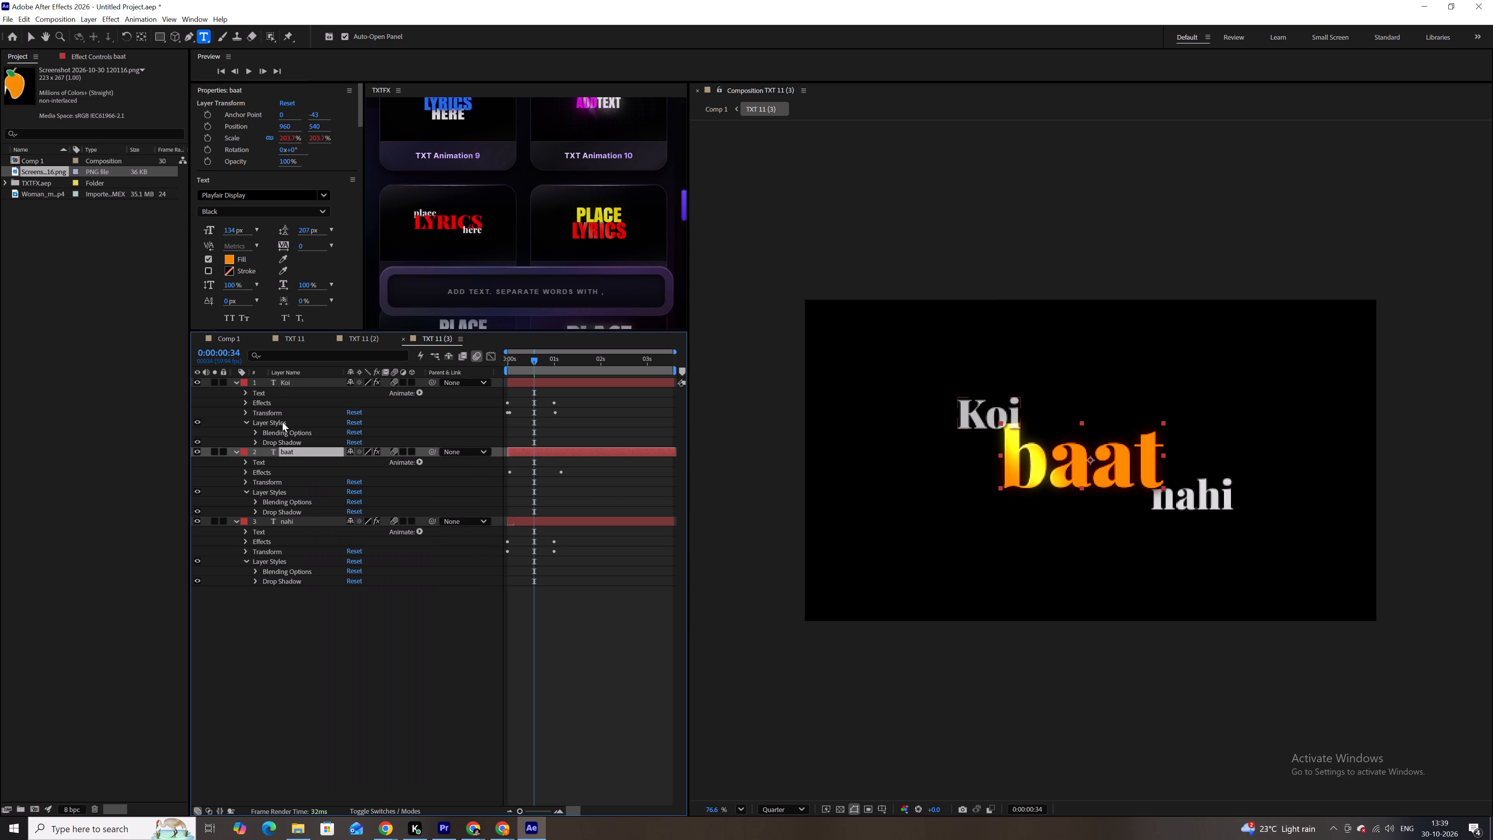
pyautogui.click(275, 383)
pyautogui.click(257, 439)
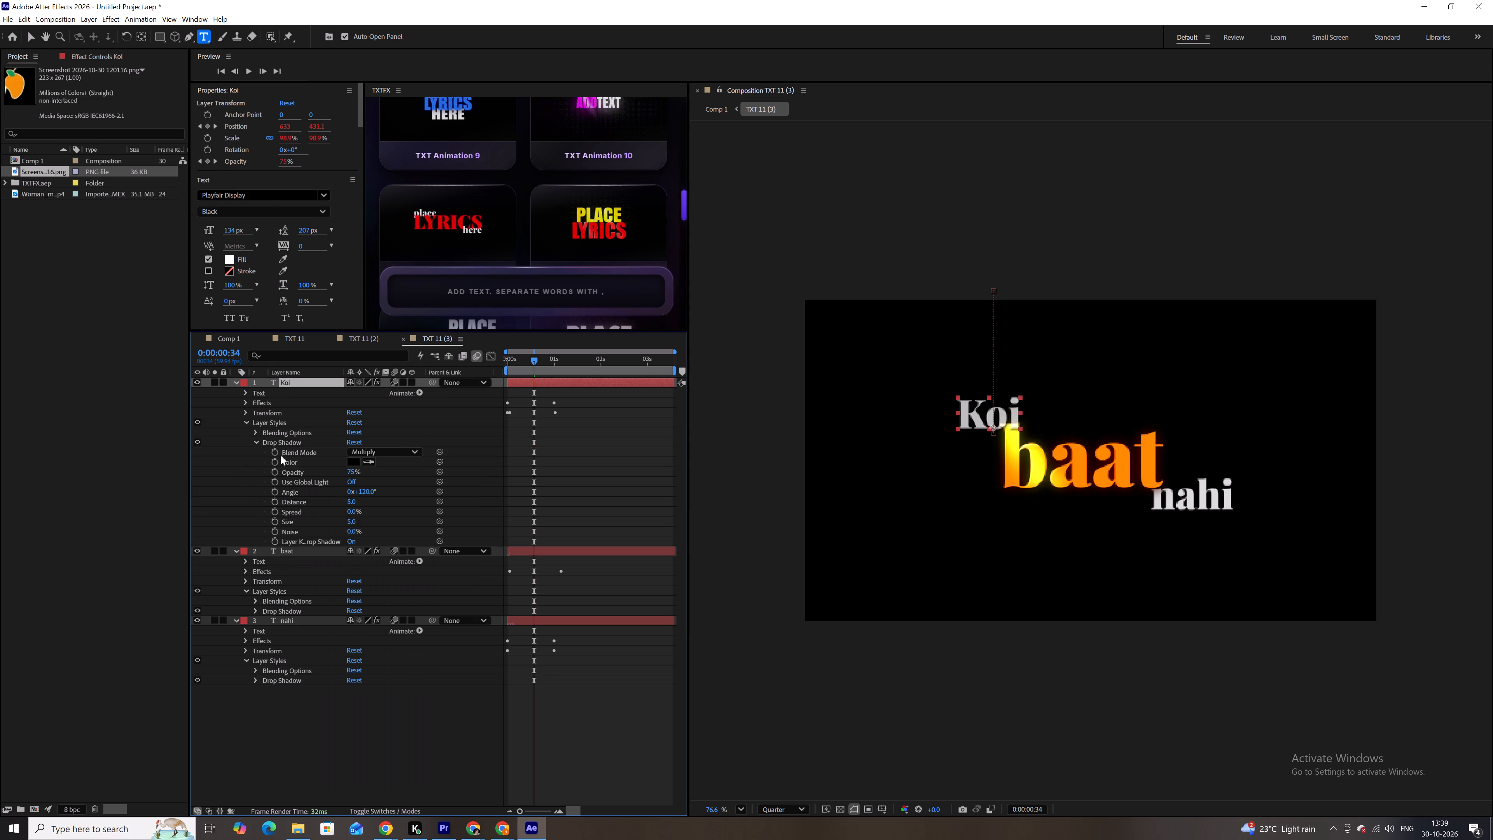
pyautogui.moveTo(347, 473); pyautogui.dragTo(417, 486)
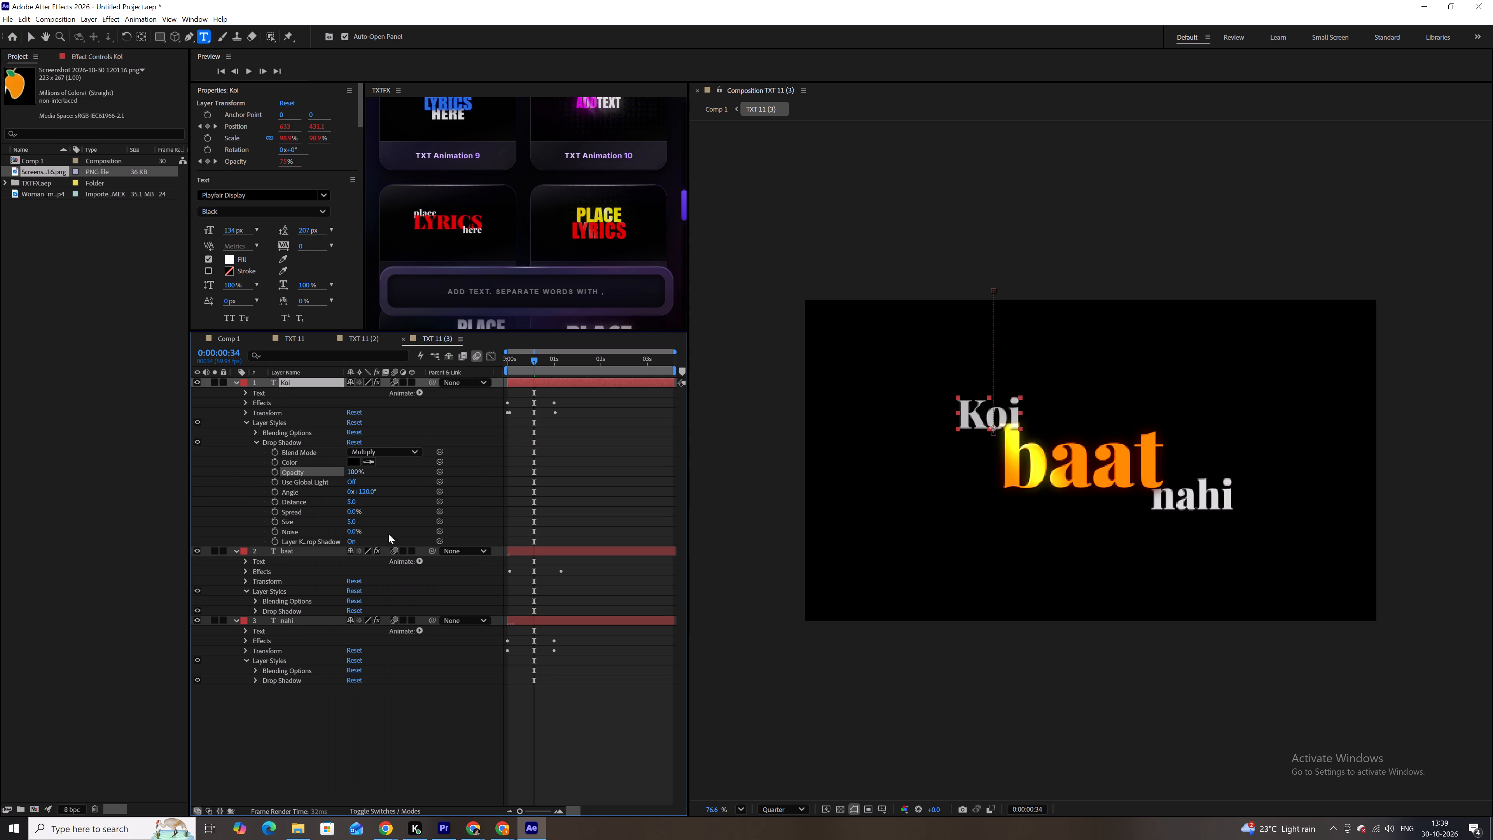
# Return to Comp 1 and reveal the Position property of the TXT 11 (3) layer.
pyautogui.click(238, 334)
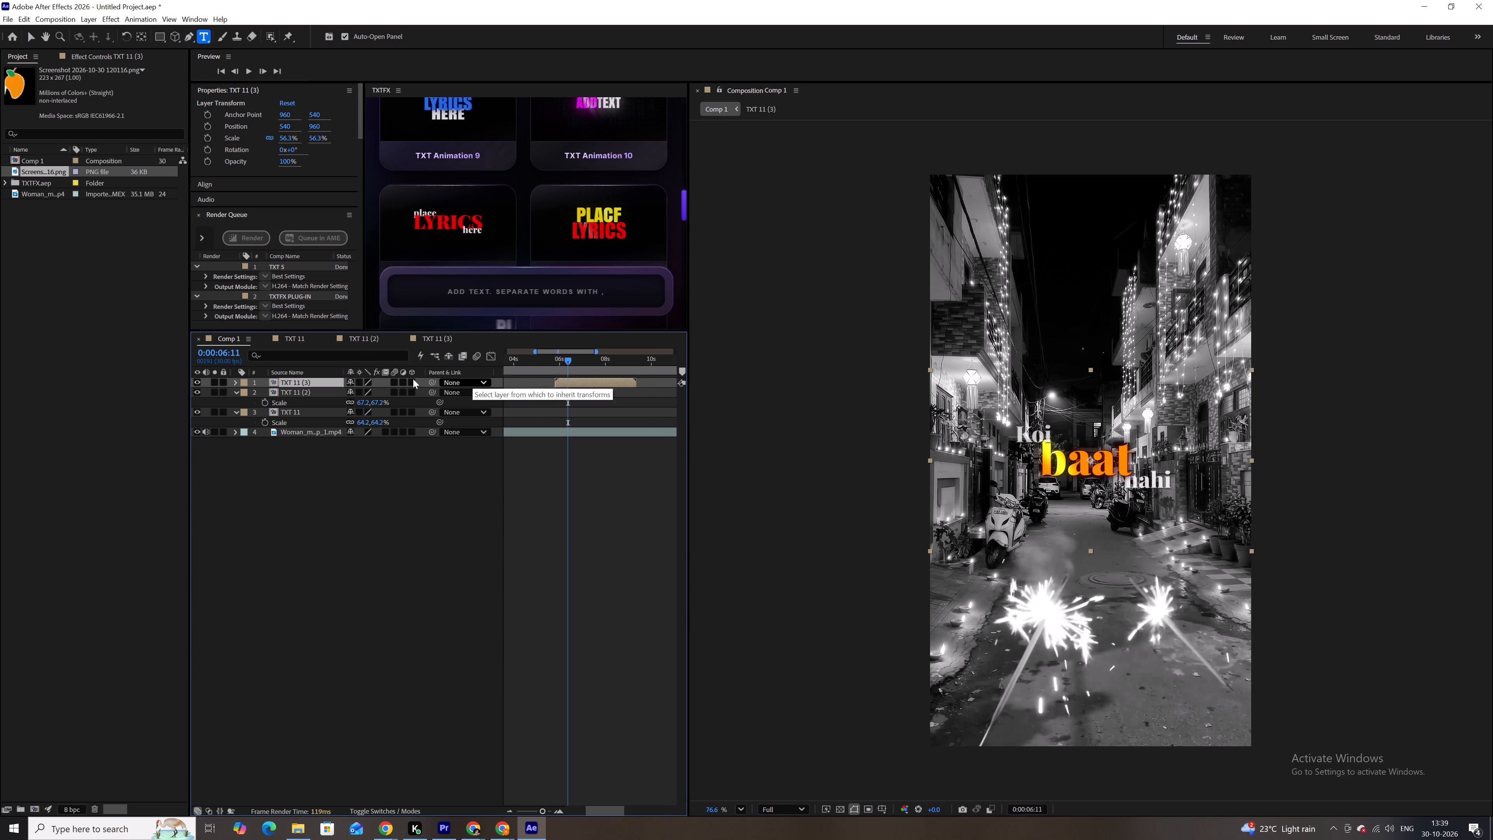
pyautogui.press('p')
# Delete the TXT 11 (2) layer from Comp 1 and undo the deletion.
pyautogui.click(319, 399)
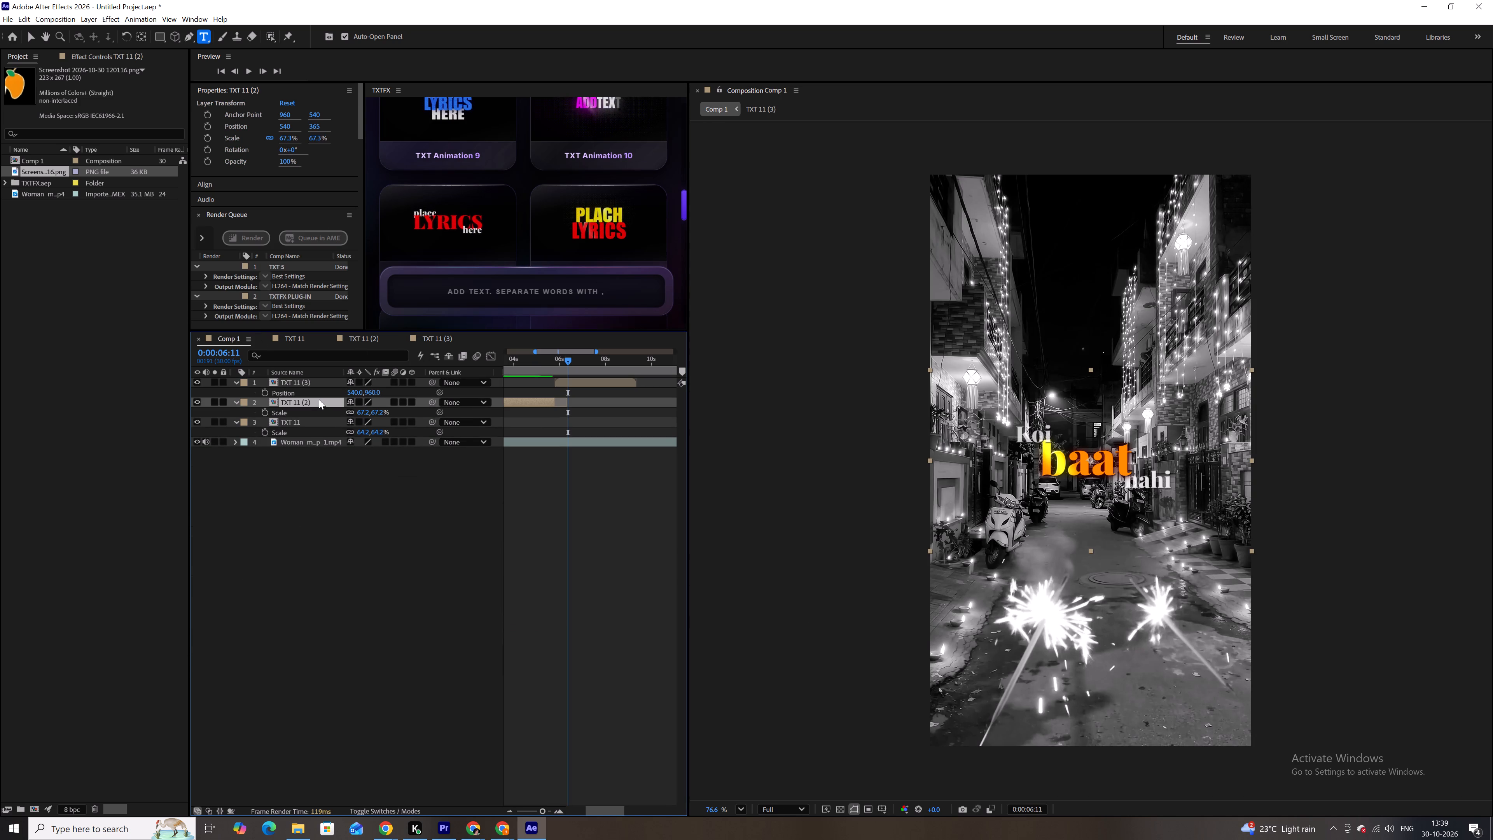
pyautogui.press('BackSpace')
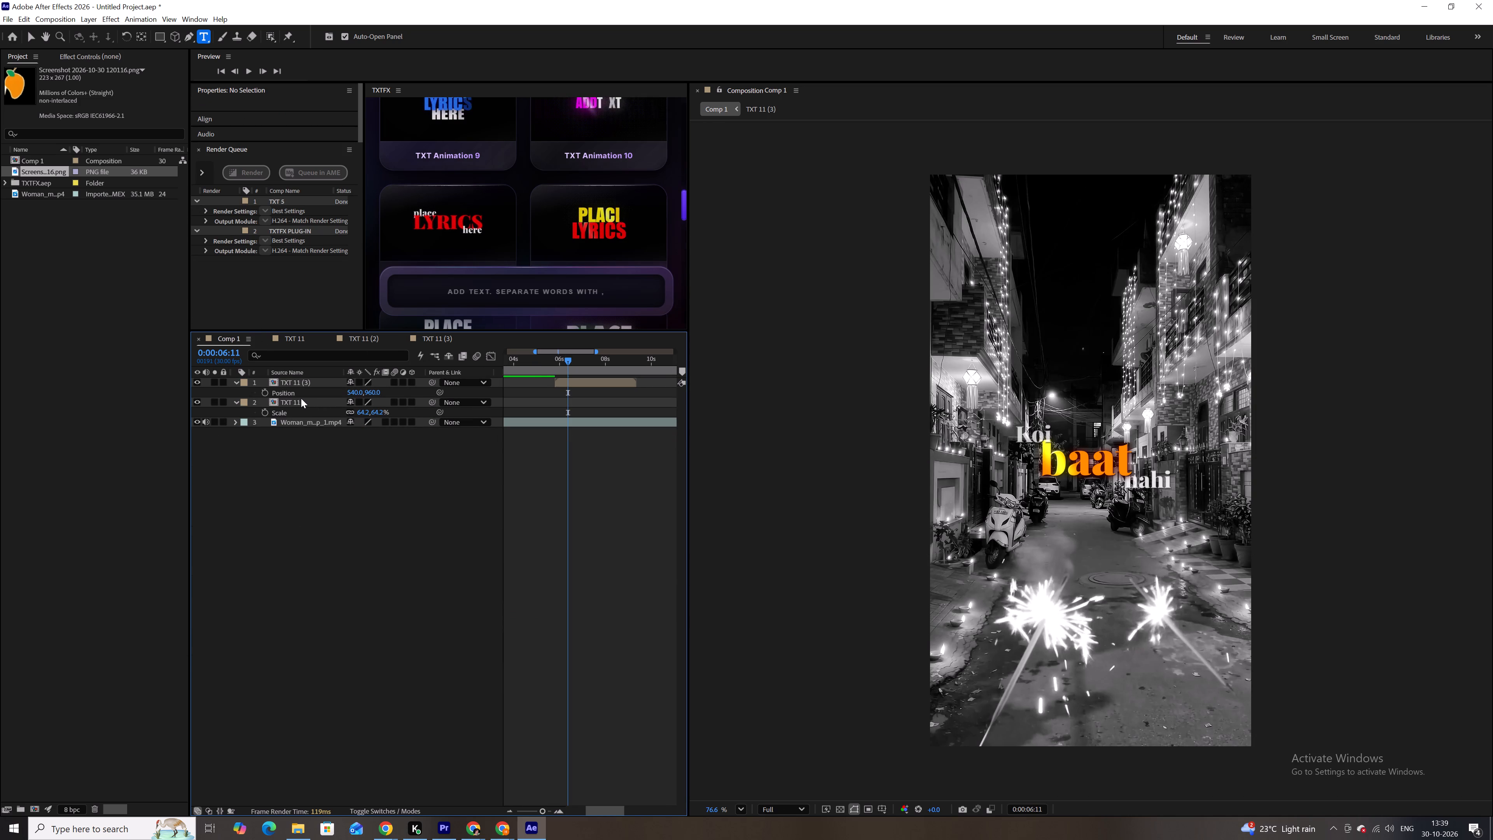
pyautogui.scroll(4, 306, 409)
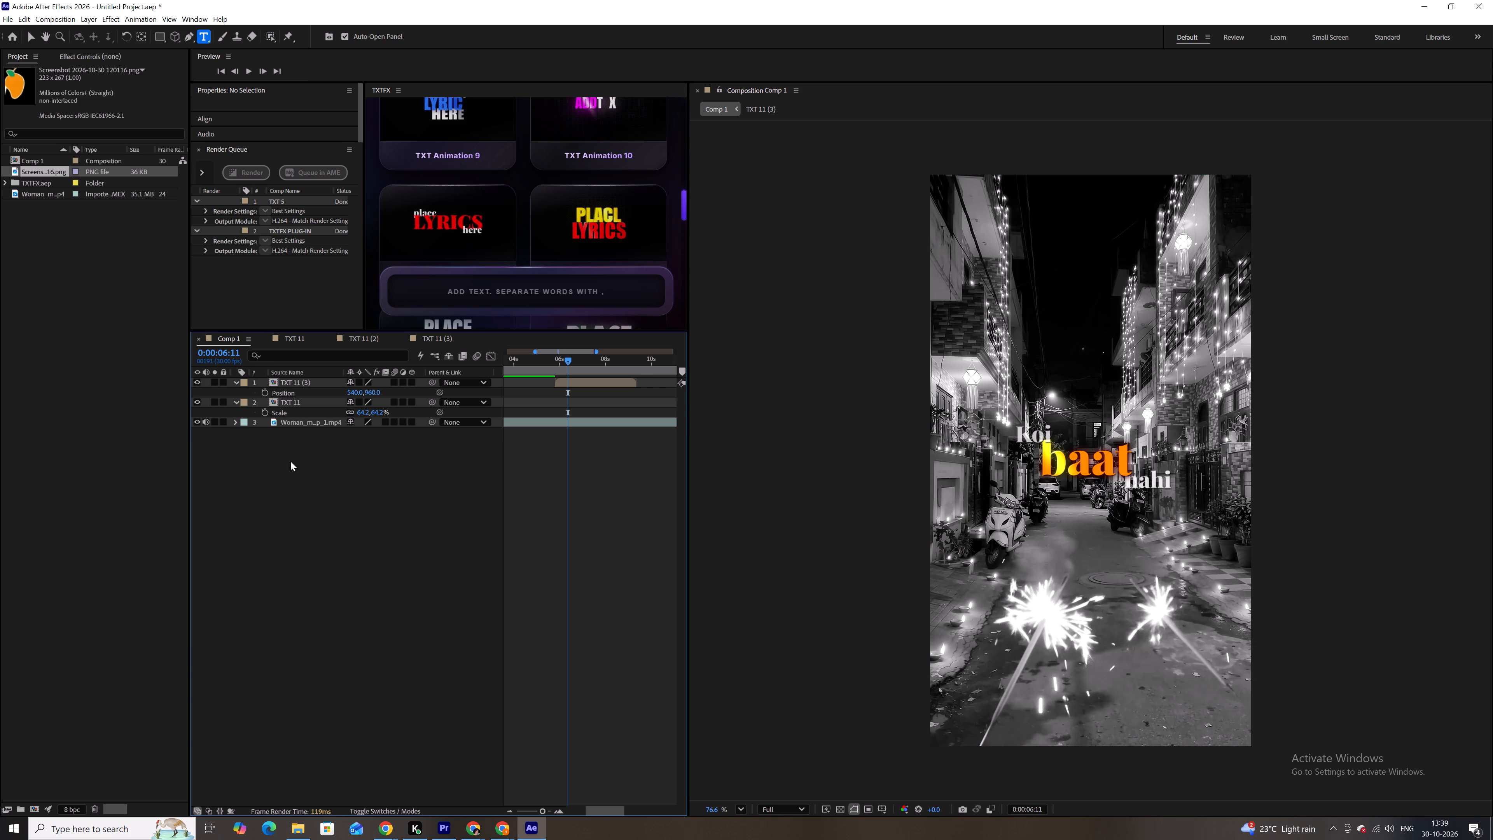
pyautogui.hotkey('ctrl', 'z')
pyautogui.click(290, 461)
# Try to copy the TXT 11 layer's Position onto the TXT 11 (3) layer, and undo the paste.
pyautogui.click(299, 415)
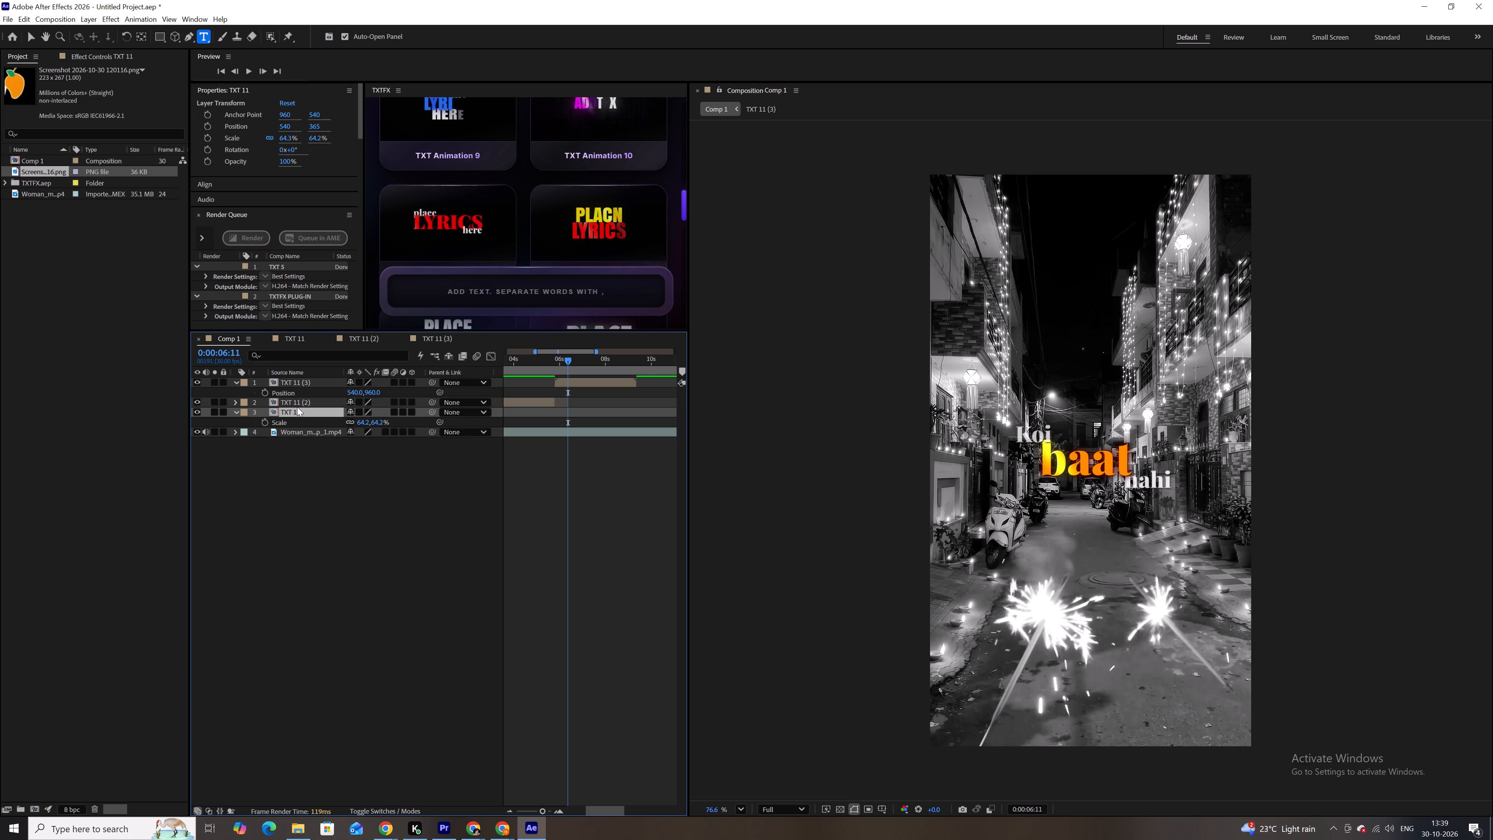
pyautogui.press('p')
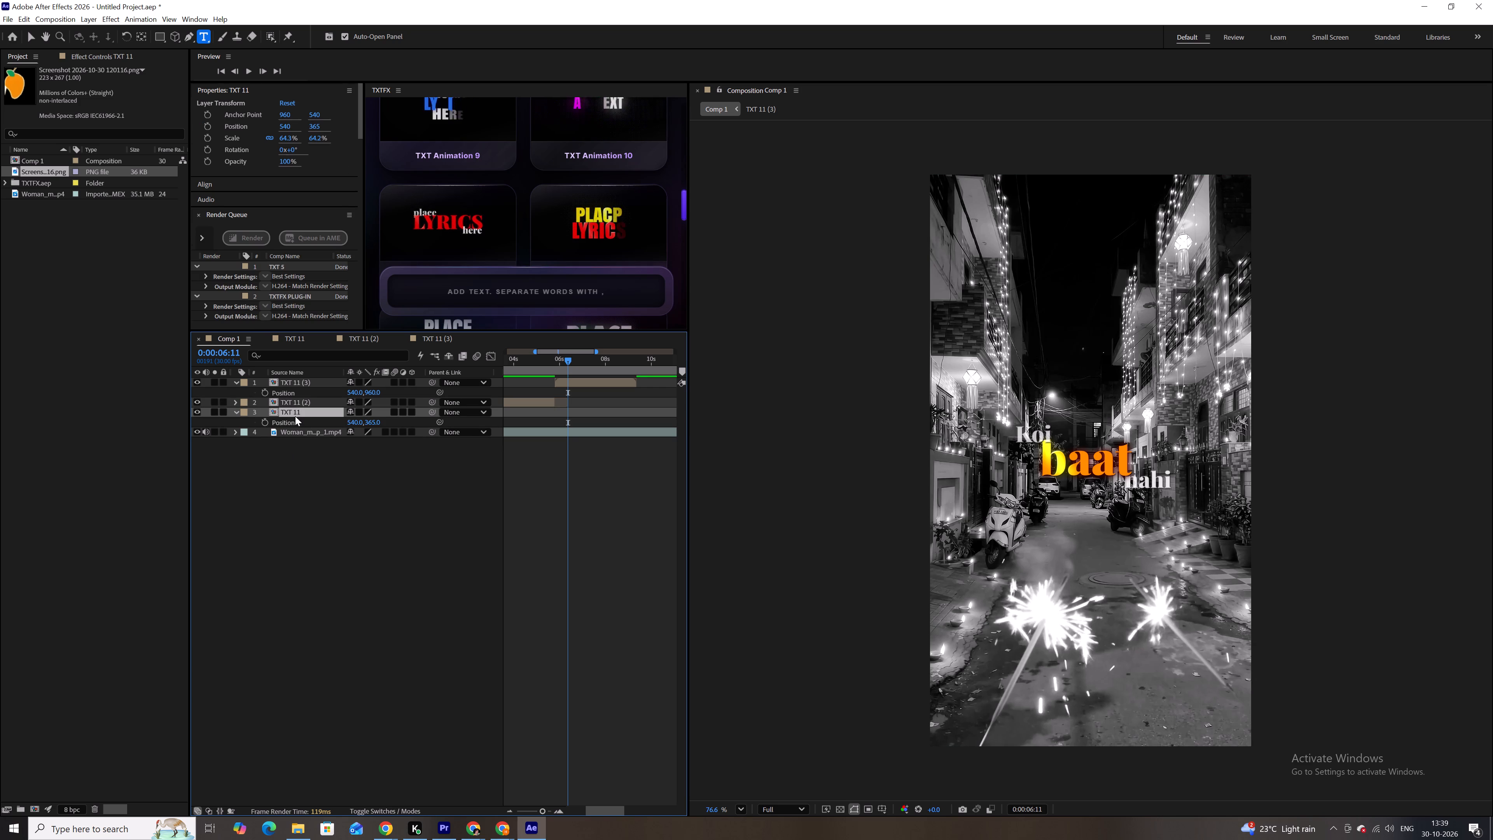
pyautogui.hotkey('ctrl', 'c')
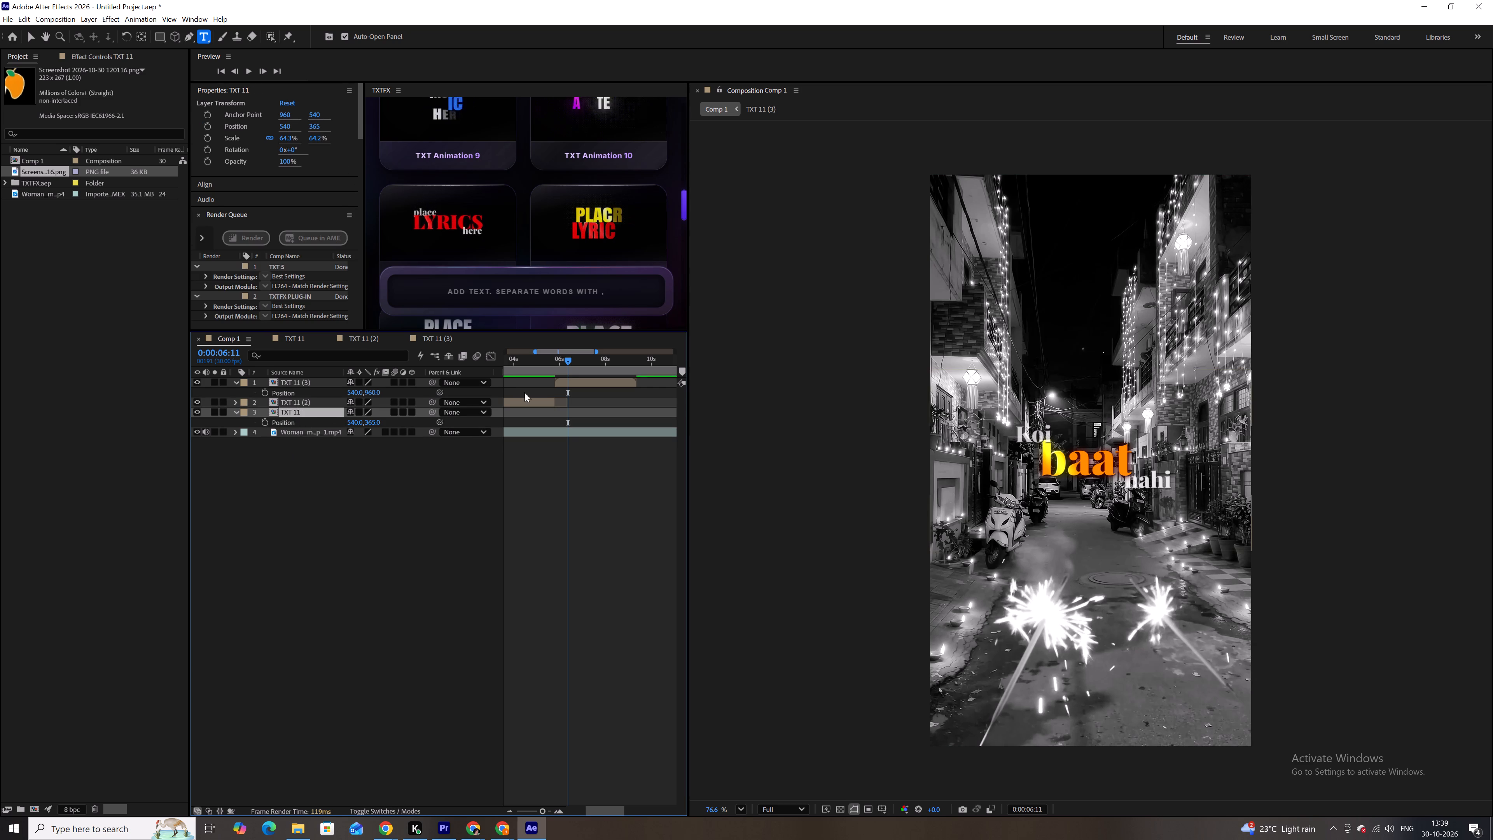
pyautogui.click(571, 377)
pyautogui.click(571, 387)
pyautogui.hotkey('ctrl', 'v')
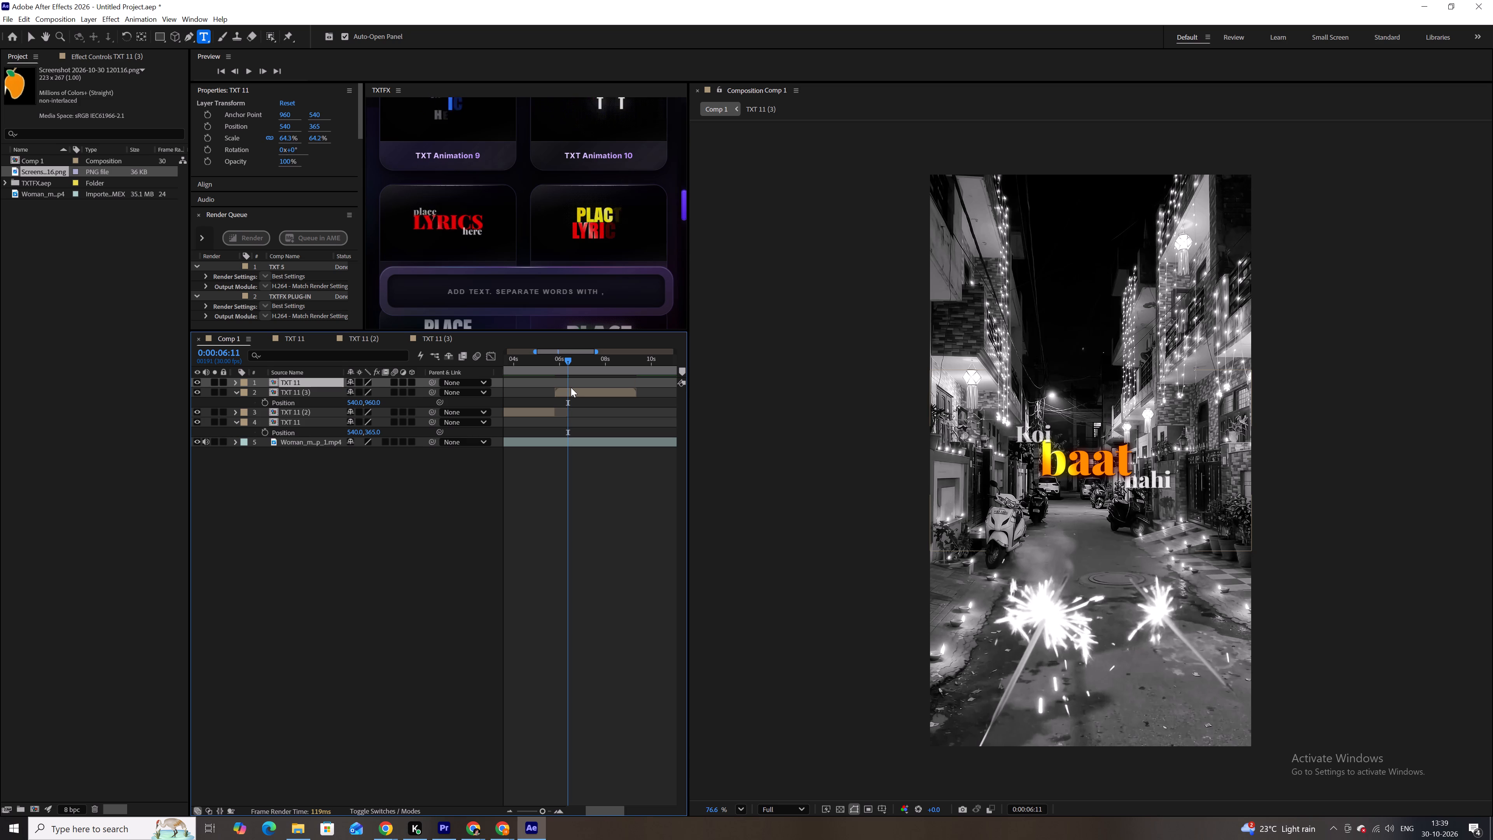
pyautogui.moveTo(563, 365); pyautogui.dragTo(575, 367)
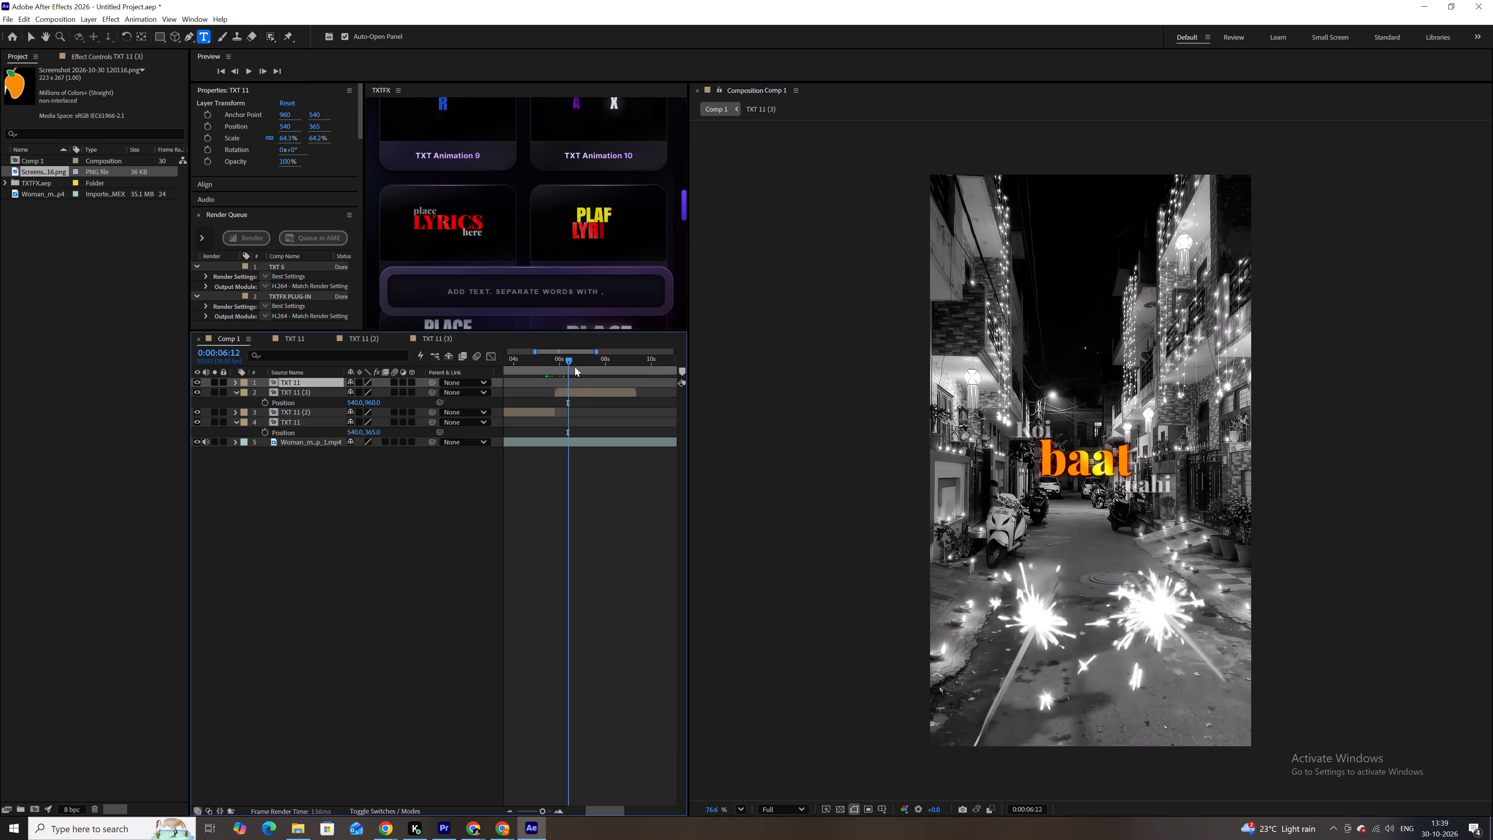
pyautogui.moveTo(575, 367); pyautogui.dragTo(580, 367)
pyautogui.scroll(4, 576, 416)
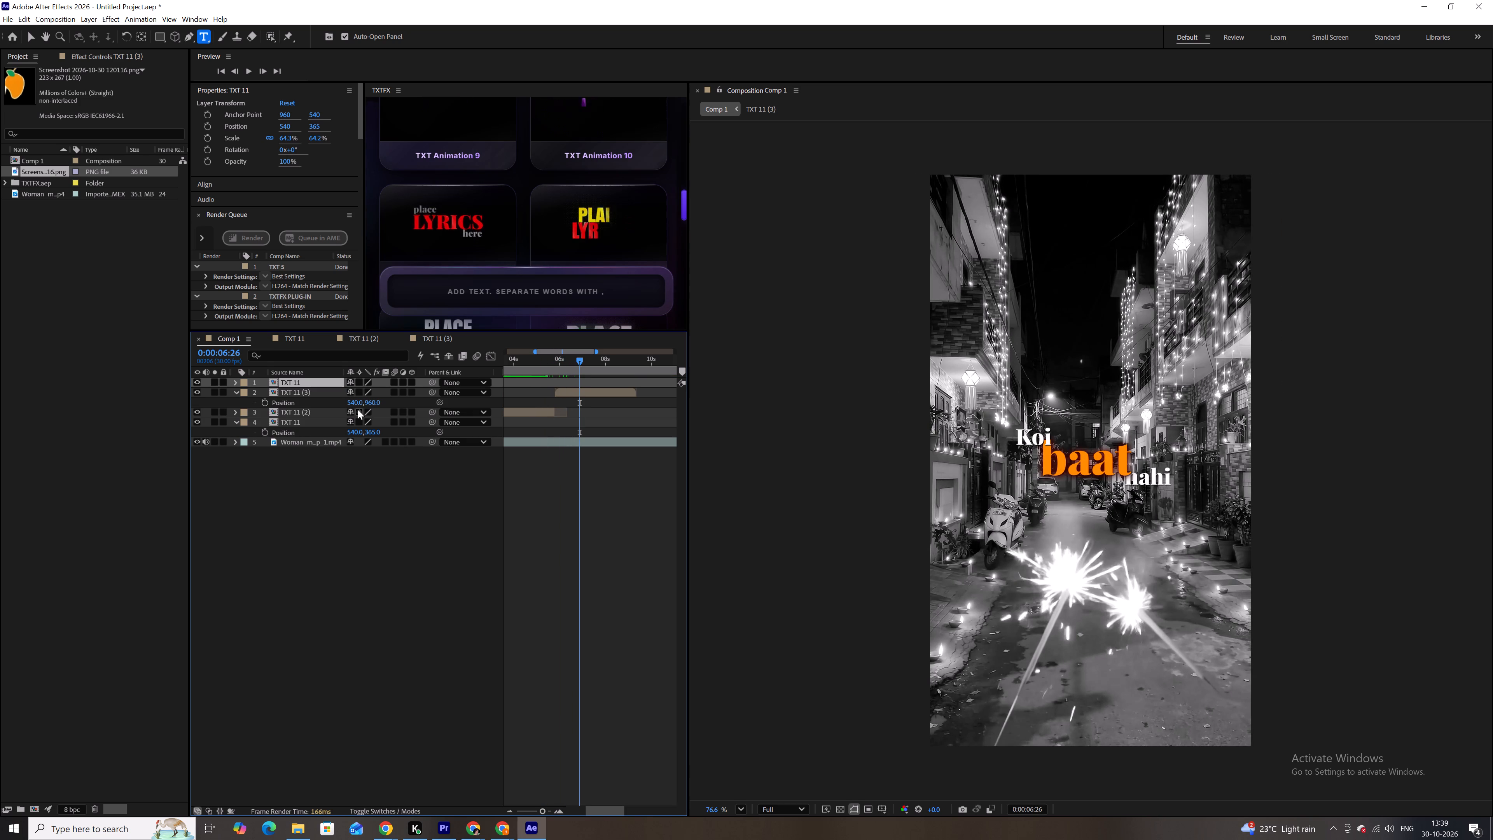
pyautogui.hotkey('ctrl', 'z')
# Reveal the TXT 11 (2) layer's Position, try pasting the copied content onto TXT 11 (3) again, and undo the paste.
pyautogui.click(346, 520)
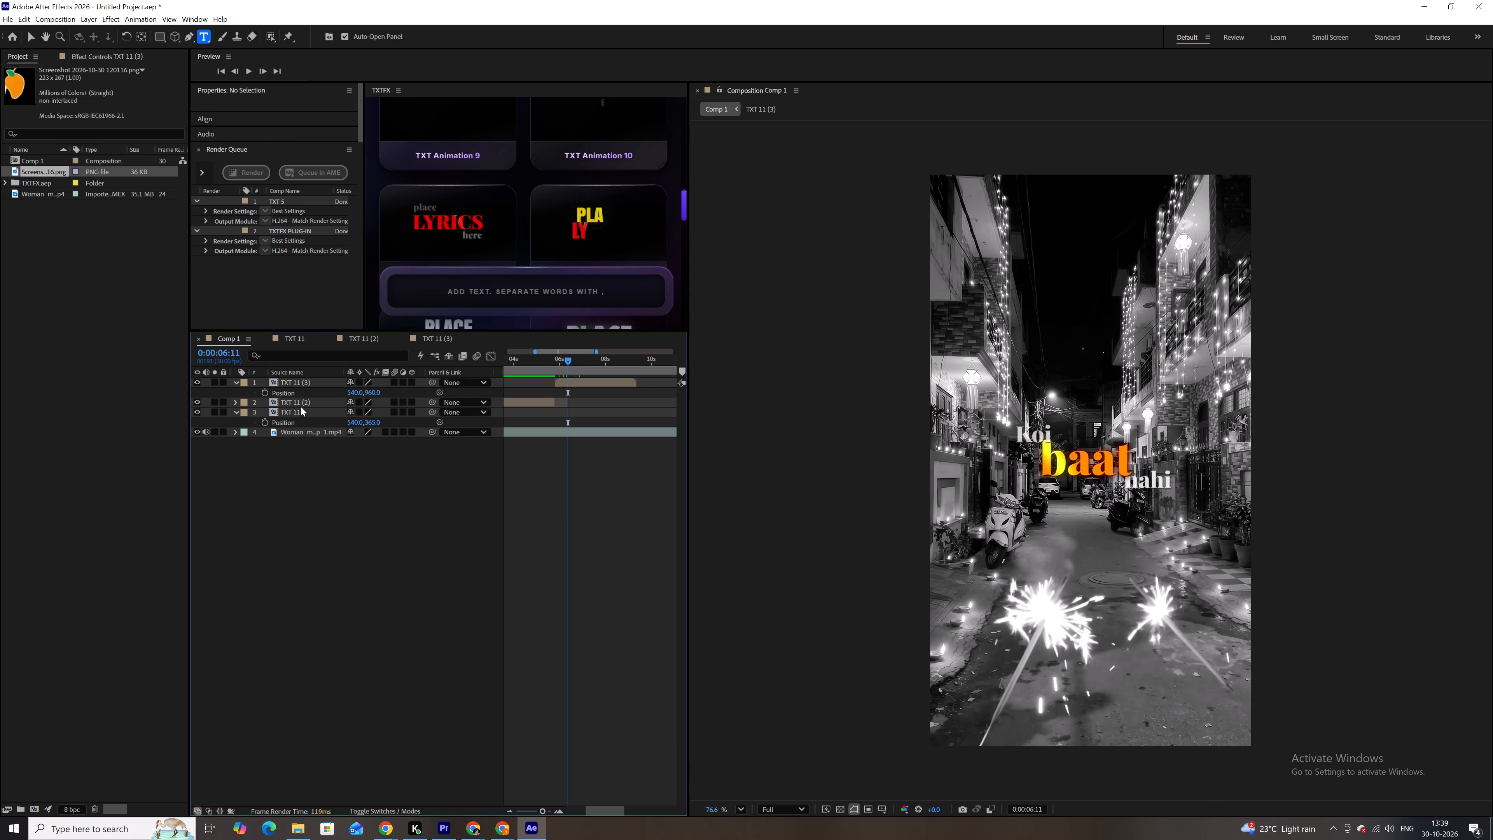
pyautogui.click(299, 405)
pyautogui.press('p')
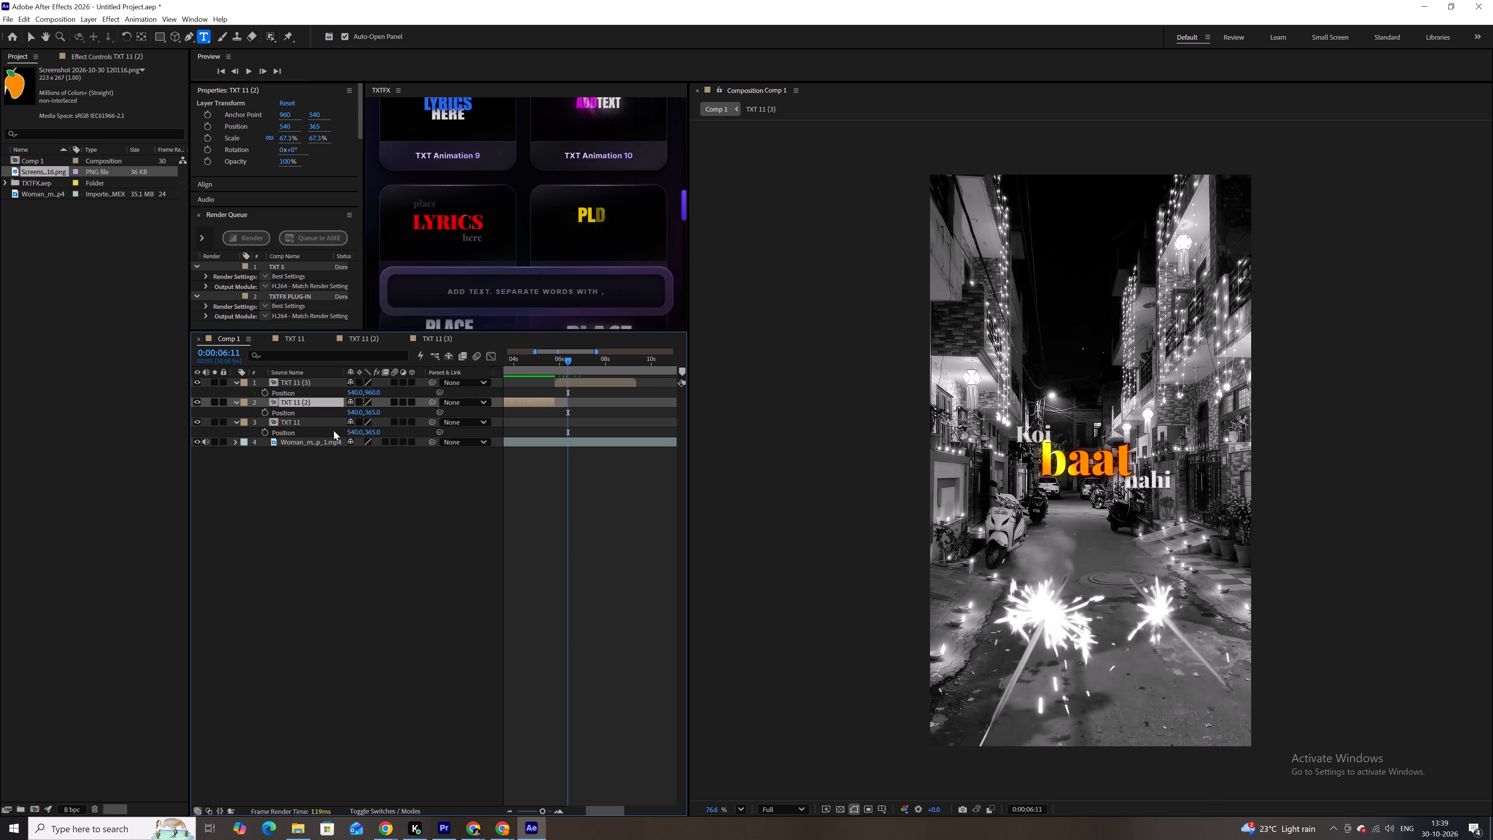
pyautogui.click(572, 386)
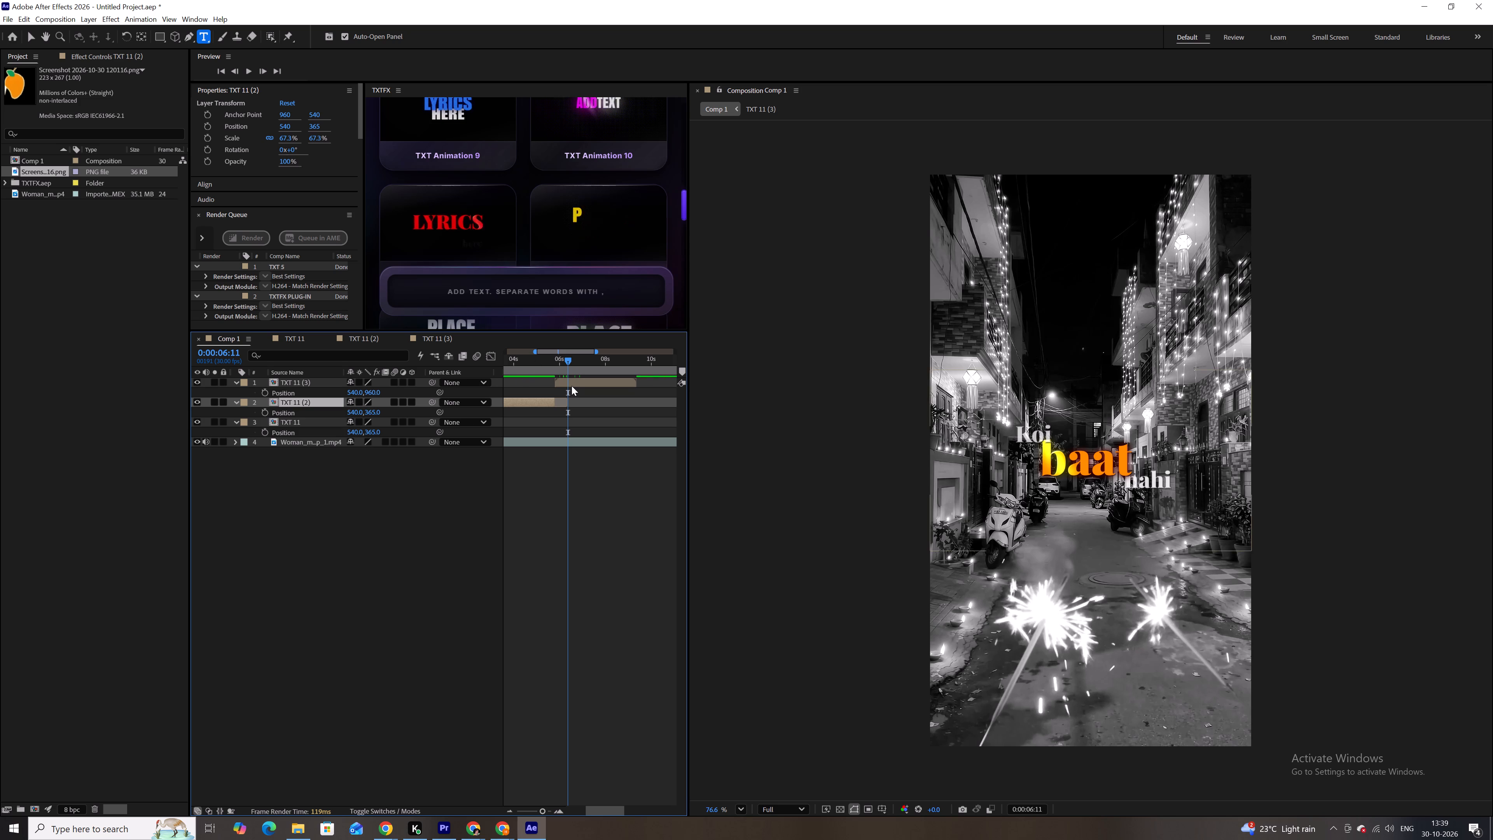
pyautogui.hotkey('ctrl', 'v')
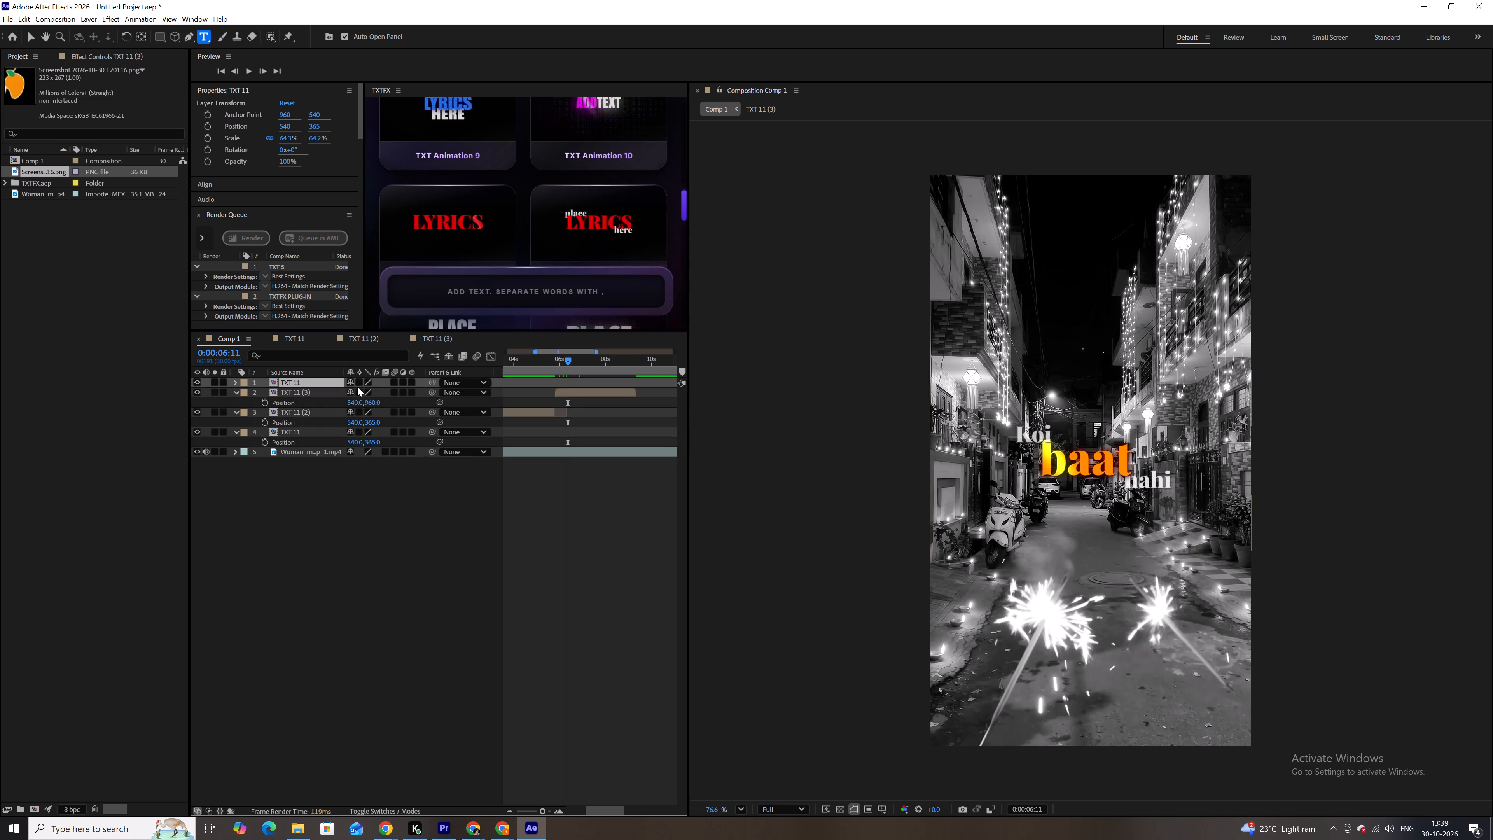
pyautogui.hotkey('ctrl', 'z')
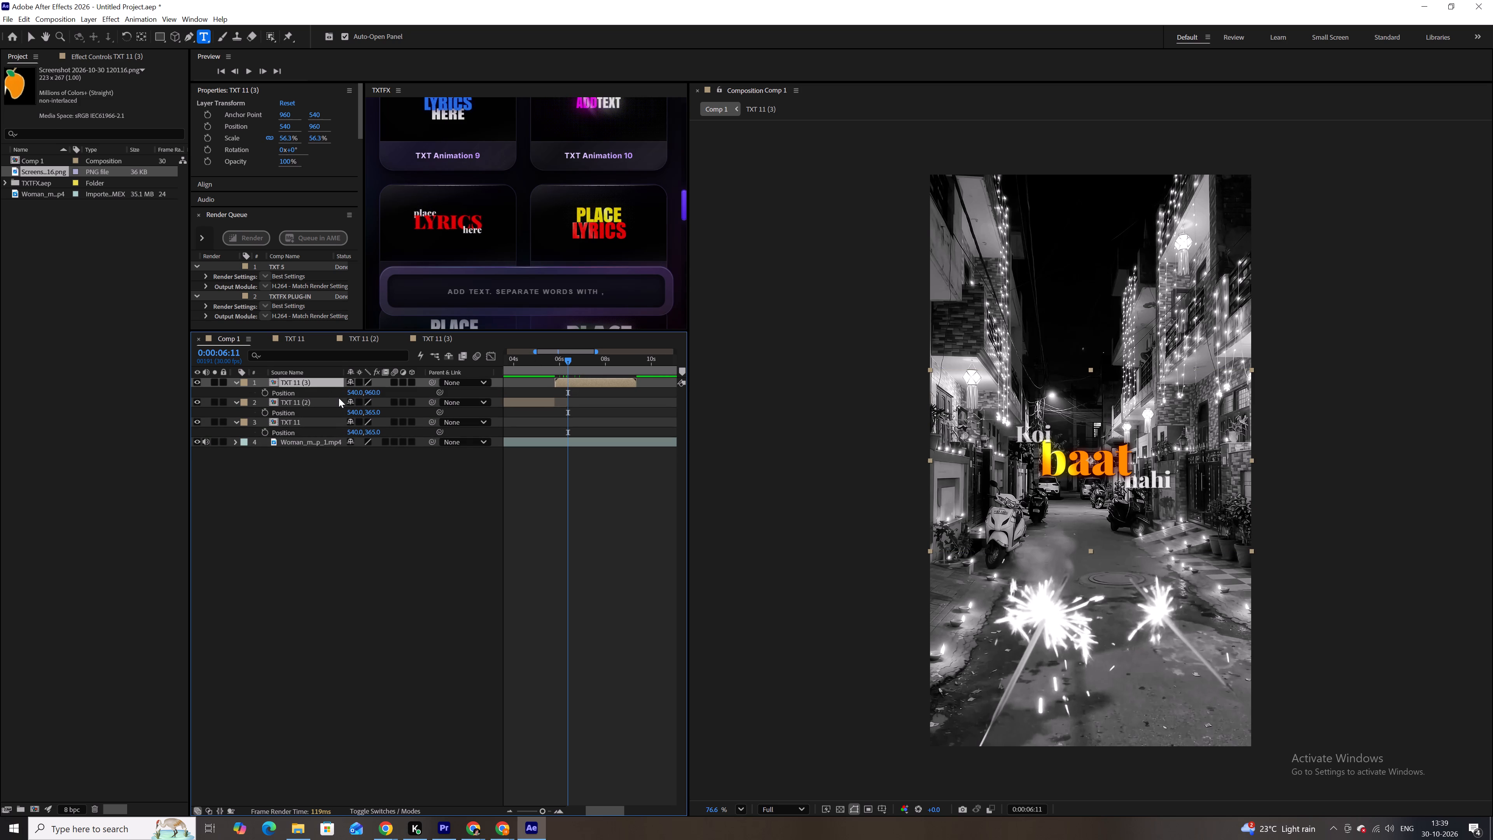
# Set the TXT 11 (3) layer's vertical position to 365 in Comp 1.
pyautogui.moveTo(532, 361); pyautogui.dragTo(525, 358)
pyautogui.click(526, 399)
pyautogui.moveTo(542, 360); pyautogui.dragTo(565, 364)
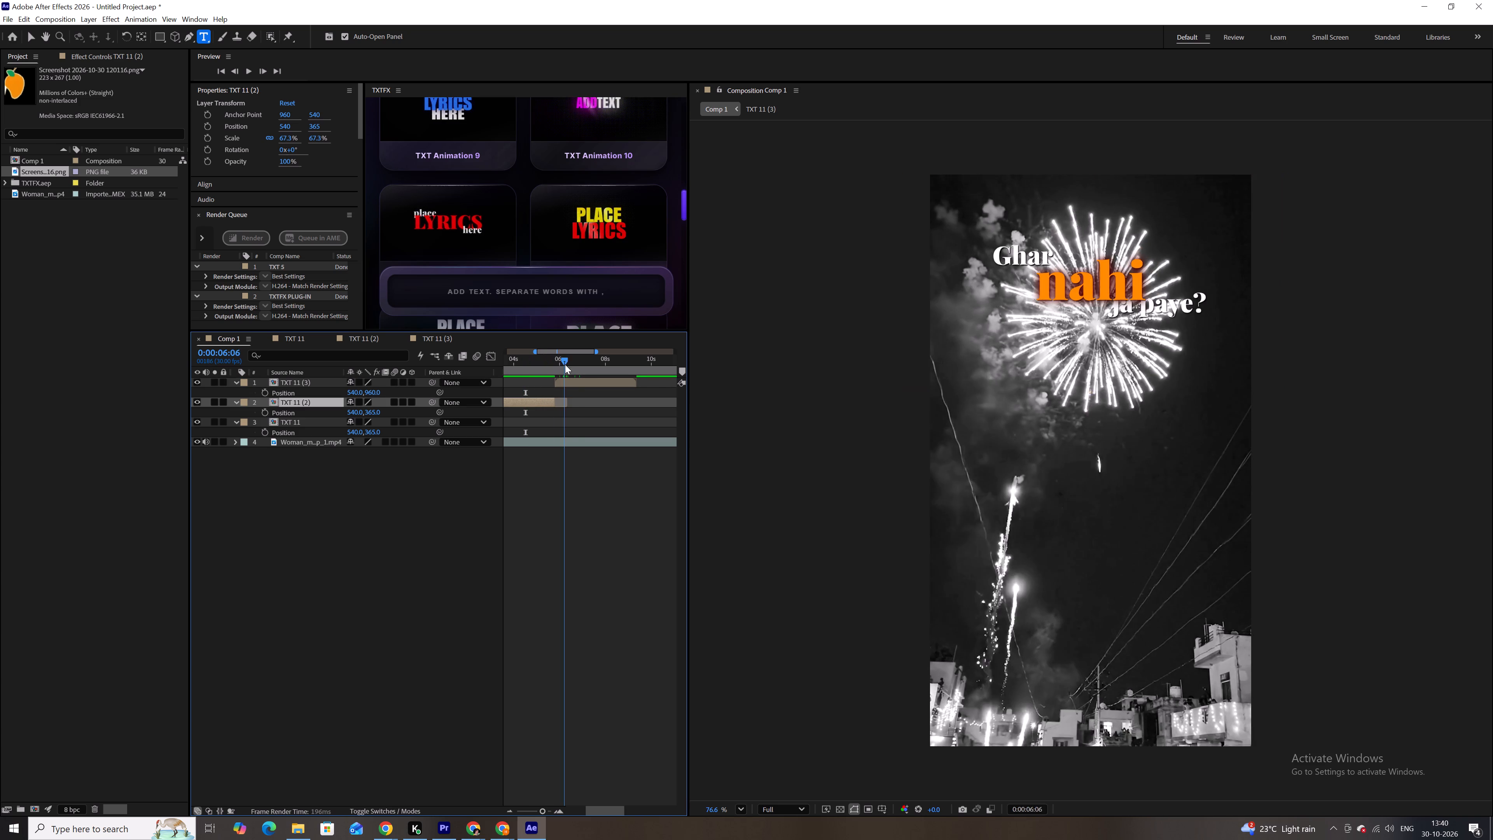
pyautogui.moveTo(565, 364); pyautogui.dragTo(586, 367)
pyautogui.click(589, 380)
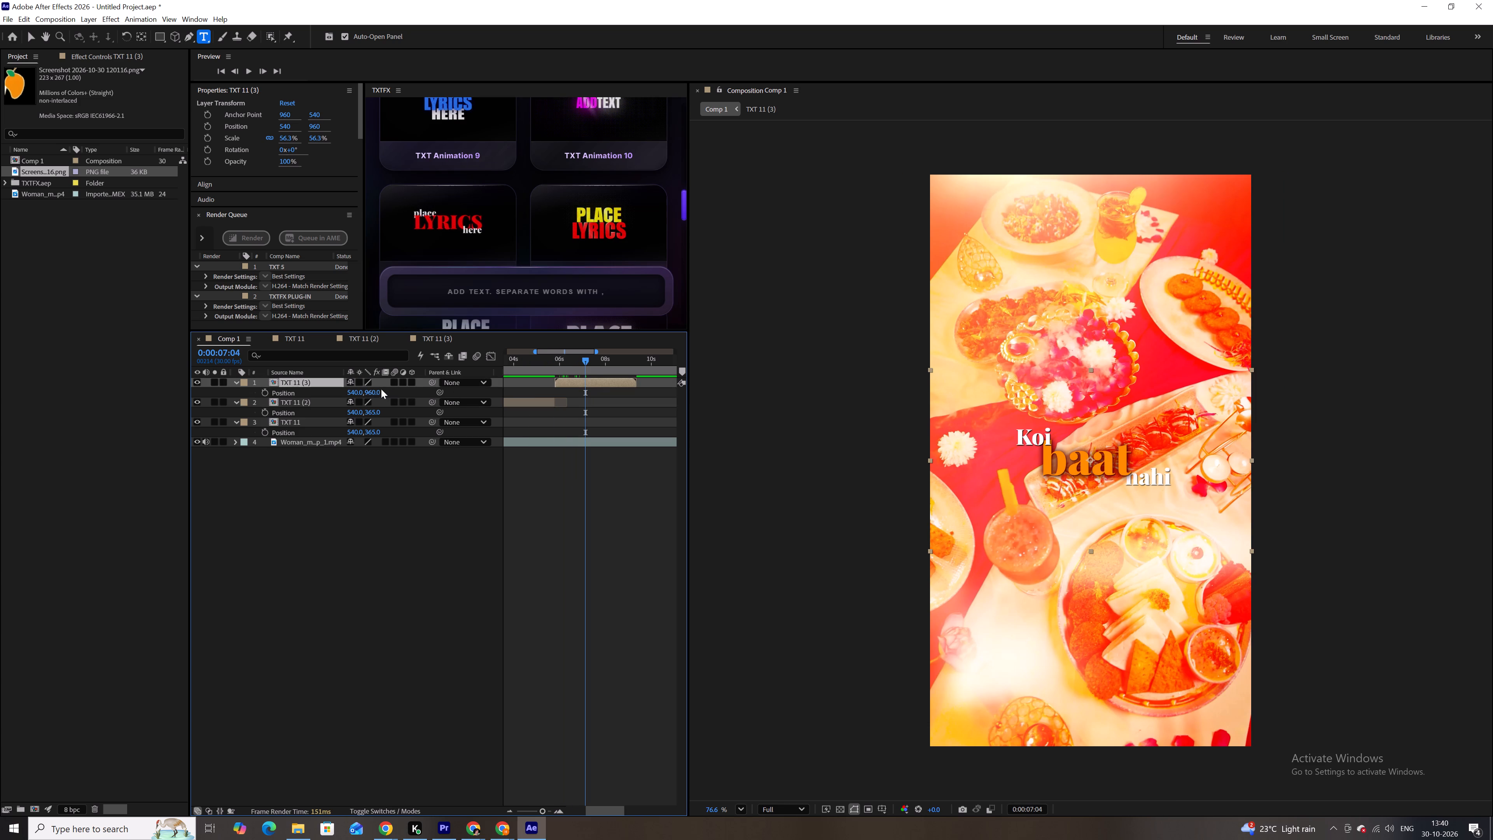
pyautogui.click(377, 392)
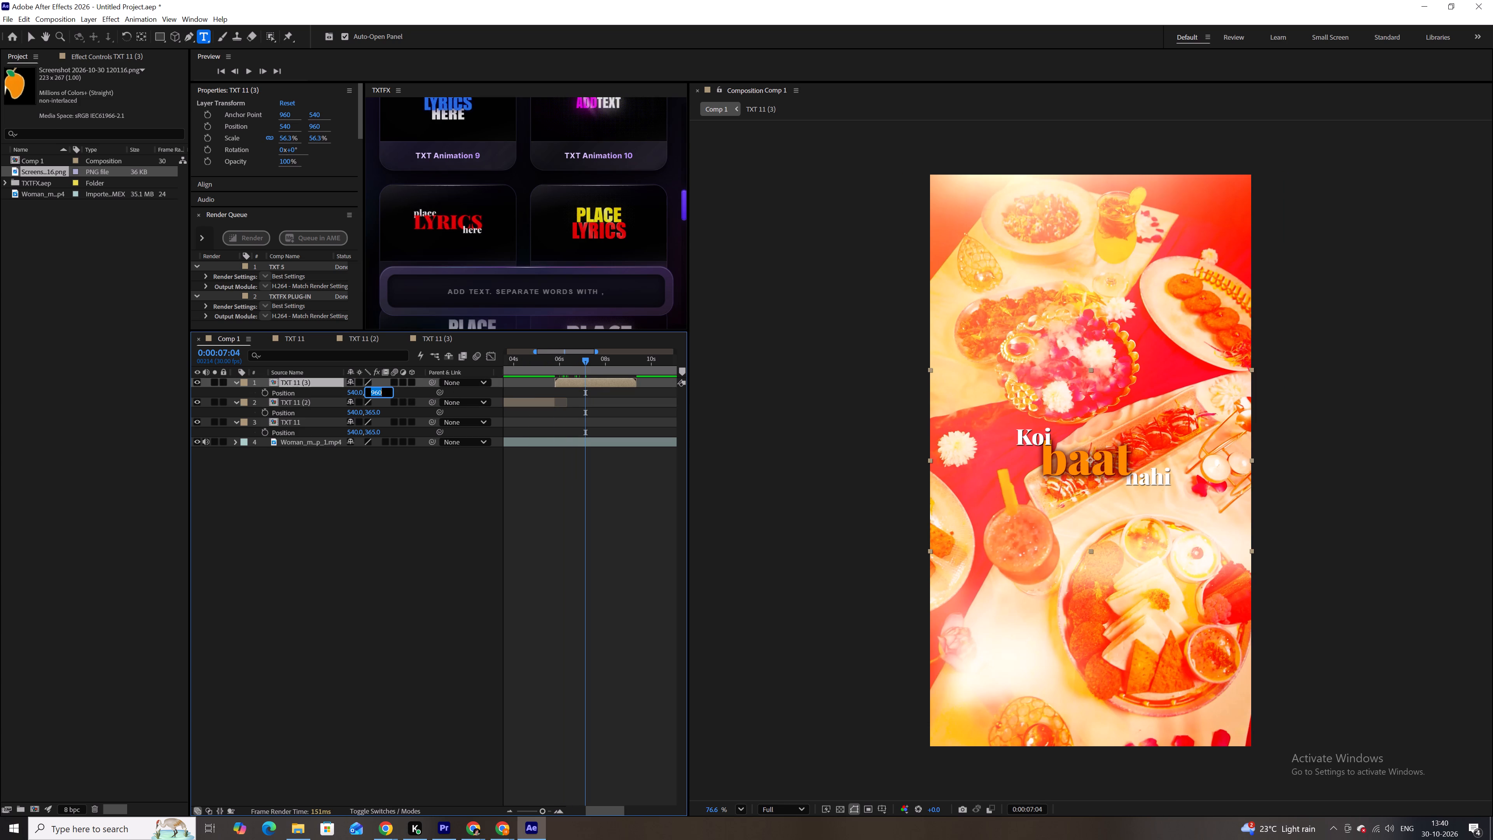
pyautogui.press('3')
pyautogui.write('65')
pyautogui.press('Return')
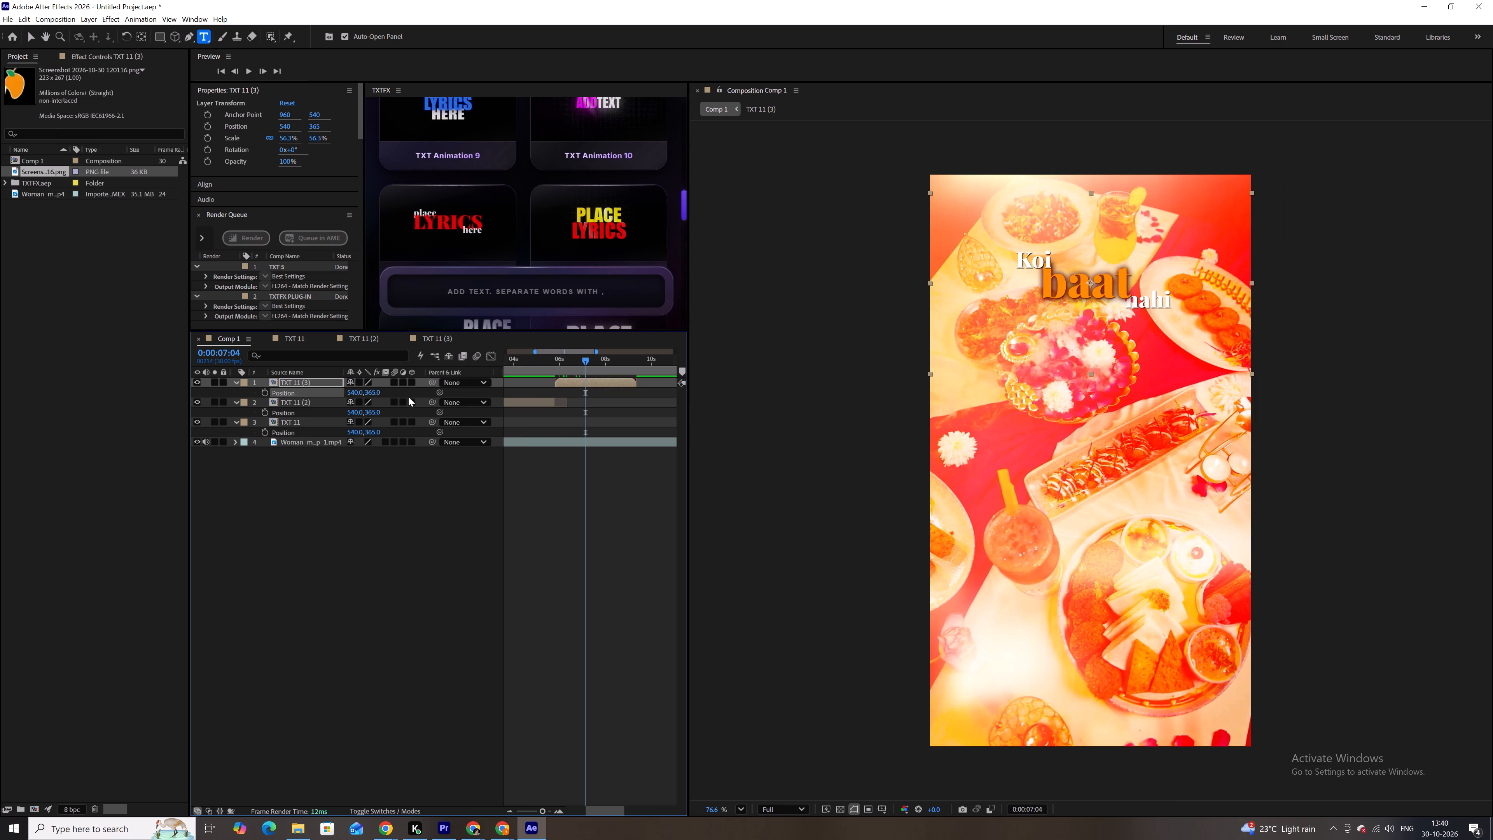
# Preview the transition from the "Ghar nahi ja paye?" title to the "Koi baat nahi" title.
pyautogui.click(556, 521)
pyautogui.click(531, 360)
pyautogui.press('space')
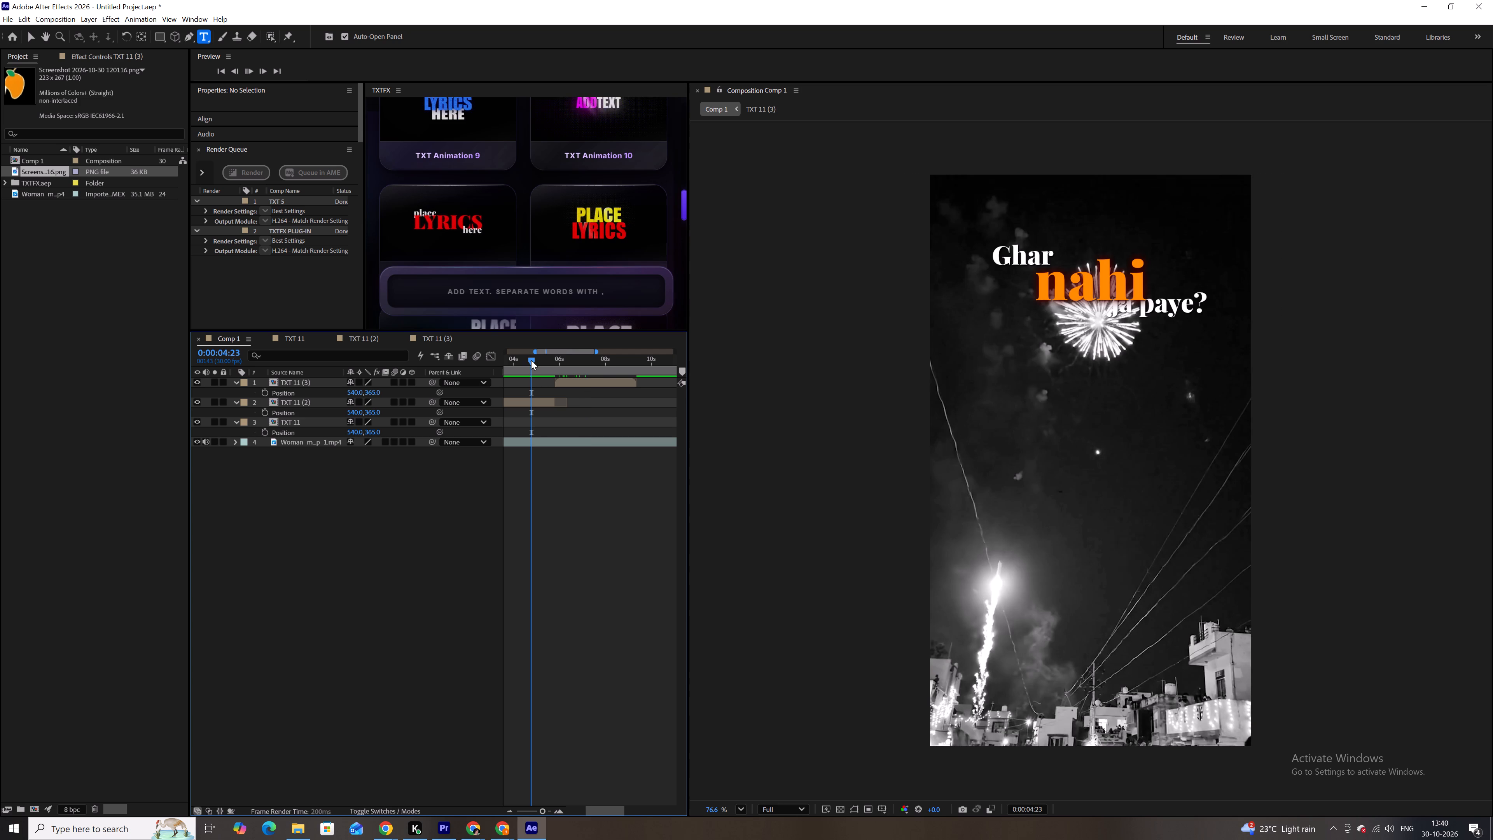
pyautogui.moveTo(539, 364); pyautogui.dragTo(564, 369)
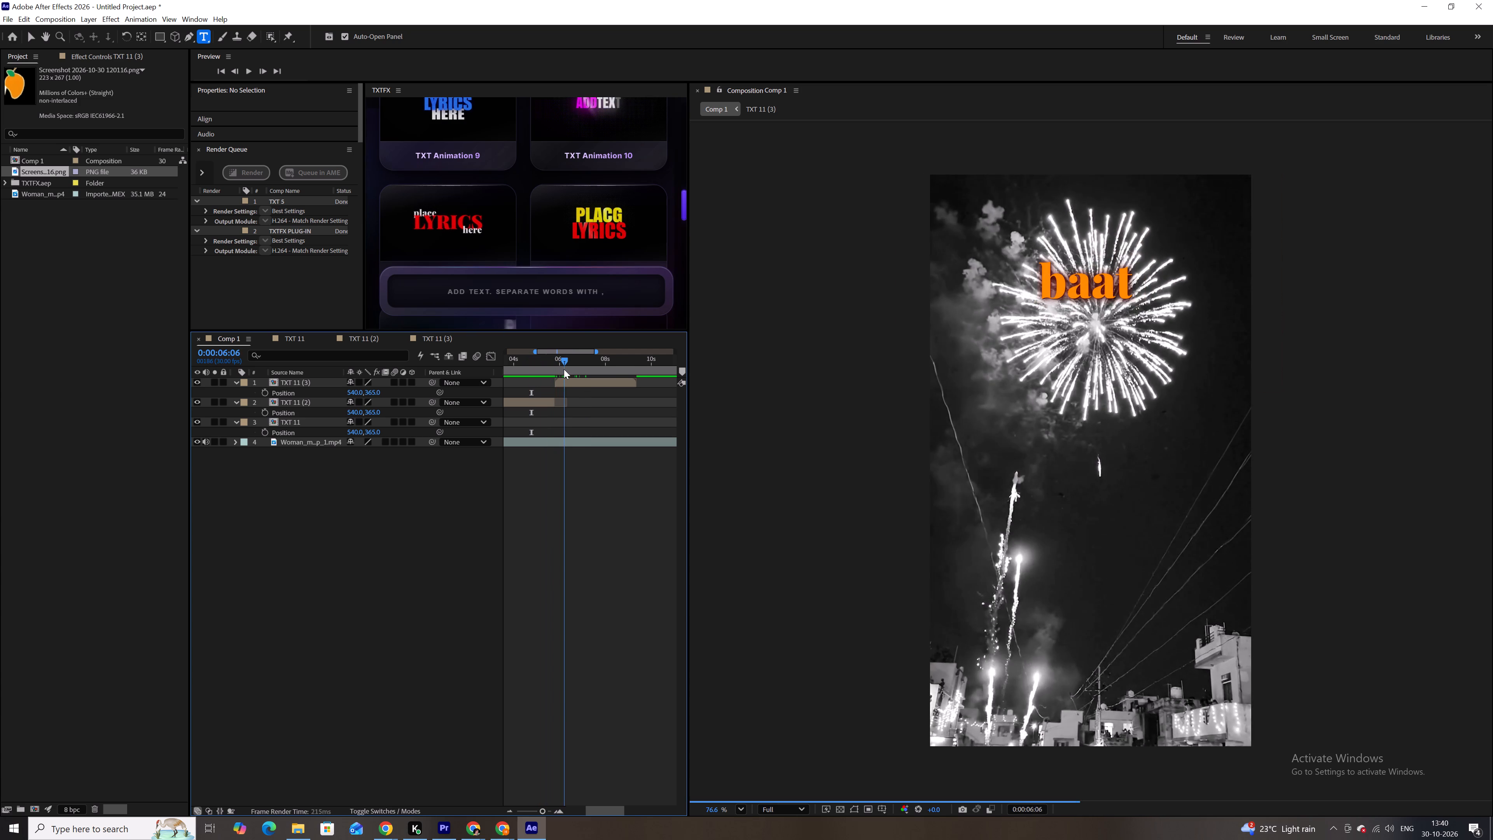
pyautogui.moveTo(564, 369); pyautogui.dragTo(547, 366)
pyautogui.press('space')
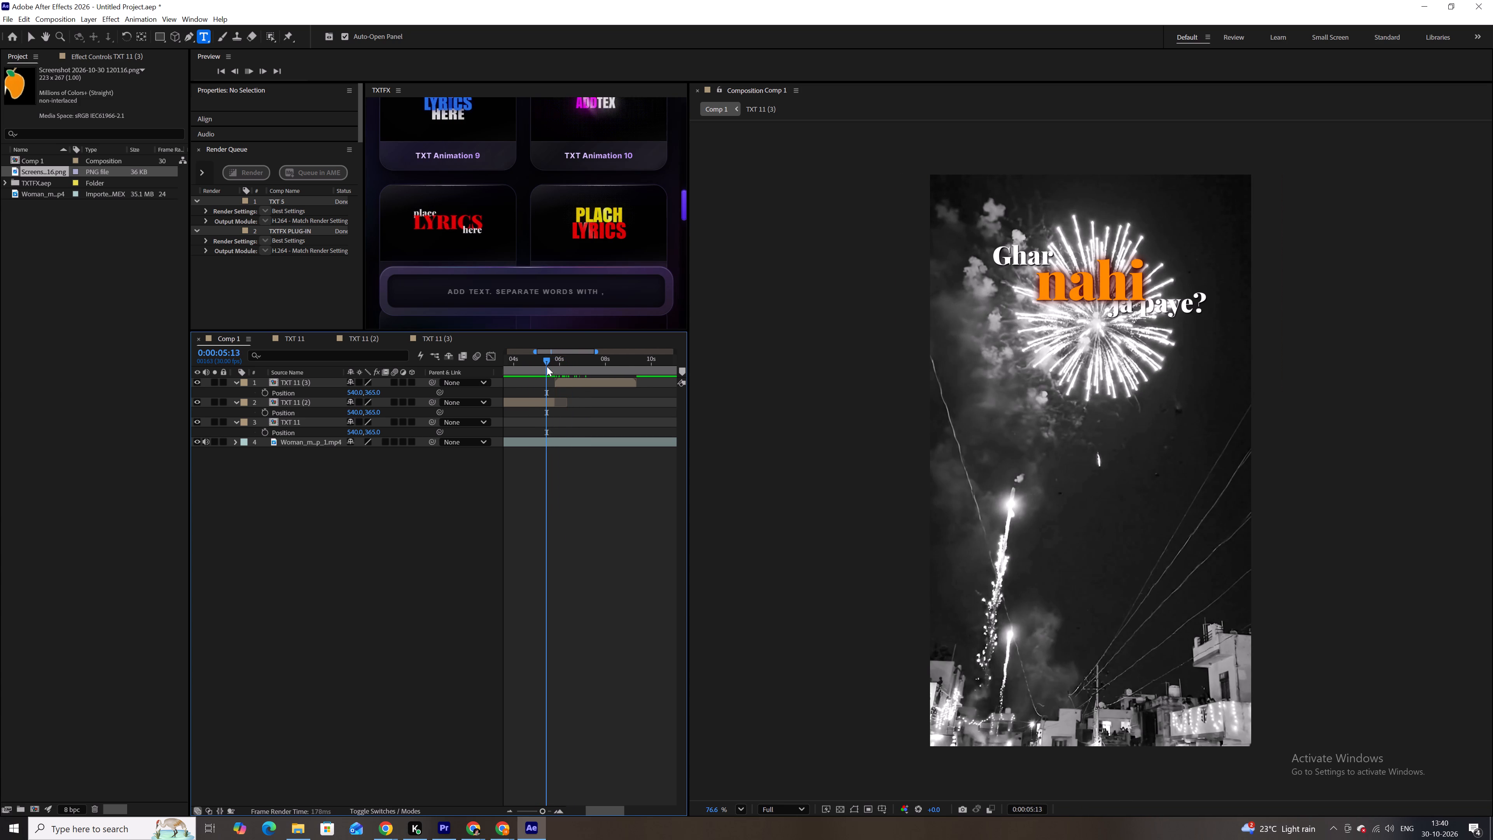
pyautogui.press('space')
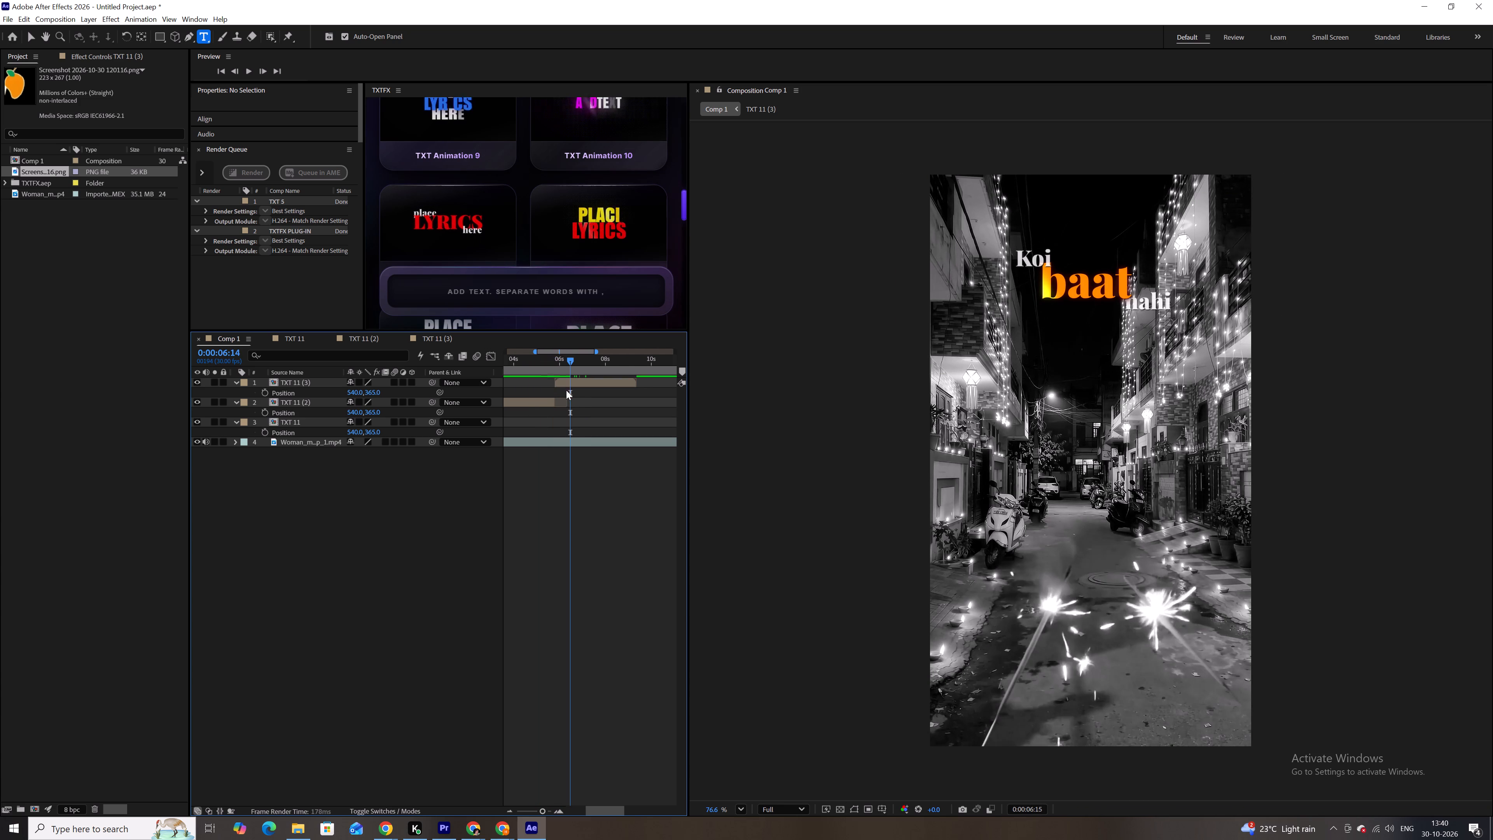
# Shift the TXT 11 (3) layer slightly later in time and replay the transition from 0:00:05:10.
pyautogui.click(566, 381)
pyautogui.click(544, 364)
pyautogui.press('space')
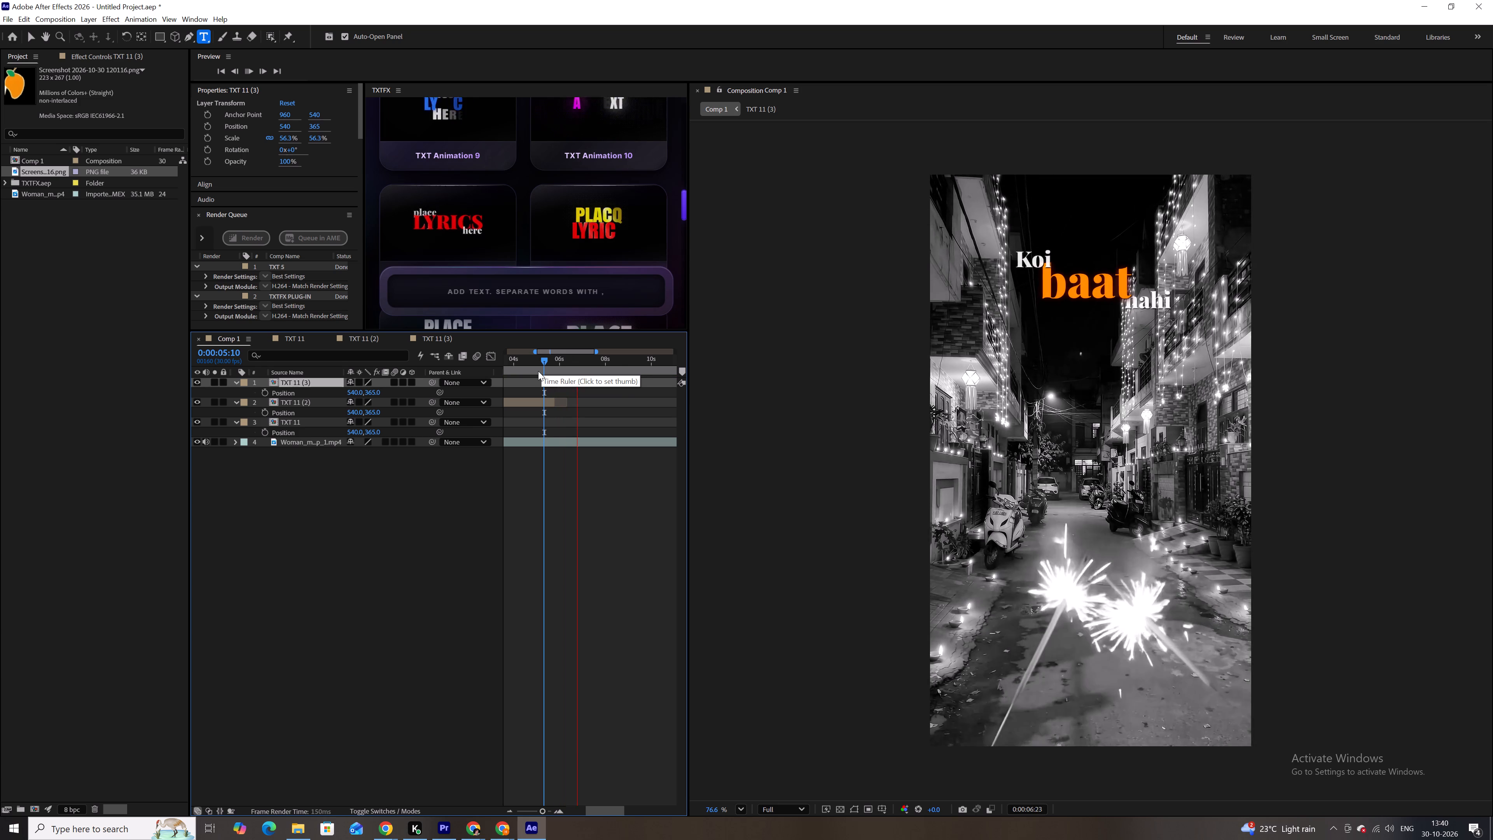
pyautogui.press('space')
# Split the TXT 11 (3) layer at 0:00:07:02, where the food shot begins, and delete the part after the cut.
pyautogui.moveTo(591, 361); pyautogui.dragTo(587, 360)
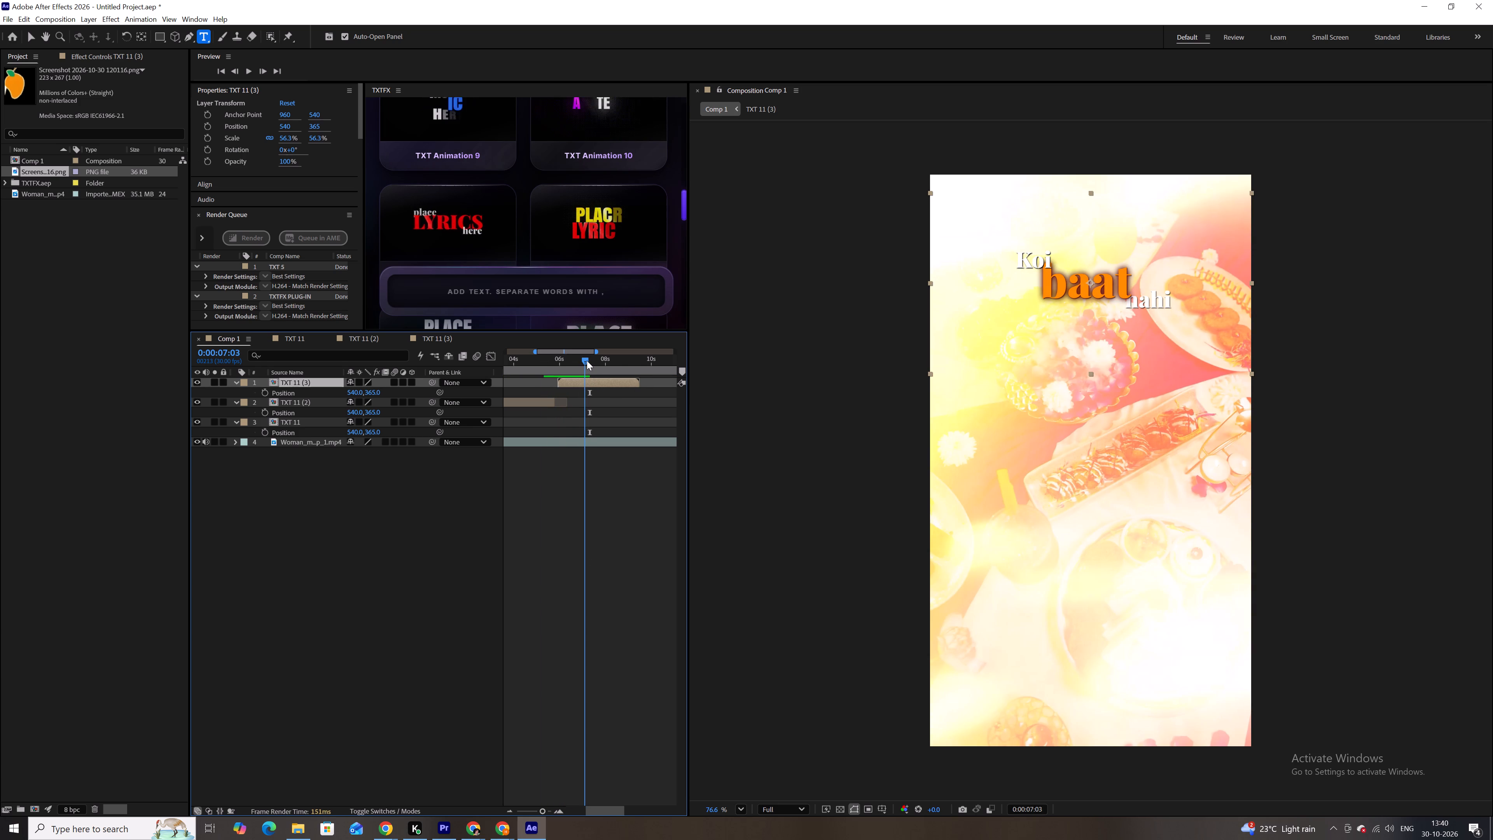
pyautogui.moveTo(587, 360); pyautogui.dragTo(586, 360)
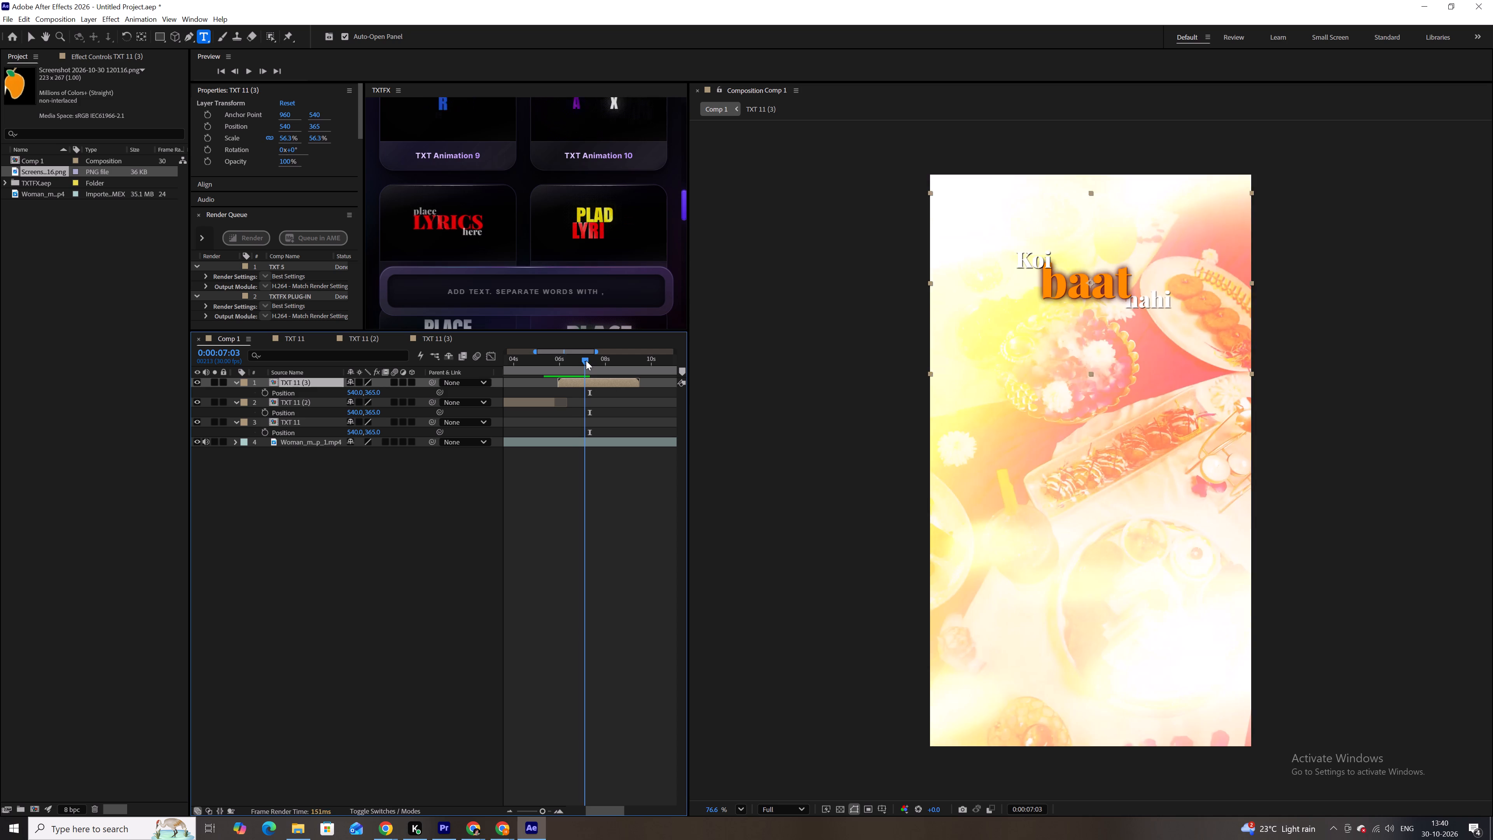
pyautogui.moveTo(586, 360); pyautogui.dragTo(585, 360)
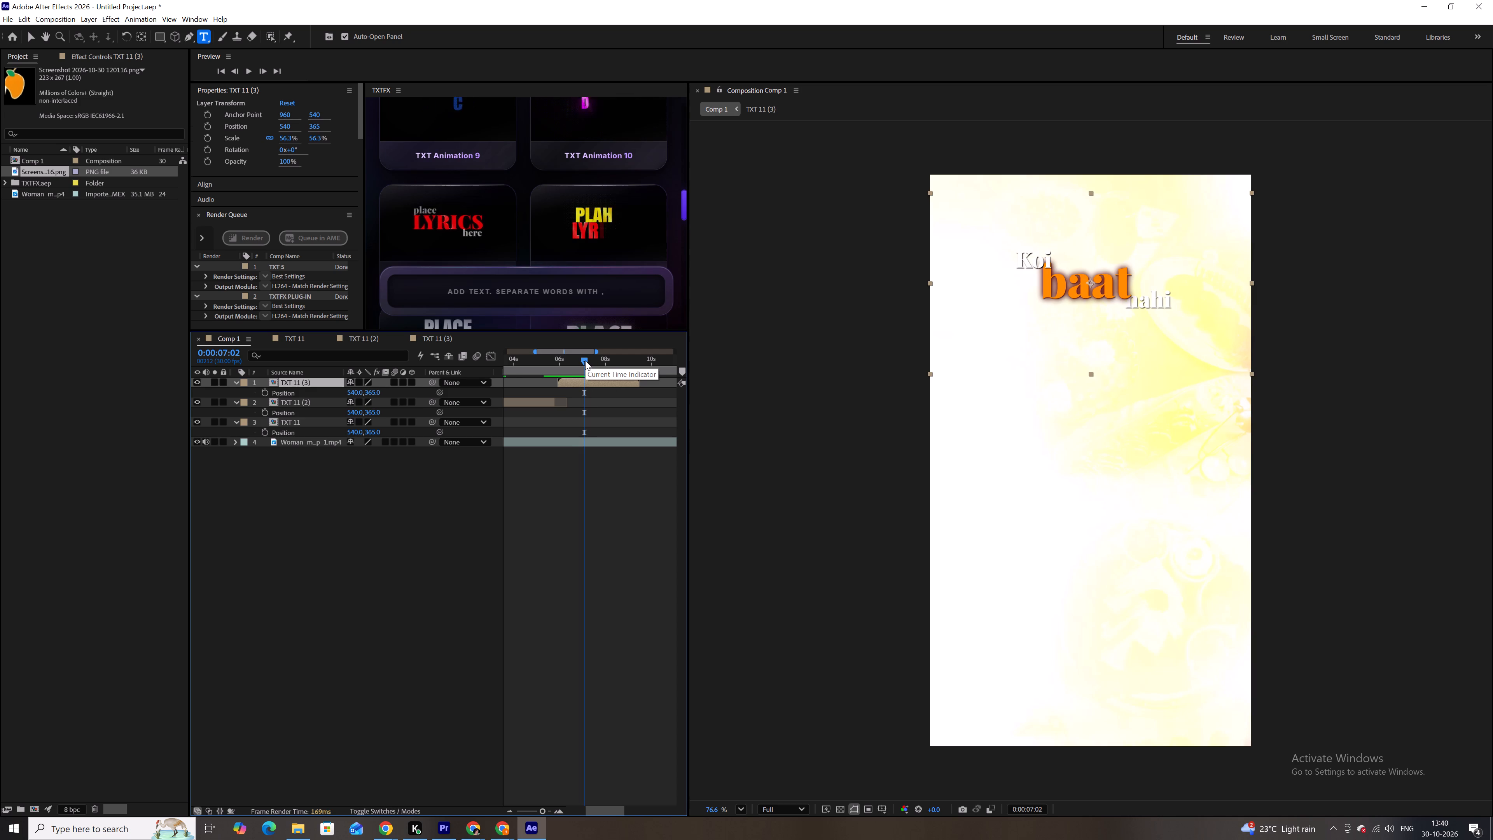
pyautogui.hotkey('ctrl', 'shift', 'd')
pyautogui.press('BackSpace')
pyautogui.click(453, 543)
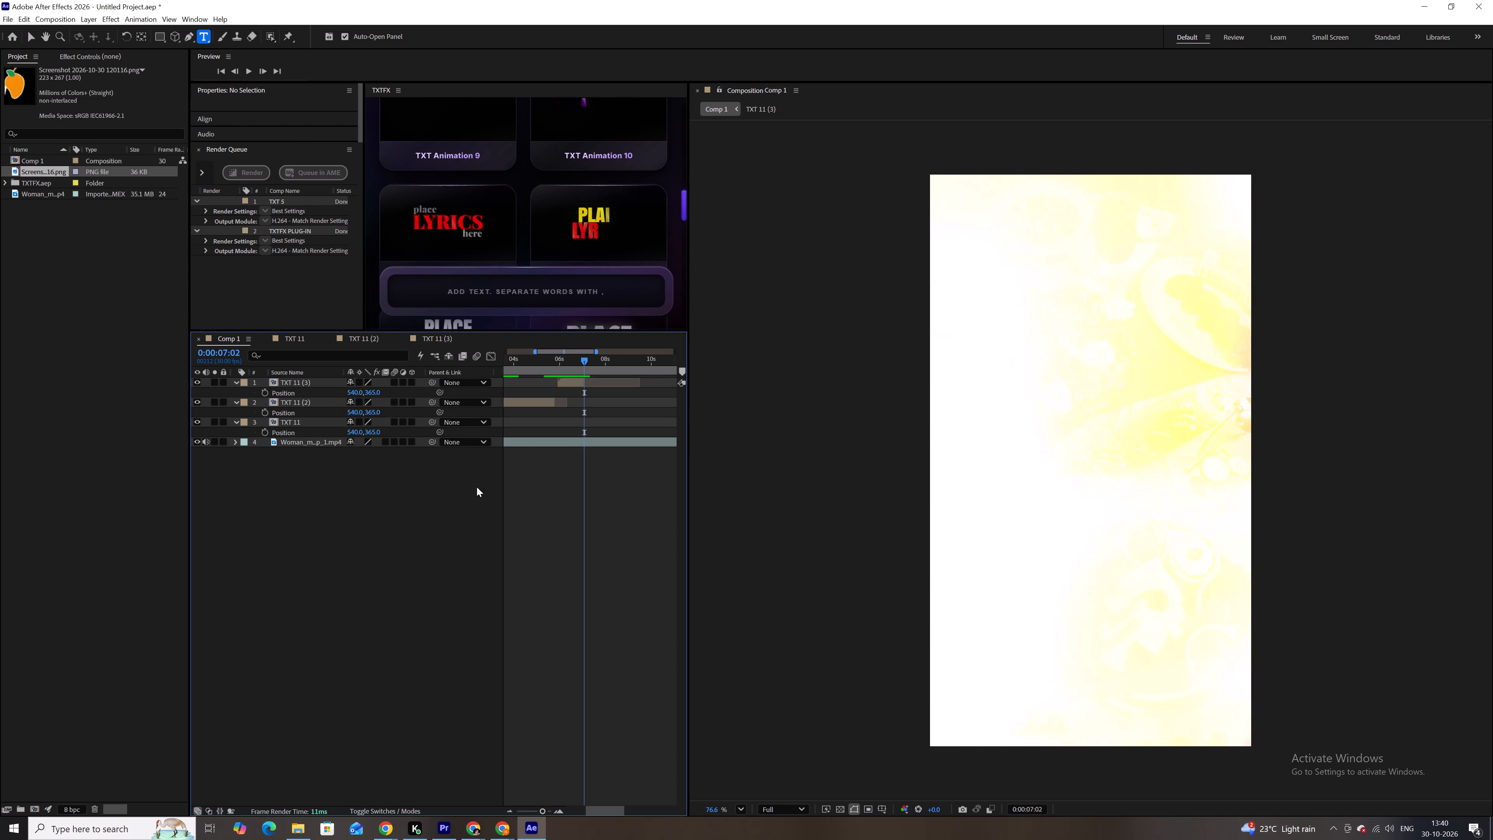
# Add the TXT Animation 11 title template to Comp 1 at 0:00:07:04 for the food shot.
pyautogui.press('space')
pyautogui.press('space')
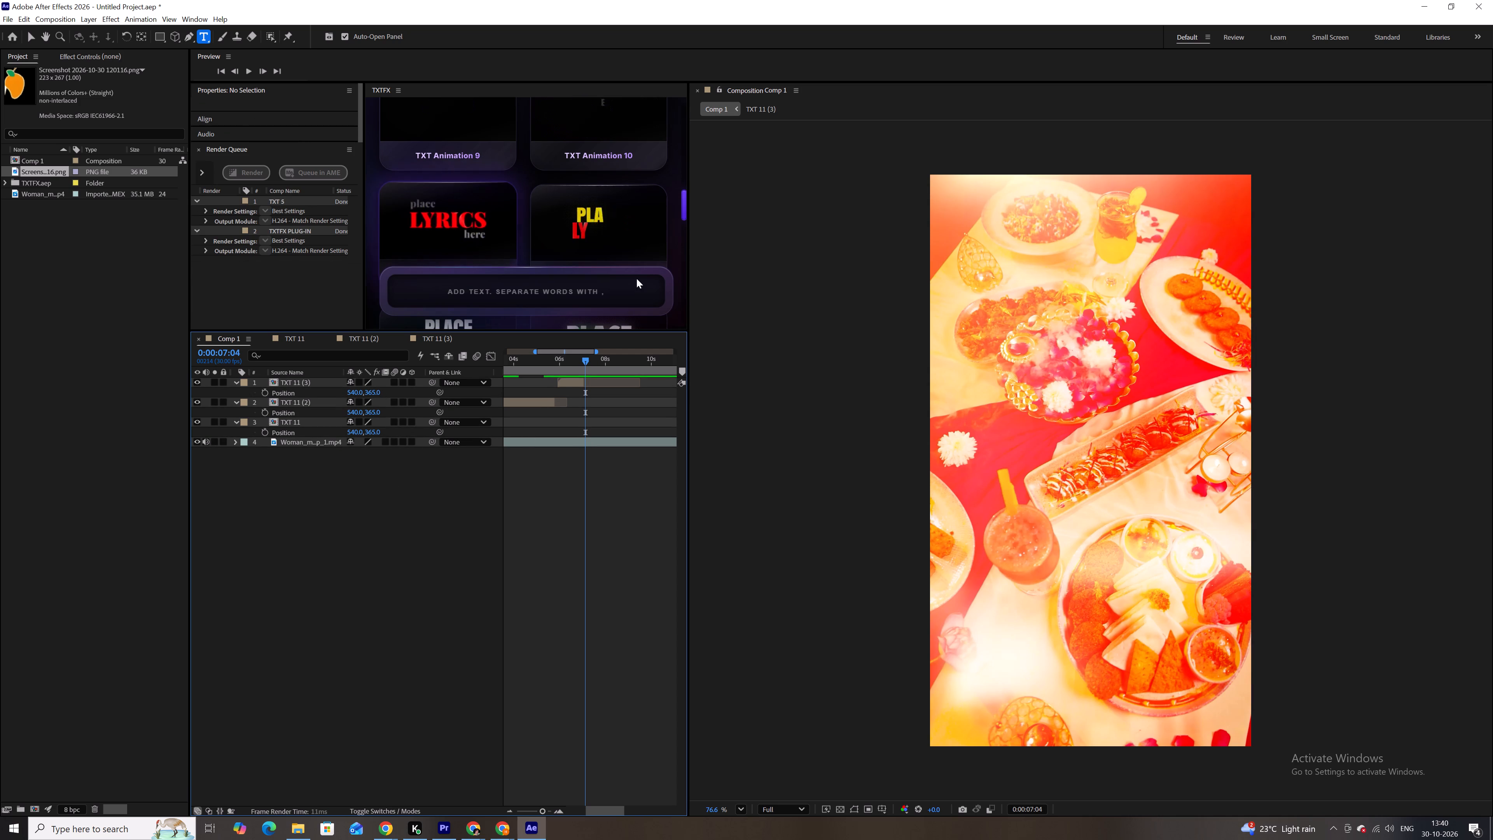
pyautogui.scroll(6, 615, 234)
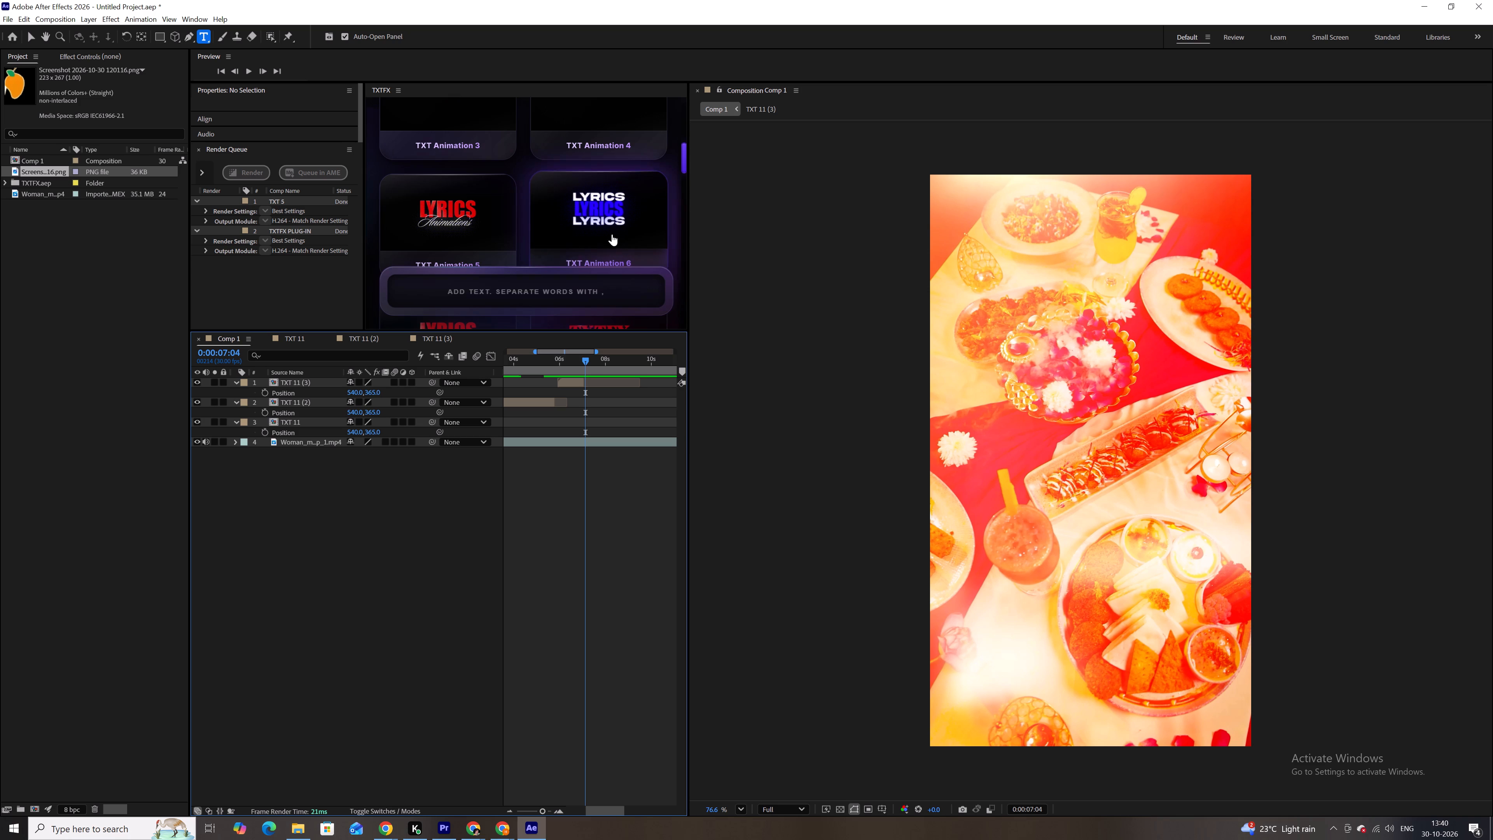
pyautogui.scroll(2, 508, 240)
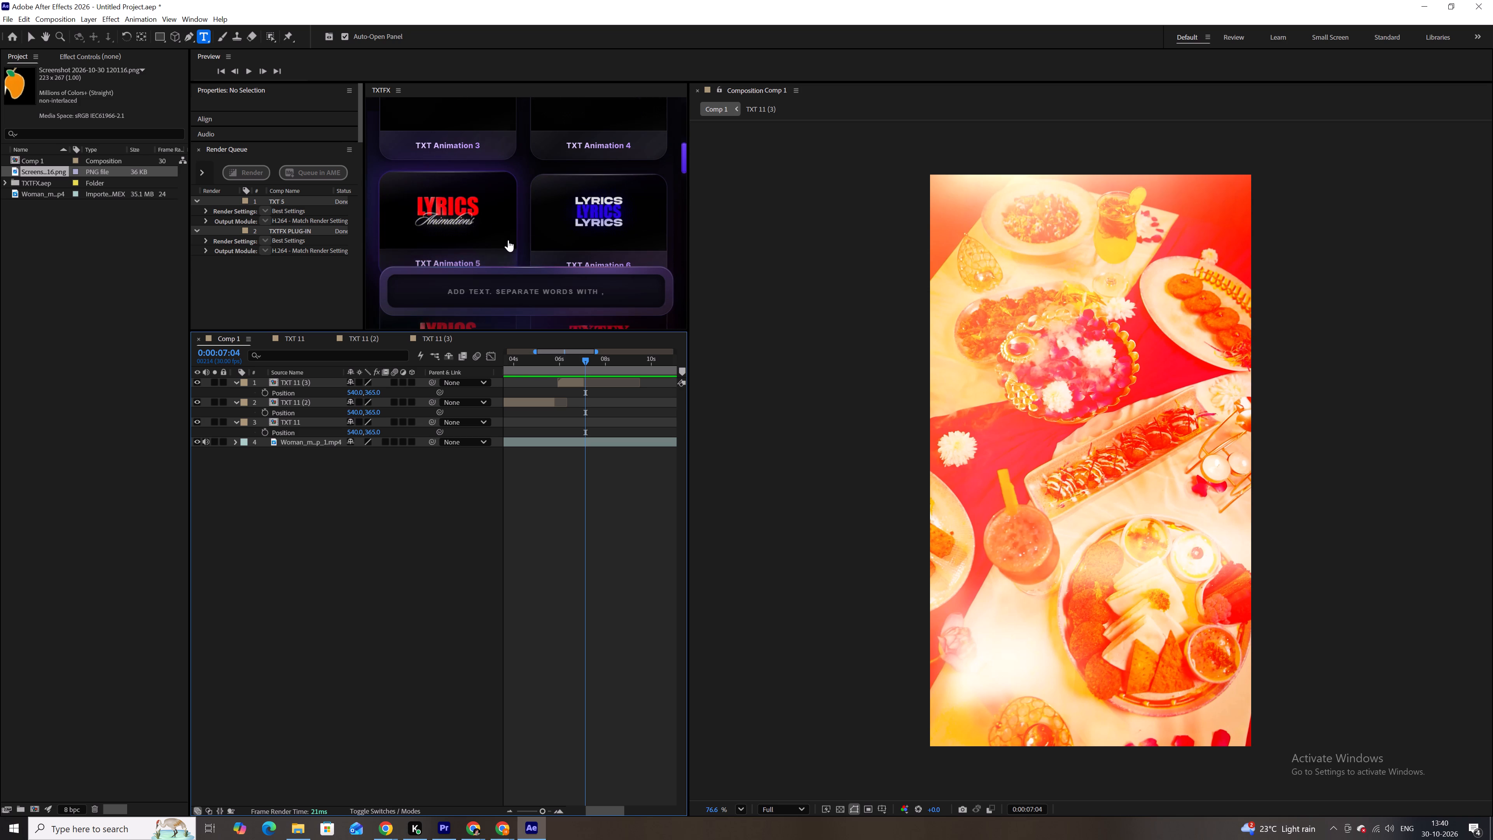
pyautogui.scroll(-7, 508, 240)
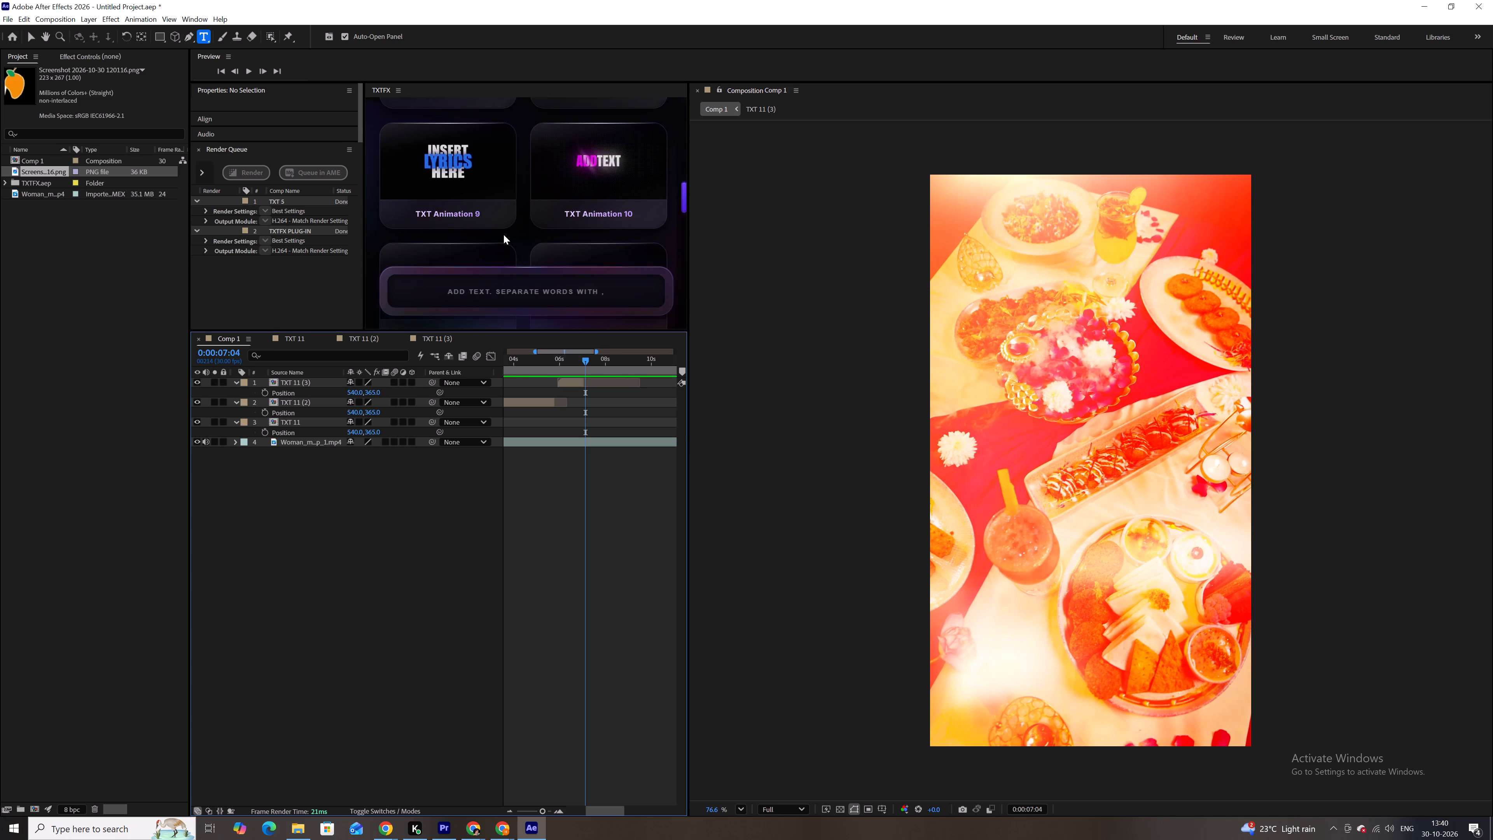
pyautogui.scroll(-2, 503, 234)
pyautogui.click(487, 191)
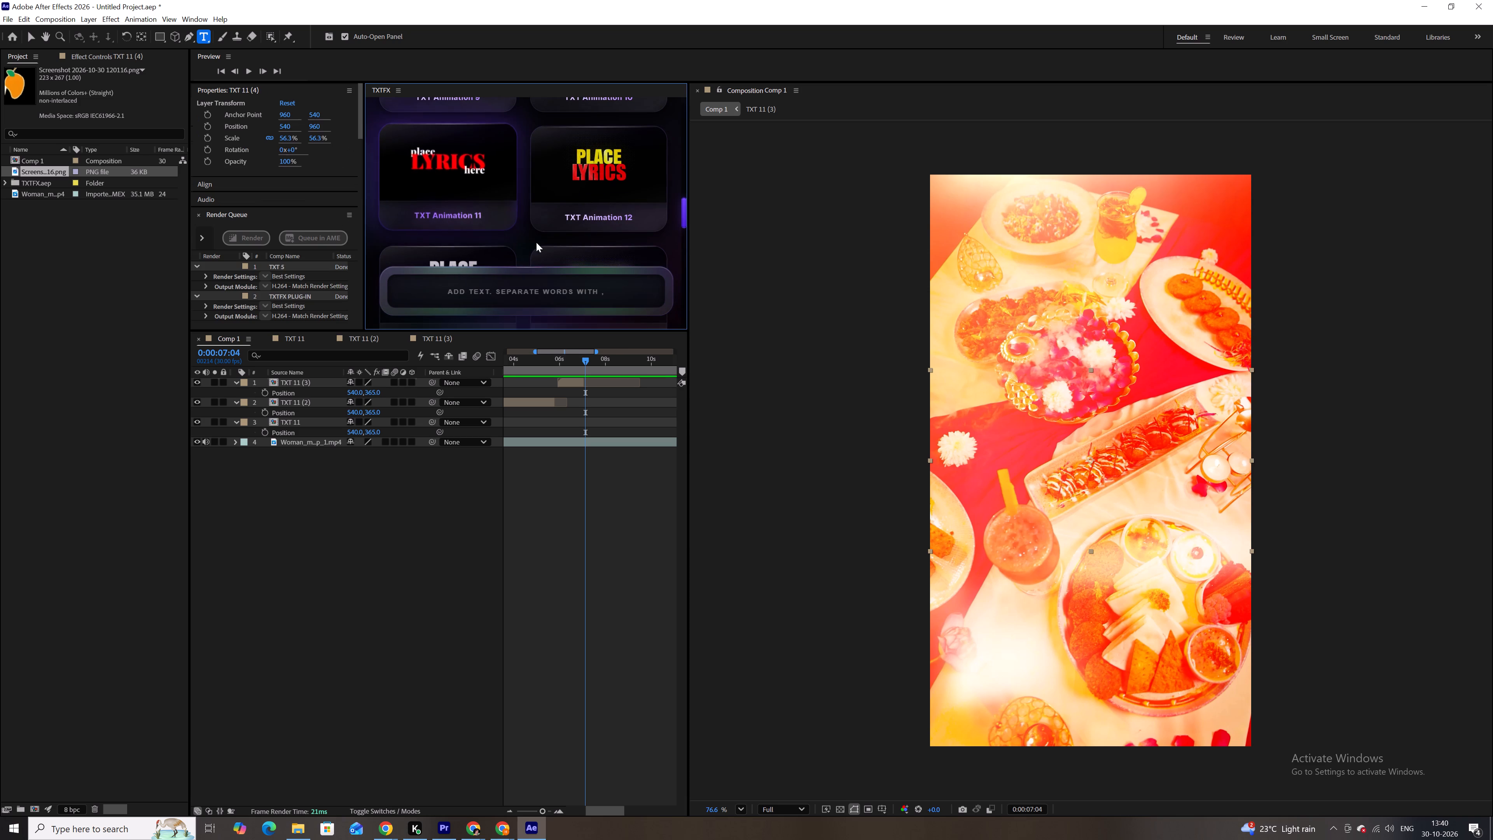
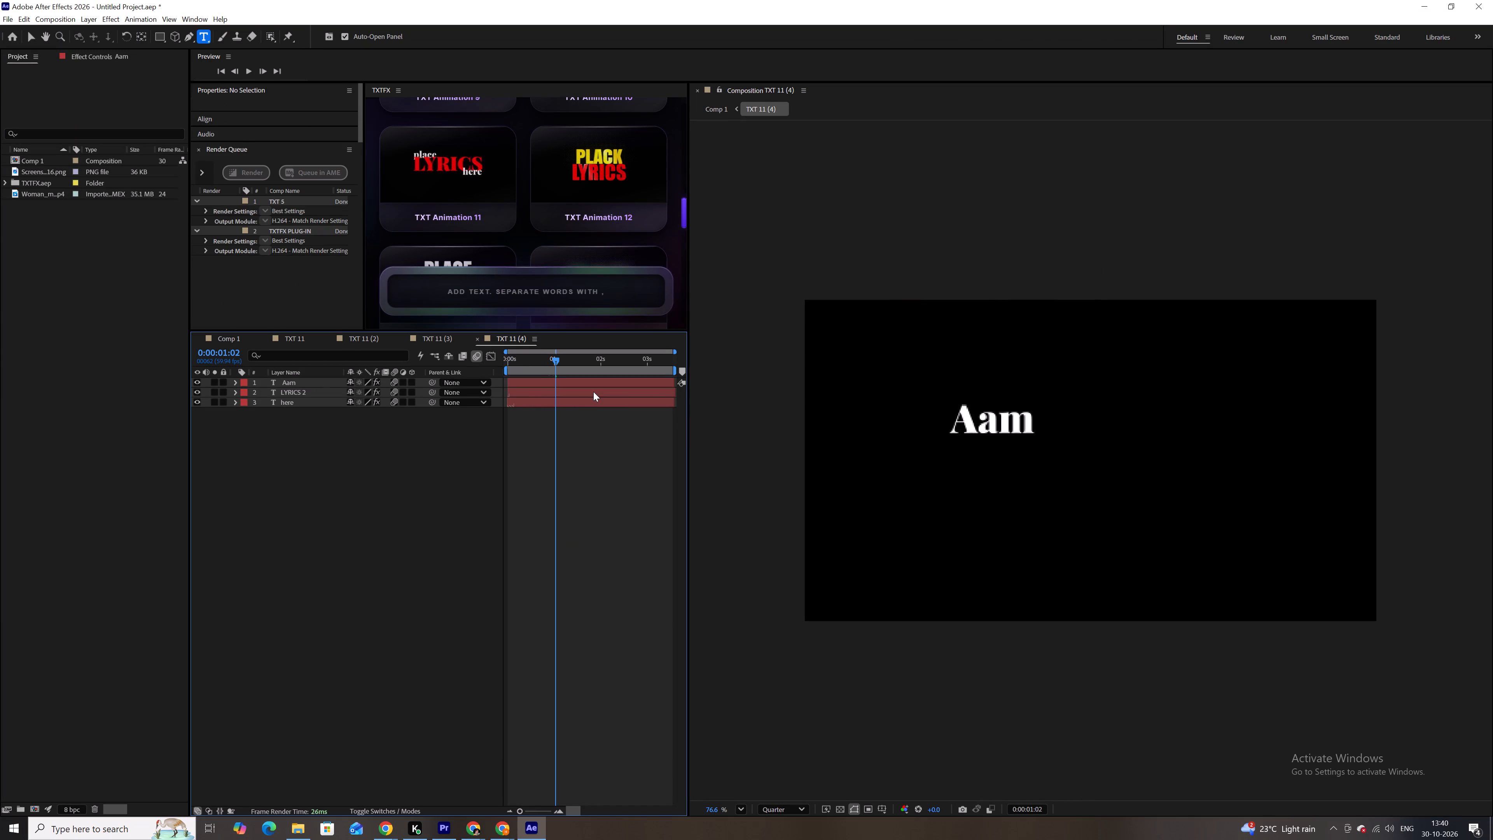
# Replace the LYRICS 2 text in TXT 11 (4) with "aa", trimmed from the pasted phrase "Aam aa jao".
pyautogui.doubleClick(593, 392)
pyautogui.hotkey('ctrl', 'v')
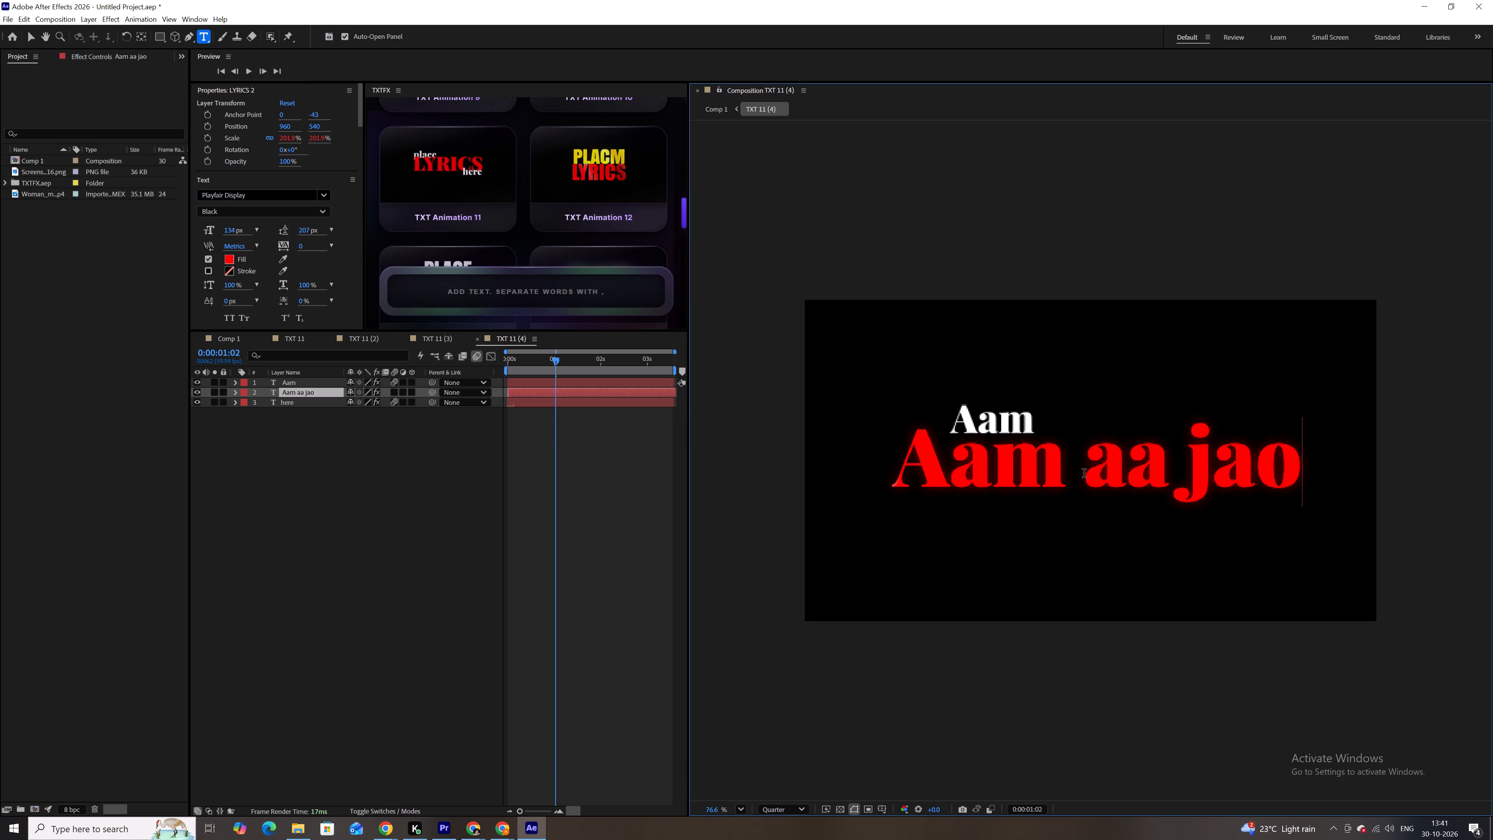
pyautogui.moveTo(1084, 473); pyautogui.dragTo(866, 512)
pyautogui.press('BackSpace')
pyautogui.moveTo(1087, 474); pyautogui.dragTo(1247, 442)
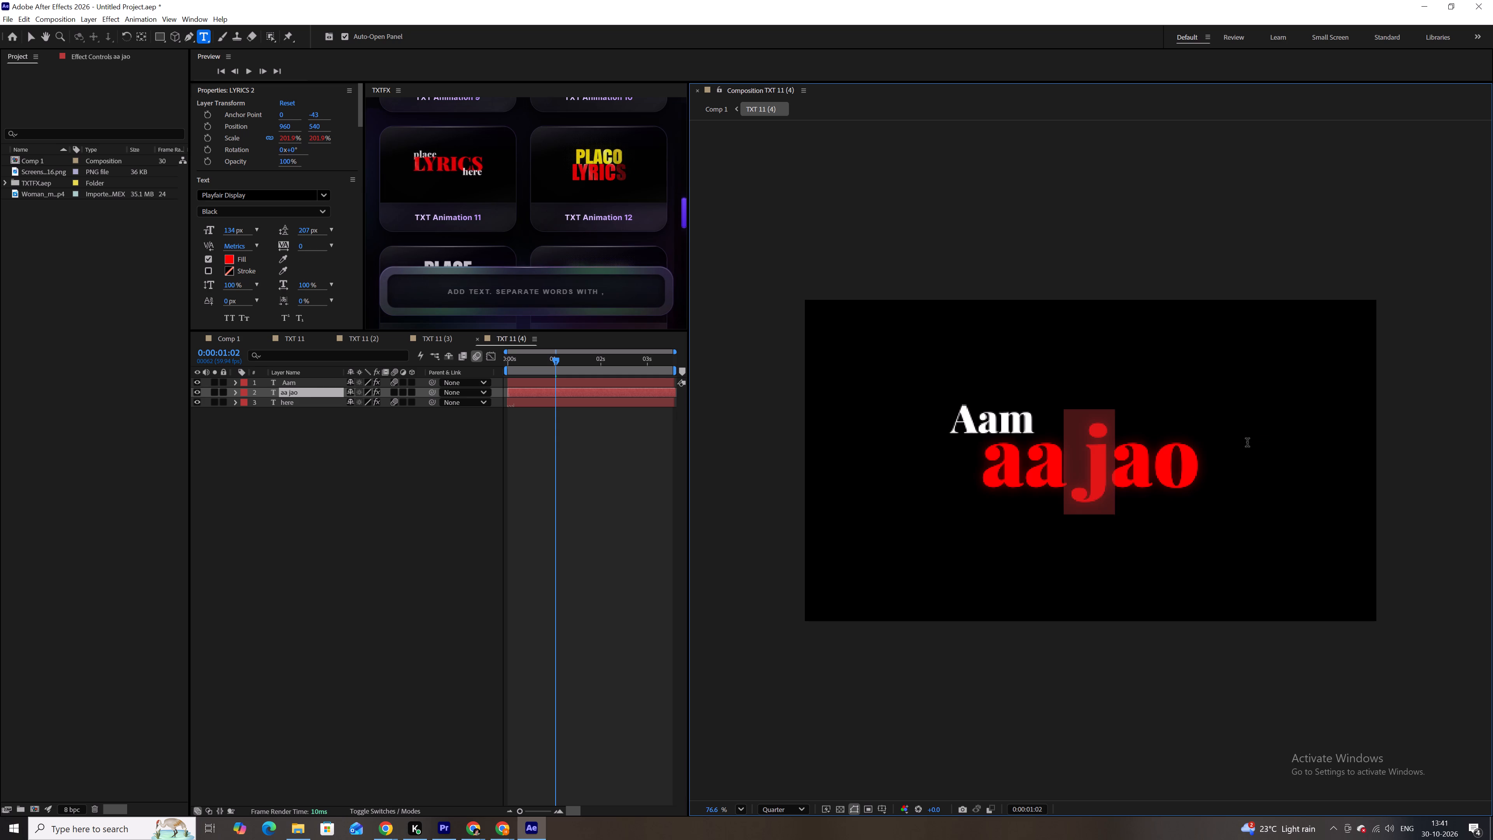
pyautogui.moveTo(1247, 442); pyautogui.dragTo(1256, 441)
pyautogui.press('BackSpace')
pyautogui.click(561, 474)
# Replace the "here" text in TXT 11 (4) with "jao".
pyautogui.doubleClick(579, 406)
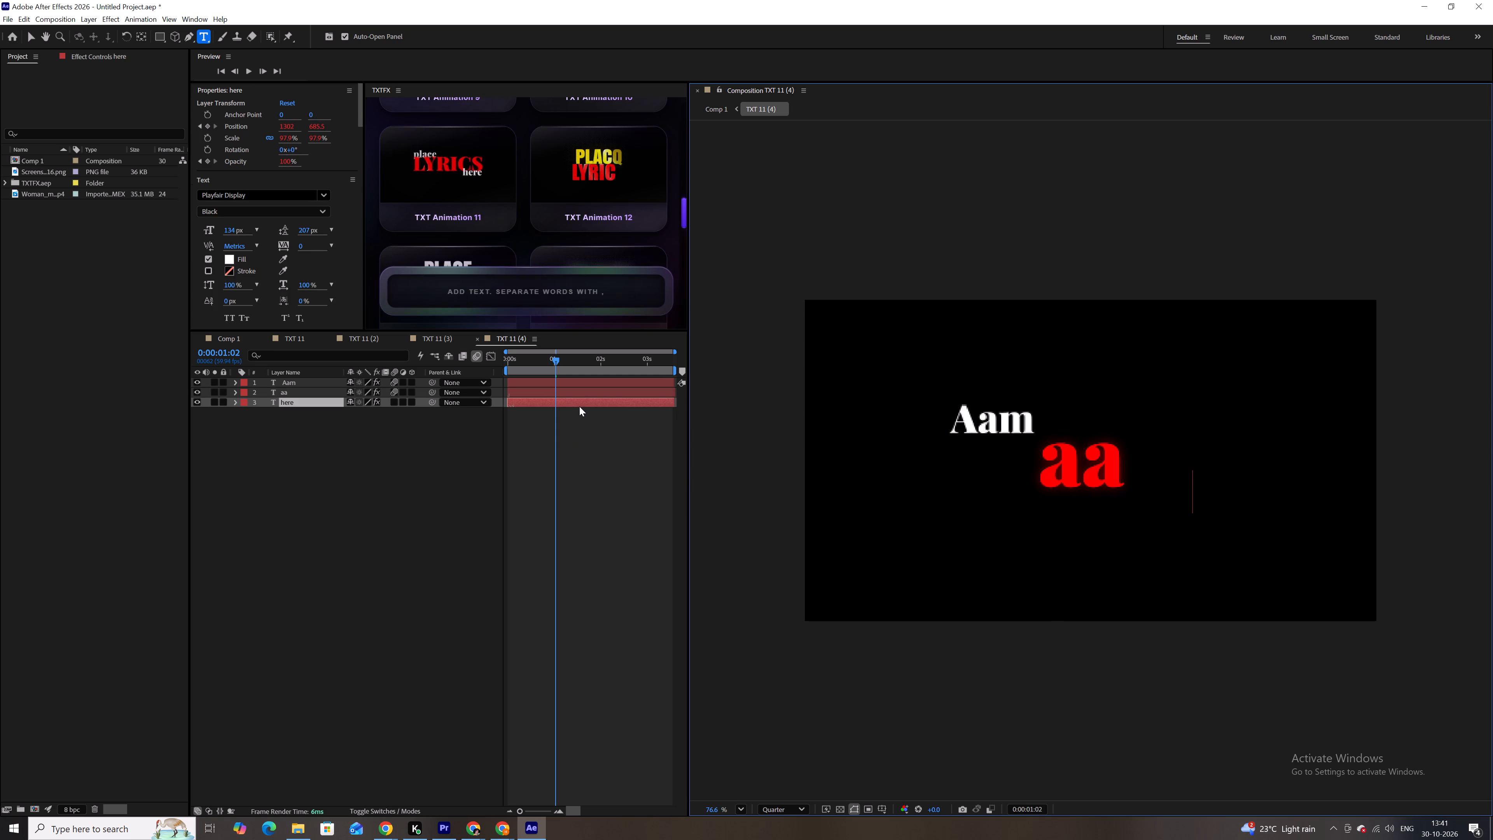
pyautogui.write('jao')
pyautogui.click(557, 455)
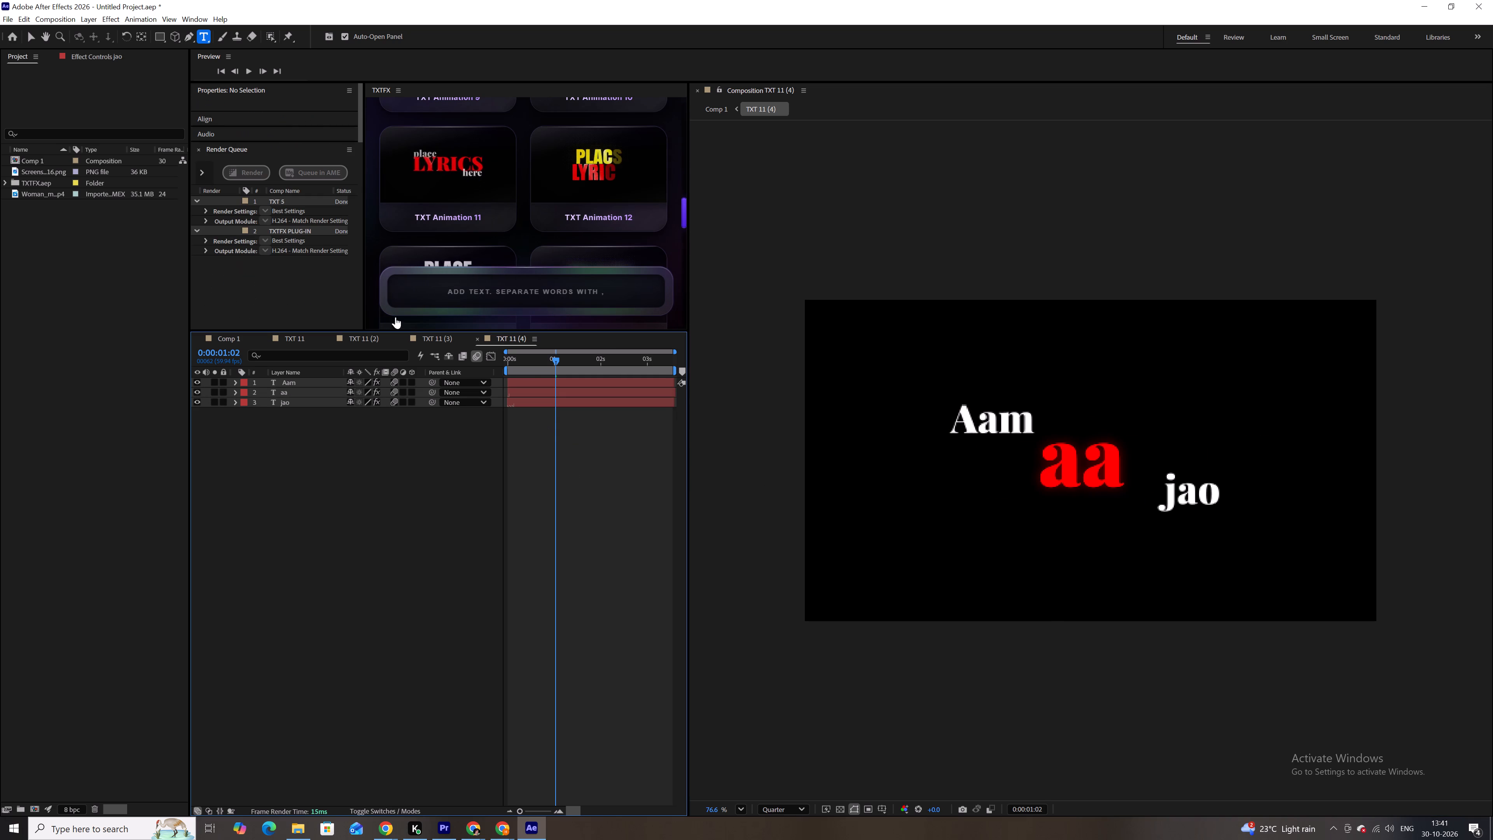
# Colour the word "aa" orange by sampling its fill from the mango screenshot image.
pyautogui.doubleClick(546, 392)
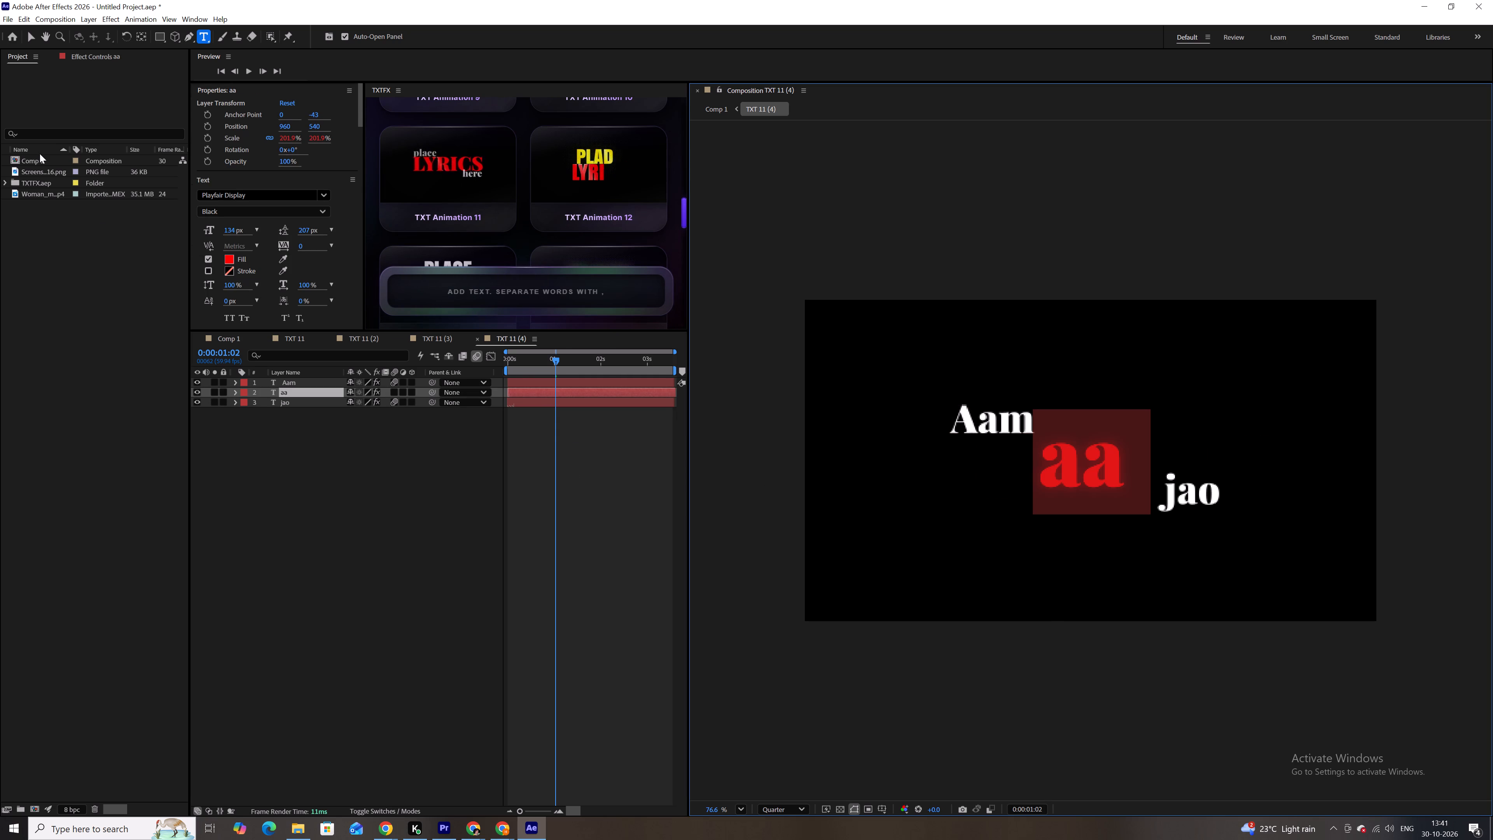
pyautogui.click(45, 168)
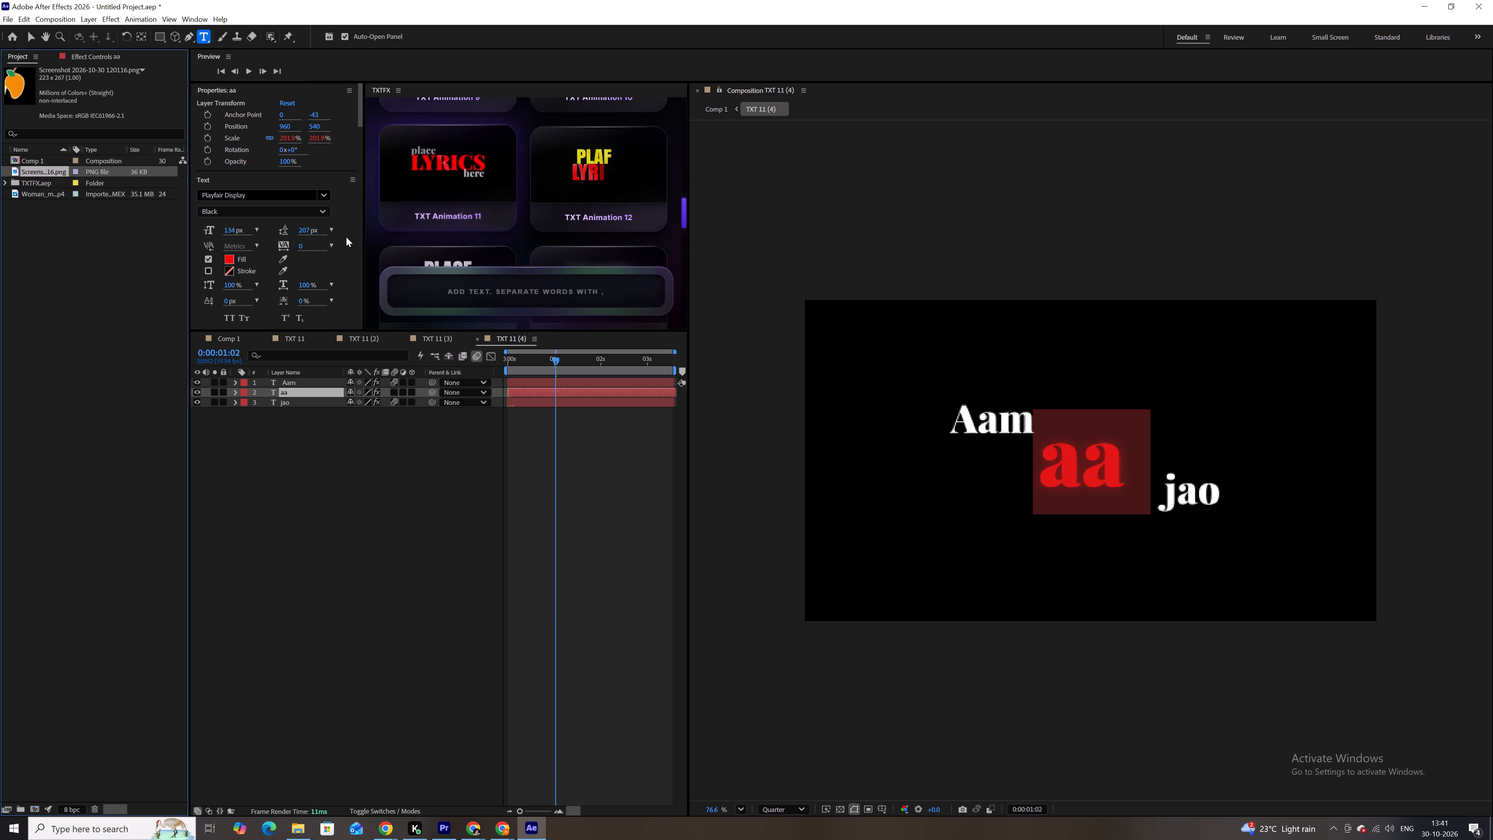
pyautogui.click(285, 262)
pyautogui.click(16, 86)
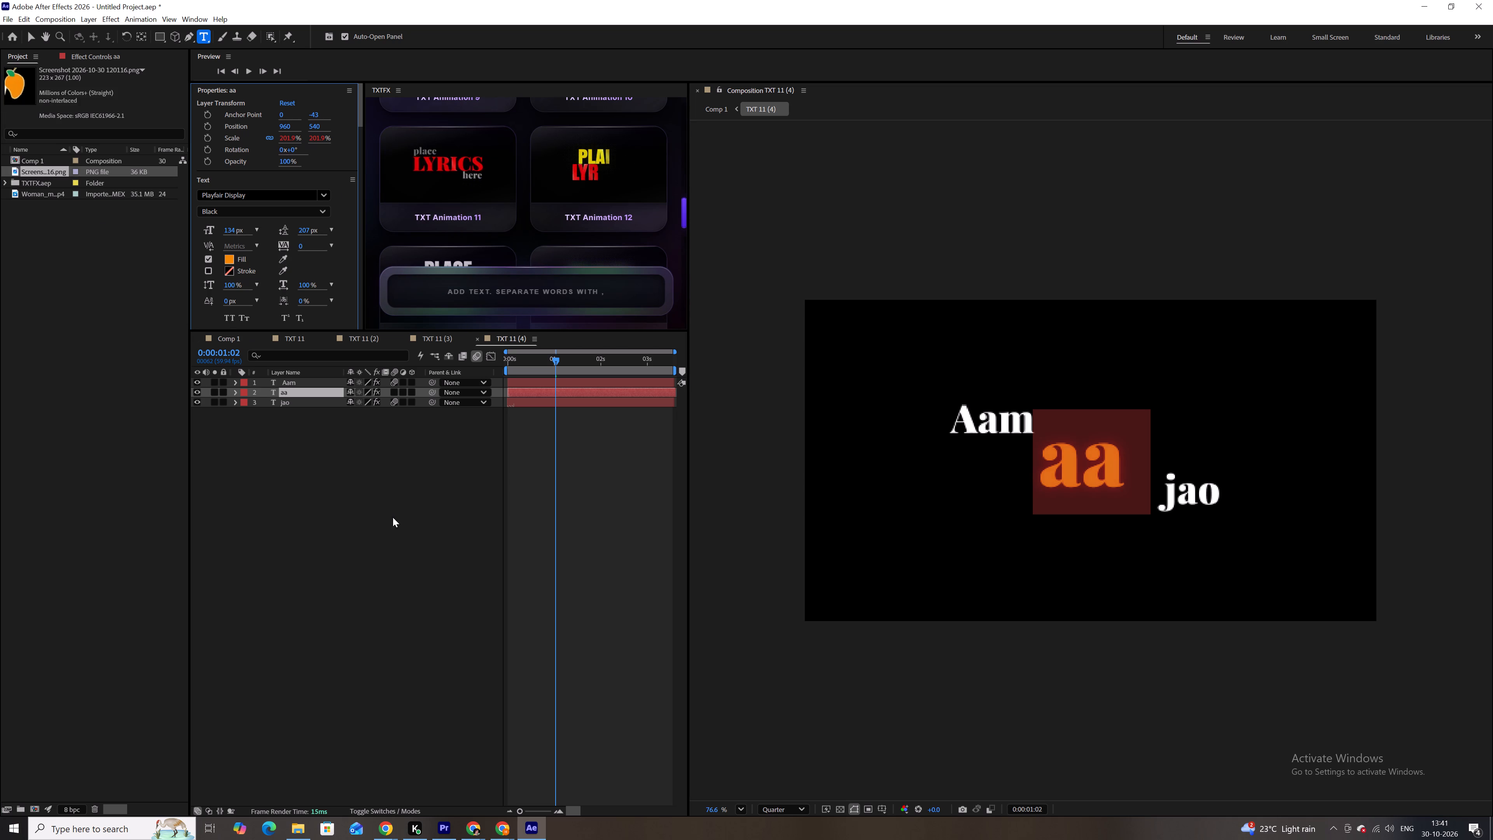
pyautogui.click(405, 535)
# Set the TXT 11 (4) layer's vertical position to 365 in Comp 1.
pyautogui.moveTo(215, 338); pyautogui.dragTo(226, 340)
pyautogui.click(580, 362)
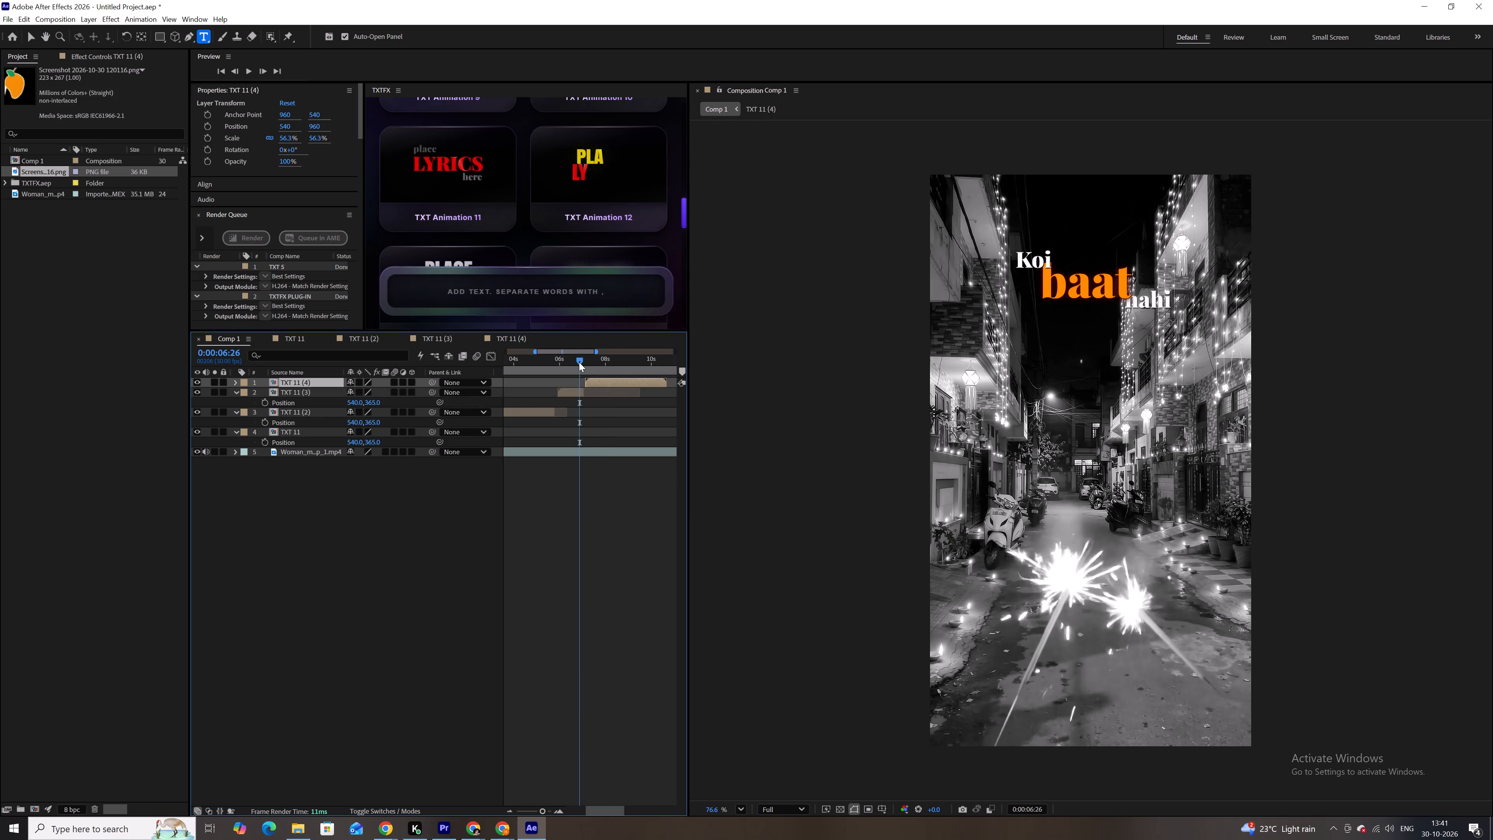
pyautogui.press('p')
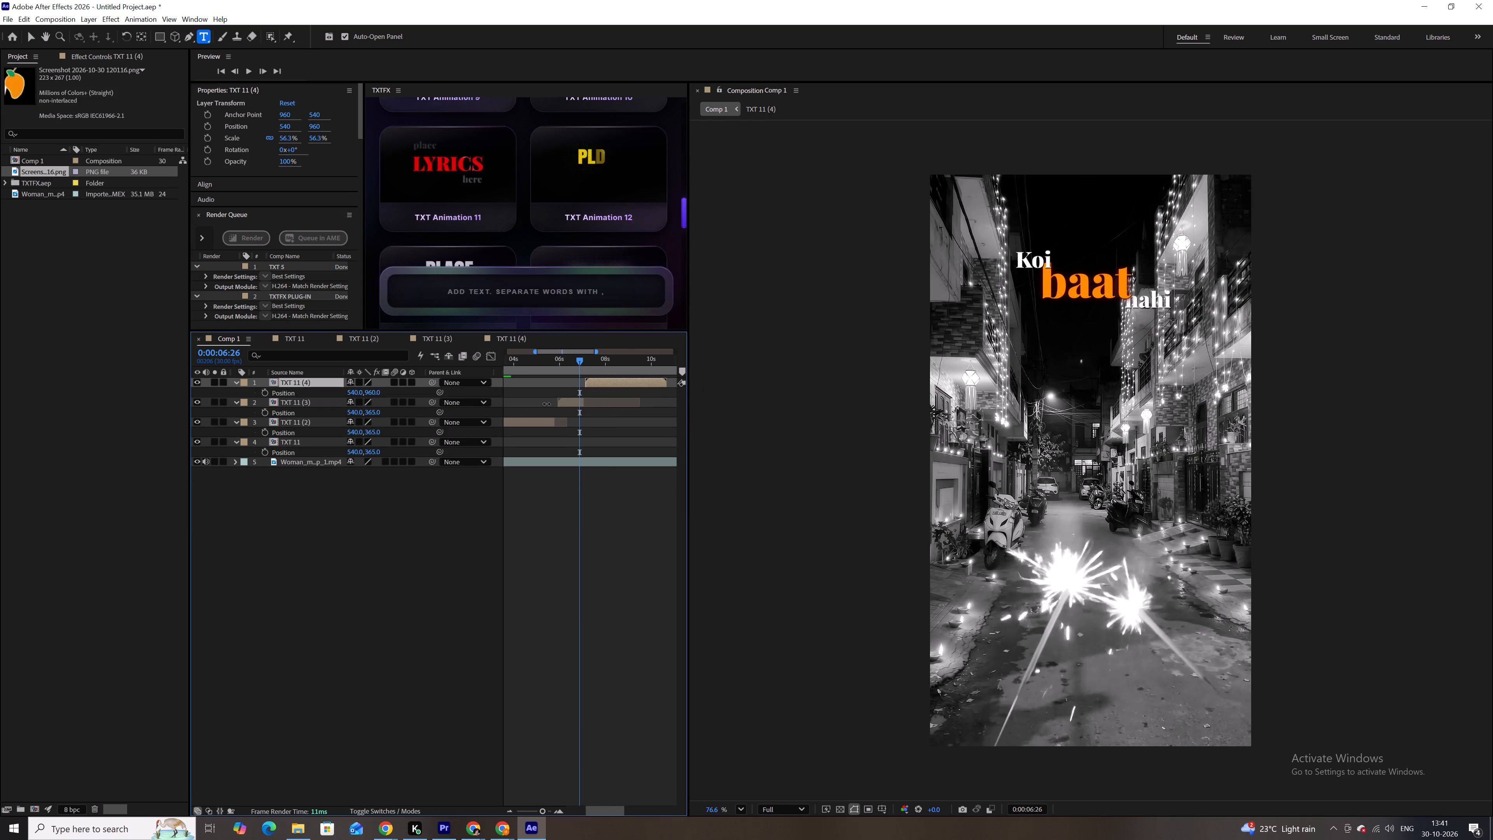
pyautogui.click(374, 394)
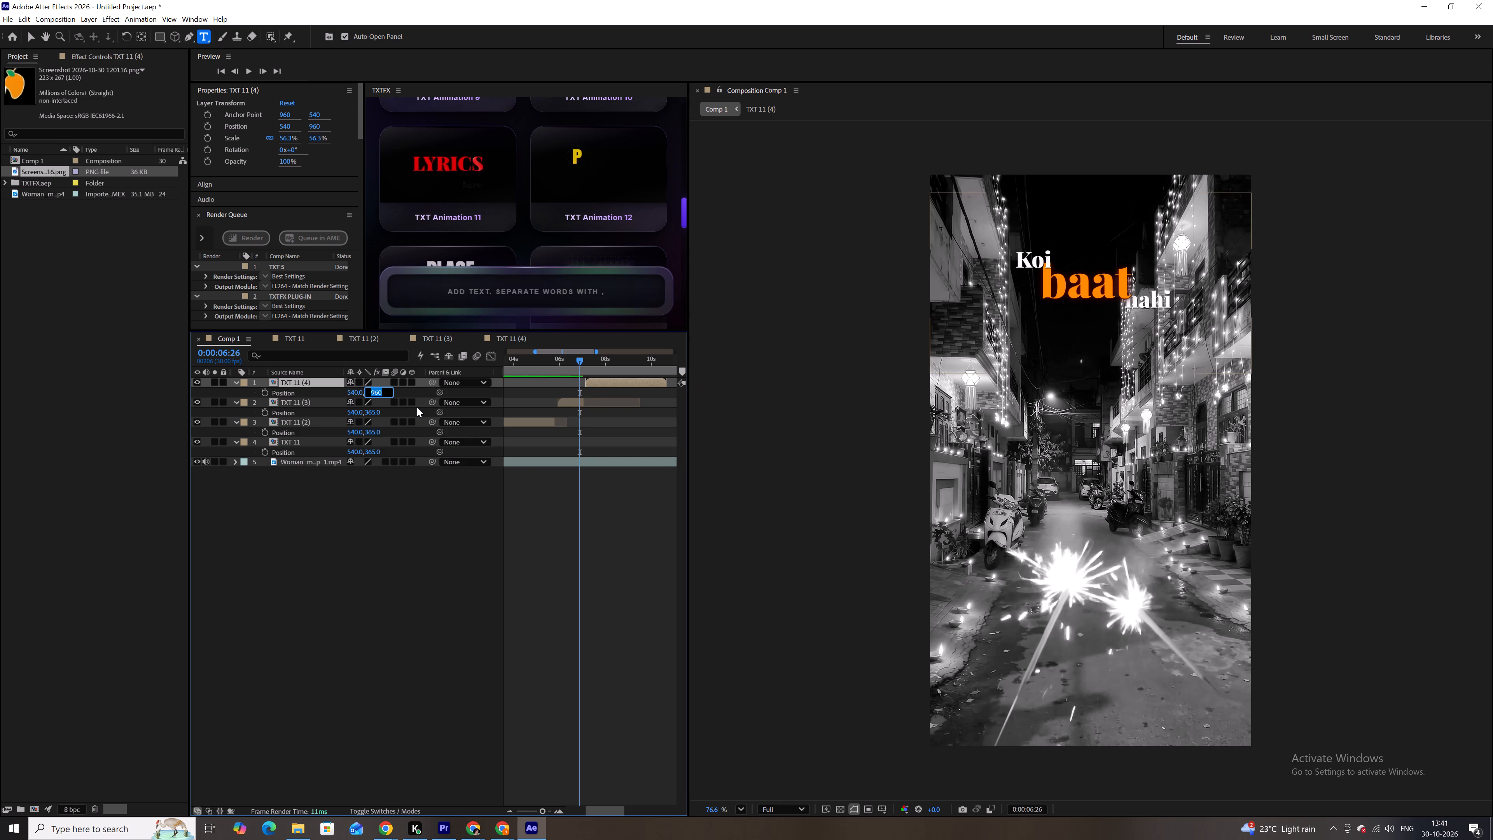
pyautogui.press('3')
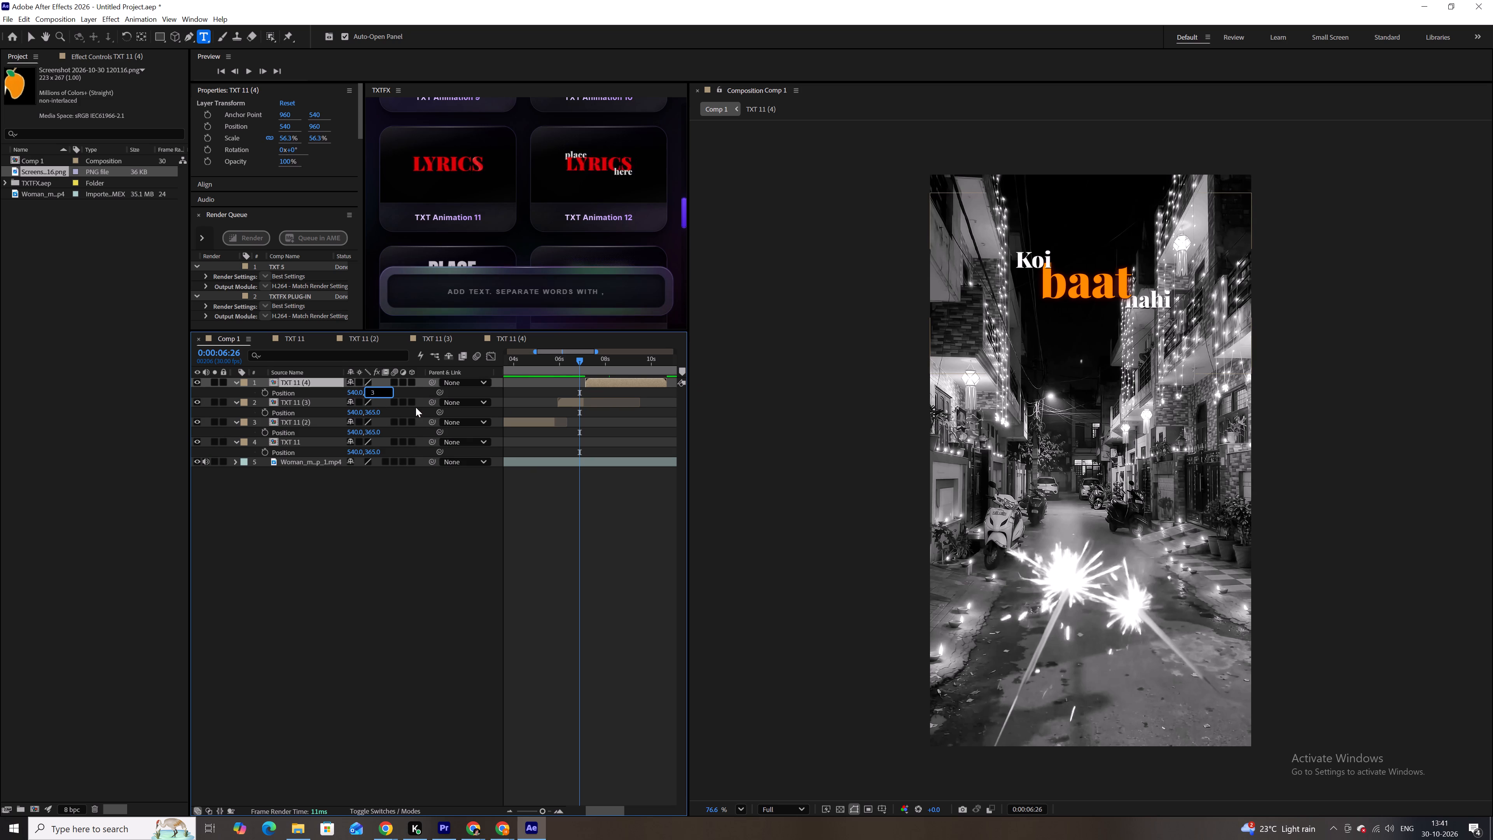
pyautogui.write('65')
pyautogui.press('Return')
pyautogui.click(577, 542)
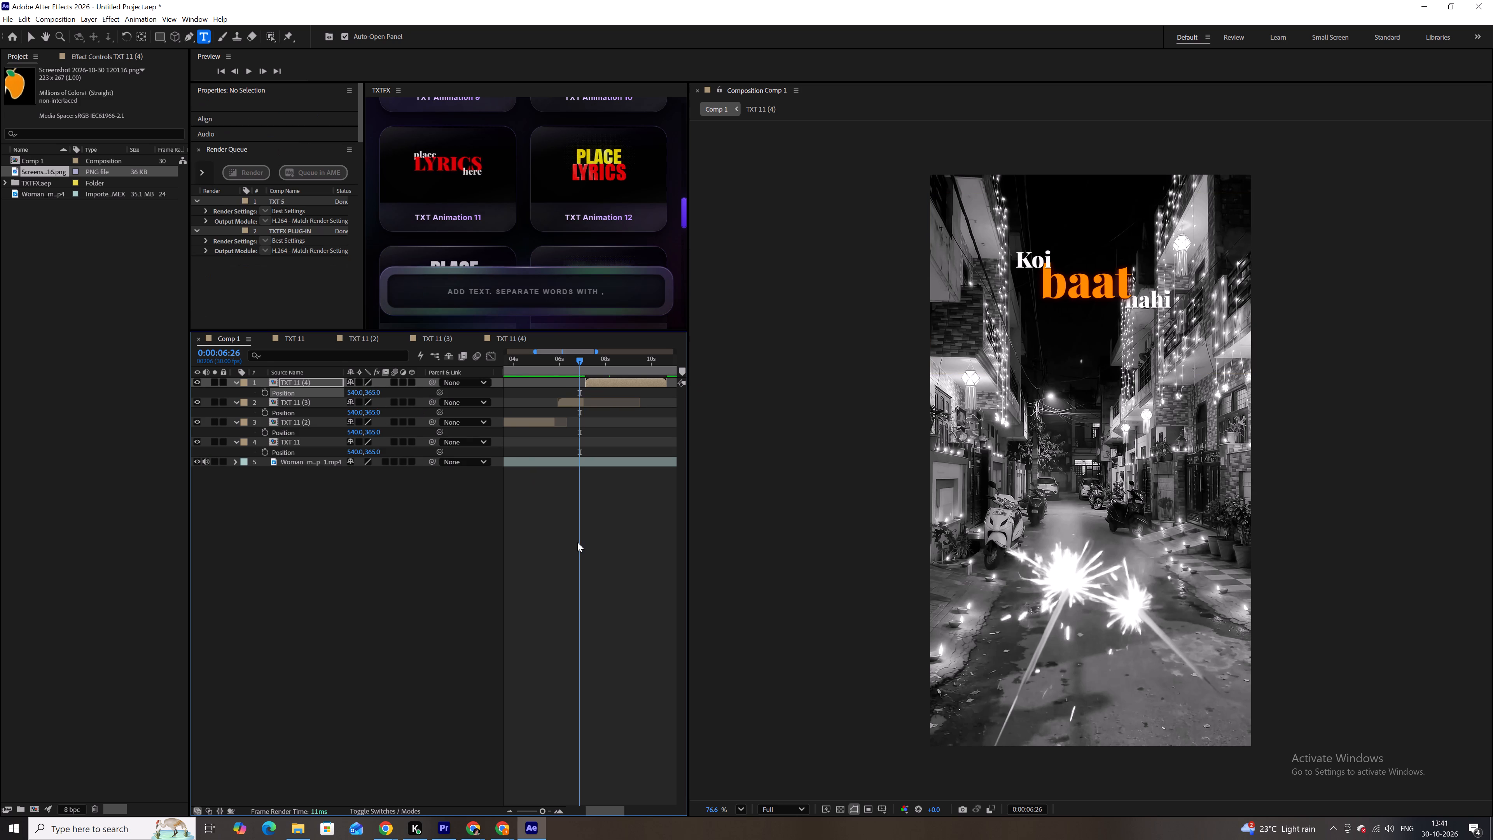
# Preview the "Aam aa jao" title over the food shot in Comp 1, starting from 0:00:06:26.
pyautogui.press('space')
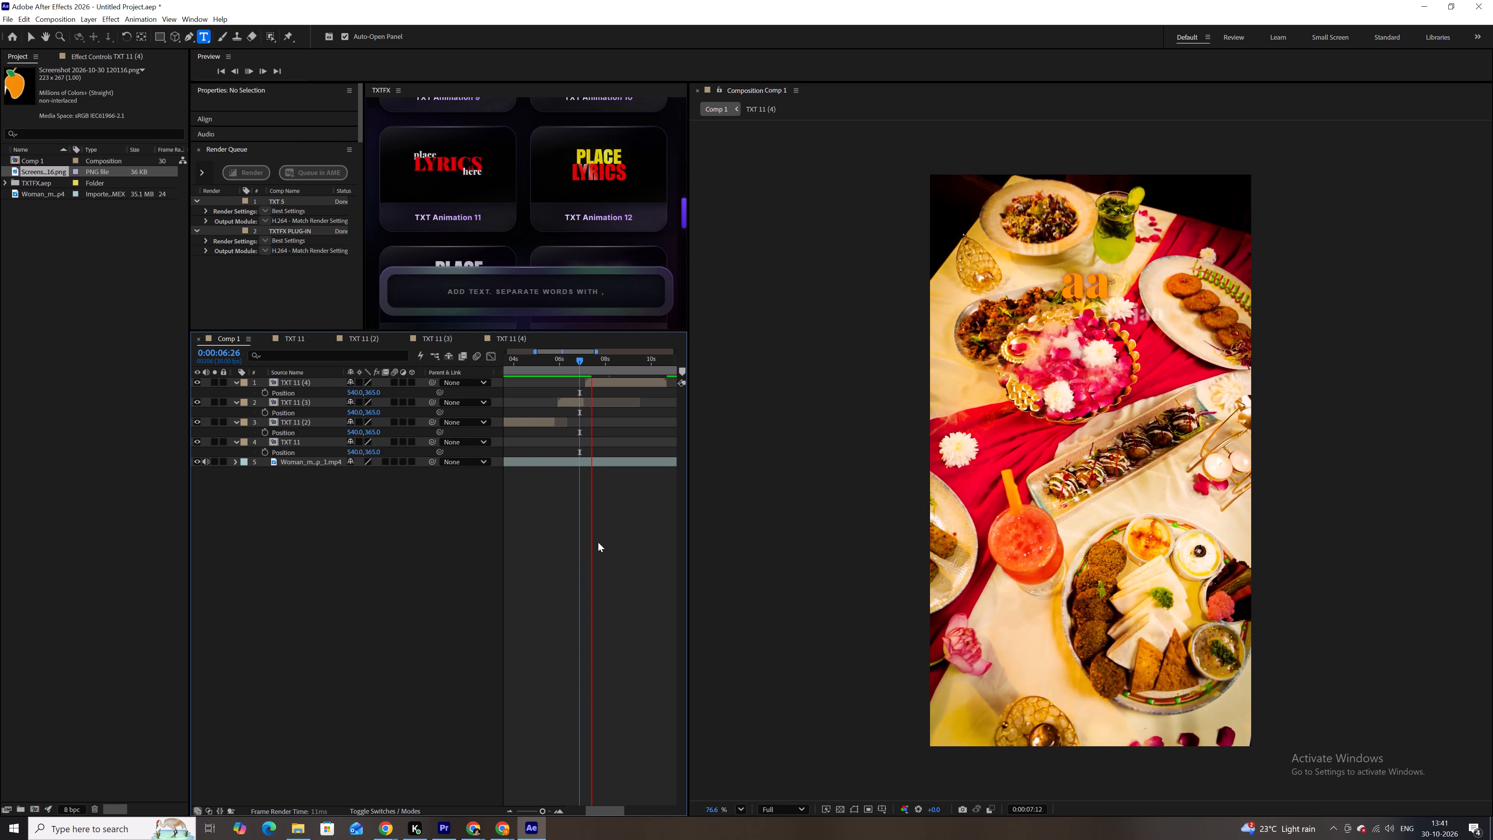
pyautogui.press('space')
pyautogui.press('space')
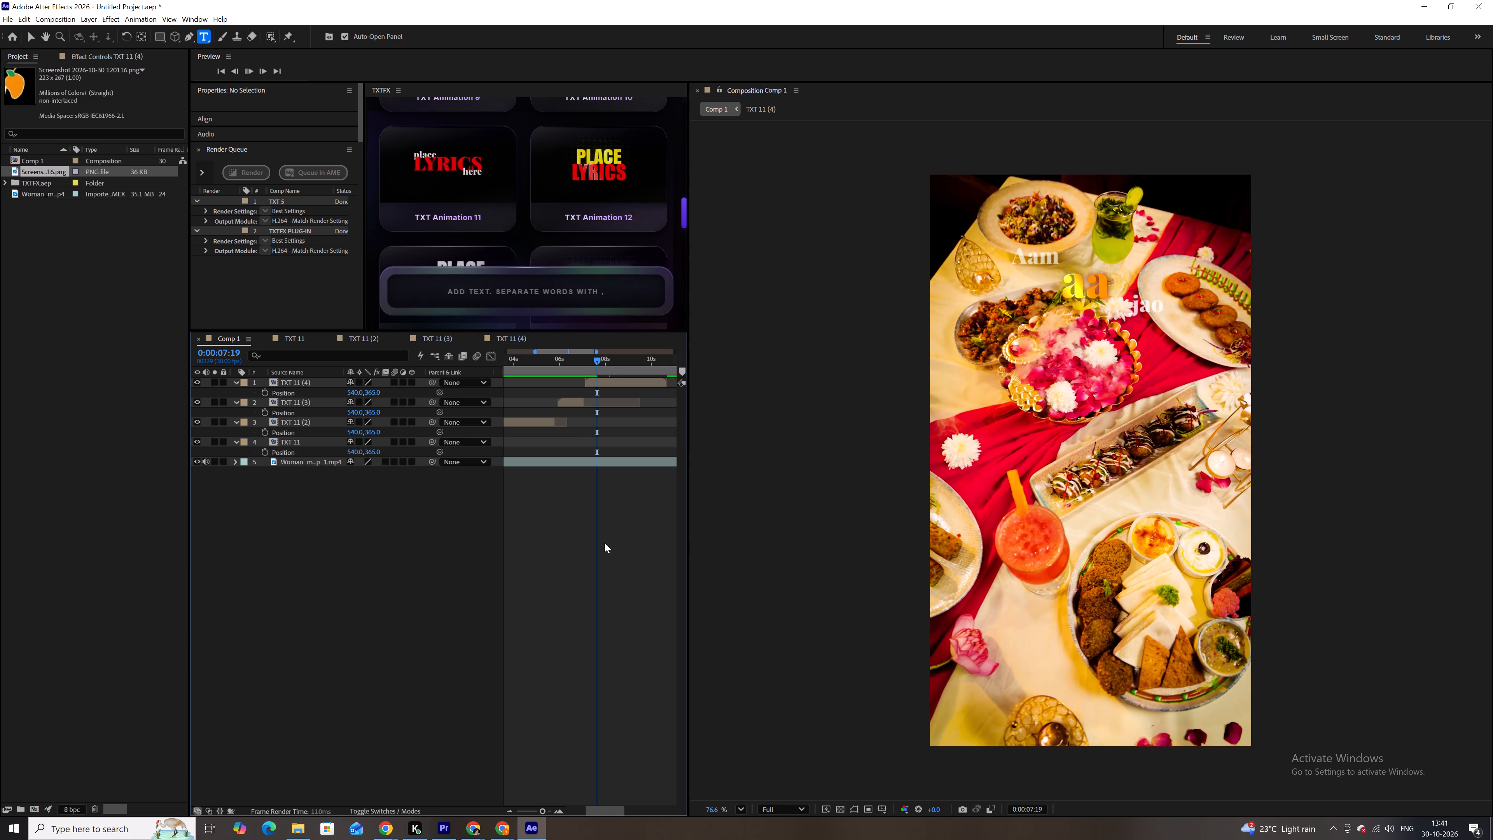
pyautogui.press('space')
# Add a Drop Shadow layer style to all three text layers in TXT 11 (4), with shadow opacity at 100%.
pyautogui.doubleClick(605, 381)
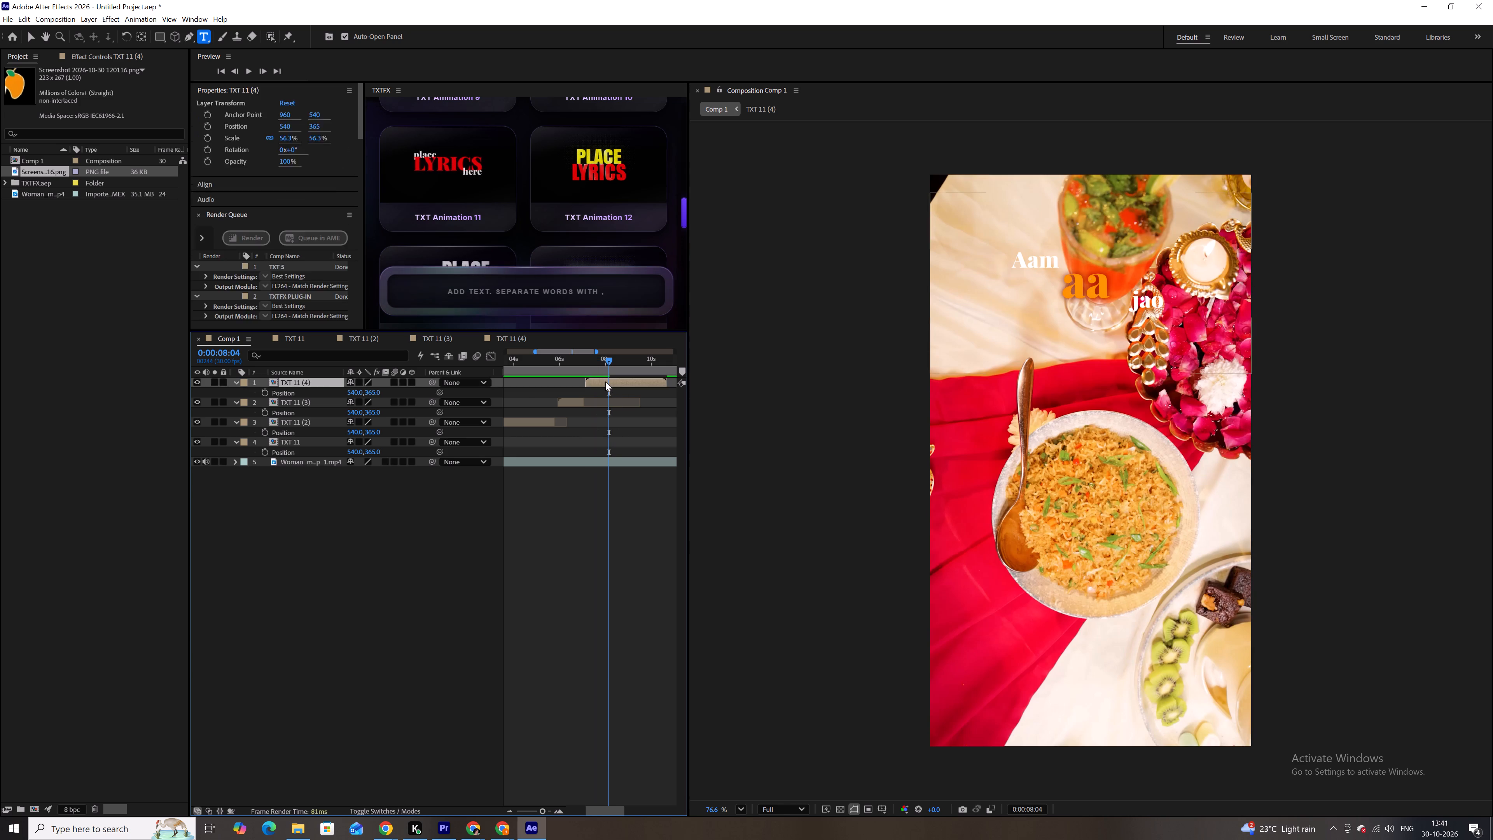
pyautogui.moveTo(585, 472); pyautogui.dragTo(530, 376)
pyautogui.moveTo(244, 463); pyautogui.dragTo(259, 373)
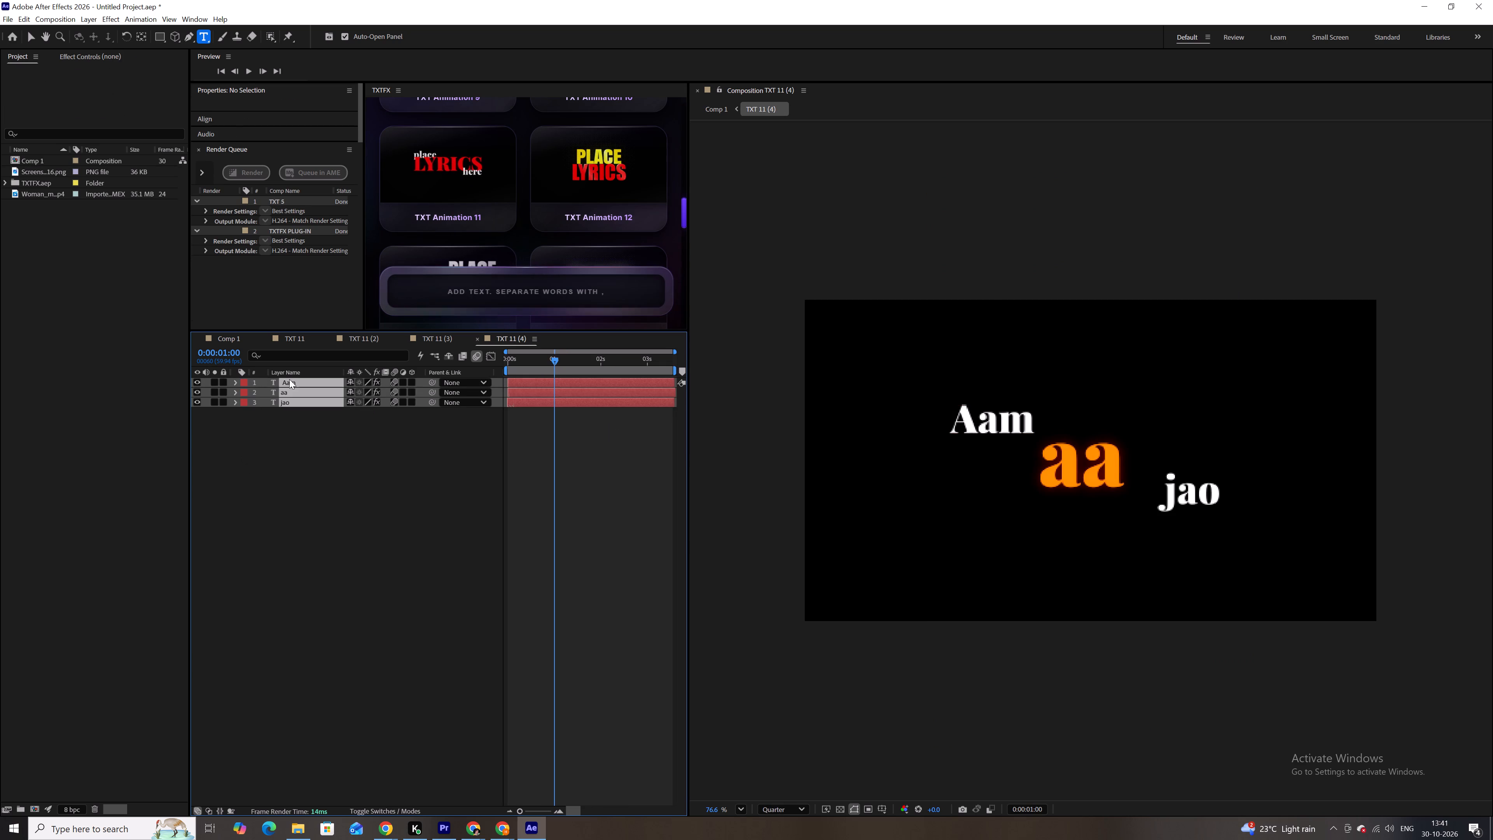
pyautogui.rightClick(295, 380)
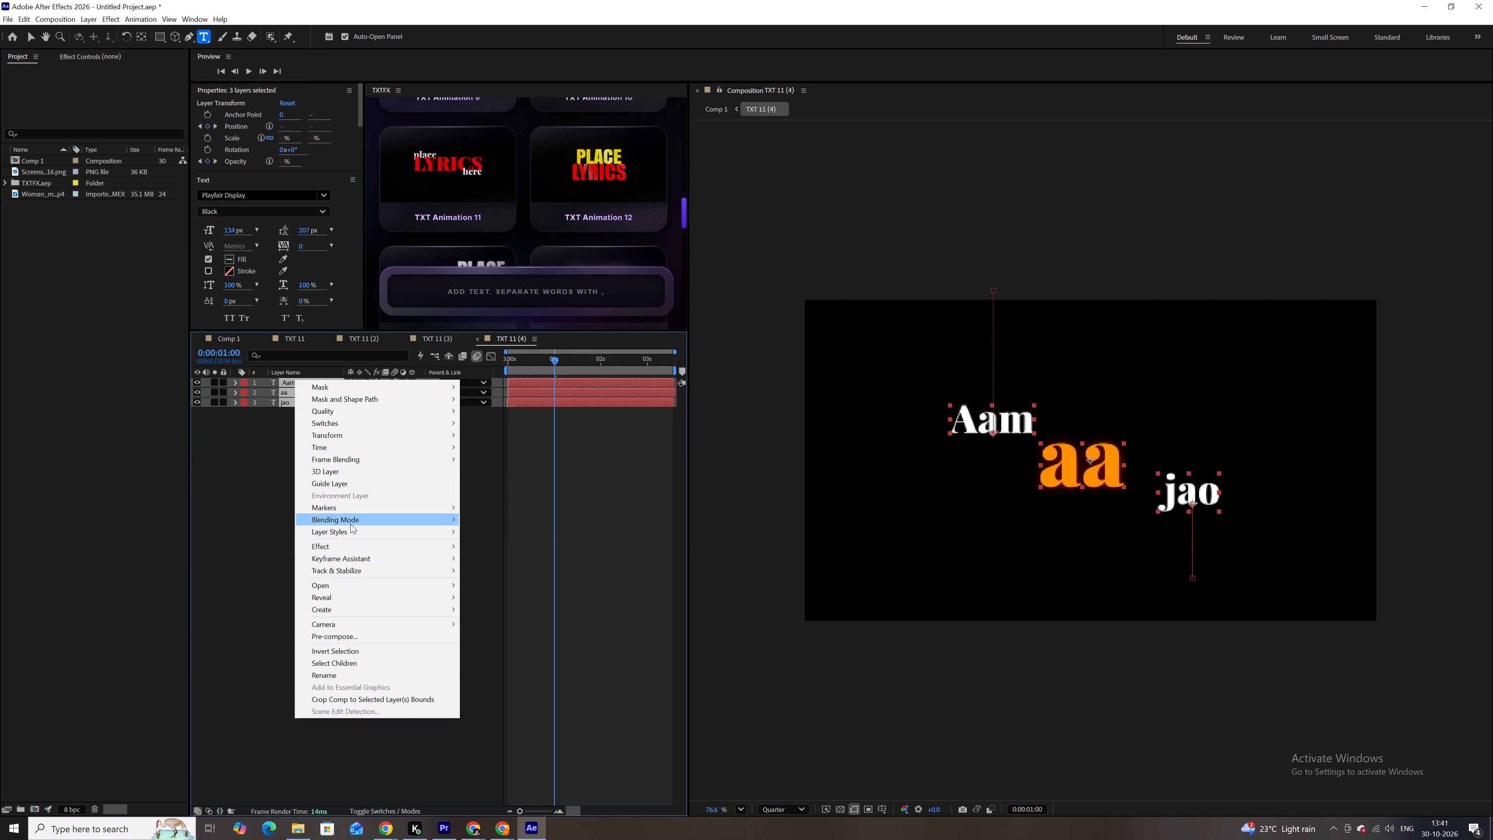
pyautogui.click(359, 530)
pyautogui.click(500, 574)
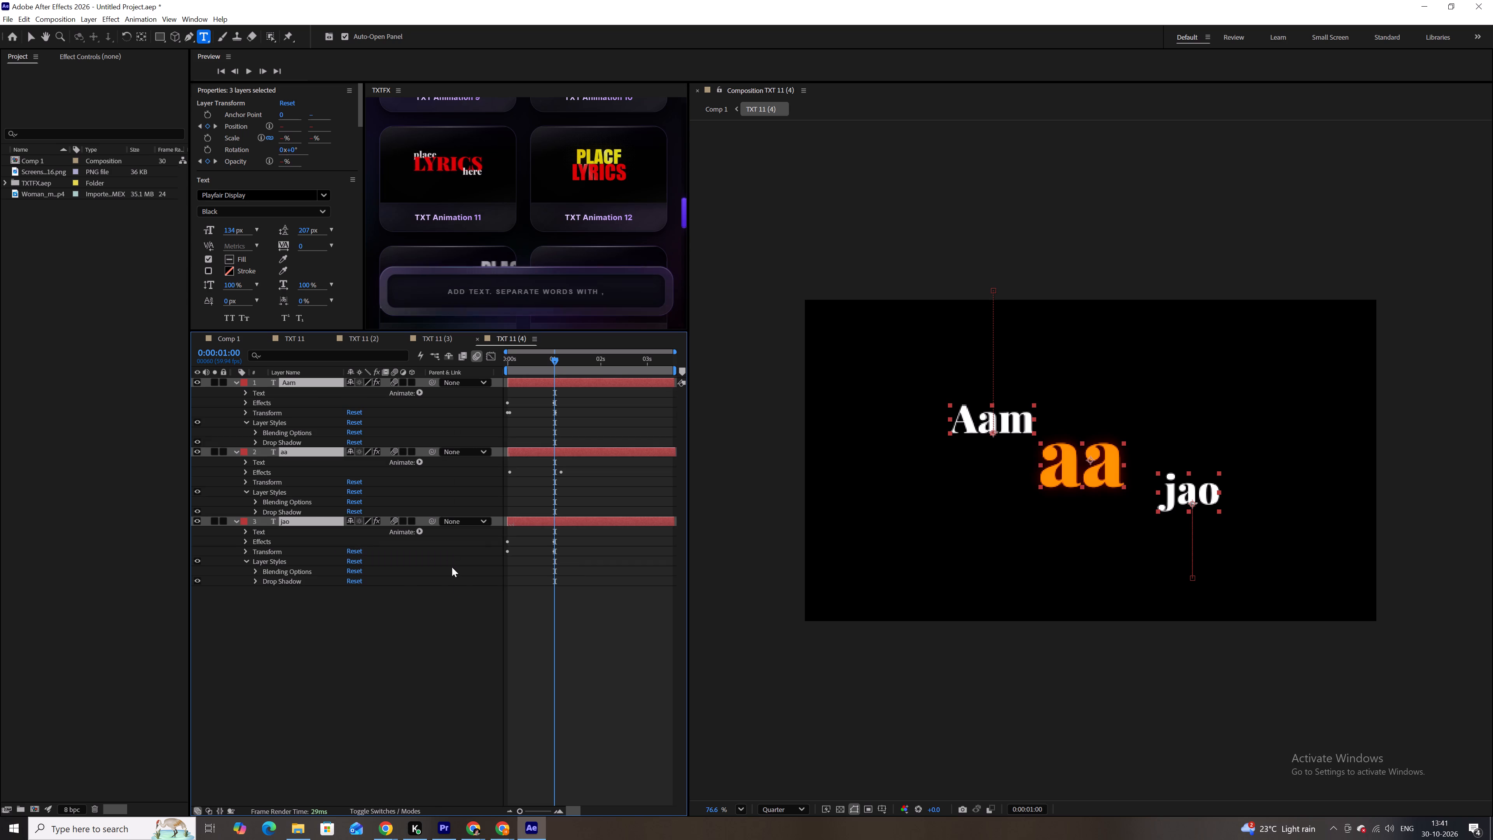
pyautogui.click(258, 510)
pyautogui.moveTo(354, 541); pyautogui.dragTo(439, 556)
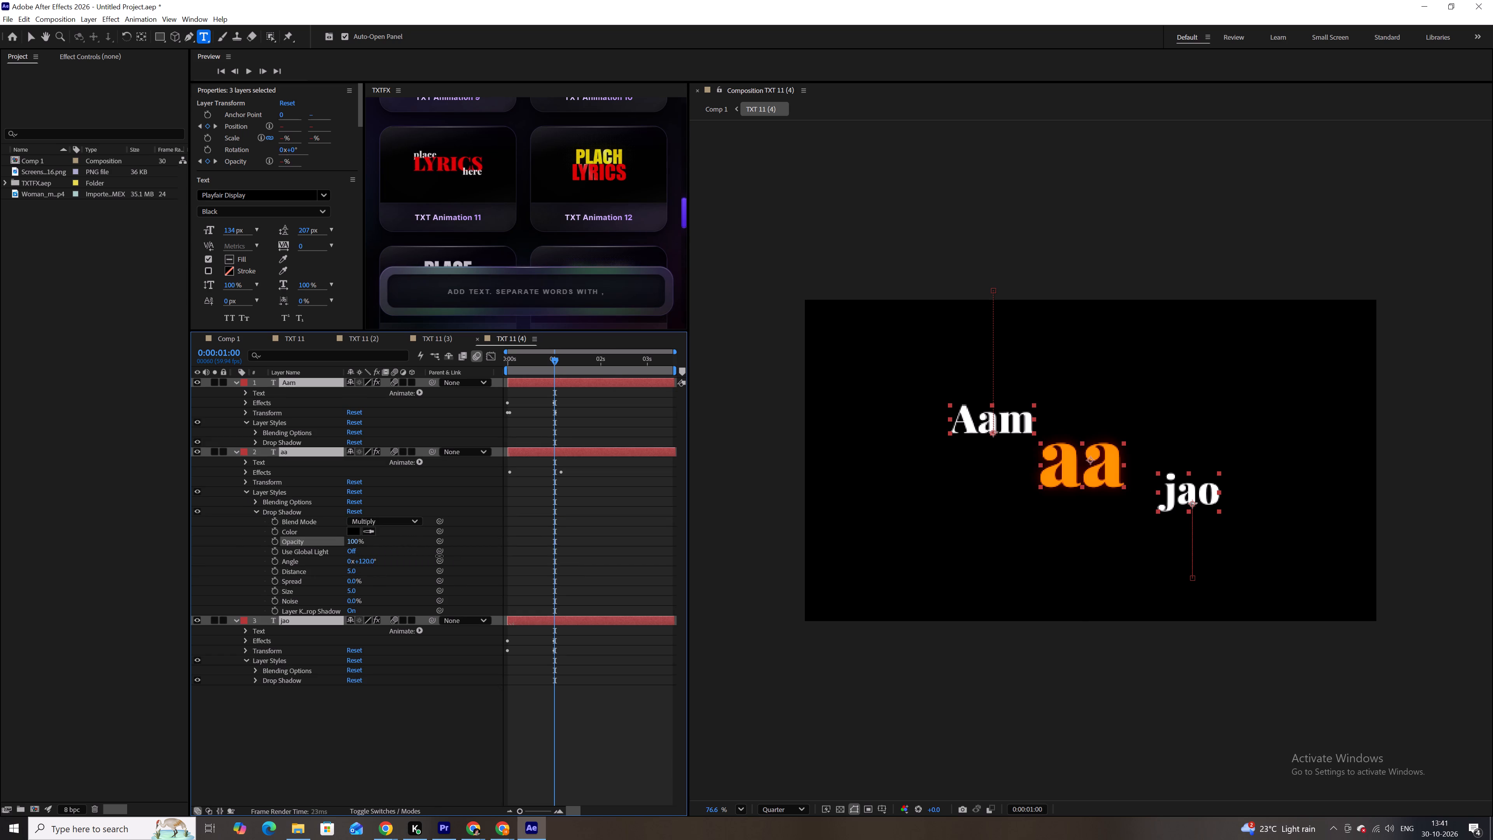
pyautogui.moveTo(439, 556); pyautogui.dragTo(444, 557)
# Preview the shadowed title over the food shot in Comp 1 from 0:00:07:03.
pyautogui.click(225, 338)
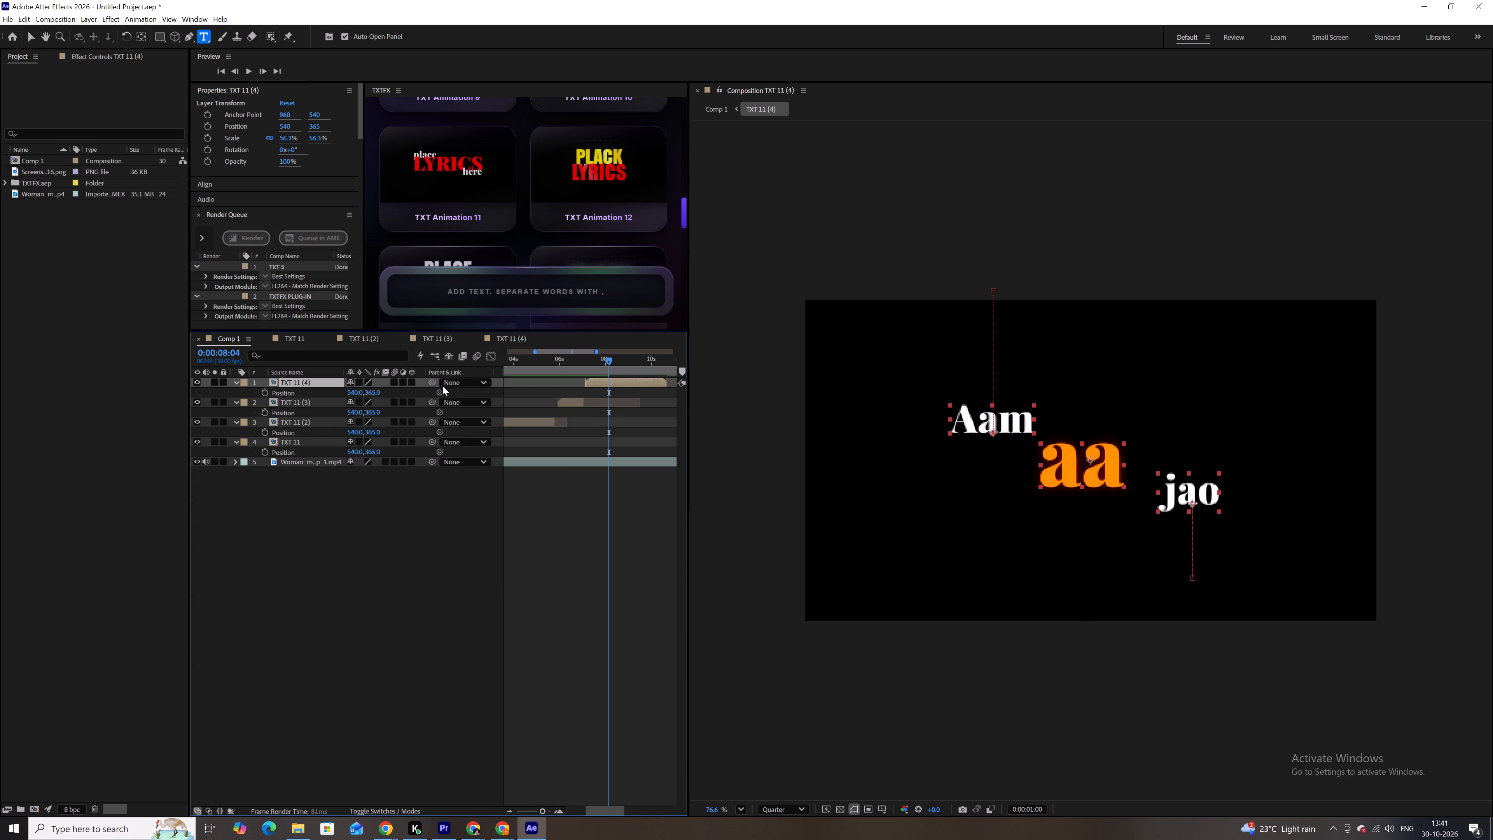
pyautogui.moveTo(596, 353); pyautogui.dragTo(583, 351)
pyautogui.click(607, 361)
pyautogui.press('space')
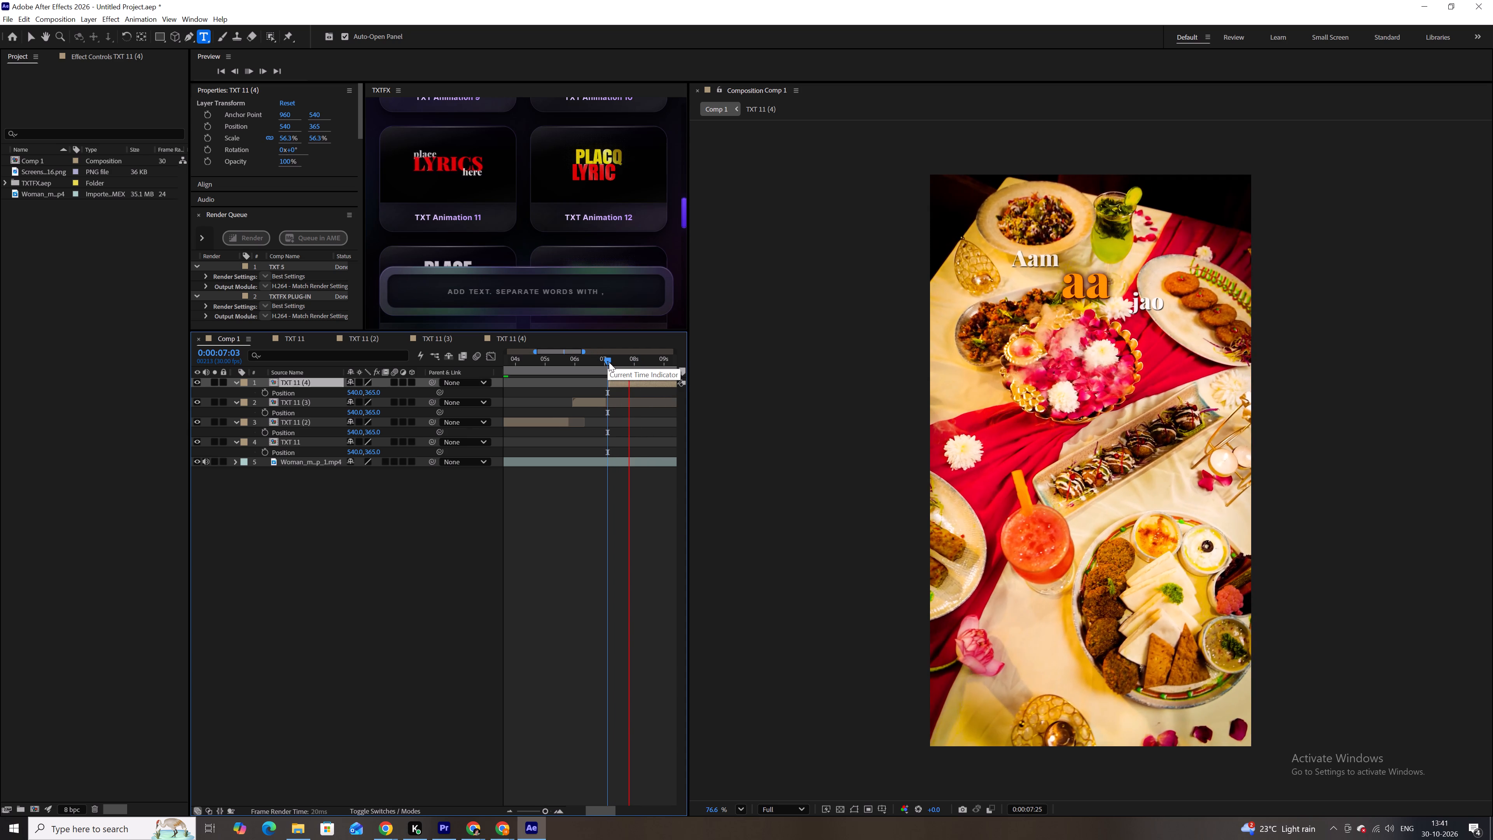
pyautogui.press('space')
# Set the "jao" layer's horizontal position to 1138 at its first keyframe, at 0:00:00:00 in TXT 11 (4).
pyautogui.doubleClick(659, 382)
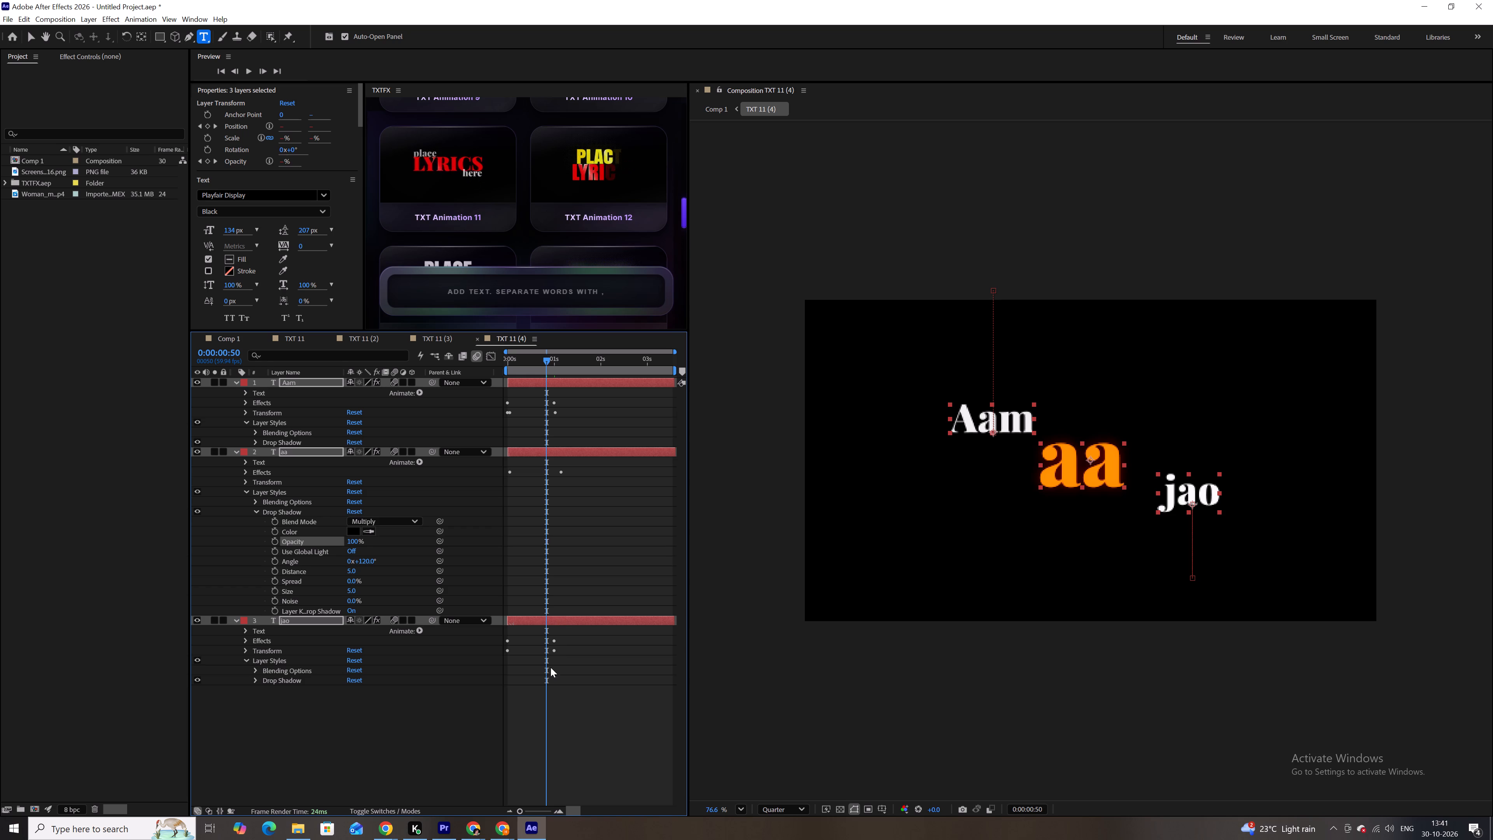
pyautogui.moveTo(545, 360); pyautogui.dragTo(471, 346)
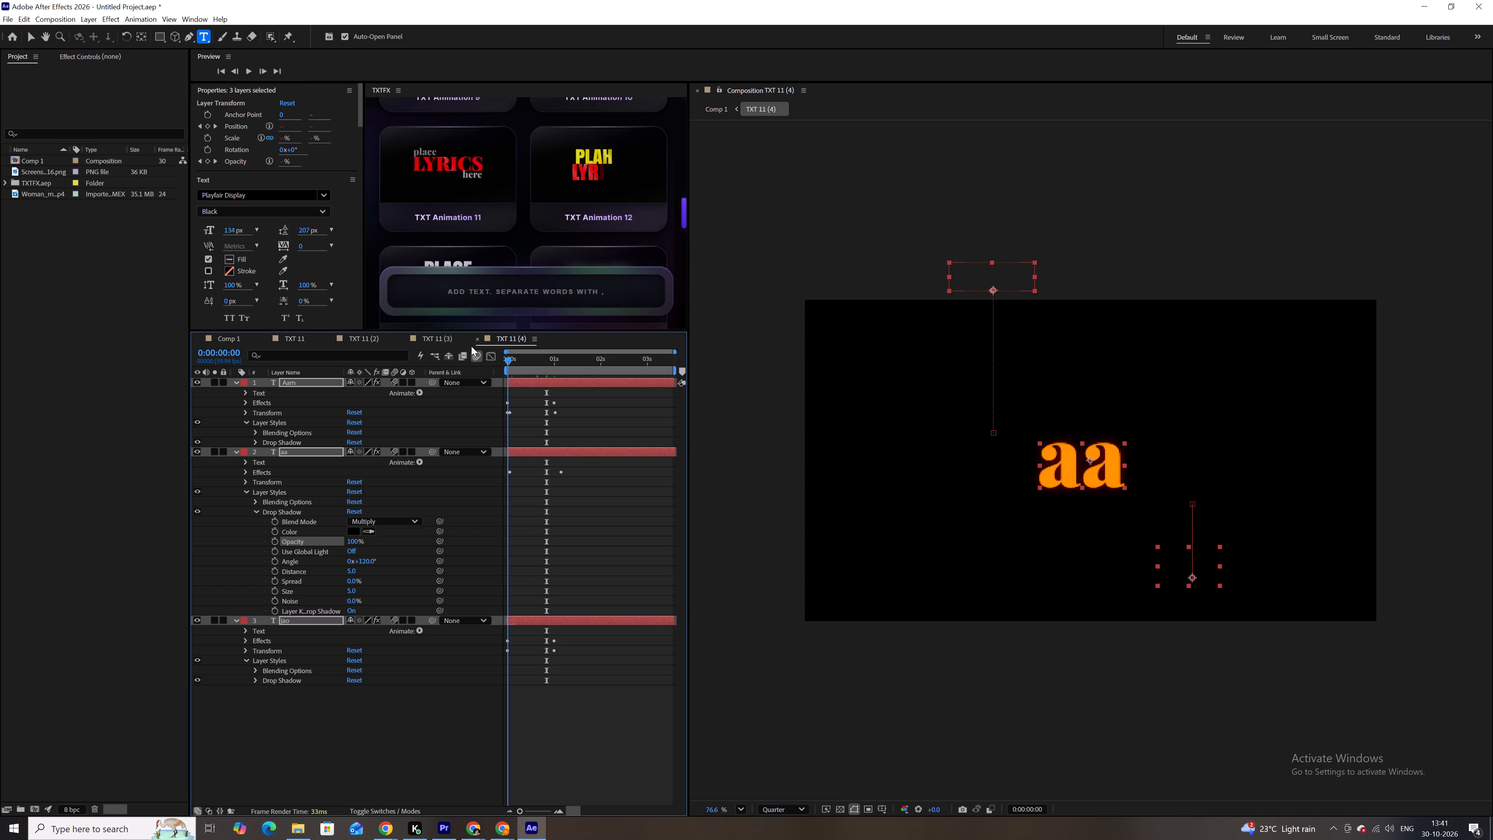
pyautogui.moveTo(471, 346); pyautogui.dragTo(477, 347)
pyautogui.click(353, 763)
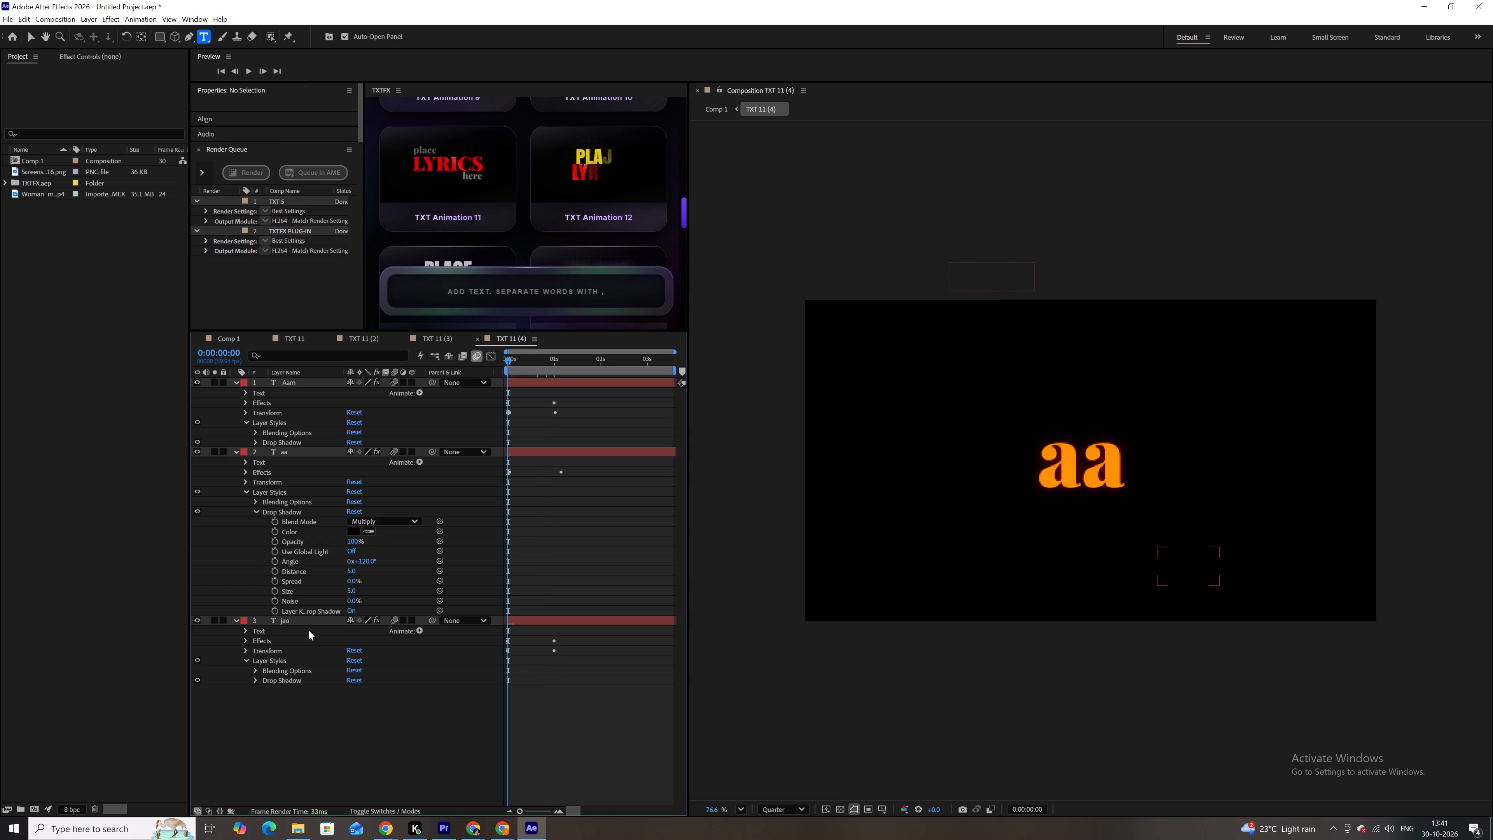
pyautogui.click(300, 616)
pyautogui.press('p')
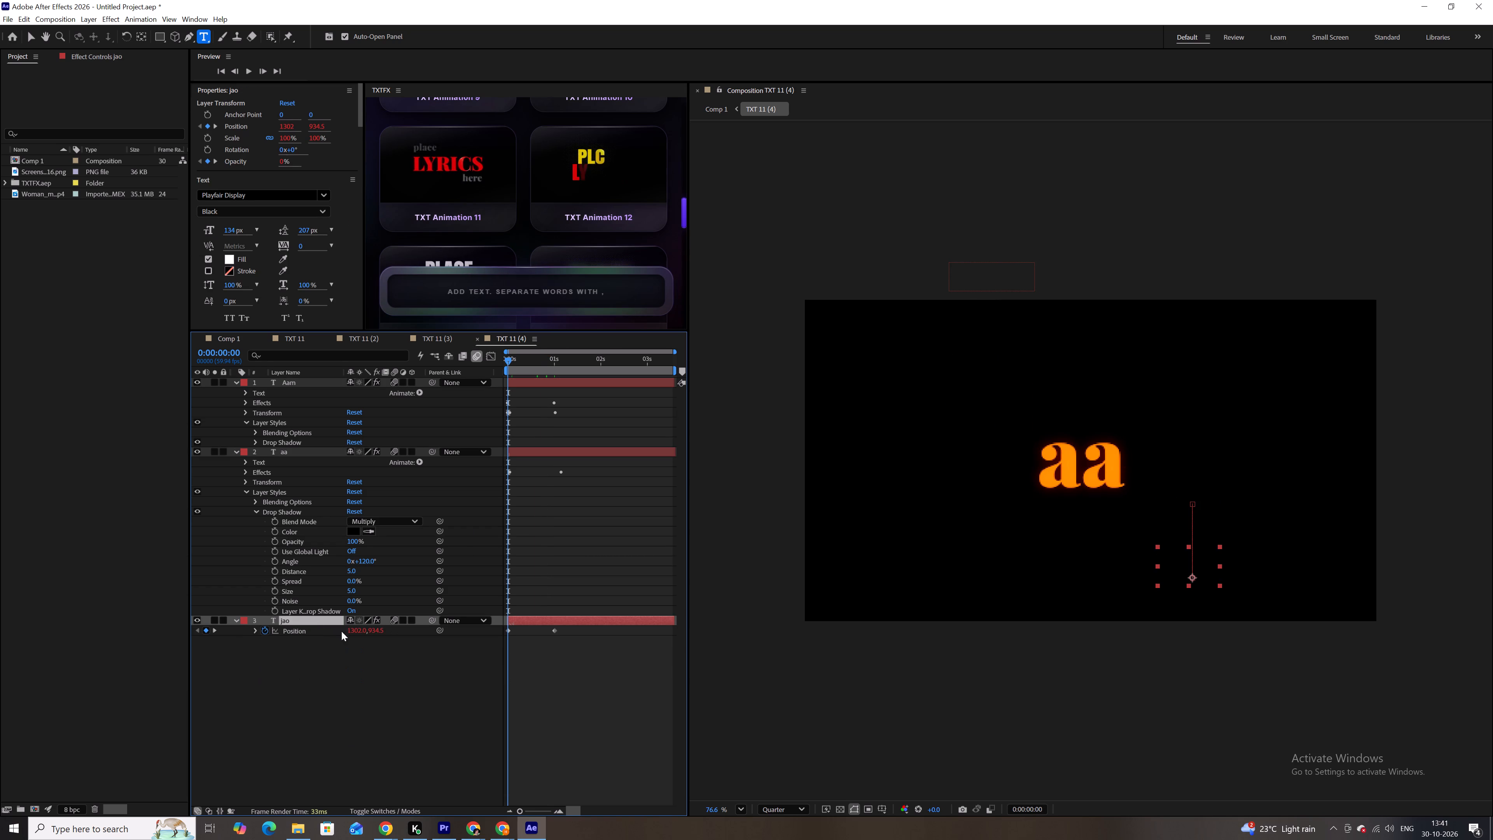
pyautogui.moveTo(350, 633); pyautogui.dragTo(233, 611)
# Copy the "jao" layer's horizontal position of 1138 to its second position keyframe at 0:00:01:00.
pyautogui.click(347, 630)
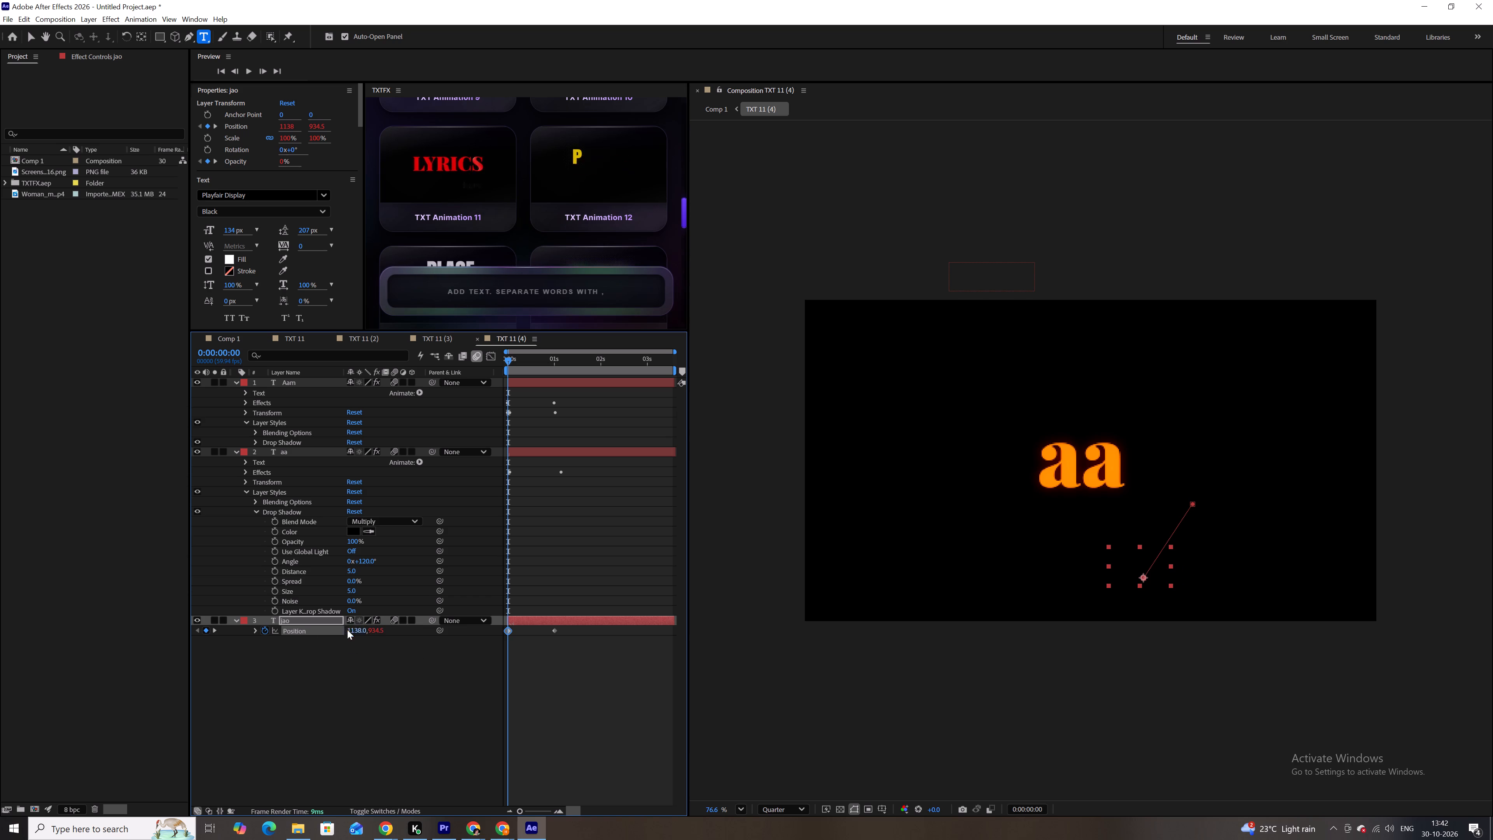
pyautogui.hotkey('ctrl', 'c')
pyautogui.click(463, 693)
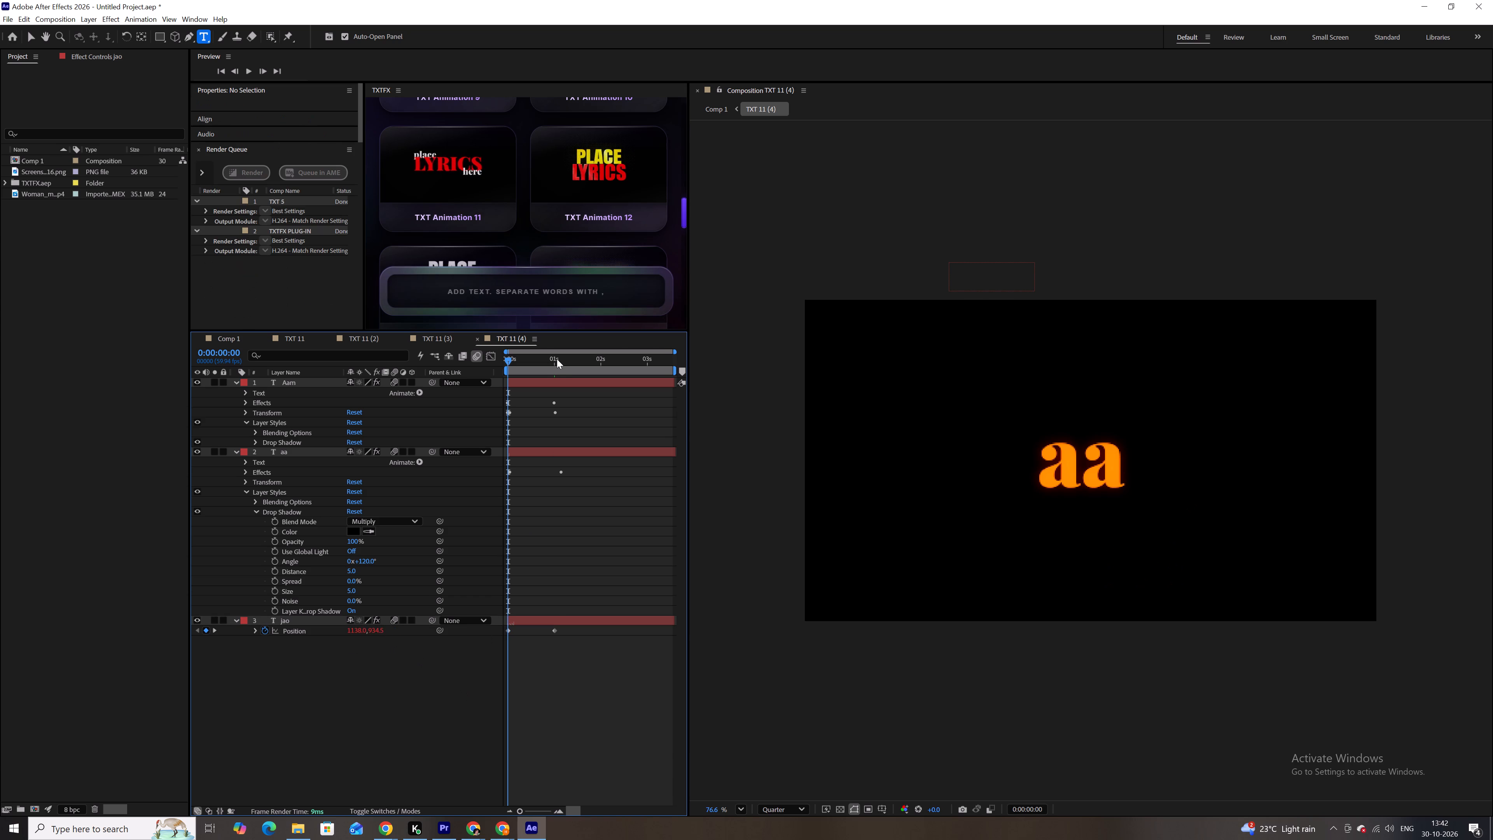
pyautogui.click(557, 359)
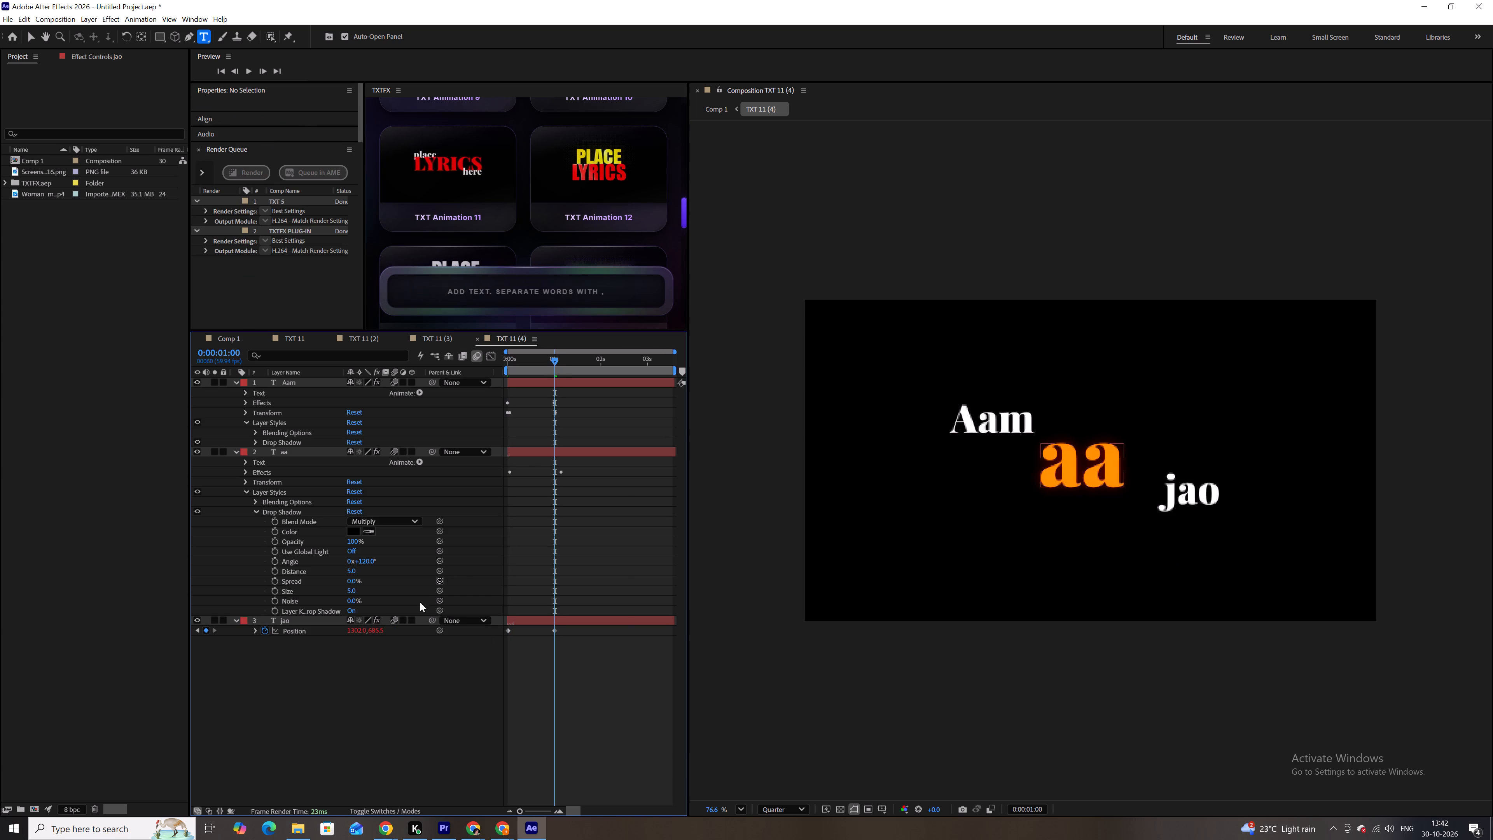
pyautogui.click(358, 631)
pyautogui.hotkey('ctrl', 'v')
pyautogui.click(460, 765)
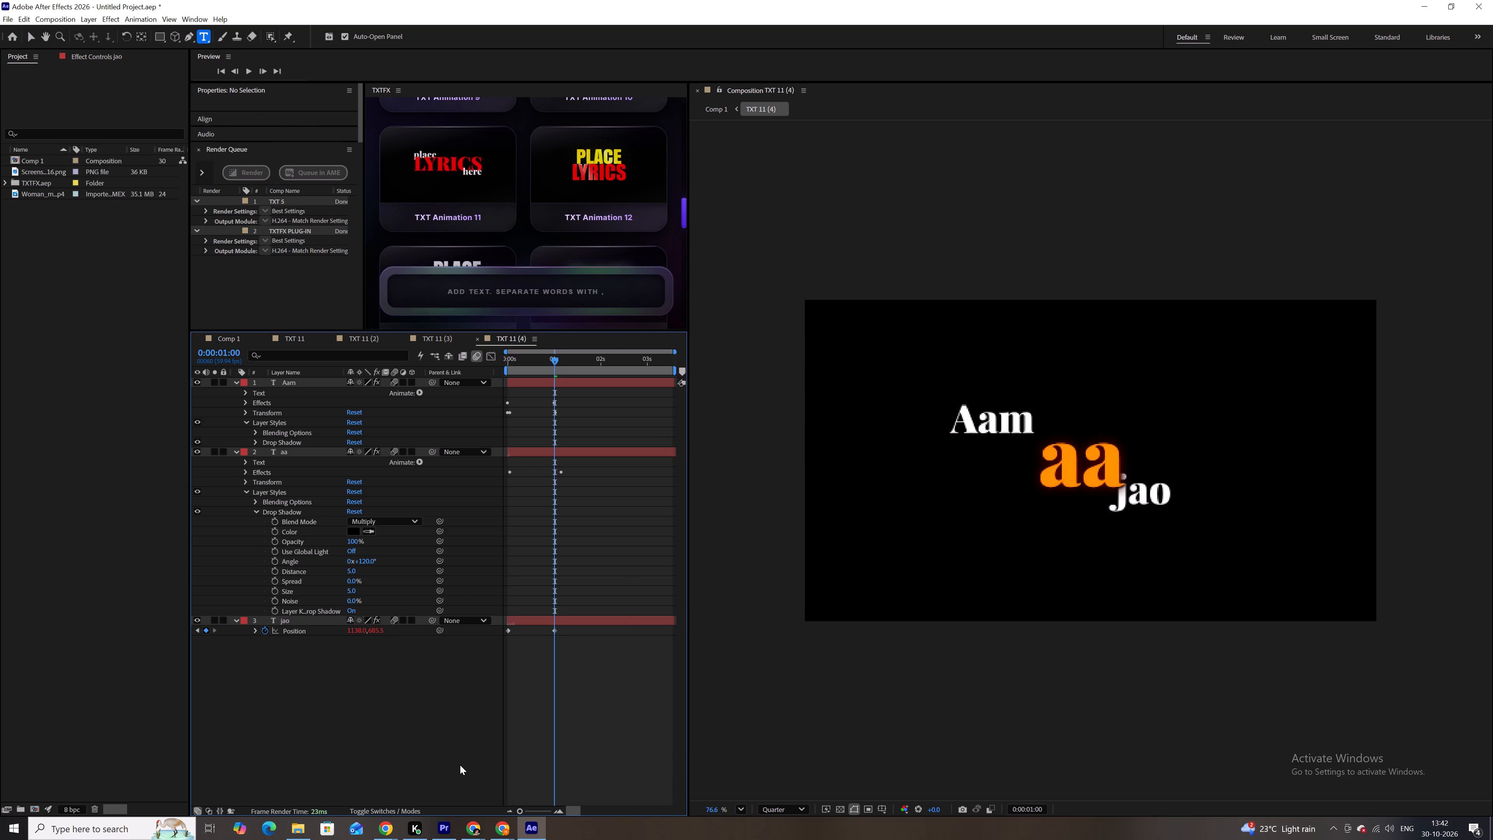
pyautogui.click(354, 632)
pyautogui.hotkey('ctrl', 'v')
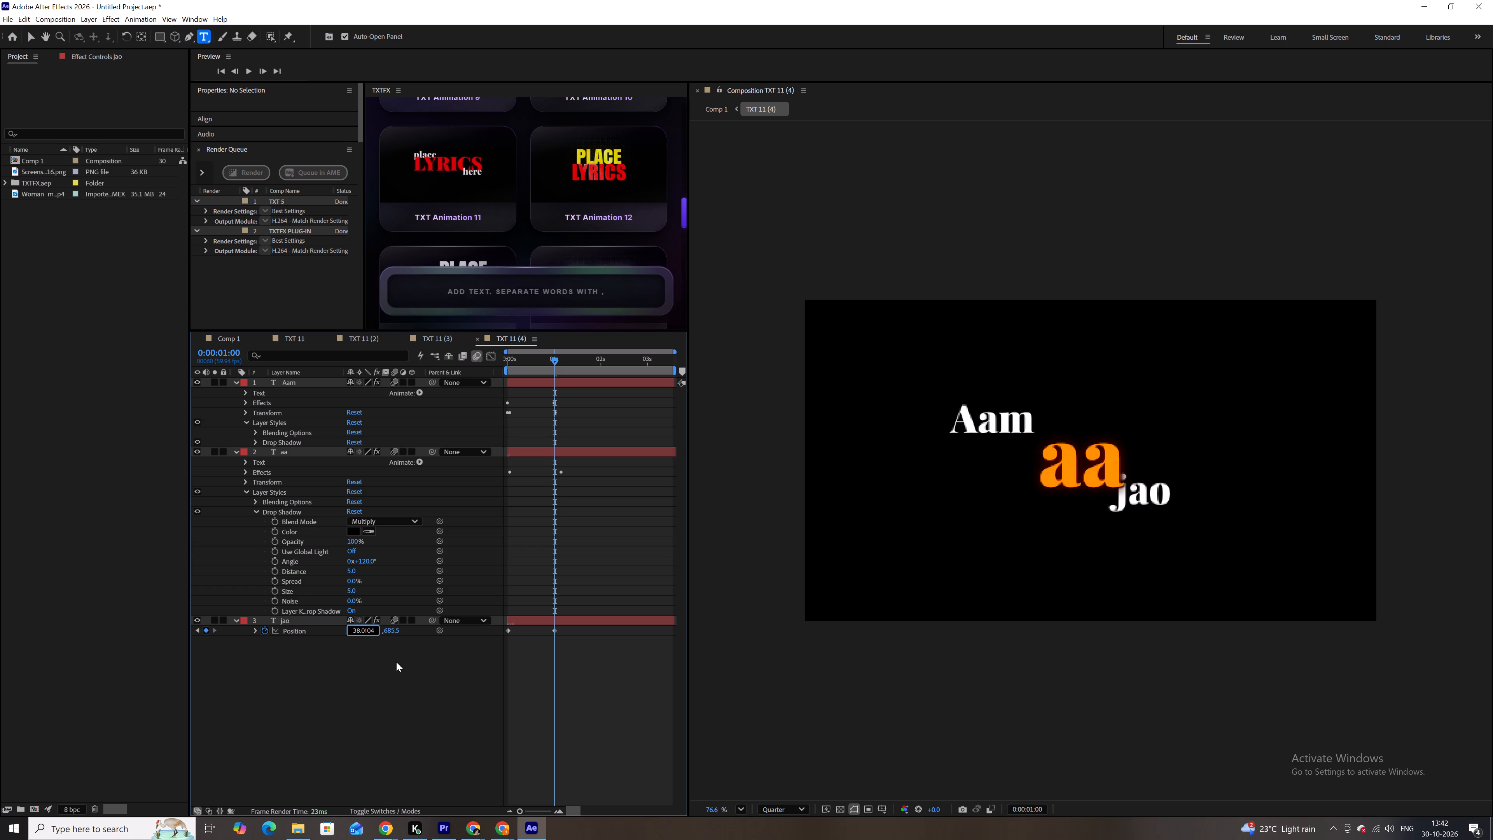
pyautogui.press('Return')
# Preview the opening second of the TXT 11 (4) animation to check how "jao" moves in.
pyautogui.moveTo(545, 357); pyautogui.dragTo(469, 343)
pyautogui.press('space')
pyautogui.moveTo(557, 365); pyautogui.dragTo(578, 369)
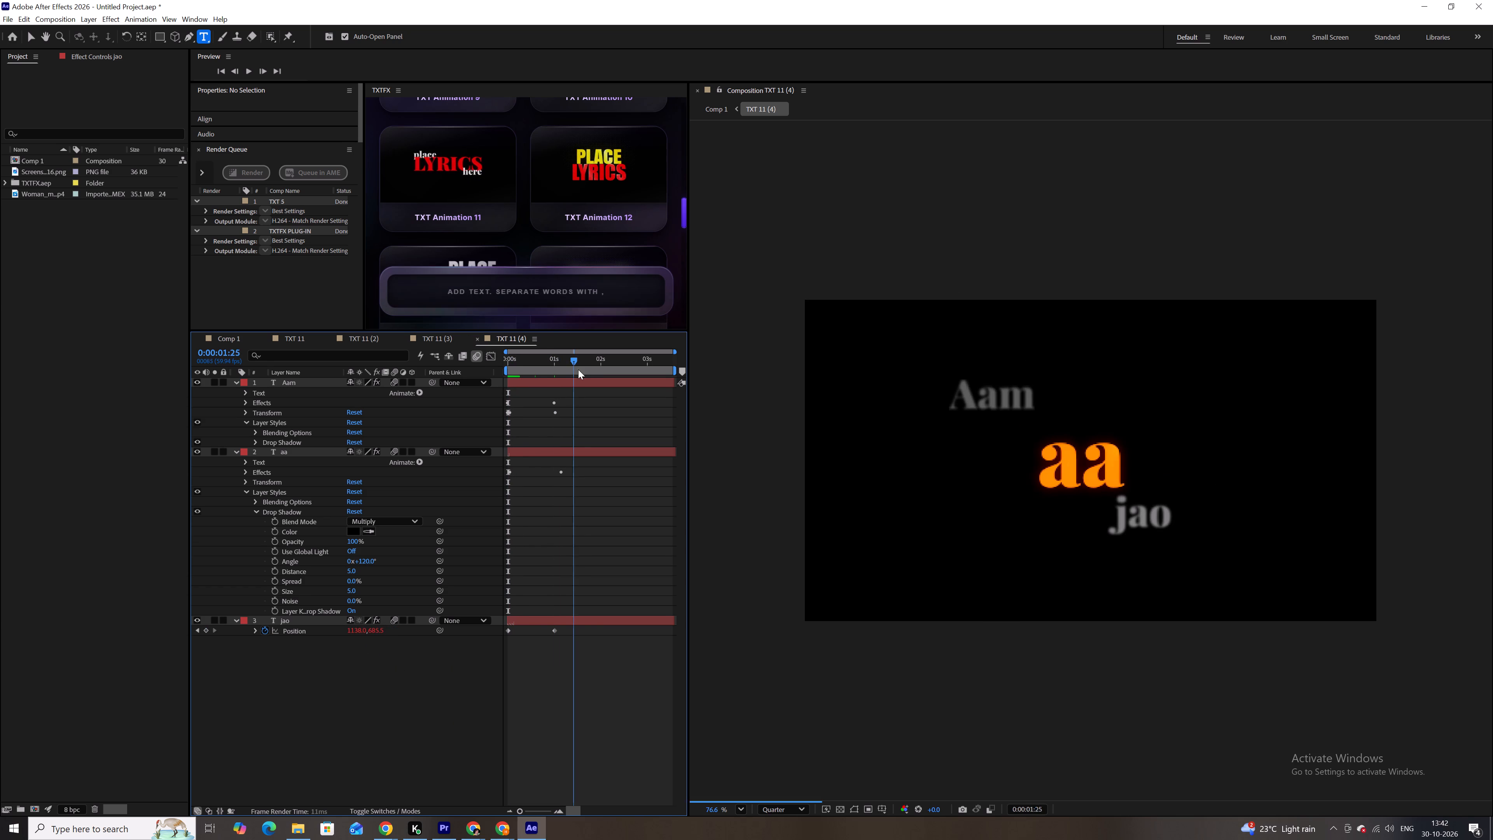
pyautogui.moveTo(578, 369); pyautogui.dragTo(458, 349)
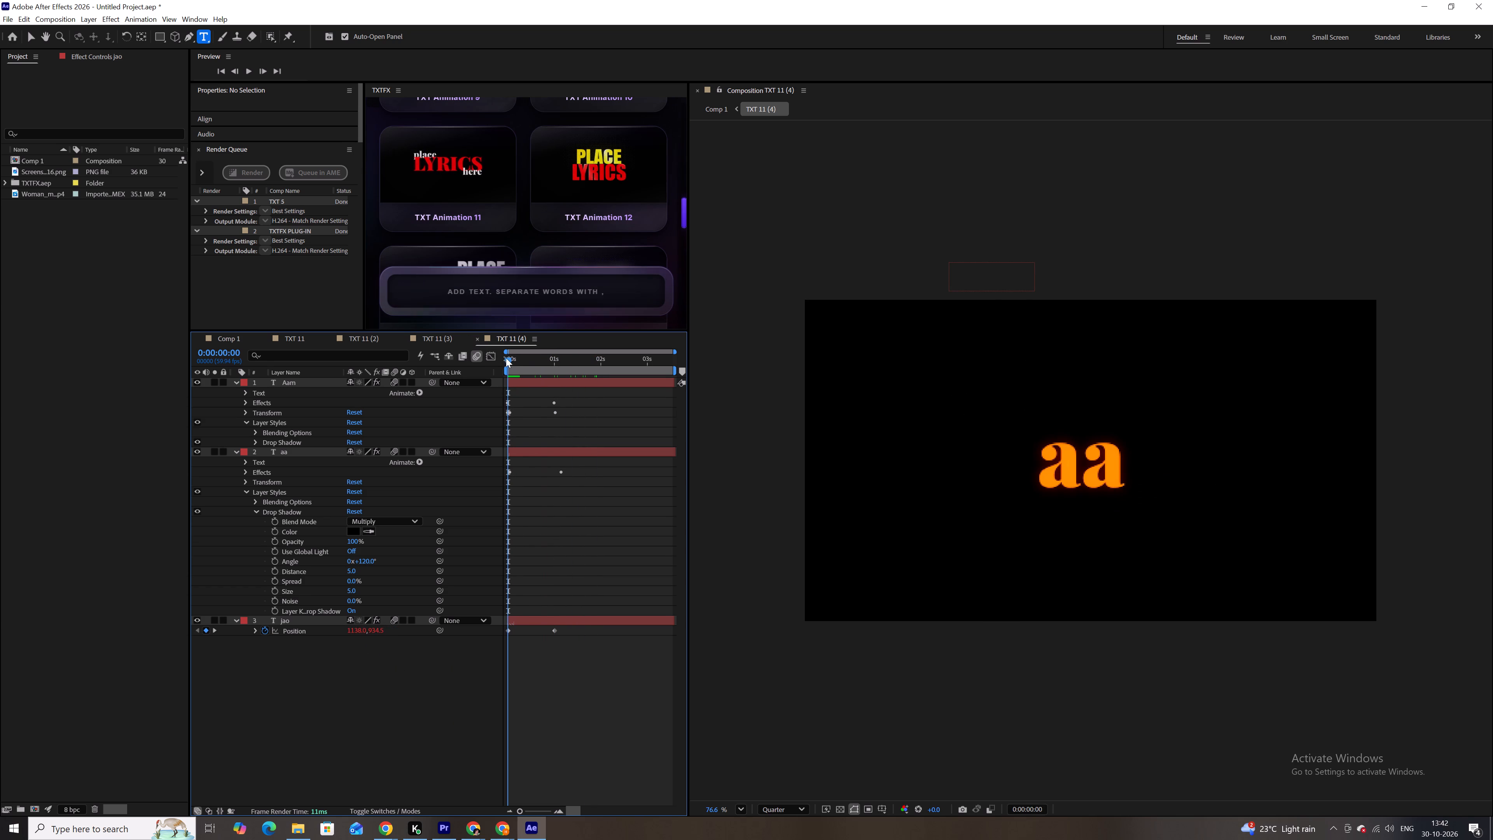
pyautogui.click(537, 351)
pyautogui.moveTo(515, 361); pyautogui.dragTo(561, 369)
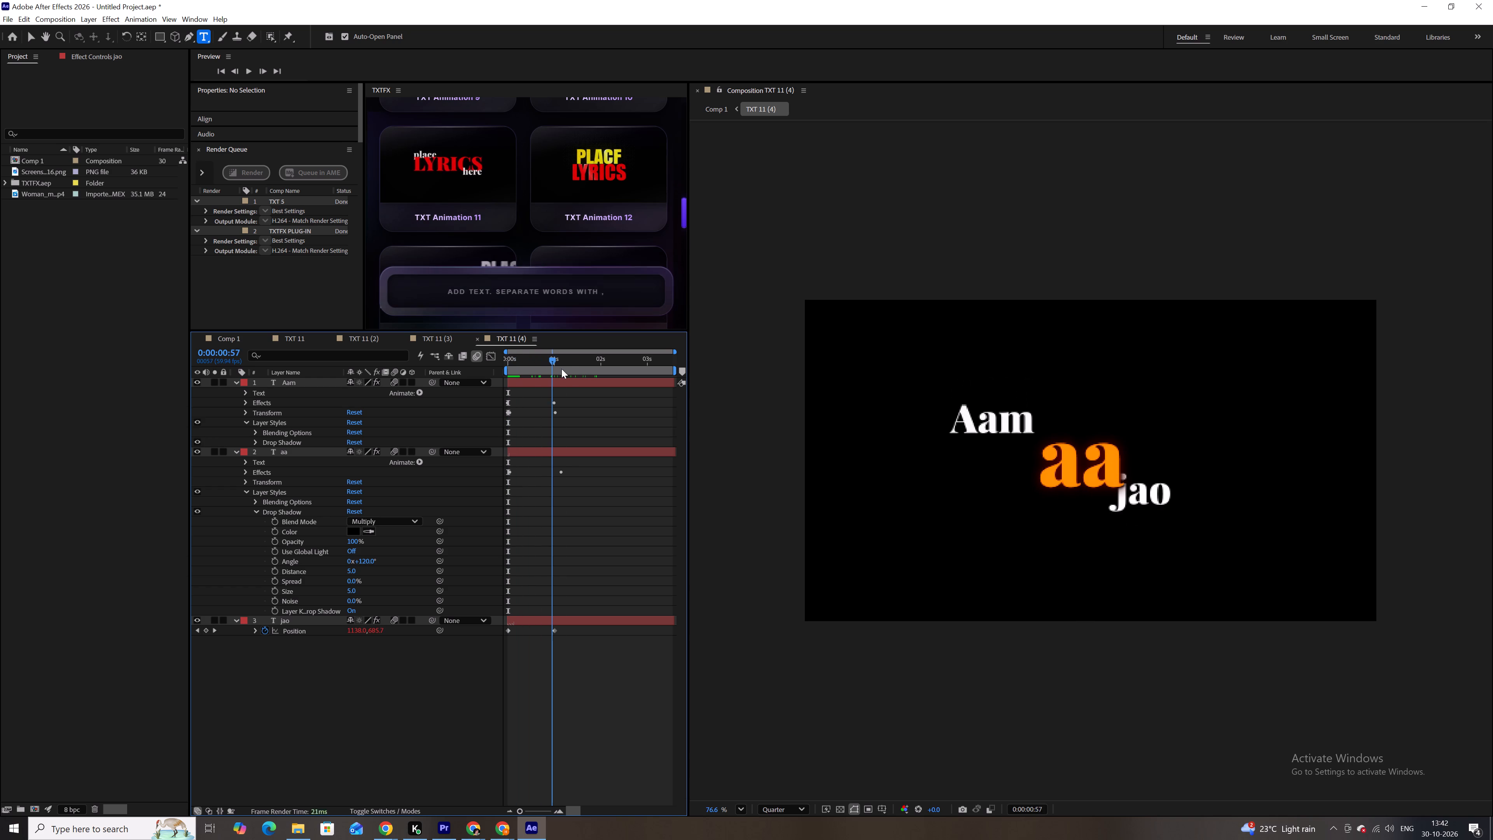
pyautogui.moveTo(561, 369); pyautogui.dragTo(558, 368)
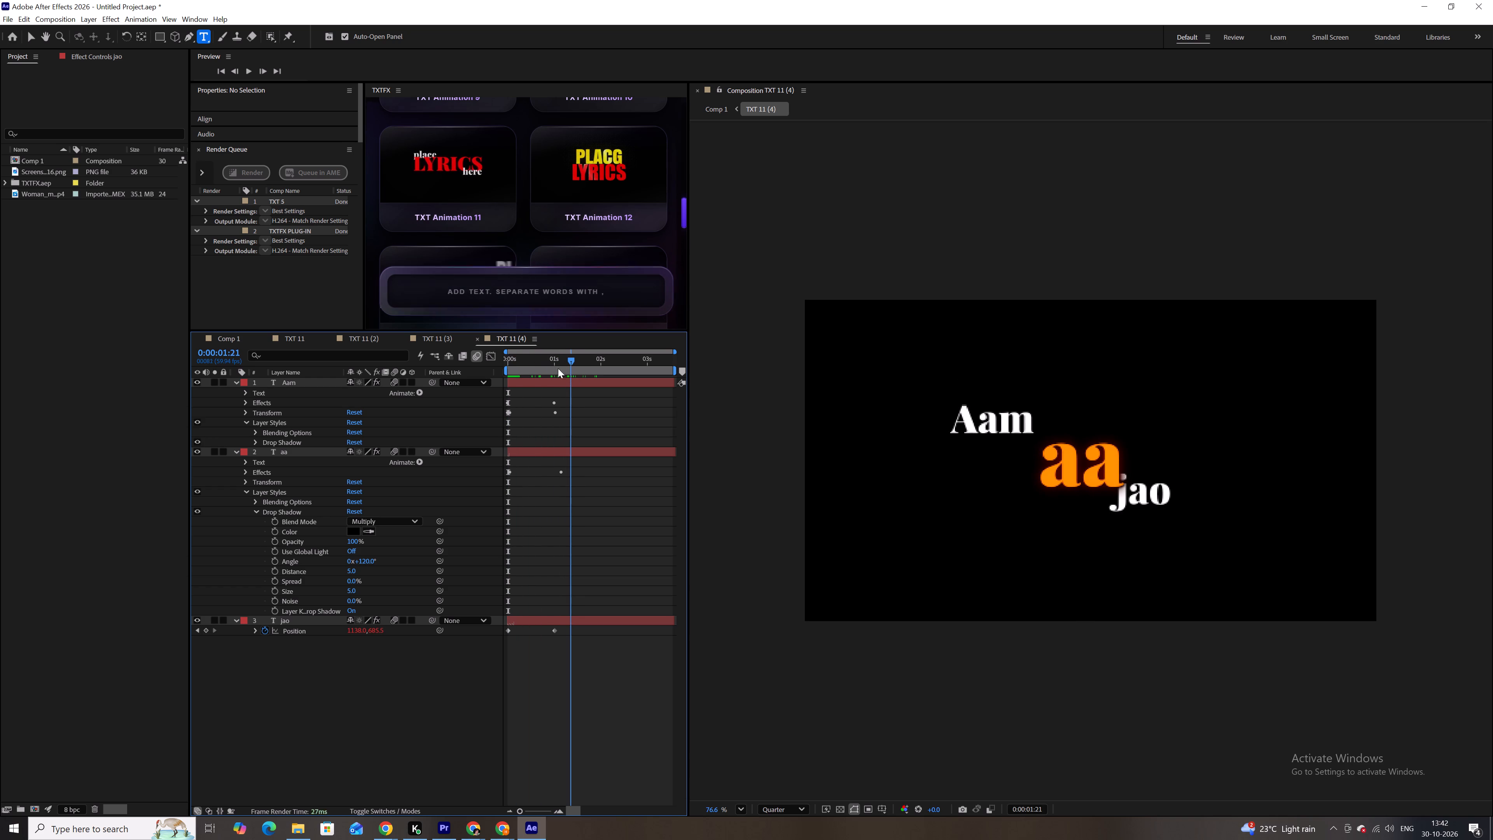
# Show only the Position property of the "Aam" layer in TXT 11 (4), with the time at 0:00:00:00.
pyautogui.moveTo(558, 368); pyautogui.dragTo(476, 352)
pyautogui.click(546, 381)
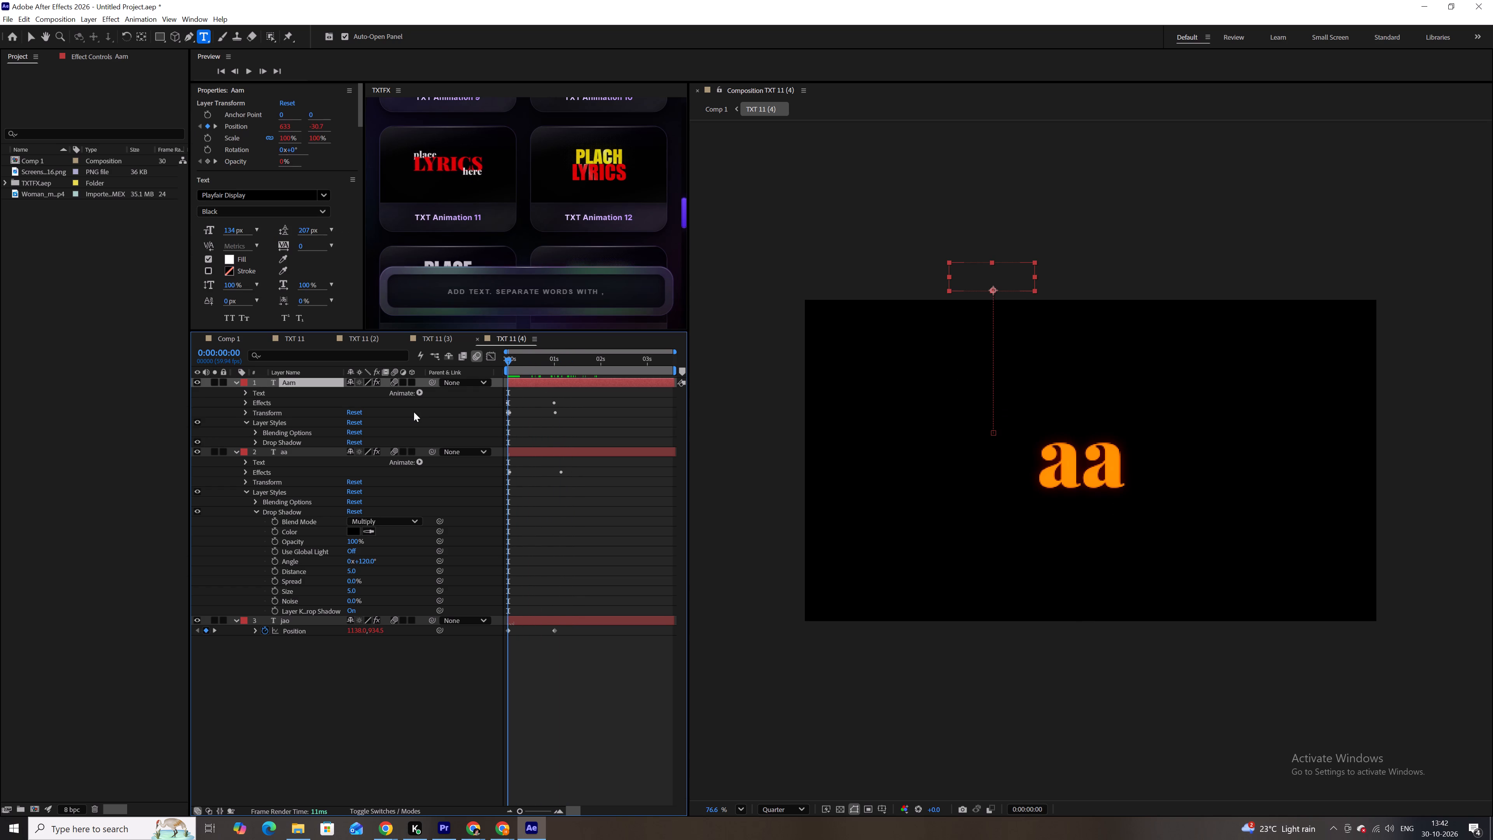
pyautogui.press('p')
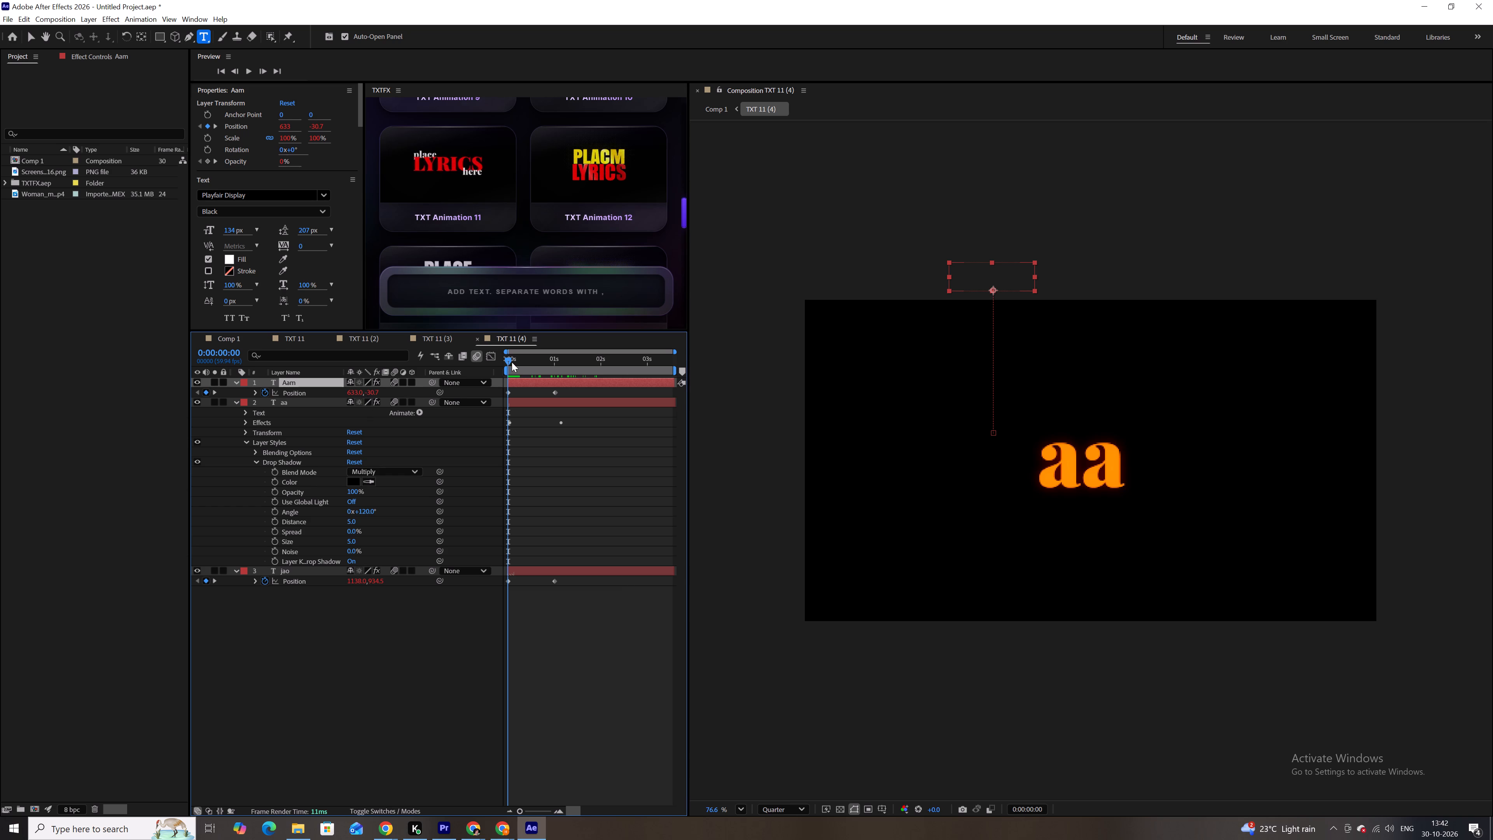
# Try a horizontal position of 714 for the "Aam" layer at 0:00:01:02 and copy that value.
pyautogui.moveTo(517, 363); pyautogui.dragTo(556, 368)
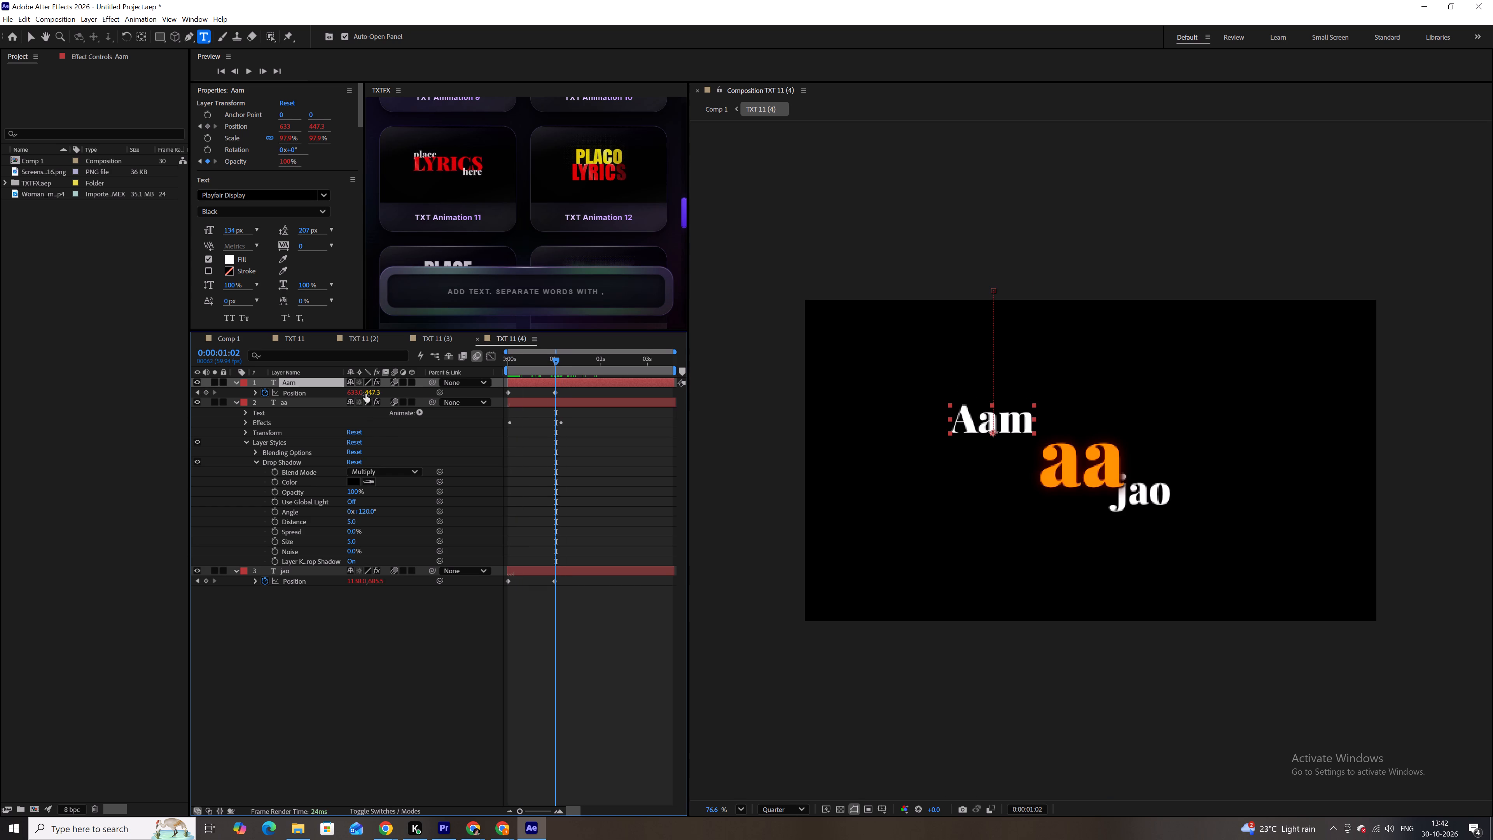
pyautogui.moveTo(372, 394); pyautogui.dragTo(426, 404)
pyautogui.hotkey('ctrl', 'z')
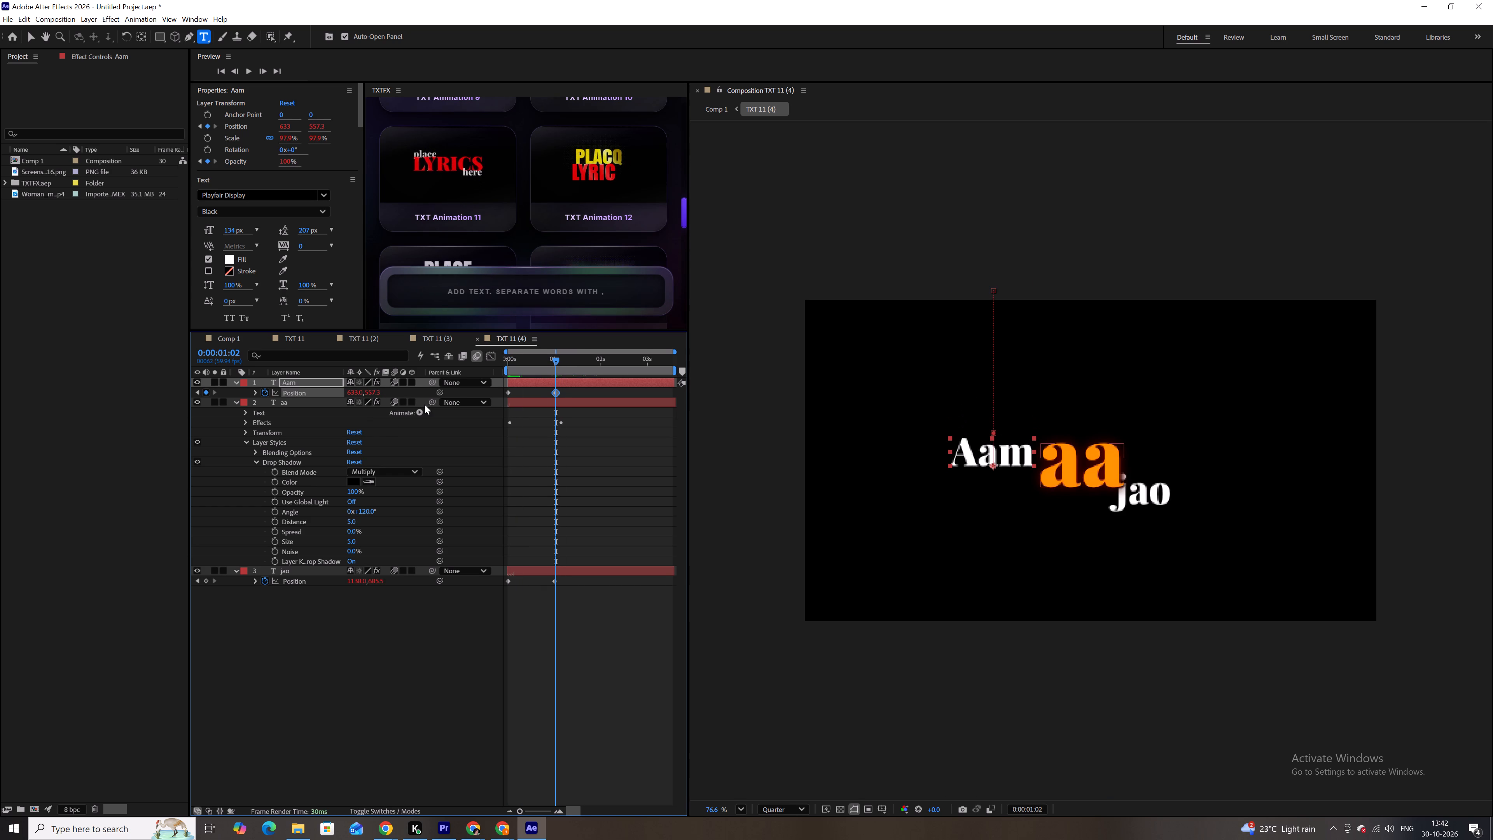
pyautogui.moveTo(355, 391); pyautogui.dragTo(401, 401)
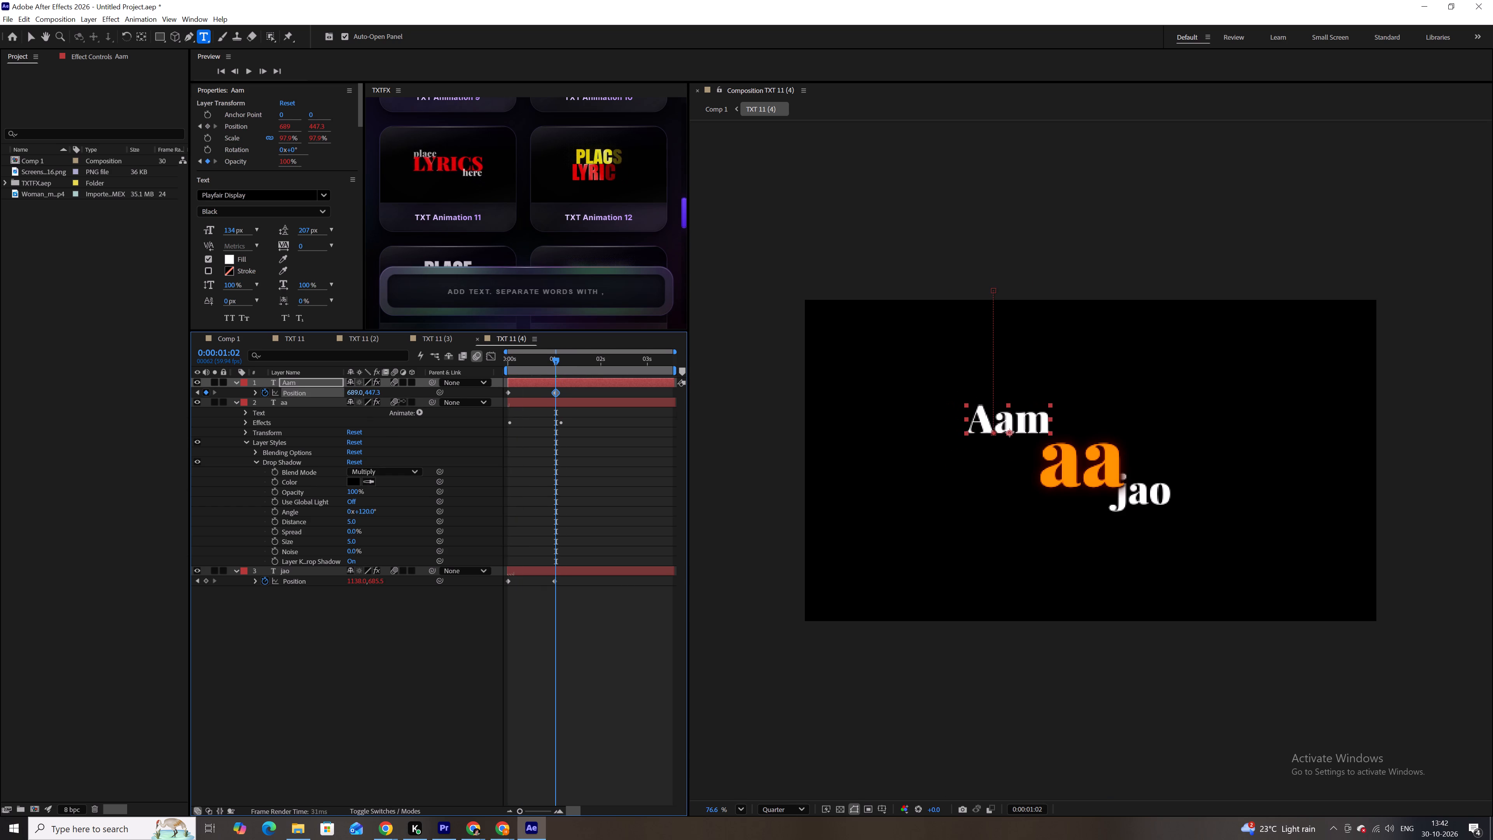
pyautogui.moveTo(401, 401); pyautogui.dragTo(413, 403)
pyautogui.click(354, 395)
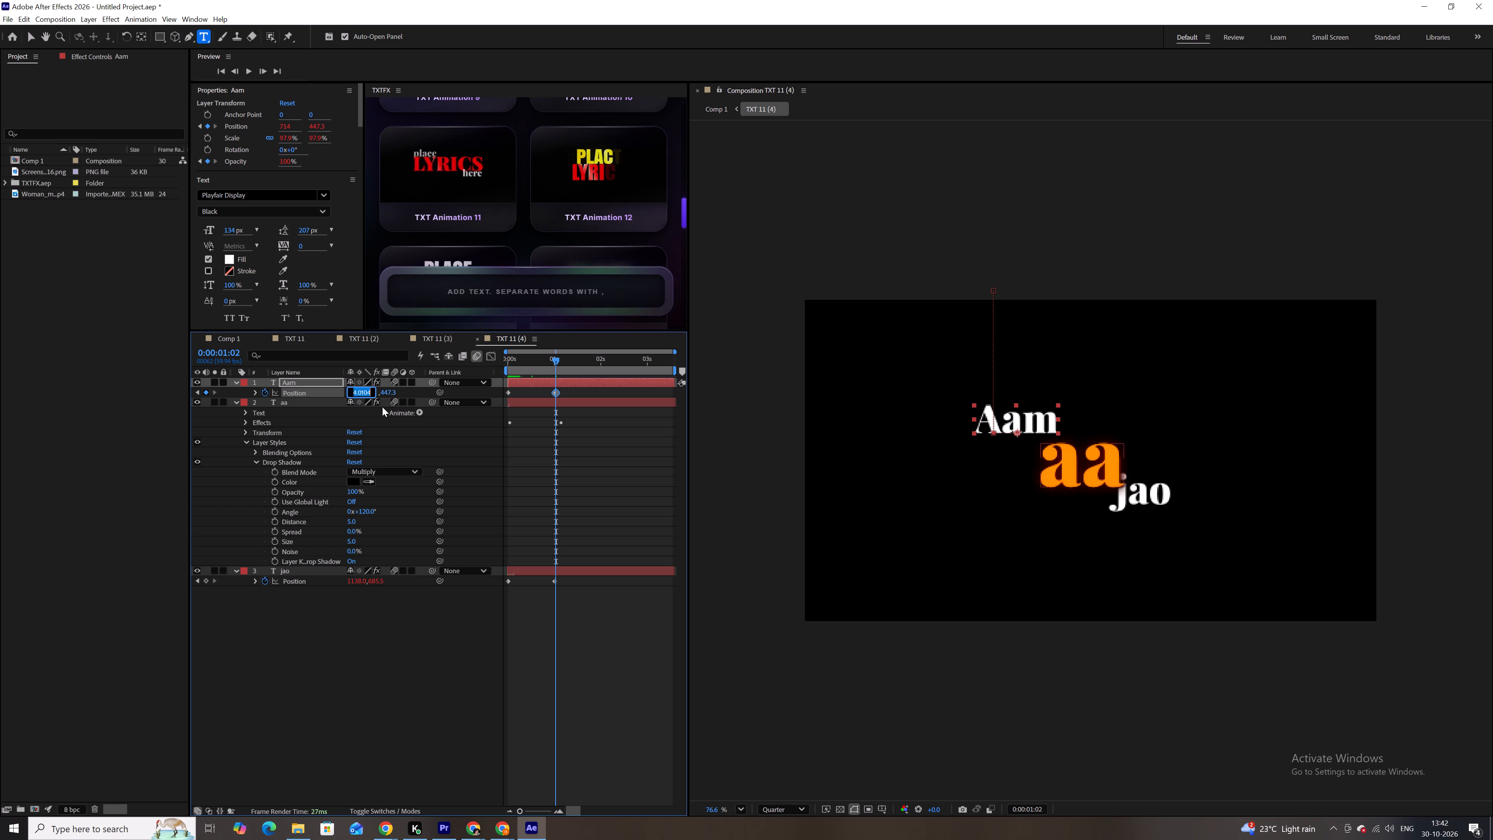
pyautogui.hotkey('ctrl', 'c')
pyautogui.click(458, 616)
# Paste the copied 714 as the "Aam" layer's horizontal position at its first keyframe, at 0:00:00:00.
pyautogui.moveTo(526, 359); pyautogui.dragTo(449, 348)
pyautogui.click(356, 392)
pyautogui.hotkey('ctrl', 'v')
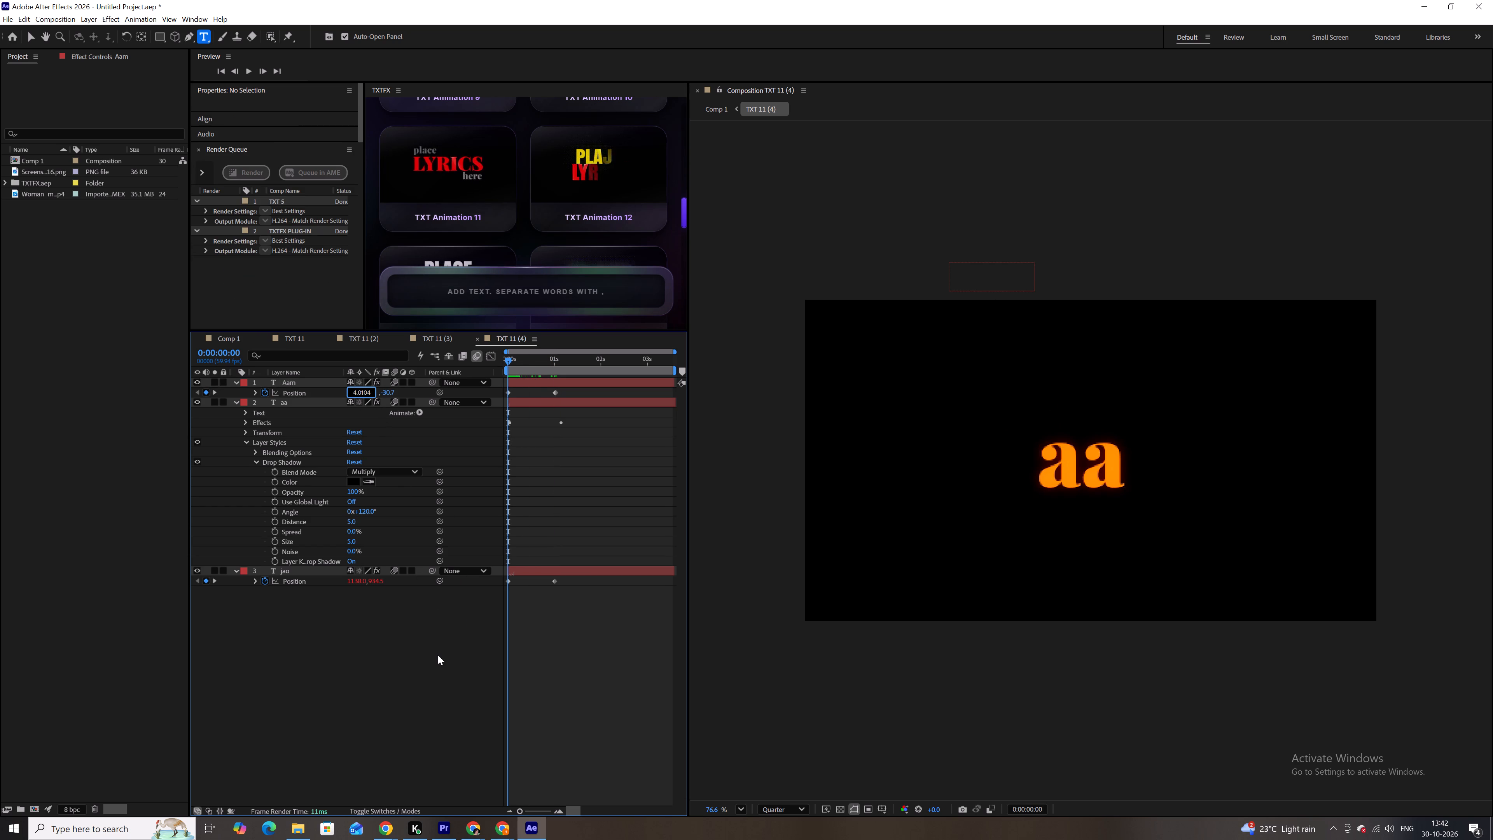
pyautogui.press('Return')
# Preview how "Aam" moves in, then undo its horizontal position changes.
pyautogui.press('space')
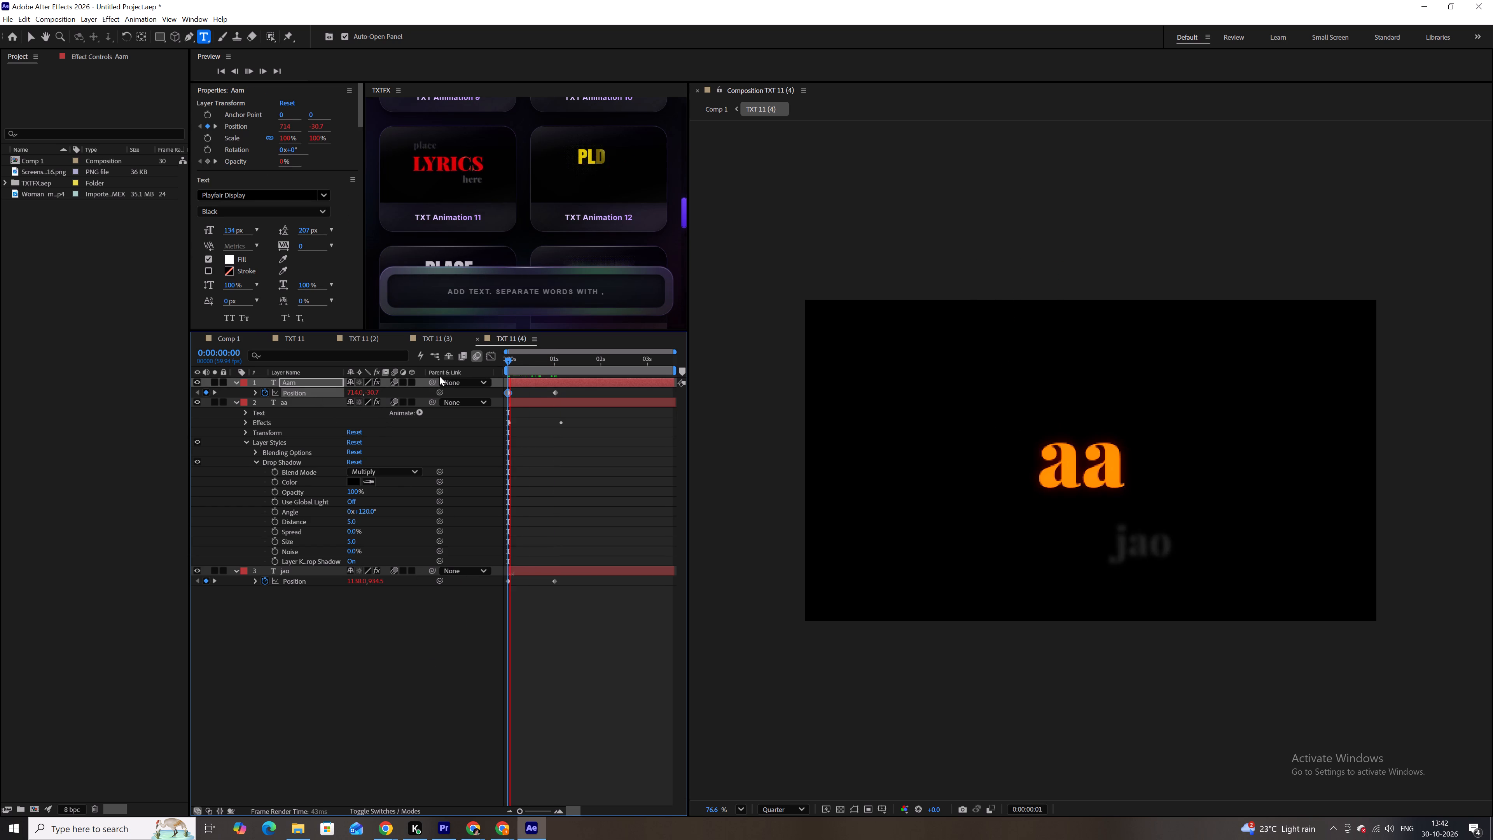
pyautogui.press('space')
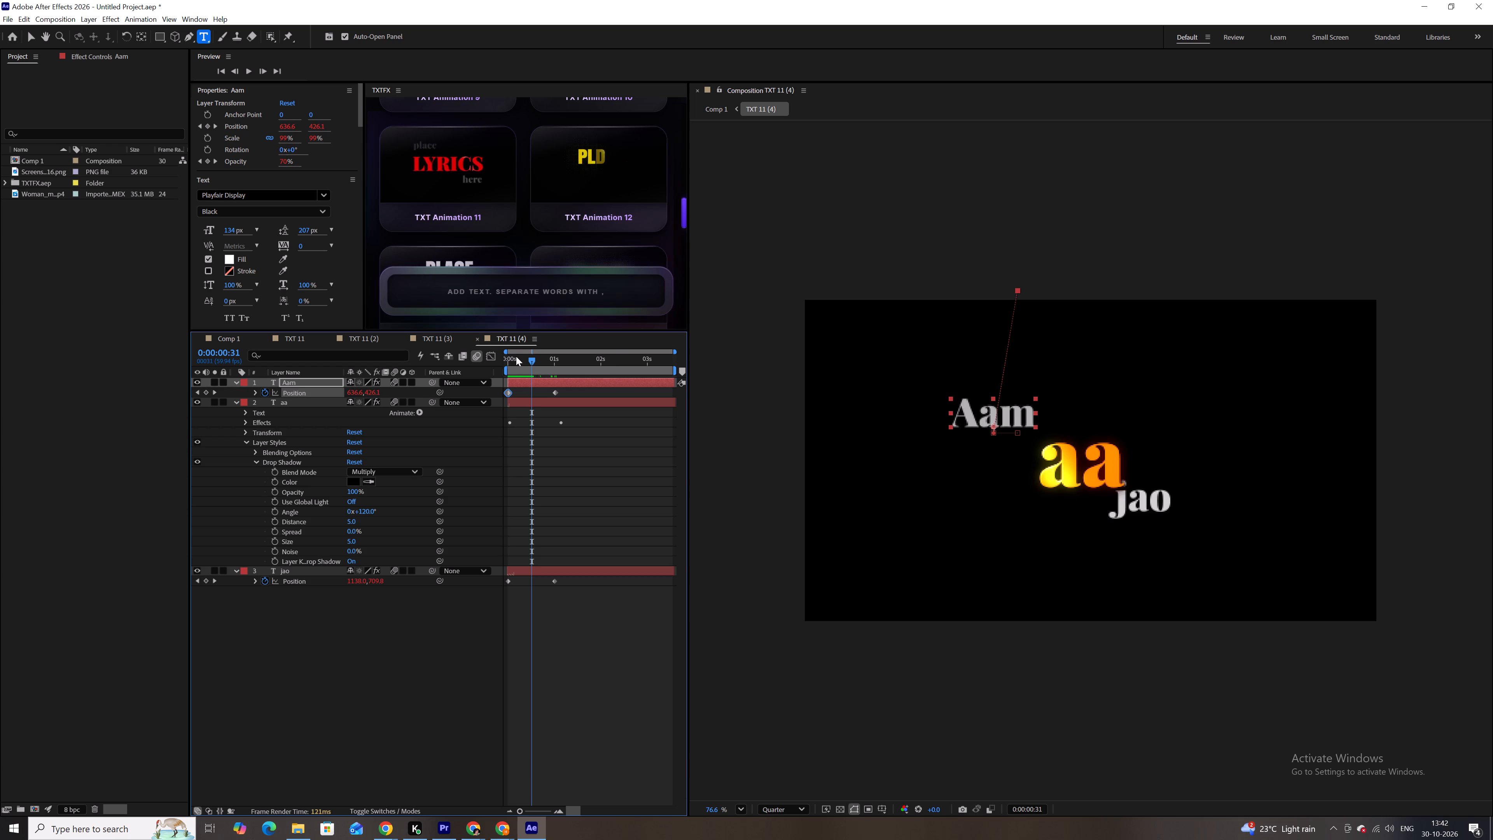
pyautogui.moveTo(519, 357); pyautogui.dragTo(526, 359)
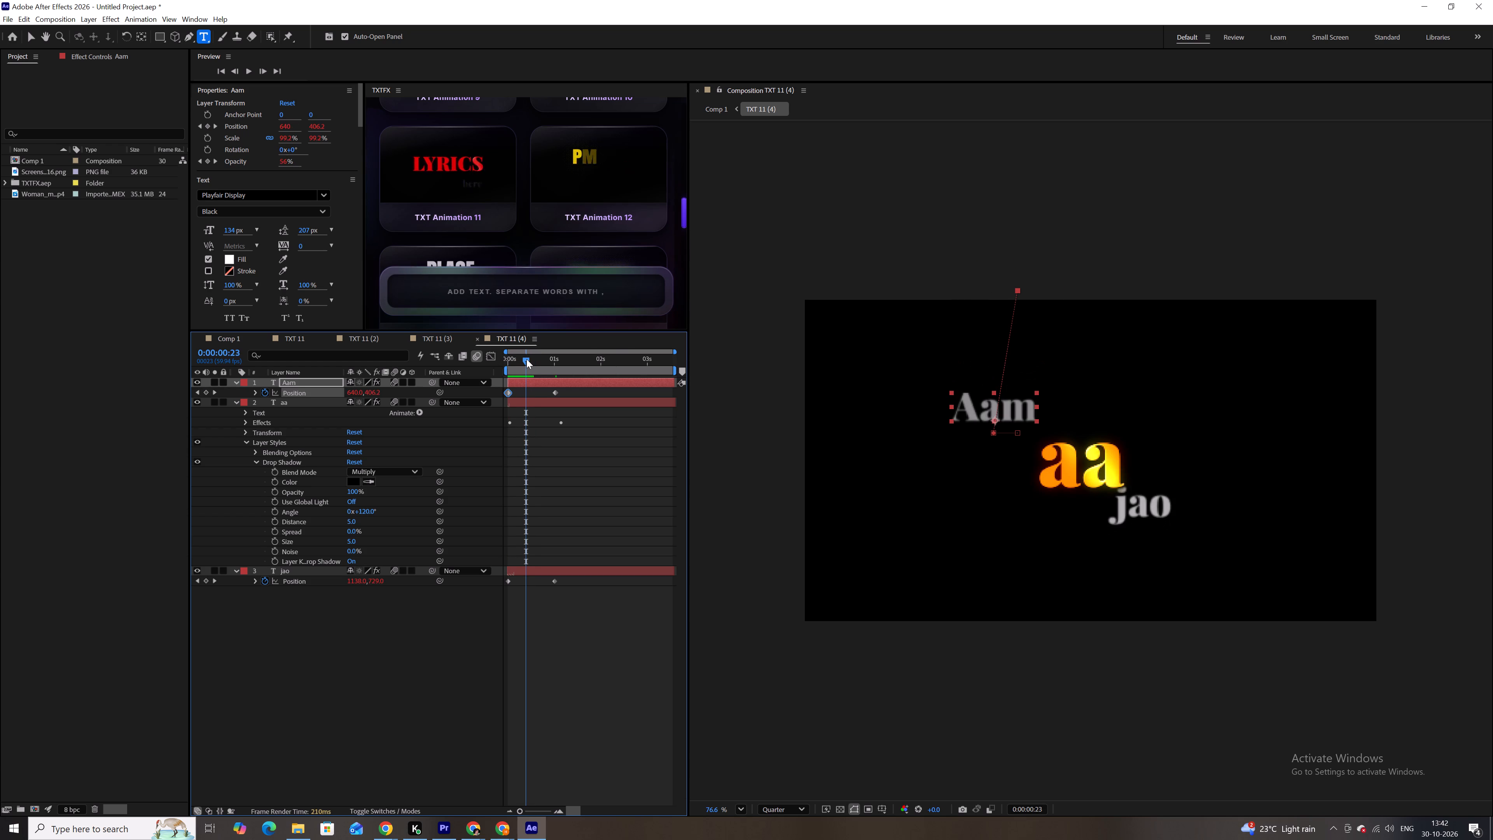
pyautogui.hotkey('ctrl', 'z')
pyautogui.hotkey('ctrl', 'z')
# Set the "Aam" layer's horizontal position to 797 at 0:00:00:59 and copy that value.
pyautogui.moveTo(526, 359); pyautogui.dragTo(485, 352)
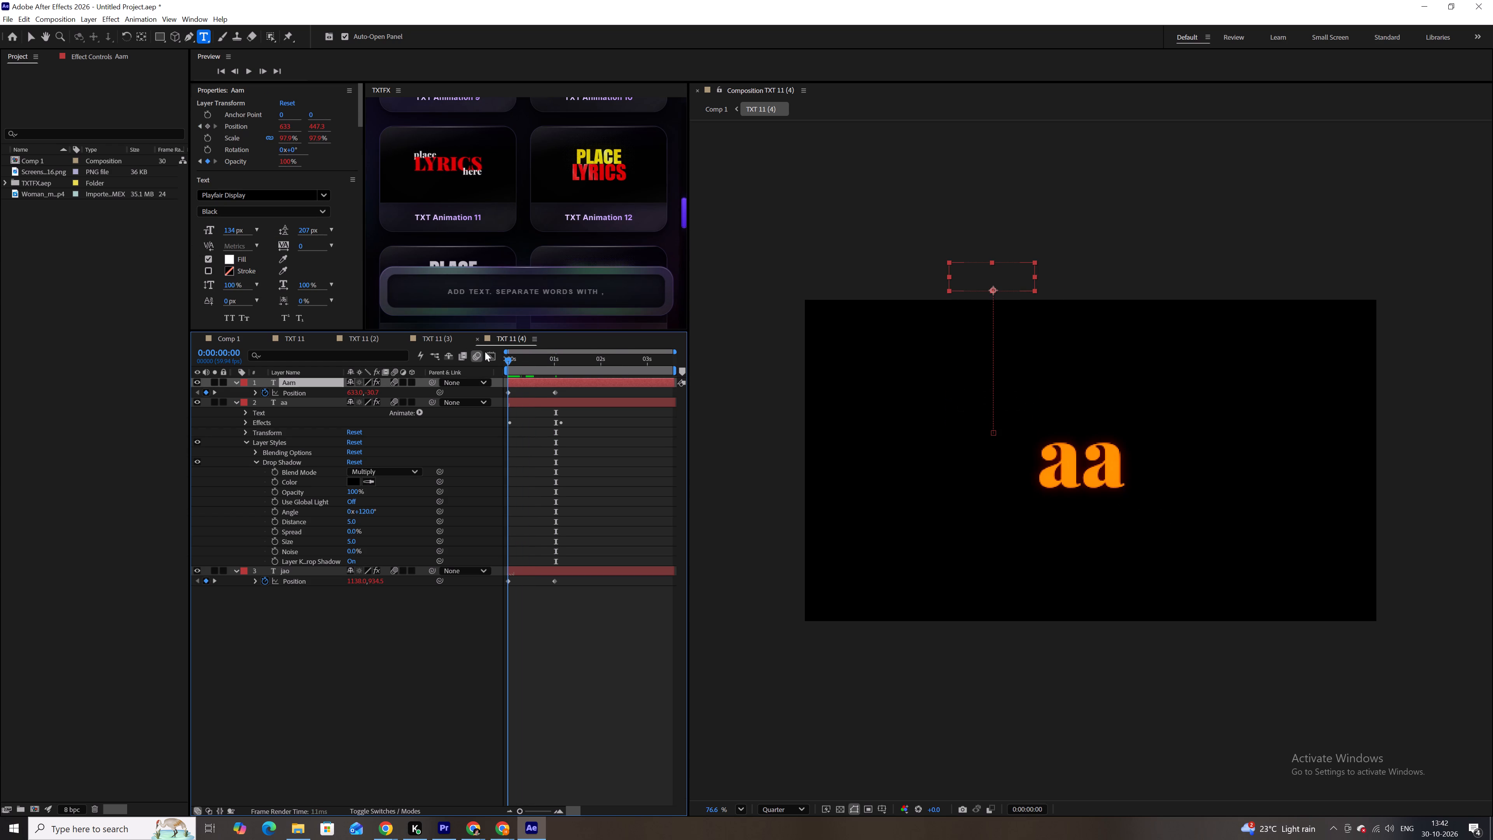
pyautogui.moveTo(485, 352); pyautogui.dragTo(555, 364)
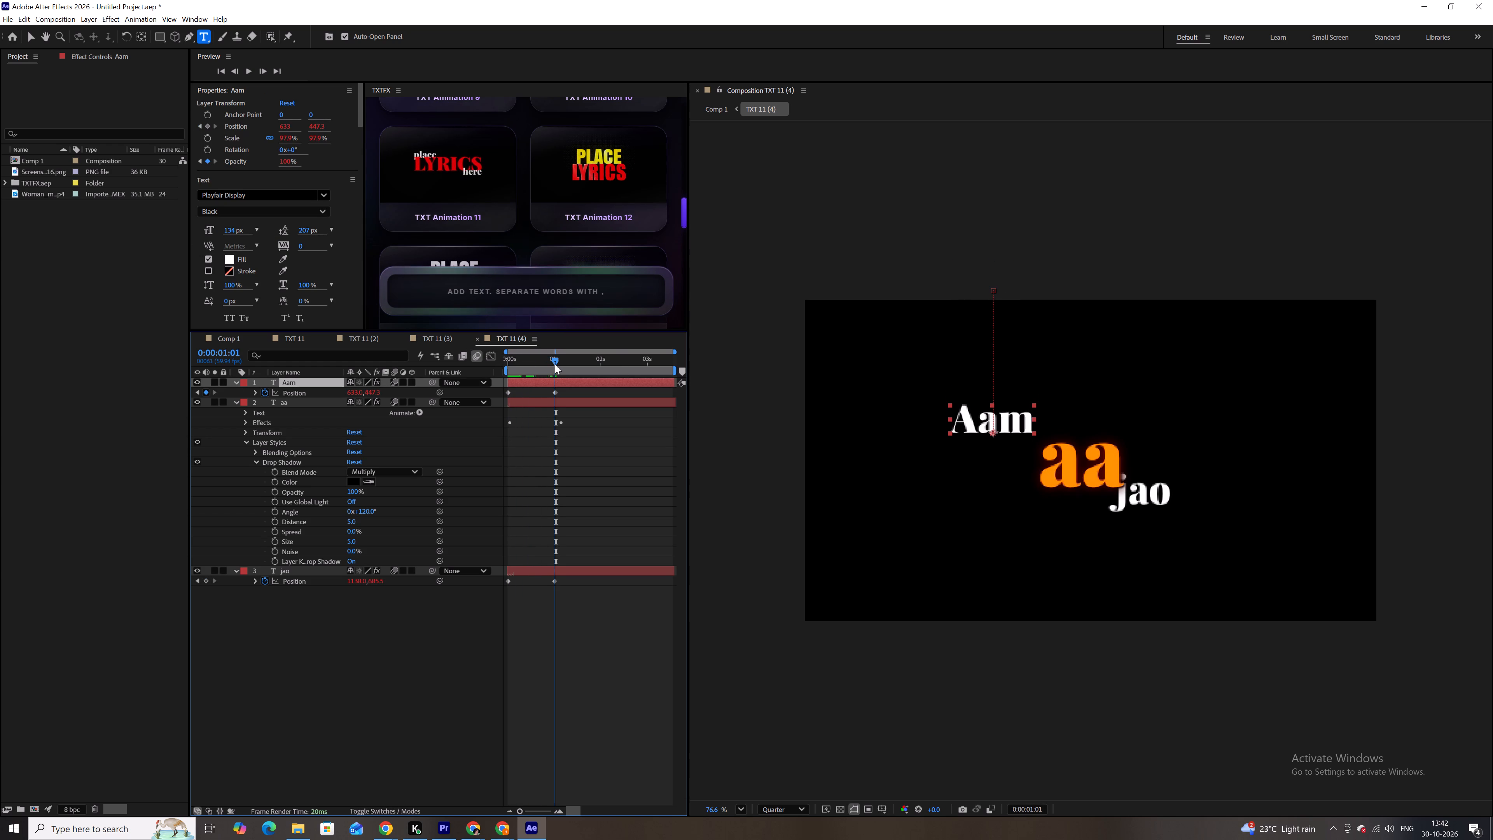
pyautogui.moveTo(555, 364); pyautogui.dragTo(554, 364)
pyautogui.moveTo(372, 390); pyautogui.dragTo(427, 400)
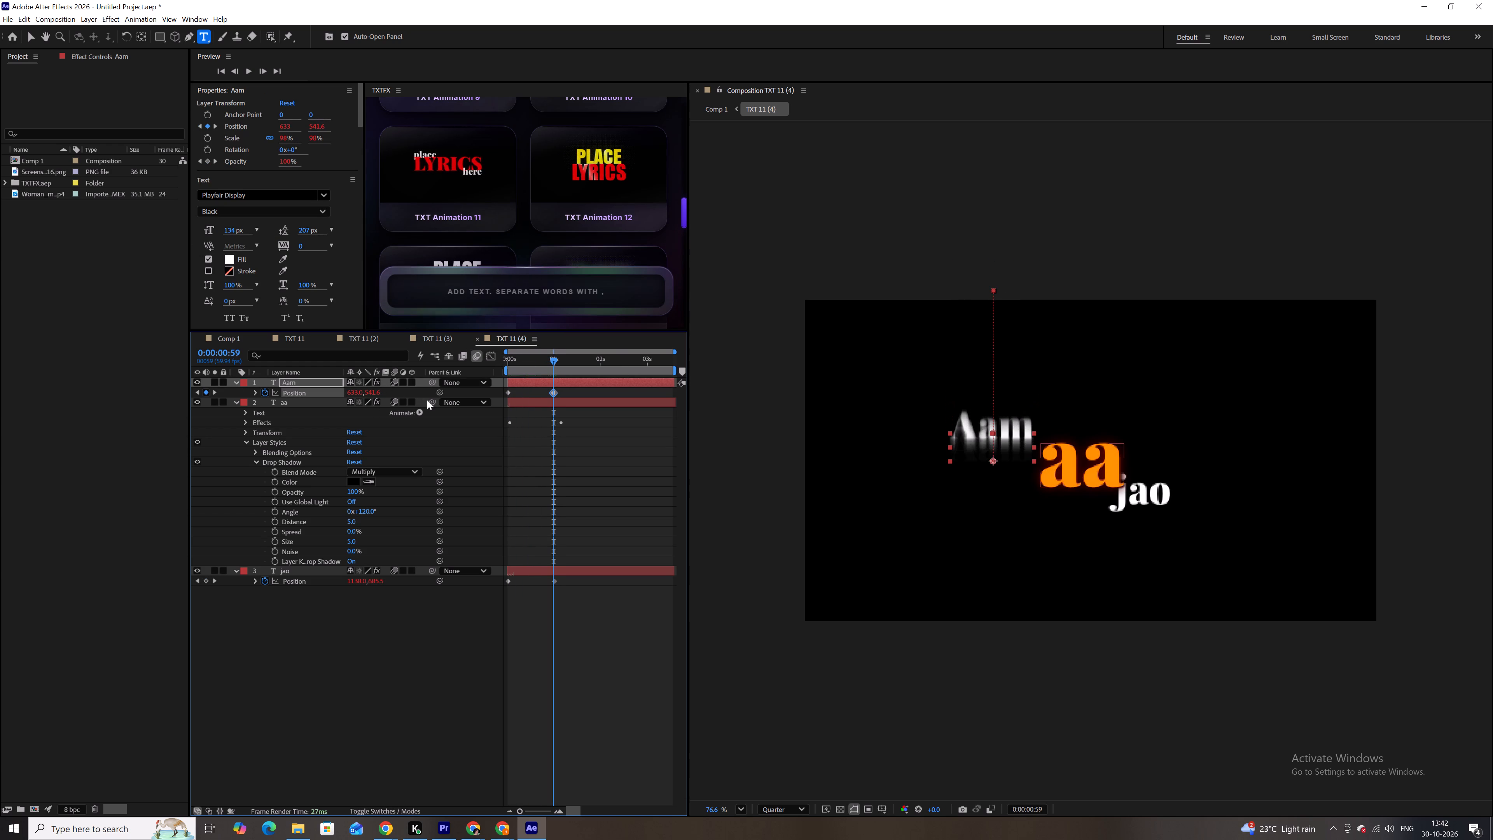
pyautogui.hotkey('ctrl', 'z')
pyautogui.moveTo(354, 392); pyautogui.dragTo(370, 394)
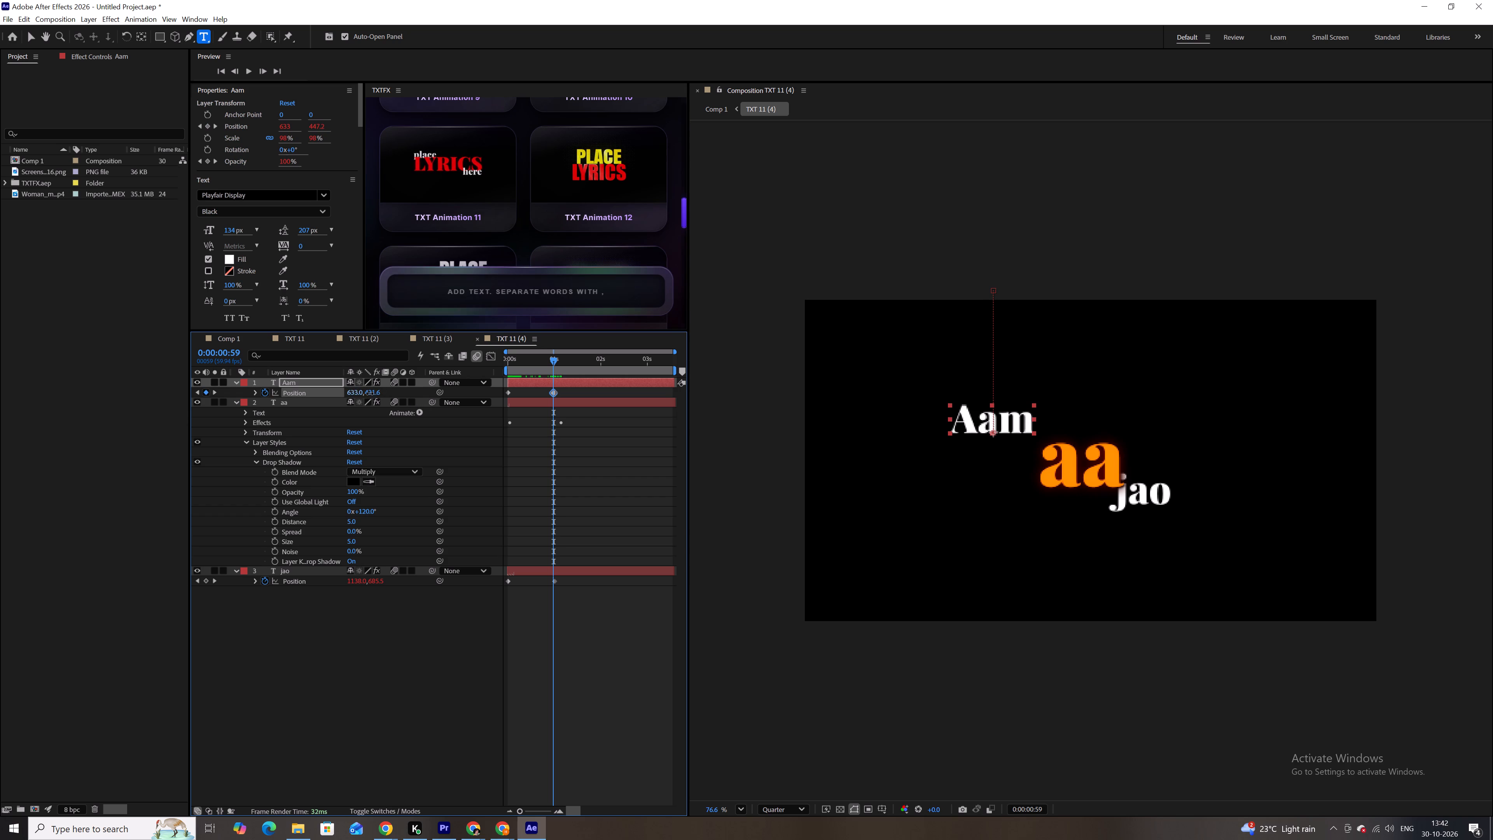
pyautogui.moveTo(370, 394); pyautogui.dragTo(448, 408)
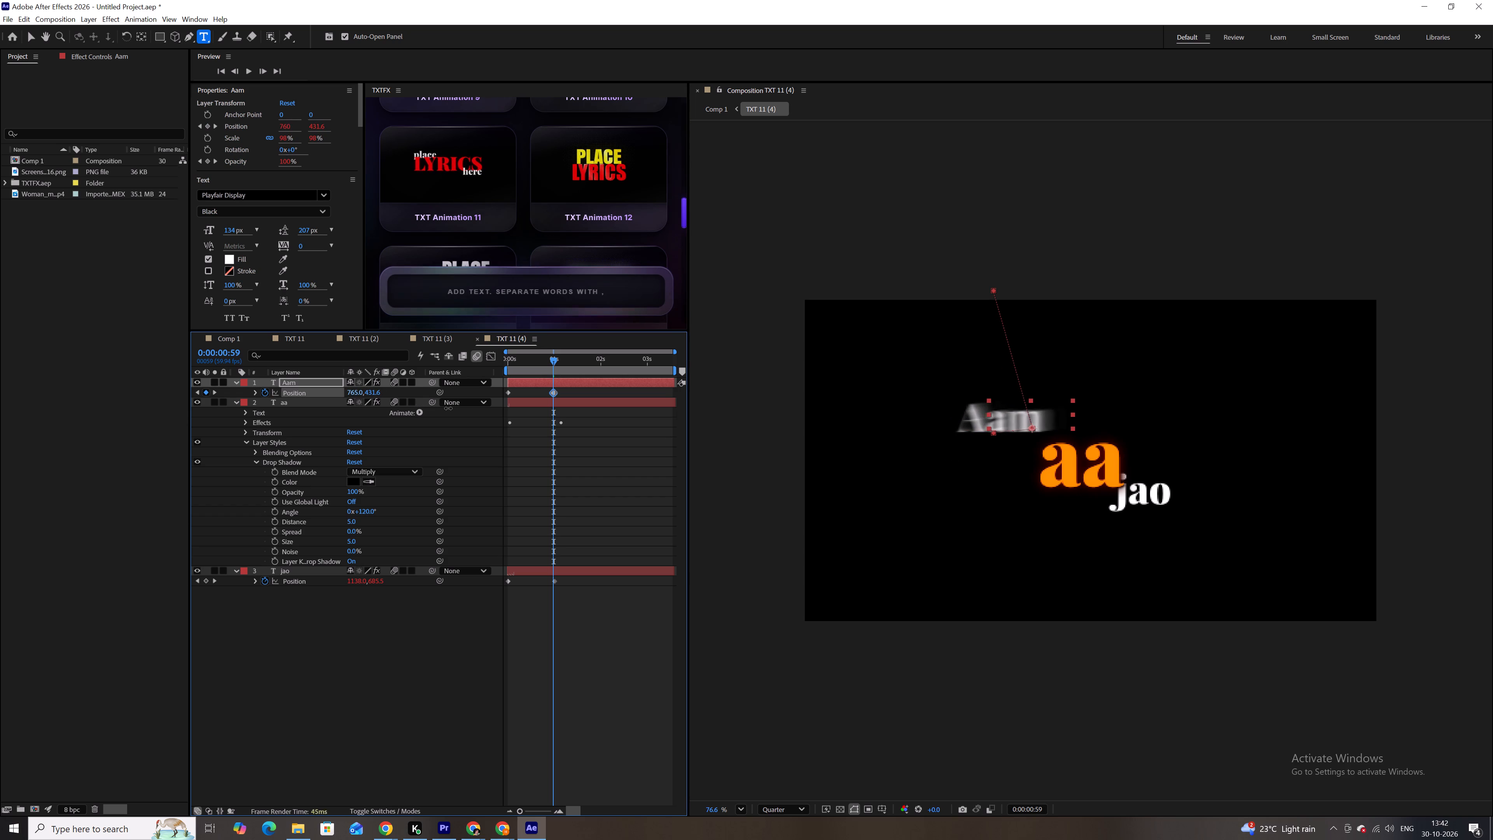
pyautogui.moveTo(448, 408); pyautogui.dragTo(471, 412)
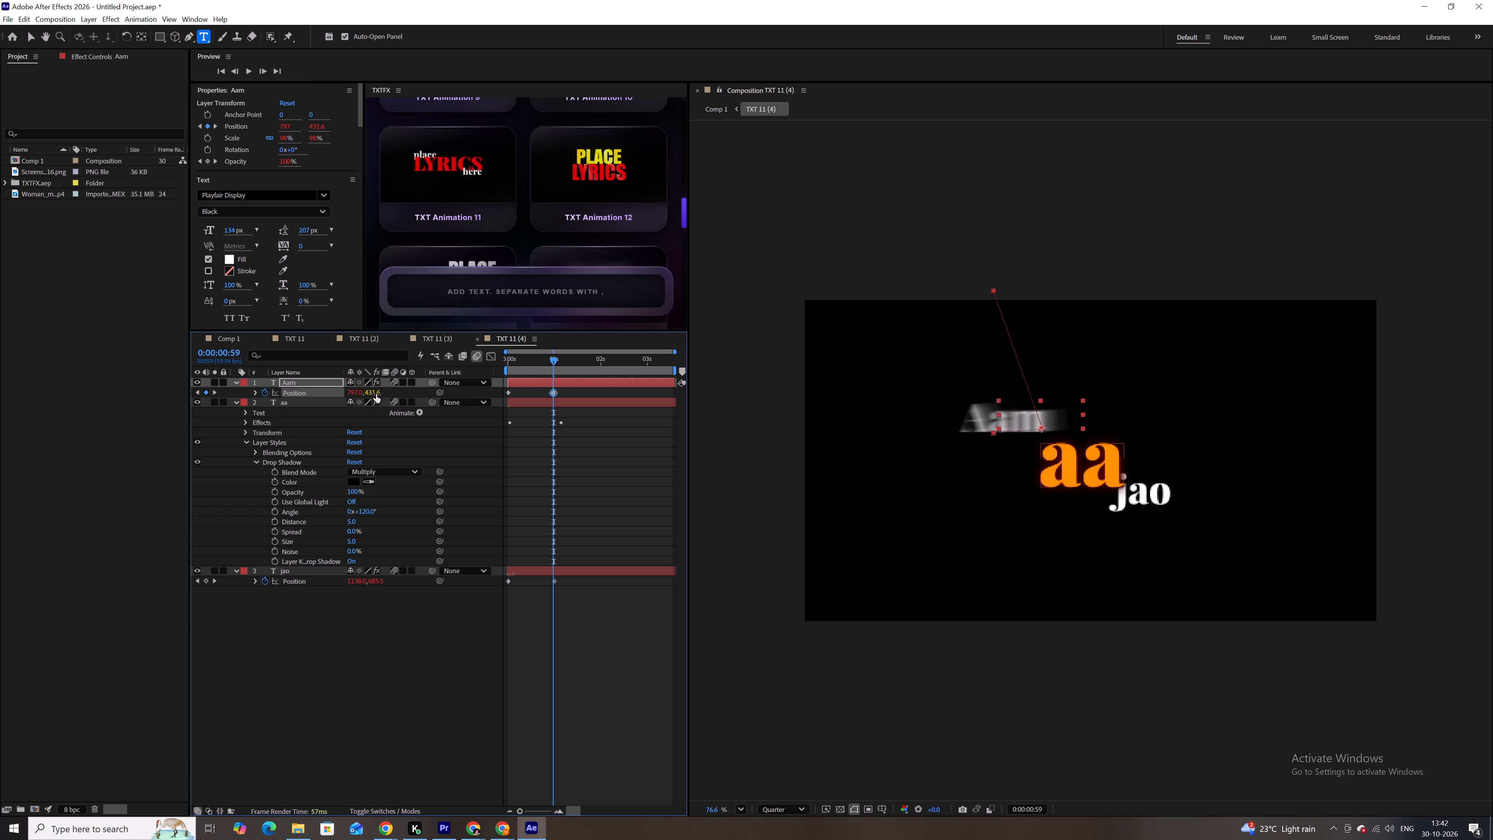
pyautogui.click(347, 391)
pyautogui.hotkey('ctrl', 'c')
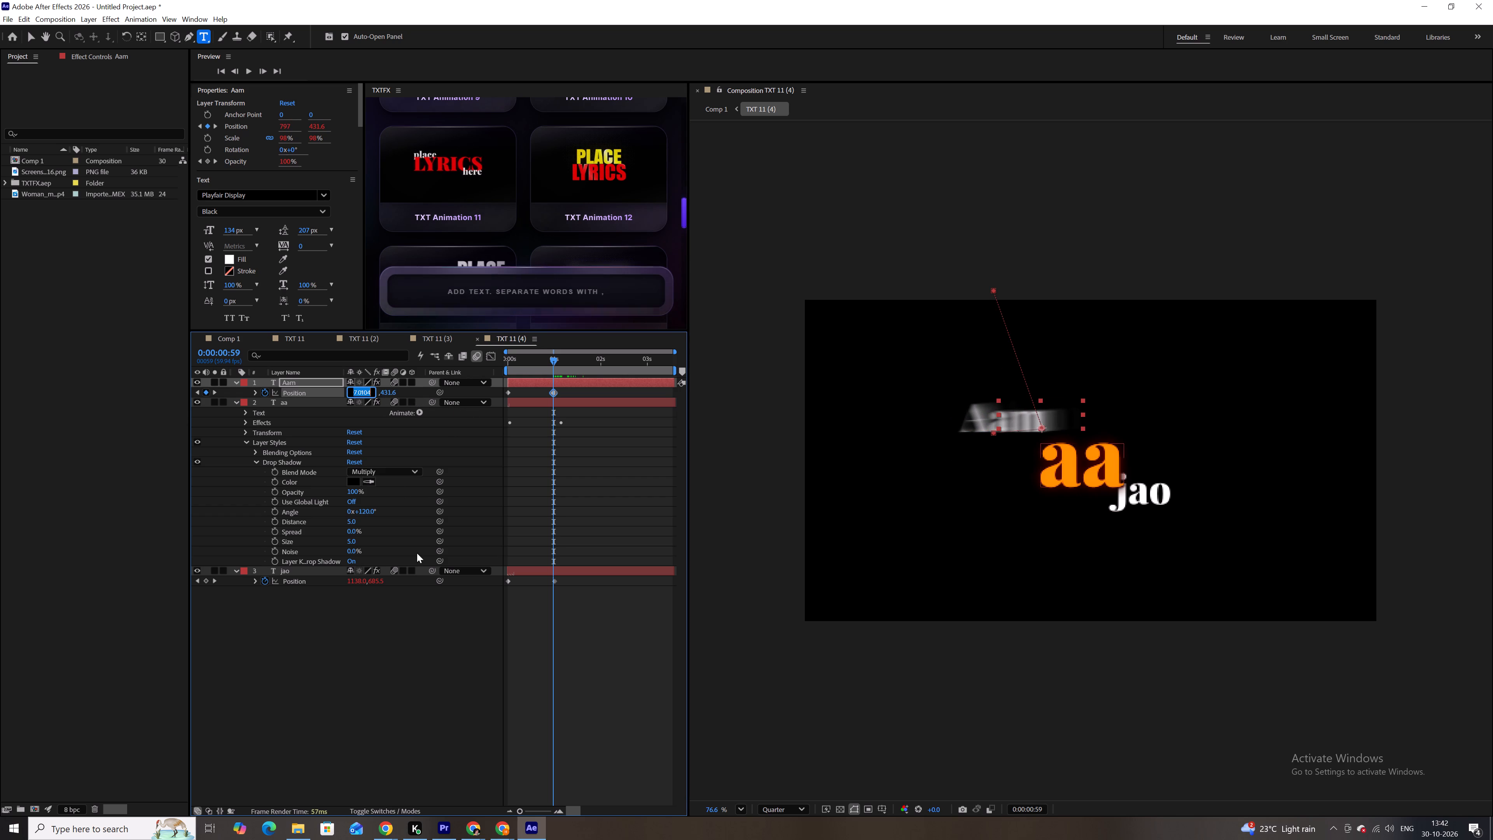
pyautogui.press('Return')
# Paste the copied 797 as the "Aam" layer's horizontal position at its first keyframe, at 0:00:00:00.
pyautogui.moveTo(531, 360); pyautogui.dragTo(448, 345)
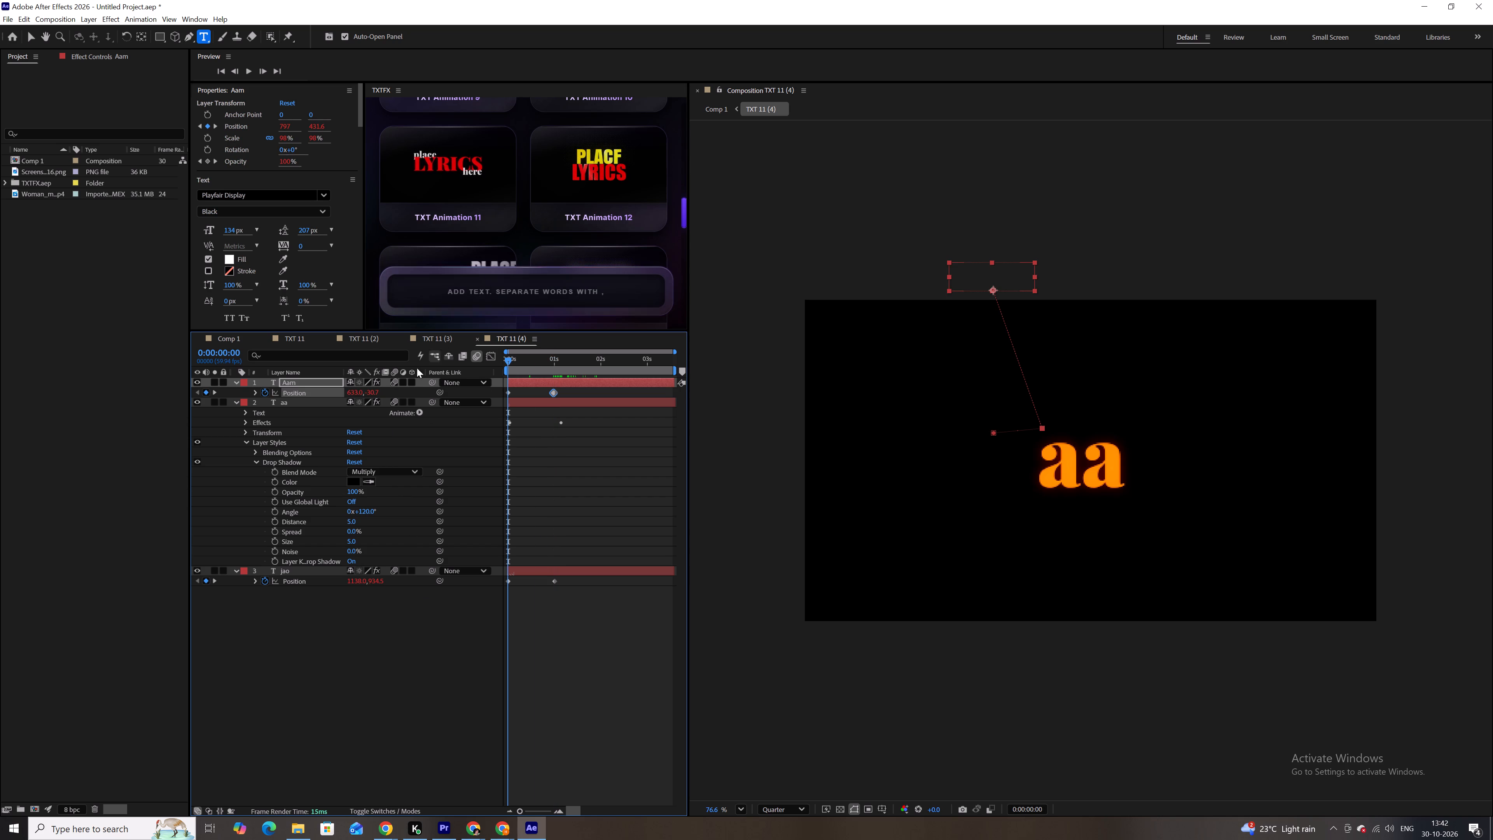
pyautogui.click(355, 389)
pyautogui.hotkey('ctrl', 'v')
pyautogui.press('Return')
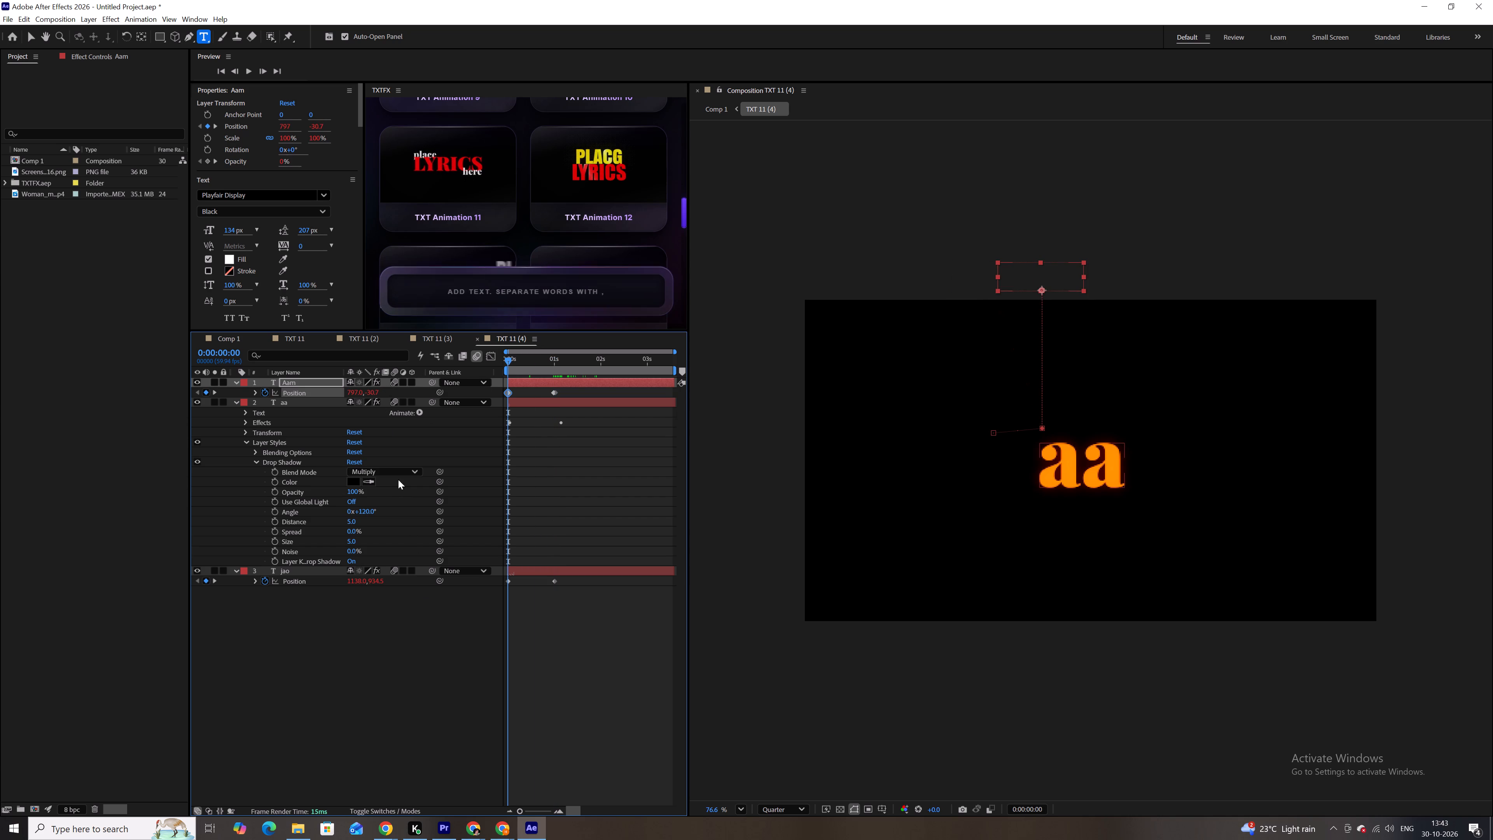
# Check how "Aam" moves around one second and delete its extra position keyframe at 0:00:01:01.
pyautogui.click(421, 614)
pyautogui.press('space')
pyautogui.moveTo(542, 359); pyautogui.dragTo(548, 359)
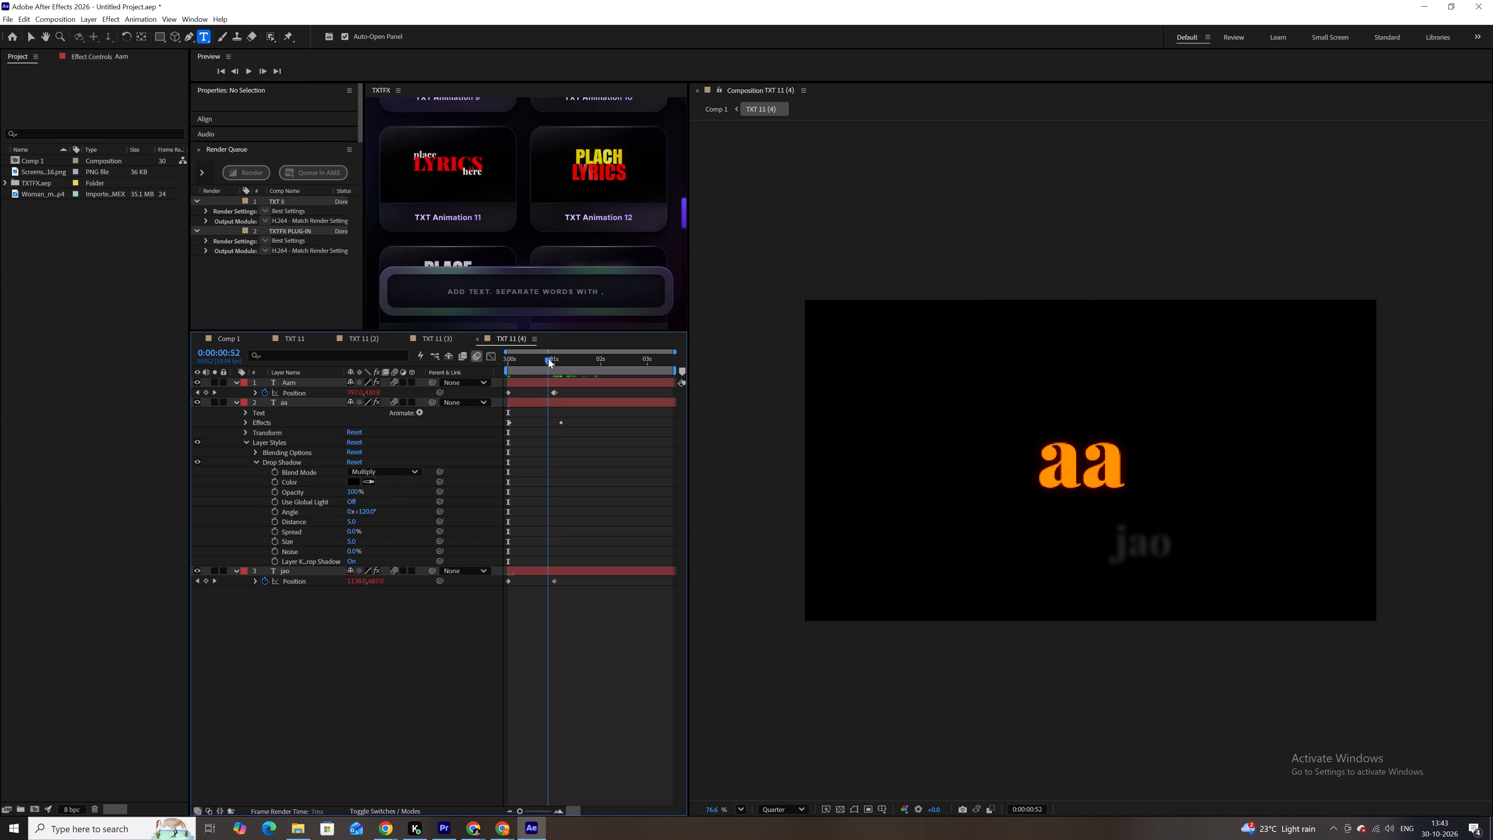
pyautogui.moveTo(548, 359); pyautogui.dragTo(556, 360)
pyautogui.keyDown('alt'); pyautogui.scroll(4, 564, 380); pyautogui.keyUp('alt')
pyautogui.moveTo(529, 360); pyautogui.dragTo(478, 350)
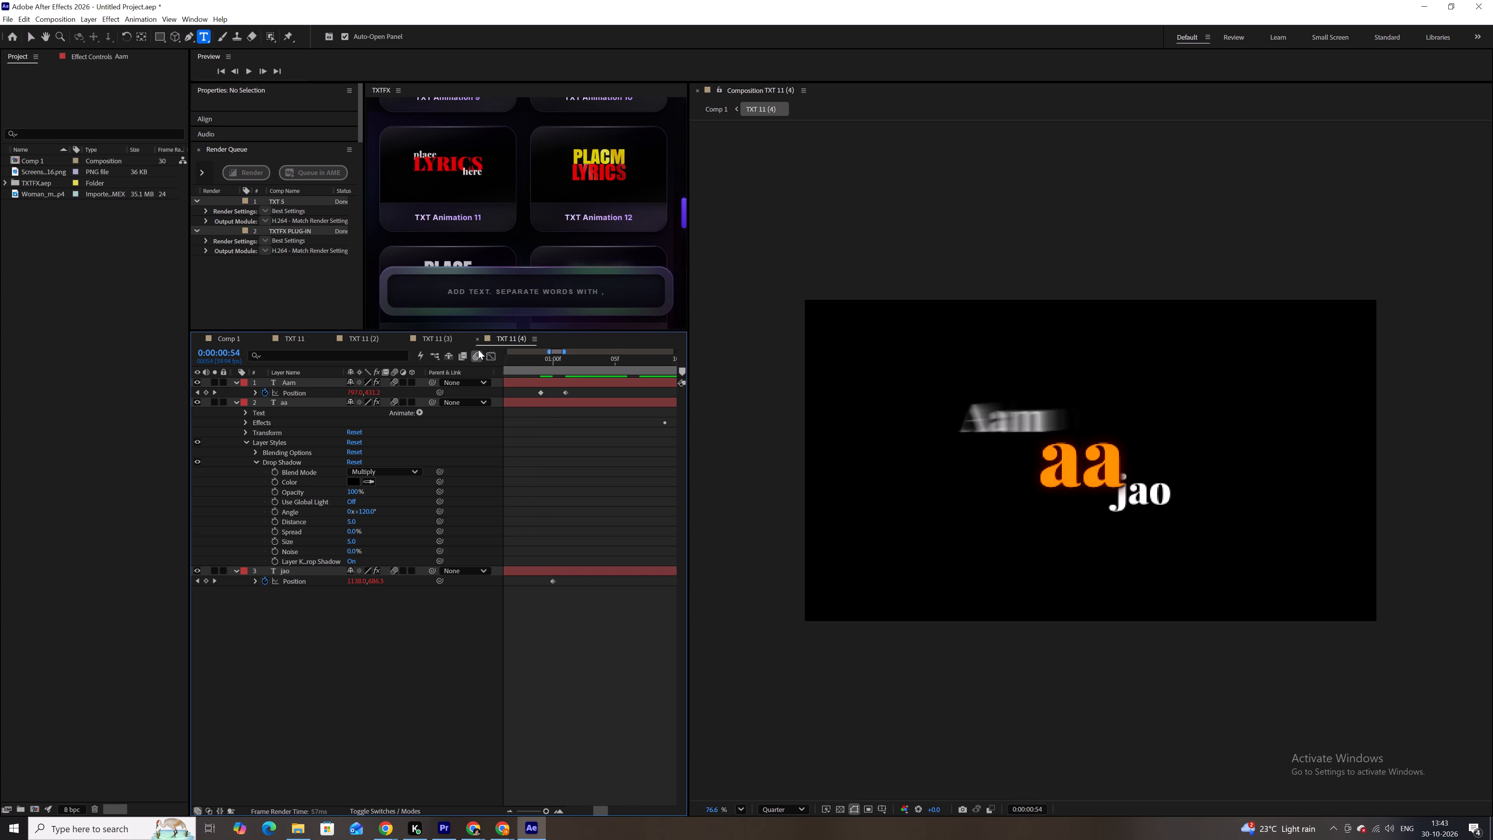
pyautogui.moveTo(478, 350); pyautogui.dragTo(677, 367)
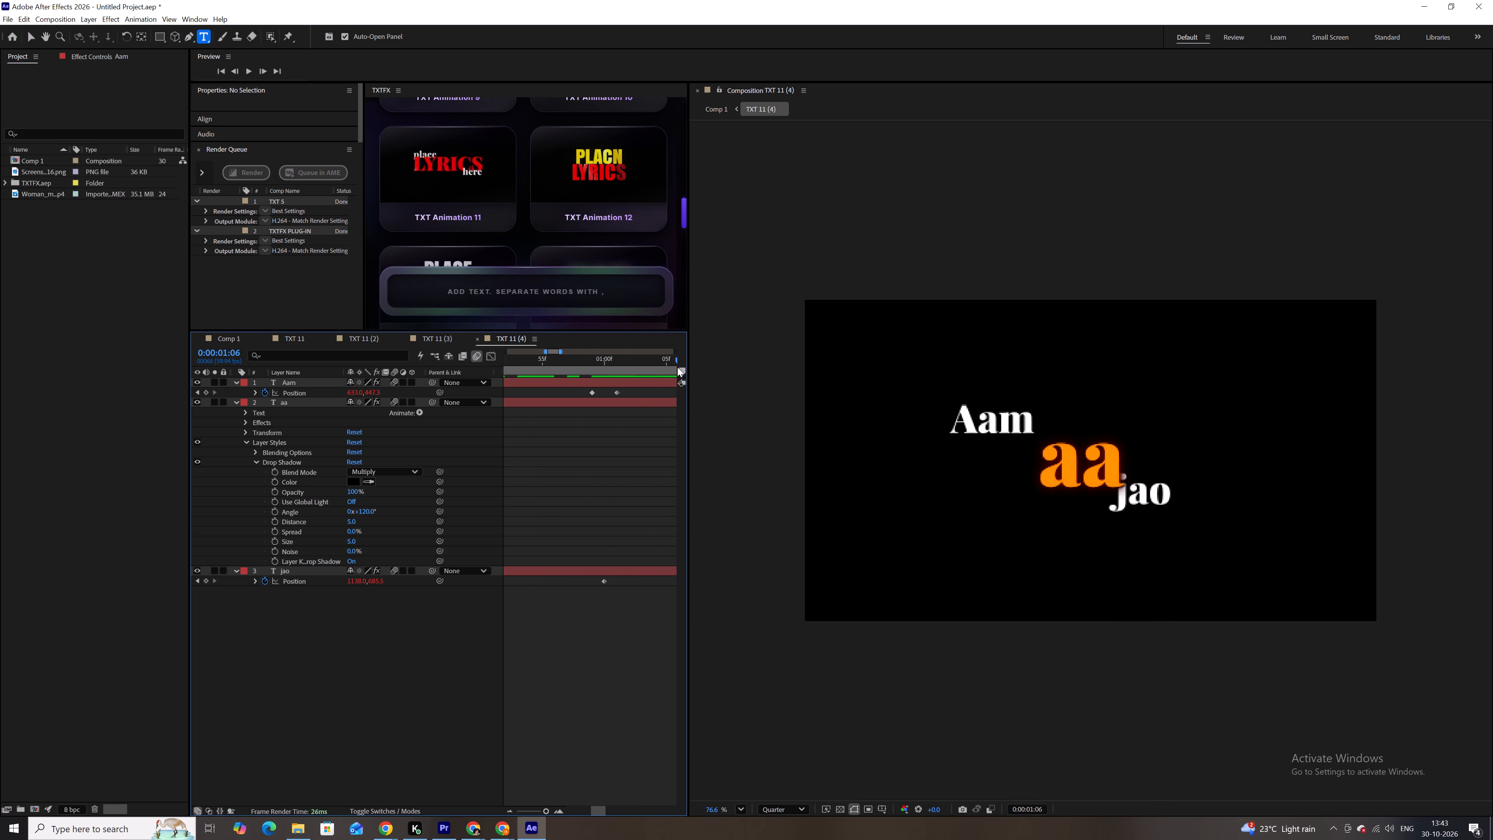
pyautogui.moveTo(677, 367); pyautogui.dragTo(557, 347)
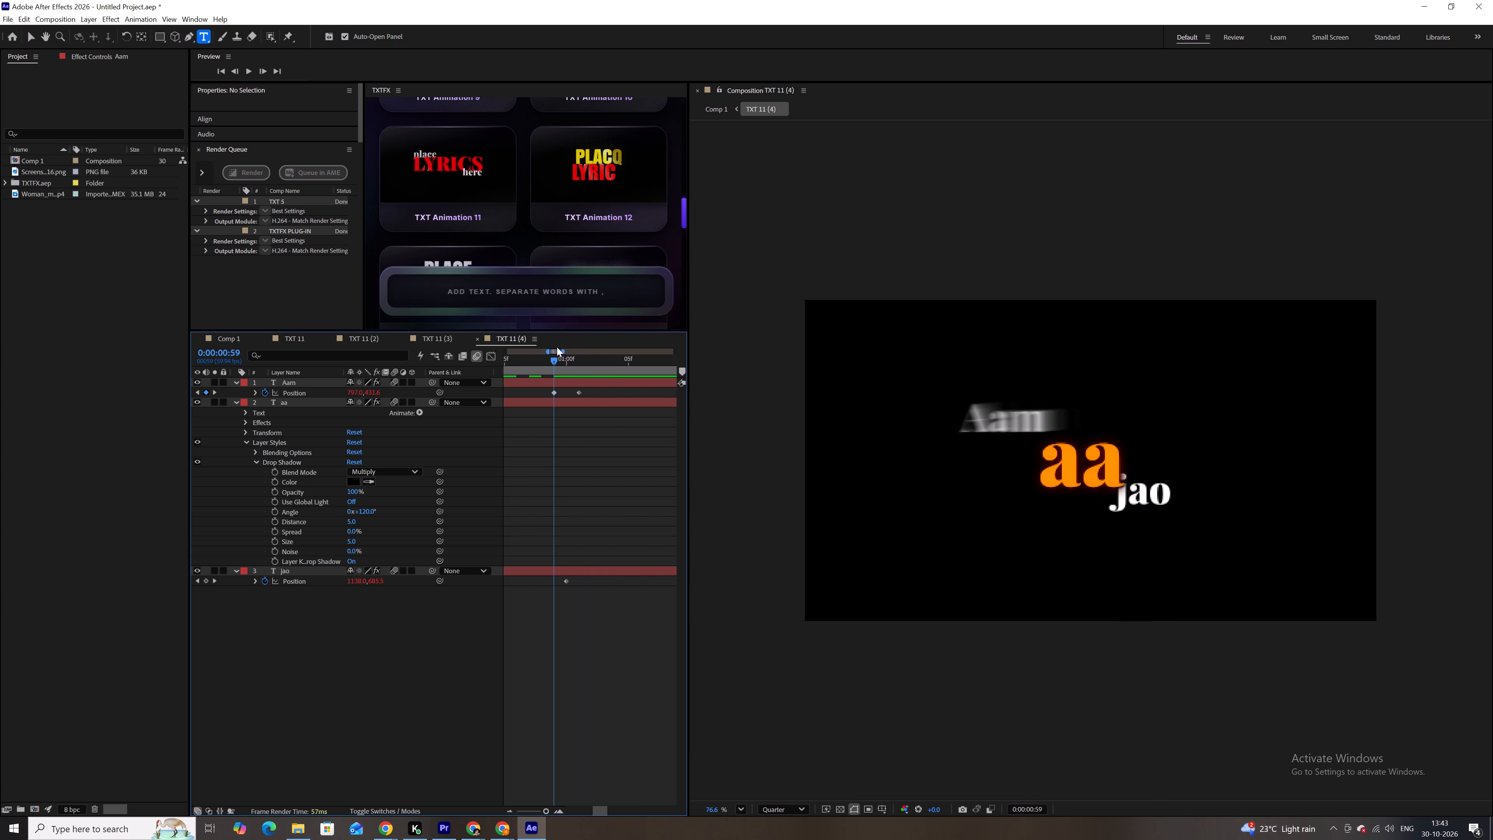
pyautogui.moveTo(557, 347); pyautogui.dragTo(576, 350)
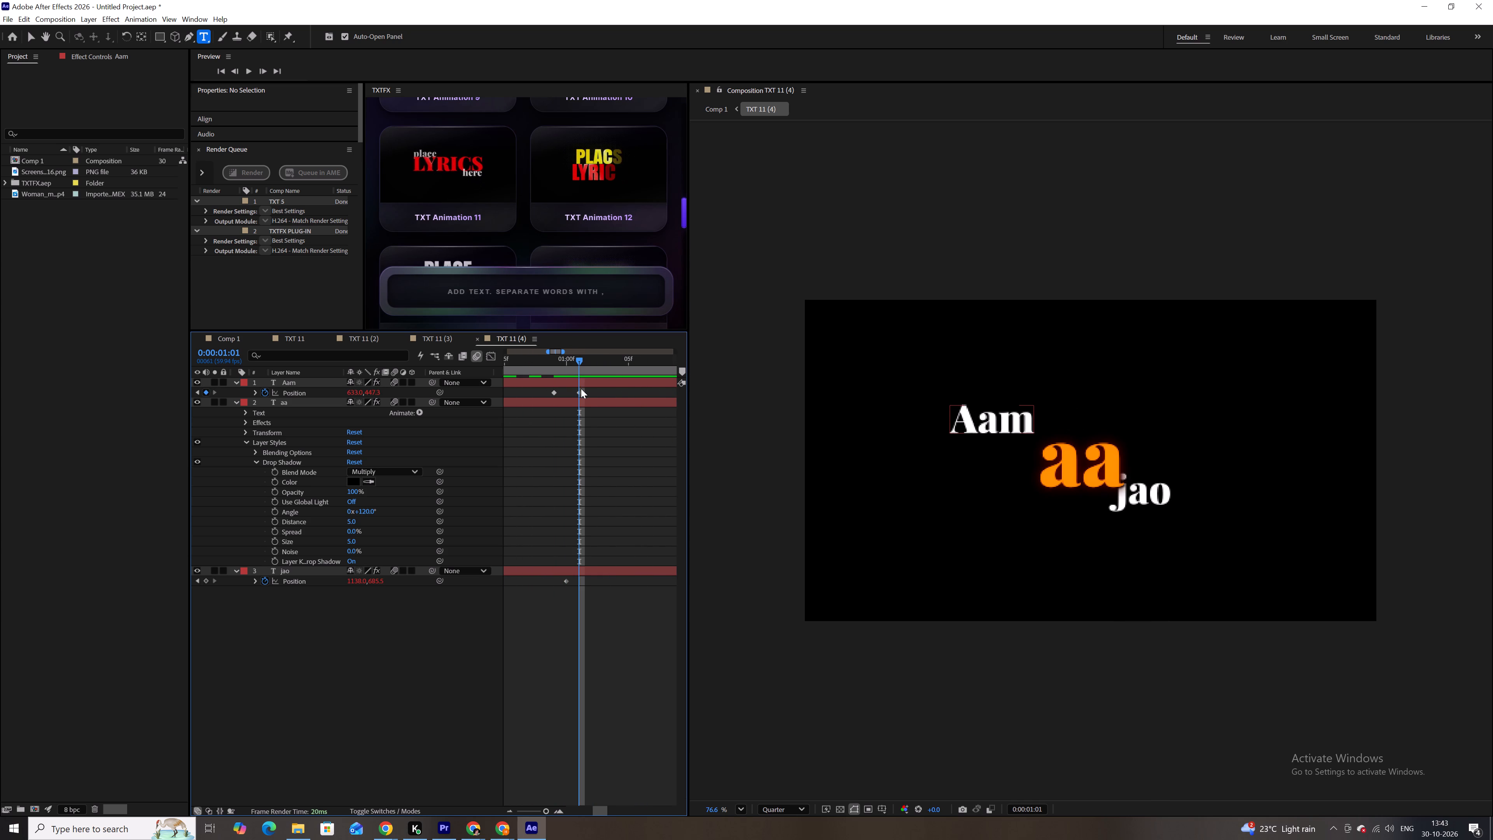
pyautogui.click(579, 395)
pyautogui.press('BackSpace')
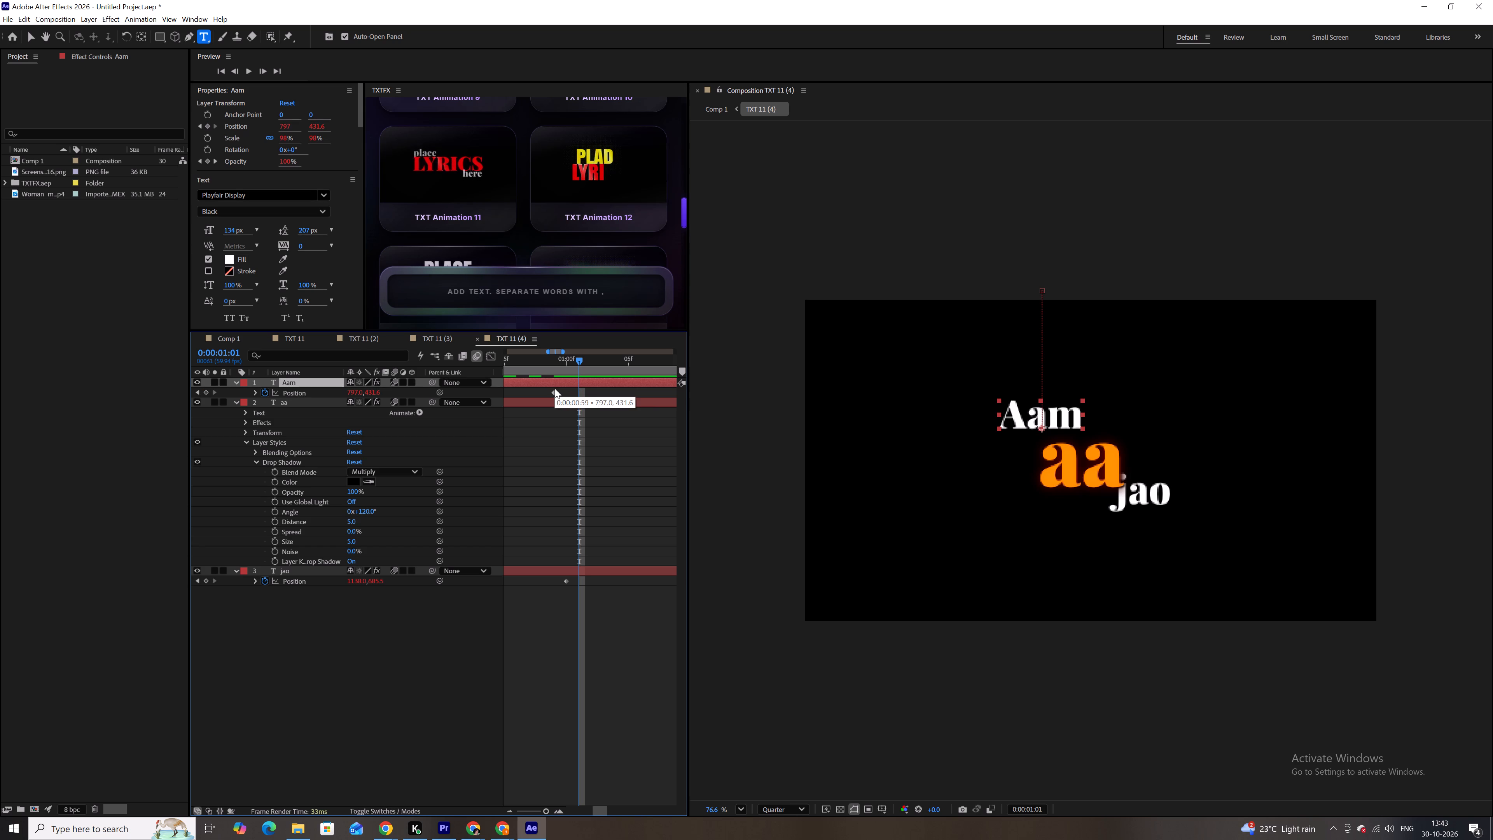
# Move the "Aam" layer's position keyframe from 0:00:00:59 to 0:00:01:01.
pyautogui.moveTo(552, 392); pyautogui.dragTo(575, 397)
# Preview the opening second of TXT 11 (4) to check how "Aam" moves in.
pyautogui.moveTo(559, 364); pyautogui.dragTo(544, 361)
pyautogui.keyDown('alt'); pyautogui.scroll(-3, 551, 367); pyautogui.keyUp('alt')
pyautogui.moveTo(547, 361); pyautogui.dragTo(451, 358)
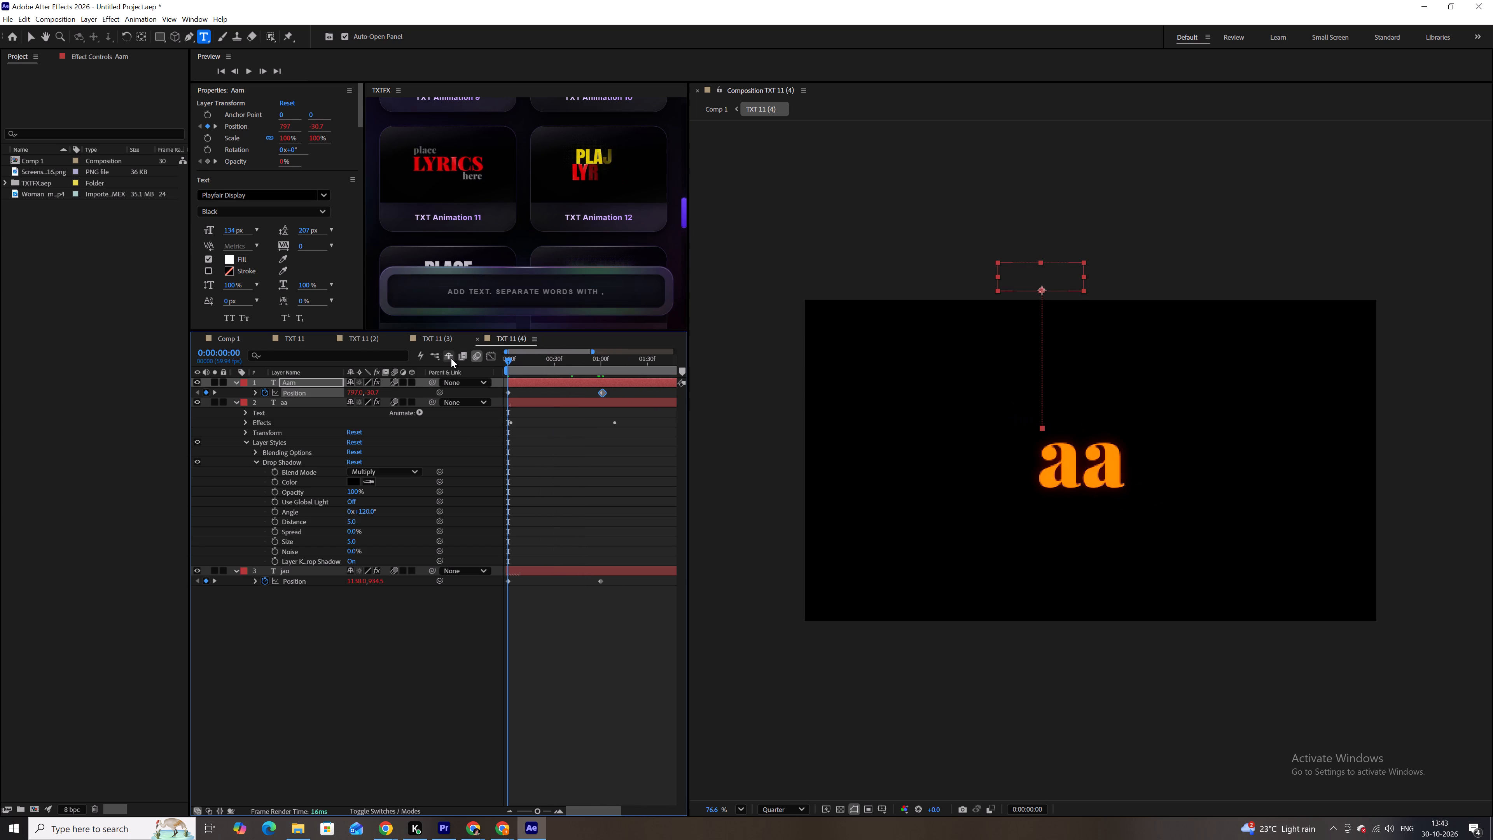
pyautogui.press('space')
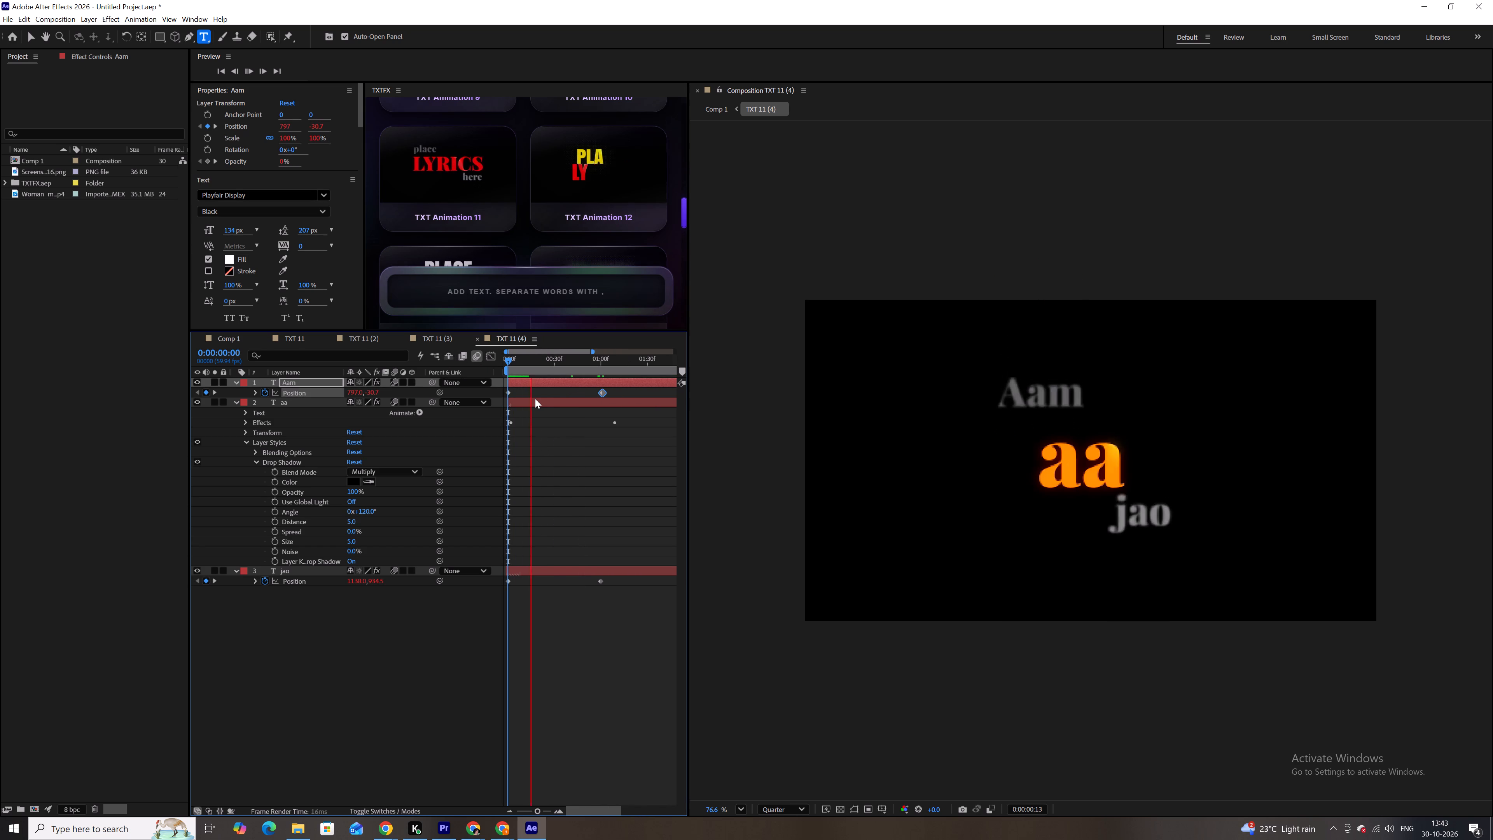
pyautogui.press('space')
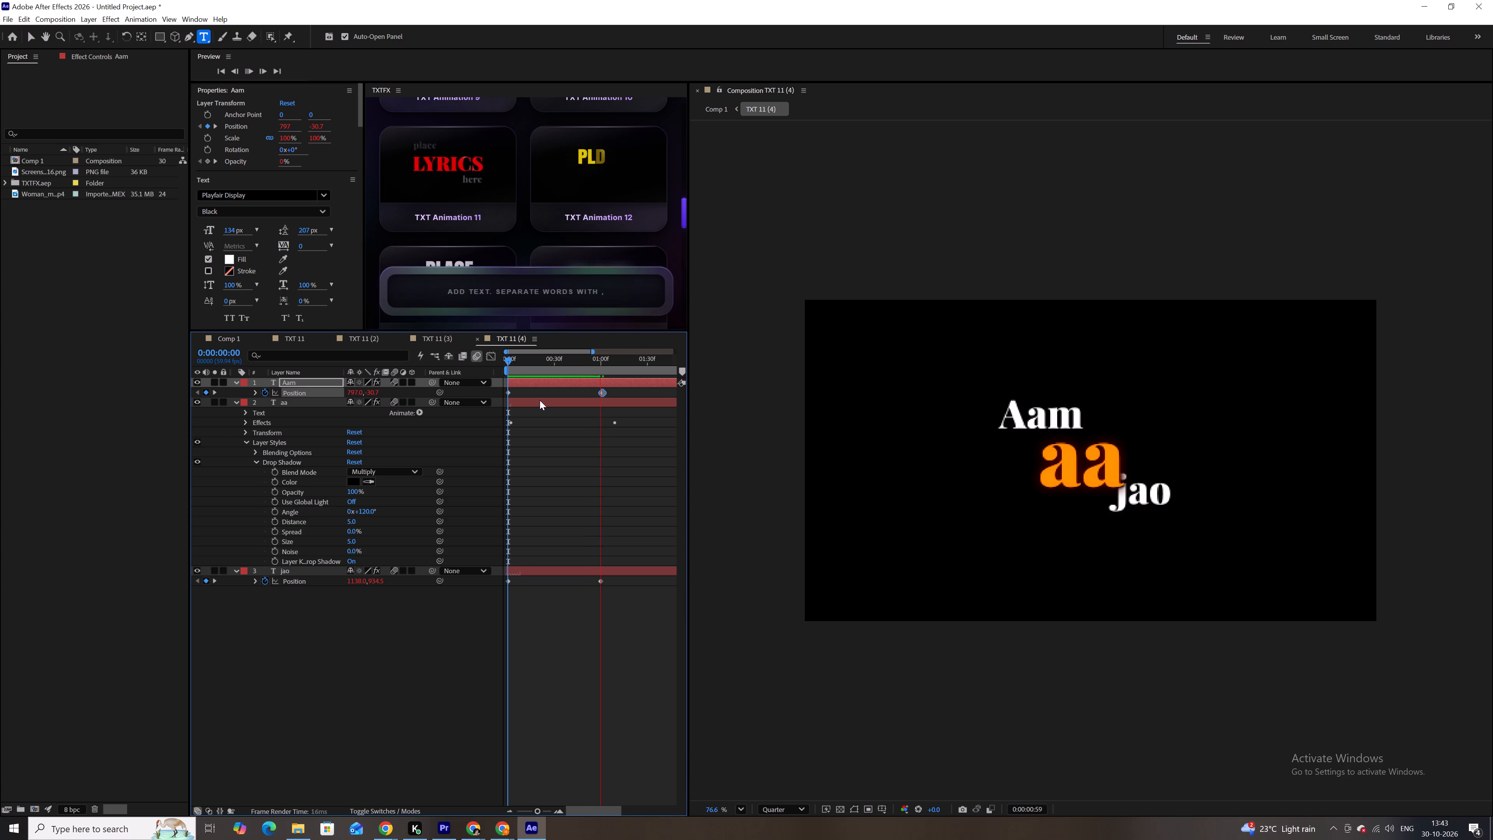
# Lower "Aam" closer to "aa" by setting its vertical position to about 470 at the 0:00:01:01 keyframe.
pyautogui.click(600, 361)
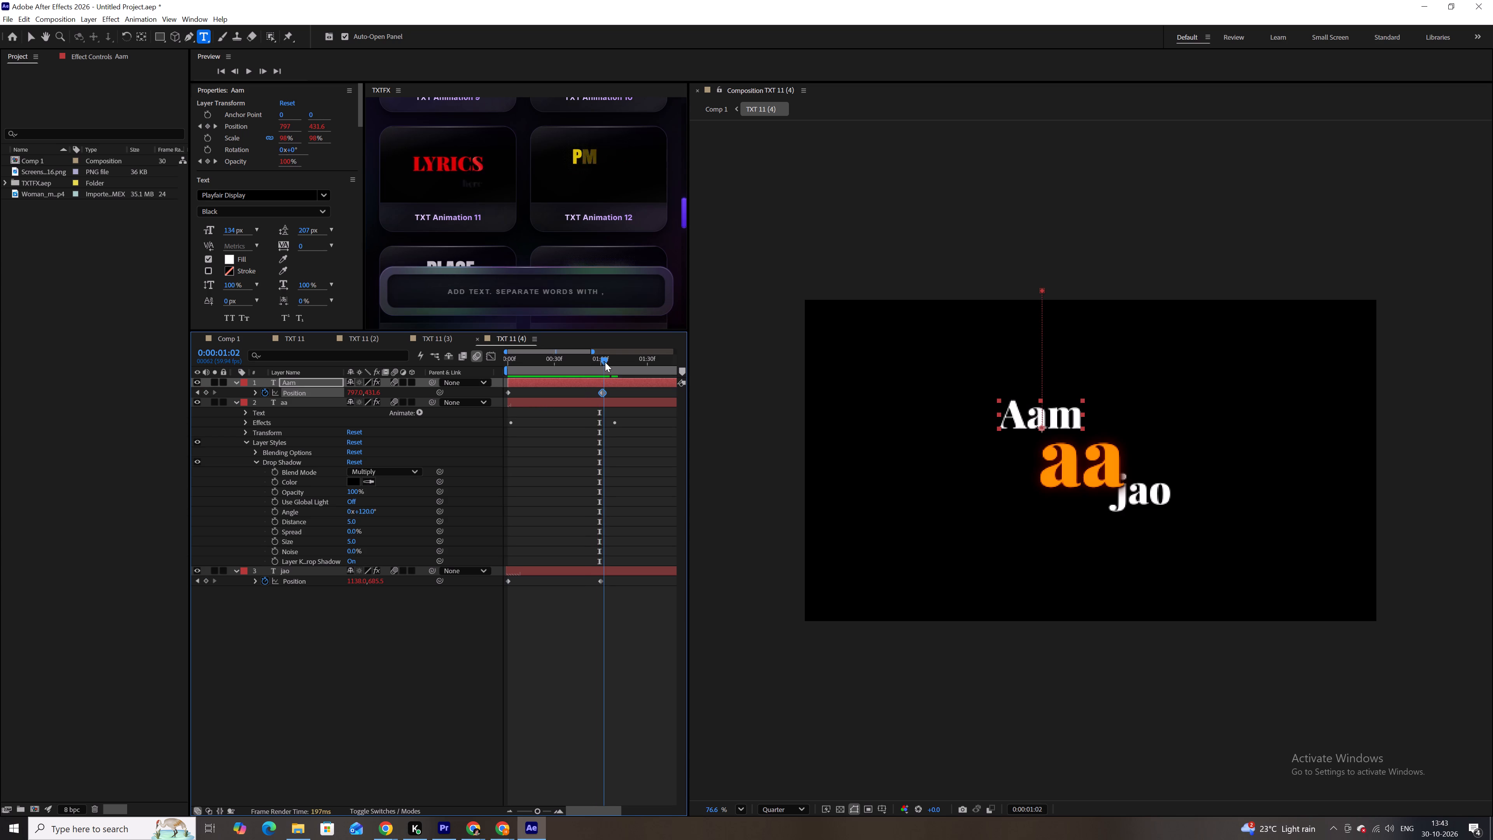
pyautogui.moveTo(379, 391); pyautogui.dragTo(393, 393)
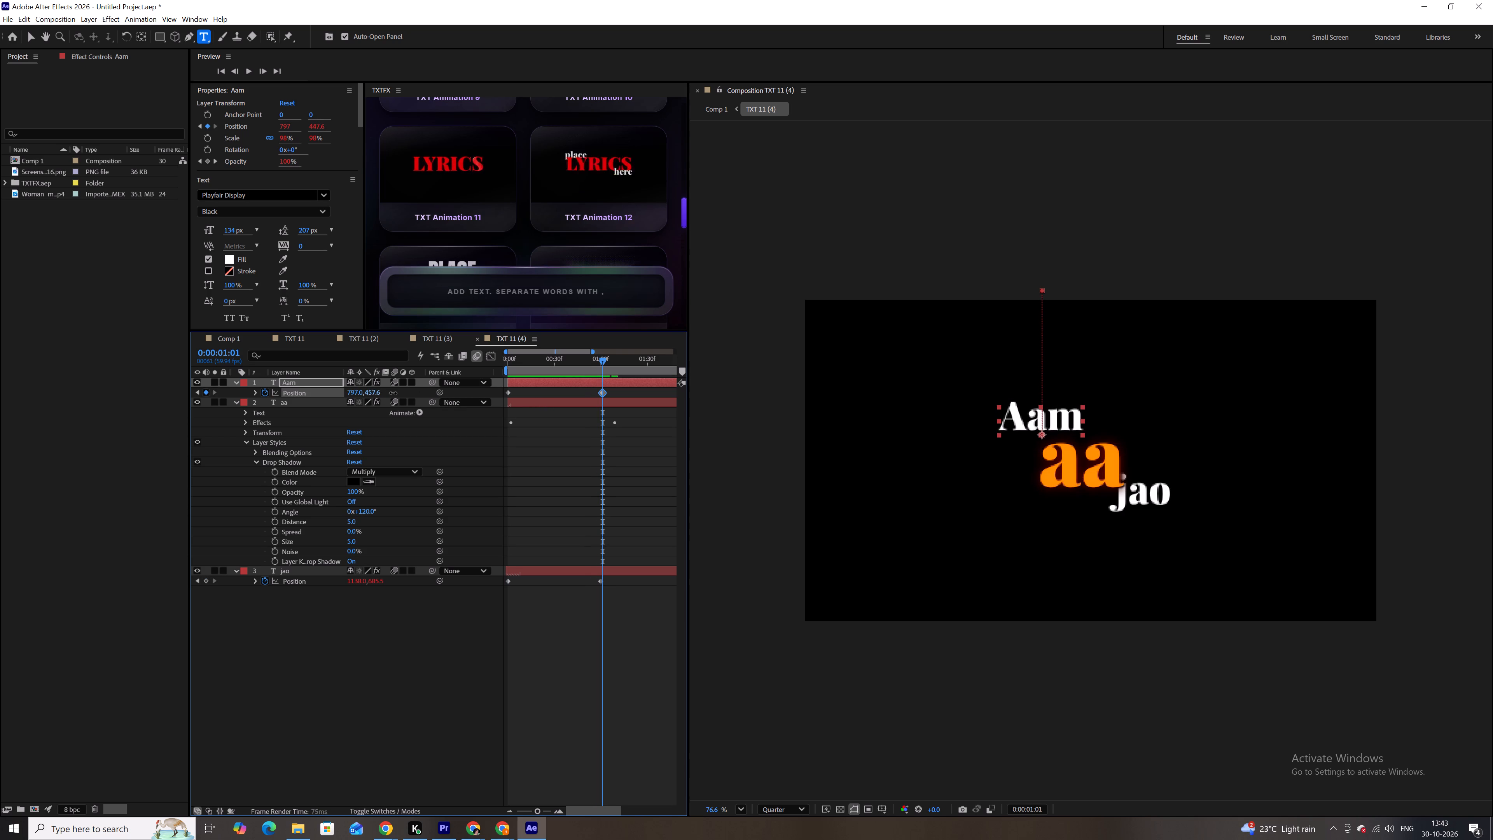
pyautogui.moveTo(393, 393); pyautogui.dragTo(400, 394)
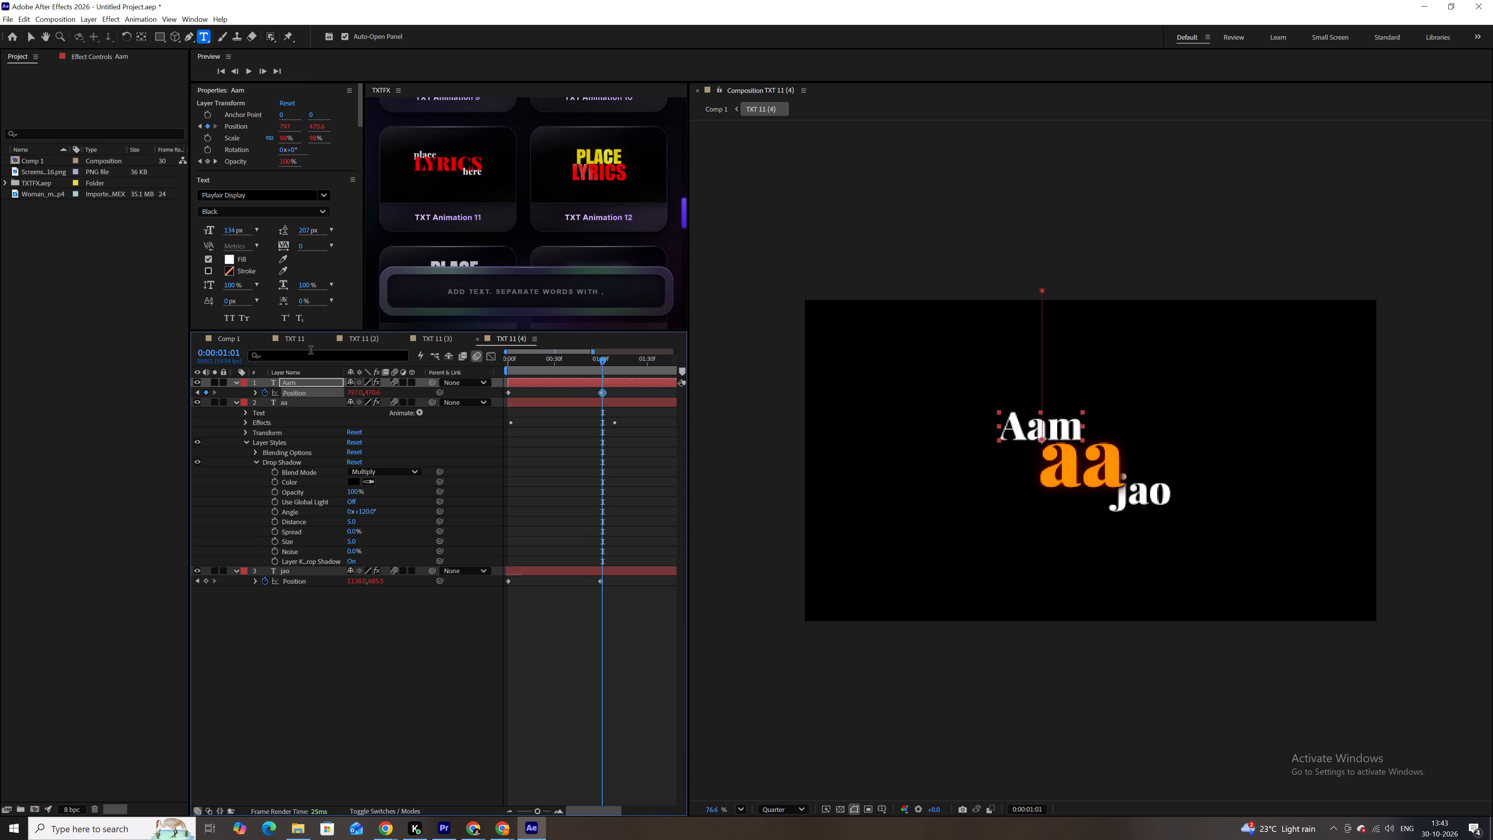
# Preview the repositioned title over the food shot in Comp 1 from 0:00:07:02.
pyautogui.click(234, 335)
pyautogui.click(606, 357)
pyautogui.press('space')
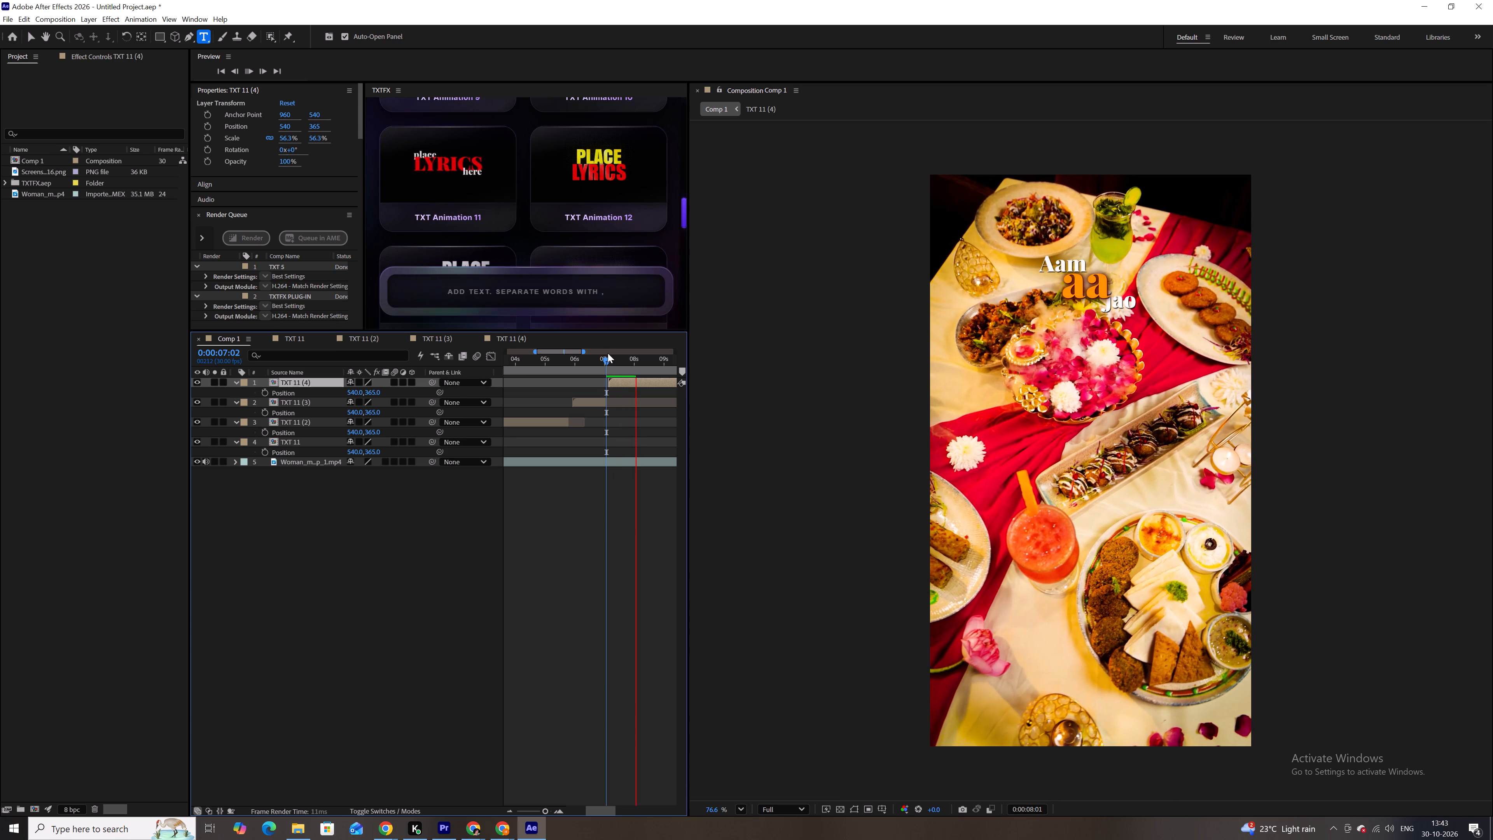
pyautogui.press('space')
# Scale the TXT 11 (4) layer in Comp 1 up to about 72.2%.
pyautogui.press('s')
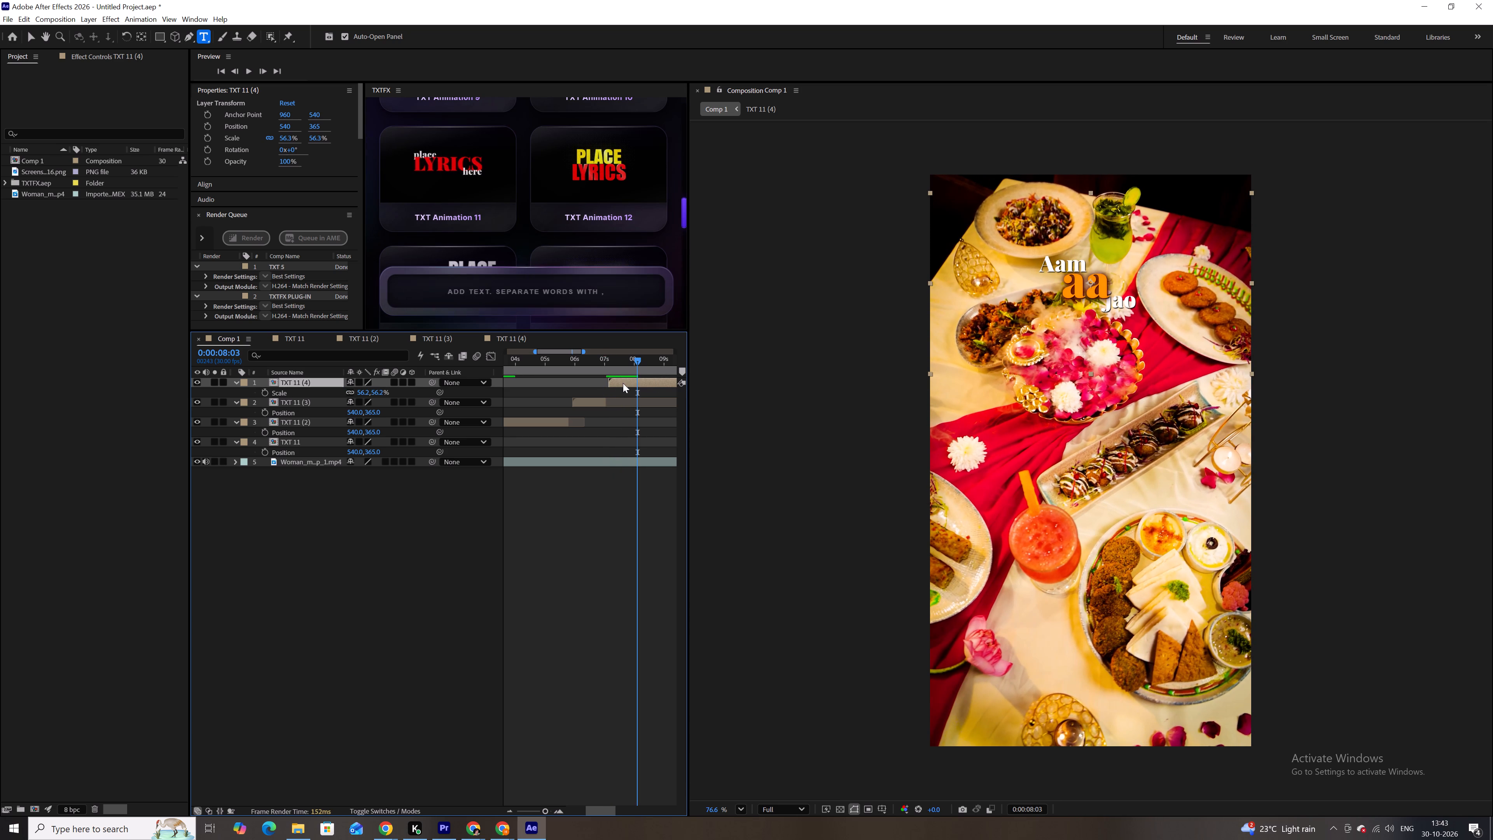
pyautogui.moveTo(363, 389); pyautogui.dragTo(373, 390)
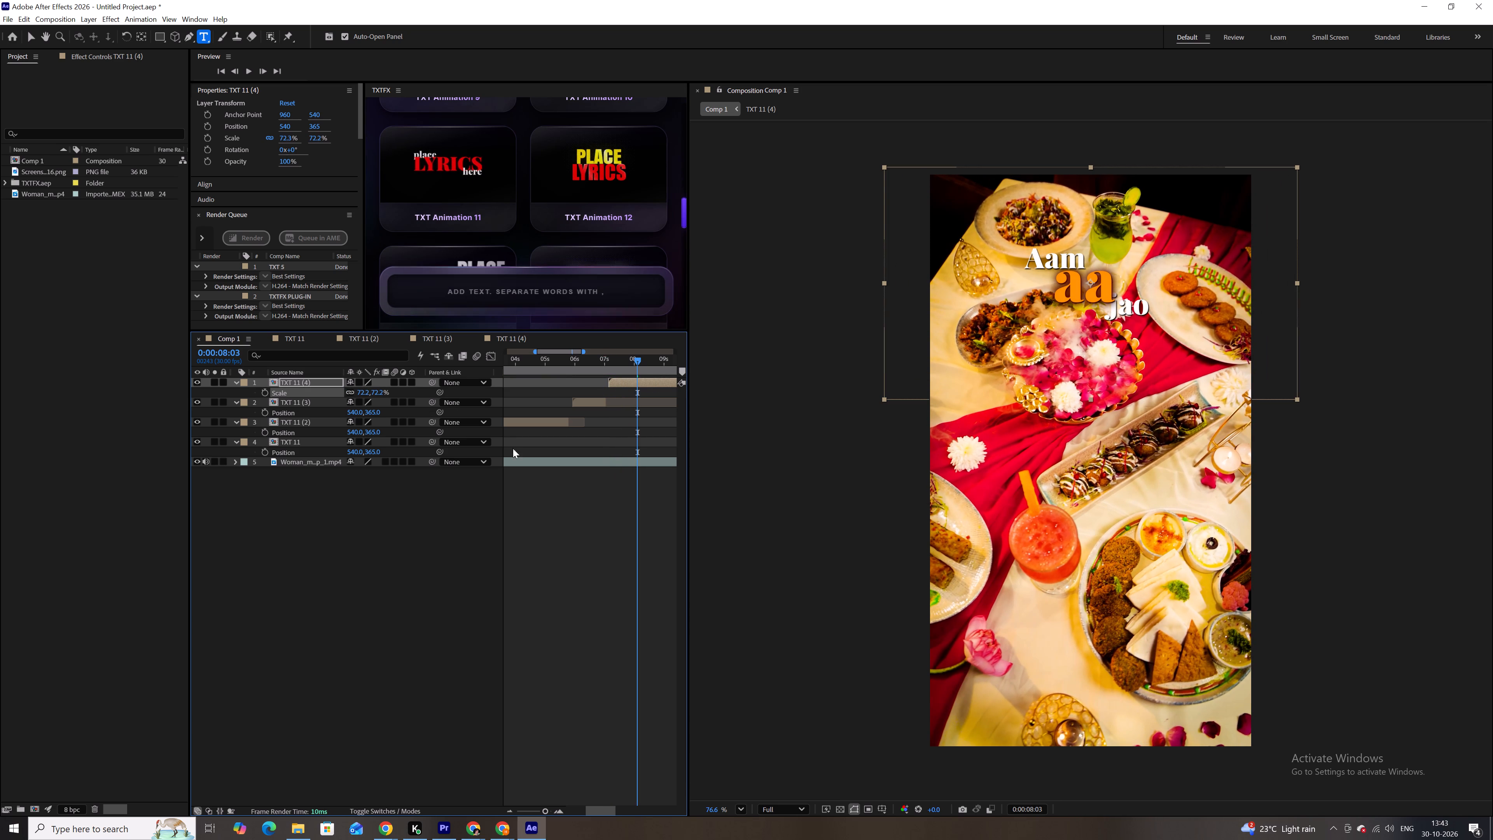
# Split the TXT 11 (4) layer in Comp 1 at 0:00:08:19 and delete the part after the cut.
pyautogui.click(654, 584)
pyautogui.press('space')
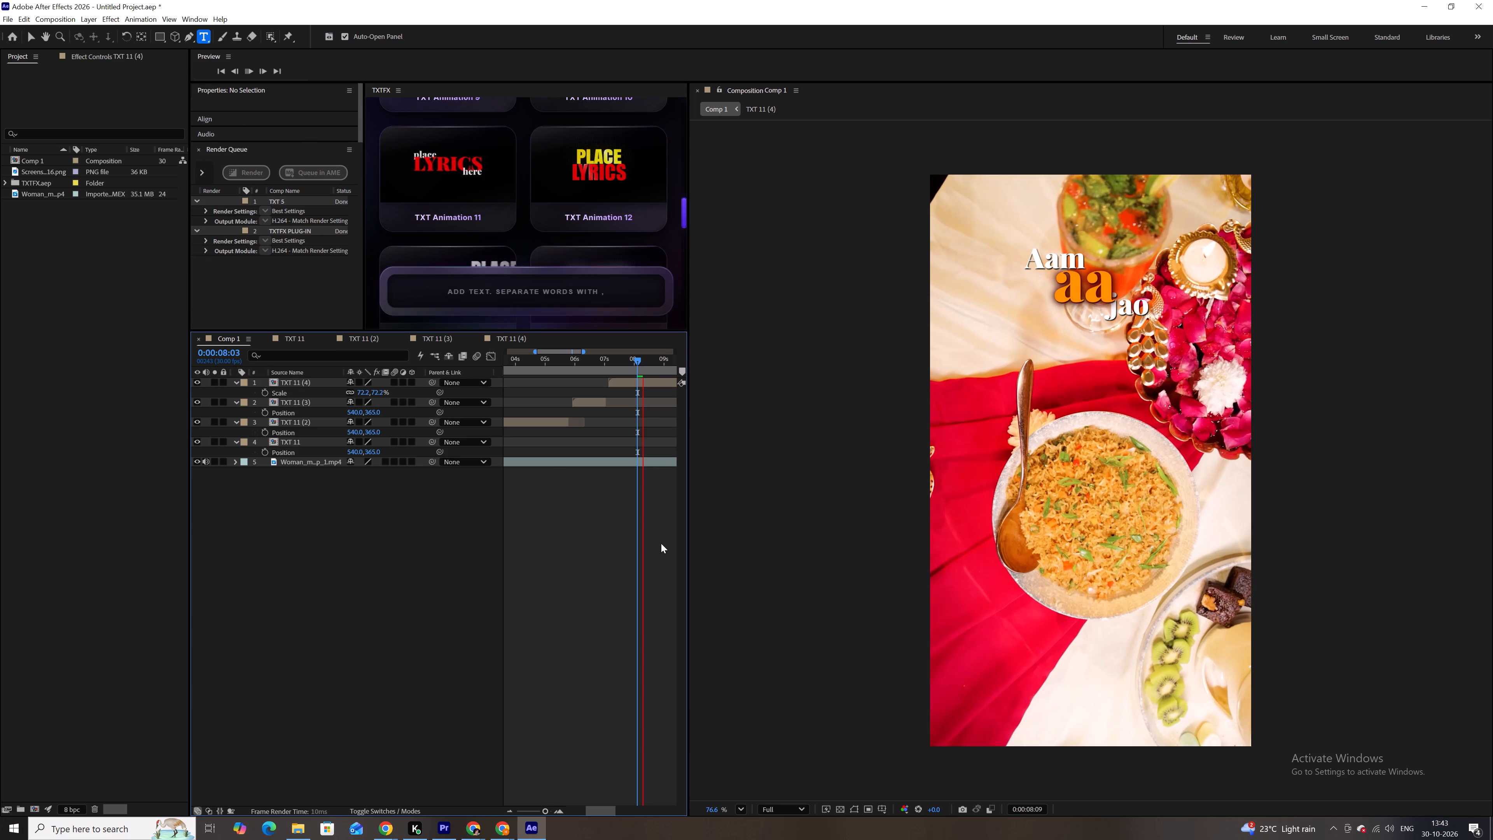
pyautogui.press('space')
pyautogui.click(655, 381)
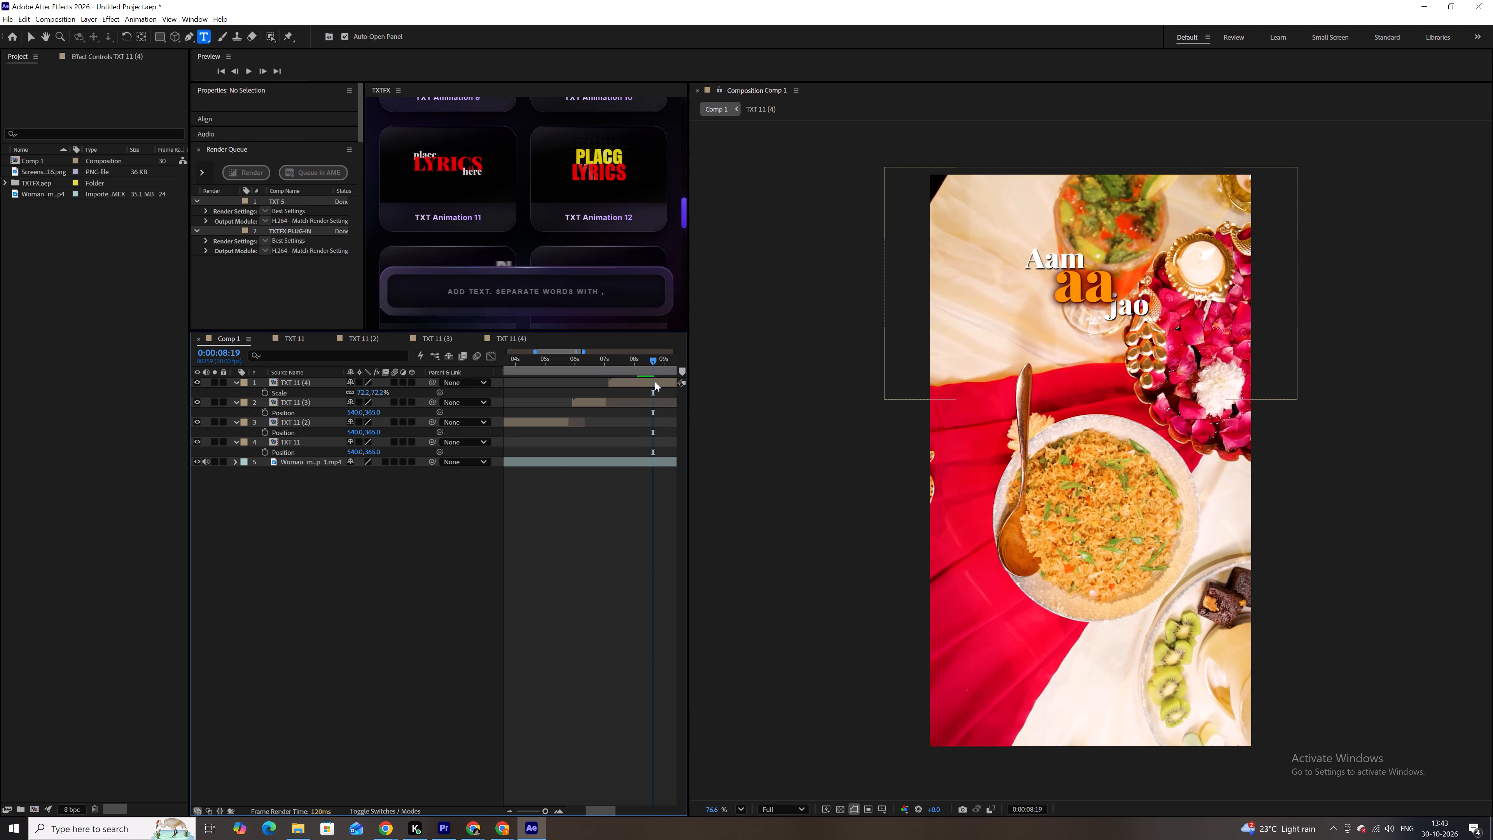
pyautogui.hotkey('ctrl', 'shift', 'd')
pyautogui.press('BackSpace')
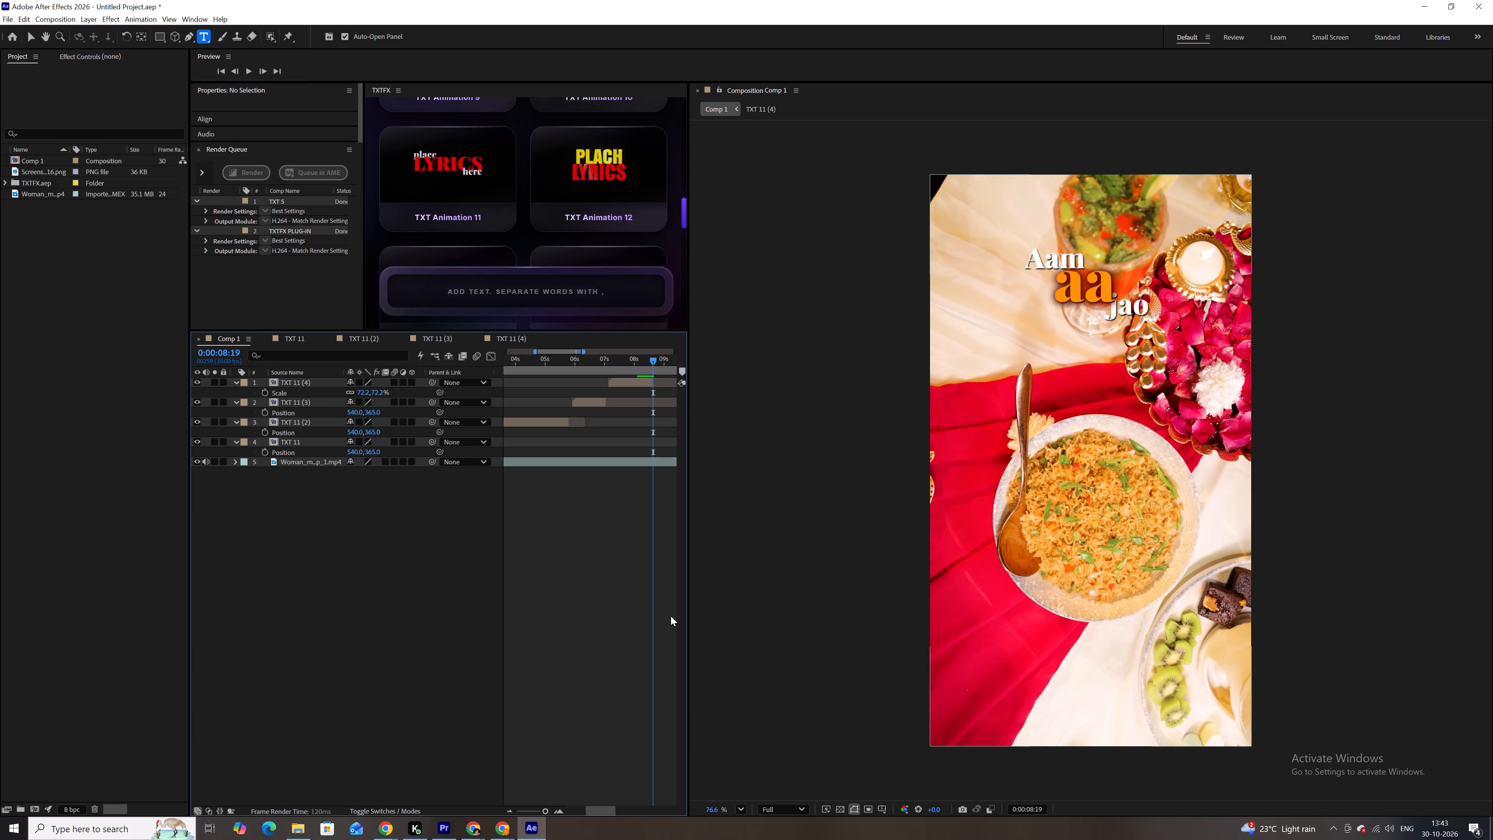
# Preview Comp 1 from 0:00:08:19 to about 0:00:09:02 to check the end of the title and the following shot.
pyautogui.scroll(-4, 636, 618)
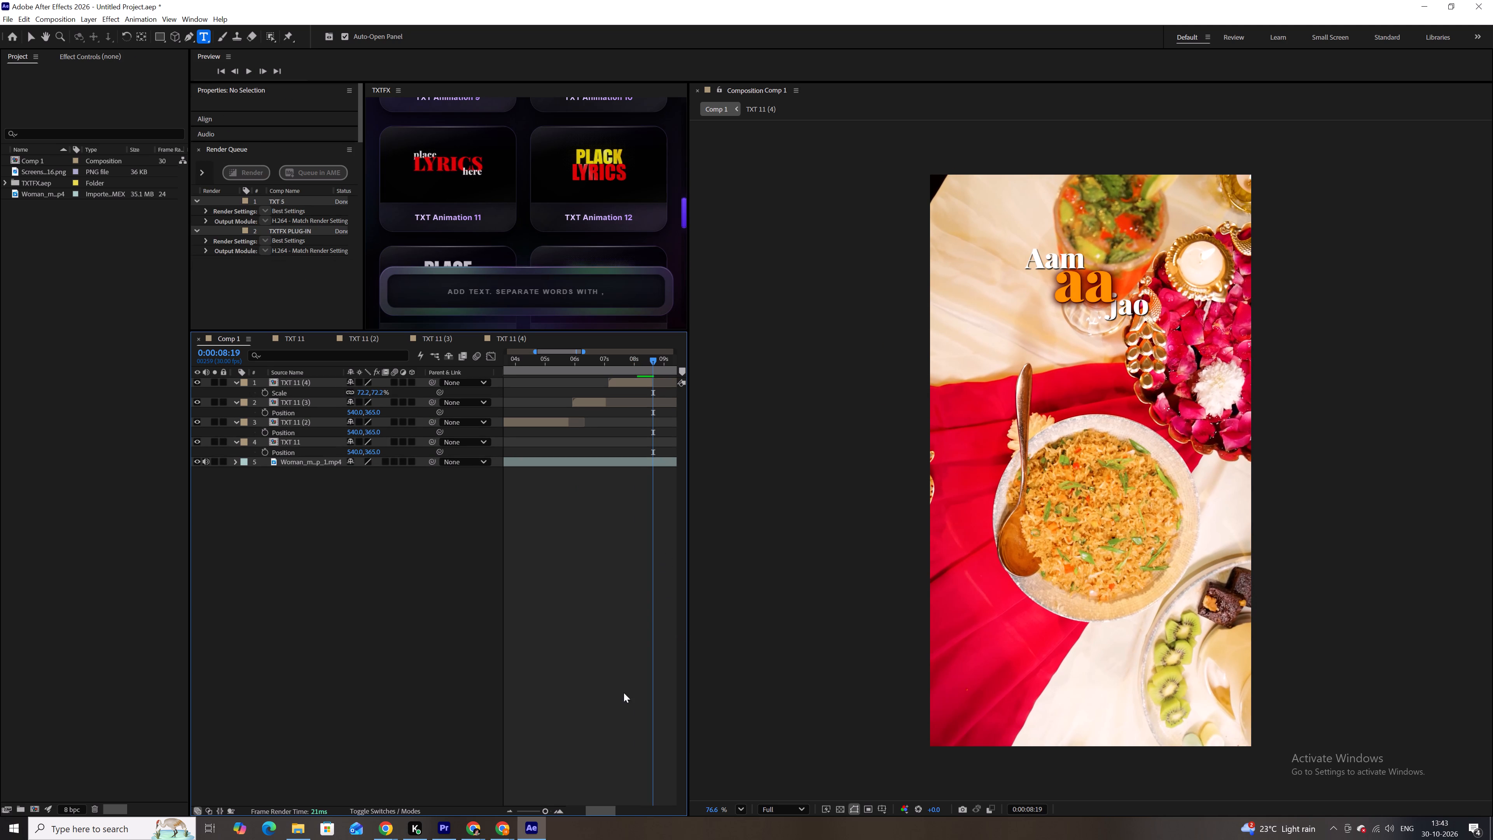
pyautogui.moveTo(592, 807); pyautogui.dragTo(601, 808)
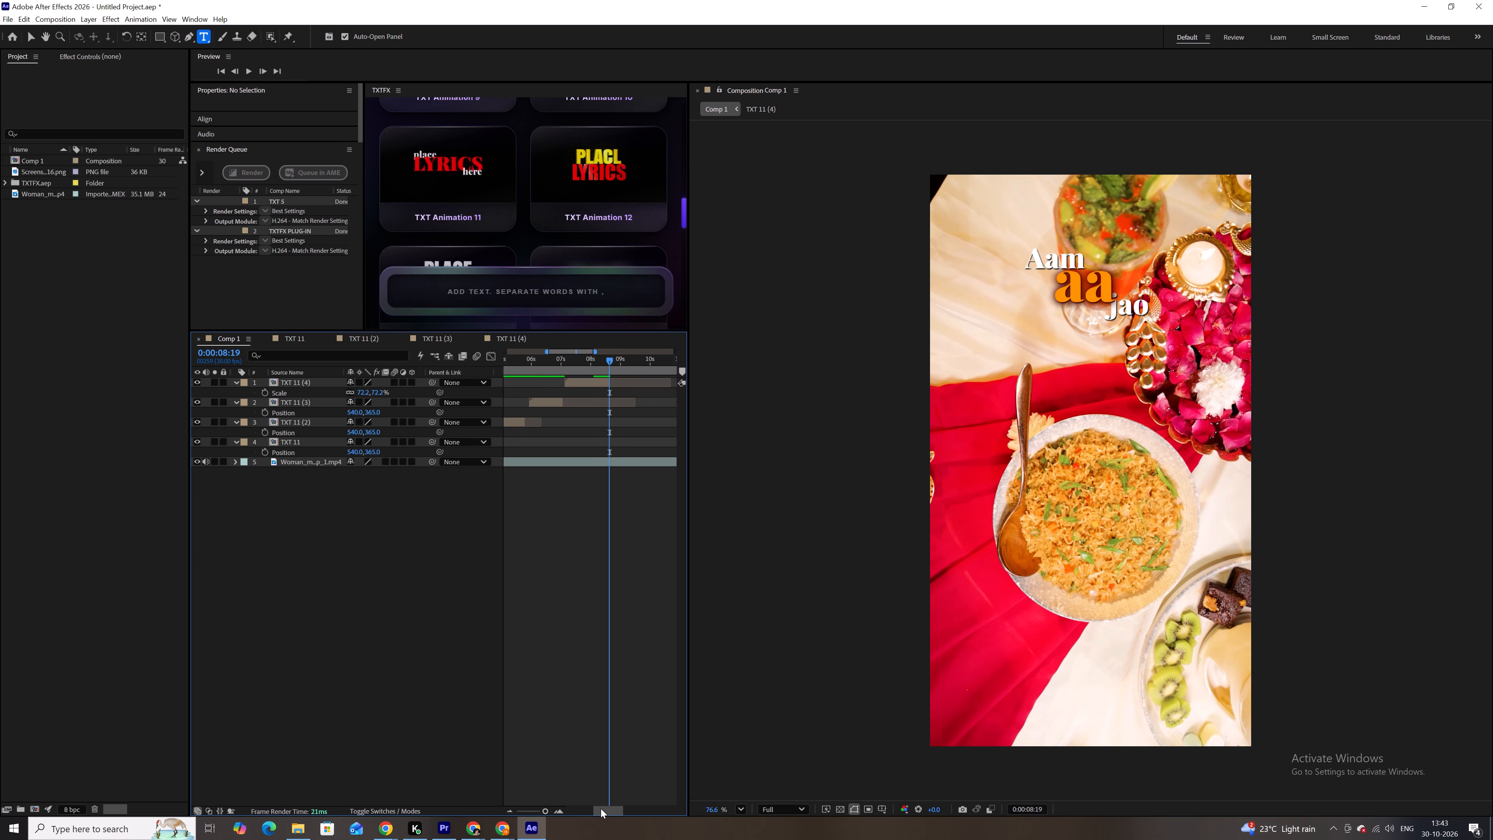
pyautogui.moveTo(601, 808); pyautogui.dragTo(601, 808)
pyautogui.press('space')
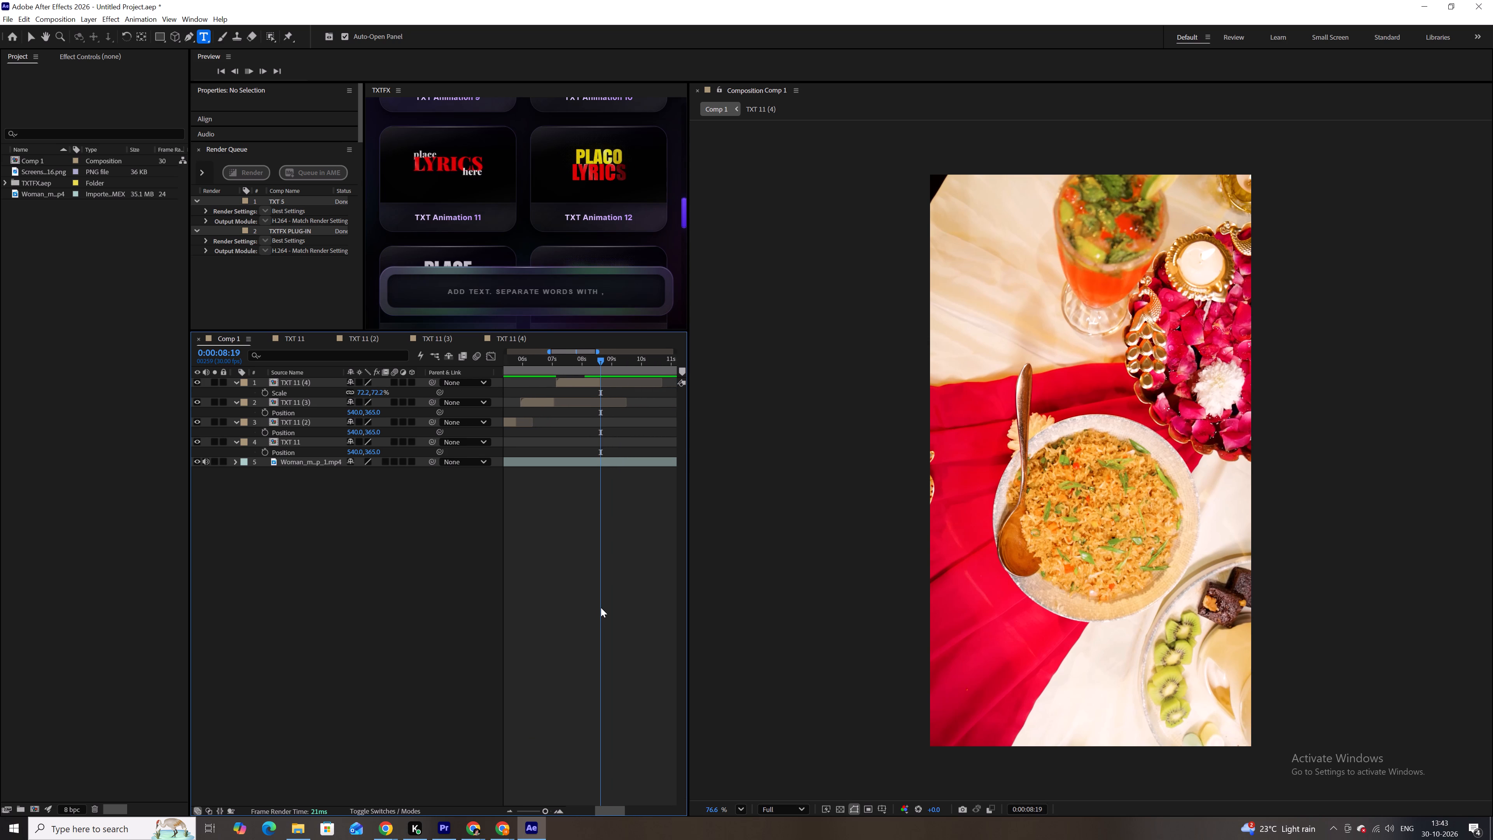
pyautogui.press('space')
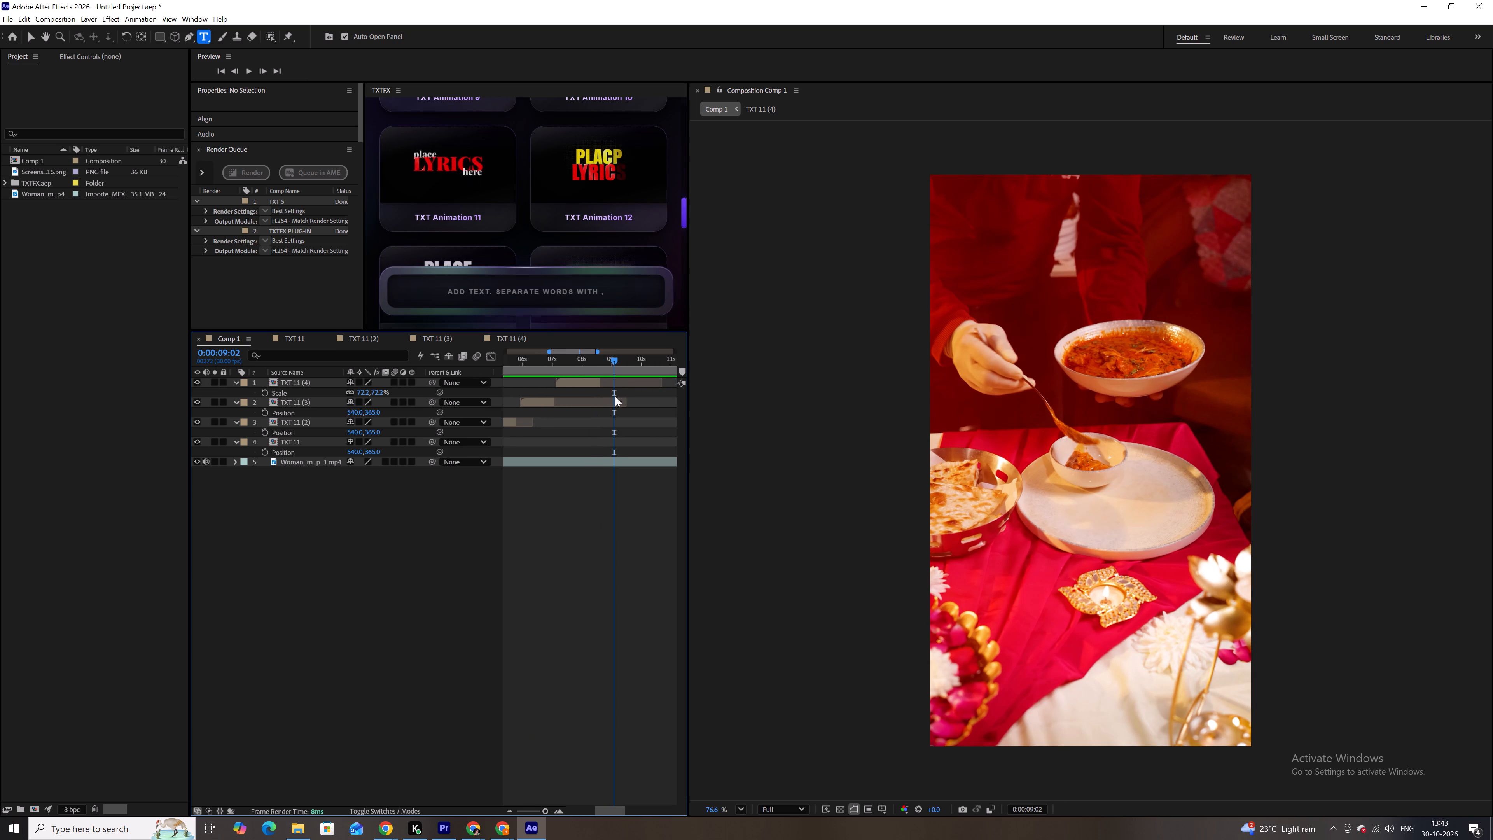
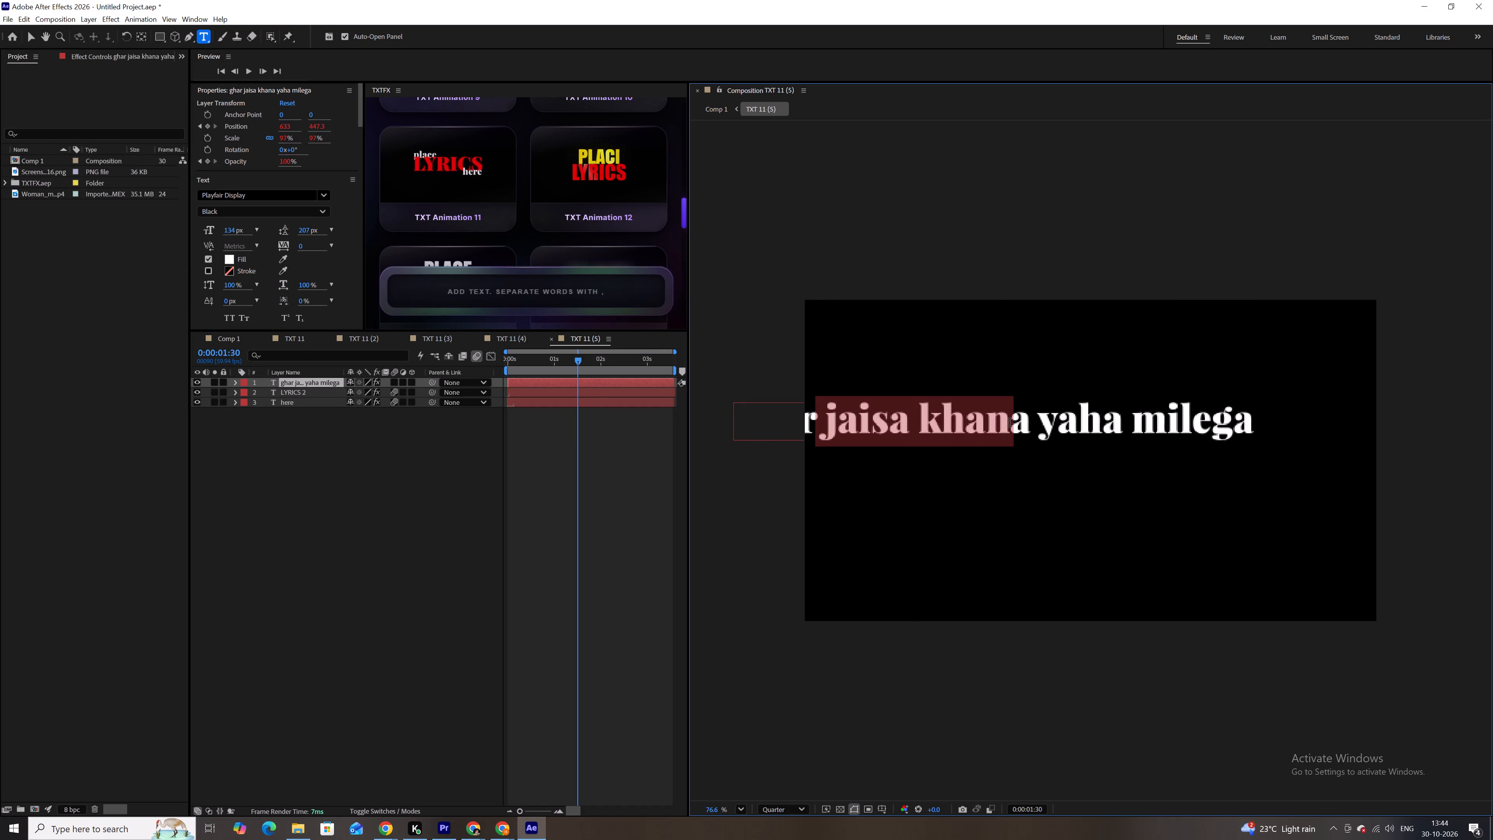
# Trim the first text layer in TXT 11 (5) to its opening word and capitalise it as "Ghar".
pyautogui.moveTo(1009, 422); pyautogui.dragTo(832, 397)
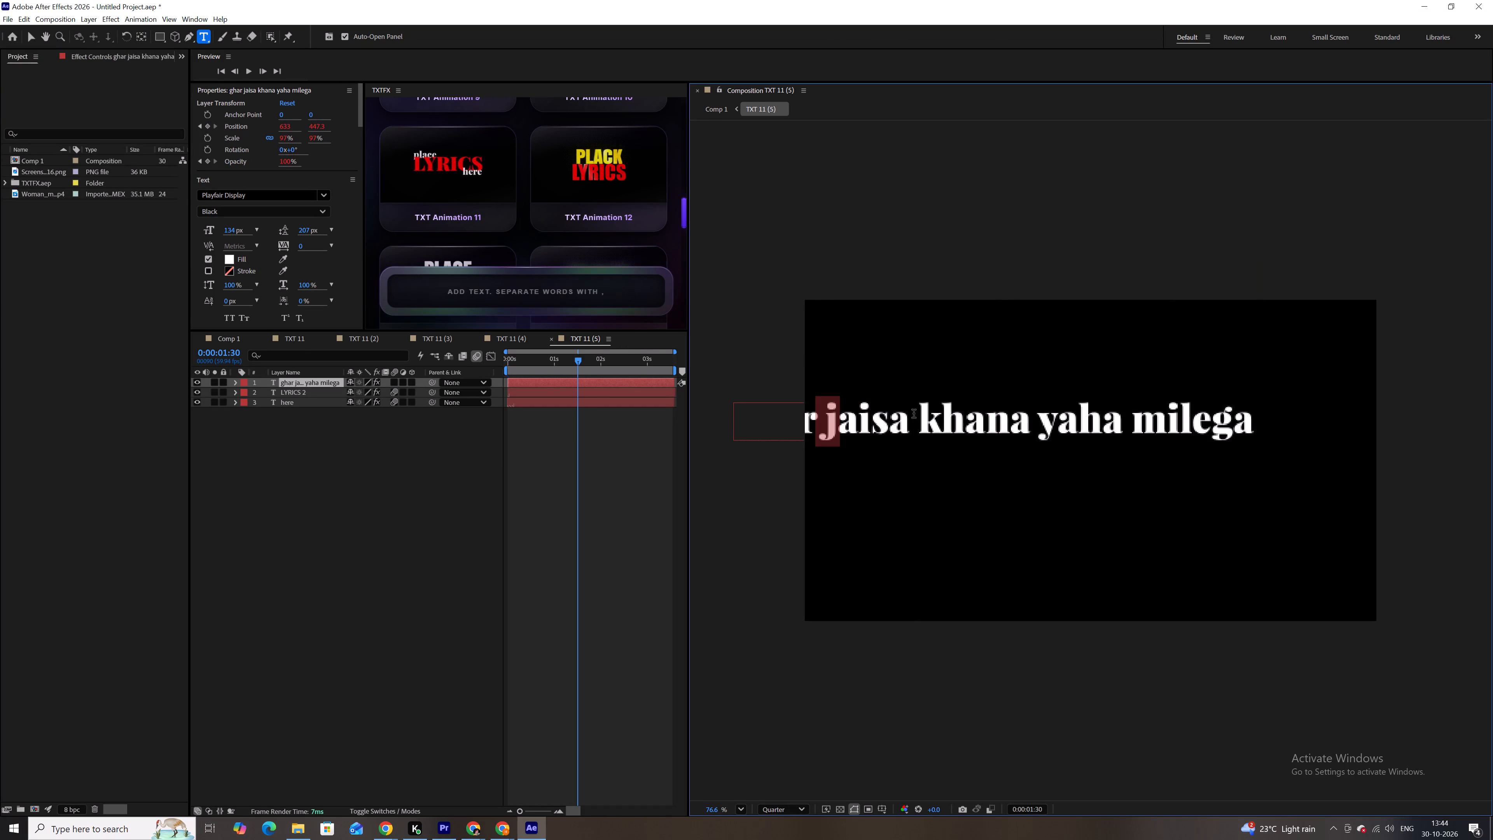
pyautogui.click(815, 427)
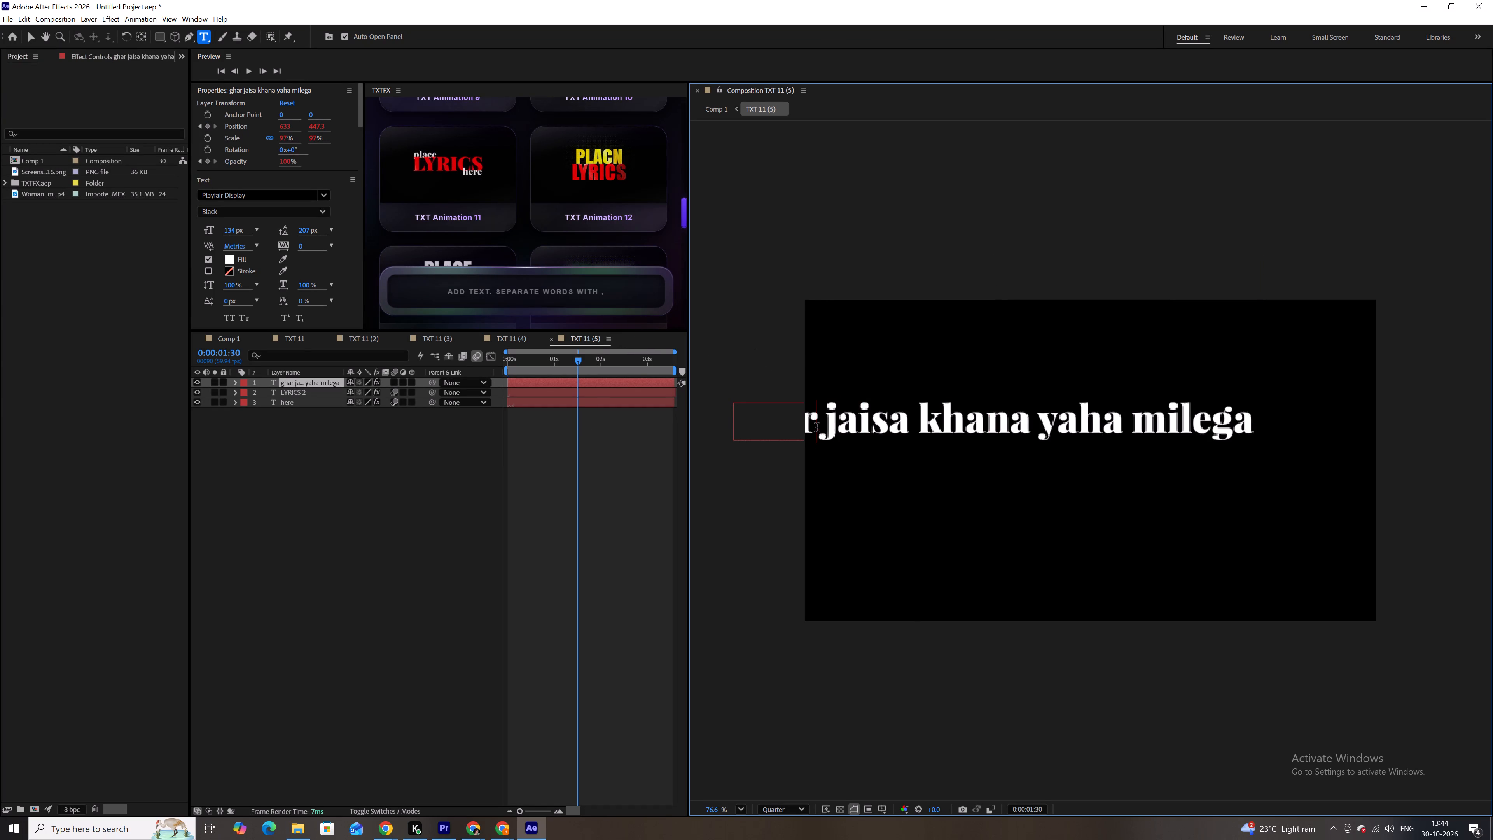
pyautogui.moveTo(817, 427); pyautogui.dragTo(1282, 412)
pyautogui.press('BackSpace')
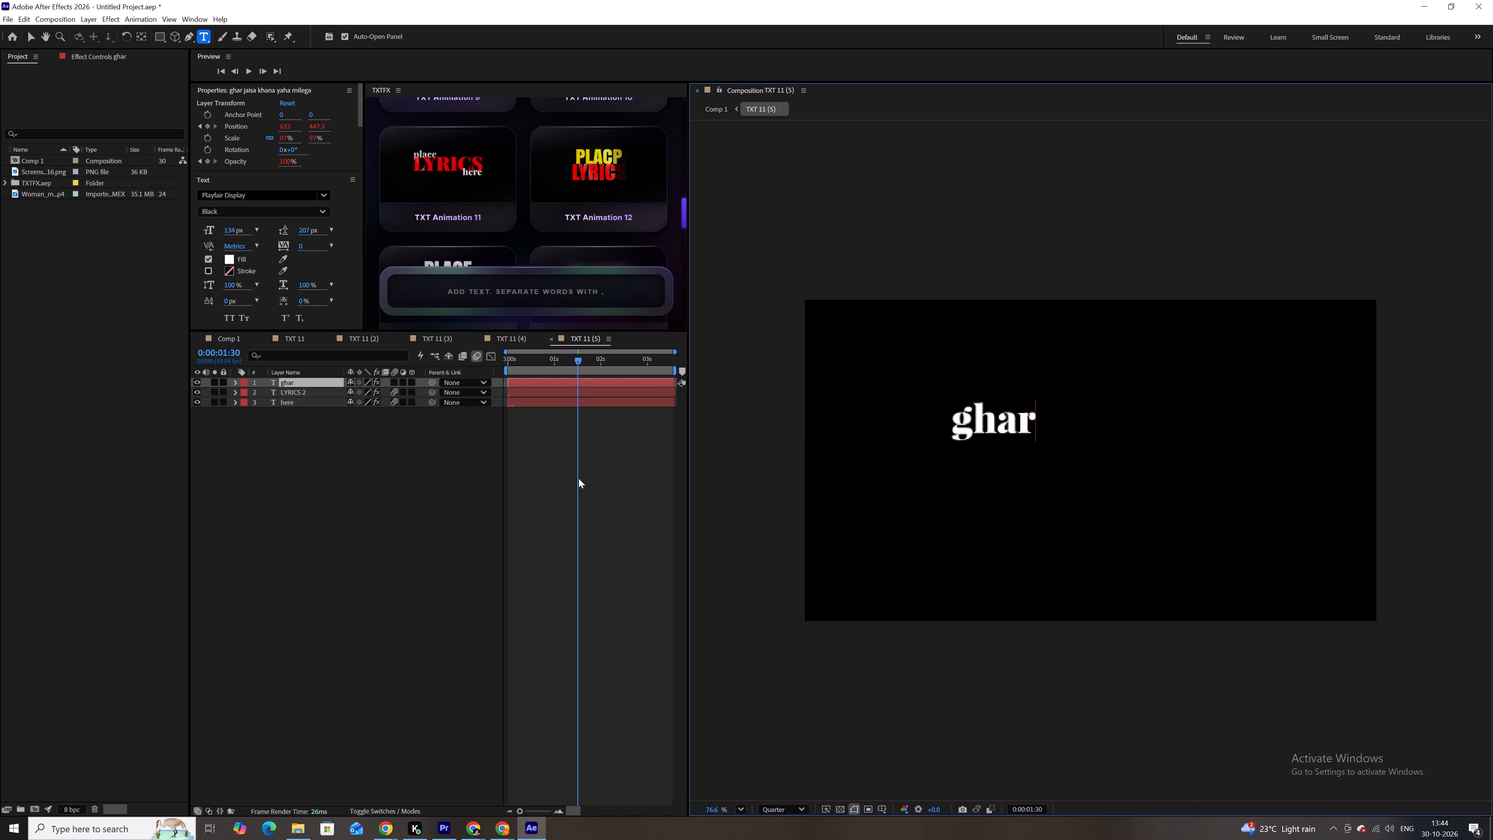
pyautogui.click(579, 478)
pyautogui.click(970, 417)
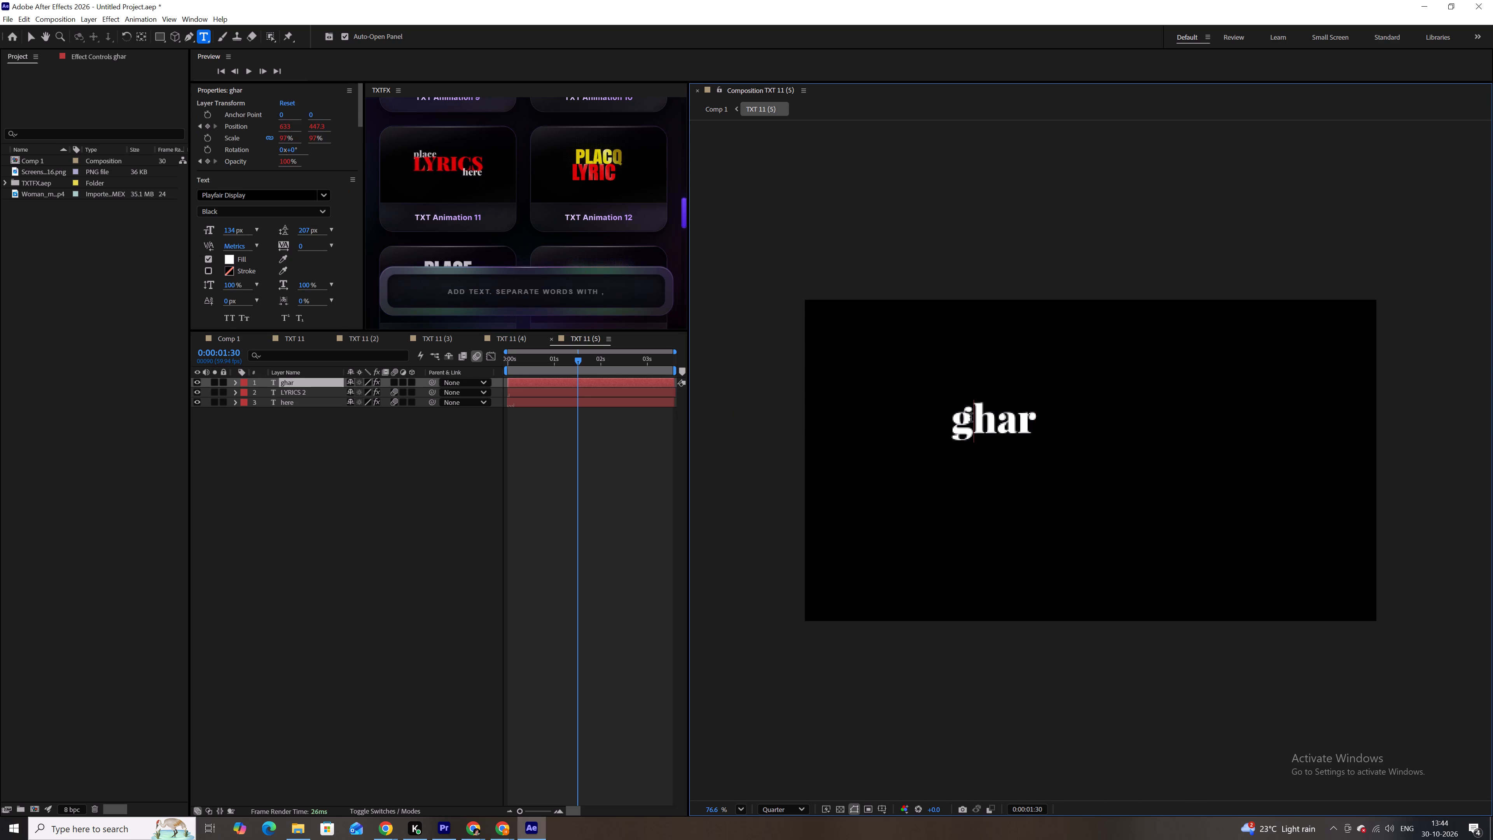
pyautogui.press('BackSpace')
pyautogui.press('g')
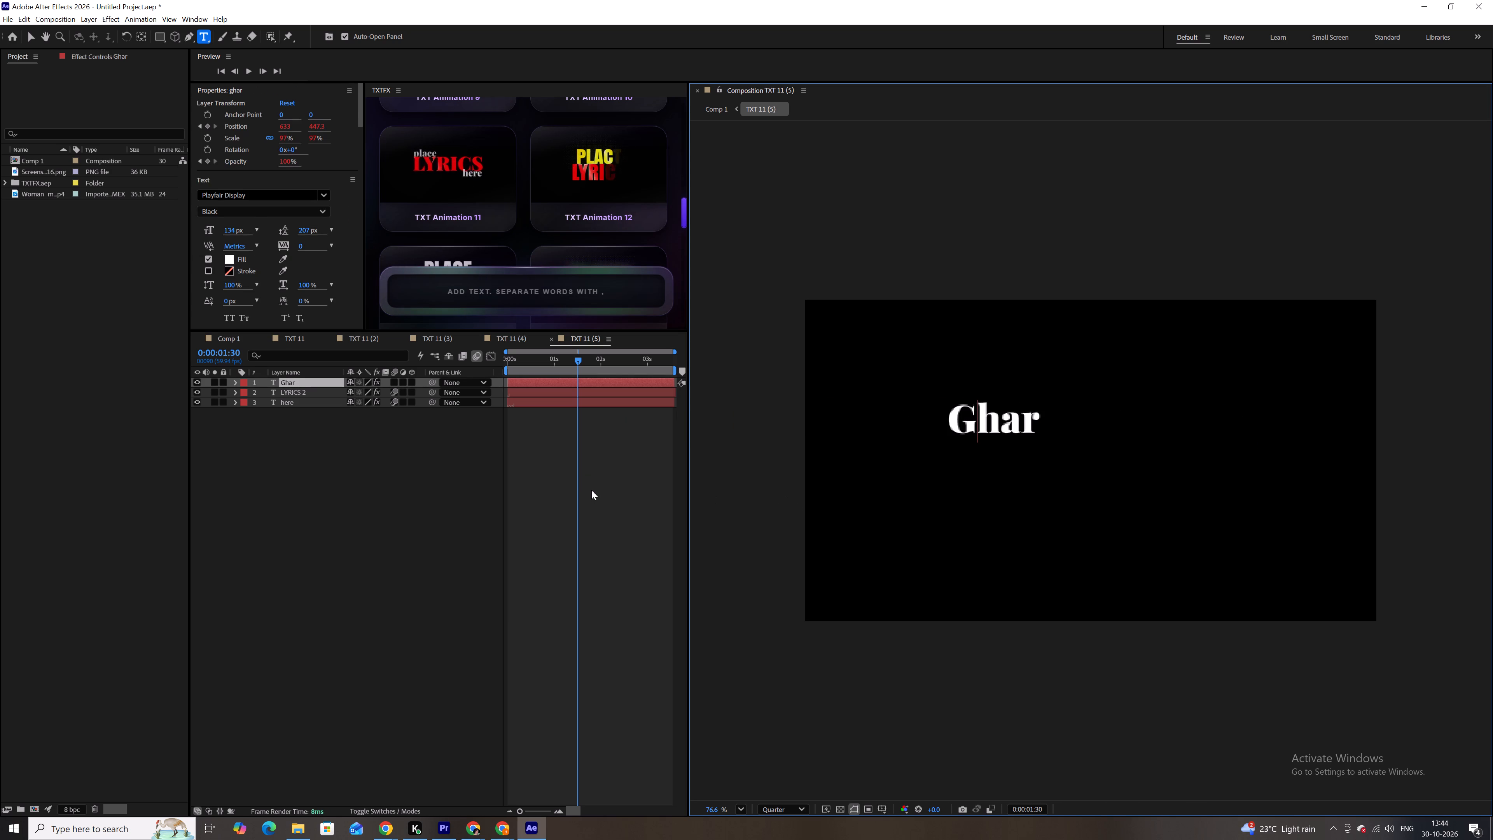
pyautogui.click(591, 490)
# Replace the LYRICS 2 text in TXT 11 (5) with the pasted lyric line, trimmed to "jaisa khana".
pyautogui.doubleClick(600, 397)
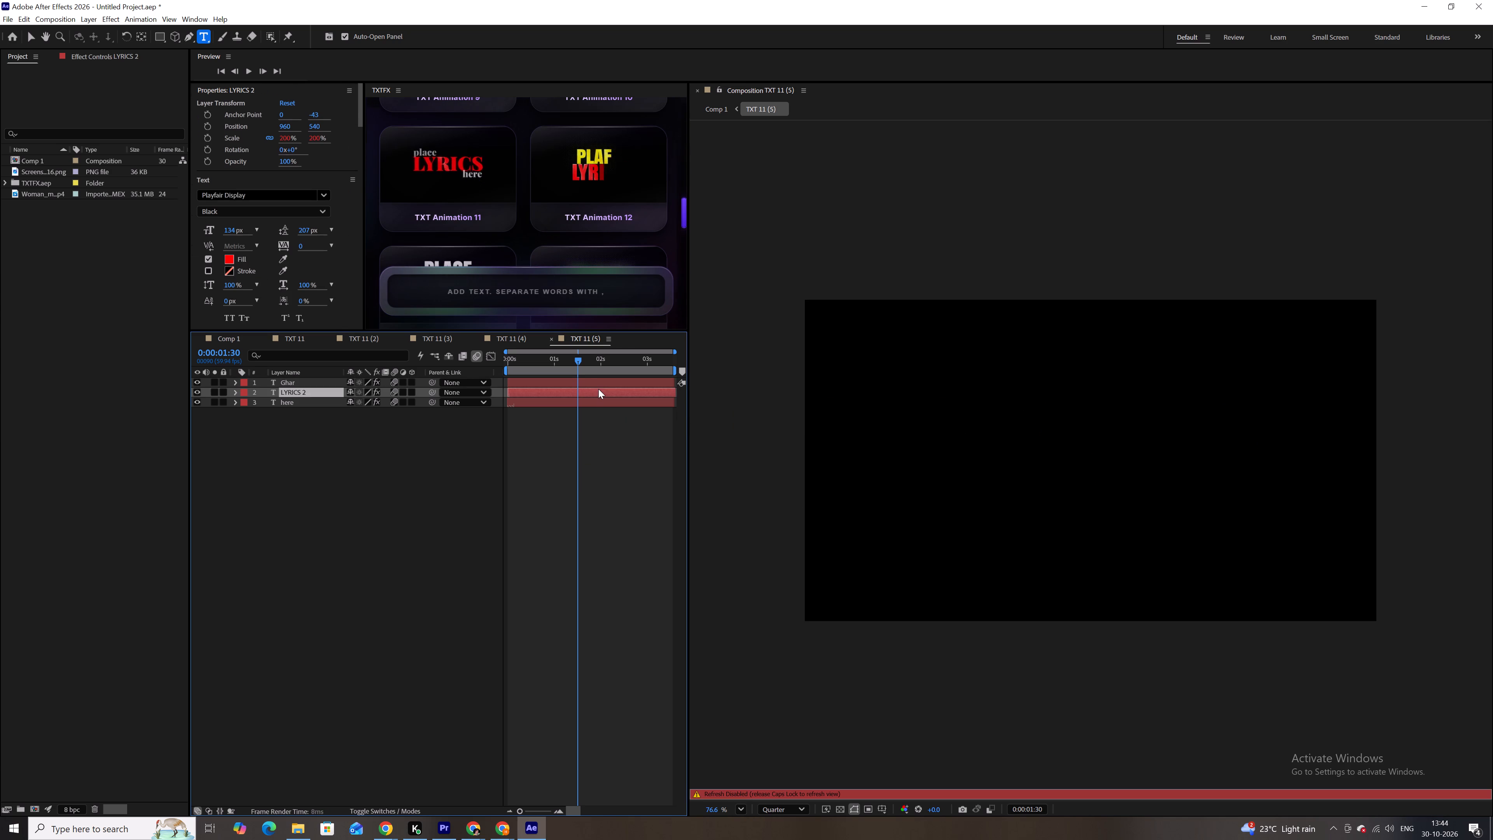
pyautogui.hotkey('ctrl', 'v')
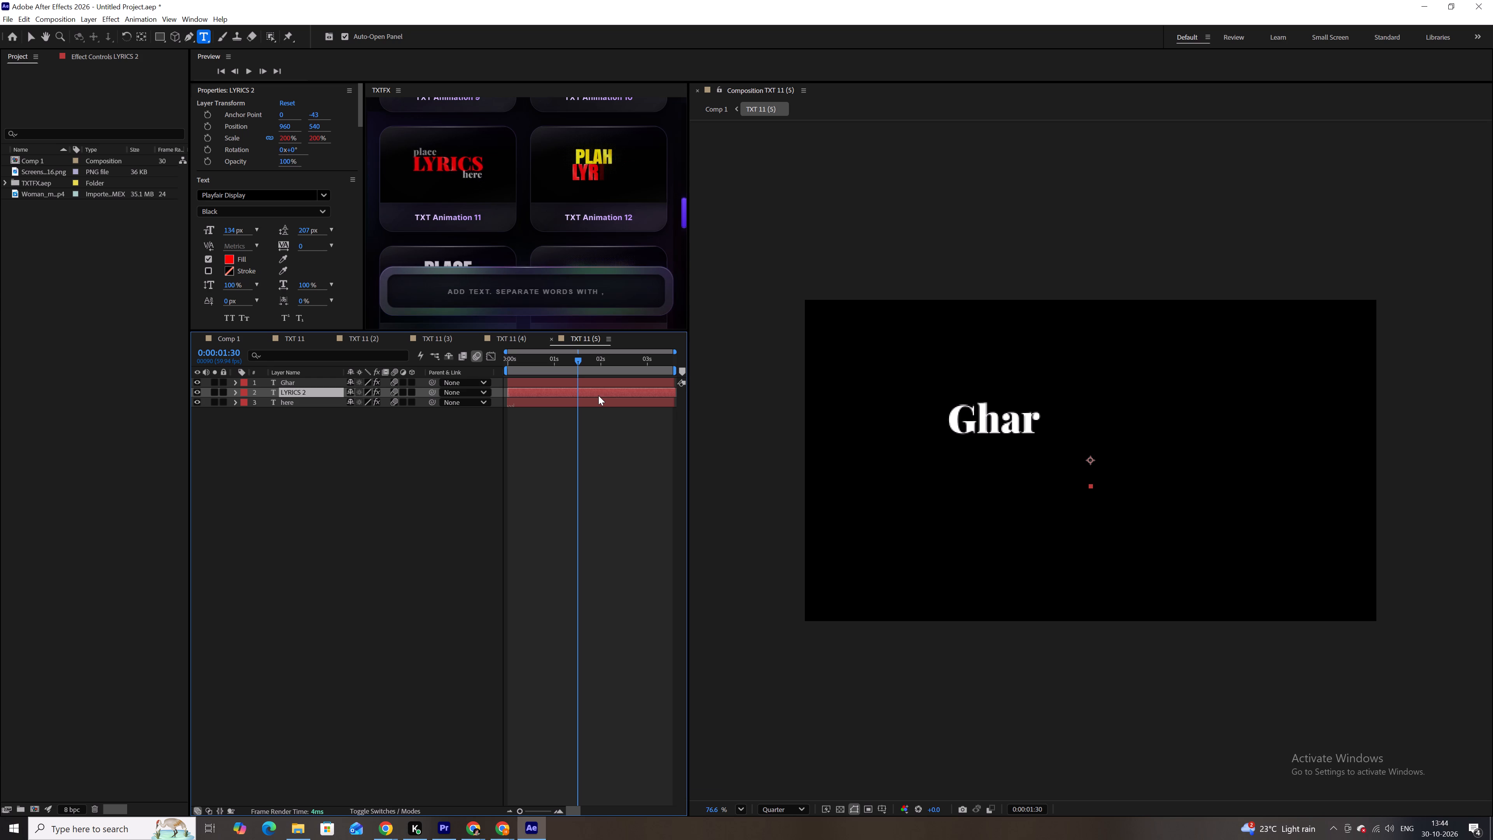
pyautogui.click(608, 440)
pyautogui.doubleClick(598, 389)
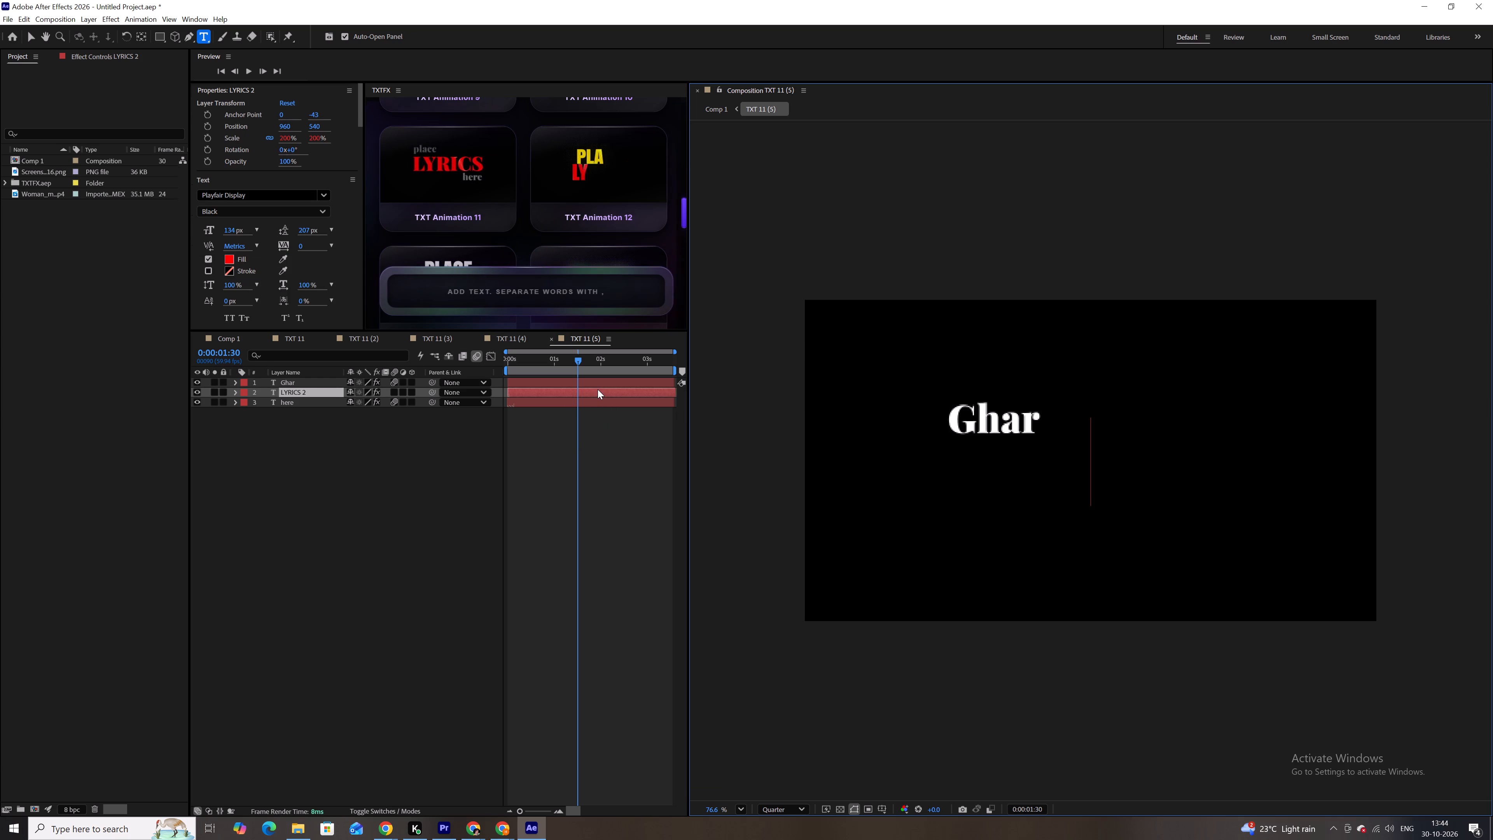
pyautogui.hotkey('ctrl', 'v')
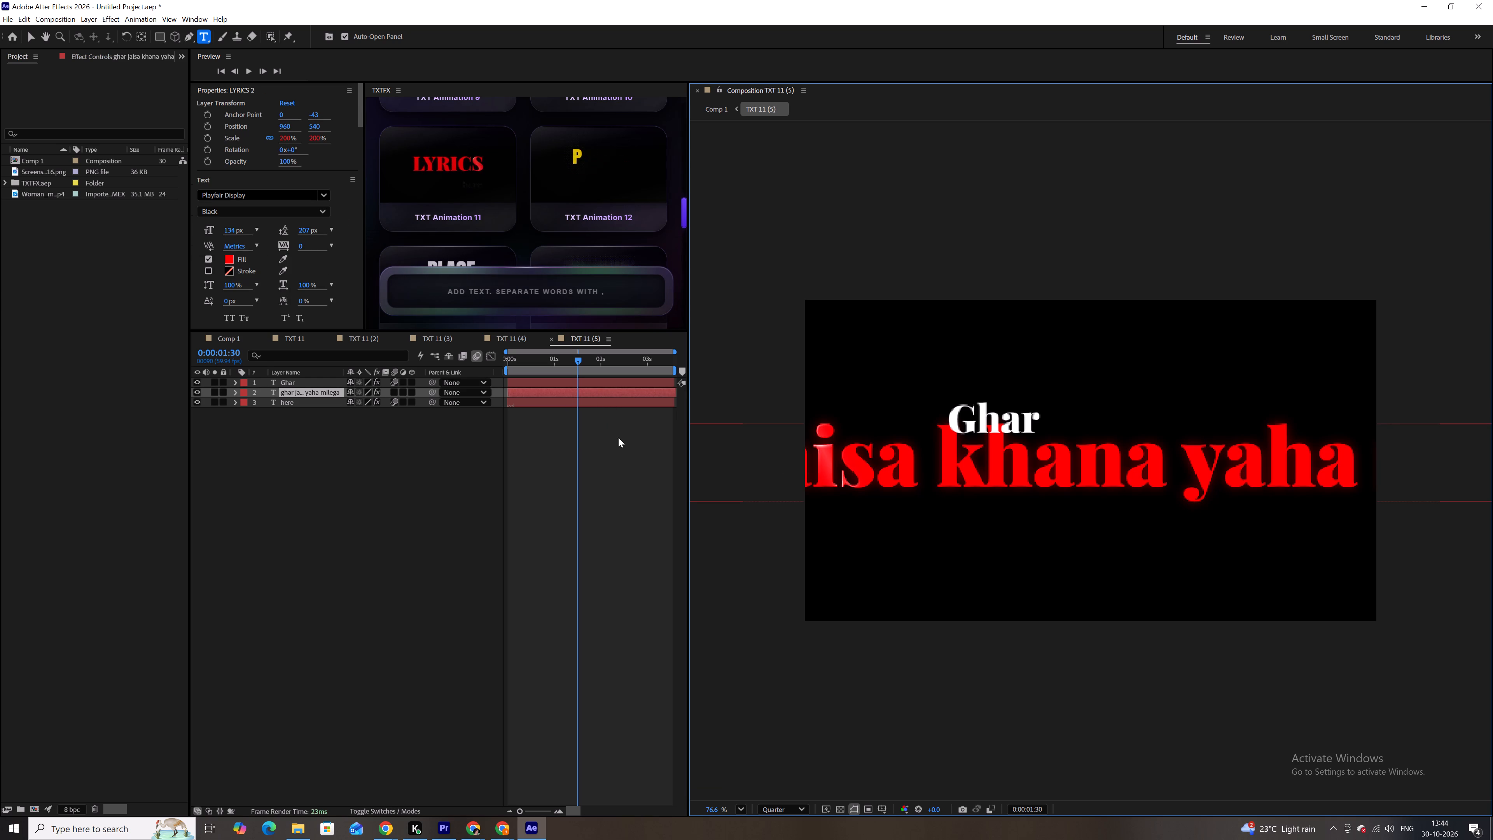
pyautogui.moveTo(1173, 474); pyautogui.dragTo(1463, 465)
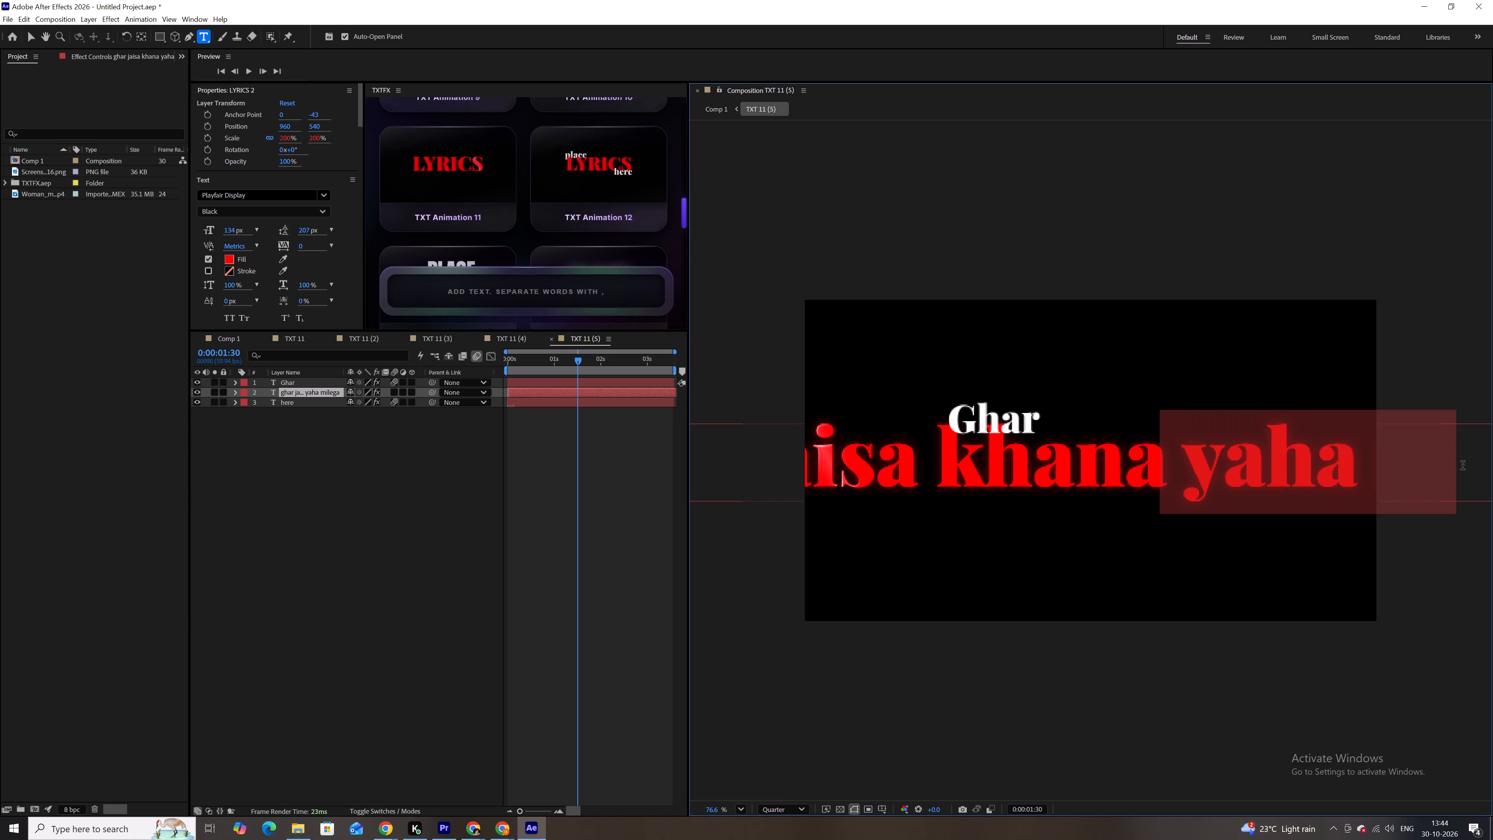
pyautogui.moveTo(1463, 465); pyautogui.dragTo(1492, 470)
pyautogui.press('BackSpace')
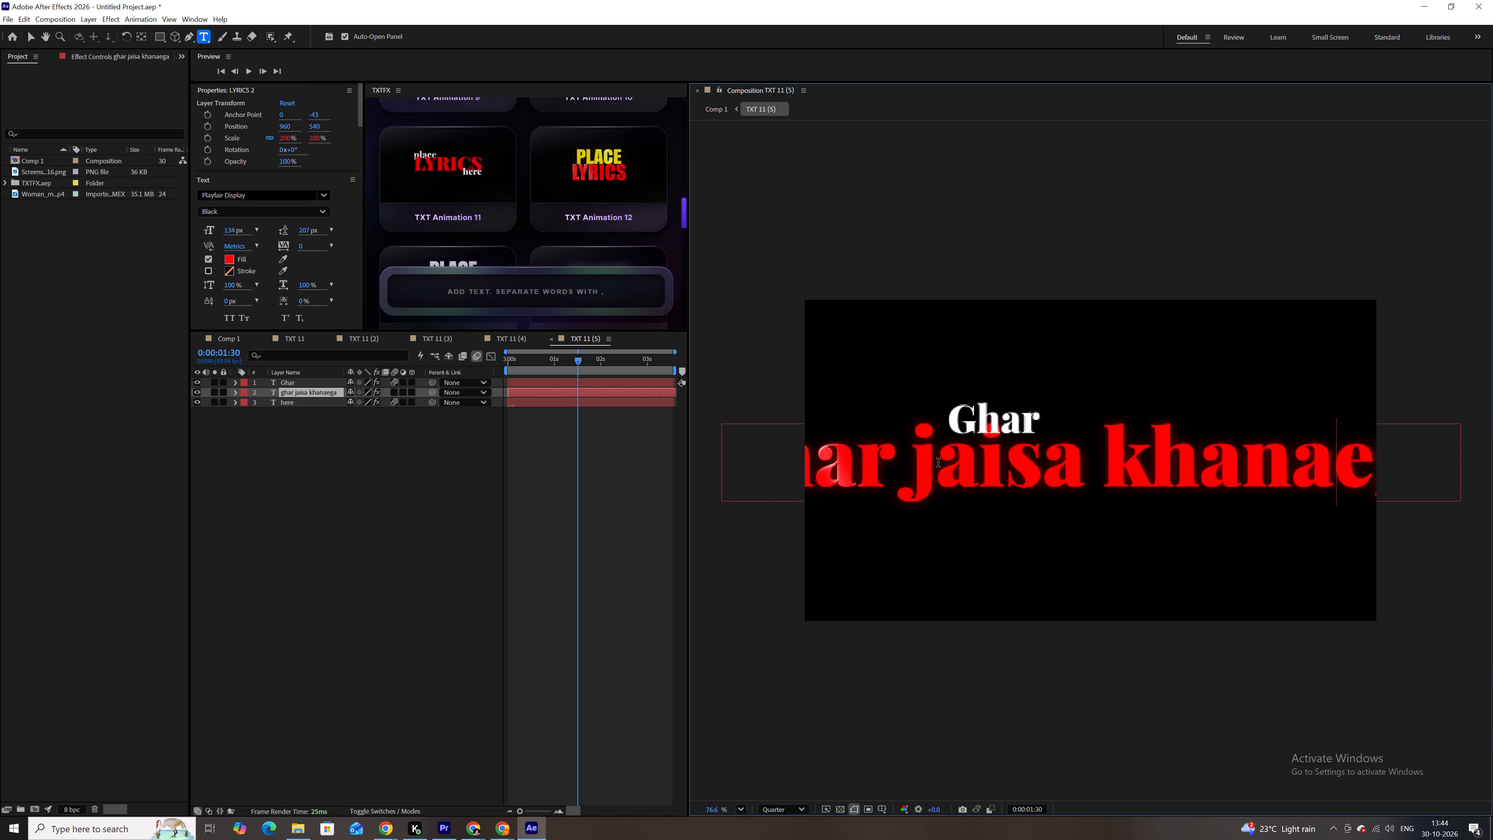
pyautogui.moveTo(893, 454); pyautogui.dragTo(479, 451)
pyautogui.press('BackSpace')
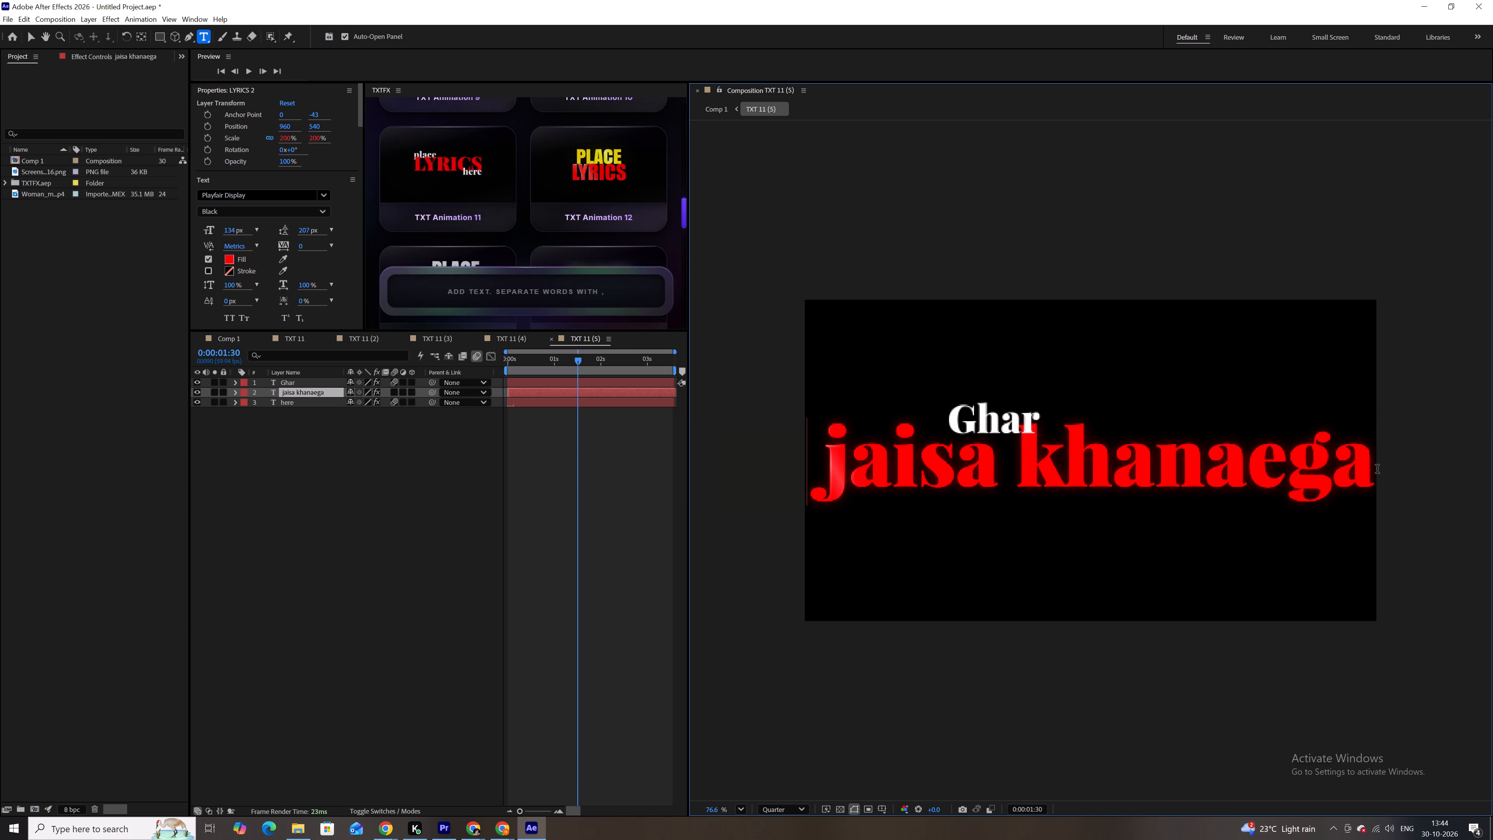
pyautogui.moveTo(1385, 466); pyautogui.dragTo(1492, 467)
pyautogui.click(589, 444)
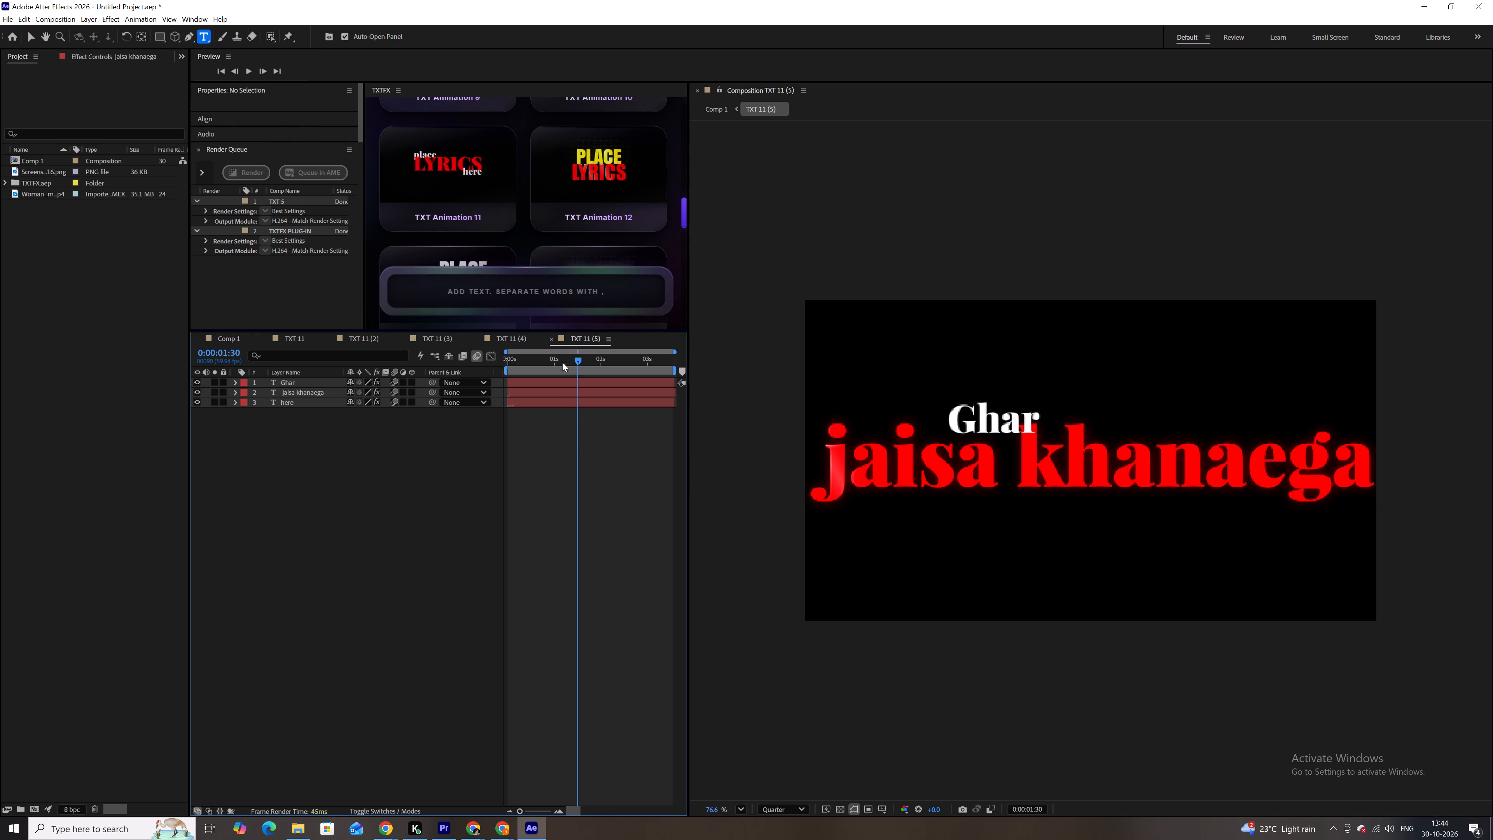
pyautogui.moveTo(562, 362); pyautogui.dragTo(649, 387)
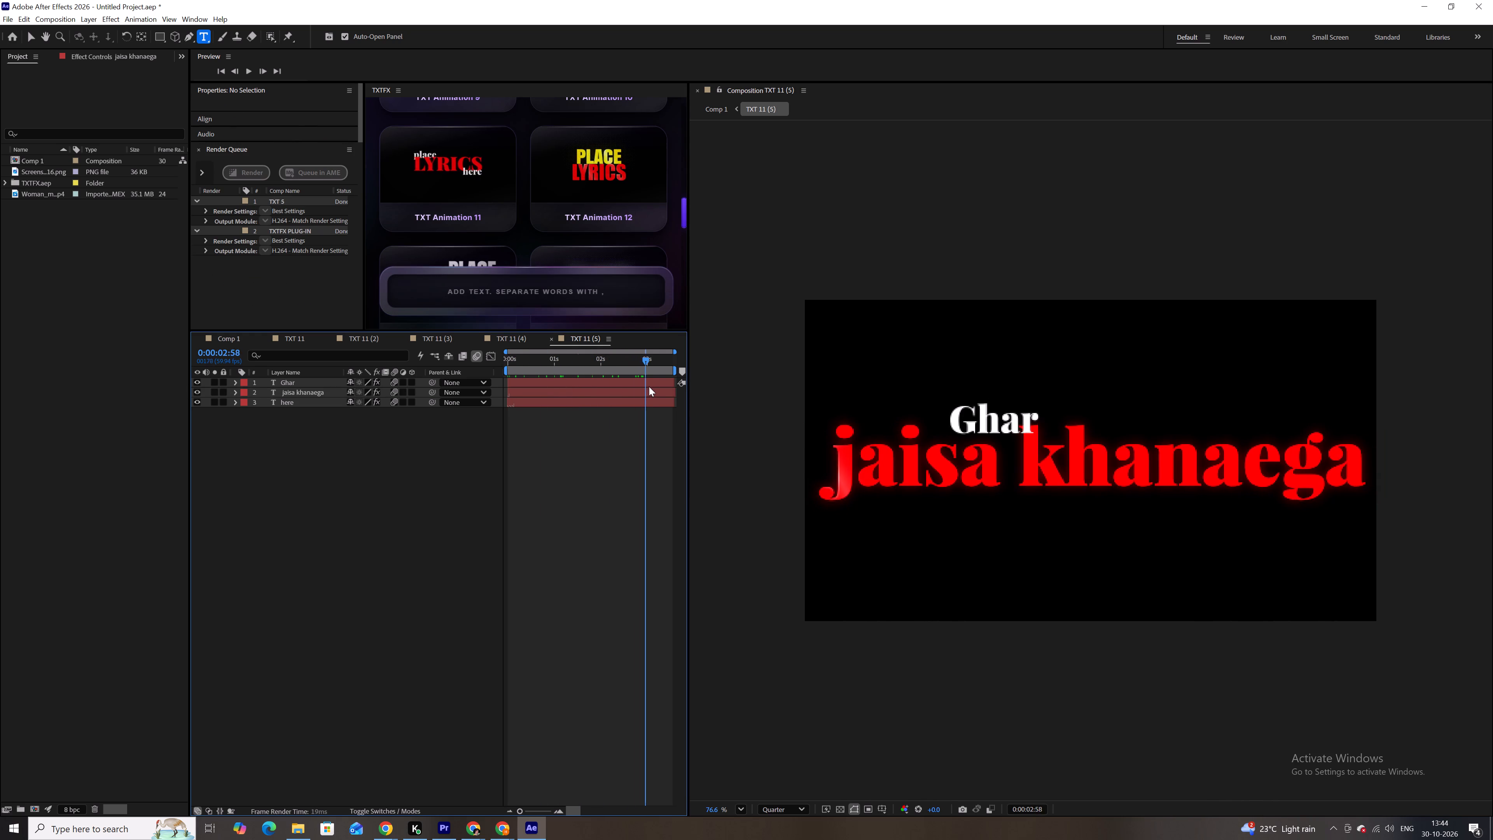
pyautogui.moveTo(649, 387); pyautogui.dragTo(653, 387)
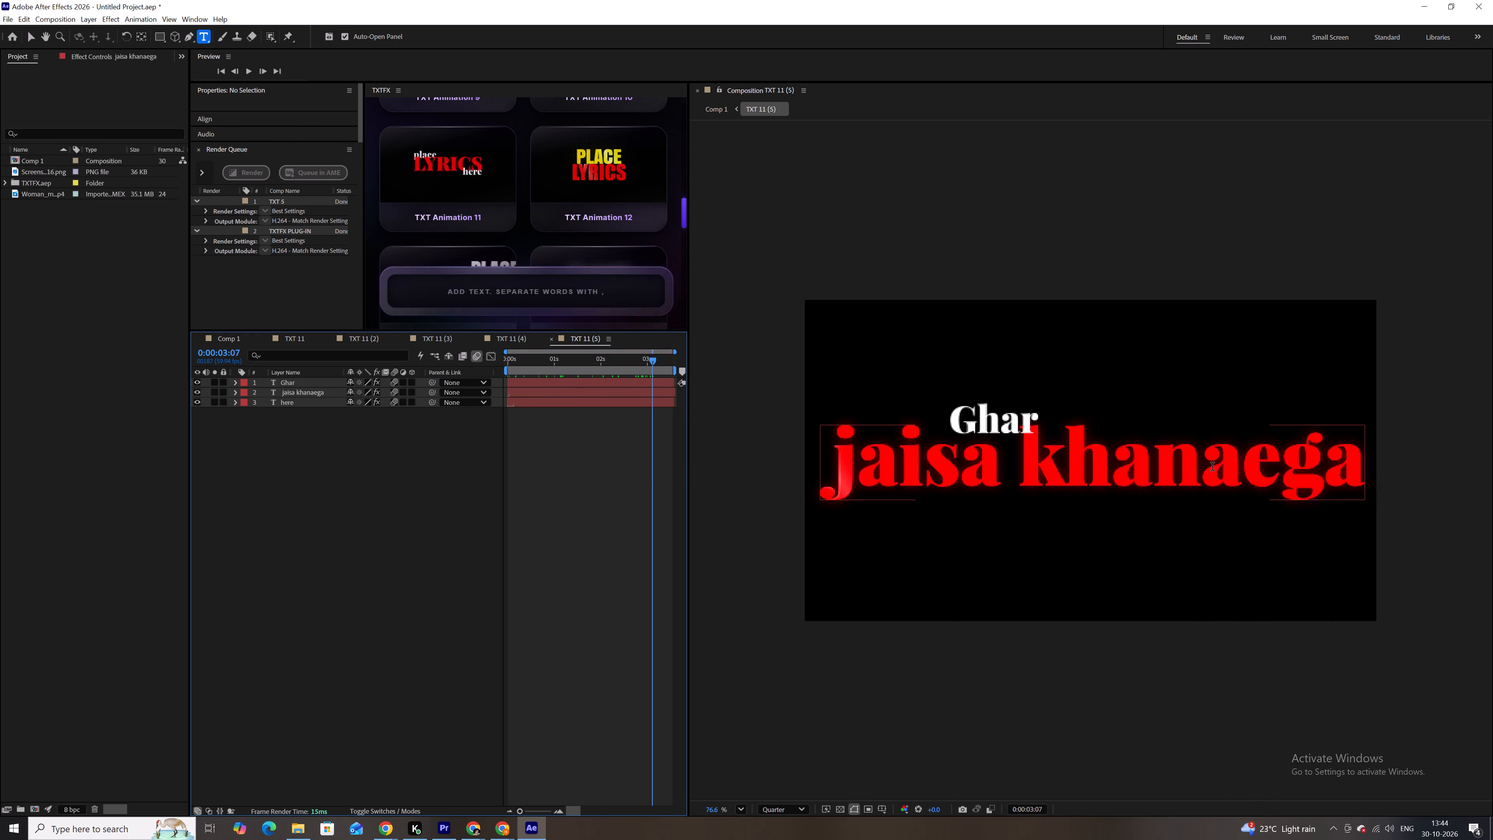
pyautogui.moveTo(1240, 460); pyautogui.dragTo(1382, 433)
pyautogui.press('BackSpace')
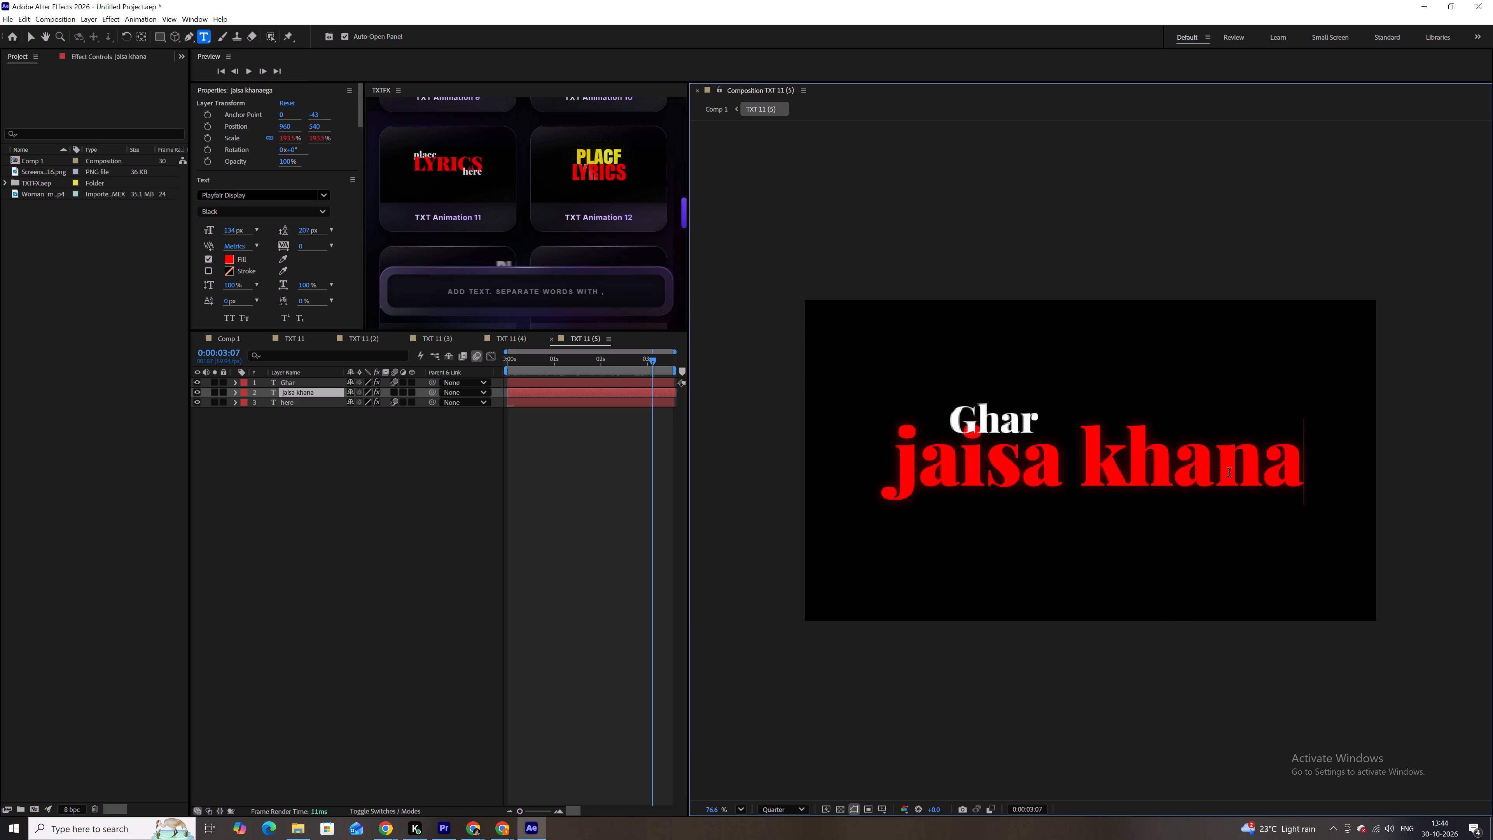
pyautogui.click(628, 556)
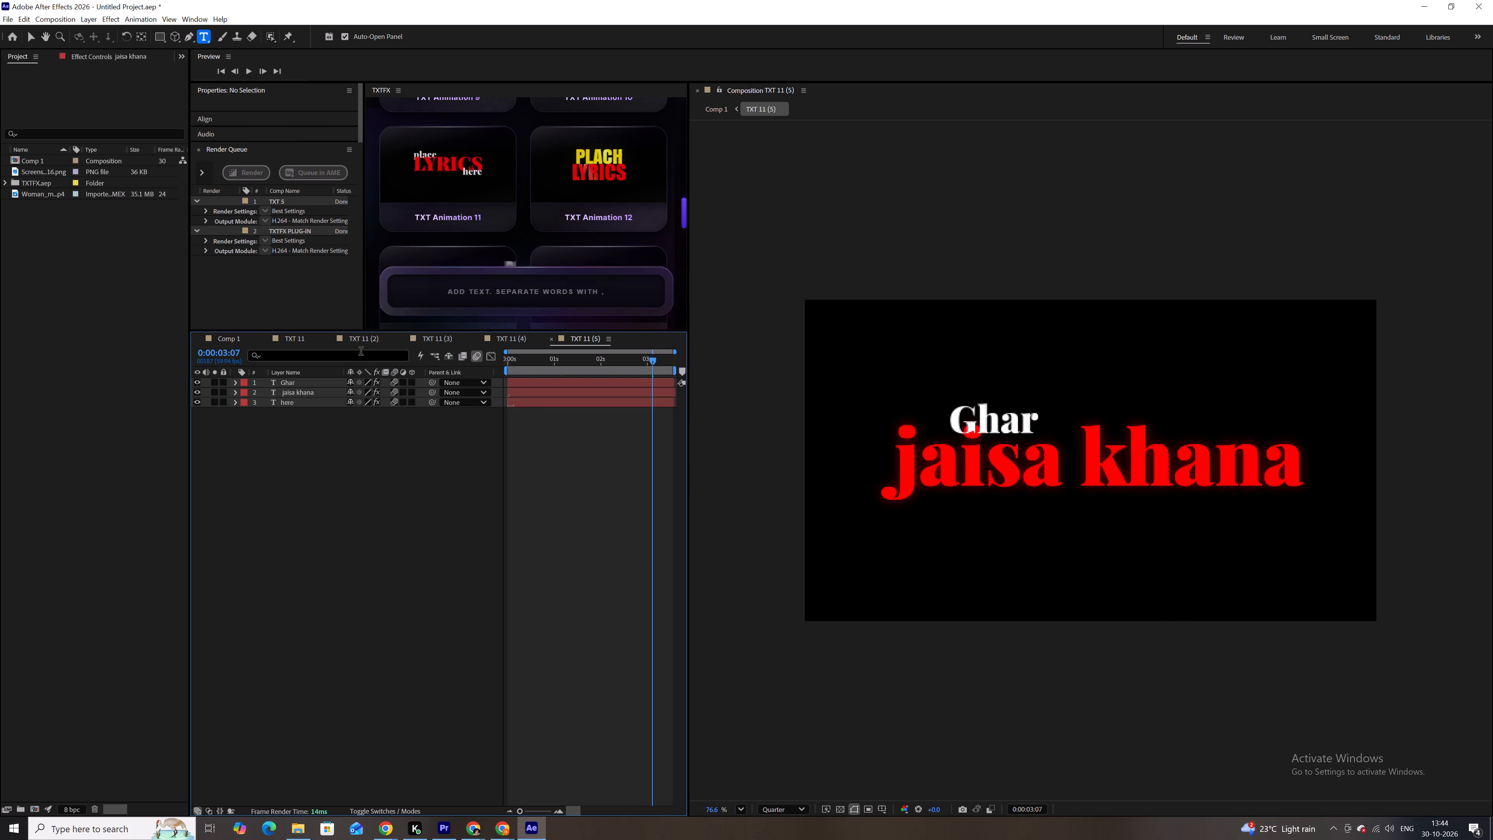
# Replace the "here" text in TXT 11 (5) with the pasted lyric line, trimmed to "yaha milega".
pyautogui.doubleClick(526, 399)
pyautogui.hotkey('ctrl', 'v')
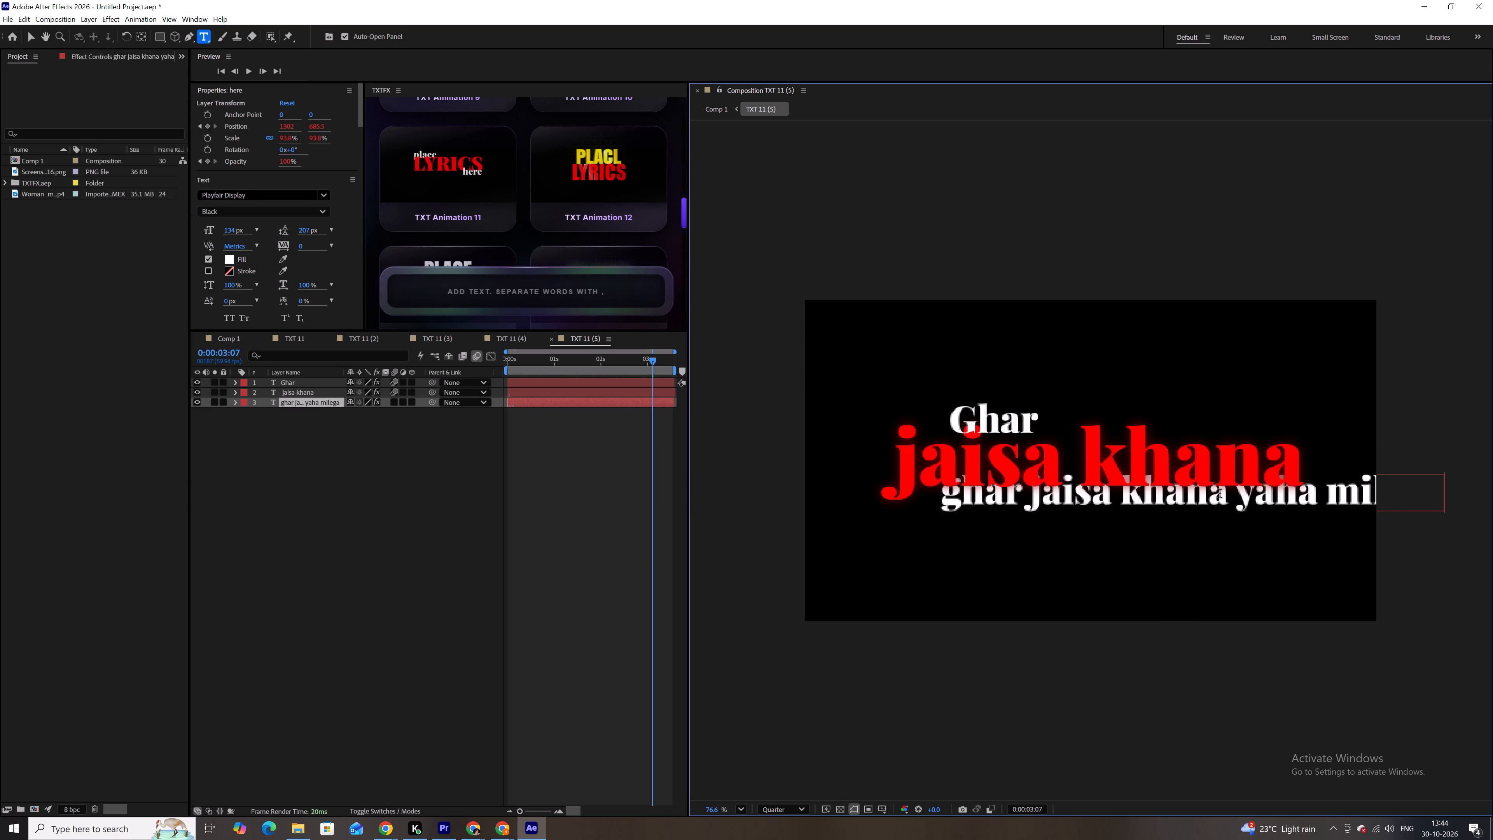
pyautogui.moveTo(1229, 494); pyautogui.dragTo(745, 457)
pyautogui.press('BackSpace')
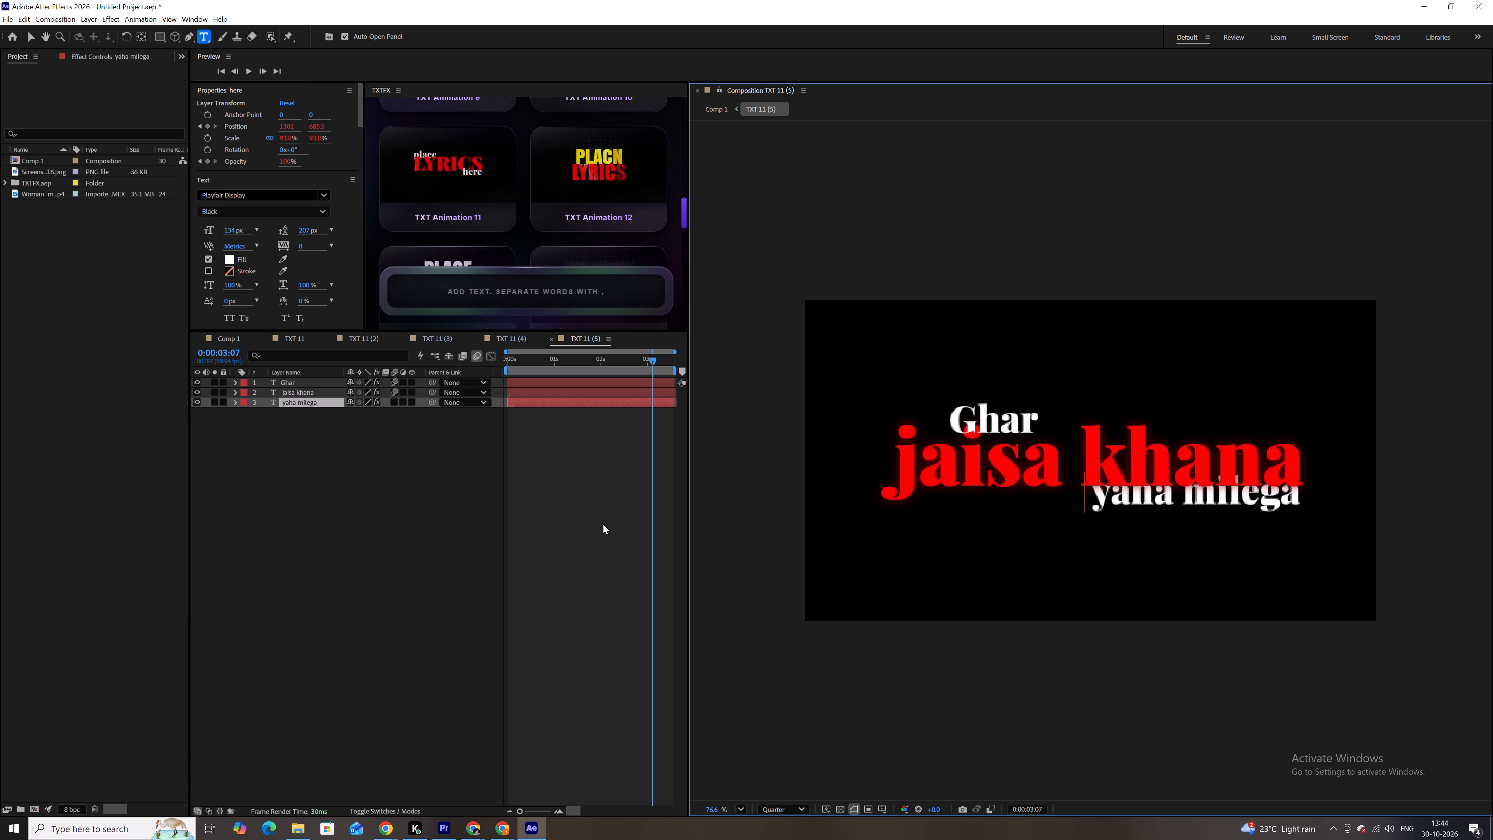
pyautogui.click(641, 534)
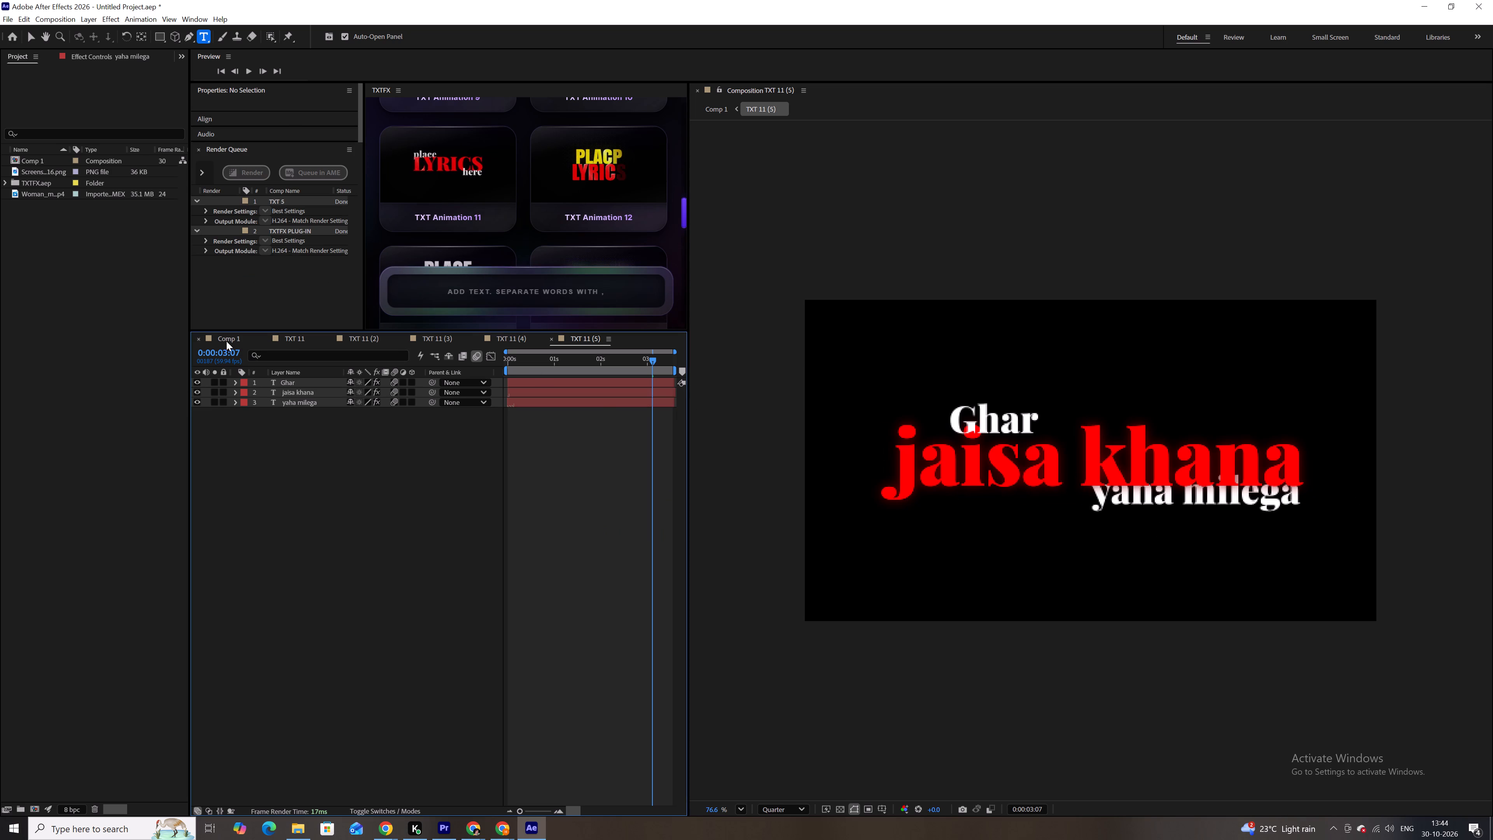
# Add a Drop Shadow layer style to all three text layers and set the Ghar layer's shadow opacity to 100%.
pyautogui.moveTo(355, 450); pyautogui.dragTo(303, 381)
pyautogui.rightClick(303, 381)
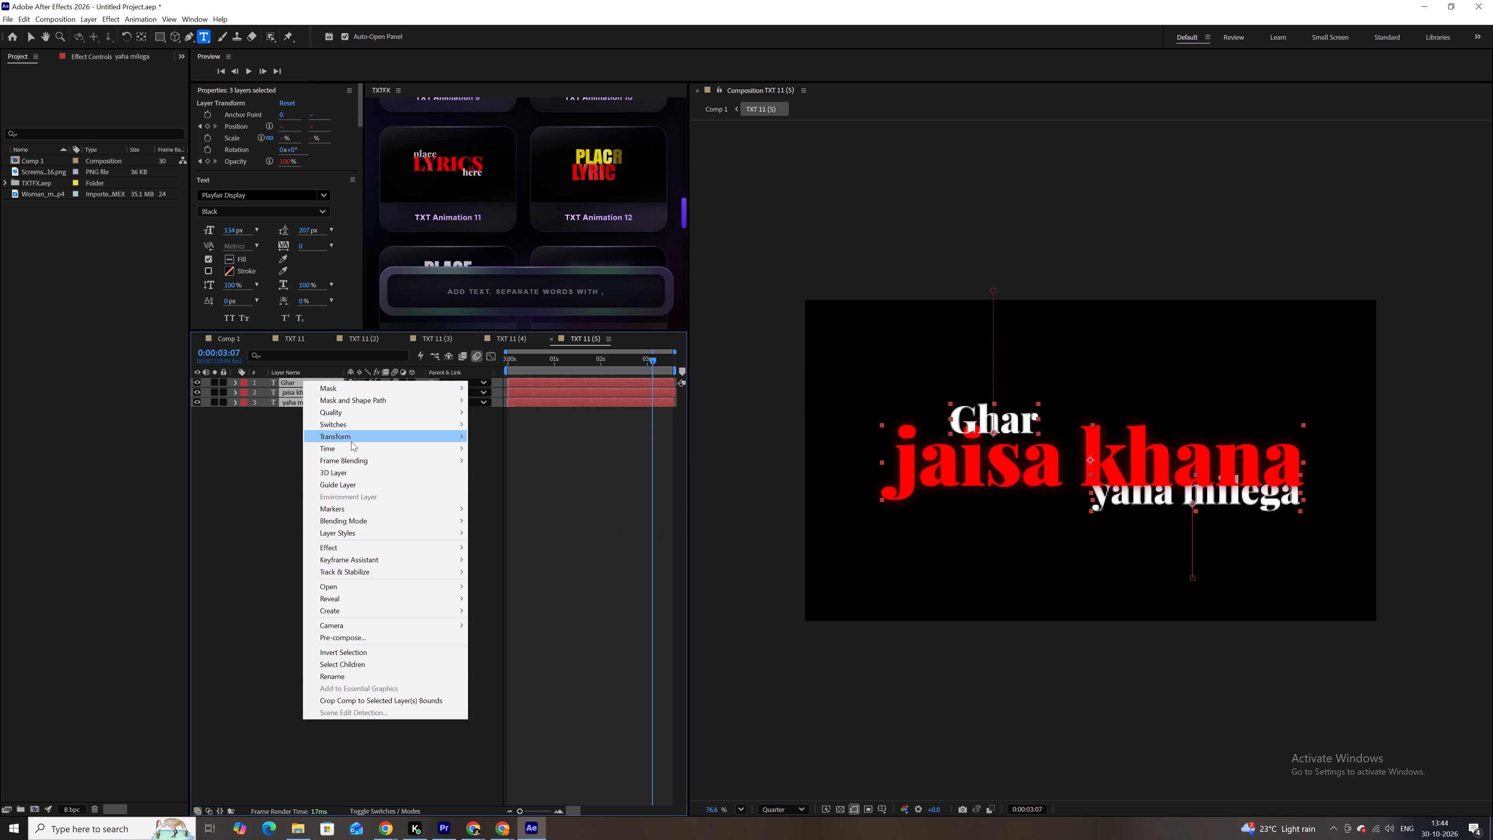
pyautogui.click(368, 536)
pyautogui.click(528, 567)
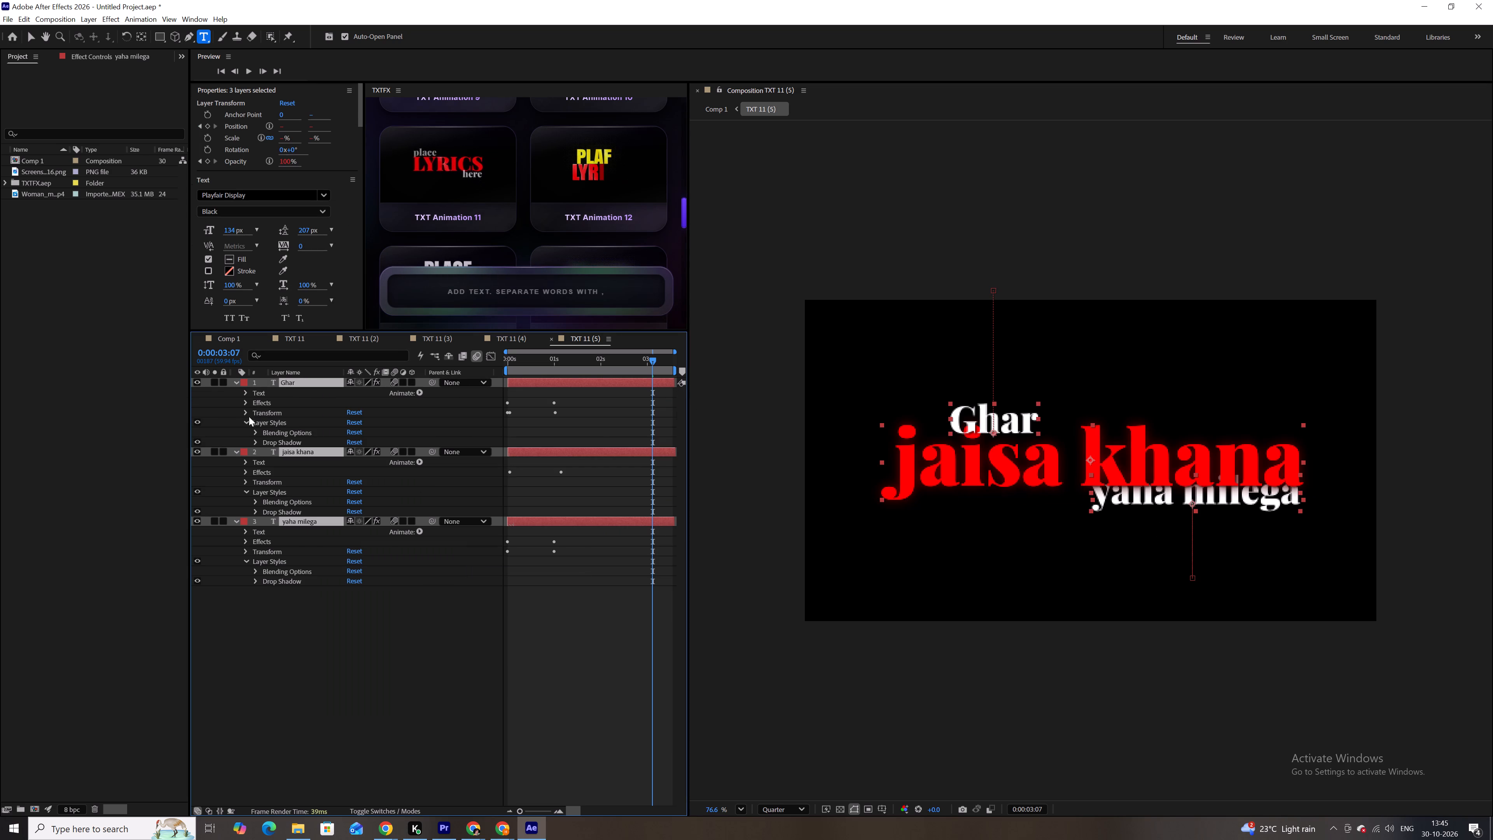
pyautogui.click(258, 439)
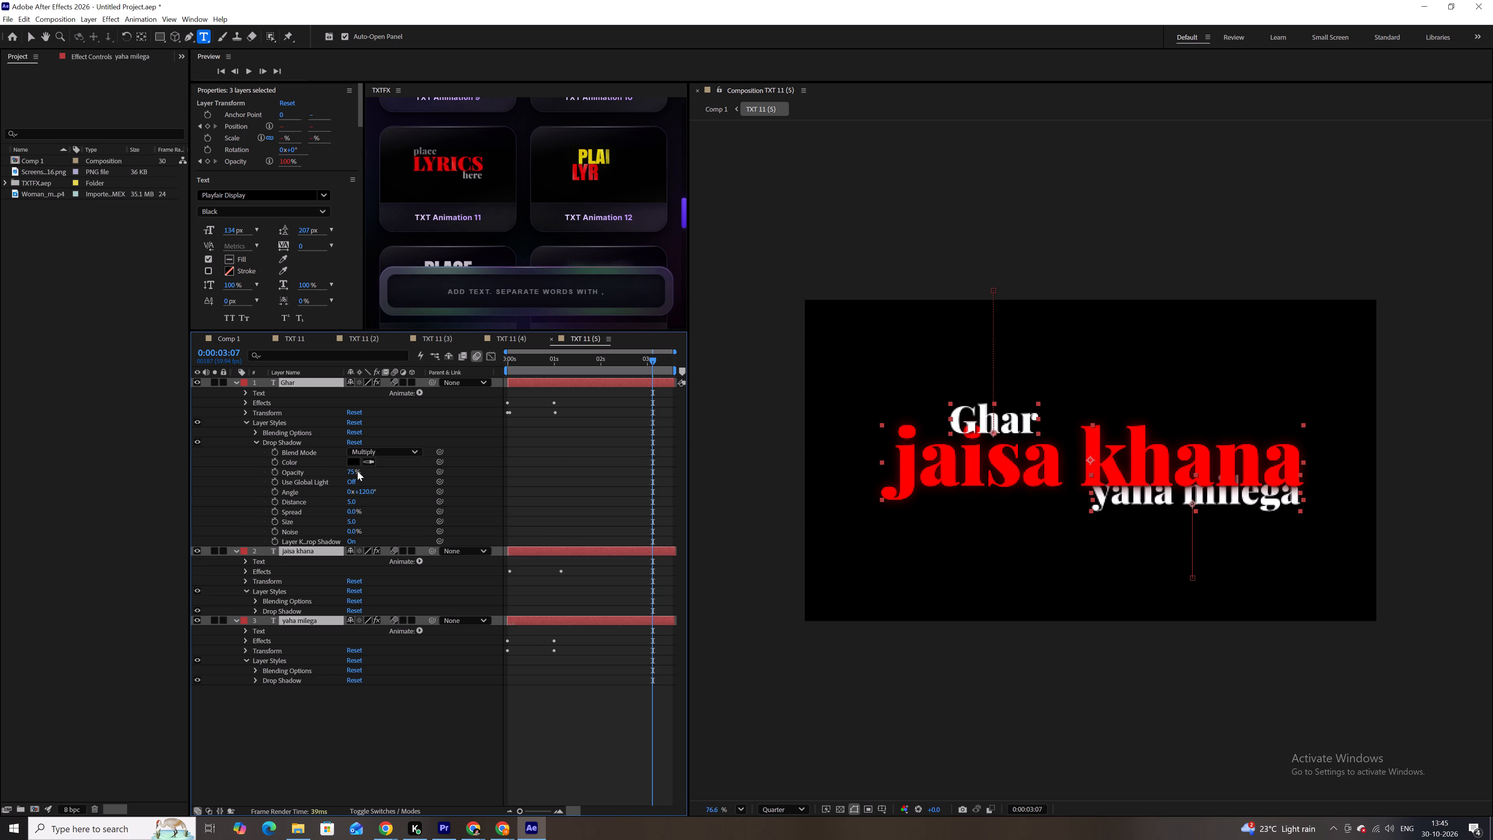
pyautogui.click(357, 471)
pyautogui.moveTo(349, 470); pyautogui.dragTo(371, 472)
pyautogui.click(352, 707)
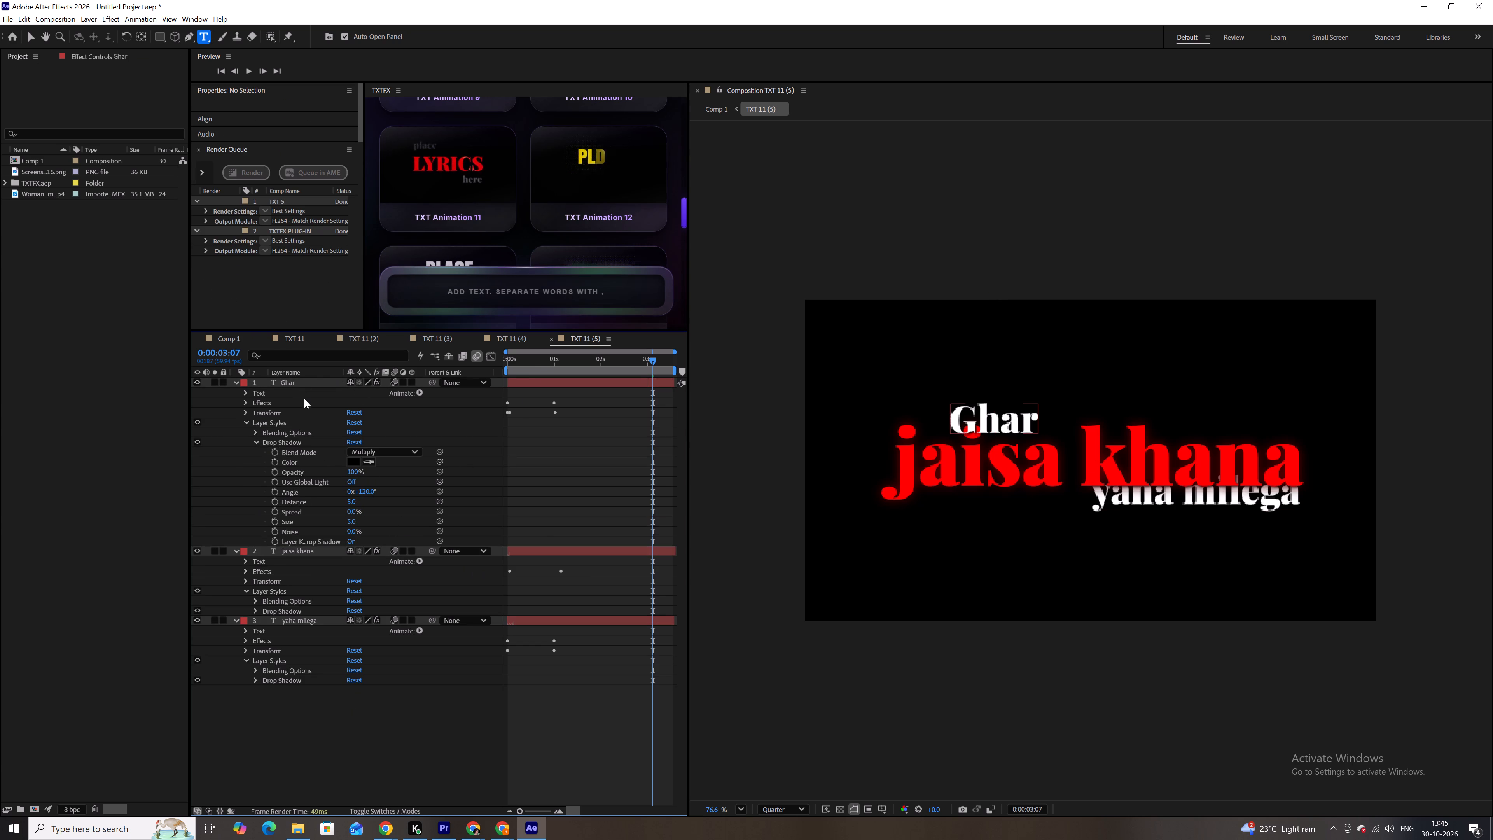
# Change the "jaisa khana" text fill to the orange sampled from the mango screenshot's thumbnail.
pyautogui.click(308, 548)
pyautogui.doubleClick(308, 548)
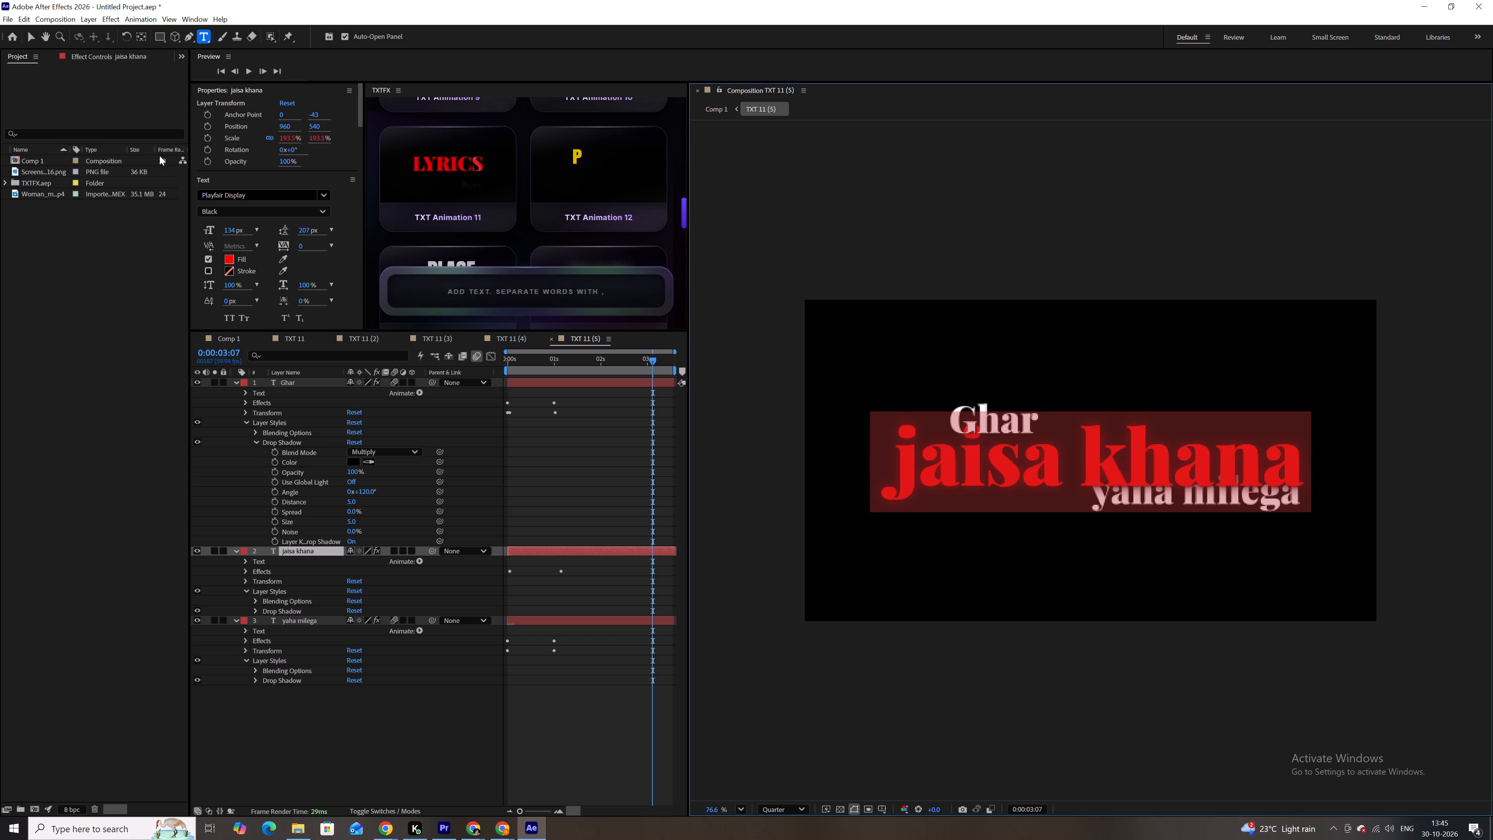
pyautogui.click(59, 168)
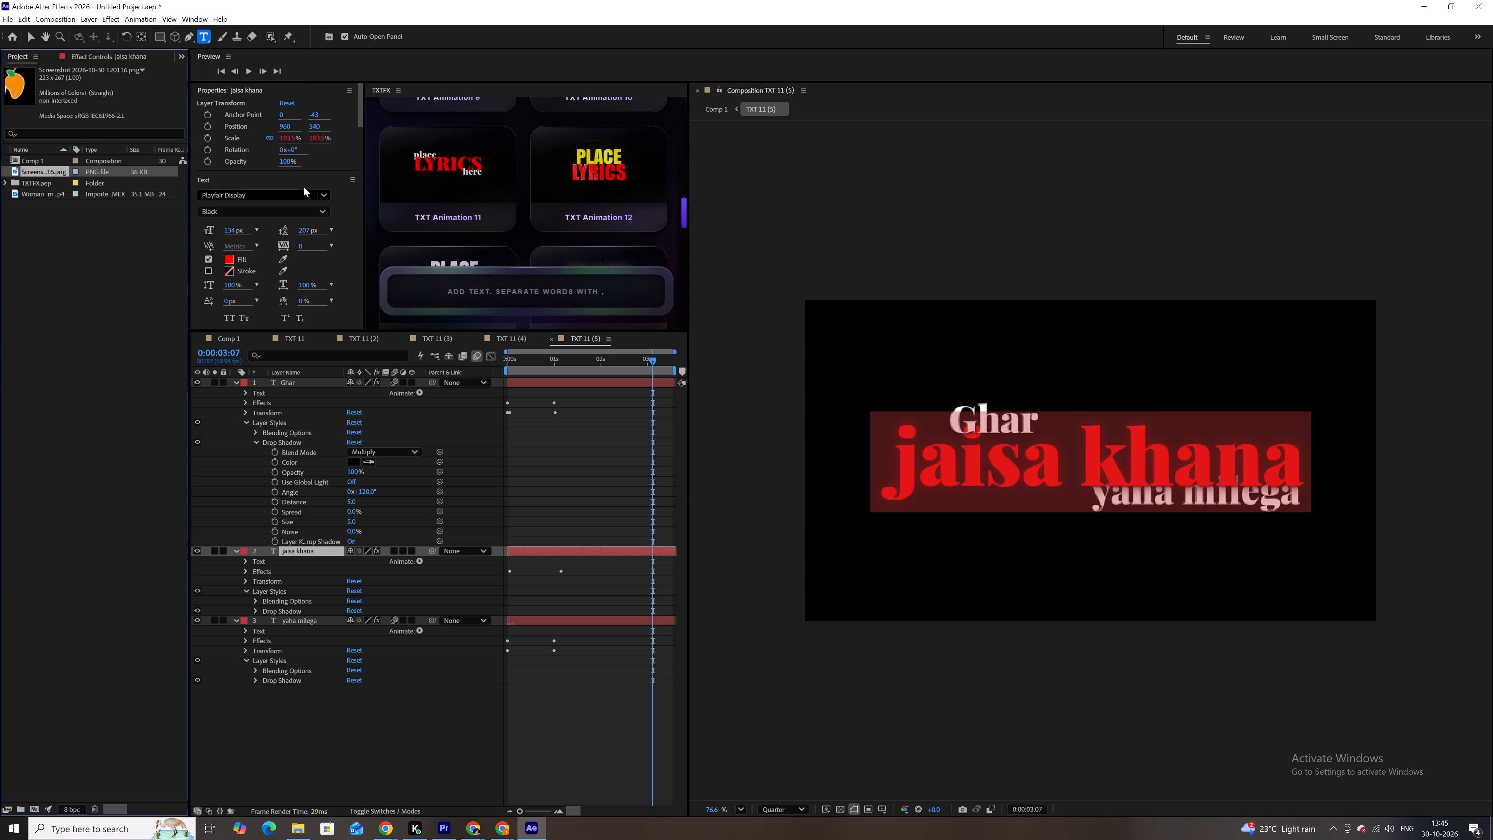
pyautogui.click(283, 257)
pyautogui.click(19, 87)
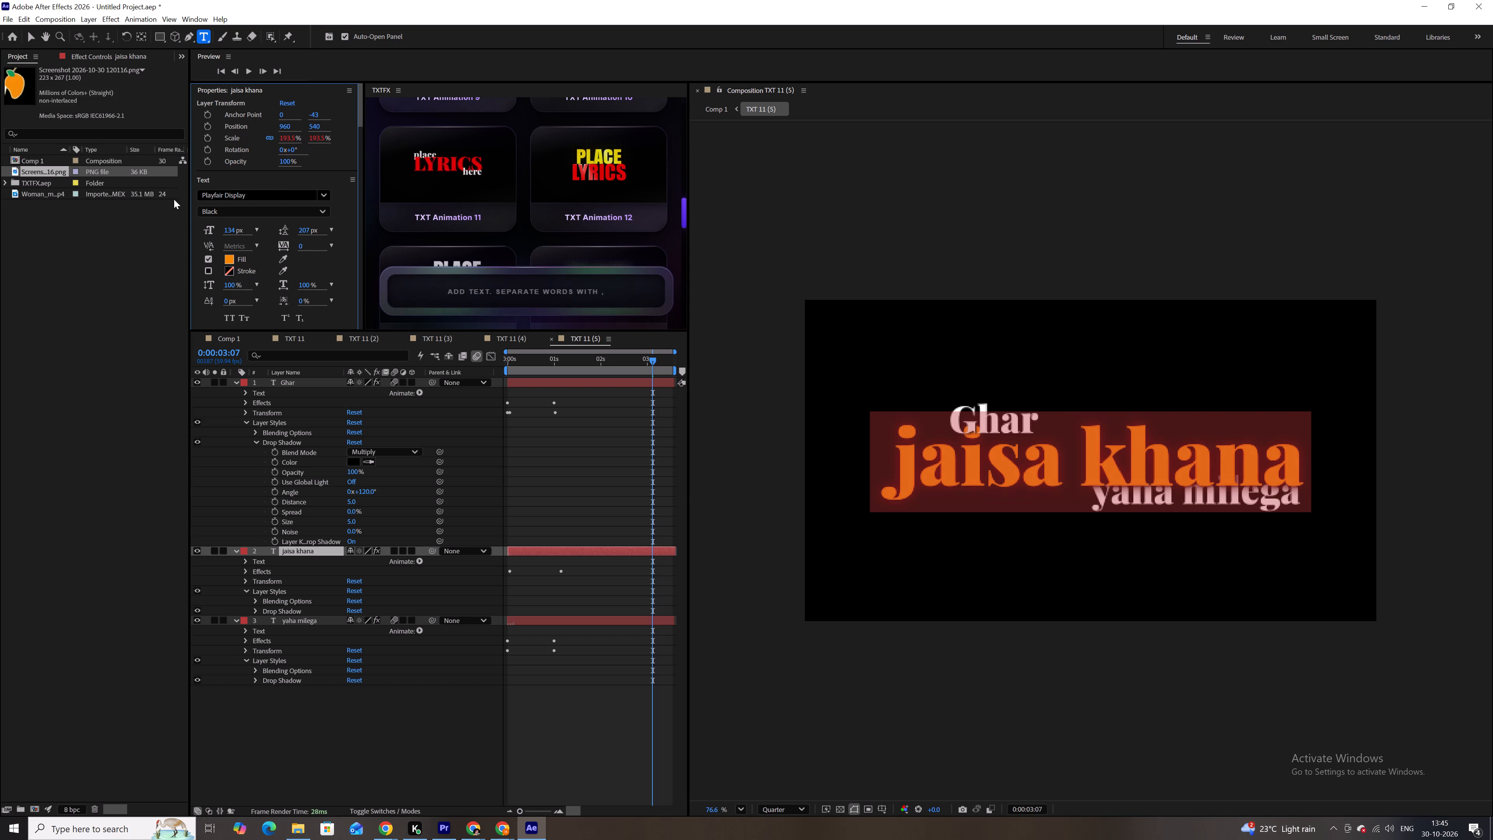
pyautogui.click(445, 695)
# Preview Comp 1 from 0:00:08:00 to about 0:00:09:18 to check the new title's entry over the serving shot.
pyautogui.click(228, 338)
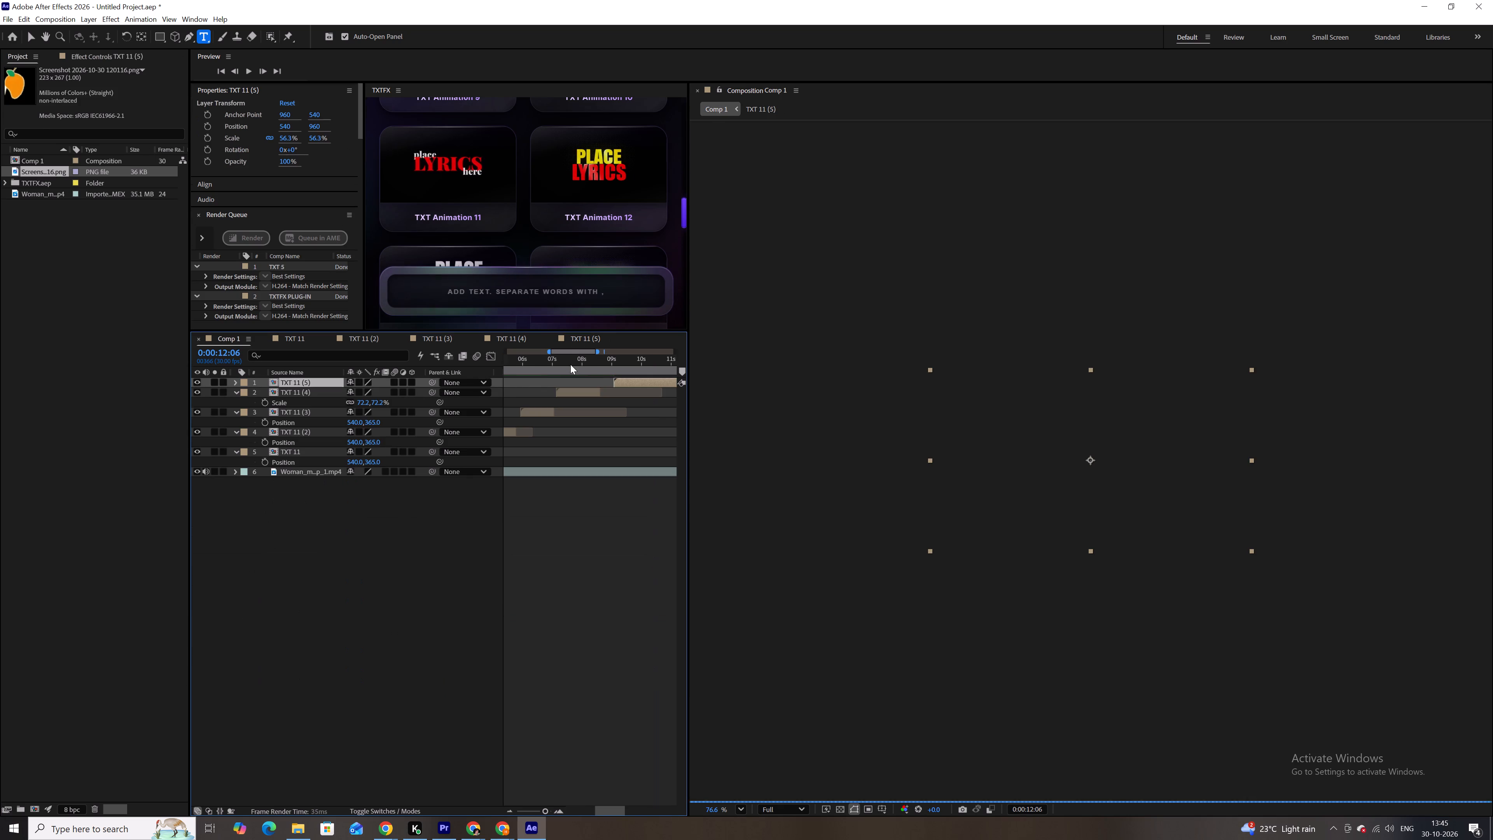
pyautogui.moveTo(575, 363); pyautogui.dragTo(582, 363)
pyautogui.press('space')
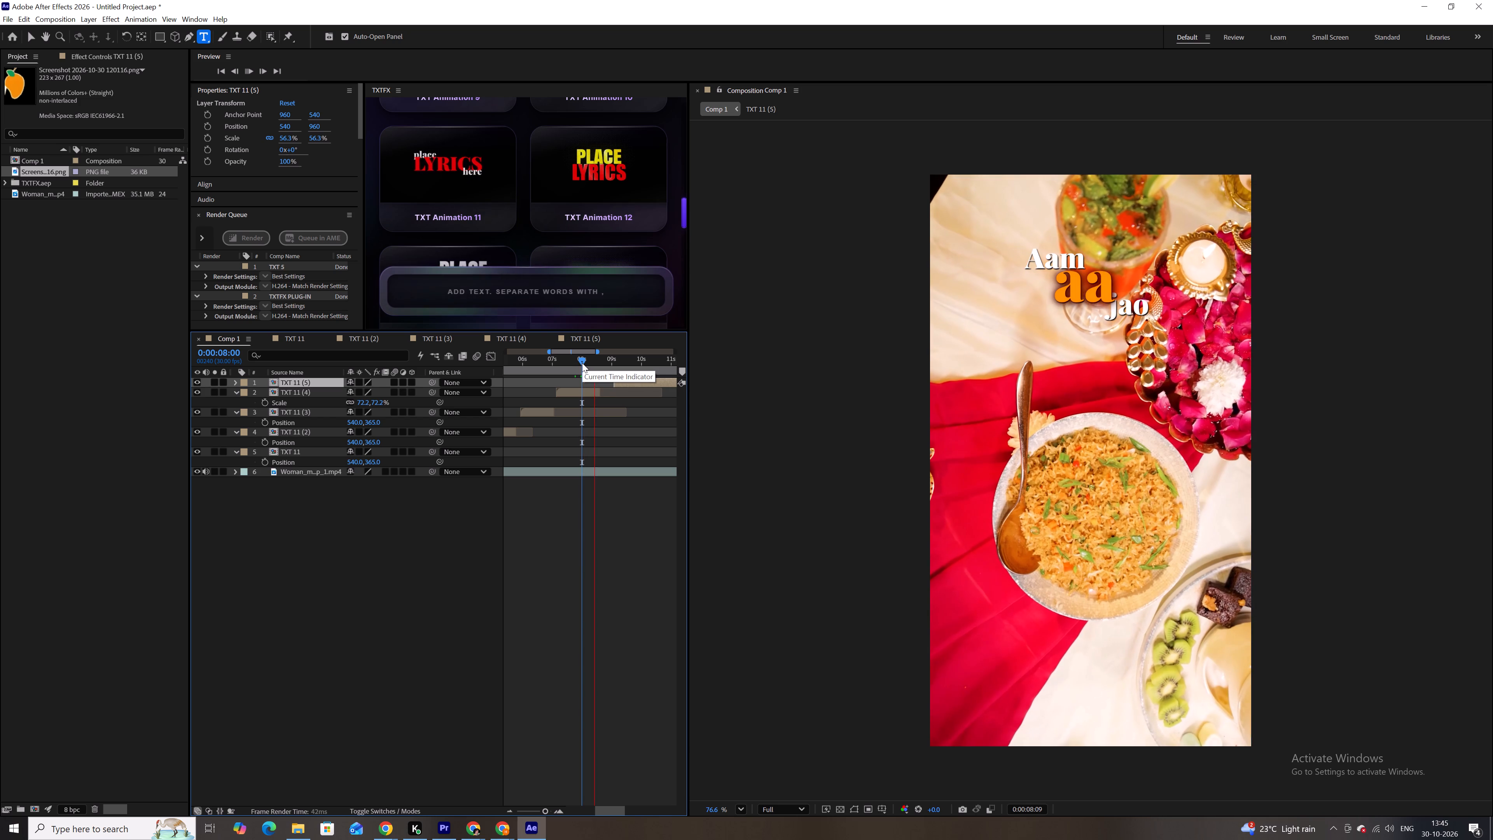
pyautogui.press('space')
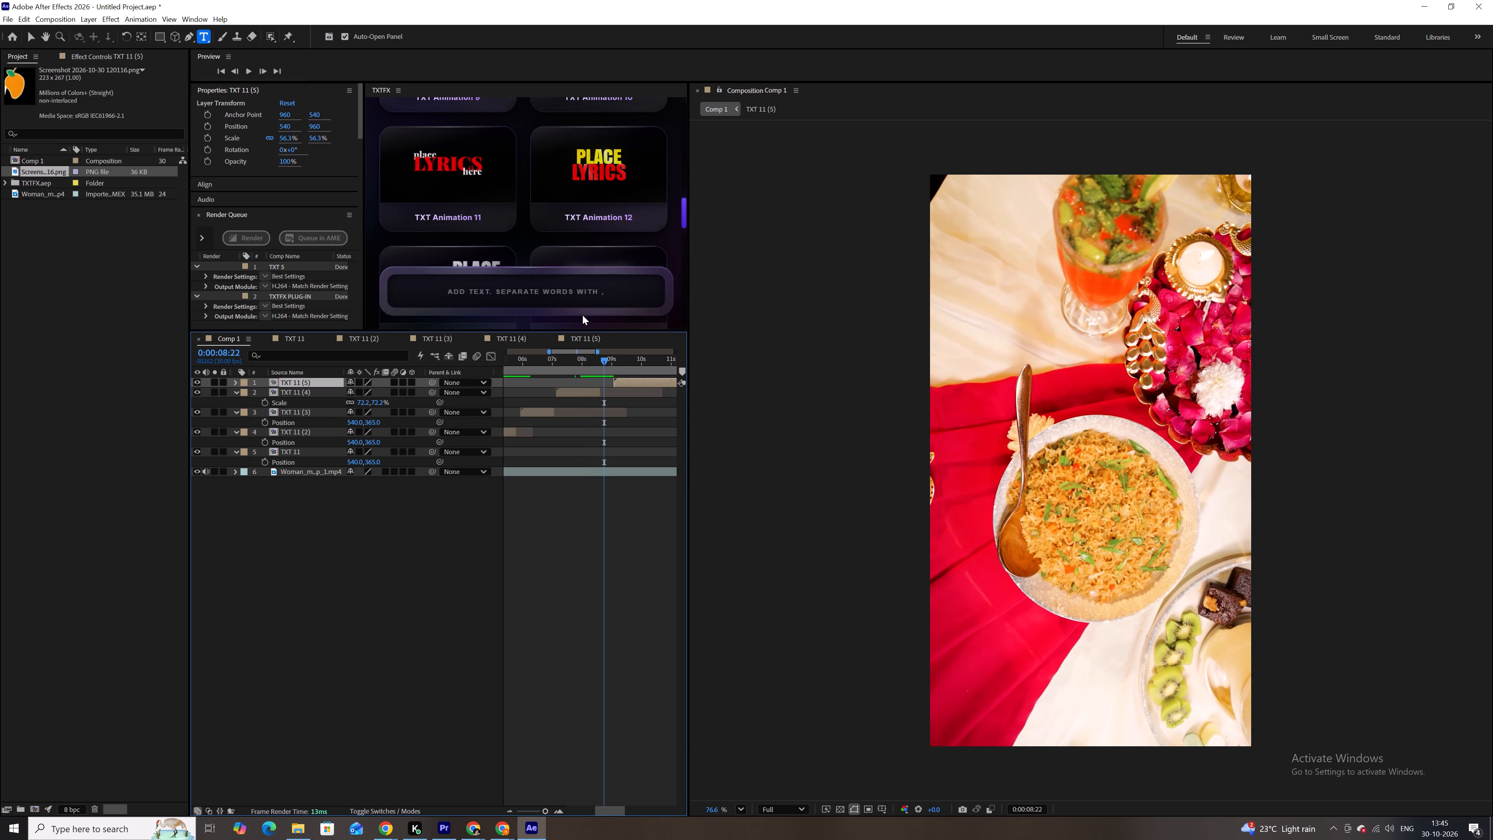
pyautogui.press('space')
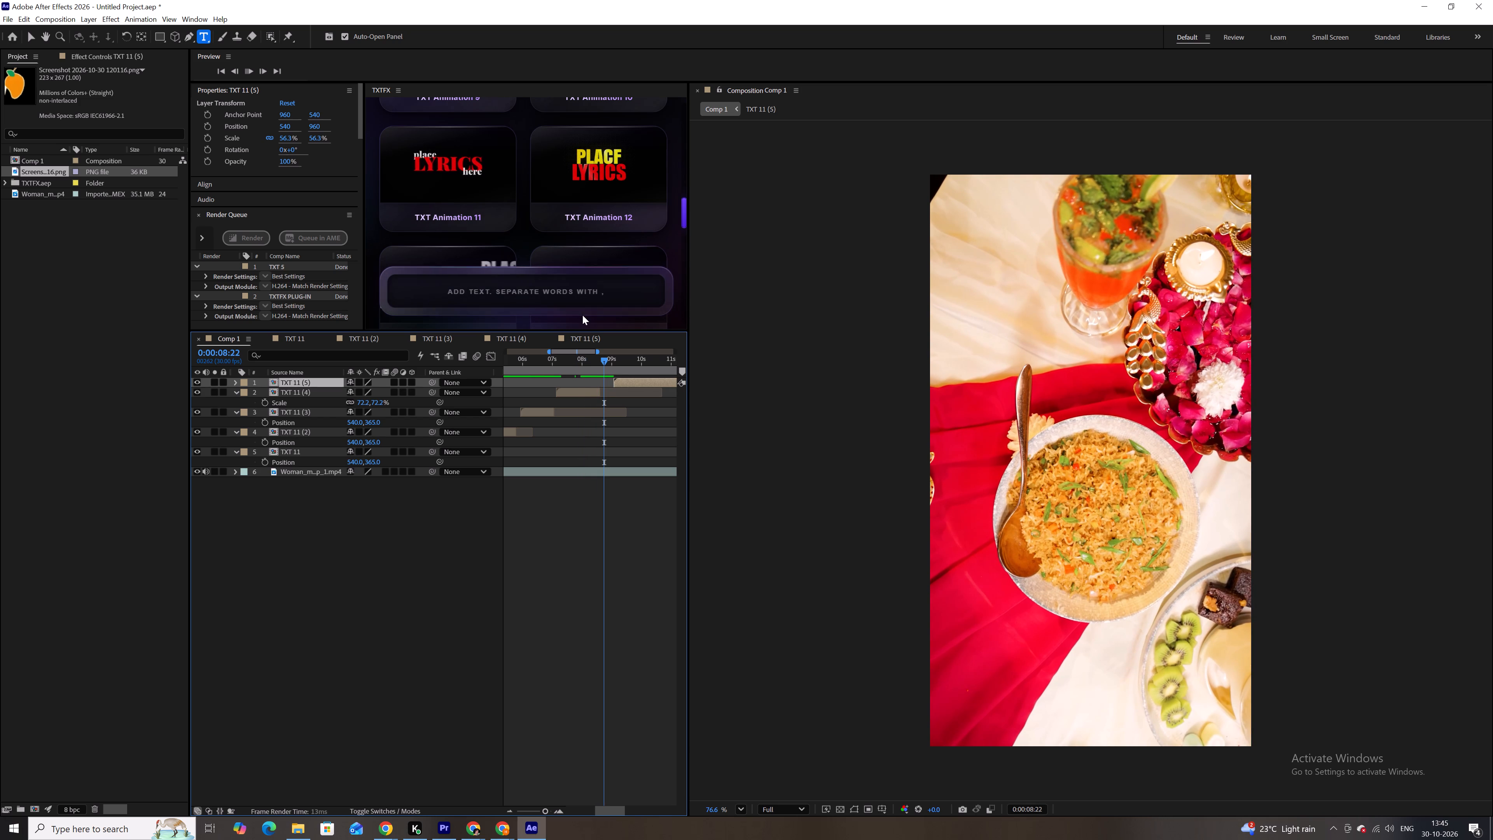
pyautogui.press('space')
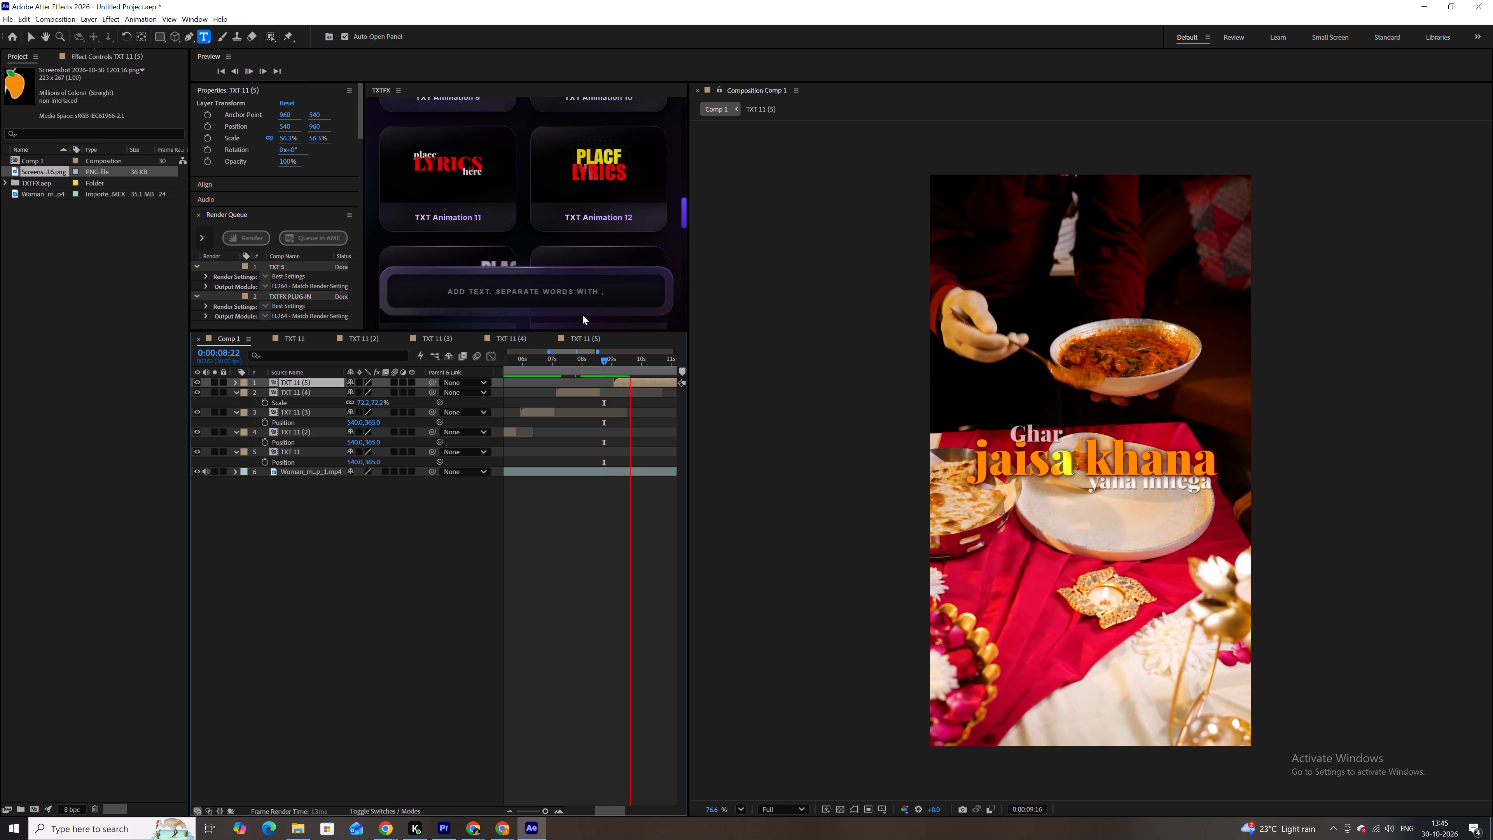
# Raise the TXT 11 (5) title in Comp 1 to Position 540, 334 and preview it over the serving shot.
pyautogui.click(633, 385)
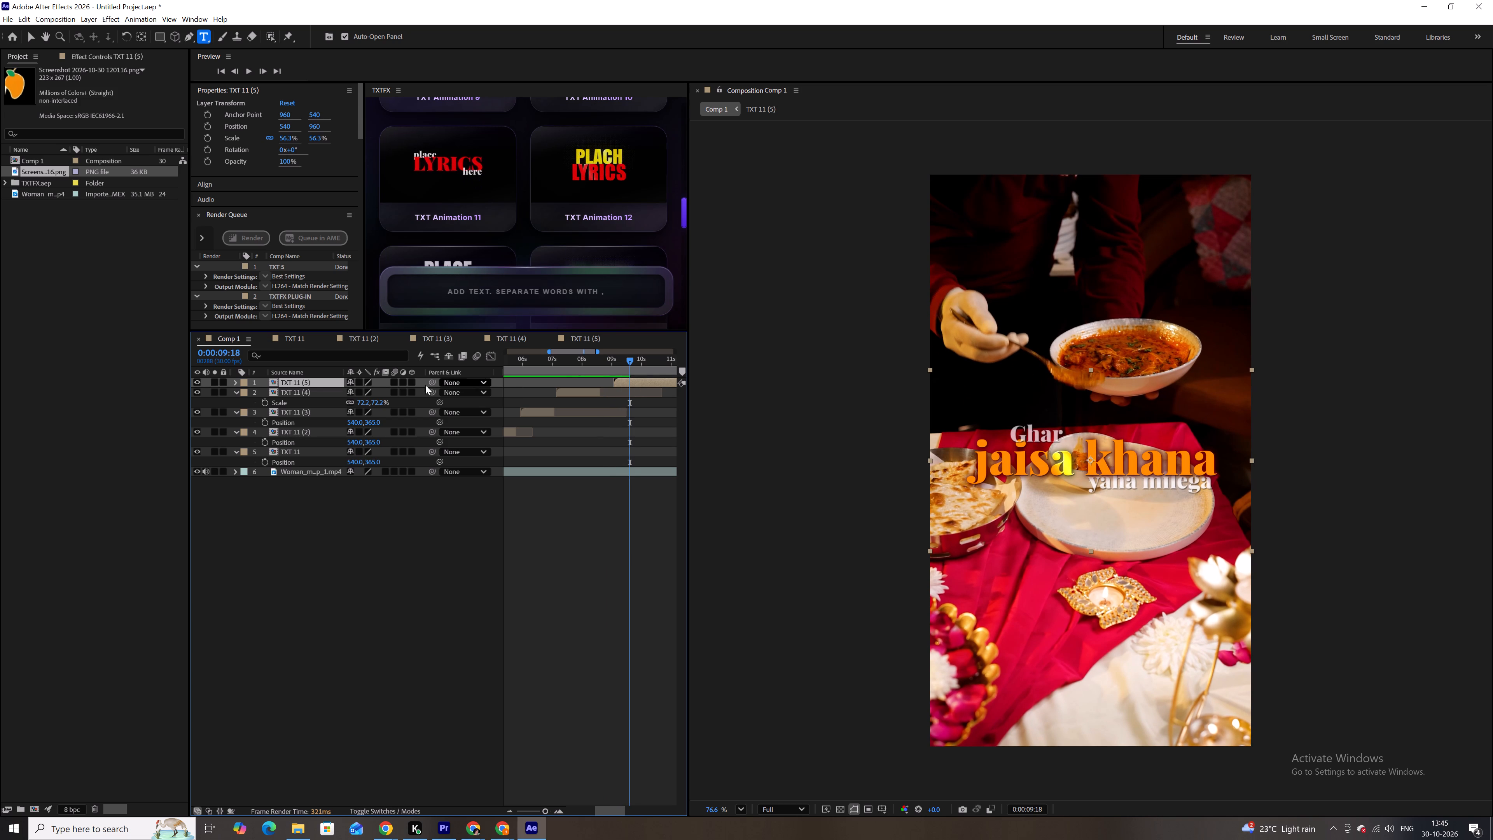
pyautogui.press('p')
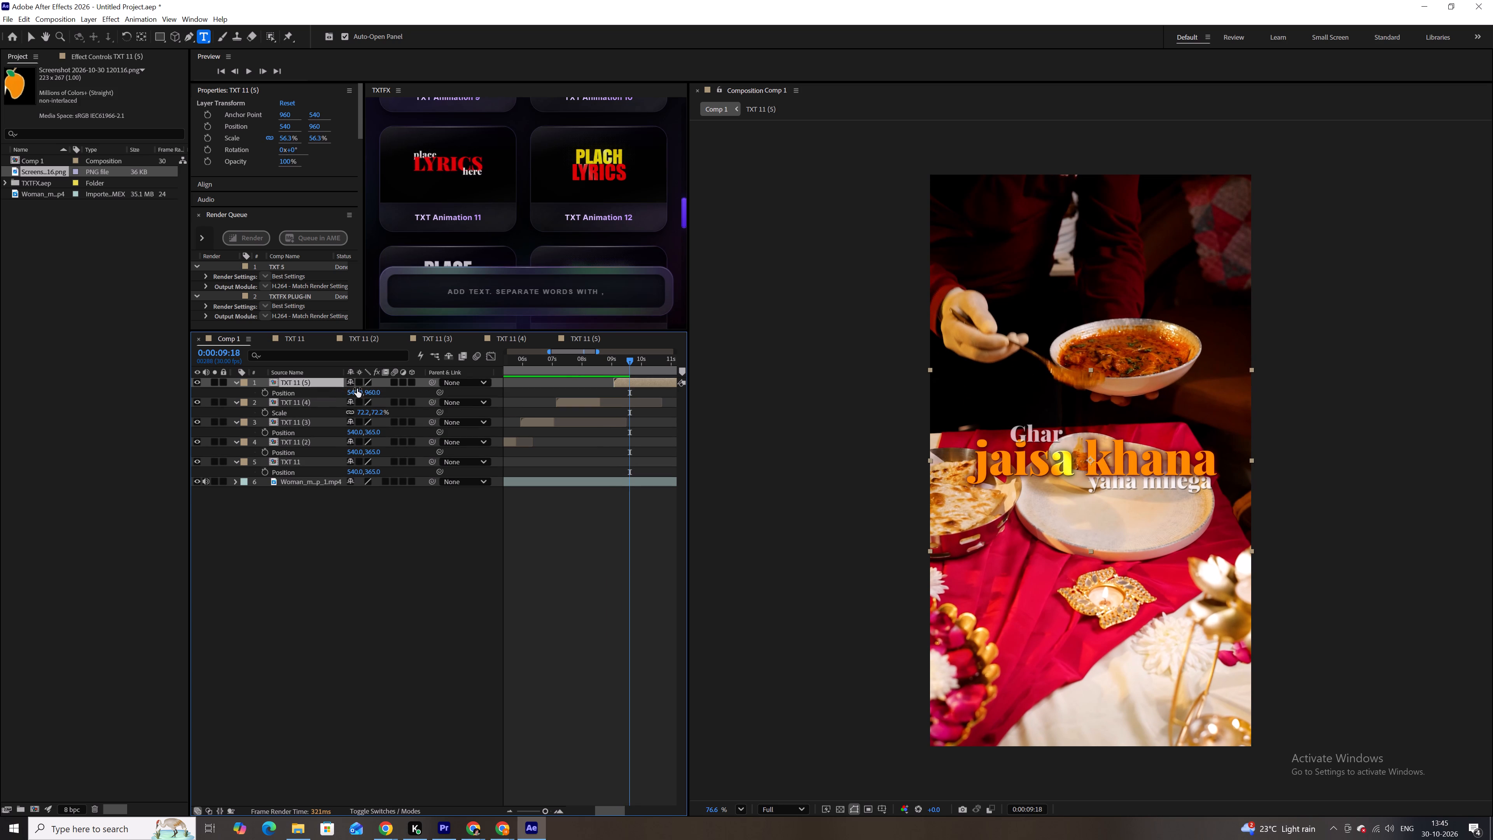
pyautogui.moveTo(369, 392); pyautogui.dragTo(64, 331)
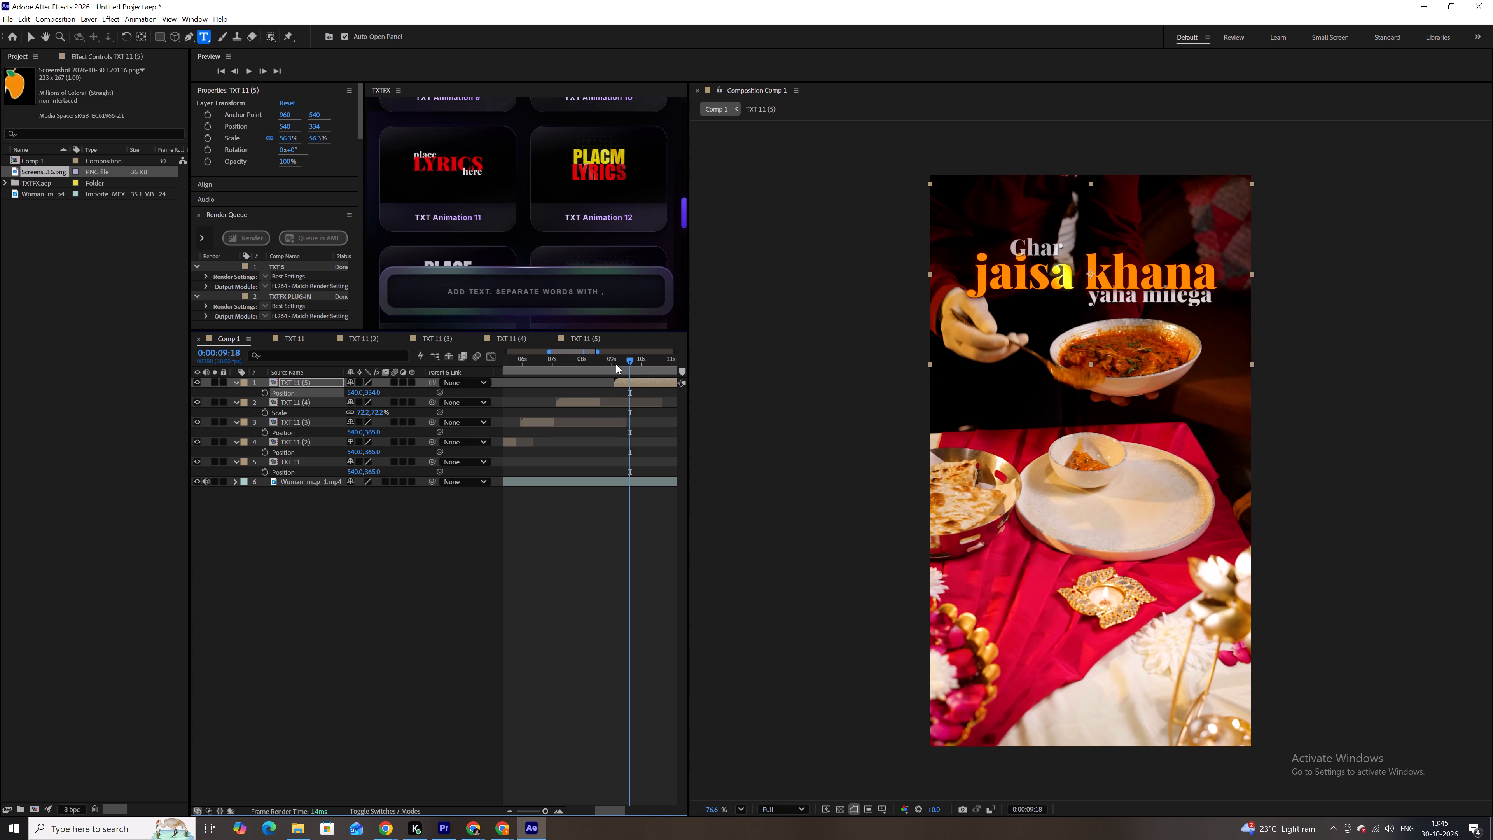
pyautogui.click(611, 361)
pyautogui.press('space')
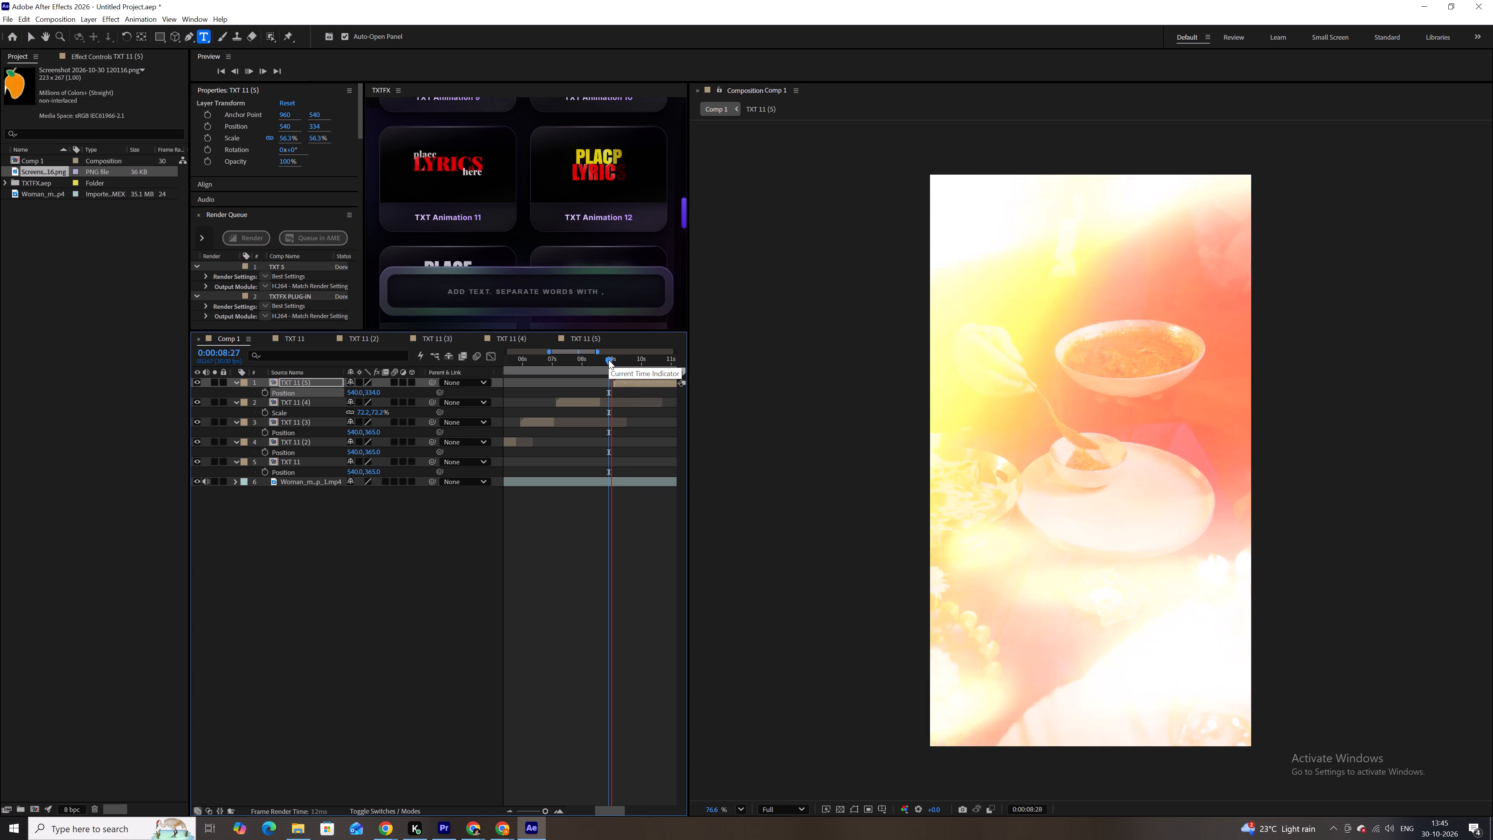
pyautogui.press('space')
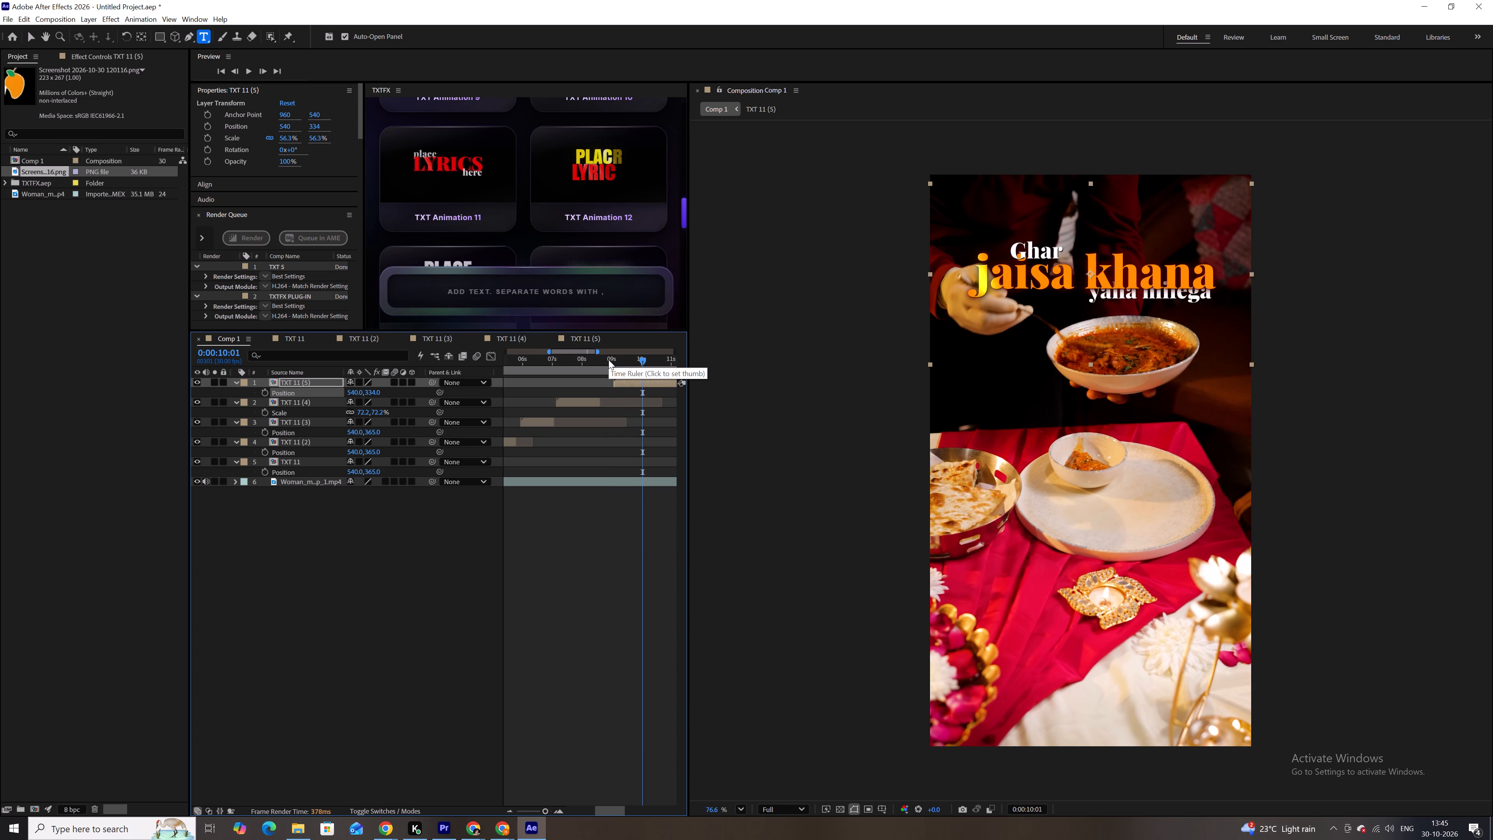
# Open the TXT 11 (5) composition and move its "yaha milega" text layer to the top of the layer stack.
pyautogui.click(667, 385)
pyautogui.click(661, 385)
pyautogui.doubleClick(661, 385)
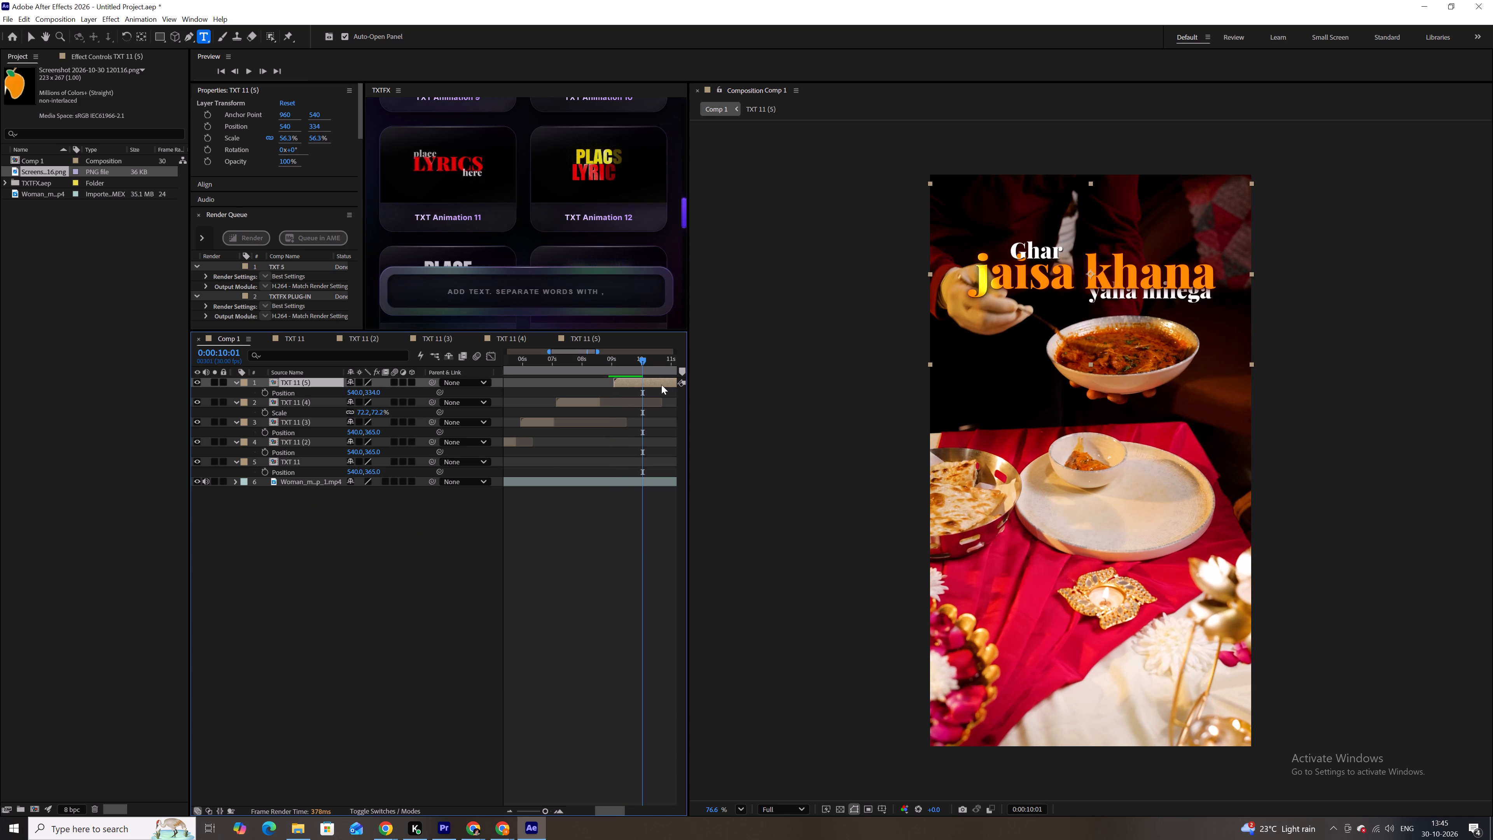
pyautogui.click(579, 621)
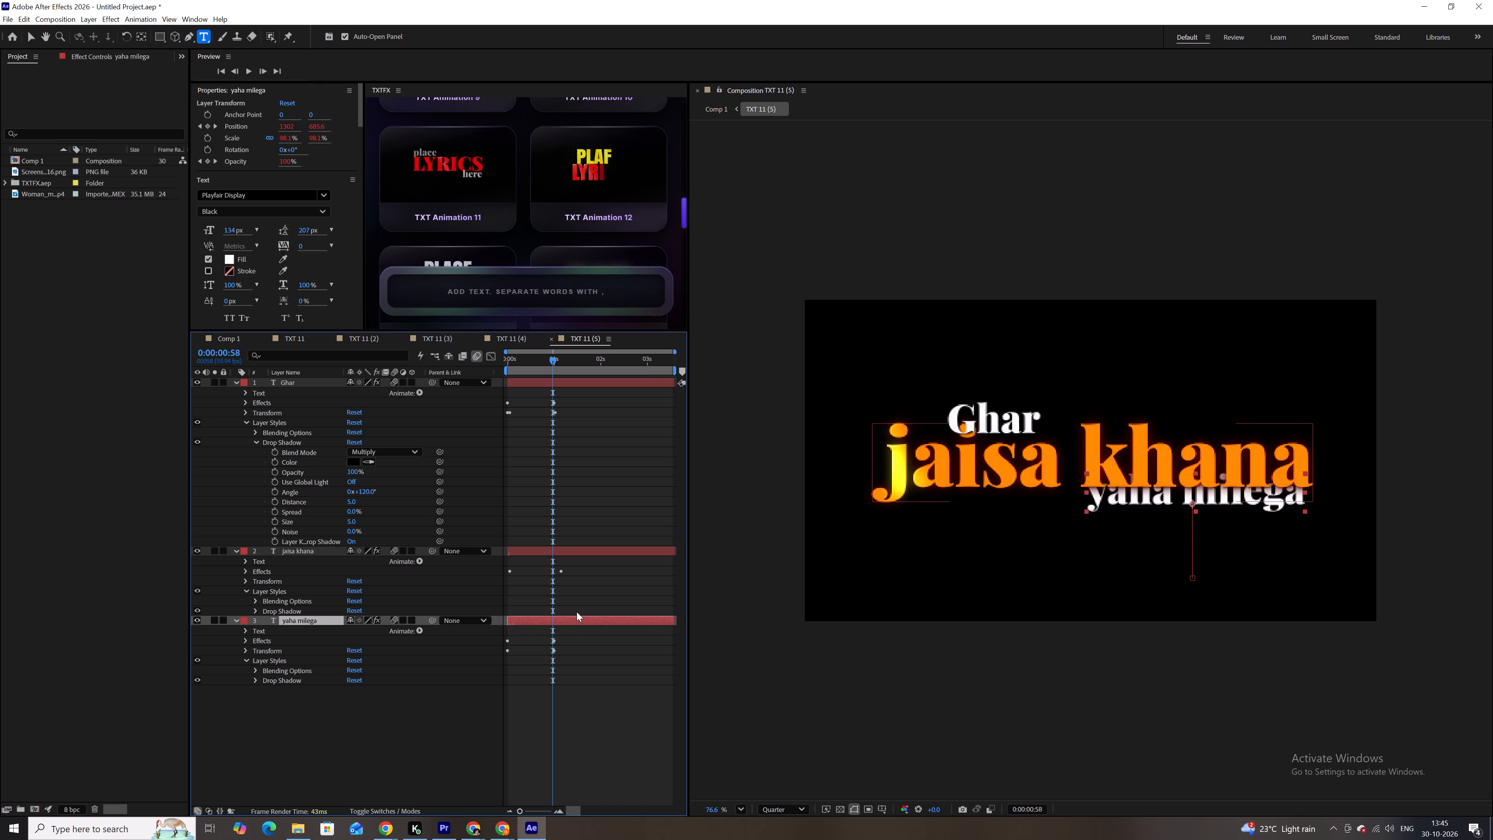
pyautogui.moveTo(323, 619); pyautogui.dragTo(308, 379)
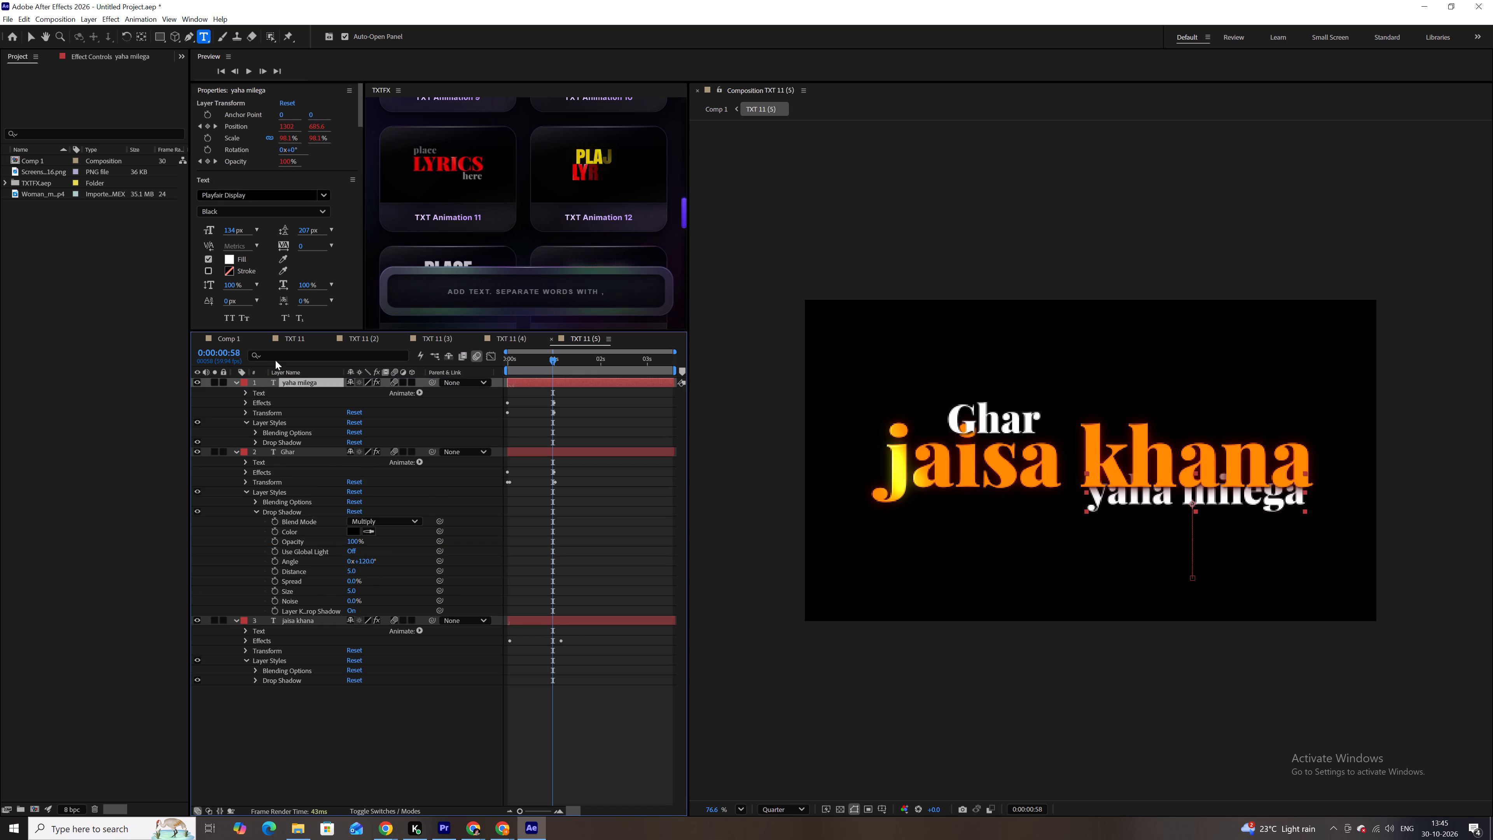
# Preview Comp 1 from 0:00:08:23 to about 0:00:10:10, and scrub through the remaining shots to check what the title must cover.
pyautogui.click(214, 343)
pyautogui.click(605, 358)
pyautogui.press('space')
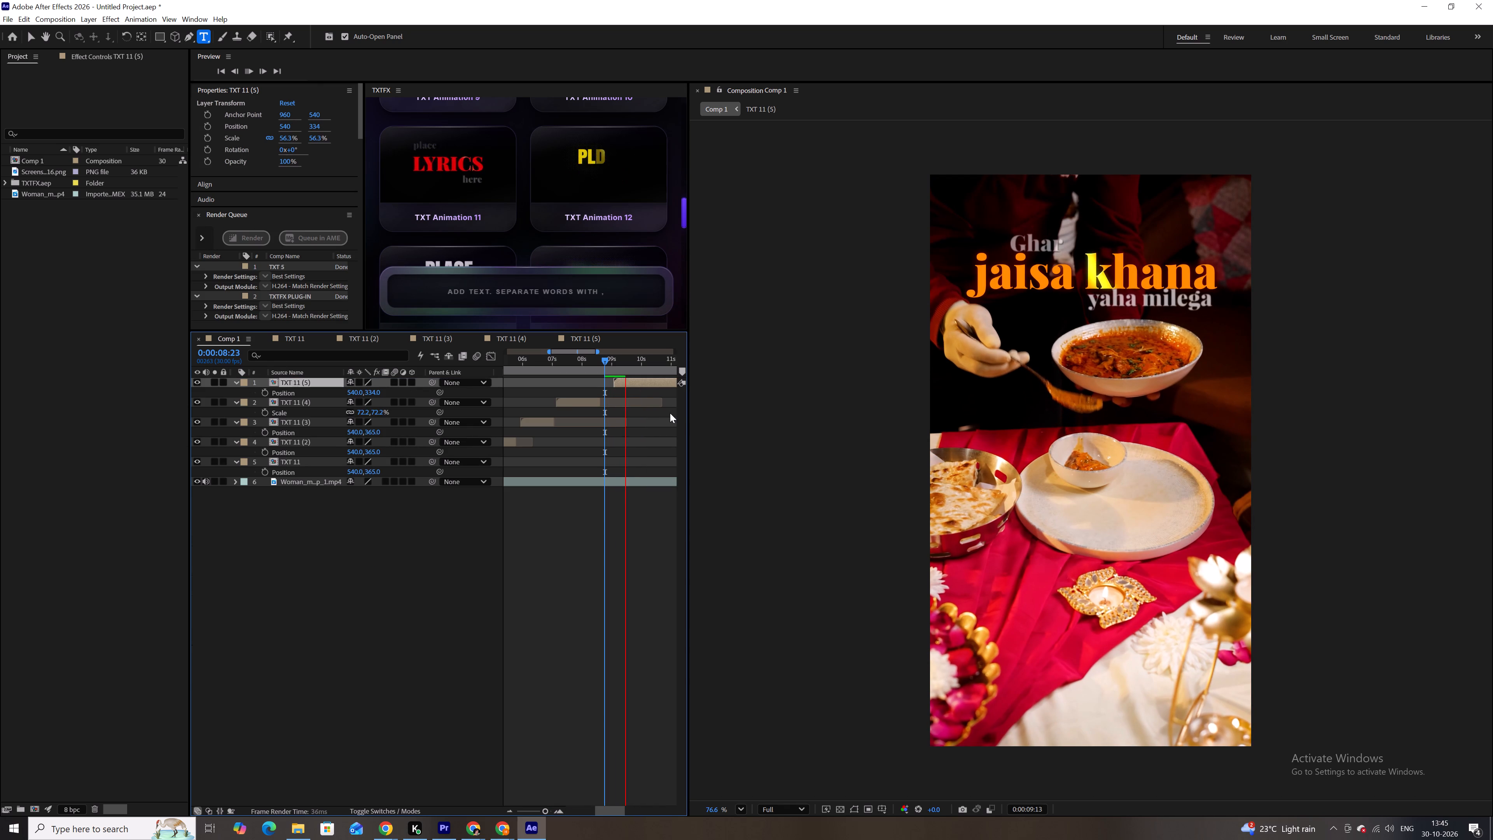
pyautogui.scroll(-1, 670, 419)
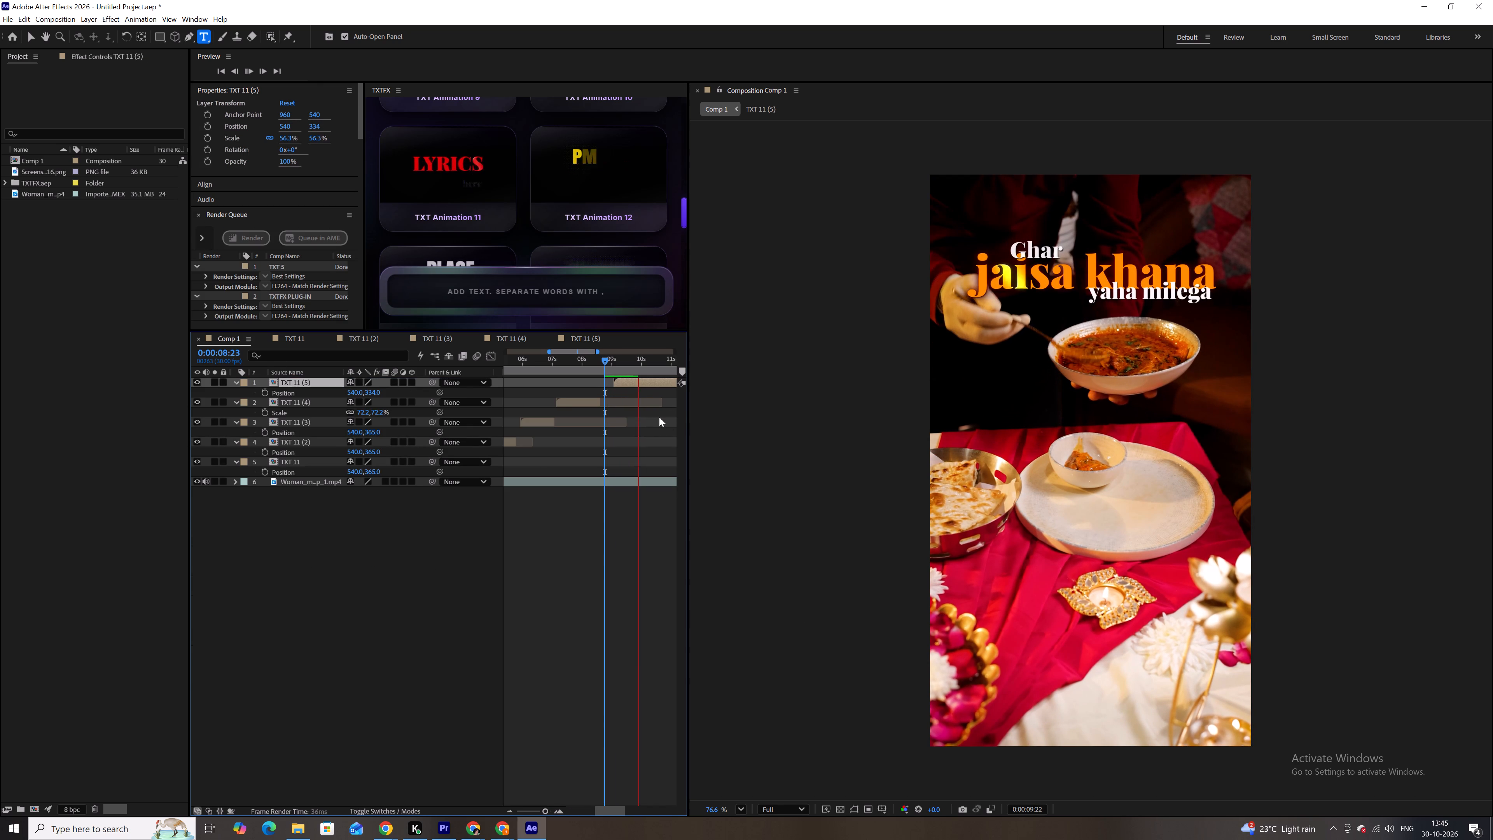
pyautogui.press('space')
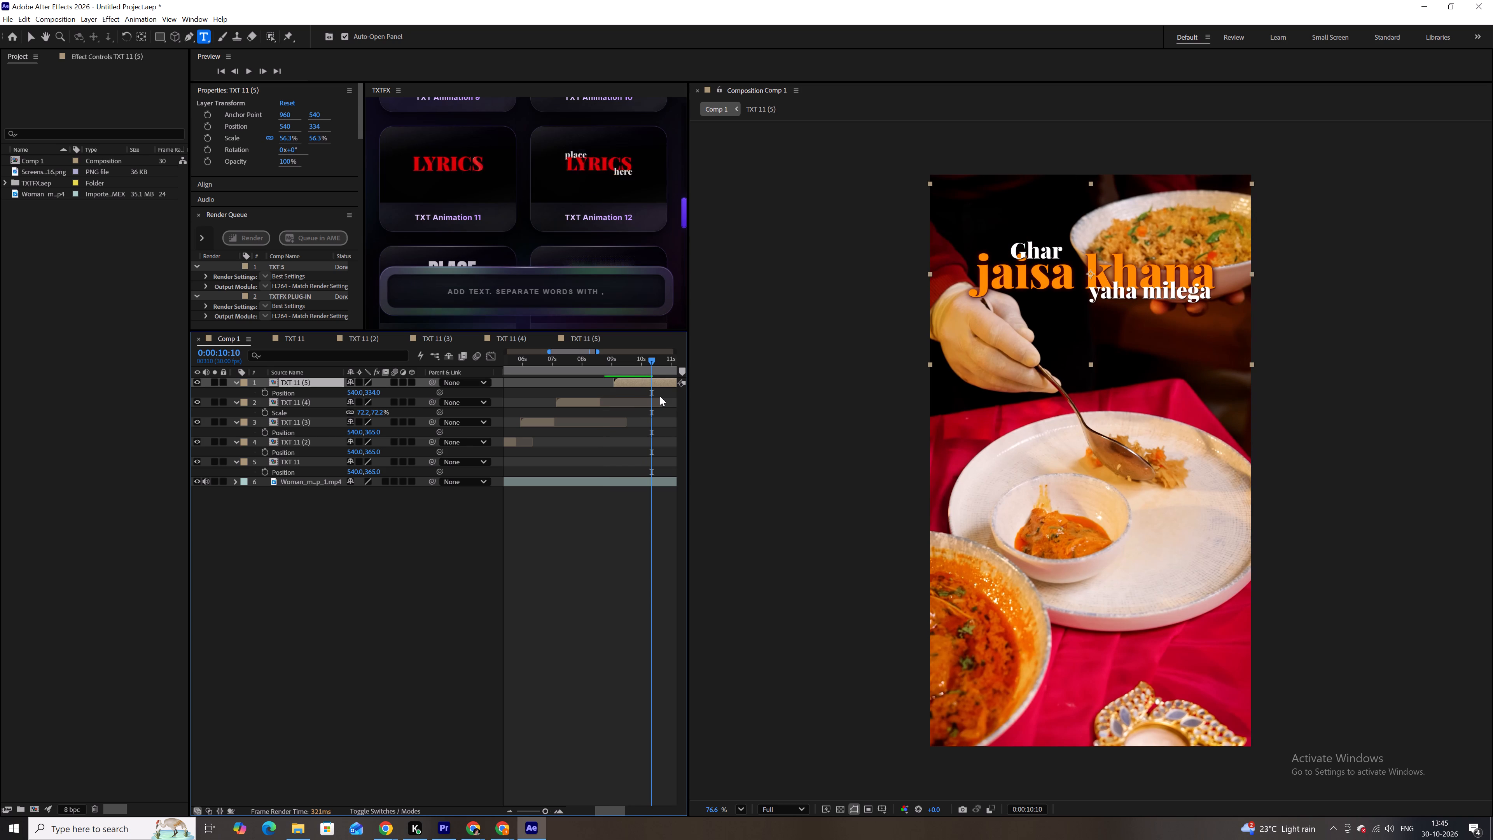
pyautogui.hotkey('ctrl', 'shift', 'f')
pyautogui.scroll(-3, 659, 396)
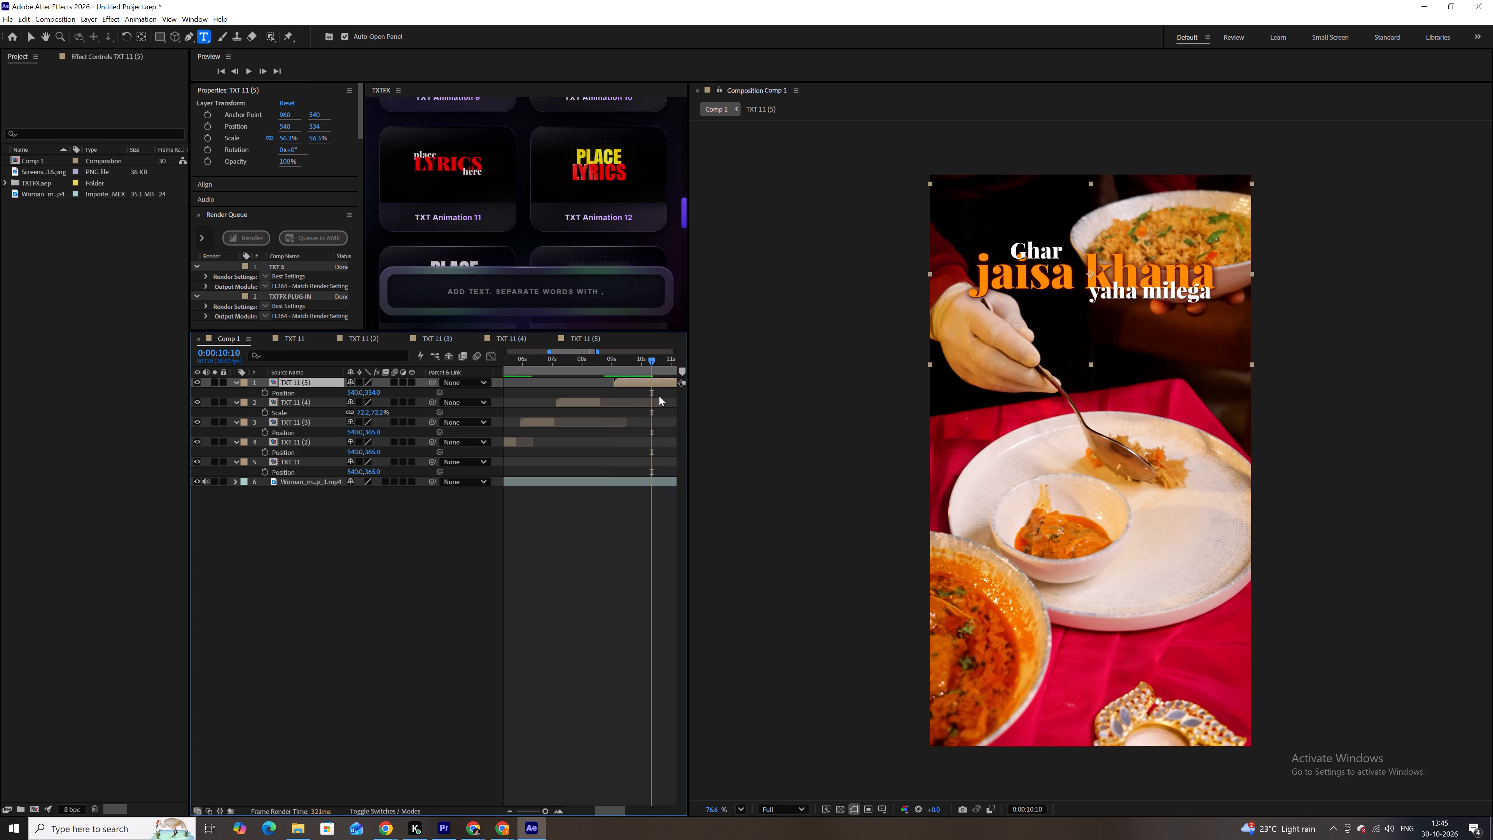
pyautogui.scroll(-1, 659, 396)
pyautogui.click(648, 556)
pyautogui.moveTo(650, 361); pyautogui.dragTo(673, 363)
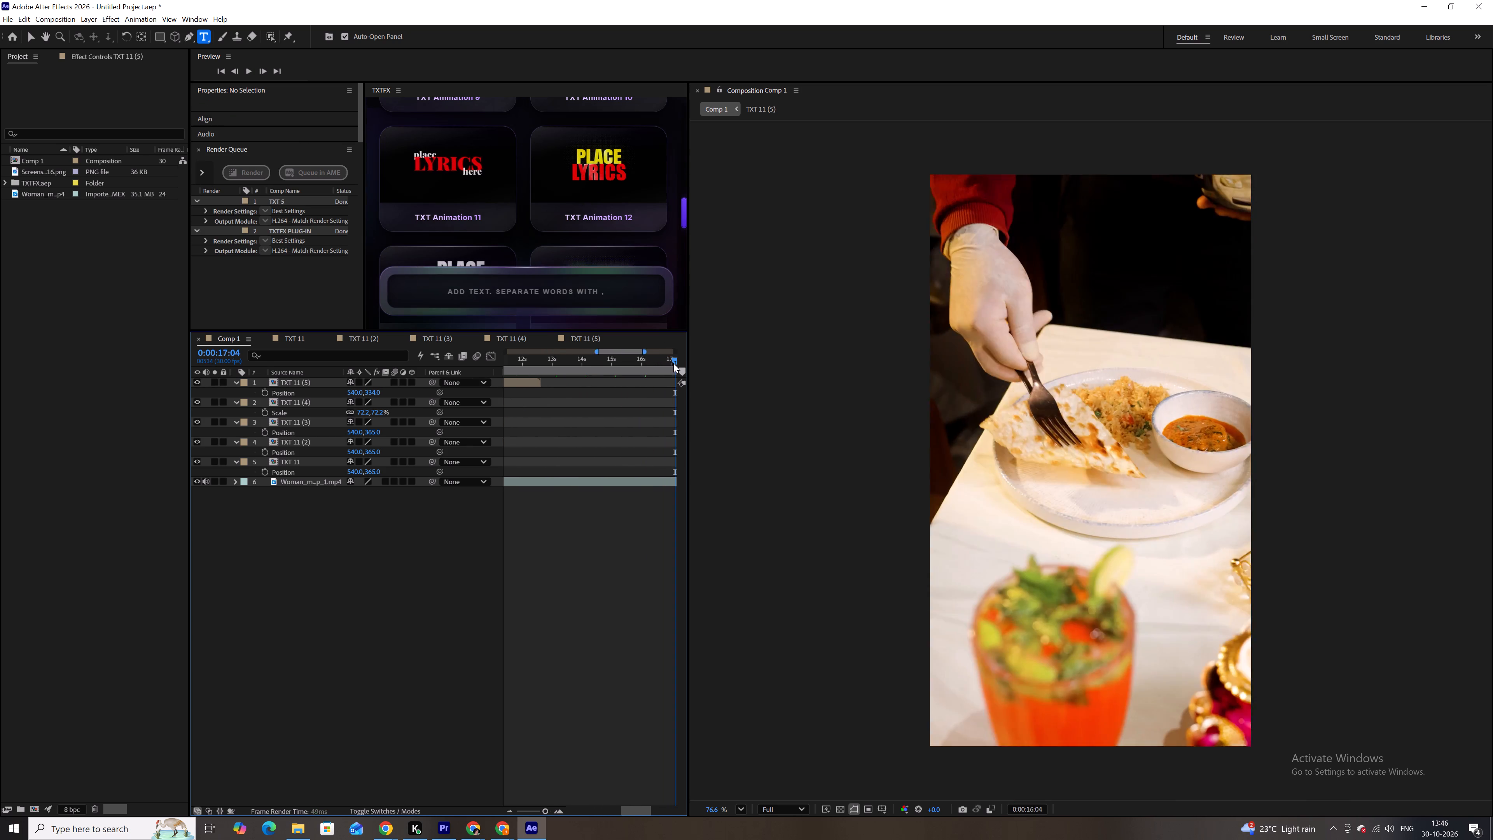
pyautogui.moveTo(673, 363); pyautogui.dragTo(552, 344)
pyautogui.keyDown('alt'); pyautogui.scroll(-5, 582, 392); pyautogui.keyUp('alt')
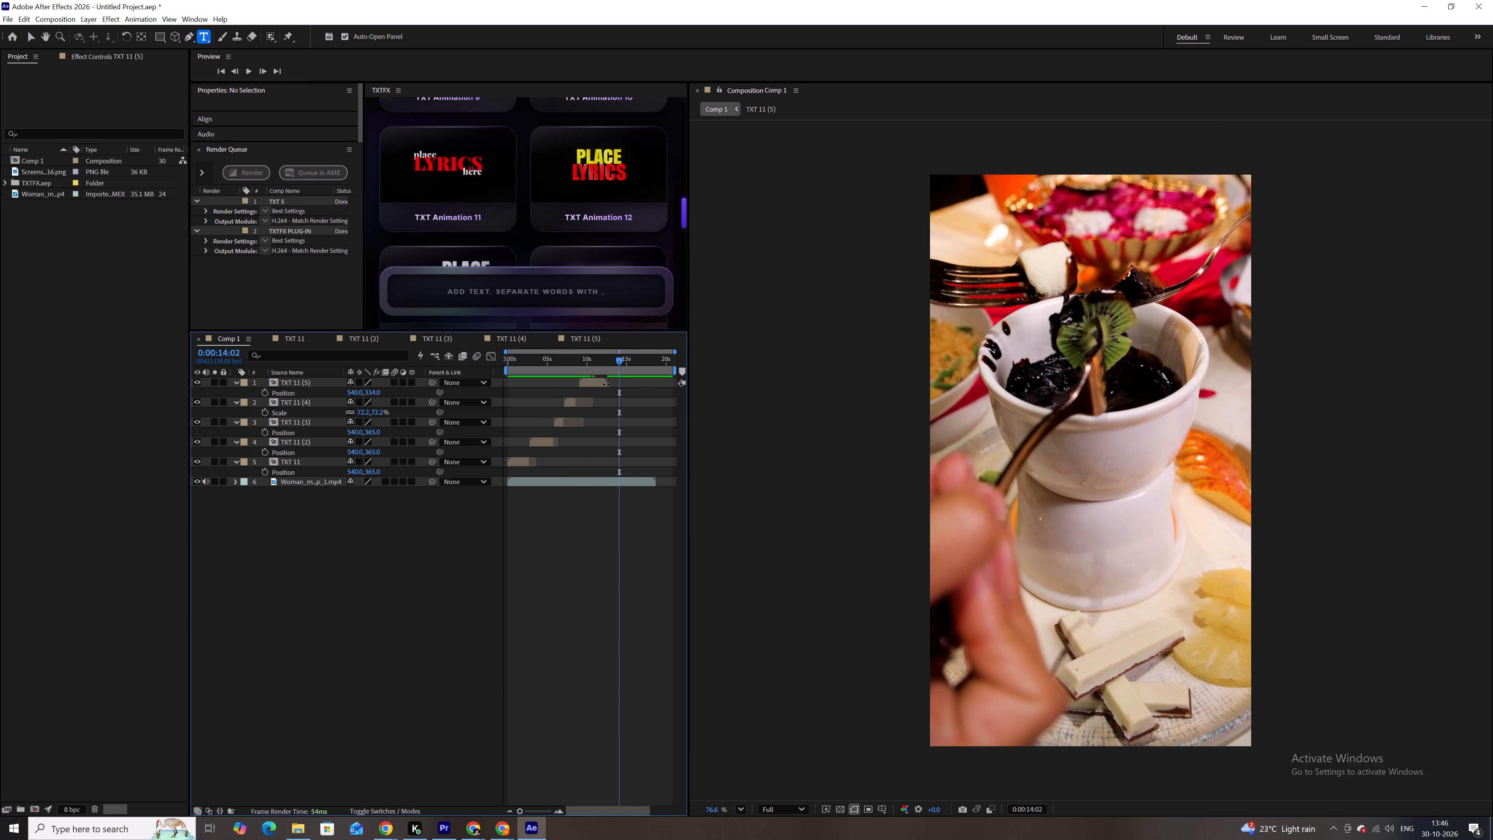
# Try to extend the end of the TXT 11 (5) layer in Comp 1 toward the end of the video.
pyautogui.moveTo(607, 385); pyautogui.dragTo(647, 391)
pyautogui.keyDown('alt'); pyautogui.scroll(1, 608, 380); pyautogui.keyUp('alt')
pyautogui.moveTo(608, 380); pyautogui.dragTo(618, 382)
# Set the TXT 11 (5) composition's duration to 0:00:13:33.
pyautogui.doubleClick(593, 378)
pyautogui.click(496, 714)
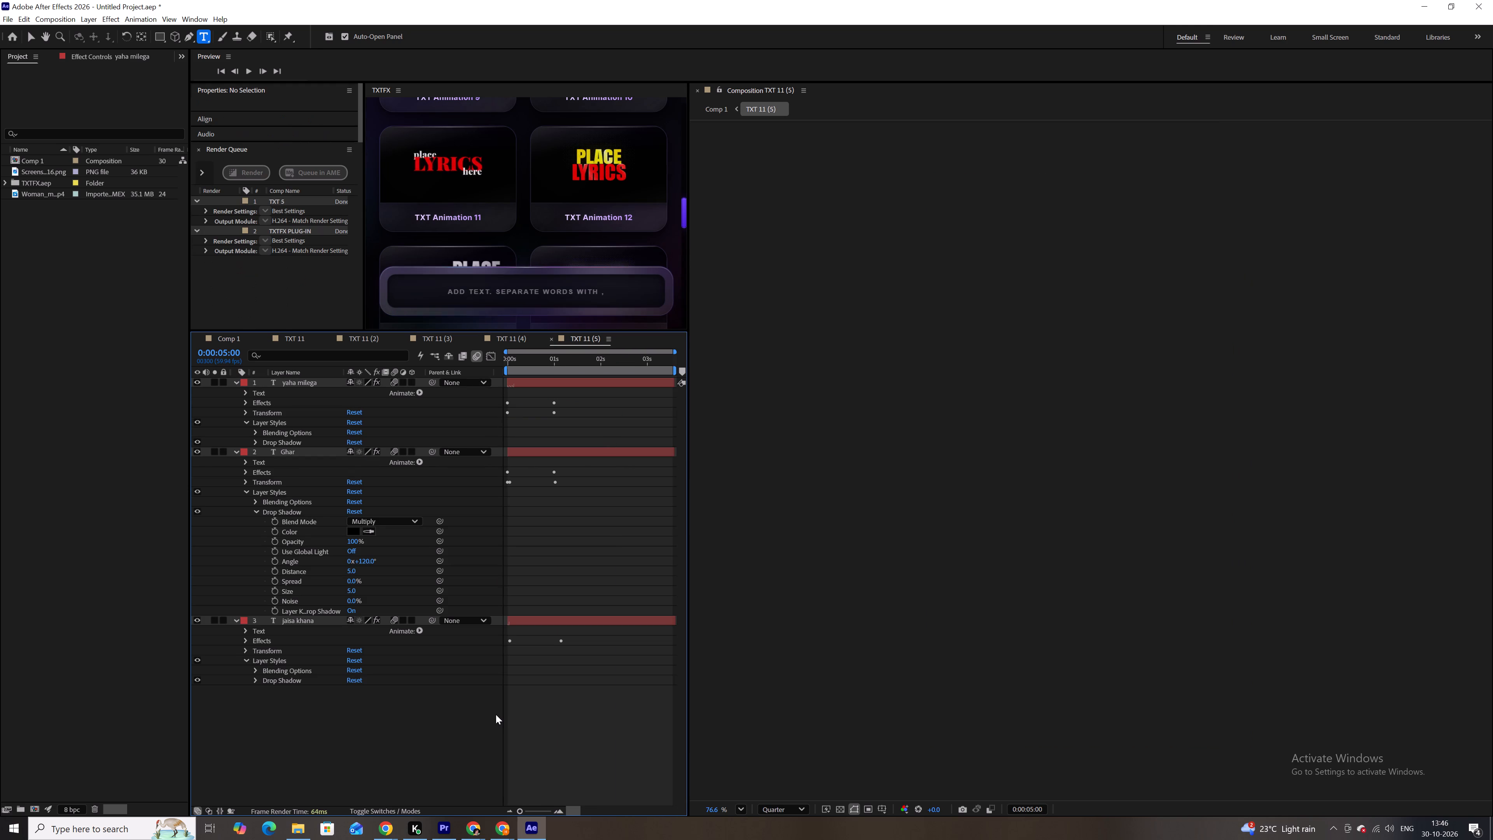
pyautogui.hotkey('ctrl', 'k')
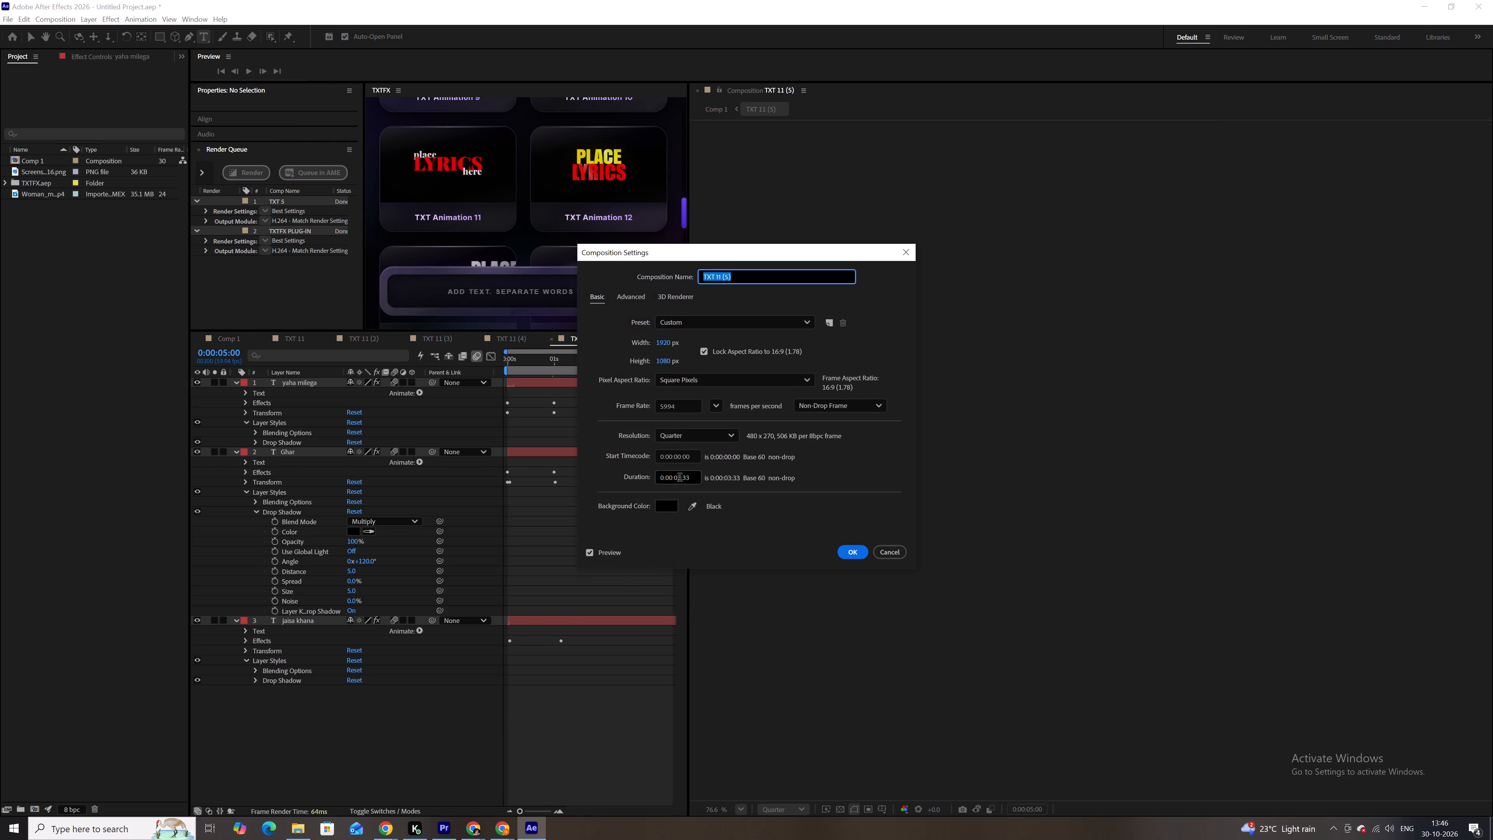
pyautogui.click(680, 478)
pyautogui.press('BackSpace')
pyautogui.press('BackSpace')
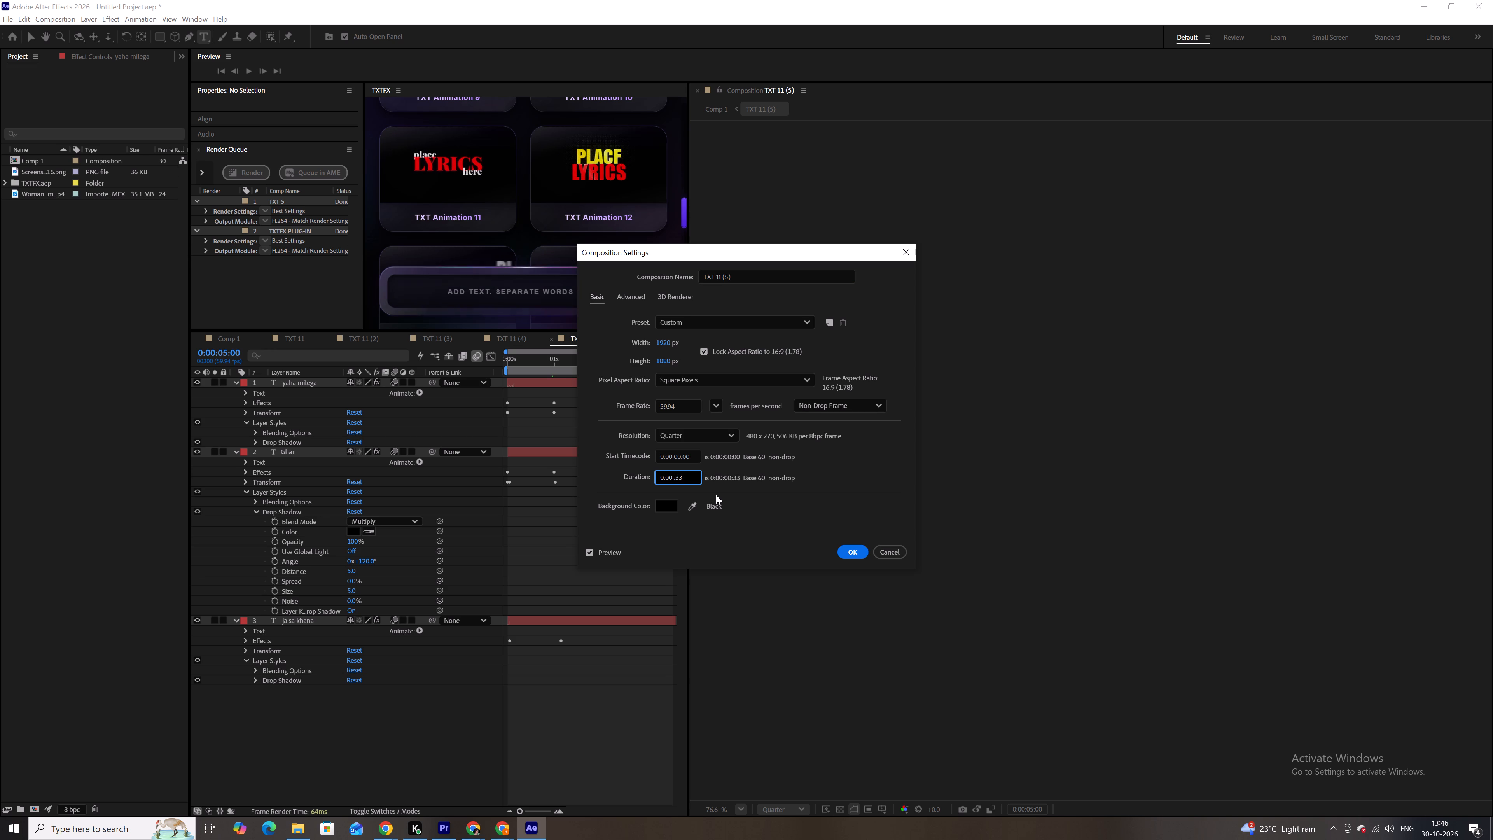
pyautogui.write('13')
pyautogui.press('Return')
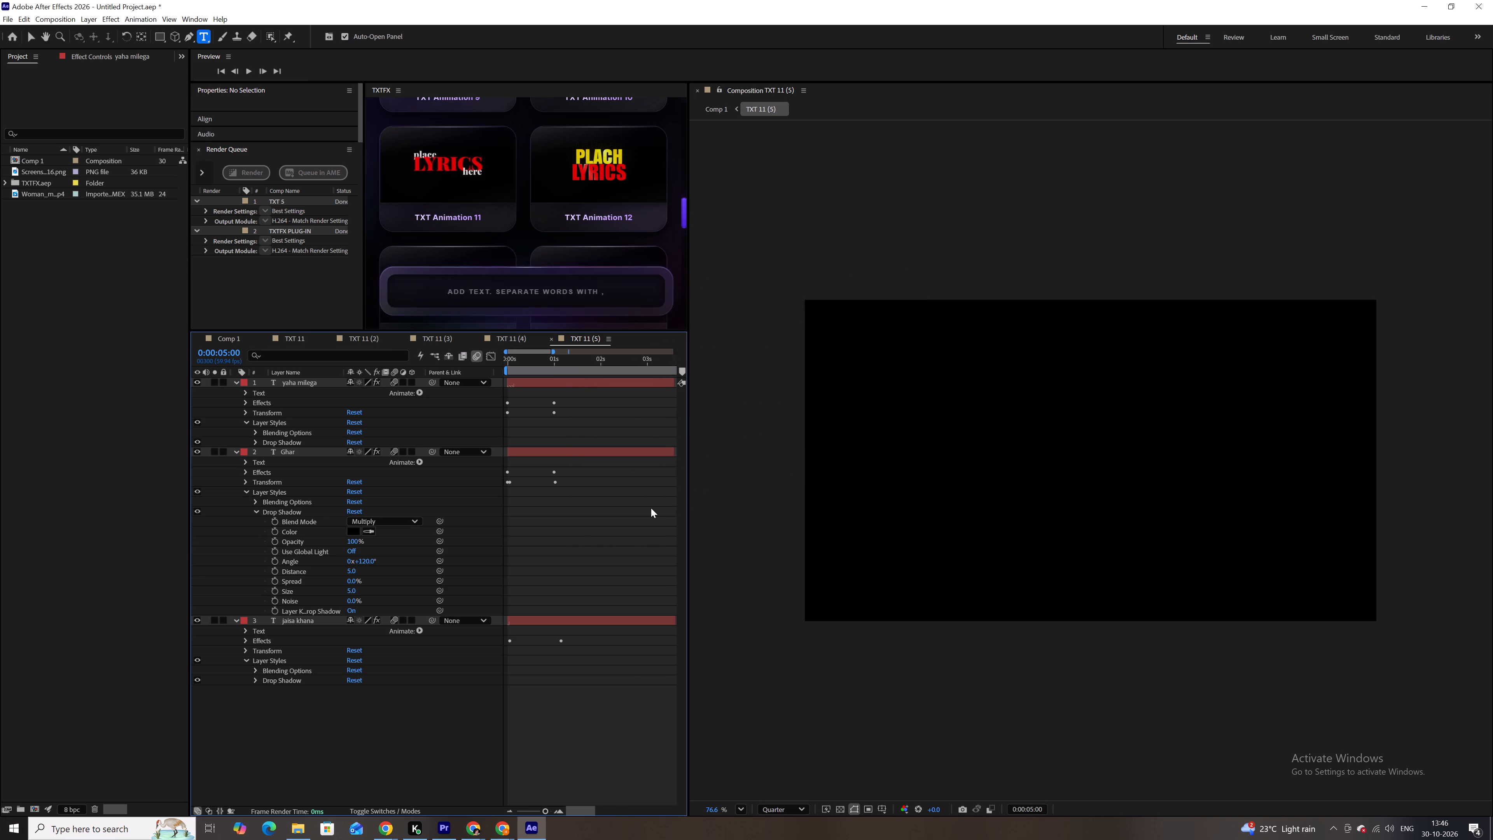
# Extend all three text layers in TXT 11 (5) to the end of the lengthened composition.
pyautogui.keyDown('alt'); pyautogui.scroll(-9, 651, 508); pyautogui.keyUp('alt')
pyautogui.hotkey('ctrl', 'a')
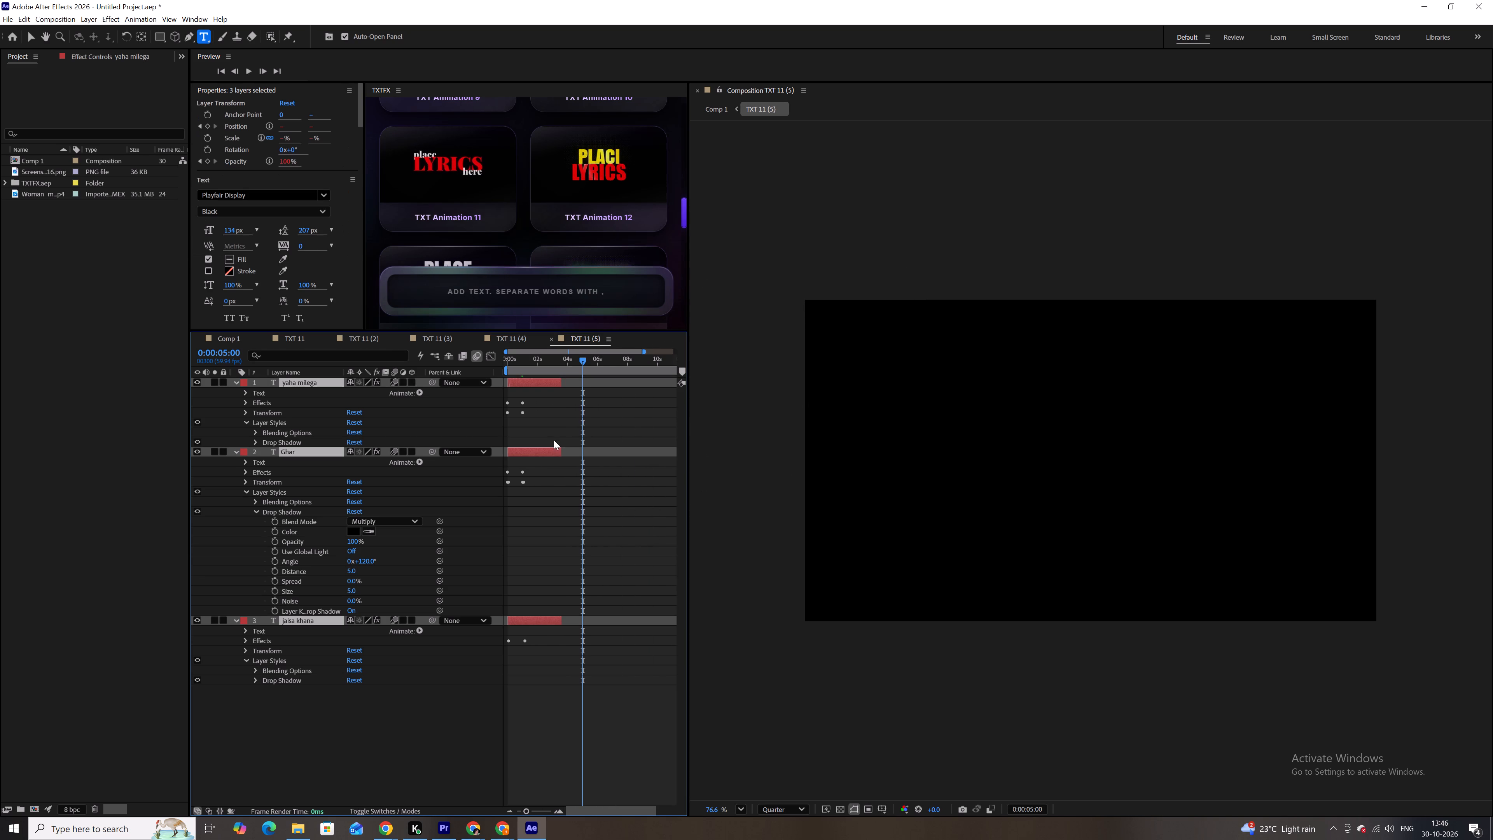
pyautogui.moveTo(562, 450); pyautogui.dragTo(710, 457)
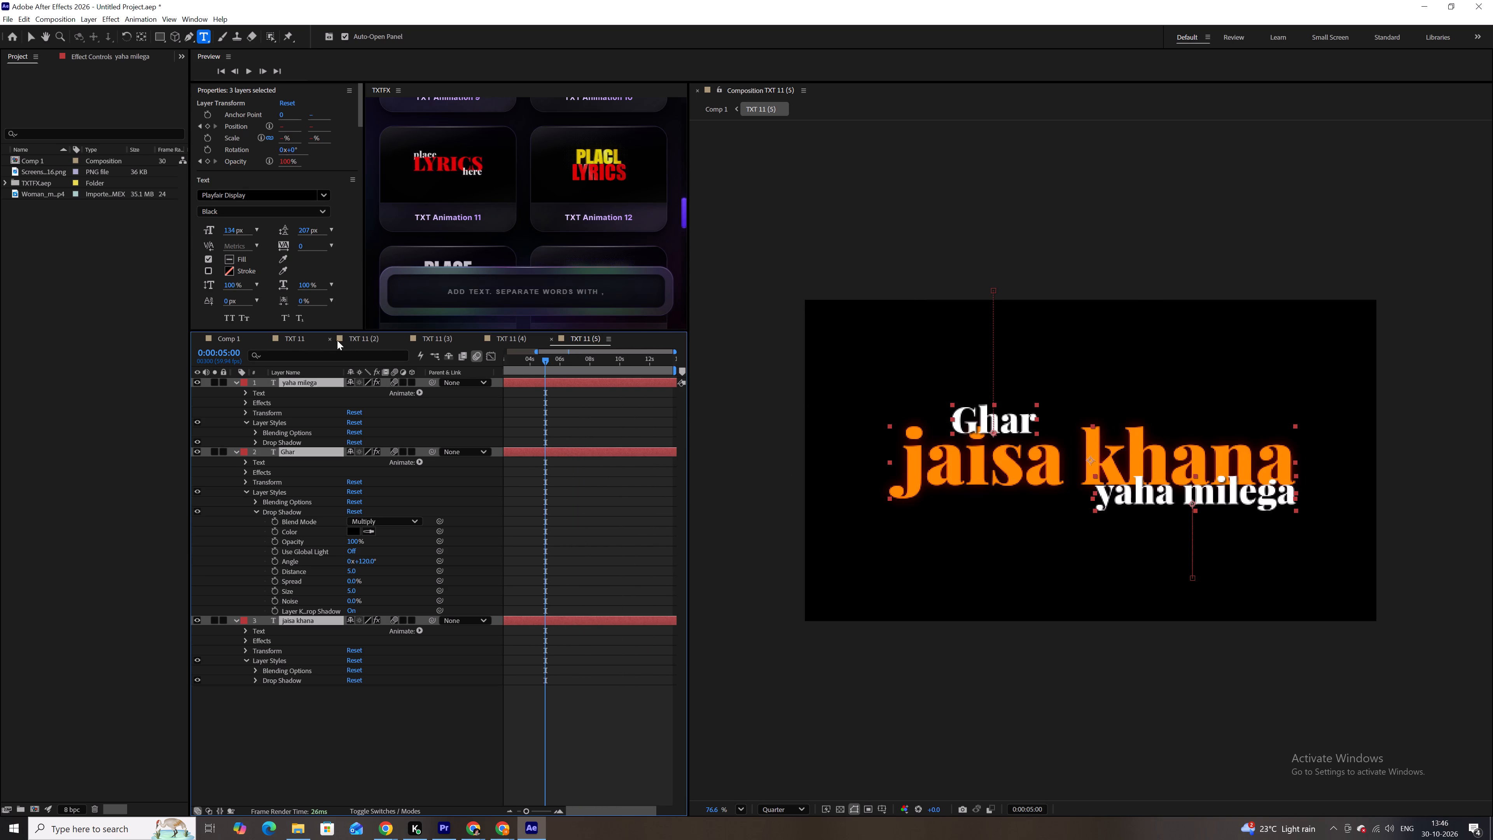
# Extend the TXT 11 (5) layer in Comp 1 past the end of the food video.
pyautogui.click(227, 341)
pyautogui.moveTo(610, 380); pyautogui.dragTo(645, 387)
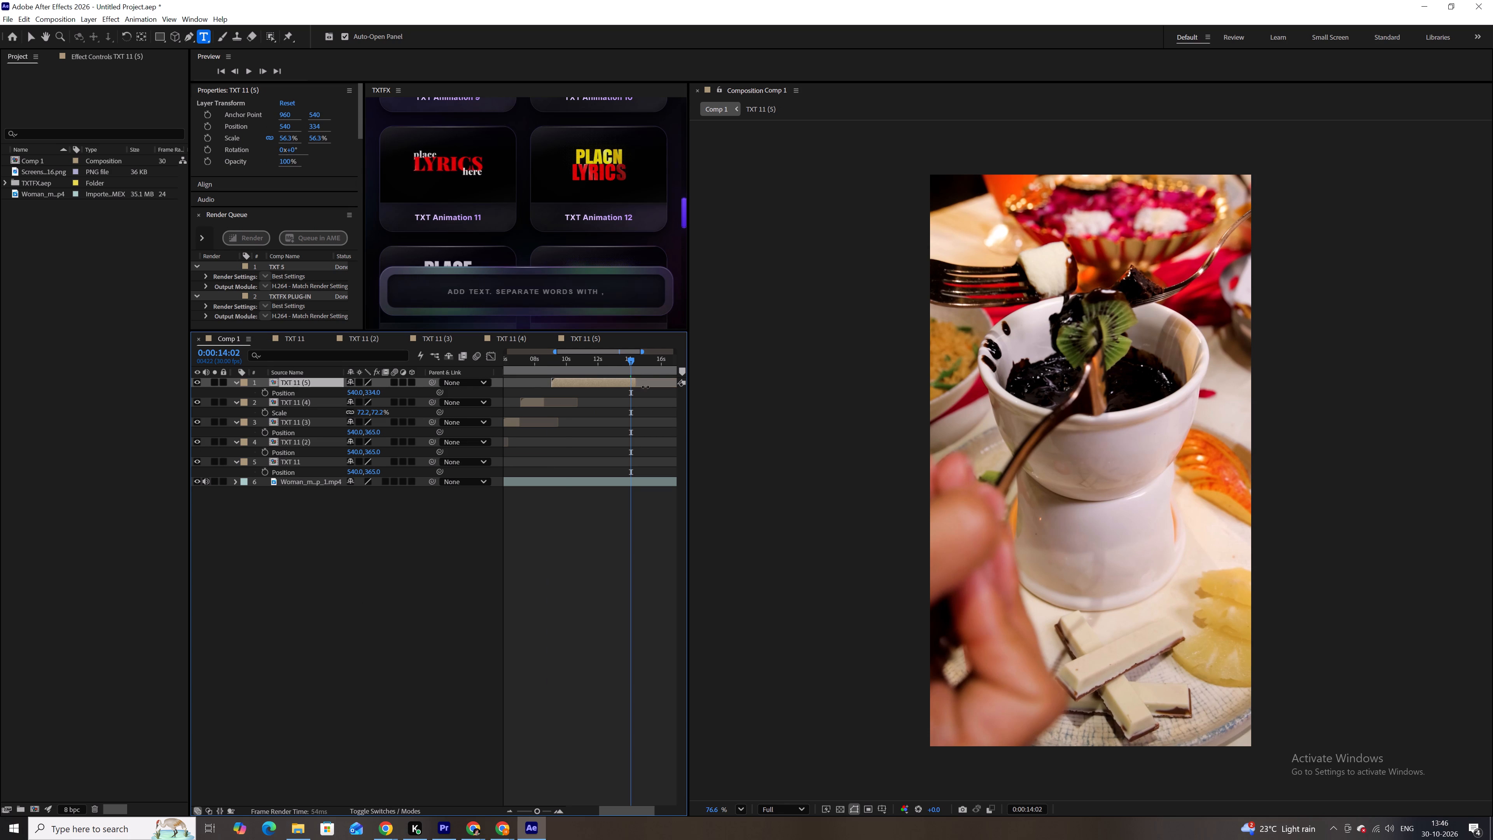
pyautogui.moveTo(645, 387); pyautogui.dragTo(648, 388)
# Split the TXT 11 (5) layer in Comp 1 at 0:00:18:20 and delete the part after it.
pyautogui.moveTo(627, 362); pyautogui.dragTo(637, 363)
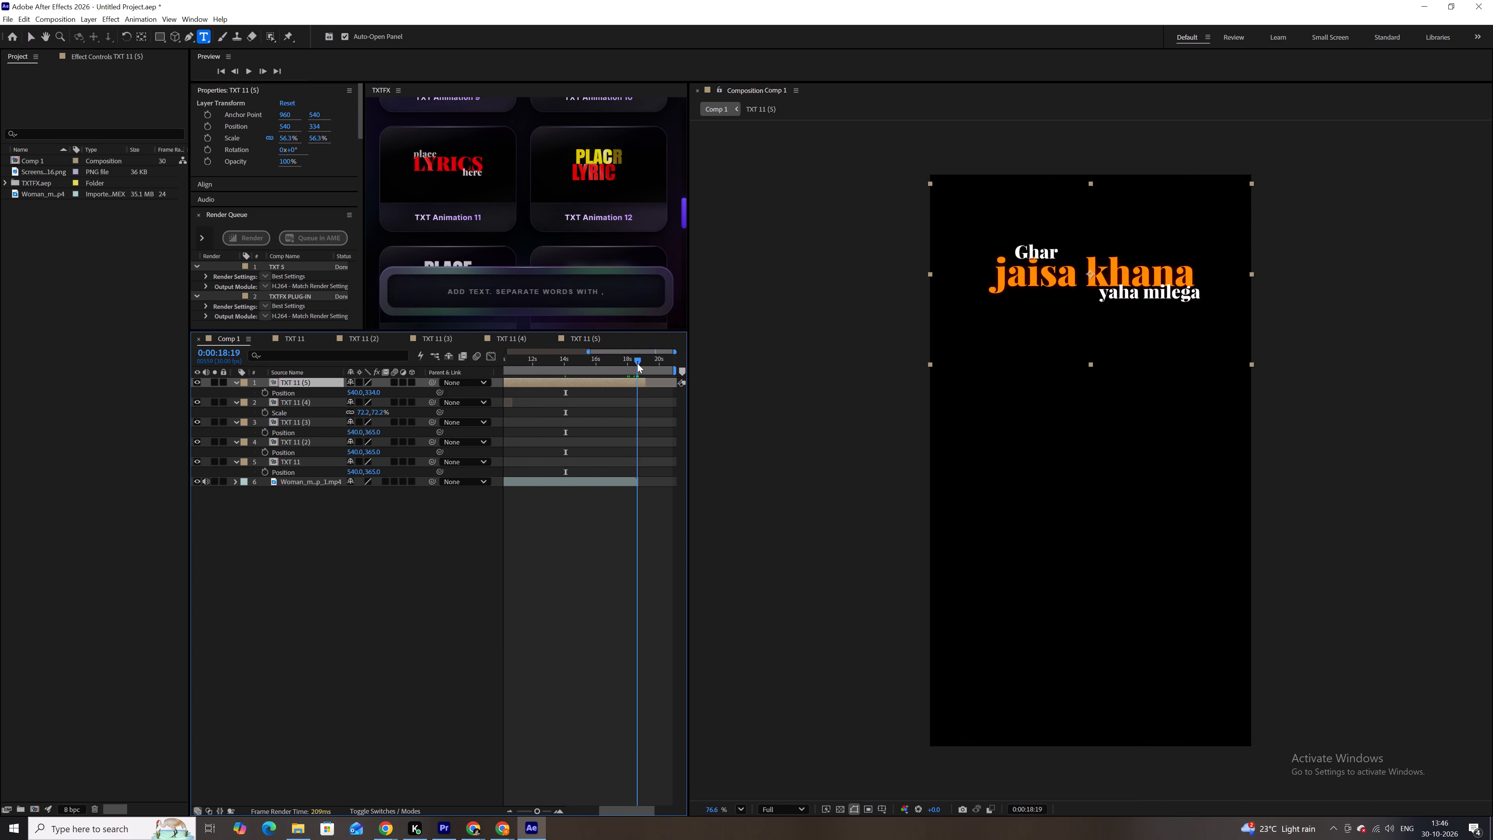
pyautogui.moveTo(637, 363); pyautogui.dragTo(636, 363)
pyautogui.keyDown('alt'); pyautogui.scroll(4, 636, 363); pyautogui.keyUp('alt')
pyautogui.moveTo(639, 363); pyautogui.dragTo(641, 357)
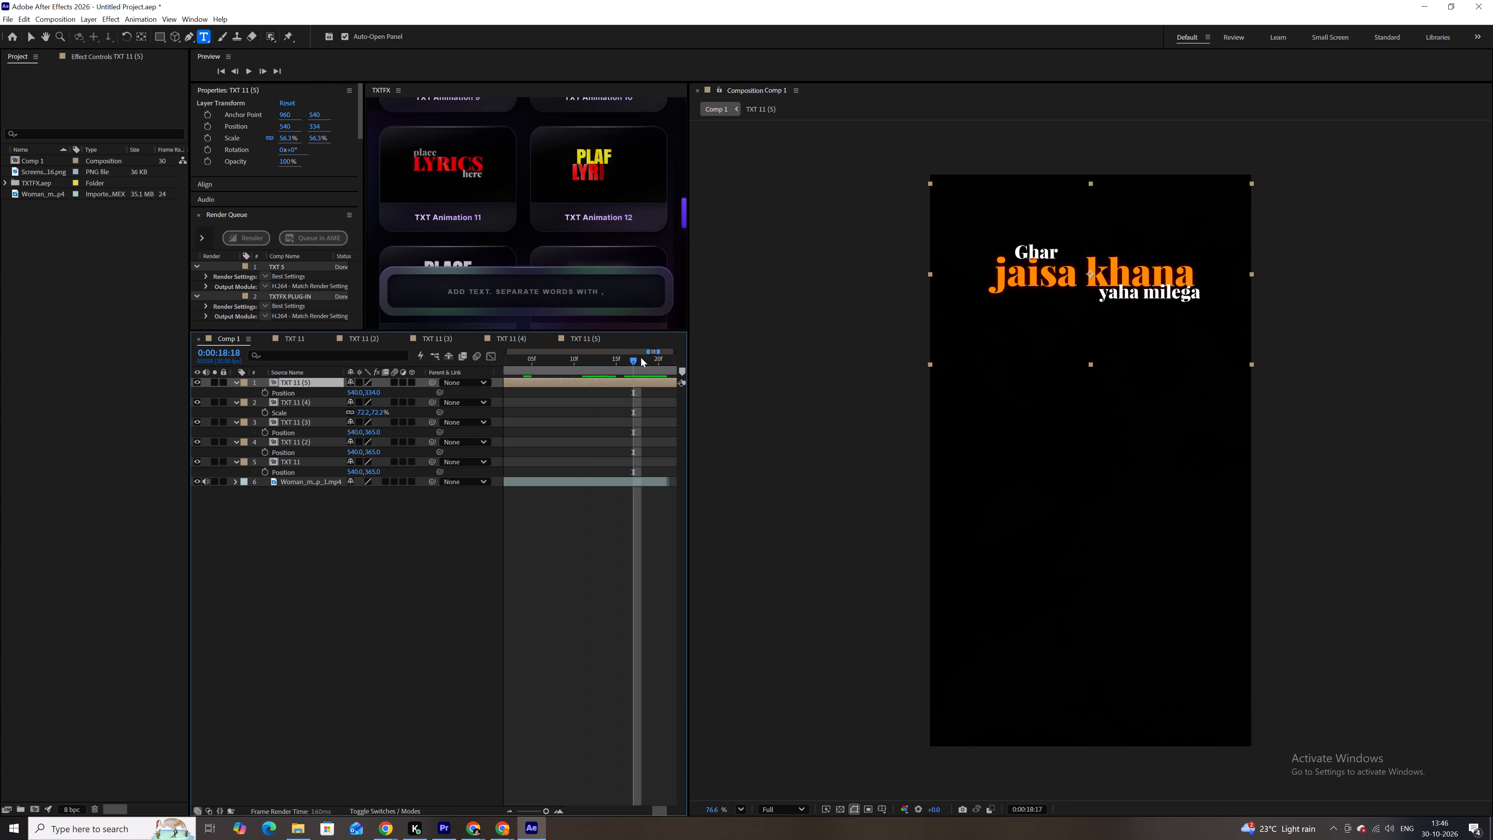
pyautogui.moveTo(641, 357); pyautogui.dragTo(656, 361)
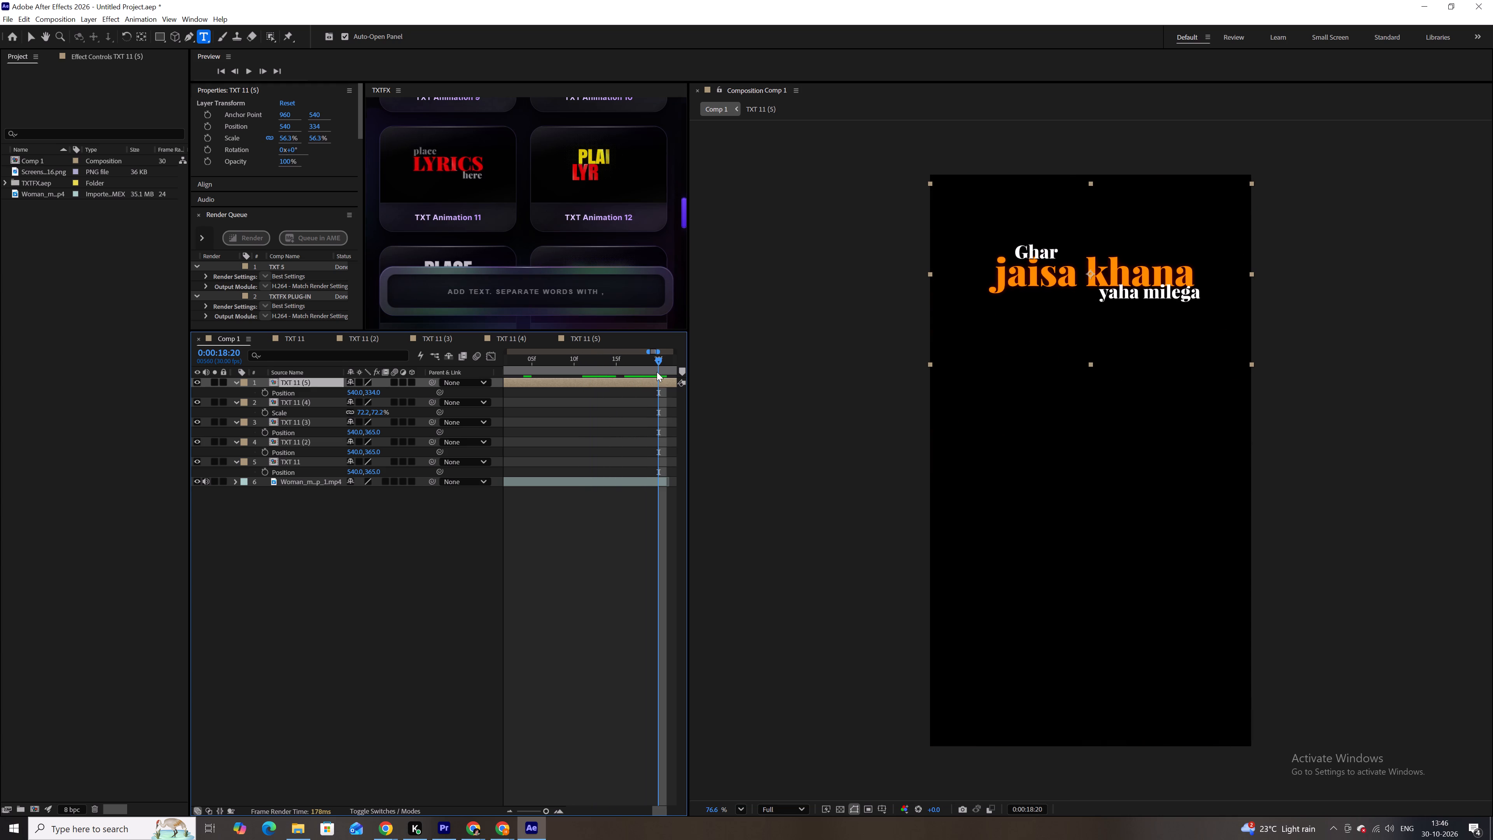
pyautogui.hotkey('ctrl', 'shift', 'd')
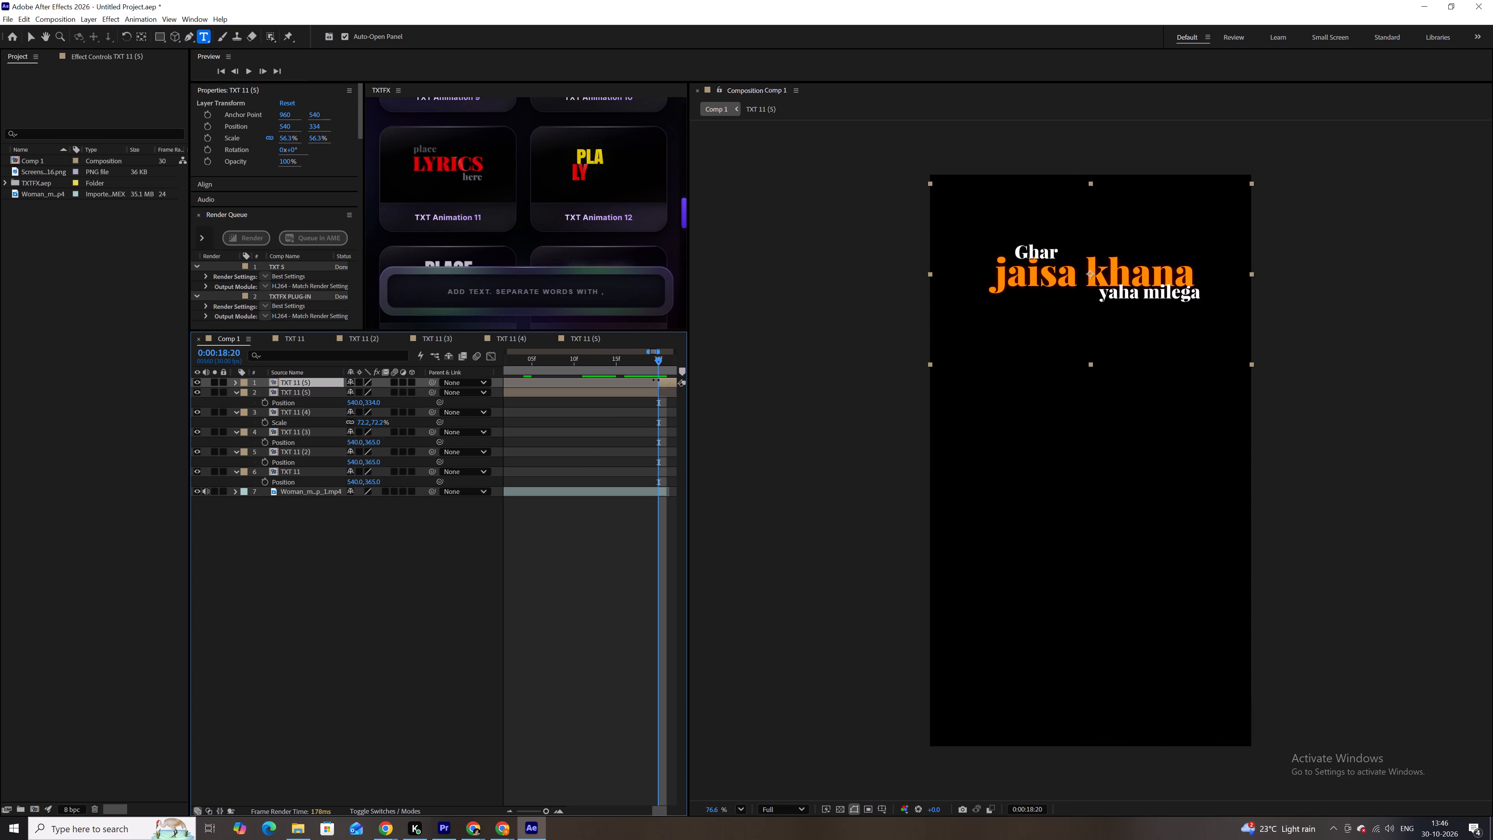
pyautogui.press('BackSpace')
# Split the video layer in Comp 1 at 0:00:18:20 and delete its leftover tail.
pyautogui.click(661, 476)
pyautogui.click(662, 480)
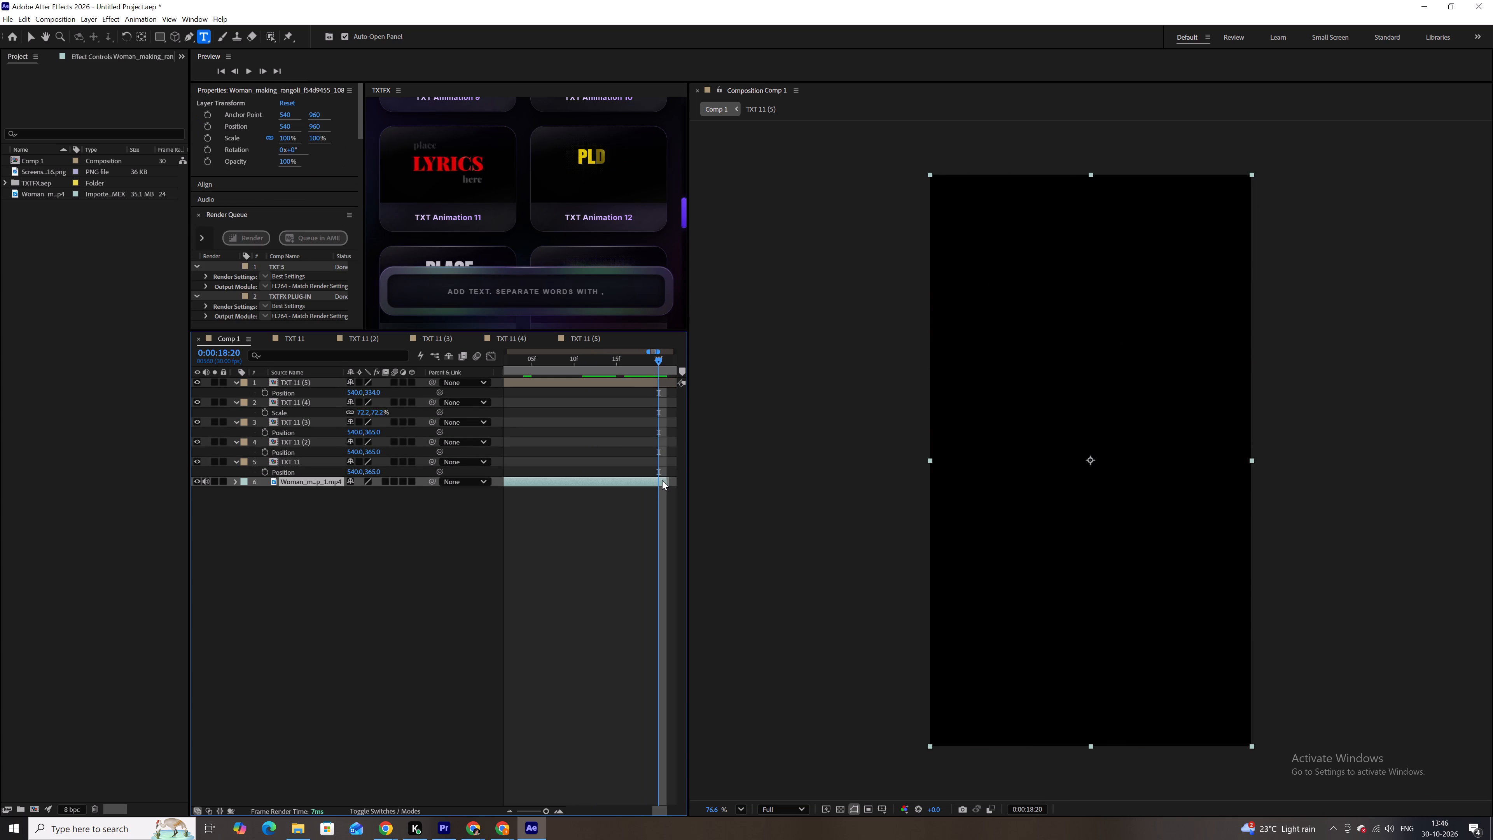
pyautogui.hotkey('ctrl', 'shift', 'd')
pyautogui.press('BackSpace')
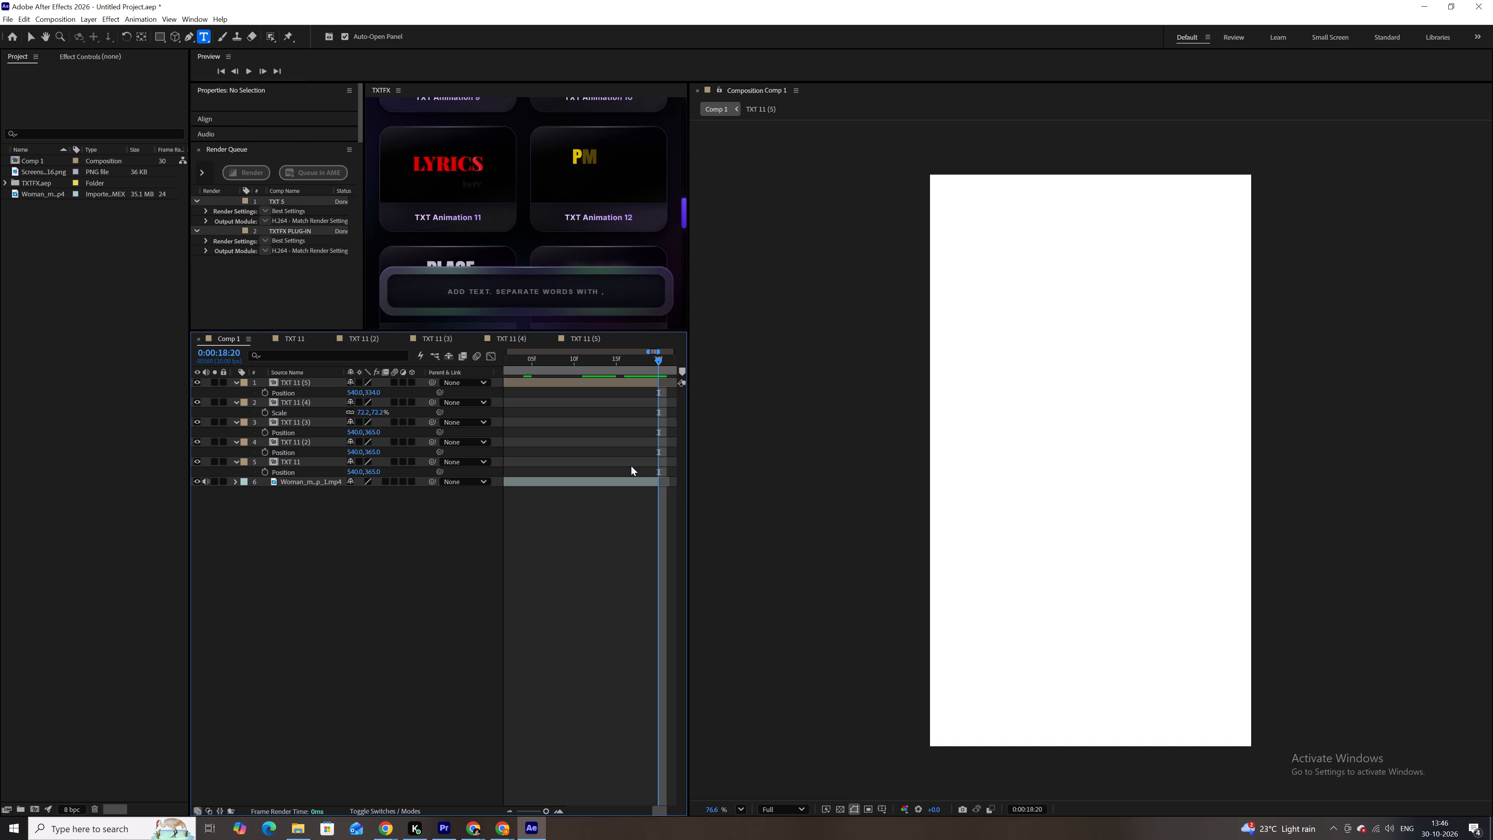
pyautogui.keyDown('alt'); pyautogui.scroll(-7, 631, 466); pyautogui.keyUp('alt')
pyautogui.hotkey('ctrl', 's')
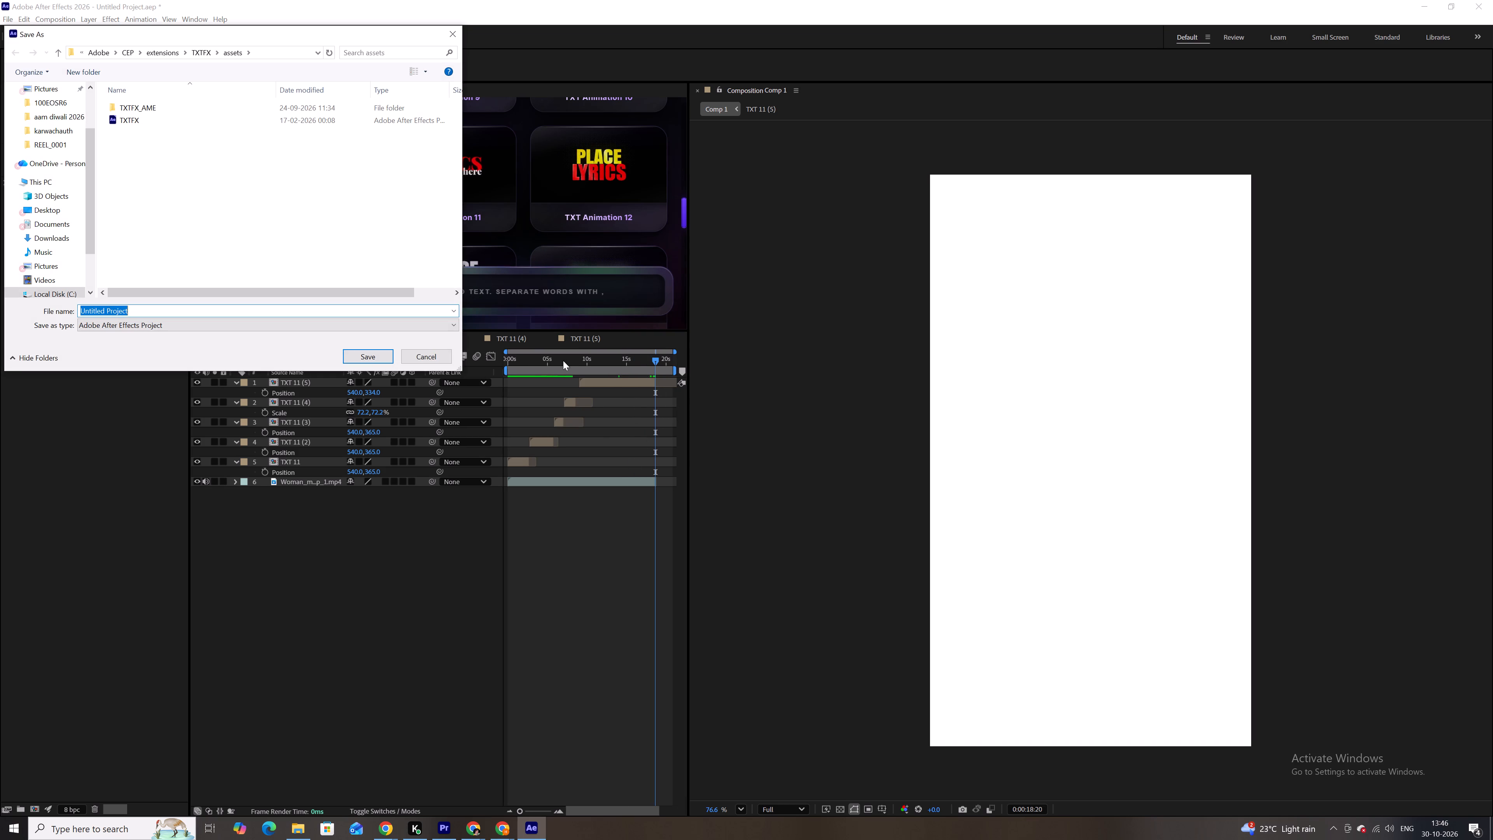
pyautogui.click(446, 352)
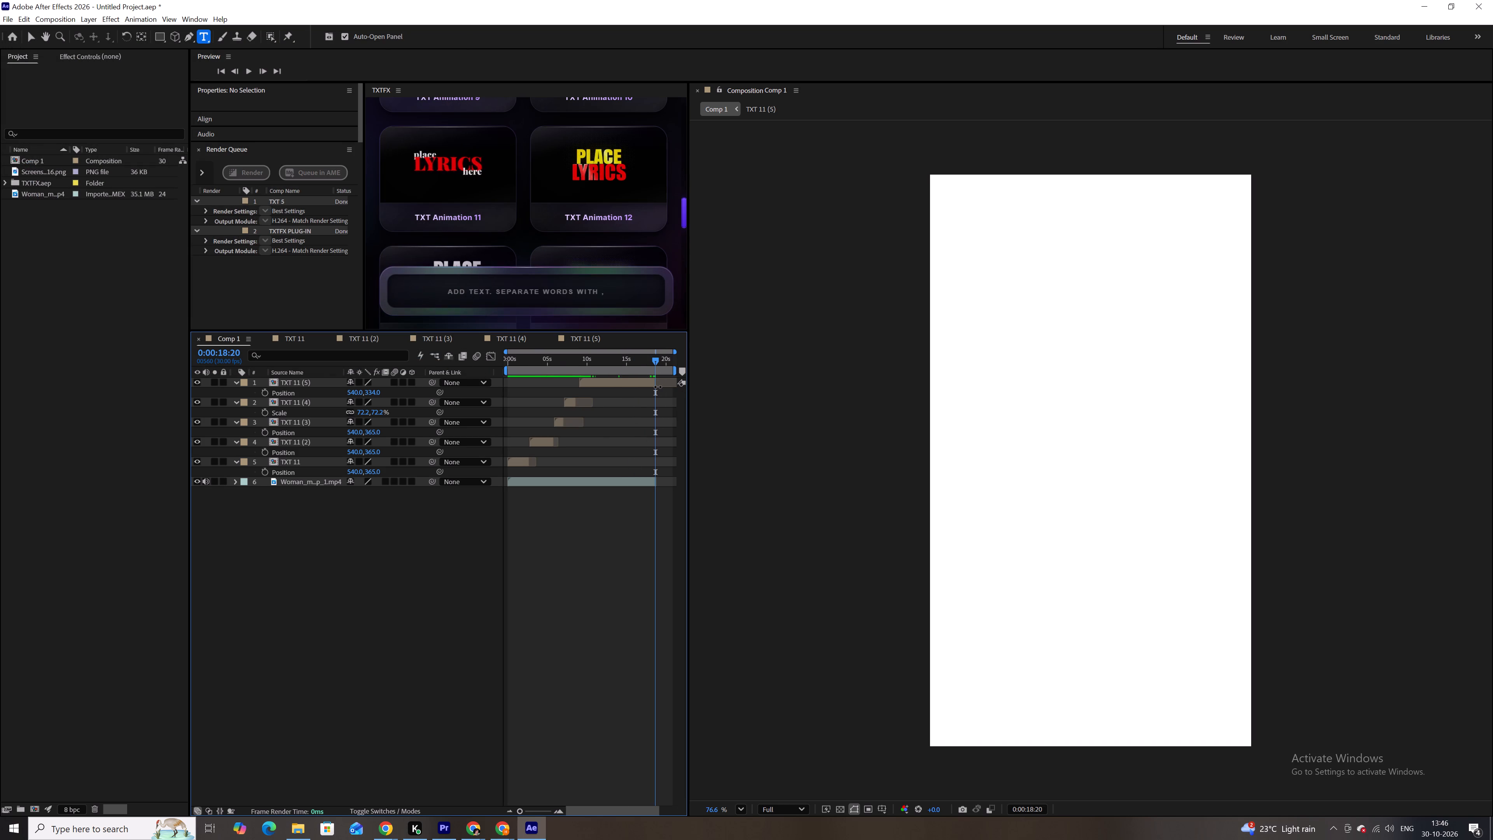
# Fade out the TXT 11 (5) layer with Opacity keyframes of 100% at 0:00:18:02 and 0% at 0:00:18:15.
pyautogui.click(651, 383)
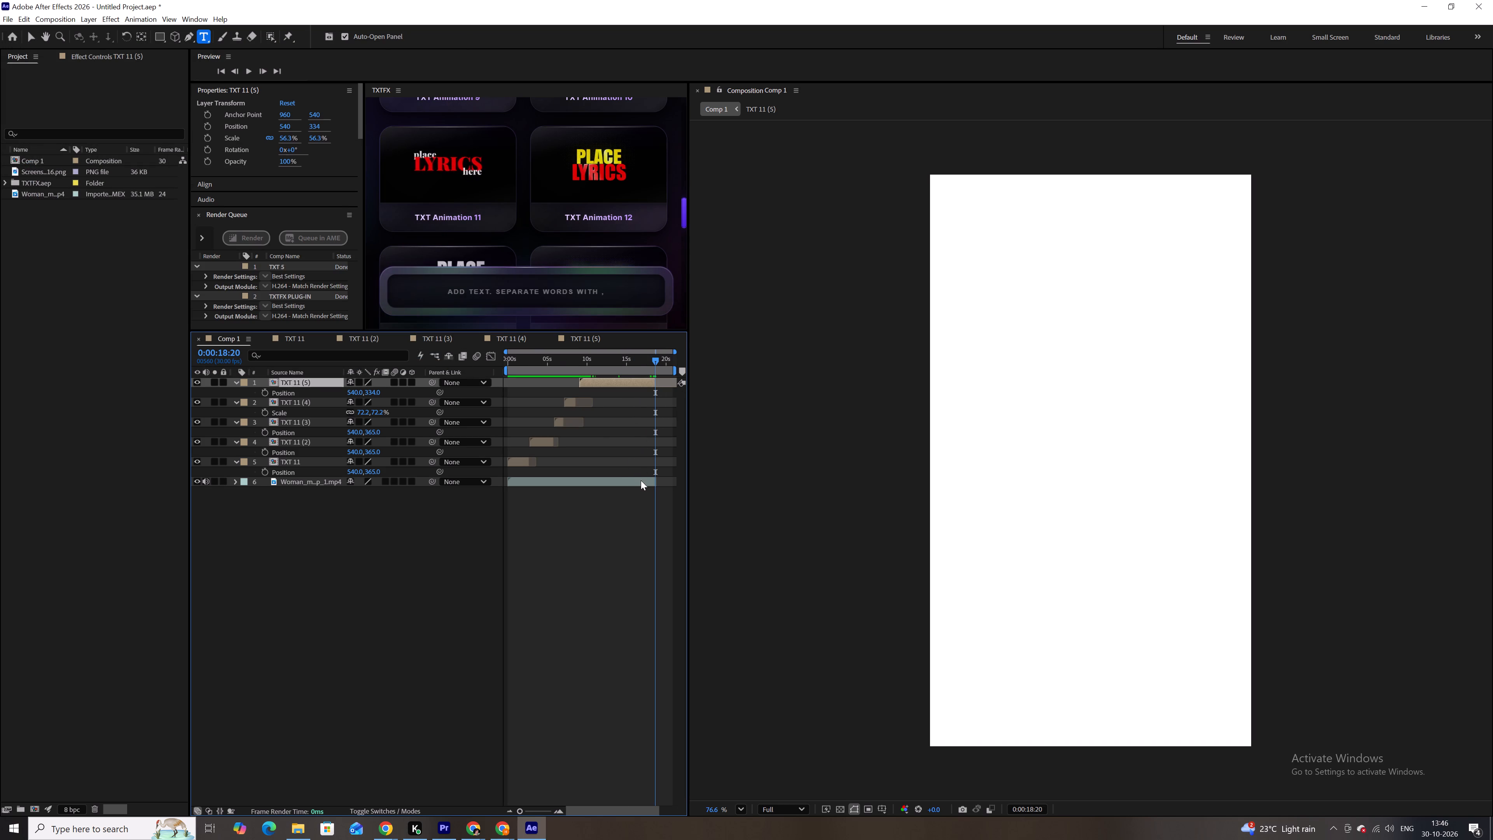
pyautogui.press('t')
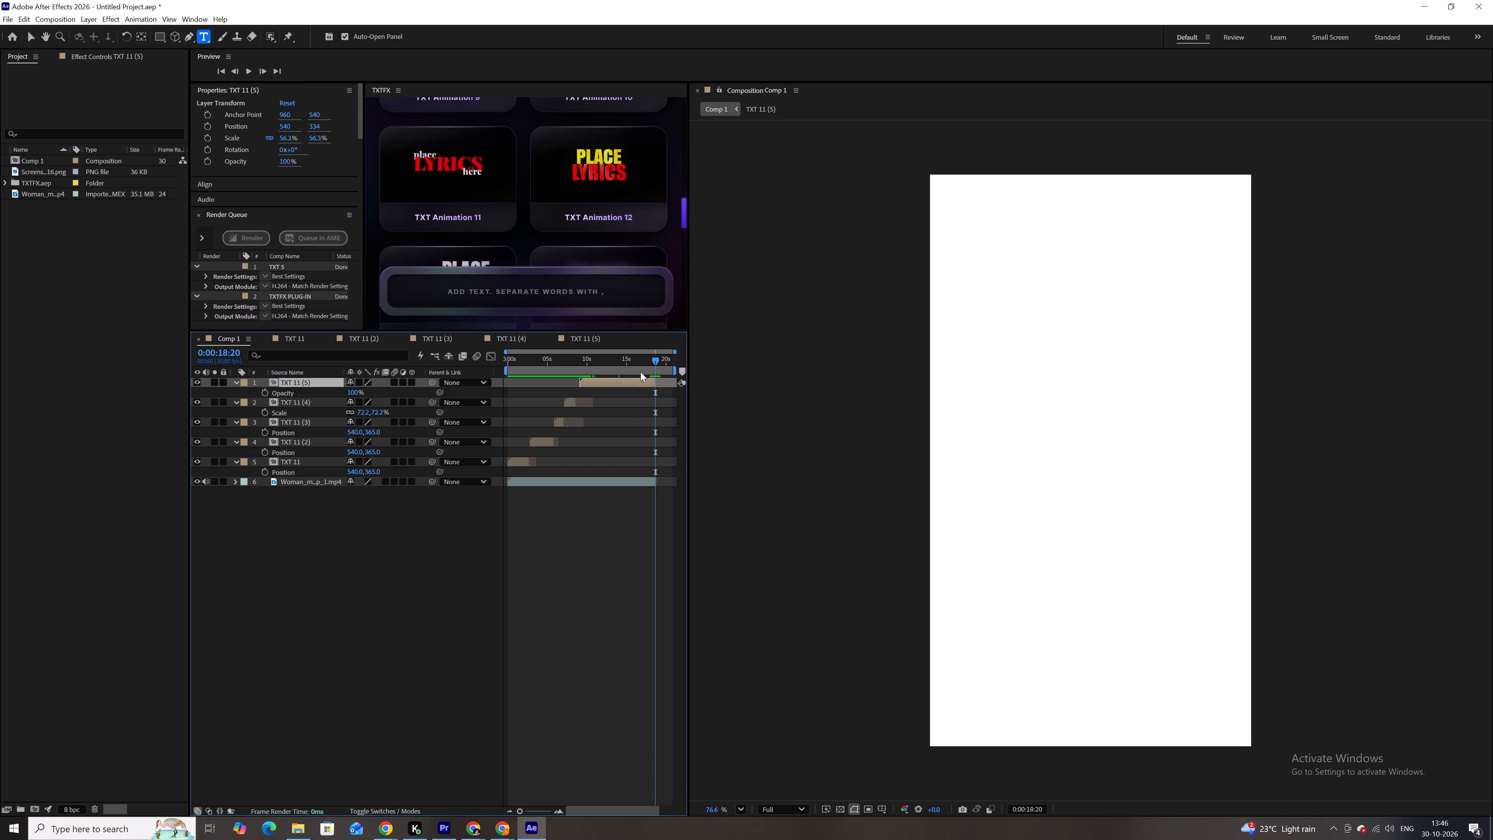
pyautogui.click(651, 362)
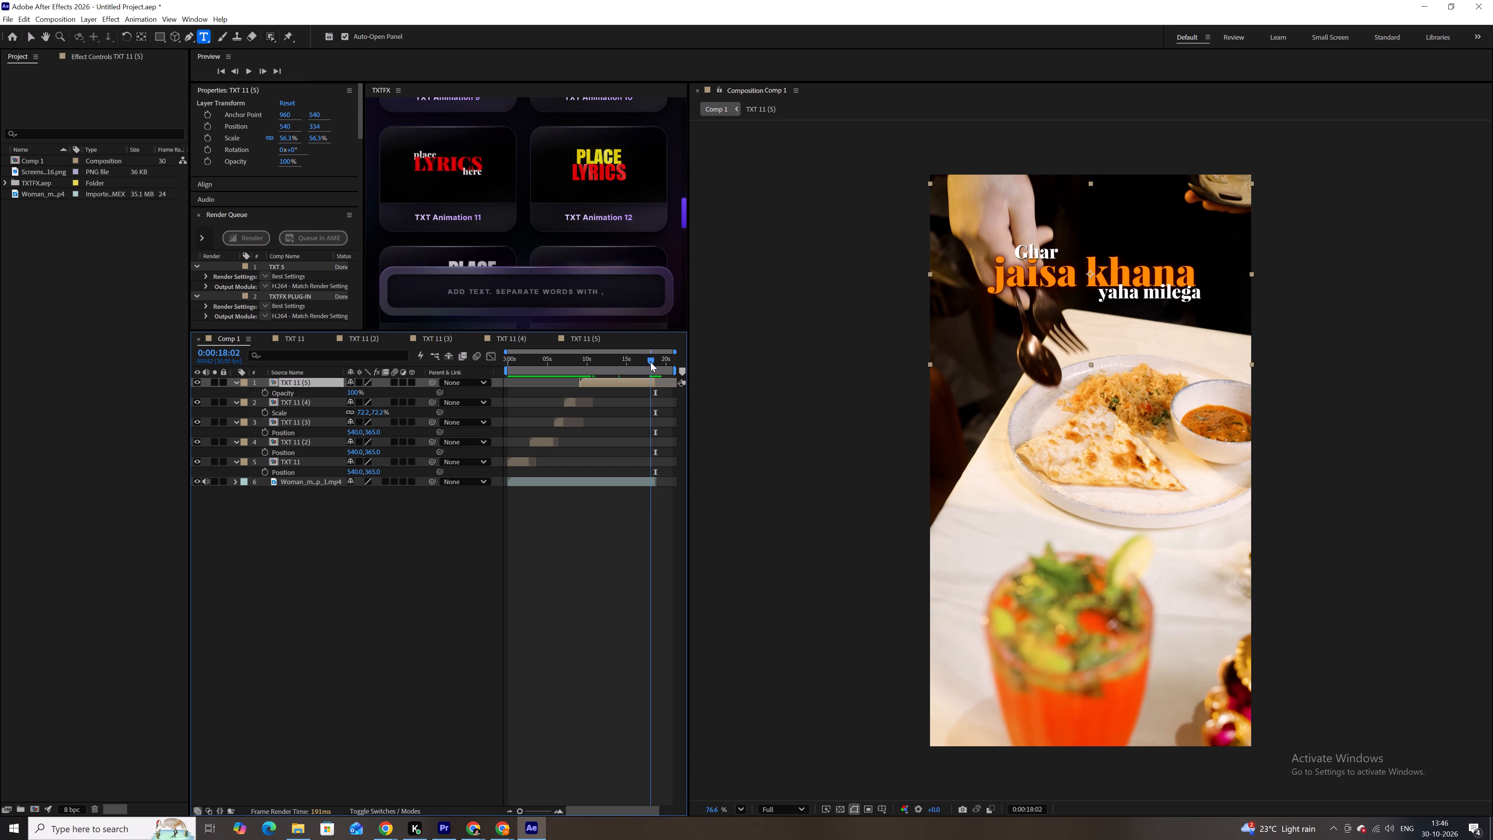
pyautogui.click(260, 388)
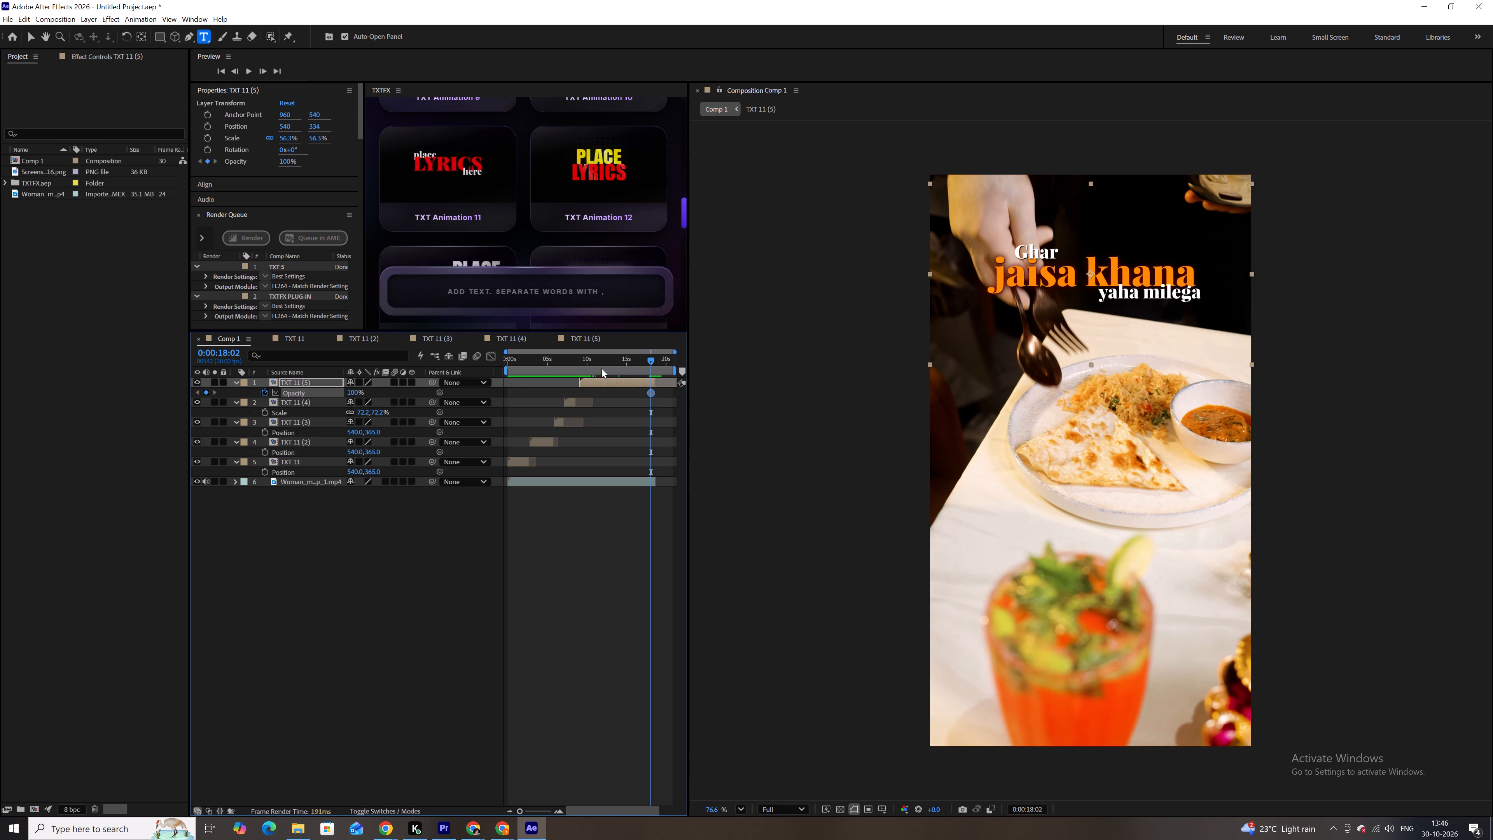
pyautogui.click(651, 356)
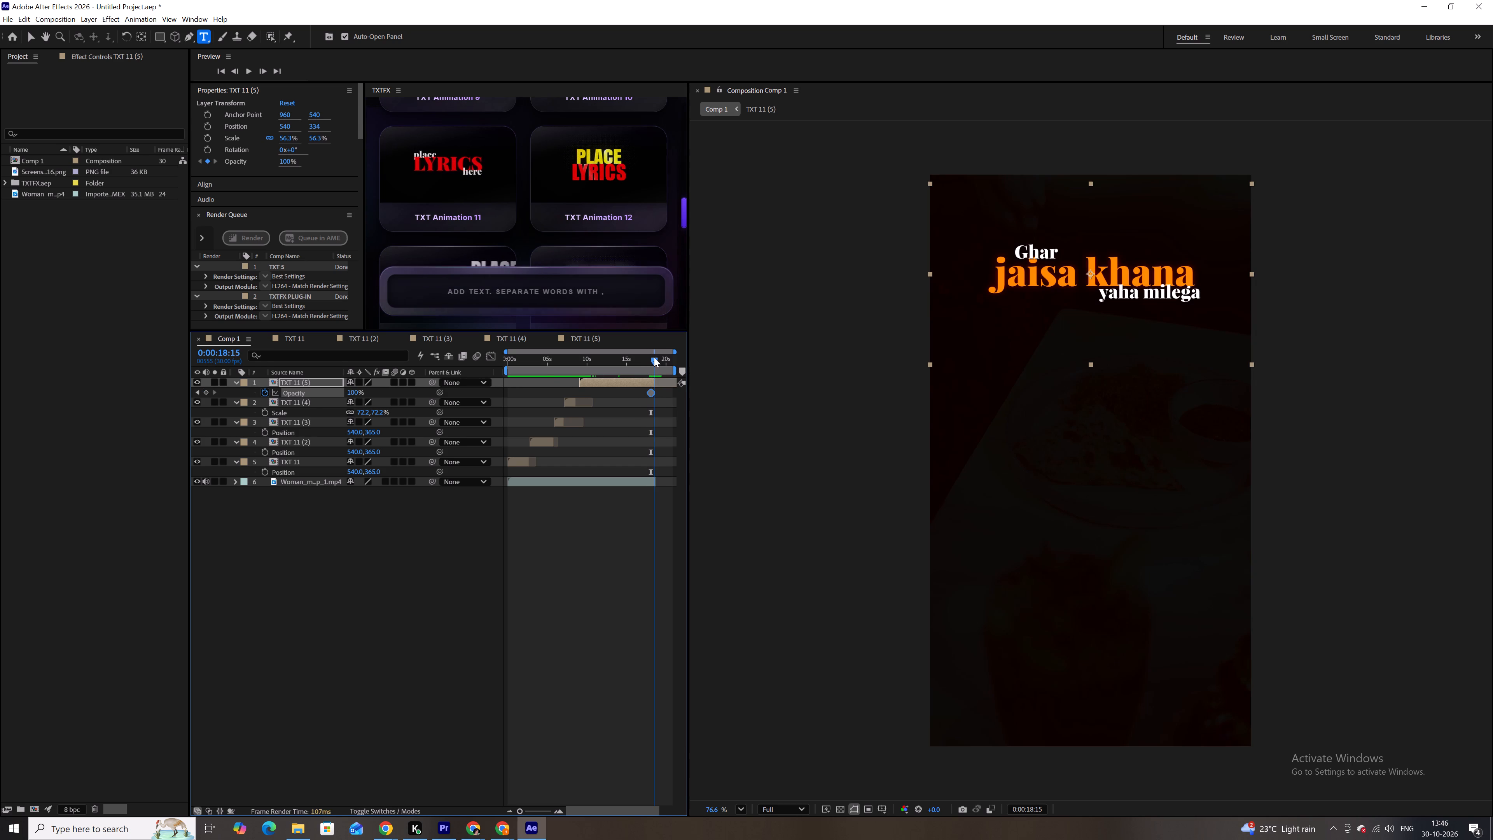
pyautogui.moveTo(354, 394); pyautogui.dragTo(247, 373)
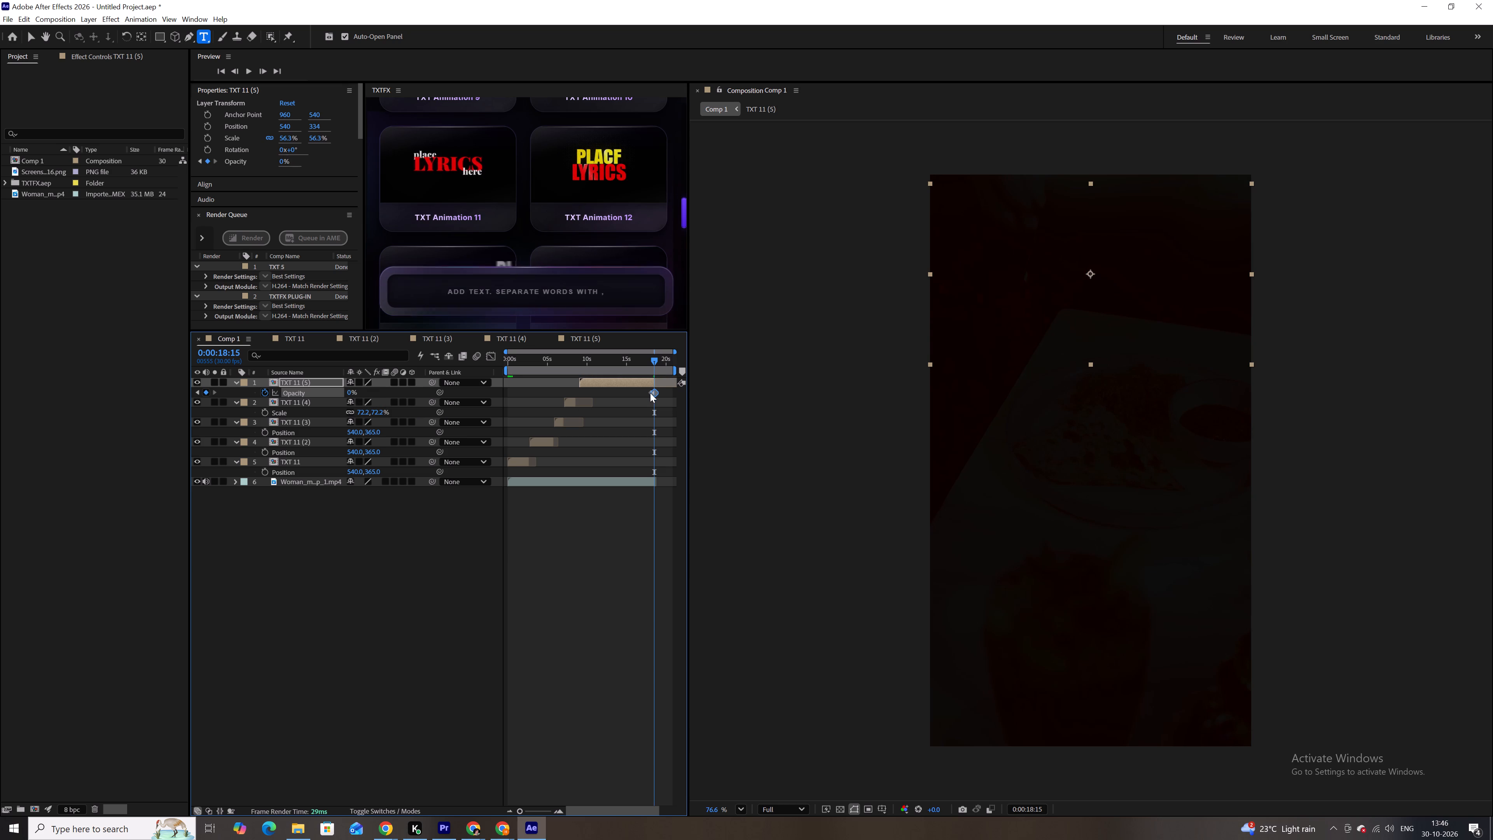
# Move the first Opacity keyframe of TXT 11 (5) earlier to about 0:00:17:10 and preview the lengthened fade-out.
pyautogui.moveTo(650, 393); pyautogui.dragTo(644, 393)
pyautogui.moveTo(641, 361); pyautogui.dragTo(631, 359)
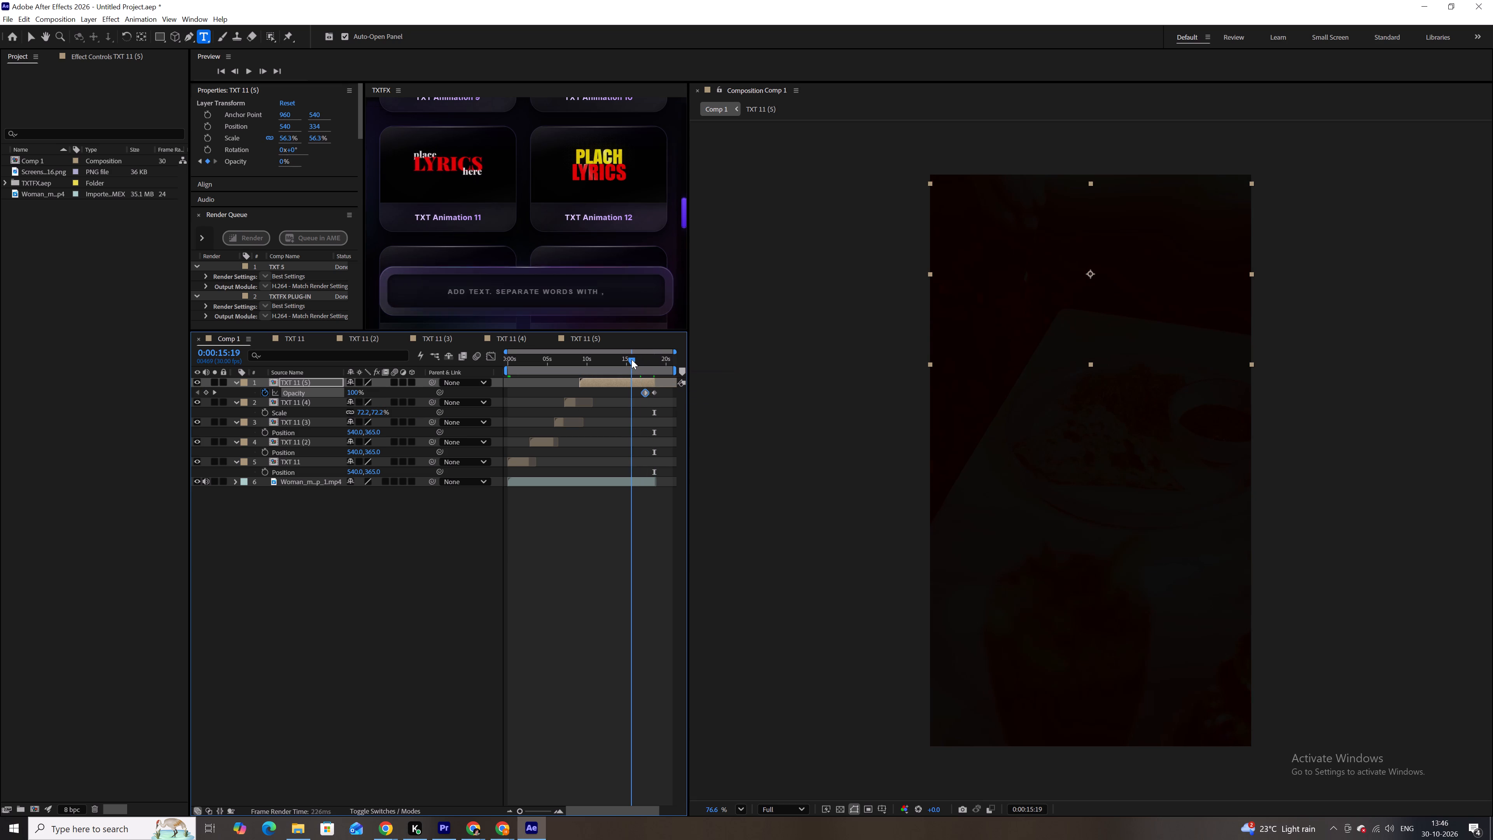
pyautogui.press('space')
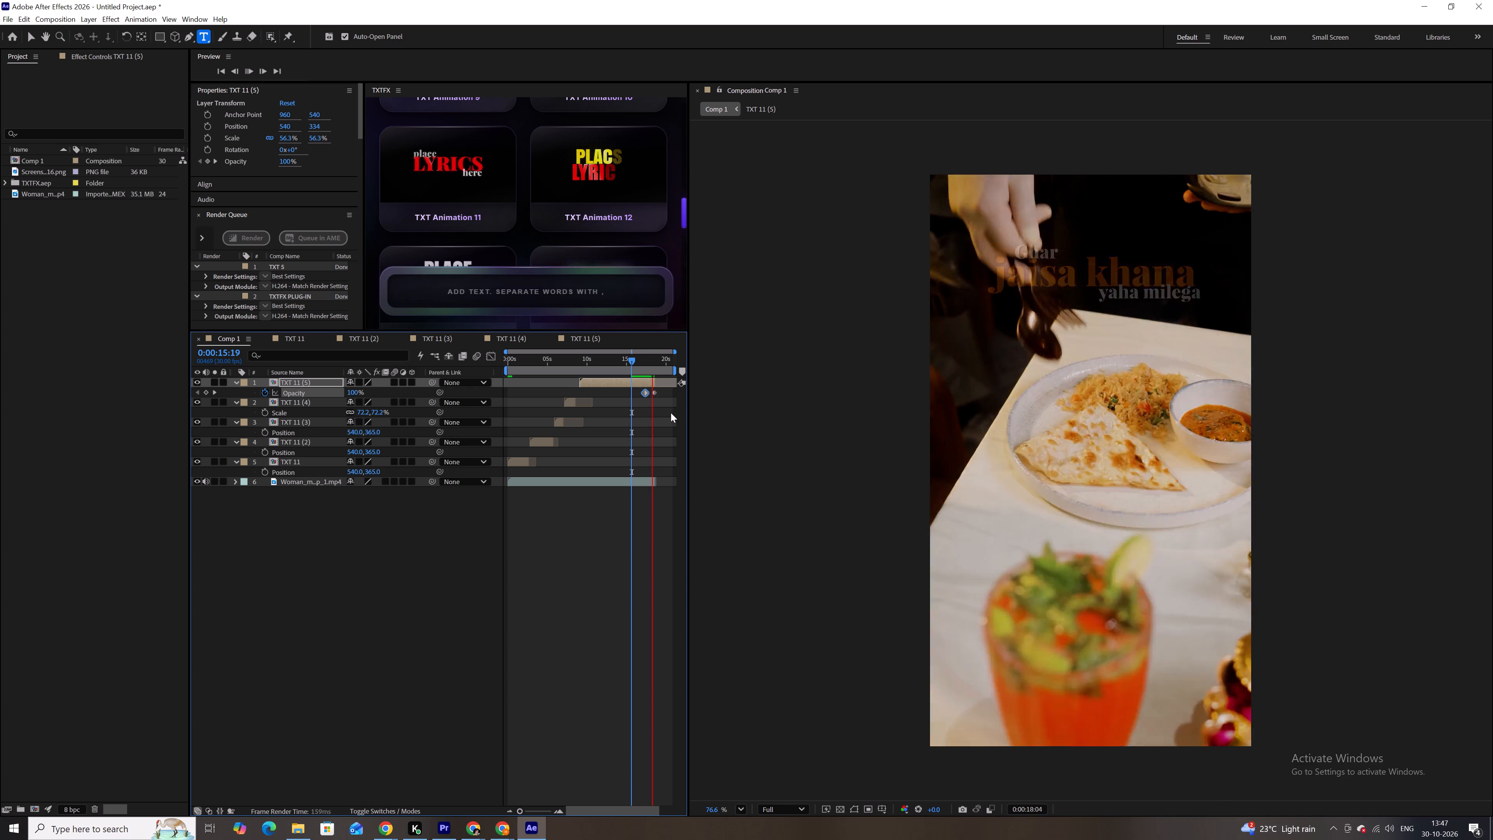
pyautogui.press('space')
# Save the project as "aam dew" in the Downloads folder.
pyautogui.hotkey('ctrl', 's')
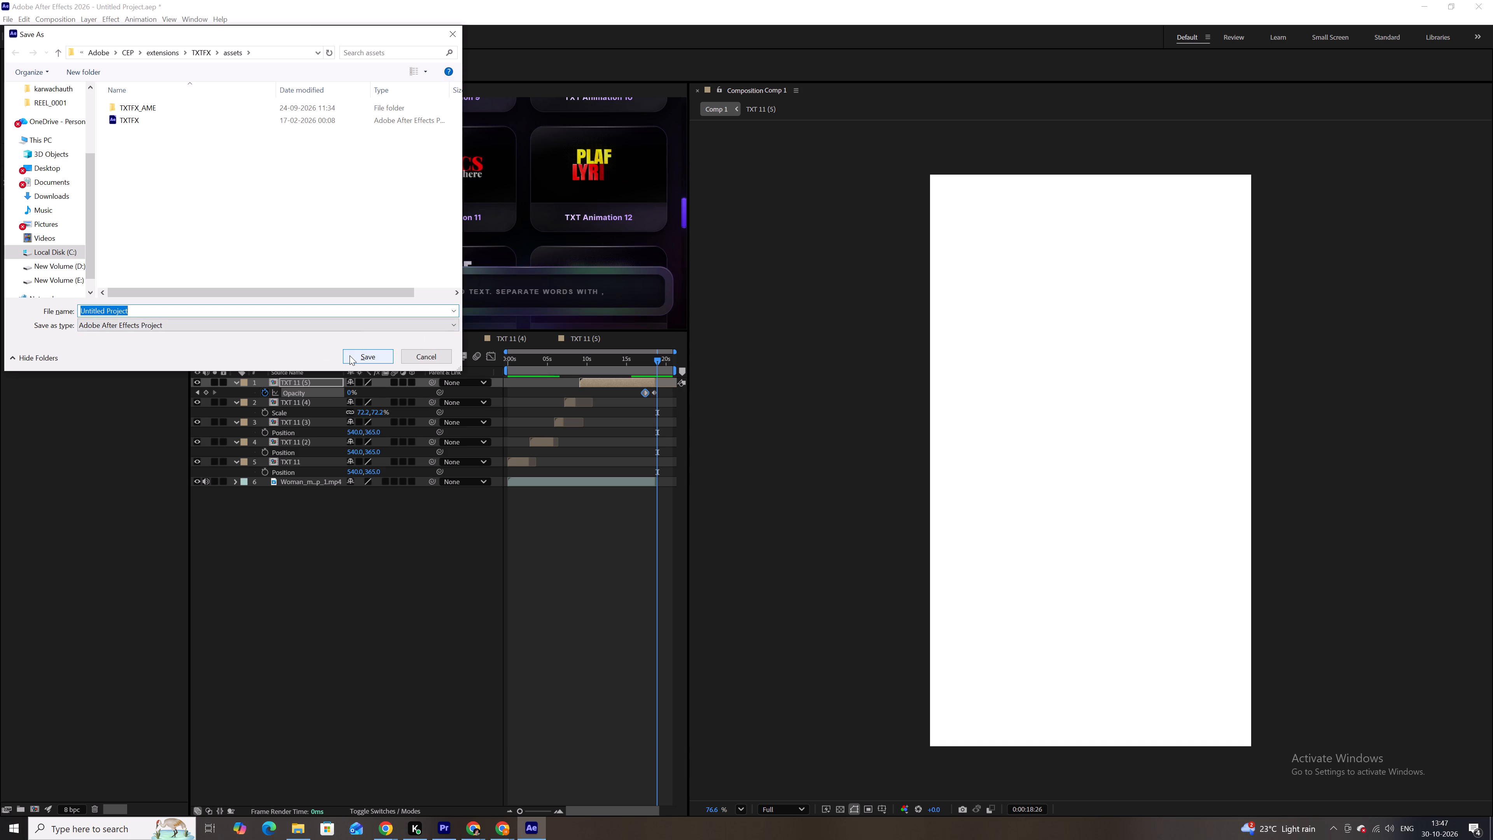
pyautogui.write('aa')
pyautogui.write('m')
pyautogui.press('space')
pyautogui.write('dew')
pyautogui.scroll(4, 64, 100)
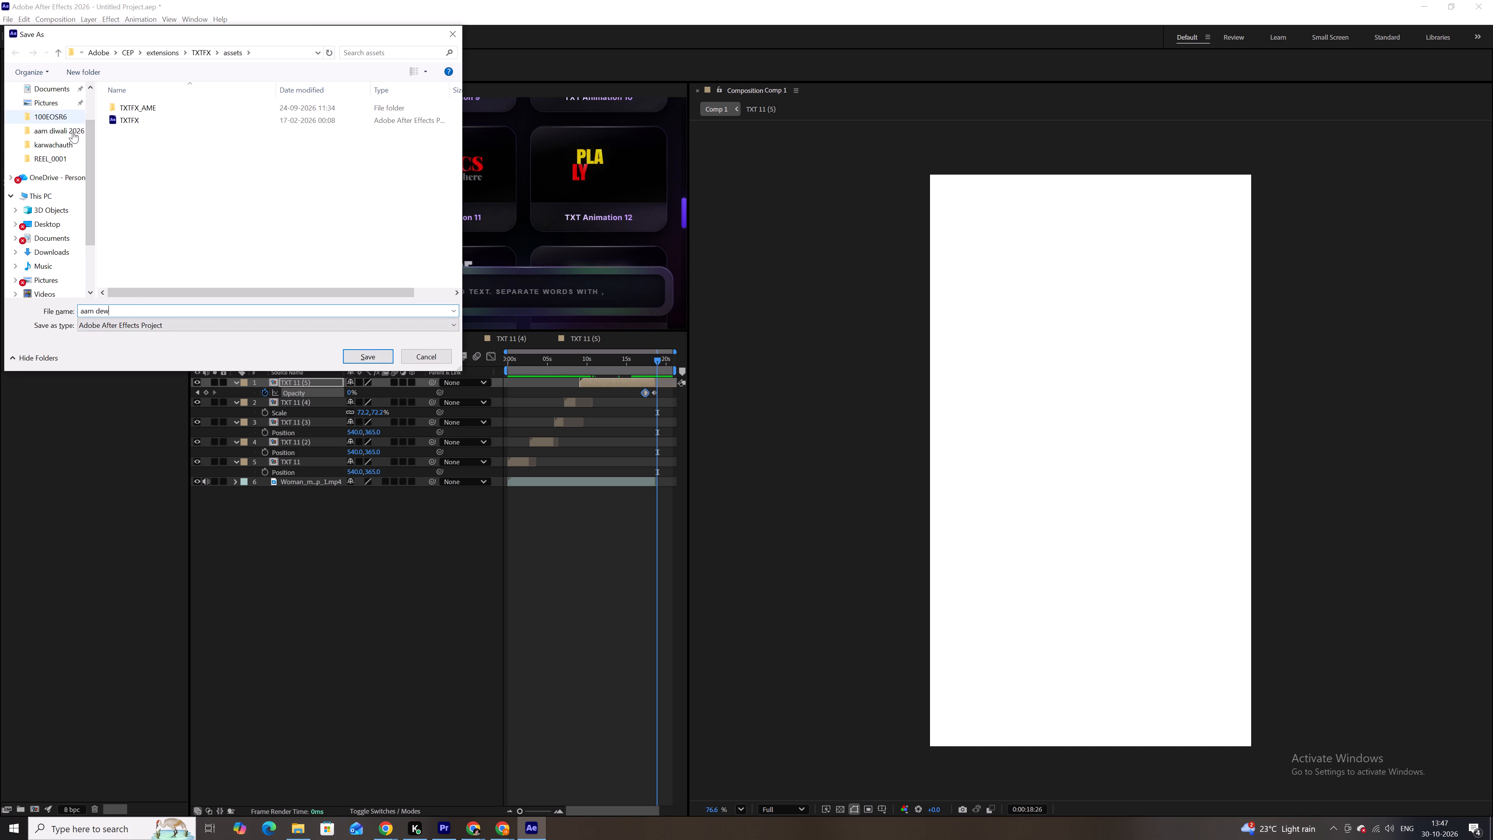
pyautogui.scroll(3, 55, 112)
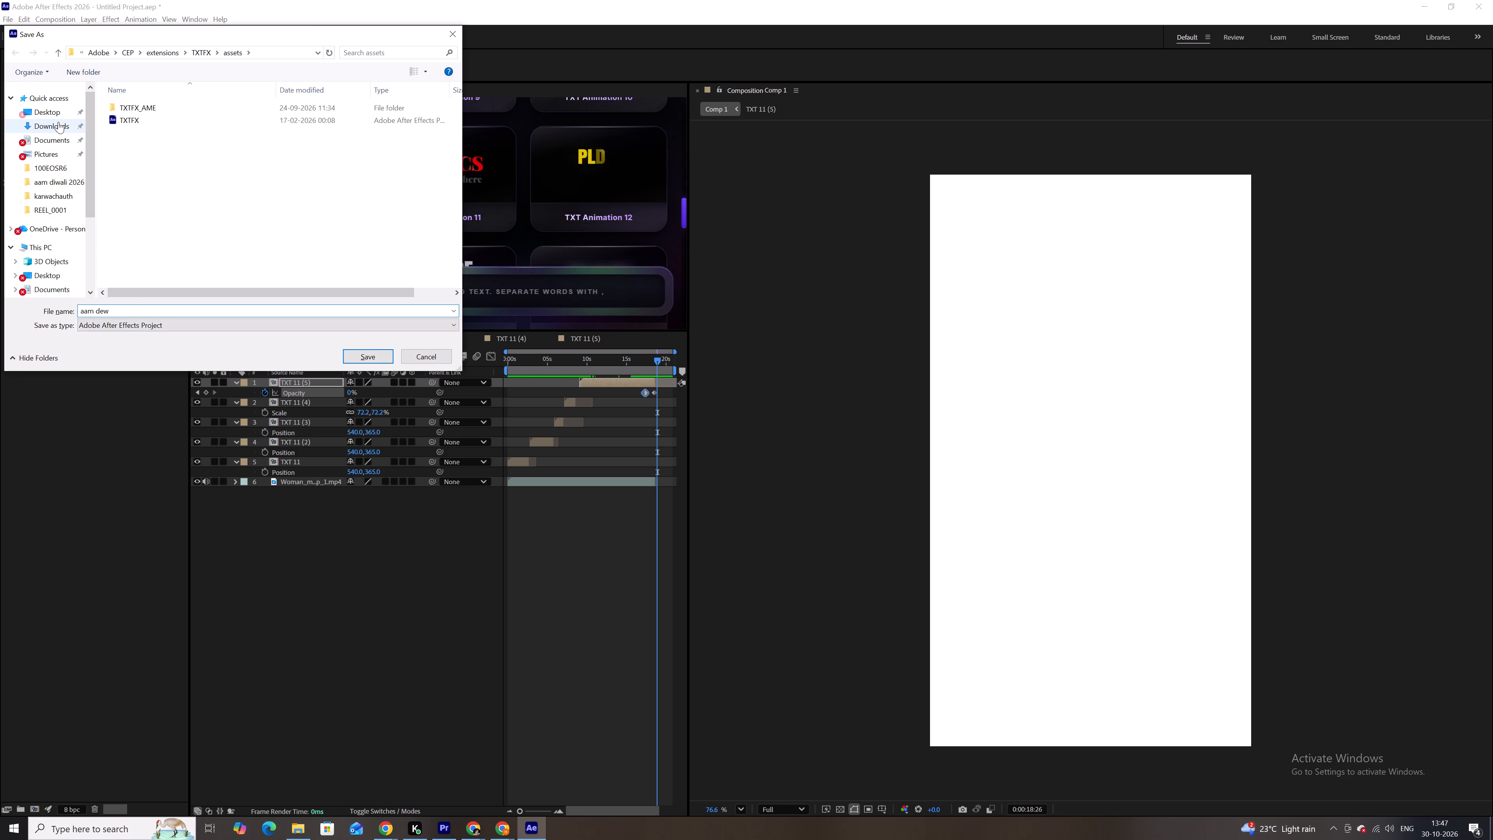
pyautogui.click(58, 122)
pyautogui.click(369, 354)
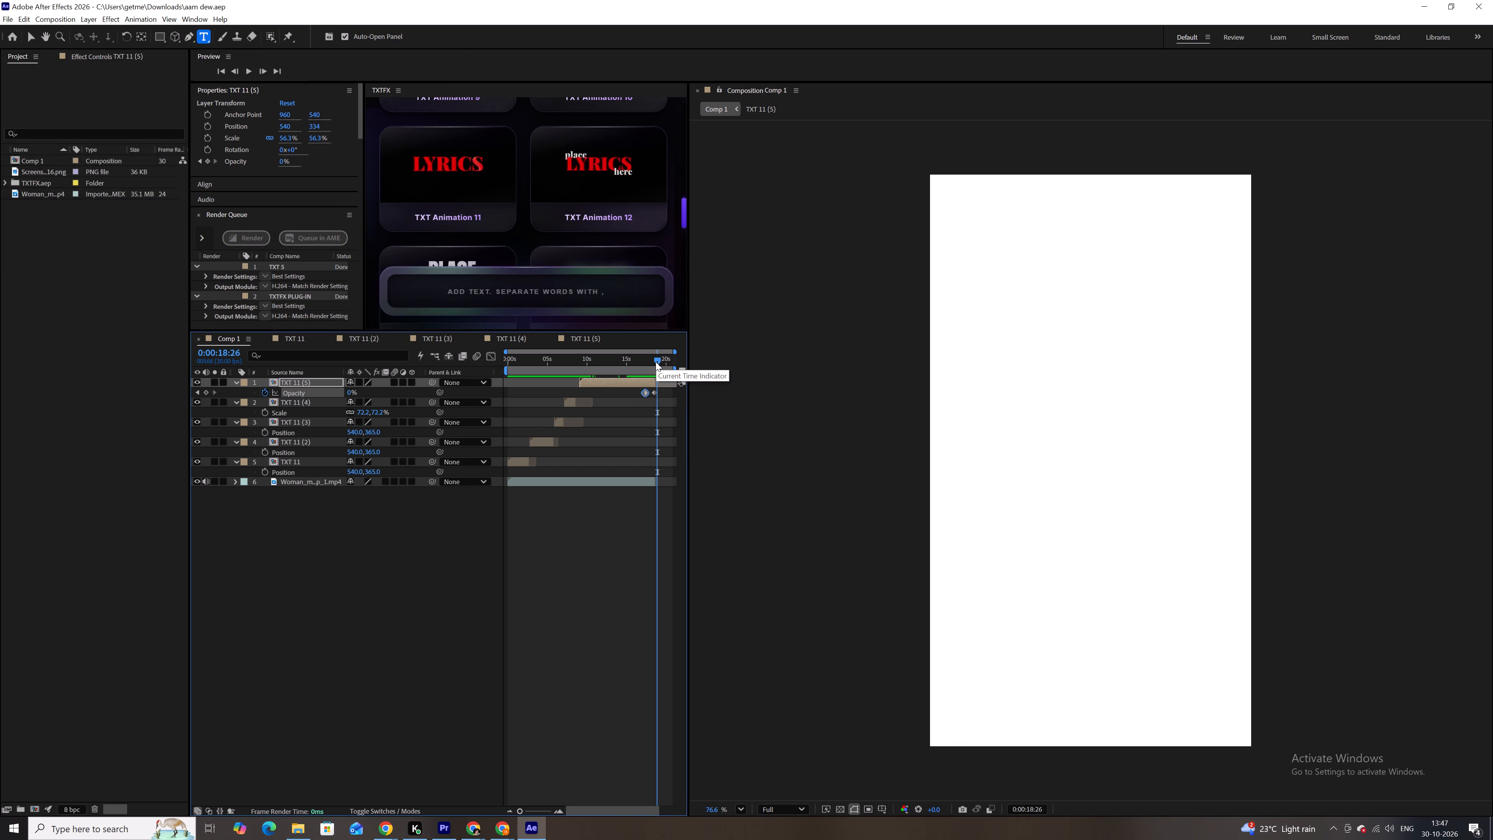
# Move the playhead in Comp 1 to 0:00:18:04, within the last title's fade-out.
pyautogui.click(656, 362)
pyautogui.click(652, 360)
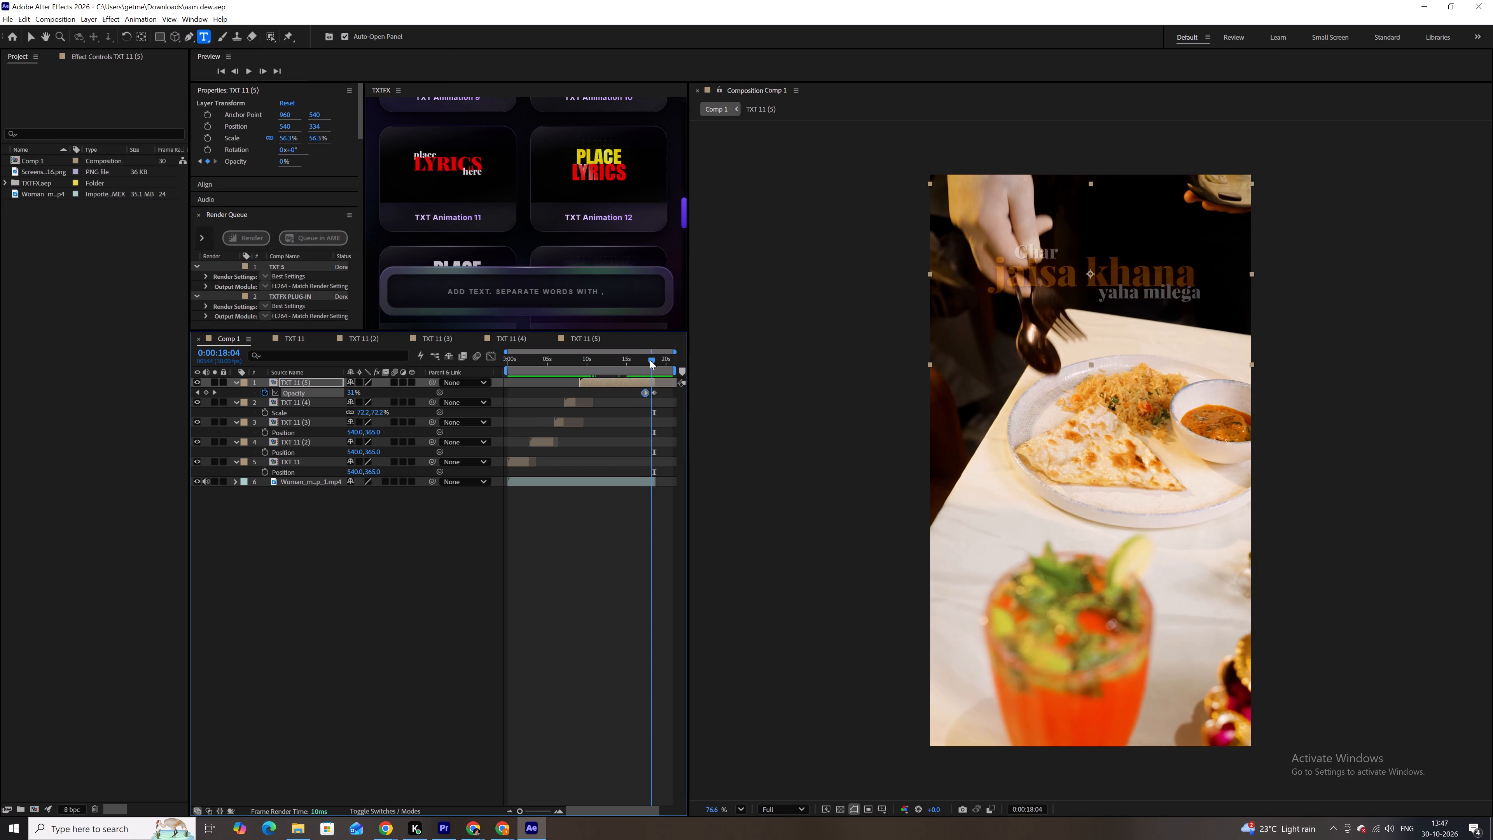
# Search the Downloads folder in File Explorer for "logo" and import the background-removed Aam logo PNG into the After Effects project.
pyautogui.click(224, 533)
pyautogui.doubleClick(52, 231)
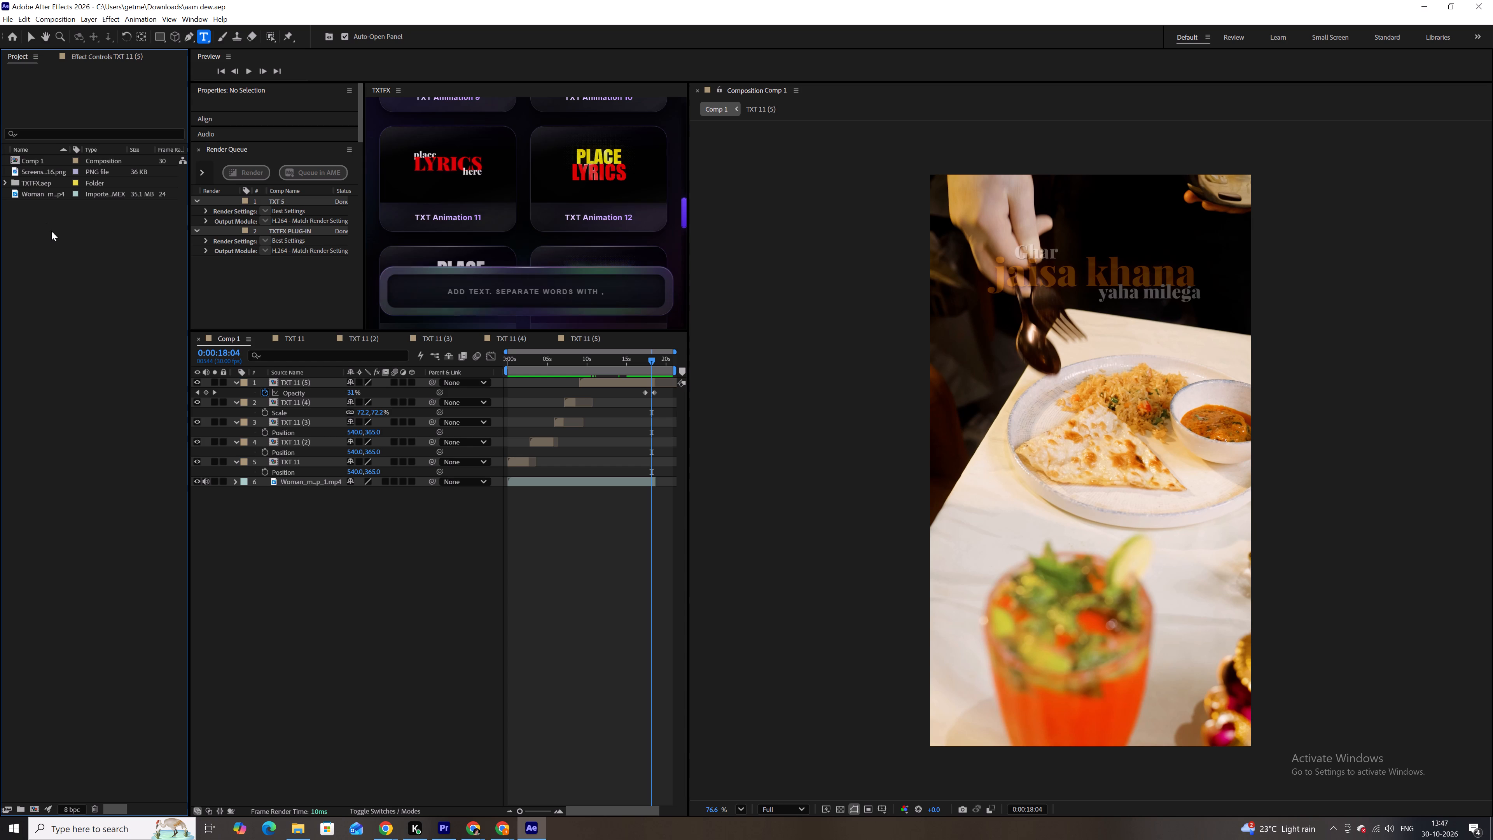
pyautogui.click(416, 442)
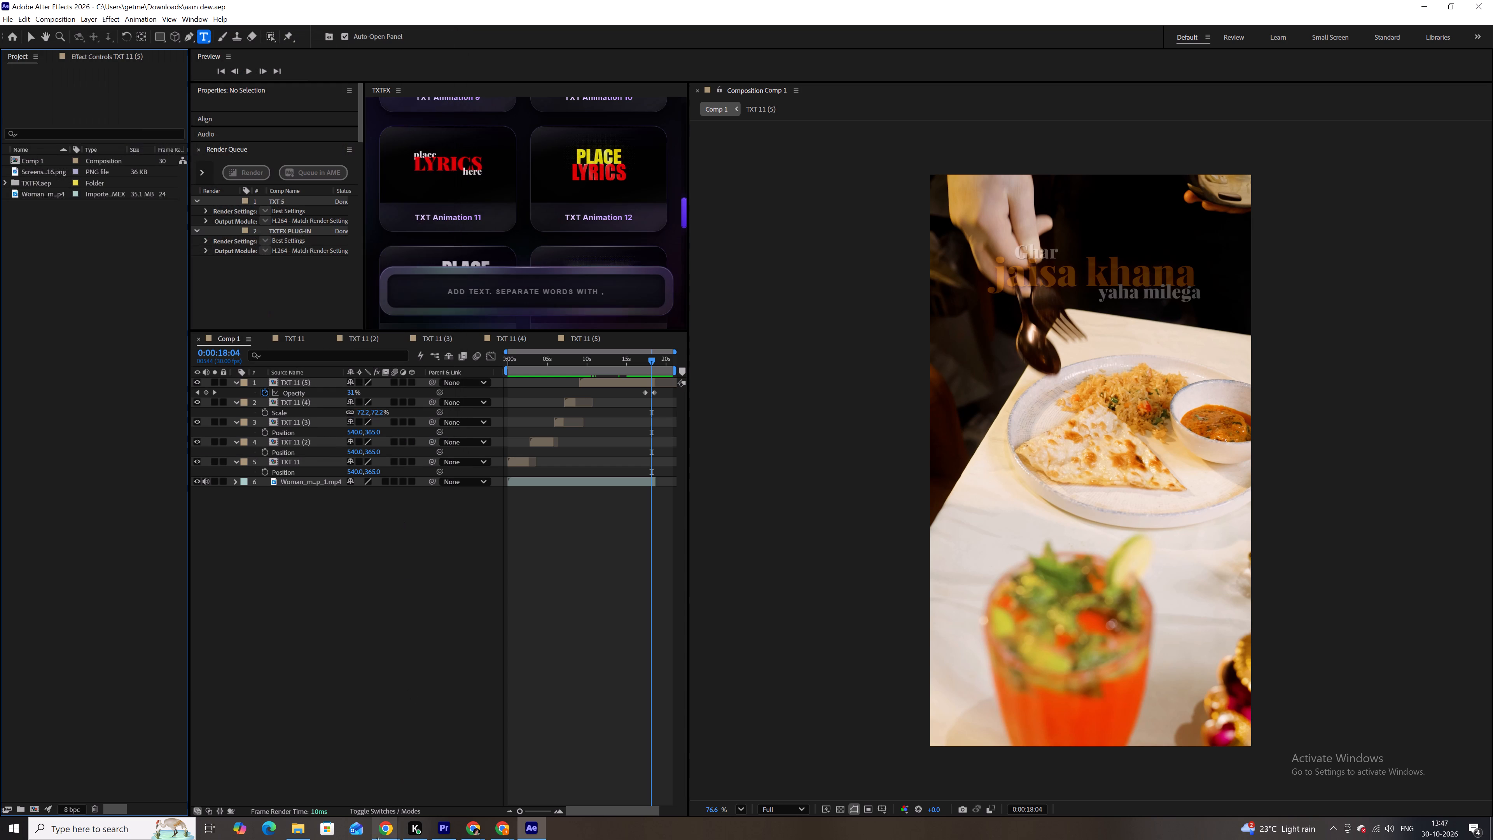
pyautogui.click(311, 824)
pyautogui.click(1426, 34)
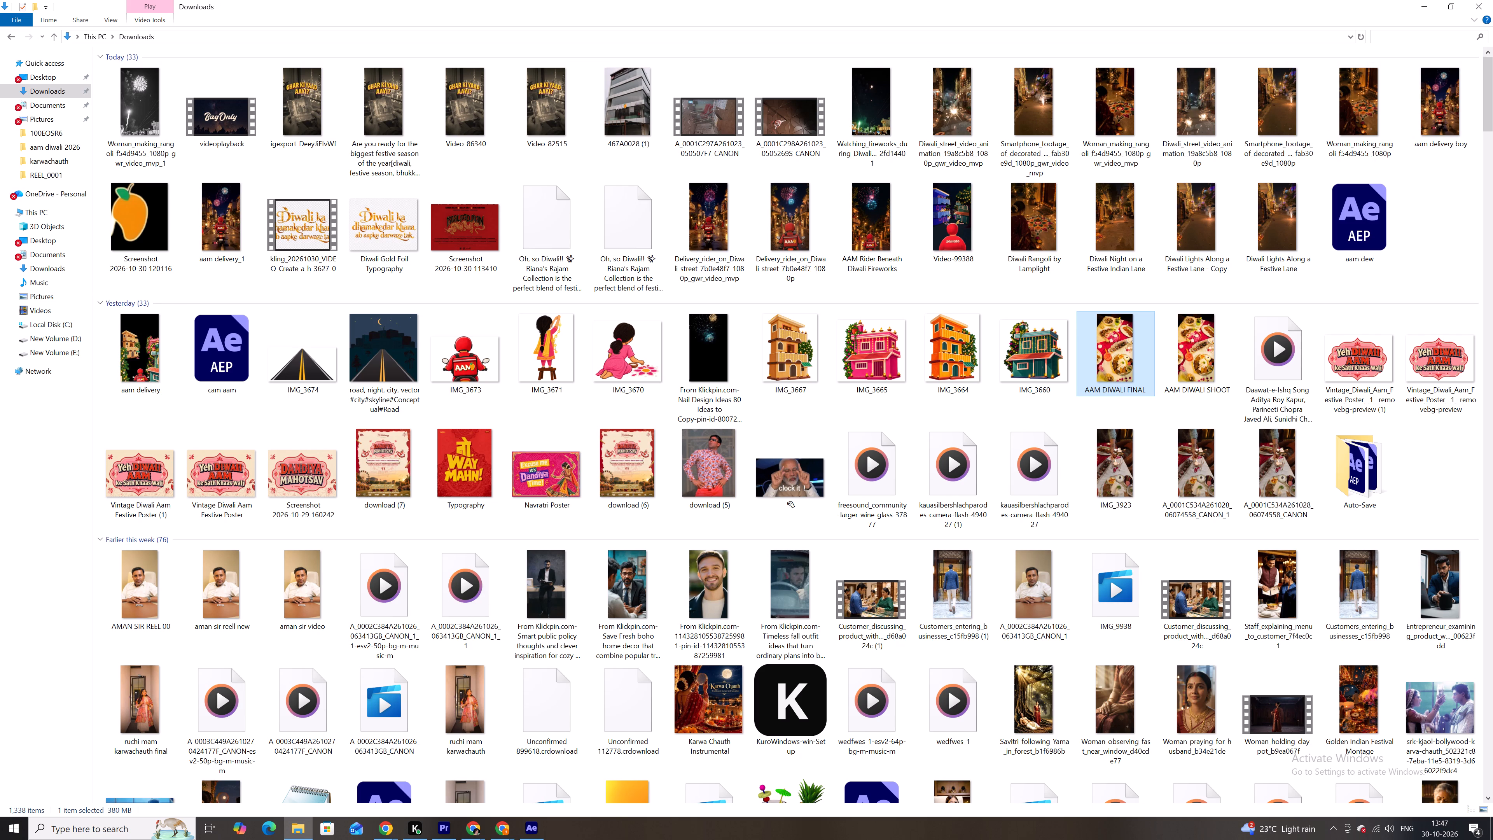
pyautogui.press('l')
pyautogui.press('o')
pyautogui.press('g')
pyautogui.press('o')
pyautogui.press('Return')
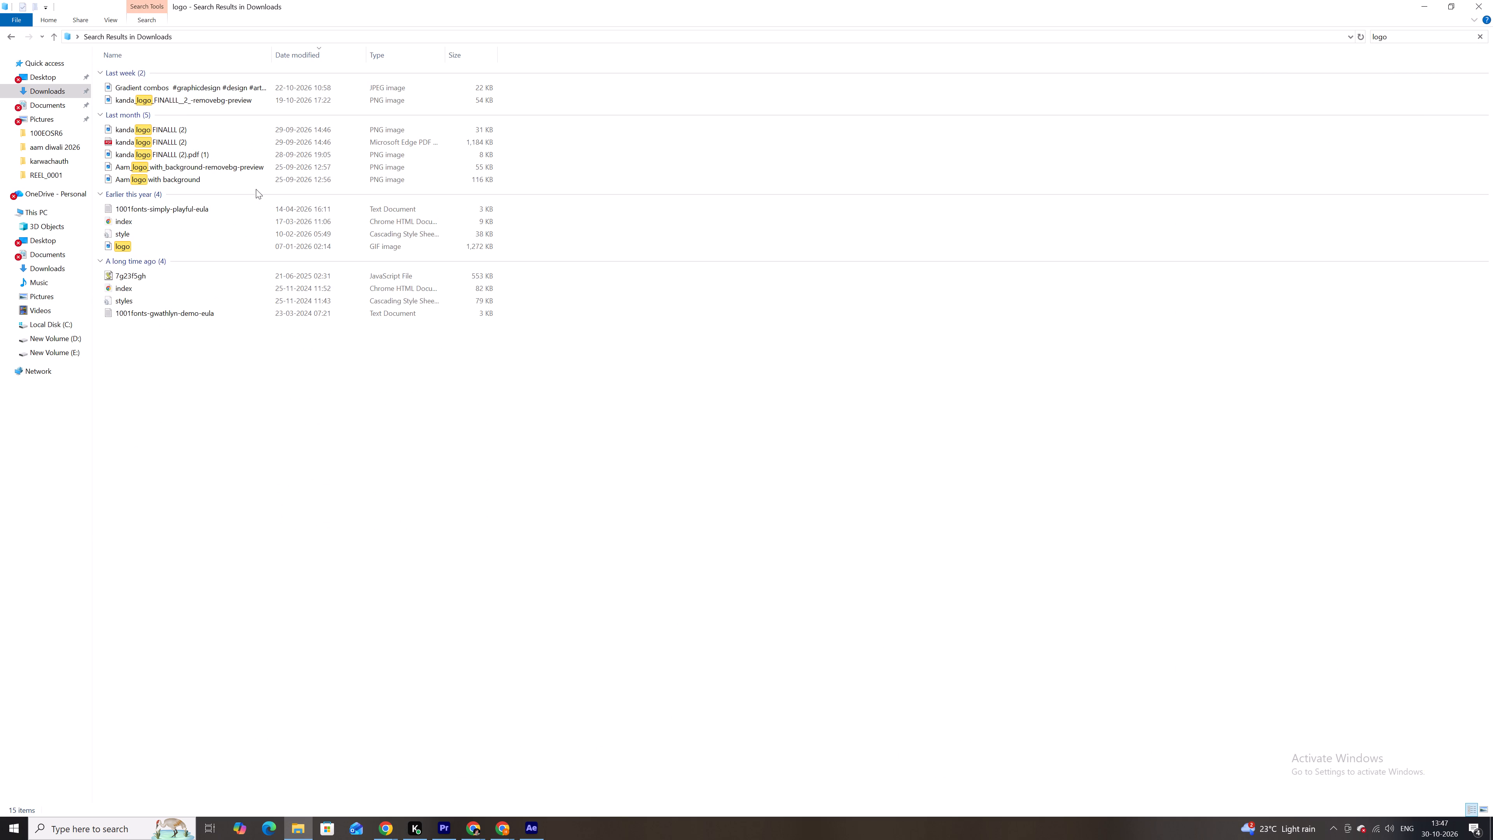
pyautogui.click(143, 197)
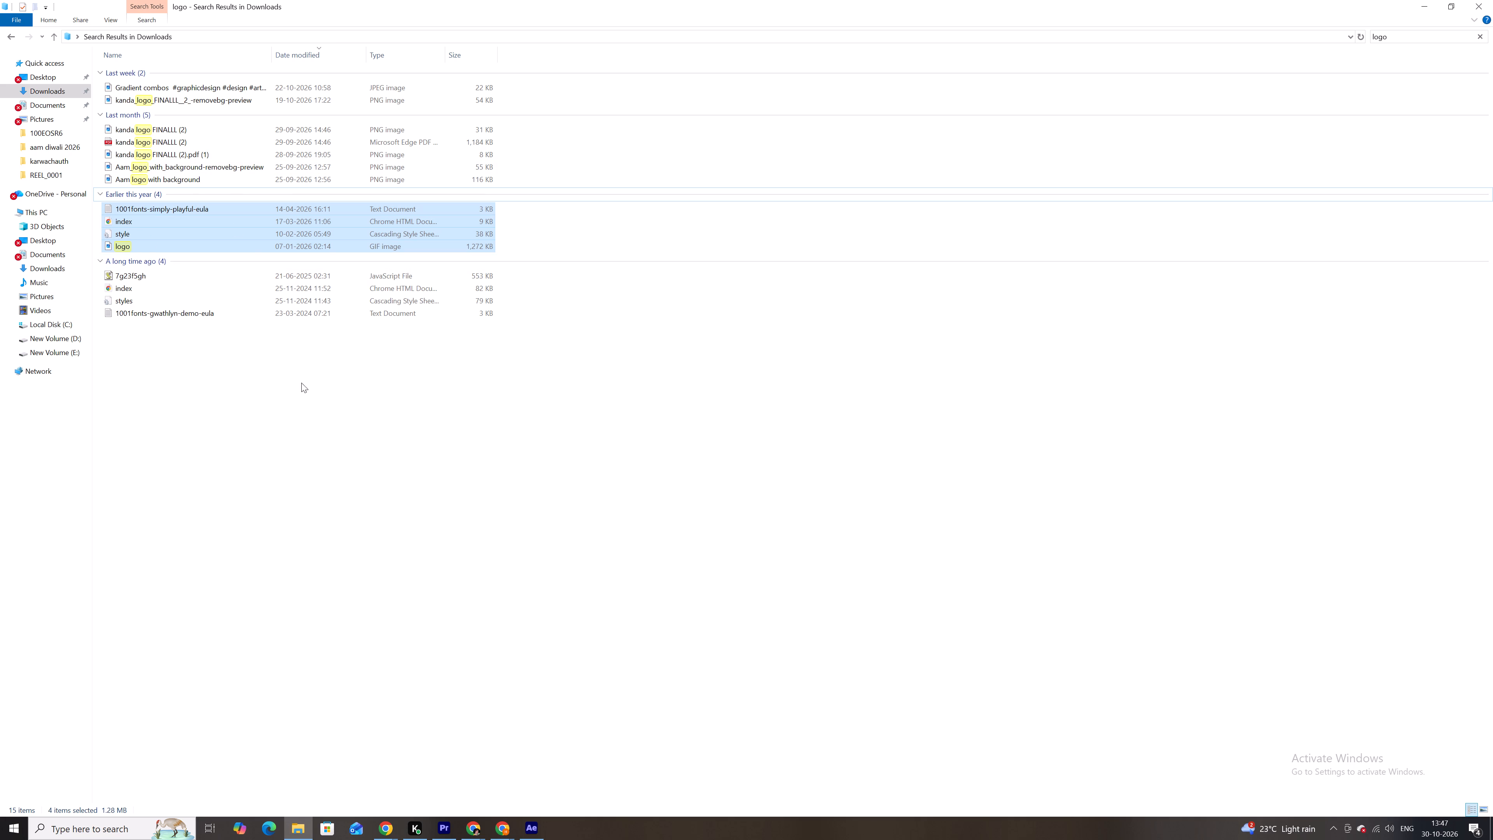
pyautogui.moveTo(327, 450); pyautogui.dragTo(321, 443)
pyautogui.moveTo(163, 166); pyautogui.dragTo(186, 169)
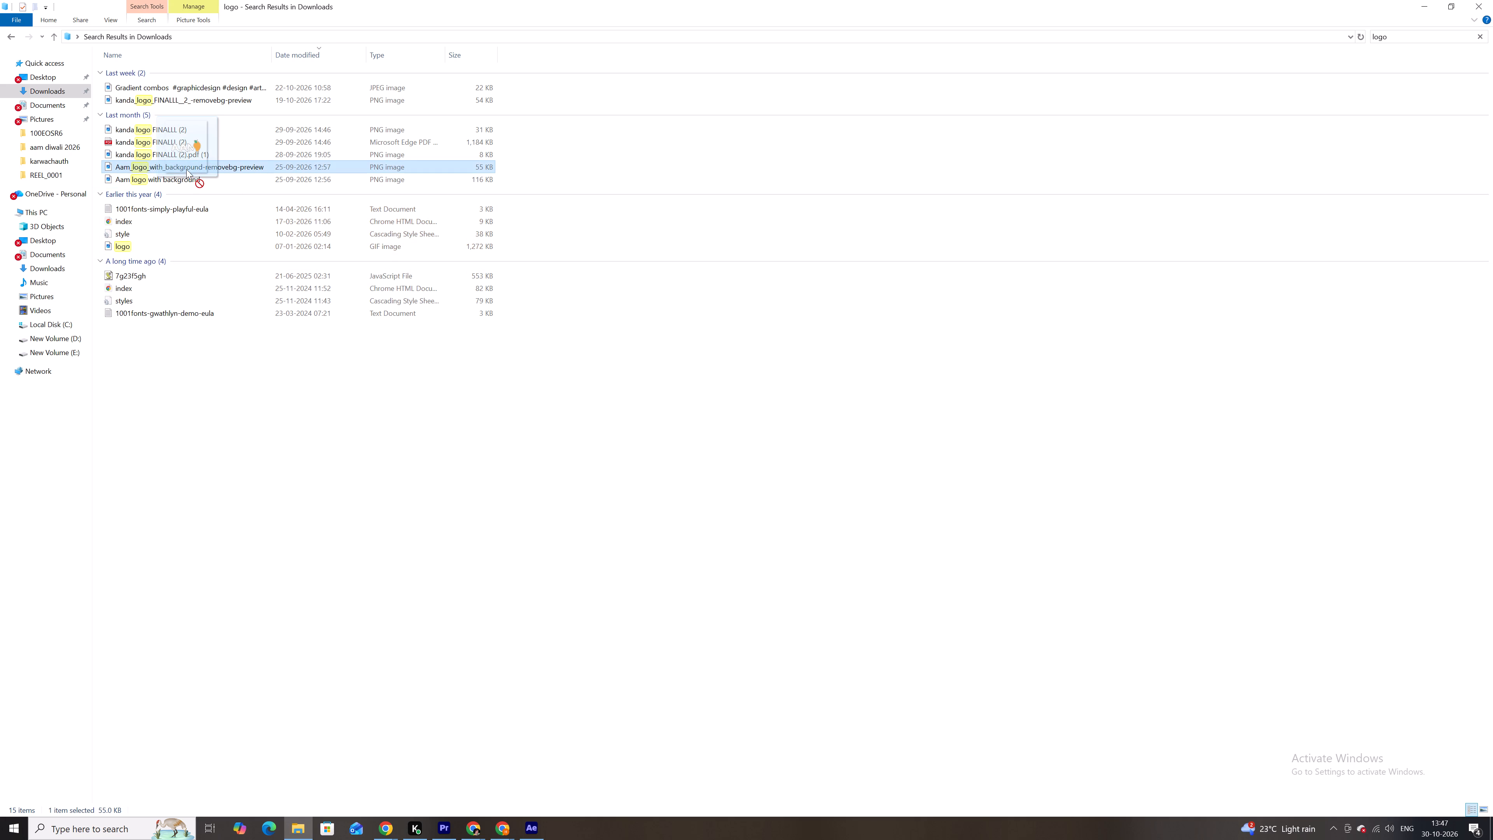
pyautogui.hotkey('alt', 'Tab')
pyautogui.moveTo(186, 169); pyautogui.dragTo(146, 296)
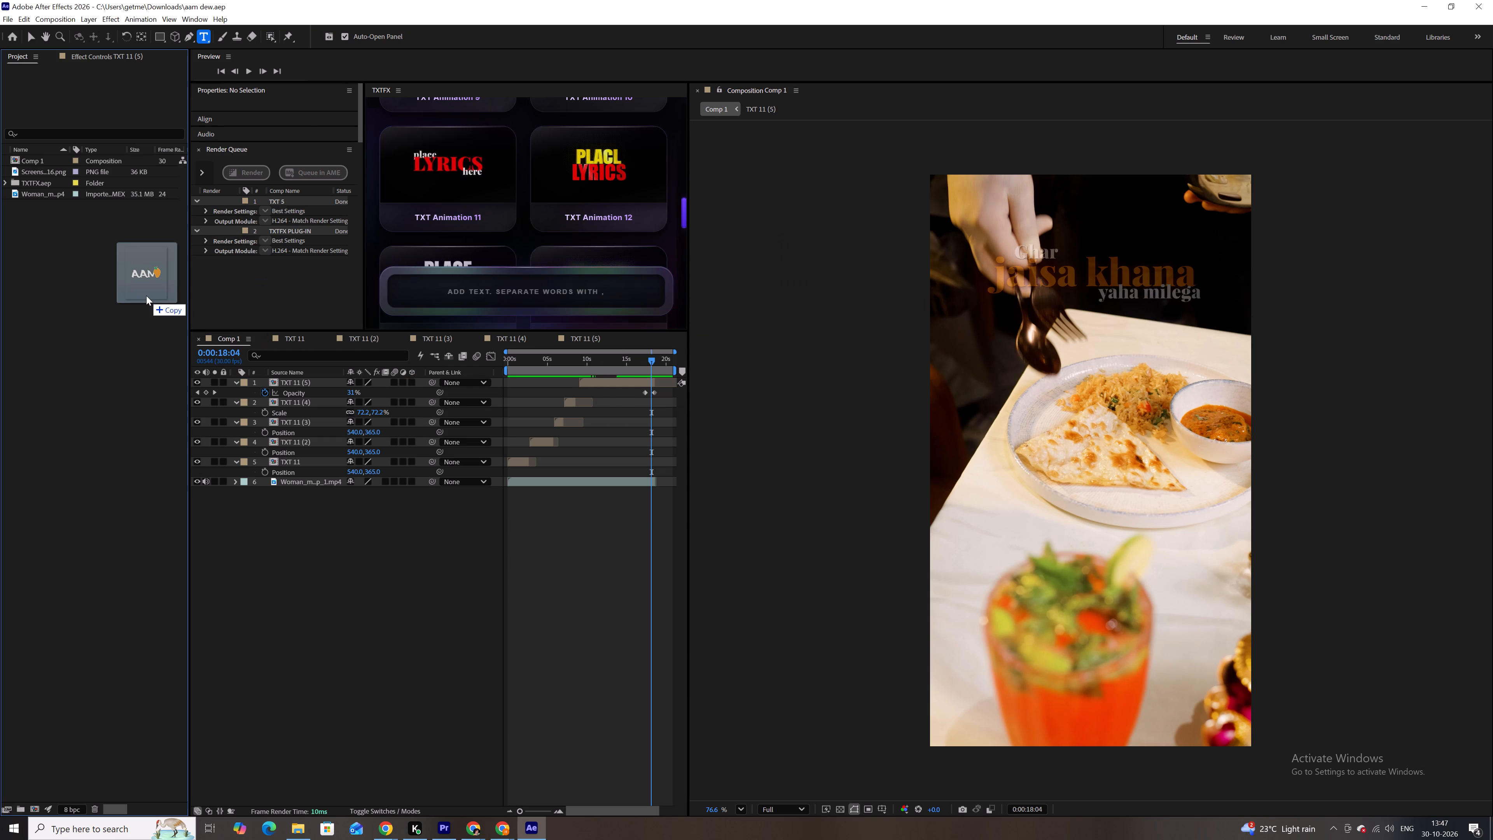
pyautogui.moveTo(146, 296); pyautogui.dragTo(181, 310)
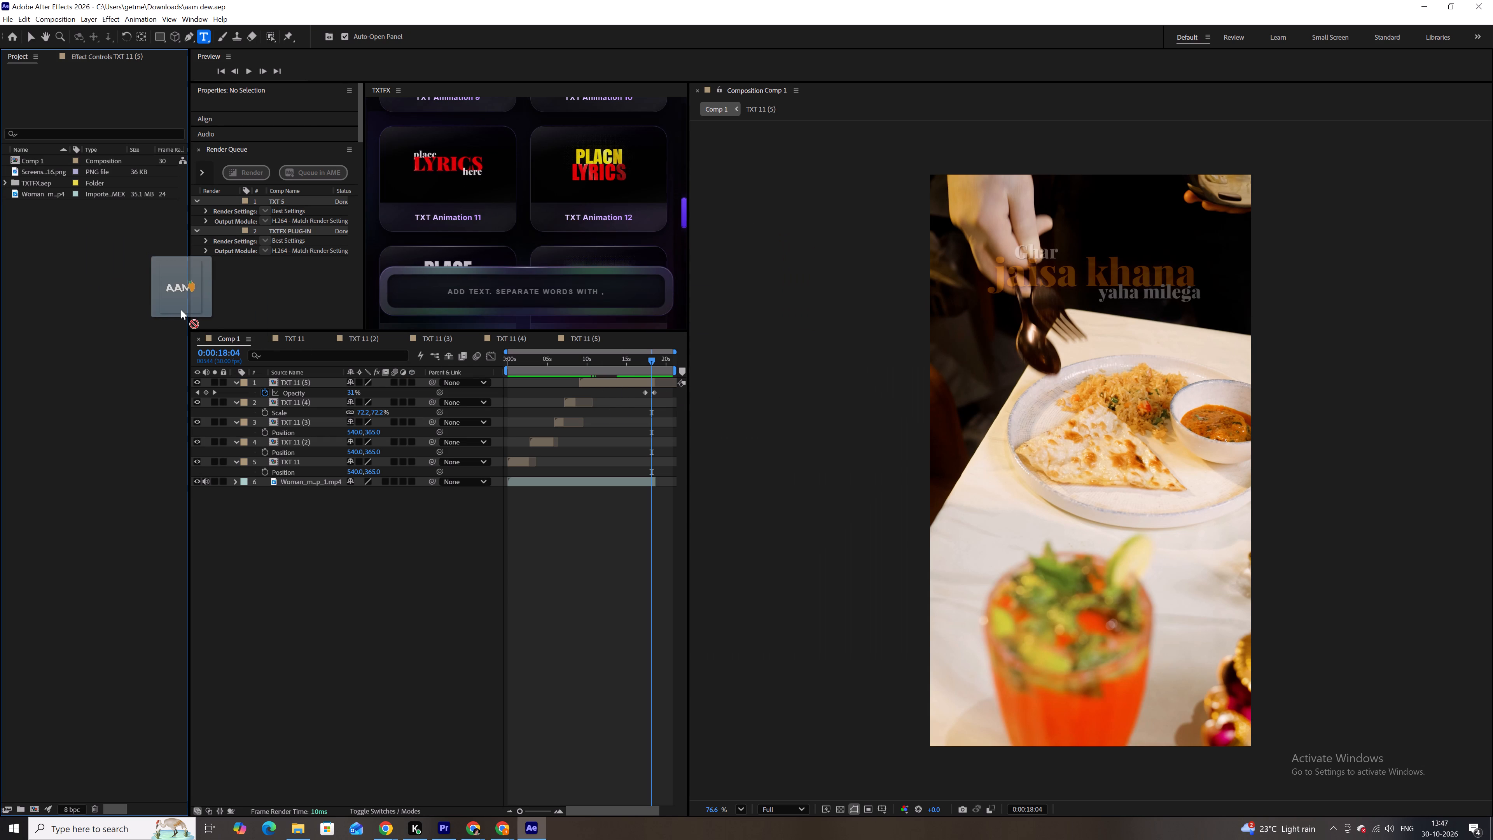
pyautogui.moveTo(181, 310); pyautogui.dragTo(110, 338)
# Add the Aam logo PNG to Comp 1 as the top layer, above TXT 11 (5).
pyautogui.moveTo(36, 161); pyautogui.dragTo(326, 332)
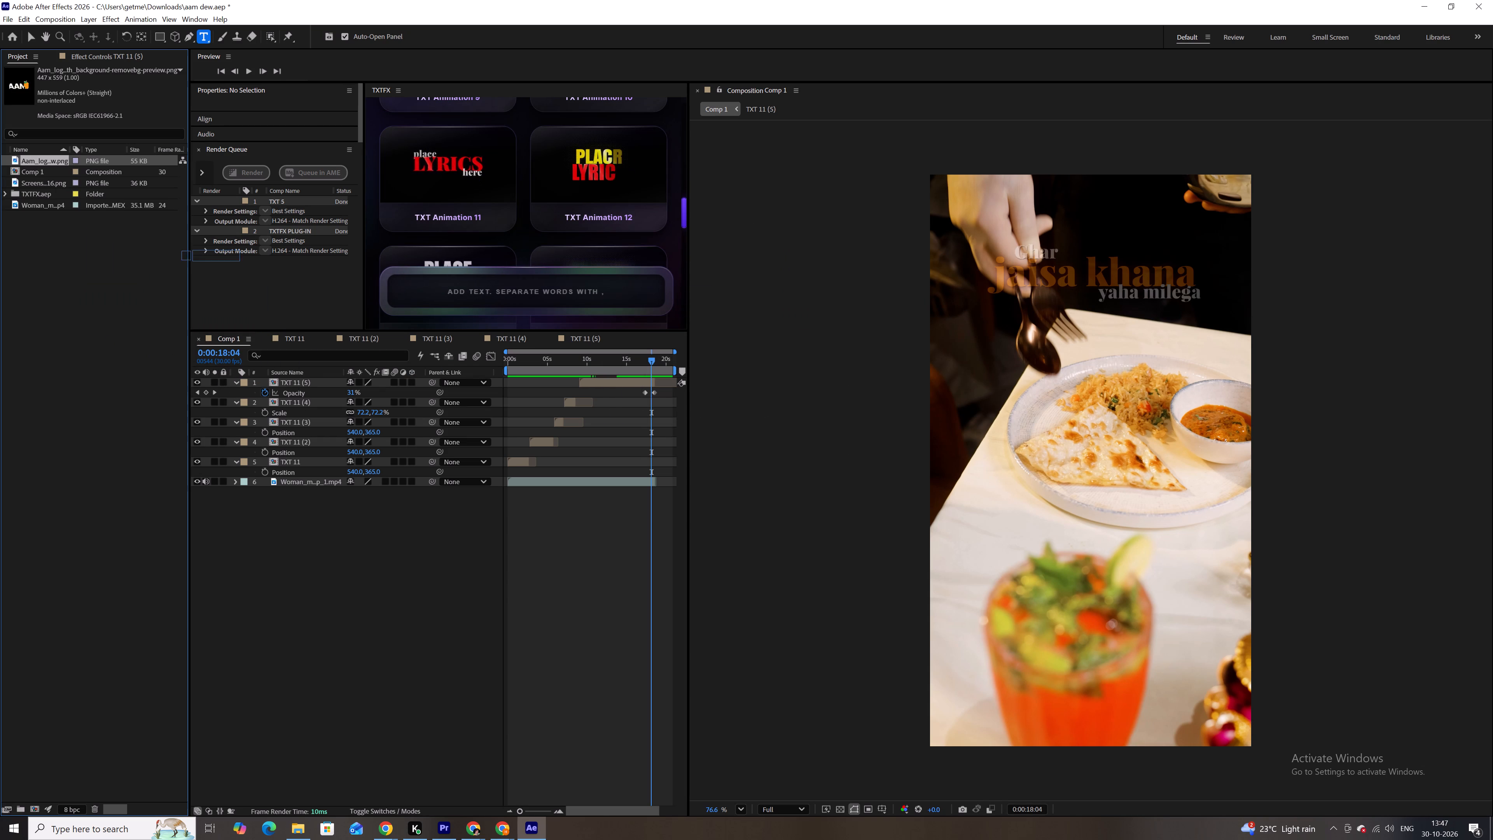
pyautogui.moveTo(326, 332); pyautogui.dragTo(407, 380)
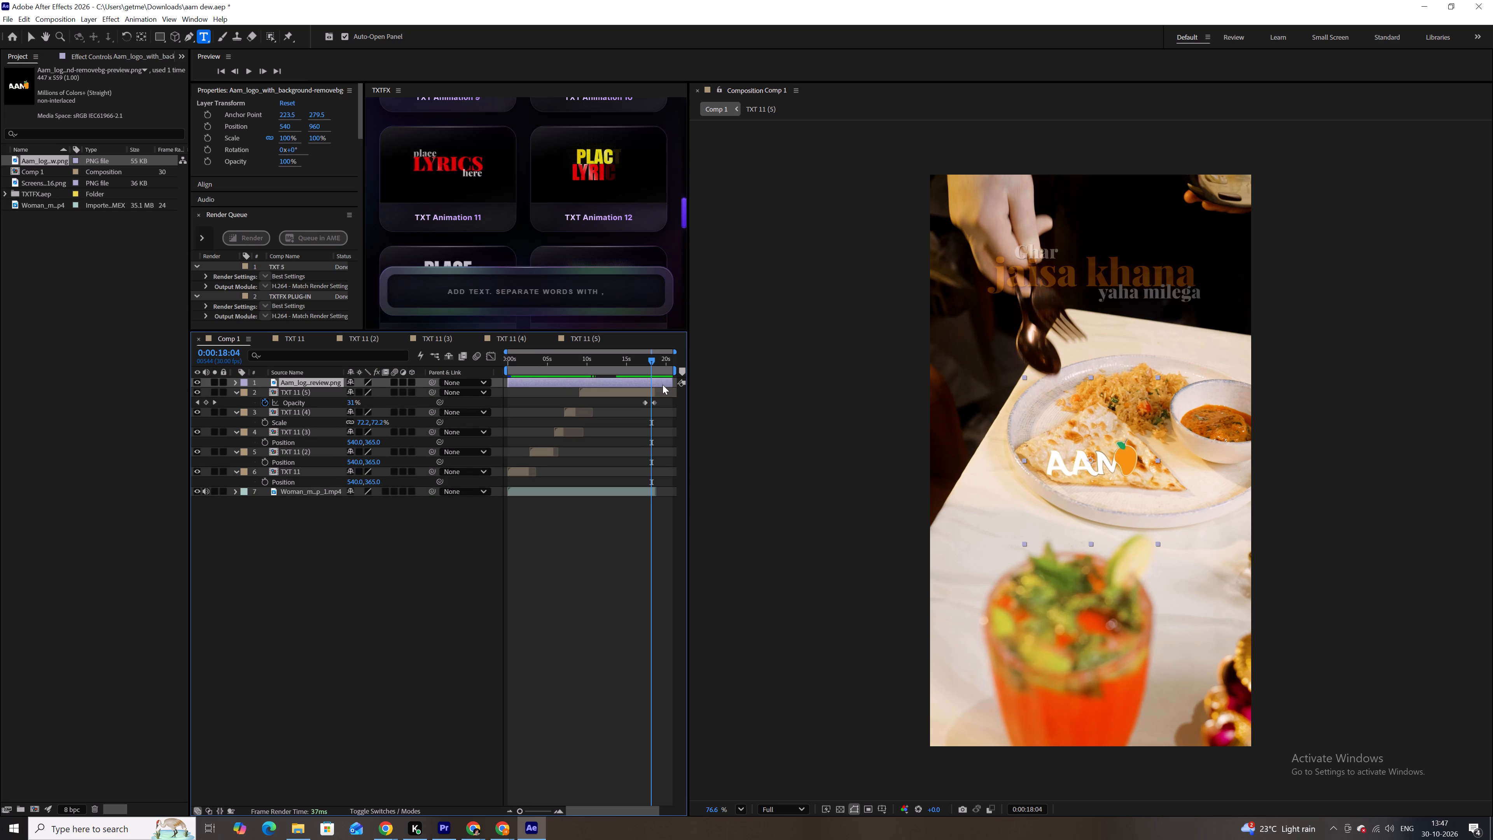
# Set the duration of Comp 1 to 0:00:22:26.
pyautogui.scroll(3, 663, 384)
pyautogui.scroll(-4, 663, 384)
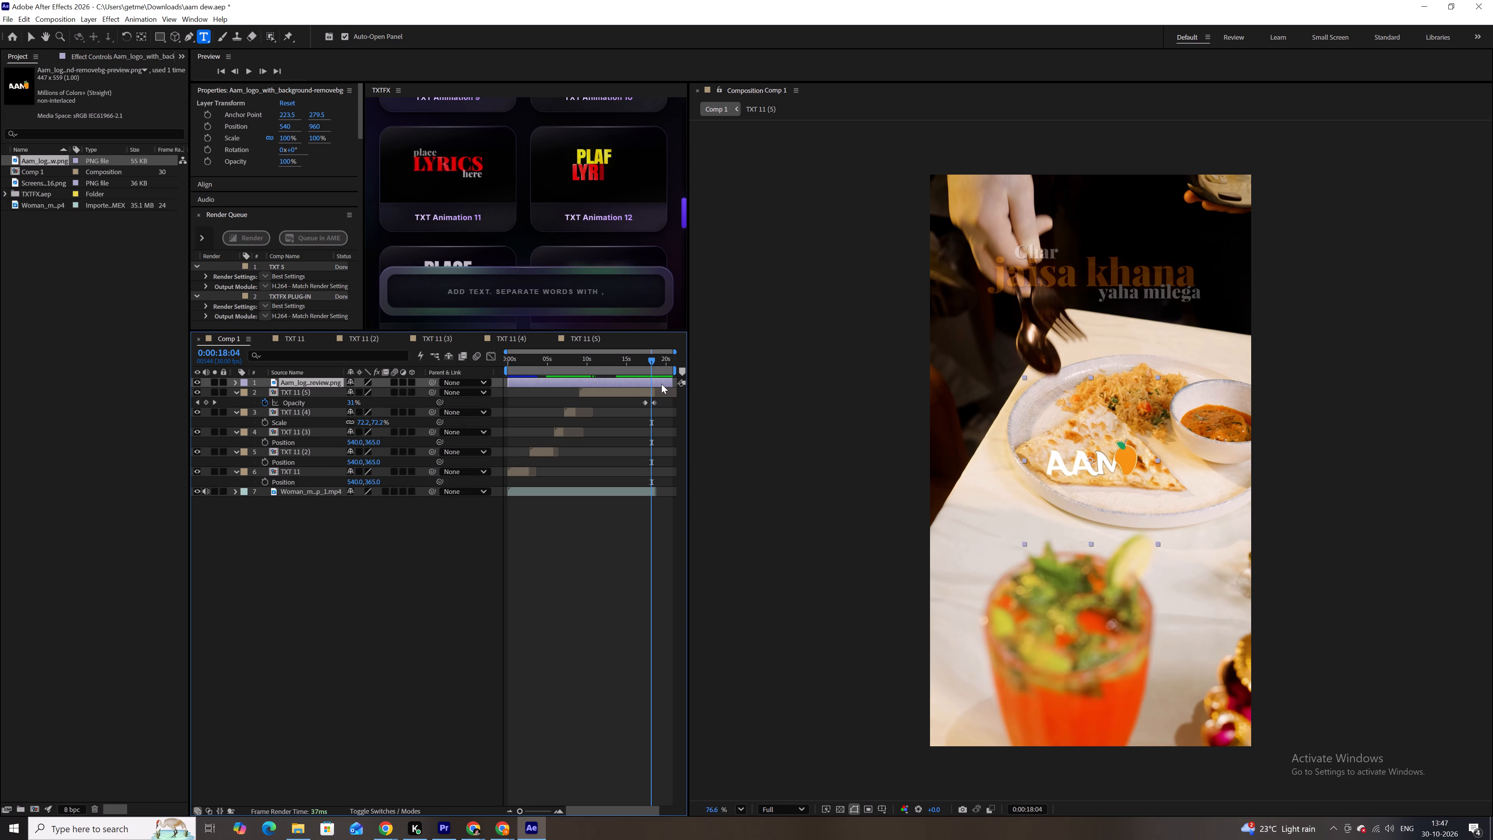
pyautogui.hotkey('ctrl', 'k')
pyautogui.click(679, 480)
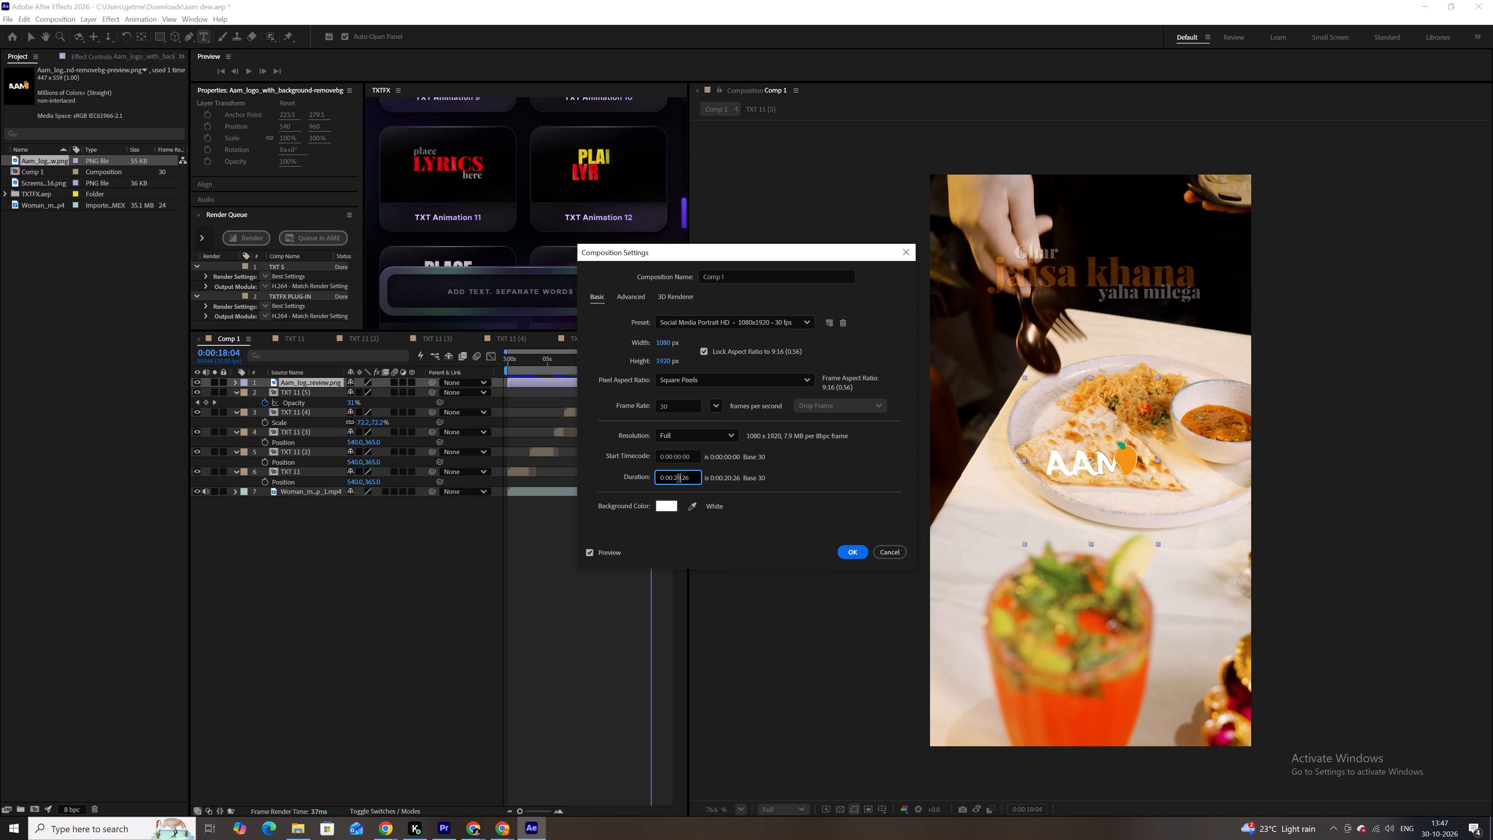
pyautogui.press('BackSpace')
pyautogui.press('2')
pyautogui.press('Return')
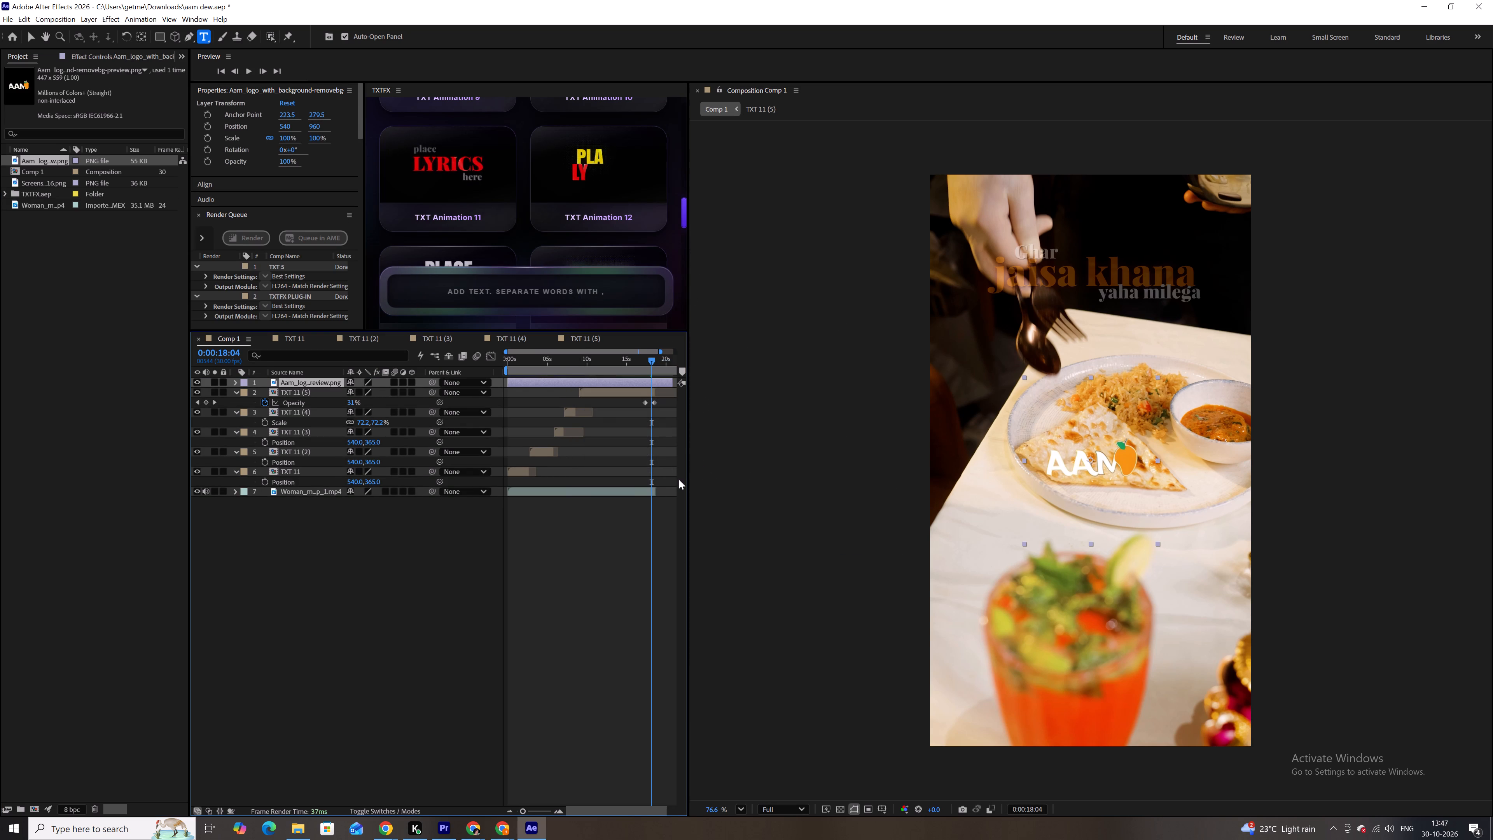
# Shift the logo layer later to reach the end of Comp 1, split it at 0:00:18:04 and delete the earlier part.
pyautogui.keyDown('alt'); pyautogui.scroll(-5, 664, 479); pyautogui.keyUp('alt')
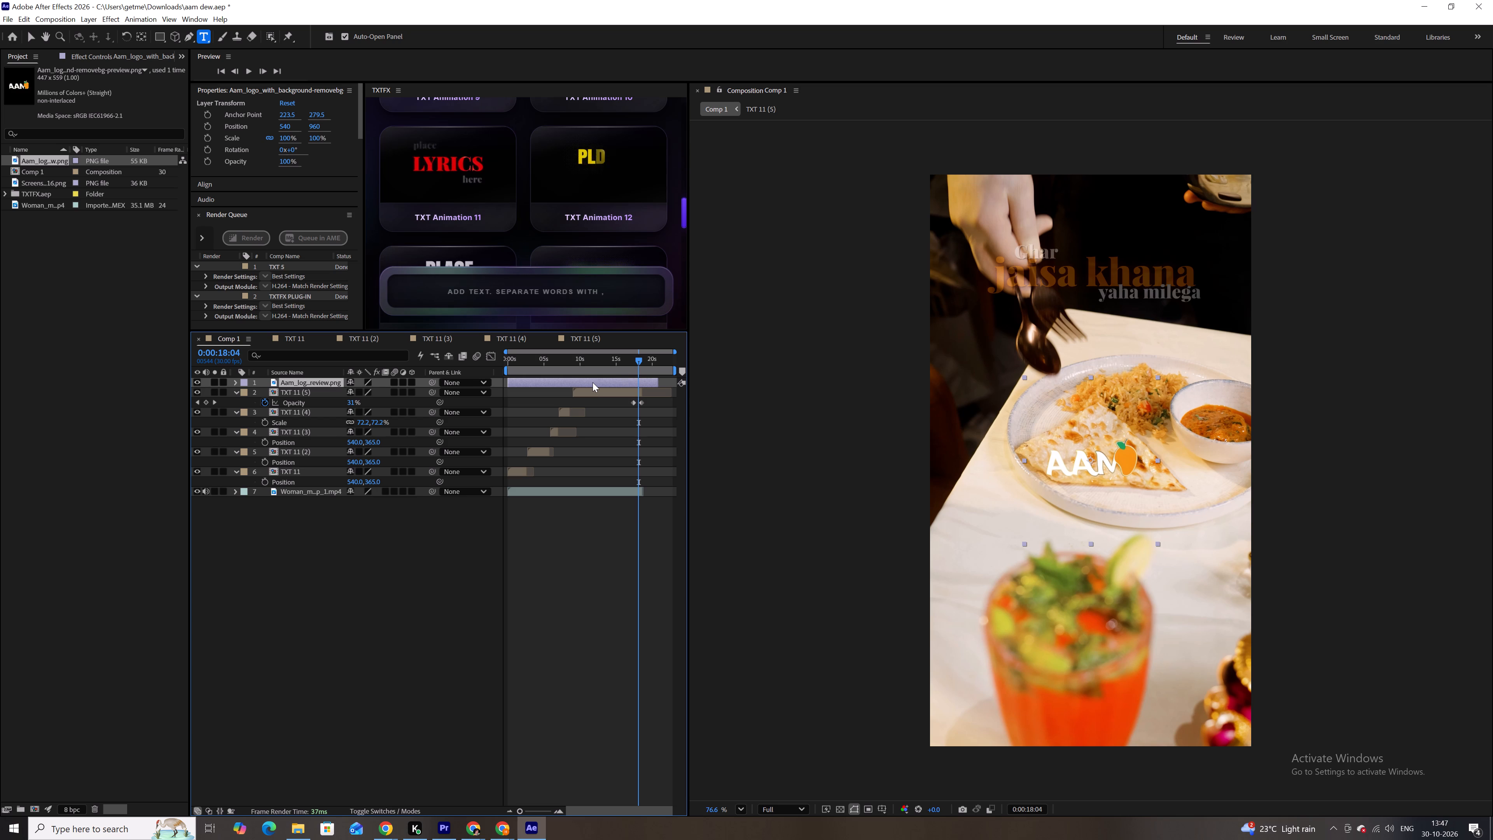
pyautogui.moveTo(592, 382); pyautogui.dragTo(621, 377)
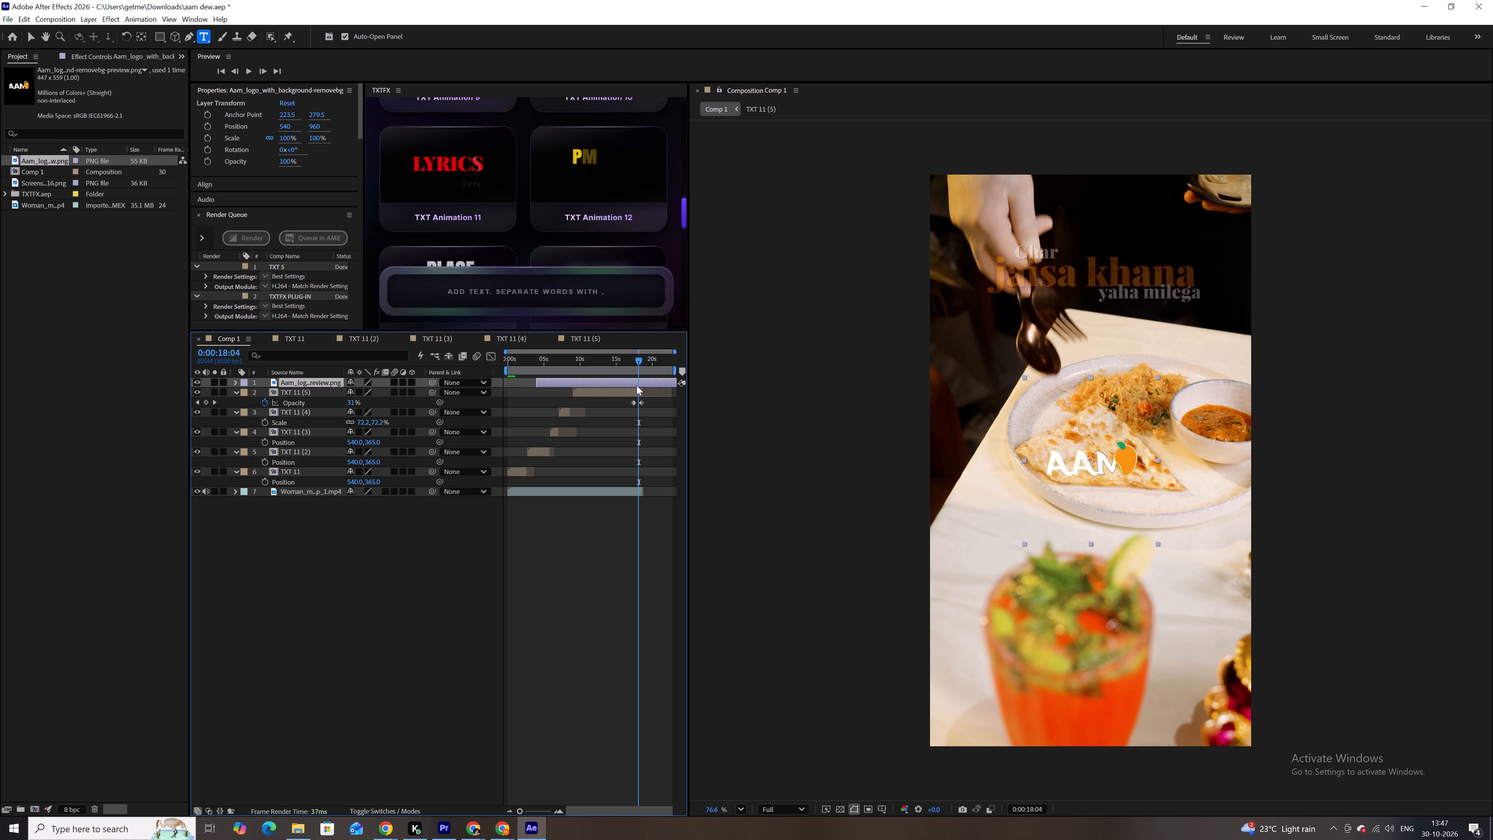
pyautogui.hotkey('ctrl', 'shift', 'd')
pyautogui.click(635, 389)
pyautogui.press('BackSpace')
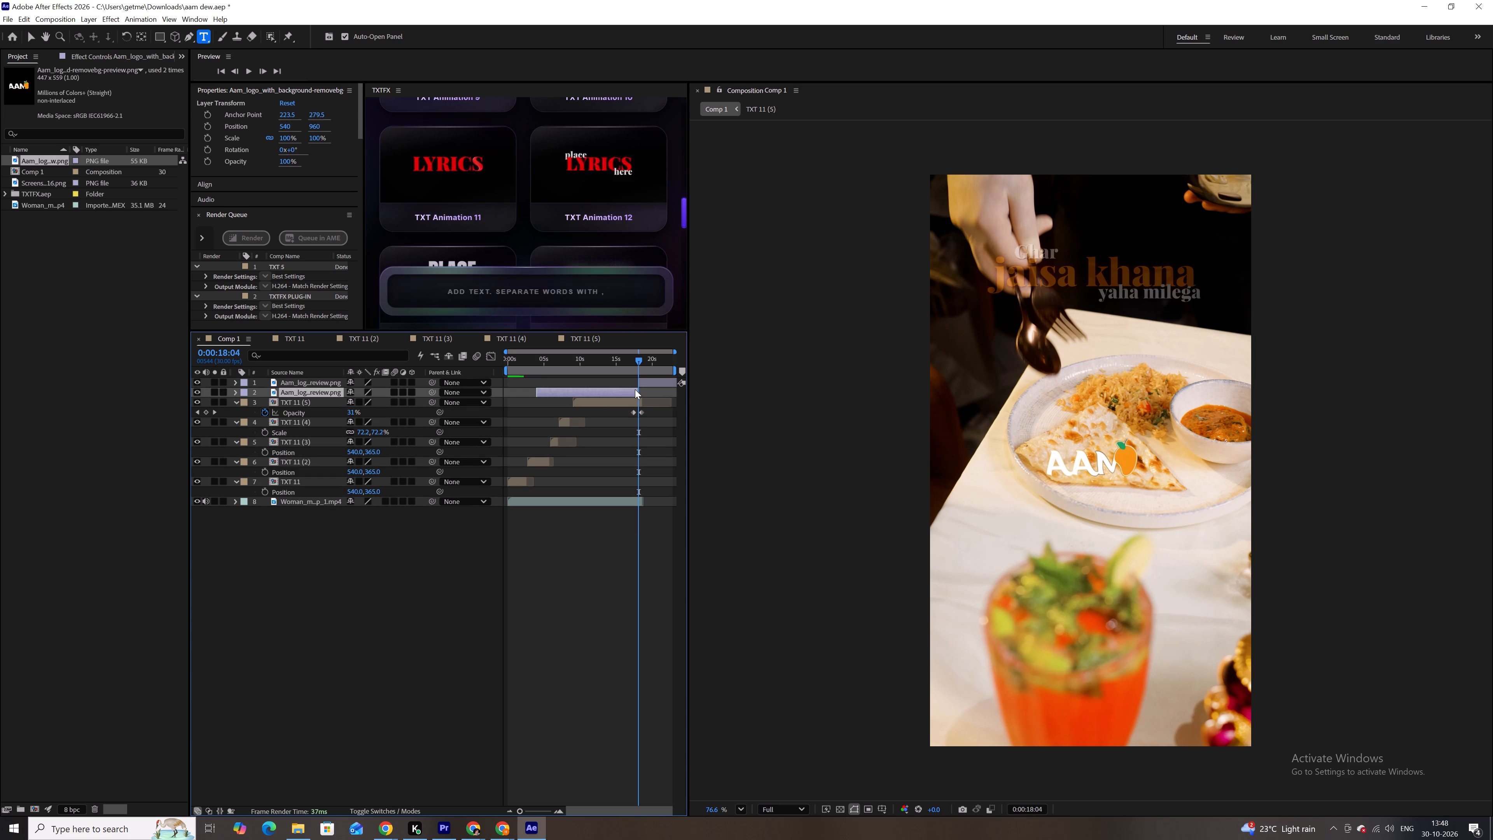
# Start the logo layer's fade-in with an Opacity keyframe of 0% at 0:00:18:04.
pyautogui.keyDown('alt'); pyautogui.scroll(3, 636, 391); pyautogui.keyUp('alt')
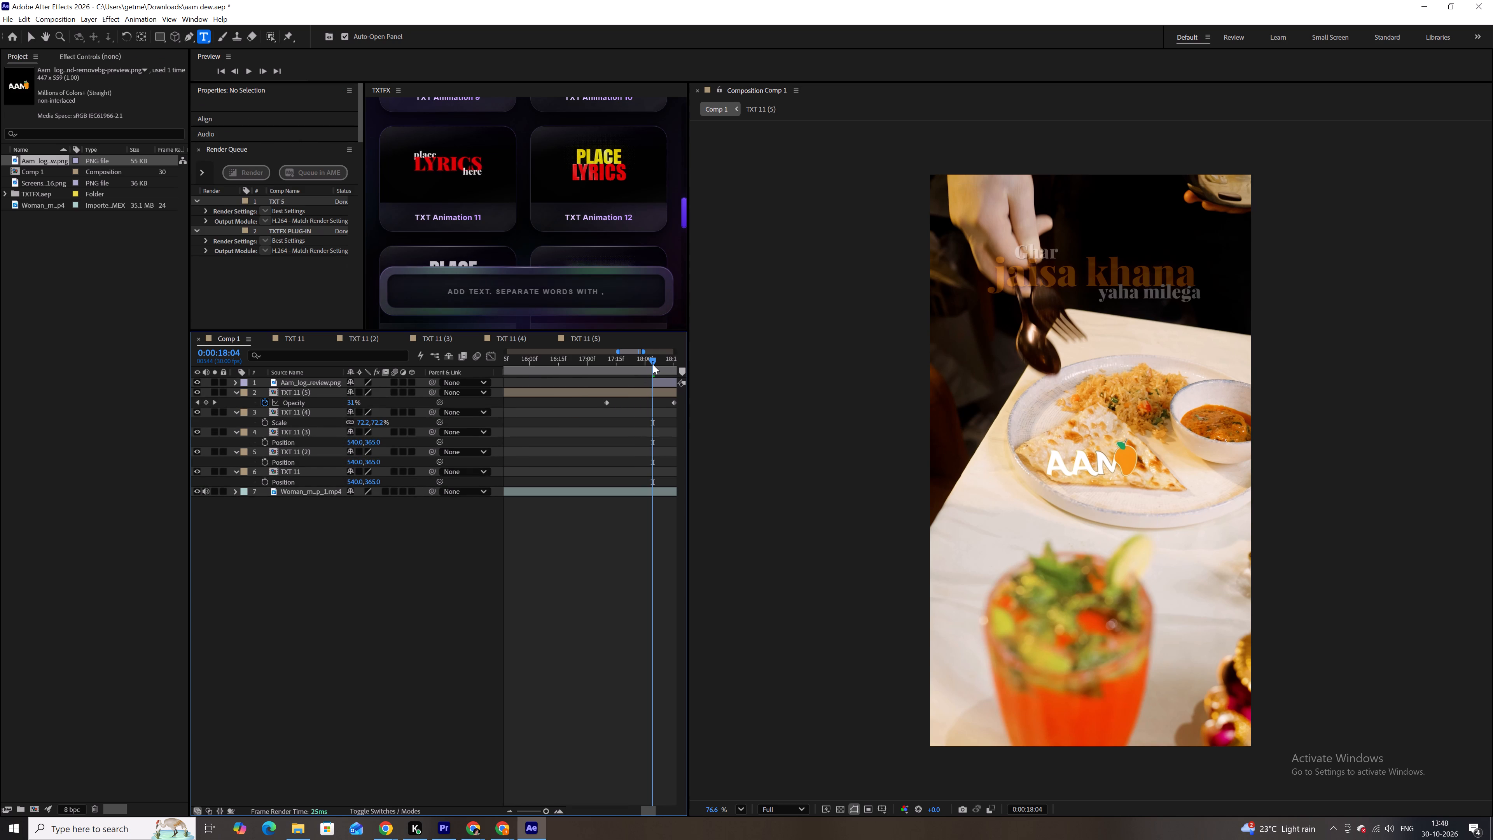
pyautogui.moveTo(655, 363); pyautogui.dragTo(661, 363)
pyautogui.scroll(-3, 659, 372)
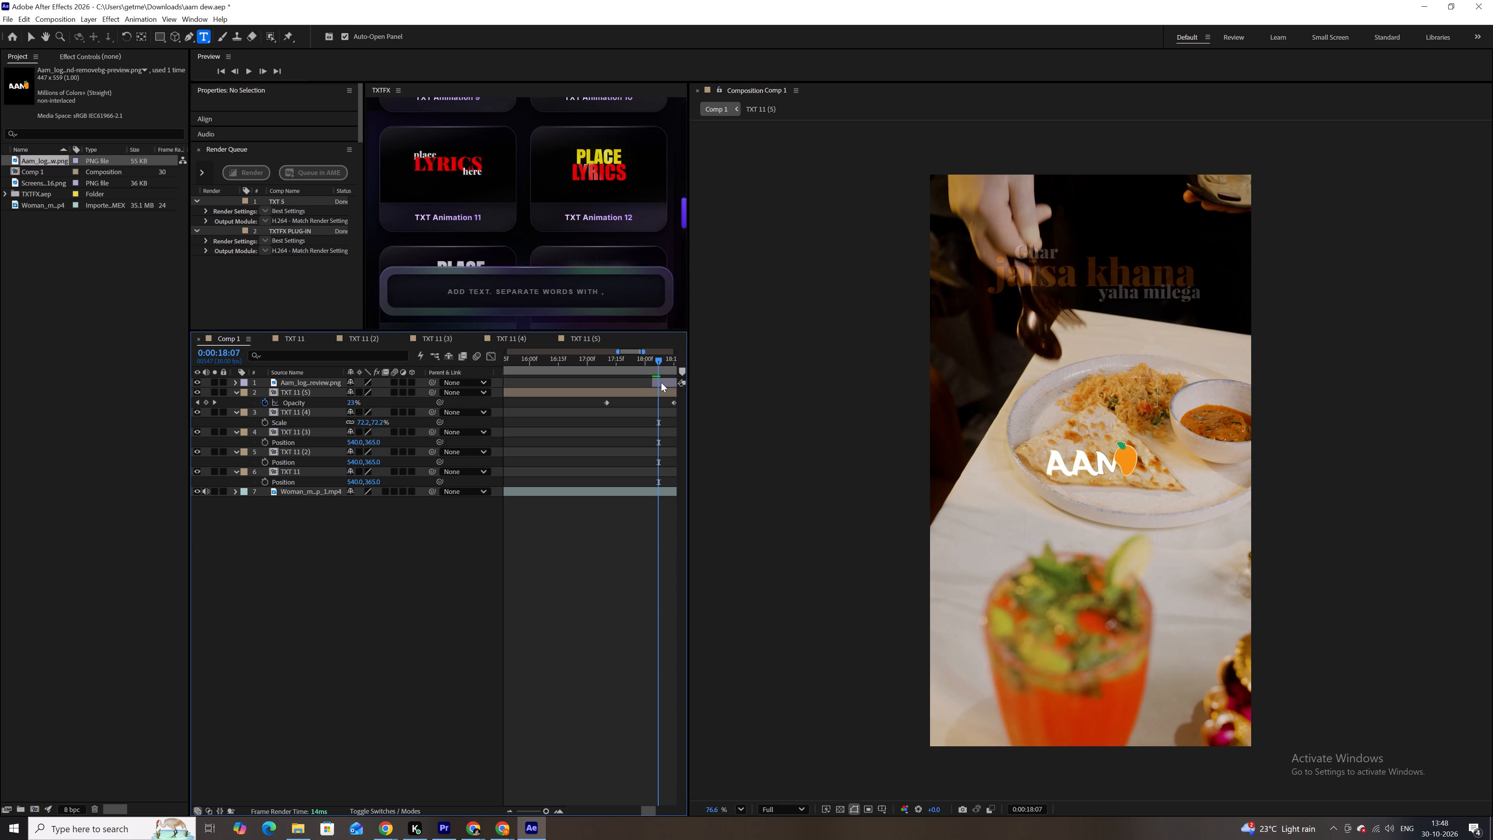
pyautogui.click(661, 382)
pyautogui.press('t')
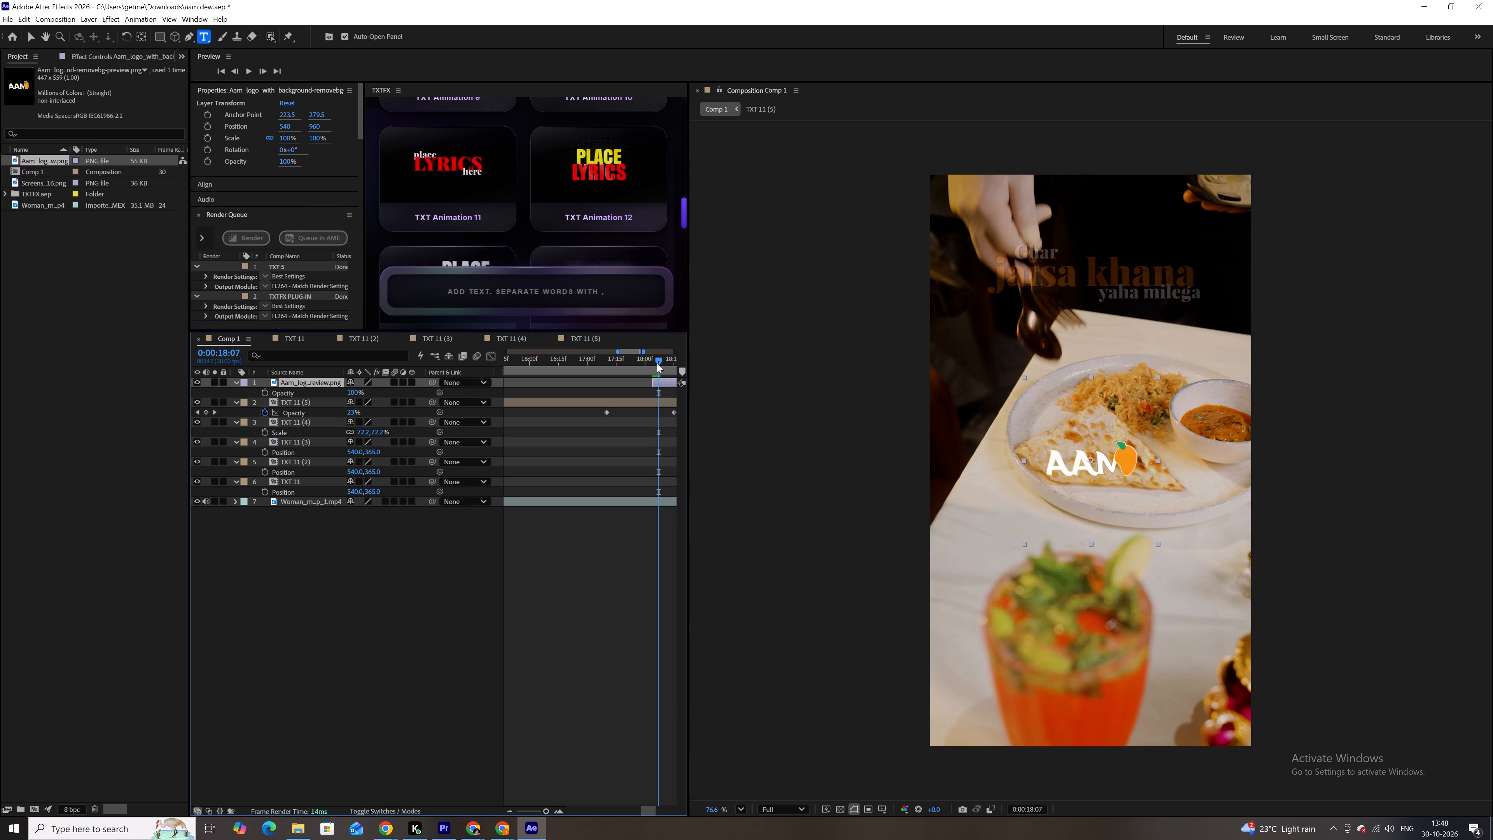
pyautogui.moveTo(656, 363); pyautogui.dragTo(650, 361)
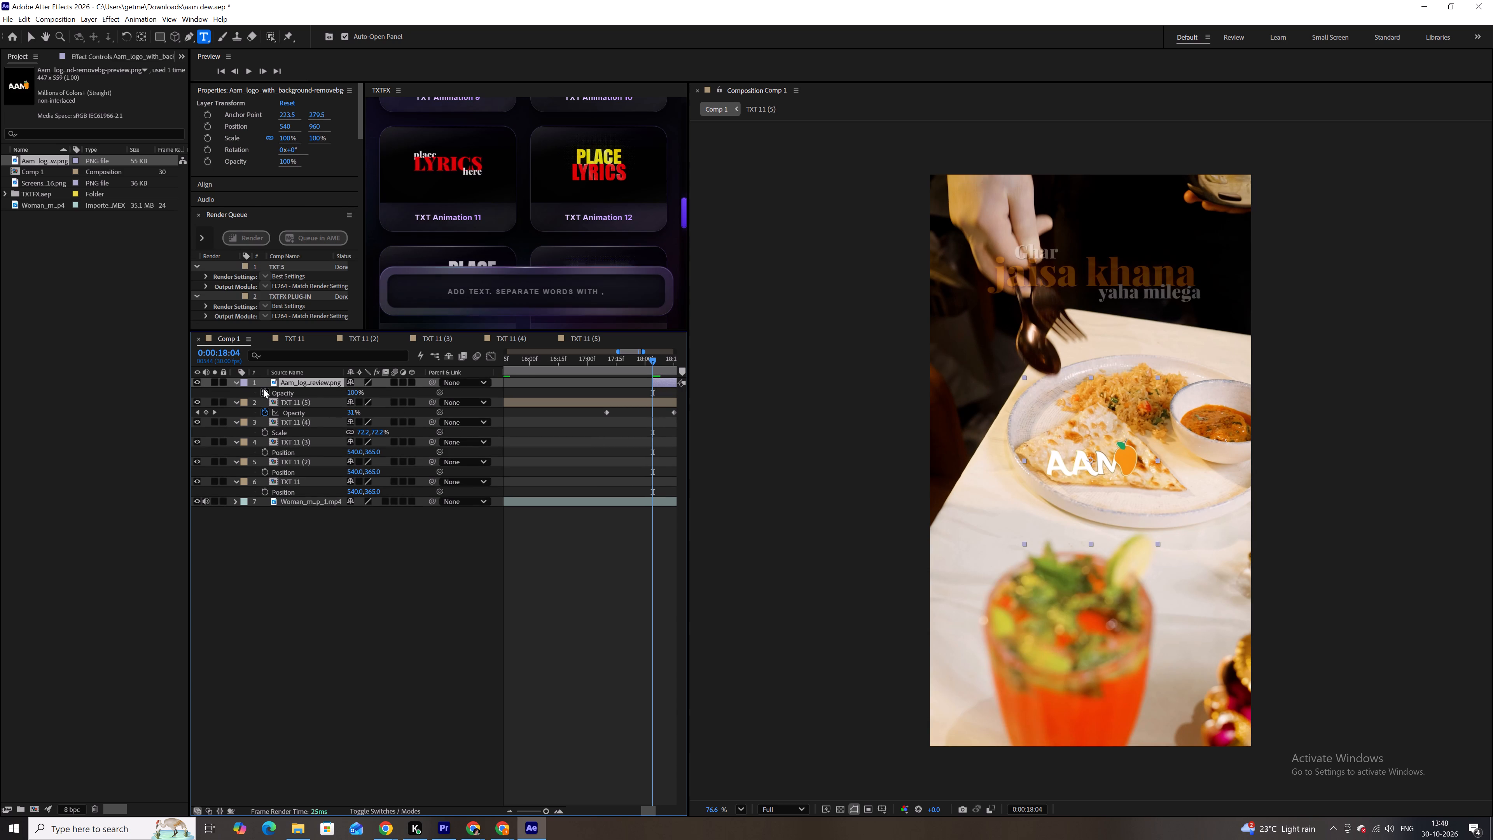
pyautogui.click(263, 388)
pyautogui.moveTo(353, 395); pyautogui.dragTo(203, 365)
pyautogui.press('space')
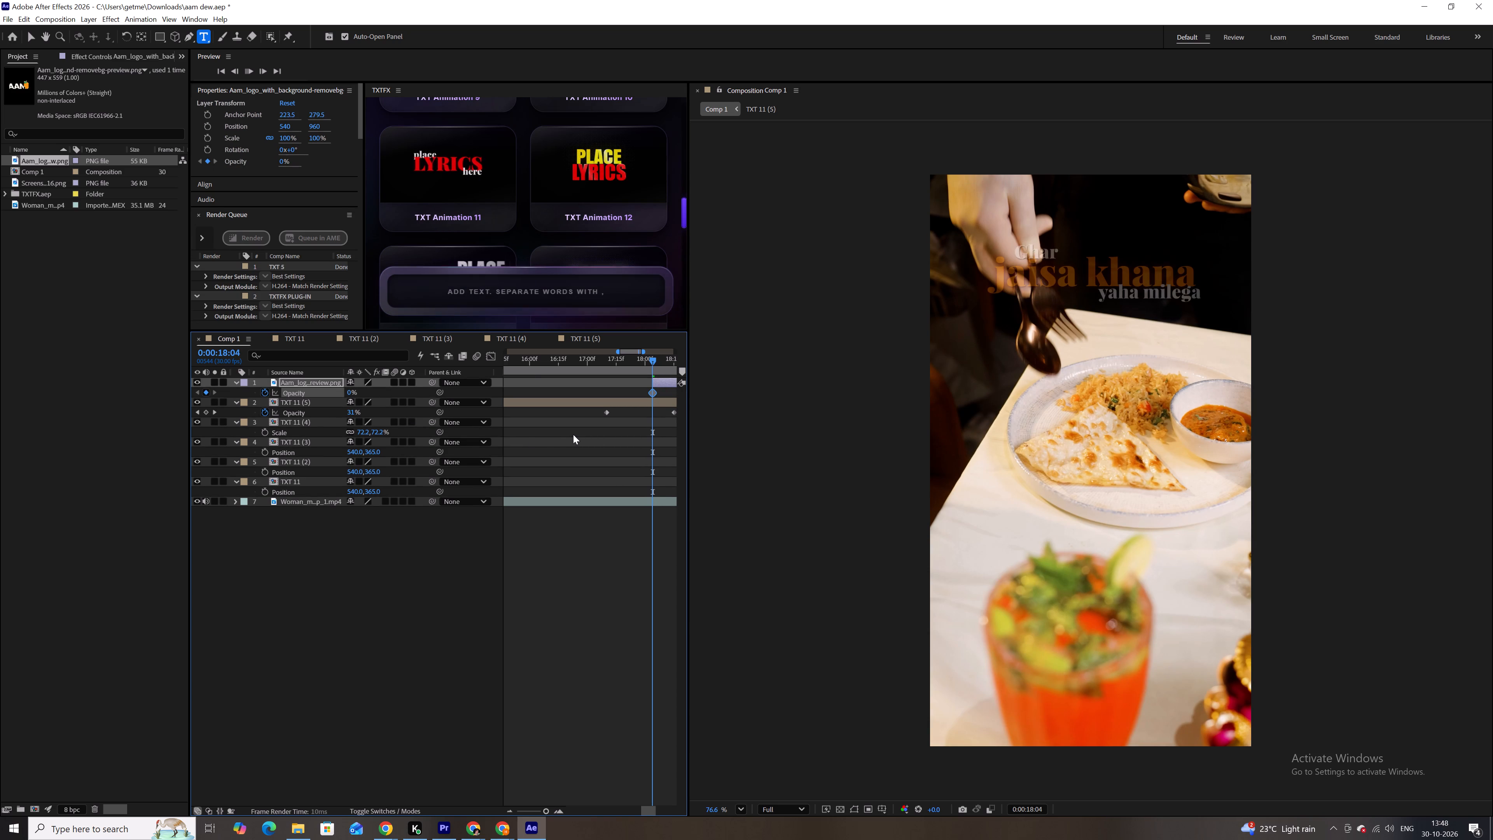
pyautogui.press('space')
# Complete the logo layer's fade-in with an Opacity keyframe of 100% at about 0:00:18:17 and scrub past it.
pyautogui.scroll(-4, 630, 422)
pyautogui.press('space')
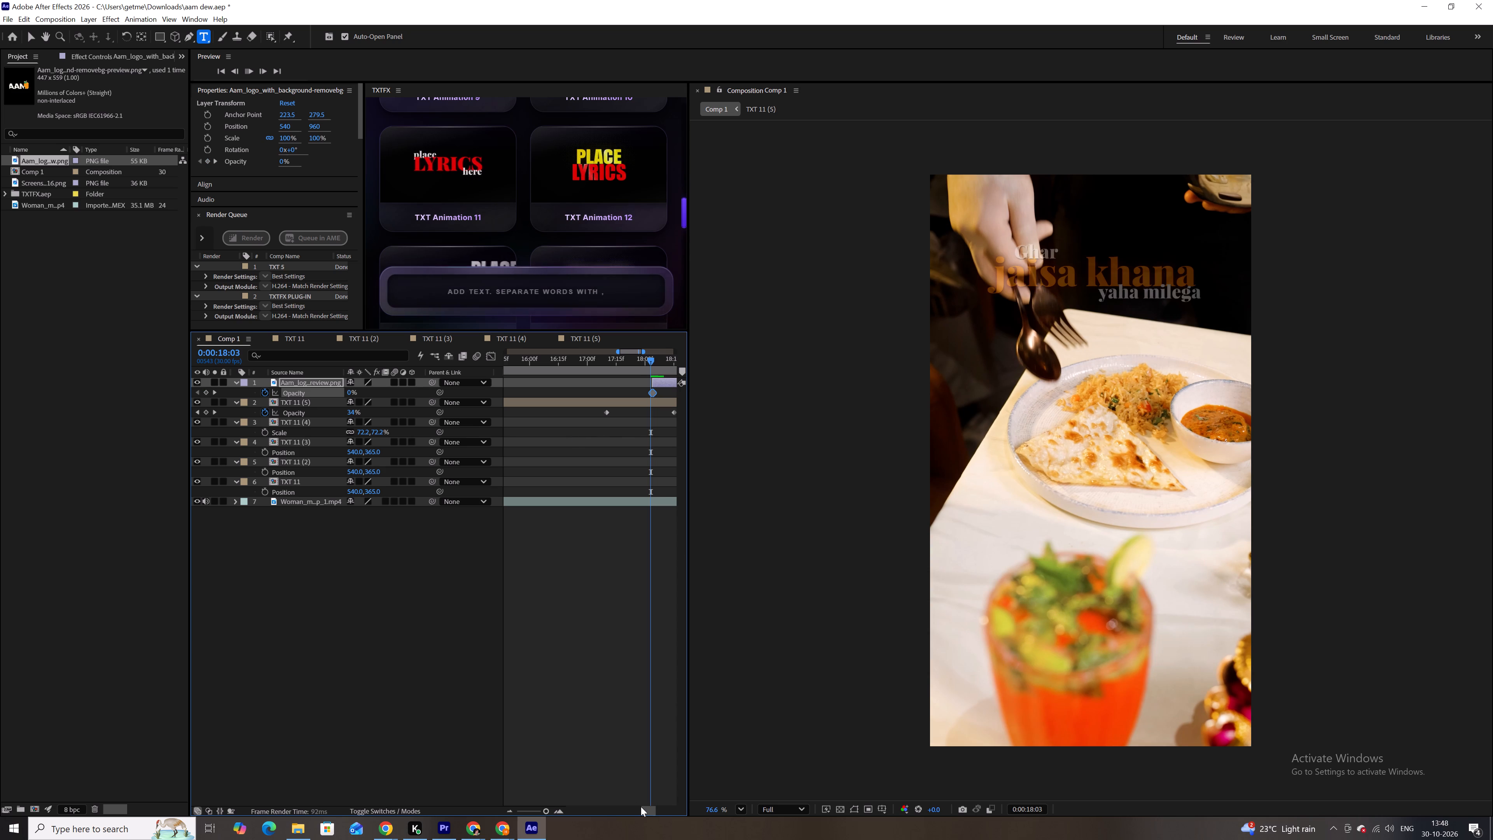
pyautogui.moveTo(645, 809); pyautogui.dragTo(652, 808)
pyautogui.press('space')
pyautogui.click(602, 360)
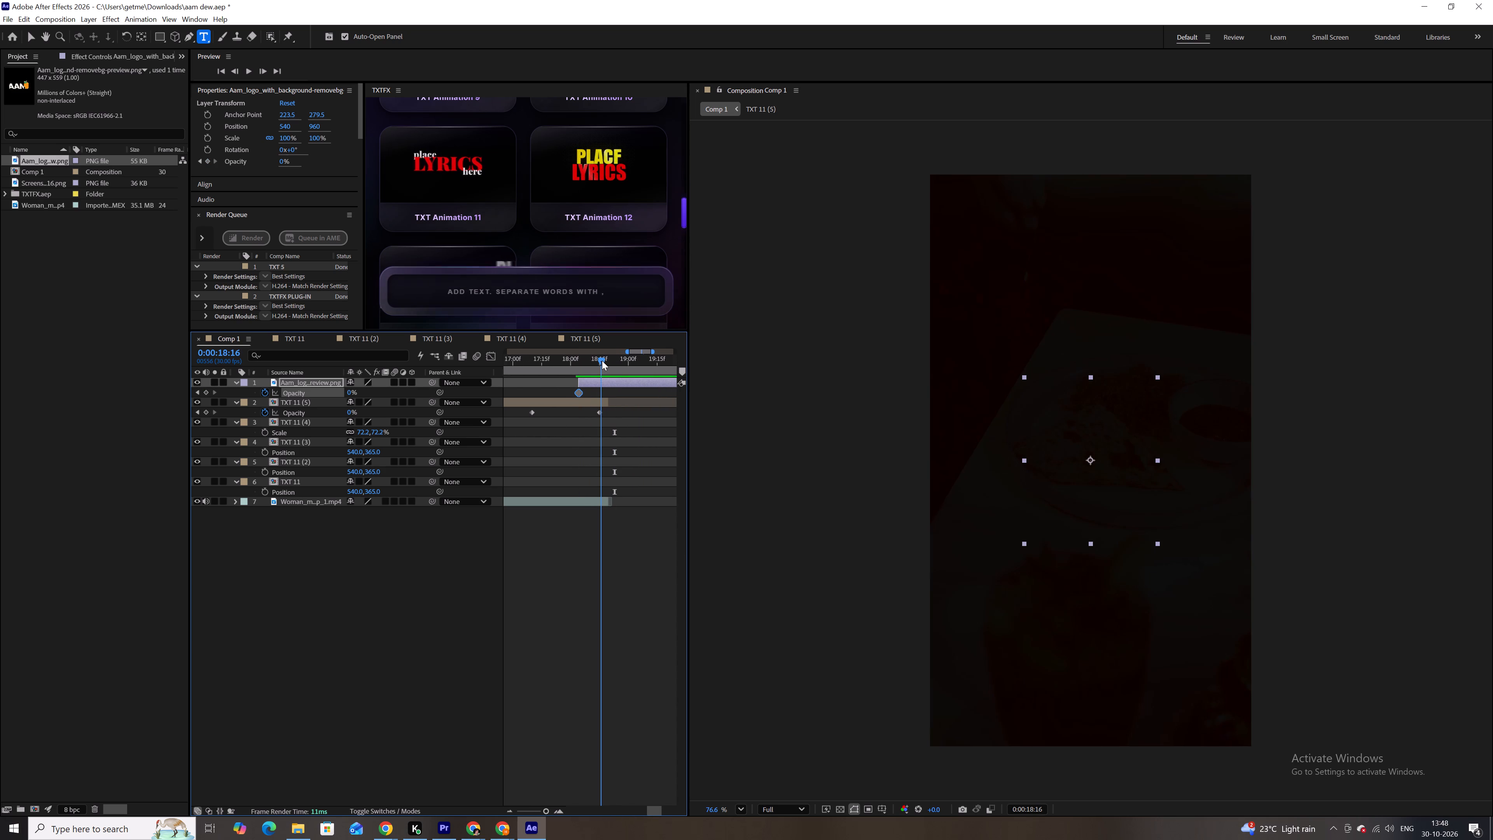
pyautogui.moveTo(351, 394); pyautogui.dragTo(596, 403)
pyautogui.moveTo(598, 362); pyautogui.dragTo(605, 364)
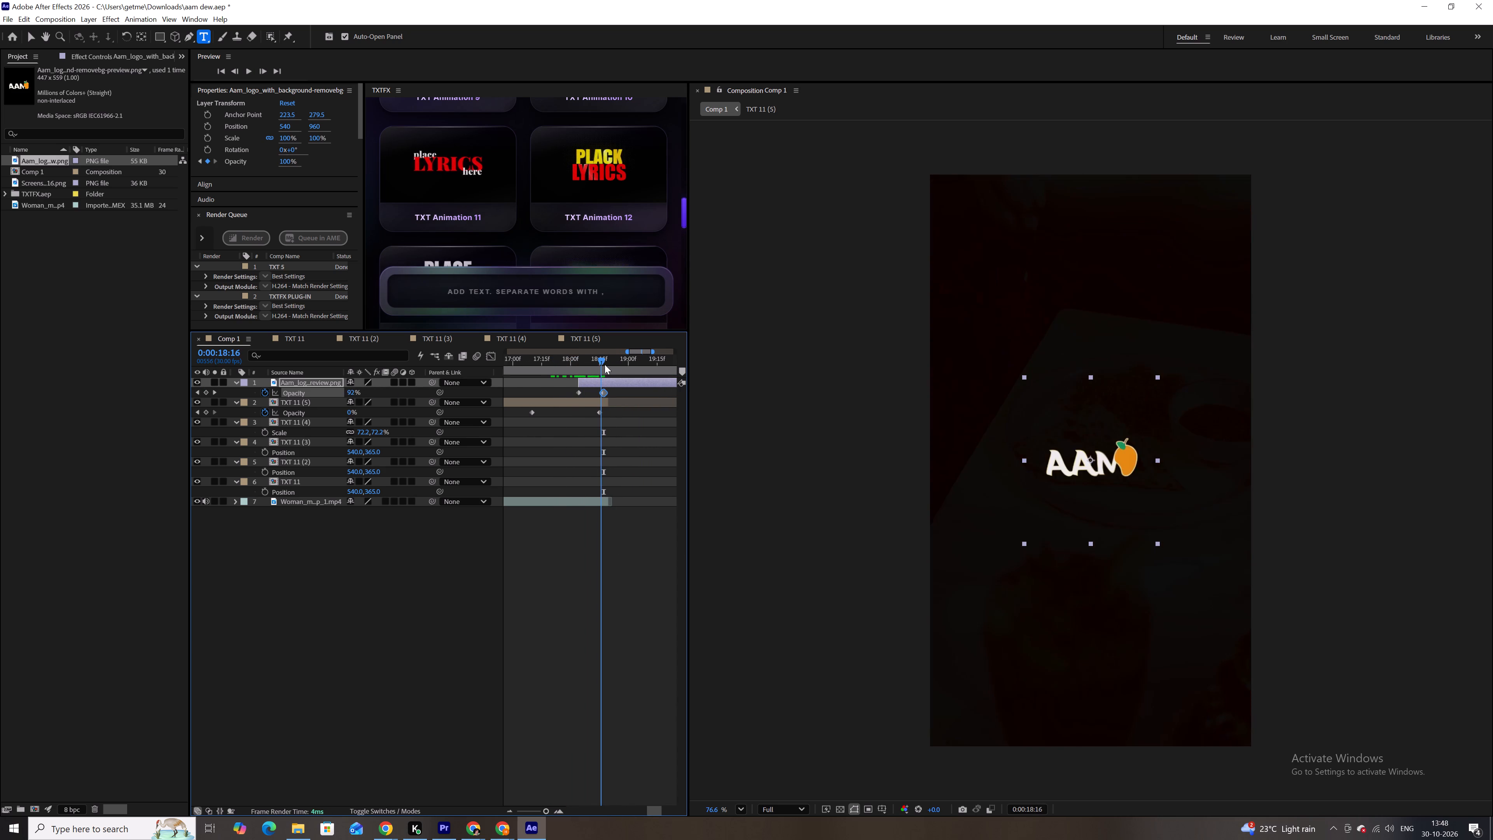
pyautogui.moveTo(605, 364); pyautogui.dragTo(610, 365)
# Change the background color of Comp 1 to black and scrub back over the logo's fade-in.
pyautogui.click(630, 604)
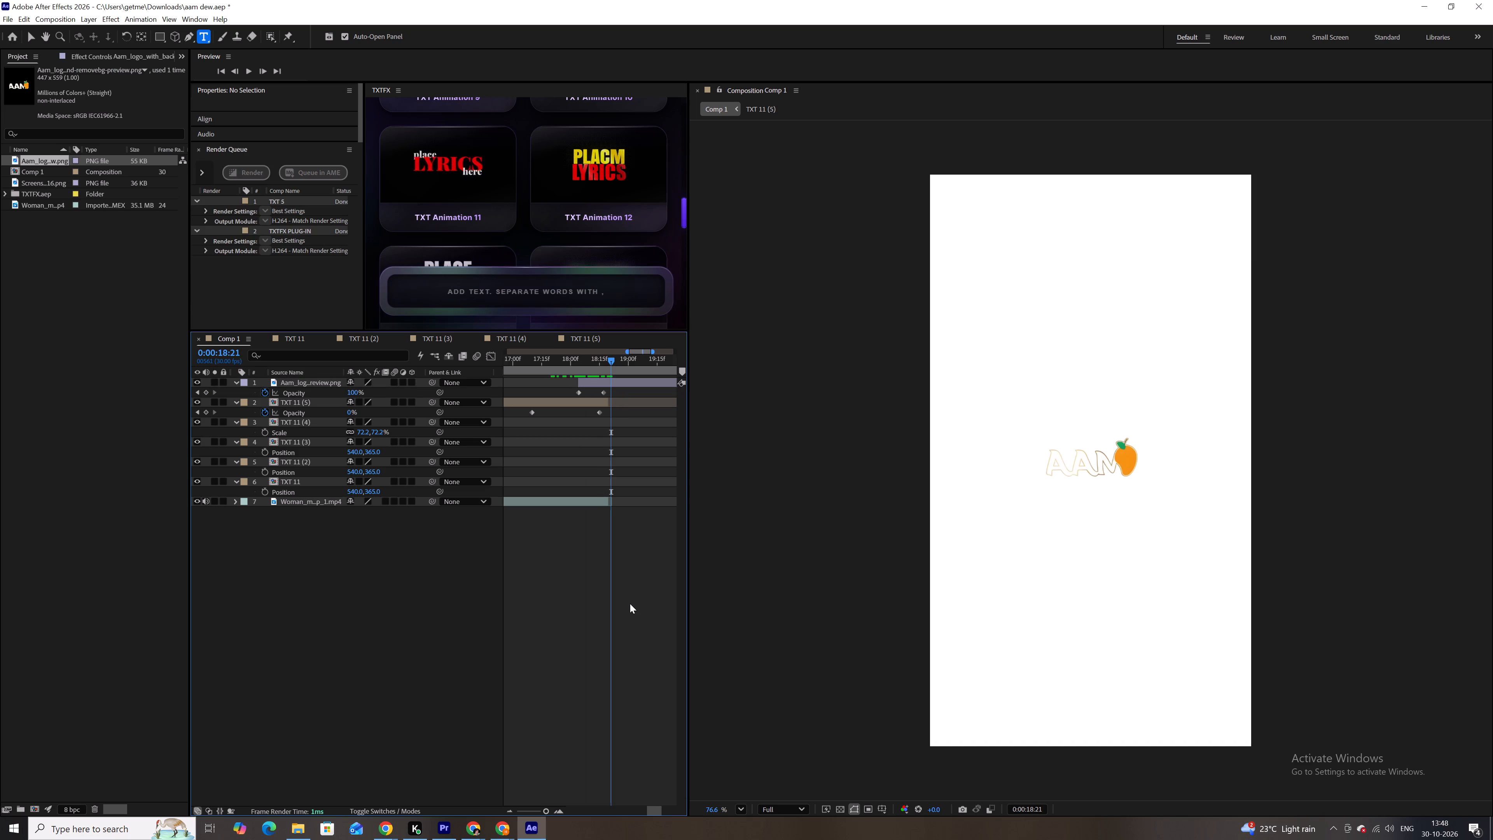
pyautogui.hotkey('ctrl', 'k')
pyautogui.click(668, 505)
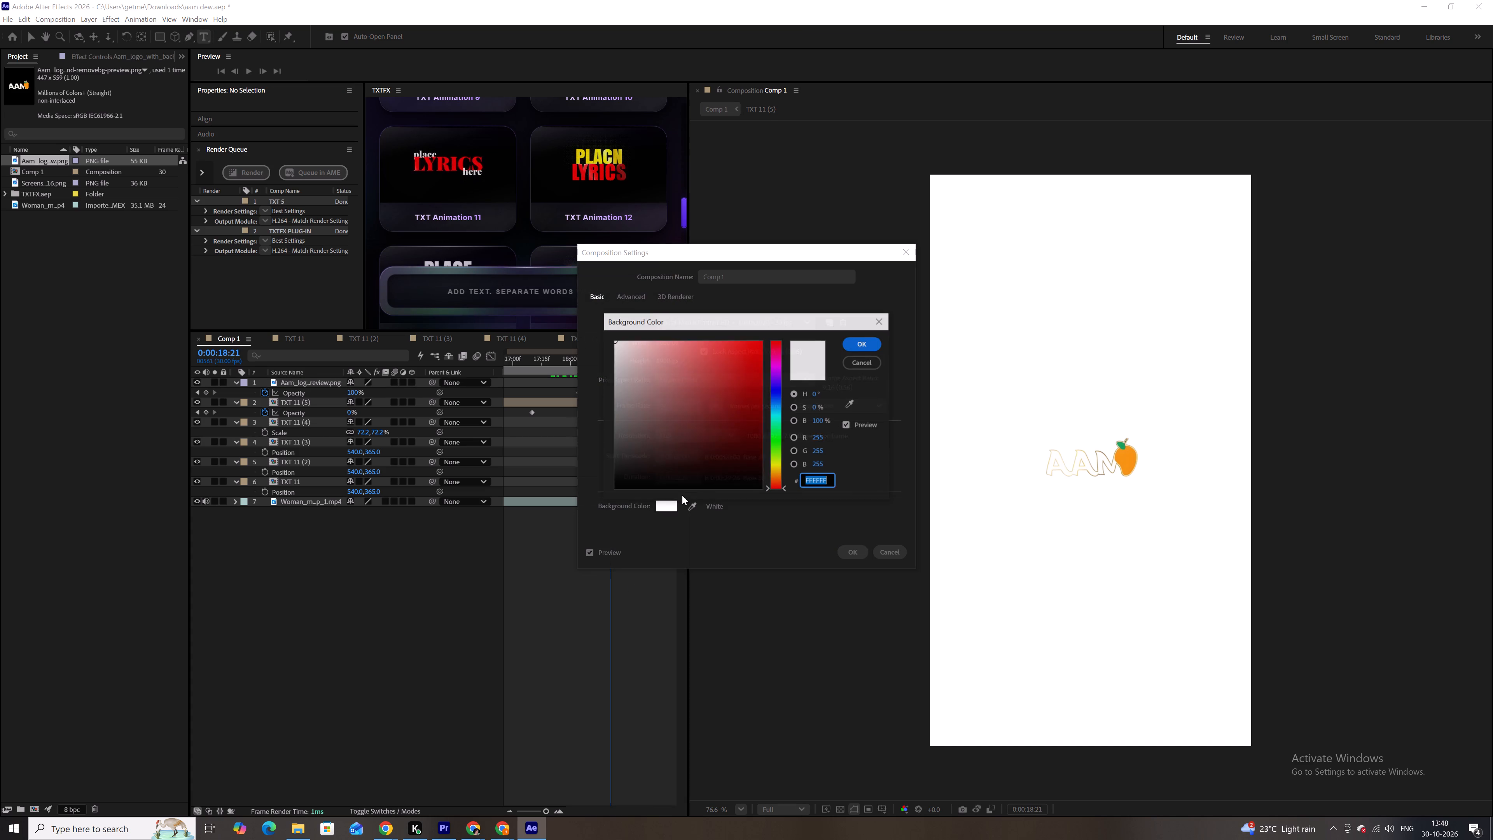
pyautogui.moveTo(660, 442); pyautogui.dragTo(529, 589)
pyautogui.click(846, 342)
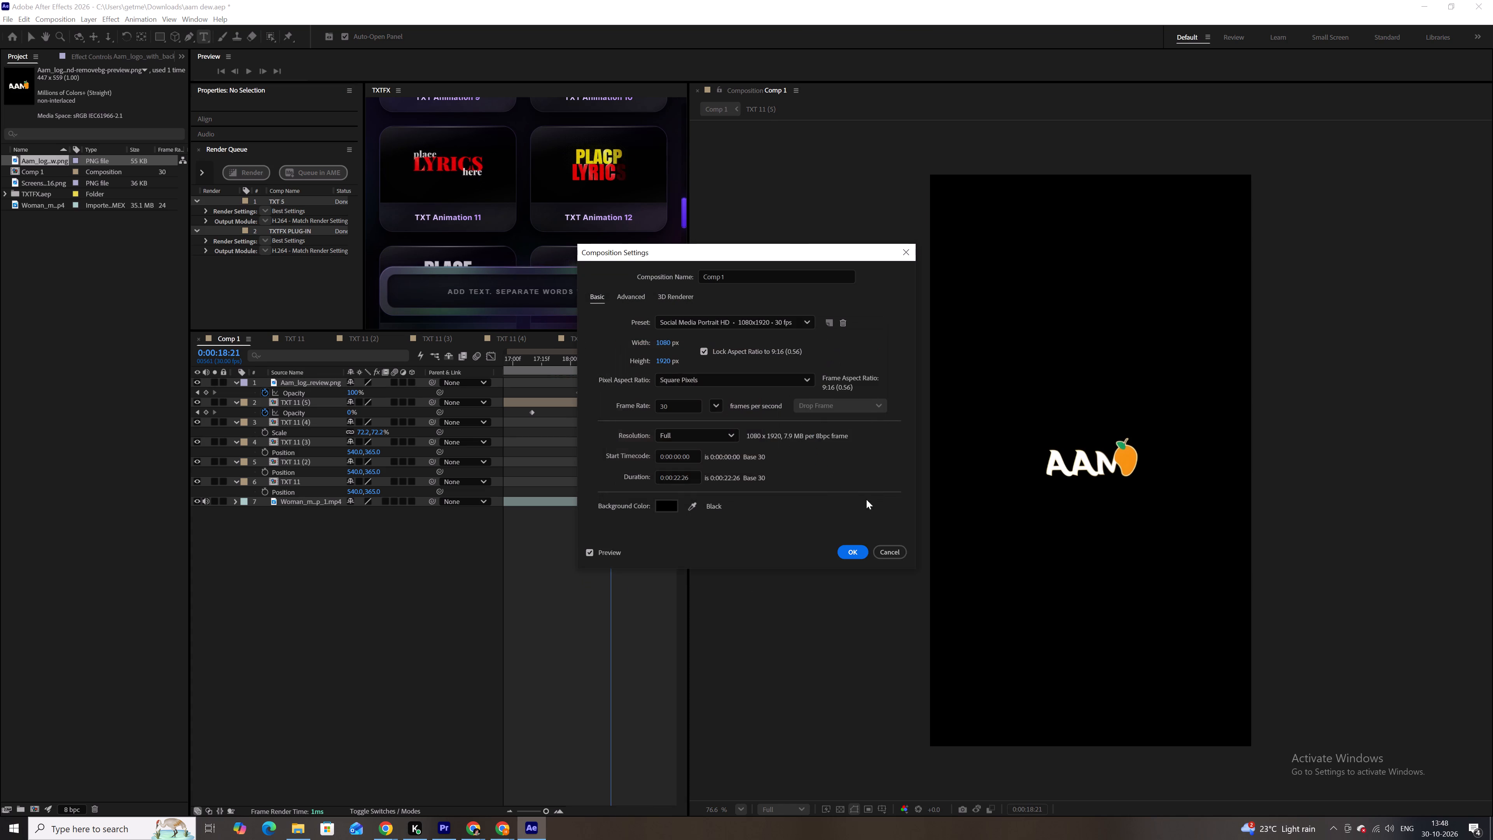
pyautogui.click(857, 545)
pyautogui.click(637, 594)
pyautogui.moveTo(614, 358); pyautogui.dragTo(598, 360)
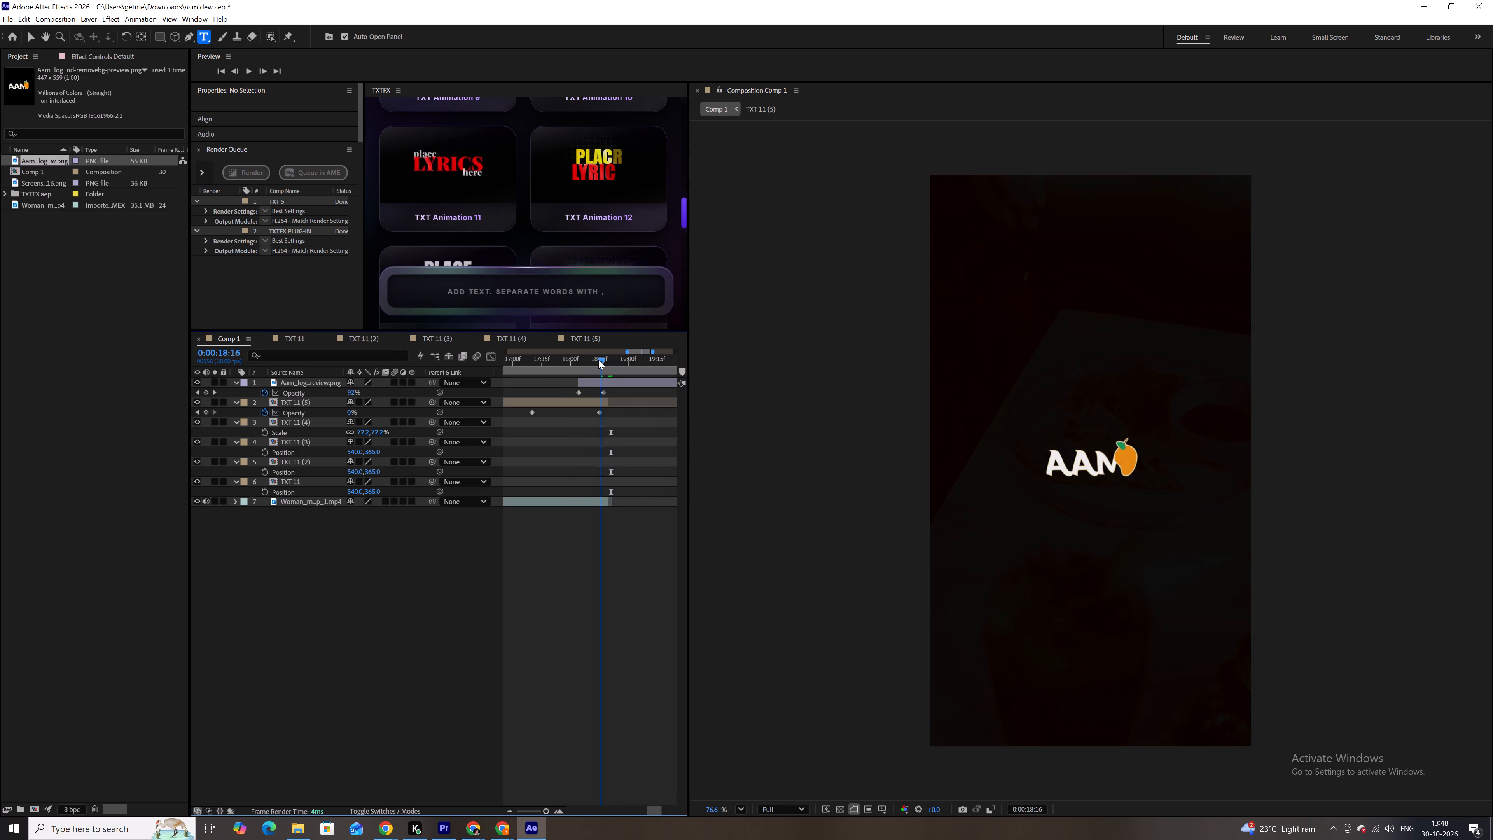
# Scale the Aam logo layer up to about 115% near the end of its fade-in.
pyautogui.moveTo(598, 360); pyautogui.dragTo(608, 363)
pyautogui.click(625, 388)
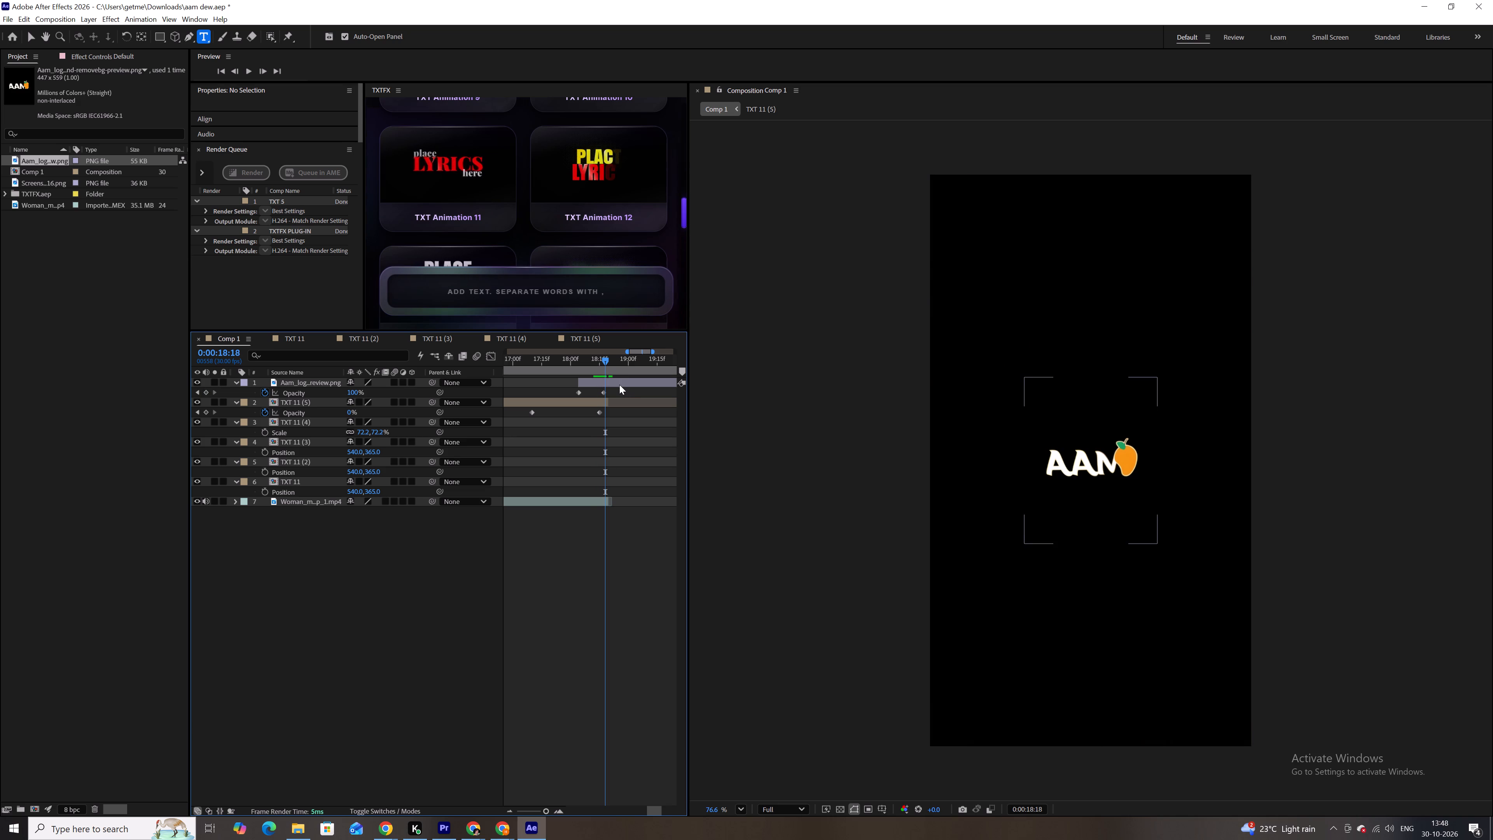
pyautogui.click(619, 384)
pyautogui.press('x')
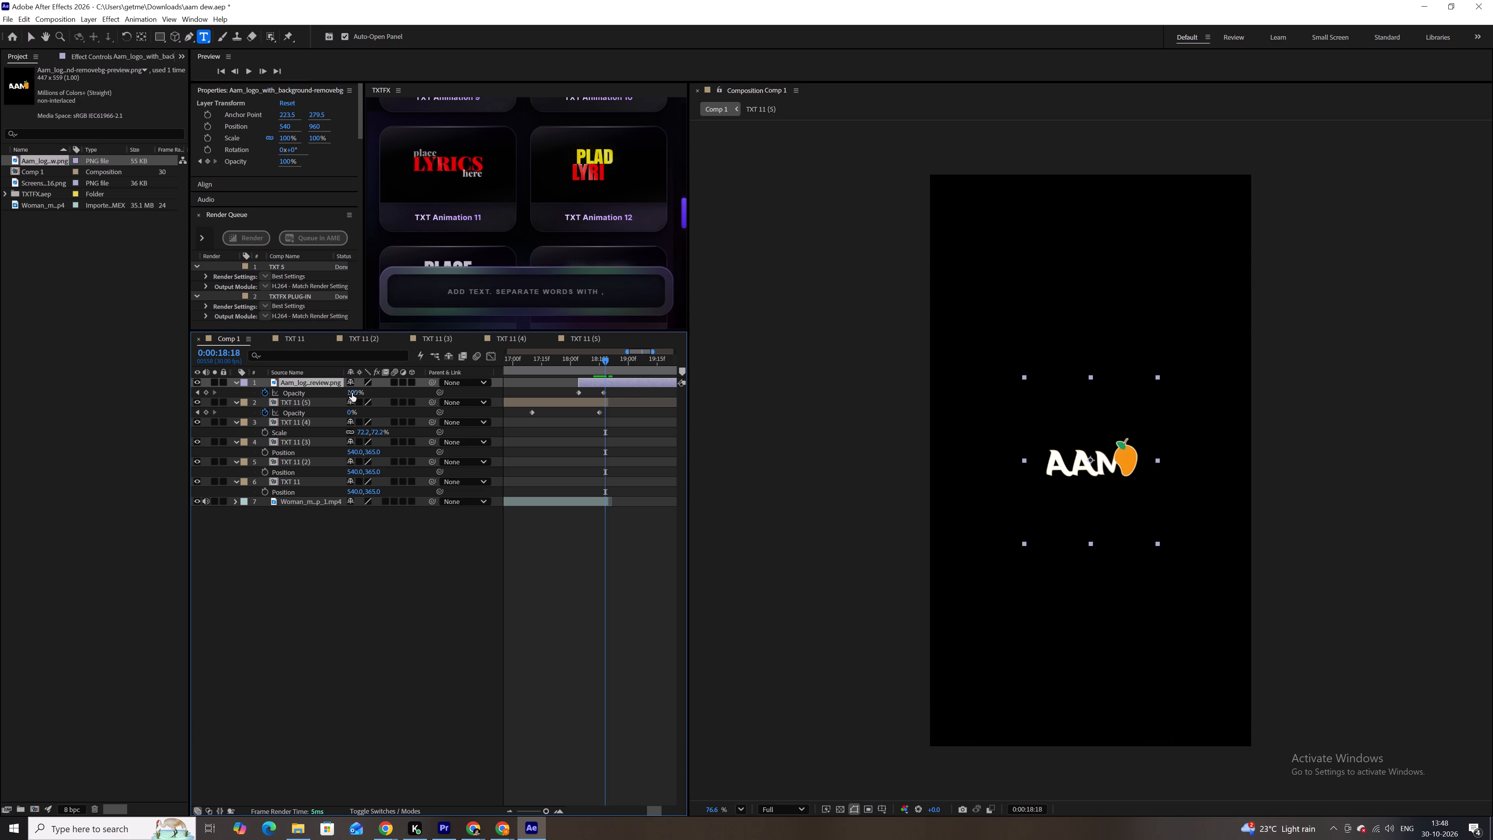
pyautogui.moveTo(352, 393); pyautogui.dragTo(358, 393)
pyautogui.click(382, 570)
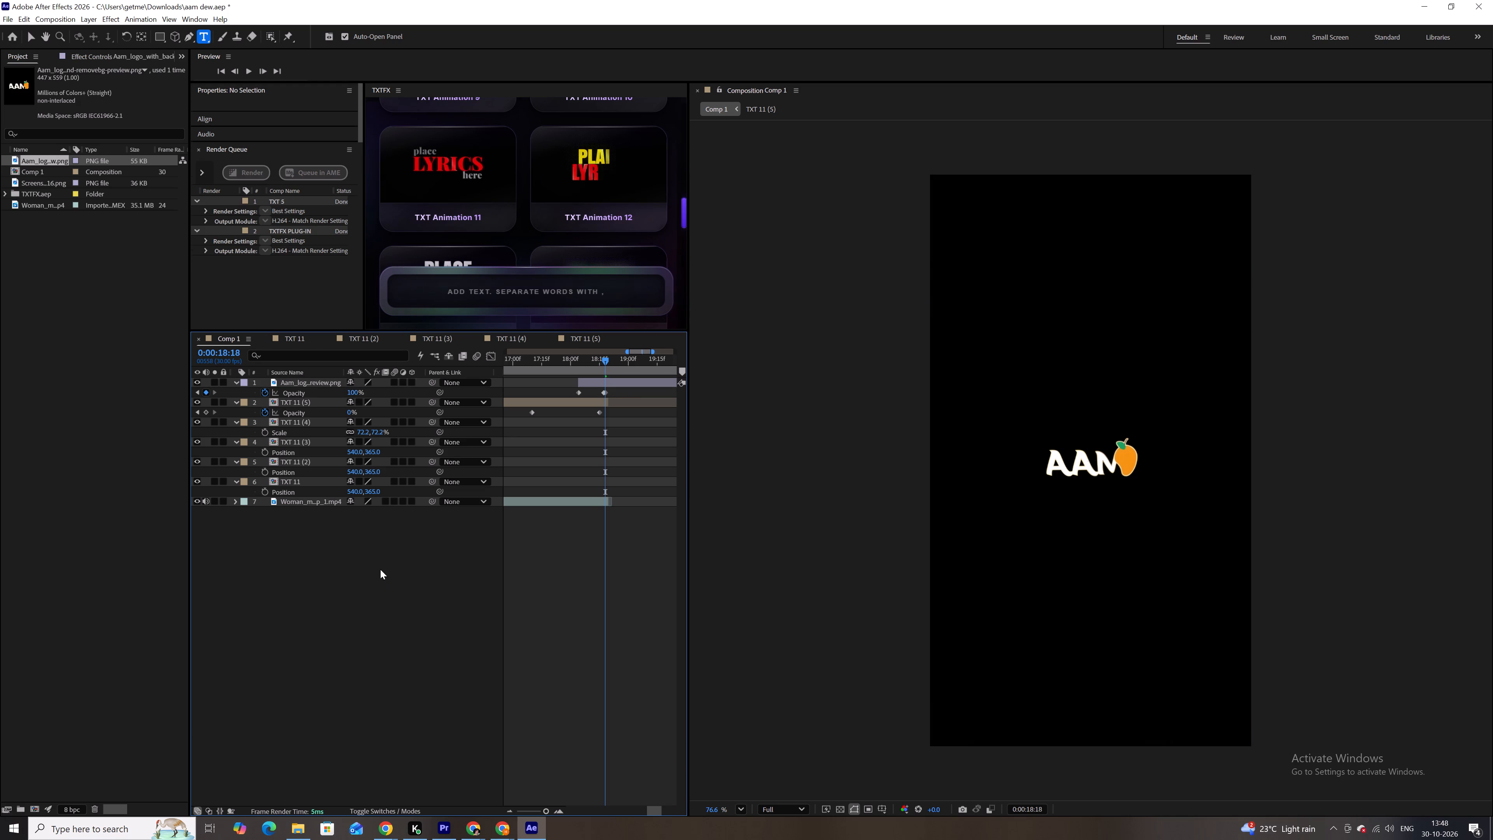
pyautogui.click(306, 373)
pyautogui.click(309, 379)
pyautogui.press('s')
pyautogui.moveTo(366, 395); pyautogui.dragTo(368, 395)
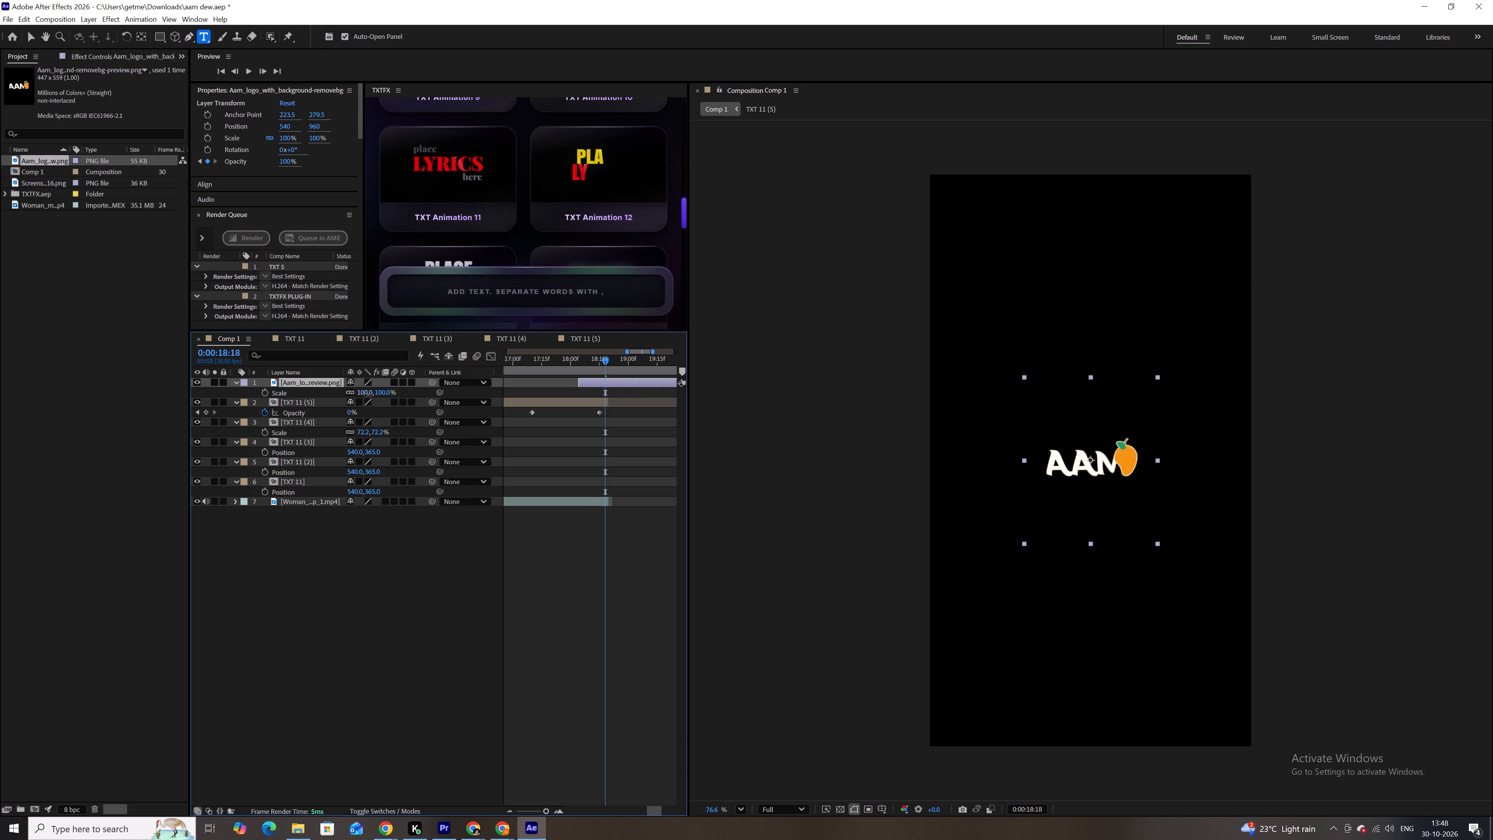
pyautogui.moveTo(368, 395); pyautogui.dragTo(374, 394)
pyautogui.moveTo(348, 558); pyautogui.dragTo(354, 550)
# Scrub through the ending of Comp 1 to examine the title's fade-out and the enlarged logo's fade-in over black.
pyautogui.moveTo(582, 366); pyautogui.dragTo(614, 360)
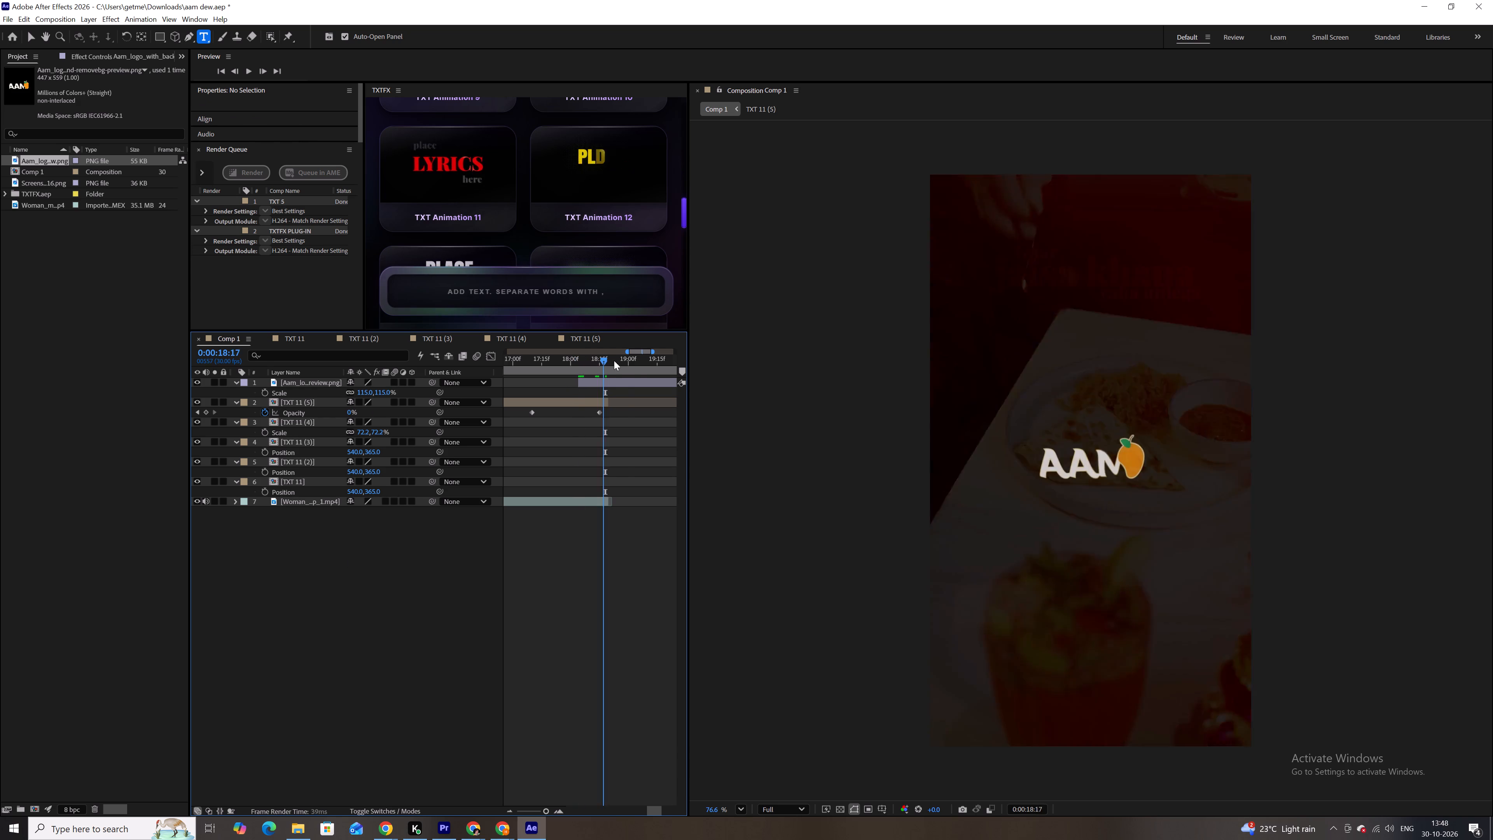
pyautogui.moveTo(614, 360); pyautogui.dragTo(557, 375)
pyautogui.keyDown('alt'); pyautogui.scroll(-4, 563, 375); pyautogui.keyUp('alt')
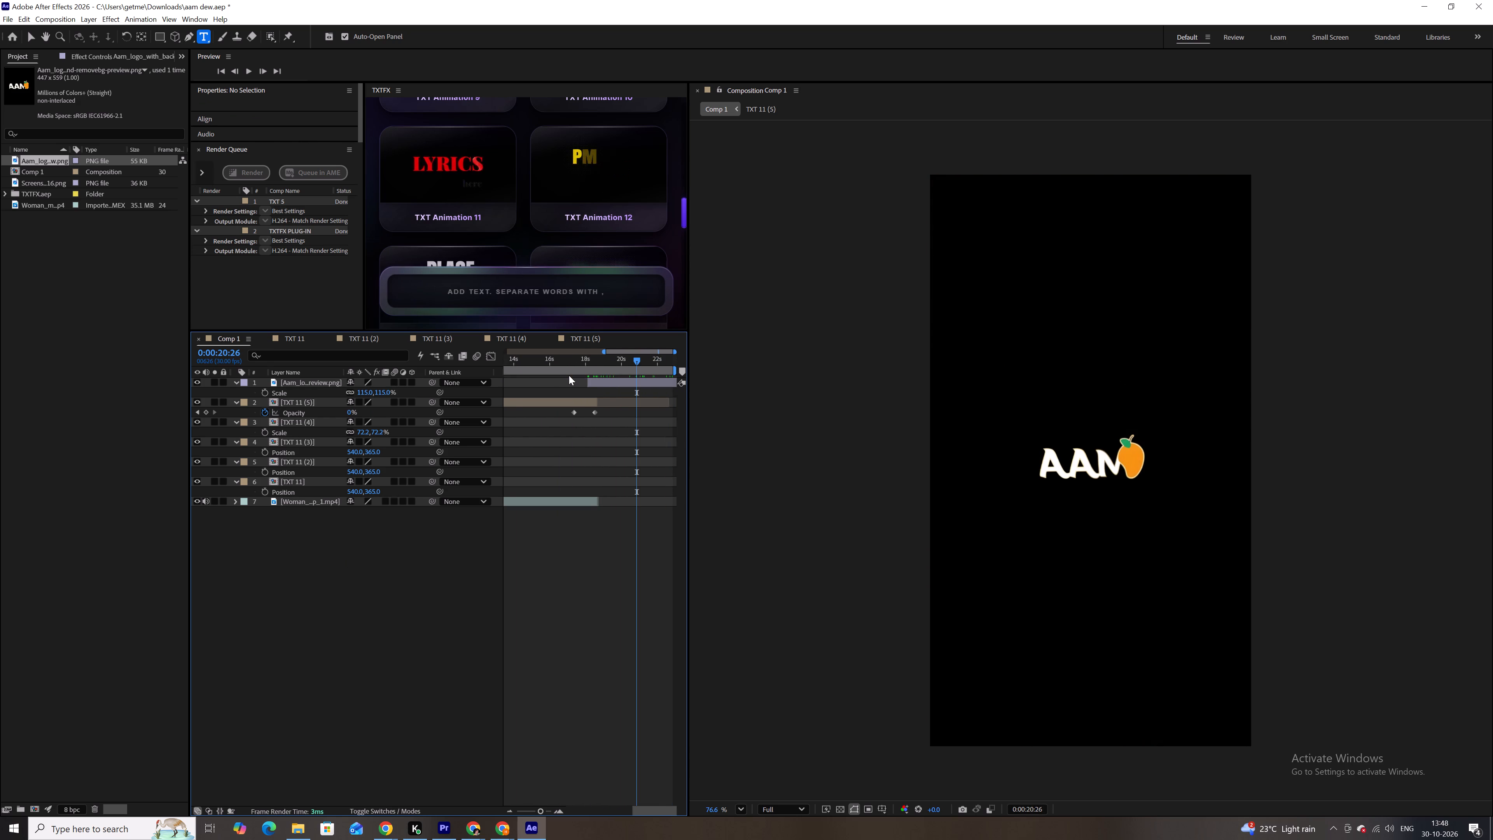
pyautogui.keyDown('alt'); pyautogui.scroll(-2, 606, 369); pyautogui.keyUp('alt')
pyautogui.moveTo(627, 359); pyautogui.dragTo(639, 357)
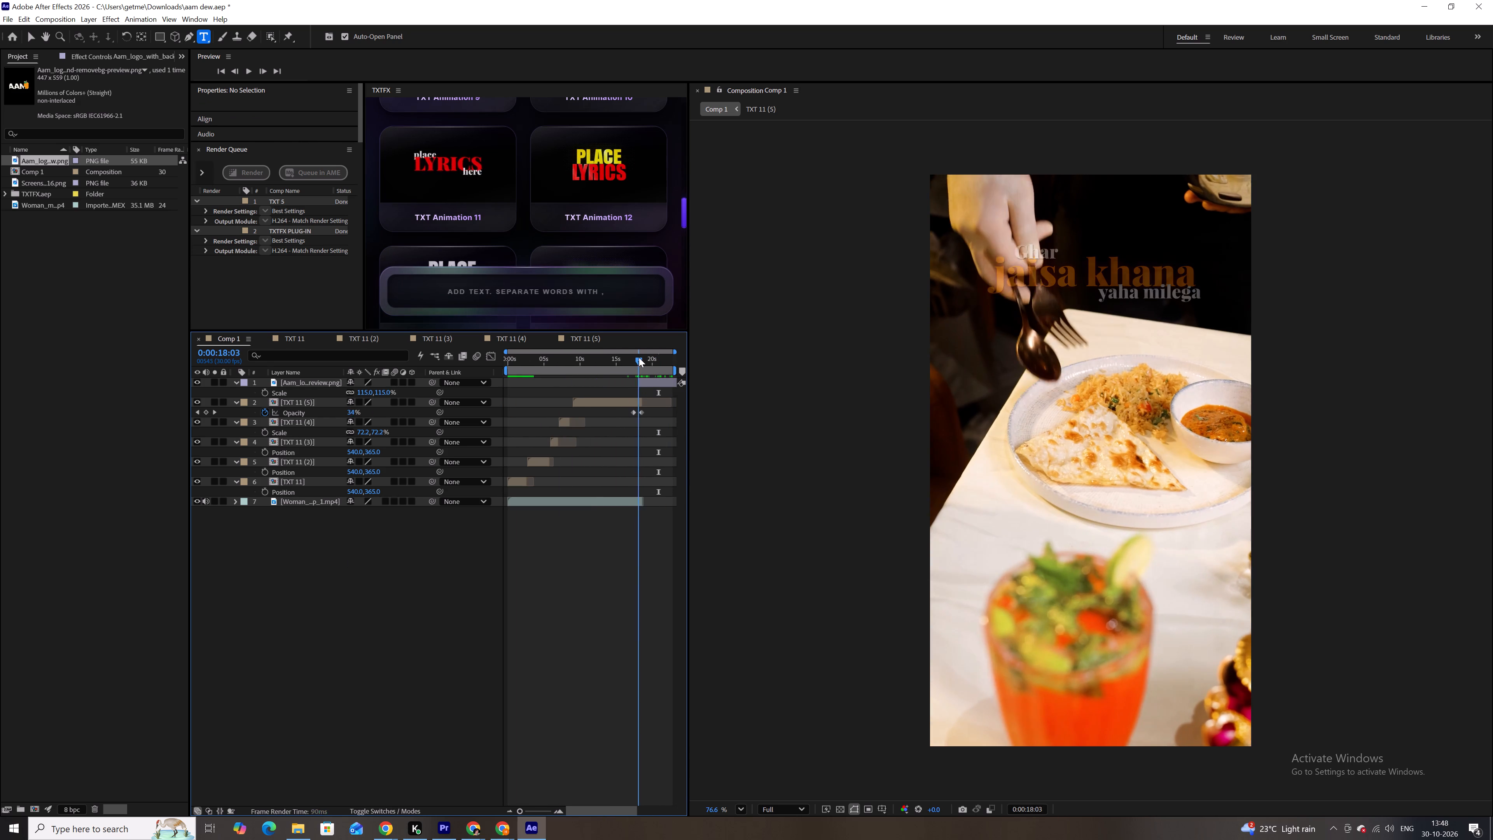
pyautogui.moveTo(639, 357); pyautogui.dragTo(649, 357)
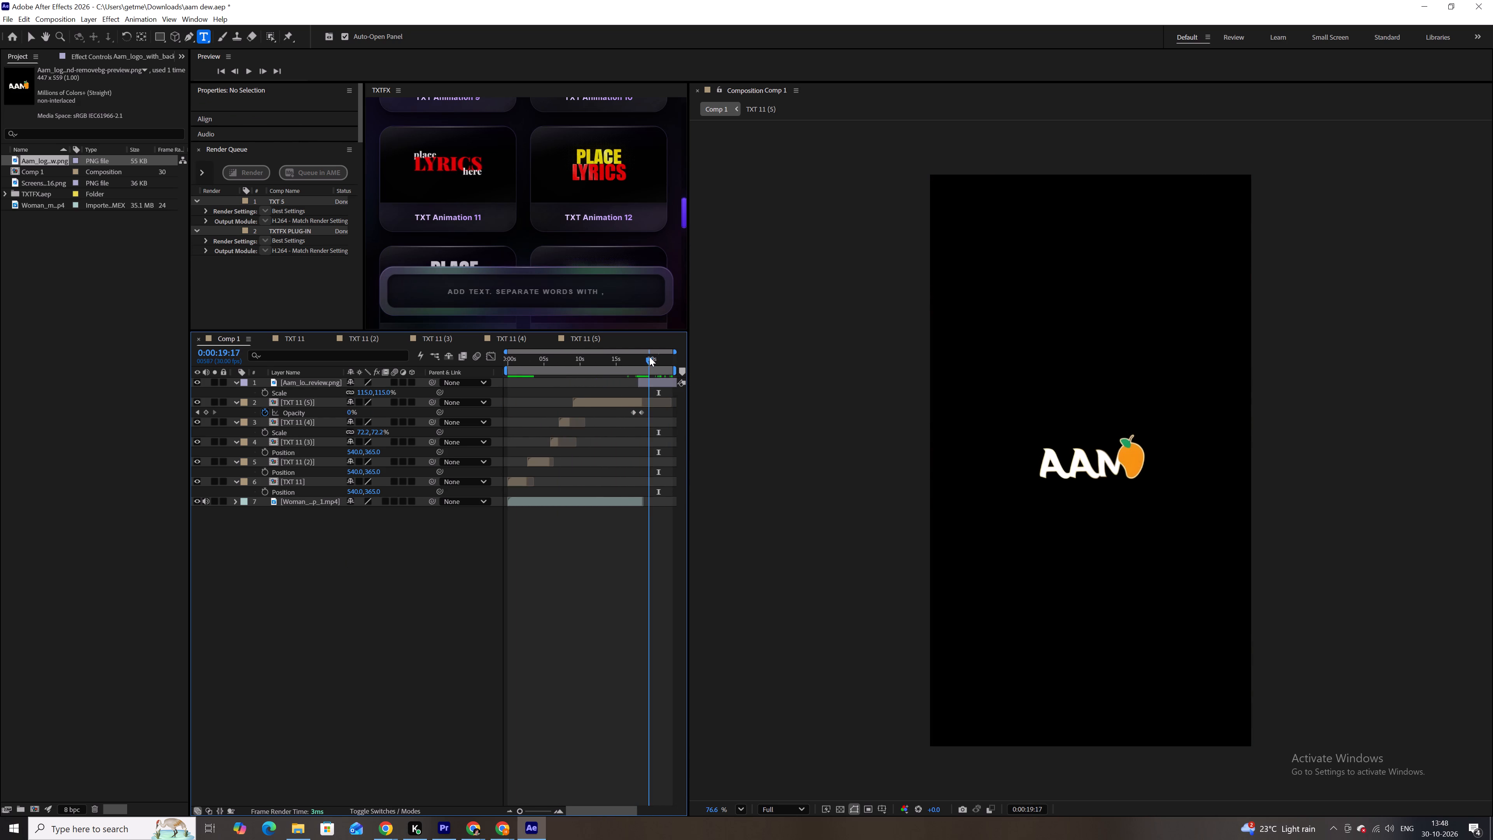
pyautogui.moveTo(649, 357); pyautogui.dragTo(660, 358)
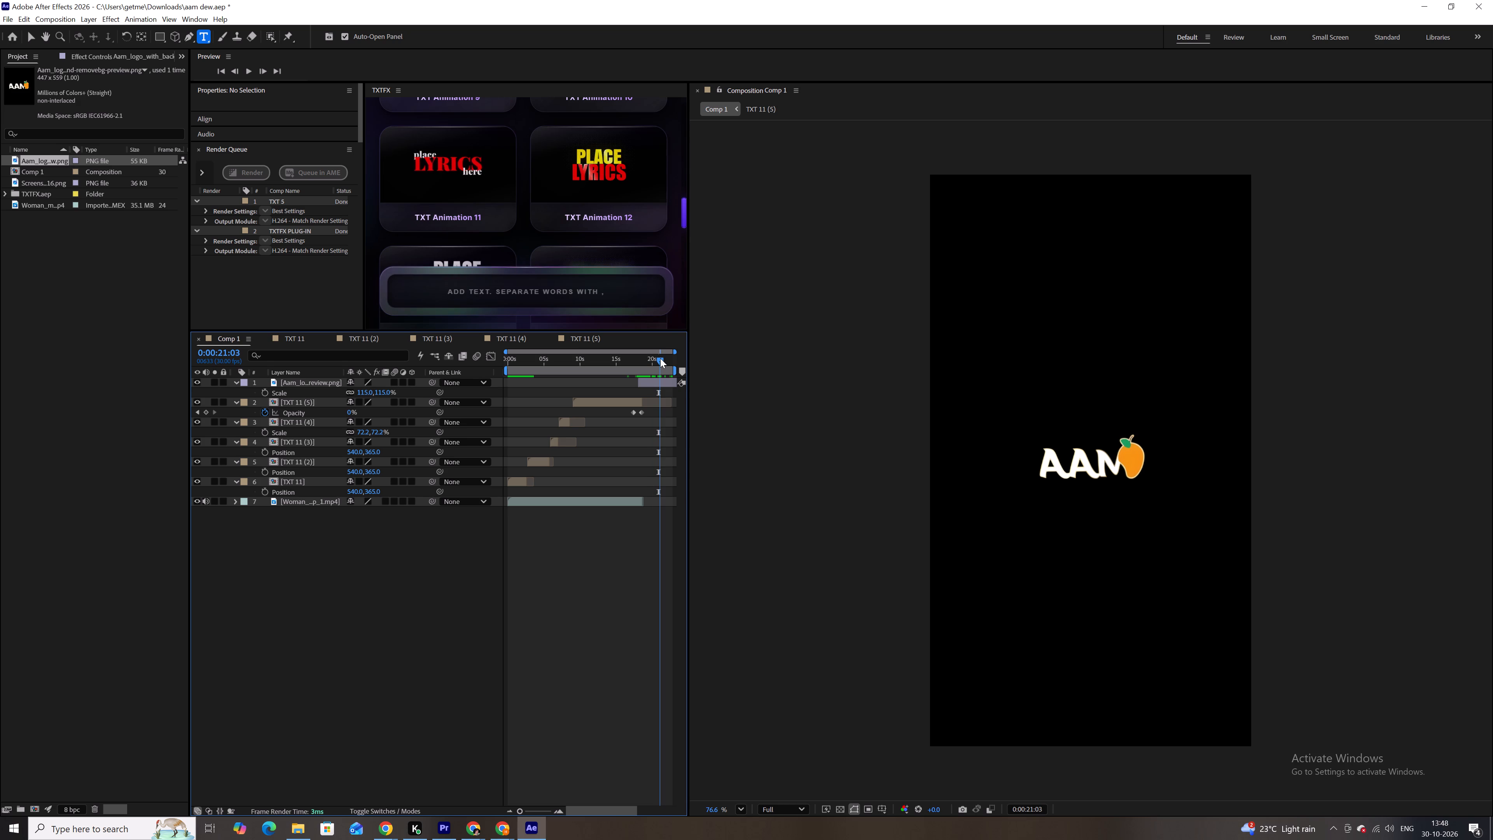
pyautogui.moveTo(660, 358); pyautogui.dragTo(661, 358)
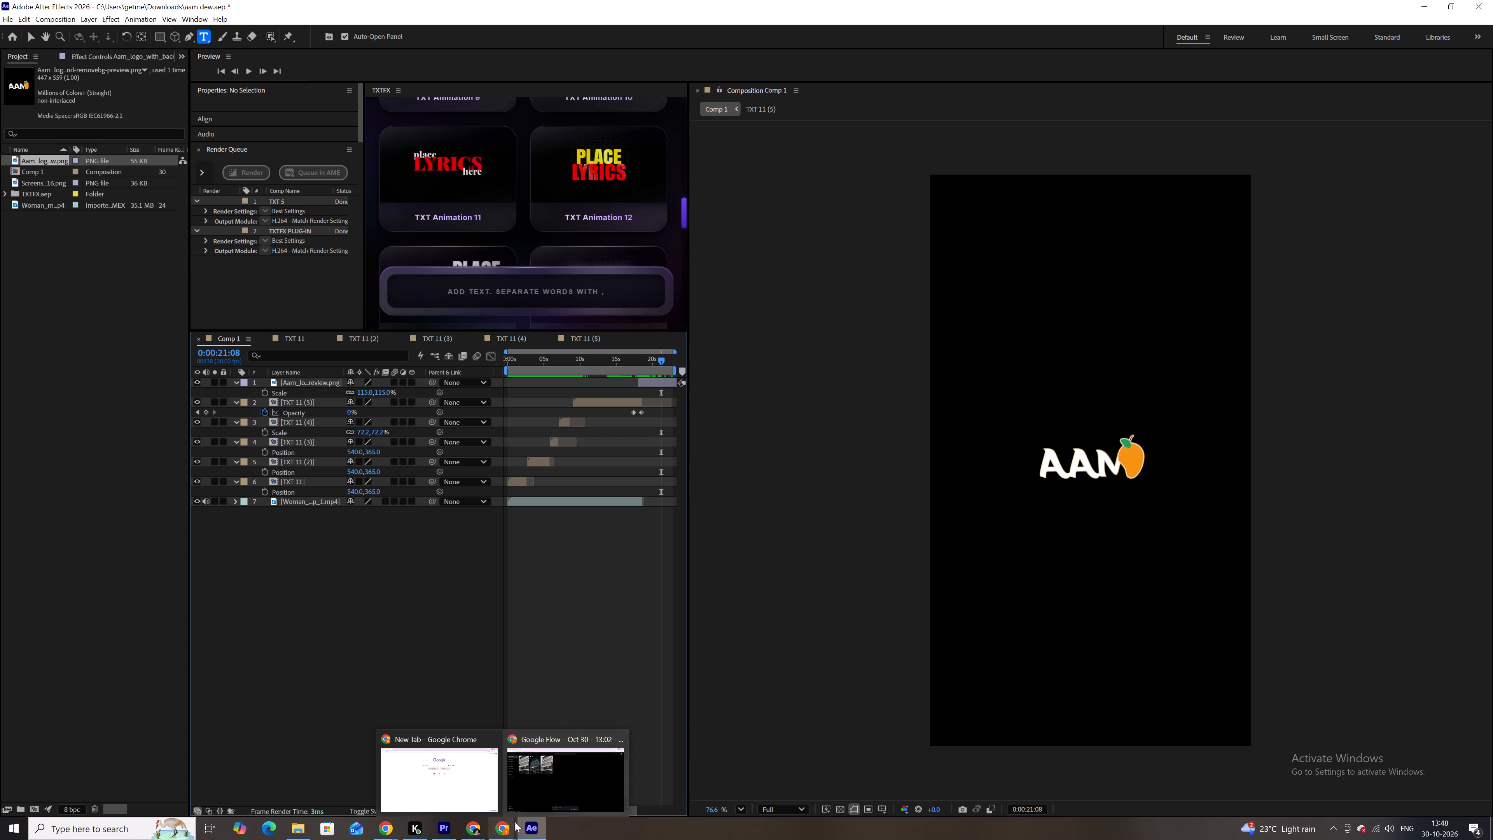
# Switch to Premiere and turn off the output of video tracks V1 and V2 in the rangoli sequence.
pyautogui.click(451, 831)
pyautogui.keyDown('alt'); pyautogui.scroll(-3, 690, 572); pyautogui.keyUp('alt')
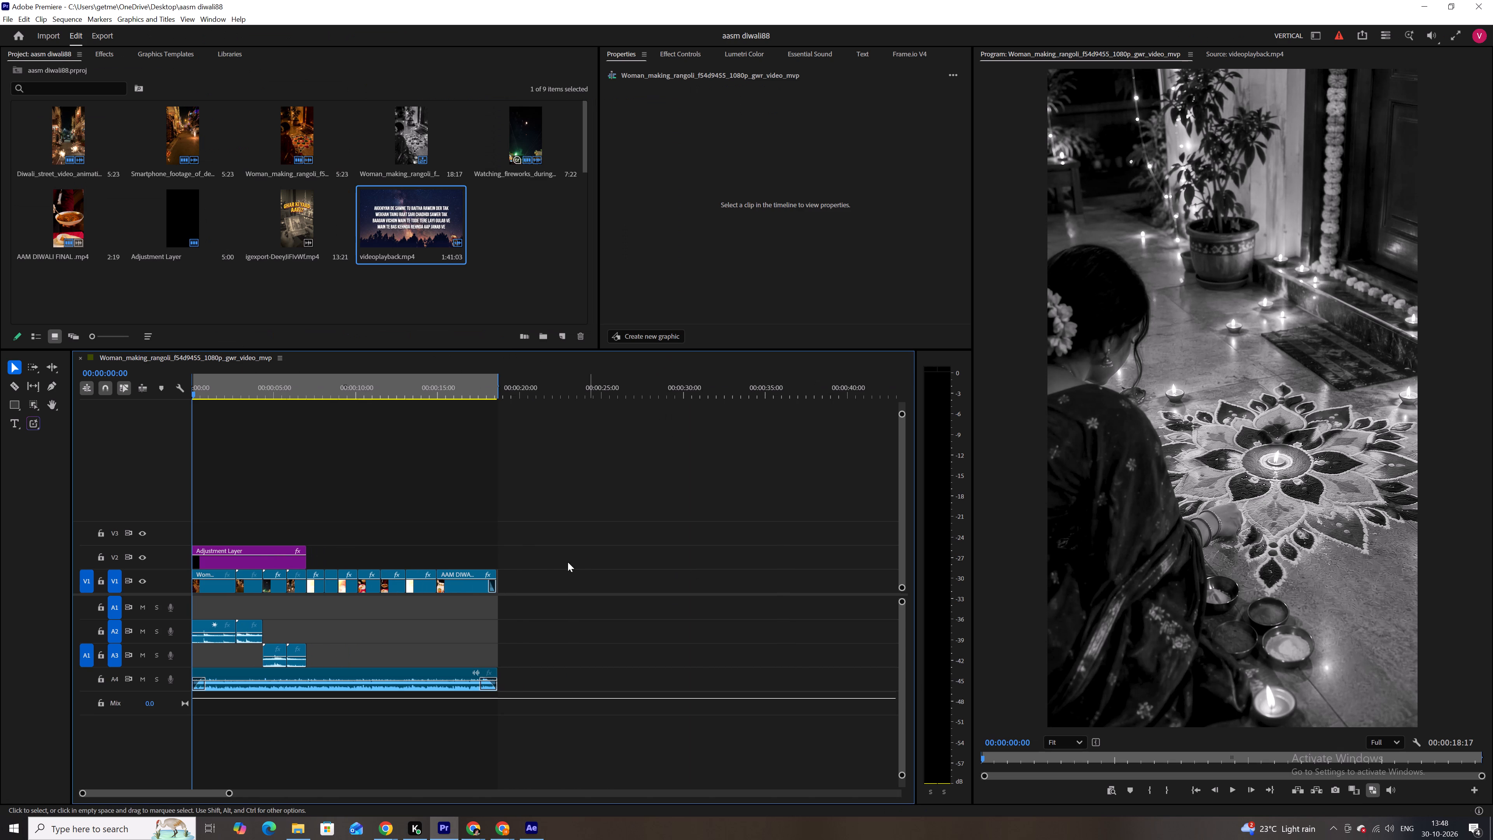
pyautogui.click(499, 521)
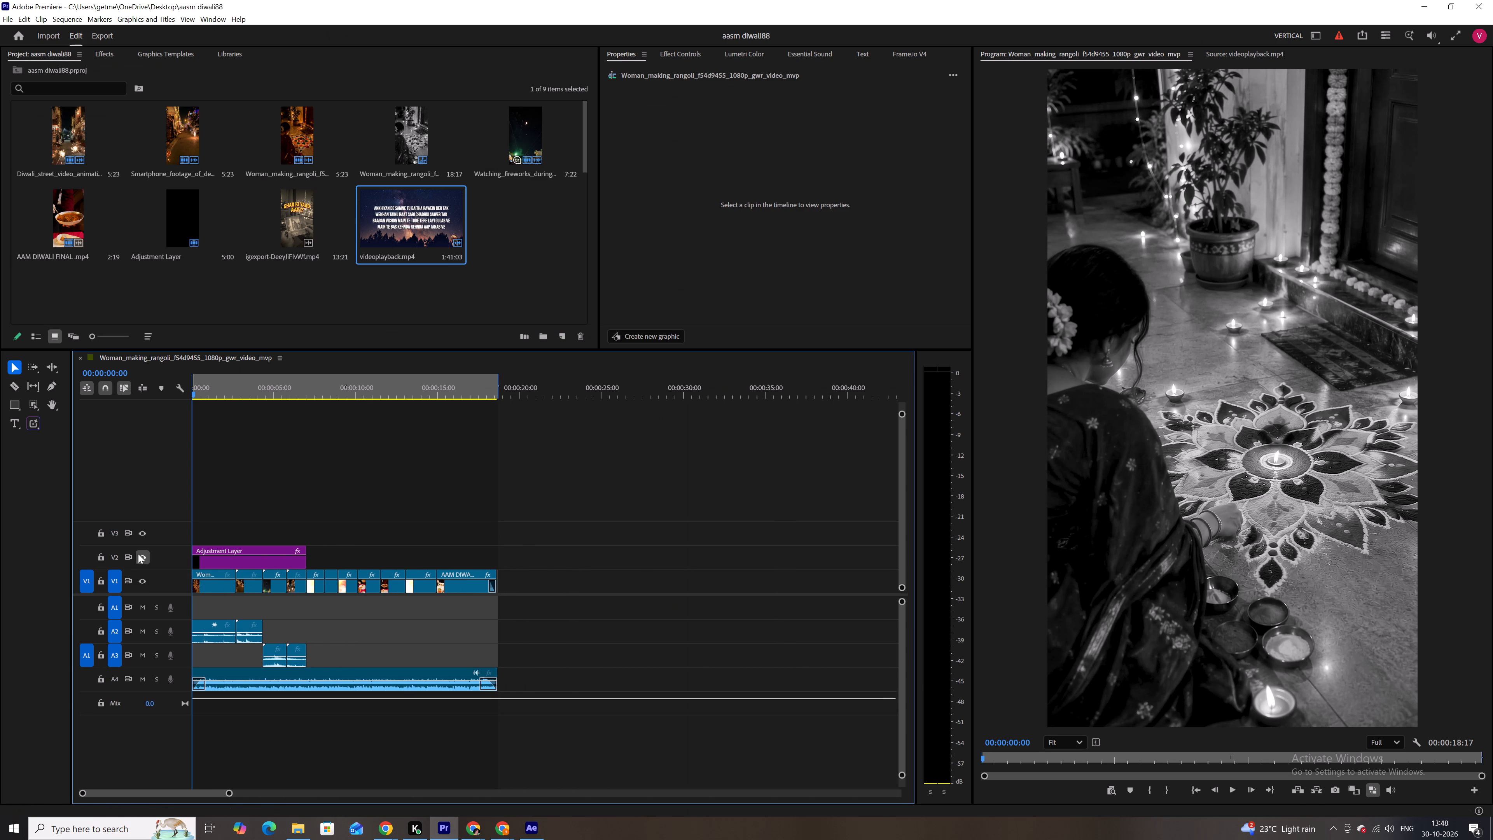
pyautogui.click(138, 554)
pyautogui.click(143, 576)
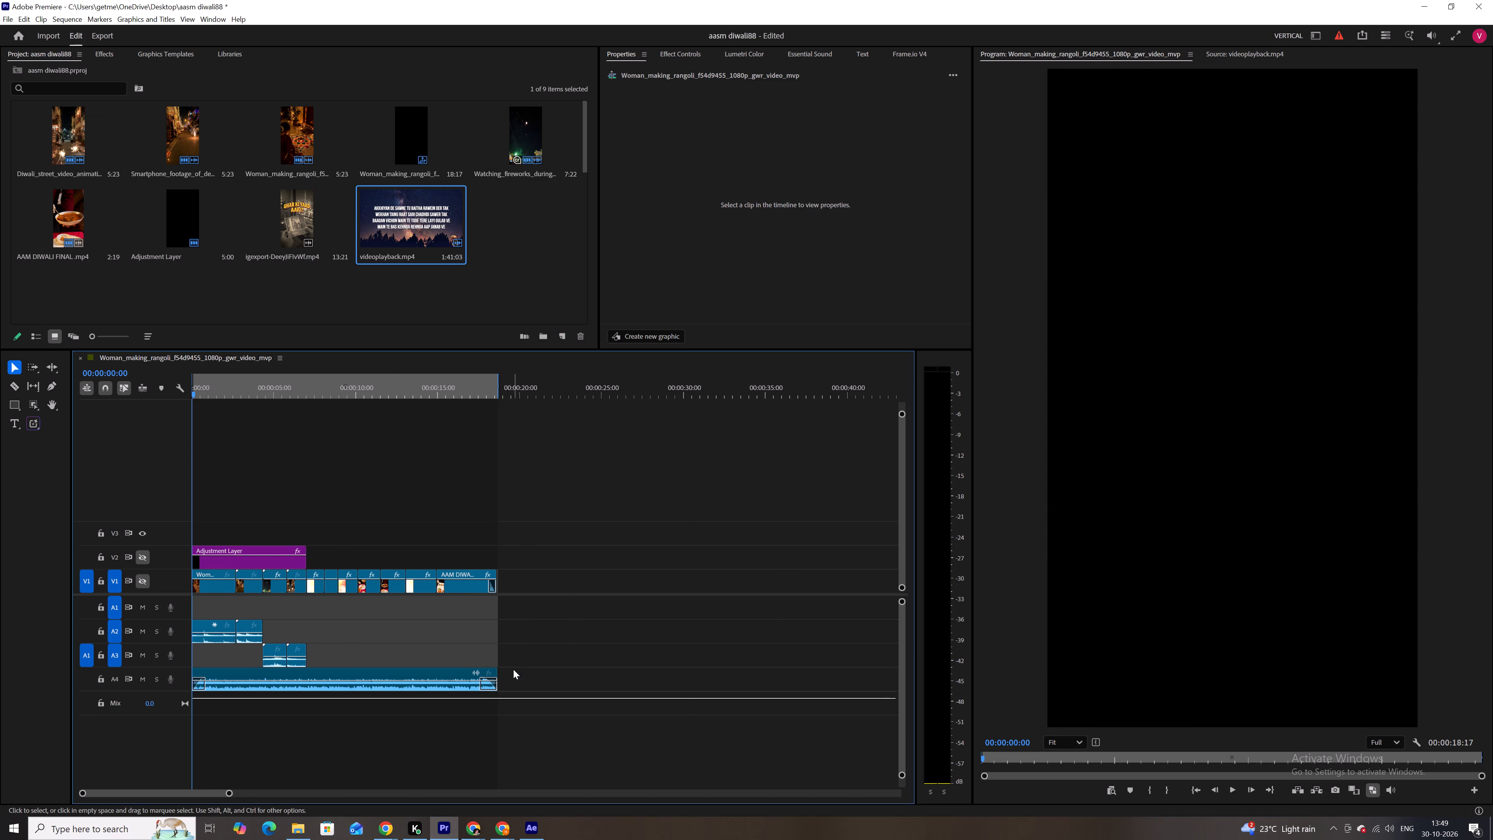
# Extend the end of the music clip on track A4 to about 00:00:22:19.
pyautogui.moveTo(500, 681); pyautogui.dragTo(567, 683)
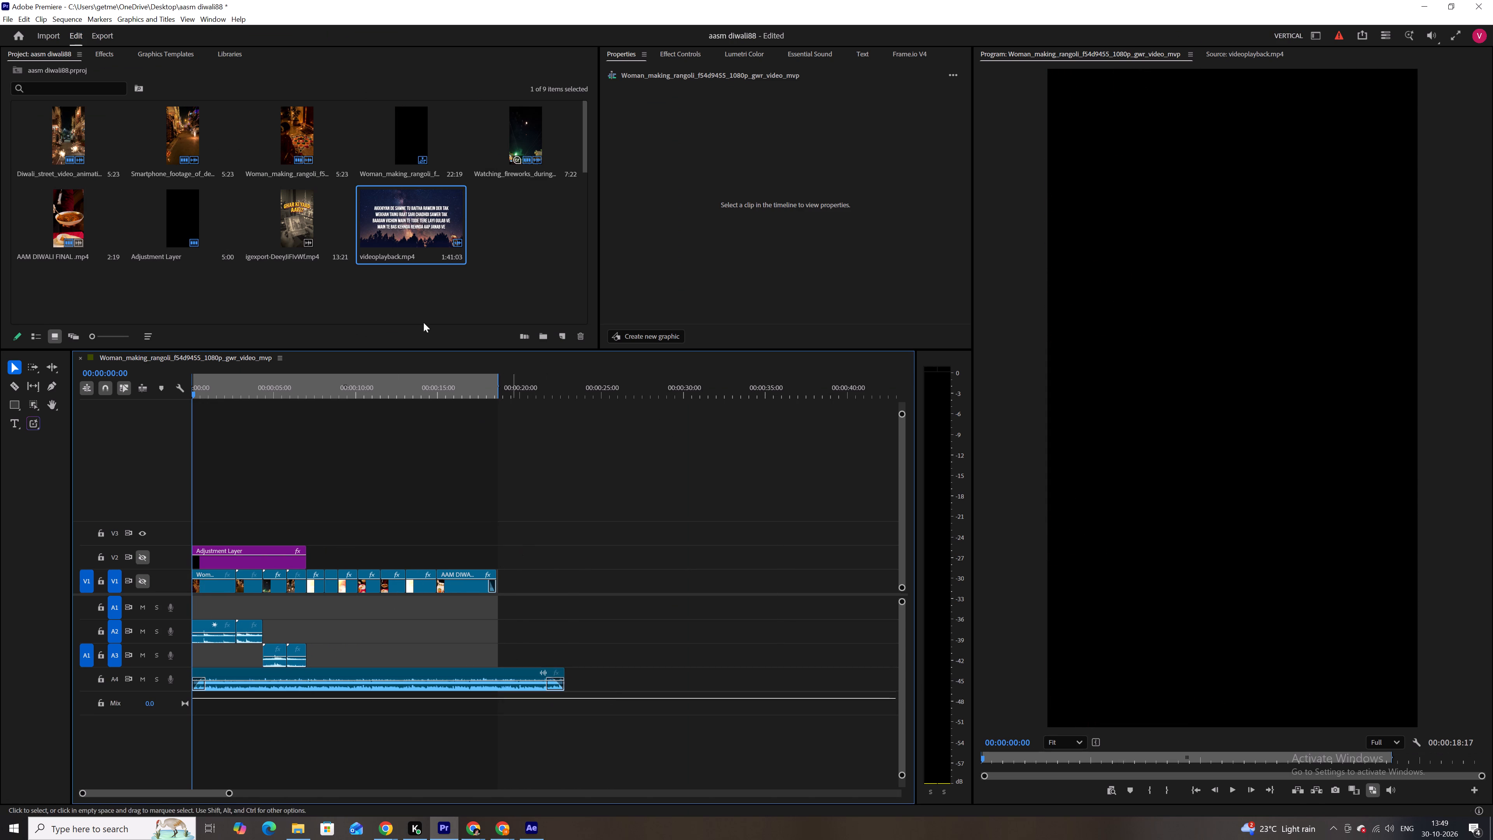
# Set up a media file export of the sequence with MP3 as the format.
pyautogui.click(101, 38)
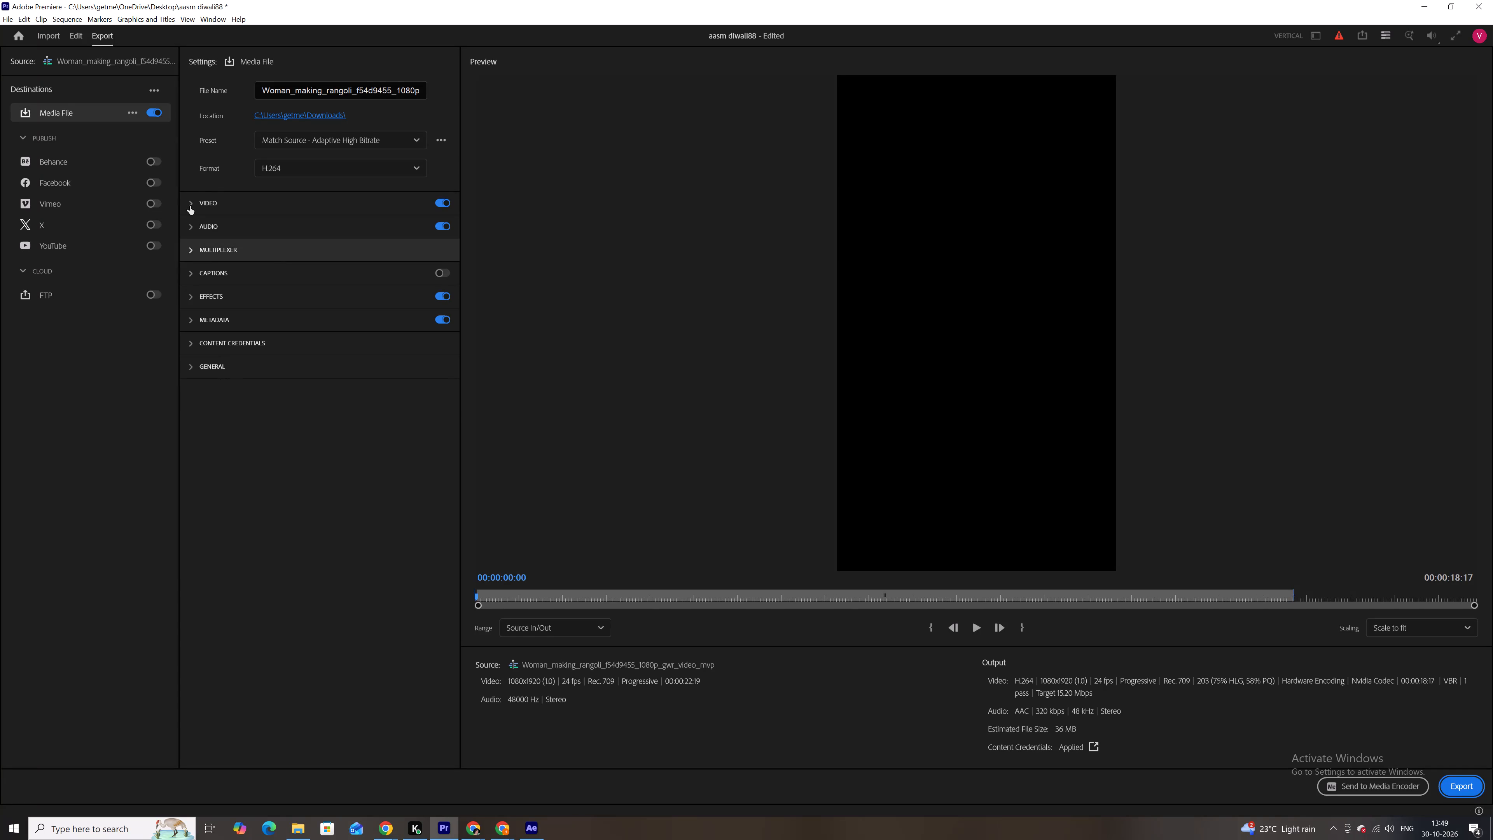
pyautogui.click(186, 205)
pyautogui.click(283, 166)
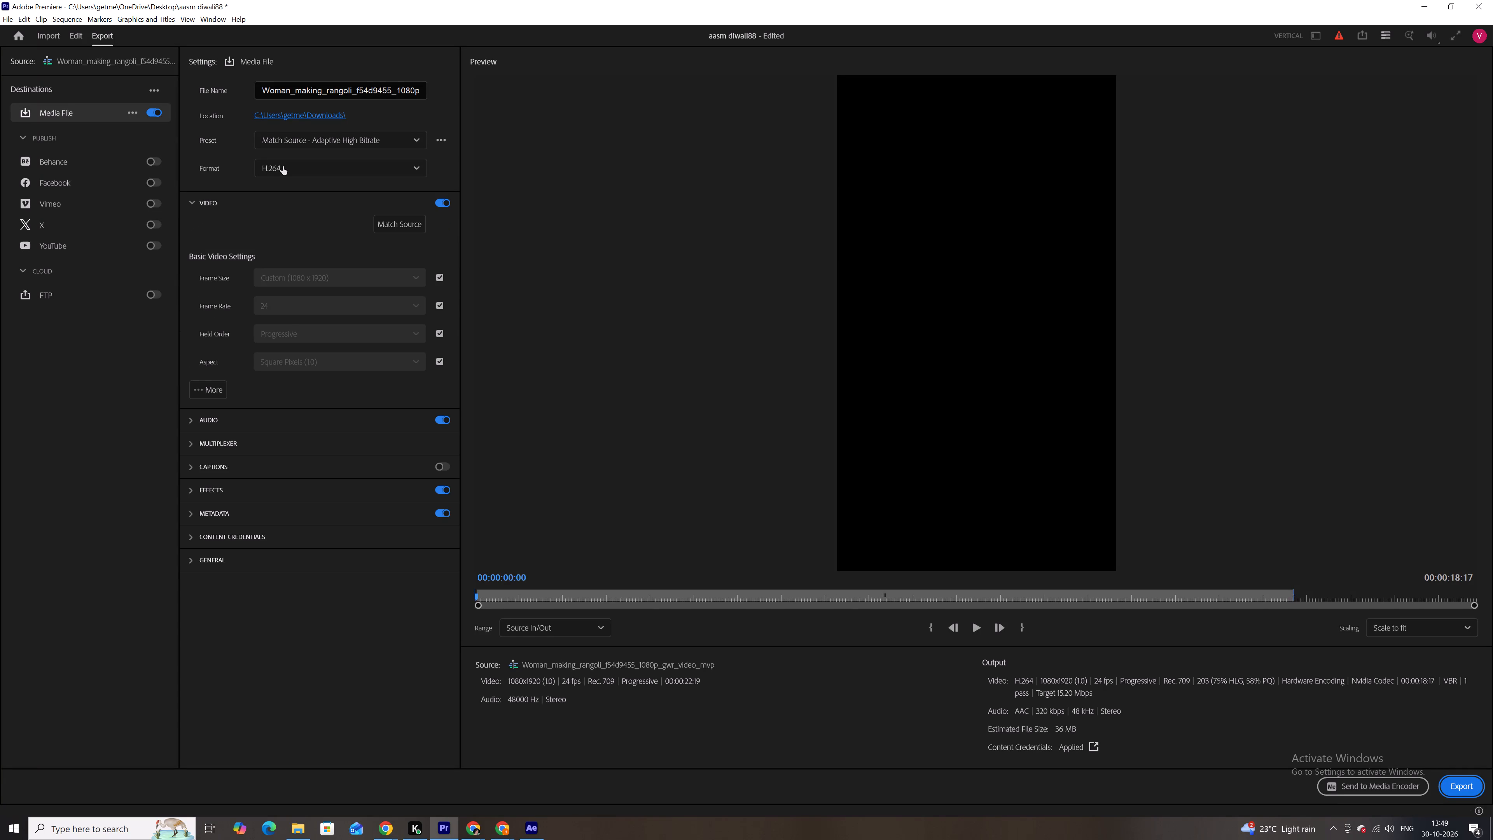
pyautogui.scroll(-2, 309, 386)
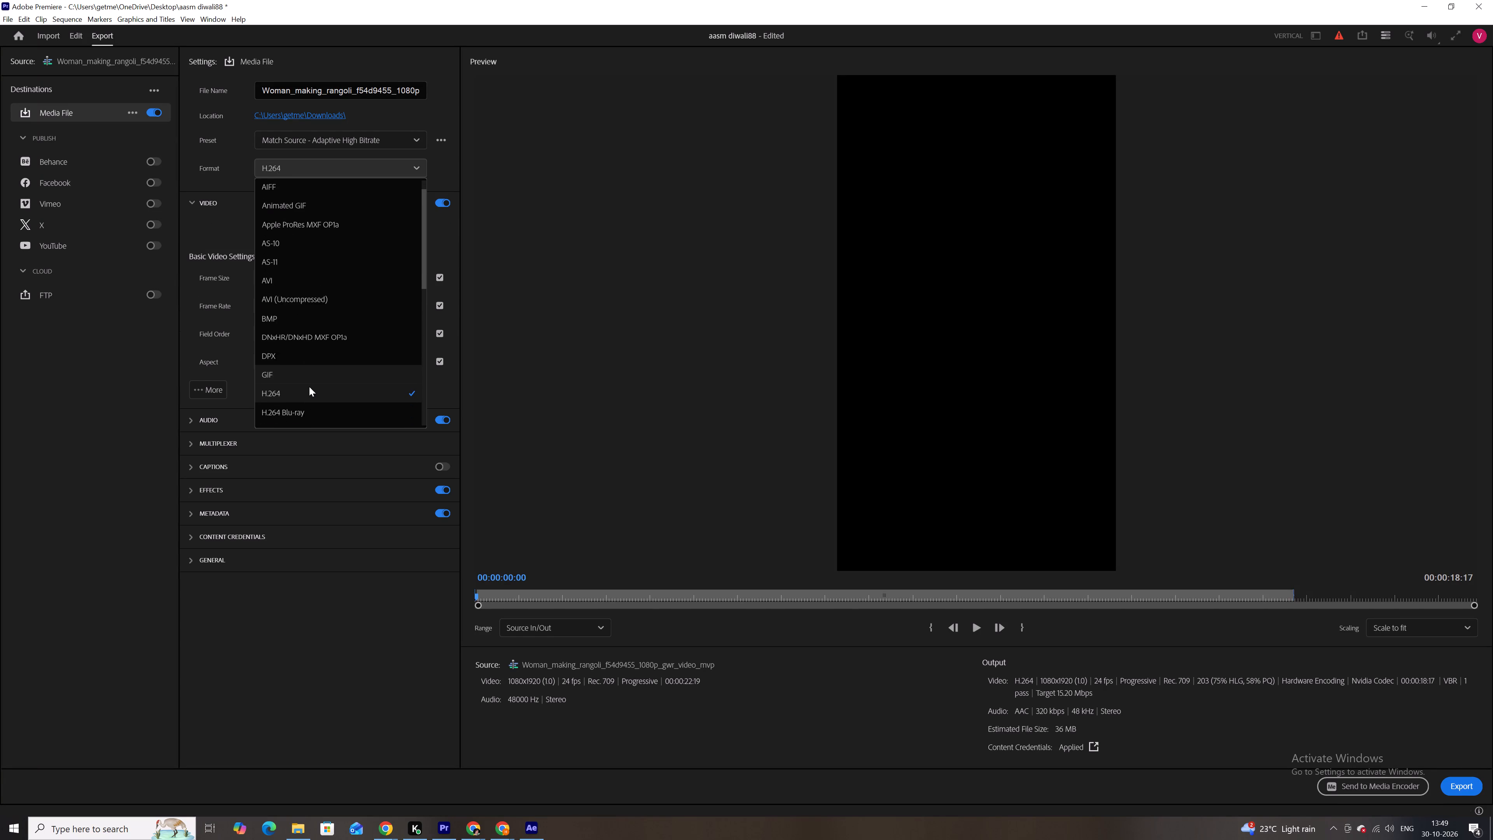
pyautogui.scroll(-9, 309, 387)
pyautogui.click(306, 386)
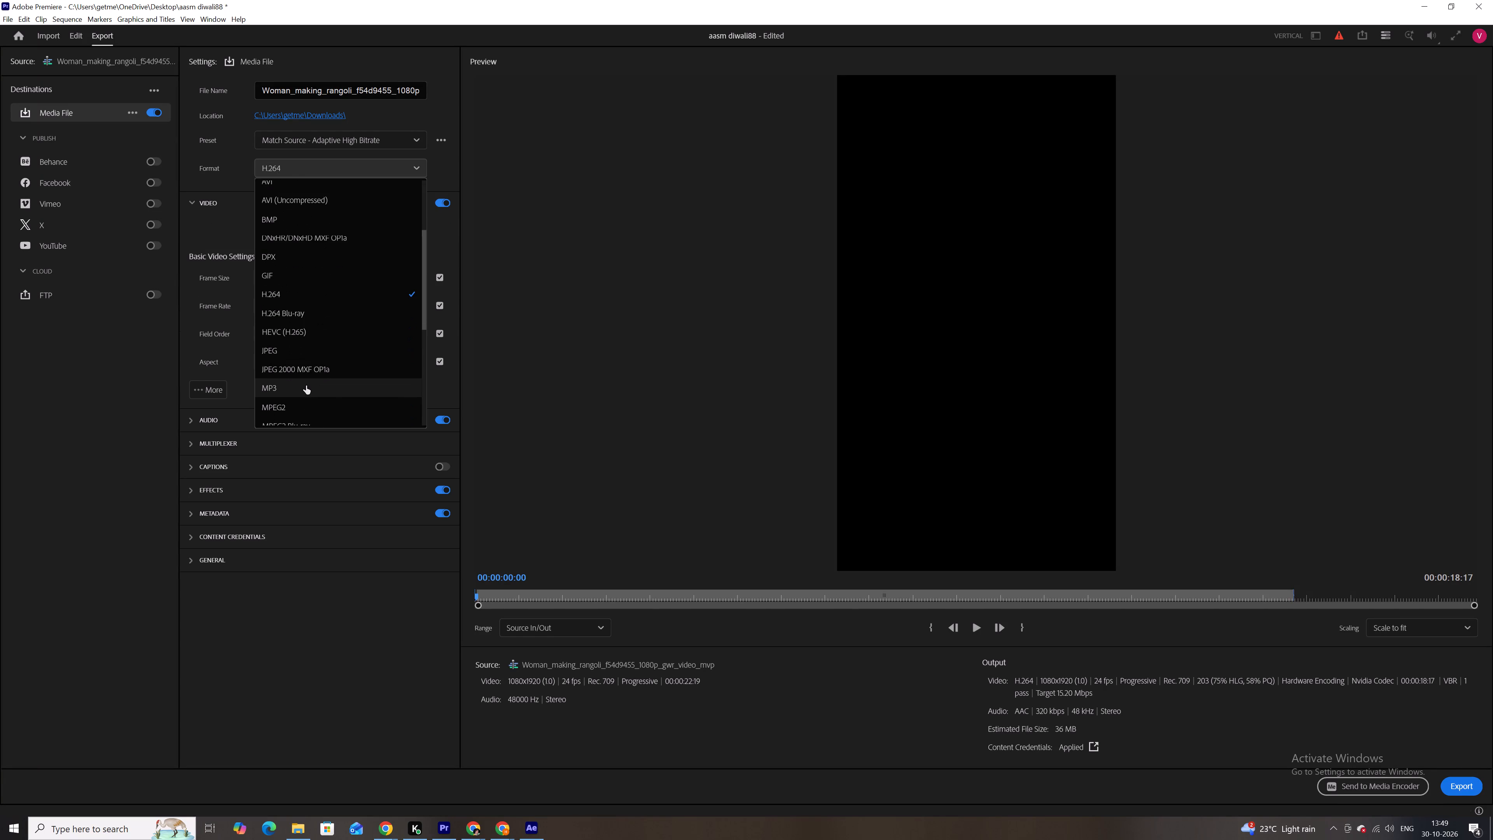
pyautogui.click(358, 393)
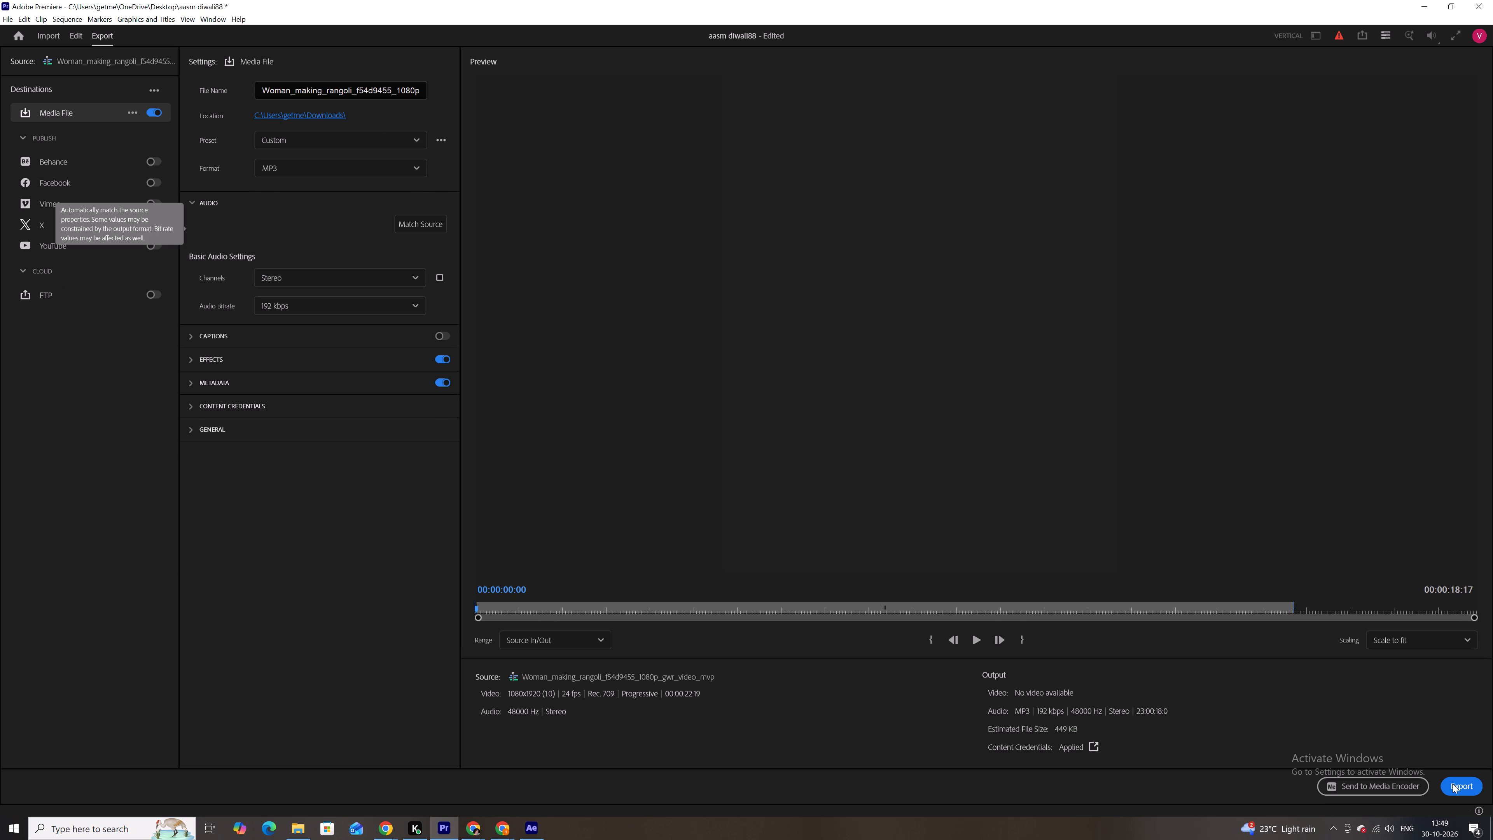
# Name the export file aaaaam and export the MP3 audio to the Downloads folder.
pyautogui.click(381, 90)
pyautogui.hotkey('ctrl', 'a')
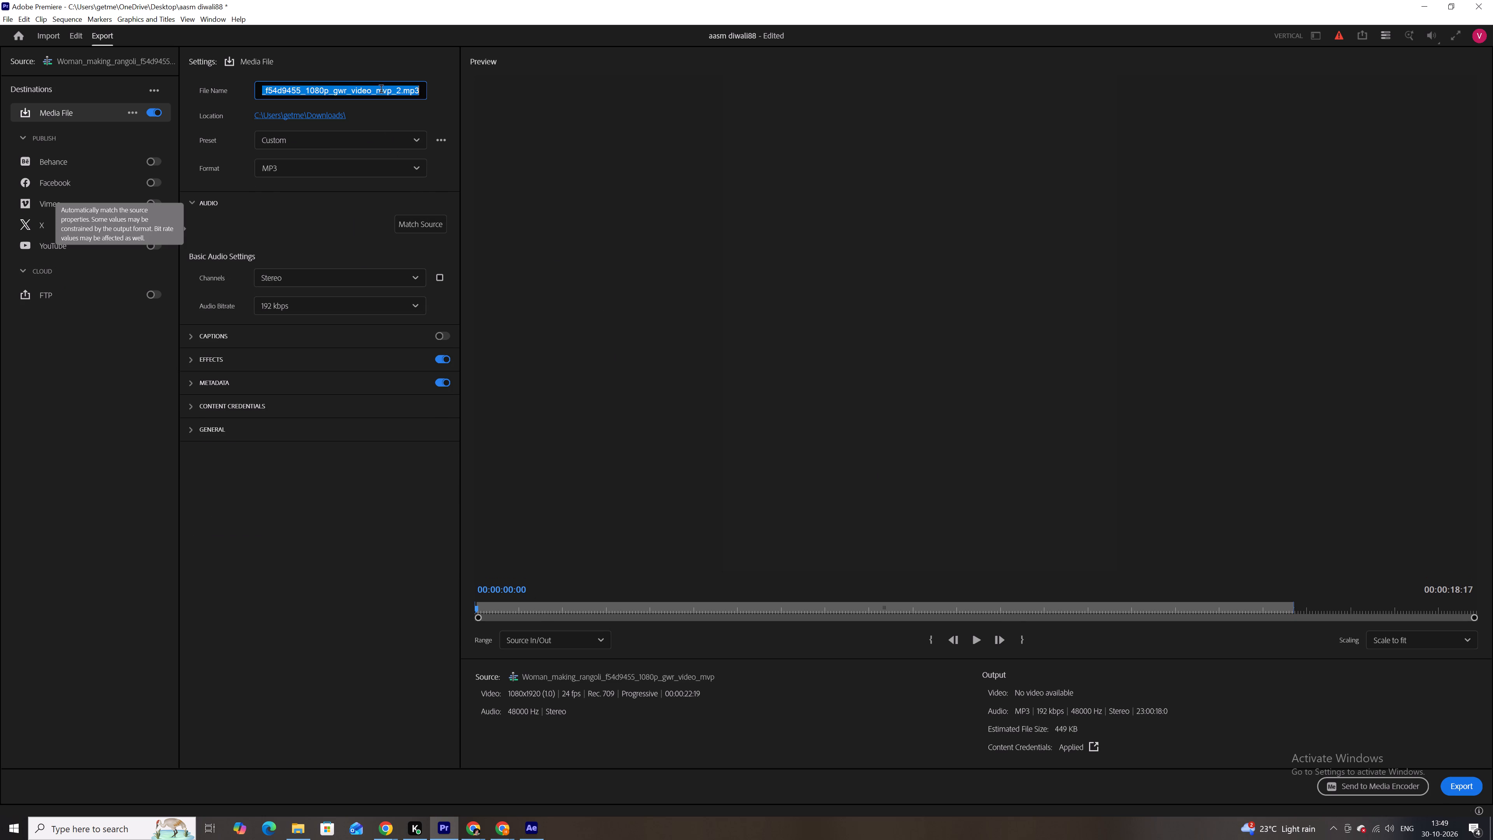
pyautogui.press('BackSpace')
pyautogui.write('aaa')
pyautogui.write('aam')
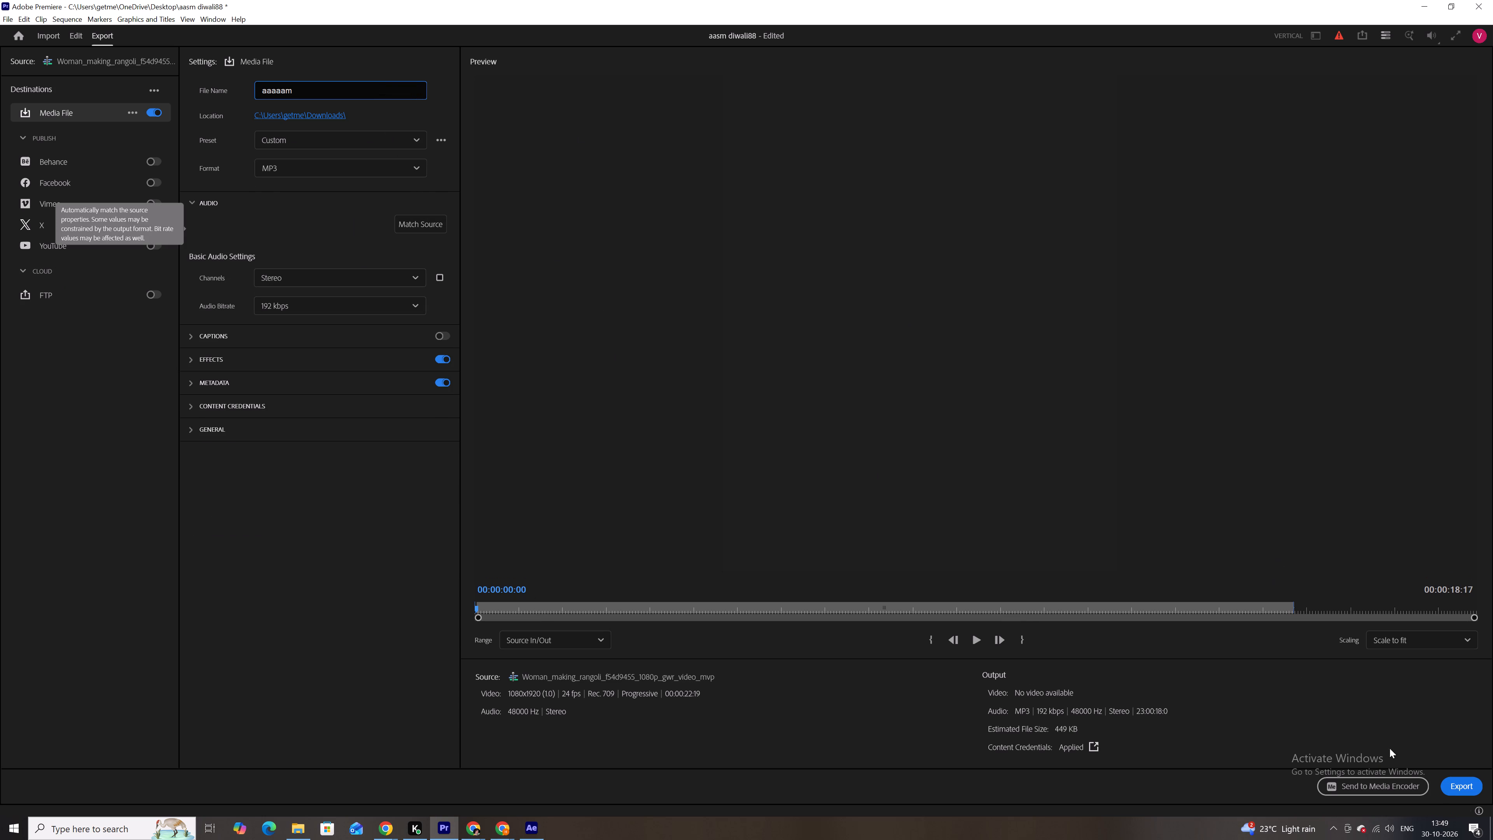
pyautogui.click(1455, 785)
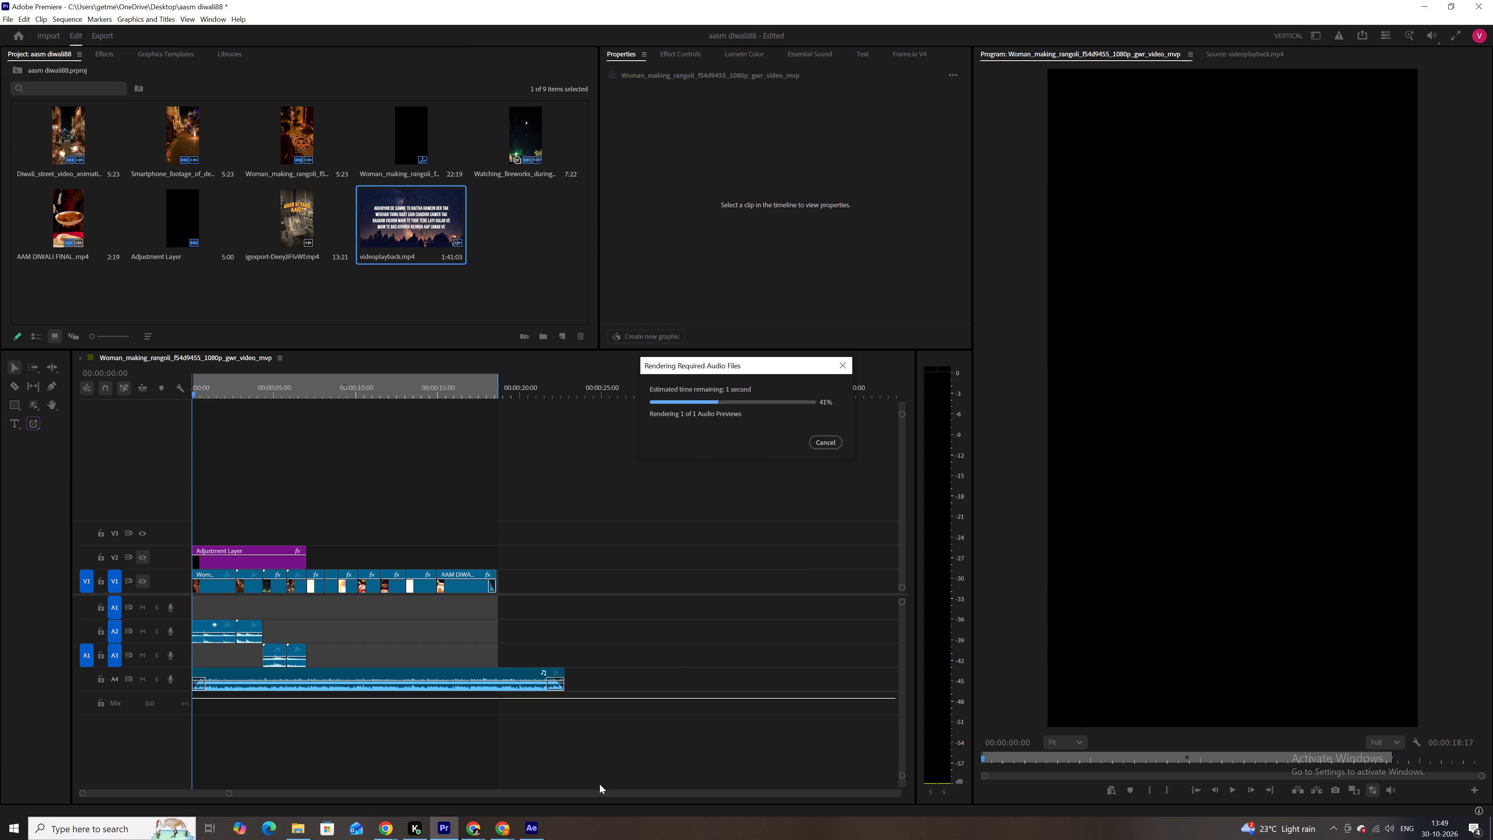
# Switch back to After Effects and start importing a file, browsing the Downloads folder for the exported audio.
pyautogui.click(536, 831)
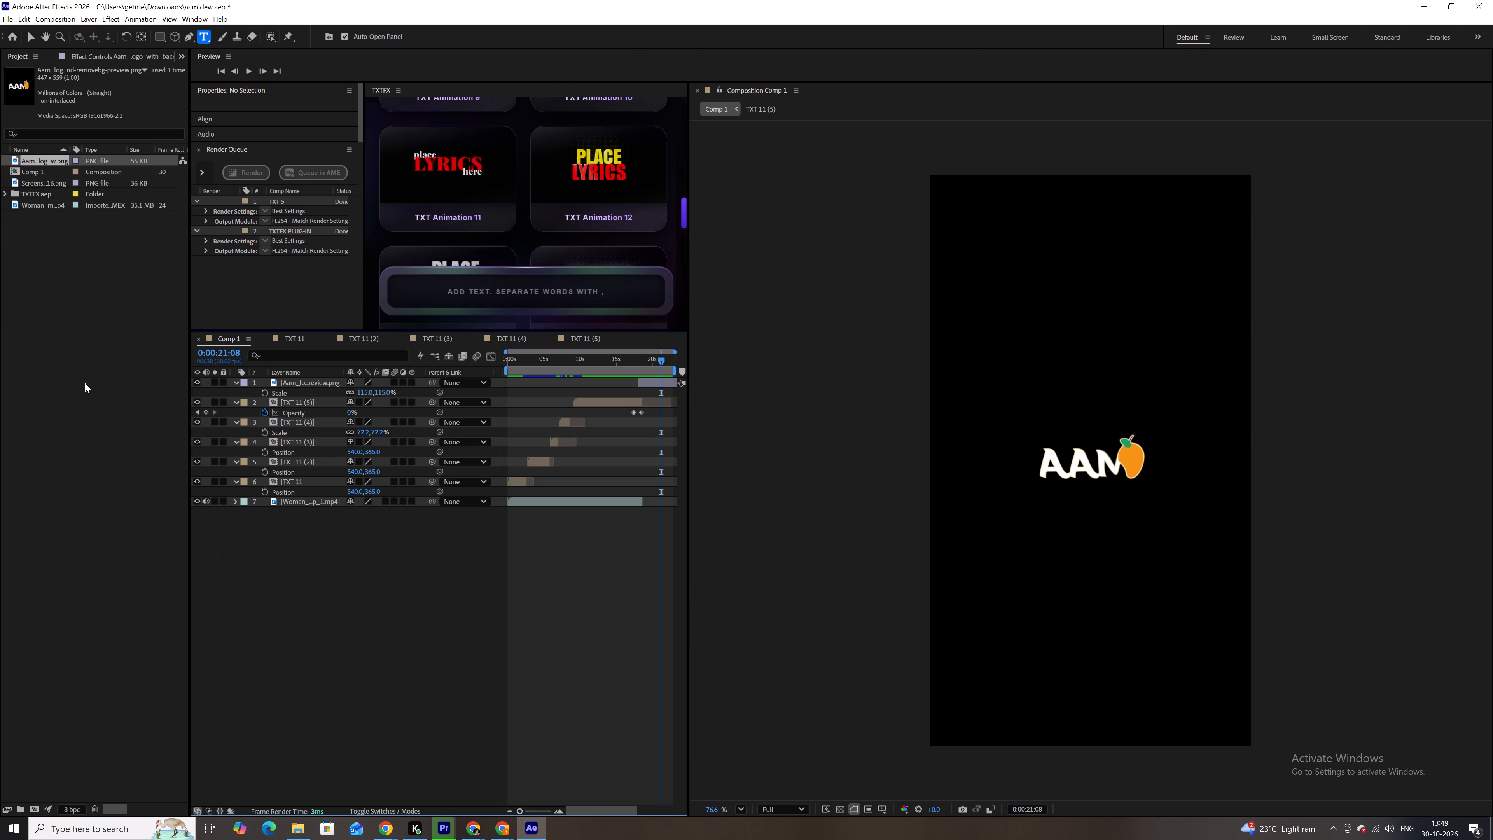
pyautogui.doubleClick(79, 371)
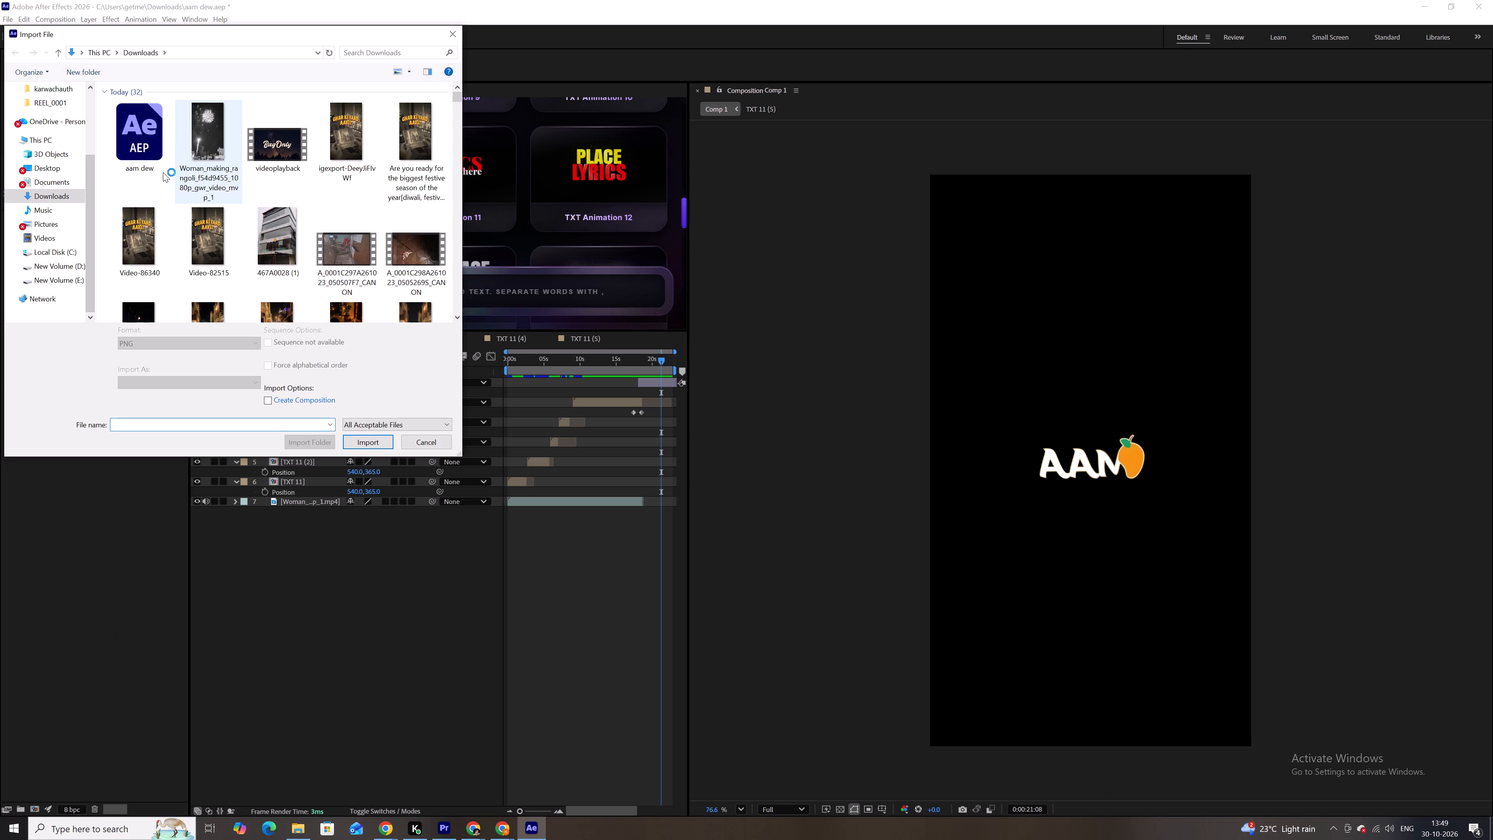
pyautogui.click(56, 187)
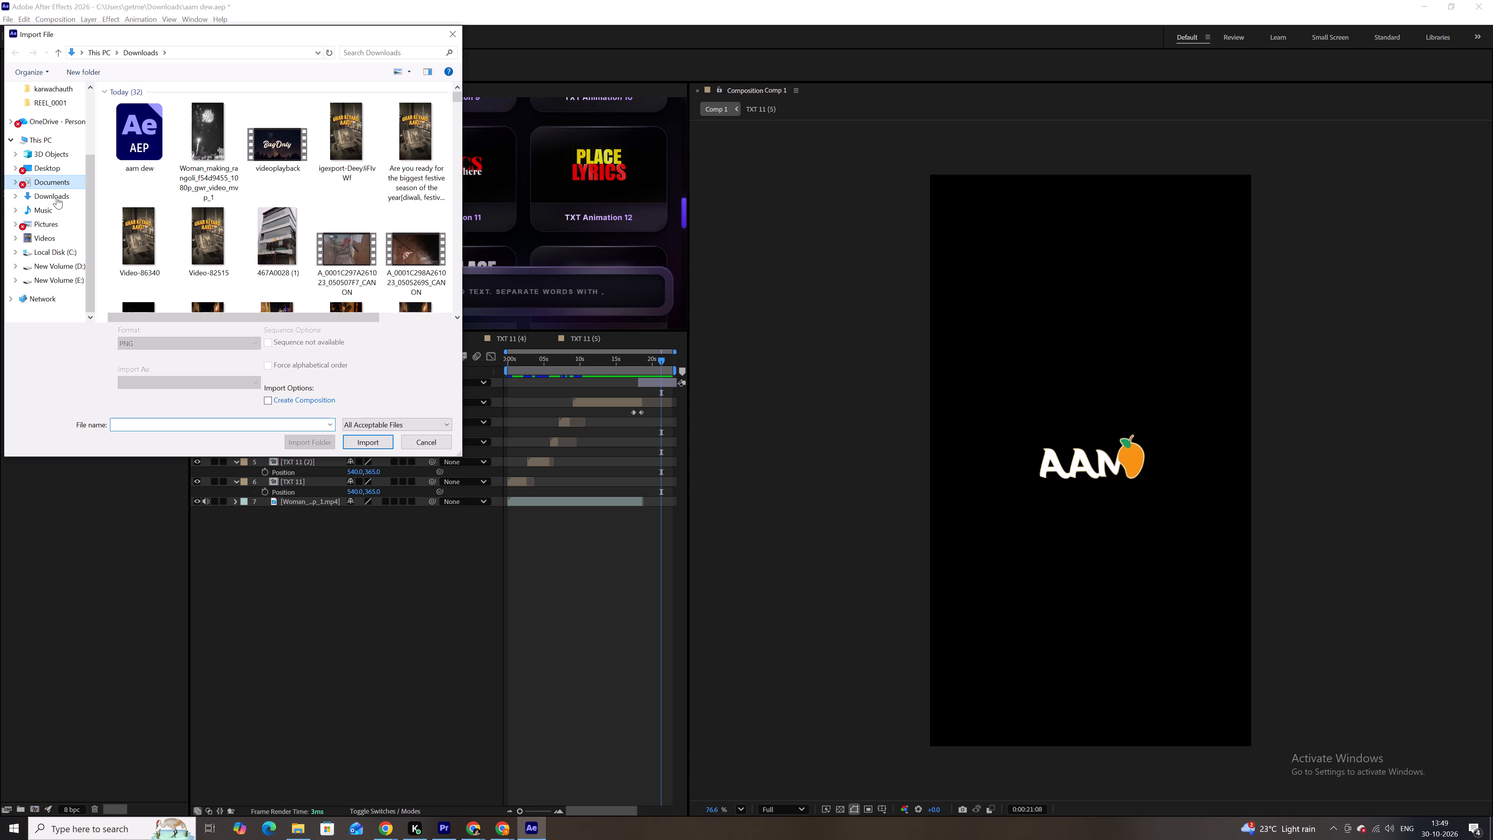
pyautogui.click(57, 197)
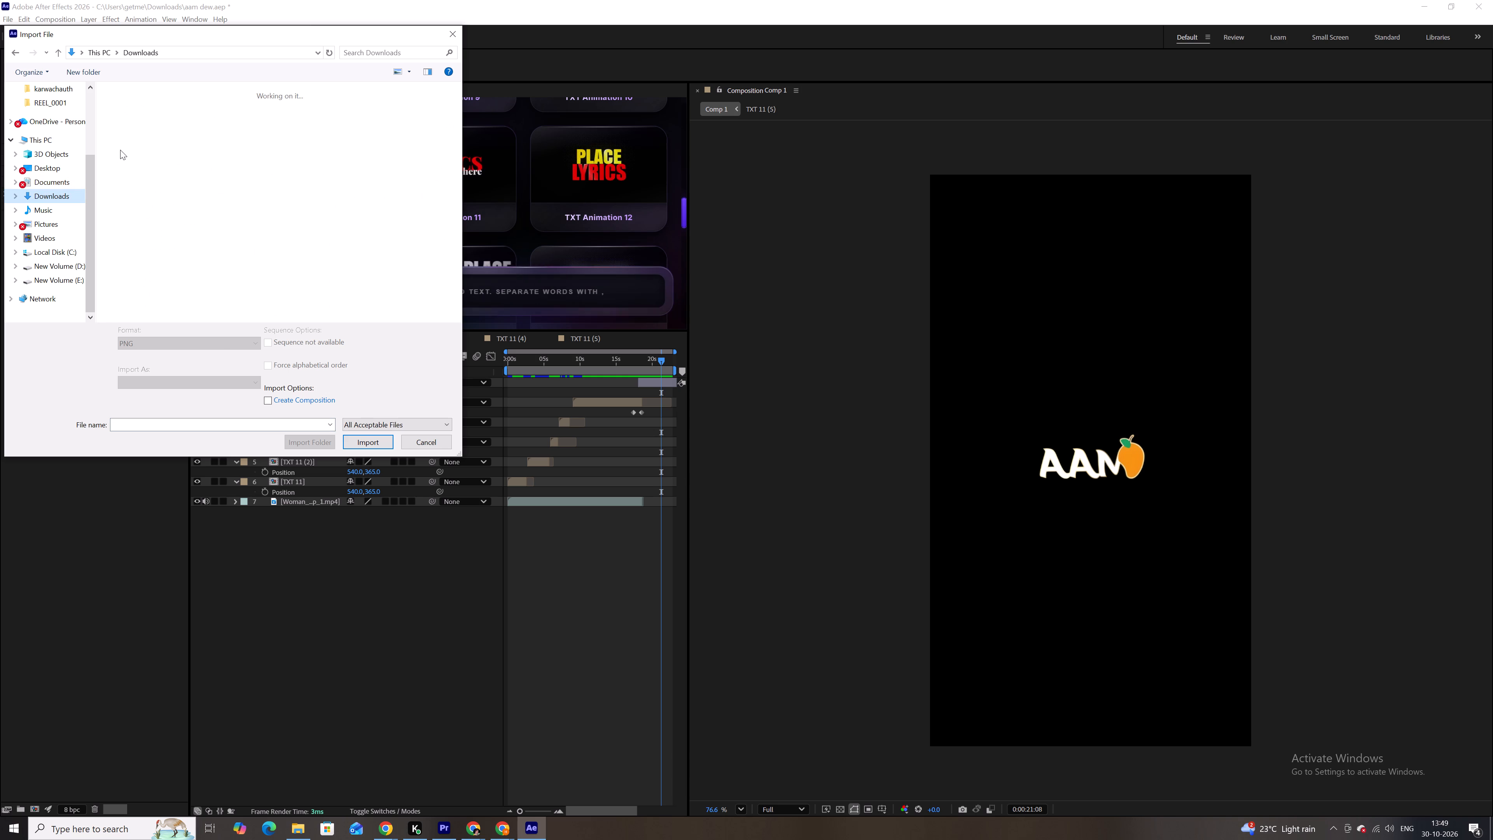
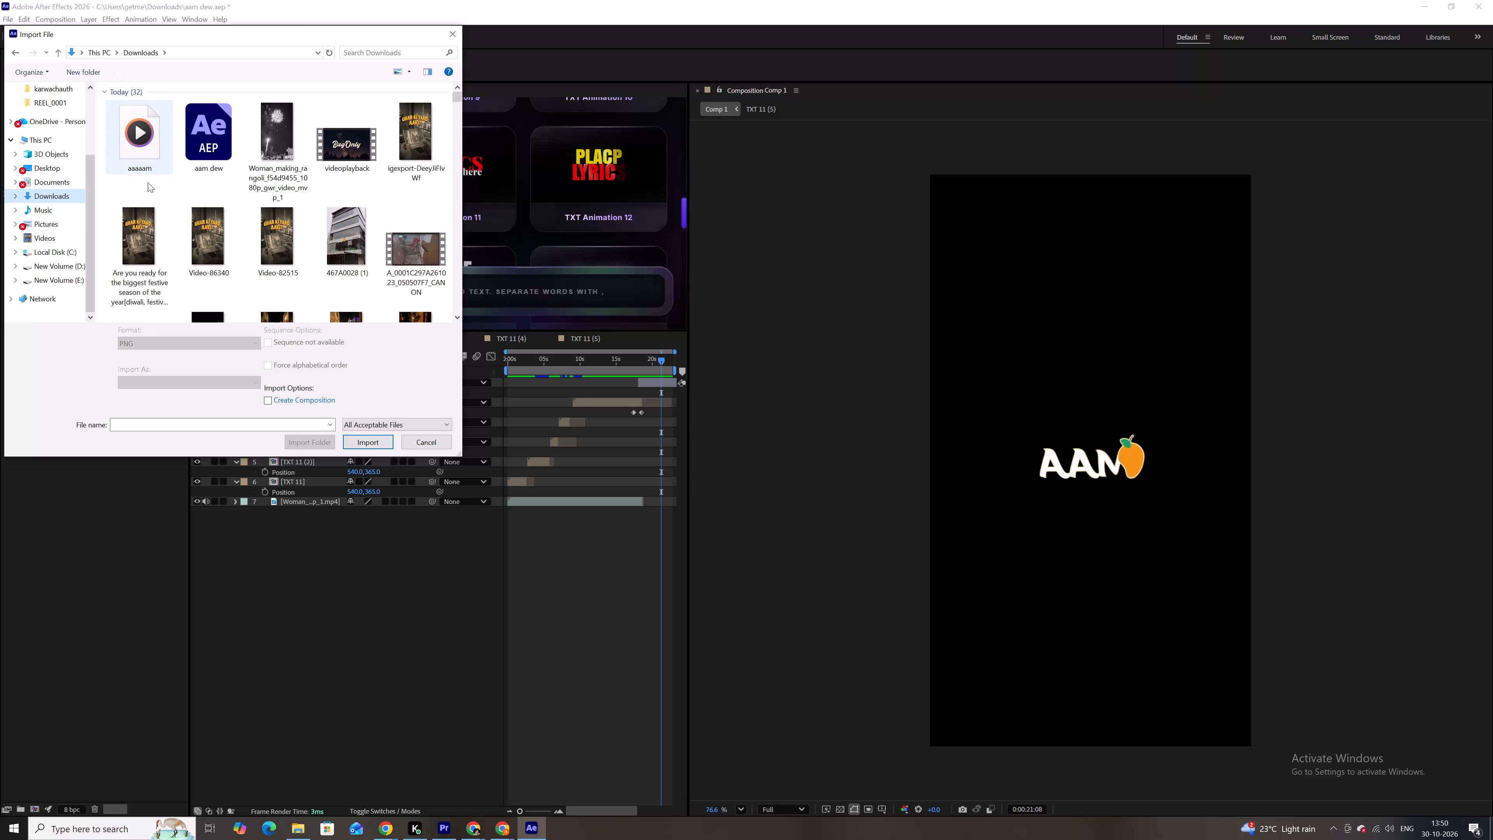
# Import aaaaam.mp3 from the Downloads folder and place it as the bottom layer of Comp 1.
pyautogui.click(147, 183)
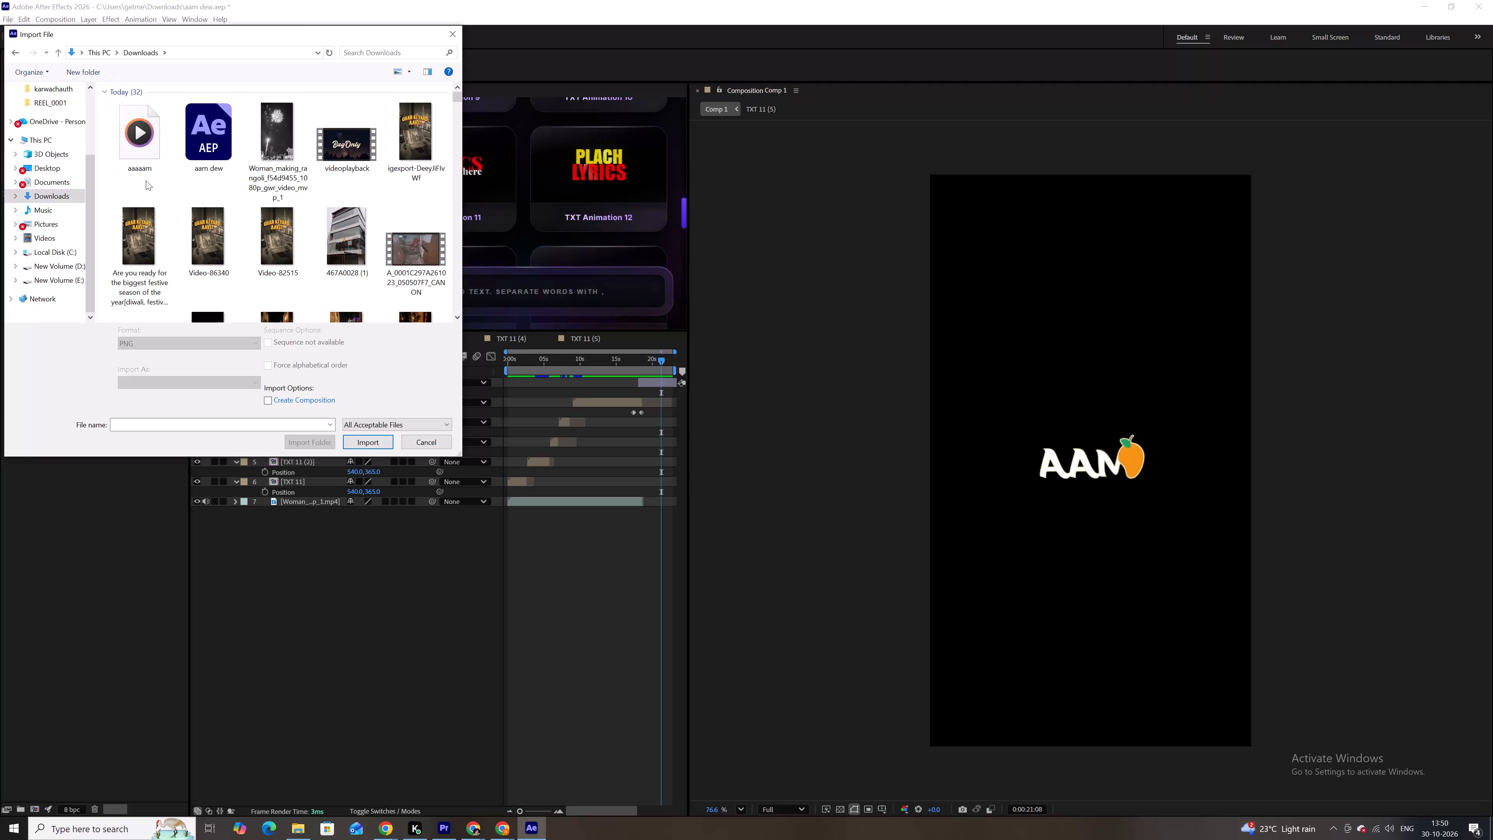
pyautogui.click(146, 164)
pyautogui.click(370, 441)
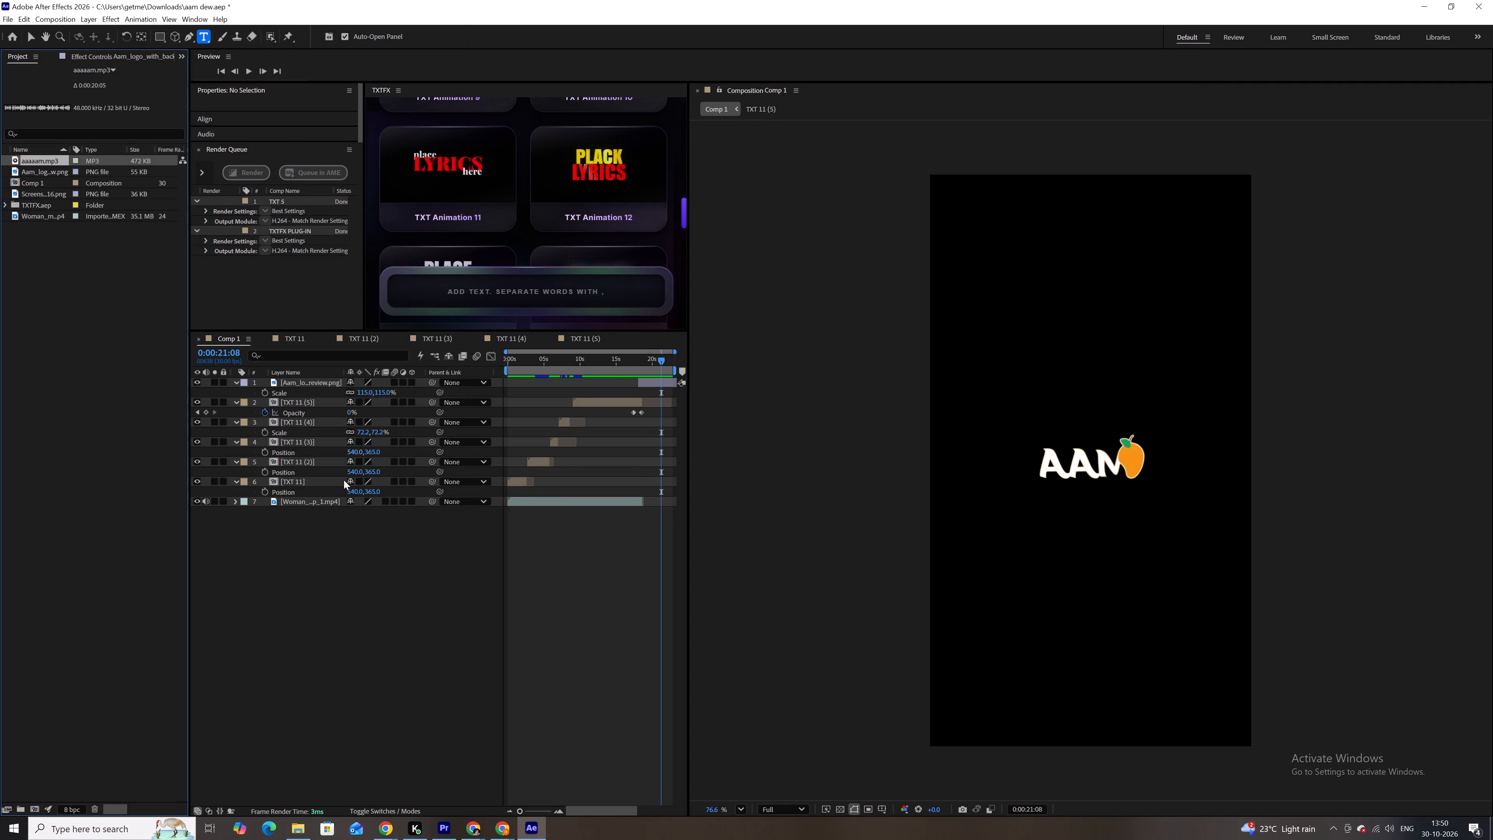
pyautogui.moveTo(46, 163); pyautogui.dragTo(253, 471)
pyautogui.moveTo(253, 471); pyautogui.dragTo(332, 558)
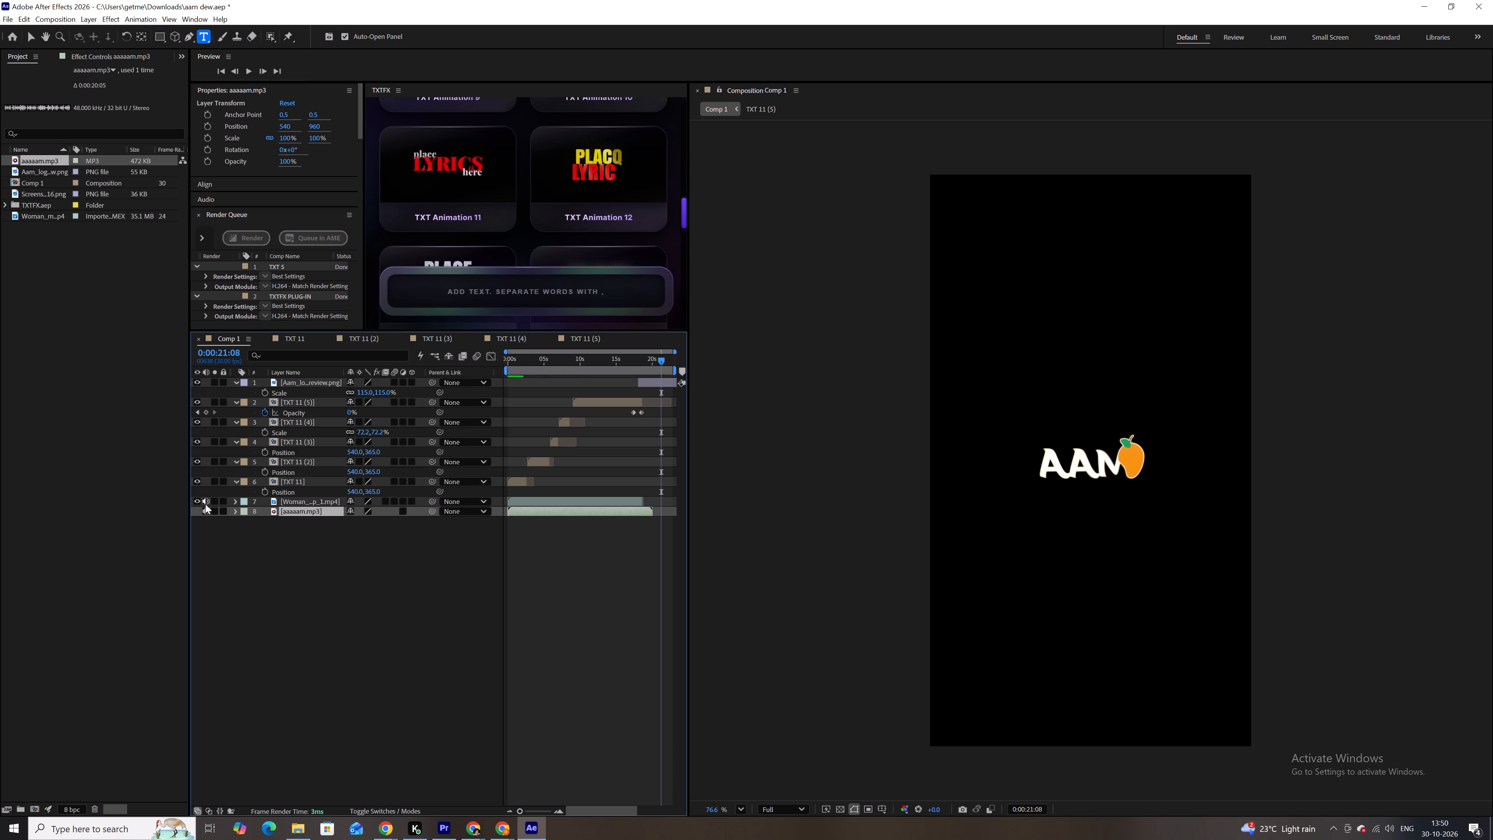
# Mute the audio of the Woman rangoli video layer in Comp 1.
pyautogui.click(203, 502)
# Try to extend the end of the aaaaam.mp3 layer and play the logo ending to check the music.
pyautogui.moveTo(651, 509); pyautogui.dragTo(671, 505)
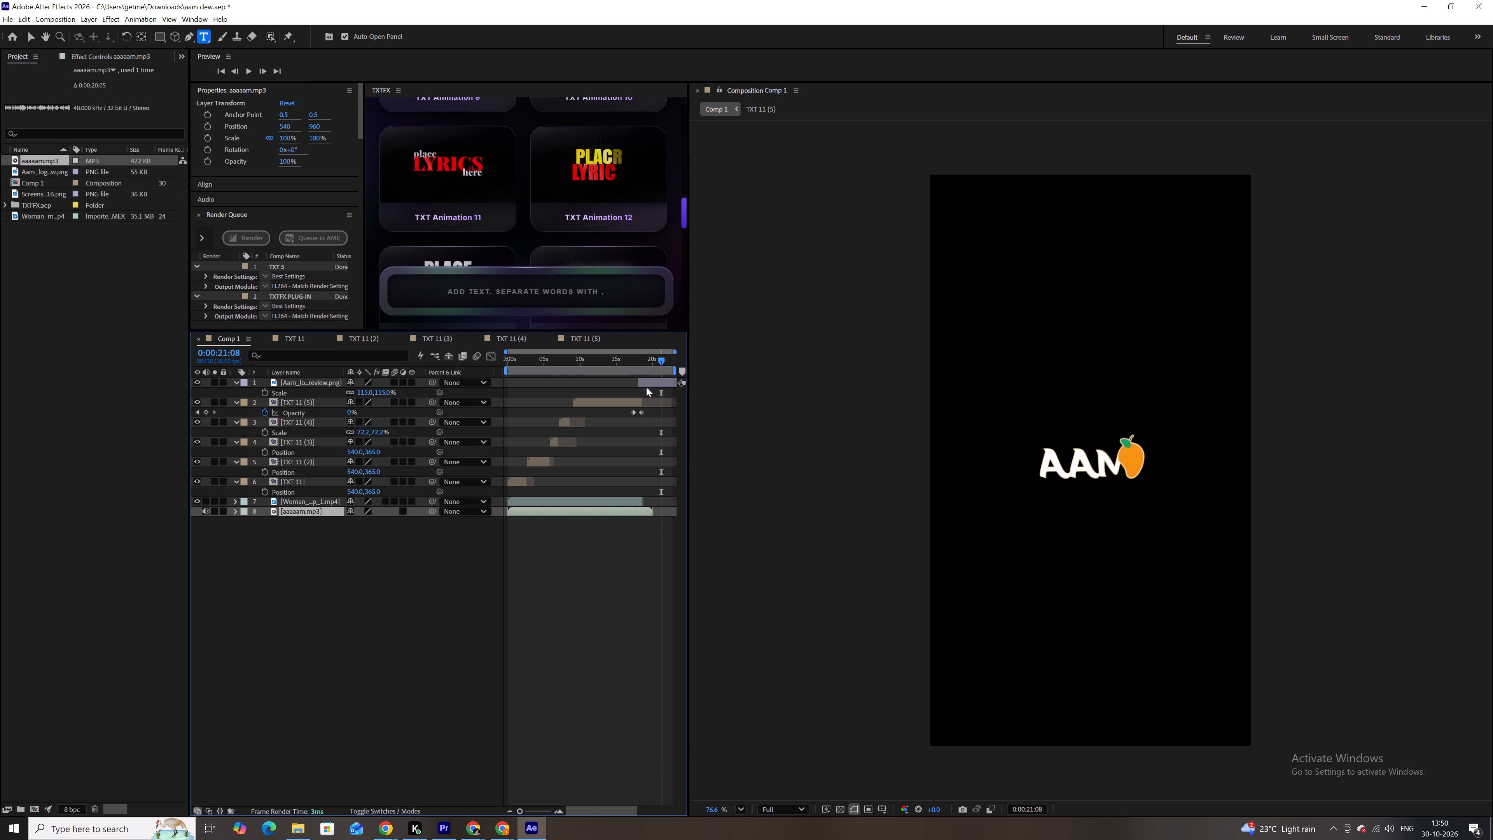
pyautogui.click(635, 364)
pyautogui.press('space')
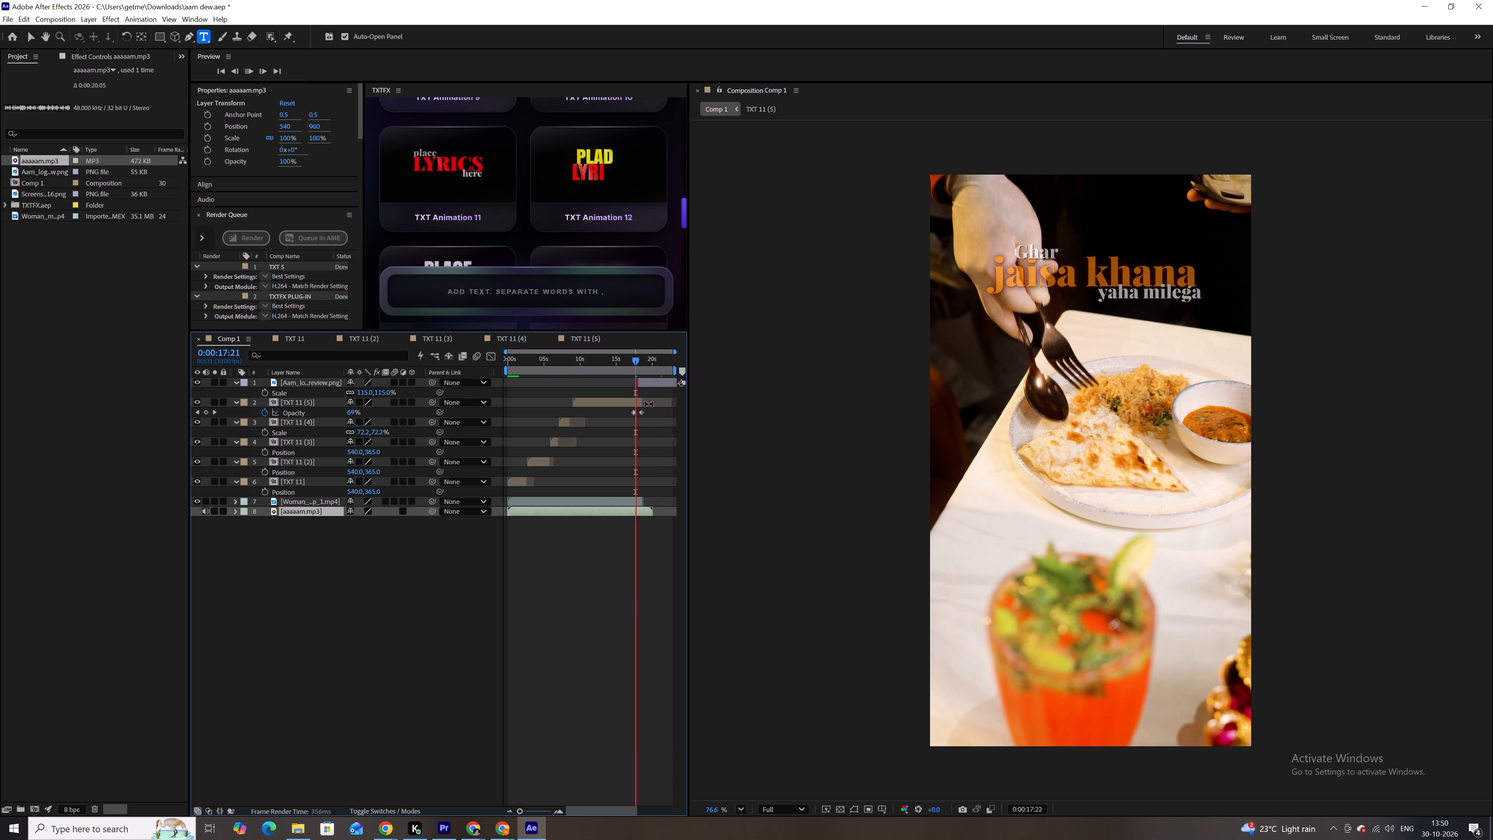
pyautogui.press('space')
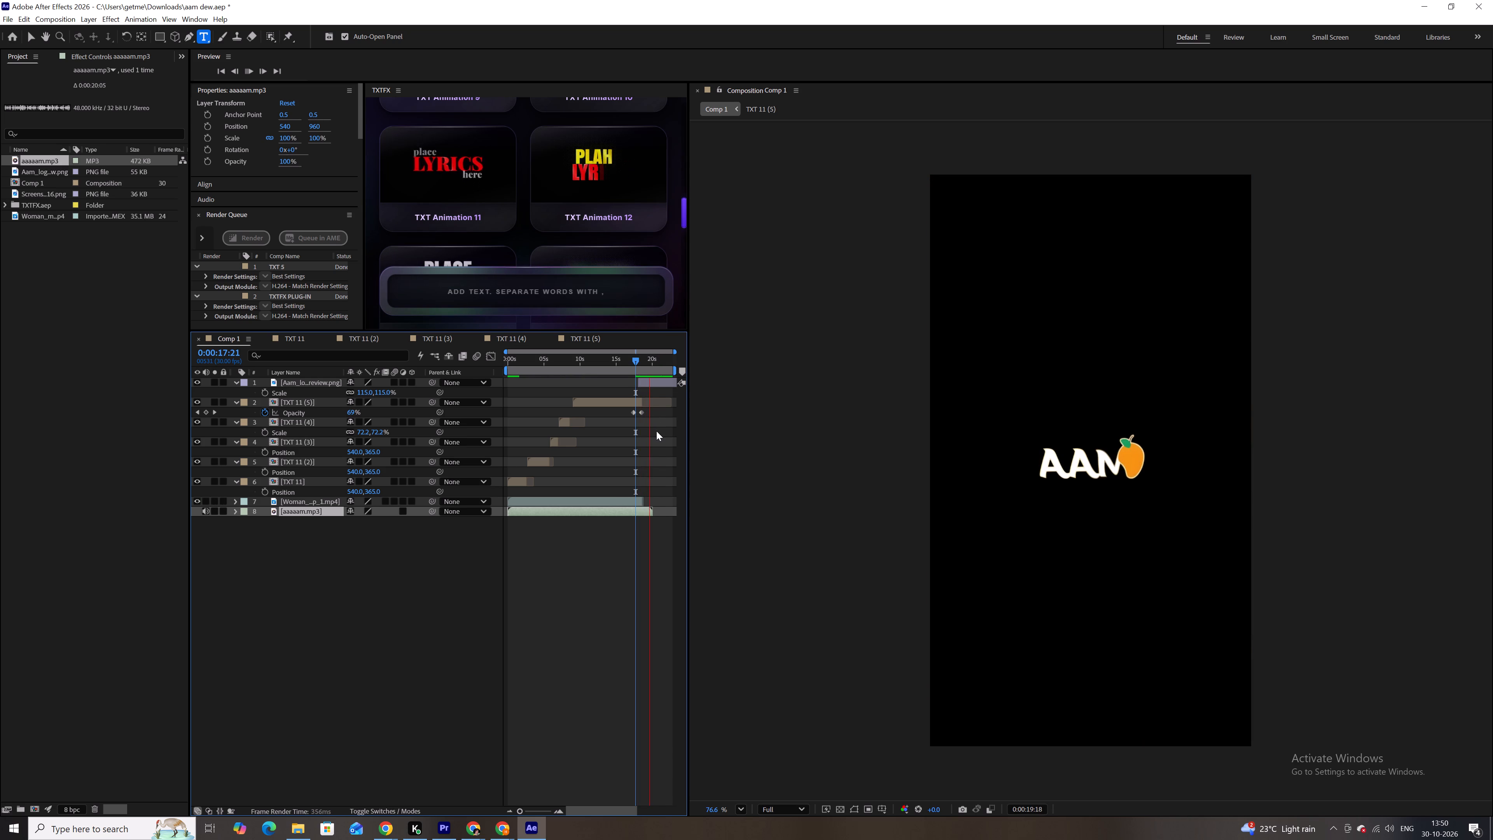
pyautogui.click(632, 362)
pyautogui.press('space')
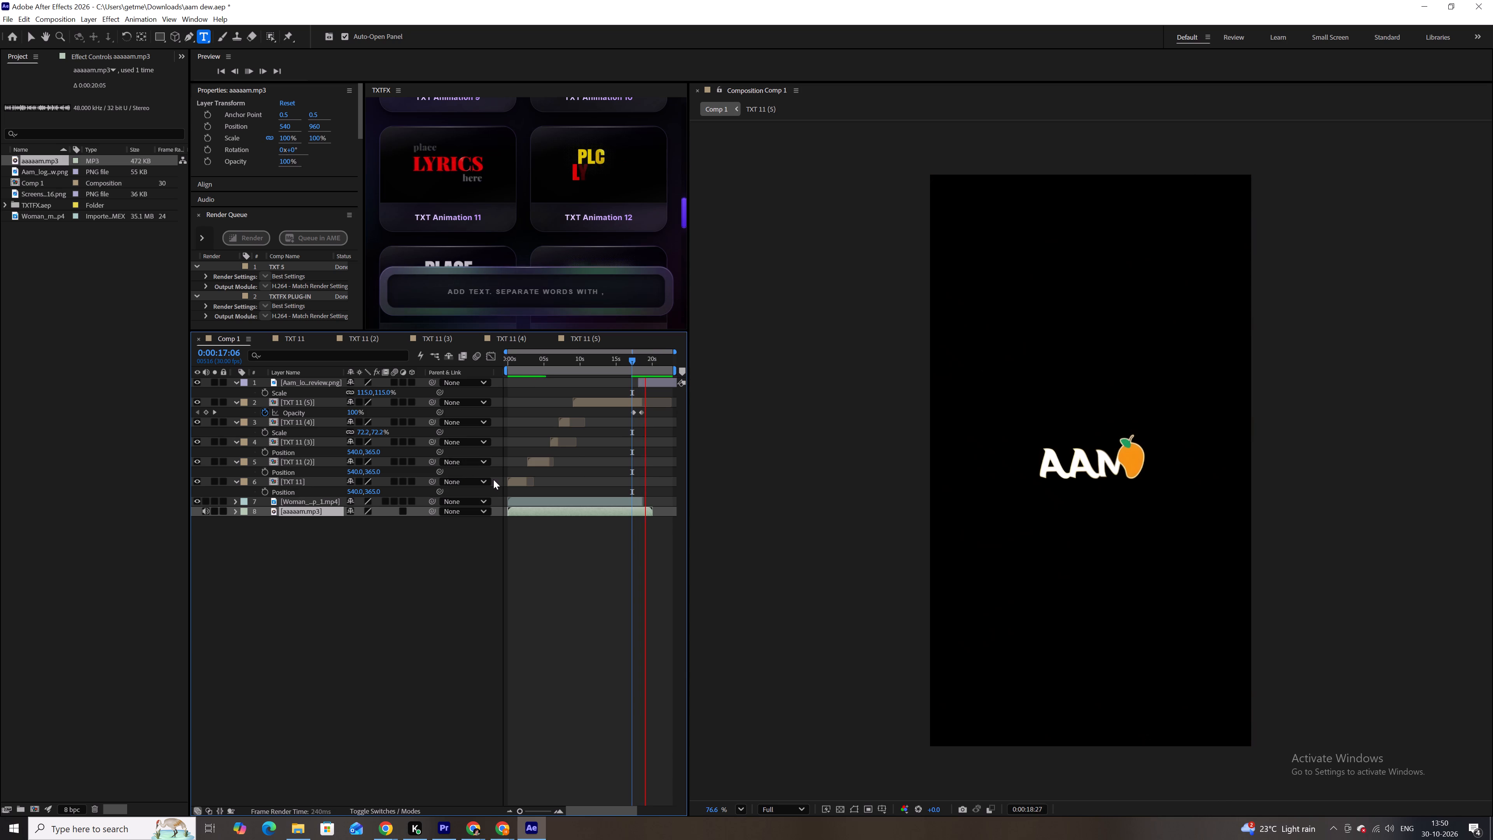
pyautogui.press('space')
pyautogui.write('v')
# Switch to Premiere and extend the sequence's out point to the end of the music clip at 00:00:22:19.
pyautogui.click(446, 835)
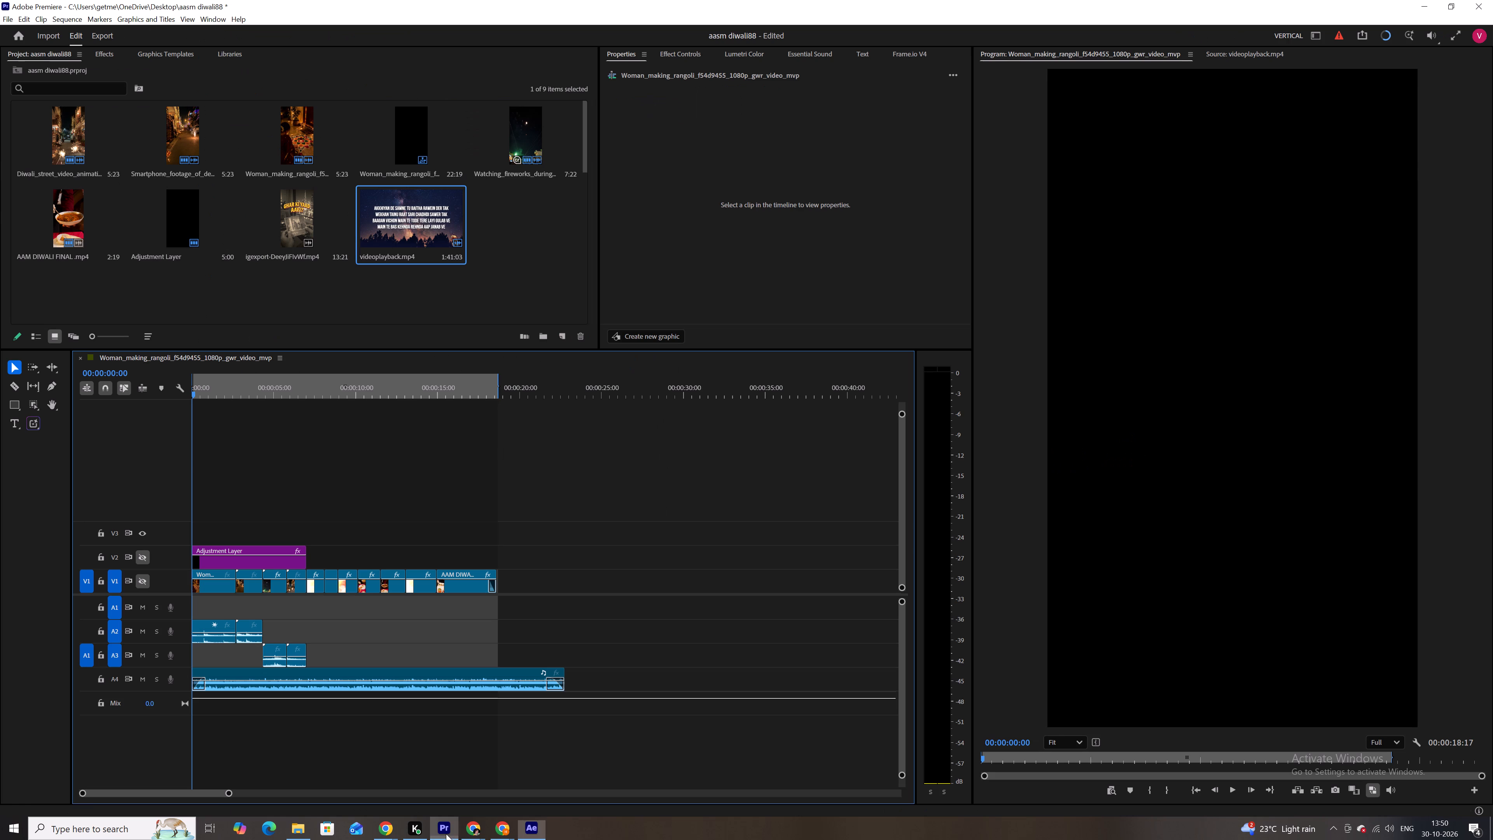
pyautogui.moveTo(499, 387); pyautogui.dragTo(561, 394)
pyautogui.keyDown('alt'); pyautogui.scroll(-3, 561, 394); pyautogui.keyUp('alt')
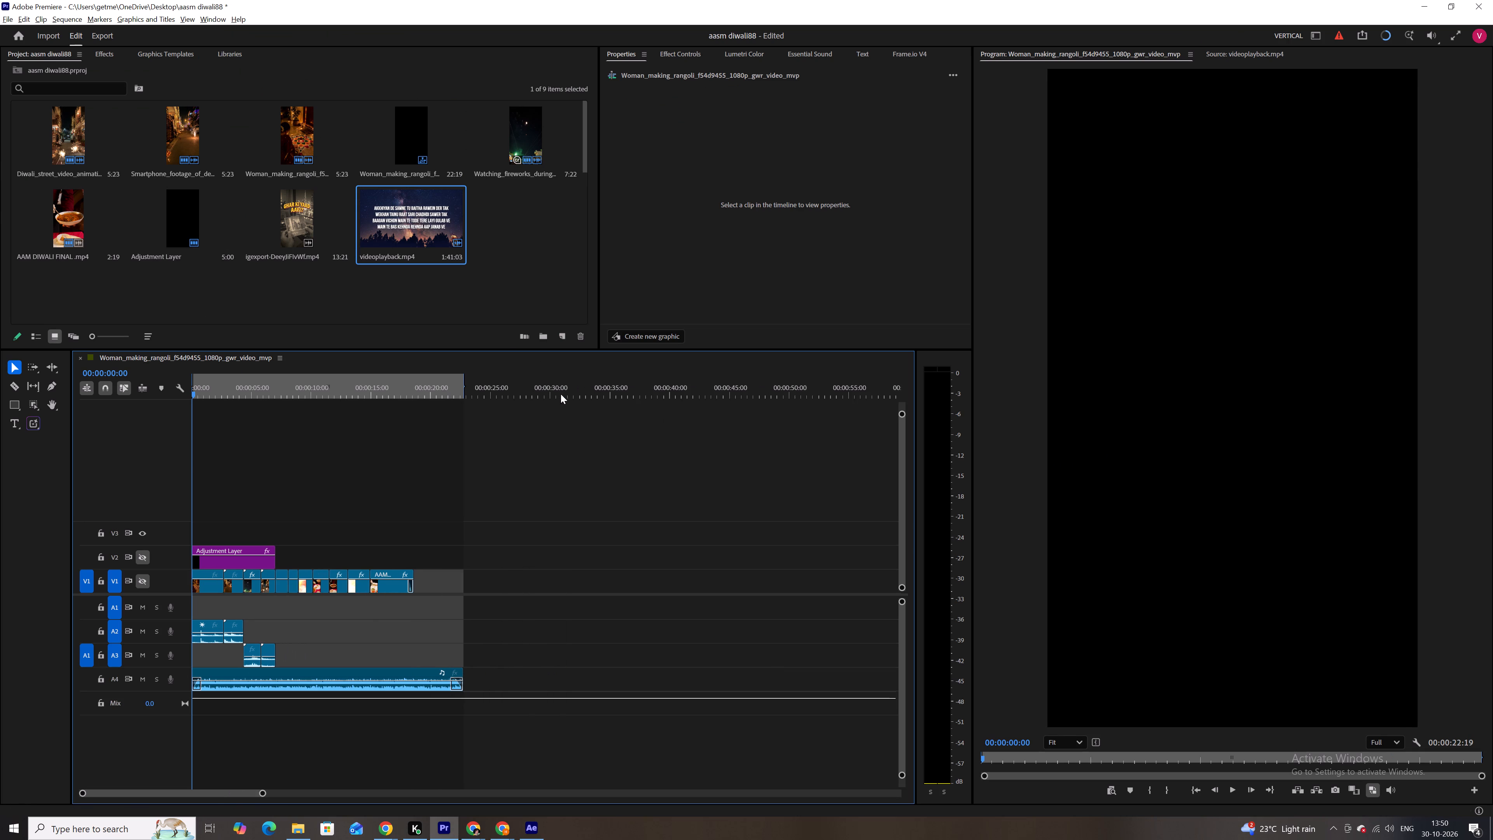
pyautogui.keyDown('alt'); pyautogui.scroll(-1, 551, 400); pyautogui.keyUp('alt')
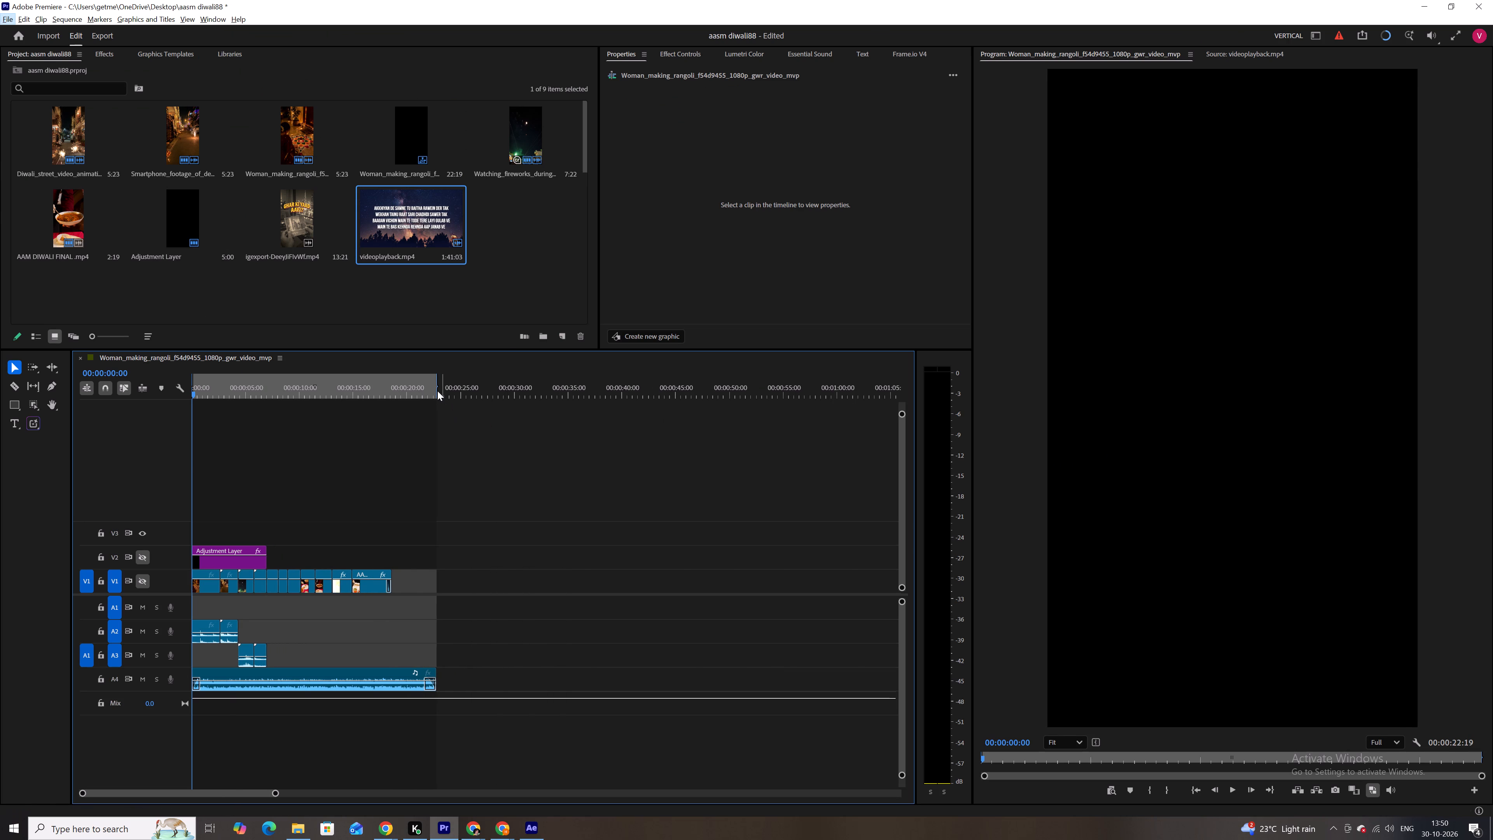
# Export the extended sequence audio as an MP3 named aaamaaaa to the Downloads folder.
pyautogui.click(108, 35)
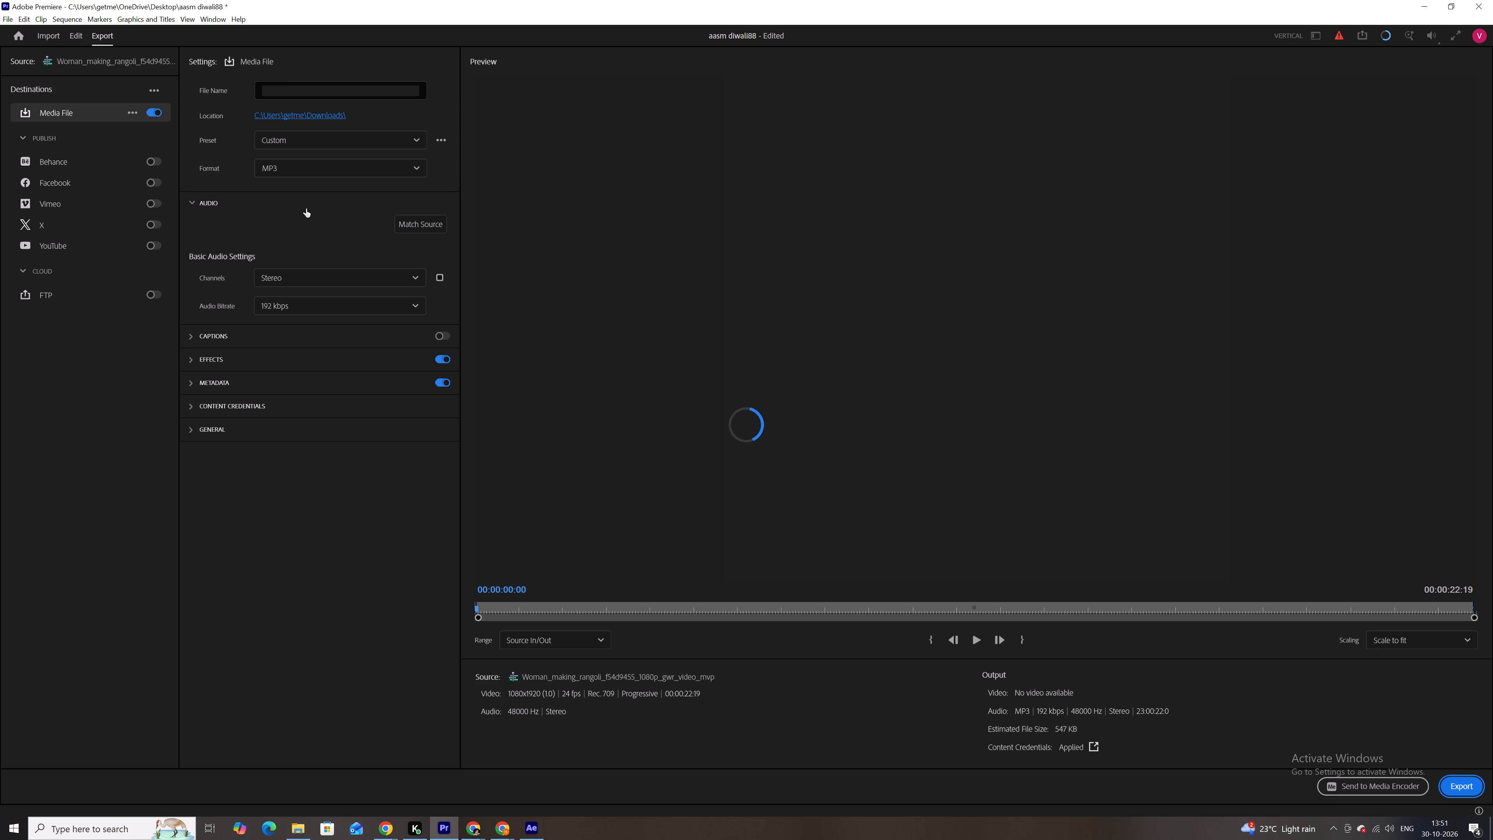
pyautogui.doubleClick(313, 87)
pyautogui.hotkey('ctrl', 'a')
pyautogui.press('BackSpace')
pyautogui.write('aaamaaaa')
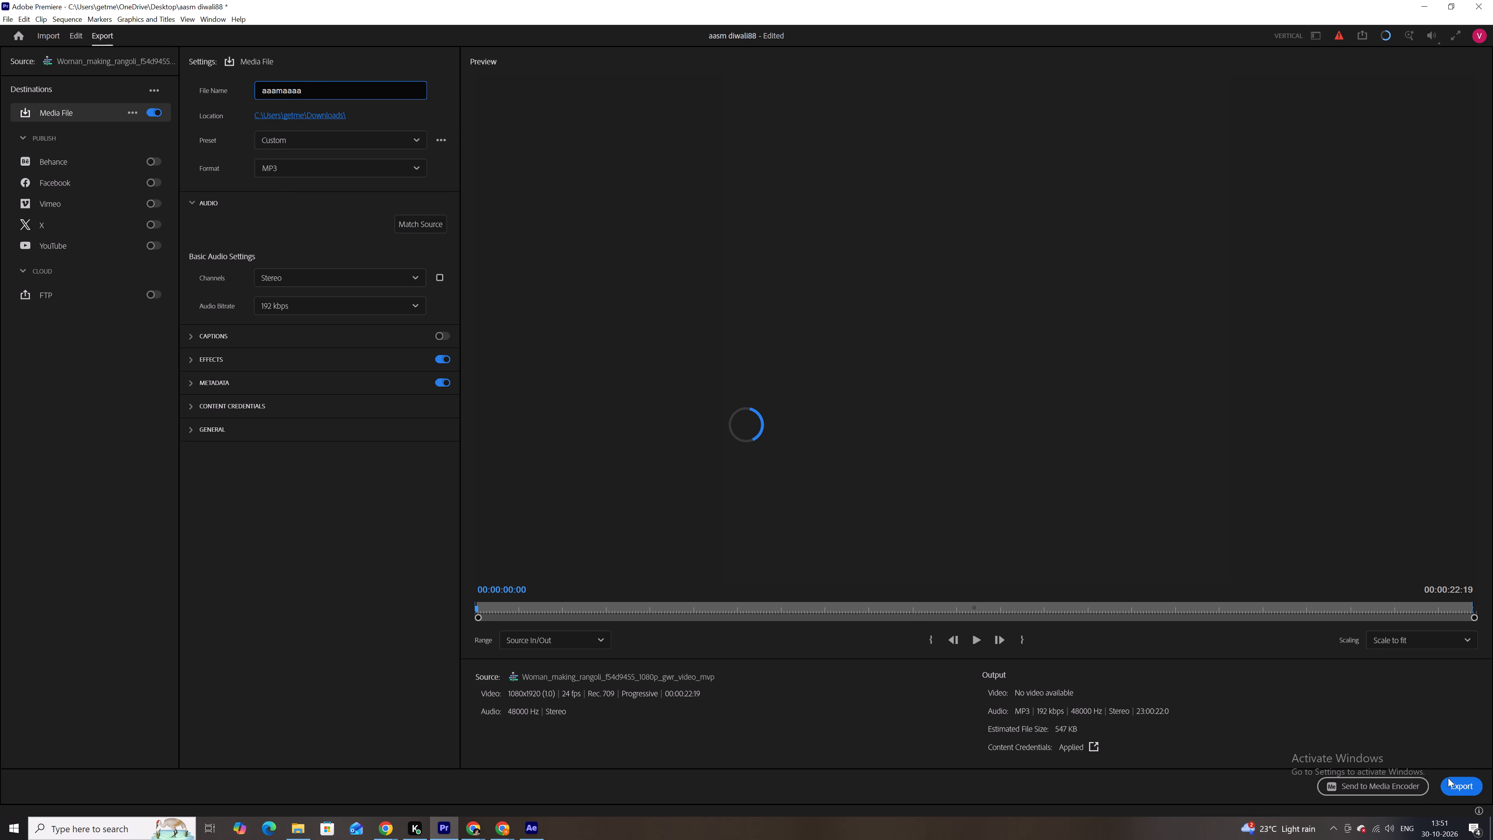
pyautogui.click(1452, 786)
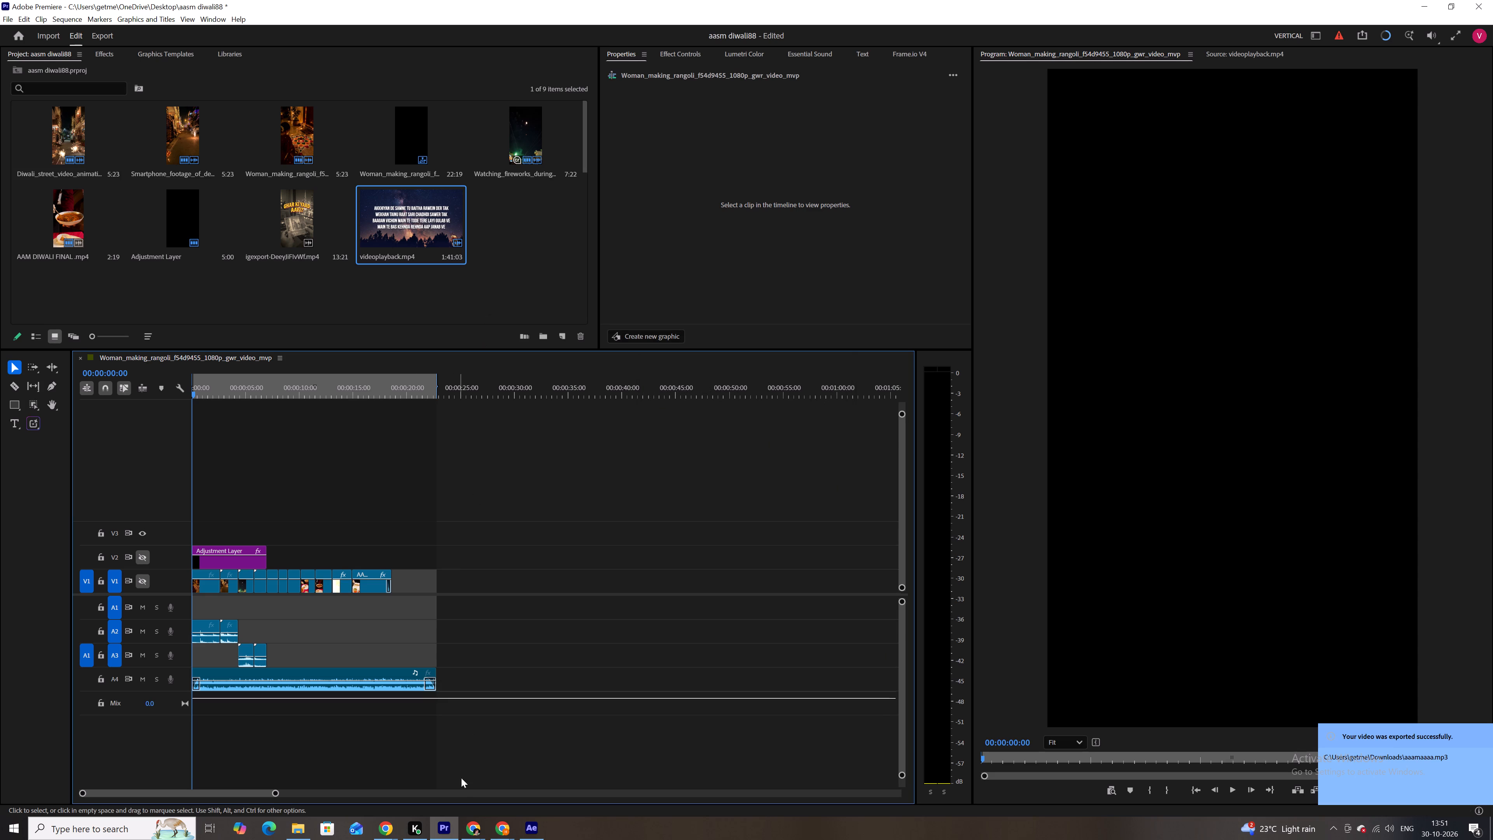
# Switch back to After Effects and import the aaamaaaa MP3 from the Downloads folder.
pyautogui.click(530, 829)
pyautogui.doubleClick(91, 464)
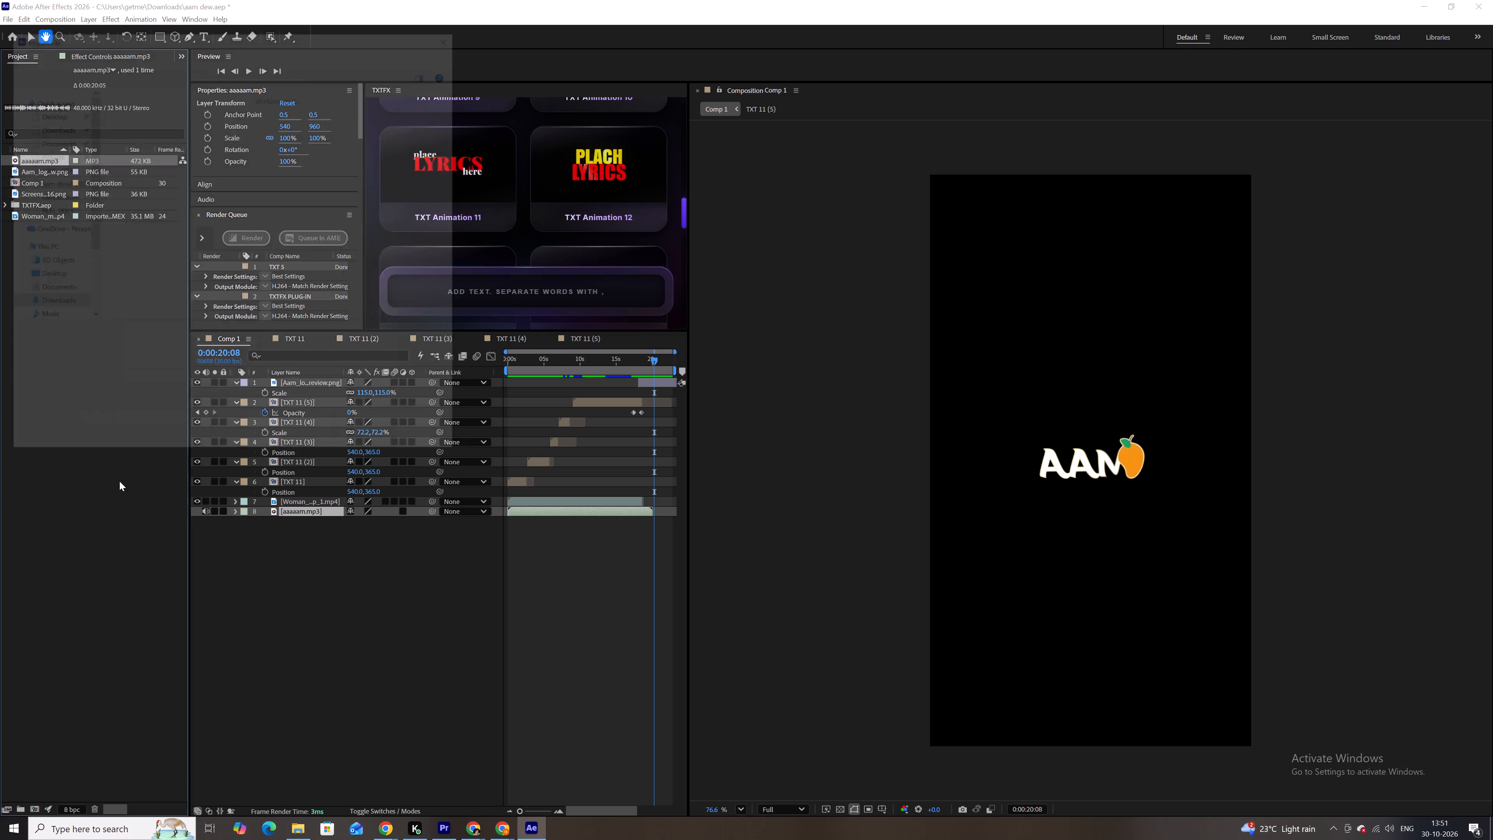
pyautogui.click(123, 122)
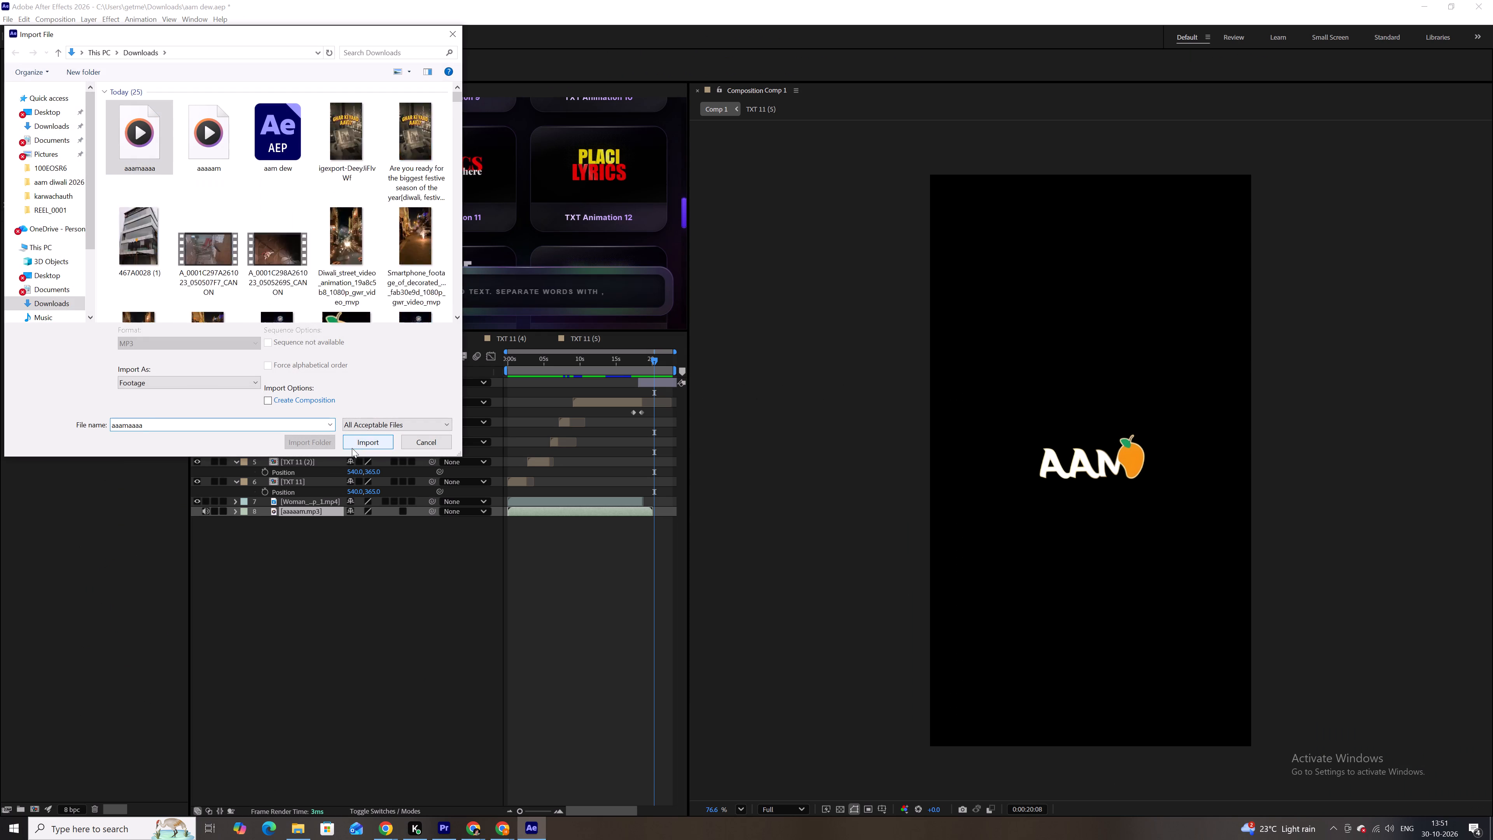
pyautogui.click(355, 443)
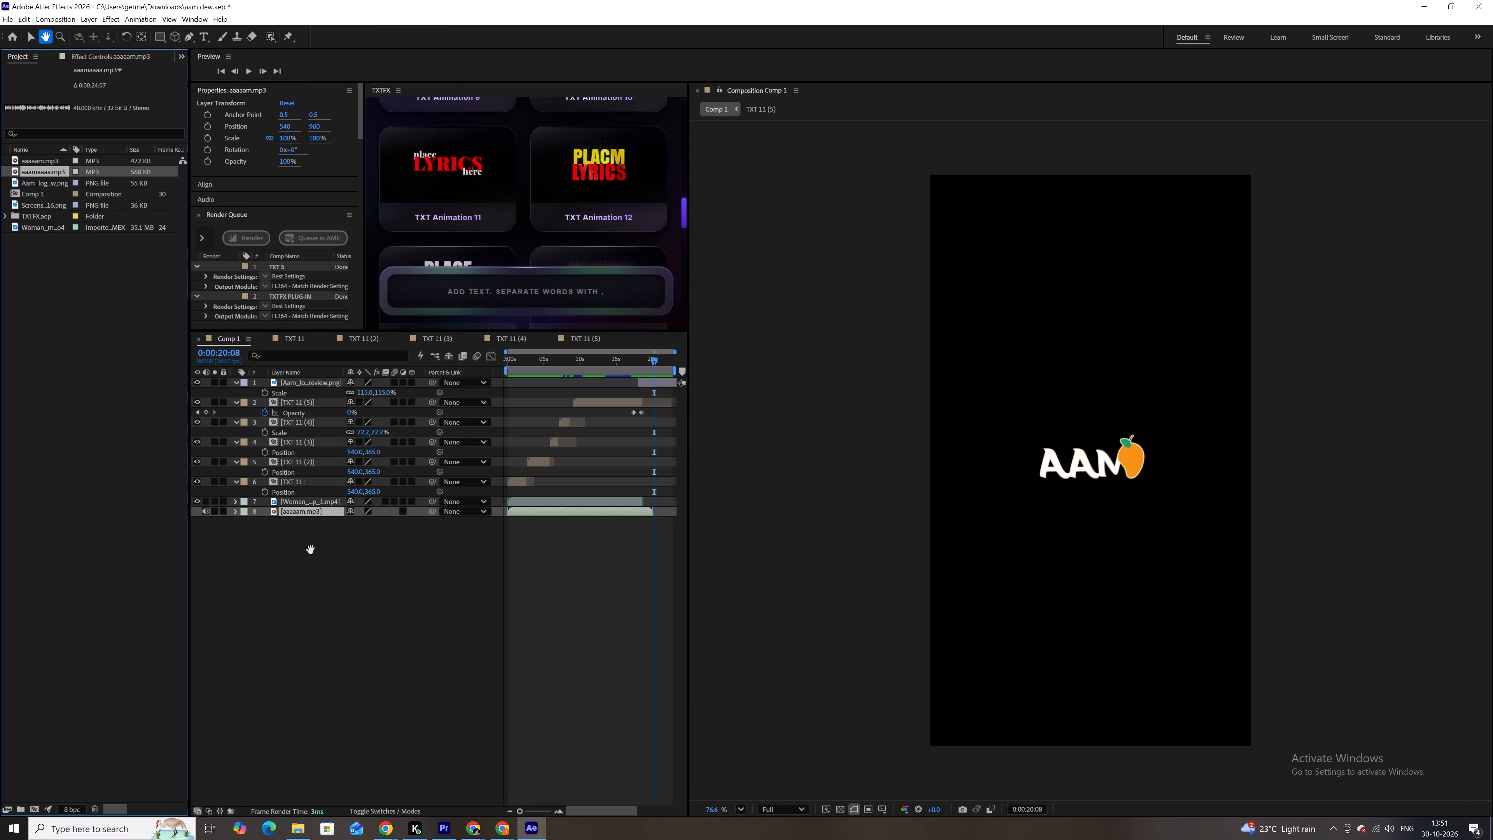
# Replace the aaaaam.mp3 layer in Comp 1 by deleting it and placing aaamaaaa.mp3 as the bottom layer.
pyautogui.press('v')
pyautogui.click(311, 546)
pyautogui.click(309, 510)
pyautogui.press('BackSpace')
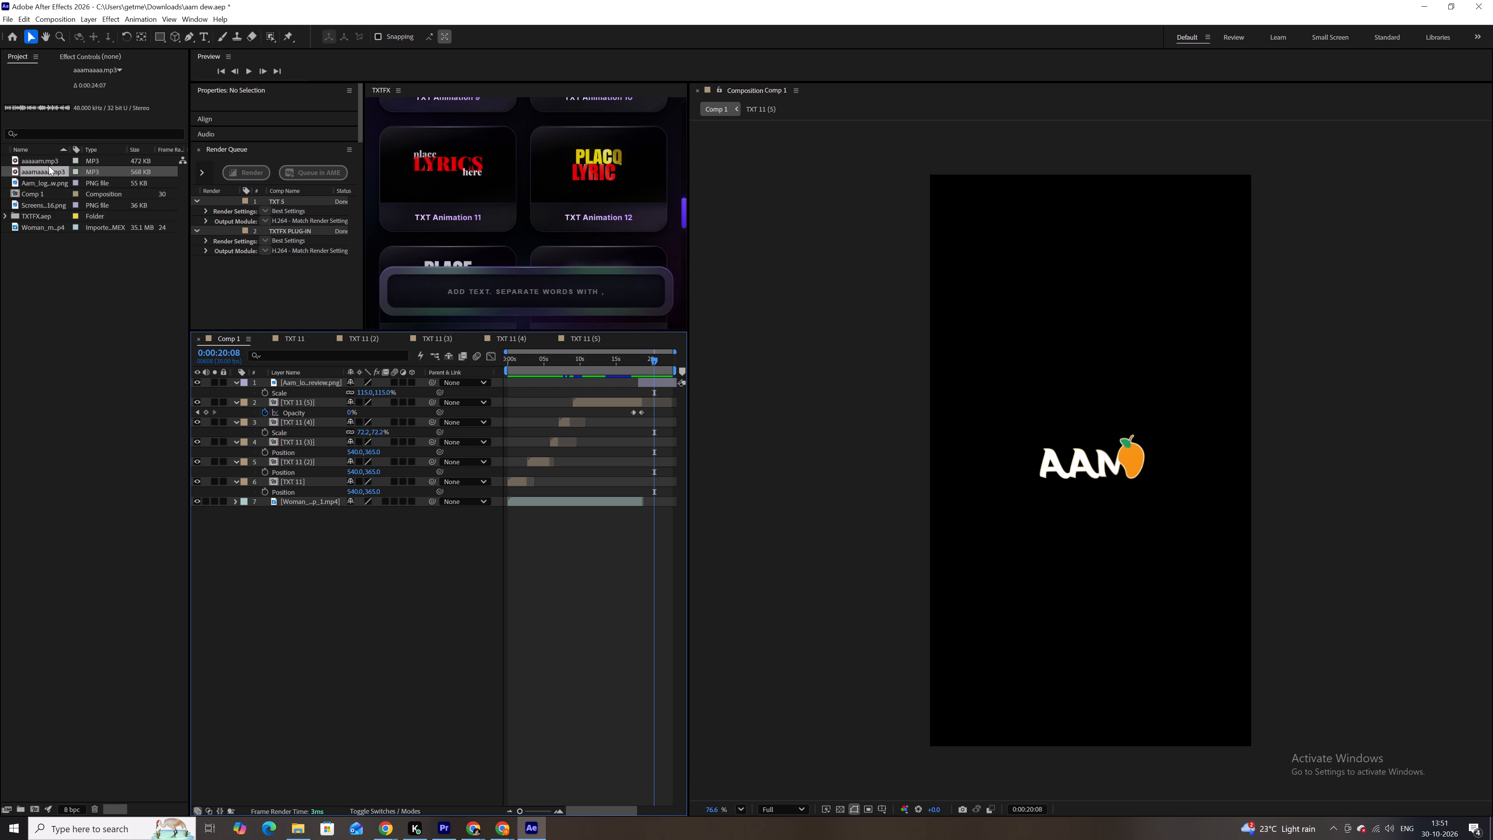
pyautogui.moveTo(52, 168); pyautogui.dragTo(401, 675)
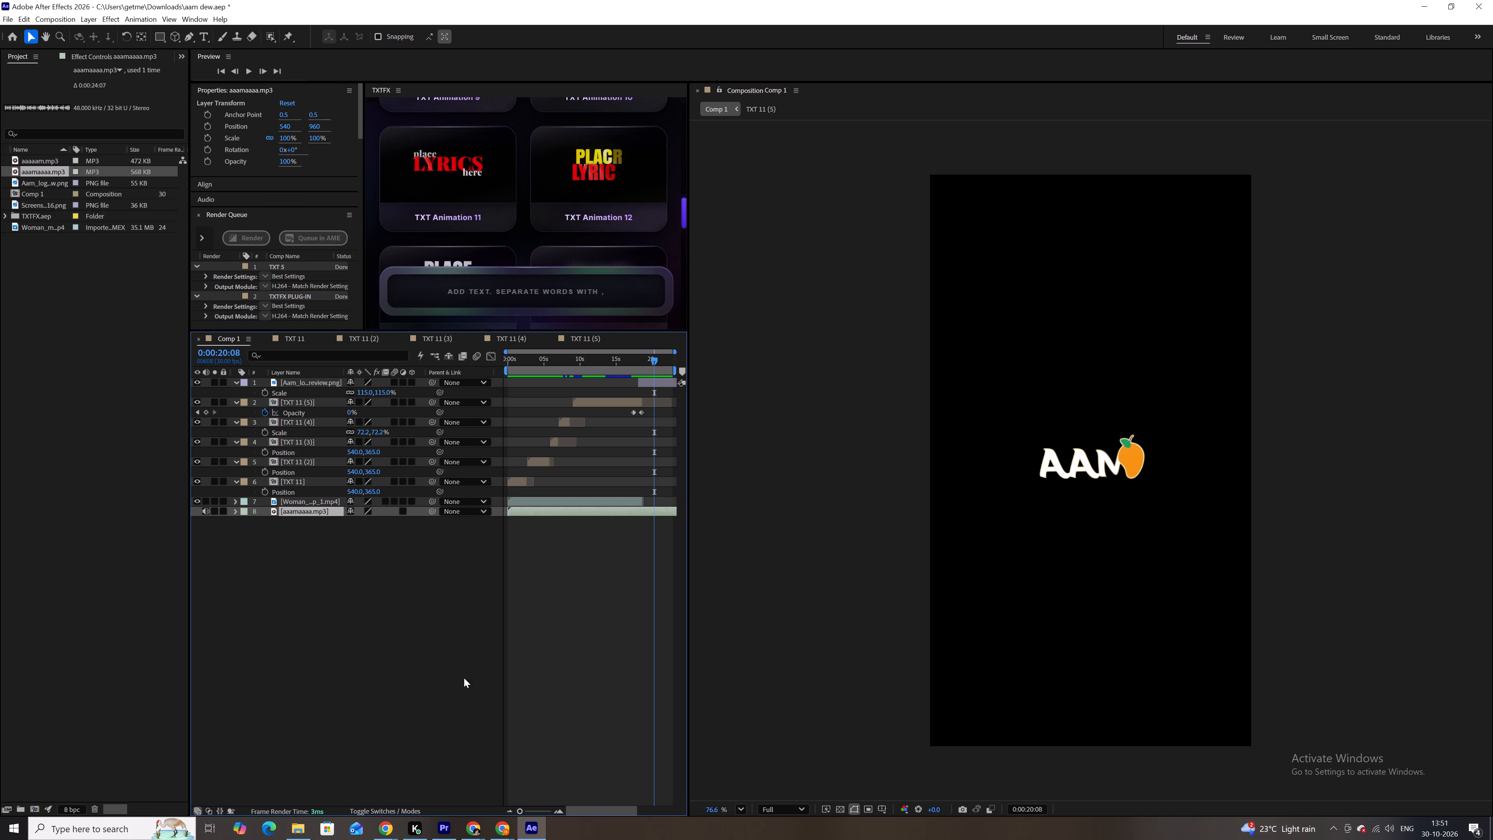
# Fade out the aaamaaaa.mp3 layer with Audio Levels keyframes at 0:00:22:00 and 0:00:22:25, lowering the last to about -12 dB.
pyautogui.keyDown('alt'); pyautogui.scroll(-4, 598, 548); pyautogui.keyUp('alt')
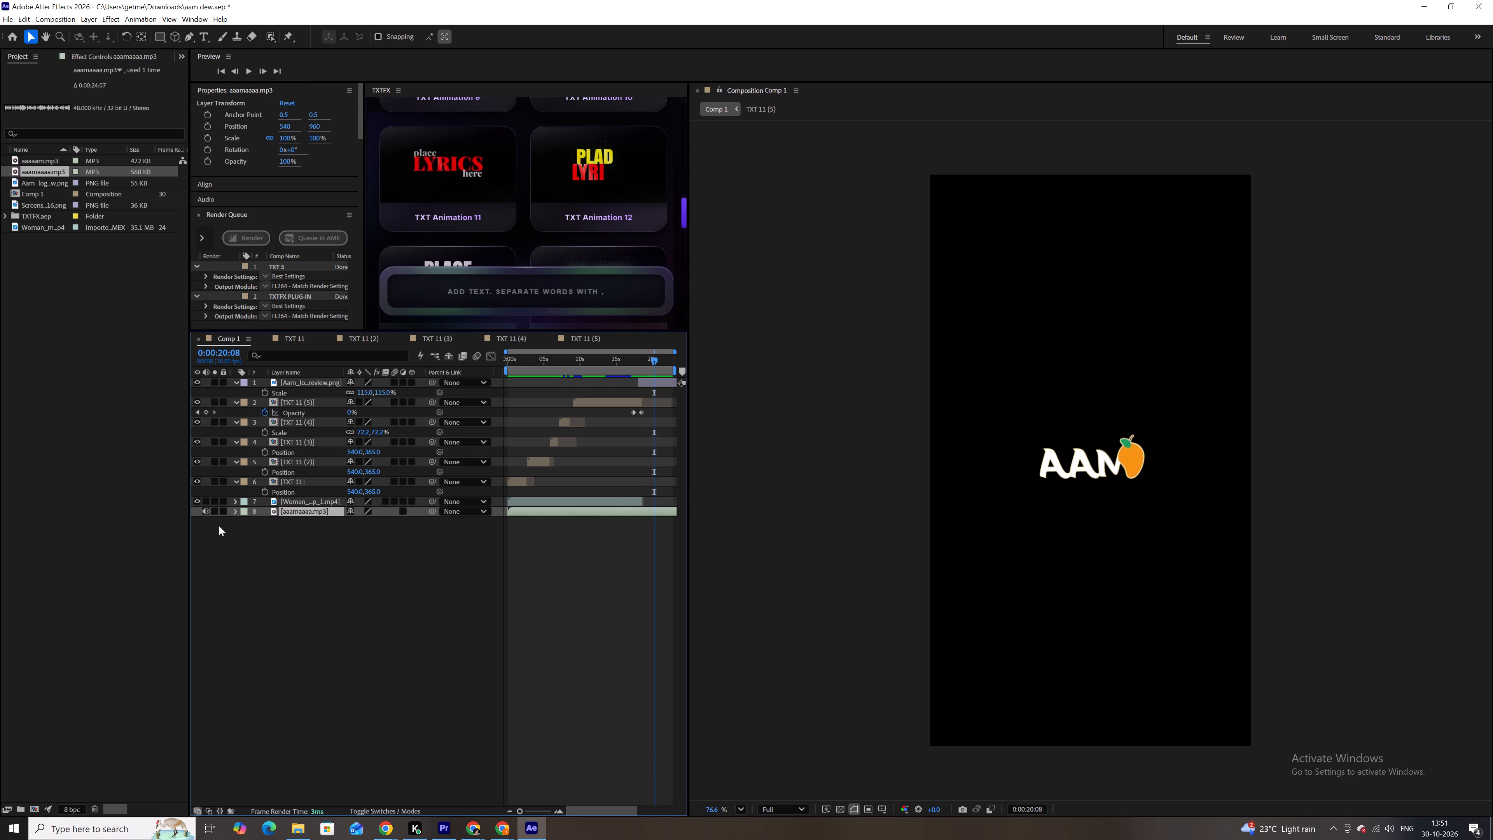
pyautogui.click(623, 365)
pyautogui.press('space')
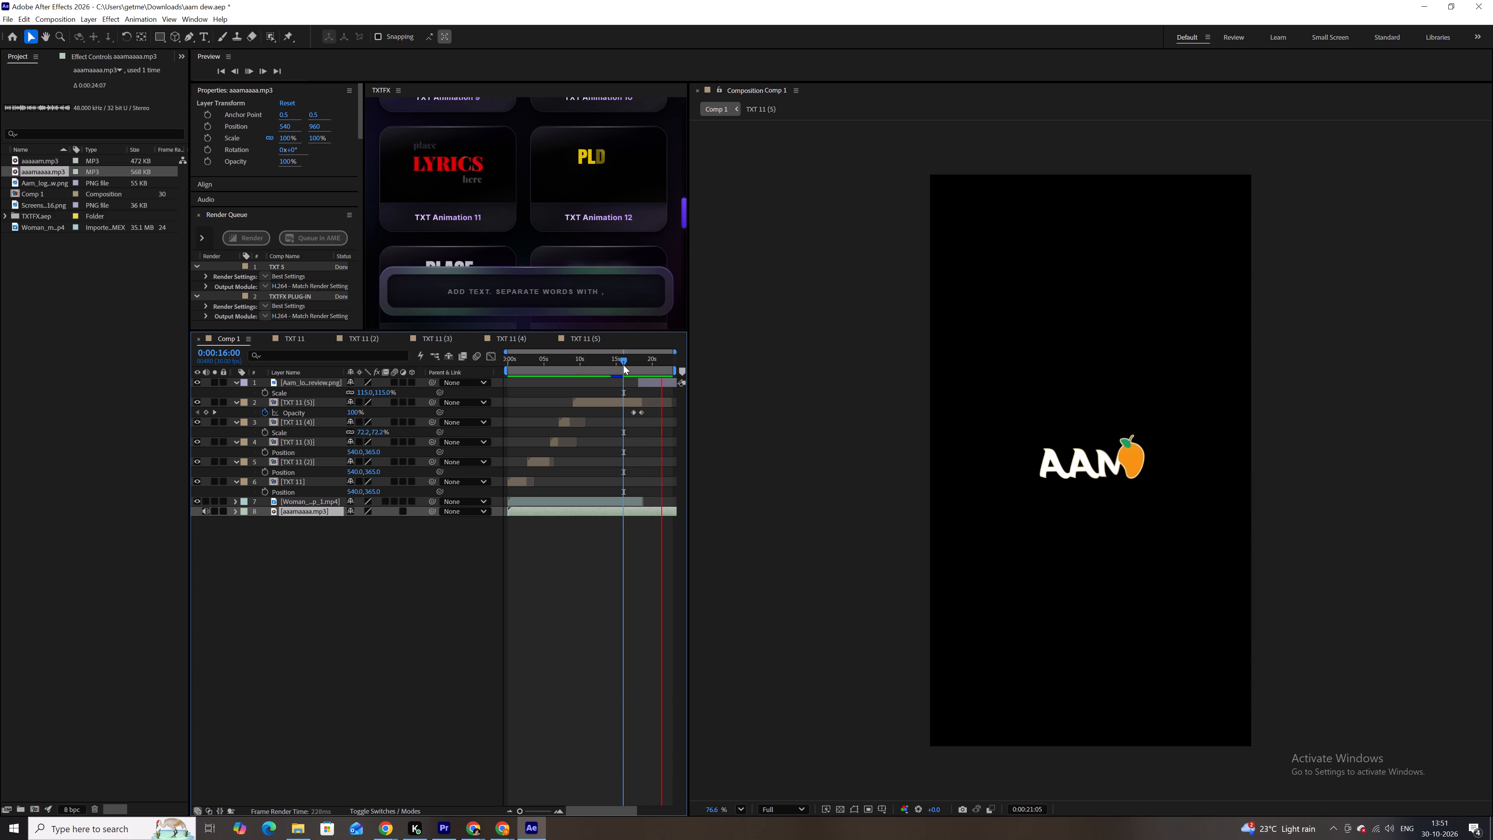
pyautogui.press('space')
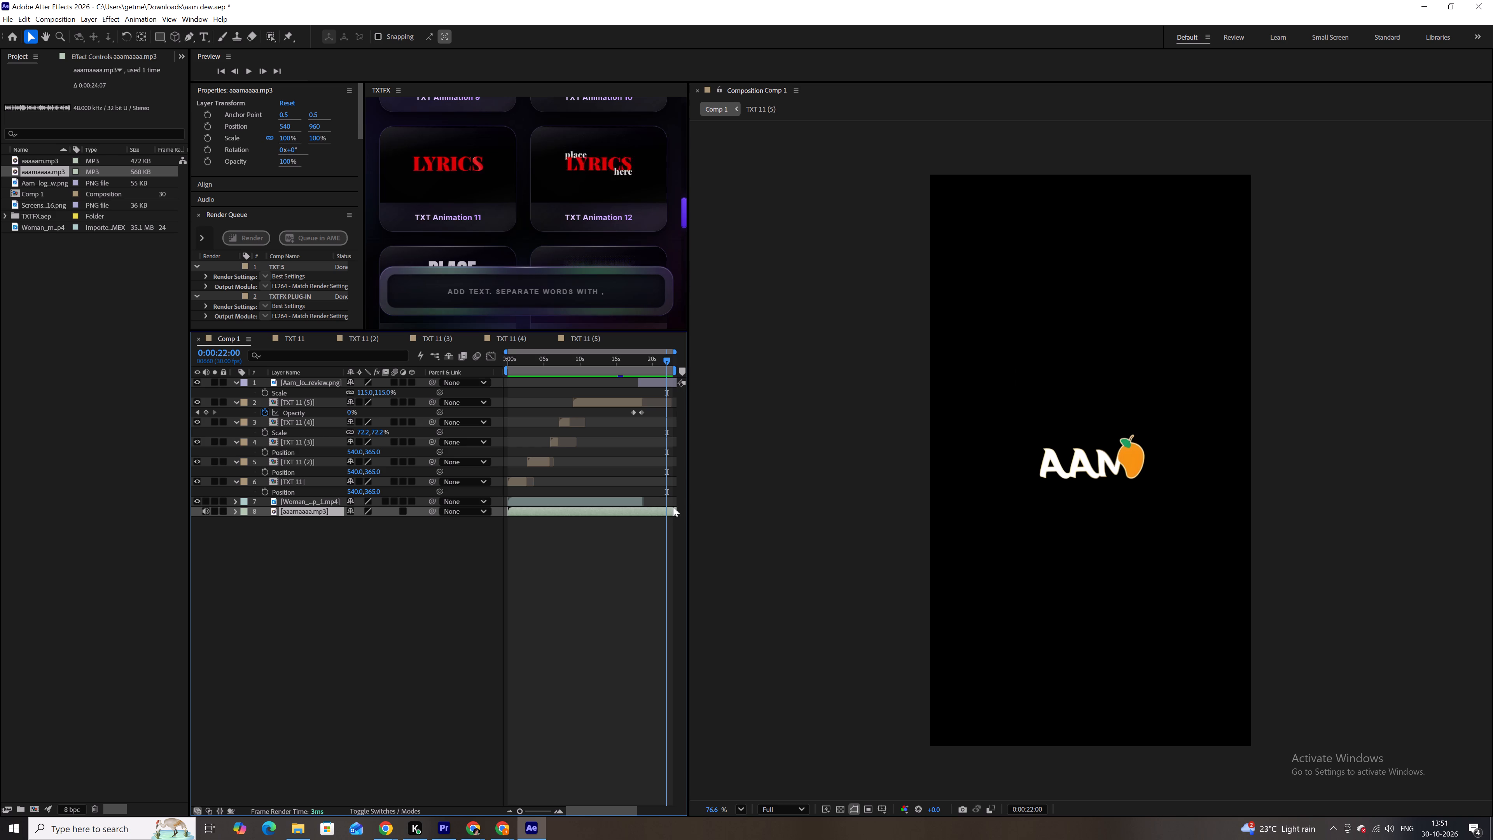
pyautogui.click(232, 510)
pyautogui.click(245, 521)
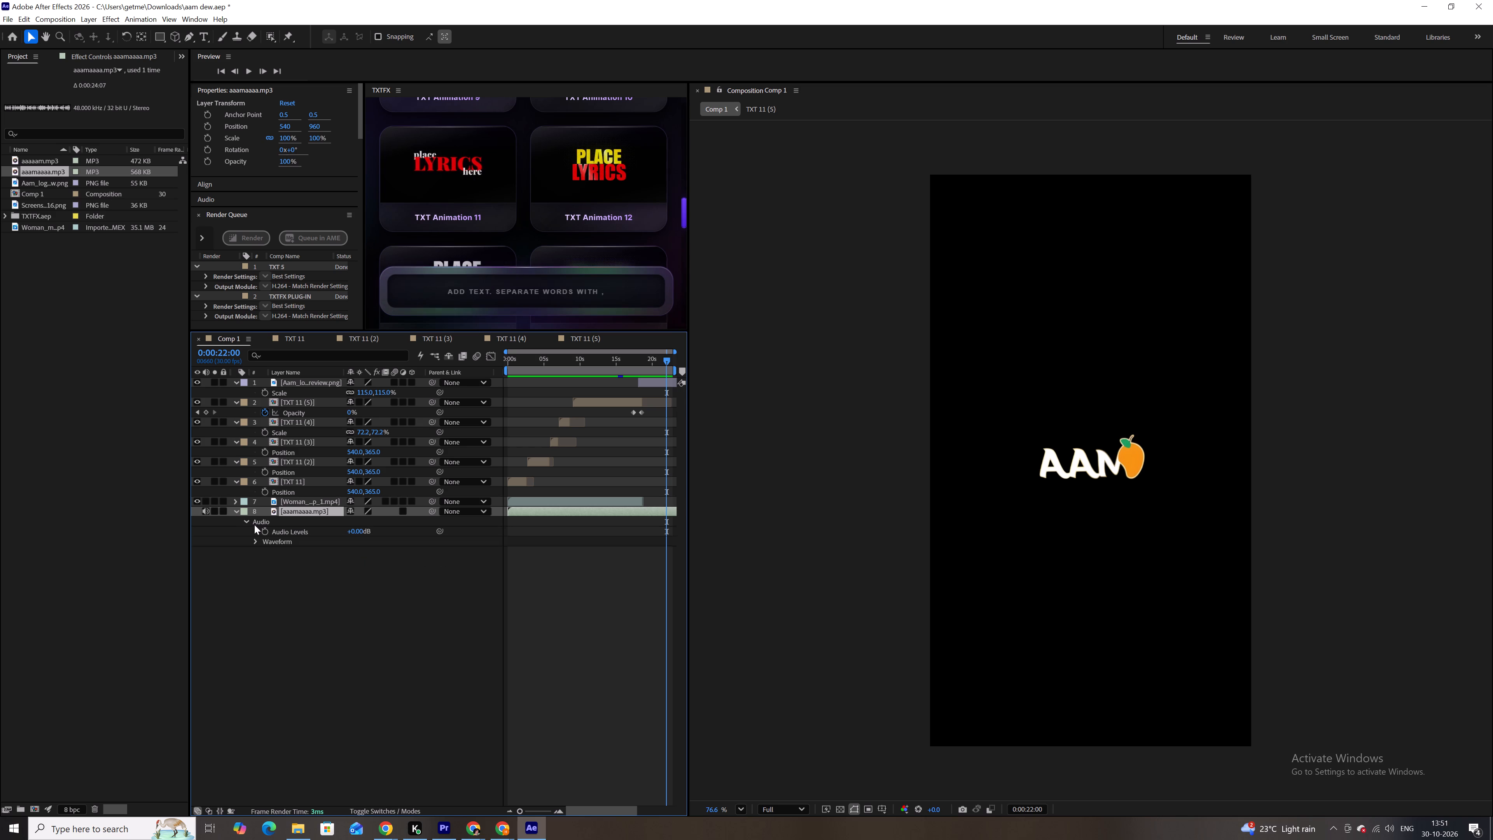
pyautogui.click(263, 530)
pyautogui.press('space')
pyautogui.press('space')
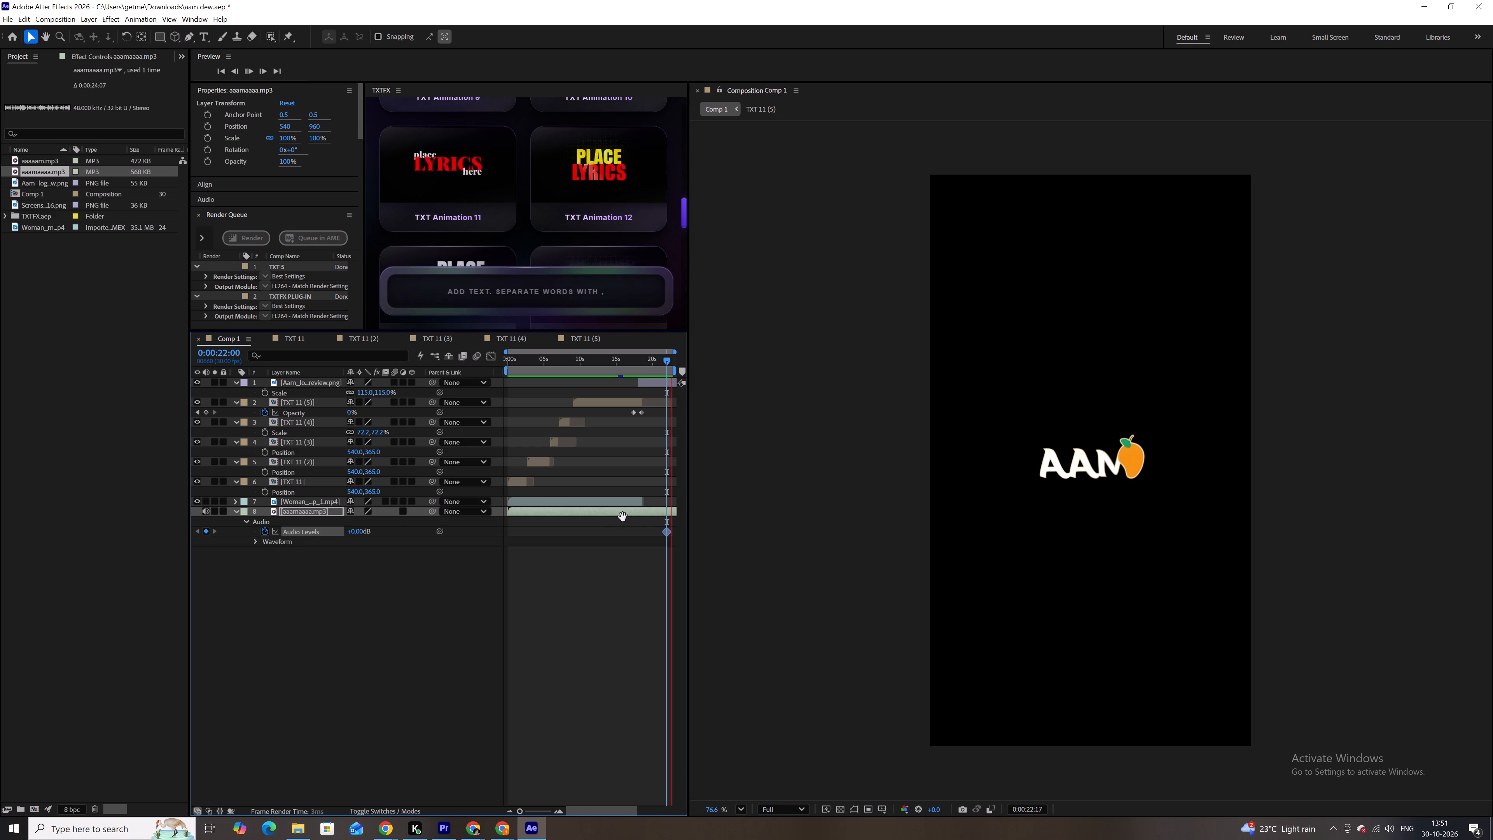
pyautogui.moveTo(668, 360); pyautogui.dragTo(681, 358)
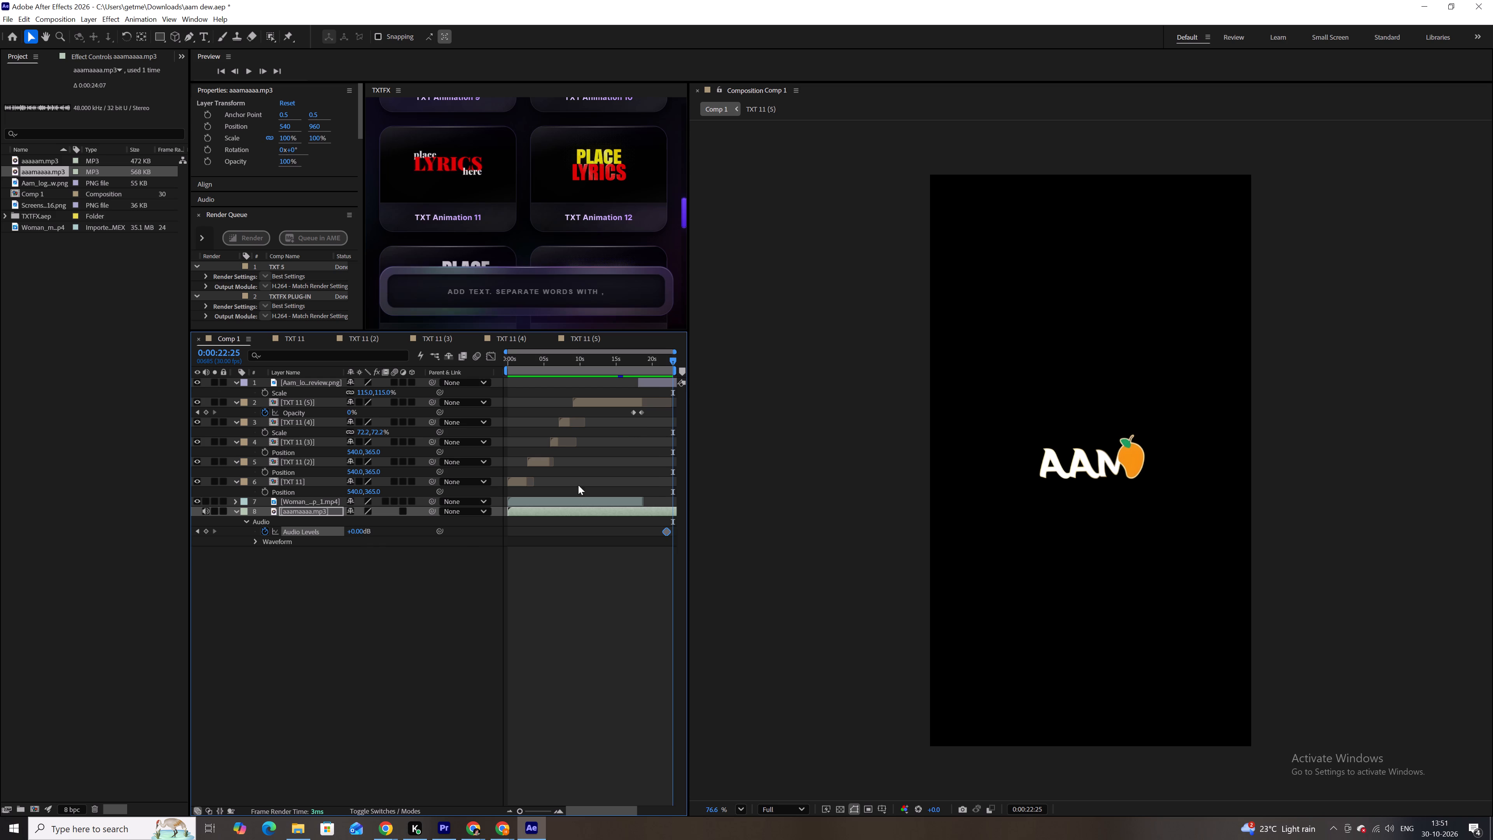
pyautogui.click(357, 534)
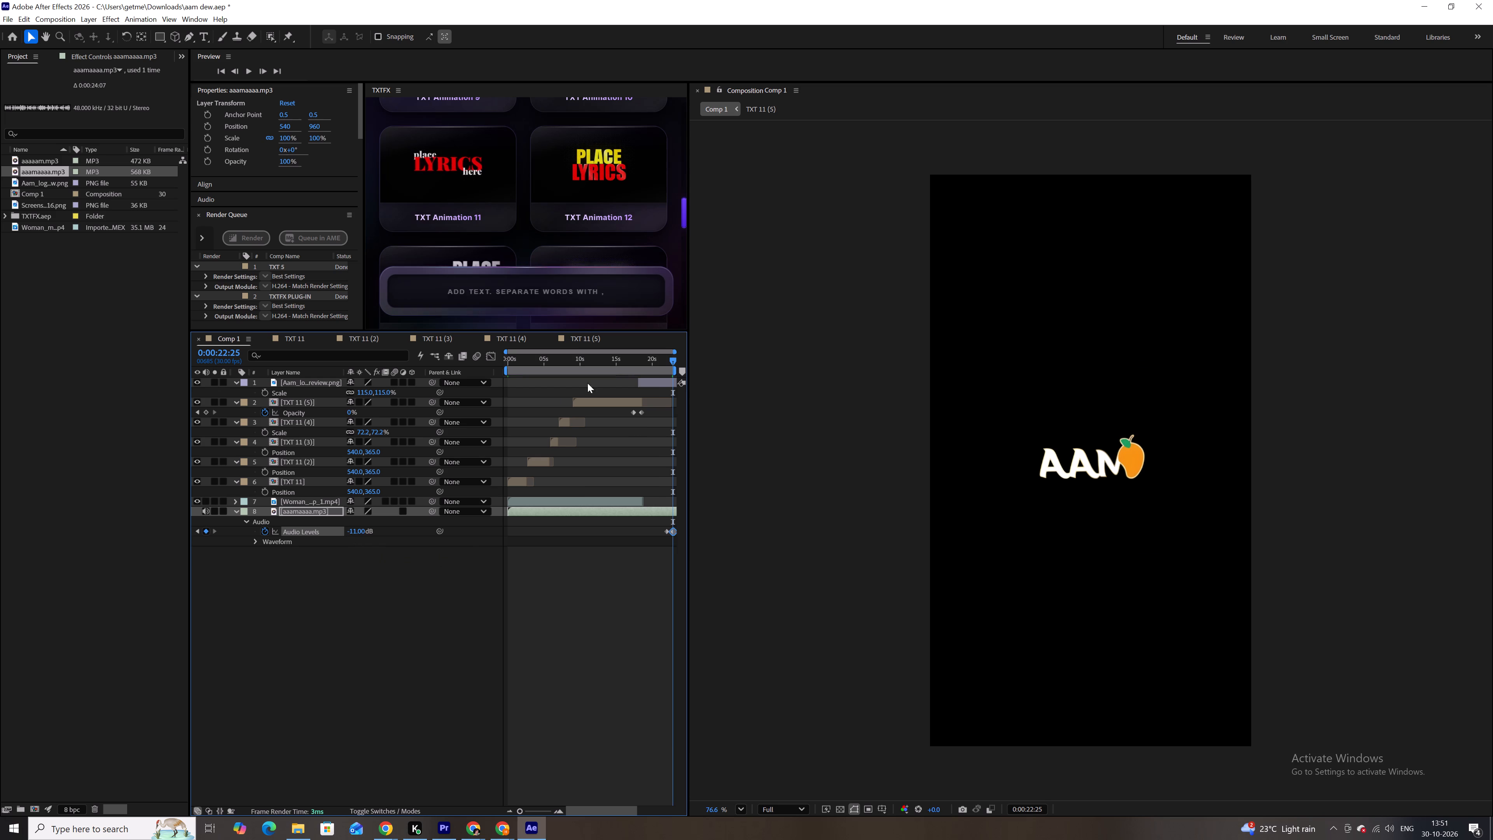
# Play the ending of Comp 1 from 0:00:20:18 and check the music fade at the last frame.
pyautogui.click(656, 362)
pyautogui.press('space')
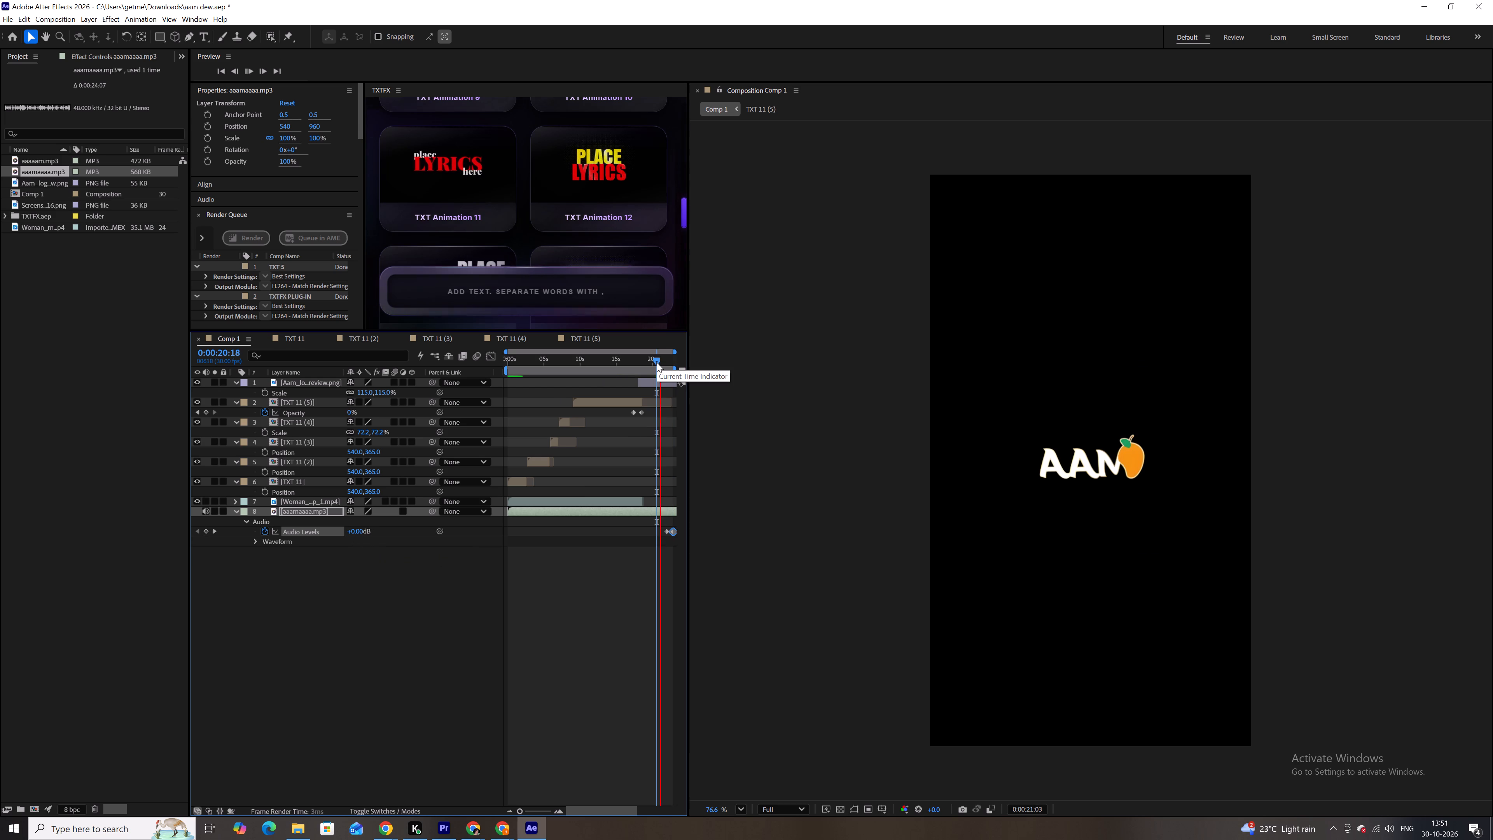
pyautogui.press('space')
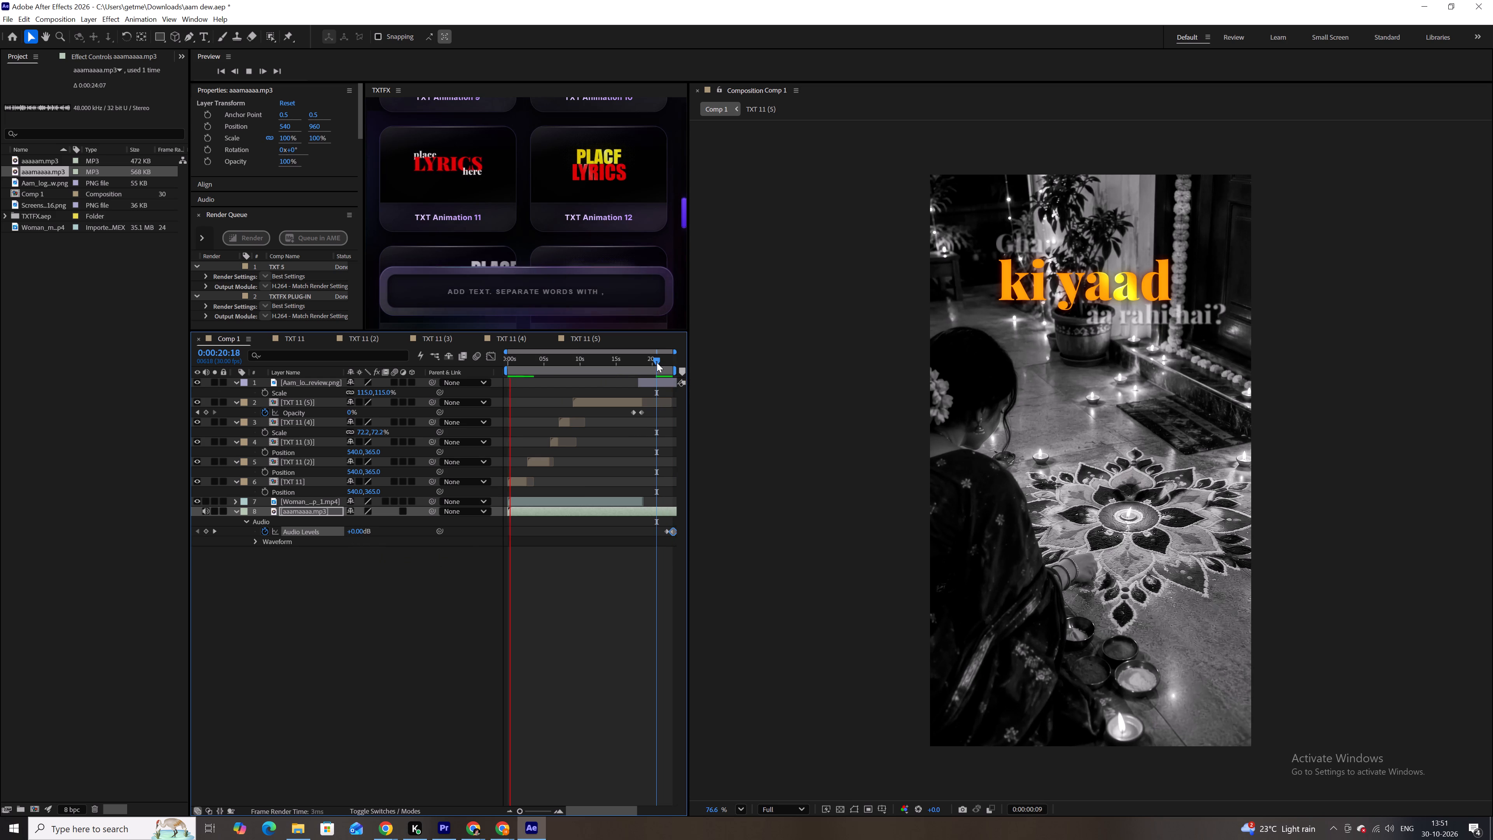
pyautogui.moveTo(657, 362); pyautogui.dragTo(704, 353)
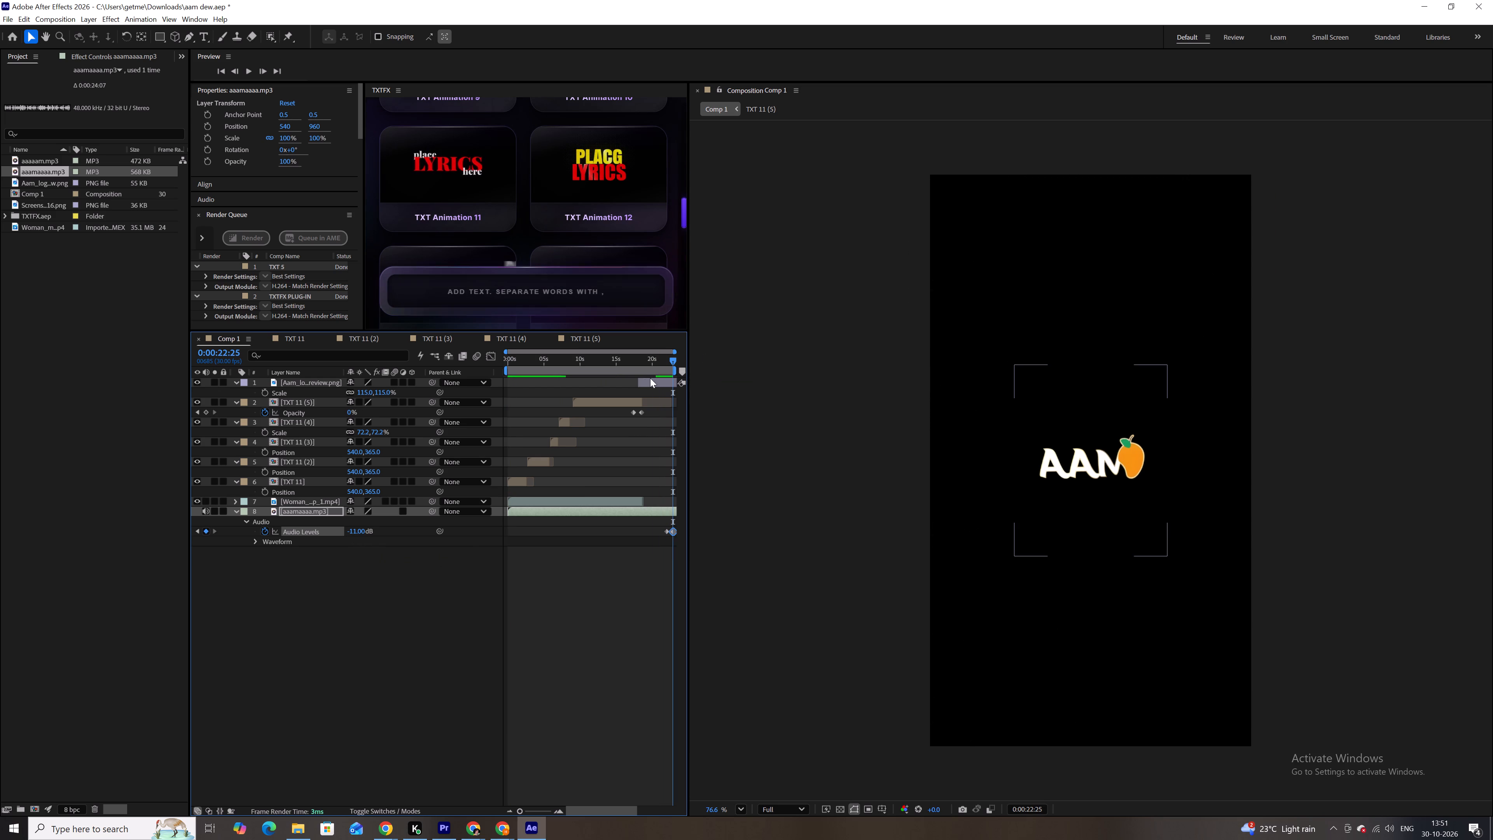
pyautogui.moveTo(666, 359); pyautogui.dragTo(712, 352)
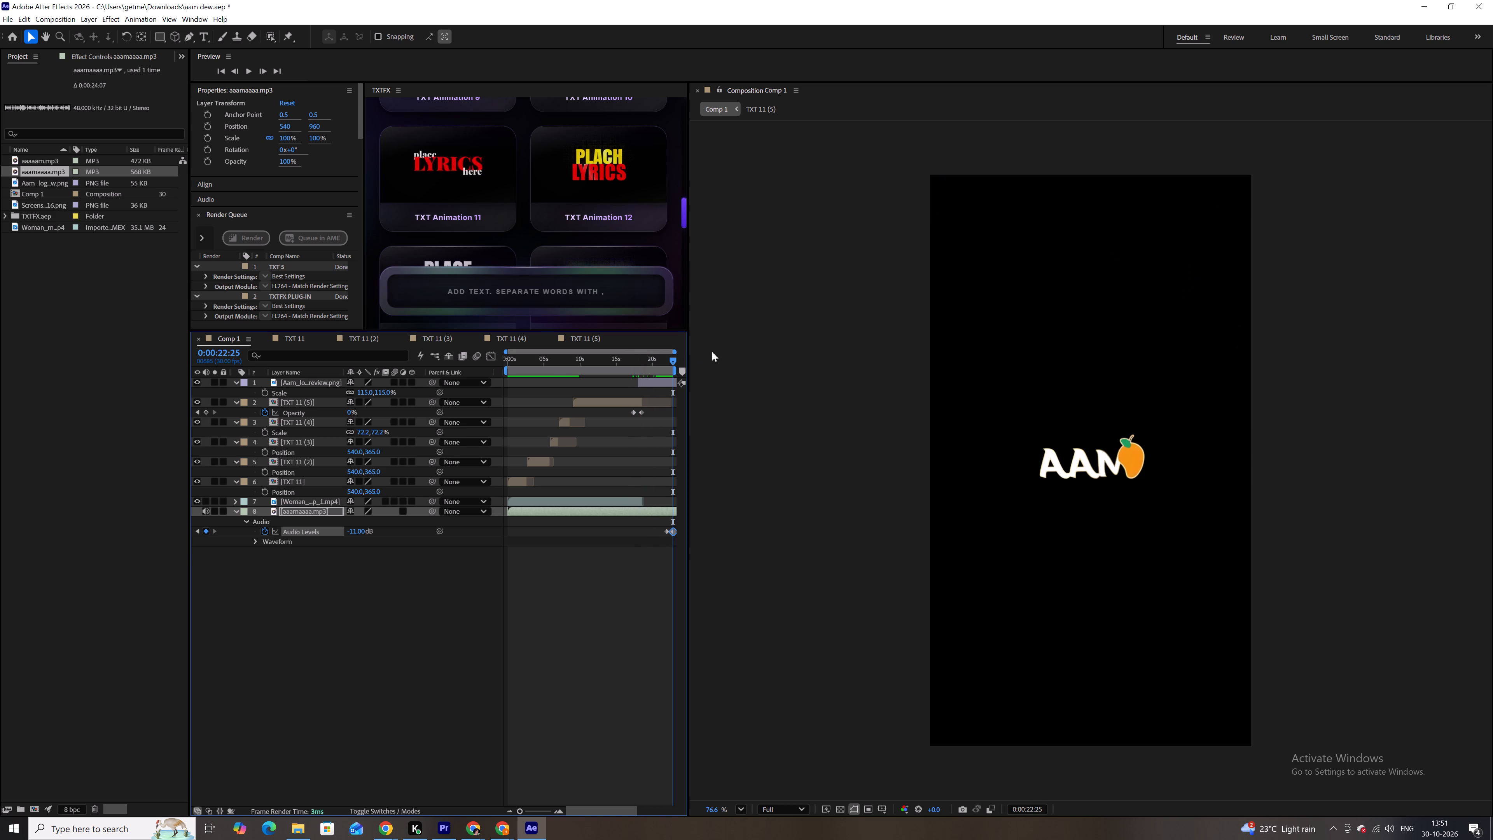
pyautogui.moveTo(712, 352); pyautogui.dragTo(712, 352)
# Add Comp 1 to the render queue.
pyautogui.click(10, 21)
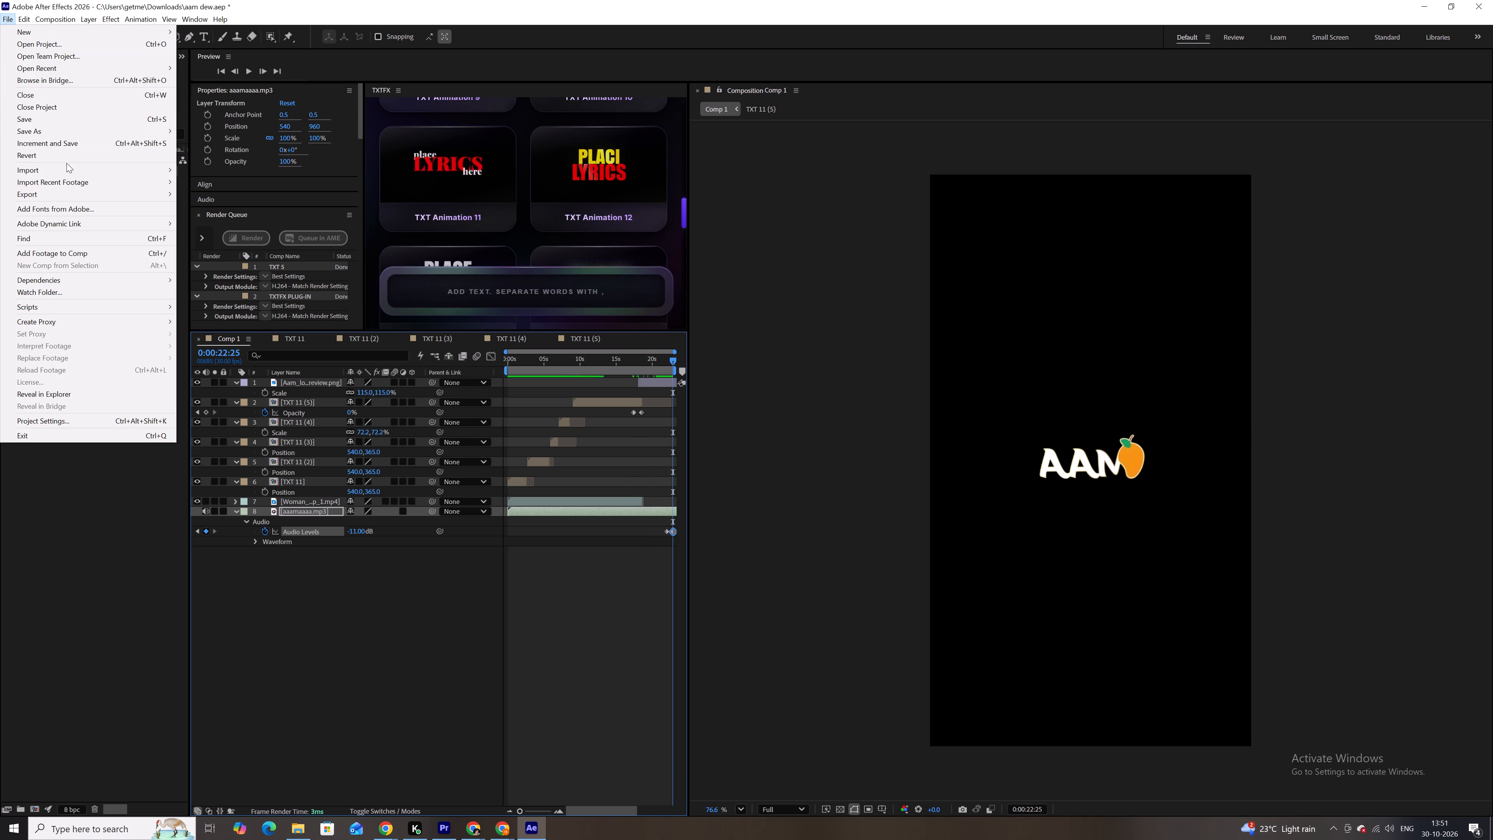
pyautogui.click(71, 190)
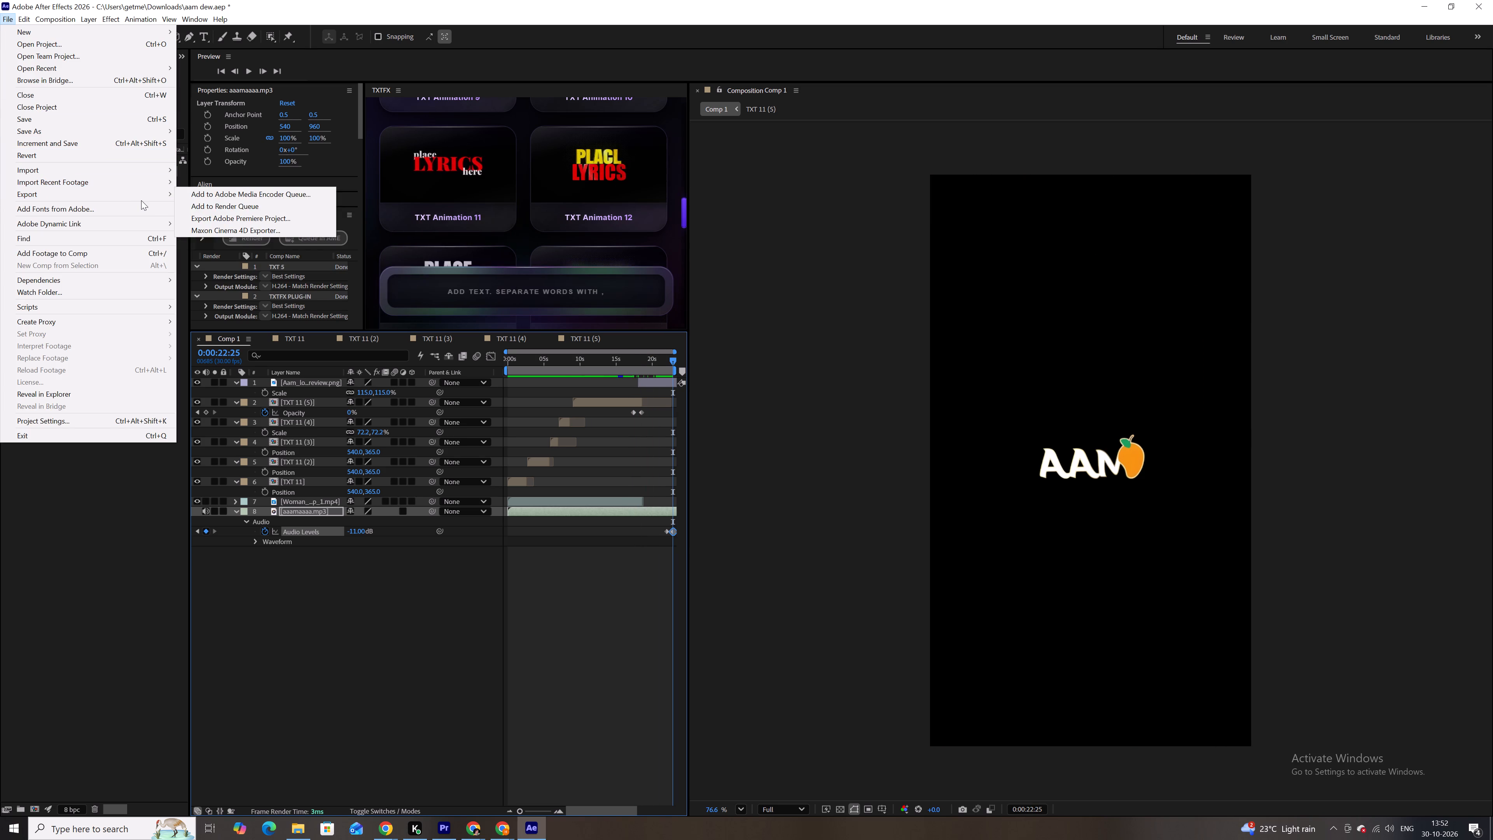
pyautogui.click(203, 206)
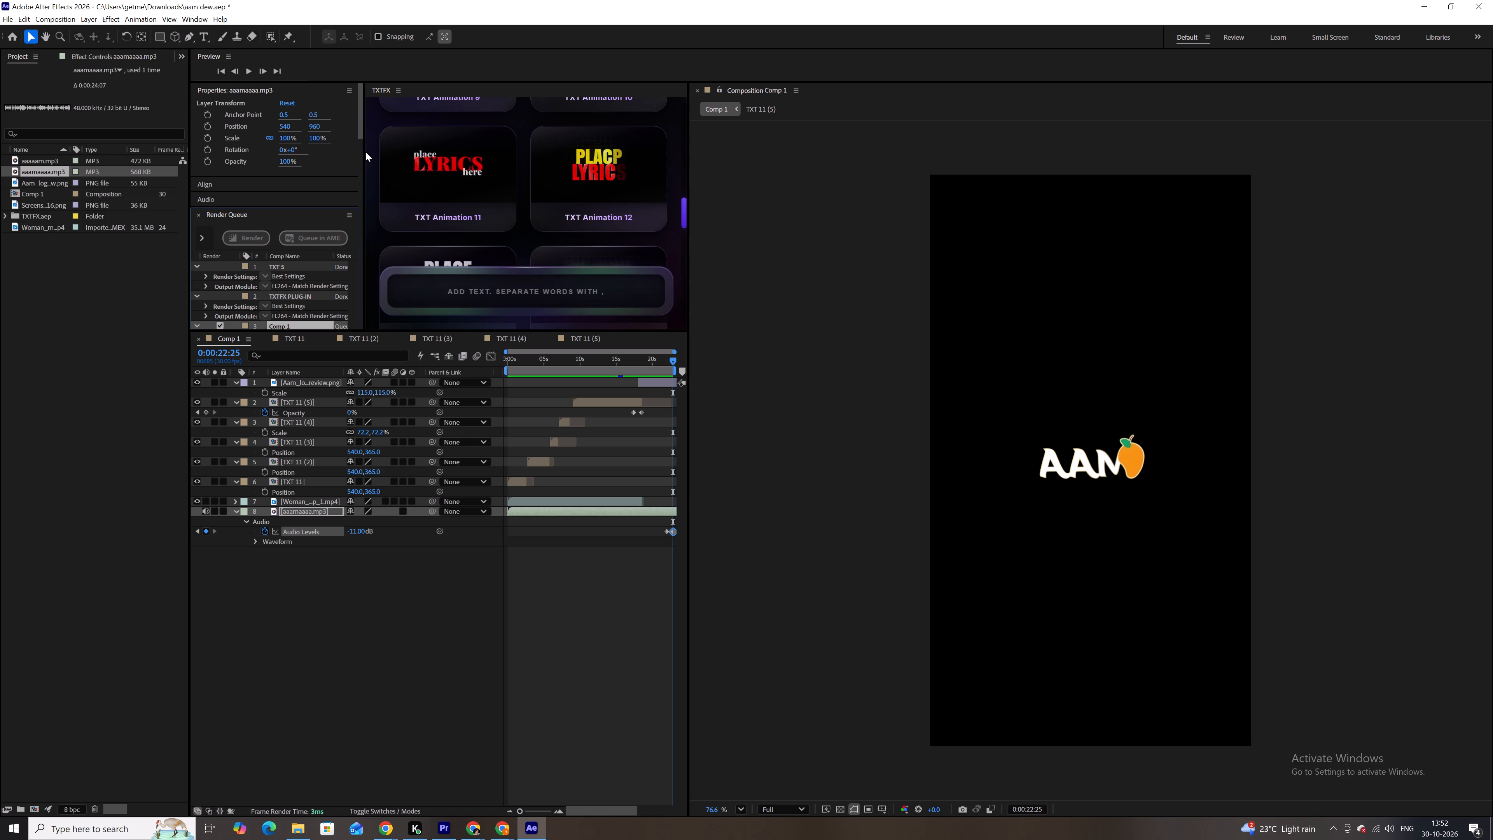
# Name the queued Comp 1 output movie aam diwali 2 and save it in the Downloads folder.
pyautogui.moveTo(363, 152); pyautogui.dragTo(750, 206)
pyautogui.scroll(-3, 621, 264)
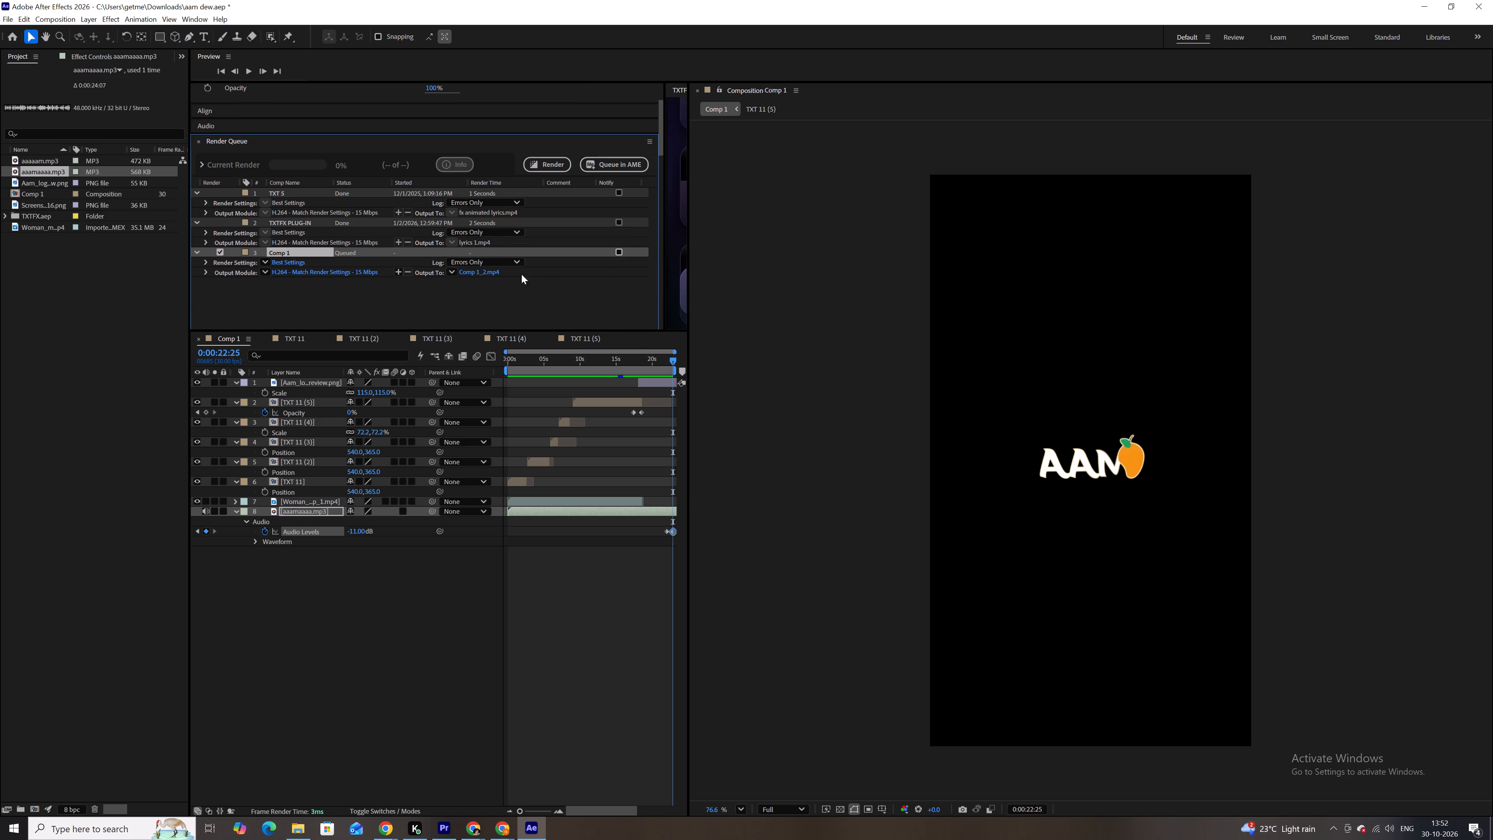
pyautogui.click(455, 272)
pyautogui.click(478, 268)
pyautogui.doubleClick(480, 273)
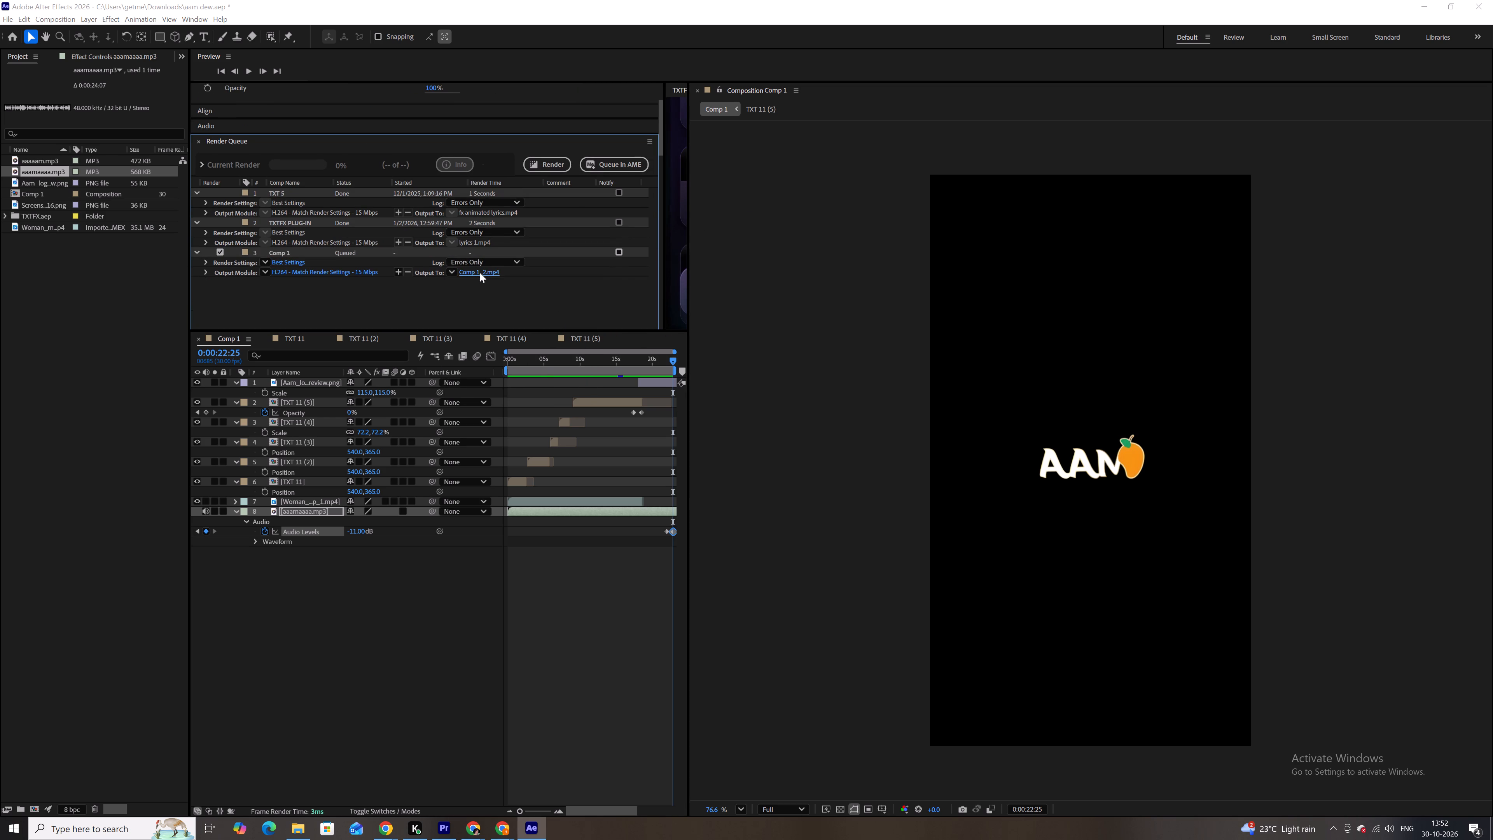
pyautogui.write('aam')
pyautogui.press('space')
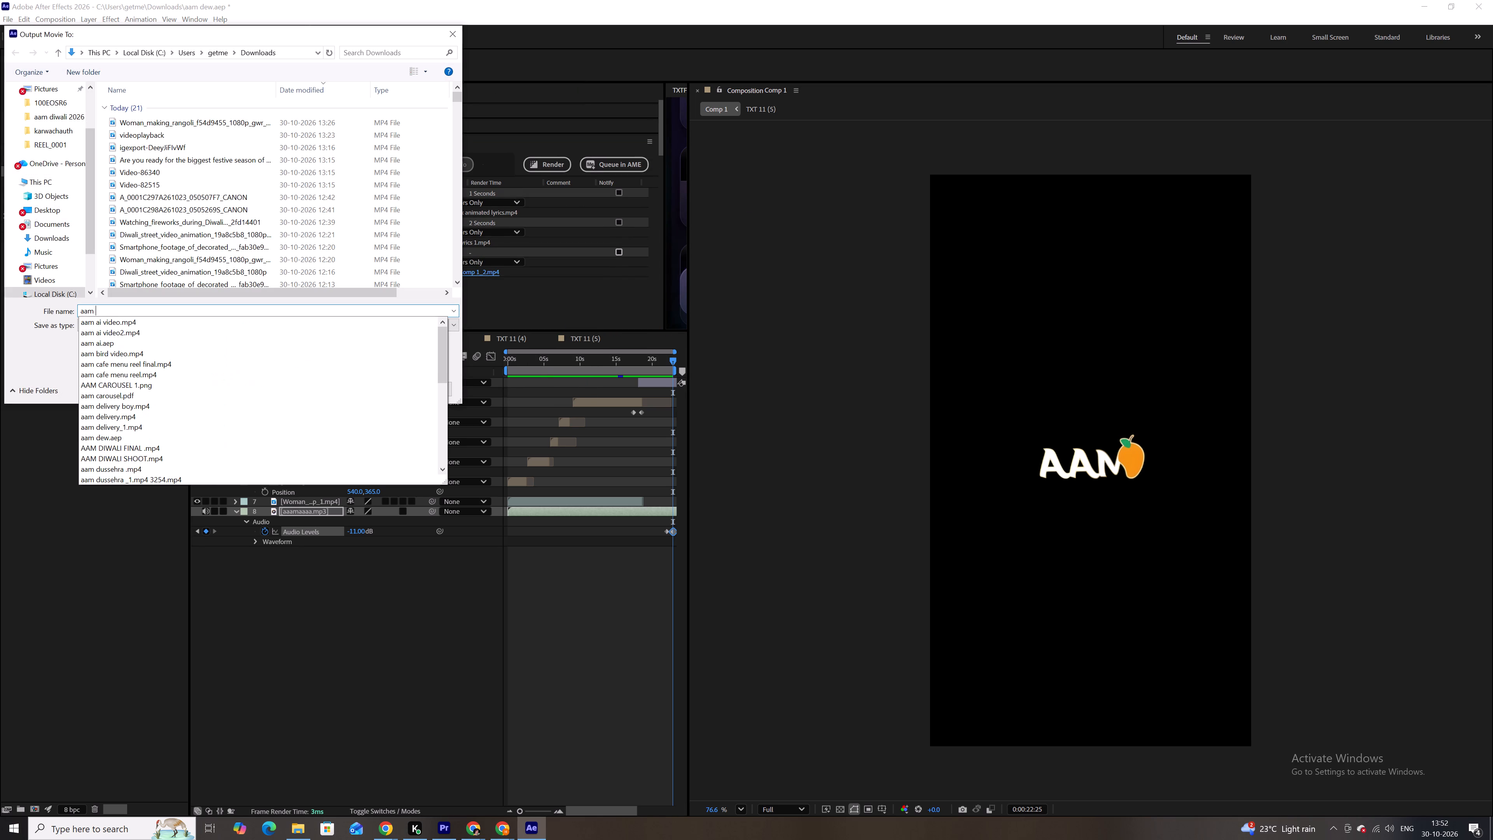
pyautogui.write('diwali 2')
pyautogui.press('space')
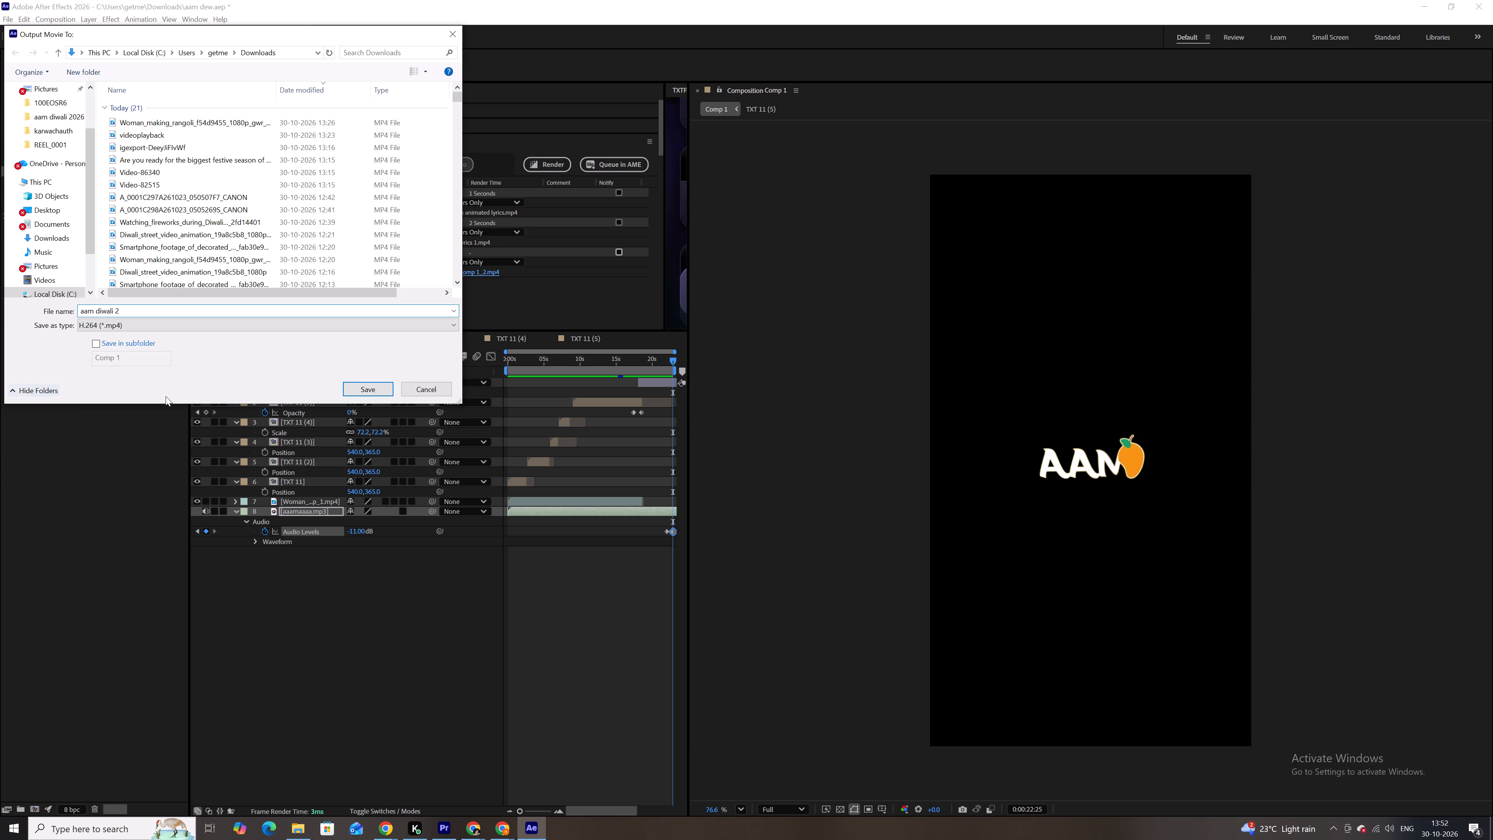
pyautogui.click(354, 385)
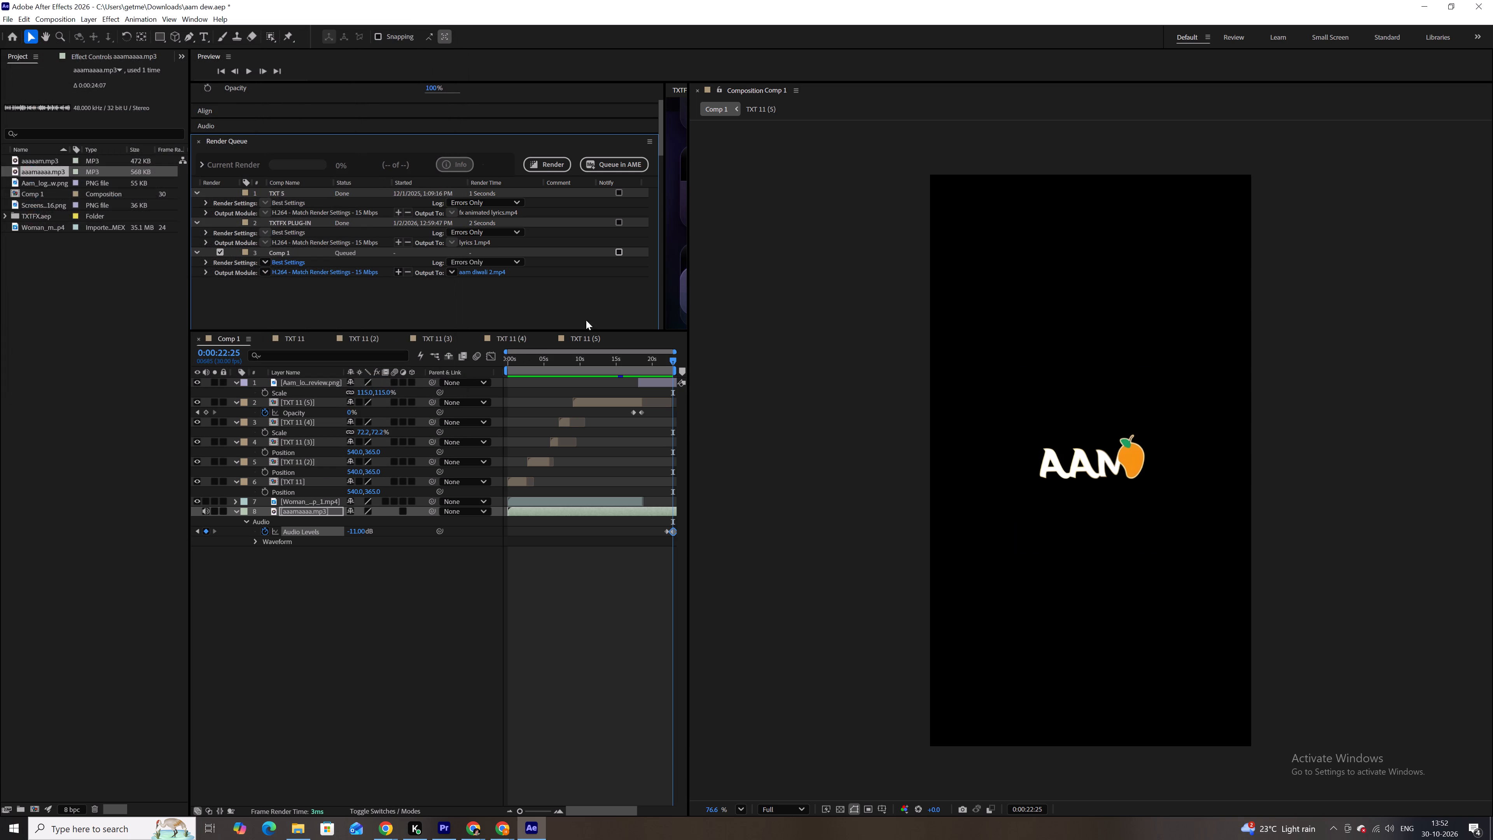
# Start rendering the queued Comp 1.
pyautogui.click(542, 170)
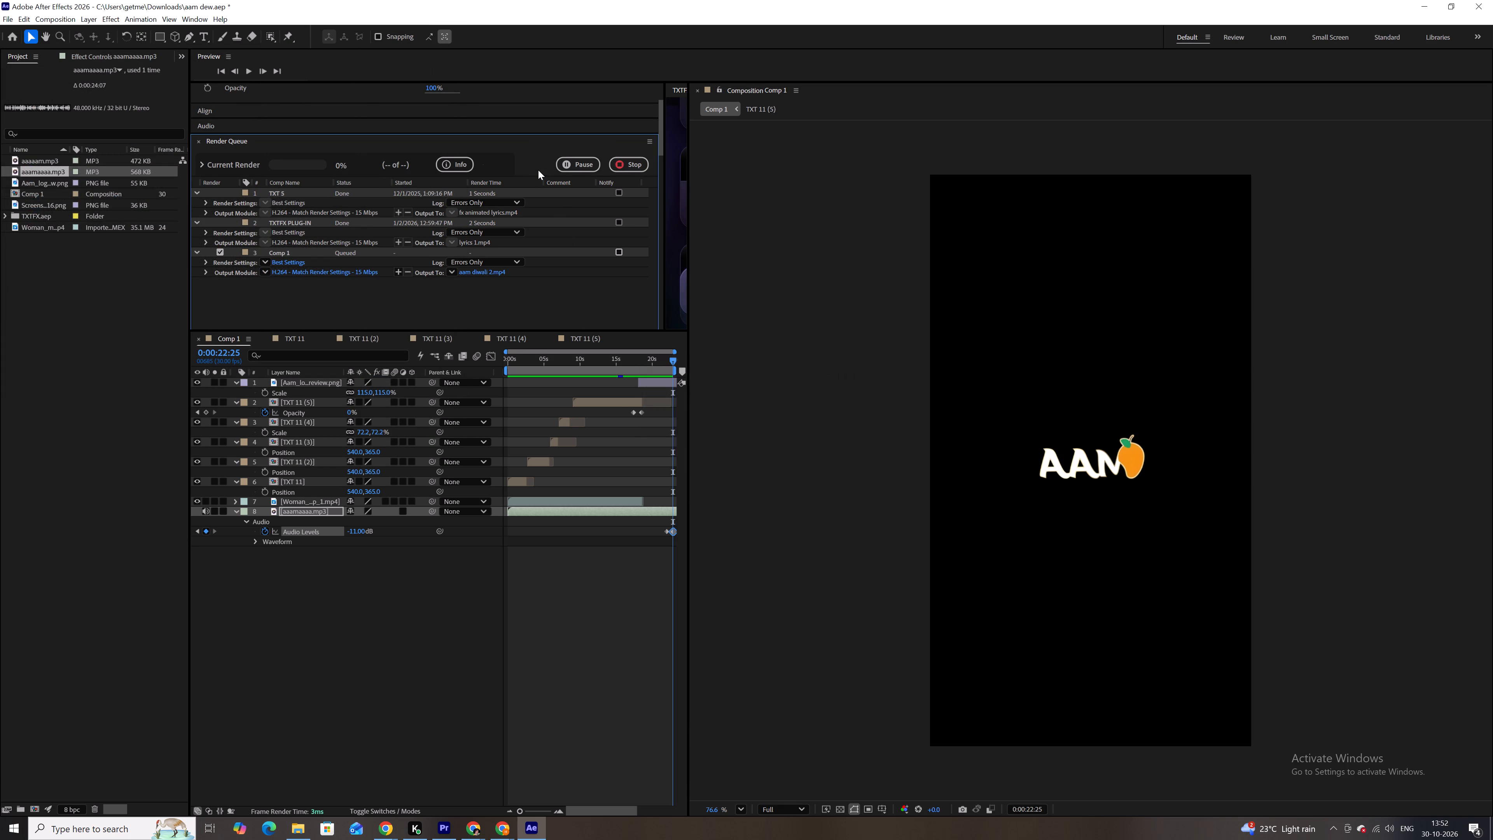
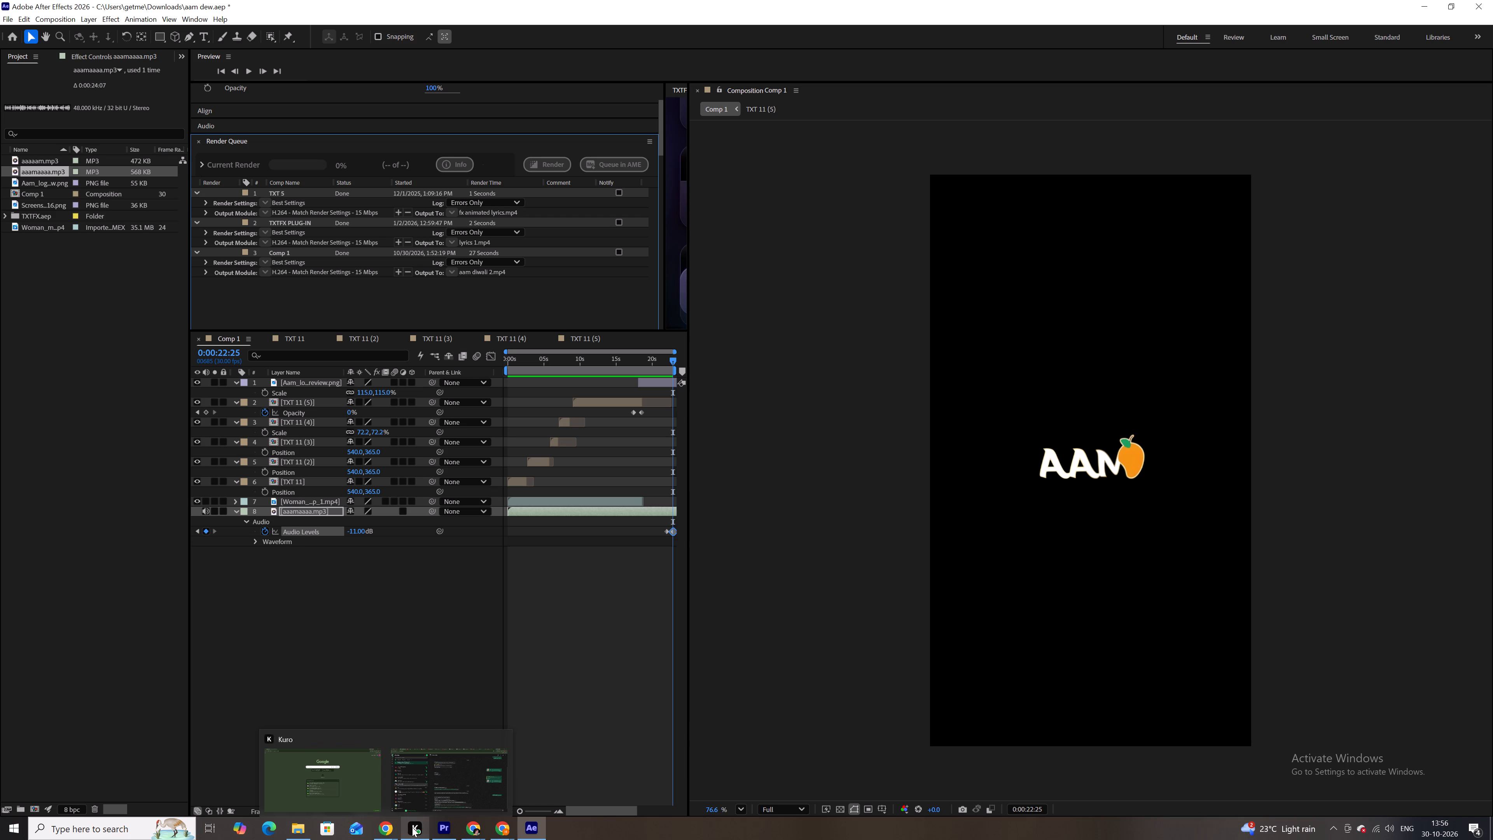
# Switch from After Effects to Google Chrome, bringing up its open windows.
pyautogui.click(470, 824)
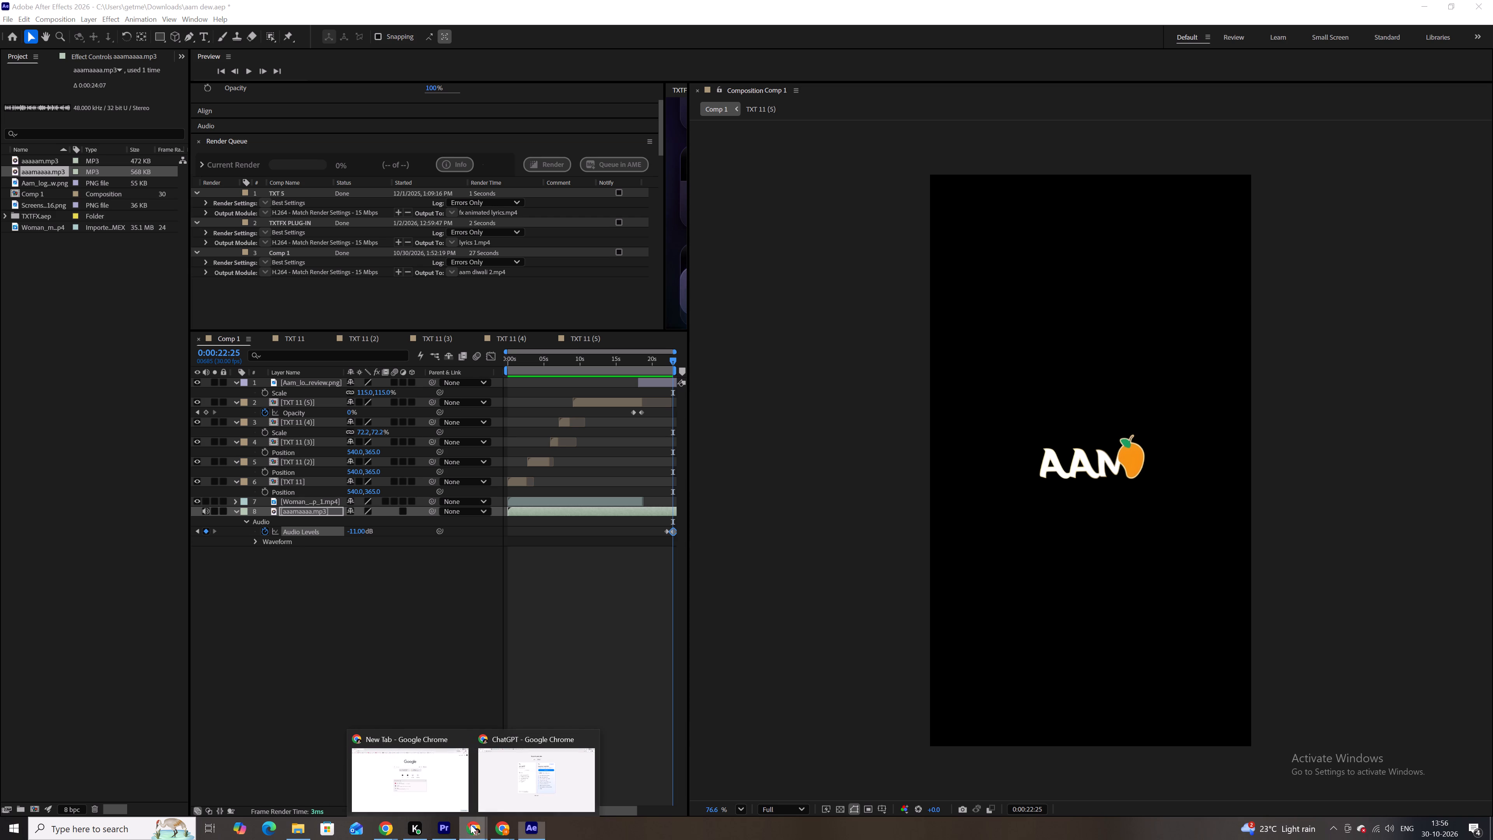
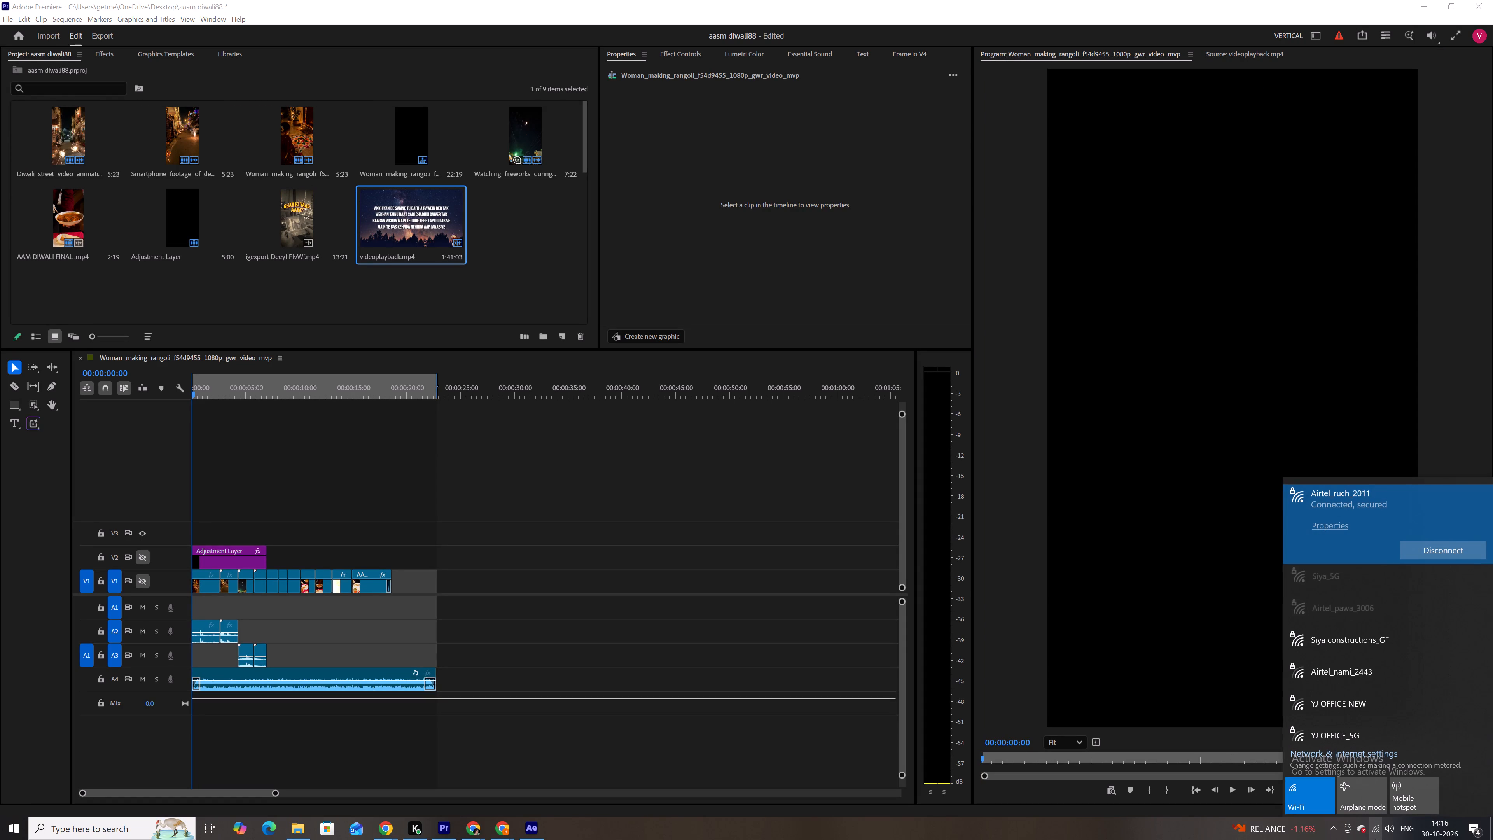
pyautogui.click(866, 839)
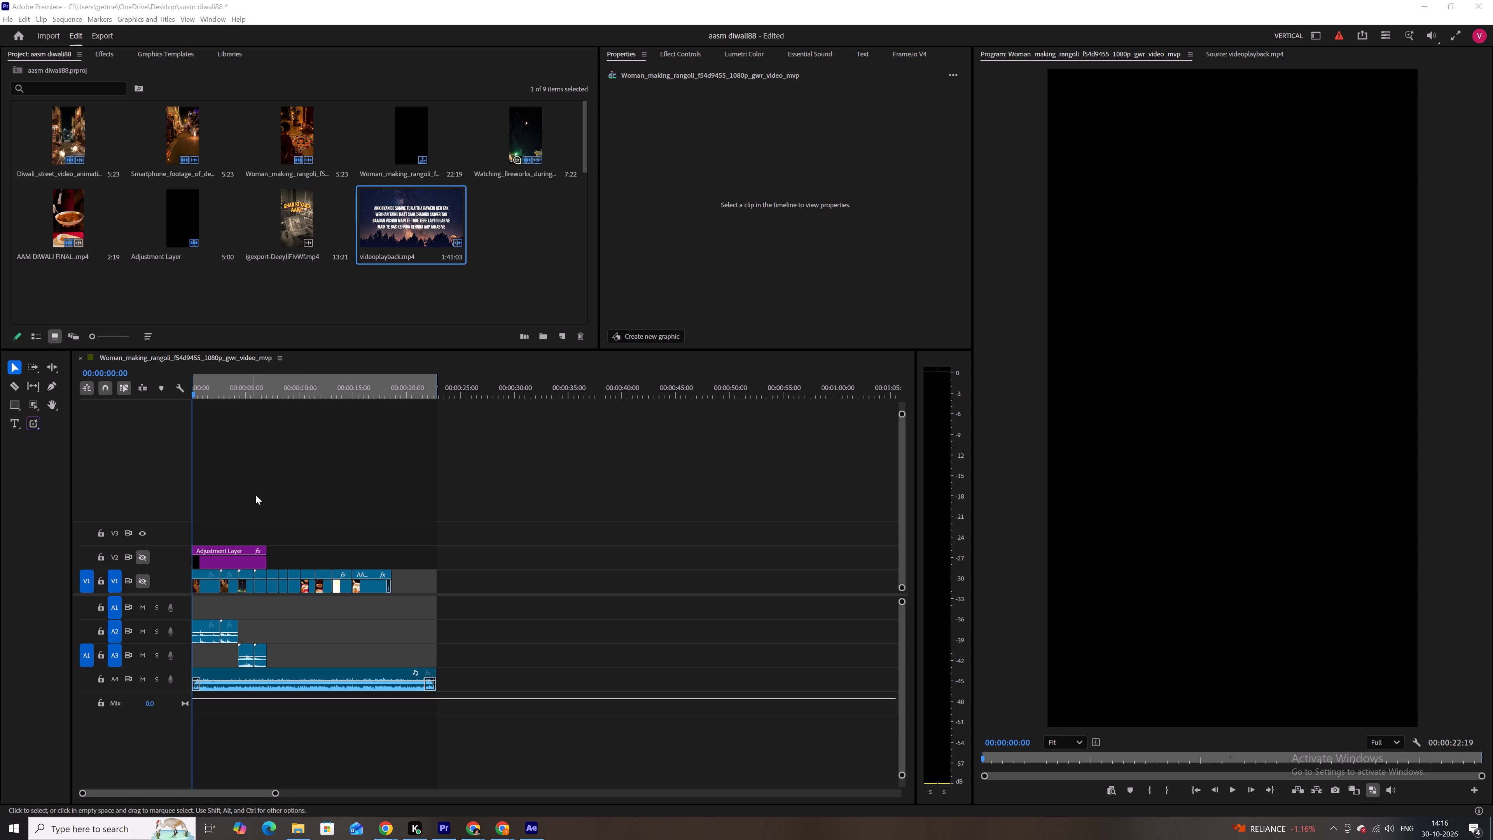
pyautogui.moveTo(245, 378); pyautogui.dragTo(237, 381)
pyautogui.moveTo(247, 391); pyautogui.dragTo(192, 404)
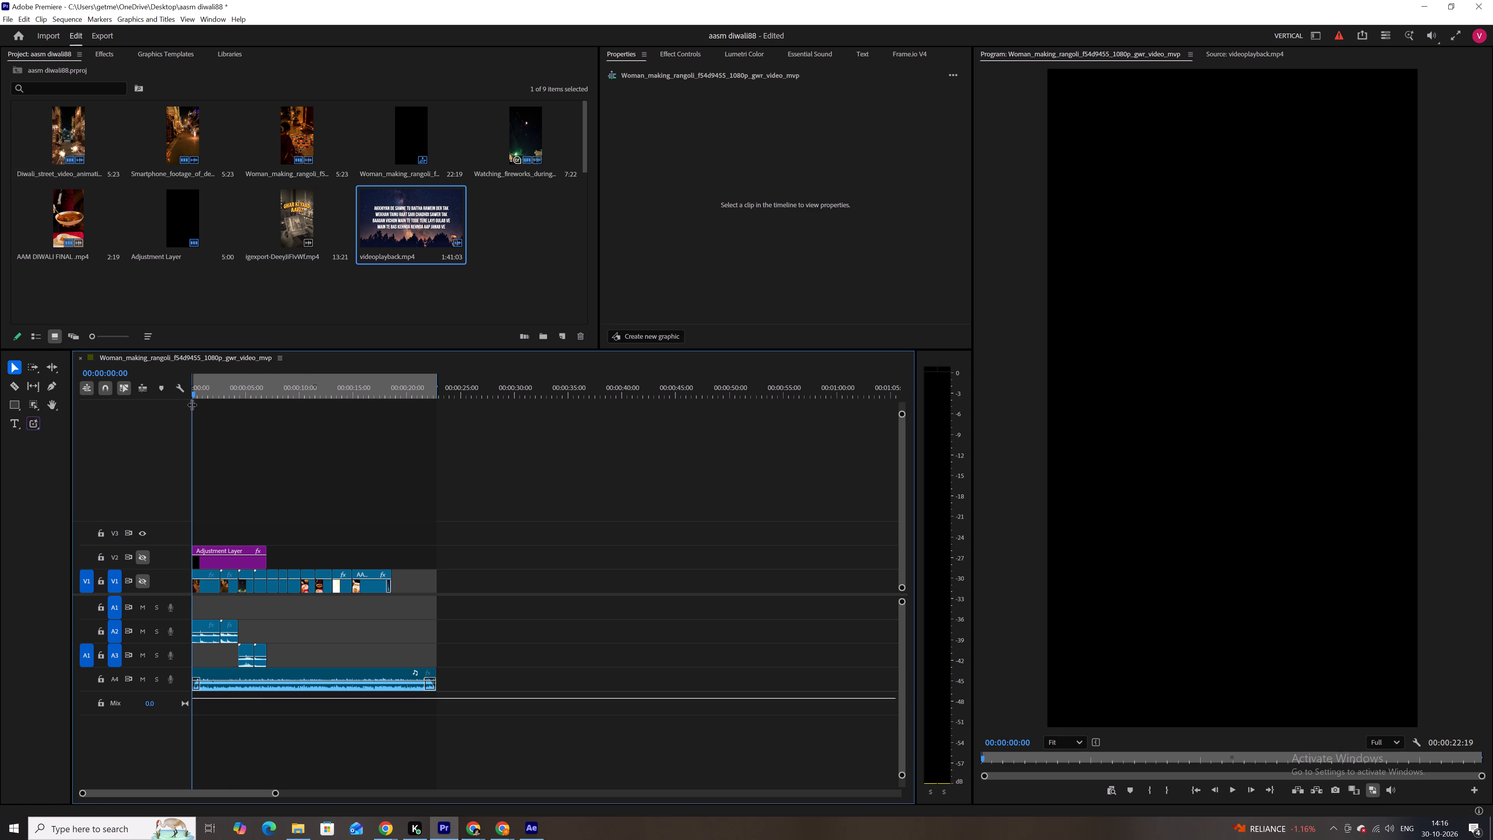
# In Premiere Pro, review the Woman_making_rangoli sequence by playing it from the start and scrubbing through it, ending at 00:00:00:00.
pyautogui.press('space')
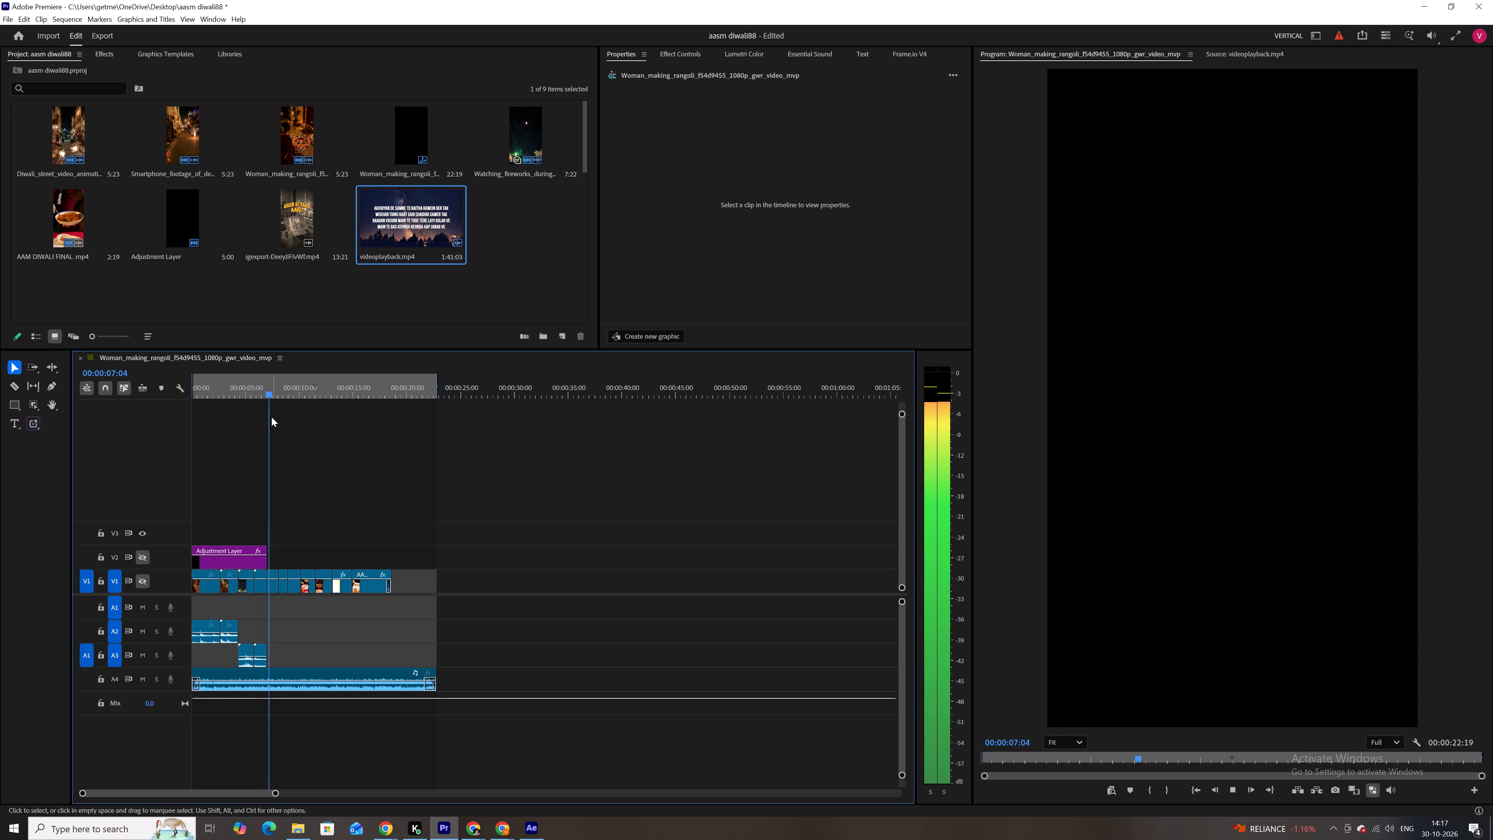
pyautogui.press('space')
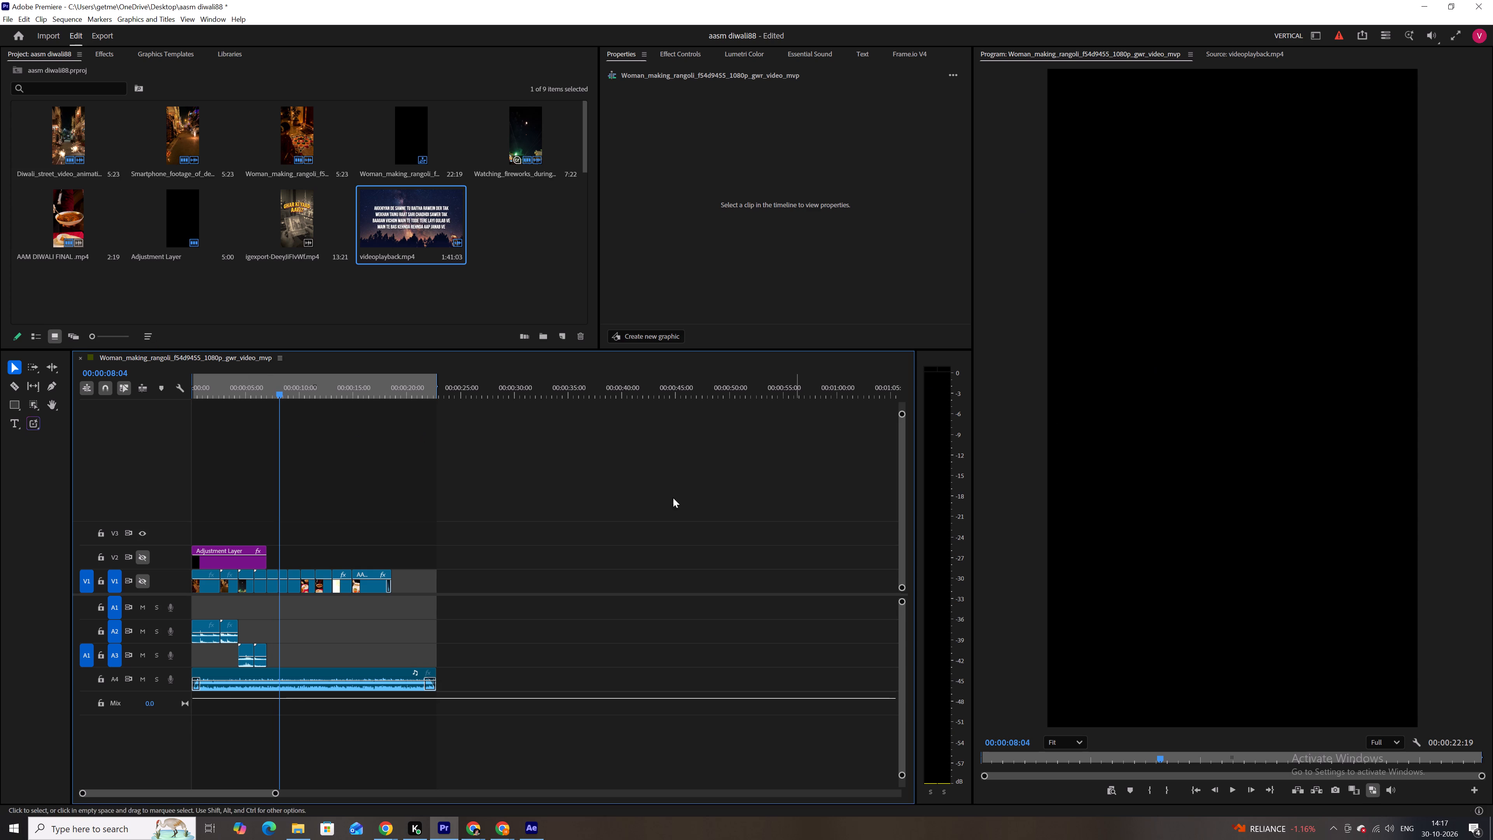
pyautogui.click(259, 391)
pyautogui.moveTo(259, 391); pyautogui.dragTo(0, 448)
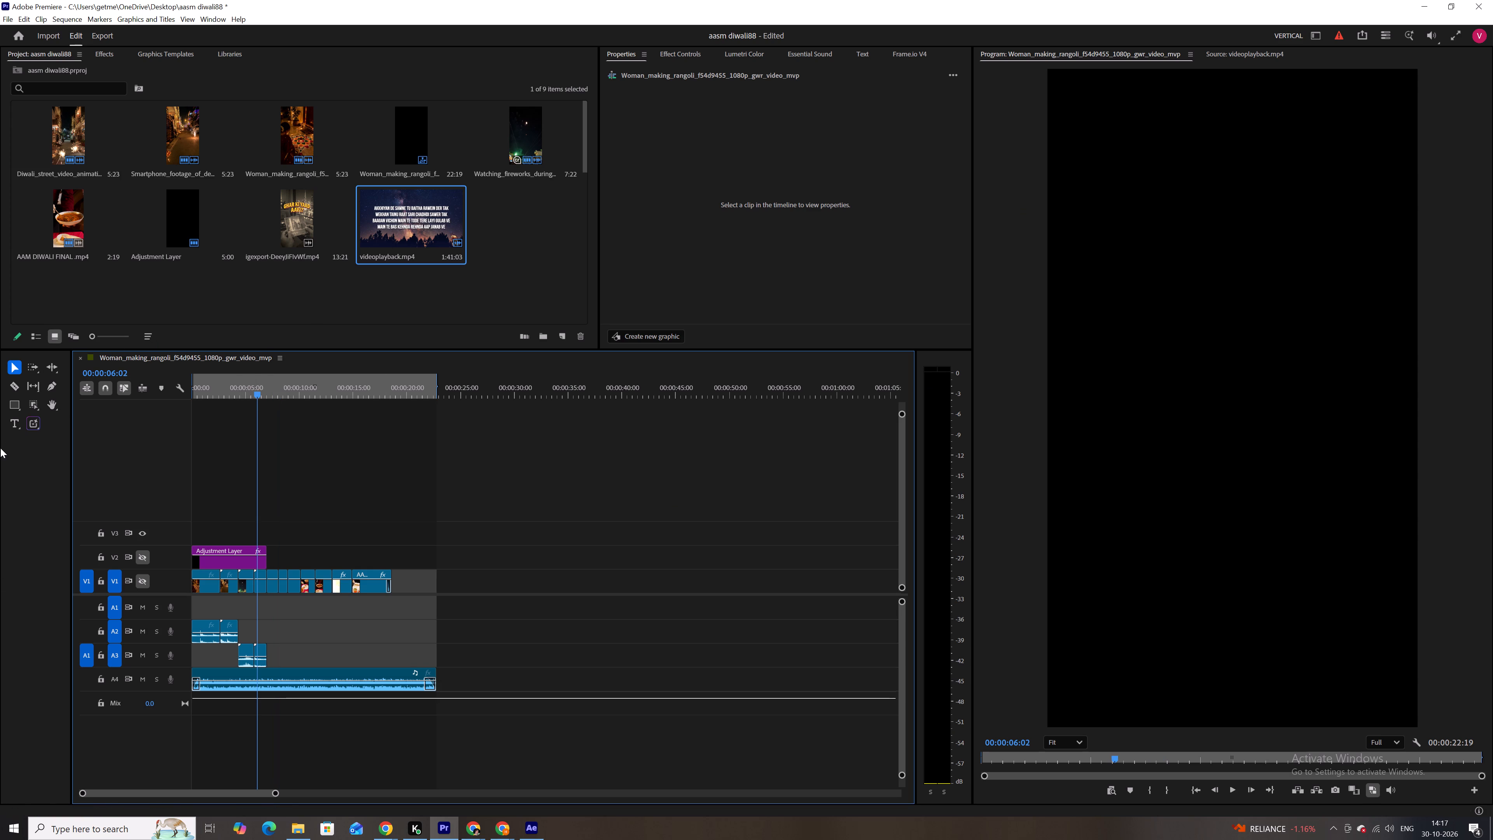
pyautogui.moveTo(226, 389); pyautogui.dragTo(336, 467)
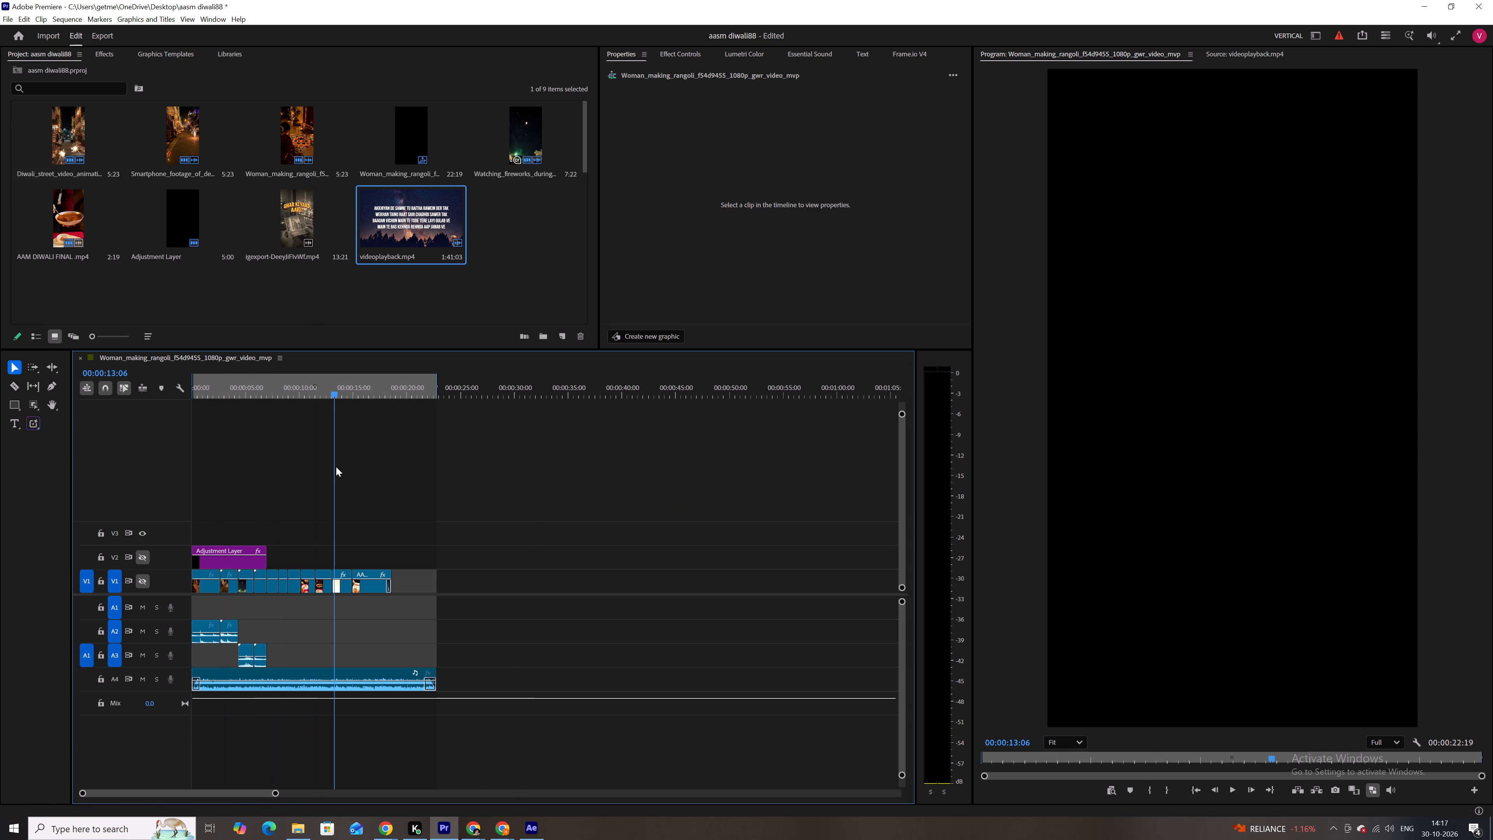
pyautogui.moveTo(336, 467); pyautogui.dragTo(159, 452)
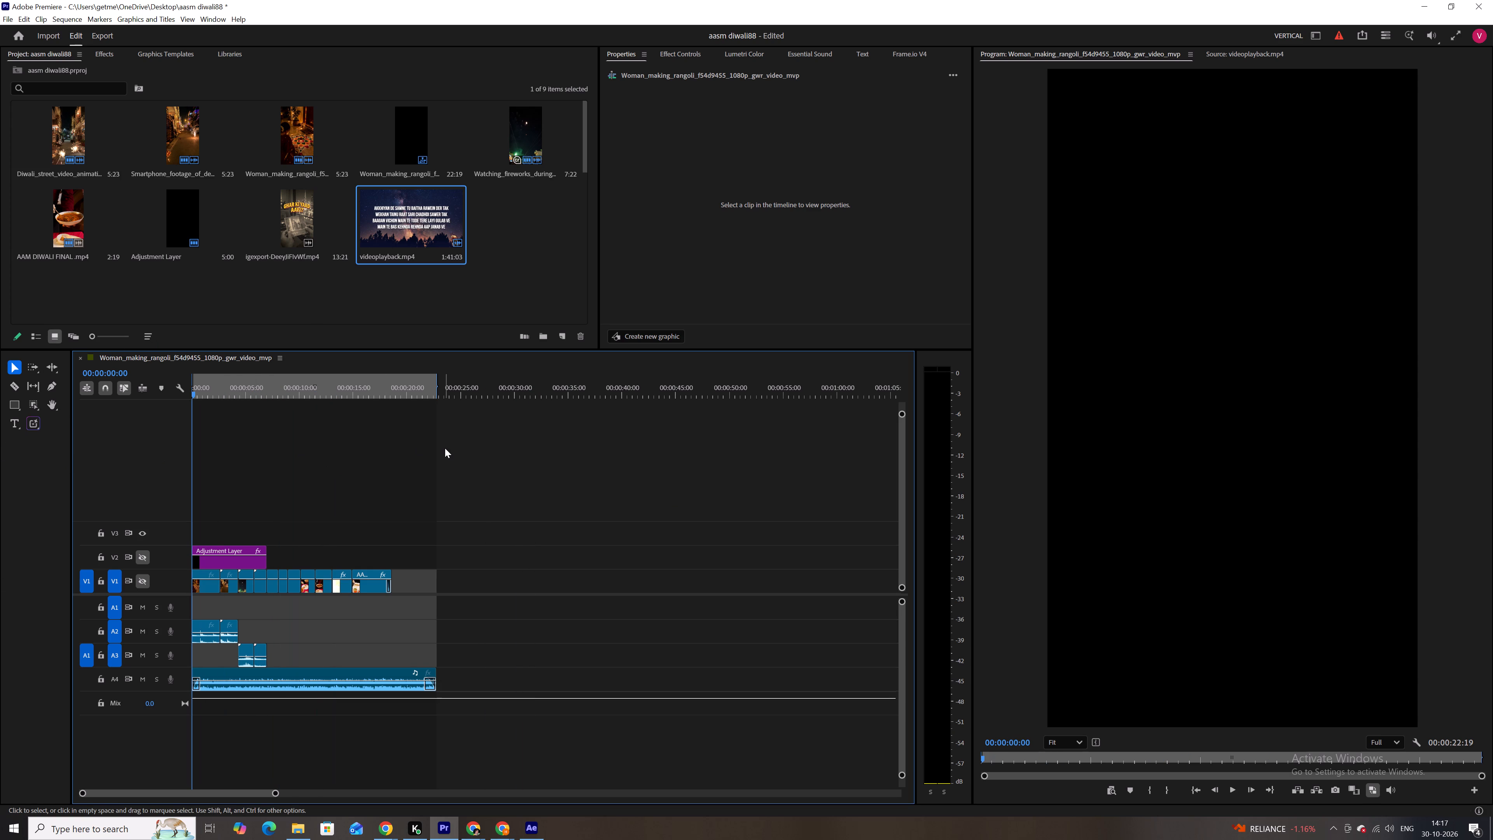
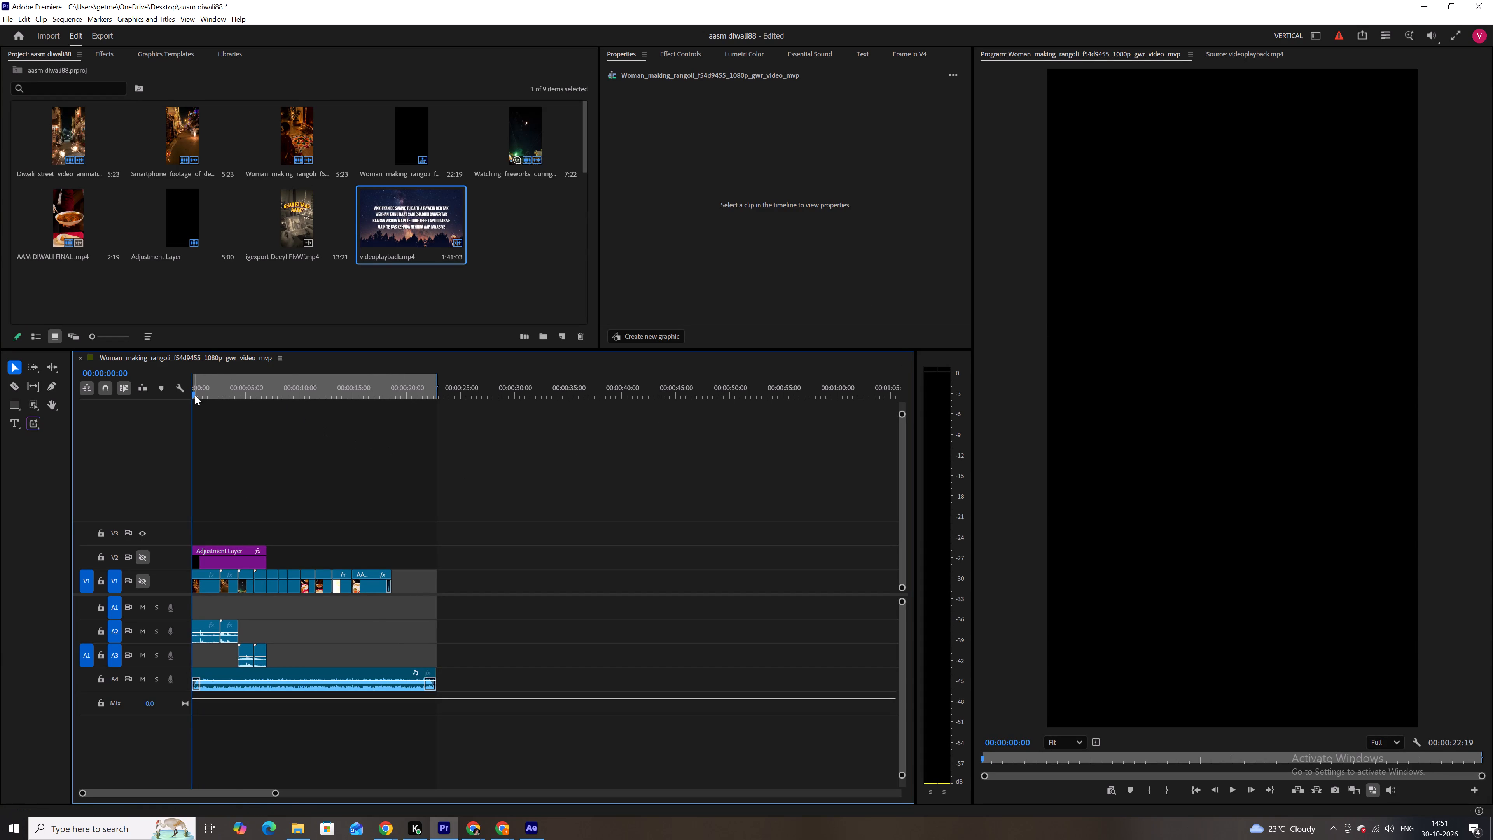
# Switch to File Explorer and look through the files in the Downloads folder.
pyautogui.click(304, 827)
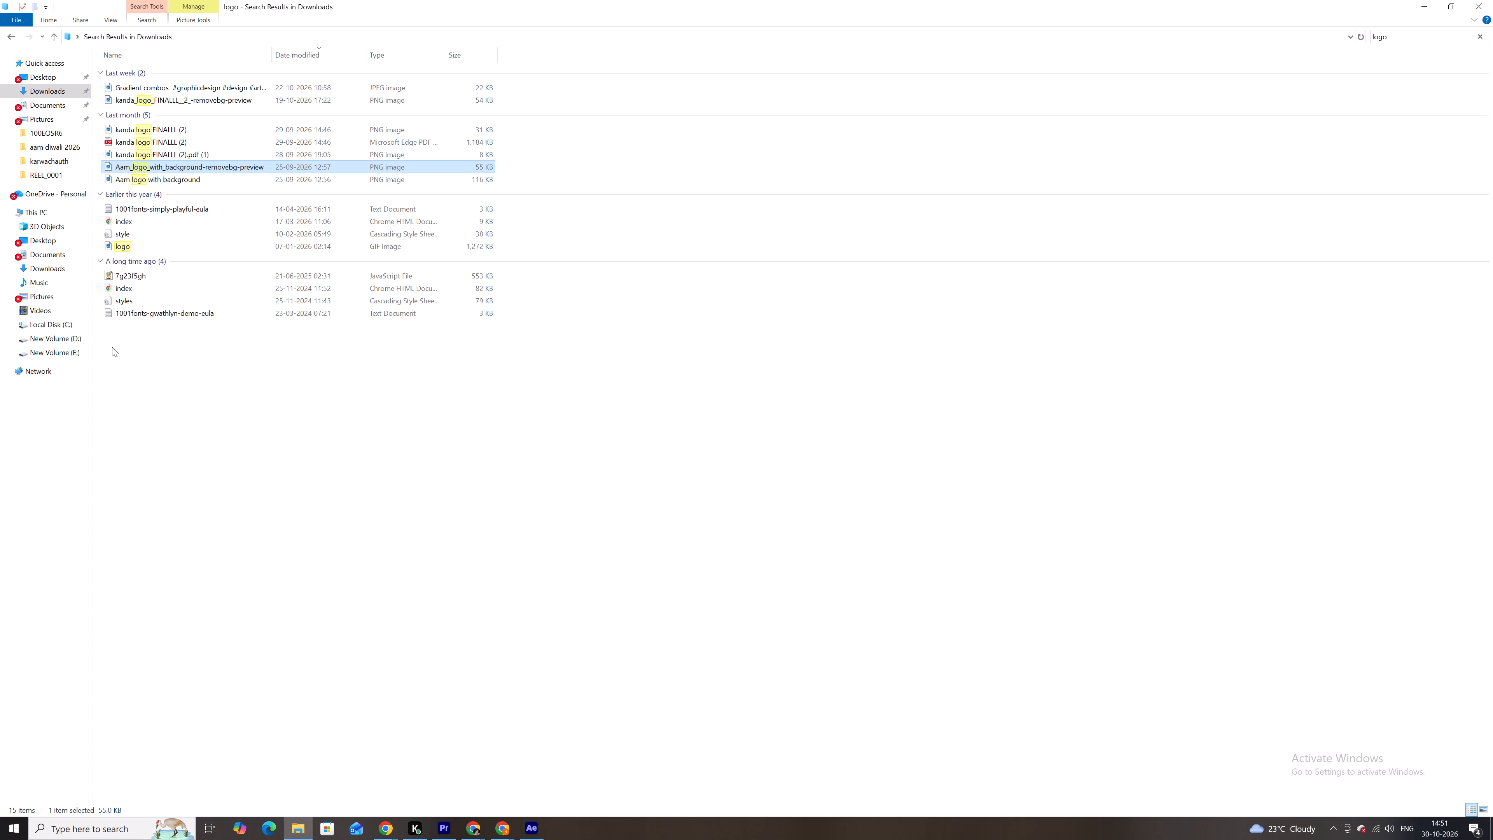
pyautogui.click(59, 94)
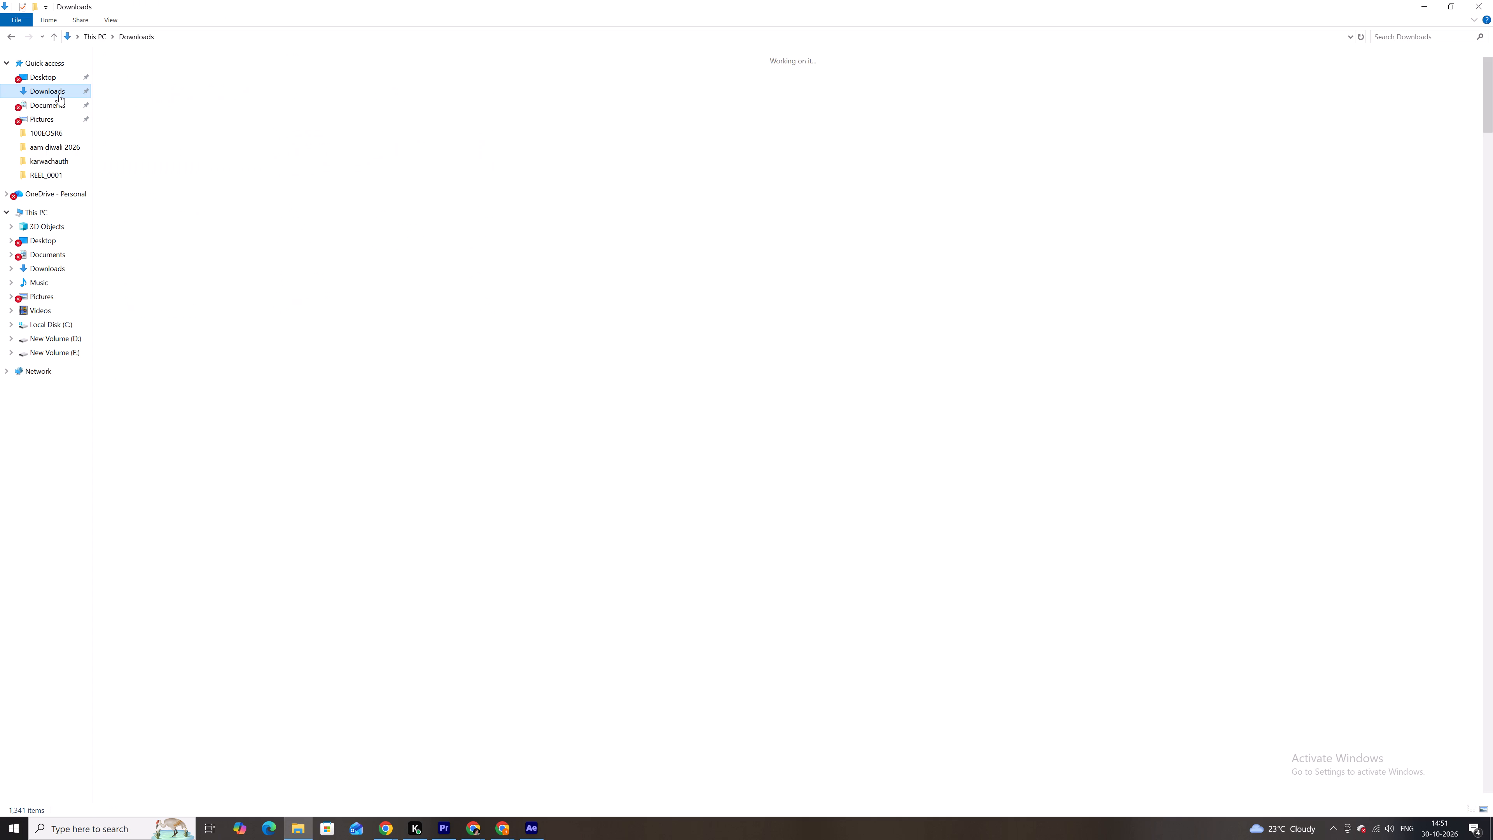
pyautogui.scroll(-1, 672, 527)
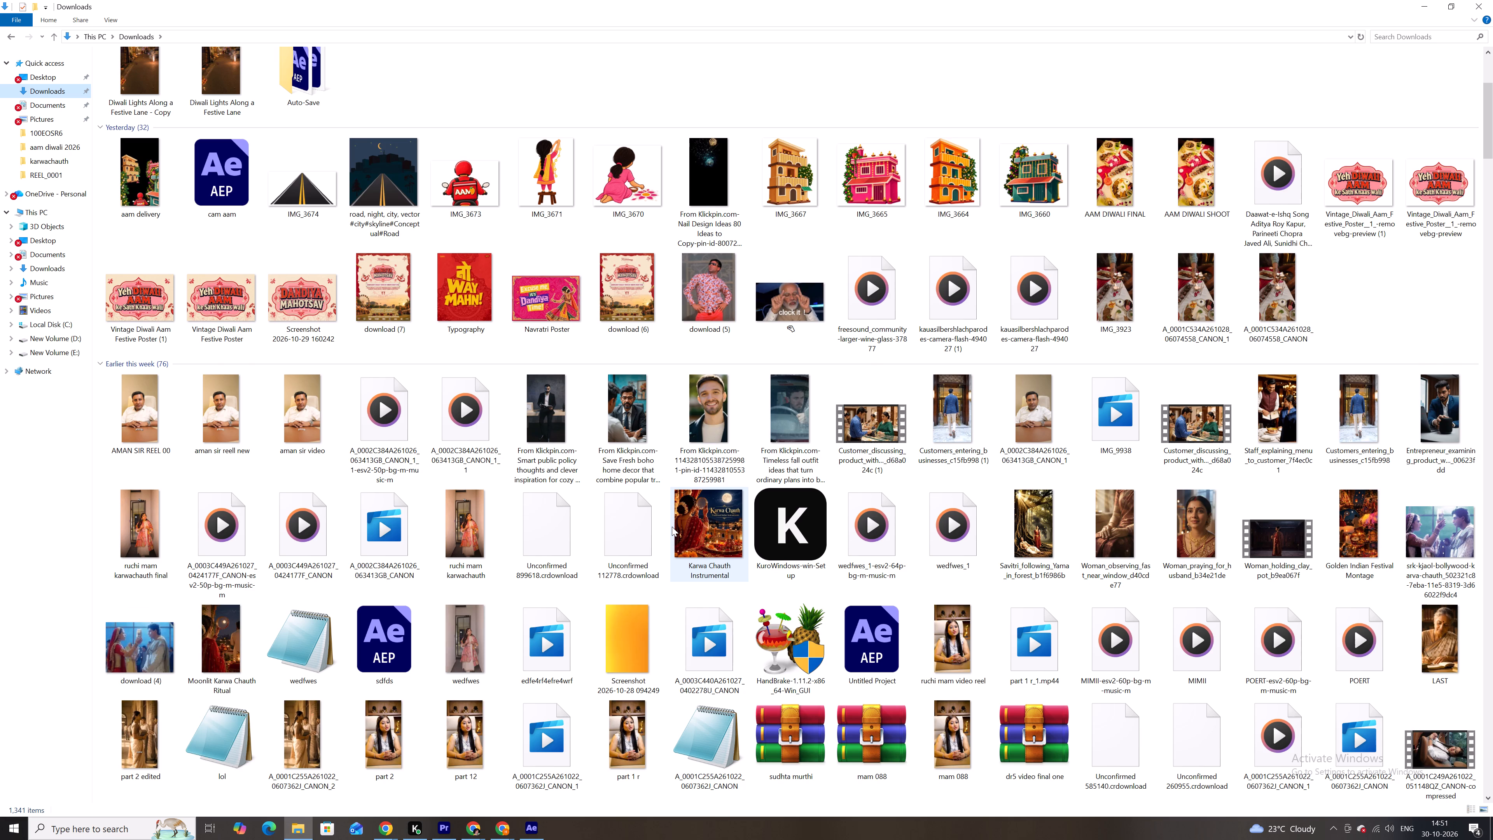
pyautogui.scroll(-3, 672, 527)
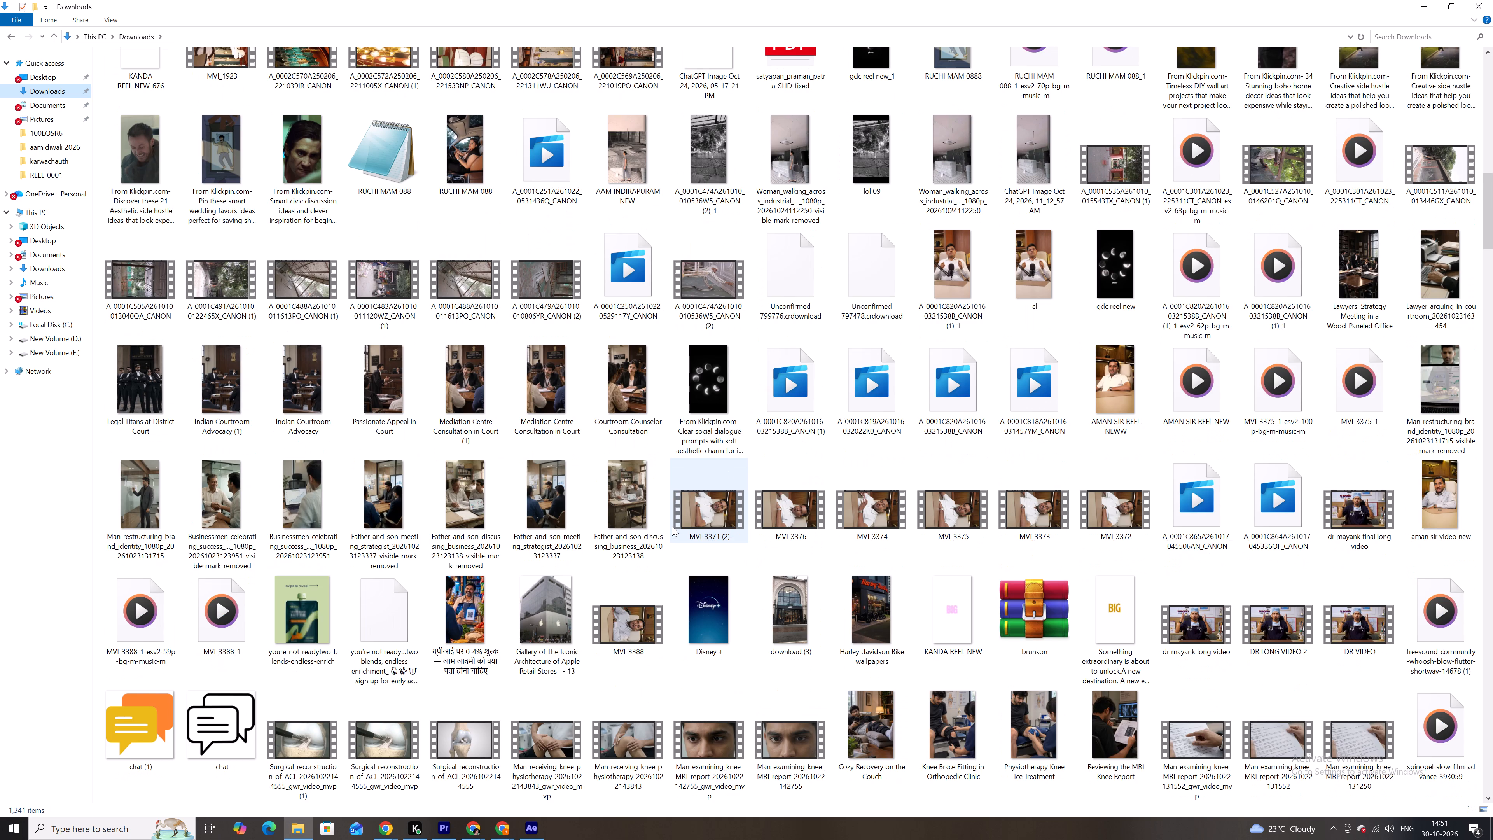
pyautogui.scroll(1, 672, 527)
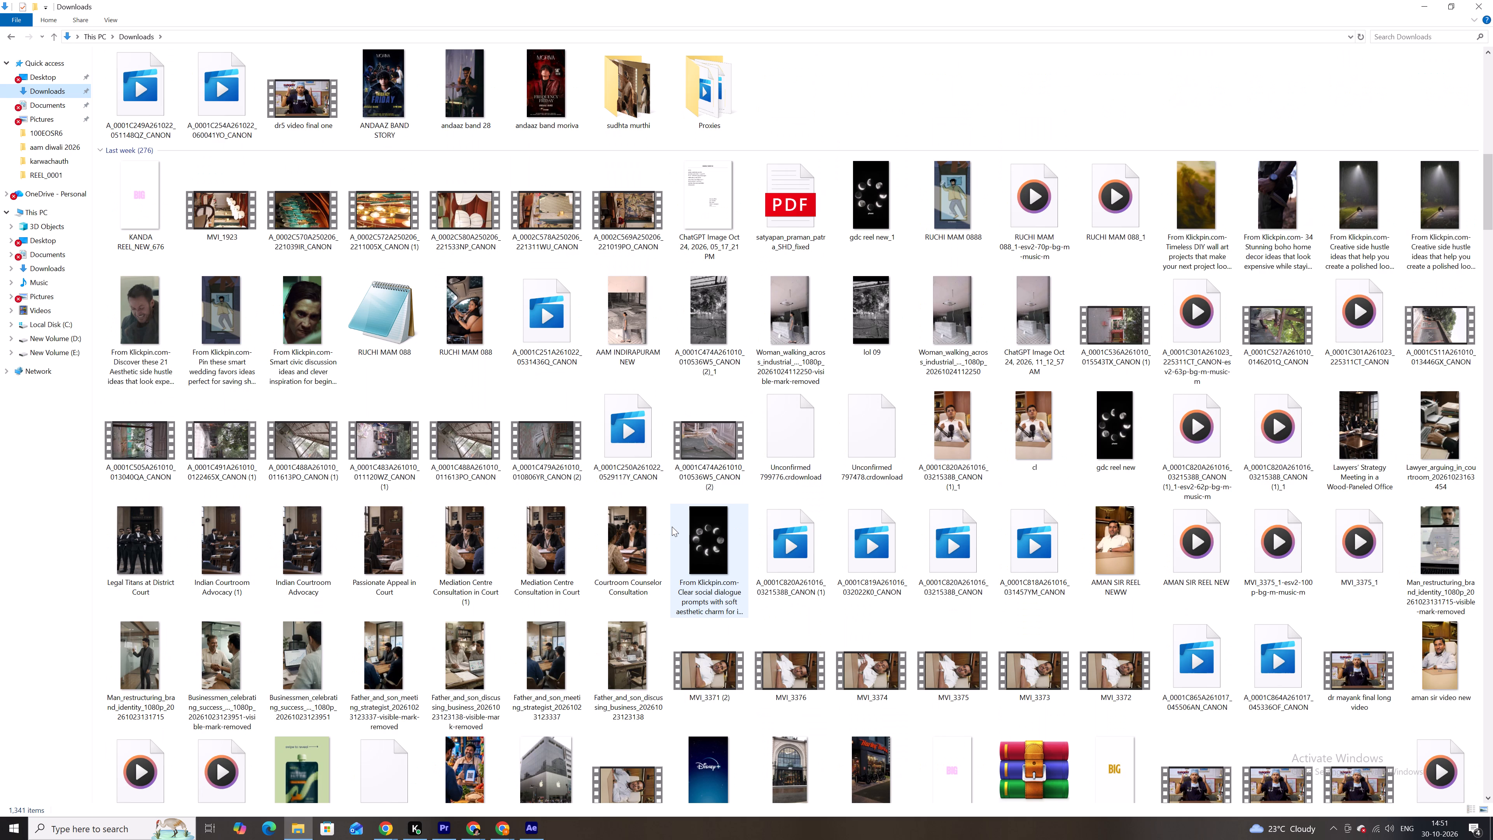
pyautogui.scroll(4, 672, 527)
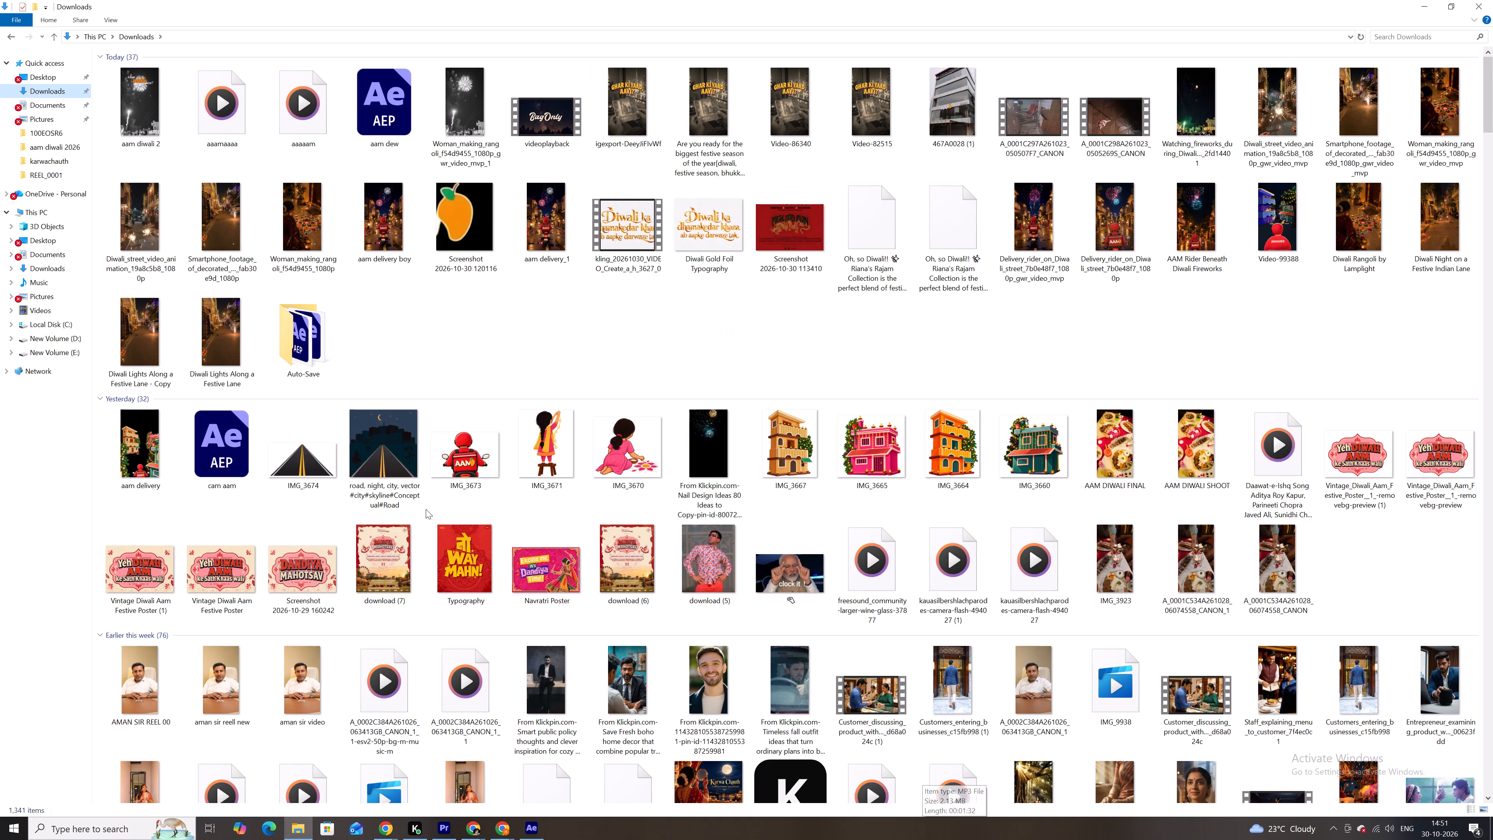
# Browse drives E and D, then examine the shoot clips in drive D's aam diwali 2026 folder.
pyautogui.doubleClick(68, 208)
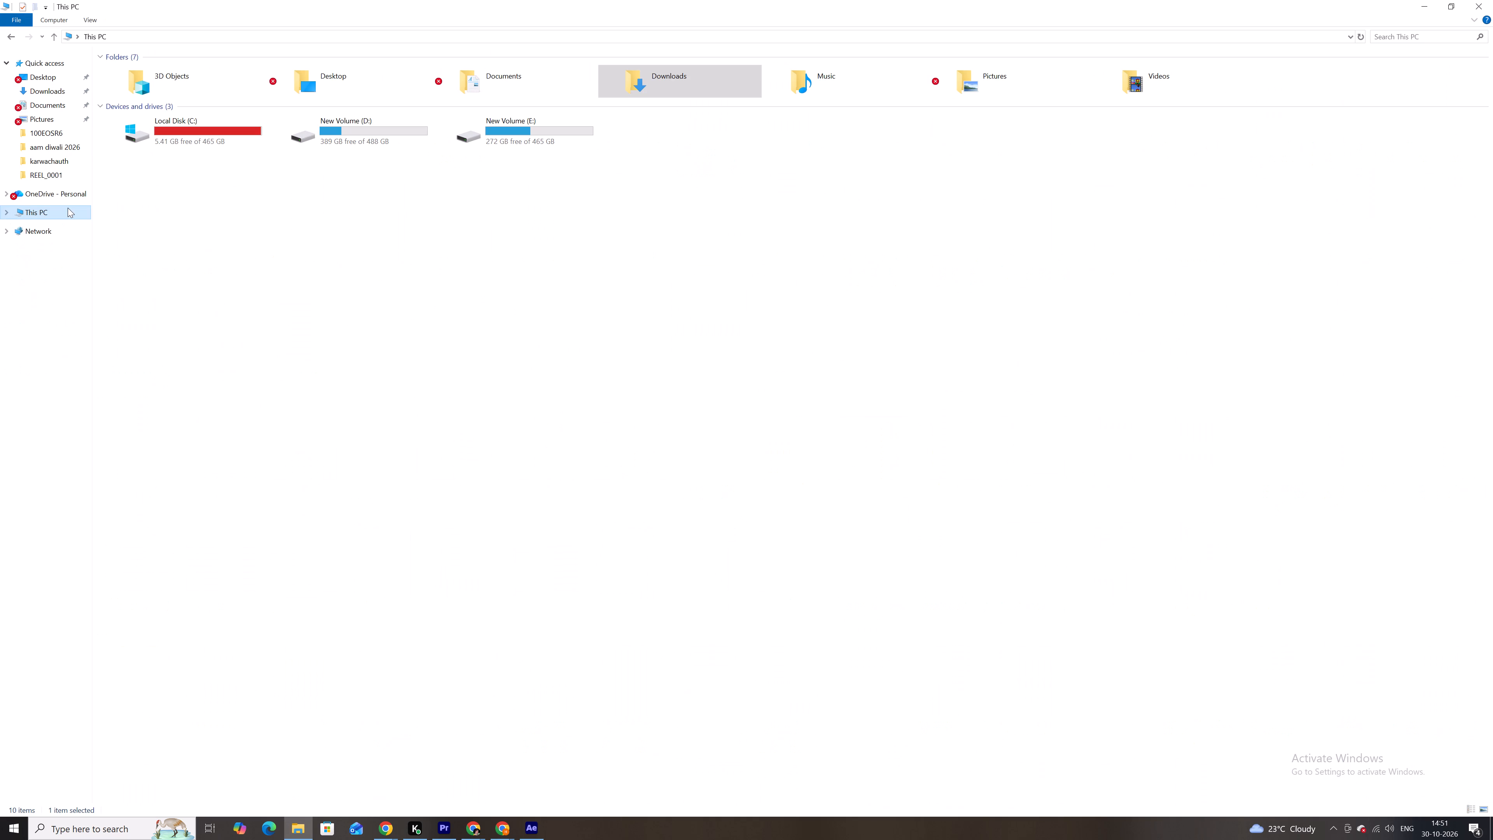
pyautogui.doubleClick(515, 140)
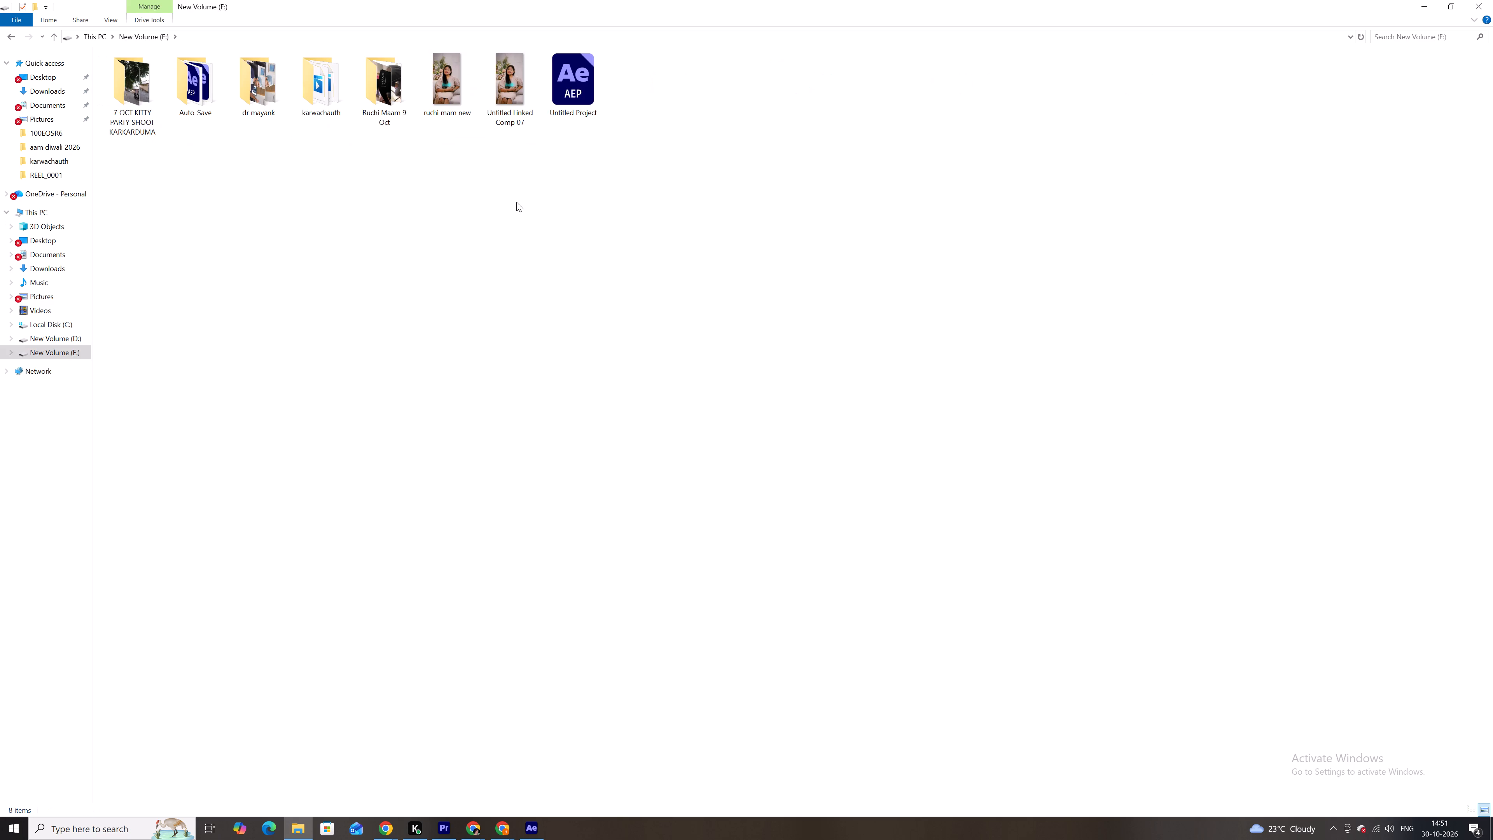
pyautogui.click(143, 100)
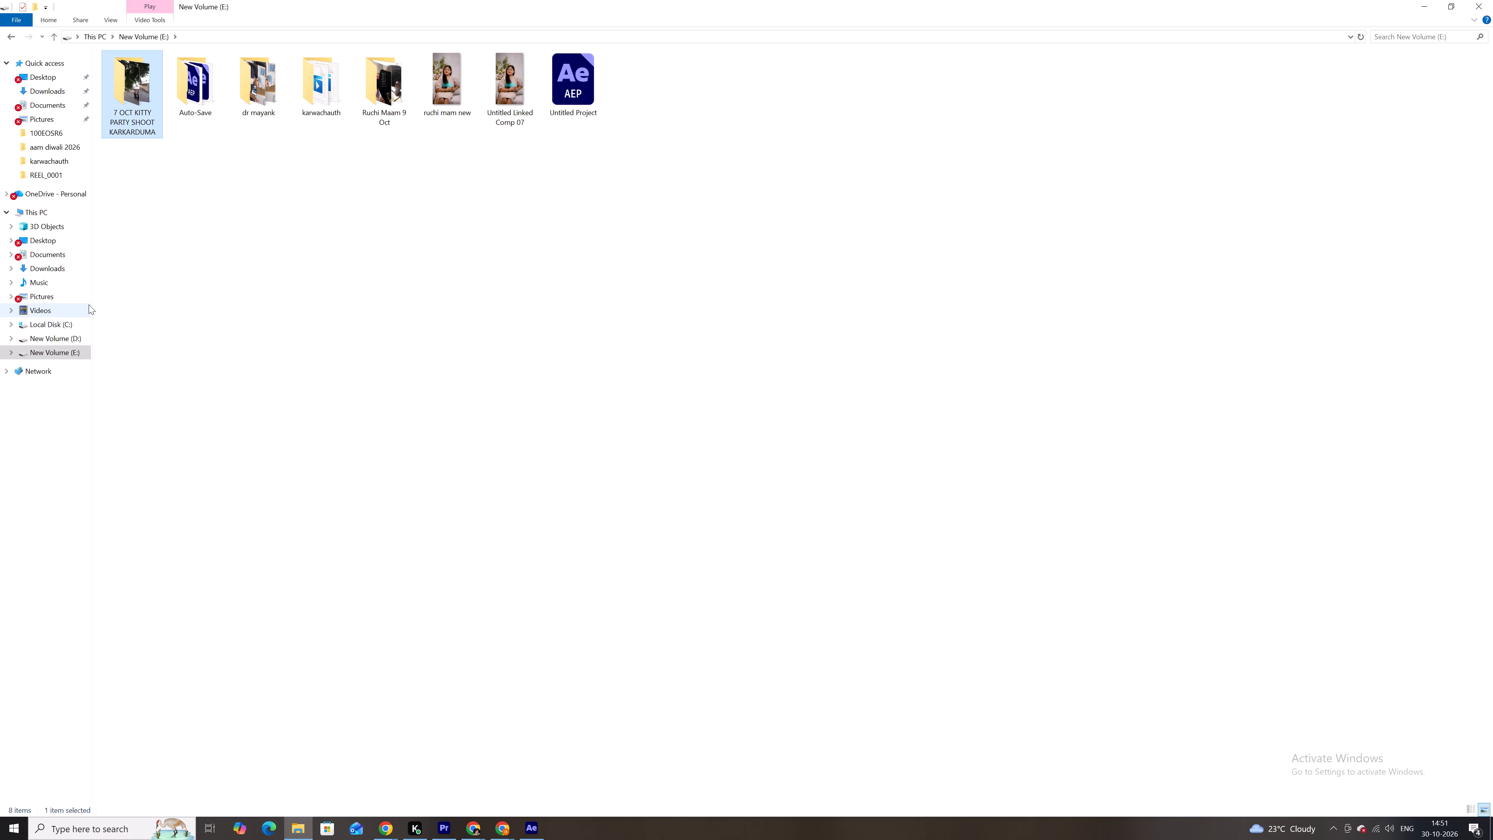
pyautogui.click(70, 296)
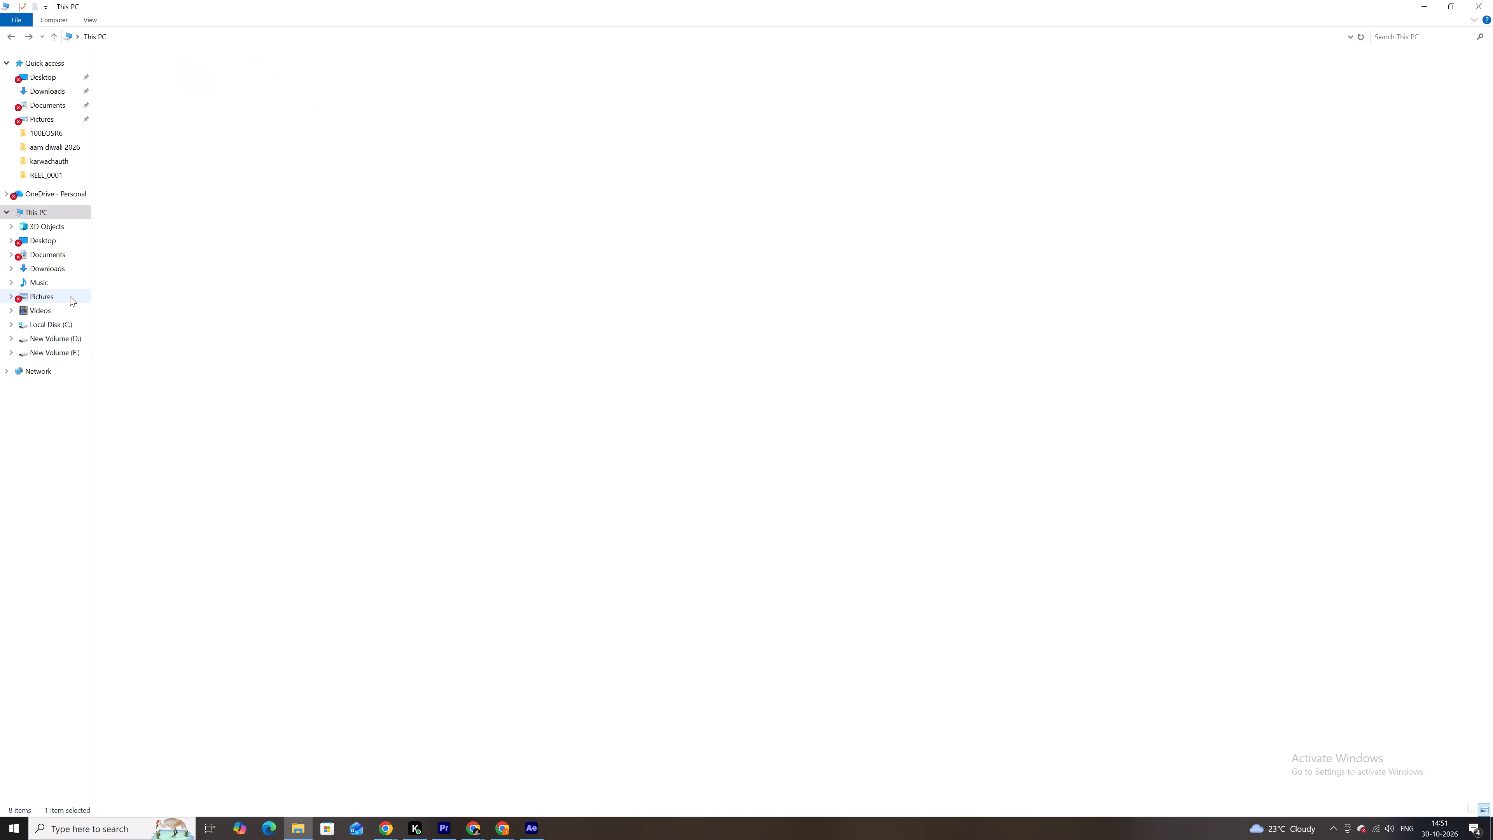
pyautogui.doubleClick(366, 146)
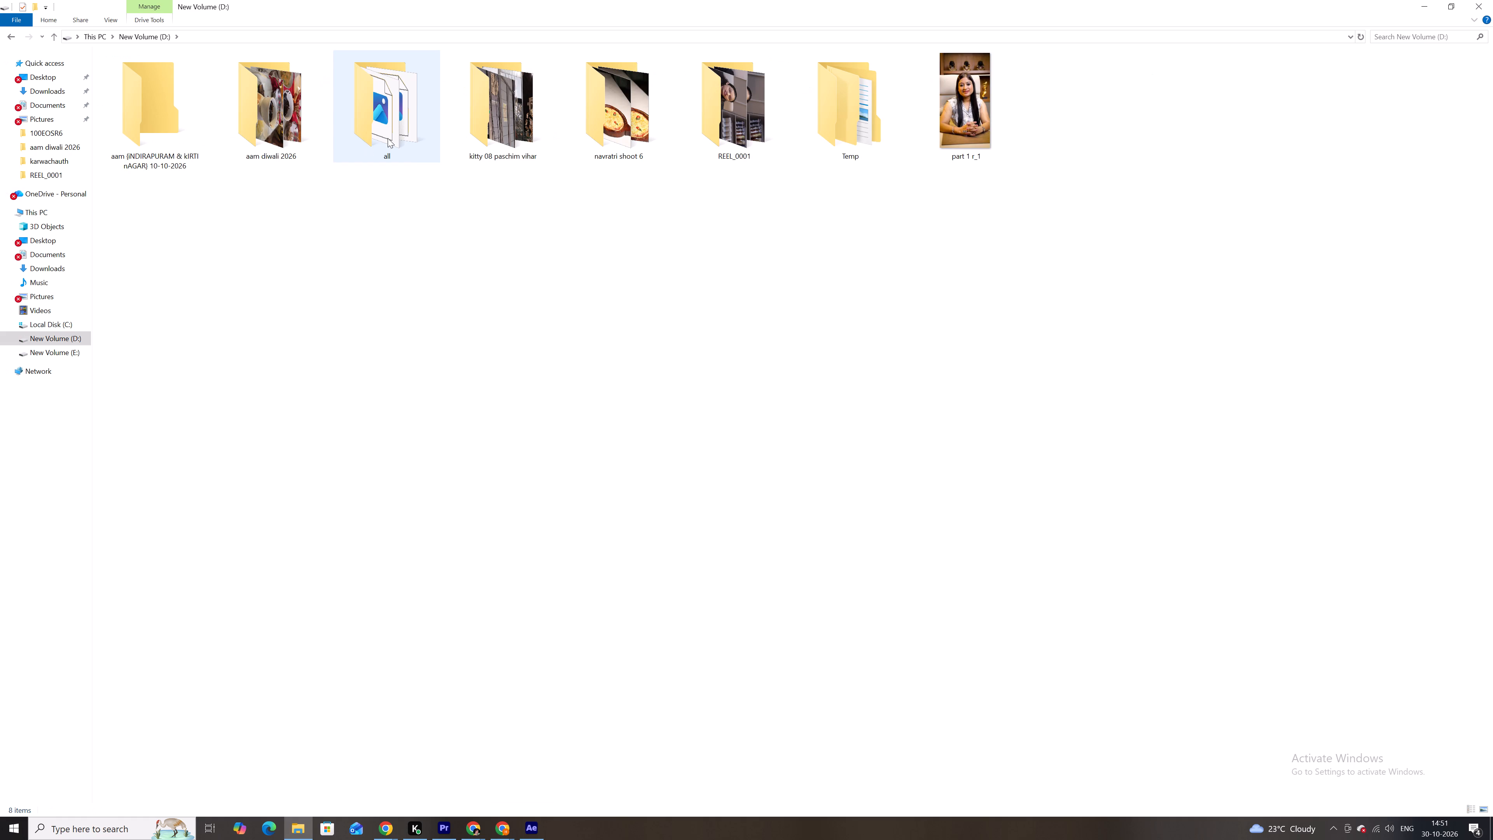
pyautogui.doubleClick(300, 143)
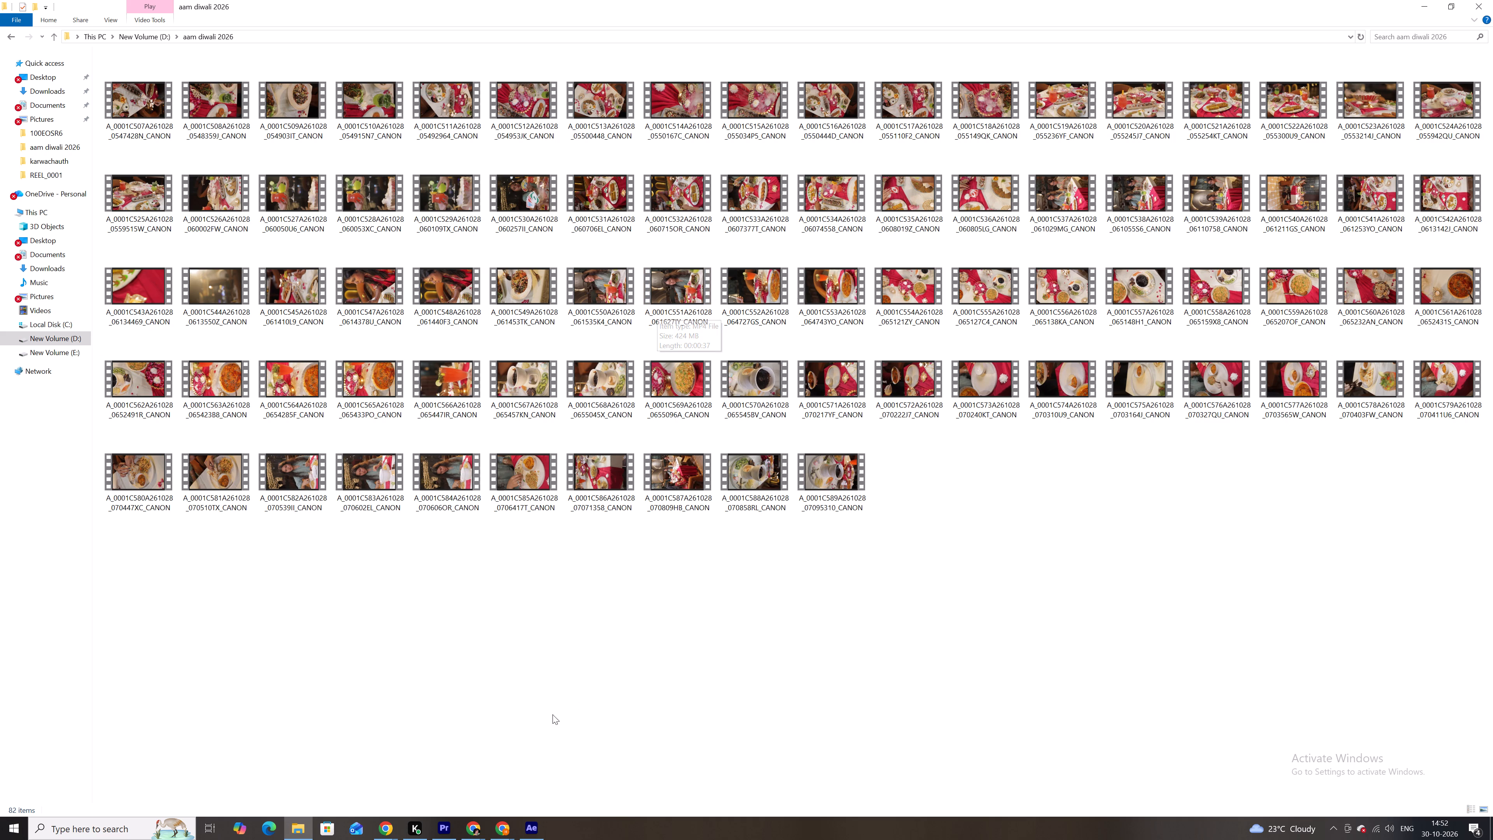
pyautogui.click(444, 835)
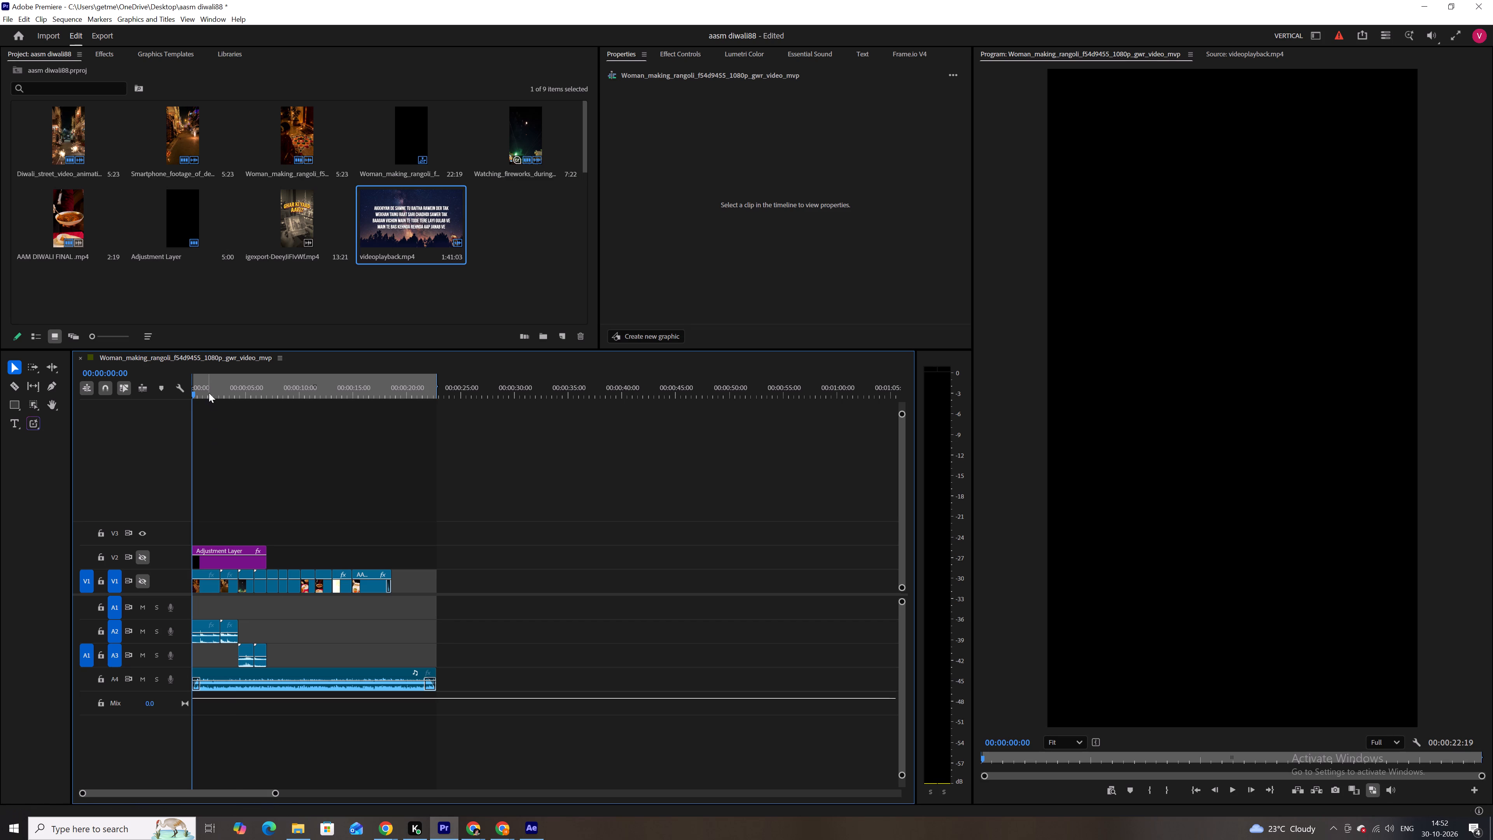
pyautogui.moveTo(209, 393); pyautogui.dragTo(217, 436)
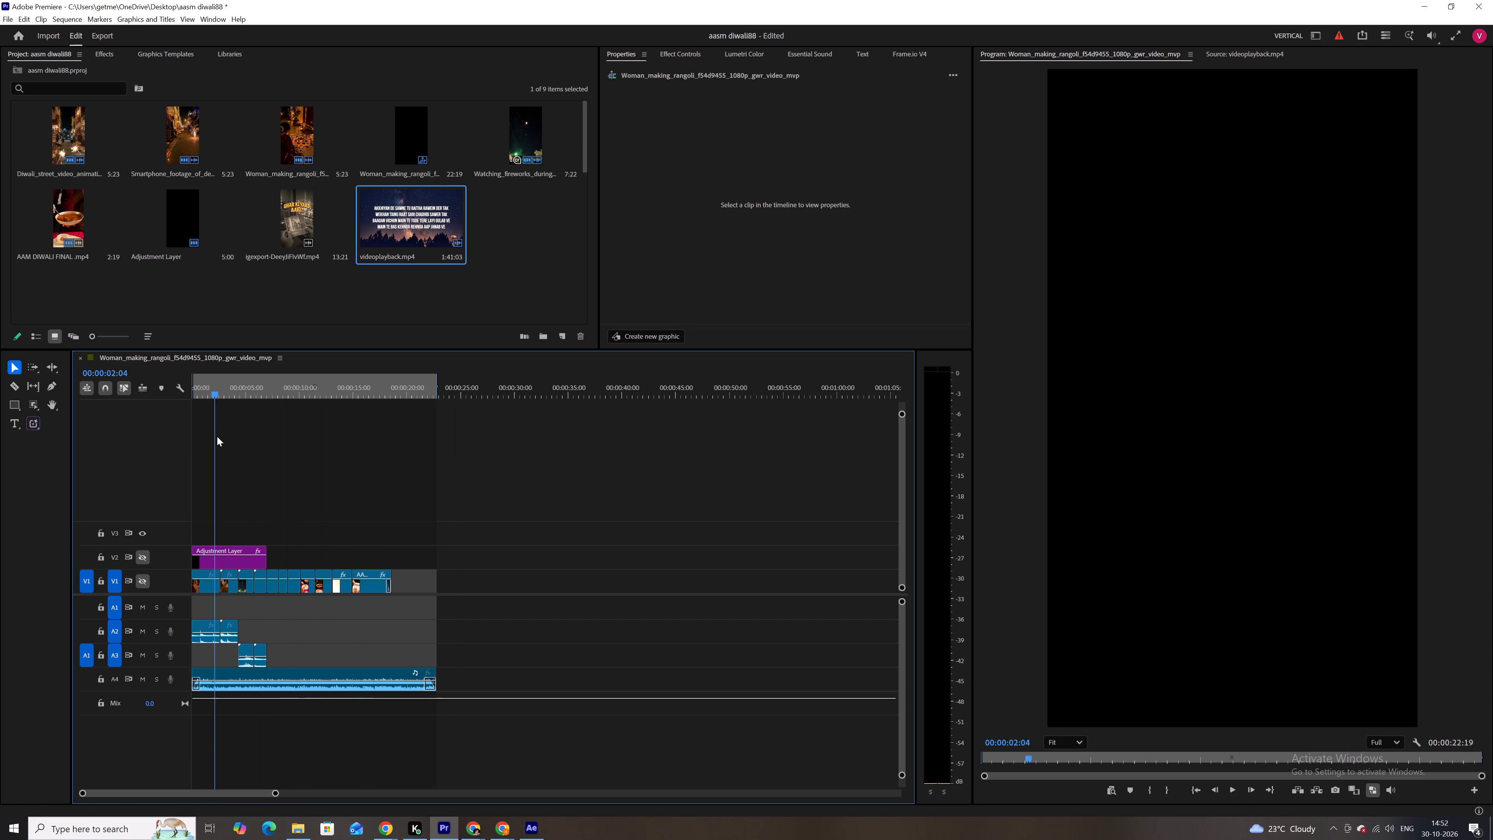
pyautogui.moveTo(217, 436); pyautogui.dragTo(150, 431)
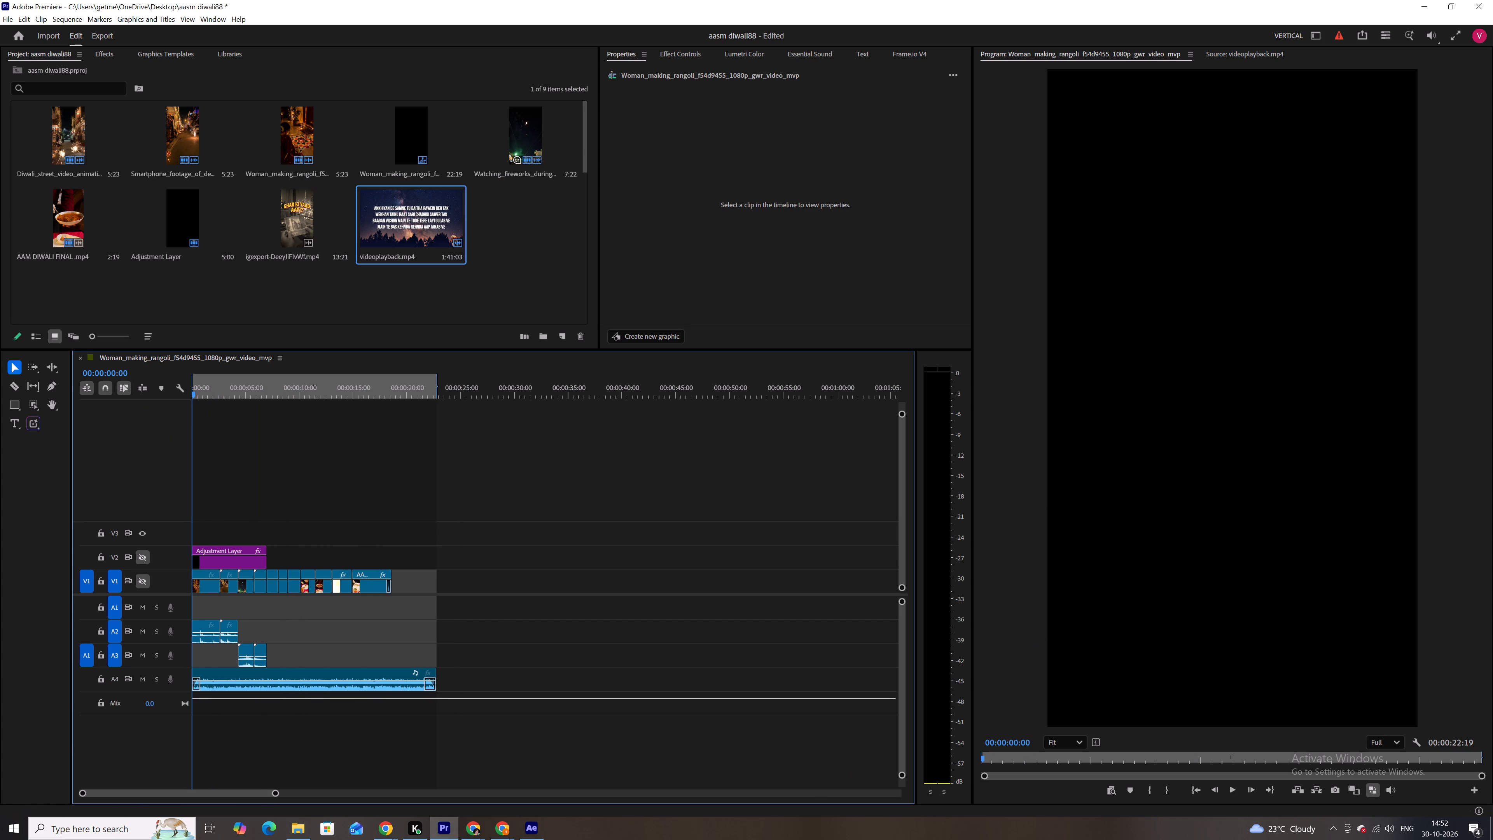
# In File Explorer, open the aam diwali 2 video from Downloads, review its playback and close the player.
pyautogui.click(294, 824)
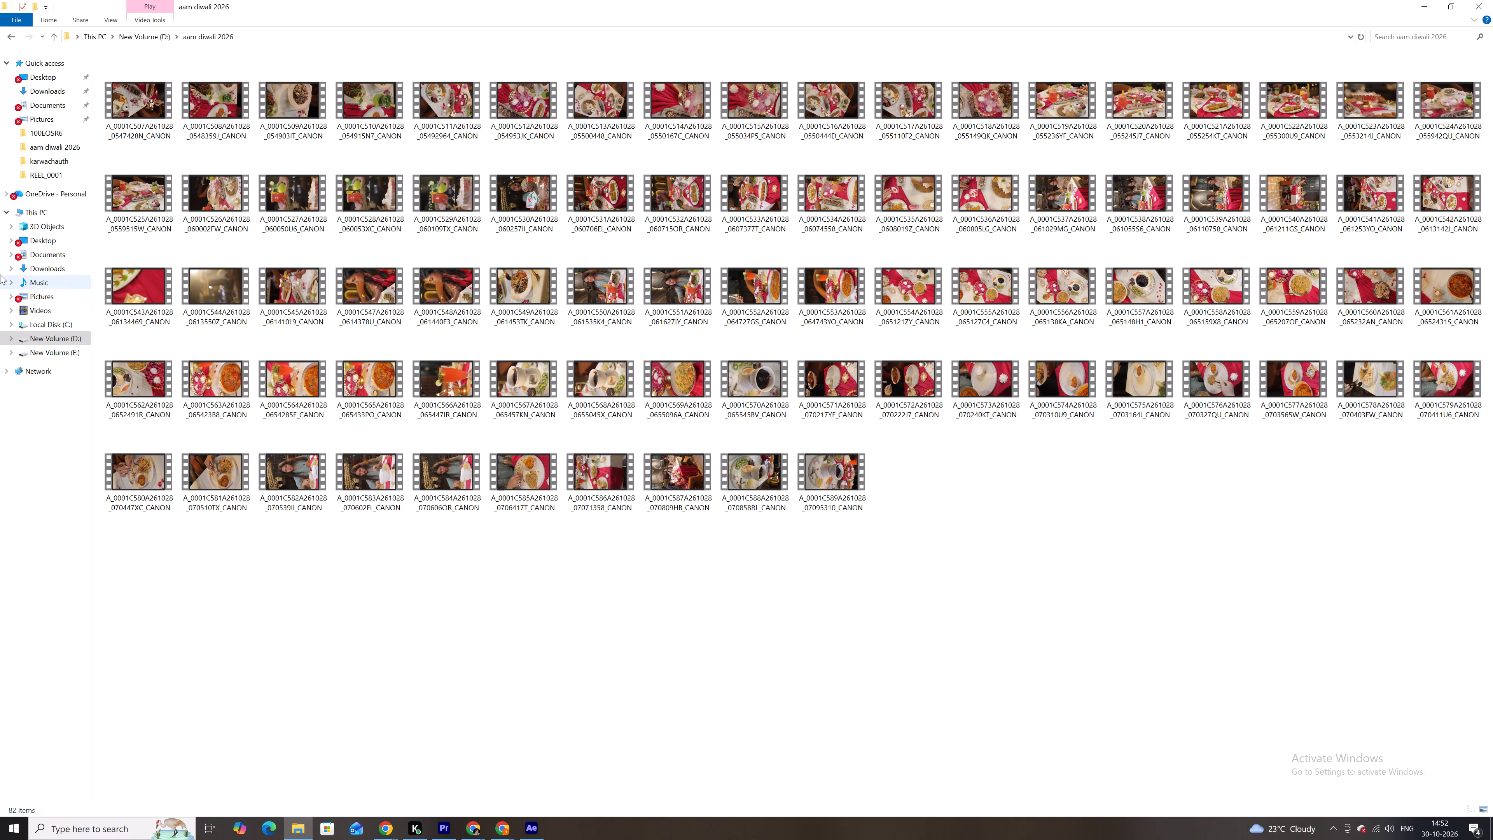
pyautogui.click(33, 94)
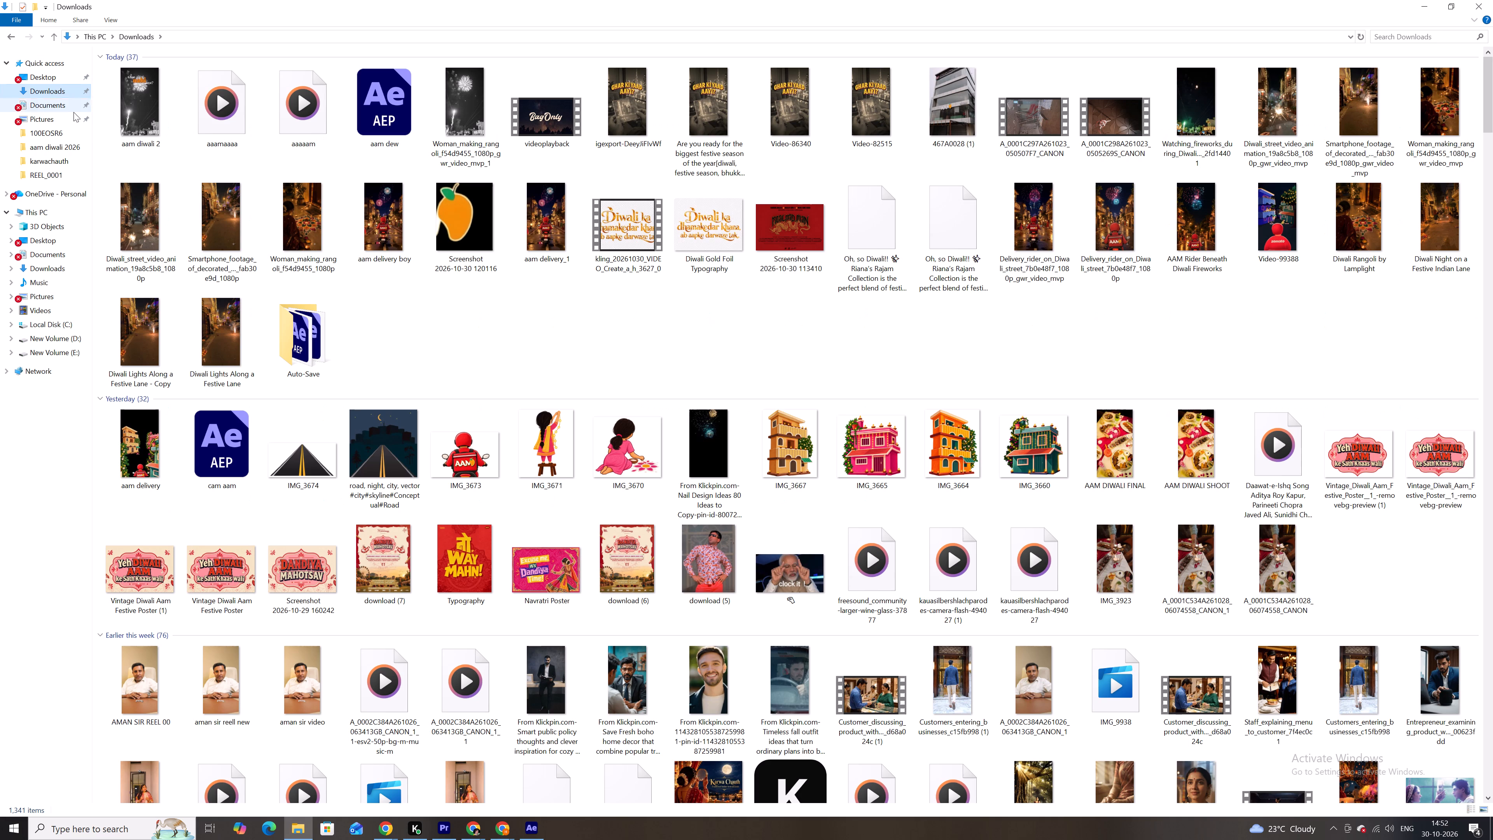
pyautogui.doubleClick(156, 133)
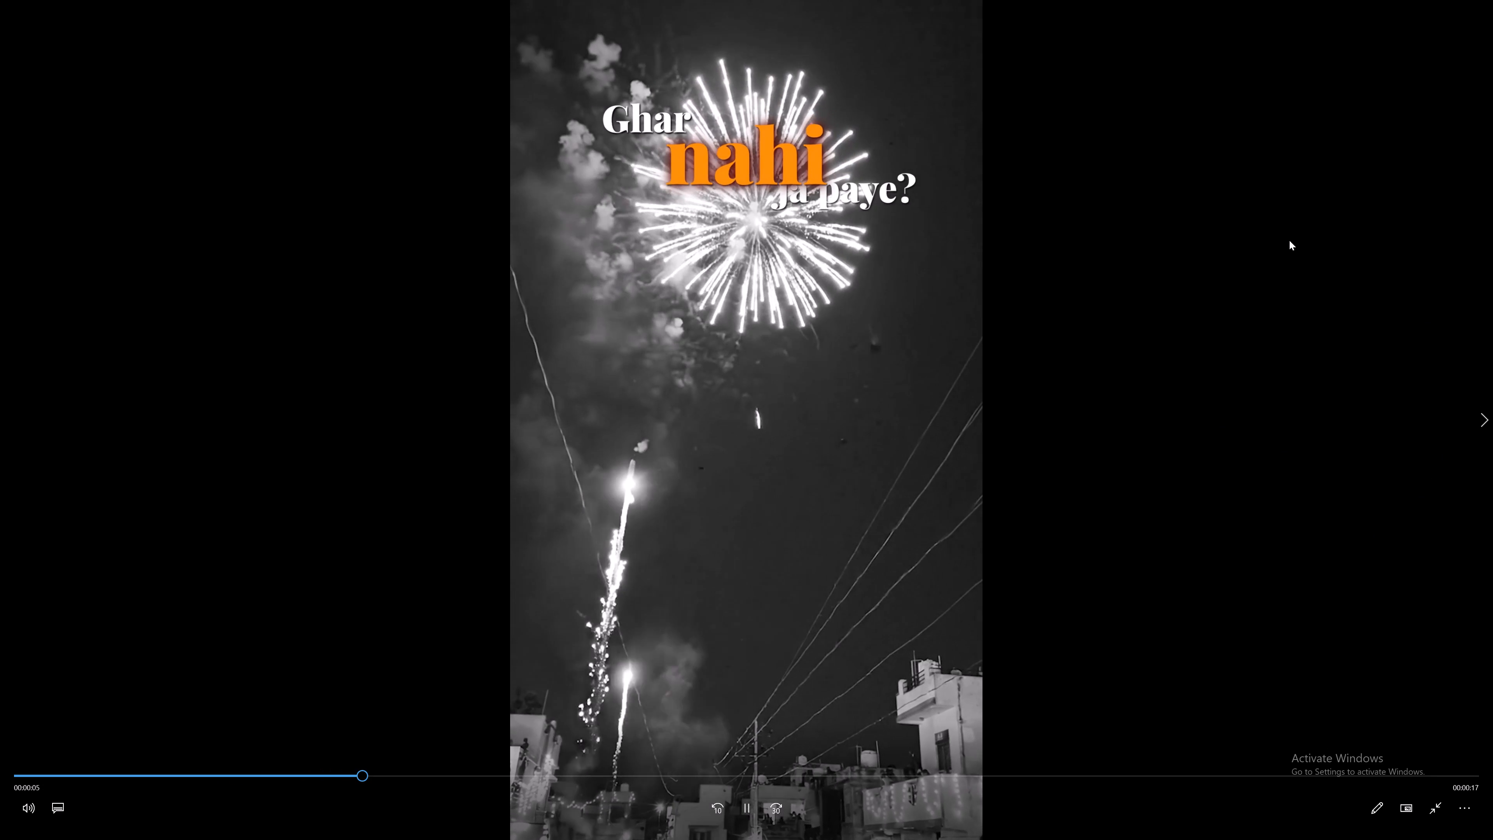
pyautogui.moveTo(1289, 241); pyautogui.dragTo(1289, 247)
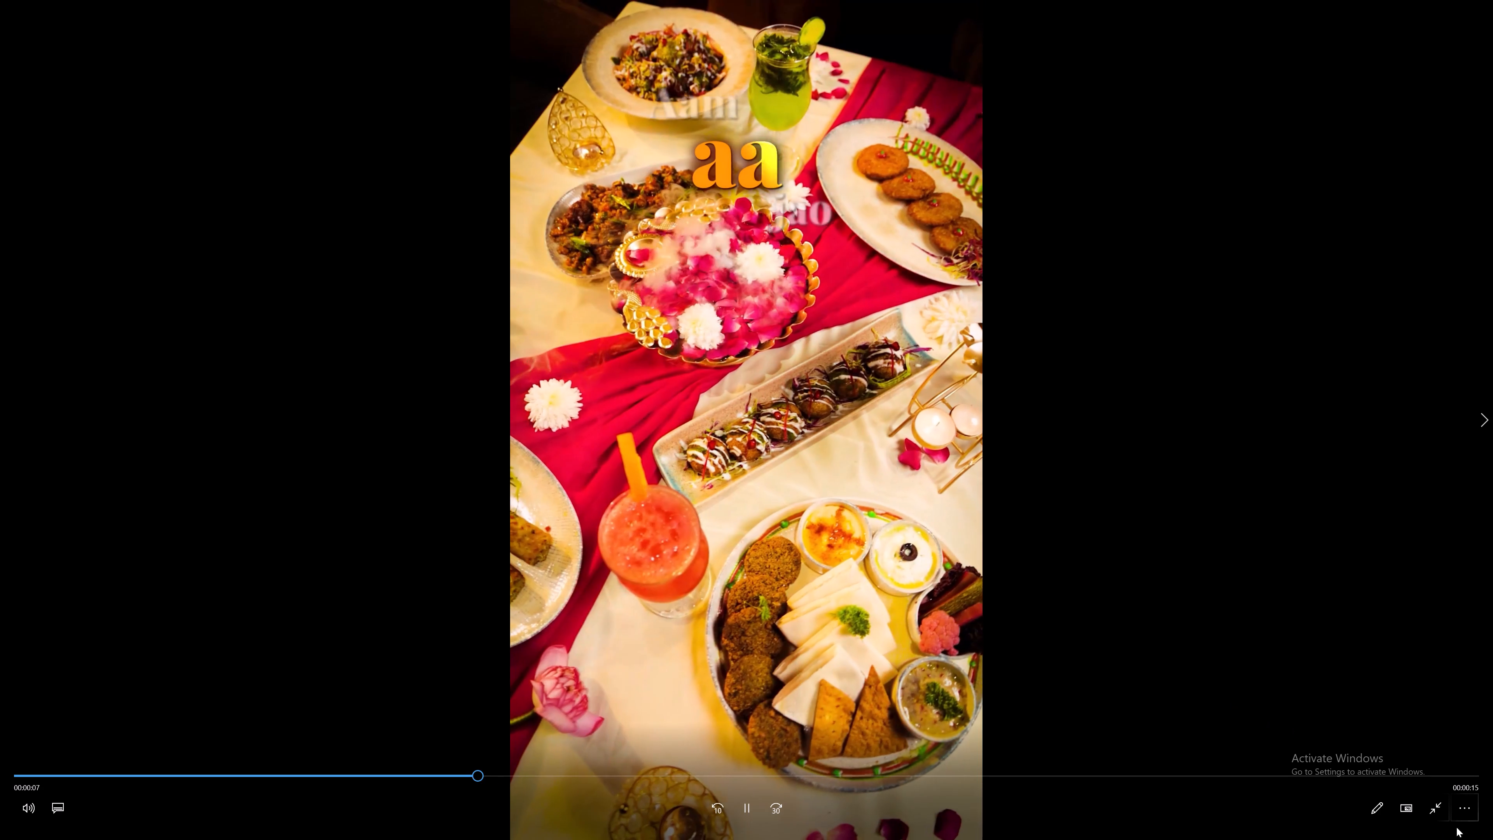
pyautogui.click(1444, 825)
pyautogui.click(1441, 815)
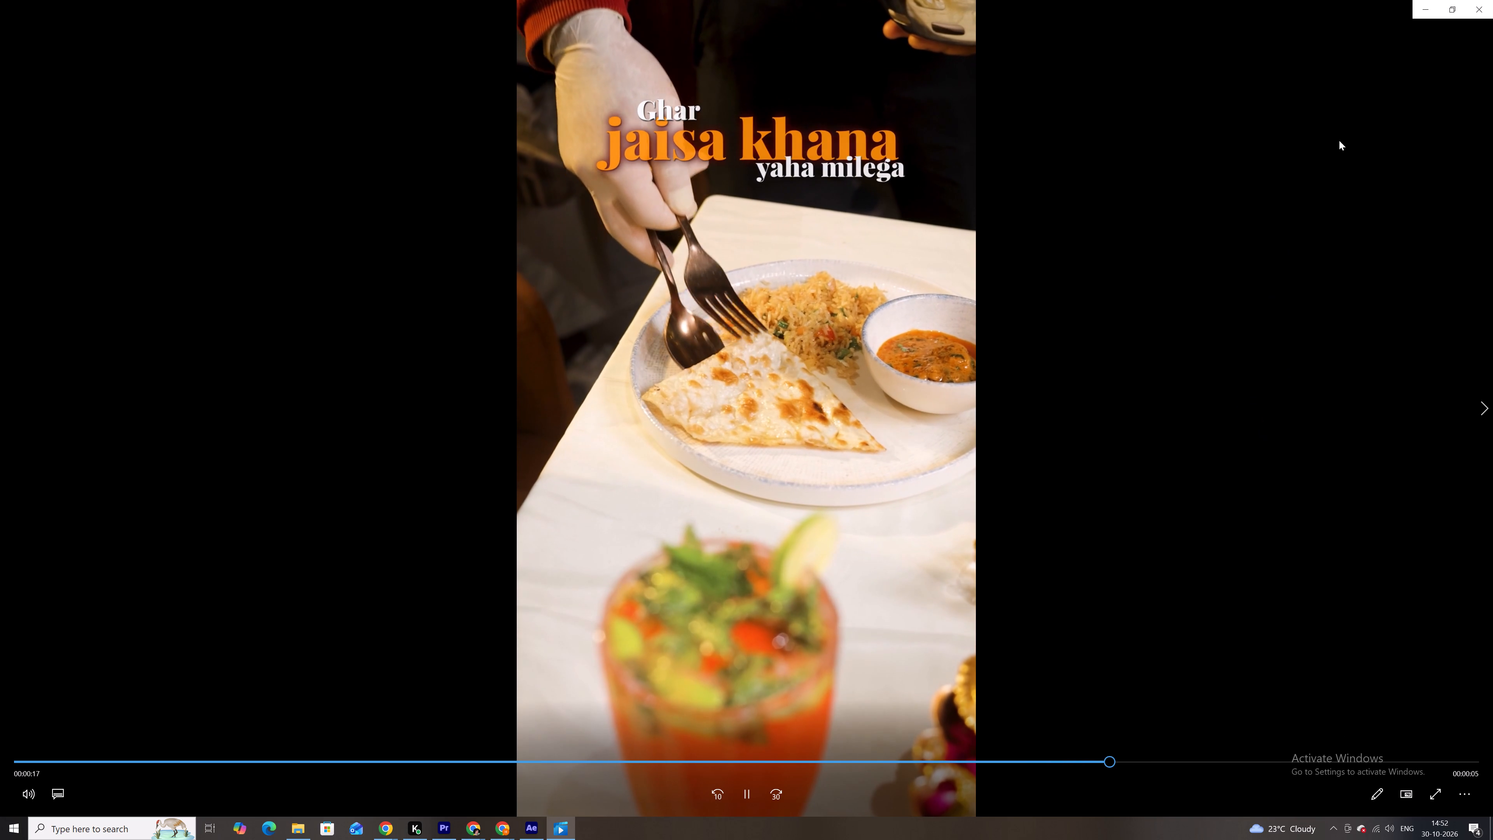
pyautogui.click(1477, 10)
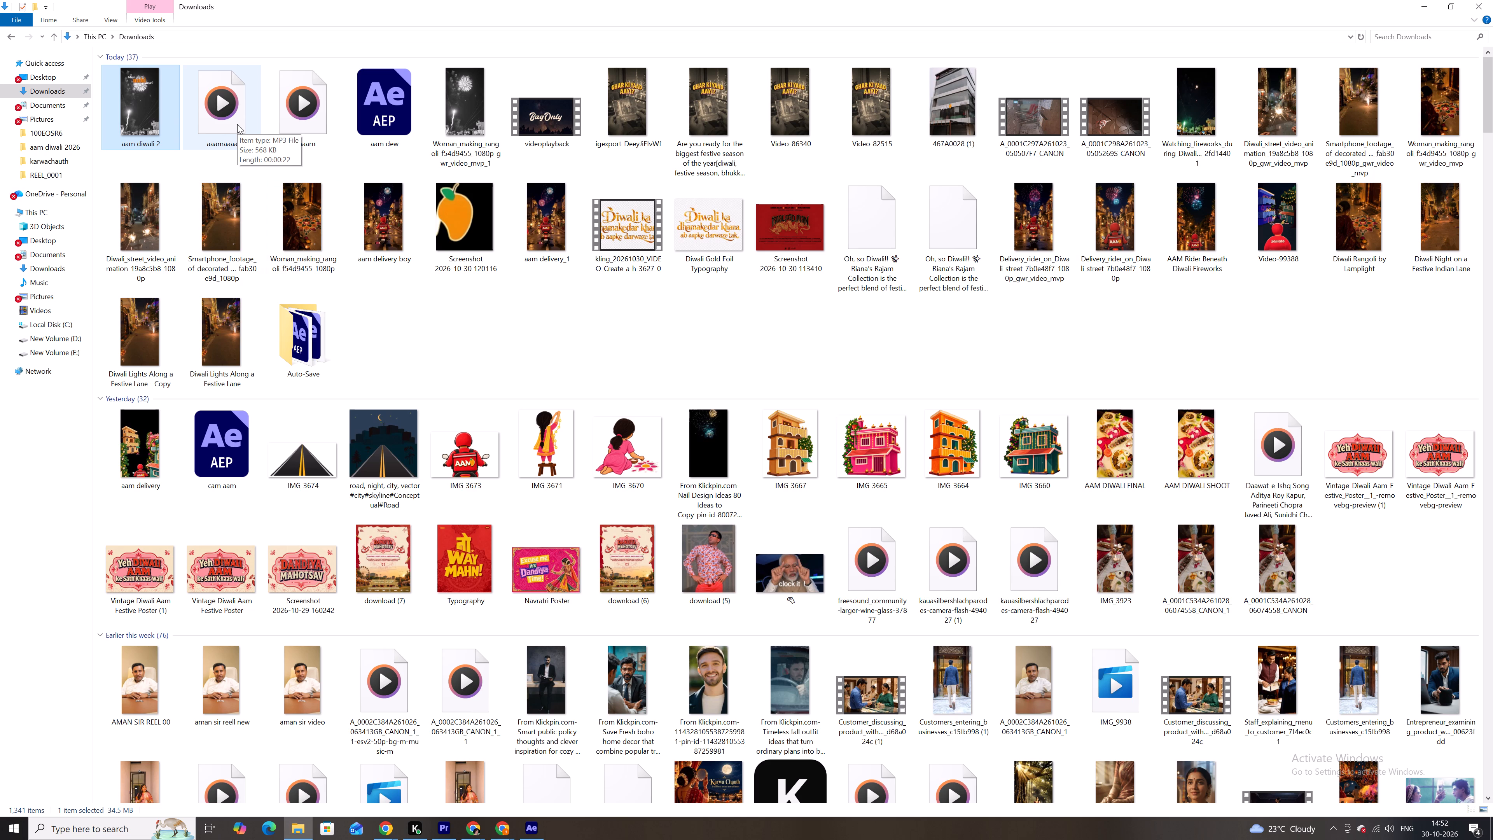
# Open the aaamaaaa audio file from Downloads for a brief check and close the player.
pyautogui.doubleClick(237, 124)
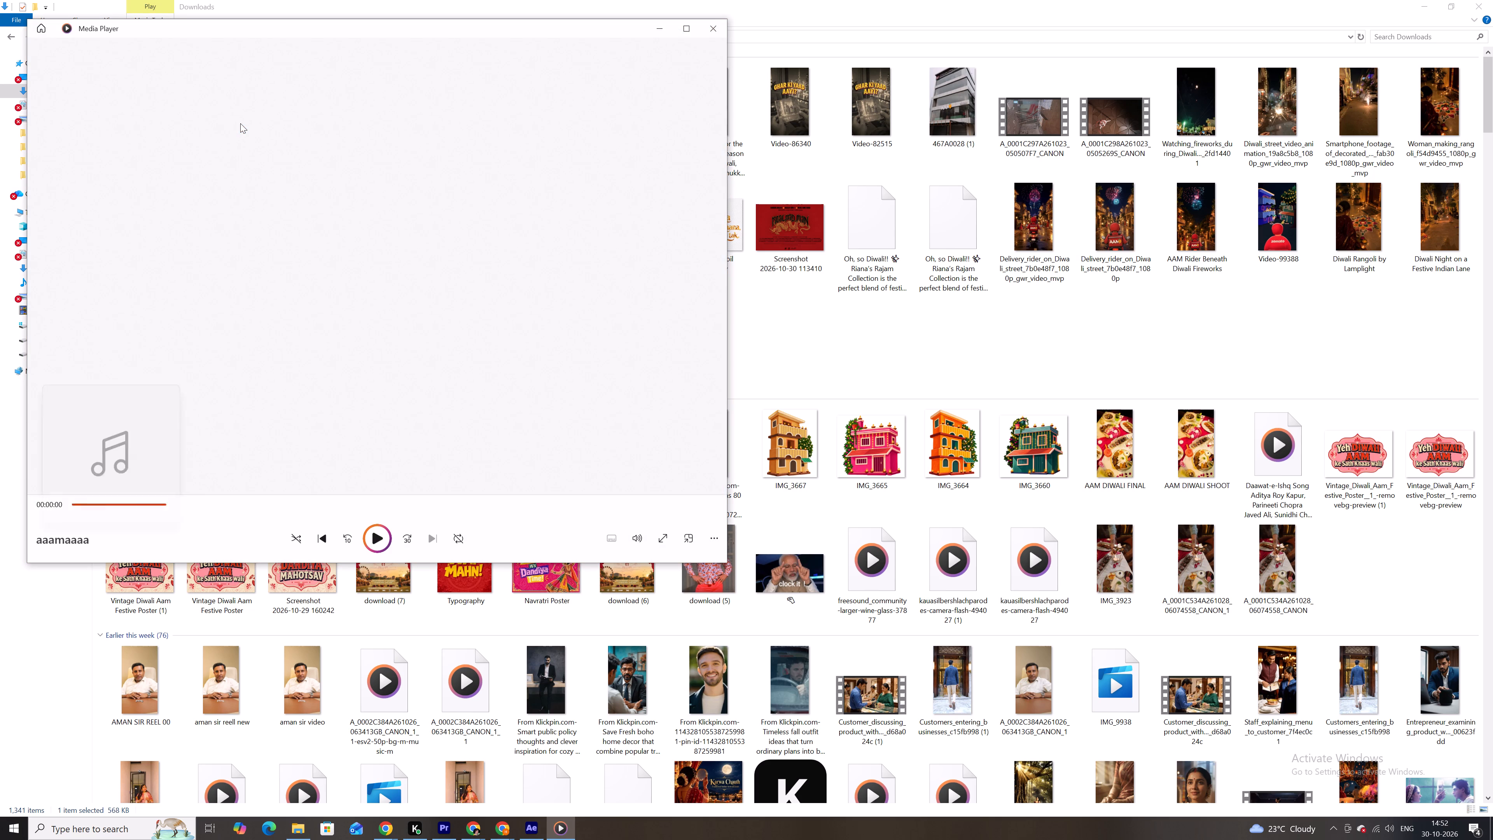
pyautogui.click(713, 33)
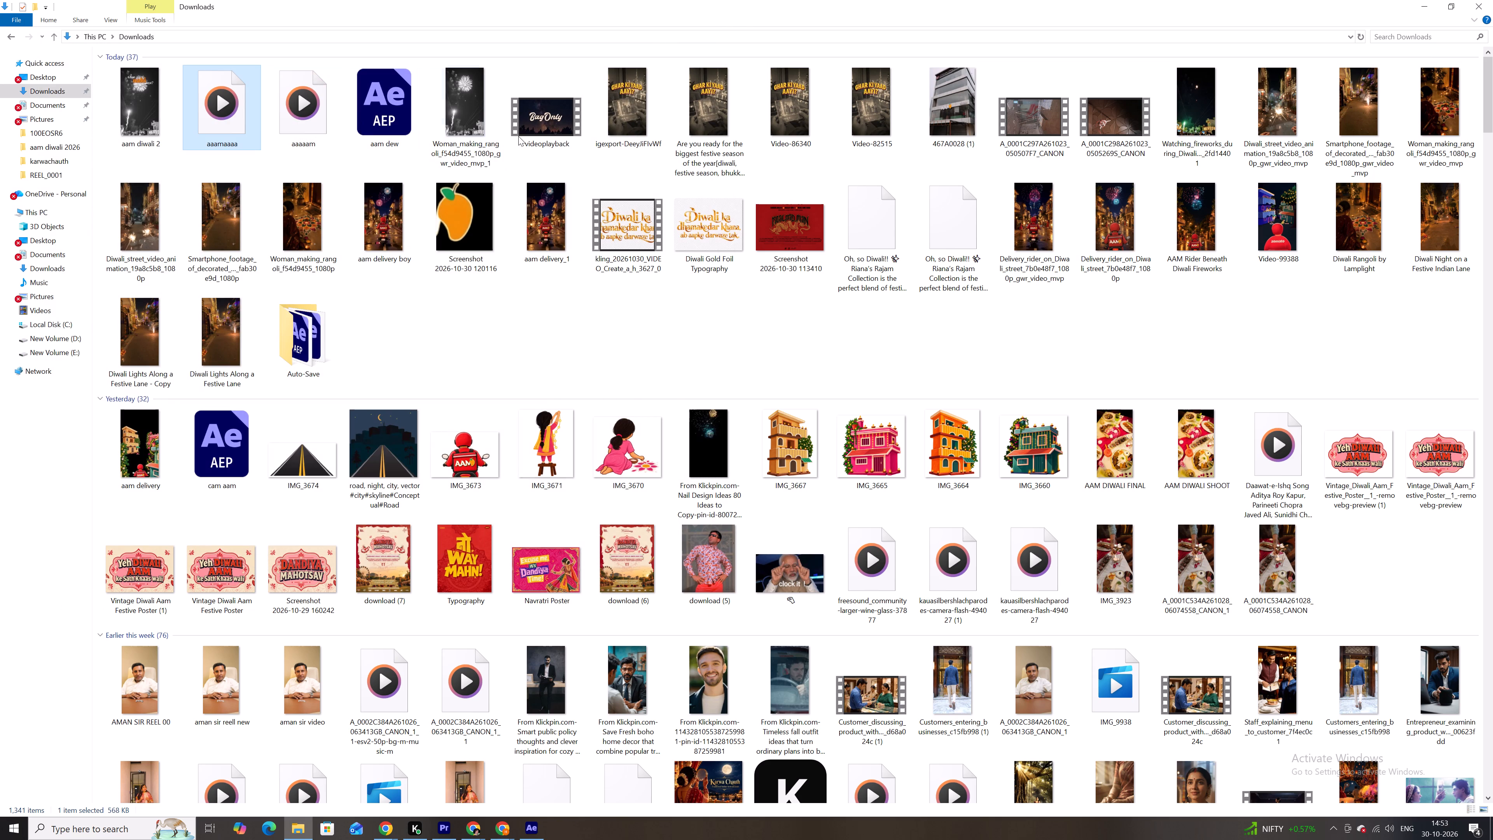
# Open the aam diwali 2 video from Downloads again for another review.
pyautogui.doubleClick(149, 114)
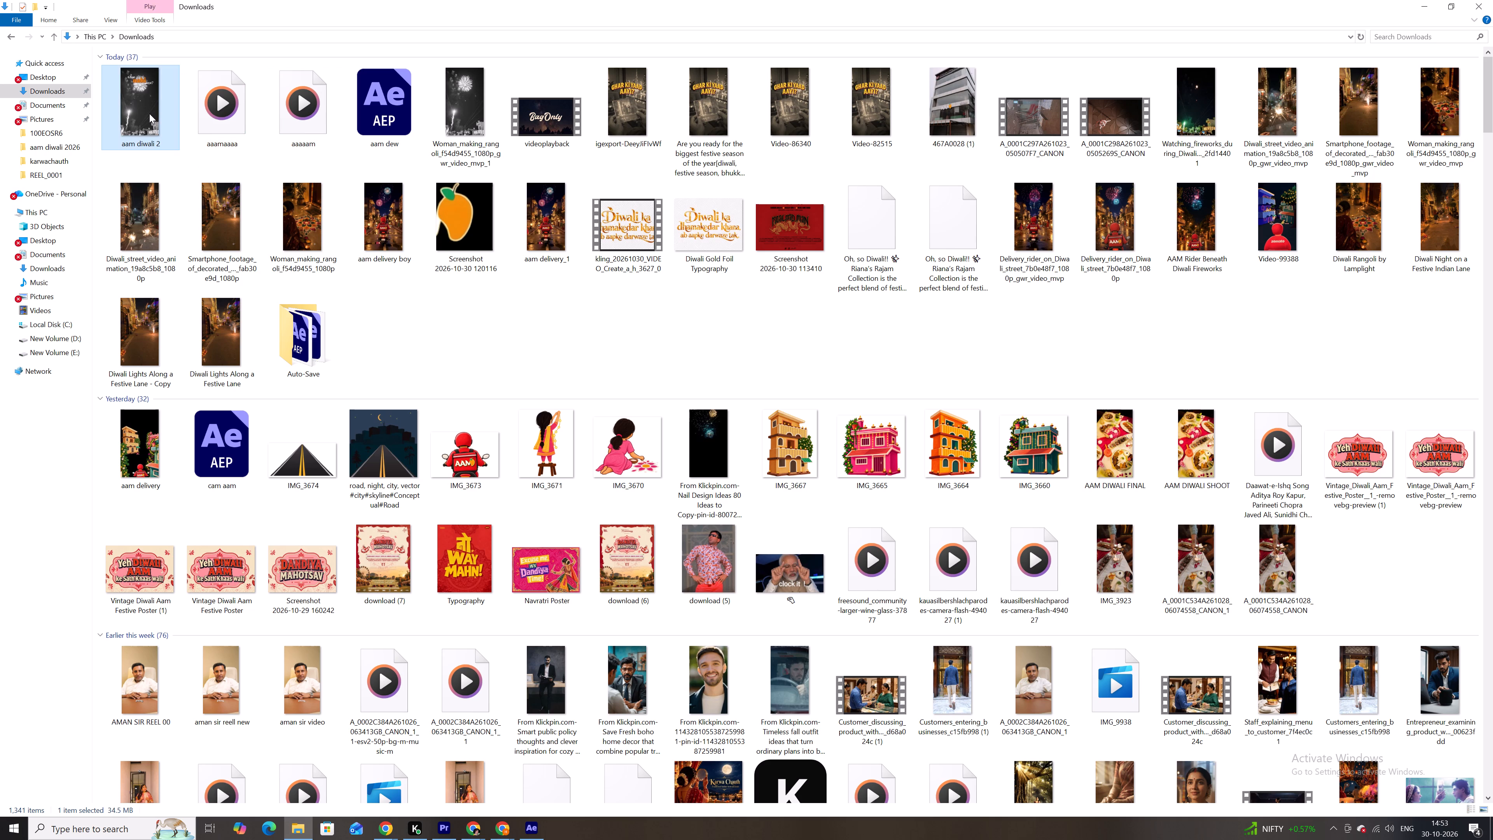
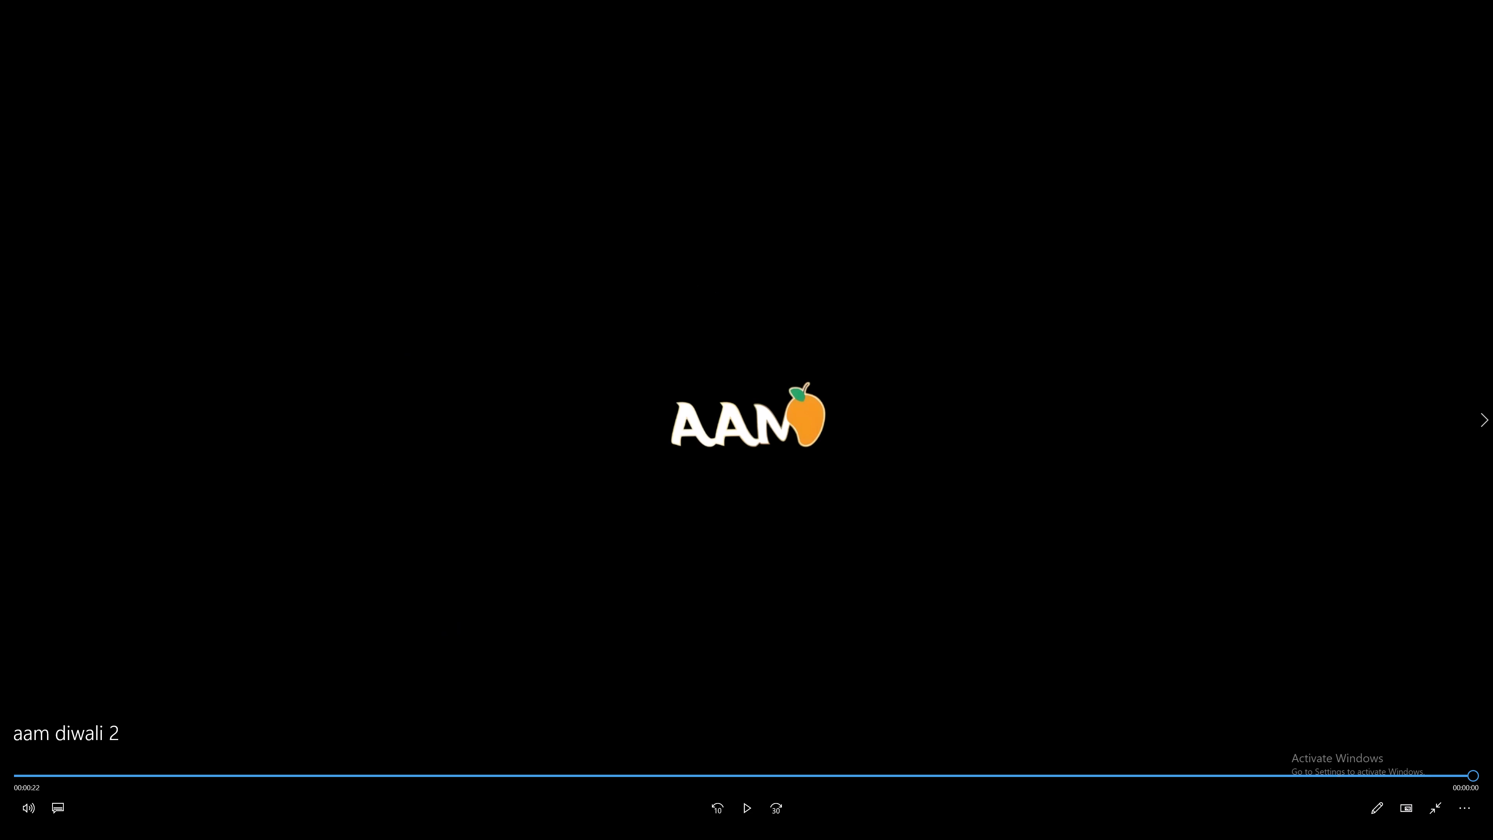
# Close the aam diwali 2 video and refresh the Downloads folder.
pyautogui.click(1492, 0)
pyautogui.click(748, 332)
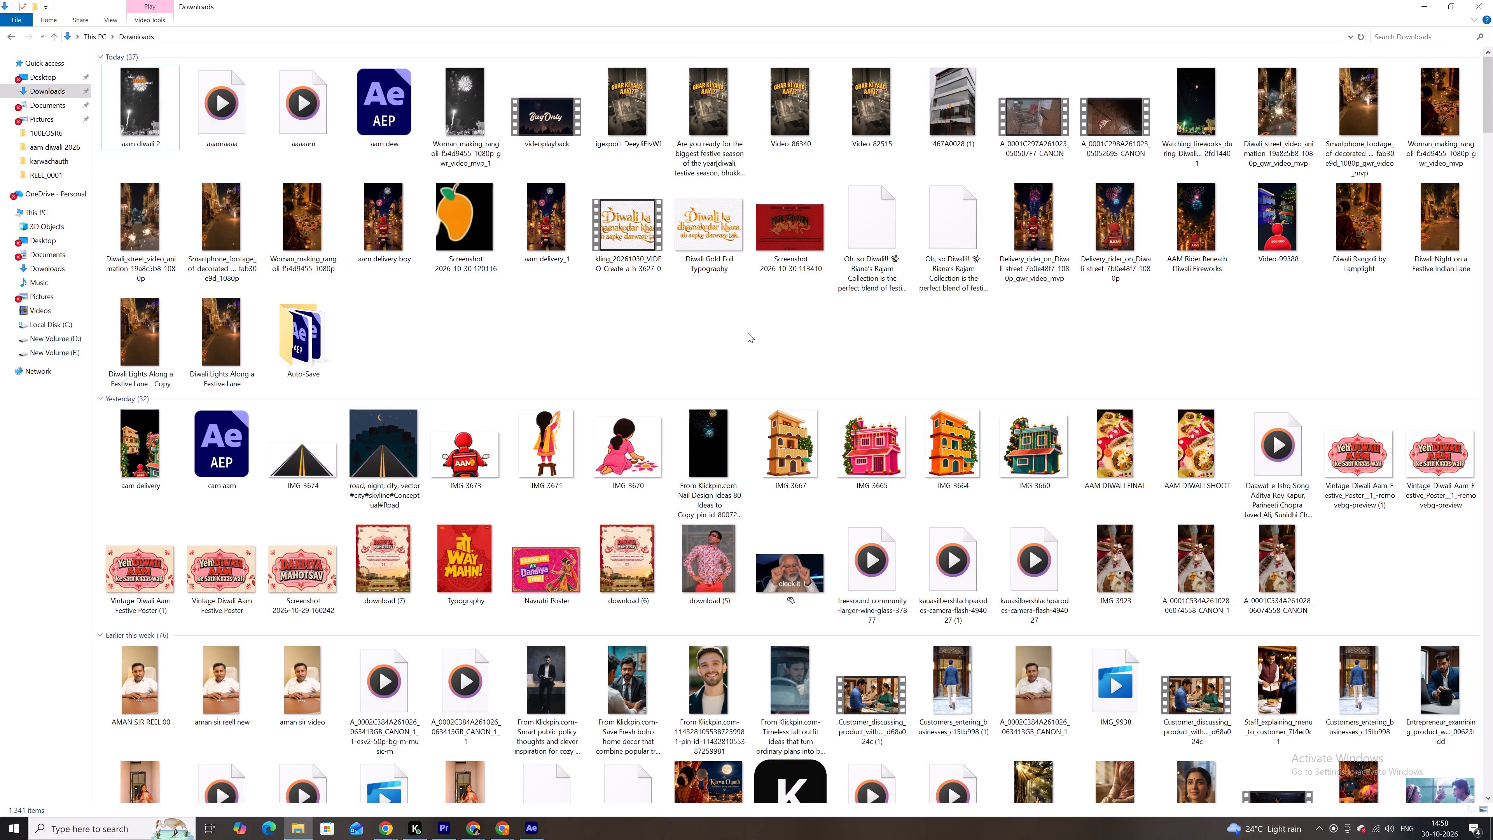
pyautogui.rightClick(748, 332)
pyautogui.click(772, 380)
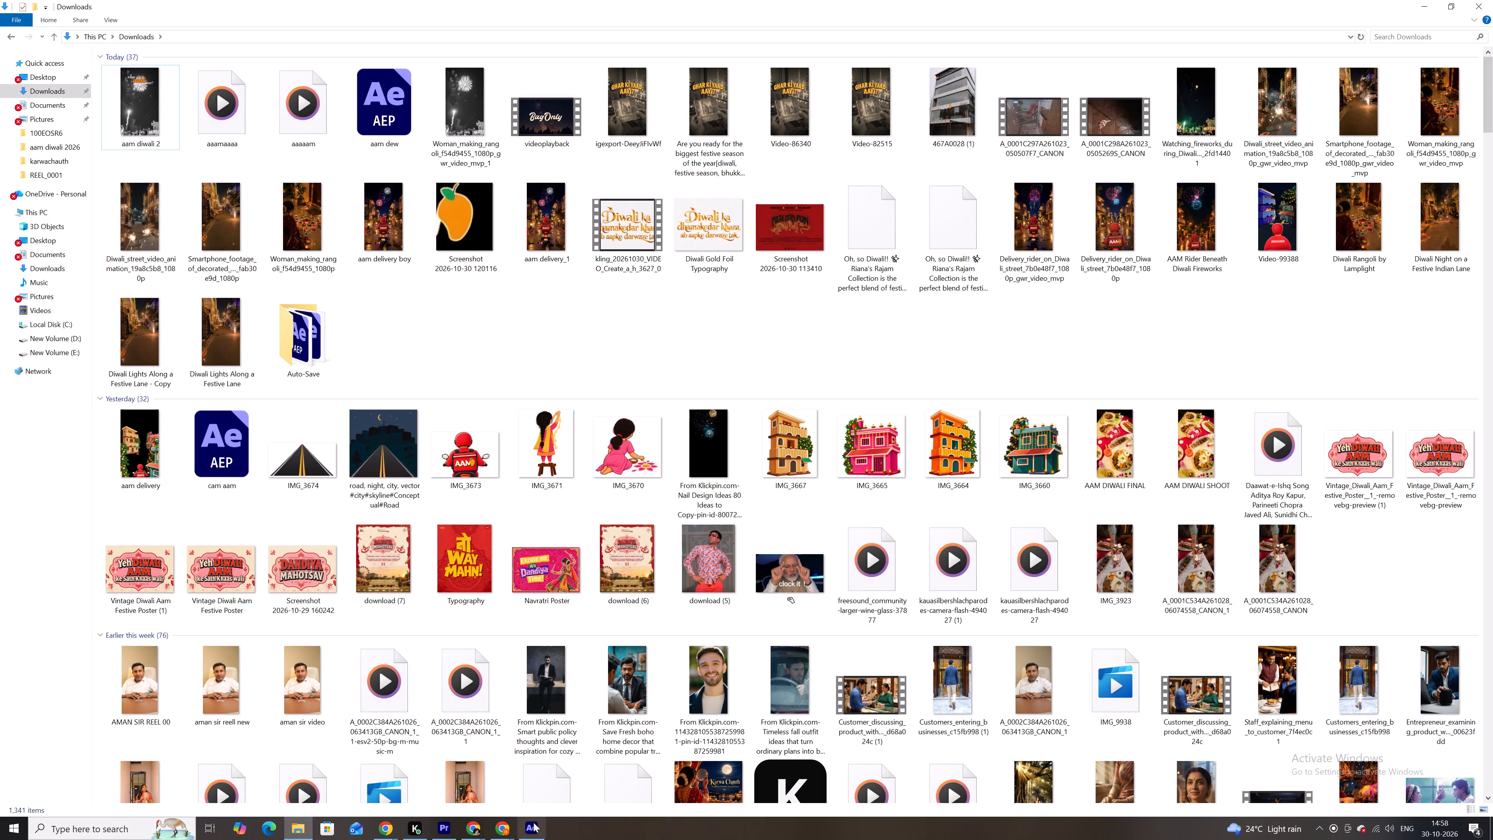
# Switch to the aasm diwali88 project in Adobe Premiere and keep it open.
pyautogui.click(502, 828)
pyautogui.click(521, 824)
pyautogui.click(521, 824)
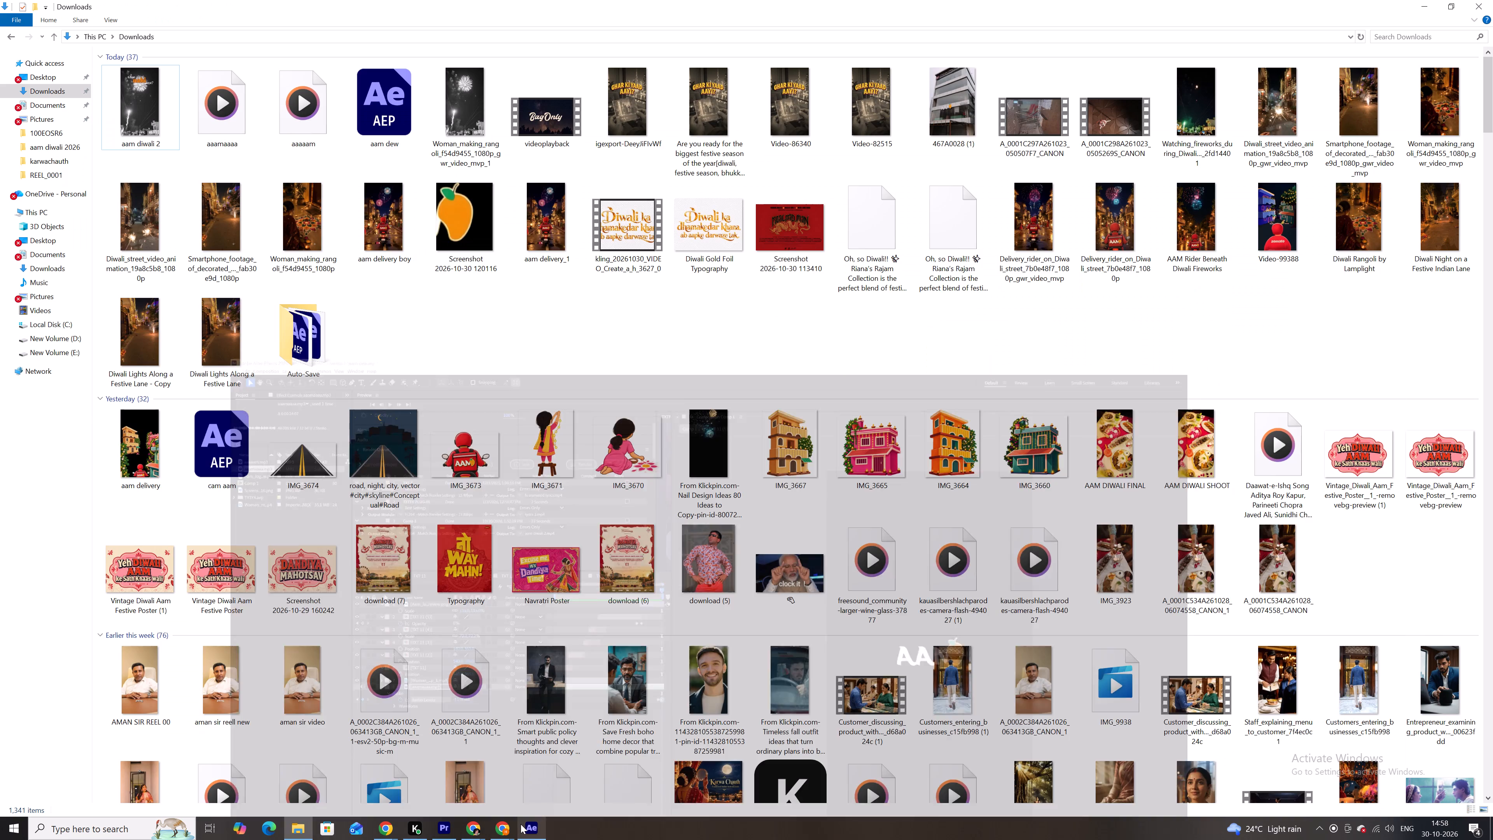
pyautogui.click(521, 824)
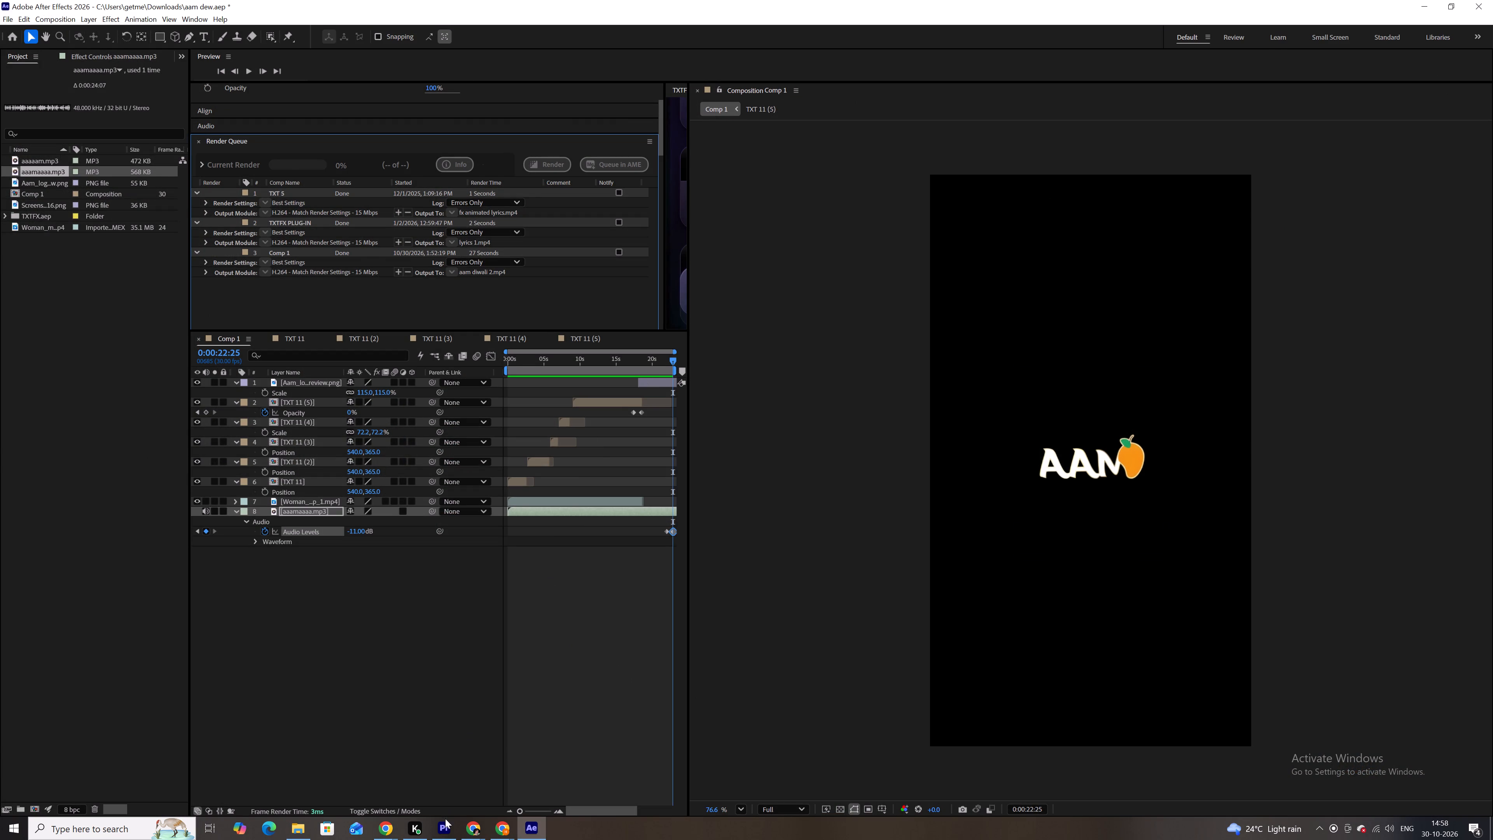
pyautogui.click(445, 820)
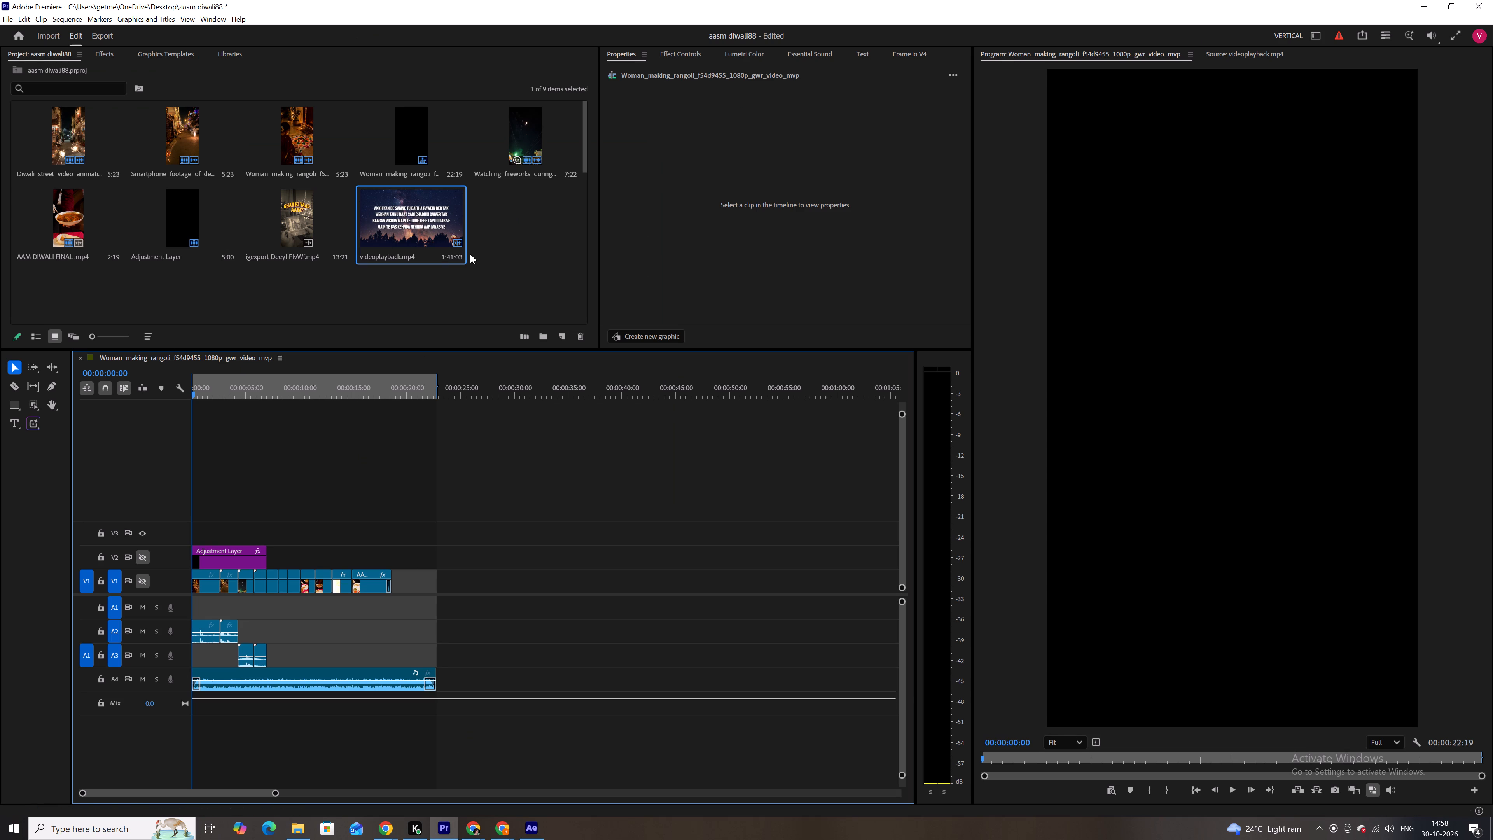
pyautogui.click(1492, 0)
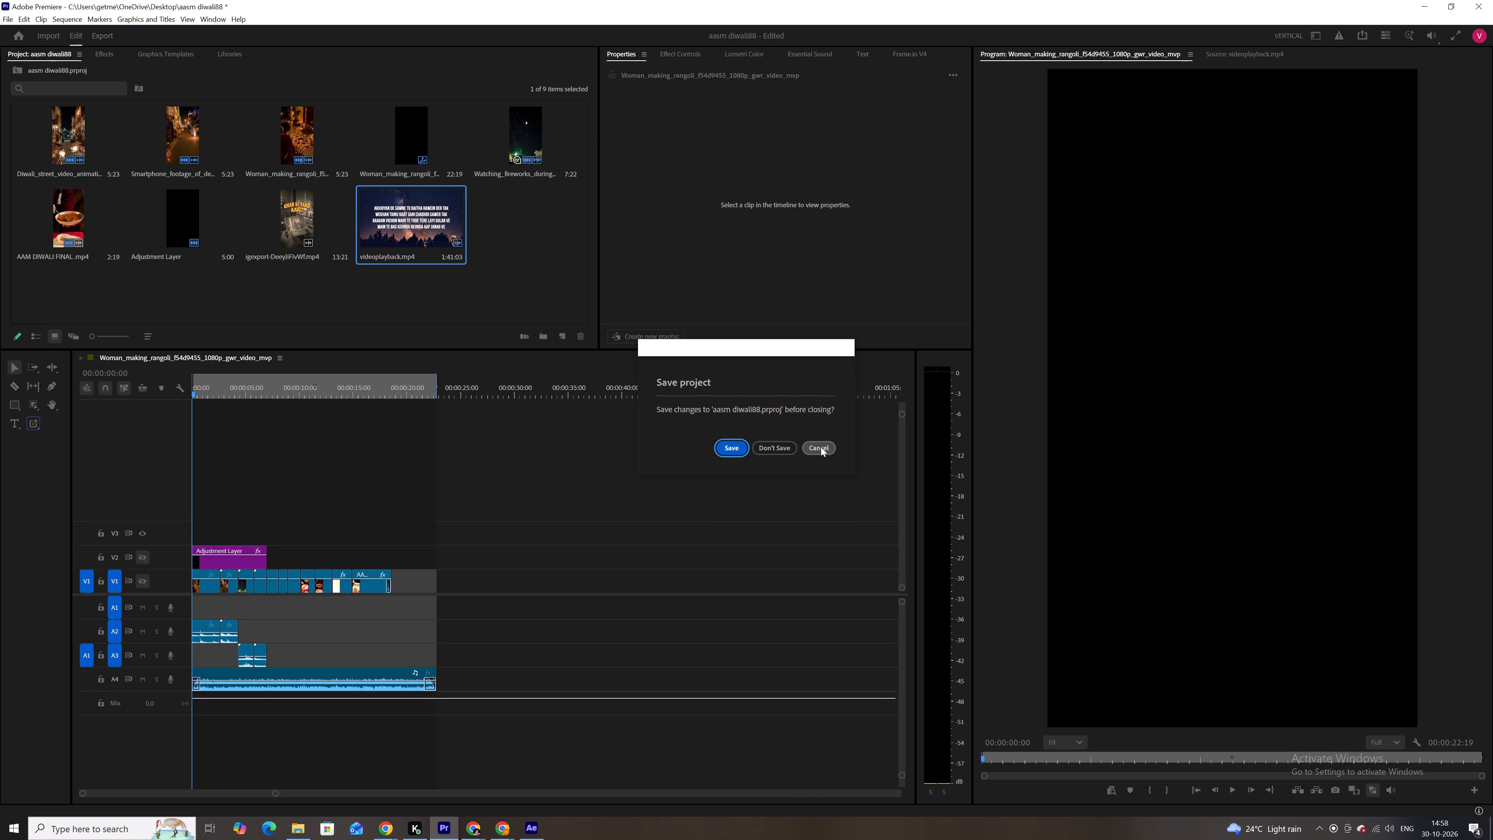
pyautogui.click(821, 447)
# Examine the rangoli sequence's first seconds and the videoplayback source clip, playing the sequence briefly from its start.
pyautogui.moveTo(316, 395); pyautogui.dragTo(92, 406)
pyautogui.moveTo(264, 385); pyautogui.dragTo(266, 385)
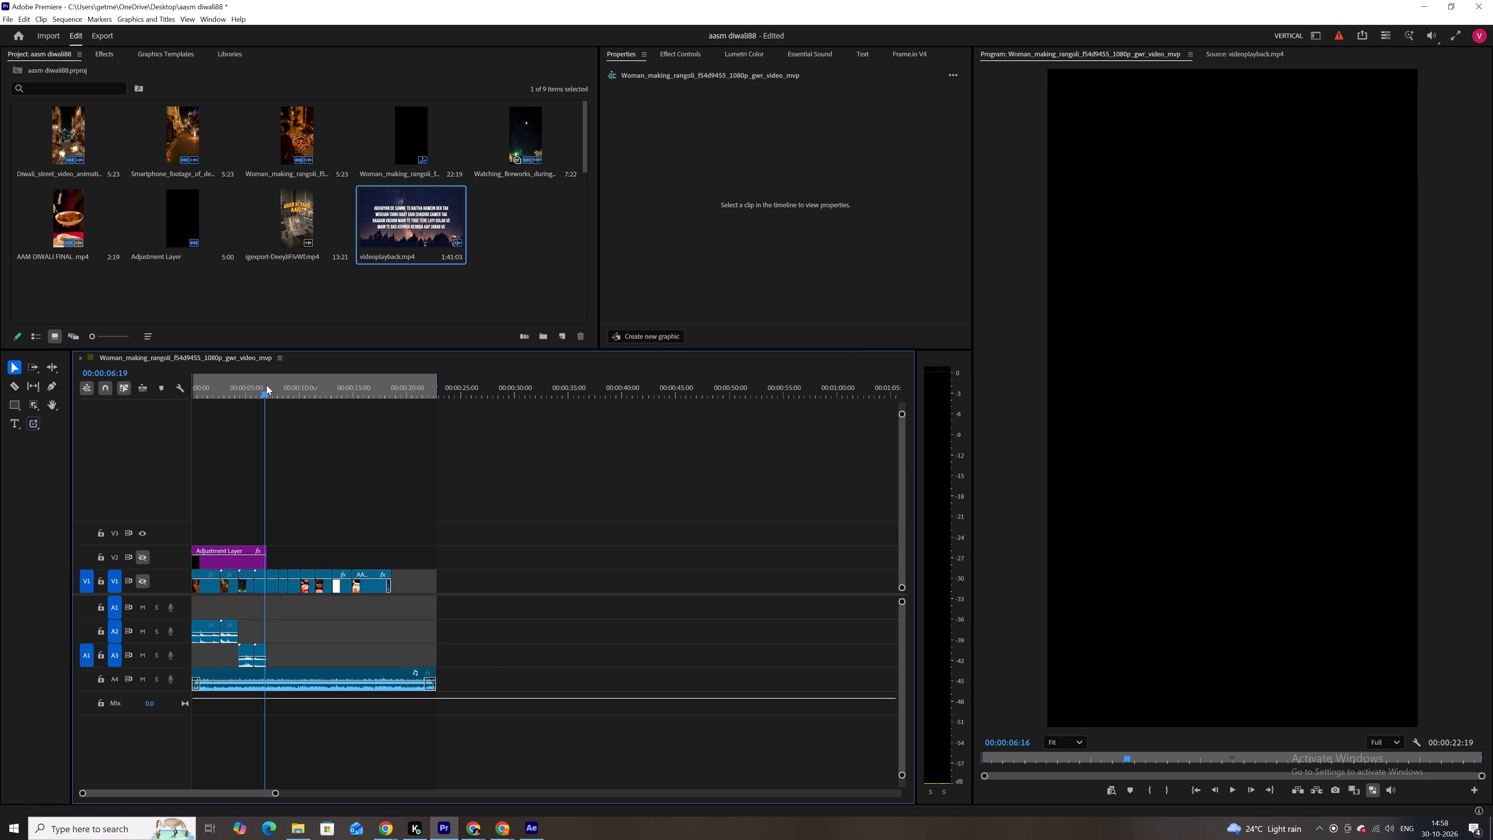
pyautogui.moveTo(266, 385); pyautogui.dragTo(226, 393)
pyautogui.click(1165, 103)
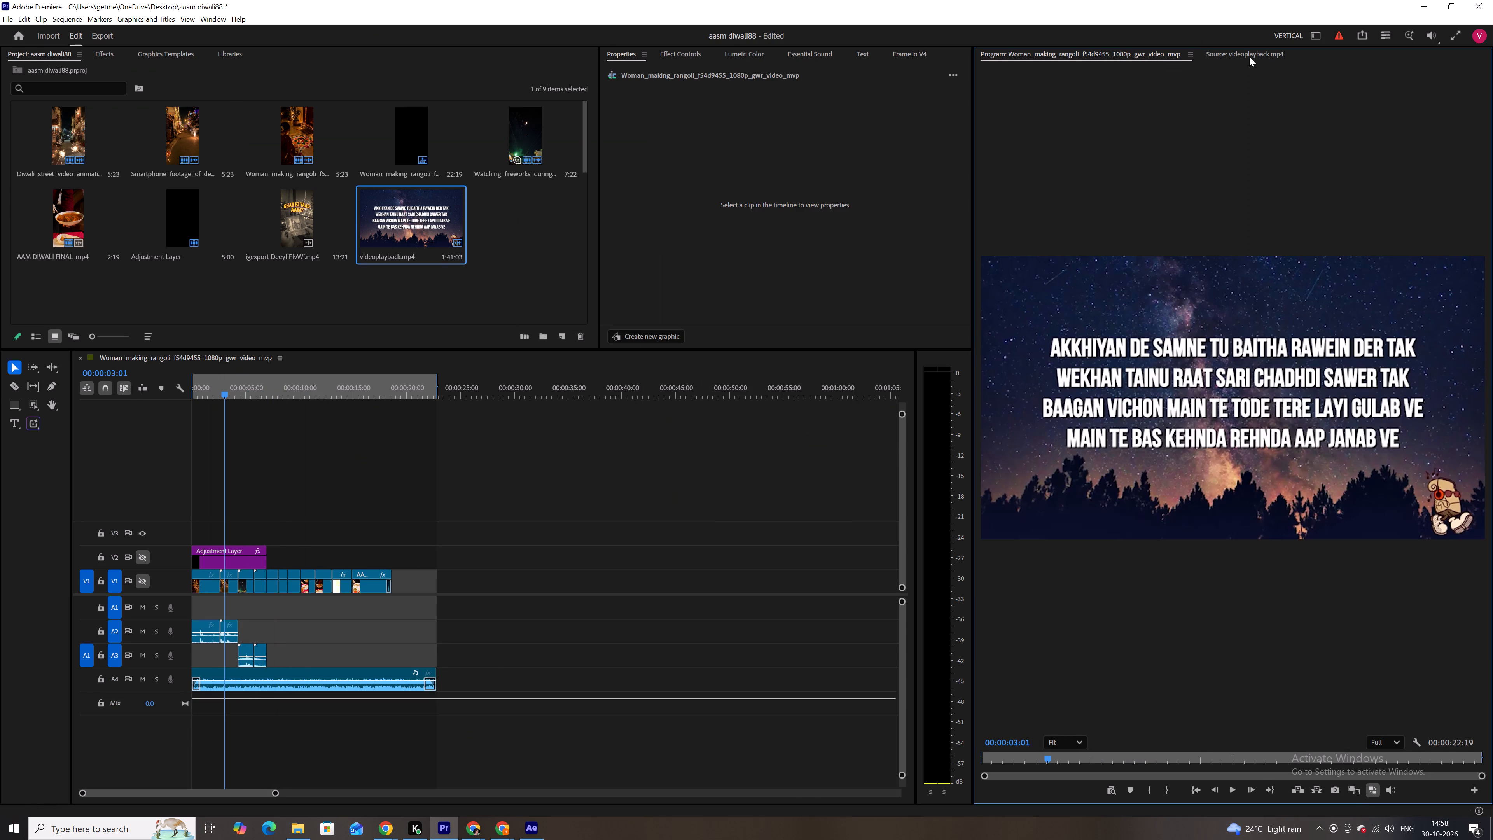
pyautogui.click(1249, 57)
pyautogui.click(726, 425)
pyautogui.click(334, 523)
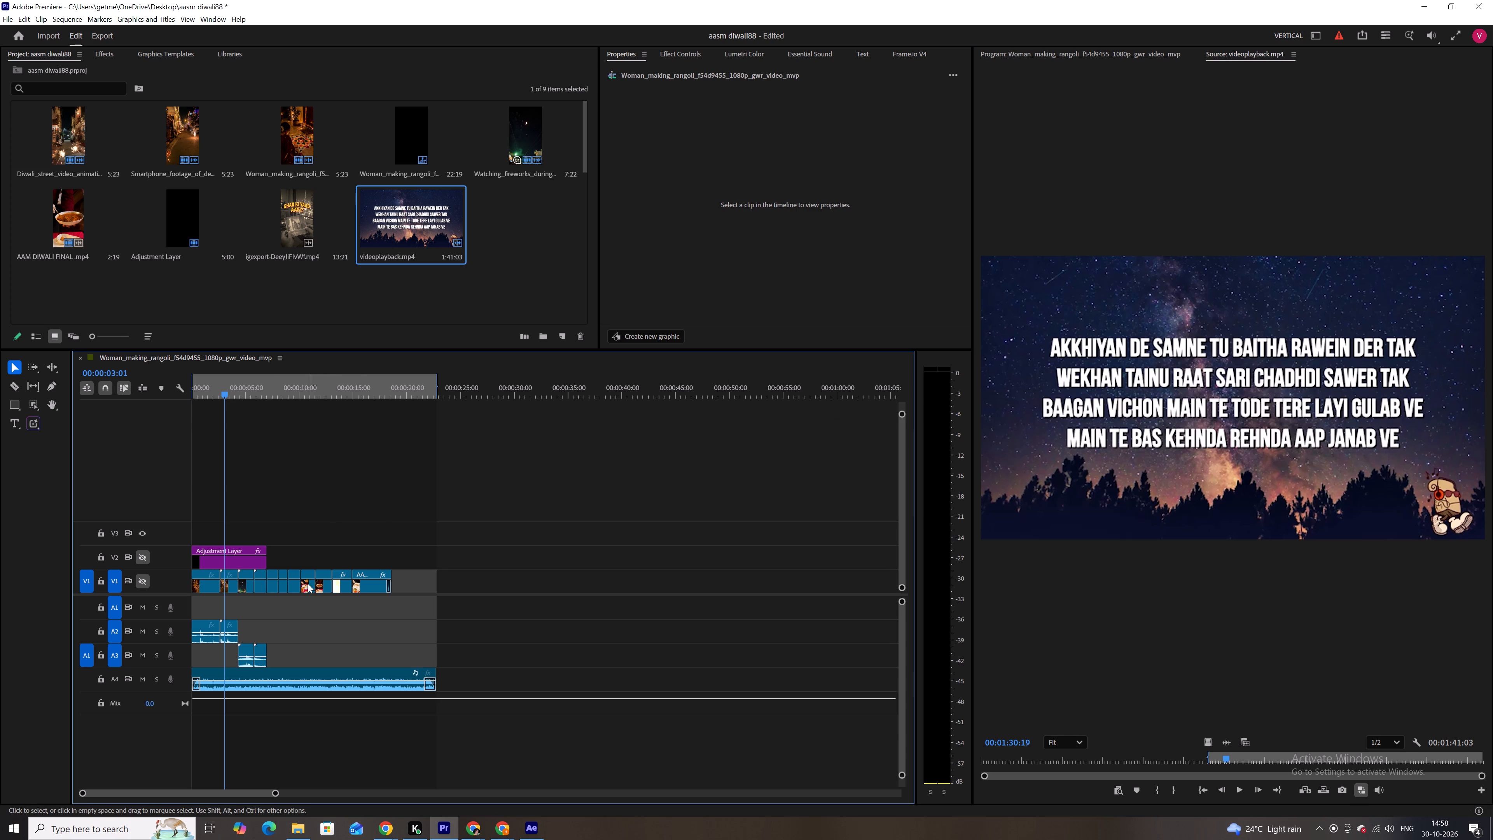
pyautogui.click(308, 583)
pyautogui.click(262, 590)
pyautogui.click(263, 605)
pyautogui.moveTo(230, 394); pyautogui.dragTo(127, 390)
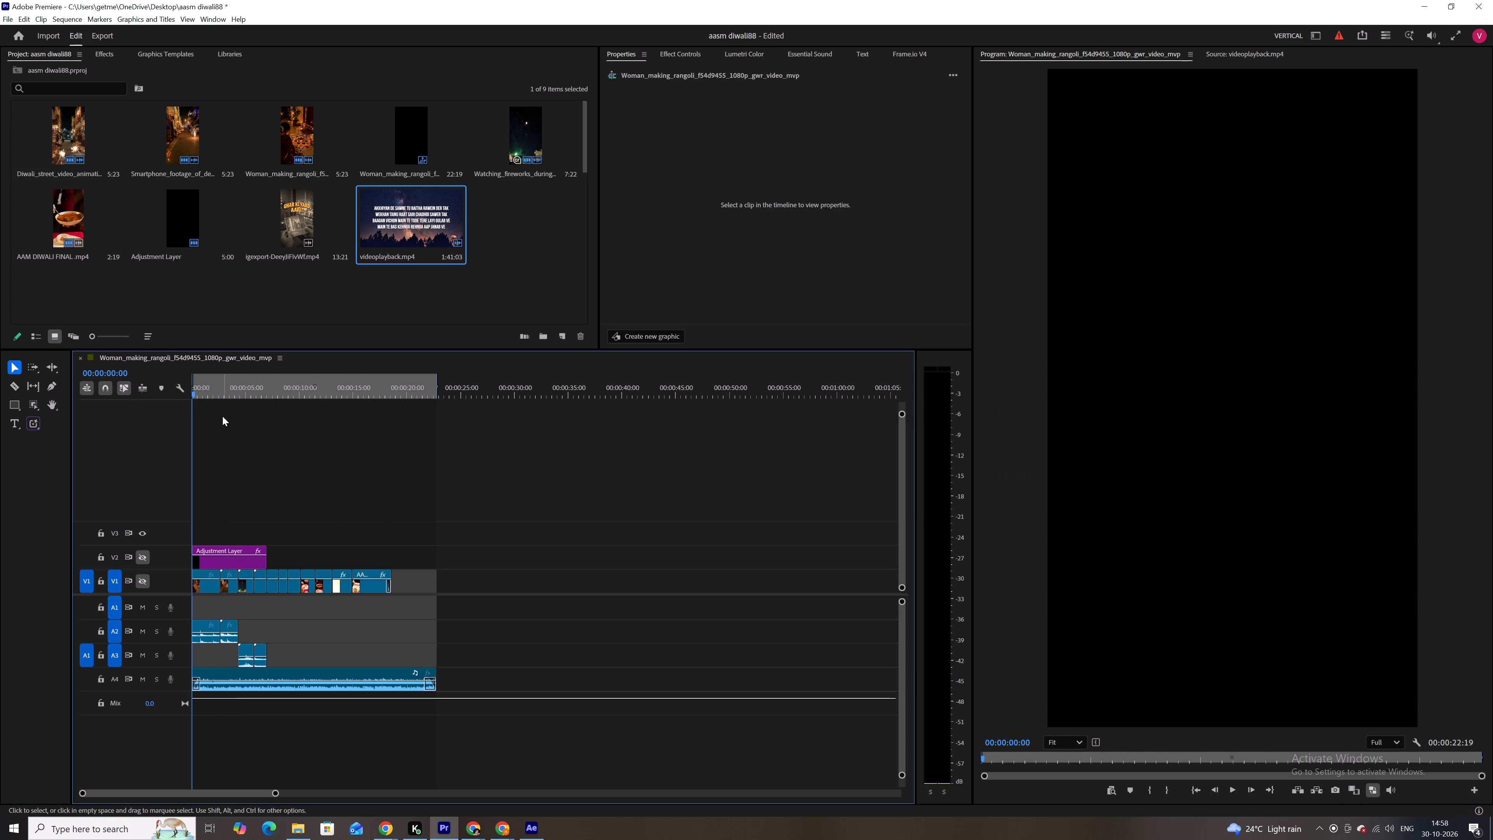
pyautogui.press('space')
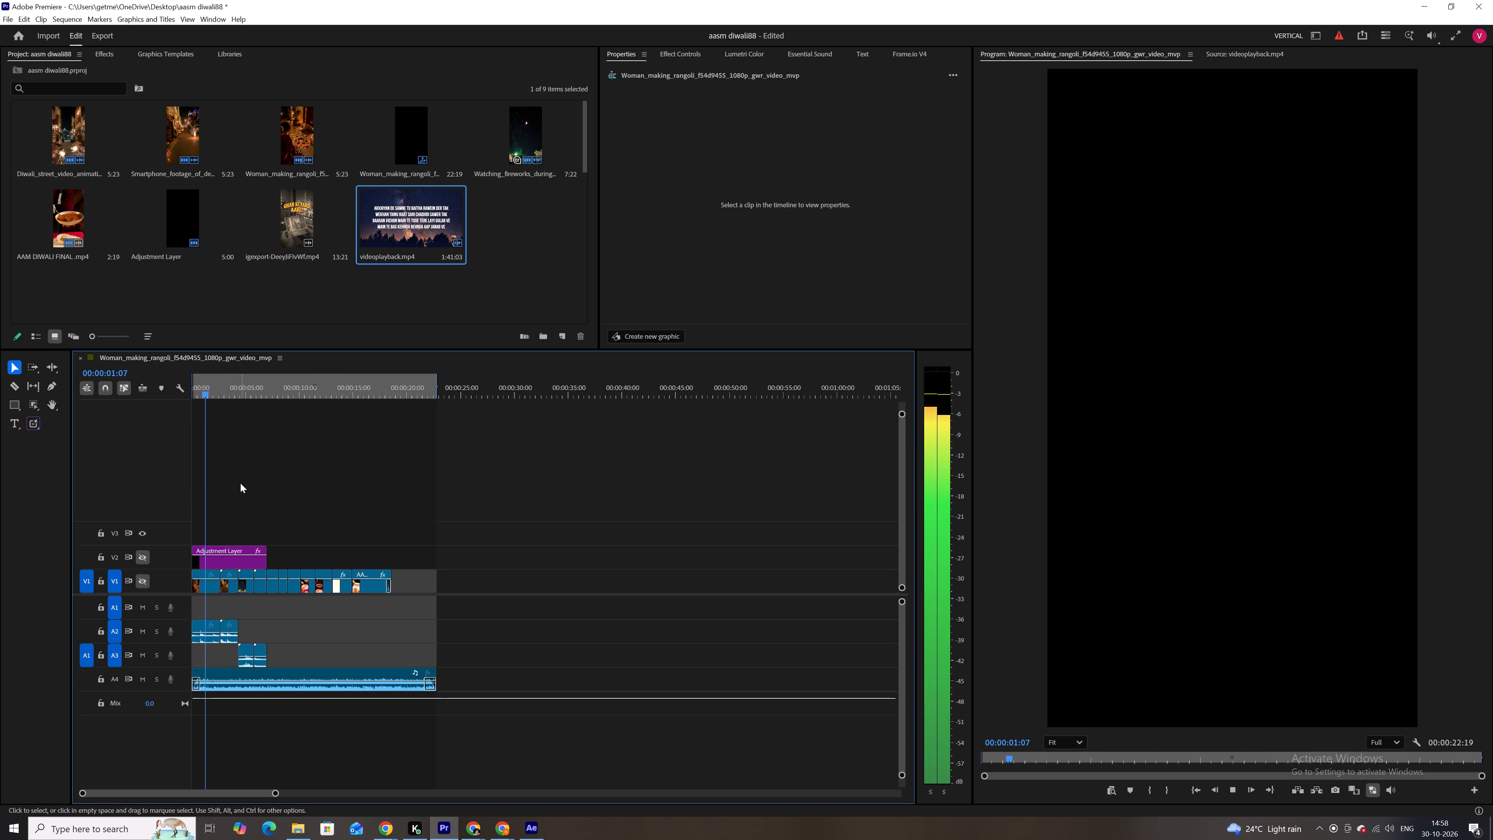
pyautogui.press('space')
# Turn on the output of video track V1 in the rangoli sequence.
pyautogui.click(224, 553)
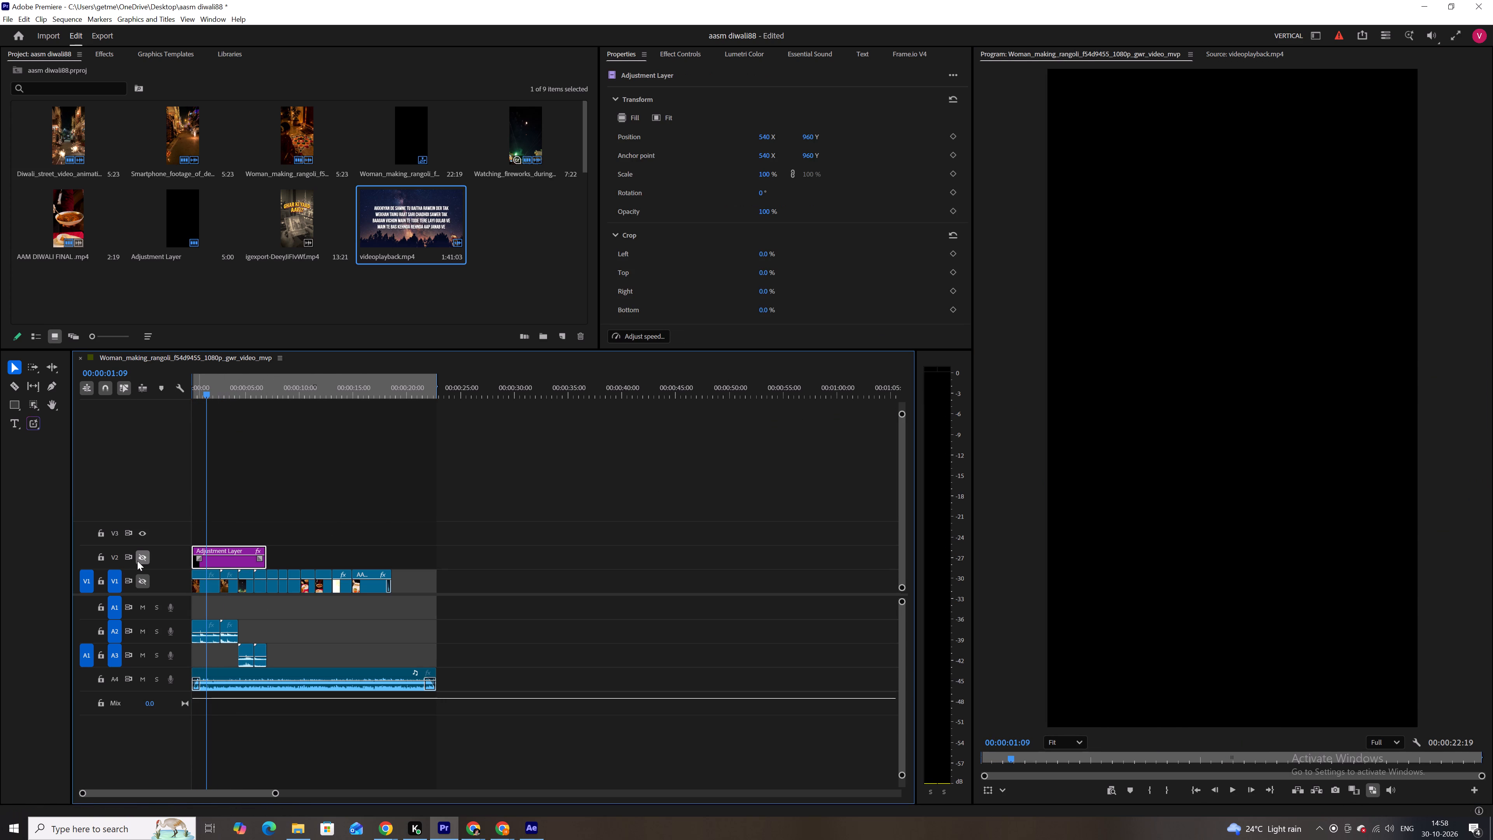
pyautogui.click(137, 561)
pyautogui.click(137, 561)
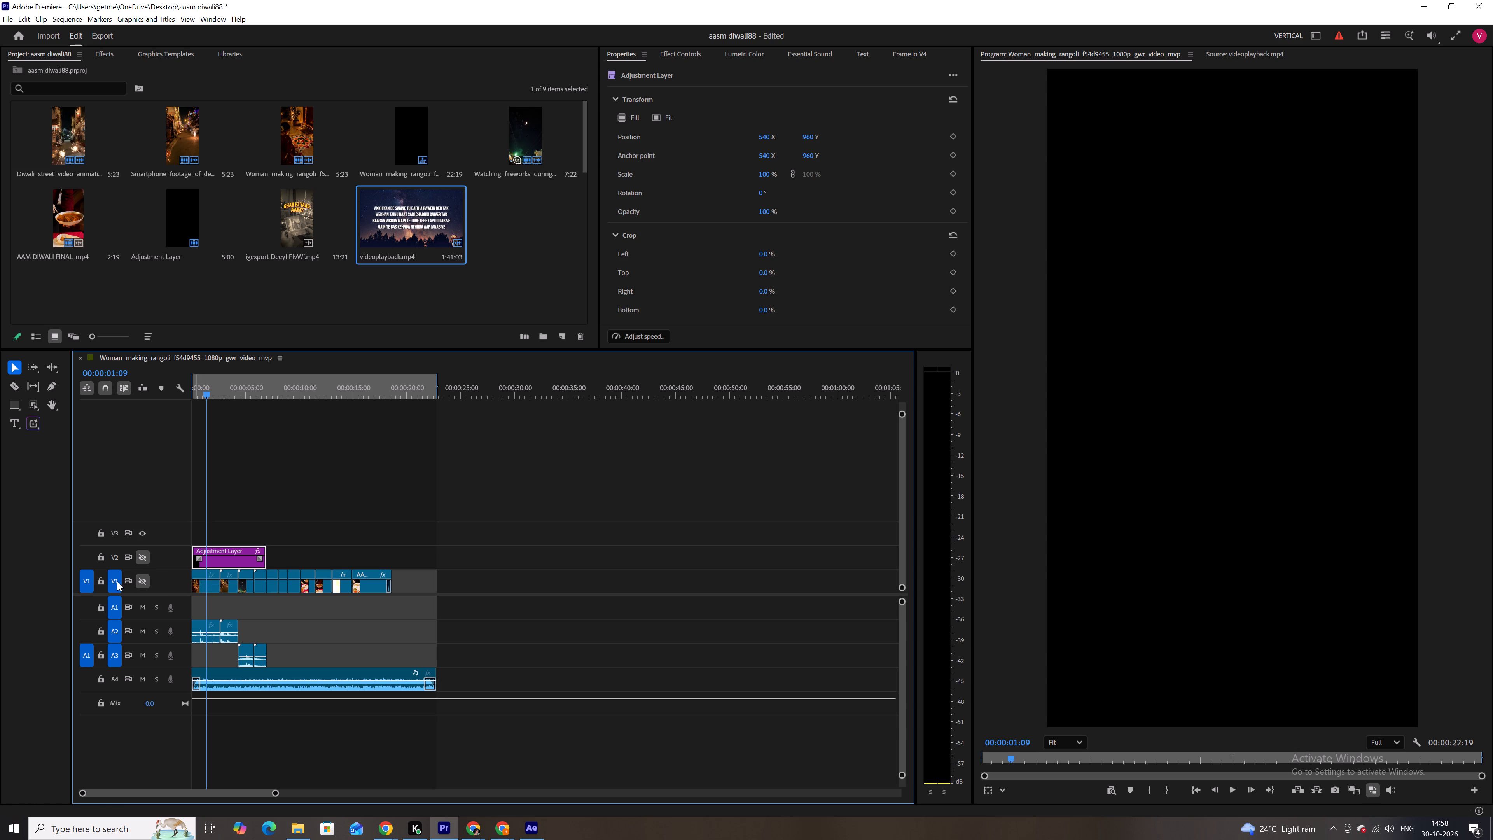
pyautogui.click(139, 585)
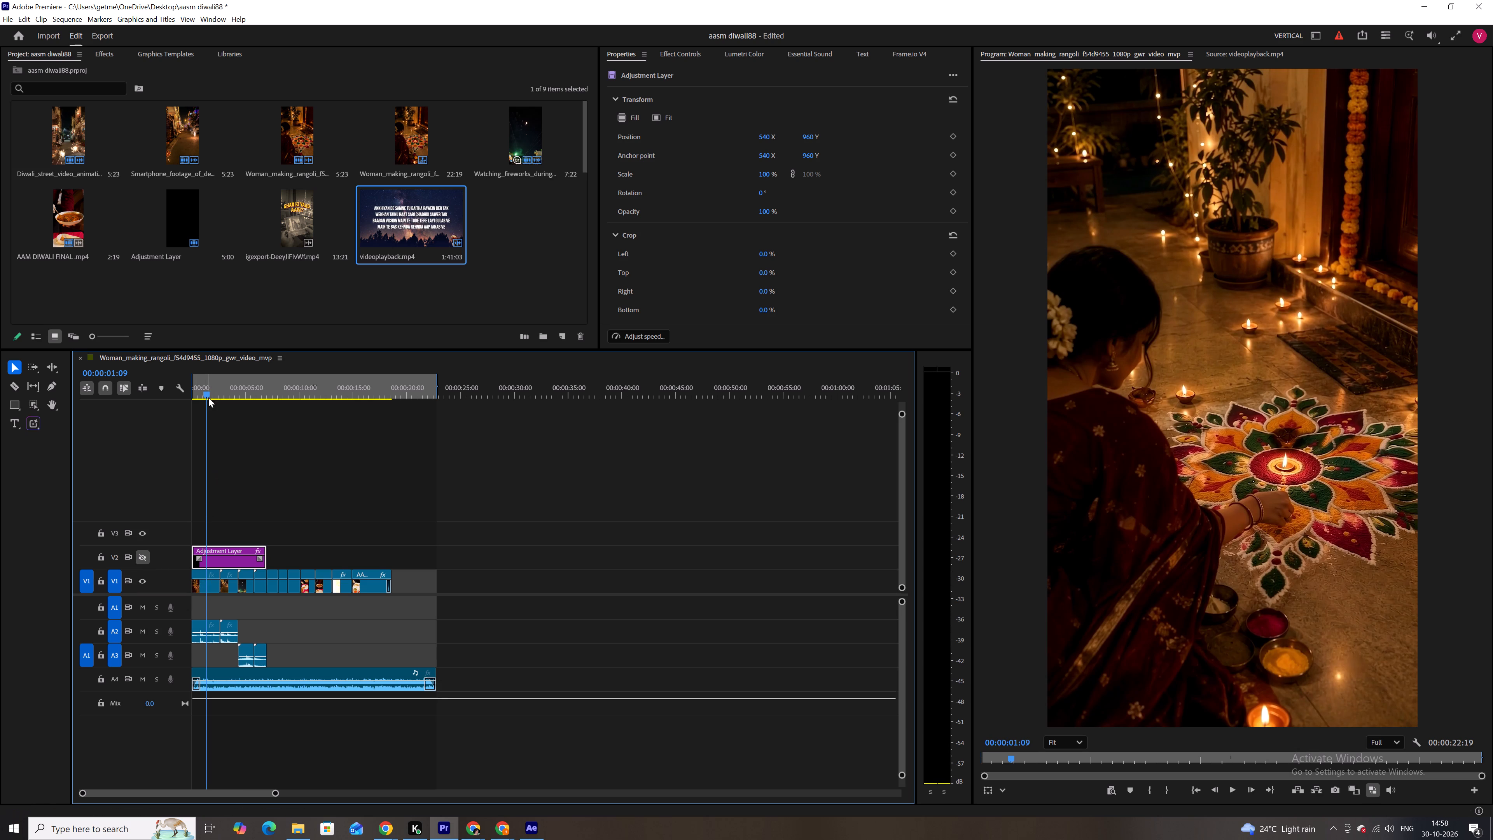
# Play the rangoli sequence from its start to review the opening Diwali shots.
pyautogui.moveTo(208, 397); pyautogui.dragTo(173, 395)
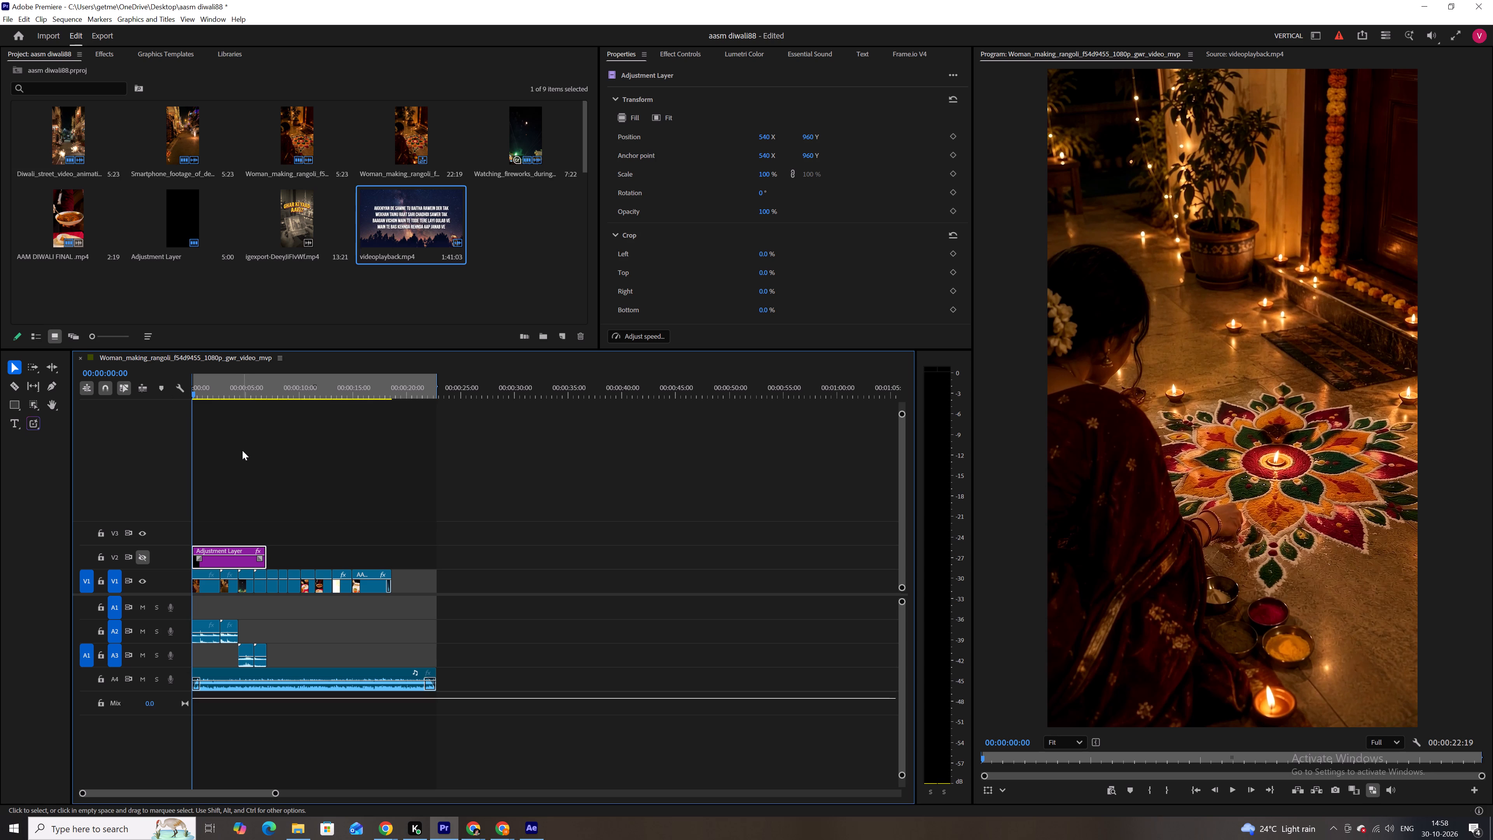
pyautogui.press('space')
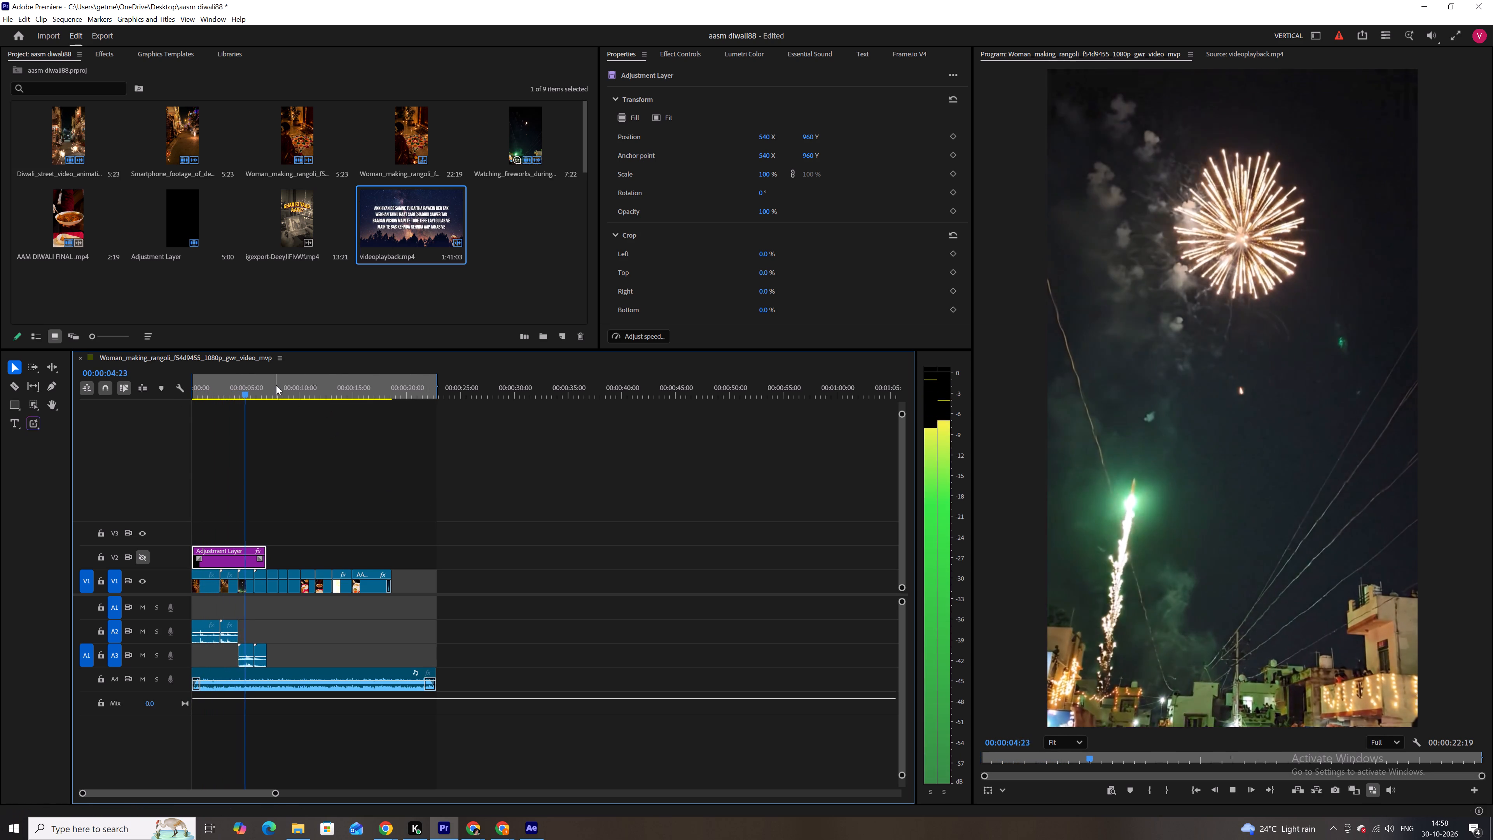
pyautogui.press('space')
# Save the aasm diwali88 project and close Adobe Premiere.
pyautogui.hotkey('ctrl', 's')
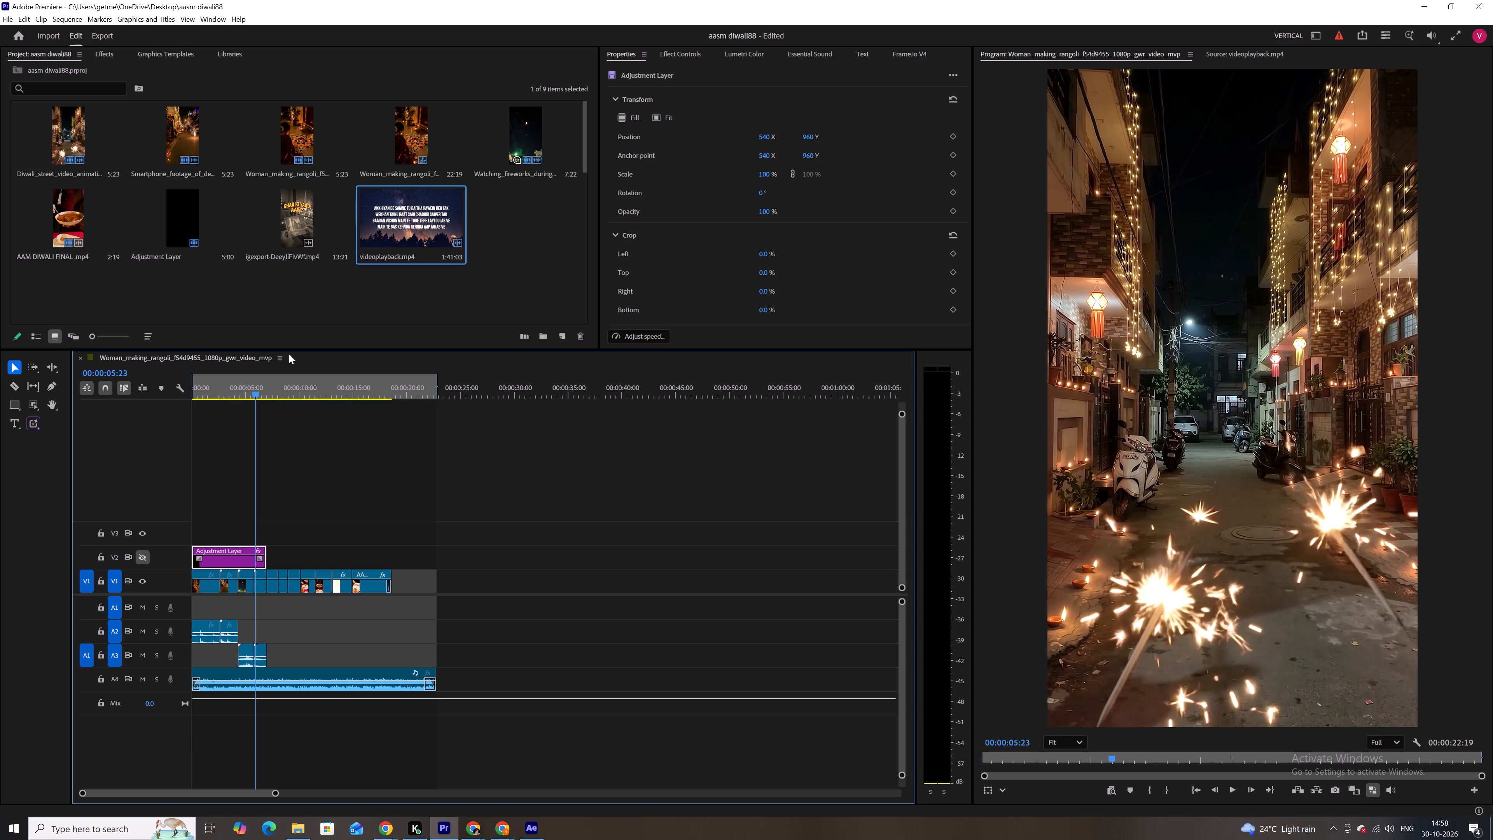
pyautogui.click(1492, 0)
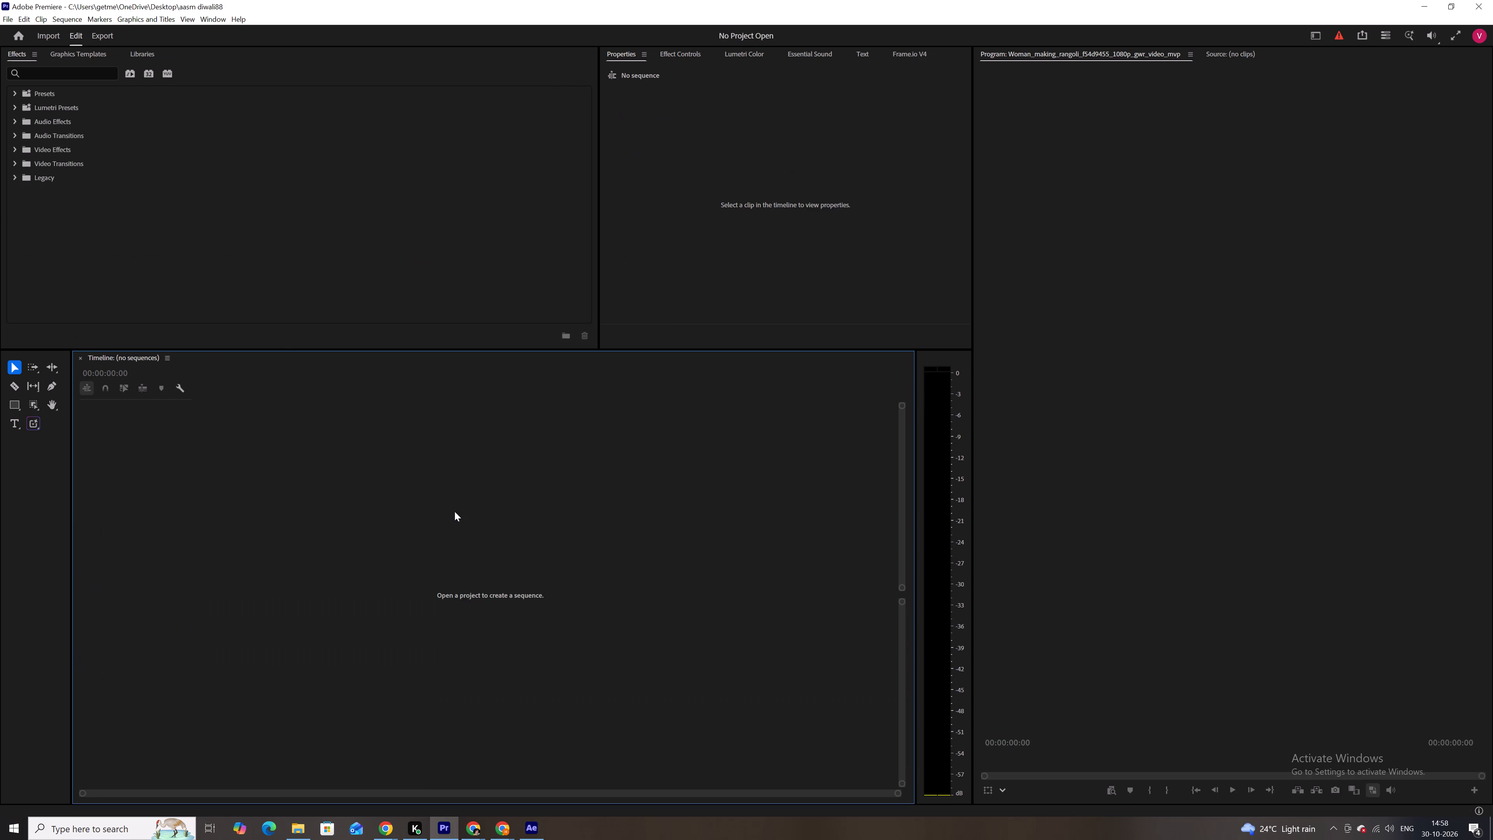
# In After Effects, preview Comp 1 from 0:00:16:12 through to the Aam logo ending.
pyautogui.click(128, 830)
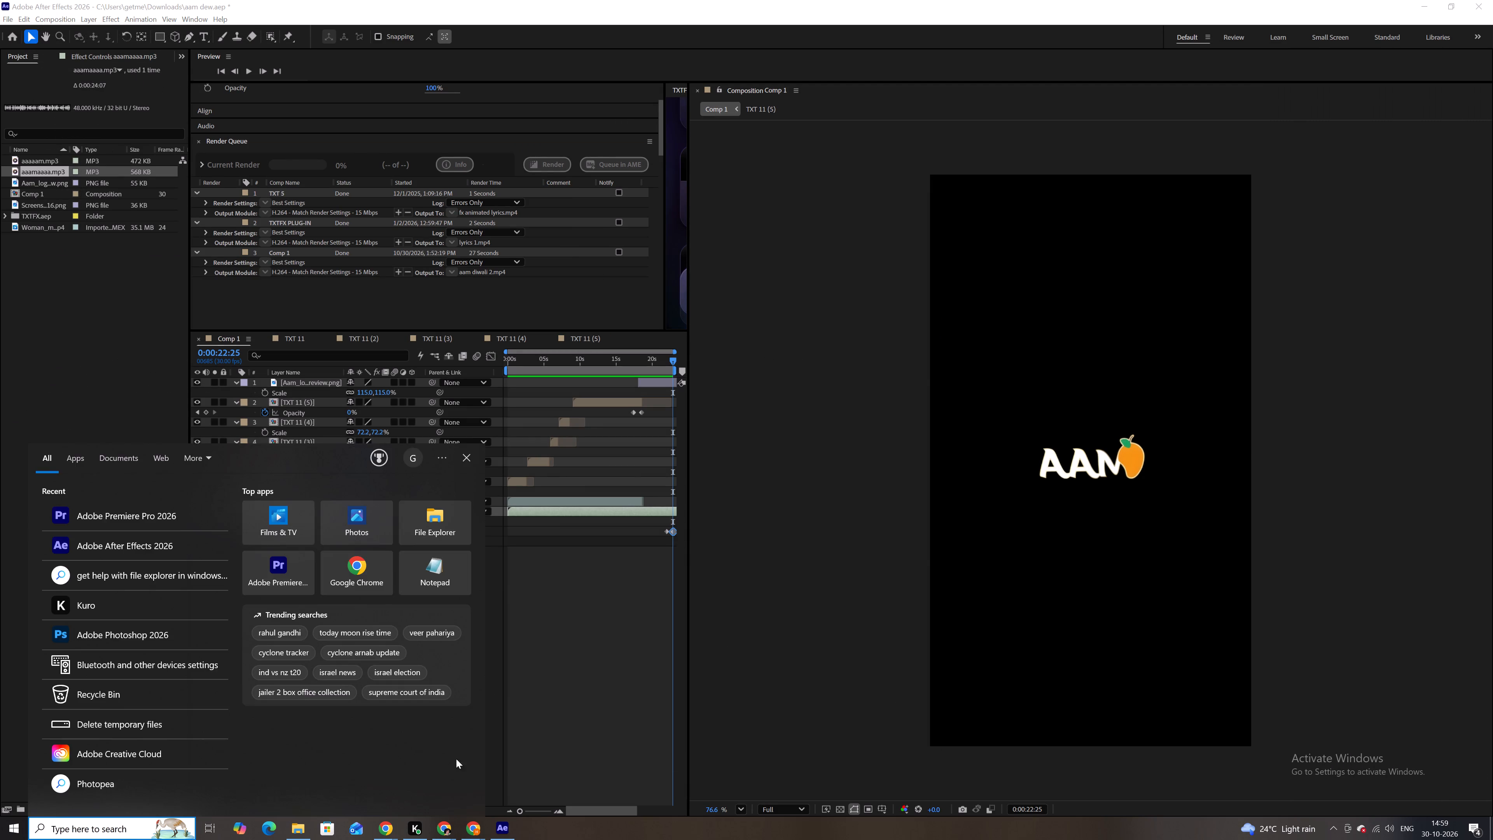
pyautogui.click(607, 715)
pyautogui.moveTo(656, 363); pyautogui.dragTo(626, 366)
pyautogui.press('space')
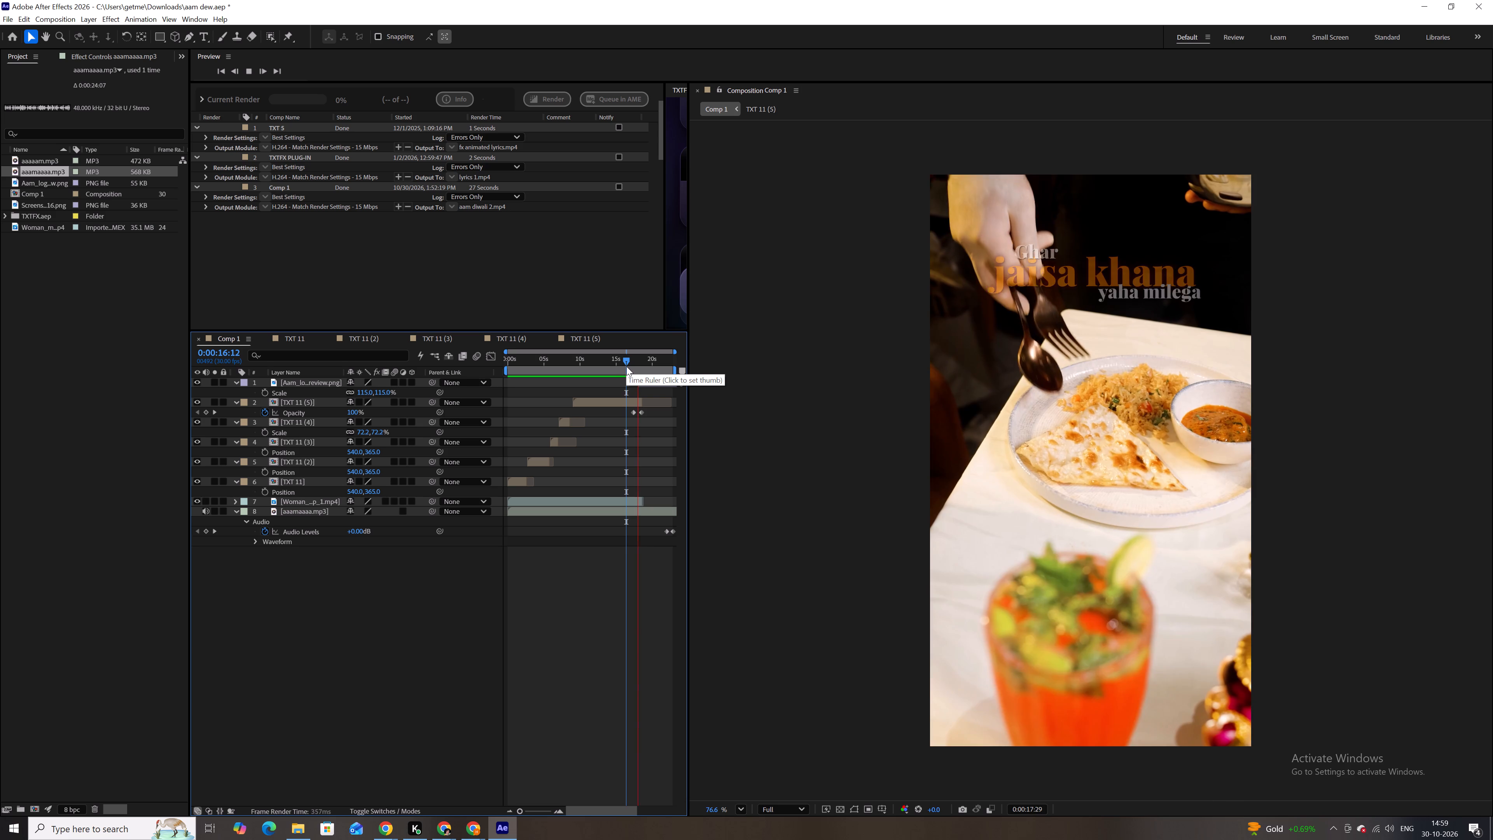
pyautogui.press('space')
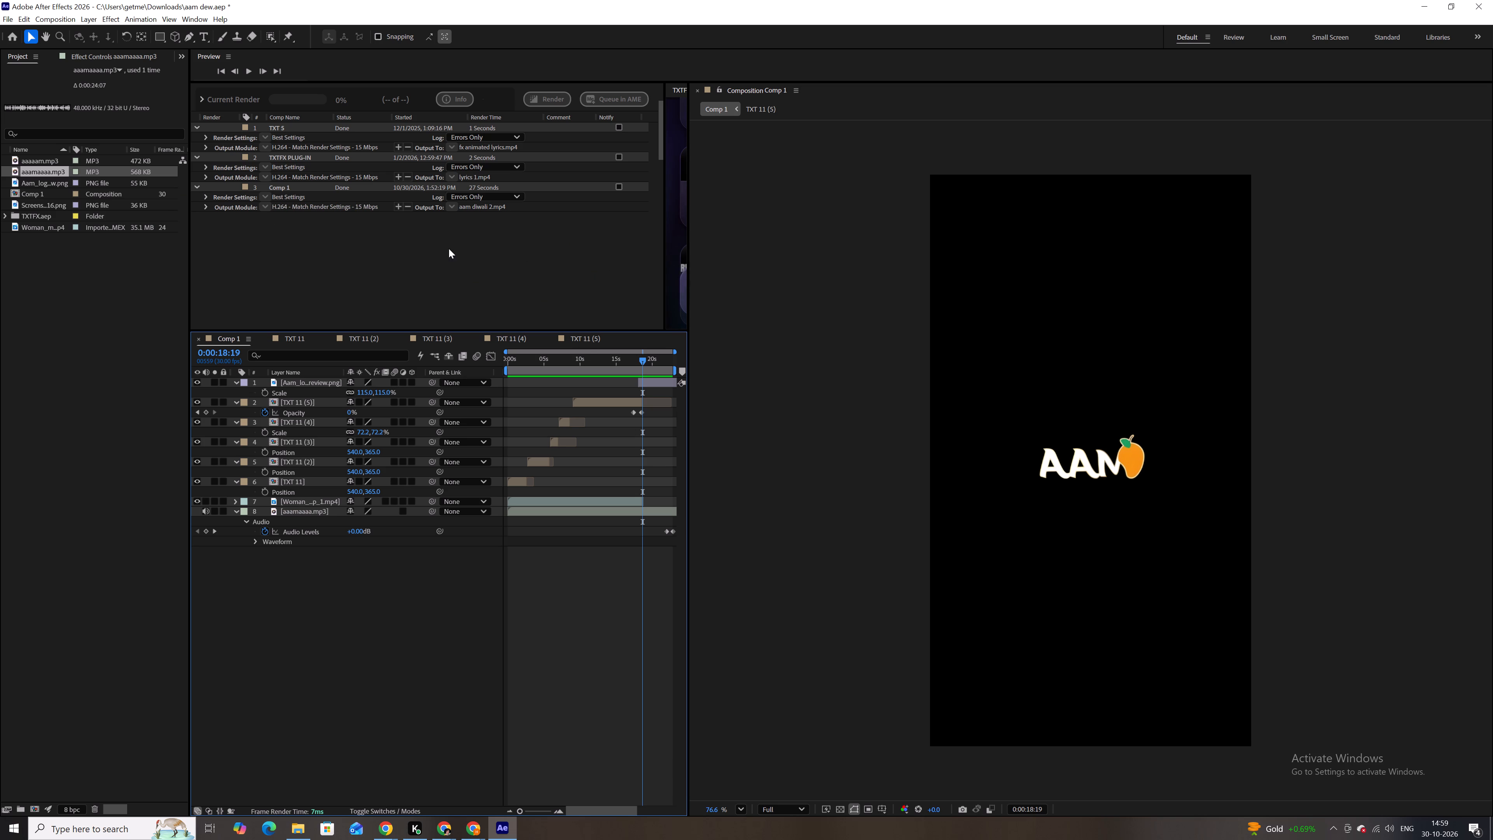
# Add an orange Playfair Display Black text layer below the Aam logo in Comp 1, starting with "Ja".
pyautogui.click(200, 39)
pyautogui.click(997, 545)
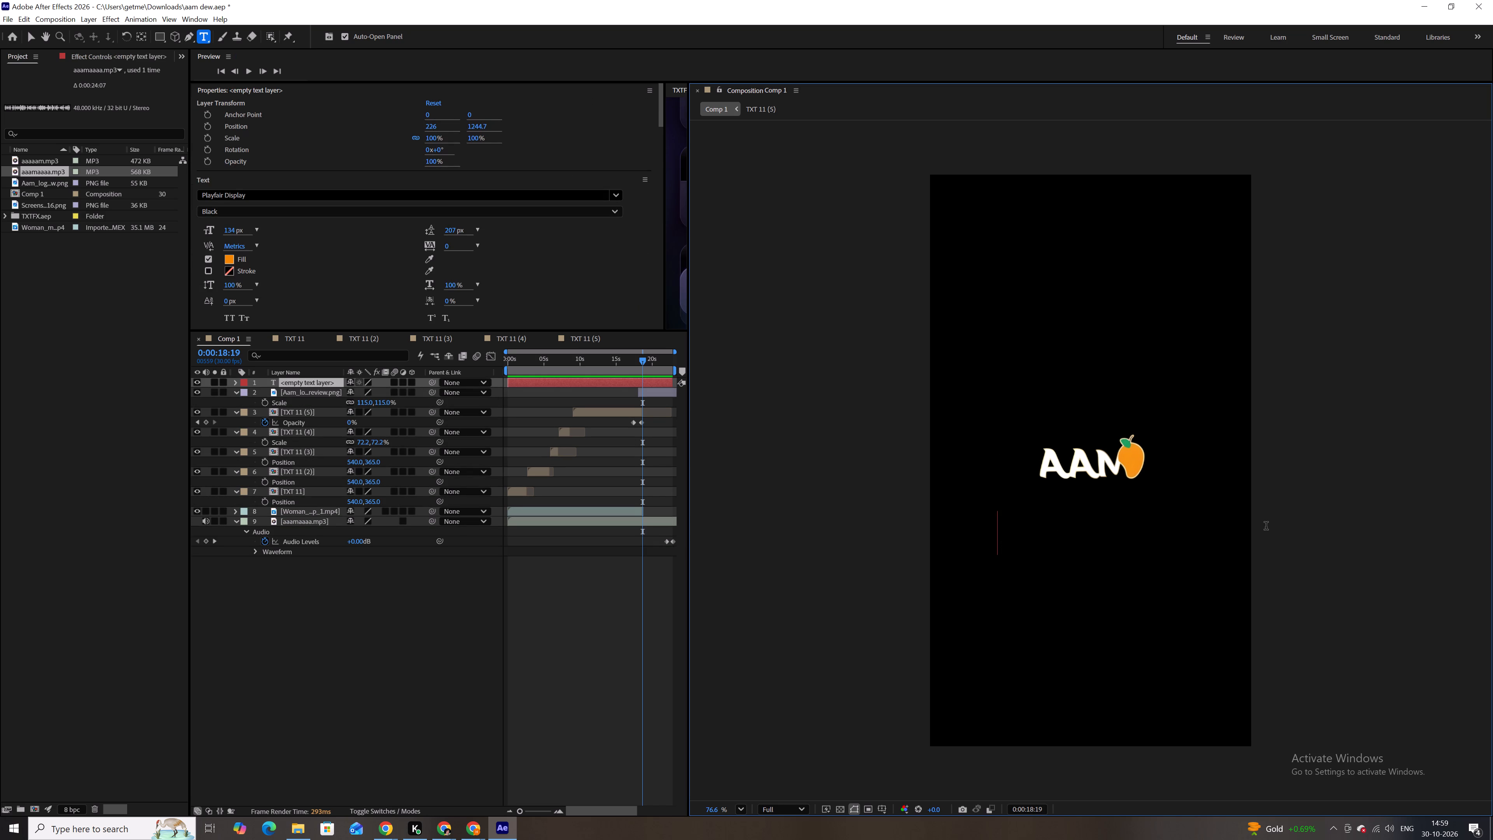
pyautogui.write('JAIL')
pyautogui.press('space')
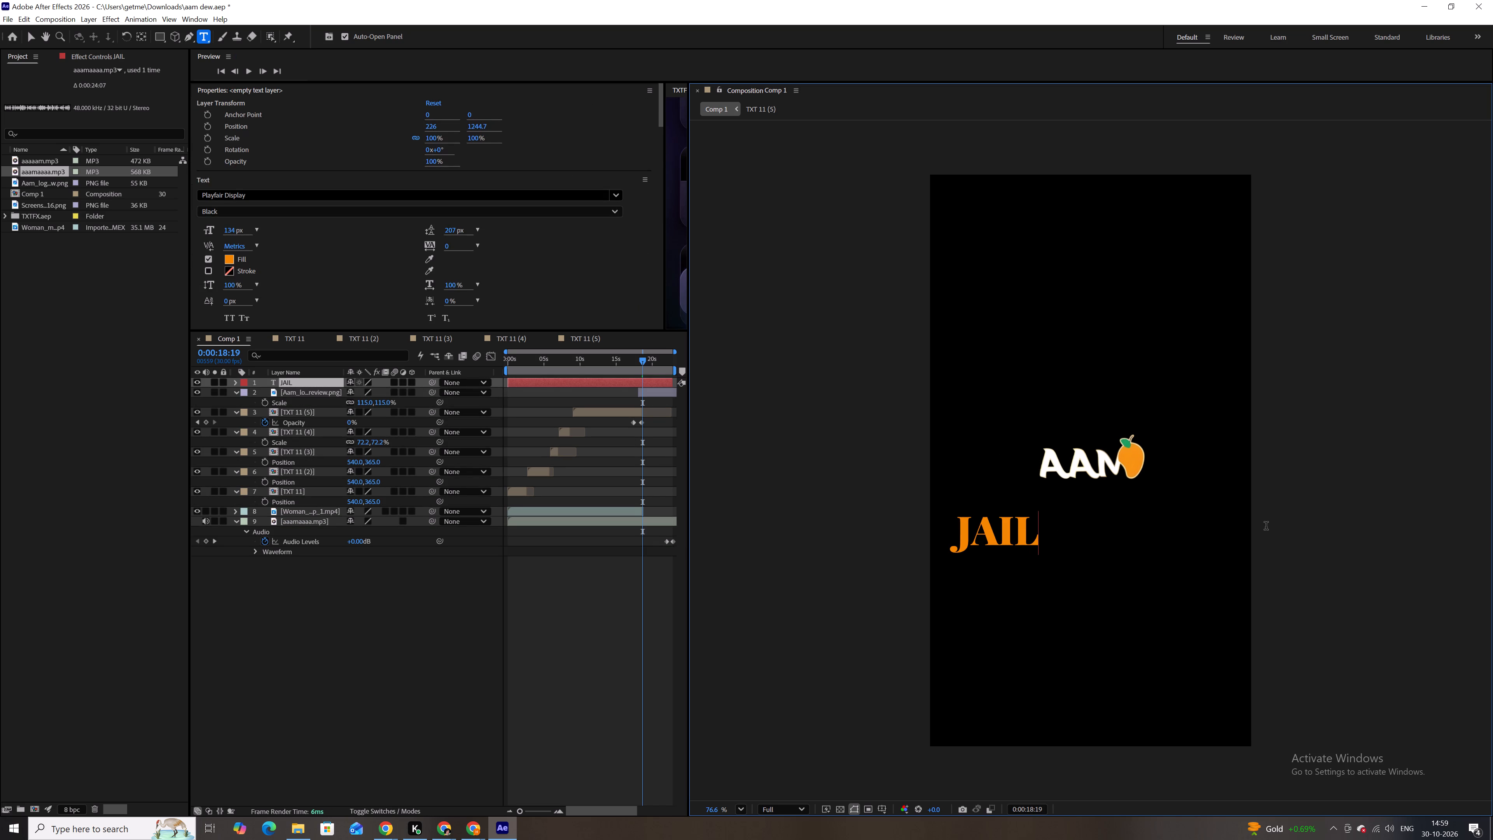
pyautogui.press('BackSpace')
pyautogui.press('BackSpace')
pyautogui.press('BackSpace')
pyautogui.press('BackSpace')
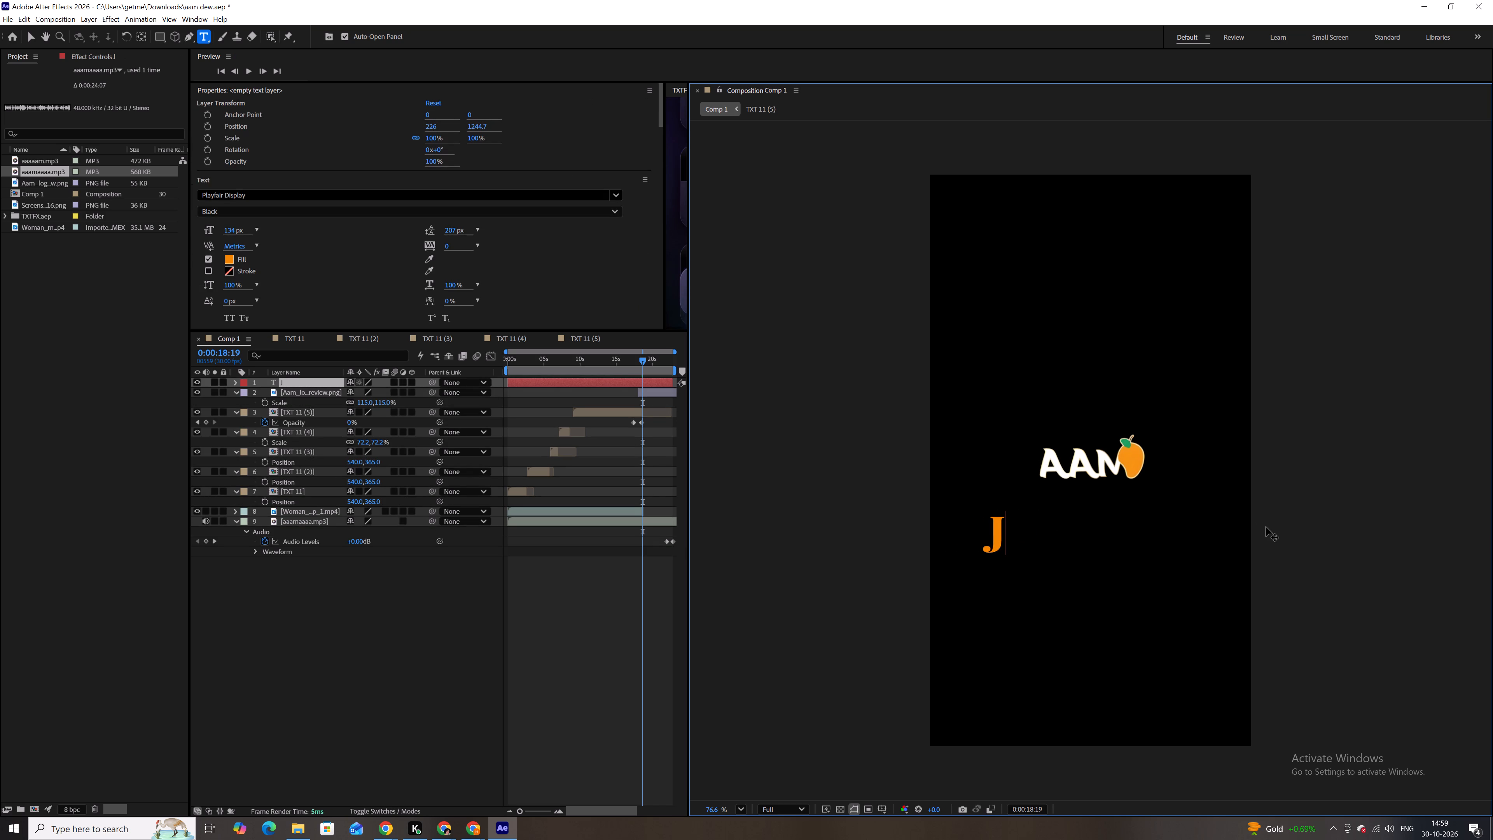
pyautogui.write('ao')
pyautogui.press('BackSpace')
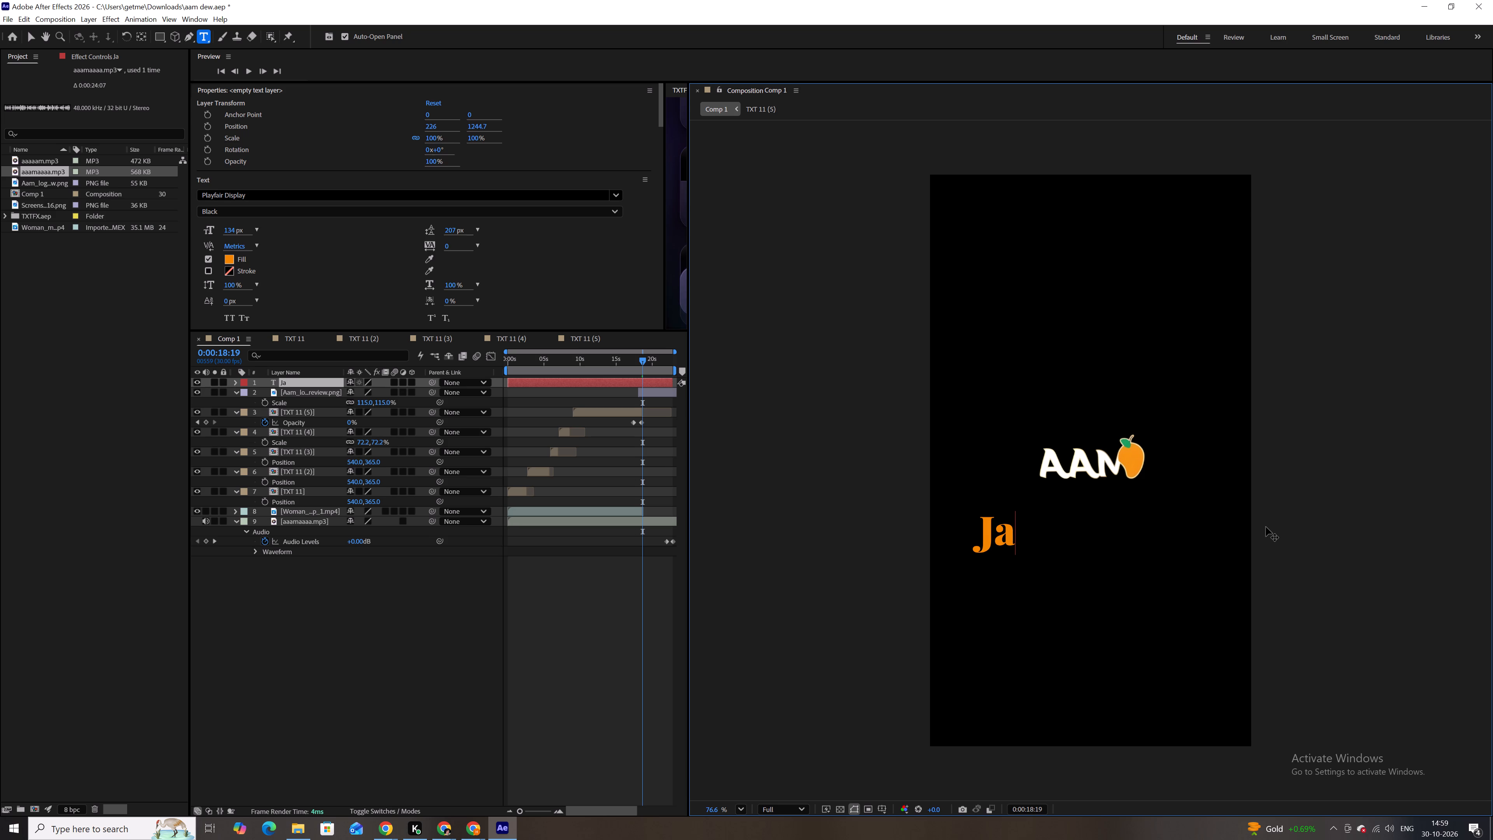
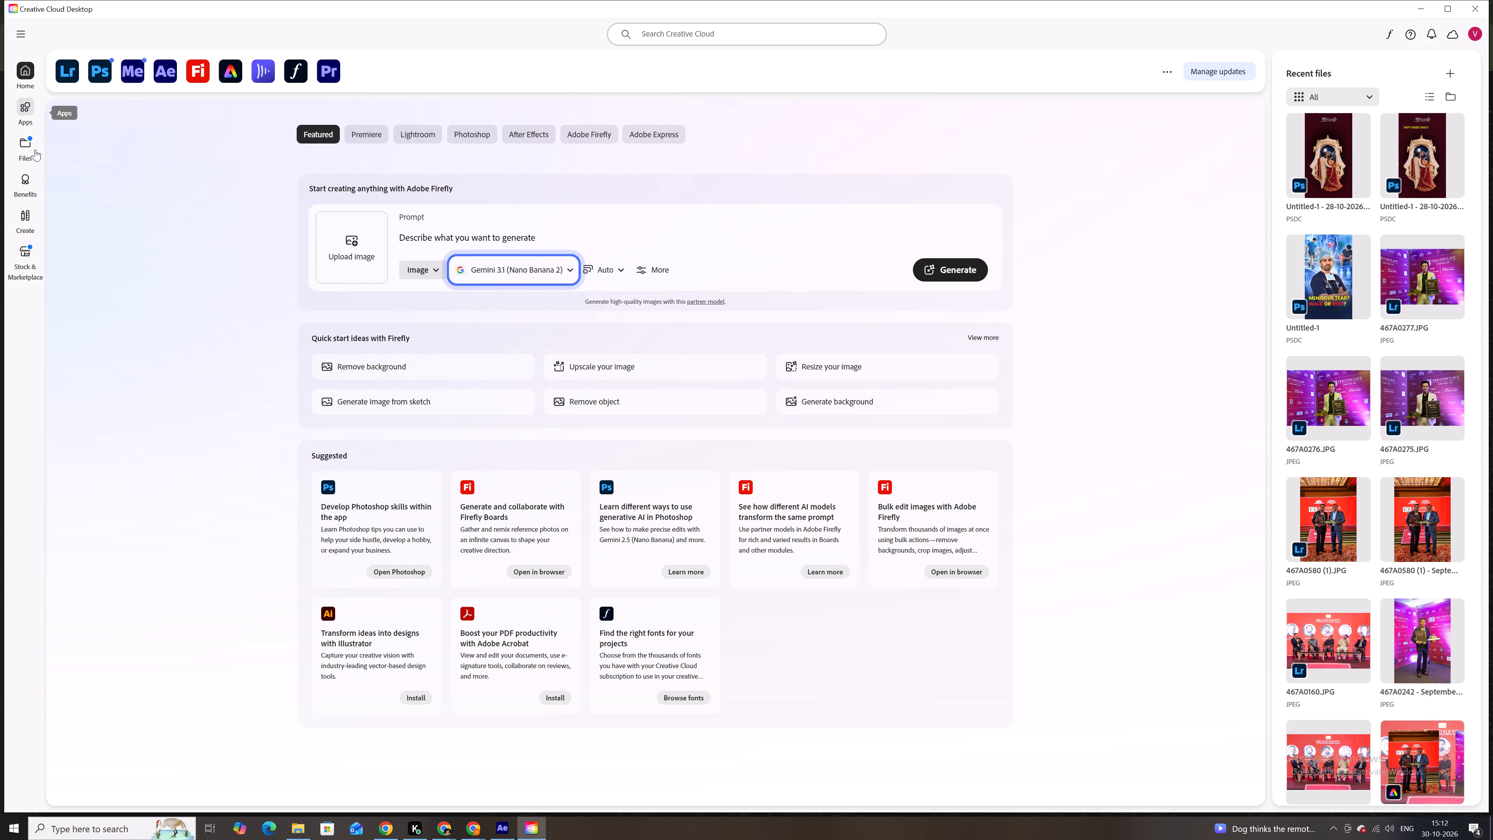
# Look through the installed apps and the other apps available in the Creative Cloud plan.
pyautogui.click(38, 107)
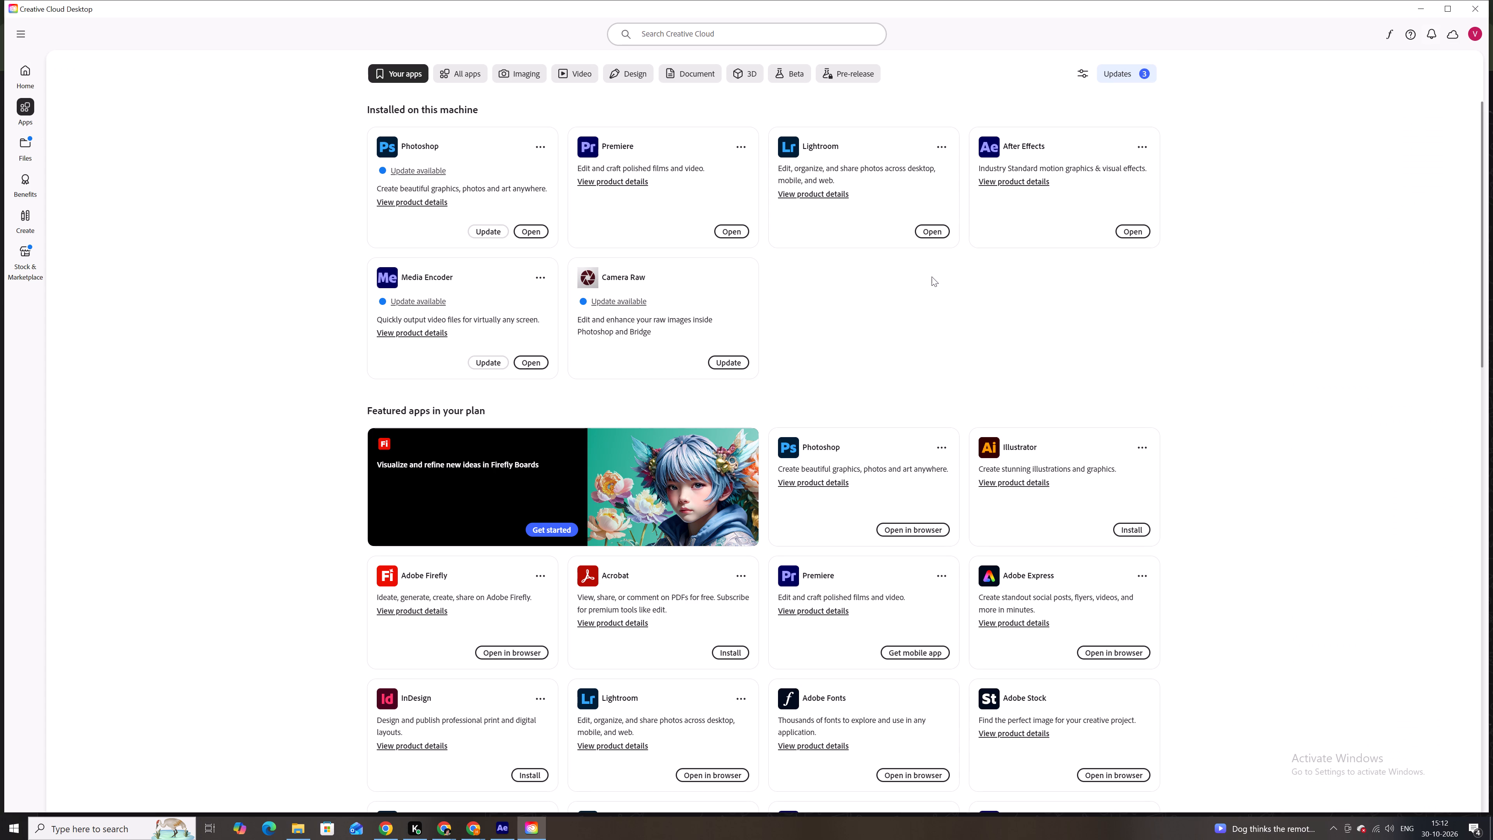
pyautogui.scroll(-8, 1407, 462)
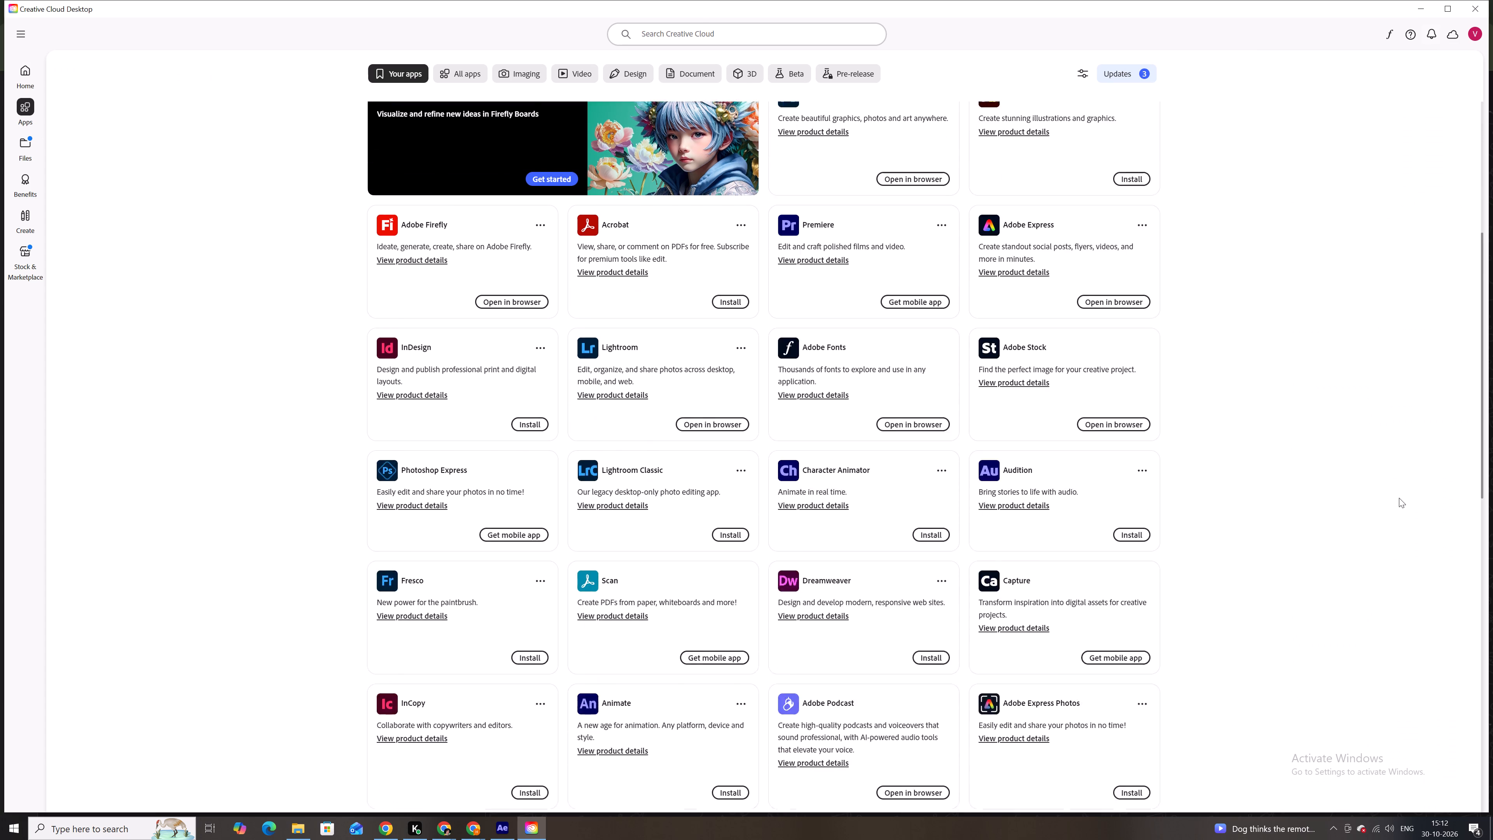
pyautogui.scroll(-9, 1385, 489)
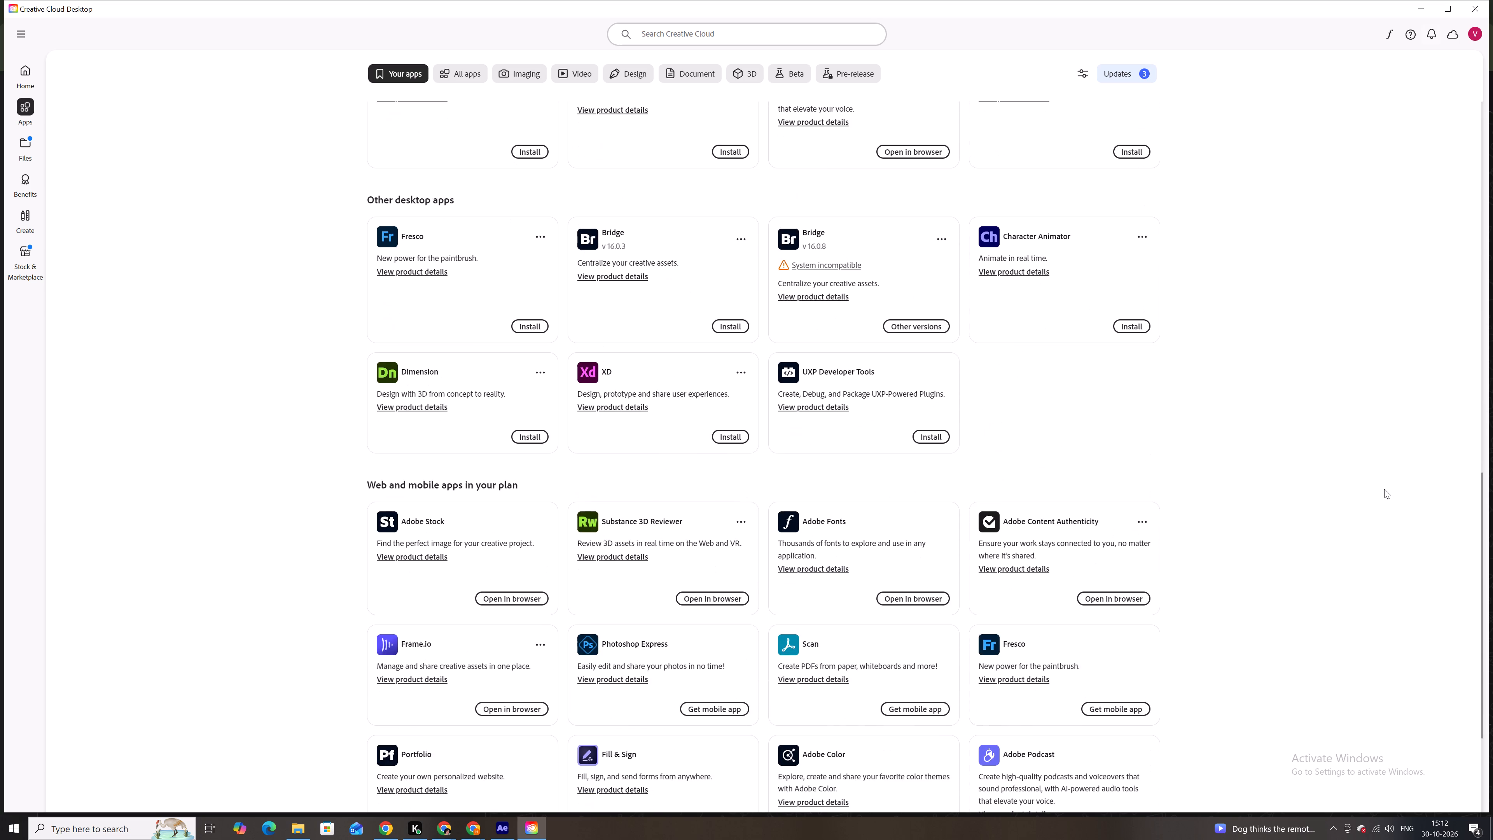
pyautogui.scroll(-11, 1385, 489)
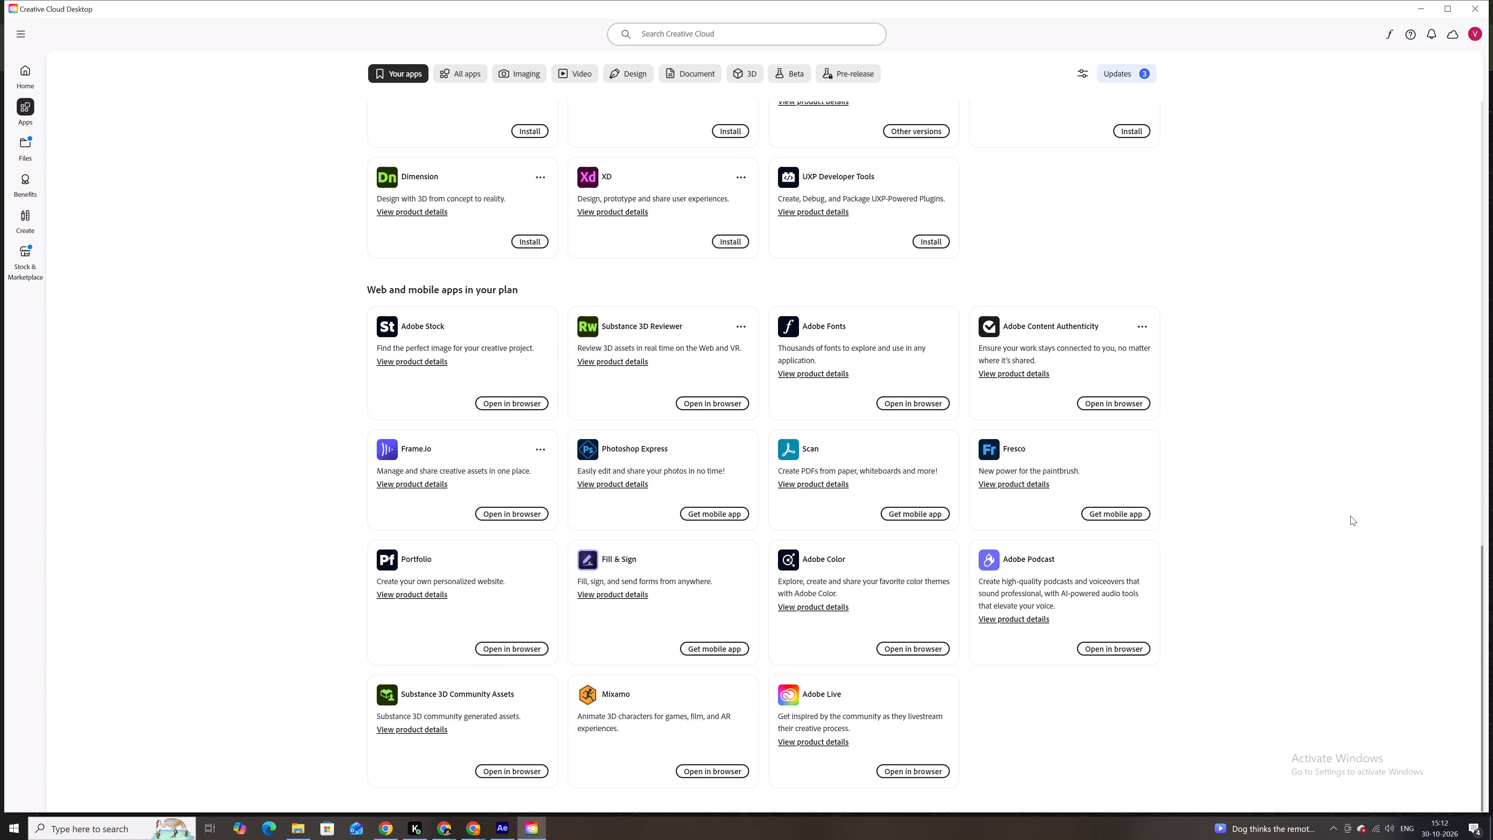
pyautogui.scroll(14, 1350, 516)
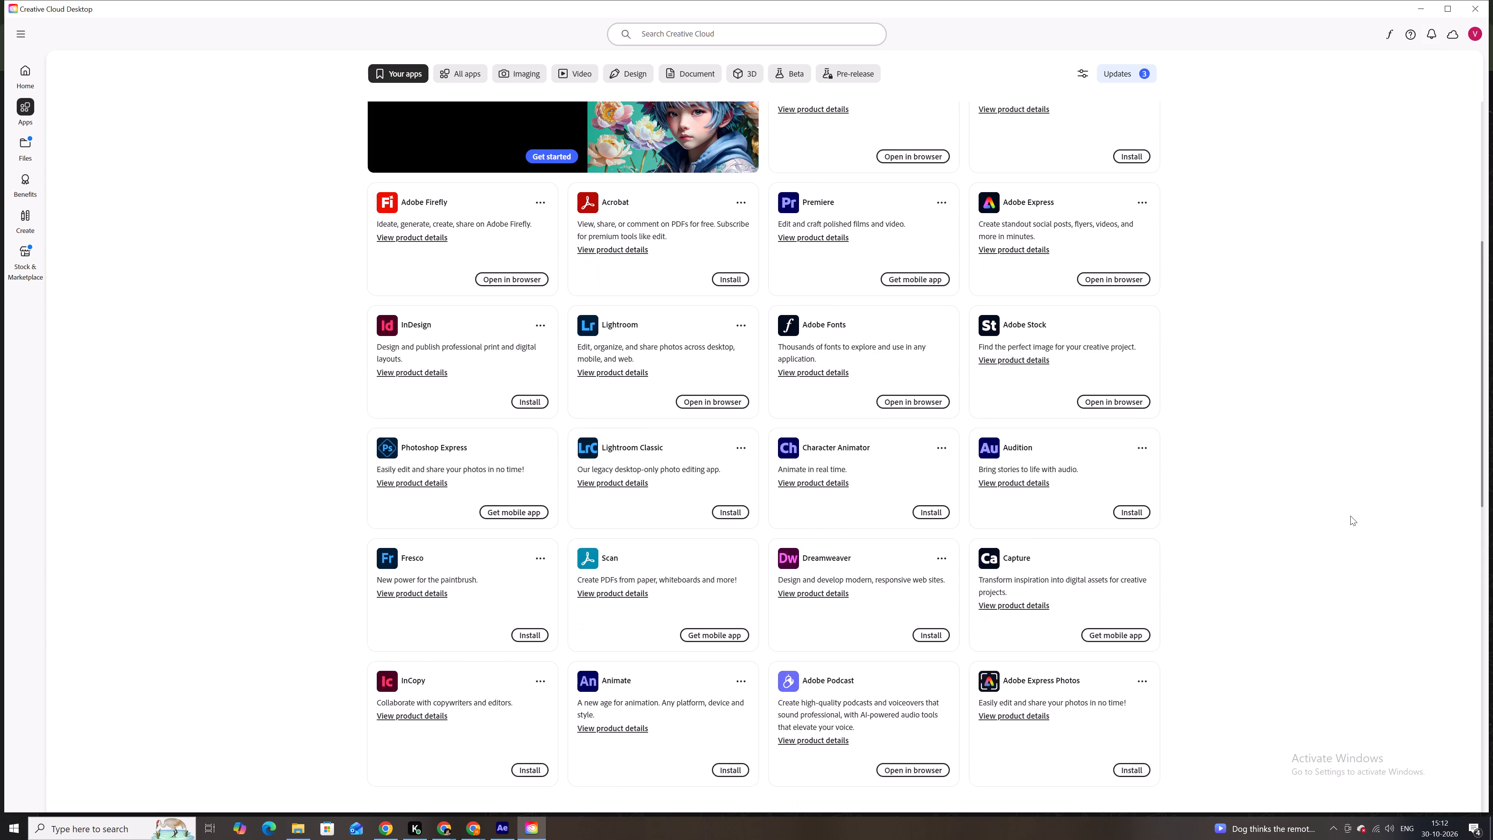
pyautogui.scroll(9, 1350, 516)
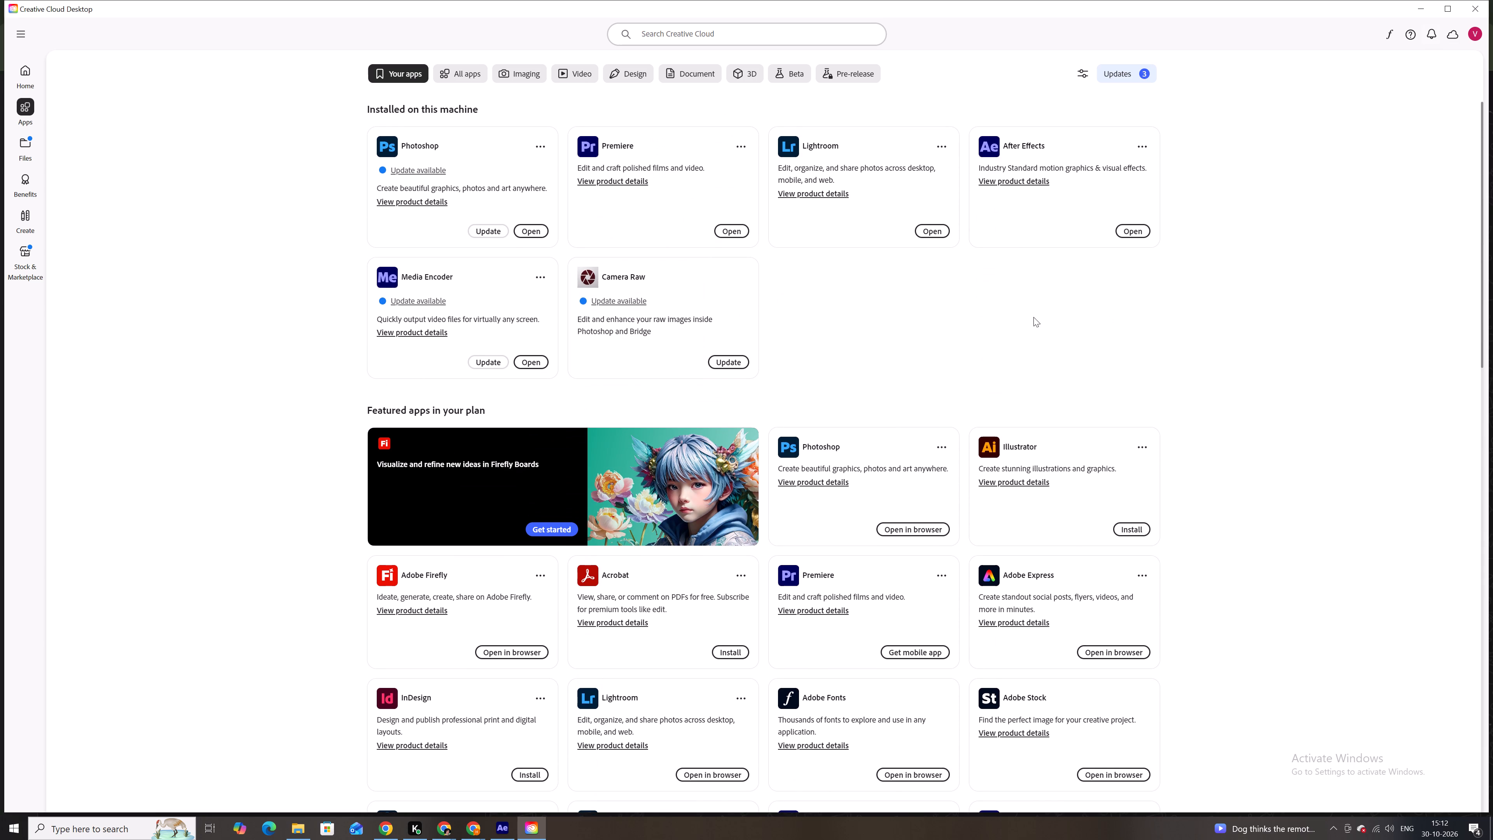
# Search Creative Cloud for Illustrator with "ill" and try to install its desktop version.
pyautogui.click(712, 40)
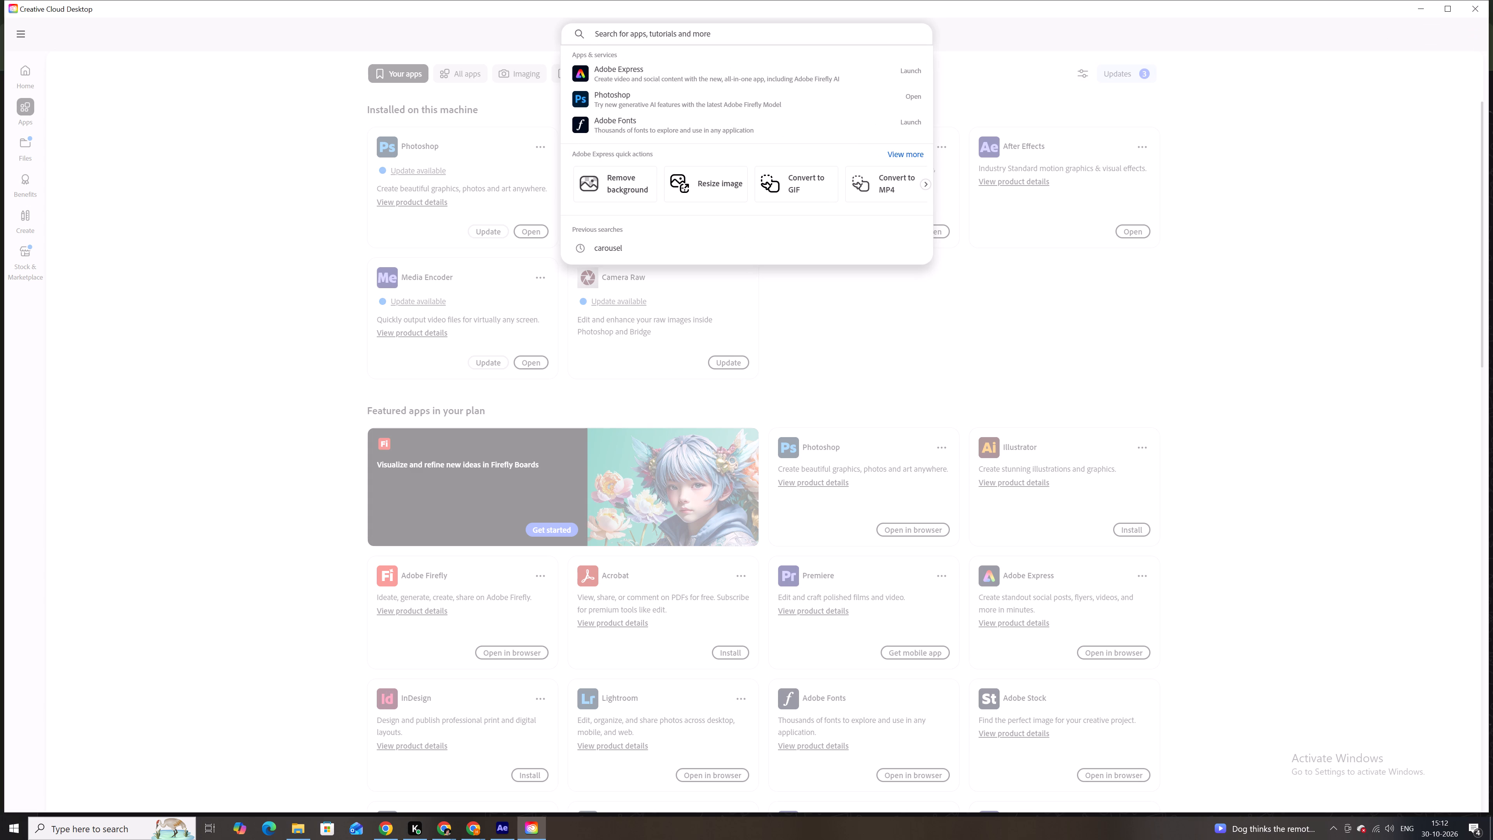
pyautogui.write('i;;')
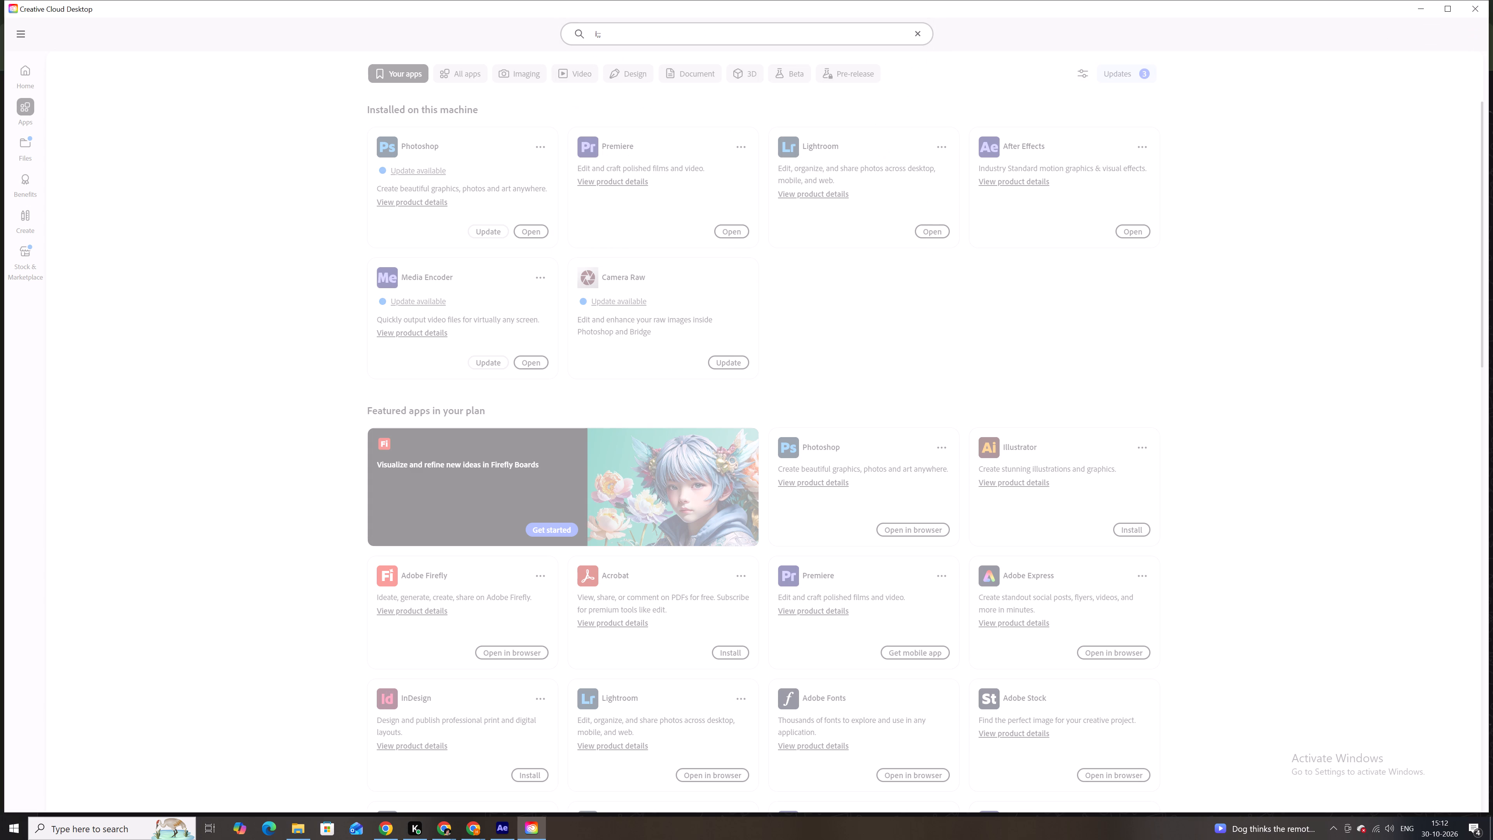
pyautogui.press('BackSpace')
pyautogui.press('BackSpace')
pyautogui.write('ll')
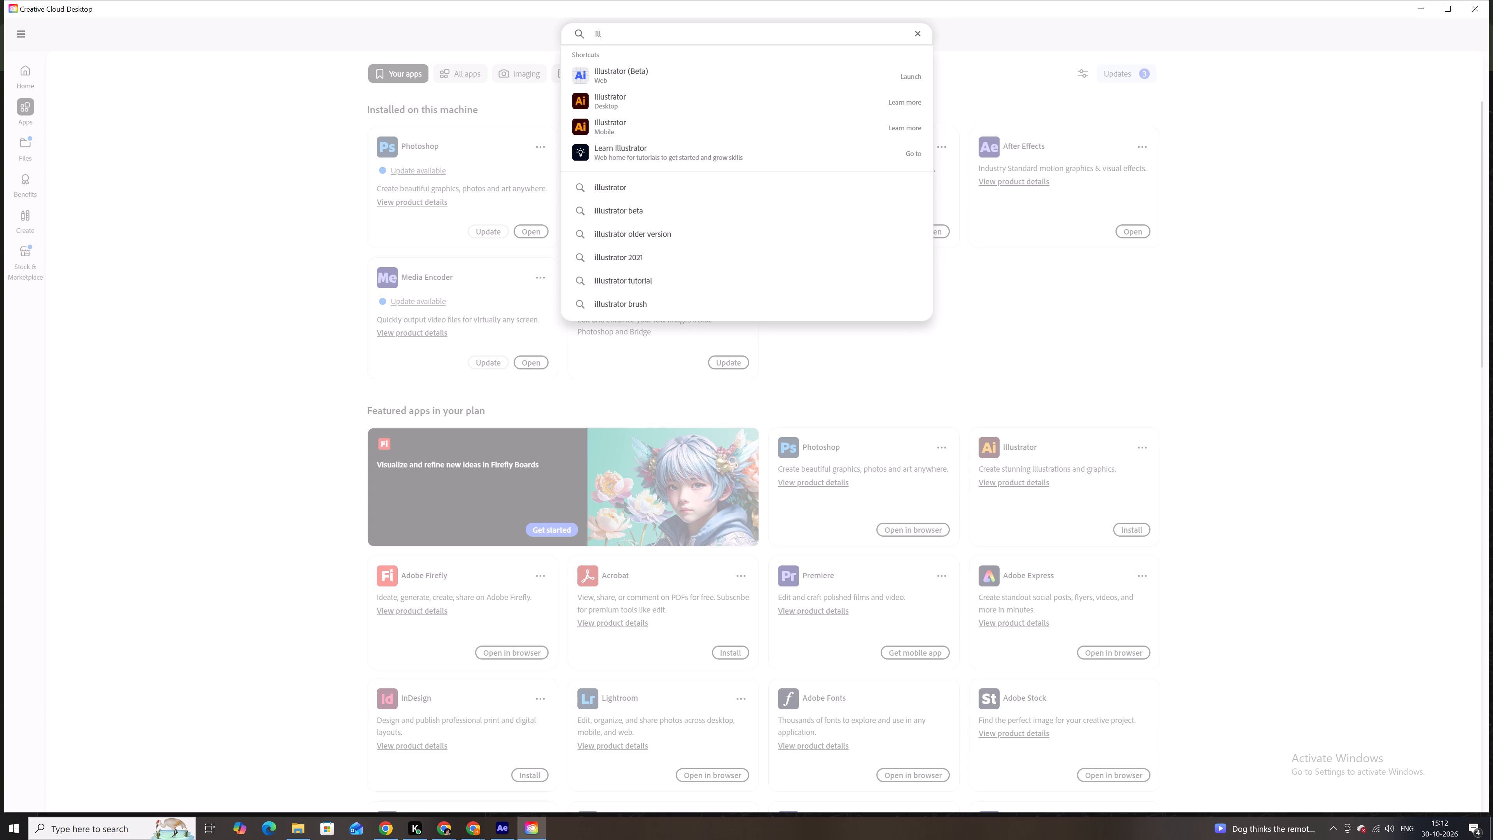
pyautogui.click(654, 112)
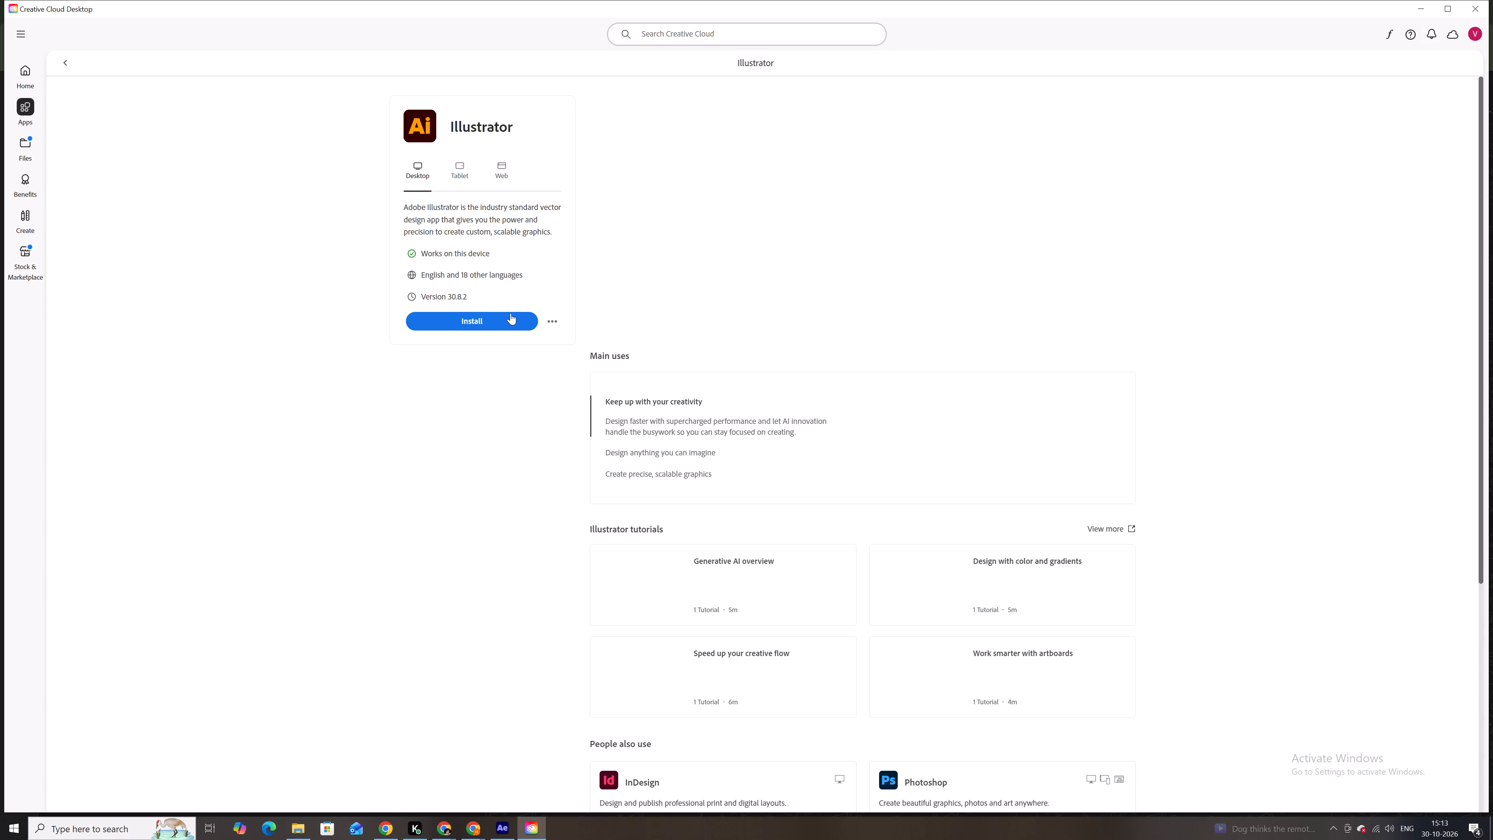
pyautogui.click(510, 313)
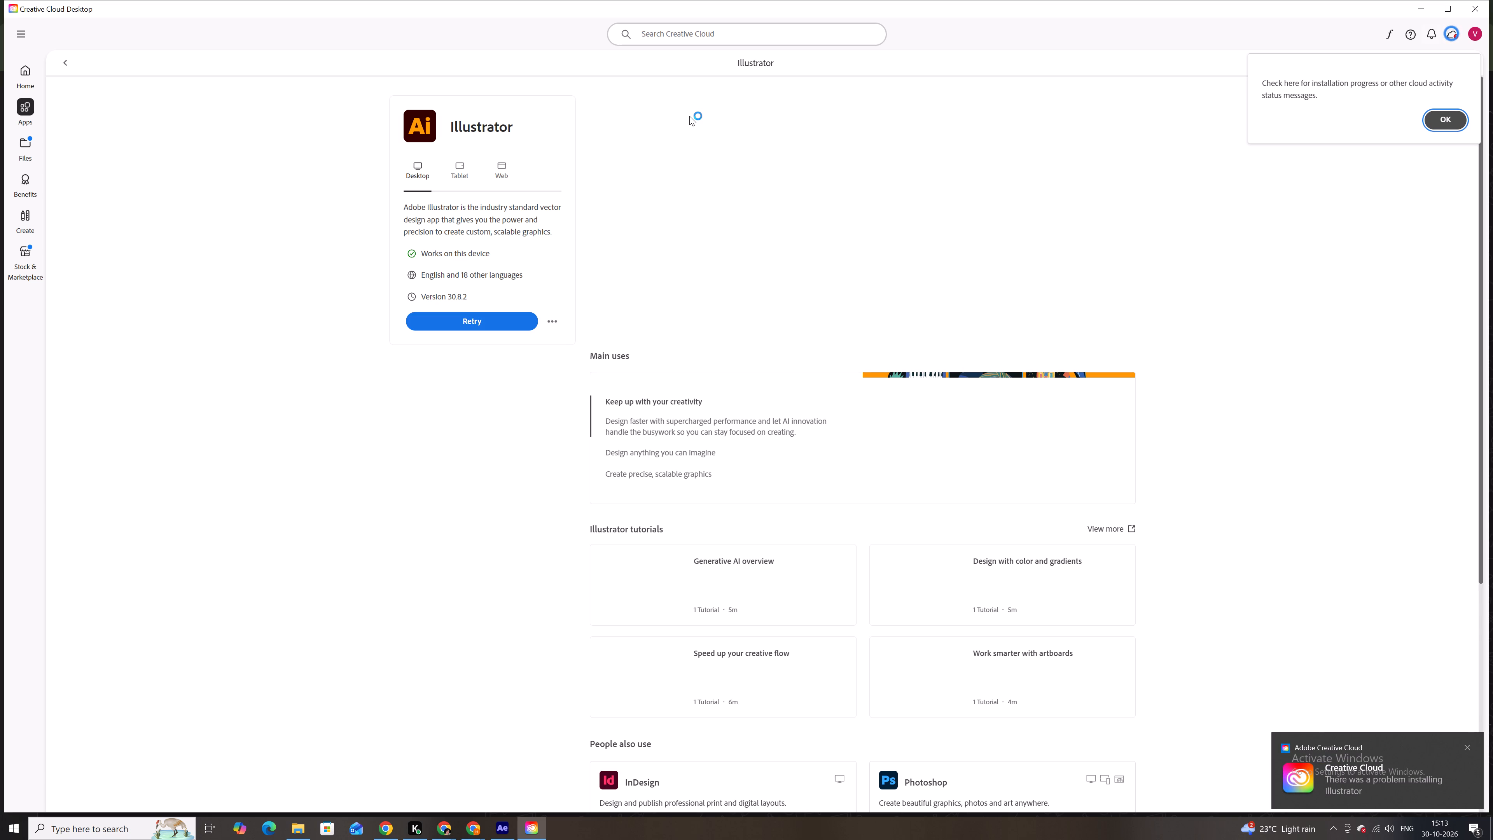
# Dismiss the installation progress tip and check the Illustrator installation in the cloud activity status.
pyautogui.click(1456, 123)
pyautogui.click(1455, 37)
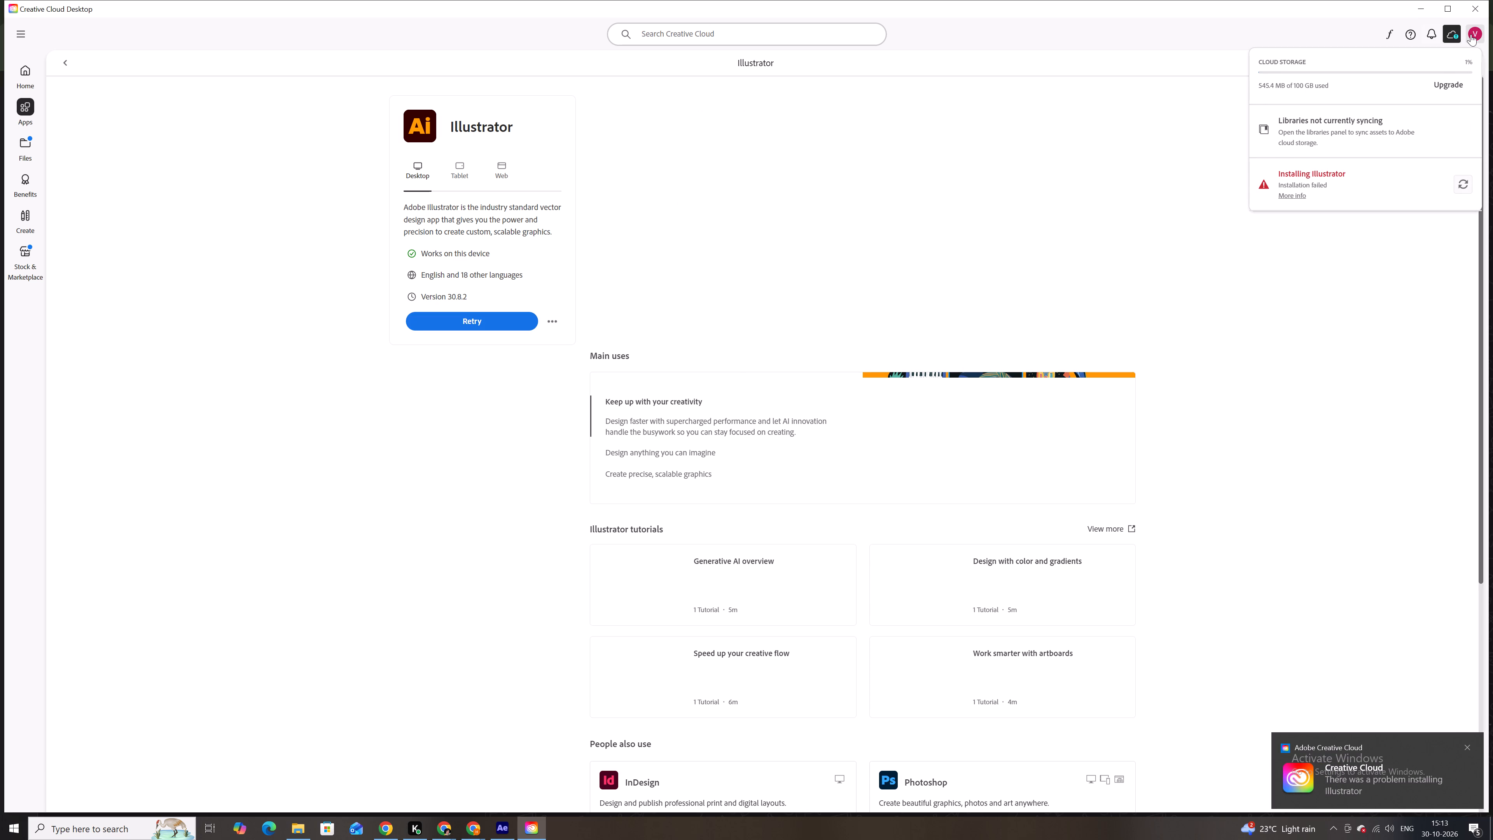
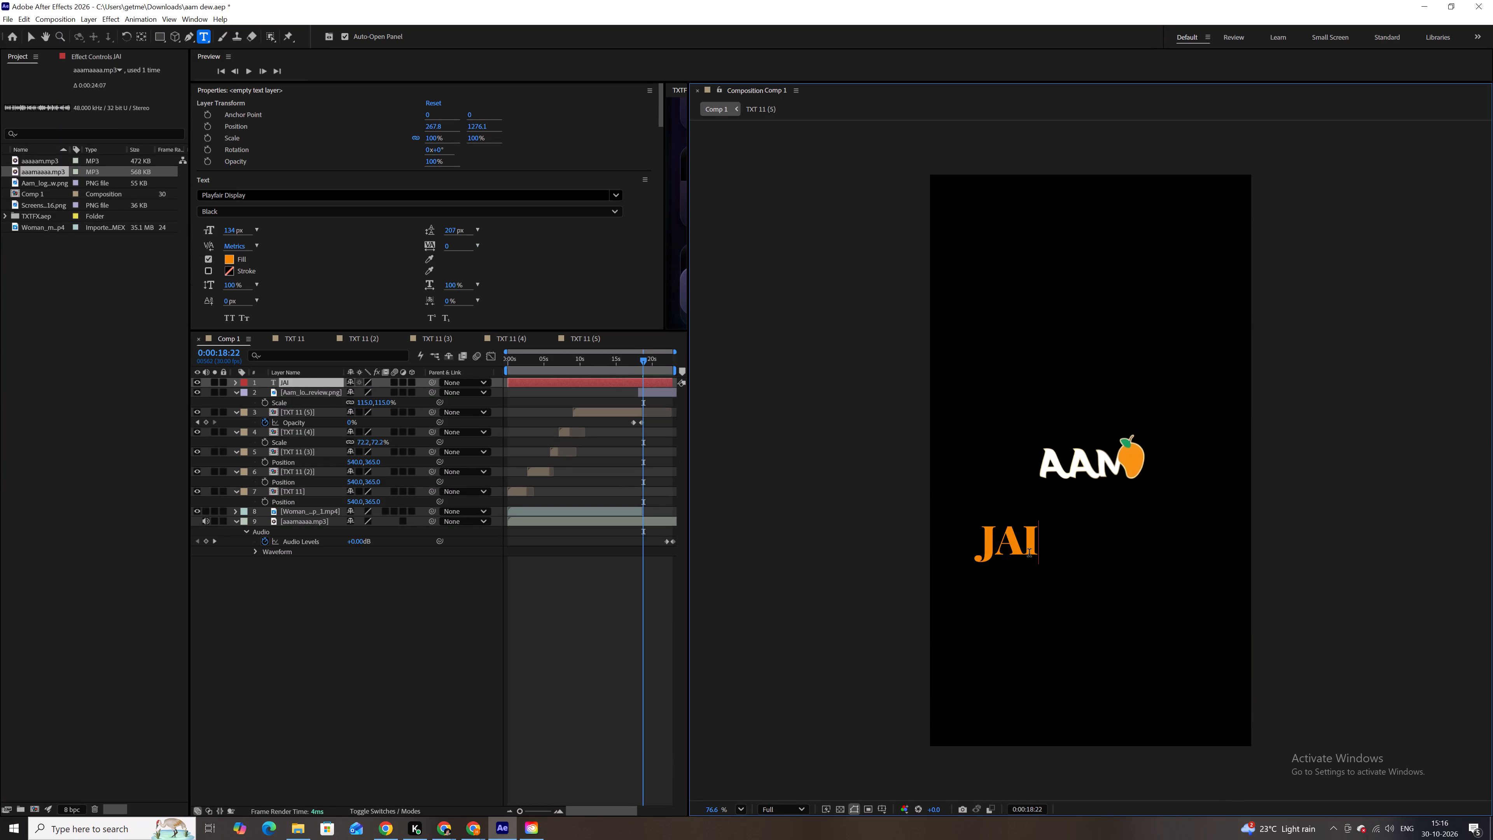
# Replace the wording of the new text layer below the Aam logo with "Jail Road".
pyautogui.write('L')
pyautogui.press('BackSpace')
pyautogui.press('BackSpace')
pyautogui.press('BackSpace')
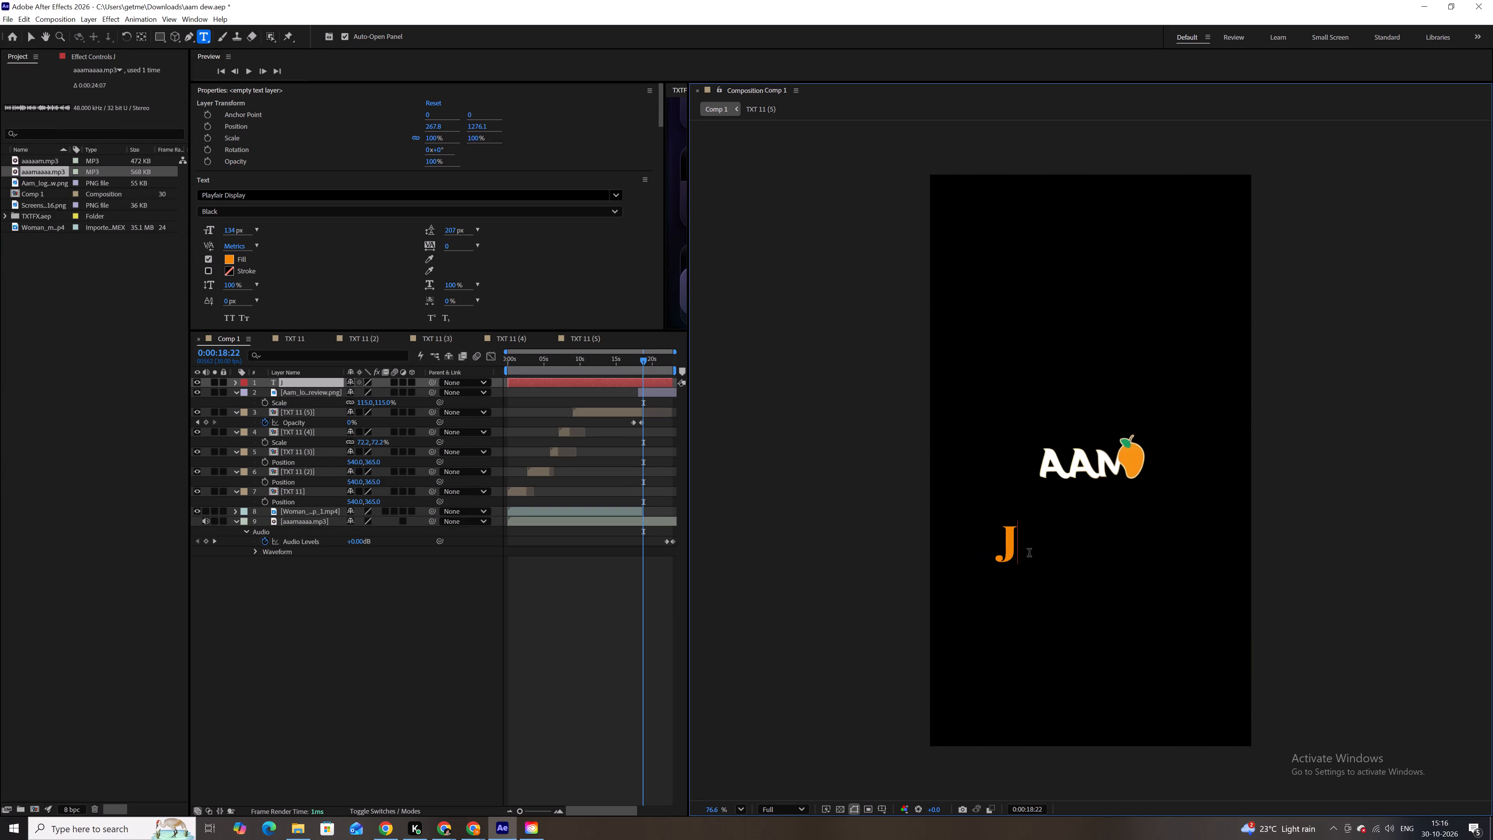
pyautogui.write('ail')
pyautogui.press('space')
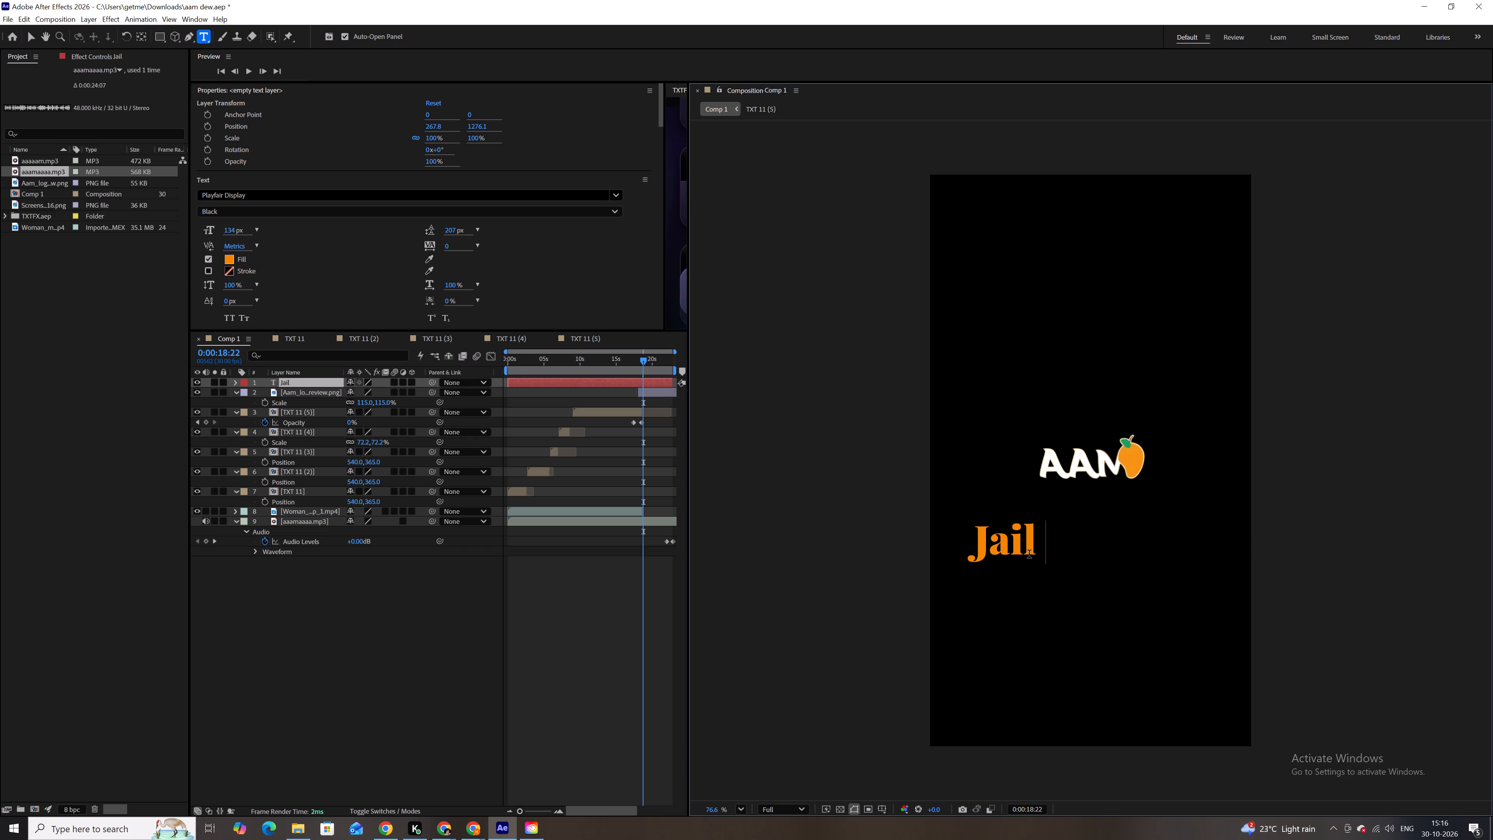
pyautogui.press('BackSpace')
pyautogui.press('BackSpace')
pyautogui.press('BackSpace')
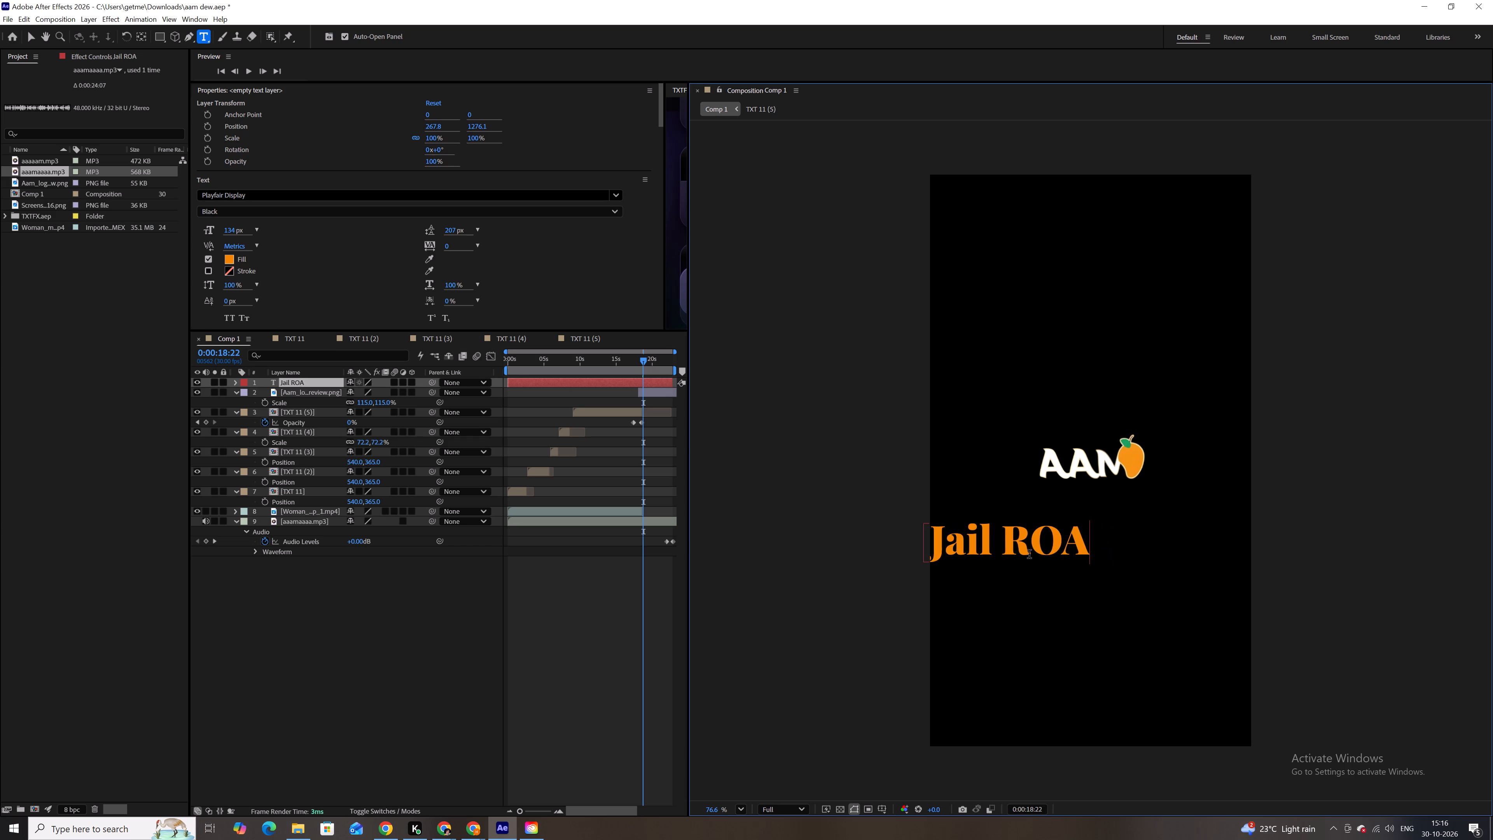
pyautogui.press('BackSpace')
pyautogui.write('af')
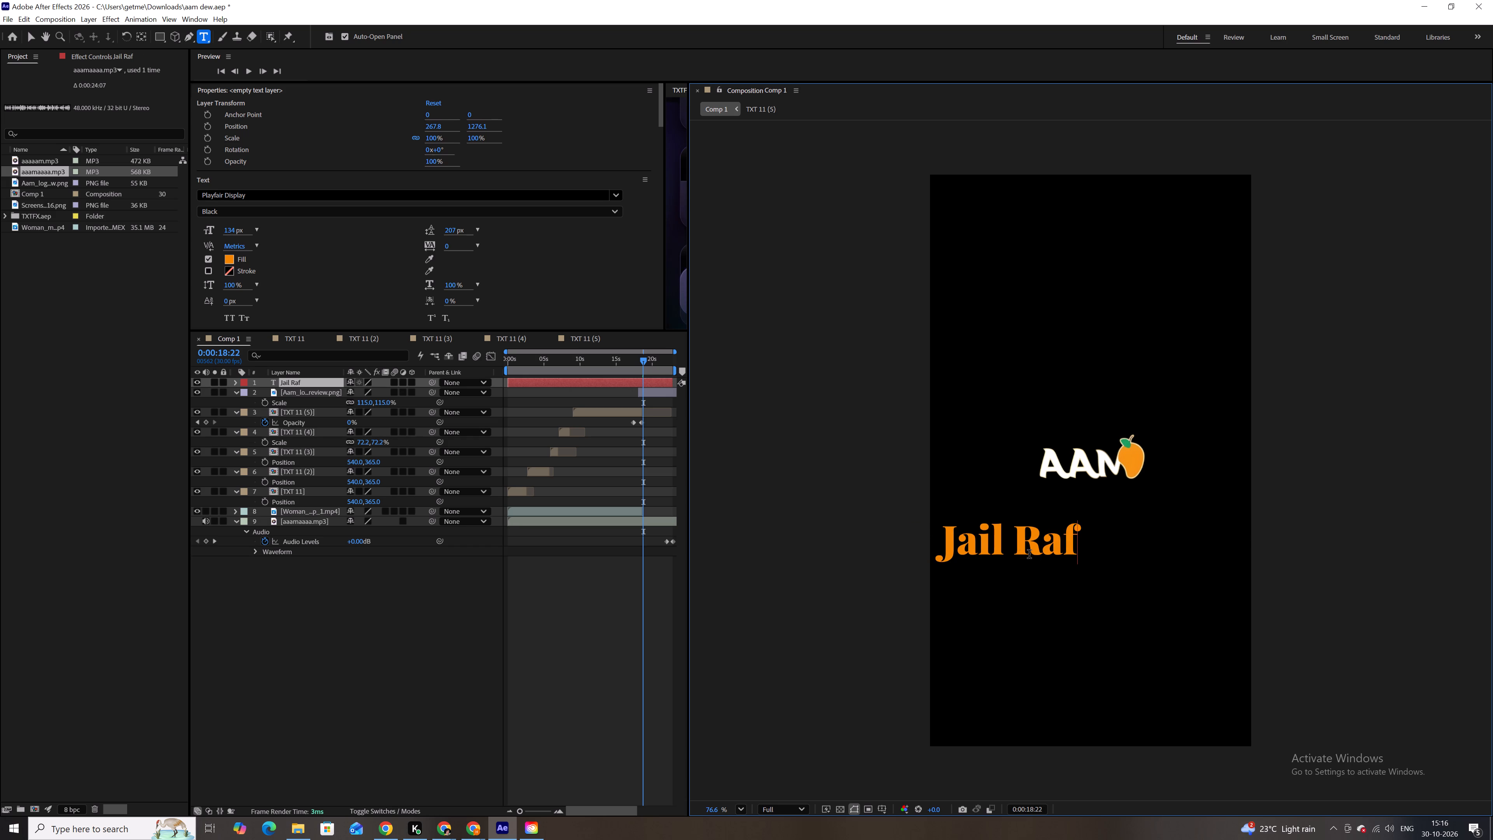
pyautogui.press('BackSpace')
pyautogui.press('BackSpace')
pyautogui.write('oad')
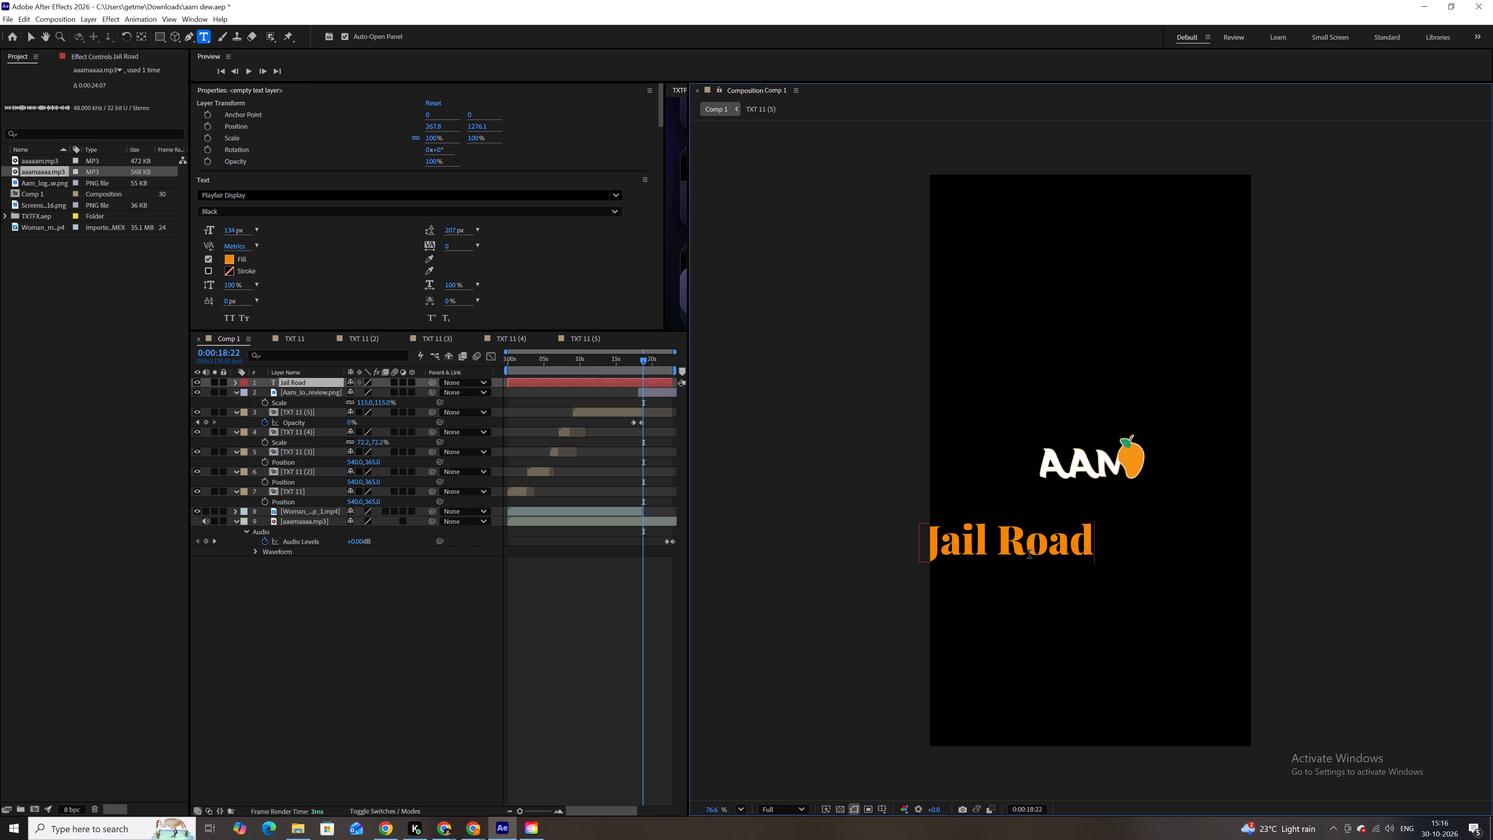
# Change the fill colour of all the Jail Road text to white (FFFFFF).
pyautogui.hotkey('ctrl', 'a')
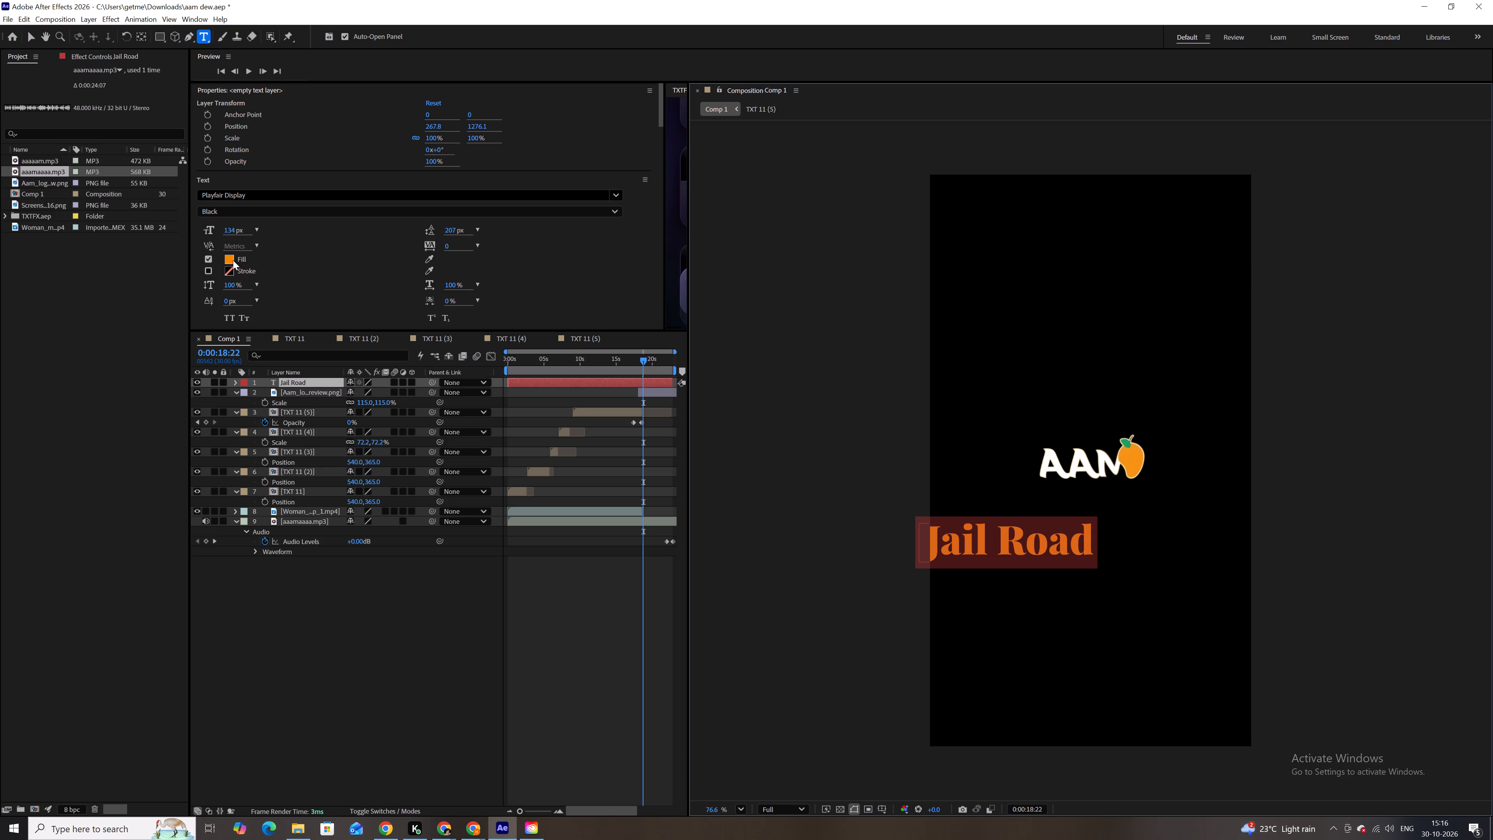
pyautogui.click(226, 259)
pyautogui.moveTo(638, 380); pyautogui.dragTo(502, 297)
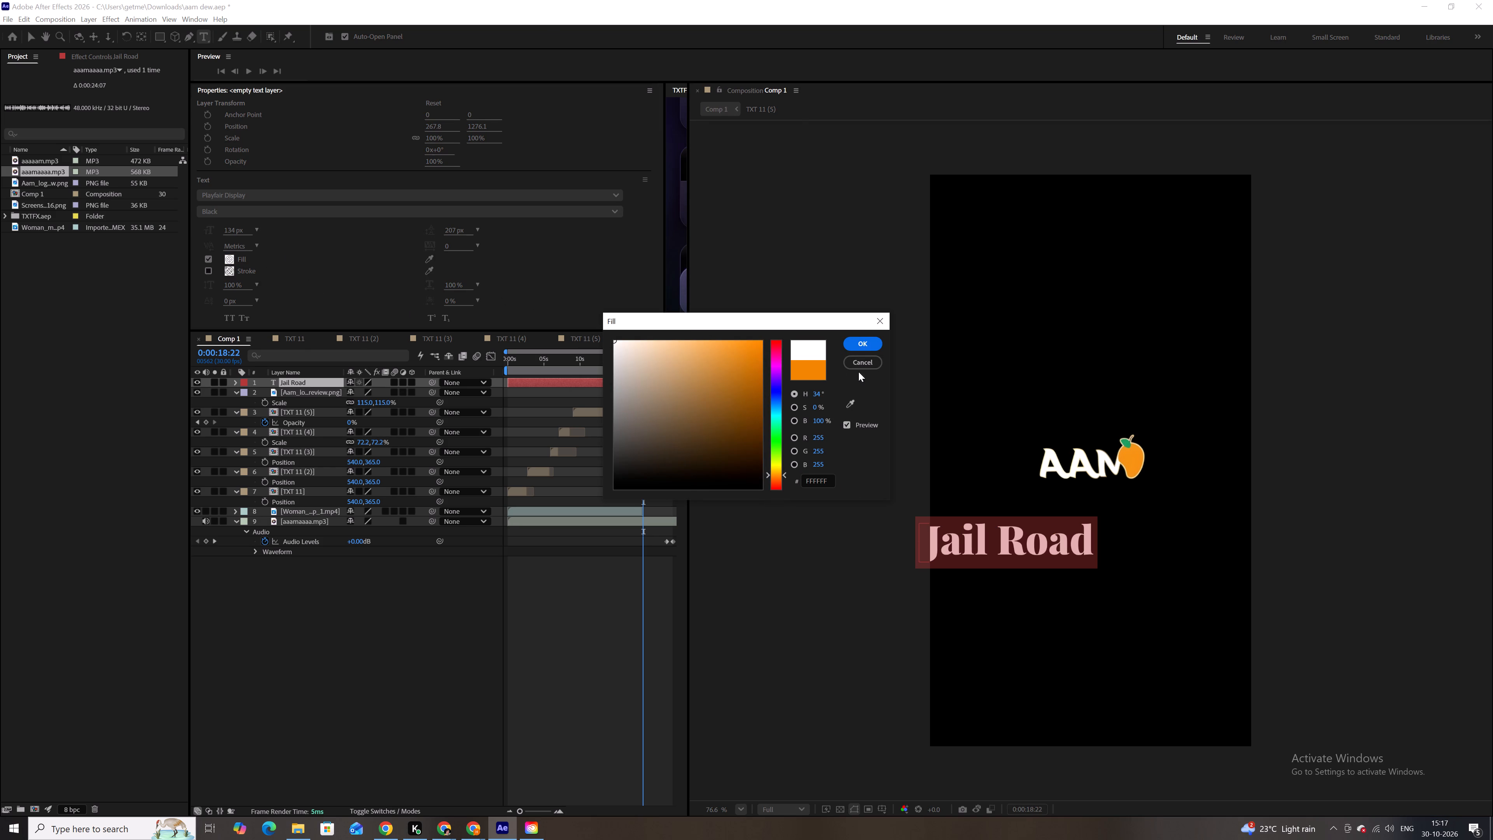
pyautogui.click(870, 343)
pyautogui.click(653, 637)
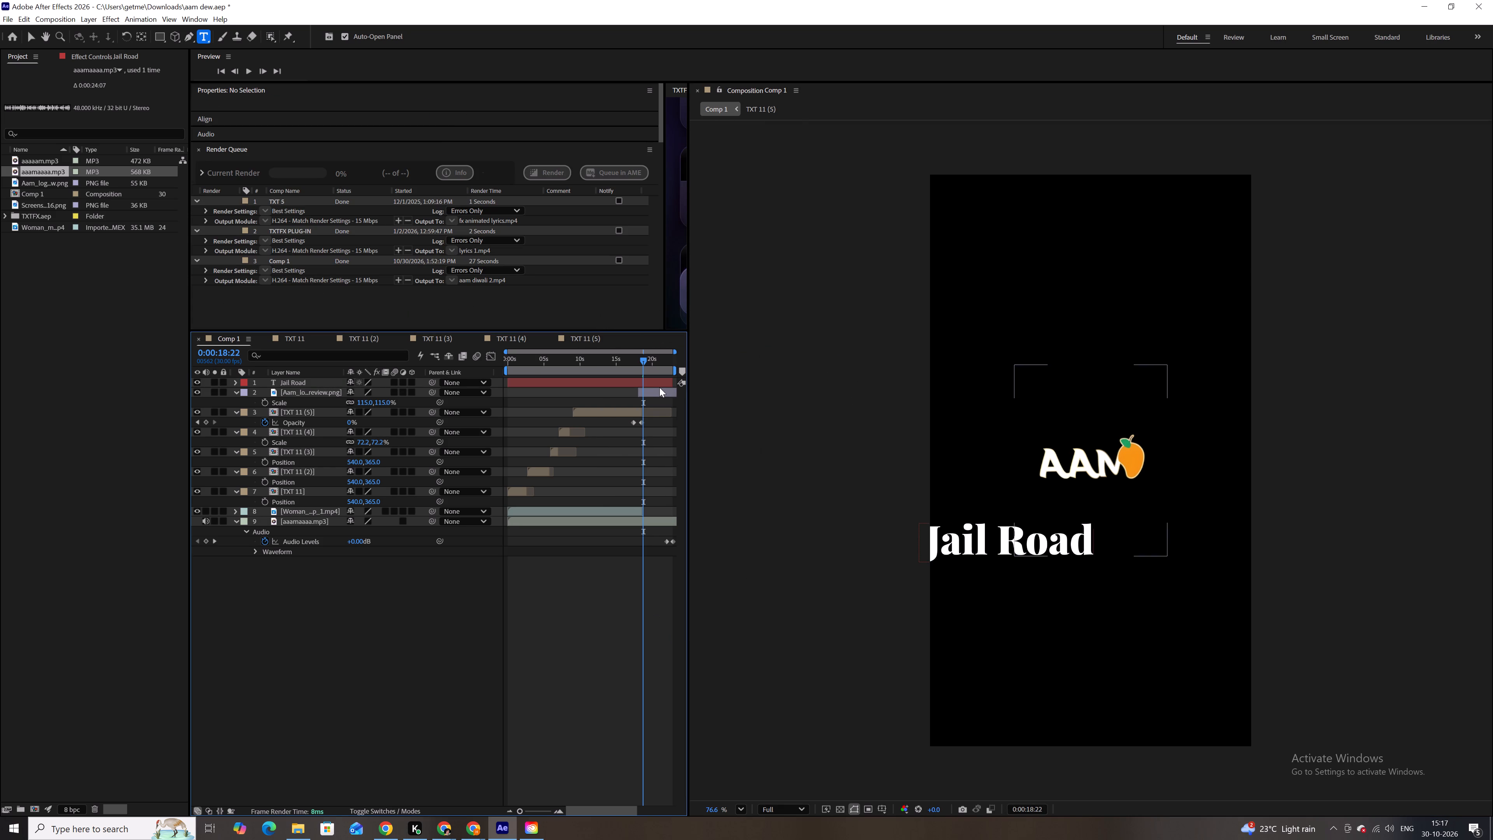
# Reduce the font size of the Jail Road text to 53 px.
pyautogui.click(659, 390)
pyautogui.doubleClick(650, 382)
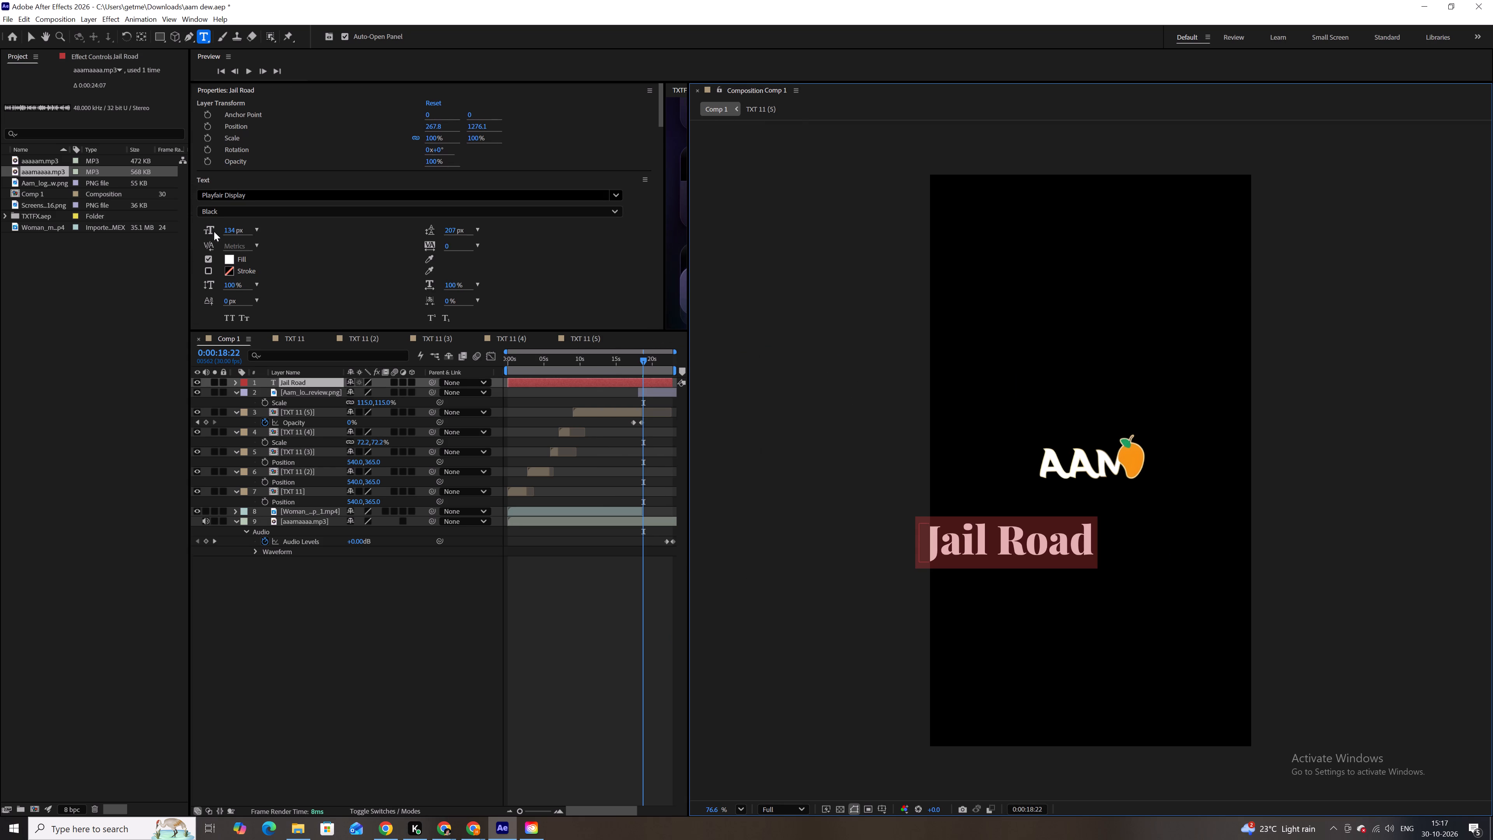
pyautogui.moveTo(232, 227); pyautogui.dragTo(198, 233)
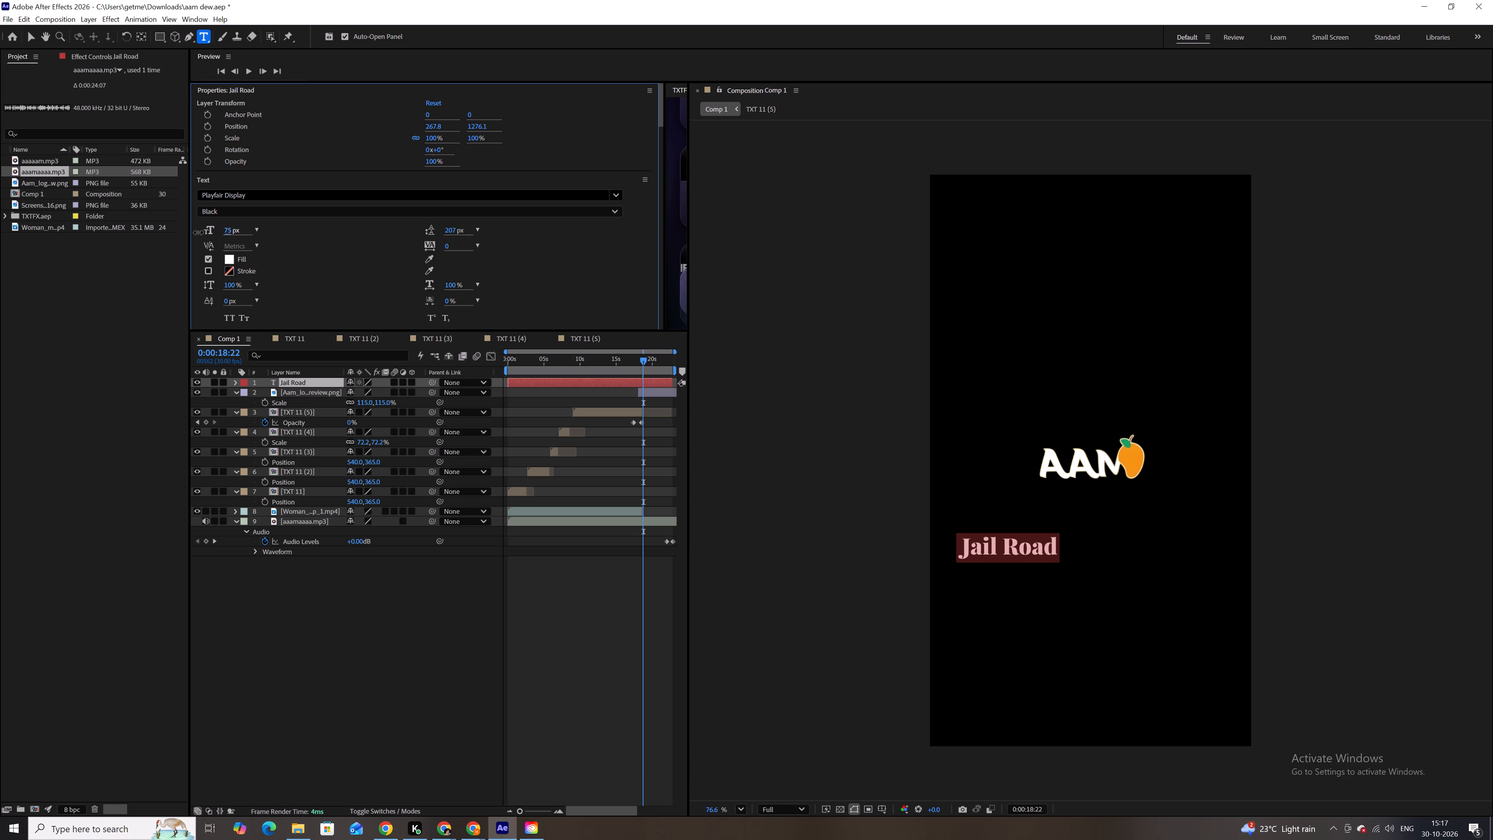
pyautogui.moveTo(198, 233); pyautogui.dragTo(187, 234)
pyautogui.click(304, 642)
# Split the Jail Road text layer at 0:00:18:22 and delete the part before the split.
pyautogui.click(648, 380)
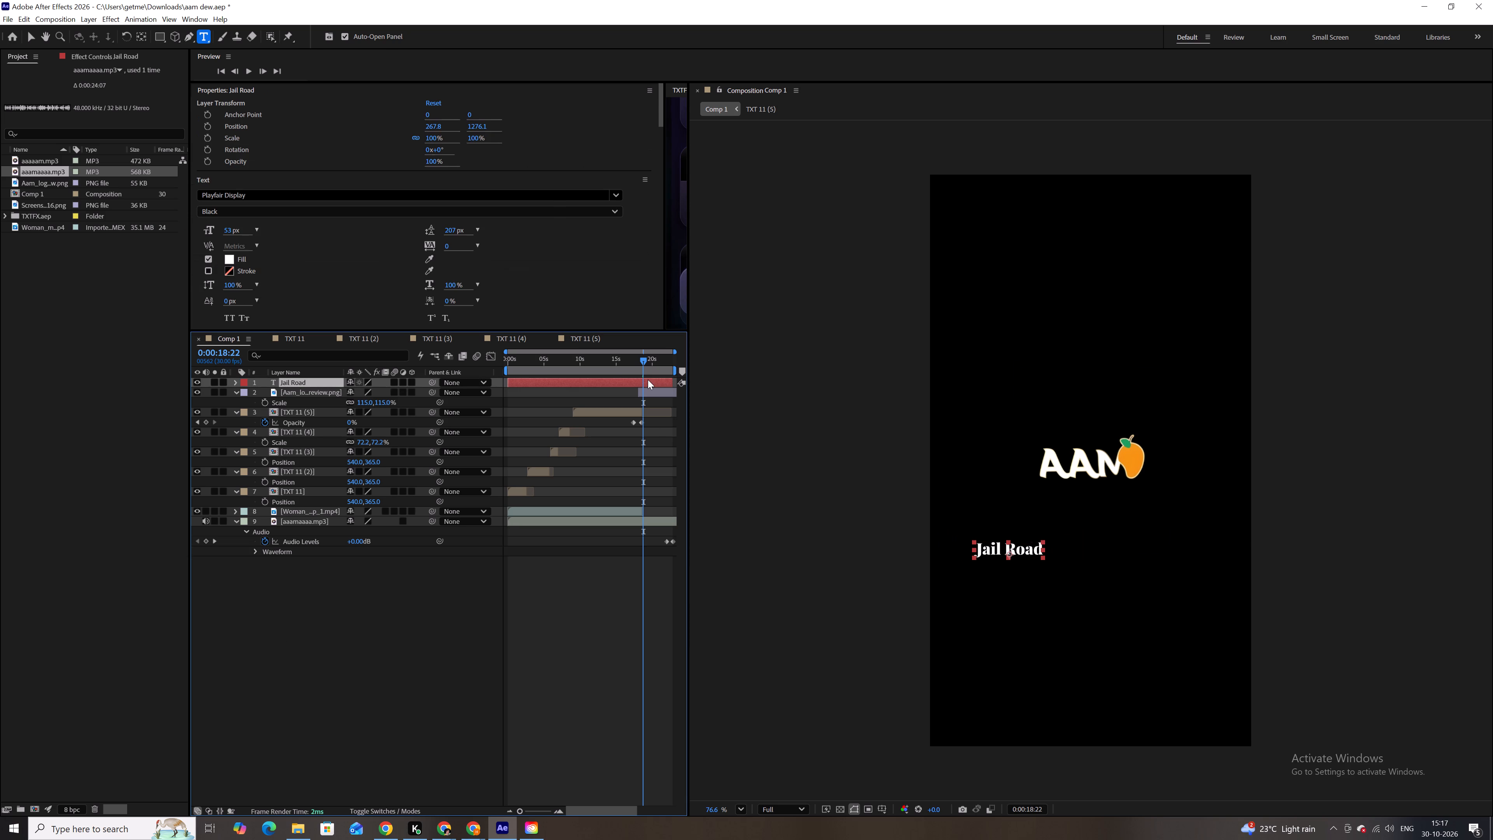
pyautogui.hotkey('ctrl', 'shift', 'd')
pyautogui.click(619, 393)
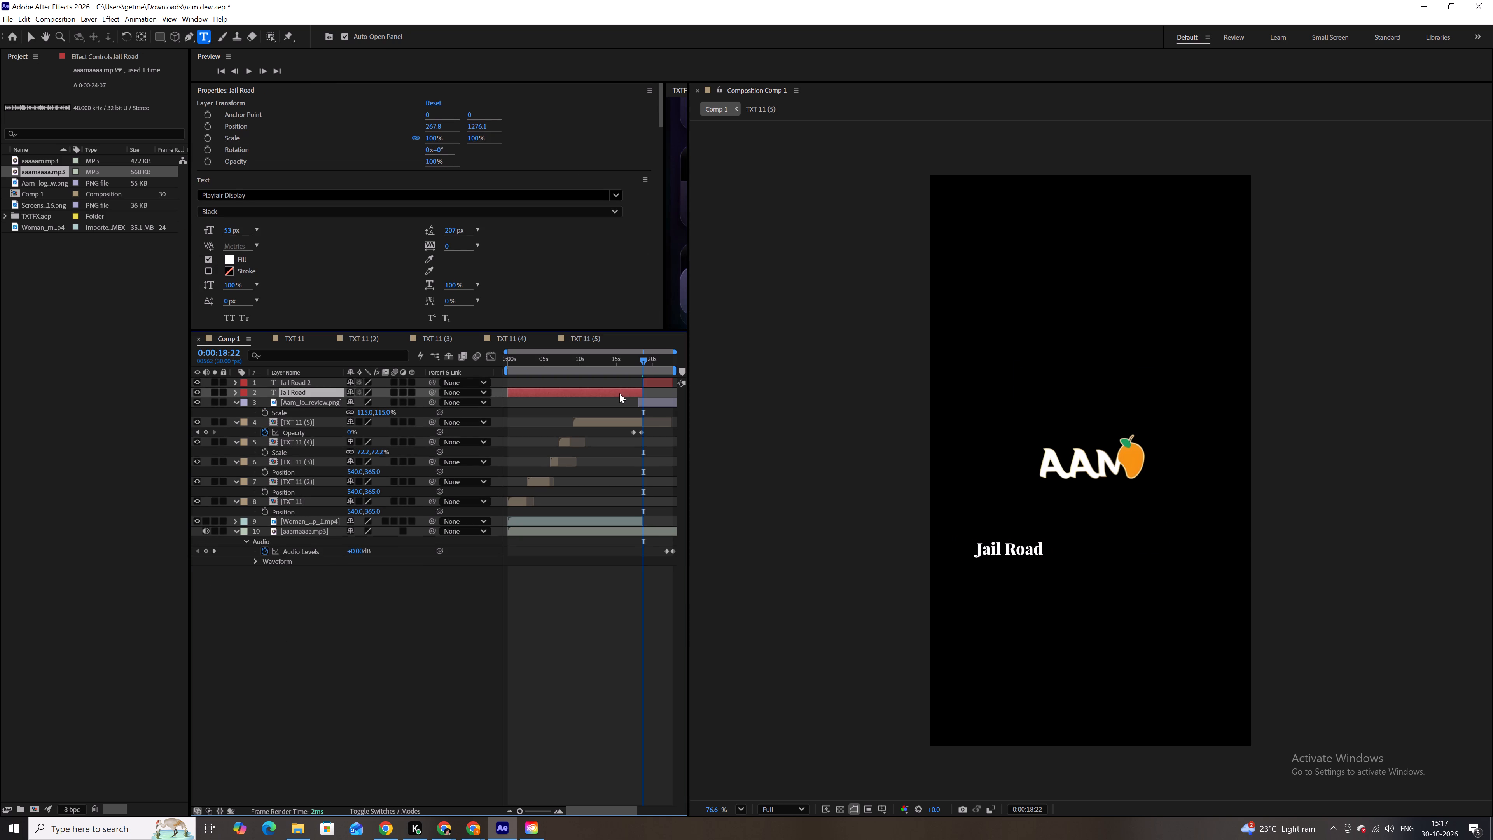
pyautogui.press('BackSpace')
# Move the Jail Road text up and left, just below the Aam logo, to about 244, 1139.
pyautogui.press('v')
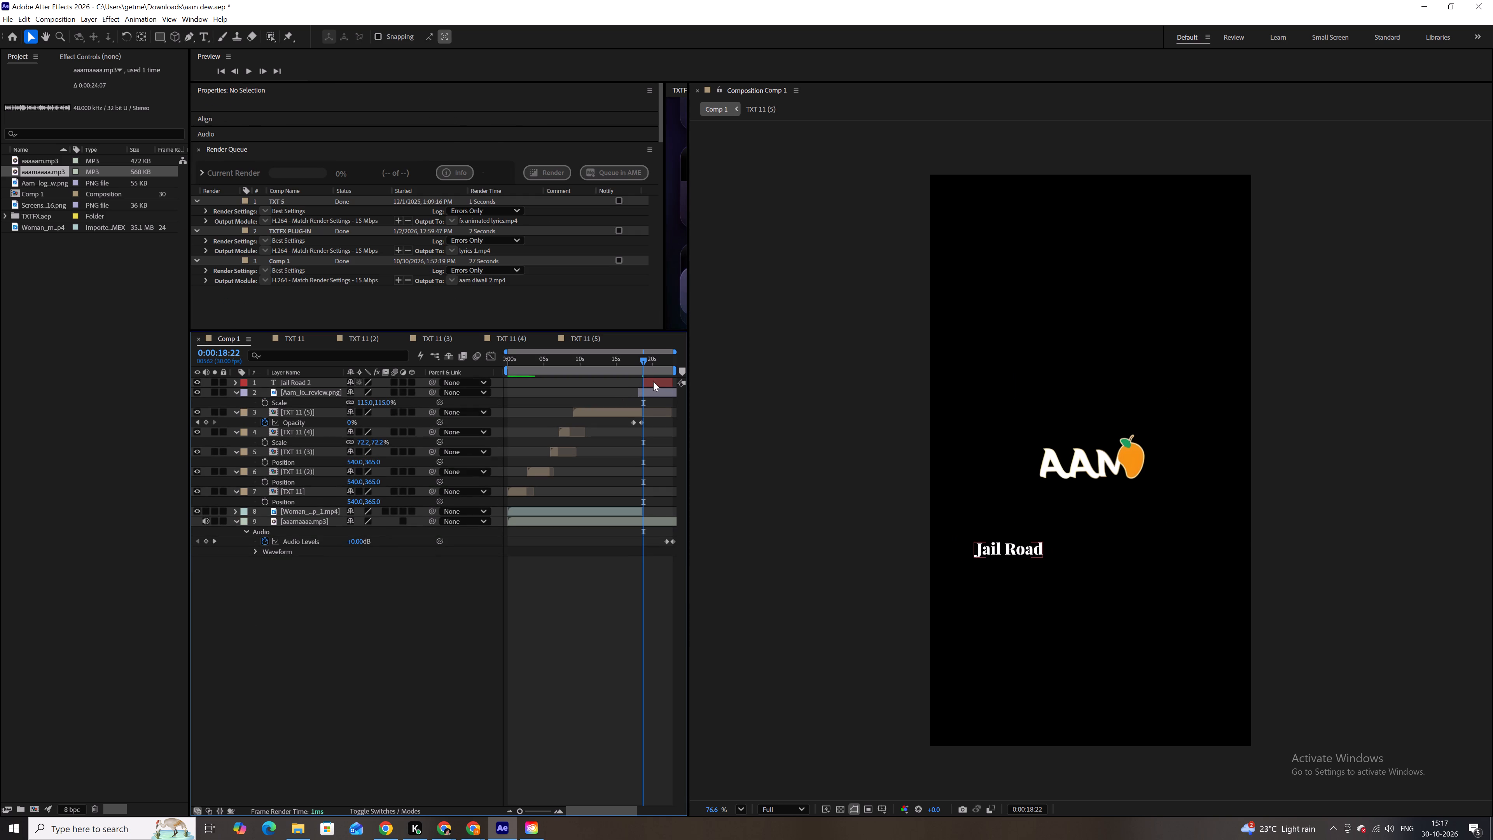
pyautogui.click(654, 381)
pyautogui.moveTo(1015, 548); pyautogui.dragTo(1016, 514)
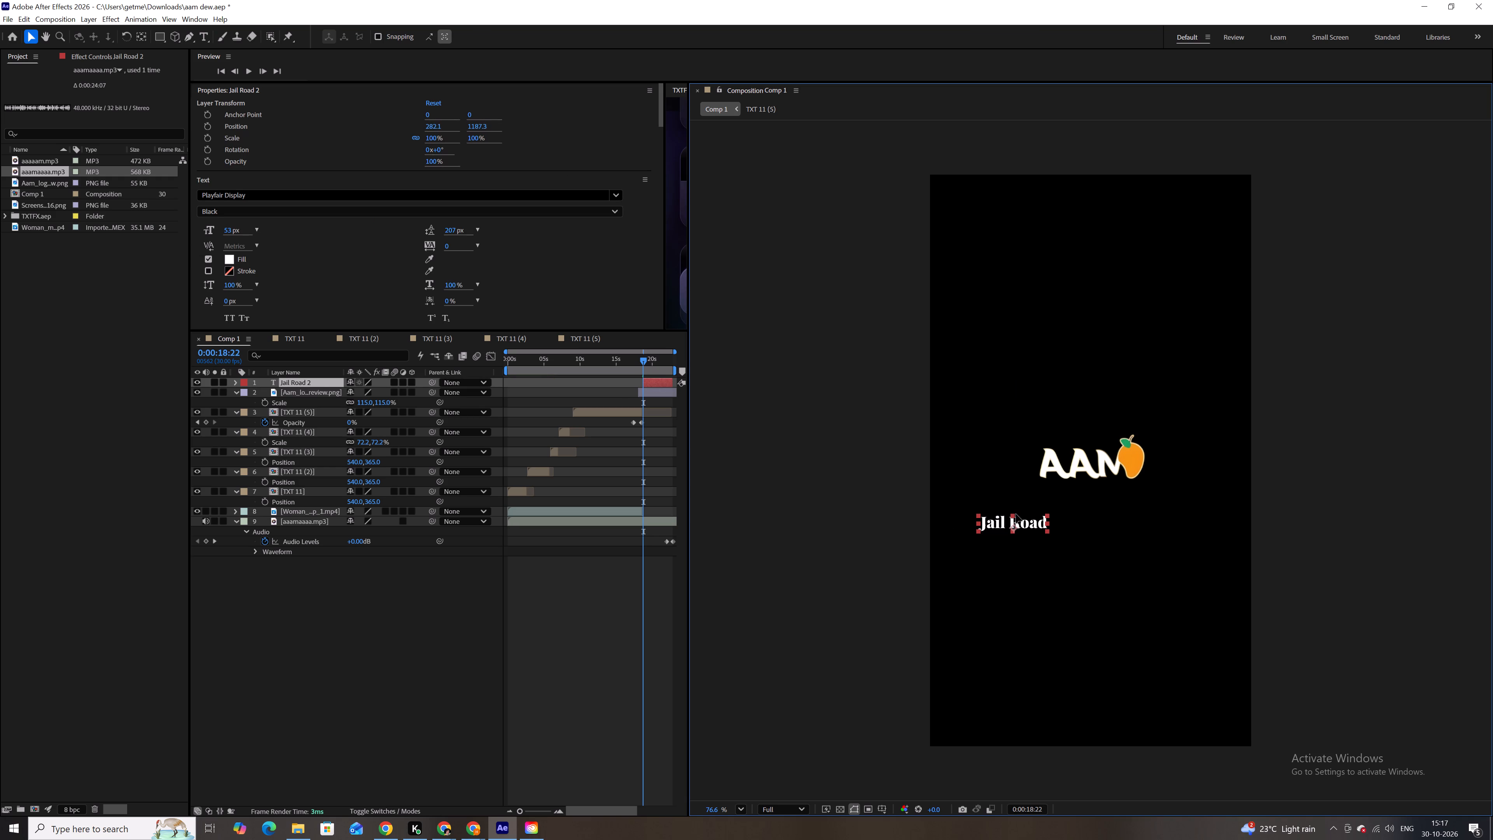
pyautogui.moveTo(1016, 514); pyautogui.dragTo(1010, 510)
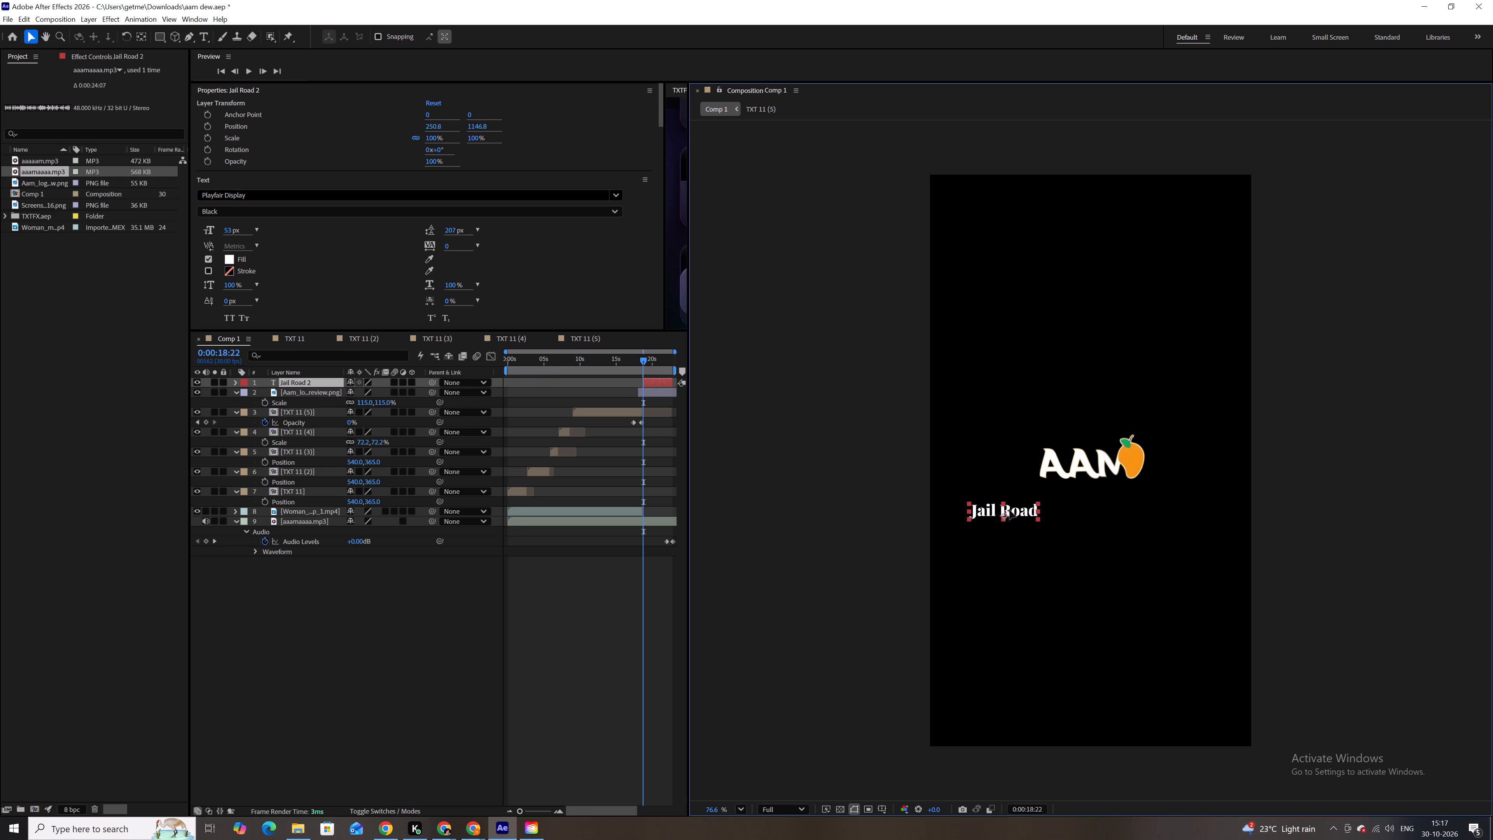
pyautogui.moveTo(1010, 510); pyautogui.dragTo(1008, 507)
pyautogui.click(547, 608)
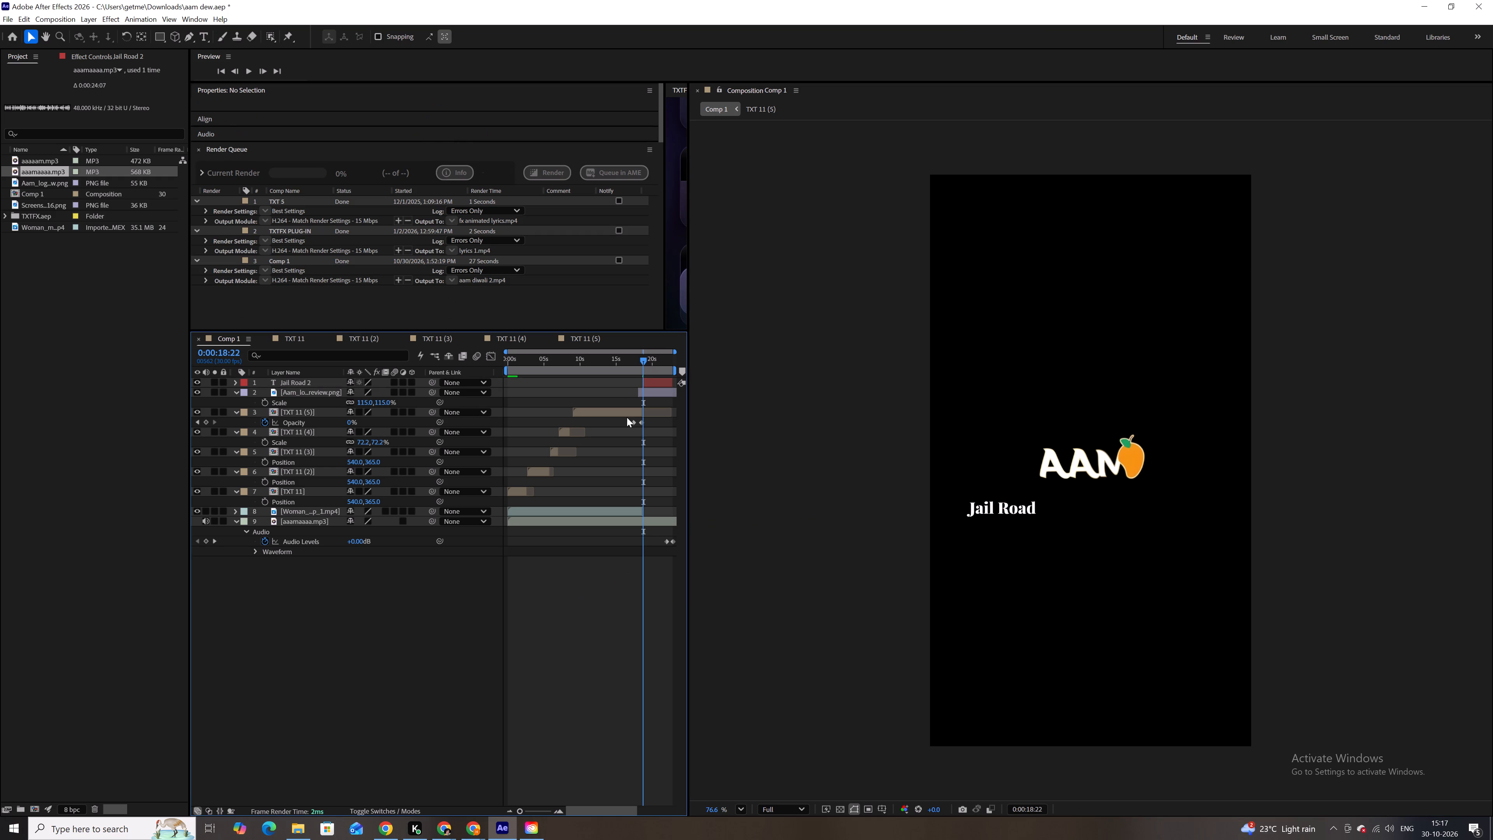
# Play back the transition into the closing logo and text from about 0:00:16:24.
pyautogui.moveTo(633, 366); pyautogui.dragTo(629, 363)
pyautogui.press('space')
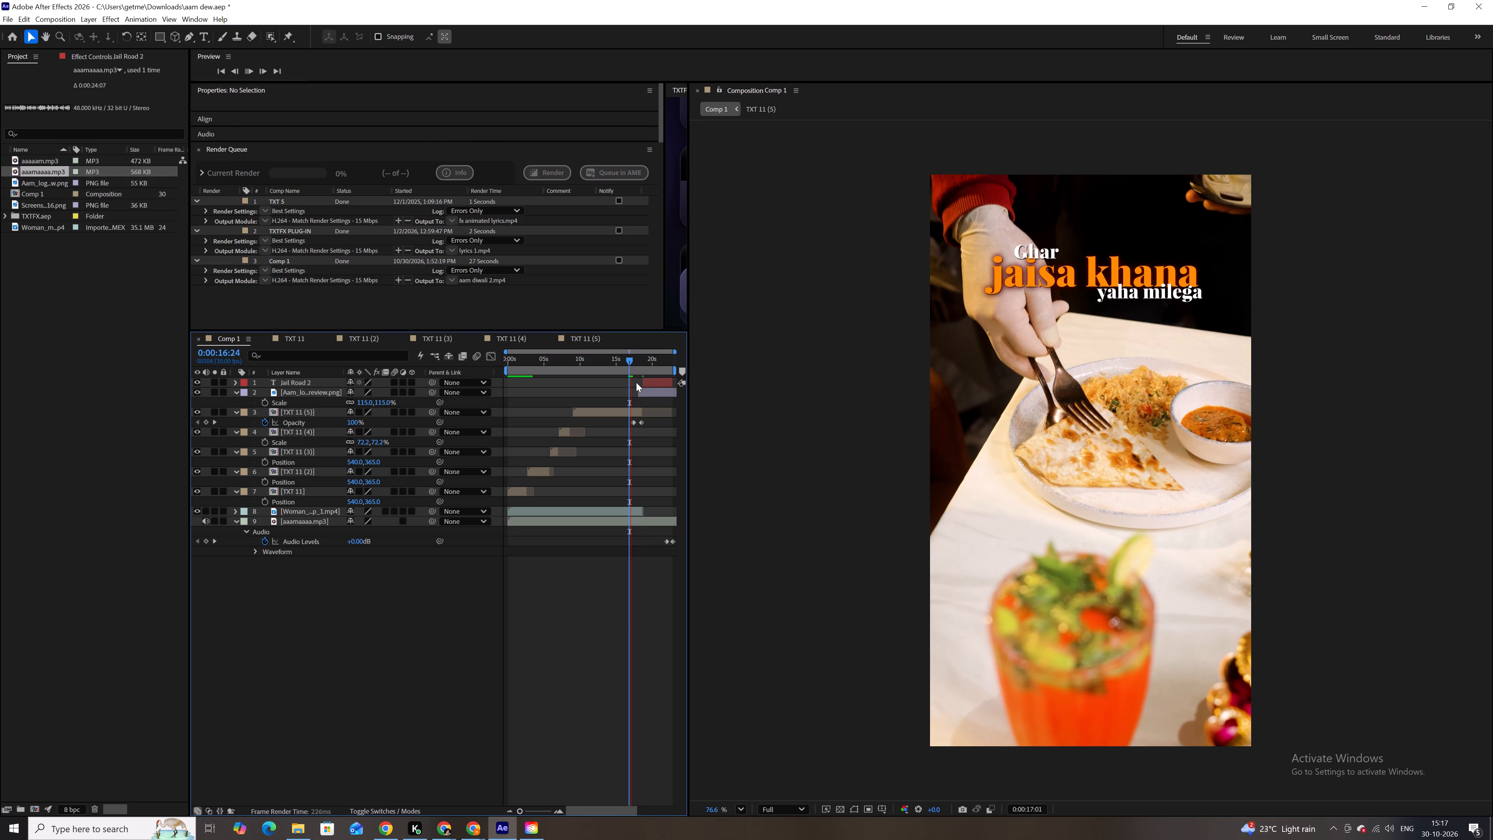
pyautogui.press('space')
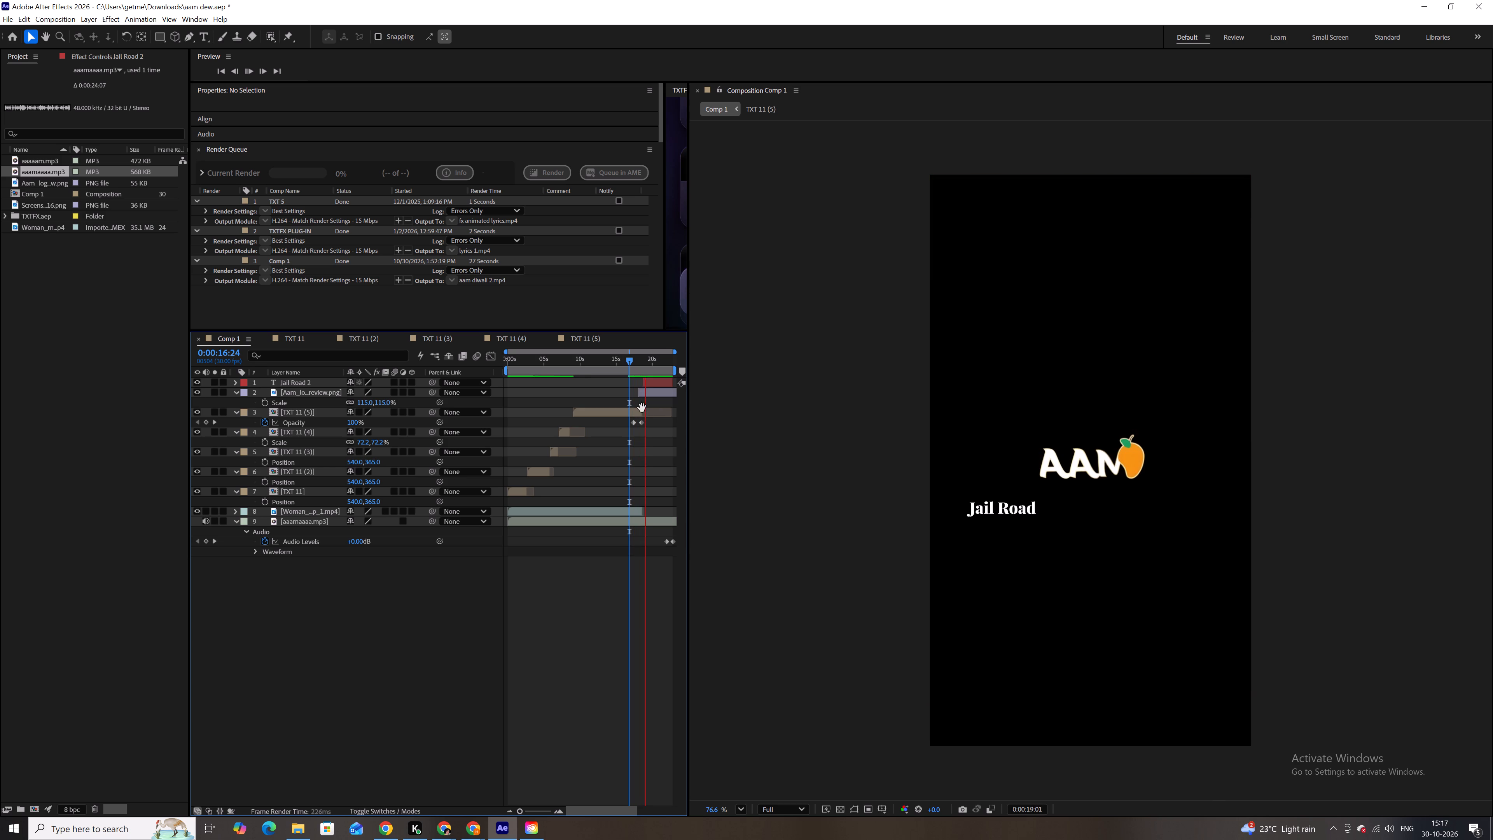
# Duplicate the Jail Road text layer on the closing screen.
pyautogui.keyDown('alt'); pyautogui.scroll(4, 650, 390); pyautogui.keyUp('alt')
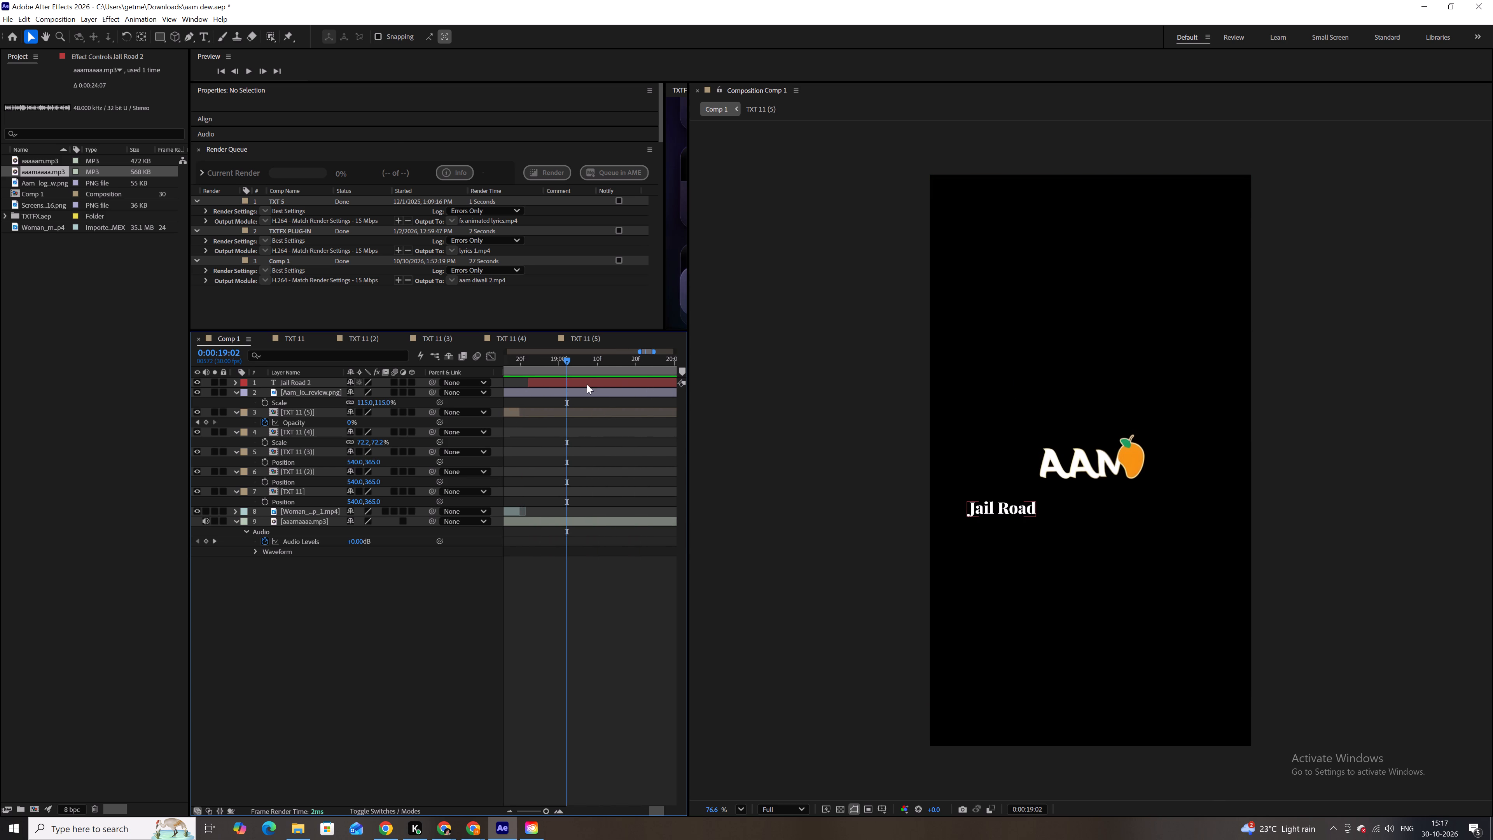
pyautogui.click(587, 384)
pyautogui.hotkey('ctrl', 'f')
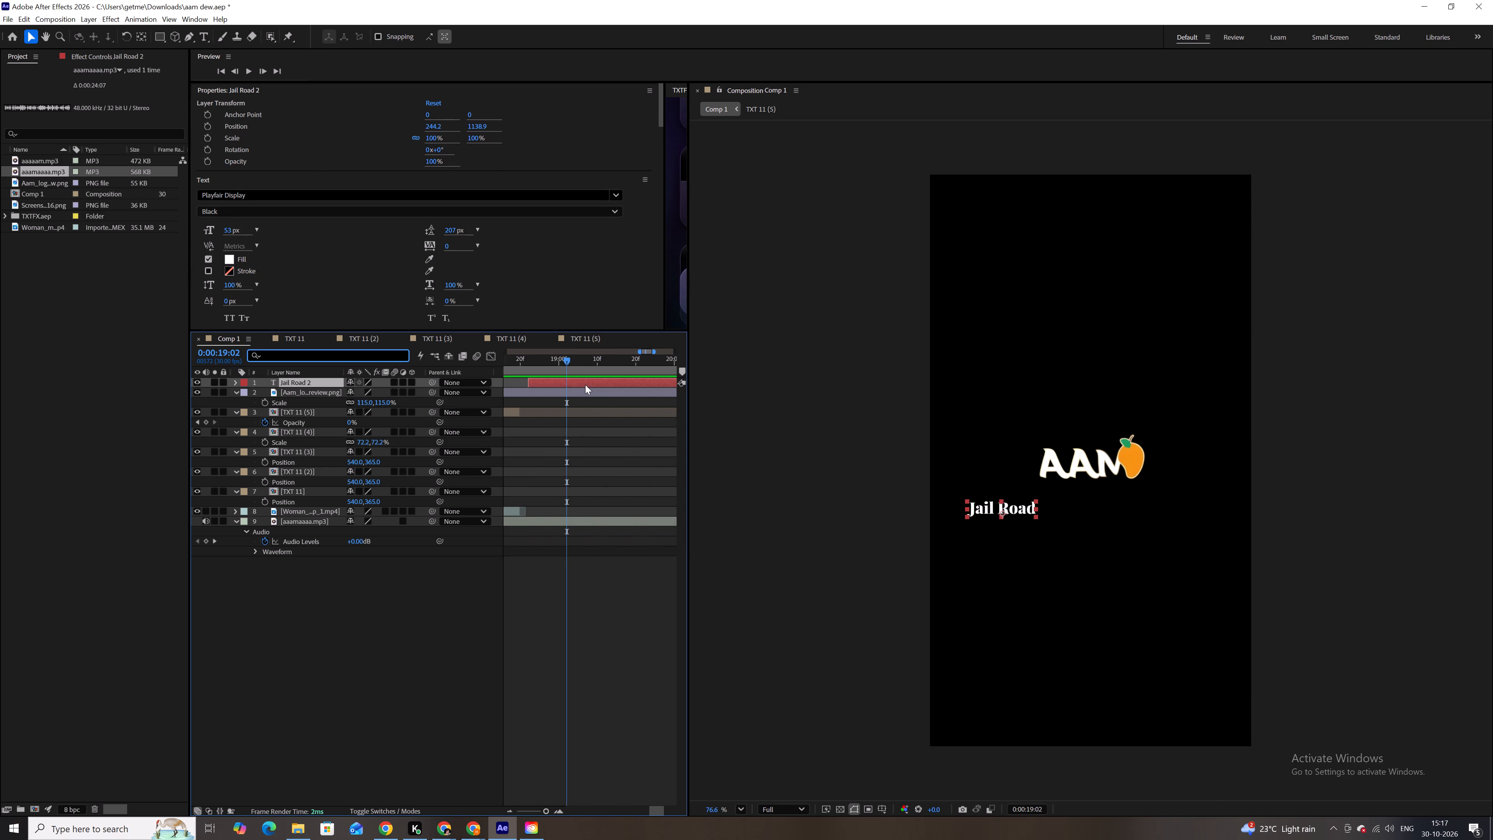
pyautogui.click(517, 570)
pyautogui.click(577, 385)
pyautogui.hotkey('ctrl', 'd')
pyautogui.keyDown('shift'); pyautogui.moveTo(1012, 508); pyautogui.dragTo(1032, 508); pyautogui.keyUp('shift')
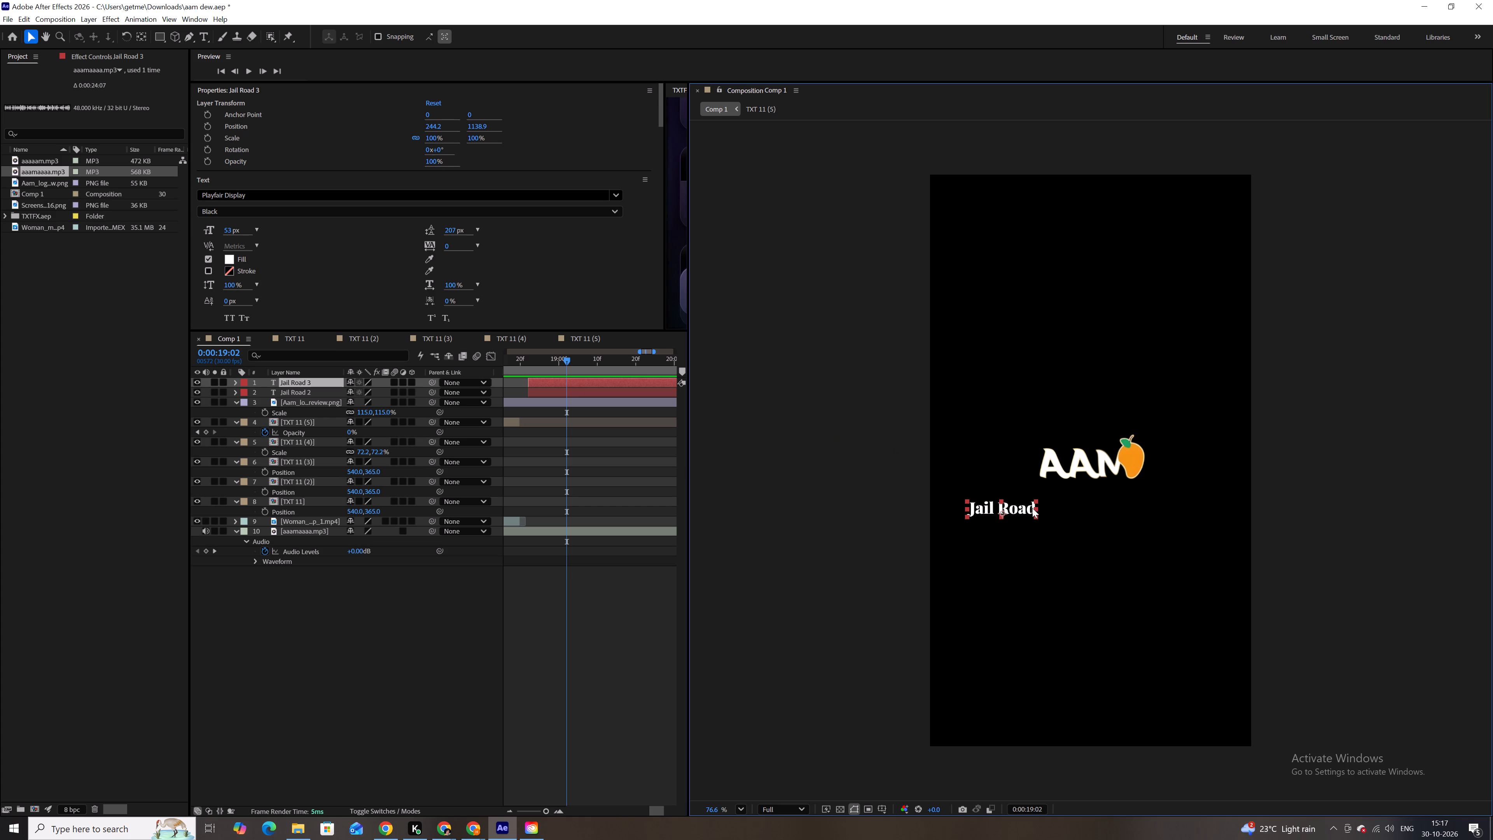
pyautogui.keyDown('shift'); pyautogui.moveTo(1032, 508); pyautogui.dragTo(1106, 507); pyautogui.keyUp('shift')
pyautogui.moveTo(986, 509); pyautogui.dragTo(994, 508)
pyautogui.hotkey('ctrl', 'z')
# Shift the duplicated Jail Road text right along the same row and centre it horizontally in the composition.
pyautogui.press('p')
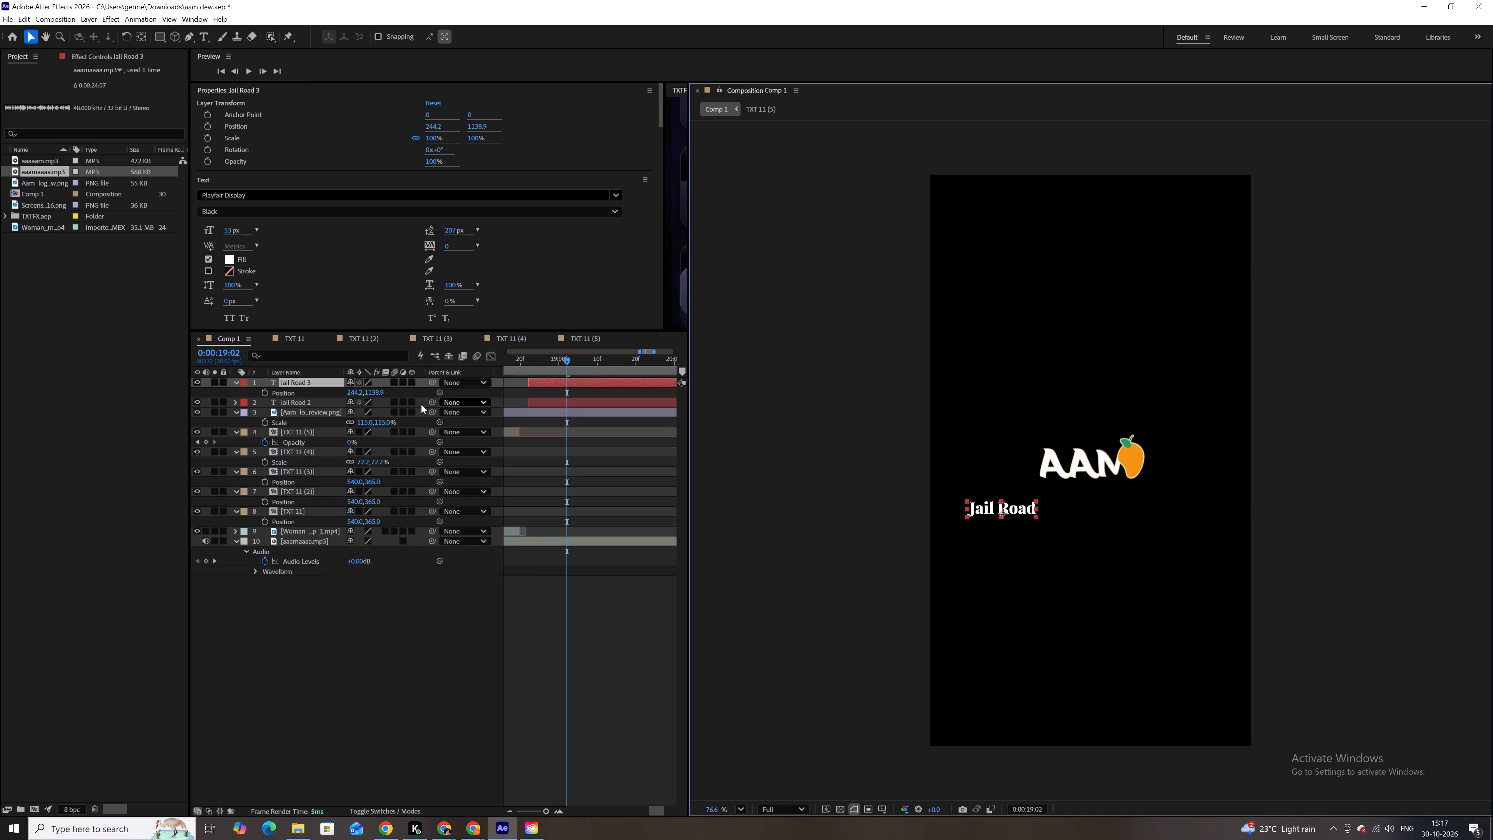
pyautogui.moveTo(360, 393); pyautogui.dragTo(519, 389)
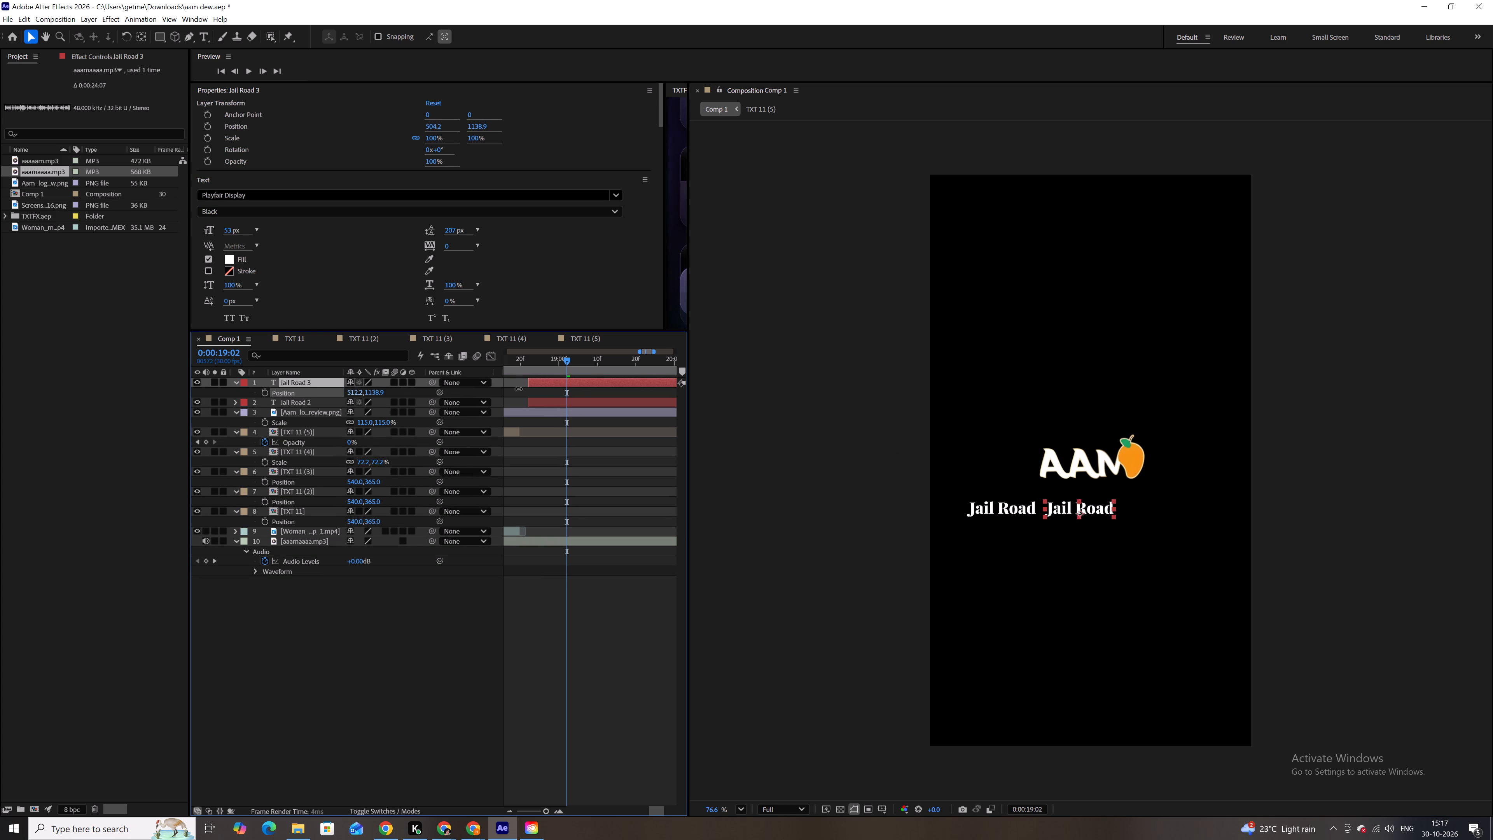
pyautogui.moveTo(519, 389); pyautogui.dragTo(520, 389)
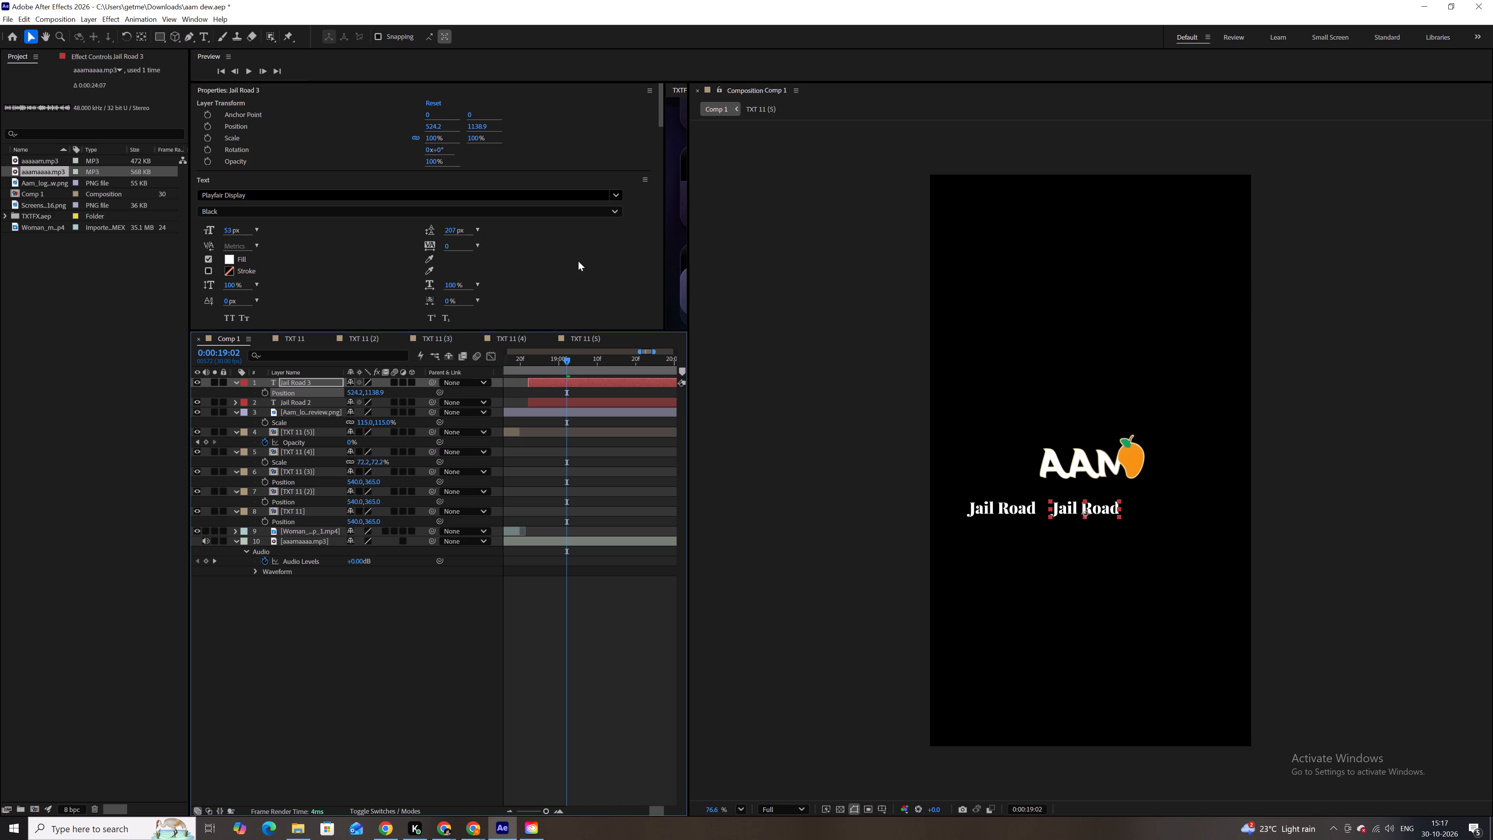
pyautogui.scroll(-8, 596, 266)
pyautogui.scroll(-3, 561, 266)
pyautogui.scroll(5, 561, 266)
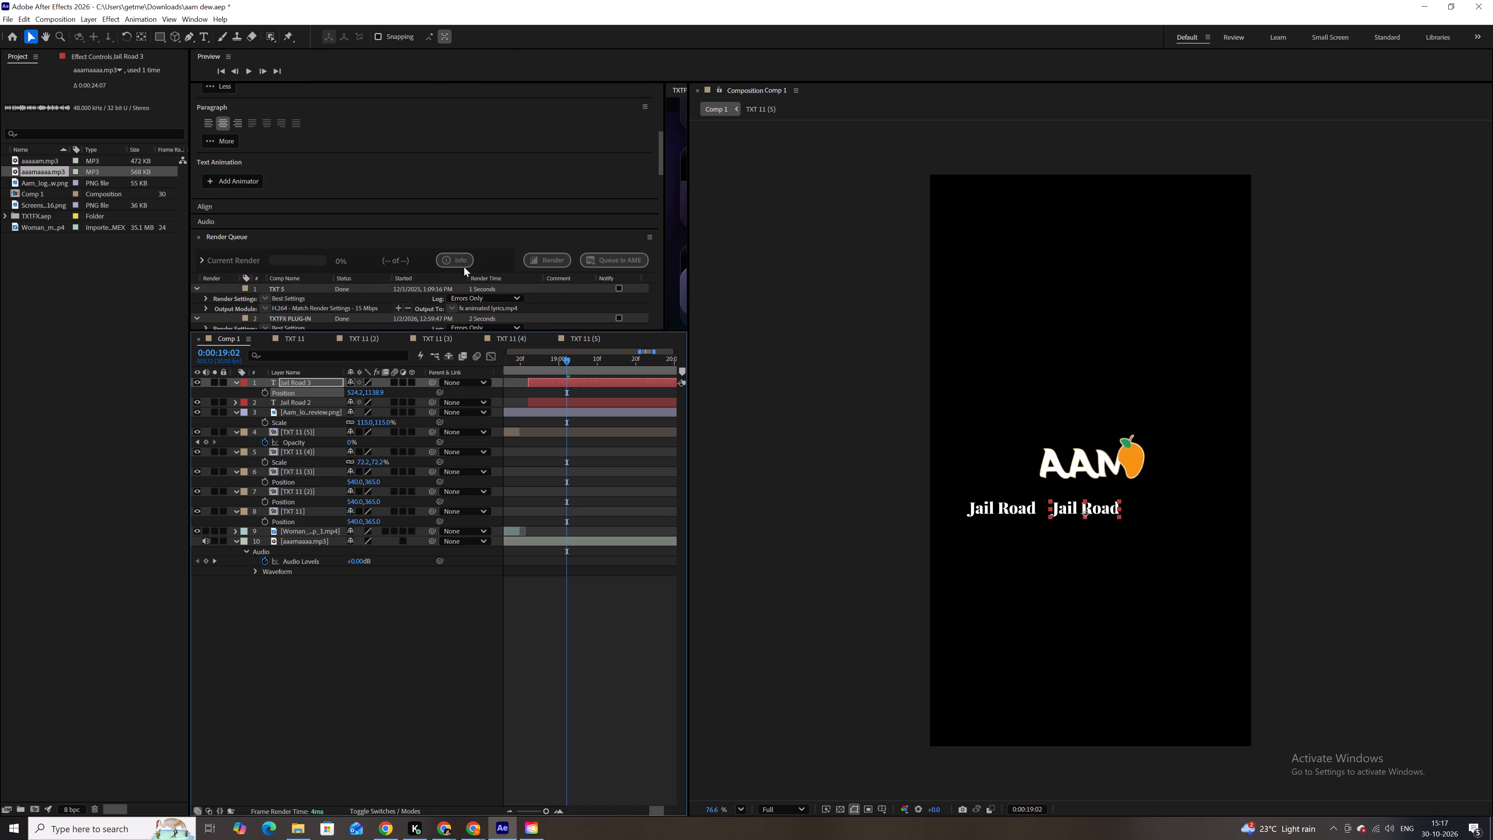
pyautogui.click(231, 211)
pyautogui.click(223, 244)
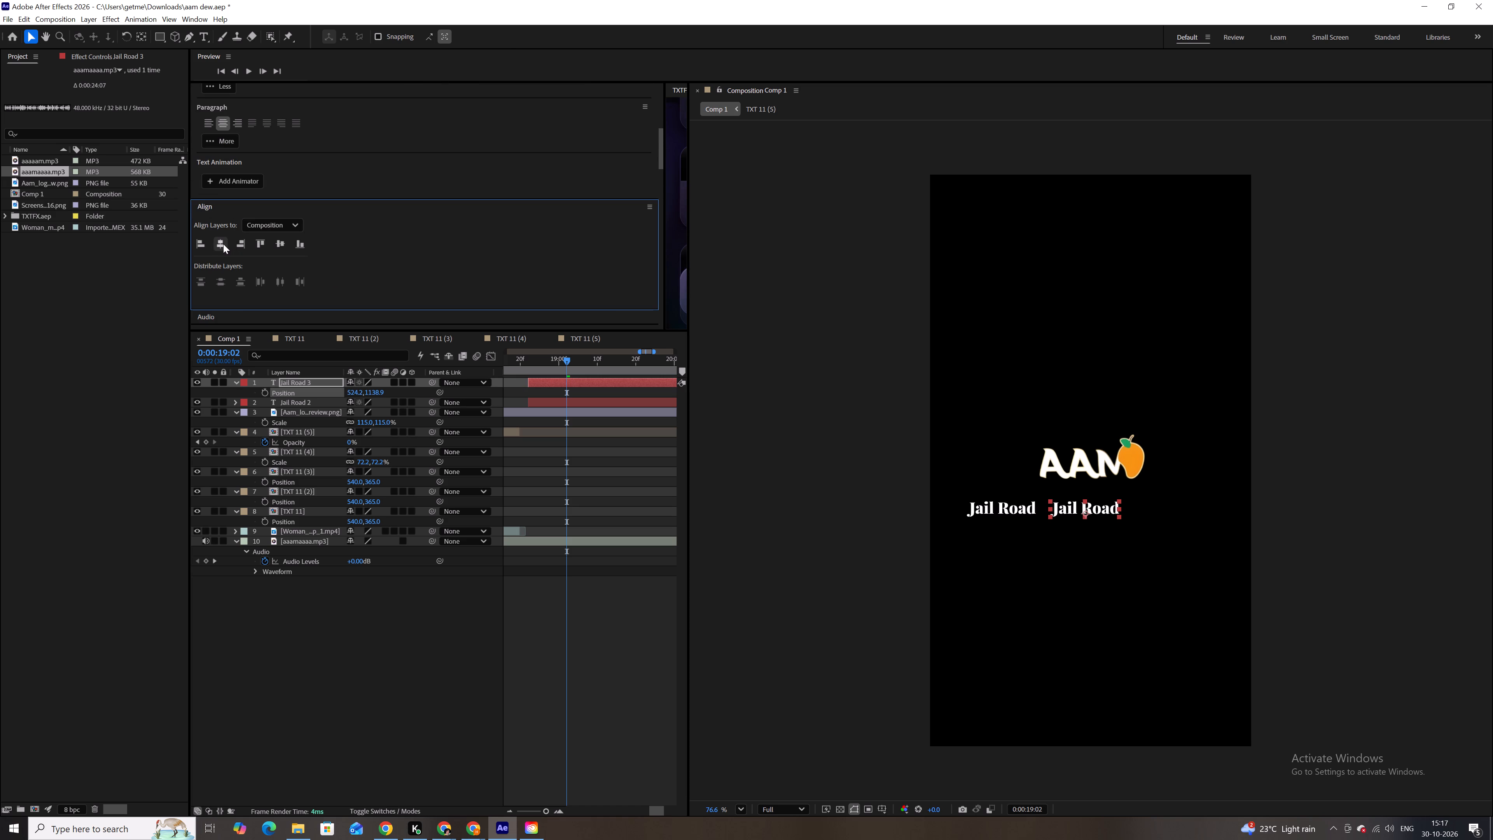
# Duplicate the centred Jail Road text and shift the copy right along the row to x about 832.
pyautogui.click(608, 385)
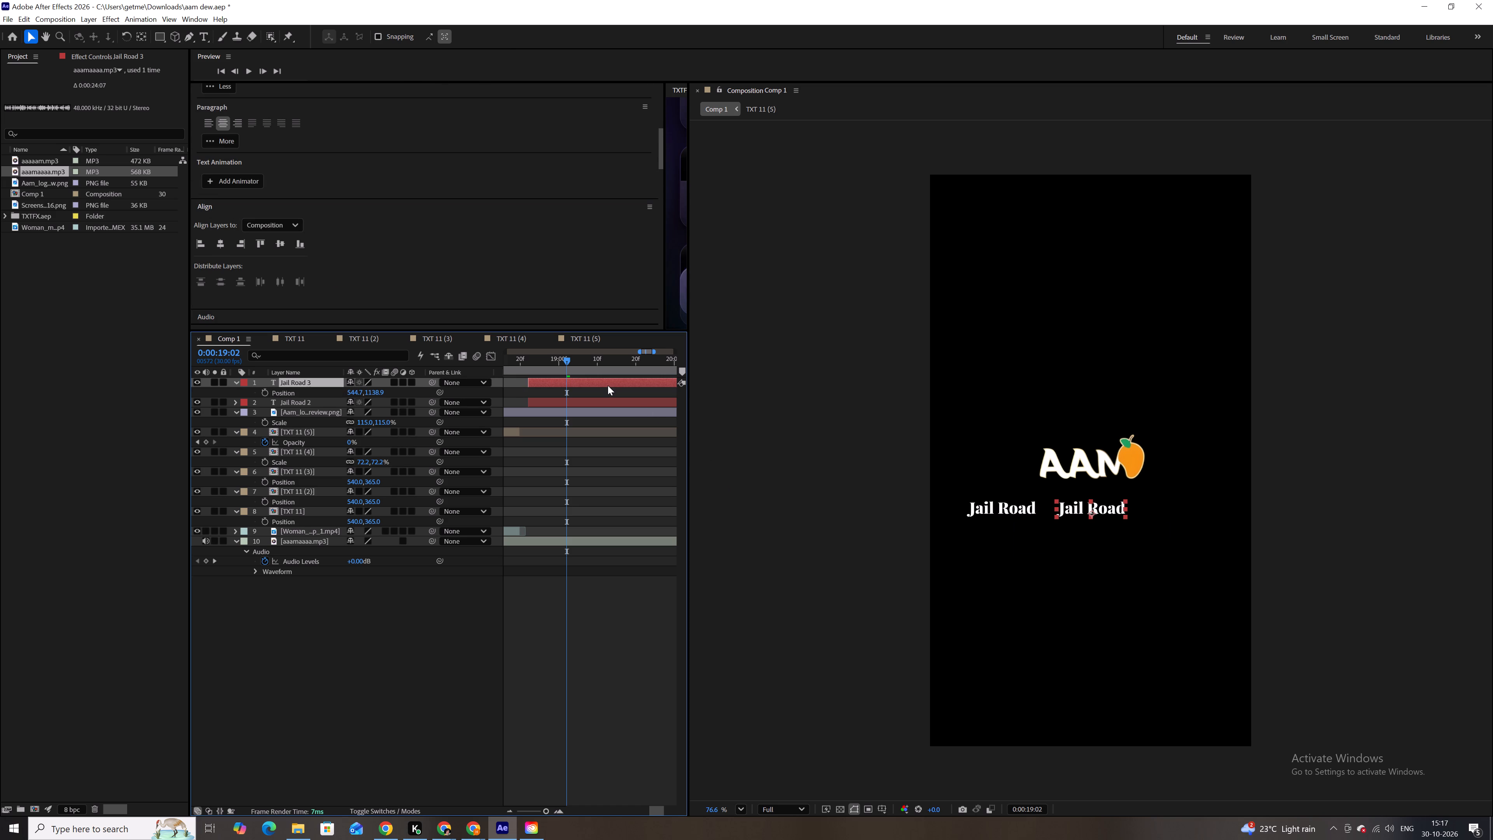
pyautogui.hotkey('ctrl', 'd')
pyautogui.press('p')
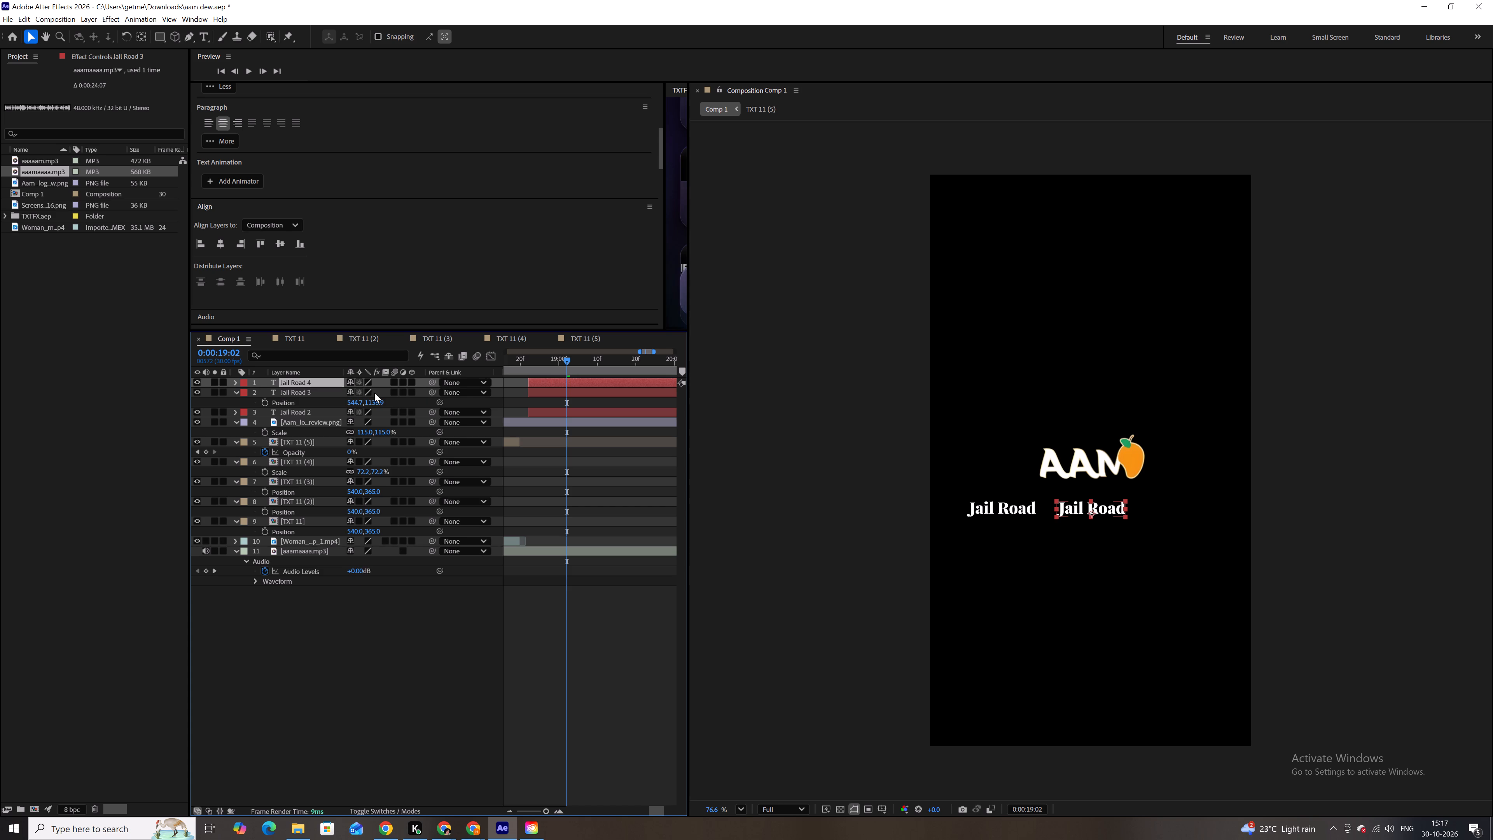
pyautogui.moveTo(357, 390); pyautogui.dragTo(517, 390)
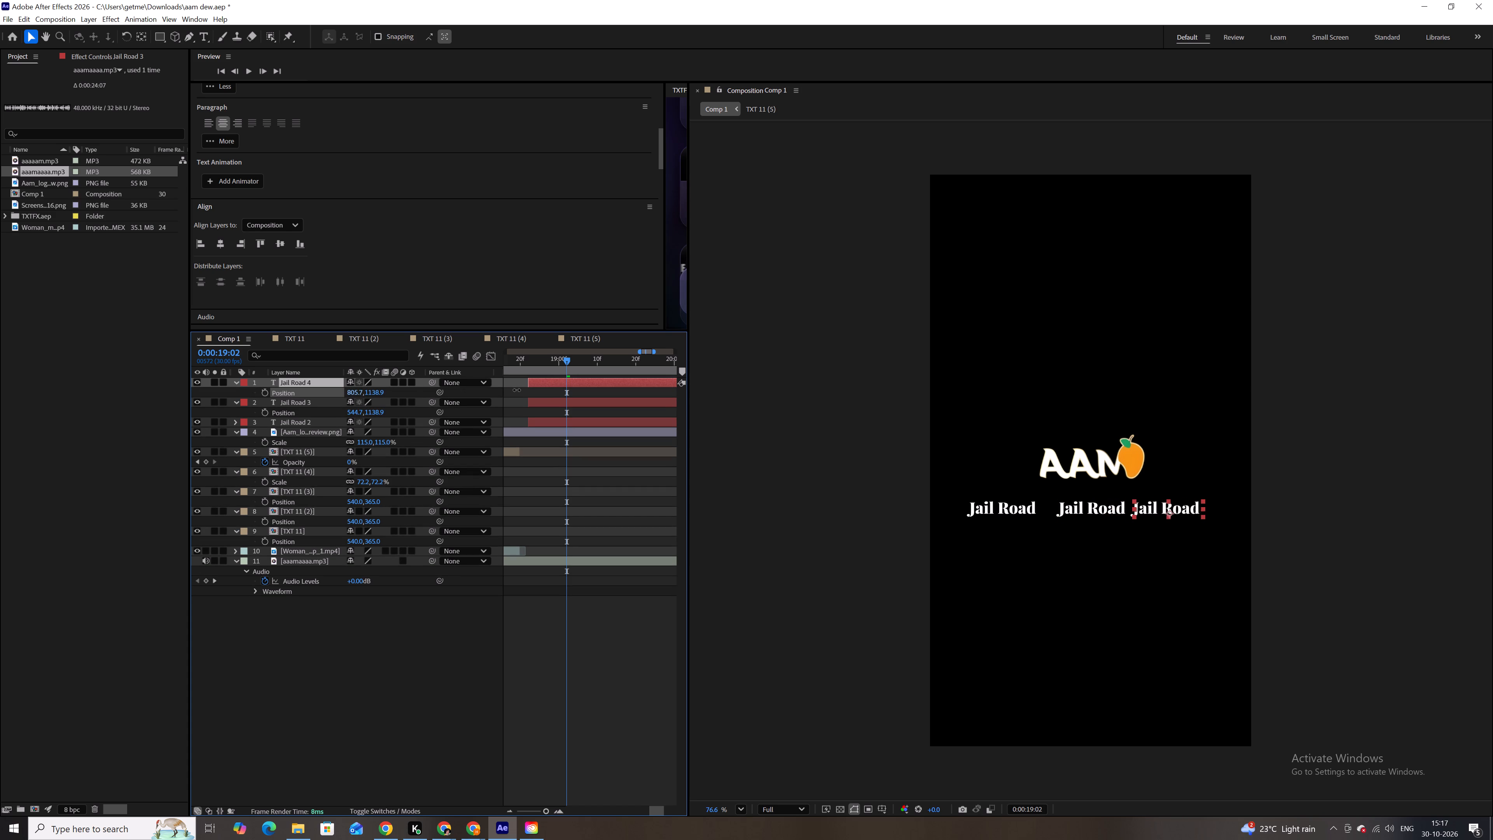
pyautogui.moveTo(517, 390); pyautogui.dragTo(525, 391)
pyautogui.click(593, 663)
# Duplicate the rightmost Jail Road text and move the copy to a second row at about 694, 1239.
pyautogui.click(587, 385)
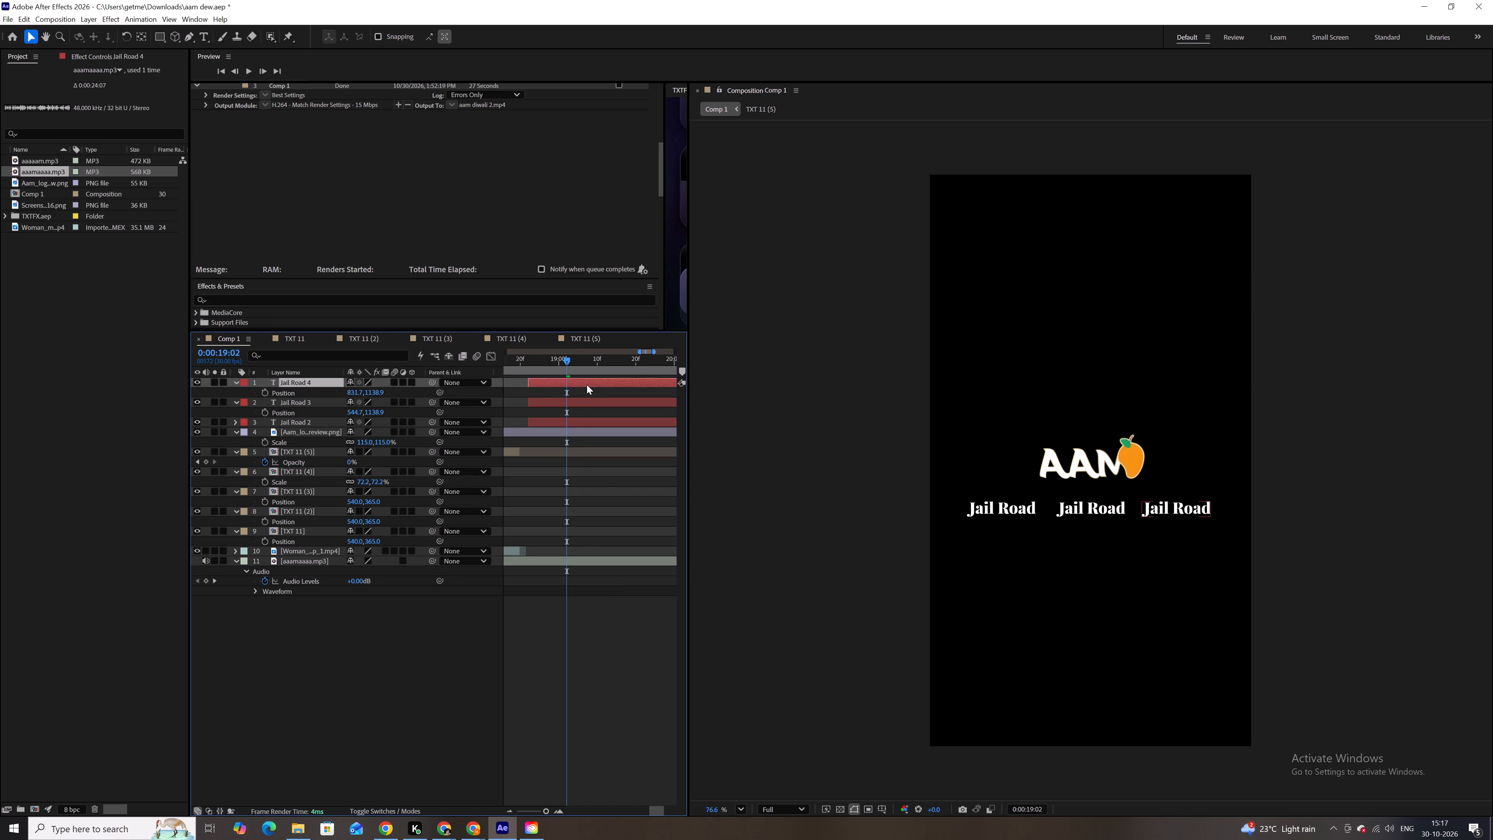
pyautogui.hotkey('ctrl', 'f')
pyautogui.click(587, 385)
pyautogui.hotkey('ctrl', 'd')
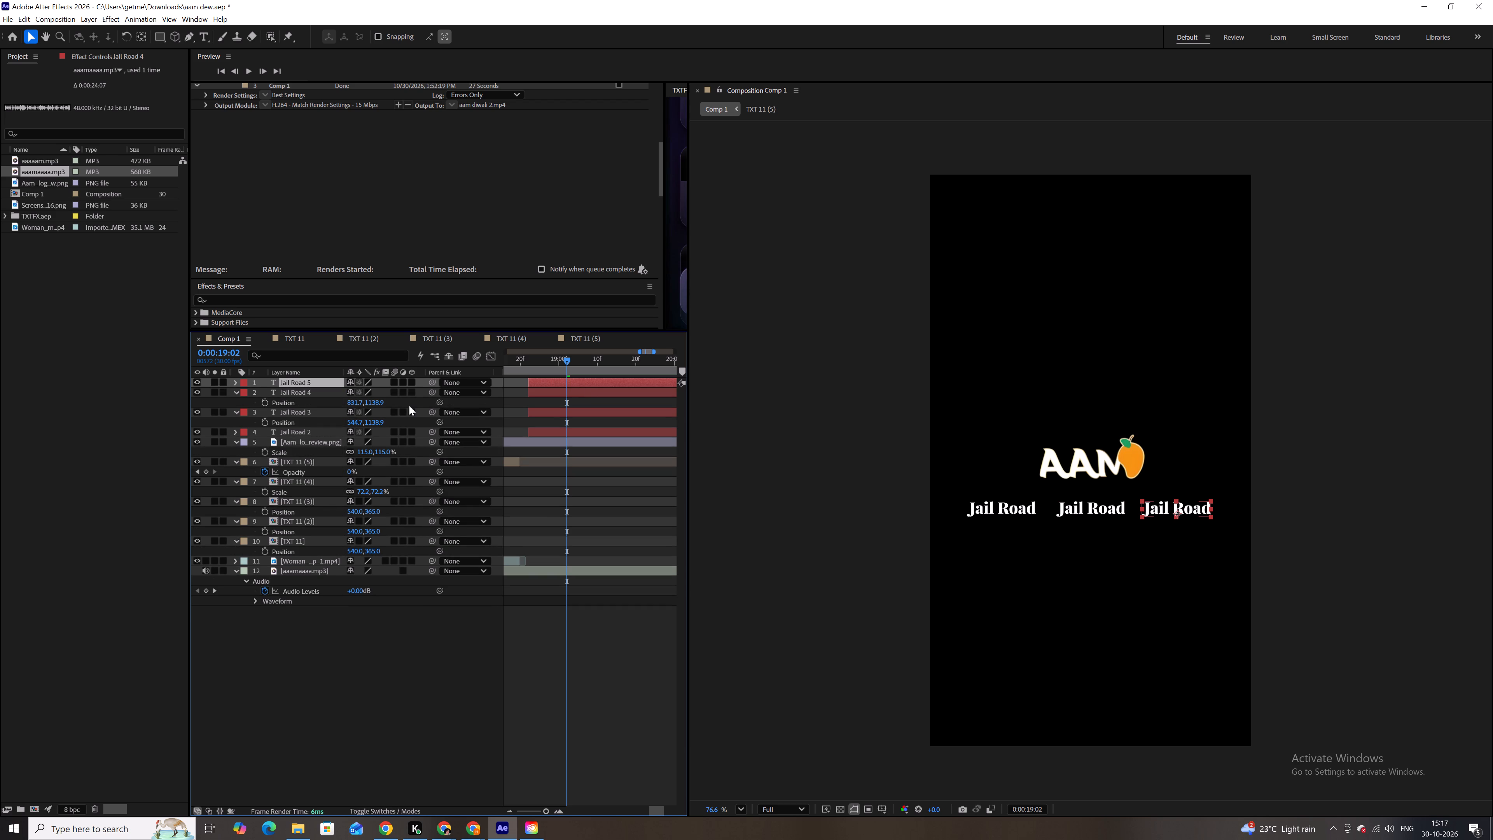
pyautogui.press('p')
pyautogui.moveTo(377, 391); pyautogui.dragTo(433, 389)
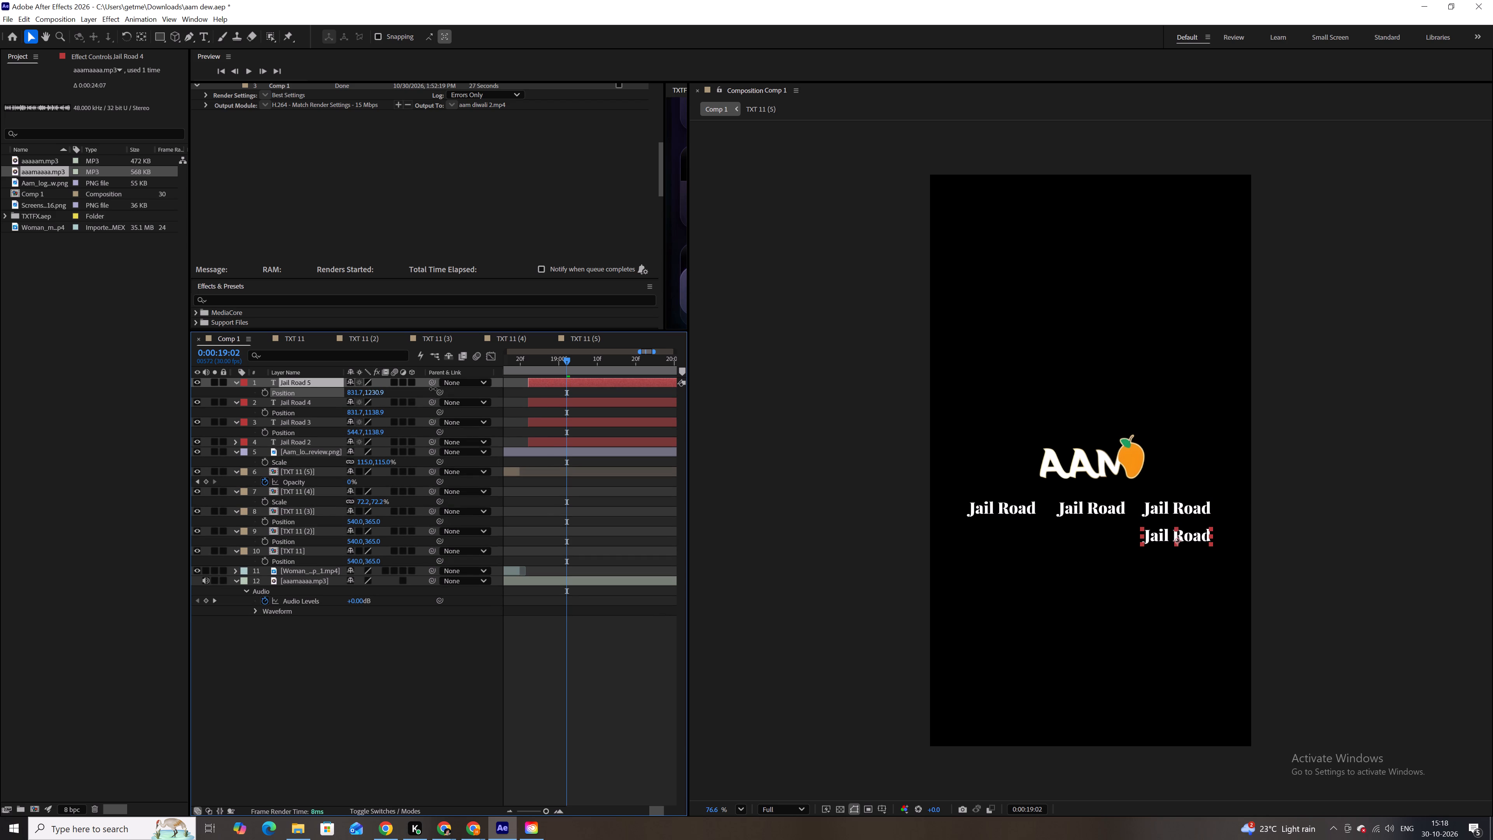
pyautogui.moveTo(433, 389); pyautogui.dragTo(439, 388)
pyautogui.moveTo(372, 394); pyautogui.dragTo(357, 395)
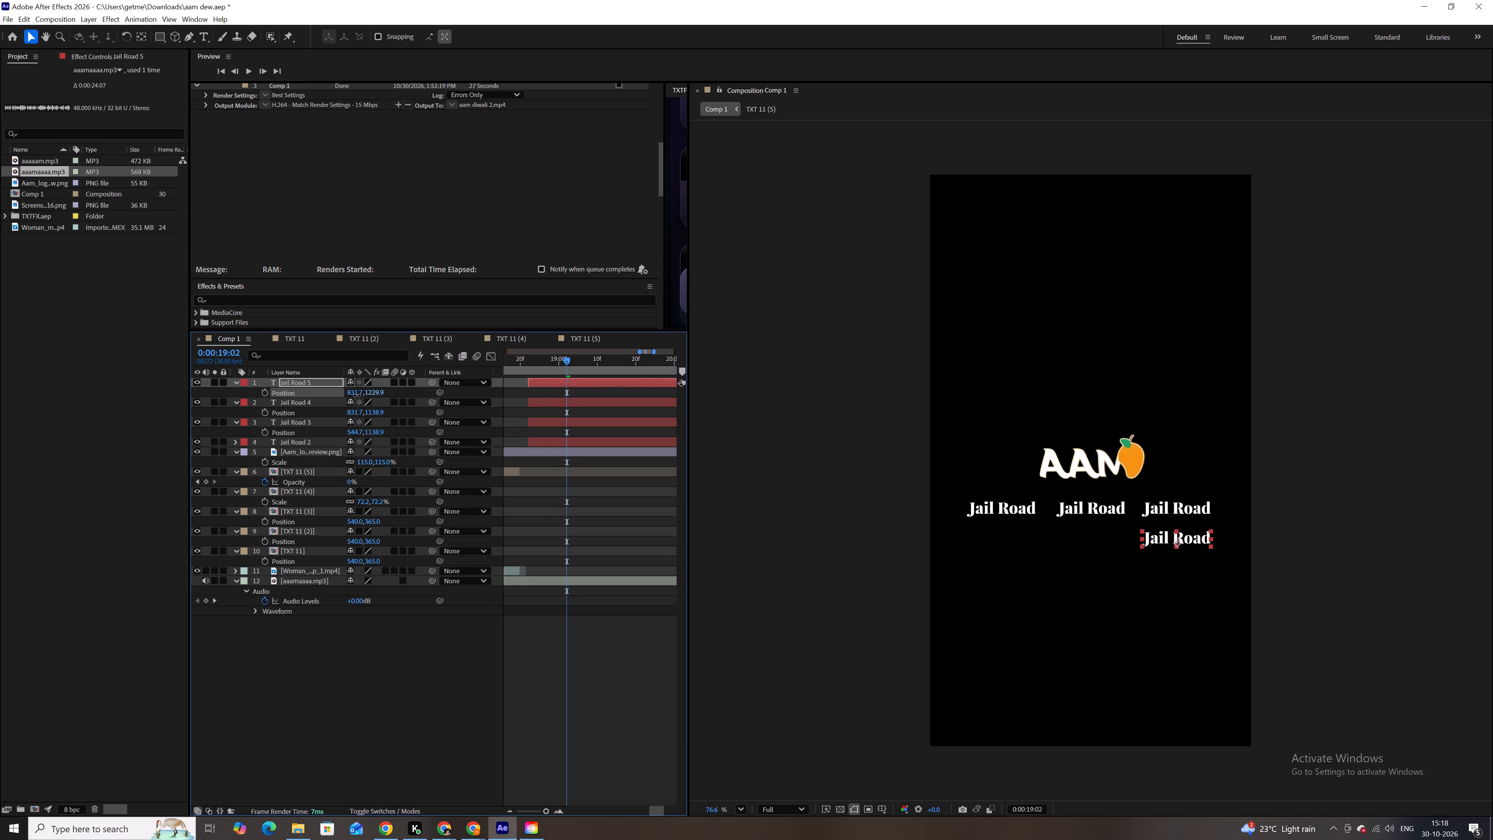
pyautogui.moveTo(357, 395); pyautogui.dragTo(337, 399)
pyautogui.hotkey('ctrl', 'z')
pyautogui.moveTo(360, 391); pyautogui.dragTo(280, 392)
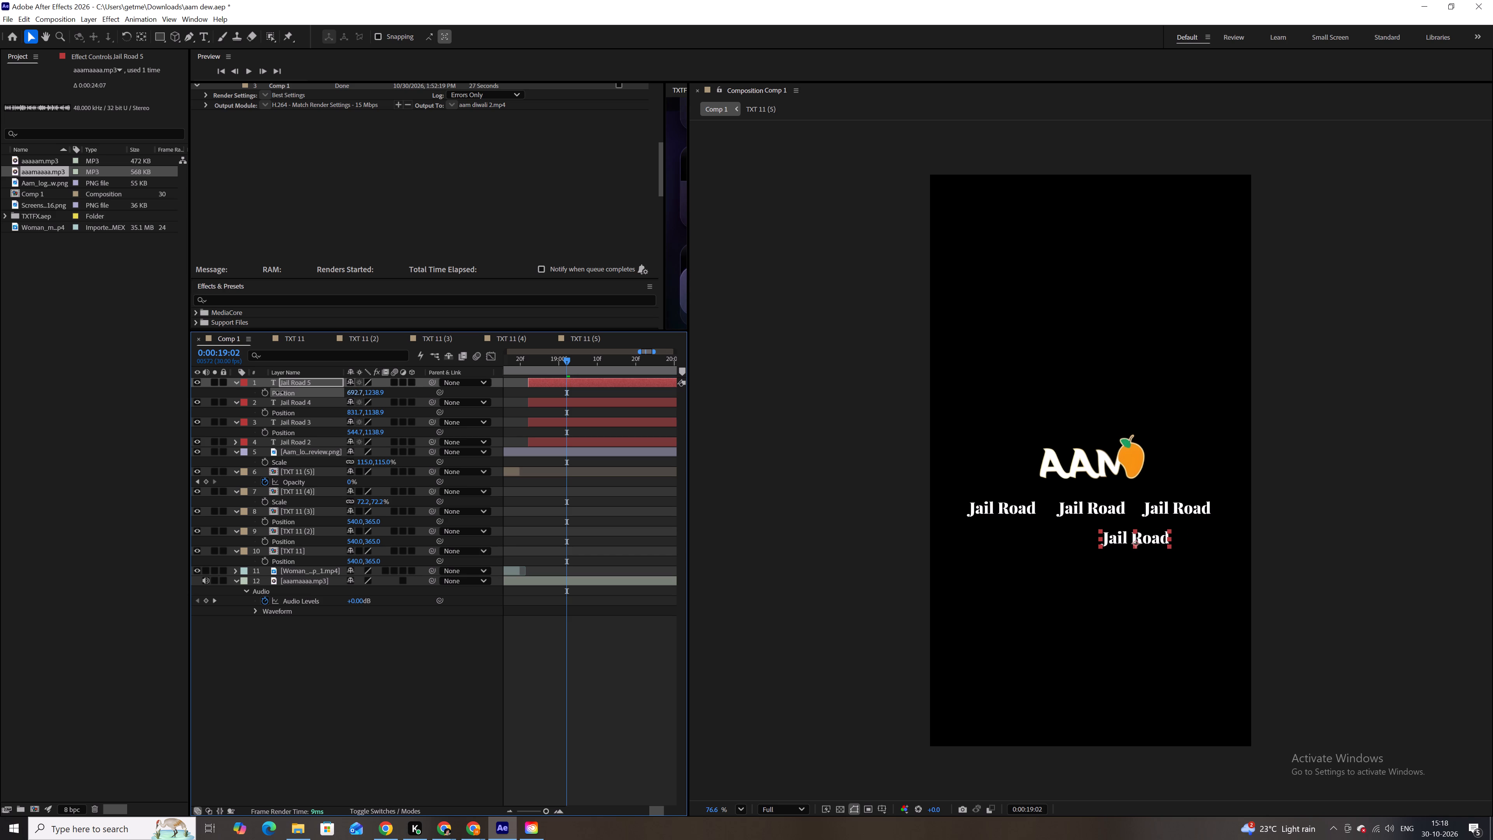
pyautogui.moveTo(280, 392); pyautogui.dragTo(280, 392)
# Duplicate the second-row Jail Road text and shift the copy left along the row to x about 385.
pyautogui.hotkey('ctrl', 'd')
pyautogui.press('p')
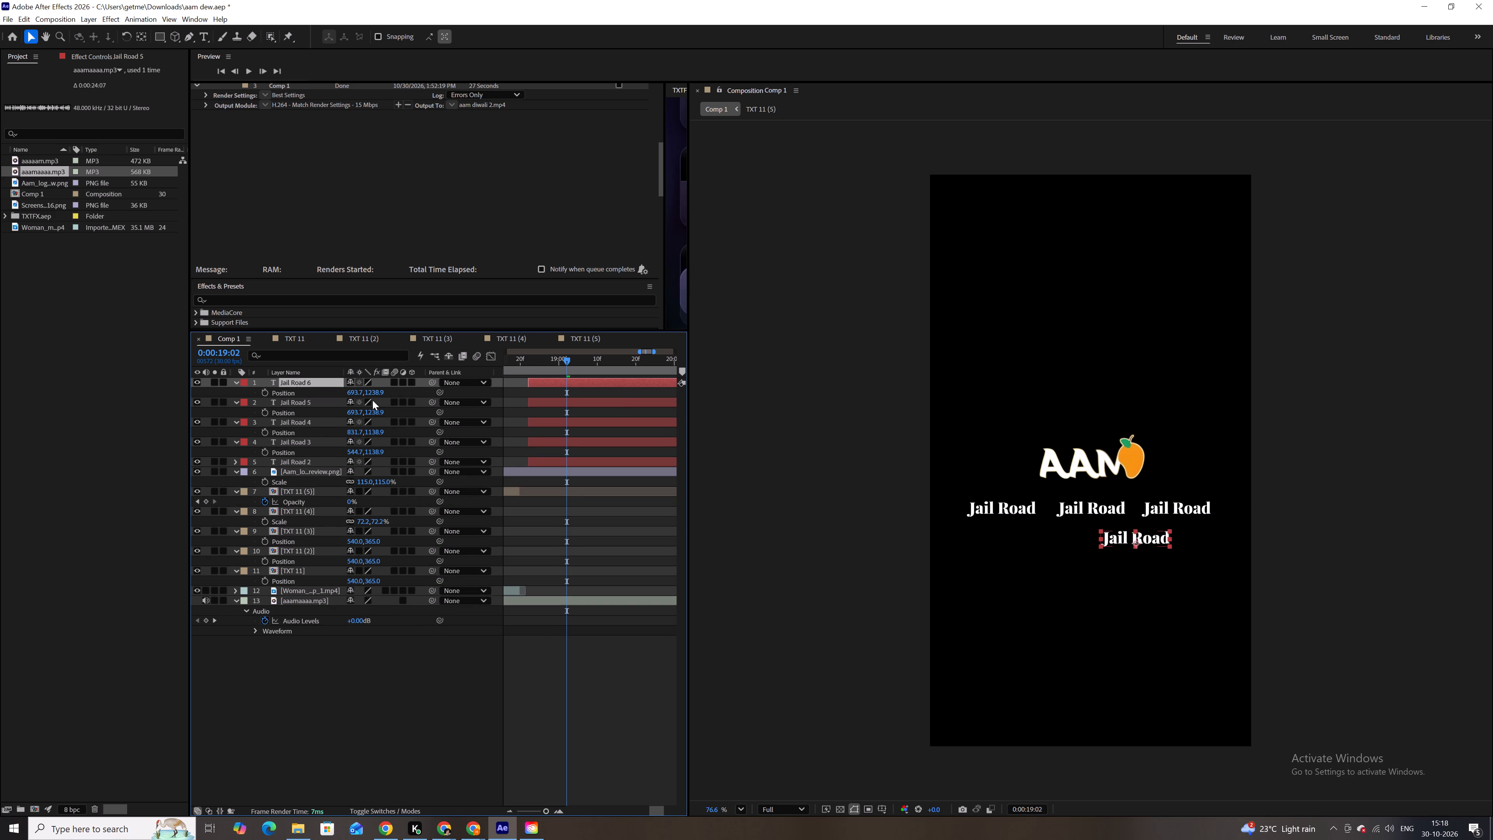
pyautogui.moveTo(353, 391); pyautogui.dragTo(181, 398)
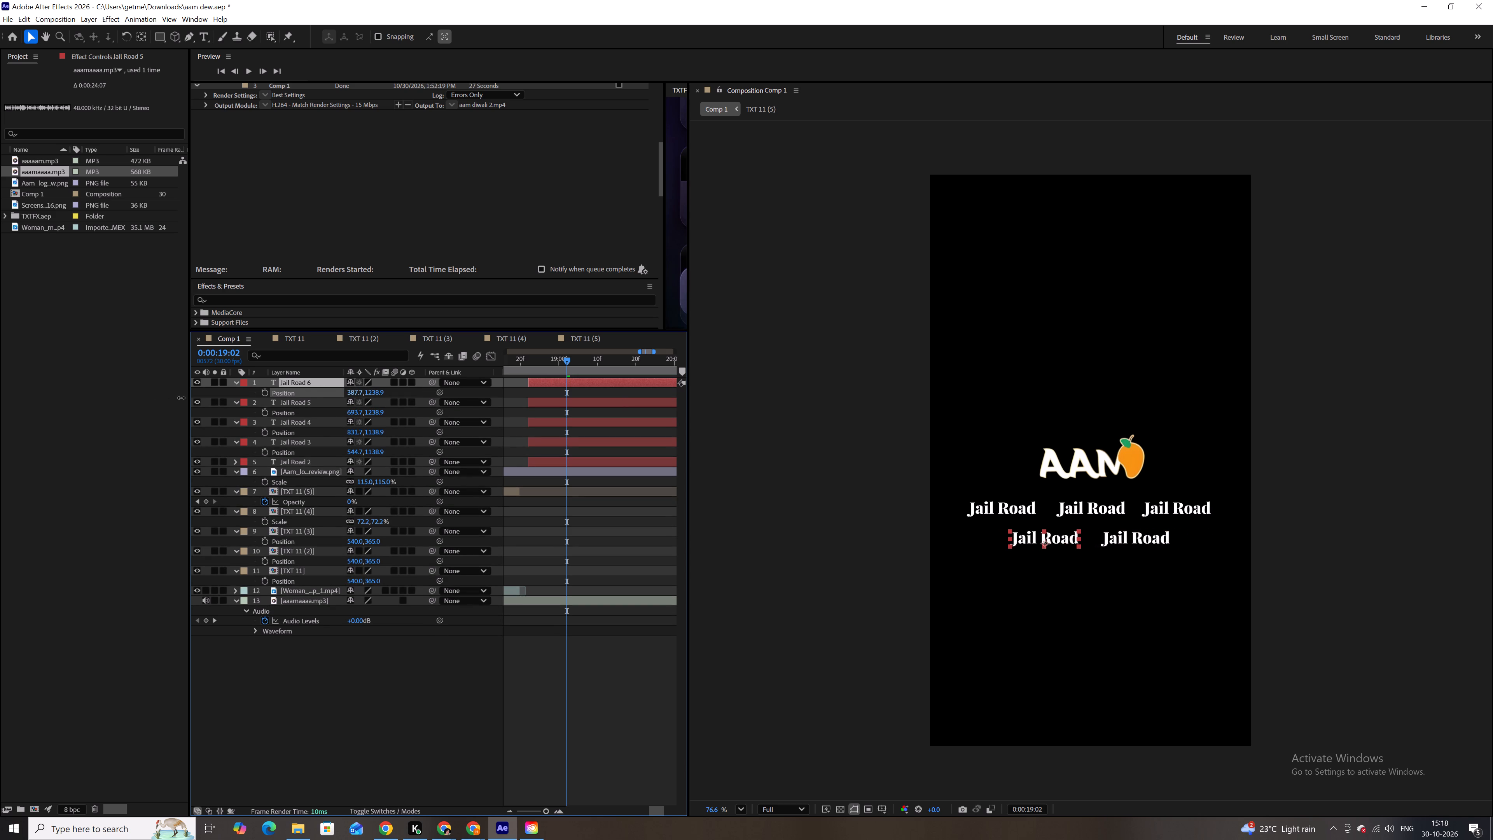
pyautogui.moveTo(181, 398); pyautogui.dragTo(178, 397)
pyautogui.click(565, 630)
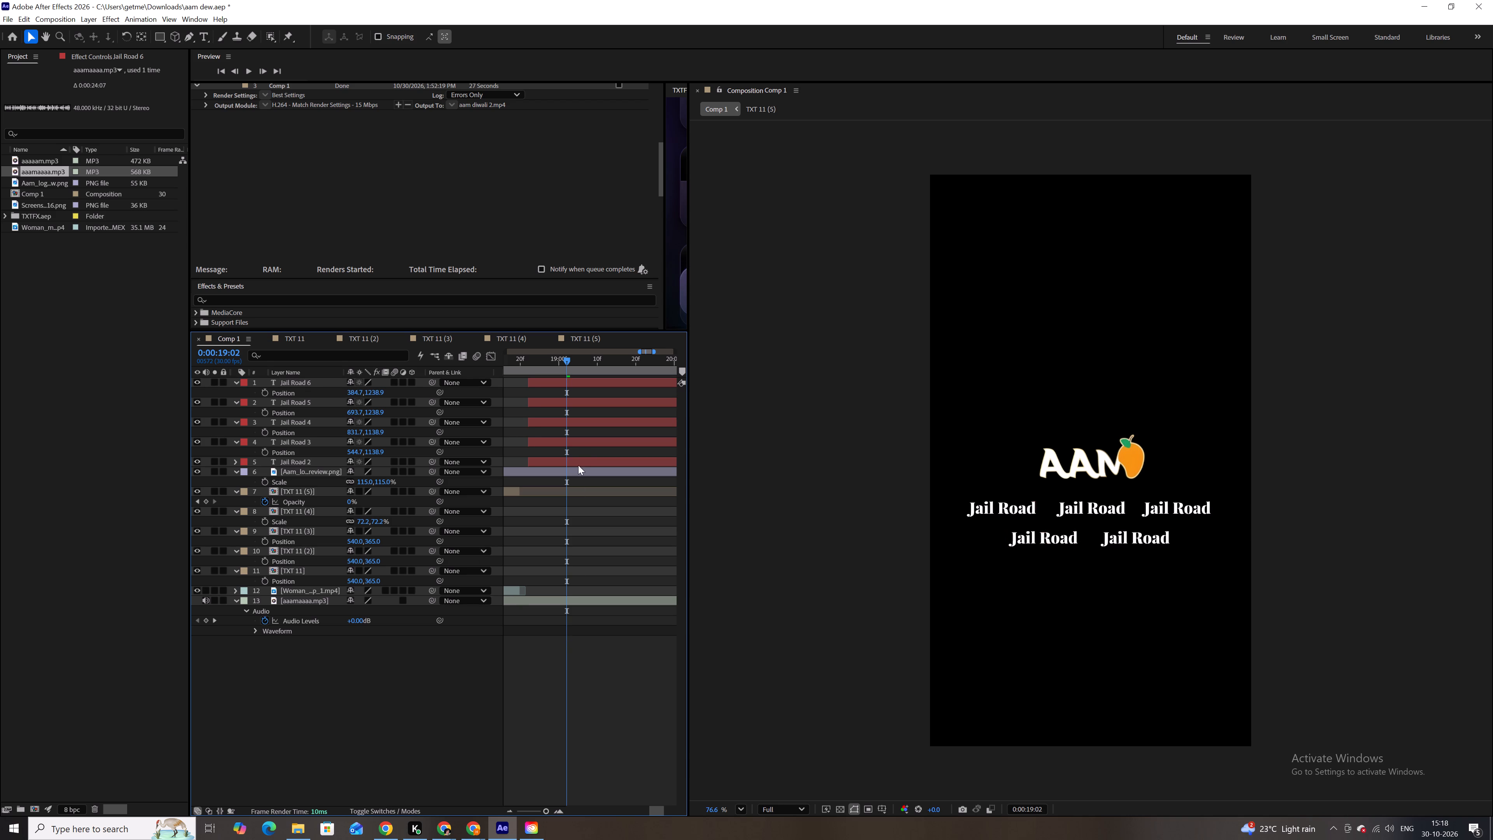
# Replace the middle Jail Road text in the first row with Paschim Vihar.
pyautogui.doubleClick(583, 444)
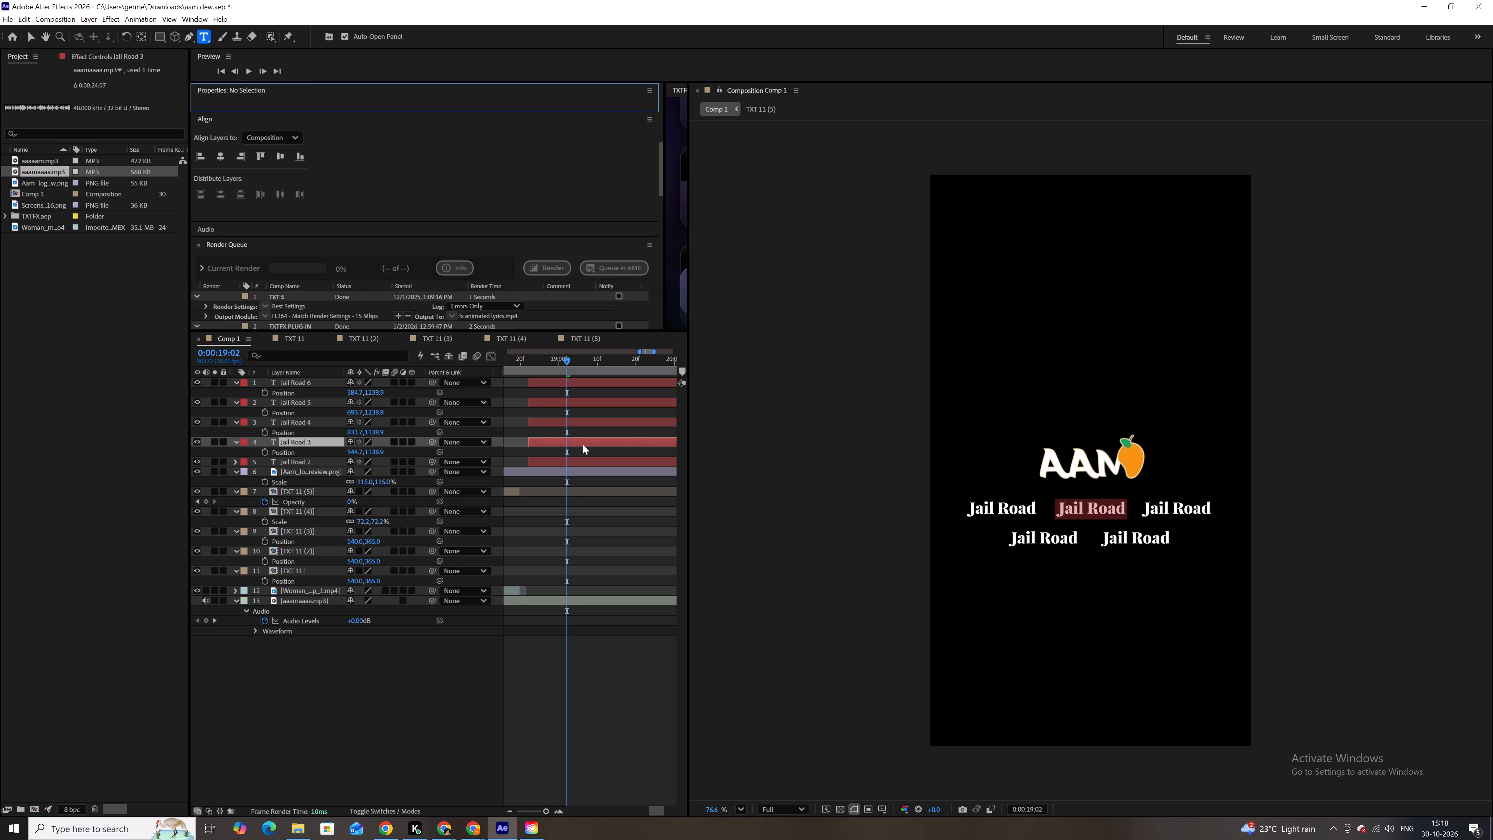
pyautogui.press('p')
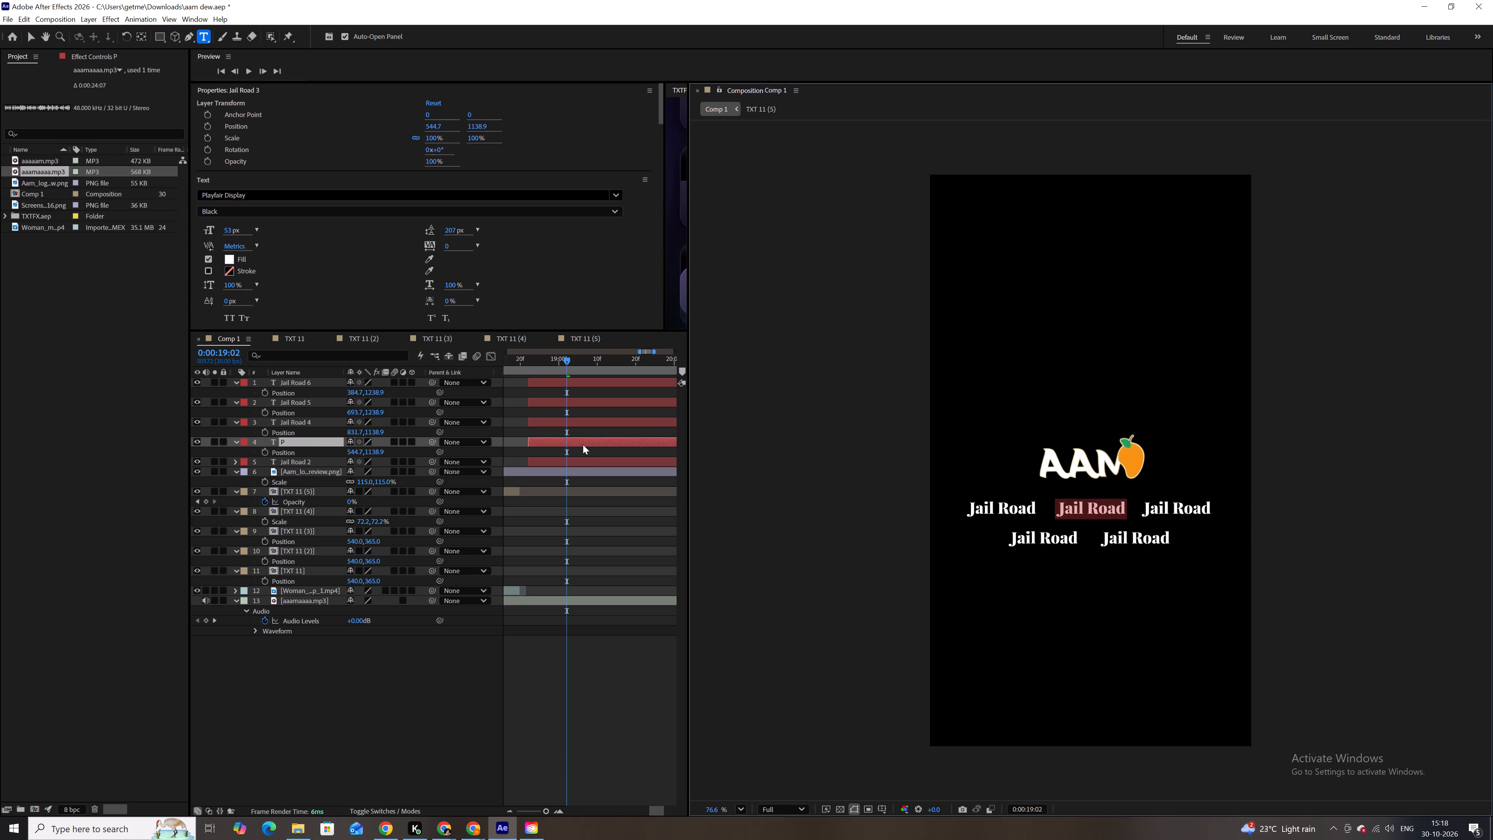
pyautogui.write('aschim')
pyautogui.press('space')
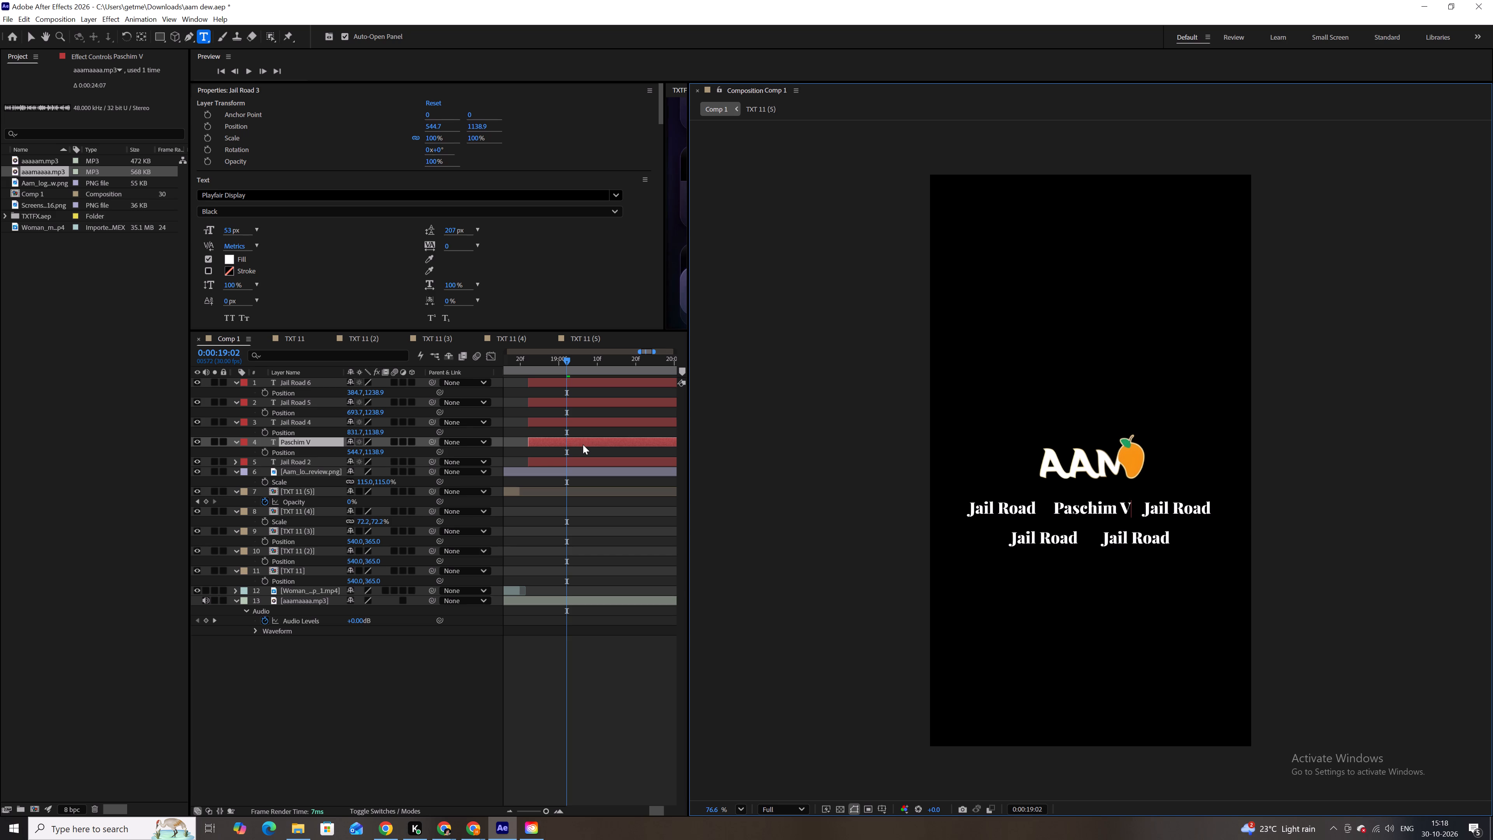
pyautogui.write('ihar')
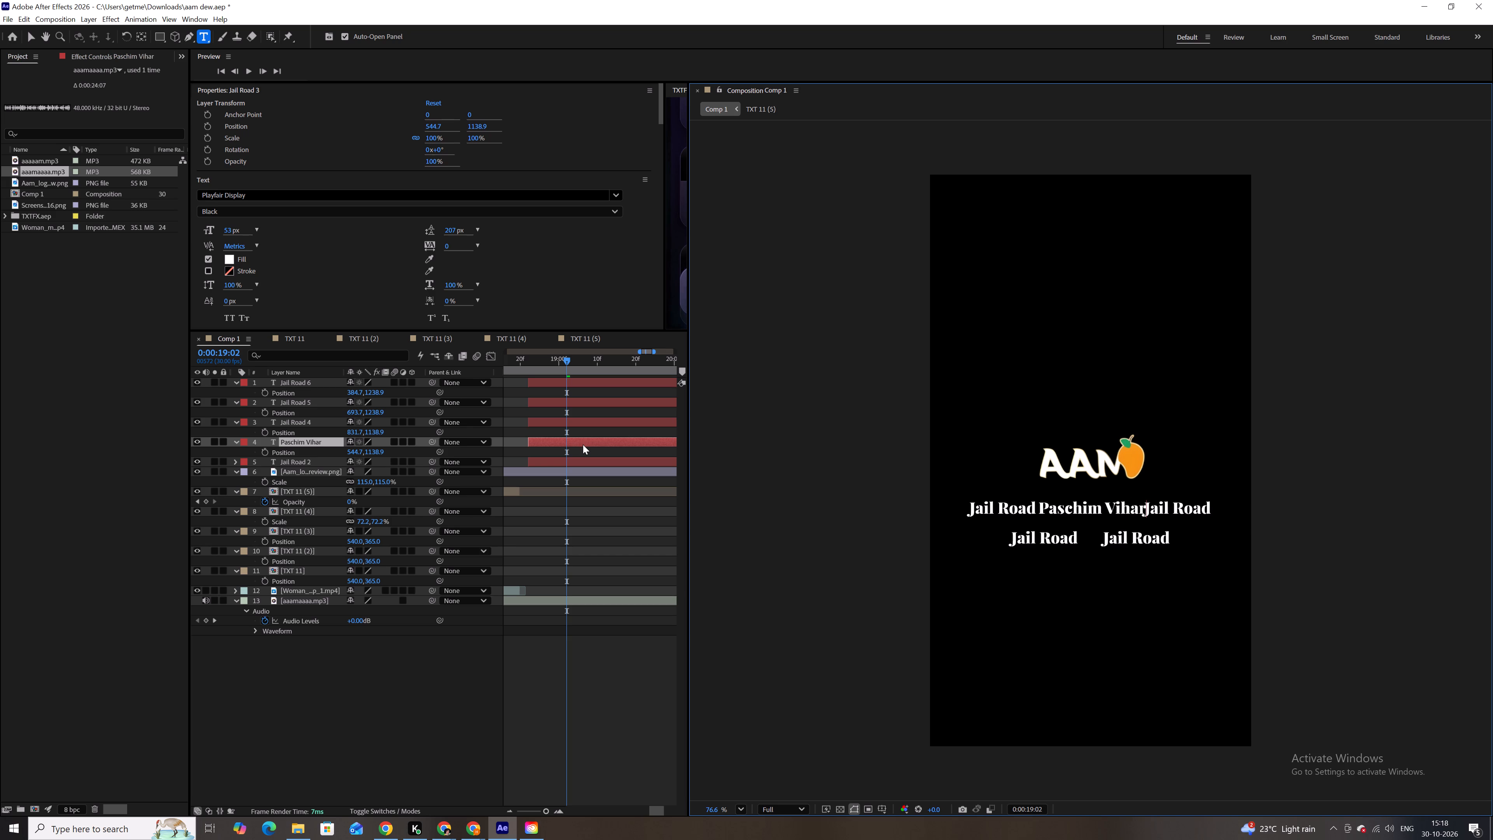
pyautogui.click(642, 717)
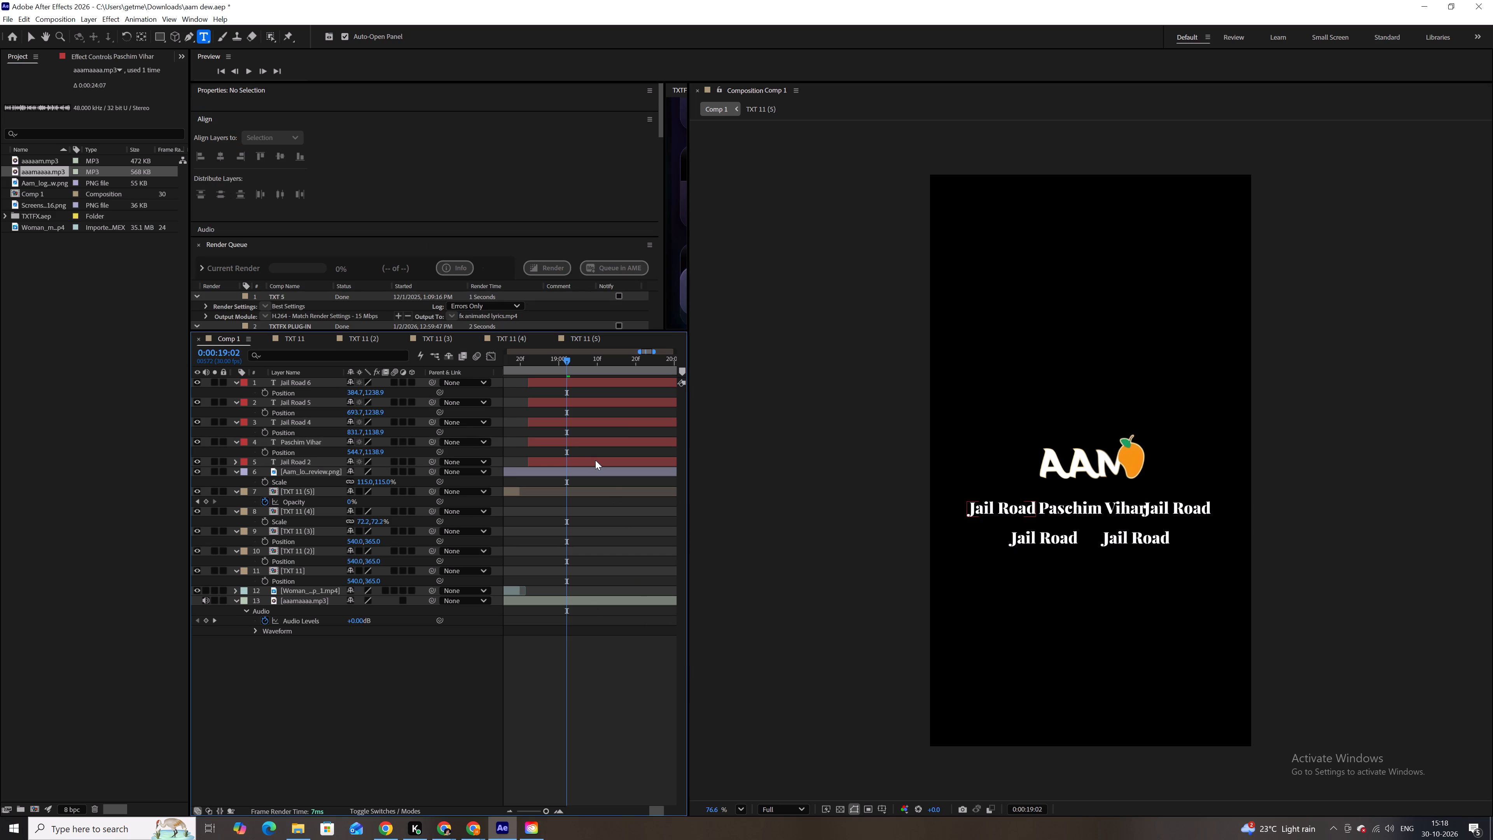
# Space out the first row by moving the left Jail Road to x about 214 and the right one to about 882.
pyautogui.click(595, 460)
pyautogui.hotkey('shift', 'Left')
pyautogui.hotkey('shift', 'Left')
pyautogui.hotkey('shift', 'Left')
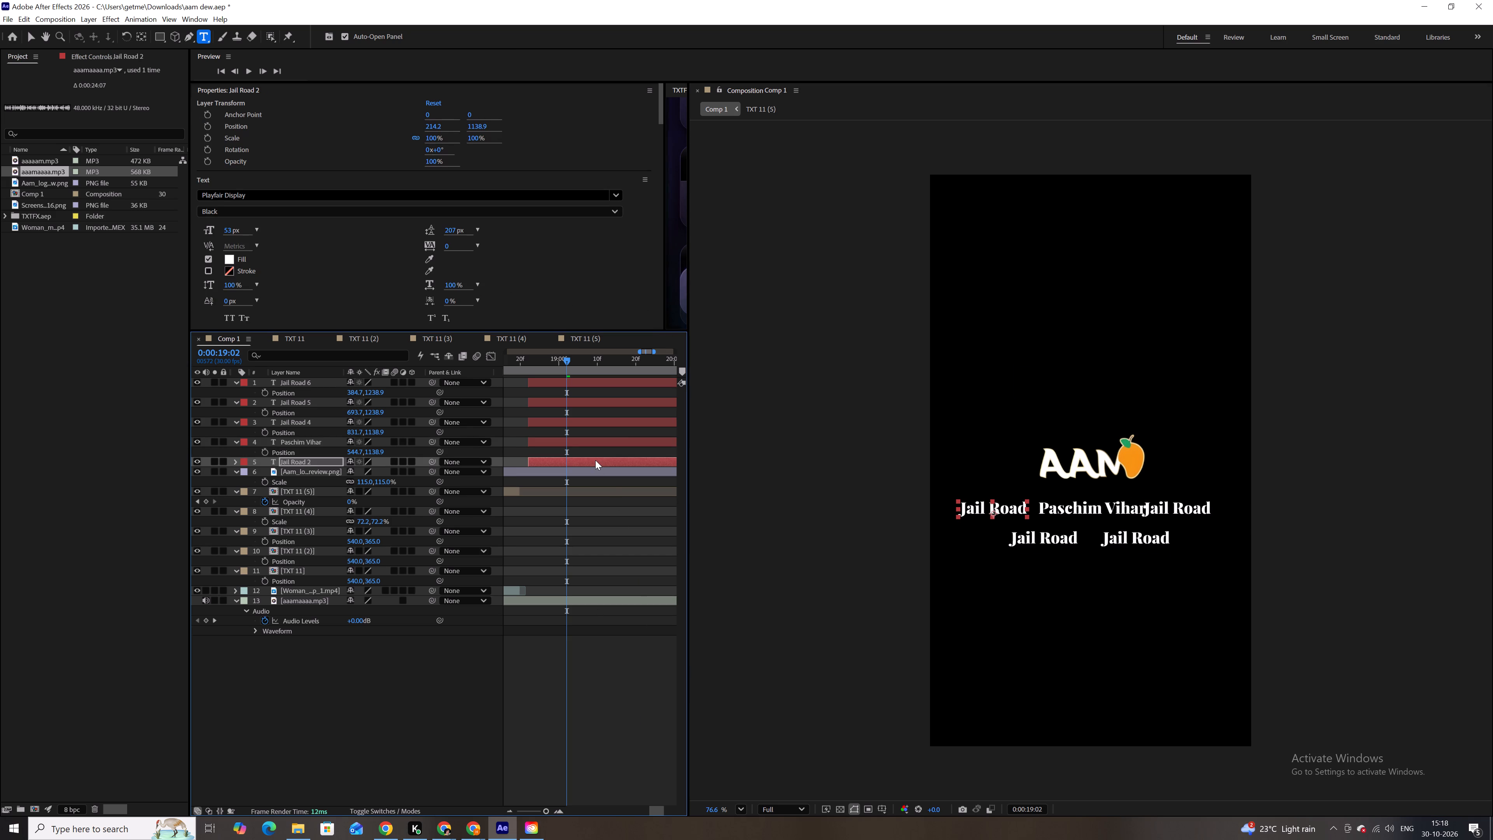
pyautogui.click(597, 423)
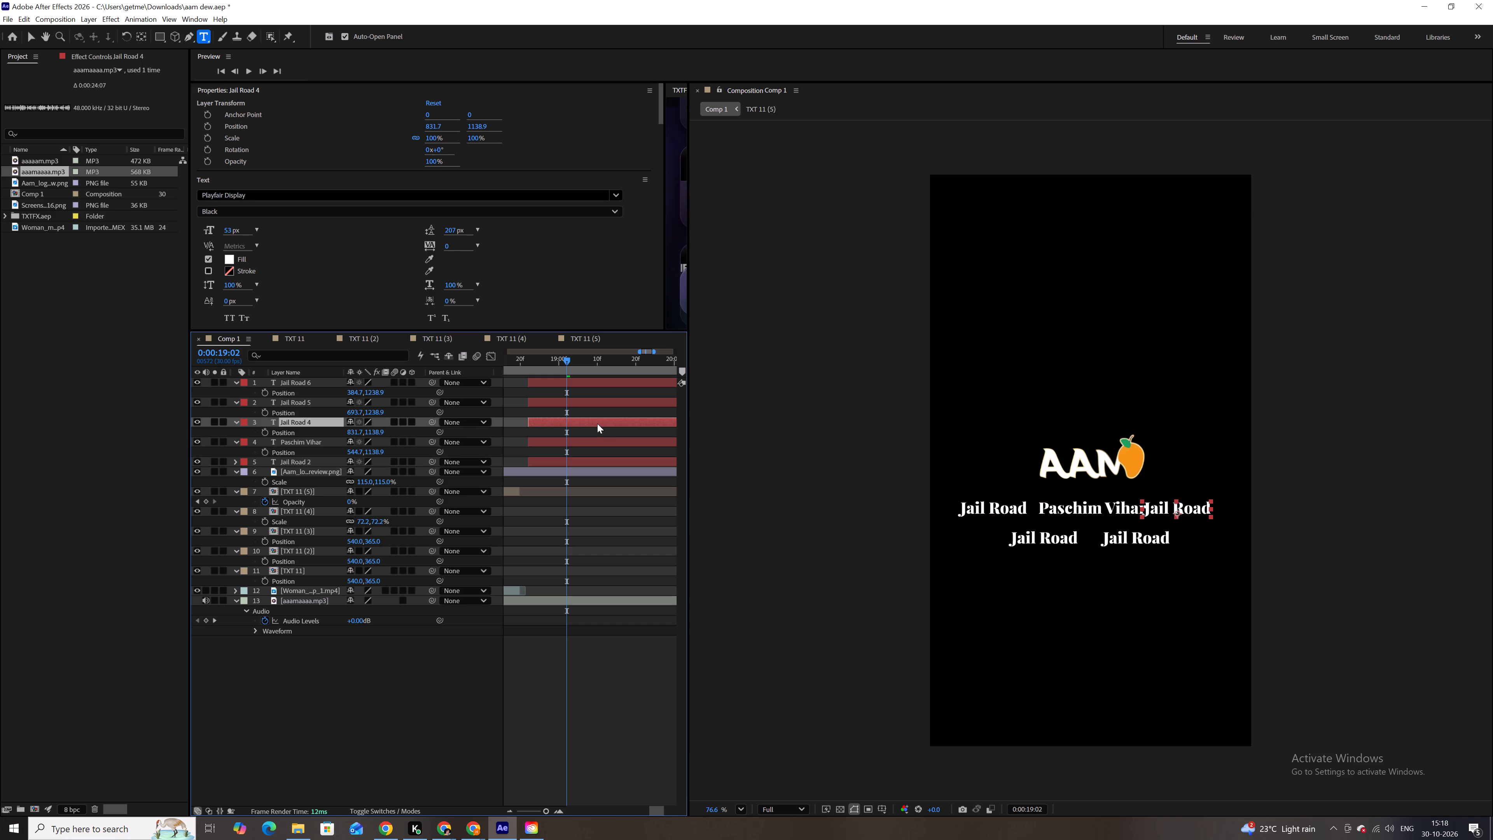
pyautogui.hotkey('shift', 'Right')
pyautogui.hotkey('shift', 'Right')
pyautogui.hotkey('shift', 'Right')
pyautogui.hotkey('shift', 'Right')
pyautogui.hotkey('shift', 'Right')
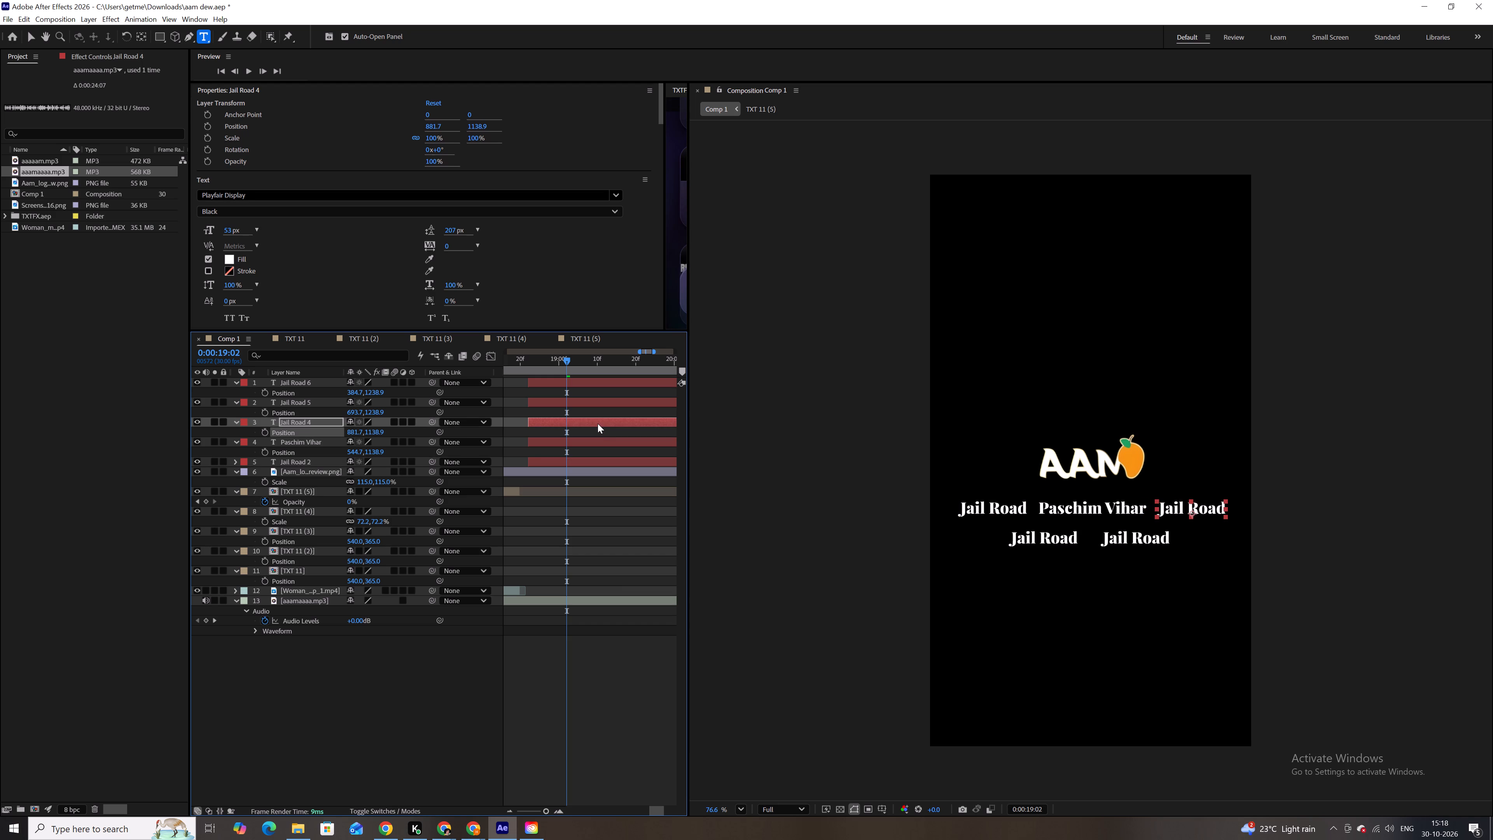
# Replace the right-hand Jail Road text in the first row with Pitampura.
pyautogui.doubleClick(598, 423)
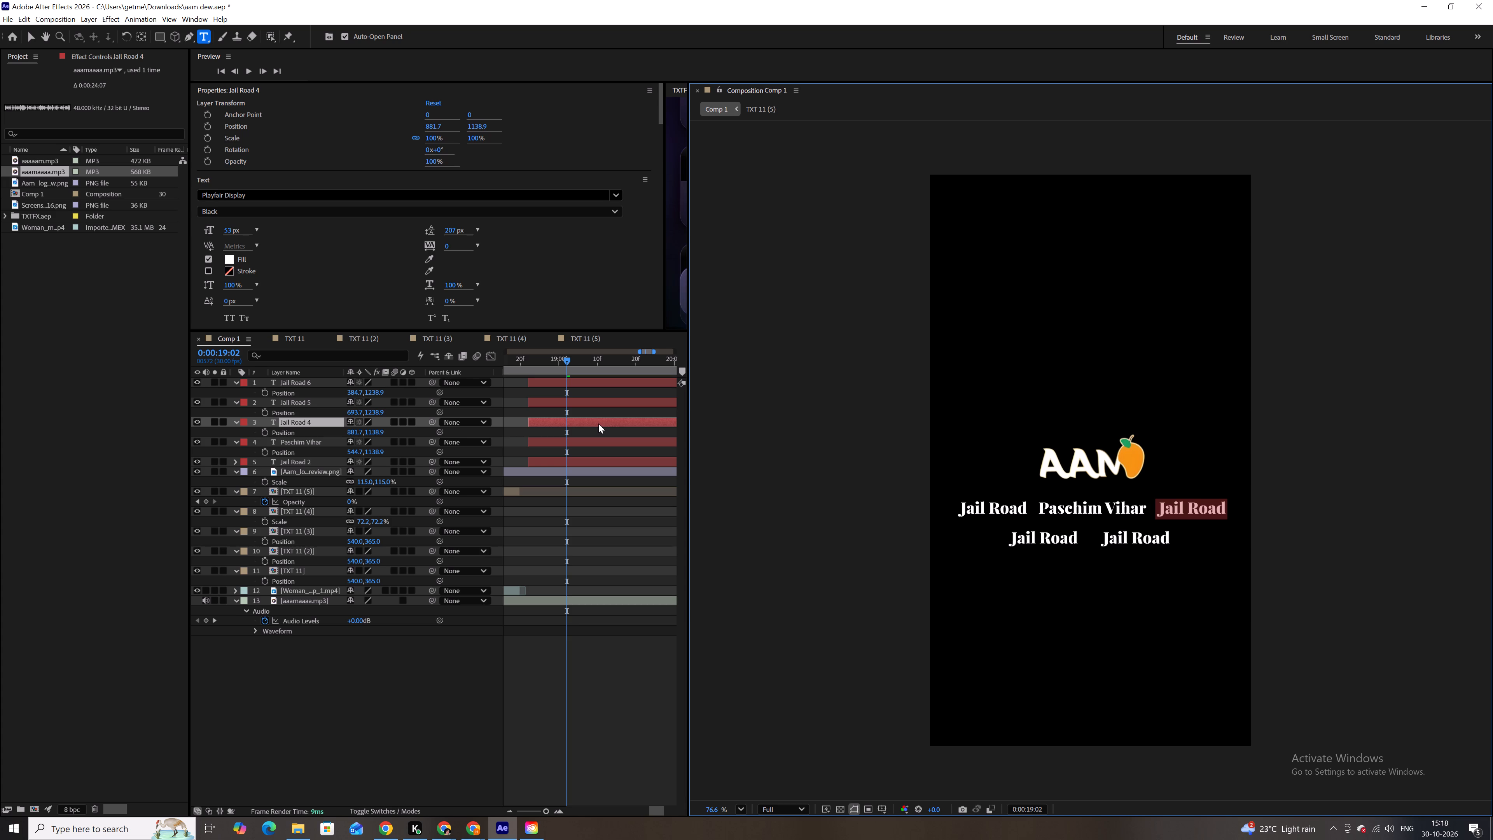
pyautogui.press('m')
pyautogui.press('BackSpace')
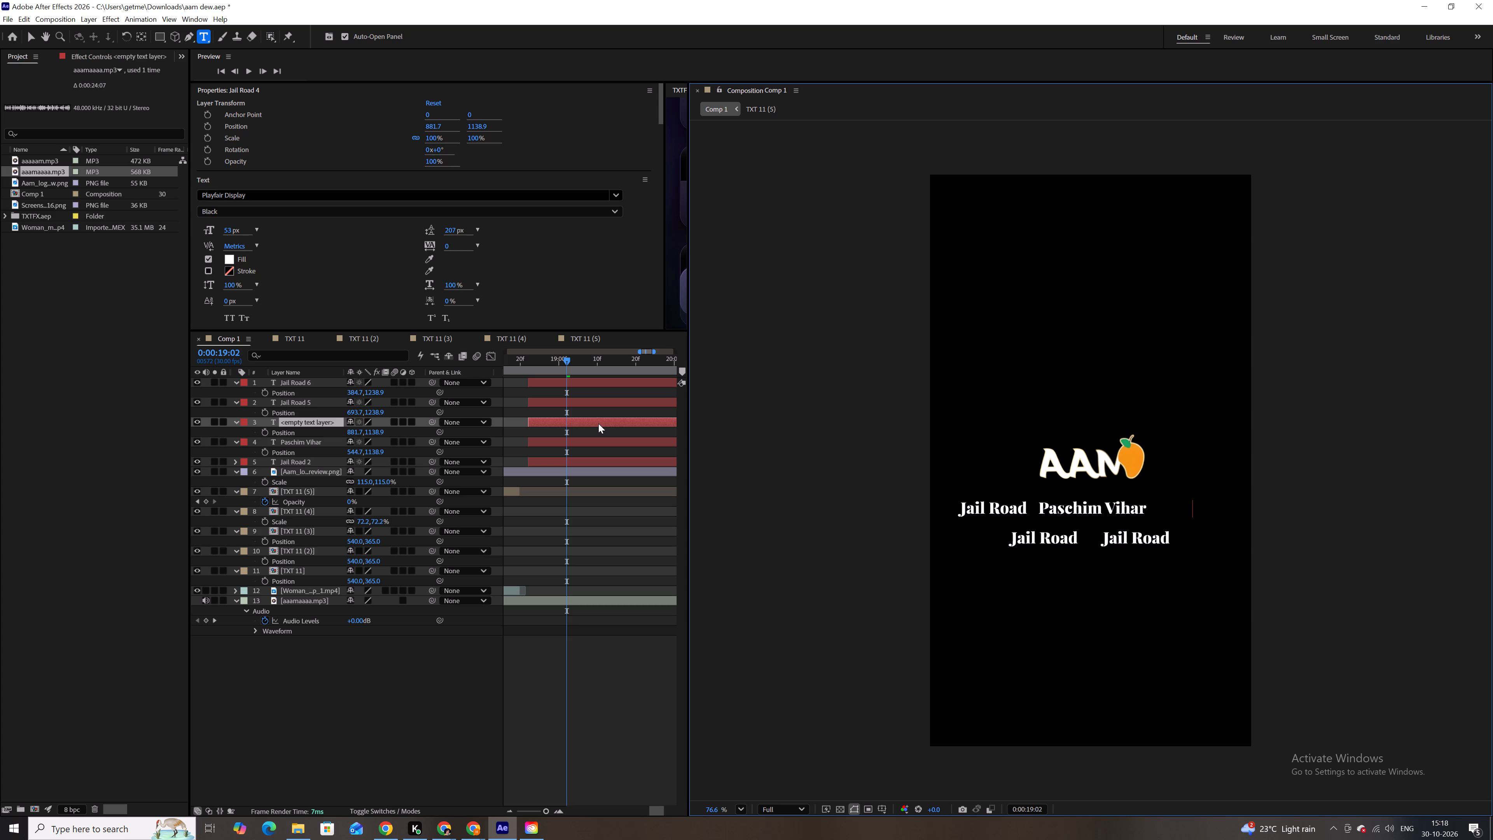
pyautogui.write('itam')
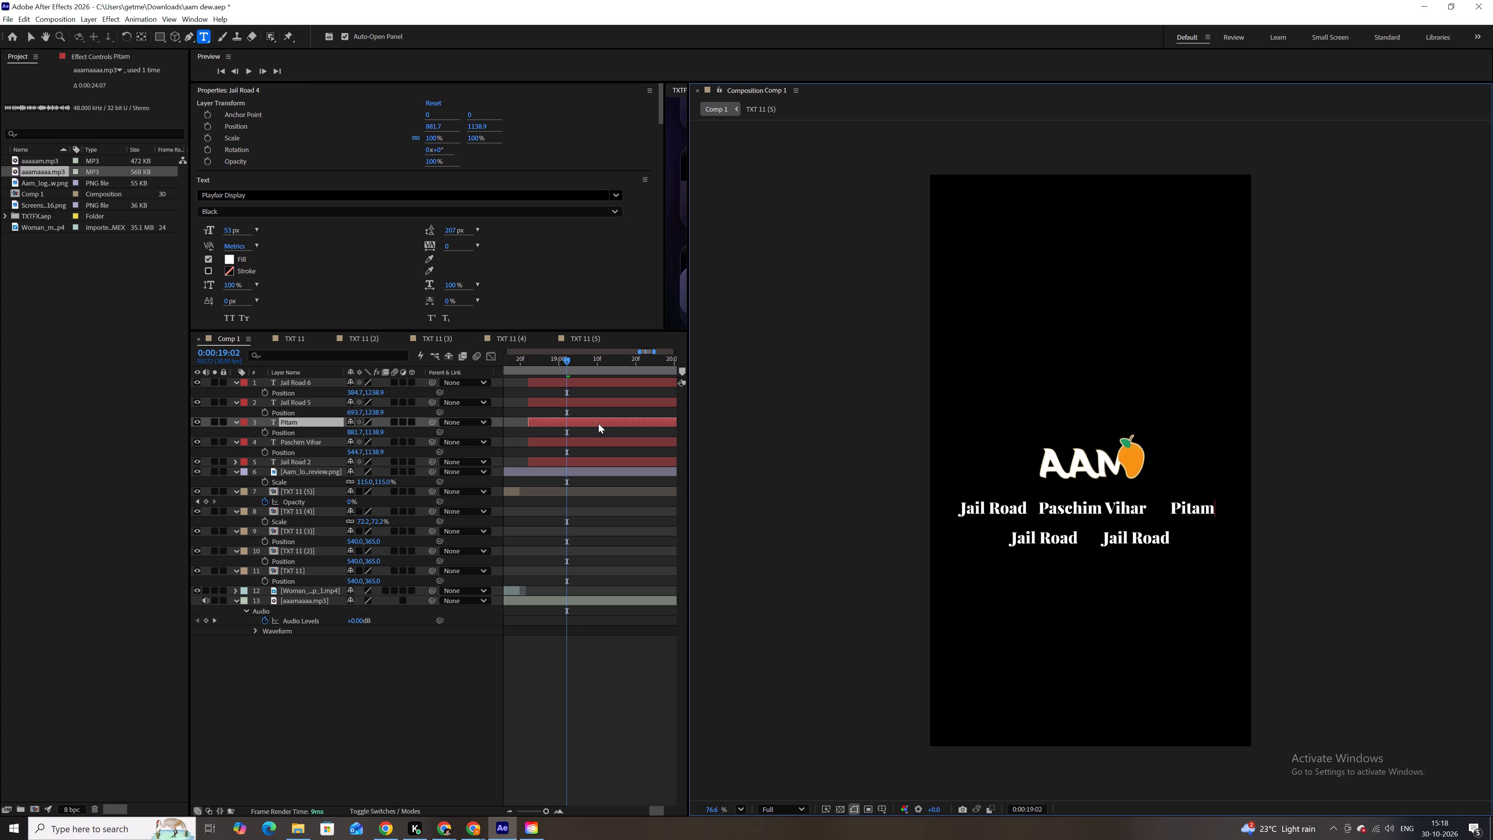
pyautogui.write('pur')
pyautogui.press('a')
pyautogui.click(637, 696)
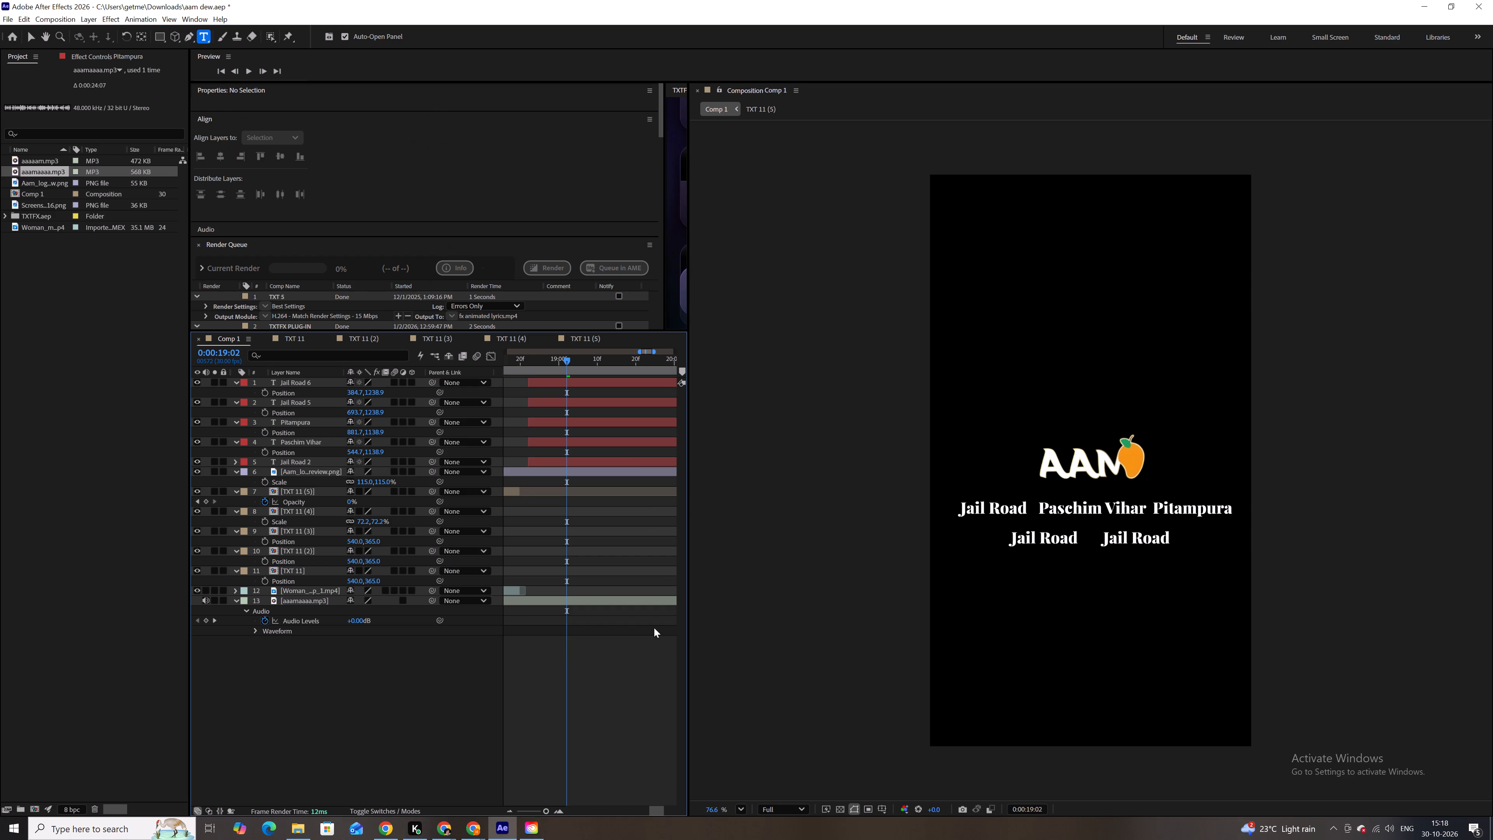
# Replace the right-hand Jail Road text in the second row with Karkardooma.
pyautogui.doubleClick(582, 400)
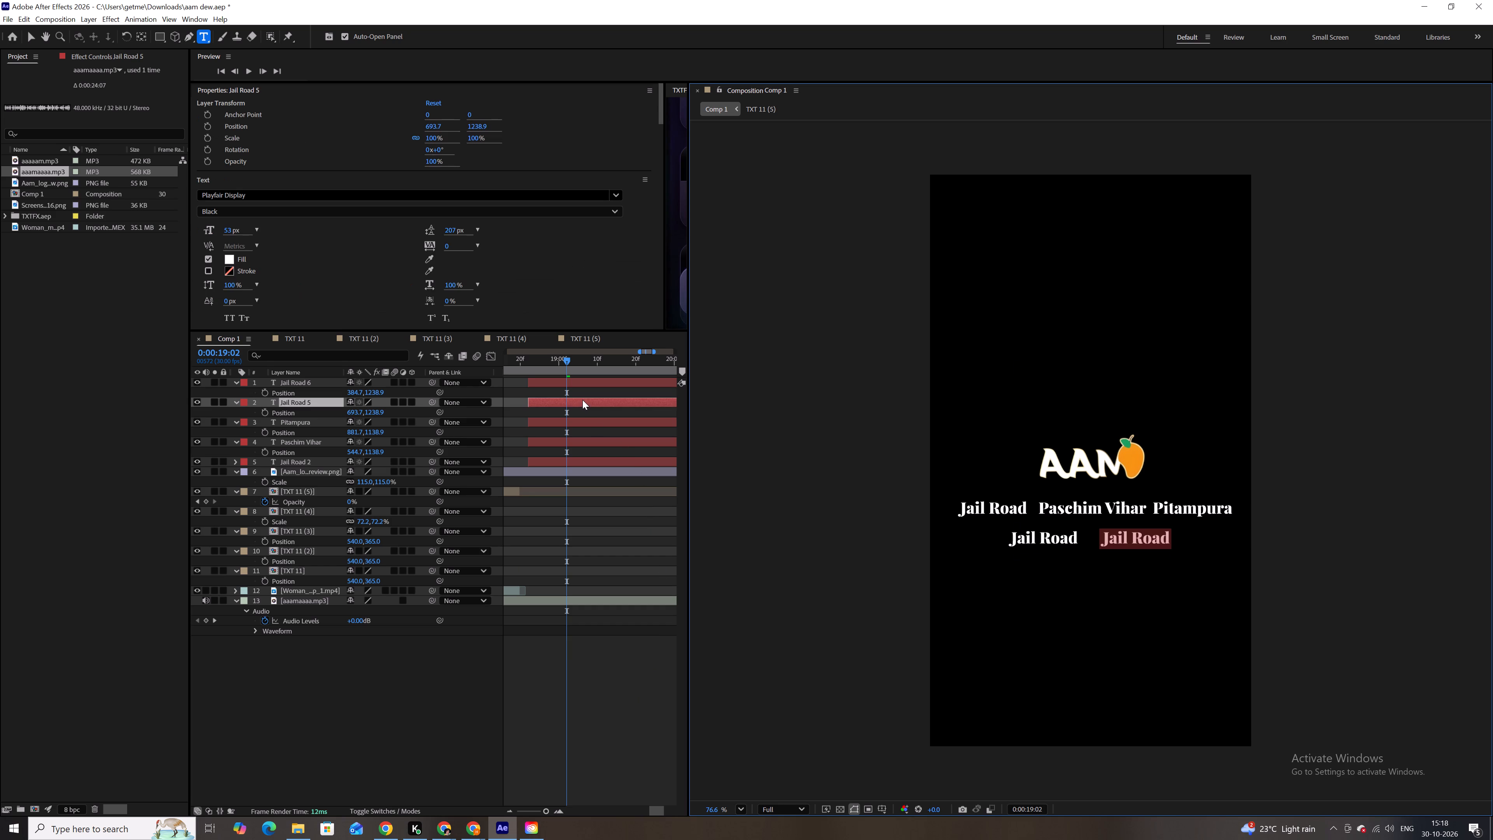
pyautogui.write('karkart')
pyautogui.press('BackSpace')
pyautogui.press('BackSpace')
pyautogui.press('BackSpace')
pyautogui.press('BackSpace')
pyautogui.press('BackSpace')
pyautogui.press('BackSpace')
pyautogui.press('BackSpace')
pyautogui.press('BackSpace')
pyautogui.press('BackSpace')
pyautogui.press('BackSpace')
pyautogui.press('BackSpace')
pyautogui.press('BackSpace')
pyautogui.press('BackSpace')
pyautogui.press('BackSpace')
pyautogui.press('BackSpace')
pyautogui.press('BackSpace')
pyautogui.press('BackSpace')
pyautogui.press('BackSpace')
pyautogui.press('BackSpace')
pyautogui.press('BackSpace')
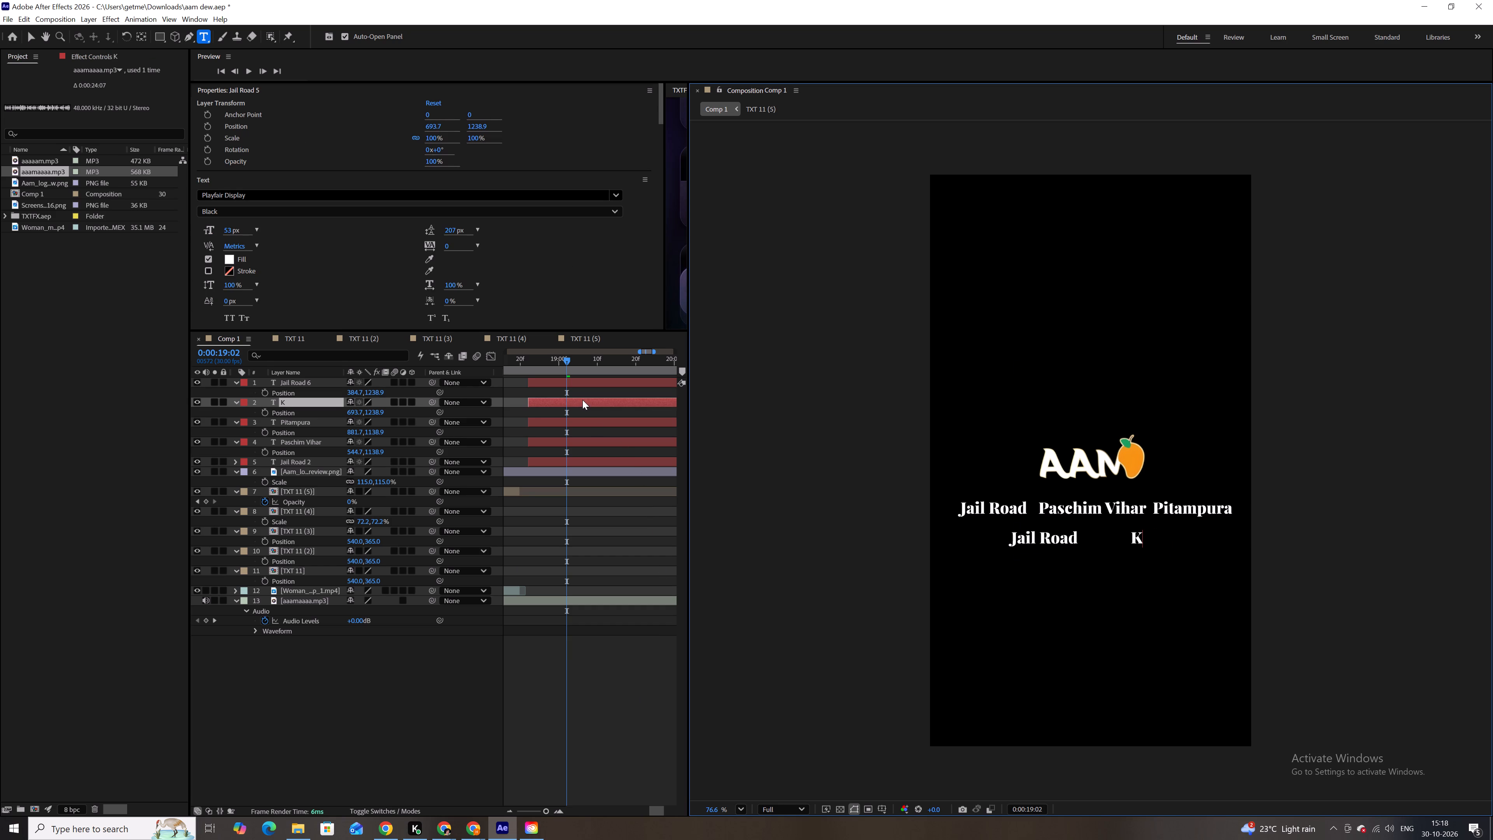
pyautogui.write('ar')
pyautogui.write('kardooma')
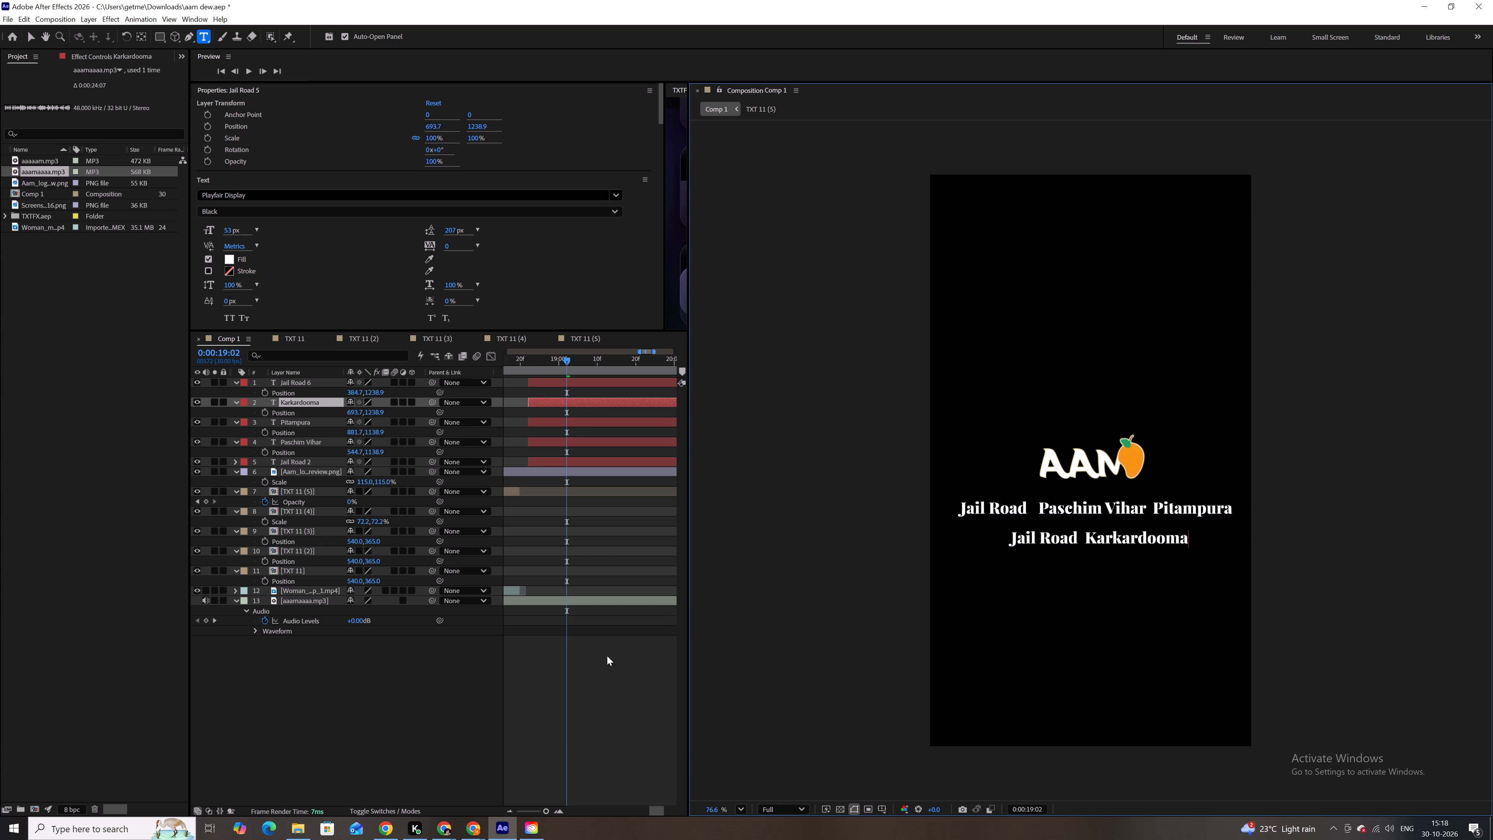
pyautogui.click(615, 695)
# Shift the Karkardooma text right along the second row to x about 714.
pyautogui.click(588, 402)
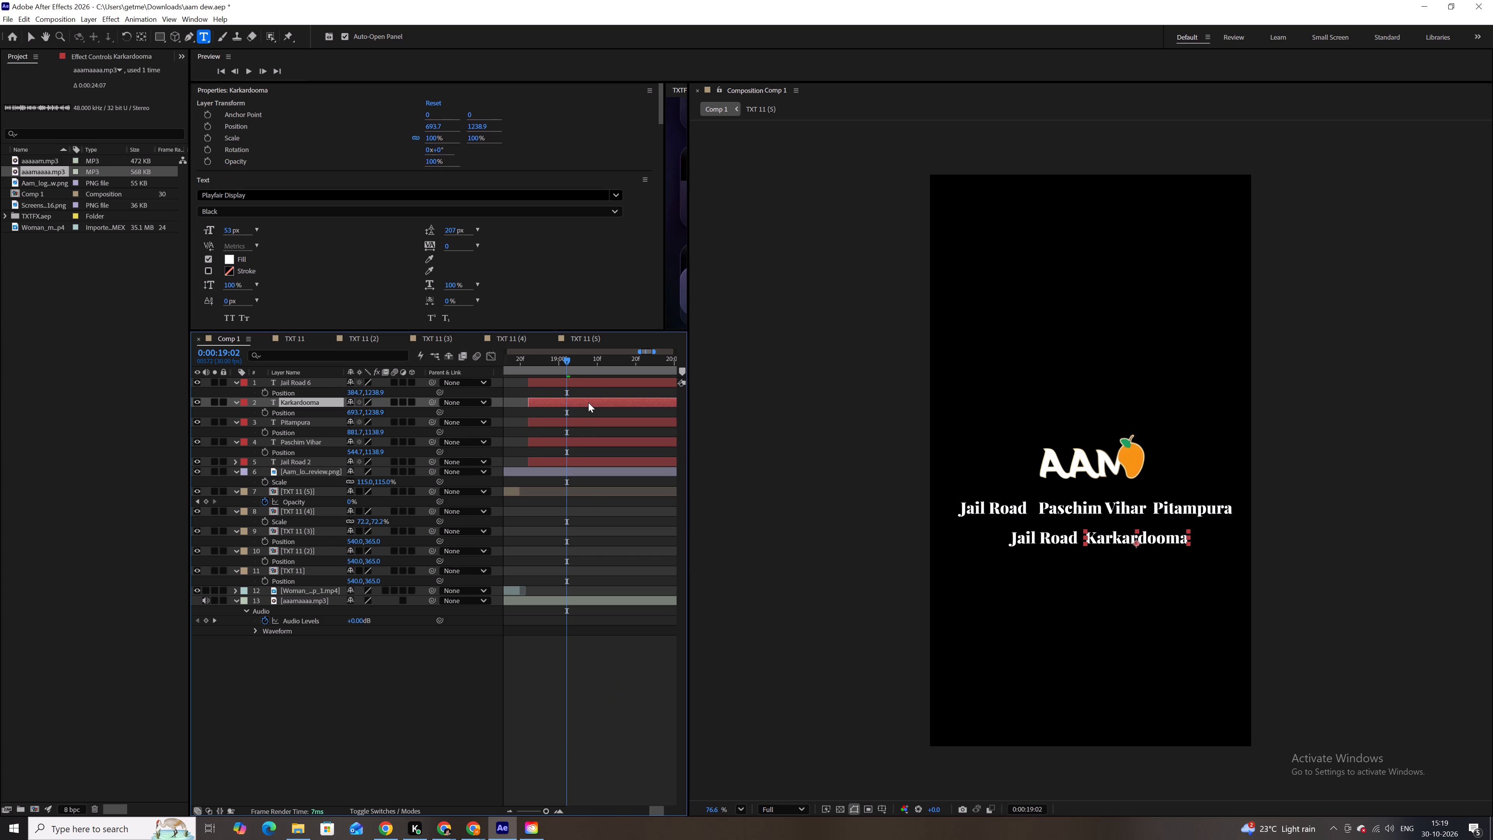
pyautogui.hotkey('shift', 'Right')
pyautogui.hotkey('shift', 'Right')
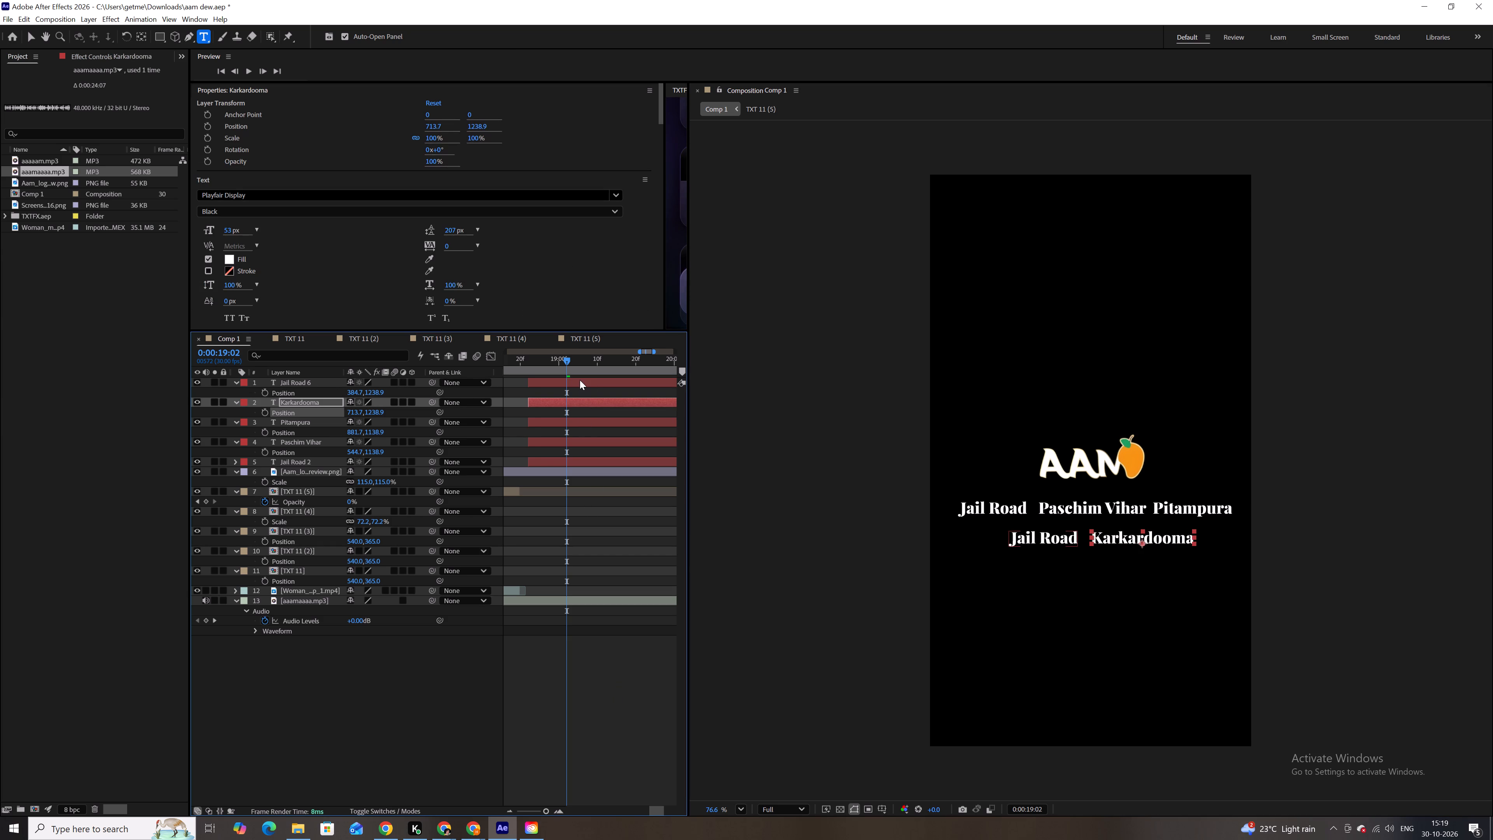
# Replace the Jail Road text in the second row with "Noida, Sector-141".
pyautogui.doubleClick(580, 380)
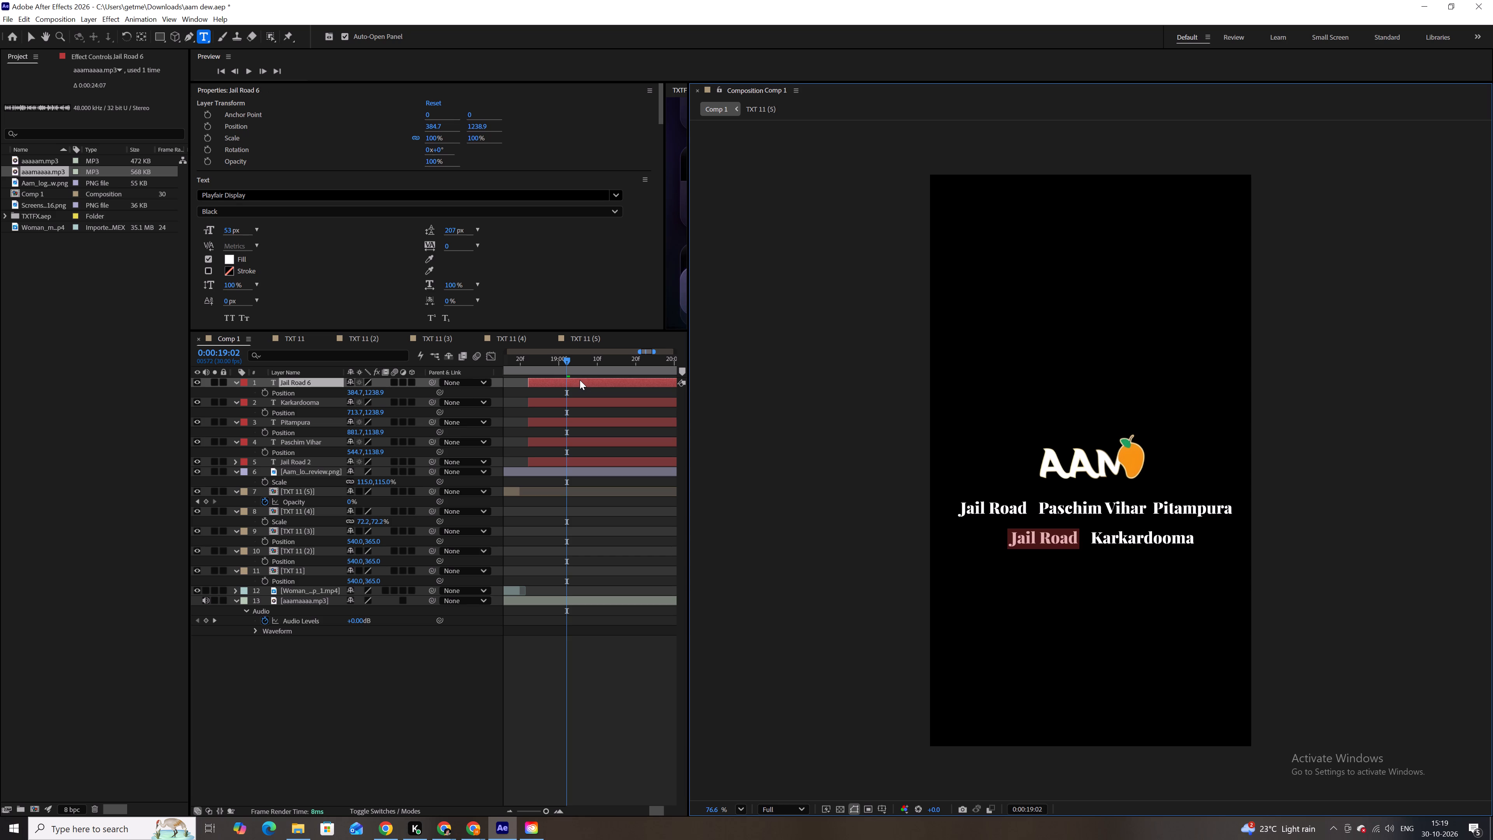
pyautogui.write('NO')
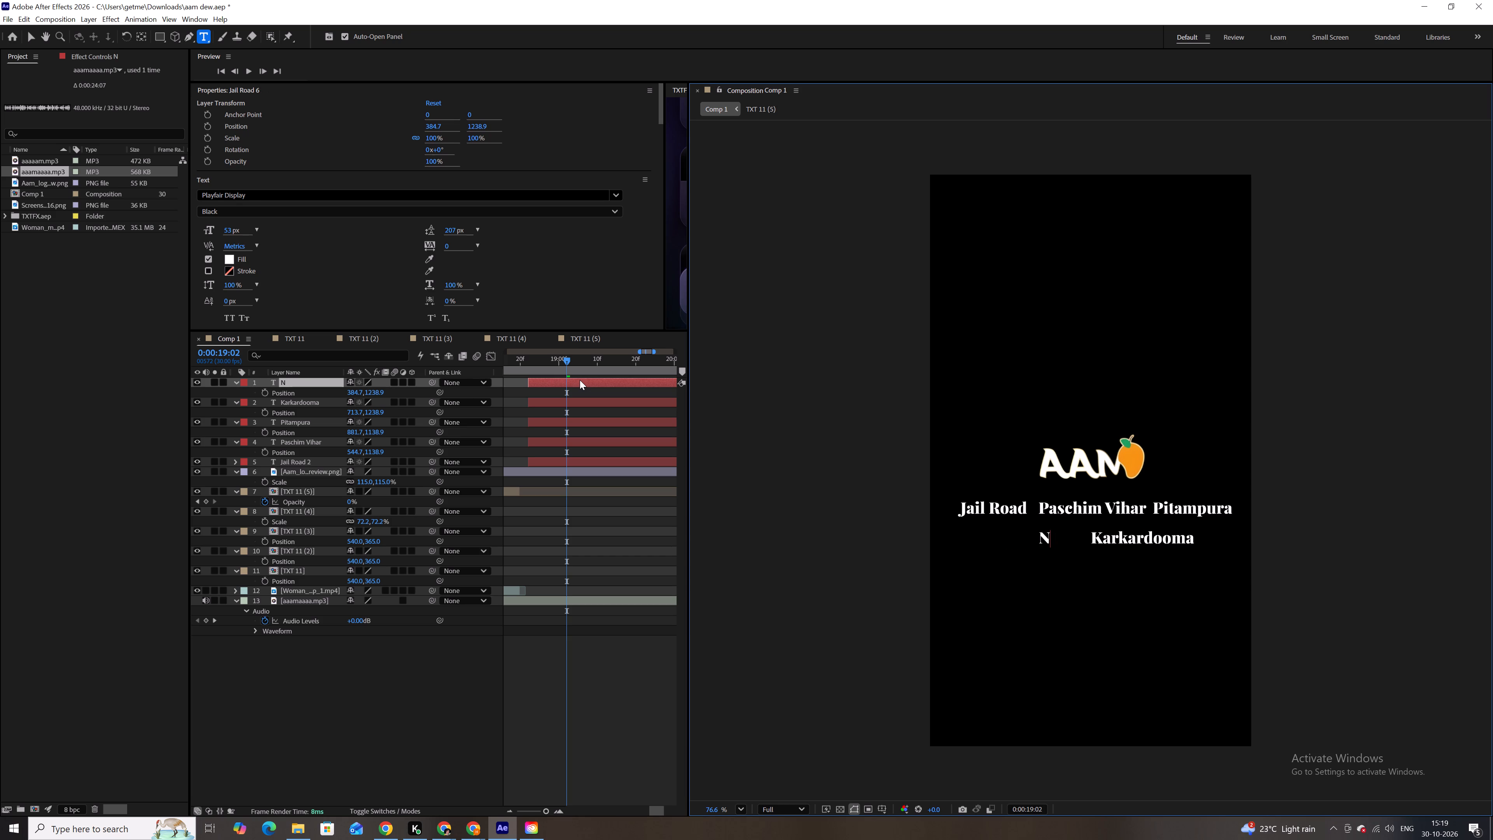
pyautogui.write('oida')
pyautogui.press('-')
pyautogui.press('BackSpace')
pyautogui.press('space')
pyautogui.press('BackSpace')
pyautogui.press('.')
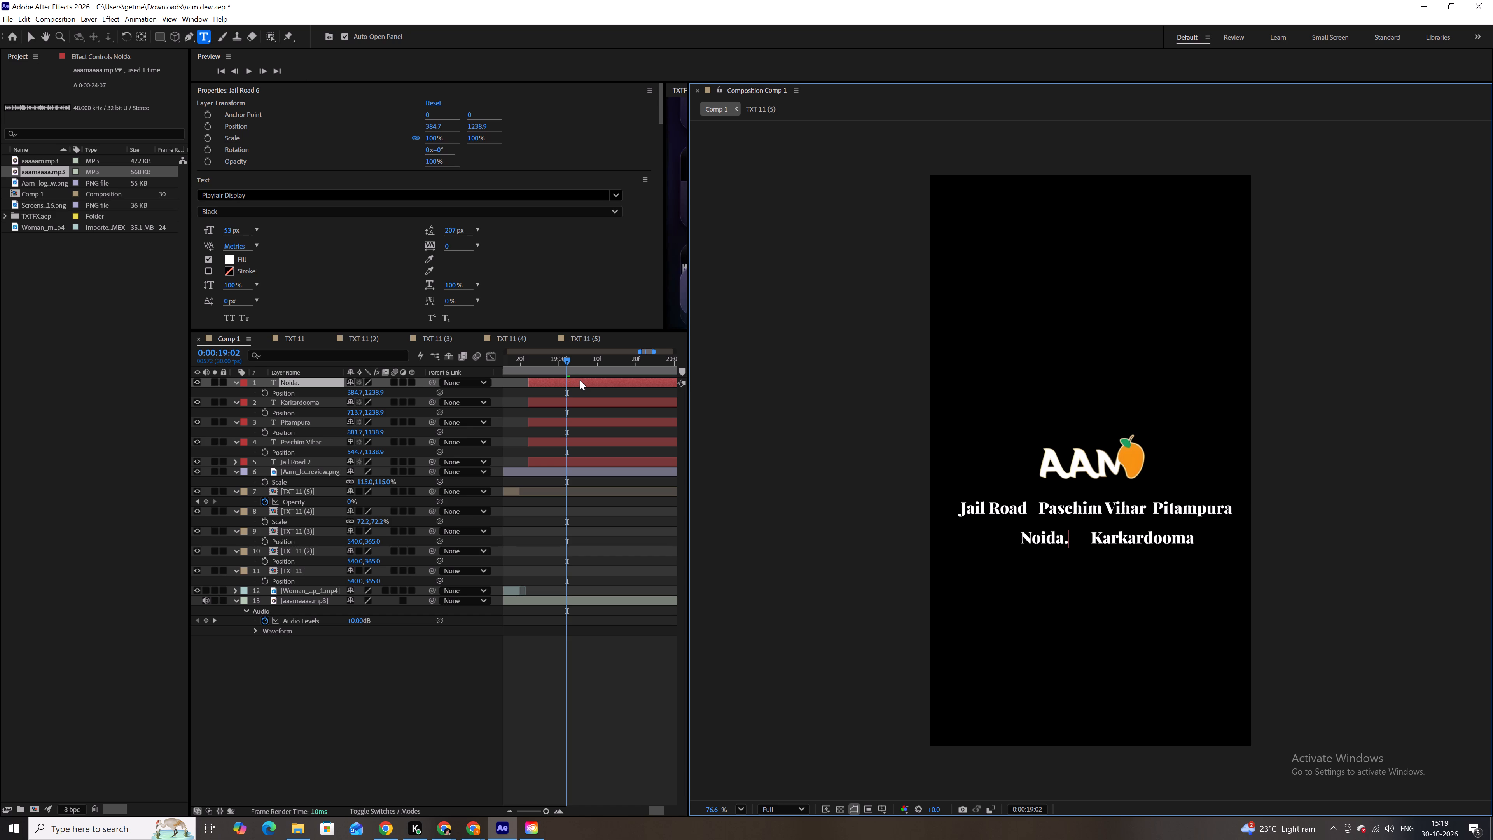
pyautogui.press('BackSpace')
pyautogui.press(',')
pyautogui.press('space')
pyautogui.press('BackSpace')
pyautogui.write('ctor')
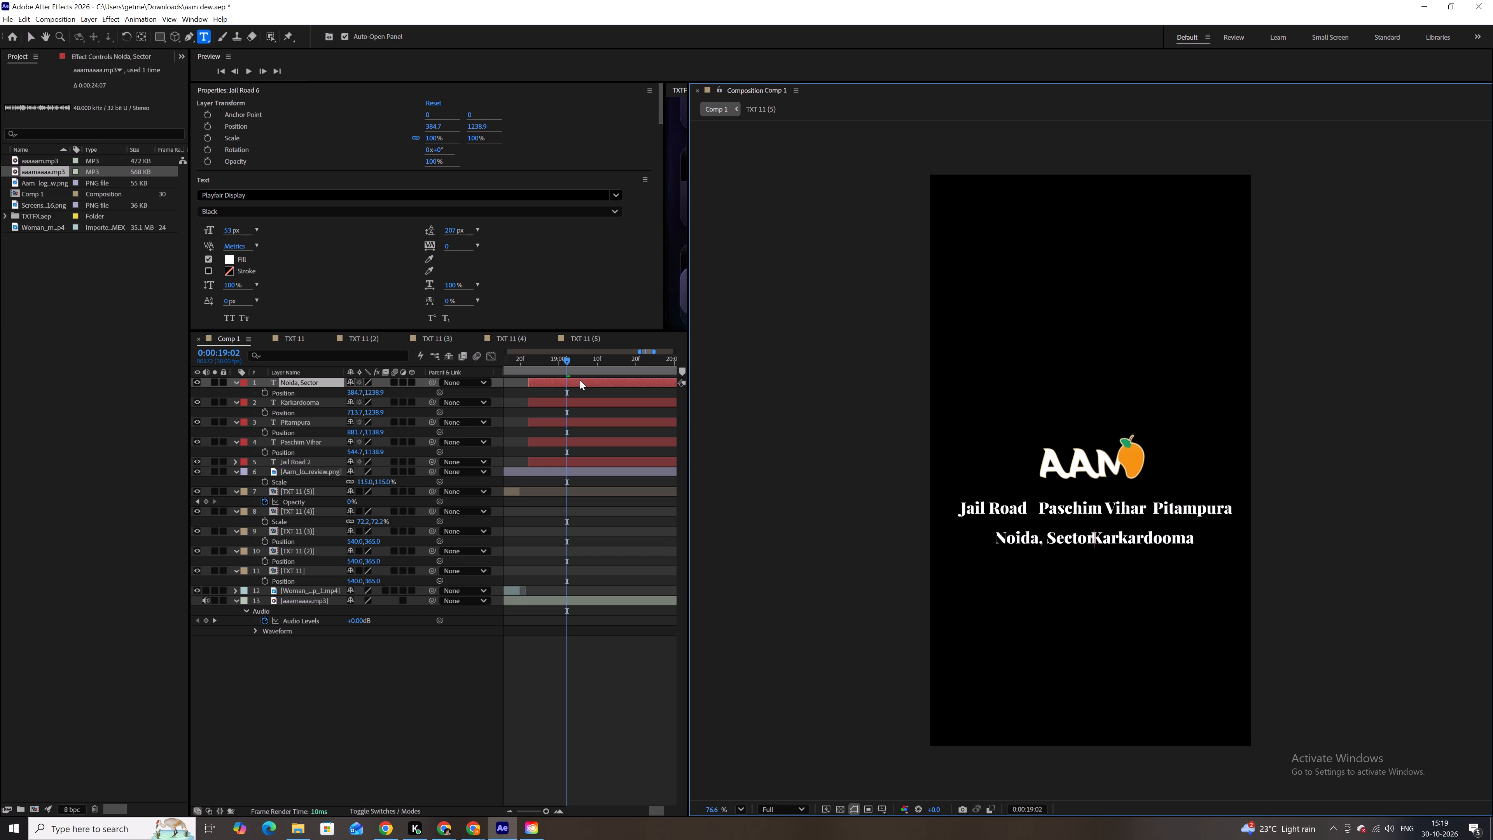
pyautogui.write('-')
pyautogui.press('space')
pyautogui.press('BackSpace')
pyautogui.press('1')
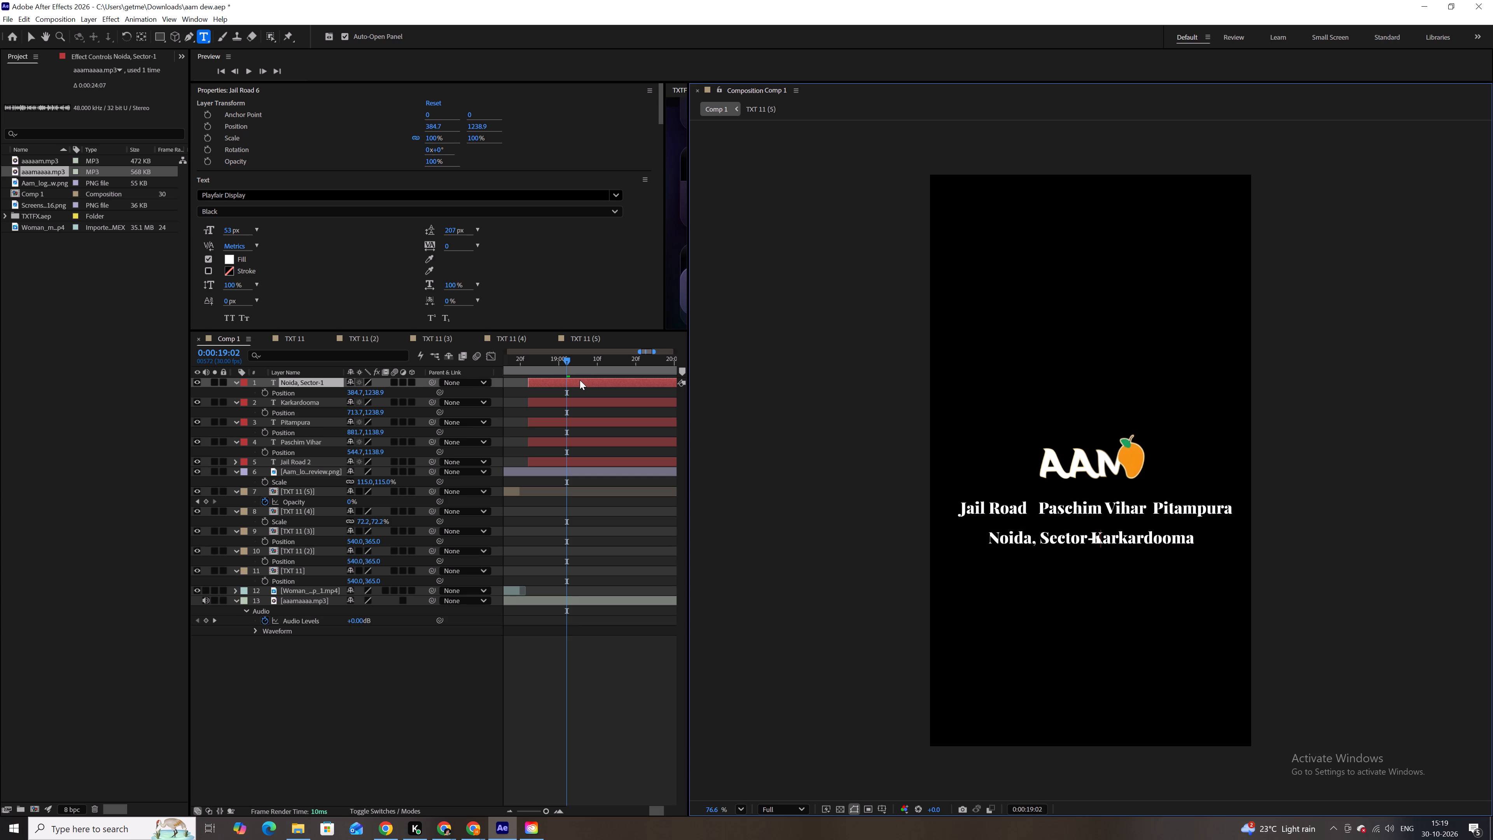
pyautogui.write('41')
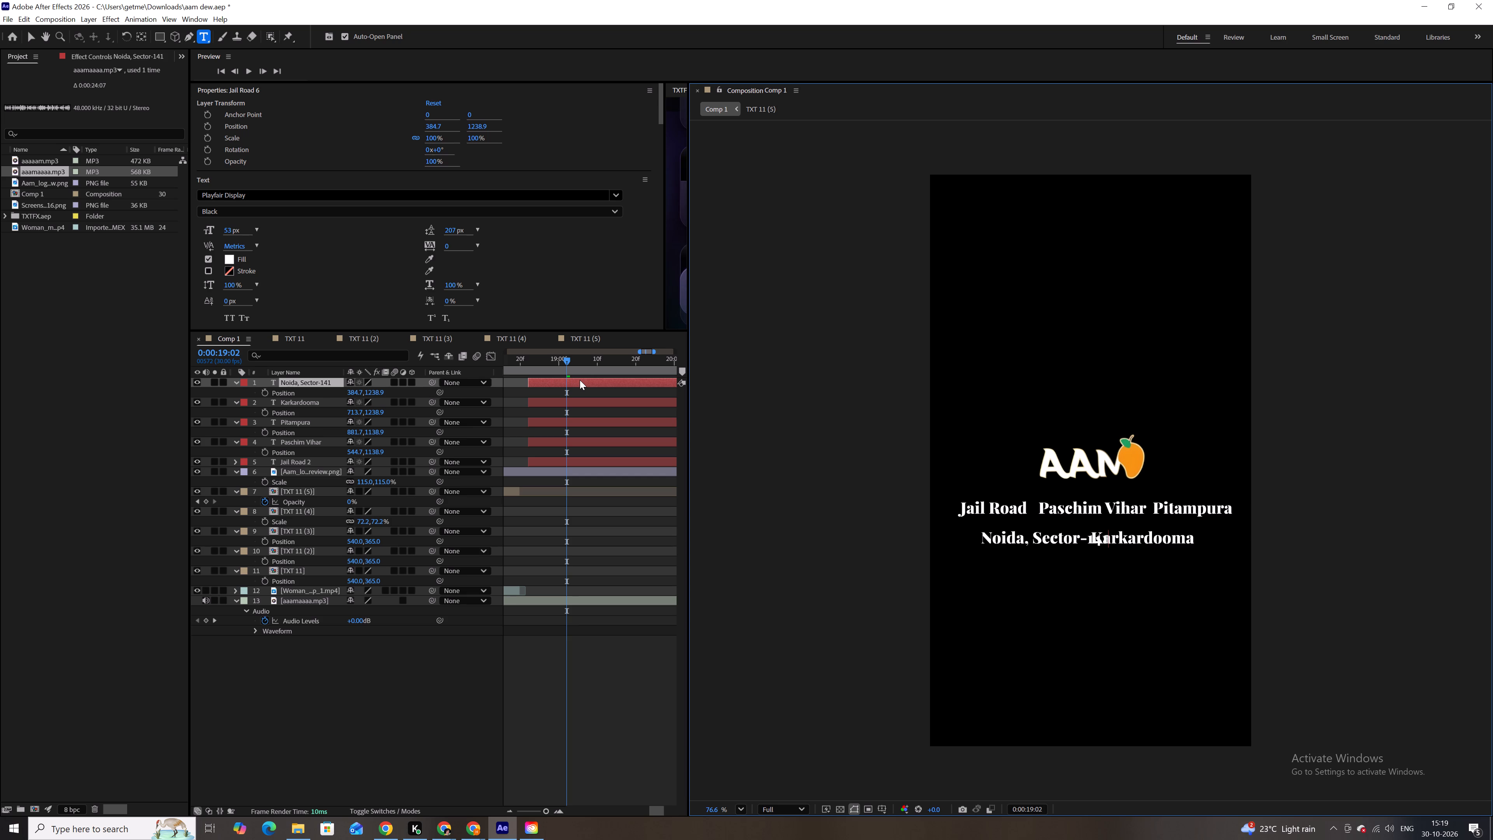
pyautogui.press('space')
pyautogui.click(640, 681)
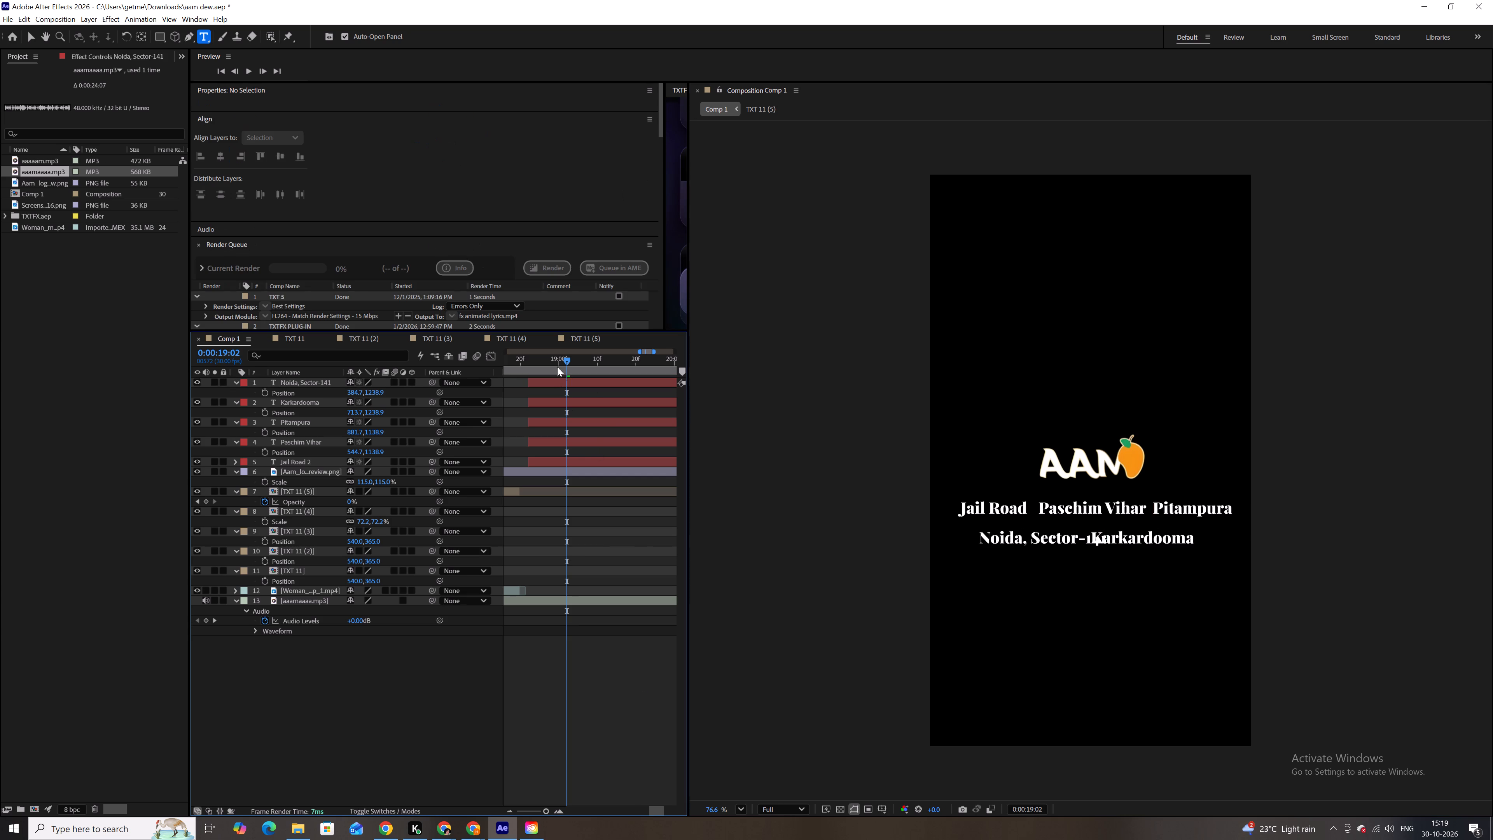
# Space out the second row by moving Noida, Sector-141 to x about 355 and Karkardooma to x about 804.
pyautogui.click(562, 381)
pyautogui.hotkey('shift', 'Left')
pyautogui.hotkey('shift', 'Left')
pyautogui.hotkey('shift', 'Left')
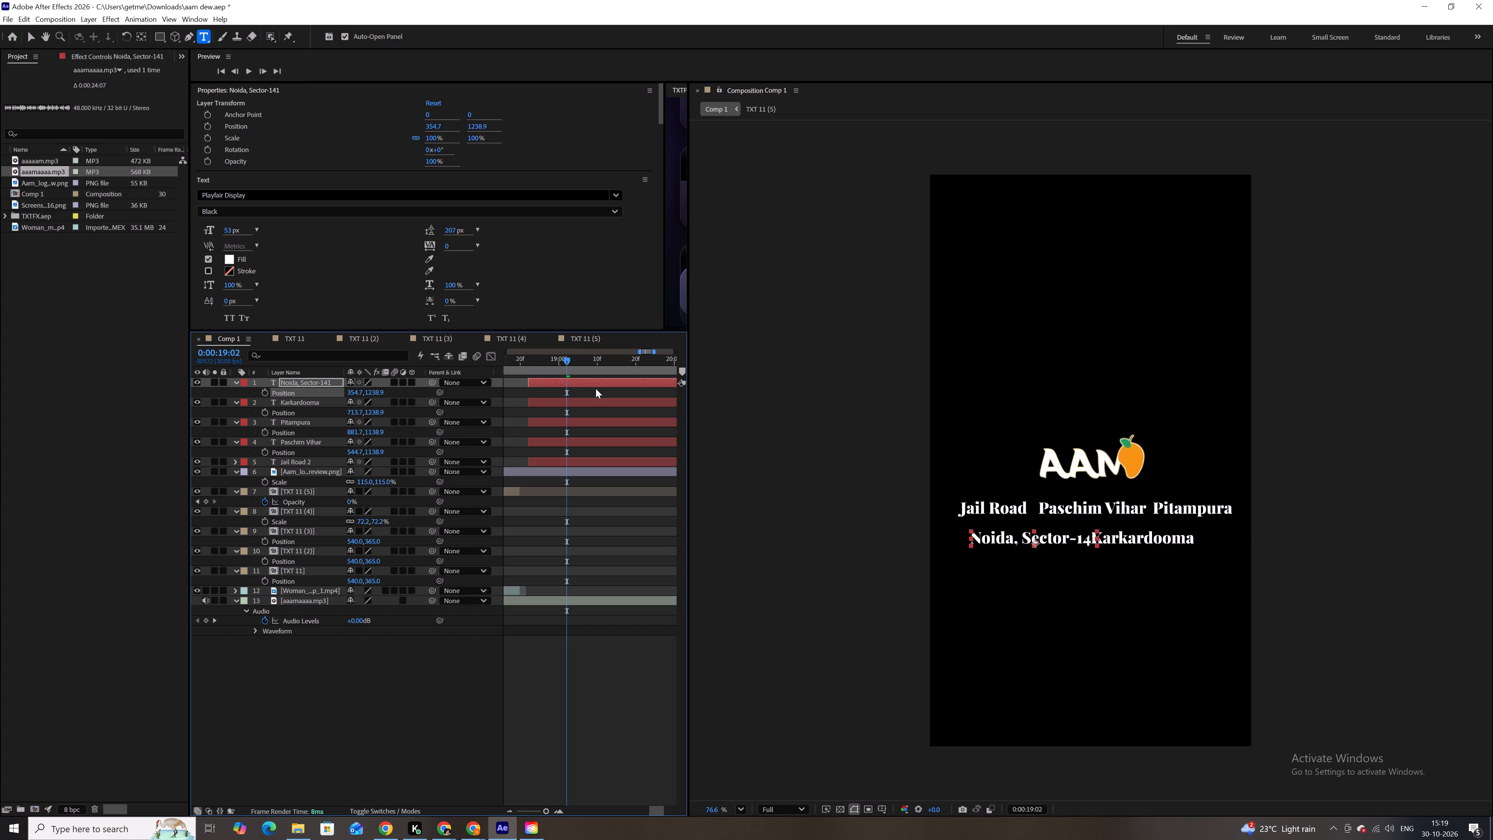
pyautogui.click(607, 402)
pyautogui.hotkey('shift', 'Right')
pyautogui.hotkey('shift', 'Right')
pyautogui.hotkey('shift', 'Right')
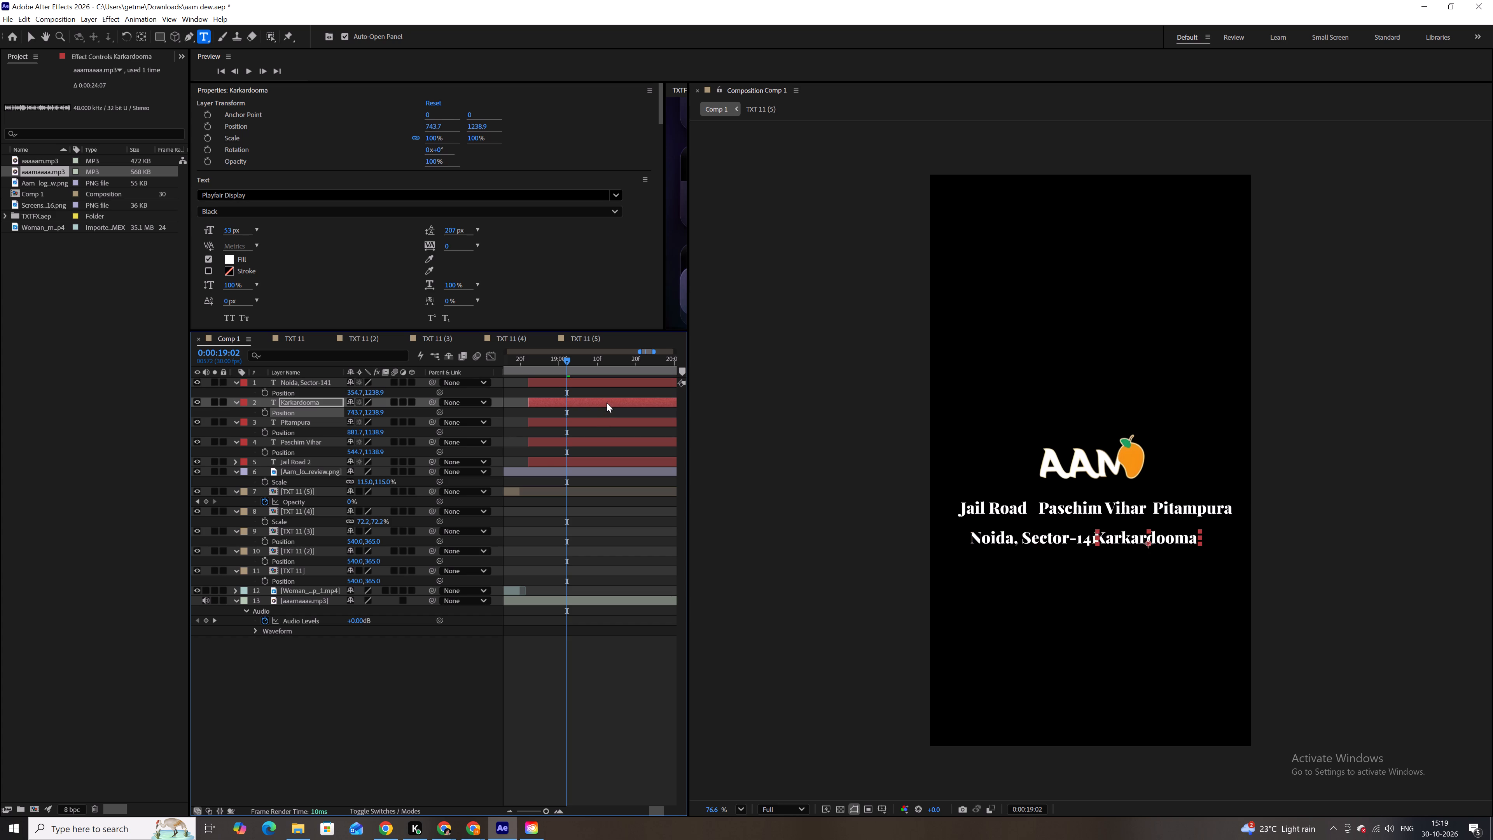
pyautogui.hotkey('shift', 'Right')
pyautogui.hotkey('shift', 'Right')
pyautogui.hotkey('shift', 'Right')
pyautogui.hotkey('shift', 'Right')
pyautogui.hotkey('shift', 'Right')
pyautogui.hotkey('shift', 'Right')
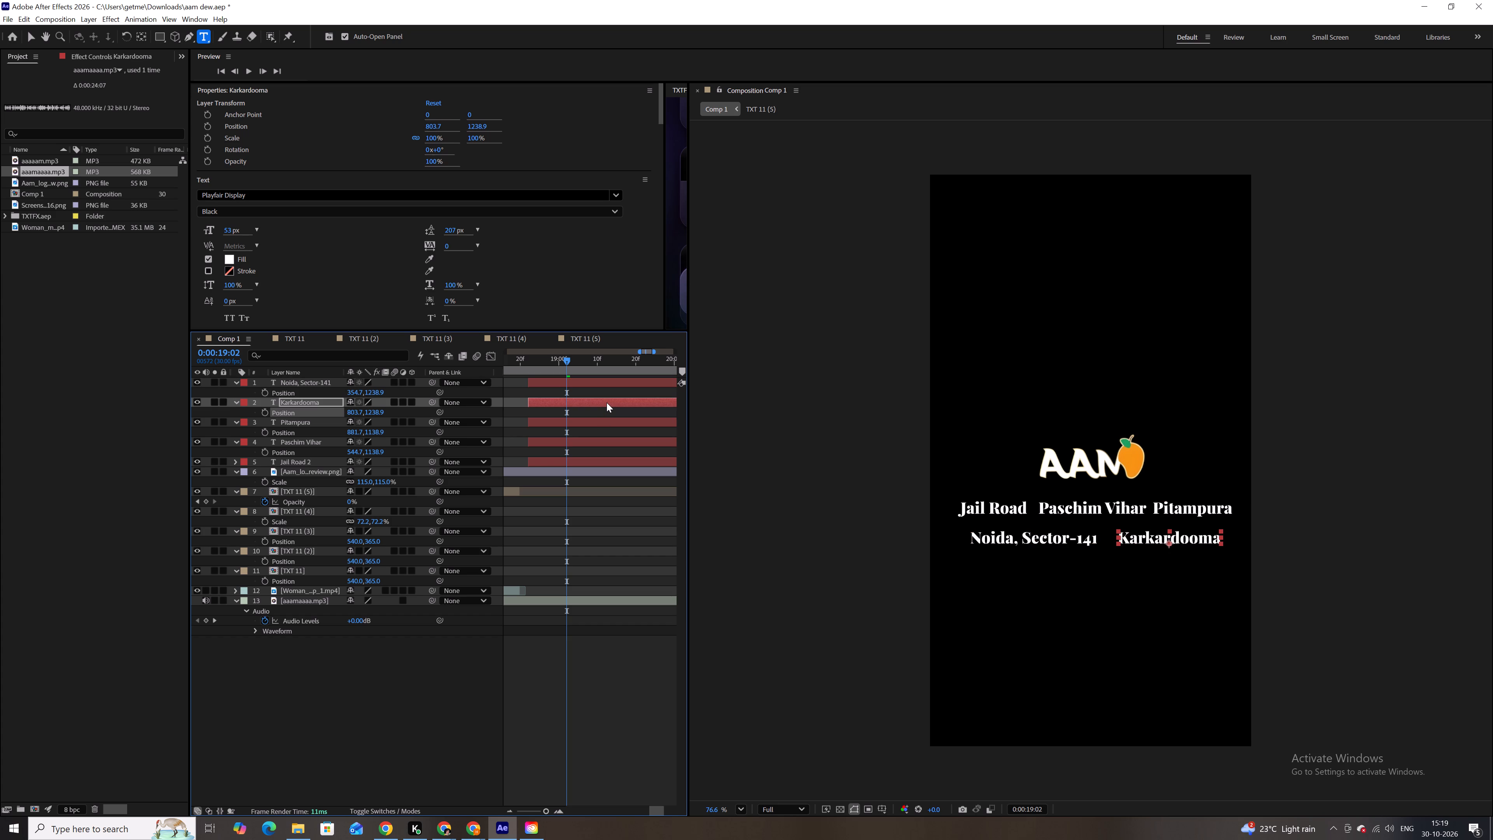
pyautogui.hotkey('shift', 'Right')
pyautogui.hotkey('shift', 'Left')
pyautogui.click(644, 756)
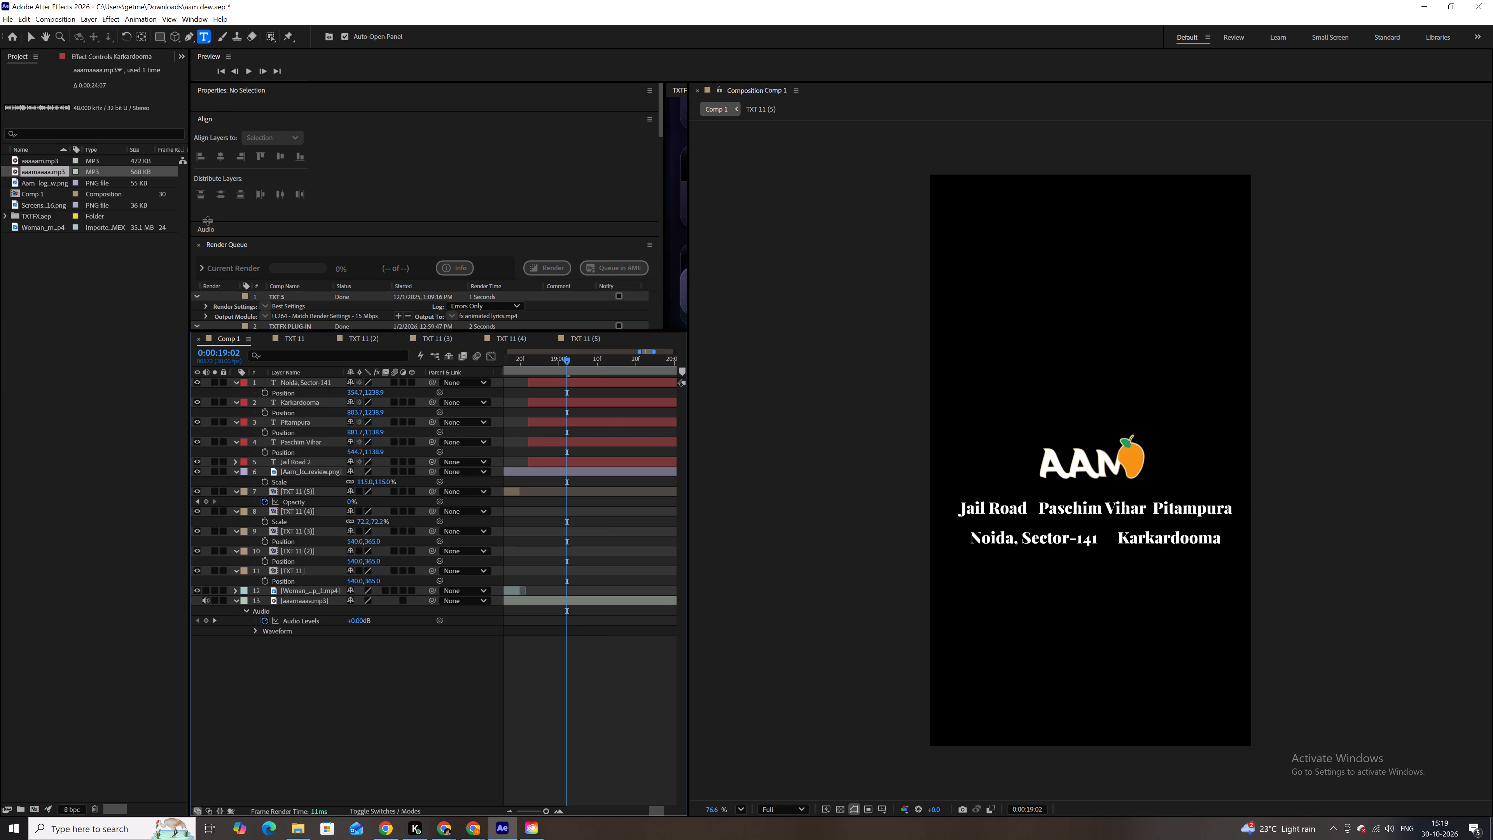
# Align the Paschim Vihar text horizontally to the centre of the composition.
pyautogui.click(36, 34)
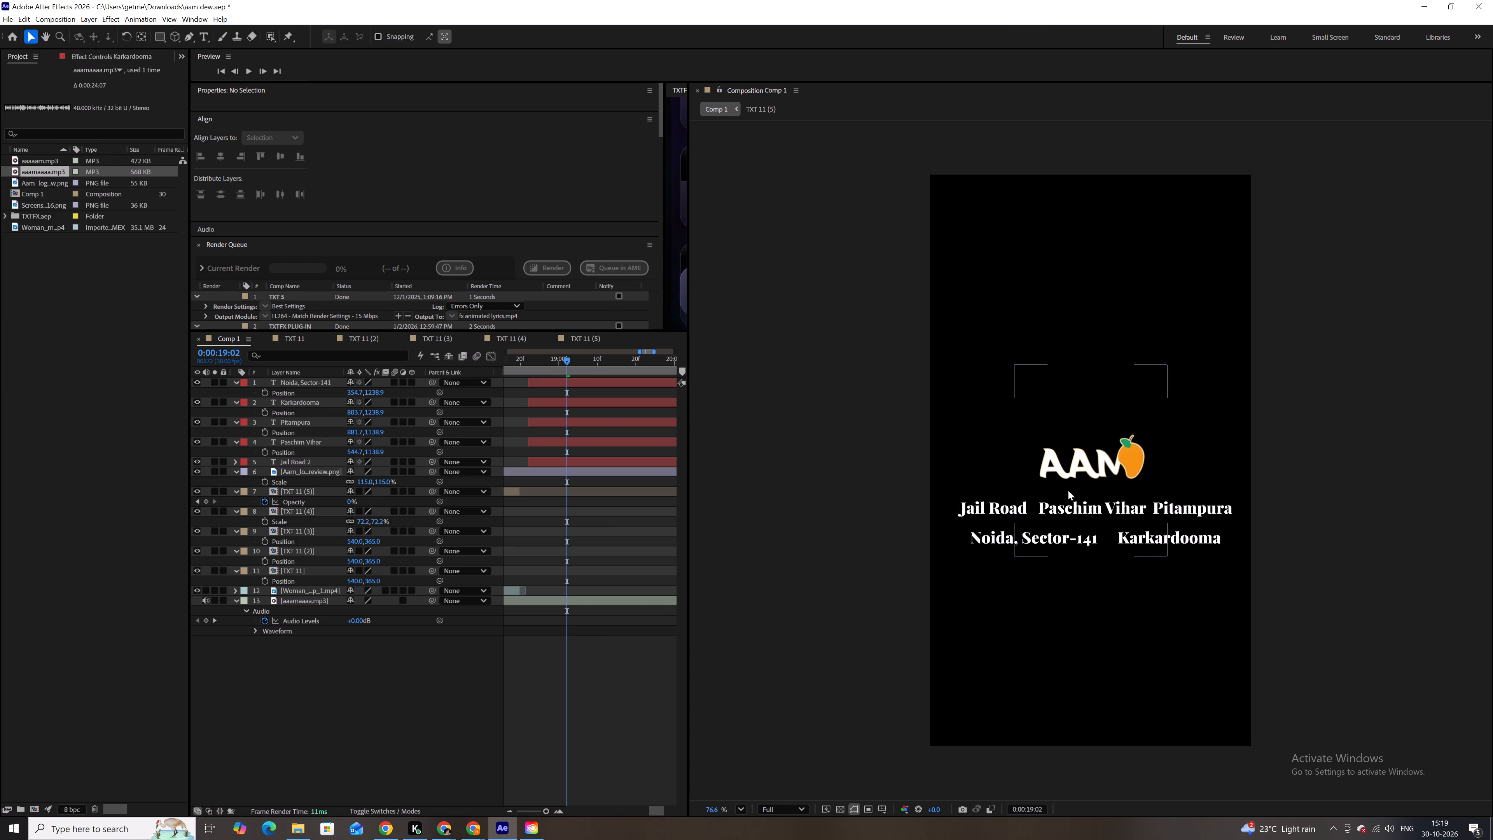
pyautogui.click(1103, 507)
pyautogui.scroll(-6, 551, 295)
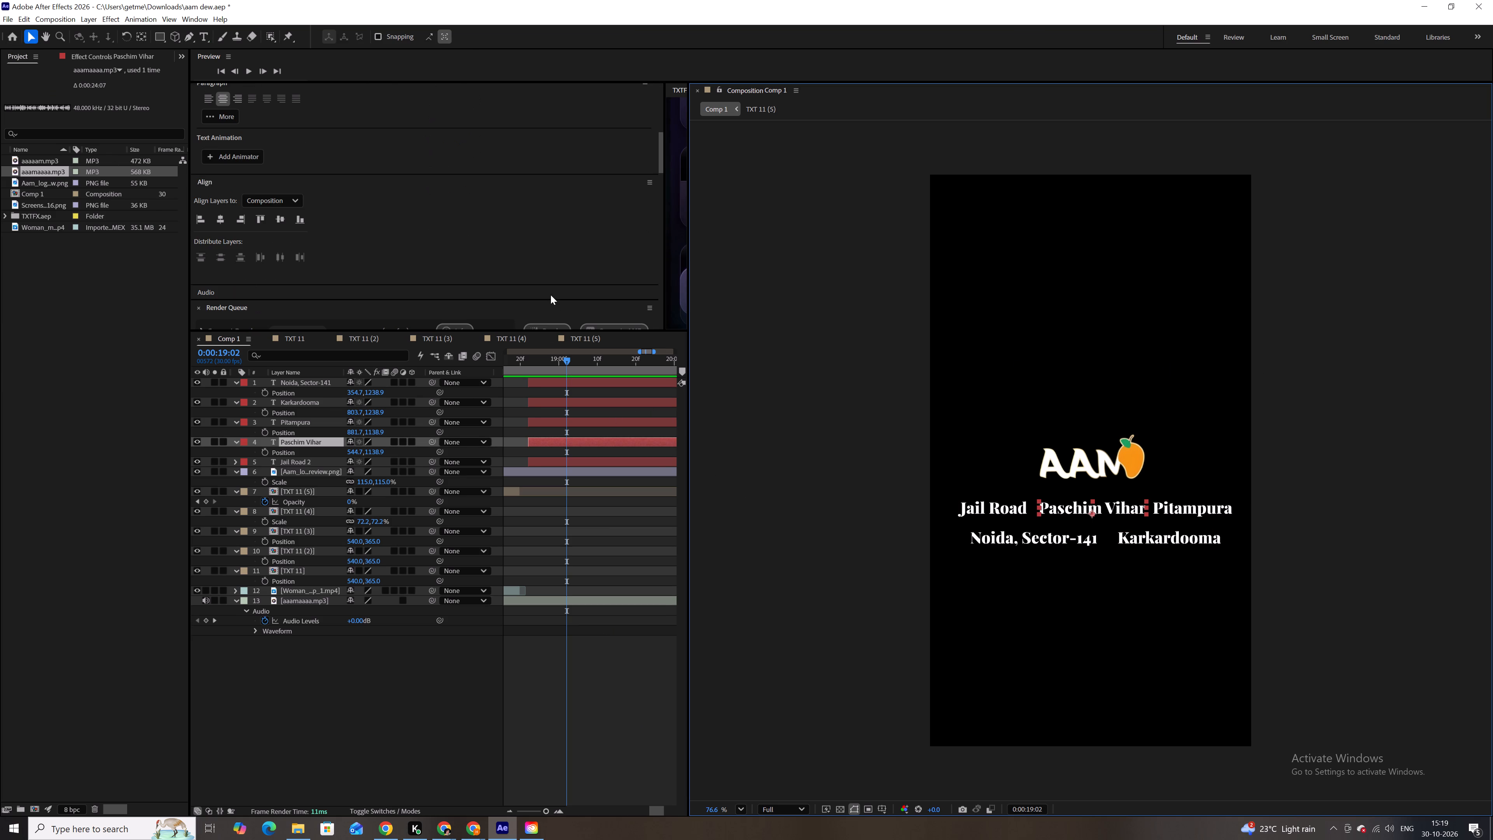
pyautogui.click(216, 215)
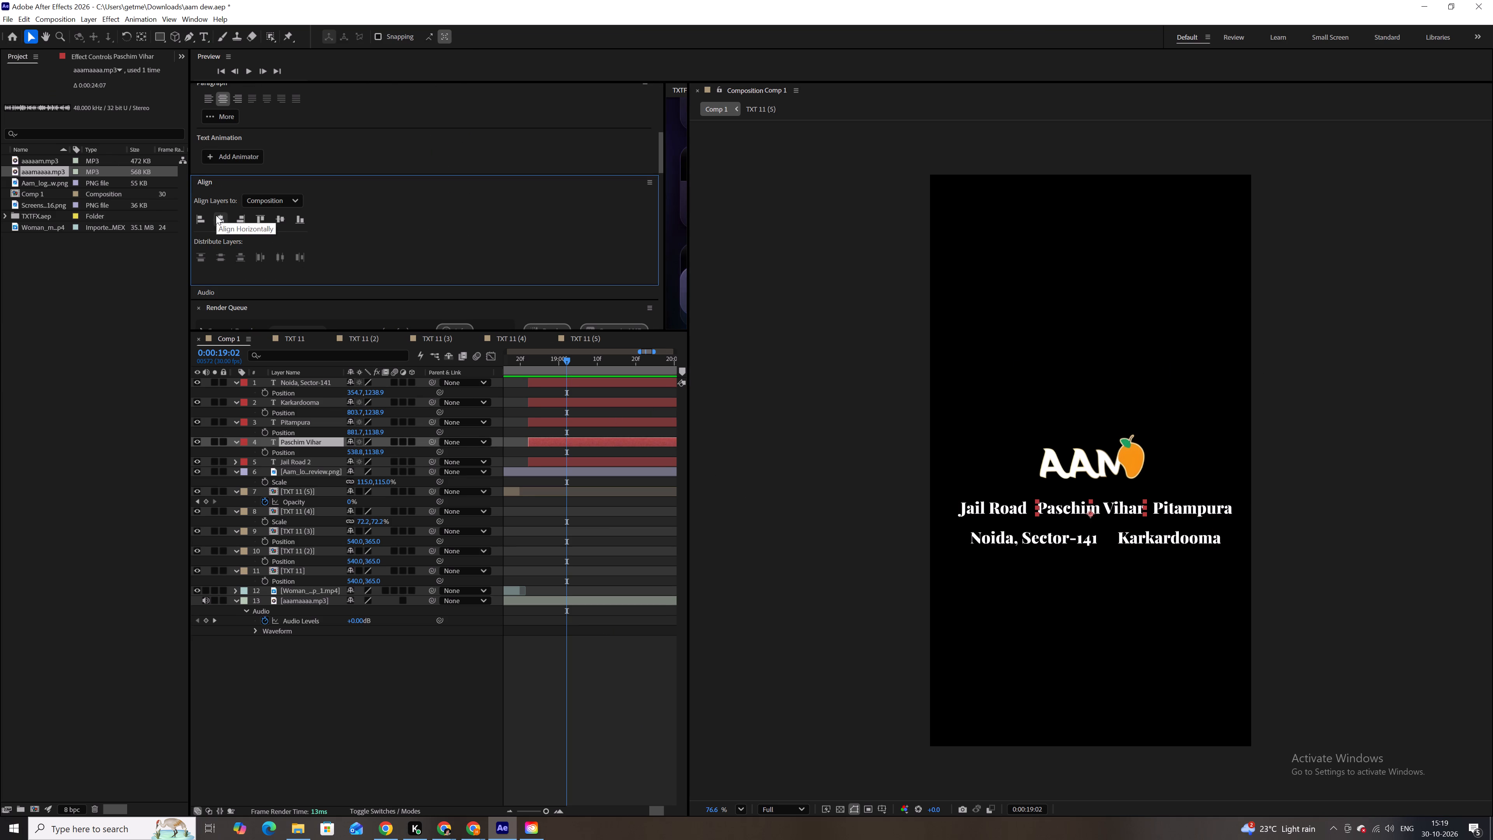
pyautogui.click(407, 723)
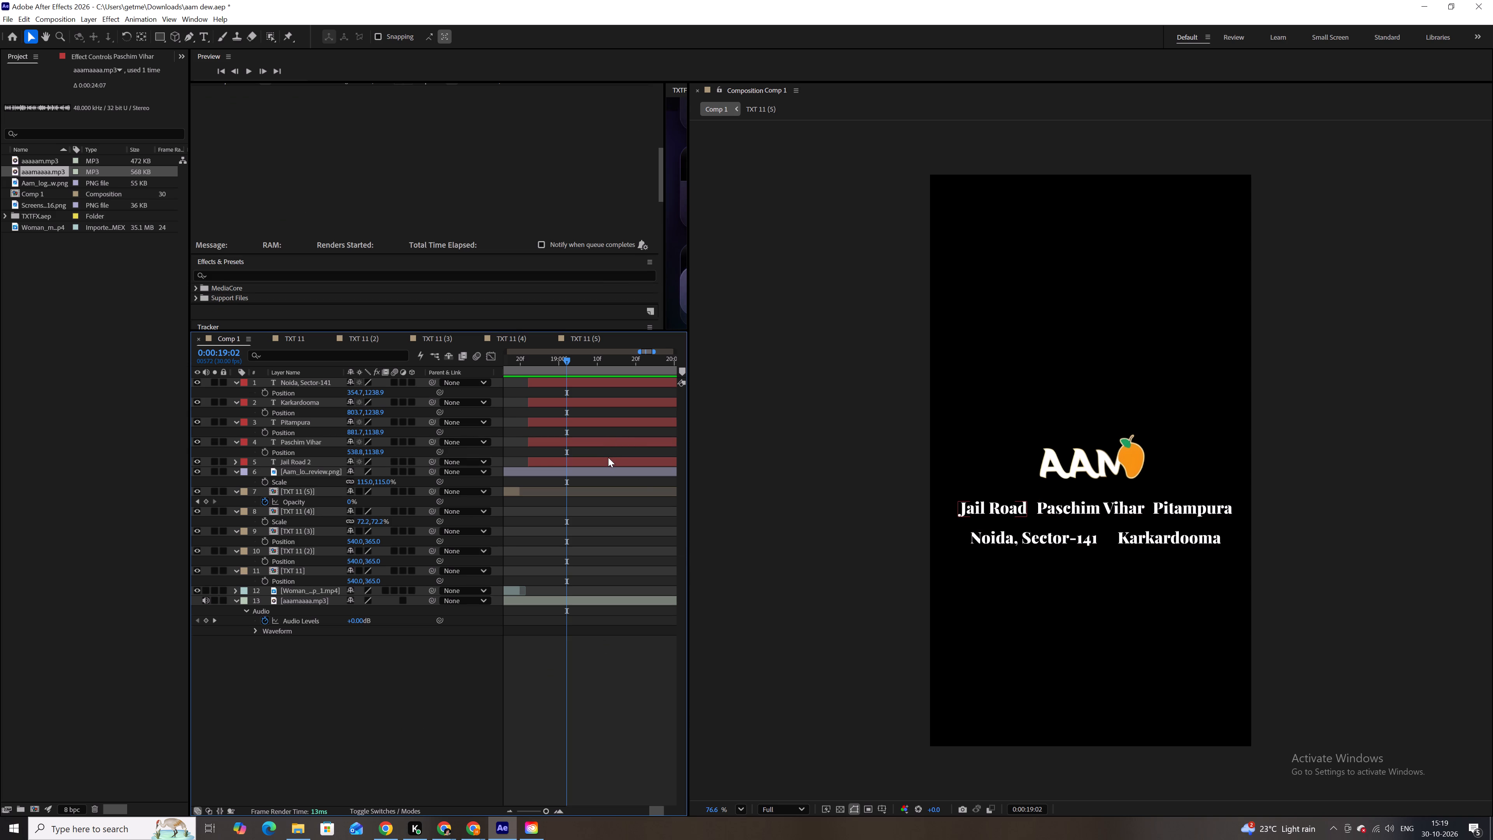
# Spread the first row's outer names by moving Jail Road to x about 204 and Pitampura to x about 902.
pyautogui.click(608, 457)
pyautogui.hotkey('shift', 'Left')
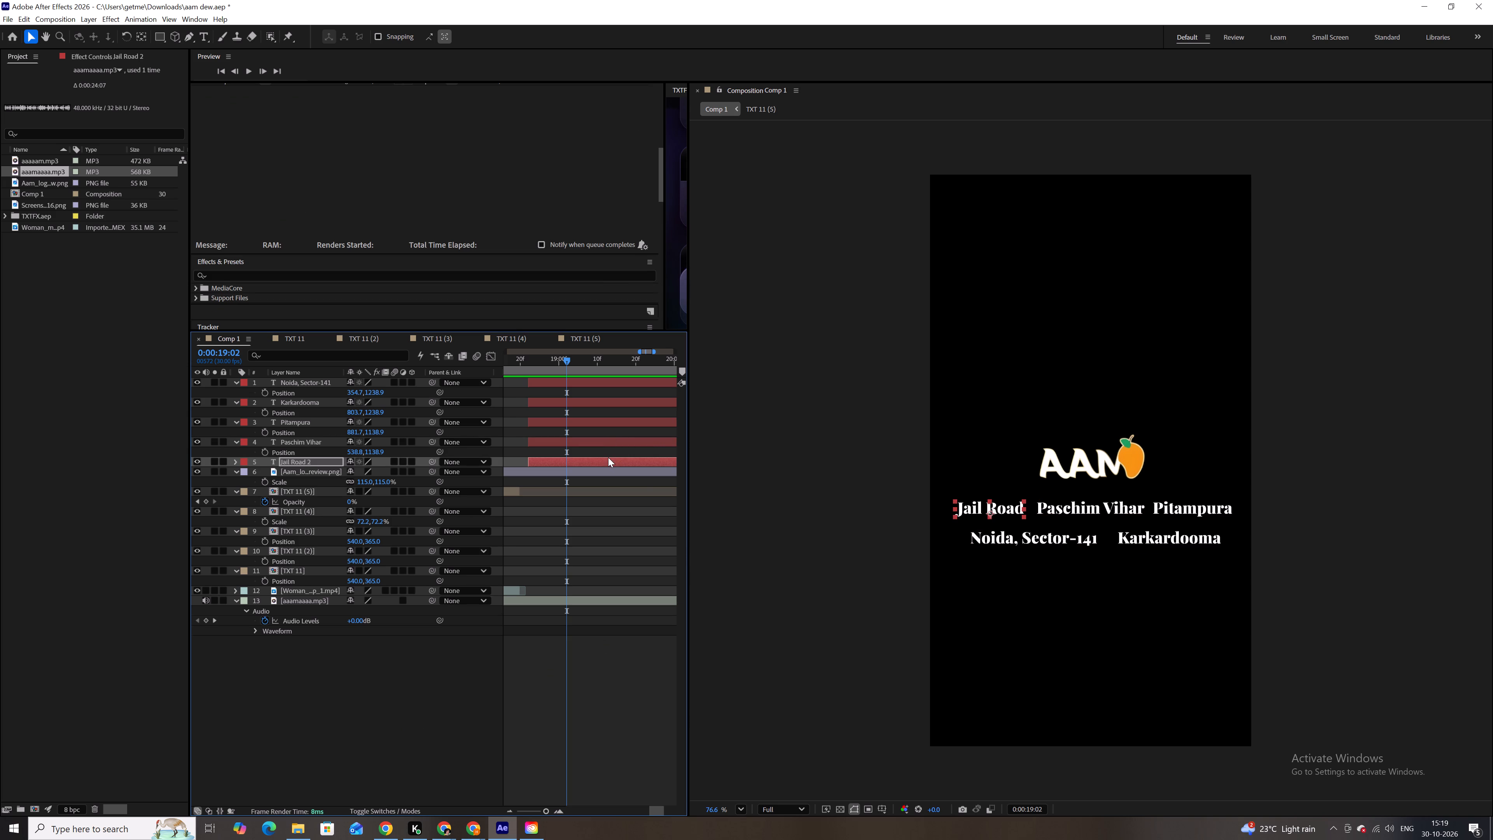
pyautogui.click(616, 422)
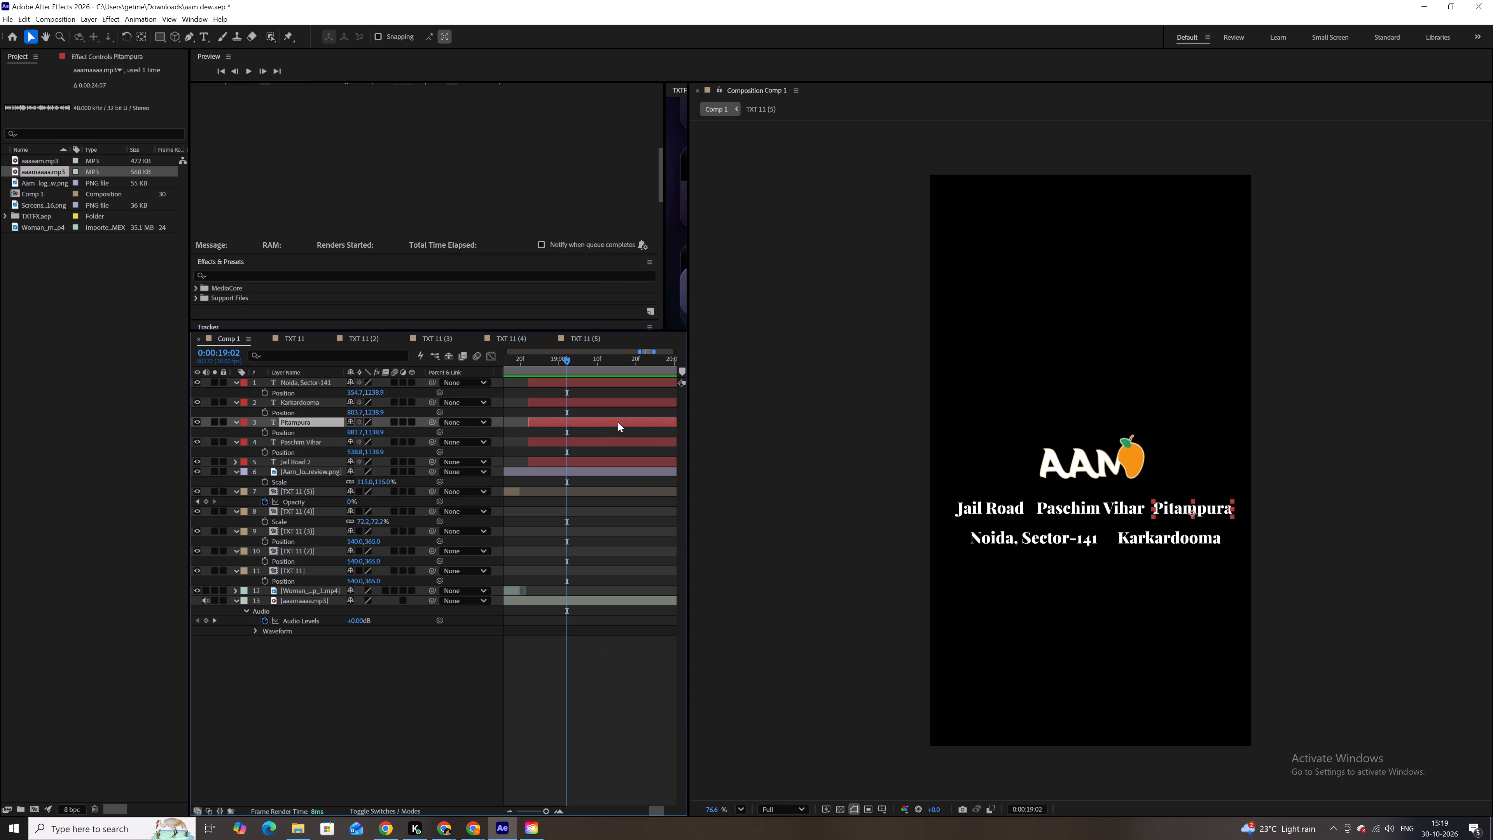
pyautogui.hotkey('shift', 'Right')
pyautogui.hotkey('shift', 'Right')
pyautogui.click(606, 401)
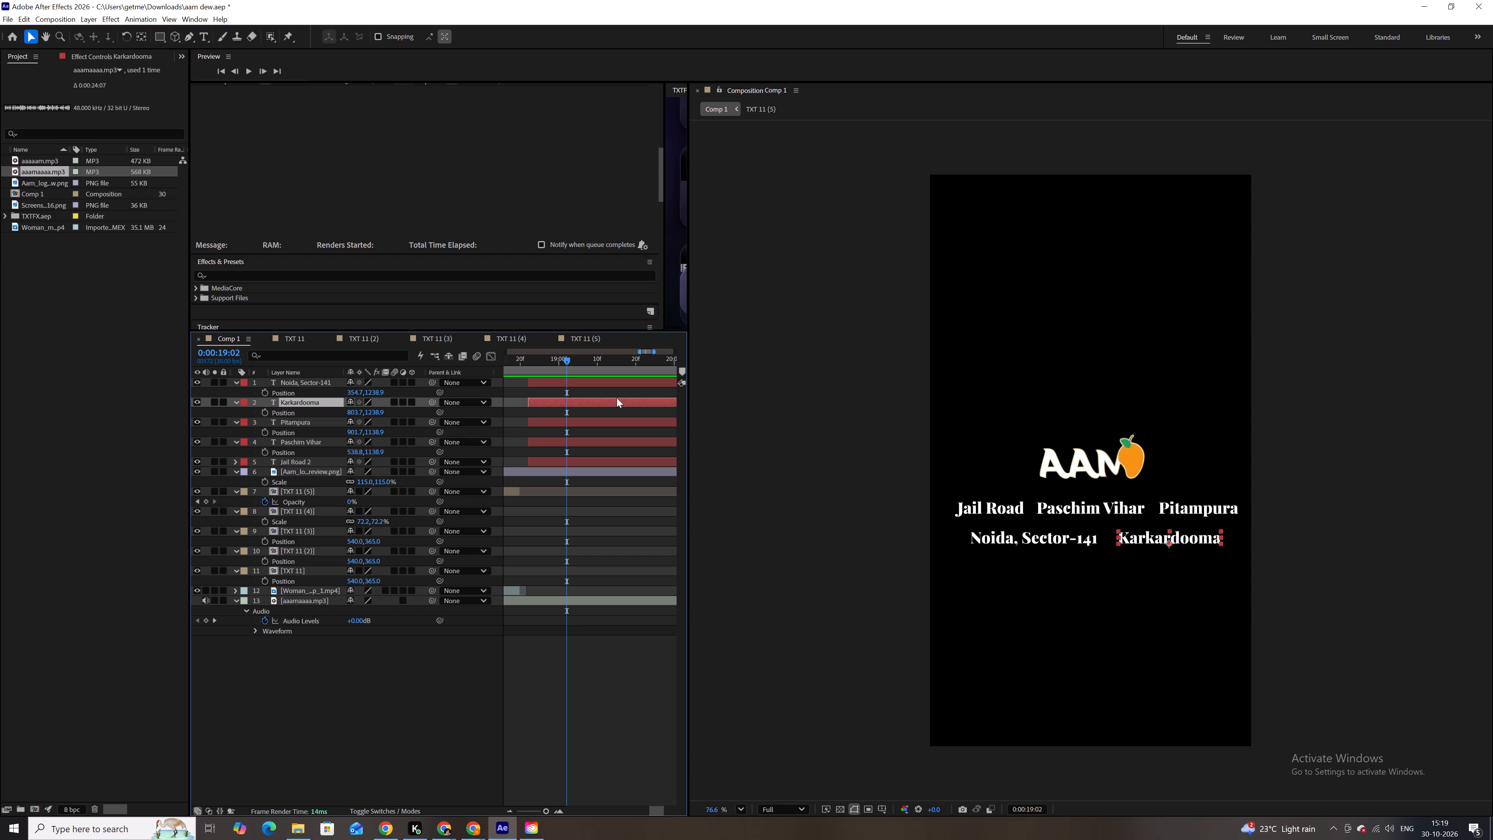
pyautogui.hotkey('ctrl', 'z')
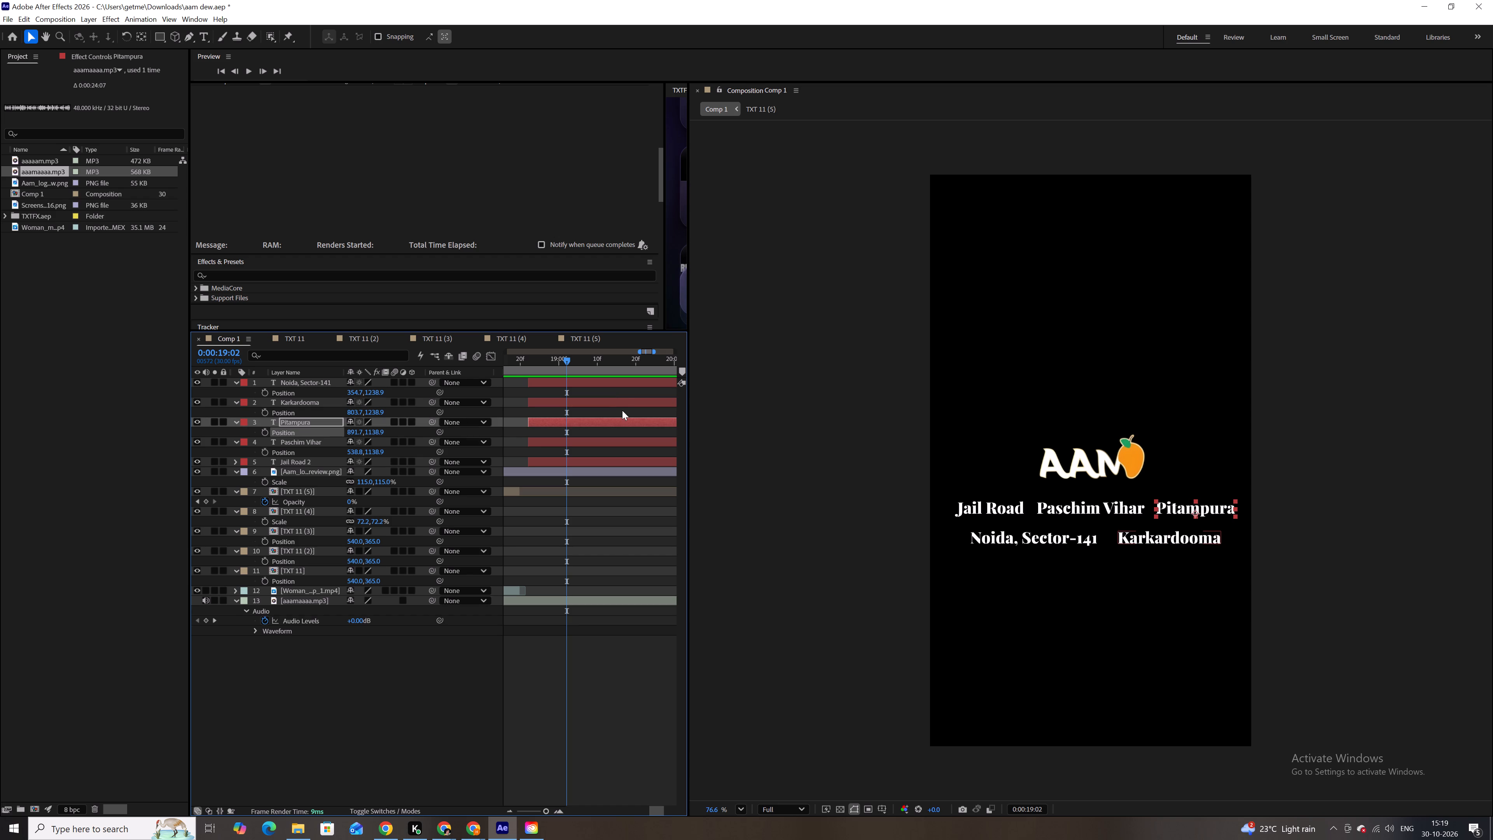
pyautogui.hotkey('shift', 'Right')
pyautogui.hotkey('shift', 'Right')
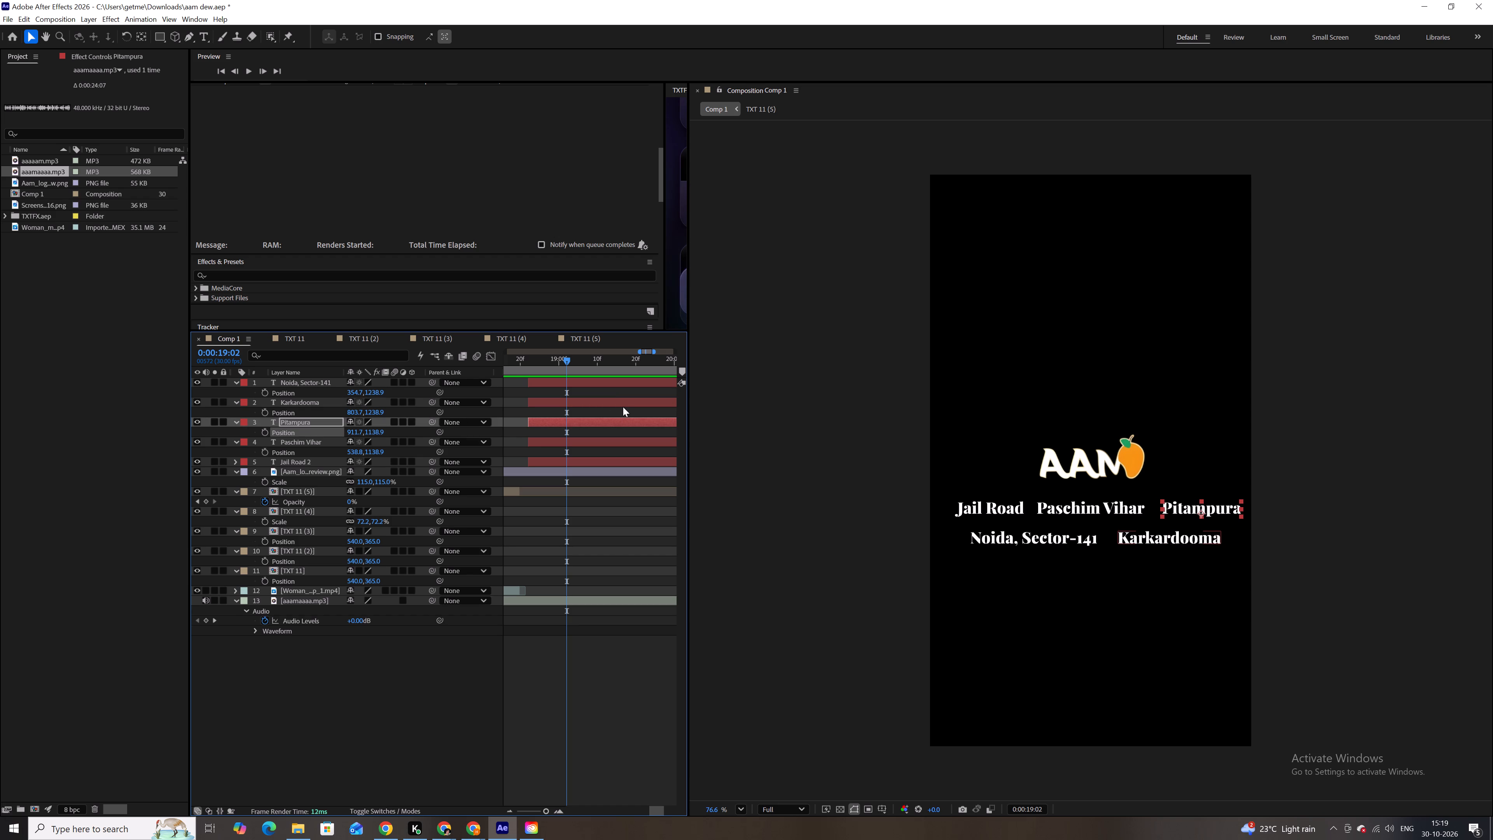
pyautogui.hotkey('shift', 'Left')
pyautogui.hotkey('shift', 'Left')
pyautogui.hotkey('shift', 'Right')
pyautogui.hotkey('shift', 'Right')
pyautogui.hotkey('shift', 'Left')
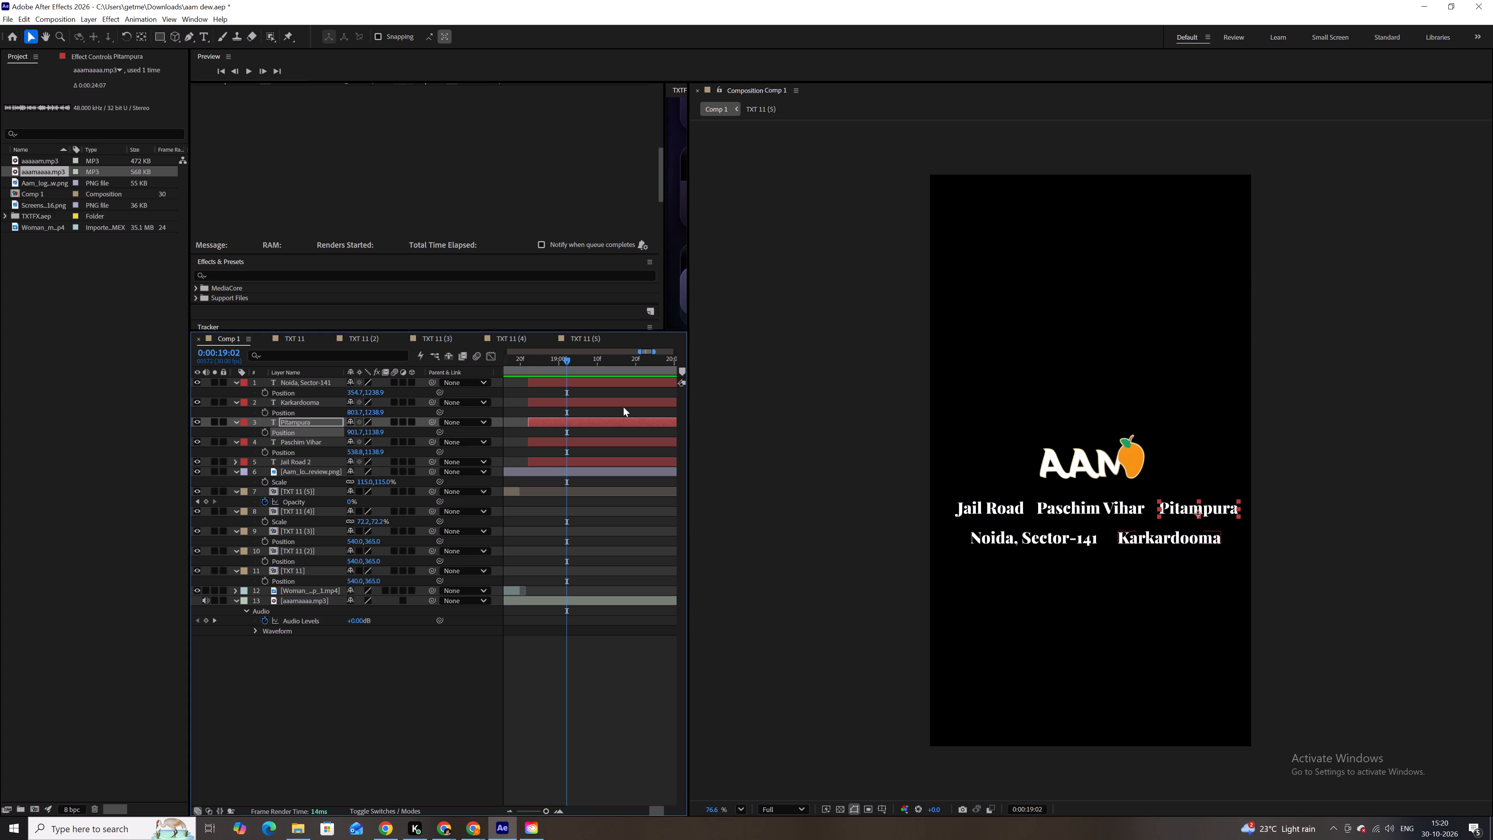
pyautogui.click(636, 733)
# Change the fill of all five location names to the orange sampled from the mango in the Aam logo.
pyautogui.doubleClick(576, 463)
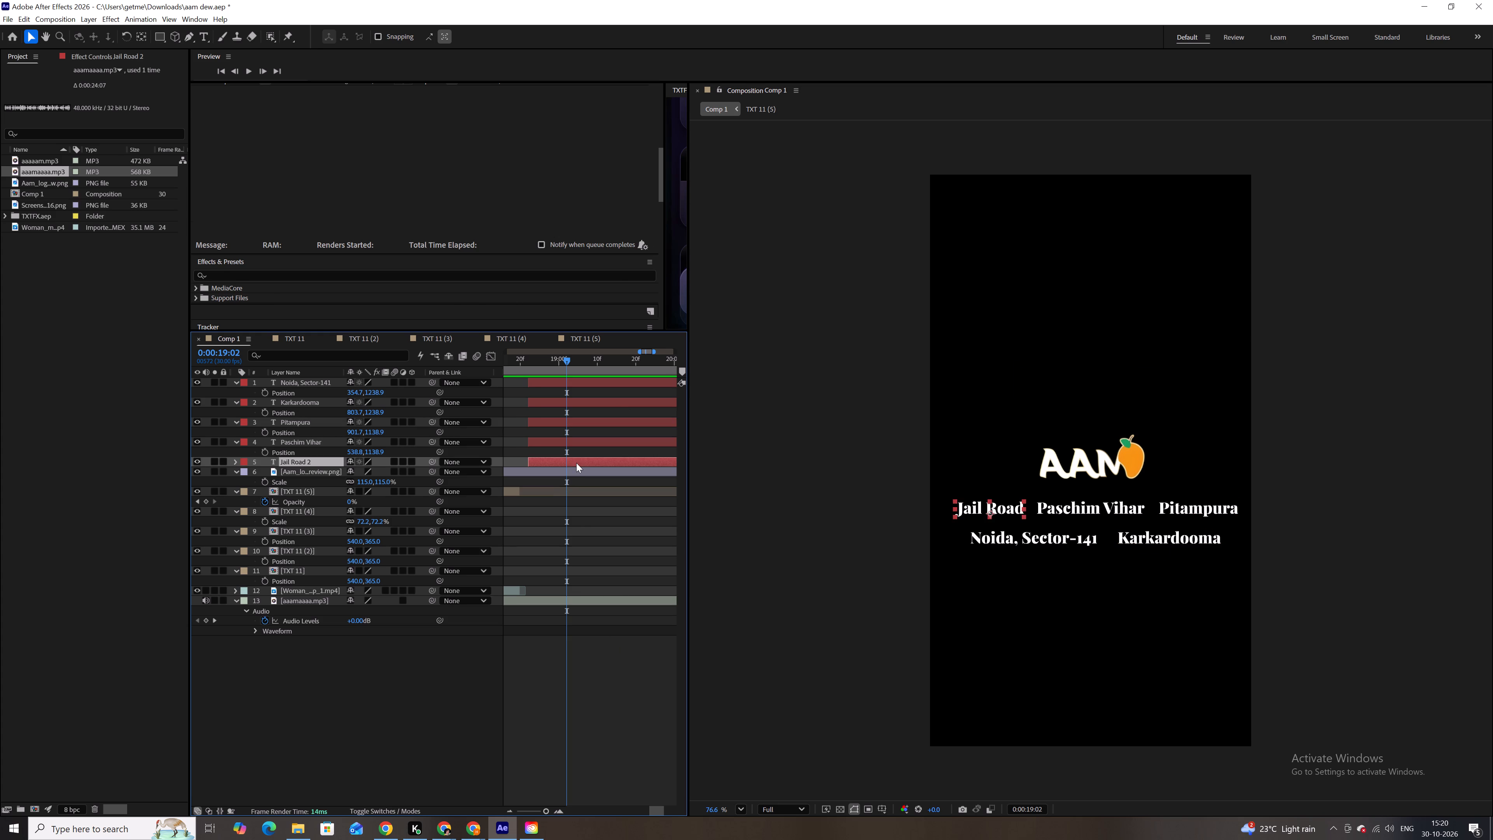
pyautogui.click(629, 655)
pyautogui.click(589, 464)
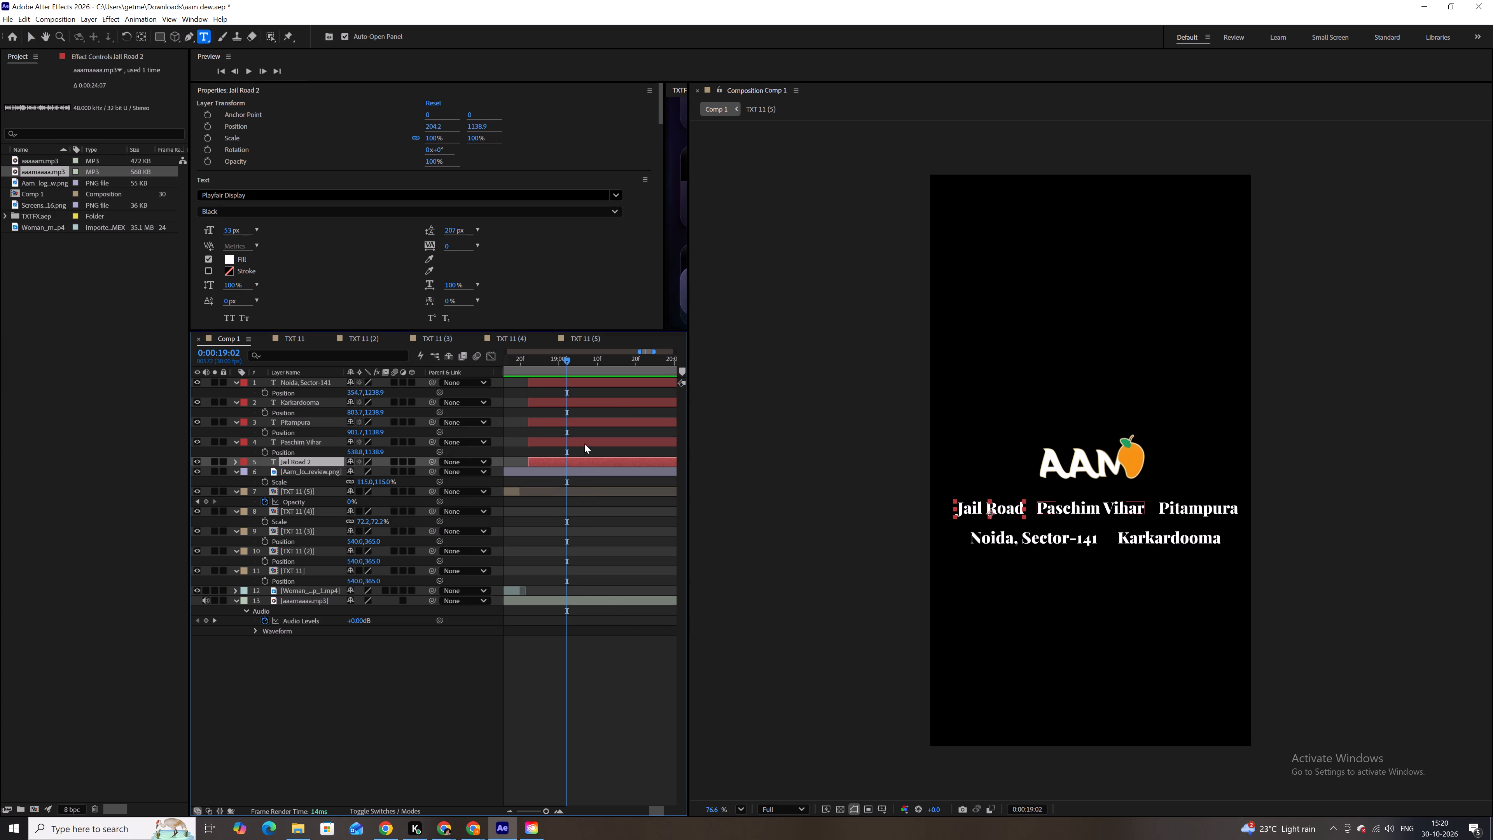
pyautogui.keyDown('ctrl'); pyautogui.click(584, 444); pyautogui.keyUp('ctrl')
pyautogui.keyDown('ctrl'); pyautogui.click(584, 425); pyautogui.keyUp('ctrl')
pyautogui.keyDown('ctrl'); pyautogui.click(583, 402); pyautogui.keyUp('ctrl')
pyautogui.keyDown('ctrl'); pyautogui.click(583, 385); pyautogui.keyUp('ctrl')
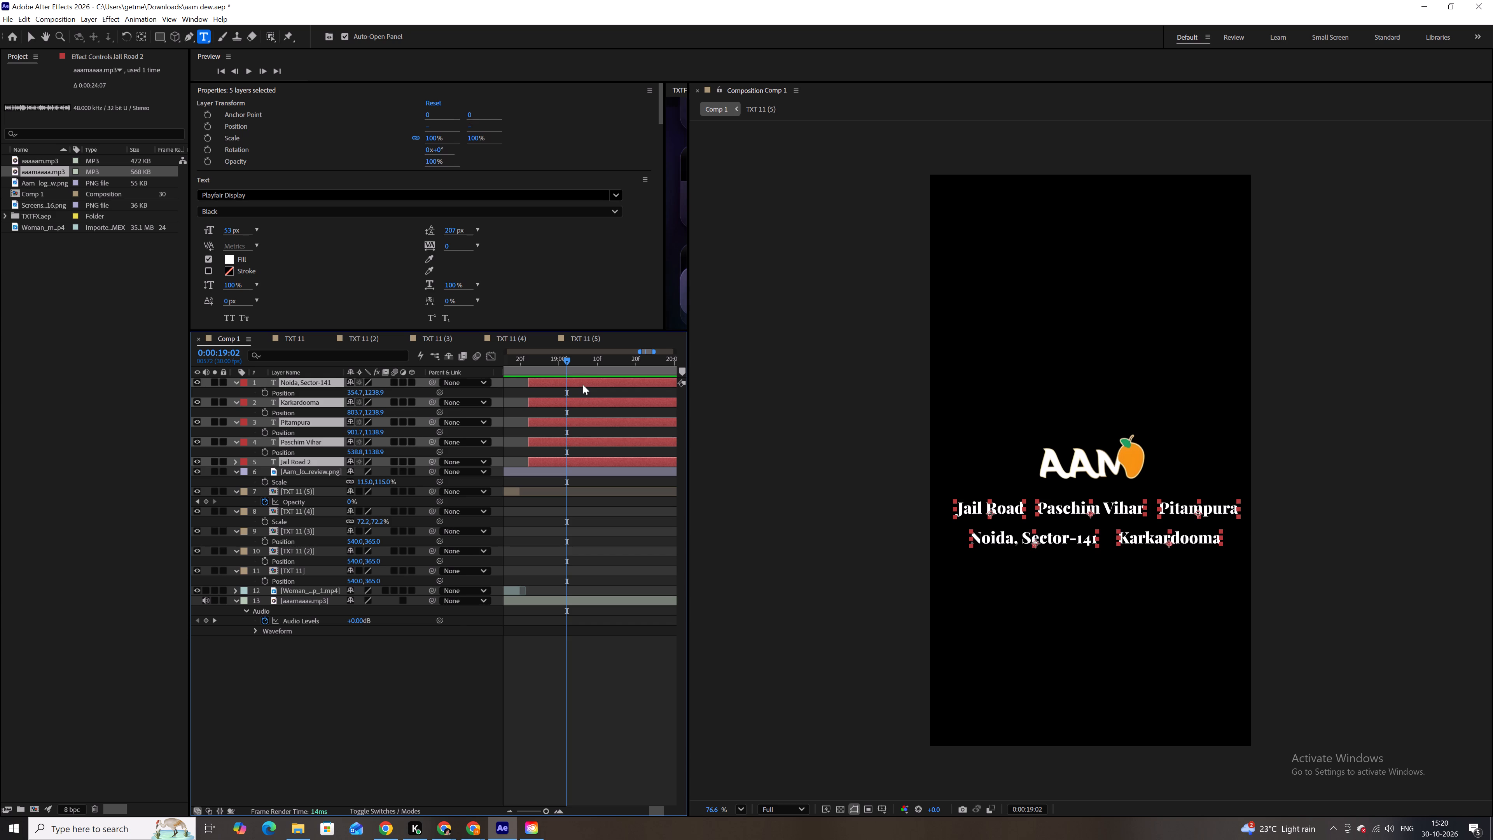
pyautogui.click(231, 257)
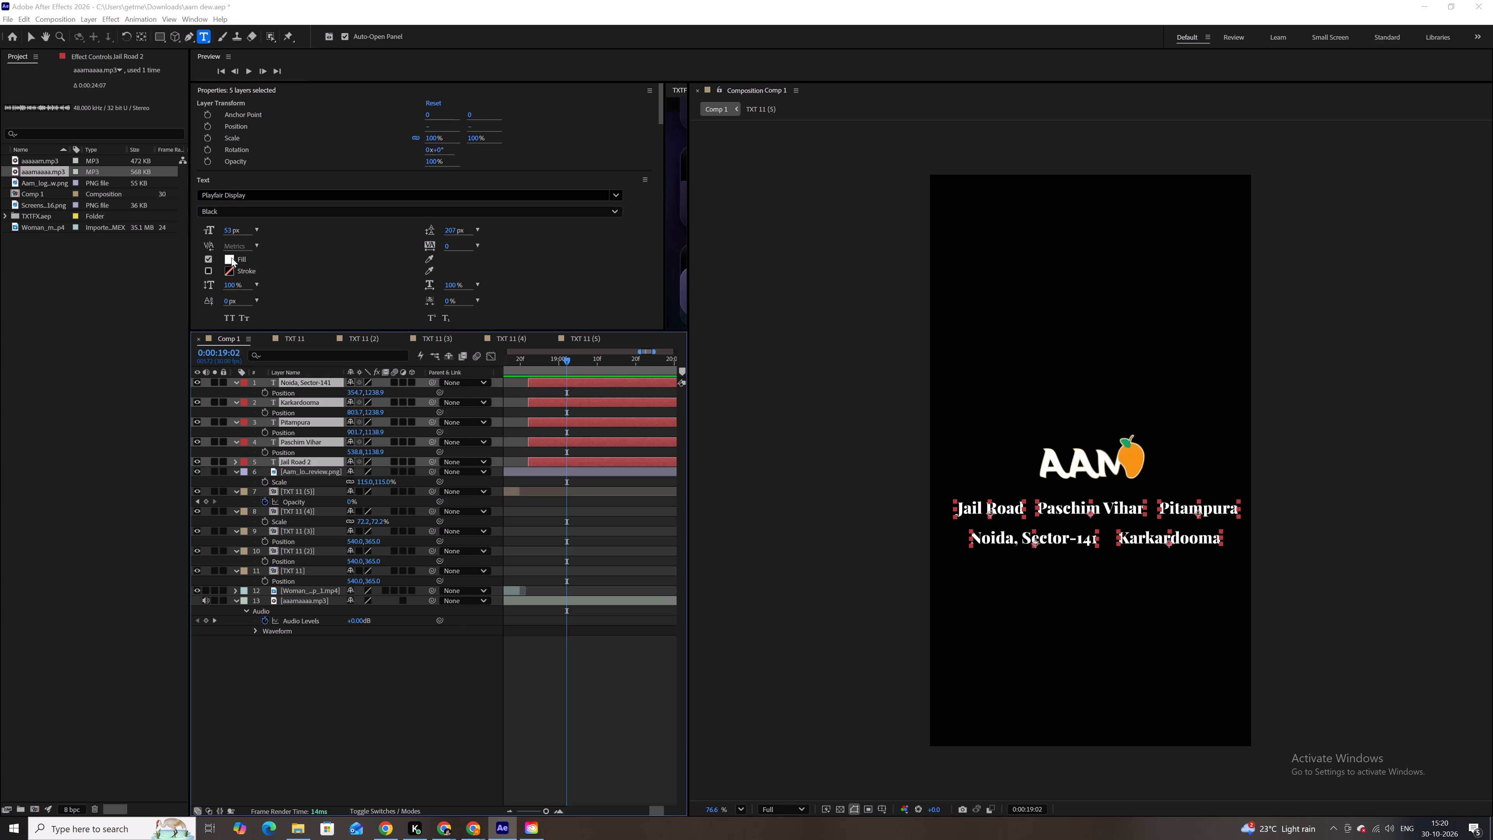
pyautogui.moveTo(851, 402); pyautogui.dragTo(864, 402)
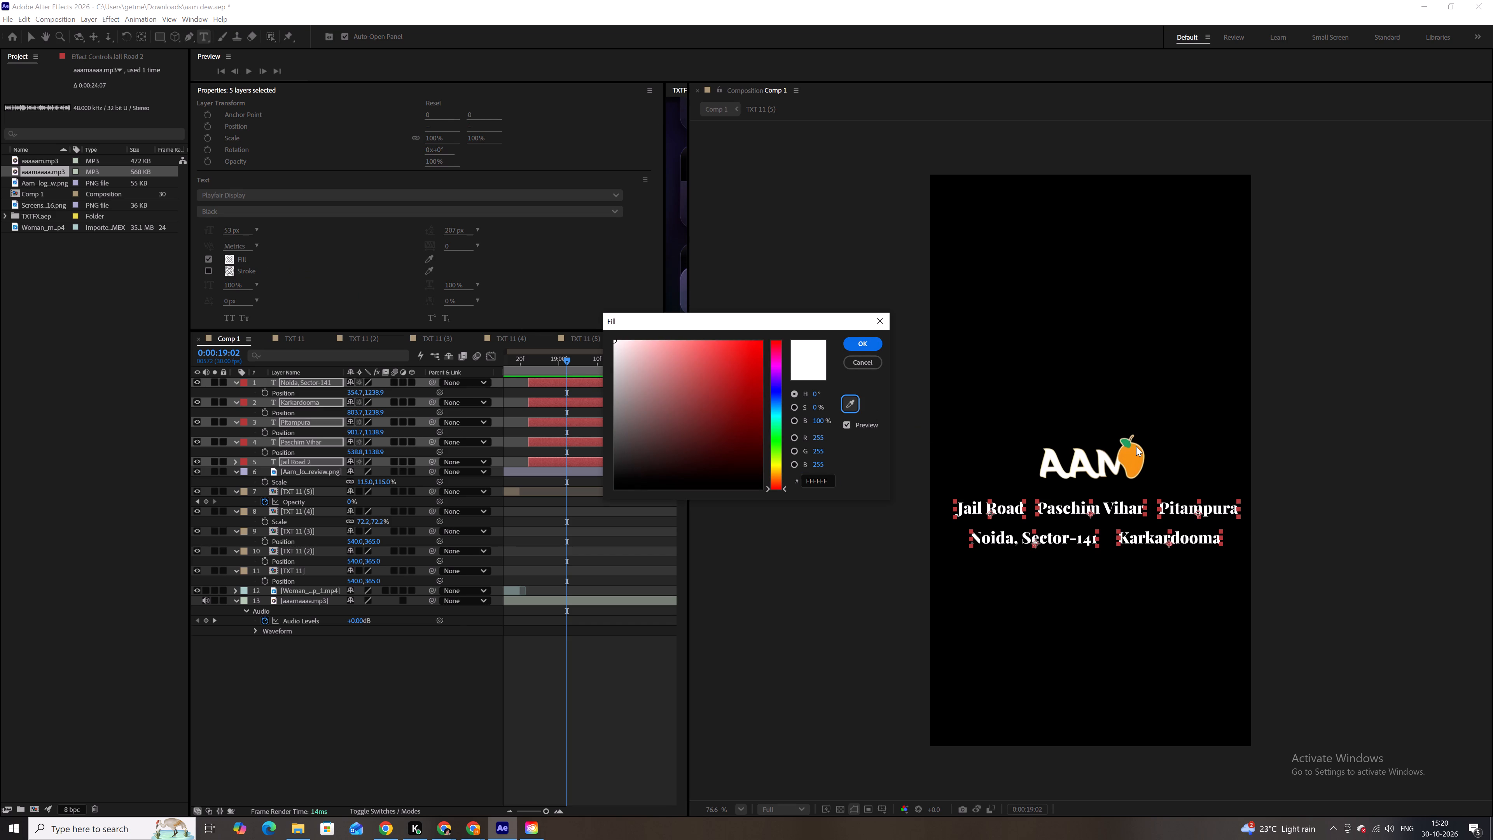
pyautogui.click(841, 403)
pyautogui.click(848, 404)
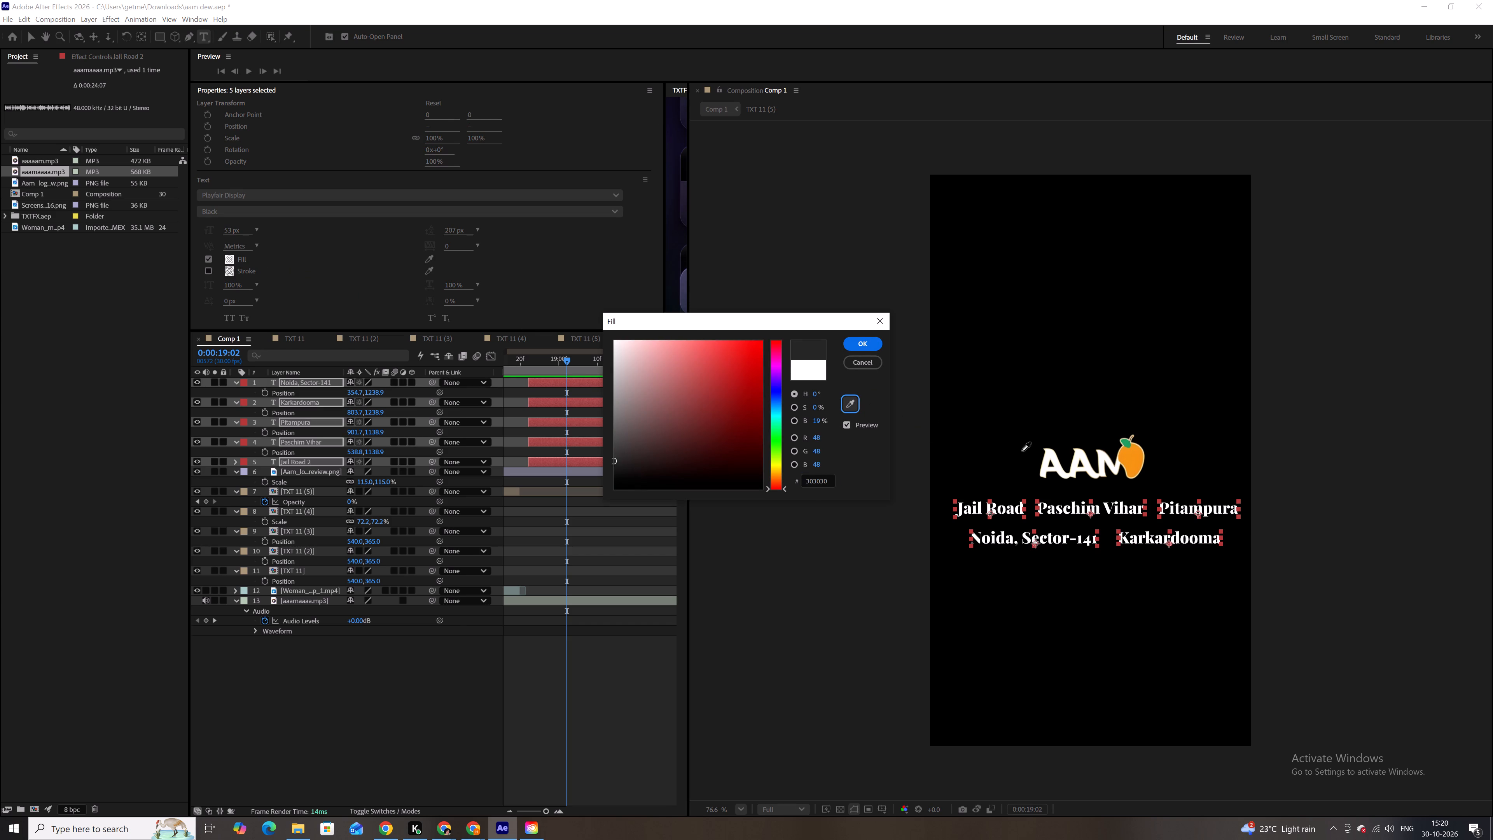
pyautogui.click(1131, 450)
pyautogui.click(862, 345)
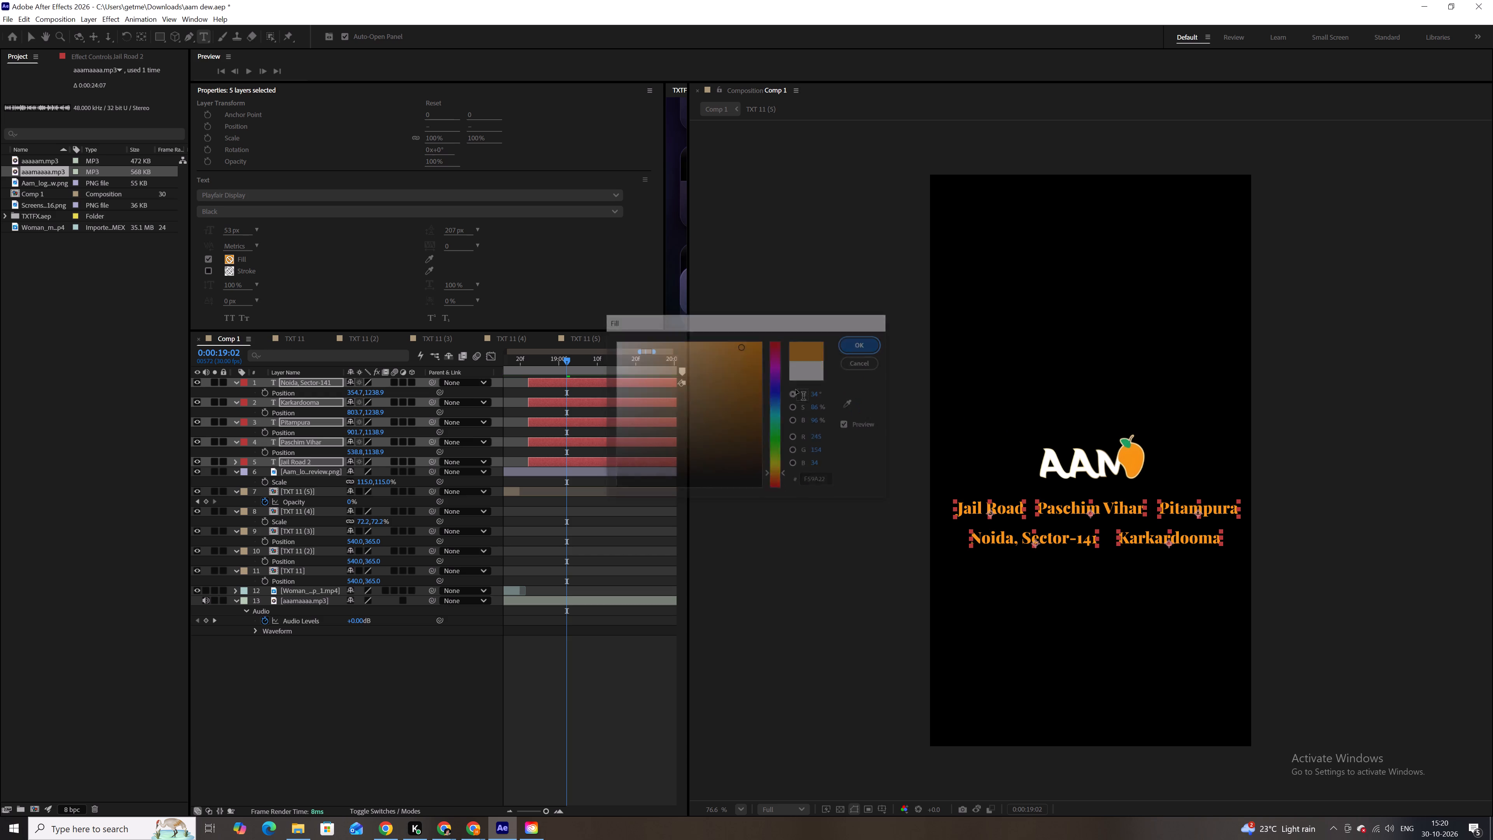
pyautogui.click(609, 660)
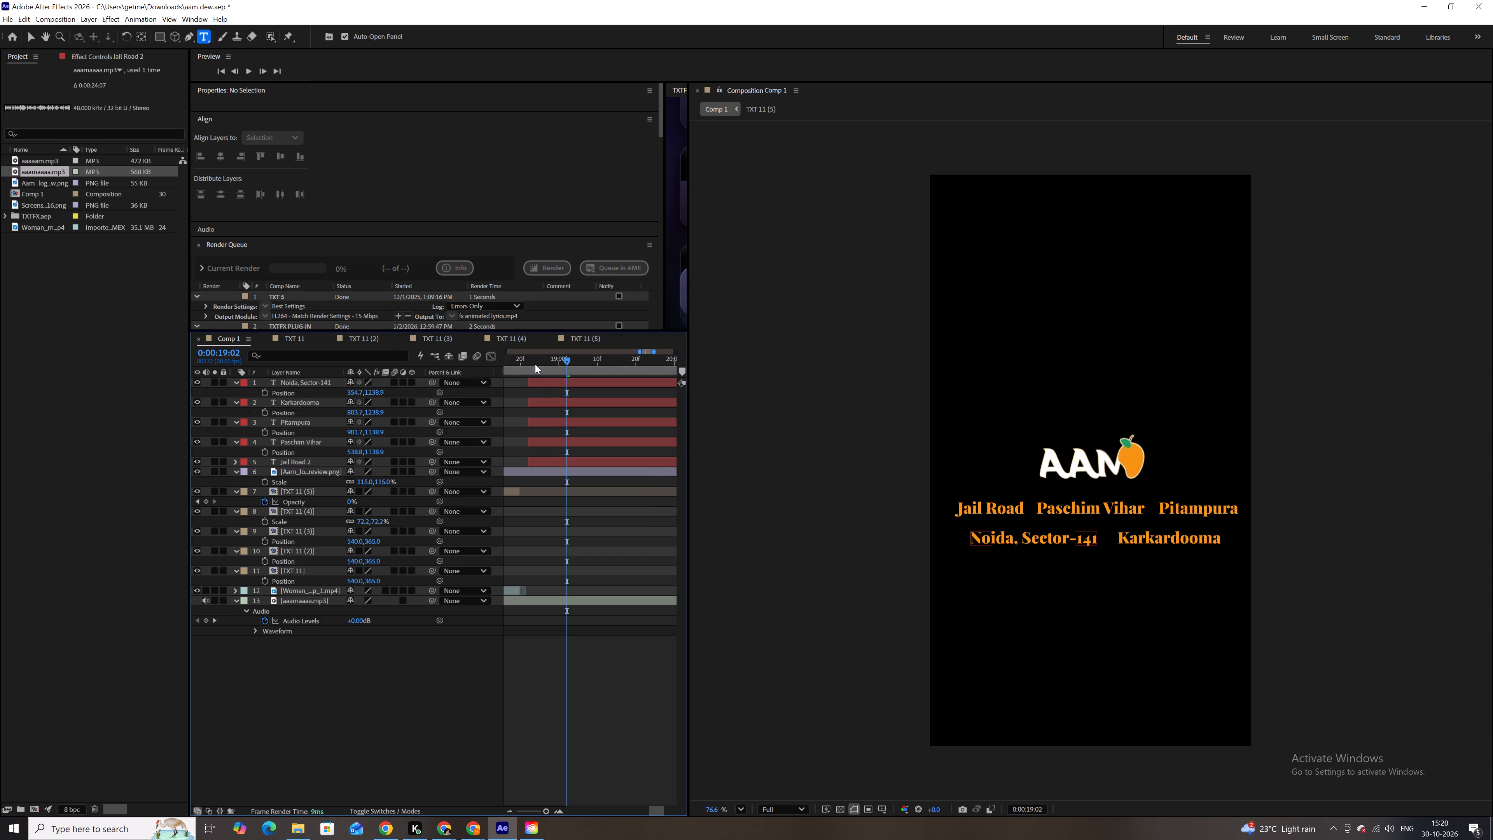
# Play back the closing logo and location names from 0:00:18:20.
pyautogui.moveTo(530, 361); pyautogui.dragTo(522, 359)
pyautogui.press('space')
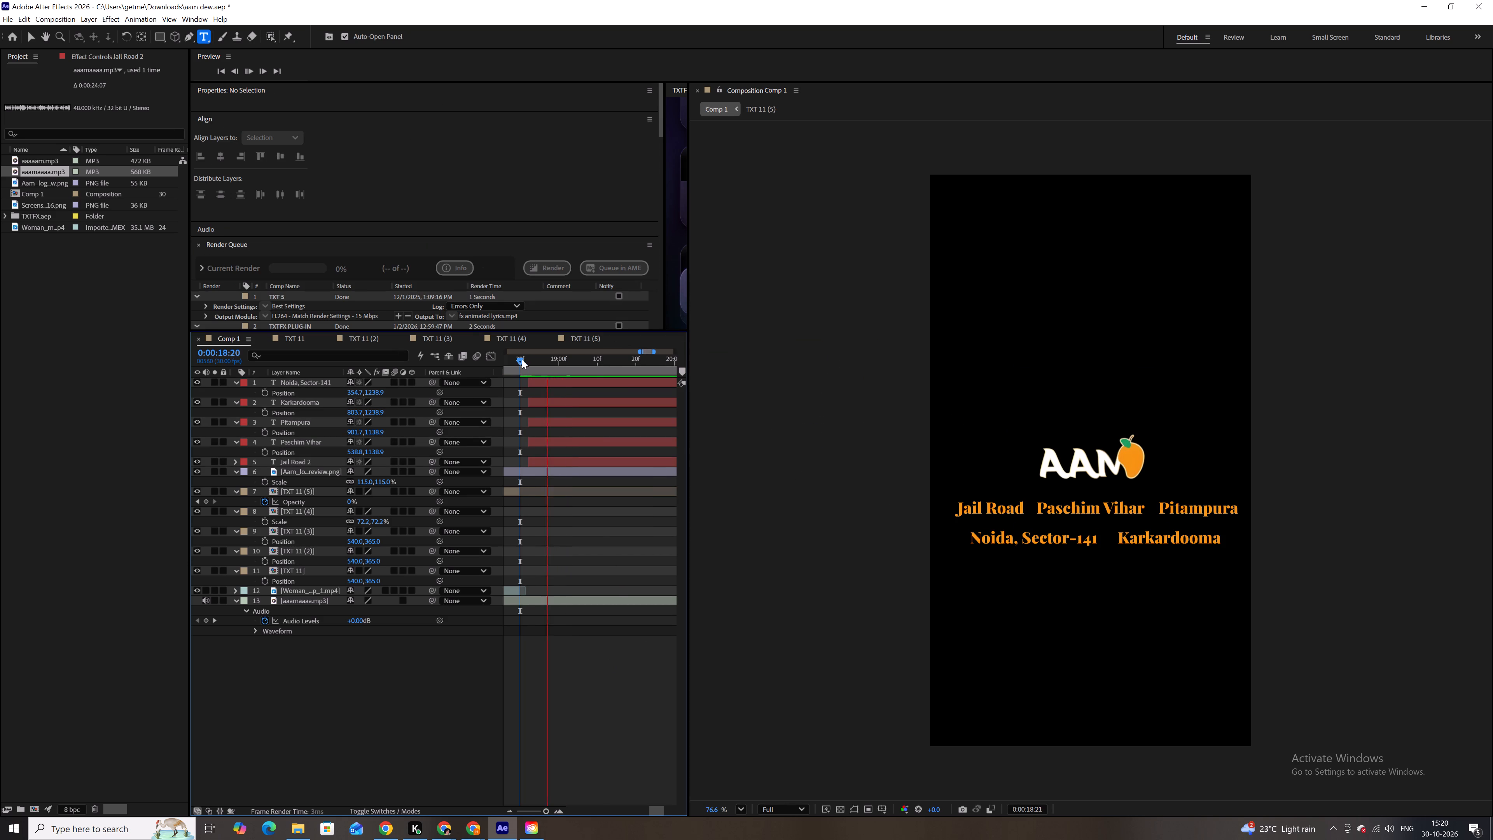
# Shift the five location-name layers earlier in the timeline so that they all start at 0:00:18:18.
pyautogui.press('space')
pyautogui.moveTo(522, 359); pyautogui.dragTo(667, 364)
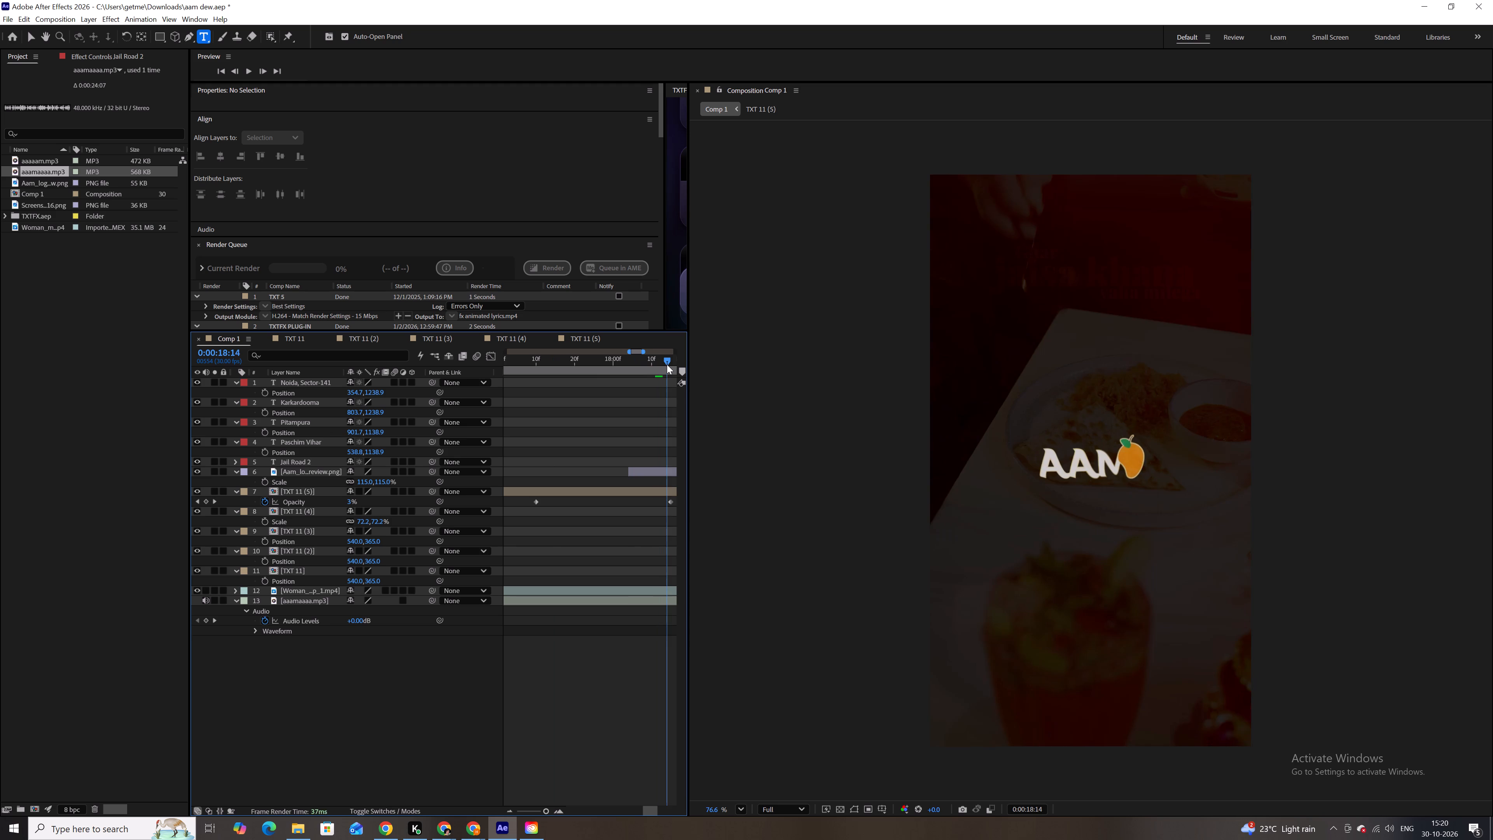
pyautogui.moveTo(667, 364); pyautogui.dragTo(670, 364)
pyautogui.scroll(-7, 653, 453)
pyautogui.scroll(5, 652, 453)
pyautogui.click(650, 813)
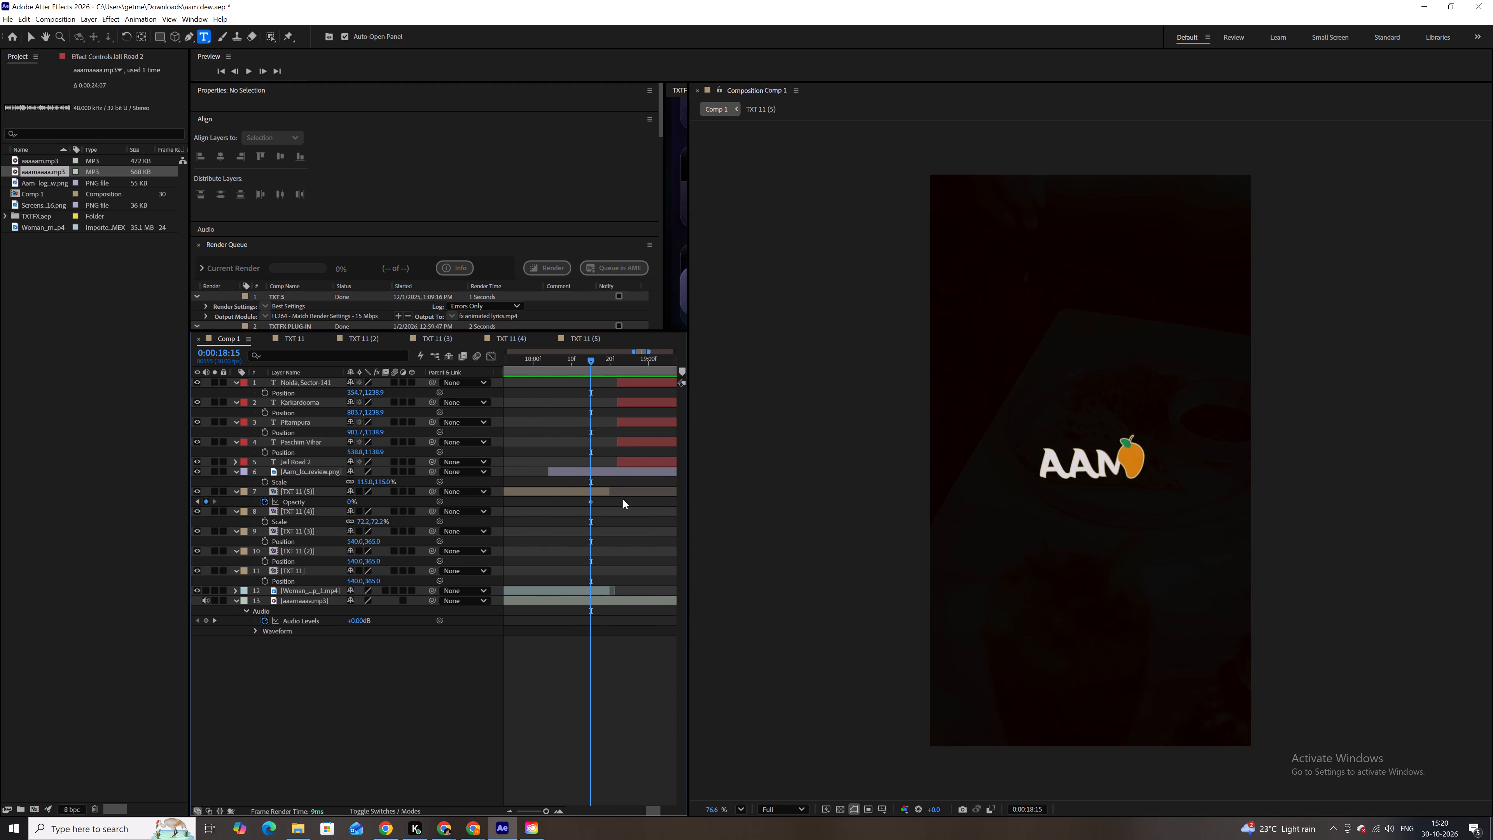
pyautogui.moveTo(590, 358); pyautogui.dragTo(603, 359)
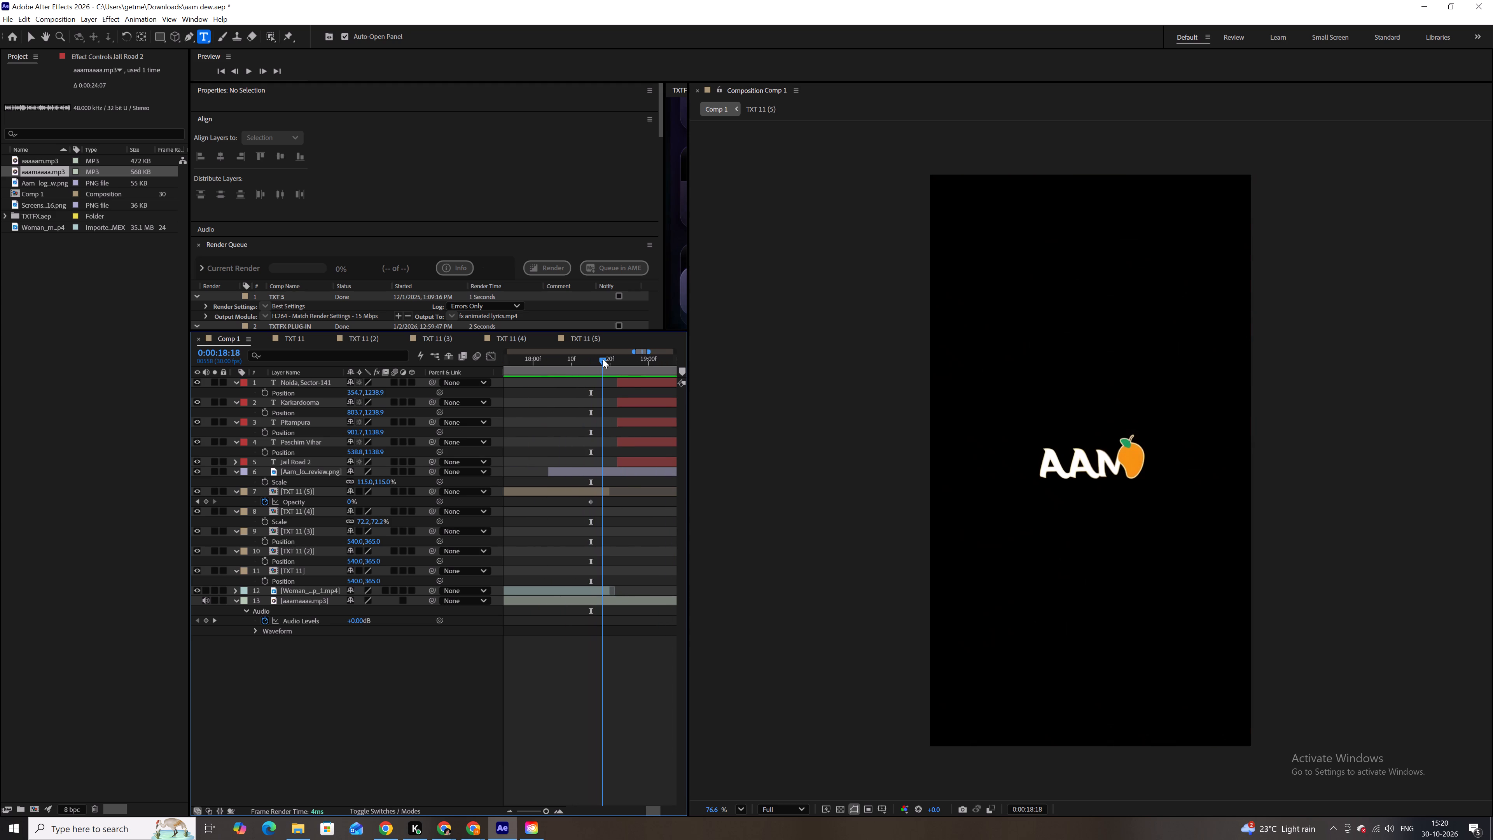
pyautogui.click(638, 382)
pyautogui.scroll(4, 638, 382)
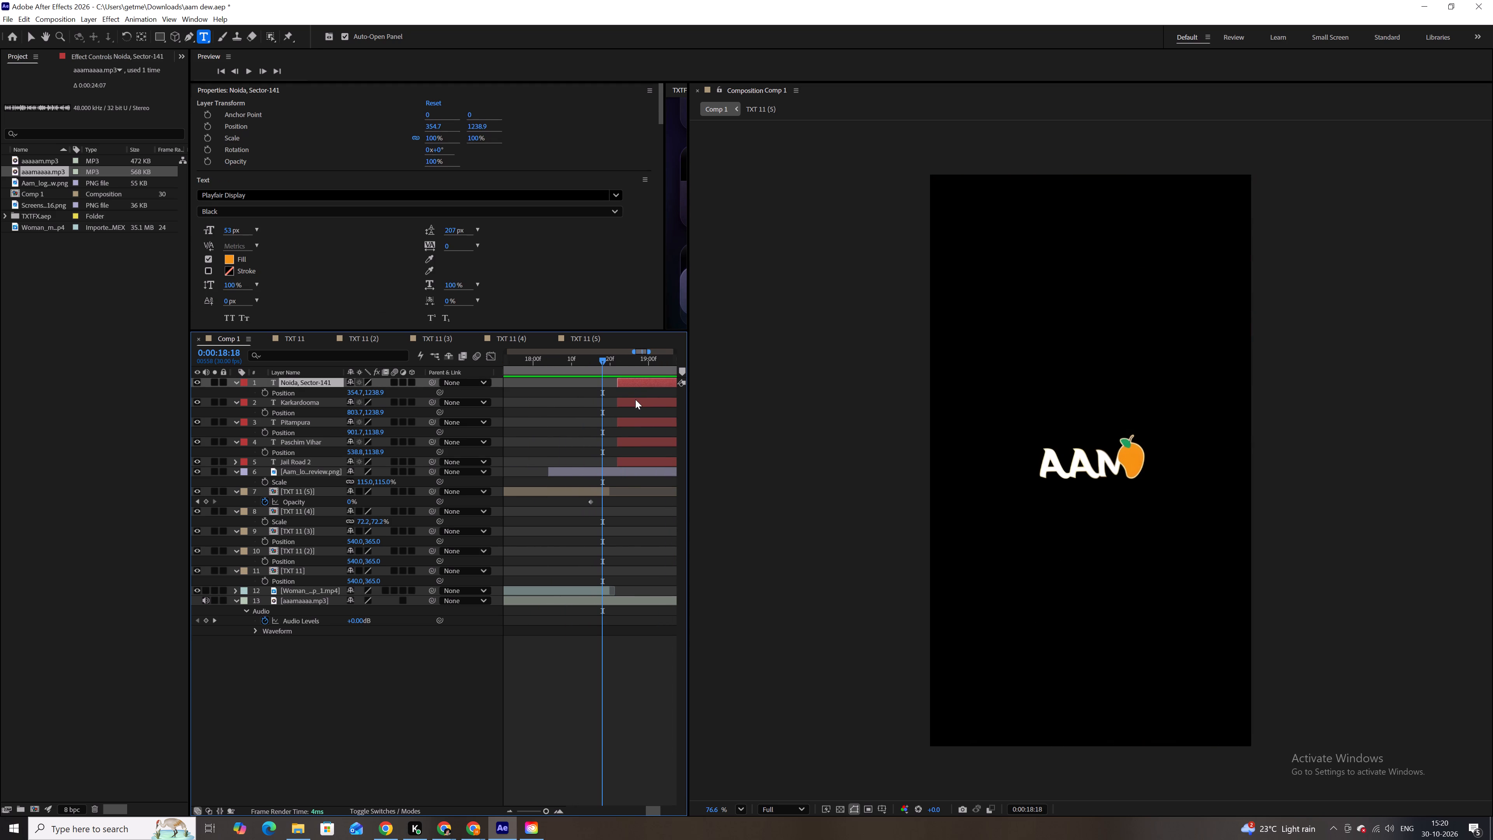
pyautogui.keyDown('ctrl'); pyautogui.click(635, 399); pyautogui.keyUp('ctrl')
pyautogui.keyDown('ctrl'); pyautogui.click(647, 426); pyautogui.keyUp('ctrl')
pyautogui.keyDown('ctrl'); pyautogui.click(645, 442); pyautogui.keyUp('ctrl')
pyautogui.keyDown('ctrl'); pyautogui.click(642, 460); pyautogui.keyUp('ctrl')
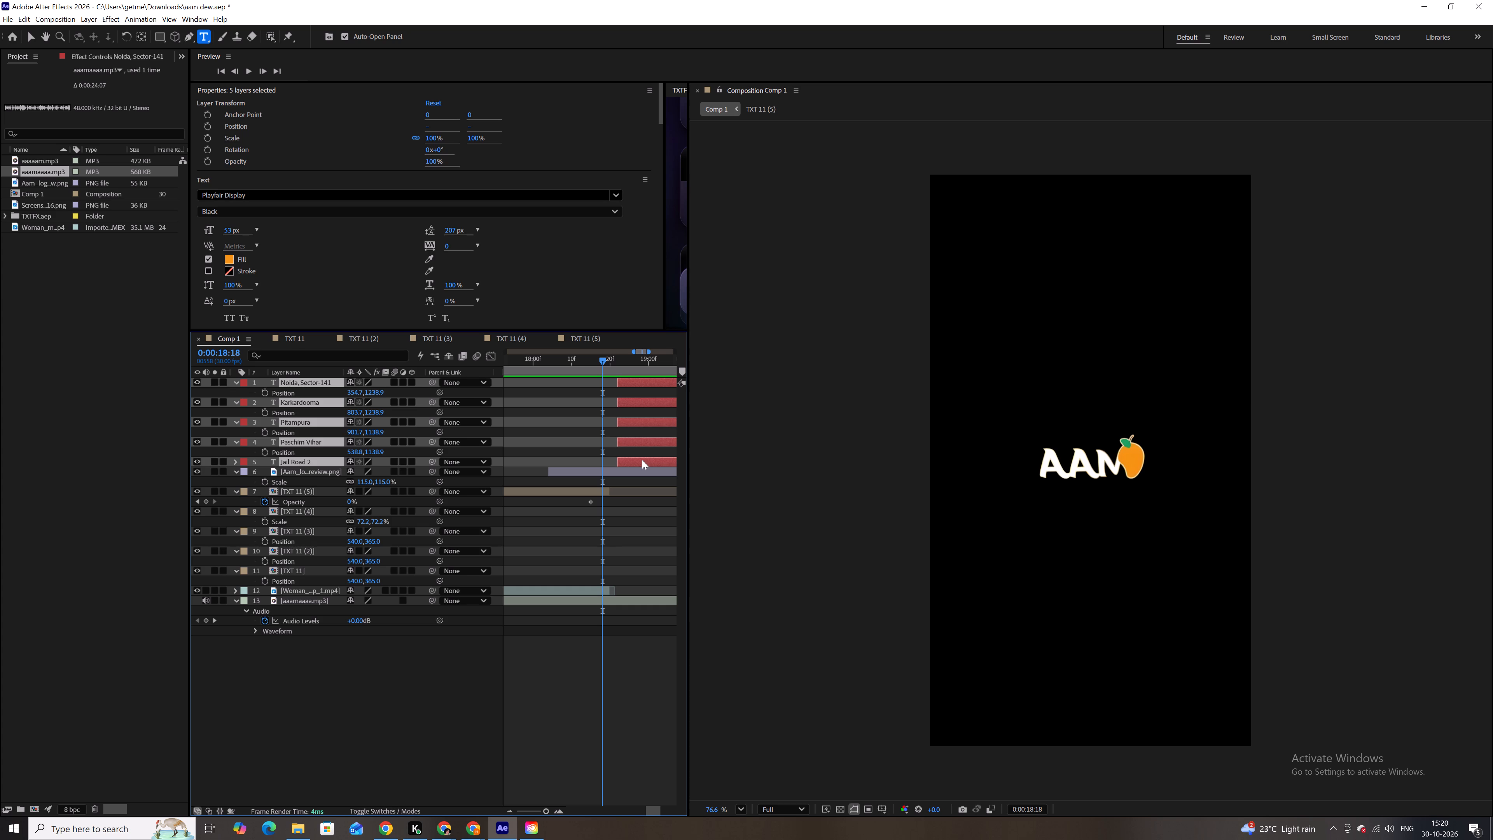
pyautogui.moveTo(642, 460); pyautogui.dragTo(630, 462)
pyautogui.moveTo(630, 462); pyautogui.dragTo(626, 463)
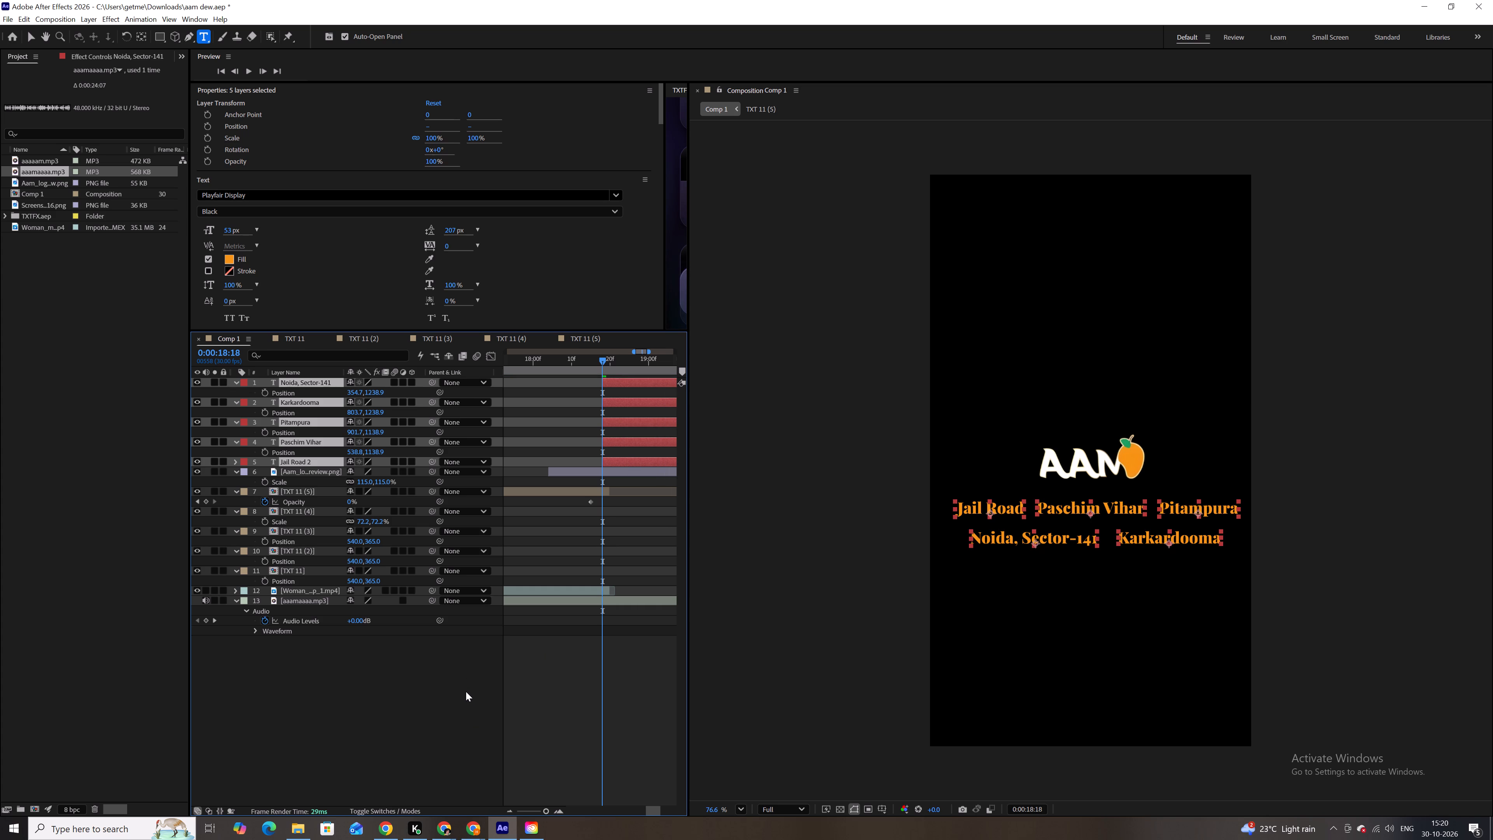
pyautogui.click(484, 652)
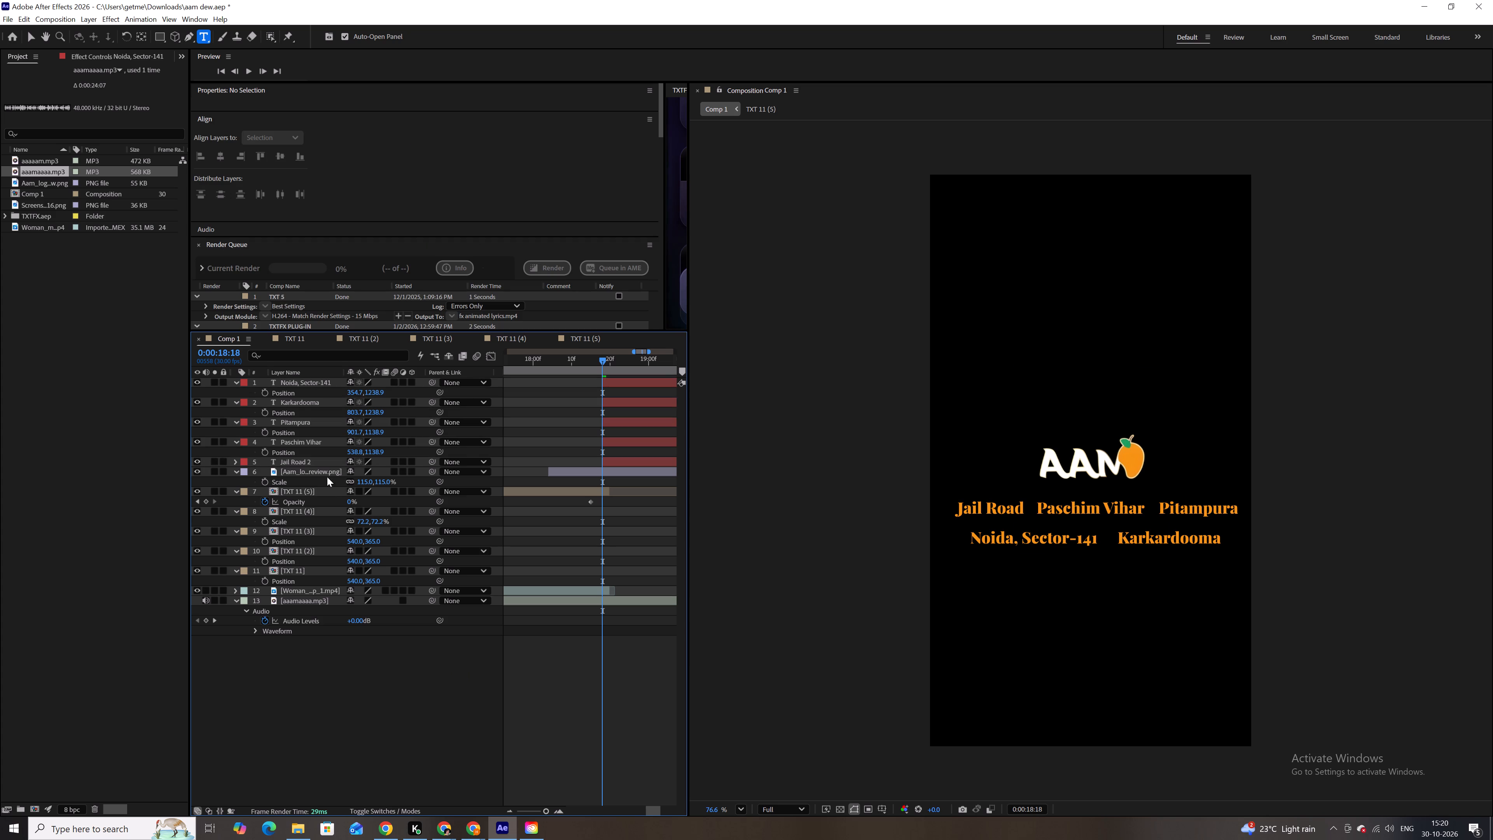
# Change the font of all five location names to Brunson Regular.
pyautogui.click(313, 458)
pyautogui.keyDown('ctrl'); pyautogui.click(306, 439); pyautogui.keyUp('ctrl')
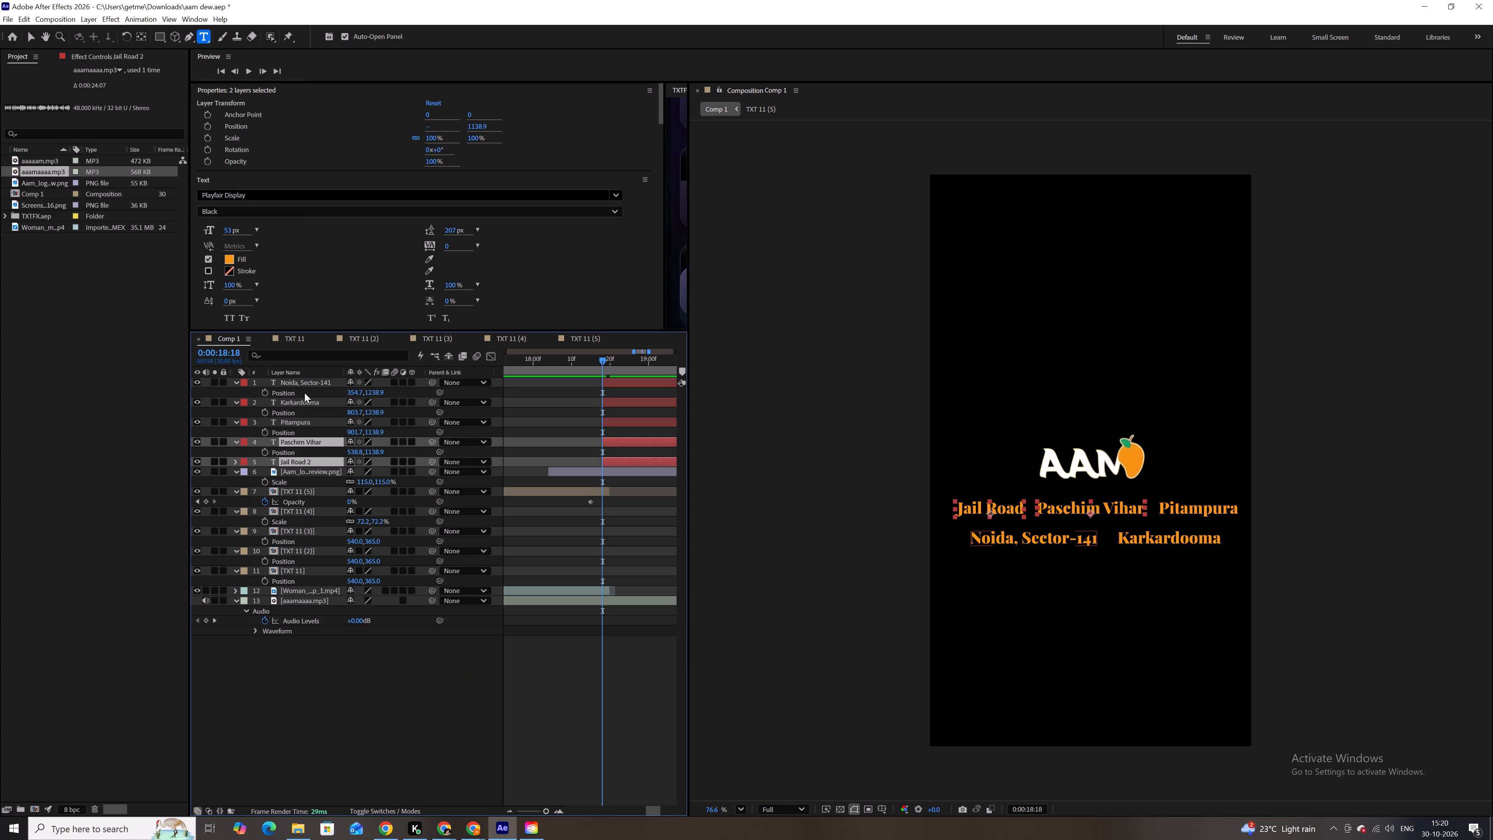
pyautogui.keyDown('ctrl'); pyautogui.keyDown('shift'); pyautogui.click(301, 379); pyautogui.keyUp('shift'); pyautogui.keyUp('ctrl')
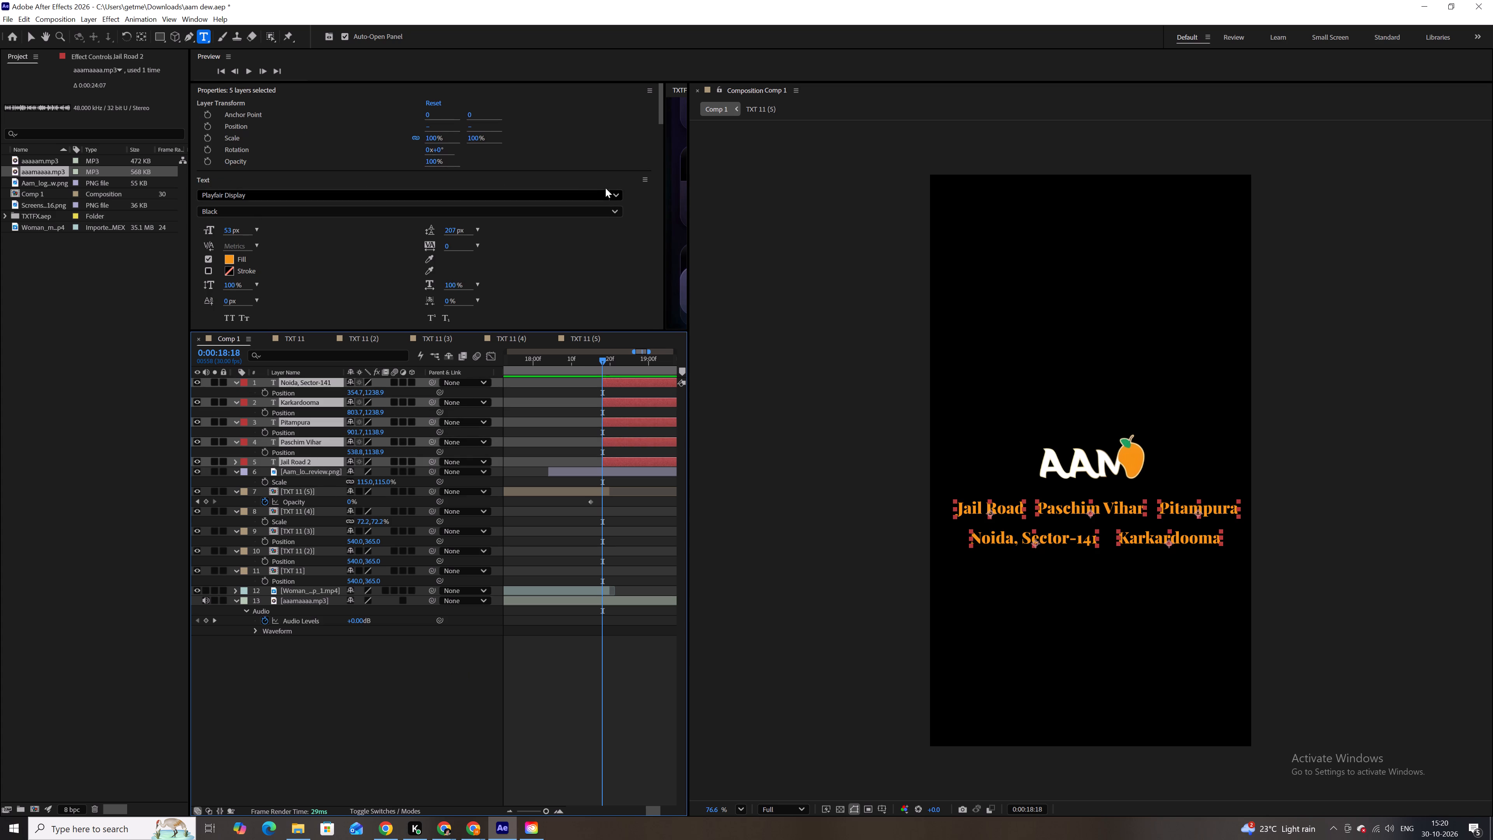
pyautogui.click(612, 193)
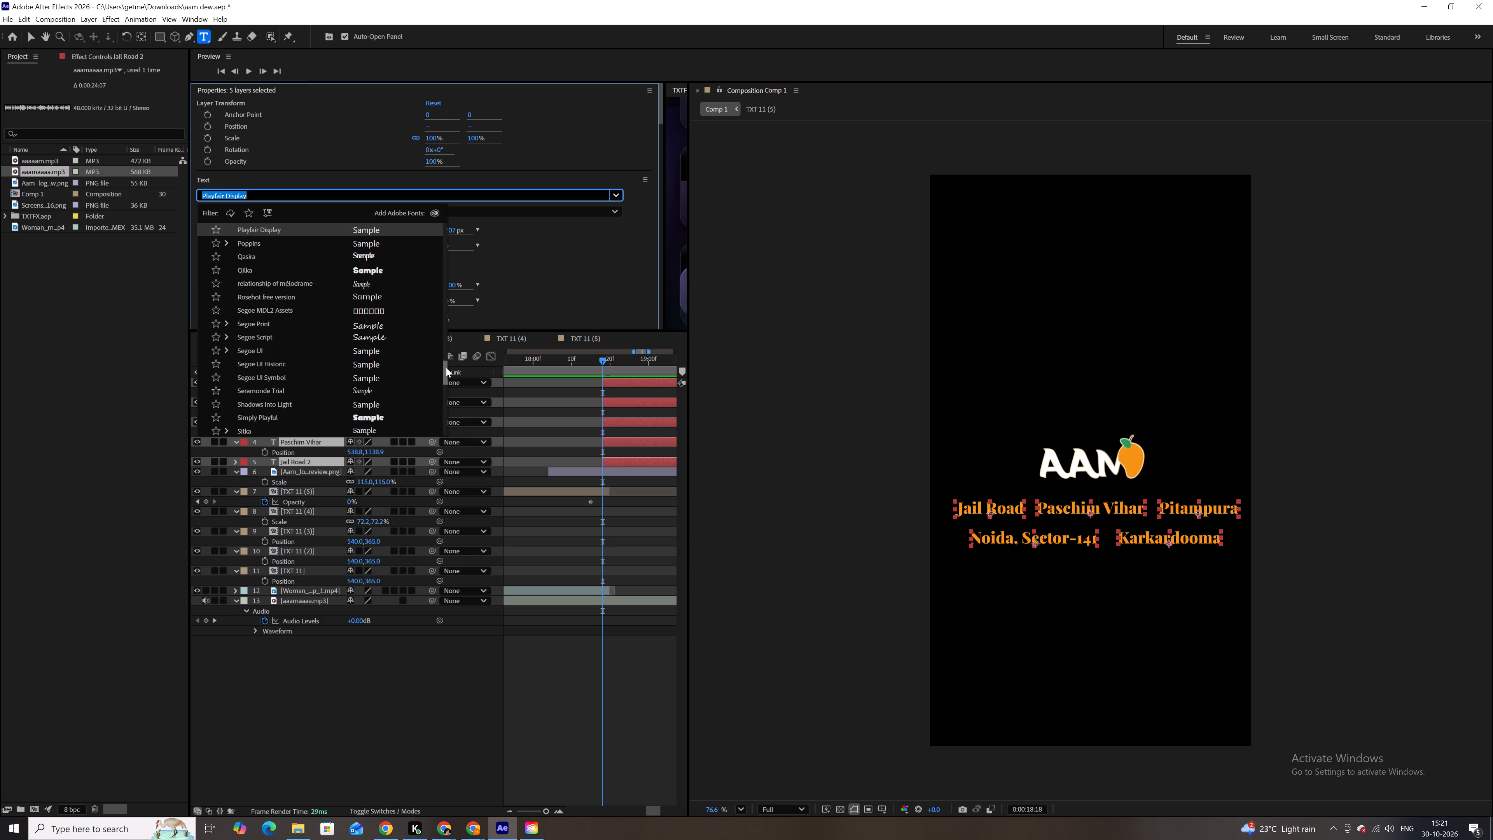
pyautogui.moveTo(446, 367); pyautogui.dragTo(443, 328)
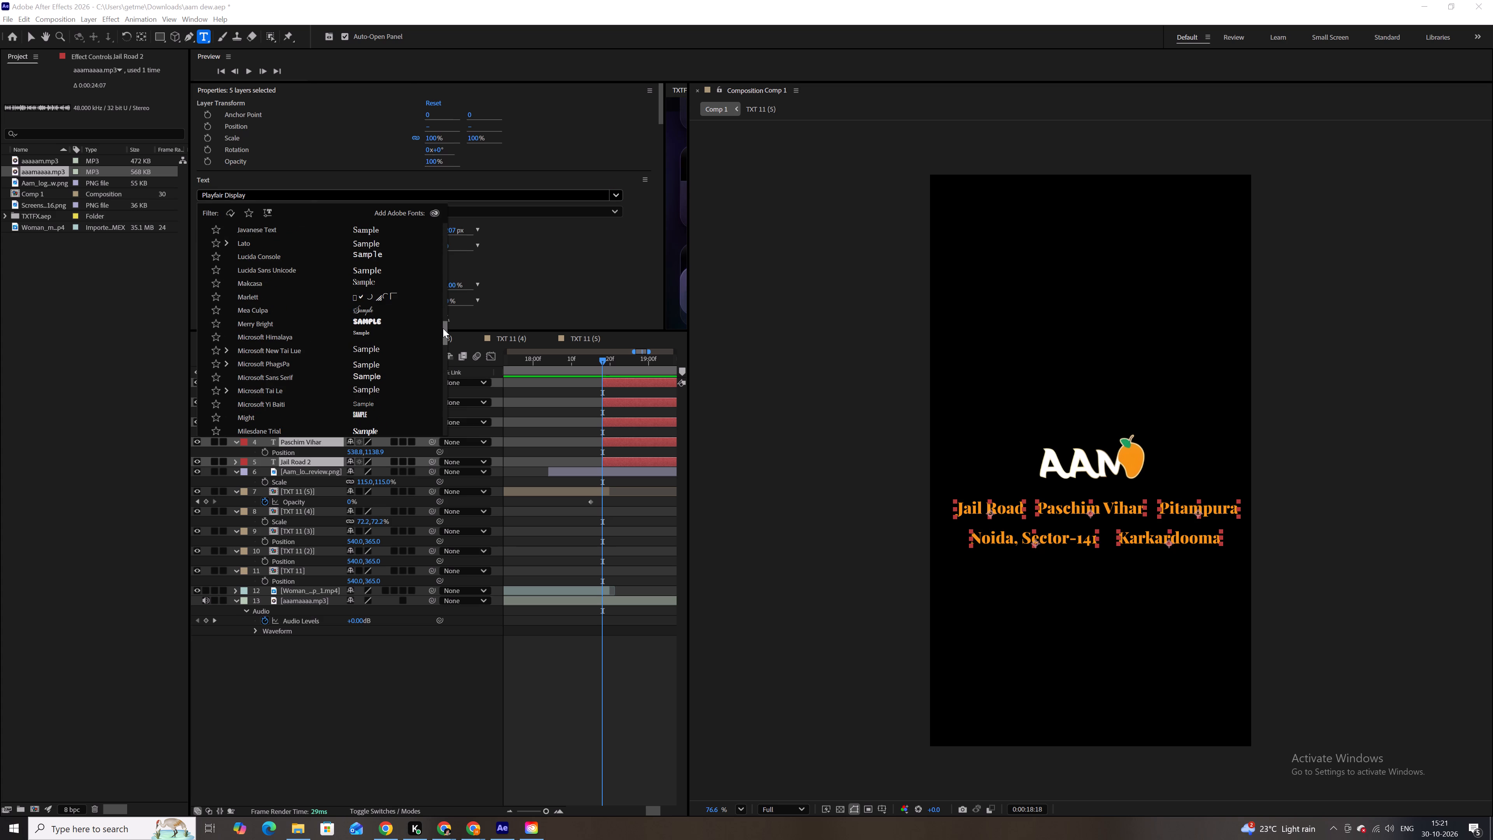
pyautogui.moveTo(443, 328); pyautogui.dragTo(439, 224)
pyautogui.click(373, 268)
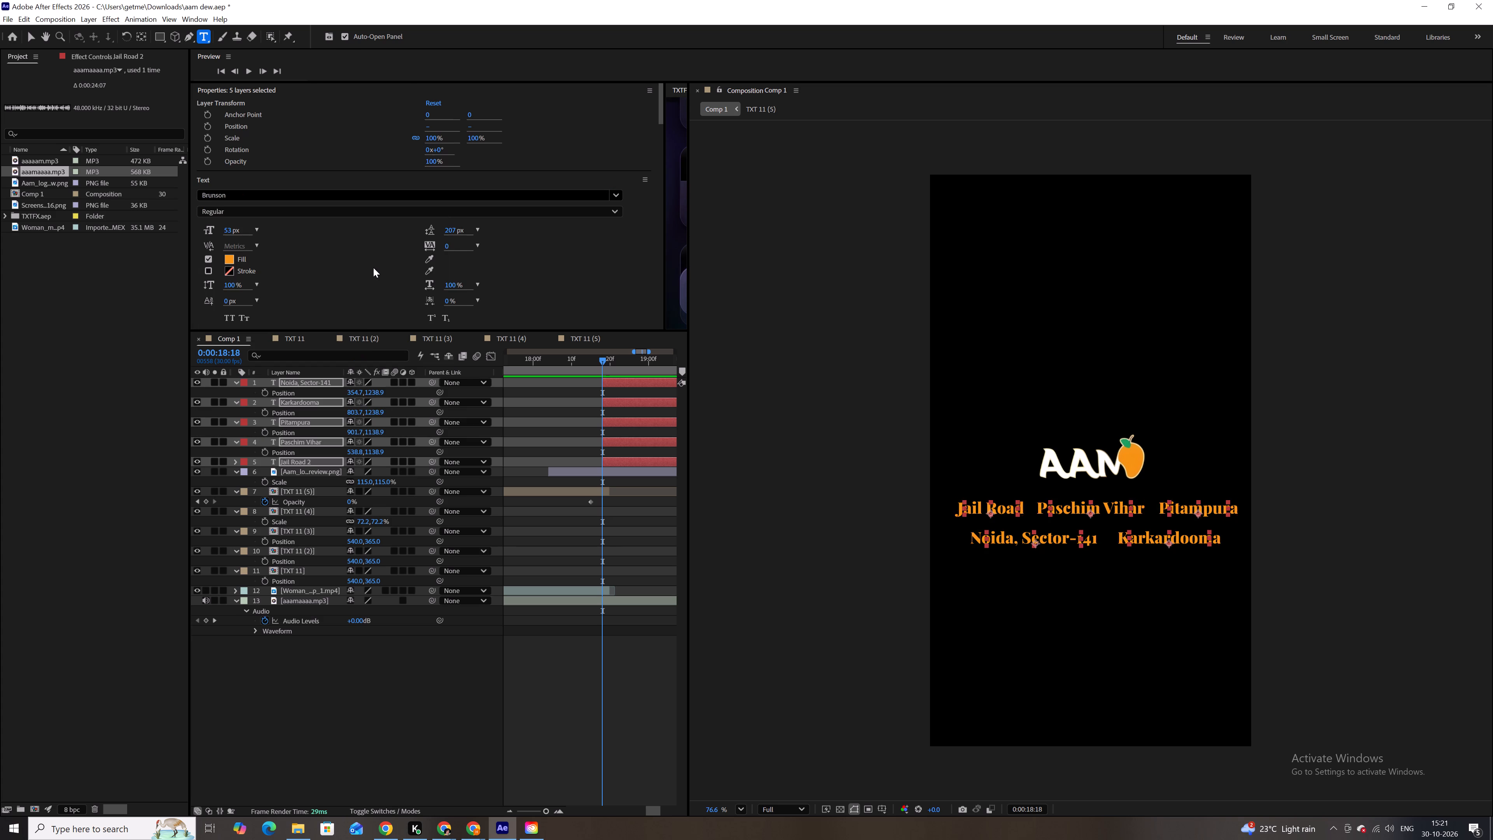
pyautogui.click(437, 675)
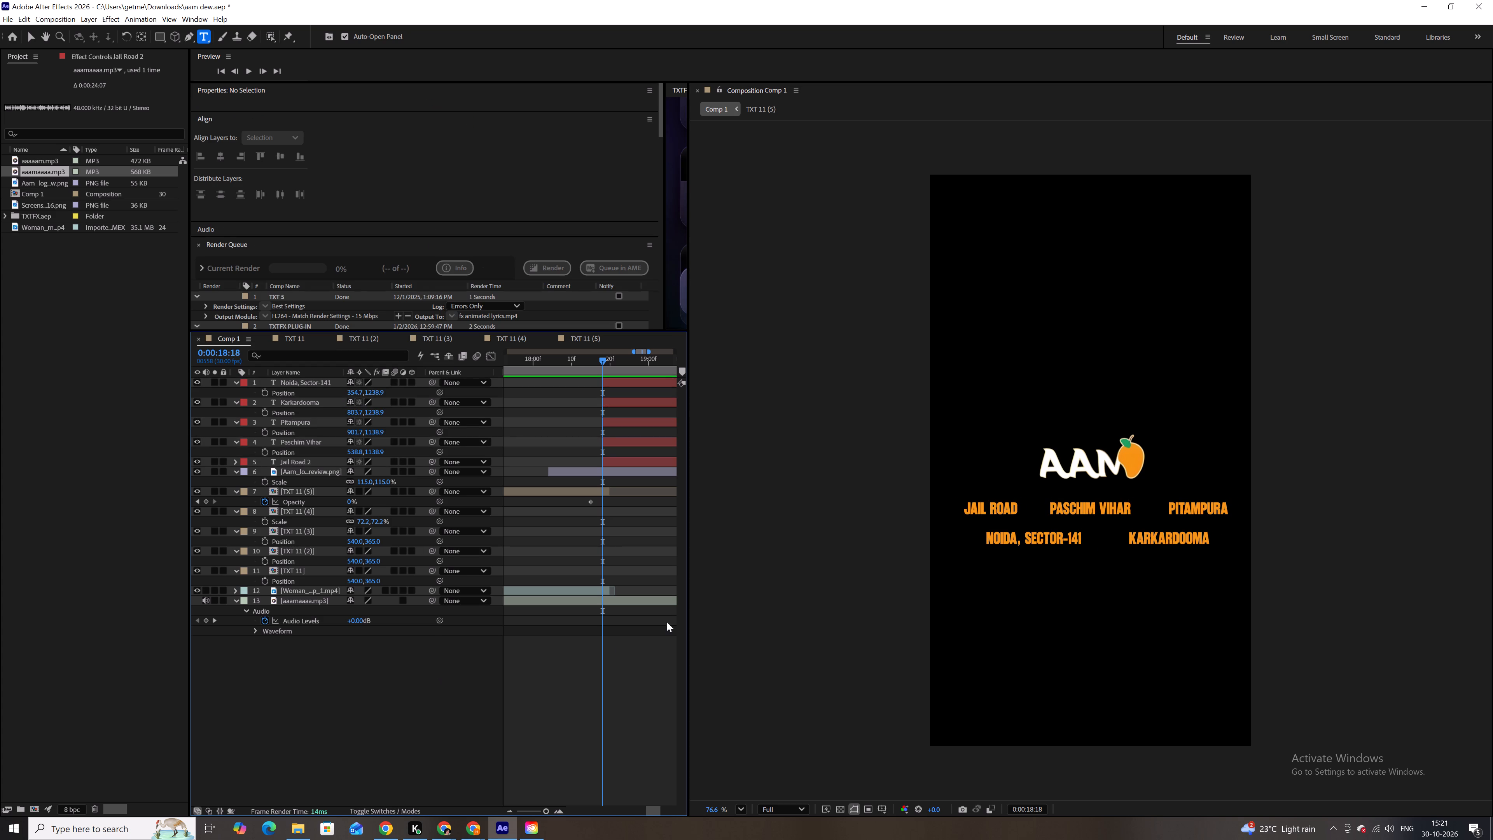
# Scale all five location-name layers up to 118%.
pyautogui.scroll(5, 1129, 492)
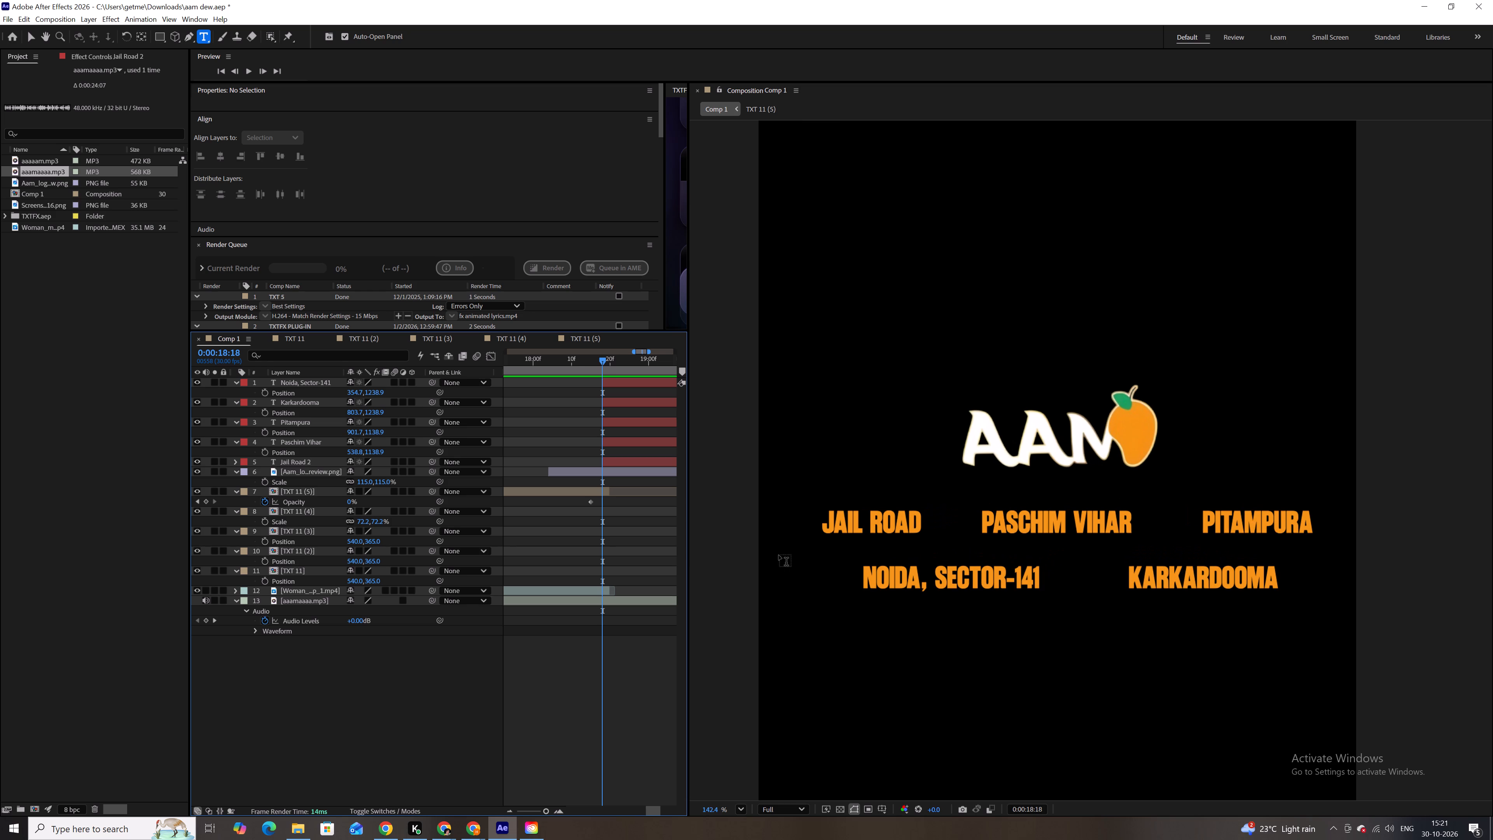
pyautogui.click(612, 462)
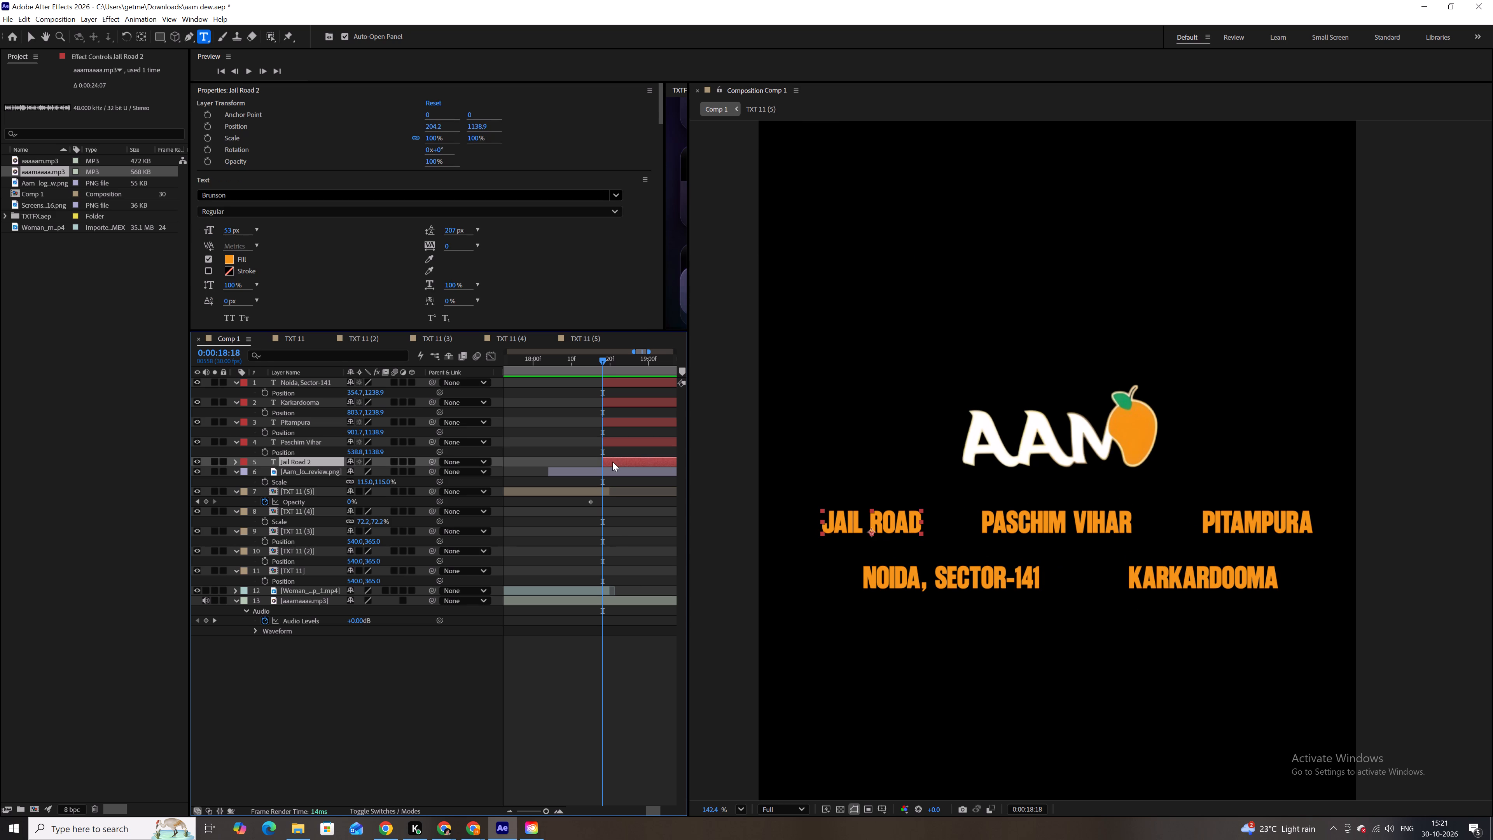
pyautogui.click(638, 402)
pyautogui.scroll(2, 559, 449)
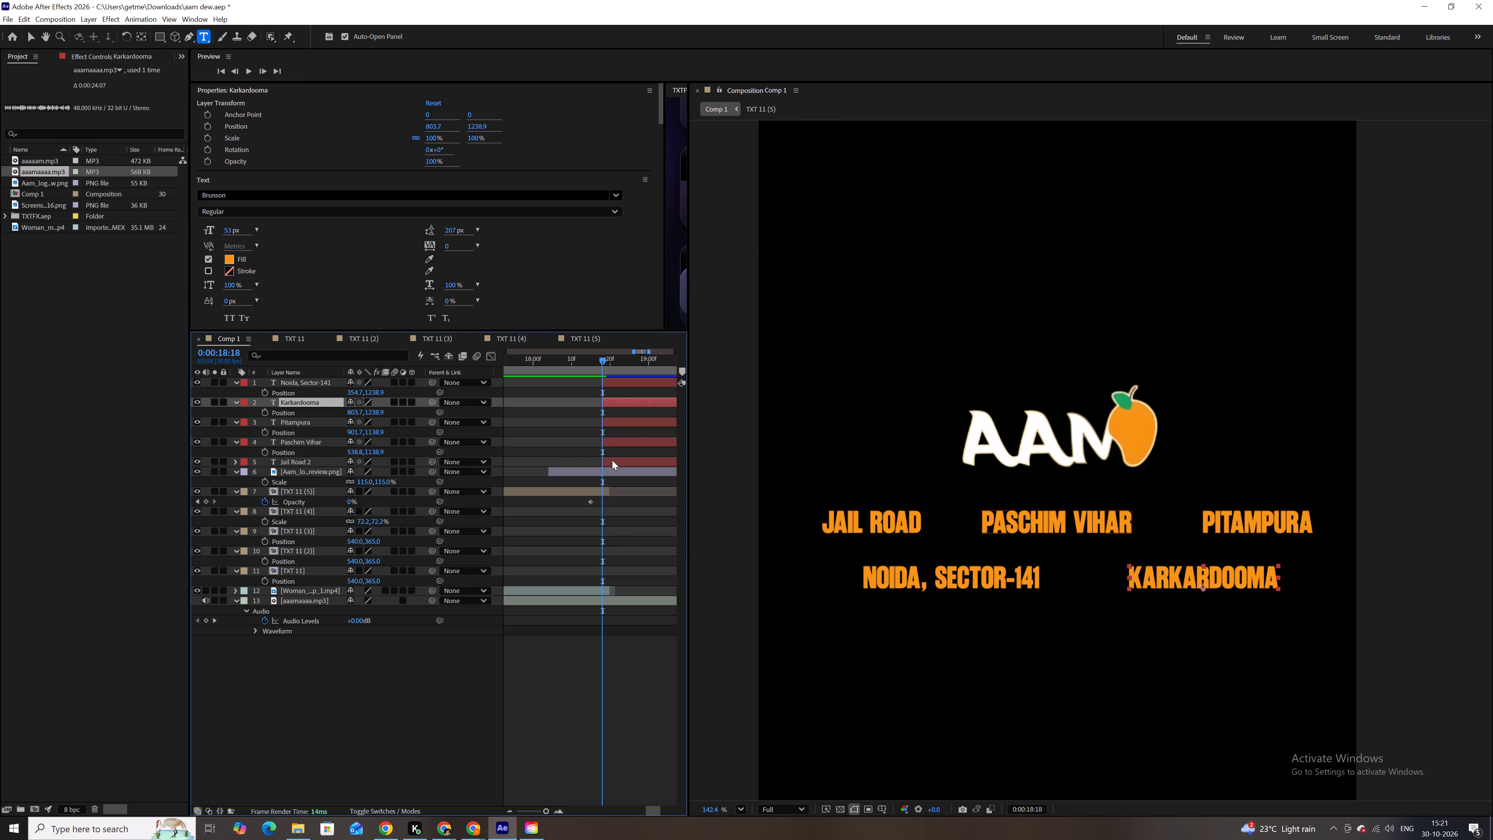
pyautogui.click(617, 463)
pyautogui.keyDown('ctrl'); pyautogui.keyDown('shift'); pyautogui.click(619, 383); pyautogui.keyUp('shift'); pyautogui.keyUp('ctrl')
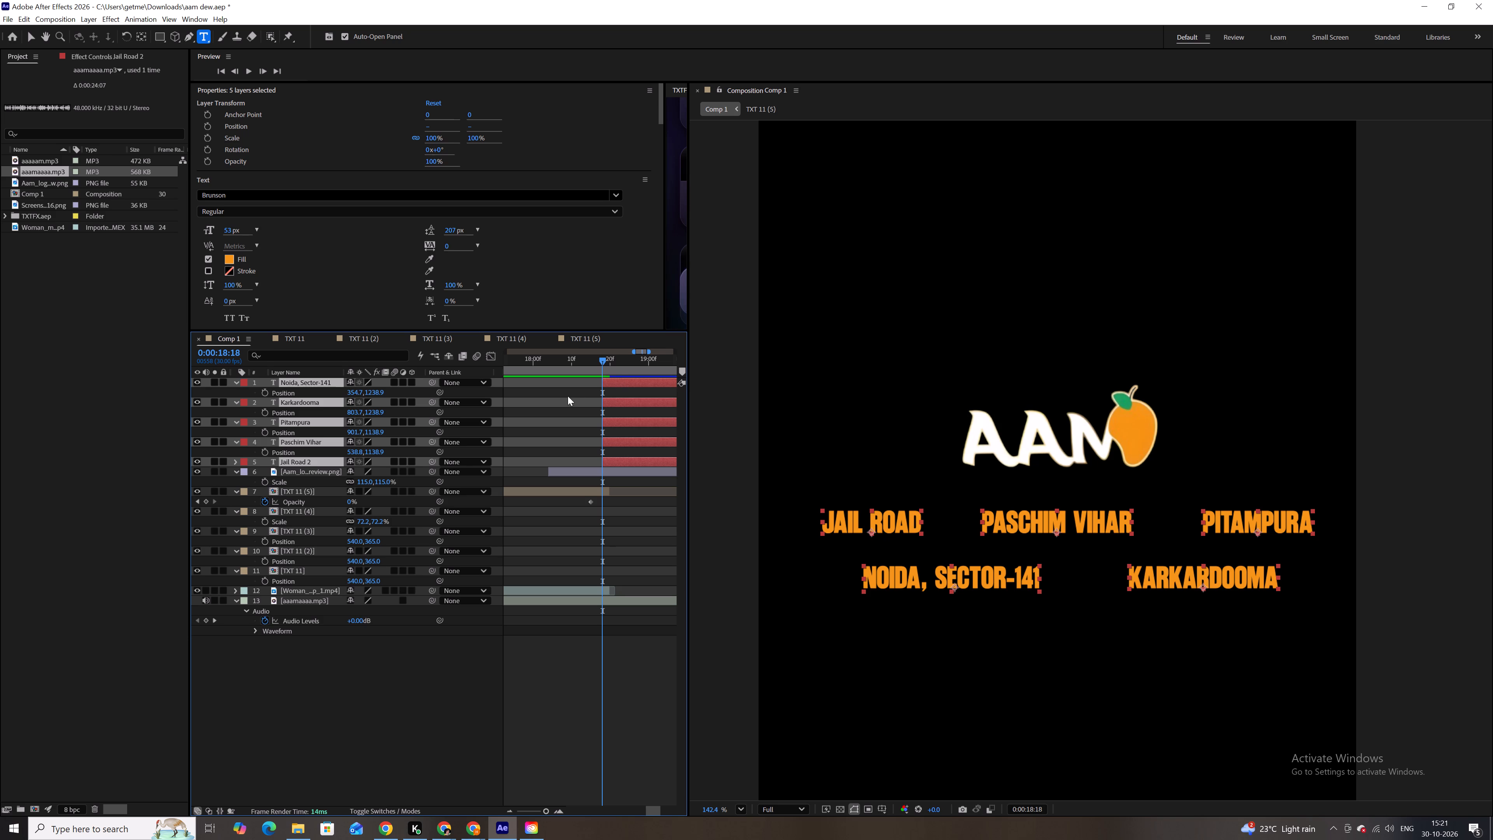
pyautogui.press('s')
pyautogui.moveTo(385, 408); pyautogui.dragTo(390, 409)
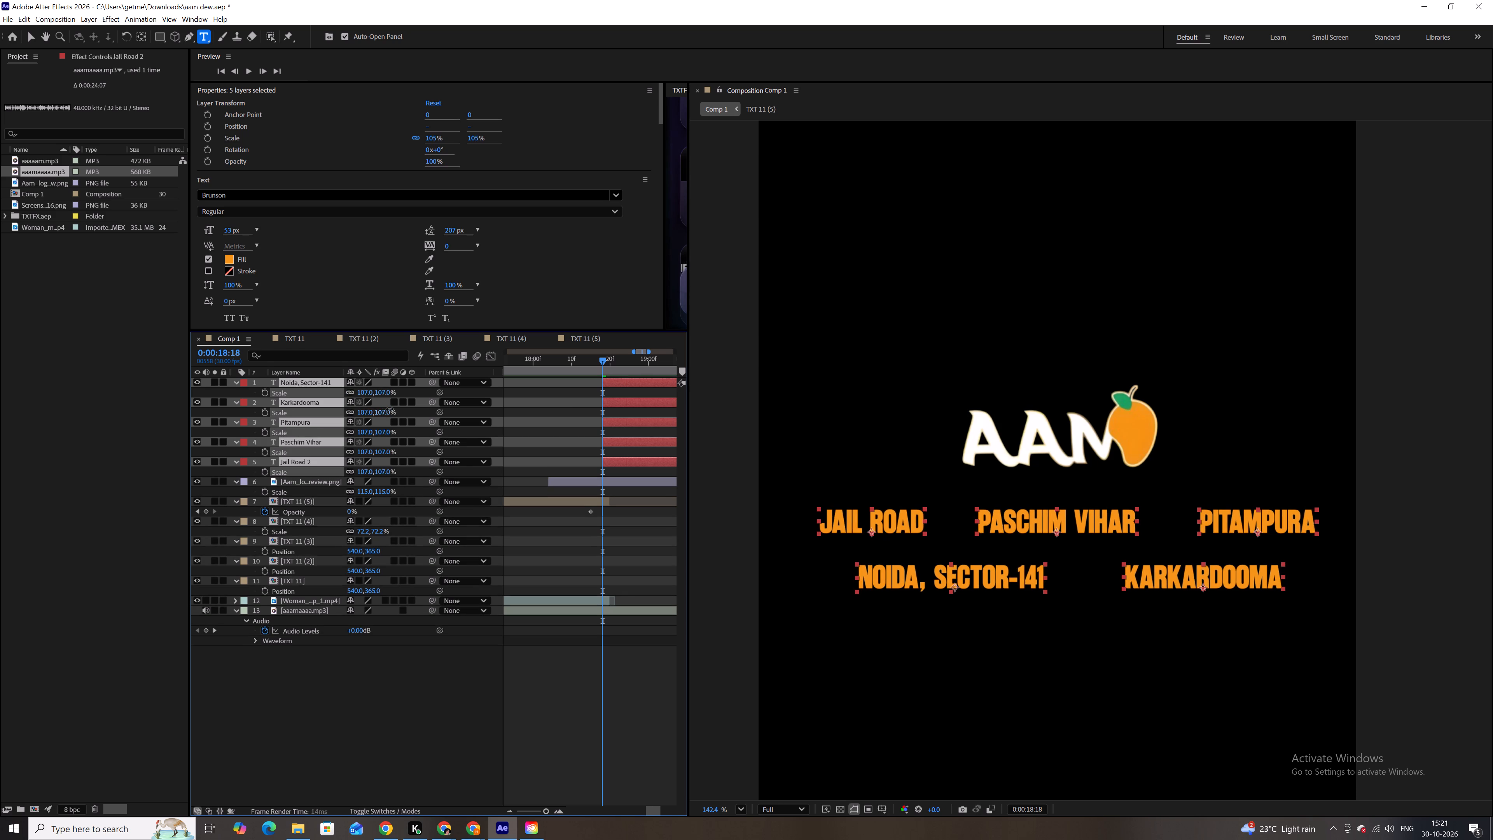
pyautogui.moveTo(390, 409); pyautogui.dragTo(396, 409)
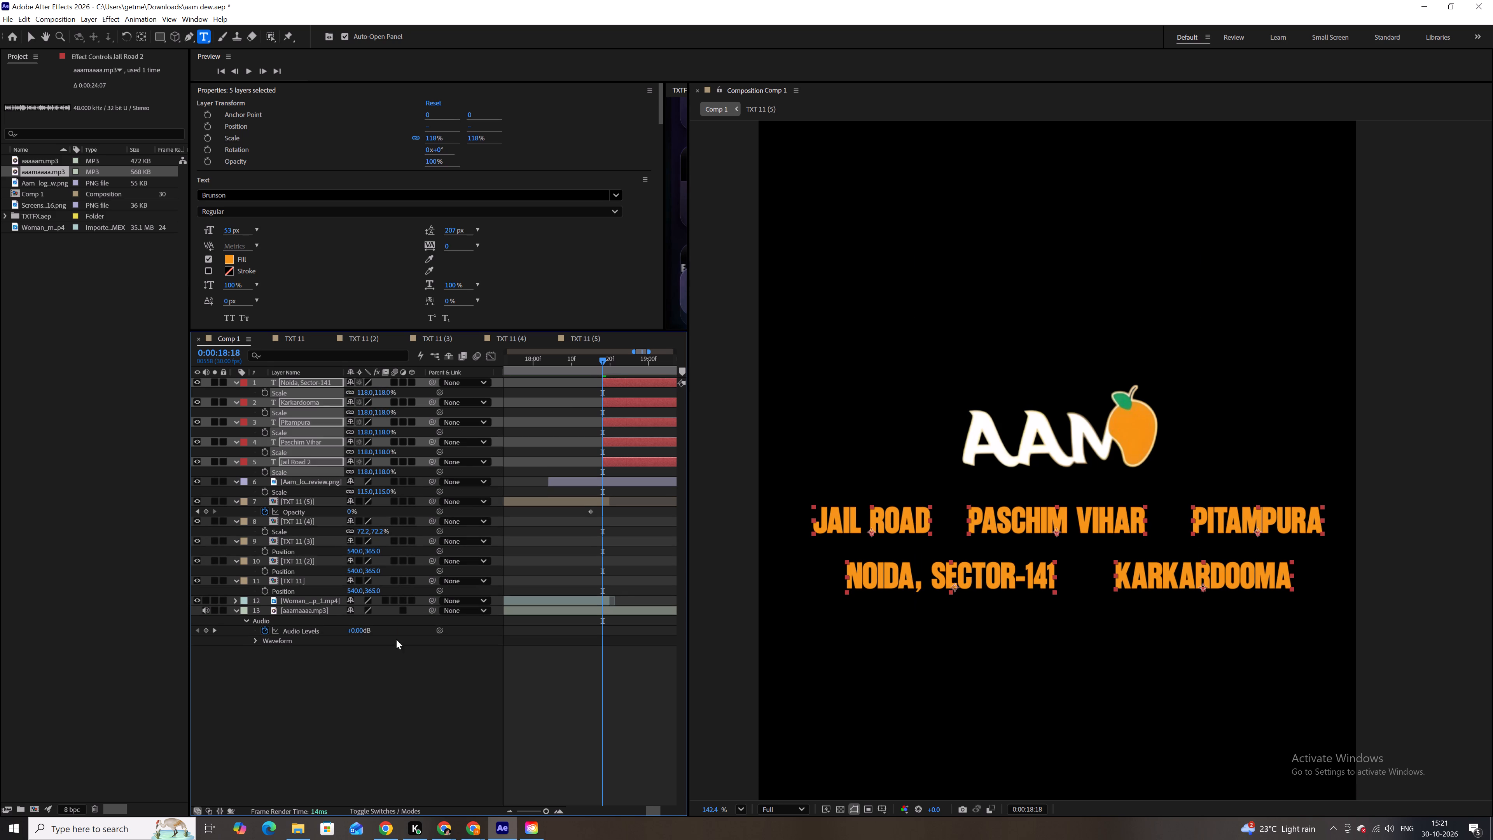
pyautogui.click(412, 686)
# Add an Inner Shadow layer style to all five location-name layers.
pyautogui.scroll(-5, 948, 350)
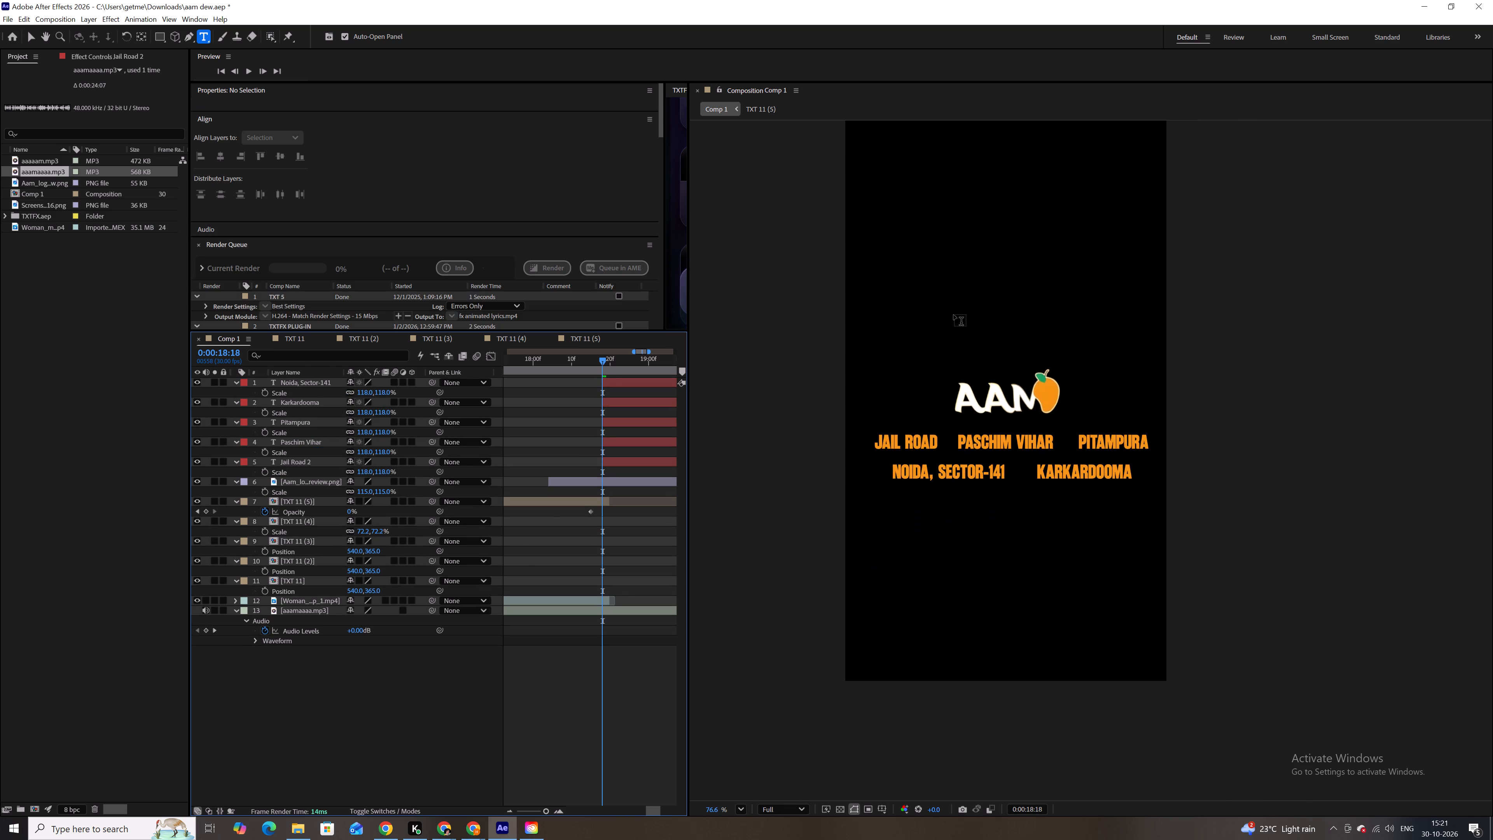
pyautogui.scroll(4, 954, 315)
pyautogui.scroll(1, 955, 449)
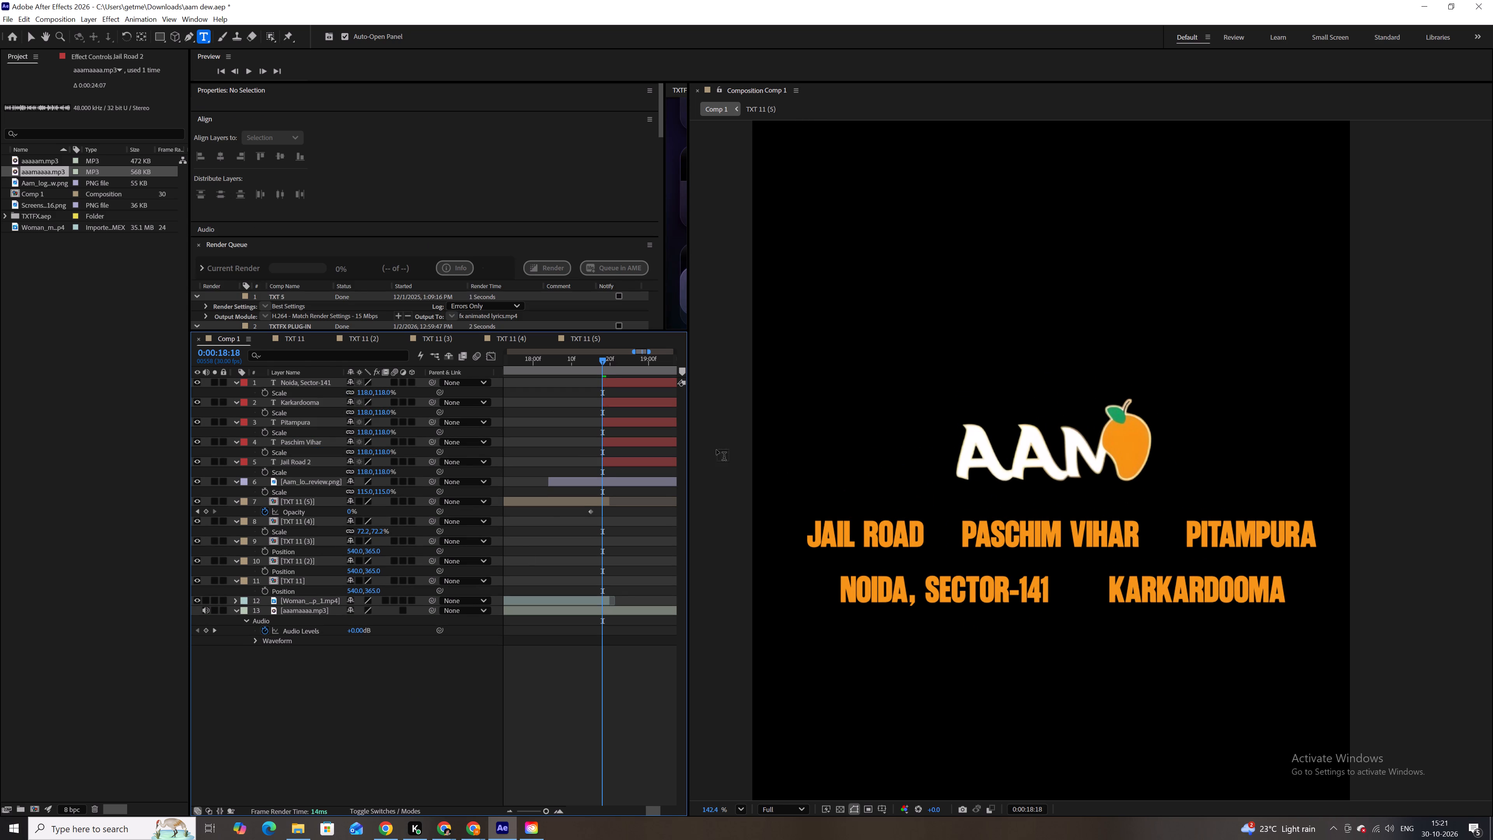
pyautogui.click(656, 462)
pyautogui.keyDown('ctrl'); pyautogui.keyDown('shift'); pyautogui.click(631, 381); pyautogui.keyUp('shift'); pyautogui.keyUp('ctrl')
pyautogui.rightClick(631, 381)
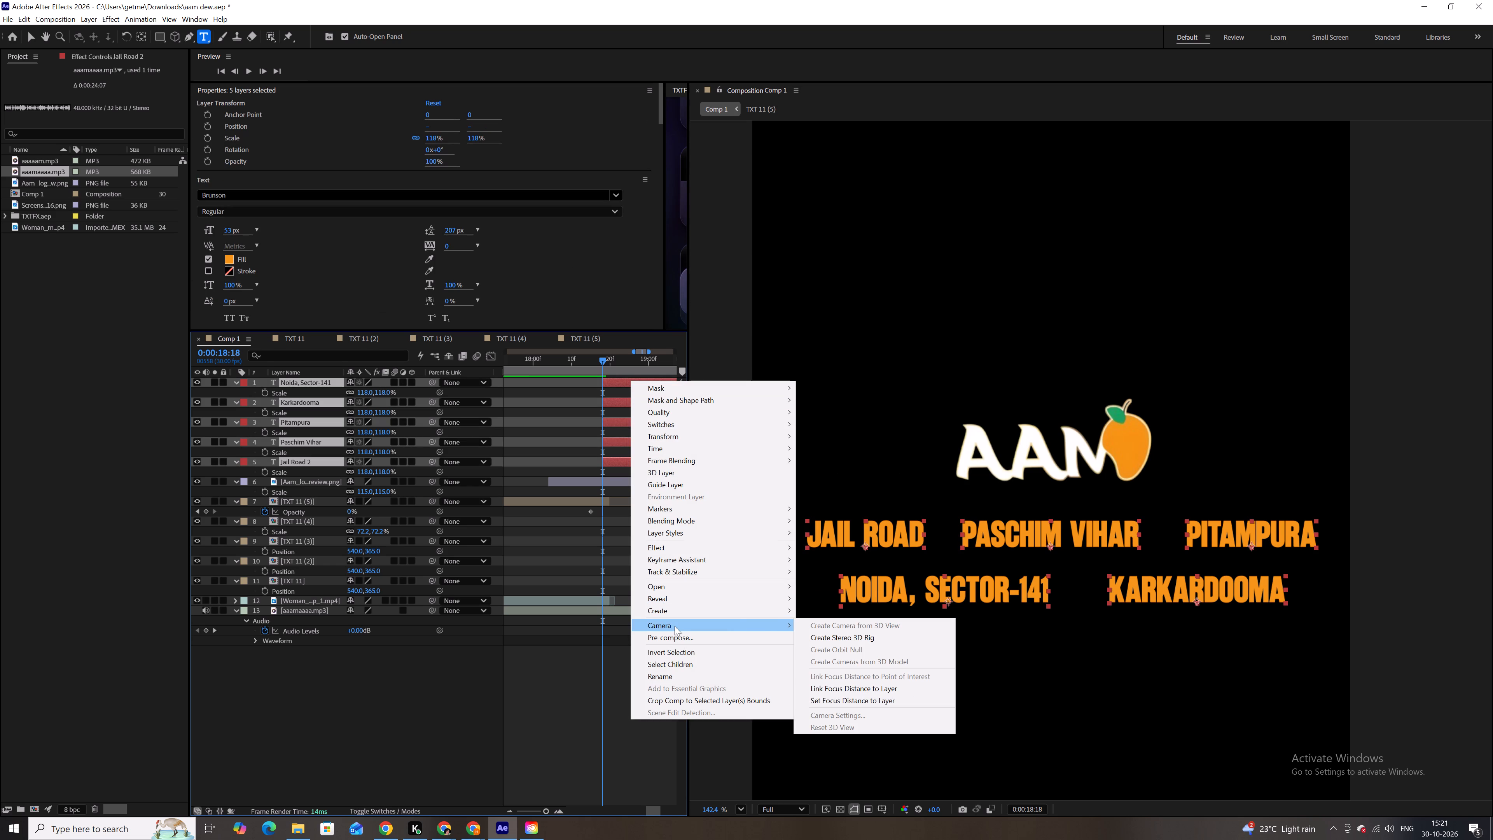
pyautogui.click(688, 536)
pyautogui.click(856, 577)
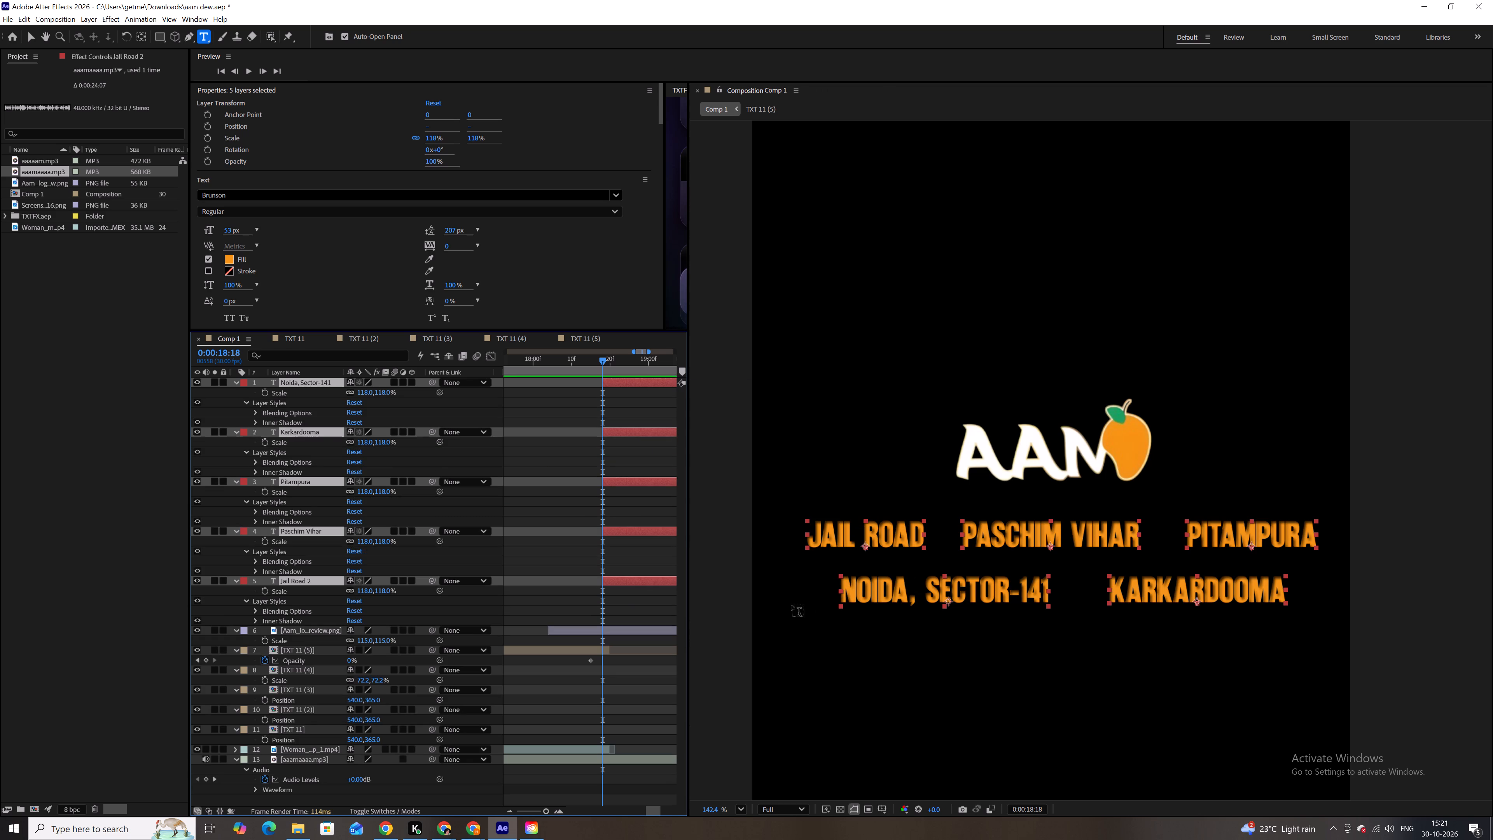
# Set the Inner Shadow opacity of the five location names to 25%.
pyautogui.scroll(3, 684, 604)
pyautogui.click(256, 571)
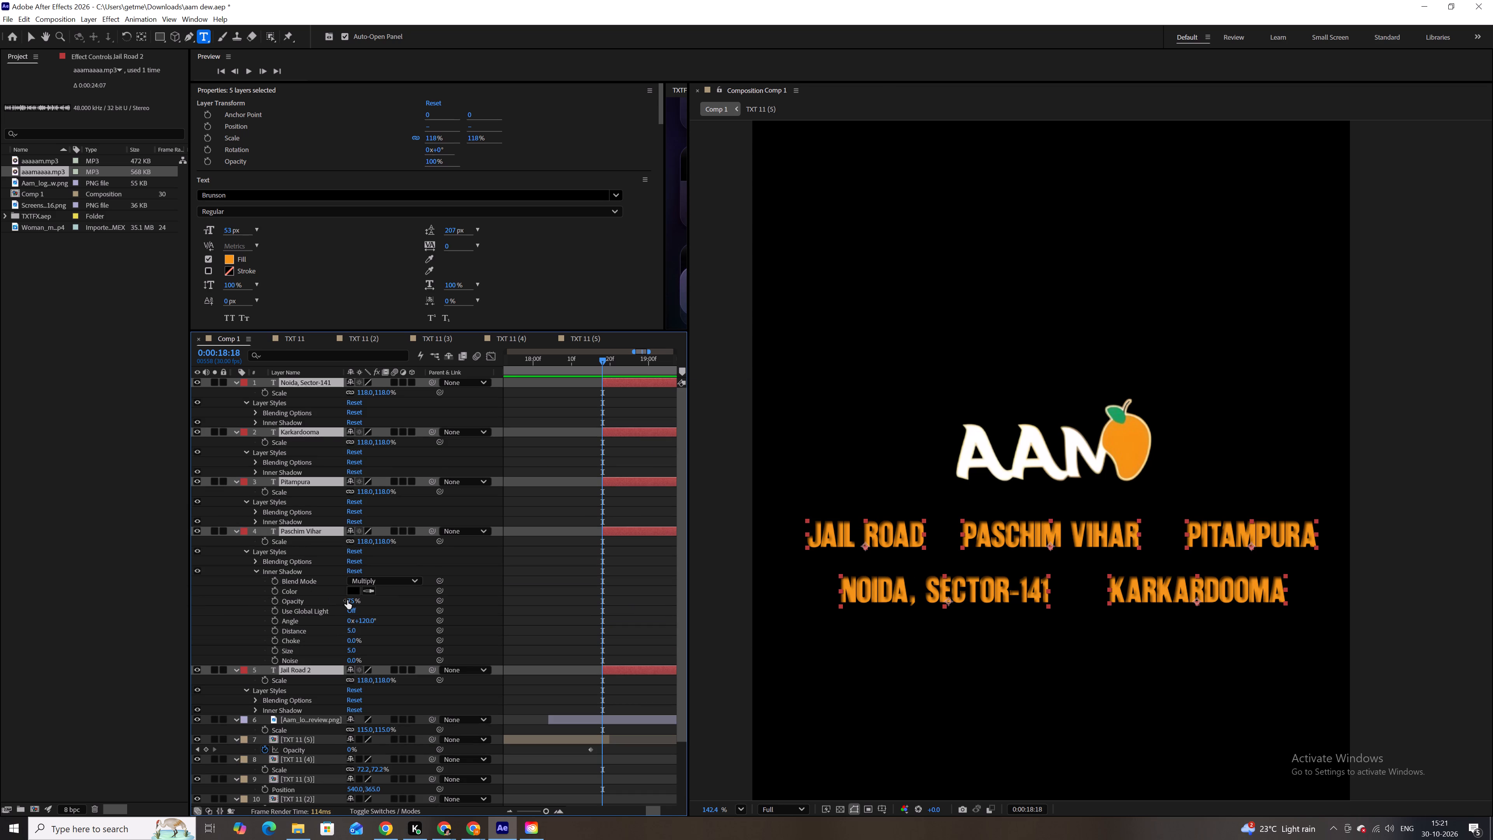
pyautogui.moveTo(349, 600); pyautogui.dragTo(298, 595)
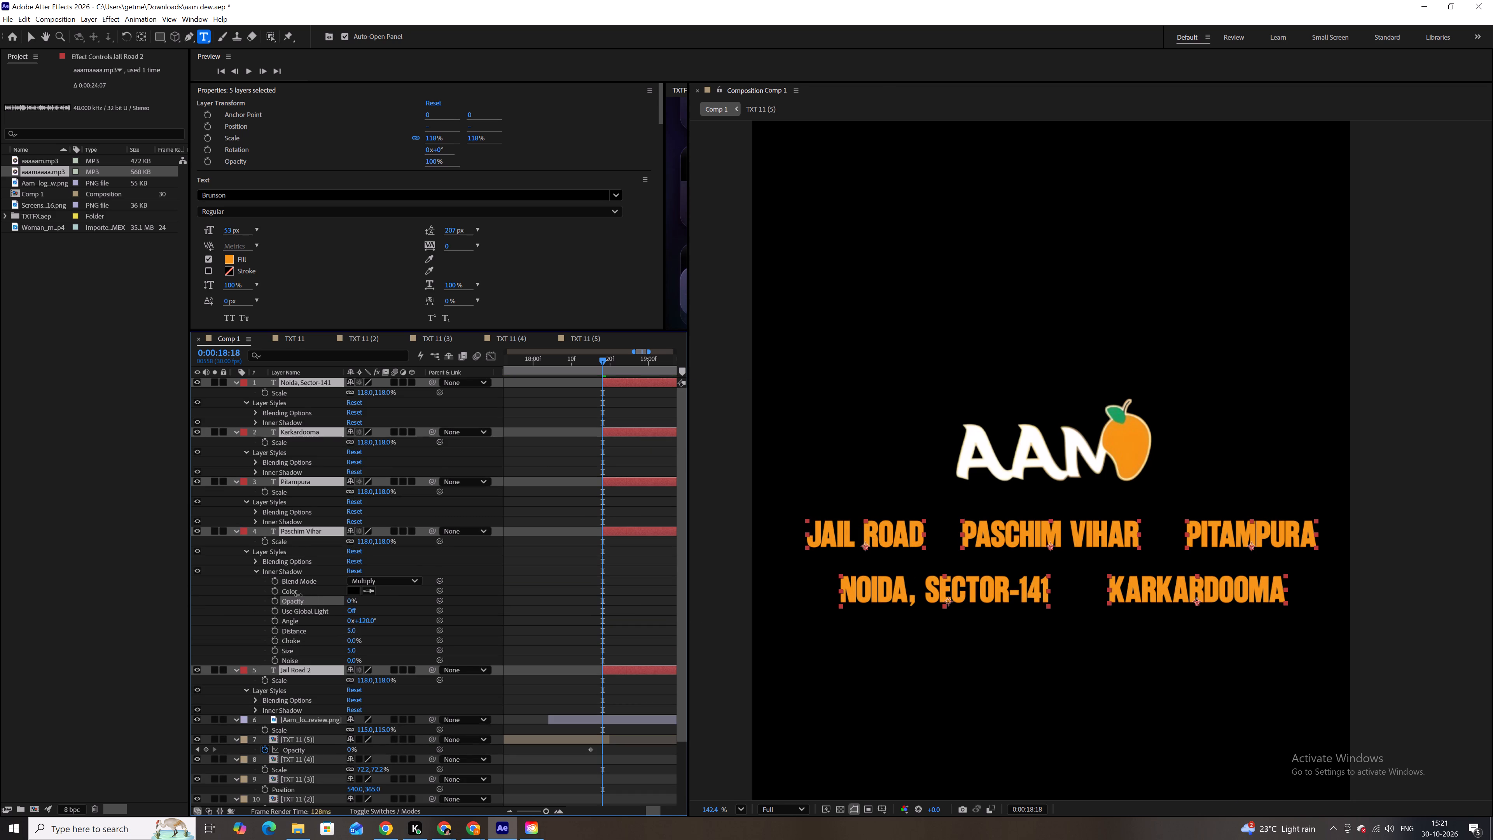
pyautogui.moveTo(298, 595); pyautogui.dragTo(305, 596)
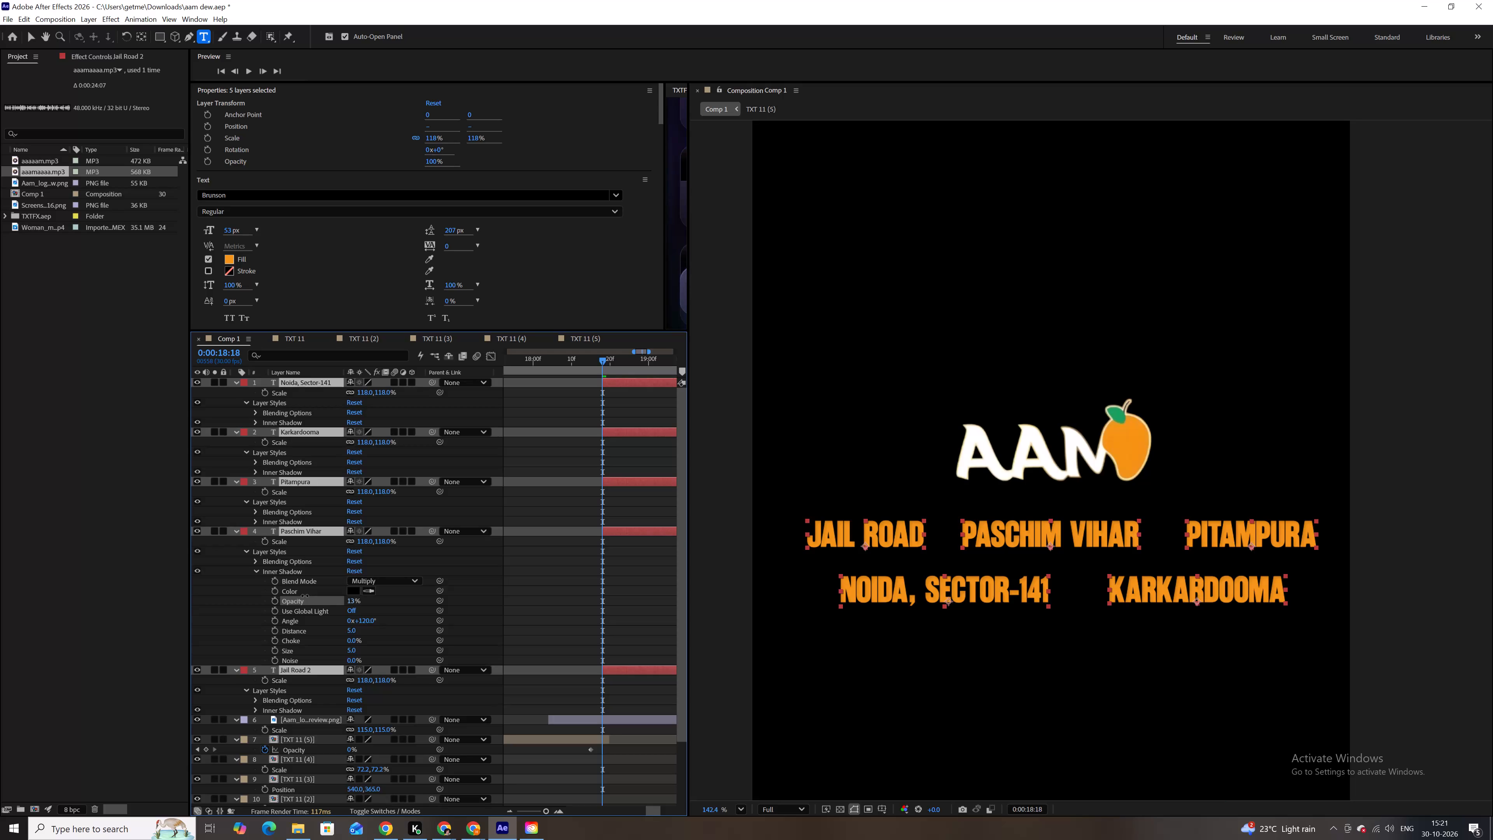
pyautogui.moveTo(305, 596); pyautogui.dragTo(313, 597)
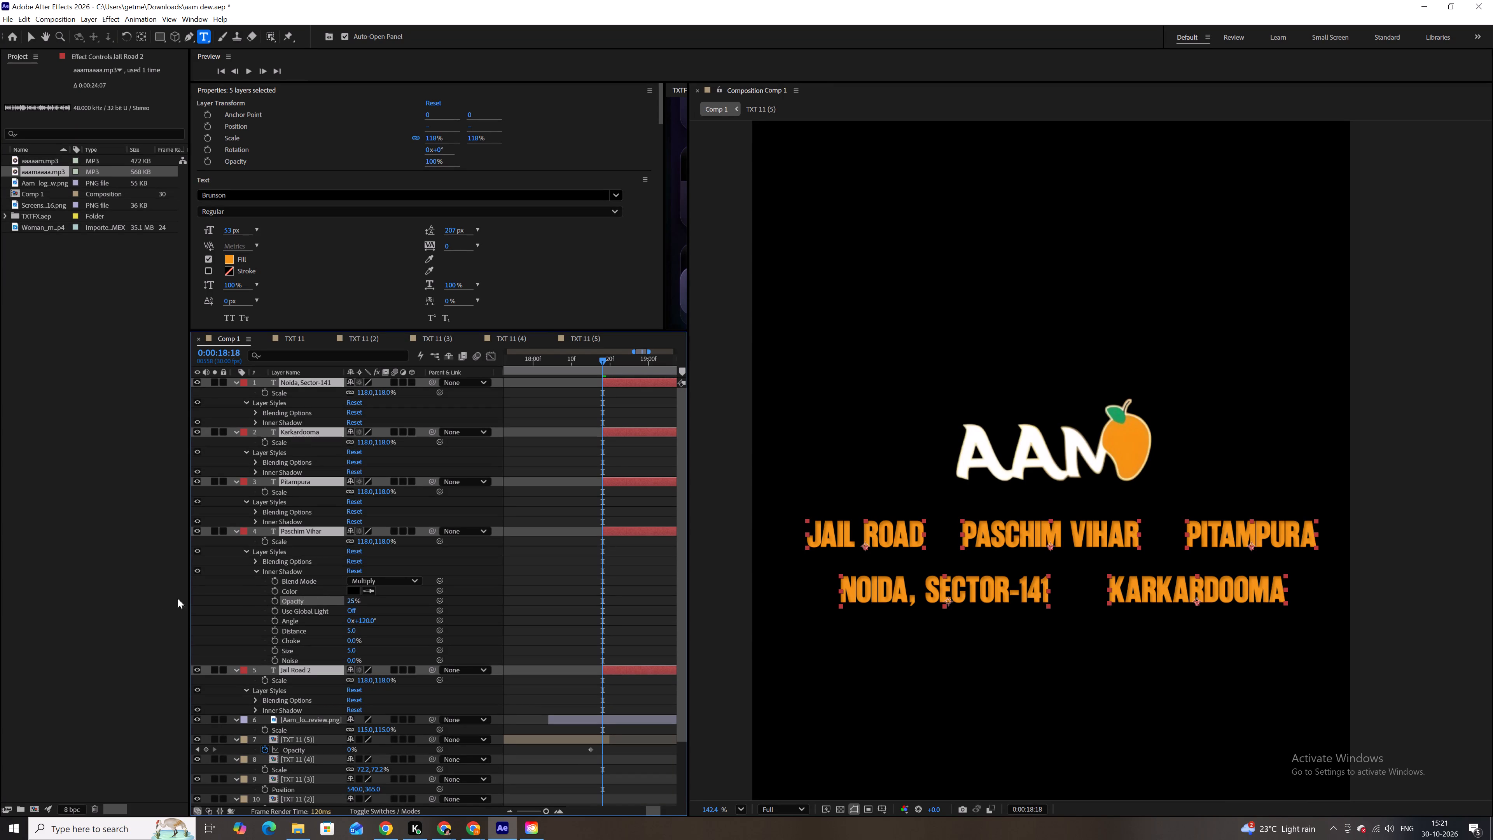
pyautogui.click(111, 606)
pyautogui.click(454, 538)
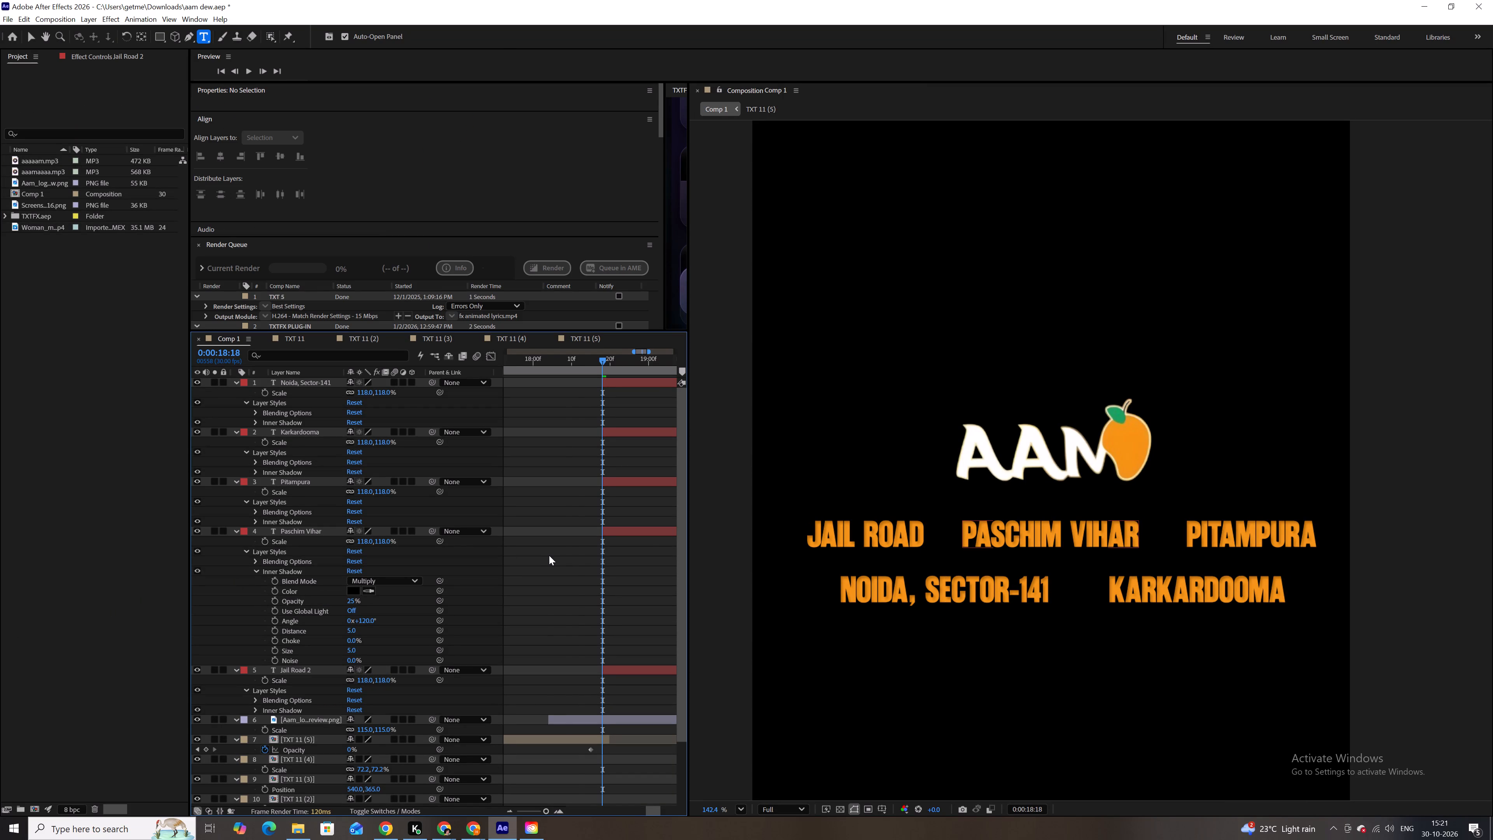
# Select all five location-name layers and show their Opacity property.
pyautogui.keyDown('alt'); pyautogui.scroll(-3, 549, 555); pyautogui.keyUp('alt')
pyautogui.scroll(-3, 887, 471)
pyautogui.keyDown('alt'); pyautogui.scroll(-3, 887, 471); pyautogui.keyUp('alt')
pyautogui.keyDown('alt'); pyautogui.scroll(2, 886, 470); pyautogui.keyUp('alt')
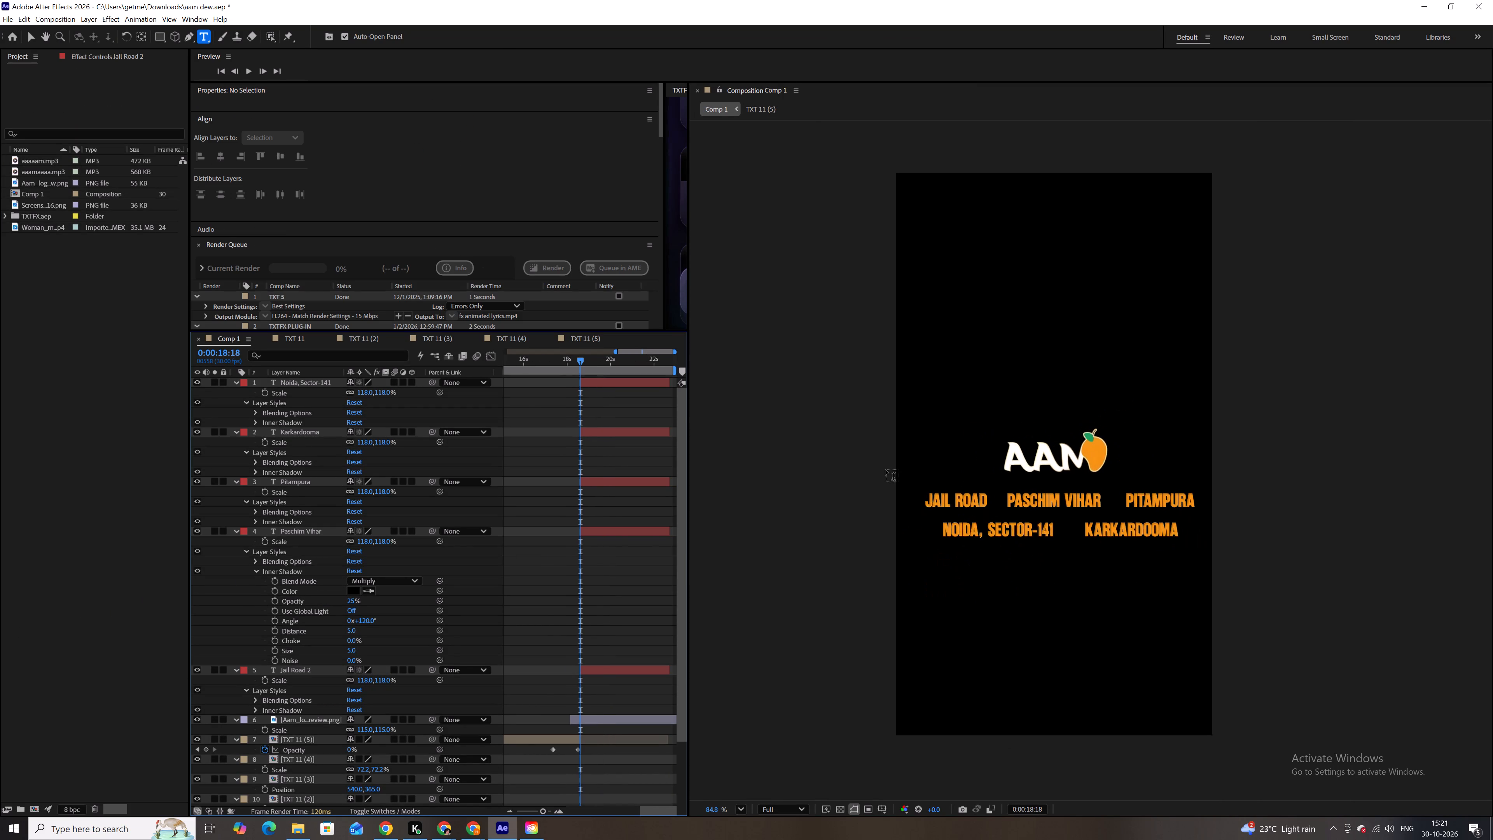
pyautogui.click(589, 378)
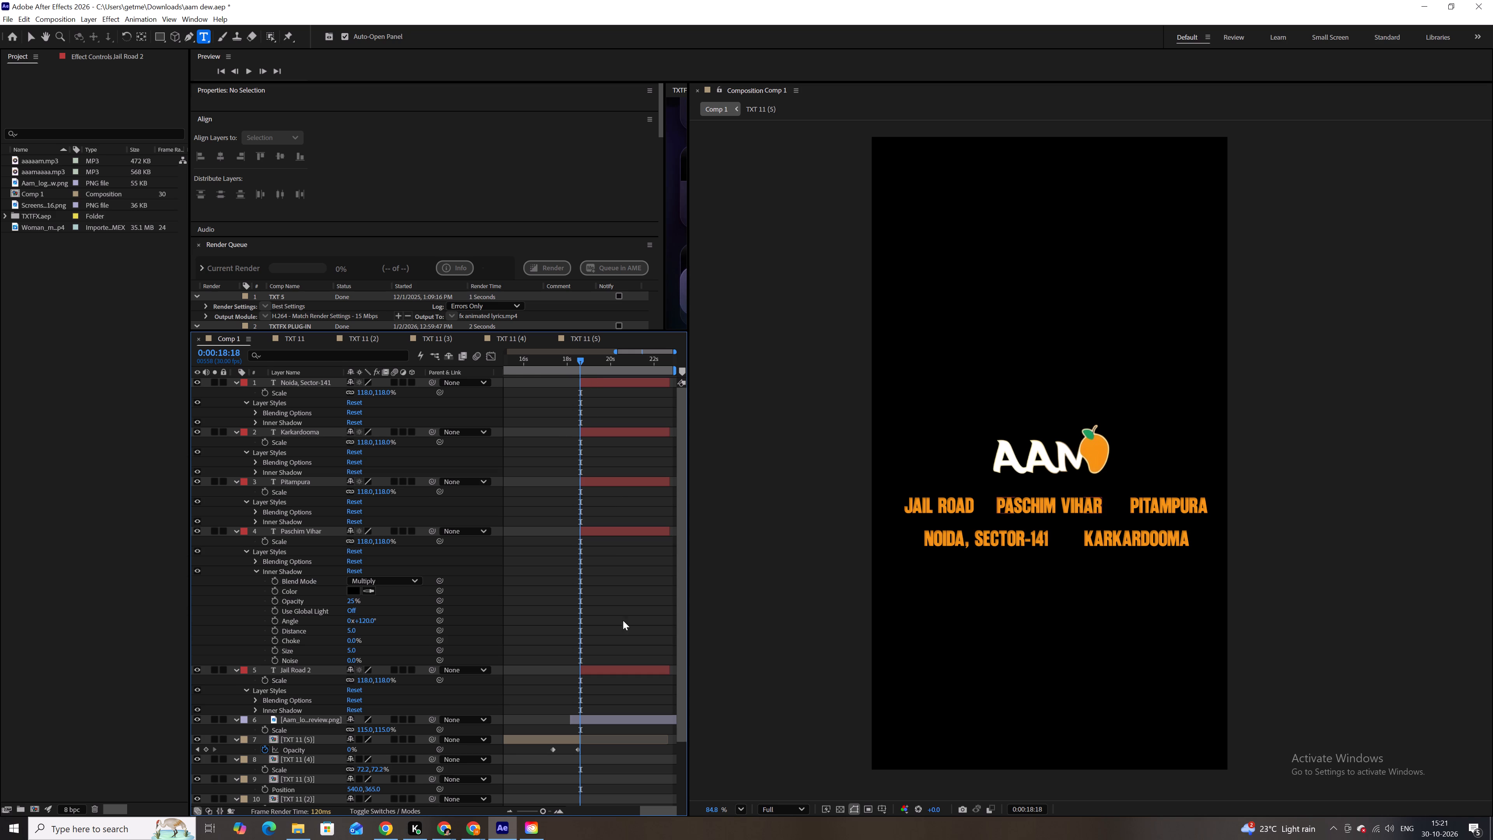
pyautogui.click(628, 673)
pyautogui.keyDown('ctrl'); pyautogui.keyDown('shift'); pyautogui.click(590, 386); pyautogui.keyUp('shift'); pyautogui.keyUp('ctrl')
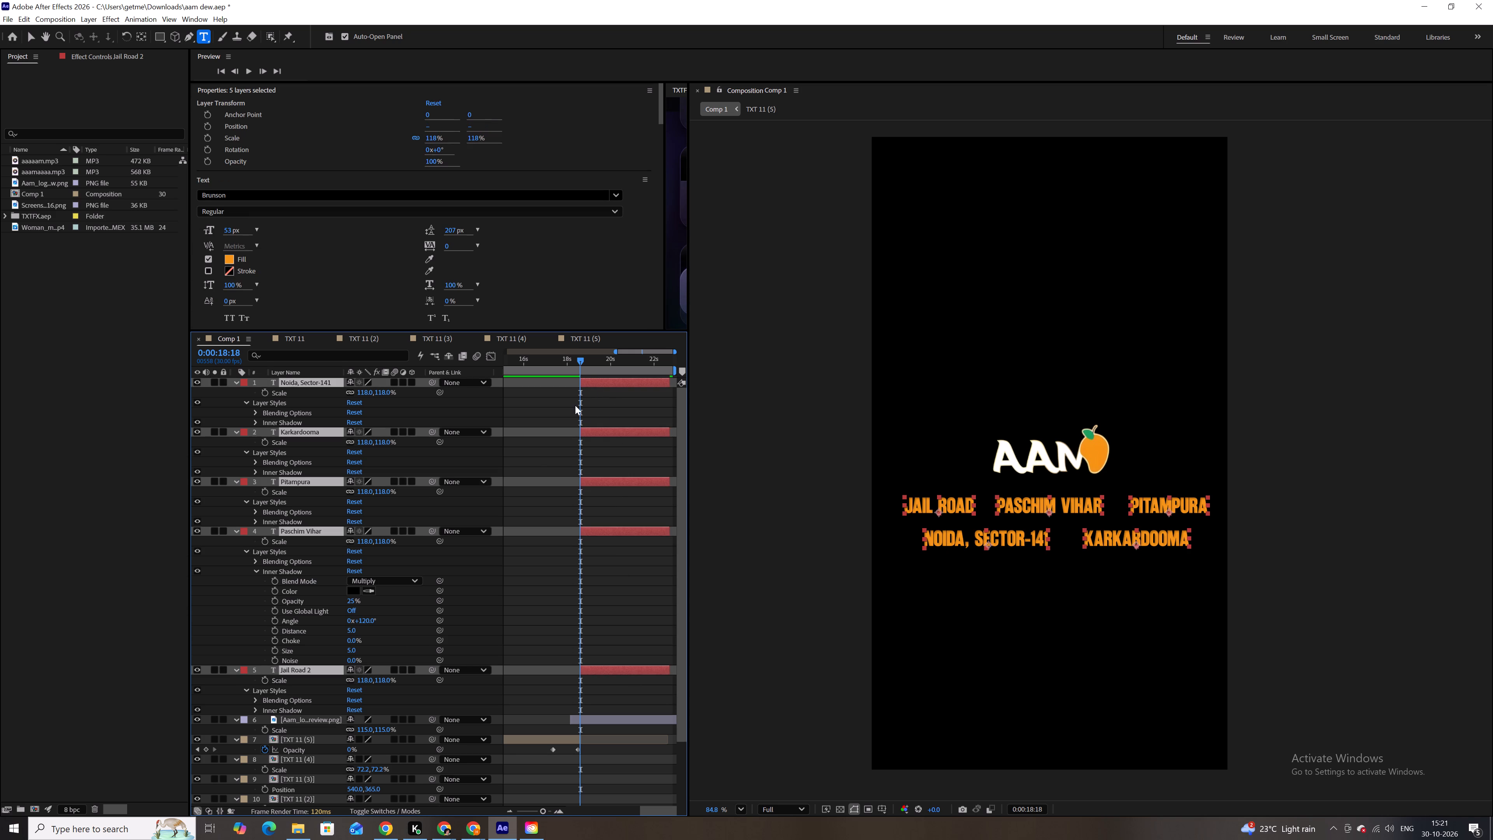
pyautogui.press('t')
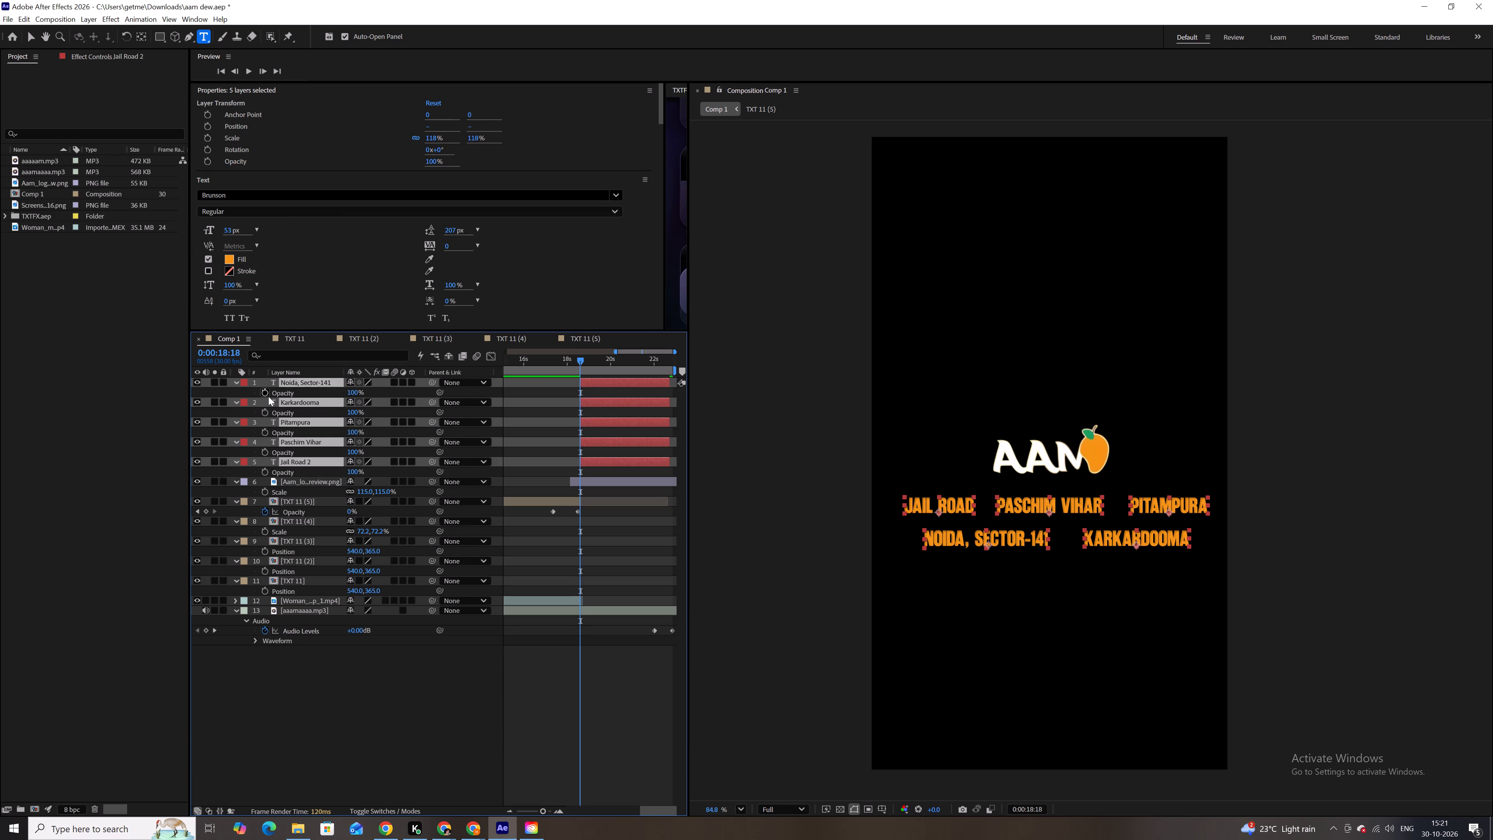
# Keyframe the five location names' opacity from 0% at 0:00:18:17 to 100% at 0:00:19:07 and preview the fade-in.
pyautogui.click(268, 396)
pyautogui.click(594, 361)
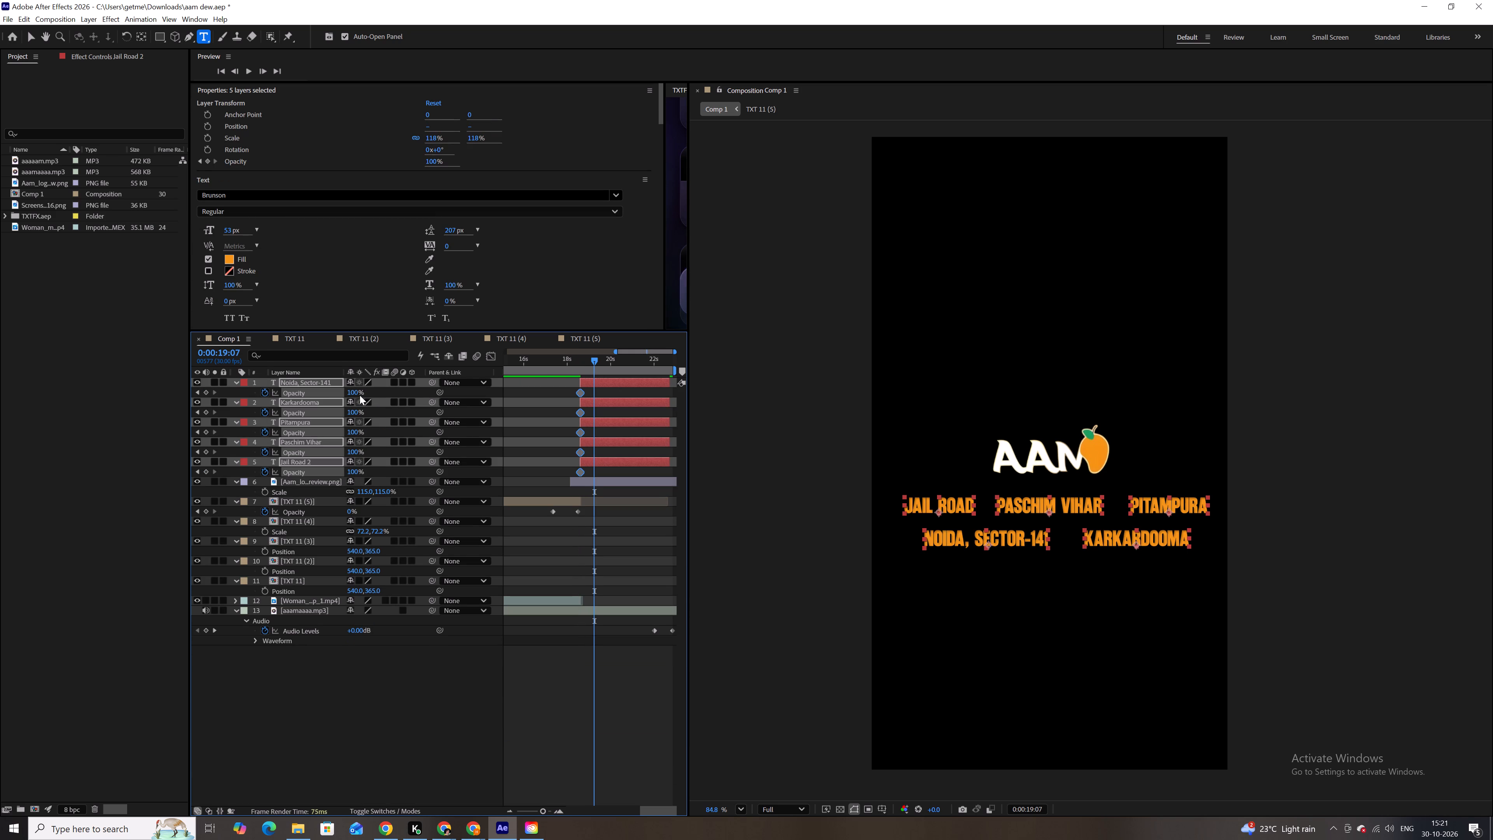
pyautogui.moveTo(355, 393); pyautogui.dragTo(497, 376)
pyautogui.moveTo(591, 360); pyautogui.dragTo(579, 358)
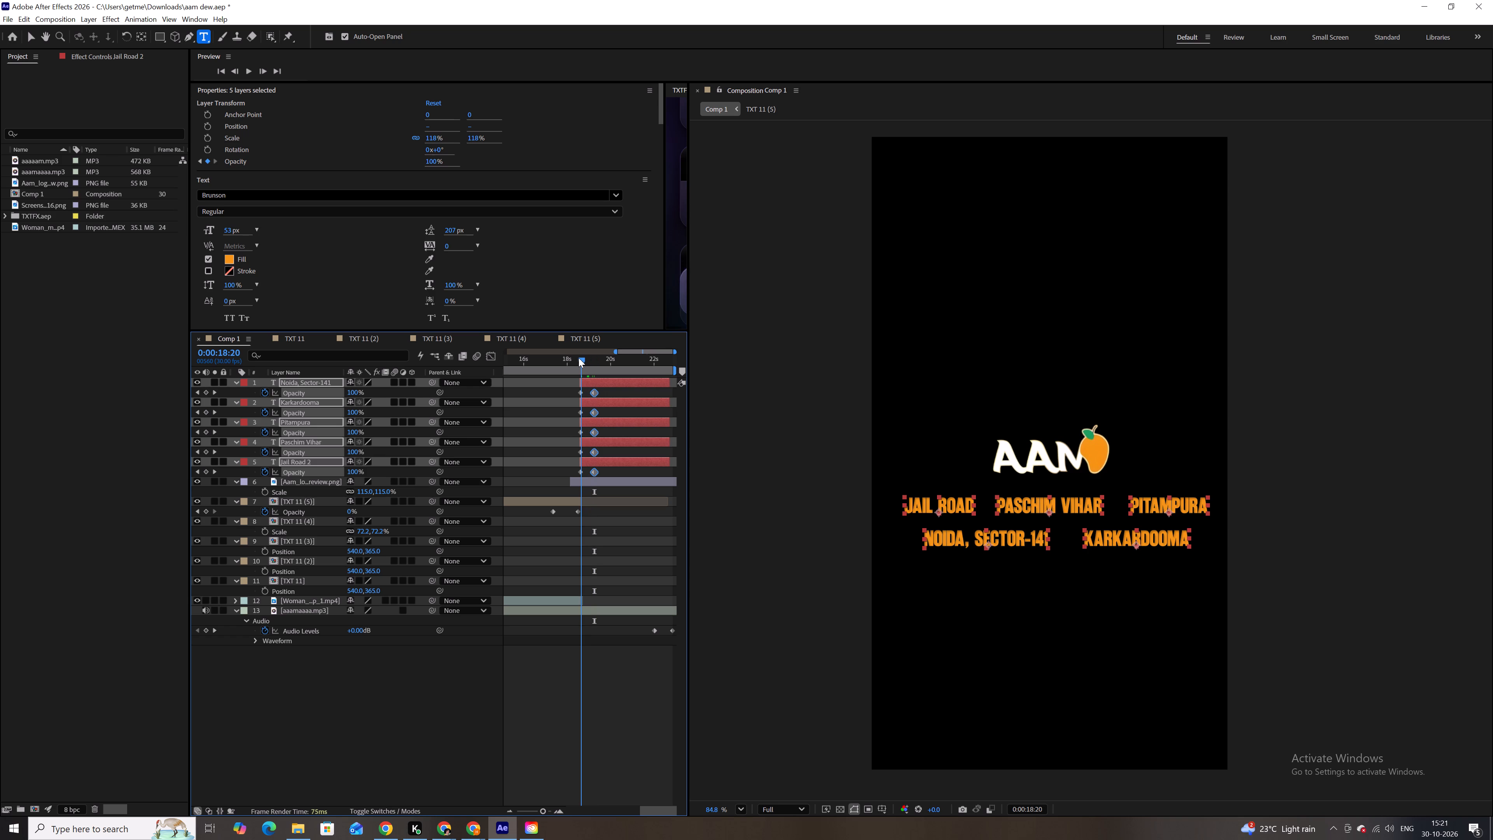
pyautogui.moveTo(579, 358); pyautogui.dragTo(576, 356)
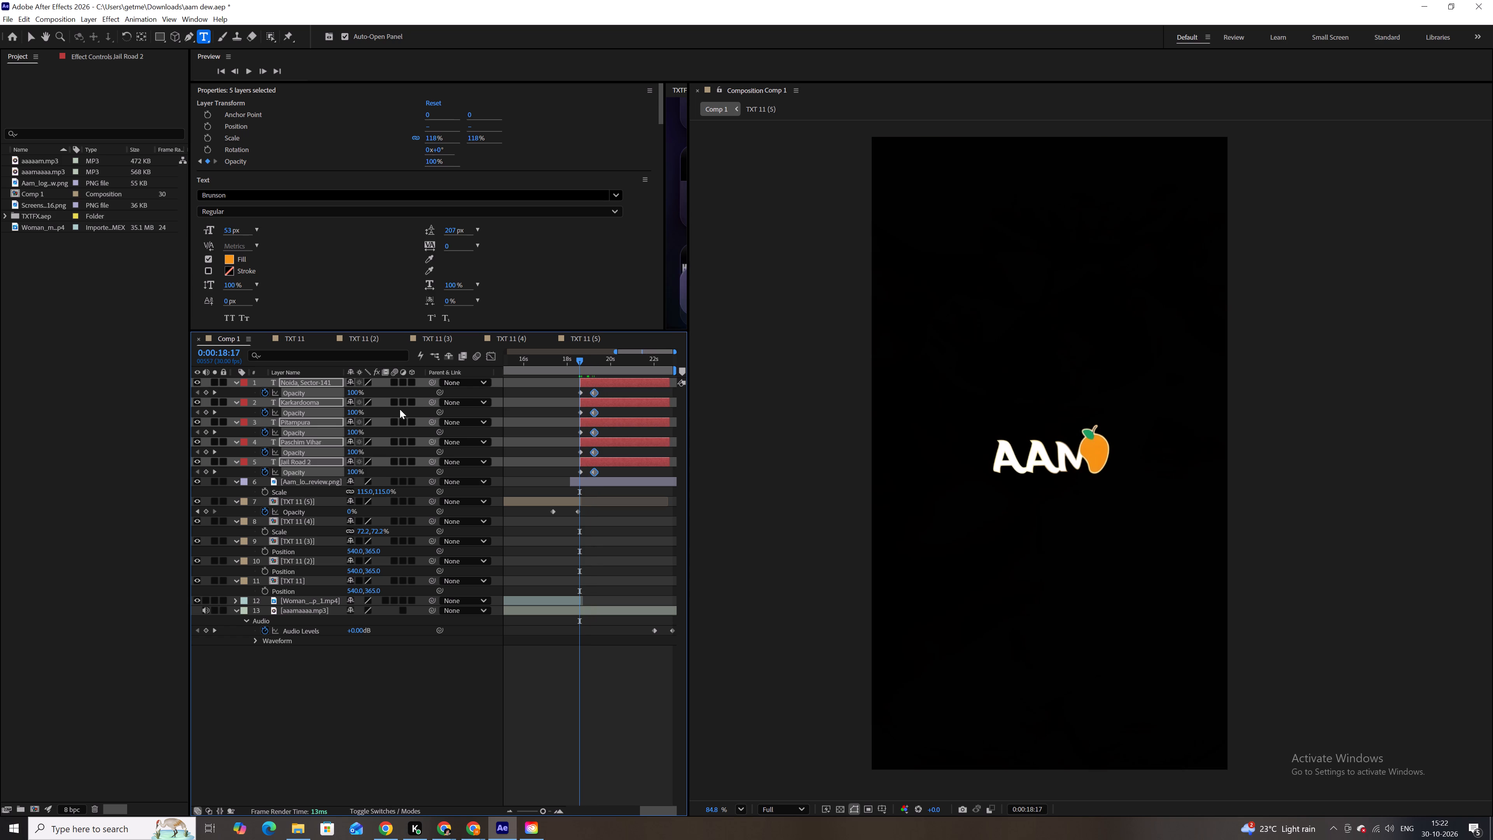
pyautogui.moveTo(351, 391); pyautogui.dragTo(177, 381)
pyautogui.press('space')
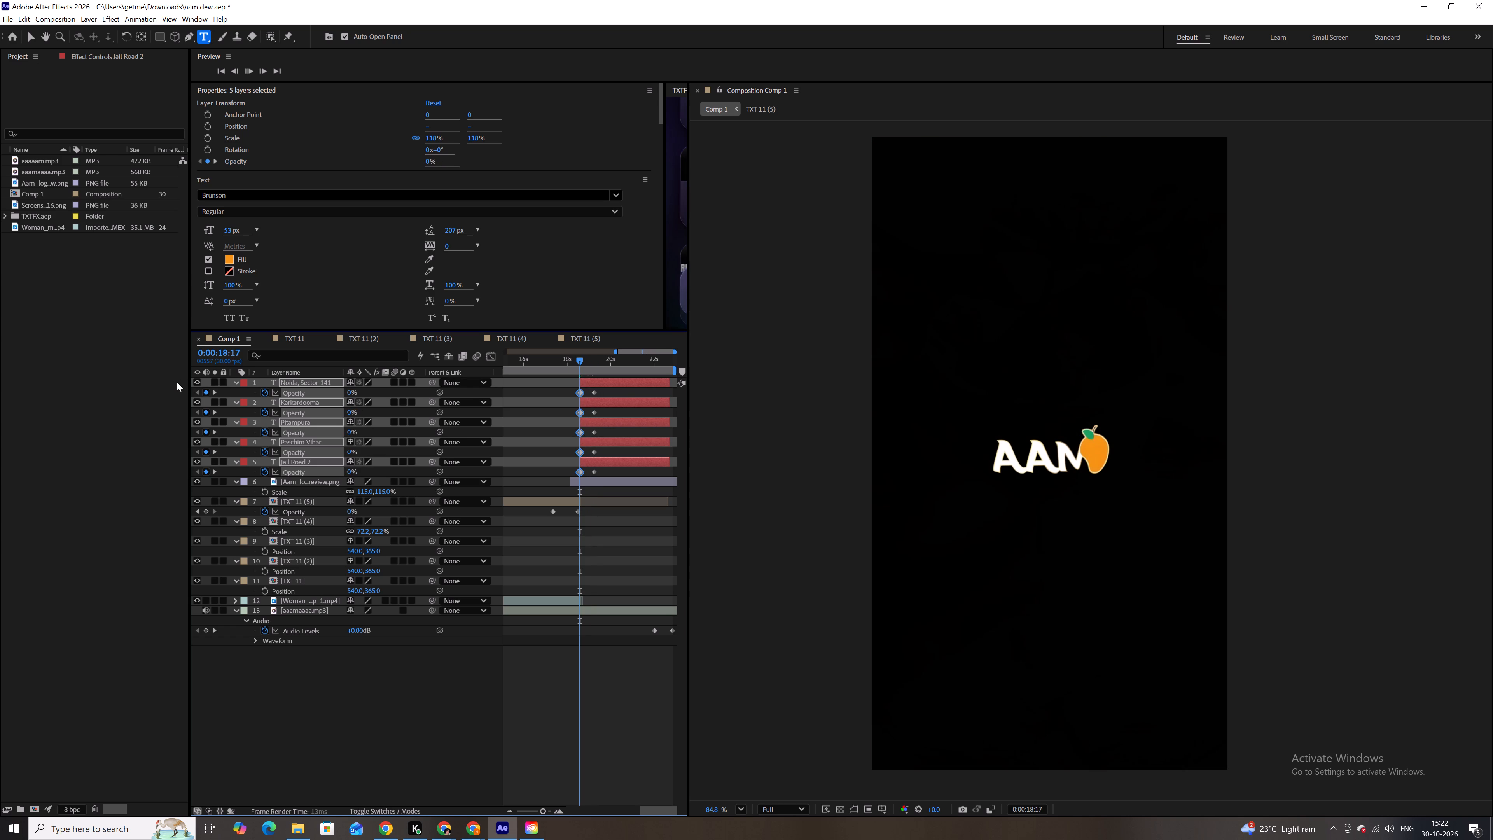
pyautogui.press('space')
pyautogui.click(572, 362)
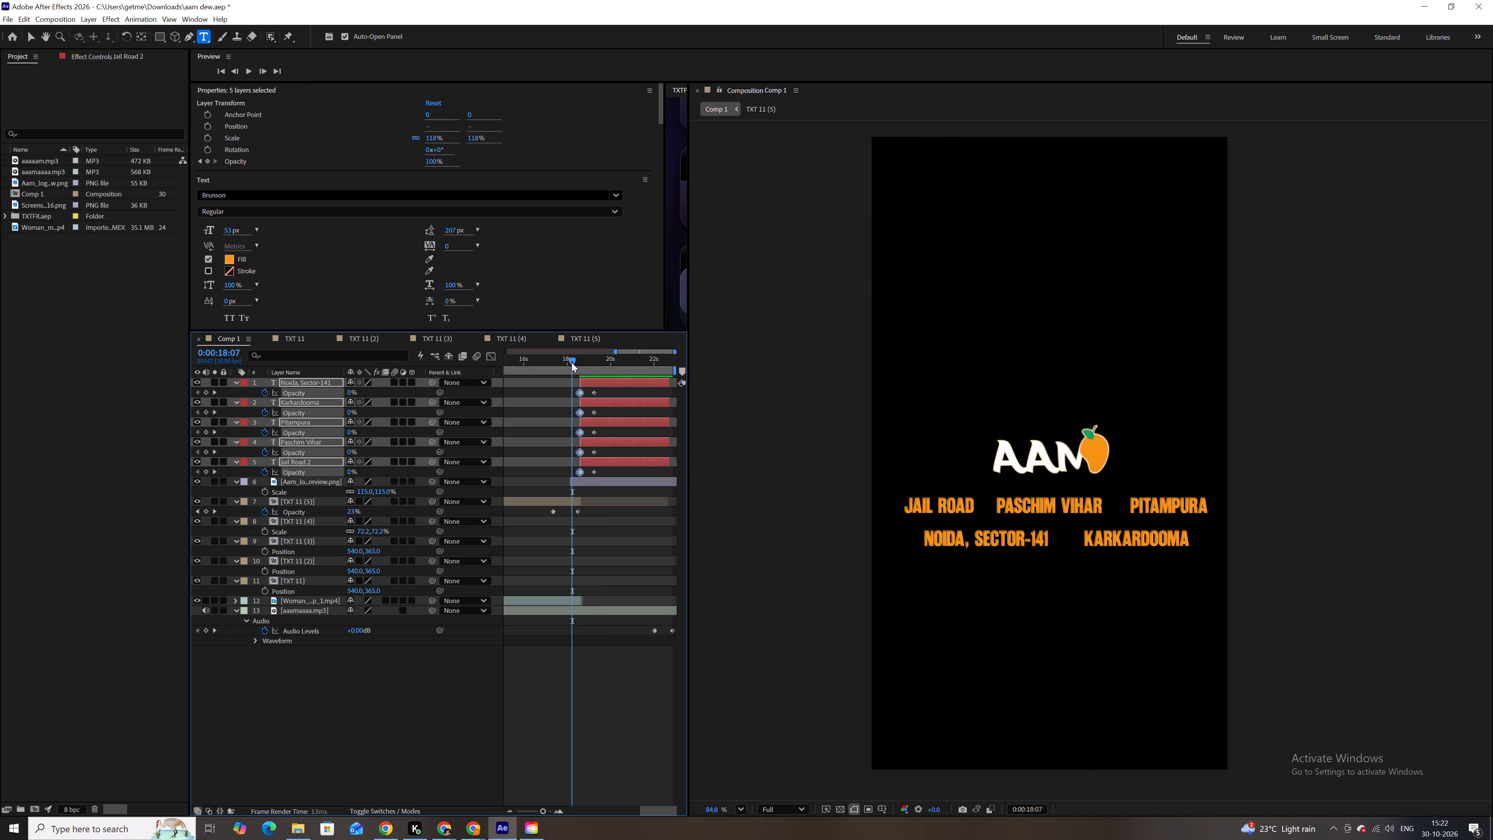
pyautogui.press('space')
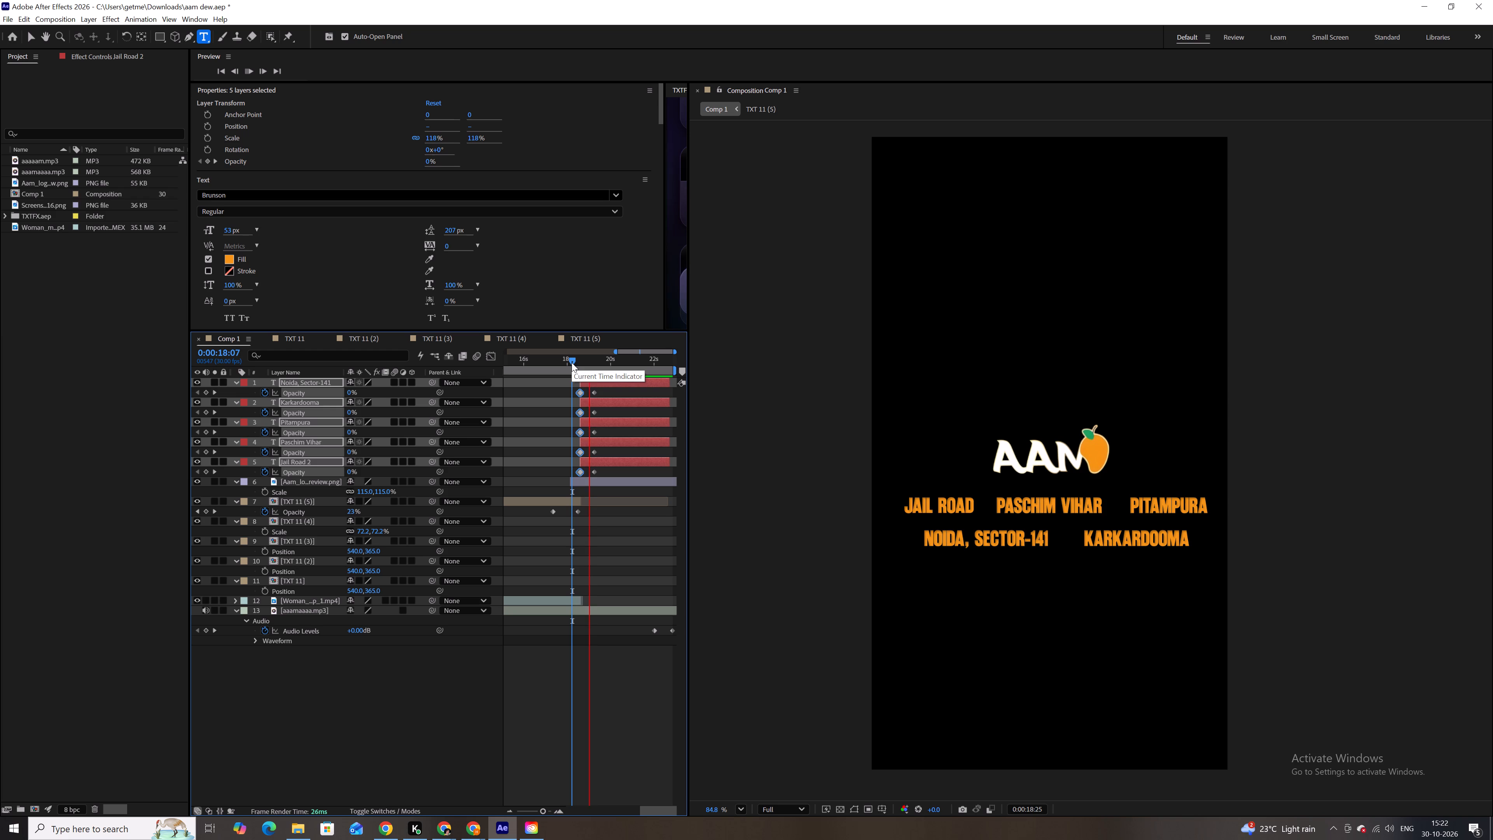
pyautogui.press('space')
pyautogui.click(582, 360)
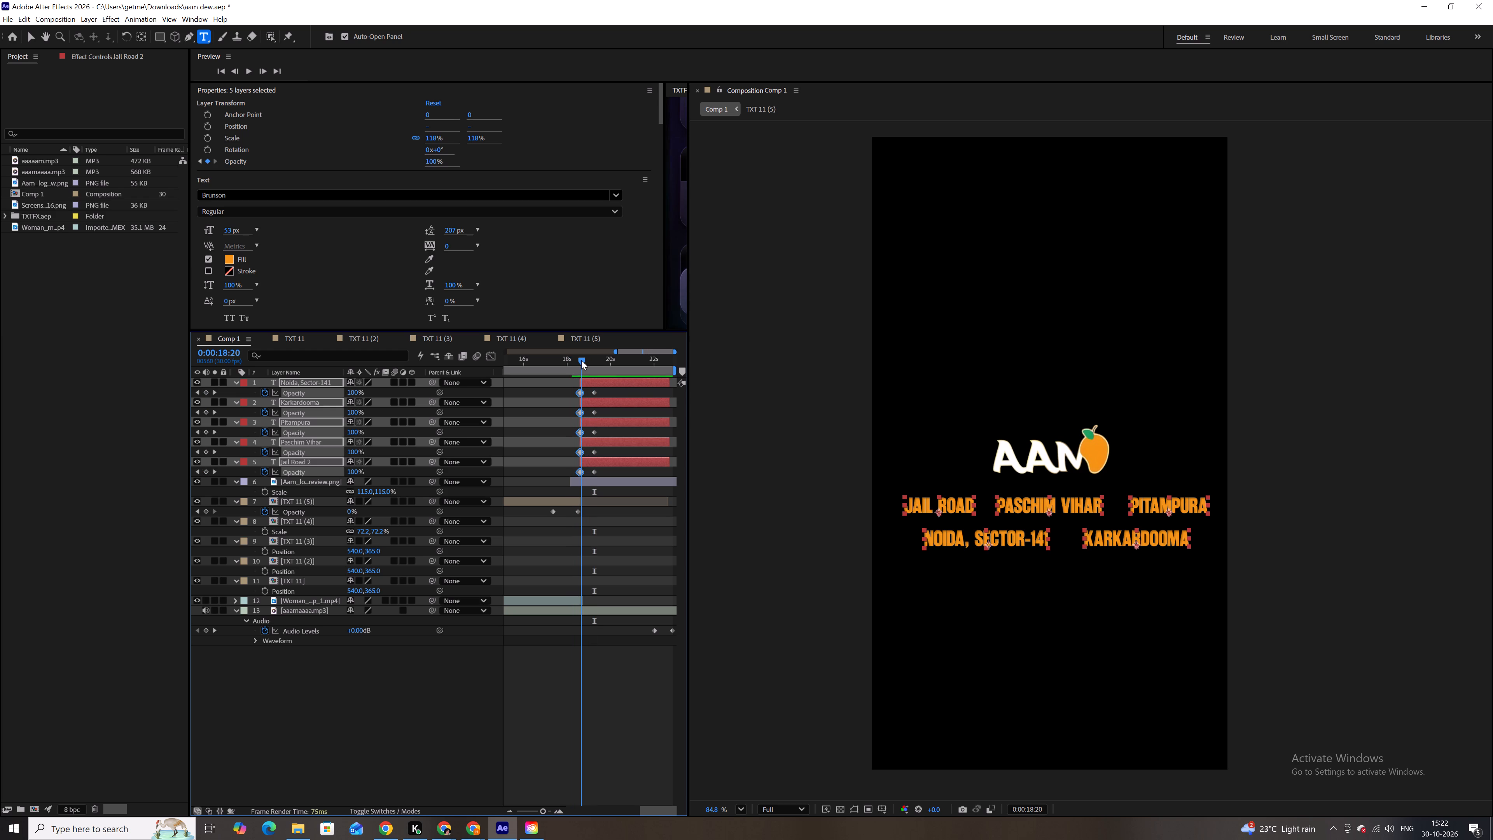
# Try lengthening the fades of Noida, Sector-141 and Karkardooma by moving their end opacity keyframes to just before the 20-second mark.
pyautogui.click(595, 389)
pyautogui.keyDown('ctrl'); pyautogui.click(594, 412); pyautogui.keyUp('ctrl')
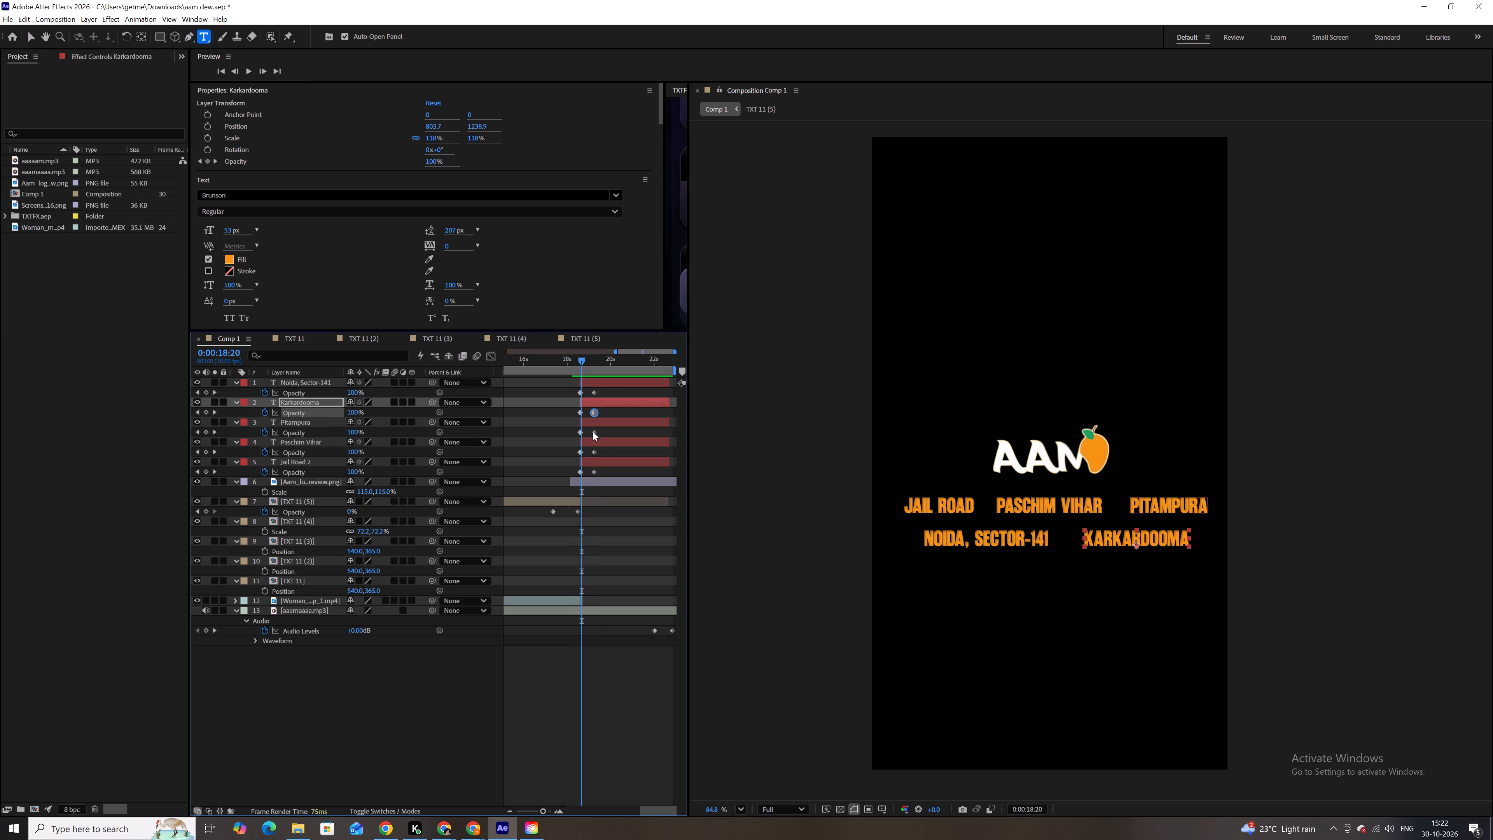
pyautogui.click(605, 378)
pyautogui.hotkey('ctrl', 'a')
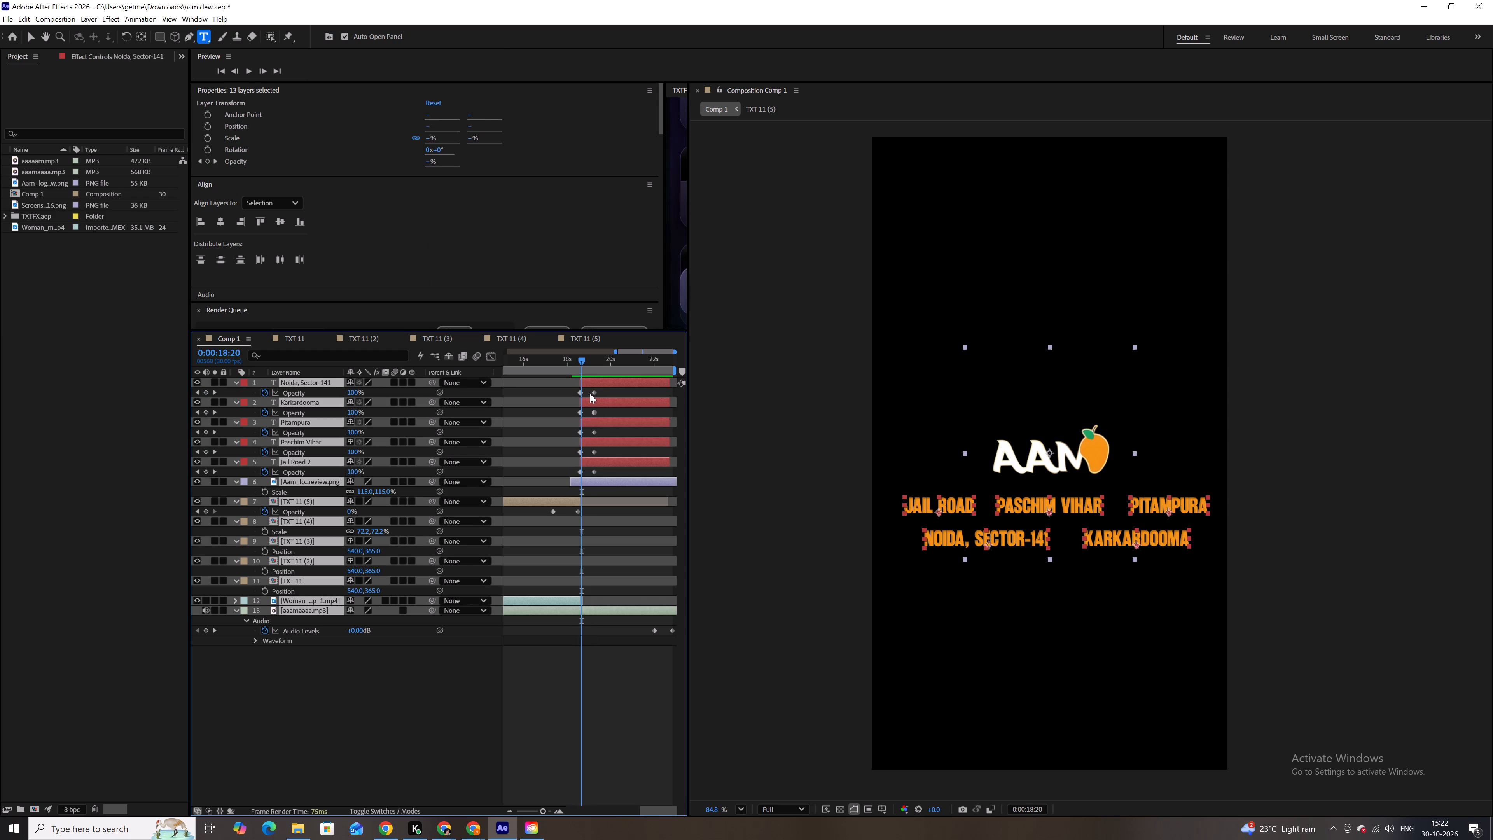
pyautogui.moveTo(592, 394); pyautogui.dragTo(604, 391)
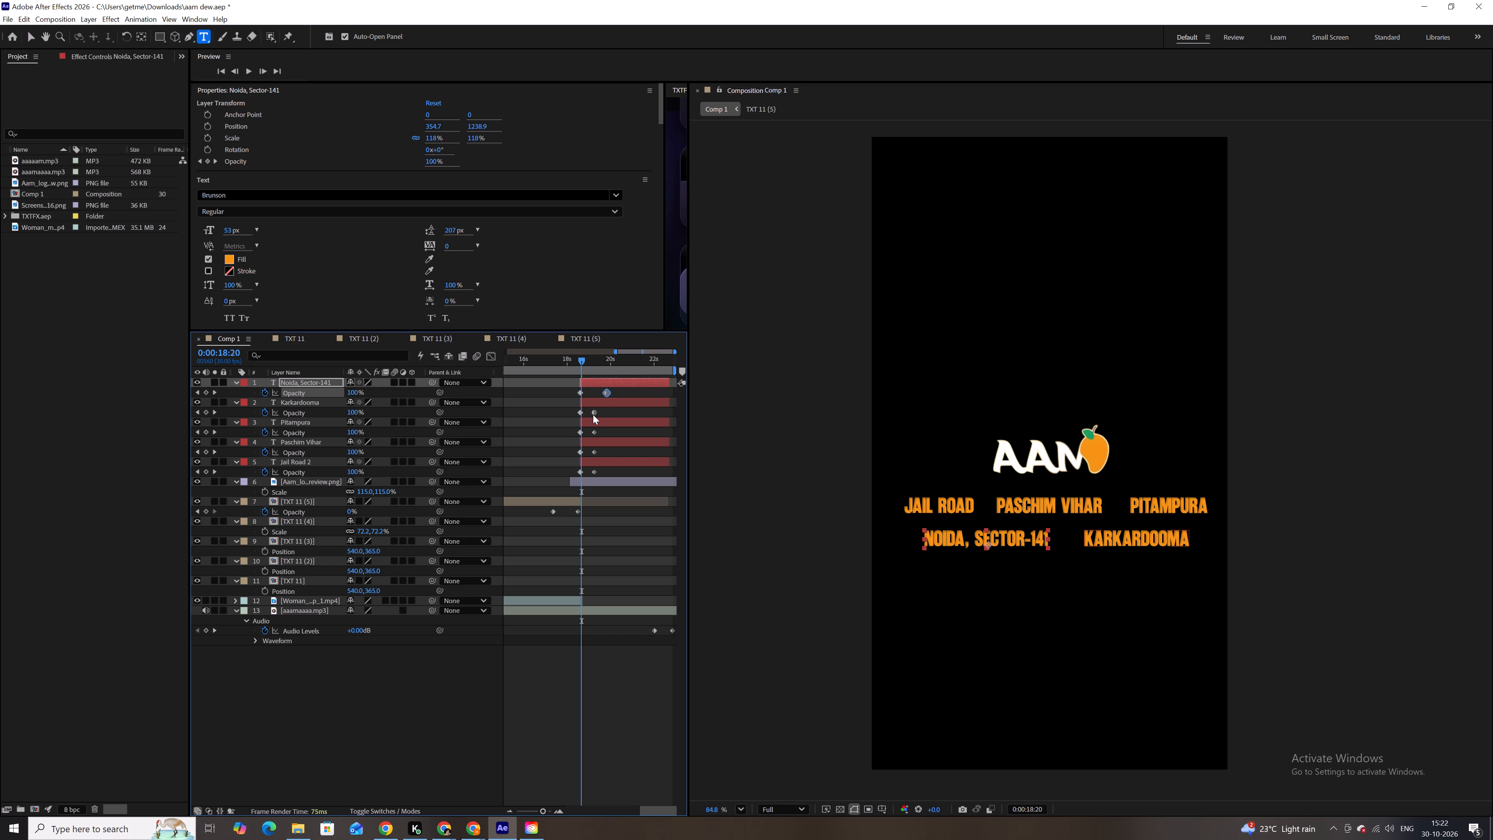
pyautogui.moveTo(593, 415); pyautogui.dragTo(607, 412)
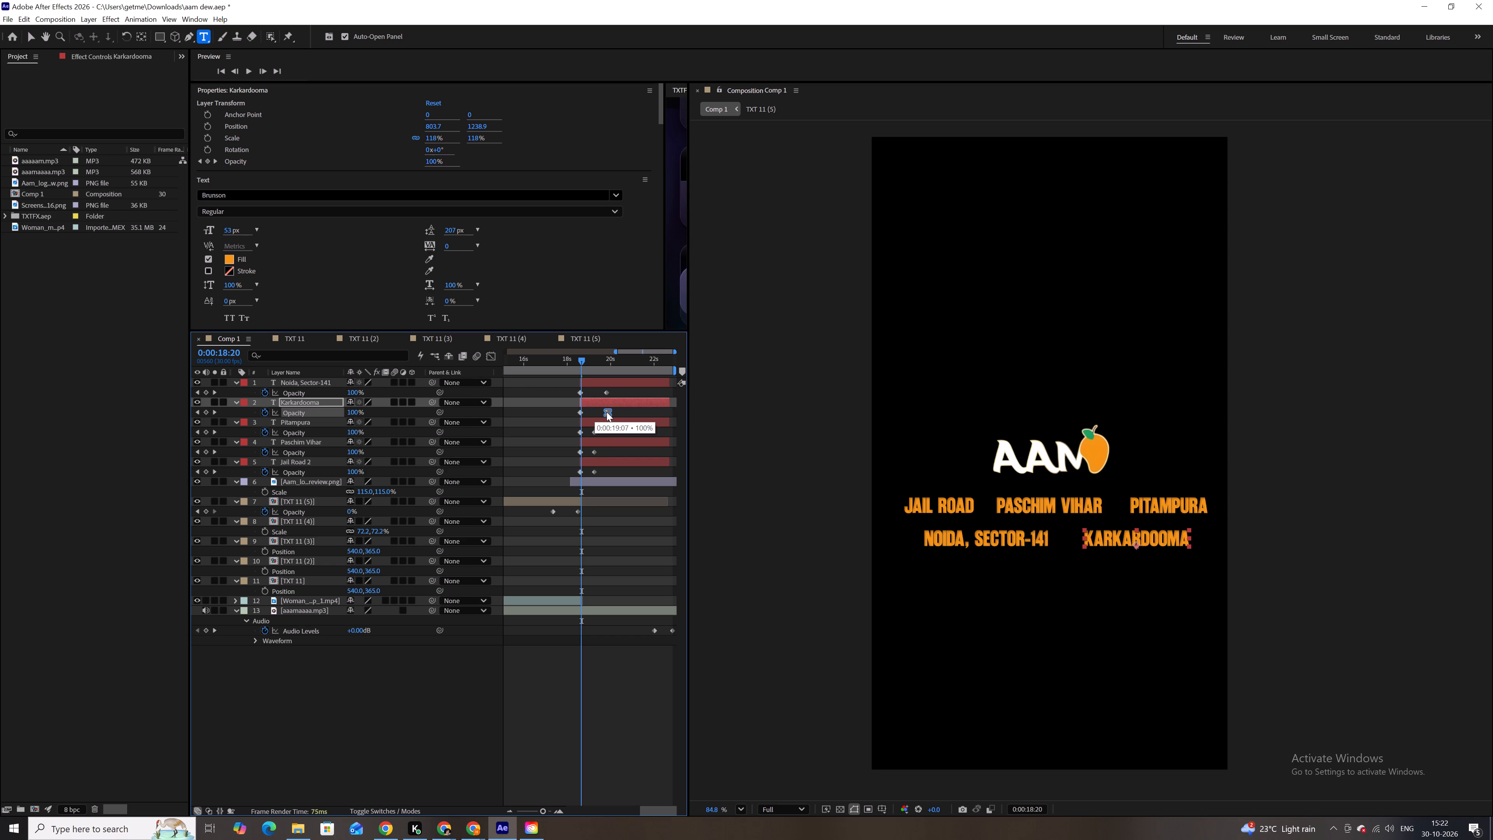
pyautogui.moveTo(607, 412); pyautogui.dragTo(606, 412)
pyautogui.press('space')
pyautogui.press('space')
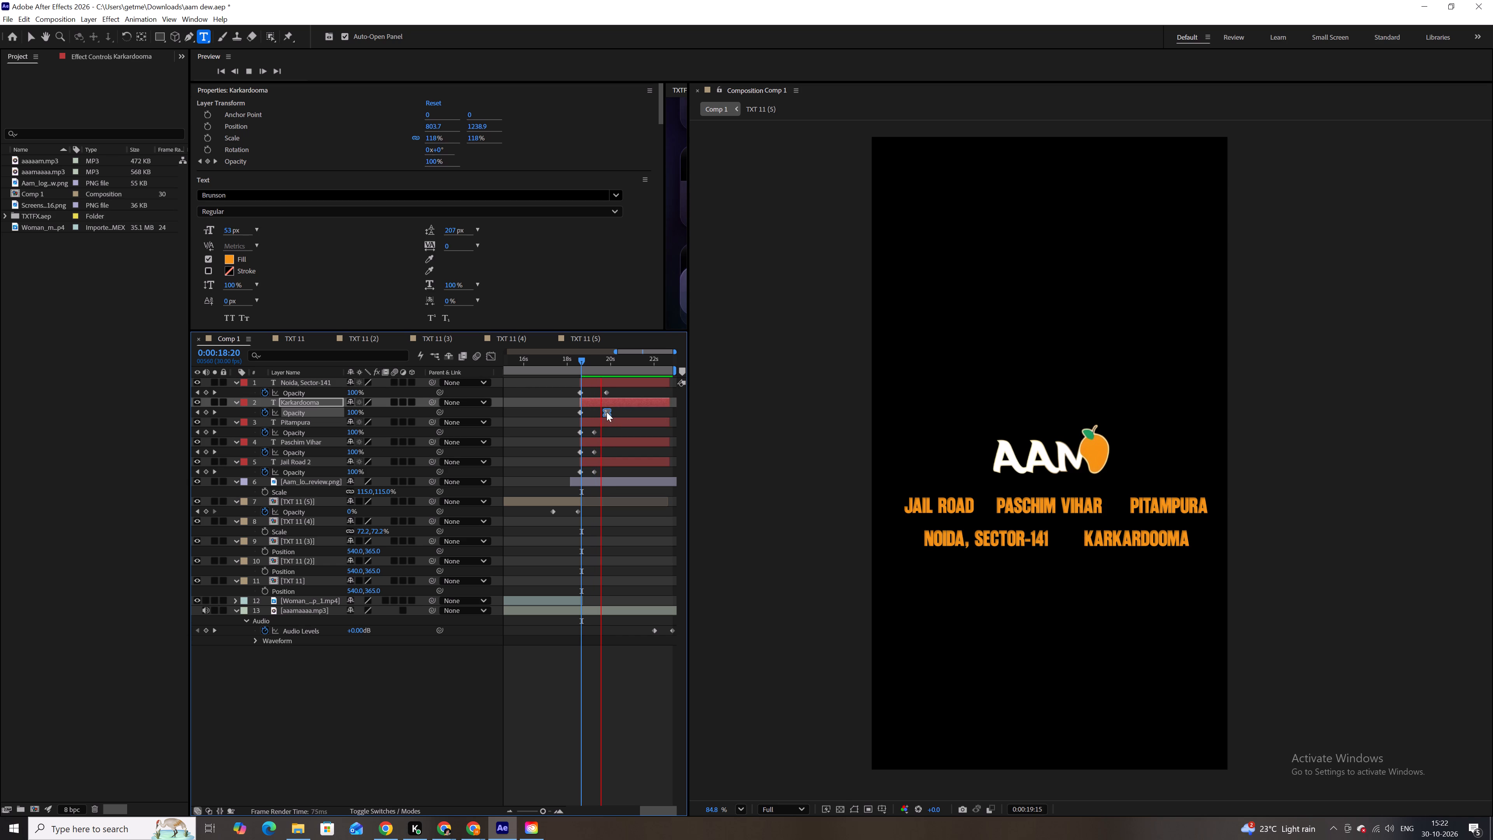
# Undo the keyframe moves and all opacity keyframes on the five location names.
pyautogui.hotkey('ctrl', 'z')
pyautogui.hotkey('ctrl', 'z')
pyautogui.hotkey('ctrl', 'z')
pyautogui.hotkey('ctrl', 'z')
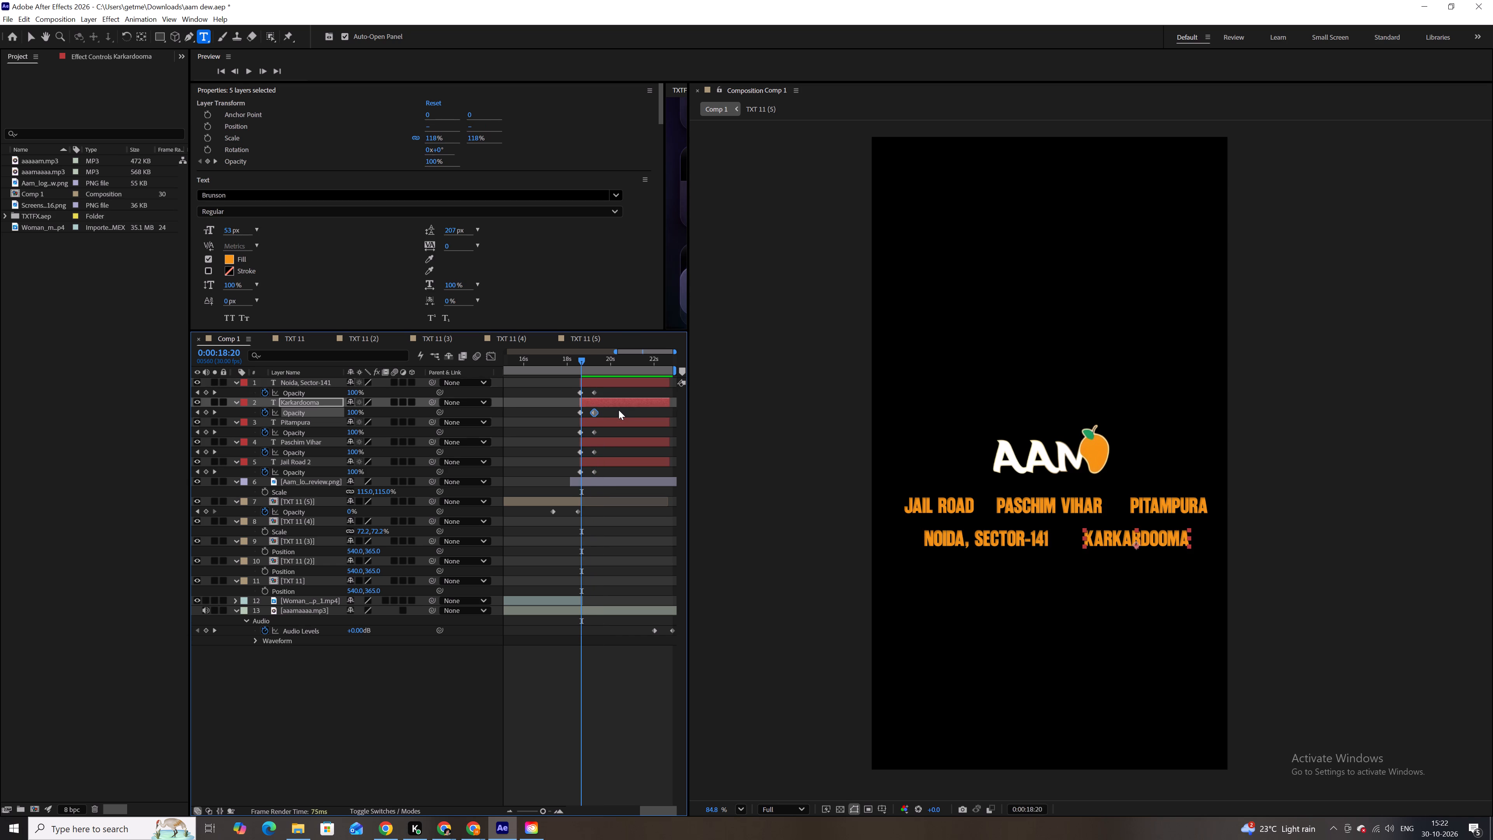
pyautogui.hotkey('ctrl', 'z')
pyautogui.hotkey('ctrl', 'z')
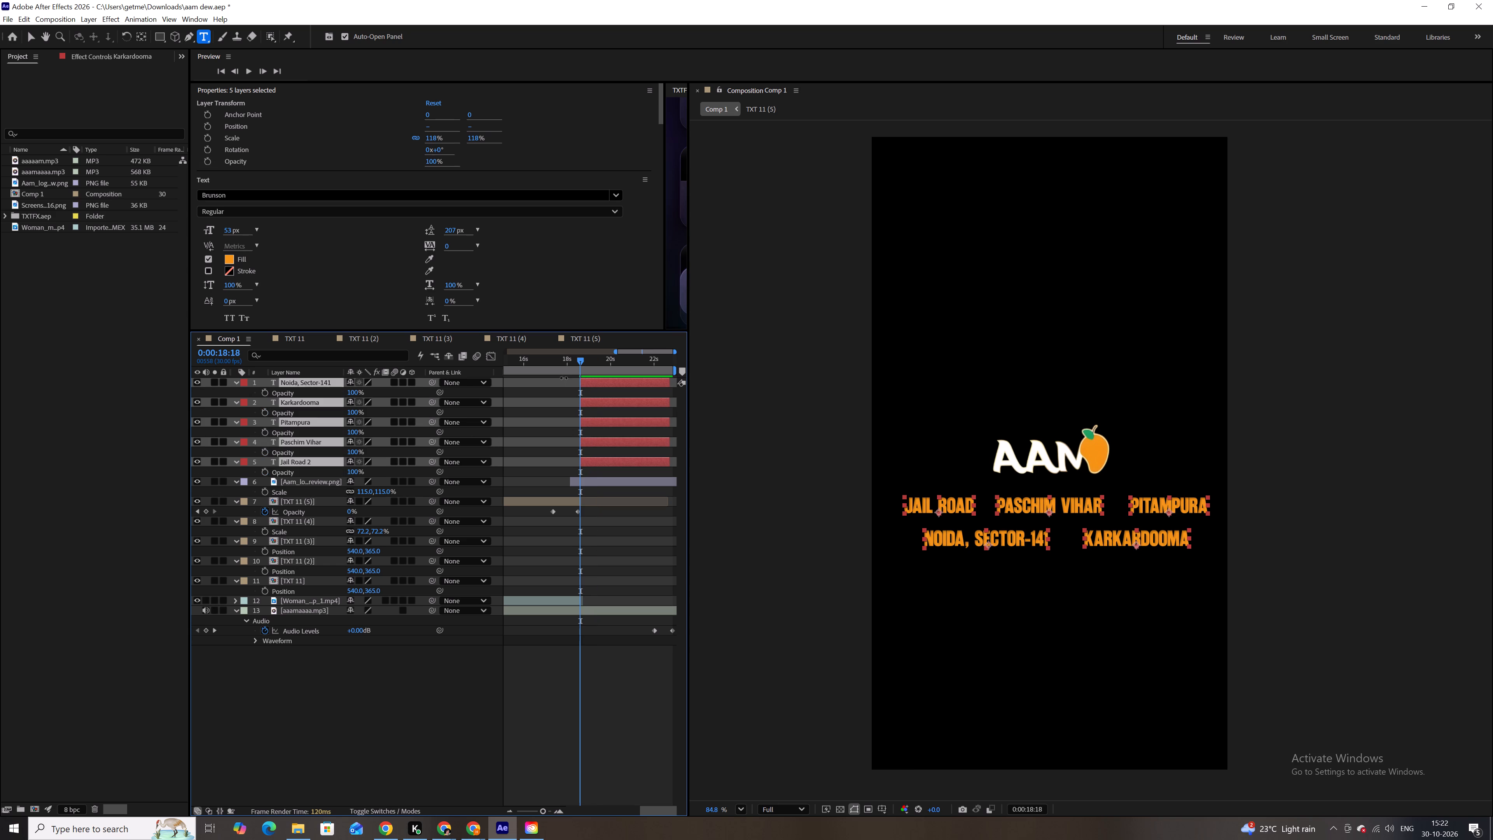
# Keyframe the five location names' opacity from 0% at 0:00:18:18 to 100% at 0:00:19:13 and preview the fade-in.
pyautogui.moveTo(353, 394); pyautogui.dragTo(145, 386)
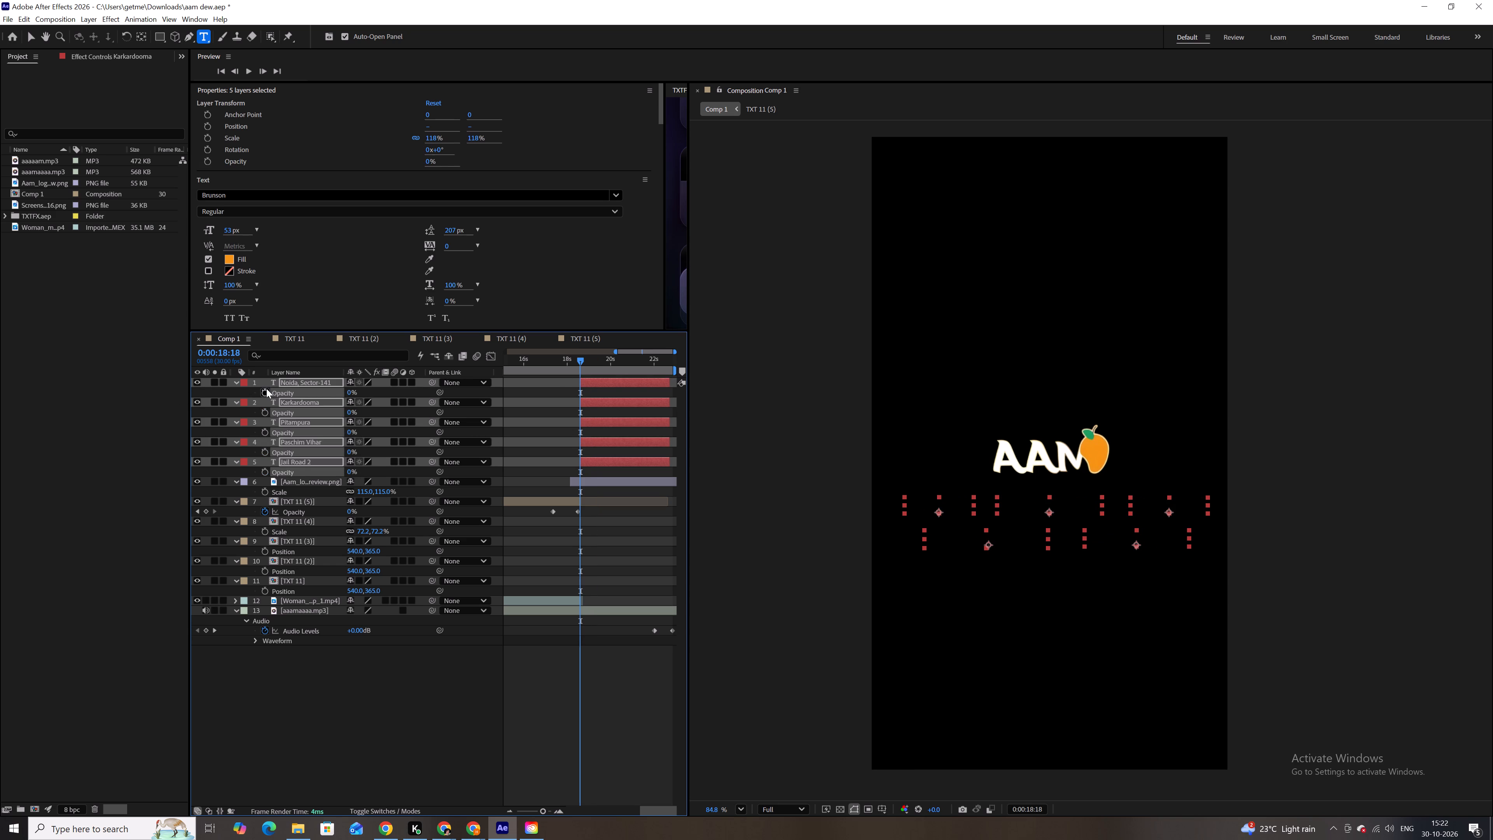
pyautogui.click(266, 390)
pyautogui.press('space')
pyautogui.press('space')
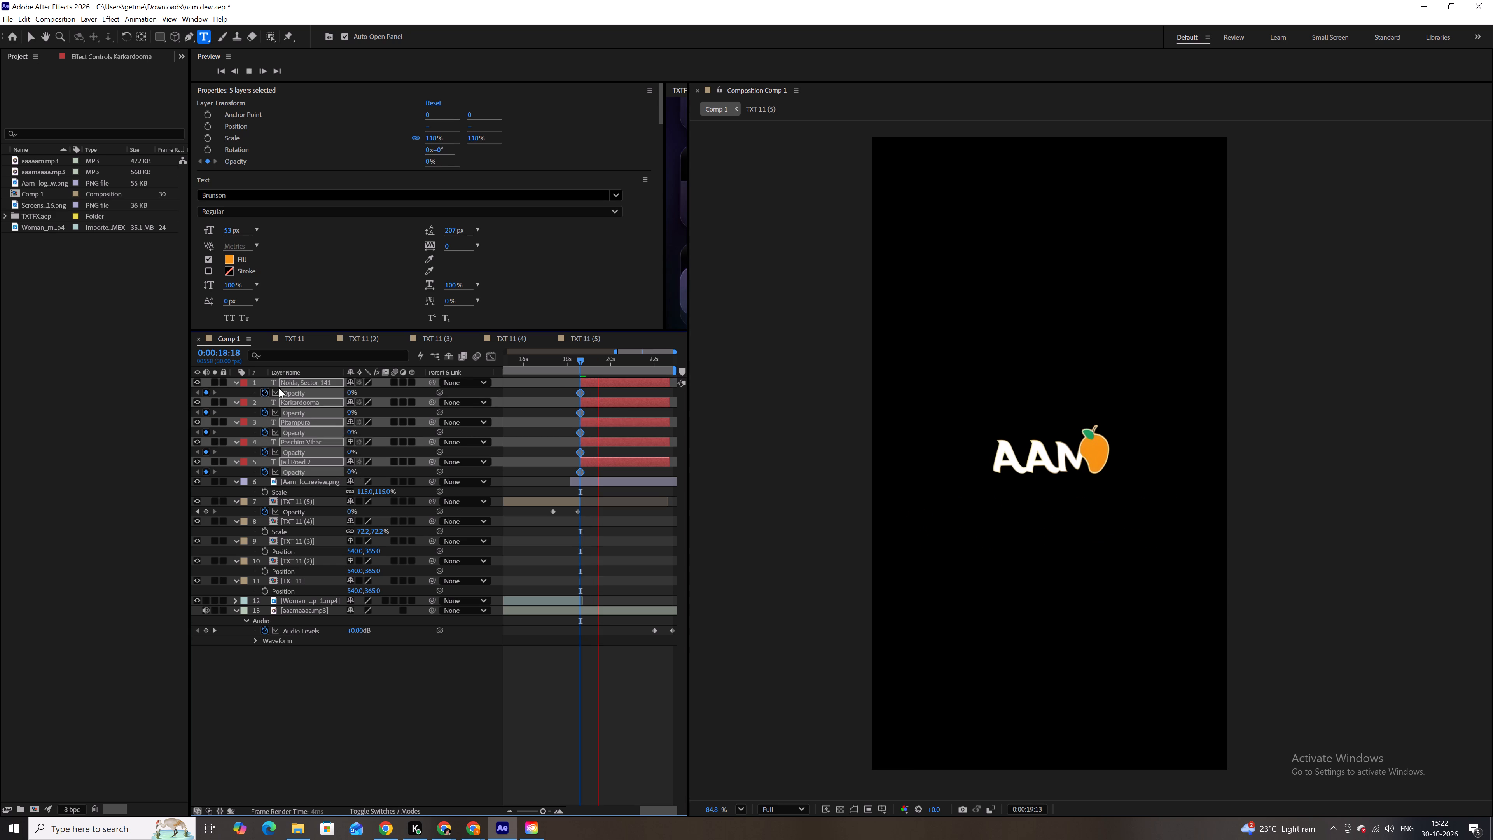
pyautogui.moveTo(348, 395); pyautogui.dragTo(617, 380)
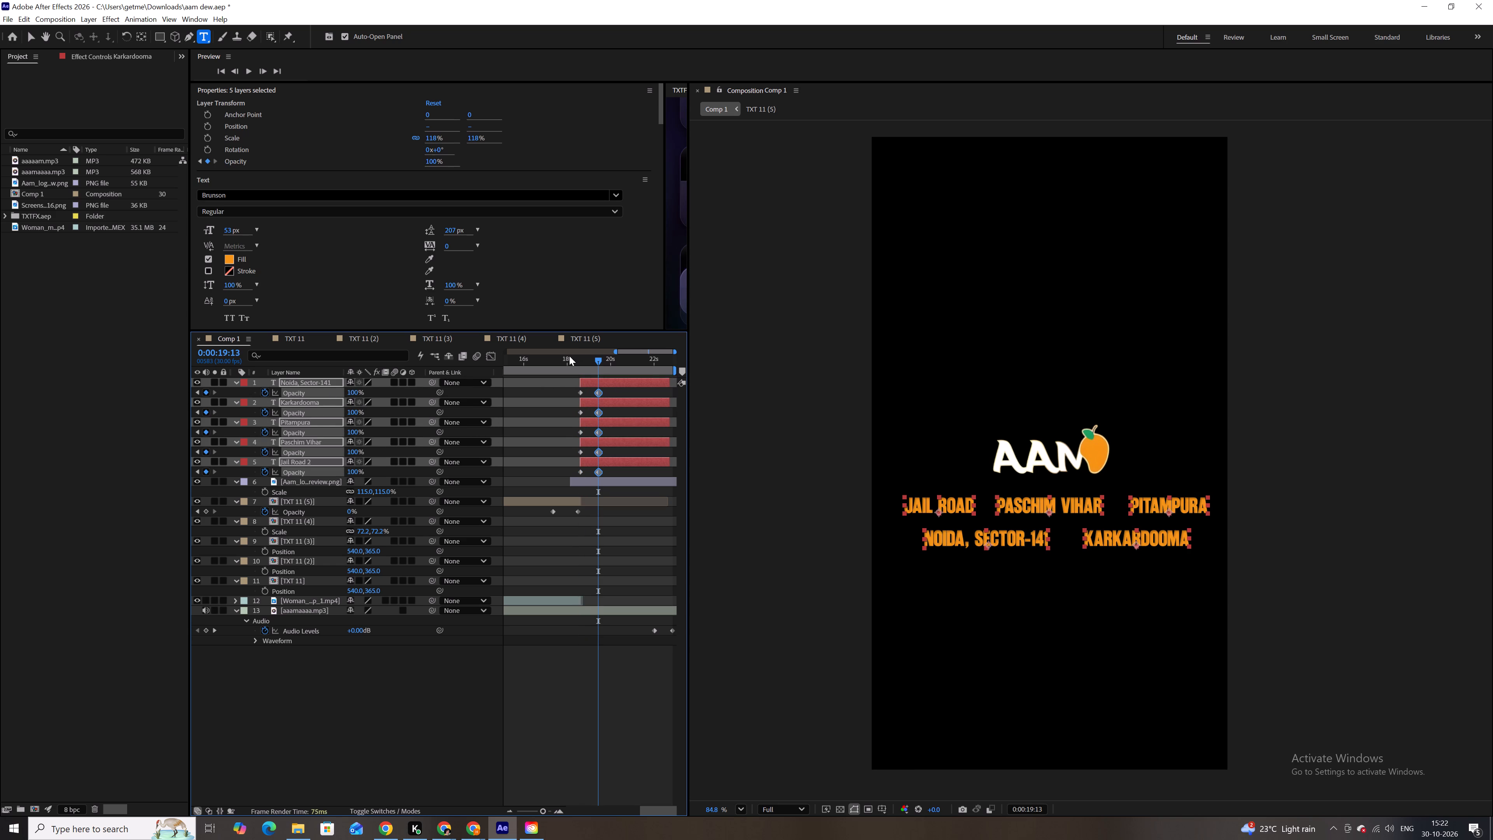
pyautogui.click(569, 356)
pyautogui.press('space')
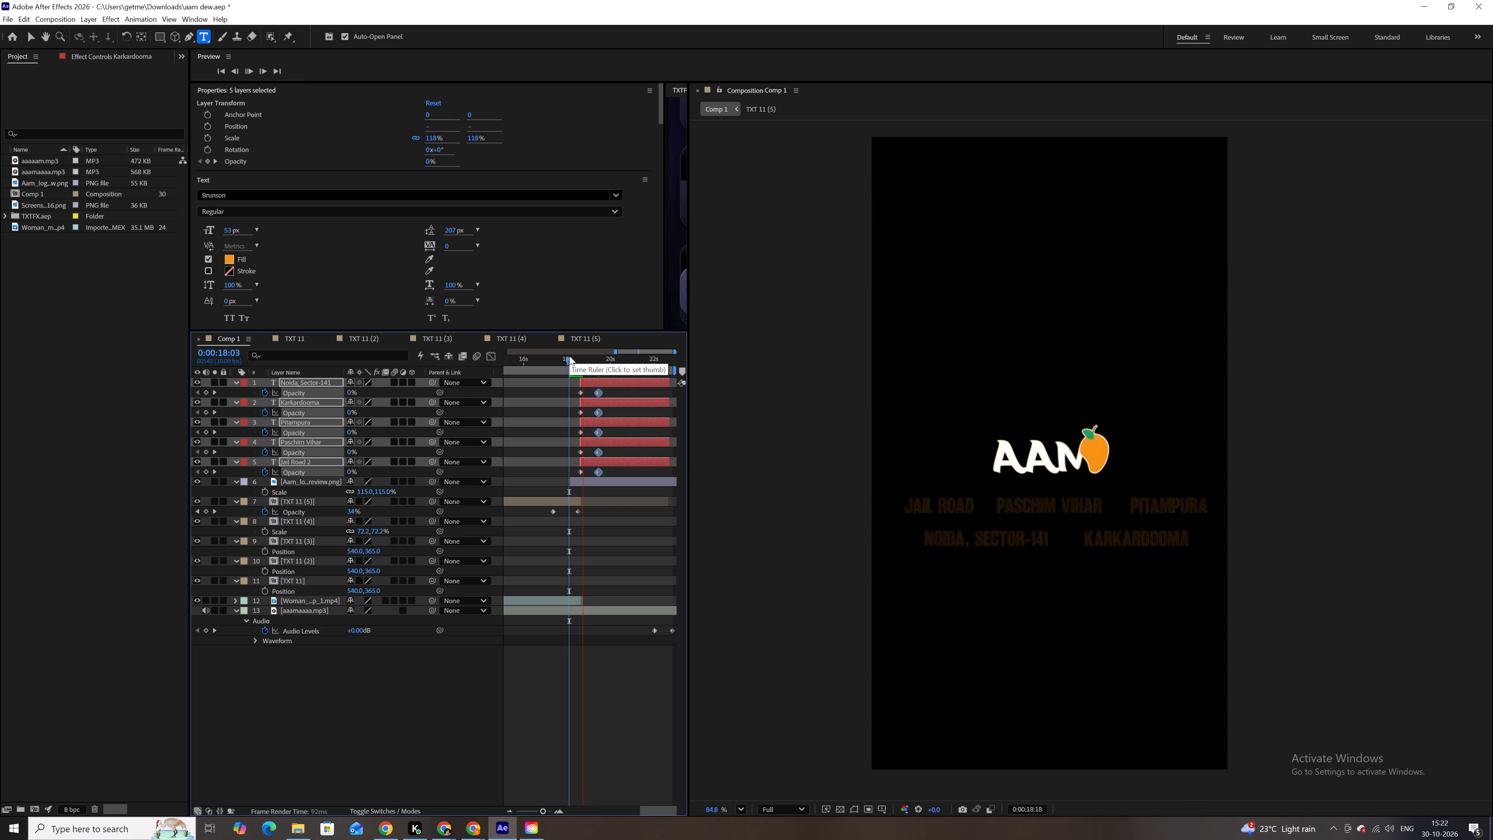
pyautogui.press('space')
pyautogui.click(569, 356)
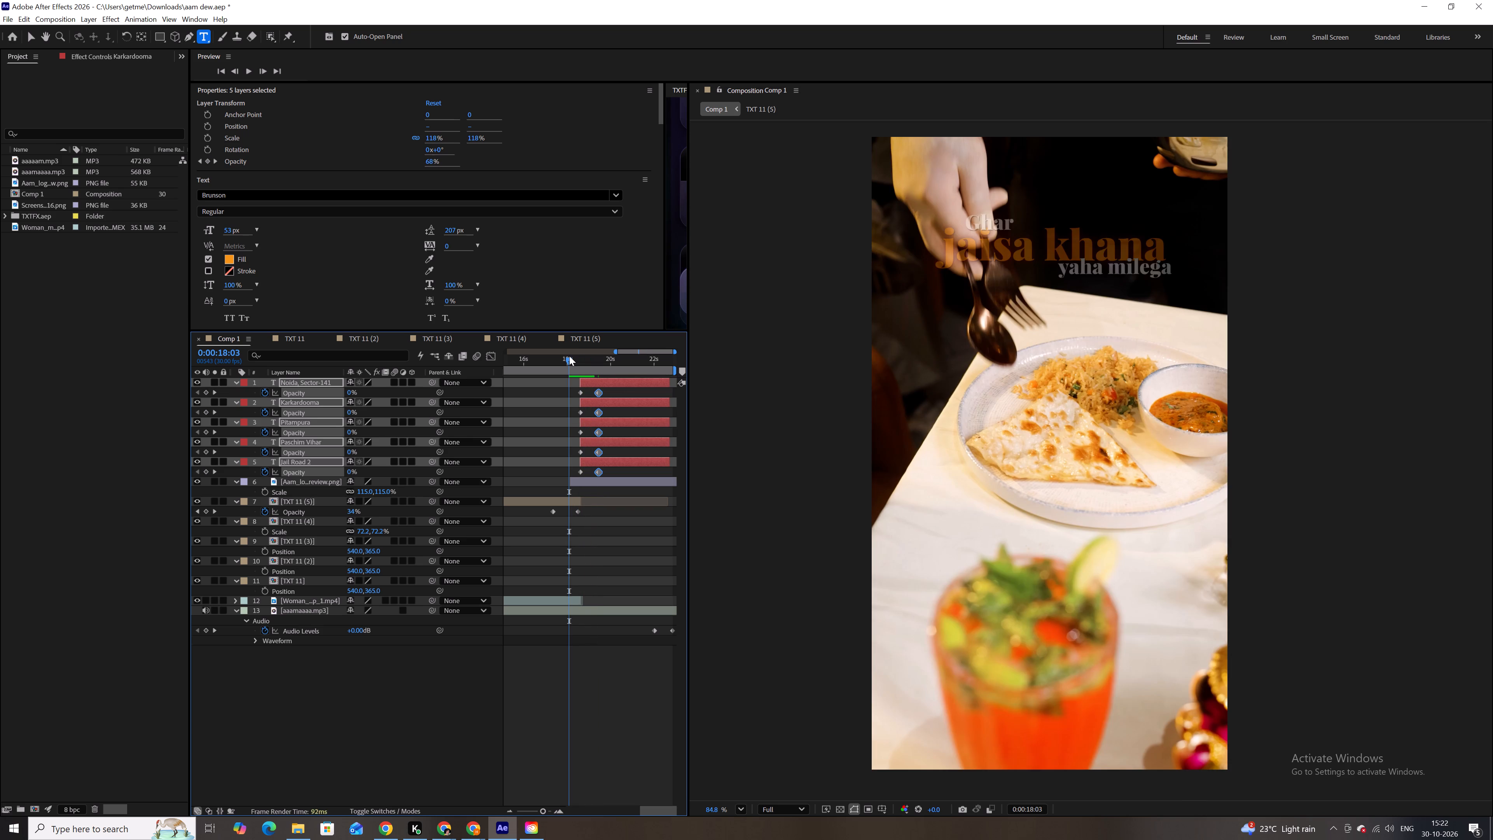
pyautogui.press('space')
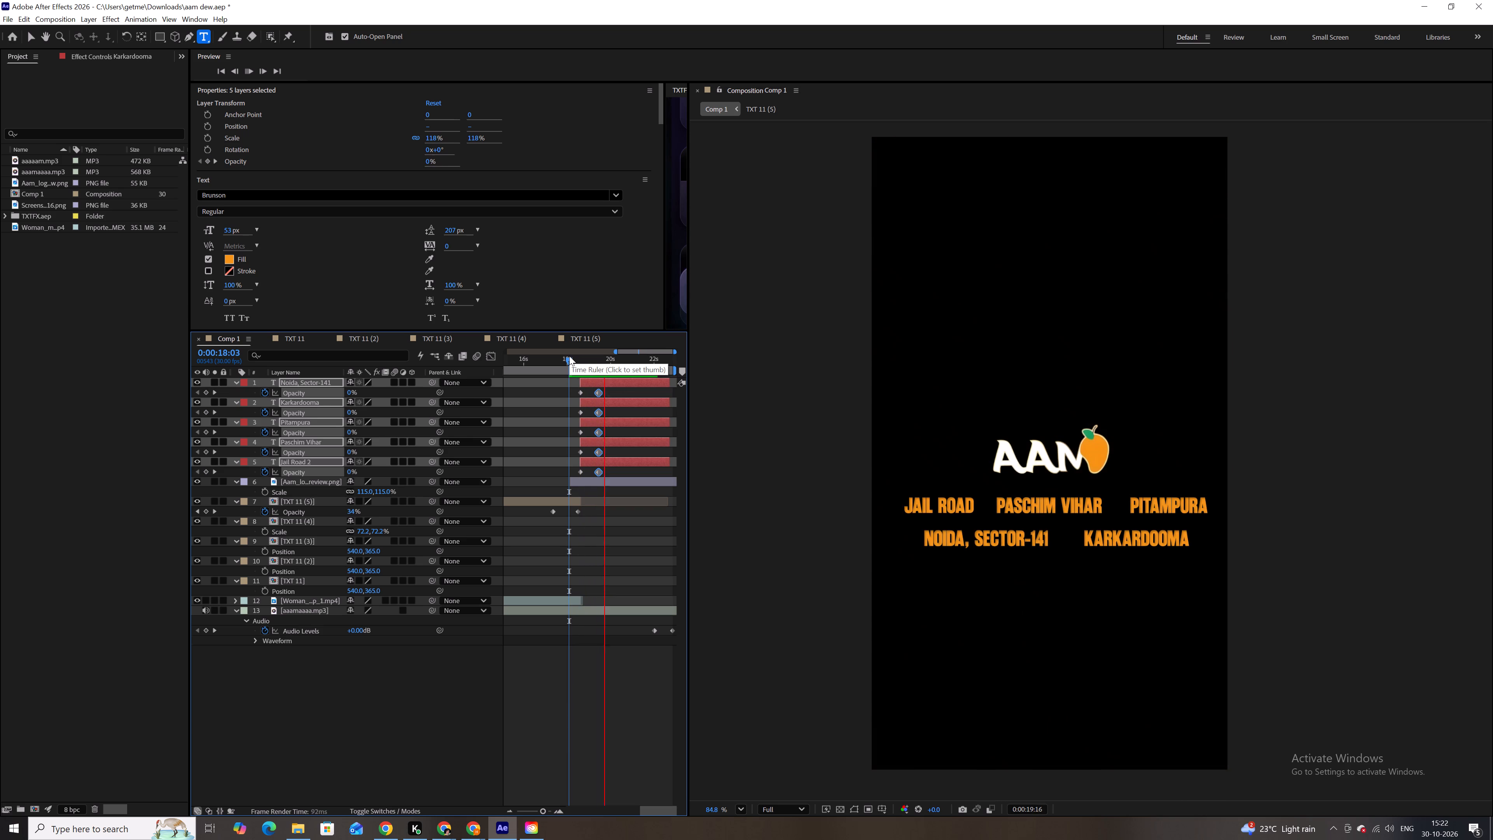
pyautogui.scroll(-6, 670, 408)
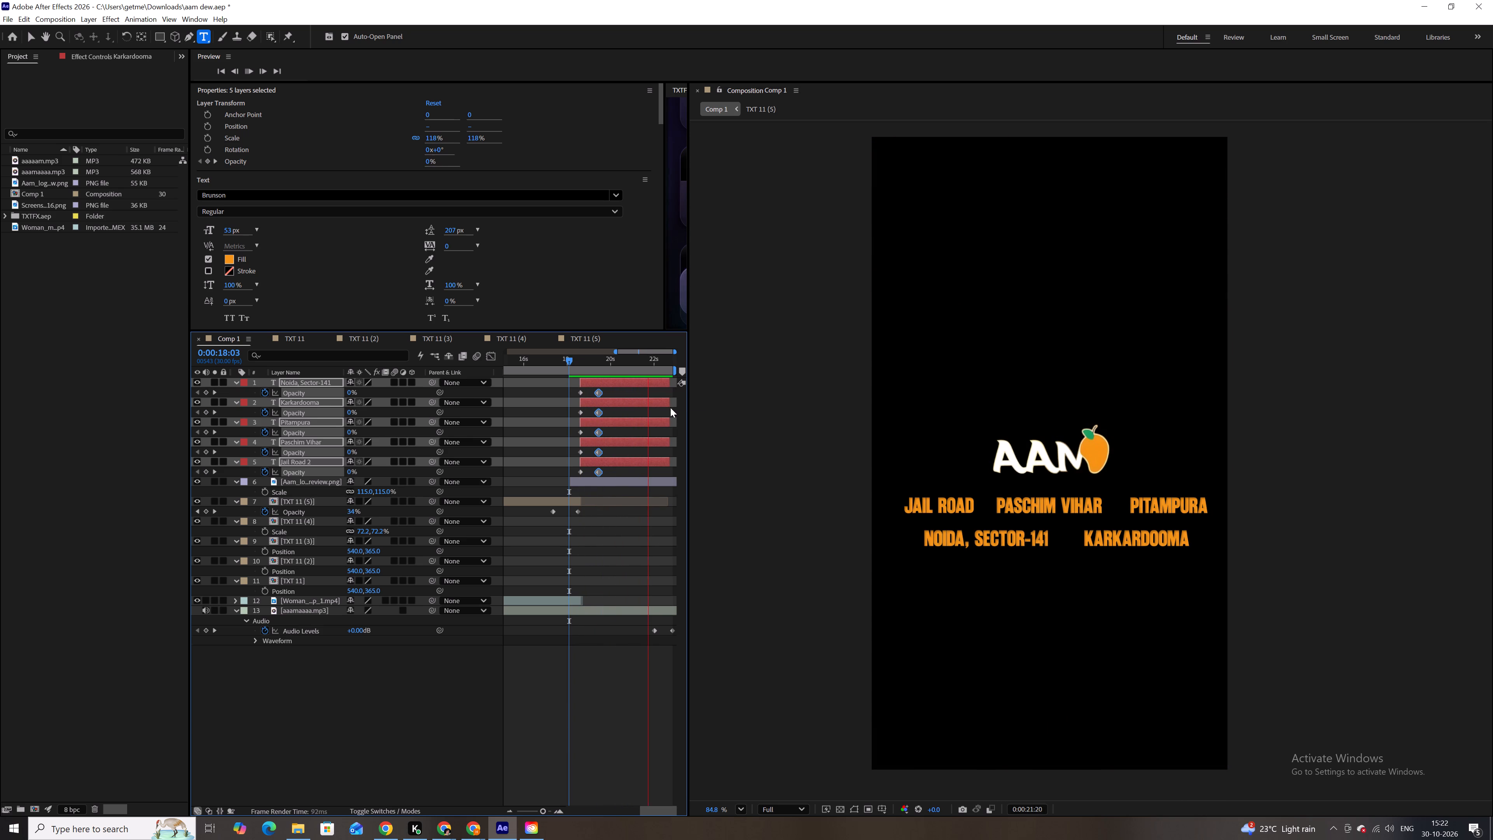
pyautogui.press('space')
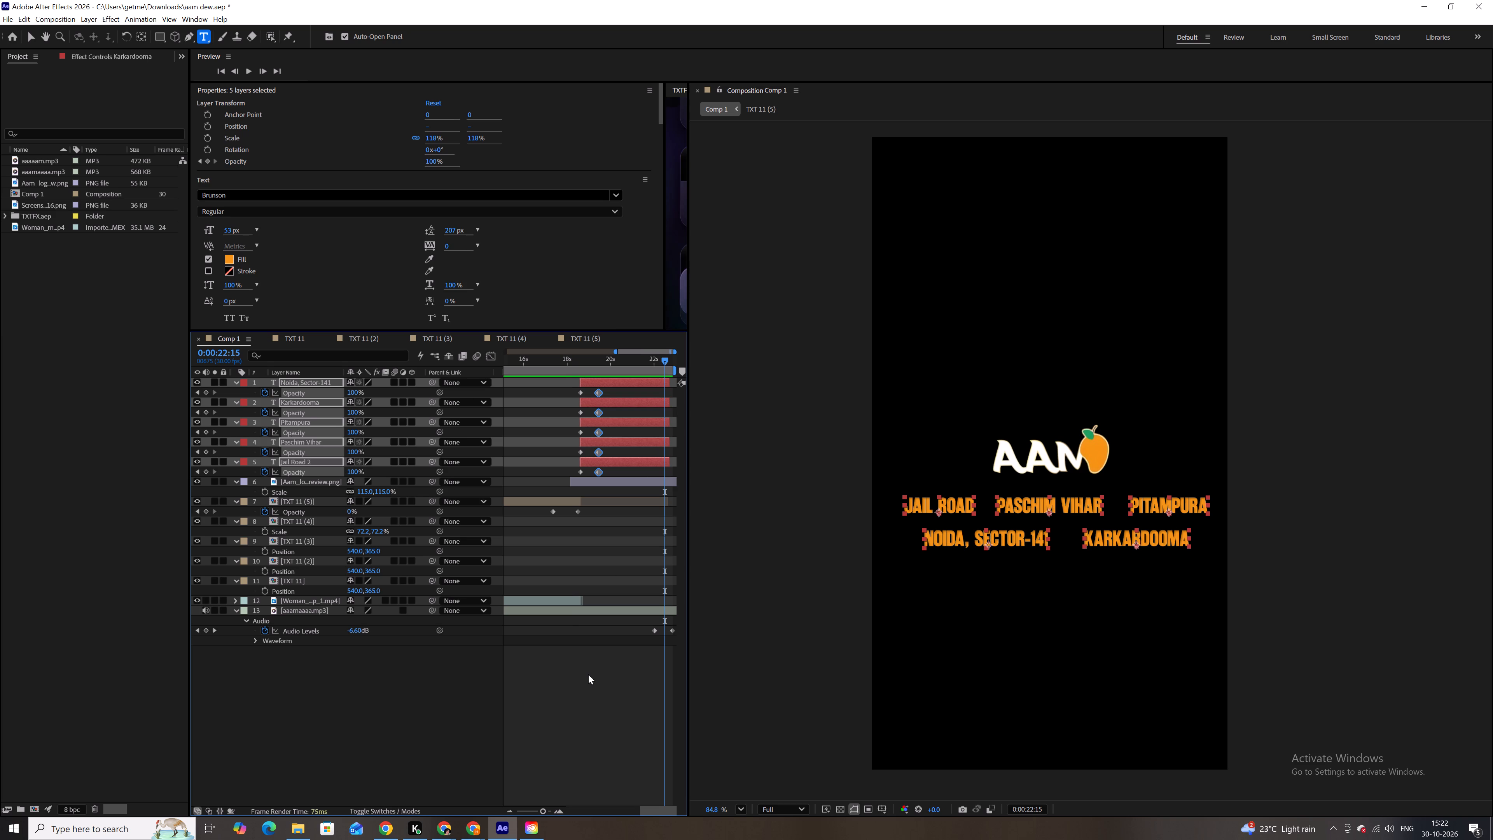
pyautogui.click(588, 674)
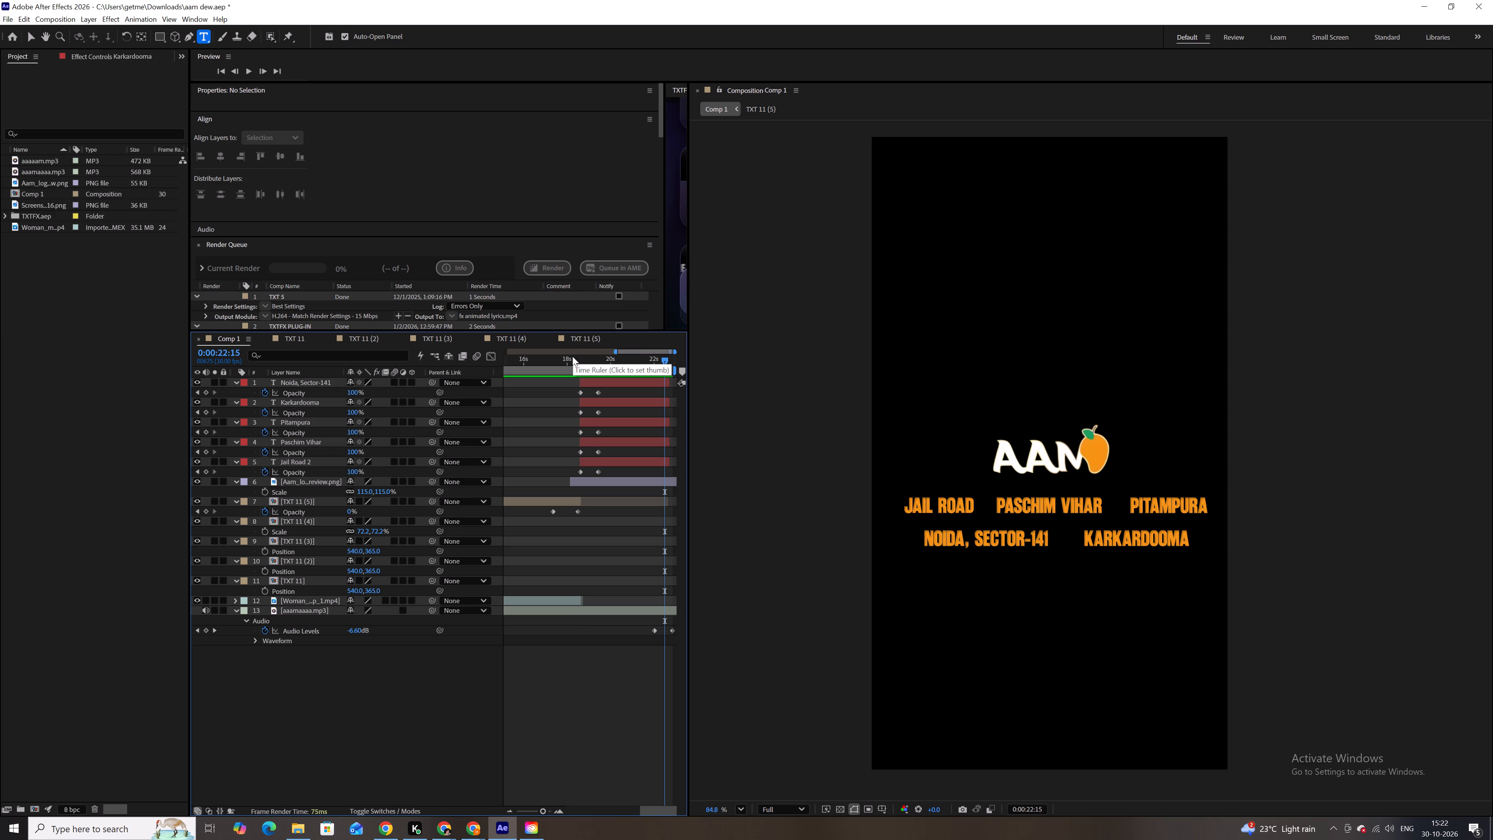
# Move the second row, Noida, Sector-141 and Karkardooma, down 20 px together.
pyautogui.scroll(1, 935, 513)
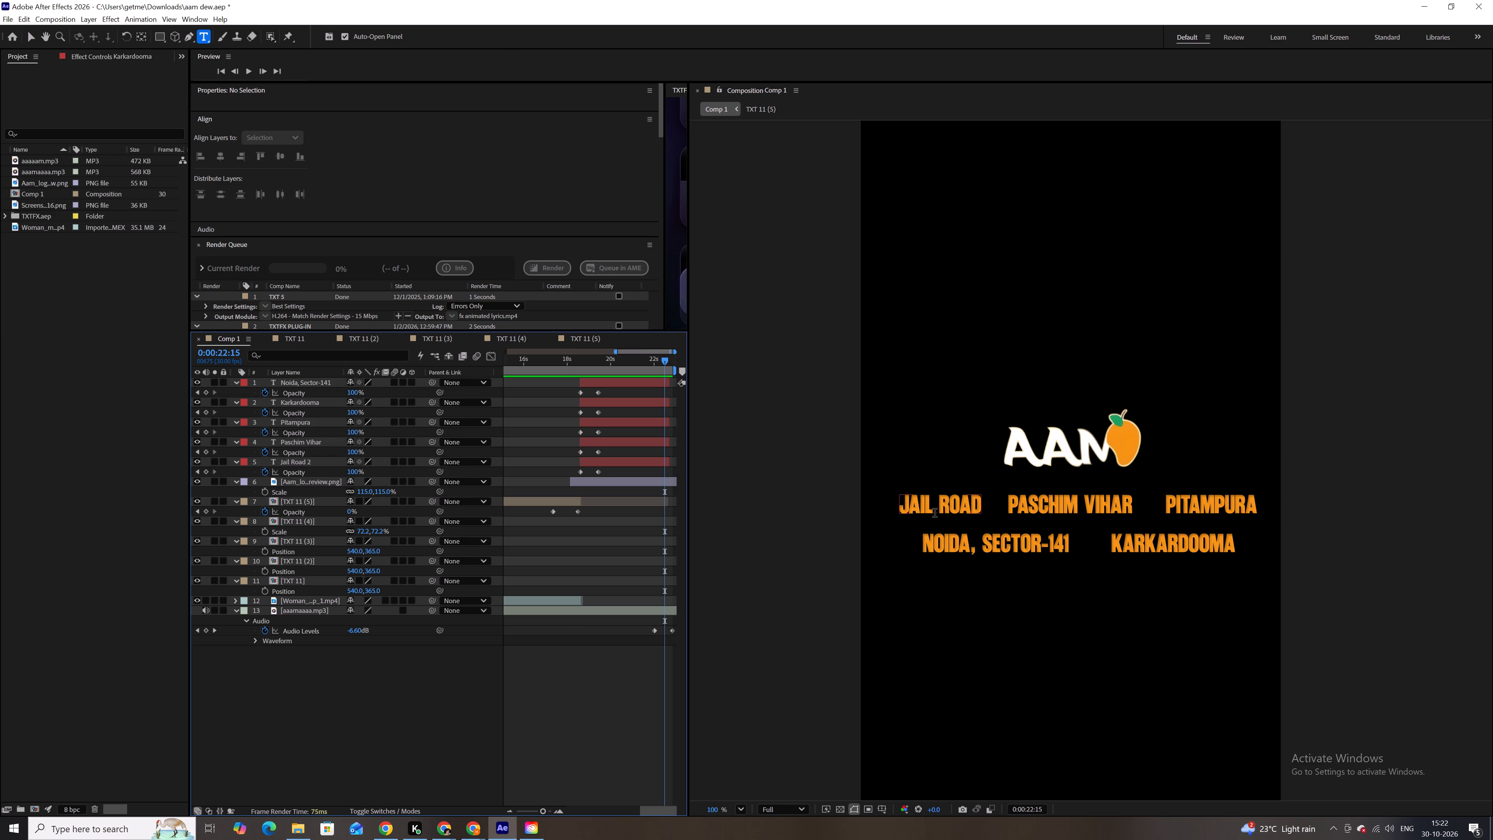
pyautogui.click(607, 462)
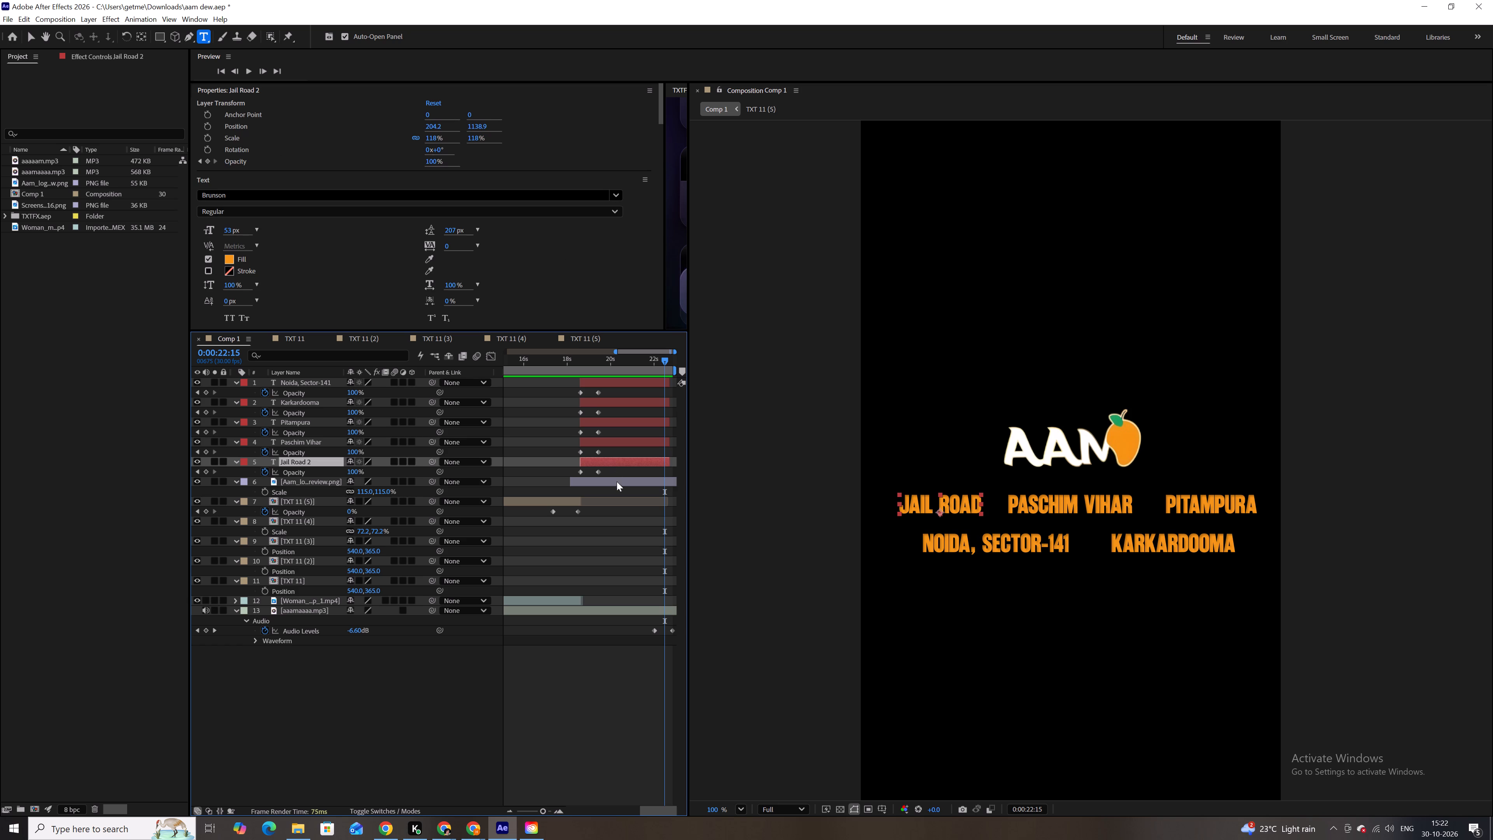
pyautogui.click(612, 406)
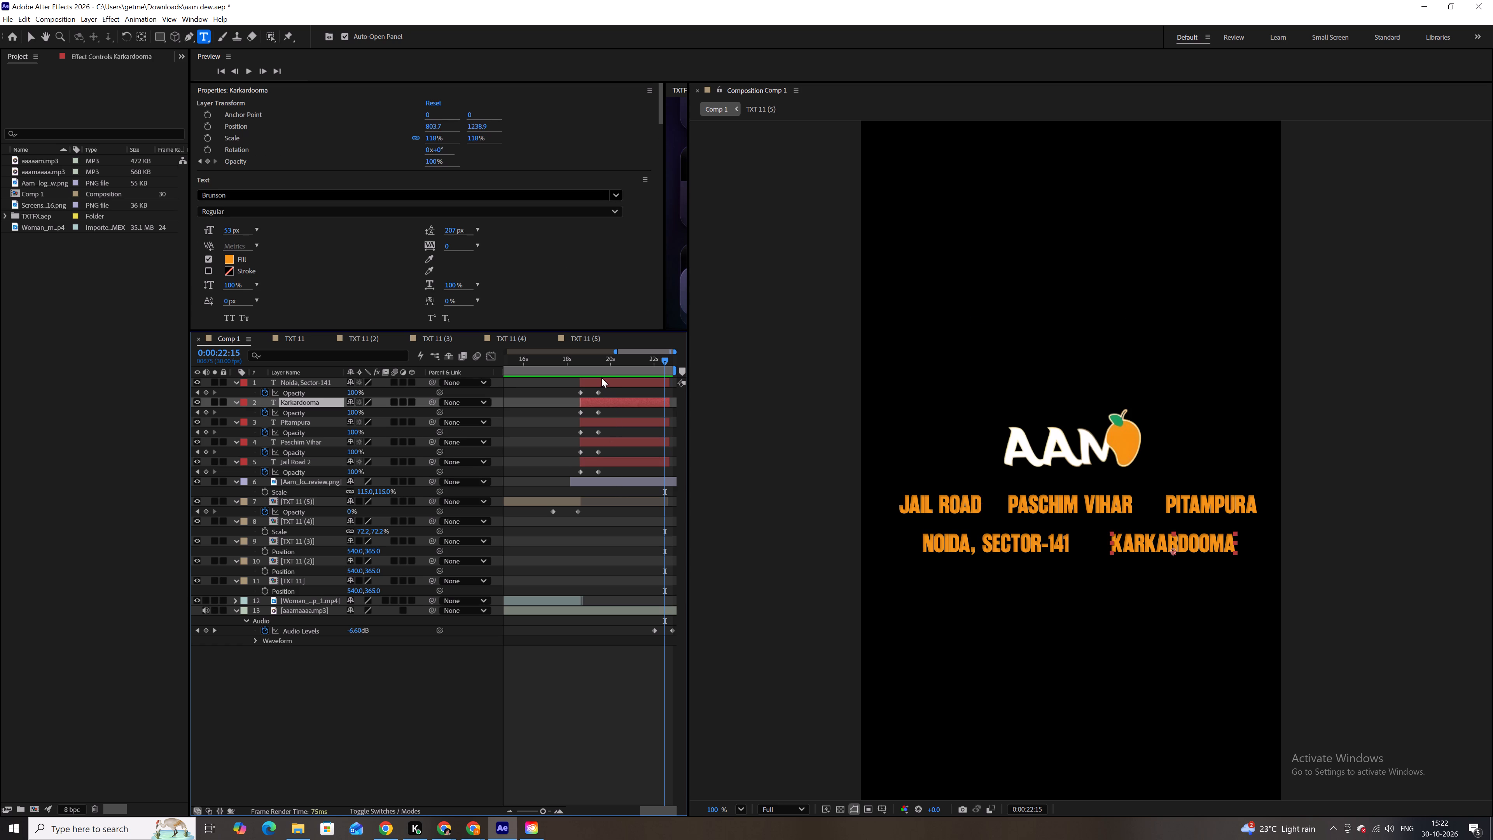
pyautogui.keyDown('ctrl'); pyautogui.click(603, 380); pyautogui.keyUp('ctrl')
pyautogui.hotkey('shift', 'Down')
pyautogui.hotkey('shift', 'Down')
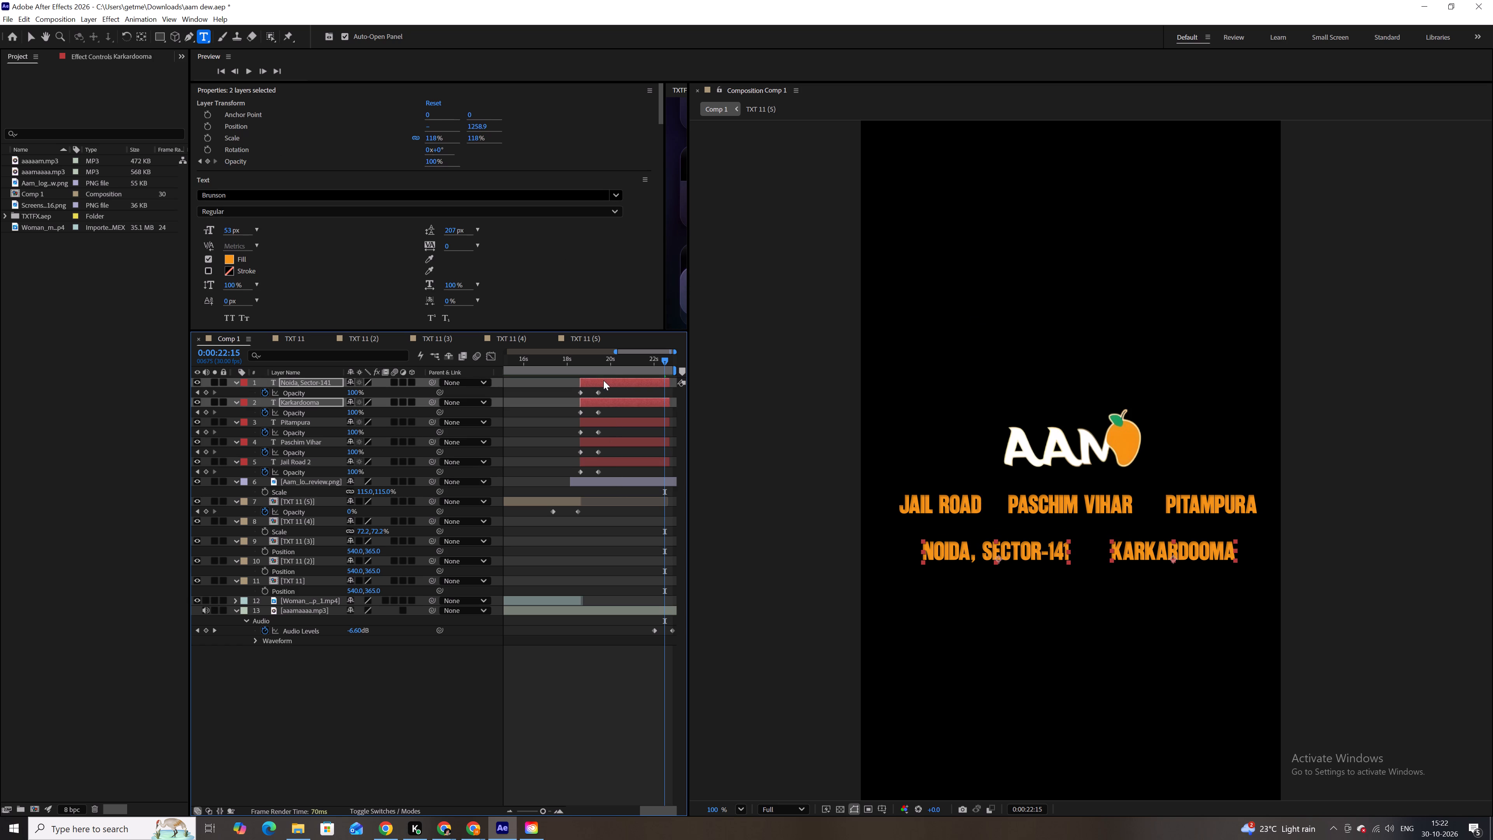
pyautogui.moveTo(578, 683); pyautogui.dragTo(578, 675)
# At 0:00:18:20, draw a rectangle about 276.5 by 91 px around the Jail Road name.
pyautogui.click(579, 358)
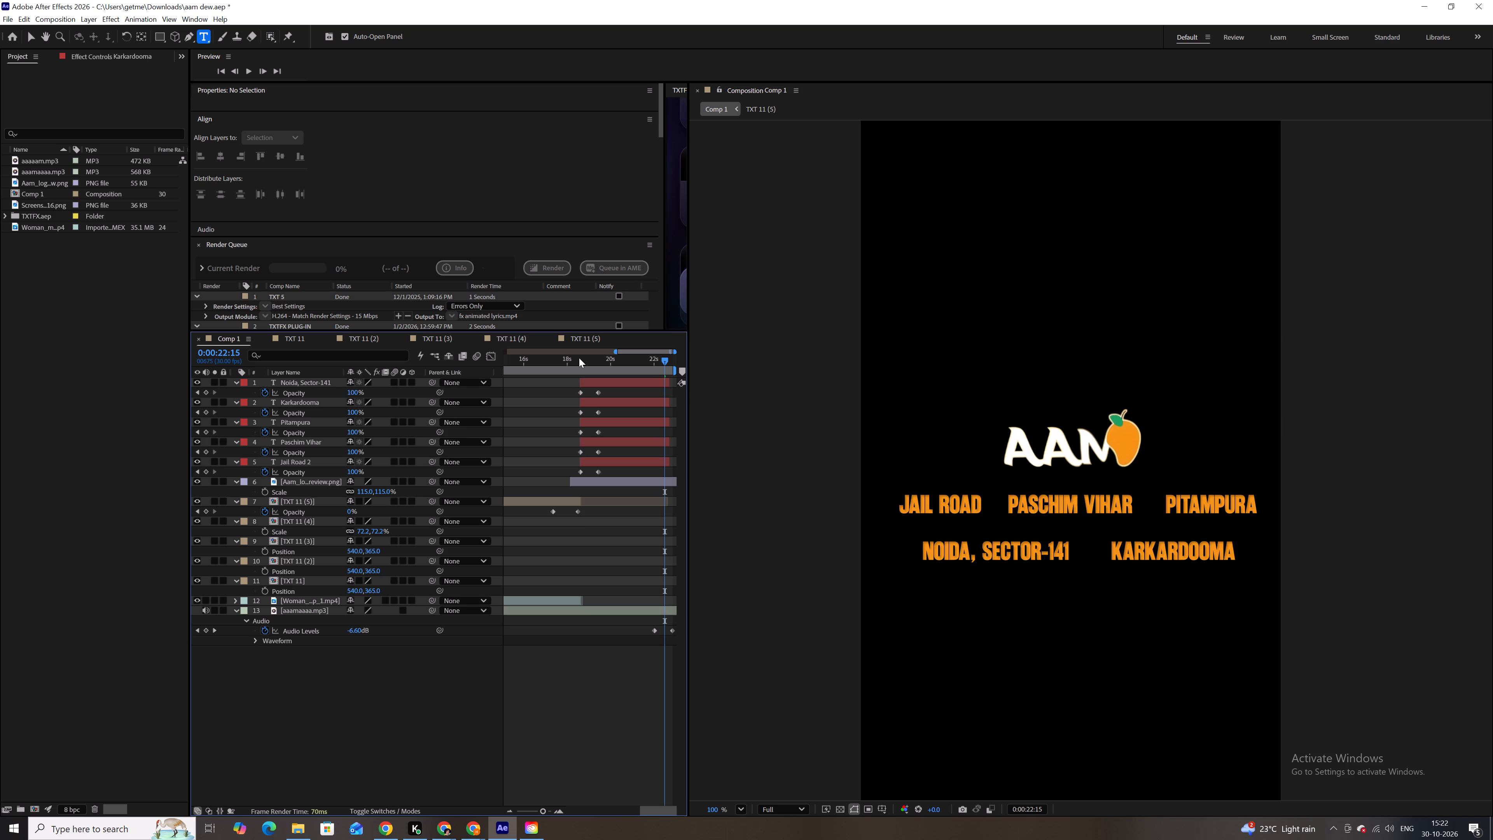
pyautogui.click(579, 358)
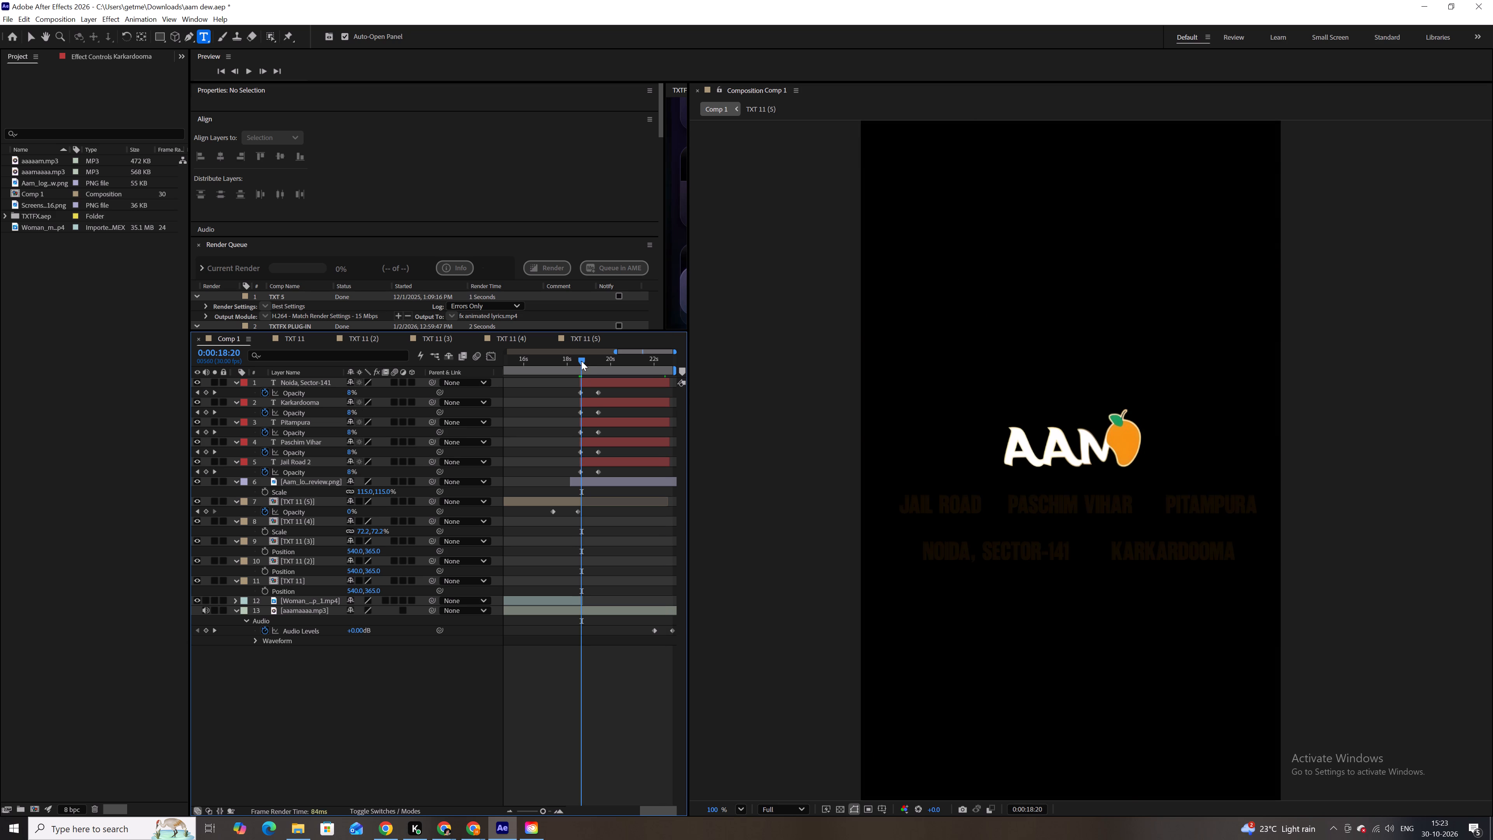
pyautogui.click(155, 35)
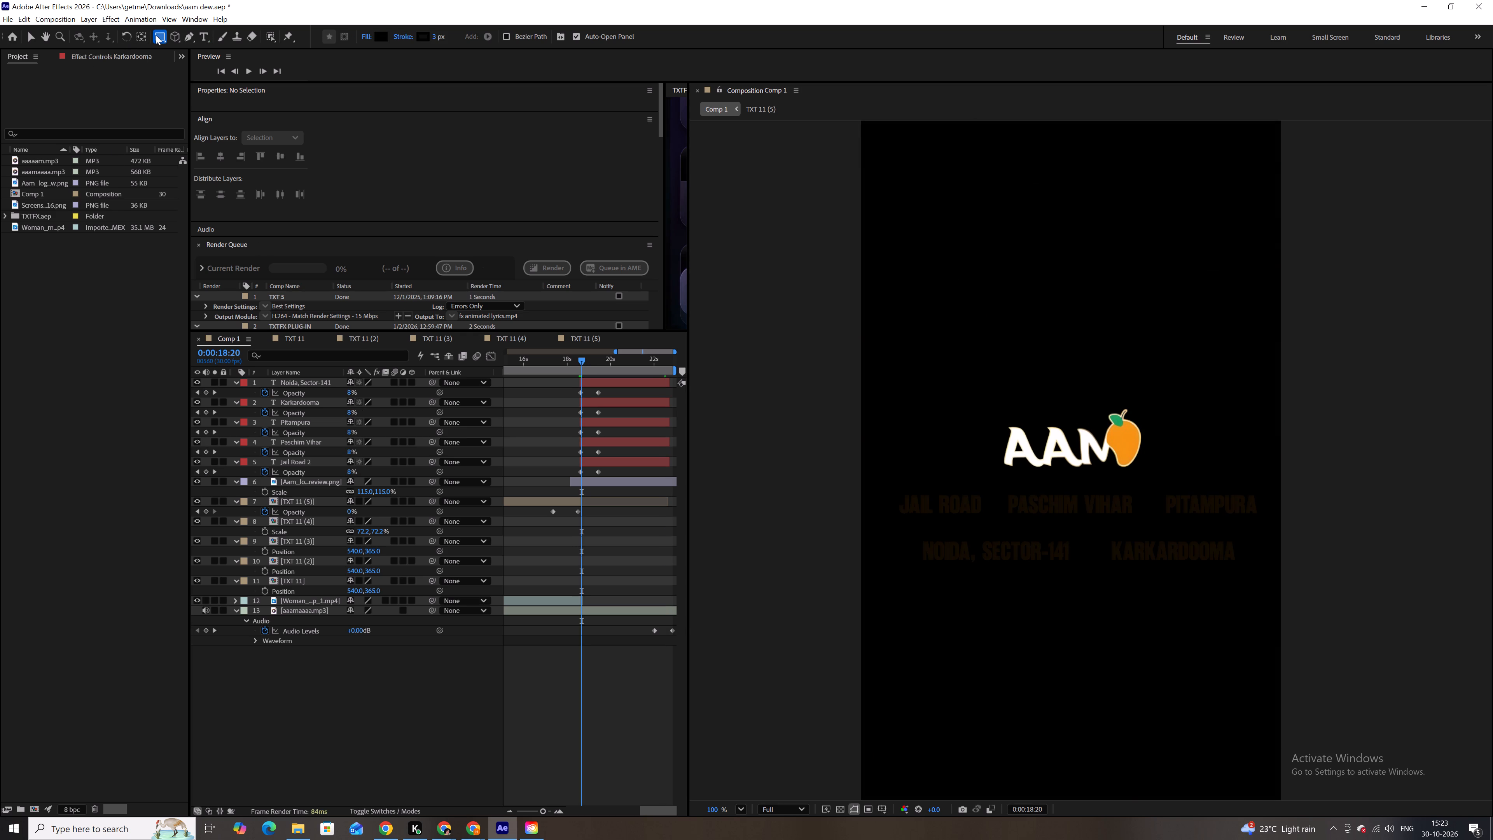
pyautogui.keyDown('ctrl'); pyautogui.rightClick(159, 38); pyautogui.keyUp('ctrl')
pyautogui.keyDown('ctrl'); pyautogui.click(163, 38); pyautogui.keyUp('ctrl')
pyautogui.scroll(6, 969, 502)
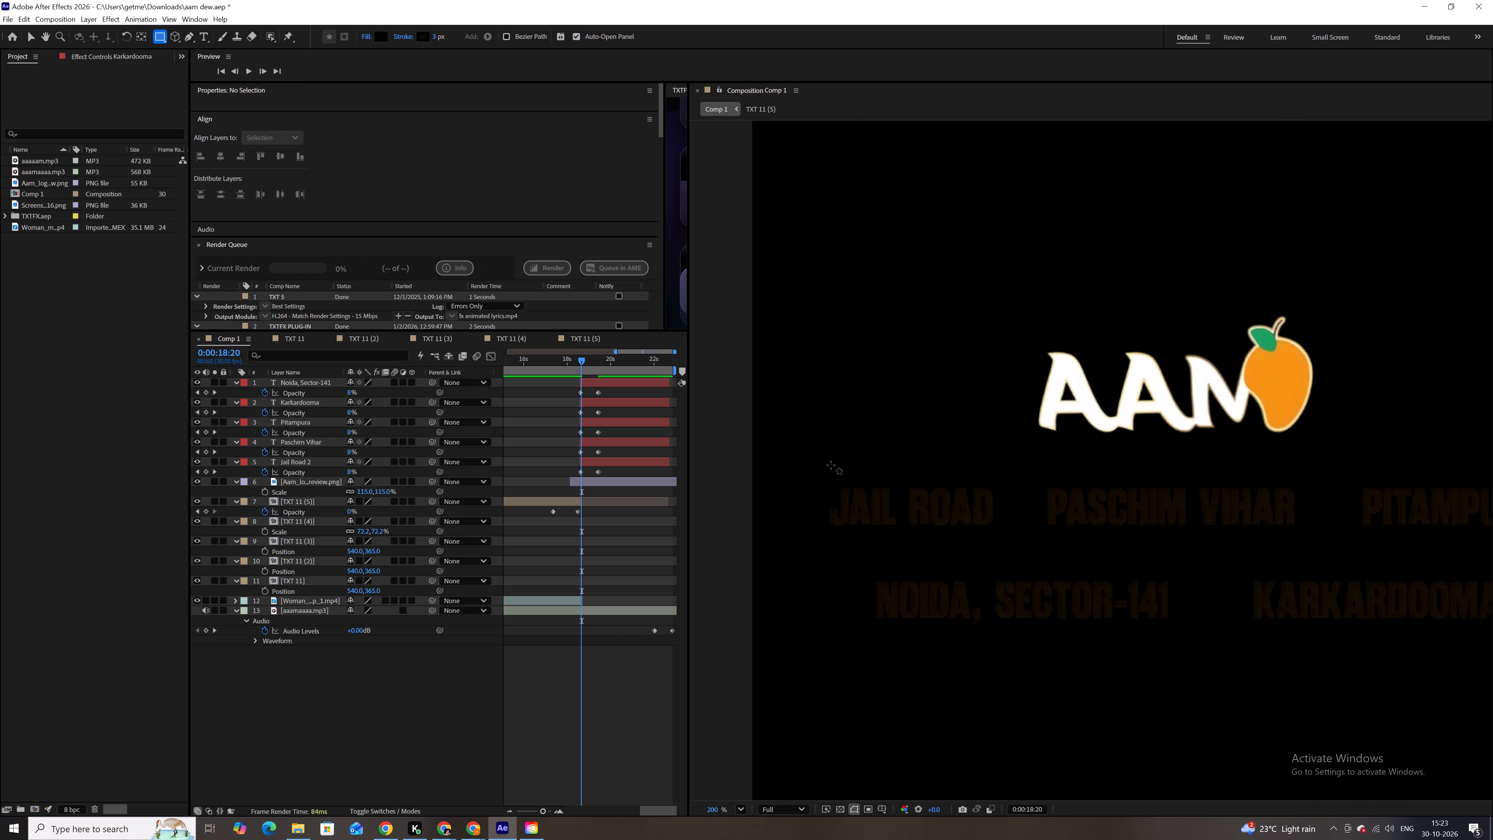
pyautogui.moveTo(809, 472); pyautogui.dragTo(1012, 541)
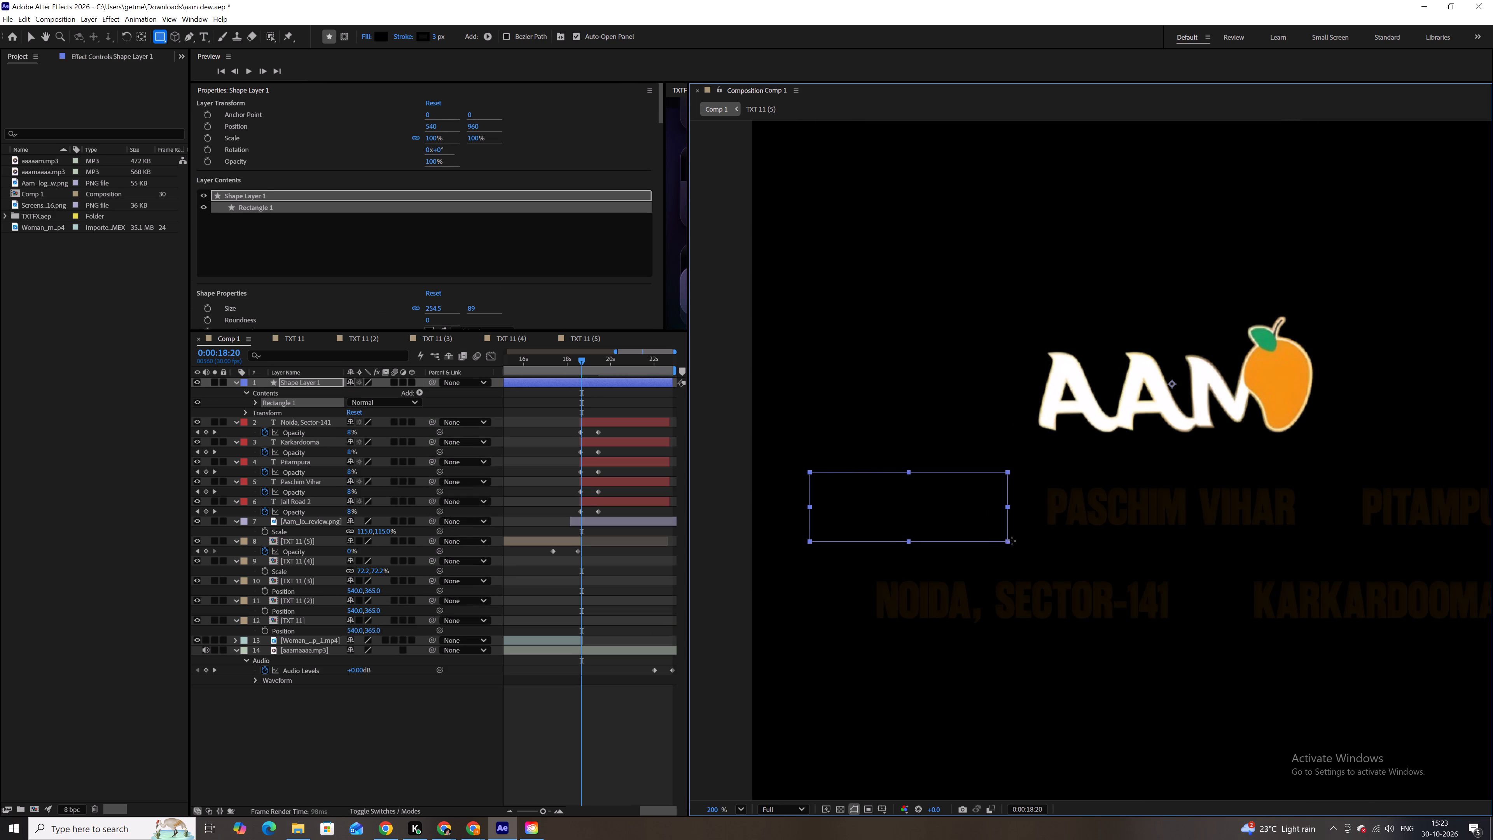
pyautogui.moveTo(1012, 541); pyautogui.dragTo(1024, 543)
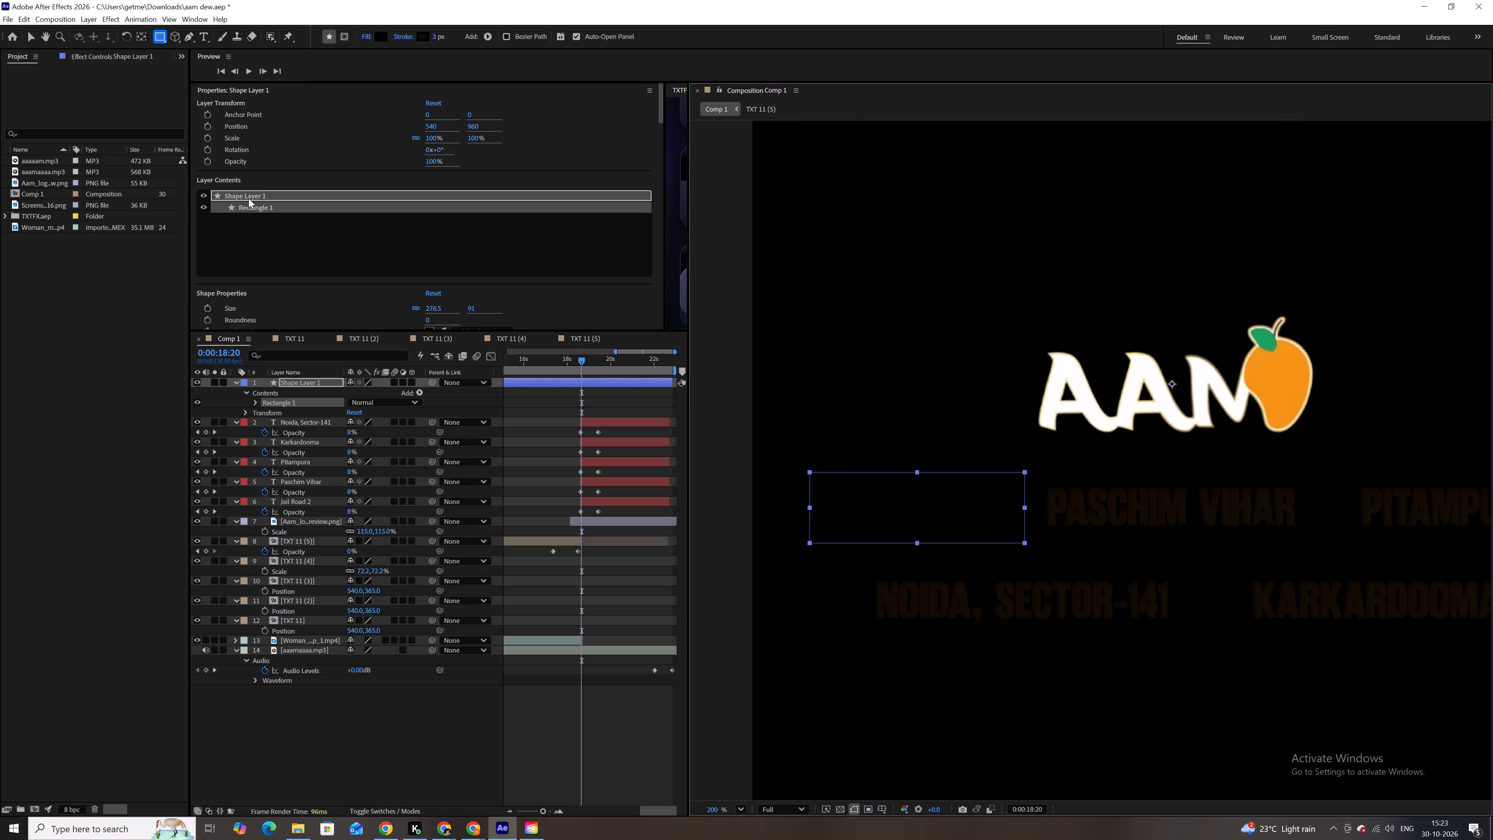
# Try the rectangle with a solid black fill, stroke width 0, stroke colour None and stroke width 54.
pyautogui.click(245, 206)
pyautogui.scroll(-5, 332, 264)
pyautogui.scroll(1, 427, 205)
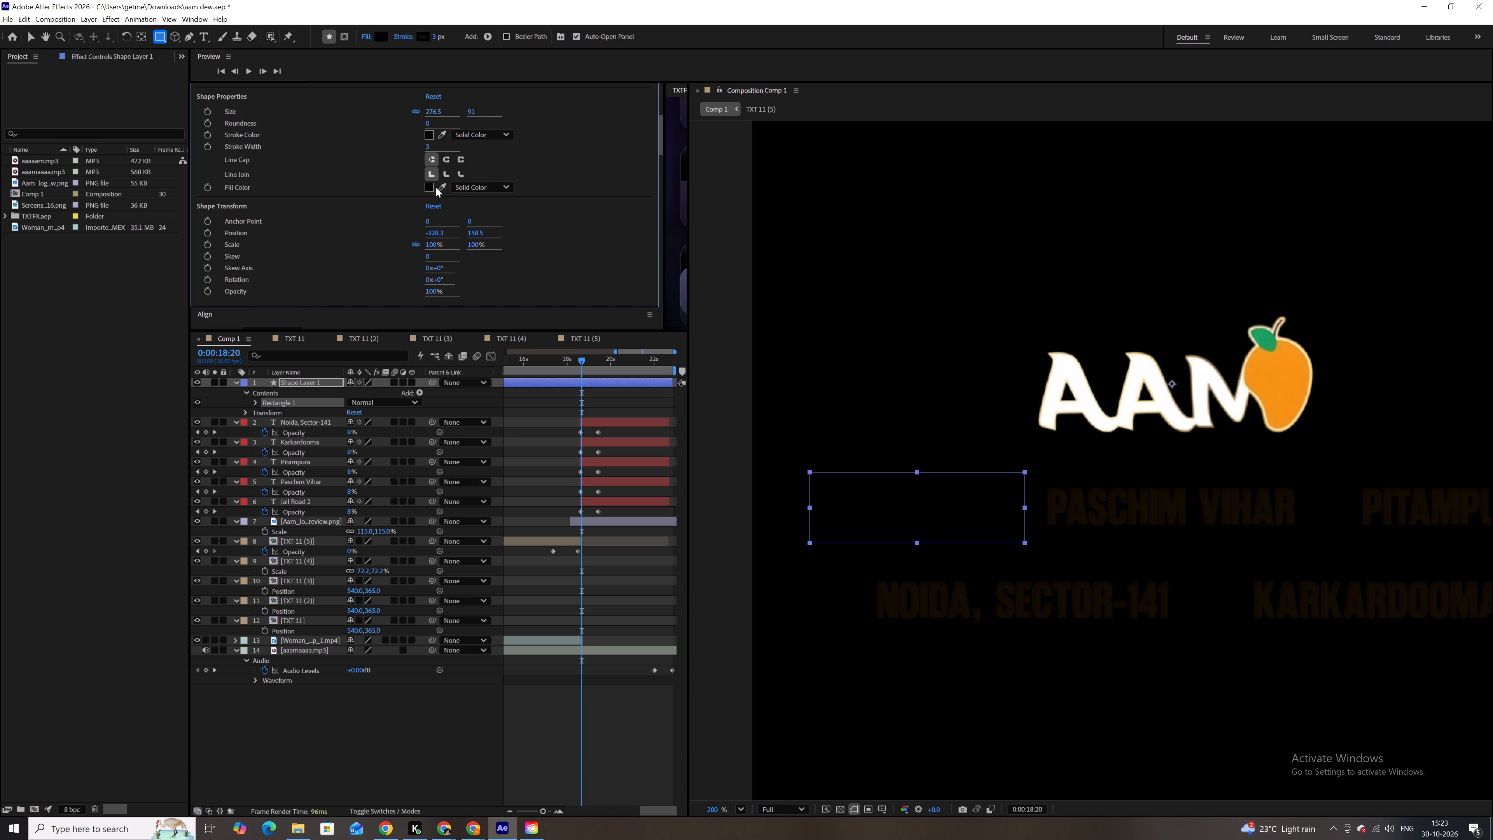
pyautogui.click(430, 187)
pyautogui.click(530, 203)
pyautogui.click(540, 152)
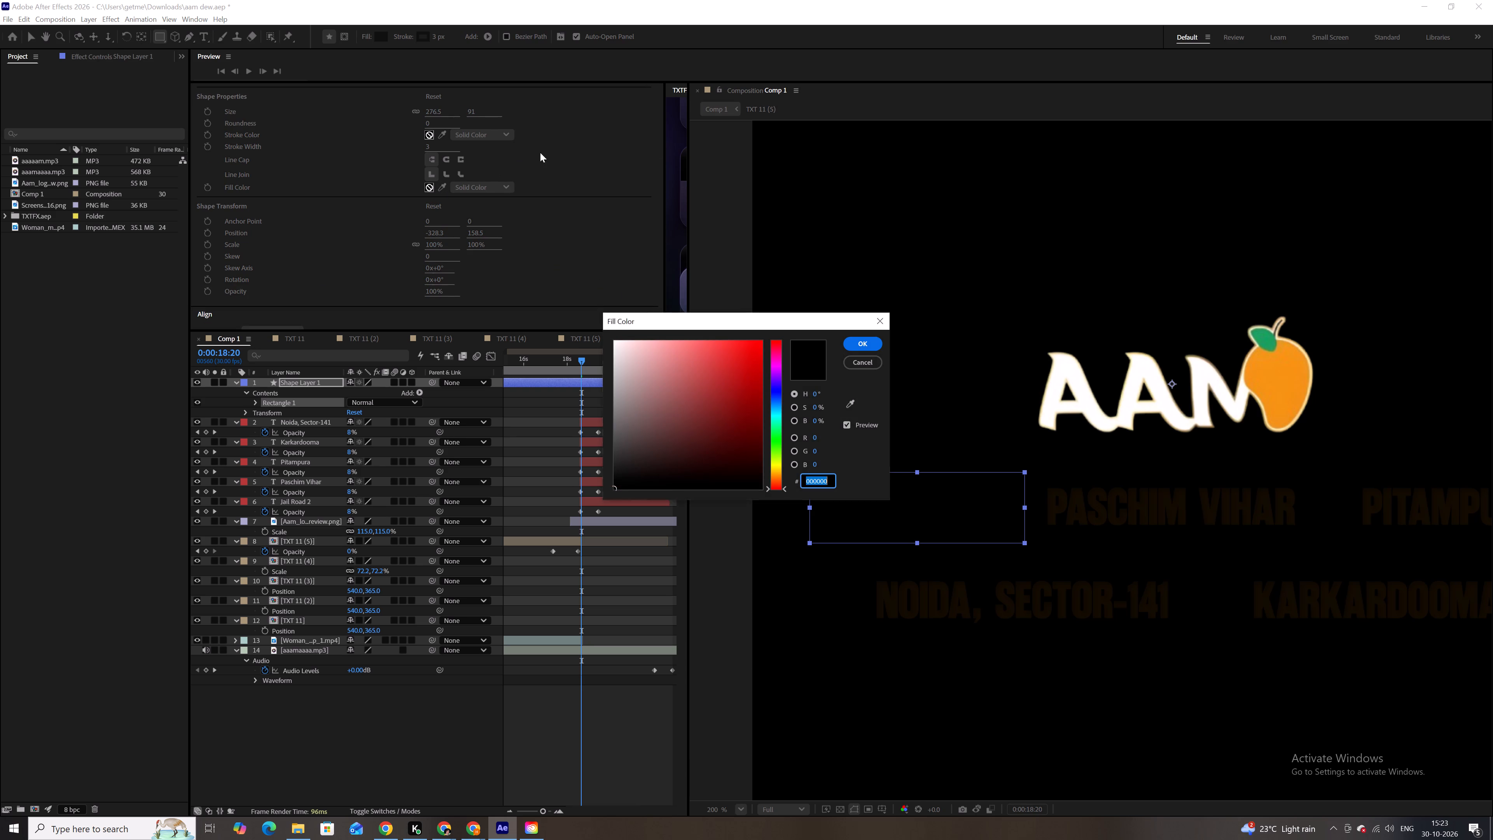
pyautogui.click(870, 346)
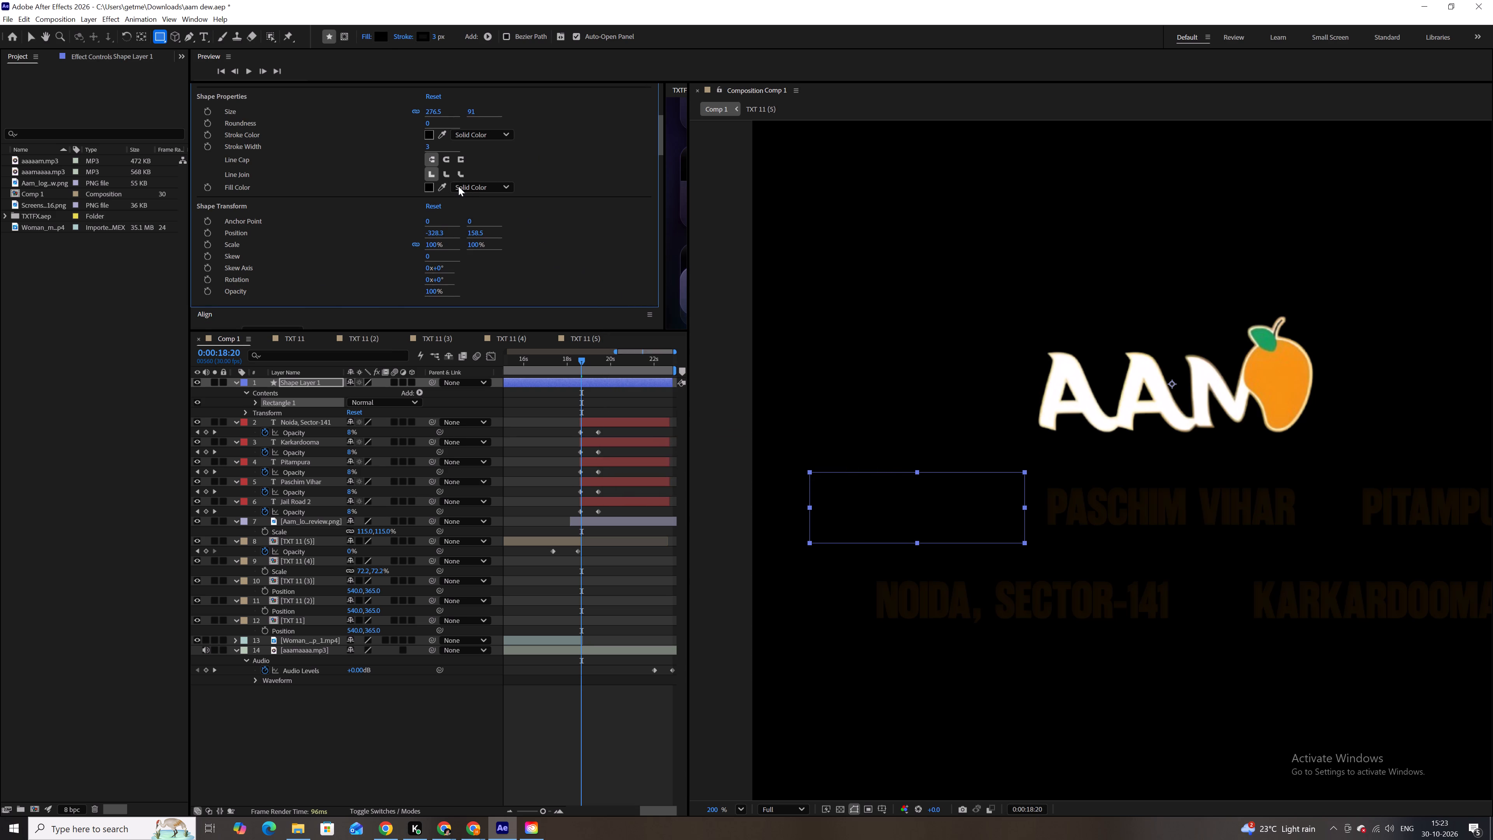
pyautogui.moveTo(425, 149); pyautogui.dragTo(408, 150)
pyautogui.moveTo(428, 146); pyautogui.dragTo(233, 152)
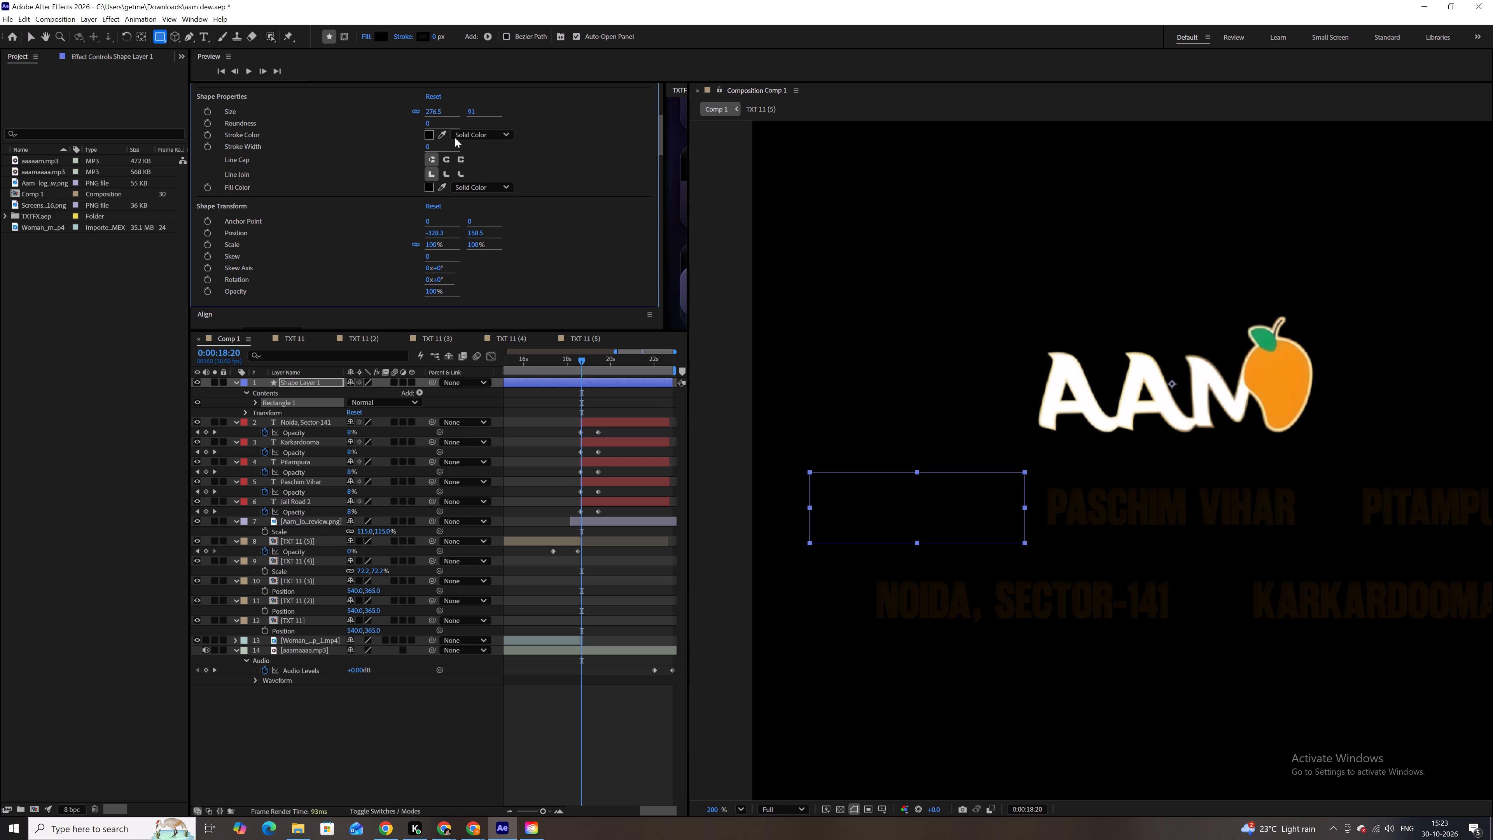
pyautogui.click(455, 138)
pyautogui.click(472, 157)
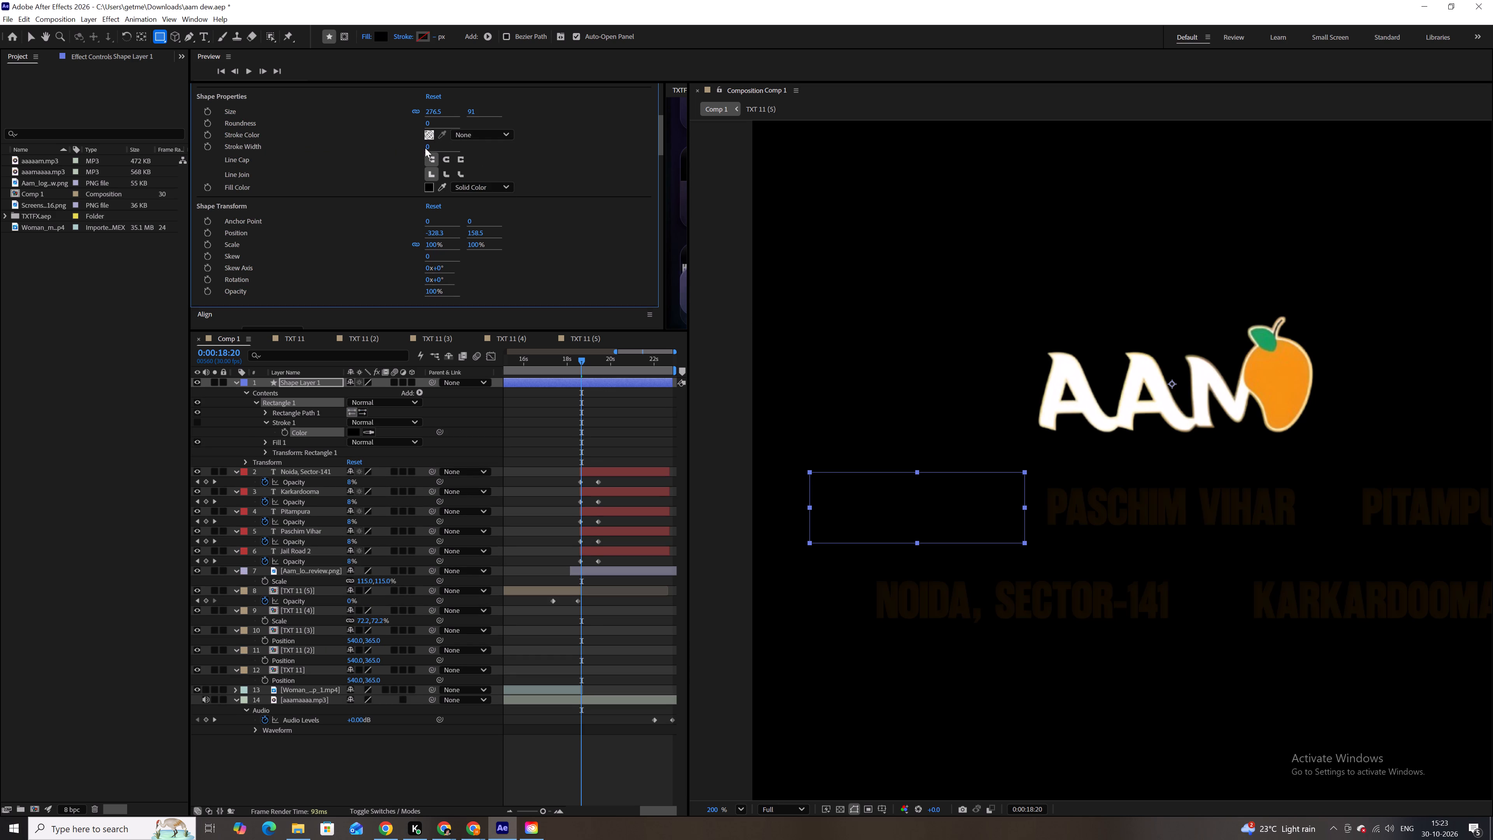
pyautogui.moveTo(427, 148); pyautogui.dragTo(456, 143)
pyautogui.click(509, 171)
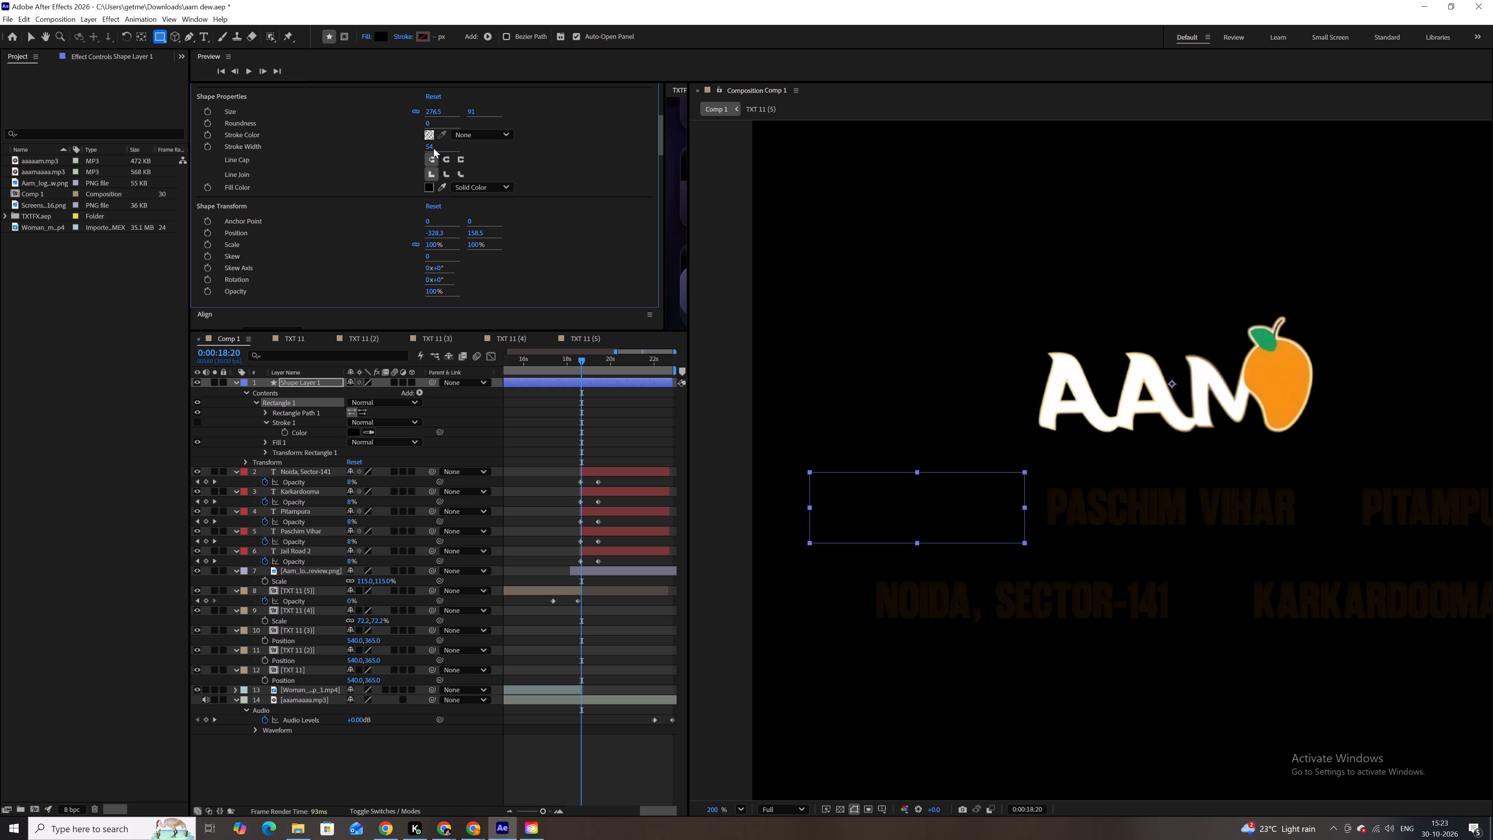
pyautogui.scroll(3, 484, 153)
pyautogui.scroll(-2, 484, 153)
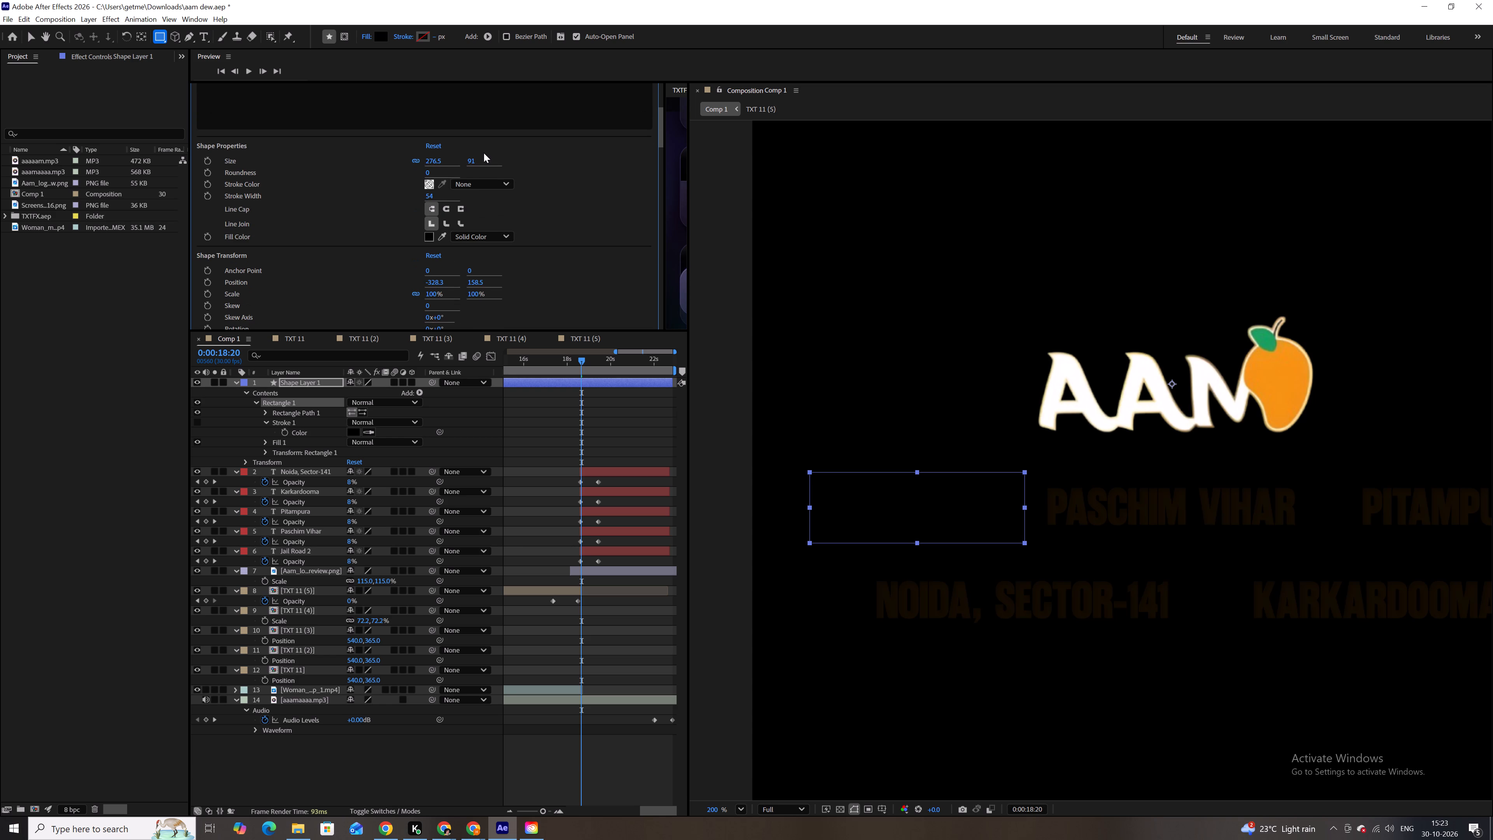
# Set the rectangle's fill to None and give it a solid white stroke 3 px wide.
pyautogui.click(469, 240)
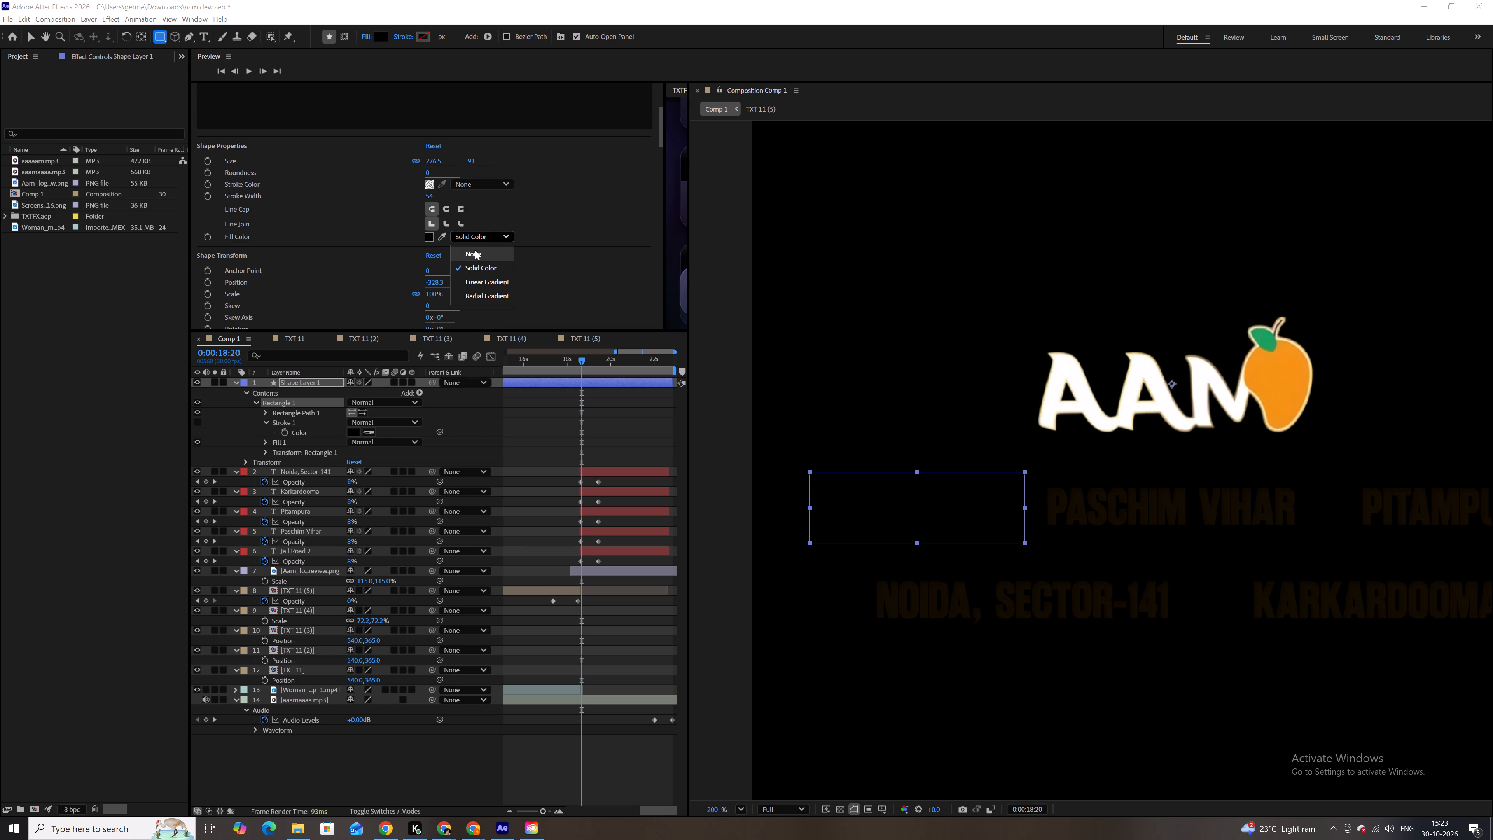
pyautogui.click(475, 250)
pyautogui.click(434, 185)
pyautogui.moveTo(461, 180); pyautogui.dragTo(461, 183)
pyautogui.click(476, 214)
pyautogui.click(430, 186)
pyautogui.moveTo(729, 379); pyautogui.dragTo(687, 363)
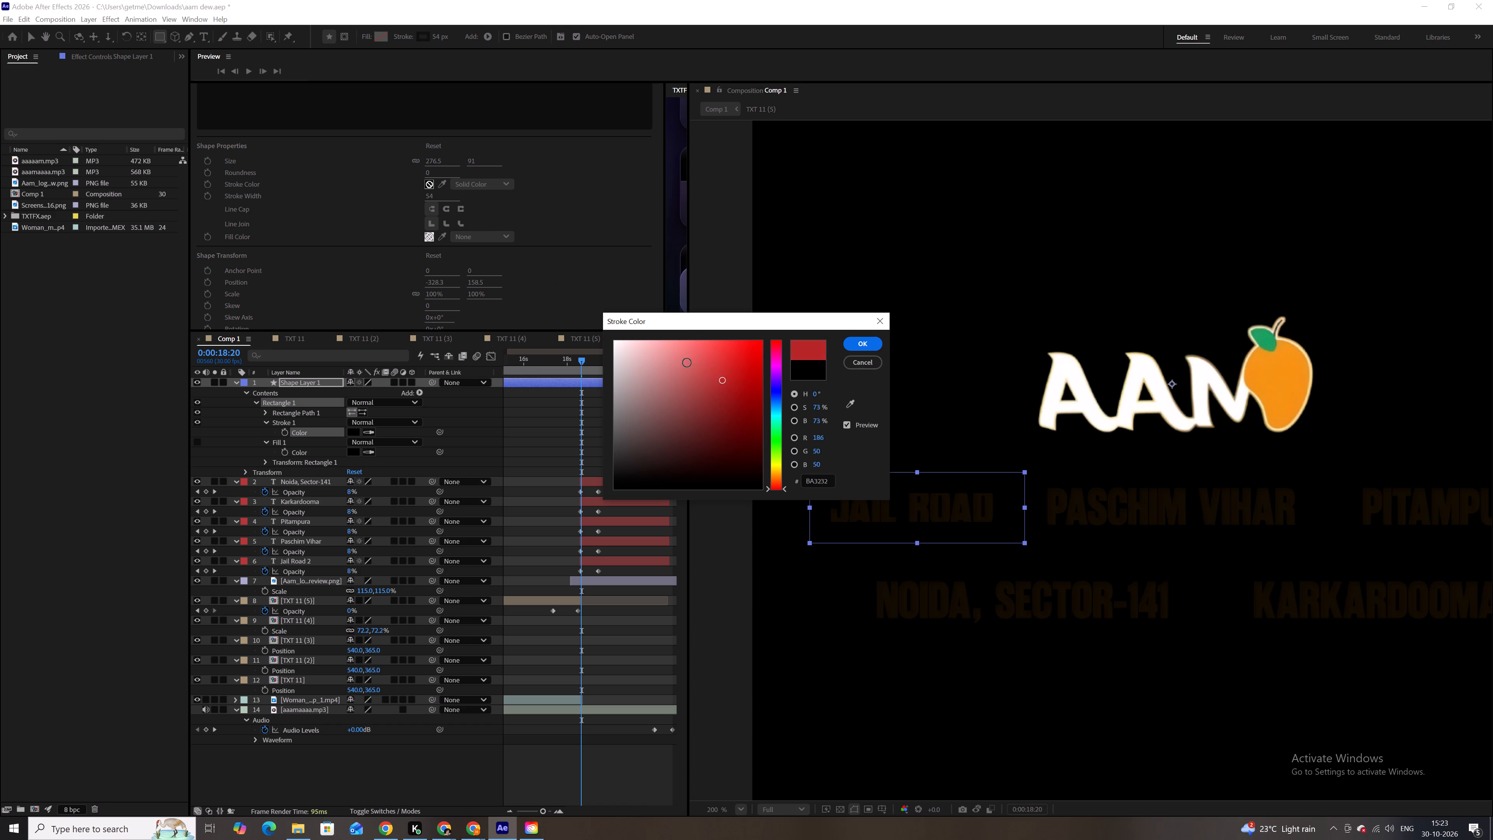
pyautogui.moveTo(687, 363); pyautogui.dragTo(537, 304)
pyautogui.click(851, 347)
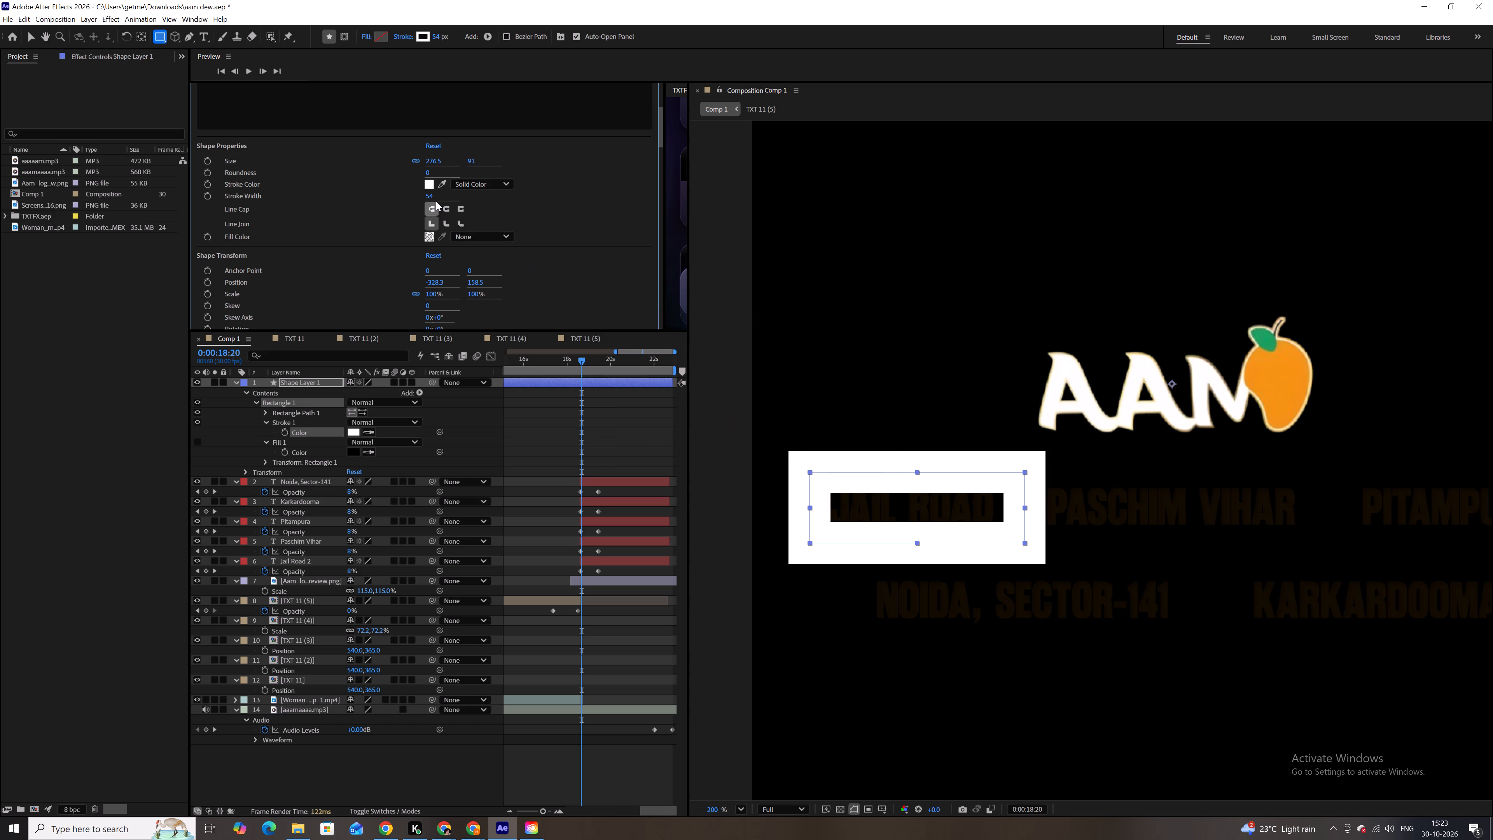
pyautogui.moveTo(433, 198); pyautogui.dragTo(395, 193)
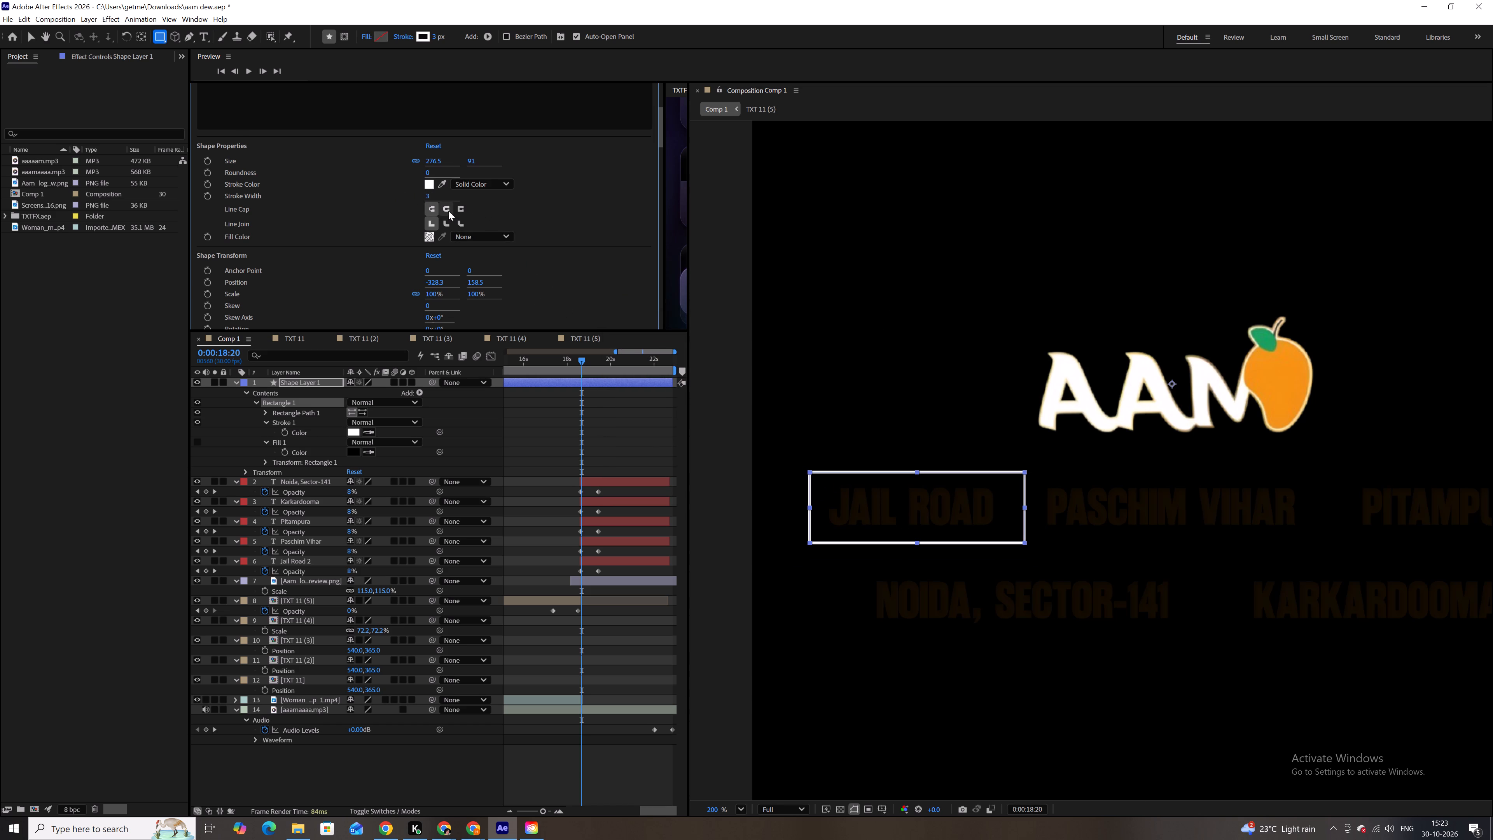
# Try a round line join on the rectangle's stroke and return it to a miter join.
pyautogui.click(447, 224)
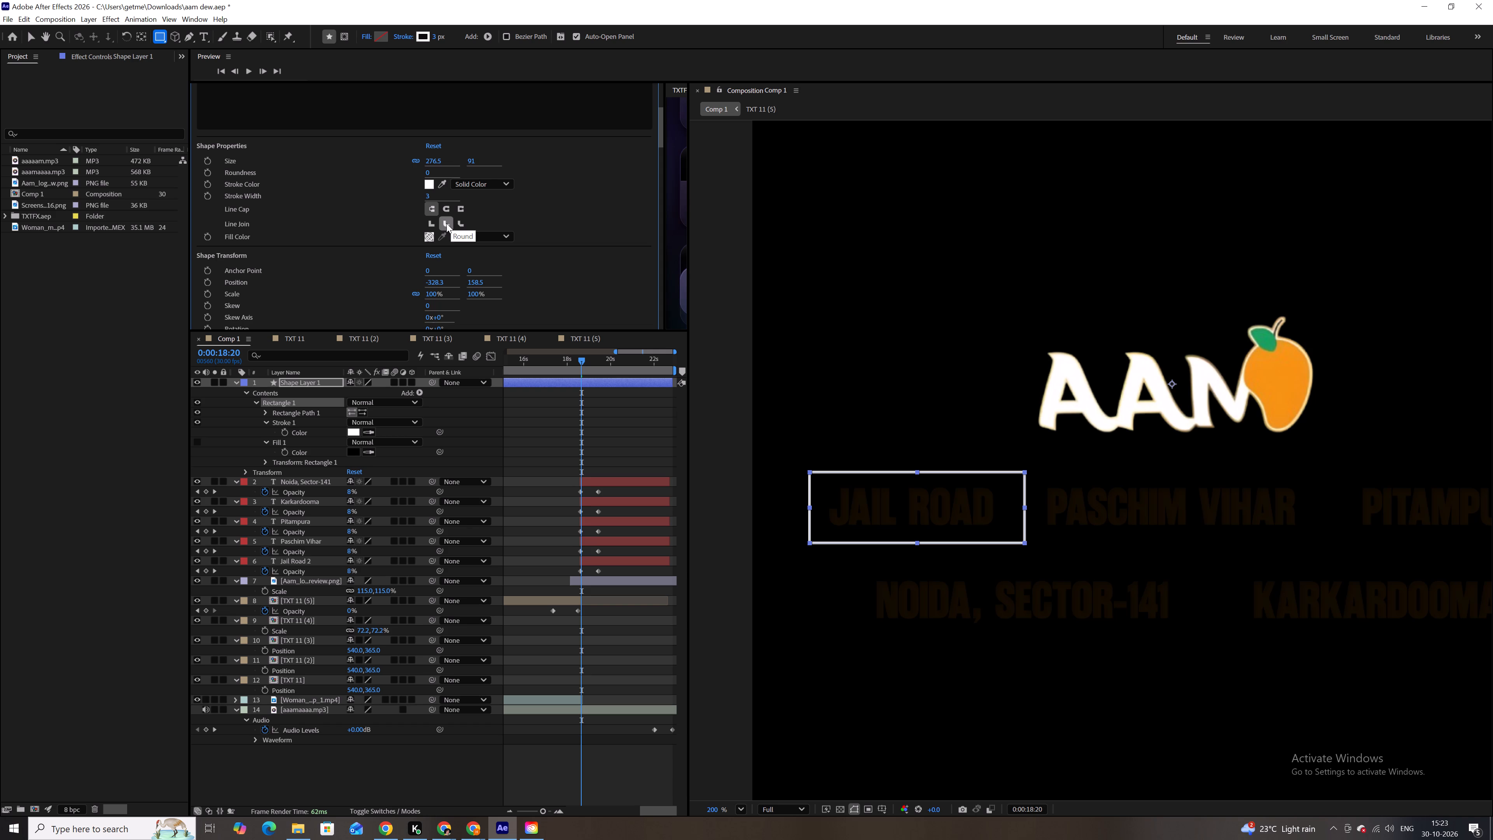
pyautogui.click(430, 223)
# Look through the rectangle's properties and search the effects and presets for "corner" and "round".
pyautogui.scroll(-2, 555, 255)
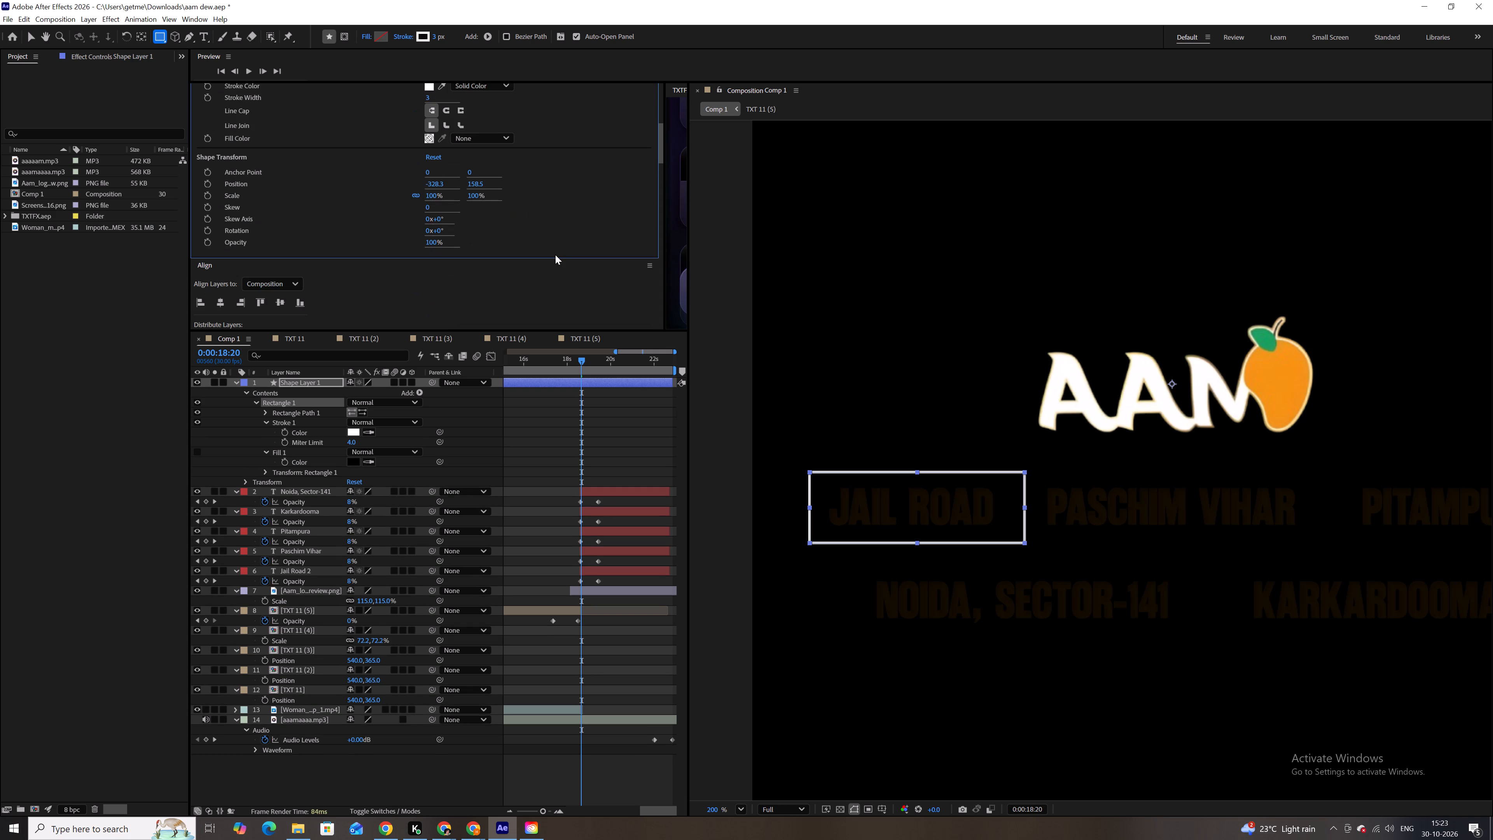
pyautogui.scroll(-4, 348, 269)
pyautogui.scroll(4, 347, 269)
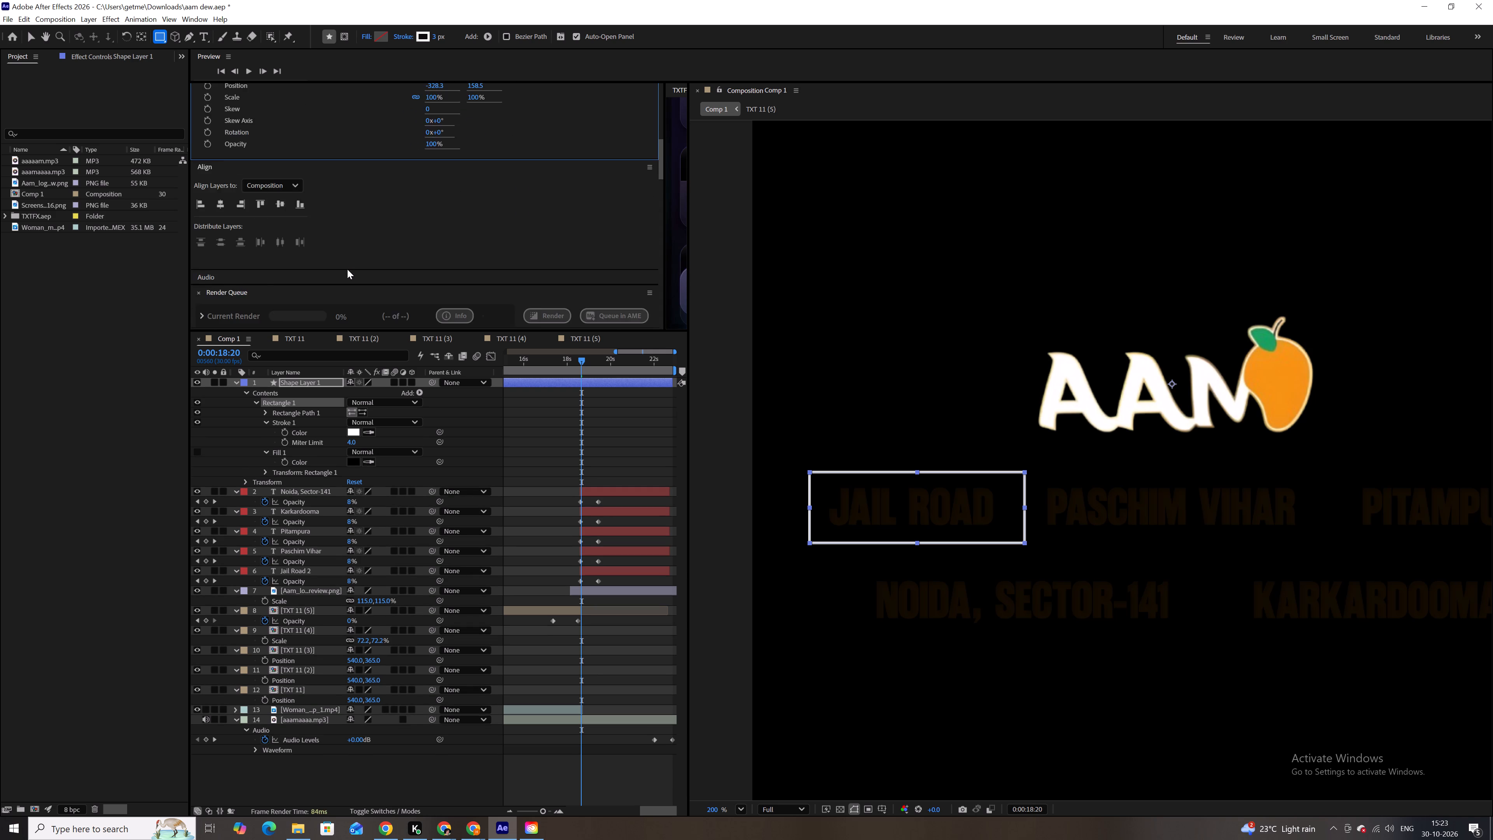
pyautogui.scroll(11, 347, 269)
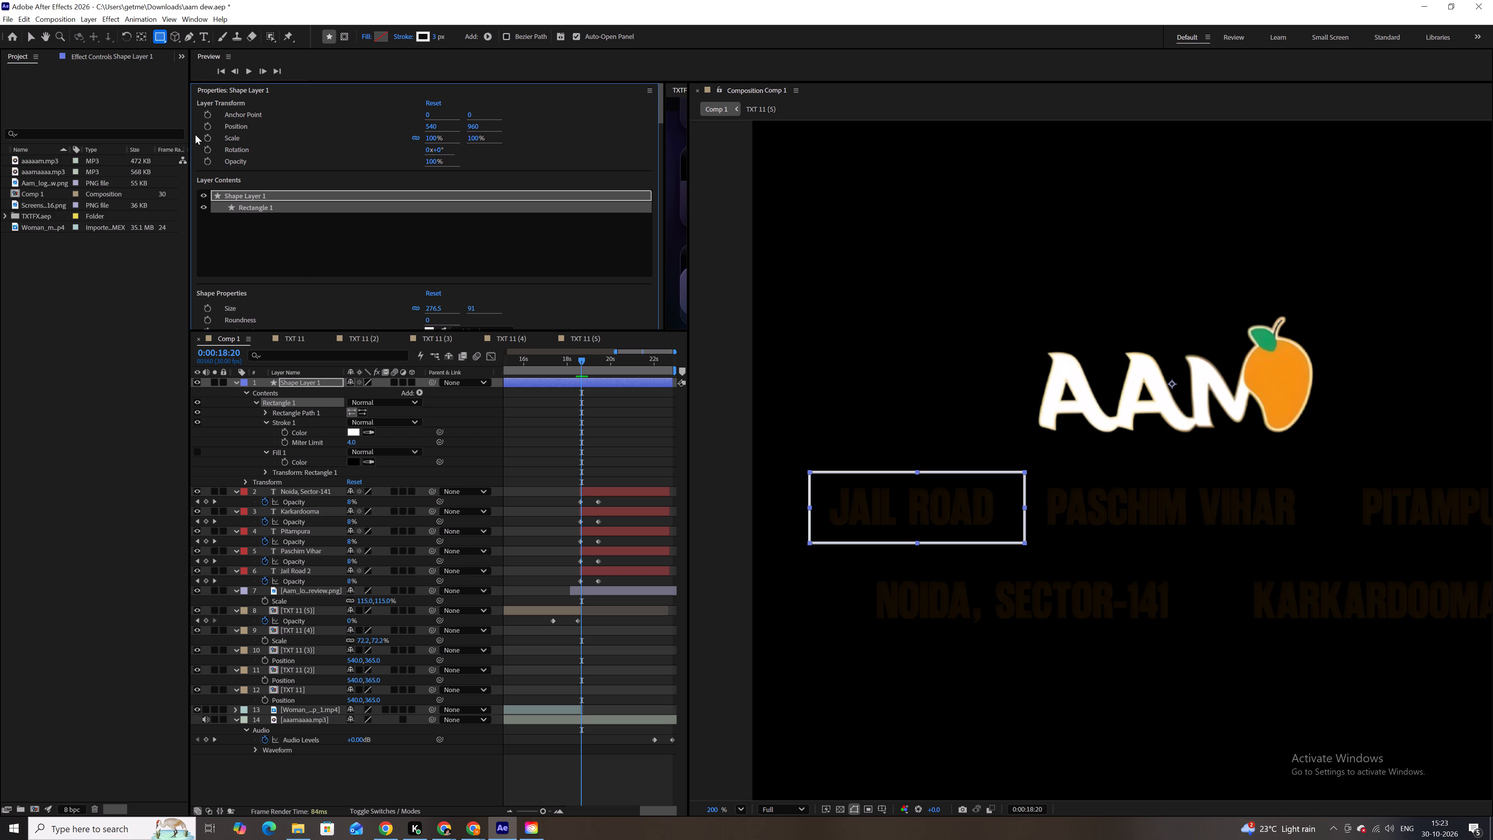
pyautogui.scroll(-1, 351, 255)
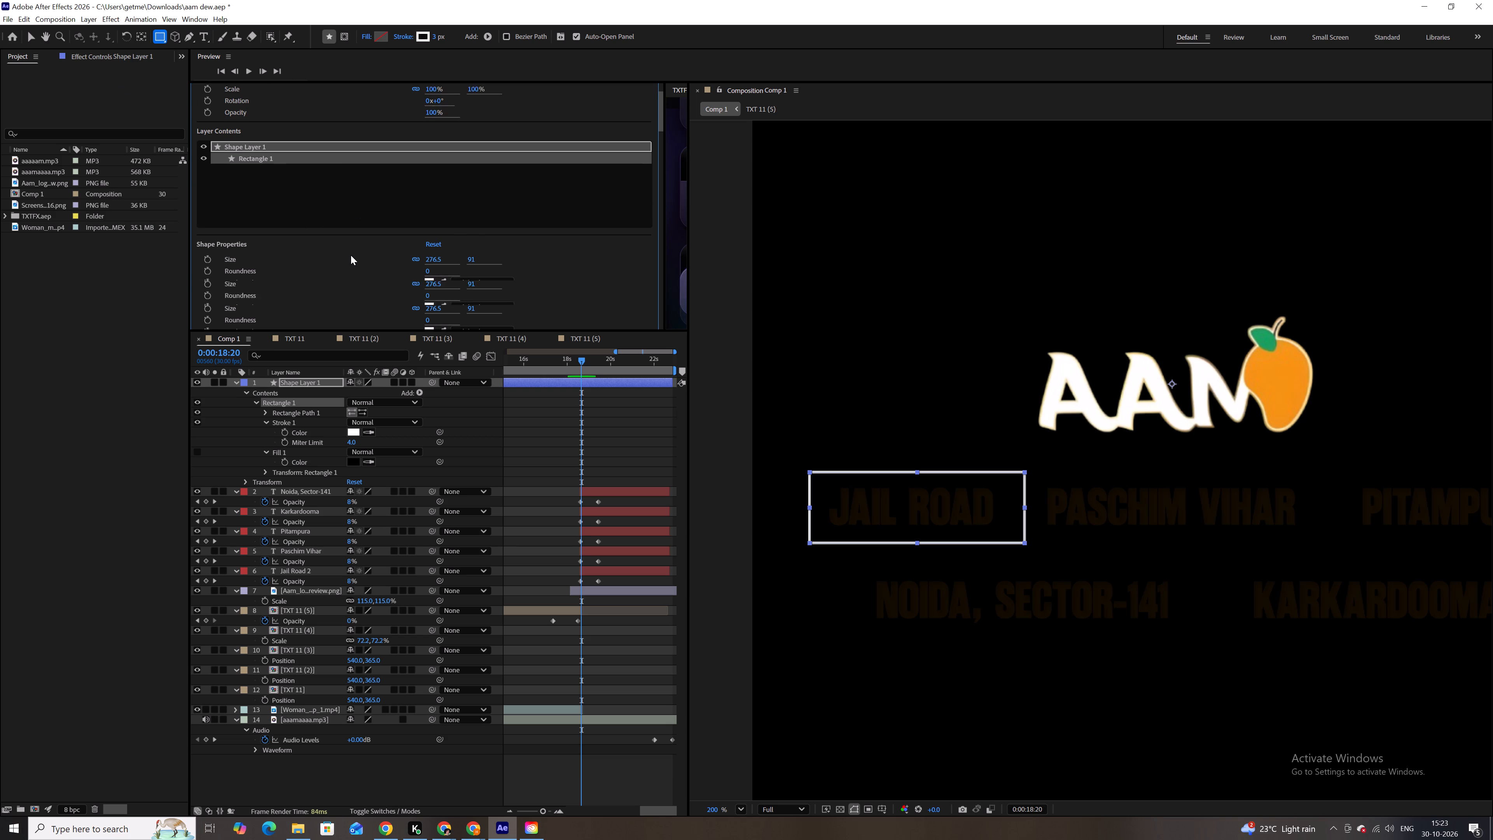
pyautogui.scroll(-16, 351, 255)
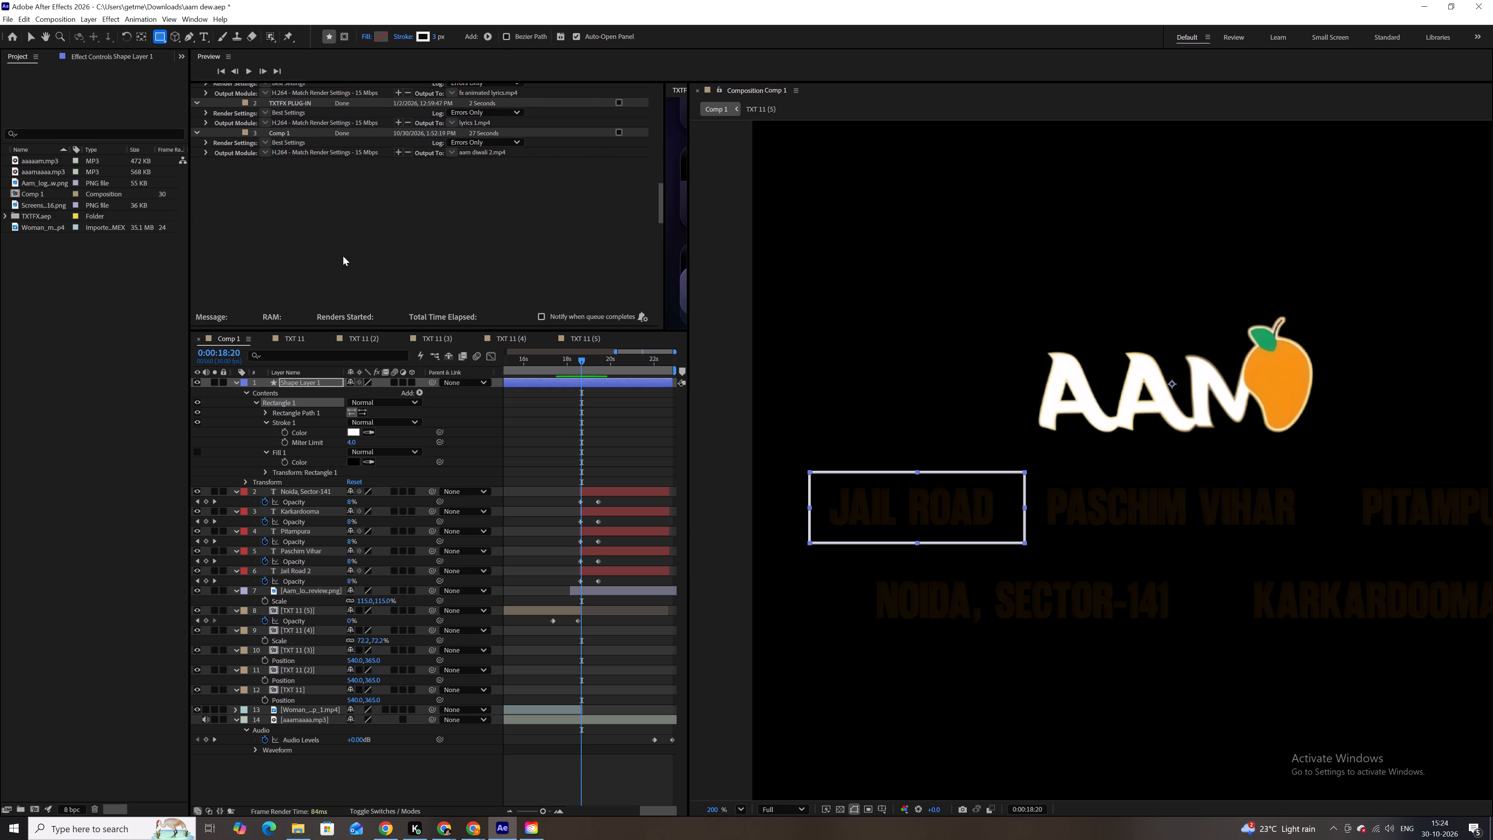
pyautogui.scroll(2, 640, 255)
pyautogui.moveTo(661, 205); pyautogui.dragTo(654, 182)
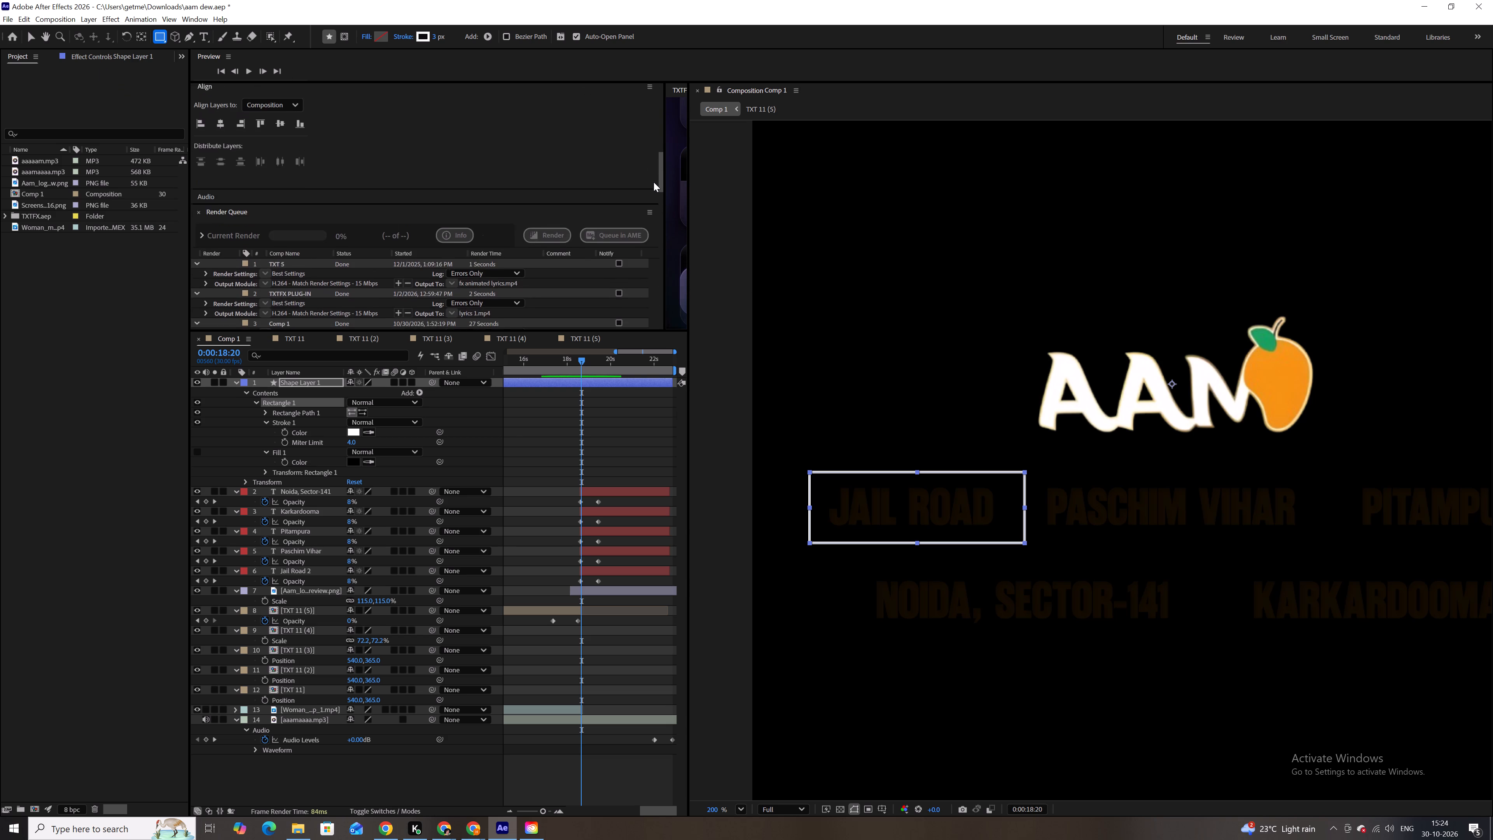
pyautogui.moveTo(654, 182); pyautogui.dragTo(629, 106)
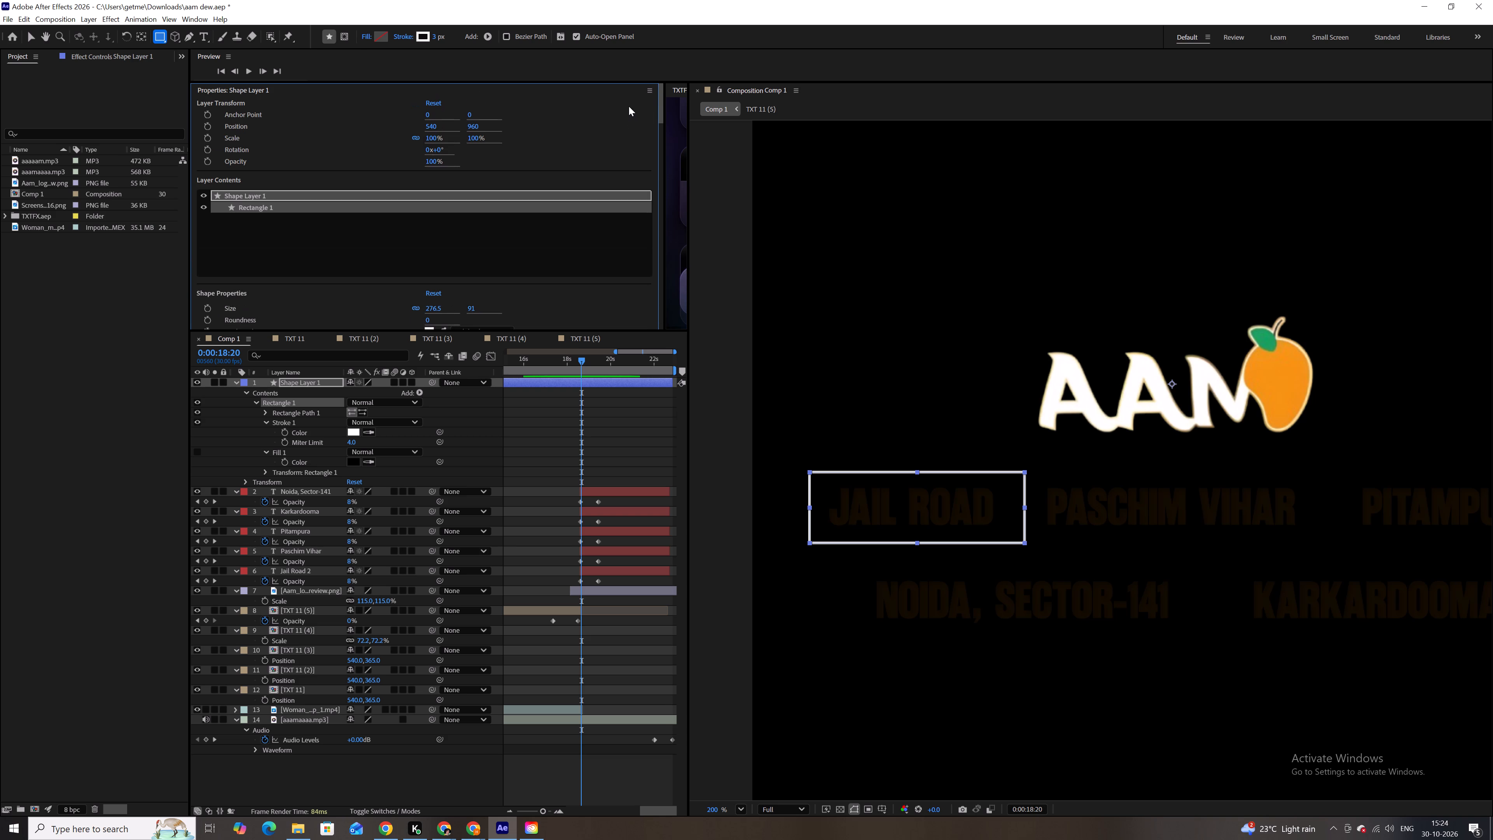
pyautogui.moveTo(629, 106); pyautogui.dragTo(687, 281)
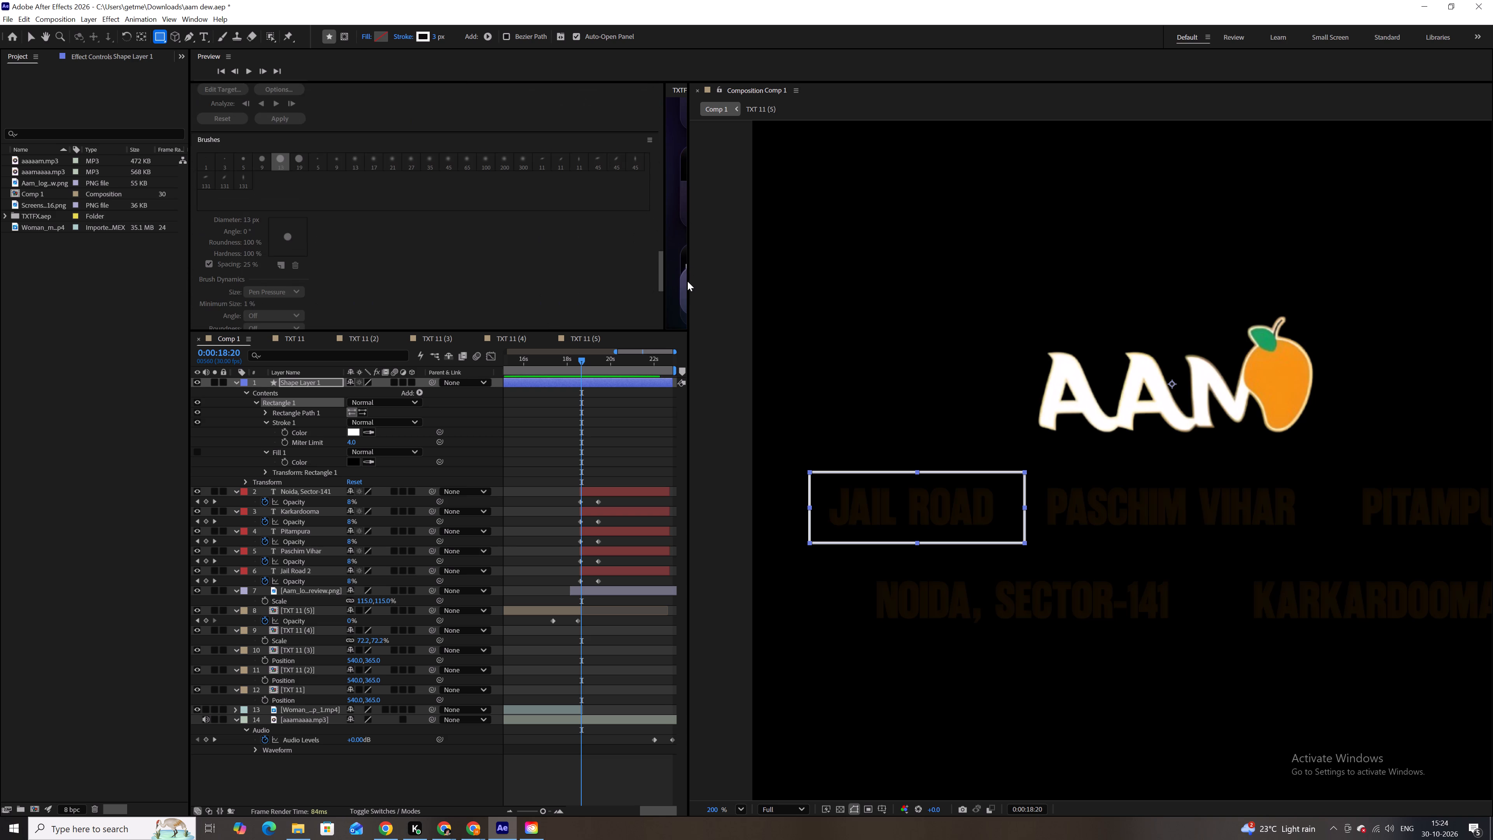
pyautogui.moveTo(687, 281); pyautogui.dragTo(678, 235)
pyautogui.click(412, 212)
pyautogui.write('co')
pyautogui.write('rner')
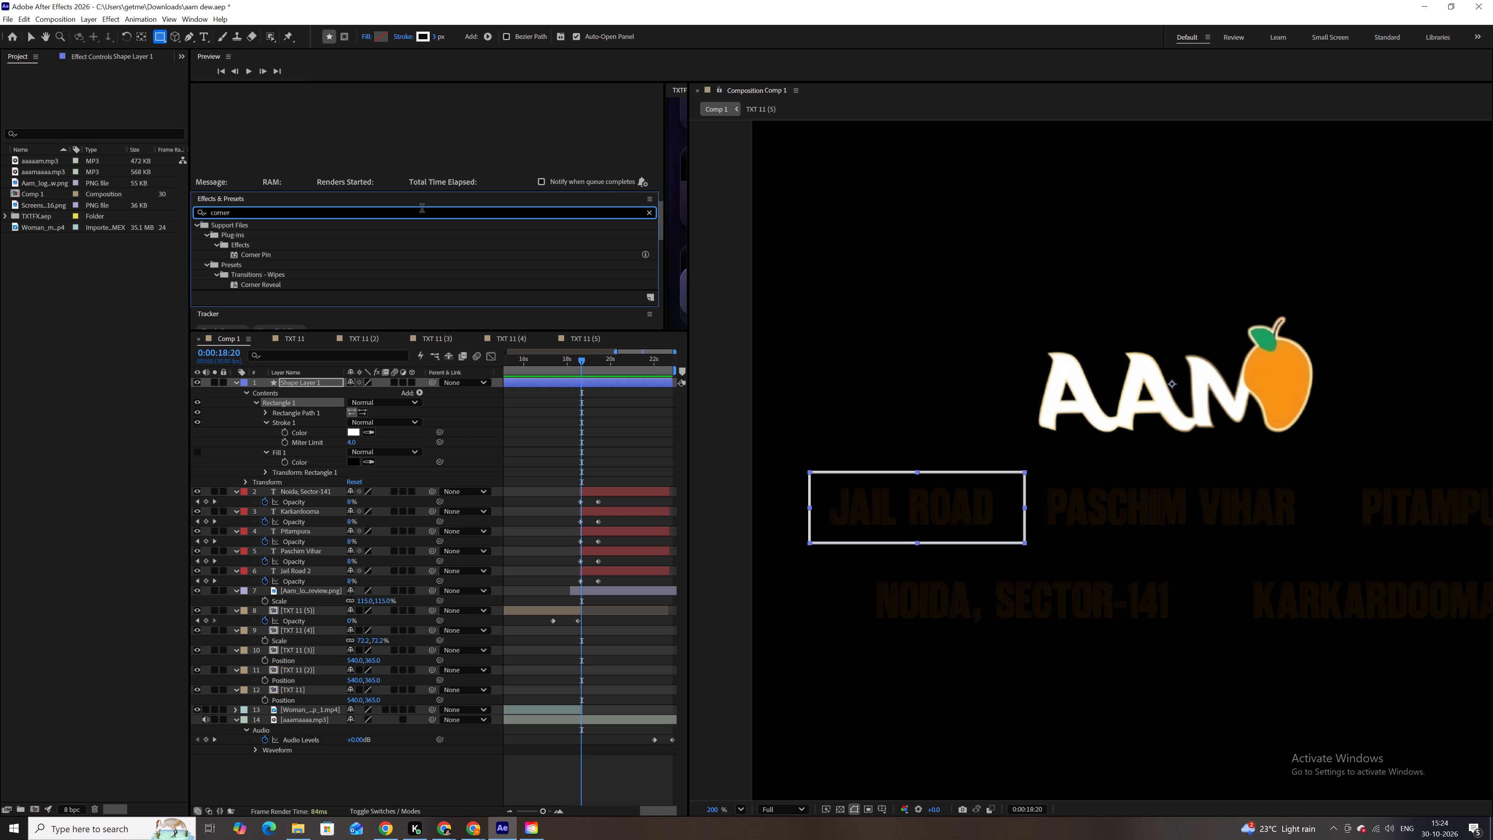
pyautogui.scroll(-1, 316, 276)
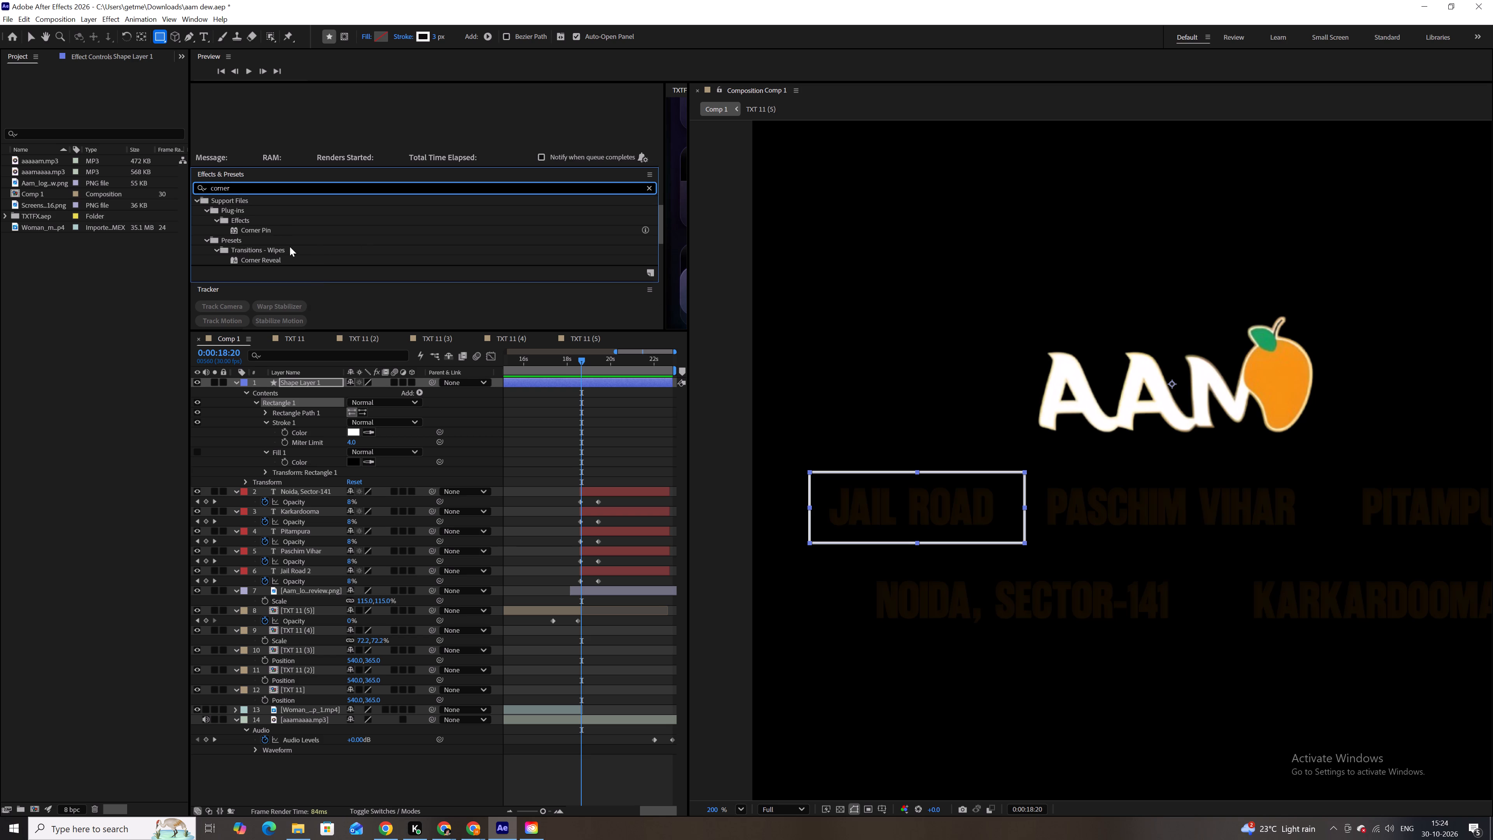
pyautogui.moveTo(259, 189); pyautogui.dragTo(178, 189)
pyautogui.press('BackSpace')
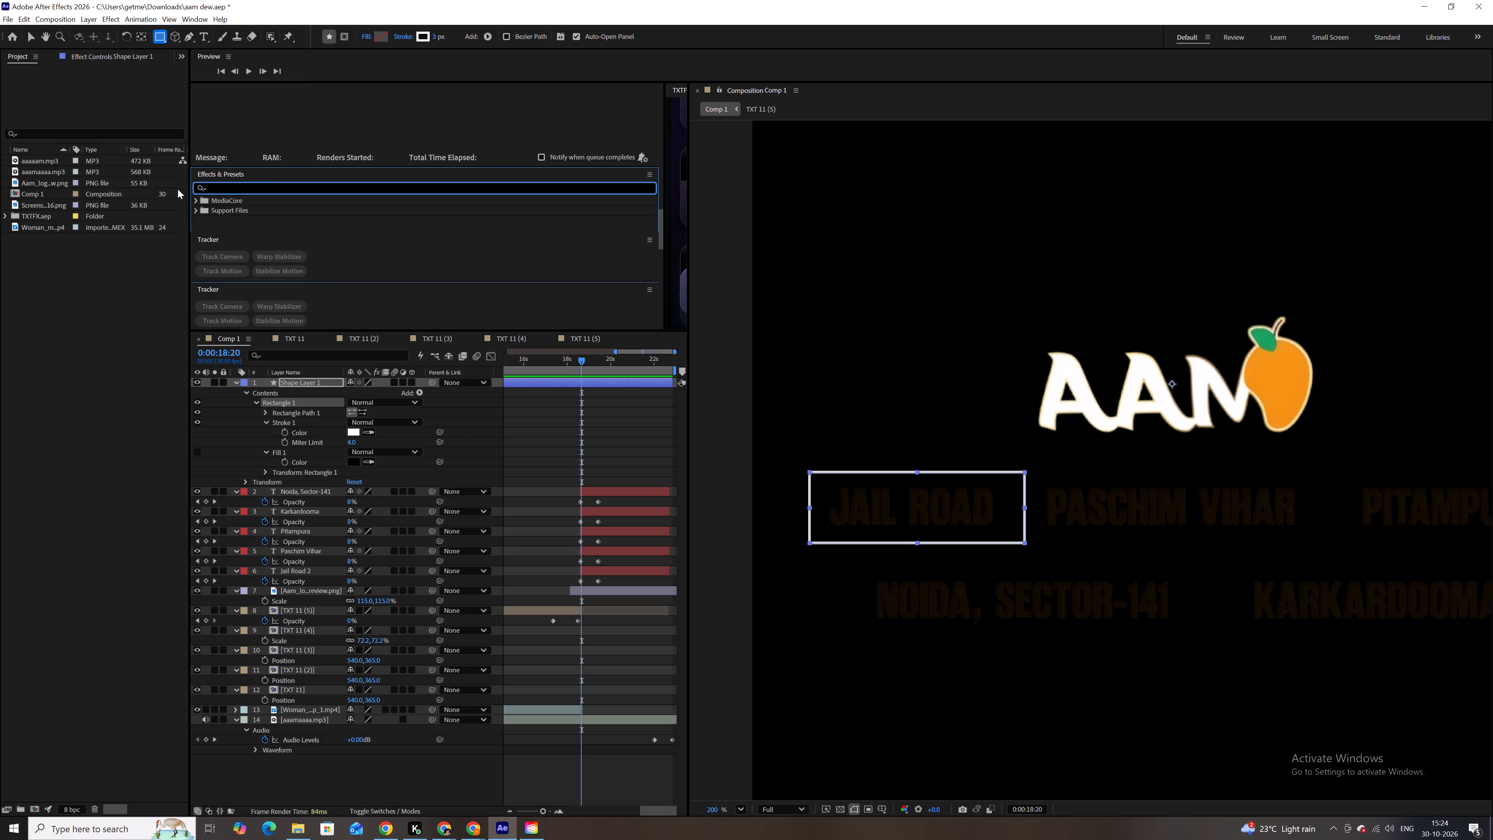
pyautogui.write('ro')
pyautogui.write('und')
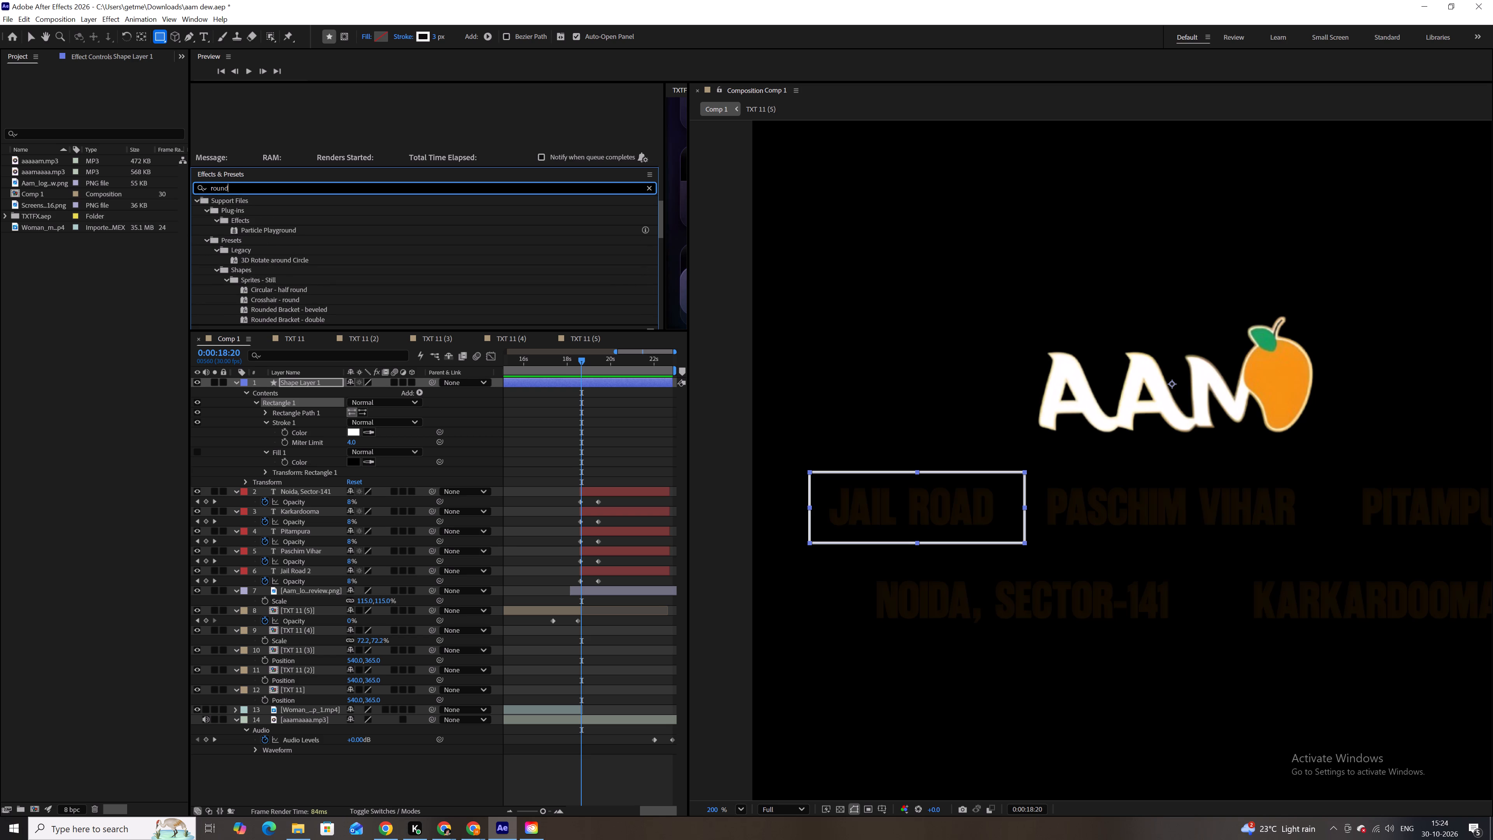
pyautogui.scroll(-2, 288, 253)
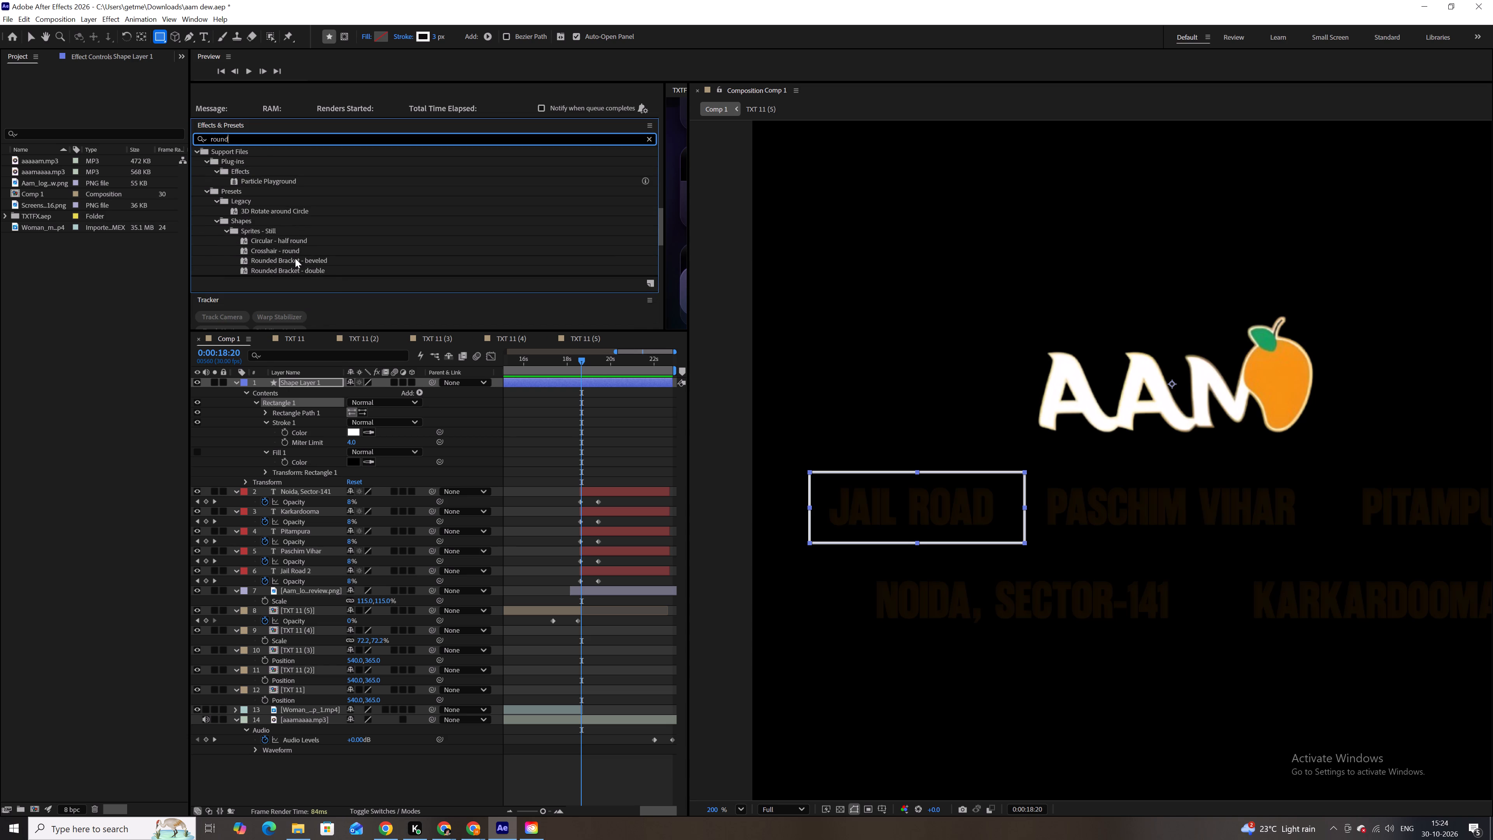
# Delete the sharp-cornered outline rectangle layer around JAIL ROAD.
pyautogui.click(594, 384)
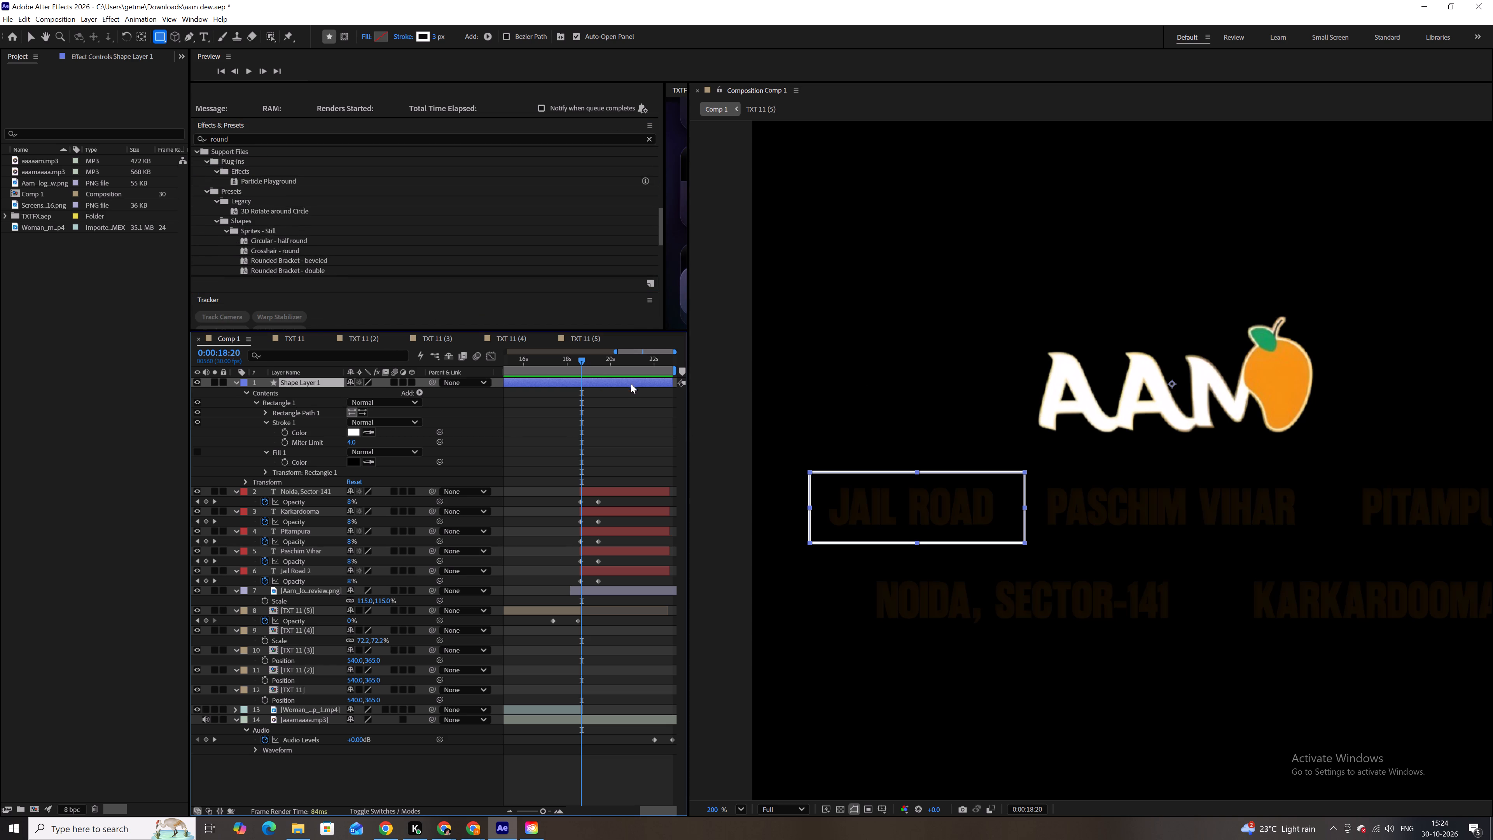
pyautogui.doubleClick(627, 381)
pyautogui.click(630, 408)
pyautogui.click(618, 383)
pyautogui.keyDown('ctrl'); pyautogui.scroll(11, 811, 461); pyautogui.keyUp('ctrl')
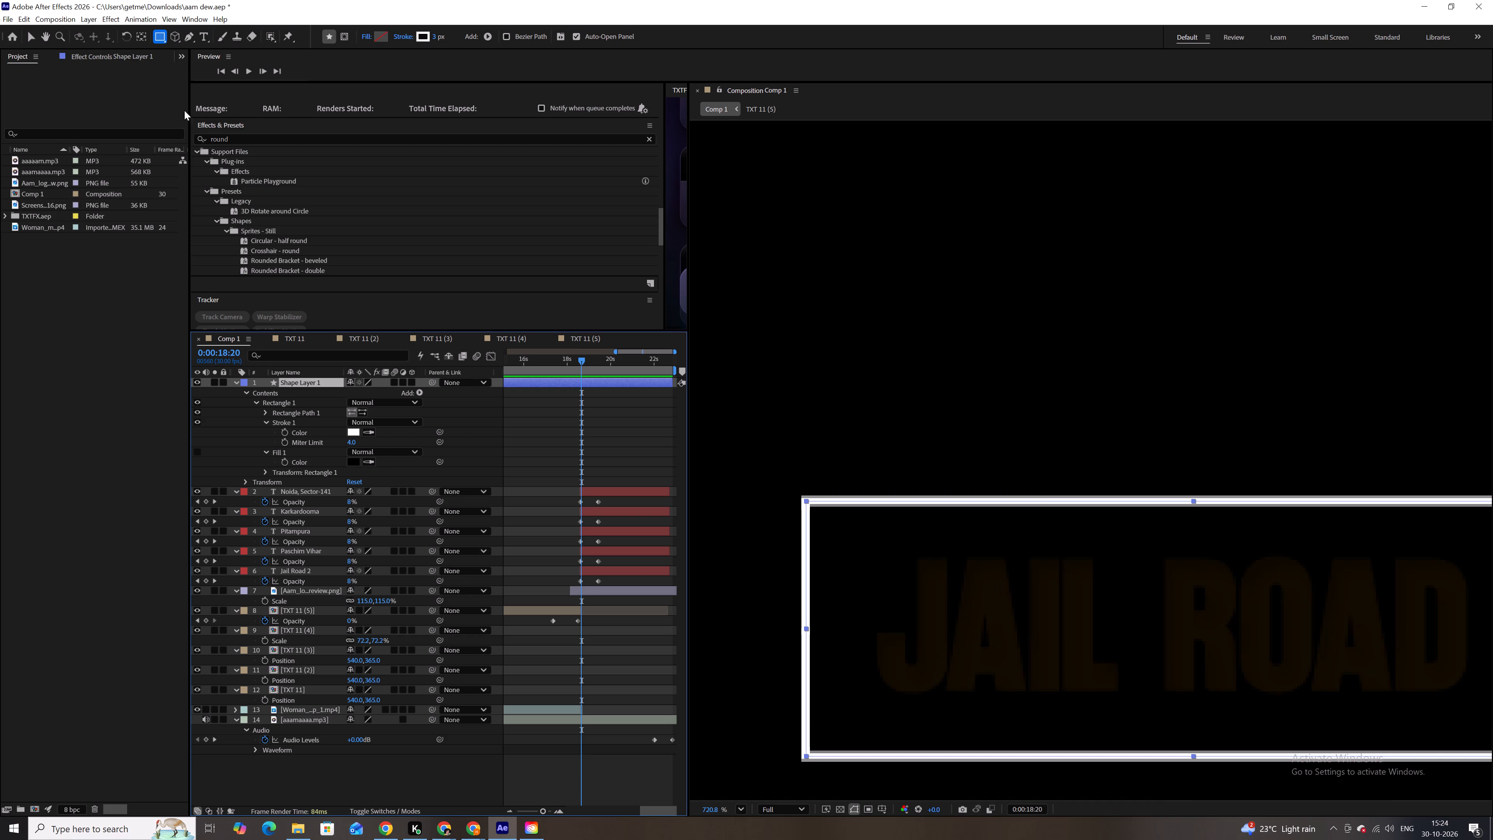
pyautogui.click(33, 40)
pyautogui.keyDown('ctrl'); pyautogui.scroll(-3, 647, 456); pyautogui.keyUp('ctrl')
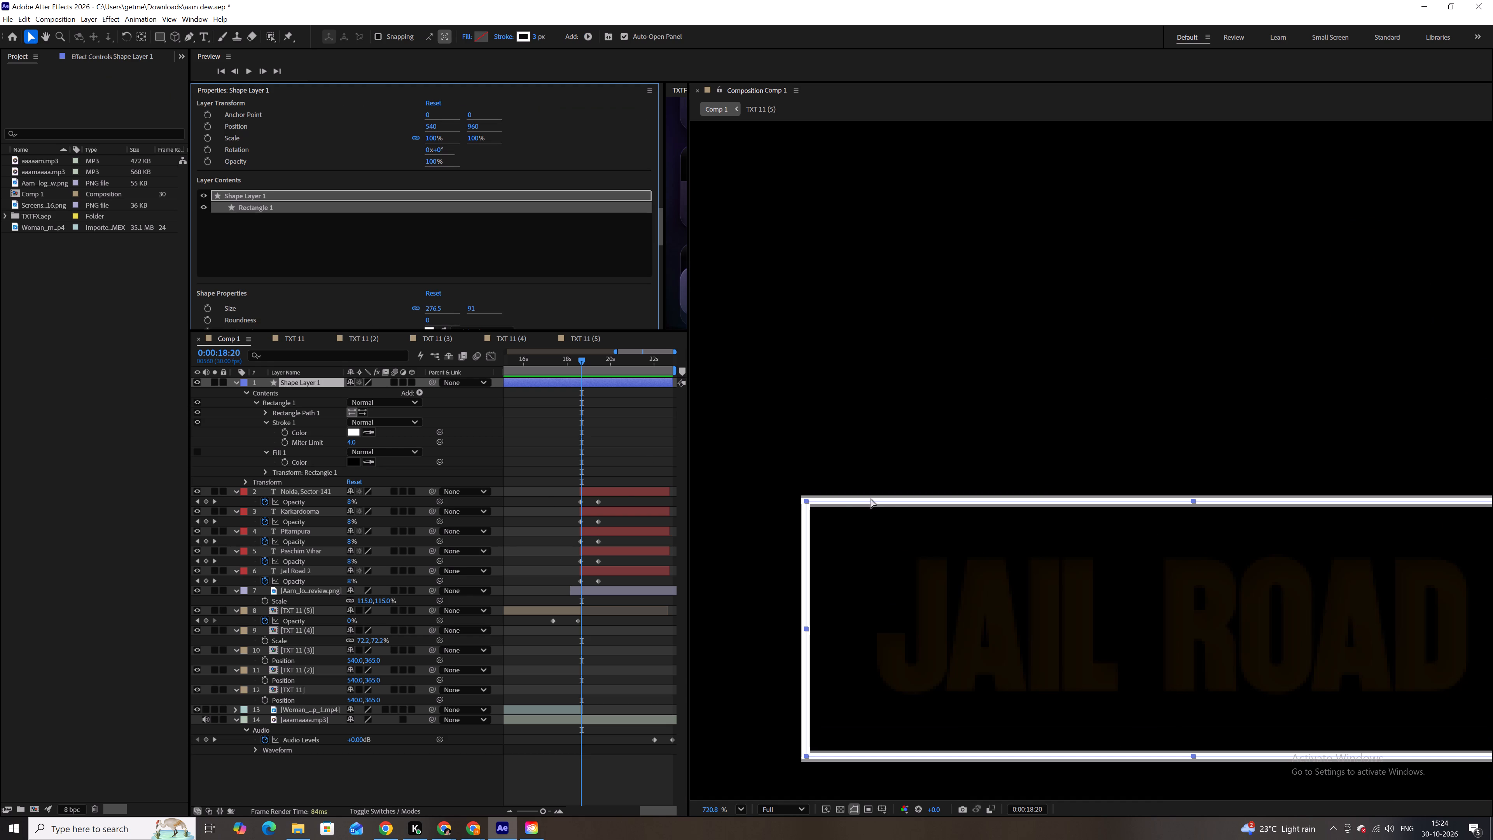
pyautogui.keyDown('ctrl'); pyautogui.scroll(-9, 892, 504); pyautogui.keyUp('ctrl')
pyautogui.click(587, 379)
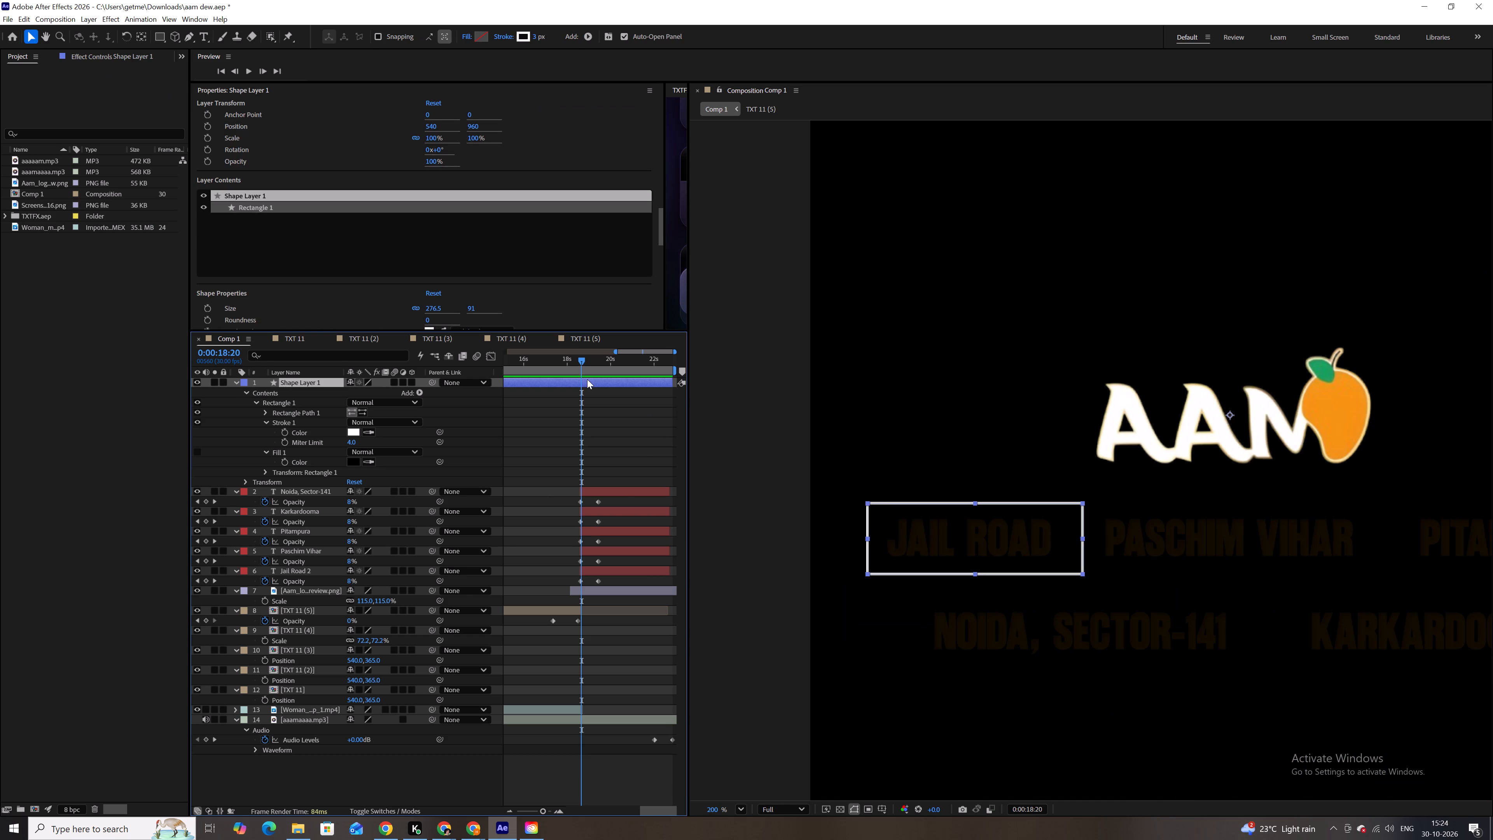
pyautogui.press('BackSpace')
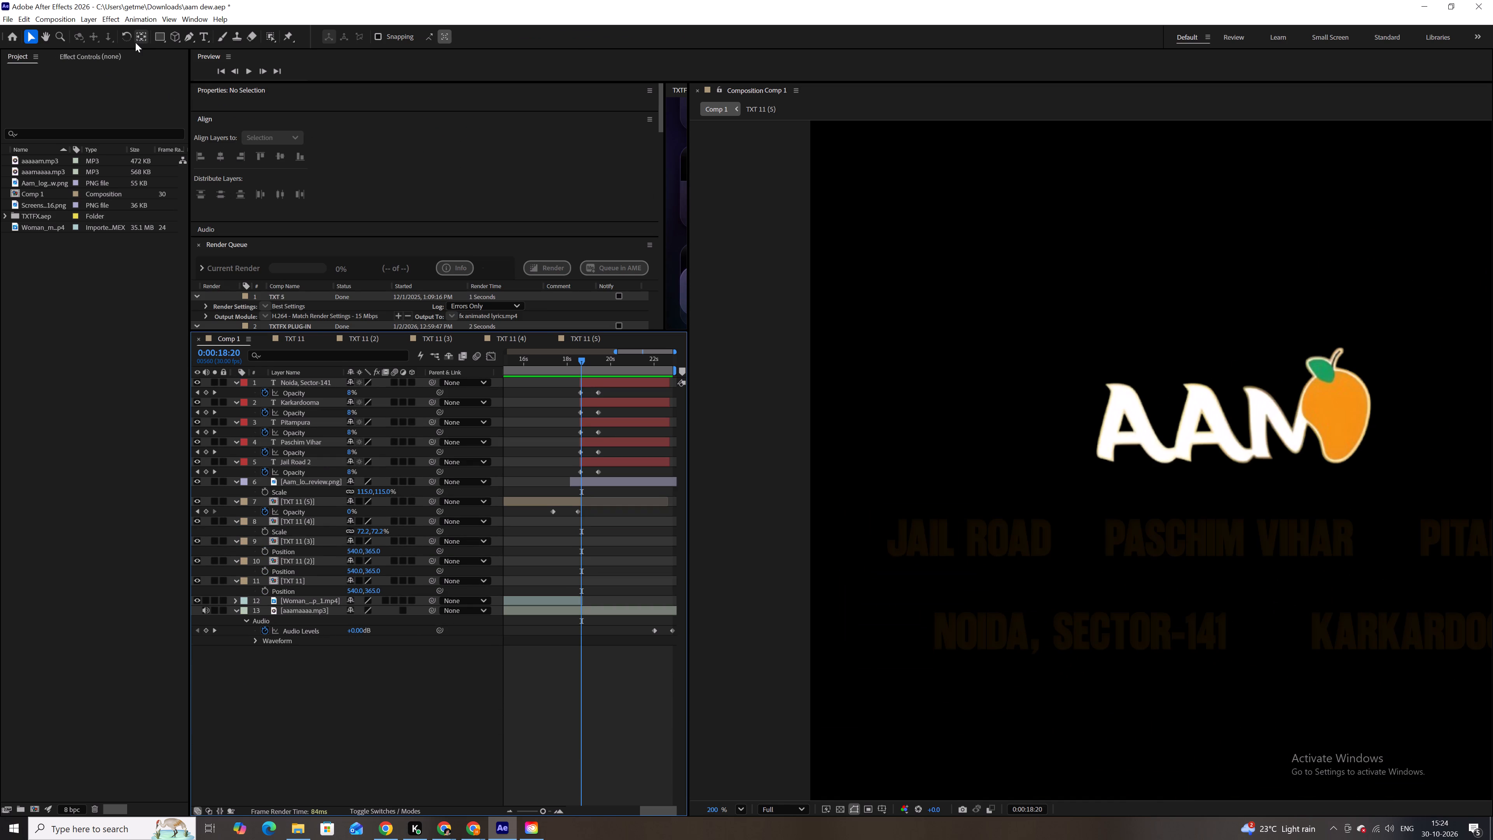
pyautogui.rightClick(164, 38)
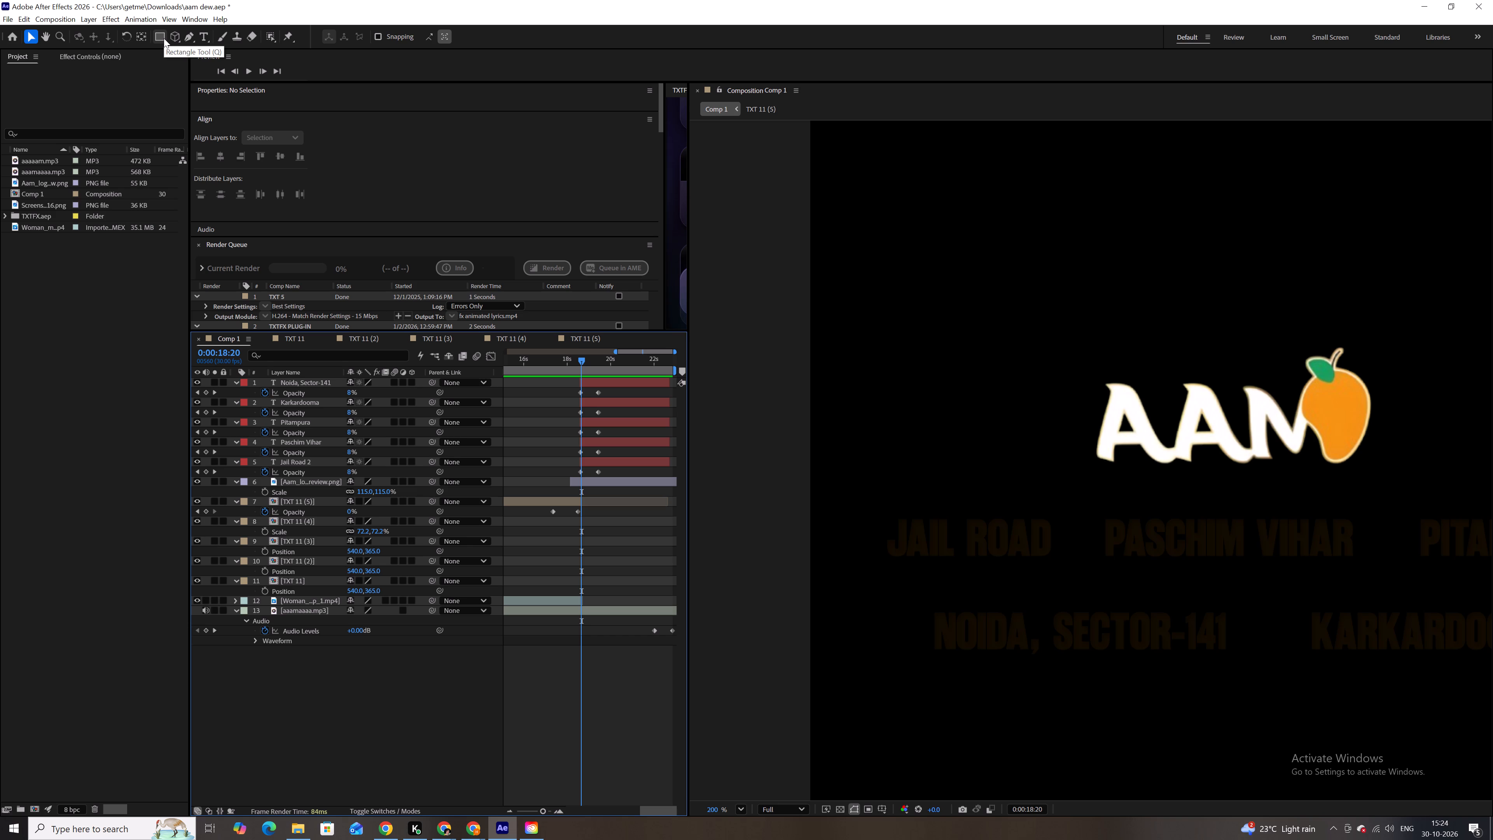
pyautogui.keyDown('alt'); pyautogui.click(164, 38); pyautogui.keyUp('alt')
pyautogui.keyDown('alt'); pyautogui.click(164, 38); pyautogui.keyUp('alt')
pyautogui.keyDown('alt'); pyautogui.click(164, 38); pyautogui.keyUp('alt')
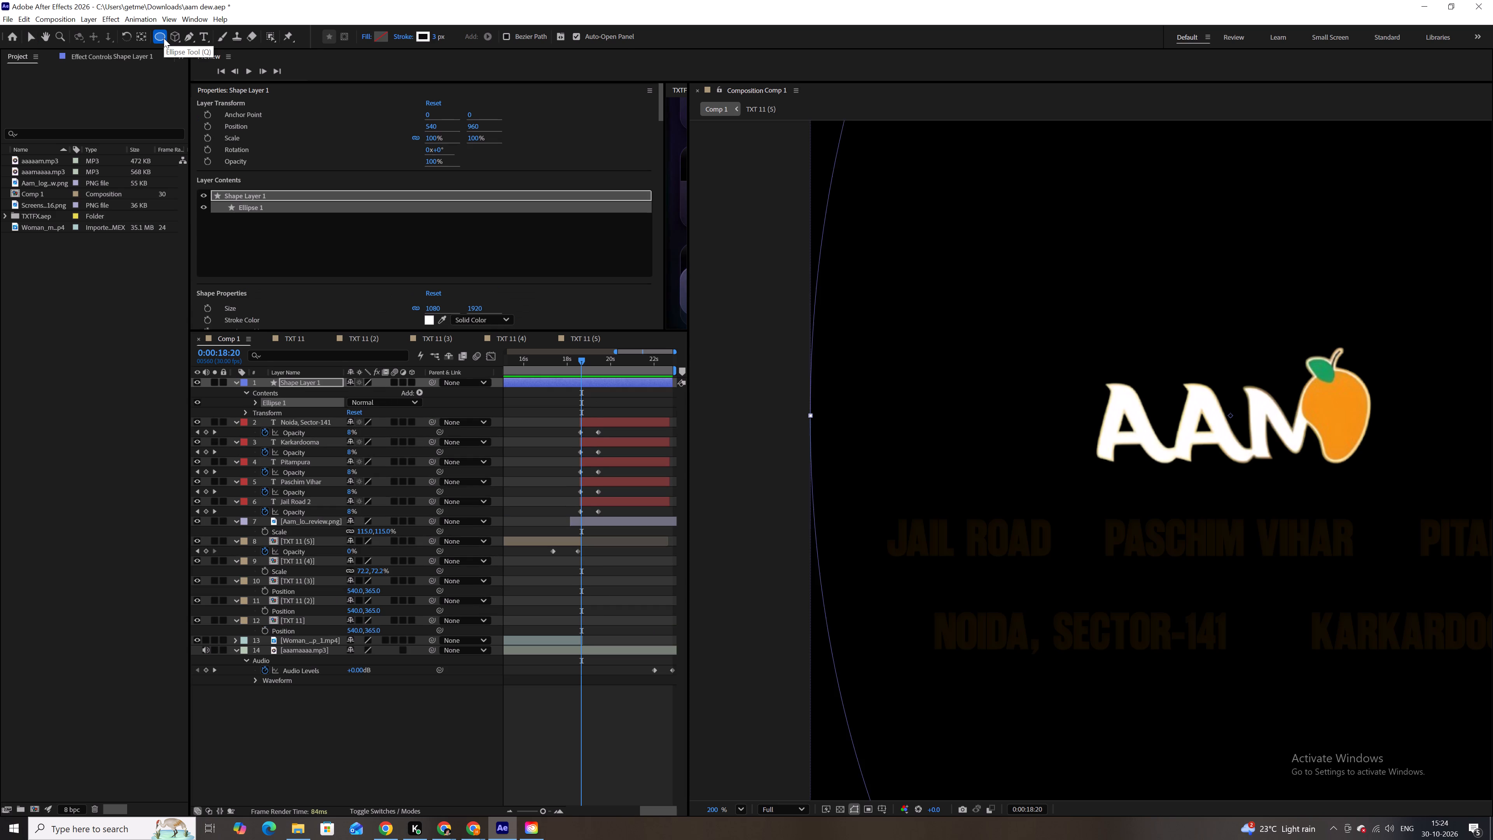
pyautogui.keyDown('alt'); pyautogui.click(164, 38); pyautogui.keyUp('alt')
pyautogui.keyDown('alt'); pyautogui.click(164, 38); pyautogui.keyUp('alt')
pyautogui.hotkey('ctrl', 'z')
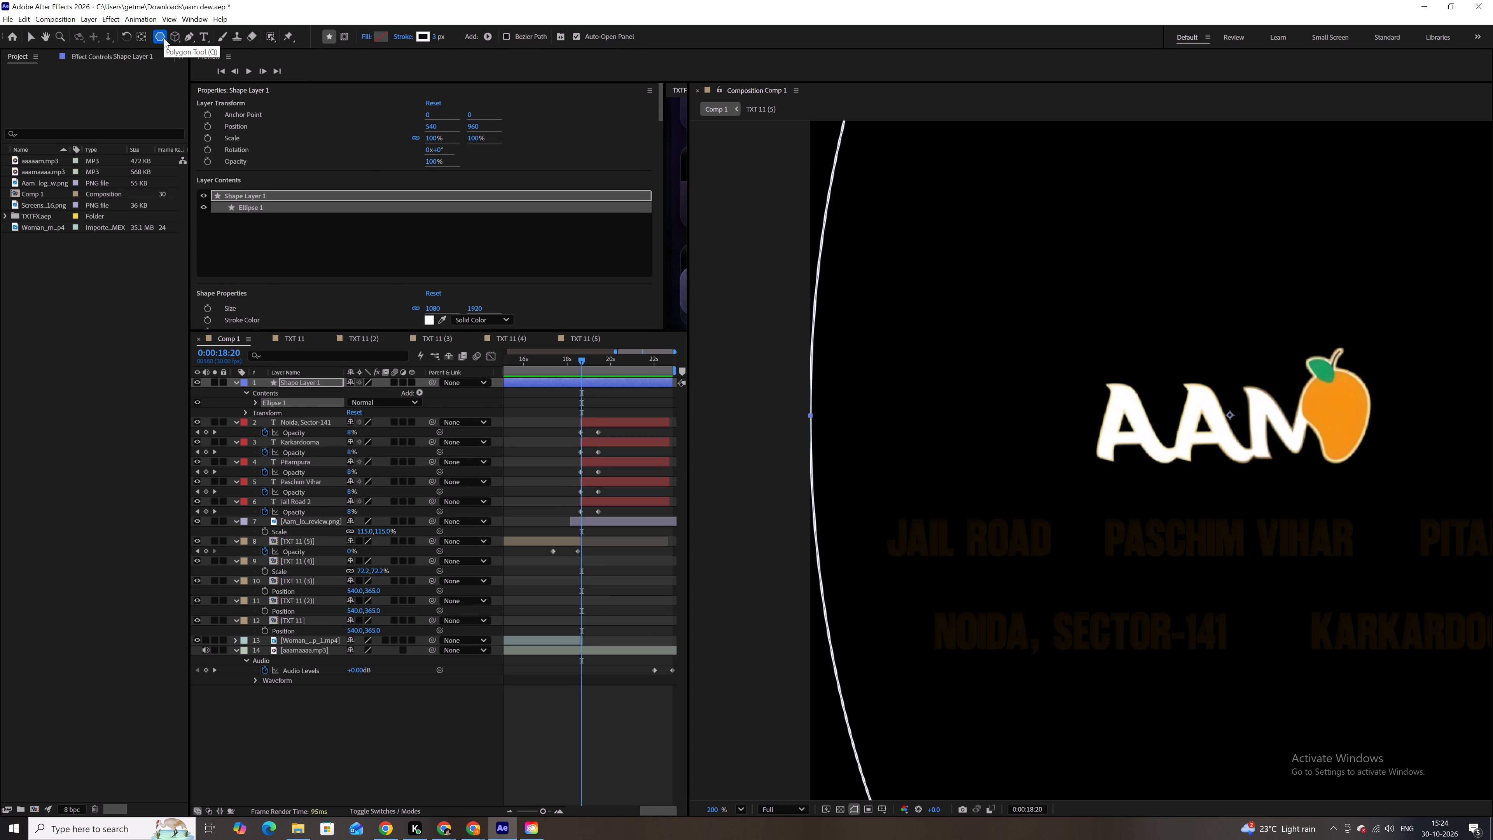
# Draw a white-outlined rounded rectangle about 230 by 75.5 px around JAIL ROAD.
pyautogui.keyDown('ctrl'); pyautogui.click(164, 38); pyautogui.keyUp('ctrl')
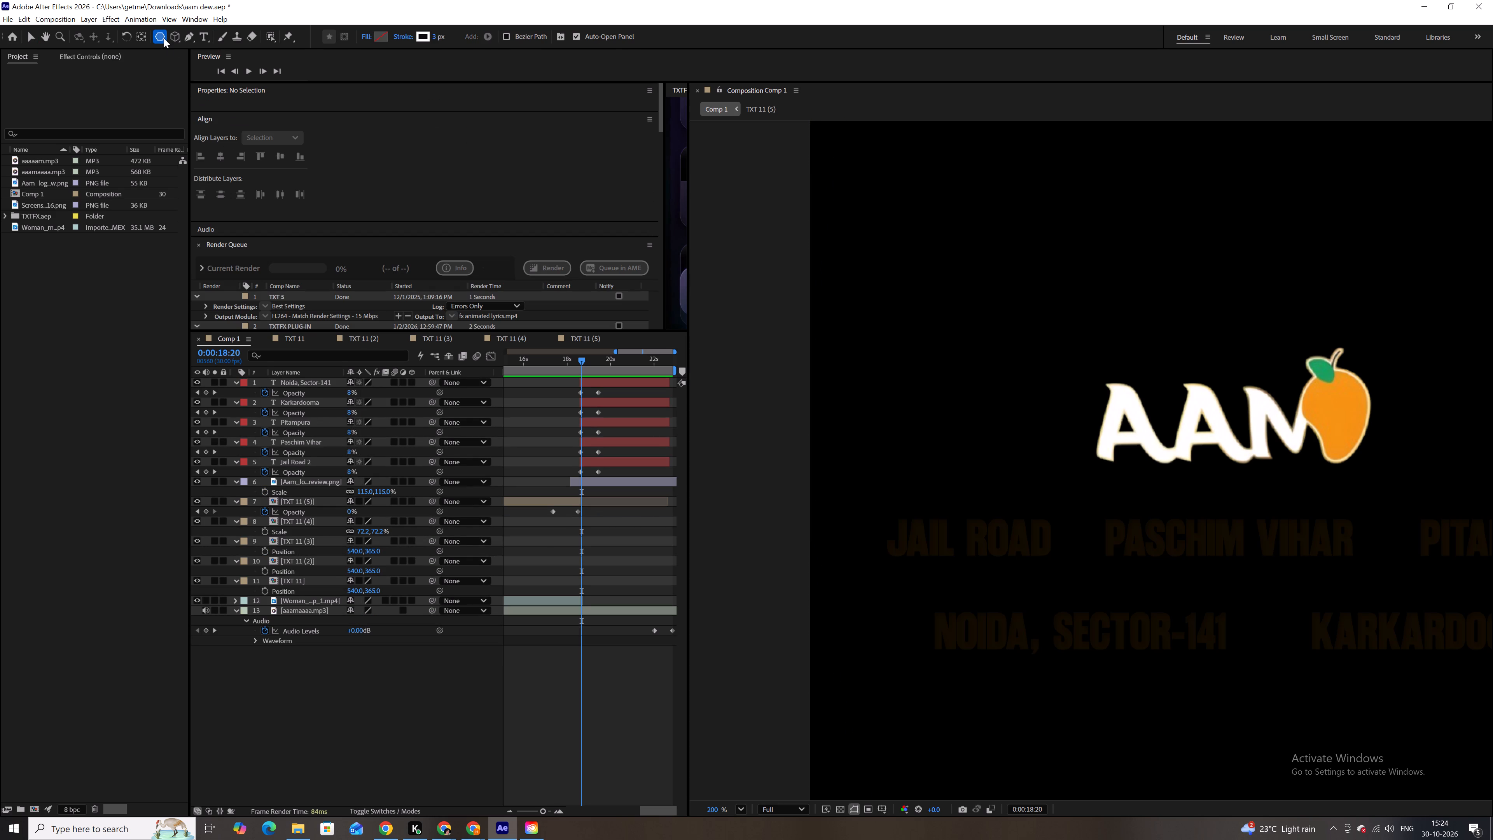
pyautogui.keyDown('ctrl'); pyautogui.rightClick(164, 38); pyautogui.keyUp('ctrl')
pyautogui.keyDown('ctrl'); pyautogui.rightClick(164, 38); pyautogui.keyUp('ctrl')
pyautogui.keyDown('ctrl'); pyautogui.rightClick(164, 38); pyautogui.keyUp('ctrl')
pyautogui.keyDown('alt'); pyautogui.rightClick(164, 38); pyautogui.keyUp('alt')
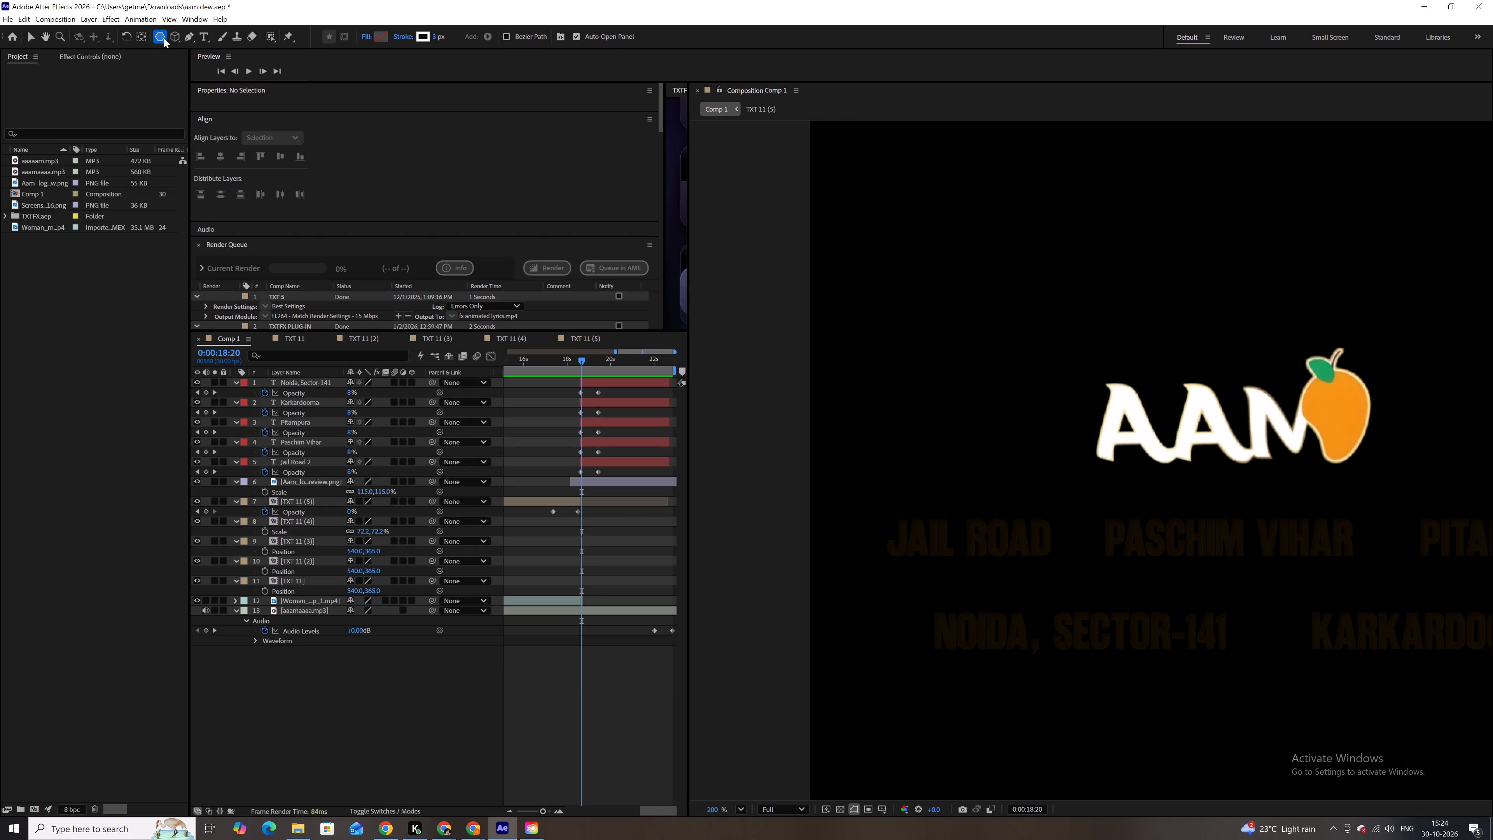
pyautogui.keyDown('alt'); pyautogui.click(164, 38); pyautogui.keyUp('alt')
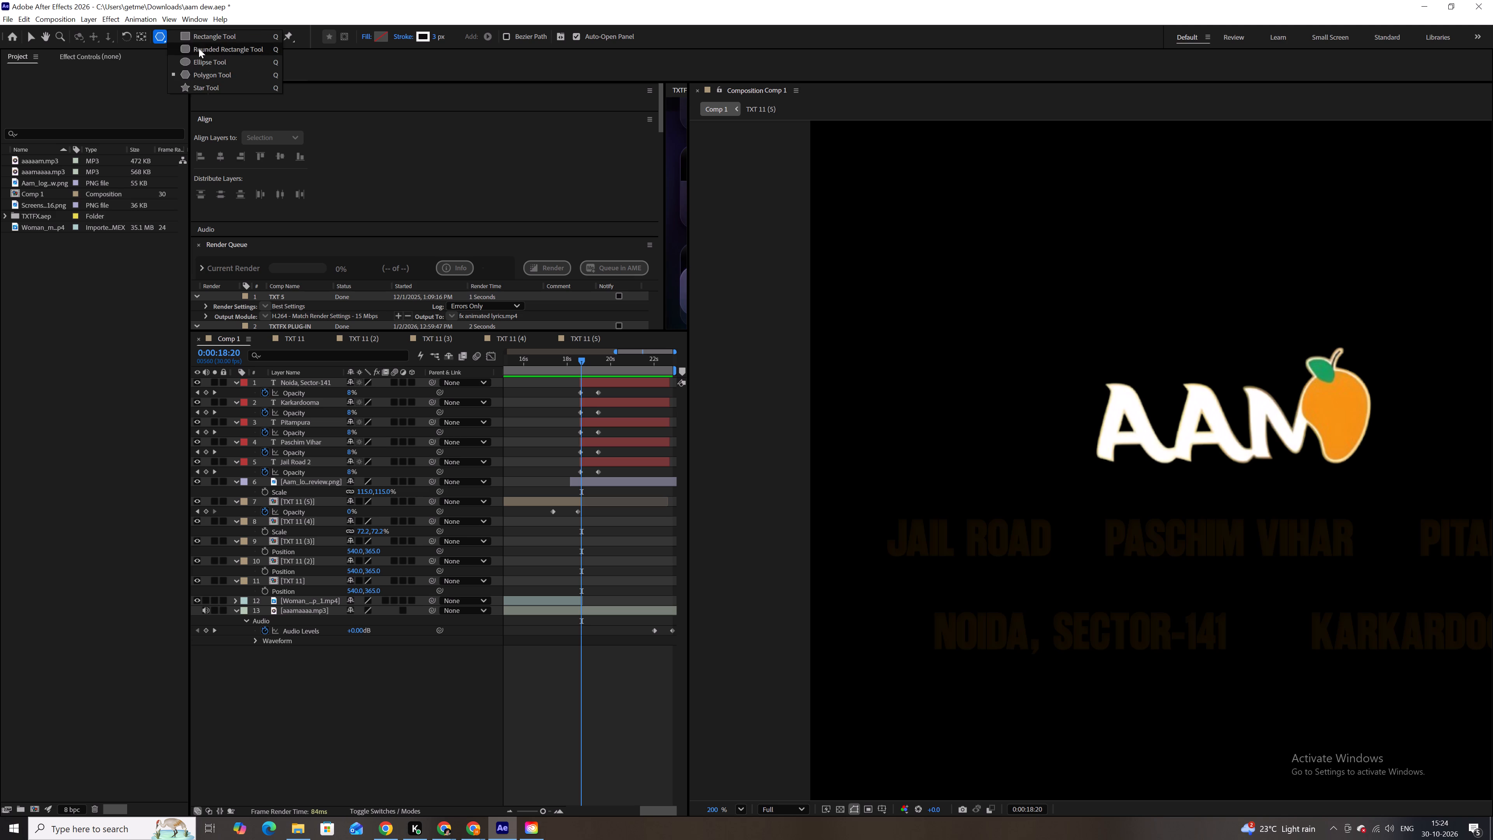
pyautogui.click(199, 48)
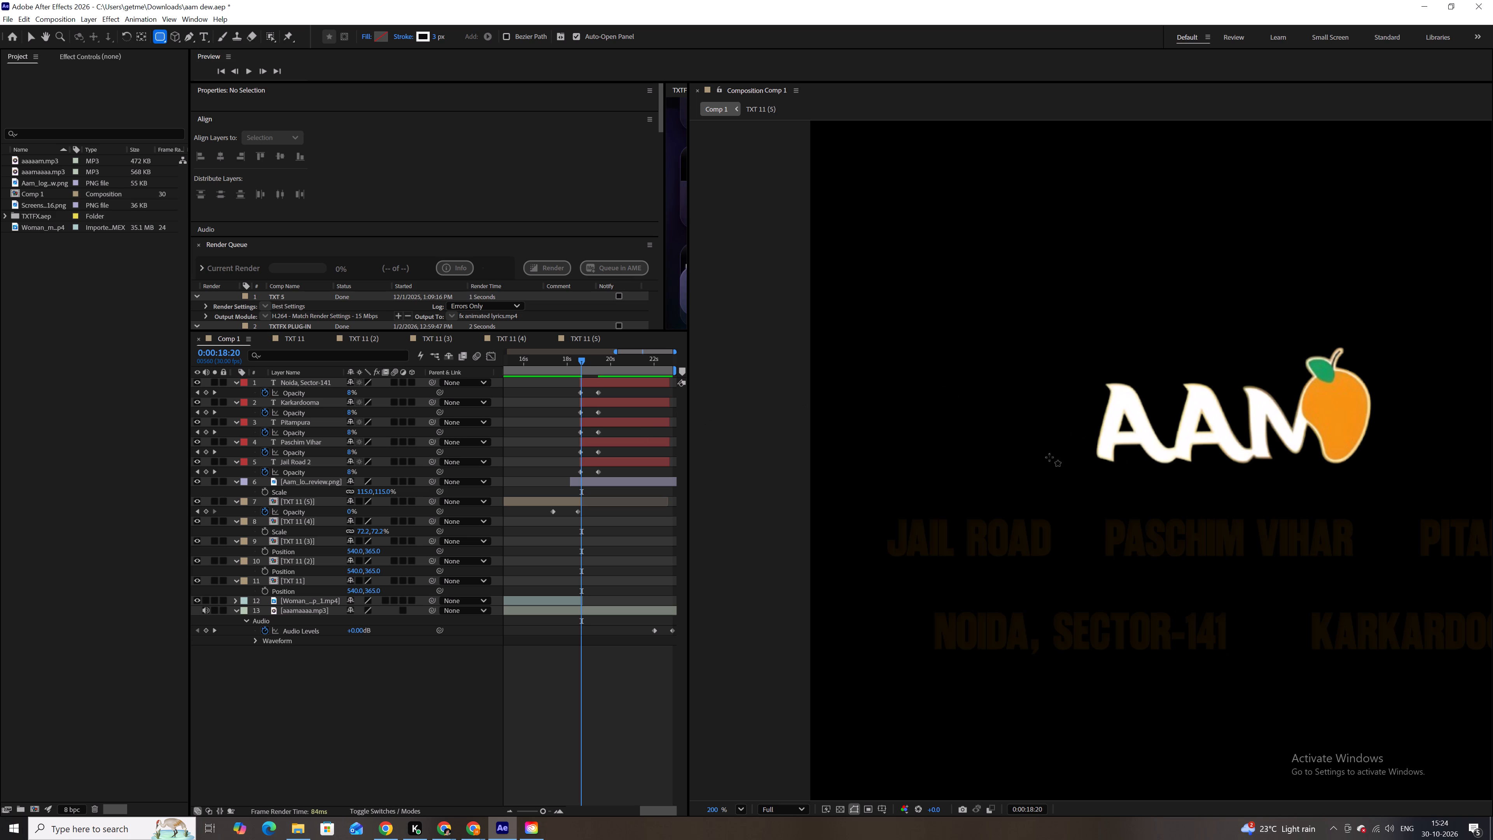
pyautogui.moveTo(882, 510); pyautogui.dragTo(1050, 562)
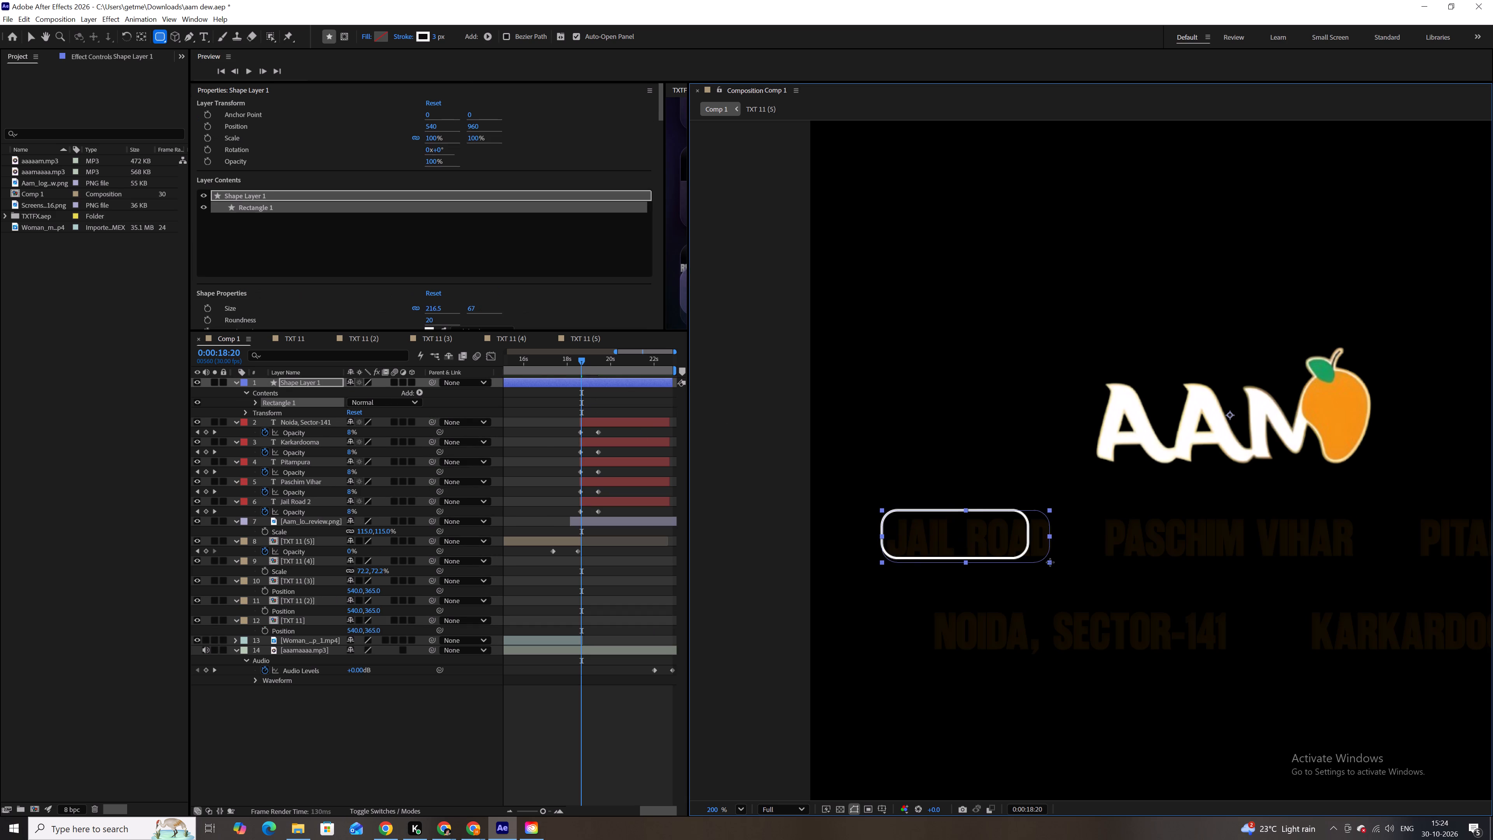
pyautogui.moveTo(1050, 562); pyautogui.dragTo(1063, 571)
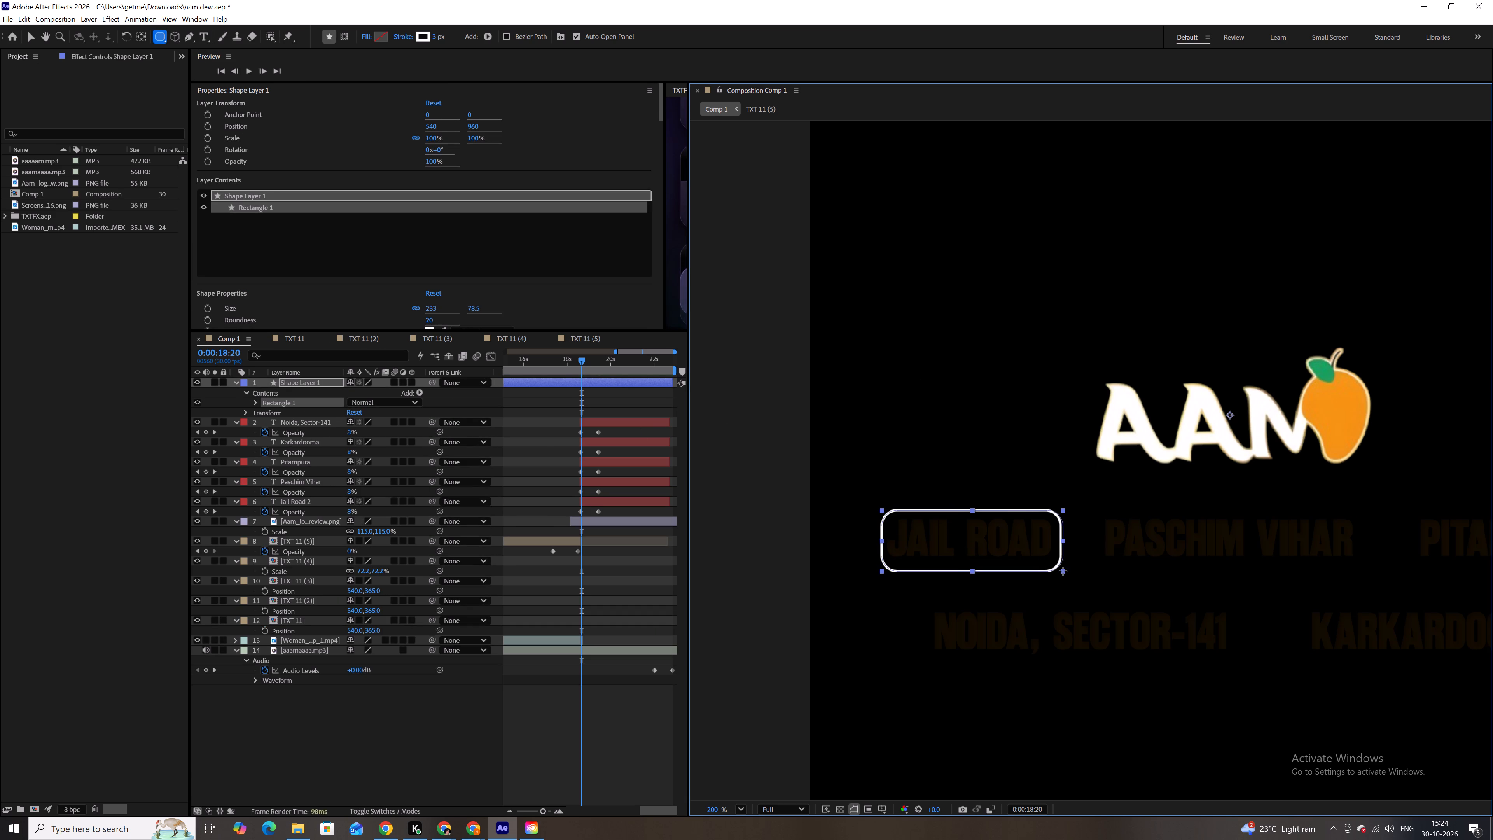
pyautogui.moveTo(1063, 571); pyautogui.dragTo(1061, 569)
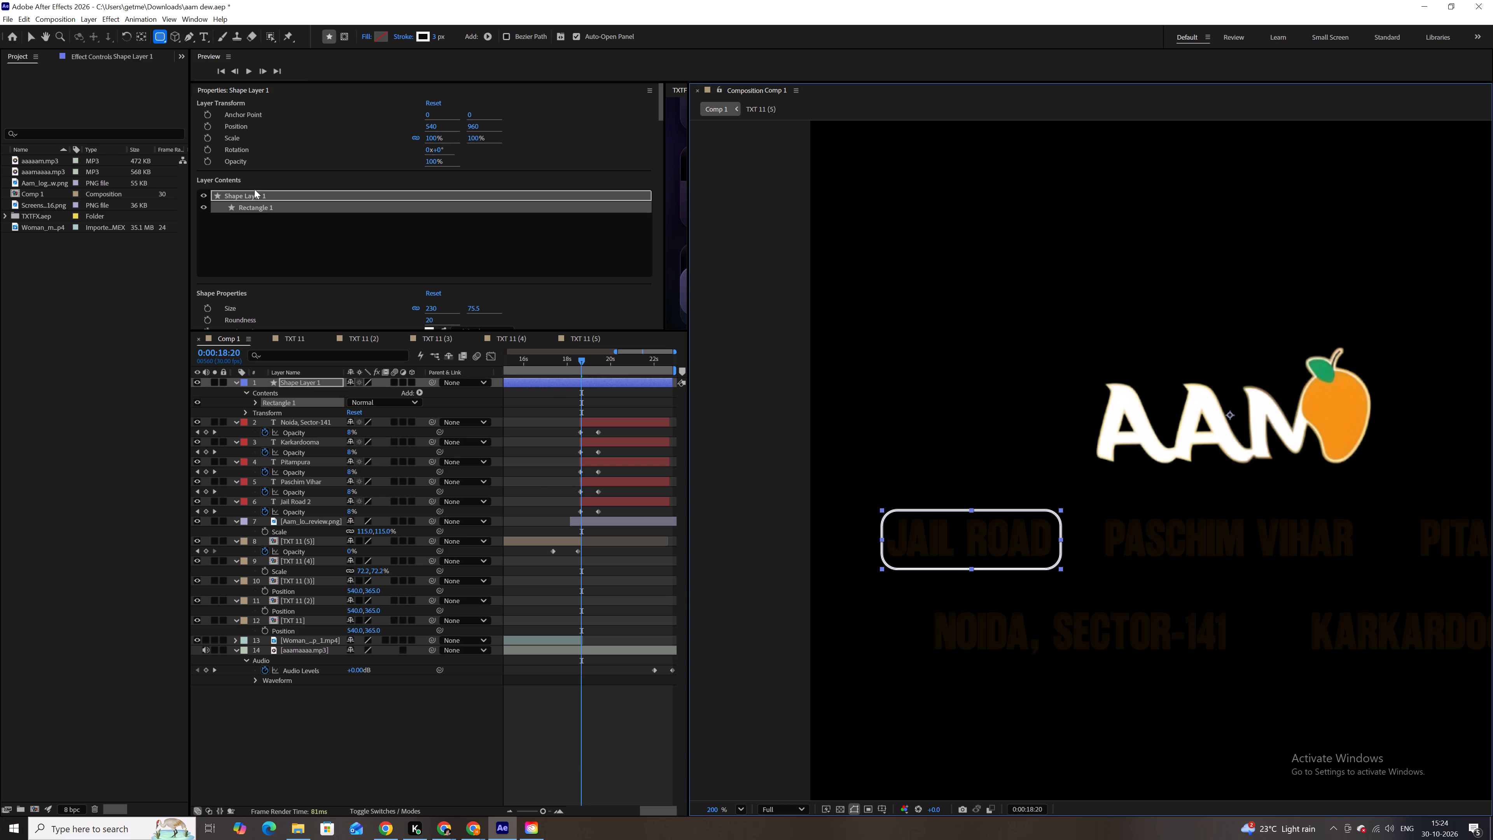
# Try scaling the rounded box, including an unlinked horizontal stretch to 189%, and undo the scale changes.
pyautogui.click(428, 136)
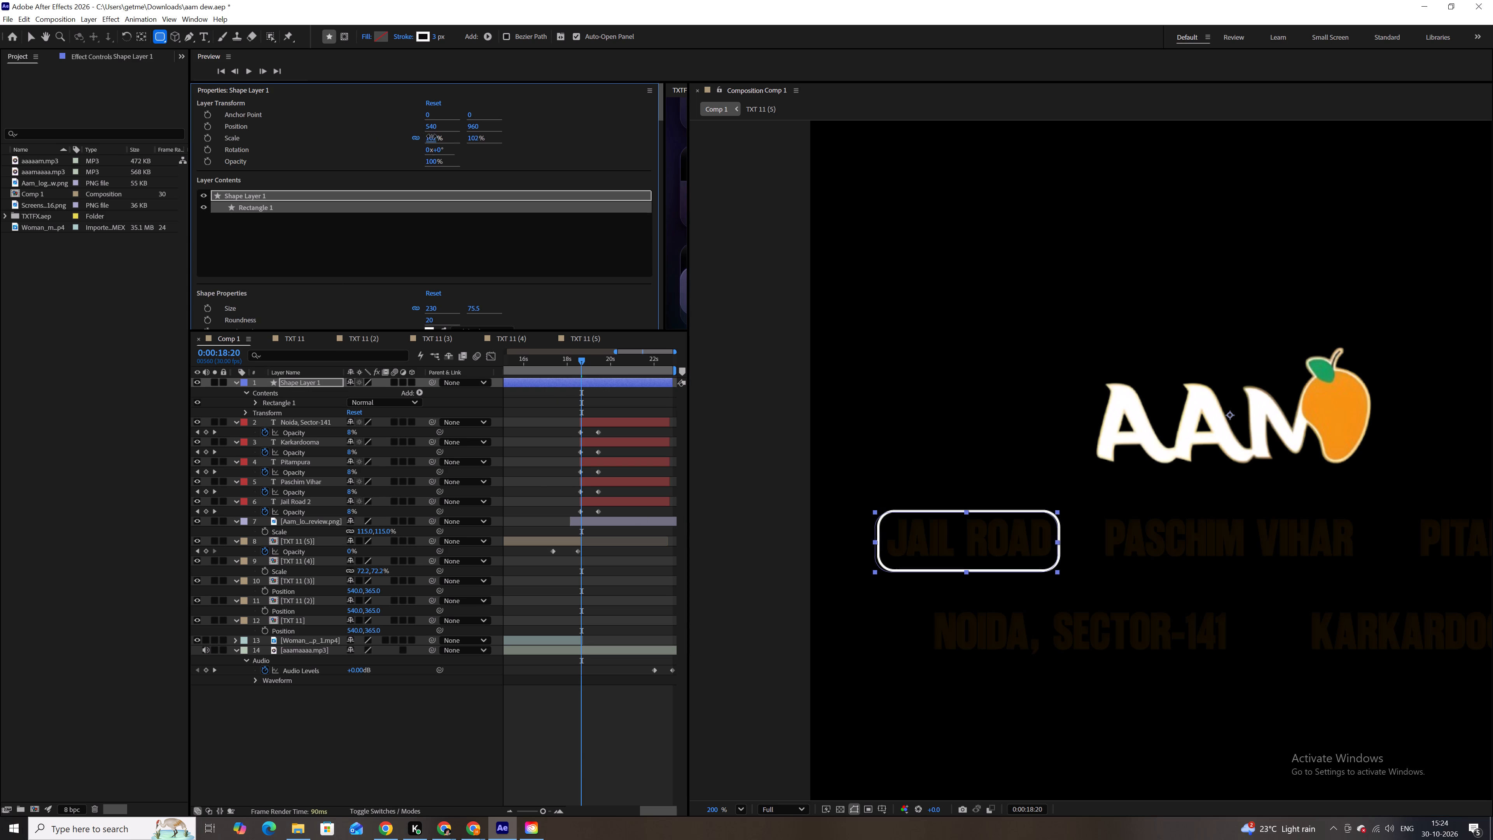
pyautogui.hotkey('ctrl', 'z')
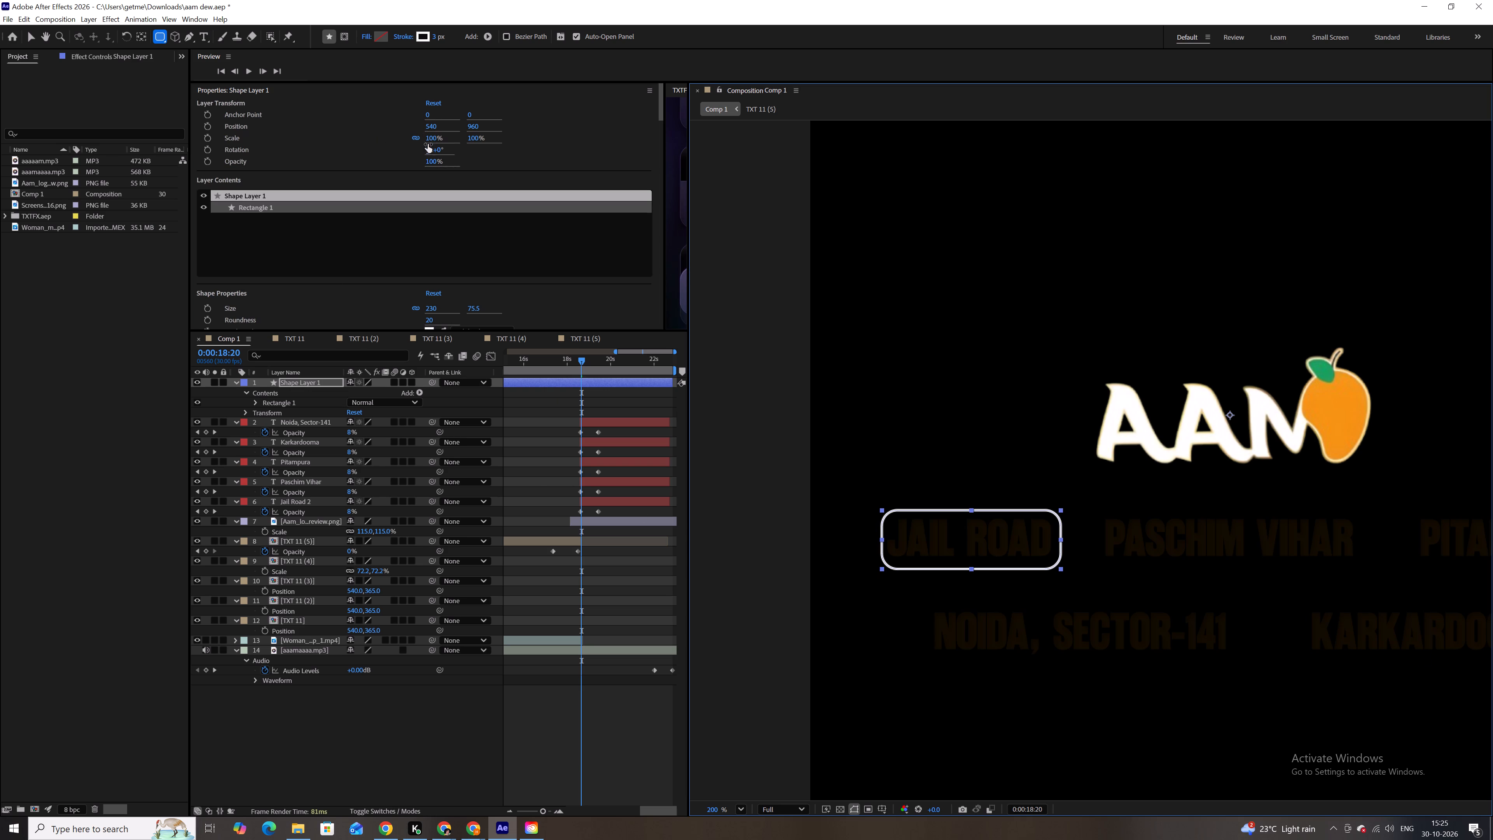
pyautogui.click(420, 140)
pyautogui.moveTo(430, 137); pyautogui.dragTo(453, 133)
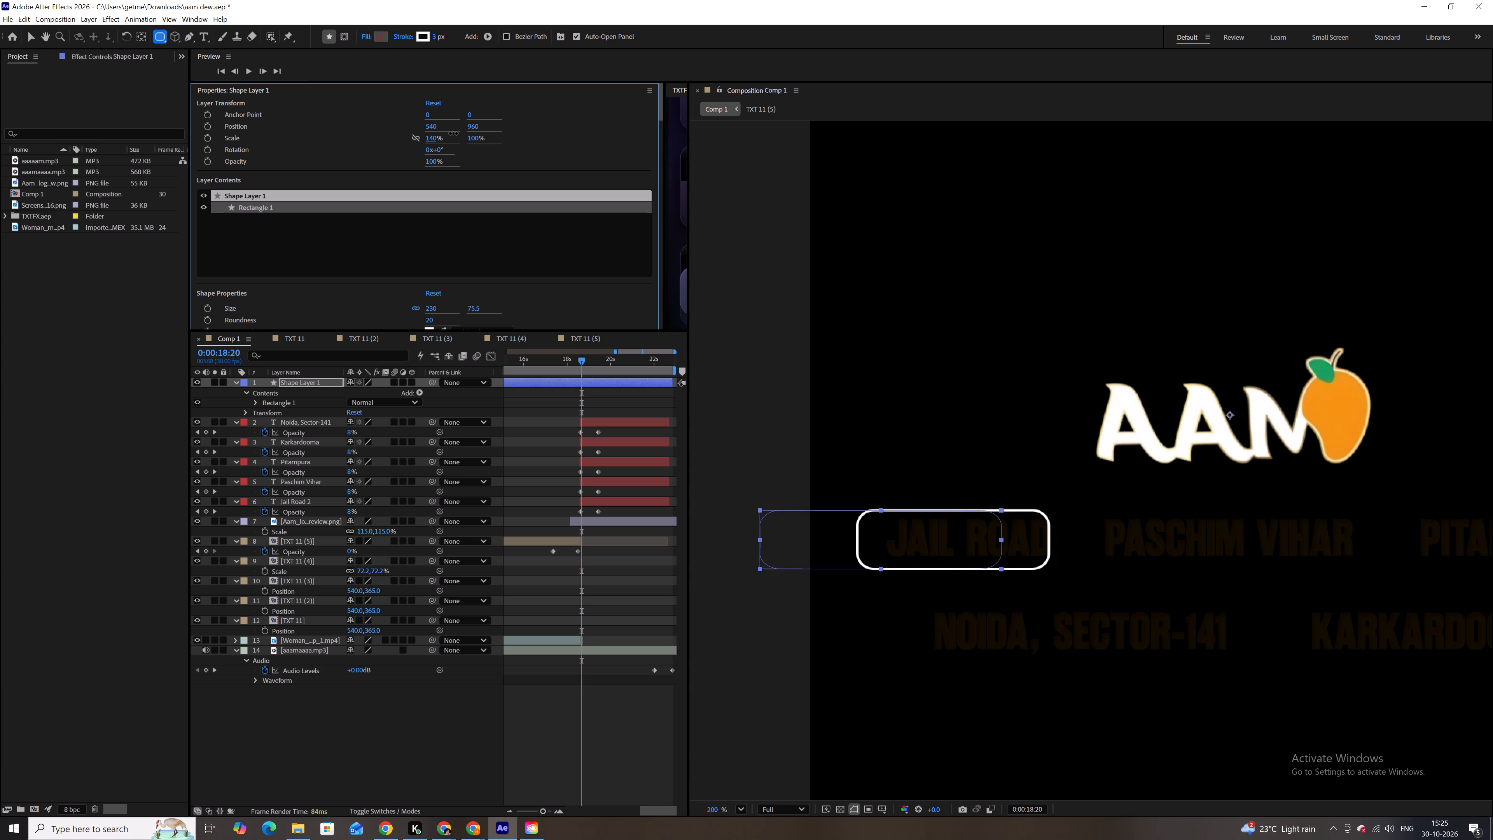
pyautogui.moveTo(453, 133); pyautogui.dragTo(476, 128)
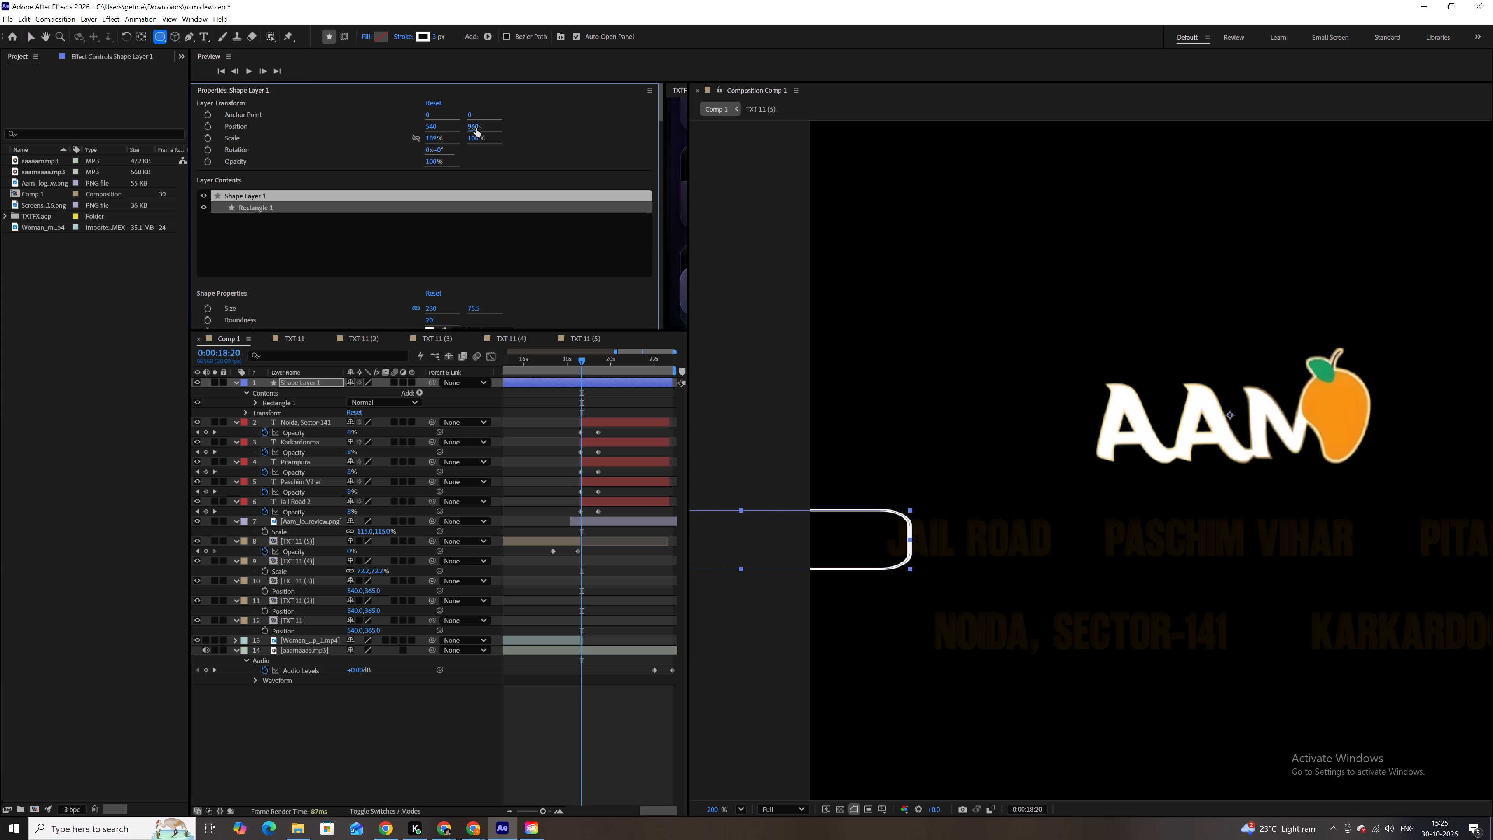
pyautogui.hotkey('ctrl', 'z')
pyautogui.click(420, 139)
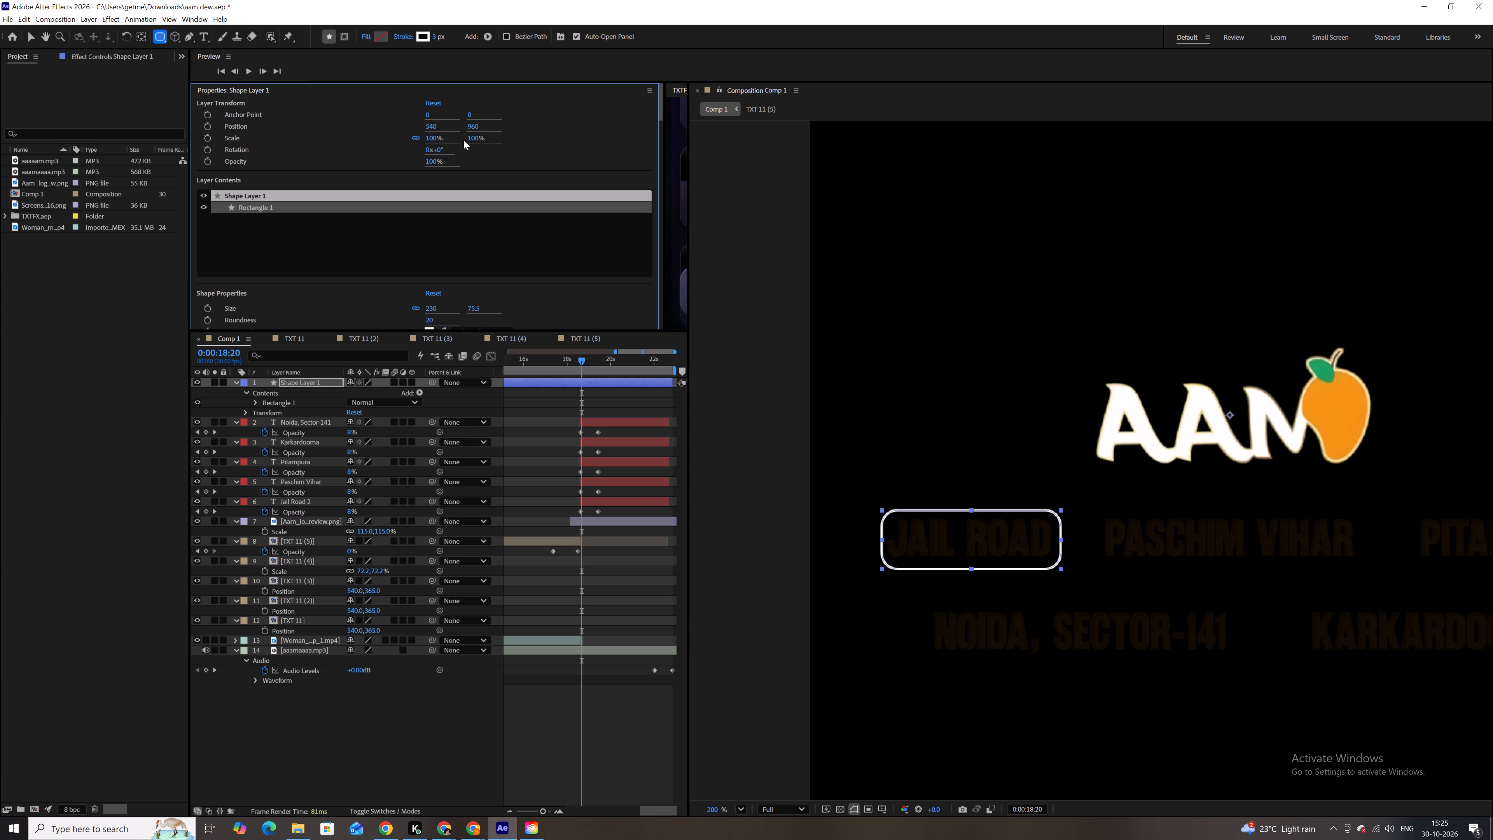
# Scale the rounded box proportionally to 110% and reposition it around JAIL ROAD at 569.5, 943.
pyautogui.moveTo(472, 140); pyautogui.dragTo(480, 140)
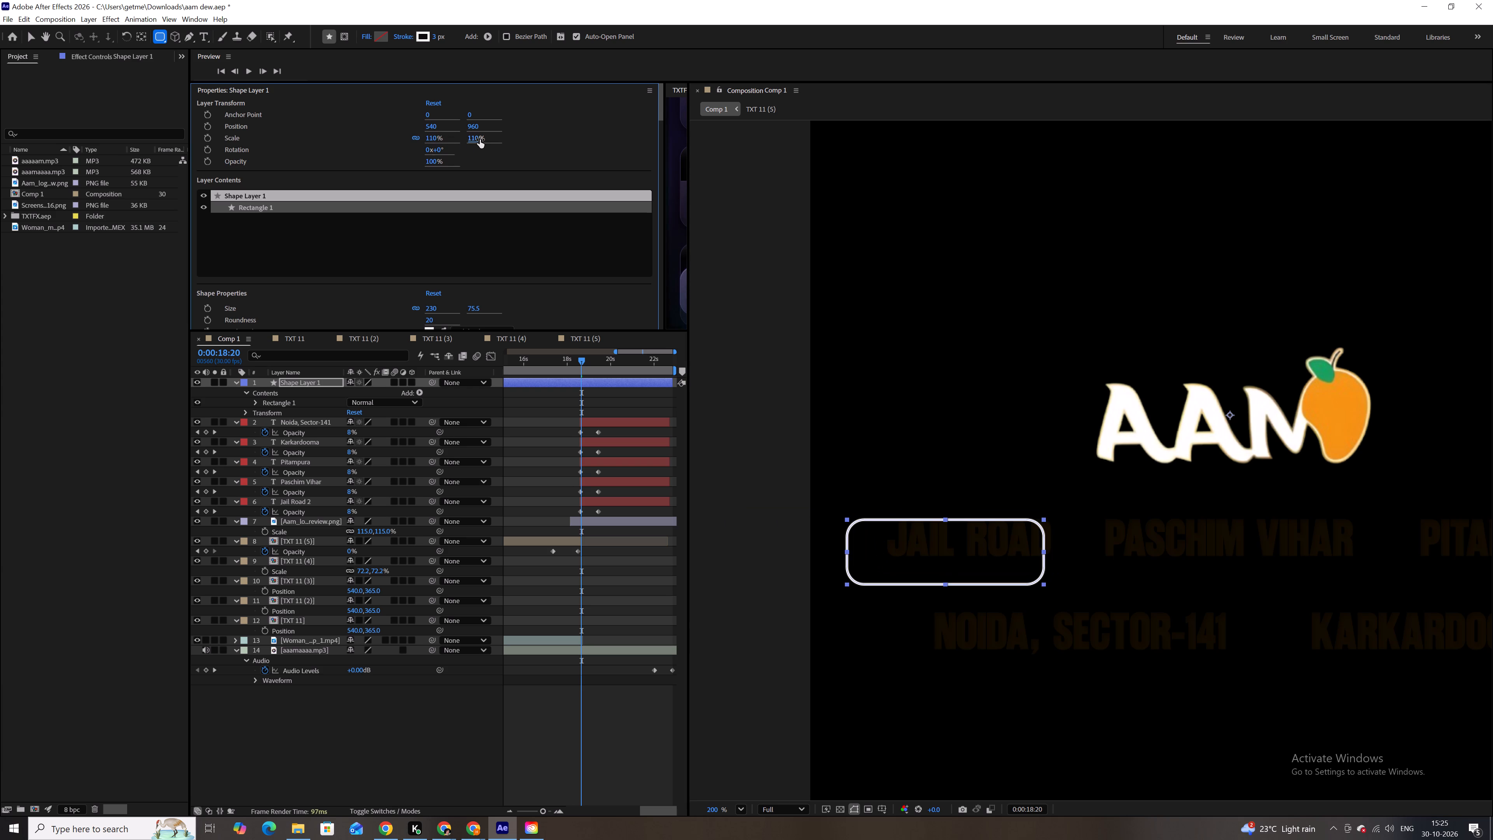
pyautogui.hotkey('shift', 'Up')
pyautogui.hotkey('shift', 'Up')
pyautogui.hotkey('shift', 'Up')
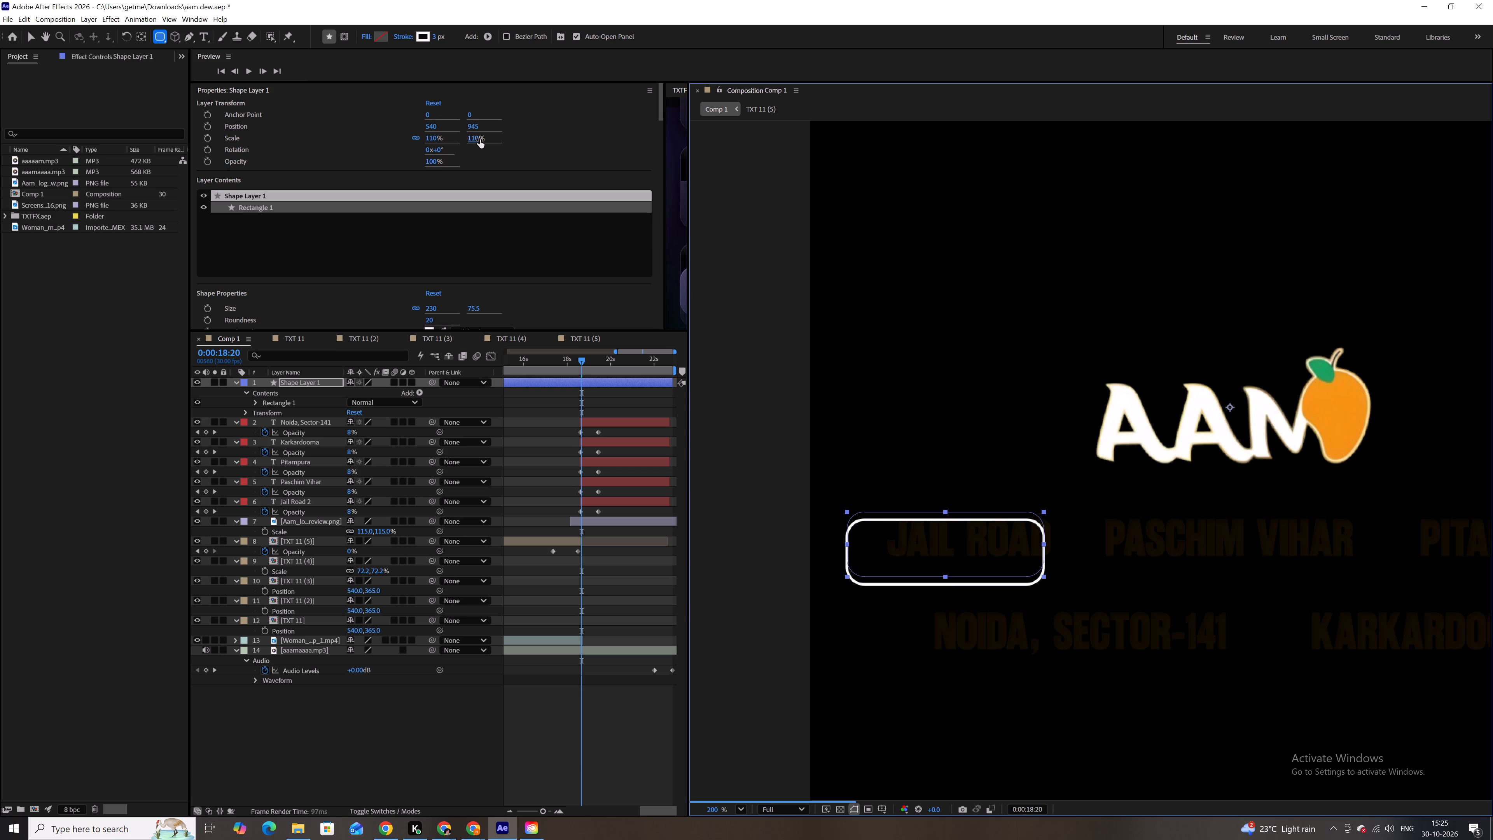
pyautogui.hotkey('shift', 'Up')
pyautogui.hotkey('shift', 'Right')
pyautogui.hotkey('shift', 'Right')
pyautogui.hotkey('shift', 'Right')
pyautogui.hotkey('shift', 'Right')
pyautogui.hotkey('shift', 'Down')
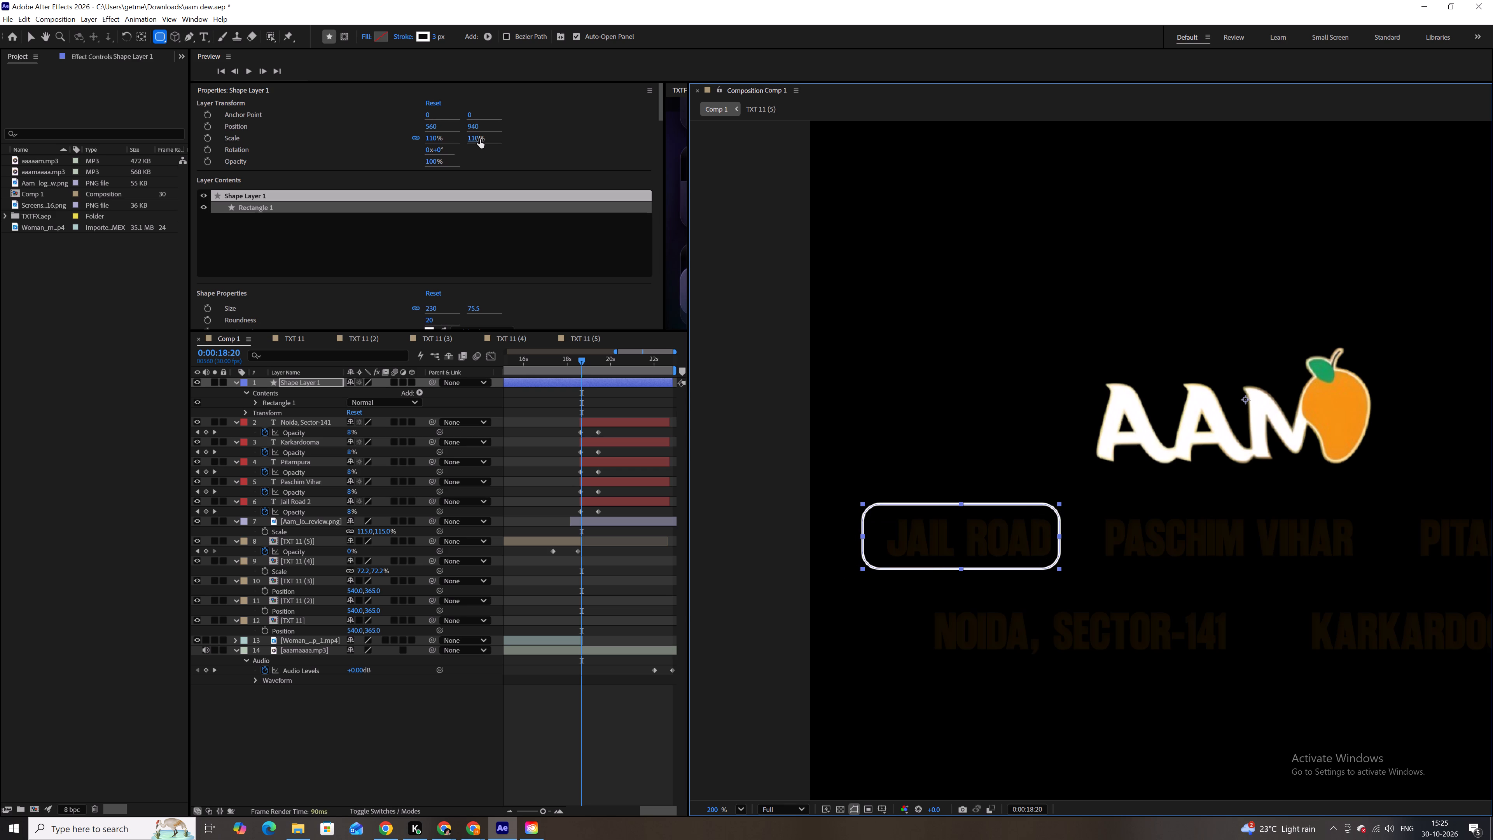
pyautogui.hotkey('shift', 'Right')
pyautogui.hotkey('shift', 'Right')
pyautogui.hotkey('shift', 'Up')
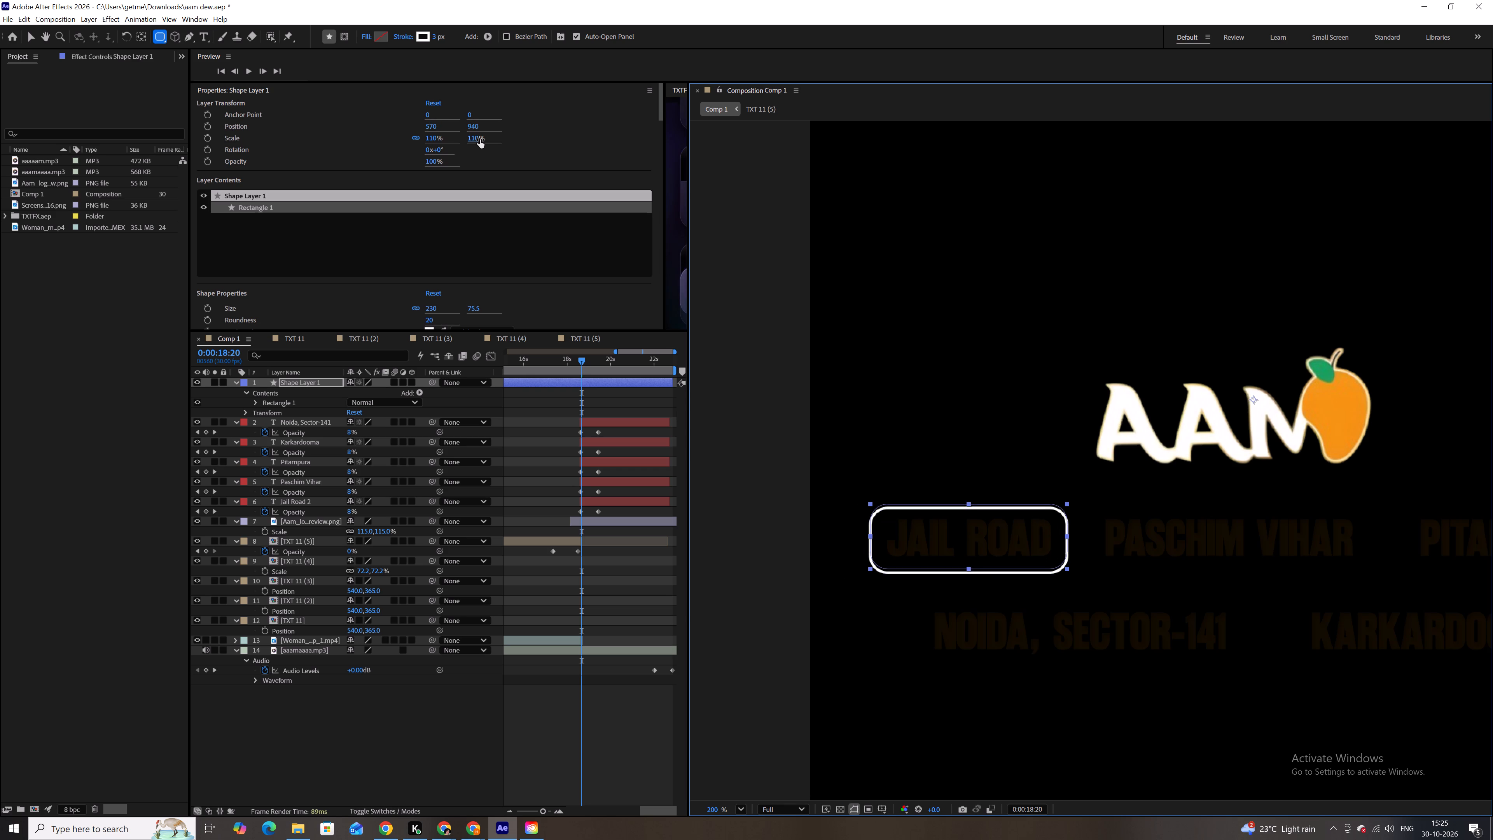
pyautogui.press('Down')
pyautogui.press('Down')
pyautogui.press('Down')
pyautogui.press('Down')
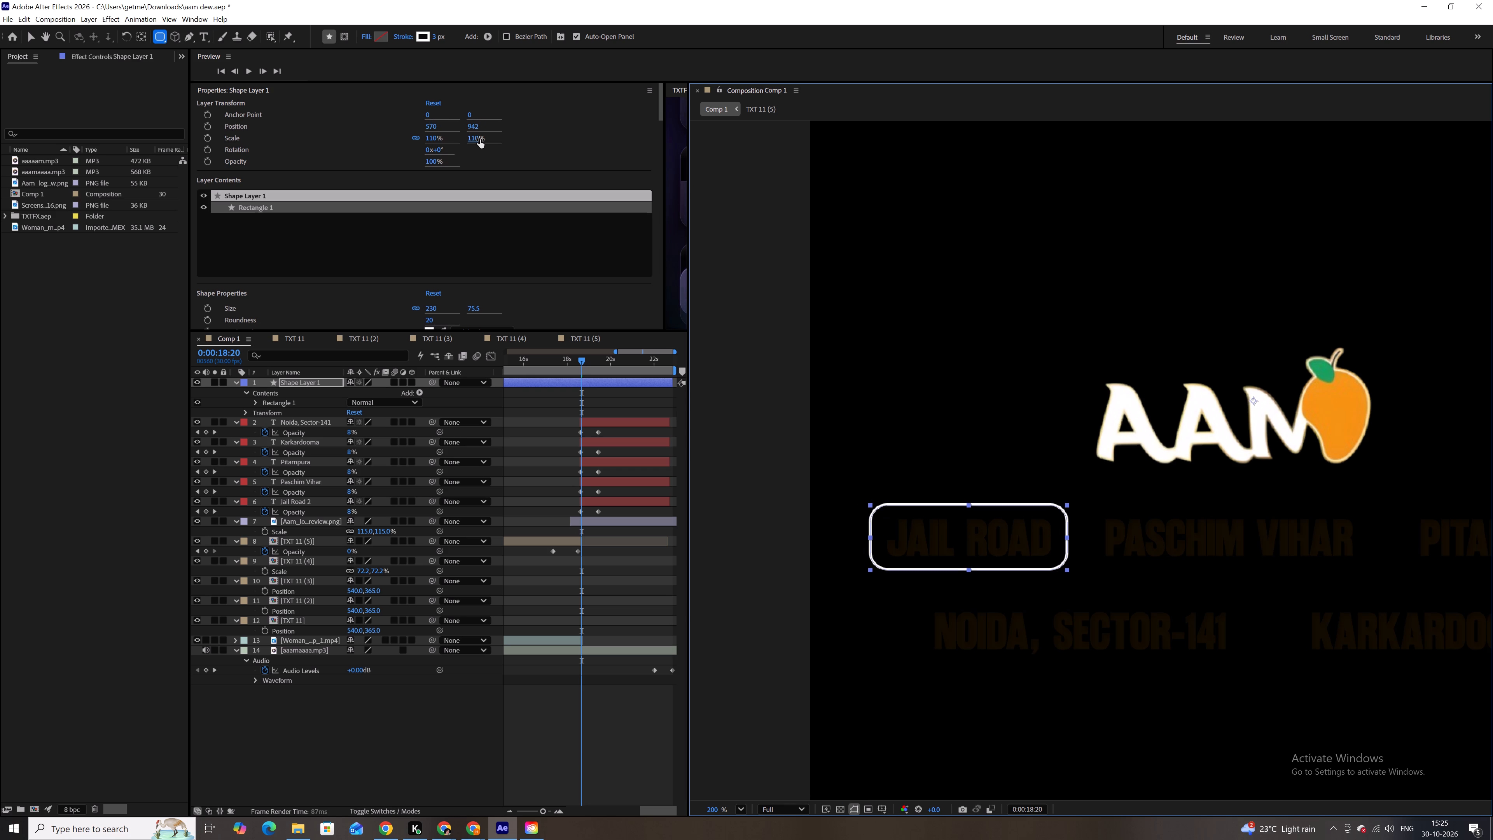
pyautogui.press('Left')
pyautogui.press('Down')
pyautogui.press('Down')
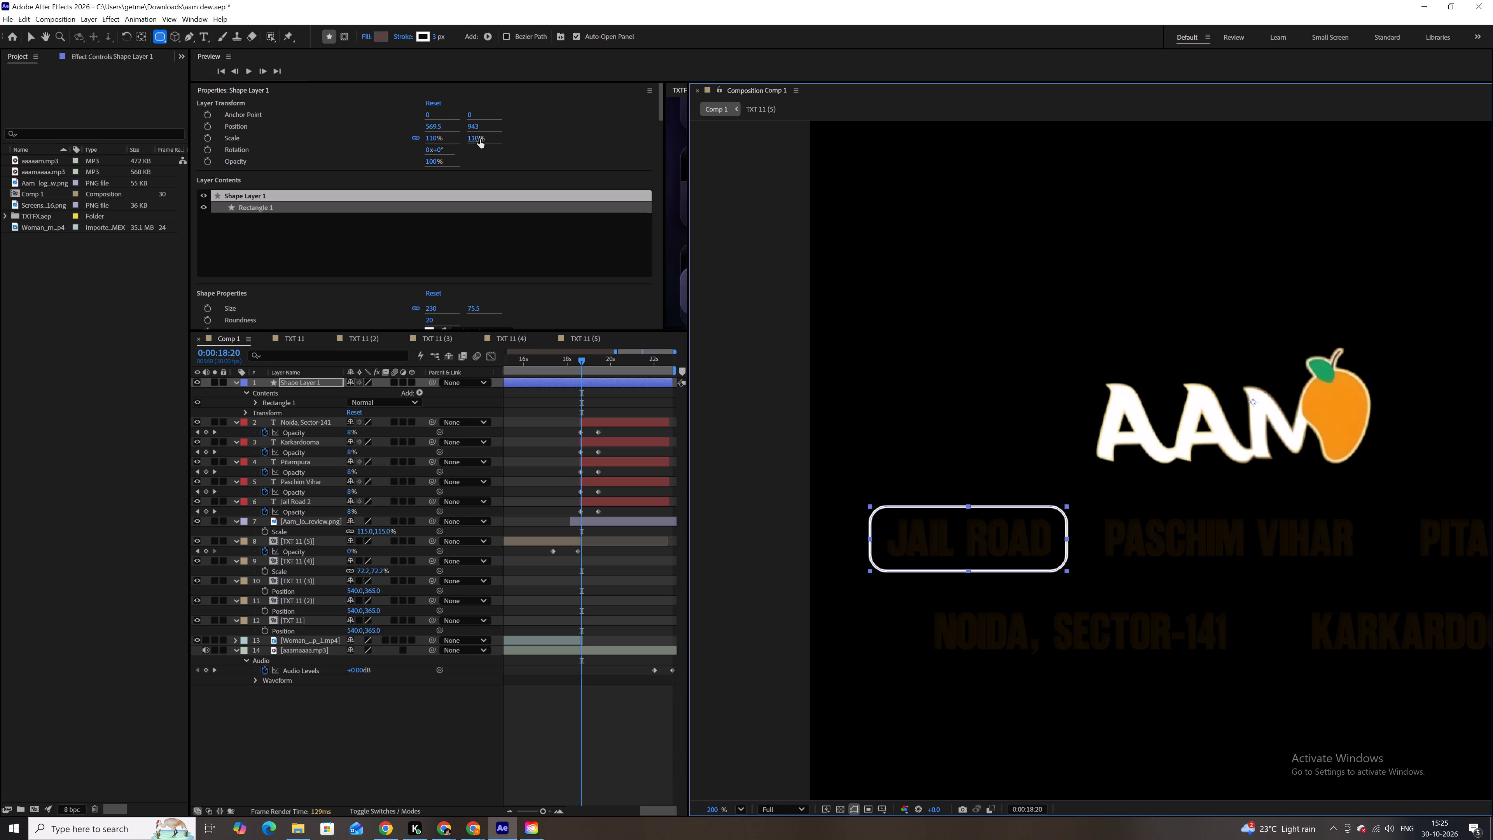
# Split the rounded box layer at 0:00:18:20 and delete the part before that time.
pyautogui.hotkey('ctrl', 'shift', 'd')
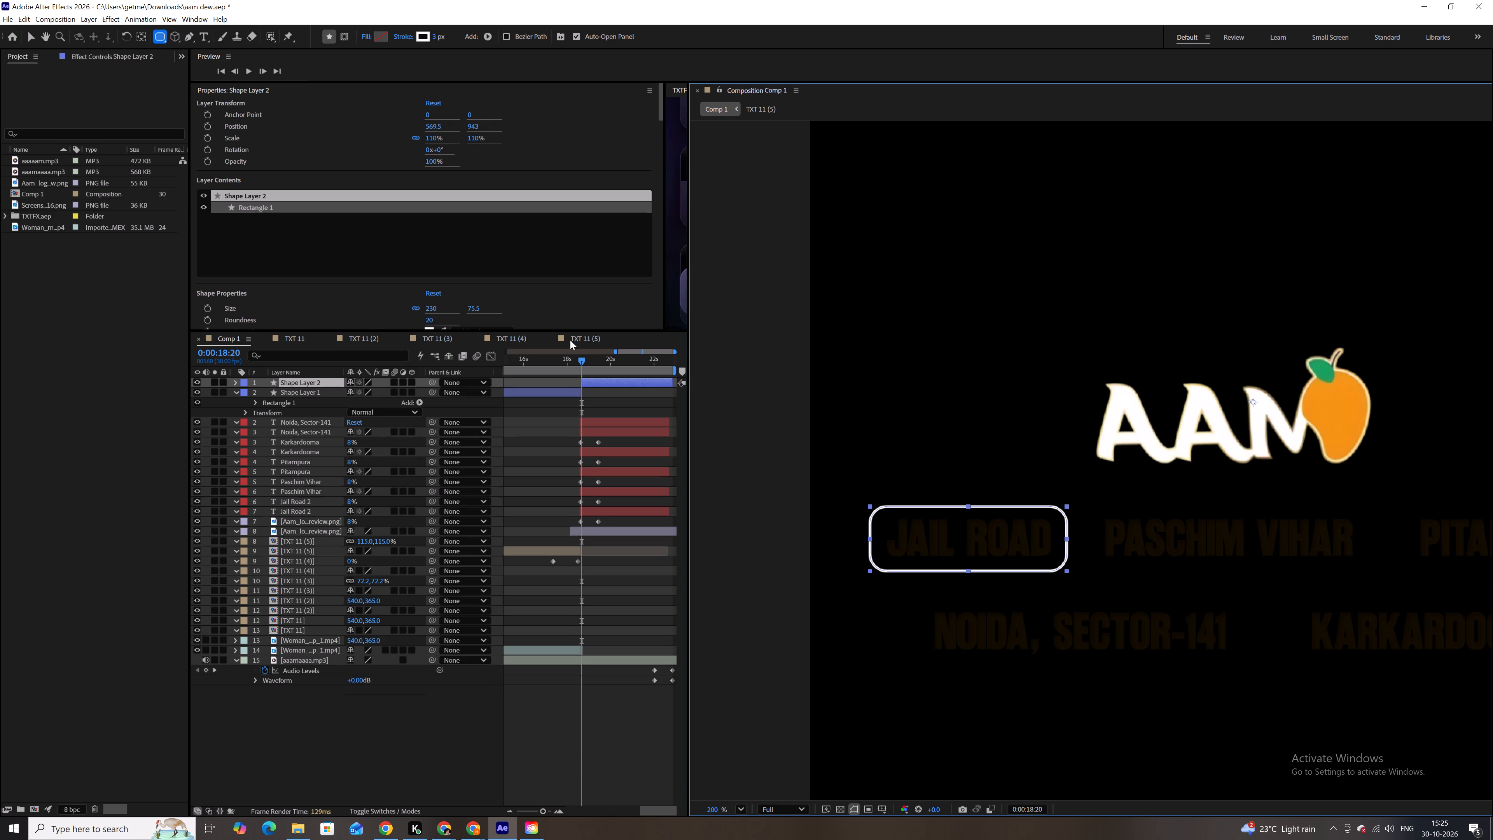
pyautogui.click(568, 393)
pyautogui.press('BackSpace')
# Duplicate the trimmed rounded box layer four times to have one box for each location name.
pyautogui.click(612, 382)
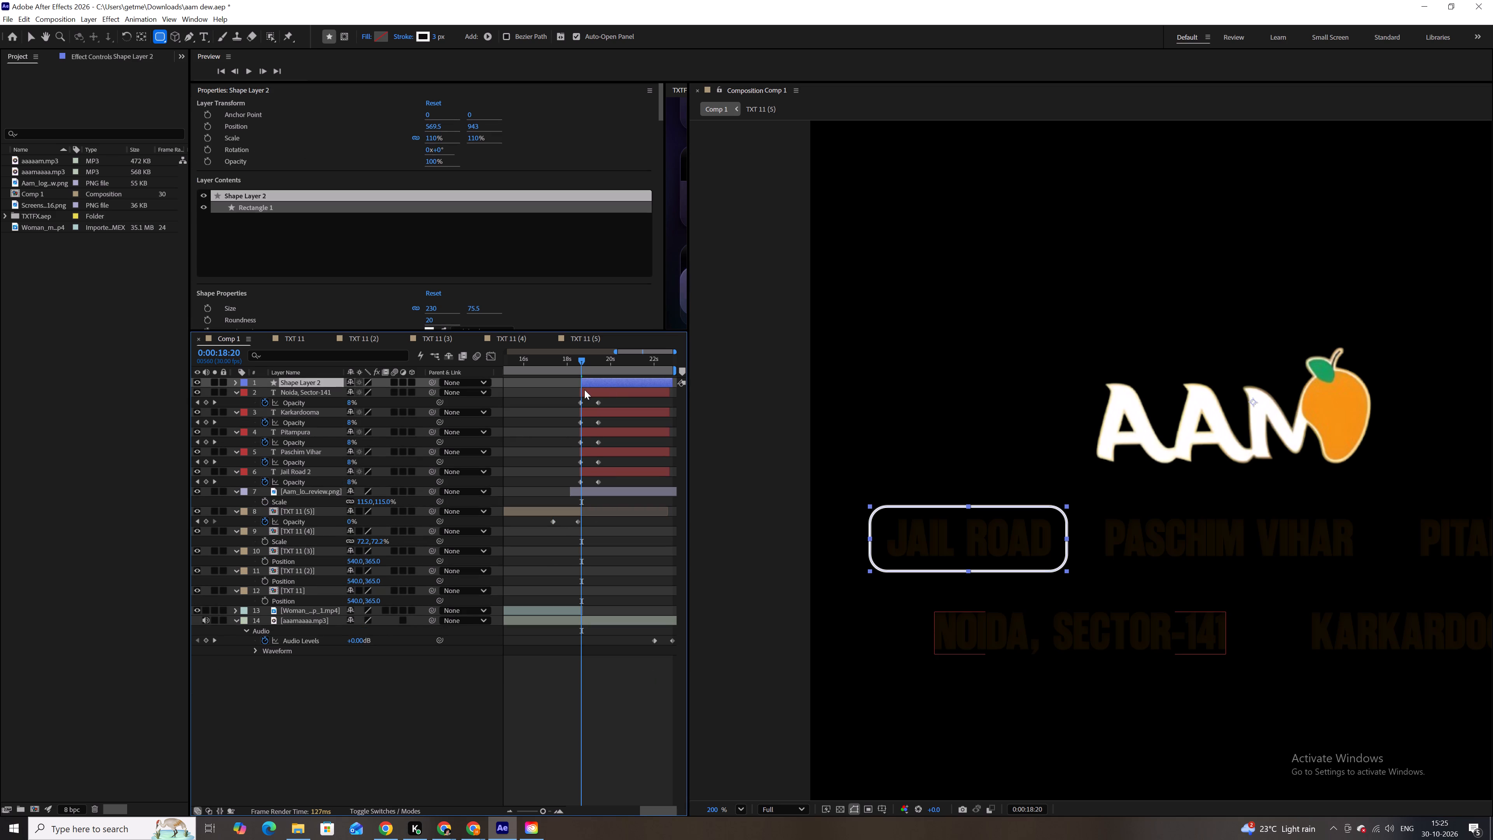
pyautogui.hotkey('ctrl', 'd')
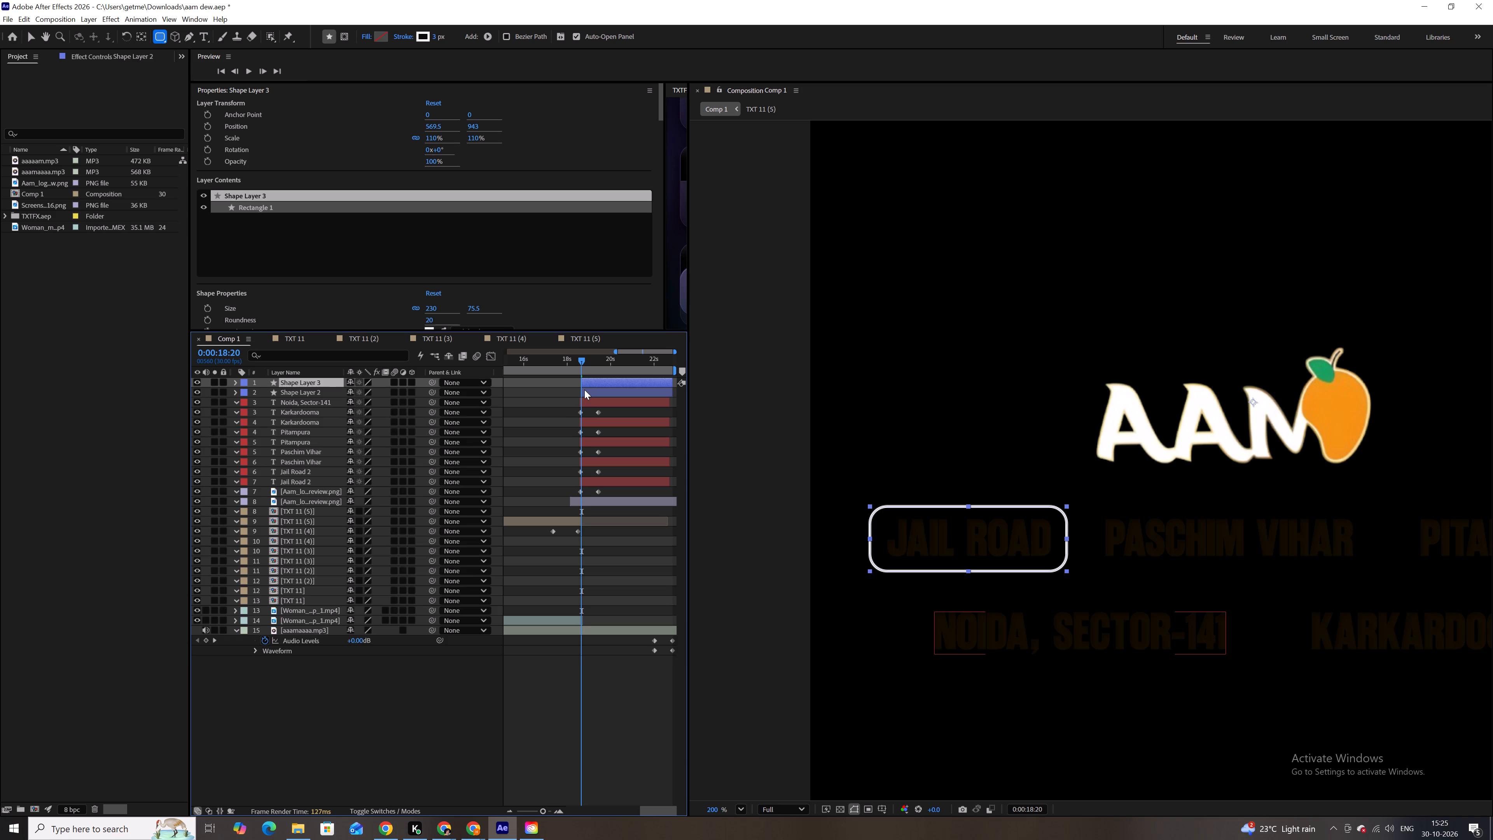
pyautogui.hotkey('ctrl', 'd')
pyautogui.hotkey('ctrl', 'd')
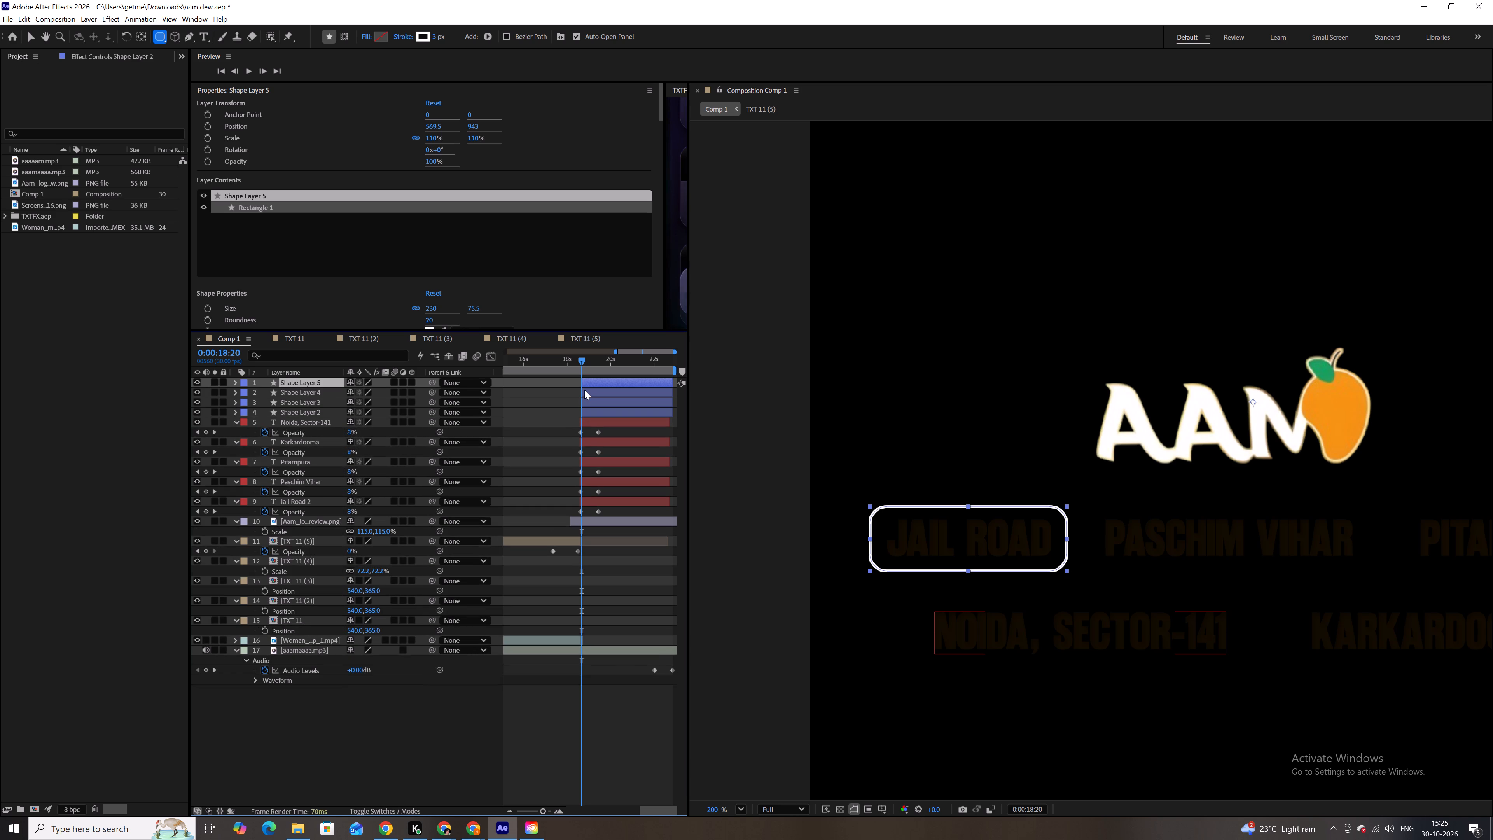
pyautogui.hotkey('ctrl', 'd')
# Shift the Shape Layer 3 box horizontally from JAIL ROAD to PASCHIM VIHAR at position 909.5, 943.
pyautogui.click(601, 409)
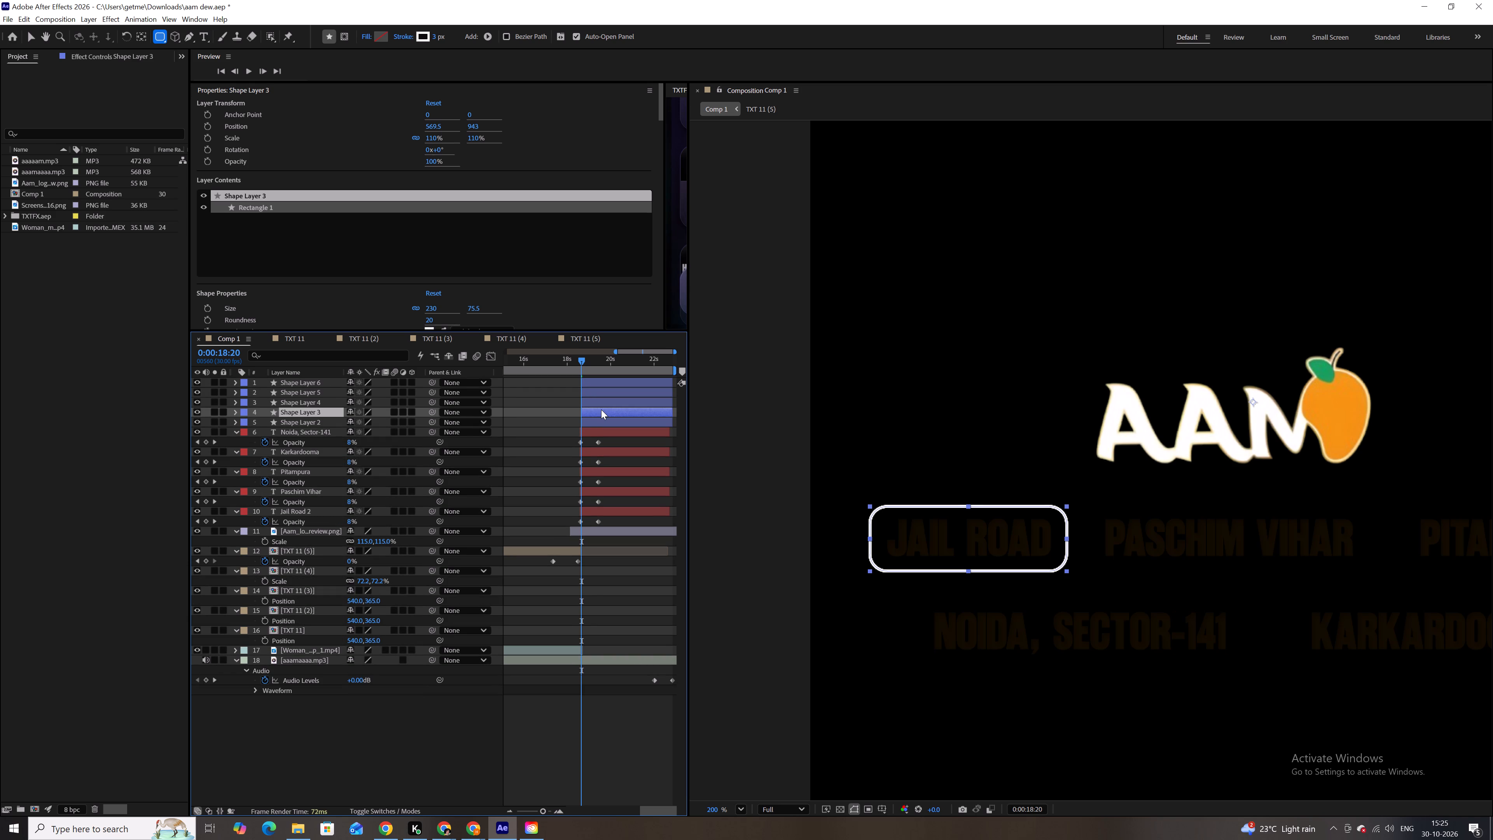
pyautogui.hotkey('shift', 'Right')
pyautogui.hotkey('shift', 'Right')
pyautogui.hotkey('shift', 'Right')
pyautogui.hotkey('shift', 'Right')
pyautogui.hotkey('shift', 'Right')
pyautogui.hotkey('shift', 'Right')
pyautogui.hotkey('shift', 'Right')
pyautogui.hotkey('shift', 'Right')
pyautogui.hotkey('shift', 'Right')
pyautogui.hotkey('shift', 'Right')
pyautogui.hotkey('shift', 'Right')
pyautogui.hotkey('shift', 'Right')
pyautogui.hotkey('shift', 'Right')
pyautogui.hotkey('shift', 'Right')
pyautogui.hotkey('shift', 'Right')
pyautogui.hotkey('shift', 'Right')
pyautogui.hotkey('shift', 'Right')
pyautogui.hotkey('shift', 'Right')
pyautogui.hotkey('shift', 'Right')
pyautogui.hotkey('shift', 'Right')
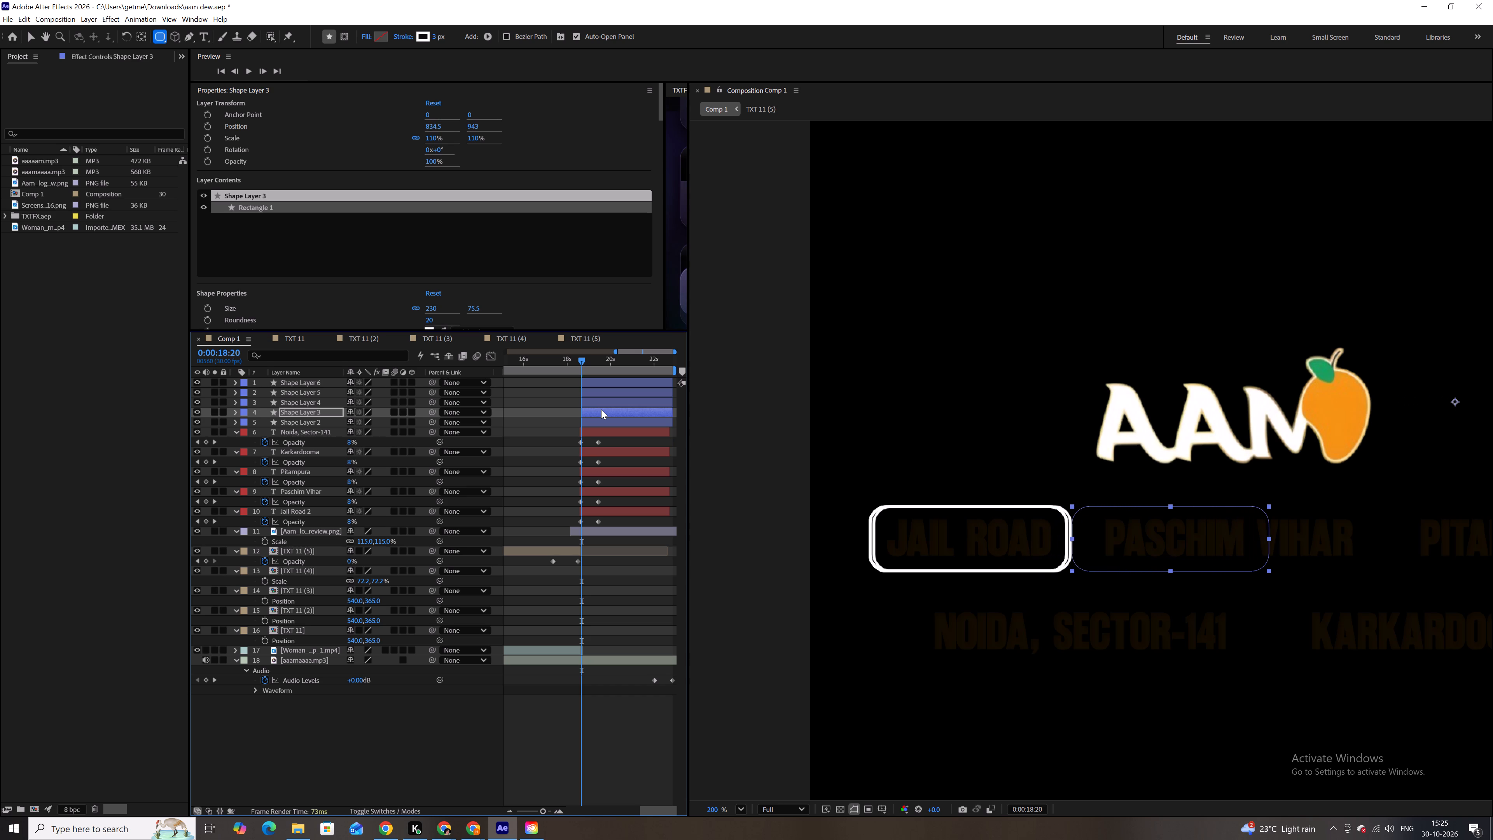
pyautogui.hotkey('shift', 'Right')
pyautogui.hotkey('shift', 'Right')
pyautogui.hotkey('shift', 'Right')
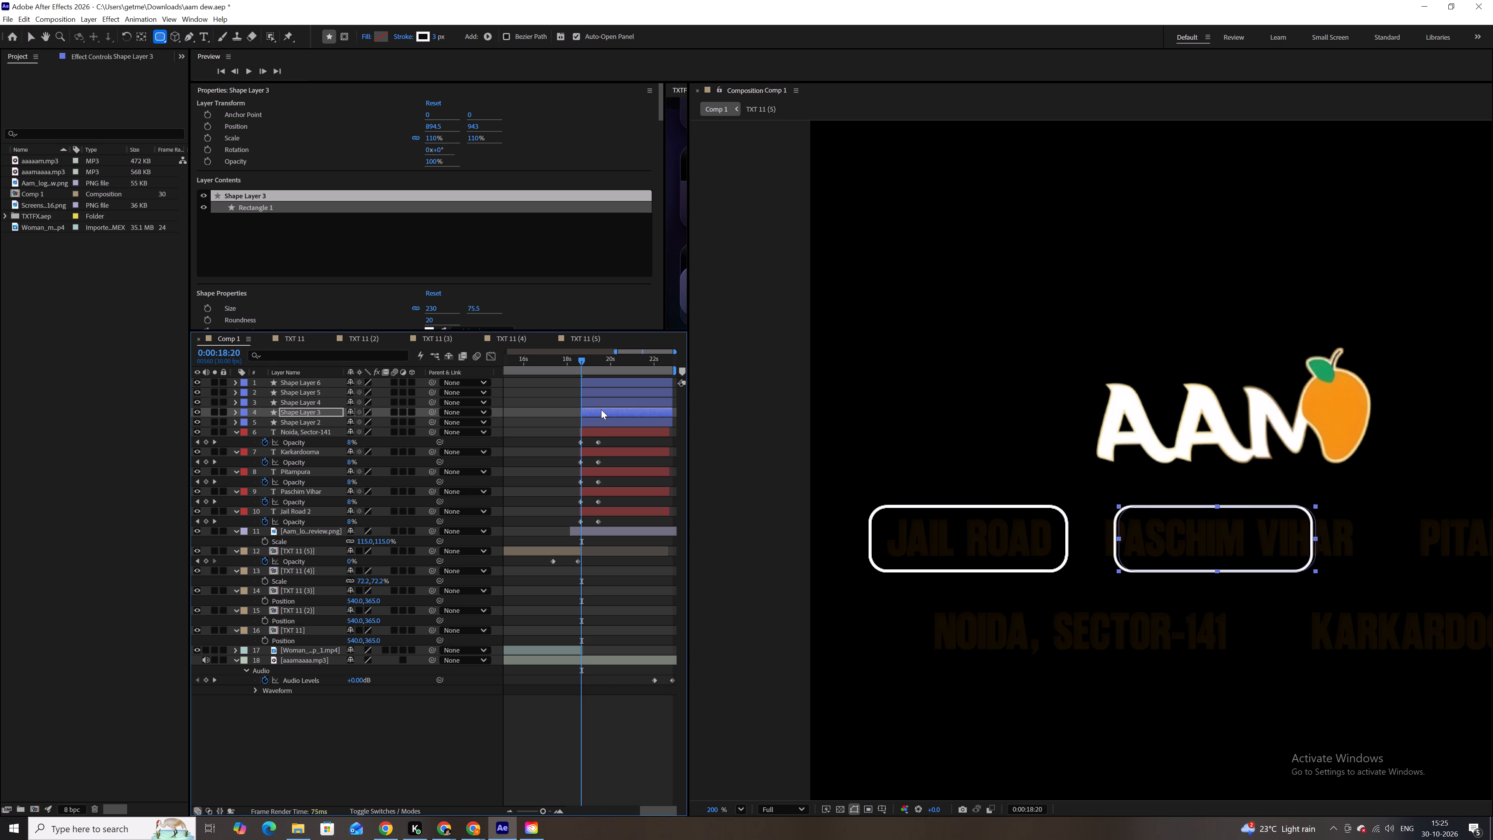
pyautogui.hotkey('shift', 'Right')
pyautogui.hotkey('shift', 'Right')
pyautogui.hotkey('shift', 'Right')
pyautogui.hotkey('shift', 'Right')
pyautogui.hotkey('shift', 'Right')
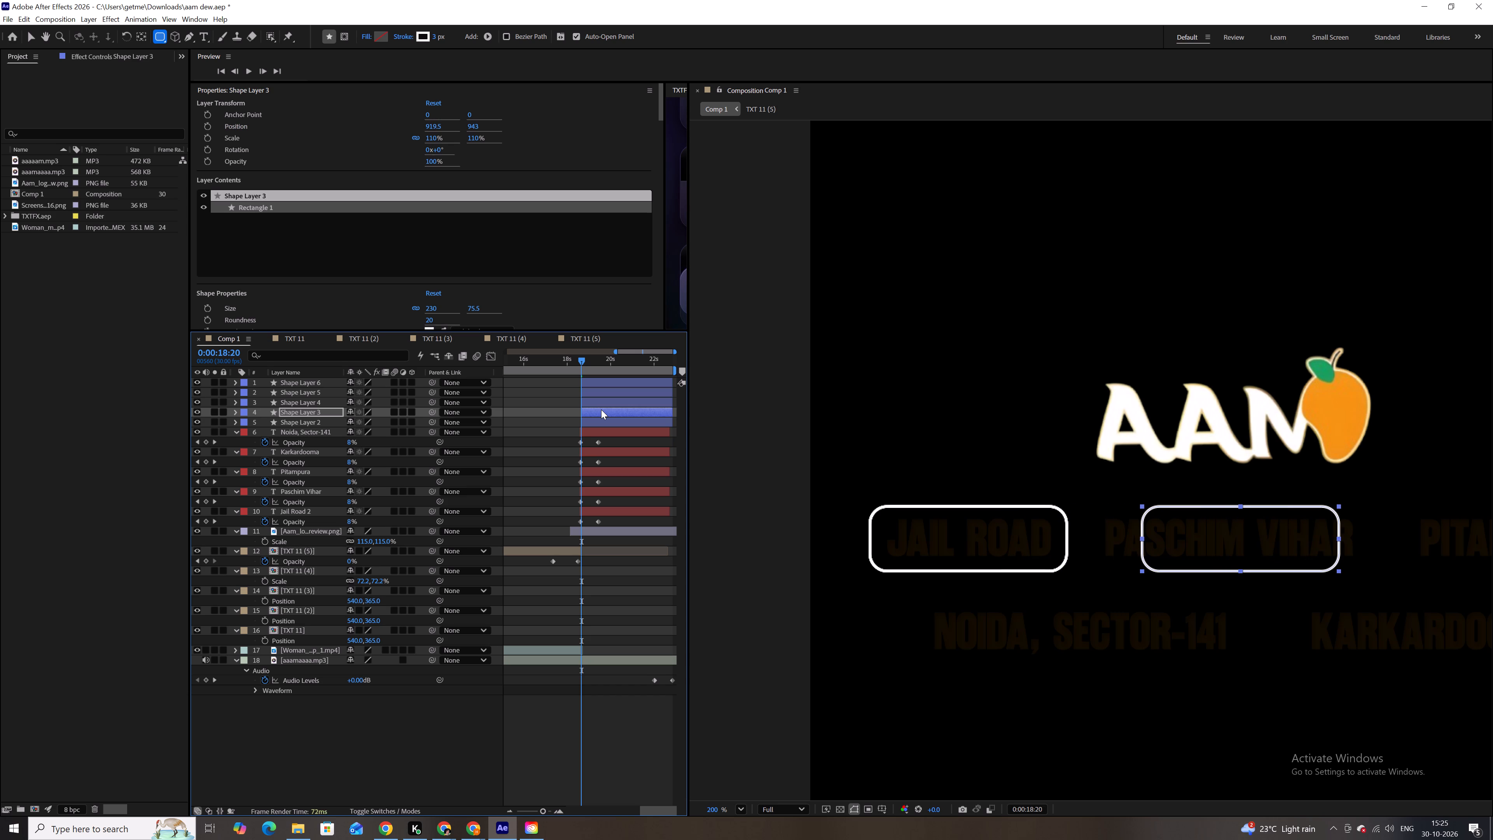
pyautogui.hotkey('shift', 'Left')
pyautogui.hotkey('shift', 'Left')
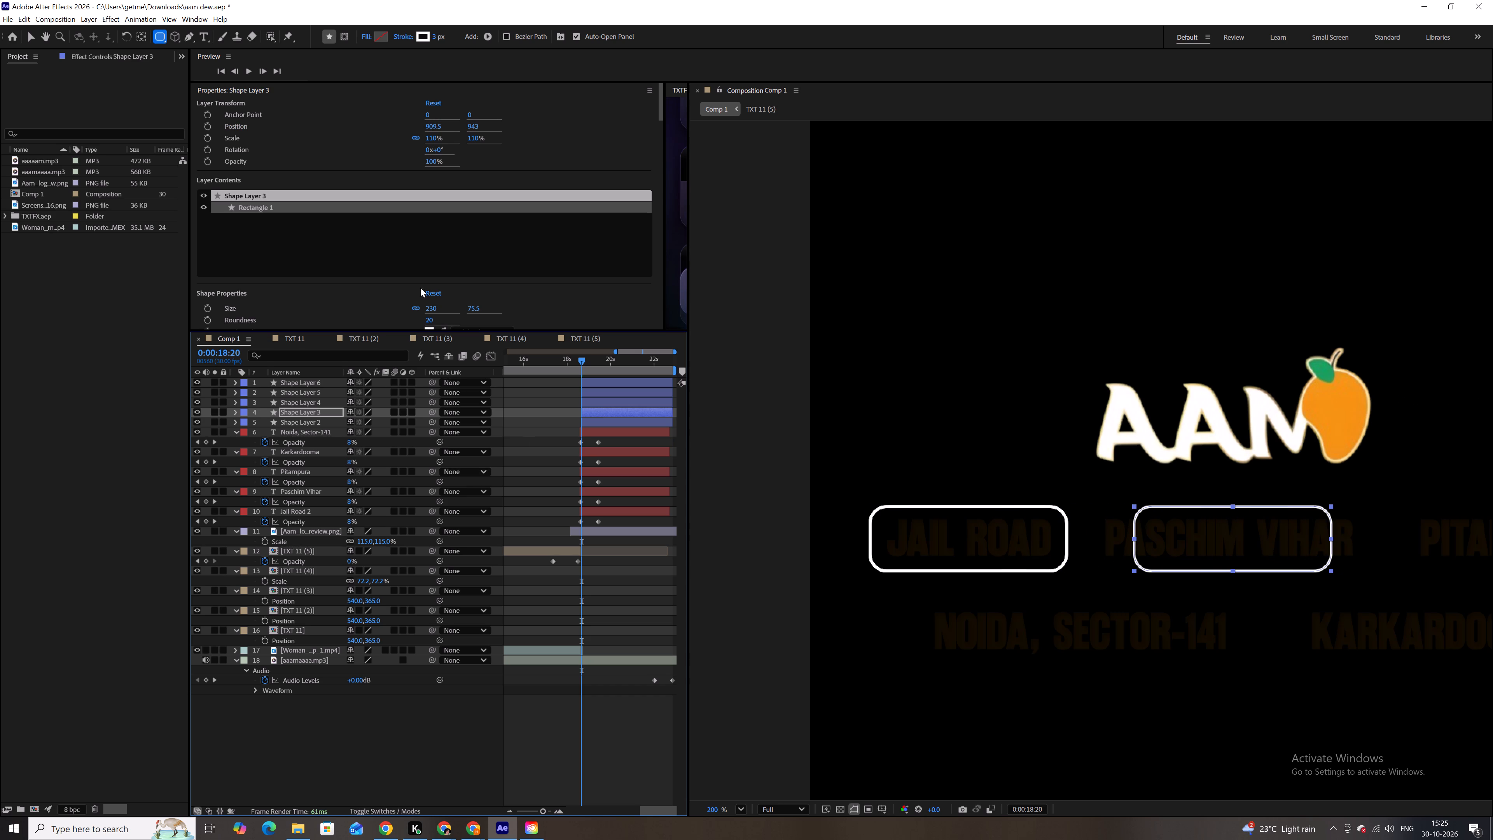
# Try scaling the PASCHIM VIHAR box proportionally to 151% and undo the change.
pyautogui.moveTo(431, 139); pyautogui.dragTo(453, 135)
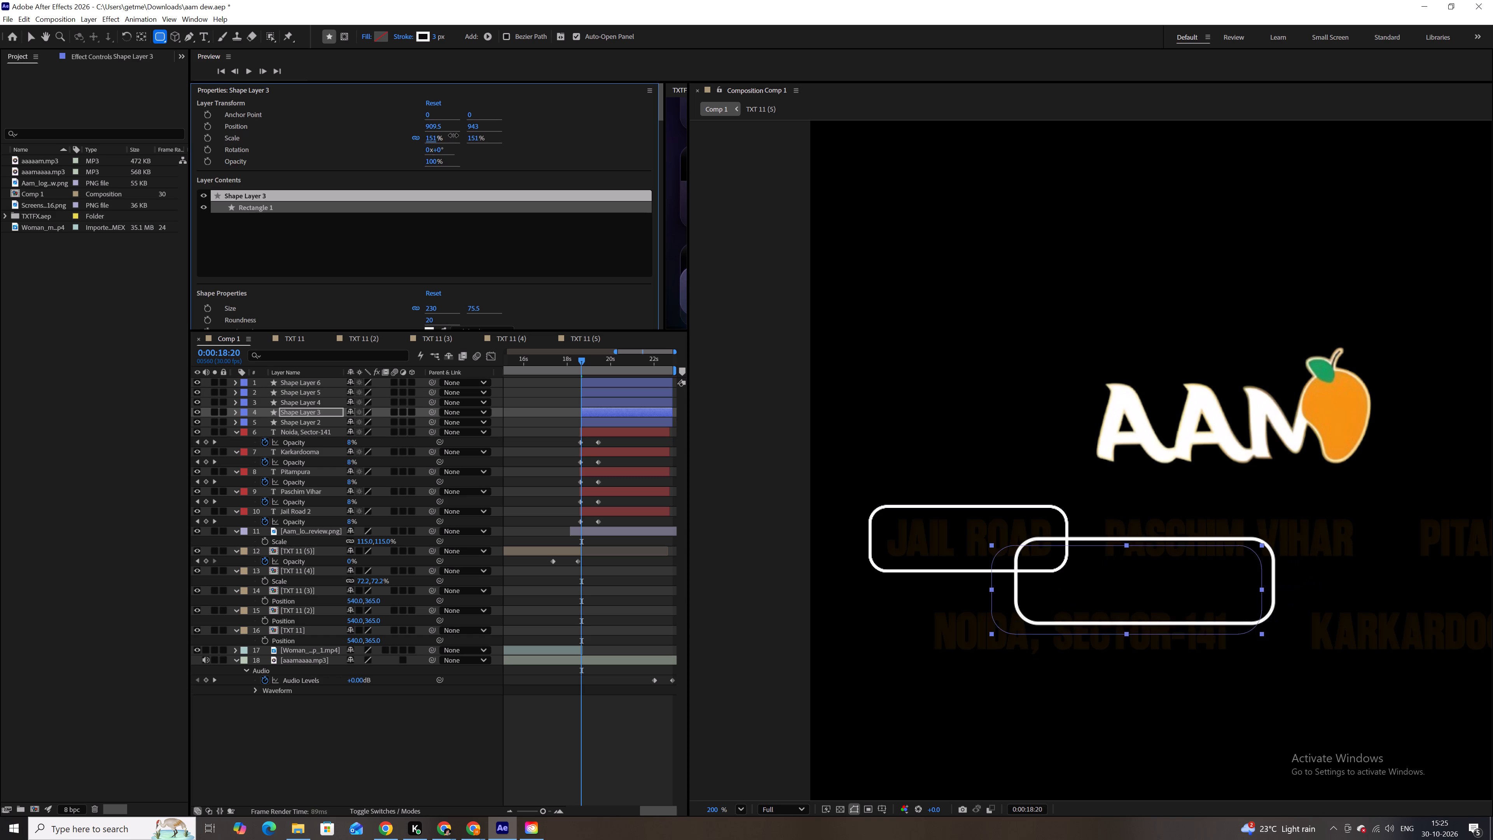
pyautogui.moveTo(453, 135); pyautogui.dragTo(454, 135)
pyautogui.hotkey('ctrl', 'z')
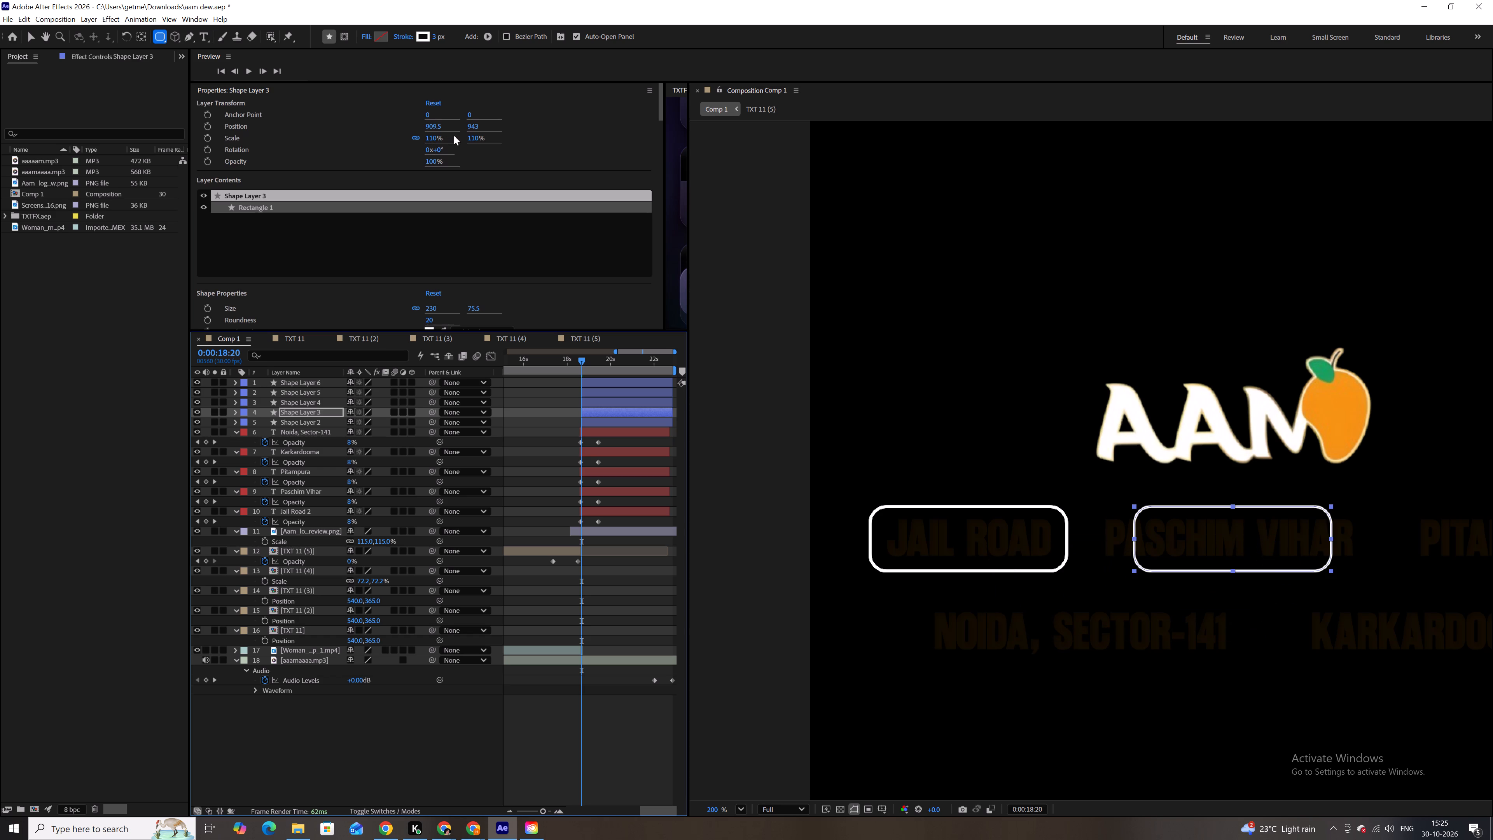
# Stretch the PASCHIM VIHAR box horizontally to 120.8% so its starting edge sits just before the P.
pyautogui.click(30, 34)
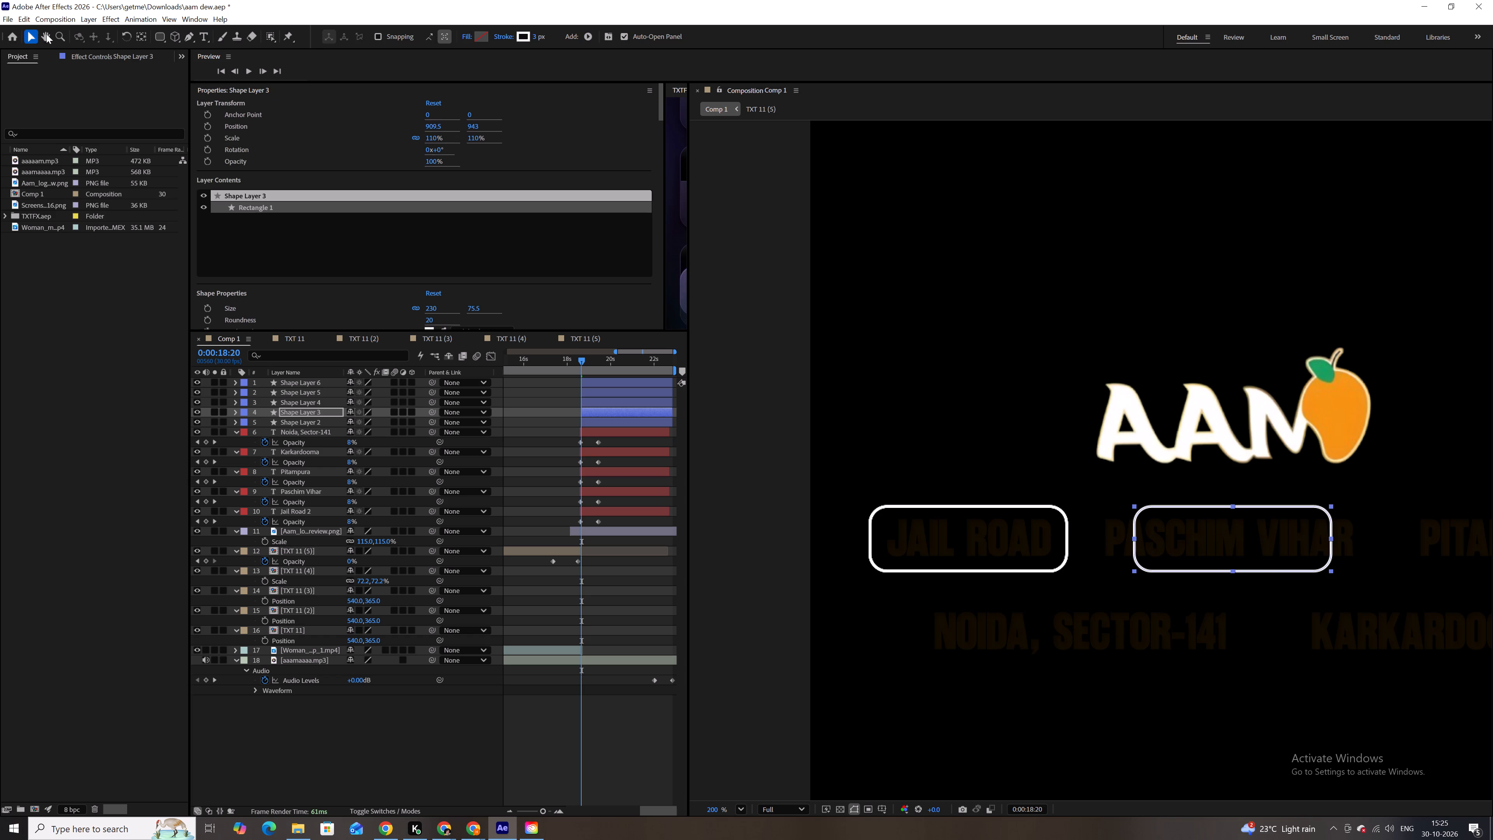
pyautogui.moveTo(1134, 538); pyautogui.dragTo(1122, 538)
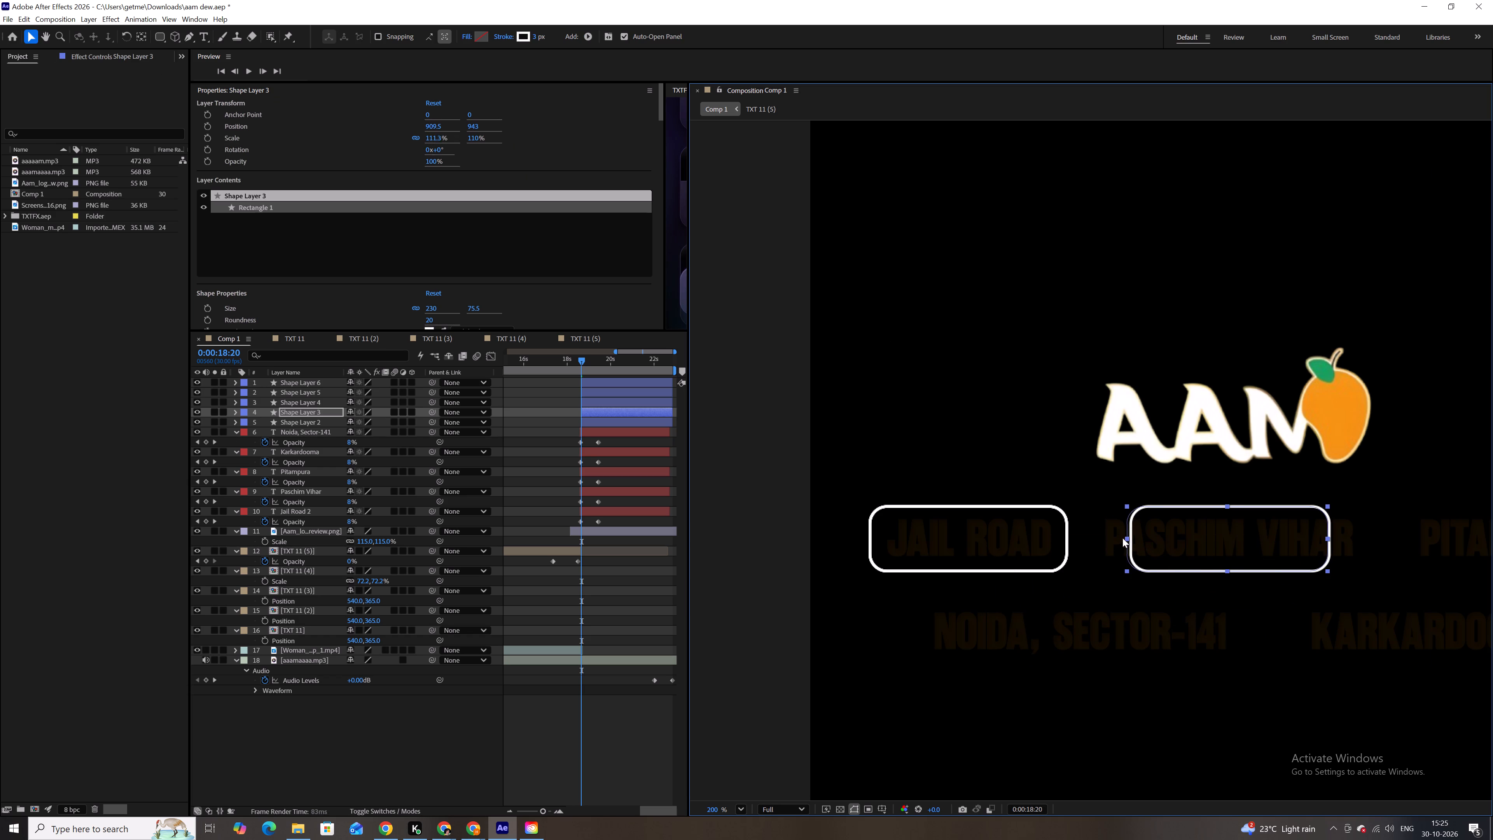
pyautogui.moveTo(1122, 538); pyautogui.dragTo(1096, 537)
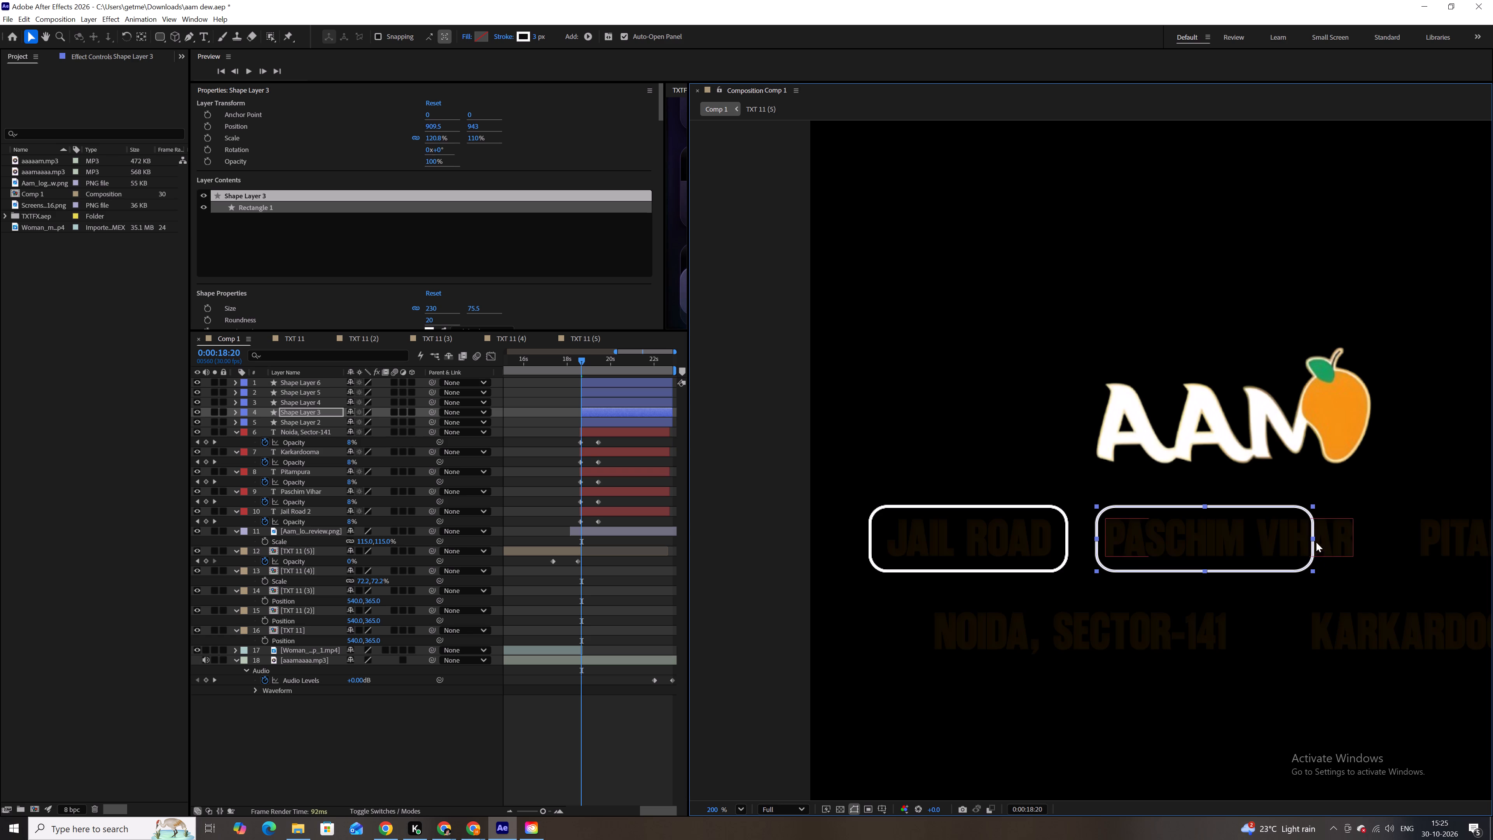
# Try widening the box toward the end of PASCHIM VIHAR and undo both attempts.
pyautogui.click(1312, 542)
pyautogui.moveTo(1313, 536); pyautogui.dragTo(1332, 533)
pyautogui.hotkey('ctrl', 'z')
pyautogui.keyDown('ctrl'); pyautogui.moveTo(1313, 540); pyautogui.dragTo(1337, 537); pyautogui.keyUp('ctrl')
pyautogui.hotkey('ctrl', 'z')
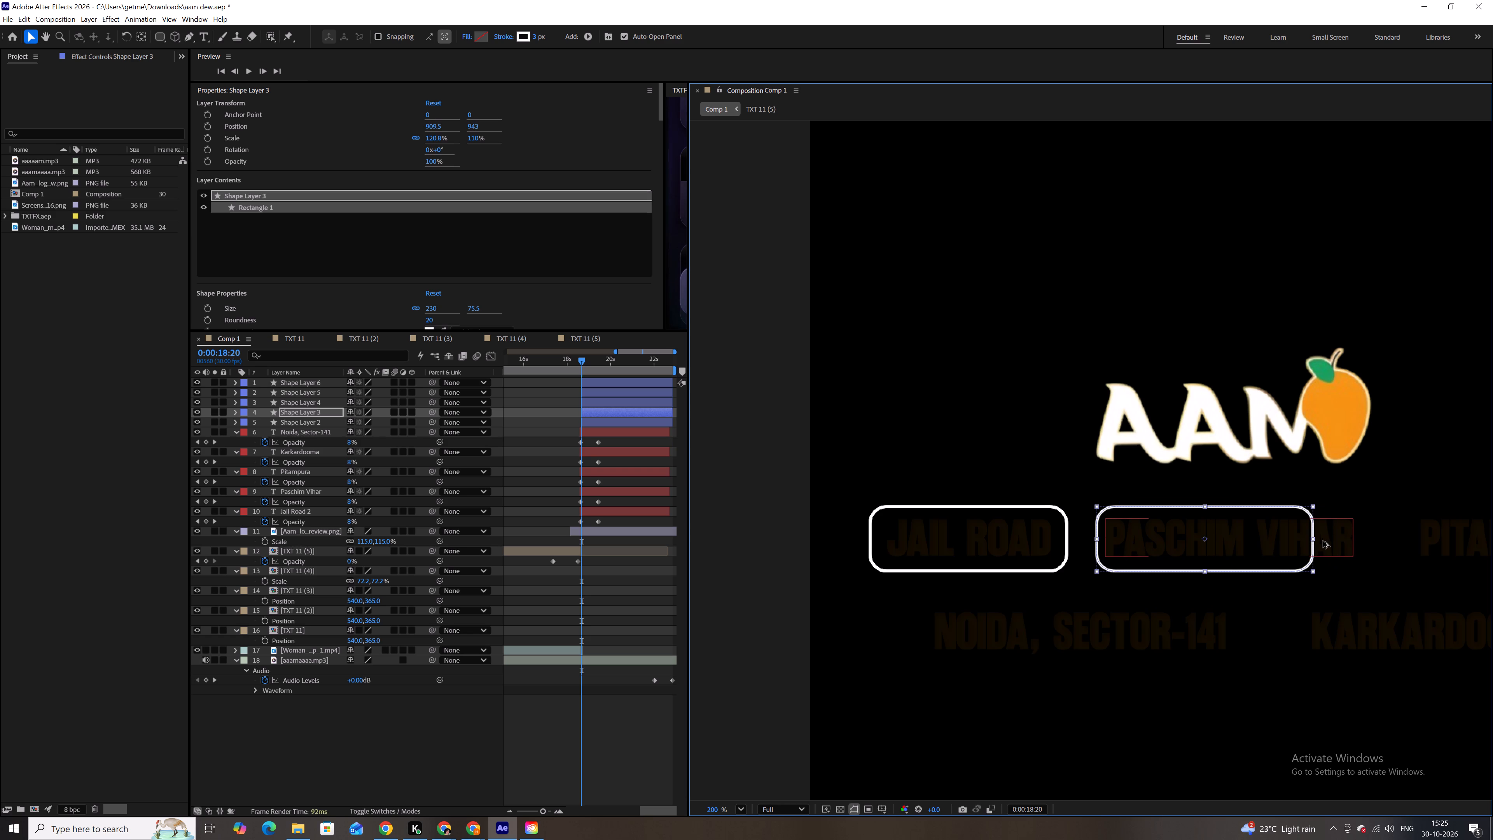
# Make a second, wider rounded rectangle within Shape Layer 3 and nudge it horizontally until it surrounds PASCHIM VIHAR.
pyautogui.keyDown('alt'); pyautogui.moveTo(1313, 540); pyautogui.dragTo(1347, 539); pyautogui.keyUp('alt')
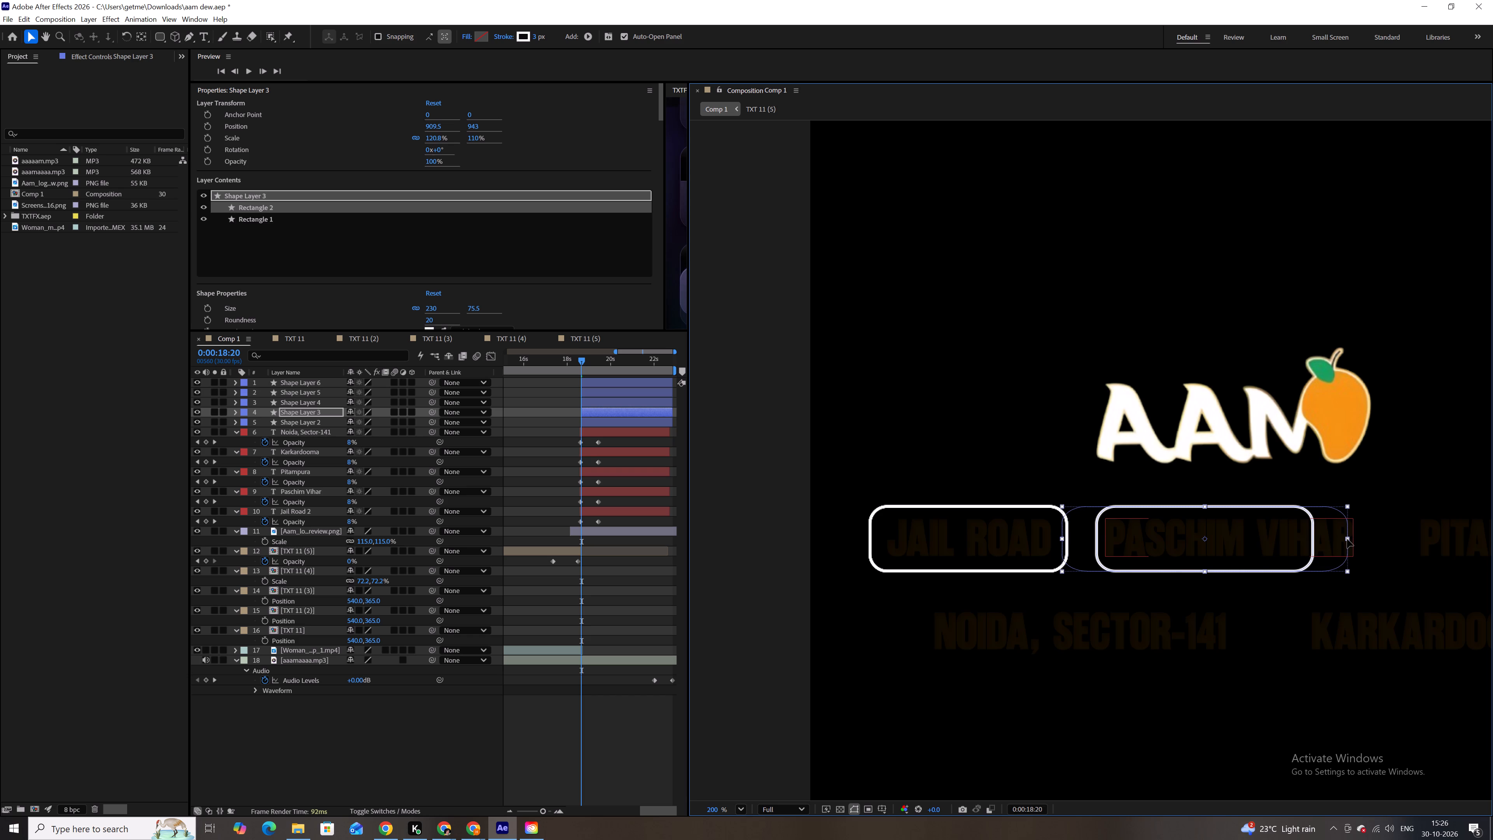
pyautogui.keyDown('alt'); pyautogui.moveTo(1347, 539); pyautogui.dragTo(1344, 538); pyautogui.keyUp('alt')
pyautogui.keyDown('alt'); pyautogui.moveTo(1344, 538); pyautogui.dragTo(1339, 539); pyautogui.keyUp('alt')
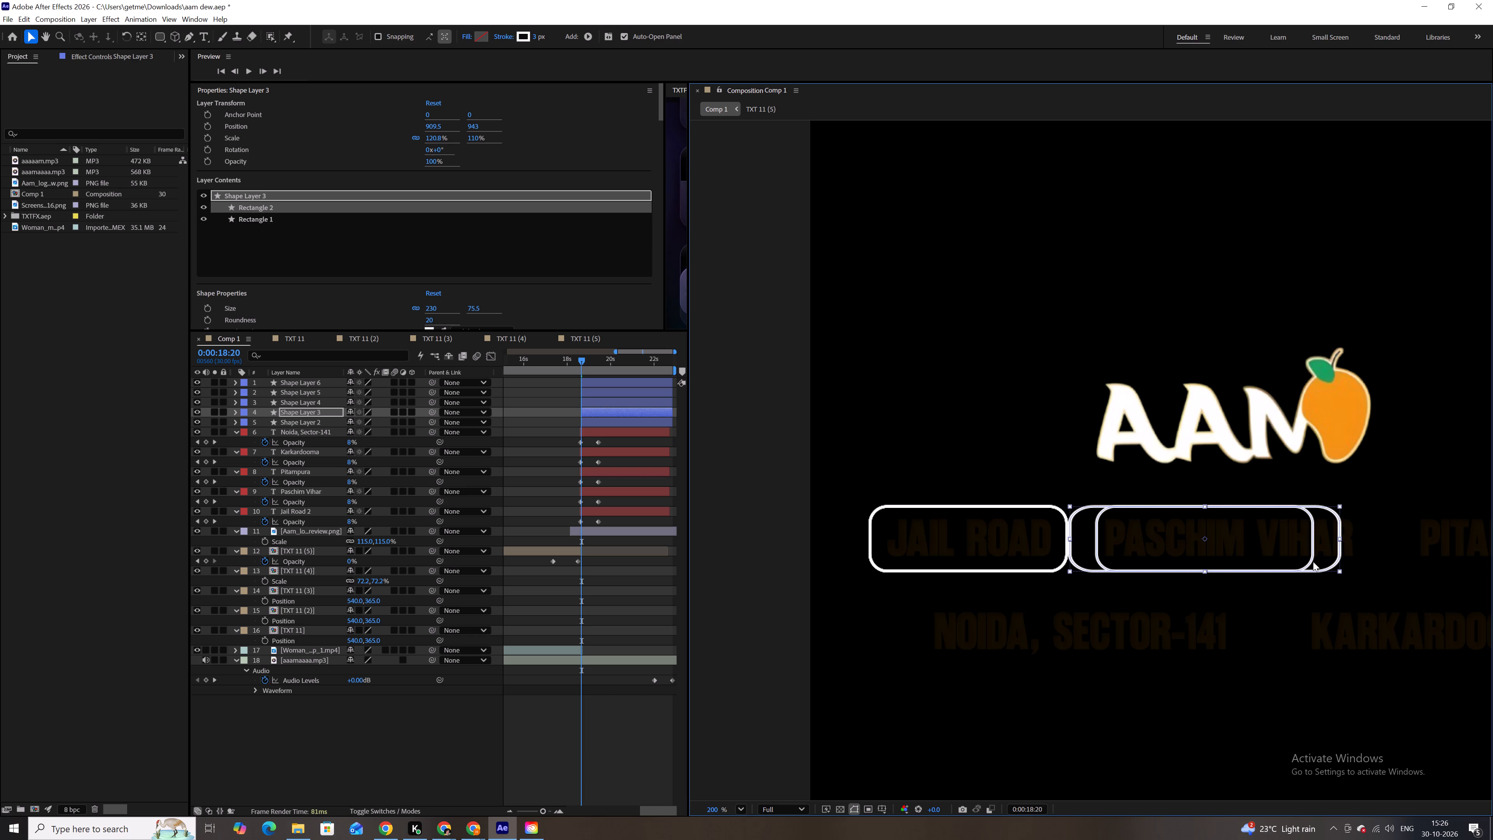
pyautogui.hotkey('shift', 'Right')
pyautogui.hotkey('shift', 'Right')
pyautogui.hotkey('shift', 'Right')
pyautogui.hotkey('shift', 'Right')
pyautogui.hotkey('shift', 'Right')
pyautogui.hotkey('shift', 'Right')
pyautogui.hotkey('shift', 'Right')
pyautogui.hotkey('shift', 'Right')
pyautogui.hotkey('shift', 'Right')
pyautogui.hotkey('shift', 'Right')
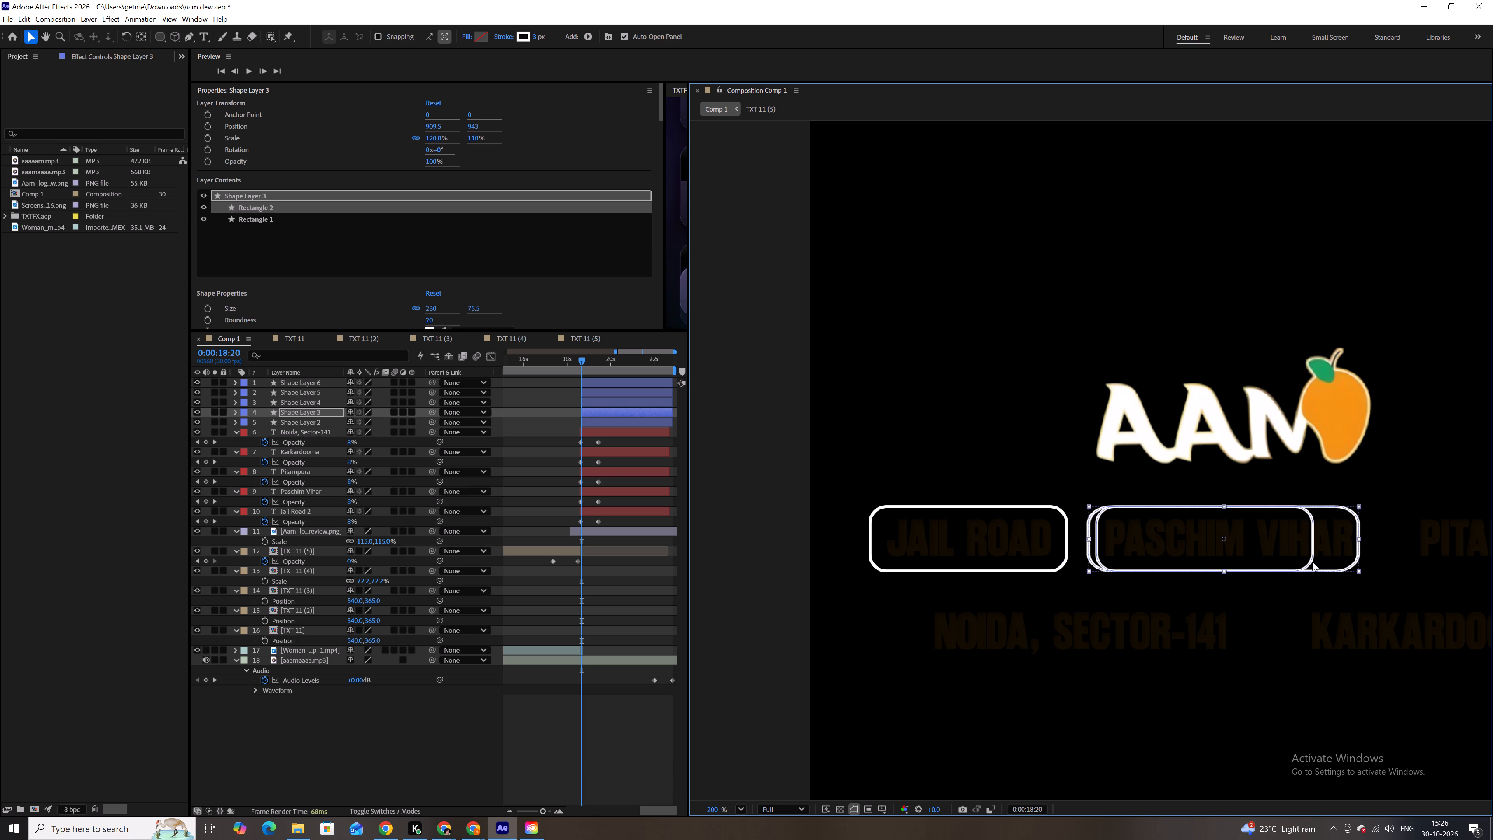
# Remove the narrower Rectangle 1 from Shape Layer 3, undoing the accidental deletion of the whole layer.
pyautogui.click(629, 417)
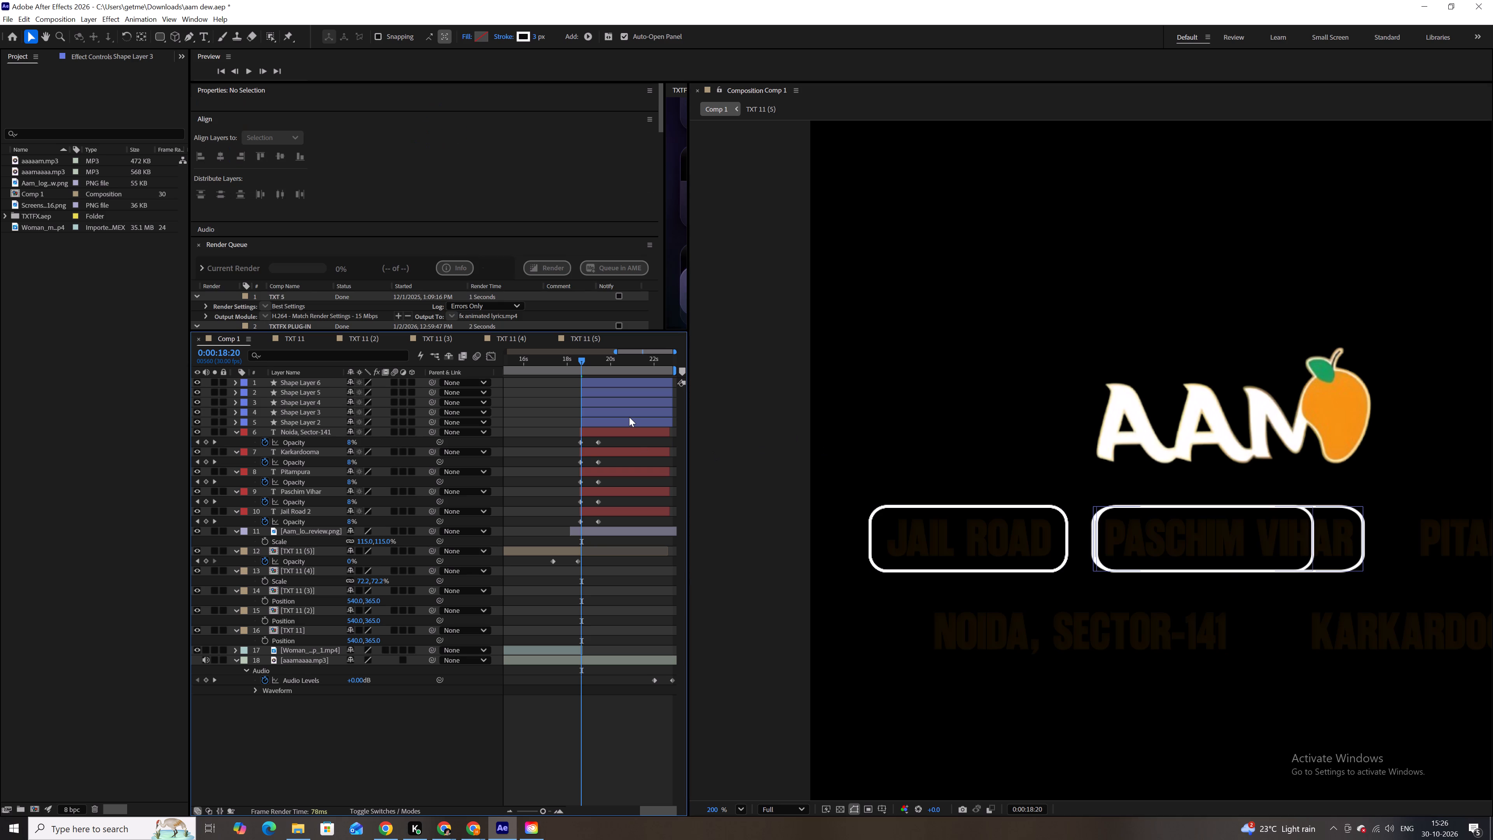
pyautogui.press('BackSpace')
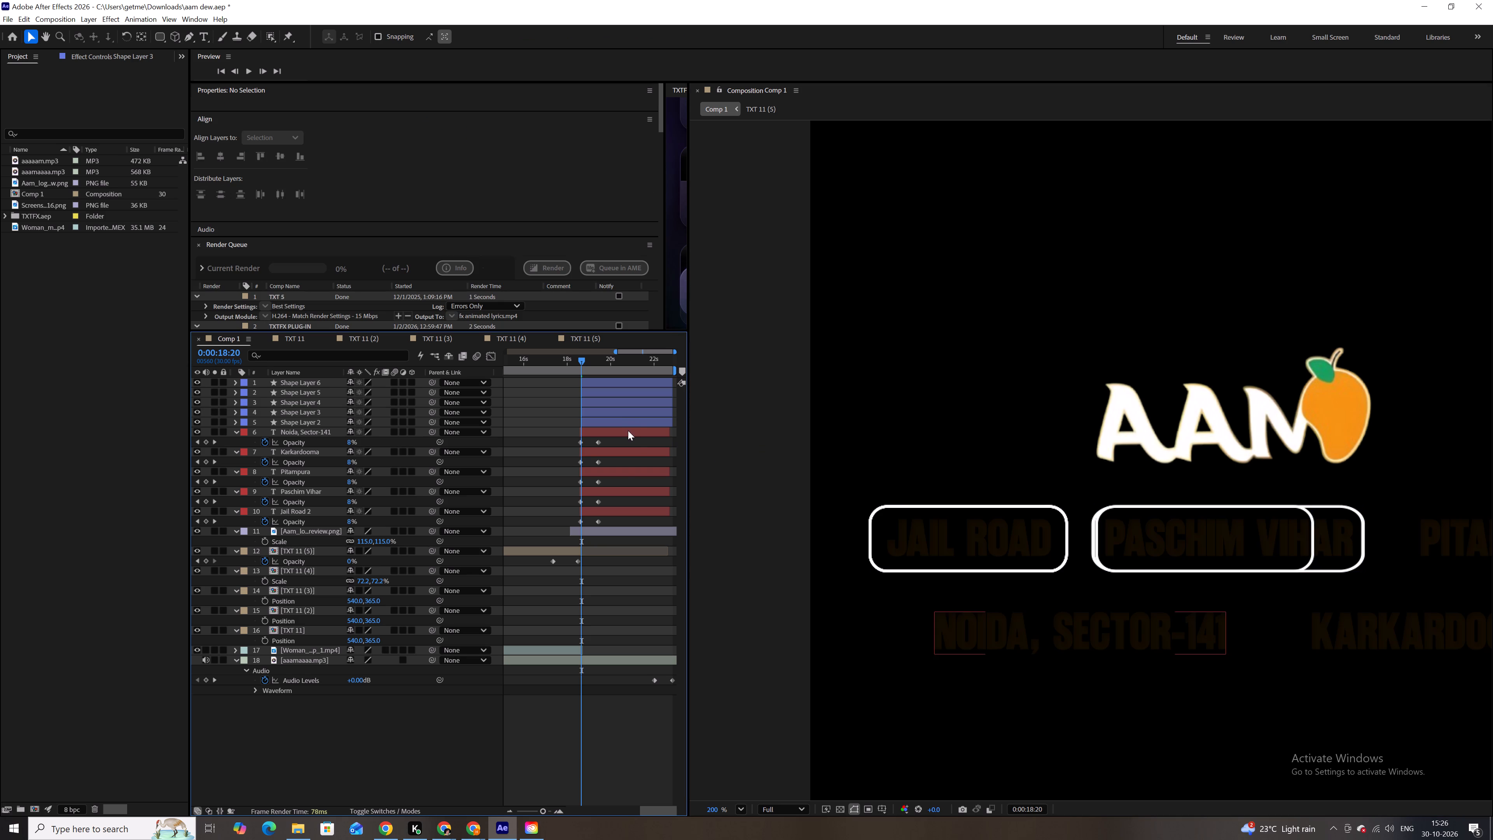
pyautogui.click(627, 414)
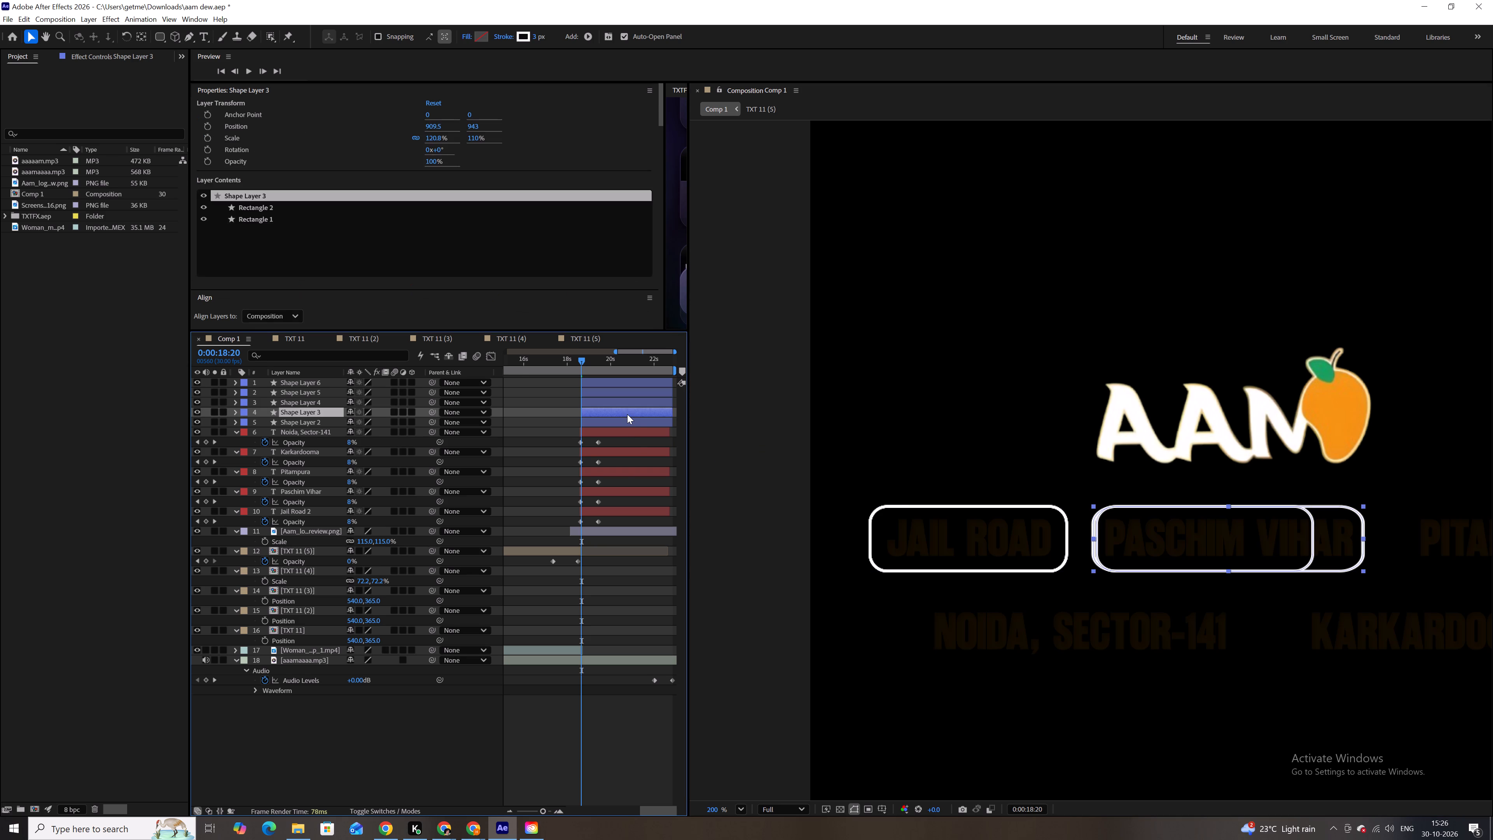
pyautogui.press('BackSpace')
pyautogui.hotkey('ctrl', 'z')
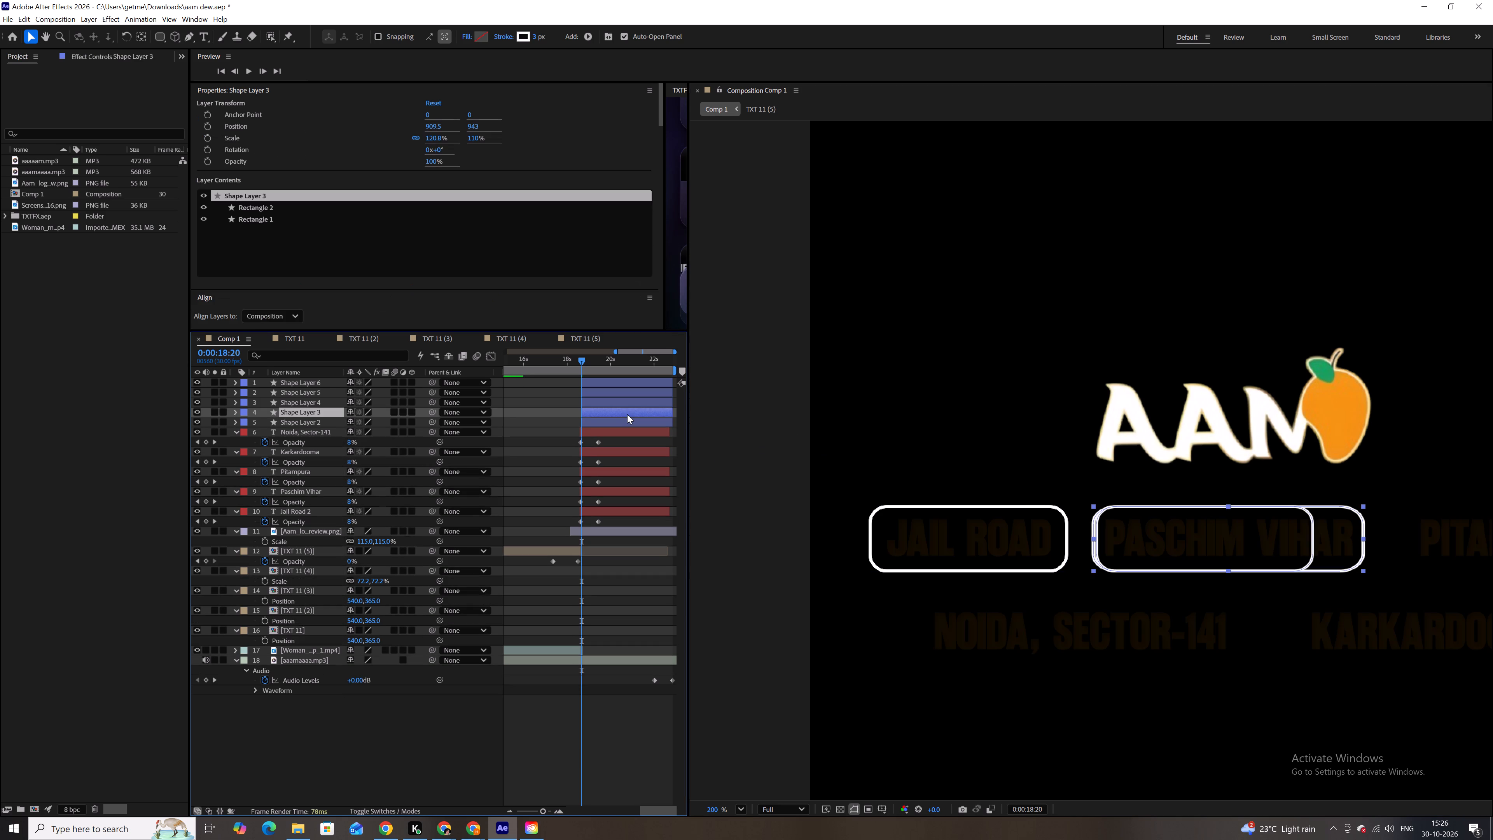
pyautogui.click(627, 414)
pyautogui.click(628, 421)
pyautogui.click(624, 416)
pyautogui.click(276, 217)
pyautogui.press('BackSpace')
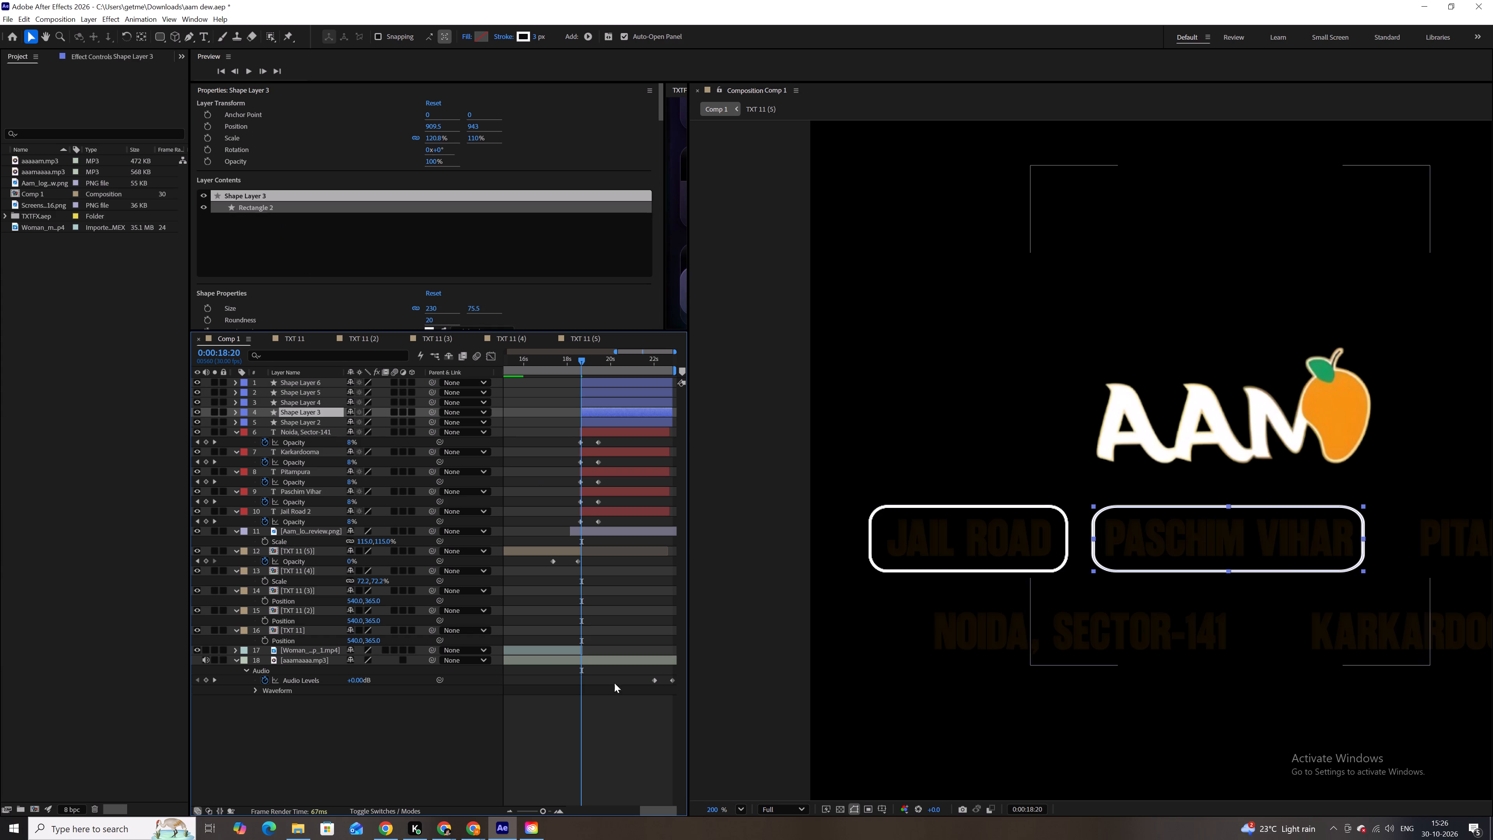
# Check how the two boxes frame their location names between 0:00:18:20 and 0:00:20:18.
pyautogui.click(625, 665)
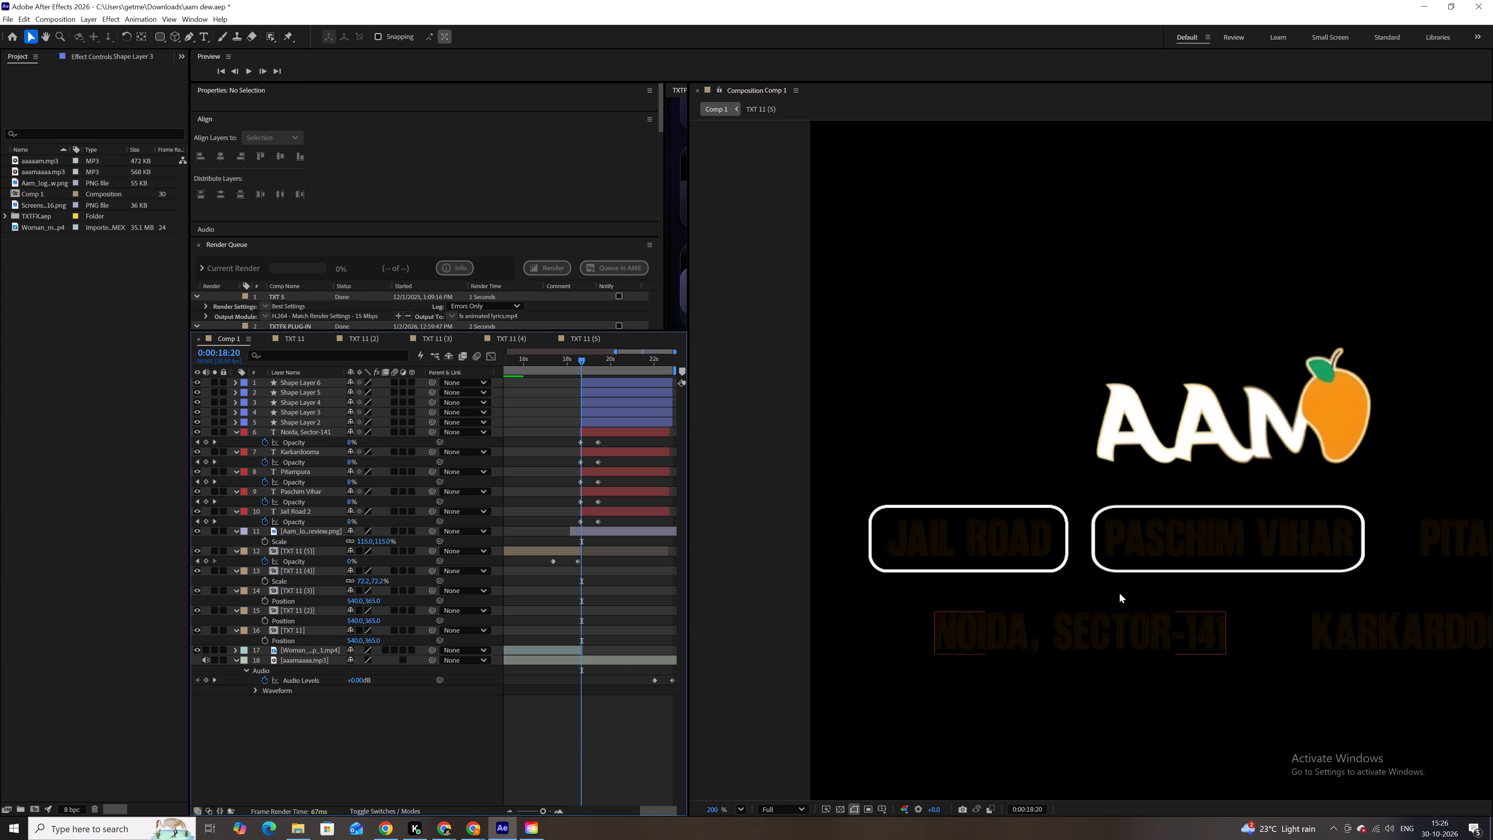
pyautogui.scroll(-5, 1016, 562)
pyautogui.scroll(3, 1288, 555)
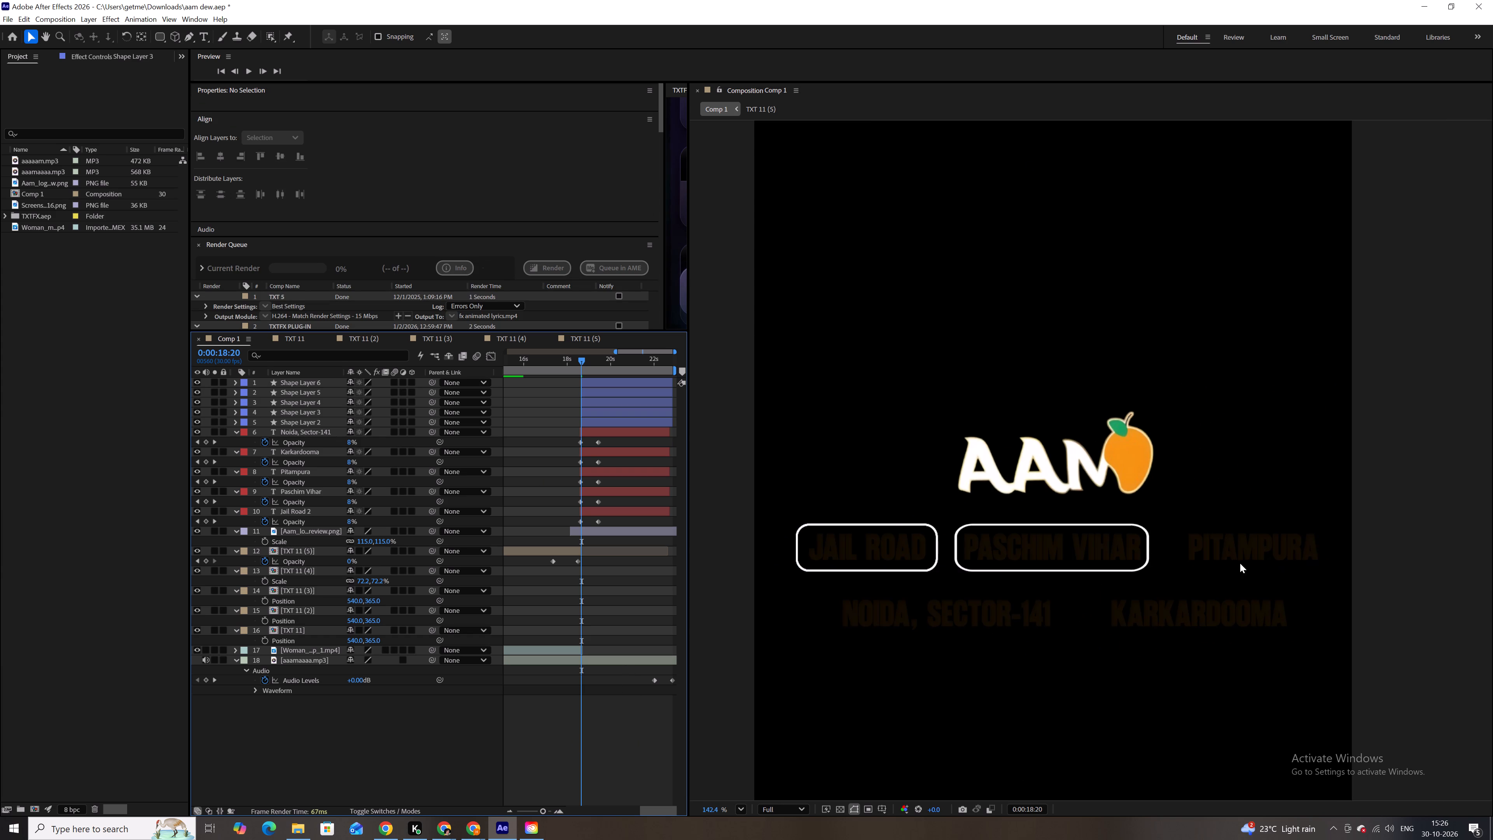
pyautogui.scroll(2, 1162, 534)
pyautogui.moveTo(581, 360); pyautogui.dragTo(622, 351)
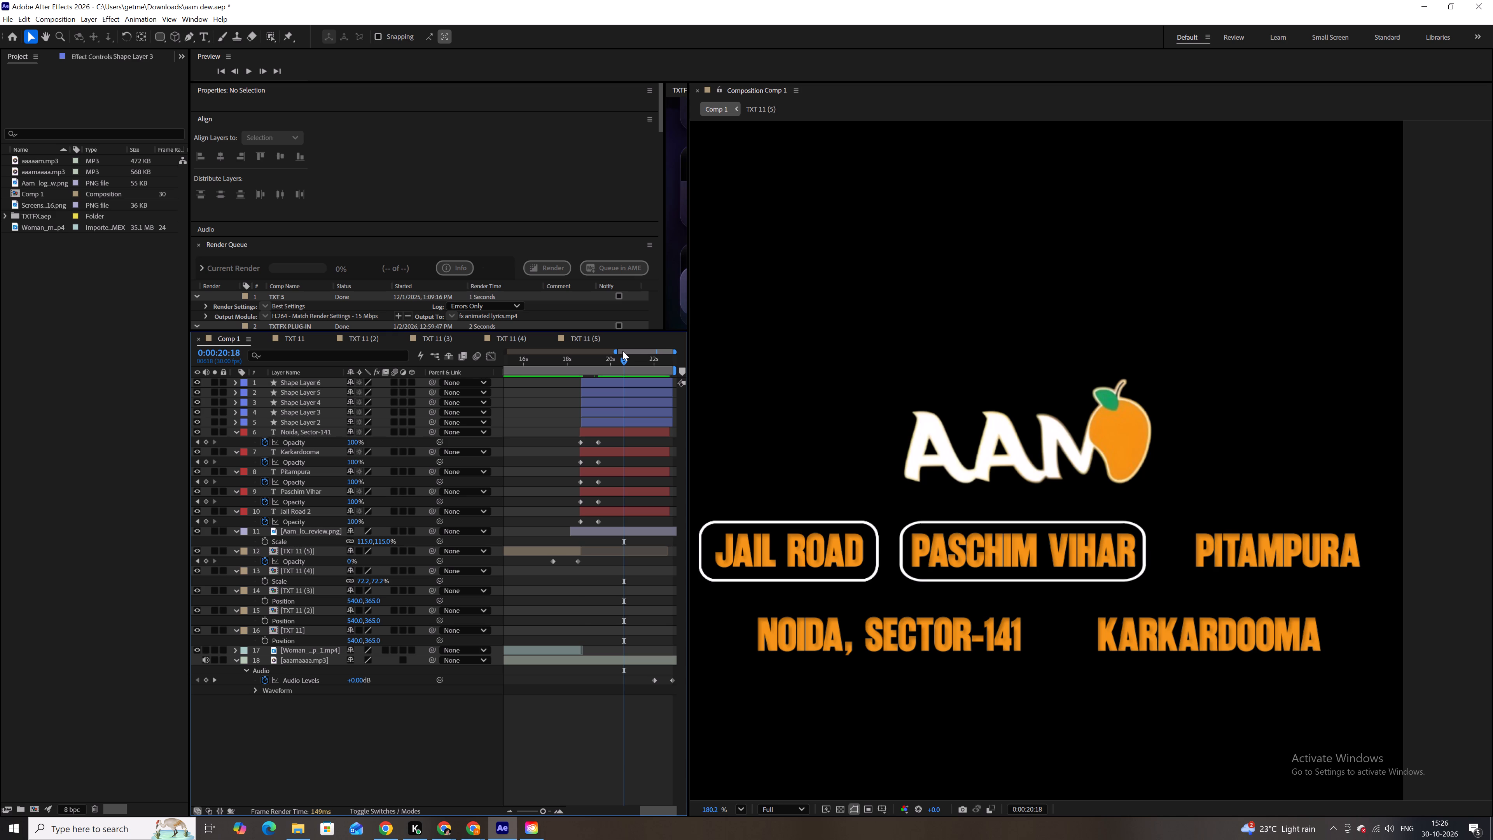
pyautogui.moveTo(618, 359); pyautogui.dragTo(581, 369)
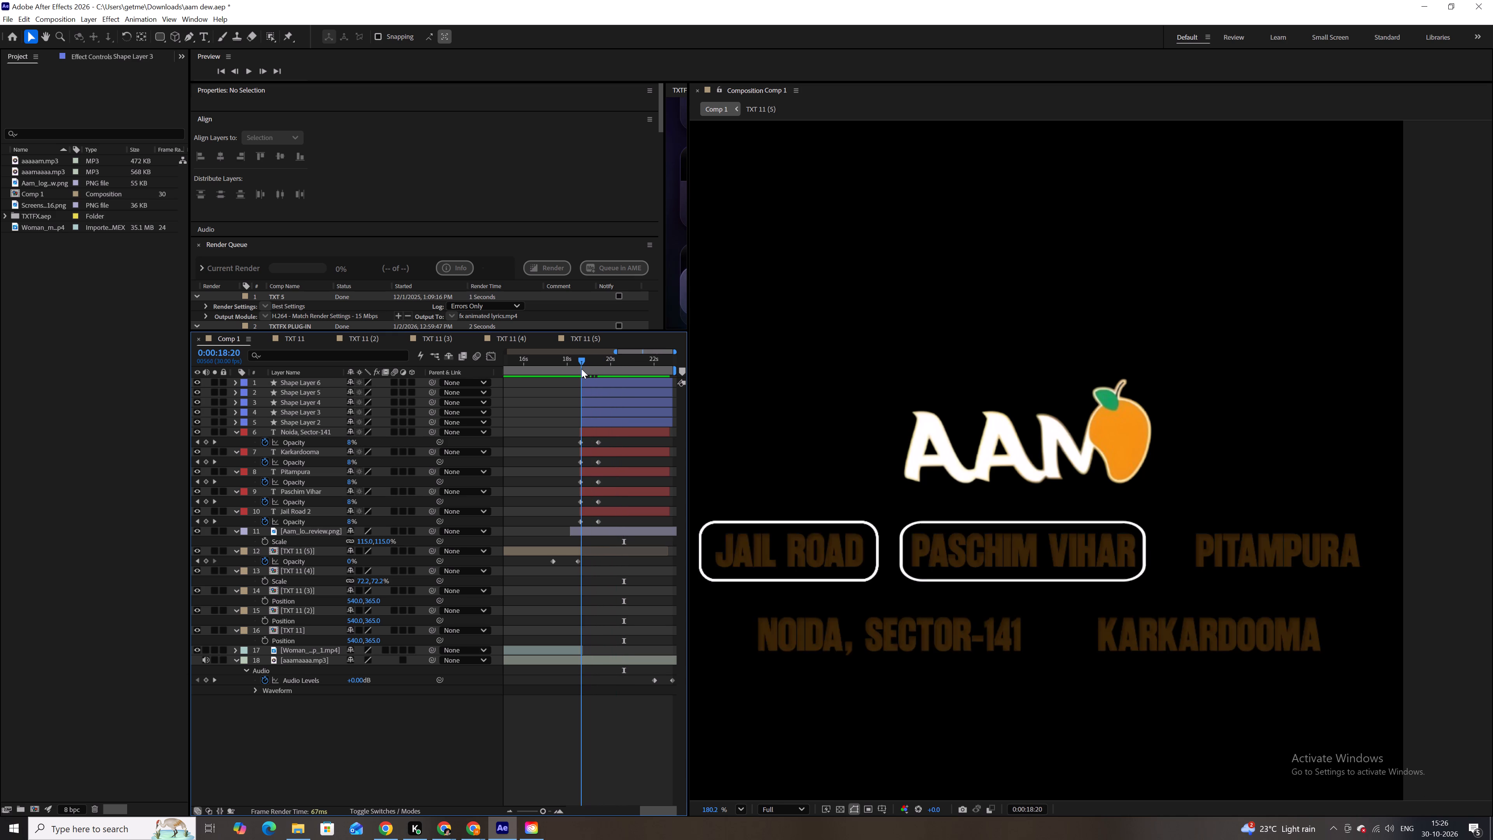
pyautogui.moveTo(581, 369); pyautogui.dragTo(591, 367)
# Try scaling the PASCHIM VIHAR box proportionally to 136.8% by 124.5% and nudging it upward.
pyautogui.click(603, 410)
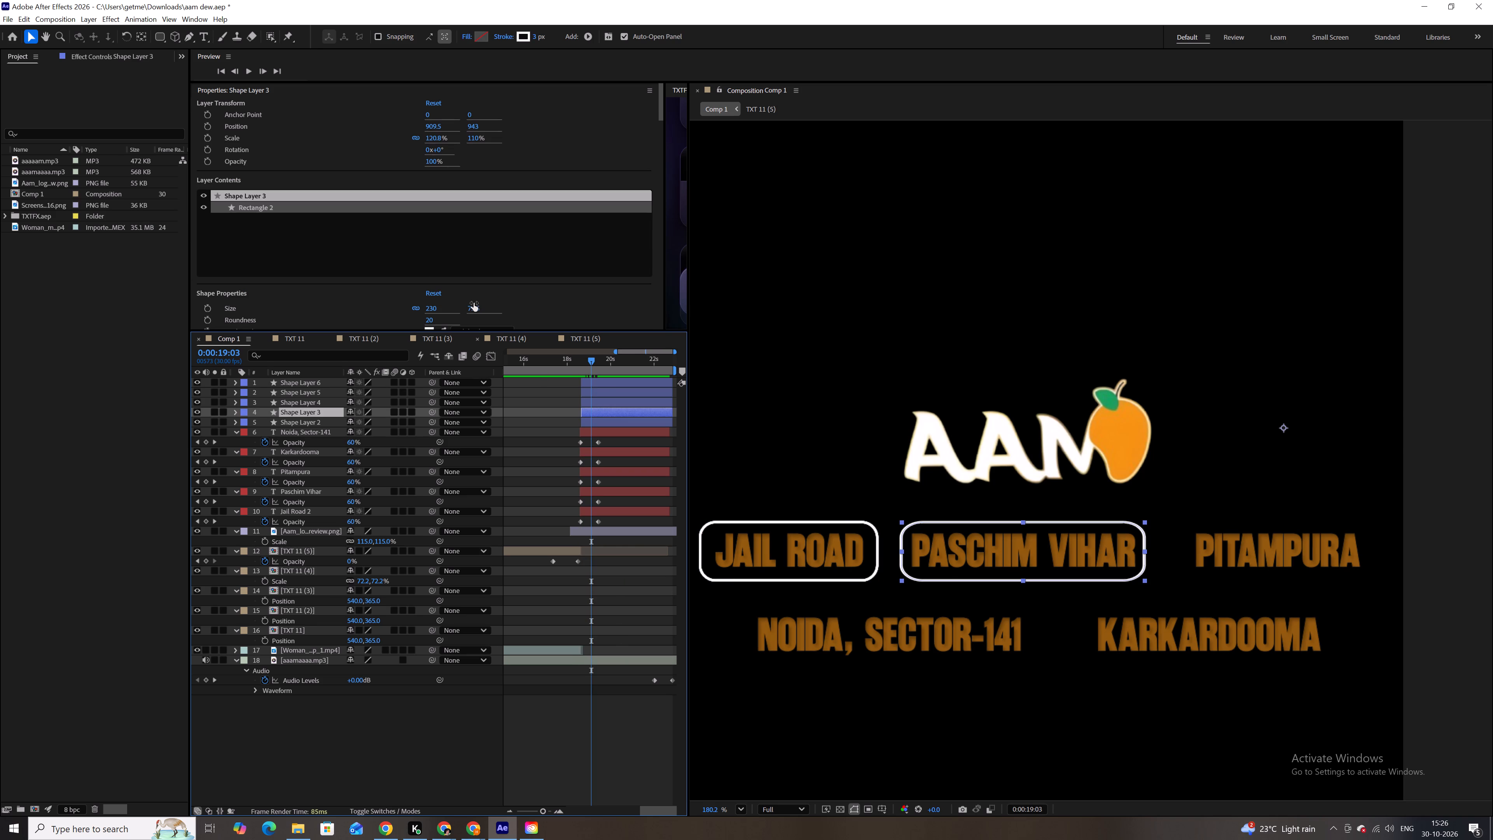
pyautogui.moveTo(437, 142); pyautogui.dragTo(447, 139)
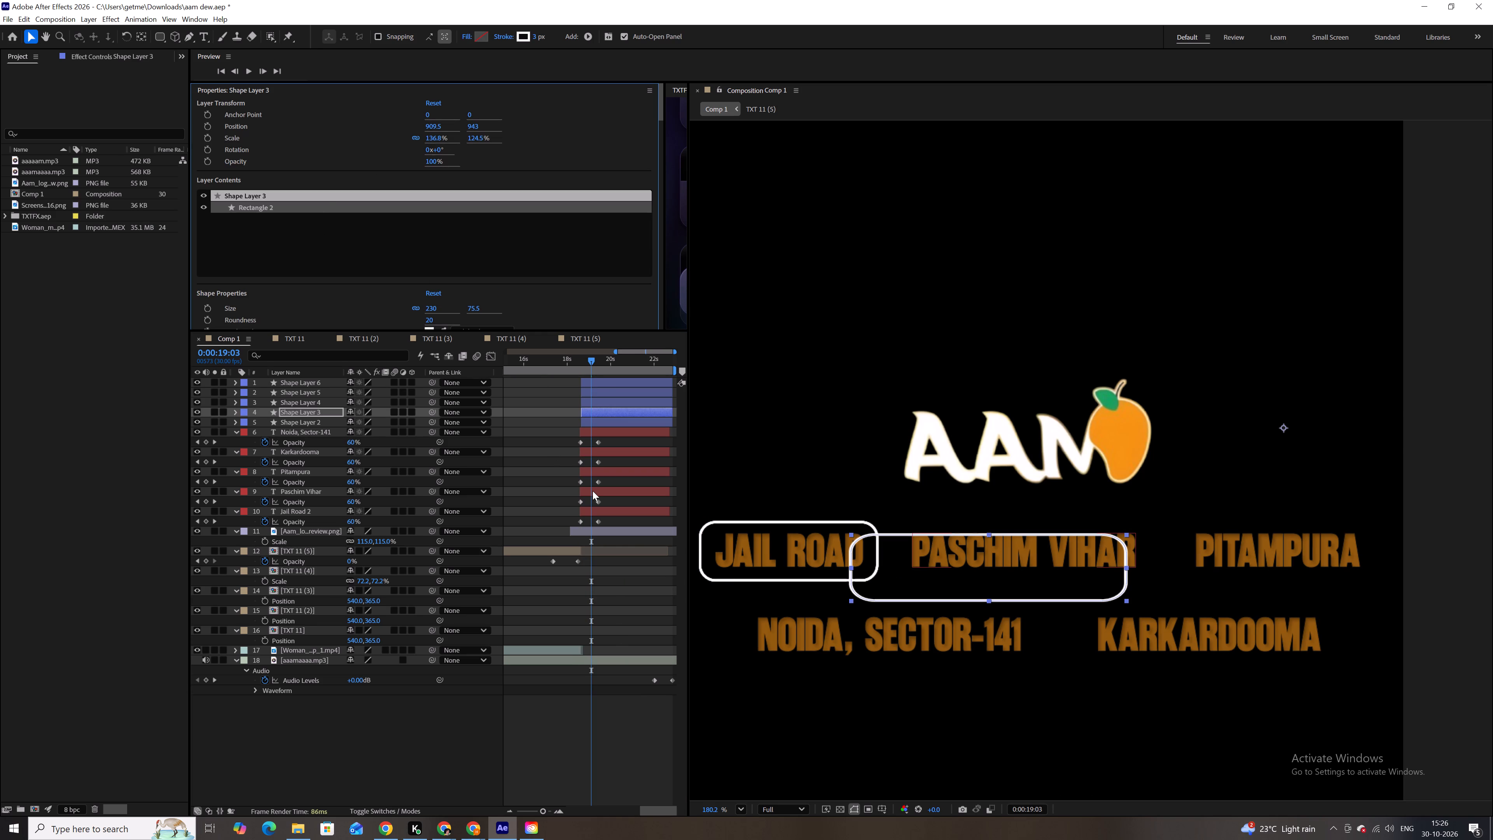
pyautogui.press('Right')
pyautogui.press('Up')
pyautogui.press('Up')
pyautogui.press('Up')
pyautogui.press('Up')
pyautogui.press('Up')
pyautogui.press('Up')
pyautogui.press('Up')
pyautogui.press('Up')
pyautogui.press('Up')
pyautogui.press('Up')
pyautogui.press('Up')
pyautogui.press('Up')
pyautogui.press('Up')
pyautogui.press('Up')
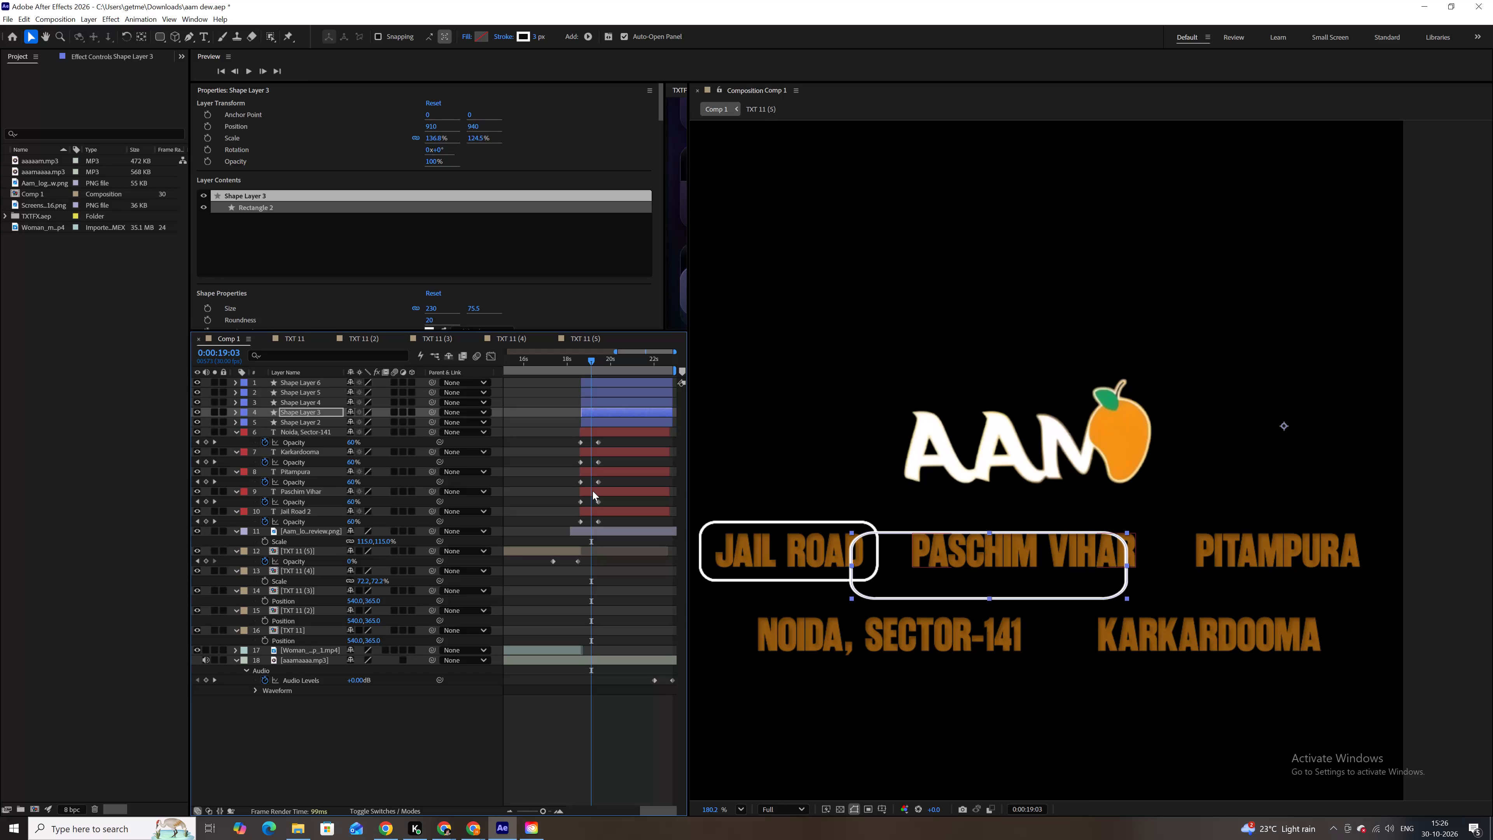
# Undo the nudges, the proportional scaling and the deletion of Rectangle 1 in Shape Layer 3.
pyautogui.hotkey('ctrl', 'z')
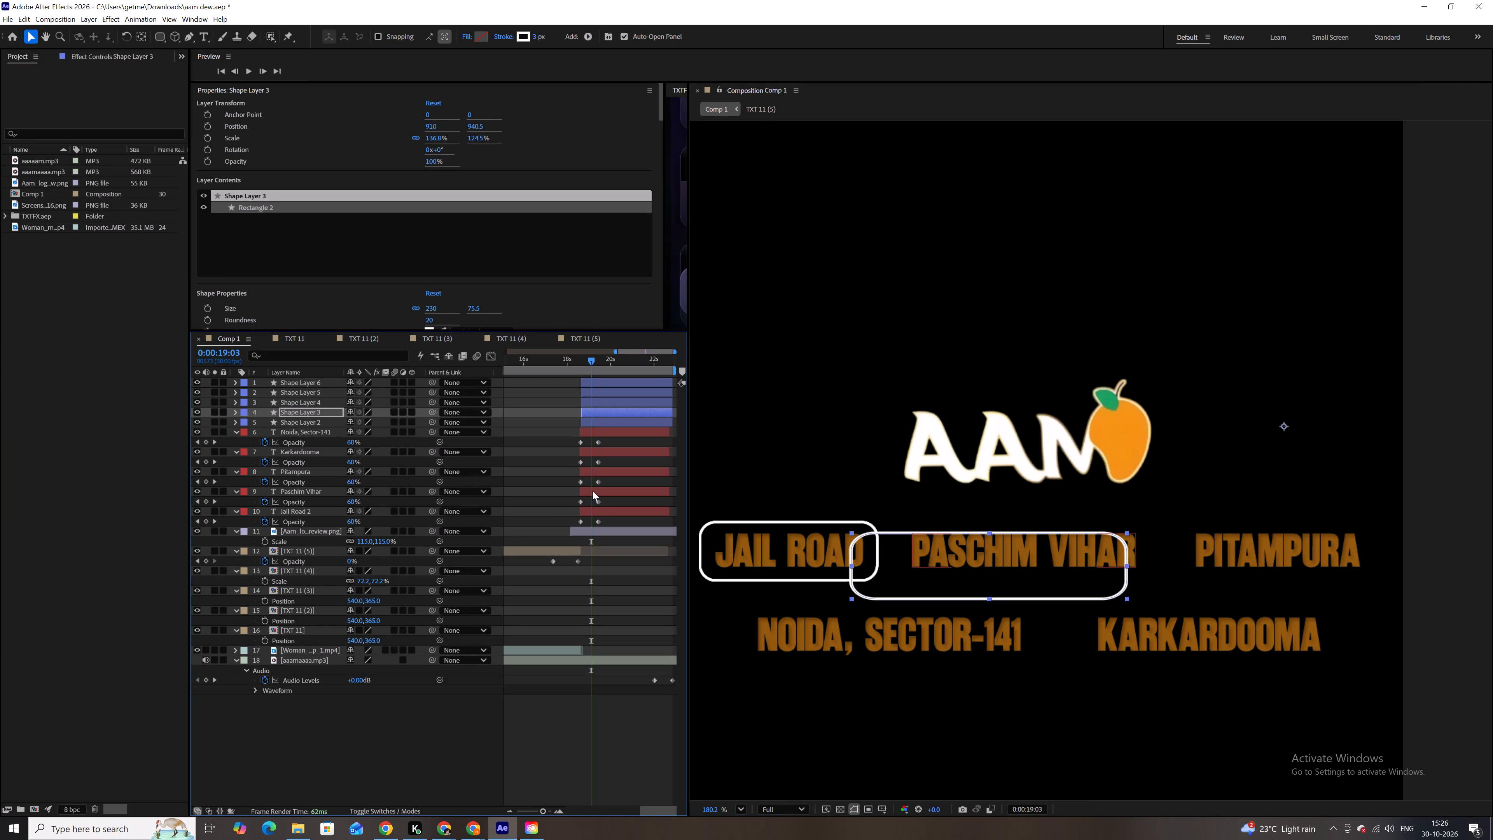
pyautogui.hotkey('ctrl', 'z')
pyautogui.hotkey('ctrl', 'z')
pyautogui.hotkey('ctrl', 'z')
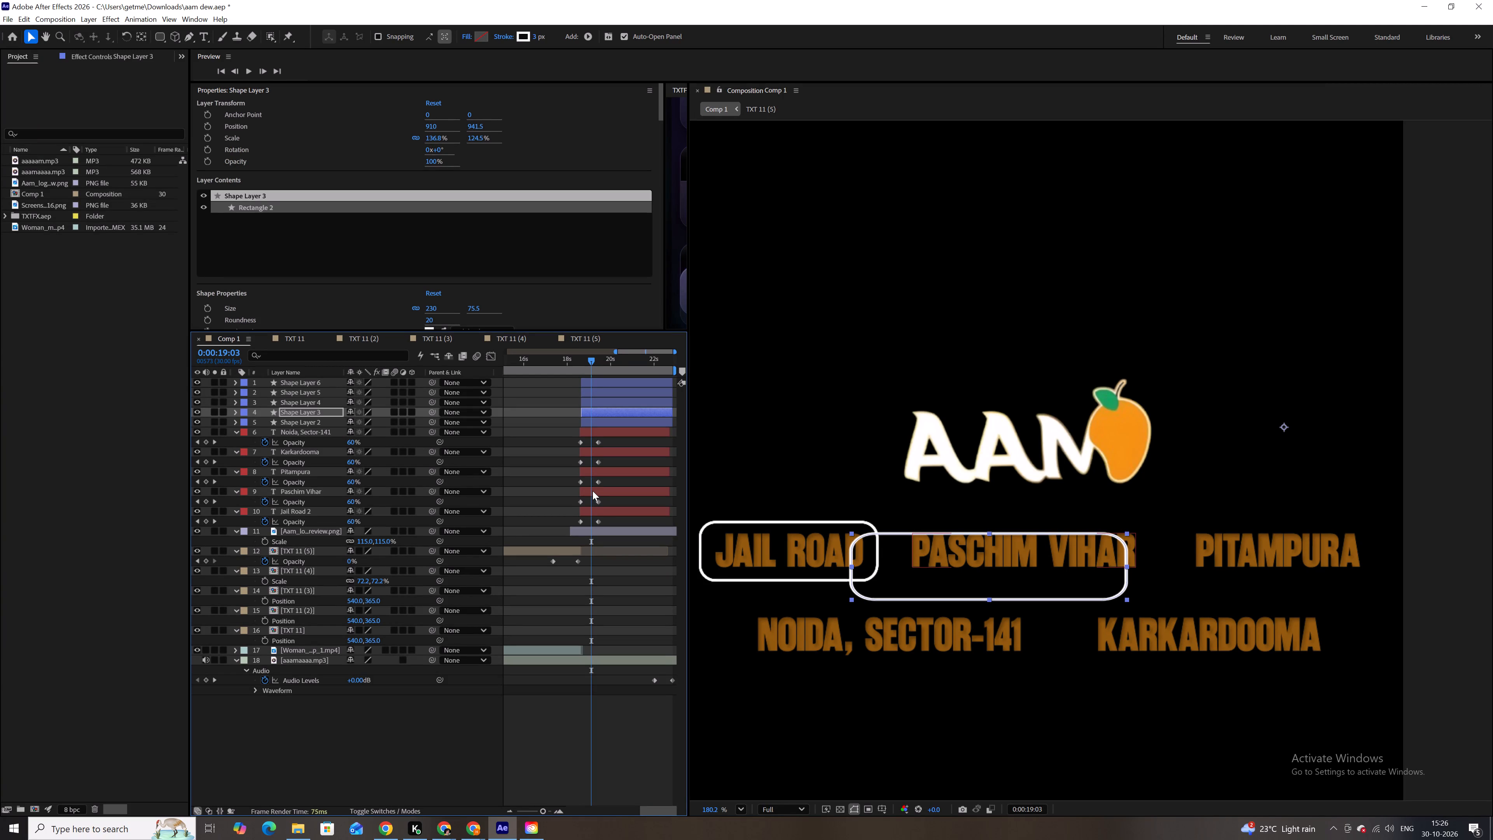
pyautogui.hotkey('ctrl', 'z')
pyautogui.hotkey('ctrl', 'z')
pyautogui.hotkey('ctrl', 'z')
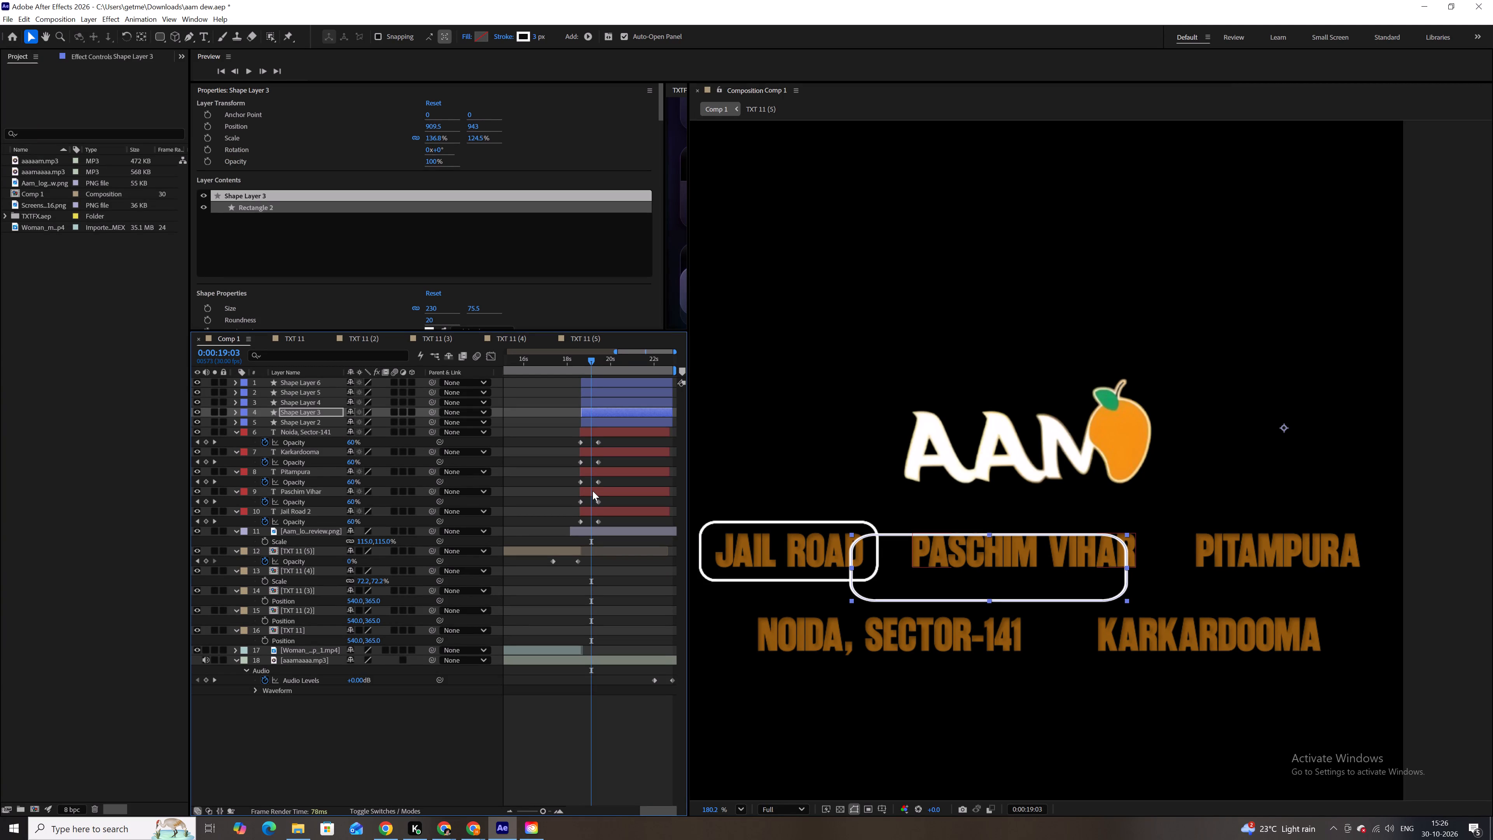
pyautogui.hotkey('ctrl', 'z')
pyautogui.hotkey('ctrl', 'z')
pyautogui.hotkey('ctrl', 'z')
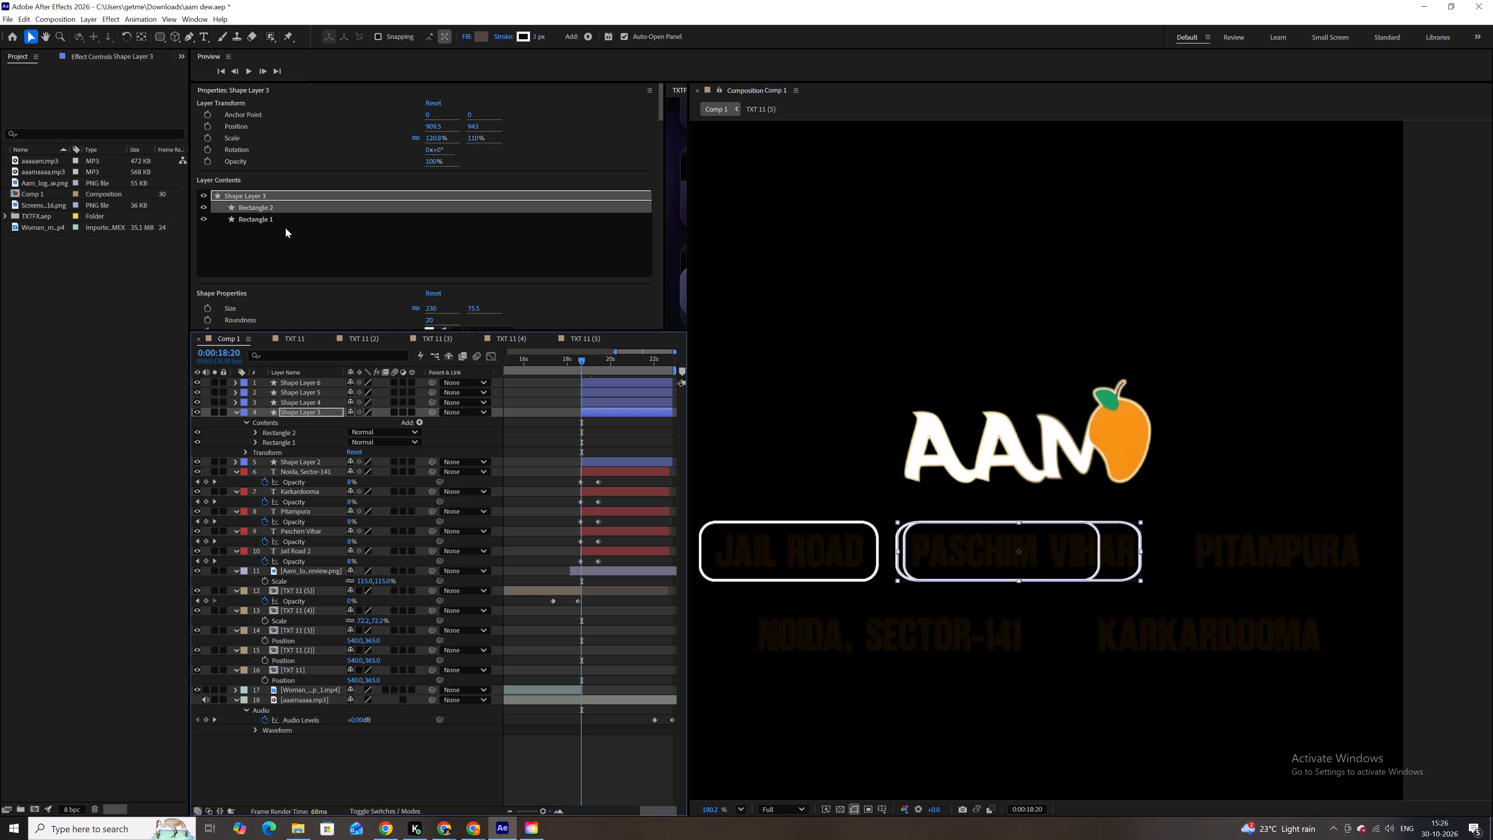
# Delete the narrower Rectangle 1 from Shape Layer 3, keeping the wider Rectangle 2 around PASCHIM VIHAR.
pyautogui.click(271, 219)
pyautogui.press('BackSpace')
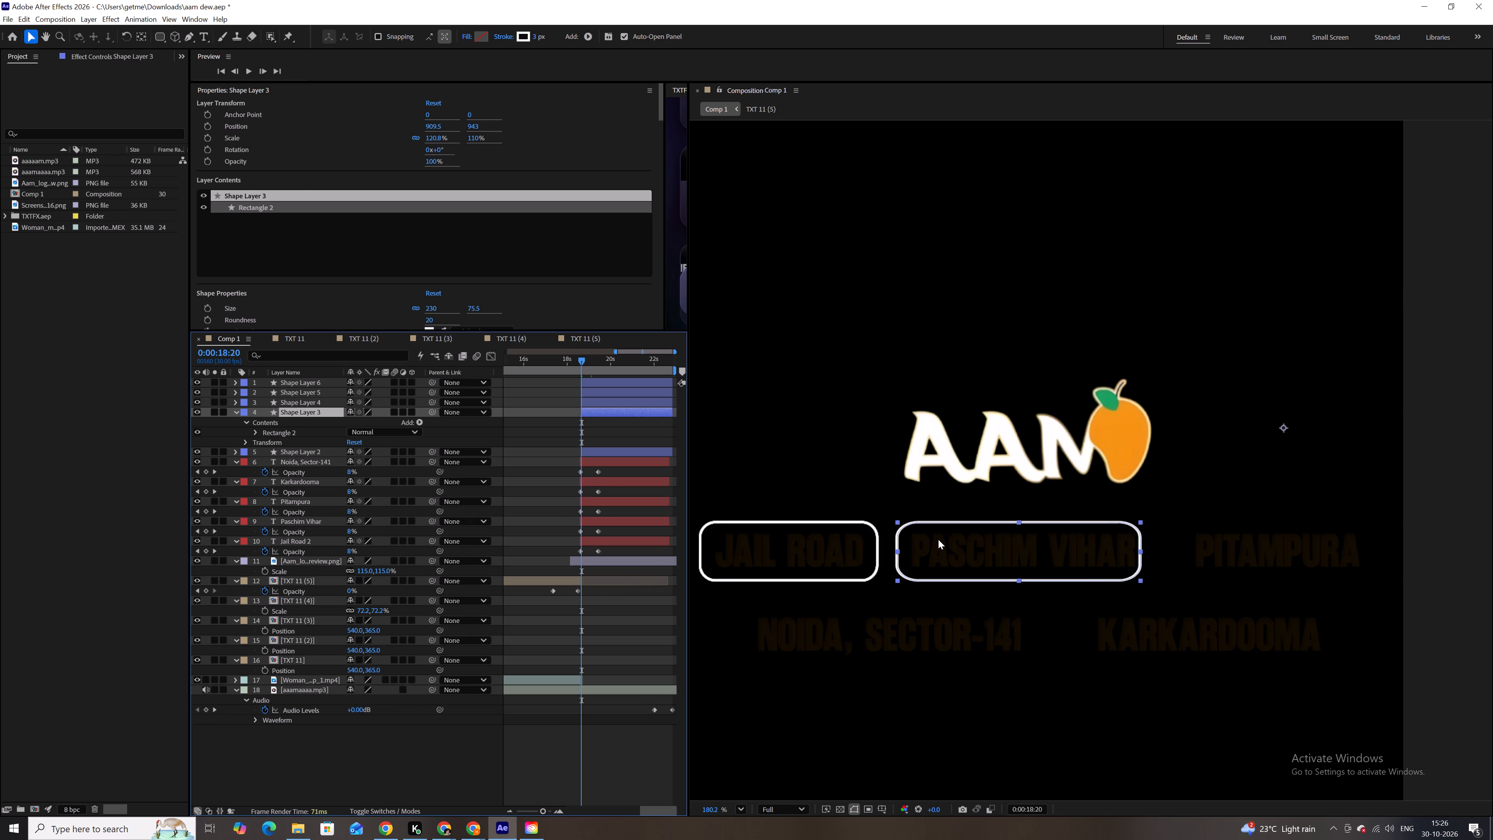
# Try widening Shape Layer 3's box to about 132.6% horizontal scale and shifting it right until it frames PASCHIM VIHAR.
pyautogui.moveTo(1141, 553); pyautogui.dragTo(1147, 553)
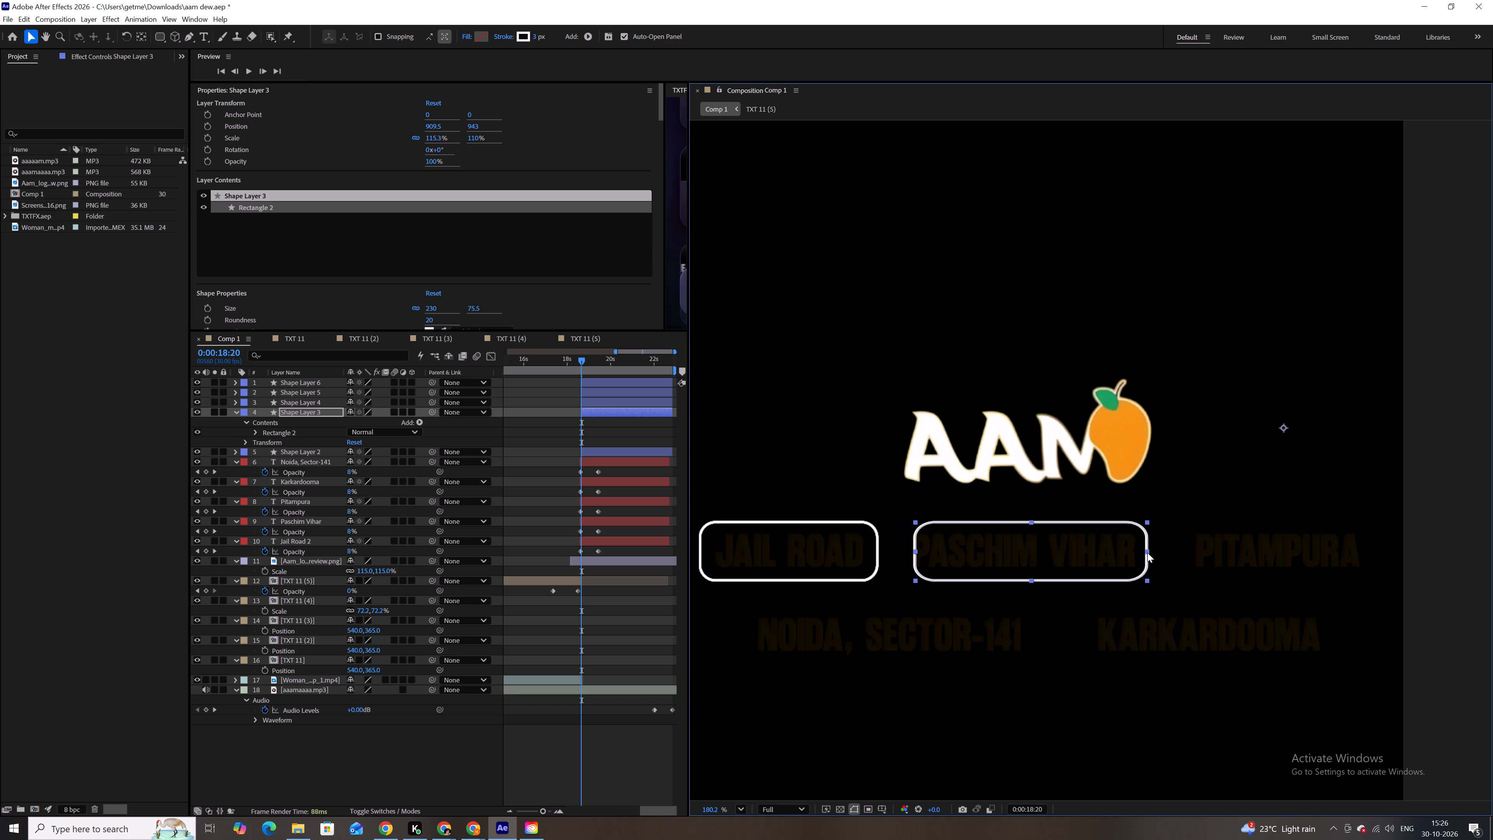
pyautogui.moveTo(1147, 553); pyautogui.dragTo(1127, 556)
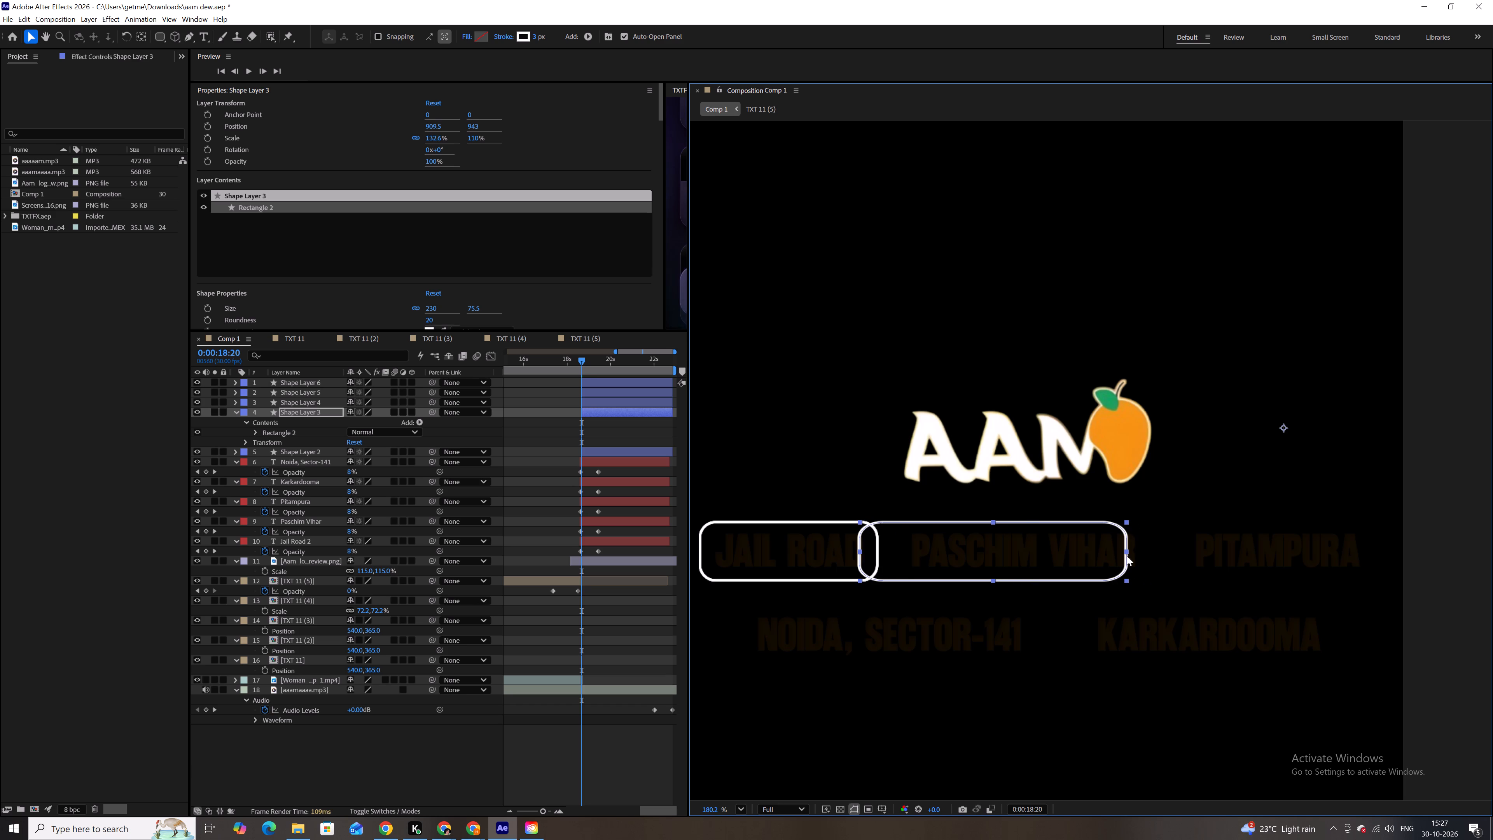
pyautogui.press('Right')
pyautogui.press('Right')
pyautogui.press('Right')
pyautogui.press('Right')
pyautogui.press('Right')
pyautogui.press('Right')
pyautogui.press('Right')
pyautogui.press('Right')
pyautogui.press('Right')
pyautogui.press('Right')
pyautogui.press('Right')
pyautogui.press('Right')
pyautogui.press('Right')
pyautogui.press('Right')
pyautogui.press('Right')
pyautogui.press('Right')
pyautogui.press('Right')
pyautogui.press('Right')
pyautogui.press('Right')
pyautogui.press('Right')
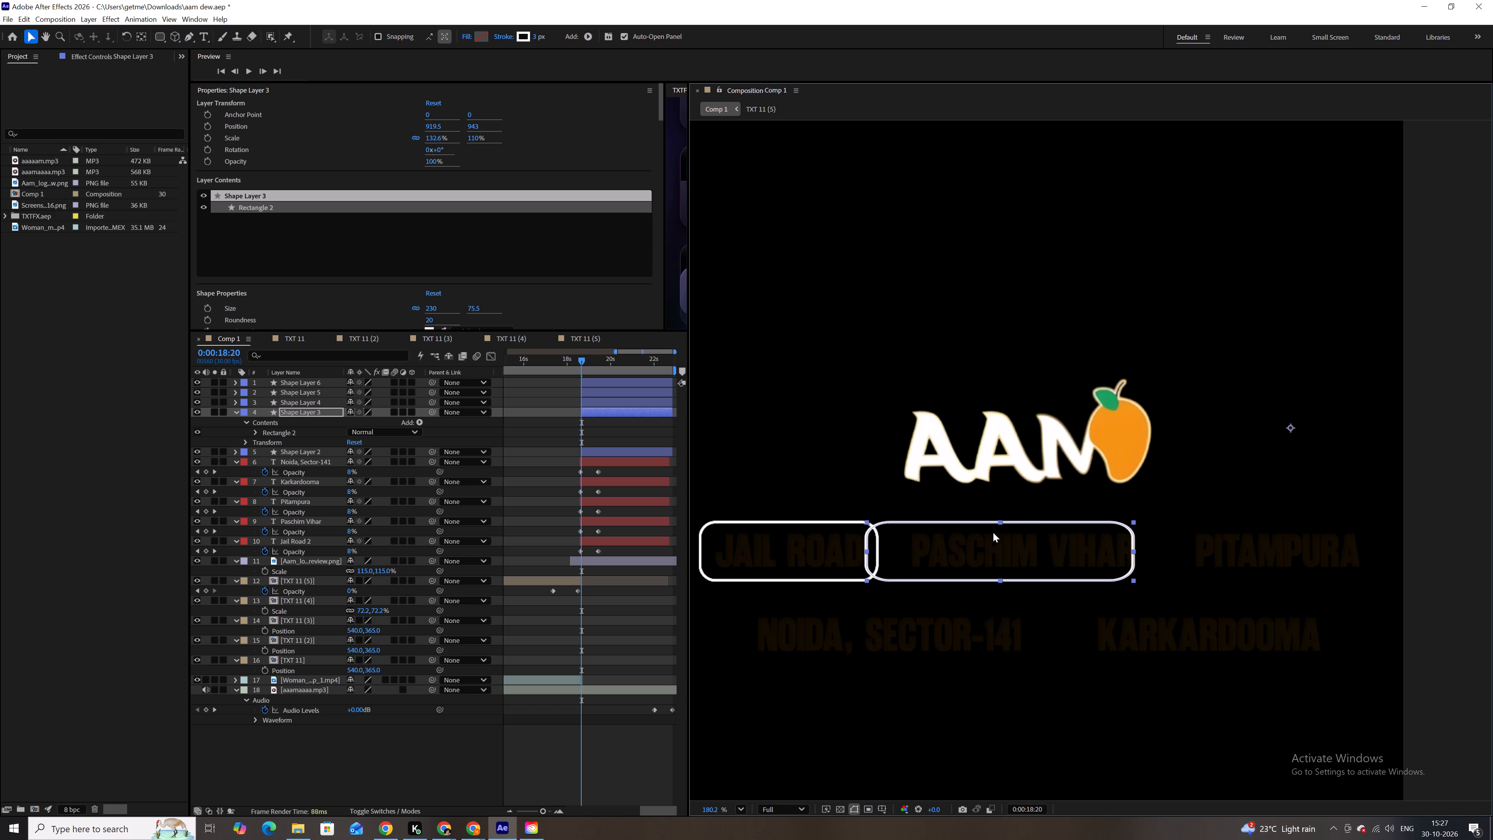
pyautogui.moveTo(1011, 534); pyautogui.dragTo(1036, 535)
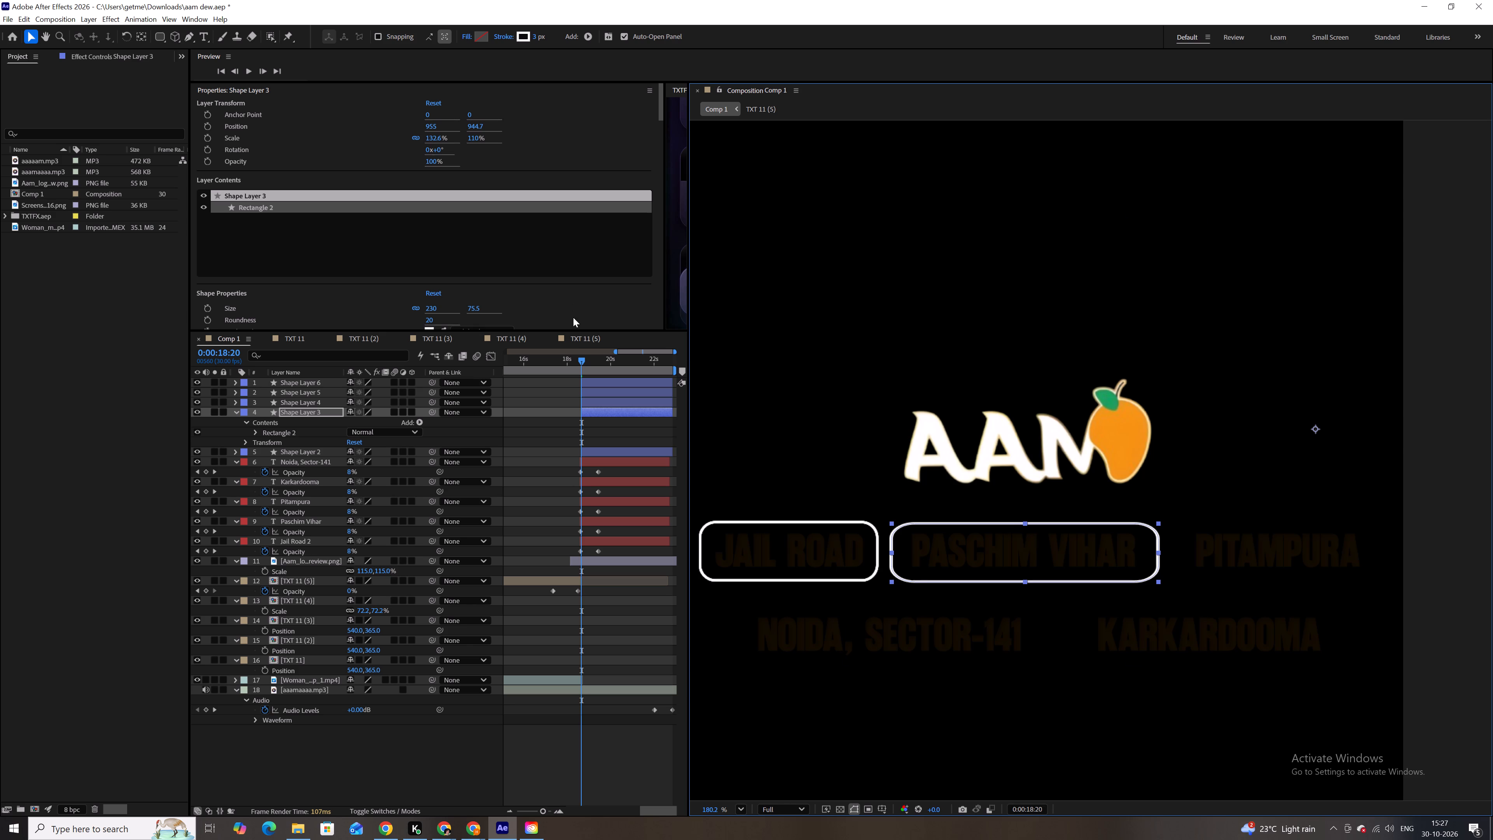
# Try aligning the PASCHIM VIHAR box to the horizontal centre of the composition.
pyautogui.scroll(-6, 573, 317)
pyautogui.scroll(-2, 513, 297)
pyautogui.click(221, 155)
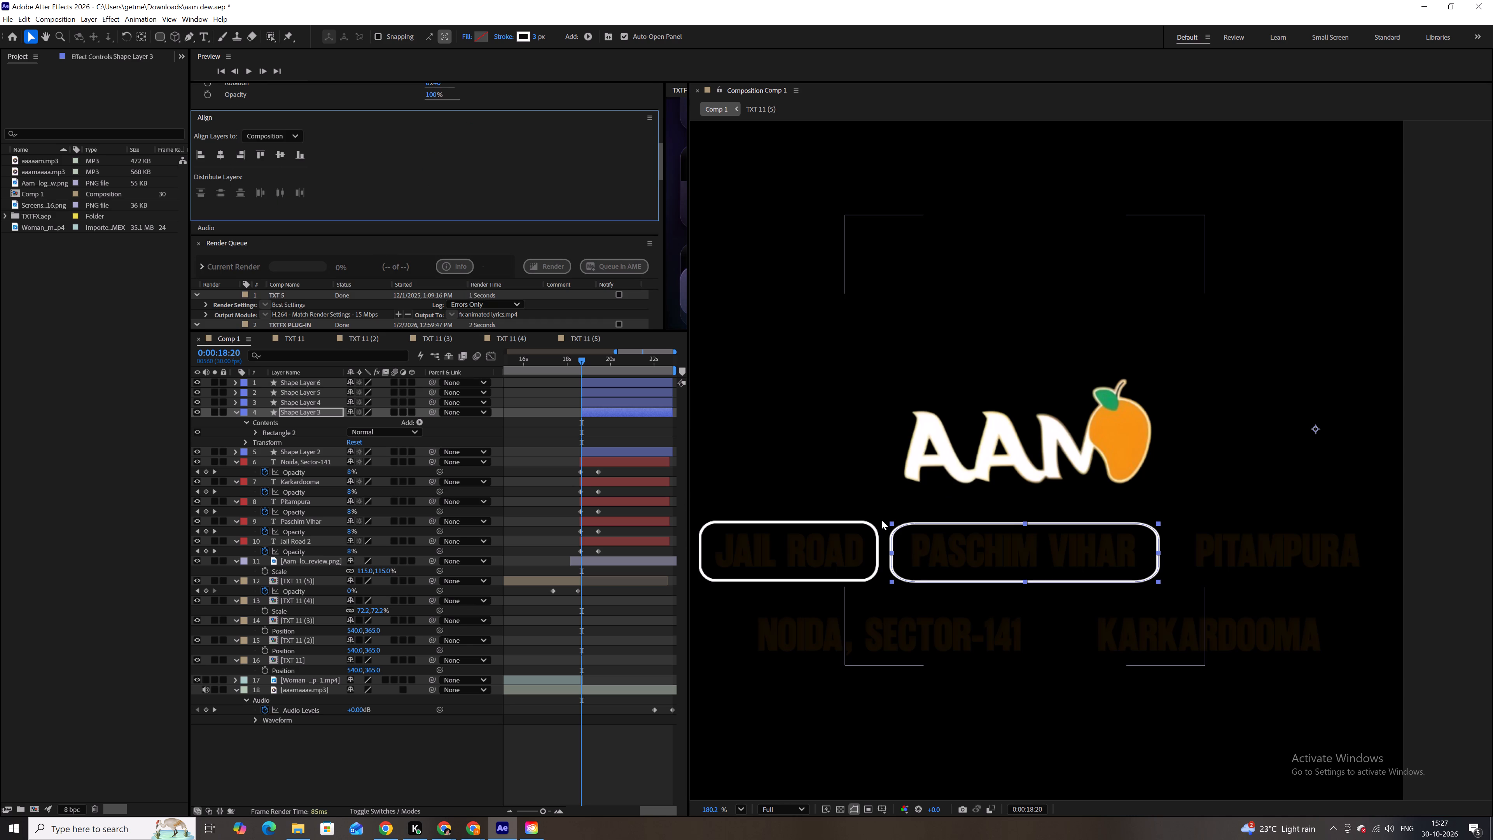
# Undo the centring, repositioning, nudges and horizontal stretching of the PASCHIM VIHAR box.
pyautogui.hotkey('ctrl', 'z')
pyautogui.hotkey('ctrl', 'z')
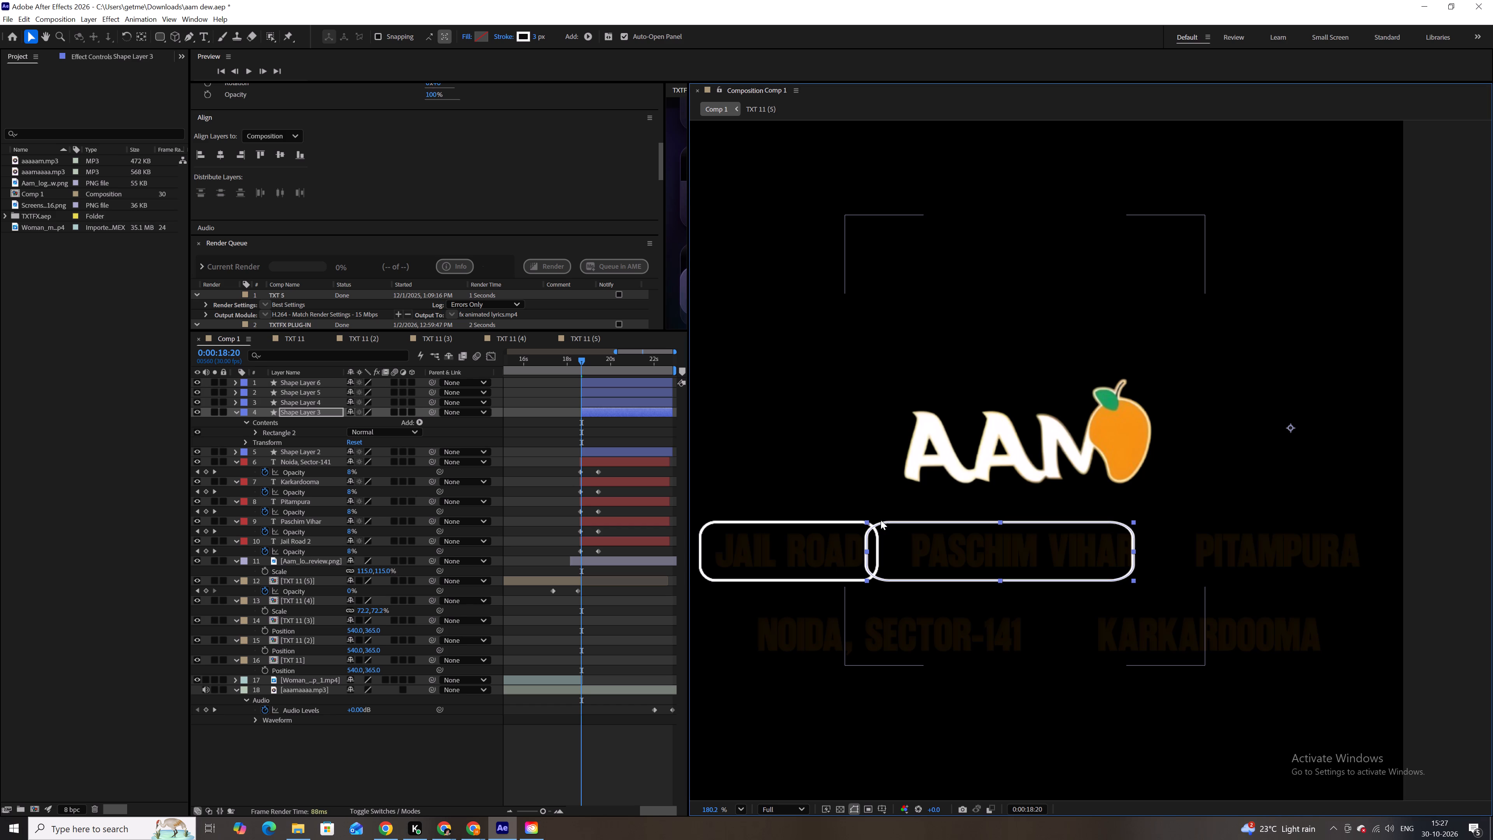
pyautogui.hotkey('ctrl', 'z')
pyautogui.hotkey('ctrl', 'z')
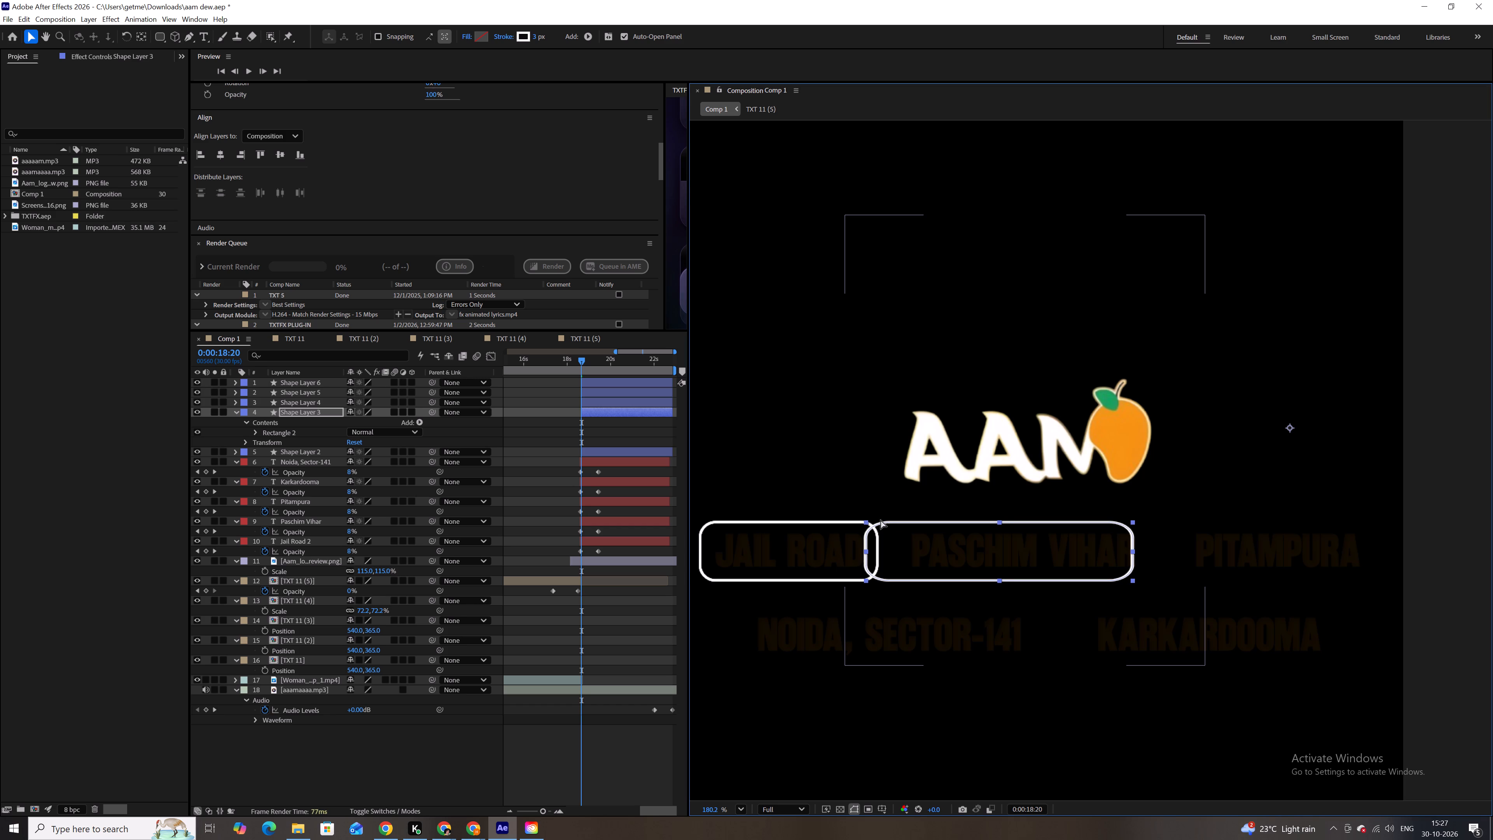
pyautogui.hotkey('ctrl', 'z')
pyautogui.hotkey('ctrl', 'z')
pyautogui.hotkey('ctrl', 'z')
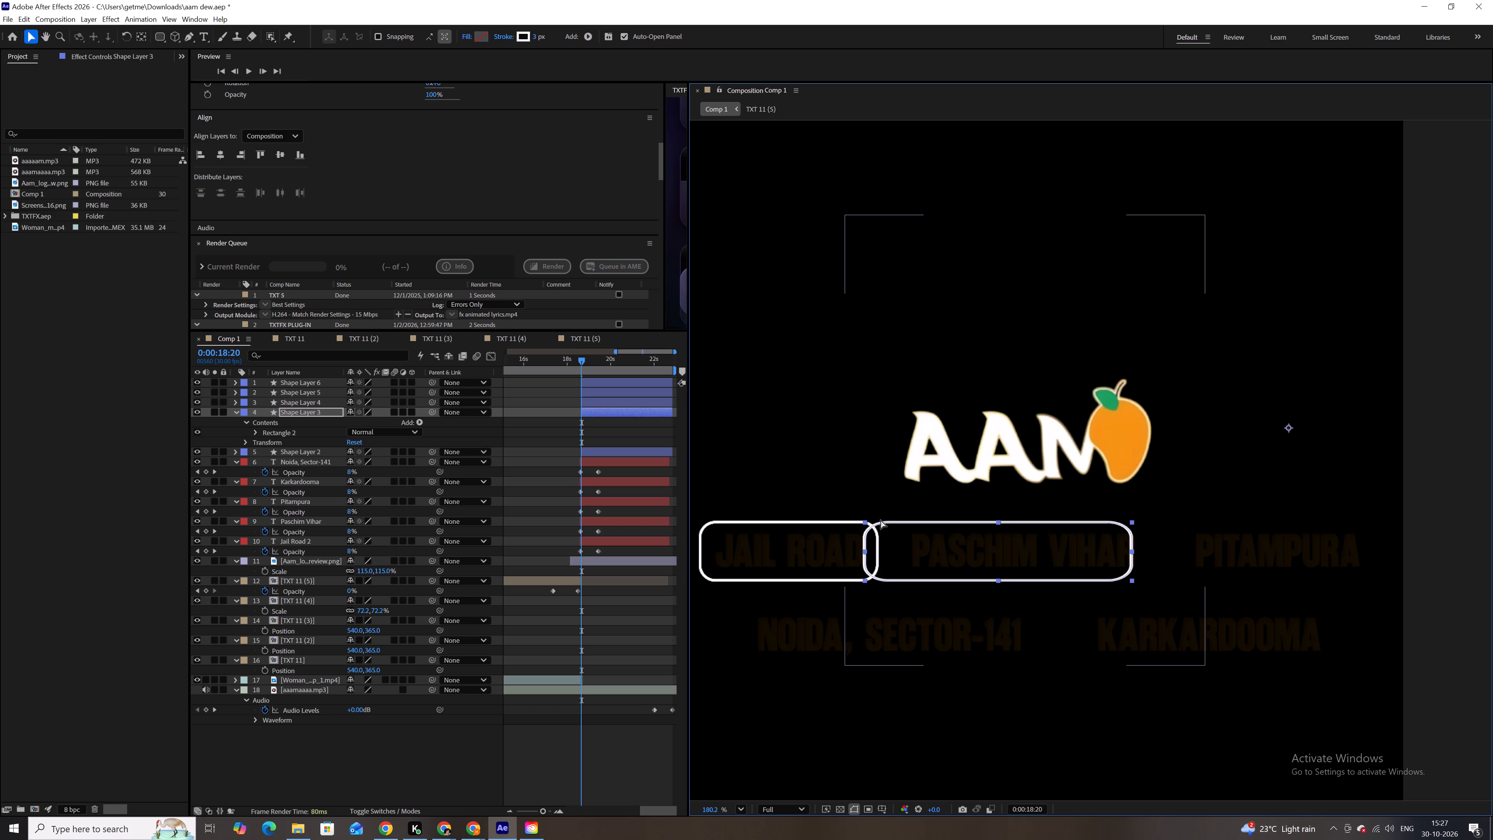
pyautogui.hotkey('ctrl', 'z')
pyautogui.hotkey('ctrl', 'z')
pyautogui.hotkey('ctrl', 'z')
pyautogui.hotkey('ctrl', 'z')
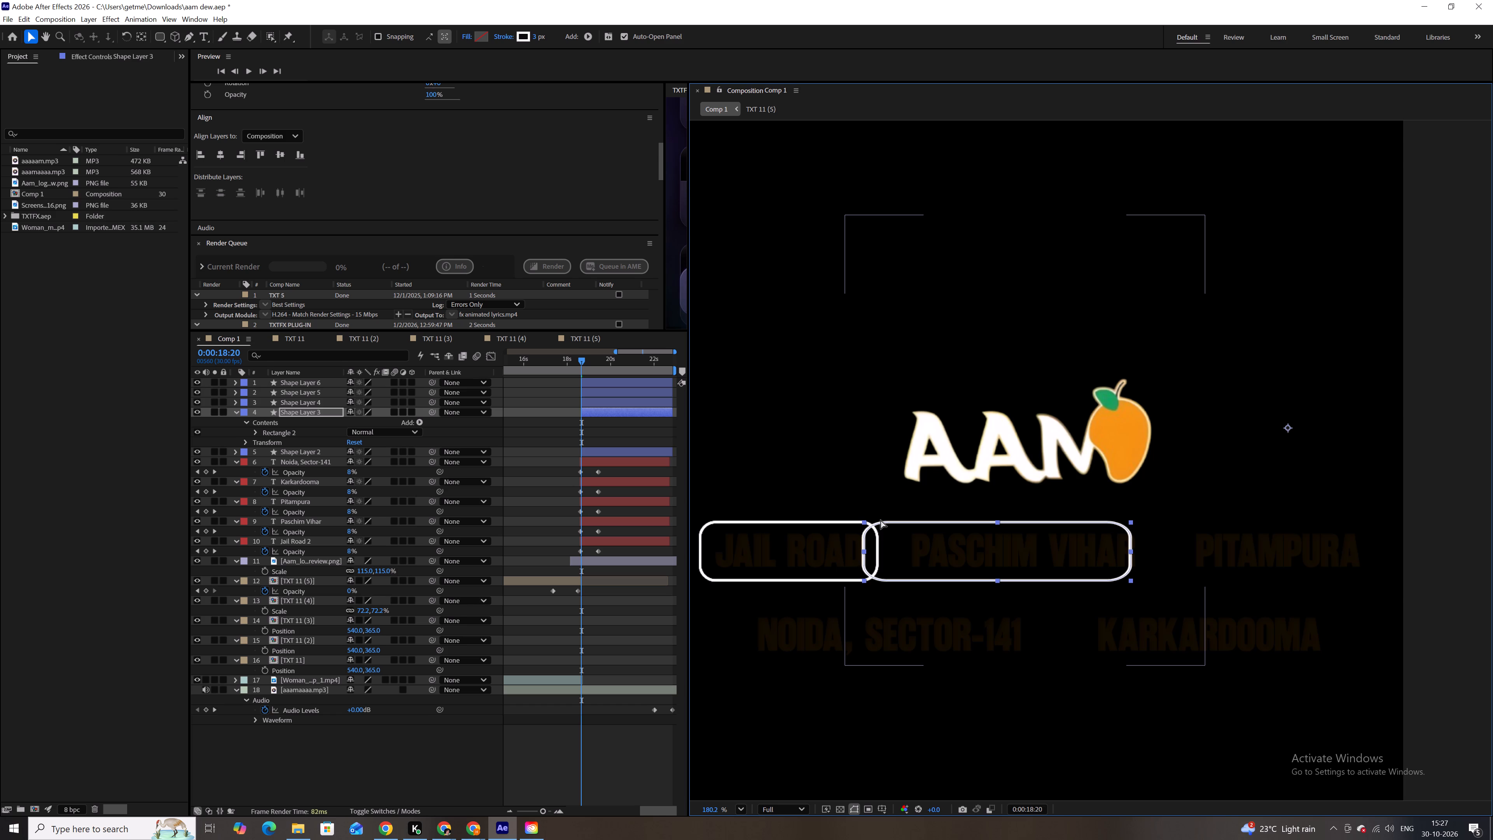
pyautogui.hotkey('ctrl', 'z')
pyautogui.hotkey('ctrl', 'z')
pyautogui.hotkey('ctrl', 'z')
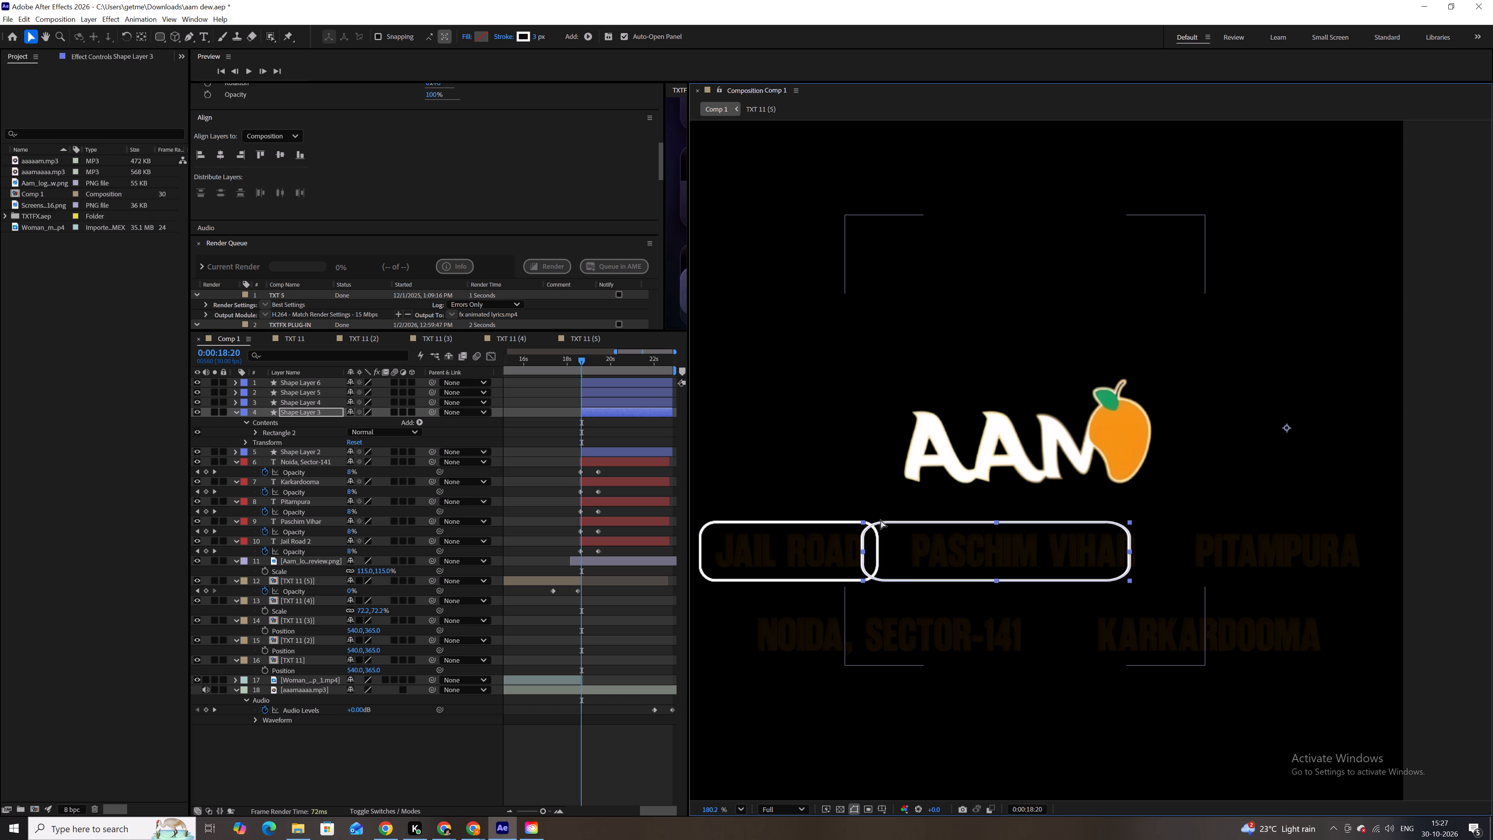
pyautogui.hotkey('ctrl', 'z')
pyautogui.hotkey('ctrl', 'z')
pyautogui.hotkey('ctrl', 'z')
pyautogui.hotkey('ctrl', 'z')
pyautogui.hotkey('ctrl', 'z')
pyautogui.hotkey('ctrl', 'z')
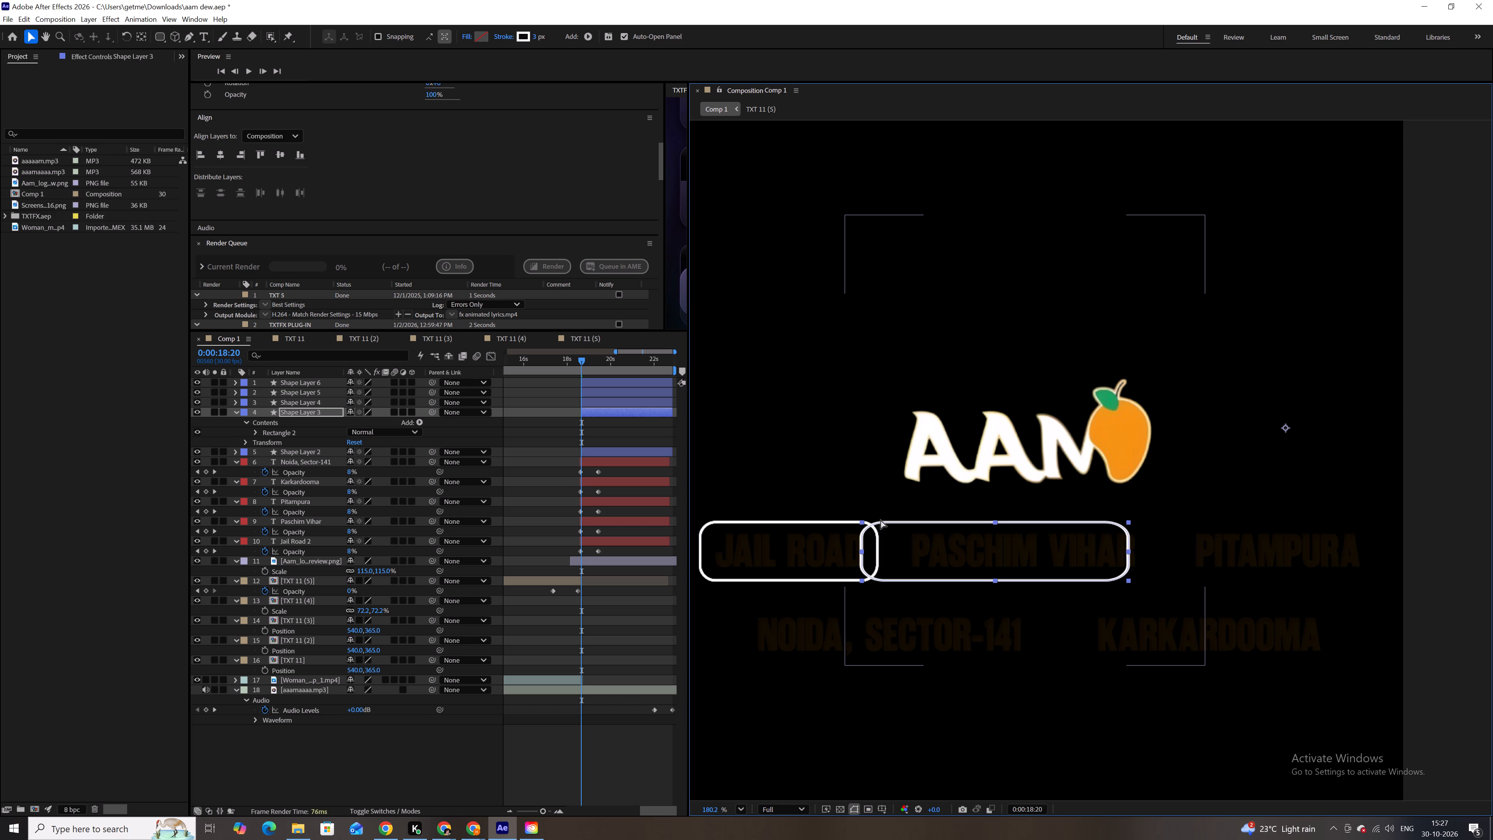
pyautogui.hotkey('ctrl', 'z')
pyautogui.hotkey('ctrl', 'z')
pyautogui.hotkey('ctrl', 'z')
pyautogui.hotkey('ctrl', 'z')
# Undo the deletion of Rectangle 1 and the adding of Rectangle 2 in Shape Layer 3, back to the single narrower box.
pyautogui.hotkey('ctrl', 'z')
pyautogui.hotkey('ctrl', 'z')
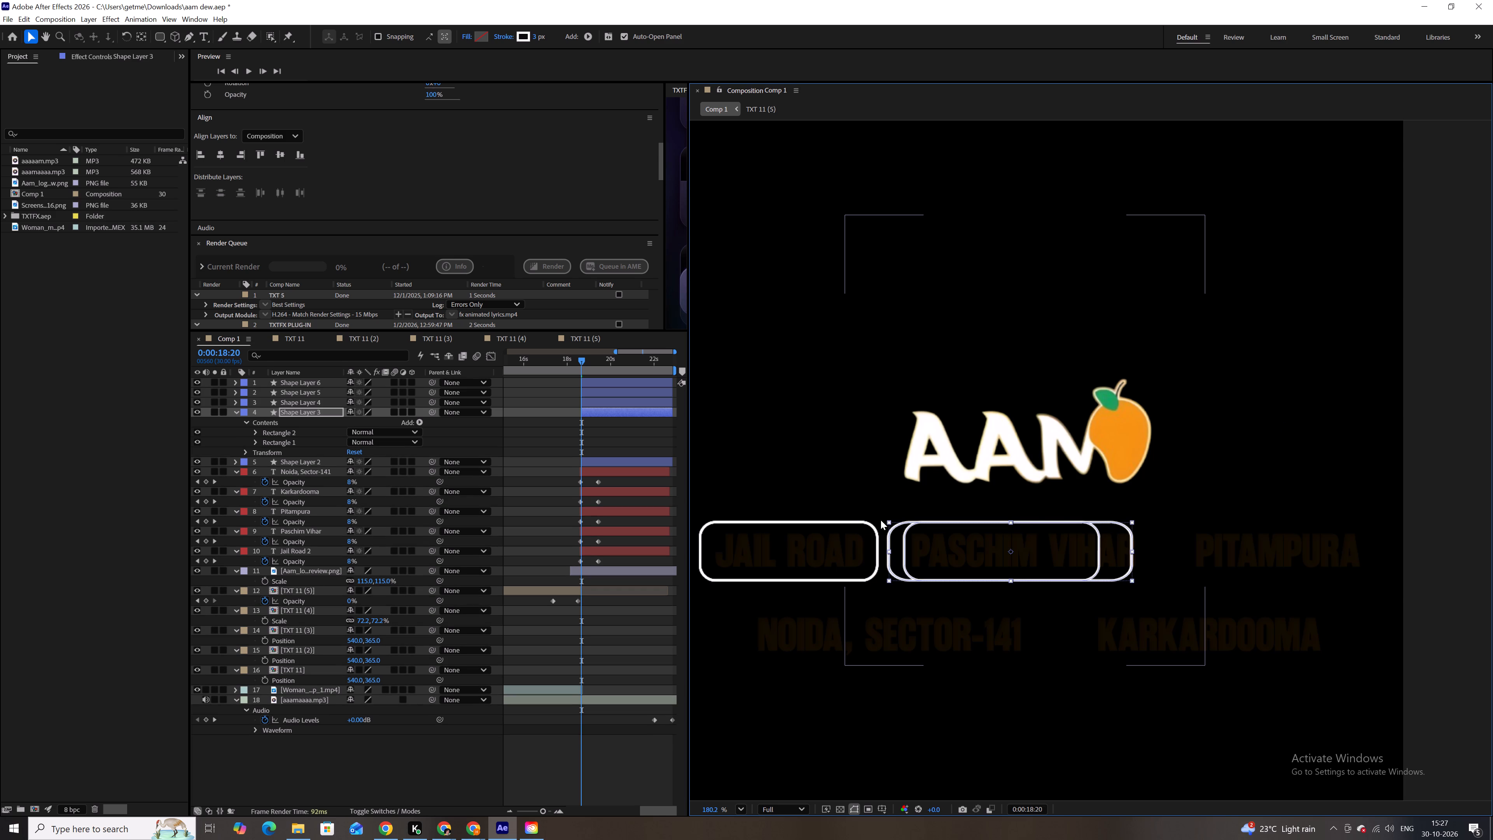
pyautogui.hotkey('ctrl', 'z')
pyautogui.hotkey('ctrl', 'z')
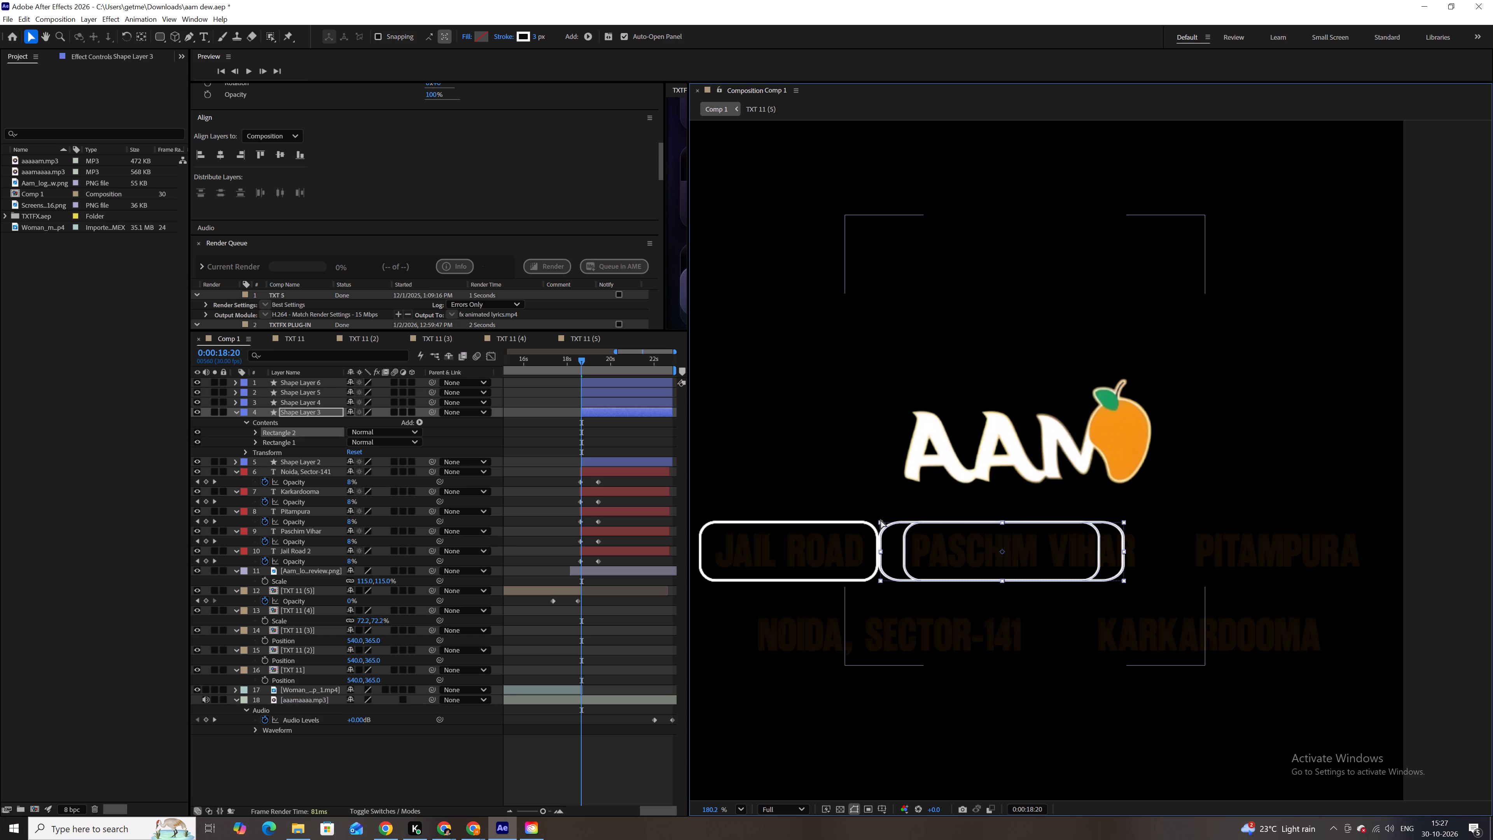
pyautogui.hotkey('ctrl', 'z')
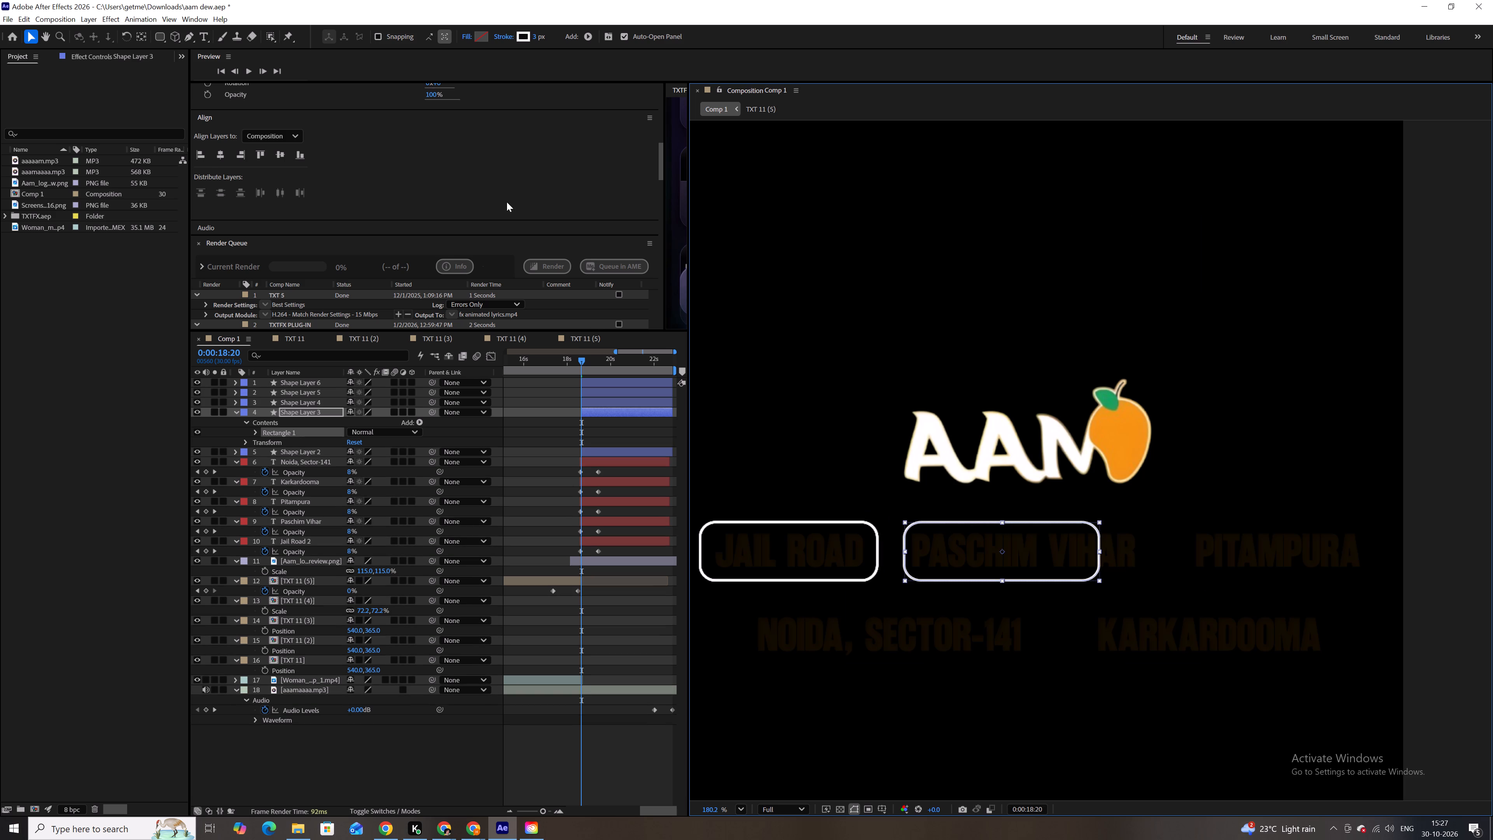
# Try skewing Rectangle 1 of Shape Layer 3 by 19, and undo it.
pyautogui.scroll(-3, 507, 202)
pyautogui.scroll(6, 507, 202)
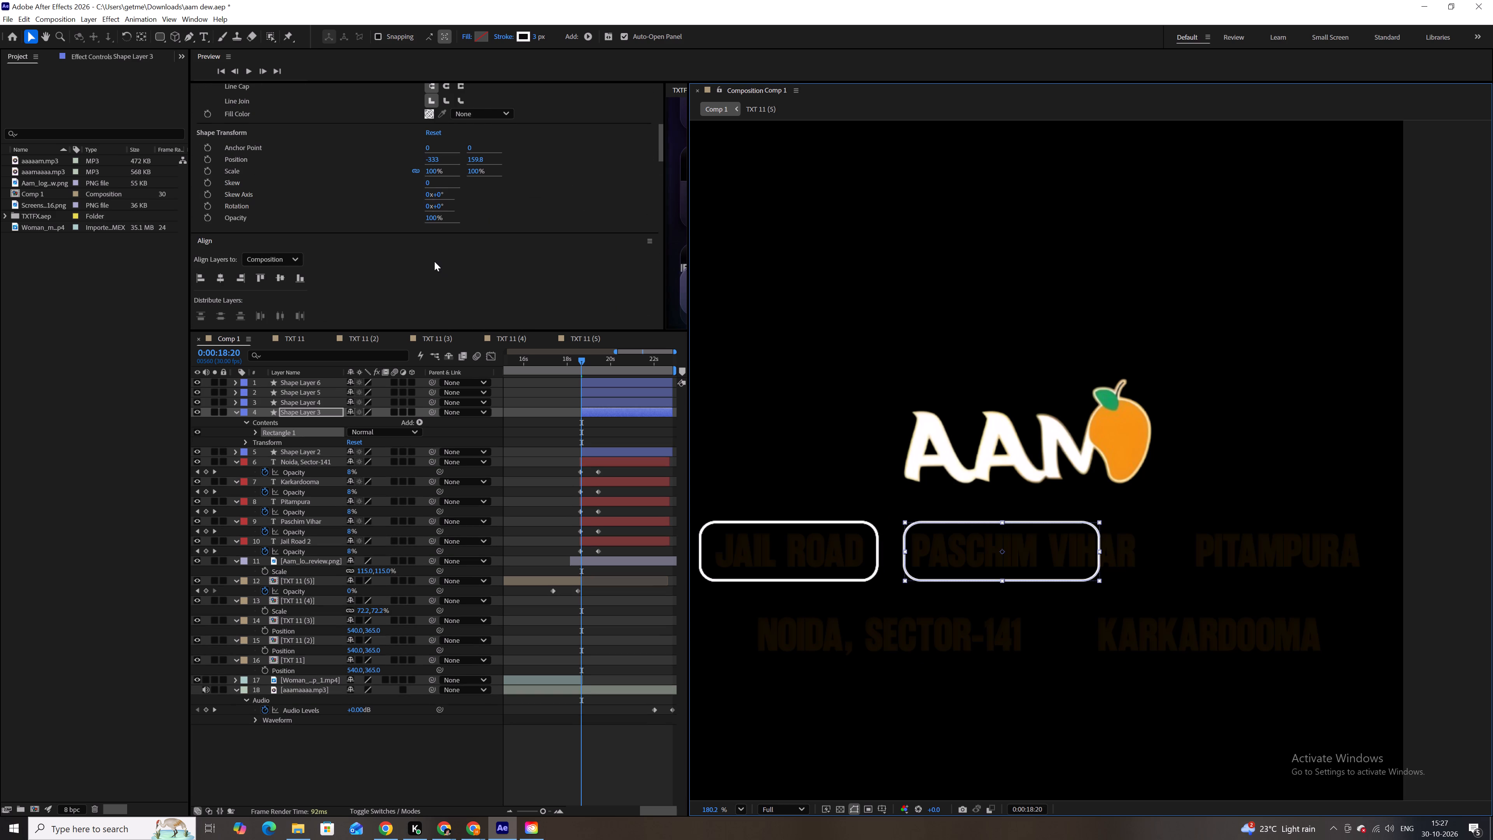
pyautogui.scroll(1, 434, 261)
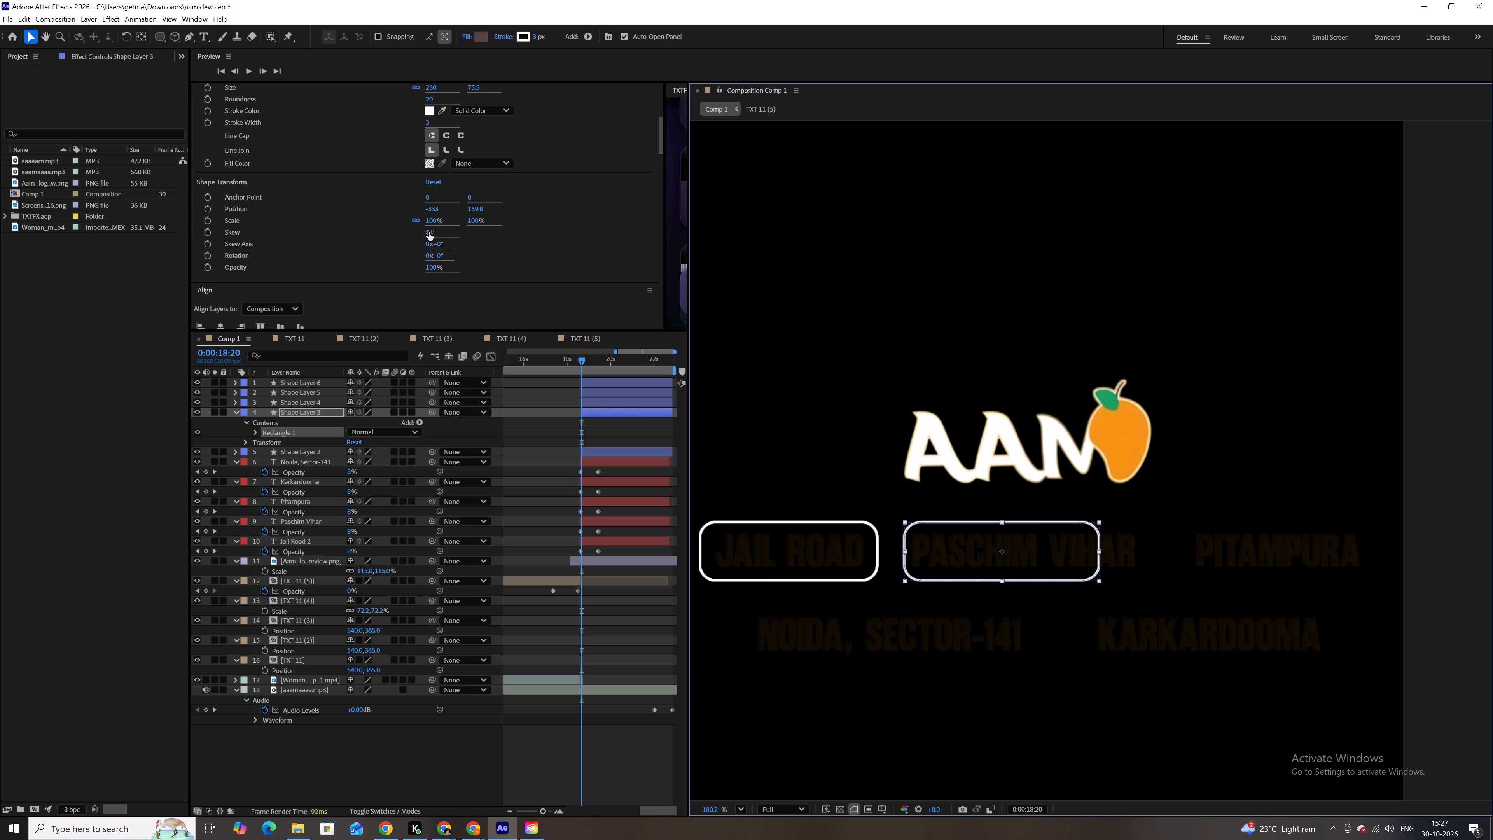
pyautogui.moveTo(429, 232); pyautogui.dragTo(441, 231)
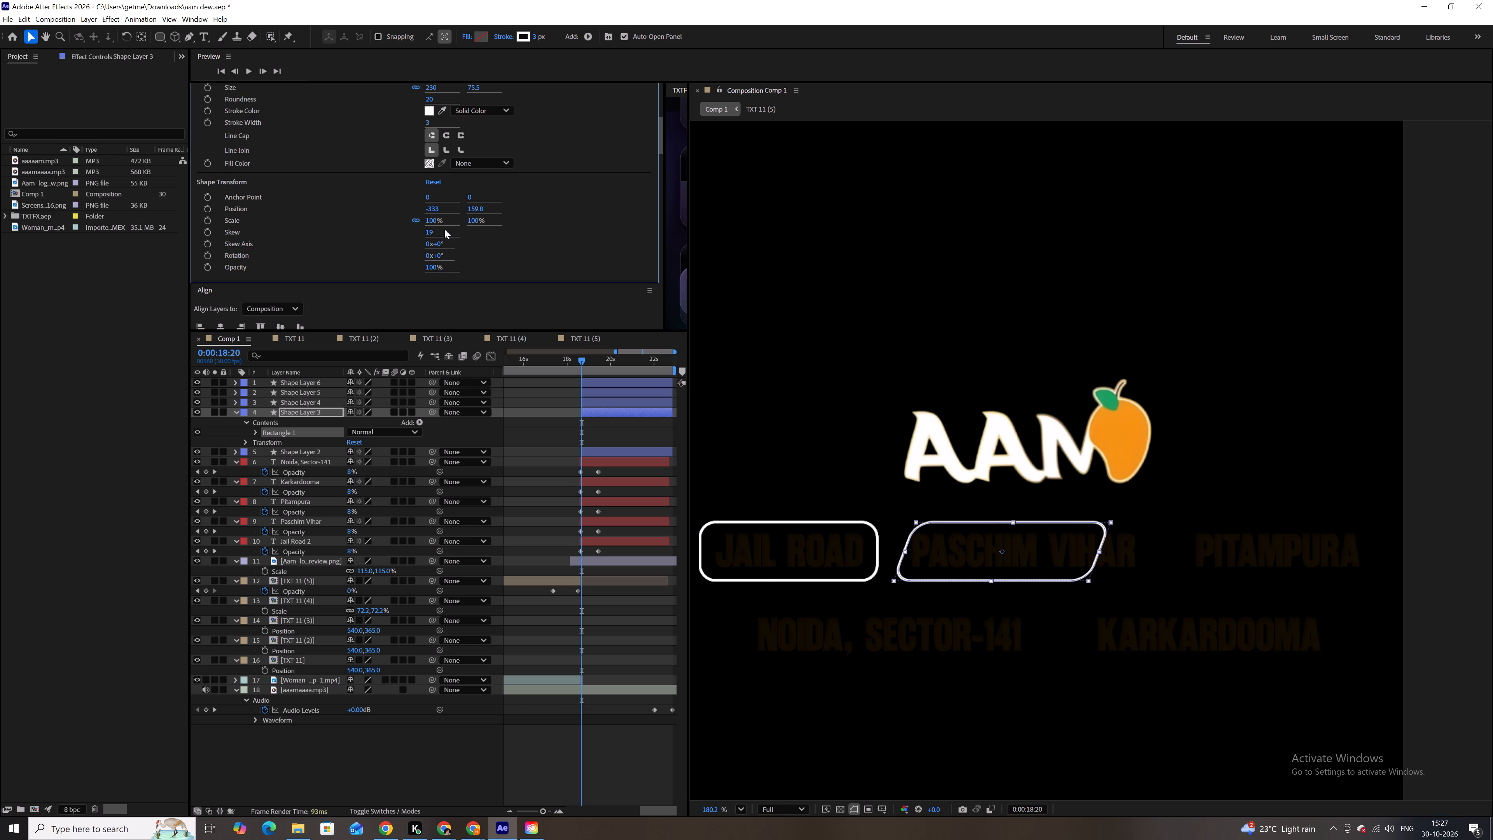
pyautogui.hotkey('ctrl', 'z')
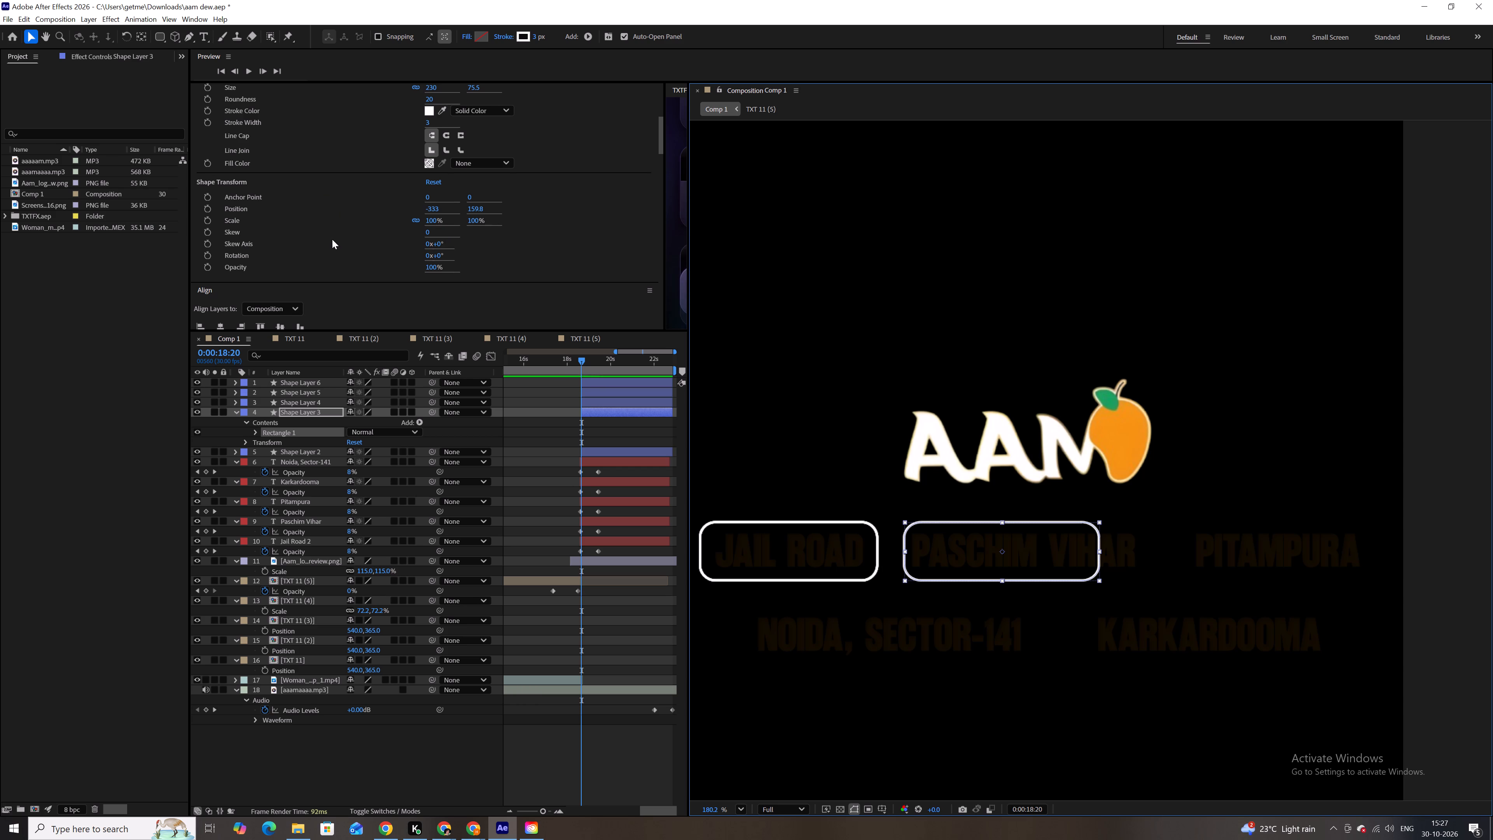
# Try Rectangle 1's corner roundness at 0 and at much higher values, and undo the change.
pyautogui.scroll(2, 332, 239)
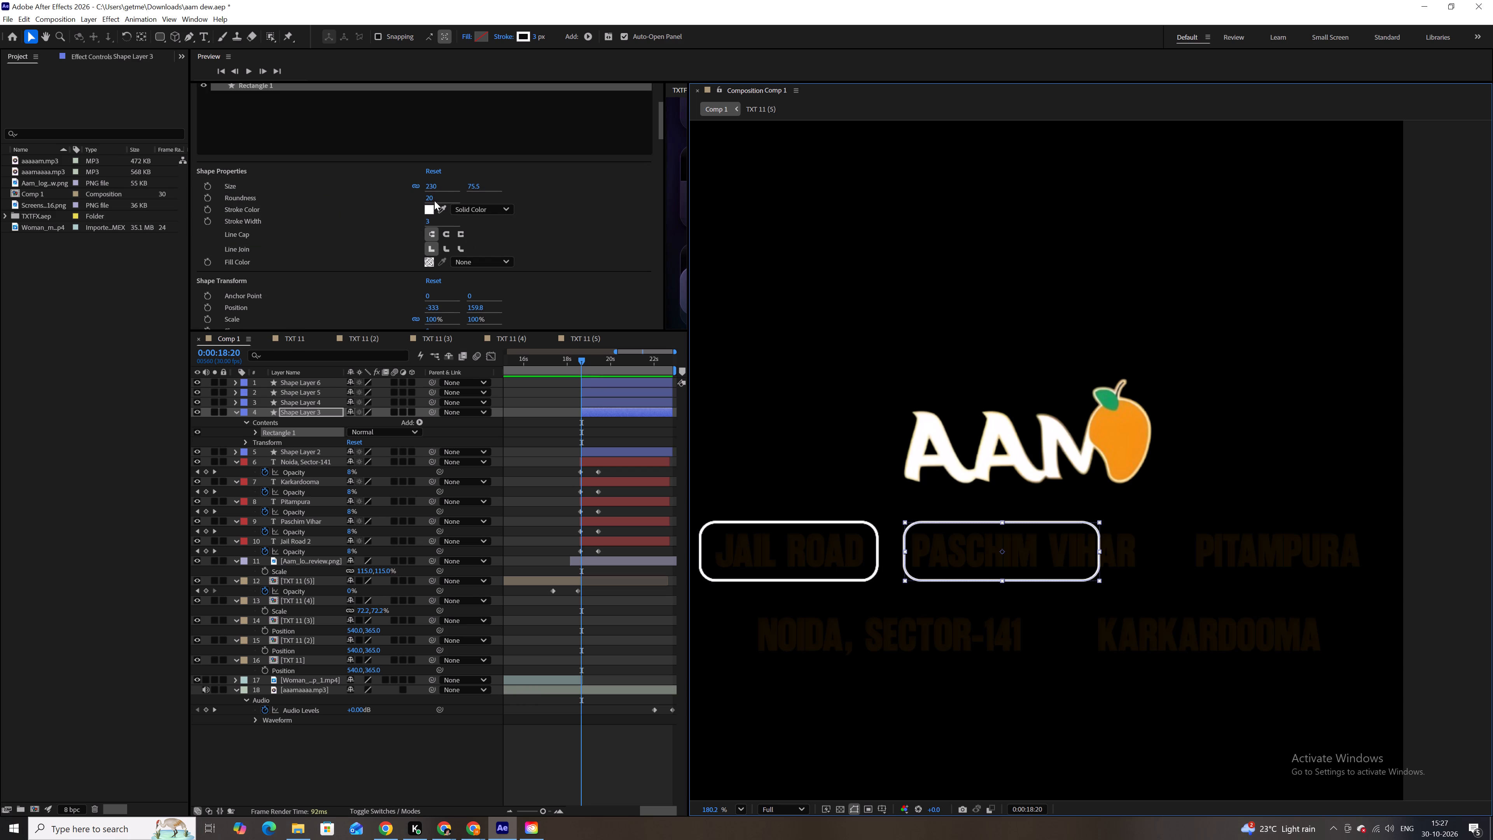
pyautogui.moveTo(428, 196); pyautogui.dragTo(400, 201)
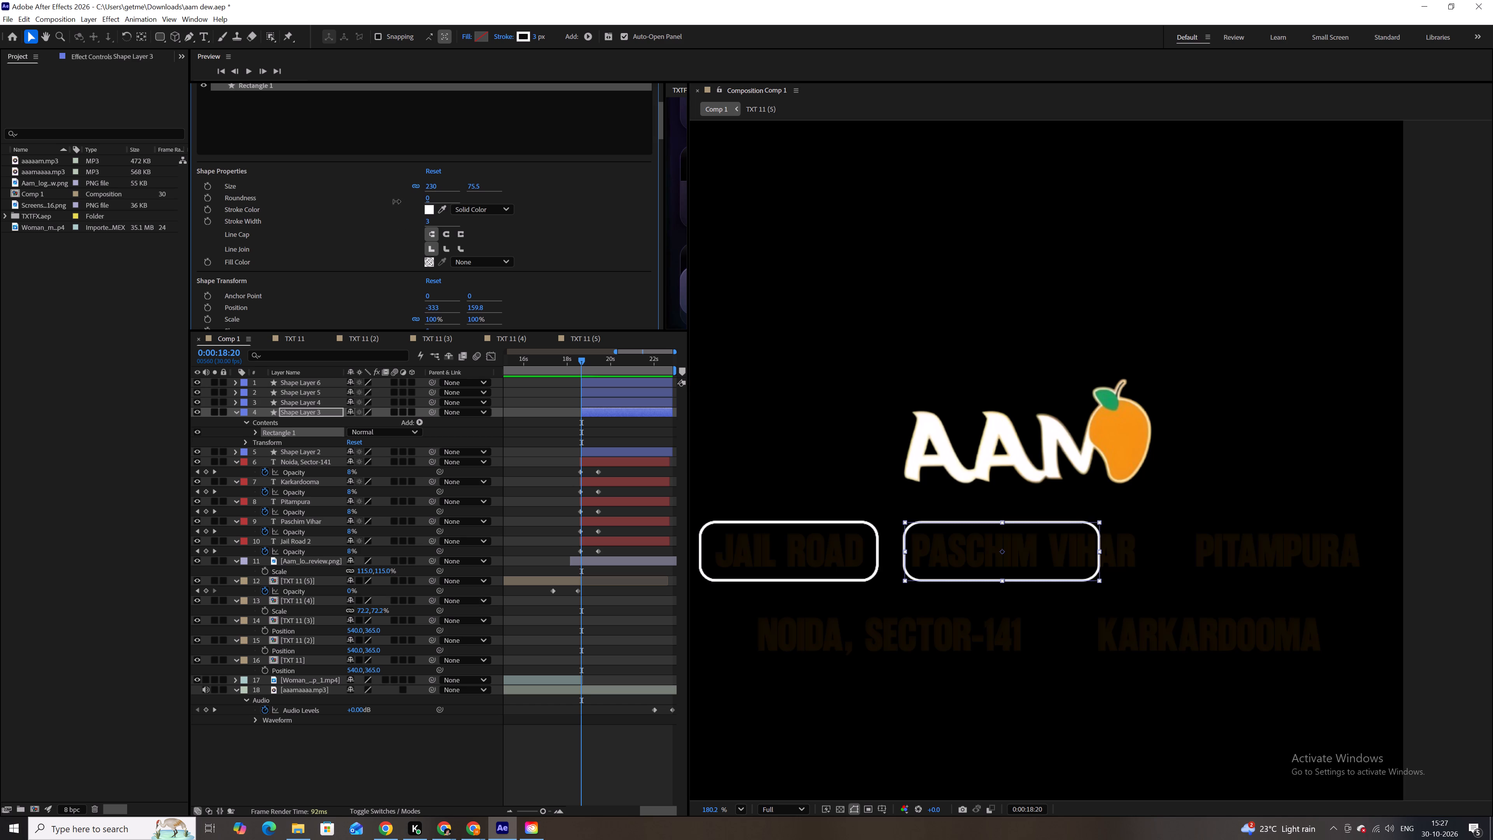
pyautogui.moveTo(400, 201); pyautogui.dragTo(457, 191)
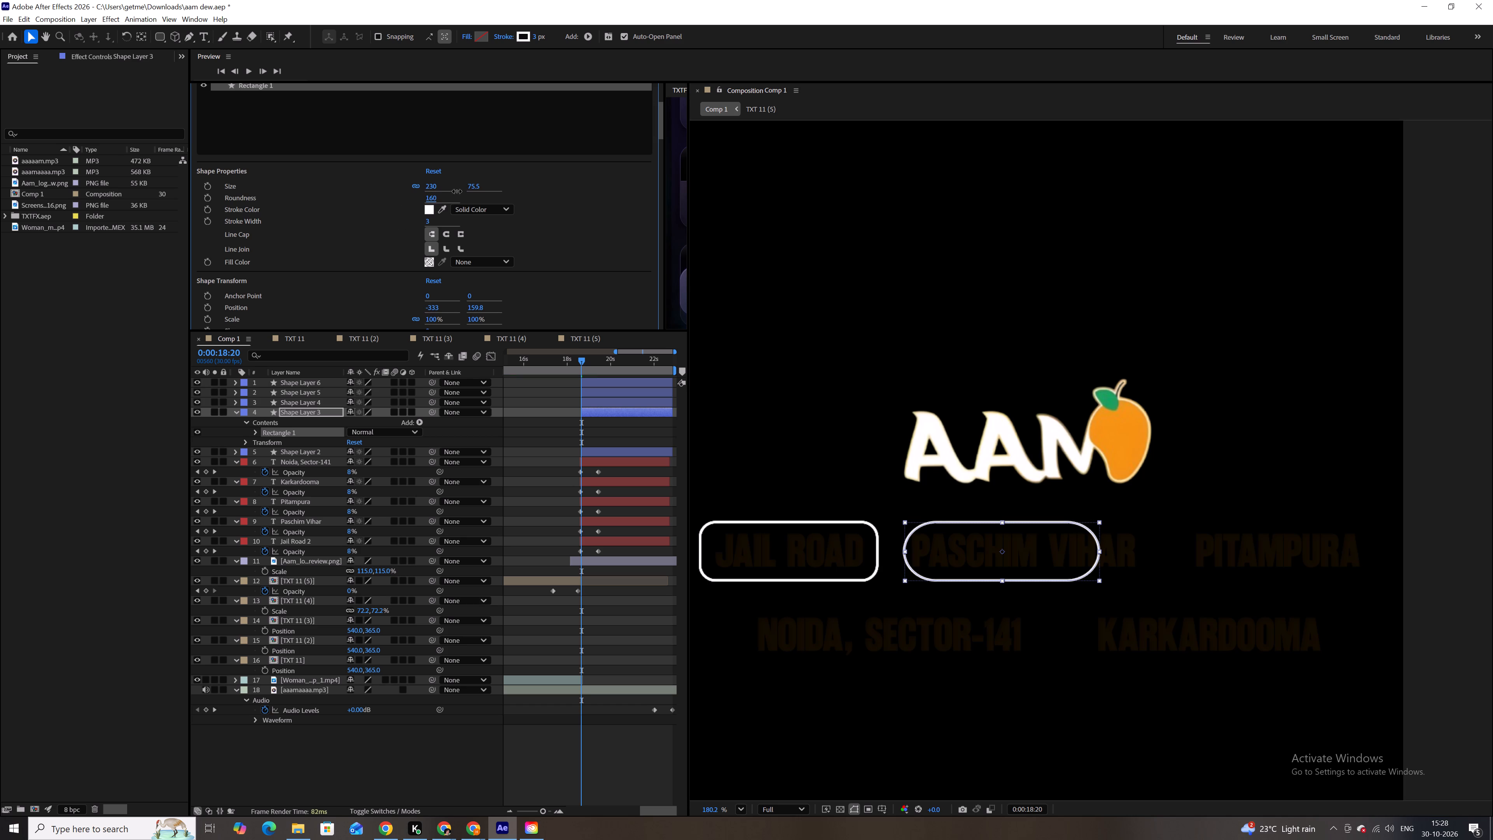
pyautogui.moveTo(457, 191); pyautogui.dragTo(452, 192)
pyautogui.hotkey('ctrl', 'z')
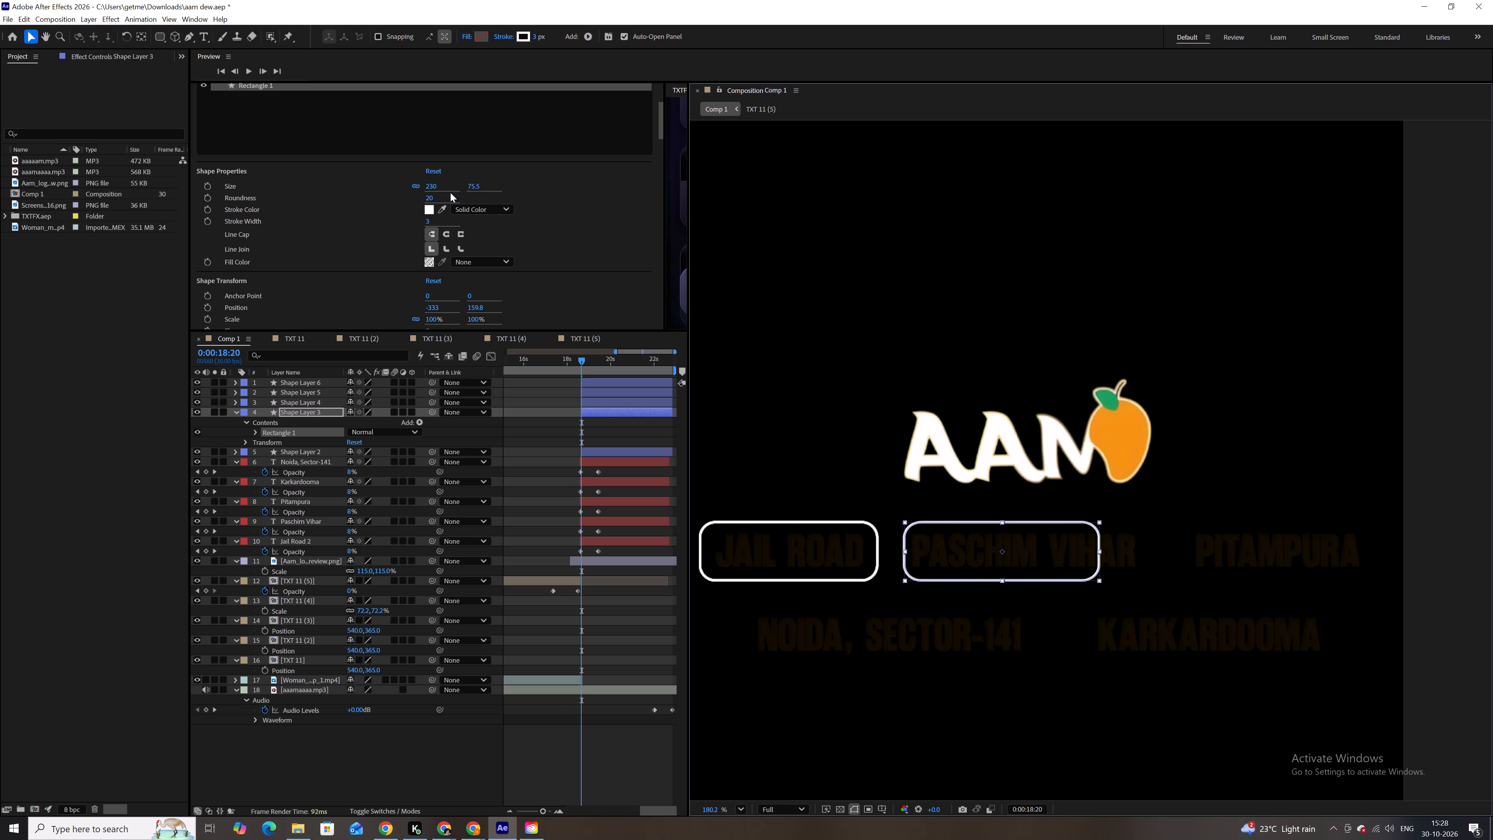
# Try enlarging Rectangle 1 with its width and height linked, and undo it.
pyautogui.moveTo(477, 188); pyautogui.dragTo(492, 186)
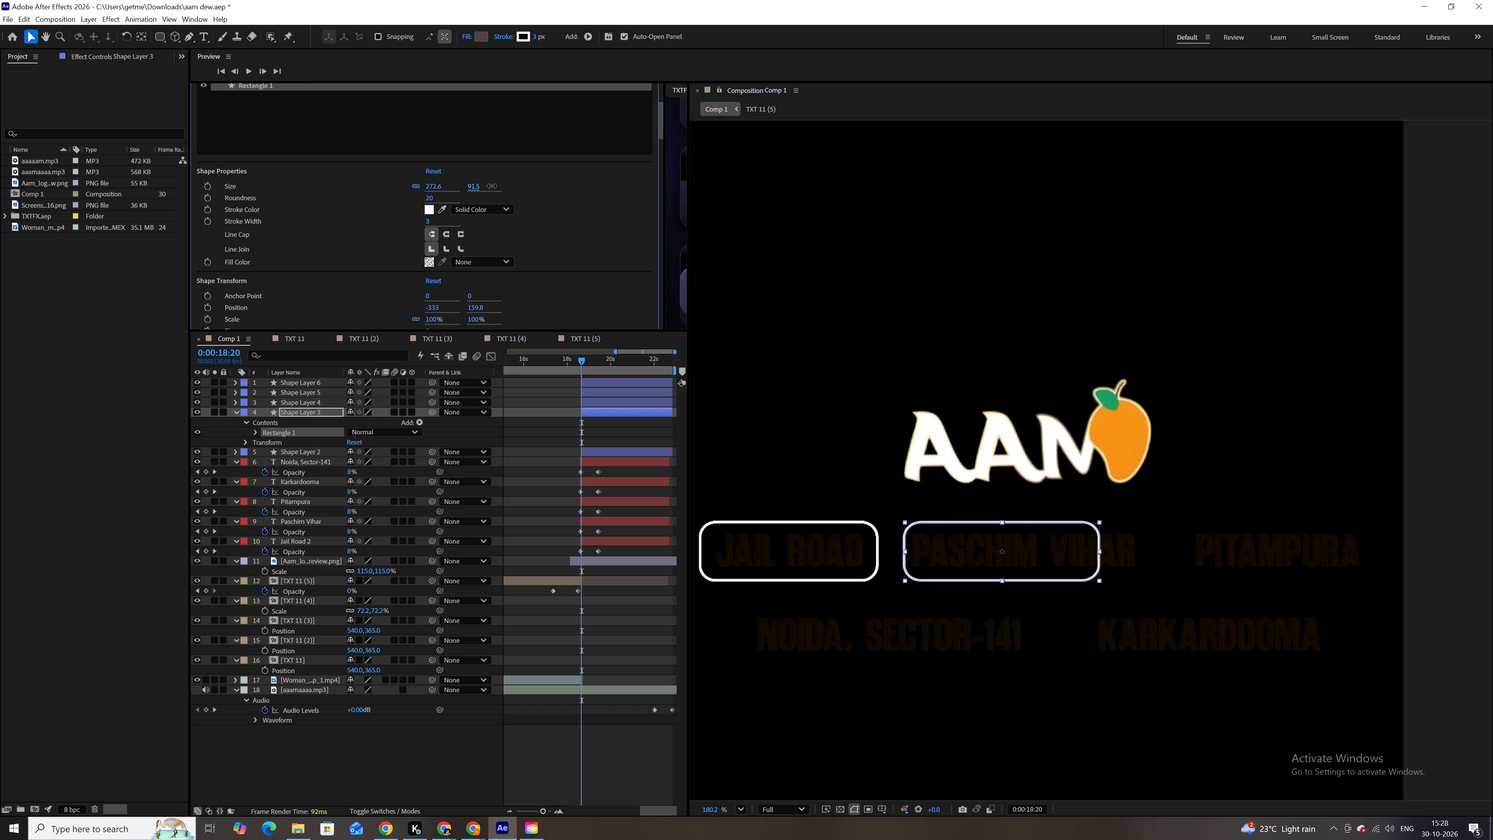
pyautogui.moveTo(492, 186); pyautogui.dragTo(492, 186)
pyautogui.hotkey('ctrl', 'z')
# Unlink Rectangle 1's size proportions and widen it to 291, keeping its height at 75.5.
pyautogui.click(417, 189)
pyautogui.moveTo(474, 188); pyautogui.dragTo(505, 183)
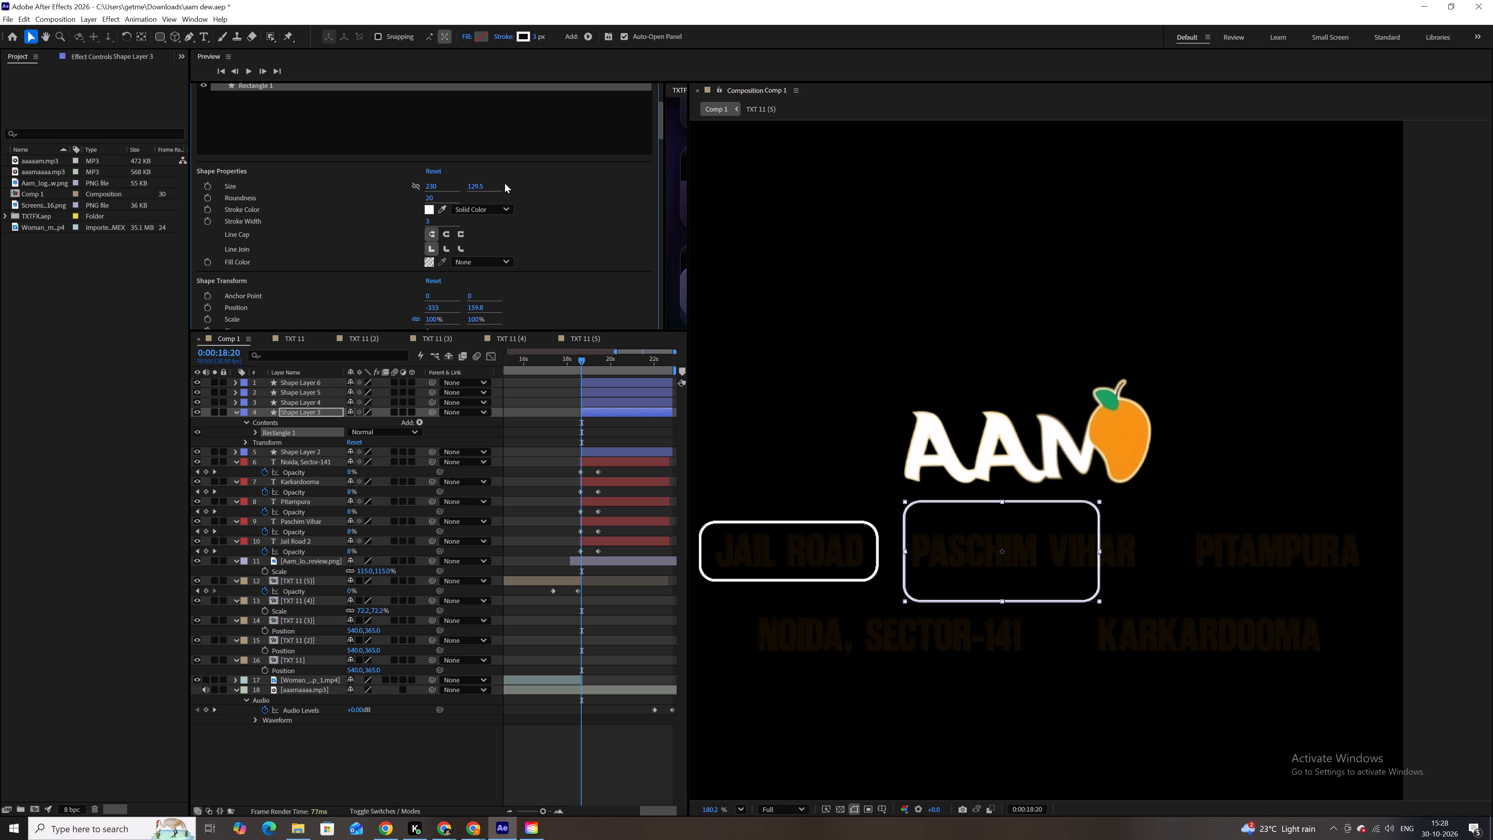
pyautogui.hotkey('ctrl', 'z')
pyautogui.moveTo(435, 187); pyautogui.dragTo(413, 190)
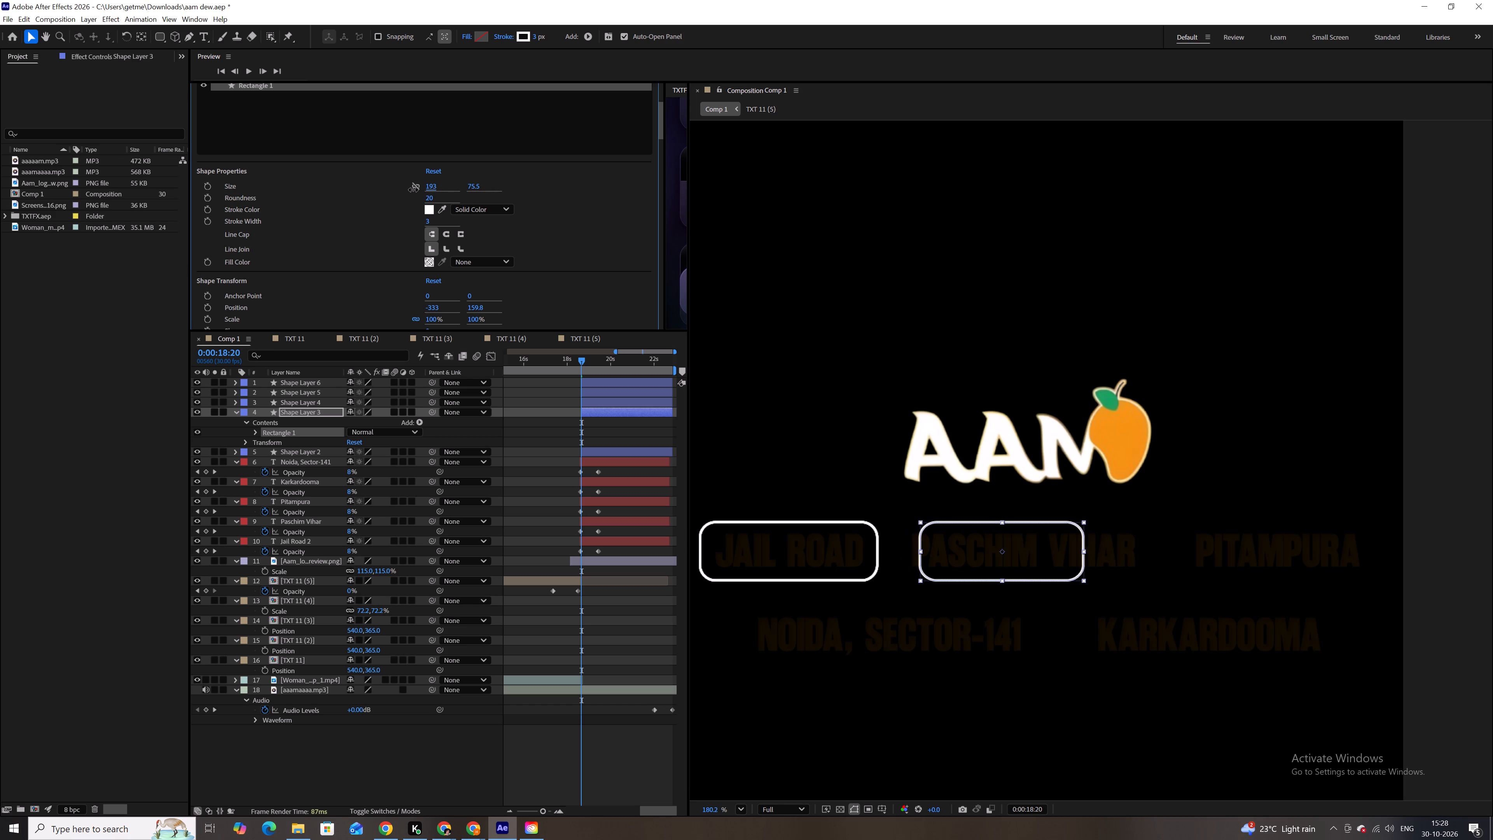
pyautogui.moveTo(413, 190); pyautogui.dragTo(457, 181)
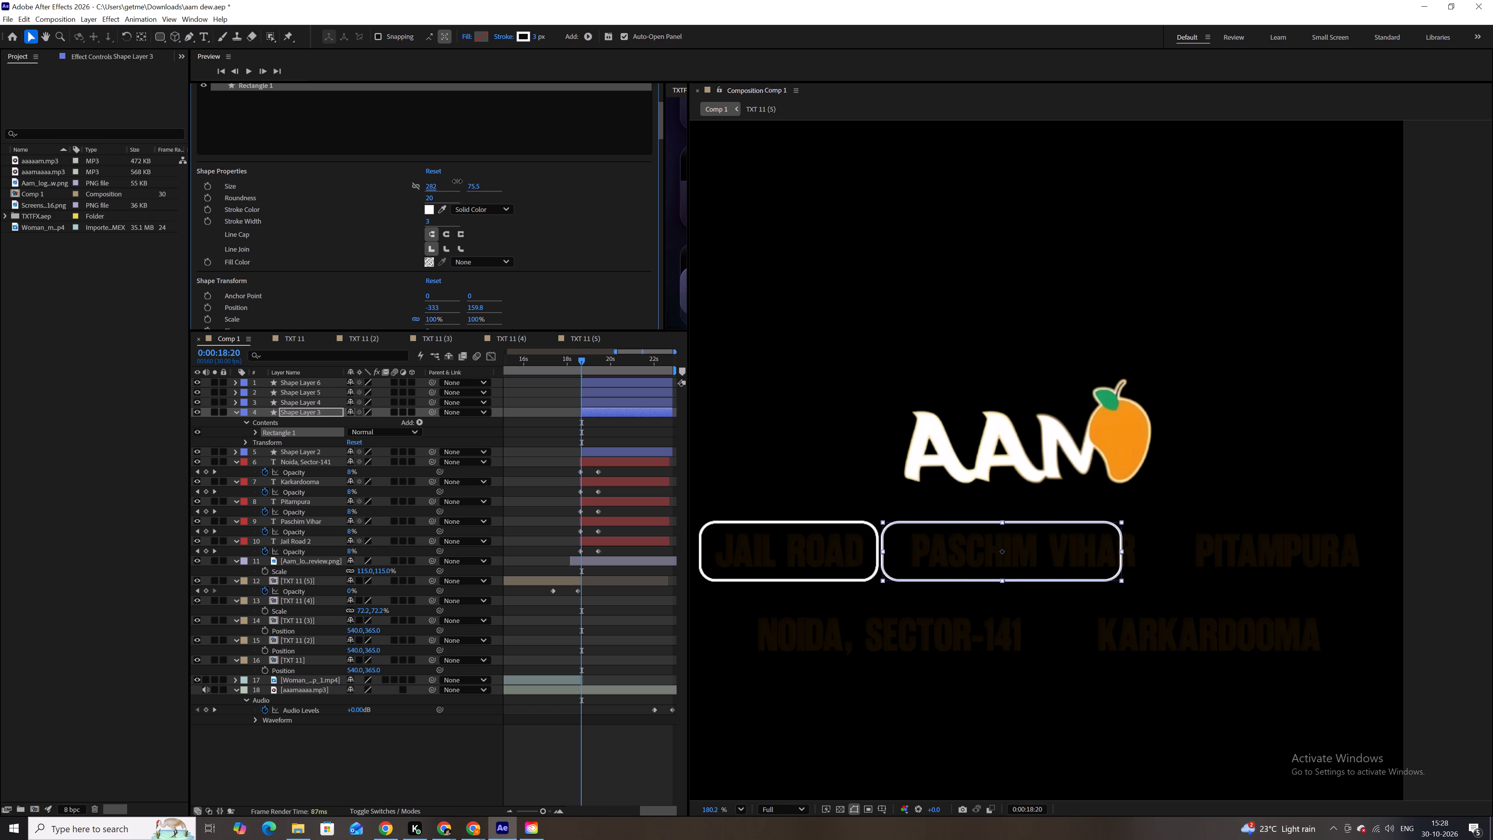
pyautogui.moveTo(457, 181); pyautogui.dragTo(461, 180)
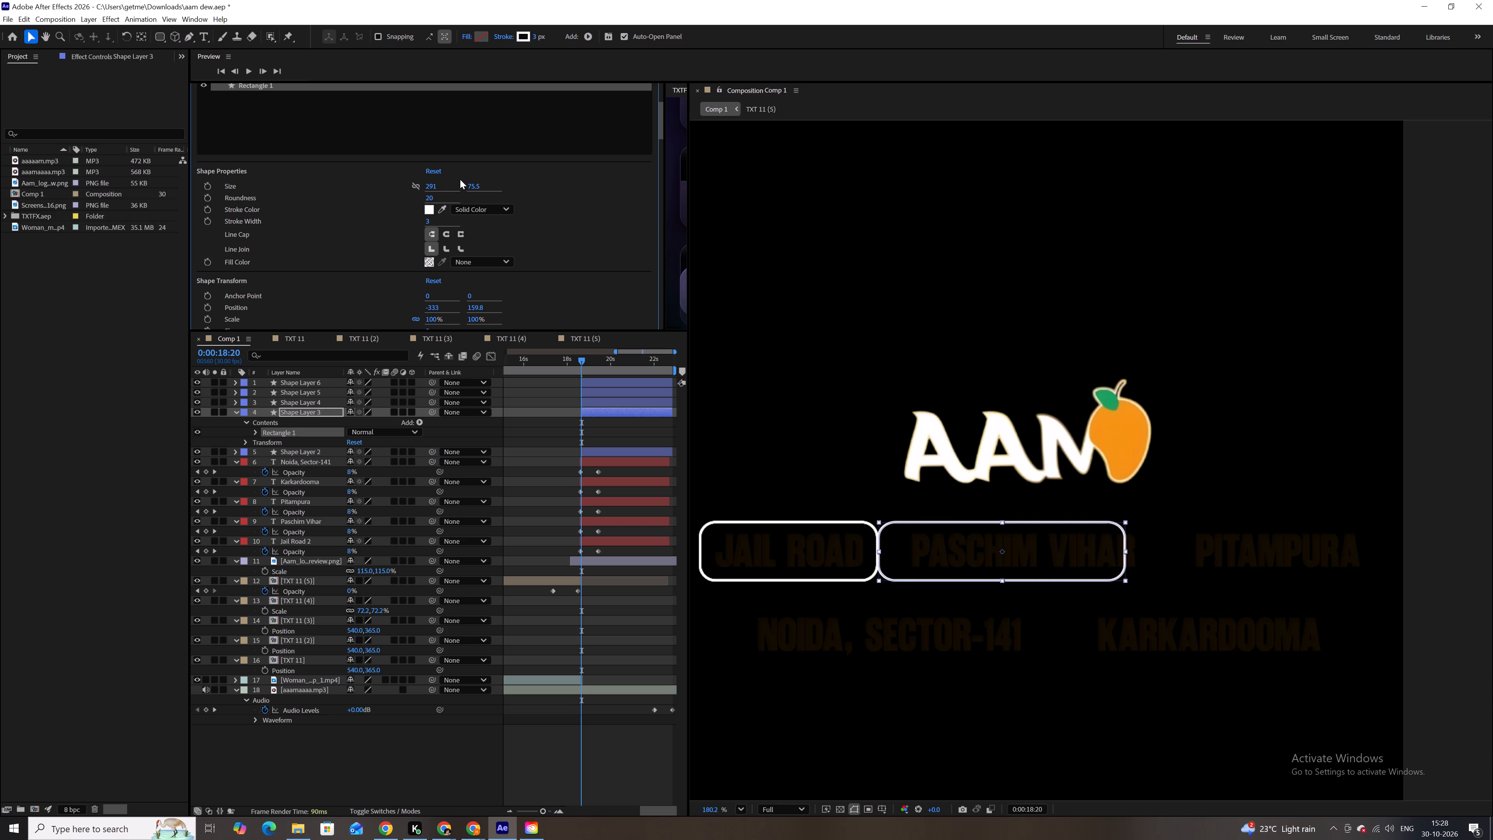
# Move the widened Rectangle 1 to about -305.4, 160.1 so that it frames PASCHIM VIHAR.
pyautogui.moveTo(1003, 543); pyautogui.dragTo(1028, 542)
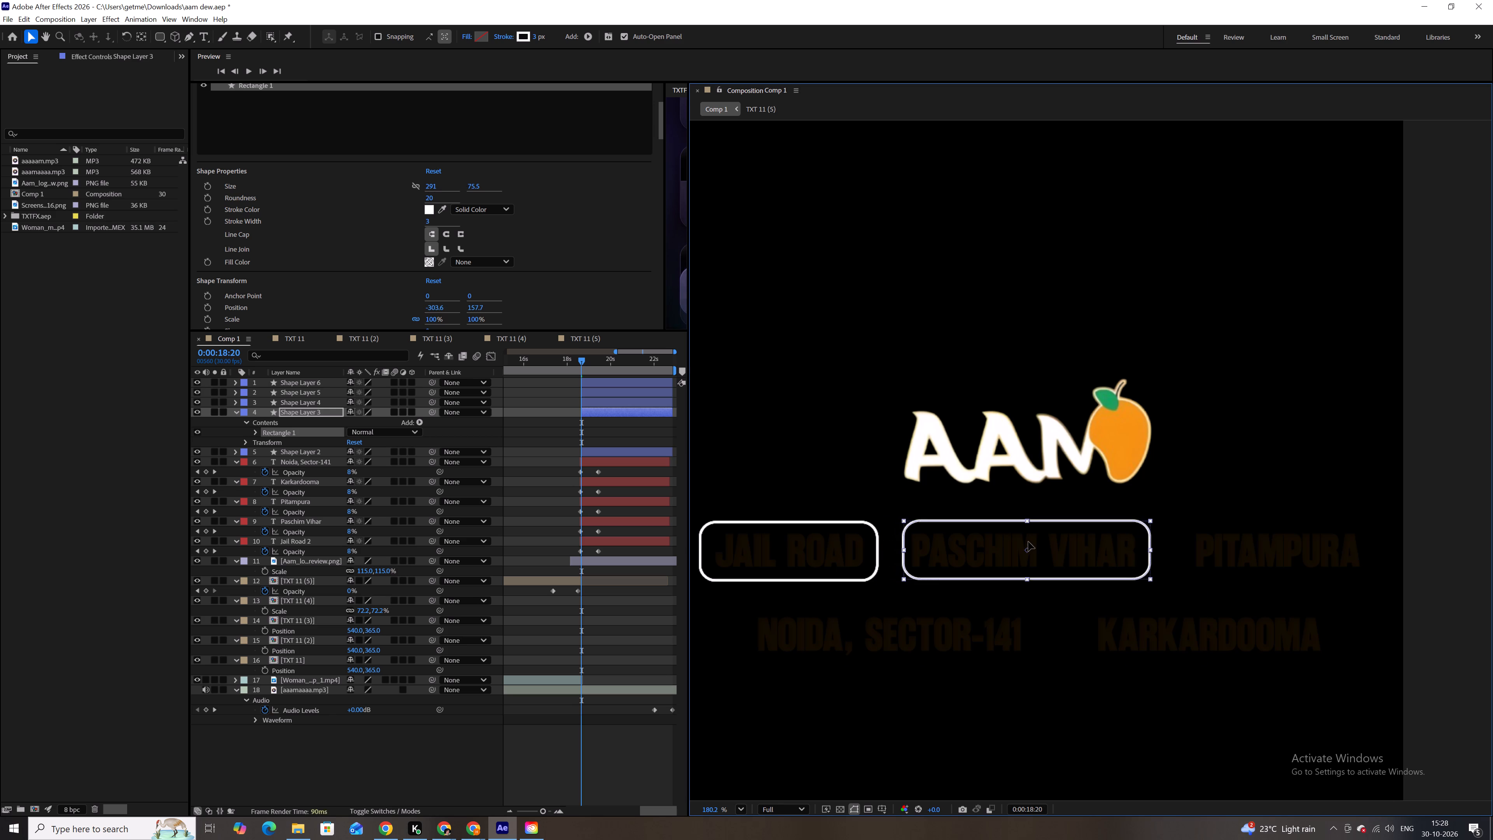
pyautogui.moveTo(1028, 542); pyautogui.dragTo(1027, 544)
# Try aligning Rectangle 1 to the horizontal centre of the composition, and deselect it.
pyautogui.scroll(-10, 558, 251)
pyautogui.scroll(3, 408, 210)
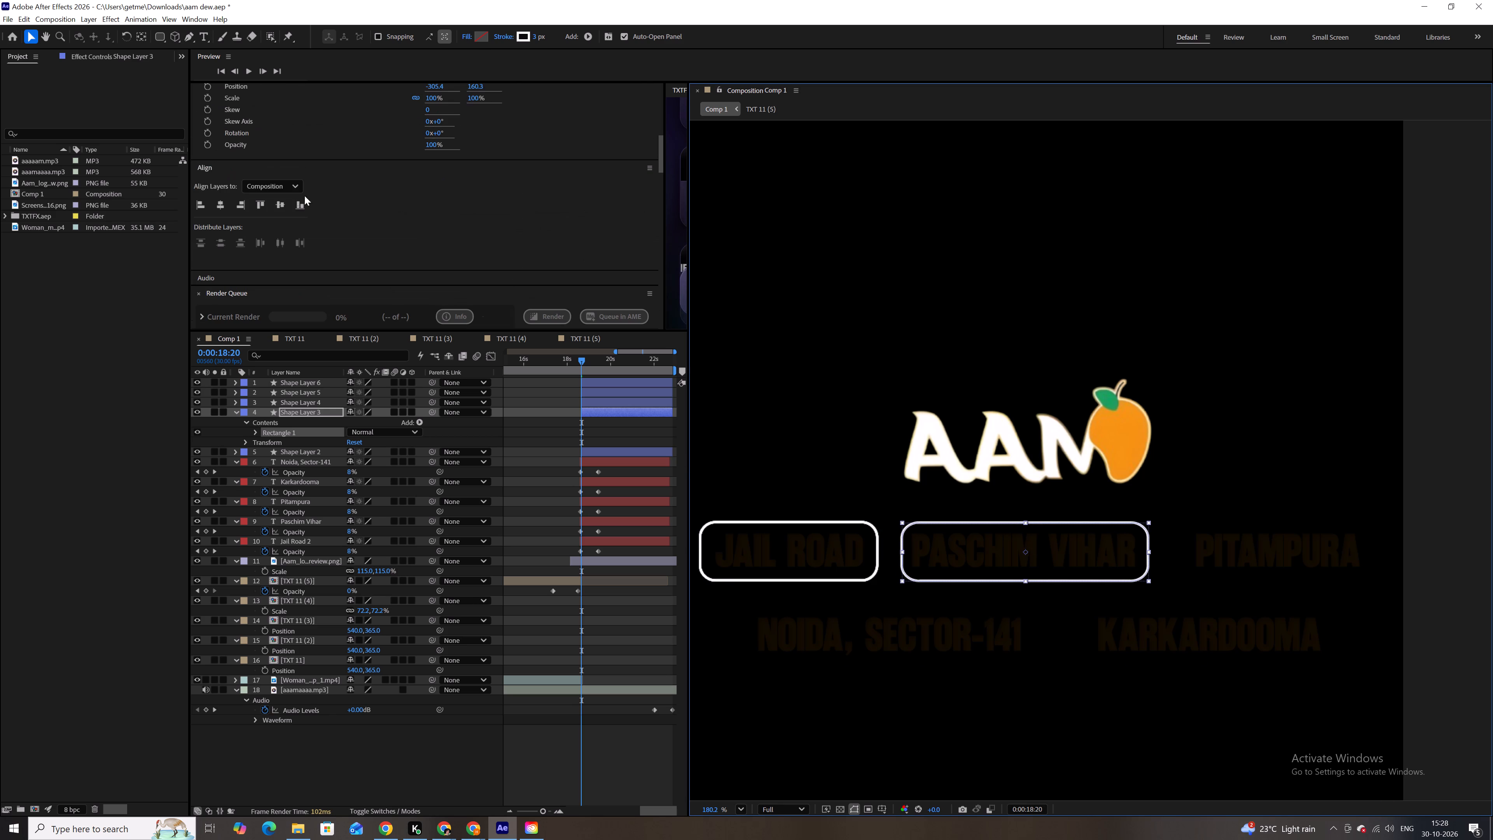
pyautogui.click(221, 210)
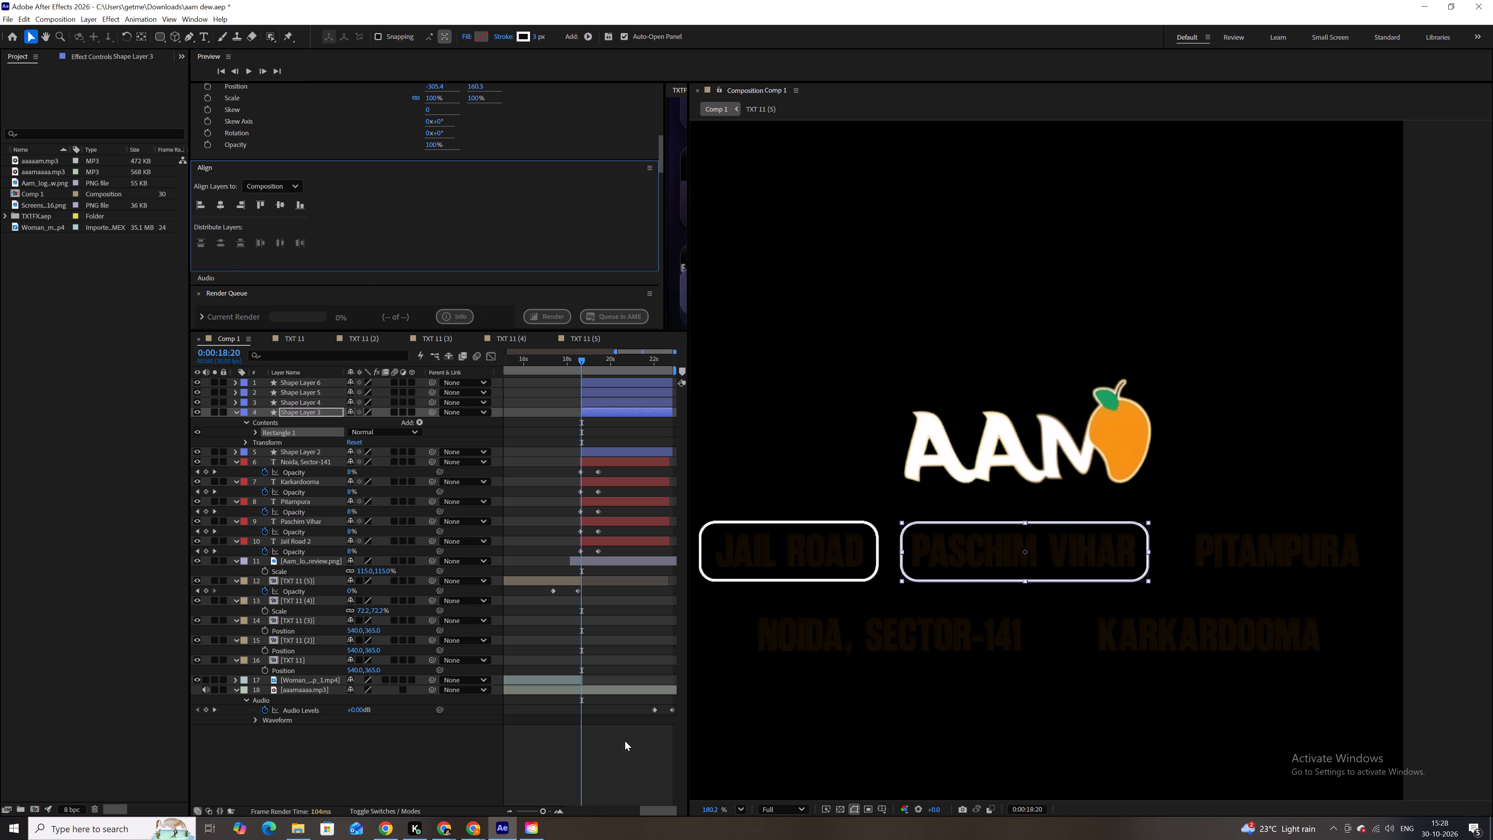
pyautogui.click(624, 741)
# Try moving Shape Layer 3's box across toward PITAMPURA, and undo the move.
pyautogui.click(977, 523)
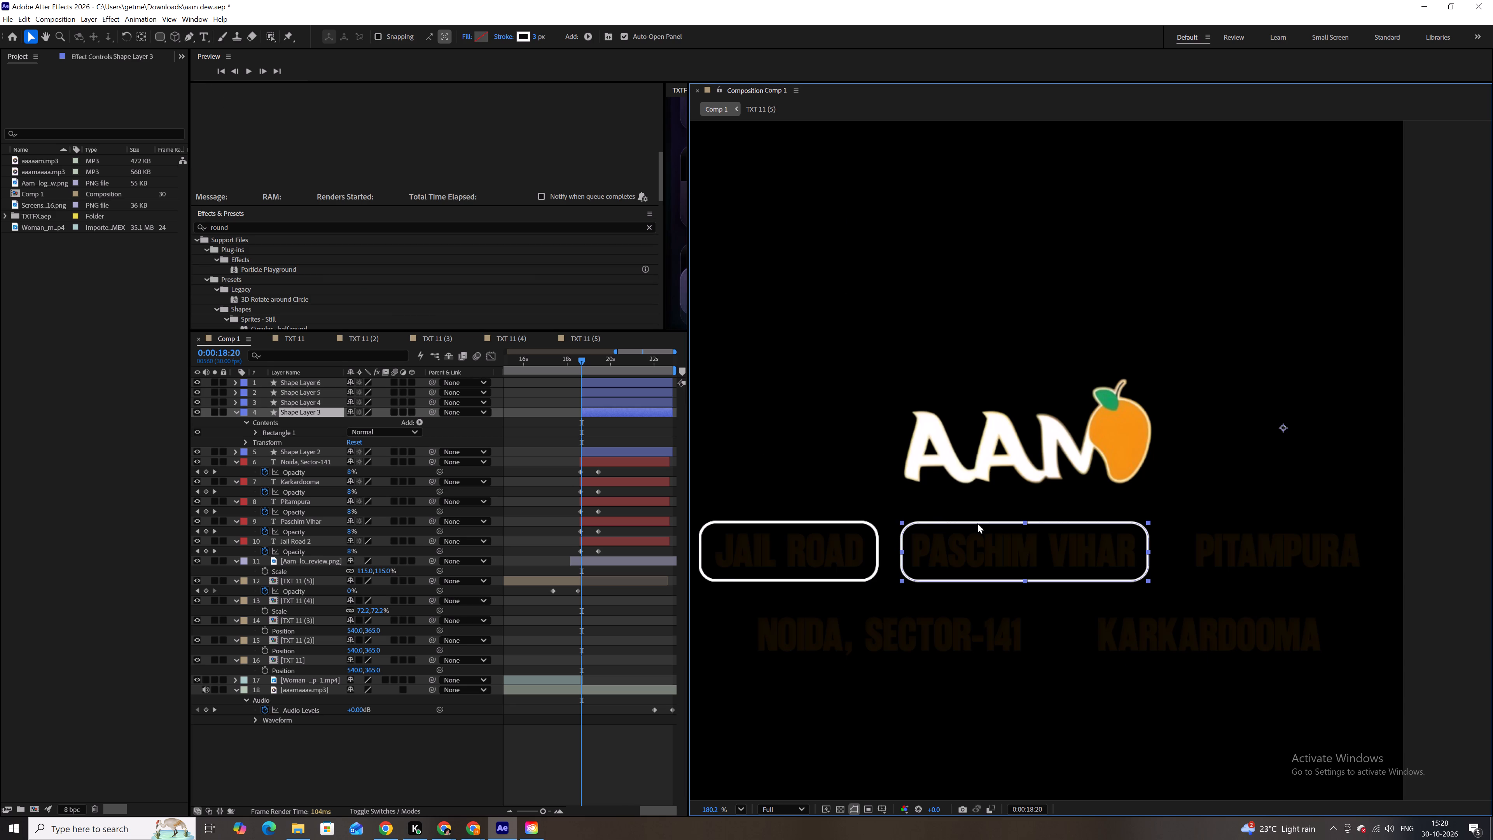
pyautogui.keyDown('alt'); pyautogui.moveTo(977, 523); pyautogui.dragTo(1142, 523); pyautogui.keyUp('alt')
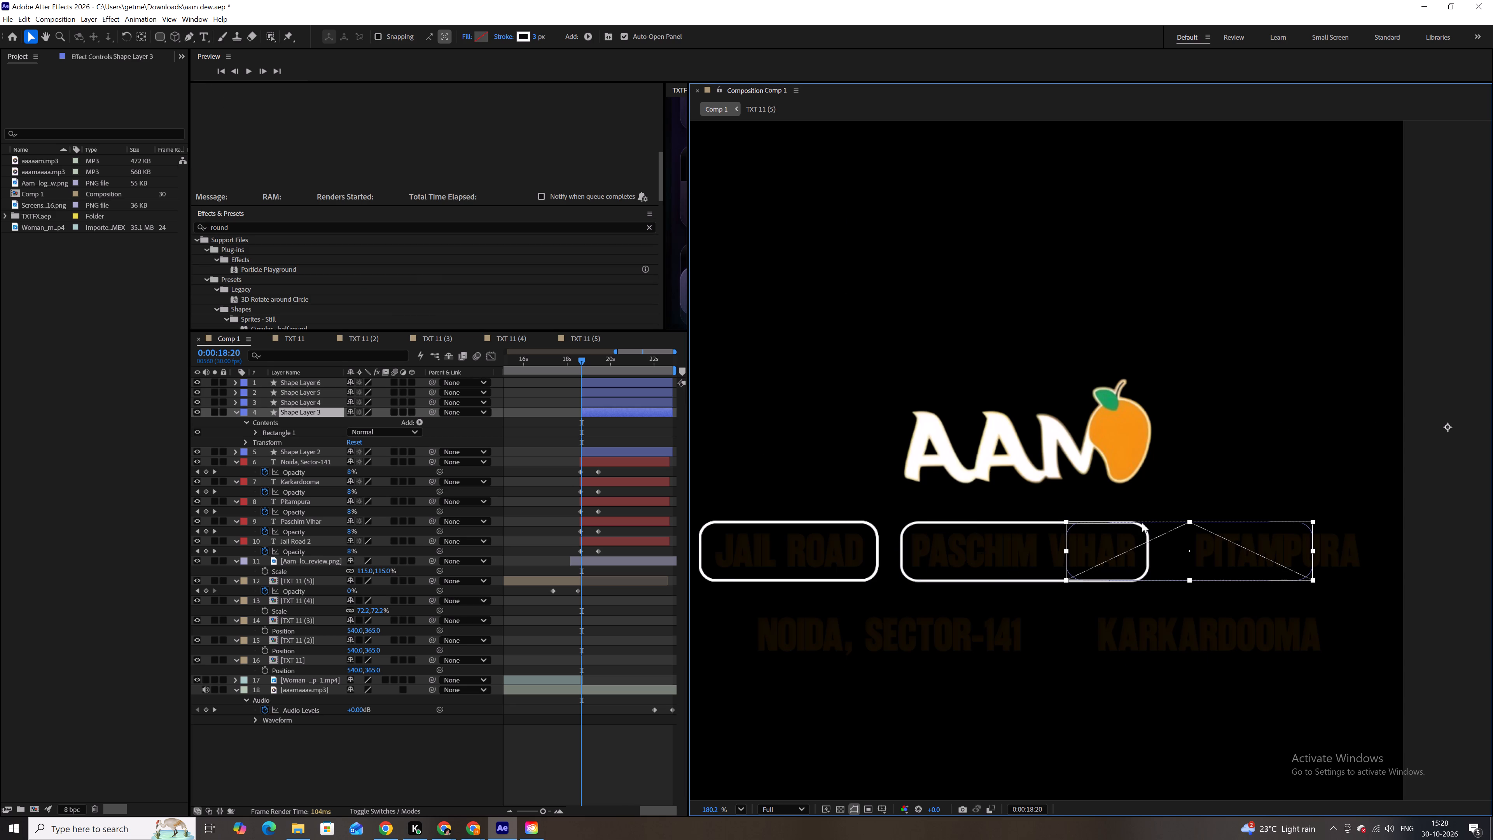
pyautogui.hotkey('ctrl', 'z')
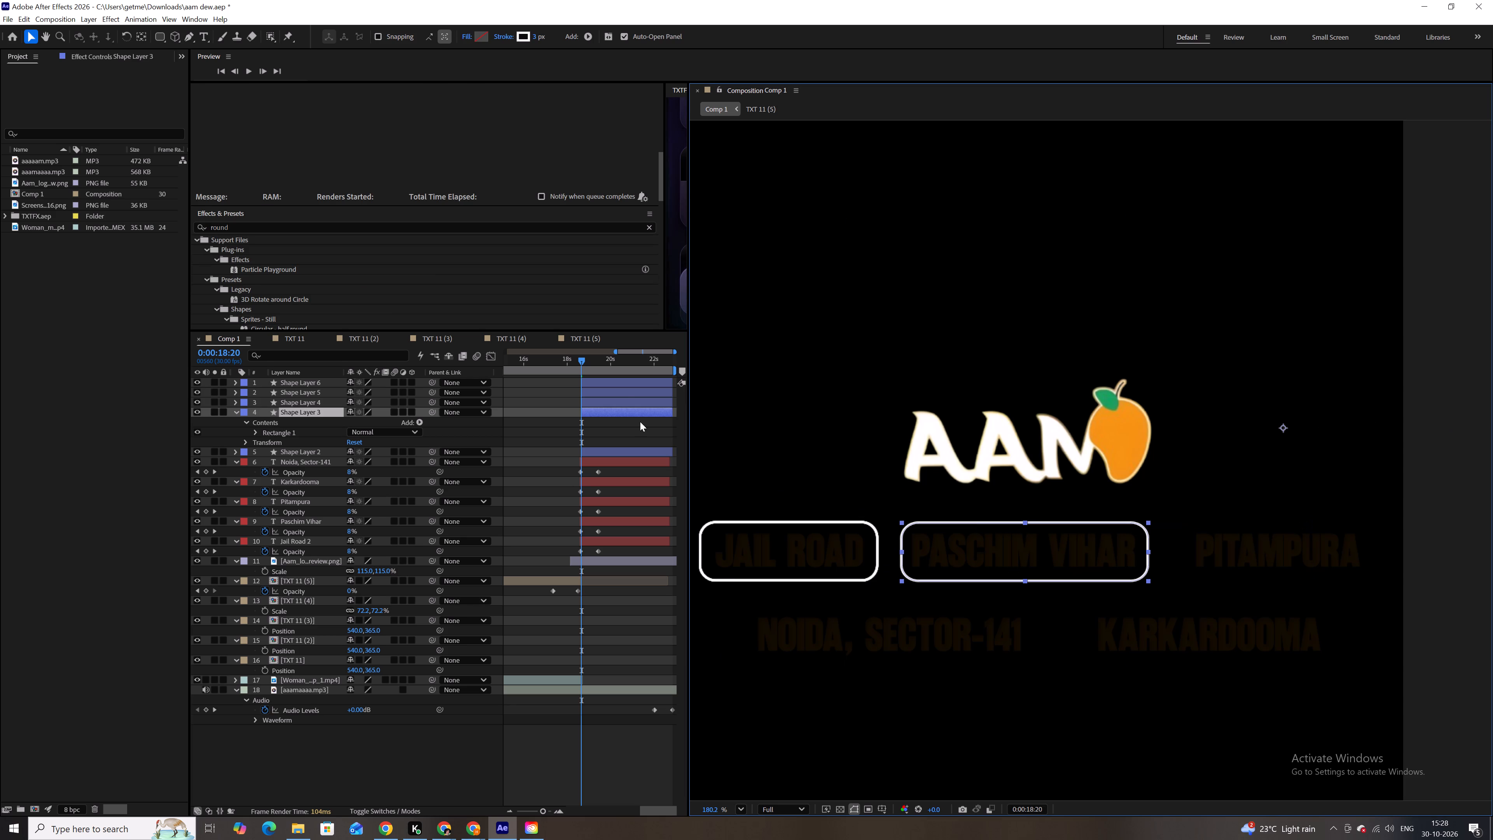
# Move Shape Layer 5's rounded box across the top row so that it frames PITAMPURA.
pyautogui.click(622, 392)
pyautogui.scroll(1, 622, 392)
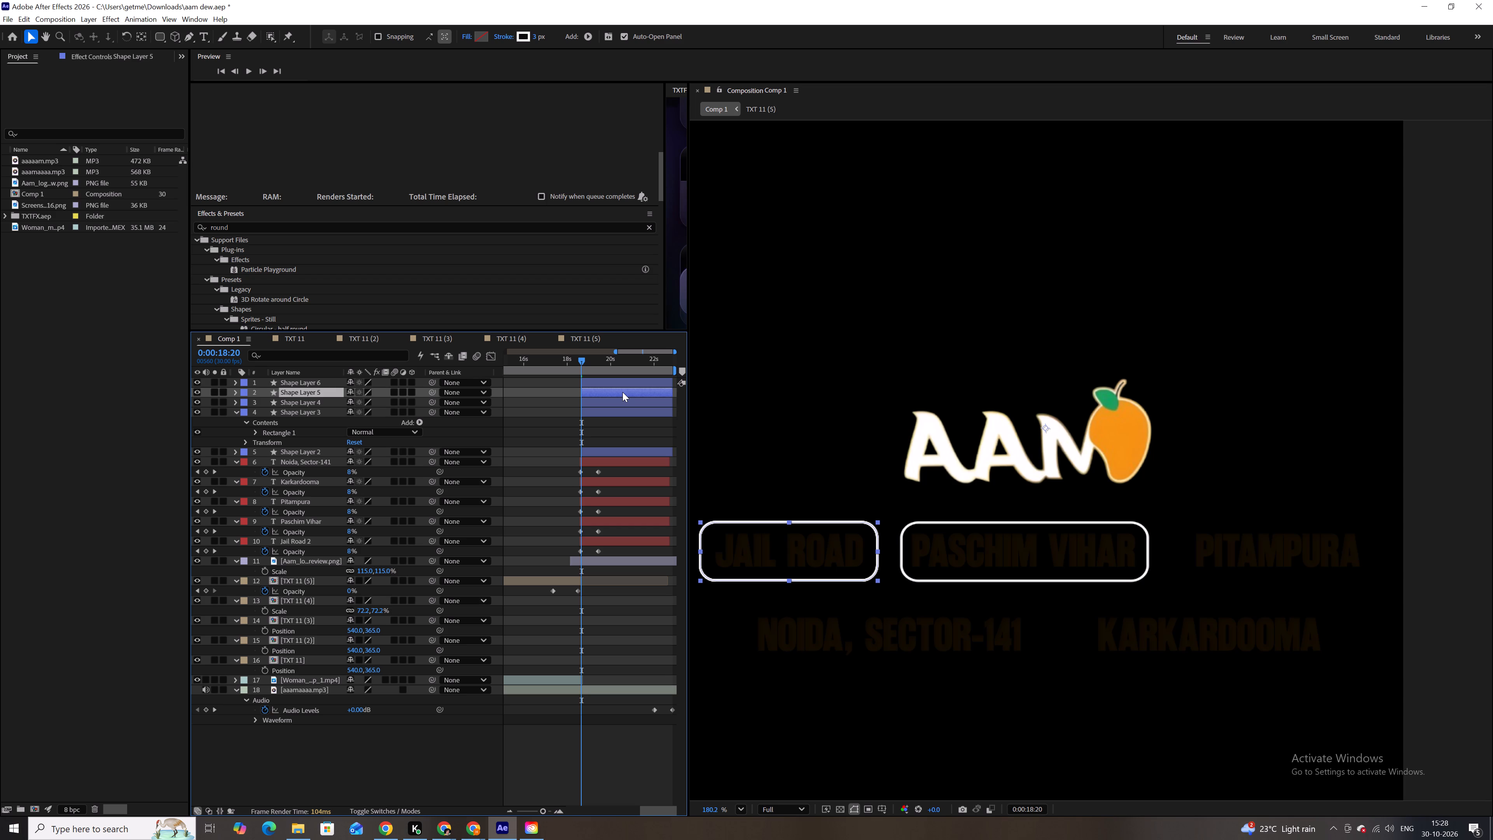
pyautogui.hotkey('shift', 'Right')
pyautogui.moveTo(869, 569); pyautogui.dragTo(1042, 575)
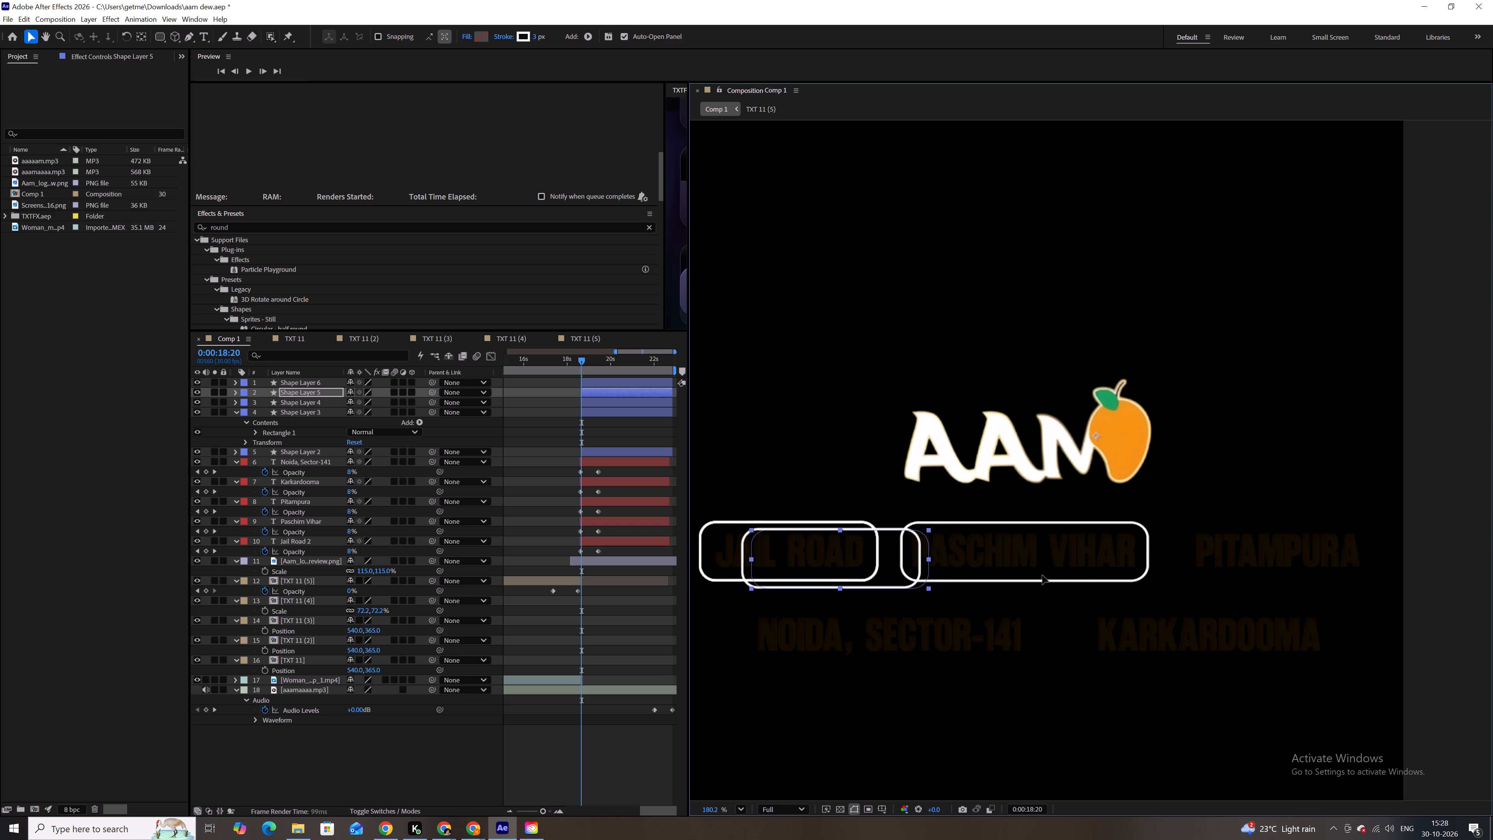
pyautogui.moveTo(1042, 575); pyautogui.dragTo(1361, 569)
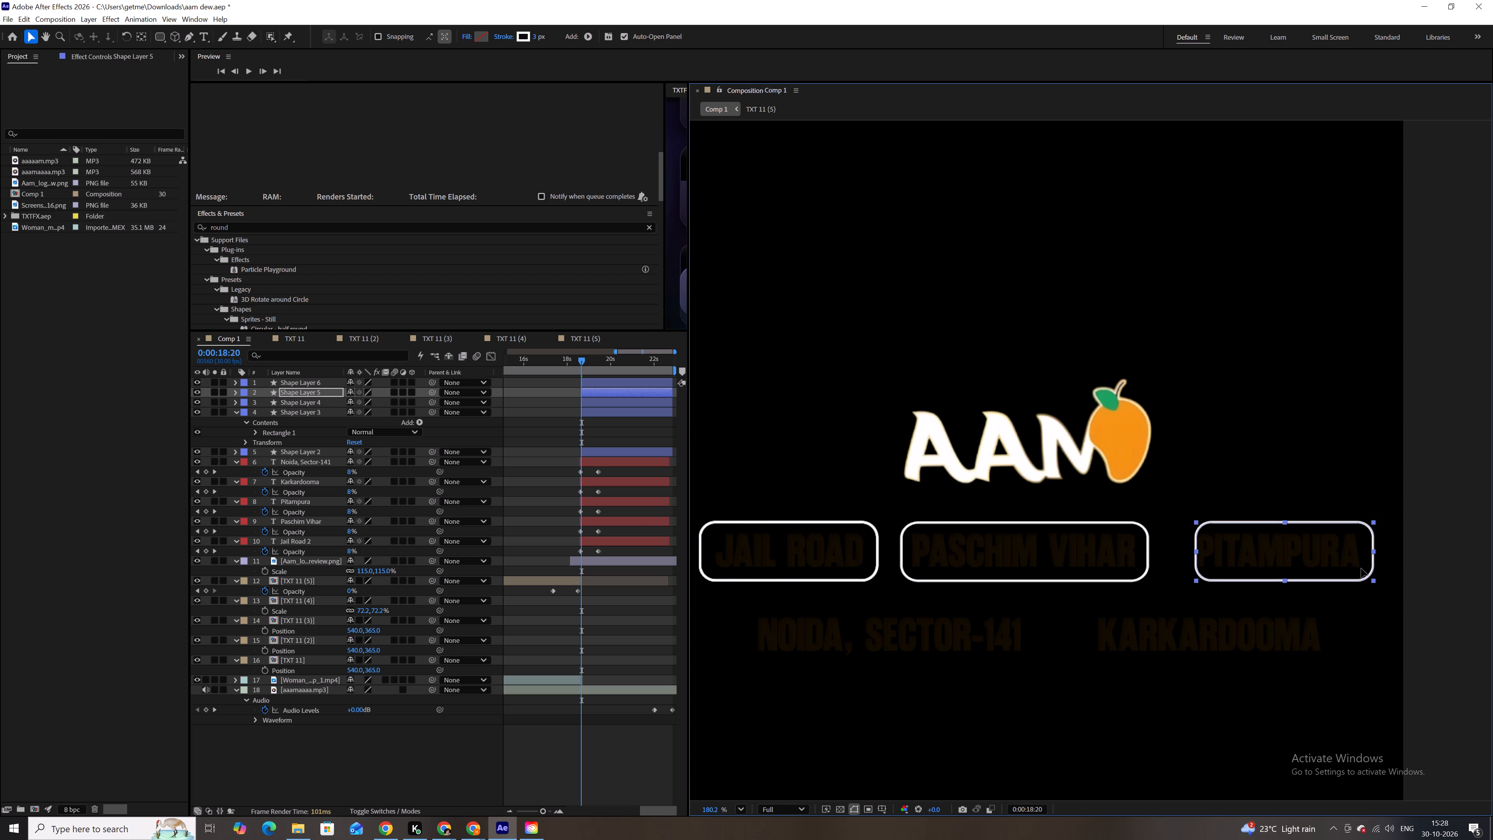
pyautogui.moveTo(1361, 569); pyautogui.dragTo(1355, 569)
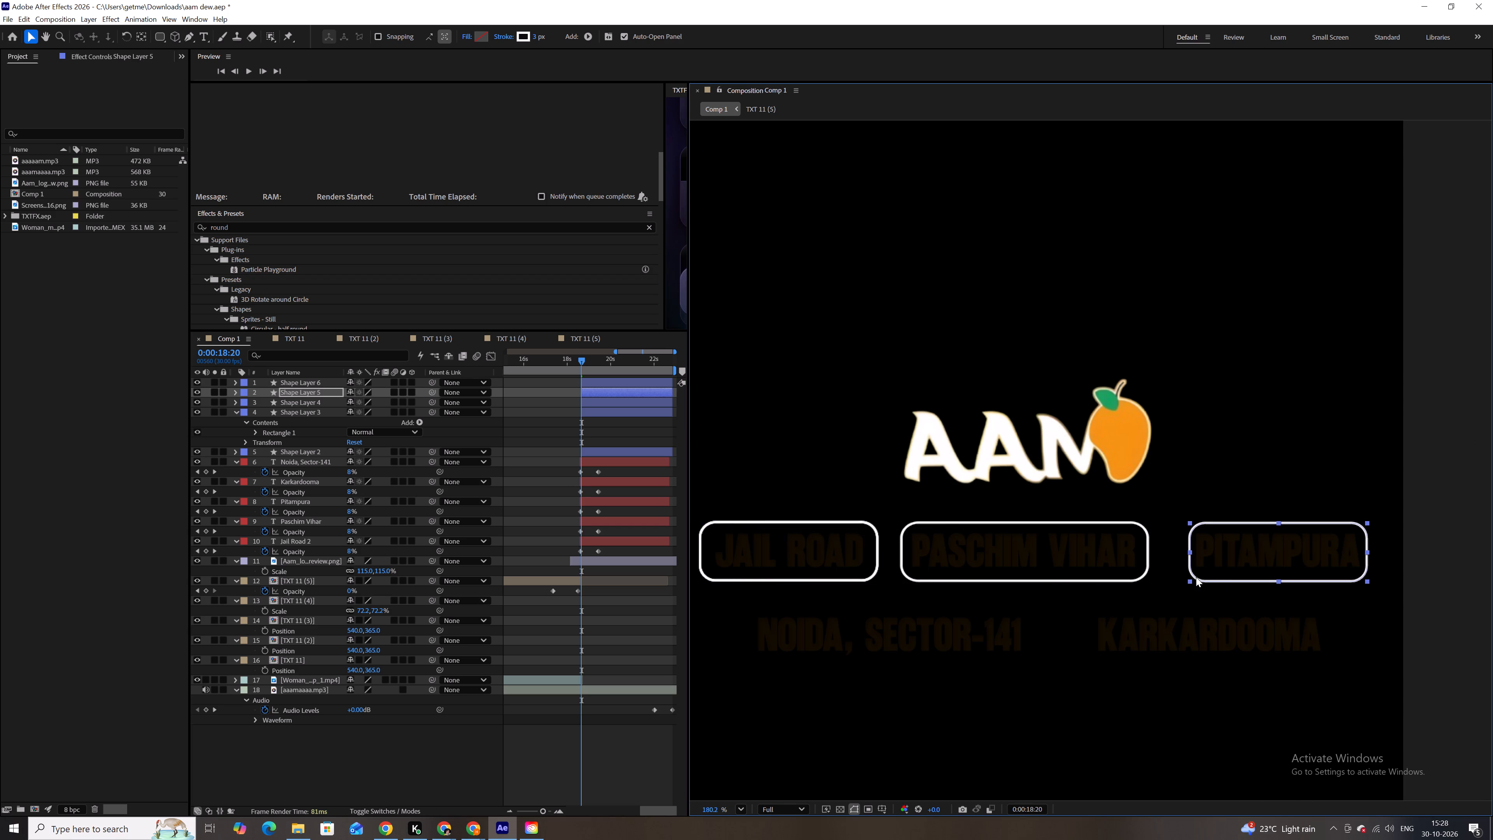
# Move Shape Layer 6's rounded box down to the second row, over NOIDA, SECTOR-141.
pyautogui.scroll(1, 602, 401)
pyautogui.click(603, 386)
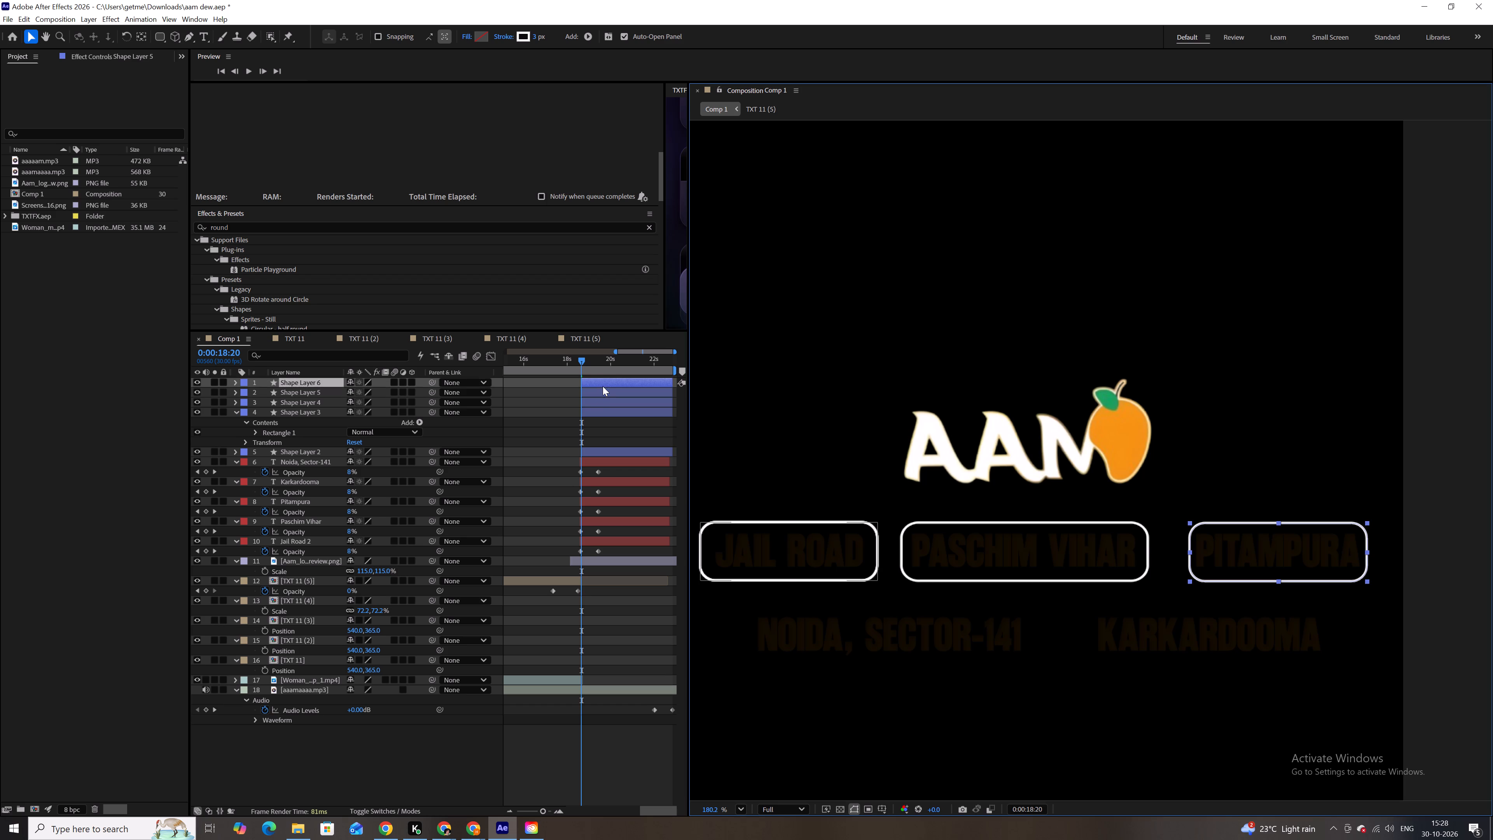
pyautogui.moveTo(752, 578); pyautogui.dragTo(776, 641)
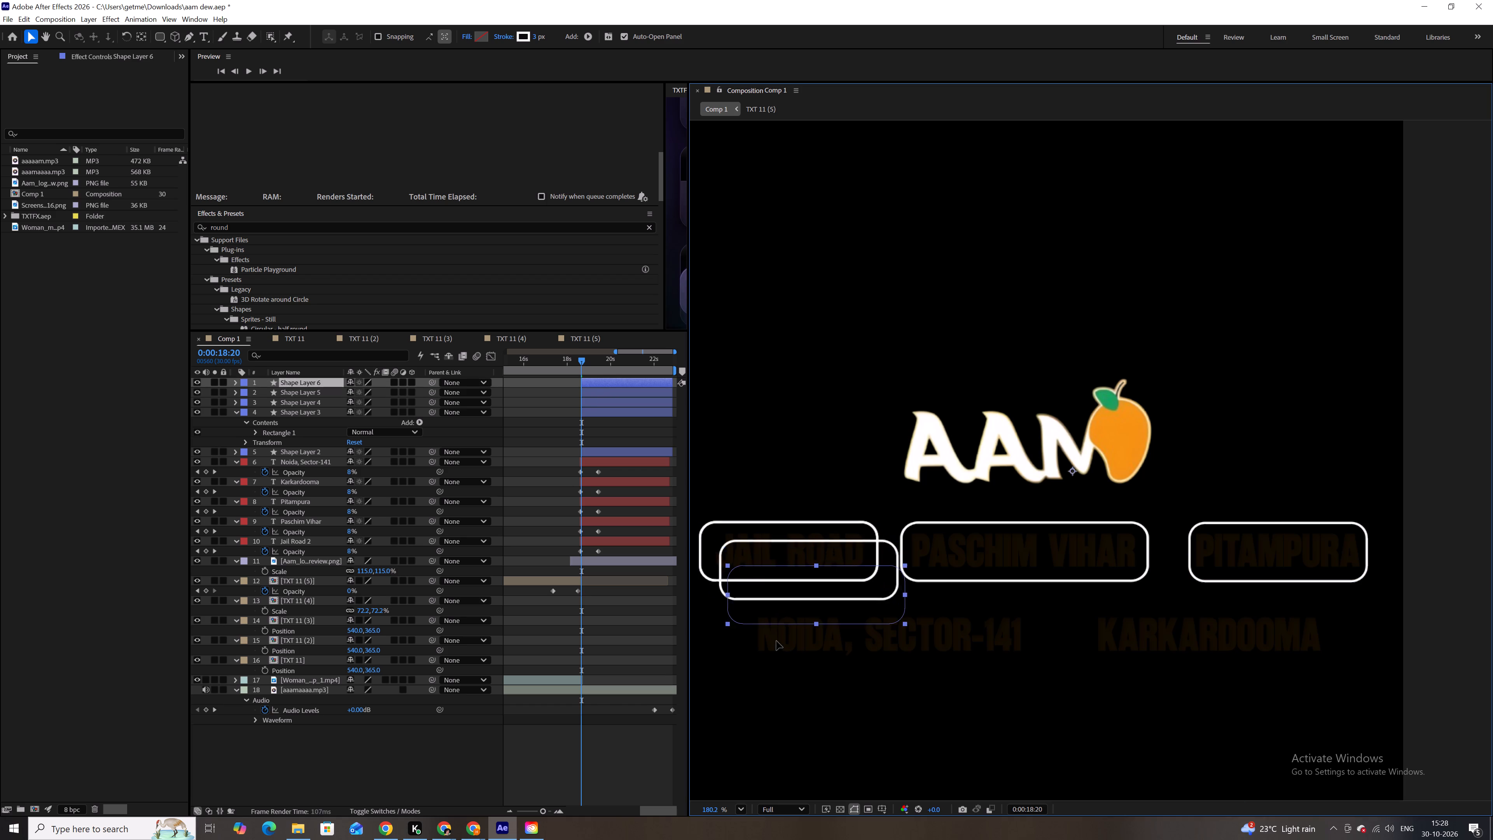
pyautogui.moveTo(776, 641); pyautogui.dragTo(841, 660)
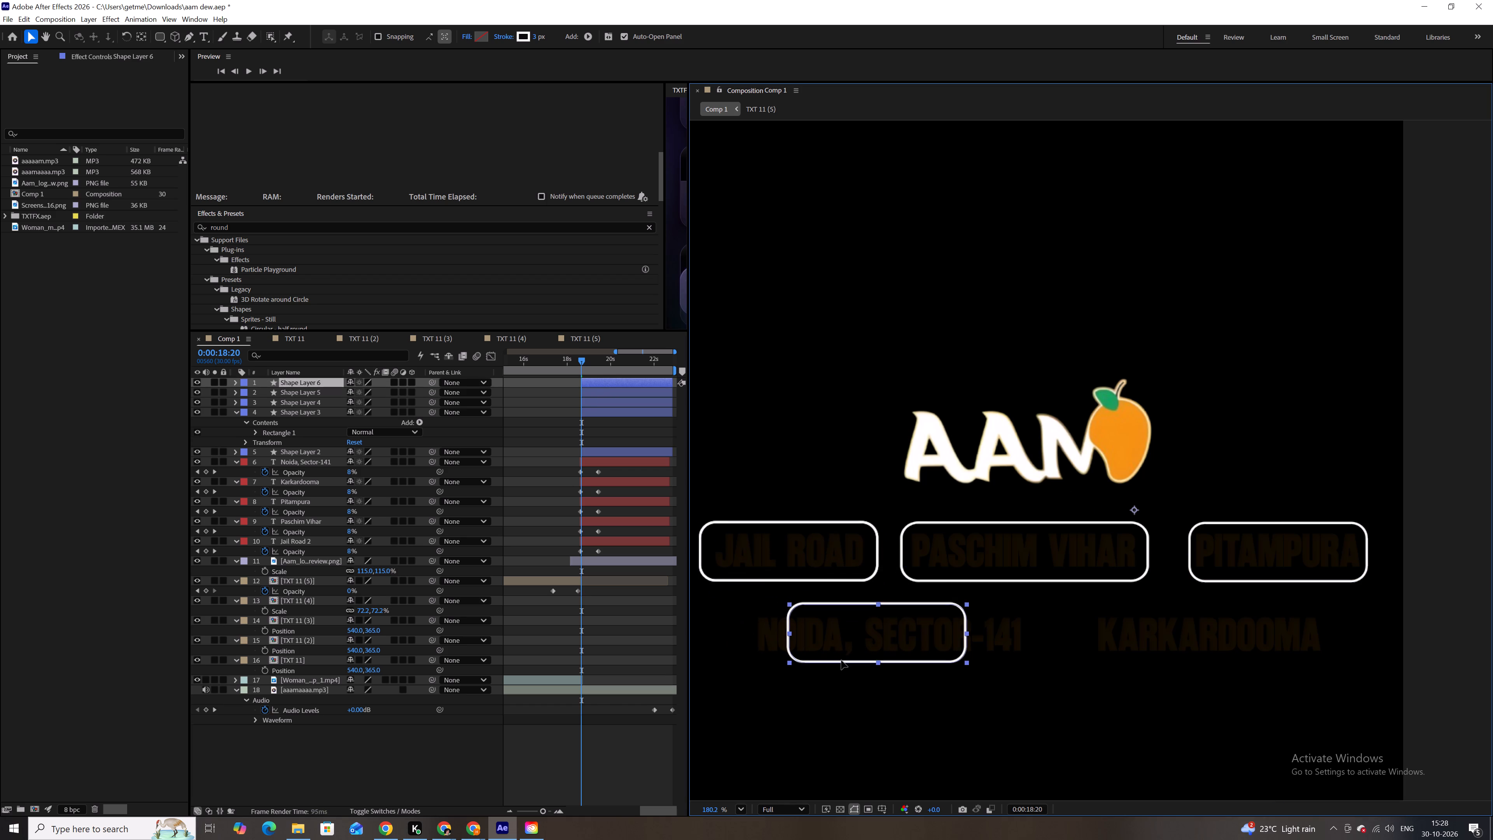
pyautogui.moveTo(841, 660); pyautogui.dragTo(844, 661)
# Unlink the size proportions of Shape Layer 6's rectangle and widen it to 397, keeping the height at 75.5.
pyautogui.scroll(7, 378, 230)
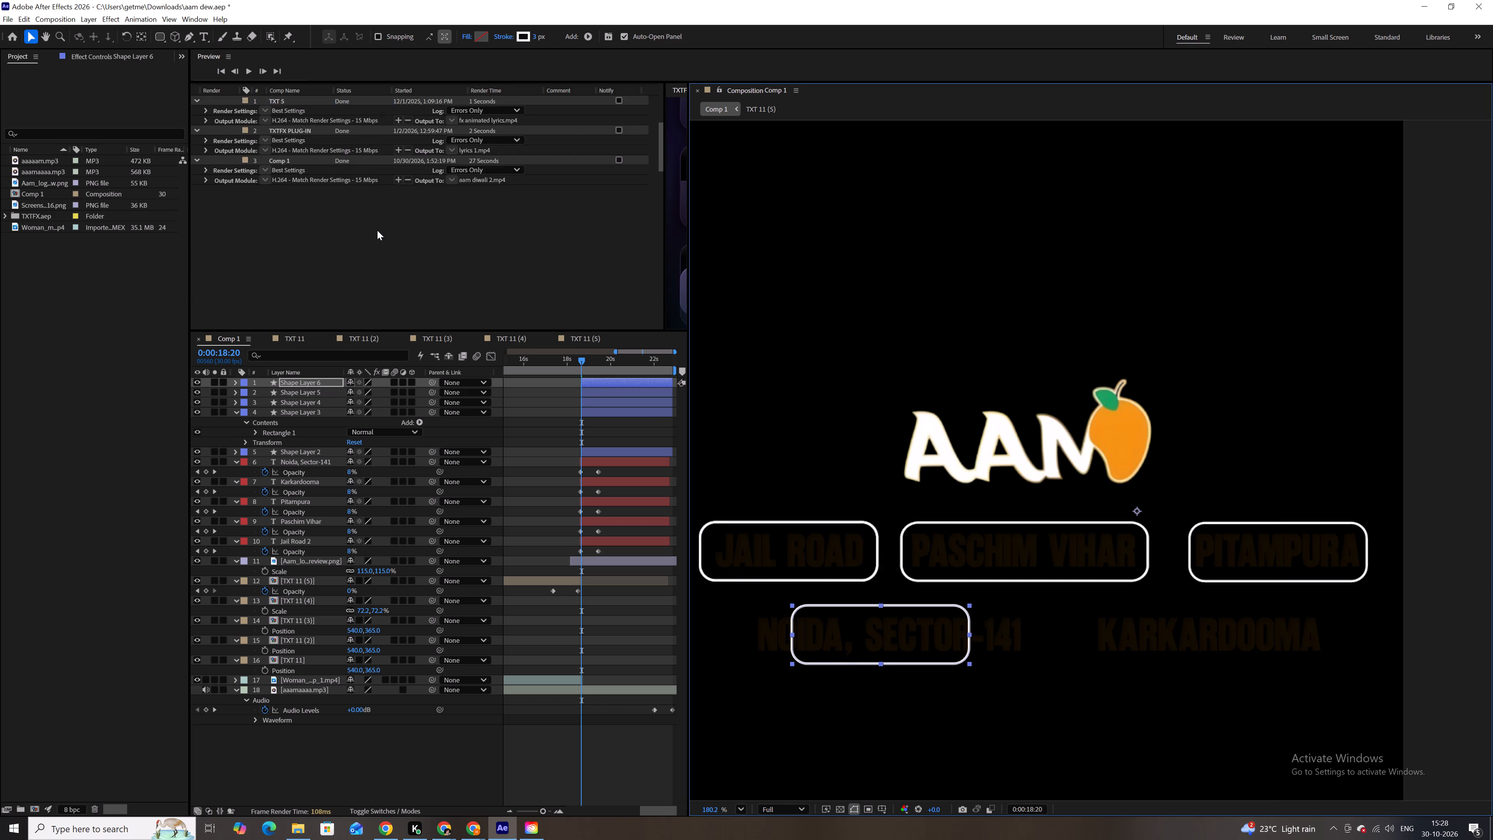
pyautogui.scroll(11, 377, 230)
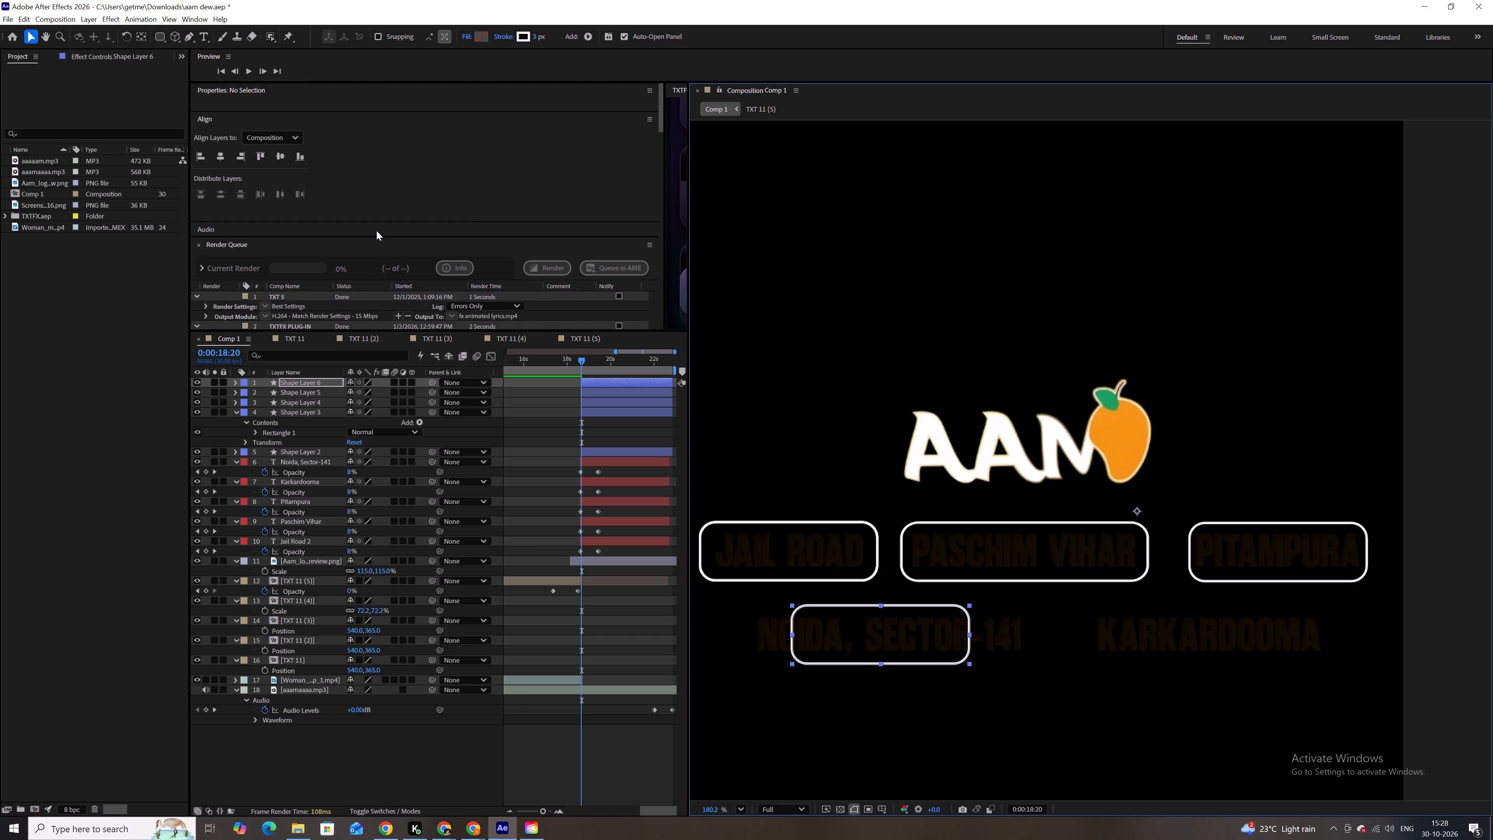
pyautogui.scroll(10, 367, 233)
pyautogui.scroll(-5, 364, 231)
pyautogui.scroll(11, 363, 231)
pyautogui.moveTo(247, 83); pyautogui.dragTo(247, 86)
pyautogui.click(247, 88)
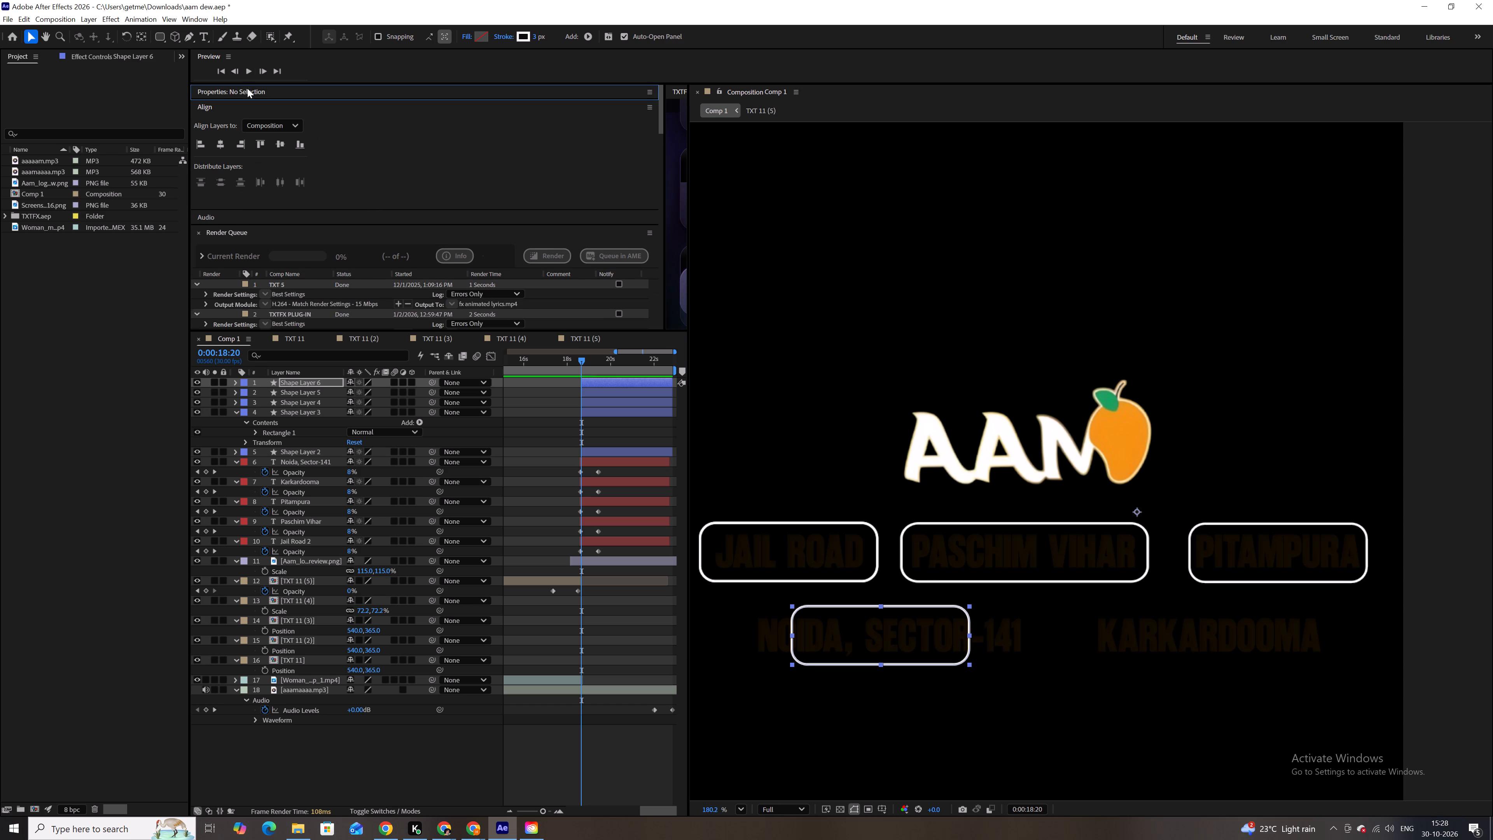
pyautogui.scroll(-4, 316, 168)
pyautogui.scroll(3, 614, 425)
pyautogui.scroll(1, 371, 189)
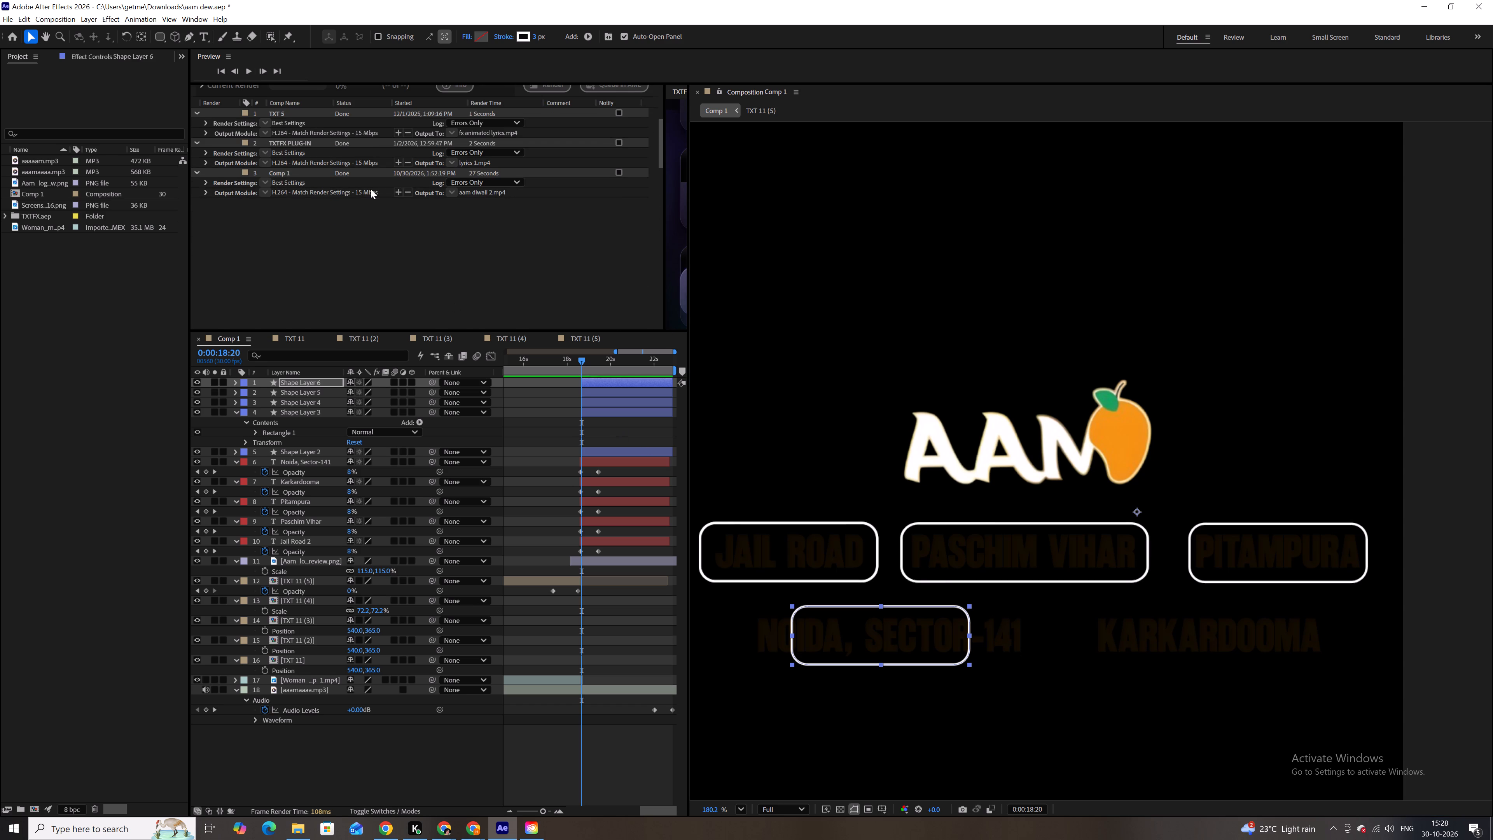
pyautogui.scroll(12, 371, 189)
pyautogui.click(230, 95)
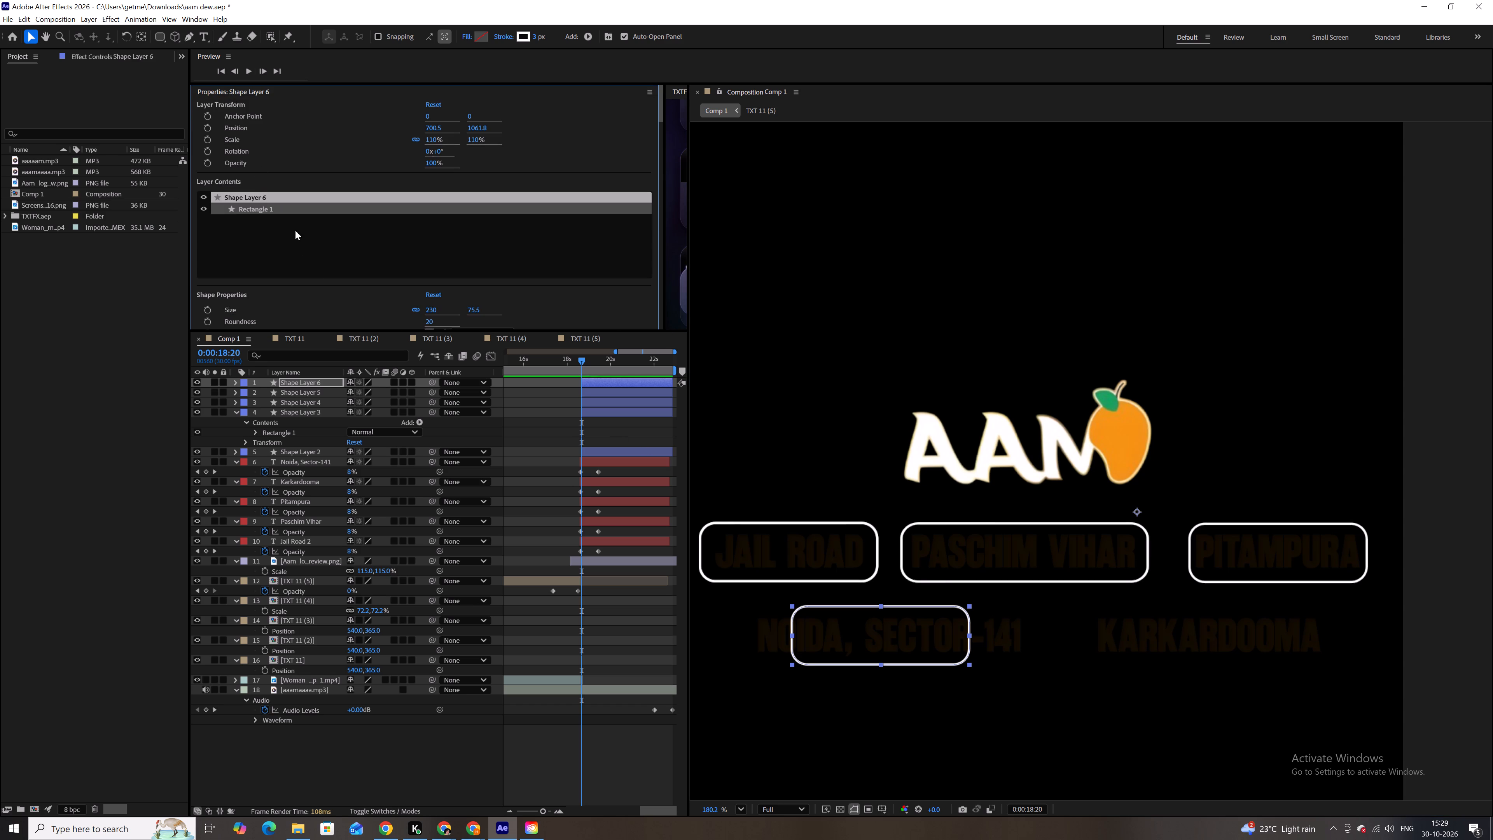
pyautogui.scroll(-4, 316, 273)
pyautogui.click(416, 111)
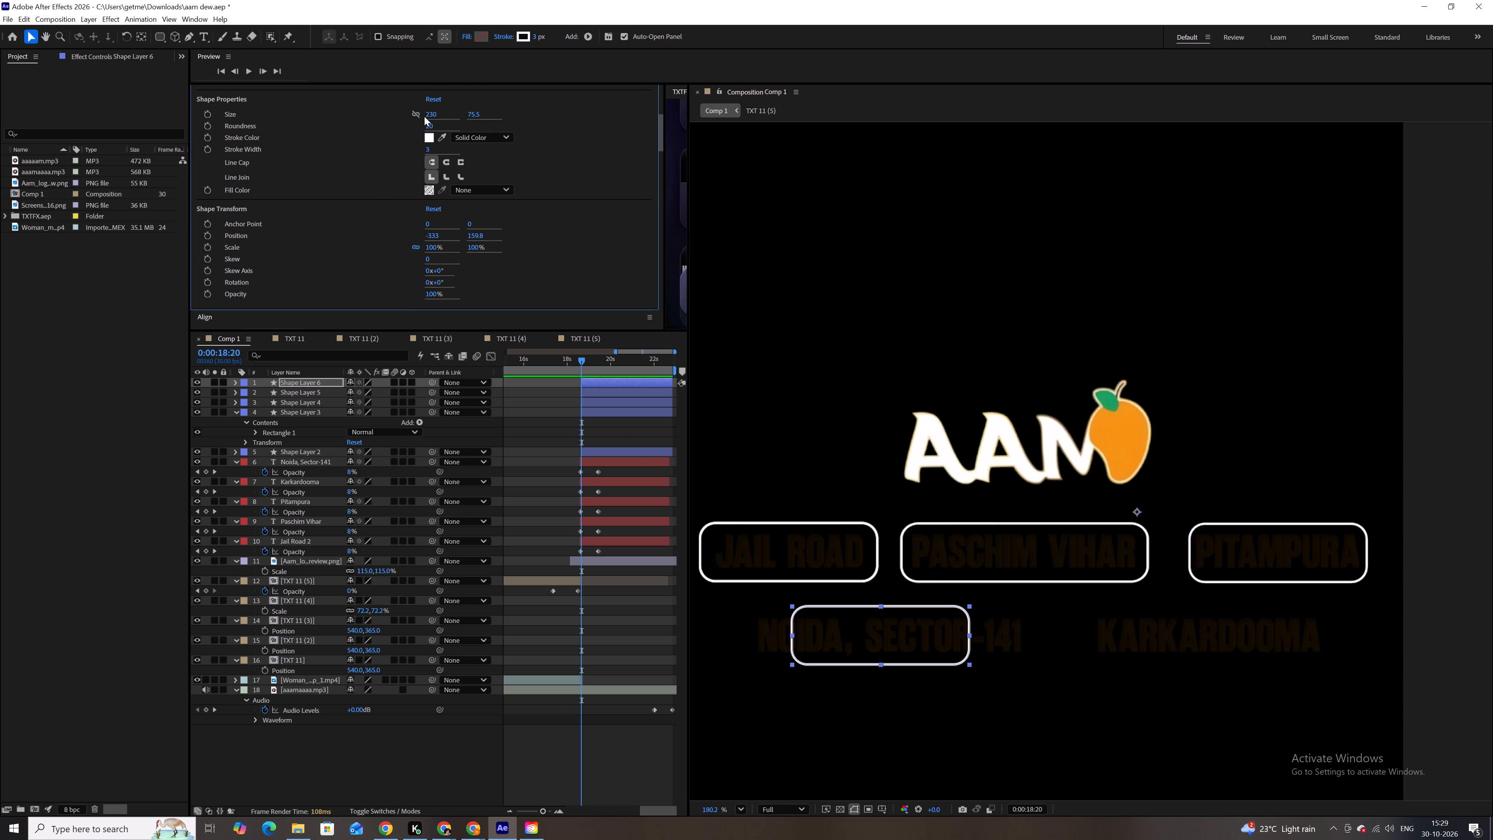
pyautogui.moveTo(430, 115); pyautogui.dragTo(500, 101)
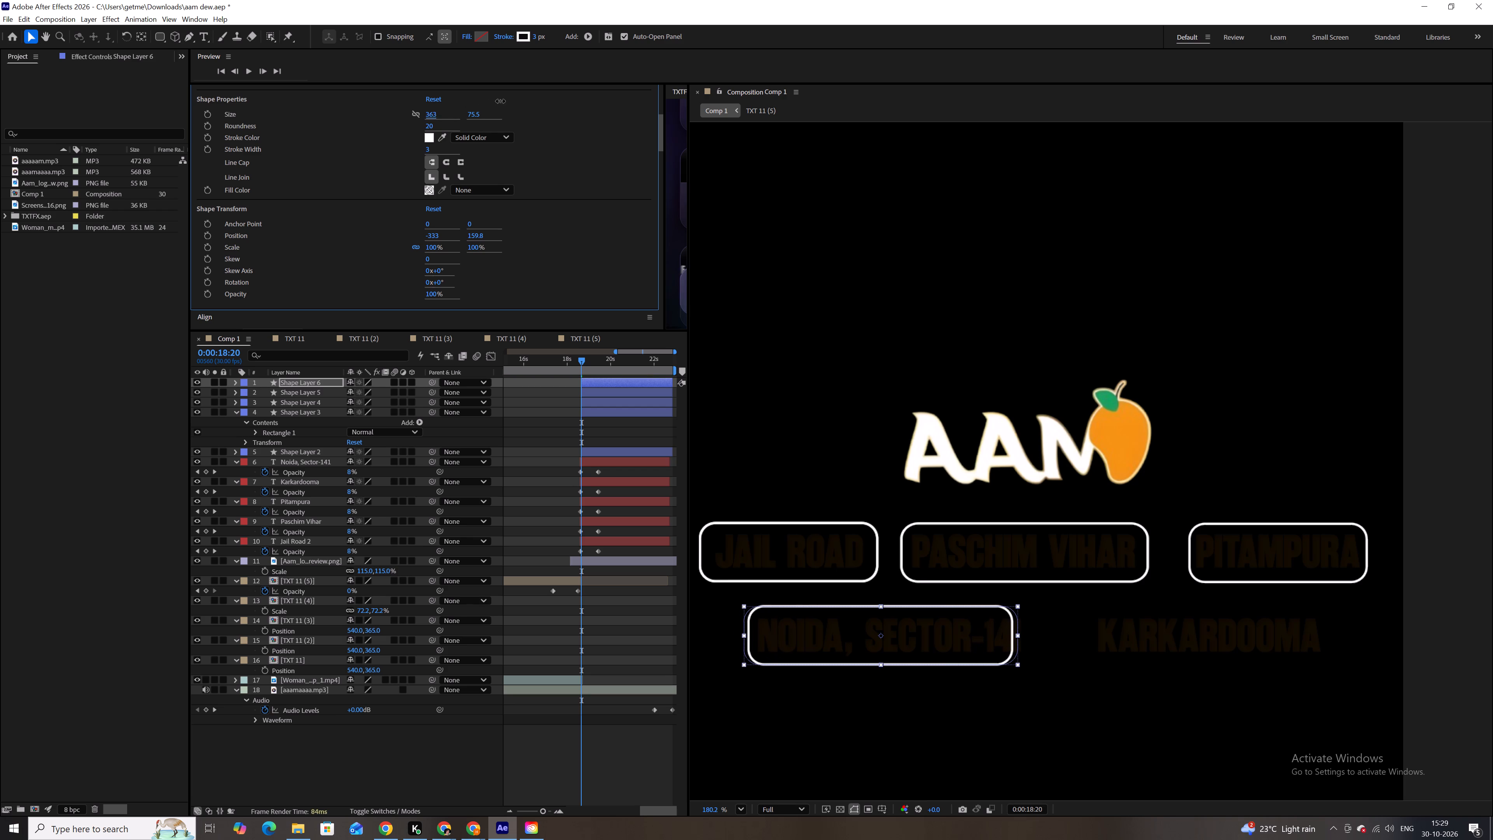
pyautogui.moveTo(500, 101); pyautogui.dragTo(514, 98)
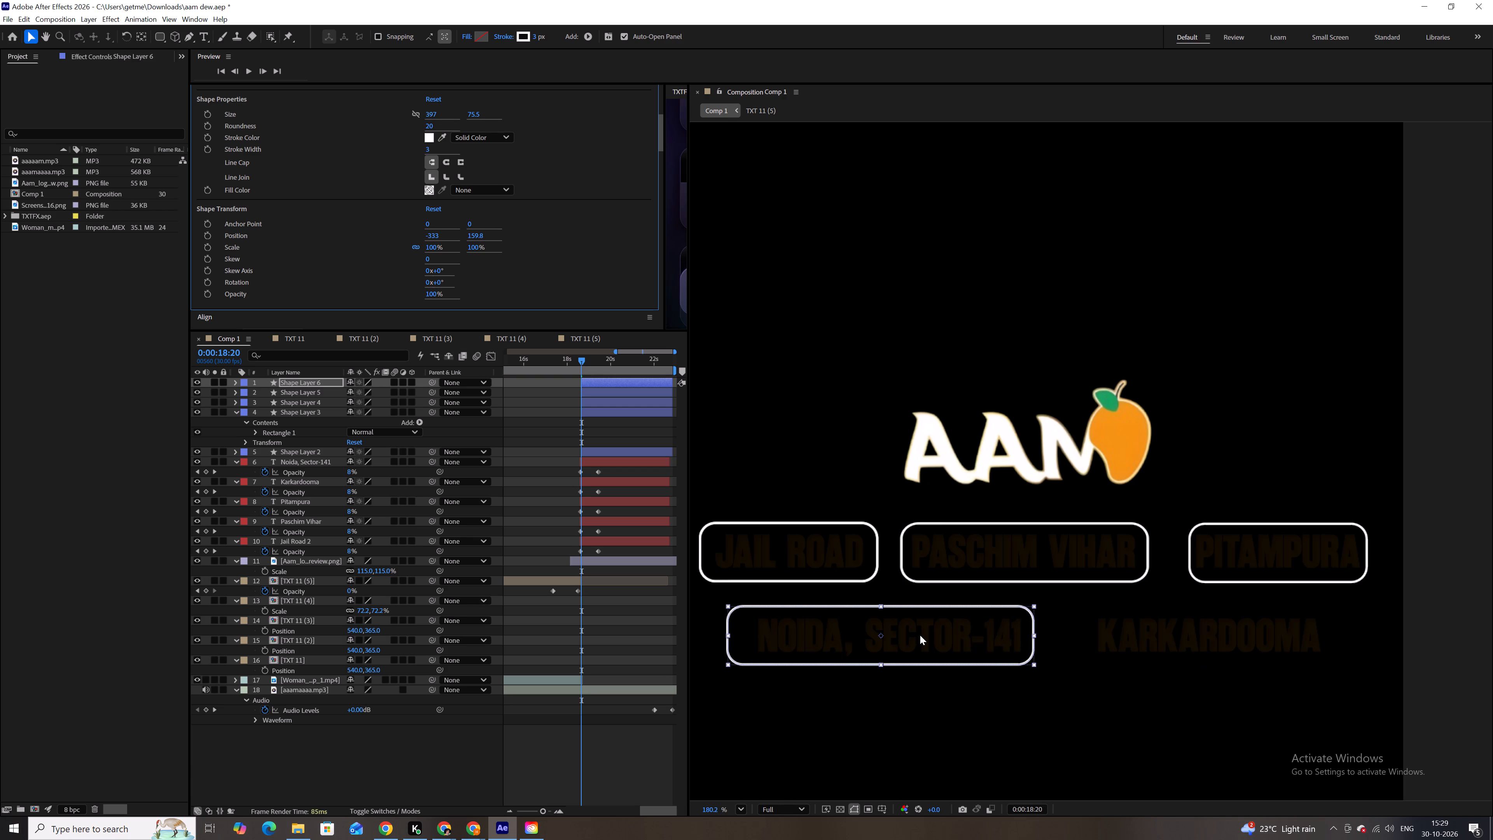
# Nudge Shape Layer 6's widened rectangle horizontally to about -318, 159.8 so that it is centred around NOIDA, SECTOR-141.
pyautogui.hotkey('shift', 'Right')
pyautogui.hotkey('shift', 'Right')
pyautogui.hotkey('shift', 'Right')
pyautogui.hotkey('shift', 'Right')
pyautogui.hotkey('shift', 'Right')
pyautogui.hotkey('shift', 'Right')
pyautogui.hotkey('shift', 'Left')
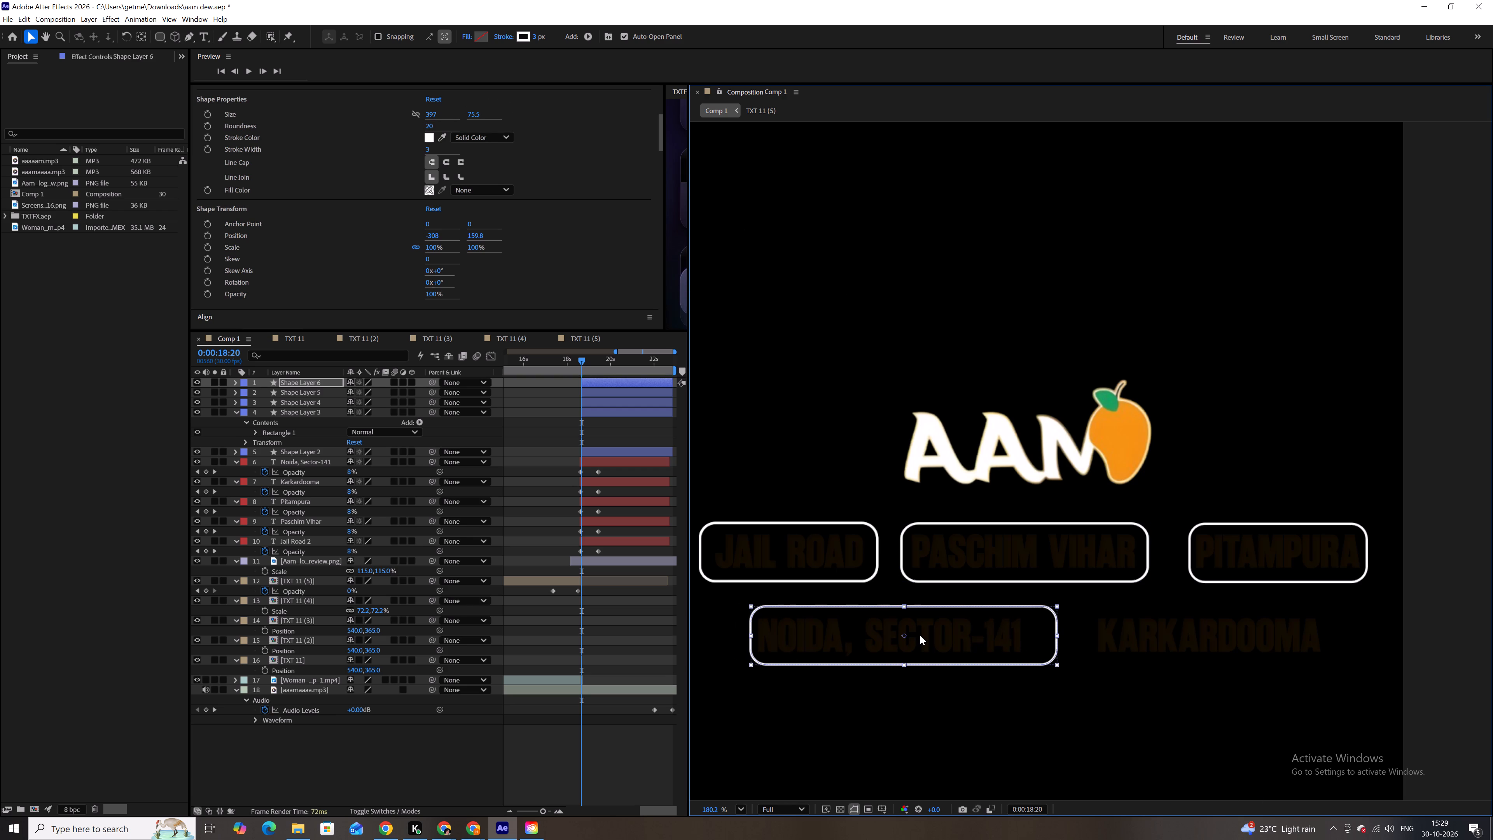
pyautogui.hotkey('shift', 'Left')
pyautogui.hotkey('shift', 'Left')
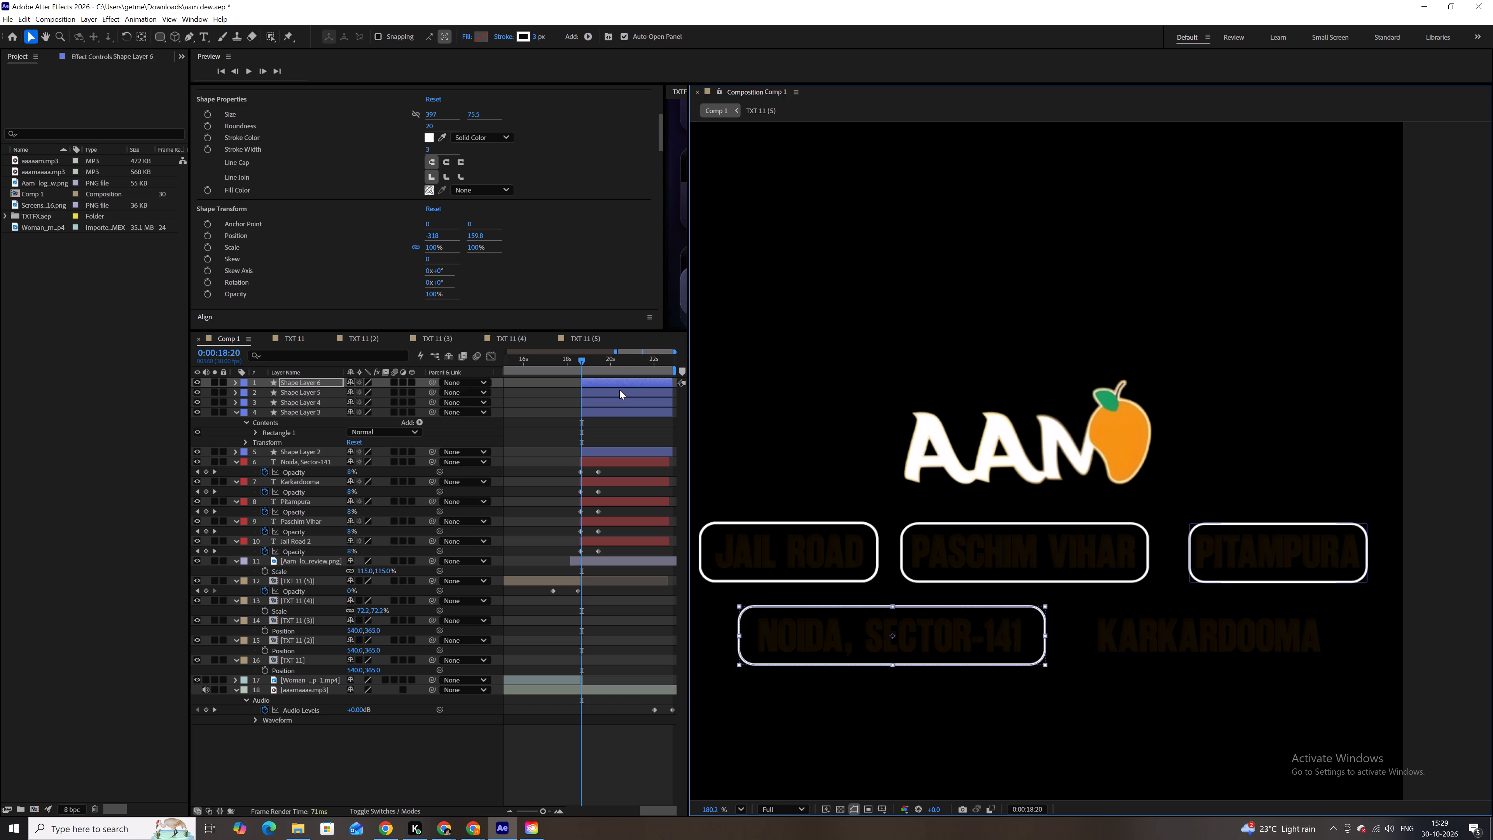
# Duplicate Shape Layer 6 and move the copy across the second row over KARKARDOOMA.
pyautogui.hotkey('ctrl', 'd')
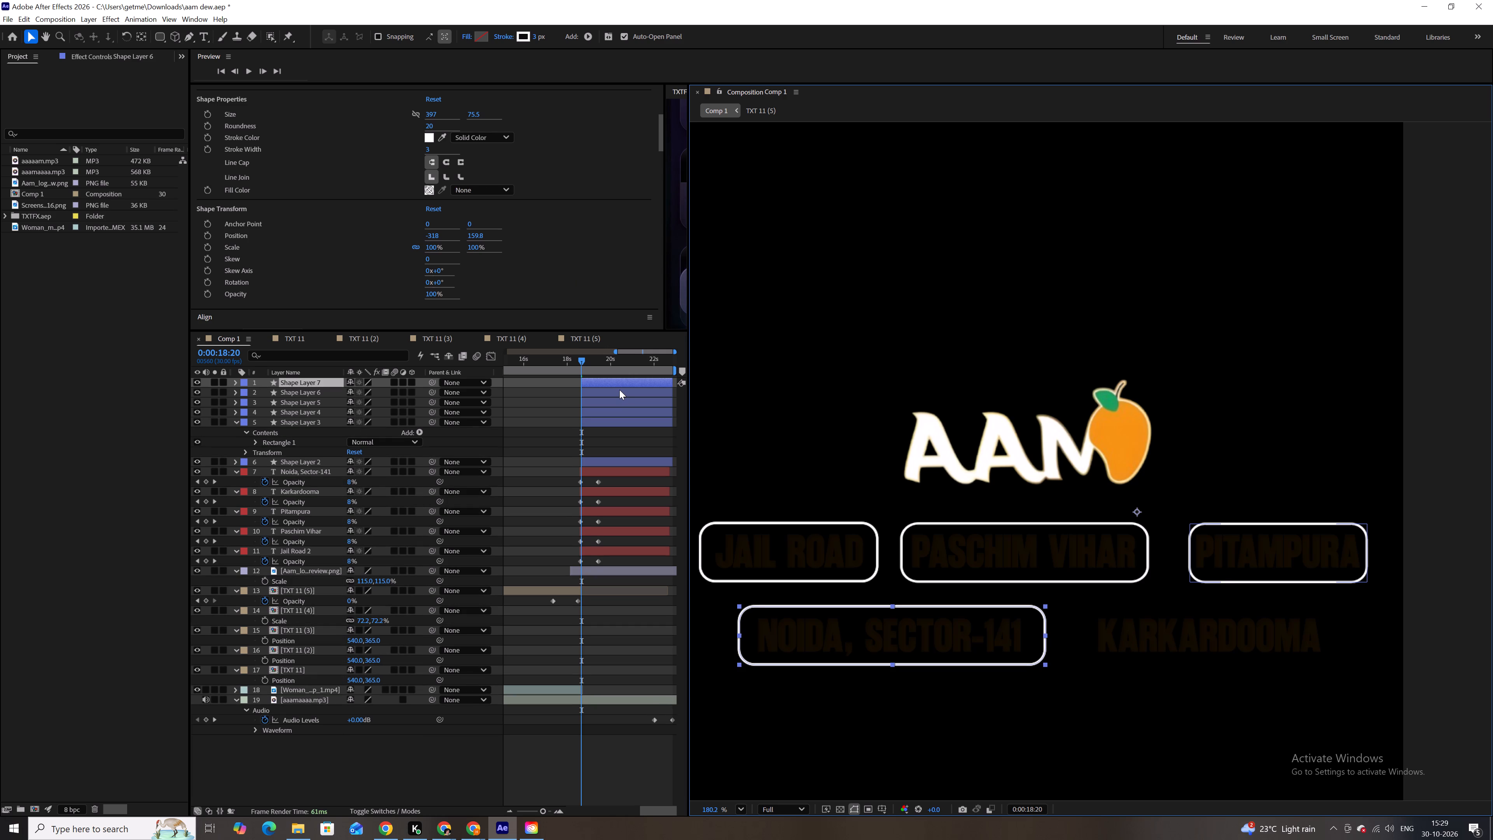
pyautogui.moveTo(920, 614); pyautogui.dragTo(1257, 622)
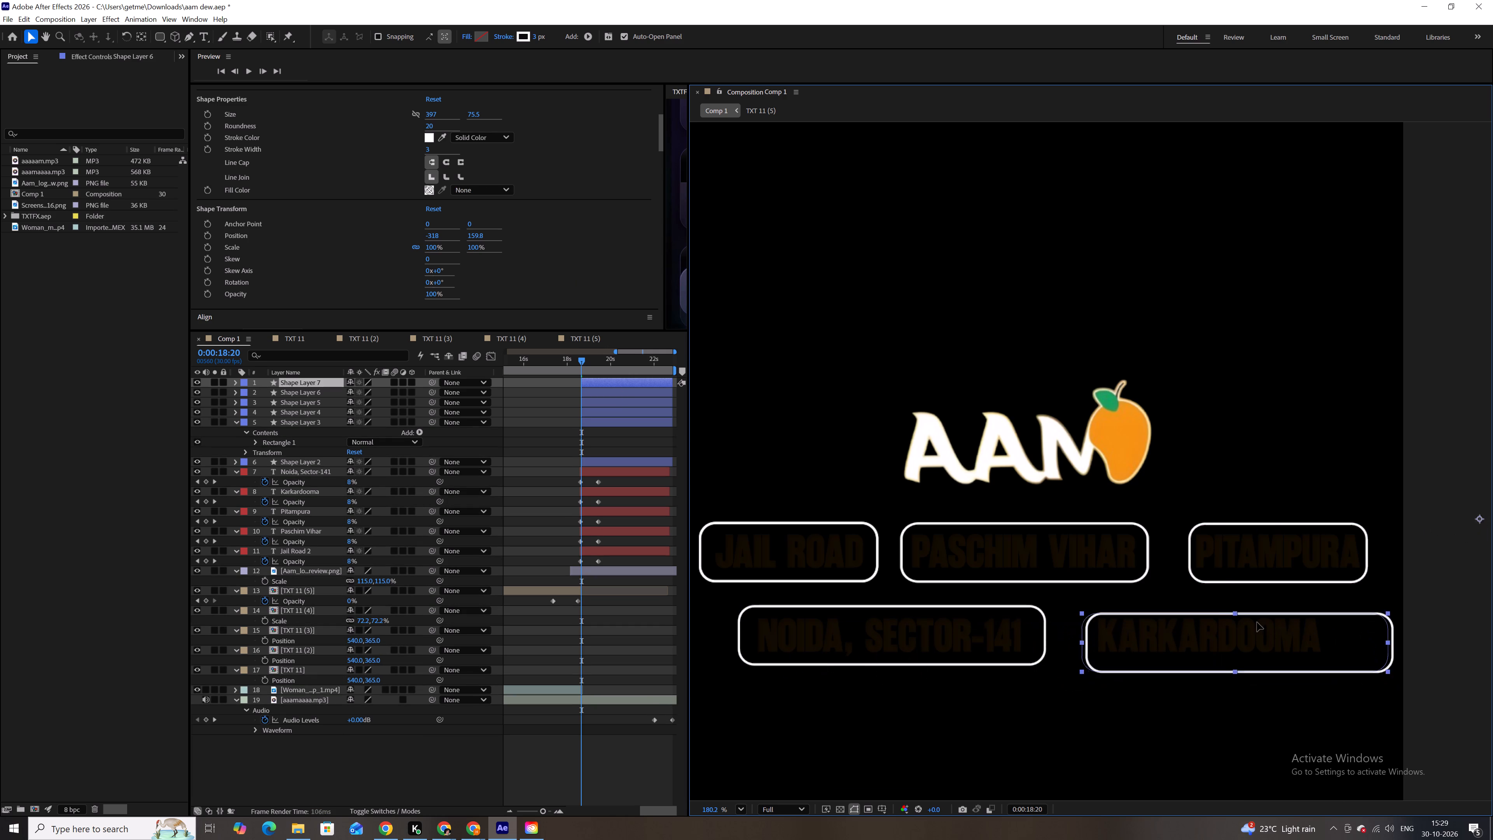
pyautogui.moveTo(1257, 622); pyautogui.dragTo(1244, 615)
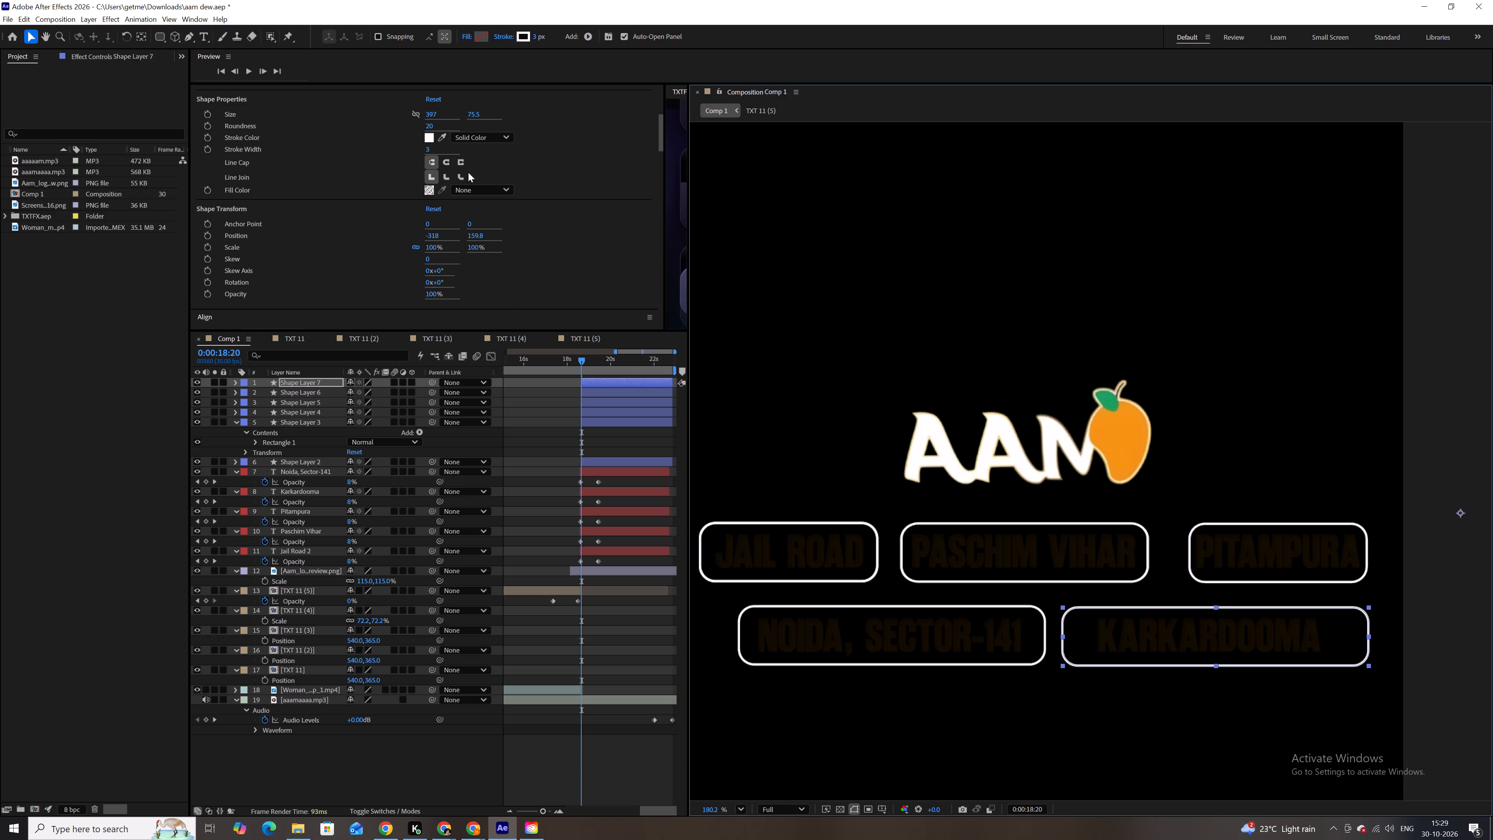
# Narrow the KARKARDOOMA box to a width of 330, centre it around the name at about -328.1, 159.8, and deselect it.
pyautogui.moveTo(434, 114); pyautogui.dragTo(417, 114)
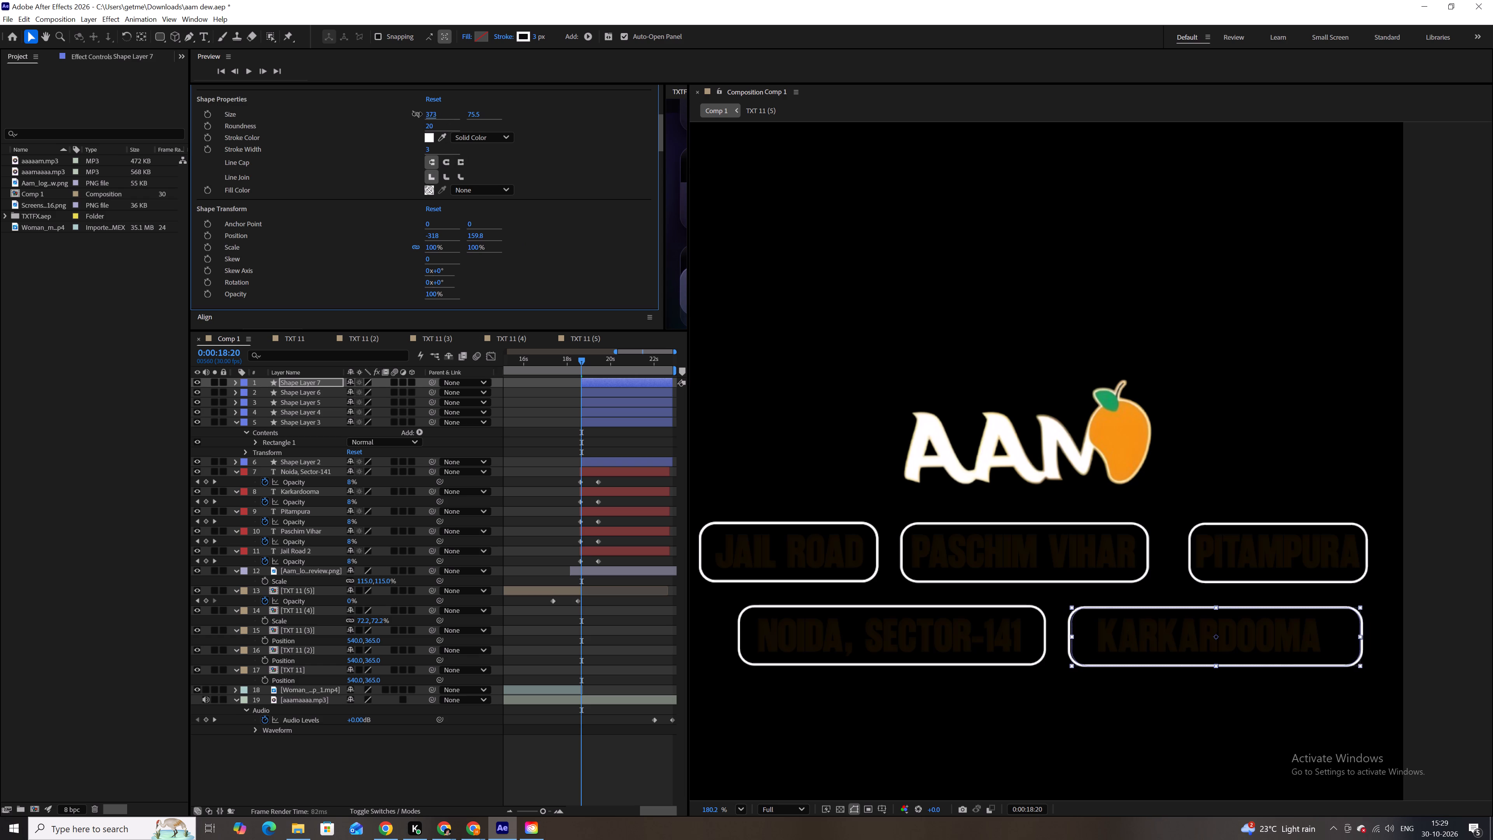
pyautogui.moveTo(417, 114); pyautogui.dragTo(392, 114)
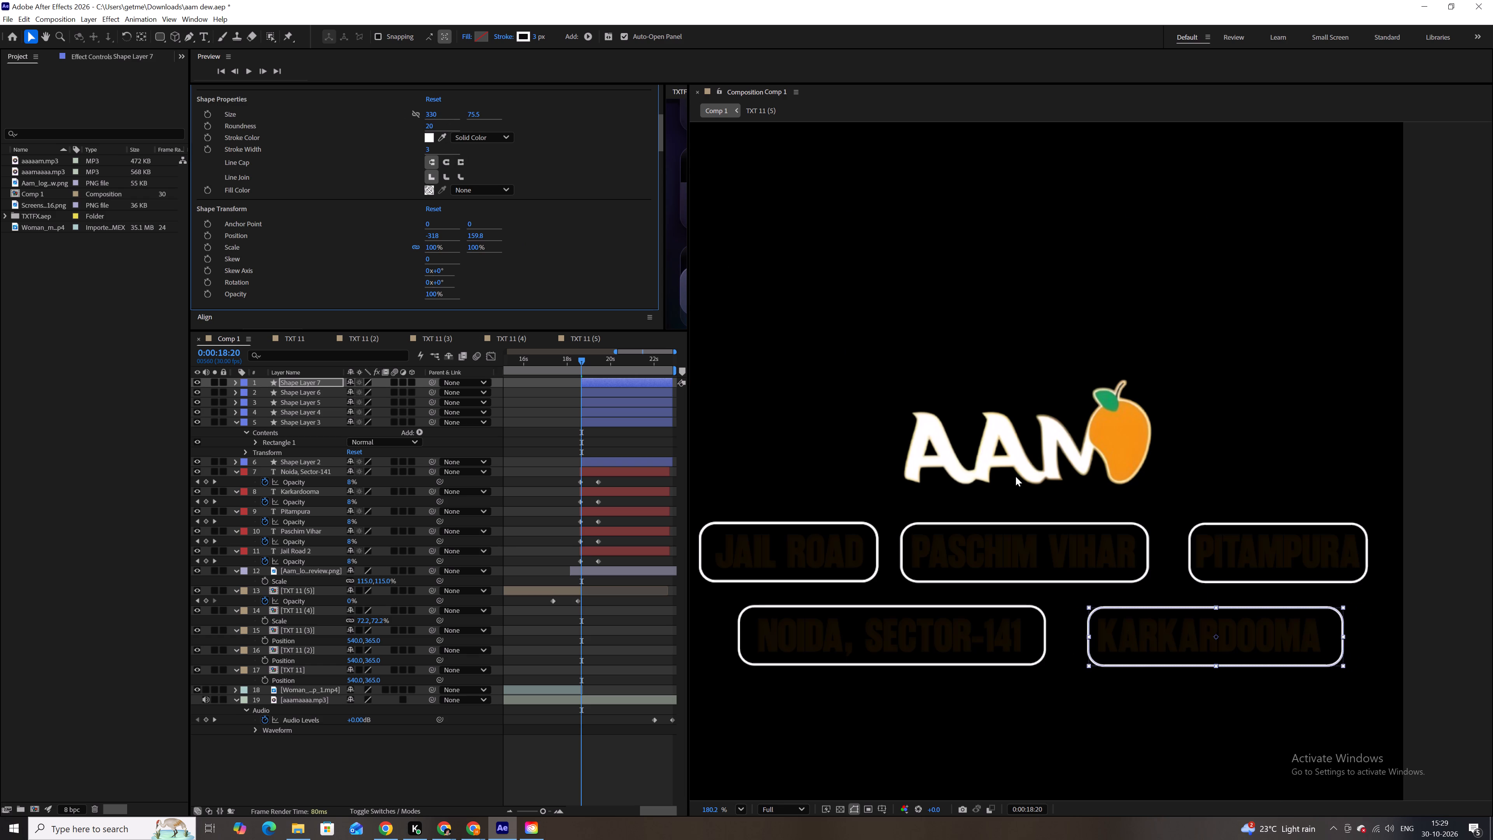
pyautogui.moveTo(1235, 619); pyautogui.dragTo(1225, 616)
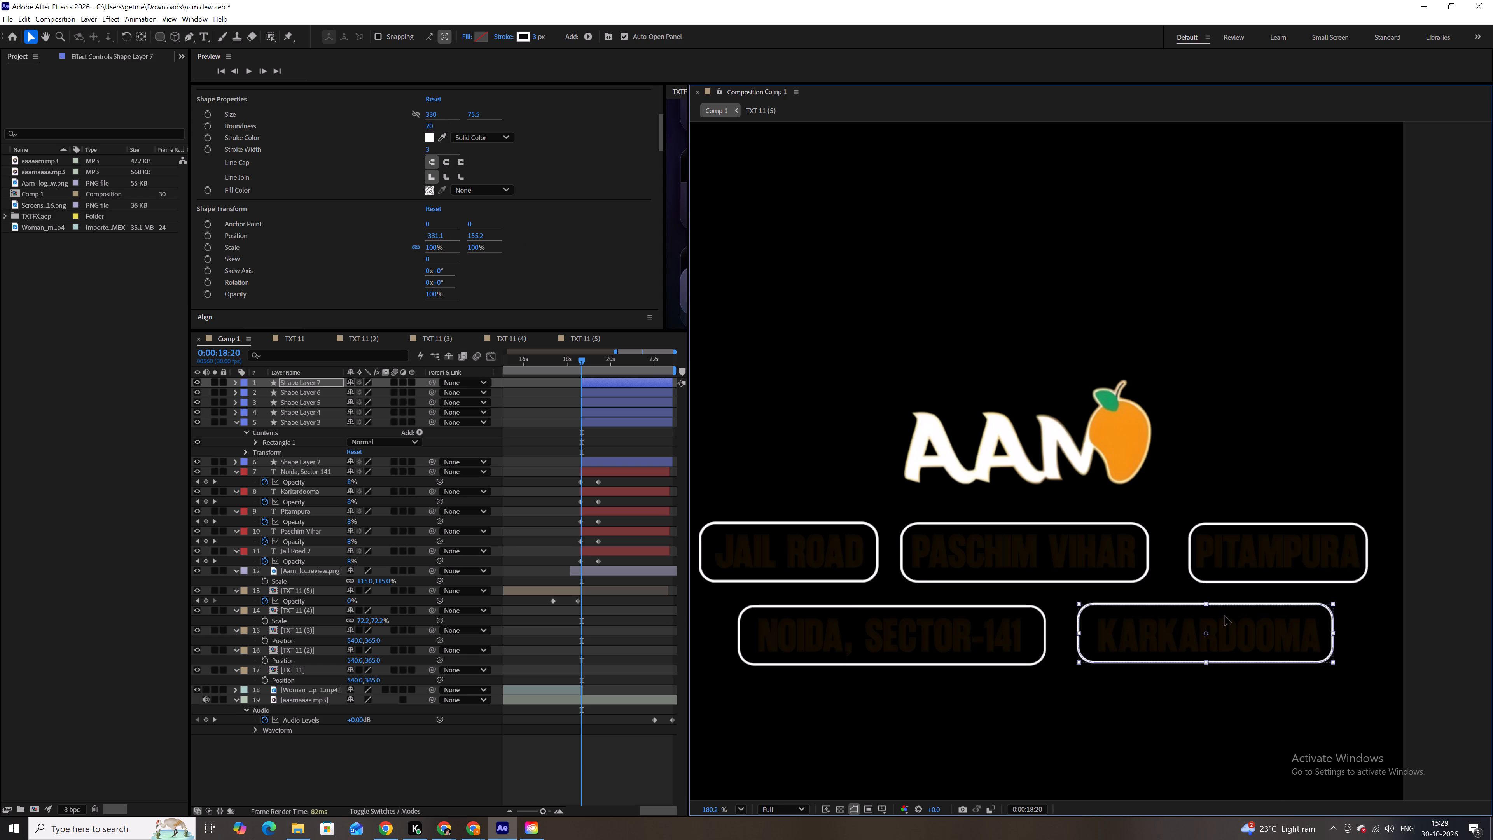
pyautogui.moveTo(1225, 616); pyautogui.dragTo(1227, 619)
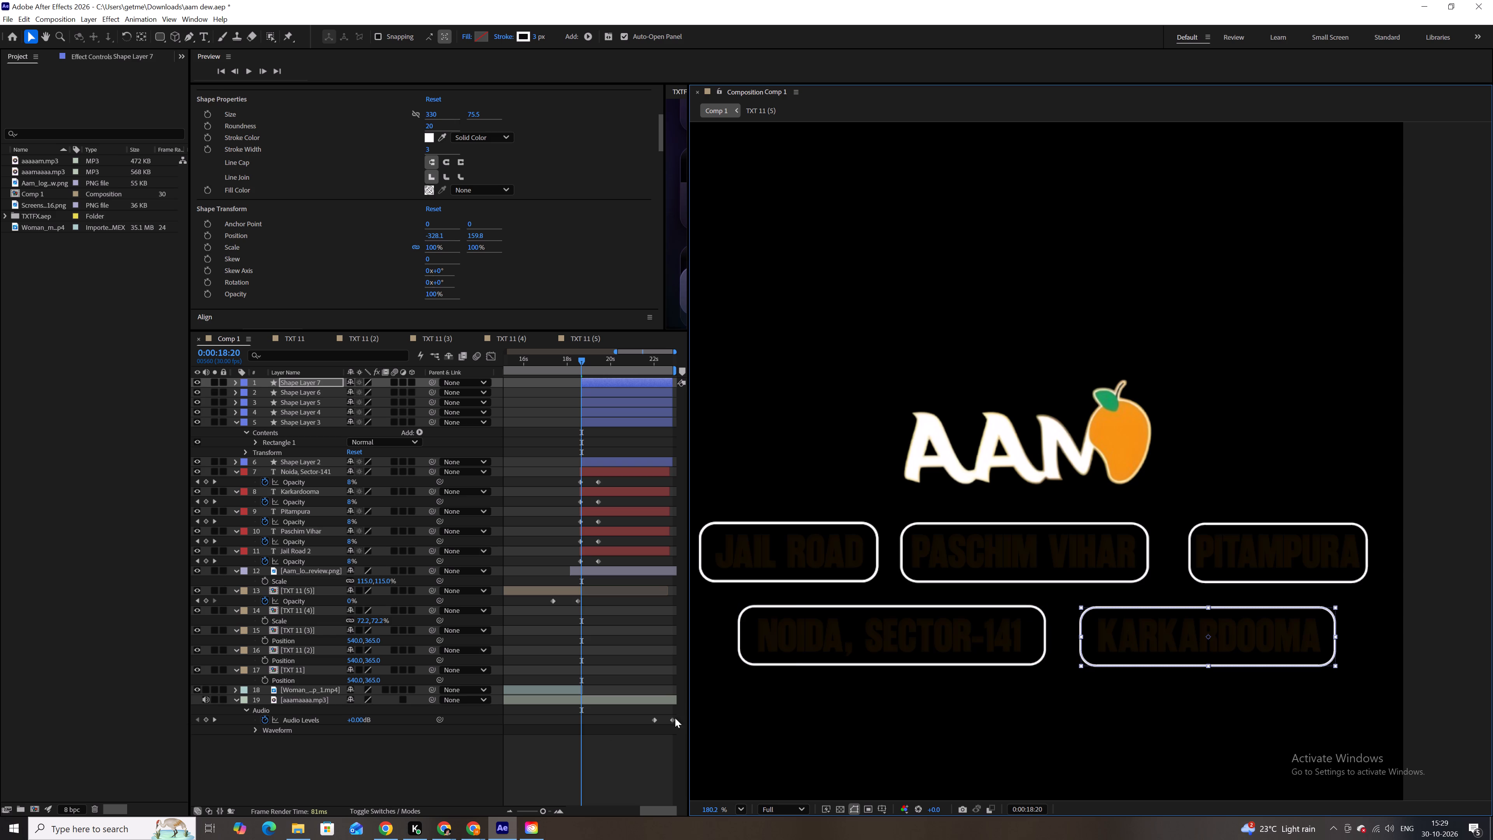
pyautogui.click(604, 752)
# Copy the Opacity keyframes of the Noida, Sector-141 text layer.
pyautogui.click(595, 473)
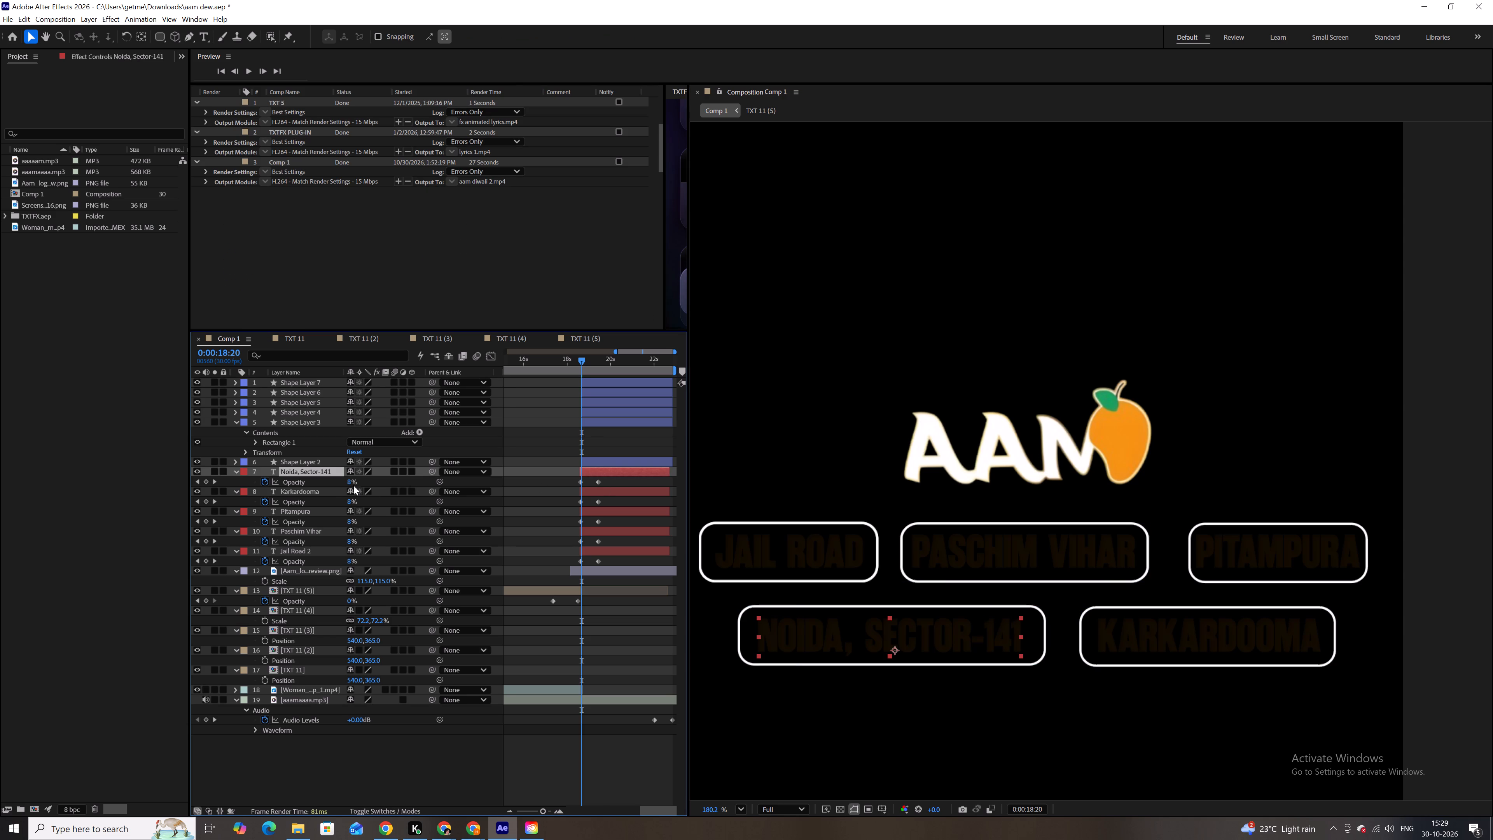
pyautogui.click(304, 479)
pyautogui.hotkey('ctrl', 'c')
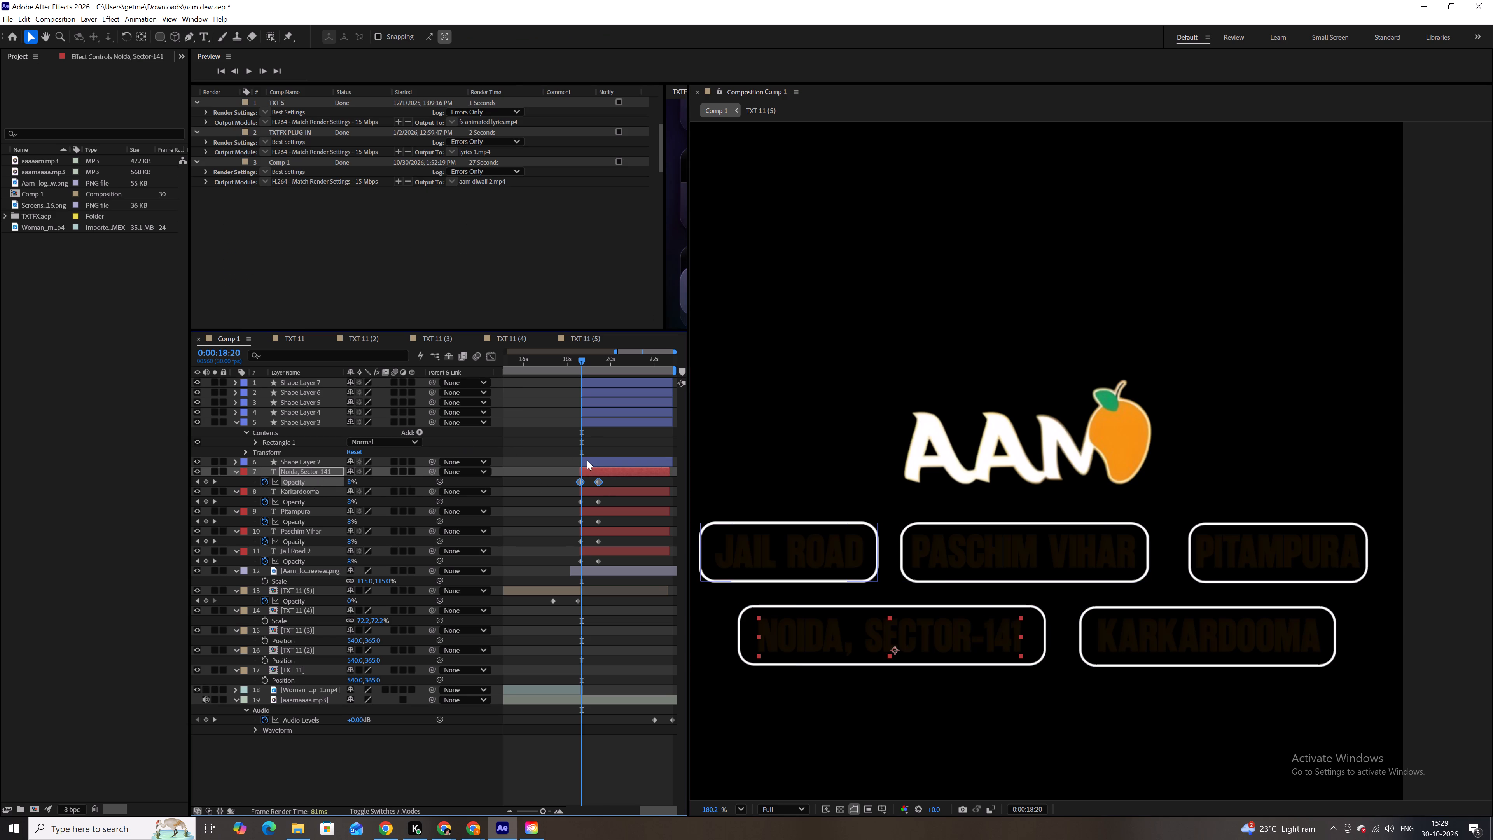
# Extend the start of Shape Layers 2 to 7 back to 0:00:18:18, in line with the location text layers.
pyautogui.click(595, 462)
pyautogui.keyDown('alt'); pyautogui.scroll(4, 595, 462); pyautogui.keyUp('alt')
pyautogui.moveTo(527, 366); pyautogui.dragTo(587, 375)
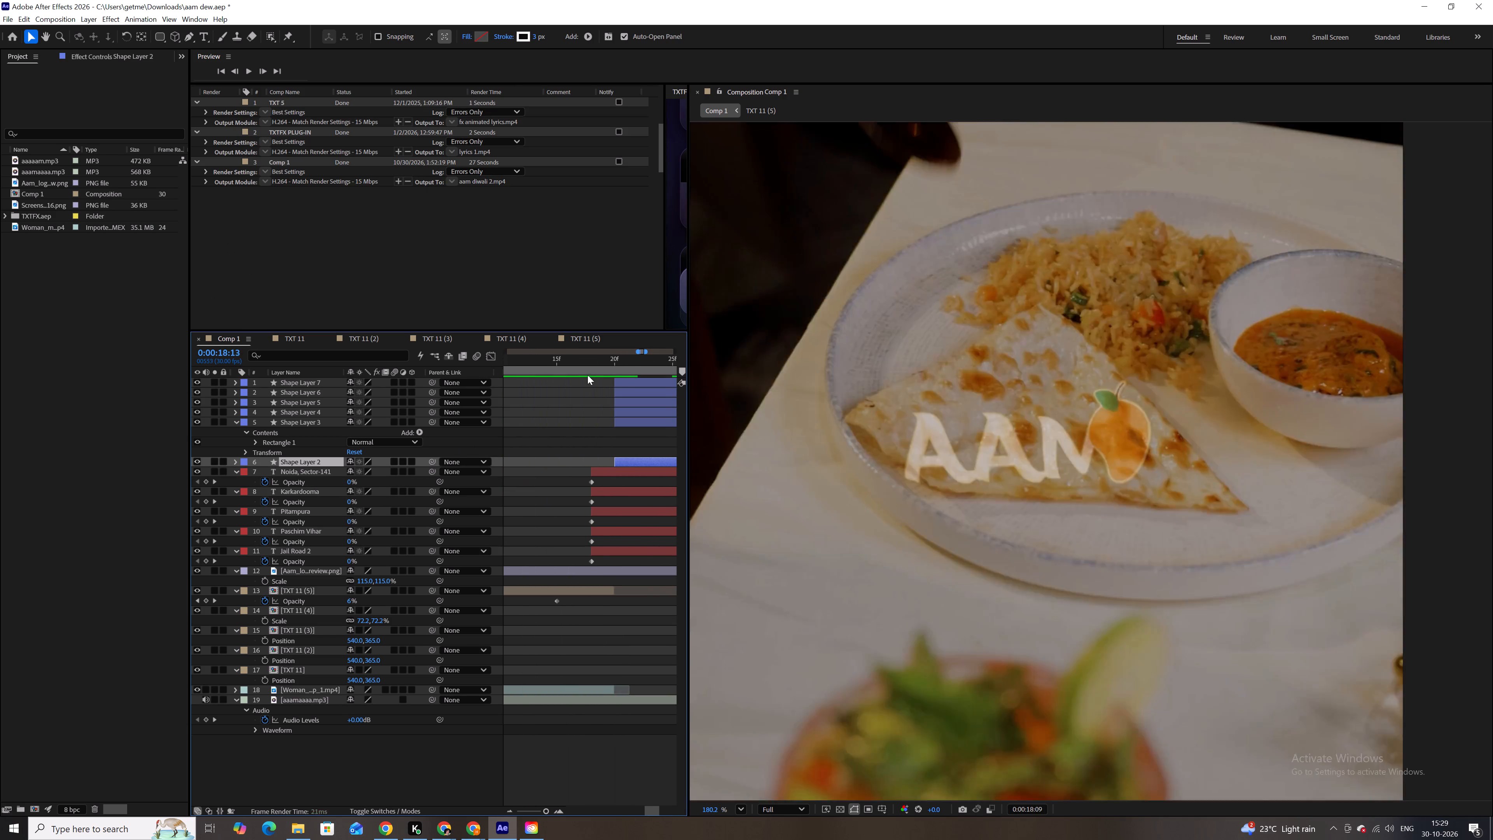
pyautogui.moveTo(587, 375); pyautogui.dragTo(612, 376)
pyautogui.scroll(4, 640, 433)
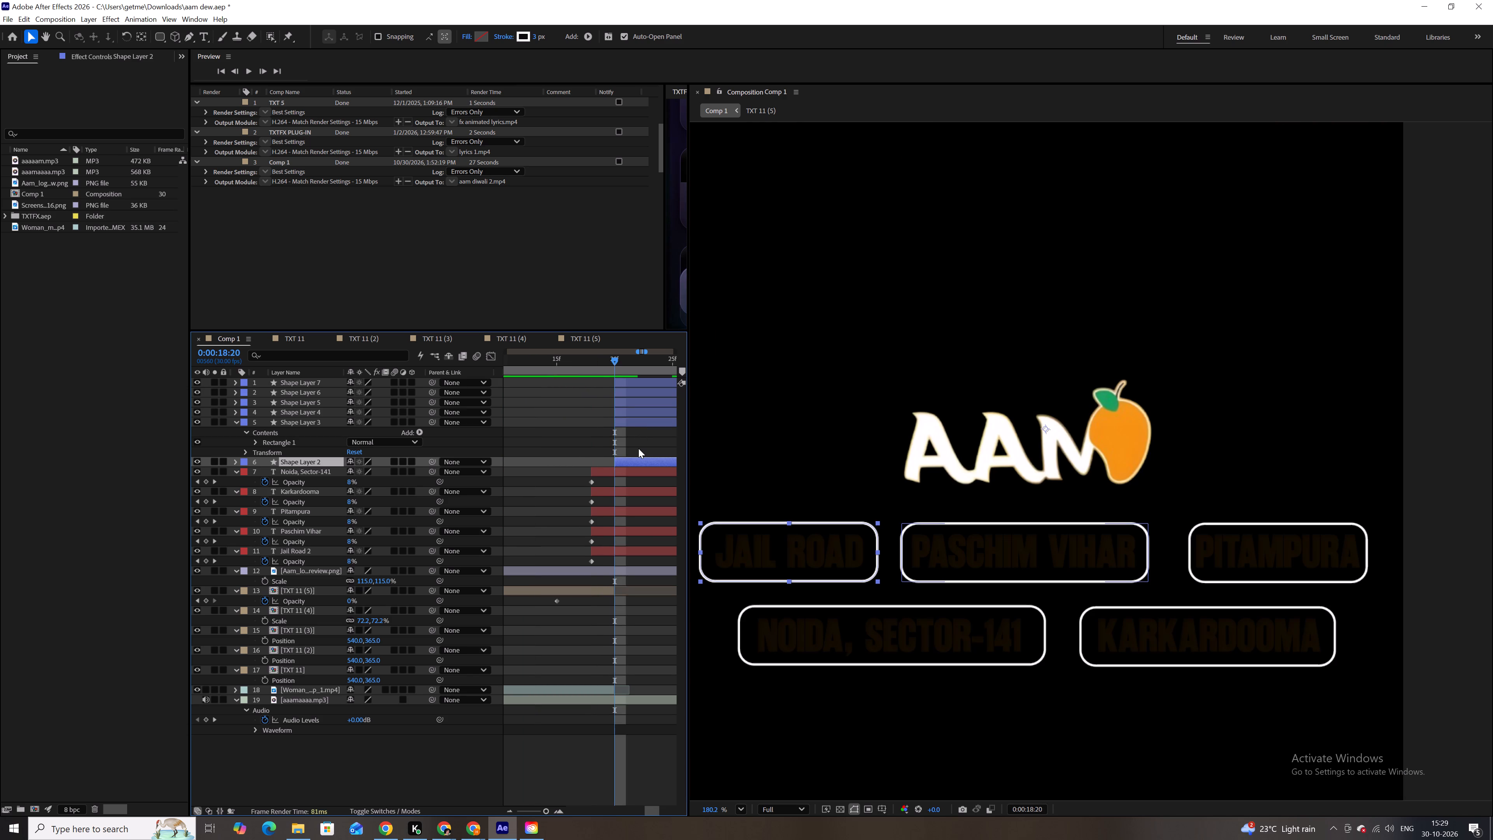
pyautogui.keyDown('ctrl'); pyautogui.keyDown('shift'); pyautogui.click(630, 384); pyautogui.keyUp('shift'); pyautogui.keyUp('ctrl')
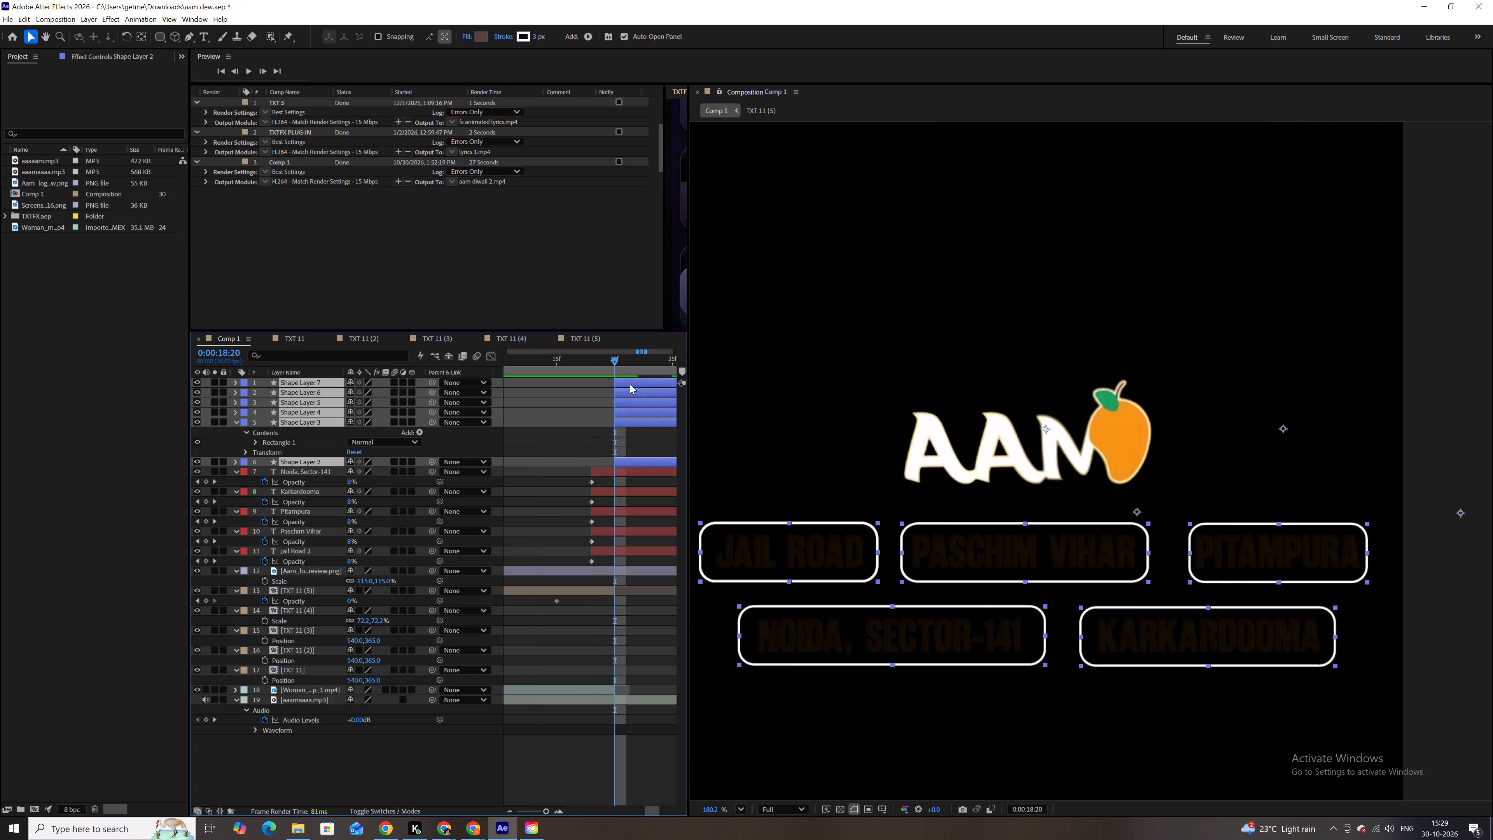
pyautogui.moveTo(634, 460); pyautogui.dragTo(613, 458)
# Paste the copied Opacity keyframes onto Shape Layers 2 to 7 at 0:00:18:18.
pyautogui.click(594, 357)
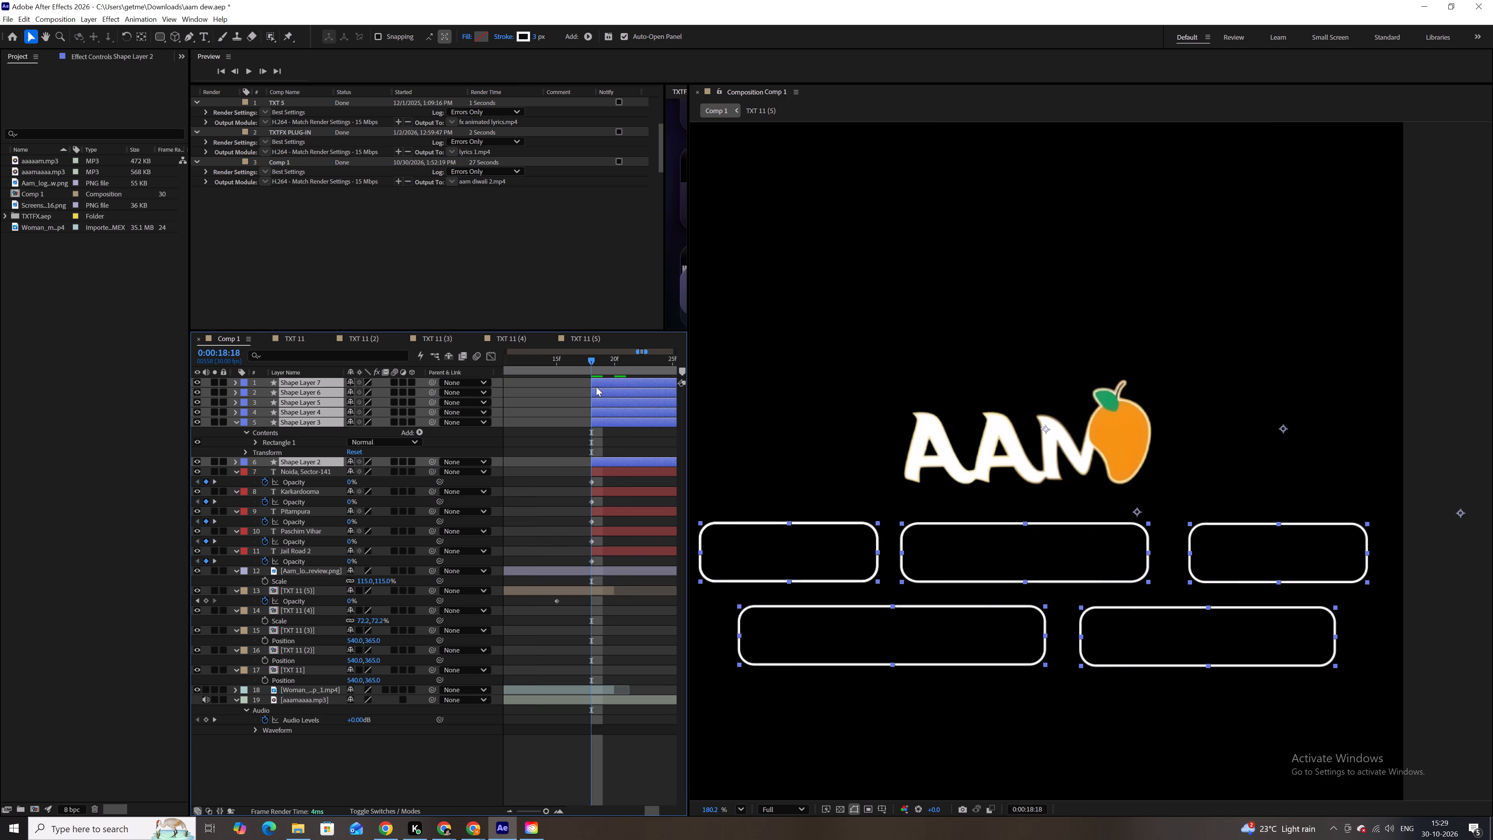
pyautogui.hotkey('ctrl', 'v')
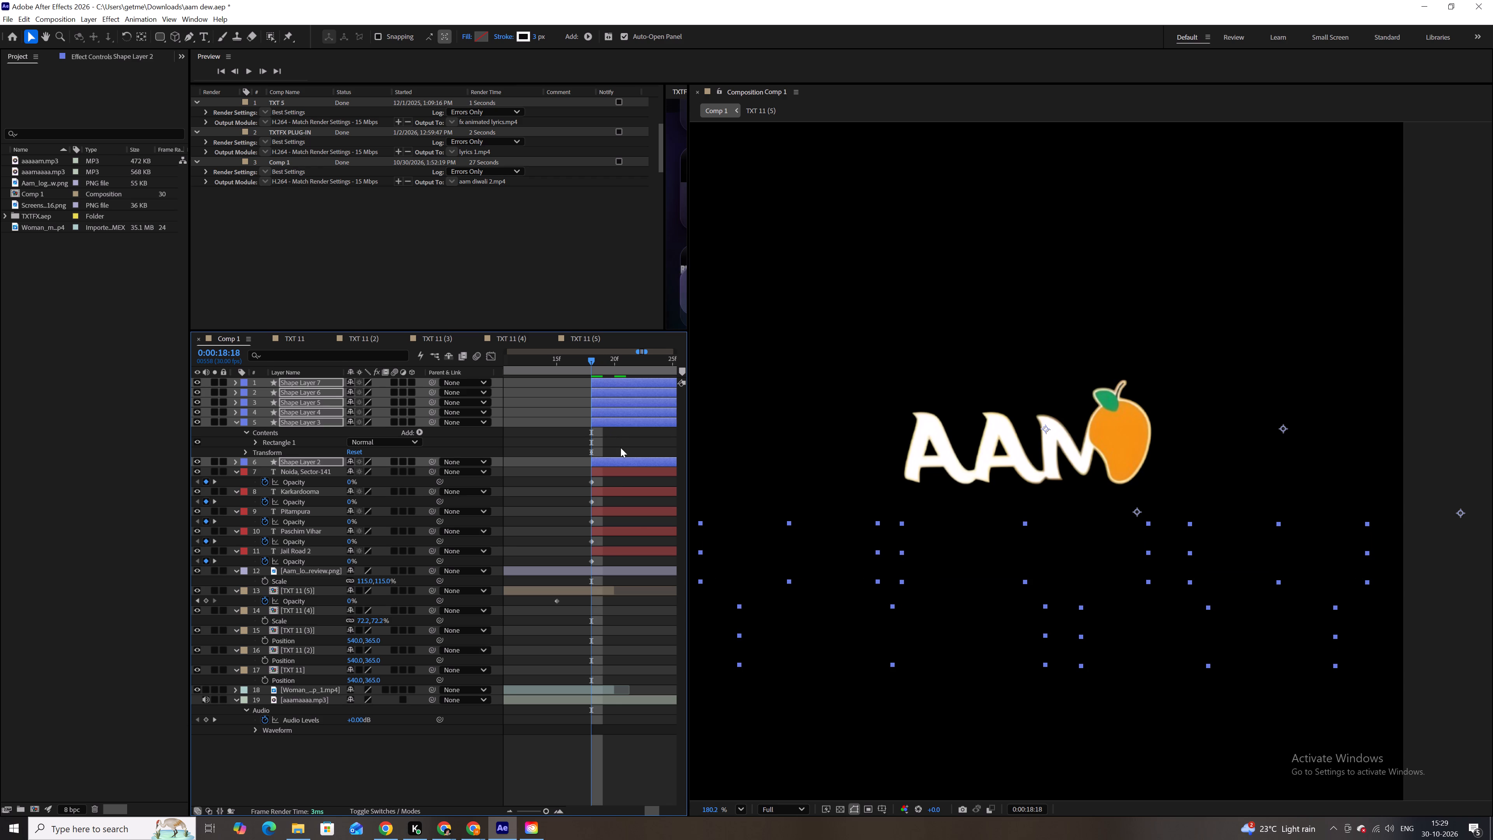
# Scrub through the end of the video from about 0:00:18:03 to 0:00:19:19 to check the fade-in of the location boxes.
pyautogui.keyDown('alt'); pyautogui.scroll(-6, 619, 449); pyautogui.keyUp('alt')
pyautogui.moveTo(634, 359); pyautogui.dragTo(640, 362)
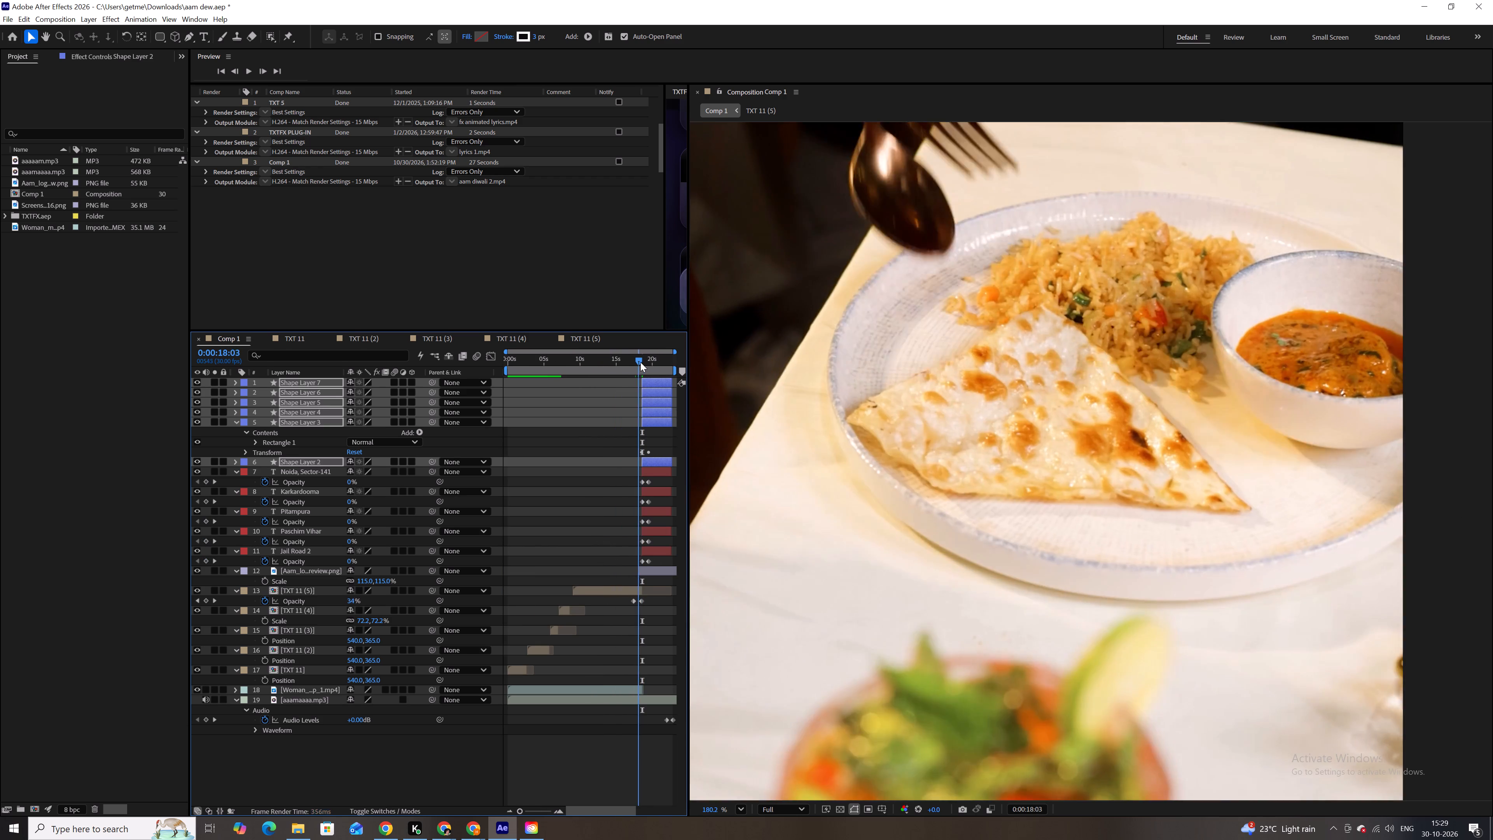
pyautogui.moveTo(640, 362); pyautogui.dragTo(649, 362)
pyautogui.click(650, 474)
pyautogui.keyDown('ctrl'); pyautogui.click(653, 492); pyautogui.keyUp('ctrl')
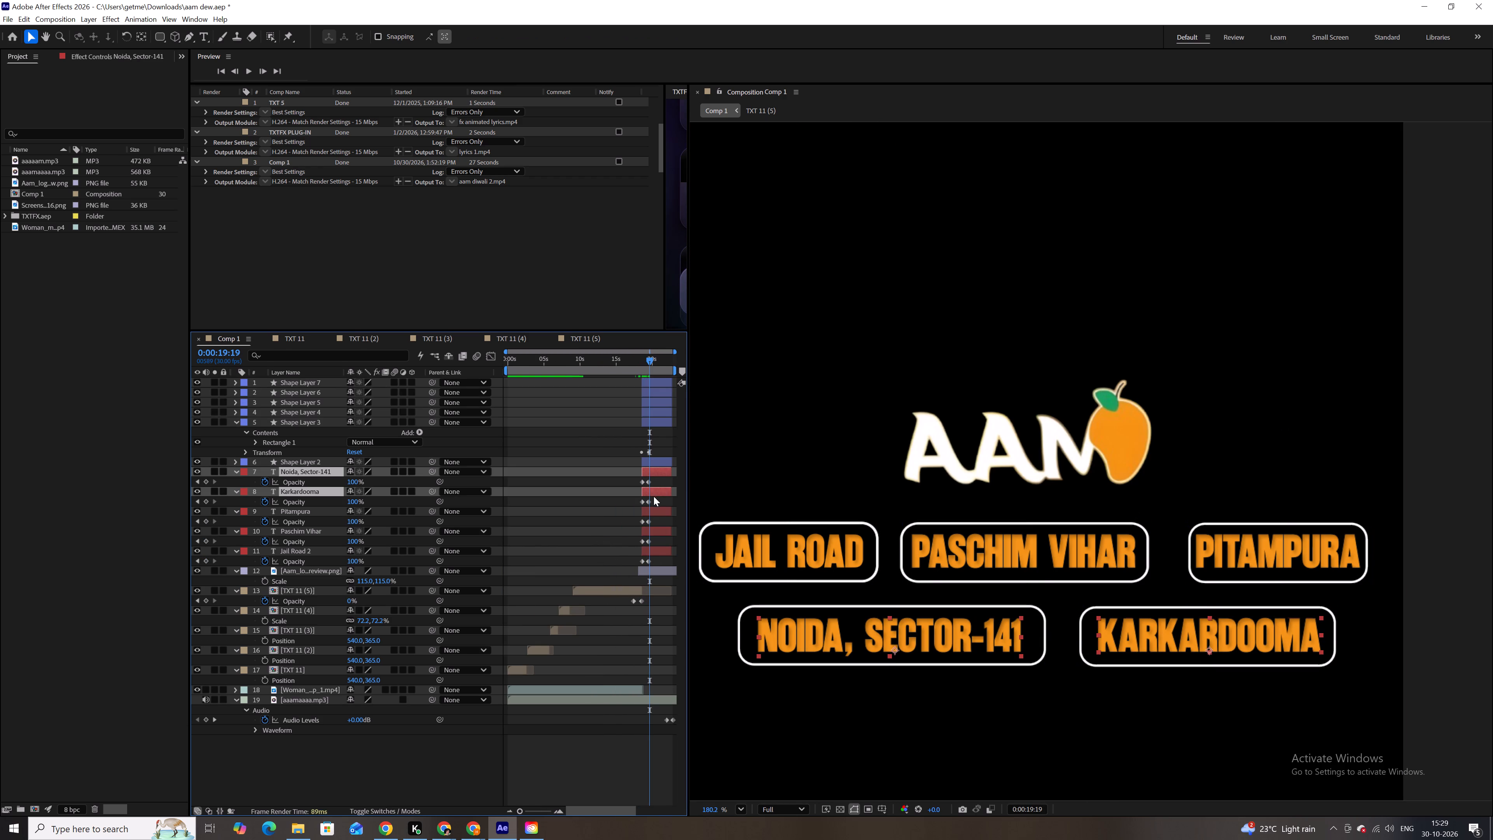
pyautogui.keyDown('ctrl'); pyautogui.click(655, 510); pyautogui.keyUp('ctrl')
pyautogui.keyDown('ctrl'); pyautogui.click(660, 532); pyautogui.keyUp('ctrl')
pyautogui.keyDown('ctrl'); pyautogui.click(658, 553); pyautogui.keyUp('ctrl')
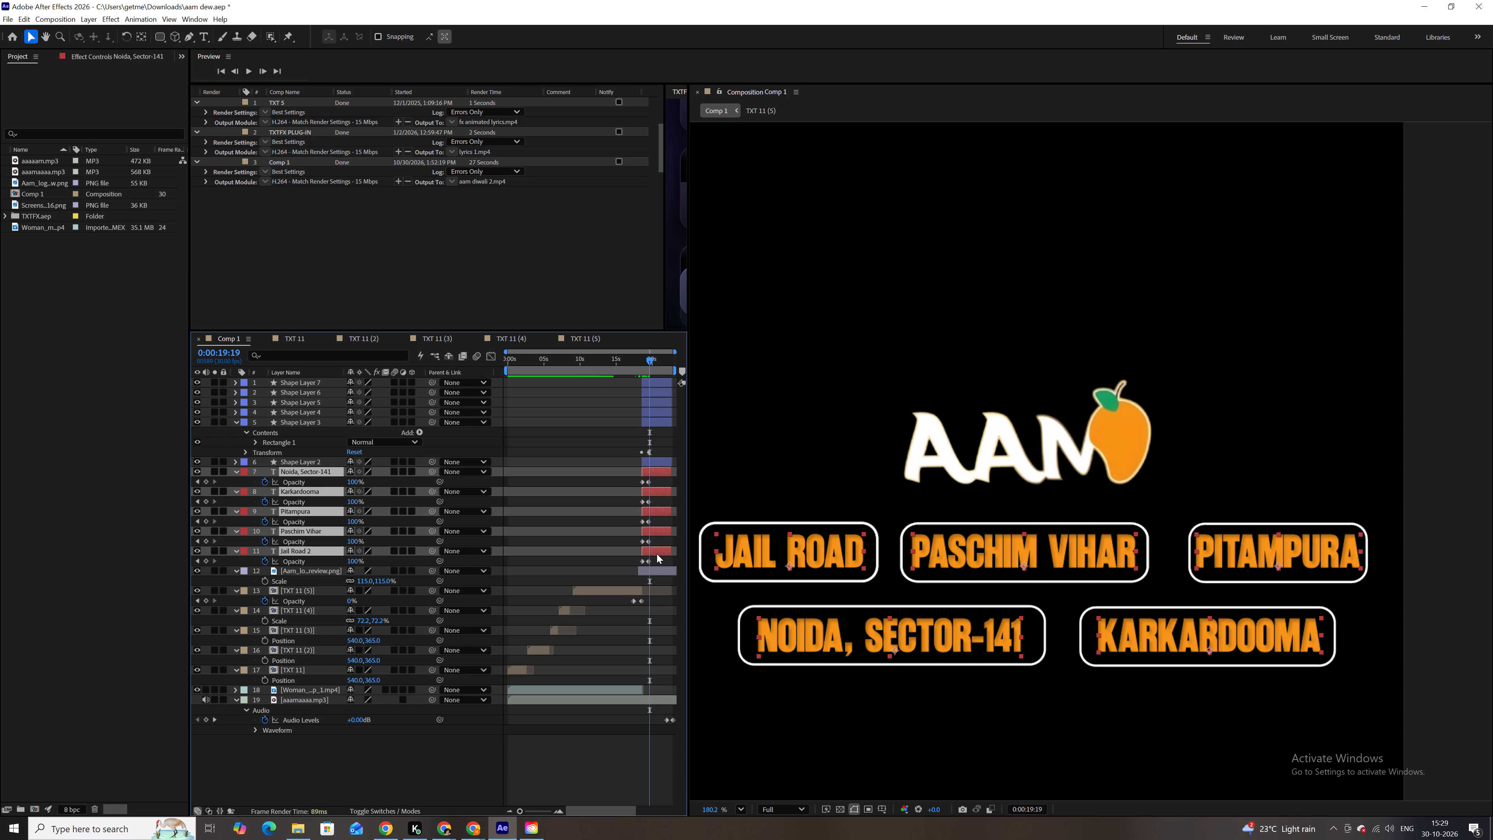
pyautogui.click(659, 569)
# Reduce the font size of the JAIL ROAD text to 45 px.
pyautogui.doubleClick(660, 552)
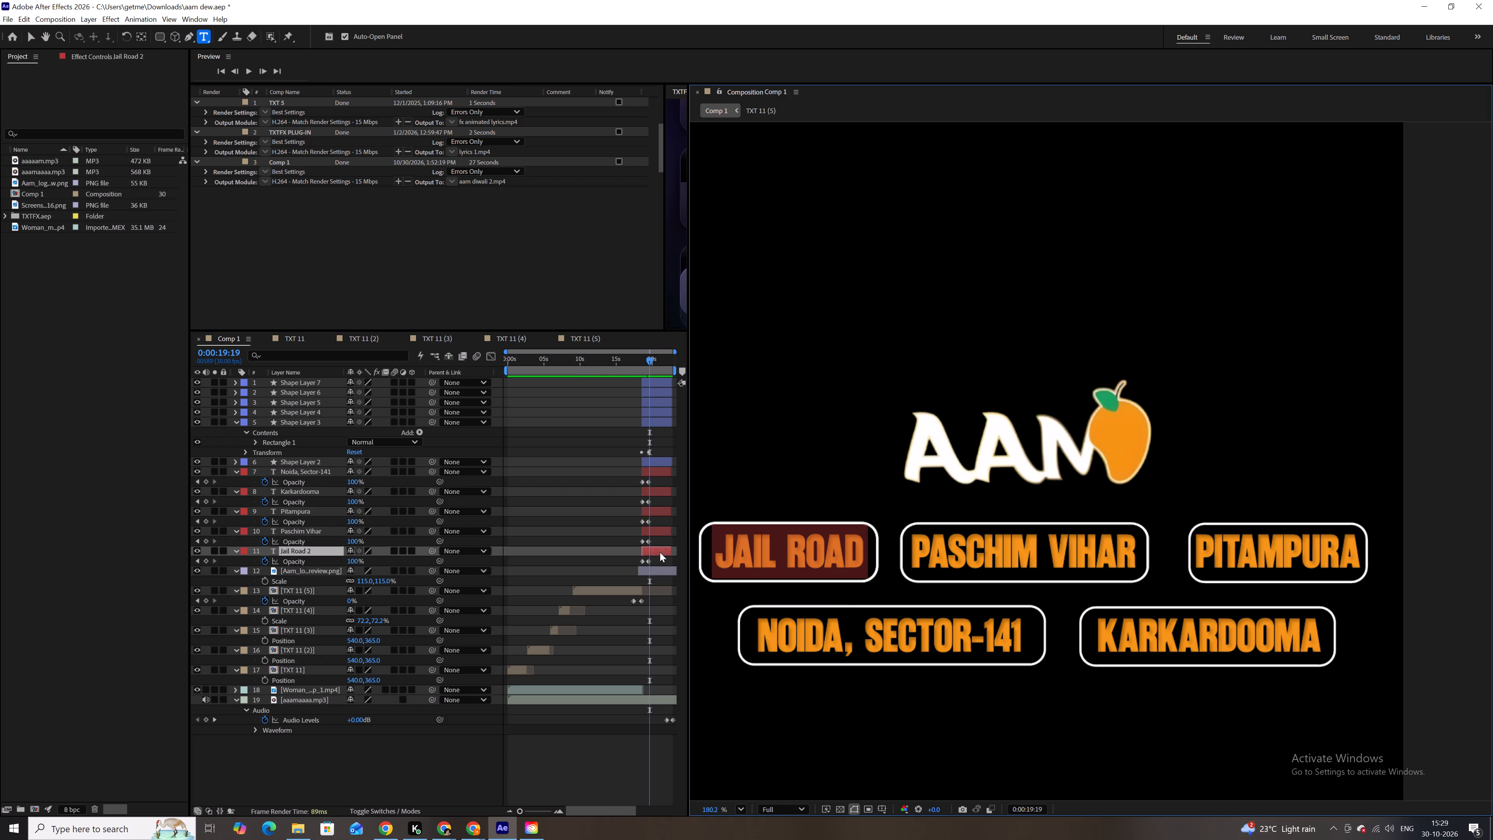
pyautogui.scroll(14, 329, 156)
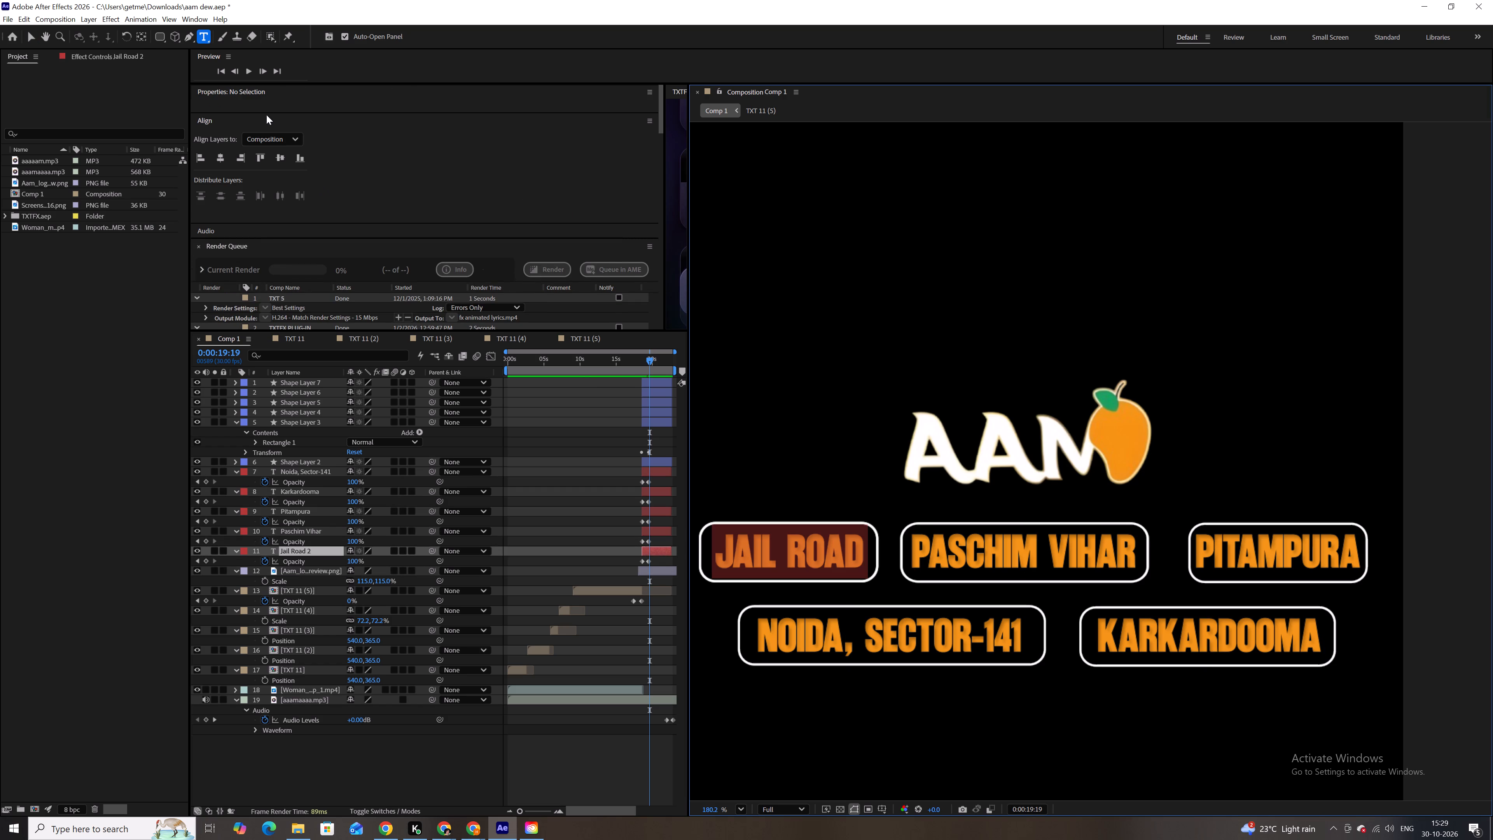
pyautogui.click(254, 95)
pyautogui.click(254, 95)
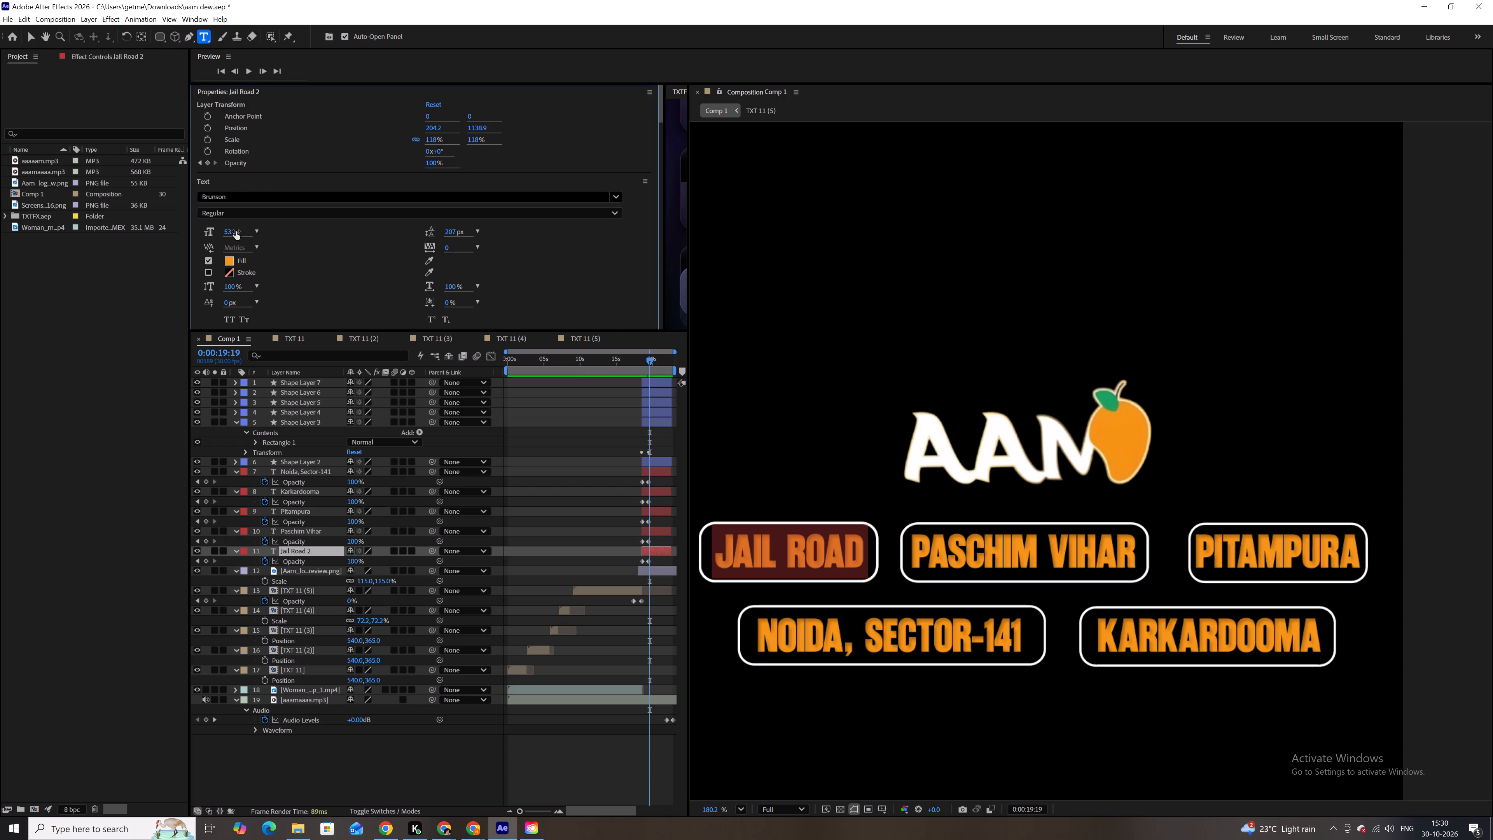
pyautogui.moveTo(229, 233); pyautogui.dragTo(220, 234)
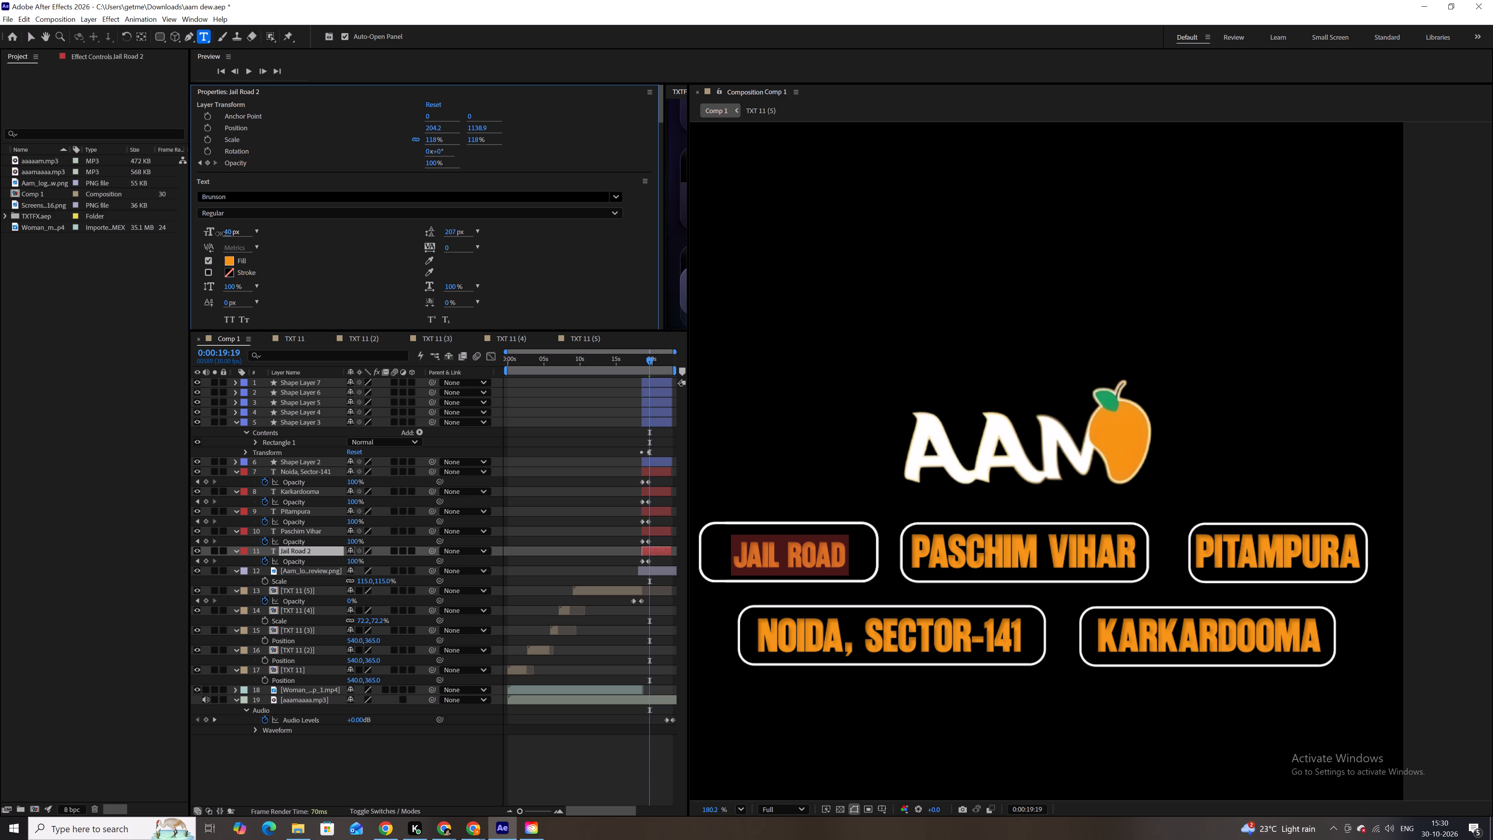
pyautogui.moveTo(220, 234); pyautogui.dragTo(223, 233)
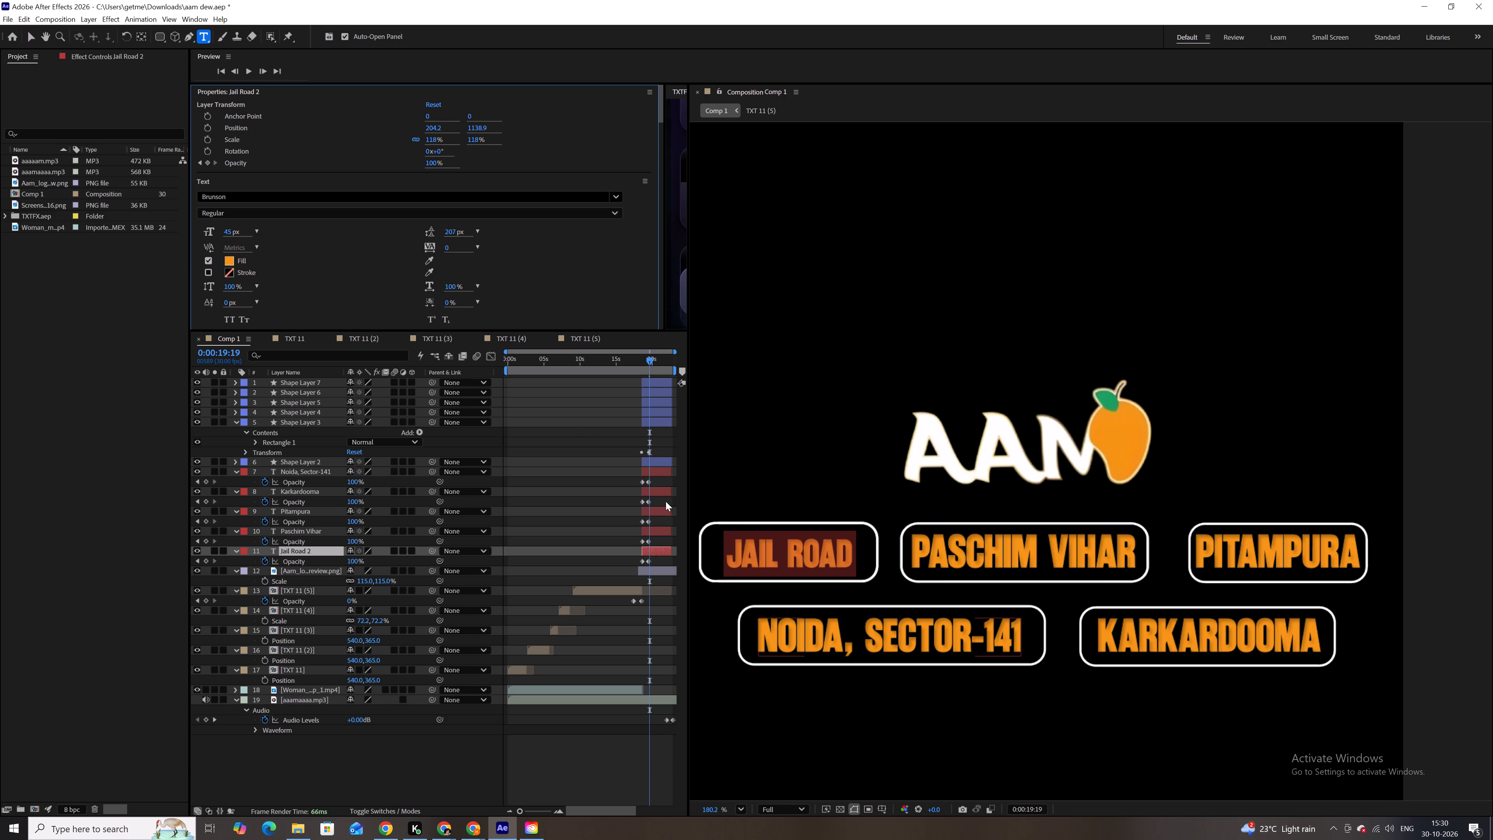
# Set the font size of the PASCHIM VIHAR and PITAMPURA texts to 45 px.
pyautogui.doubleClick(656, 528)
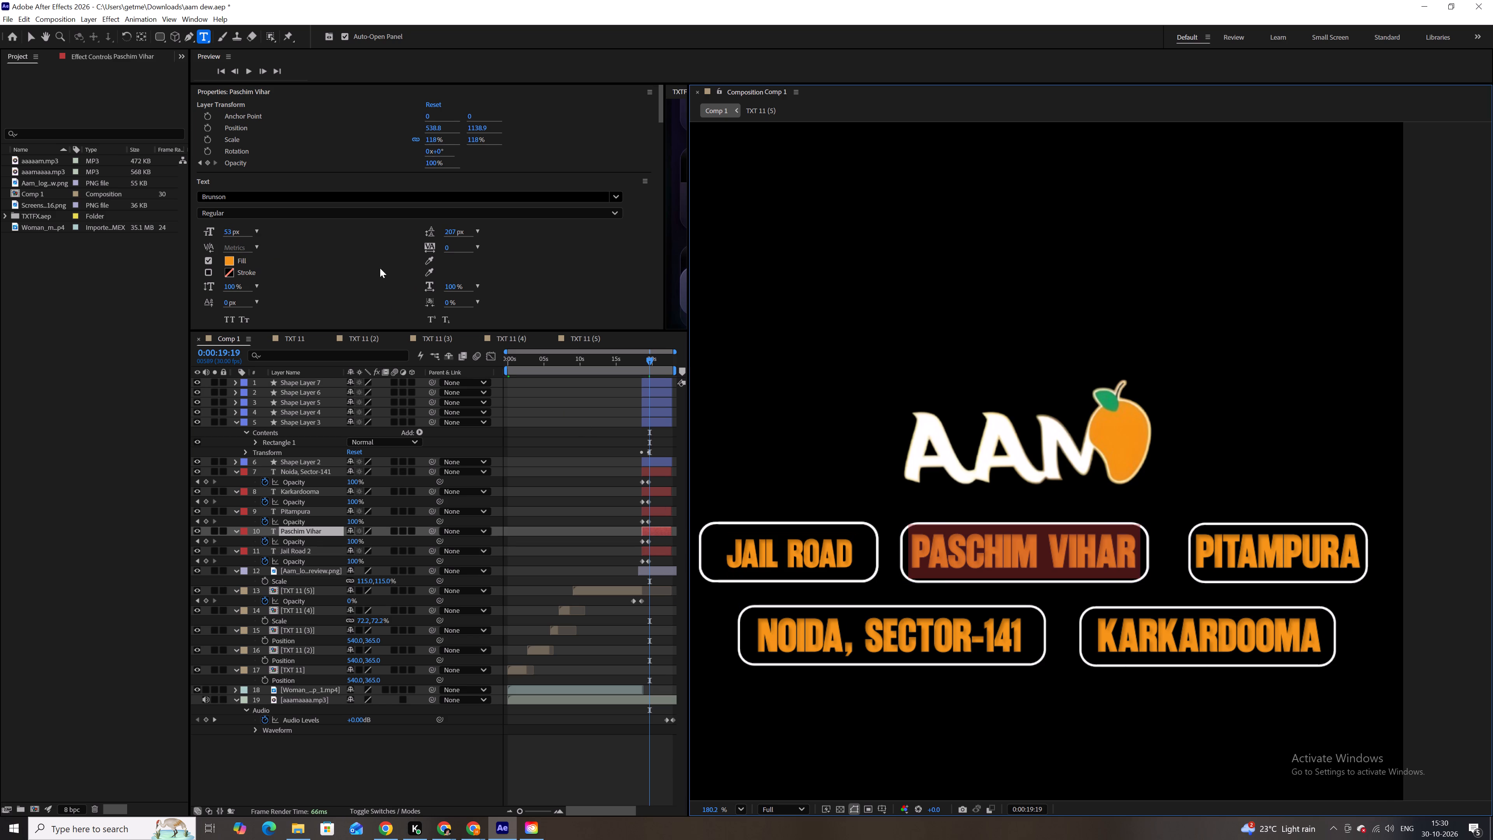
pyautogui.click(228, 234)
pyautogui.write('45')
pyautogui.press('Return')
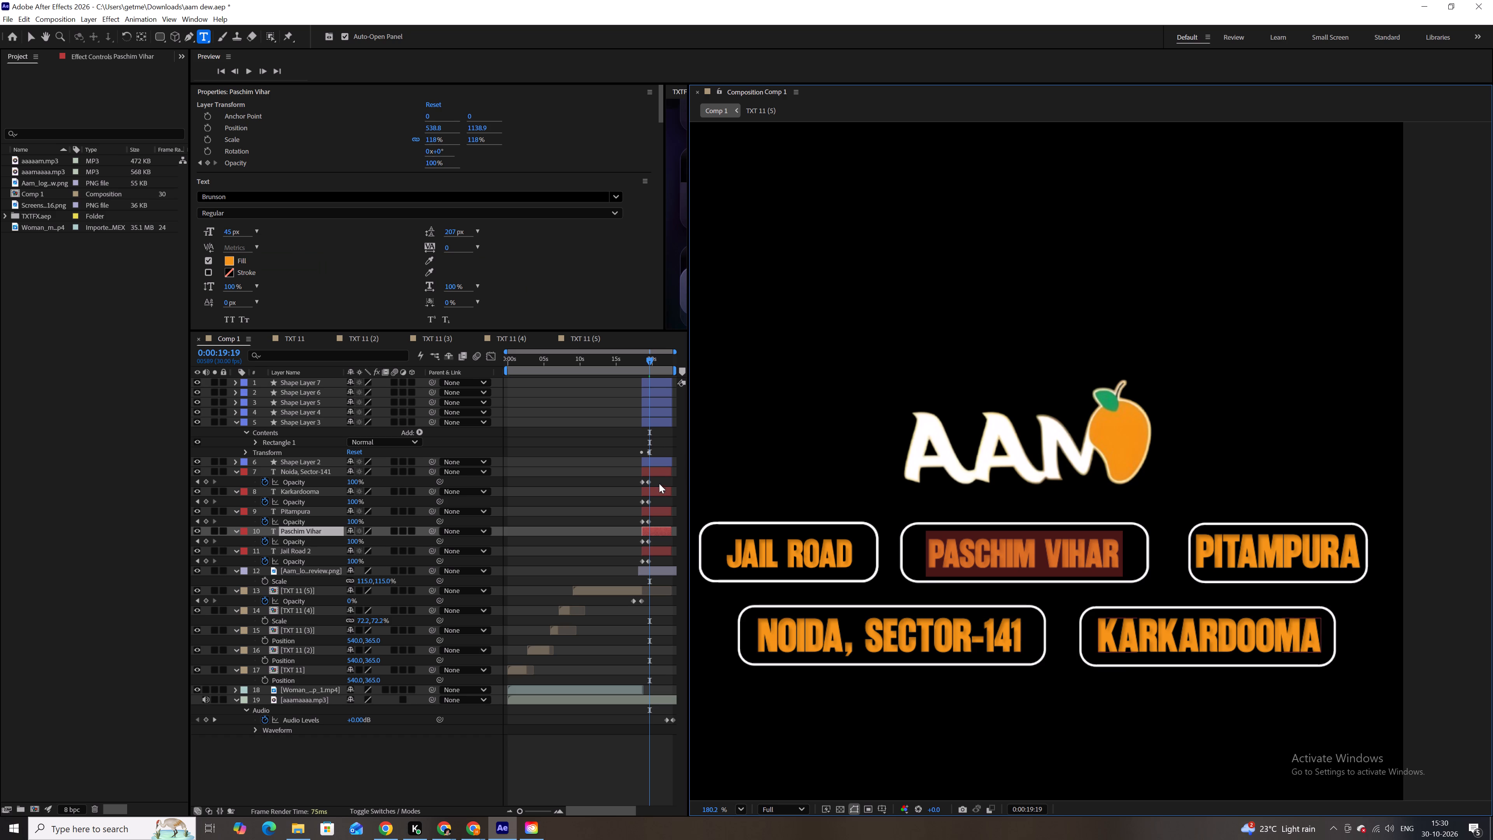
pyautogui.doubleClick(661, 510)
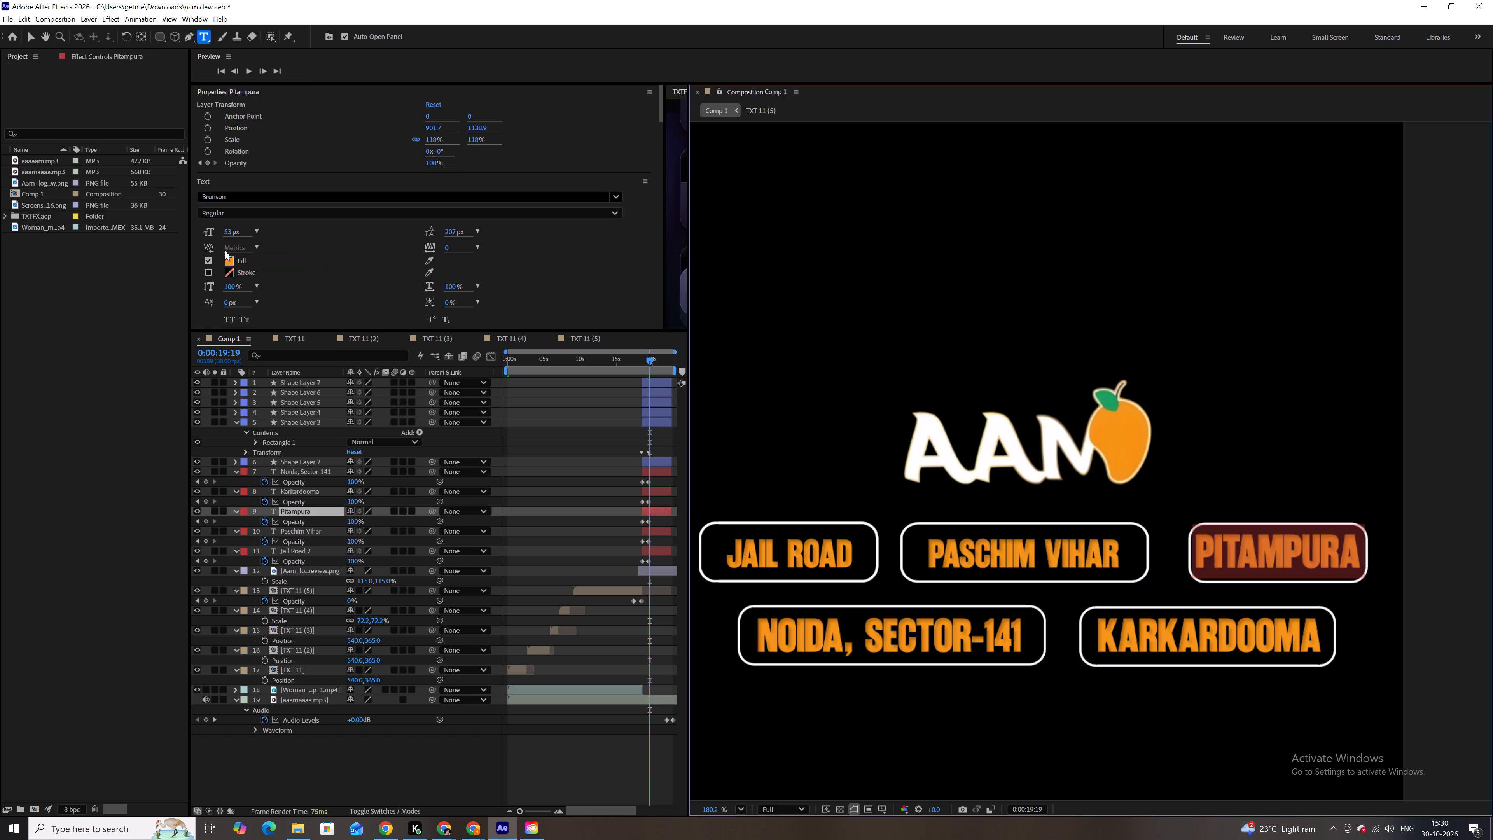
pyautogui.click(226, 235)
pyautogui.write('45')
pyautogui.press('Return')
# Set the font size of the KARKARDOOMA and NOIDA, SECTOR-141 texts to 45 px and deselect.
pyautogui.doubleClick(663, 488)
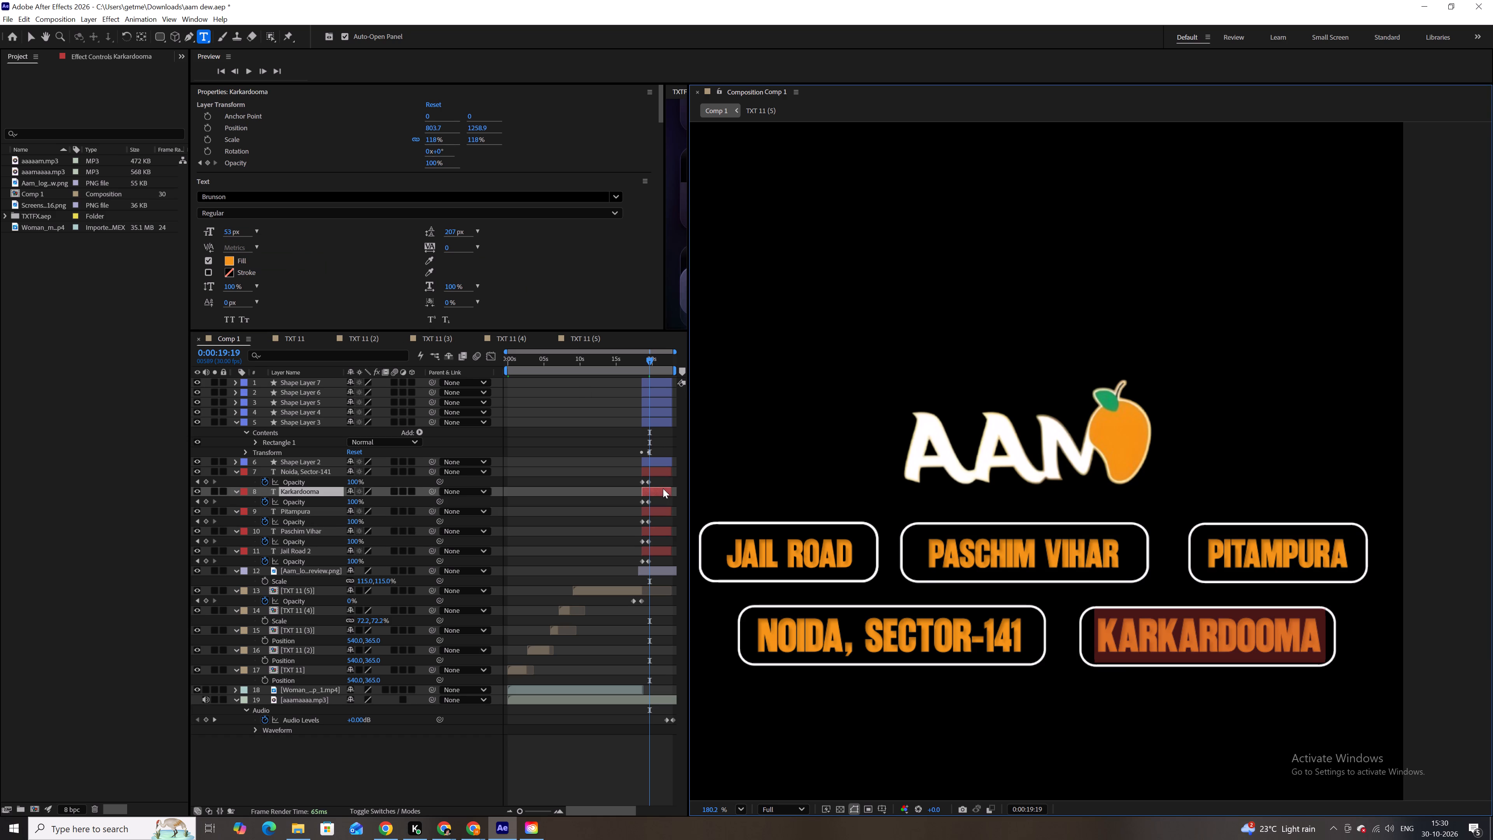
pyautogui.click(233, 233)
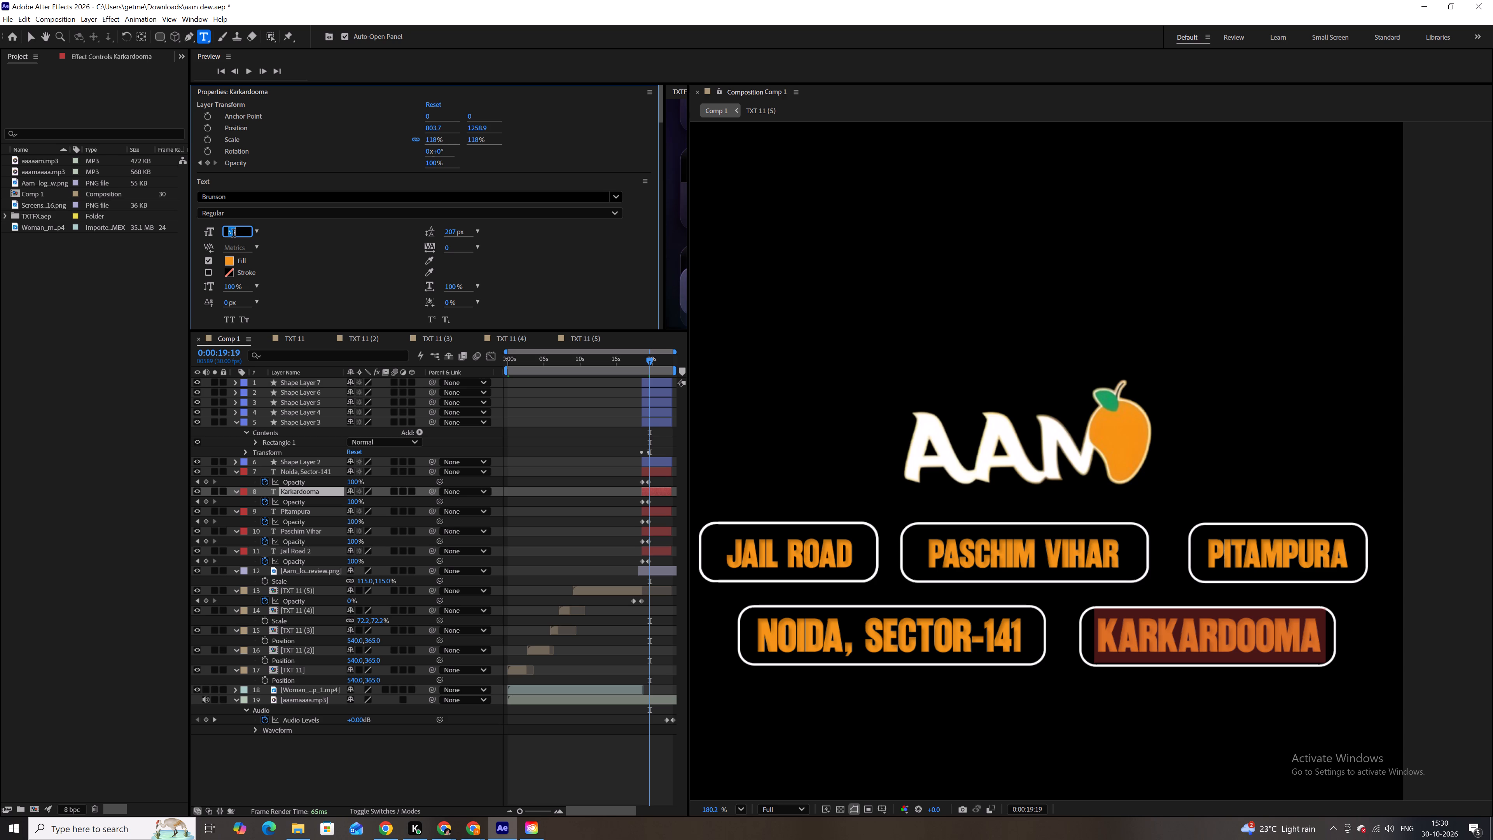
pyautogui.write('45')
pyautogui.press('Return')
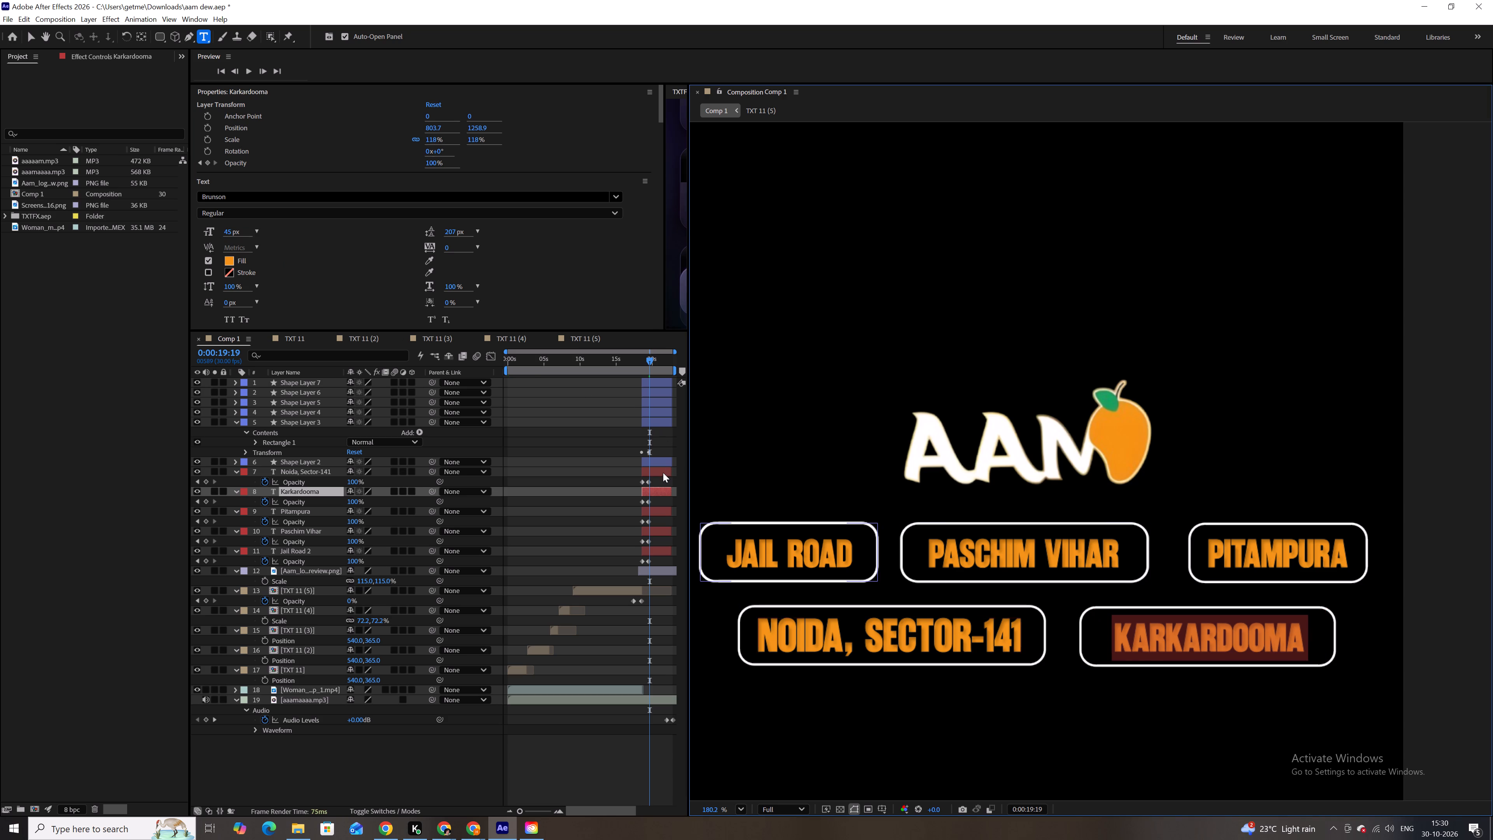
pyautogui.doubleClick(662, 471)
pyautogui.click(226, 231)
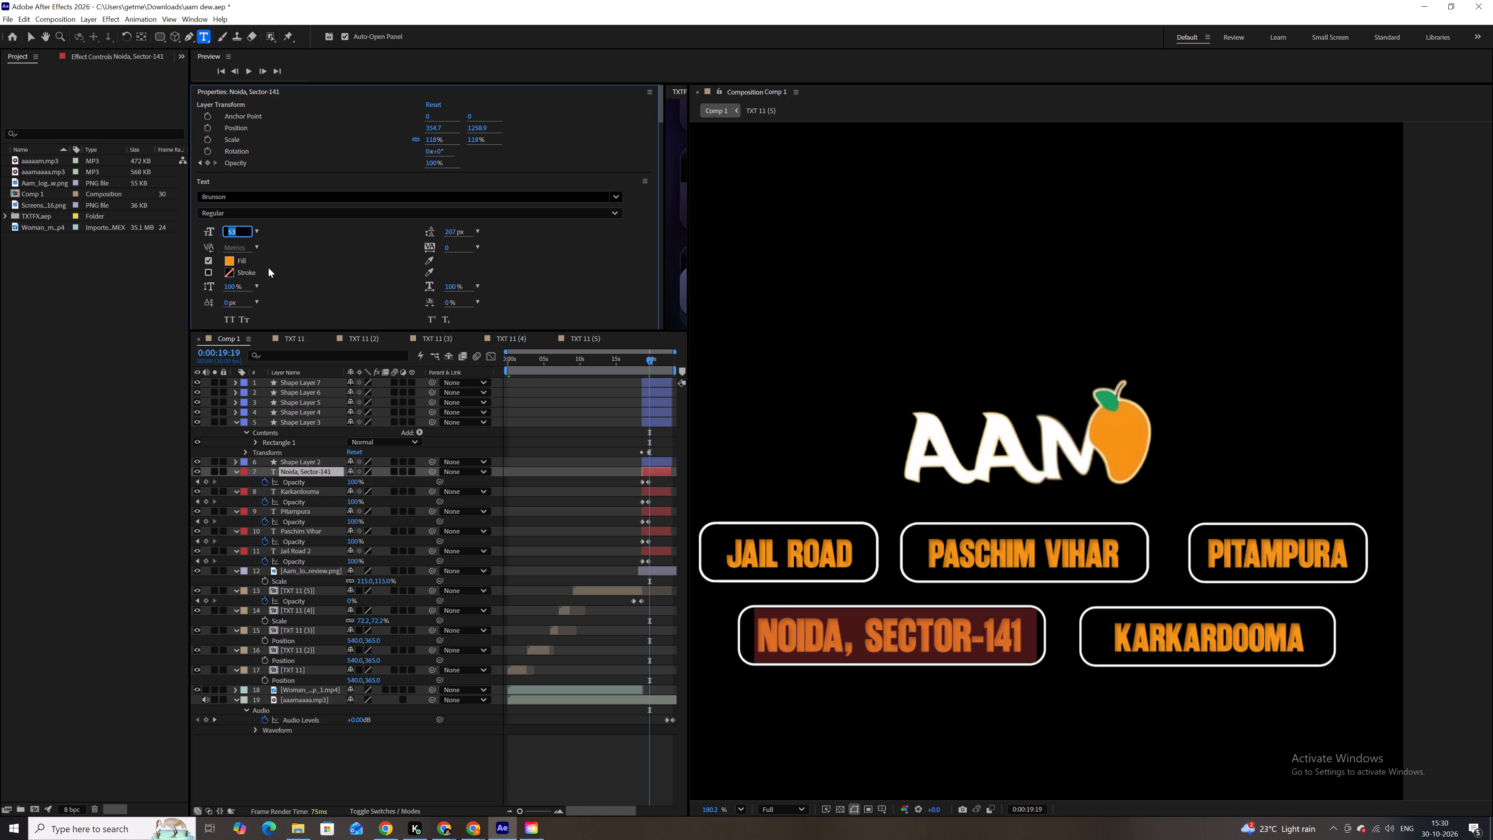
pyautogui.write('45')
pyautogui.press('Return')
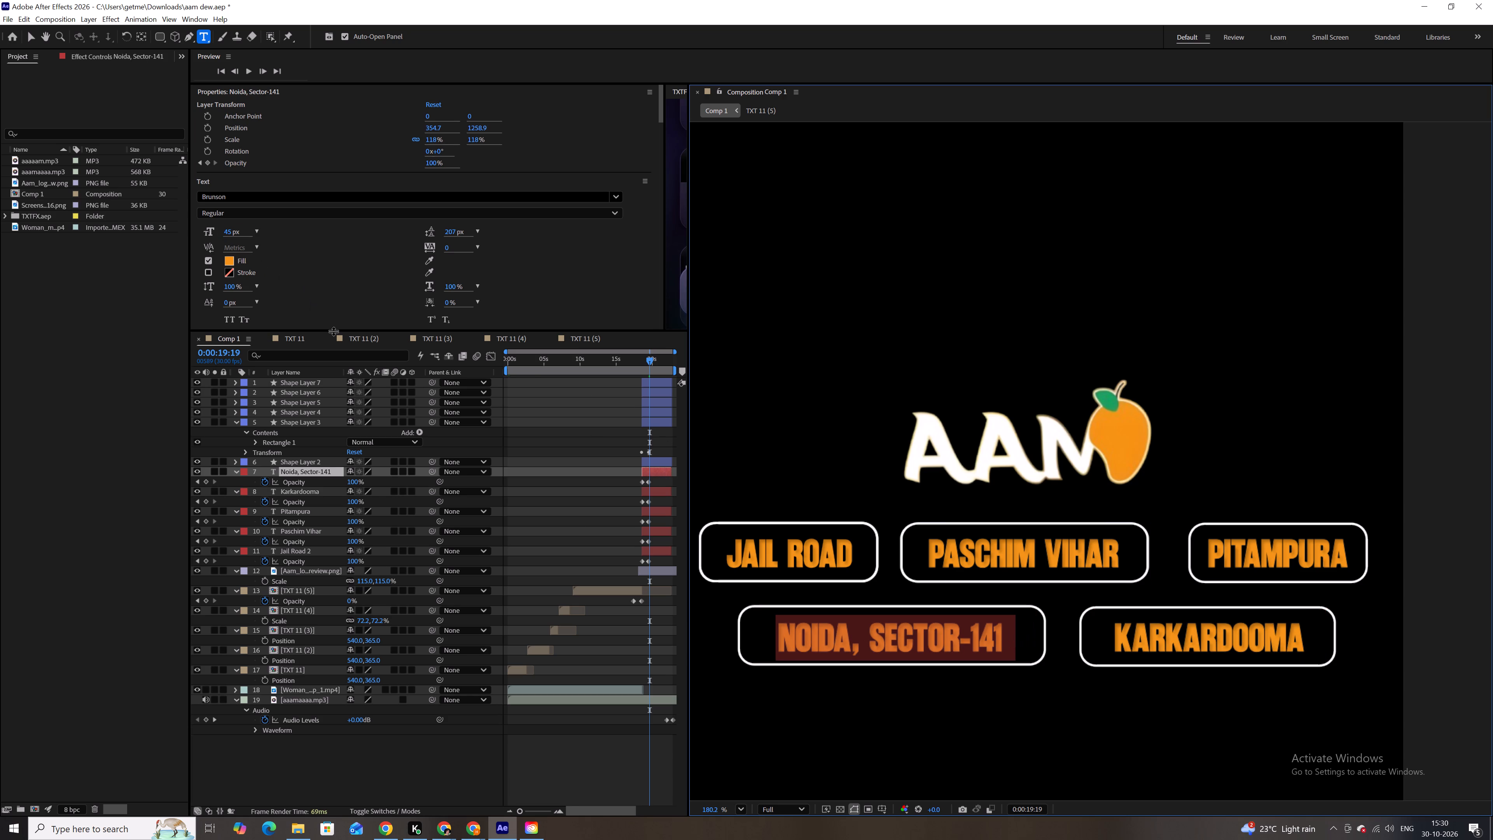
pyautogui.click(623, 737)
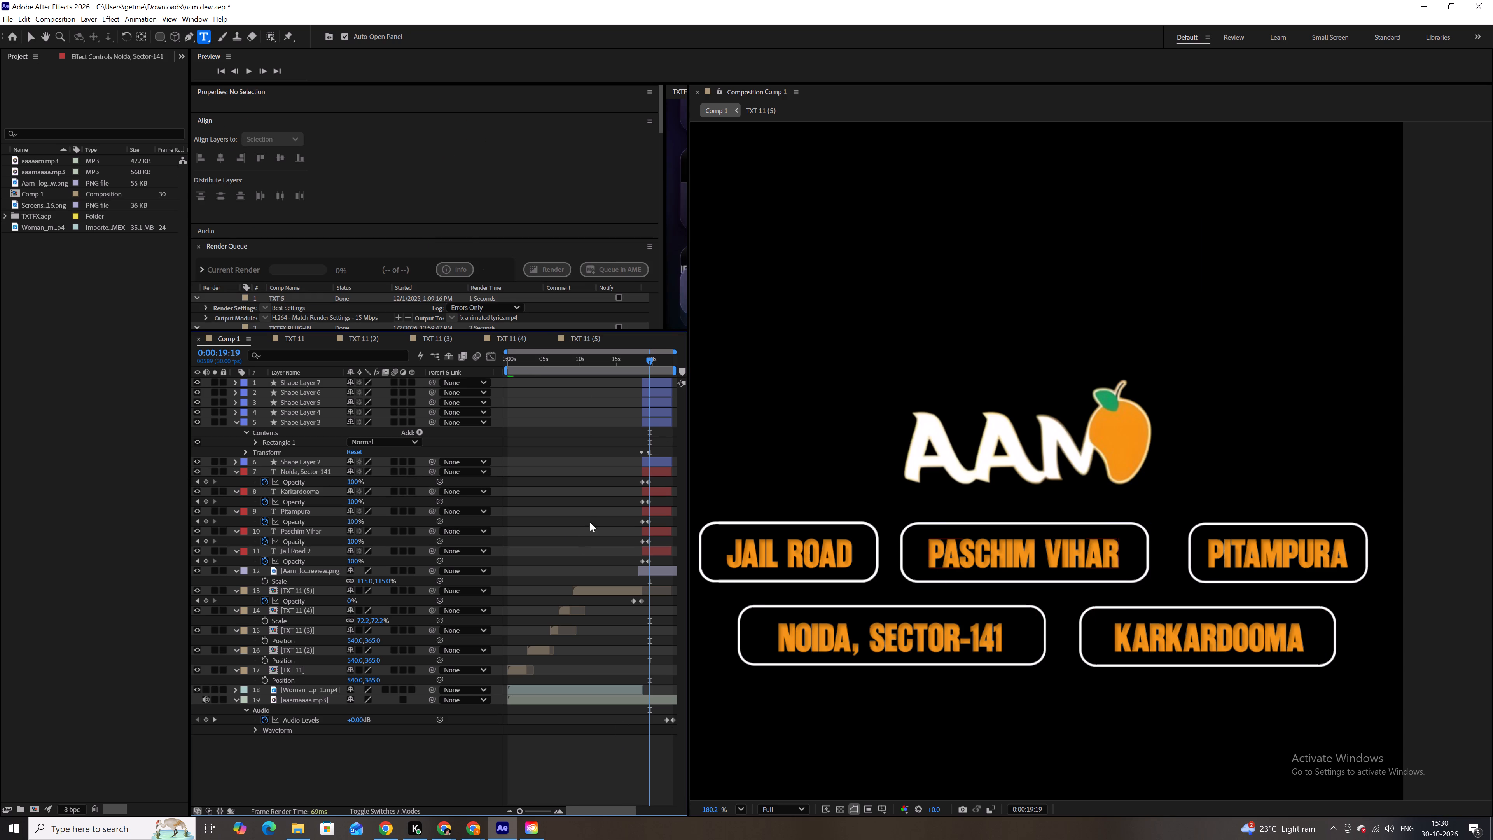
# Extend the ends of the five location text layers to the end of the composition.
pyautogui.moveTo(649, 360); pyautogui.dragTo(689, 363)
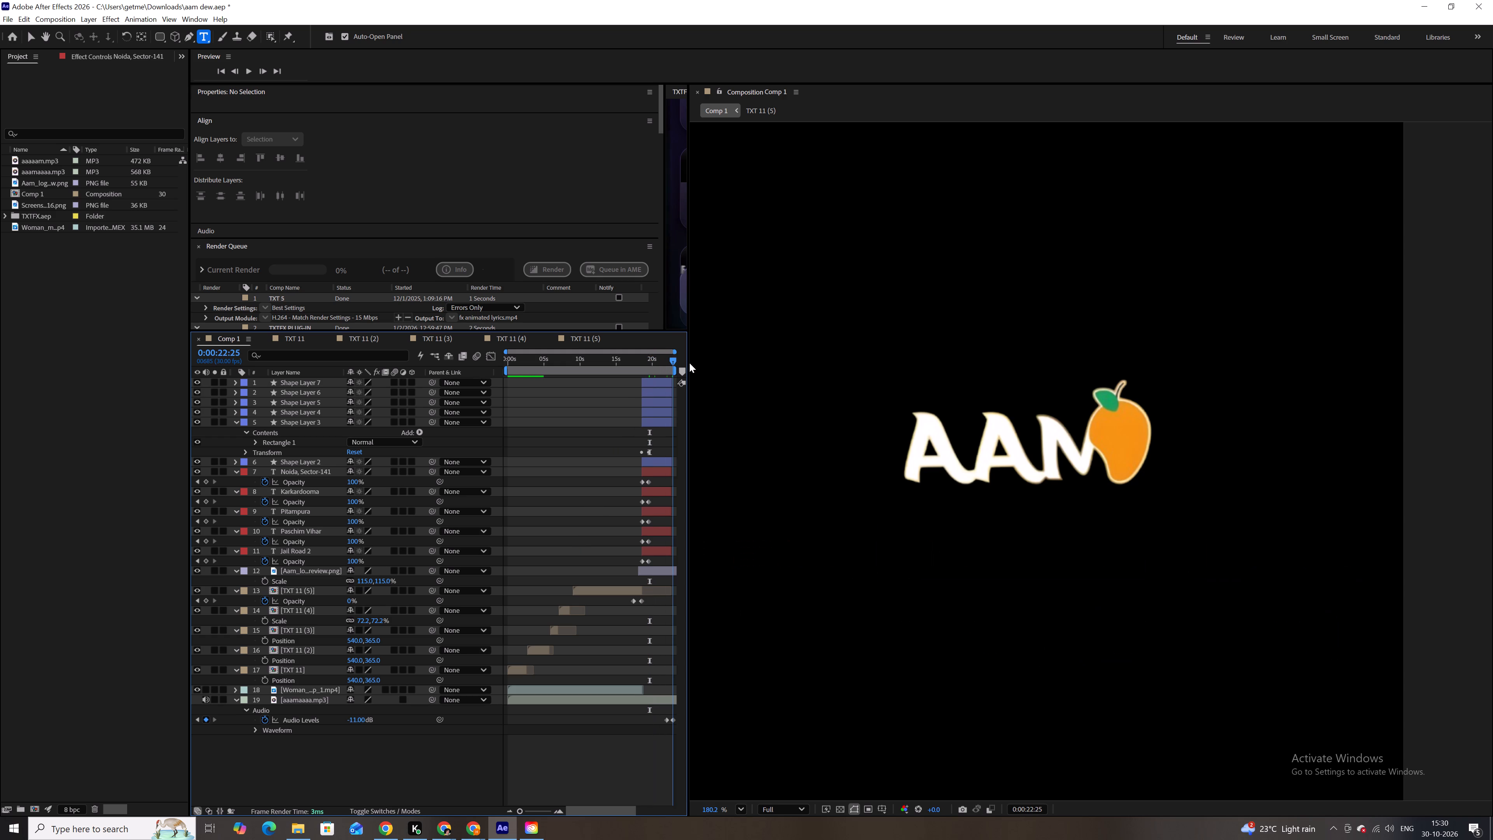
pyautogui.moveTo(689, 363); pyautogui.dragTo(671, 366)
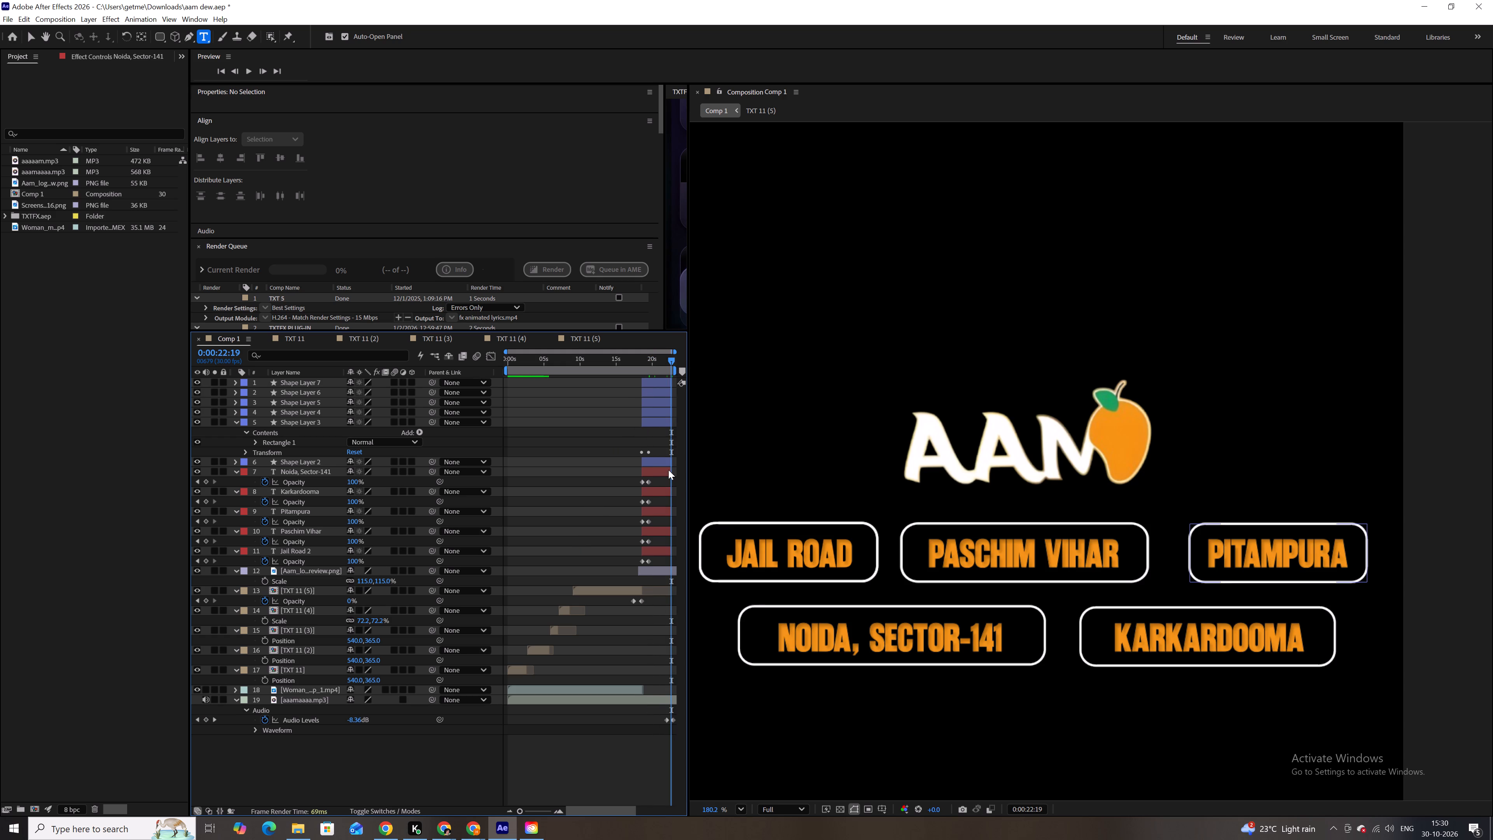
pyautogui.click(670, 472)
pyautogui.keyDown('ctrl'); pyautogui.moveTo(673, 473); pyautogui.dragTo(688, 471); pyautogui.keyUp('ctrl')
pyautogui.moveTo(669, 475); pyautogui.dragTo(684, 472)
pyautogui.moveTo(673, 494); pyautogui.dragTo(684, 492)
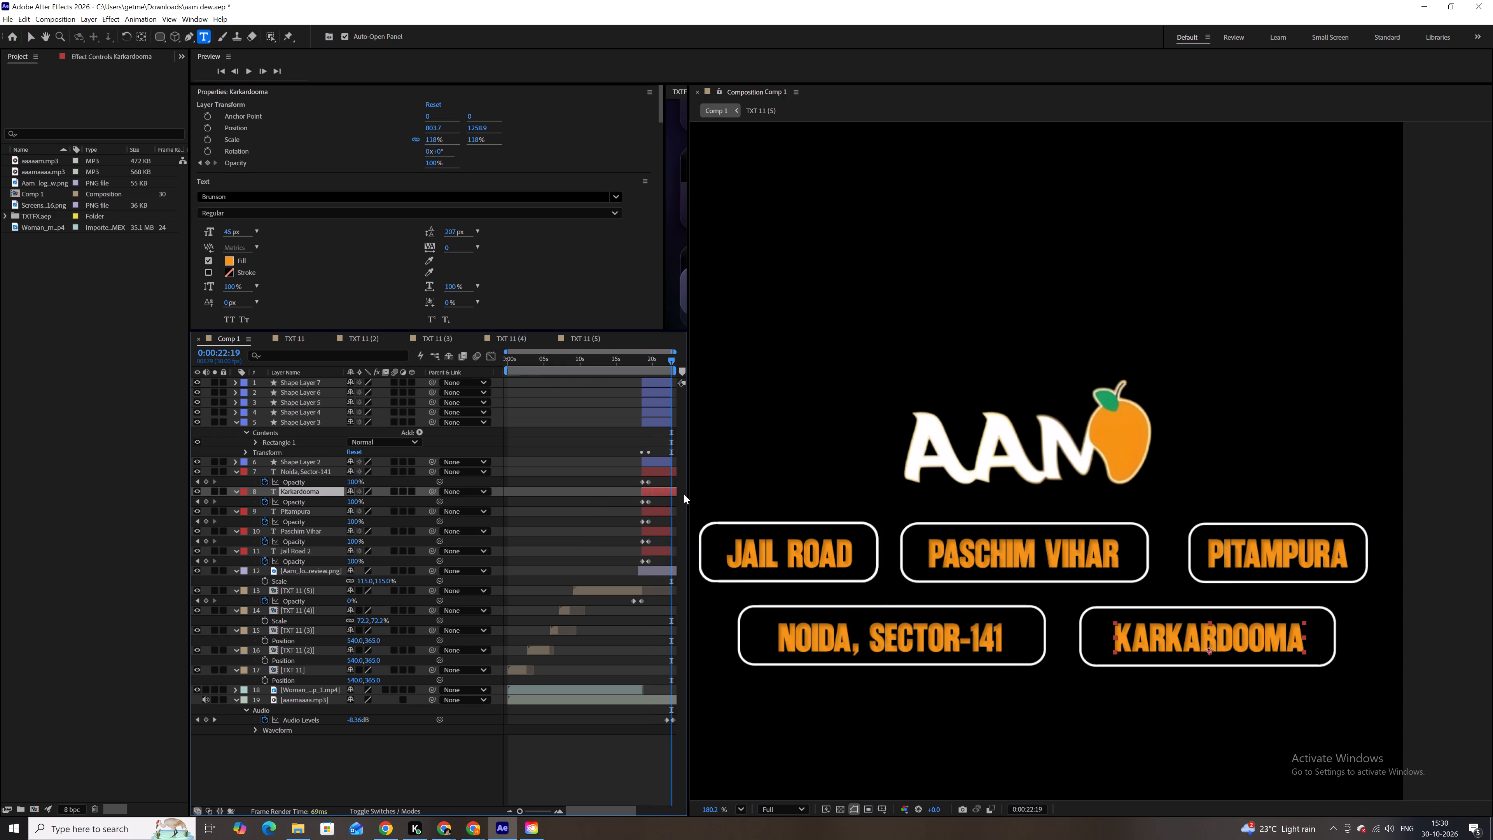
pyautogui.moveTo(672, 507); pyautogui.dragTo(690, 512)
pyautogui.moveTo(673, 529); pyautogui.dragTo(694, 535)
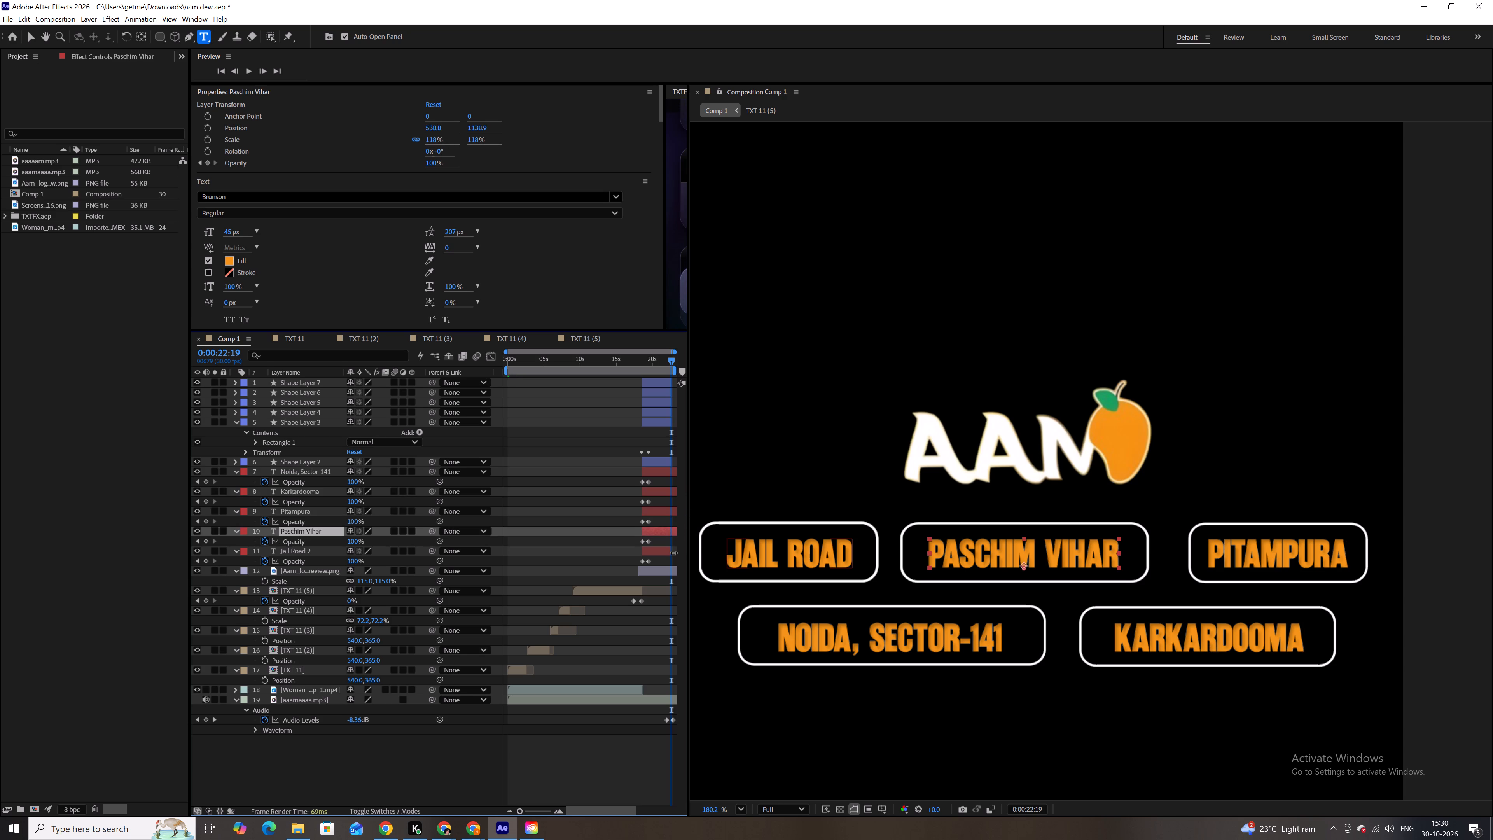
pyautogui.moveTo(674, 553); pyautogui.dragTo(688, 551)
# Extend the ends of Shape Layers 3 to 7 to the end of the composition and check the last frame at 0:00:22:25.
pyautogui.moveTo(672, 425); pyautogui.dragTo(691, 423)
pyautogui.moveTo(675, 413); pyautogui.dragTo(685, 412)
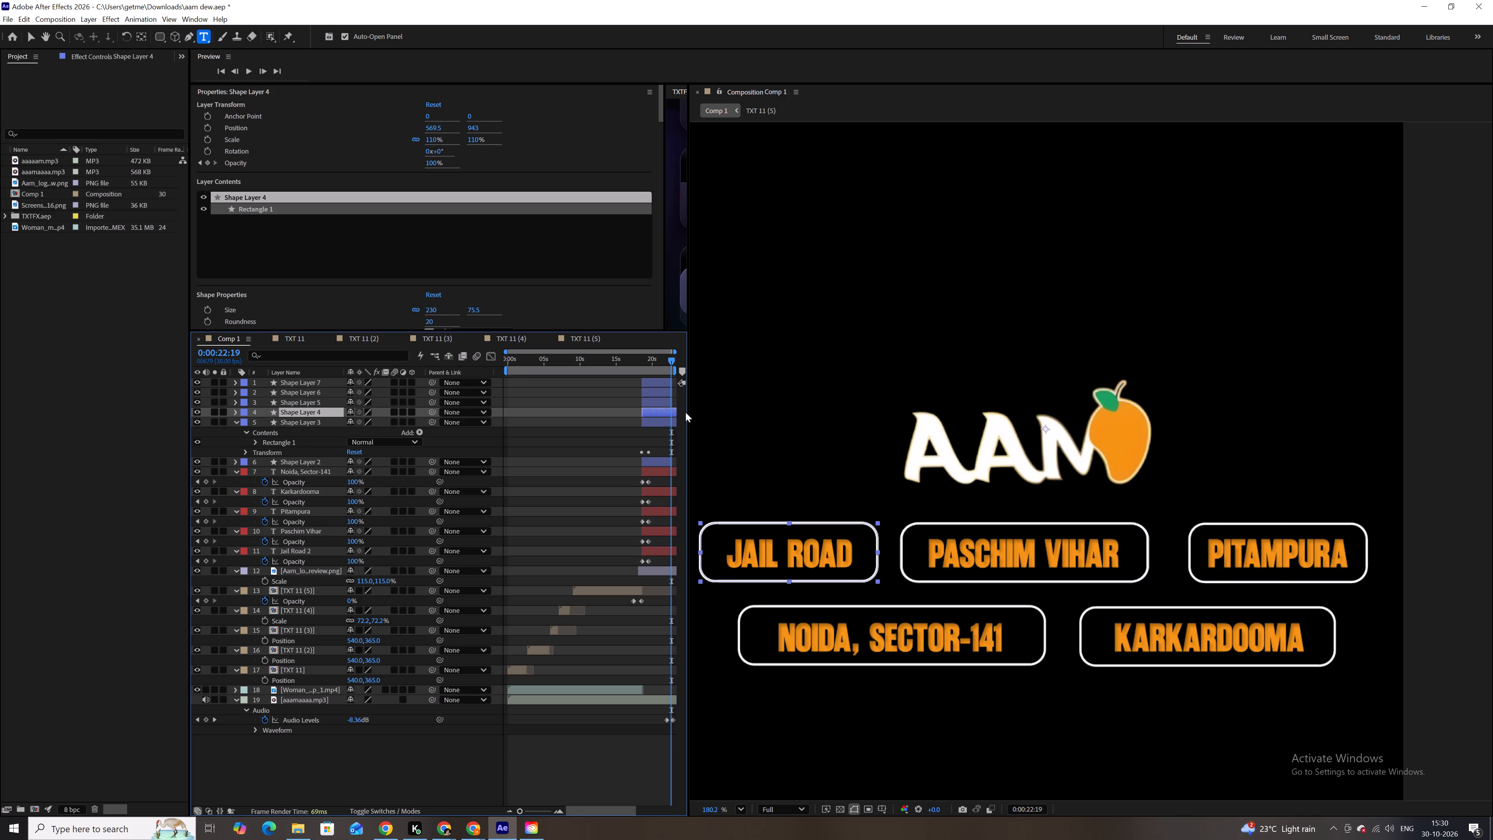
pyautogui.moveTo(672, 404); pyautogui.dragTo(677, 403)
pyautogui.moveTo(669, 394); pyautogui.dragTo(689, 390)
pyautogui.moveTo(672, 384); pyautogui.dragTo(682, 383)
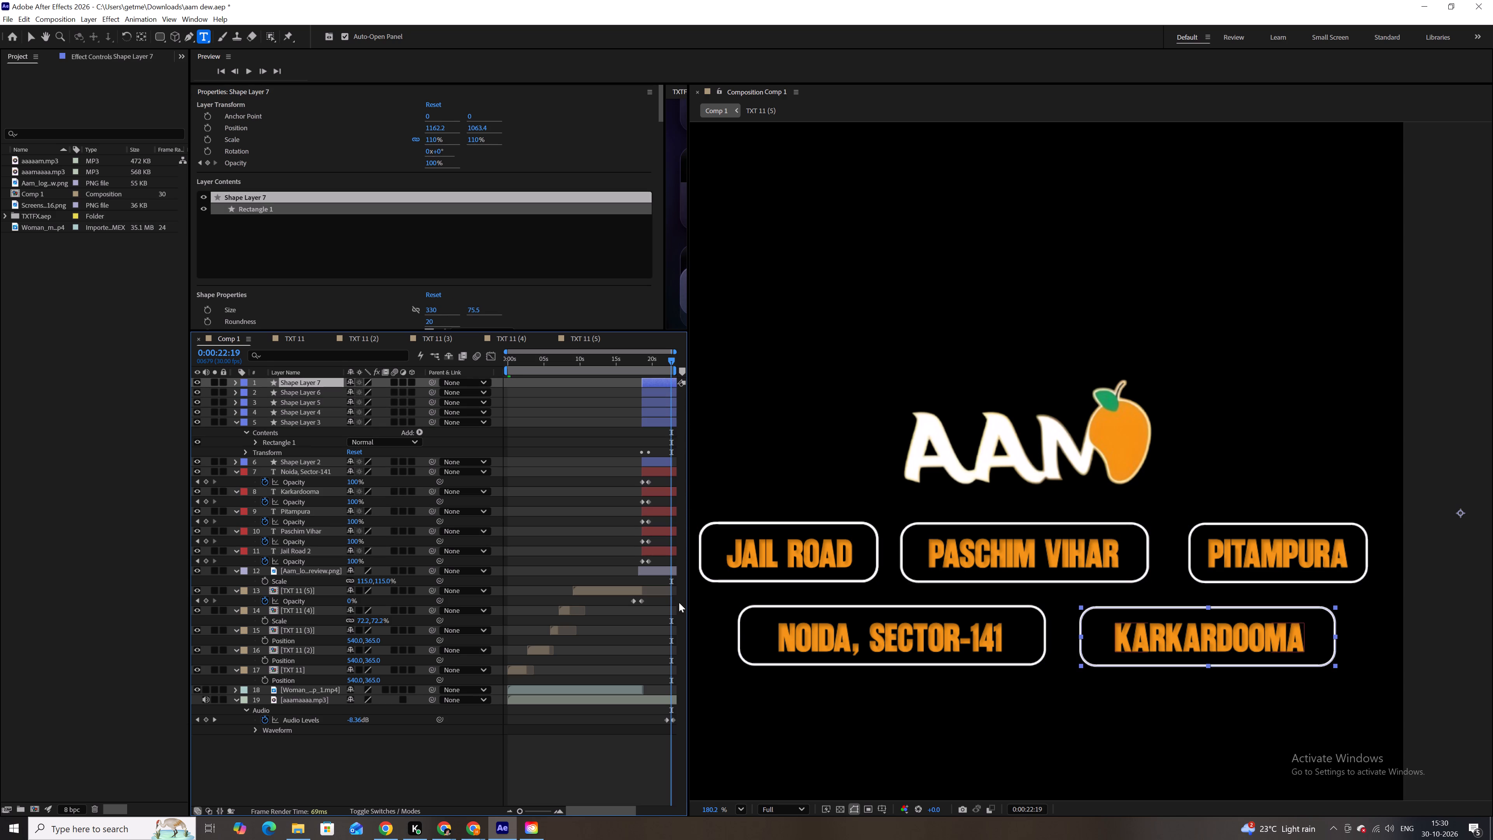
pyautogui.moveTo(673, 360); pyautogui.dragTo(685, 361)
pyautogui.moveTo(685, 361); pyautogui.dragTo(691, 363)
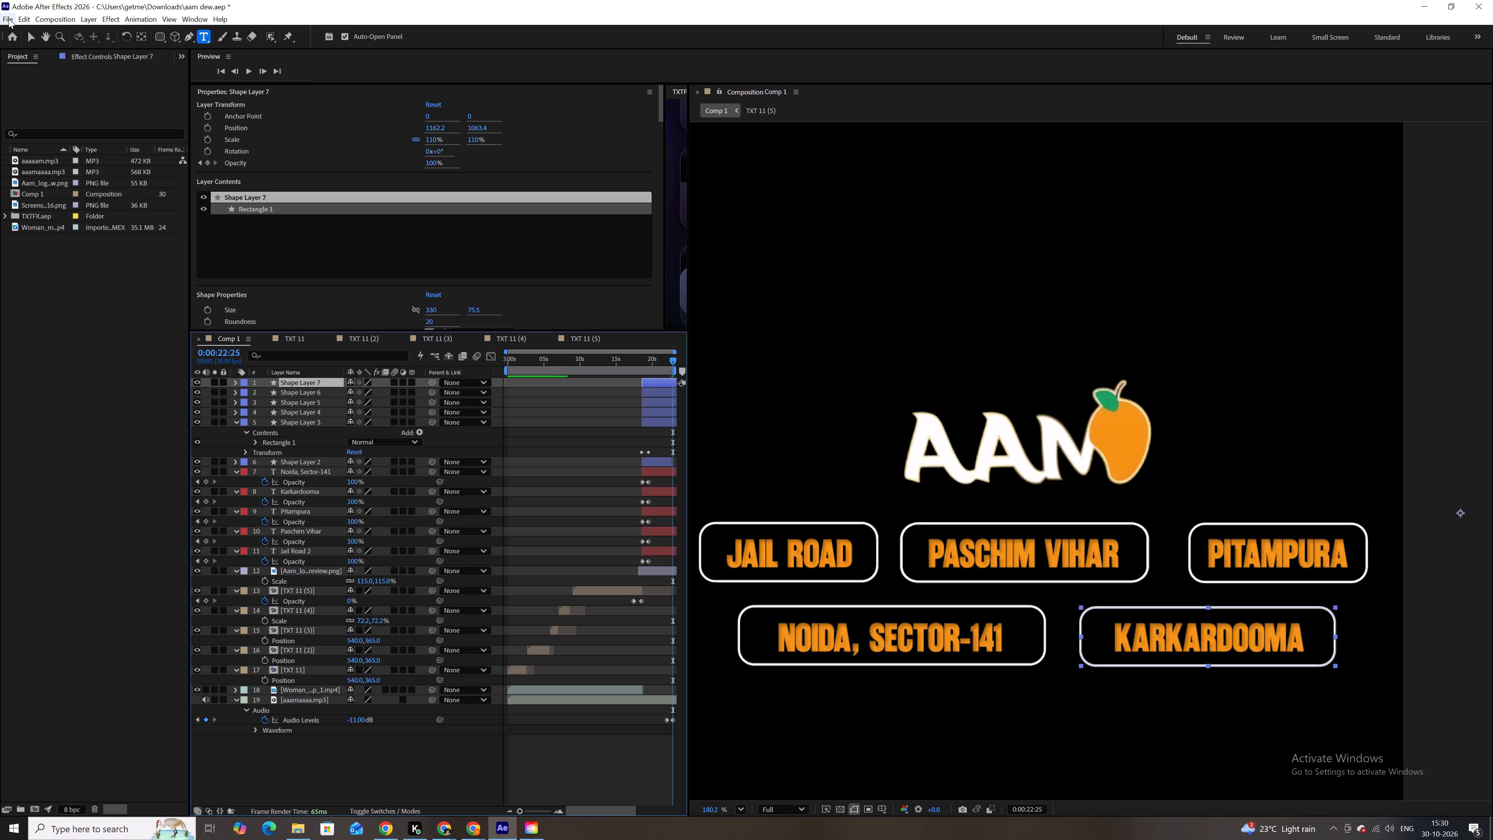
# Add Comp 1 to the Render Queue.
pyautogui.click(9, 19)
pyautogui.click(67, 188)
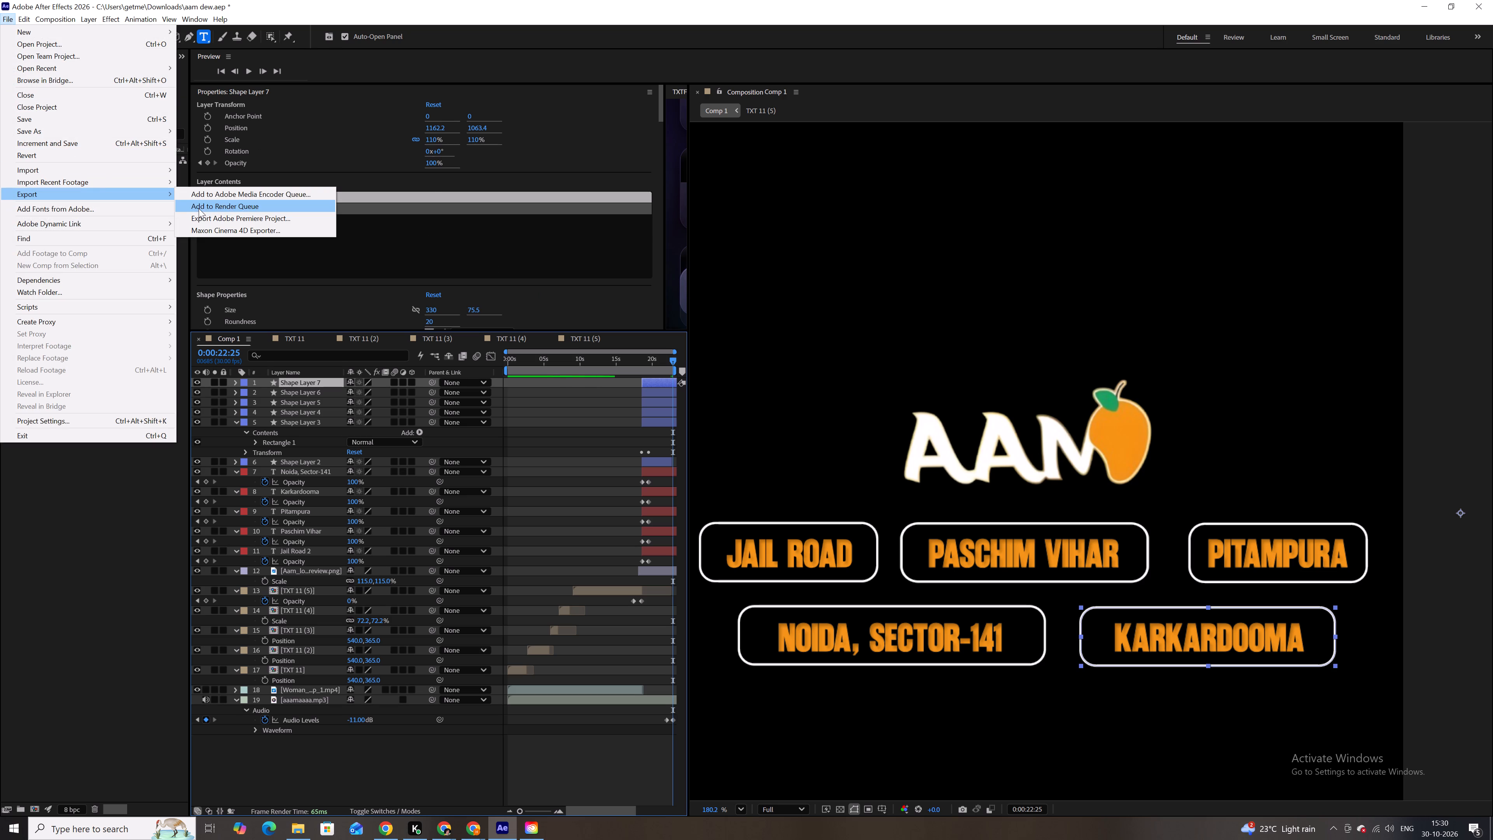
pyautogui.click(199, 208)
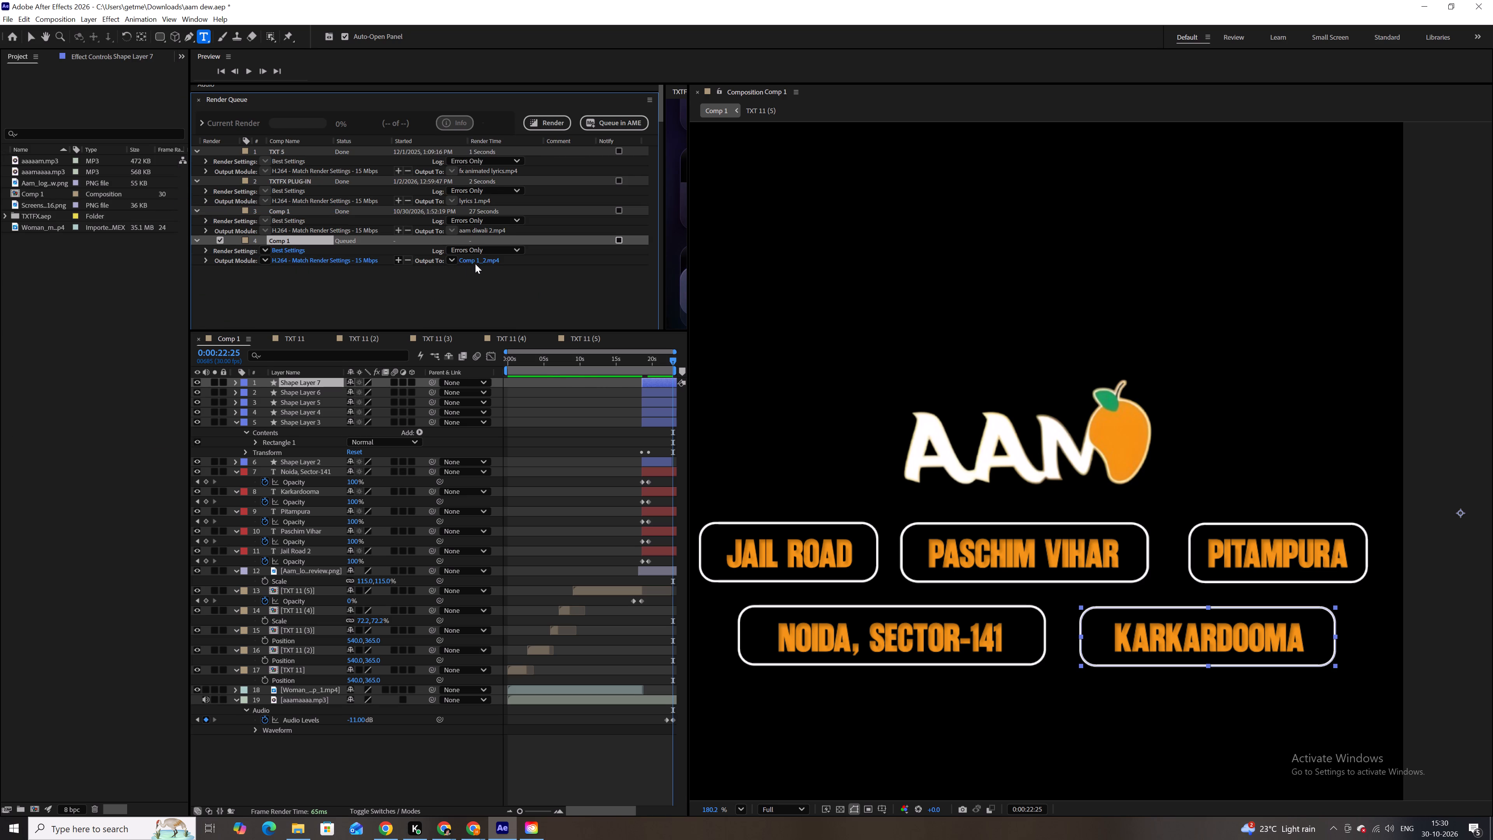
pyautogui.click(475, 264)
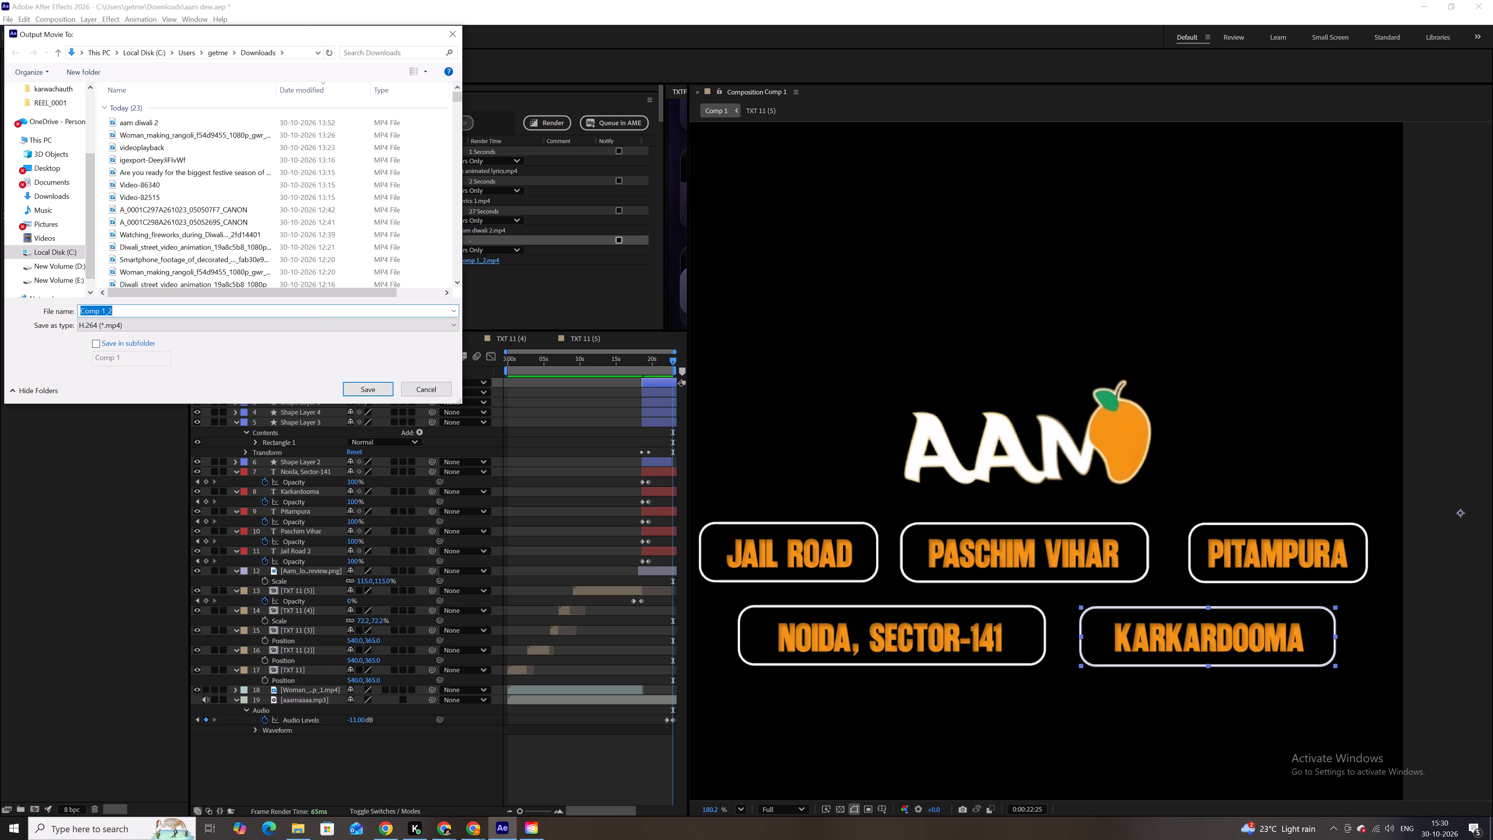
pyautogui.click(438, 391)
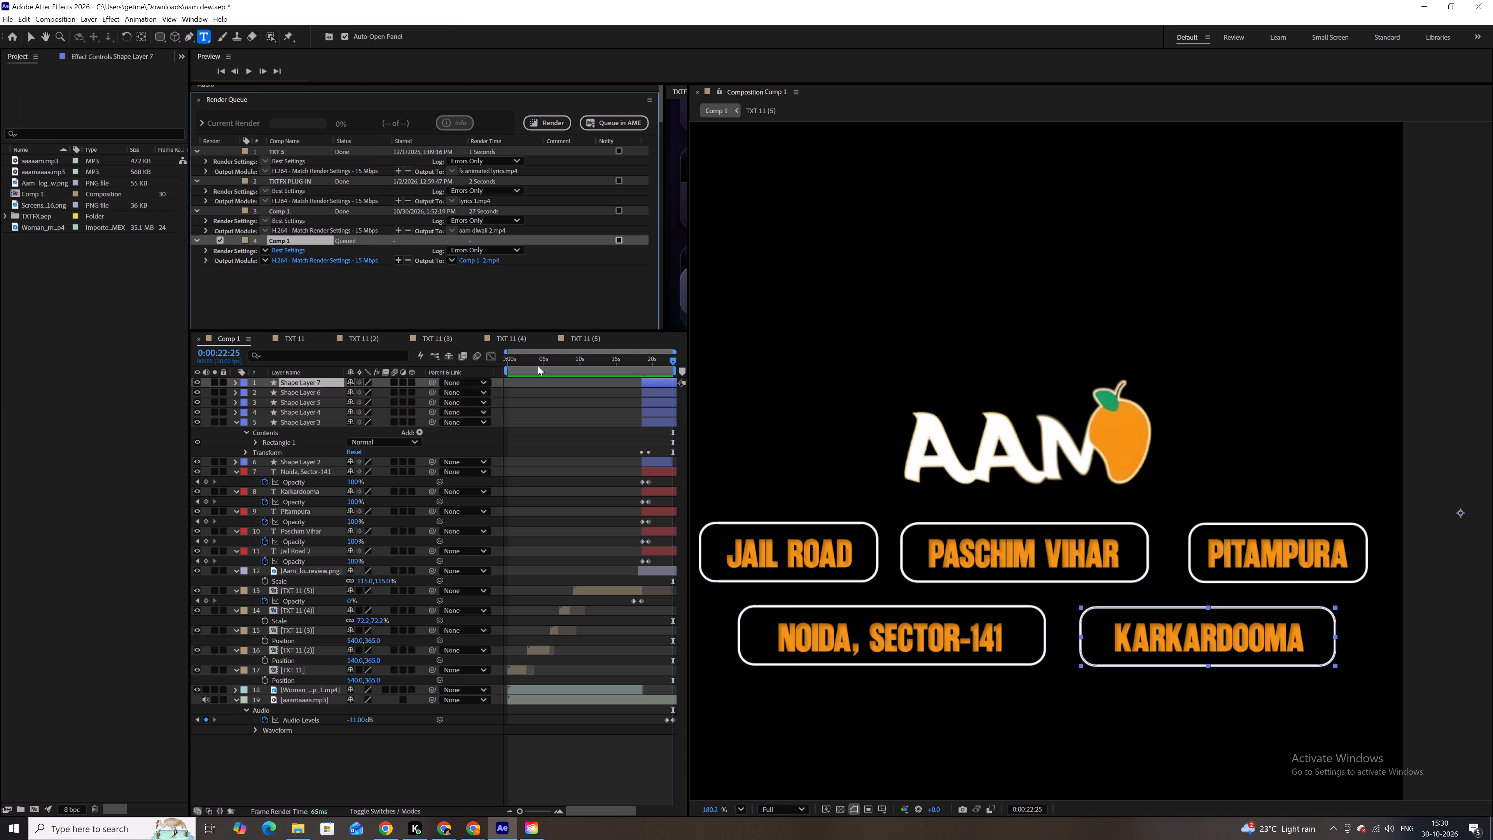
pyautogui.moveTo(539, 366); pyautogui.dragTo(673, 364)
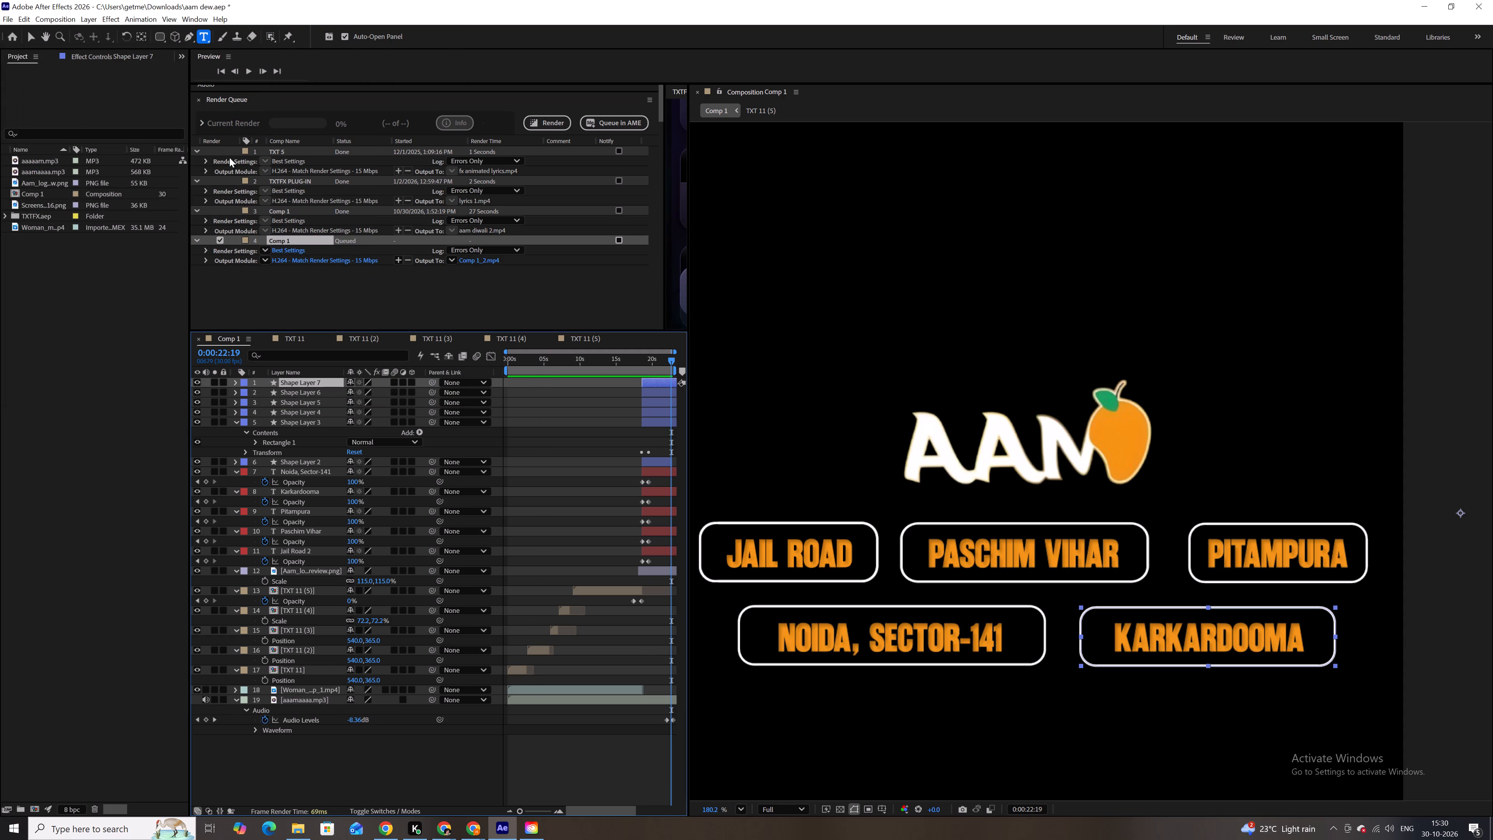
# Set the Comp 1 render output to an H.264 file named aam diwali 22 in the Downloads folder.
pyautogui.click(480, 262)
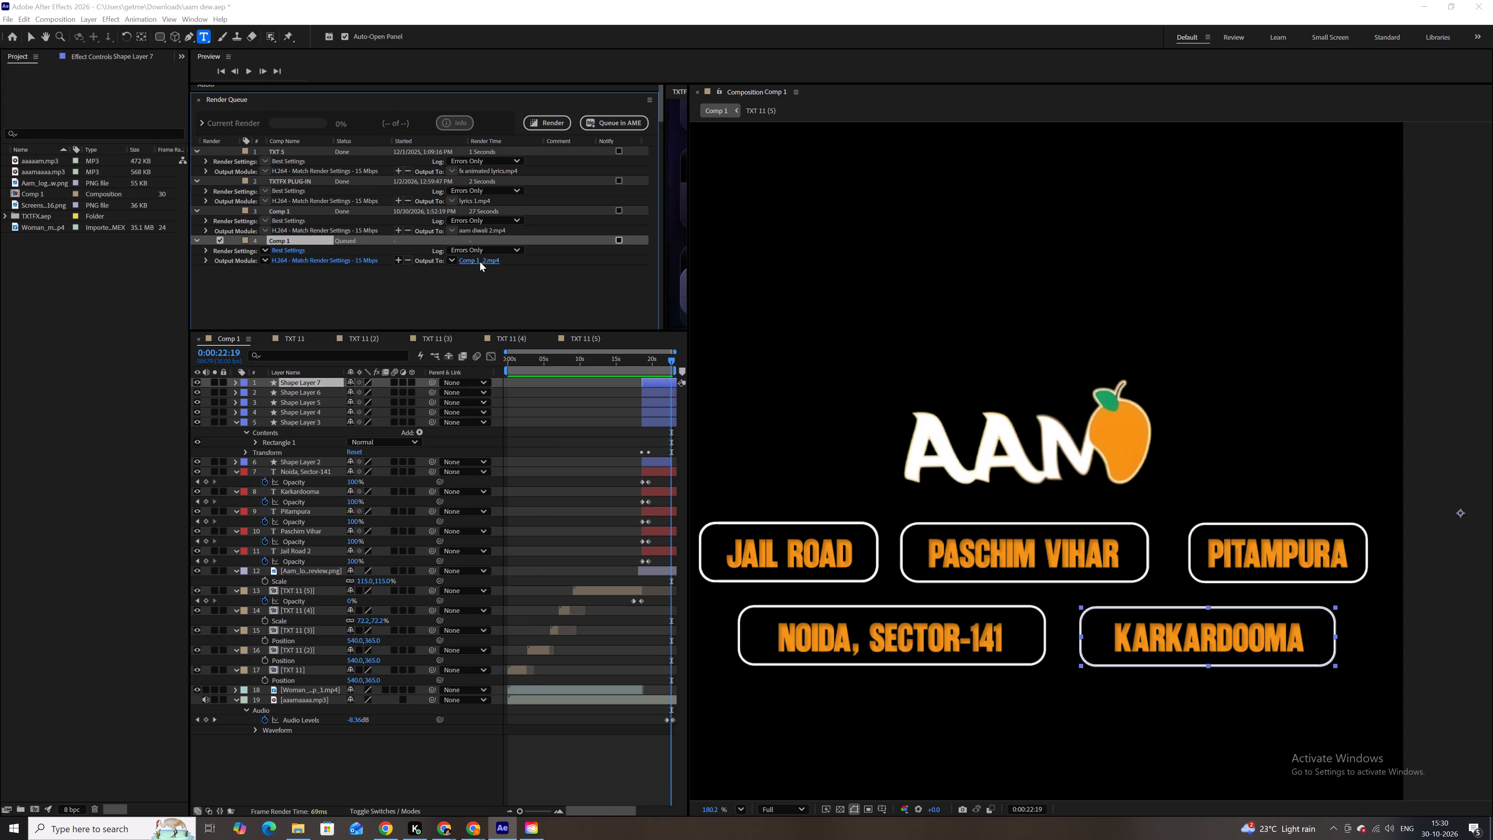
pyautogui.write('aa,')
pyautogui.press('BackSpace')
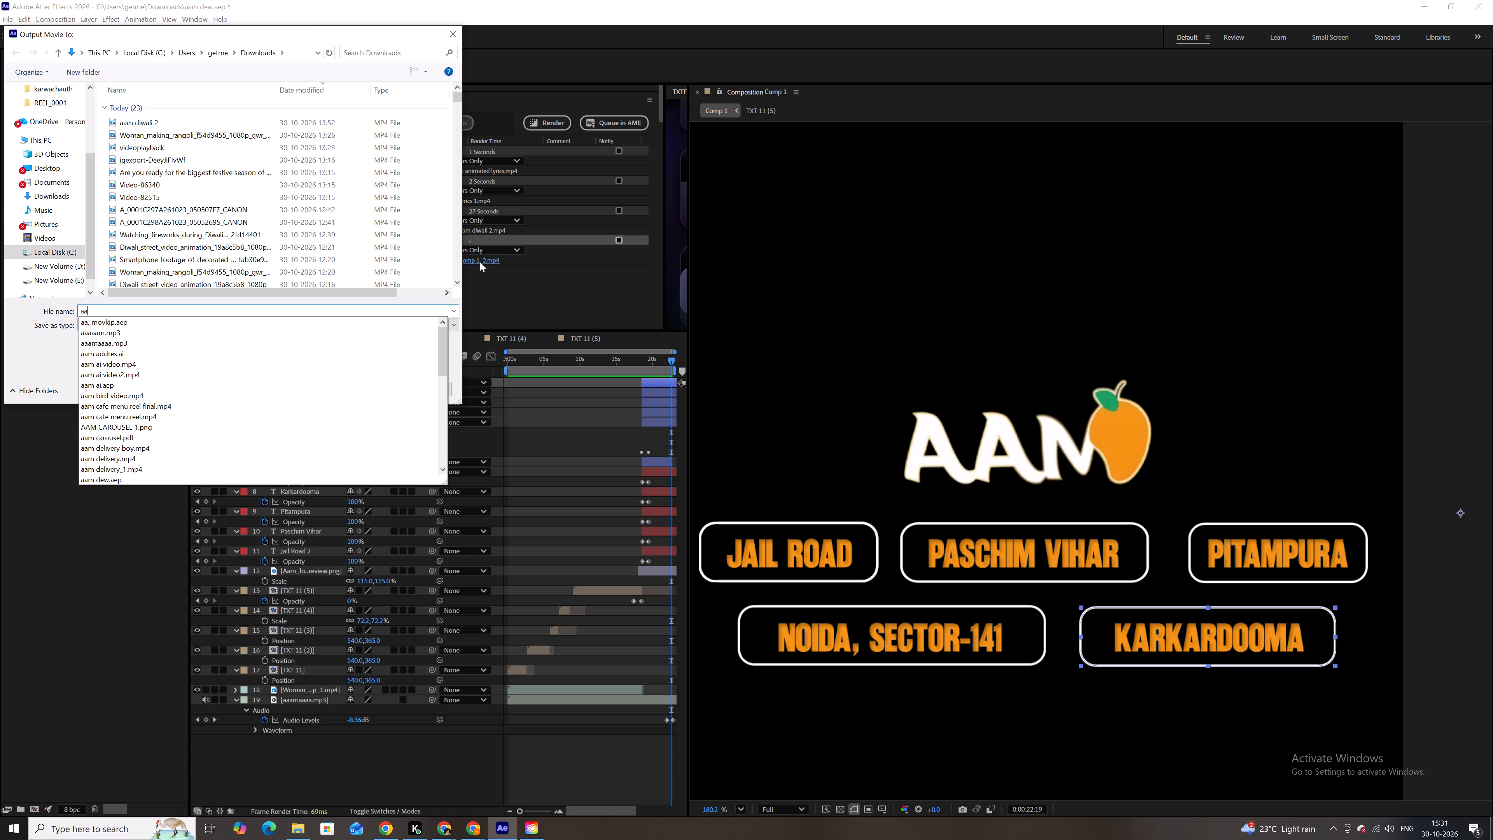
pyautogui.write('m')
pyautogui.press('space')
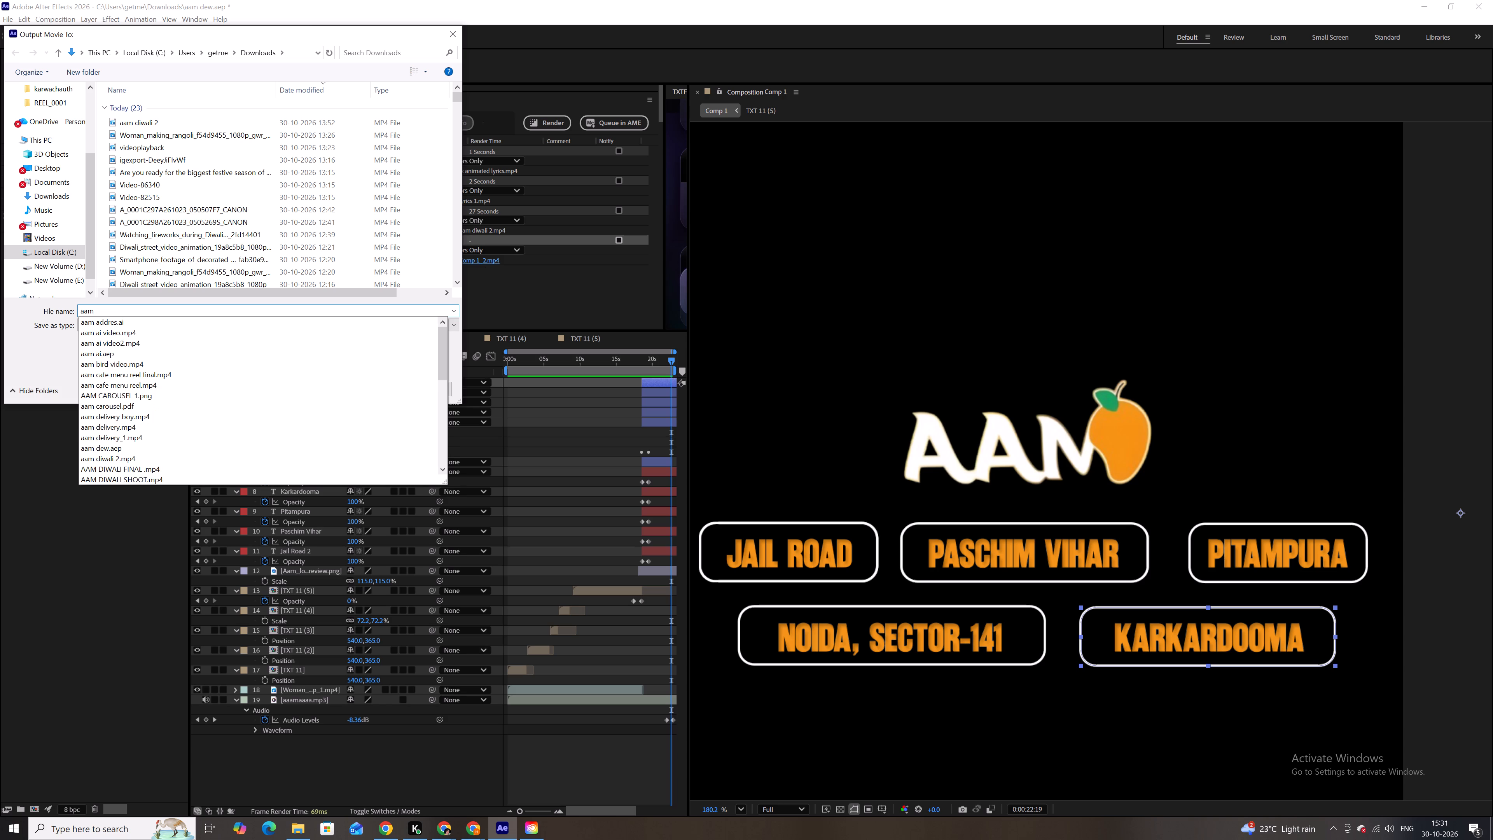
pyautogui.write('diwali')
pyautogui.press('space')
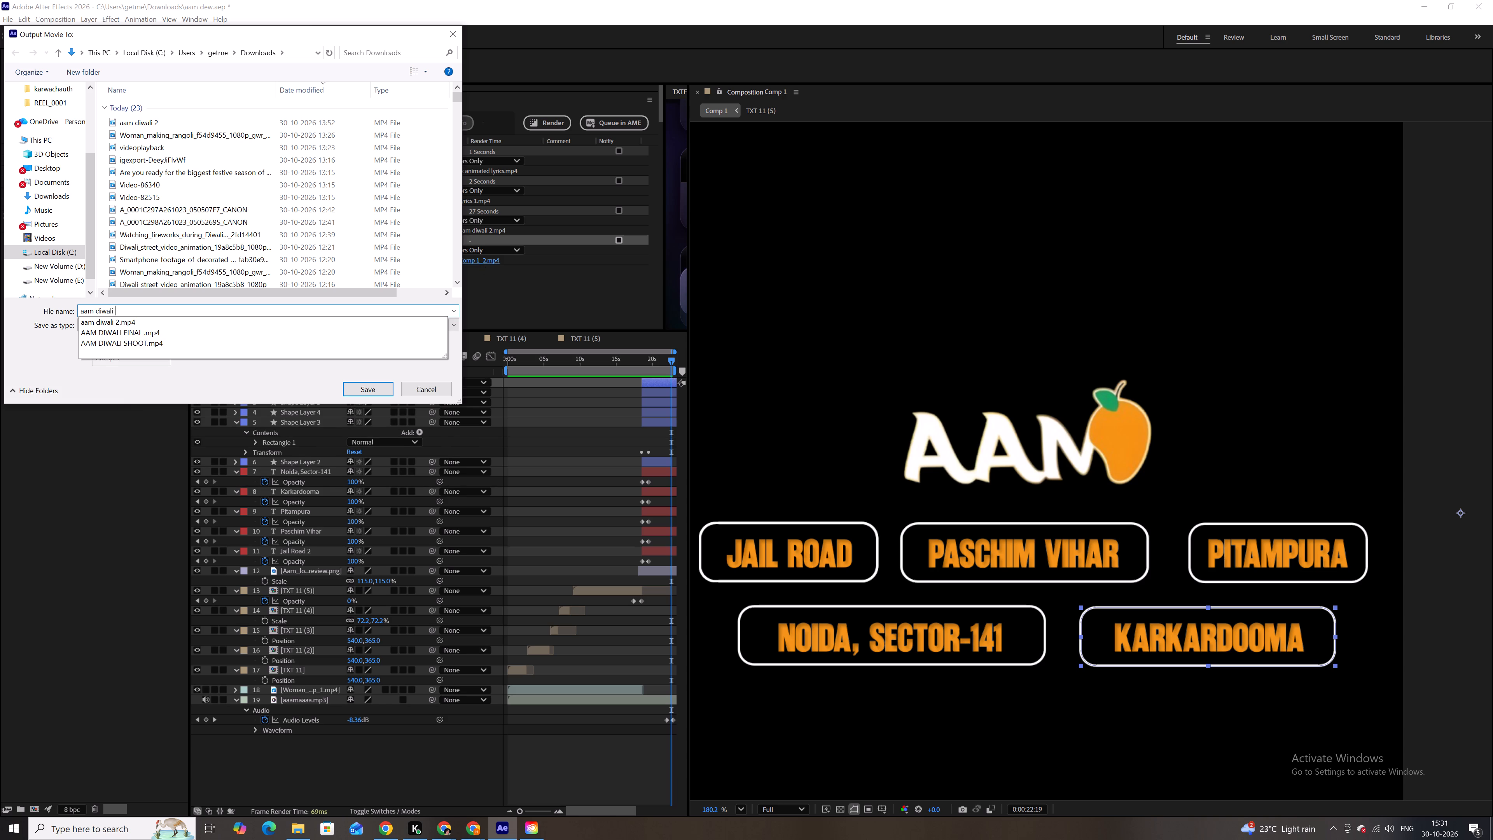
pyautogui.write('22')
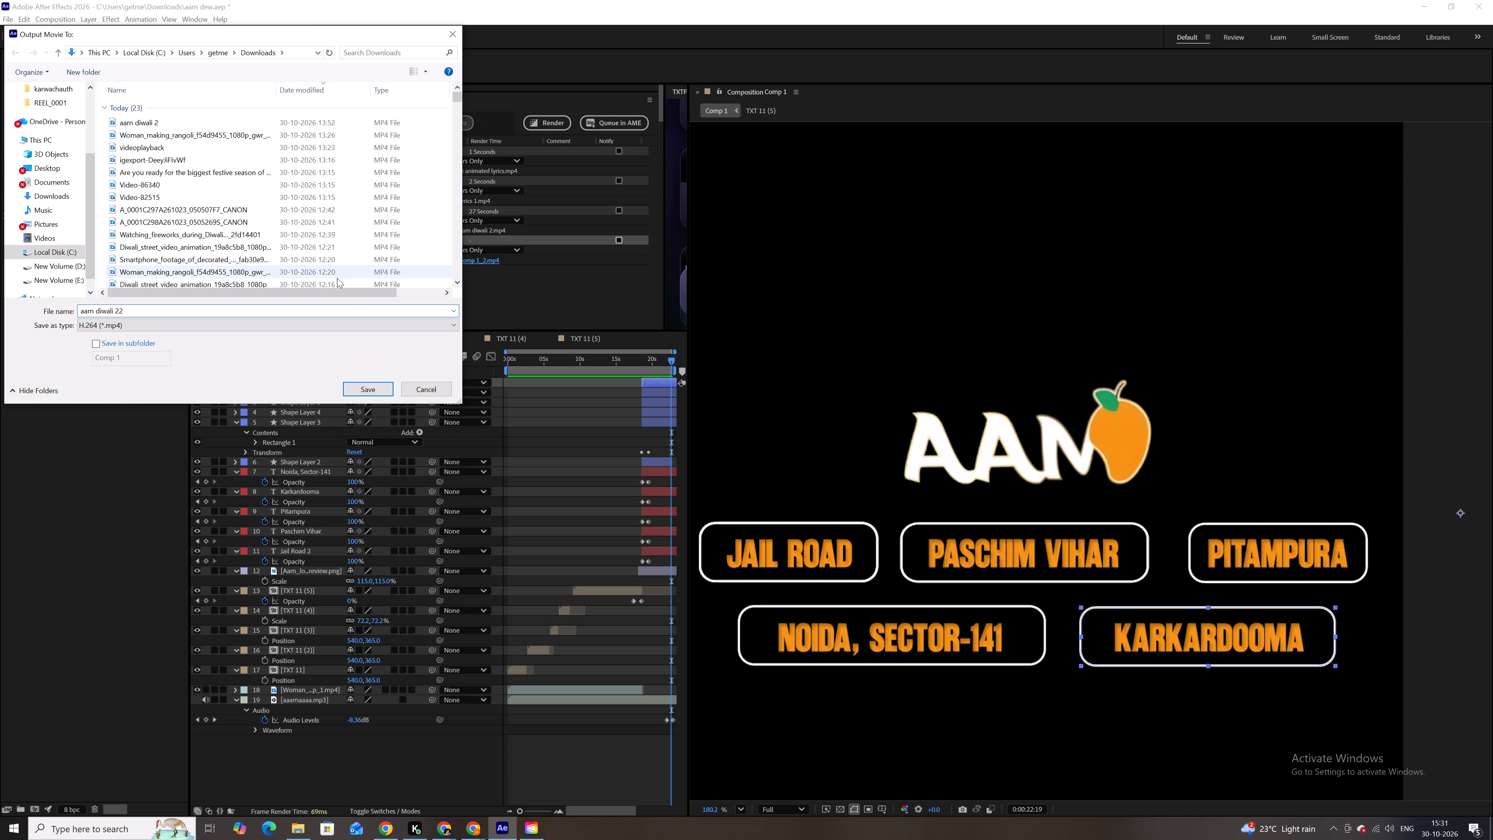
pyautogui.click(382, 386)
# Start rendering the queued Comp 1.
pyautogui.click(533, 125)
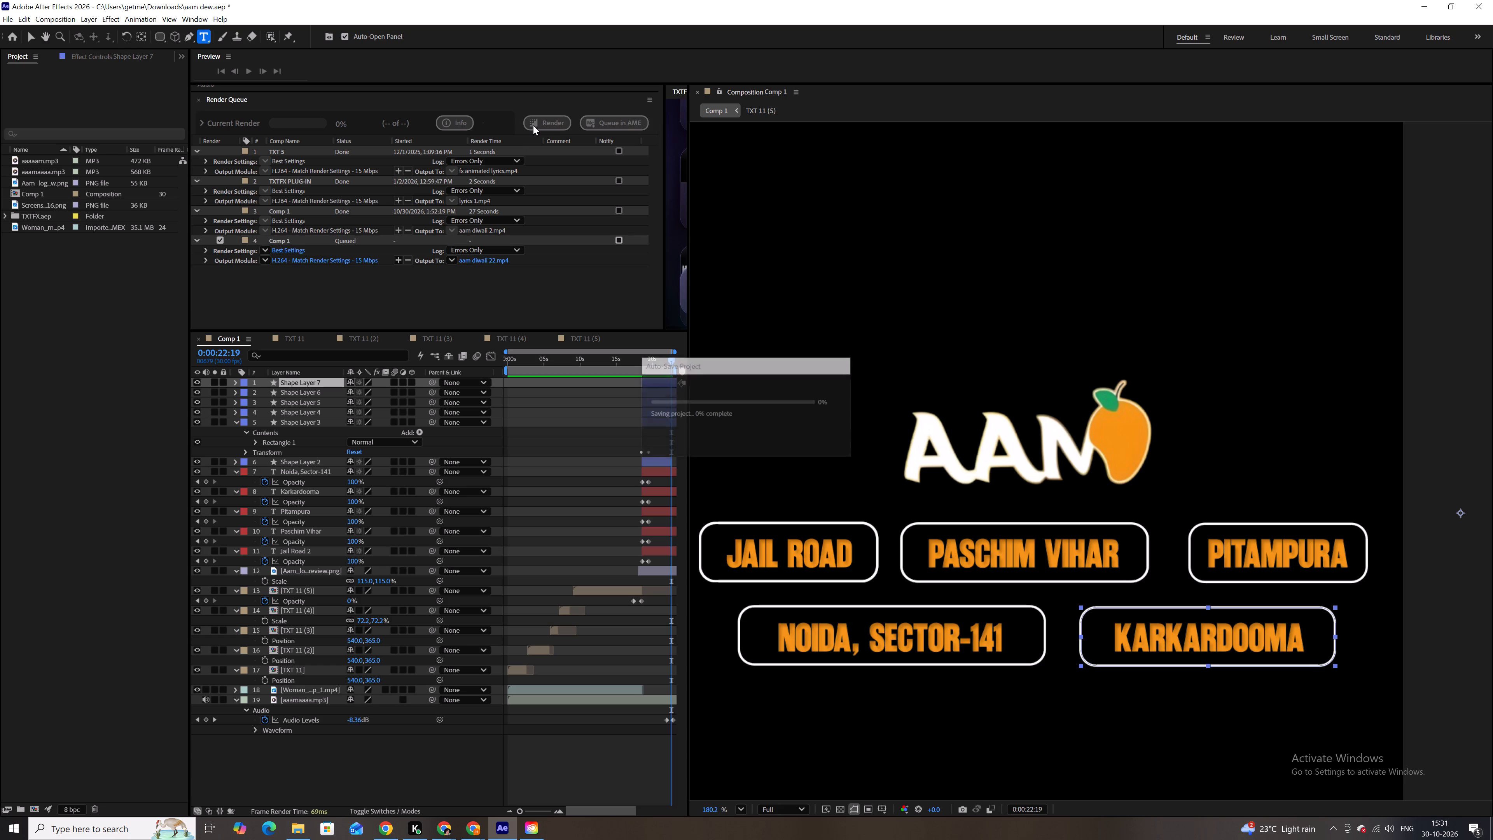
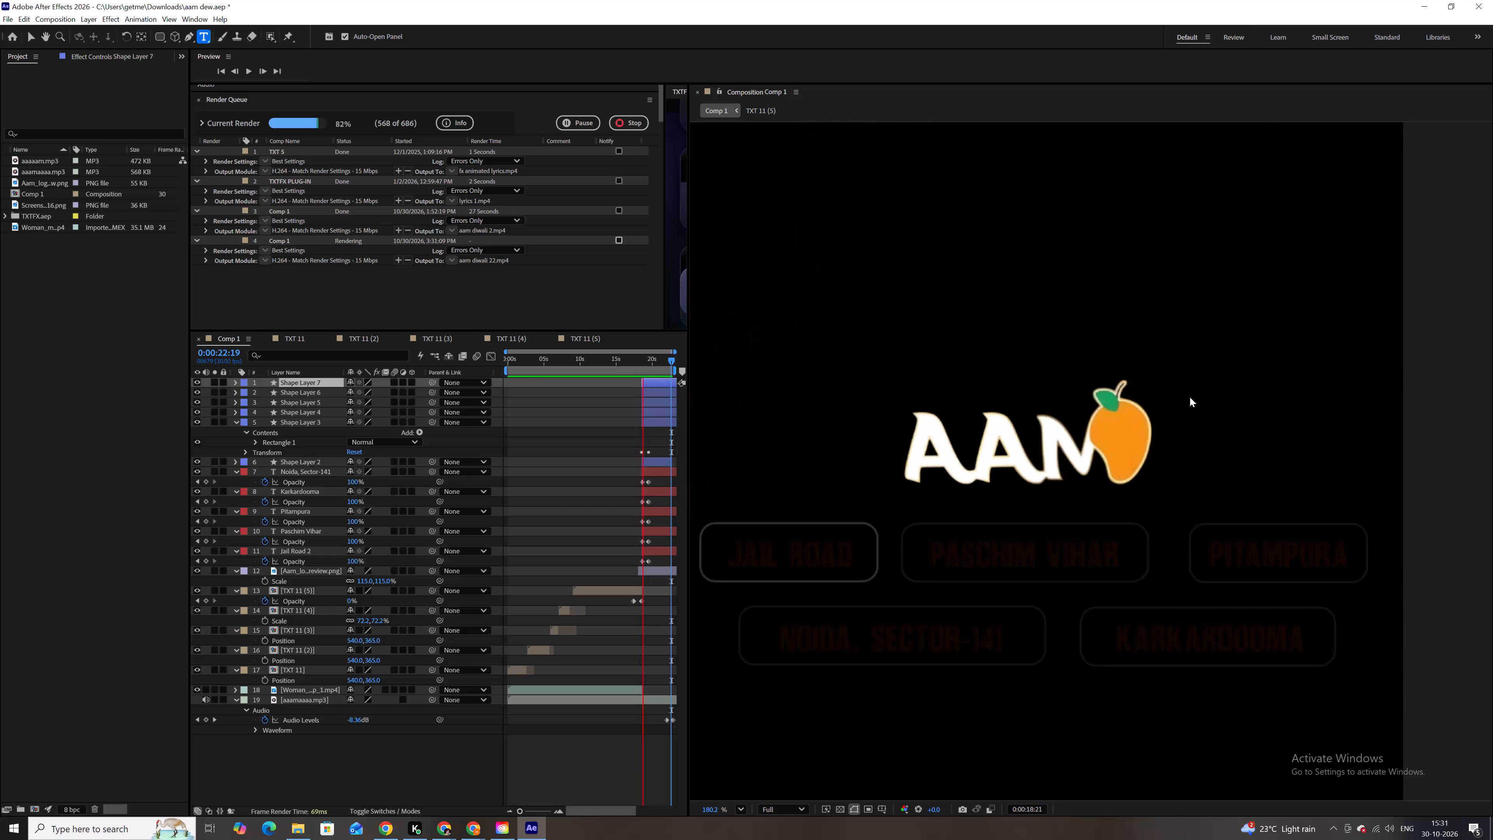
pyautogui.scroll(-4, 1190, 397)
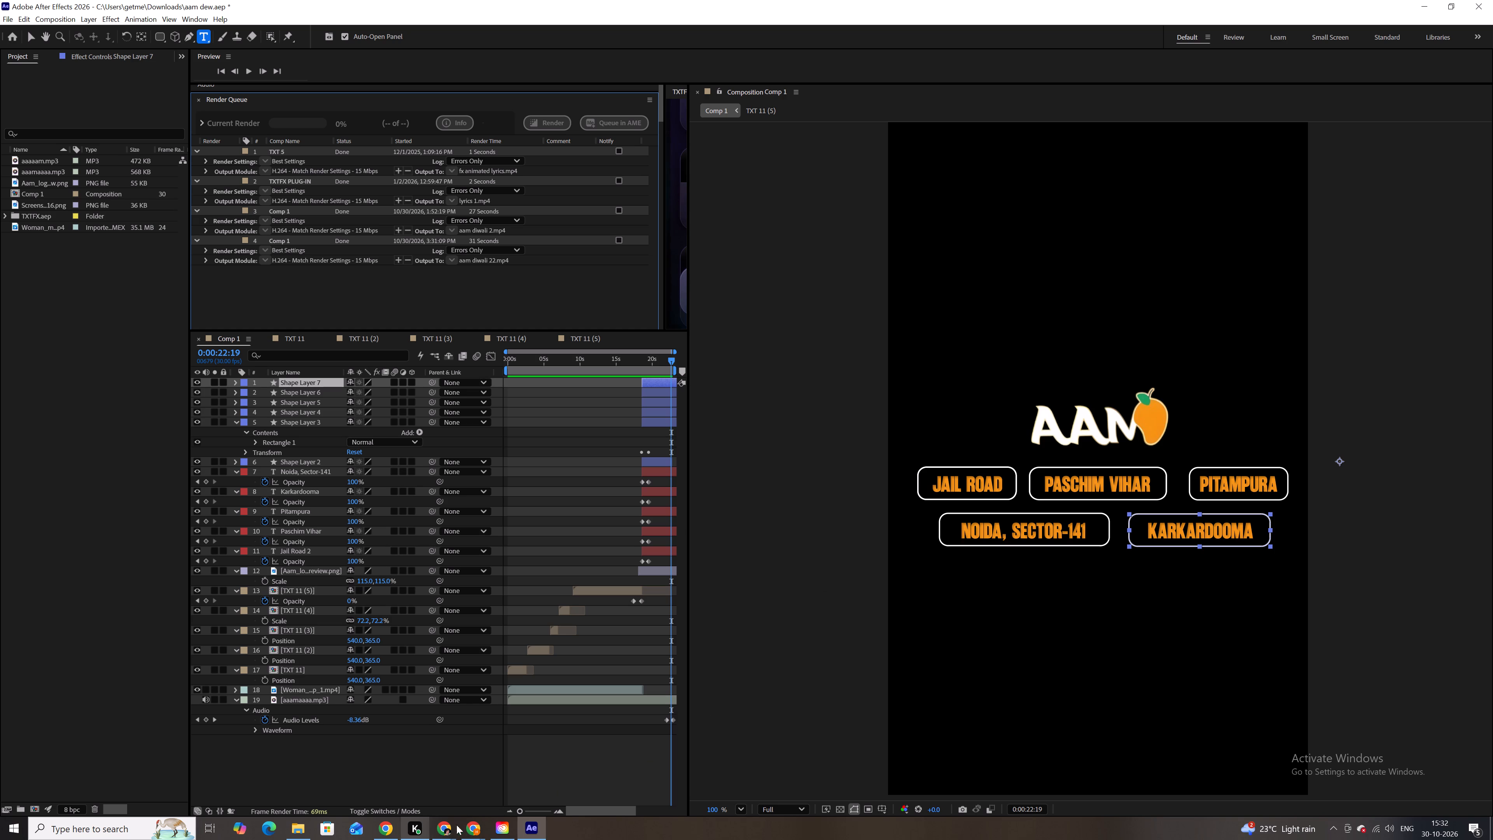
# Find Adobe Premiere through the Windows search and launch it.
pyautogui.click(153, 834)
pyautogui.click(99, 832)
pyautogui.write('pre')
pyautogui.press('Return')
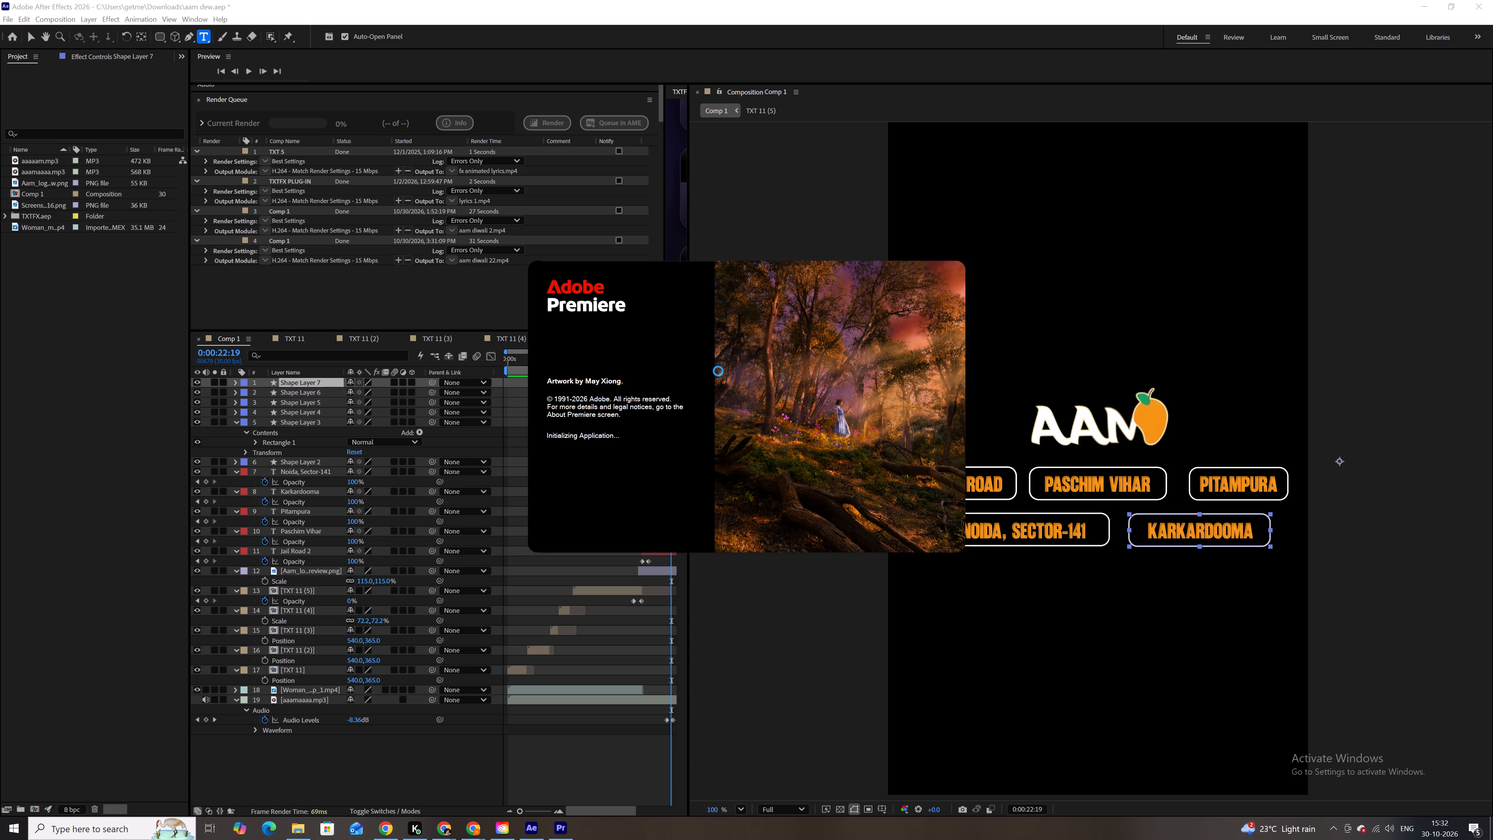
pyautogui.click(1439, 0)
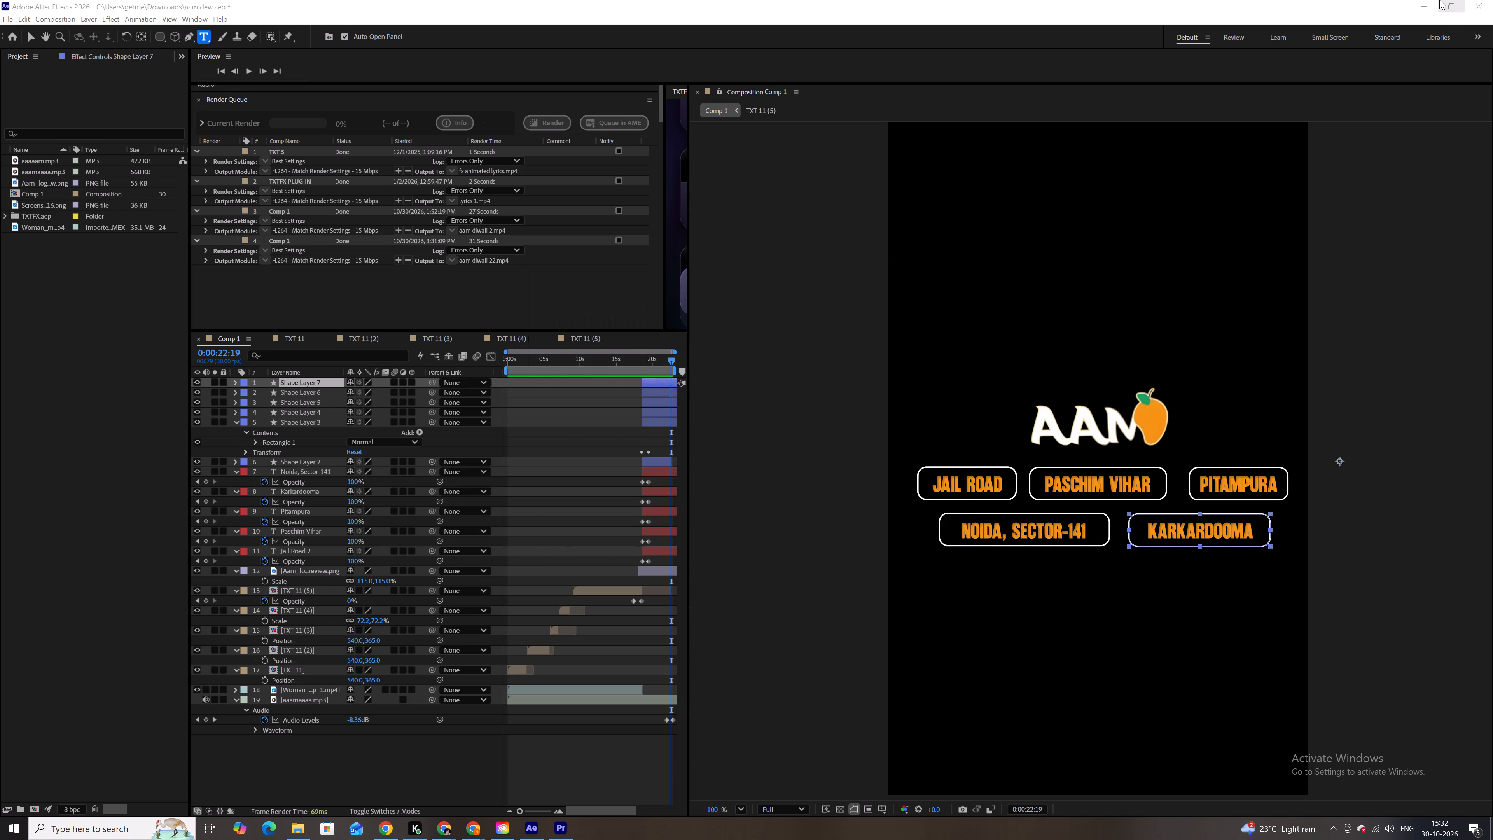
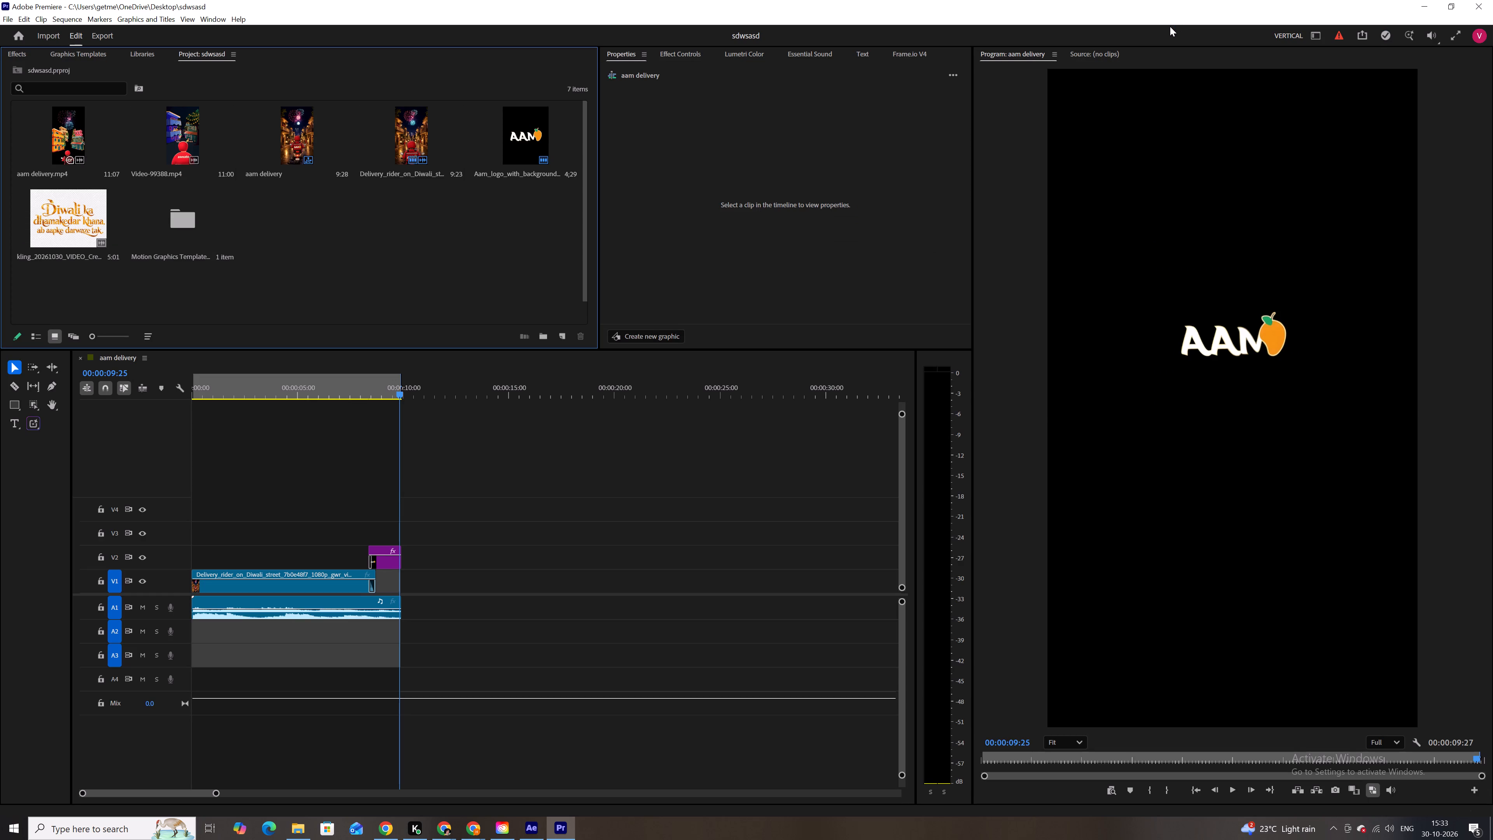
# Delete the Aam logo clip from track V2 at the end of the aam delivery sequence.
pyautogui.moveTo(351, 380); pyautogui.dragTo(343, 379)
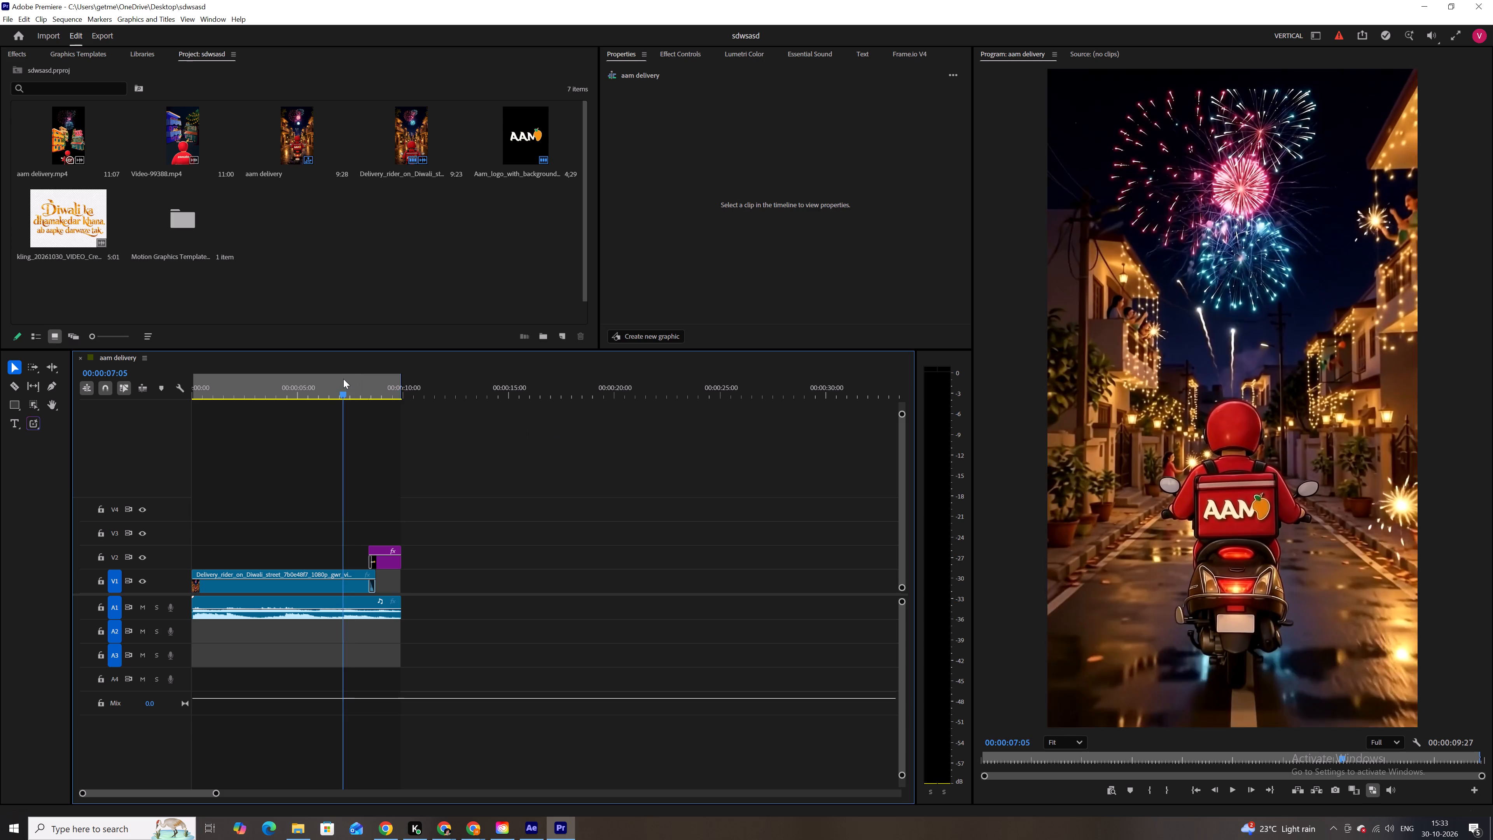
pyautogui.moveTo(343, 379); pyautogui.dragTo(399, 399)
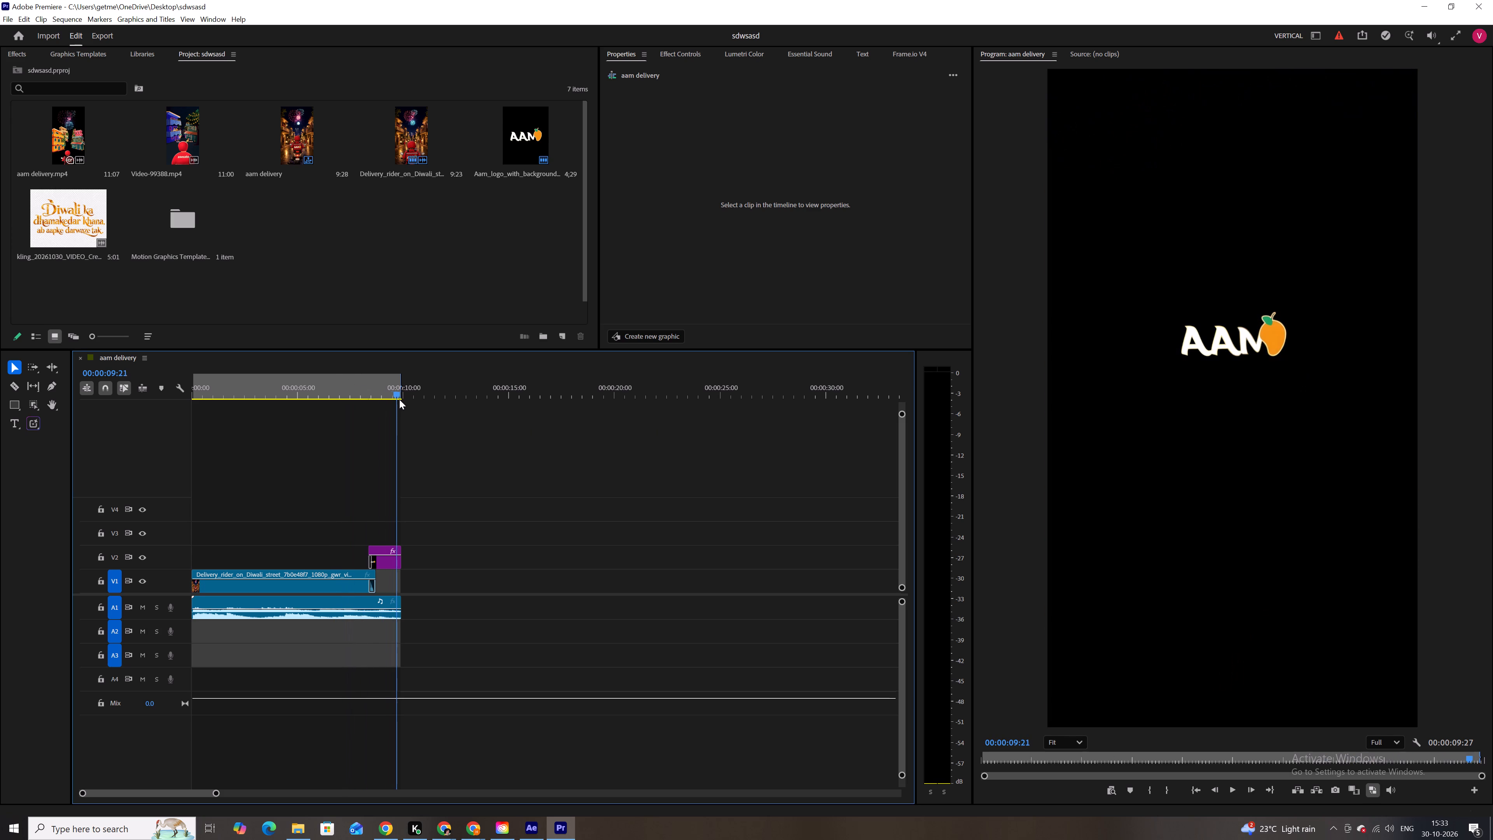
pyautogui.moveTo(399, 399); pyautogui.dragTo(373, 394)
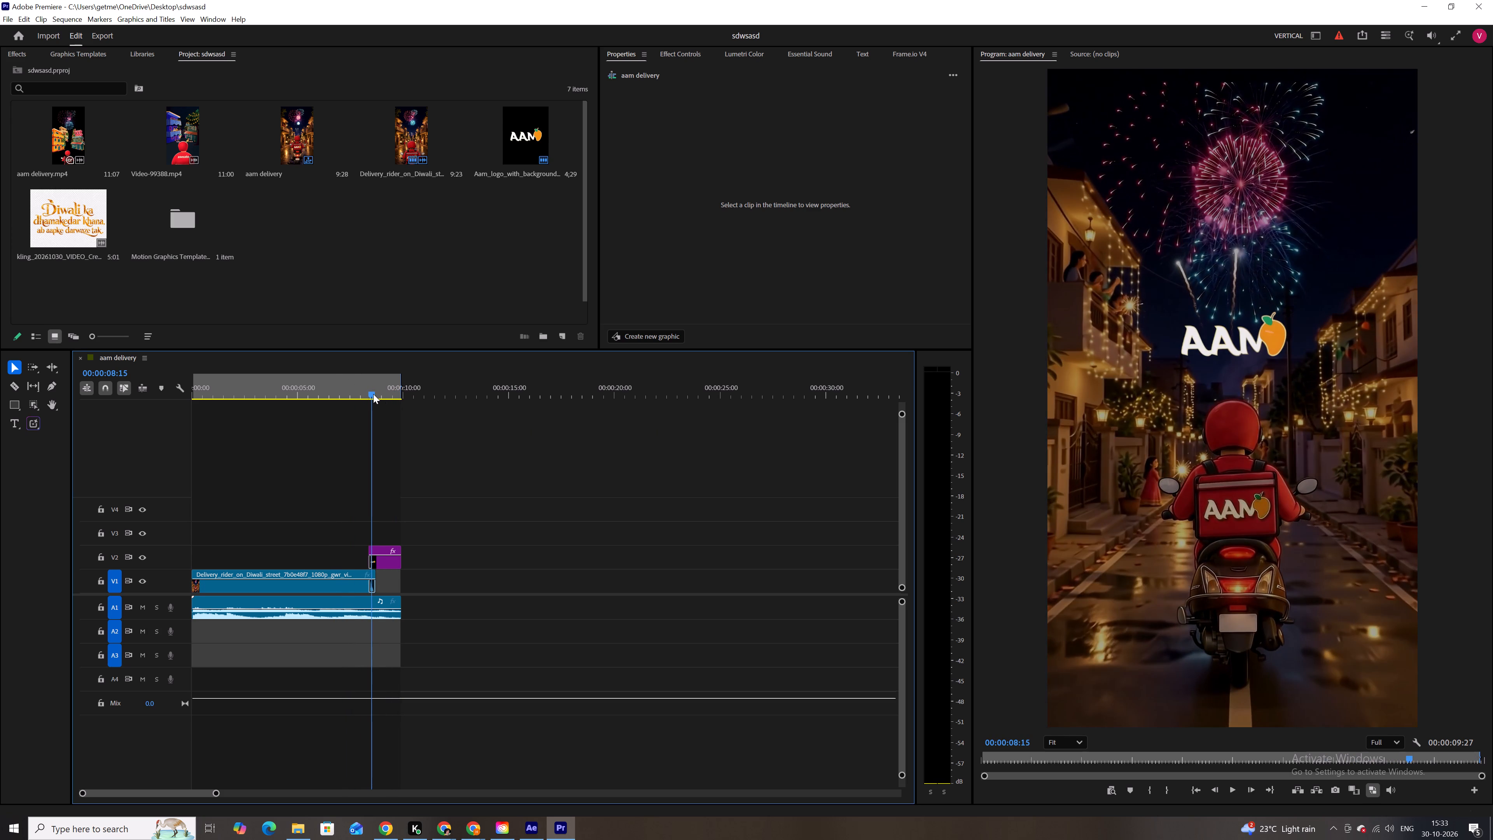
pyautogui.moveTo(373, 394); pyautogui.dragTo(374, 394)
pyautogui.keyDown('alt'); pyautogui.scroll(8, 374, 394); pyautogui.keyUp('alt')
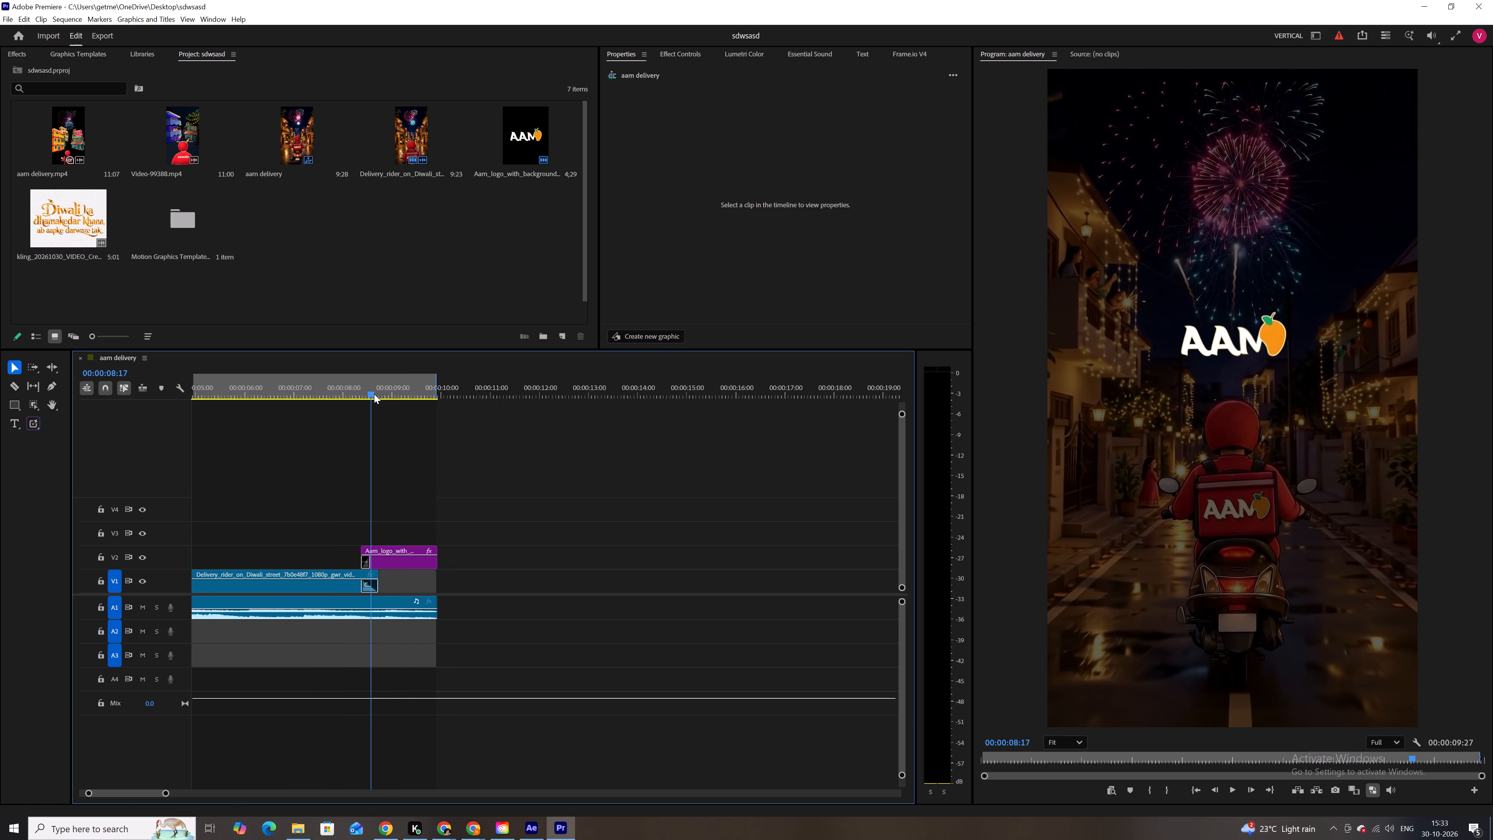
pyautogui.click(424, 556)
pyautogui.press('BackSpace')
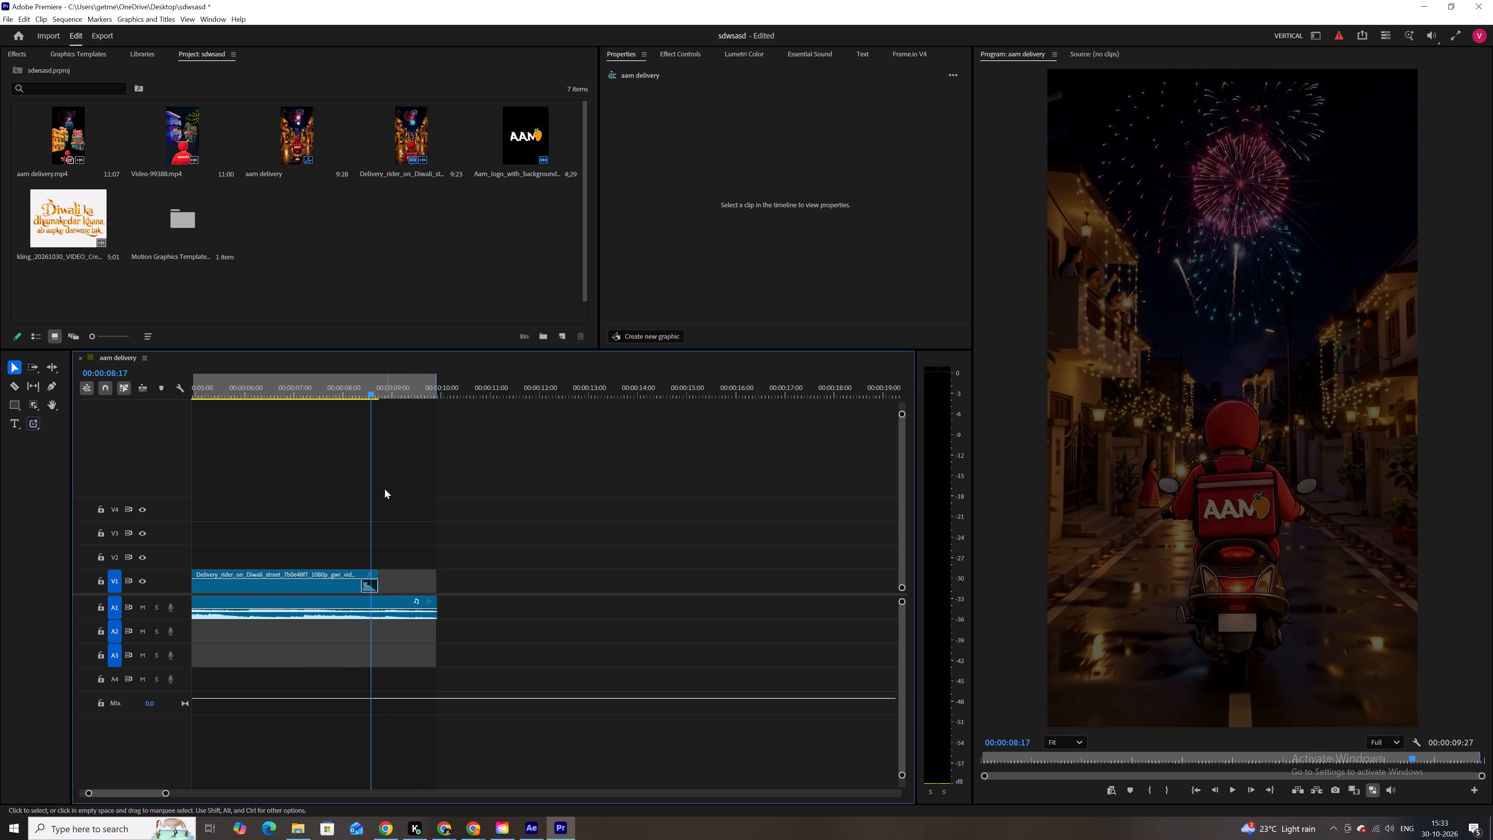
# Import the aam diwali 22 video from the Downloads folder into the project.
pyautogui.moveTo(366, 394); pyautogui.dragTo(362, 392)
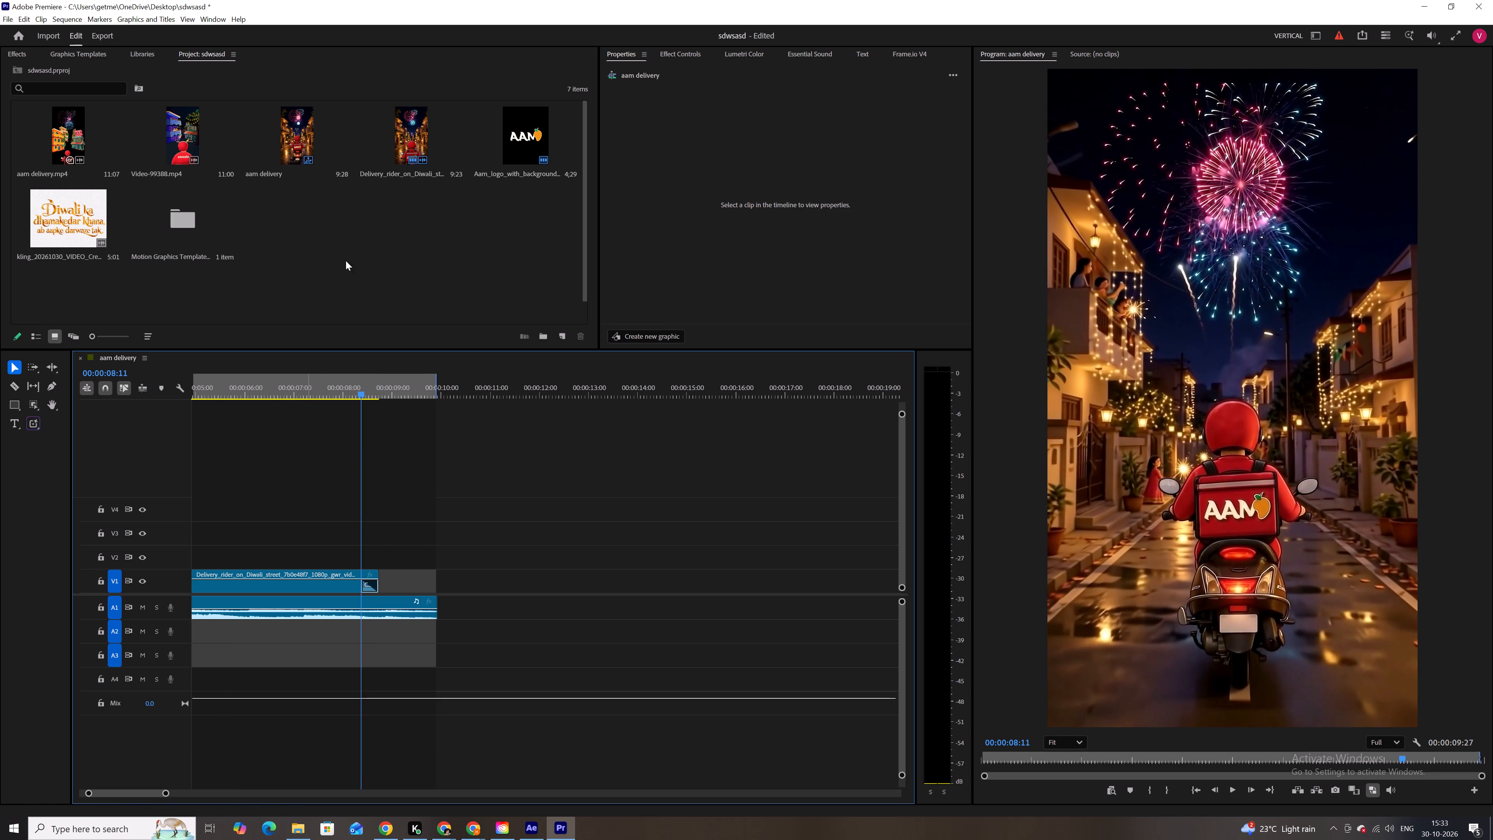
pyautogui.doubleClick(337, 248)
pyautogui.click(149, 141)
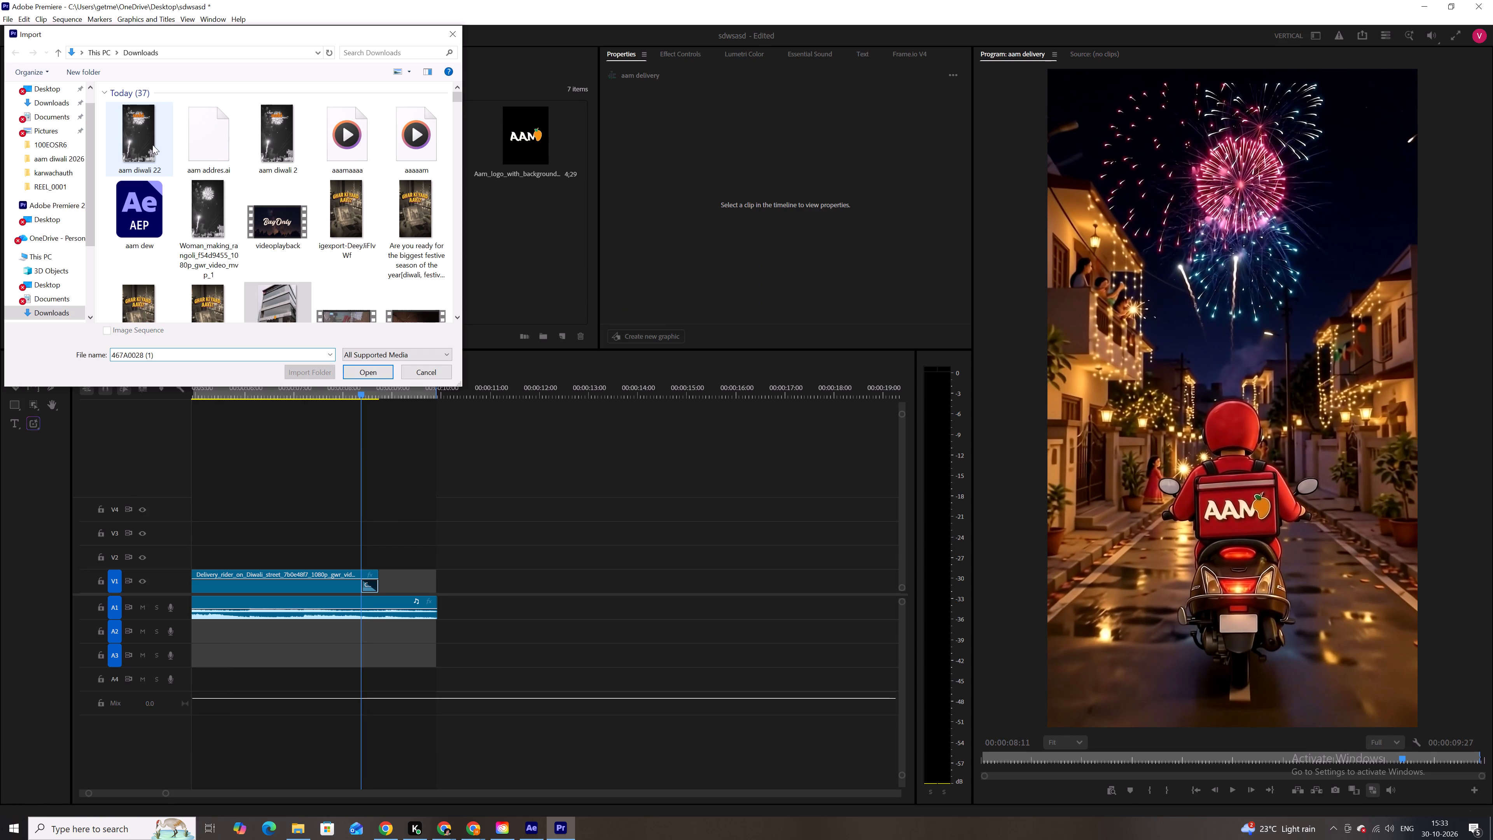
pyautogui.click(152, 145)
pyautogui.click(376, 373)
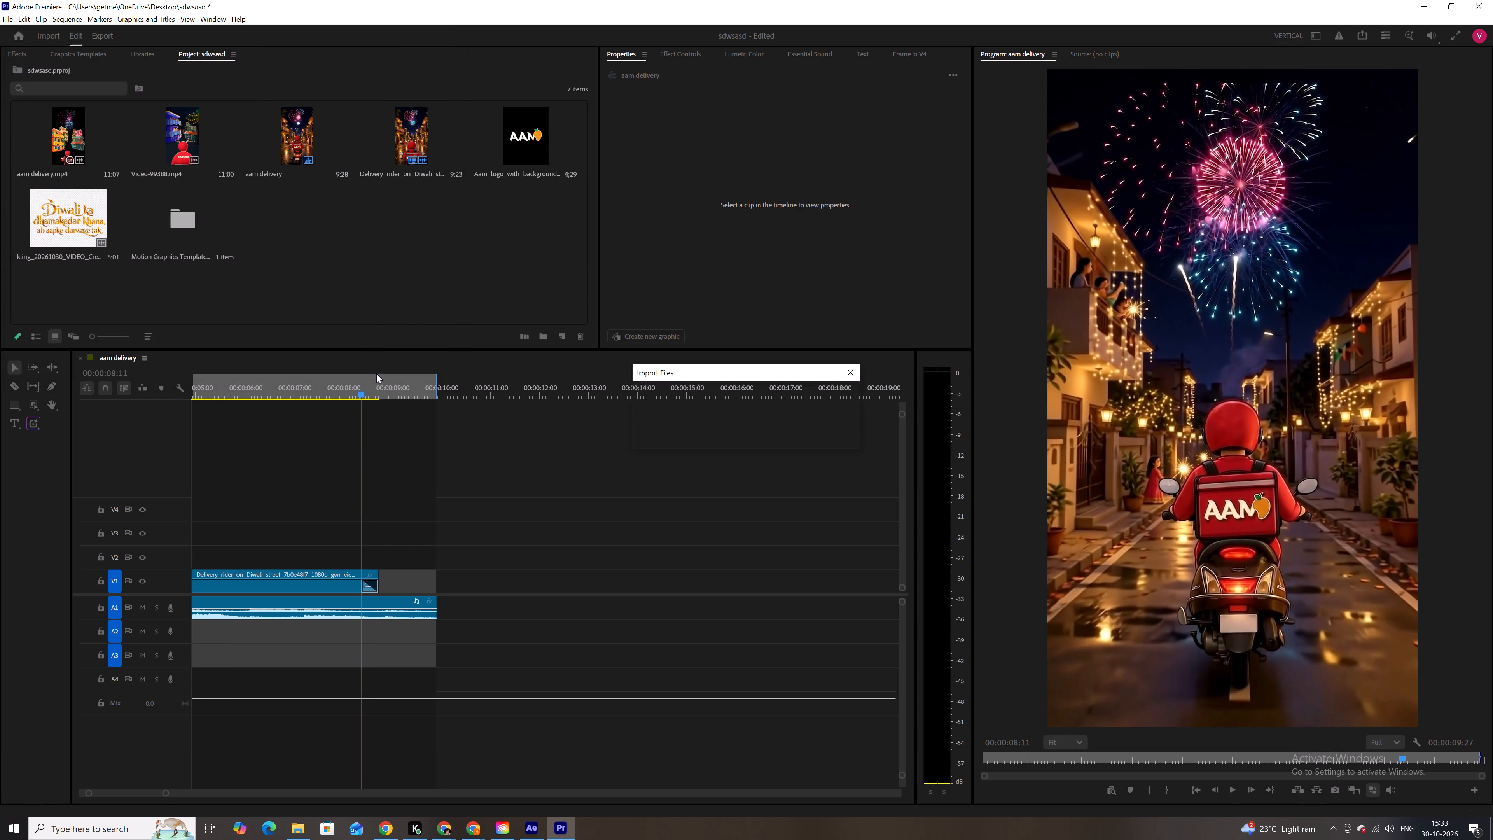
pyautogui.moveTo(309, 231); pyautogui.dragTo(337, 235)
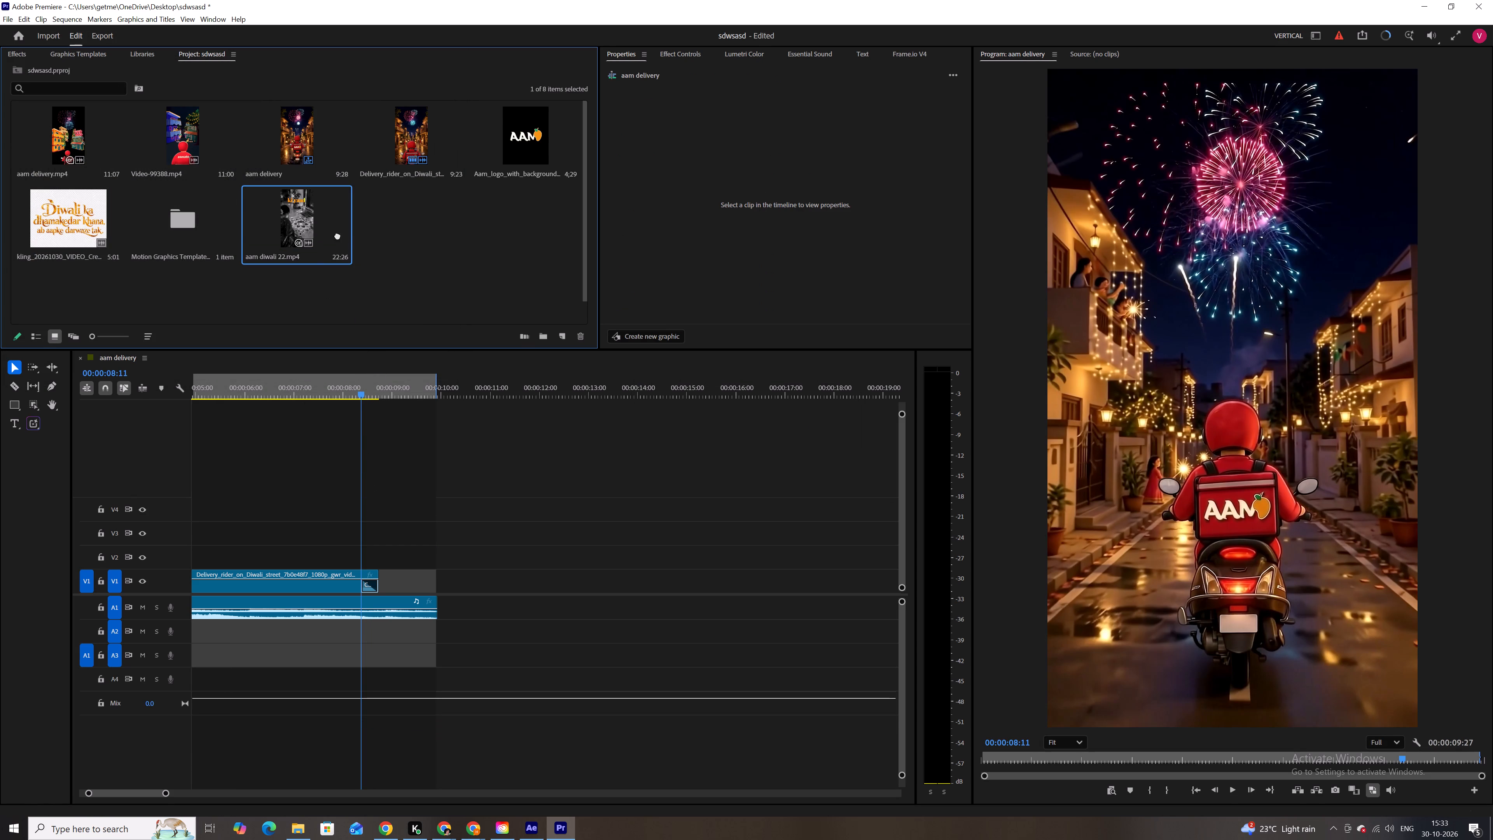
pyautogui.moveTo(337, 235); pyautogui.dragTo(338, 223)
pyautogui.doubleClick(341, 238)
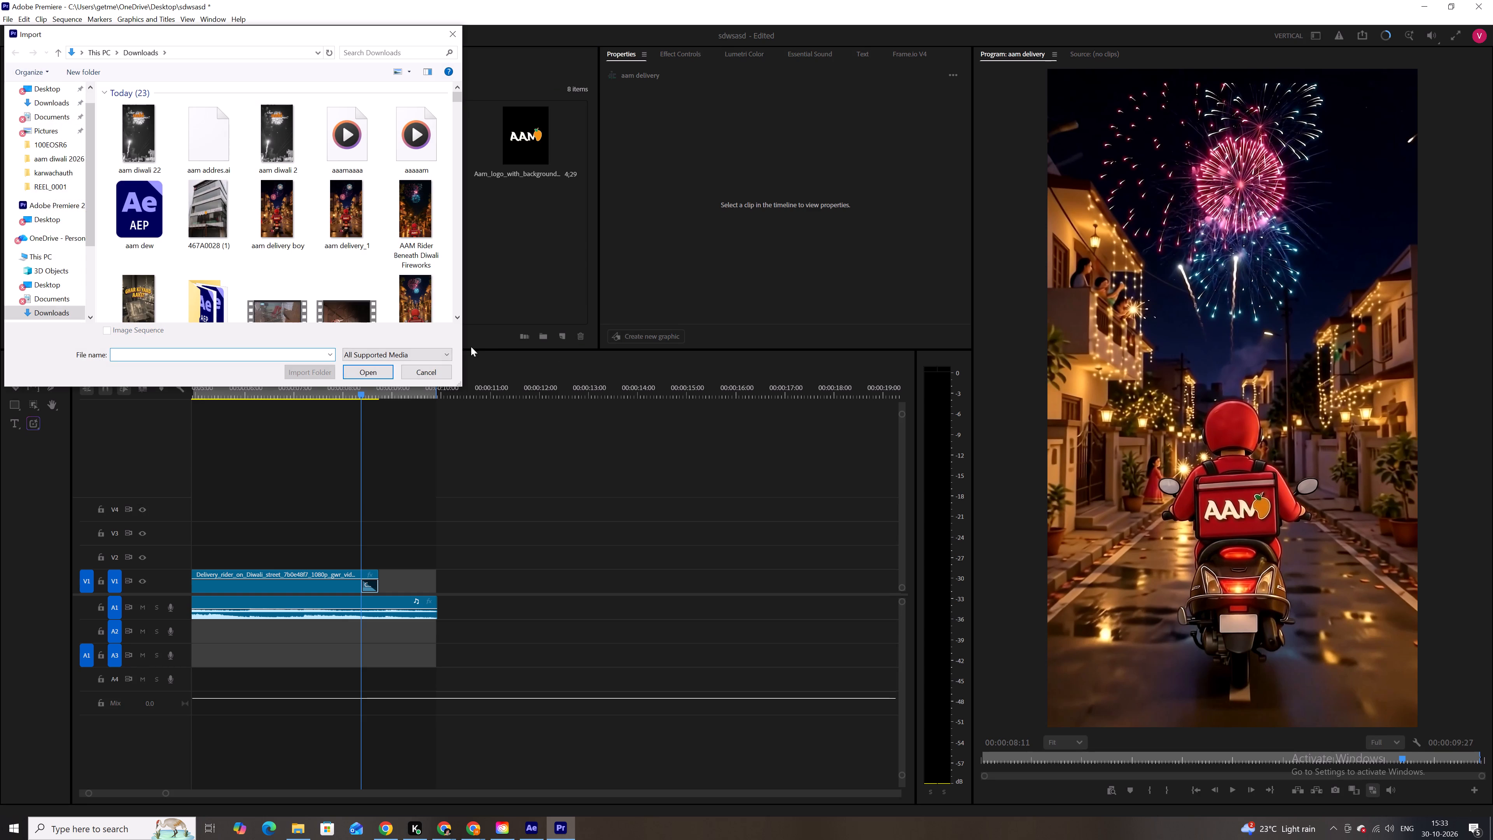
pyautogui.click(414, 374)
# Open aam diwali 22.mp4 as source and mark an In point at 00:00:19:19, where all boxed location names are fully shown.
pyautogui.doubleClick(304, 209)
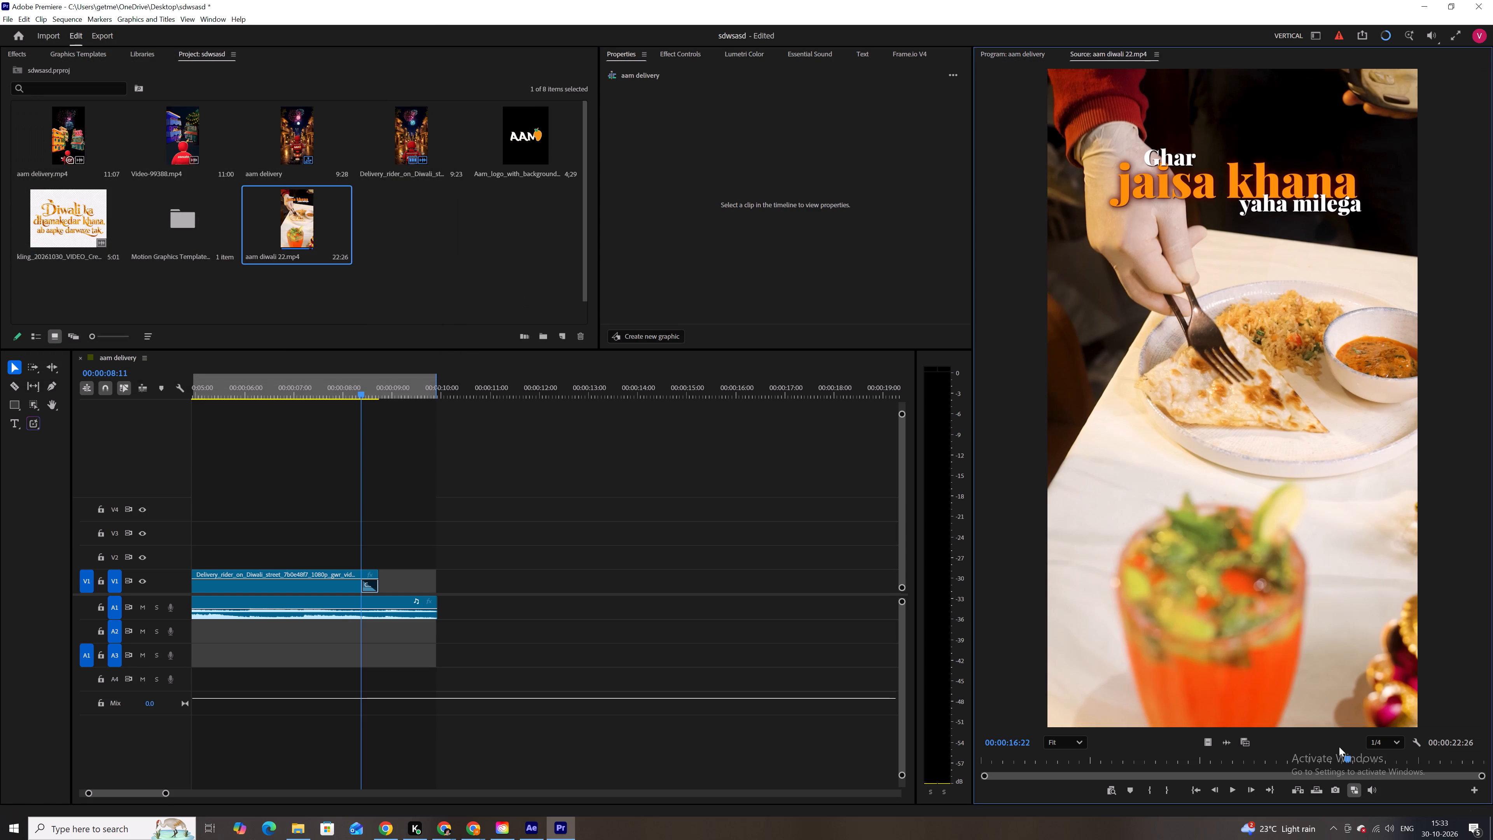
pyautogui.moveTo(1356, 766); pyautogui.dragTo(1395, 757)
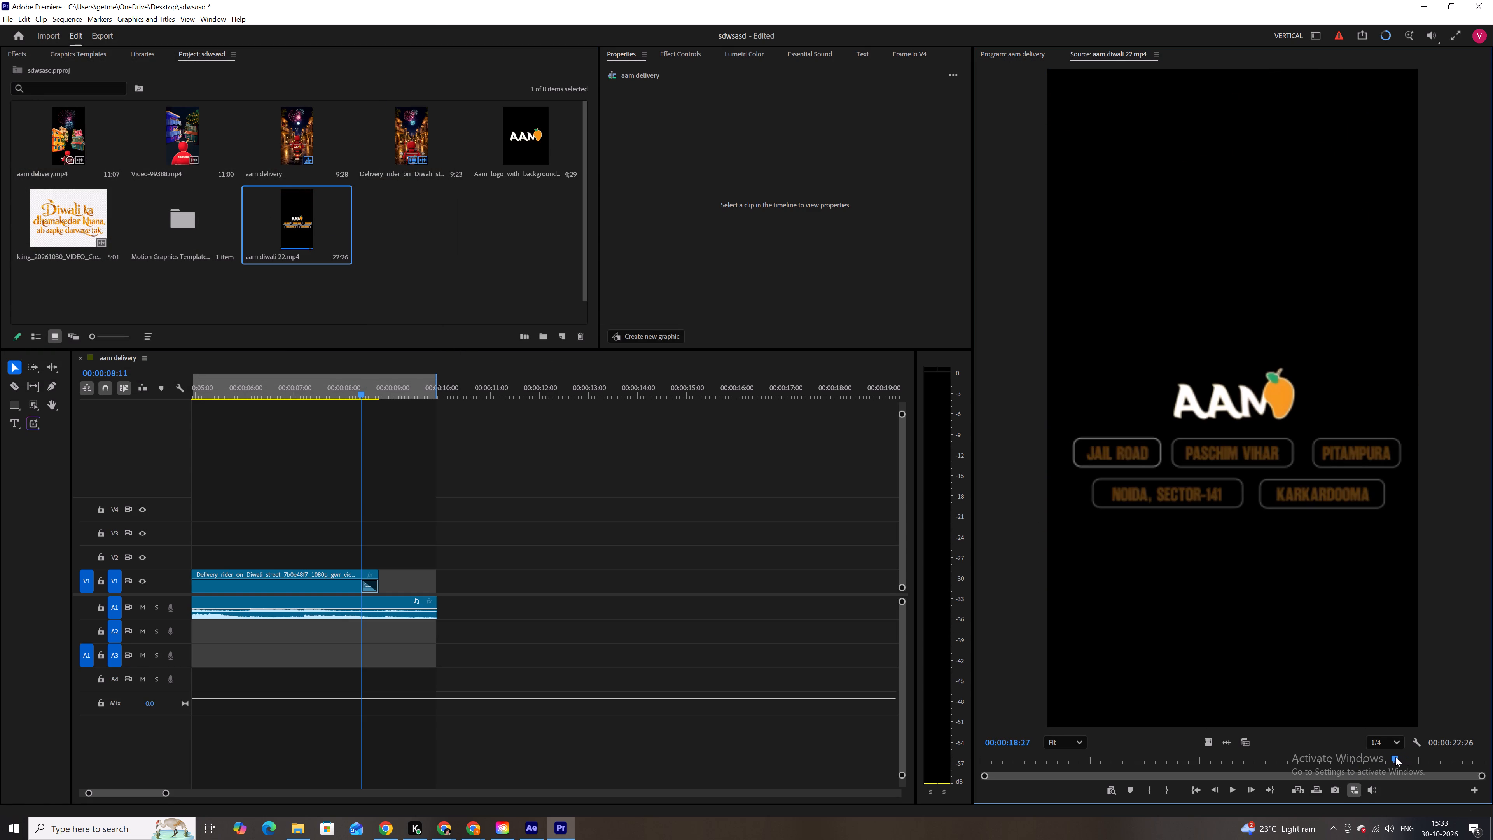
pyautogui.moveTo(1395, 757); pyautogui.dragTo(1412, 754)
pyautogui.press('i')
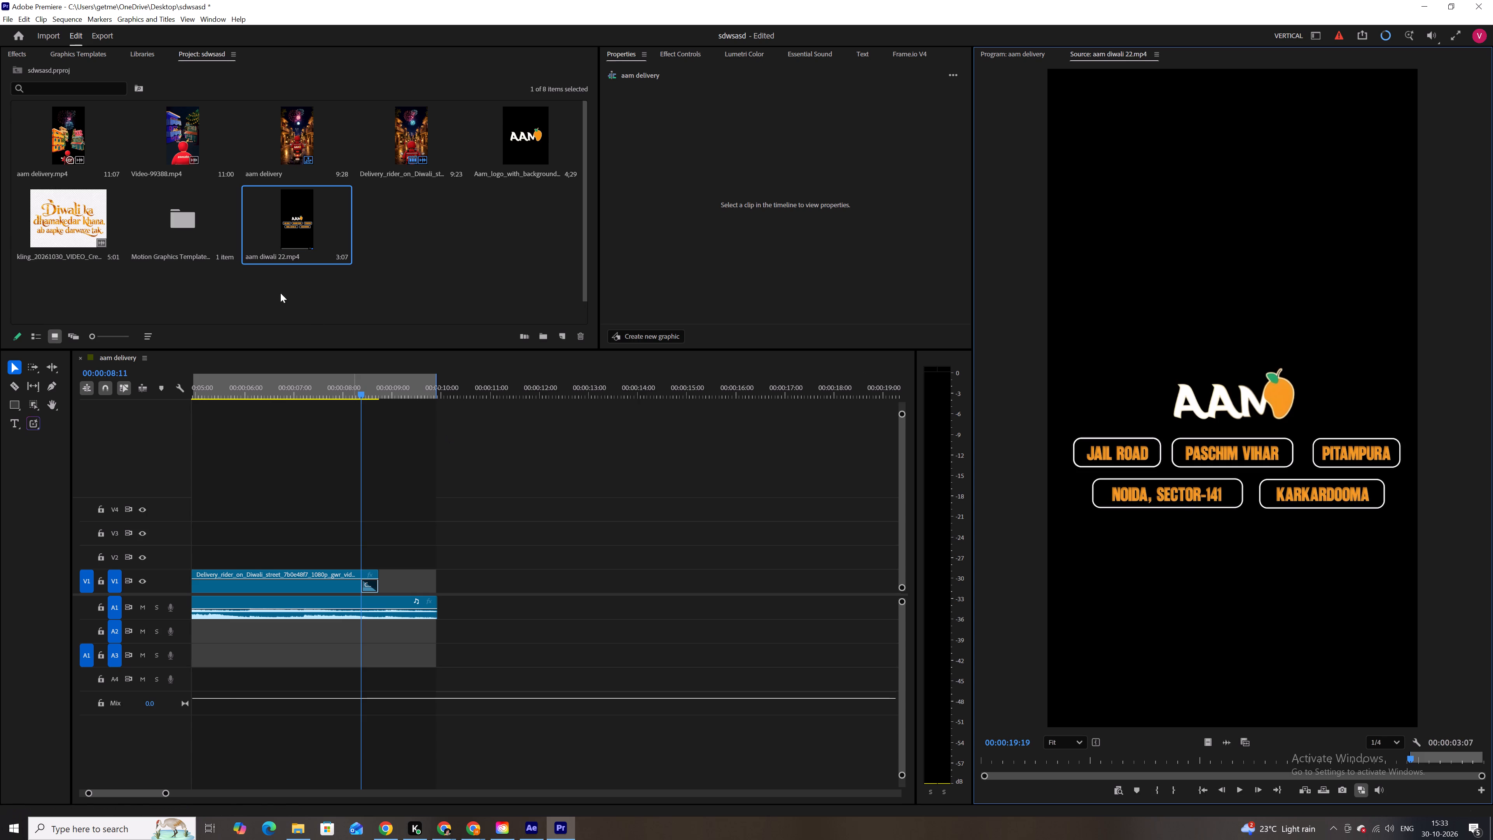
# Place the marked aam diwali 22 clip on track V2 at about 00:00:08:11, over the rider clip's closing fade, and play it.
pyautogui.moveTo(296, 222); pyautogui.dragTo(365, 563)
pyautogui.moveTo(357, 390); pyautogui.dragTo(350, 387)
pyautogui.press('space')
pyautogui.press('space')
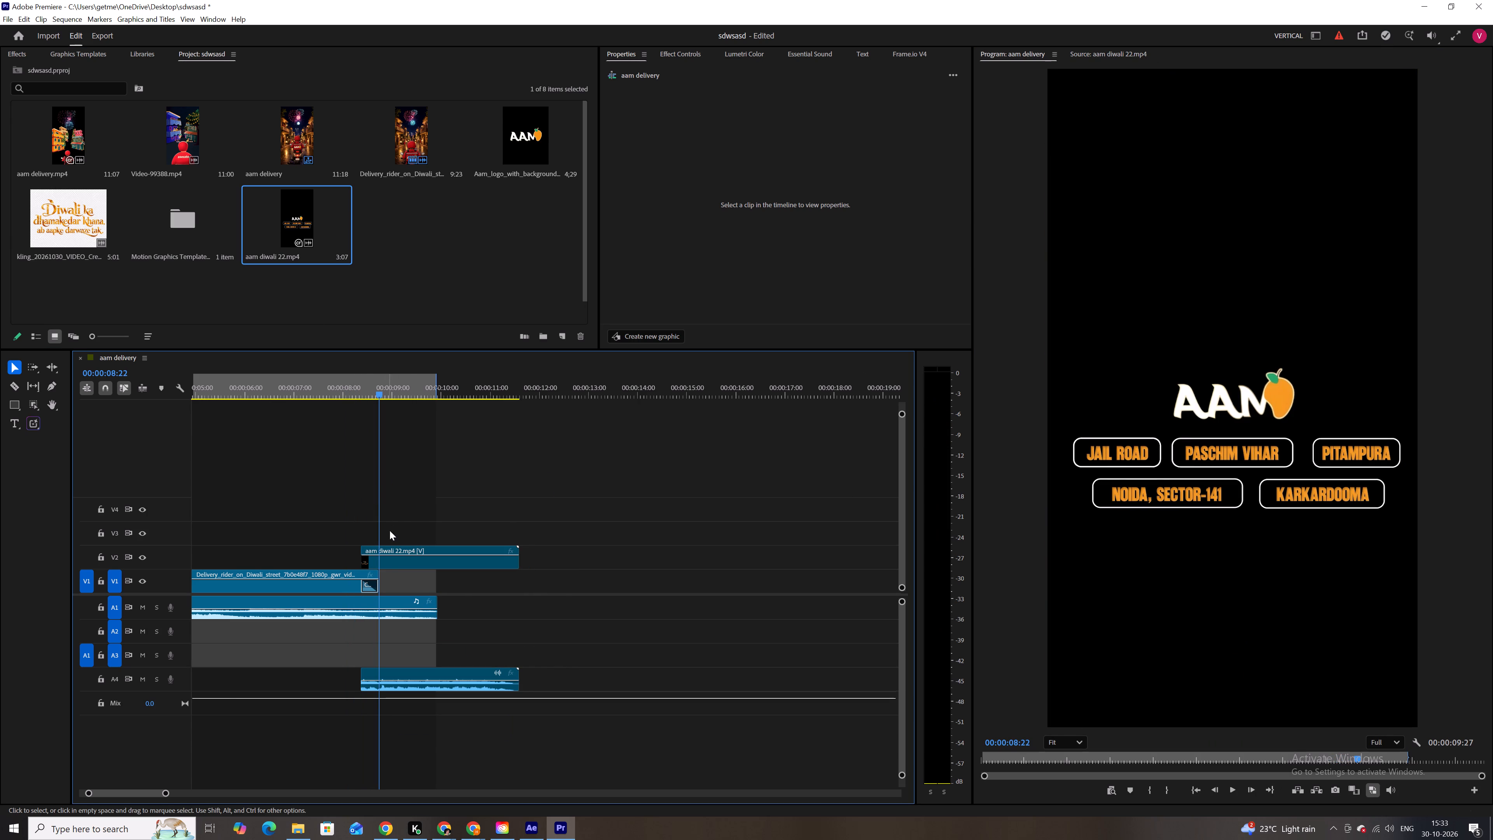
# Add a short fade-in transition at the start of the aam diwali 22 clip on V2 and play it back.
pyautogui.moveTo(369, 558); pyautogui.dragTo(373, 560)
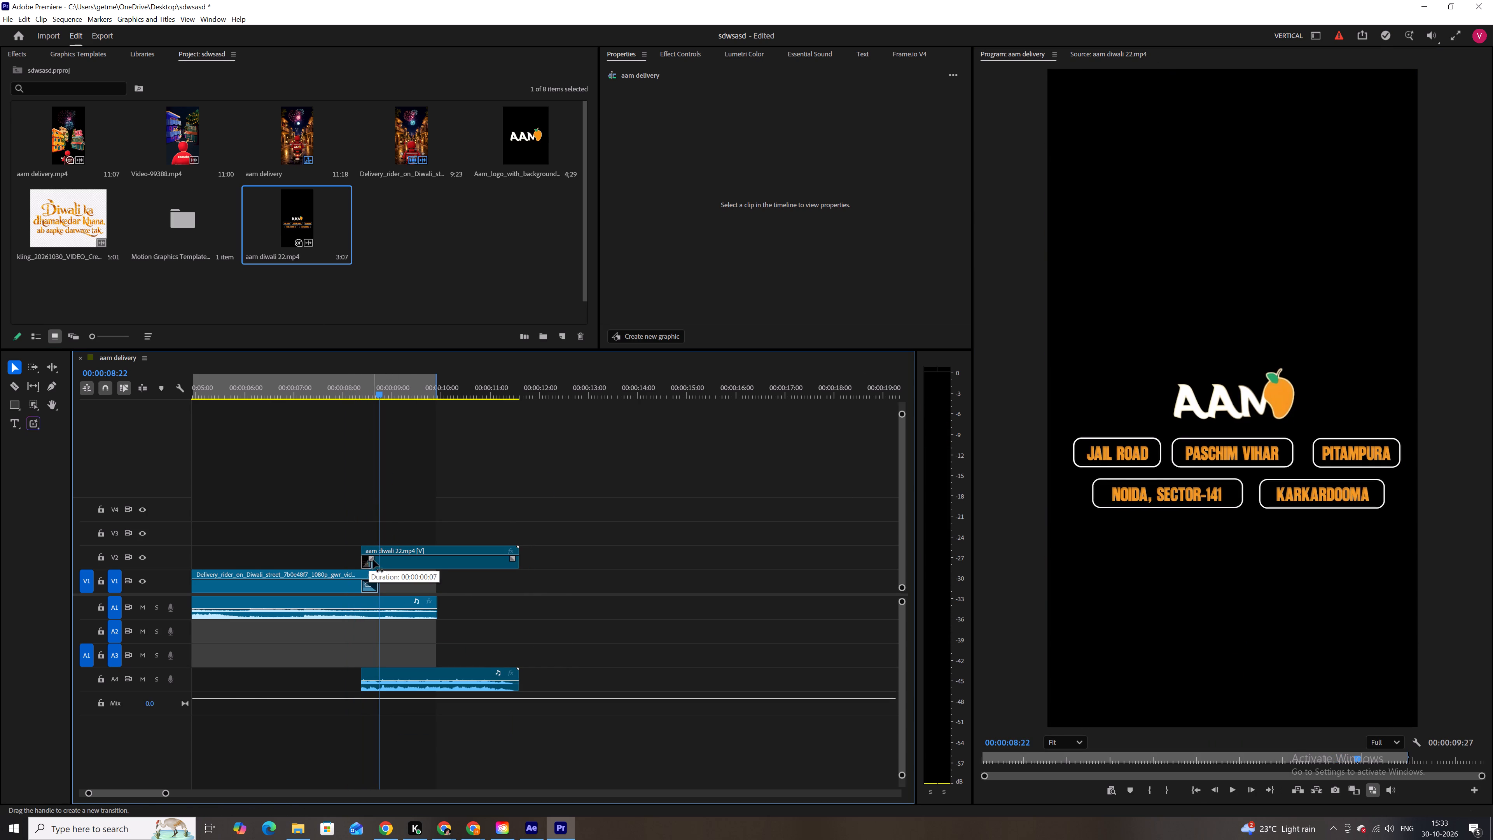
pyautogui.moveTo(373, 560); pyautogui.dragTo(379, 562)
pyautogui.click(358, 388)
pyautogui.press('space')
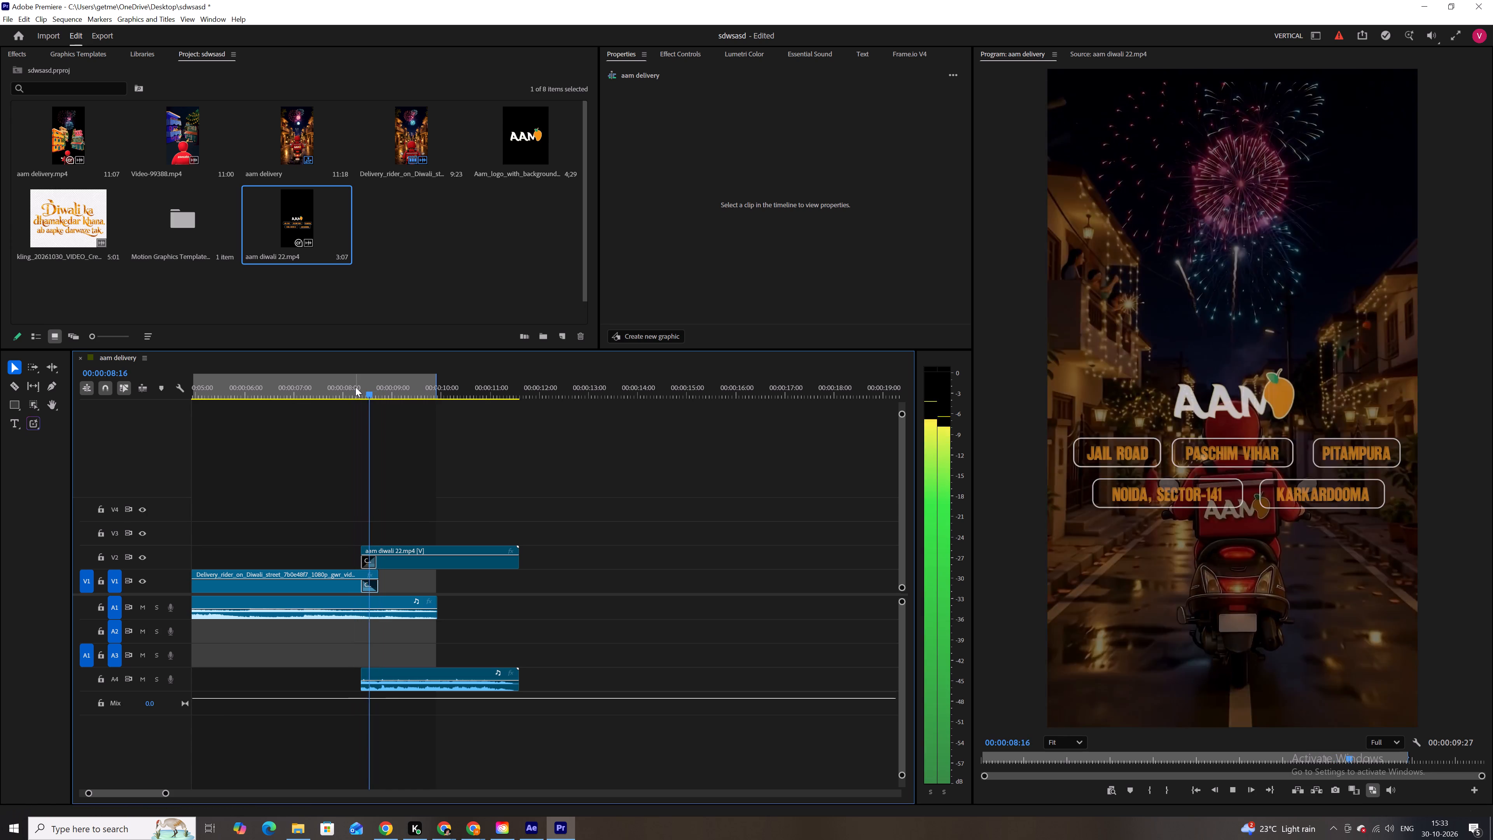
pyautogui.press('space')
pyautogui.moveTo(355, 387); pyautogui.dragTo(347, 381)
pyautogui.press('space')
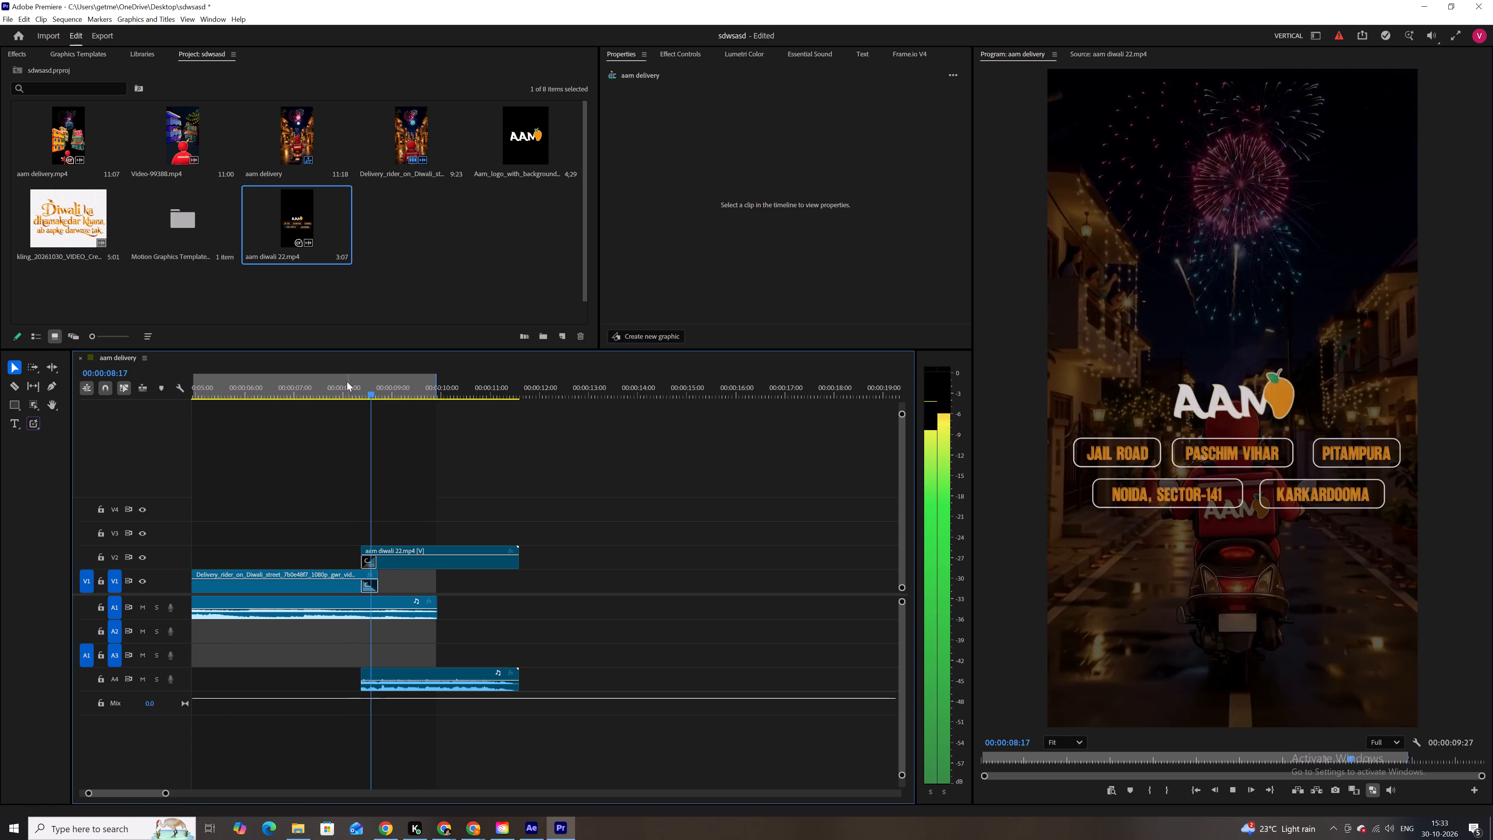
pyautogui.press('space')
# Raise the aam diwali 22 clip on V2 by setting its vertical position to 800, and play back the ending.
pyautogui.scroll(-2, 1184, 438)
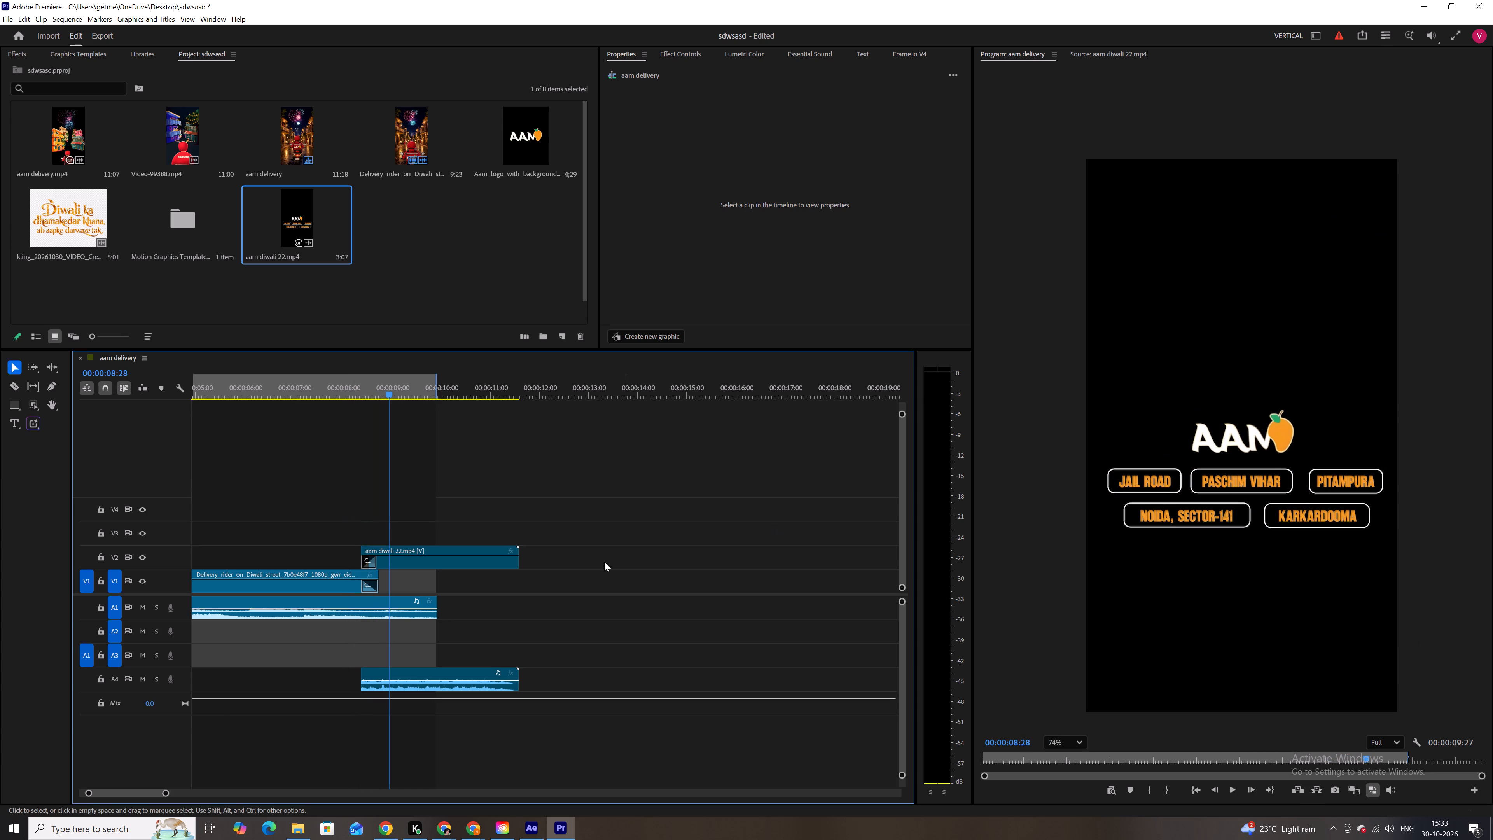
pyautogui.click(414, 559)
pyautogui.click(351, 391)
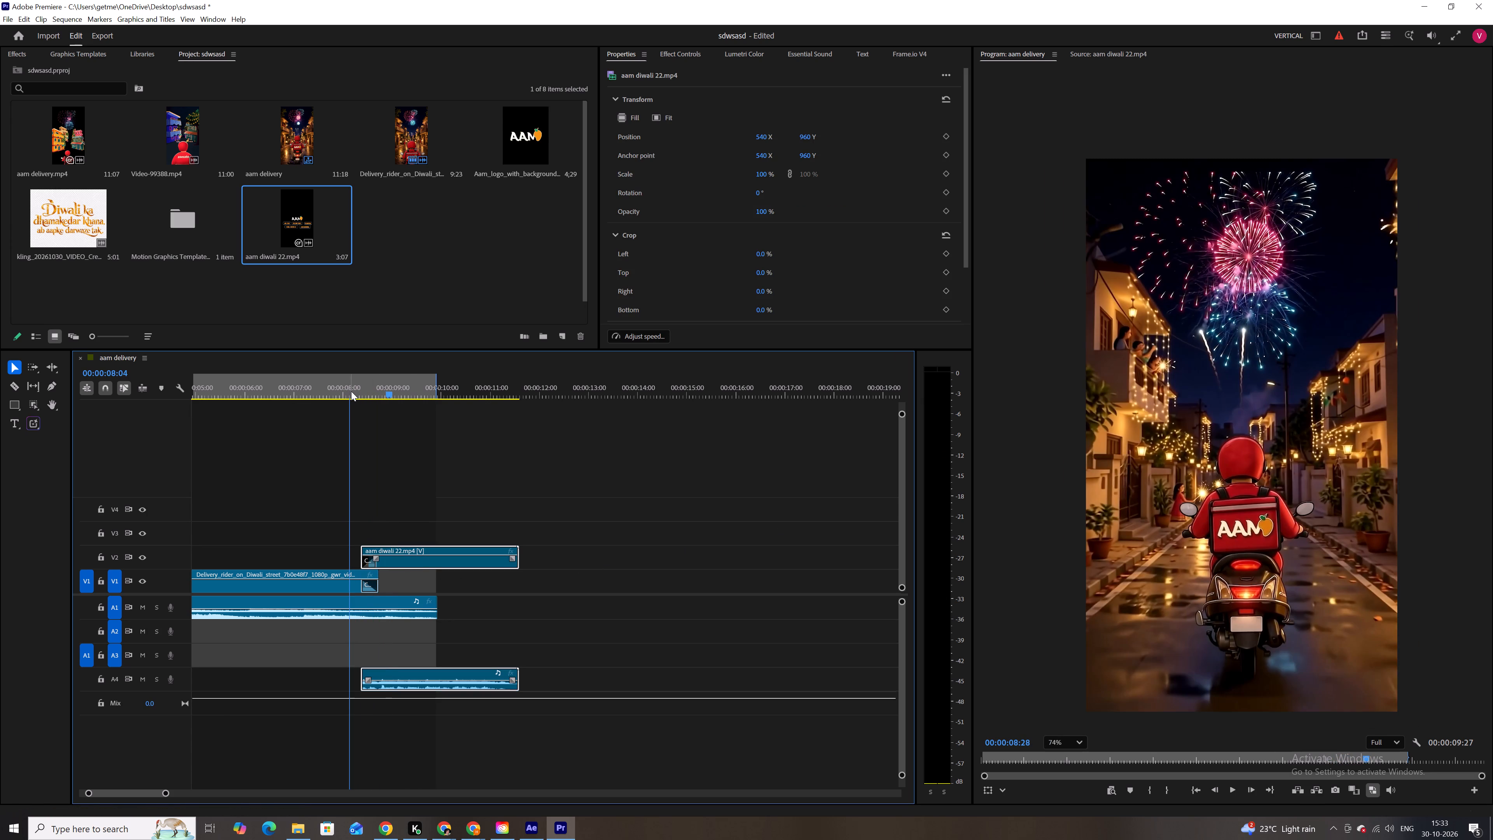
pyautogui.press('space')
pyautogui.press('space')
pyautogui.moveTo(351, 391); pyautogui.dragTo(339, 390)
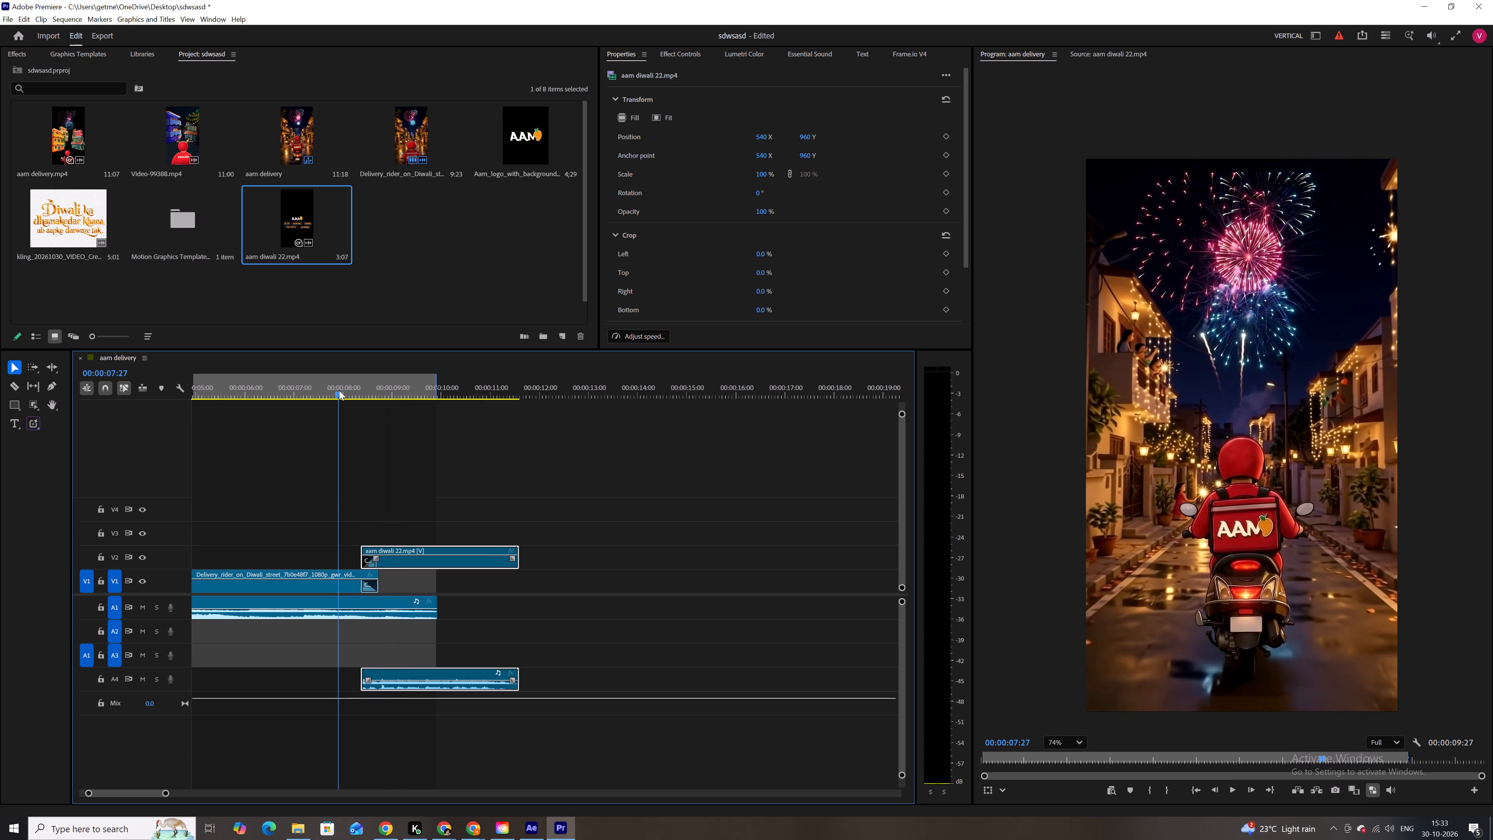
pyautogui.moveTo(339, 390); pyautogui.dragTo(367, 401)
pyautogui.click(432, 547)
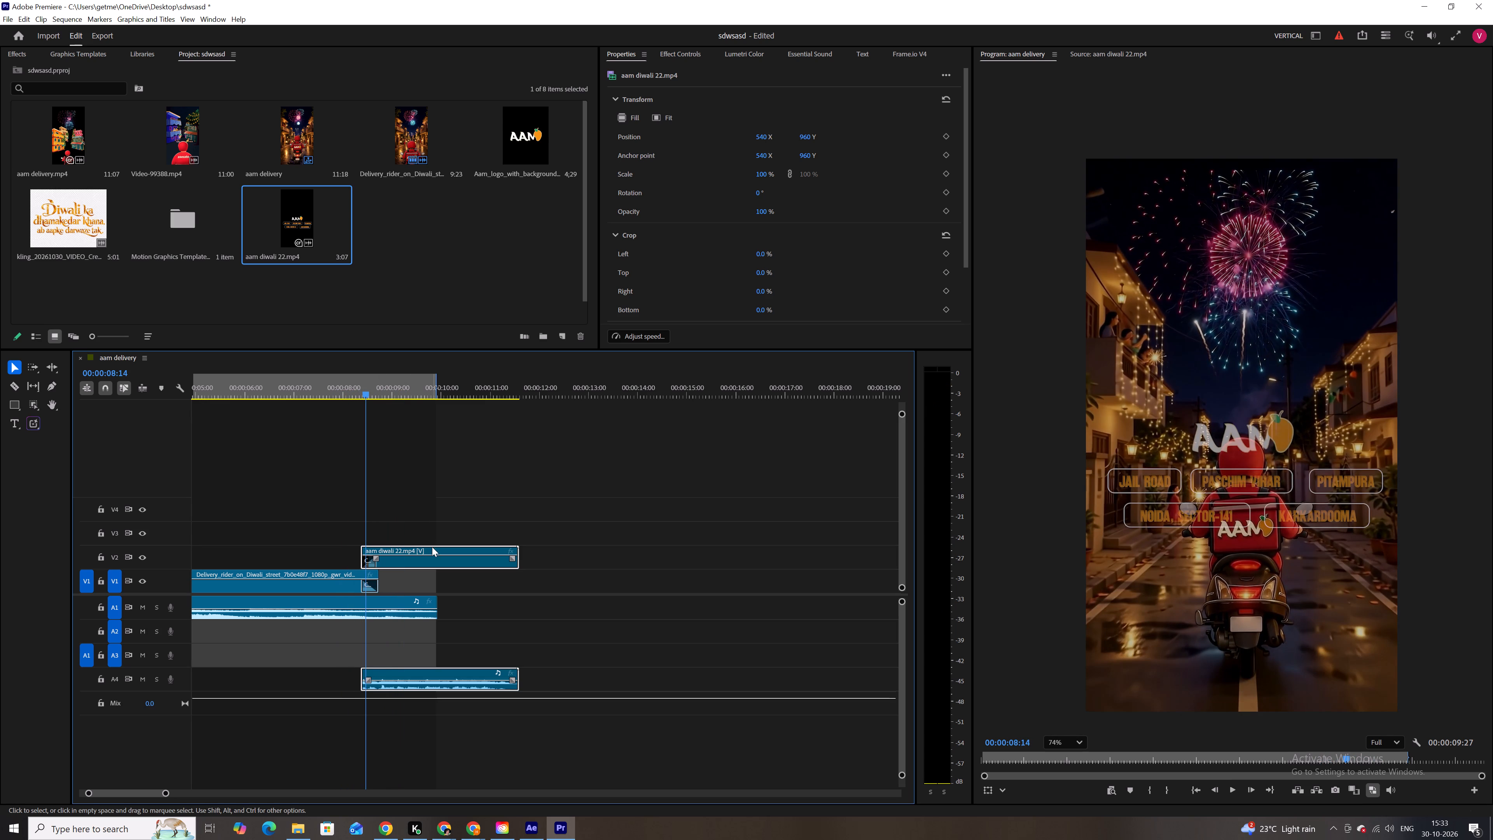
pyautogui.moveTo(806, 136); pyautogui.dragTo(712, 122)
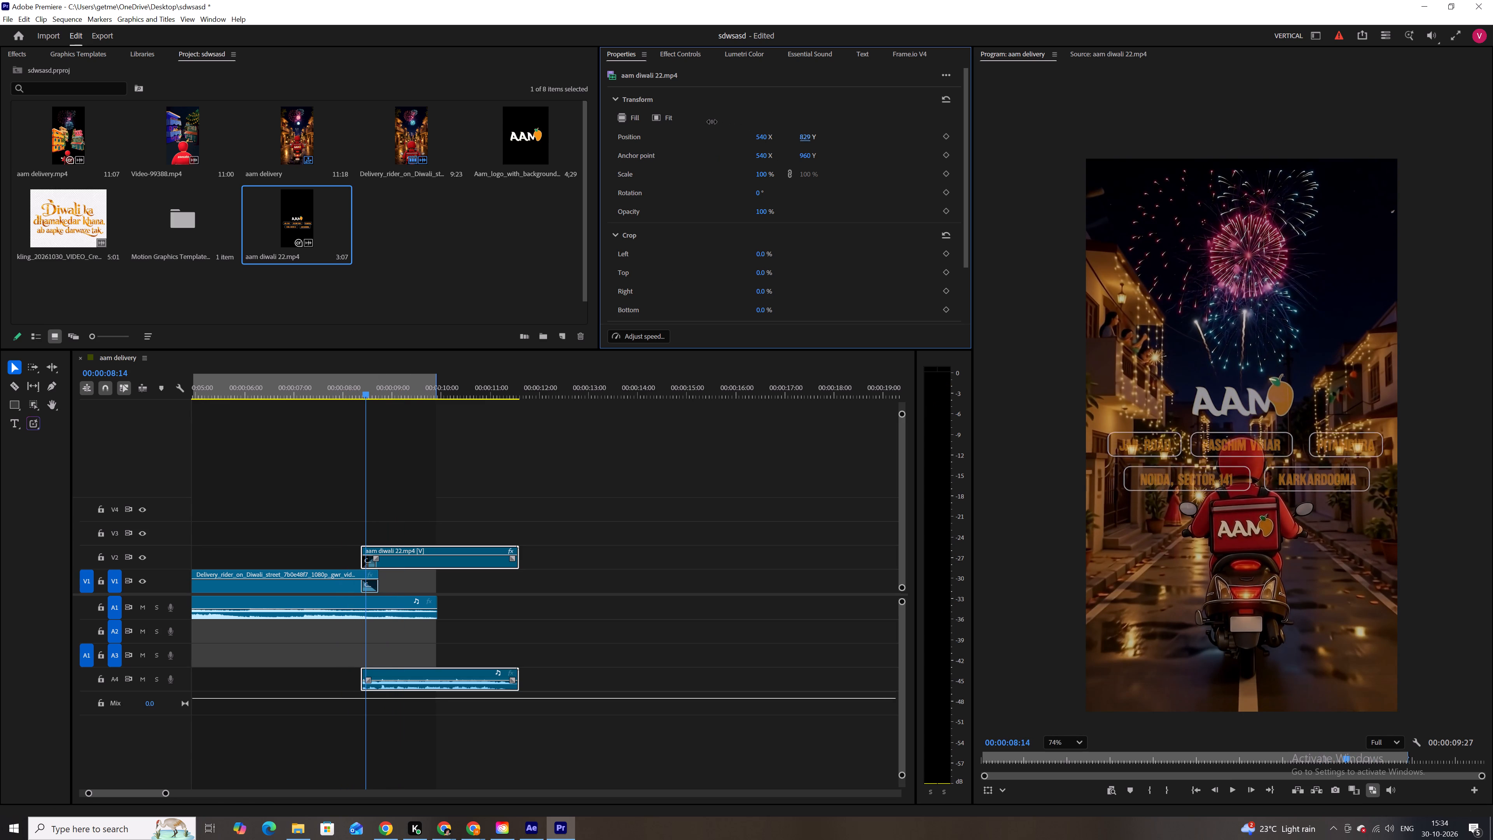
pyautogui.moveTo(712, 122); pyautogui.dragTo(694, 120)
pyautogui.moveTo(366, 391); pyautogui.dragTo(353, 386)
pyautogui.press('space')
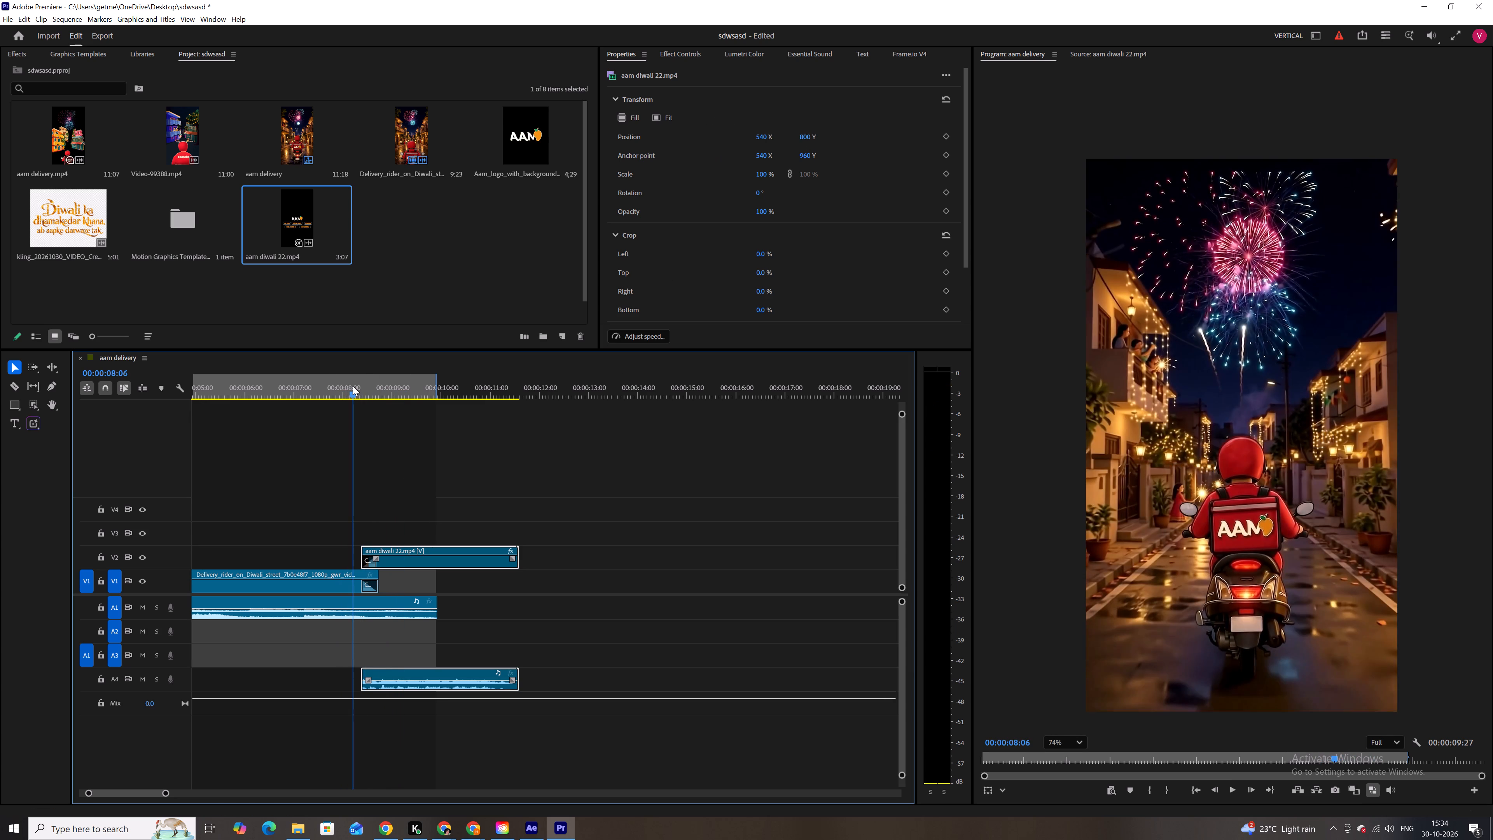
pyautogui.press('space')
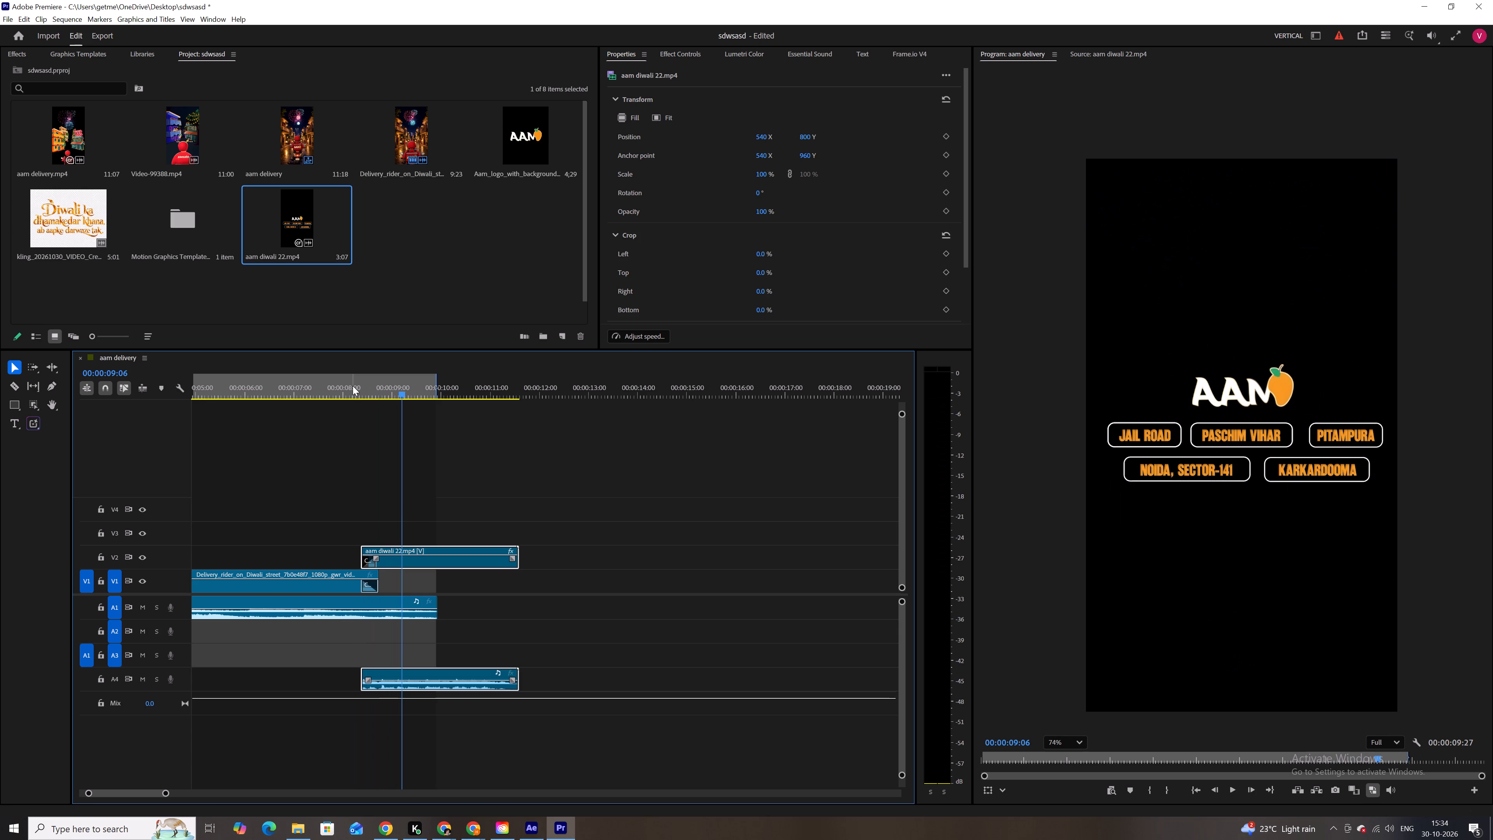
pyautogui.press('space')
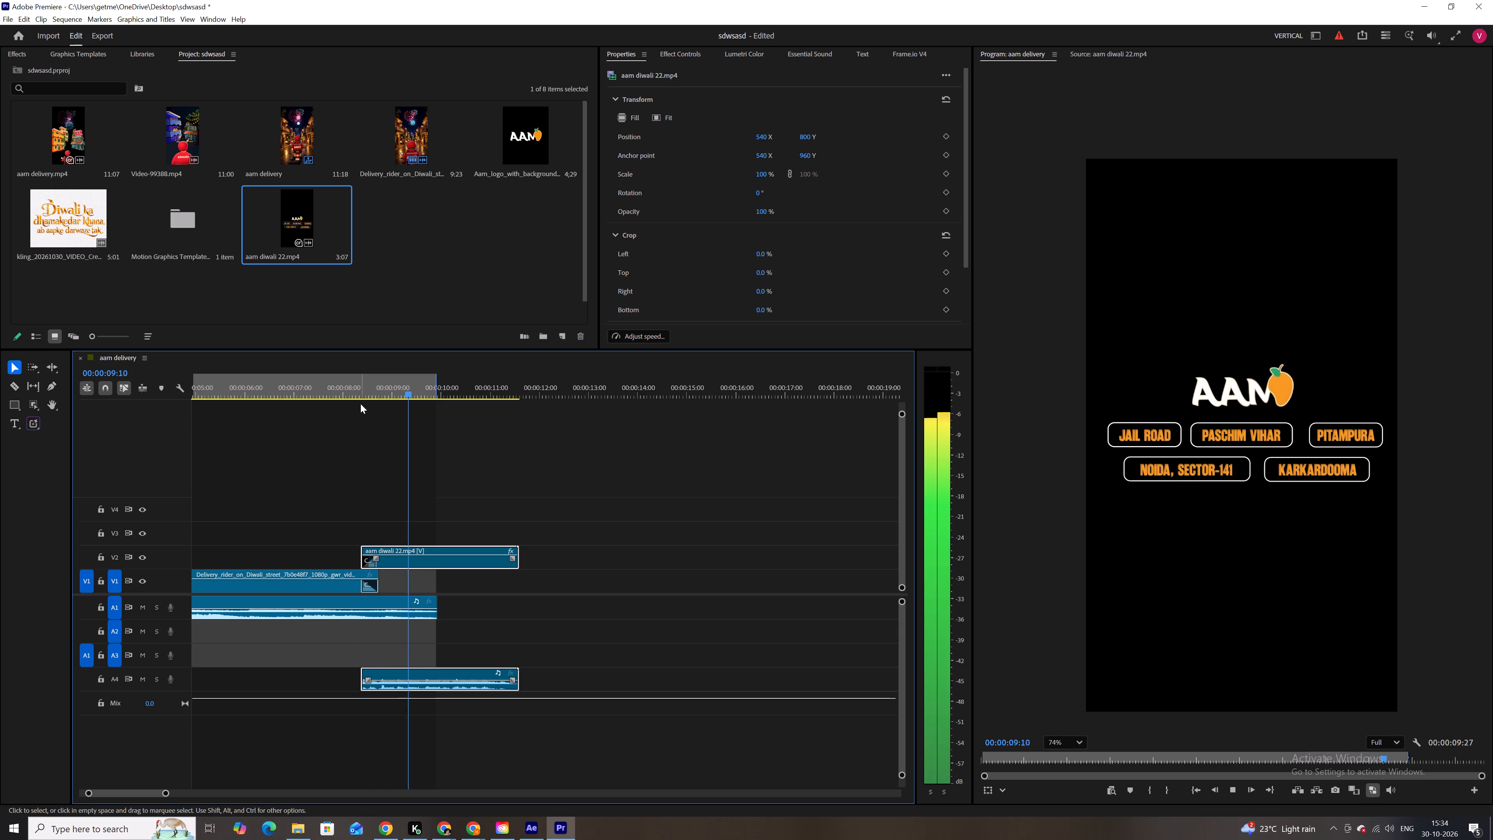
pyautogui.press('space')
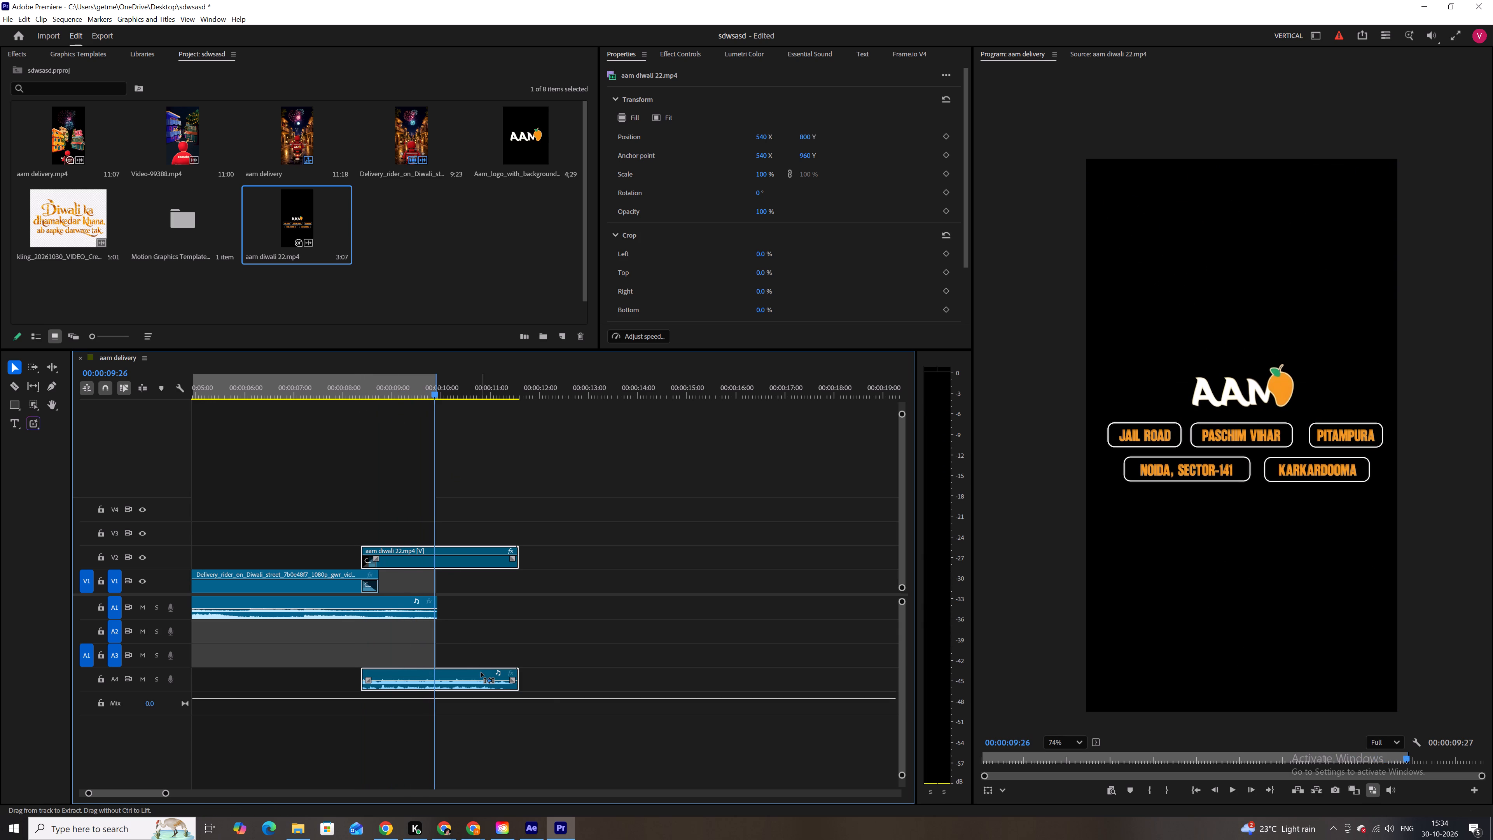
# Unlink the aam diwali 22 clip and delete its audio from track A4.
pyautogui.hotkey('ctrl', 'l')
pyautogui.click(511, 629)
pyautogui.click(487, 670)
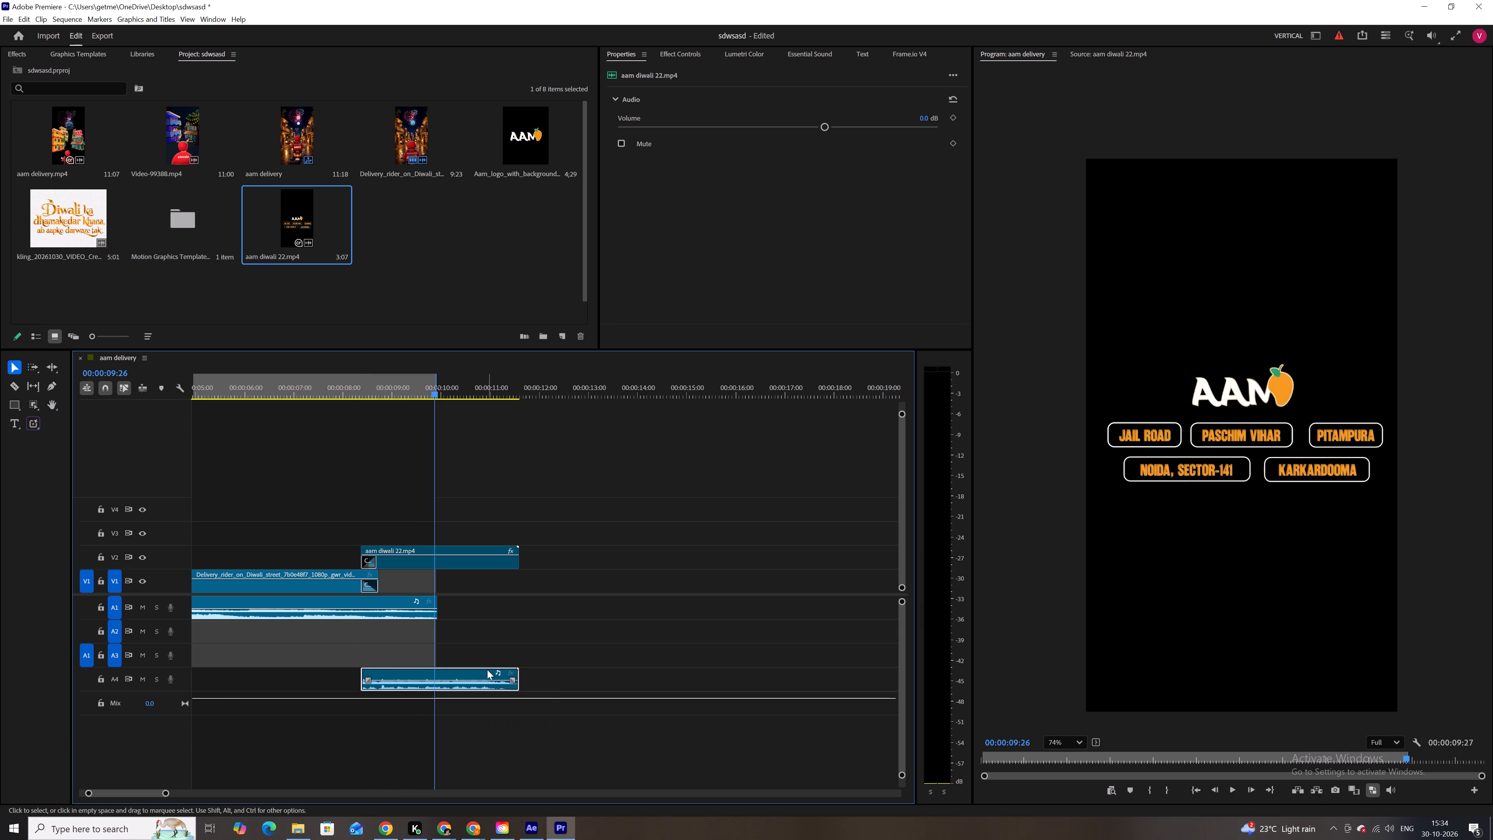
pyautogui.press('BackSpace')
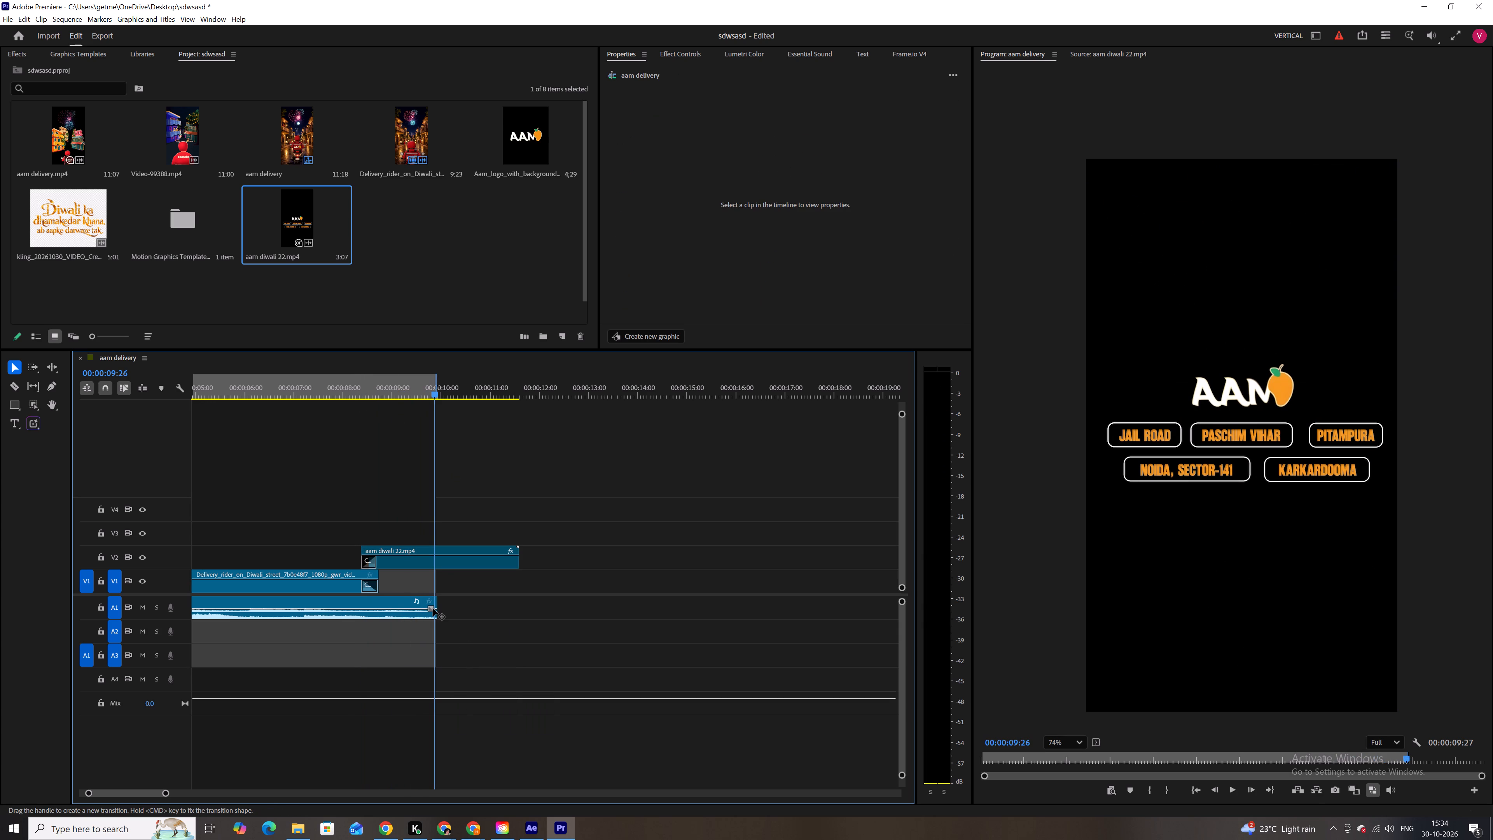
# Add a short fade-out transition at the end of the audio clip on track A1.
pyautogui.moveTo(433, 609); pyautogui.dragTo(424, 611)
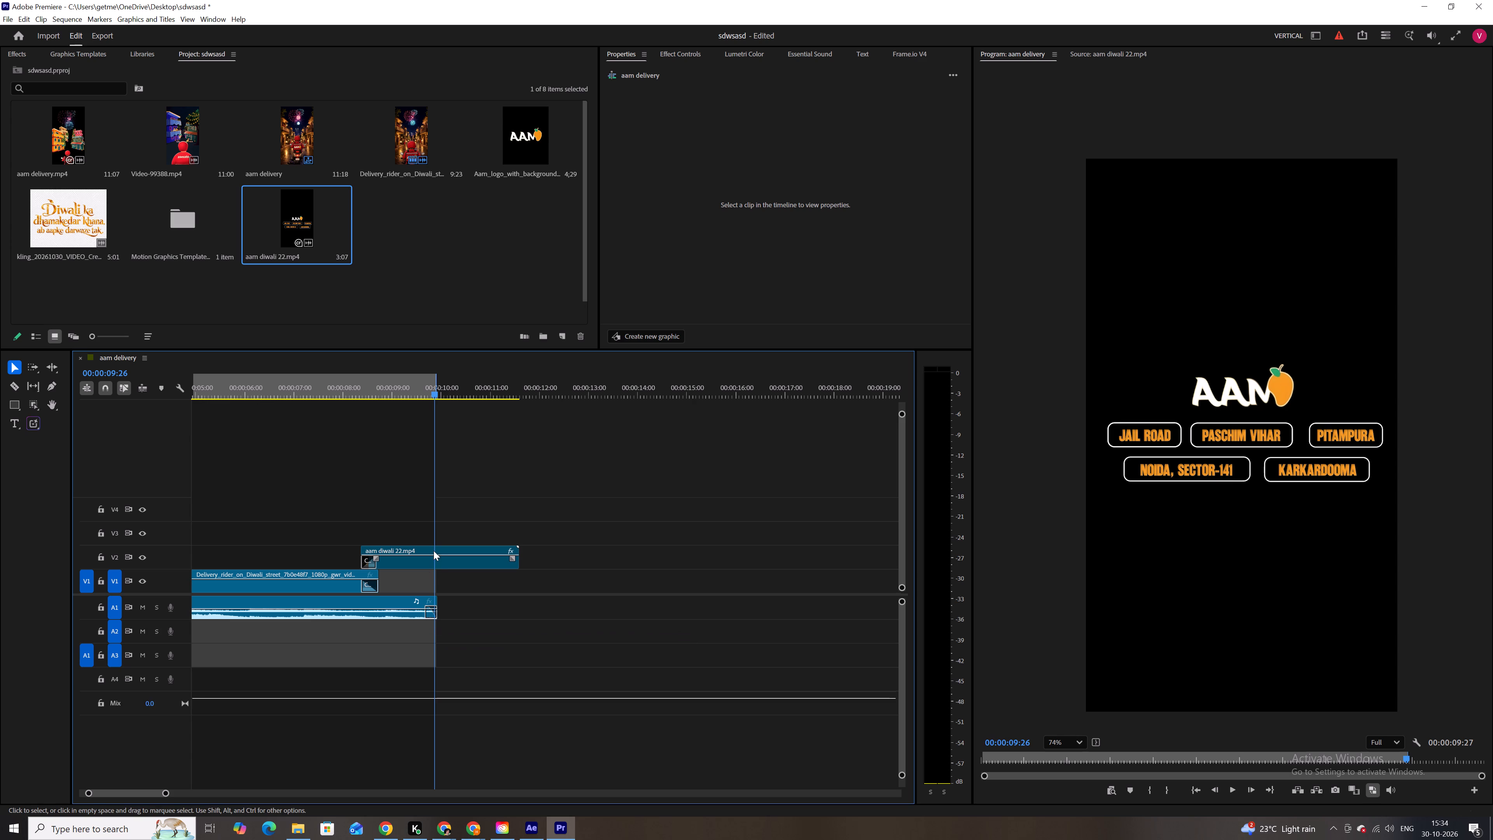
# Cut the aam diwali 22 clip on V2 at 00:00:09:26 and delete the part after the cut.
pyautogui.press('c')
pyautogui.click(434, 551)
pyautogui.press('v')
pyautogui.click(443, 554)
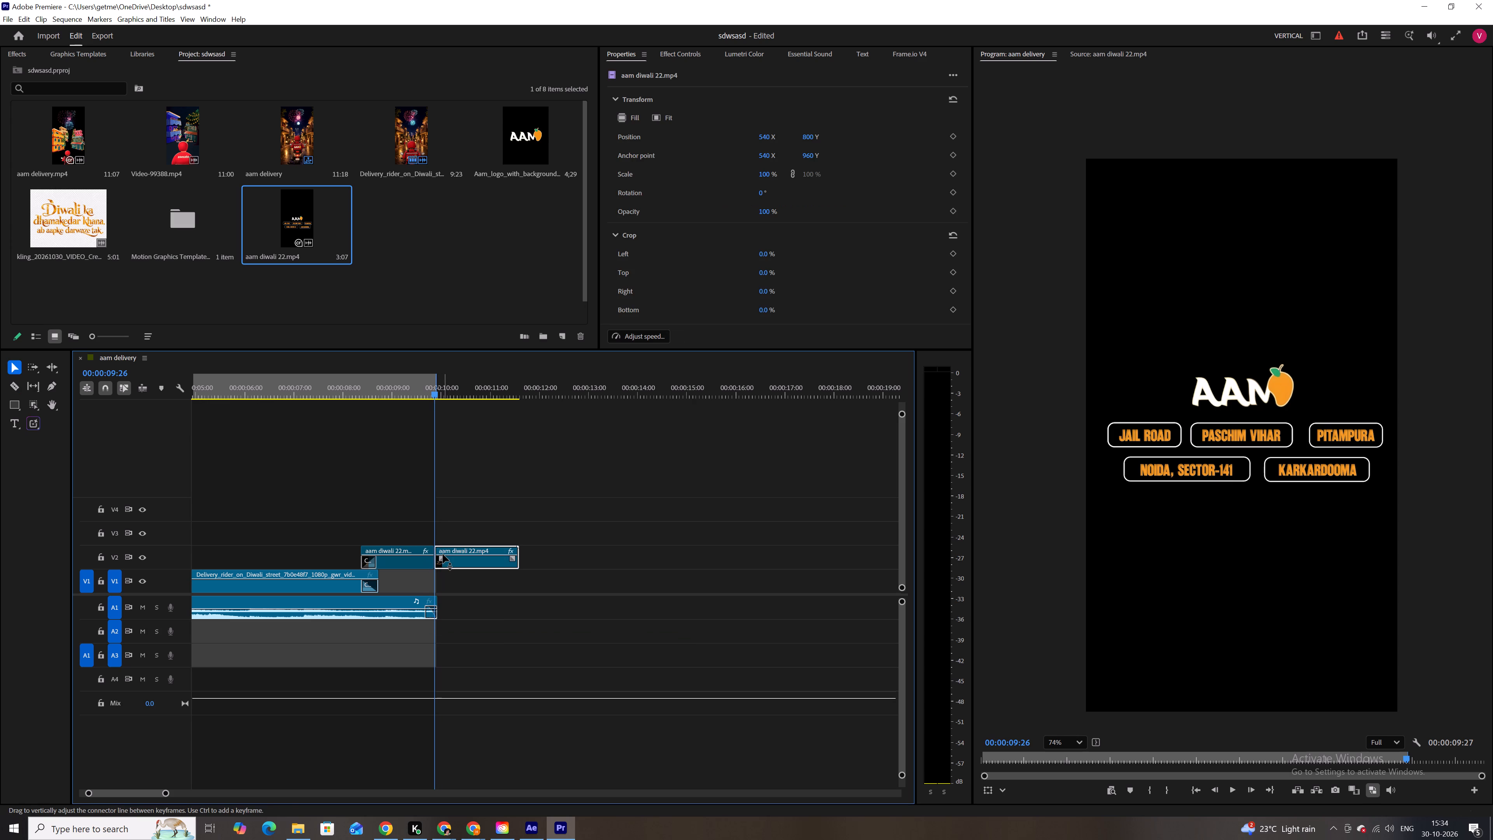
pyautogui.press('Insert')
pyautogui.press('BackSpace')
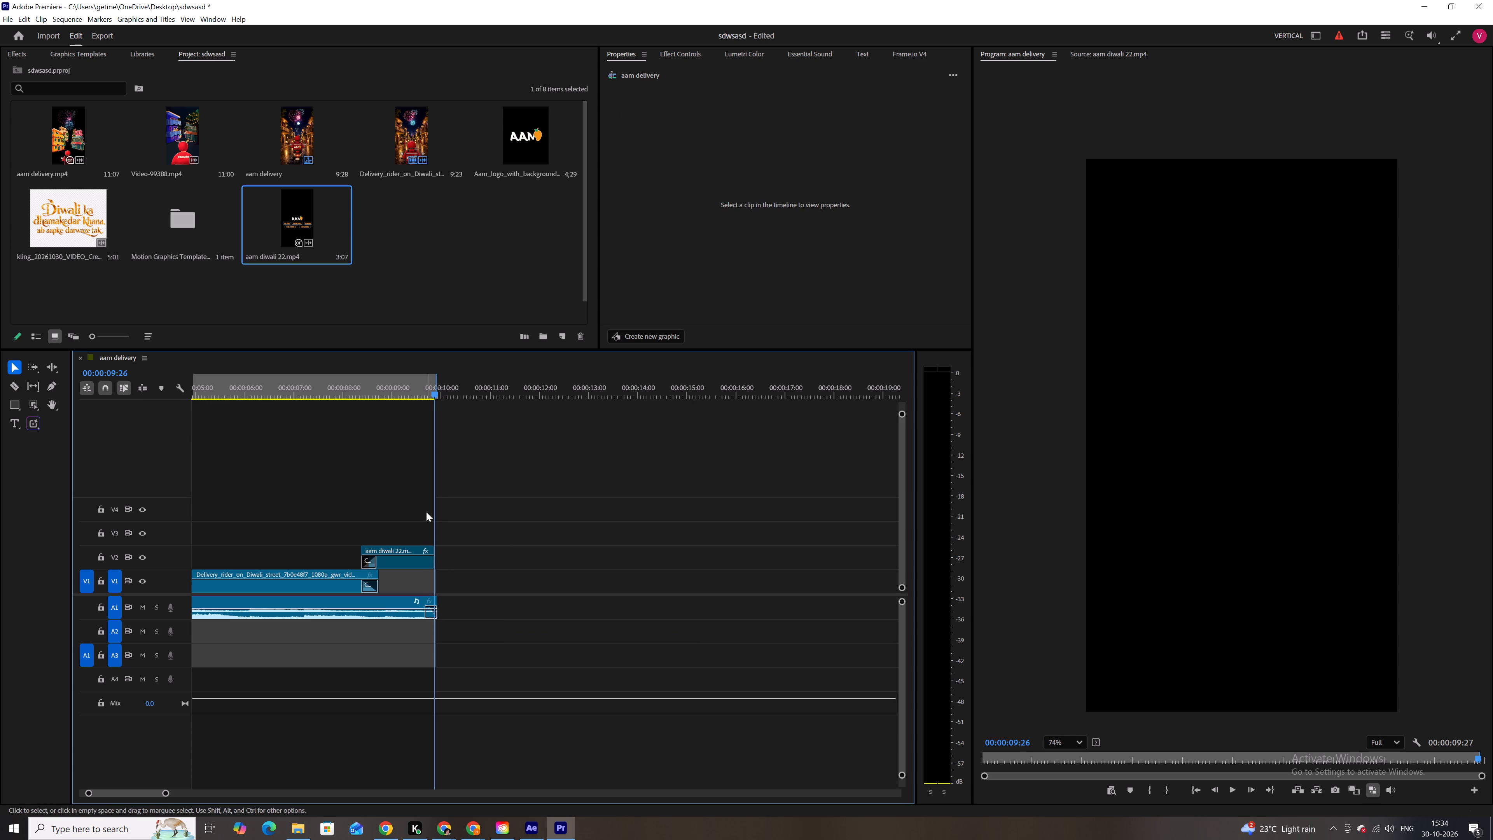
# Lengthen the fade-out at the end of the A1 audio clip and play back the sequence to check it.
pyautogui.moveTo(428, 385); pyautogui.dragTo(418, 383)
pyautogui.press('space')
pyautogui.press('space')
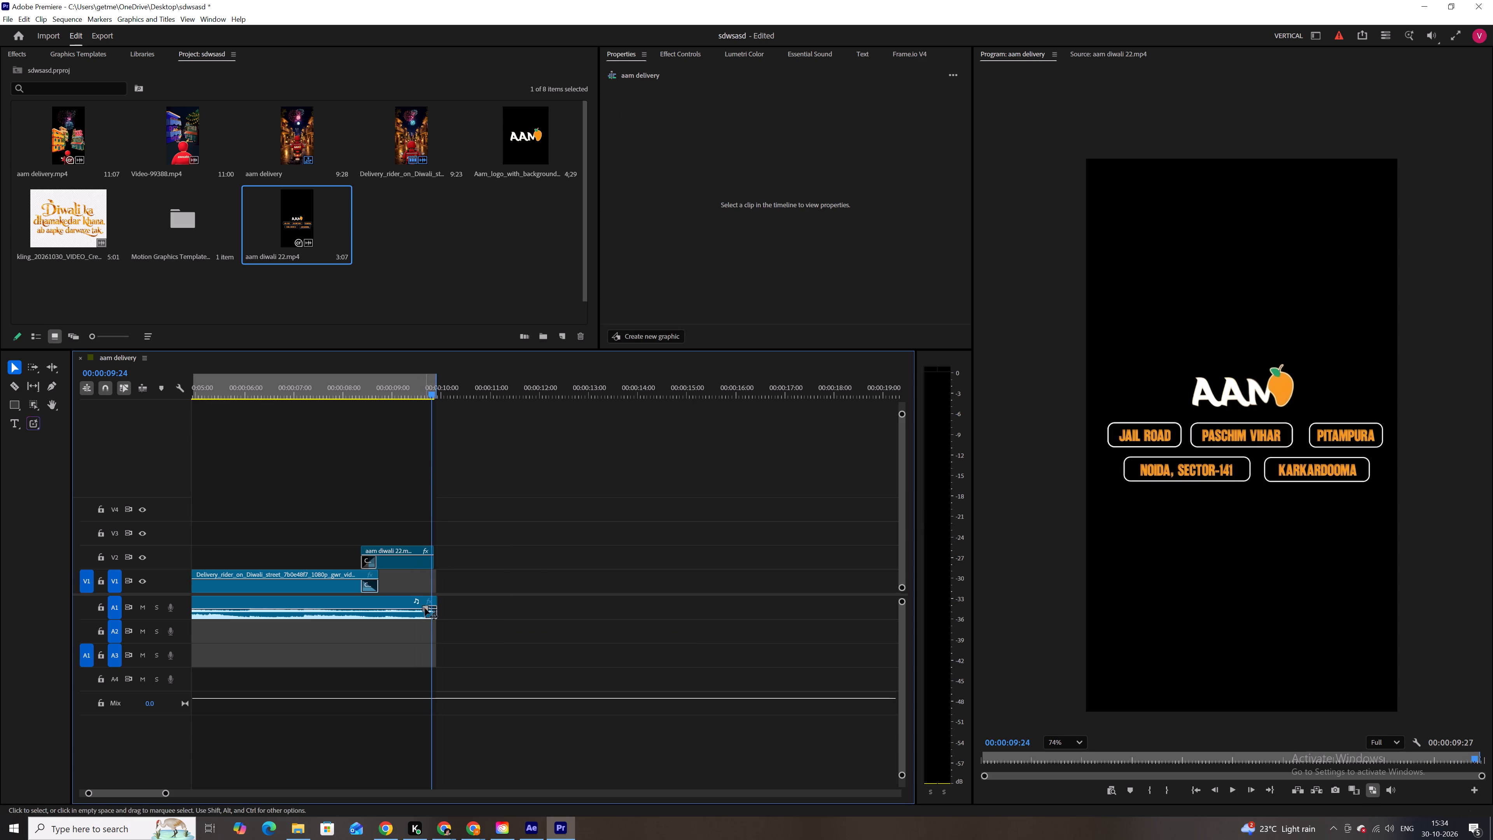
pyautogui.moveTo(427, 609); pyautogui.dragTo(420, 606)
pyautogui.moveTo(414, 393); pyautogui.dragTo(401, 387)
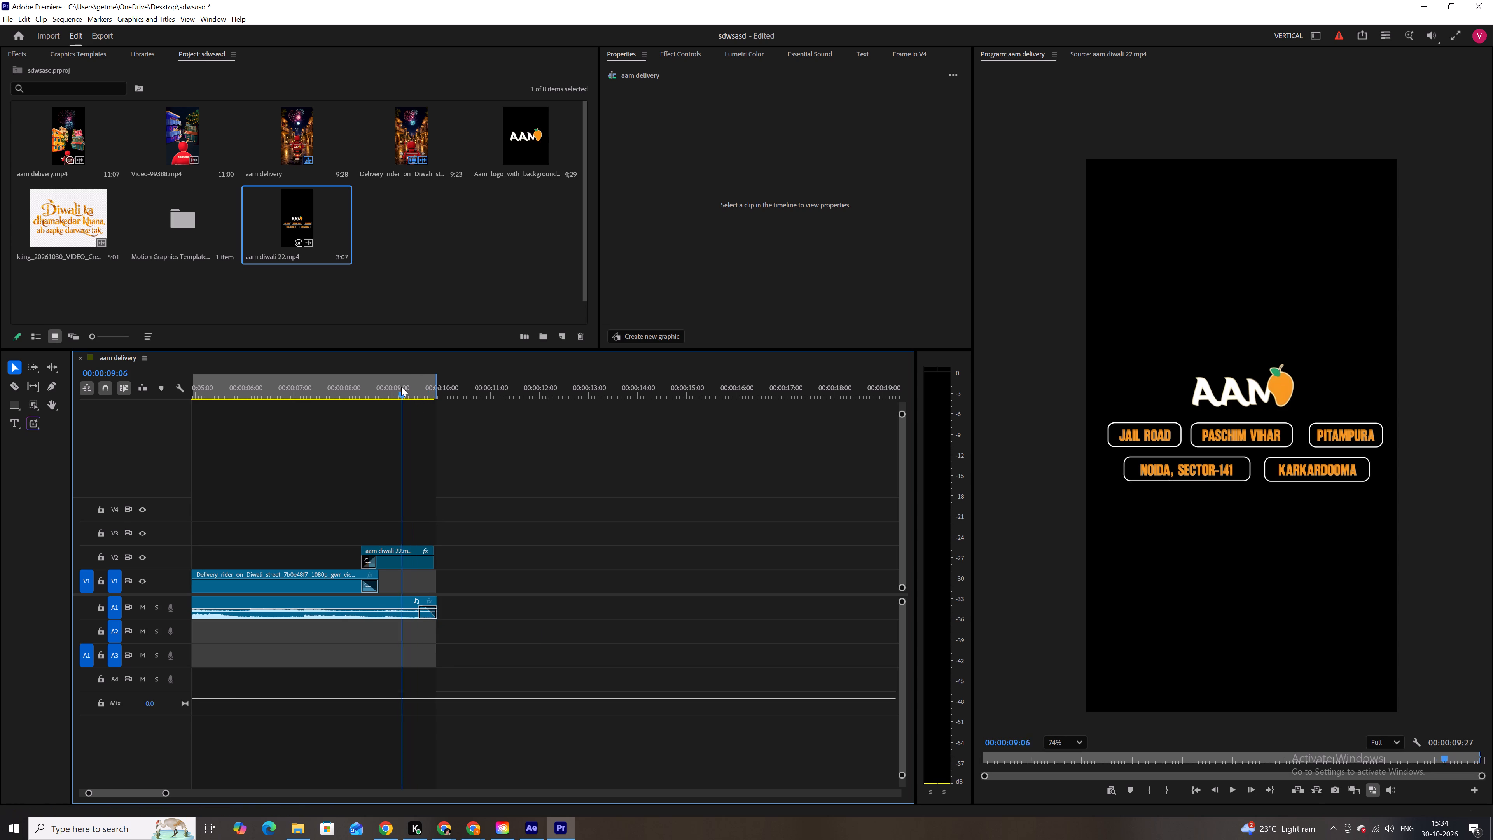
pyautogui.moveTo(401, 387); pyautogui.dragTo(386, 378)
pyautogui.press('space')
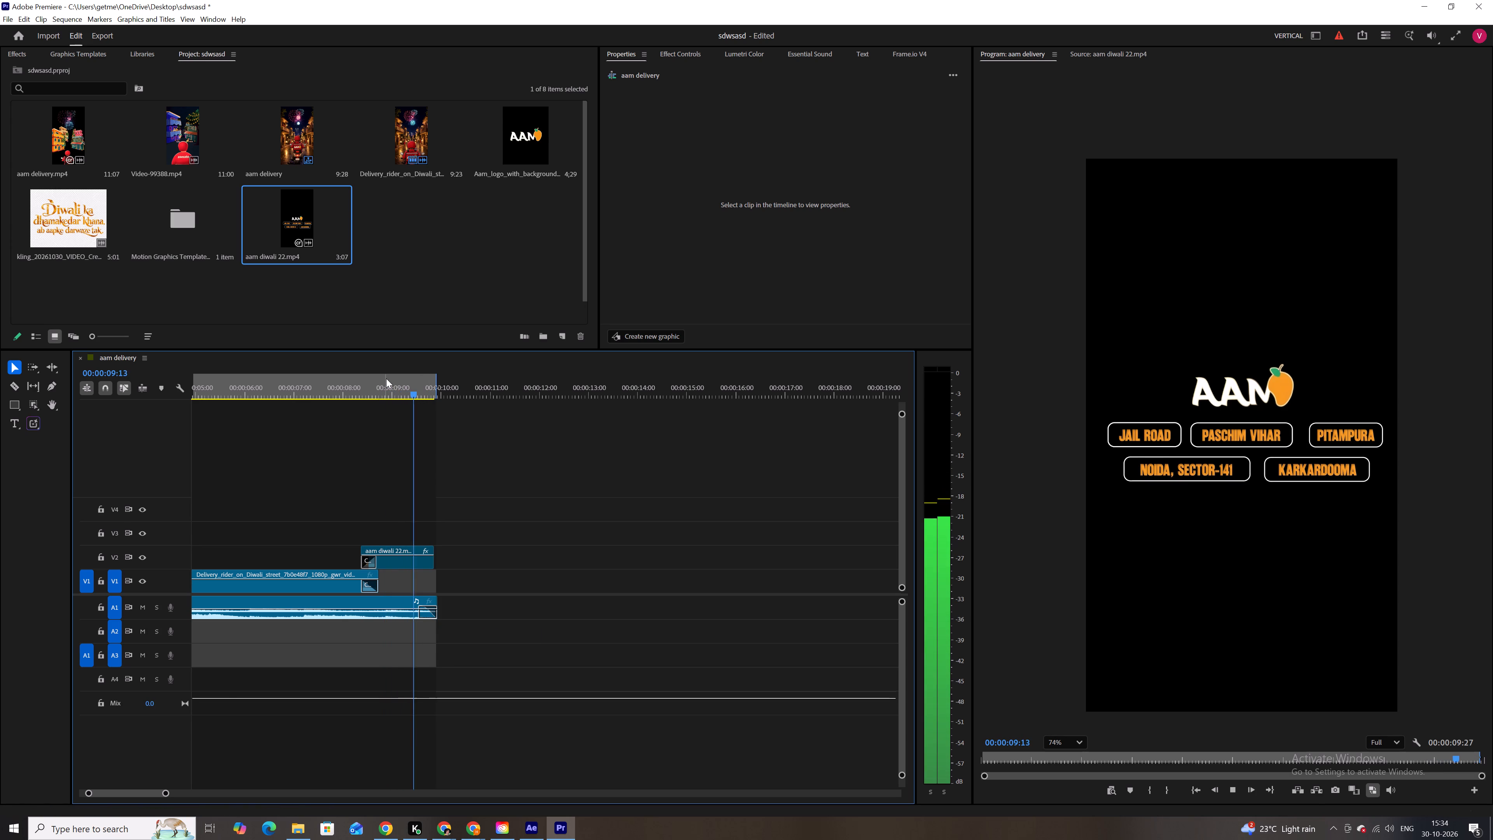
pyautogui.press('space')
pyautogui.press('space')
pyautogui.press('space')
pyautogui.press('space')
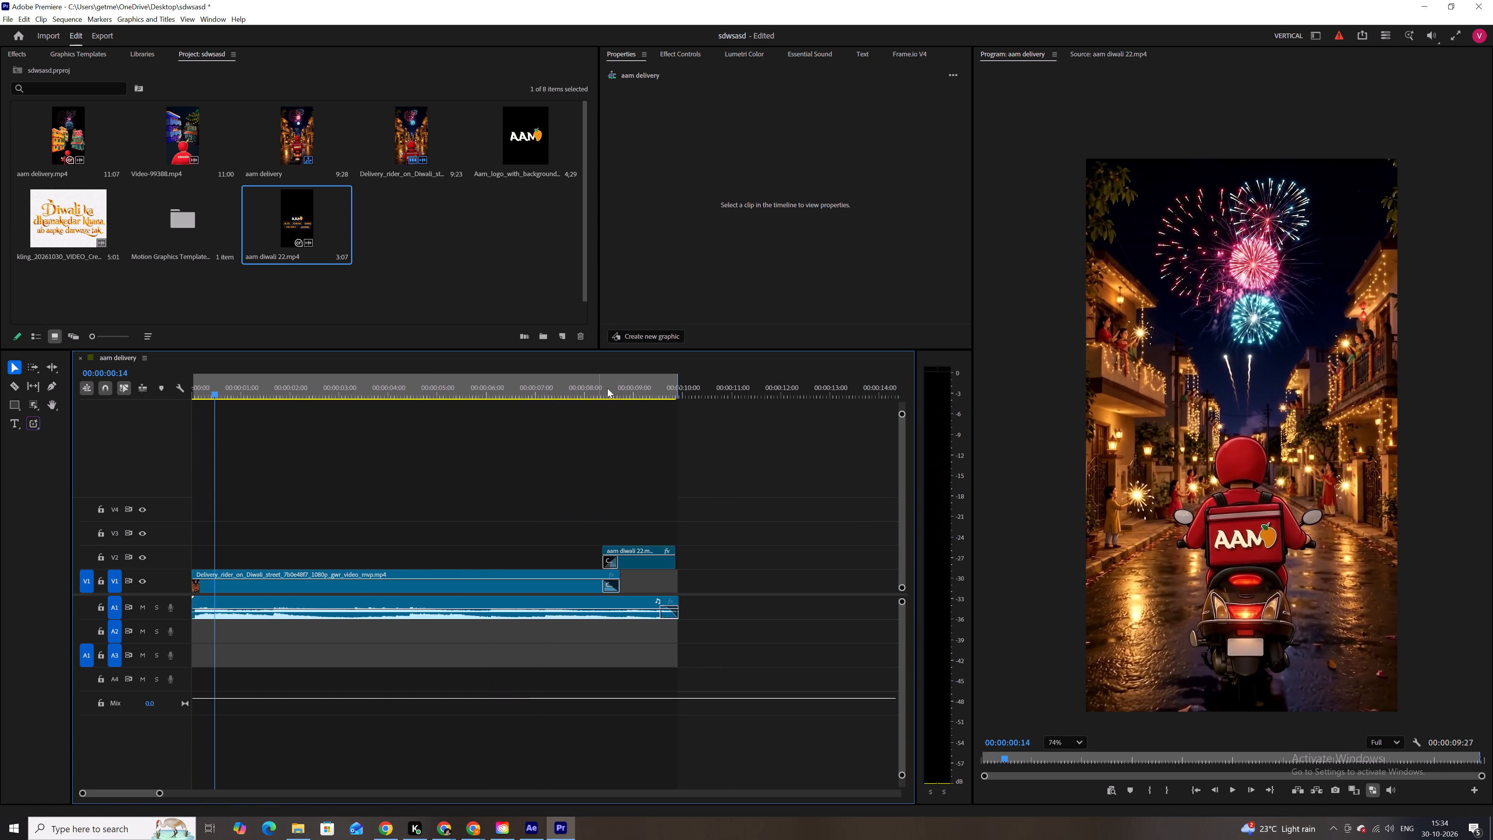
# Export the aam delivery sequence as an H.264 video to the Downloads folder under the file name aam delivery_two.
pyautogui.click(108, 33)
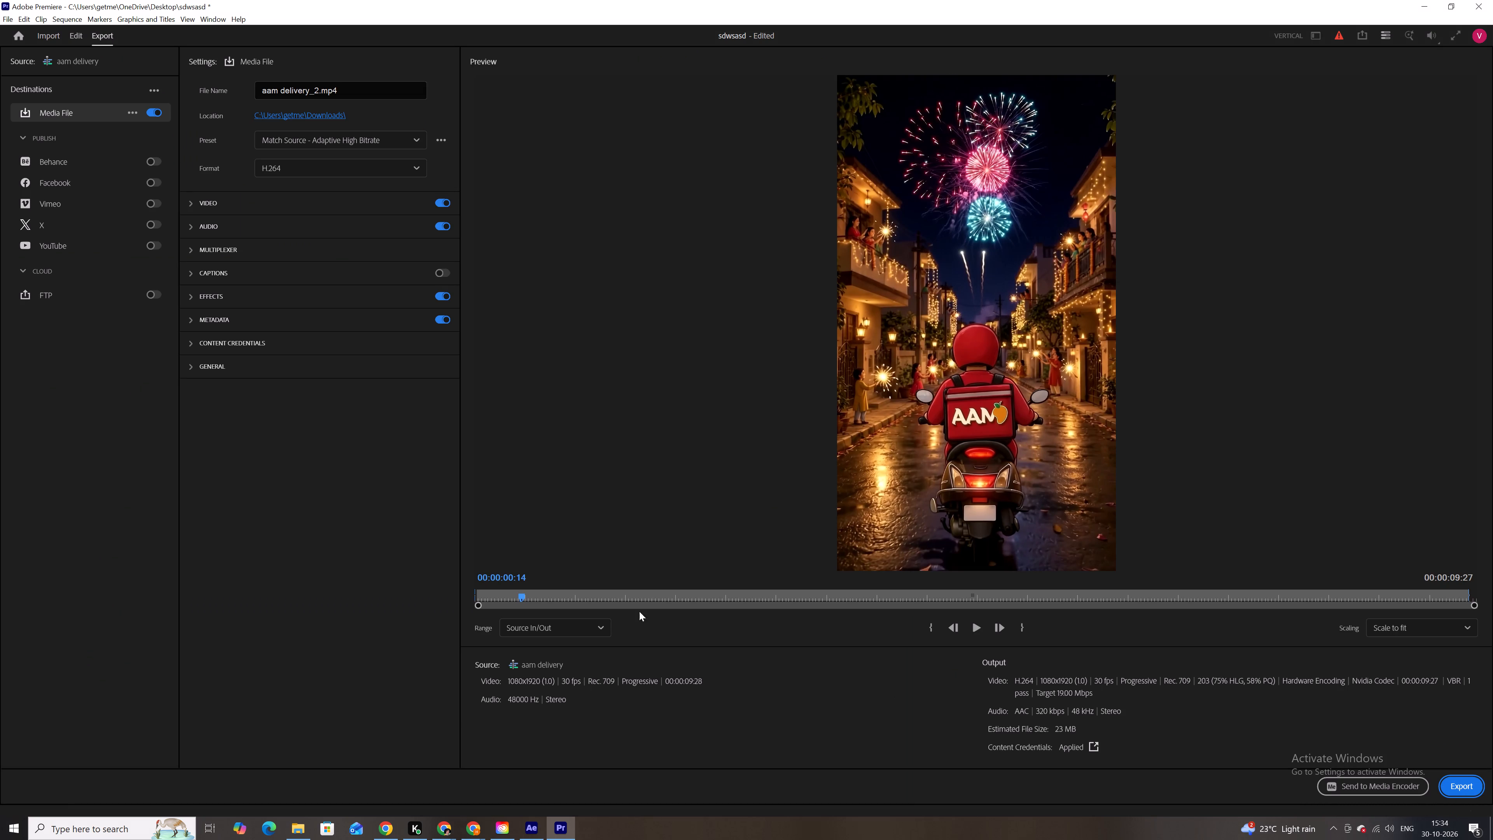
pyautogui.click(341, 90)
pyautogui.press('BackSpace')
pyautogui.press('BackSpace')
pyautogui.press('BackSpace')
pyautogui.press('BackSpace')
pyautogui.write(',,9')
pyautogui.press('BackSpace')
pyautogui.press('BackSpace')
pyautogui.press('BackSpace')
pyautogui.press('BackSpace')
pyautogui.write('two')
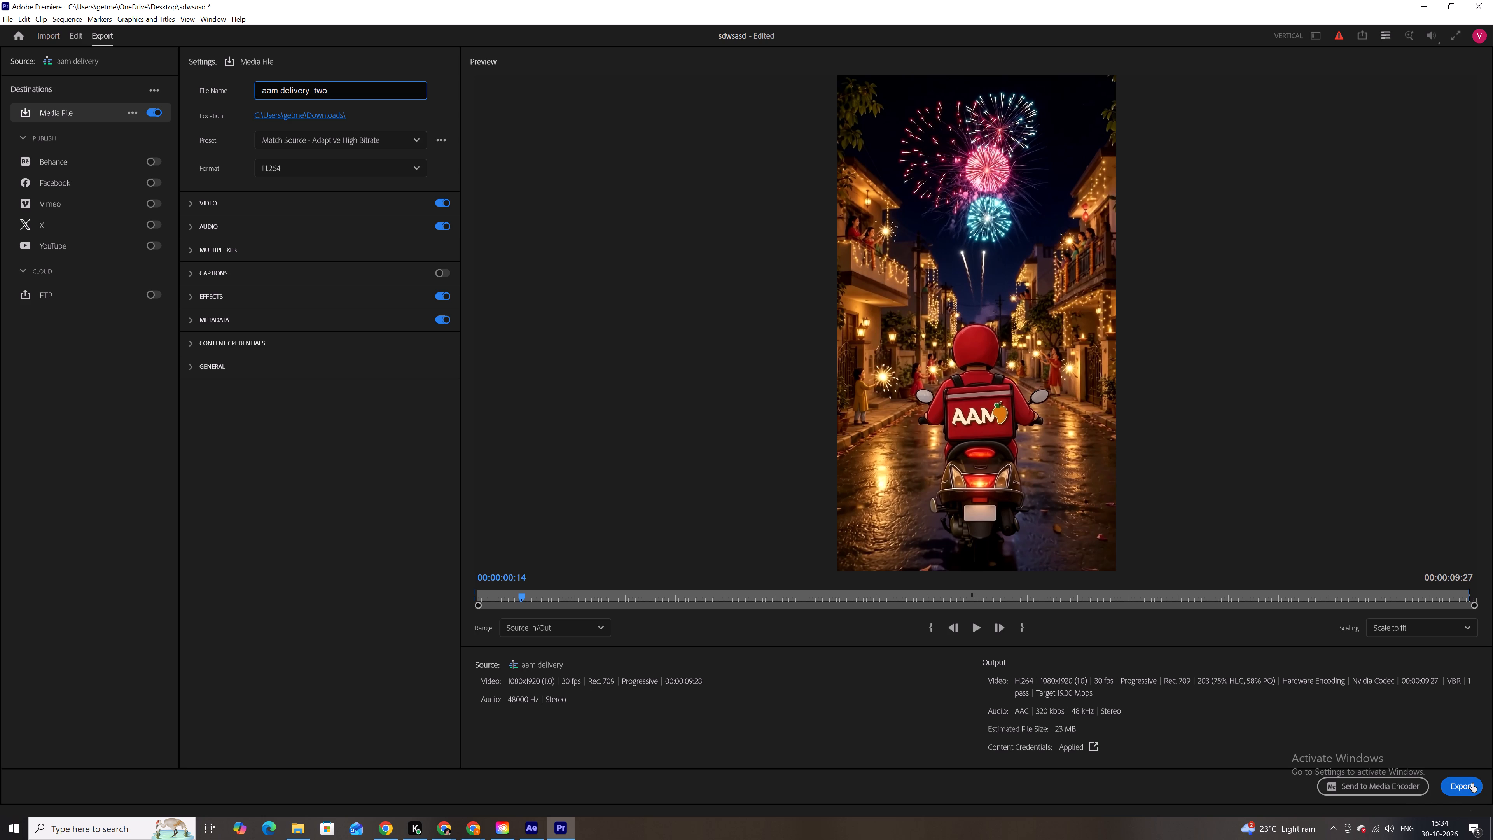
pyautogui.click(1472, 784)
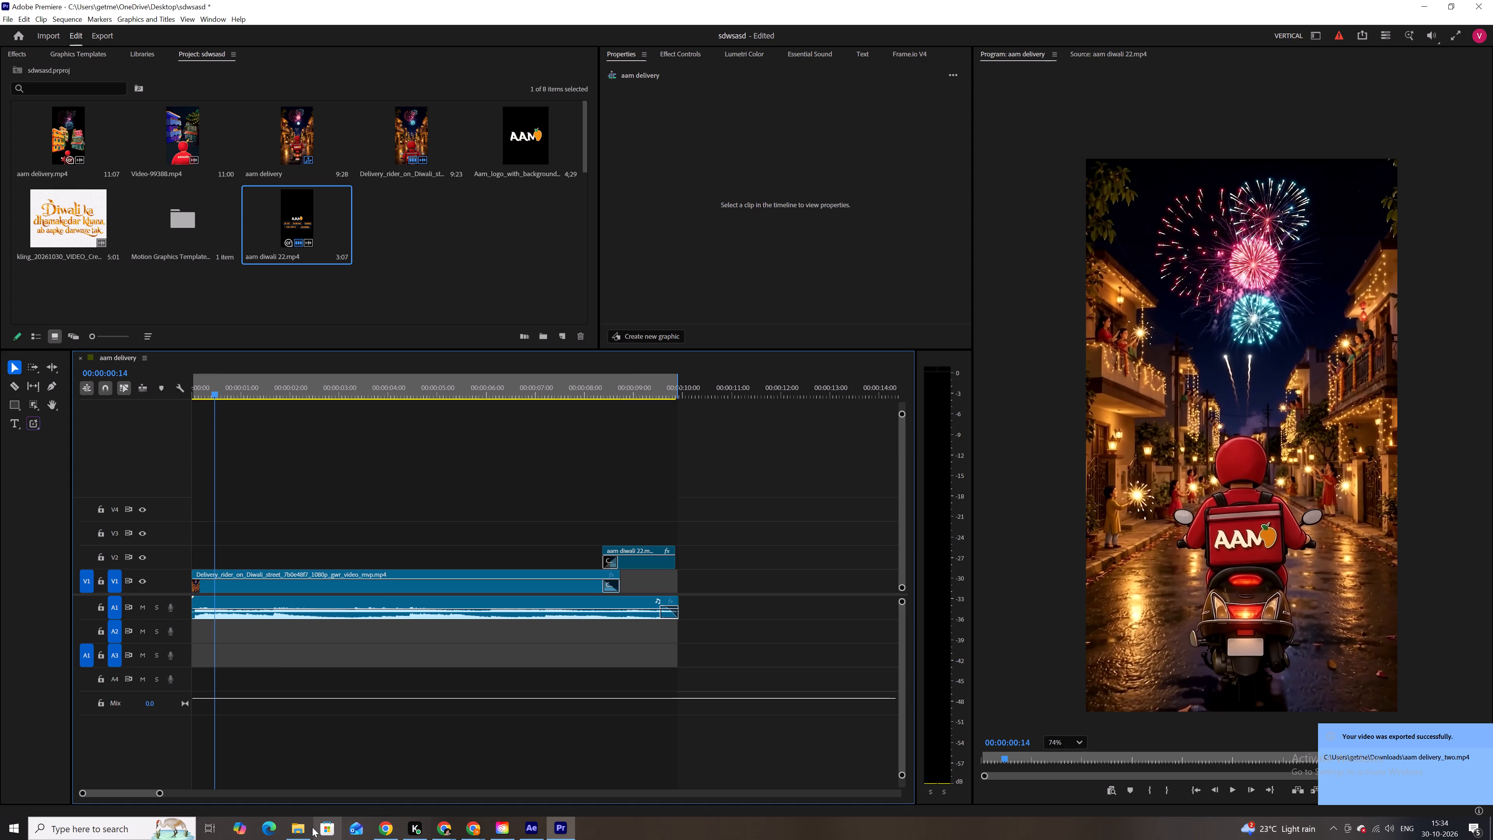
# Switch to File Explorer, play the aam diwali 2 video from Downloads, skip through its ending and close it.
pyautogui.click(297, 828)
pyautogui.doubleClick(209, 119)
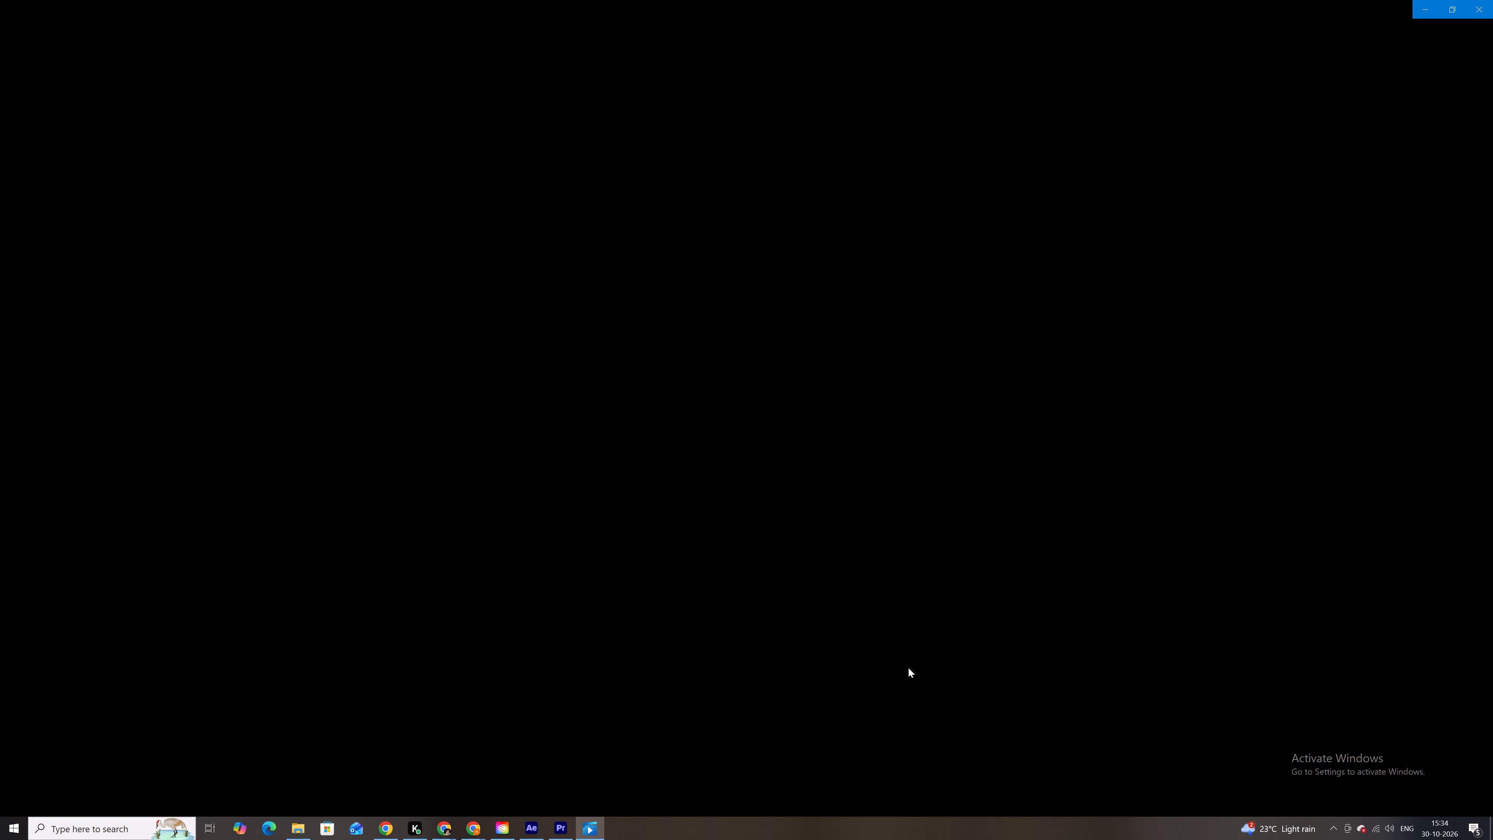
pyautogui.moveTo(1183, 767); pyautogui.dragTo(1203, 769)
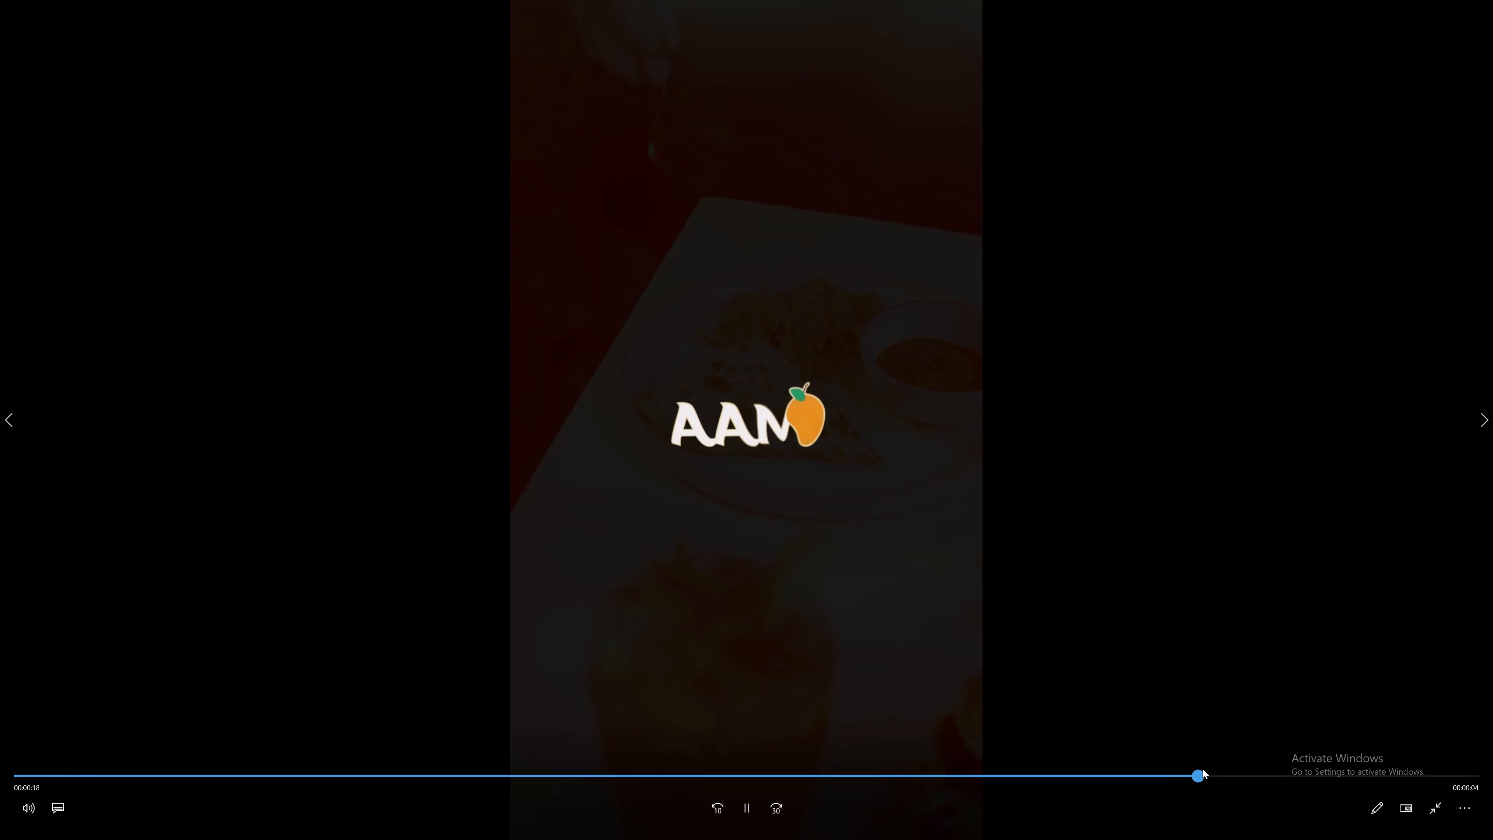
pyautogui.moveTo(1203, 769); pyautogui.dragTo(1343, 746)
pyautogui.click(1492, 0)
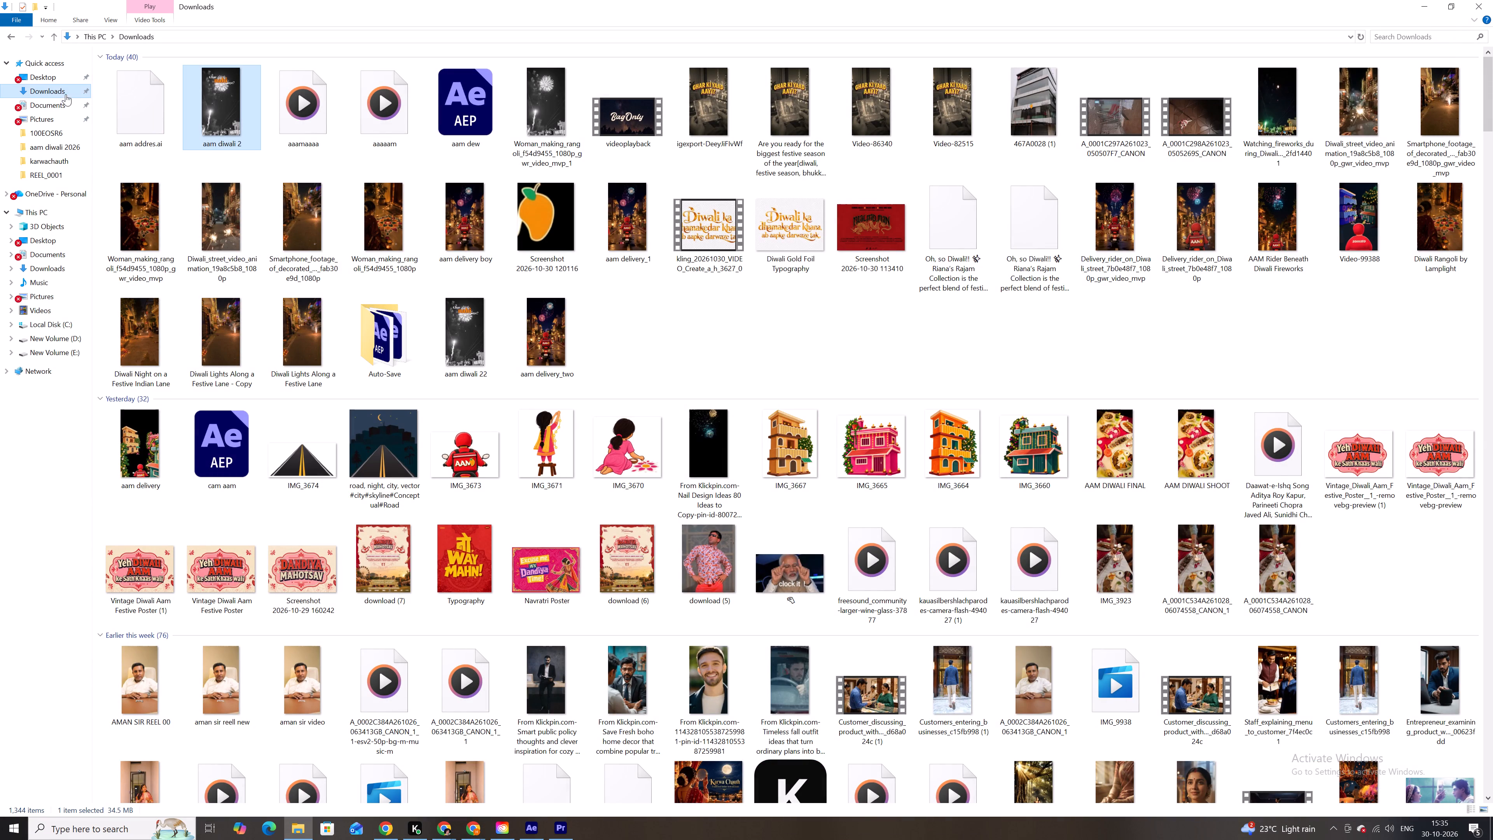
# Reload the Downloads folder and open the aam diwali 22 video for playback.
pyautogui.click(65, 98)
pyautogui.doubleClick(199, 125)
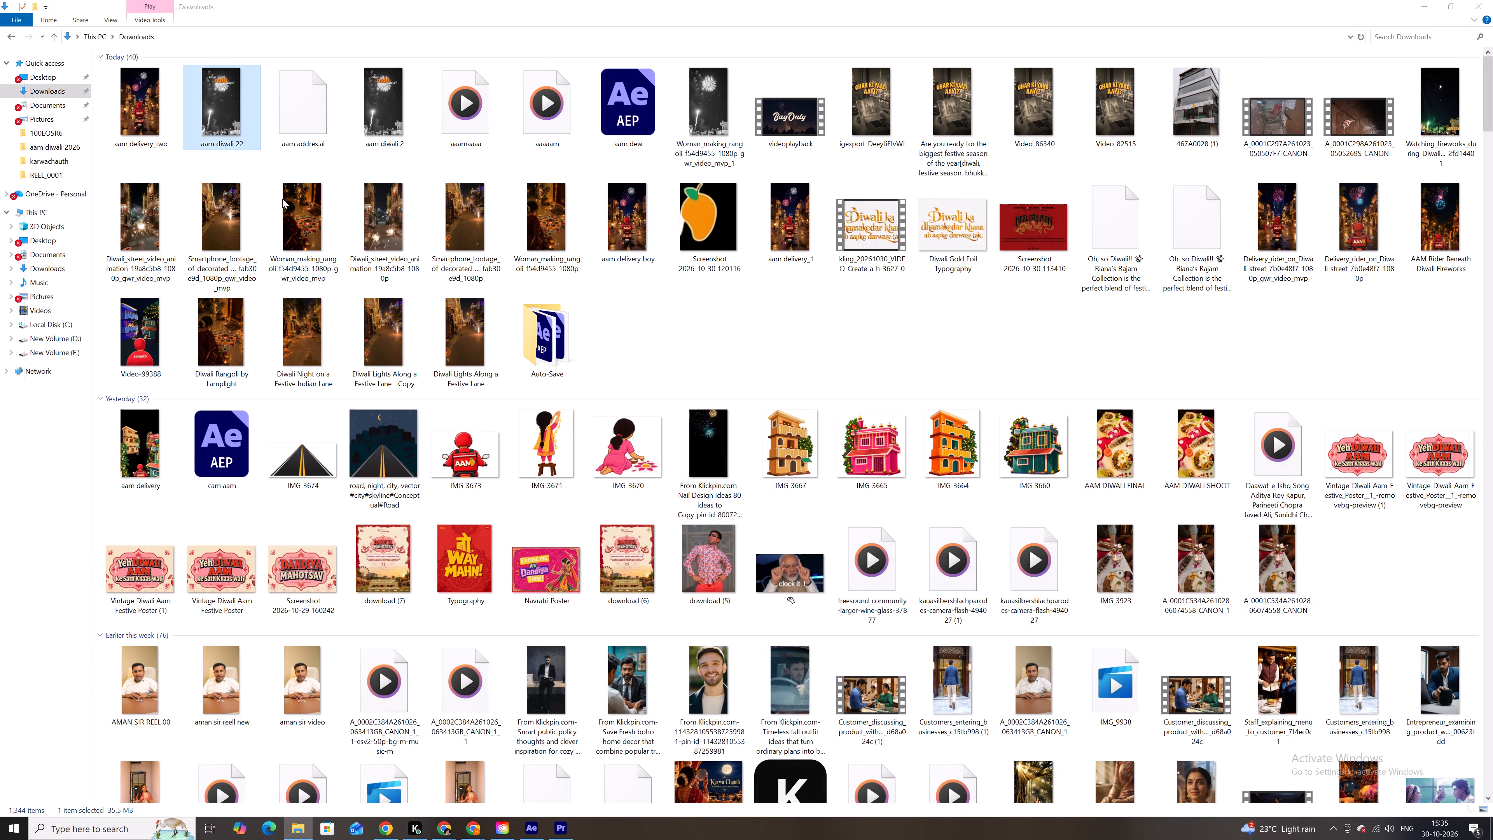
# Skip through the aam diwali 22 video to its closing Aam logo and locations screen, review the ending, and close the player.
pyautogui.click(933, 752)
pyautogui.moveTo(946, 776); pyautogui.dragTo(967, 776)
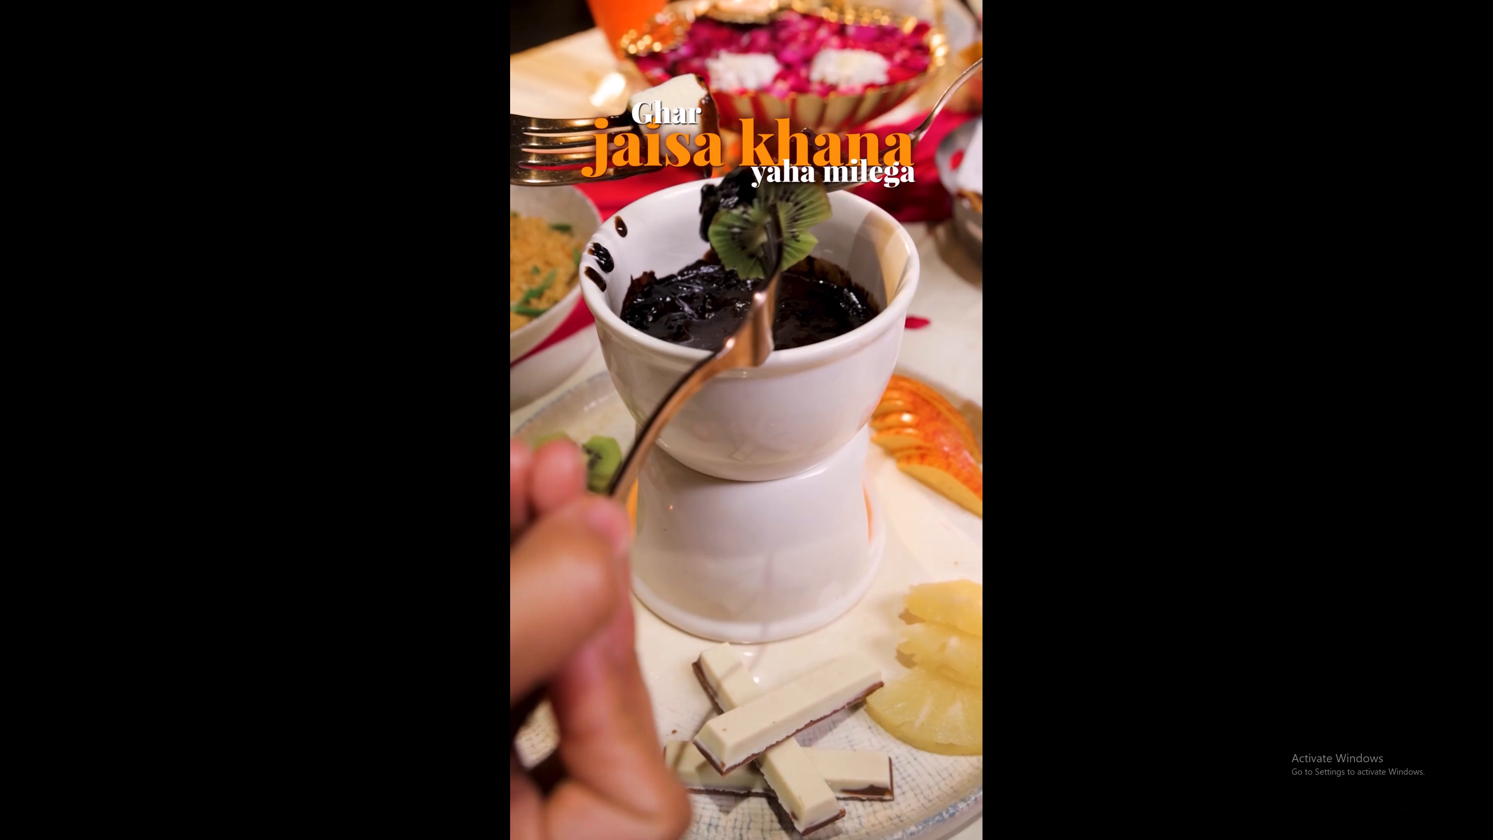
pyautogui.moveTo(967, 776); pyautogui.dragTo(1231, 778)
pyautogui.click(1234, 777)
pyautogui.moveTo(1236, 777); pyautogui.dragTo(1376, 783)
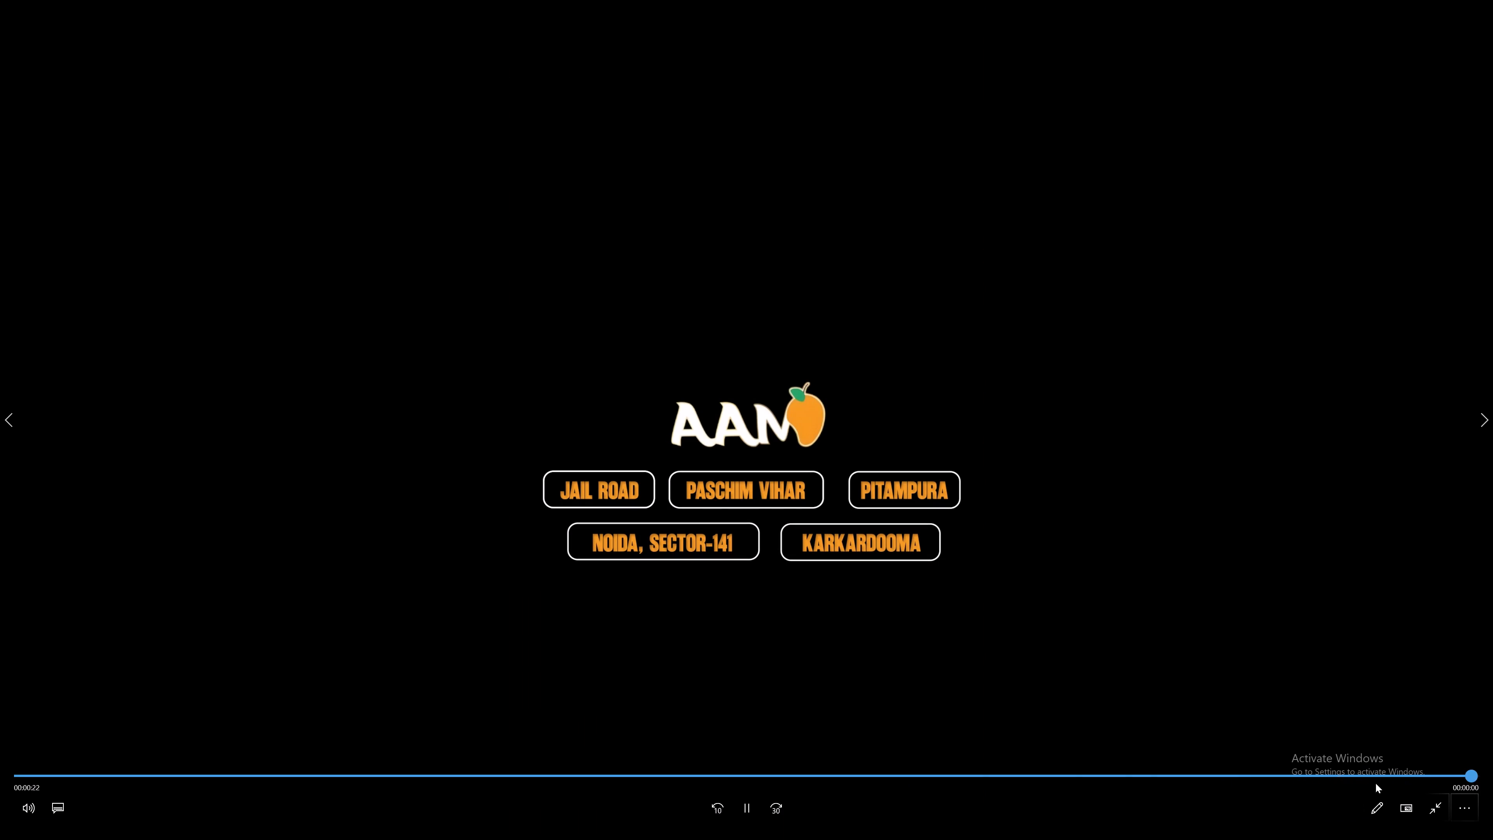
pyautogui.moveTo(1376, 783); pyautogui.dragTo(1245, 768)
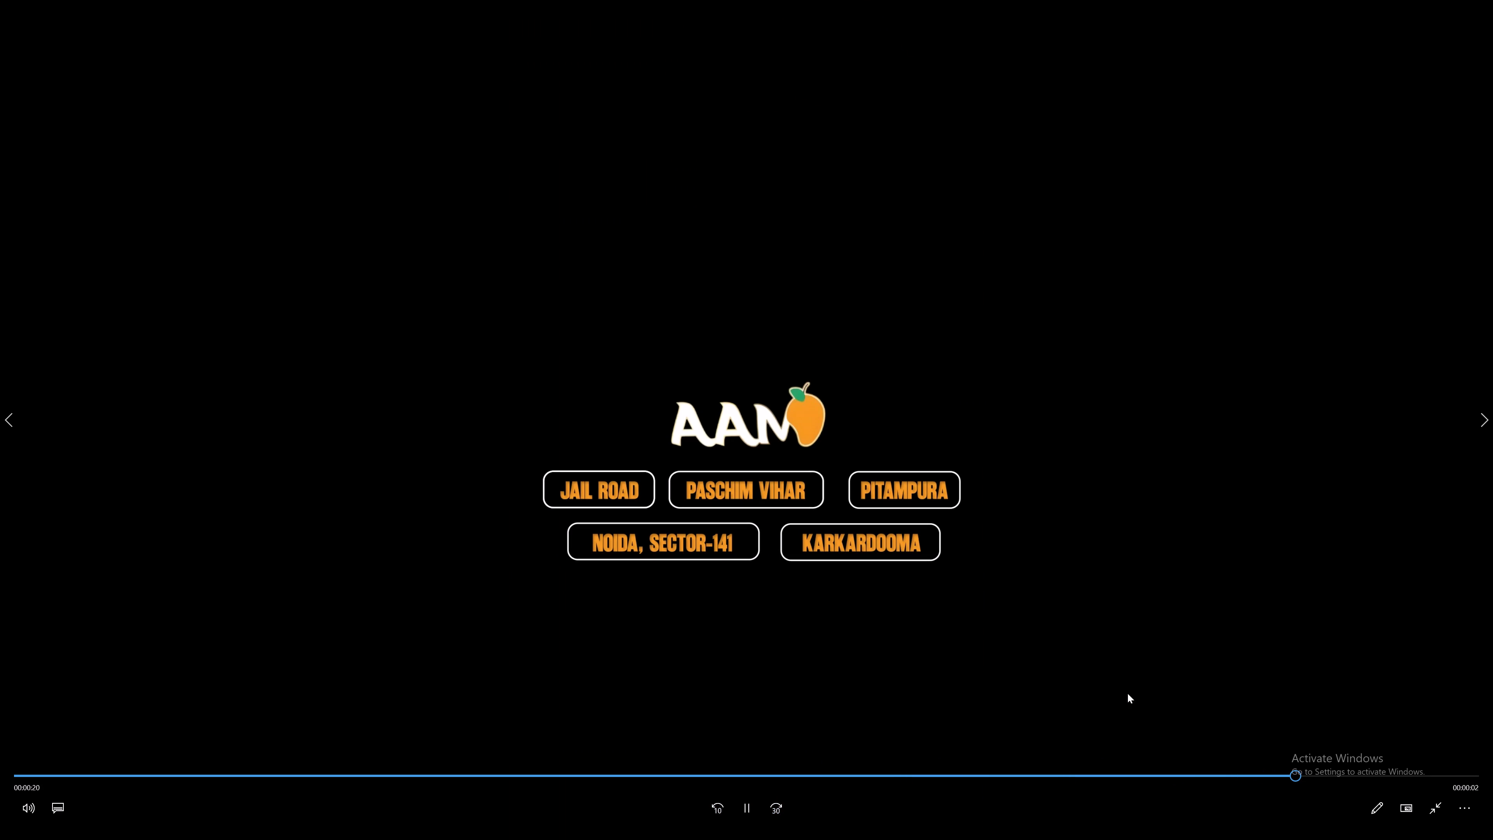
pyautogui.click(1138, 667)
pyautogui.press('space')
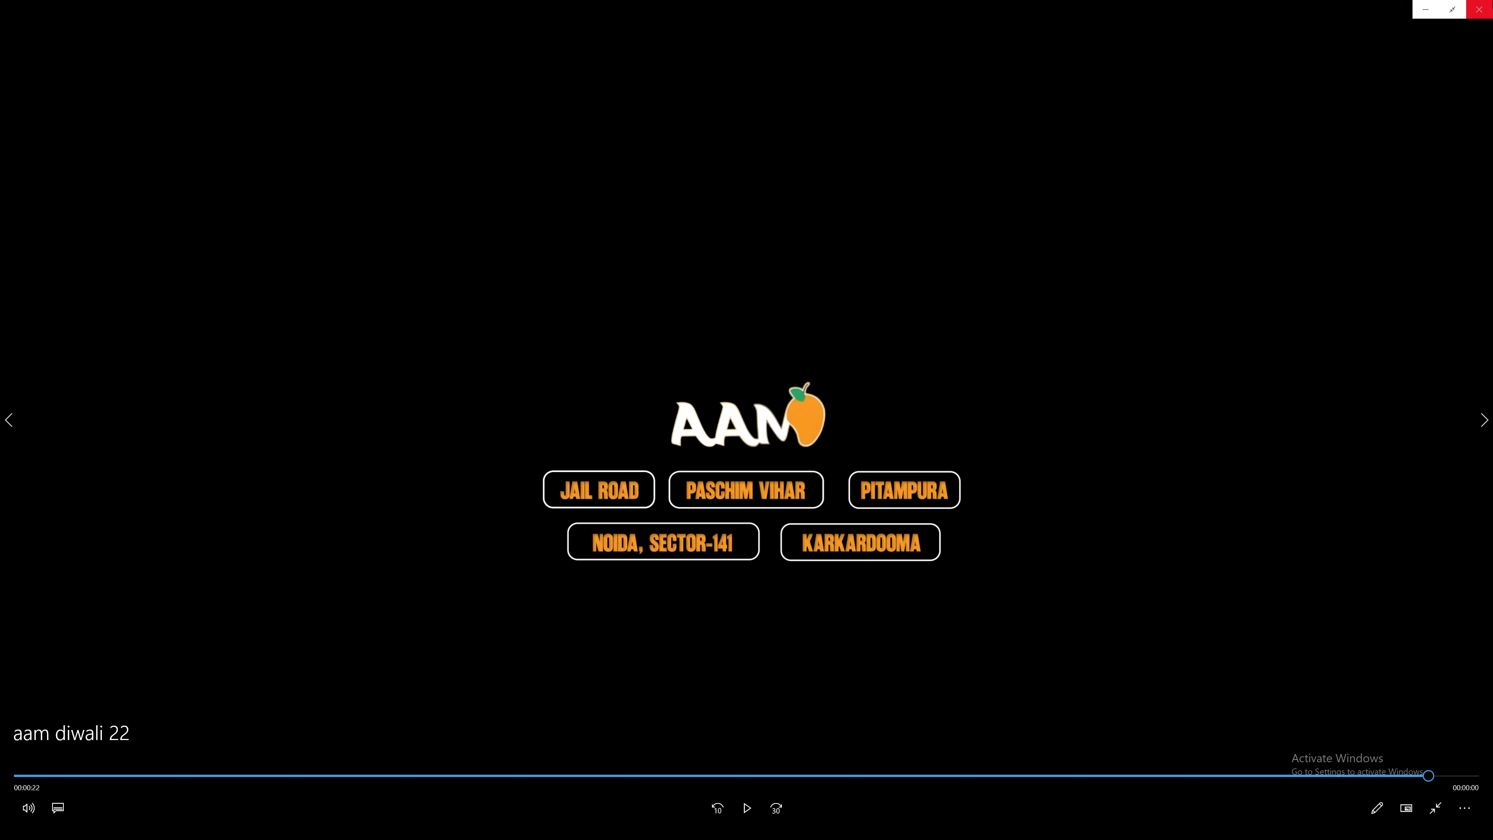
pyautogui.click(1492, 0)
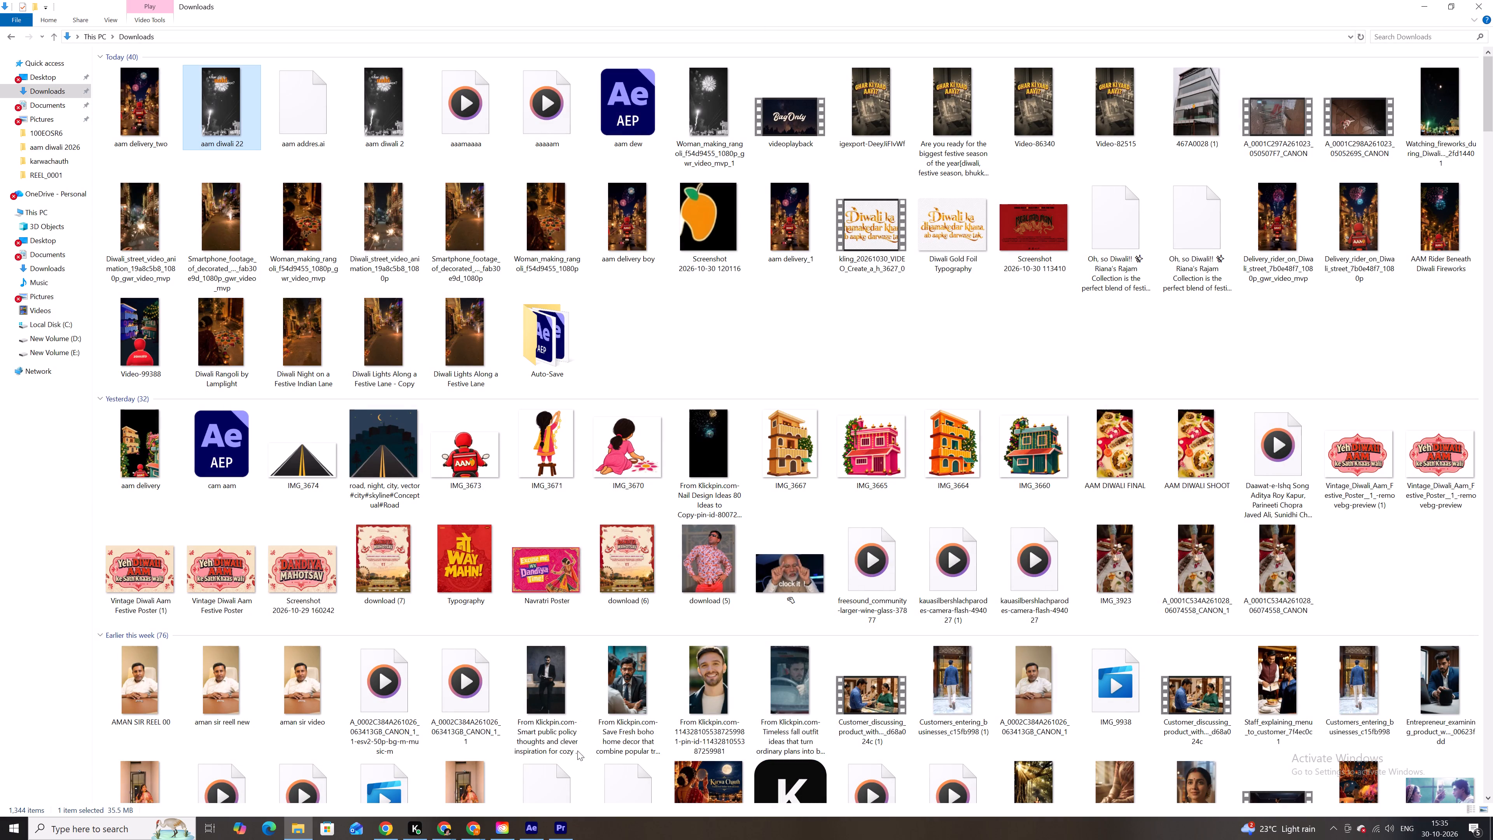